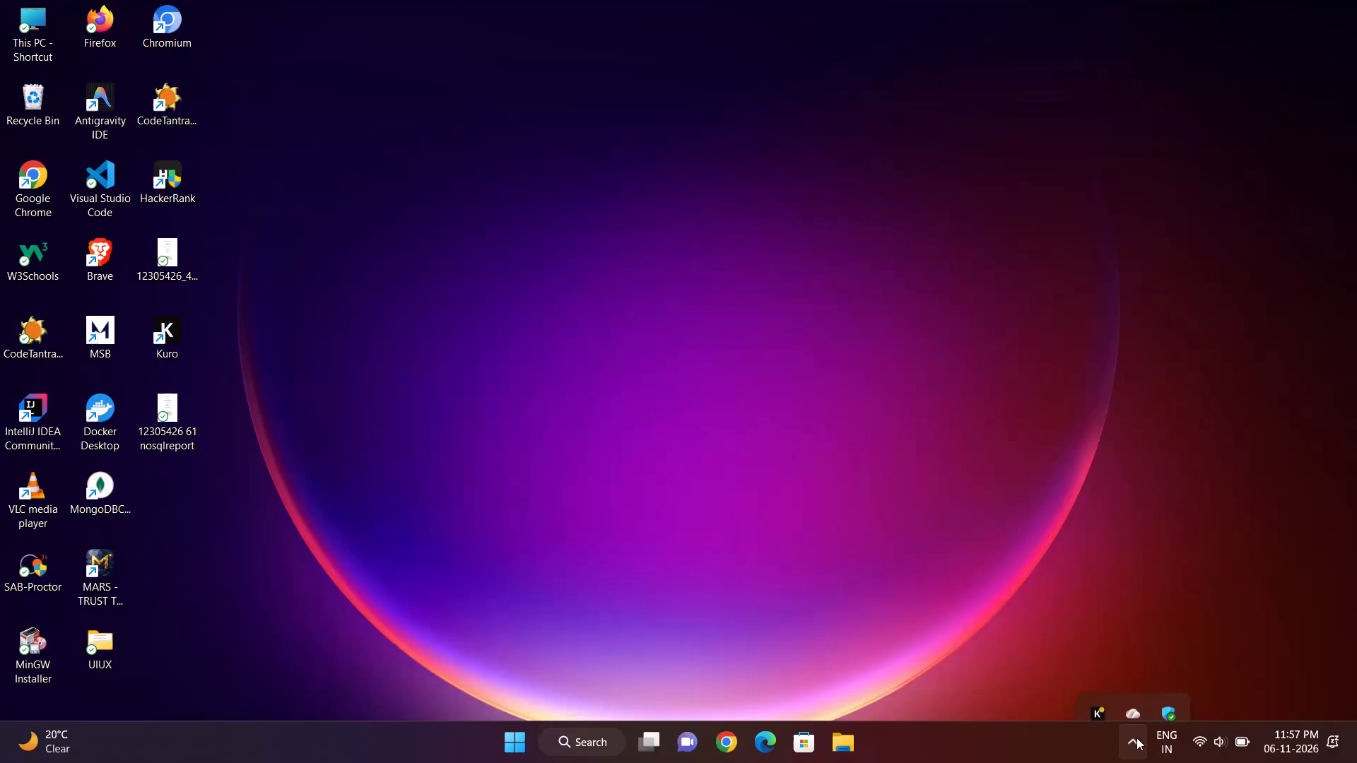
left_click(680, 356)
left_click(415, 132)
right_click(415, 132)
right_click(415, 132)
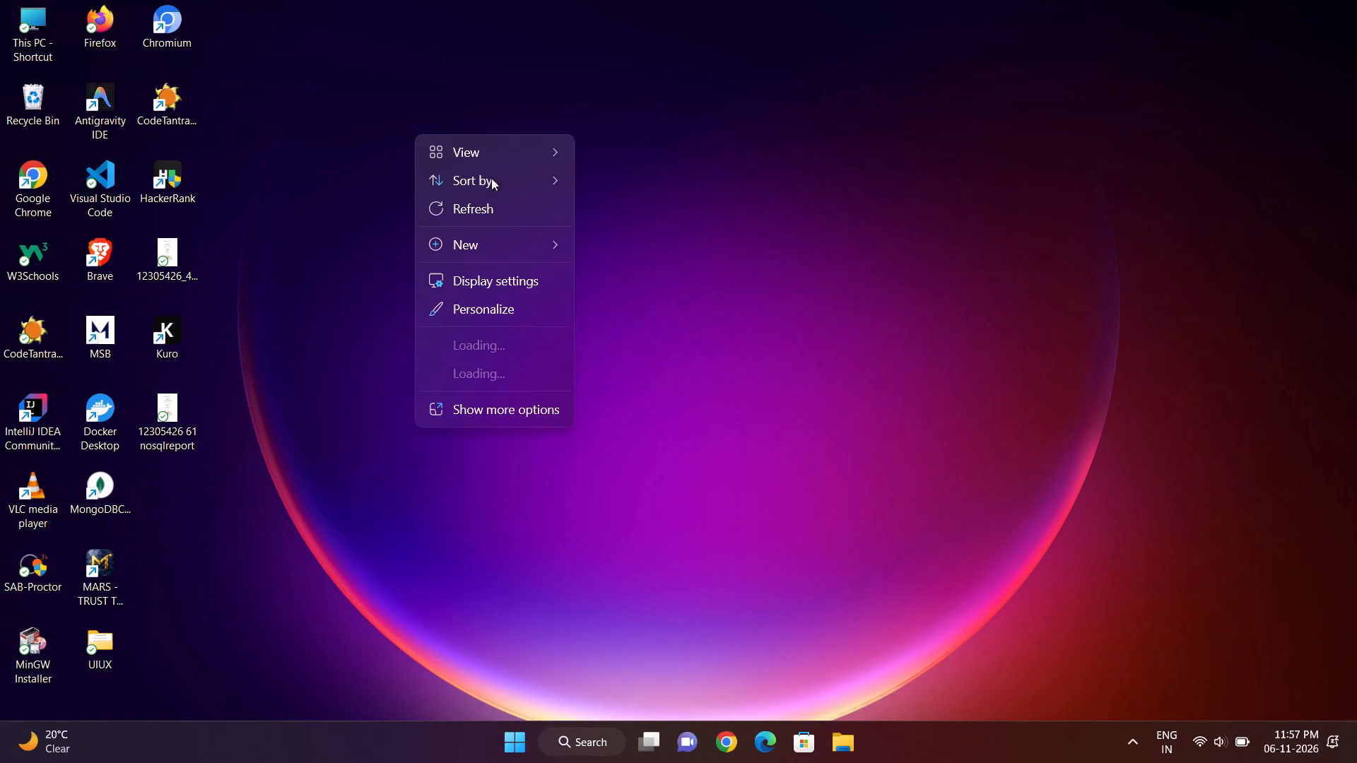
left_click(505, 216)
Open Google Chrome from its desktop shortcut.
double_click(33, 209)
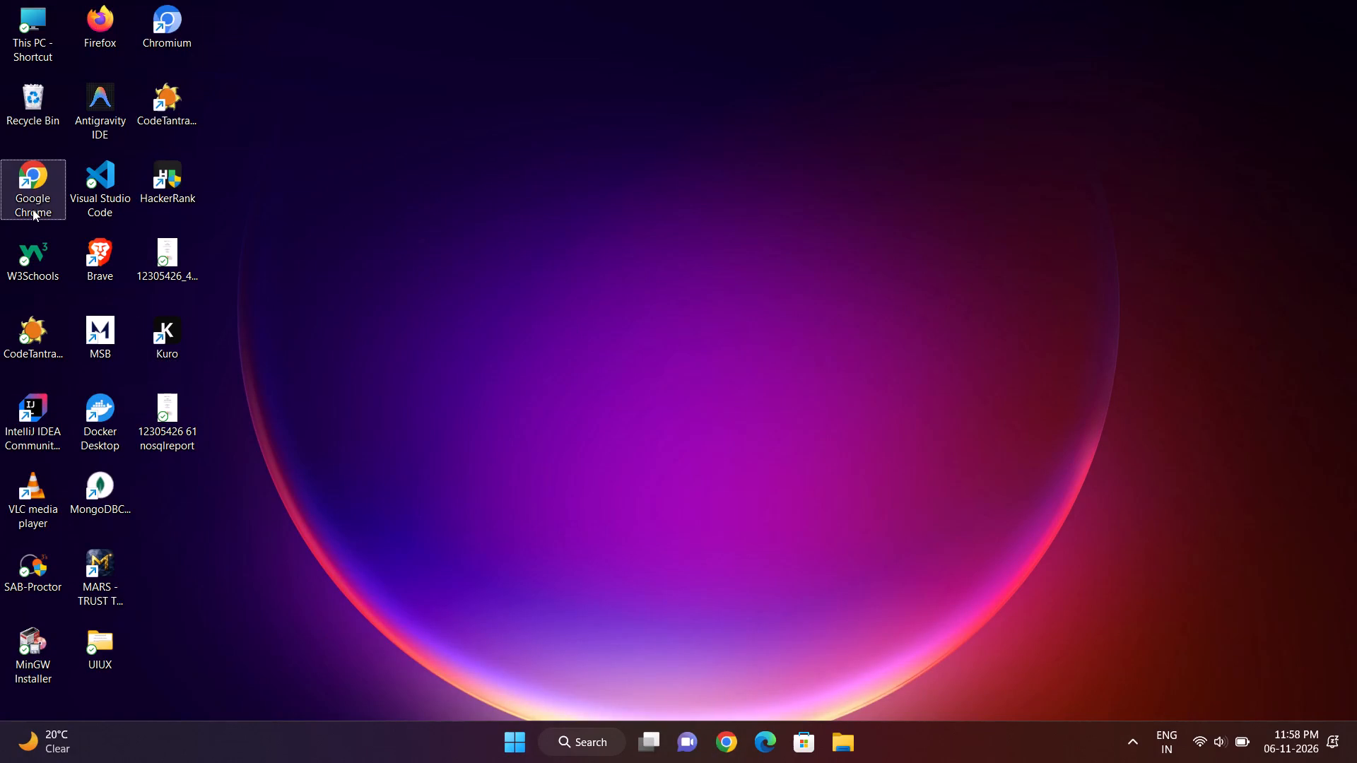
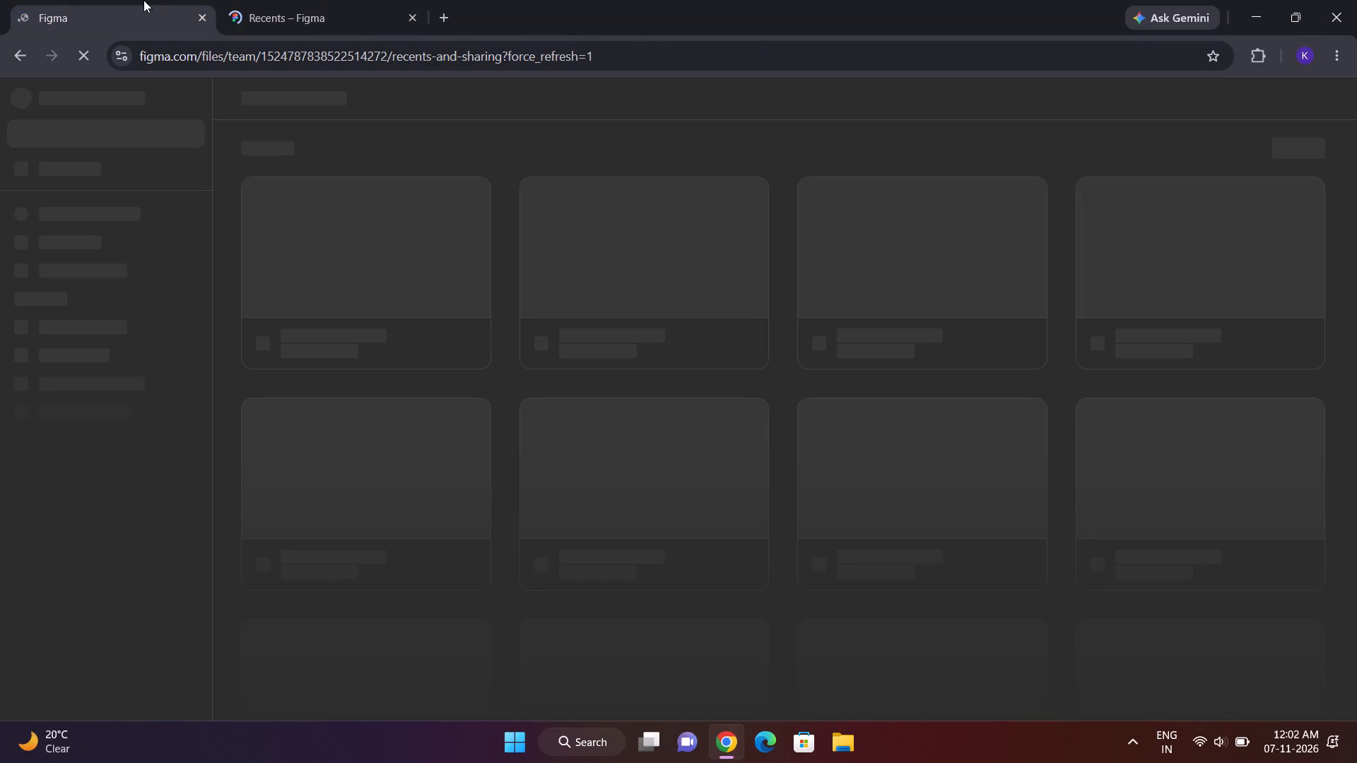
Open the most recently edited Untitled design file from the Figma Recents page in the second tab.
left_click(289, 0)
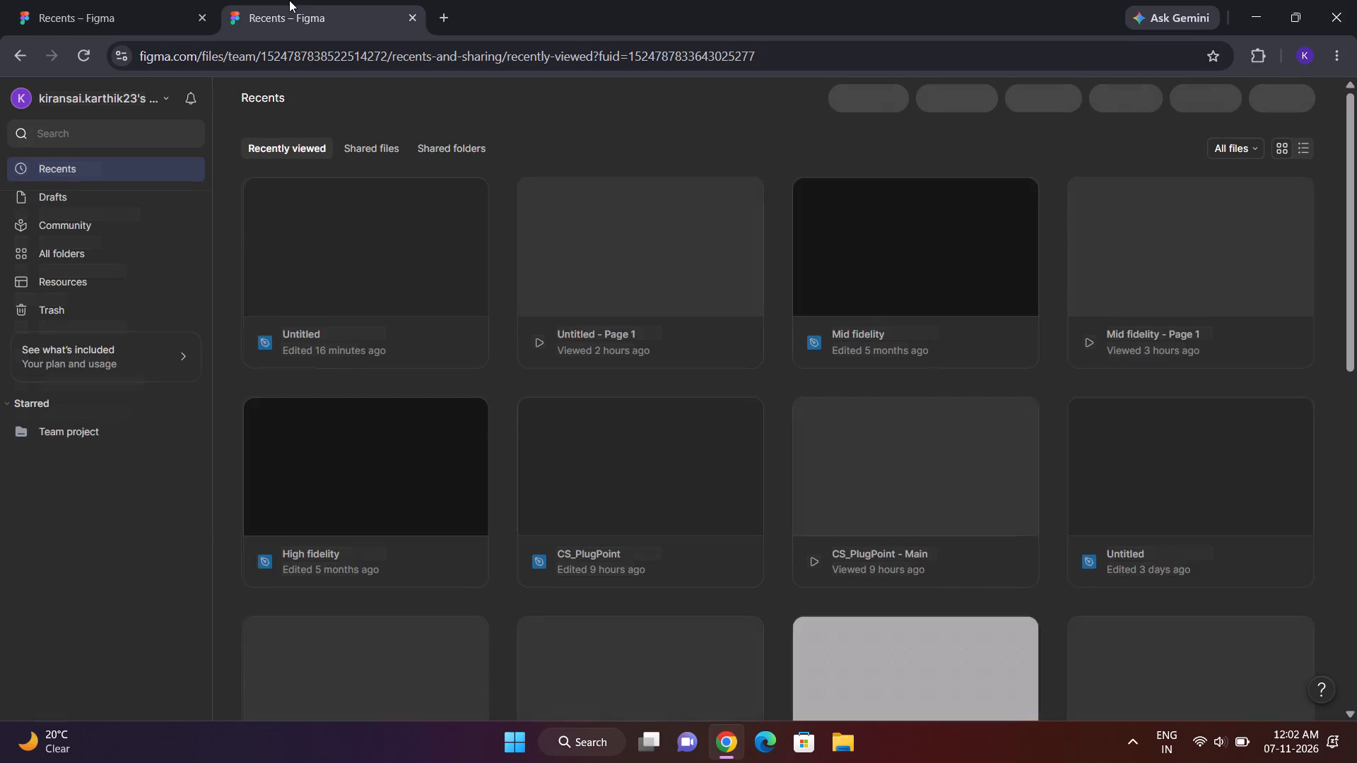
double_click(386, 260)
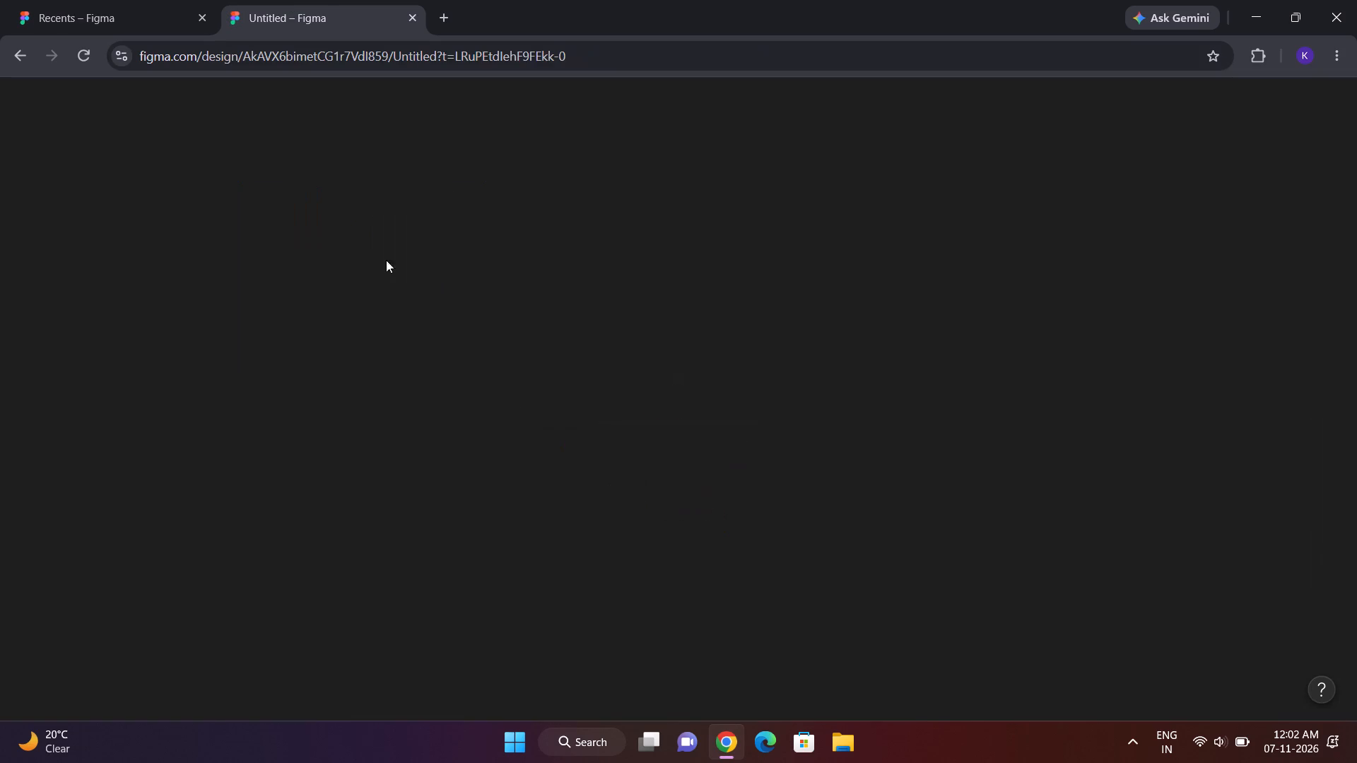
Duplicate the browser tab holding the Untitled design and close the Recents tab.
right_click(322, 0)
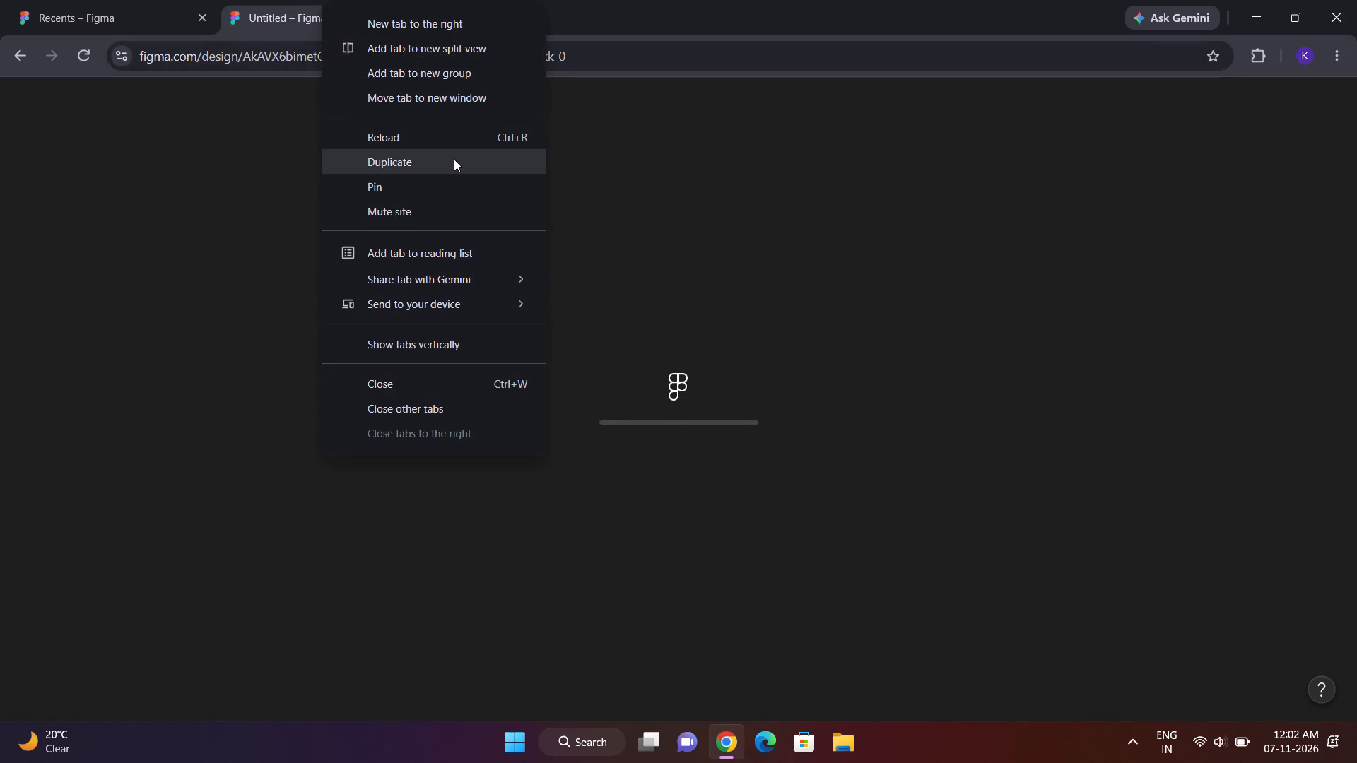
left_click(454, 160)
left_click(261, 0)
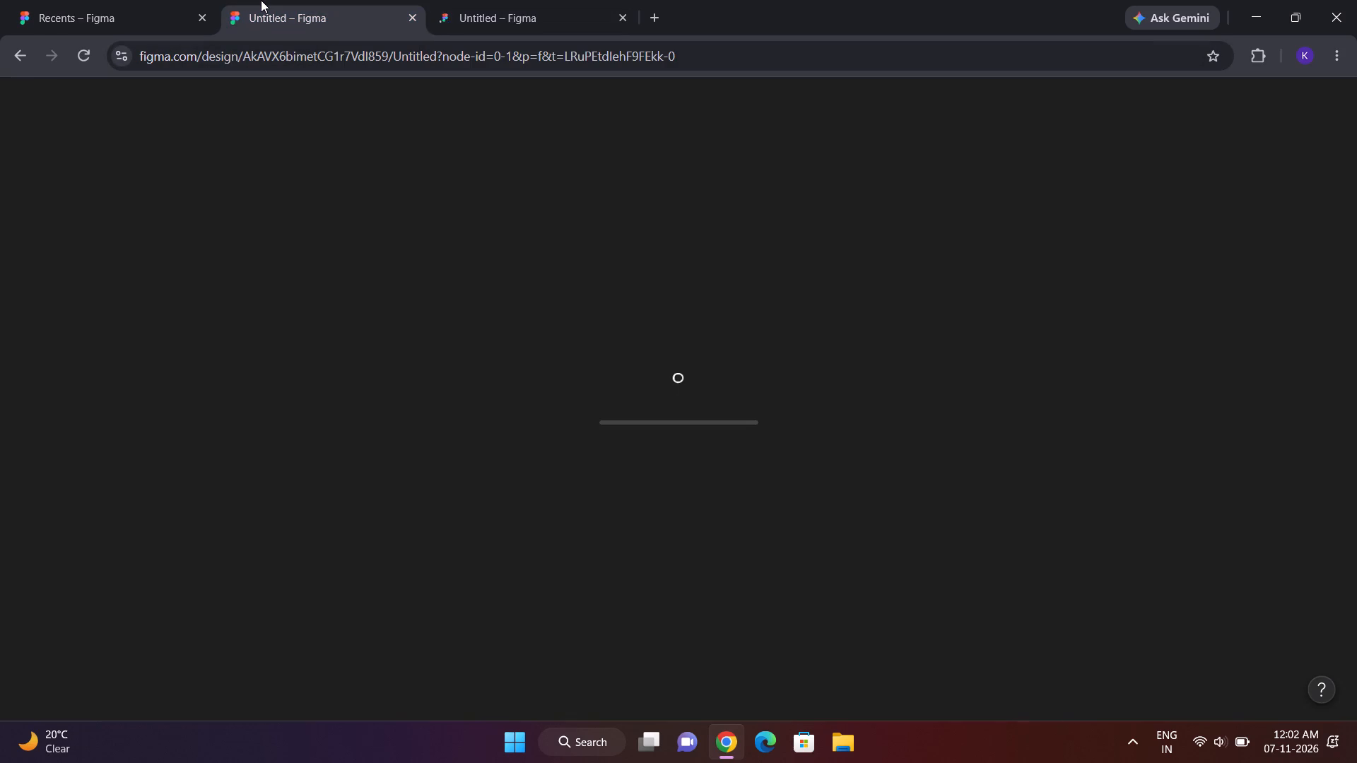
left_click(149, 10)
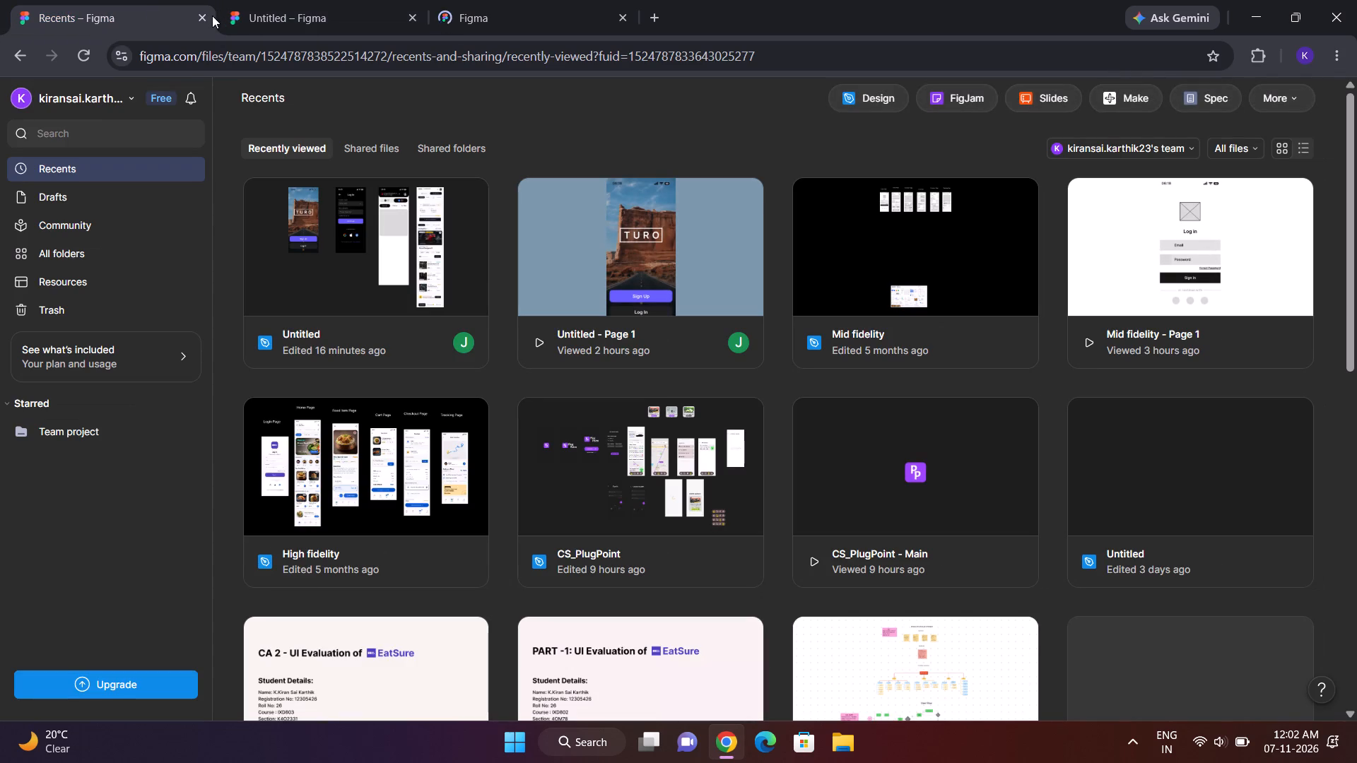
left_click(207, 16)
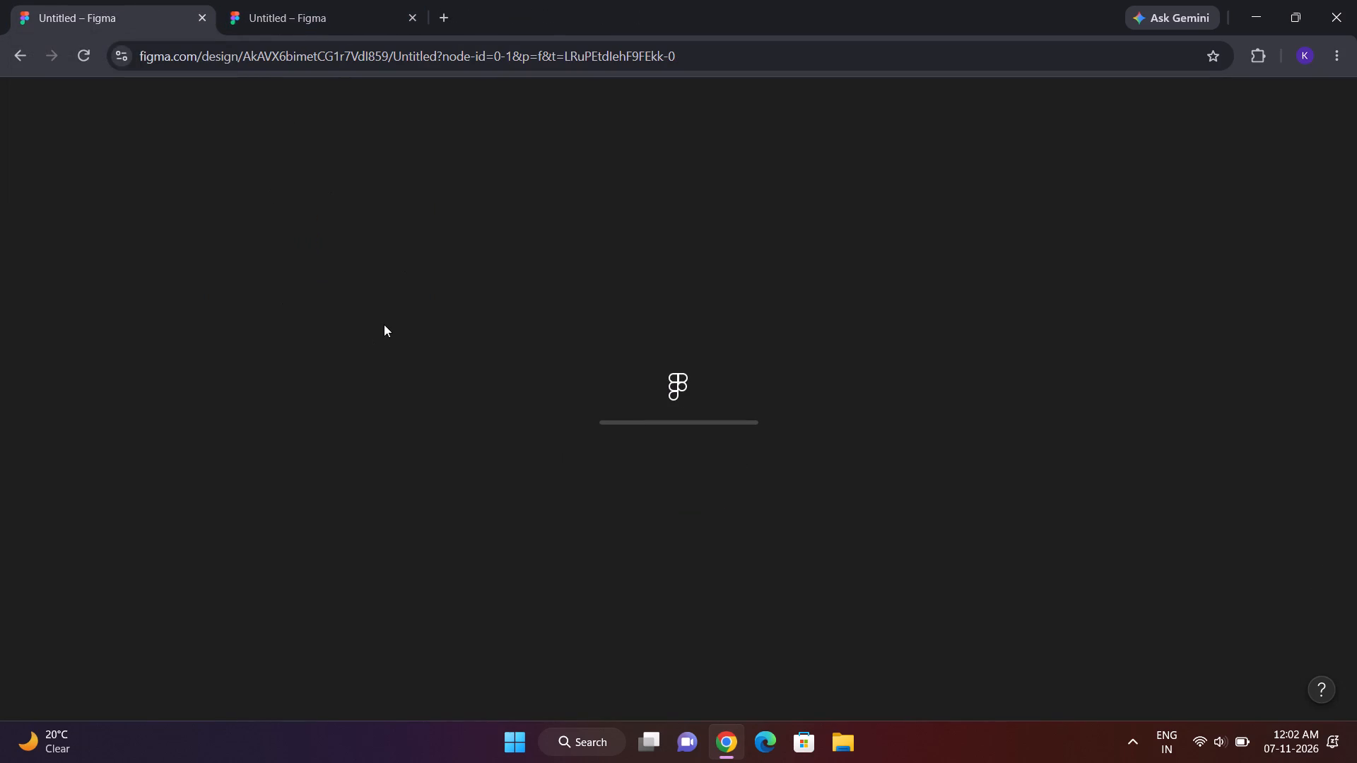
Take the duplicate tab back to the browser's new tab page and return to the Untitled design tab.
left_click(257, 0)
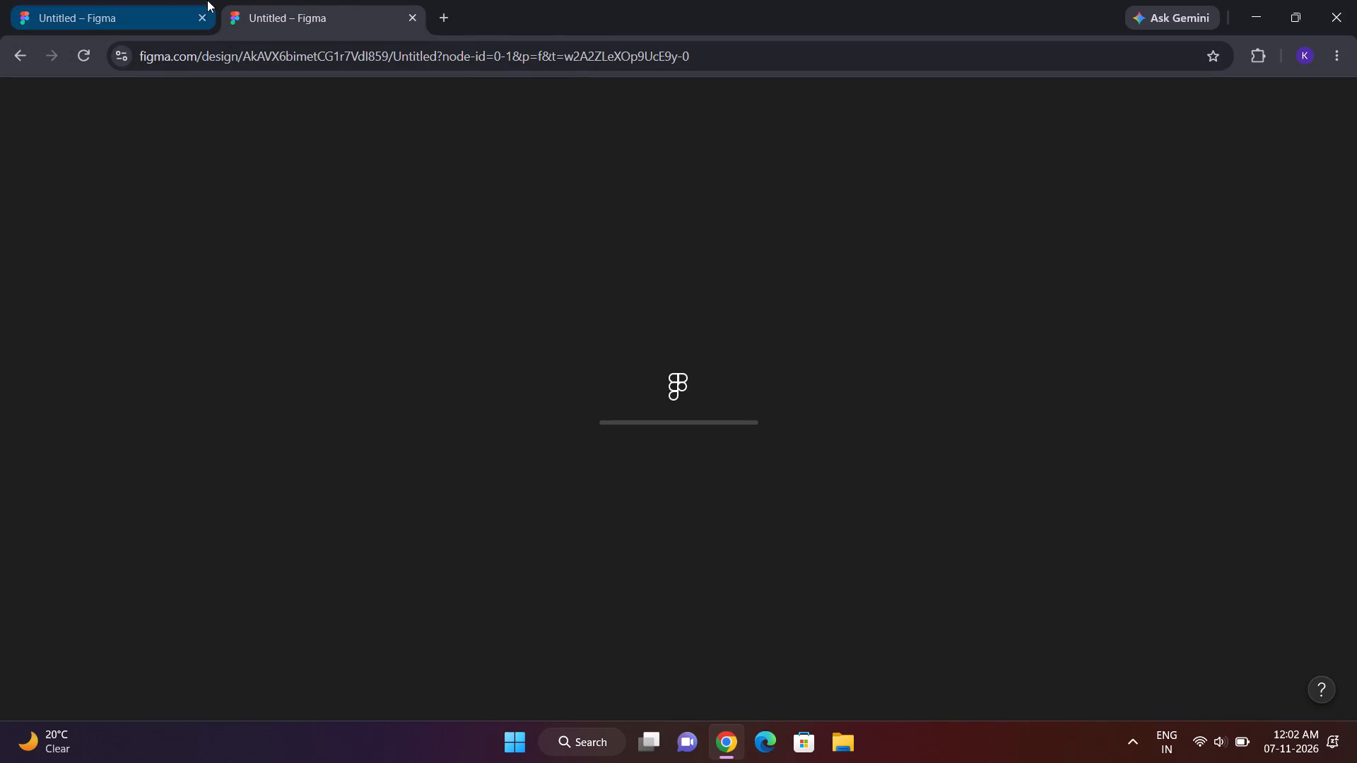
left_click(340, 0)
left_click(23, 47)
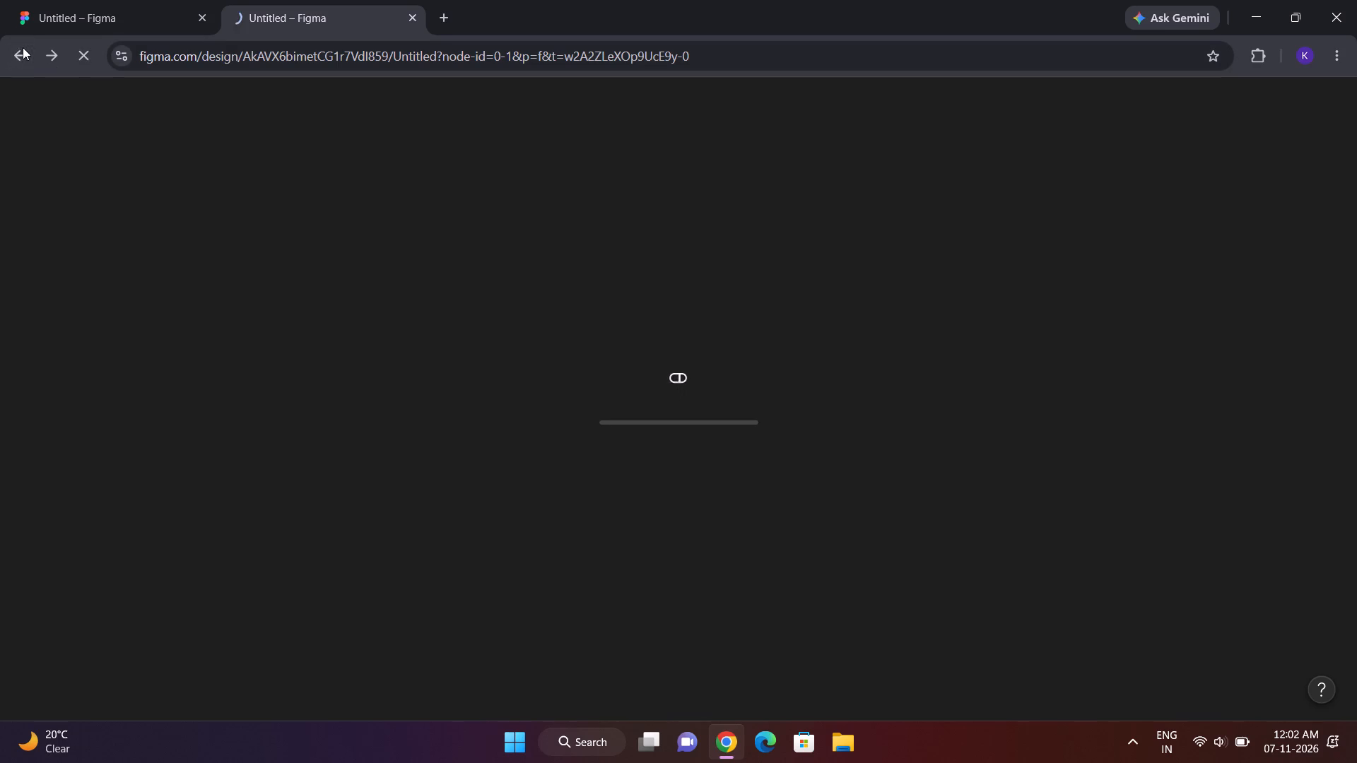
left_click(77, 0)
left_click(247, 0)
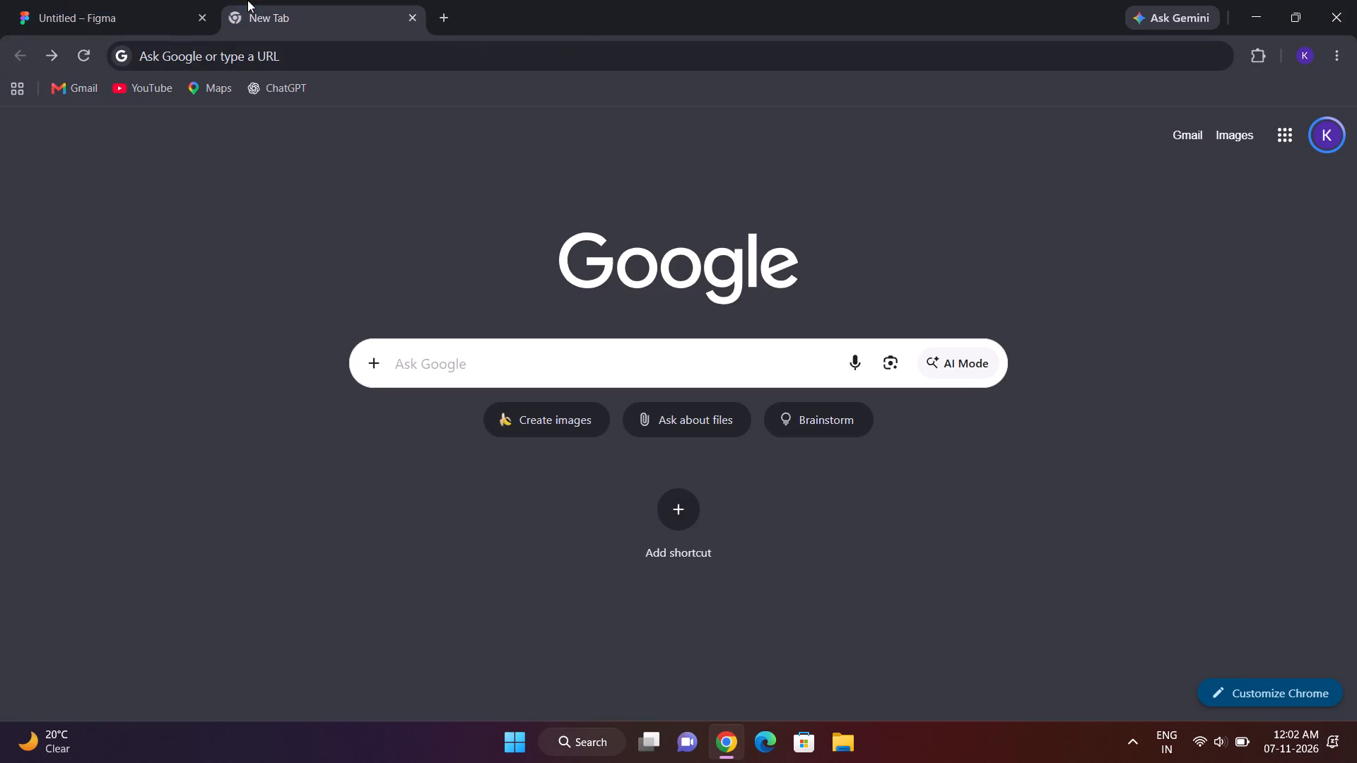
left_click(125, 0)
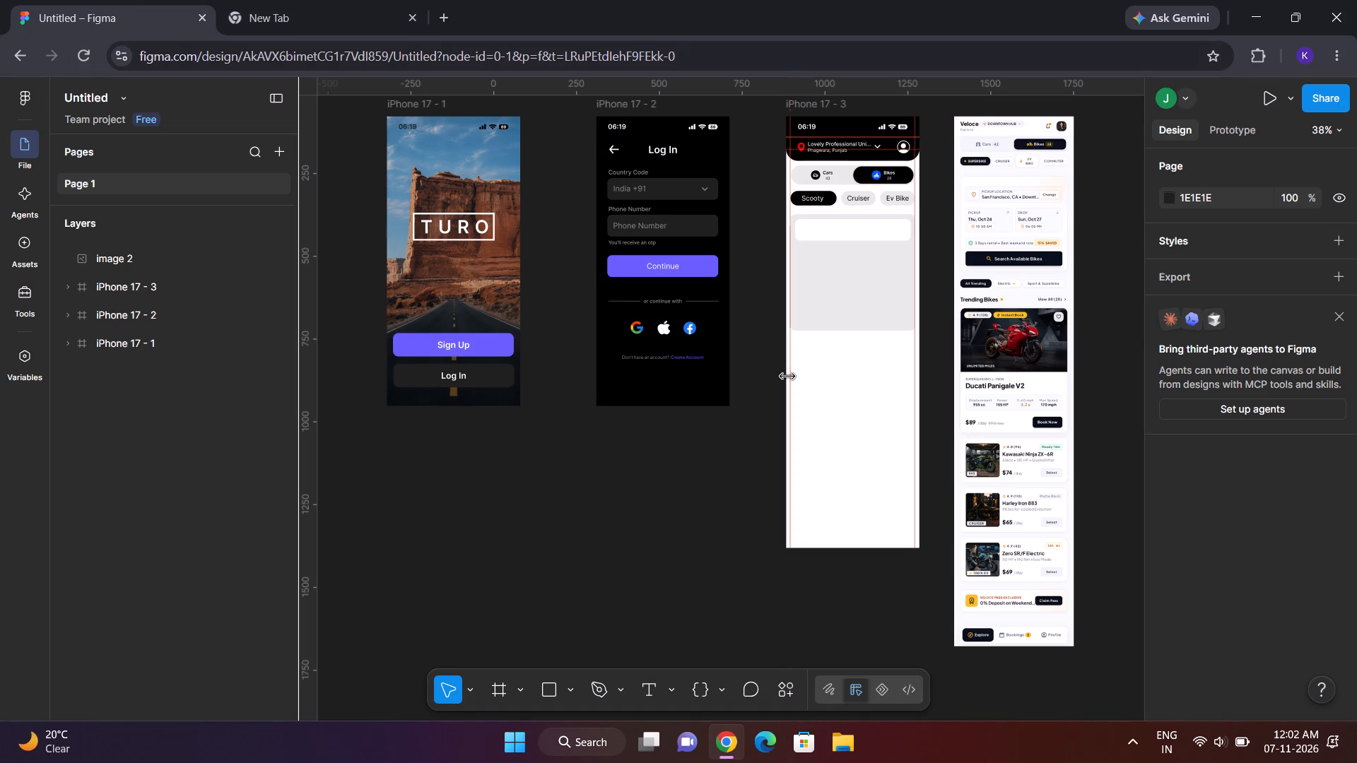
Move the lowest horizontal ruler guide on iPhone 17 - 3 up off the location pin to Y 67.
left_click(787, 377)
scroll(809, 349, "left", 2)
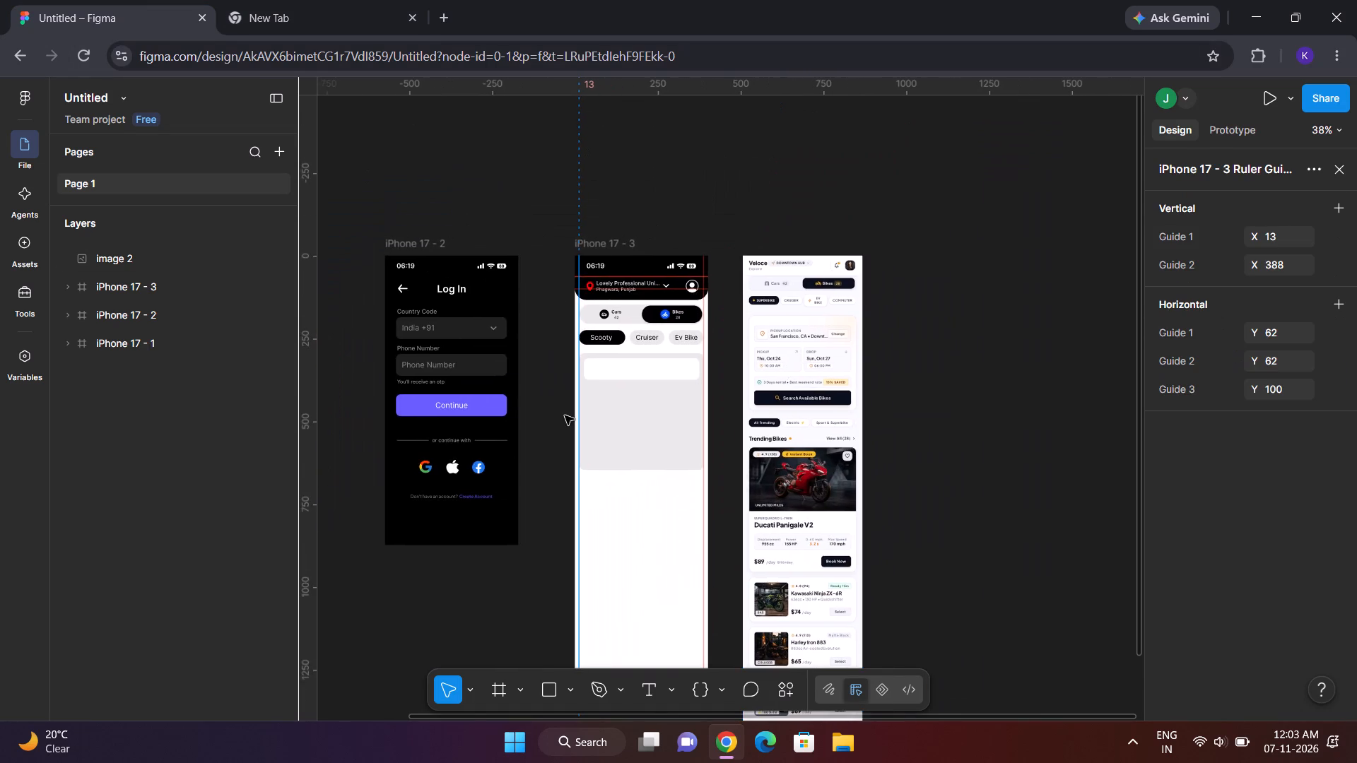
scroll(816, 326, "up", 2)
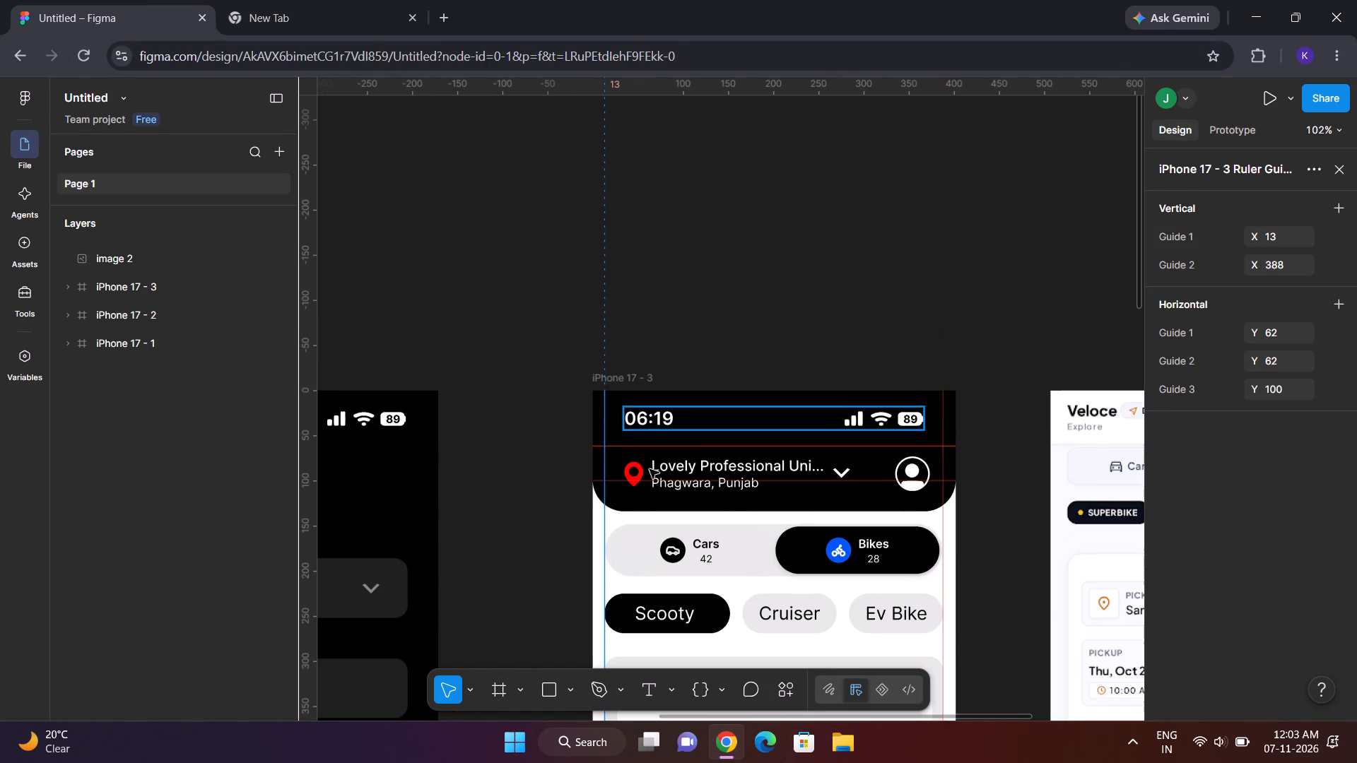
left_click(633, 471)
double_click(633, 471)
double_click(633, 471)
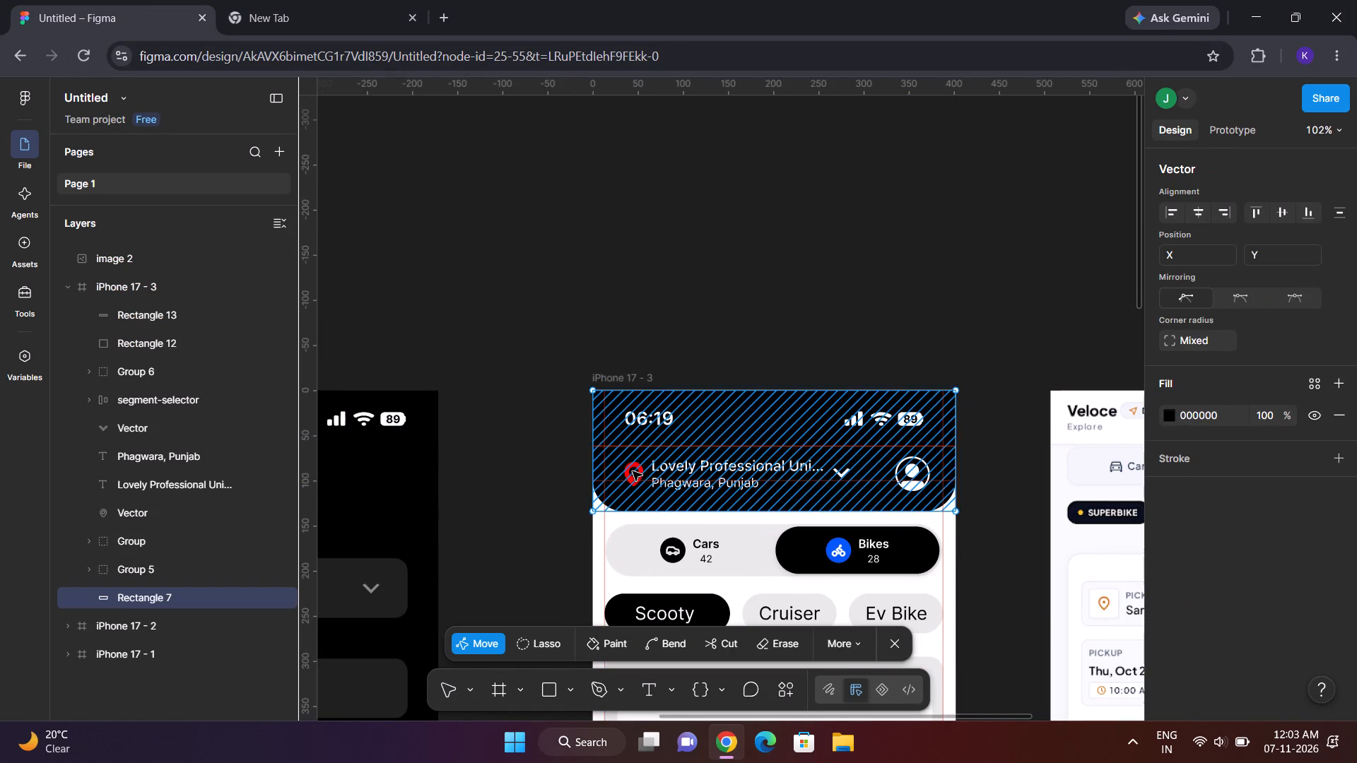
left_click(531, 475)
double_click(642, 480)
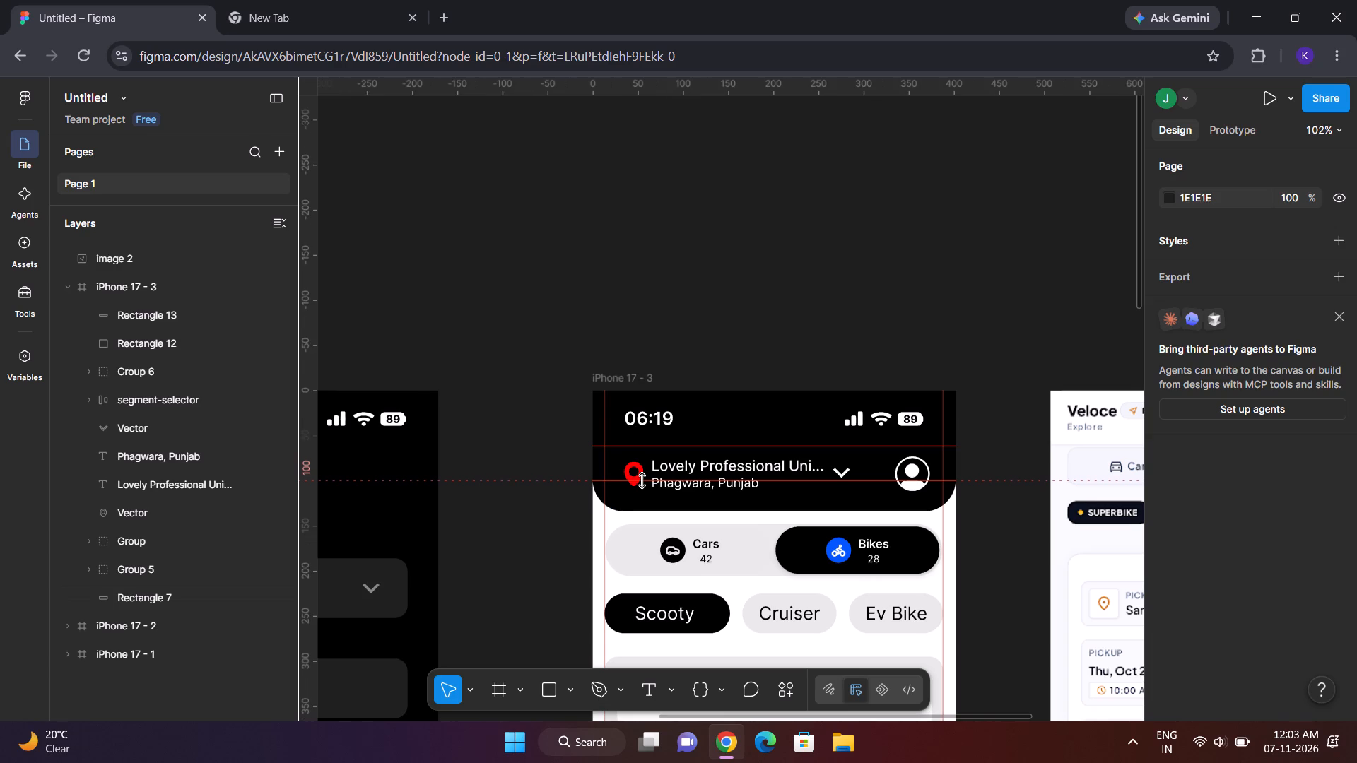
left_click_drag(642, 480, 645, 446)
Copy the red location pin vector from the black header of iPhone 17 - 3.
double_click(630, 475)
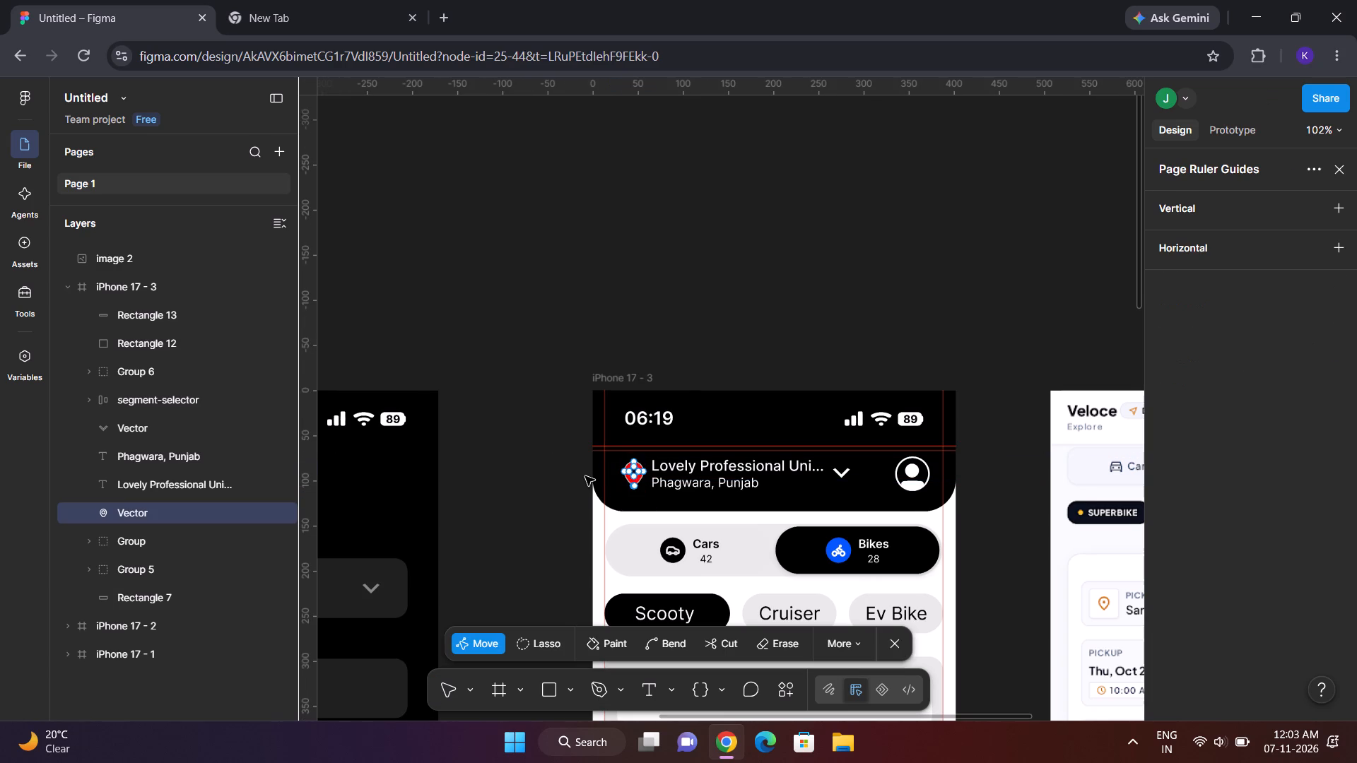
left_click(585, 476)
left_click(585, 476)
key("ctrl+c")
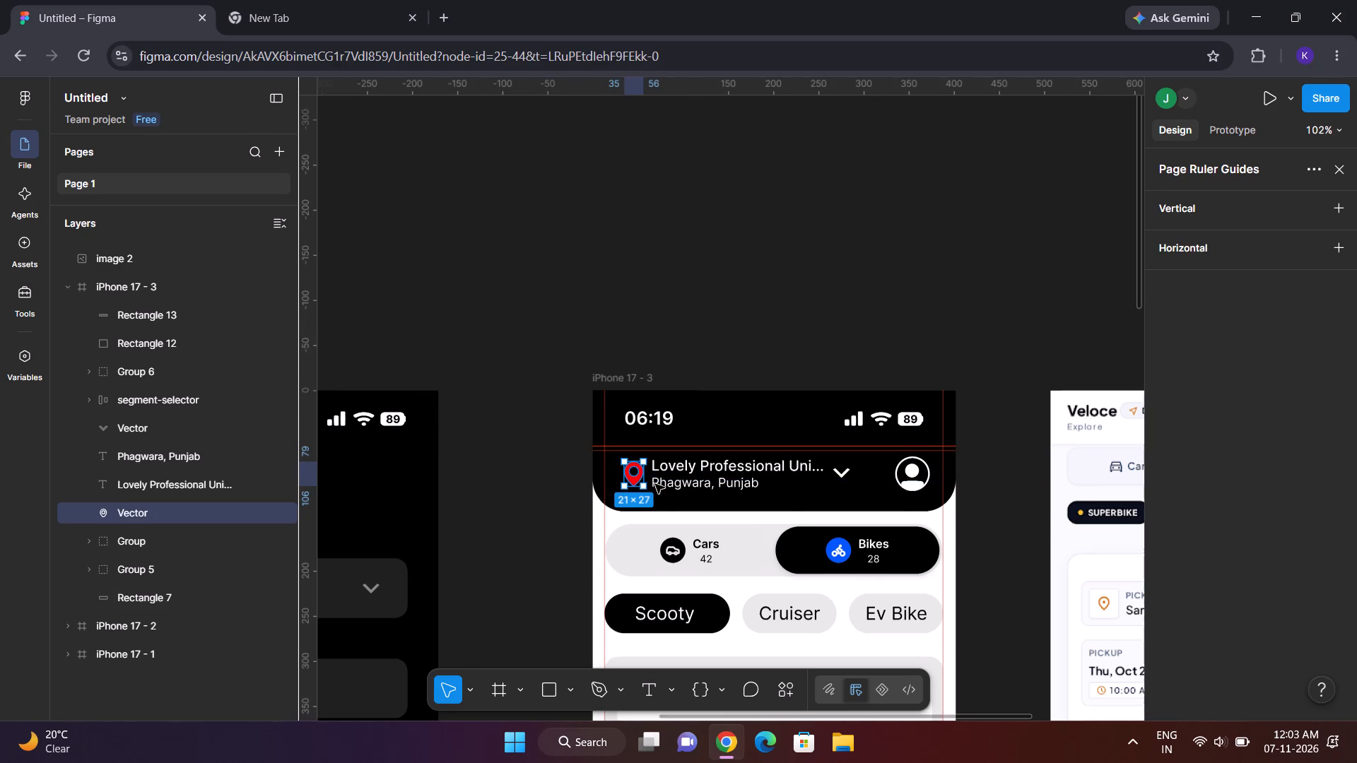
Add a vertical ruler guide at X 41 on the iPhone 17 - 3 frame.
scroll(655, 484, "down", 4)
scroll(647, 432, "up", 1)
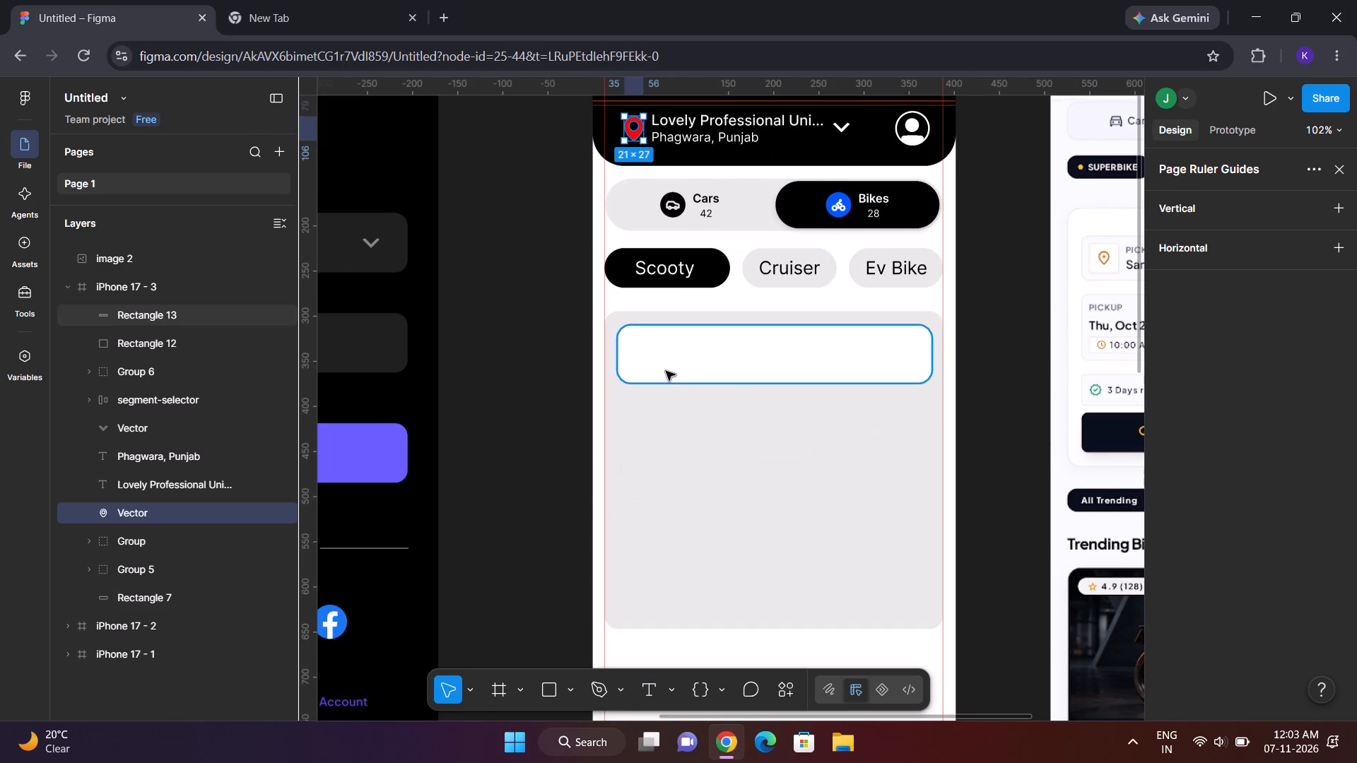
left_click(600, 351)
scroll(600, 351, "up", 1)
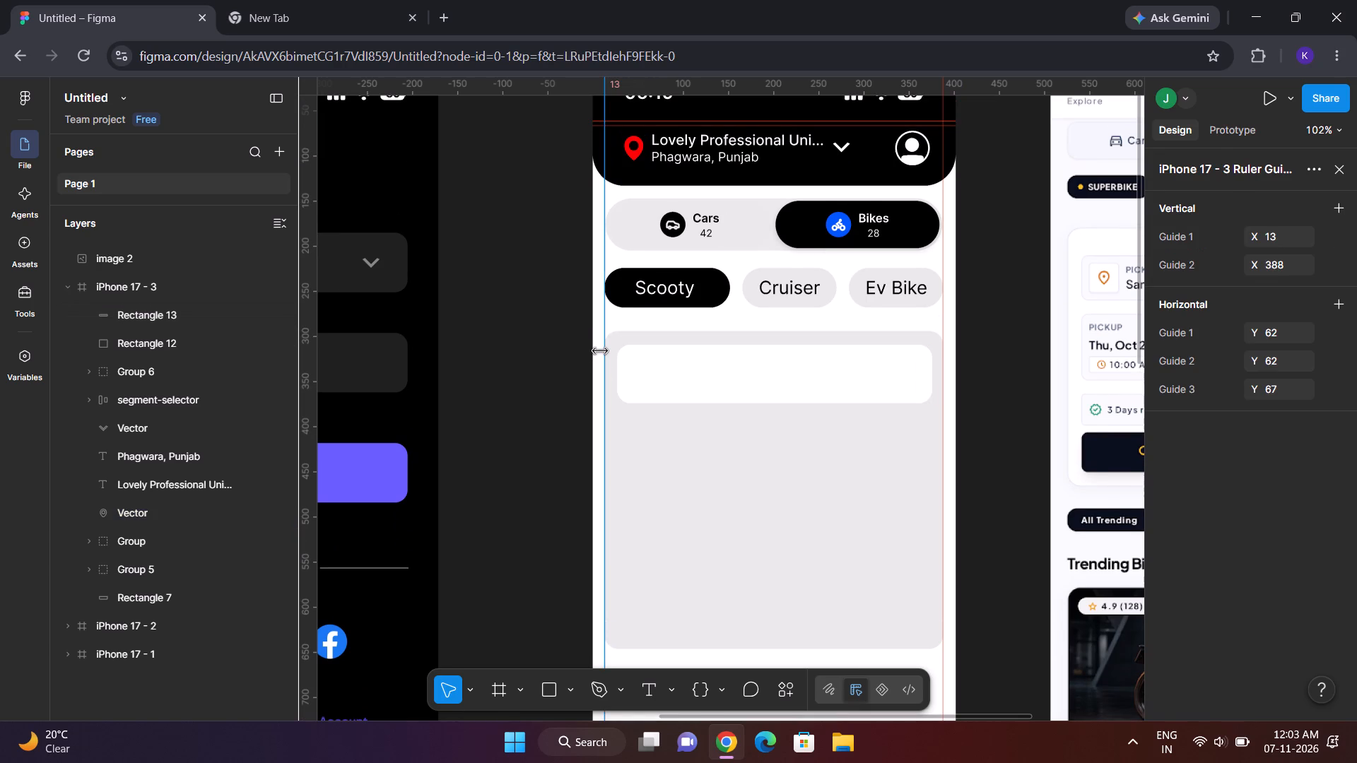
scroll(600, 351, "up", 1)
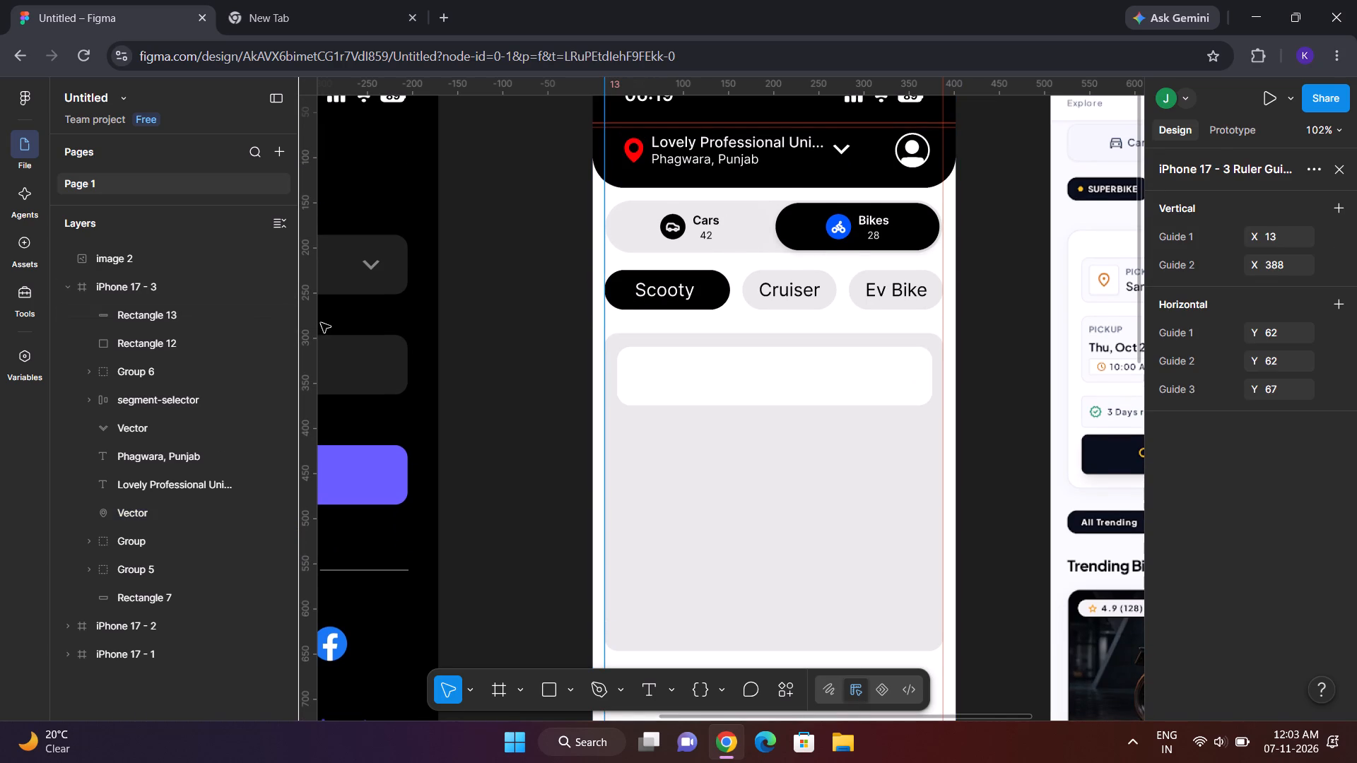
left_click_drag(314, 324, 577, 318)
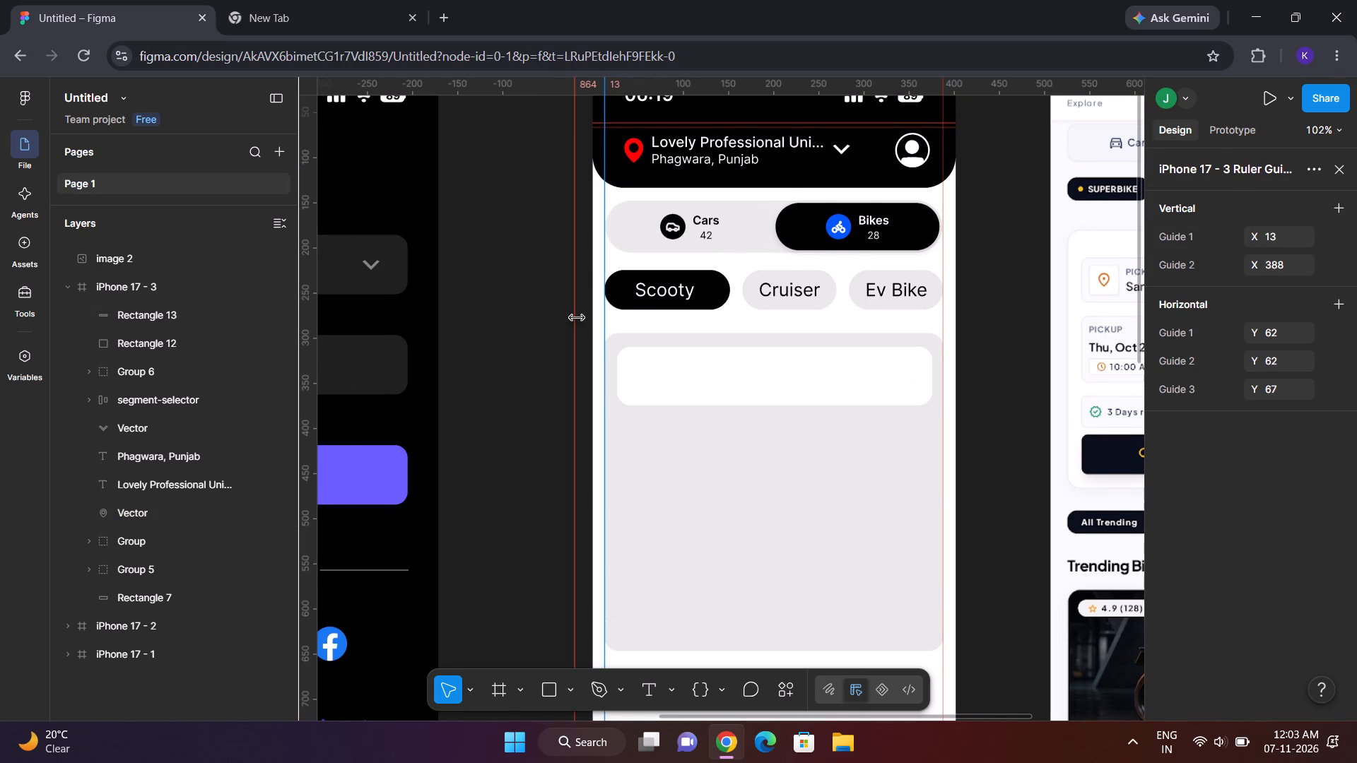
left_click_drag(577, 318, 630, 319)
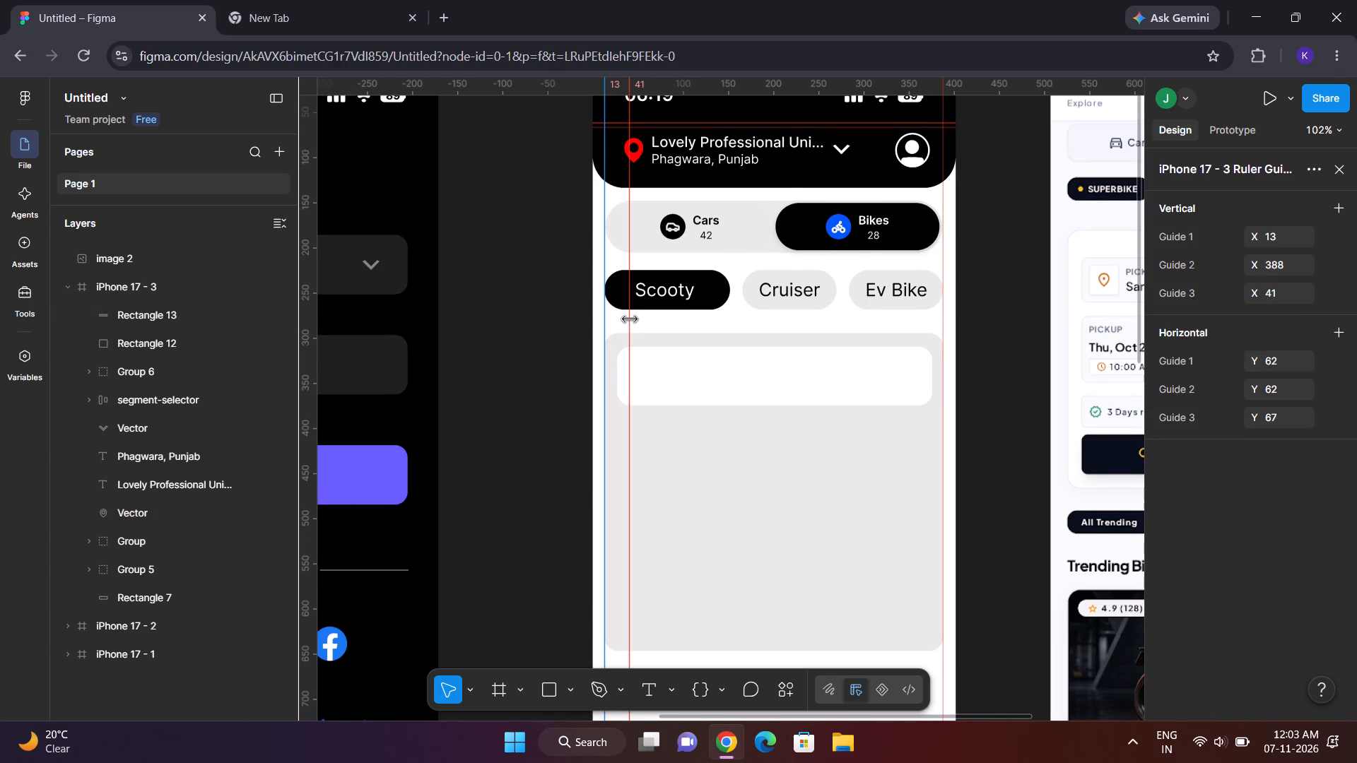
left_click_drag(630, 319, 629, 319)
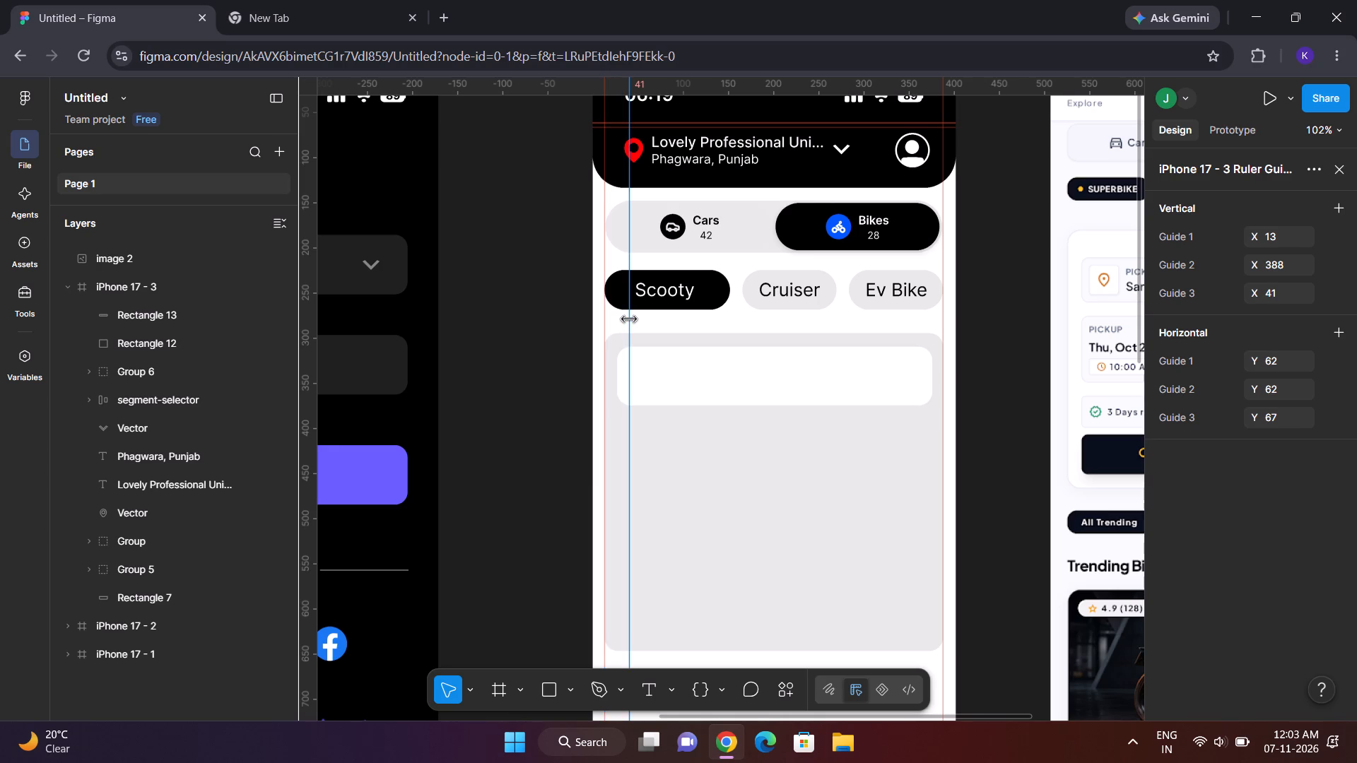
Paste the location pin into iPhone 17 - 3 and place it on the X 41 guide, vertically centred in the white rounded rectangle.
left_click(842, 380)
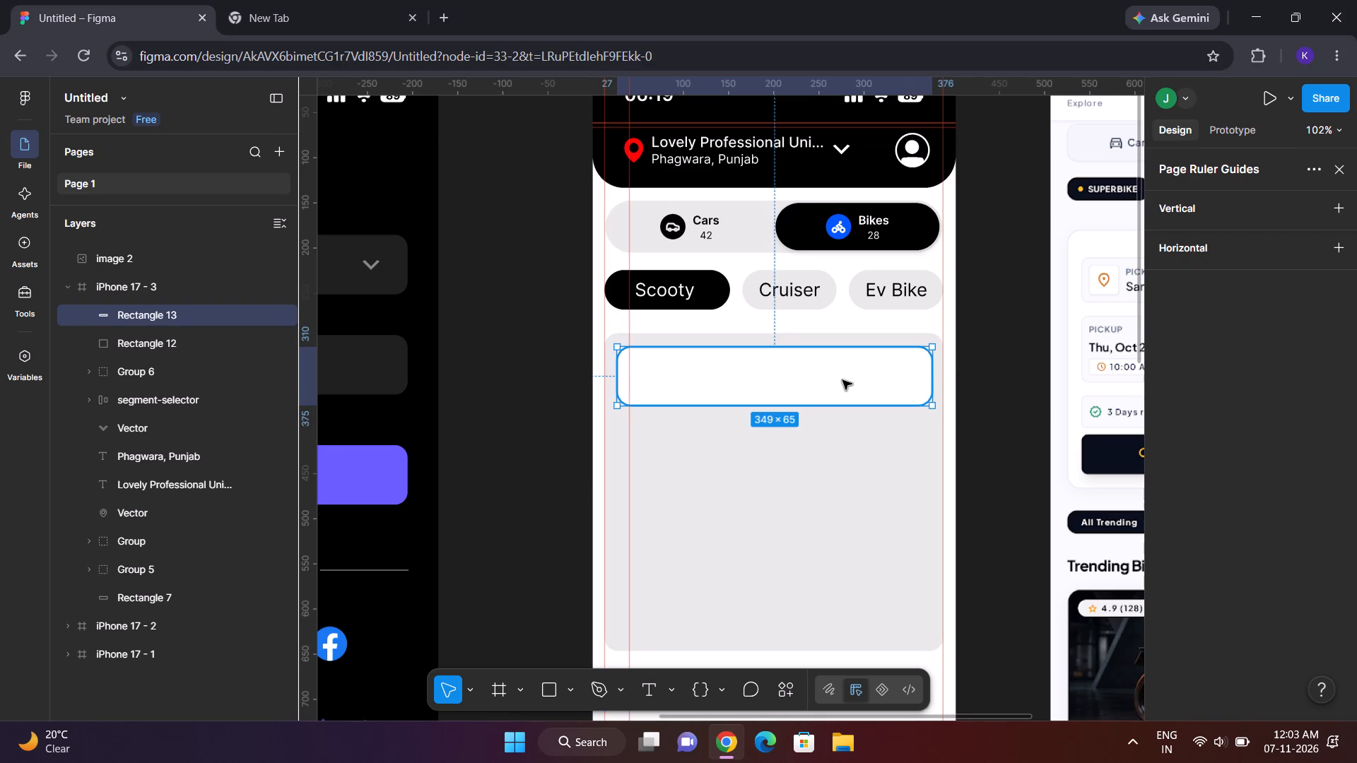
key("ctrl+v")
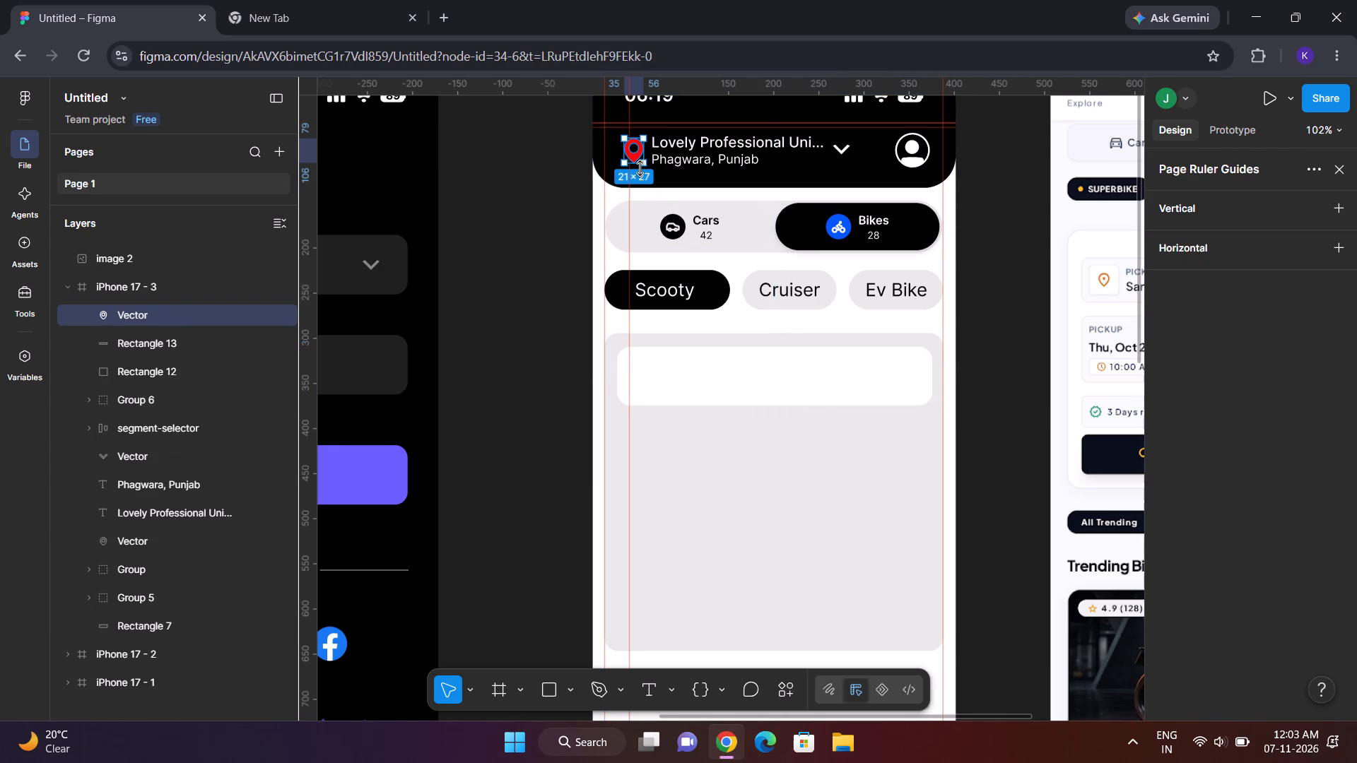
left_click_drag(637, 162, 667, 357)
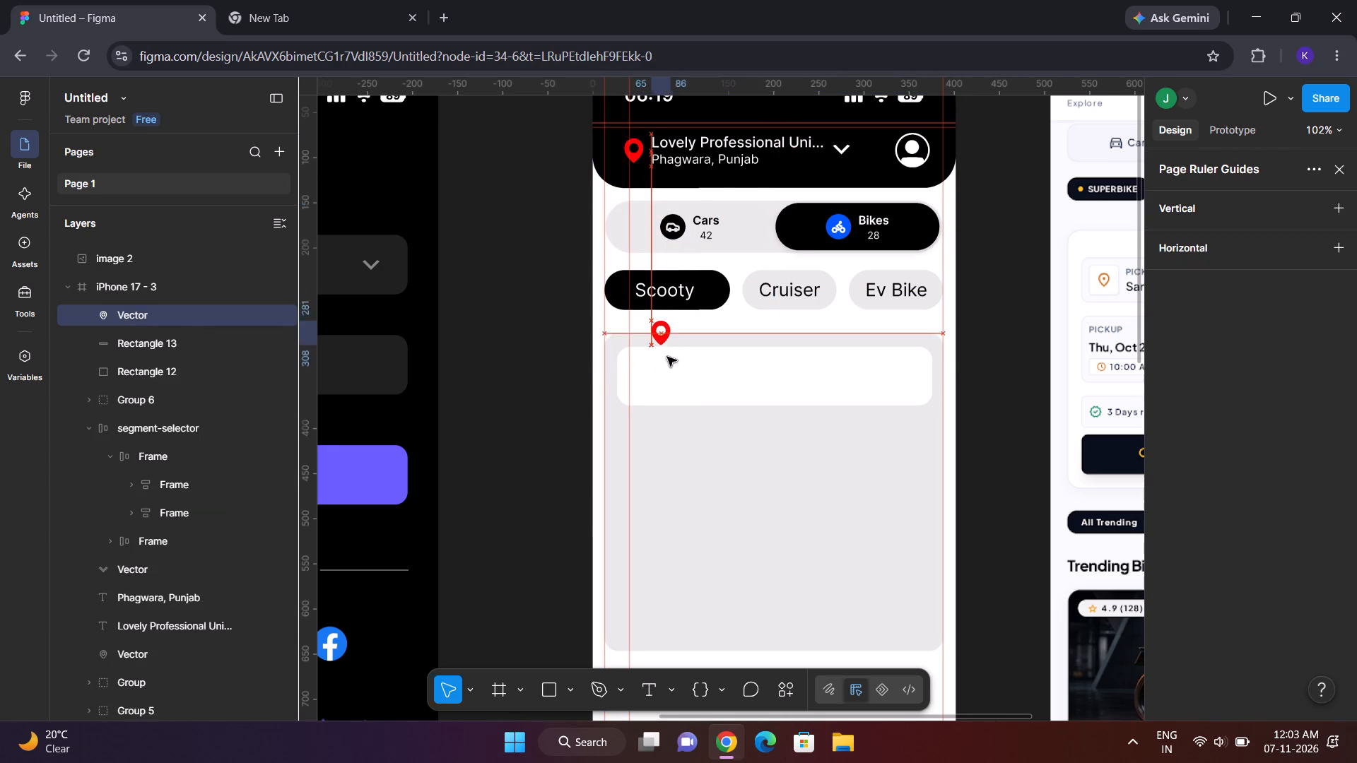
left_click_drag(667, 357, 646, 384)
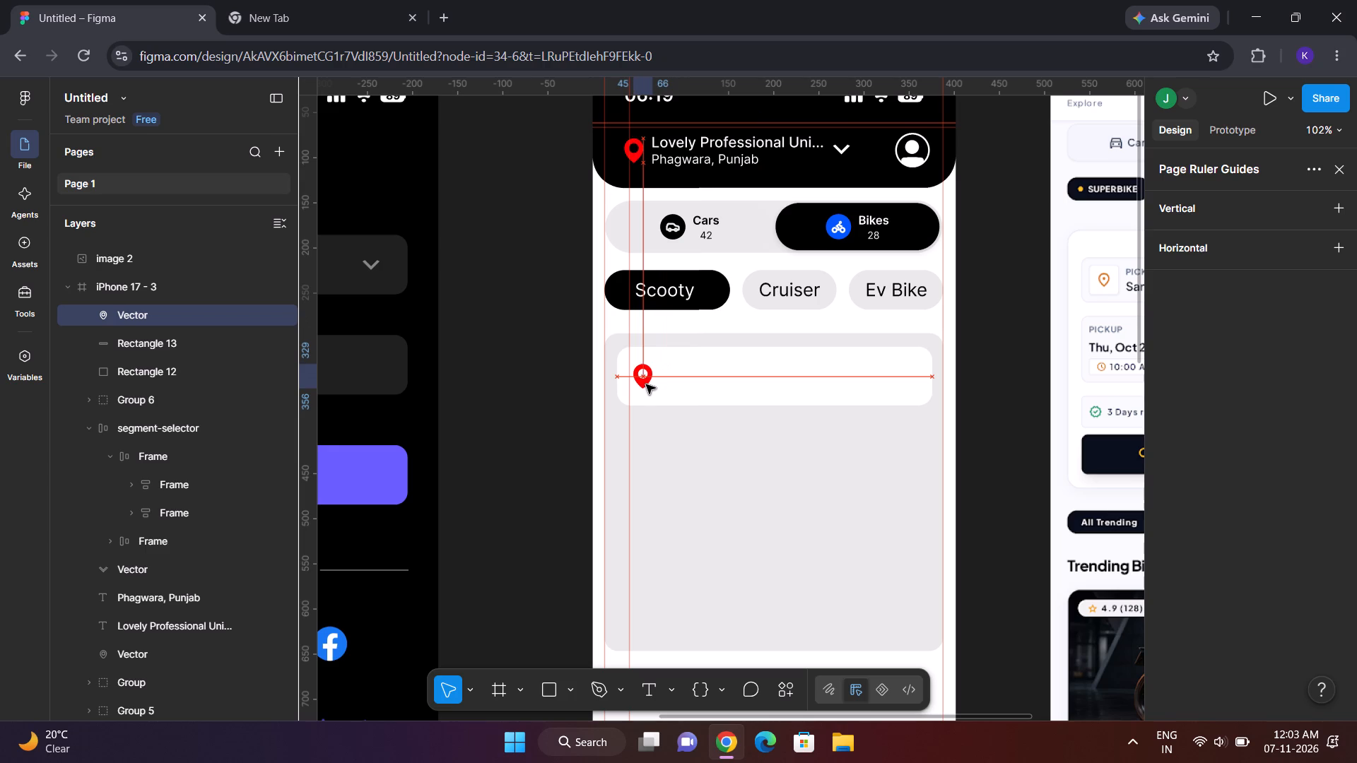
left_click_drag(647, 365, 641, 365)
scroll(641, 365, "left", 1)
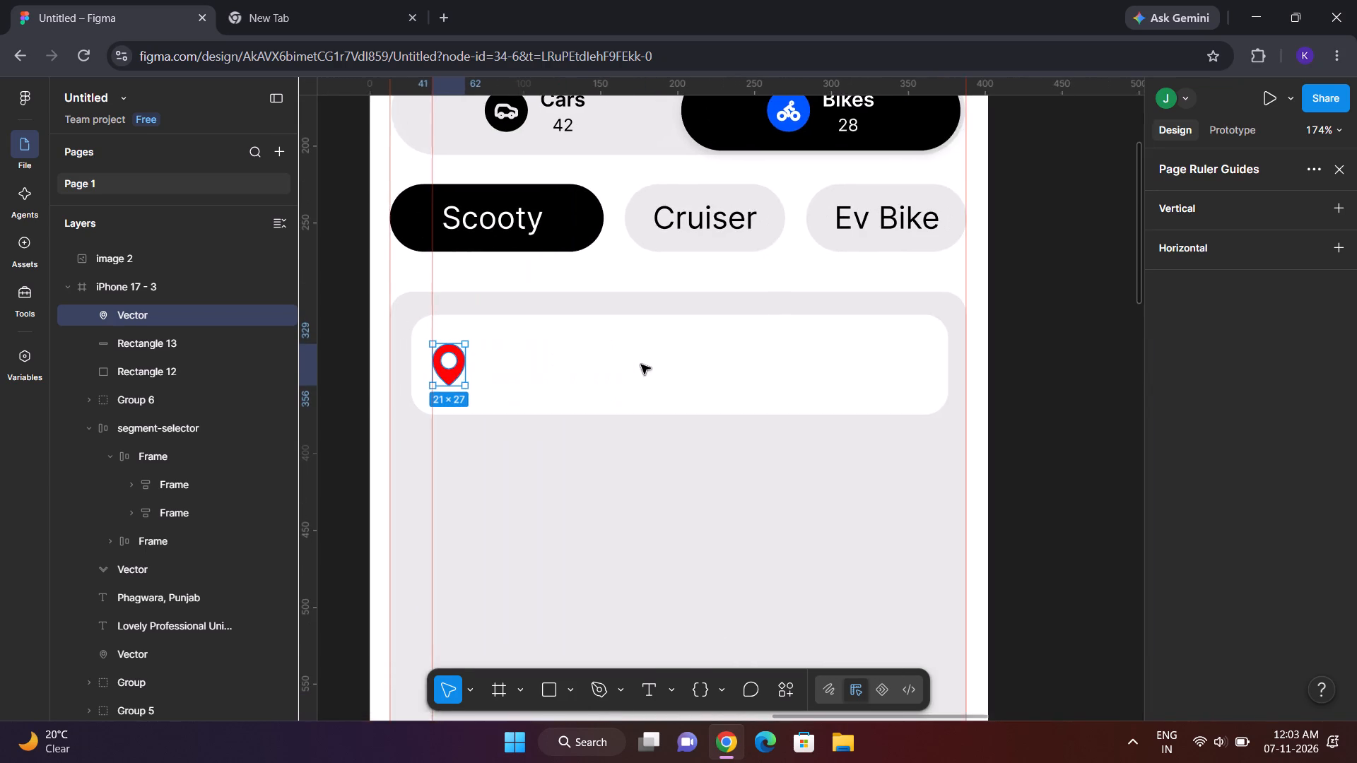
left_click(423, 363)
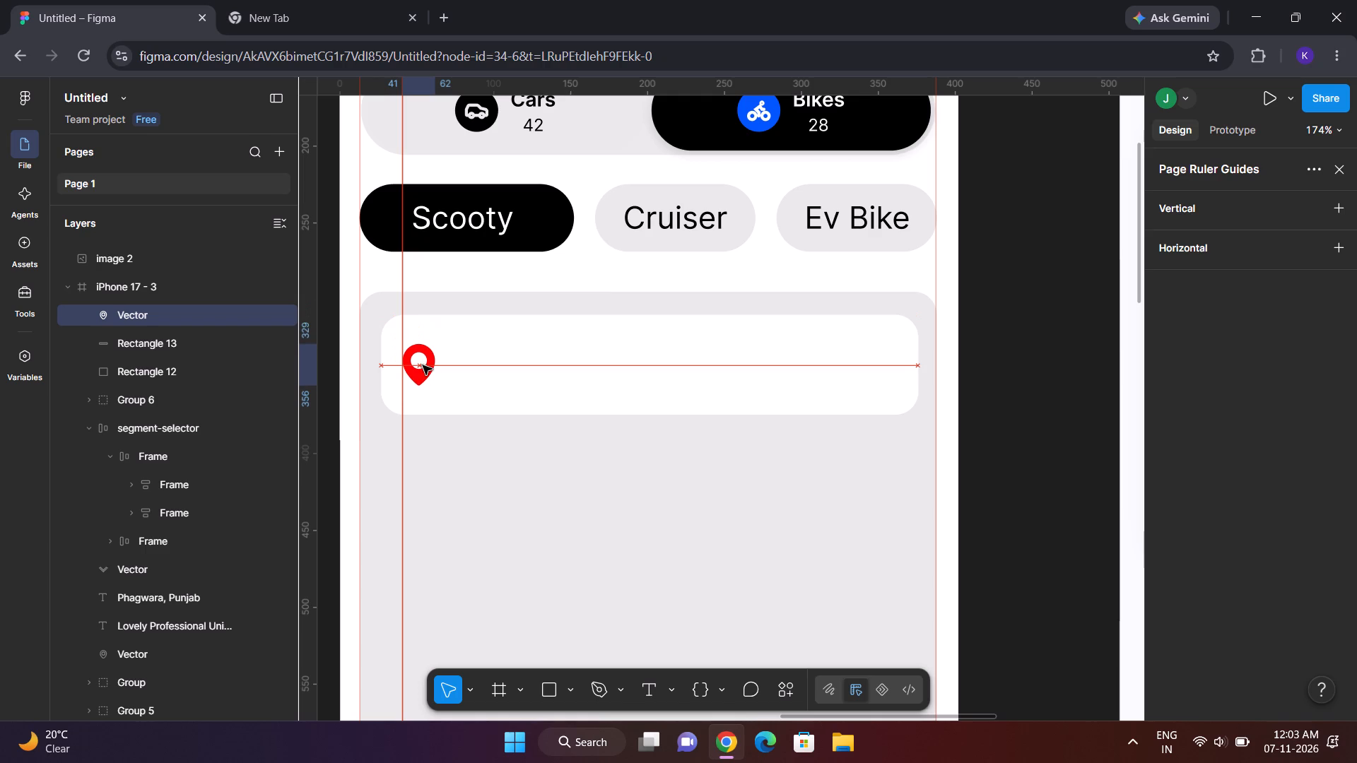
Copy the "Lovely Professional Uni..." and "Phagwara, Punjab" text lines from the black header of iPhone 17 - 3.
scroll(895, 392, "up", 2)
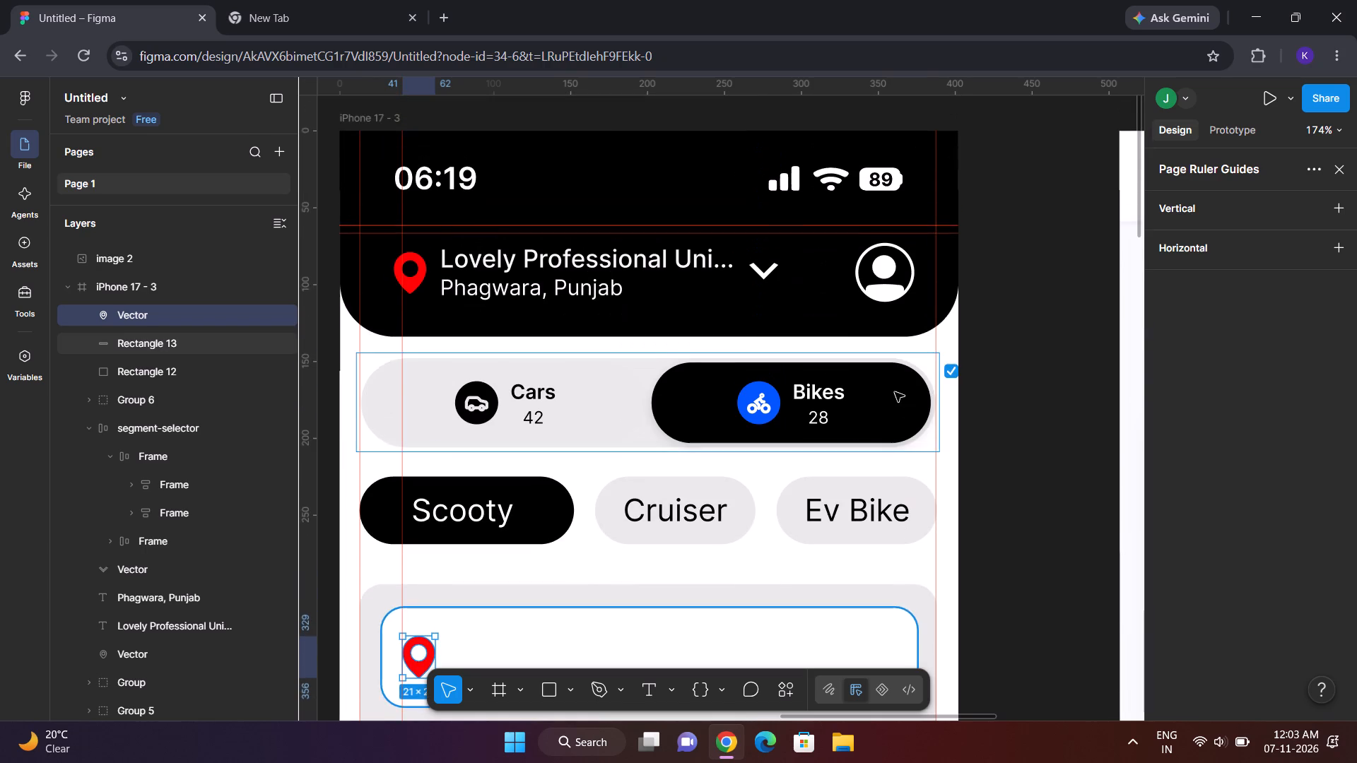
left_click(592, 264)
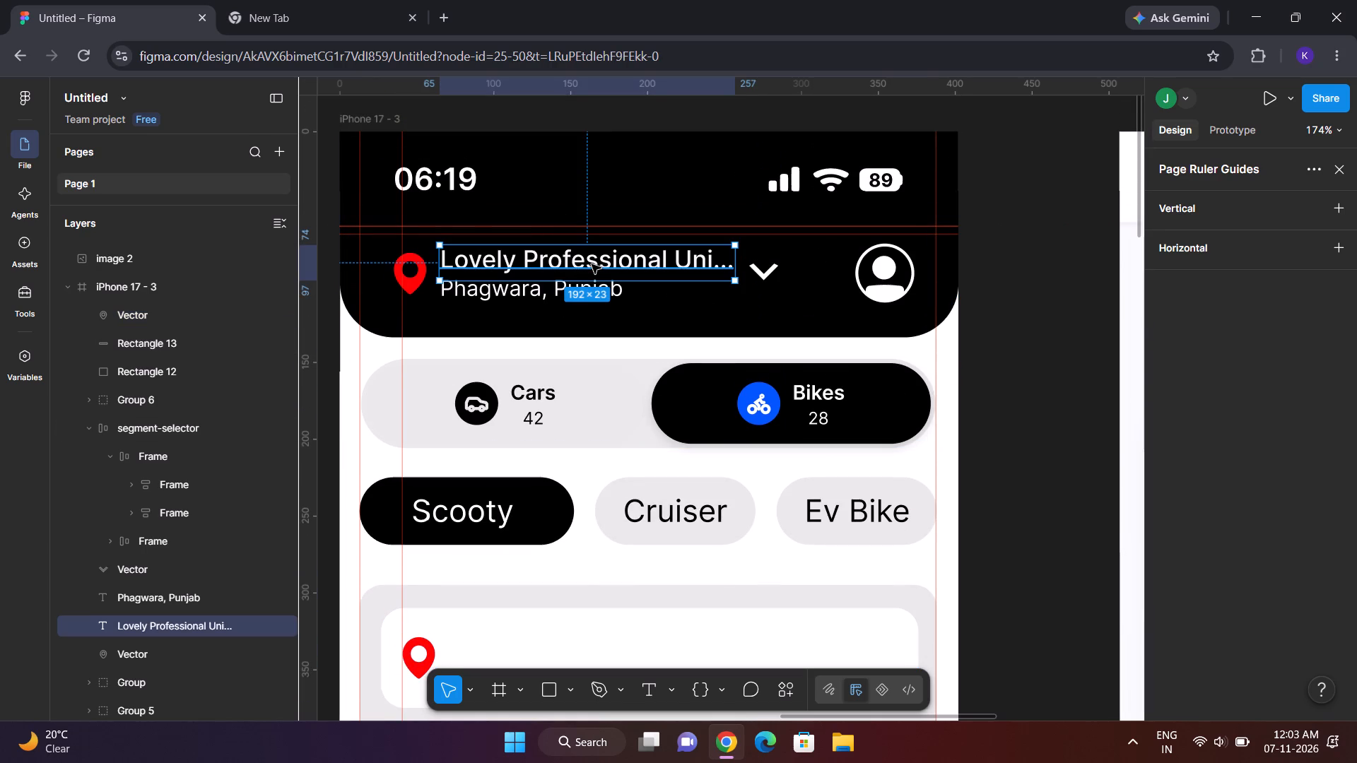
left_click(547, 288, "ctrl+shift")
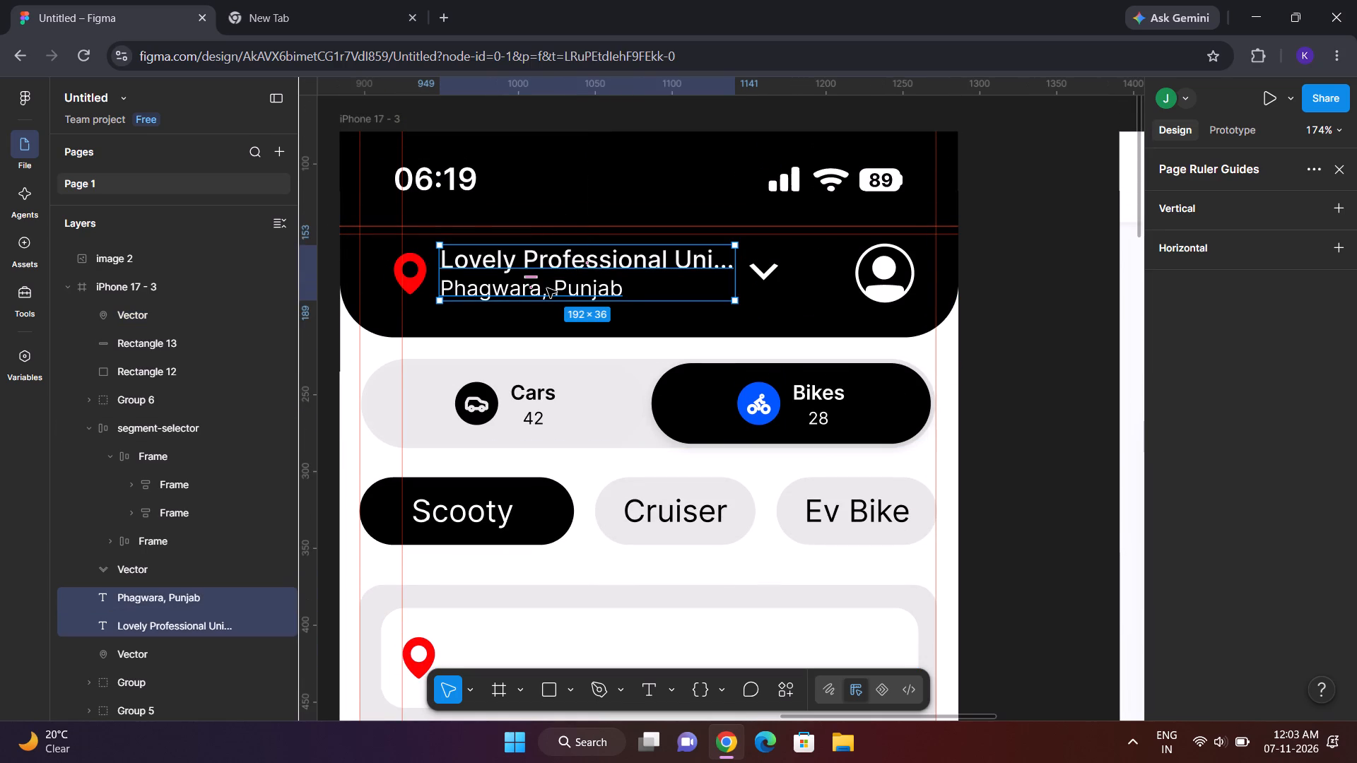
key("ctrl+c")
Paste the two address lines and place them beside the red pin in the white rounded rectangle, at about X 72, Y 329.
scroll(547, 288, "down", 1)
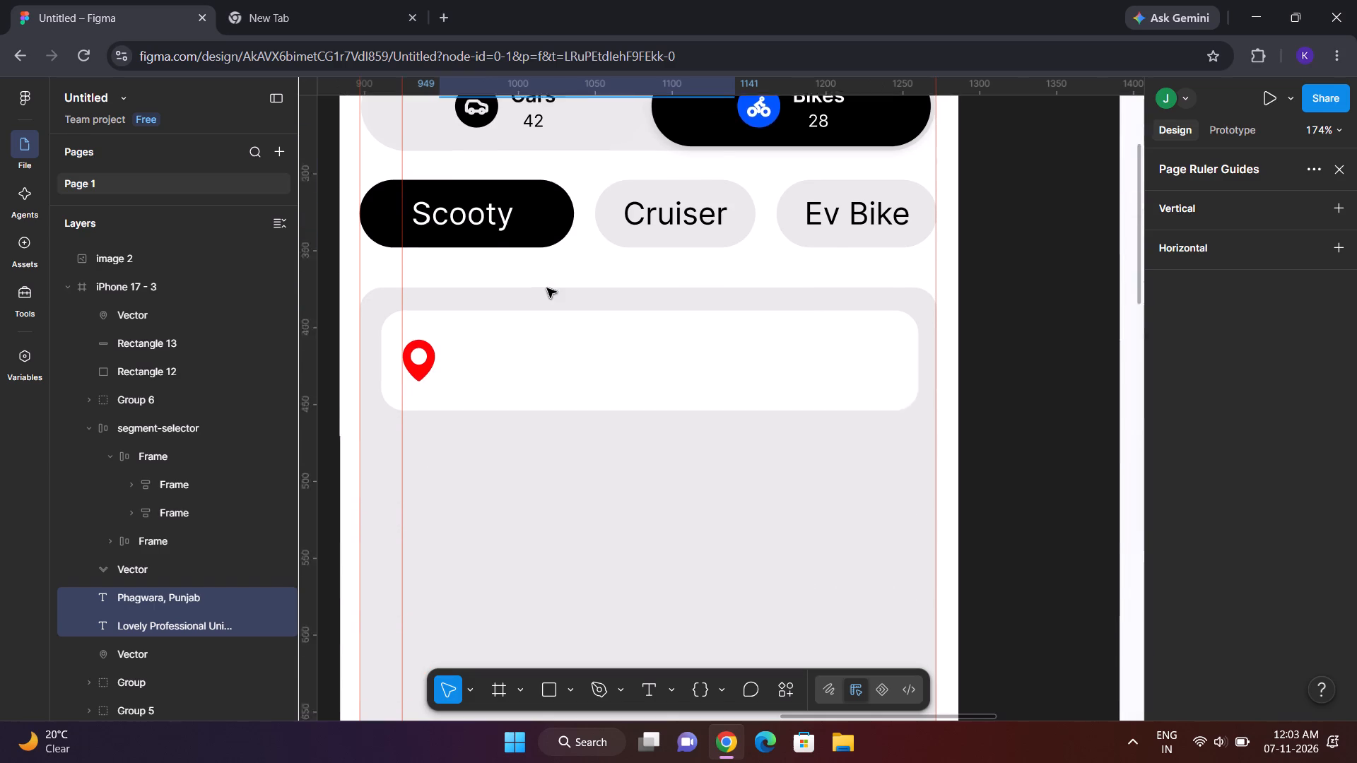
scroll(547, 288, "down", 1)
left_click(546, 334)
key("ctrl+v")
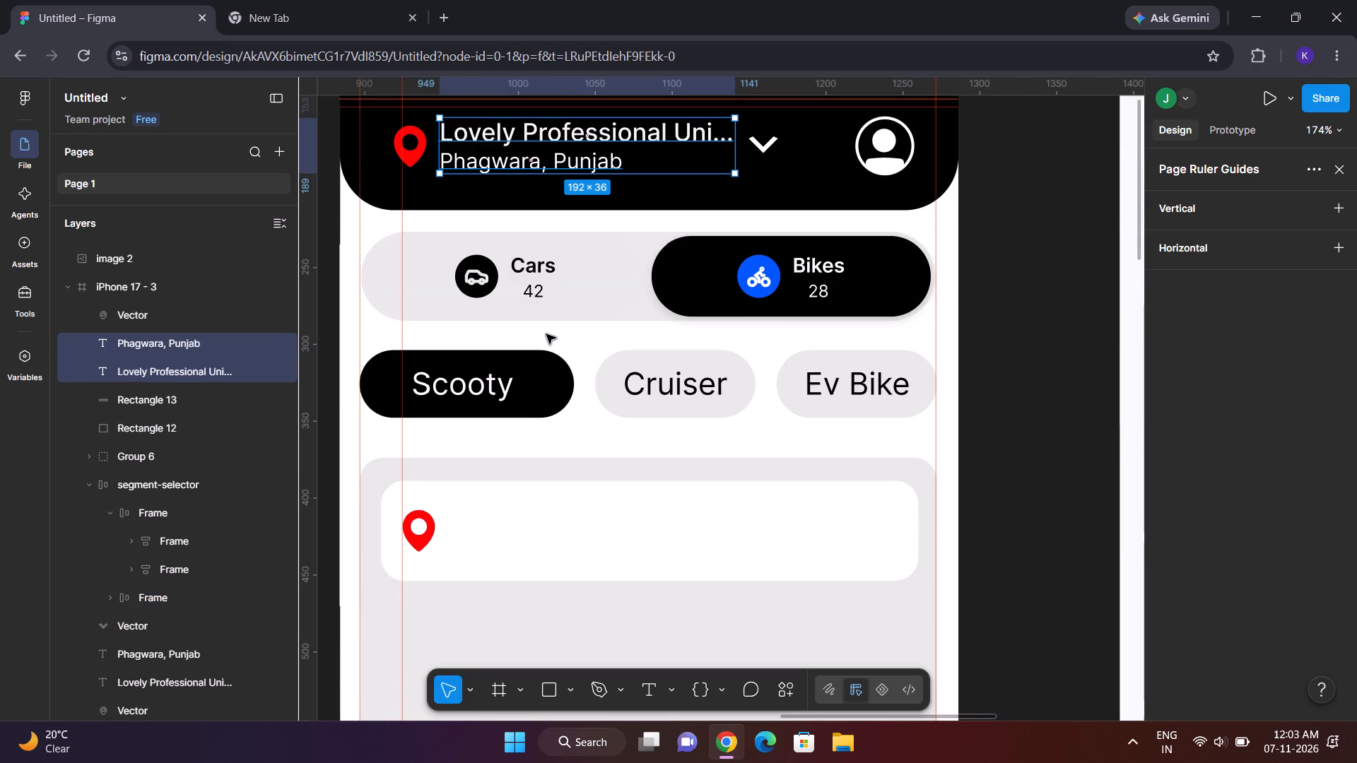
left_click_drag(594, 139, 548, 543)
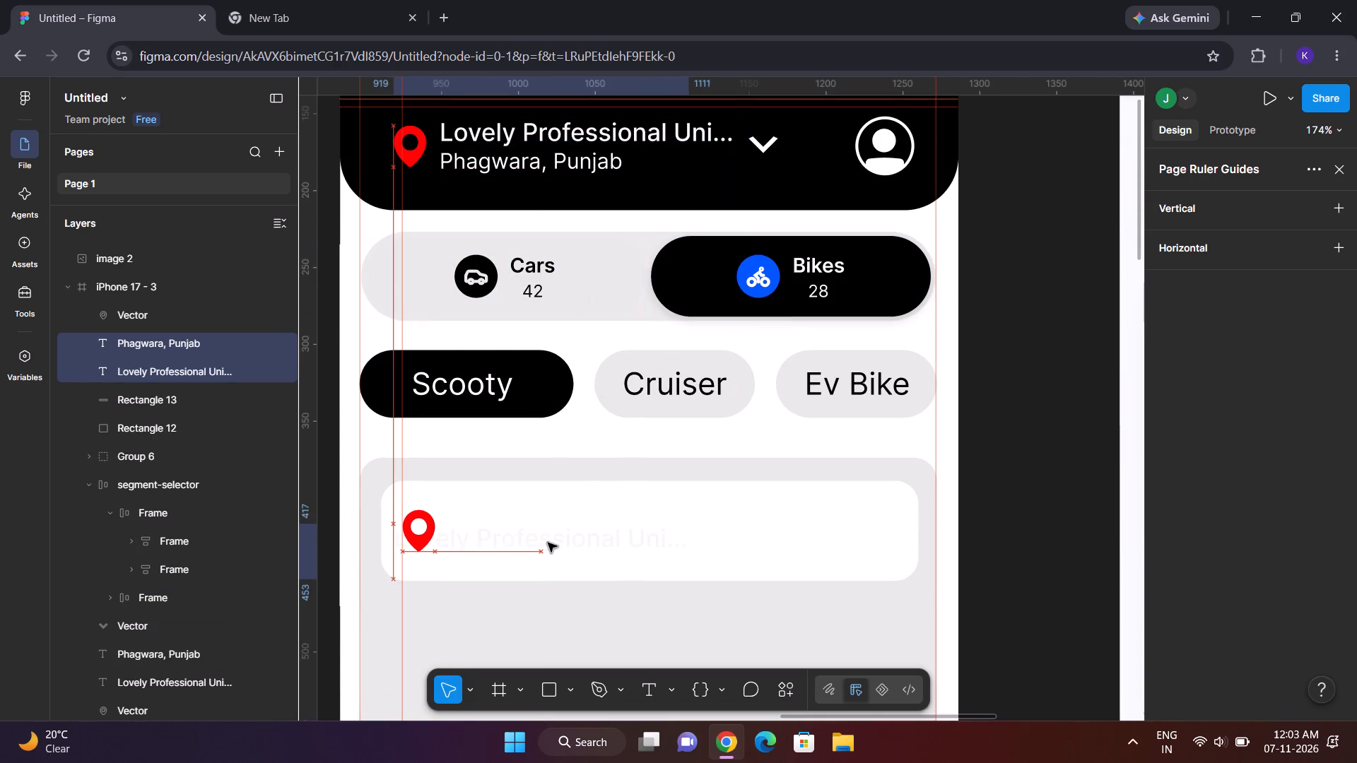
left_click_drag(548, 543, 604, 531)
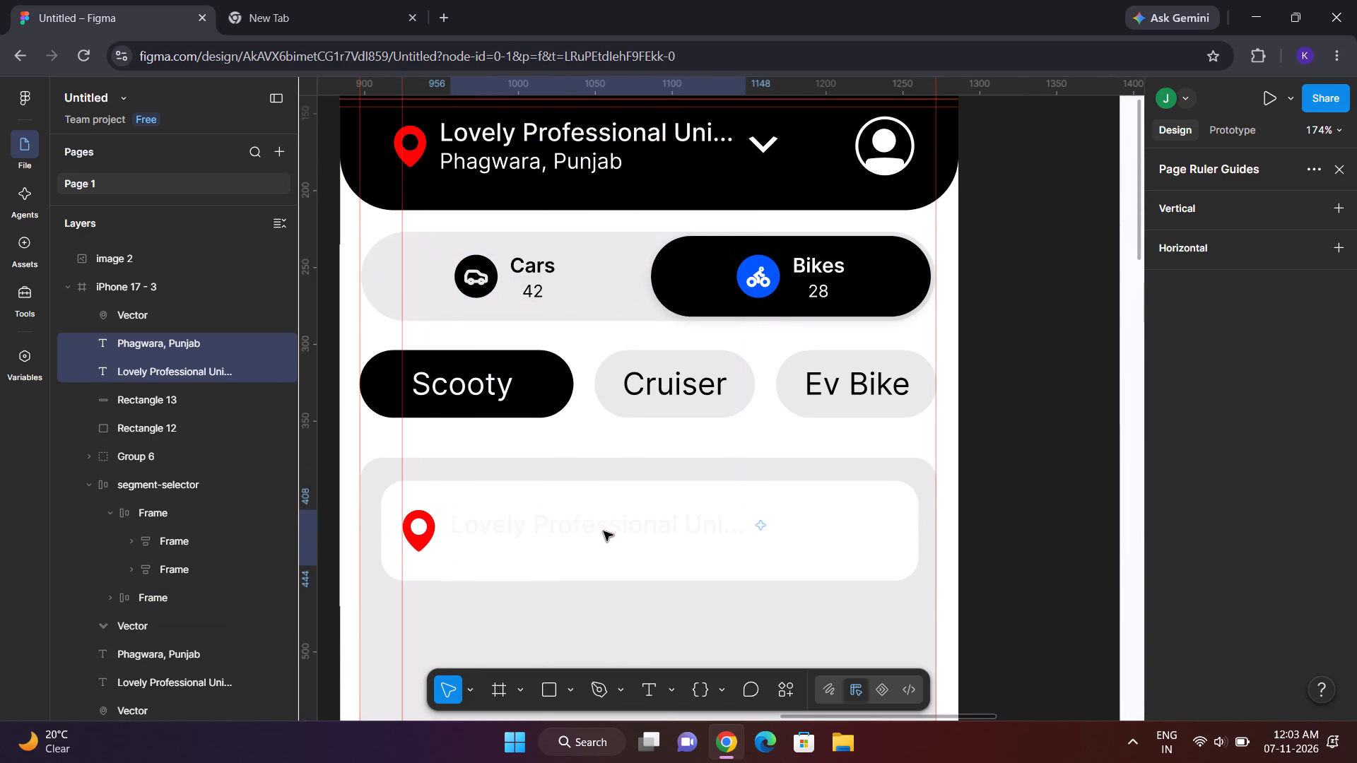
Close the Page Ruler Guides settings to bring back the design properties.
left_click(604, 531)
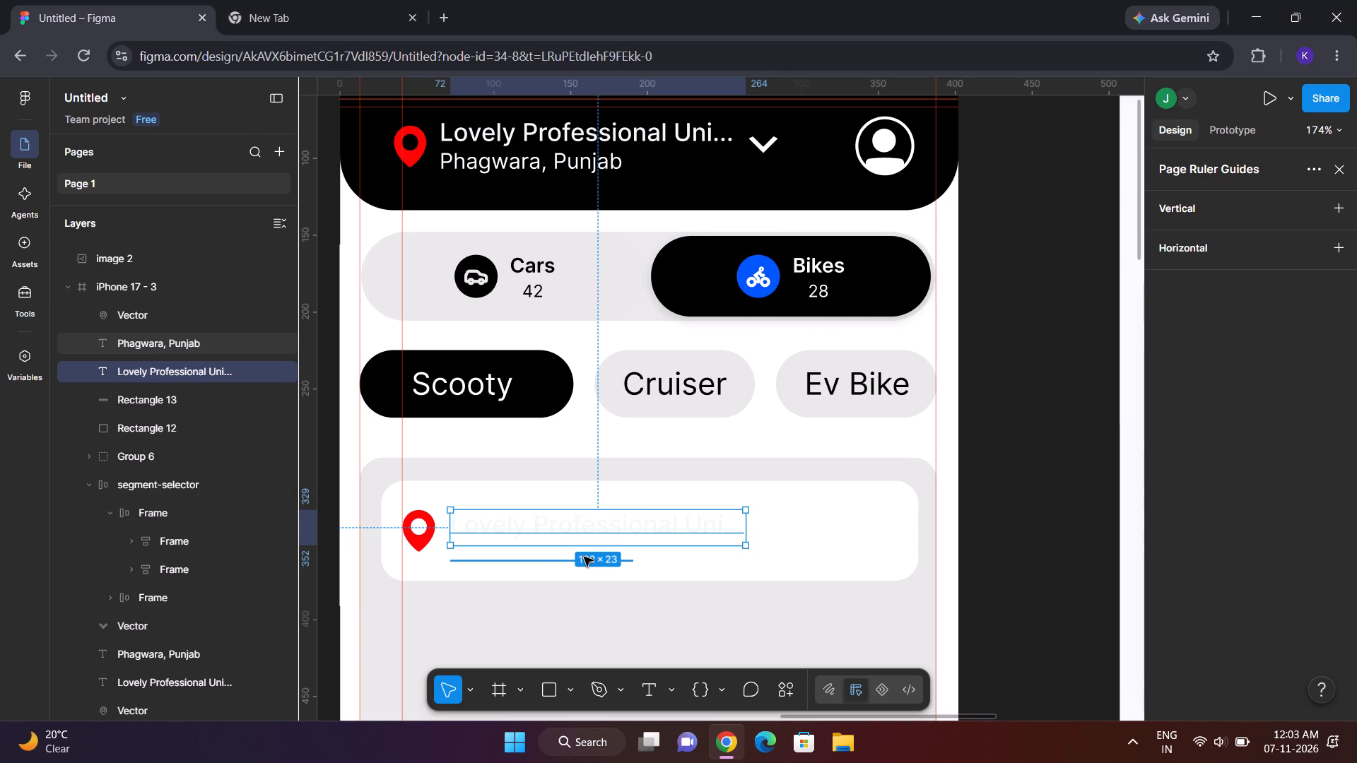
left_click(557, 557)
left_click(600, 527)
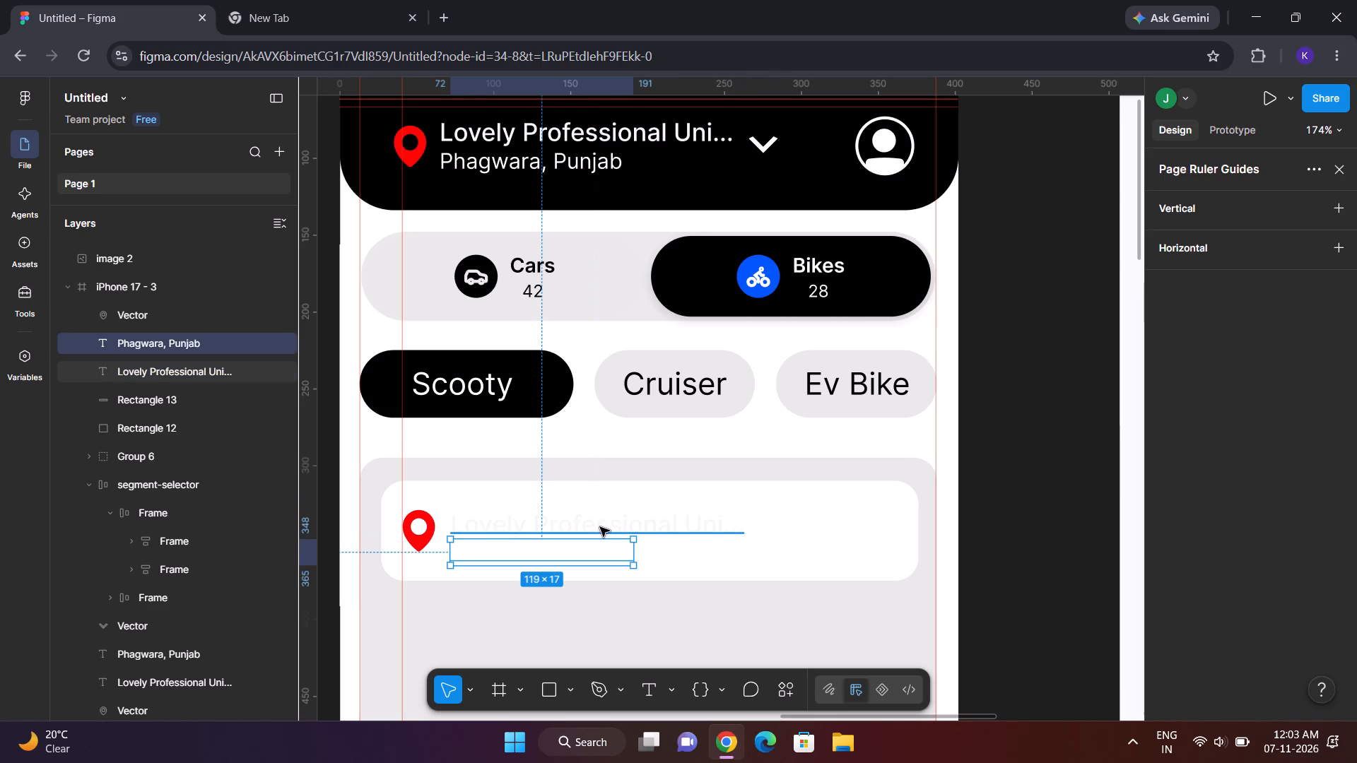
left_click(1177, 148)
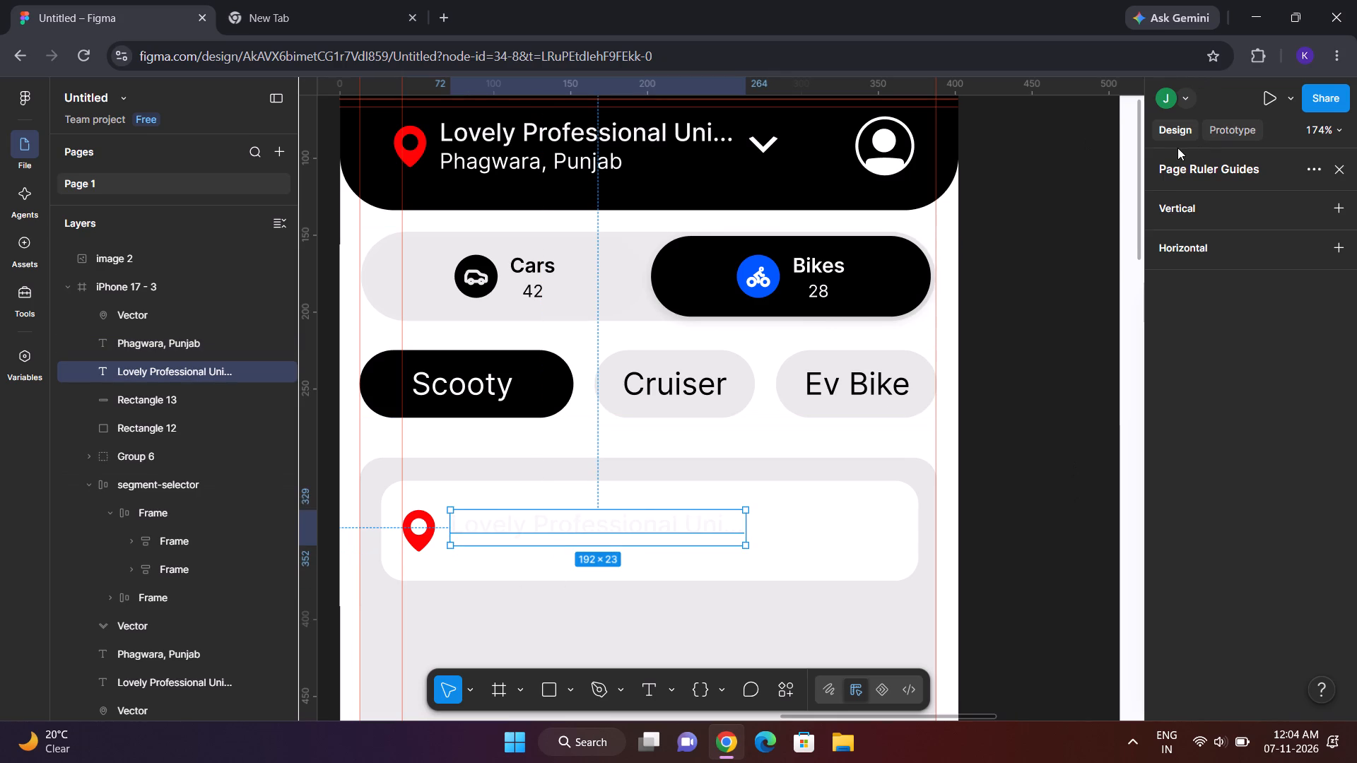
left_click(1187, 134)
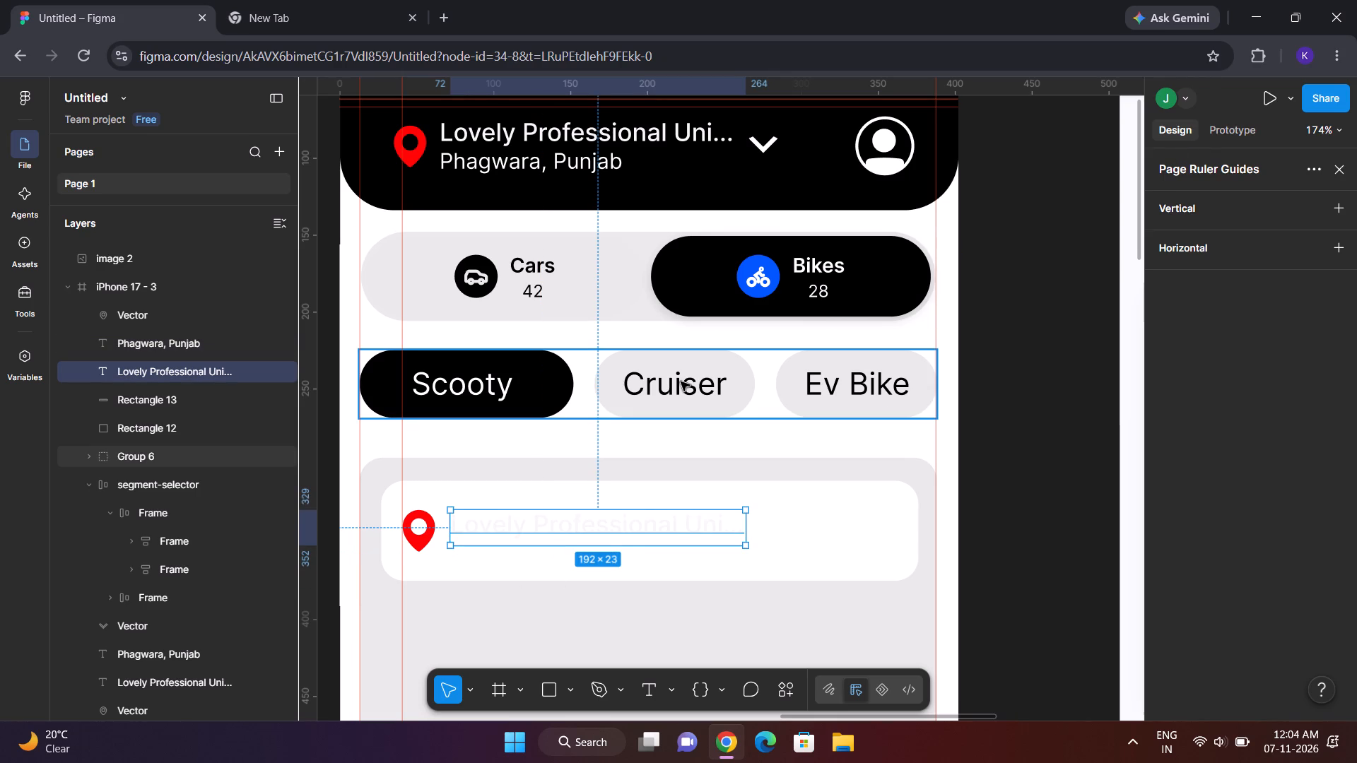
left_click(816, 503)
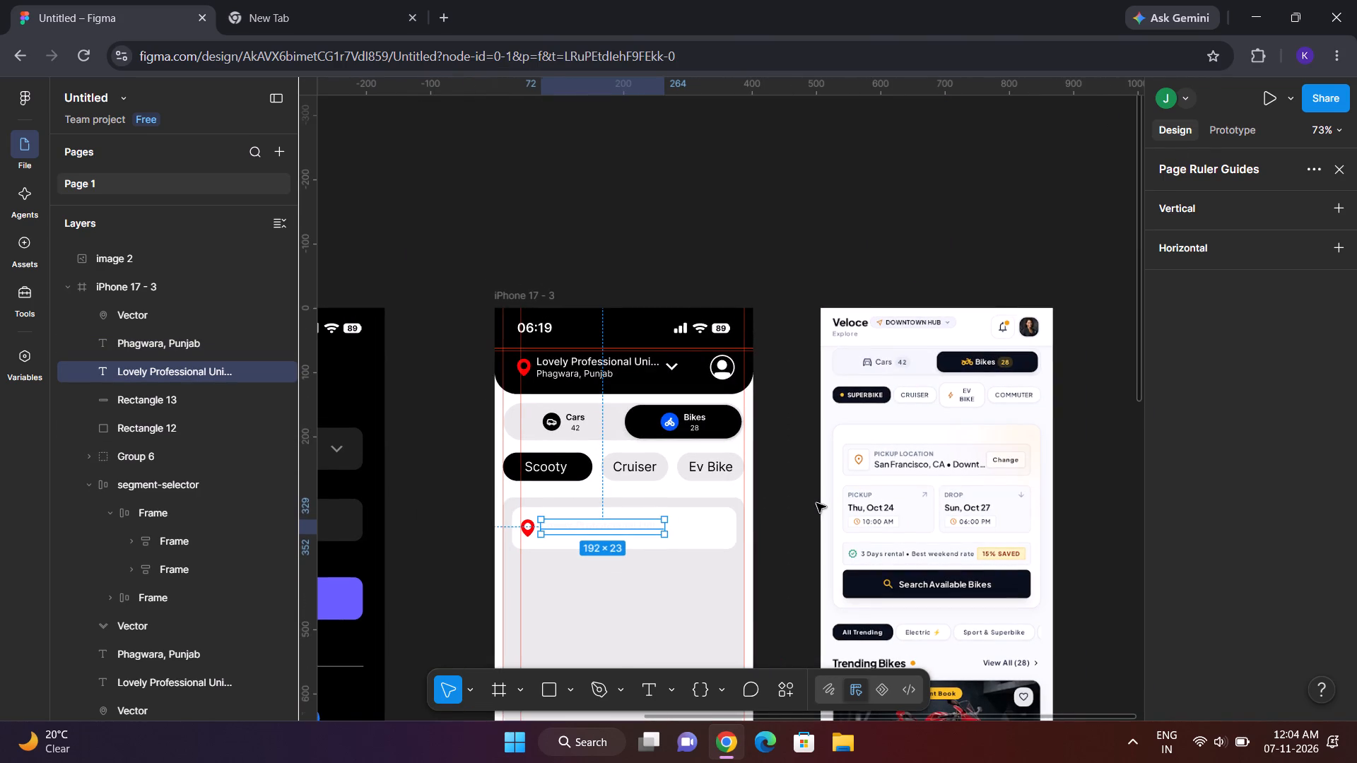
left_click(590, 533)
left_click(595, 514)
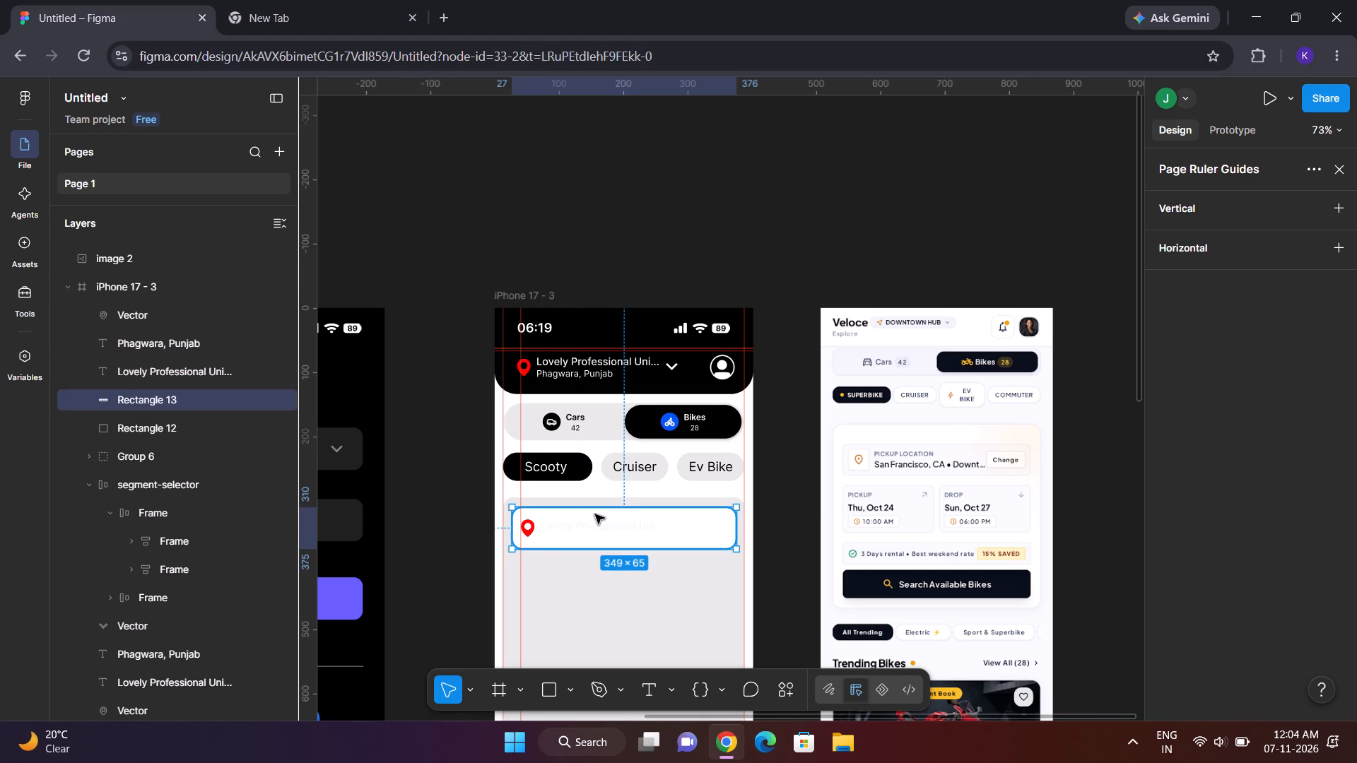
left_click(1341, 165)
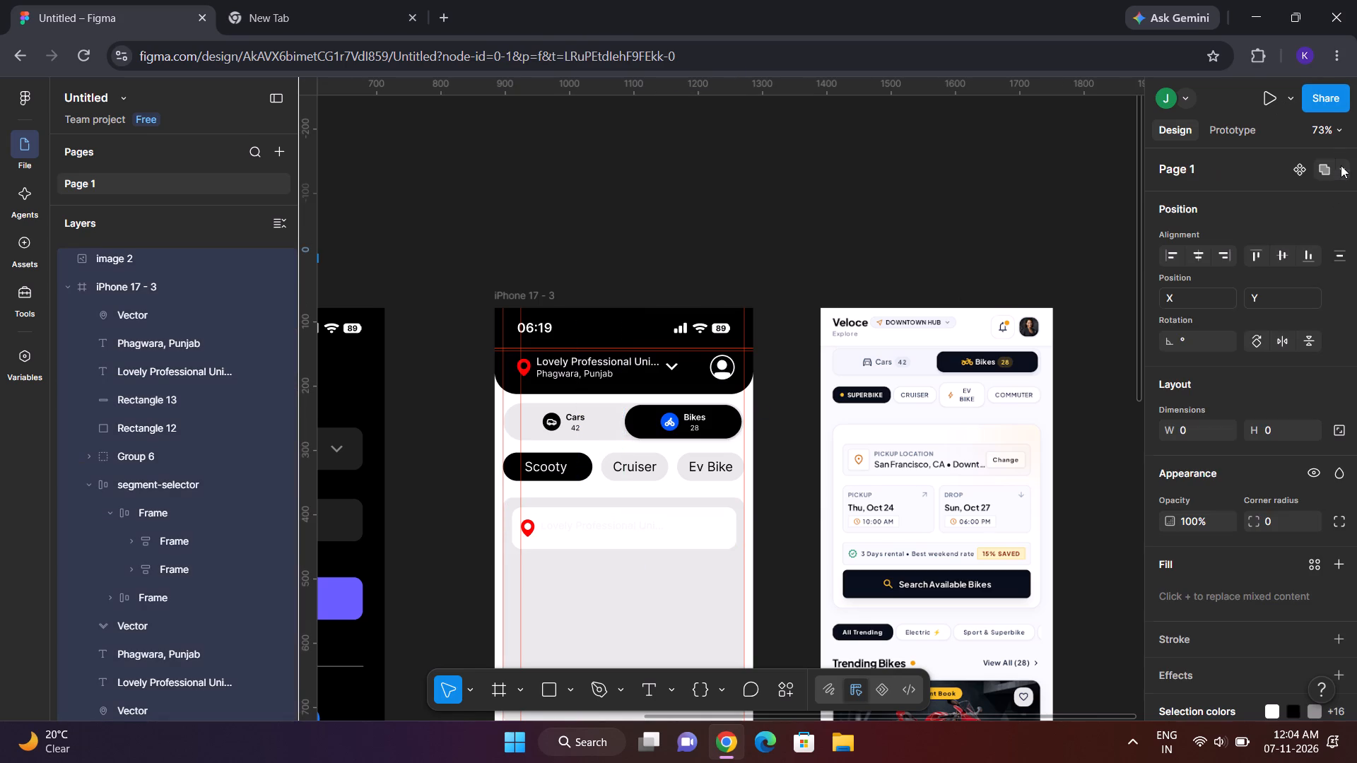
Set the fill of both pasted address lines in the white rounded rectangle to black, 000000.
scroll(1186, 485, "down", 2)
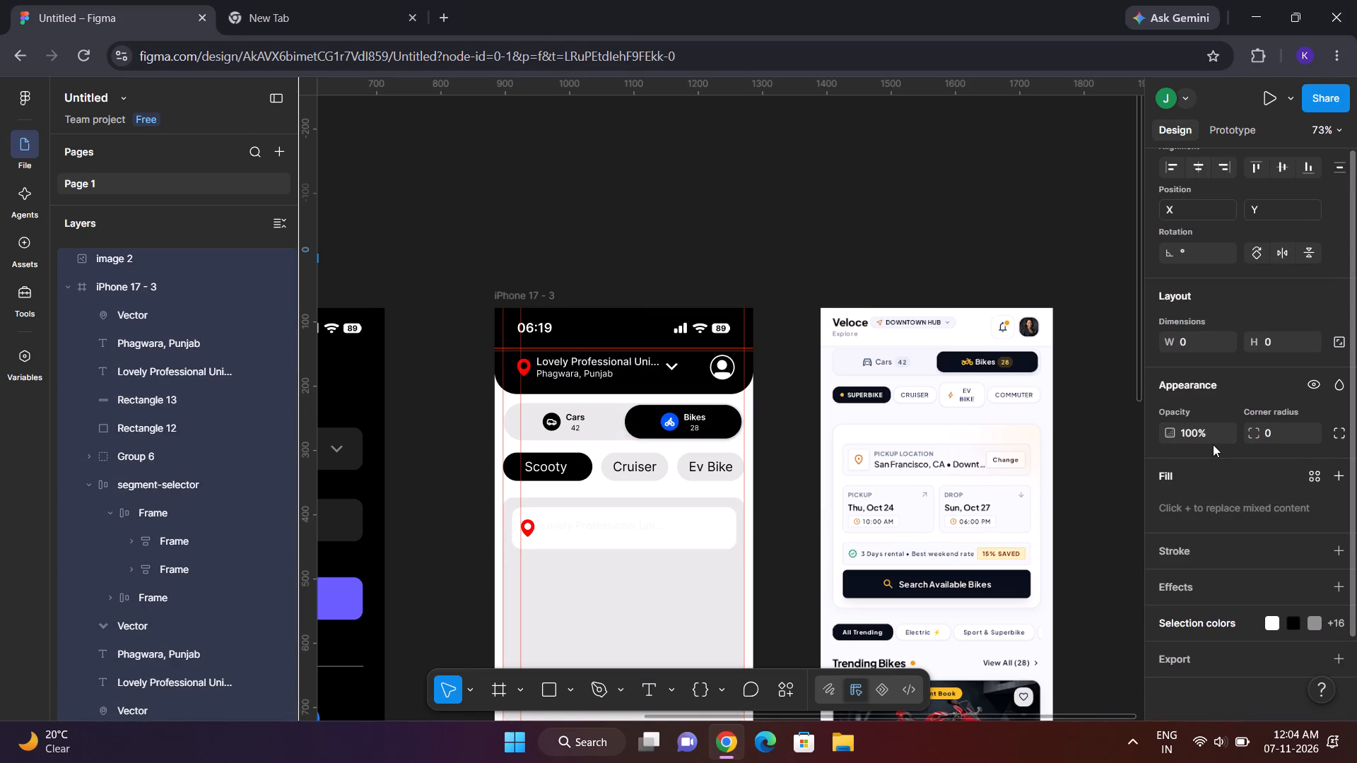
left_click(594, 528)
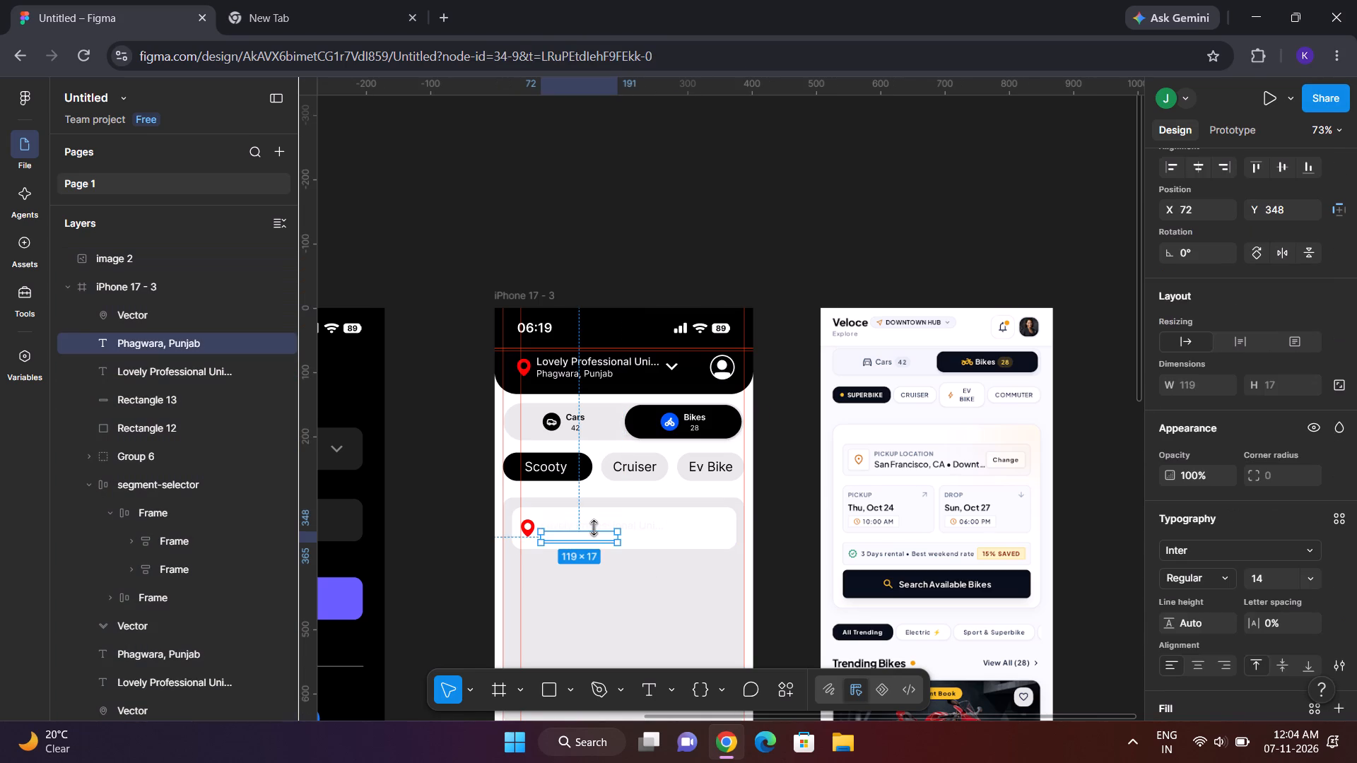
left_click(594, 524)
left_click(599, 520)
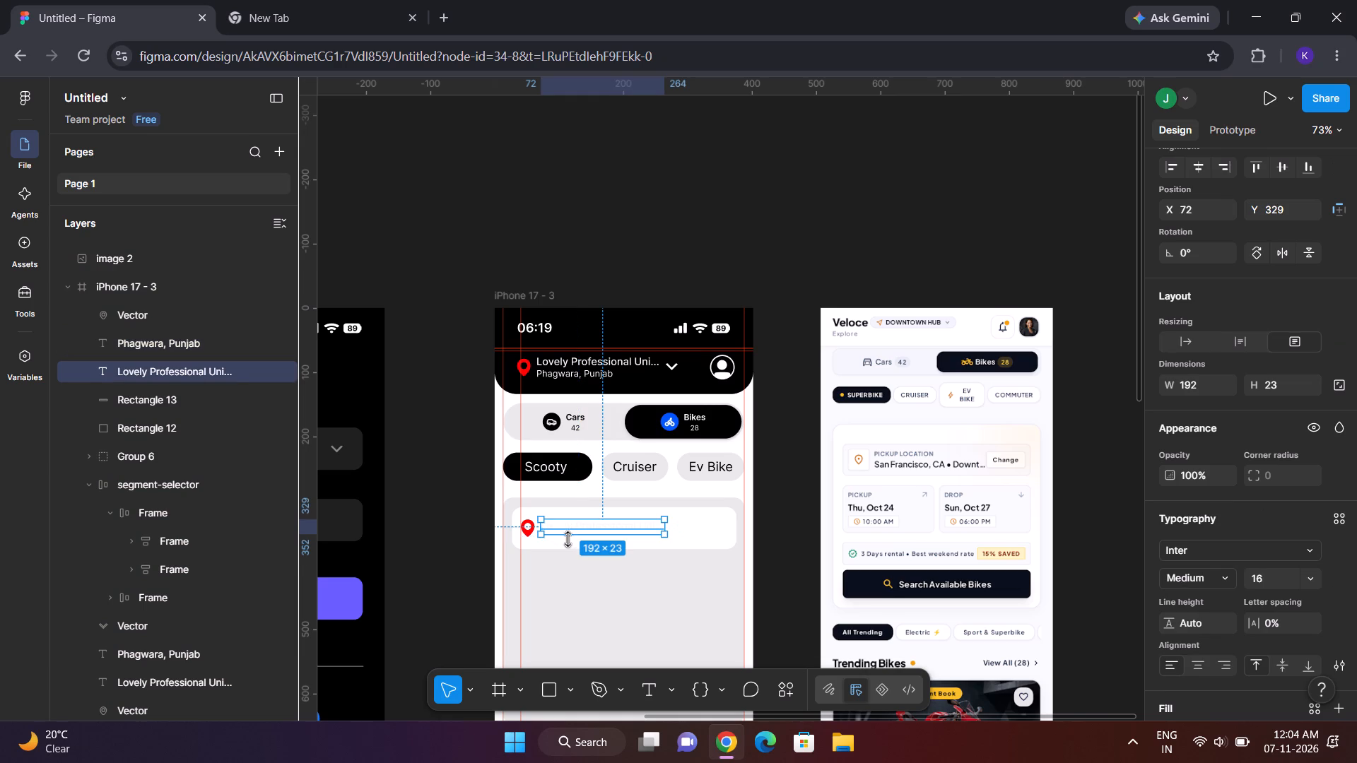
left_click(577, 540, "ctrl+shift")
left_click(594, 535, "ctrl+shift")
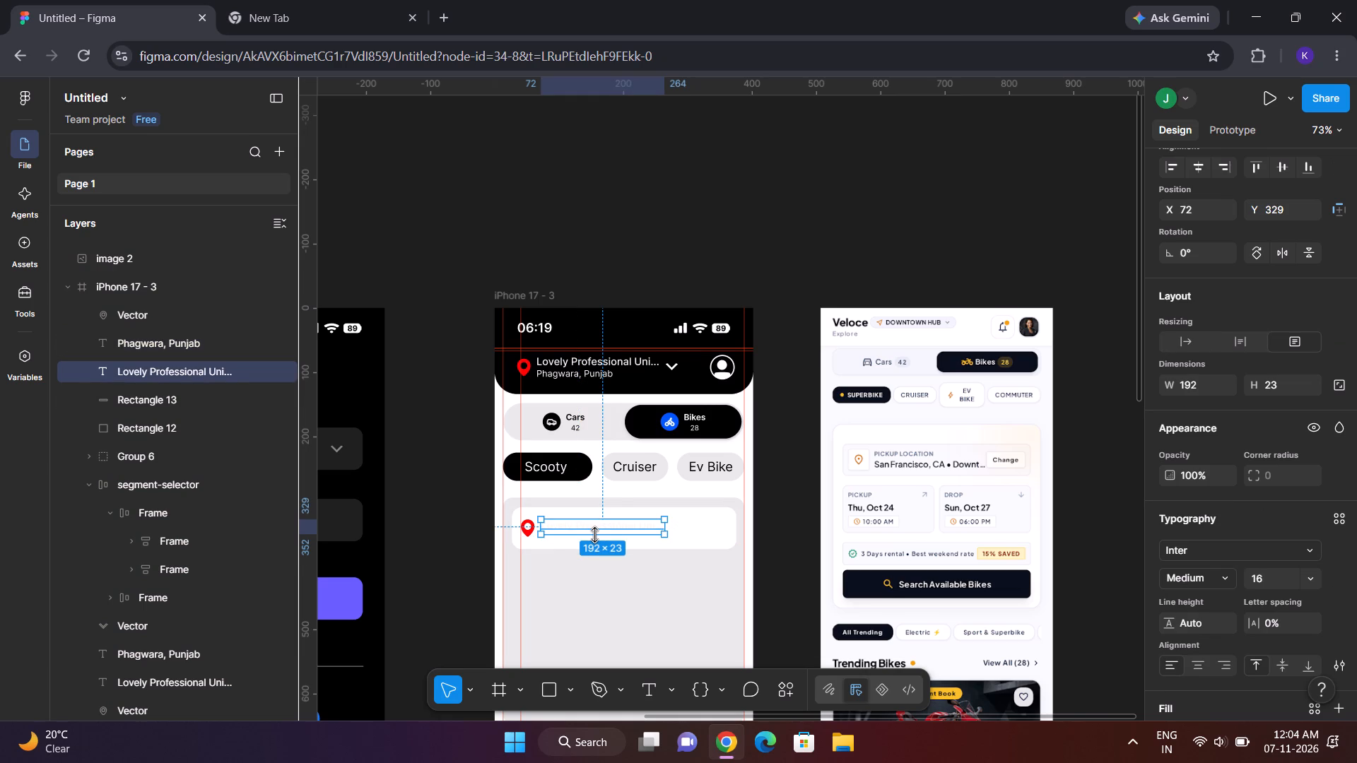
left_click(581, 529, "ctrl+shift")
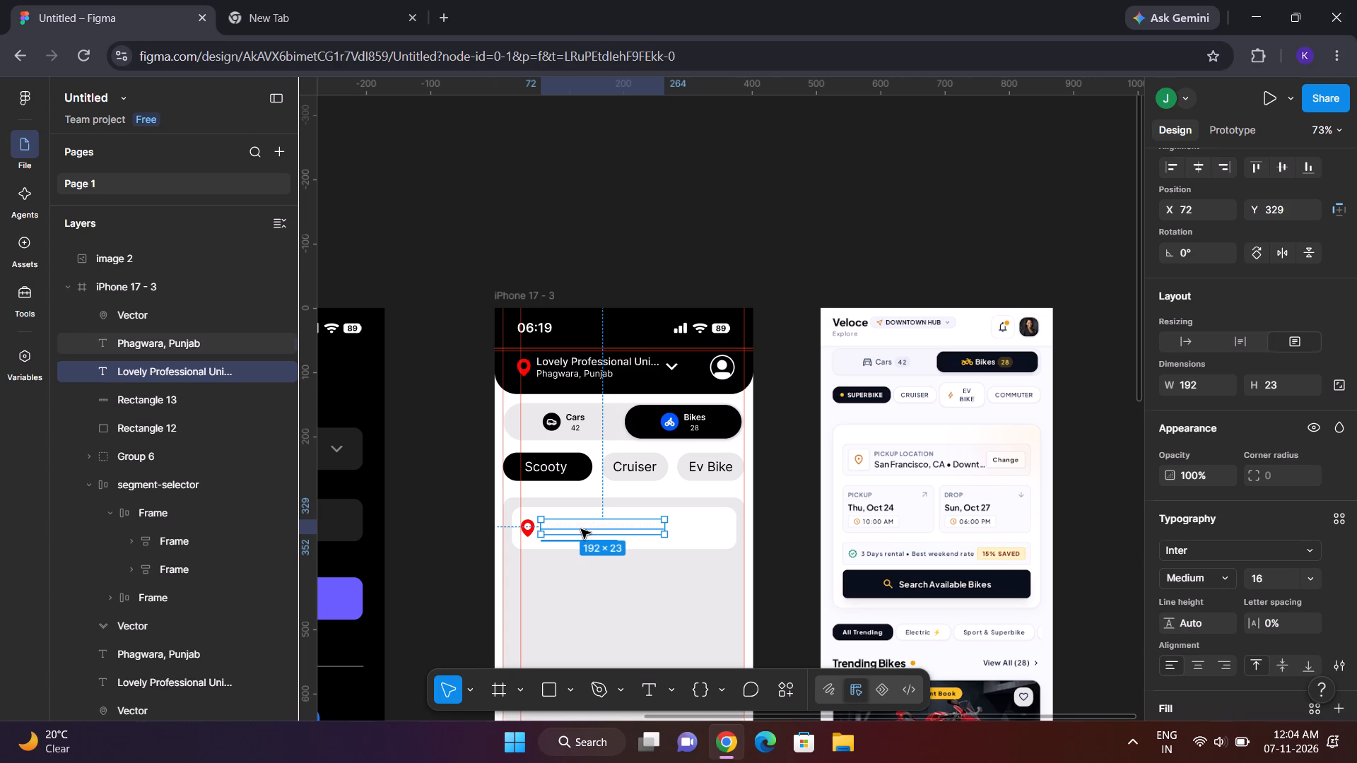
scroll(1284, 588, "down", 2)
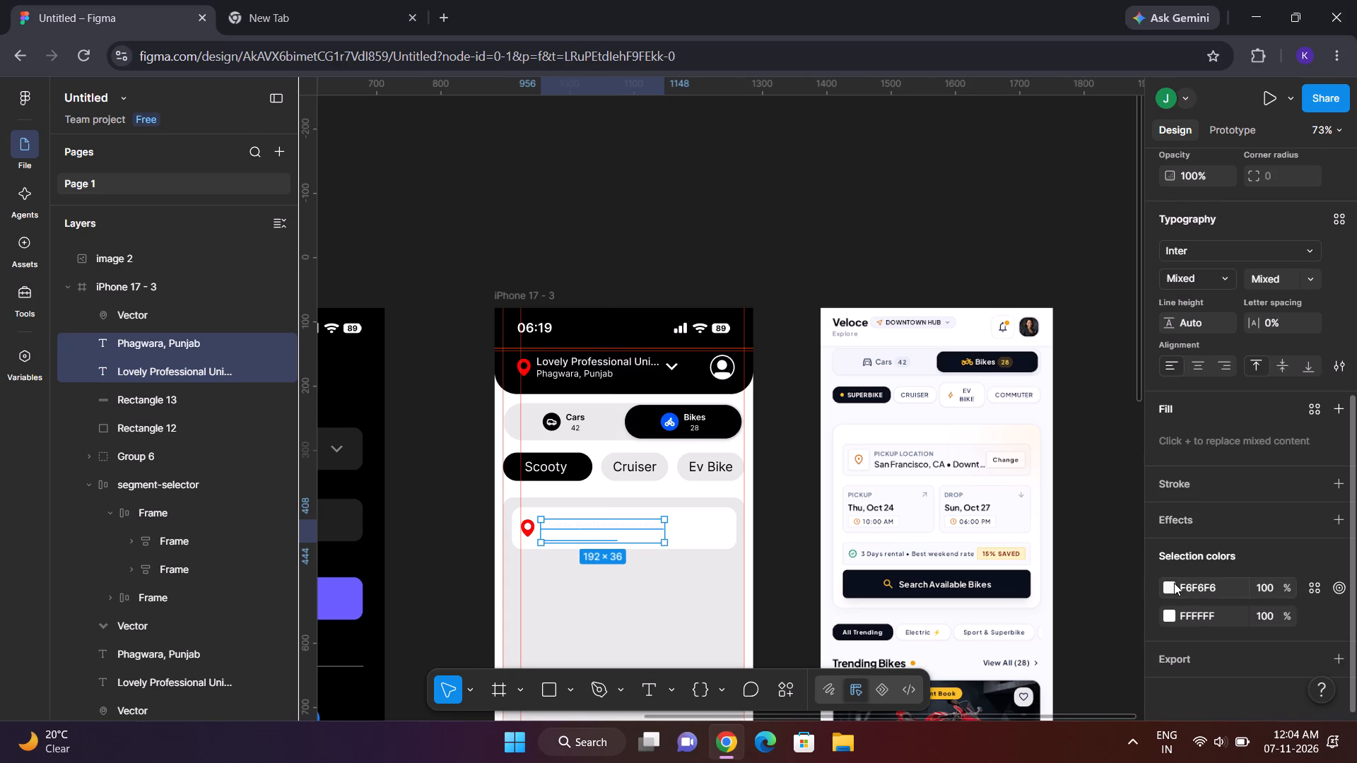
left_click(1172, 588)
left_click_drag(1066, 461, 951, 383)
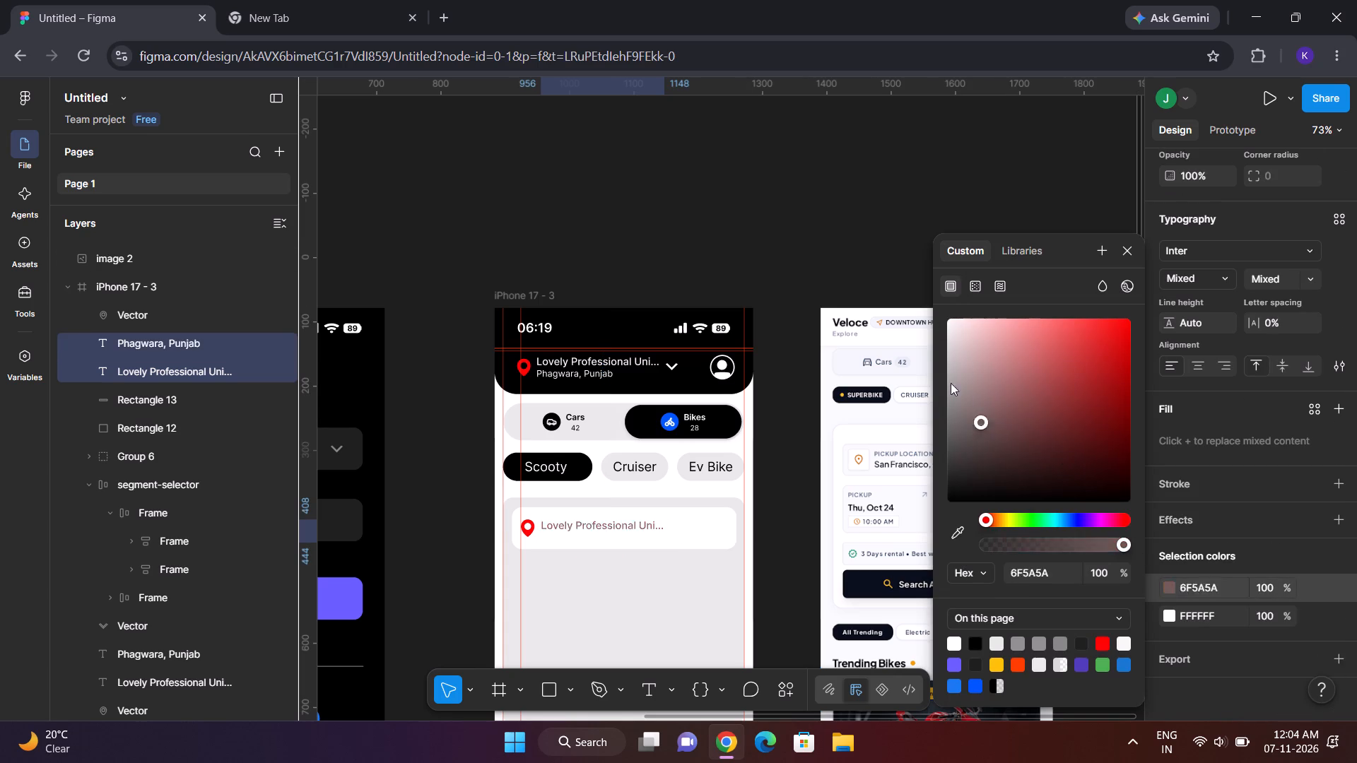
left_click_drag(951, 383, 1259, 721)
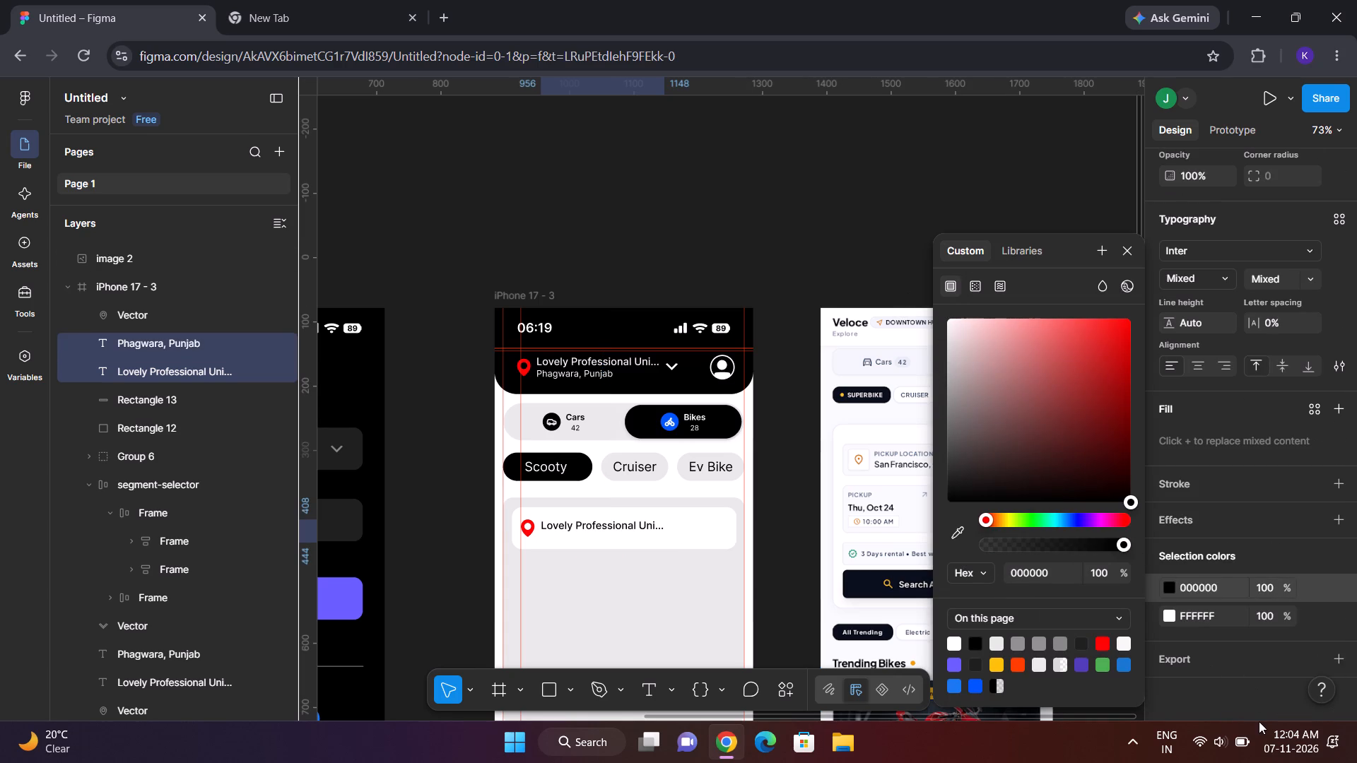
left_click(1170, 615)
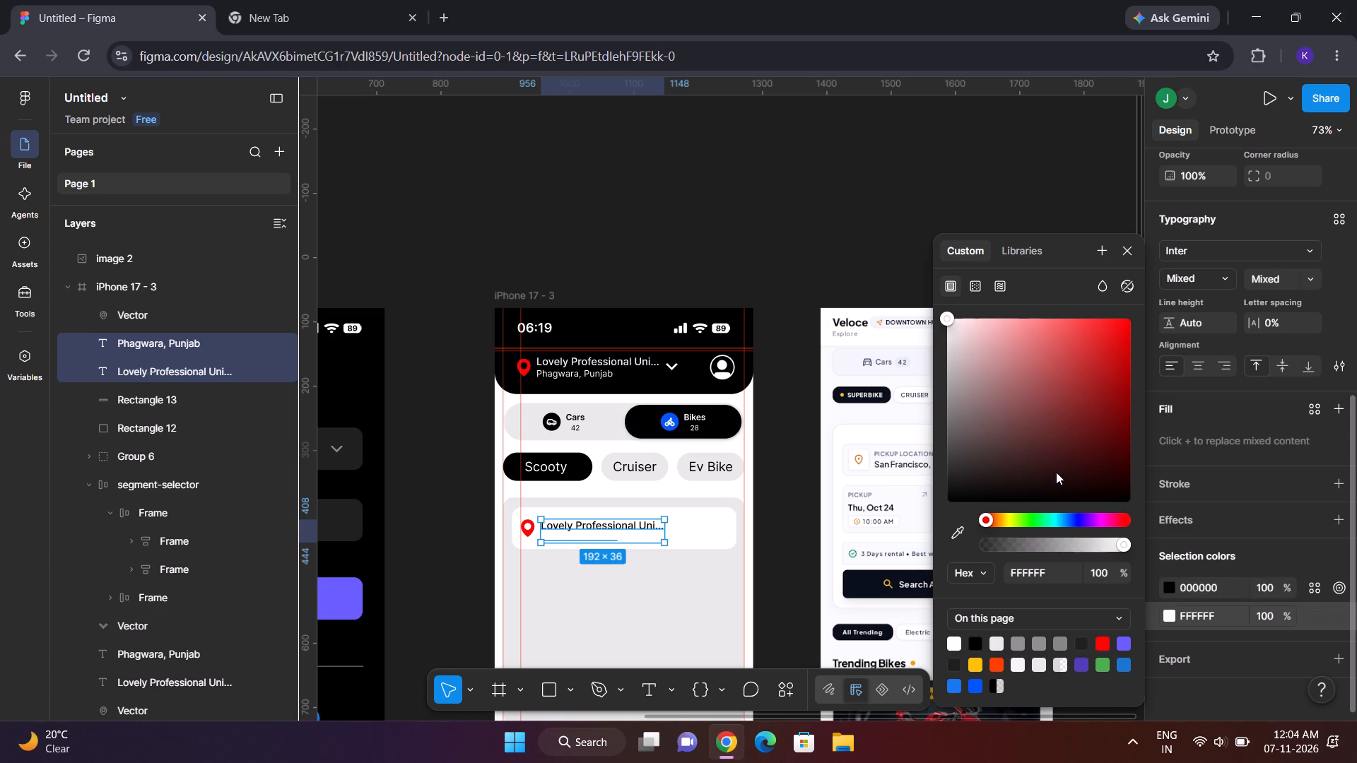
left_click_drag(1056, 472, 1154, 564)
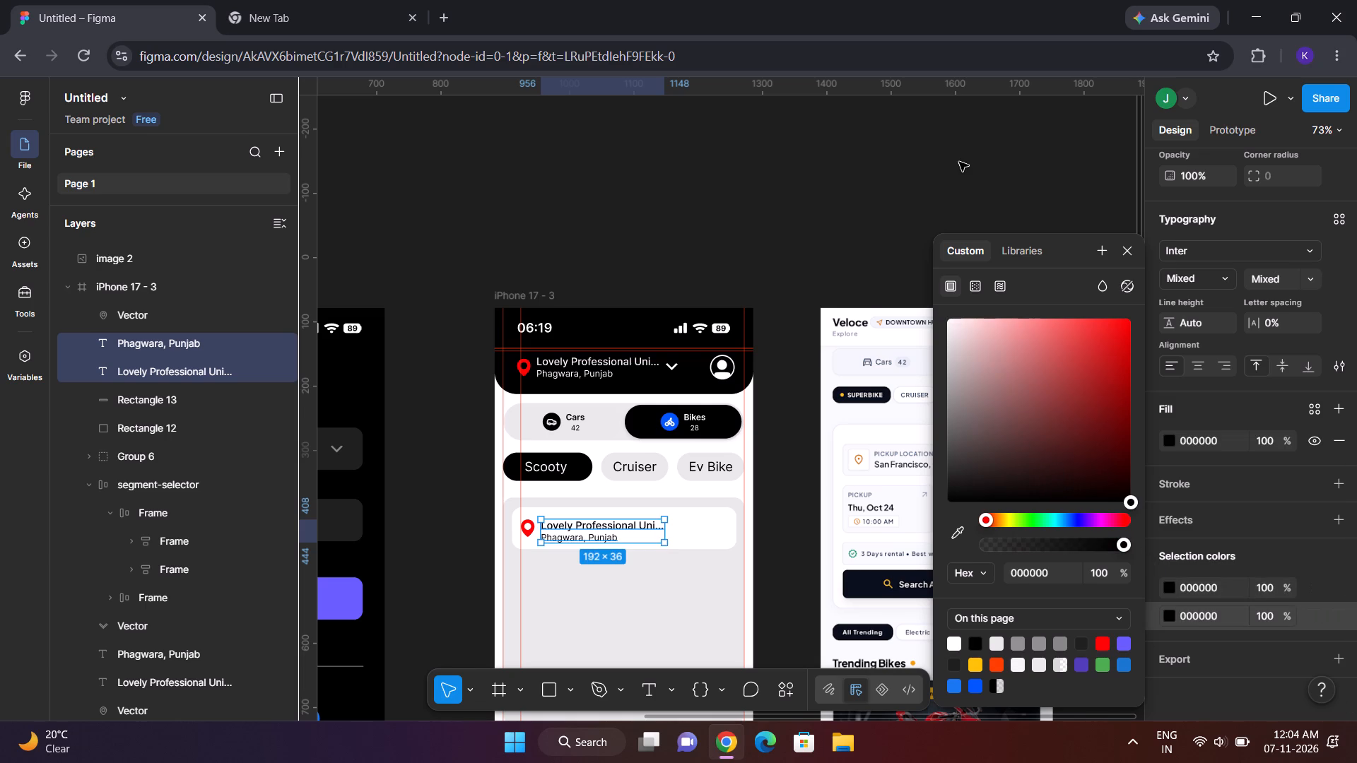
left_click(959, 162)
Move both black address lines slightly up in the white rounded rectangle, putting the first line at Y 325.
scroll(618, 513, "right", 1)
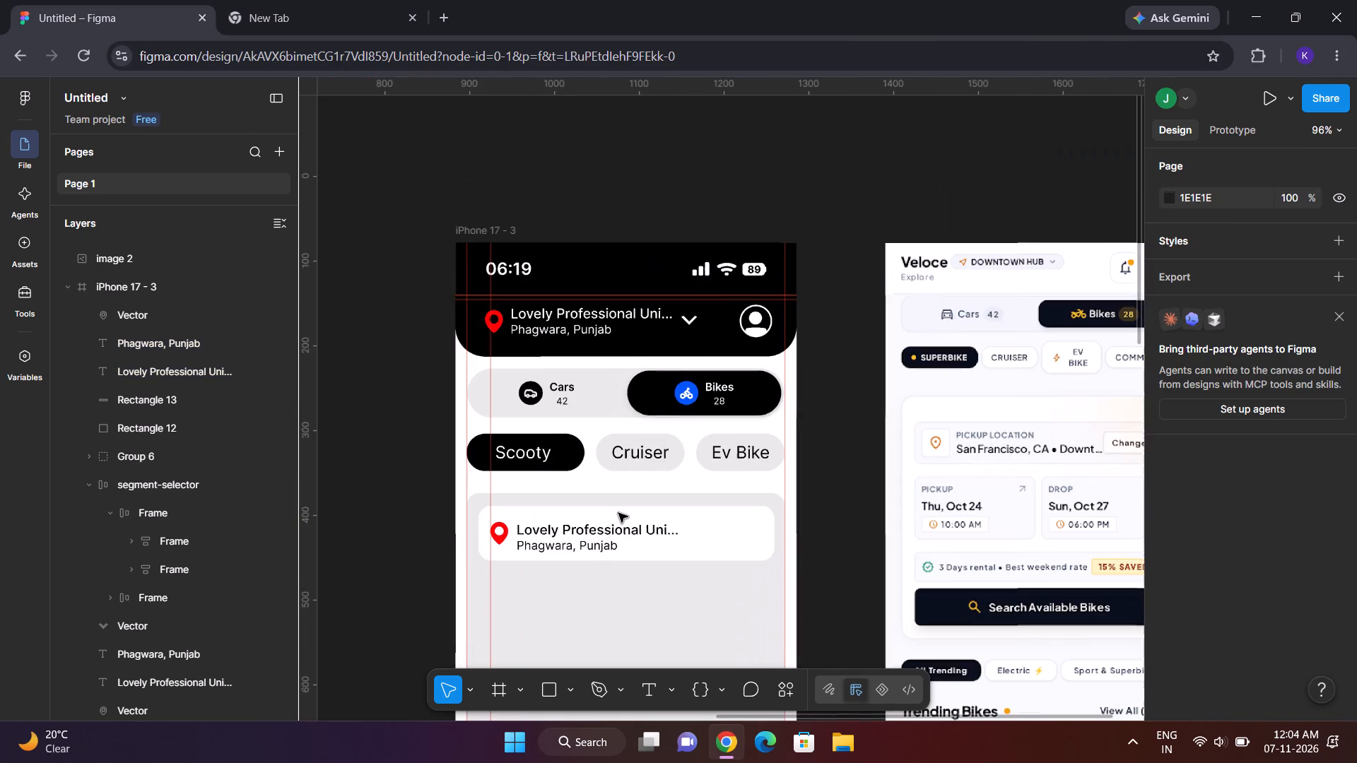
left_click(574, 534)
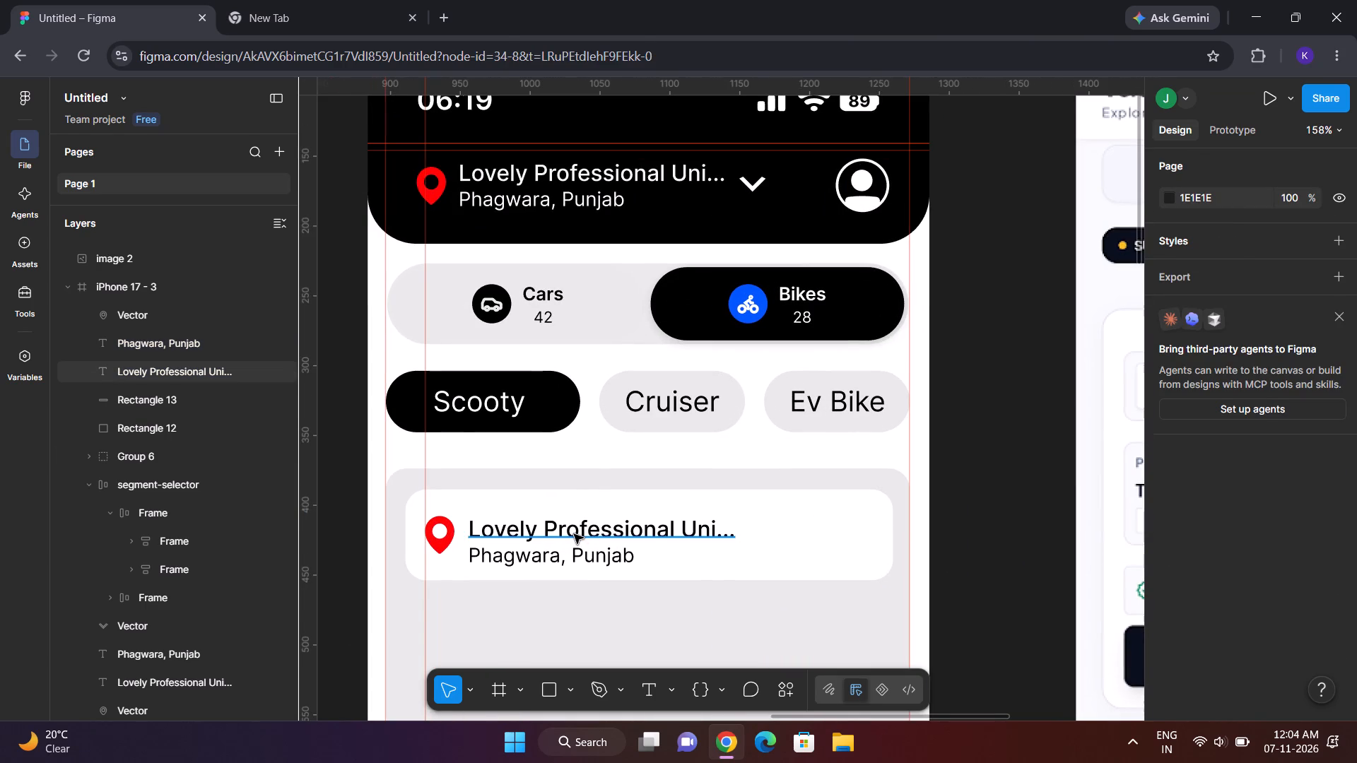
left_click(566, 560)
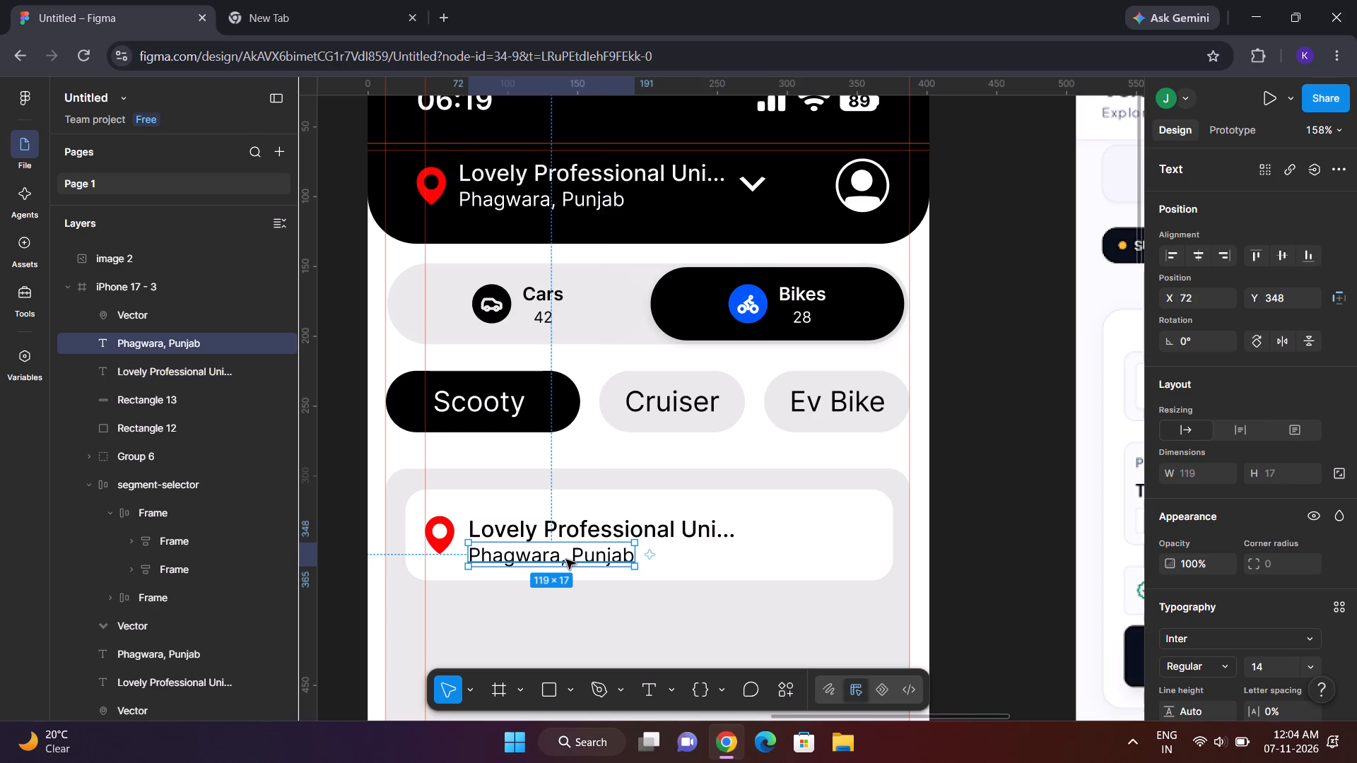
left_click(587, 531, "ctrl+shift")
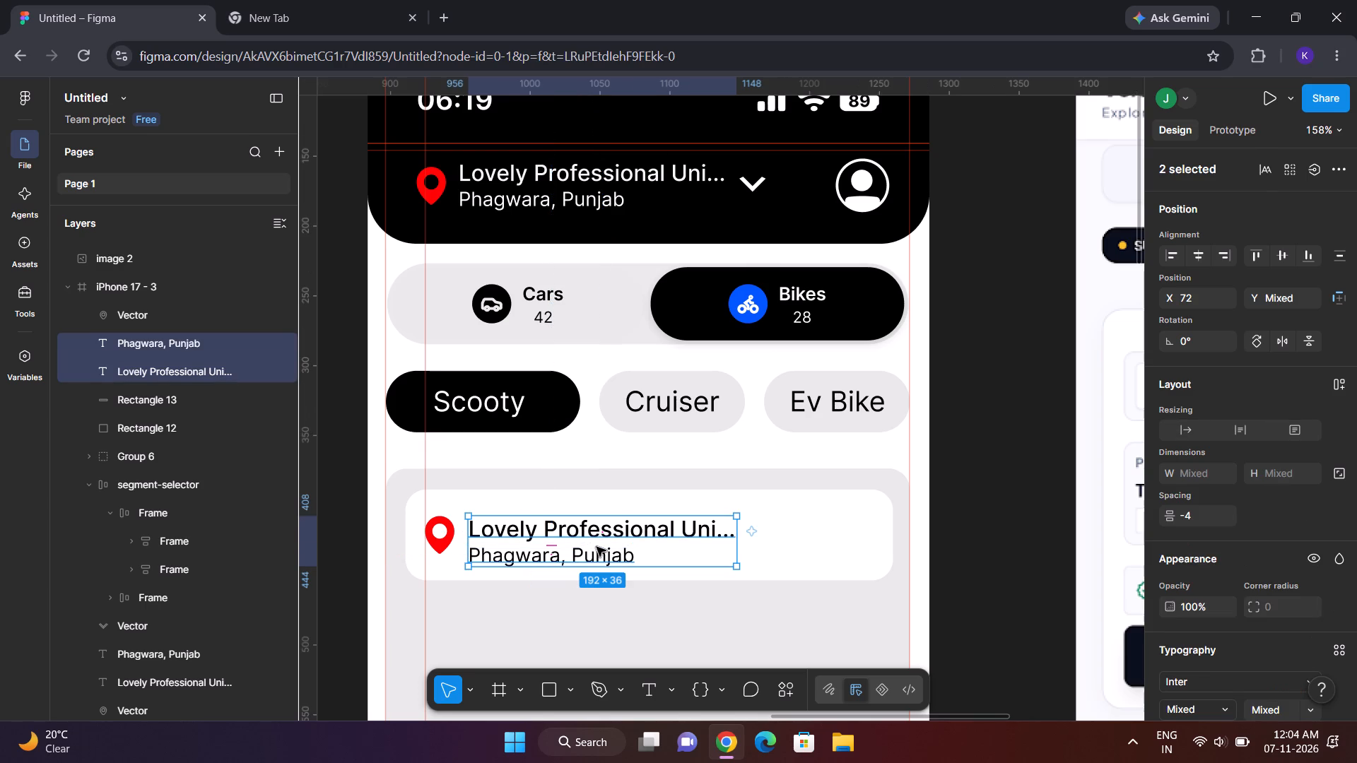
left_click_drag(597, 547, 595, 540)
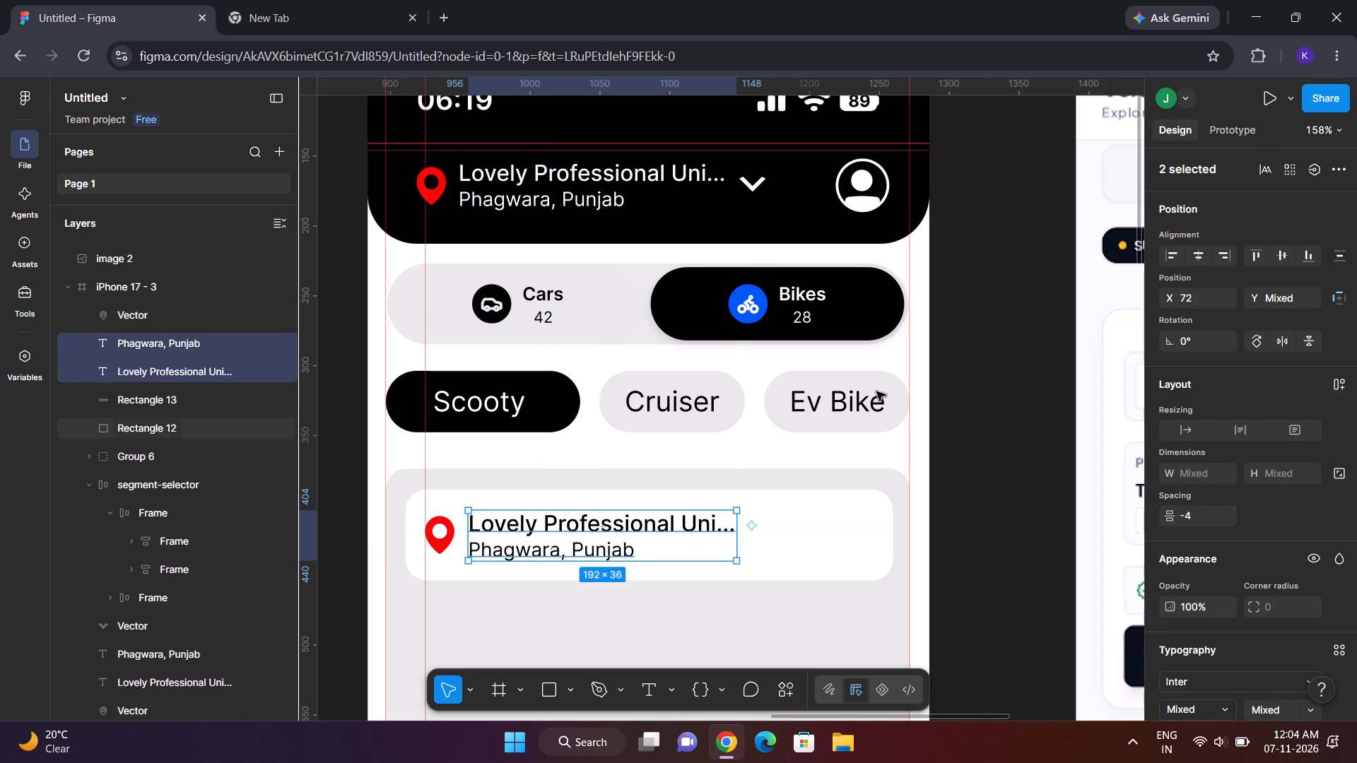
Edit the first black address line in the white rounded rectangle to read "Lovely Professional Univ".
scroll(989, 284, "left", 2)
scroll(989, 284, "right", 1)
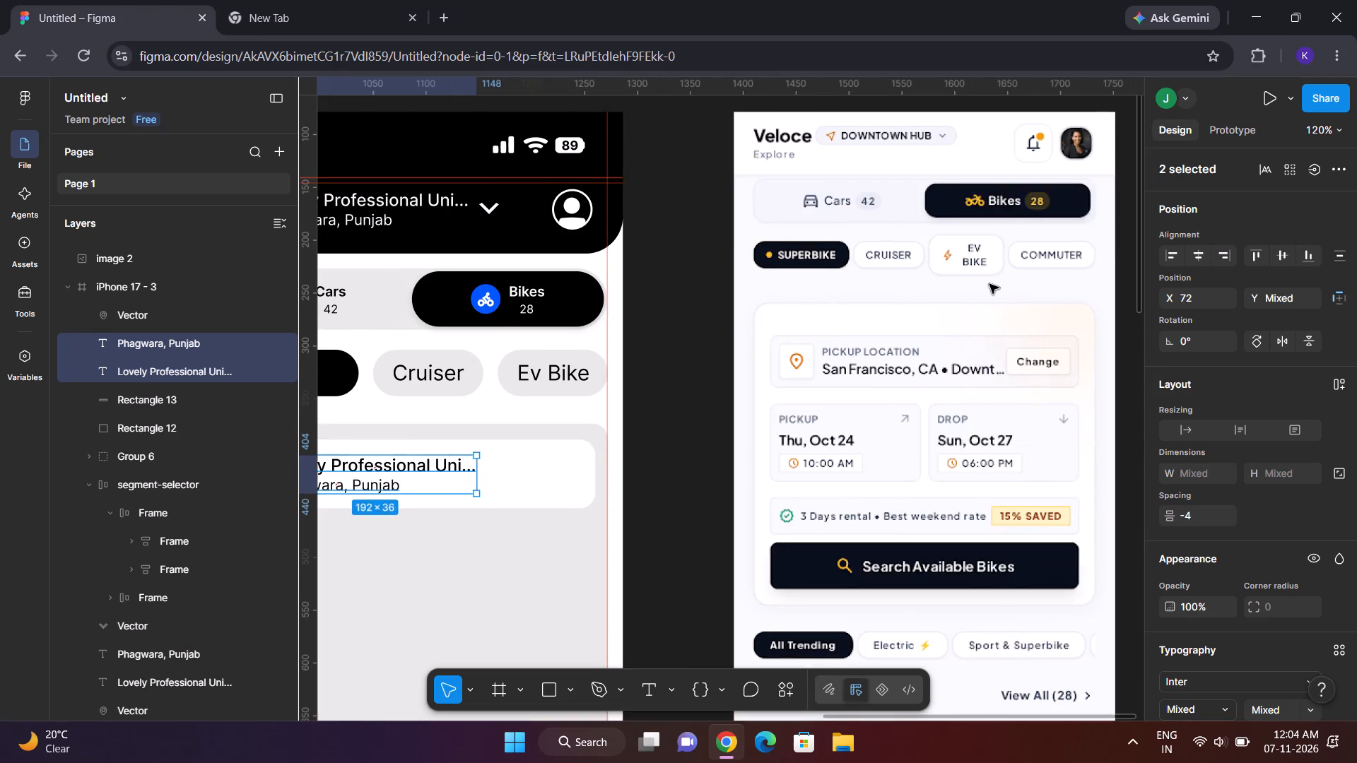
scroll(989, 284, "right", 1)
left_click(650, 471)
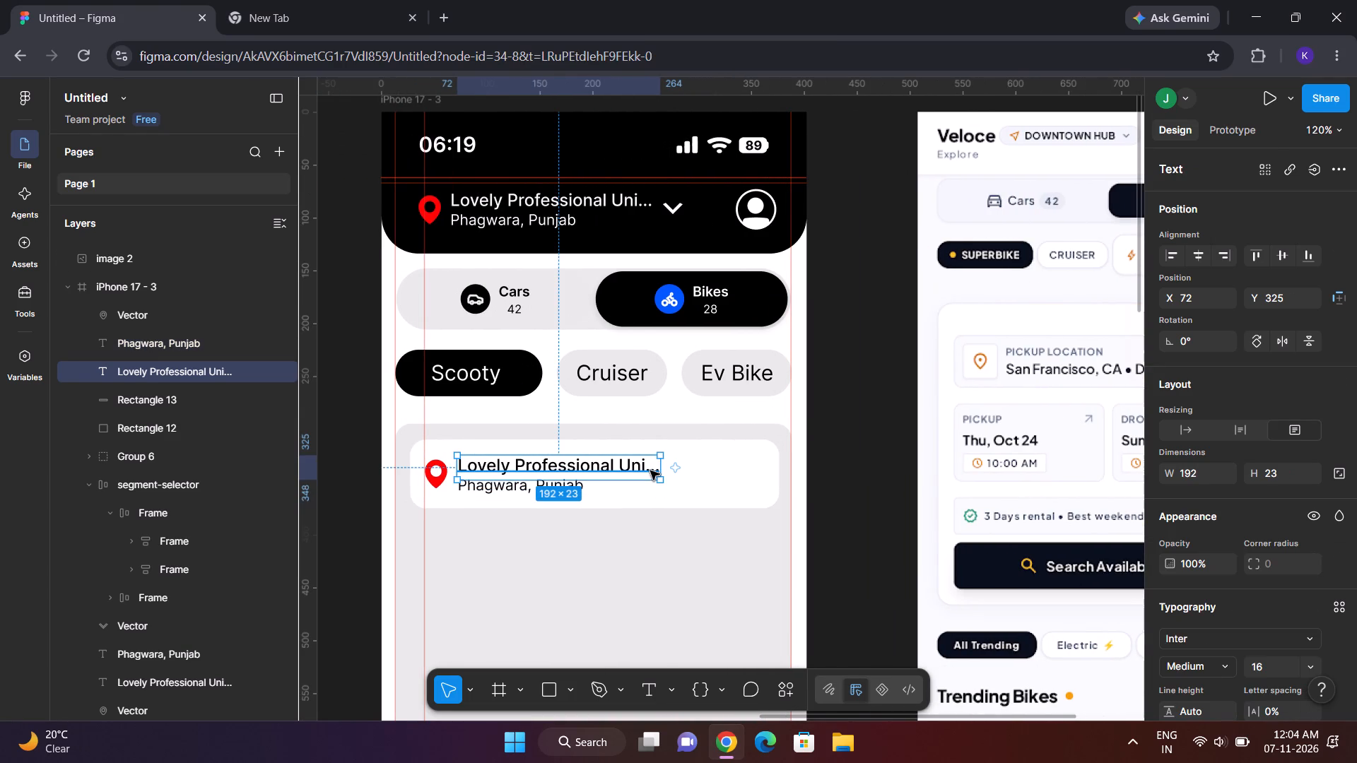
double_click(652, 468)
left_click(652, 468)
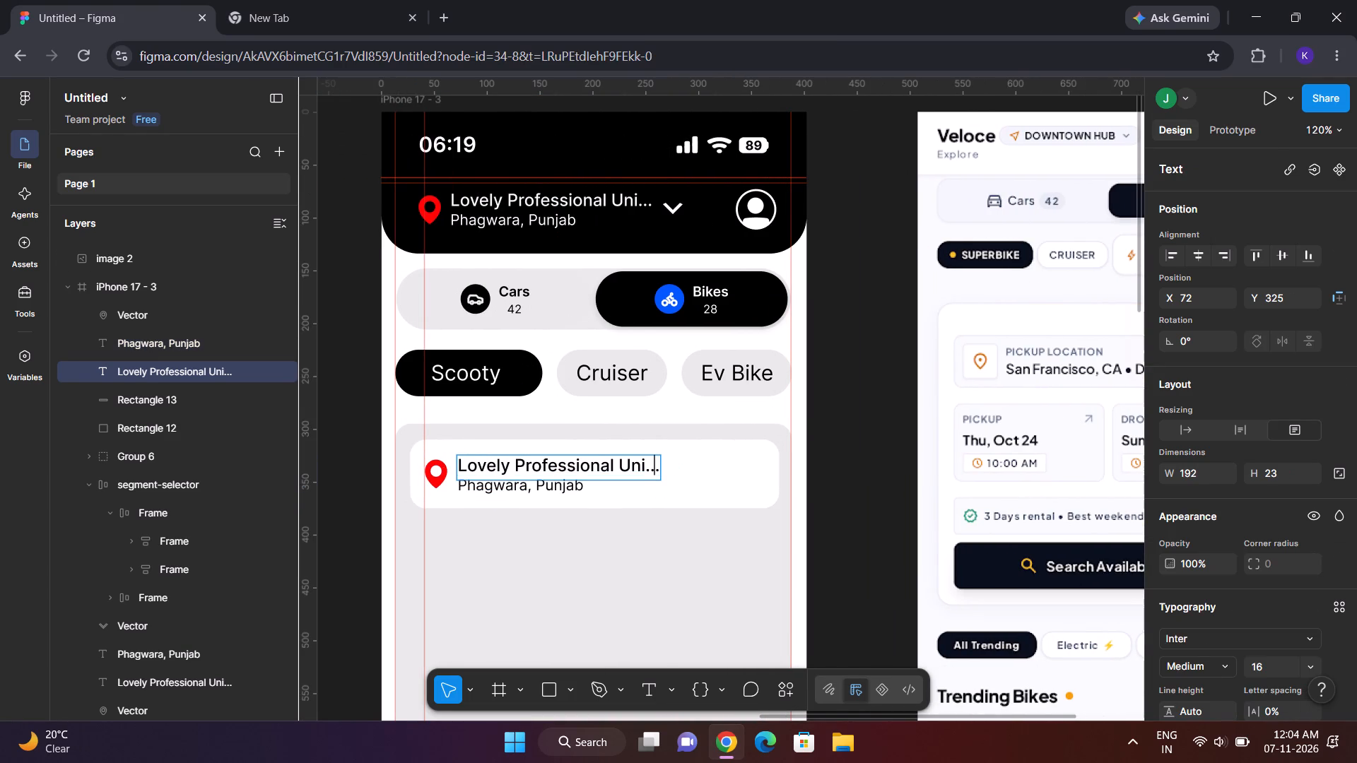
left_click(658, 470)
key("BackSpace")
key("BackSpace")
key("BackSpace")
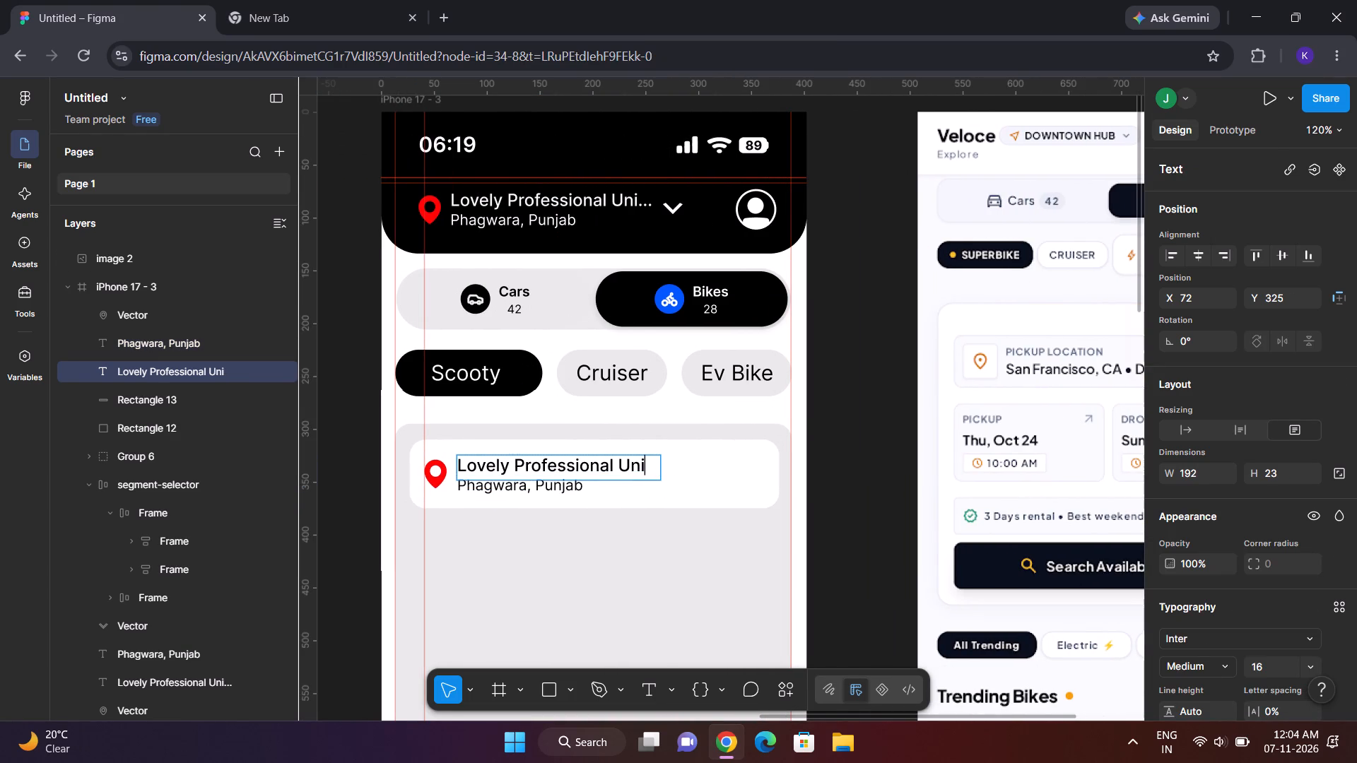
key("shift+v")
key("BackSpace")
type("ver")
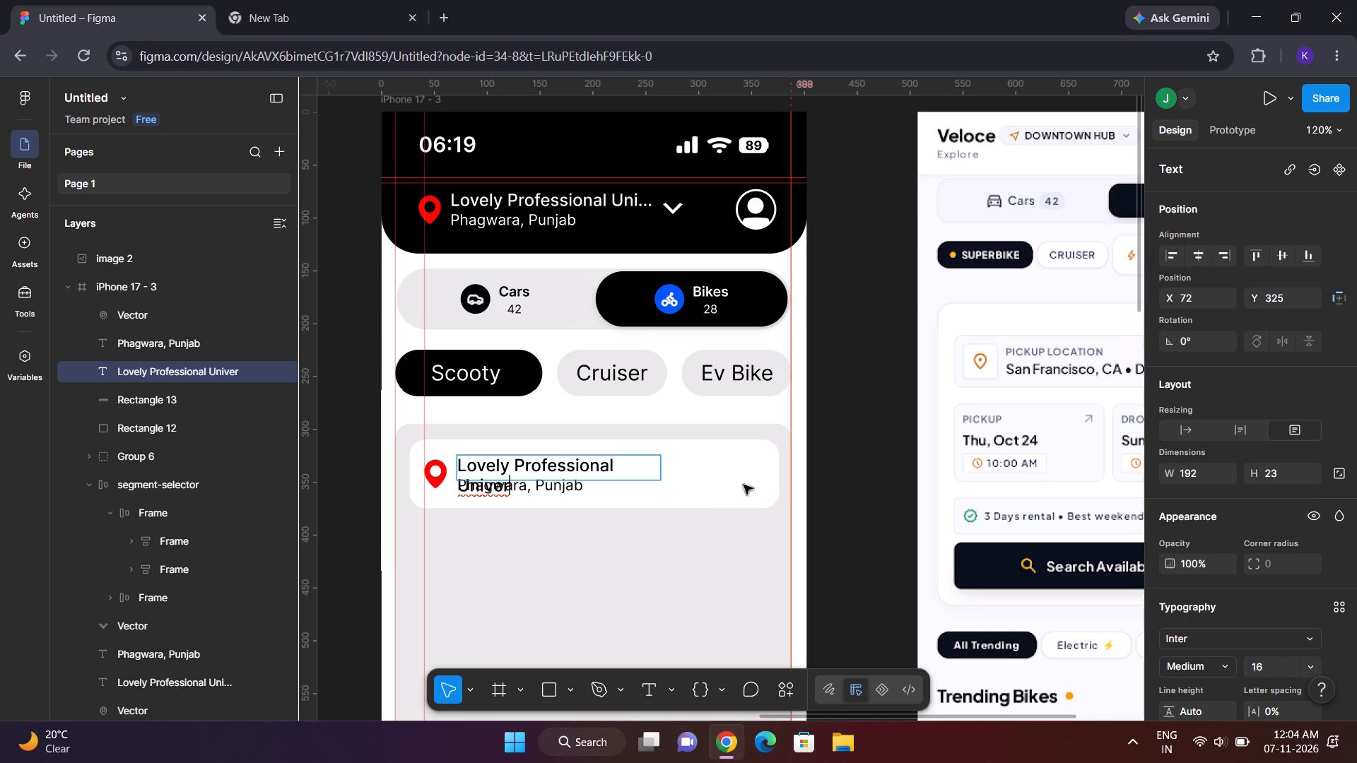
key("BackSpace")
key("BackSpace")
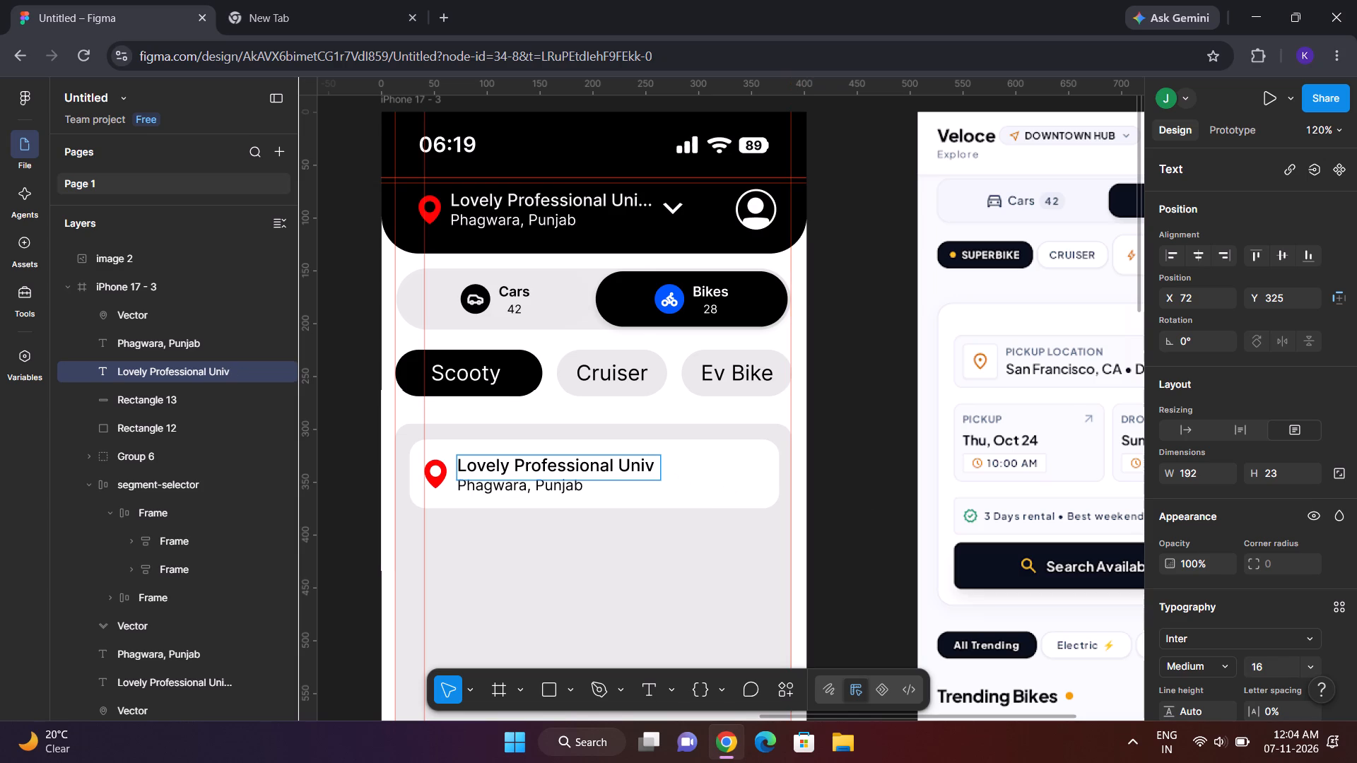
Widen the first black address line's text box to about 241.
left_click(685, 466)
left_click_drag(662, 468, 710, 468)
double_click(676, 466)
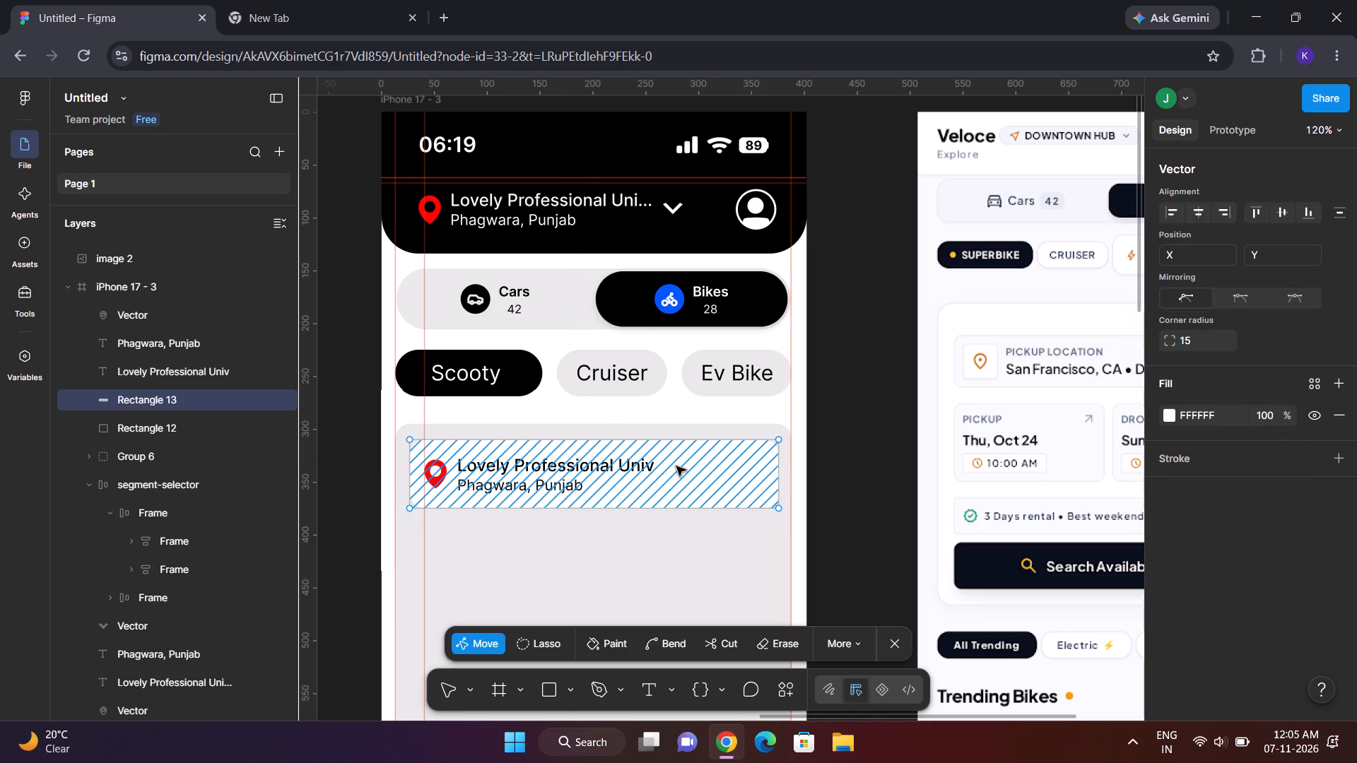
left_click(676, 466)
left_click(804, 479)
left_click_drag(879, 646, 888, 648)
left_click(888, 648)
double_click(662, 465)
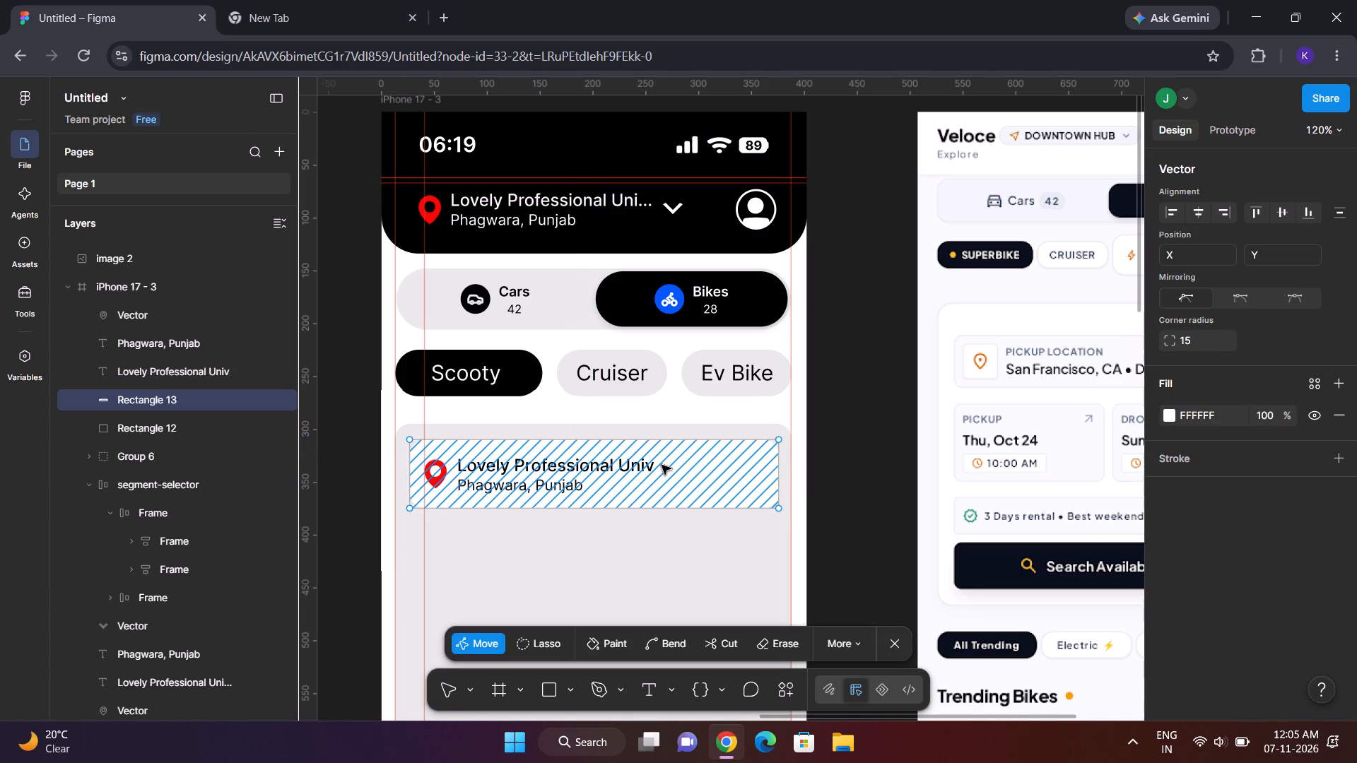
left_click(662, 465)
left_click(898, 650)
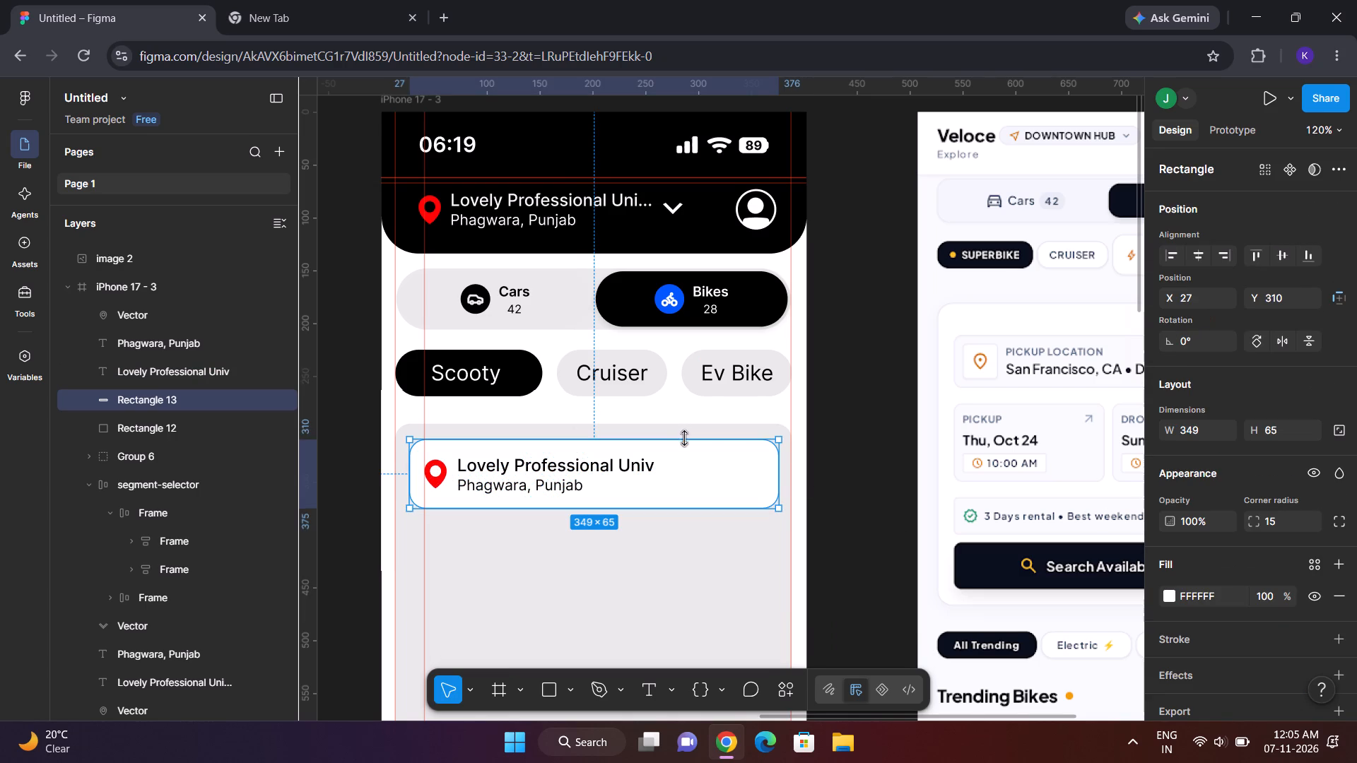
Complete the first black address line so that it reads "Lovely Professional University".
left_click(666, 463)
double_click(645, 465)
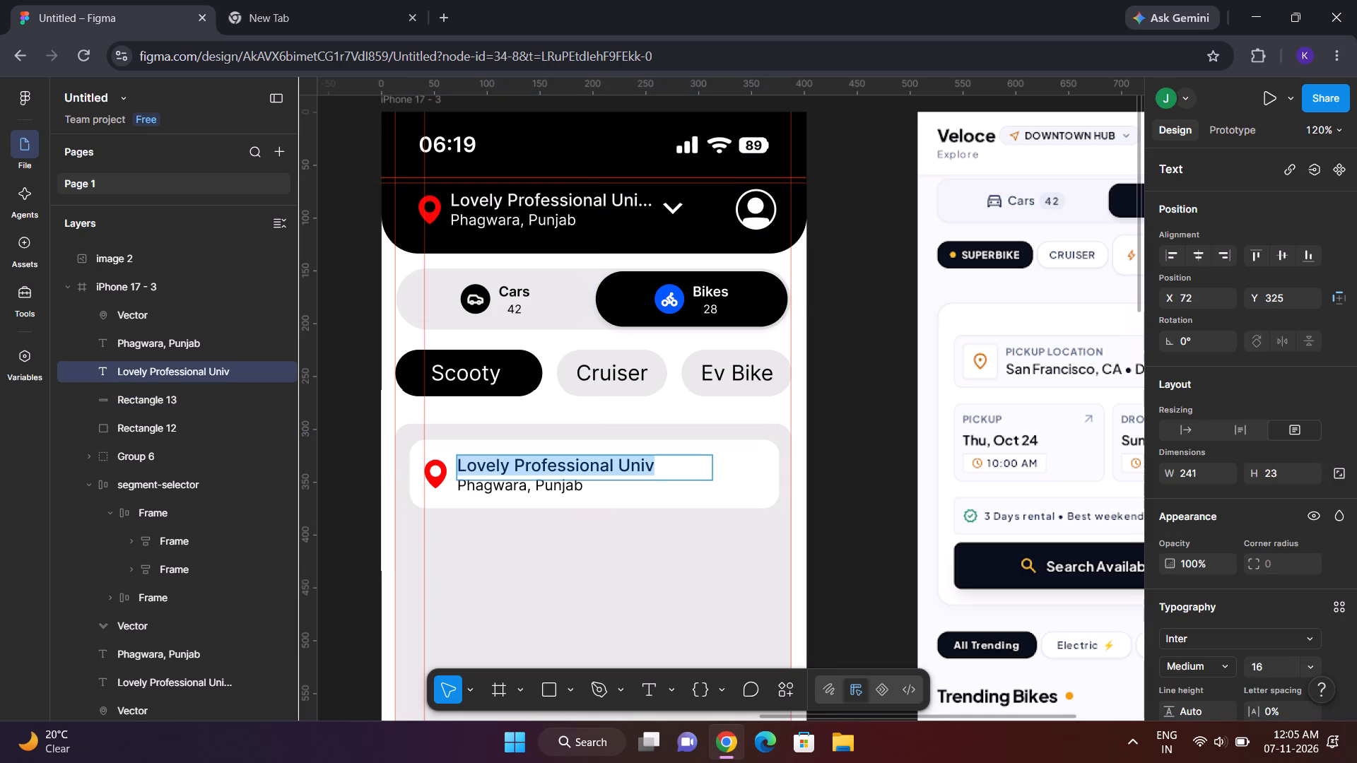
left_click(676, 467)
type("ersirt")
key("BackSpace")
key("BackSpace")
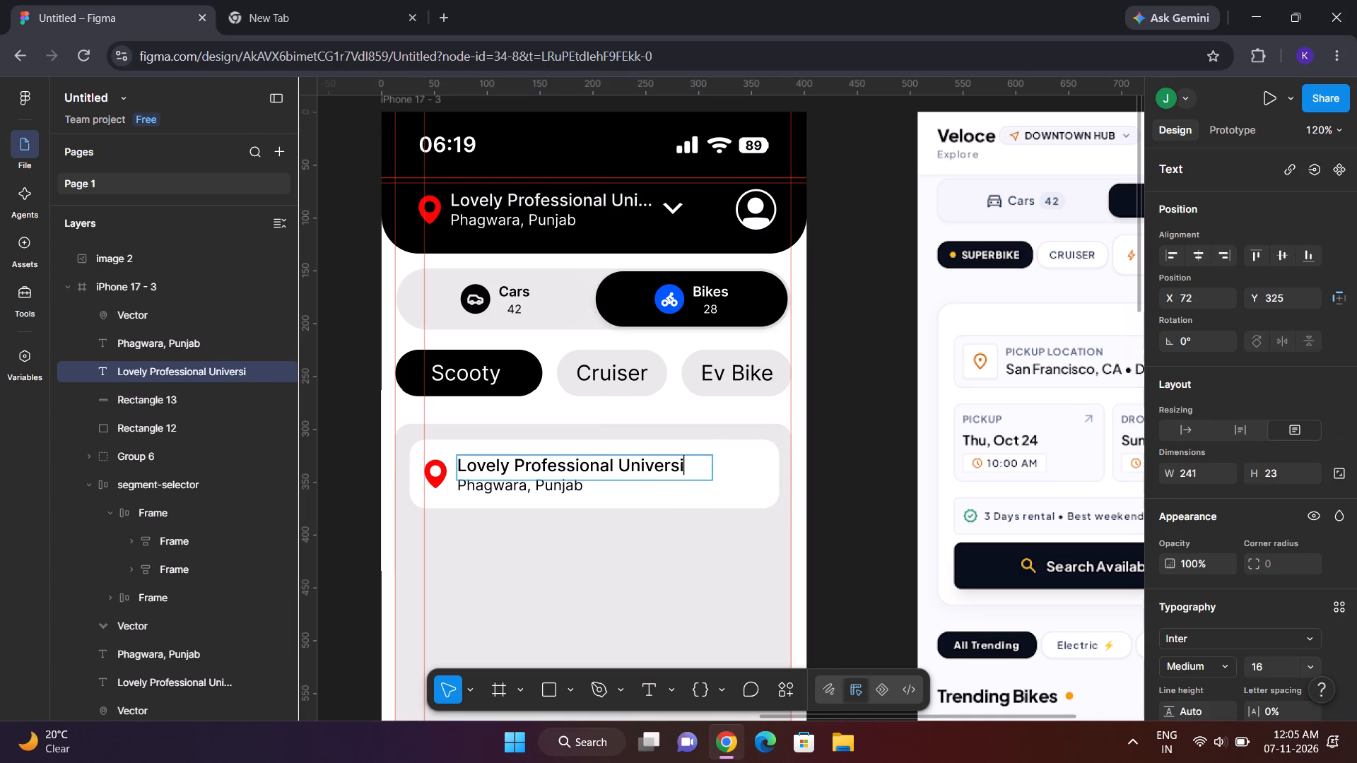
type("ty")
left_click(822, 492)
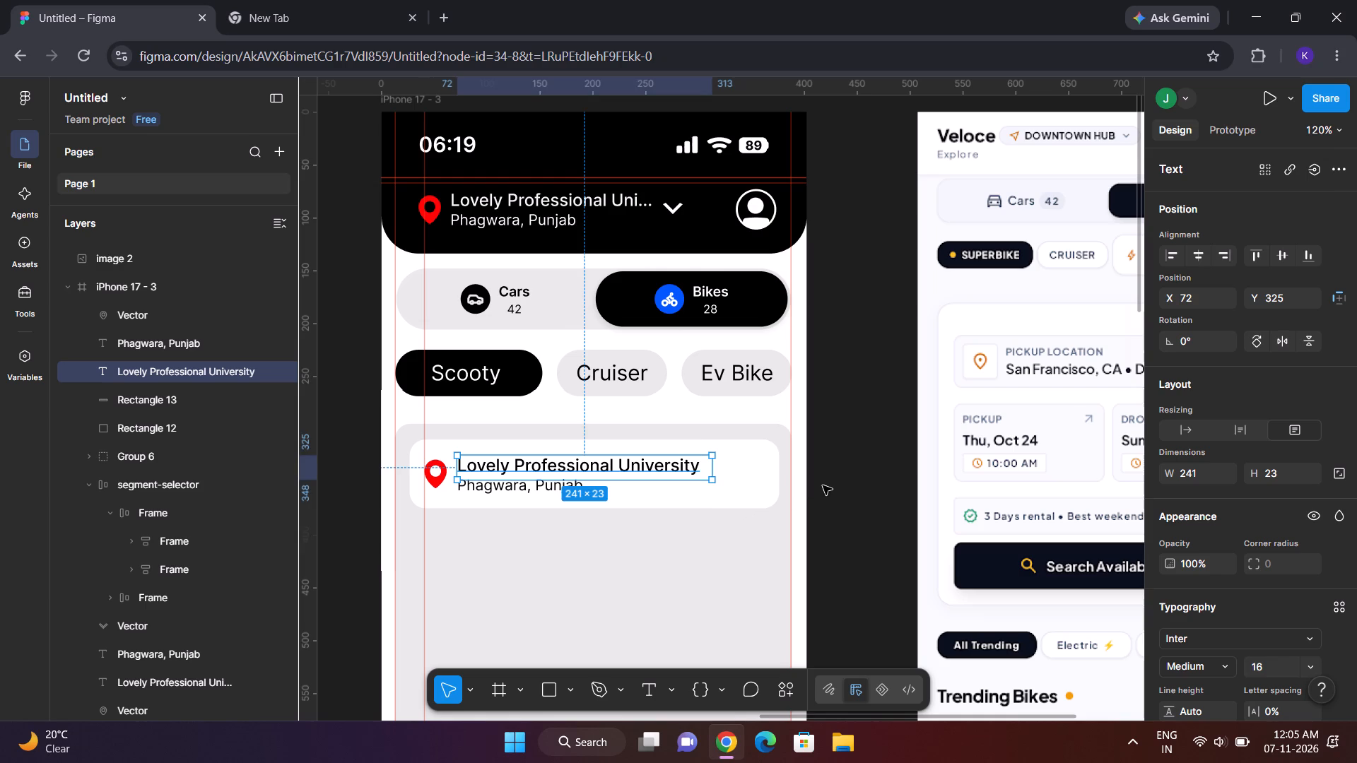
Narrow the text box of the black "Lovely Professional University" line to about 236 wide.
left_click(819, 482)
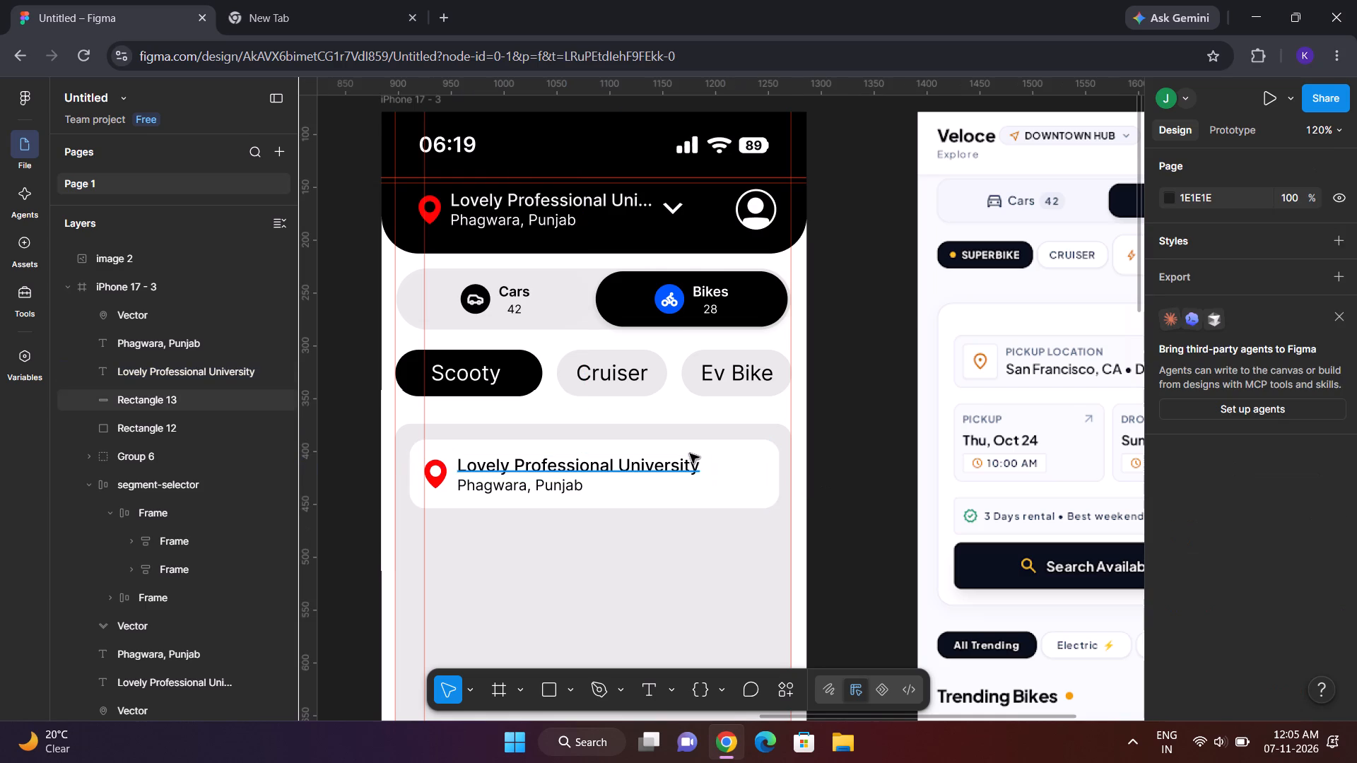
left_click(688, 458)
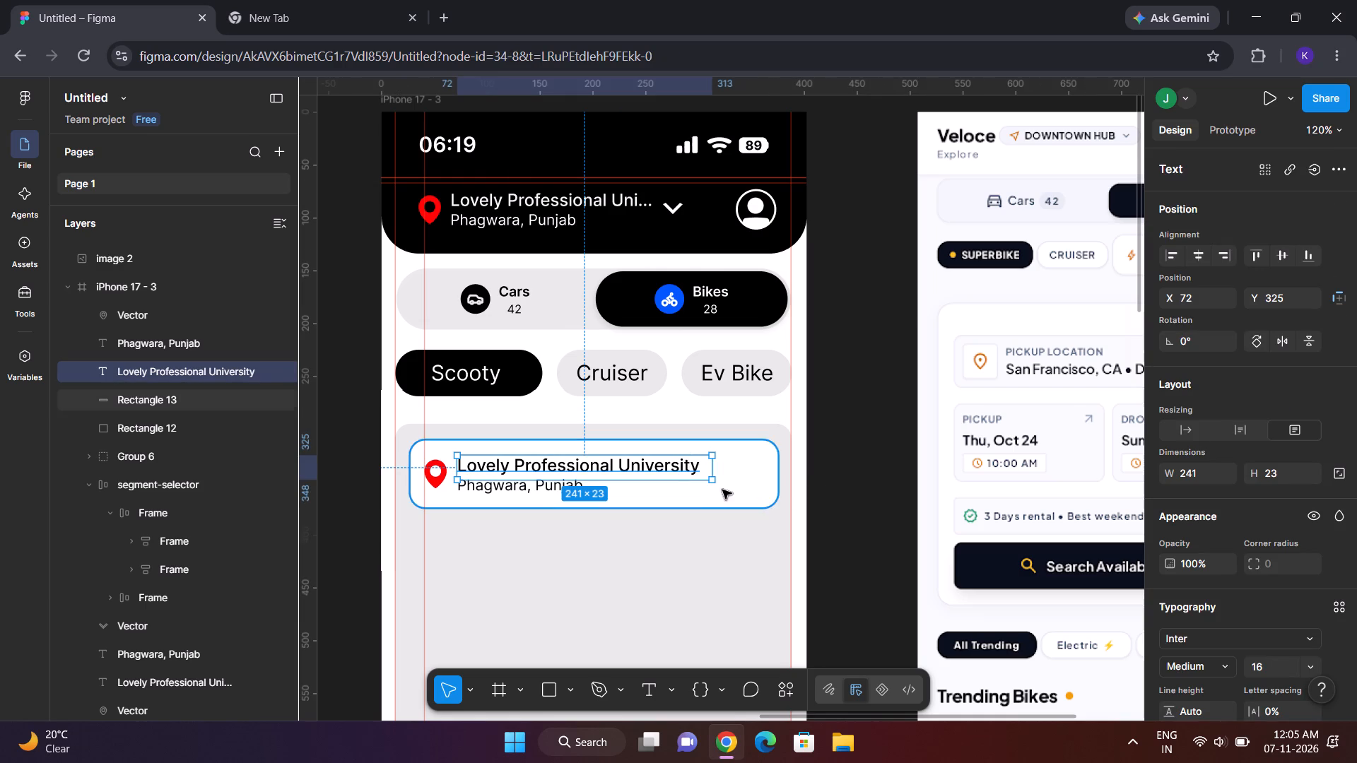
left_click(712, 466)
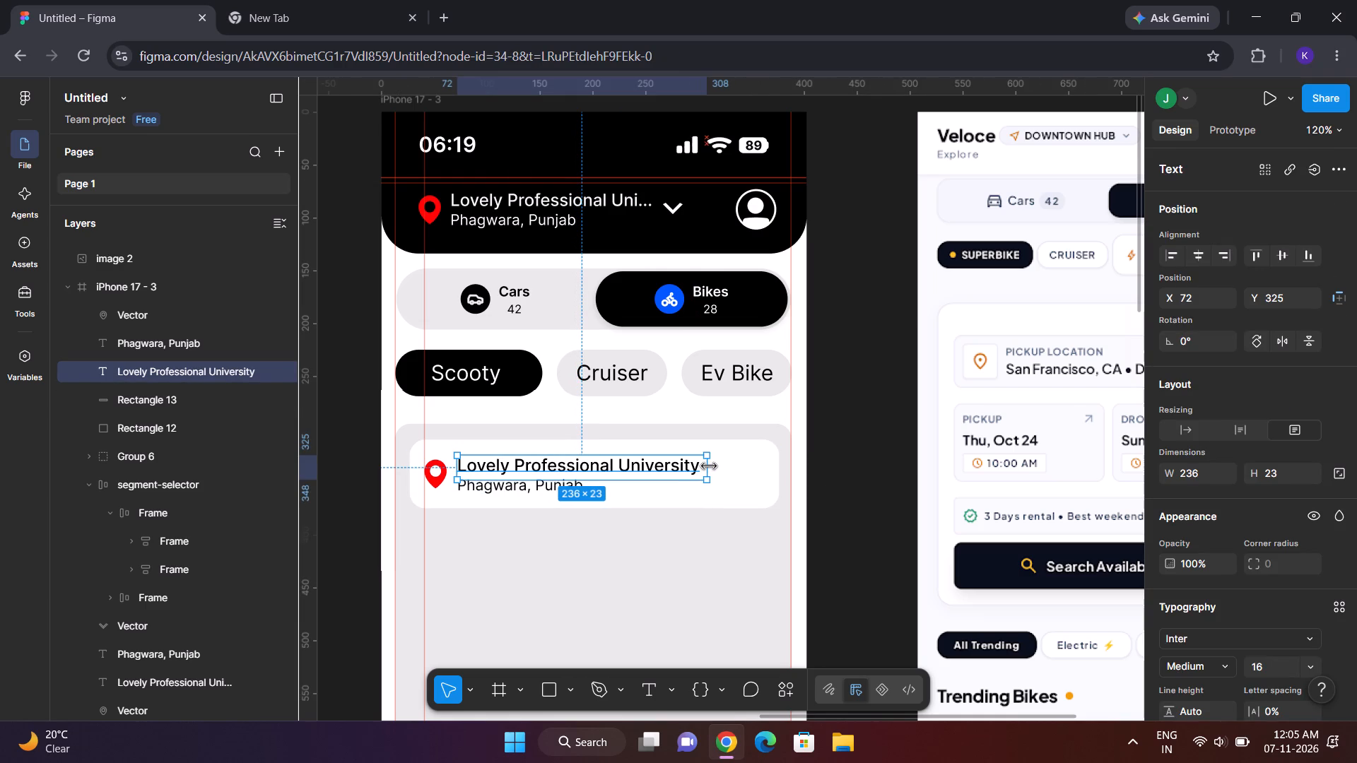
left_click(826, 492)
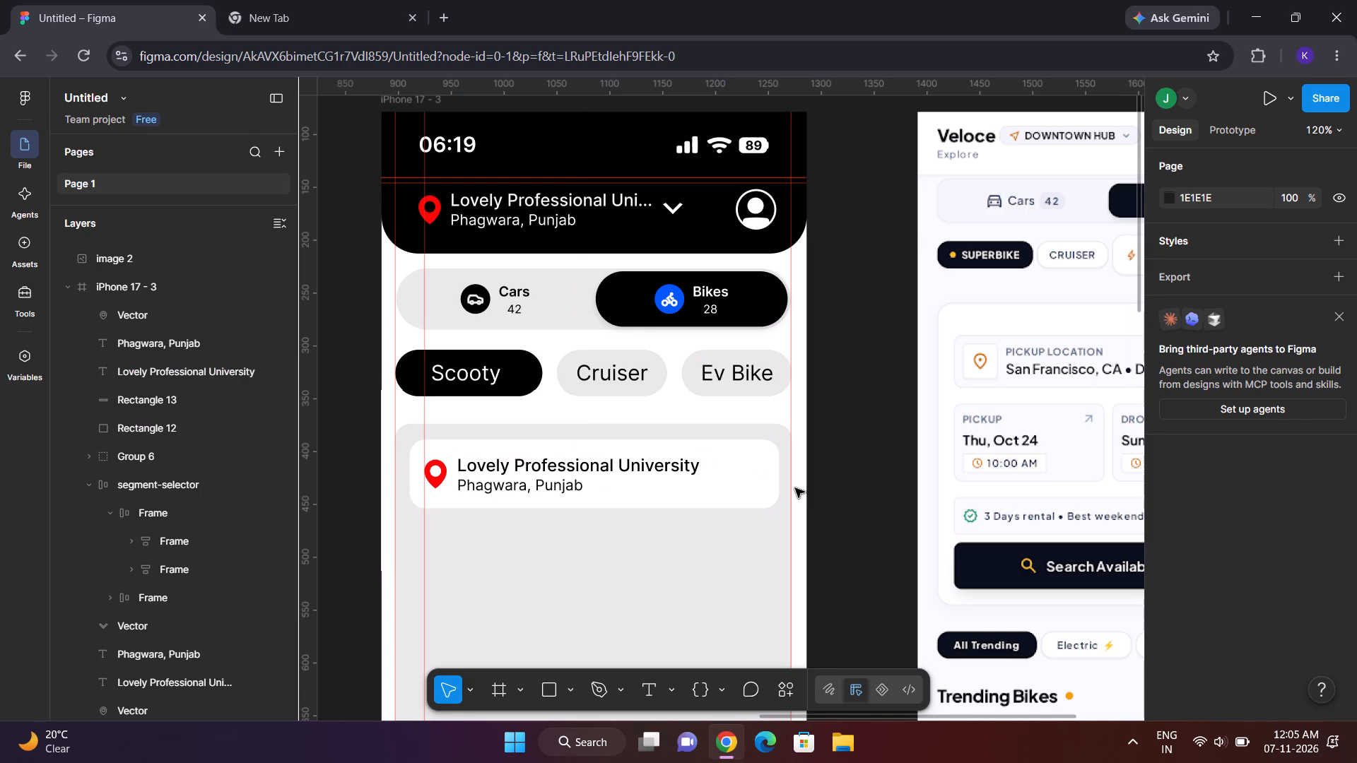
Shorten the first black address line in the white rounded rectangle to "Lovely Professional Univer...".
left_click(799, 438)
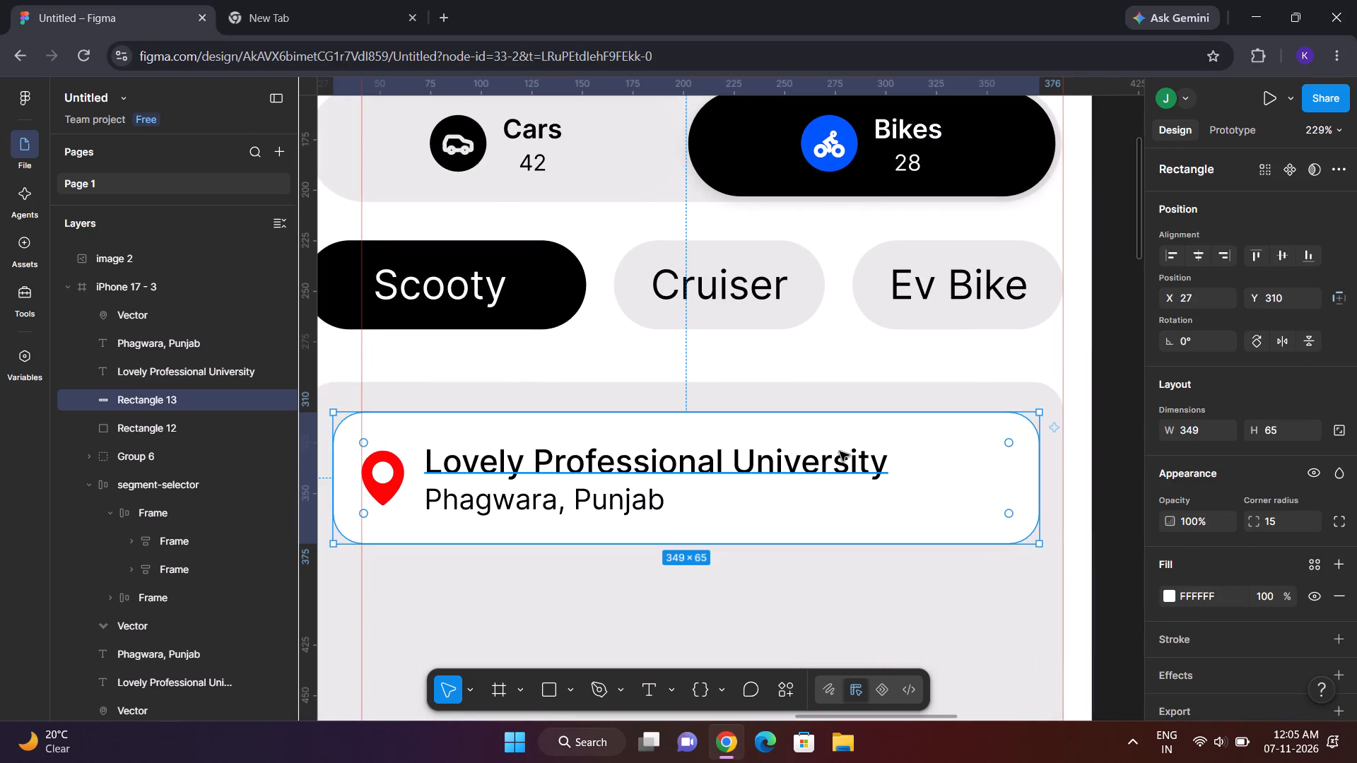
double_click(840, 451)
left_click(840, 451)
left_click(895, 461)
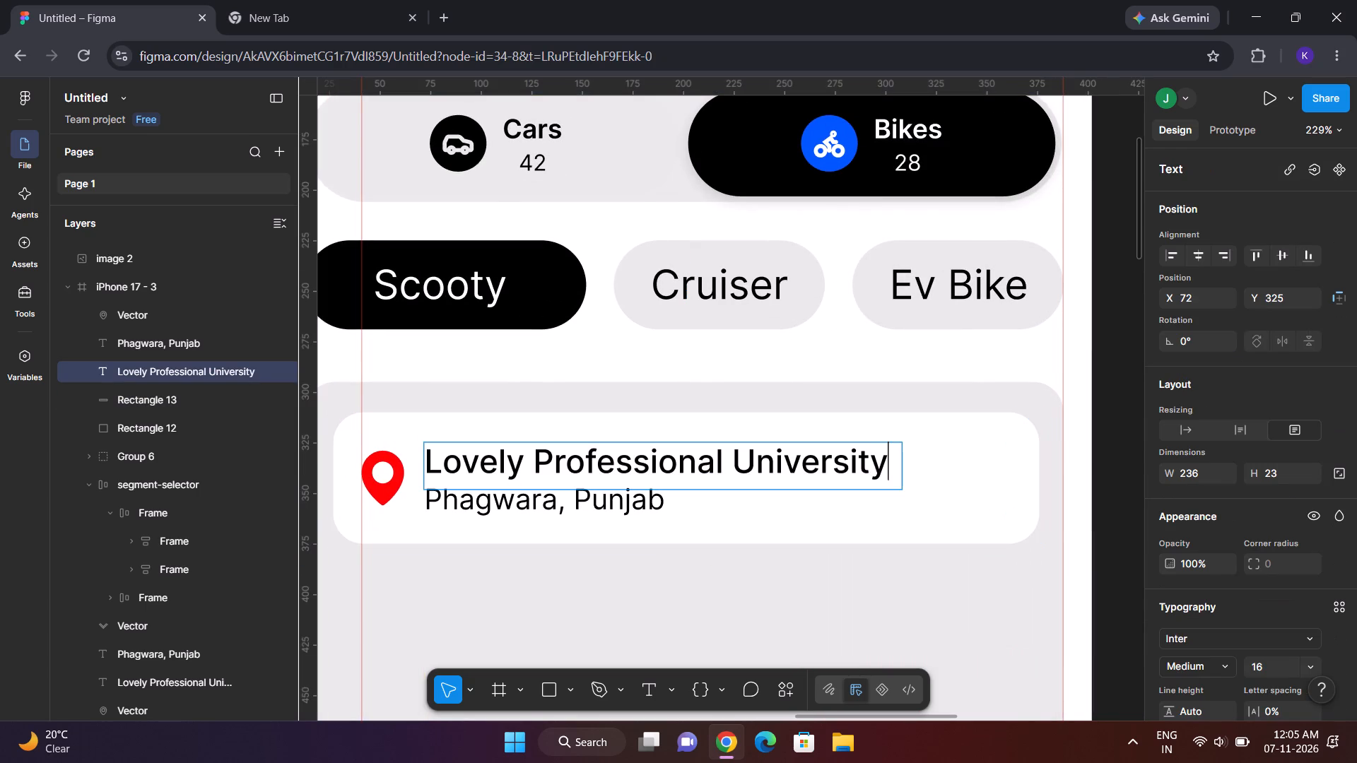
key("BackSpace")
key("BackSpace")
key("BackSpace")
key("BackSpace")
type("...")
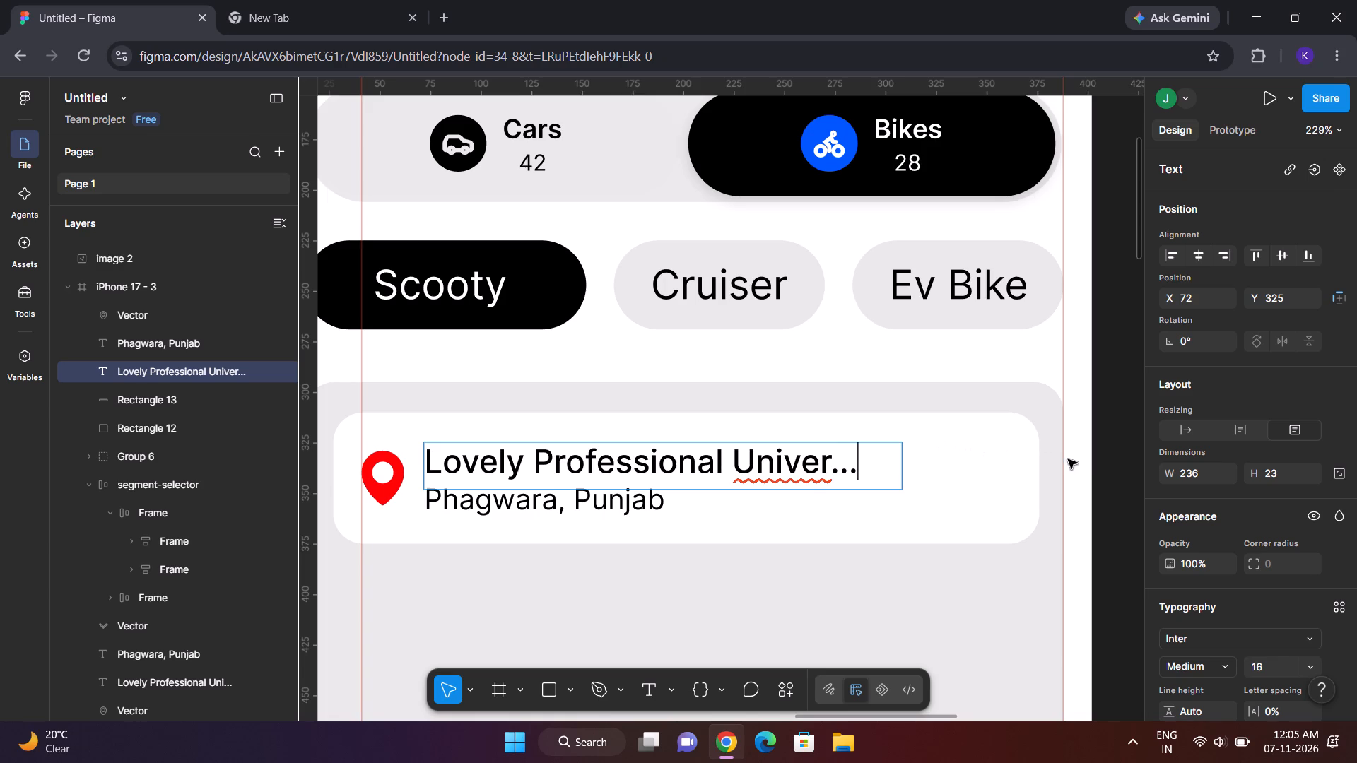
left_click(1074, 468)
left_click(910, 507)
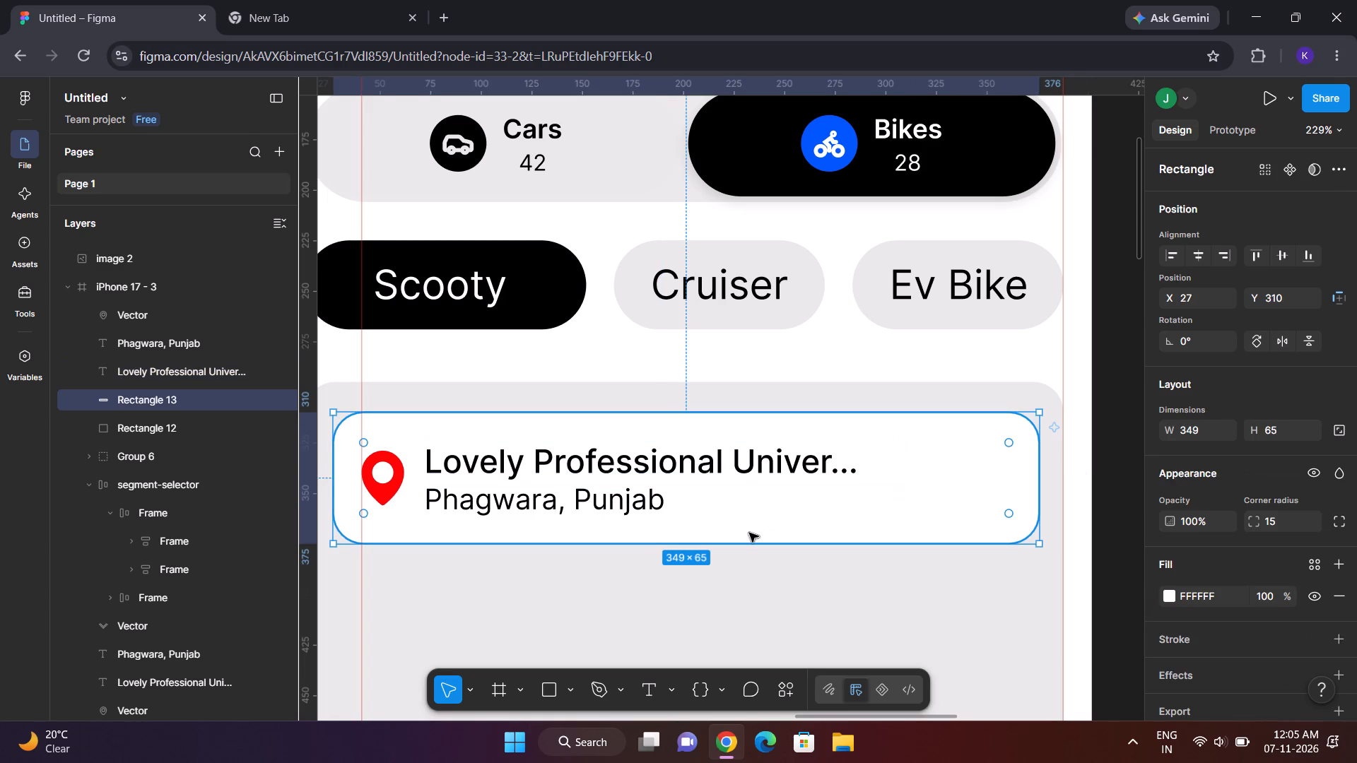
Draw a grey rectangle about 67 × 19 beside the address text in the white card, at about X 294, Y 334.
scroll(749, 533, "down", 1)
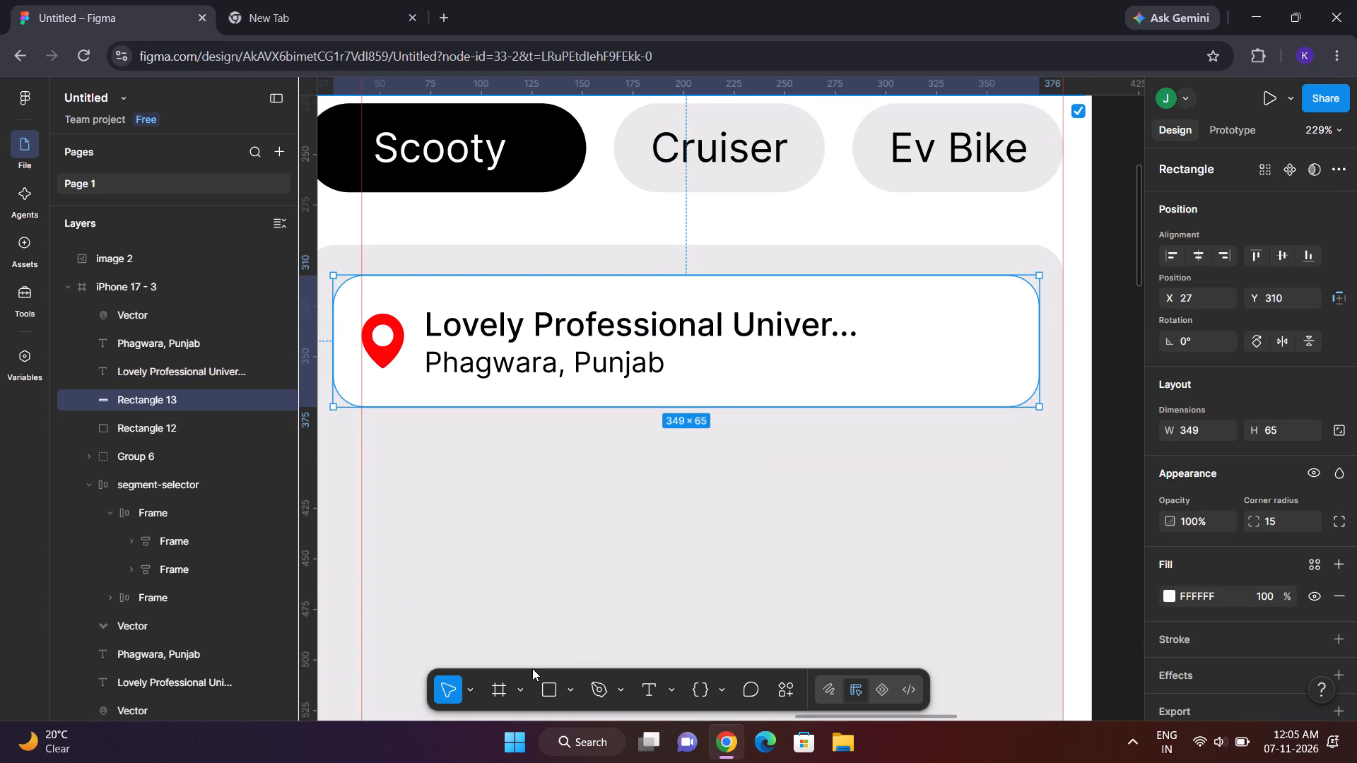
left_click(546, 687)
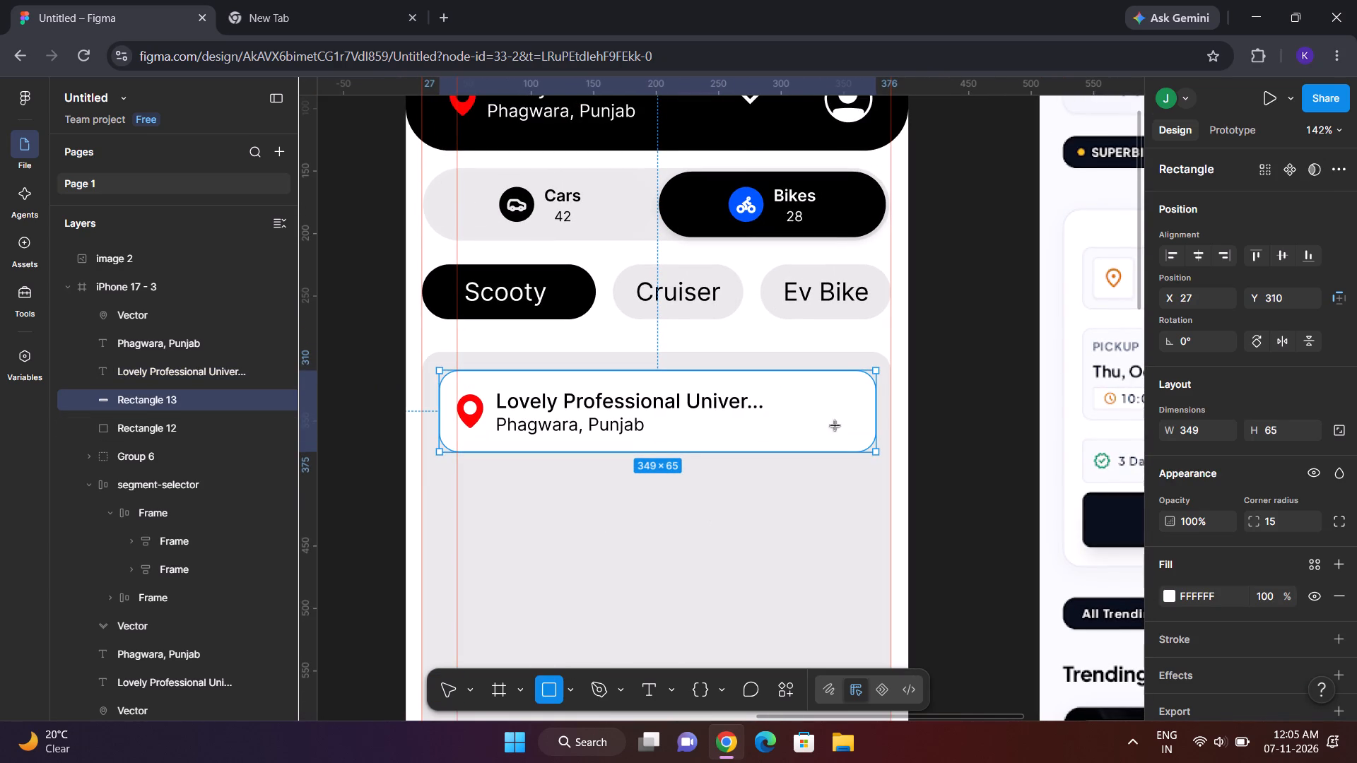
left_click_drag(773, 400, 813, 418)
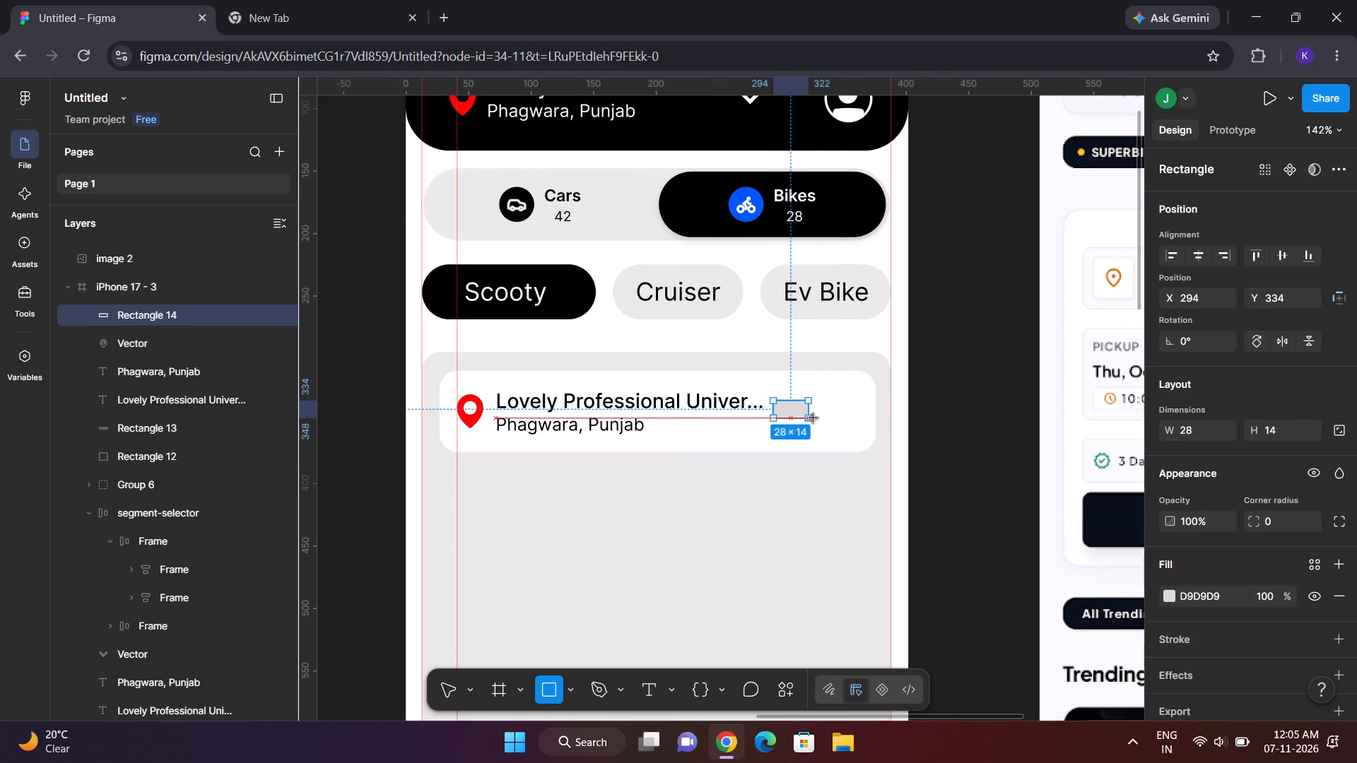
left_click_drag(813, 418, 855, 425)
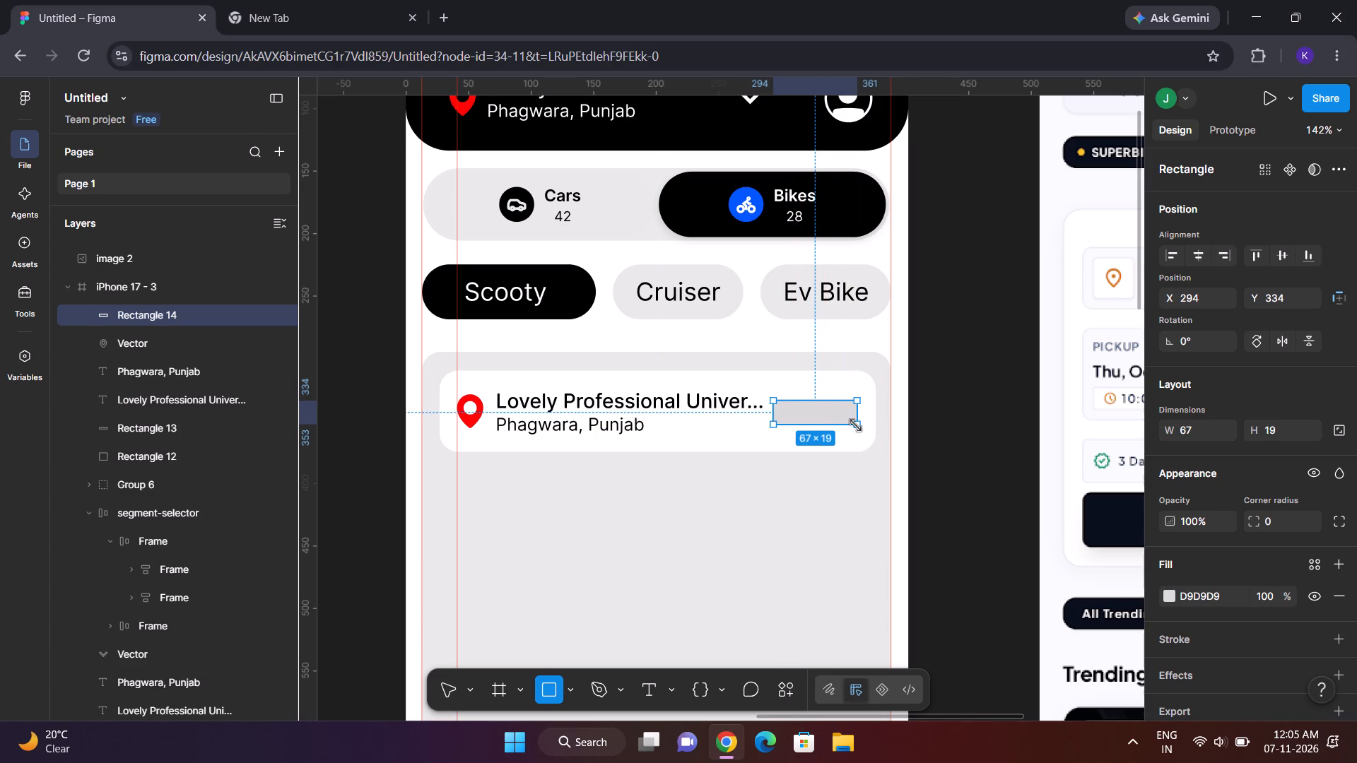
left_click(801, 407)
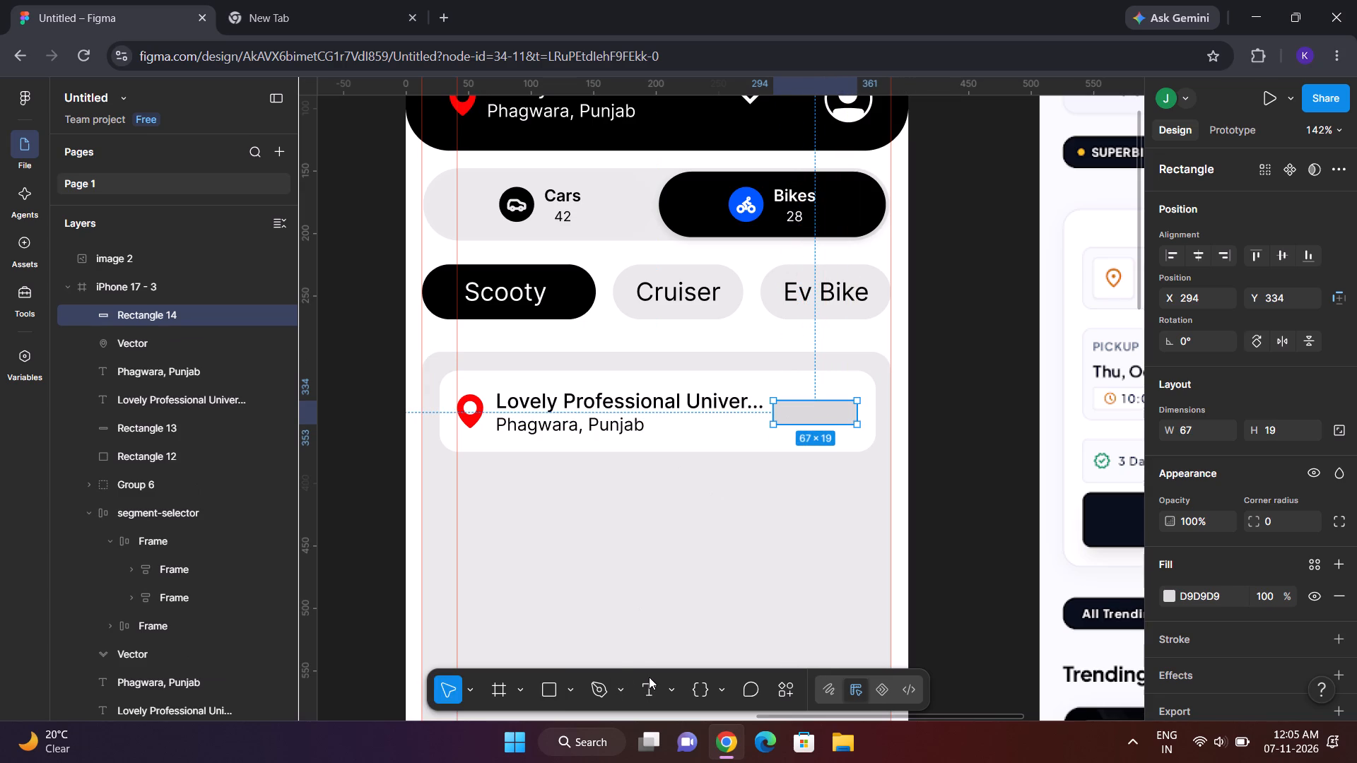
Add the text label "Change" at the small grey rectangle in the white card.
left_click(649, 677)
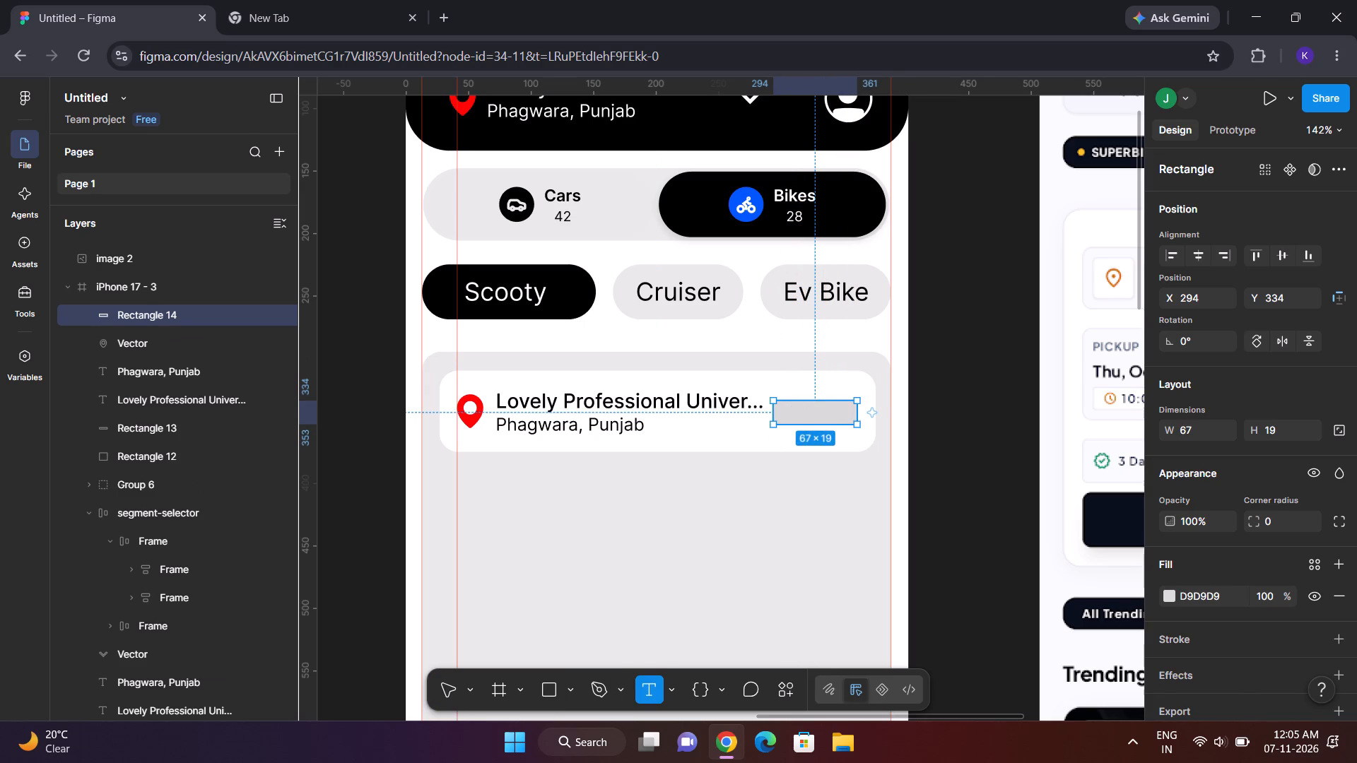
left_click(794, 410)
type("Chang")
key("e")
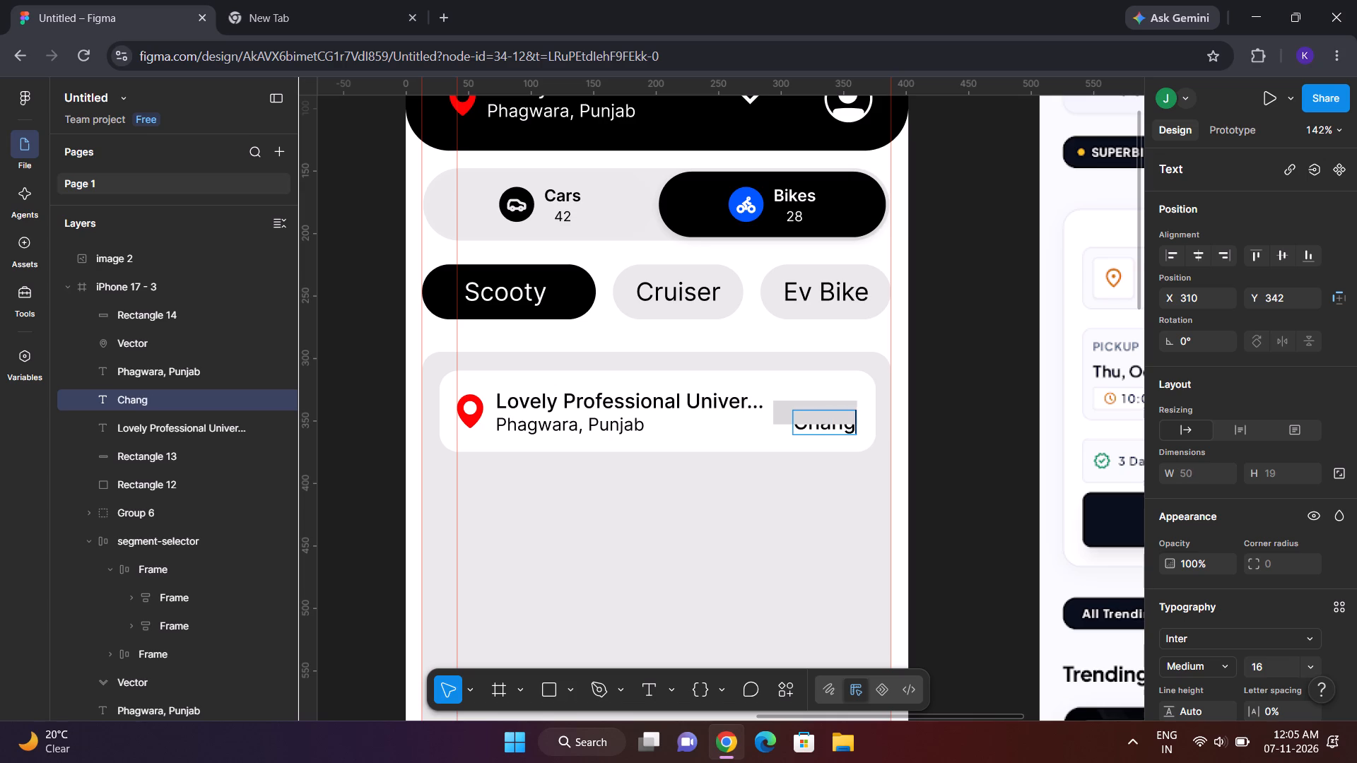
left_click(977, 391)
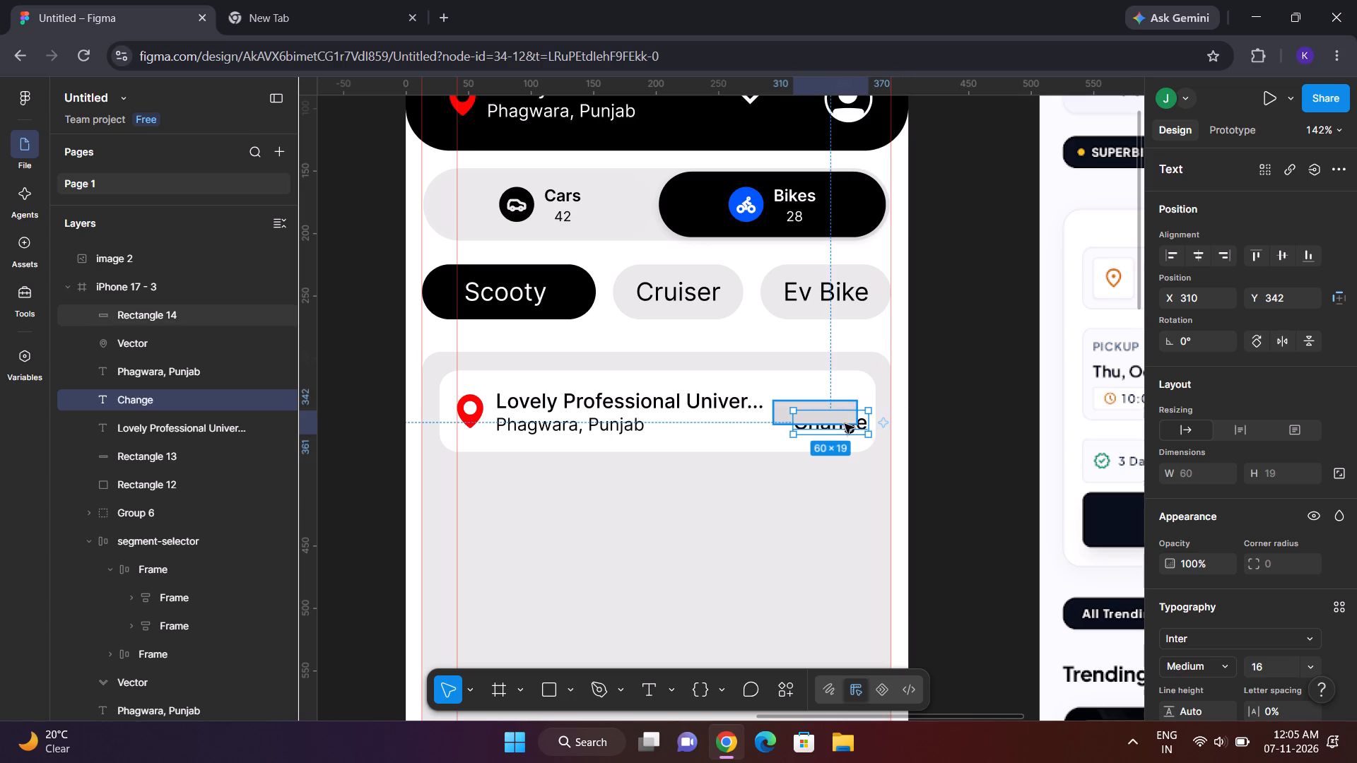
Bring the "Change" label to the front and place it over the small grey rectangle at about X 298, Y 333.
right_click(842, 426)
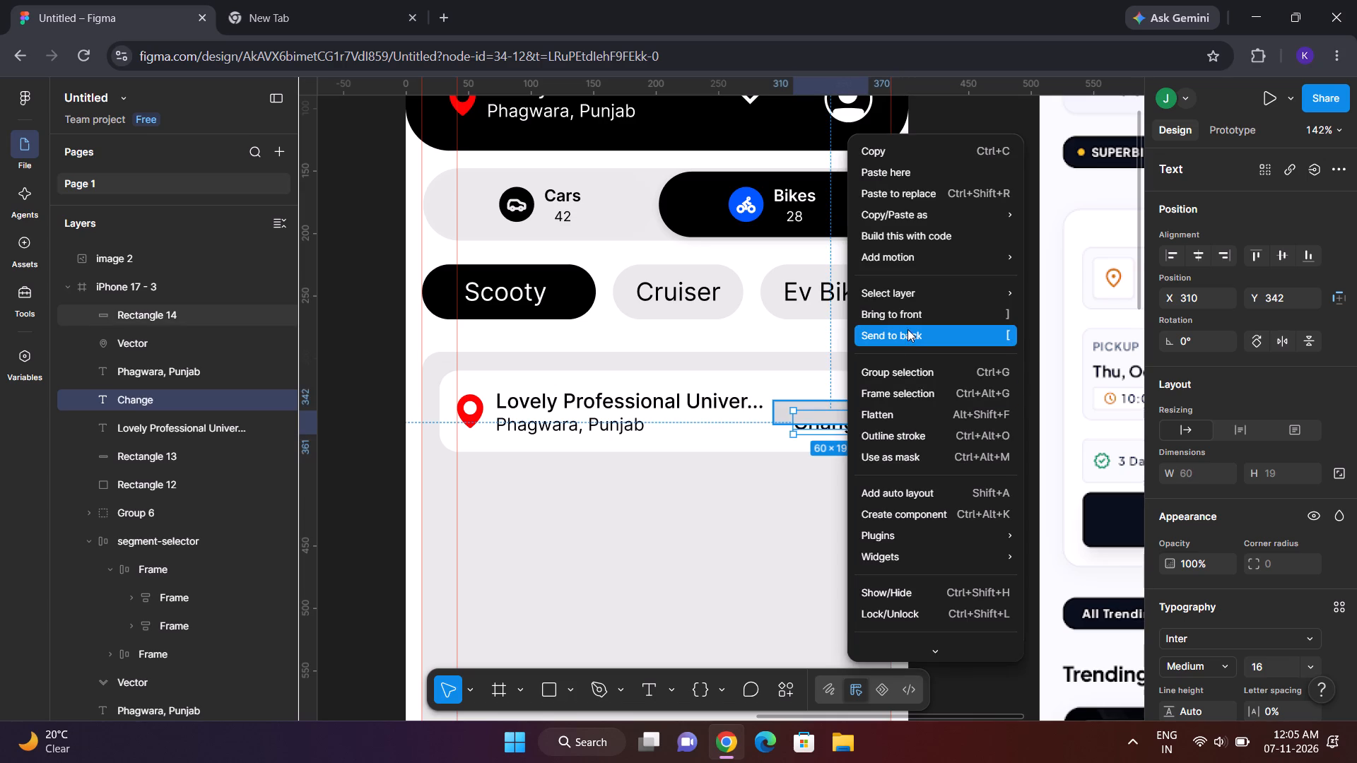
left_click(905, 322)
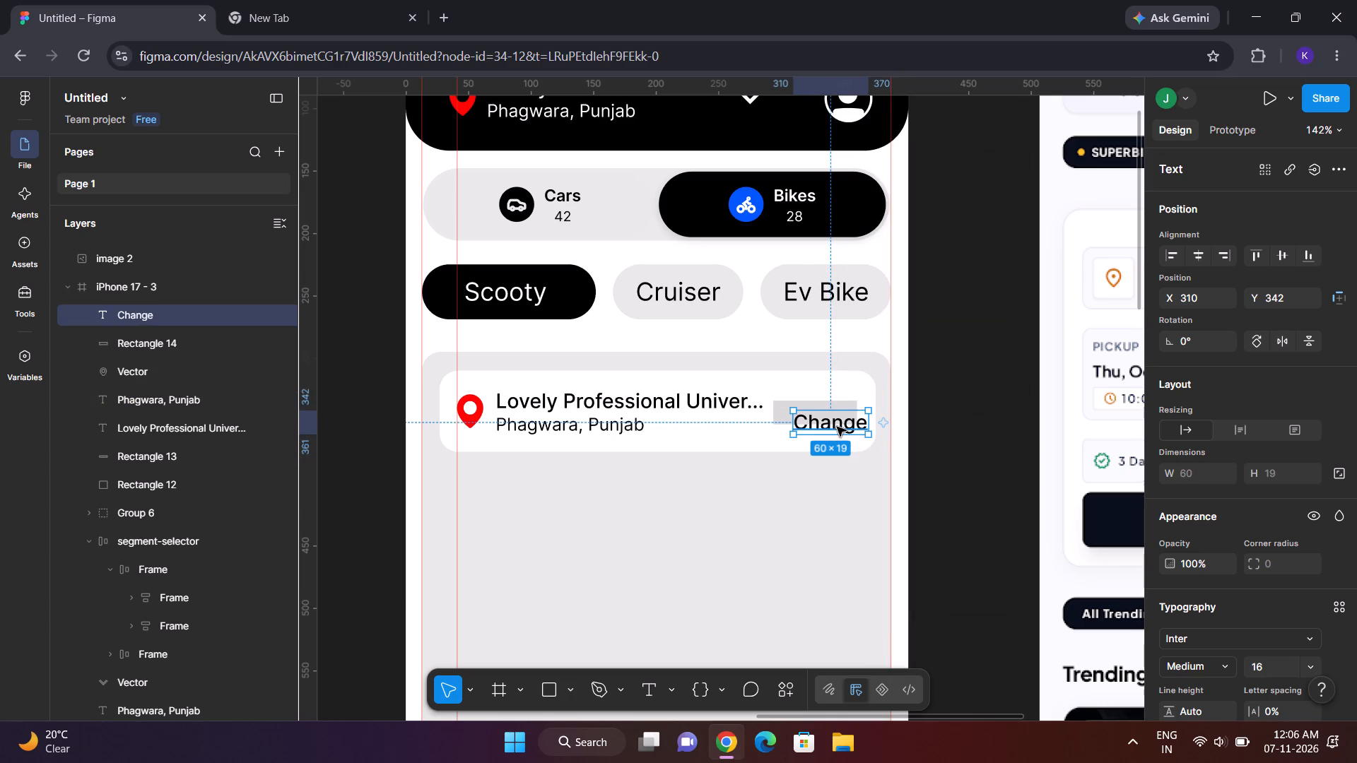
left_click_drag(837, 427, 820, 415)
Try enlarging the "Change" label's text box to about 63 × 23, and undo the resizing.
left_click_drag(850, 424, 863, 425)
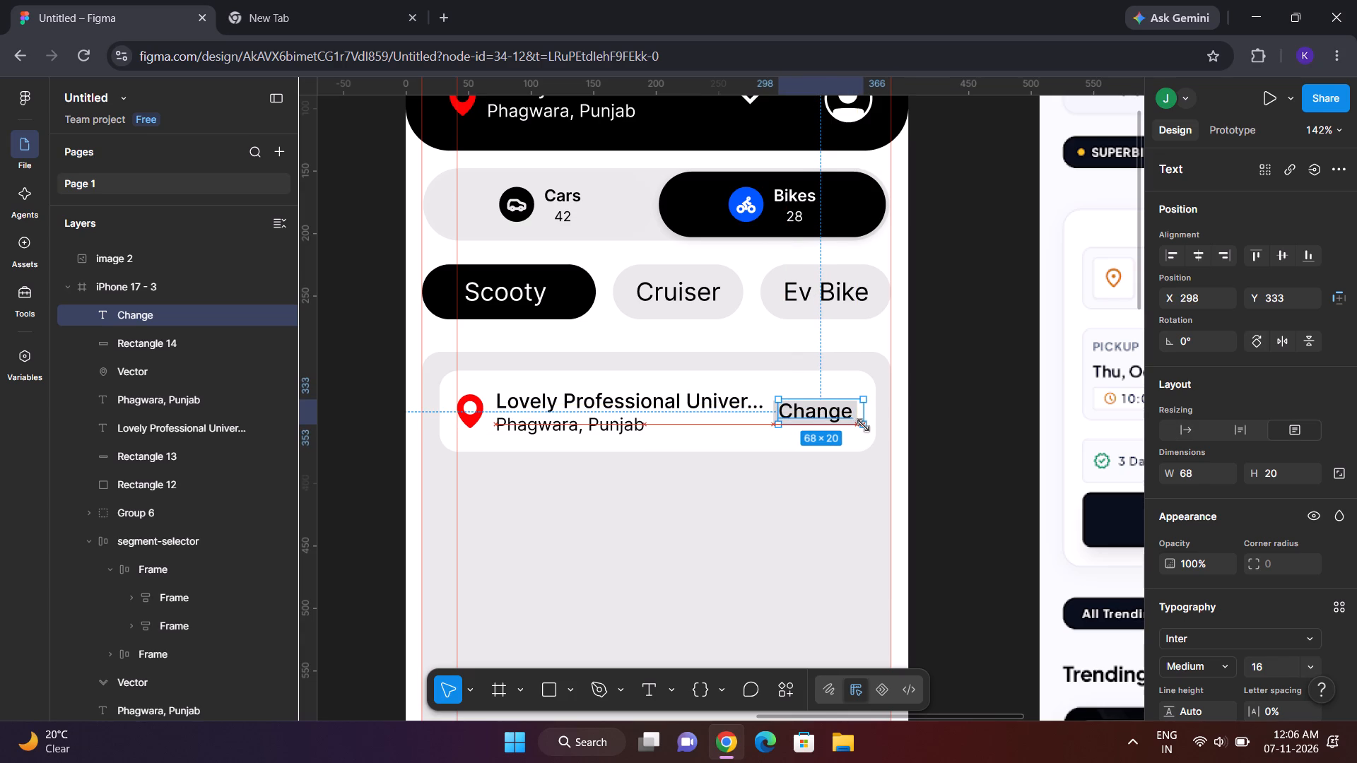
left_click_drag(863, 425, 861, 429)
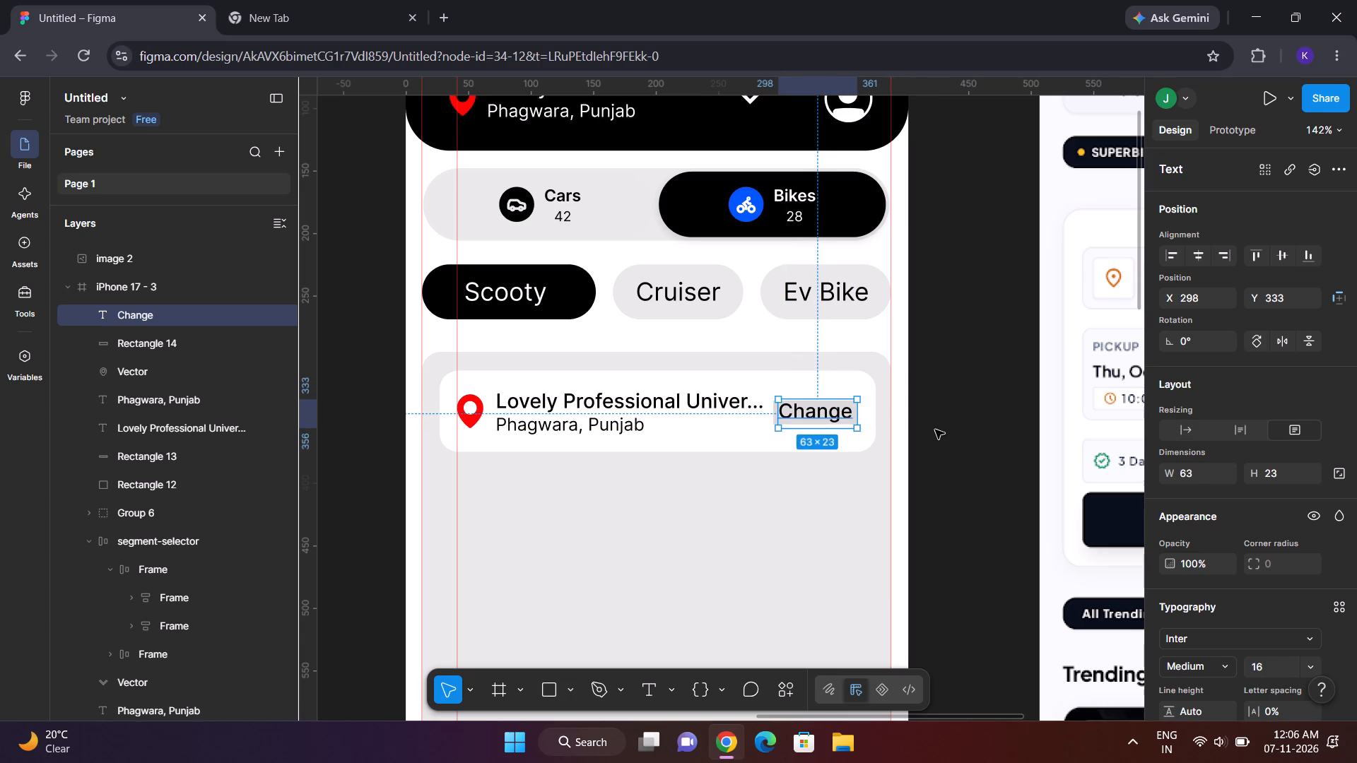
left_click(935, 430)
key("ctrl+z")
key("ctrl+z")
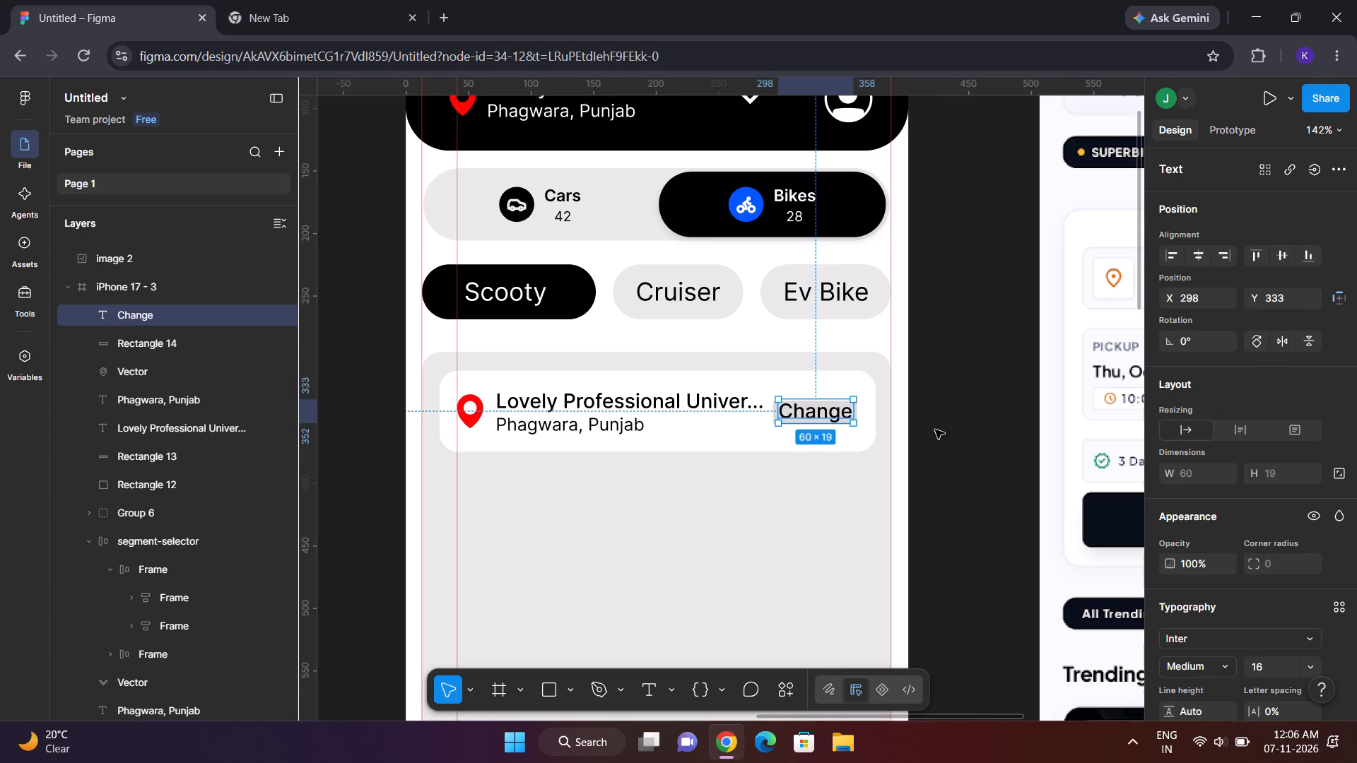
Enlarge the grey rectangle behind the "Change" label to about 71 × 24 and move it to about Y 332.
left_click(719, 373)
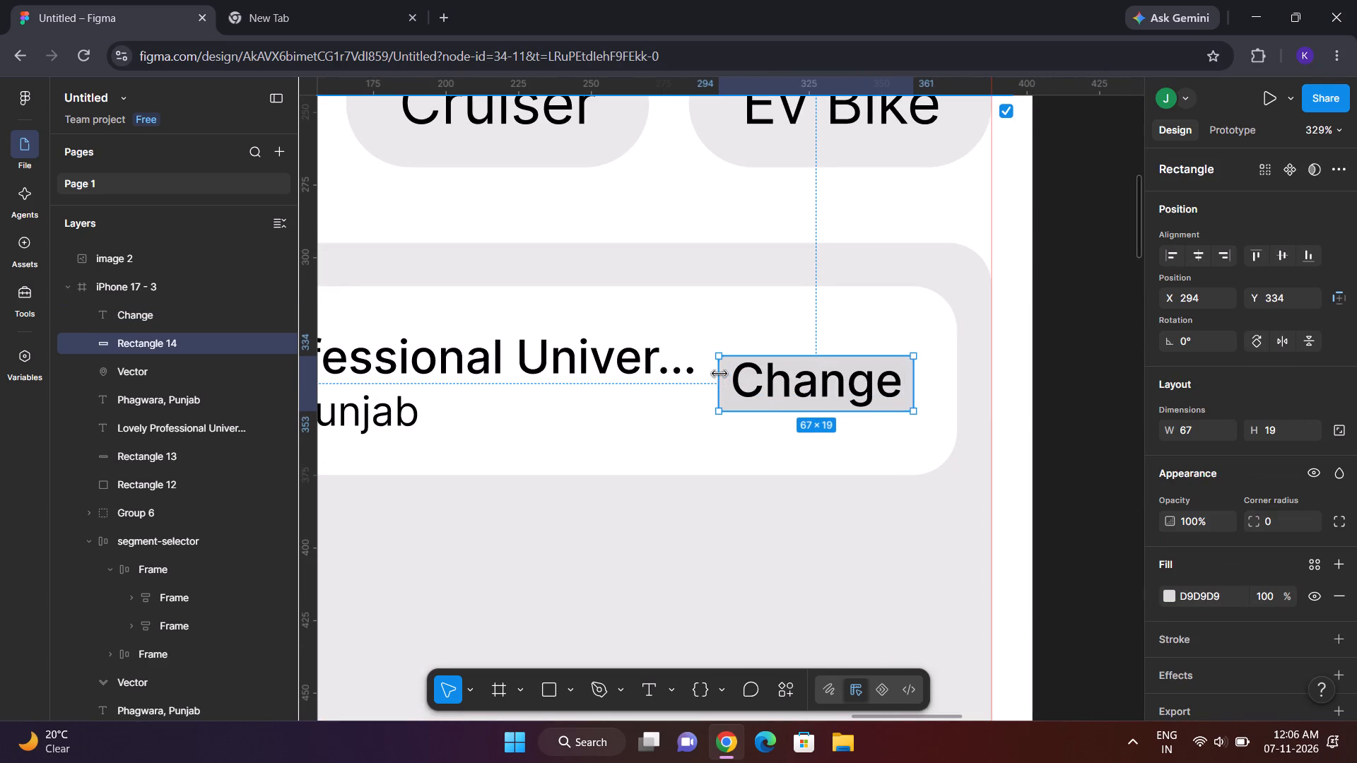
left_click_drag(913, 406, 924, 424)
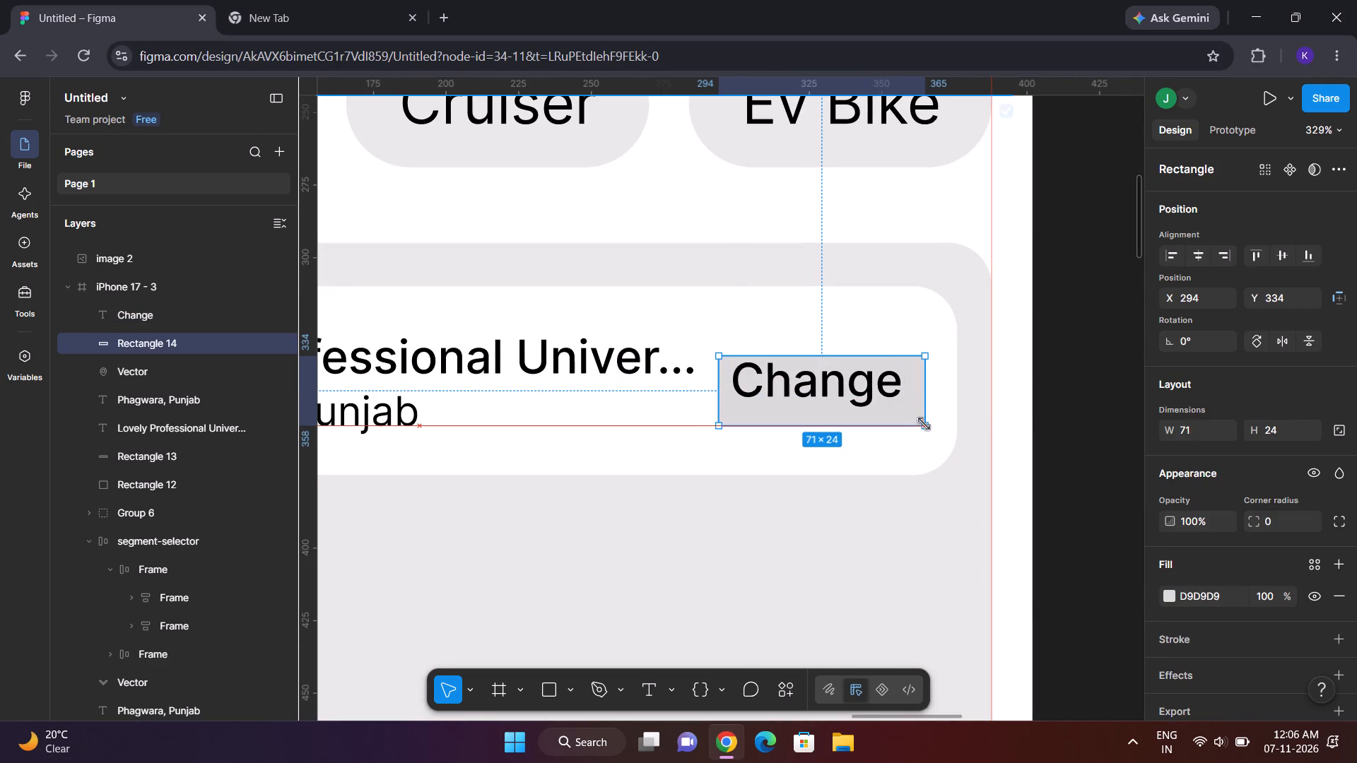
left_click_drag(924, 424, 924, 422)
left_click_drag(903, 403, 904, 396)
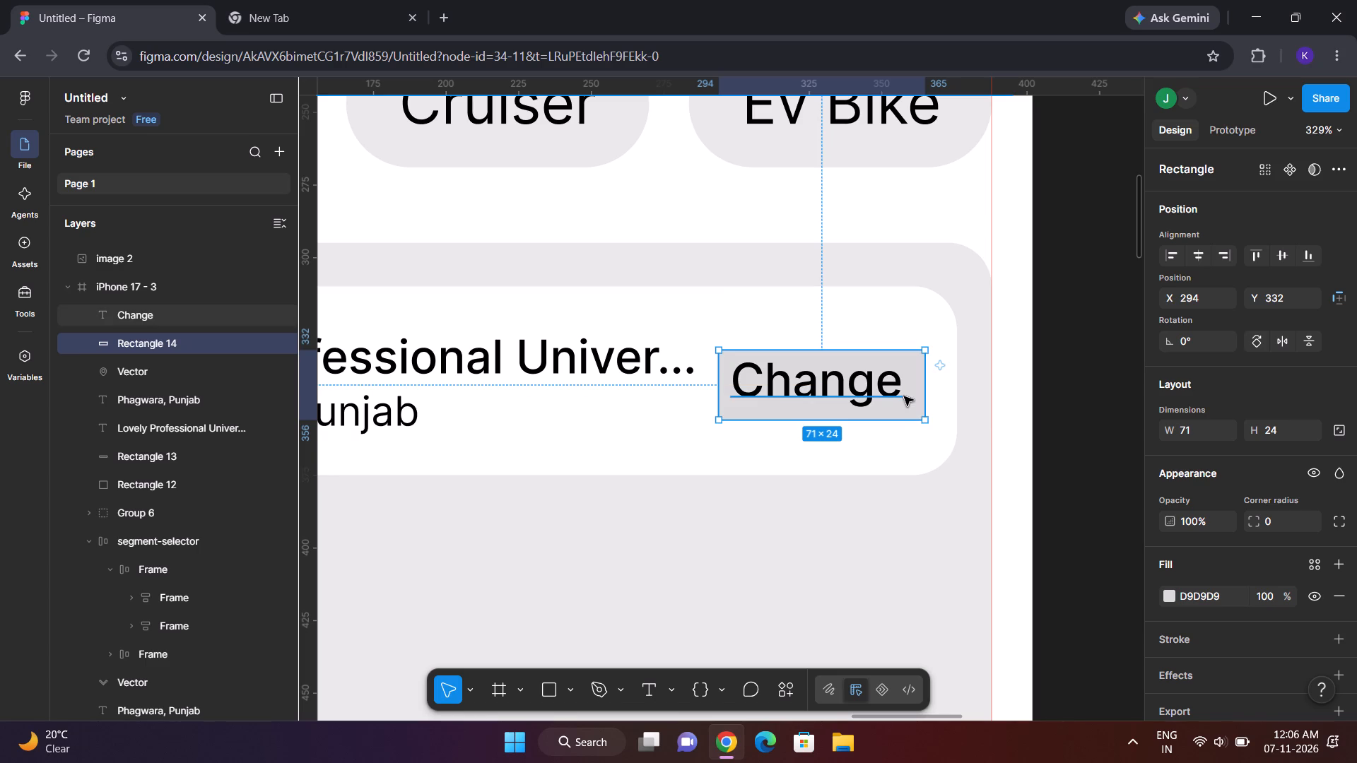
Set the corner radius of the grey rectangle behind "Change" to 8.
left_click_drag(1252, 528, 791, 395)
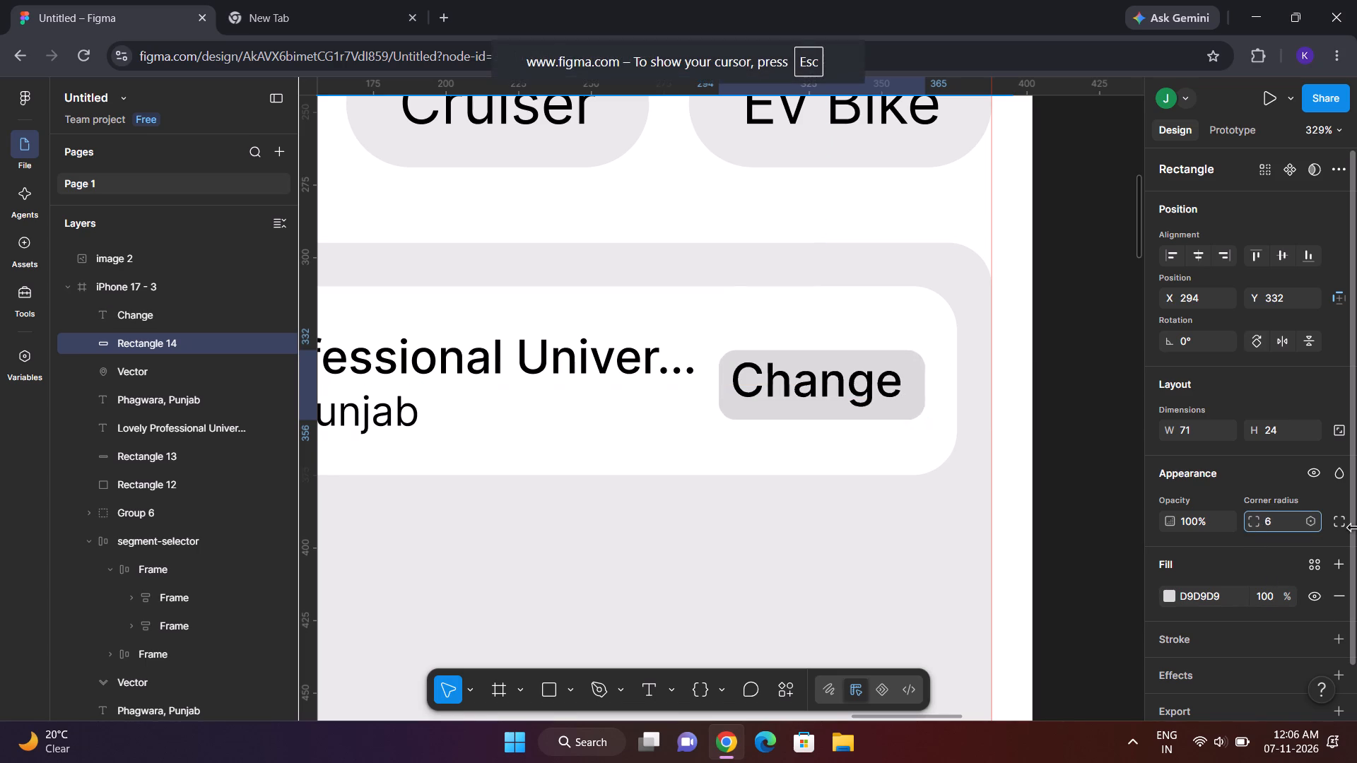
left_click_drag(791, 395, 856, 389)
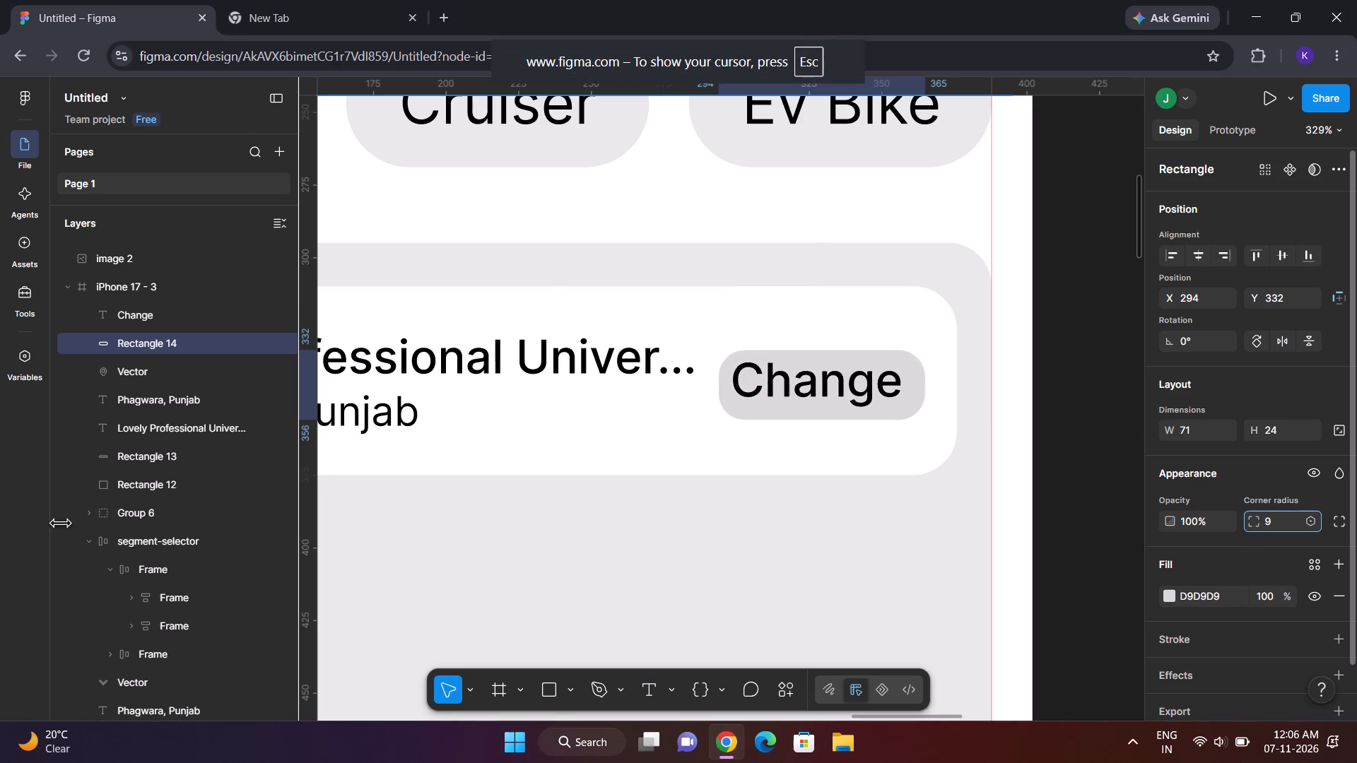
left_click_drag(856, 389, 882, 369)
left_click_drag(1256, 511, 666, 400)
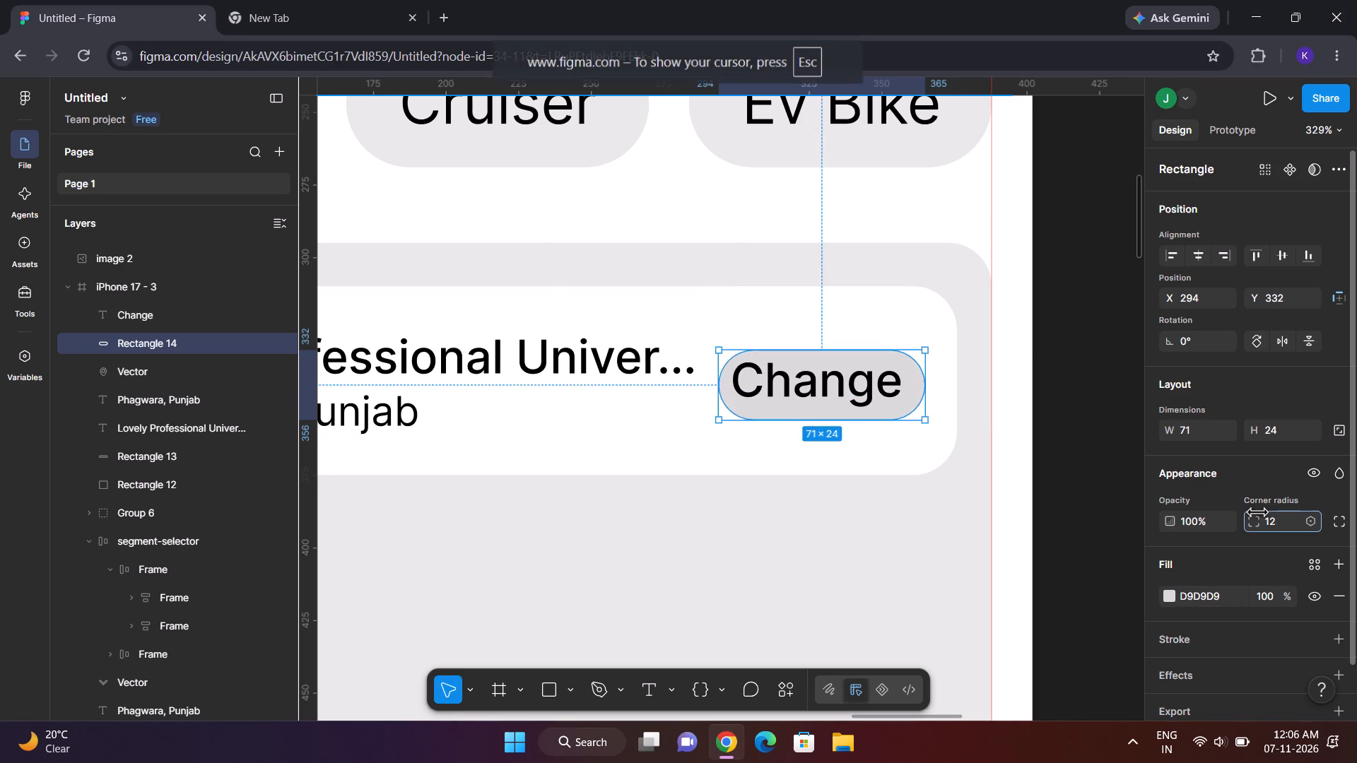
left_click_drag(666, 400, 613, 413)
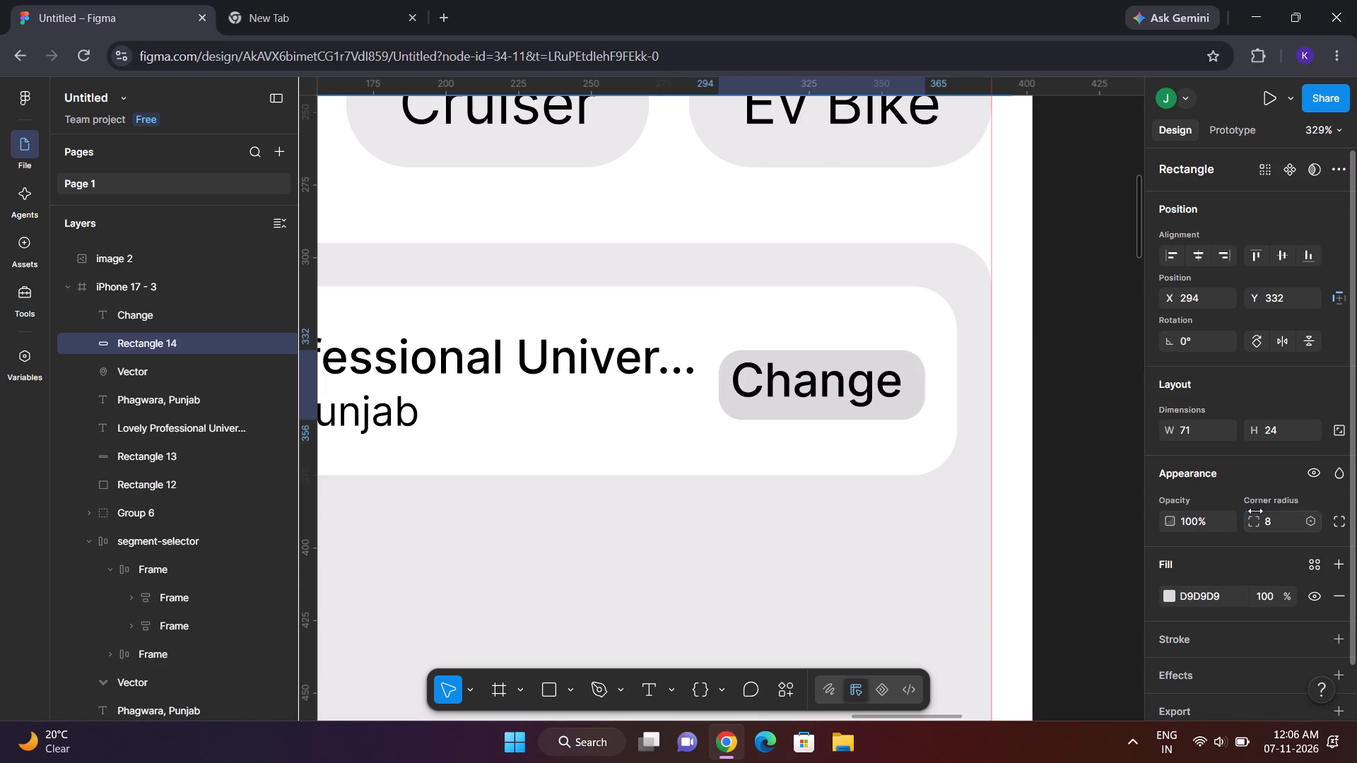
Shift the rounded grey rectangle vertically to about Y 331 behind the "Change" label.
left_click(859, 378)
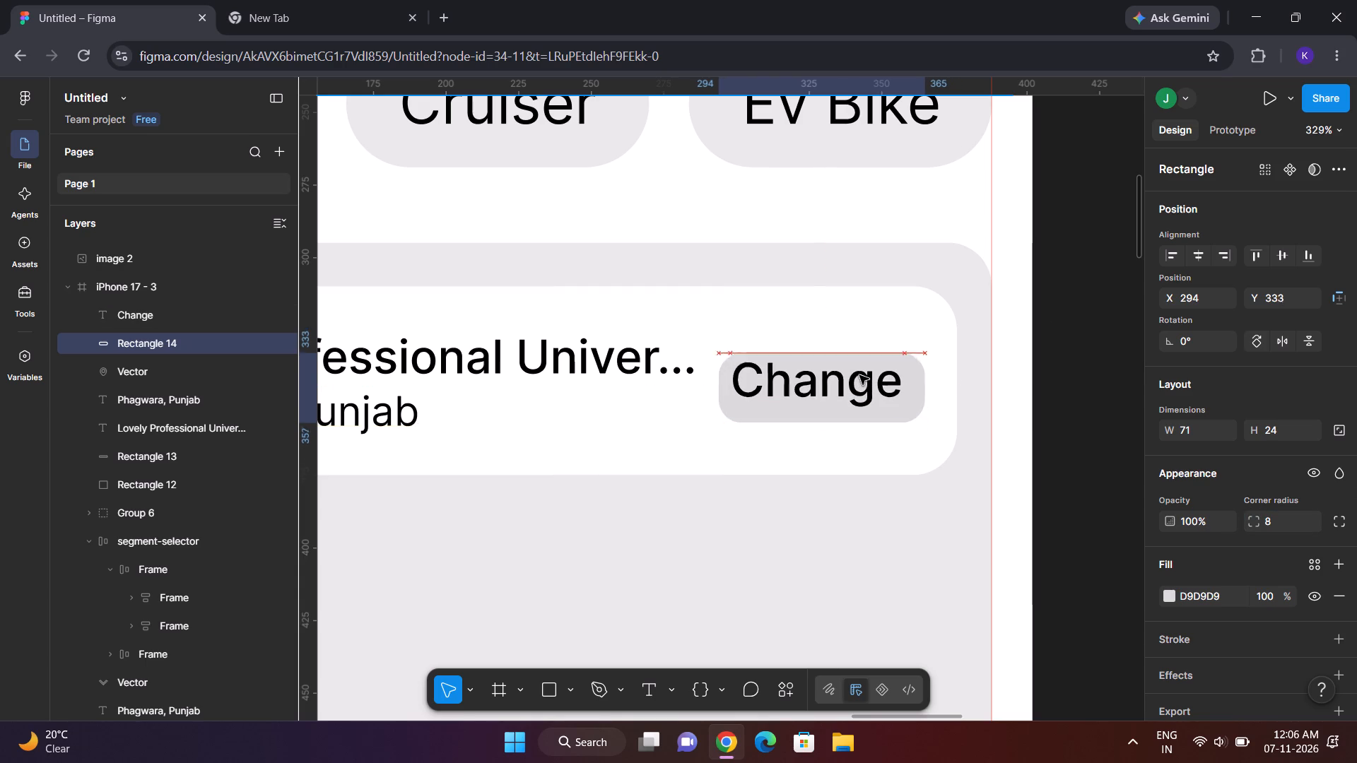
left_click(842, 379)
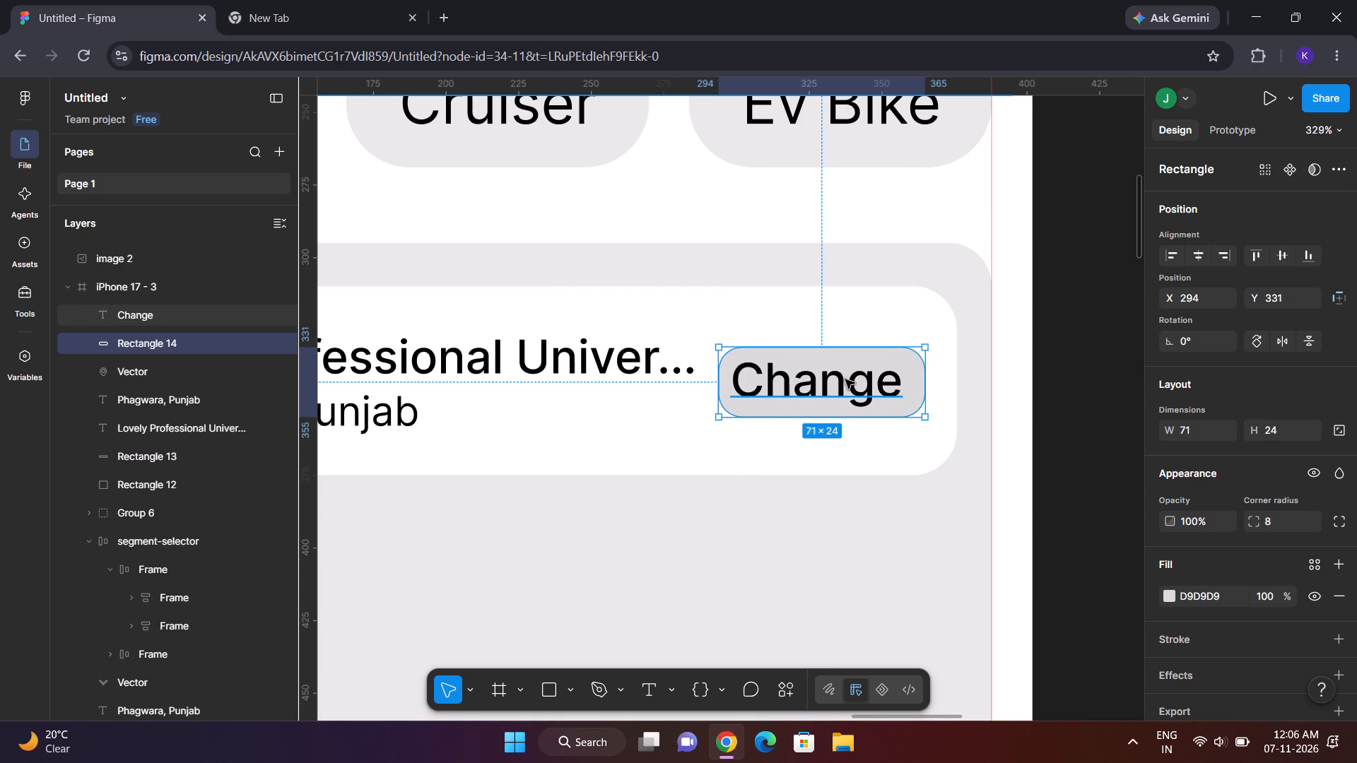
key("ctrl+z")
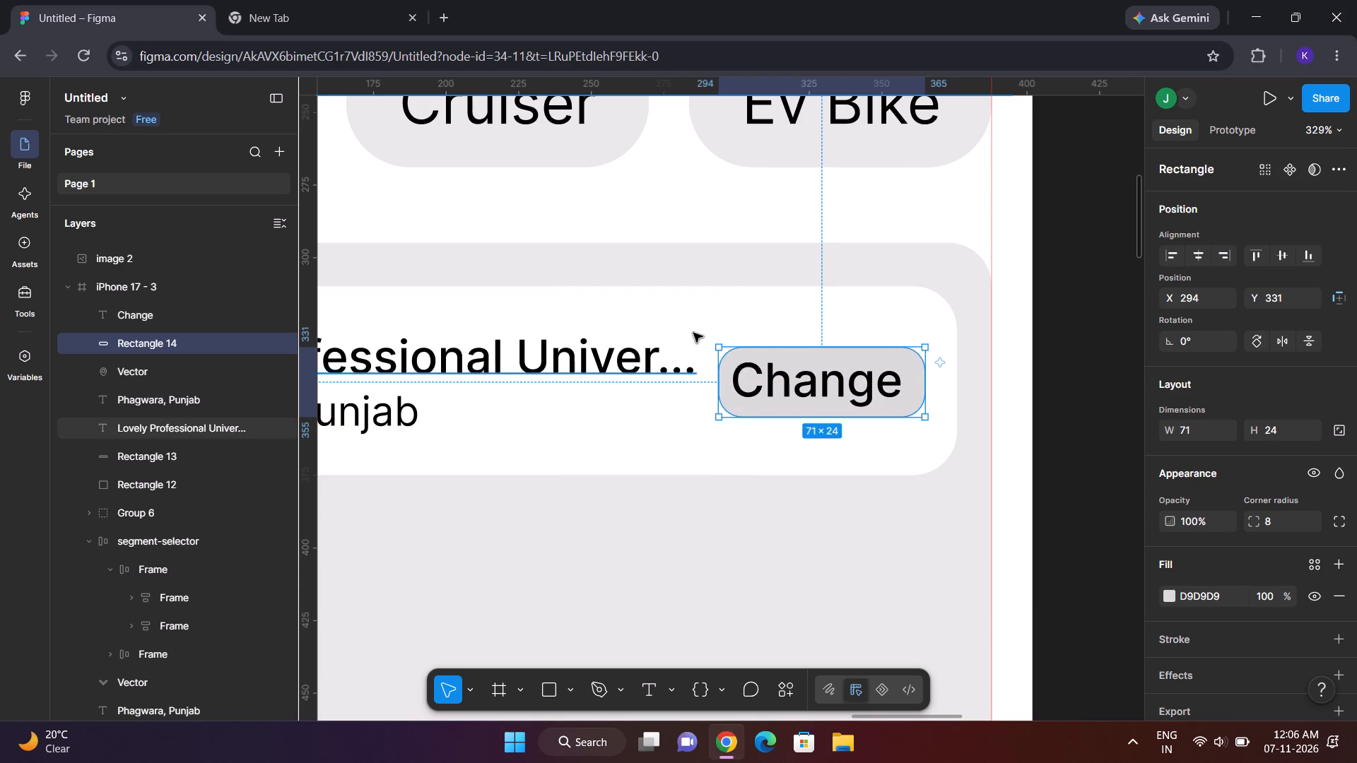
Group the "Change" label with the rounded grey rectangle behind it.
left_click(736, 353)
left_click(770, 386)
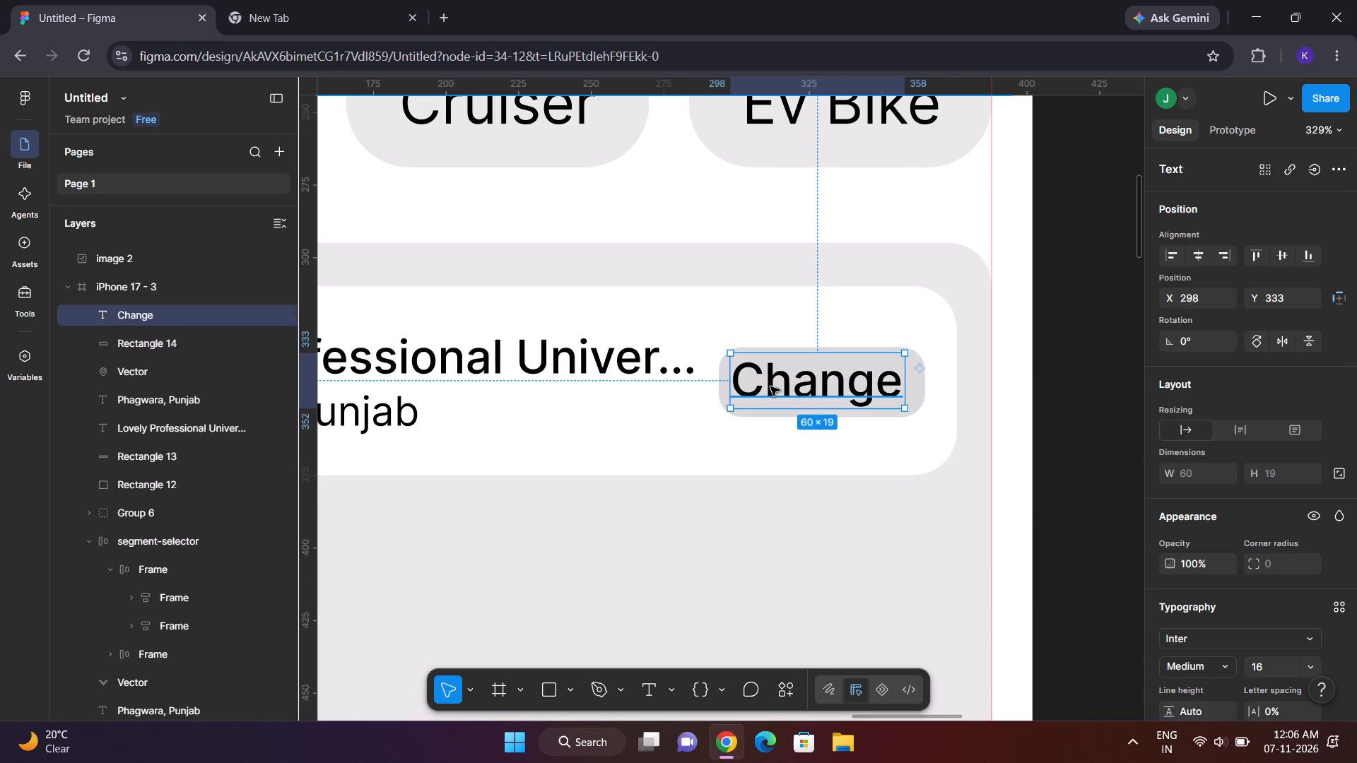
left_click(722, 374, "ctrl+shift")
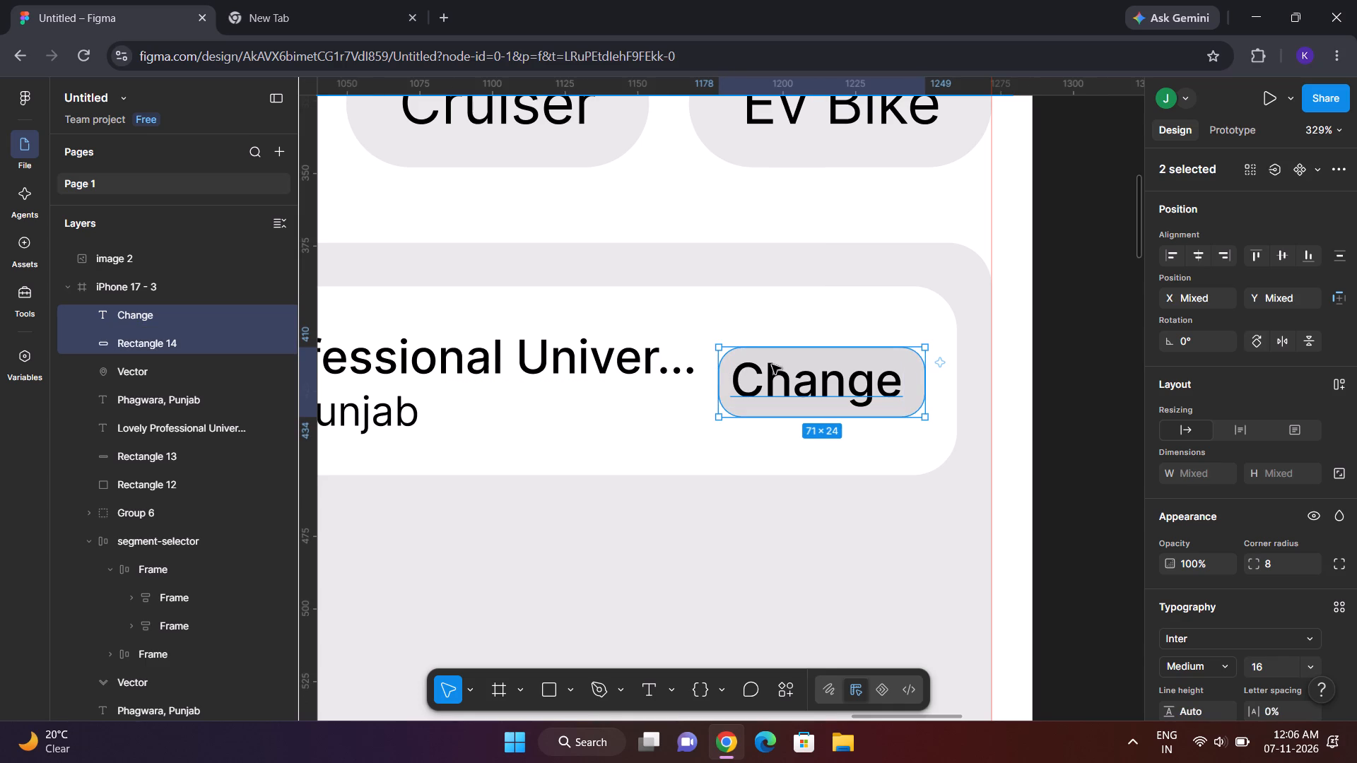
right_click(772, 365)
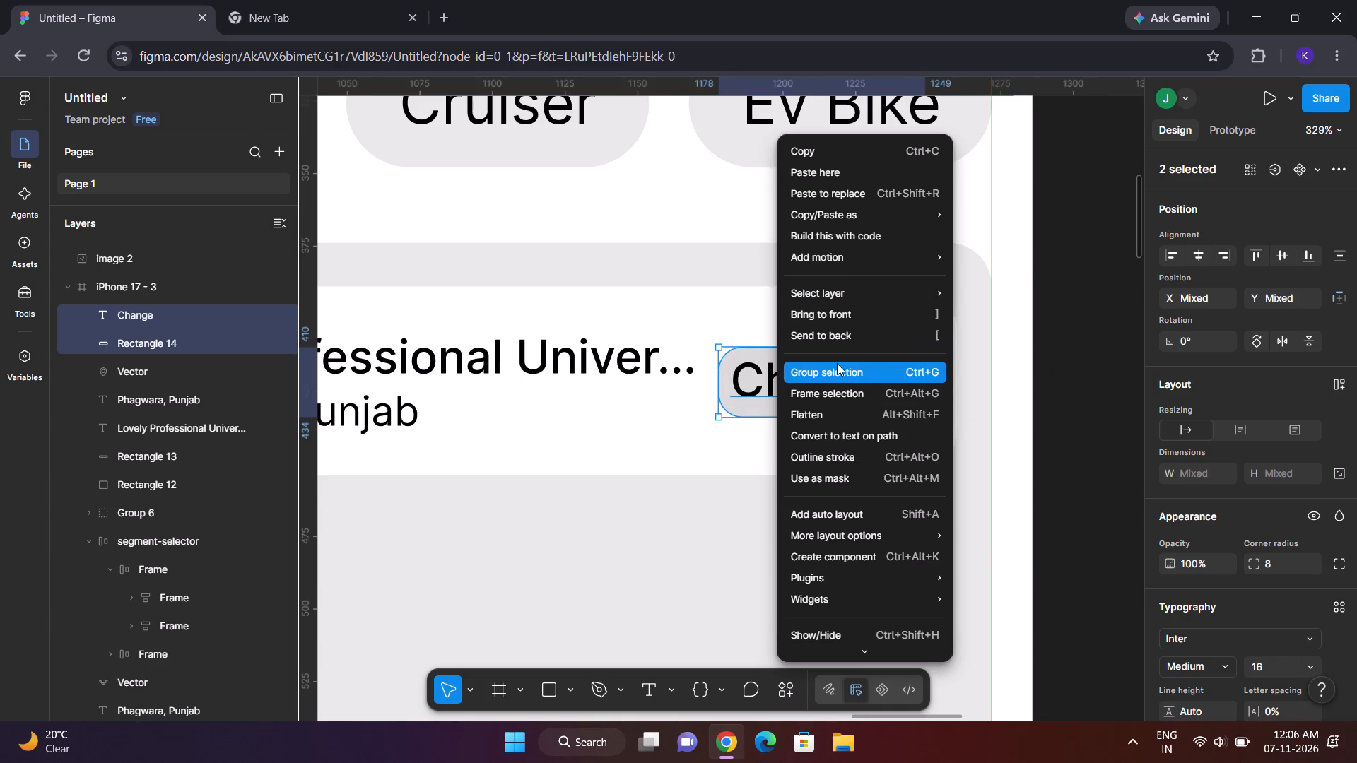
left_click(837, 362)
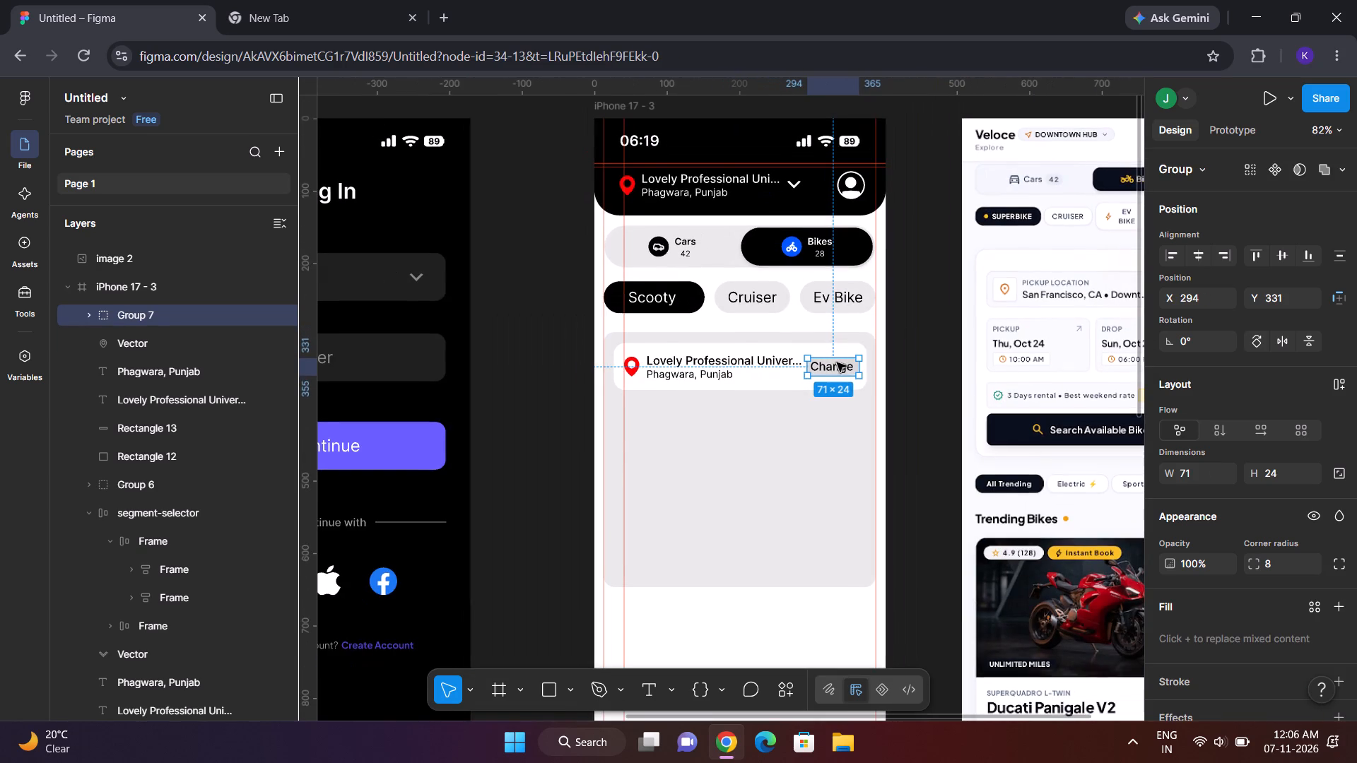
left_click(917, 332)
Set the font size of the grouped "Change" label to 12.
double_click(850, 365)
left_click(850, 365)
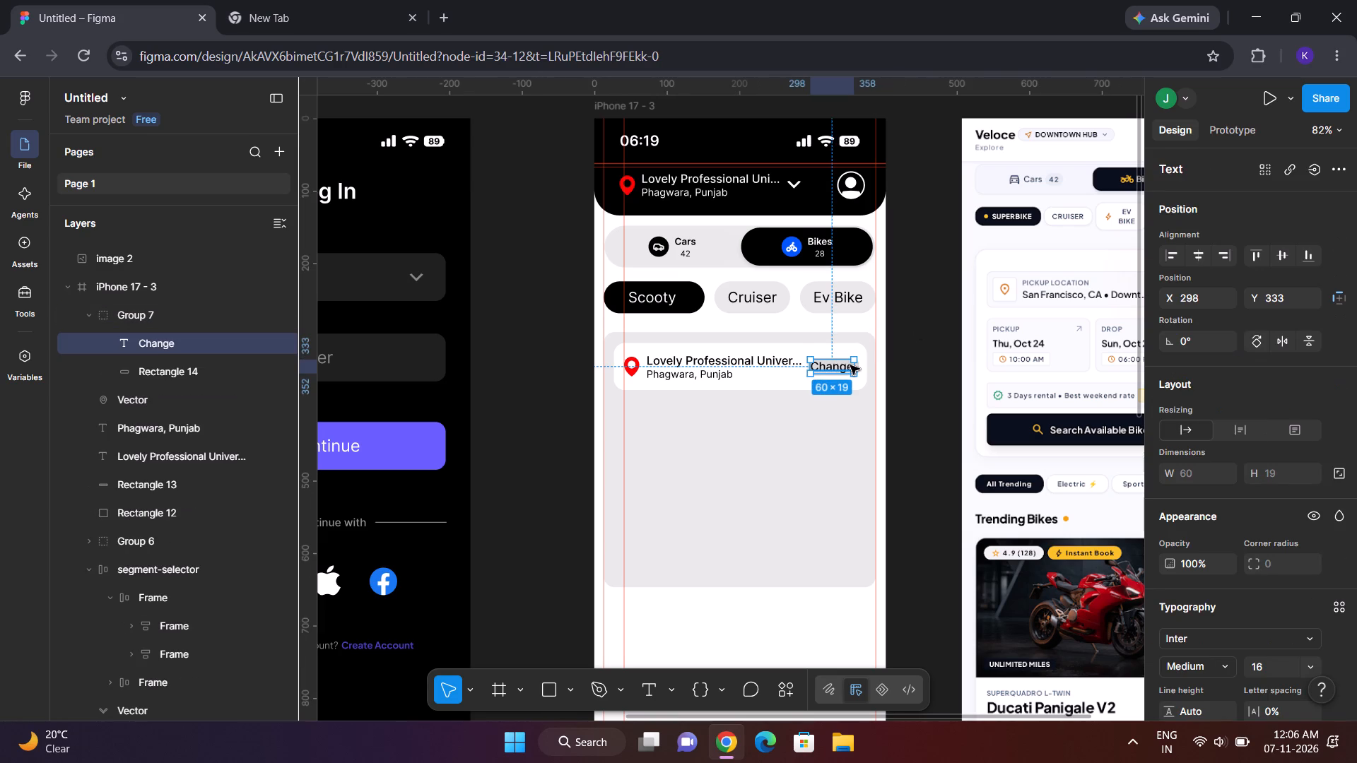
scroll(1235, 578, "down", 2)
scroll(1225, 430, "up", 1)
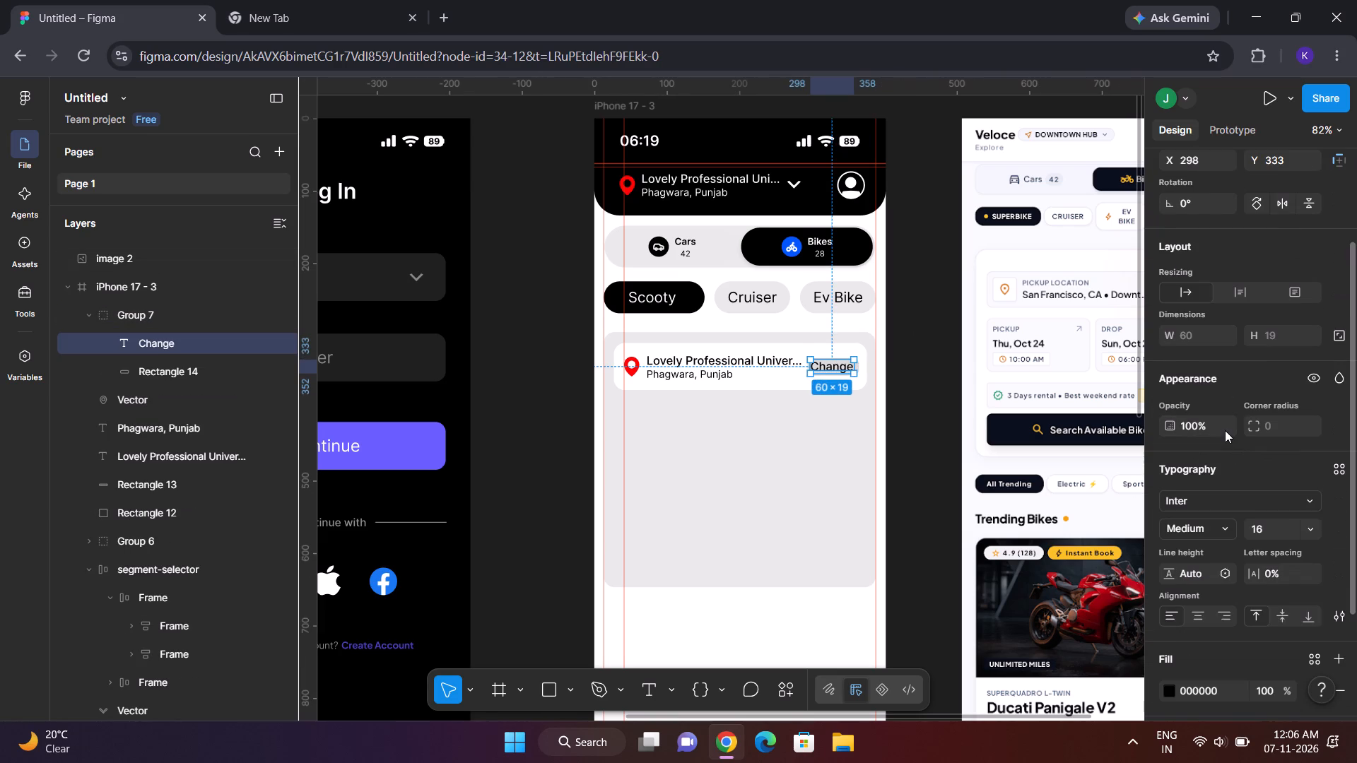
left_click(1283, 525)
key("BackSpace")
type("12")
key("Return")
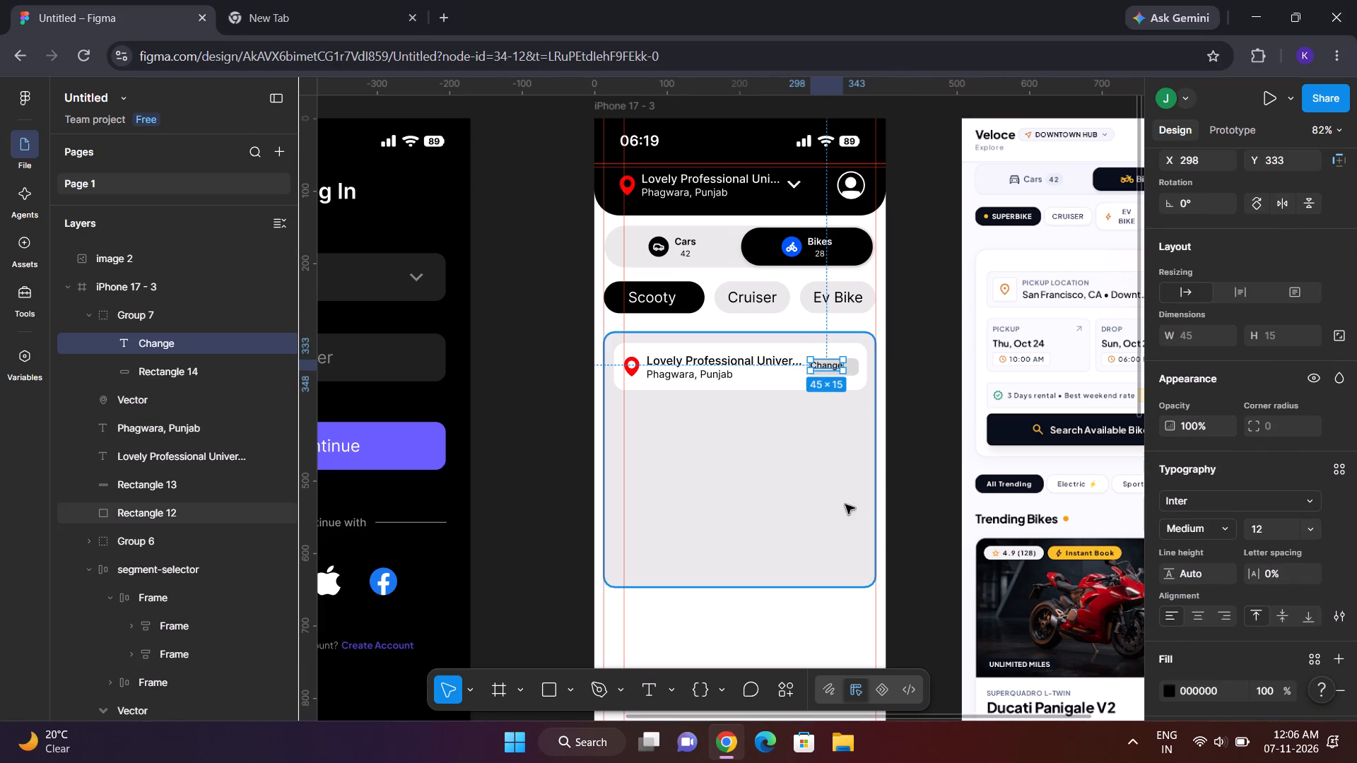
left_click(892, 487)
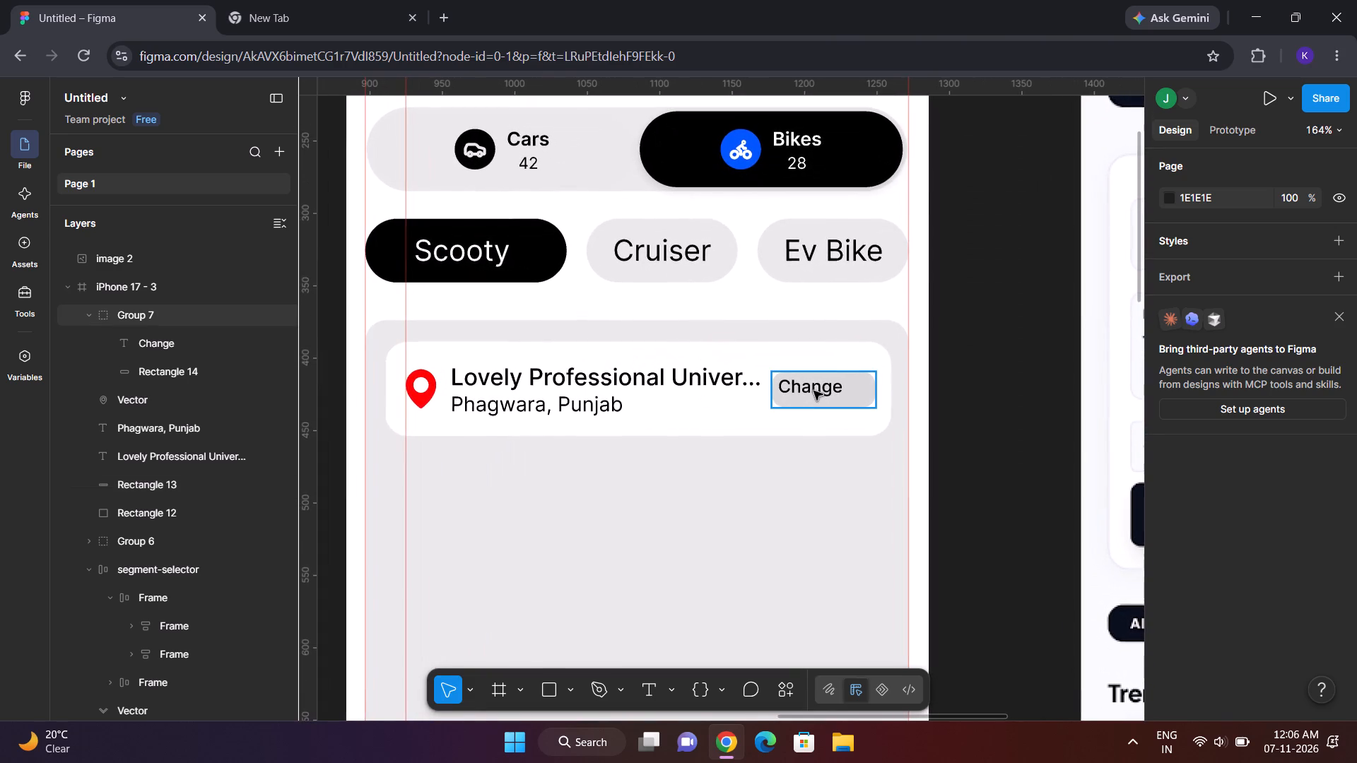
Centre the "Change" label within its grey rectangle, at about X 307, Y 335.
double_click(813, 390)
double_click(813, 390)
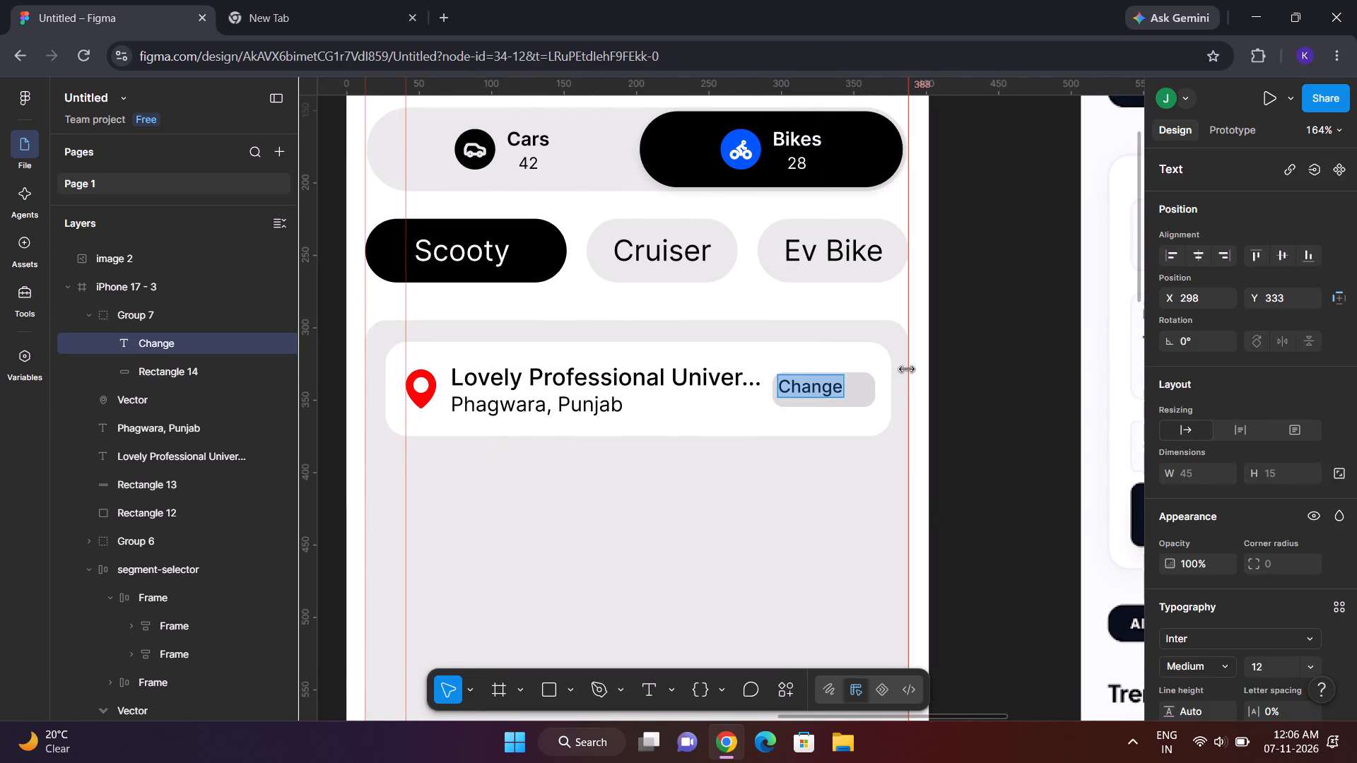
left_click(985, 390)
left_click_drag(813, 390, 826, 394)
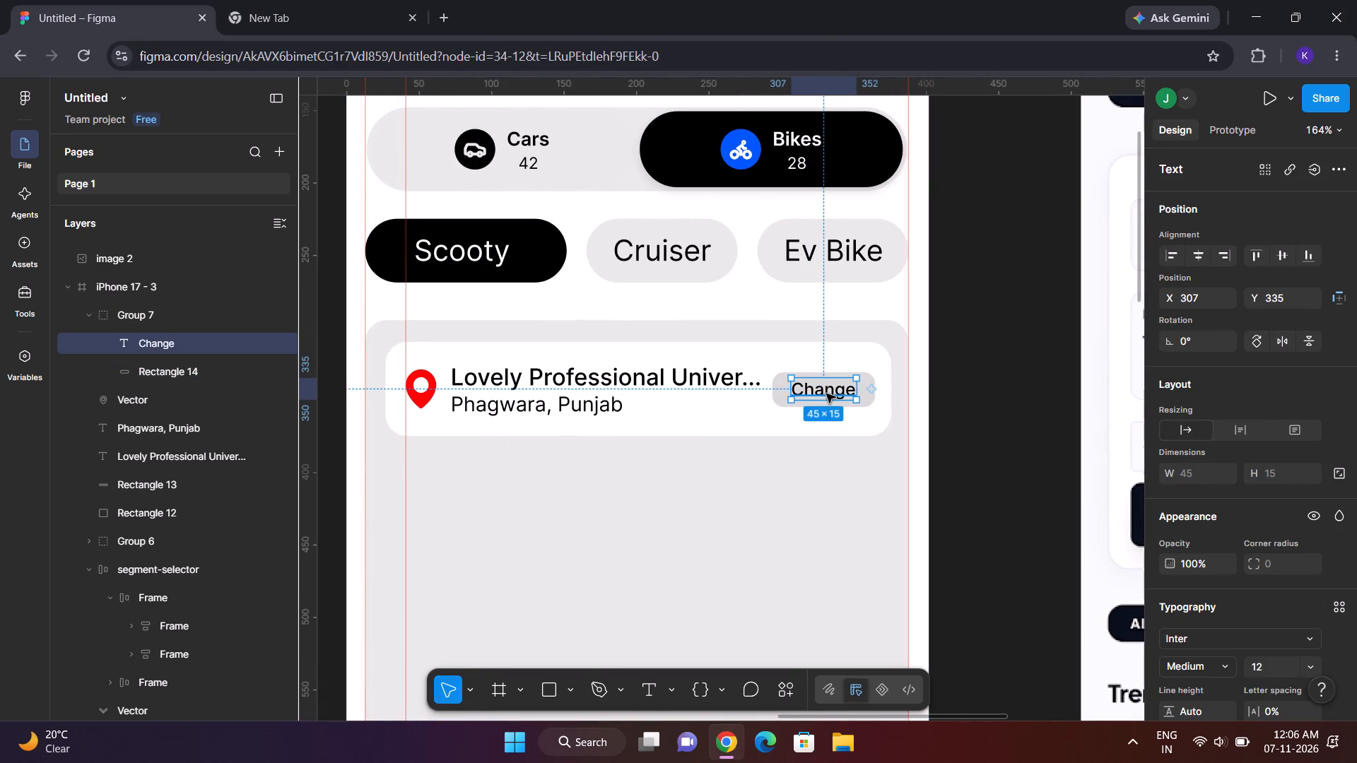
left_click(977, 374)
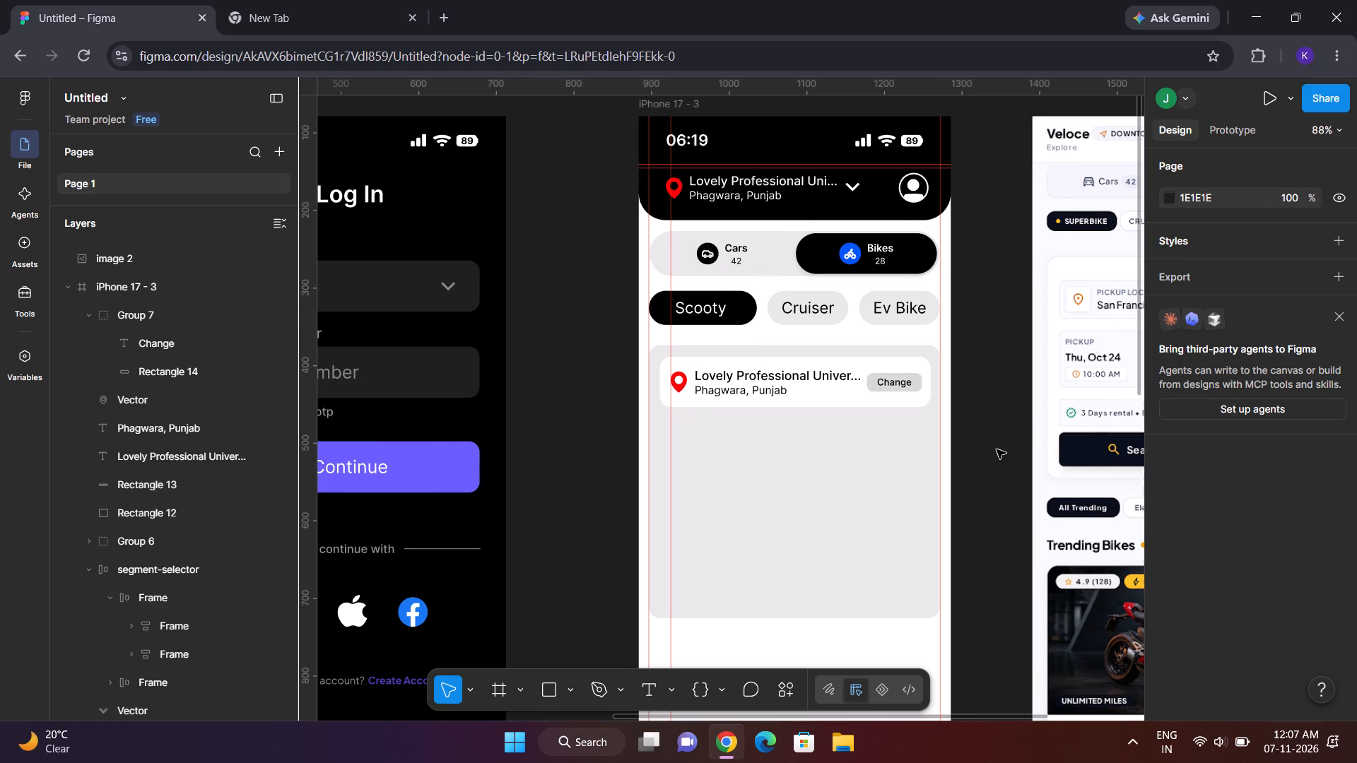
Make the grouped "Change" button slightly taller, keeping its width of about 71.
scroll(997, 449, "left", 2)
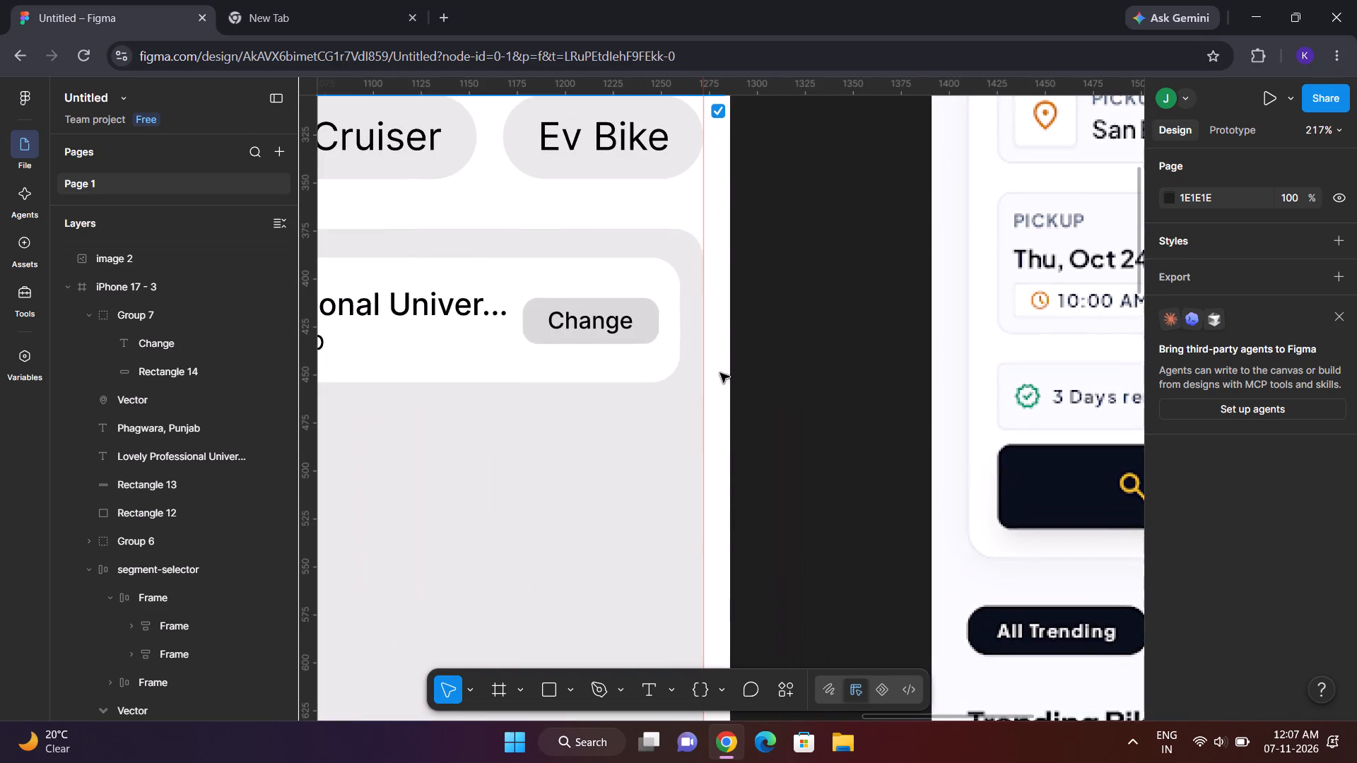
scroll(720, 373, "right", 1)
left_click(778, 397)
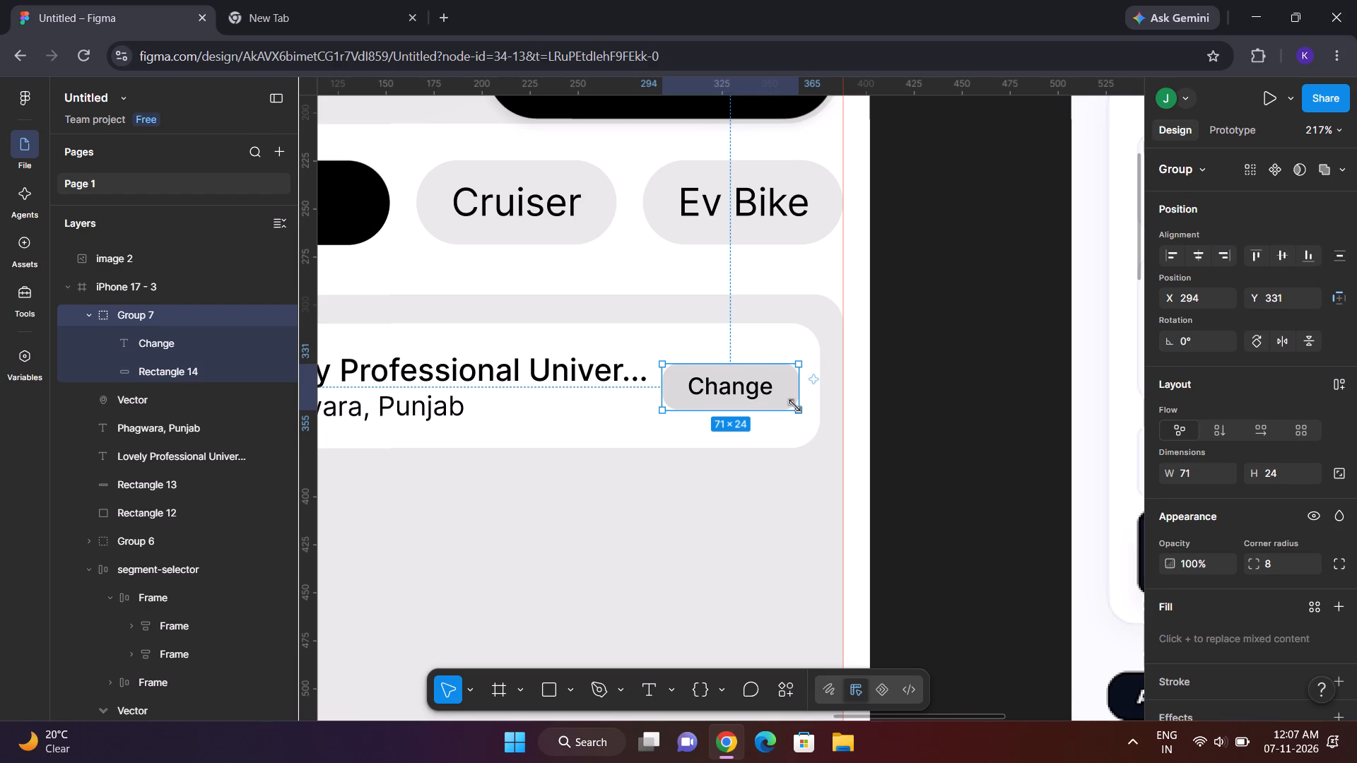
left_click_drag(794, 406, 801, 412)
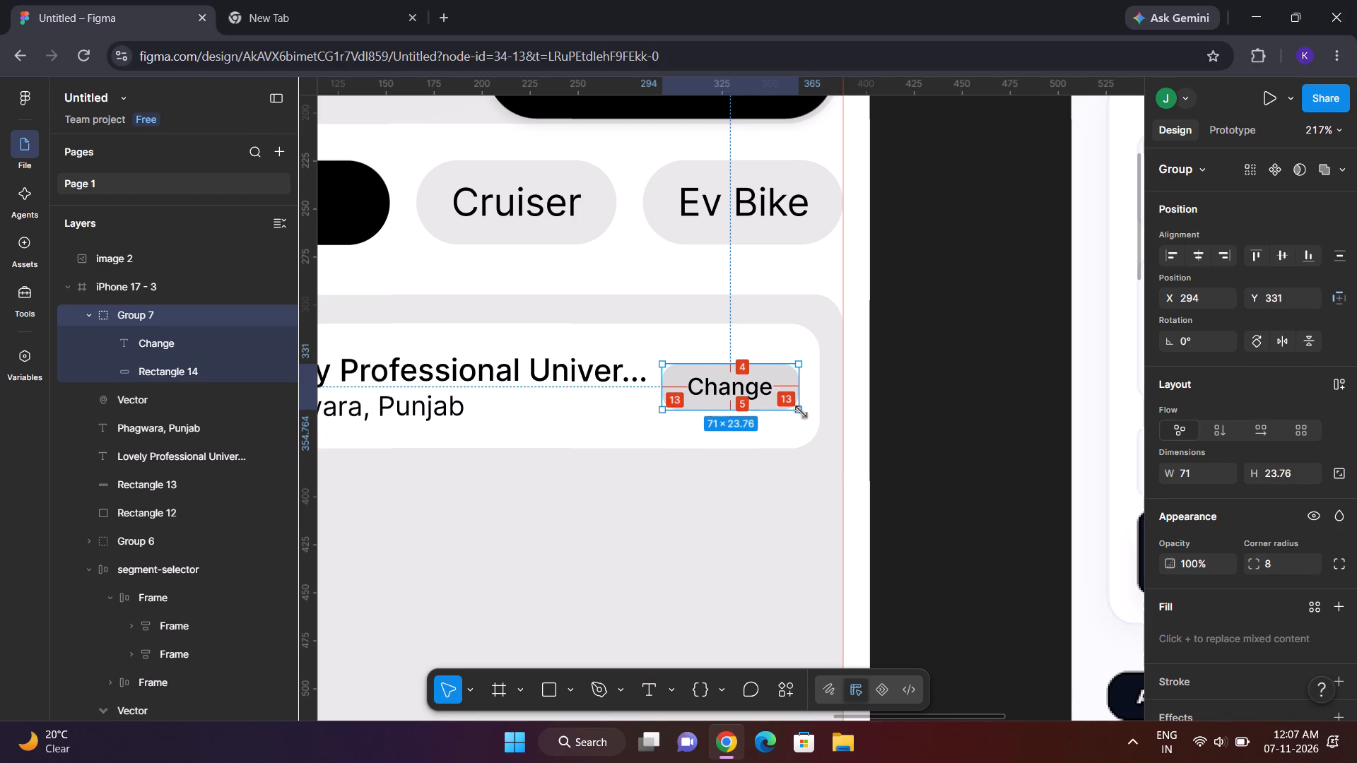
left_click_drag(801, 412, 800, 414)
left_click(916, 389)
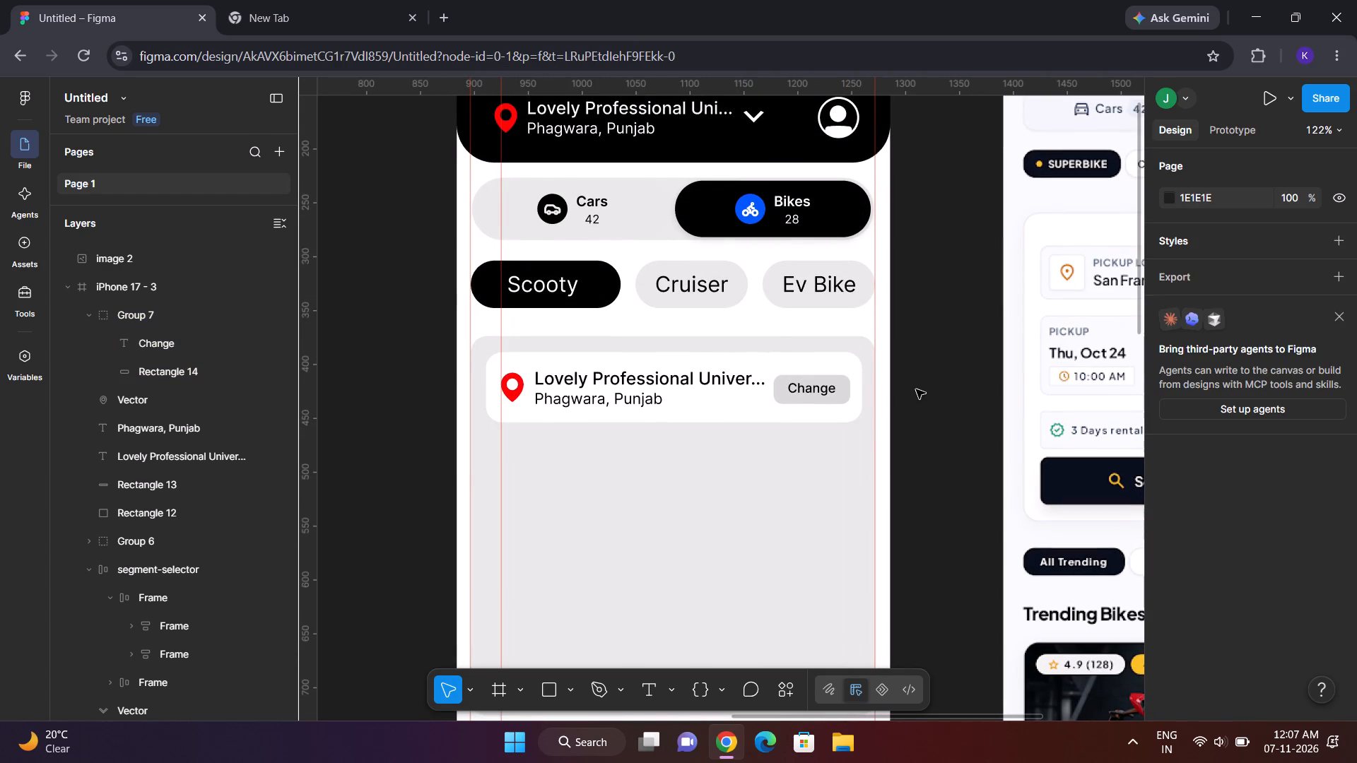
Draw a grey rectangle about 171 × 78 below the white location card, at about X 41, Y 393.
scroll(787, 439, "down", 1)
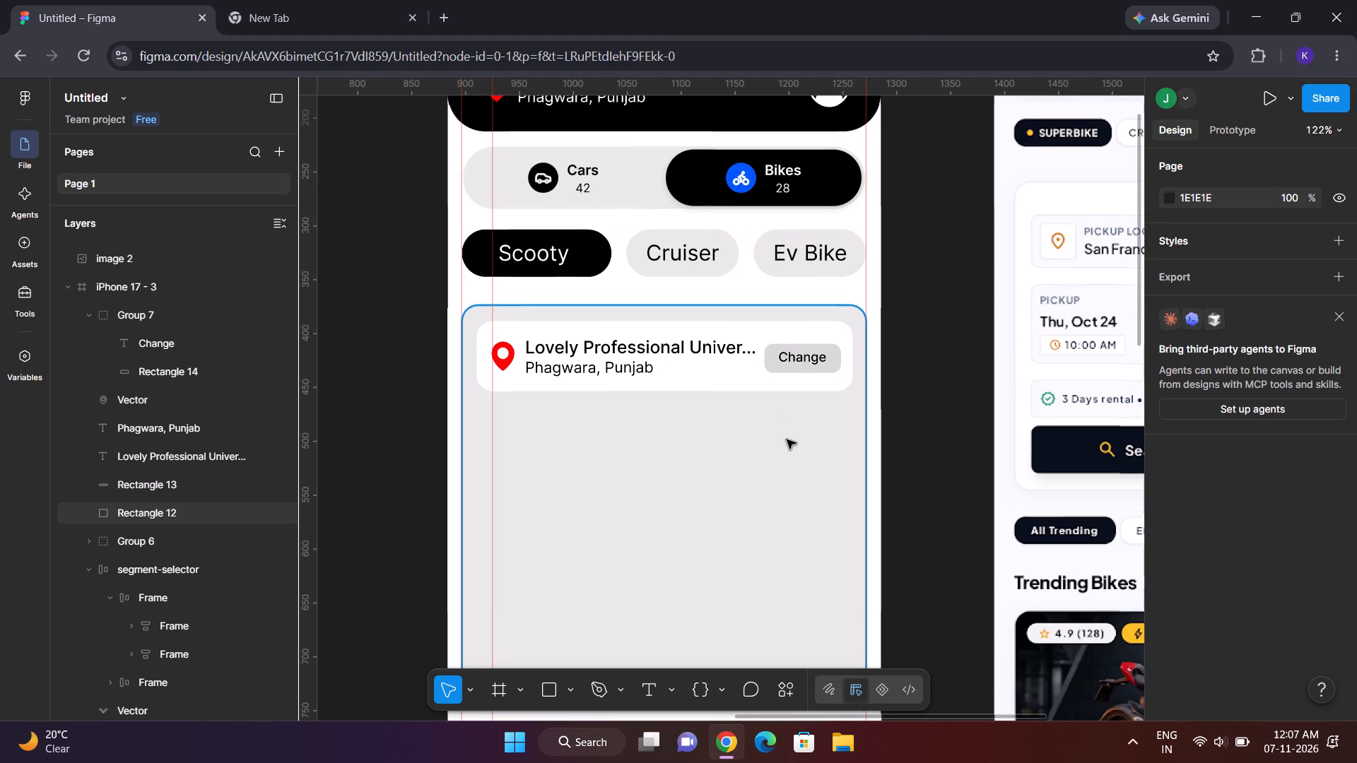
scroll(787, 439, "down", 1)
scroll(787, 439, "left", 1)
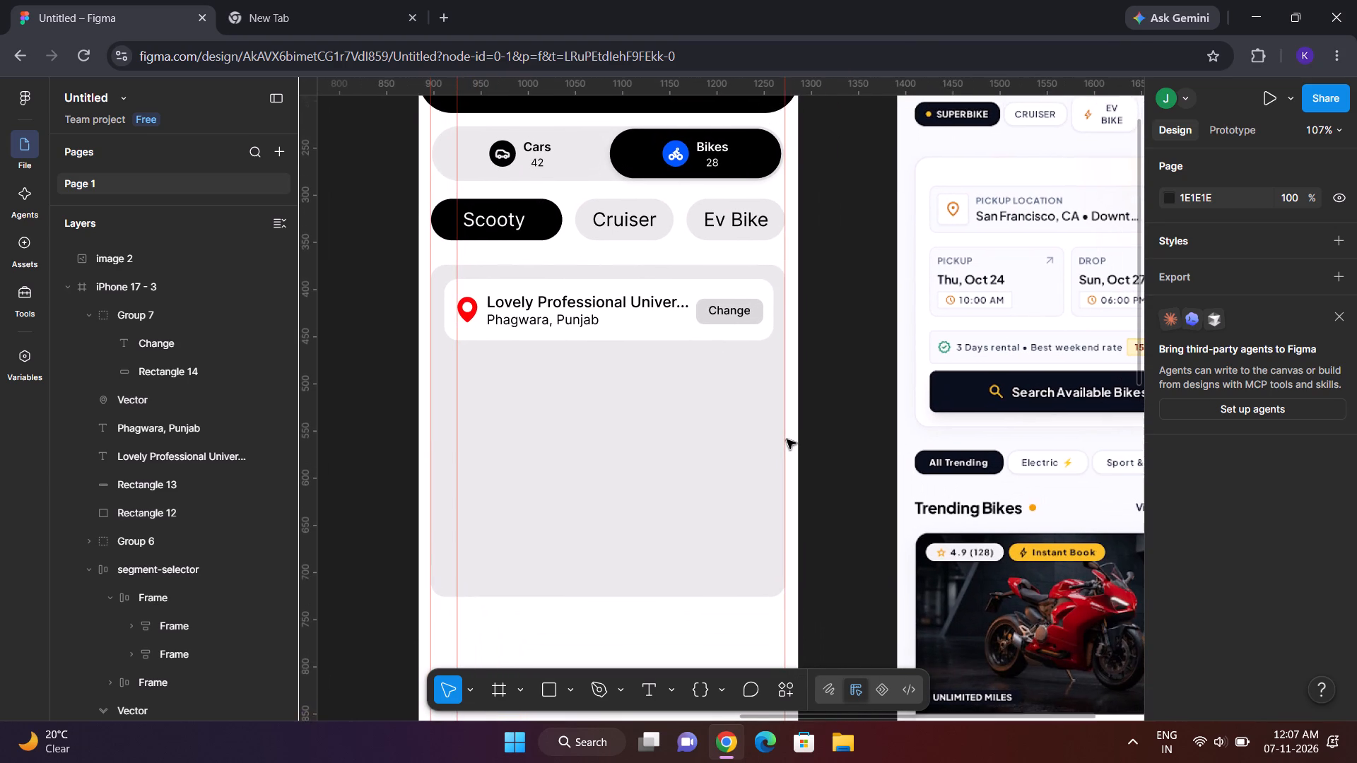
scroll(787, 439, "left", 1)
left_click(548, 695)
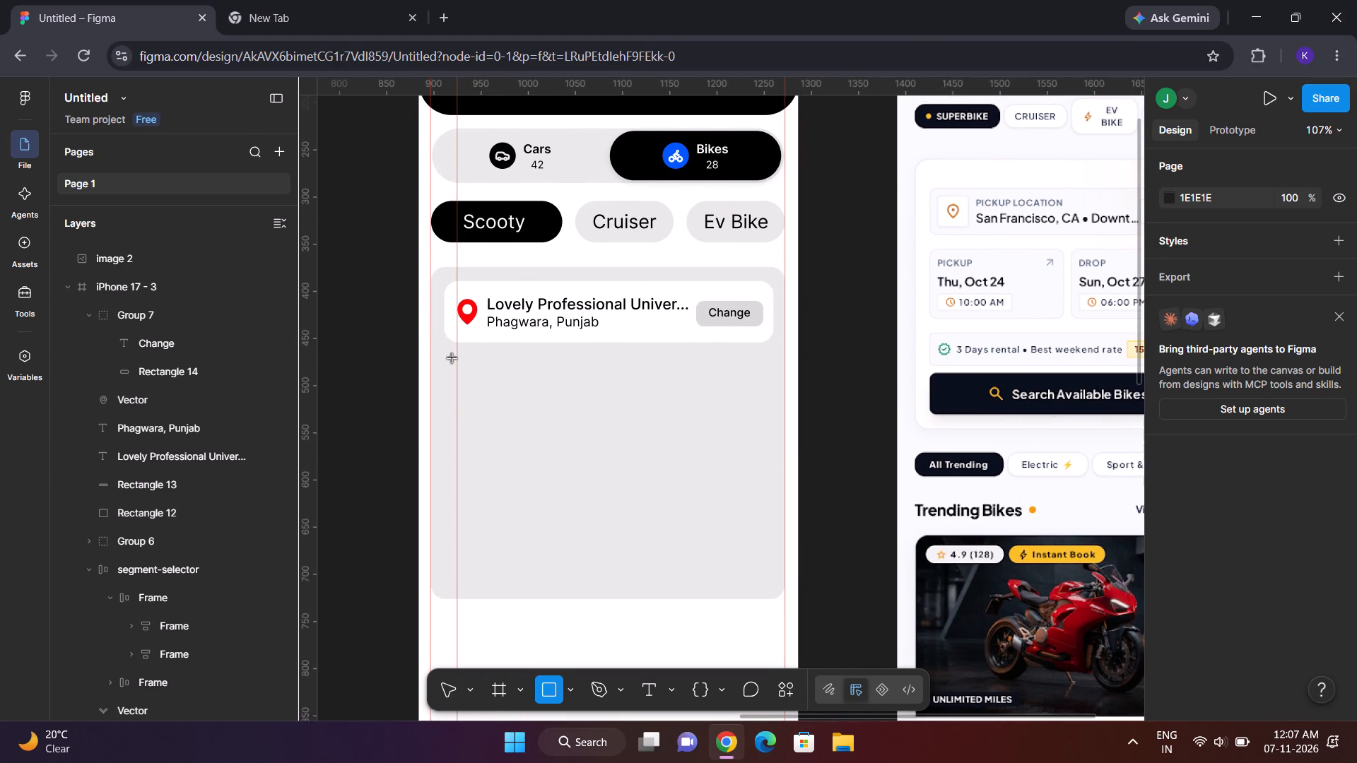
left_click_drag(452, 358, 618, 430)
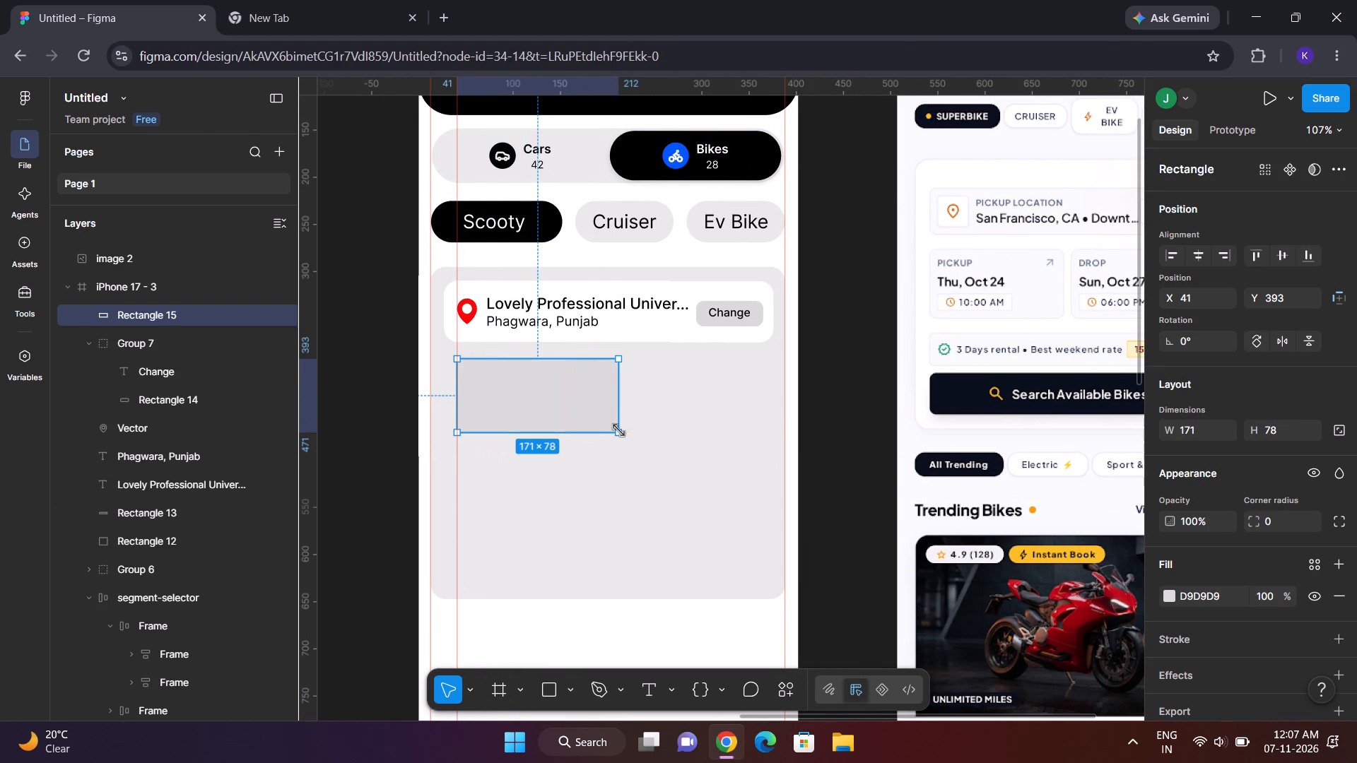
Move the new grey rectangle to about X 28, Y 388, and resize it to about 156 × 76.
left_click_drag(559, 408, 547, 401)
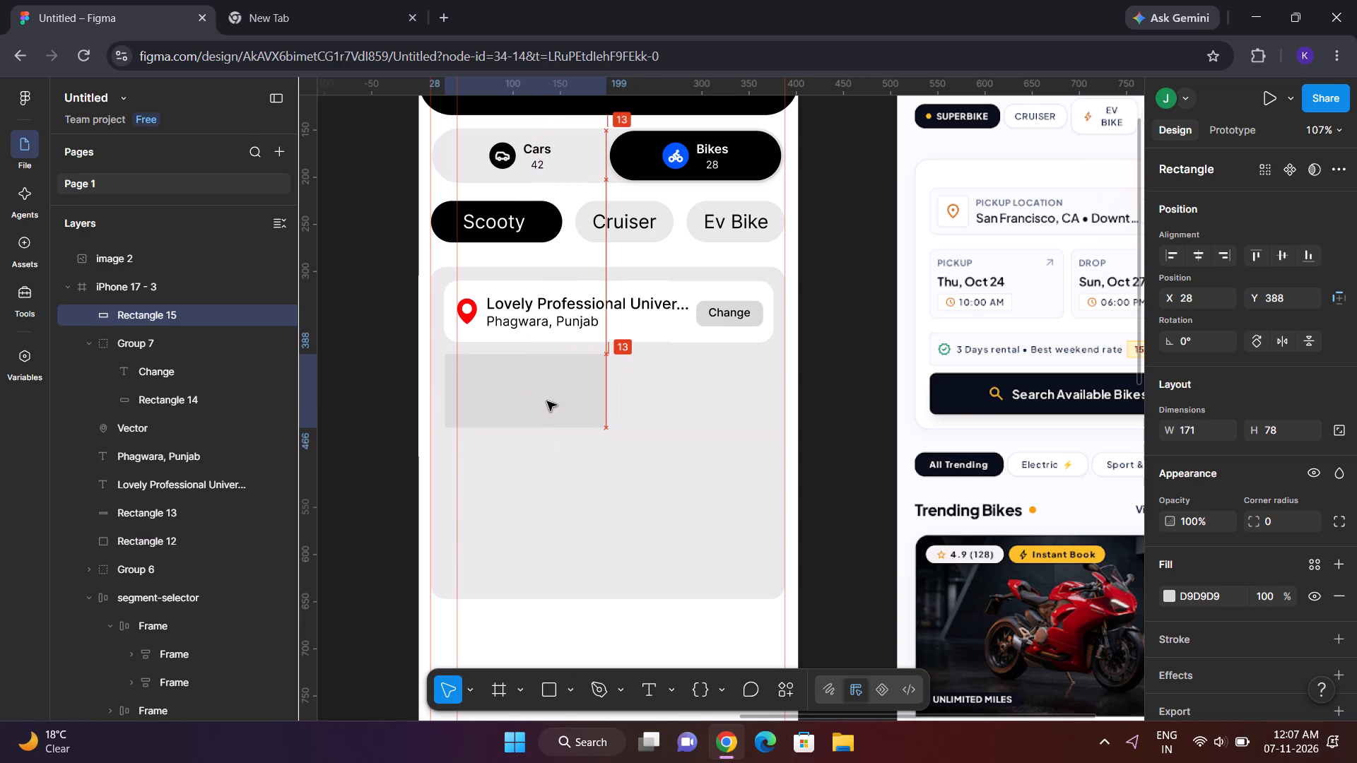
left_click_drag(547, 401, 548, 401)
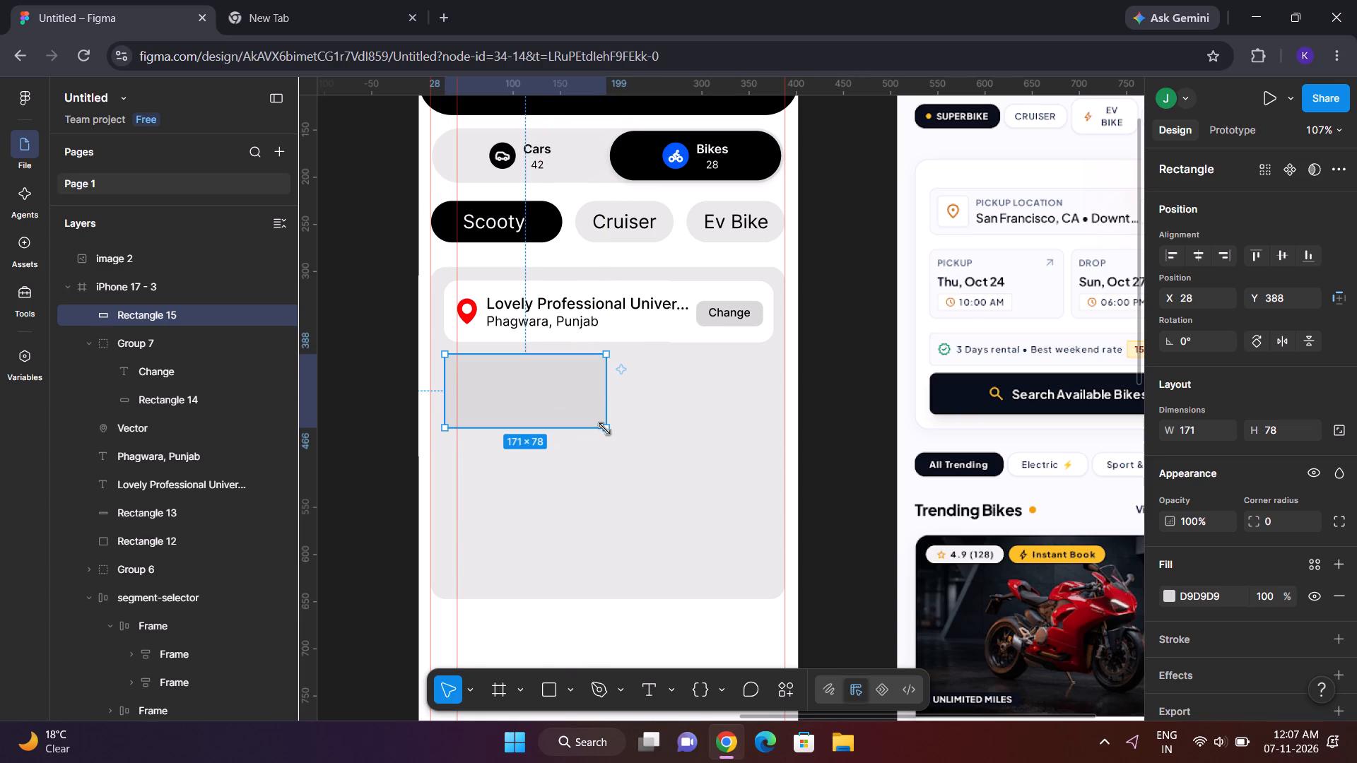
left_click_drag(604, 429, 590, 425)
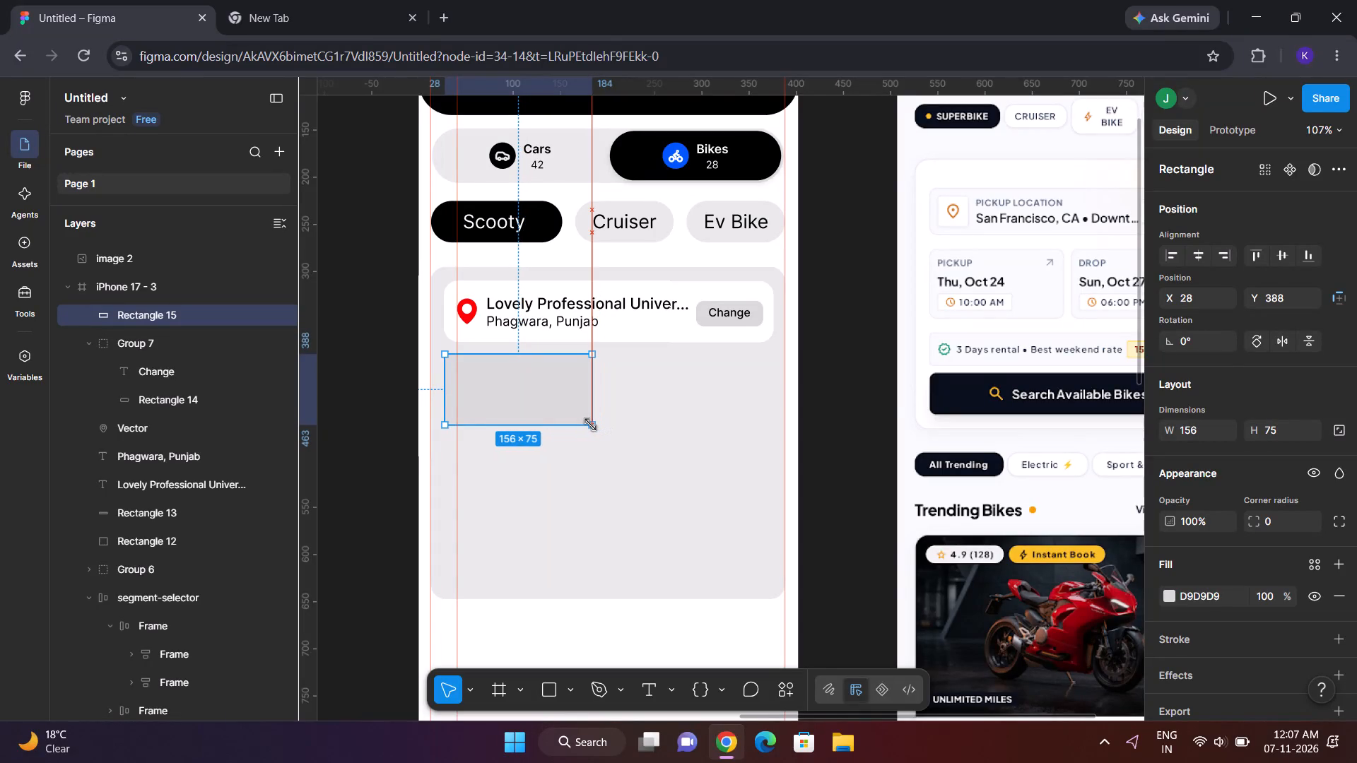
left_click_drag(590, 425, 590, 426)
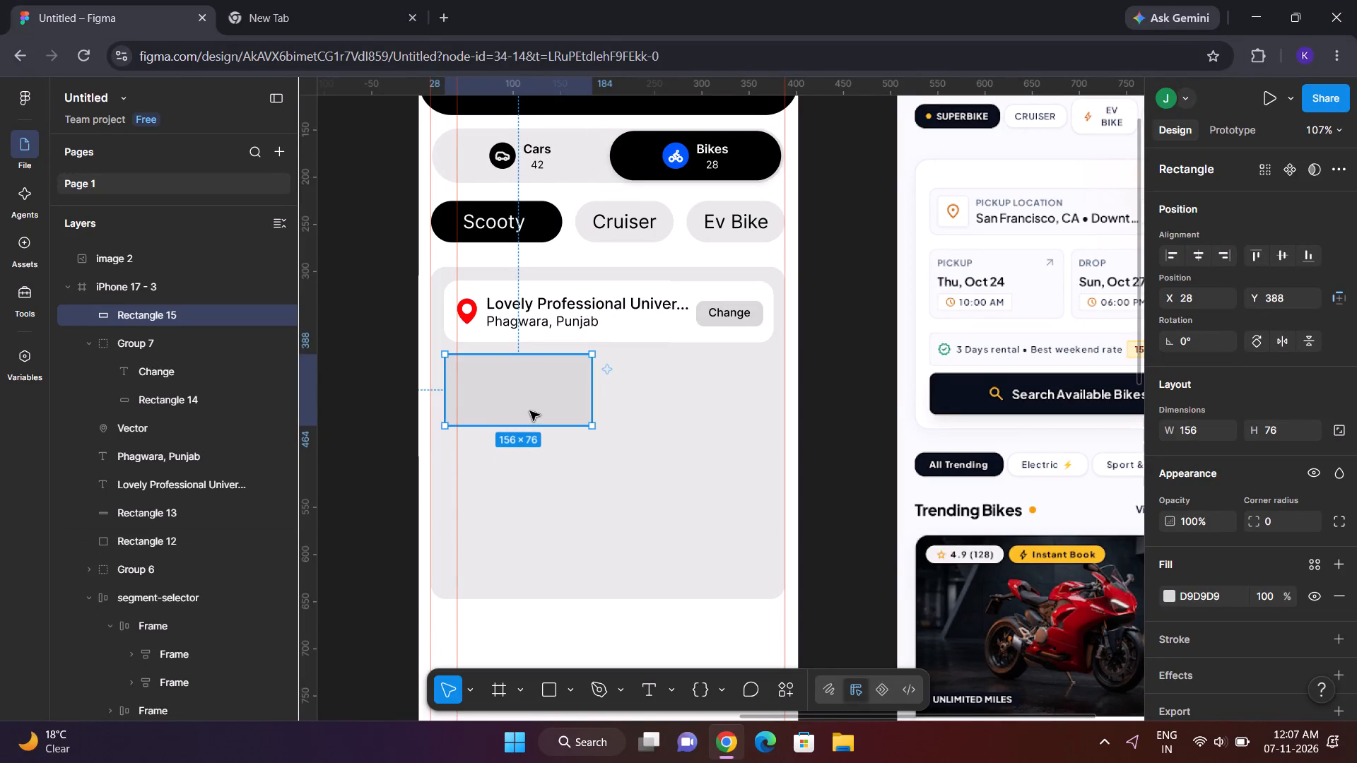
Duplicate the grey rectangle below the location card and place the copy beside it at X 220, Y 388.
left_click(530, 411)
key("ctrl+c")
key("ctrl+v")
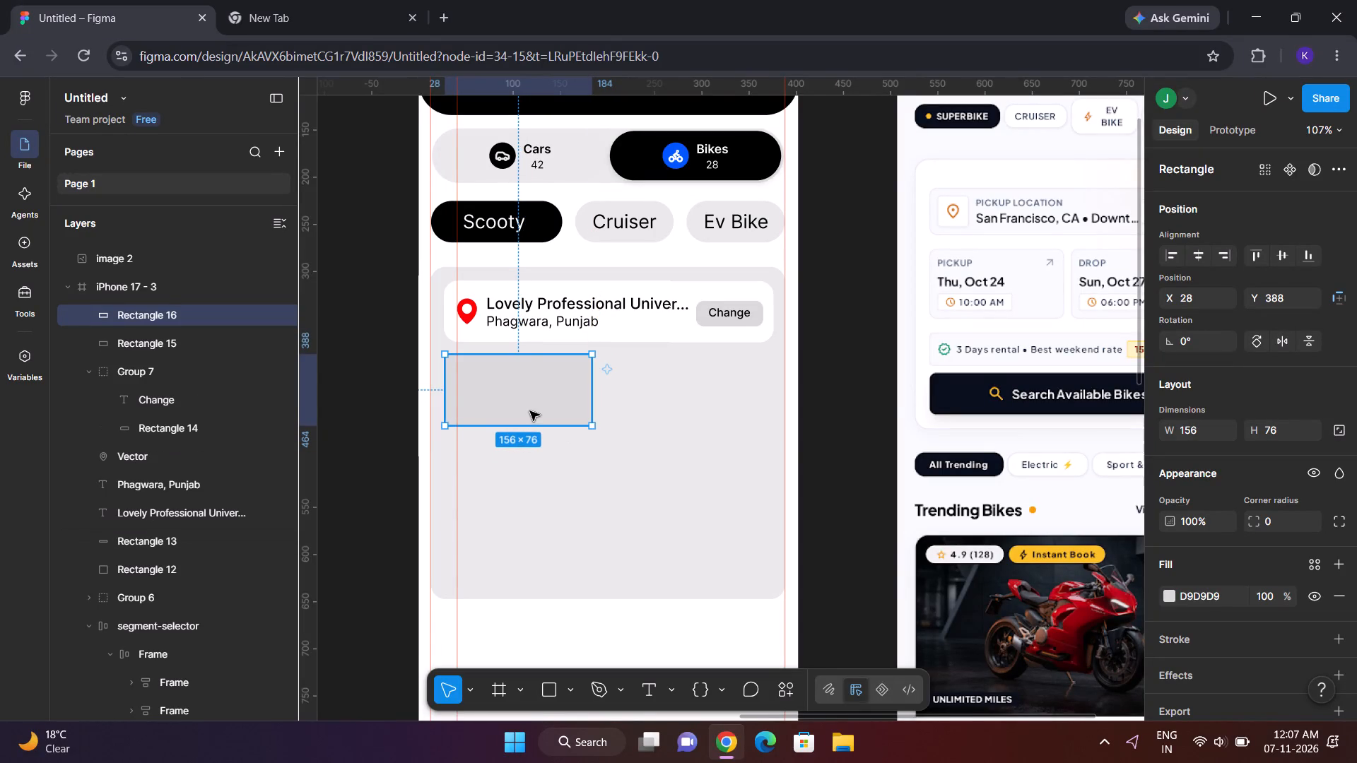
left_click_drag(521, 404, 701, 404)
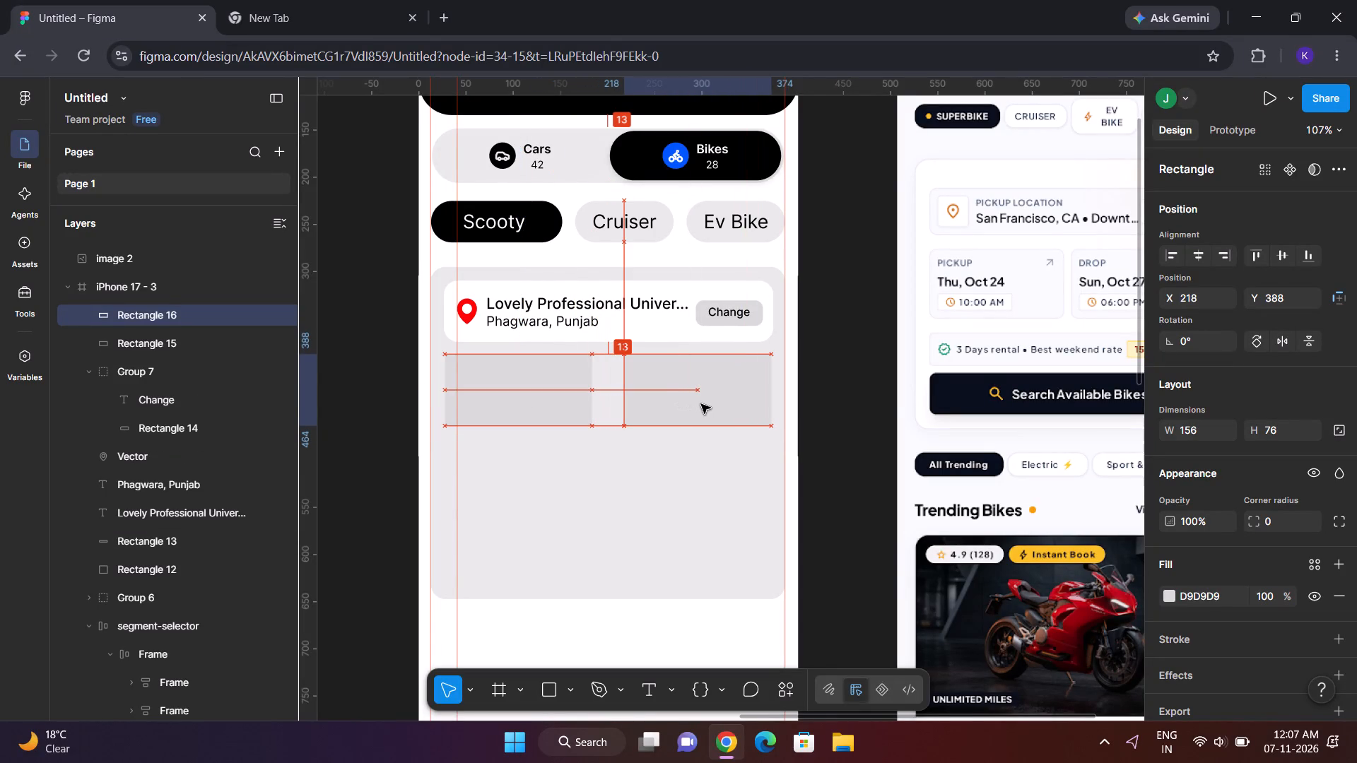
left_click_drag(701, 404, 702, 406)
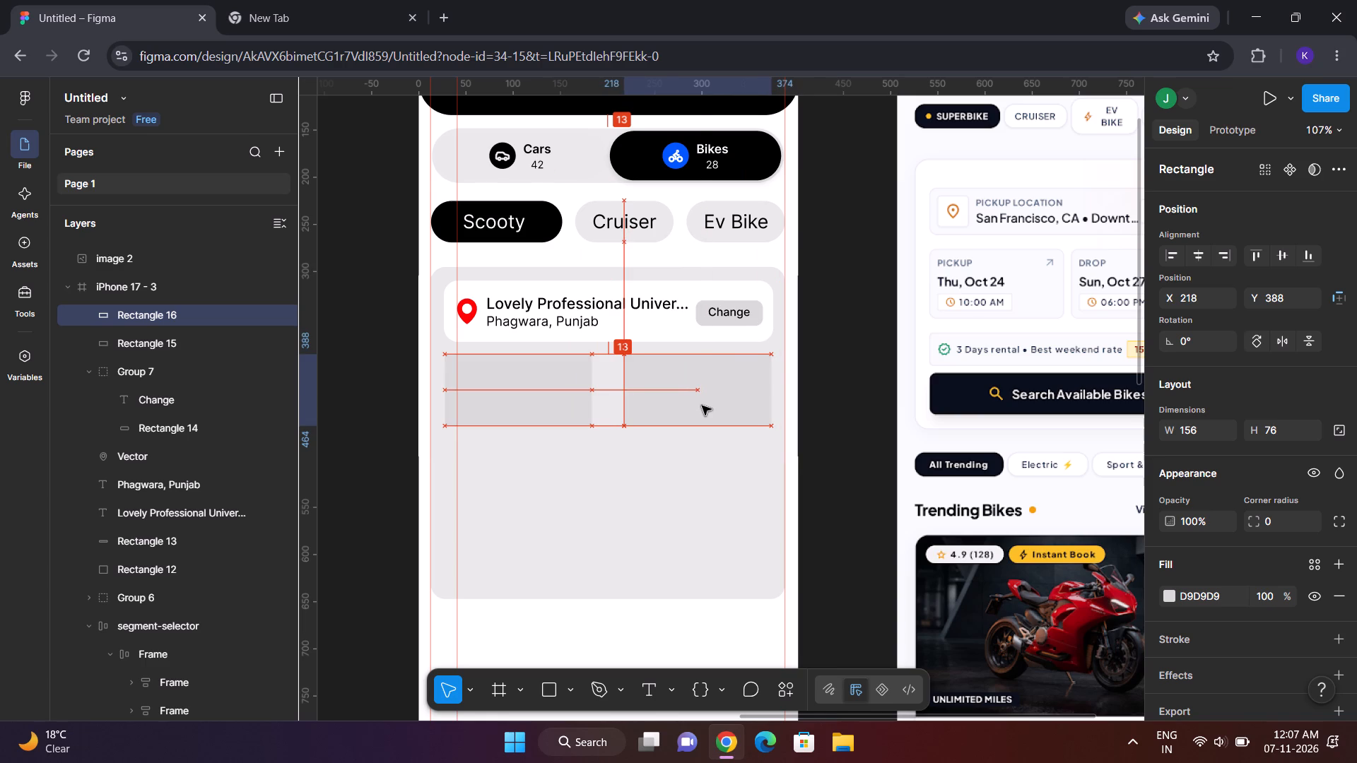
left_click_drag(702, 406, 703, 406)
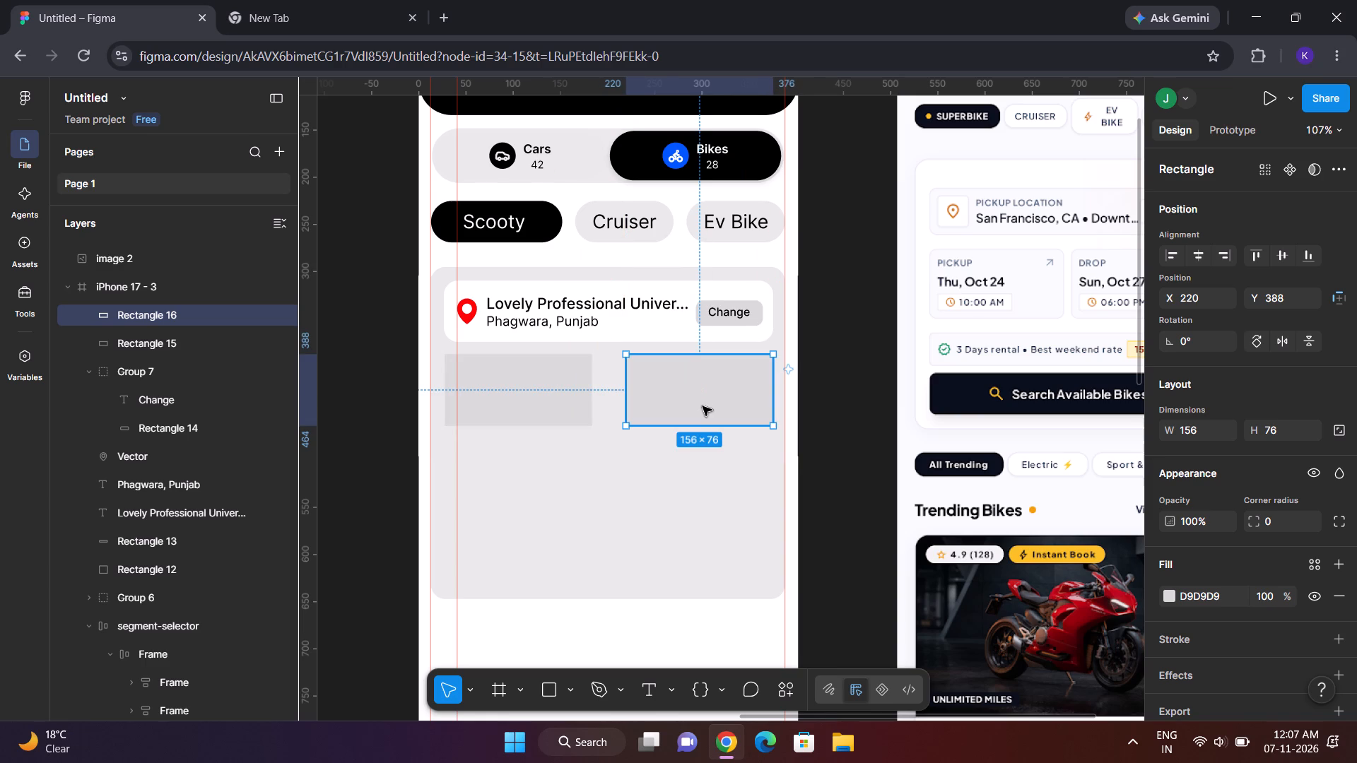
Add two vertical guides along the white location card's side edges, at about X 28 and X 376.
left_click_drag(314, 377, 454, 368)
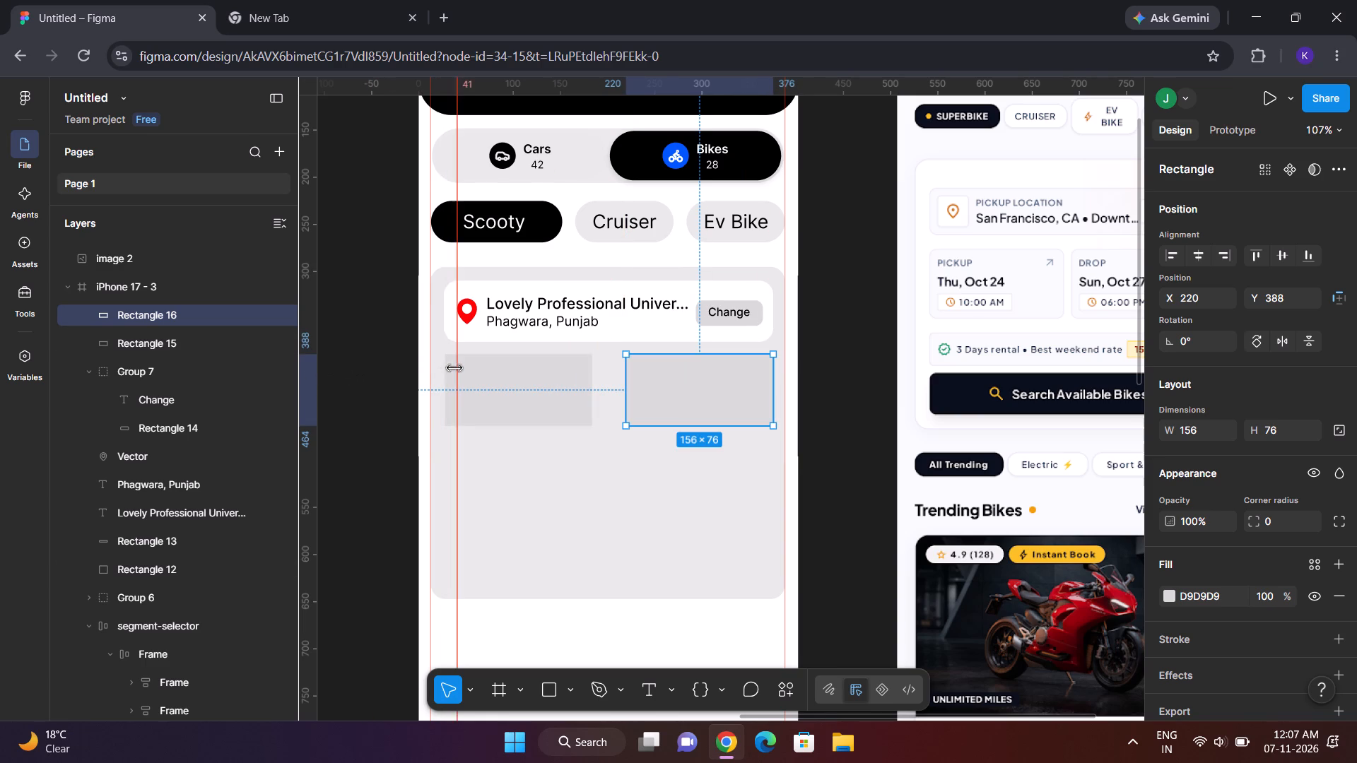
left_click_drag(454, 368, 442, 371)
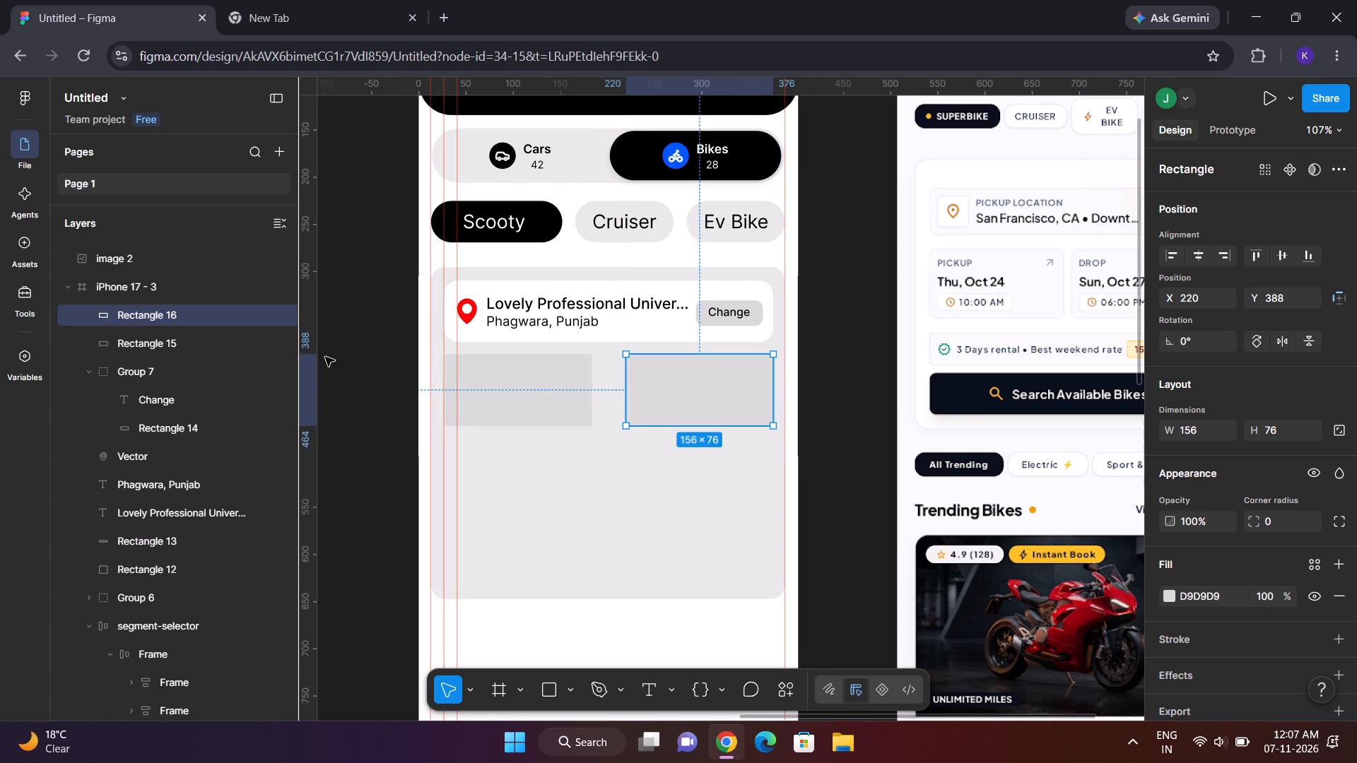
left_click_drag(315, 357, 768, 356)
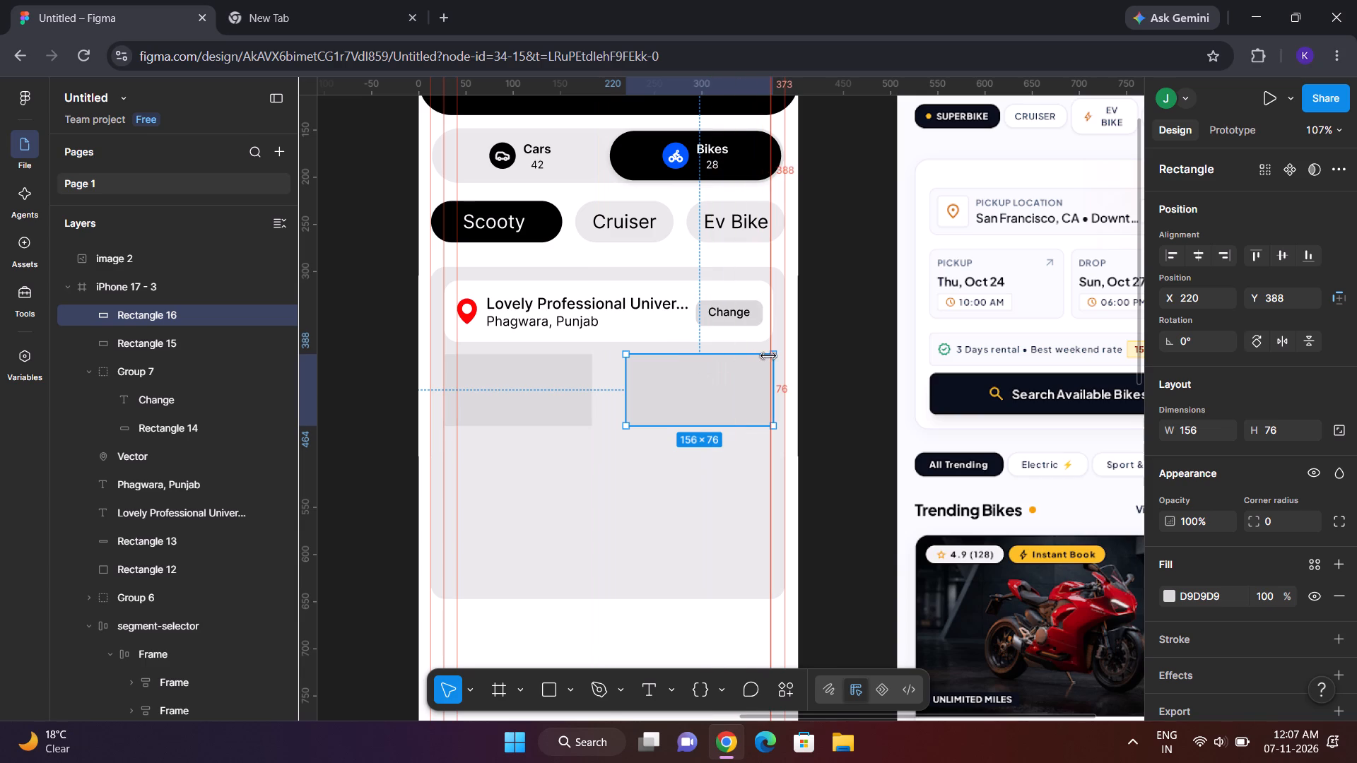
left_click_drag(768, 356, 774, 355)
scroll(774, 355, "right", 1)
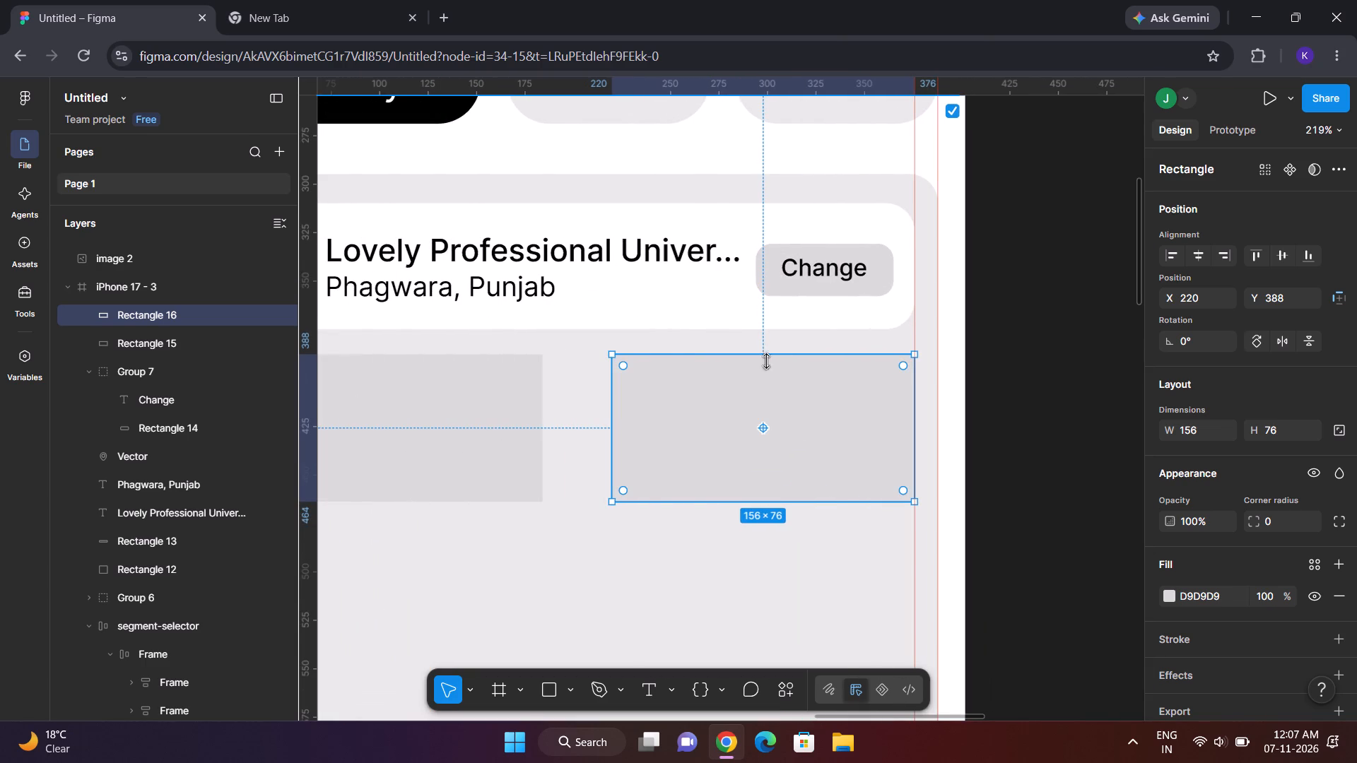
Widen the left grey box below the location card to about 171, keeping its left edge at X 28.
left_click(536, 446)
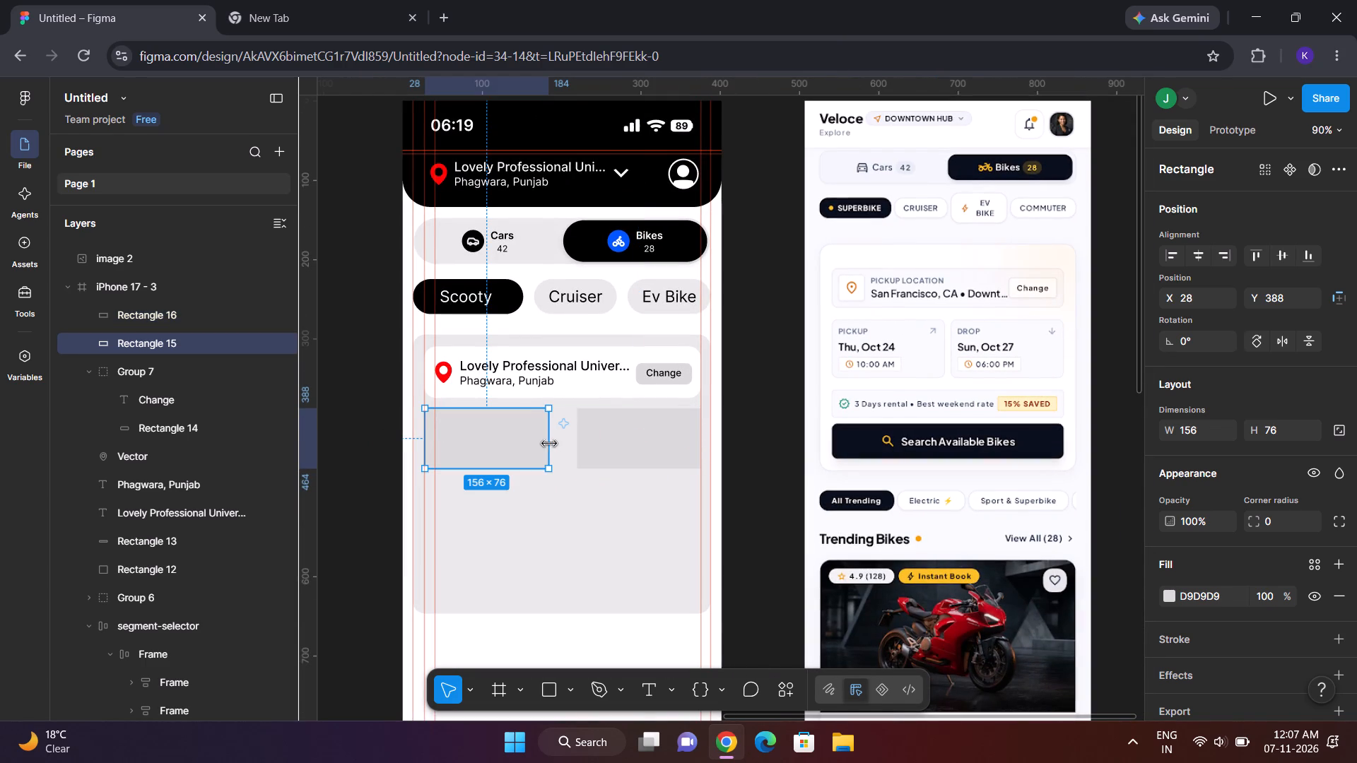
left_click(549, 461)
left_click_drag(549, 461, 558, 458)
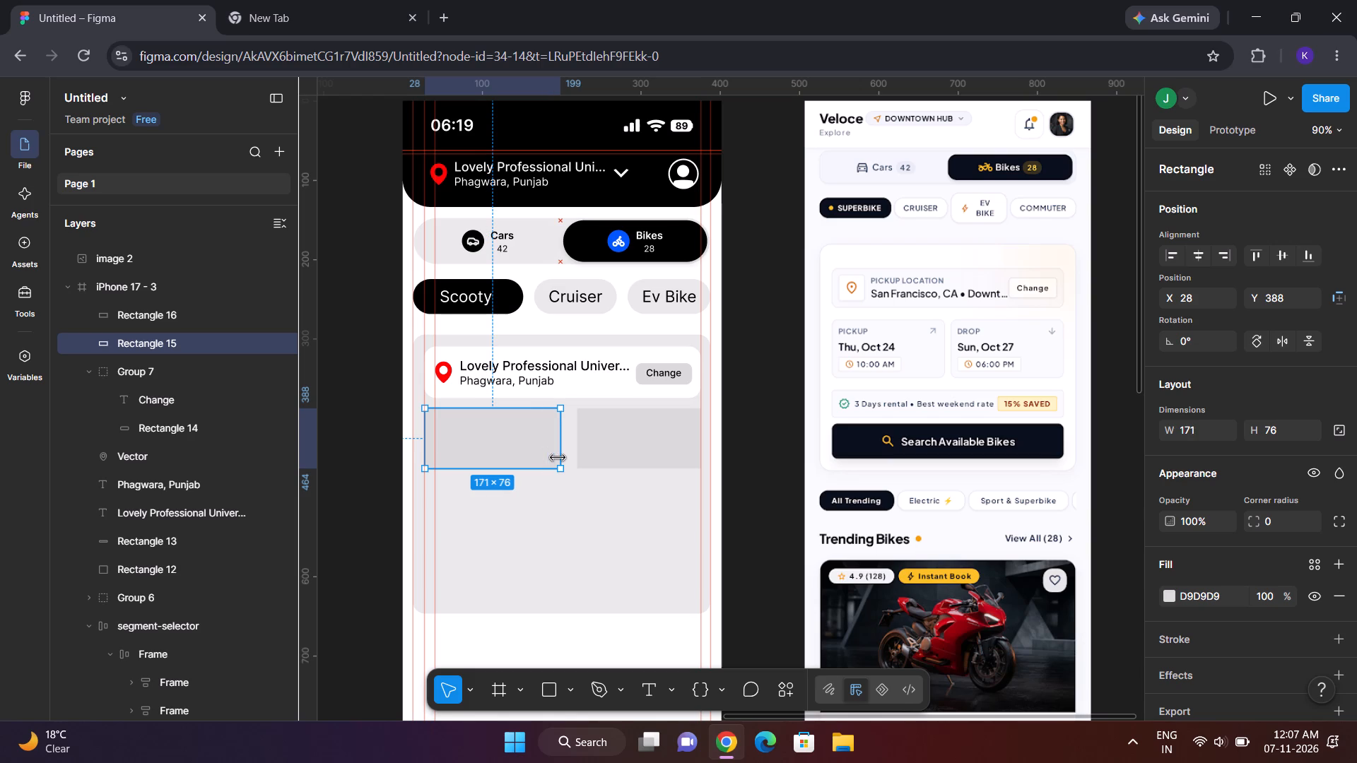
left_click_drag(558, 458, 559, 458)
Extend the right grey box's left edge to about X 210, making the box about 166 wide.
left_click(581, 444)
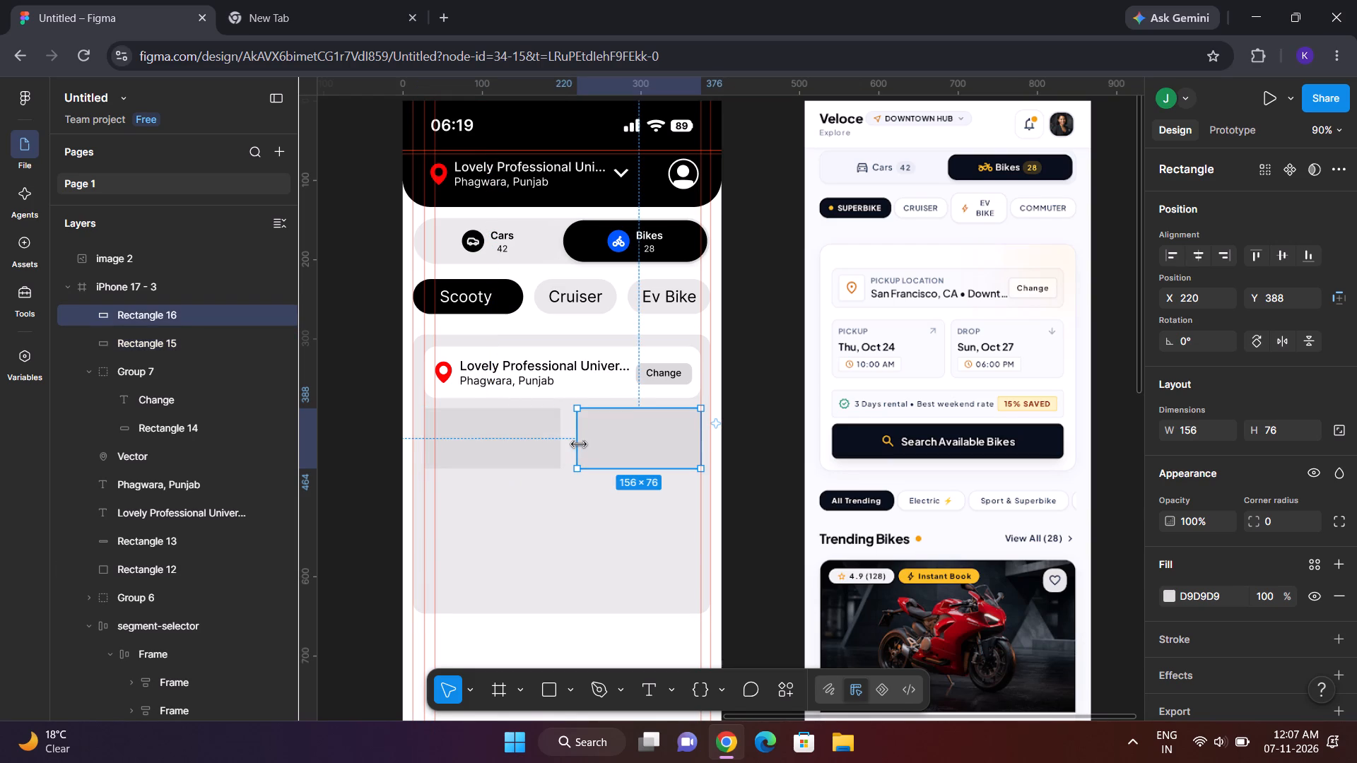
left_click_drag(578, 443, 570, 443)
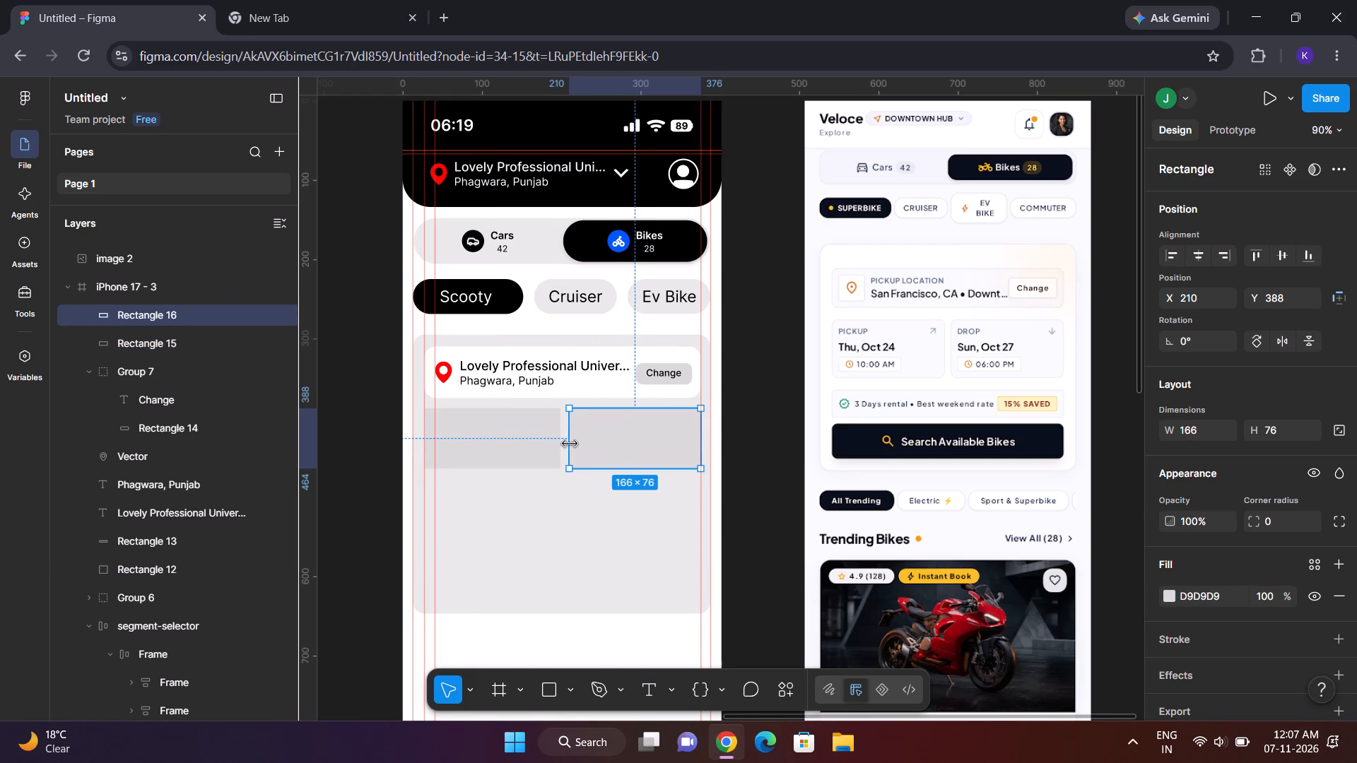
left_click_drag(570, 443, 569, 442)
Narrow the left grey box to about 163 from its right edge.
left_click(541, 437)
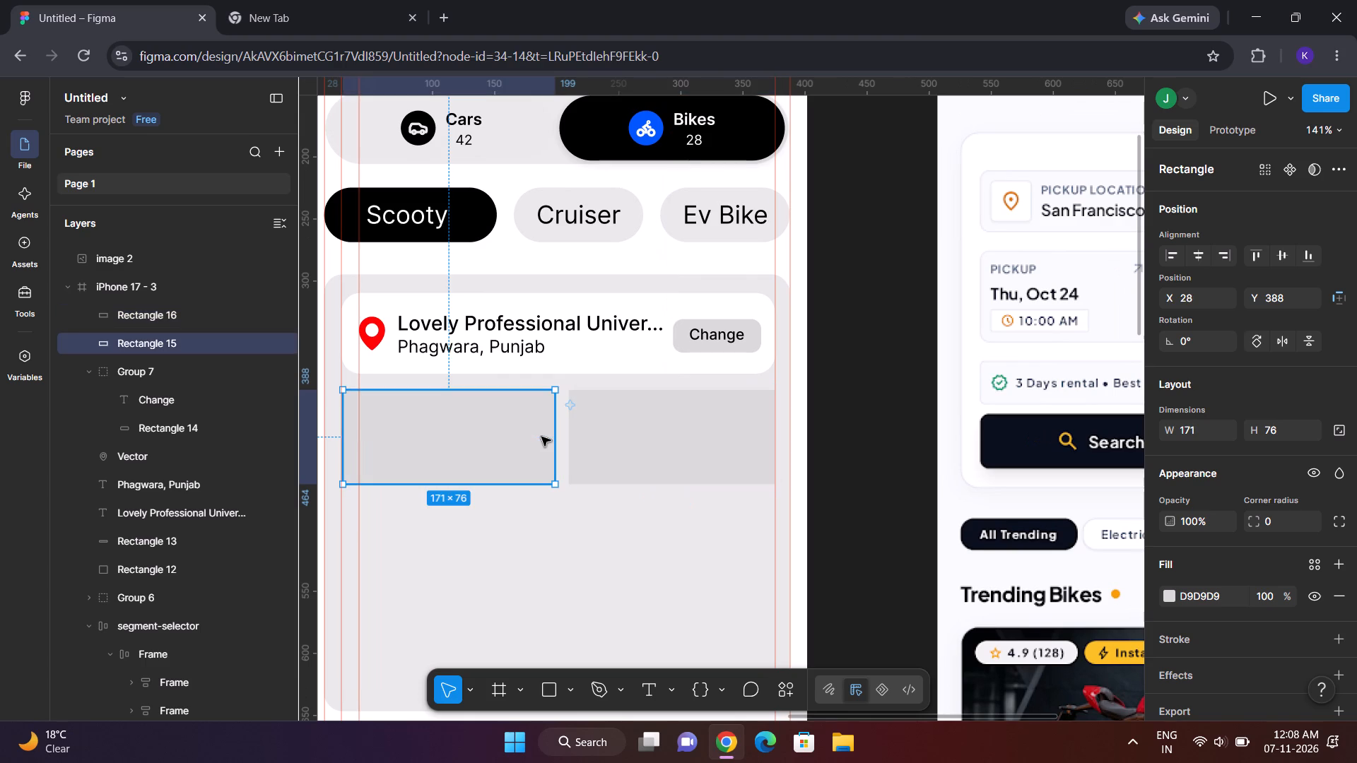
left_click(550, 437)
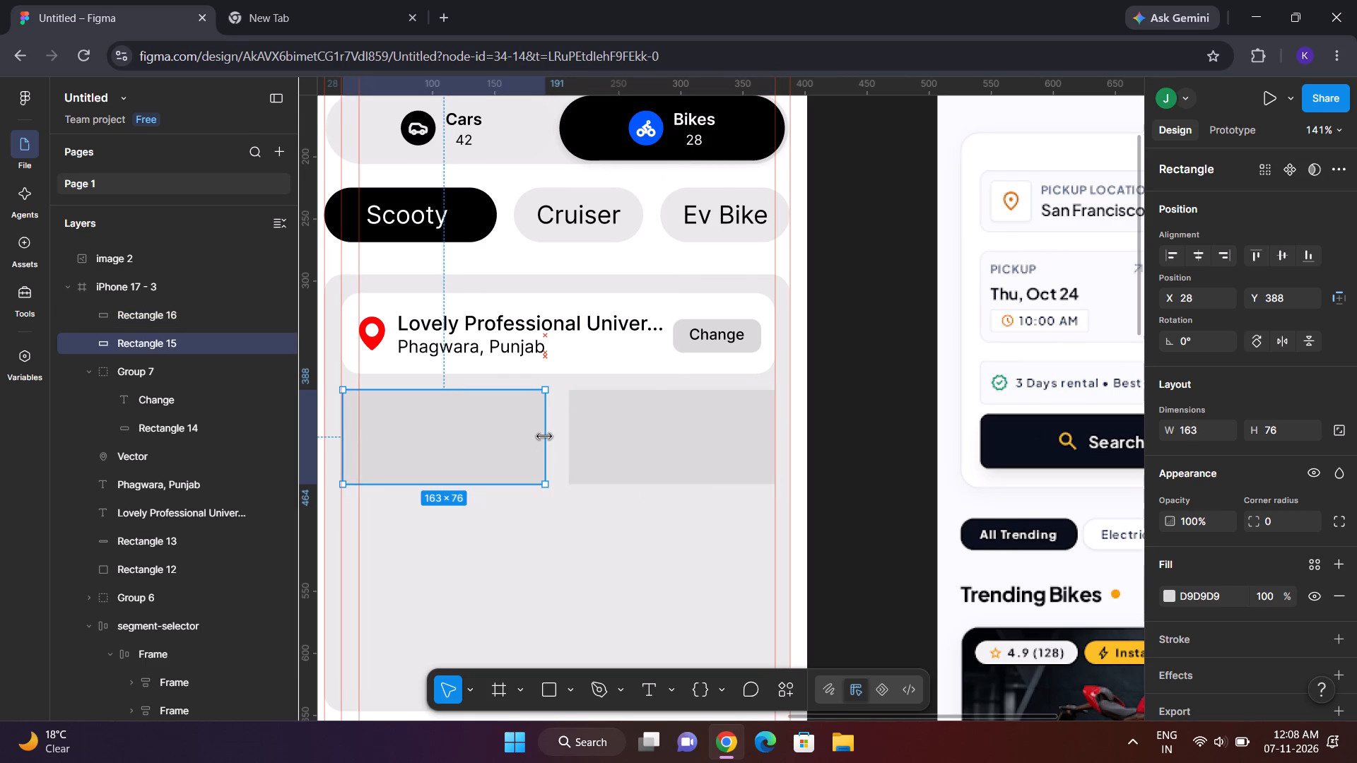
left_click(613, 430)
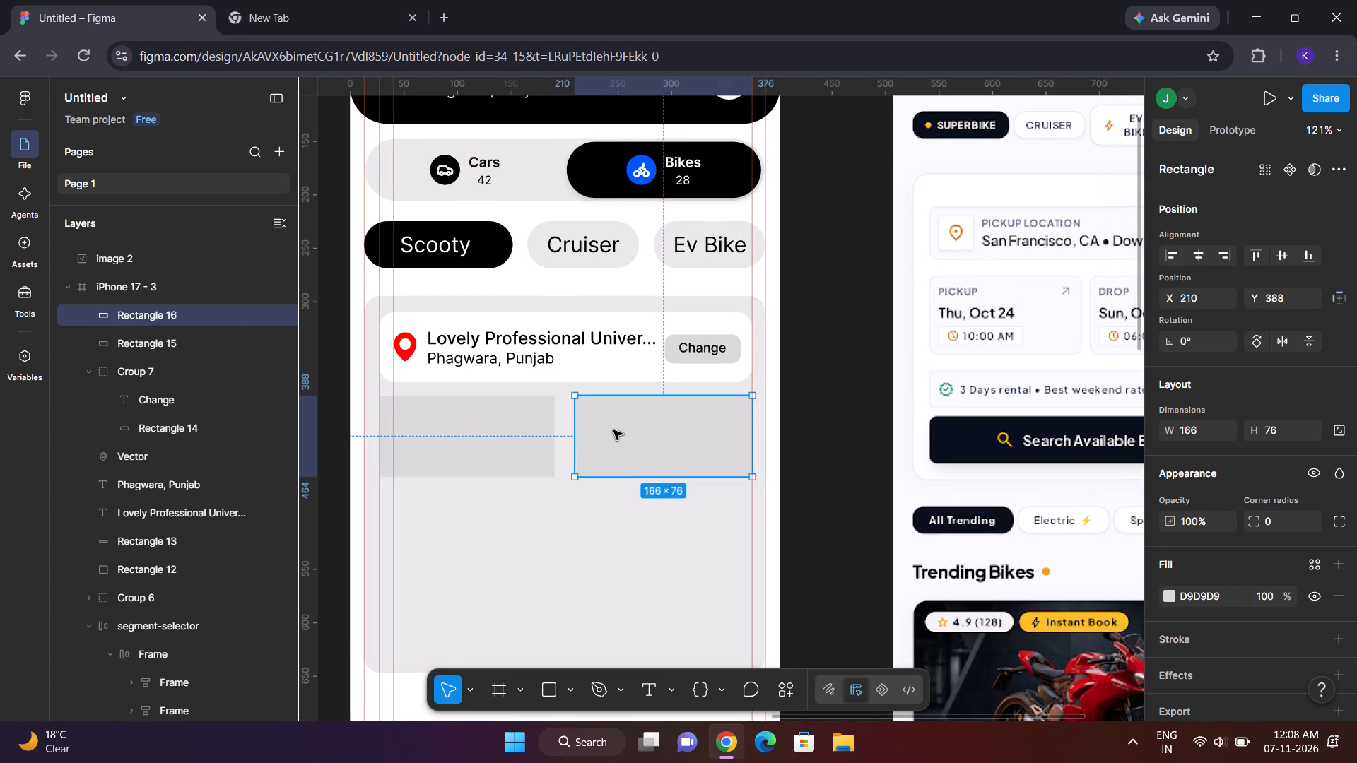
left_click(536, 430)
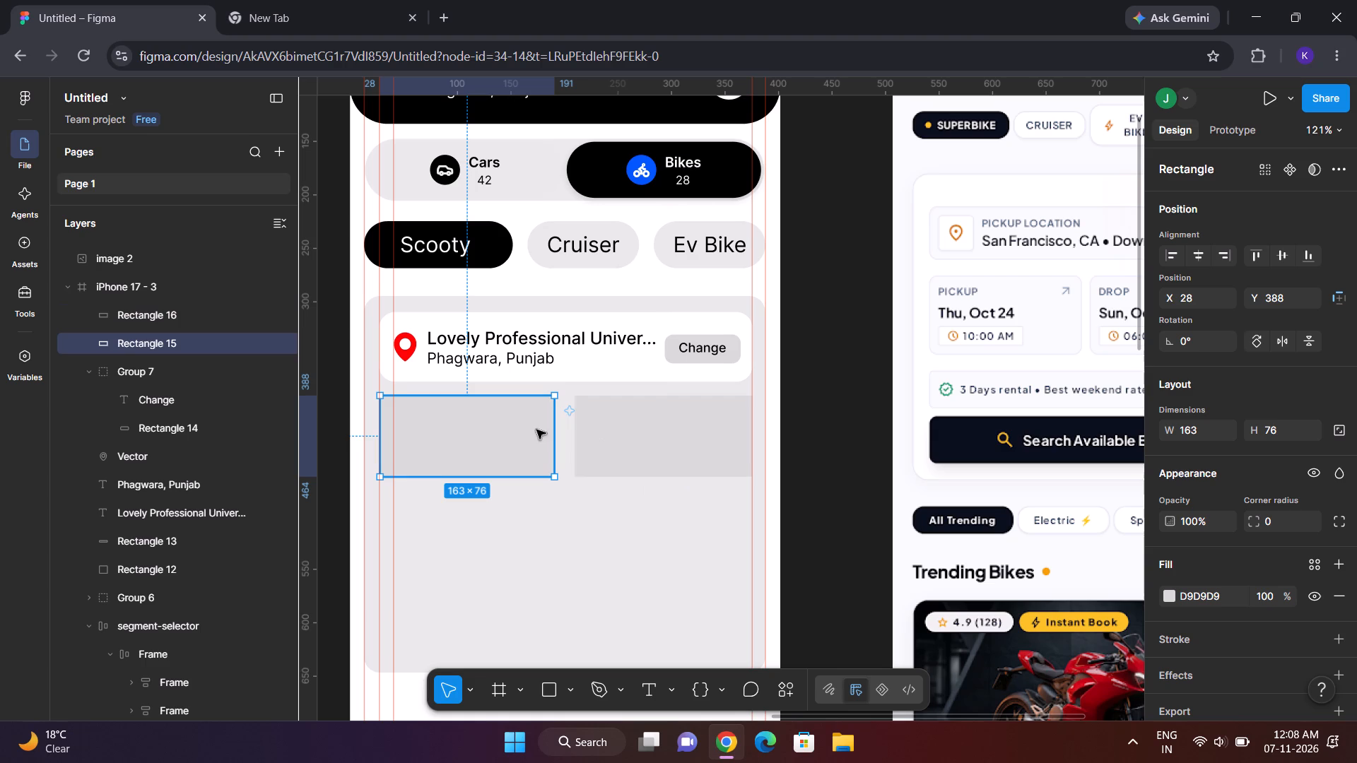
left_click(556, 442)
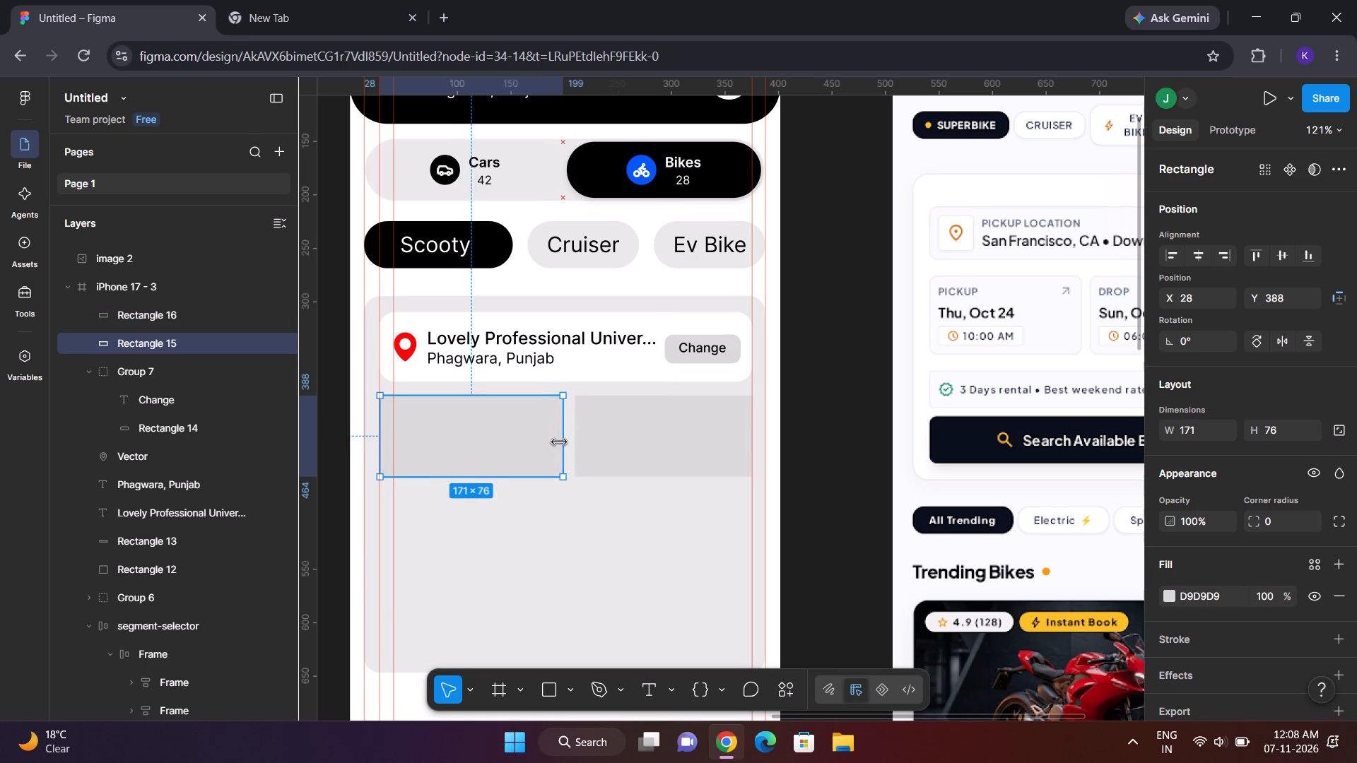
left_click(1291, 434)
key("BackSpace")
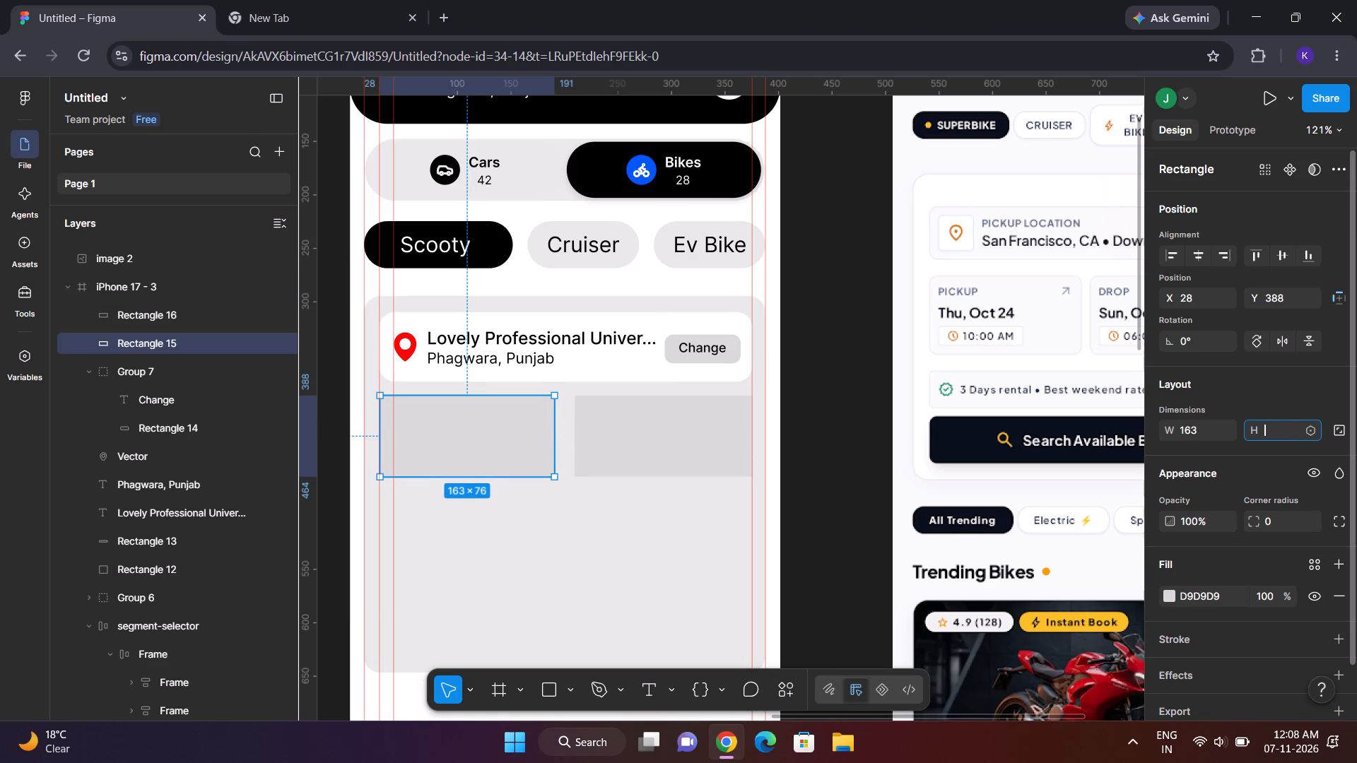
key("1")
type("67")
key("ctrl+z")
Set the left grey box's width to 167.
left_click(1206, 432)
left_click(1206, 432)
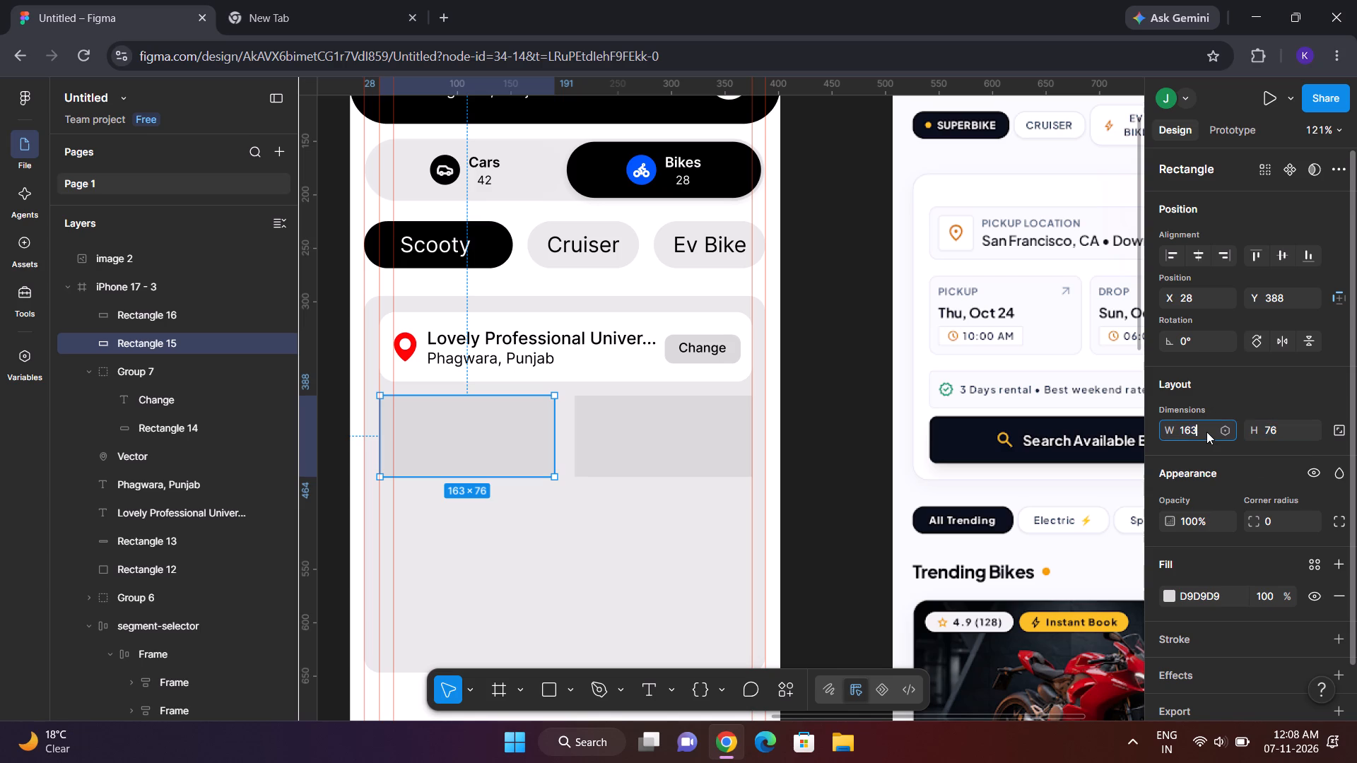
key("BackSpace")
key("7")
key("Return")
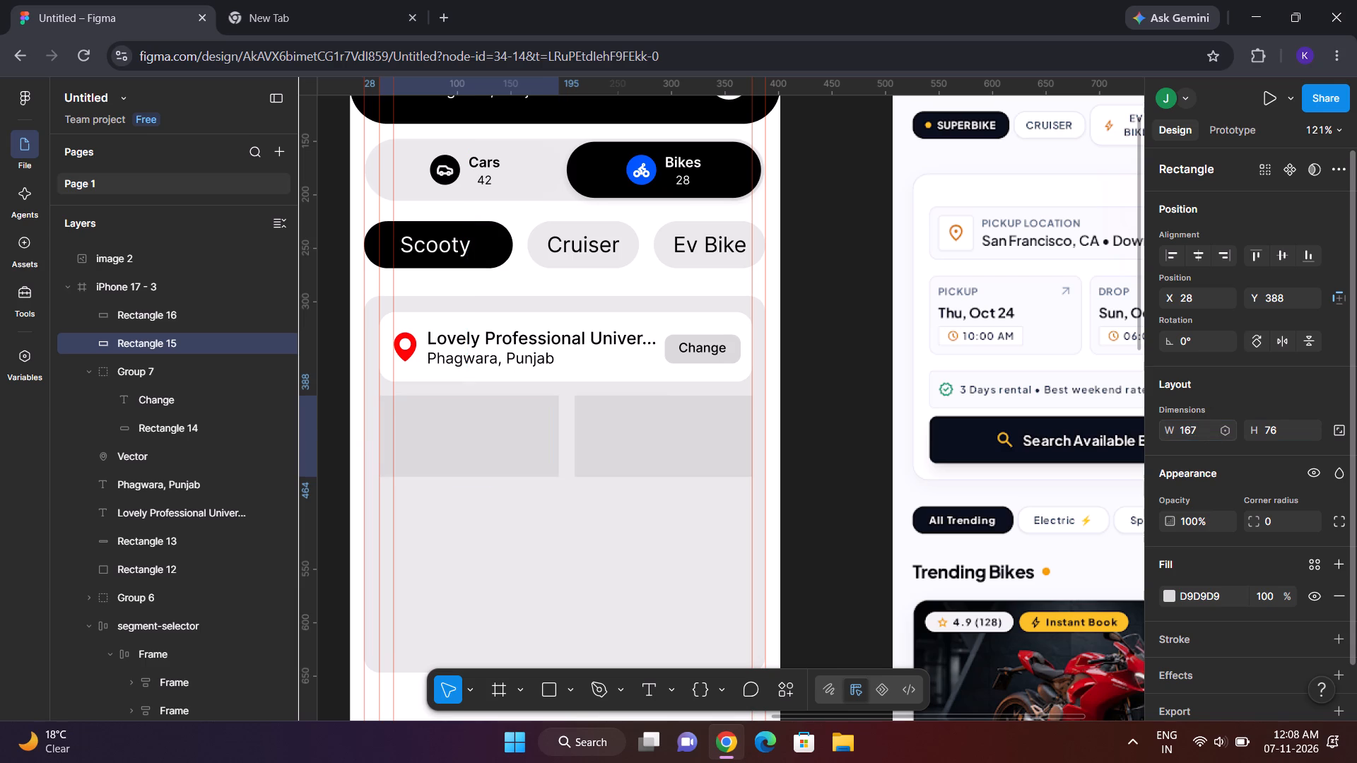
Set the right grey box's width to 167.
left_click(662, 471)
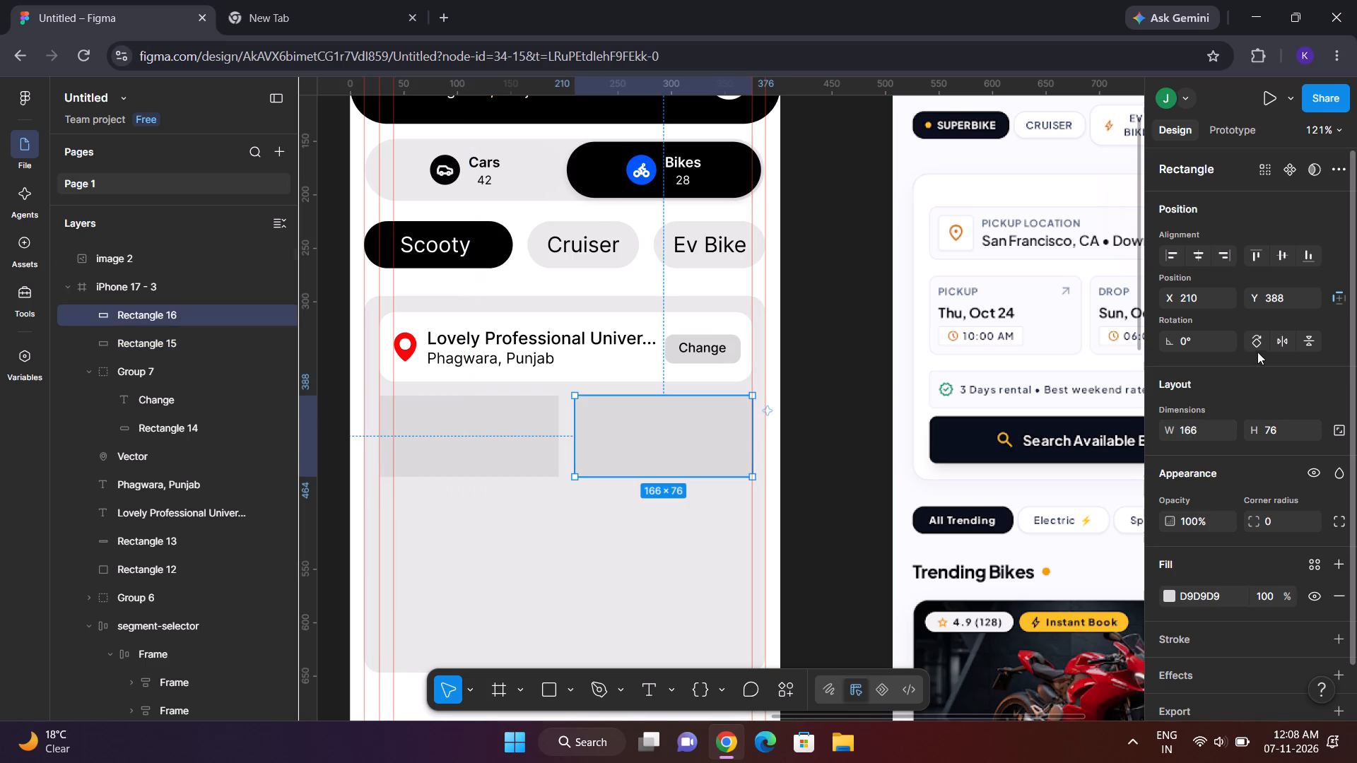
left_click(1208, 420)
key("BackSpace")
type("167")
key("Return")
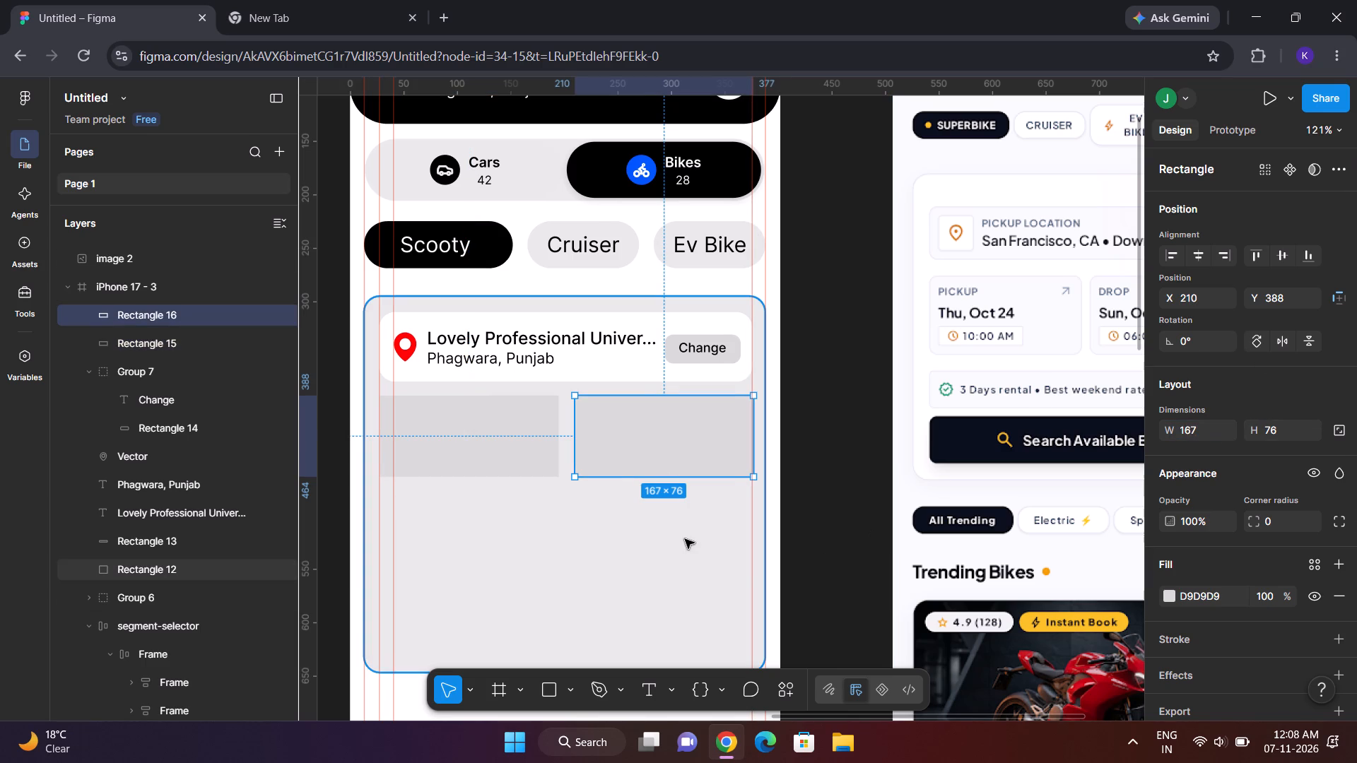
Set the right grey box's width to 170.
left_click(1201, 430)
key("BackSpace")
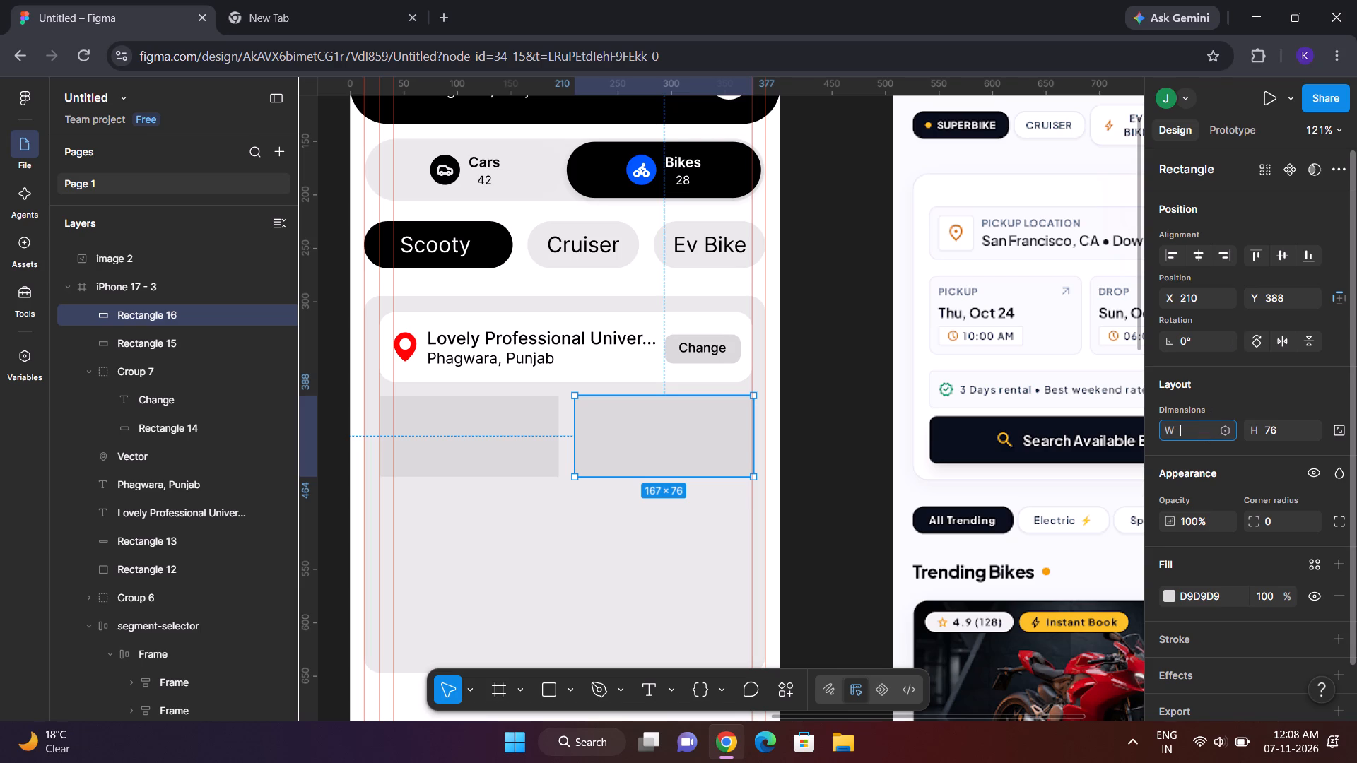
type("170")
key("Return")
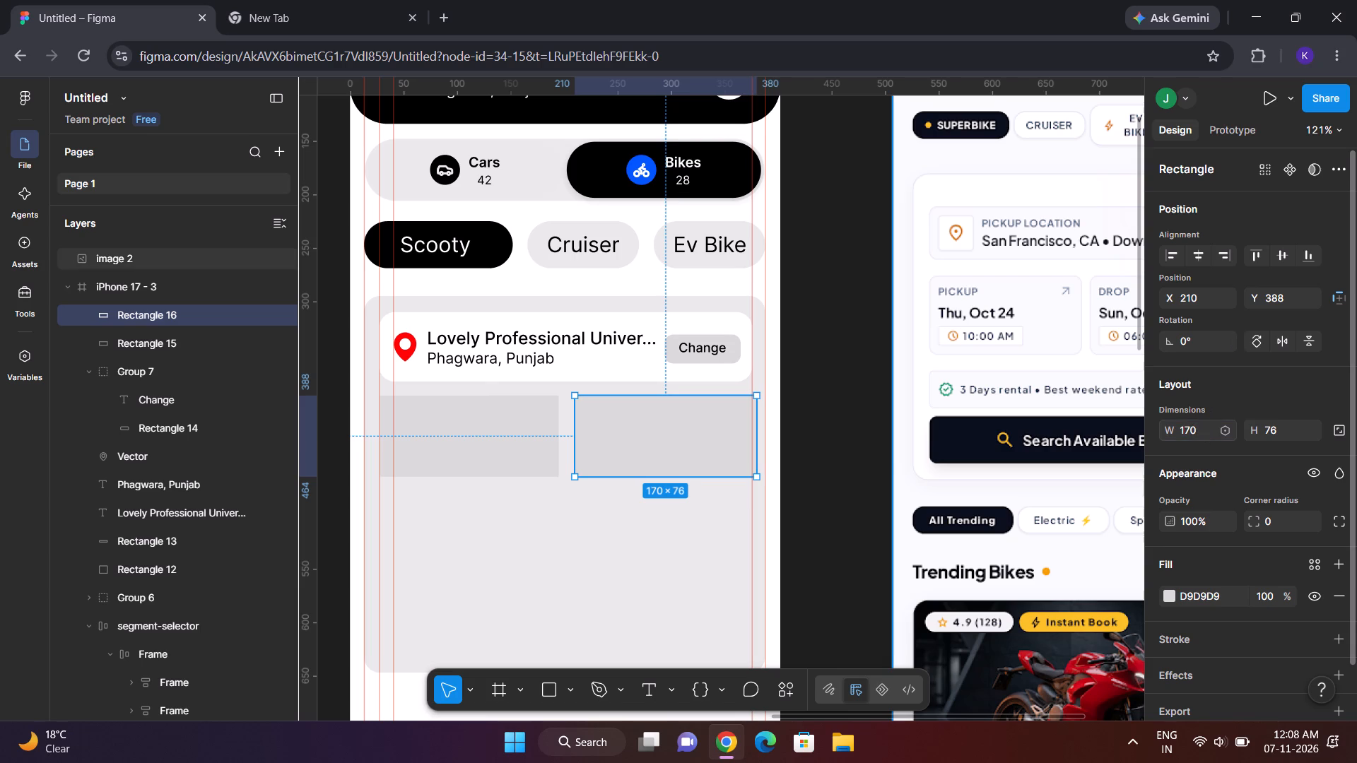
Set the left grey box's width to 170.
left_click(488, 413)
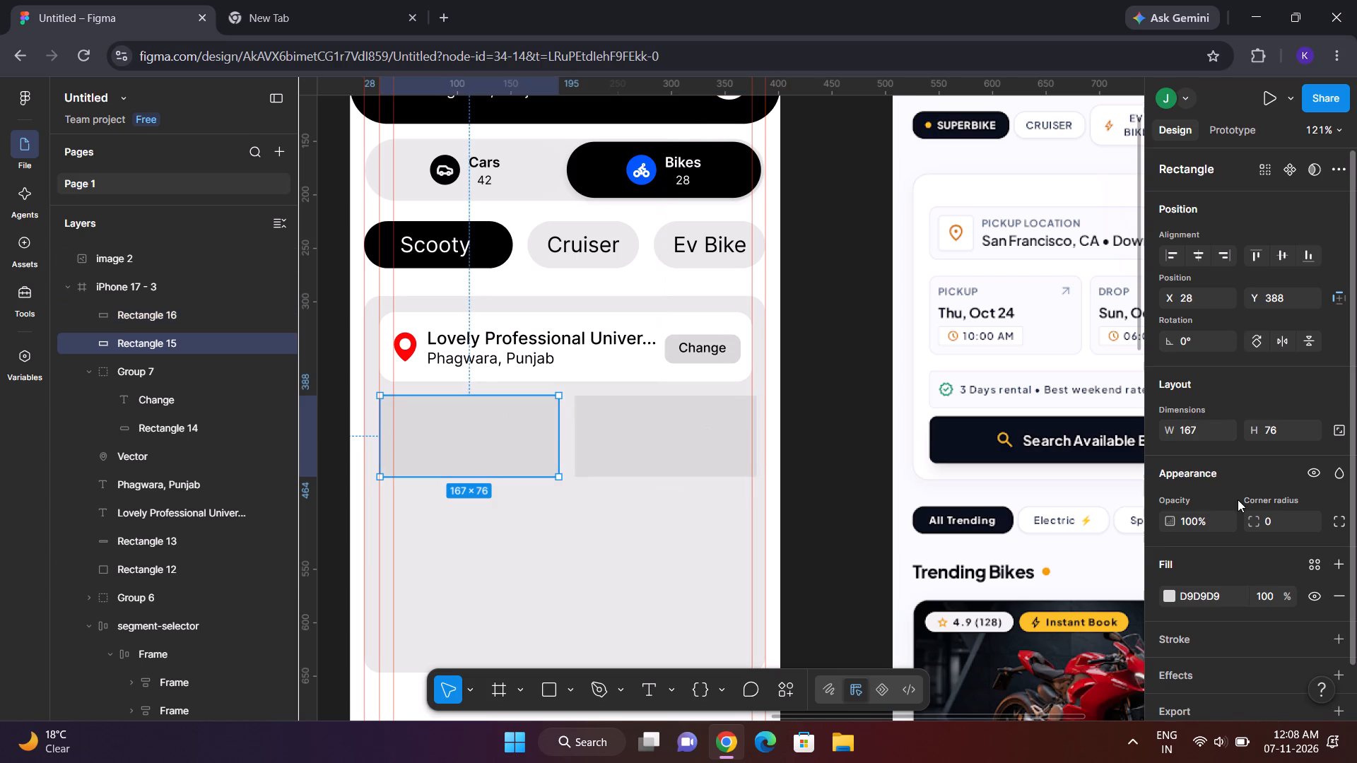
left_click(1204, 436)
key("BackSpace")
type("170")
key("Return")
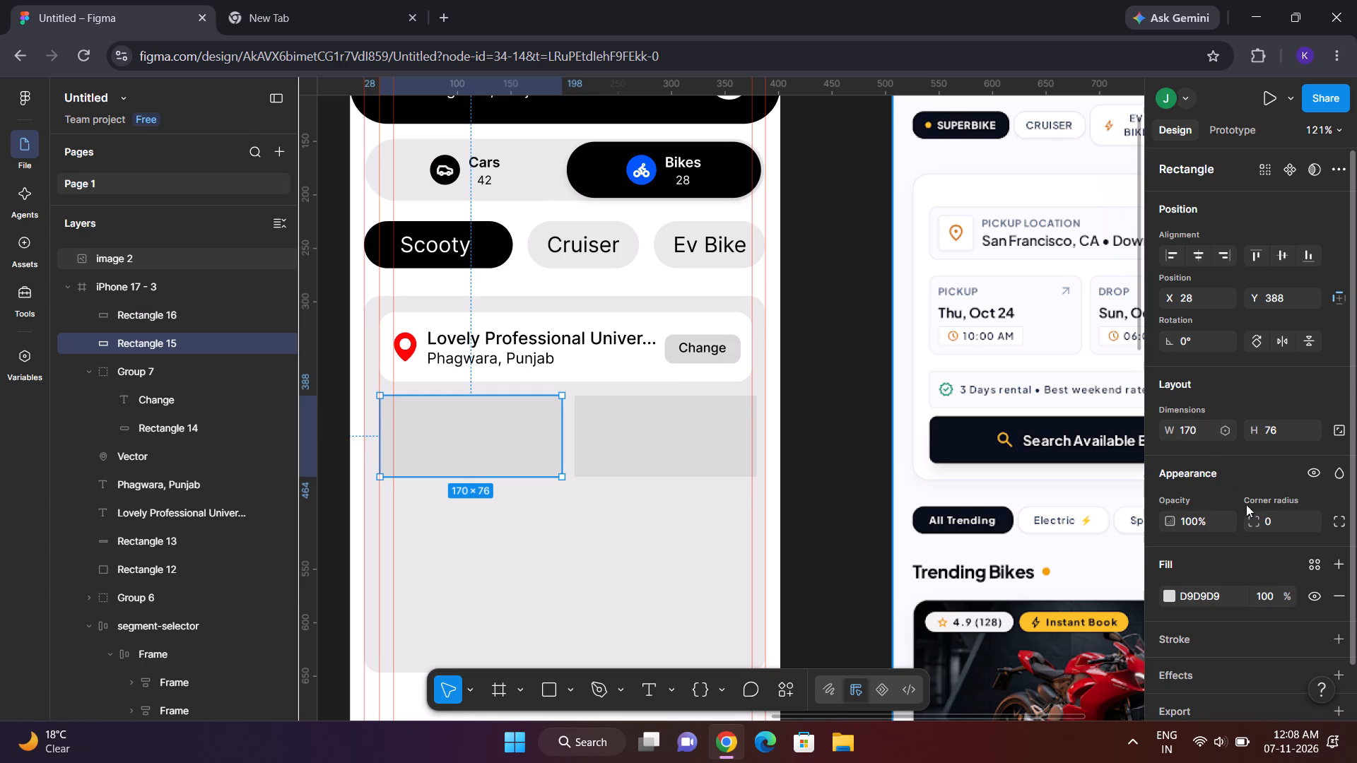
Round the left grey box's corners to a radius of 16.
left_click_drag(1252, 520, 932, 348)
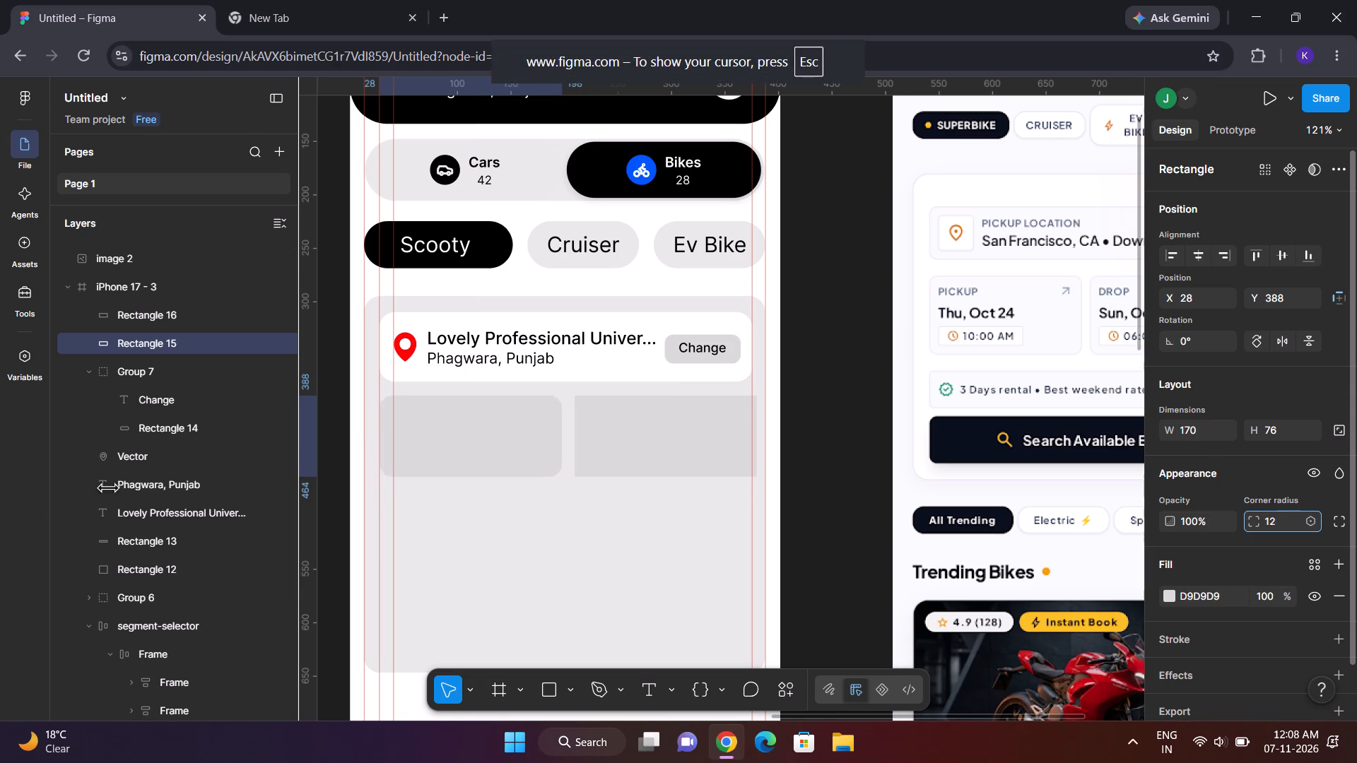
left_click_drag(932, 348, 962, 351)
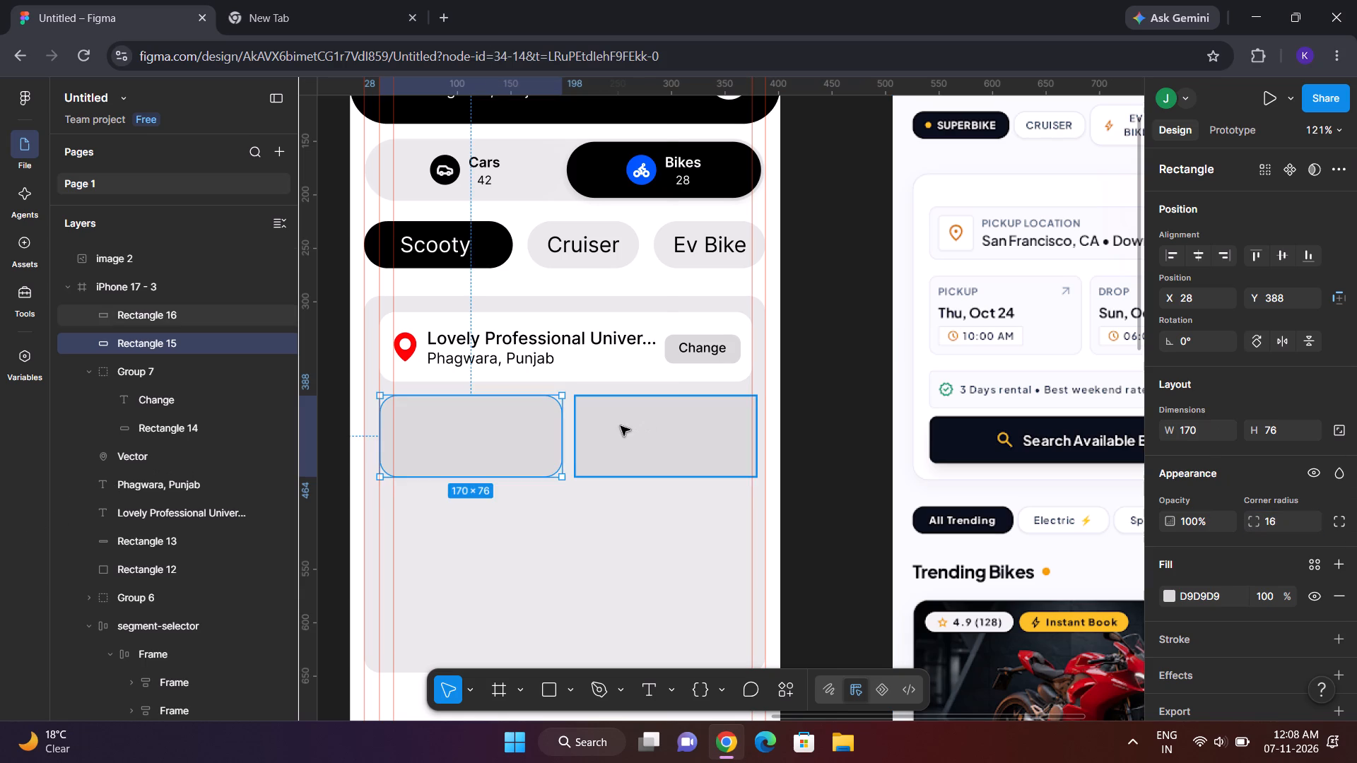
Round the right grey box's corners to a radius of 16.
left_click(621, 426)
left_click_drag(1250, 517, 796, 406)
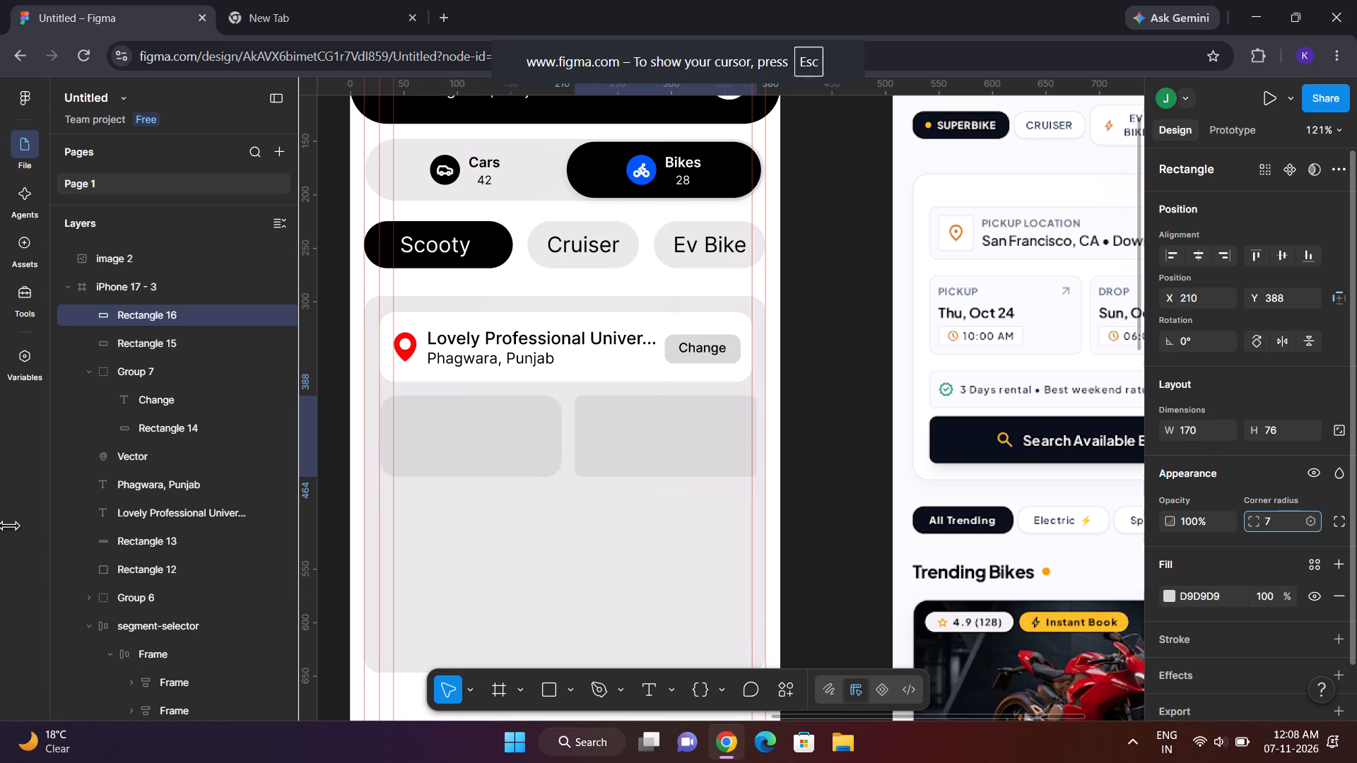
left_click_drag(796, 406, 1024, 349)
left_click_drag(1024, 349, 967, 367)
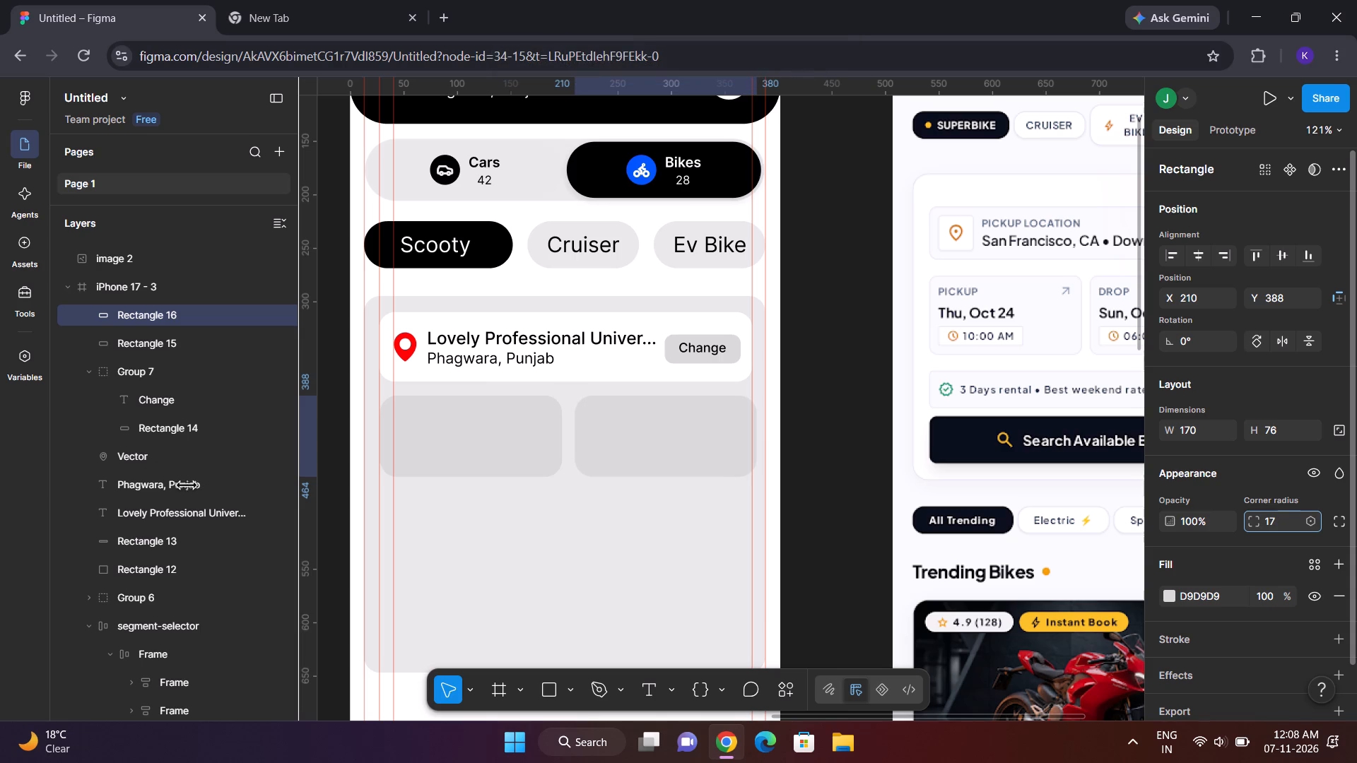
left_click_drag(967, 367, 965, 367)
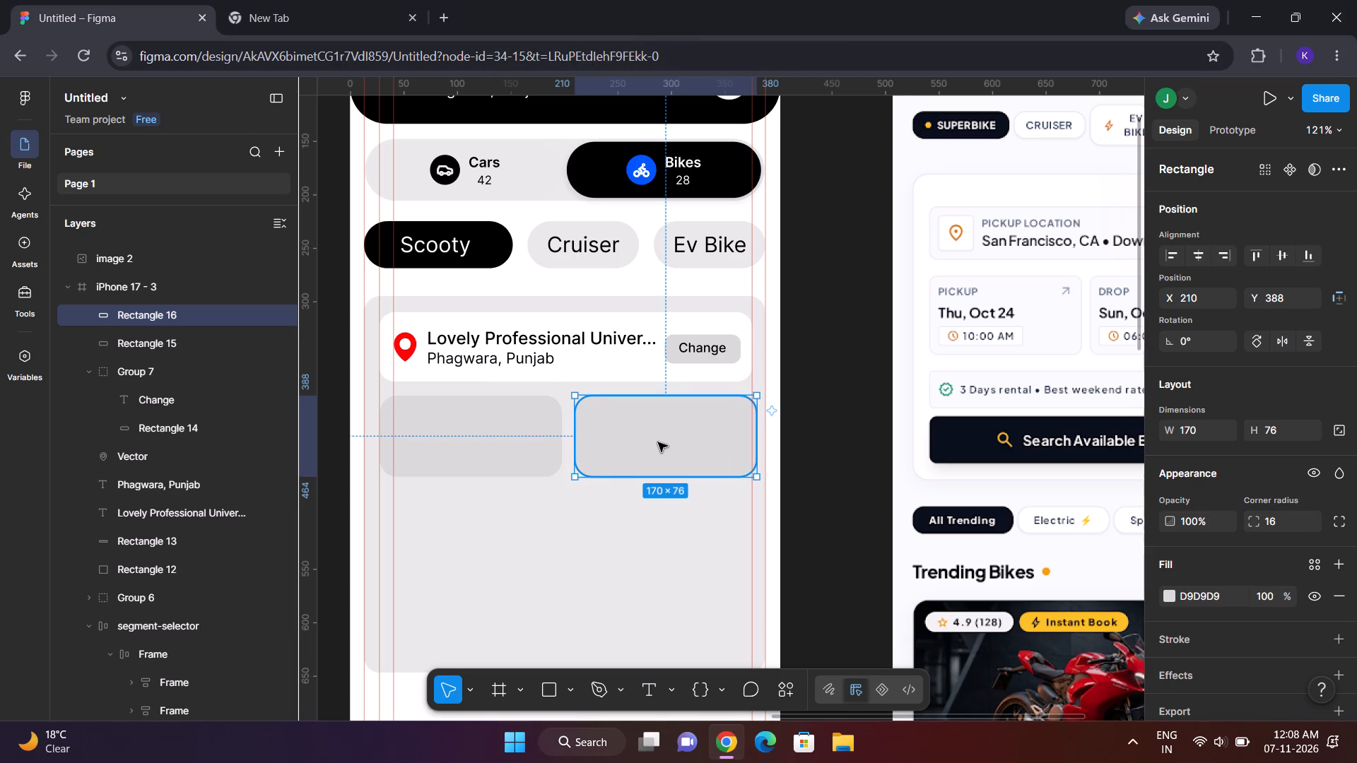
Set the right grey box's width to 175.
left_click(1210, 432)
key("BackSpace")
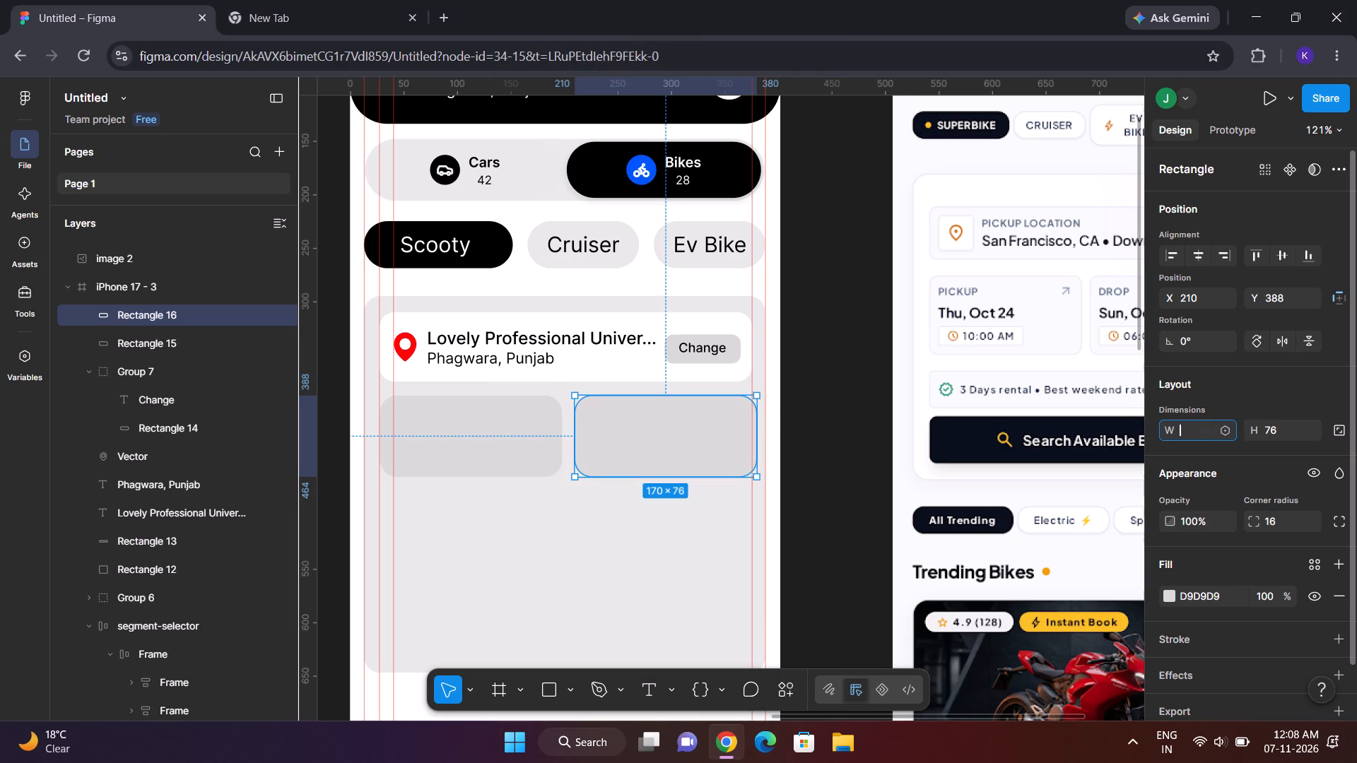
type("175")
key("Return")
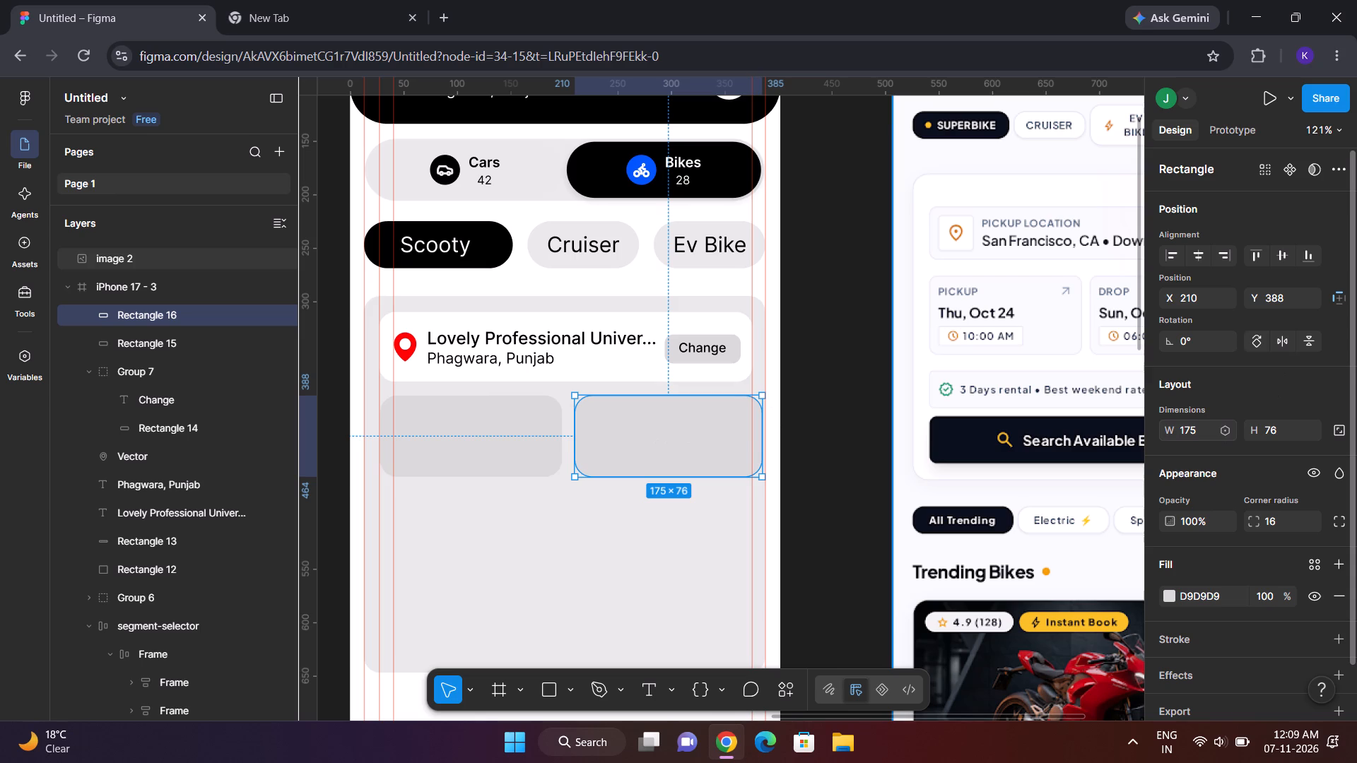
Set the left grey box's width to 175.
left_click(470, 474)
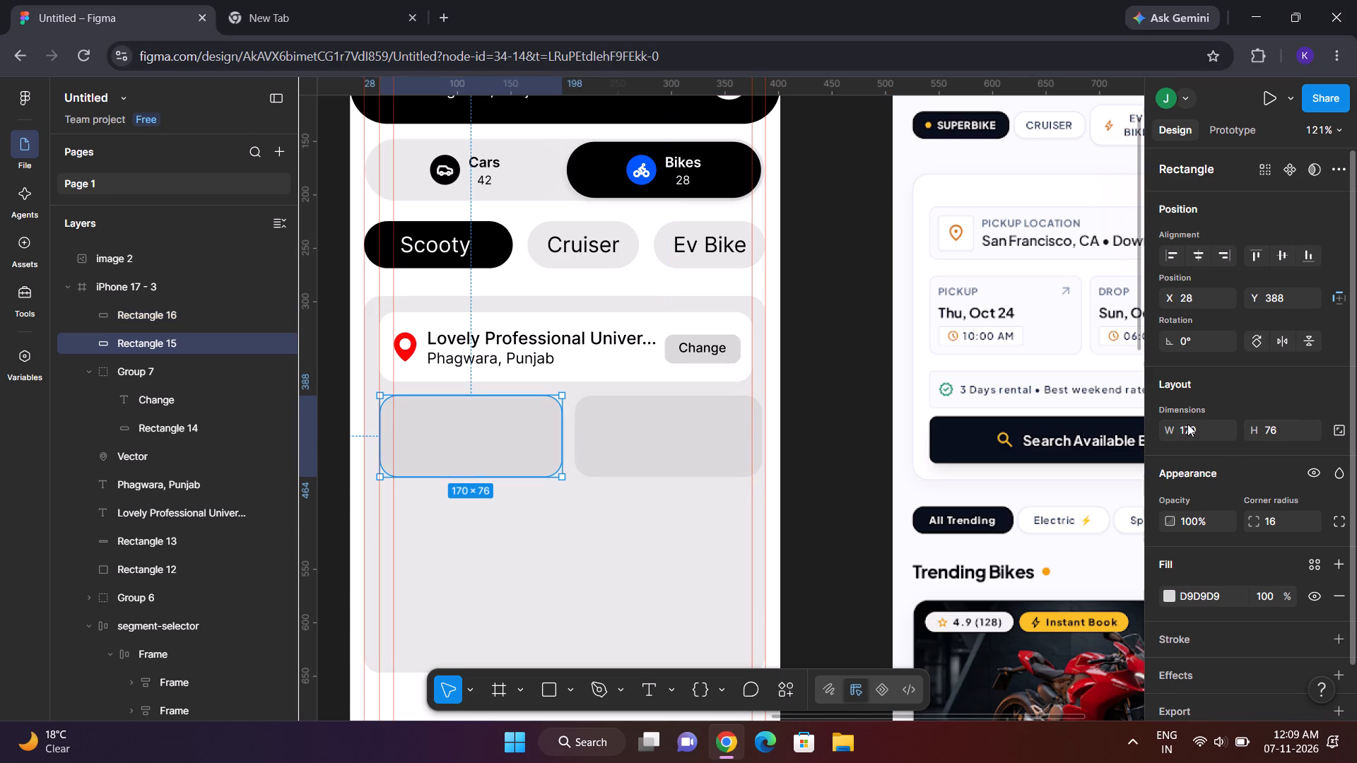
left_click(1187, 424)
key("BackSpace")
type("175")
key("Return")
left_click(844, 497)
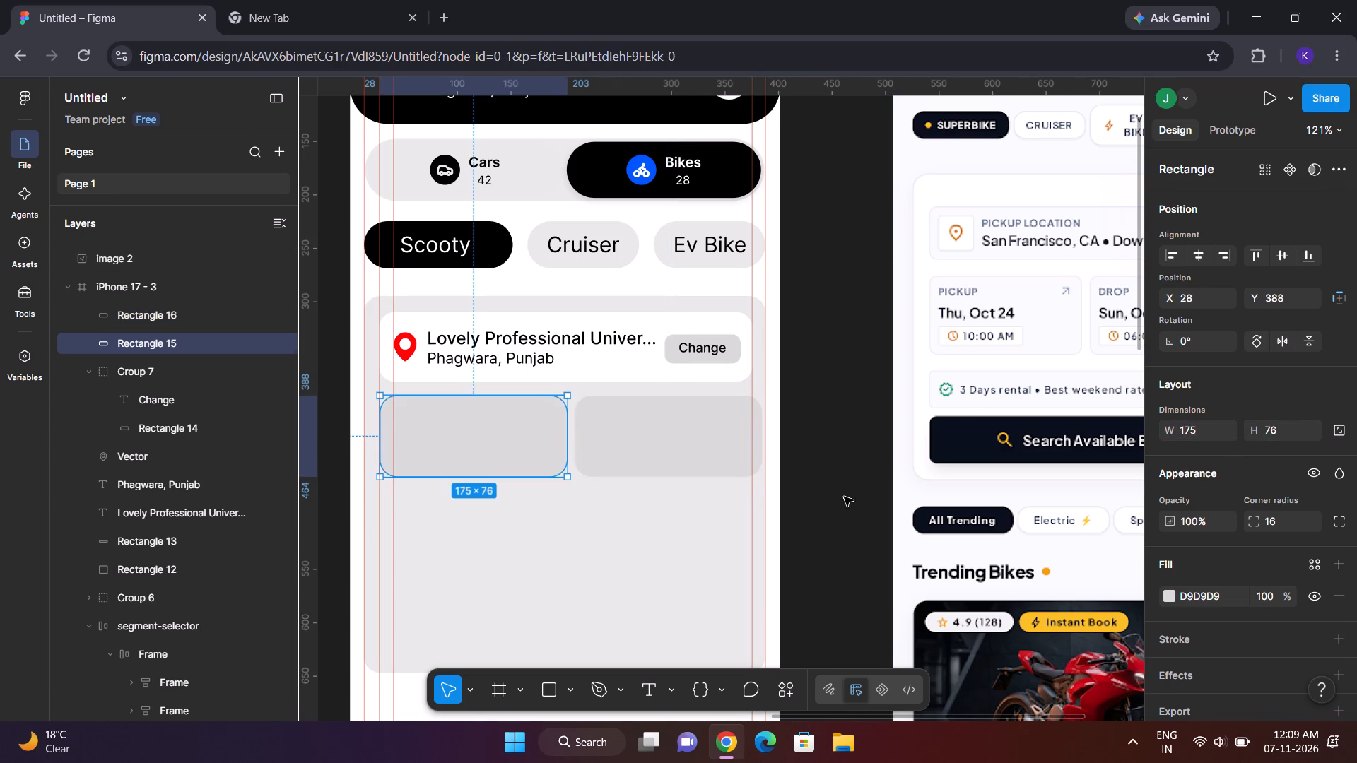
Extend both grey boxes below the pickup location card downward to a height of about 88.
left_click(473, 466)
left_click_drag(474, 476, 474, 489)
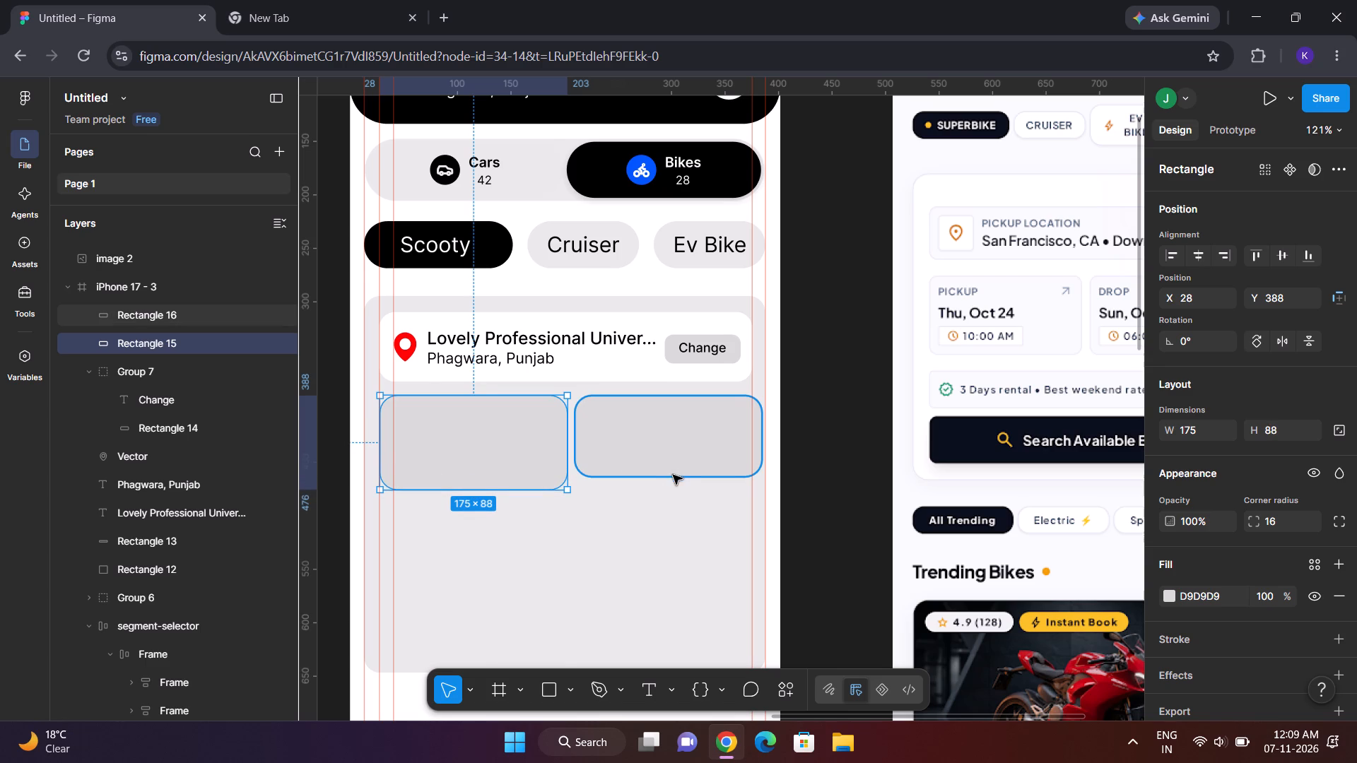
left_click(673, 479)
left_click_drag(675, 475, 675, 487)
left_click(830, 463)
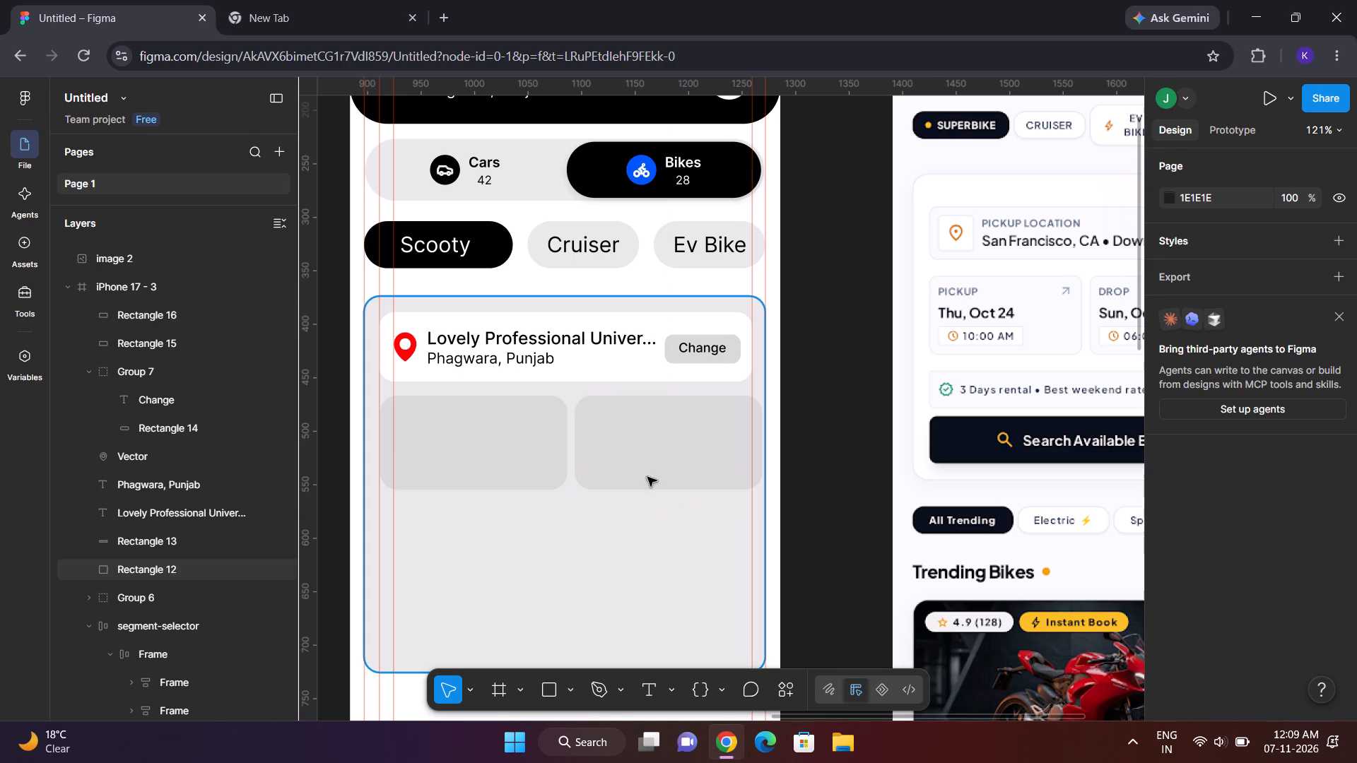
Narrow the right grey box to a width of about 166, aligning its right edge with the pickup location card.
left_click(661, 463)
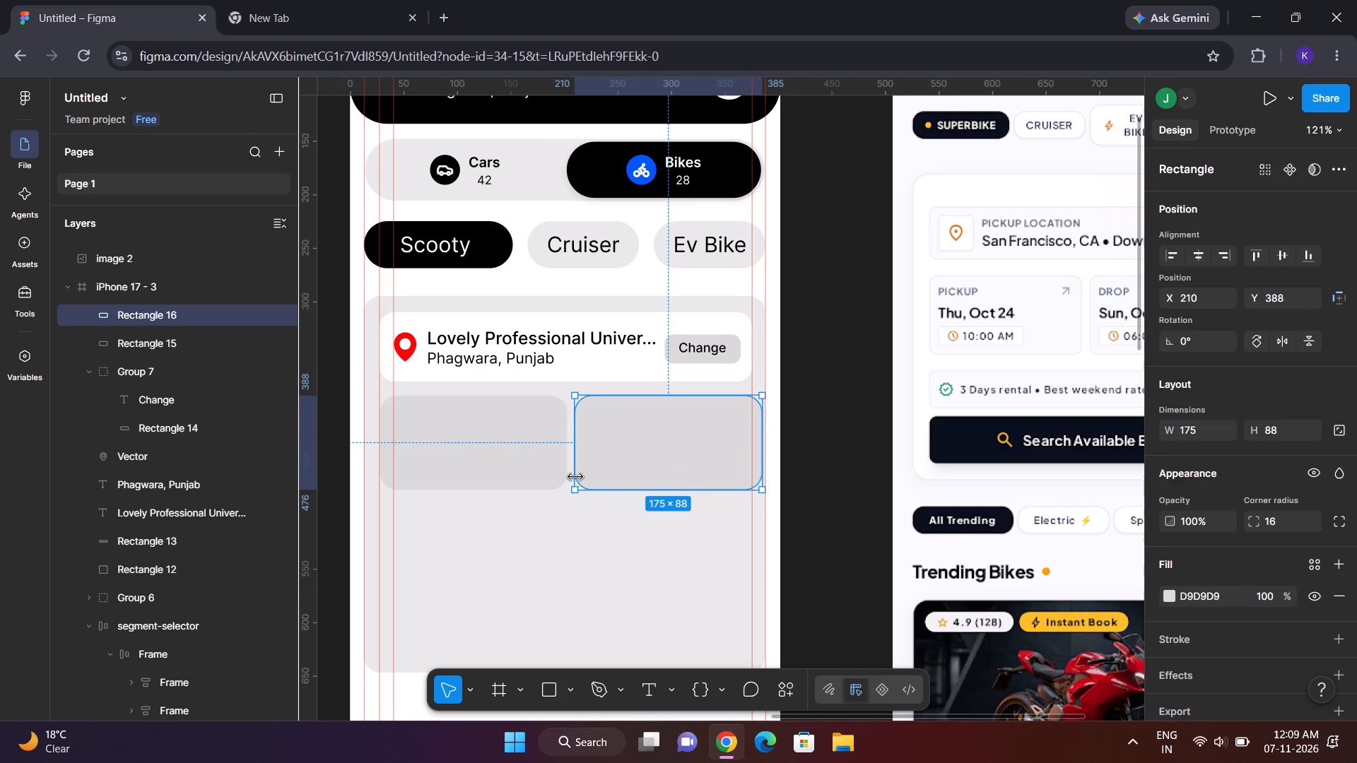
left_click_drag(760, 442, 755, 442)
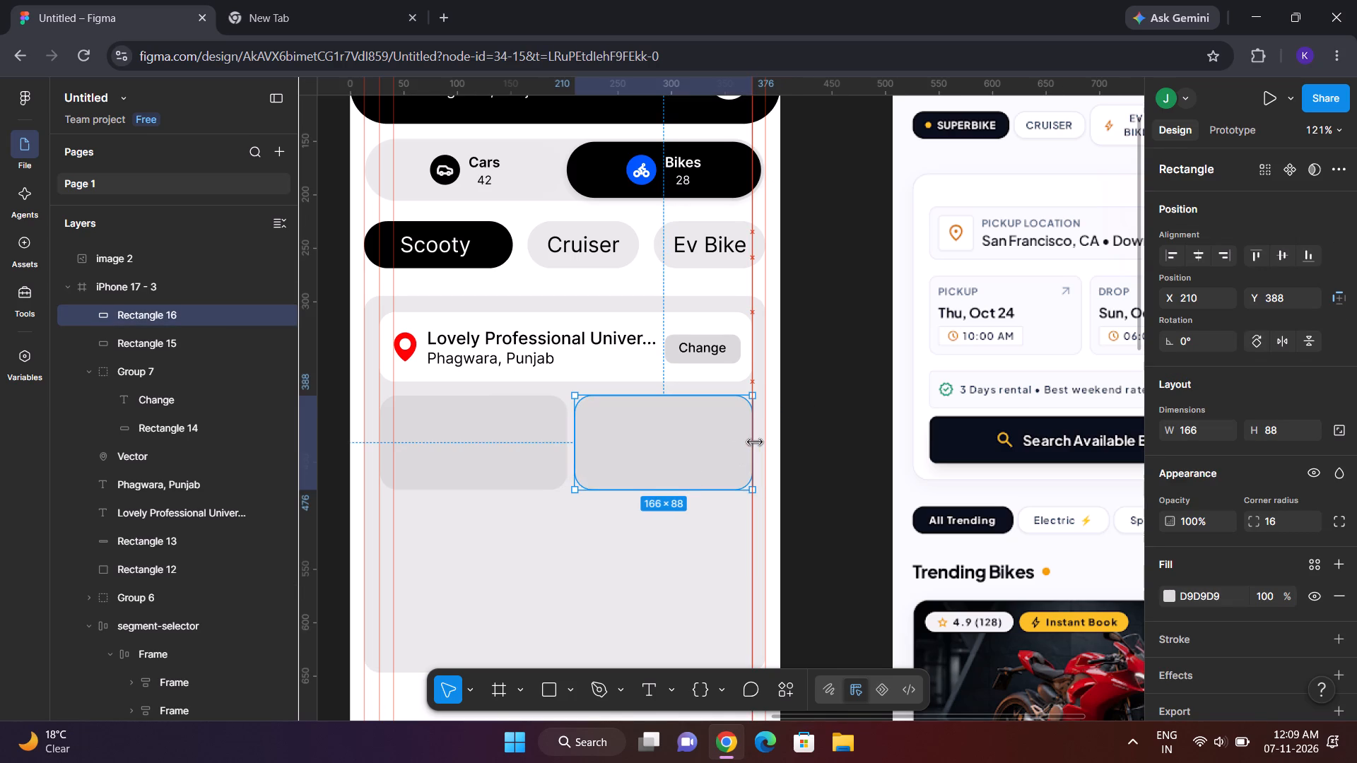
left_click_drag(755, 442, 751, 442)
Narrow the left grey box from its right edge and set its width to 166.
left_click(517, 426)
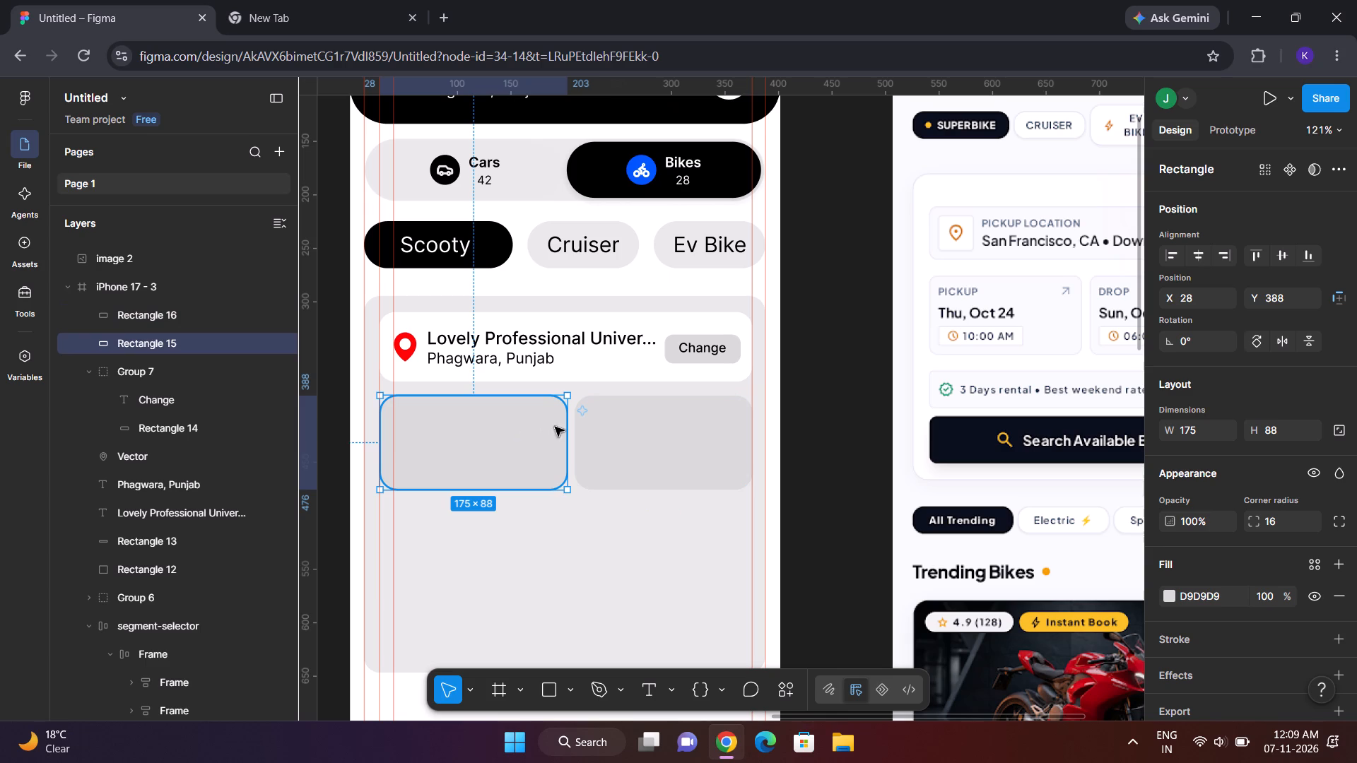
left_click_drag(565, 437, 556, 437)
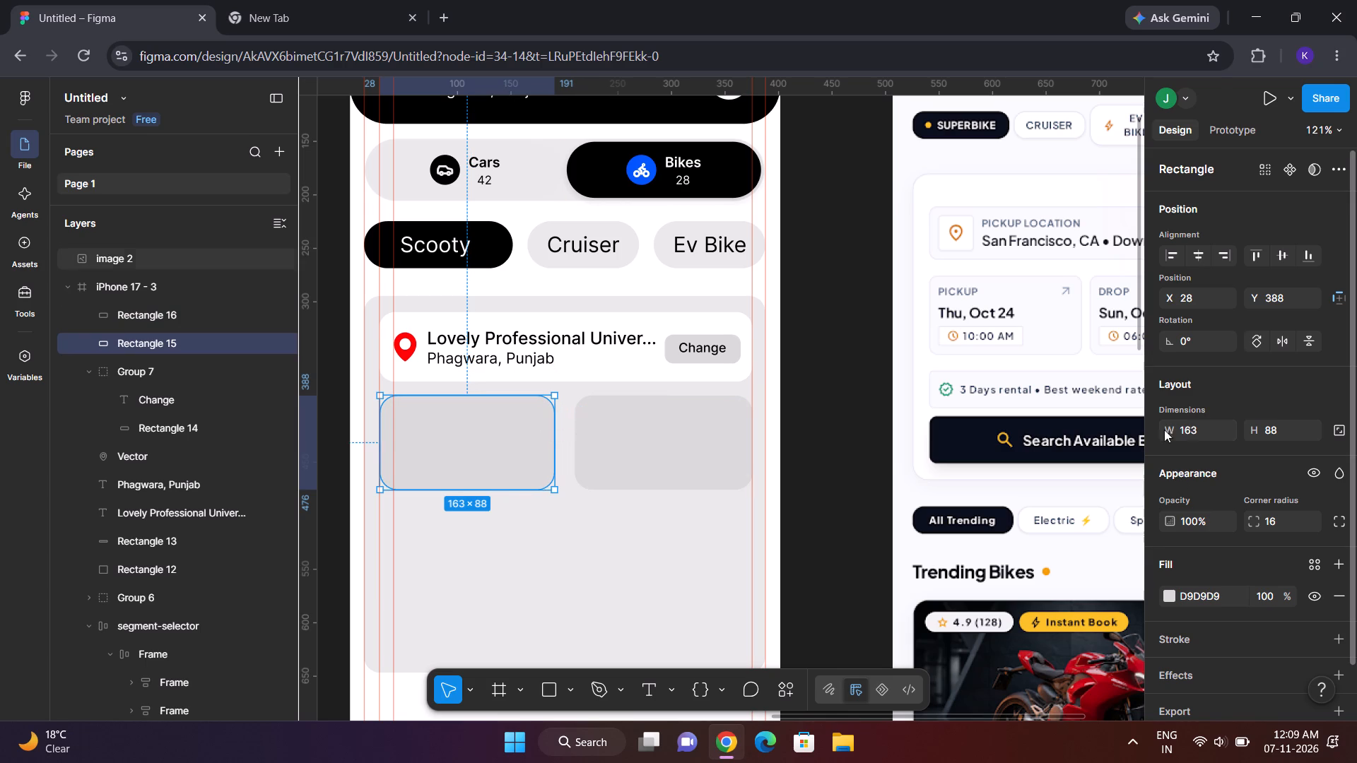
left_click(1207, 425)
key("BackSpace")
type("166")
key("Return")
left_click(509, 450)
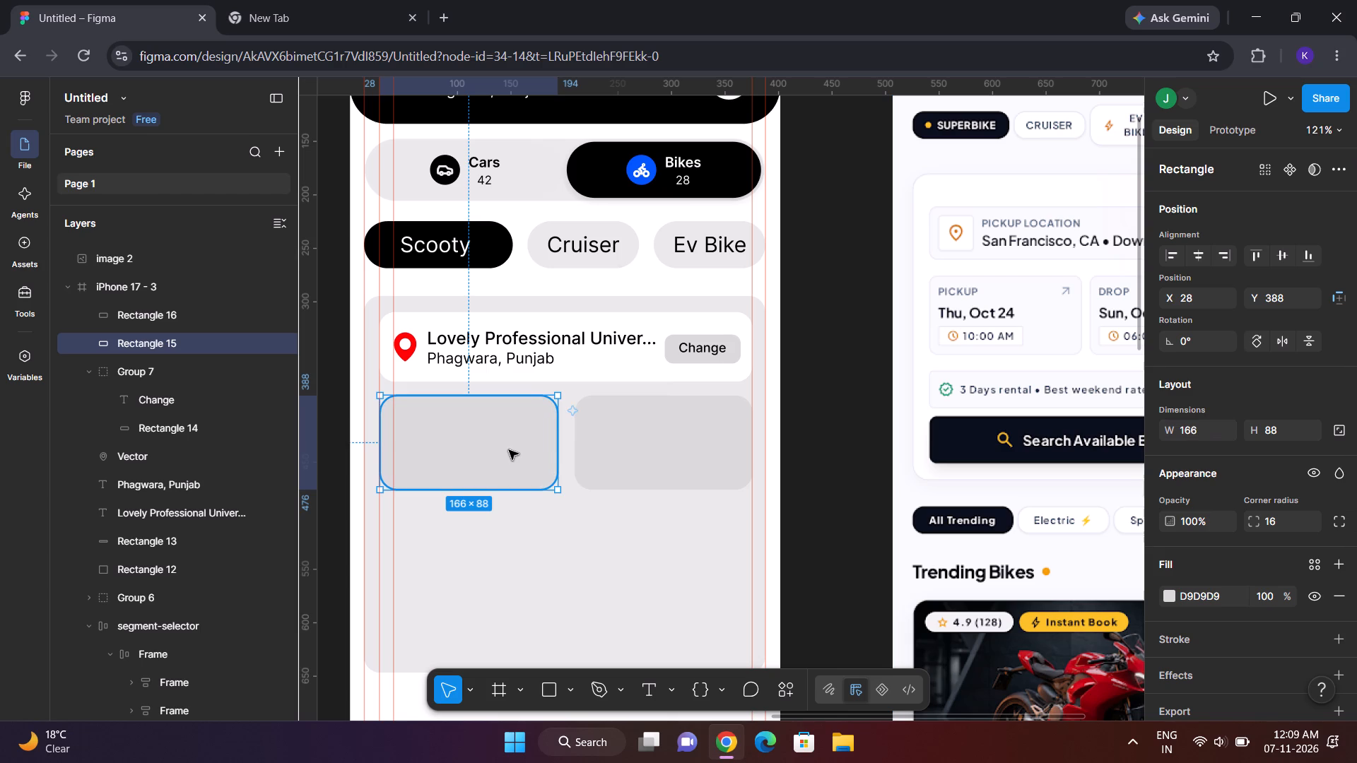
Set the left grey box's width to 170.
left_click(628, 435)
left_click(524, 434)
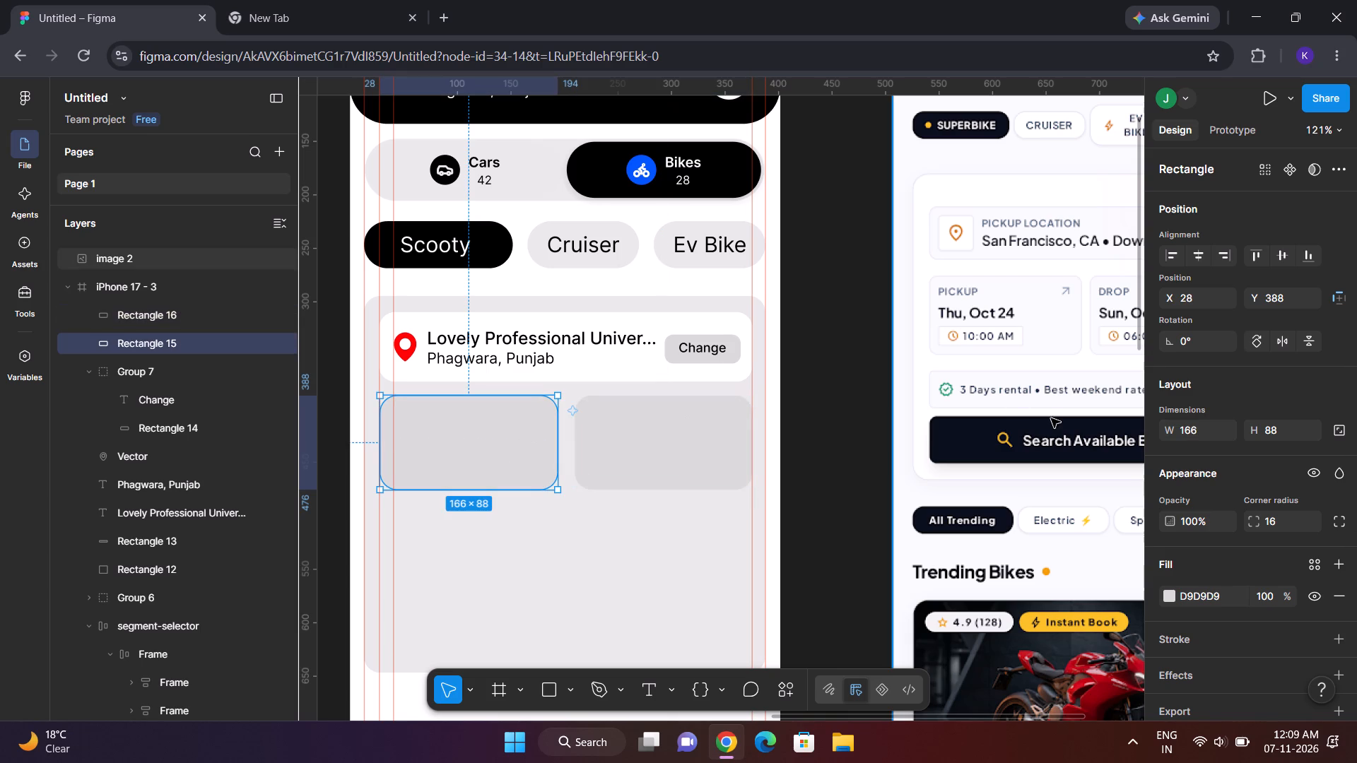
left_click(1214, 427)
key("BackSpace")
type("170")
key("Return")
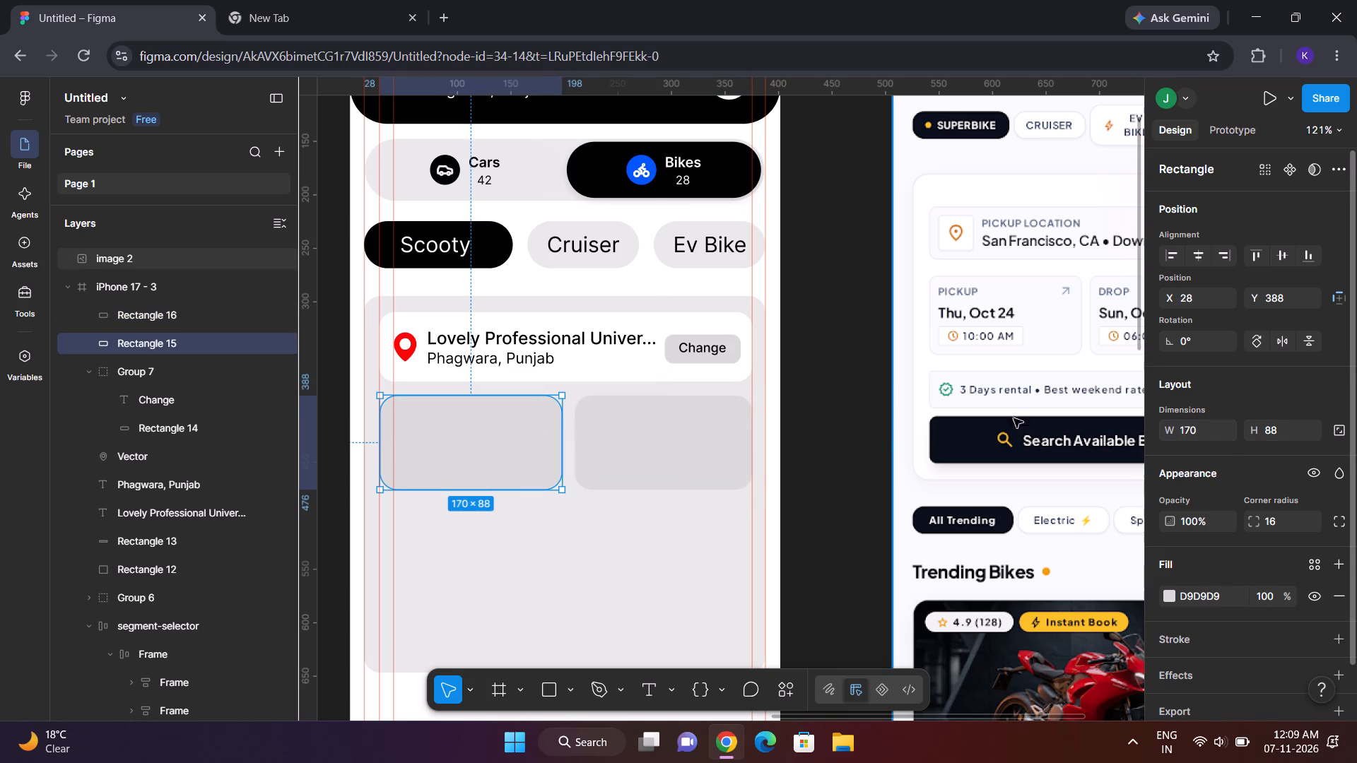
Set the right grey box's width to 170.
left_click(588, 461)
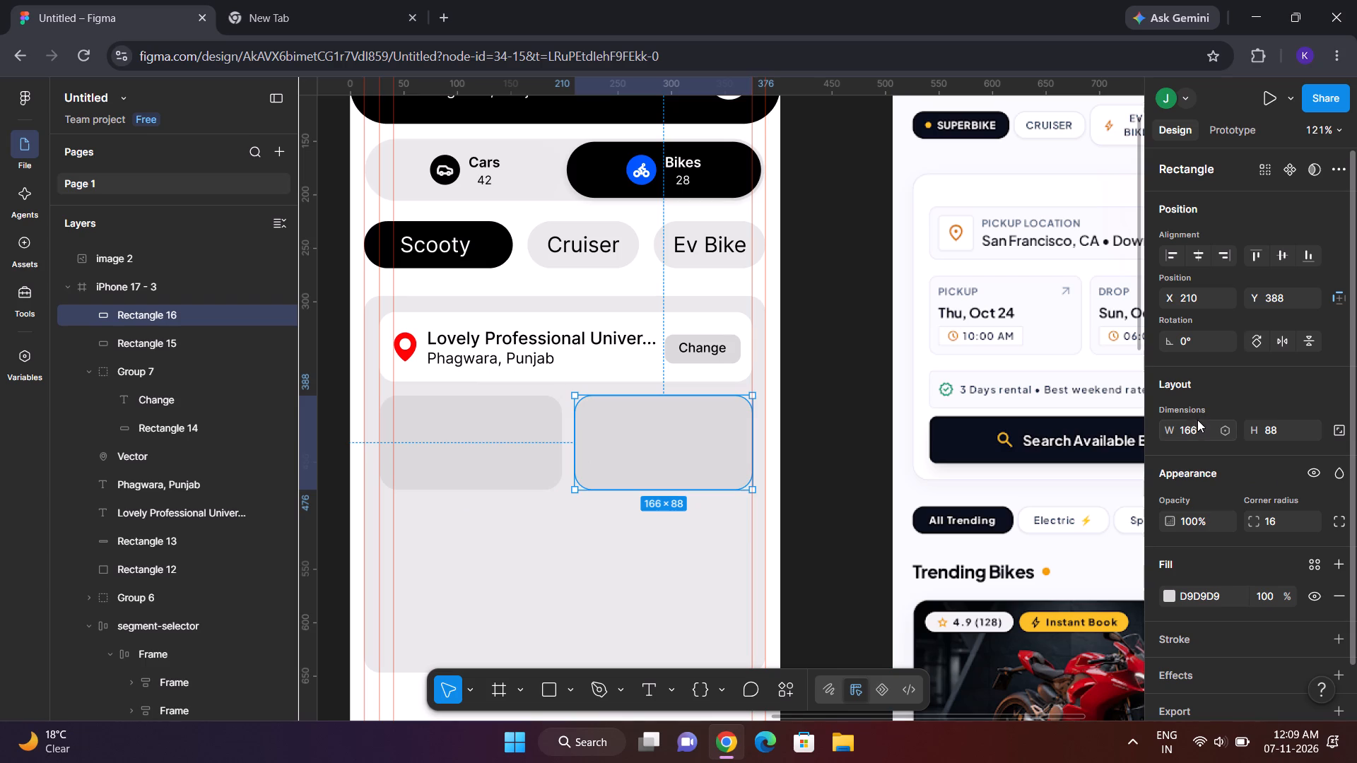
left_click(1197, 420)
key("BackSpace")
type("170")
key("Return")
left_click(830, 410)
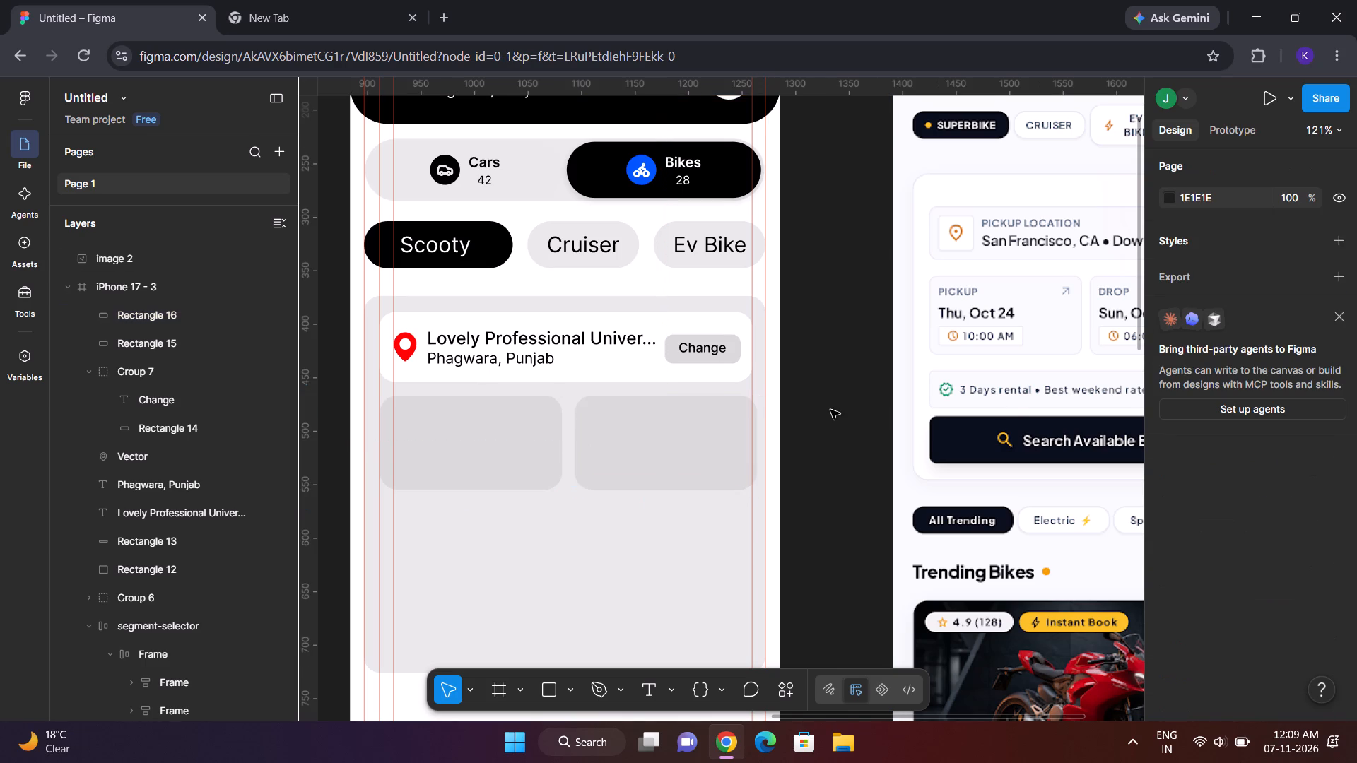
Set the left grey box's width to 173.
left_click(539, 433)
left_click(1205, 433)
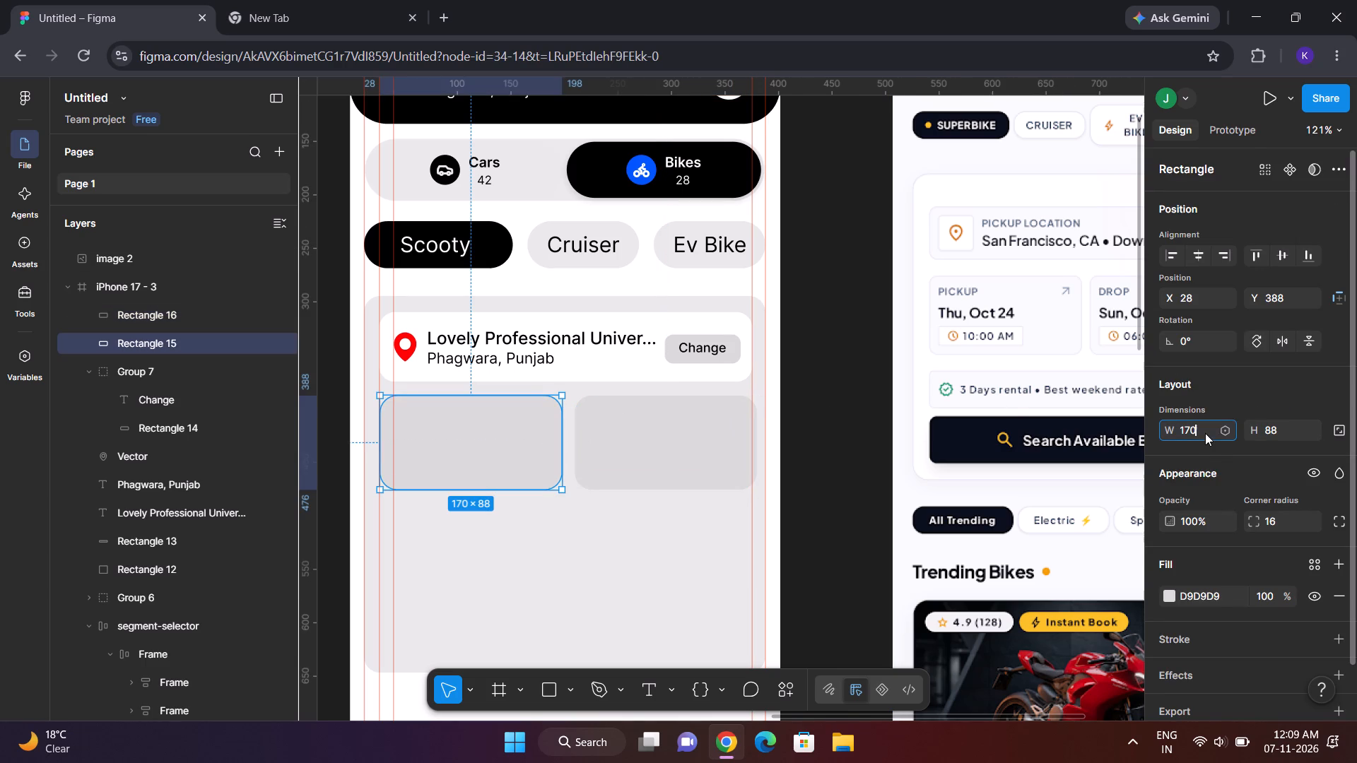
left_click(1213, 425)
key("BackSpace")
key("3")
key("Return")
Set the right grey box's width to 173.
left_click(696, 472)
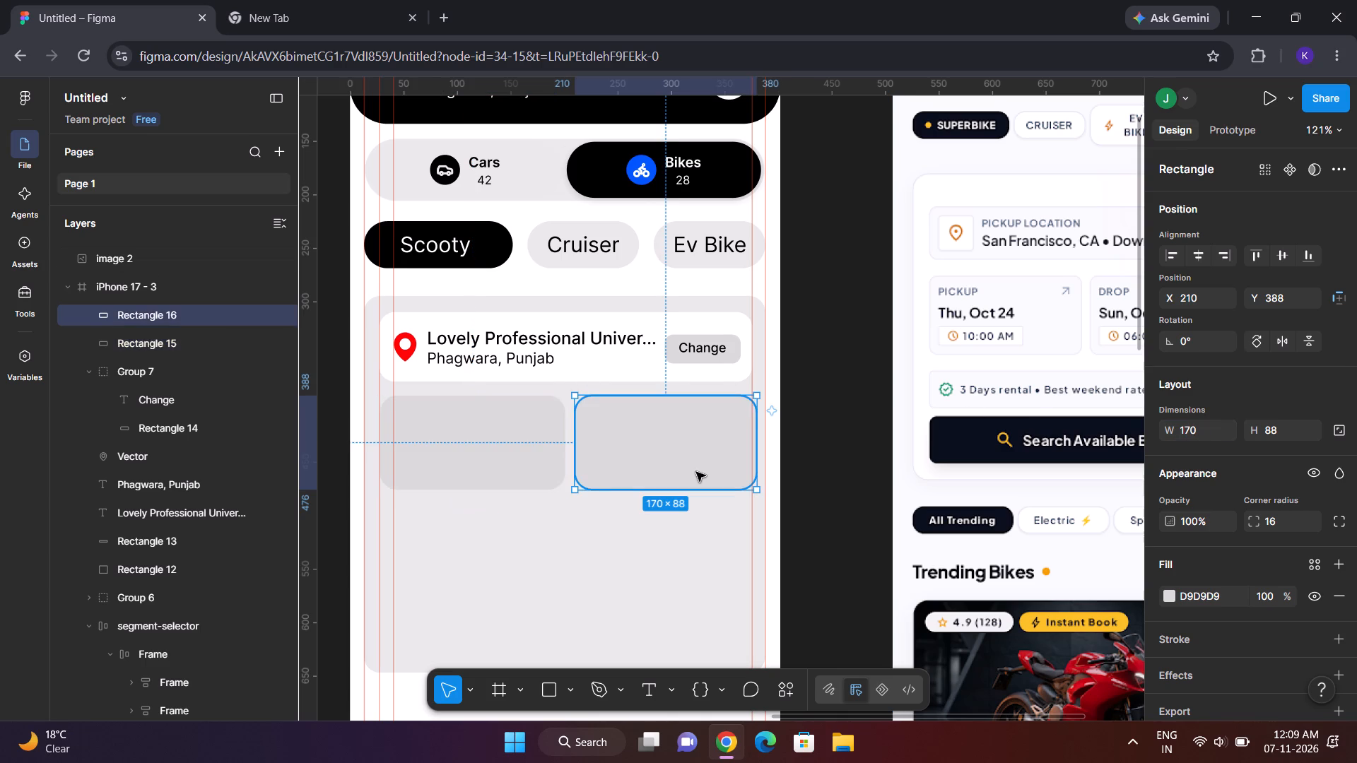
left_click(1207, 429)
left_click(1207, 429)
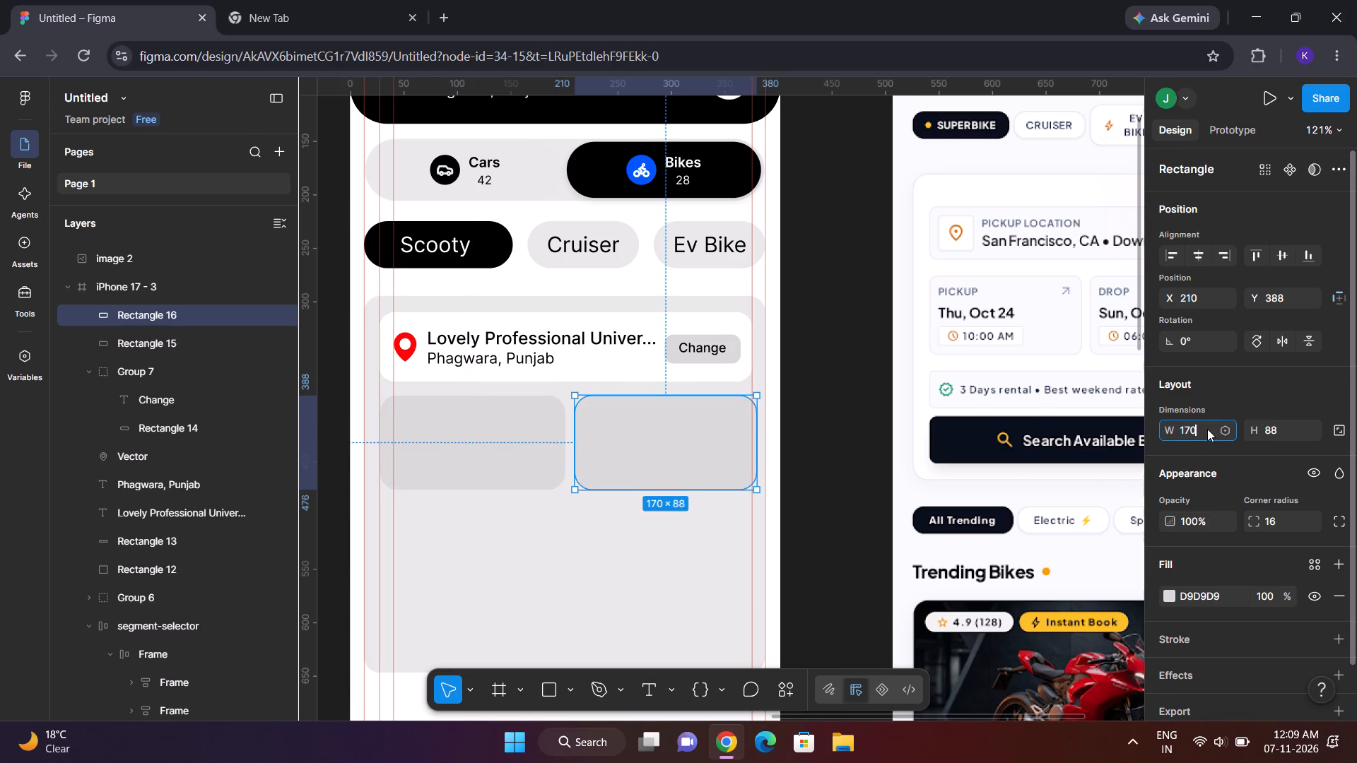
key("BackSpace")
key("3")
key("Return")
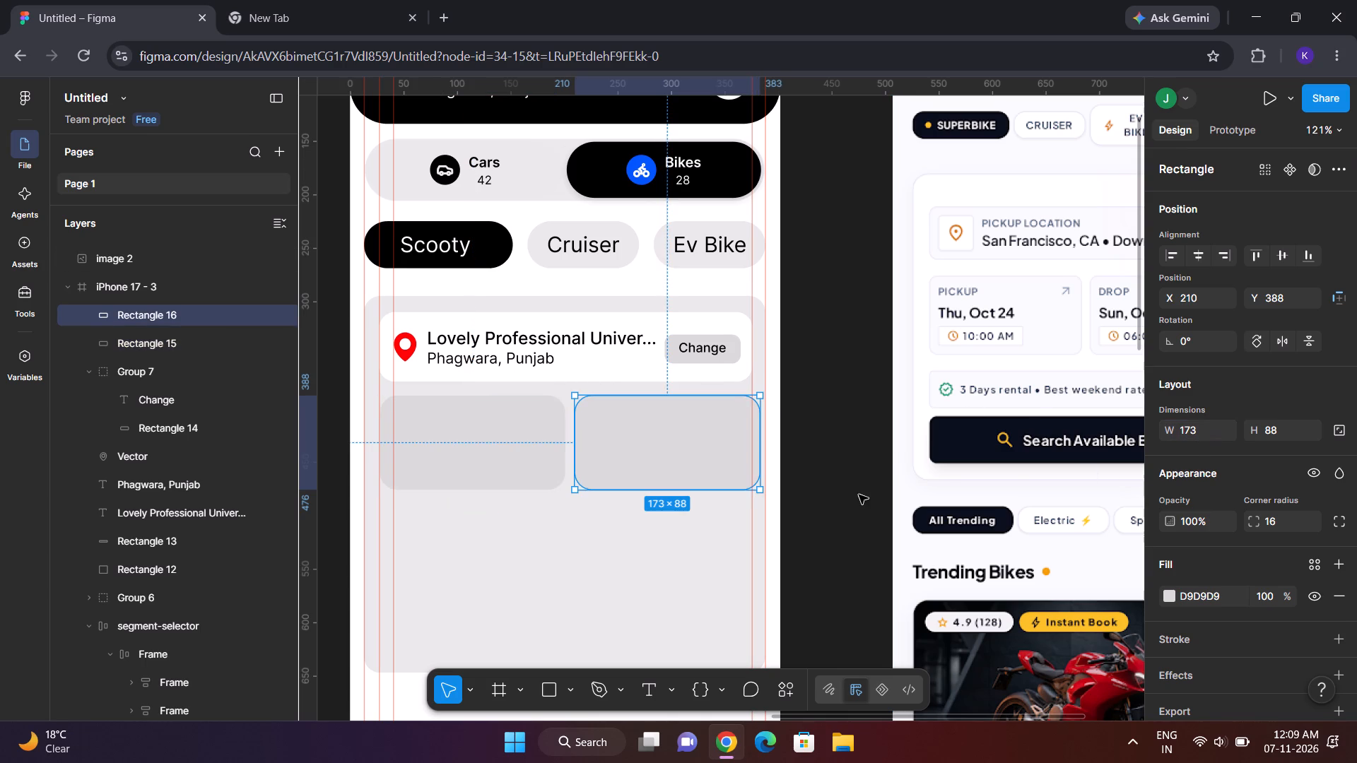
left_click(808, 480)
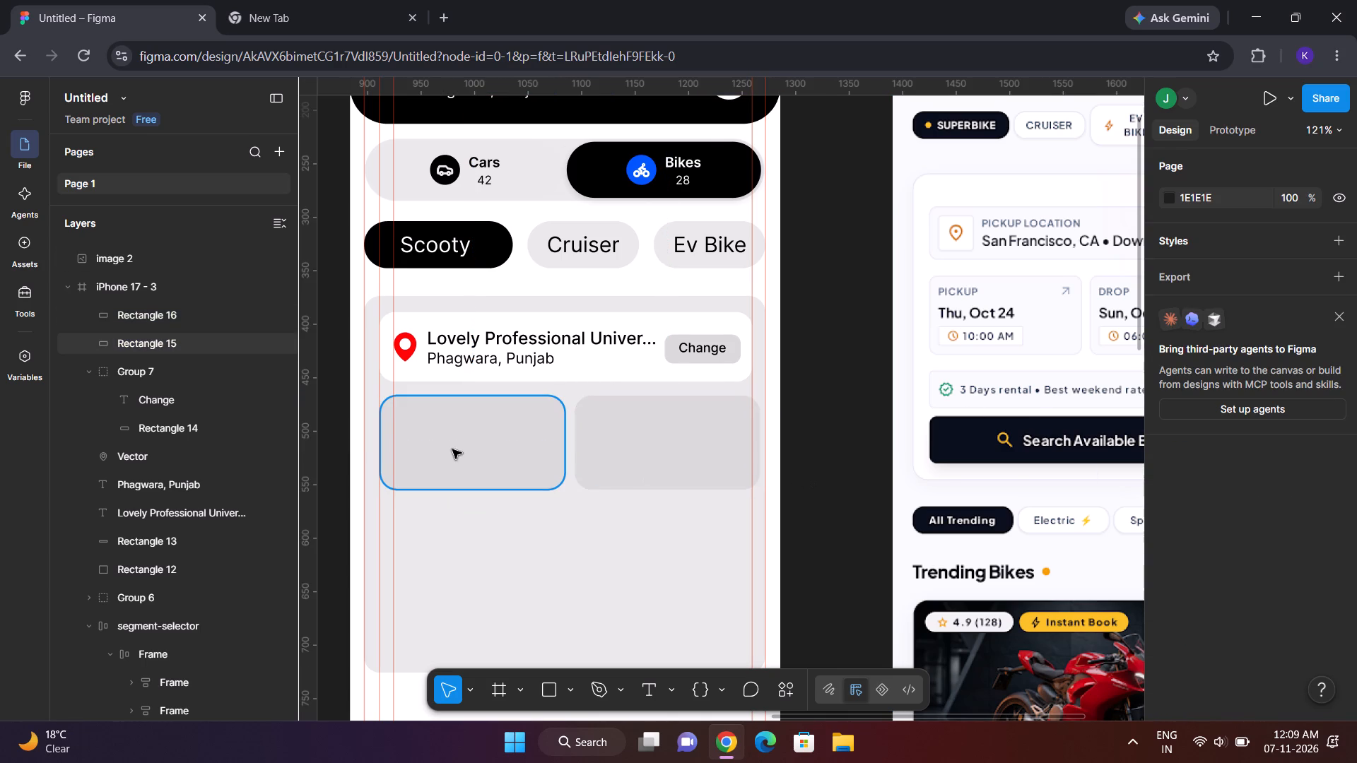
Fill the left grey box with white (FFFFFF) sampled from the pickup location card.
left_click(452, 449)
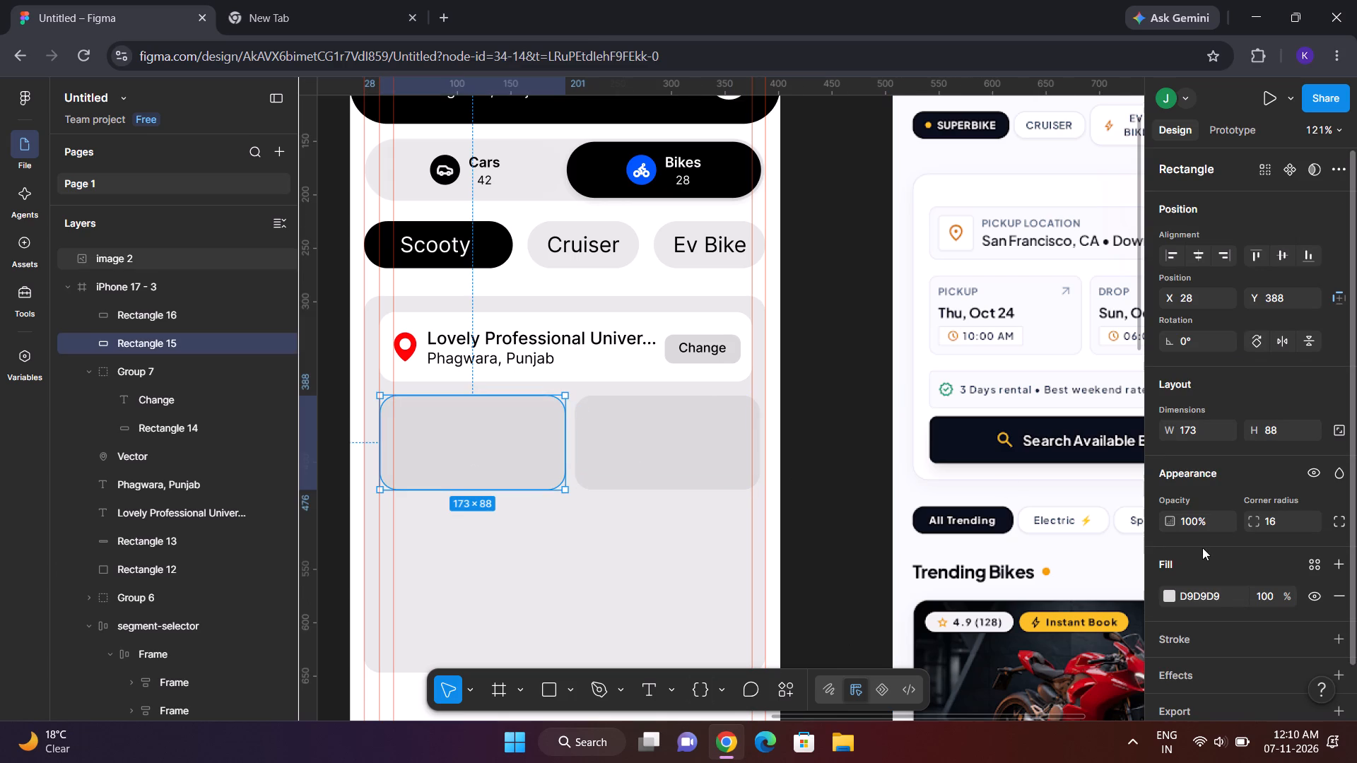
left_click(1172, 594)
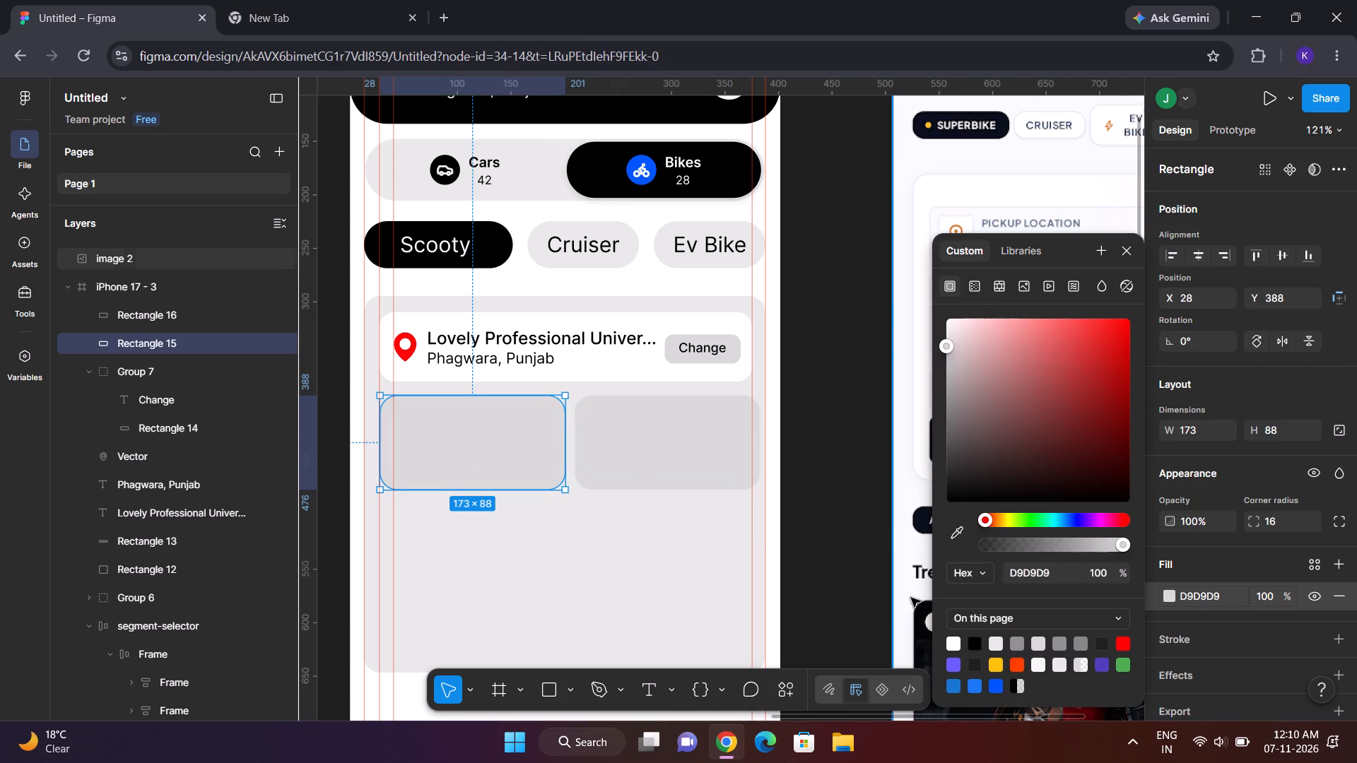
left_click(950, 549)
left_click(951, 541)
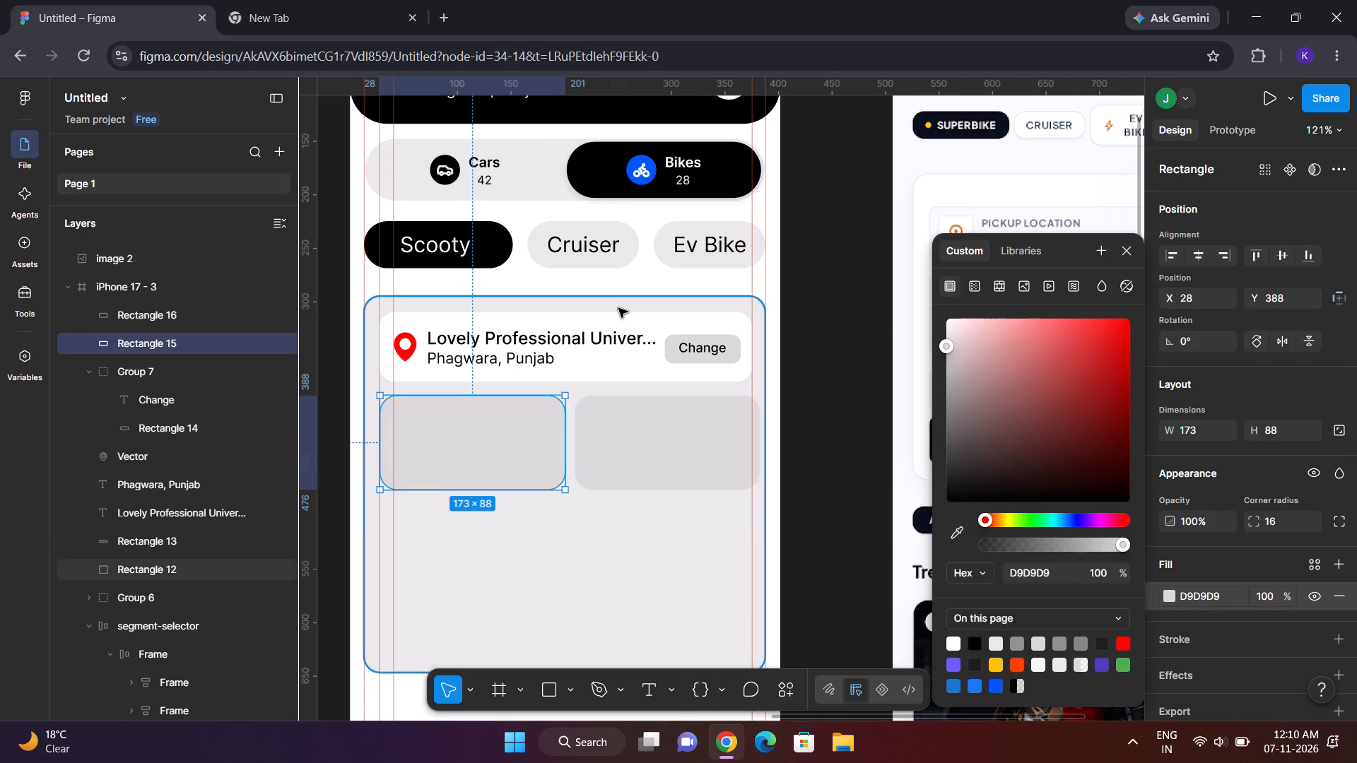
left_click(642, 321)
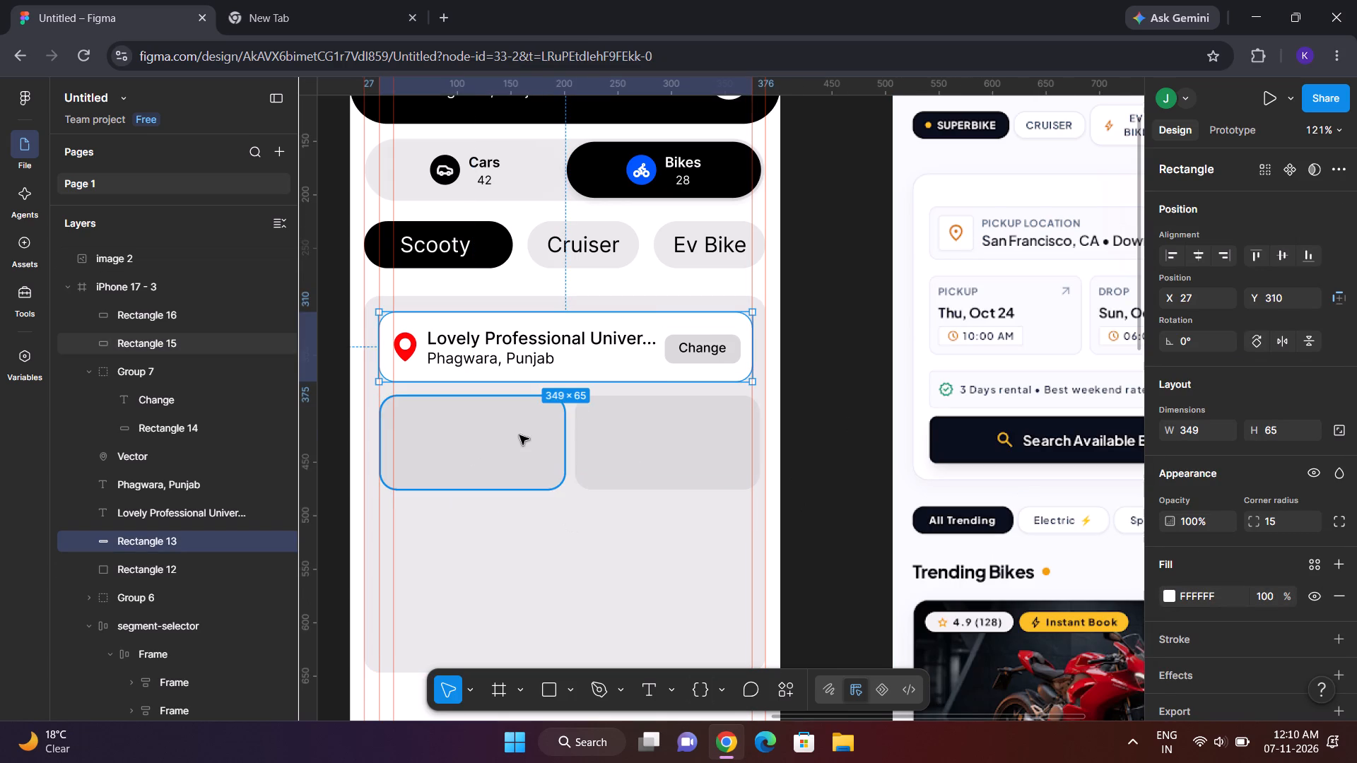
left_click(519, 435)
left_click(1169, 590)
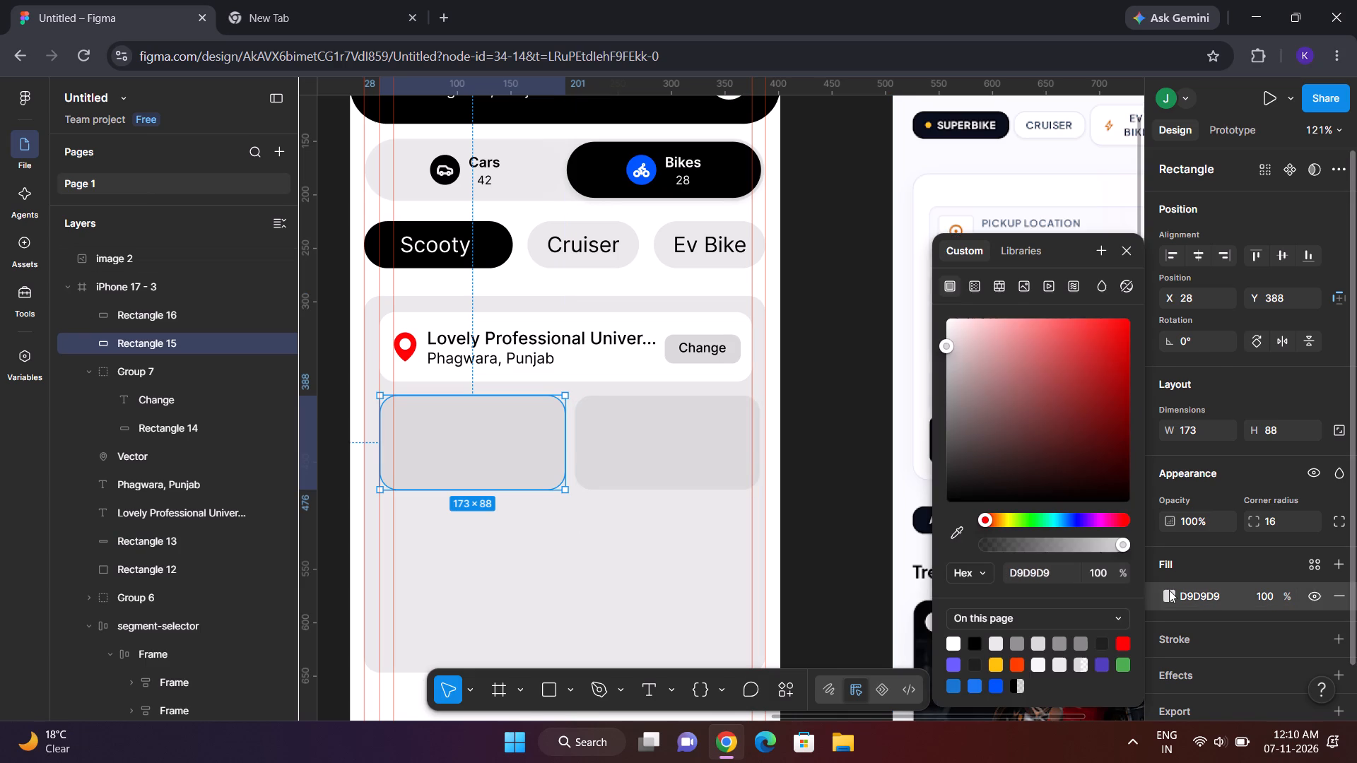
left_click(960, 530)
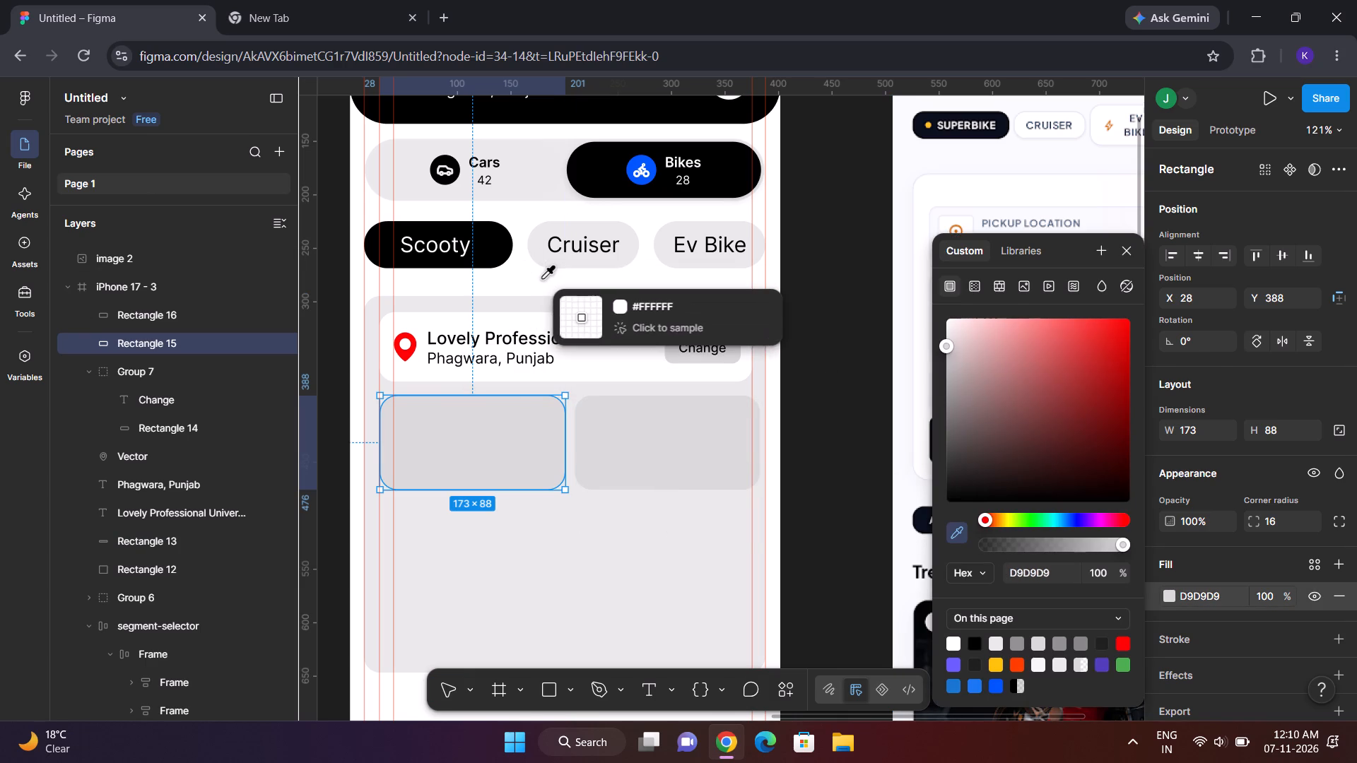
left_click(547, 325)
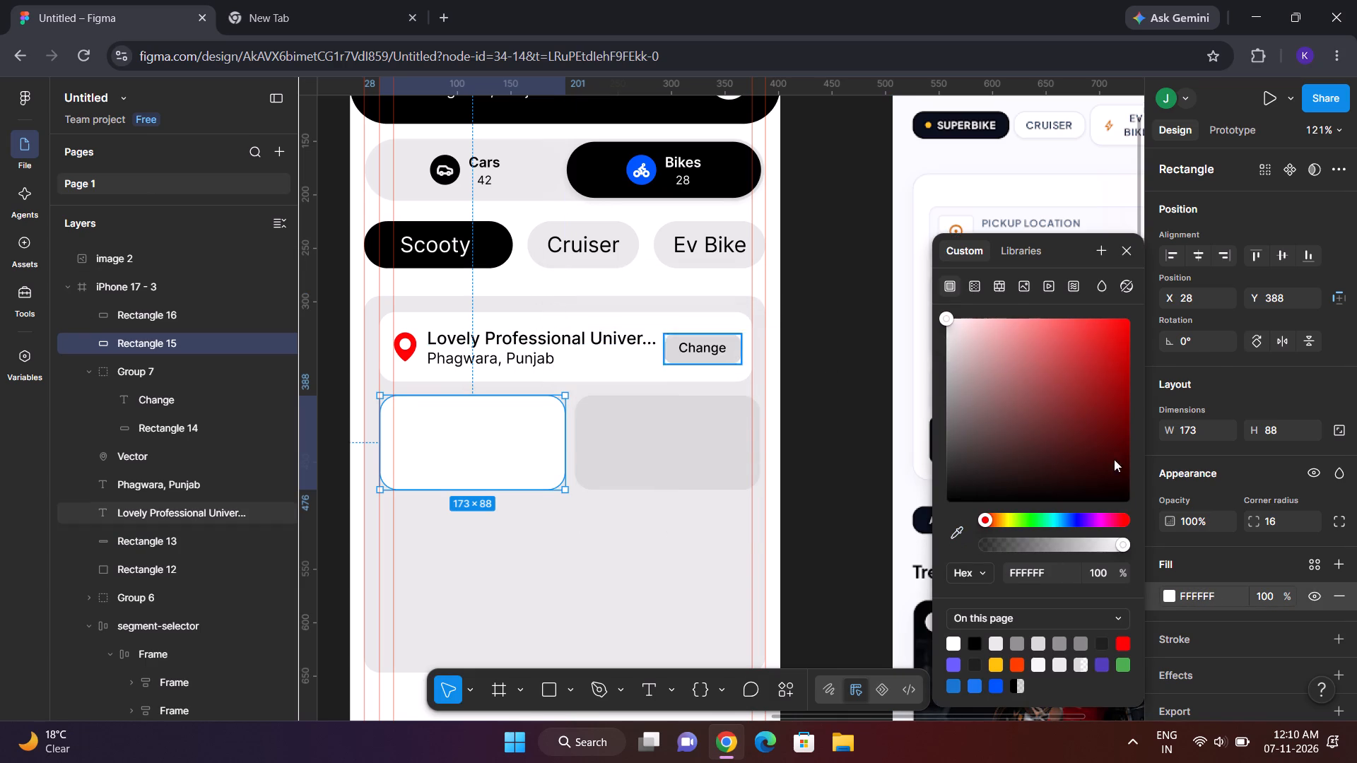
Narrow the right grey box to a width of about 166, aligning its right edge with the pickup location card.
left_click(669, 471)
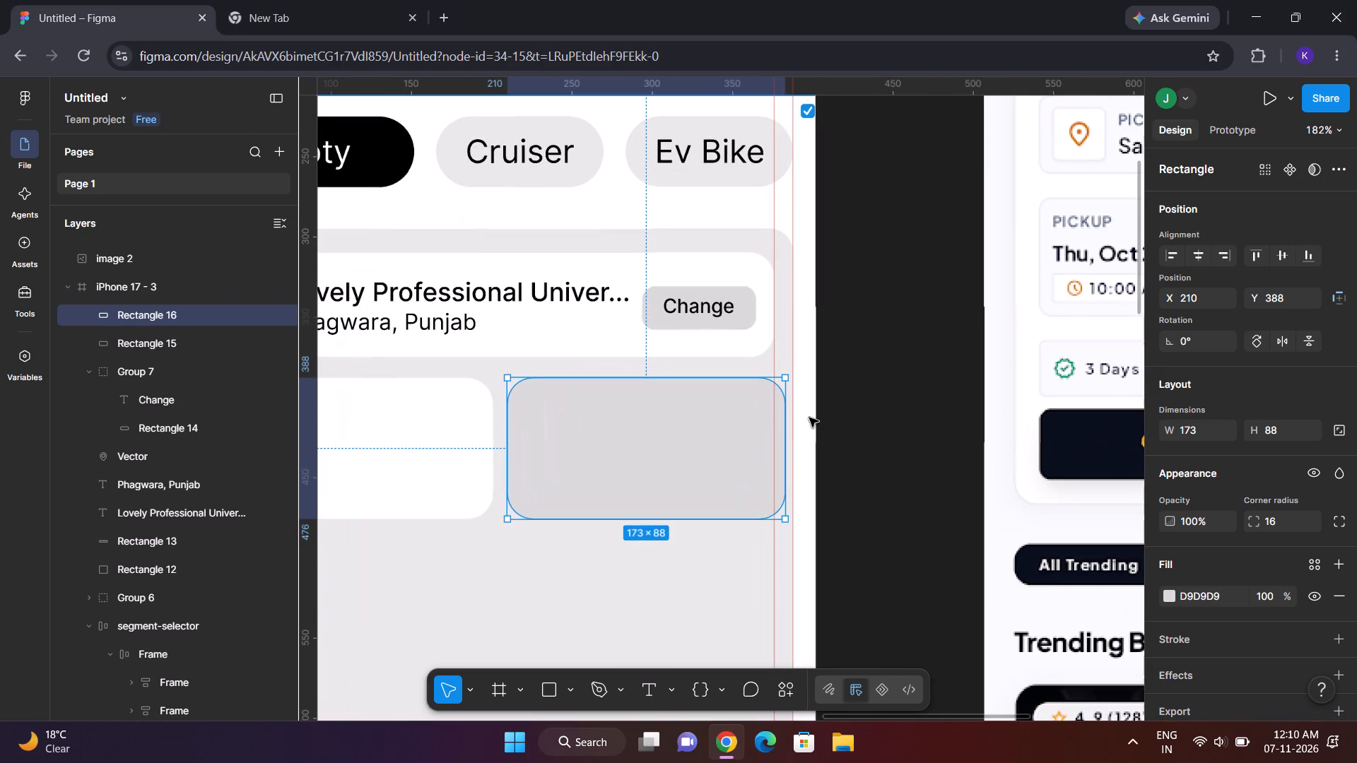
left_click_drag(782, 430, 774, 434)
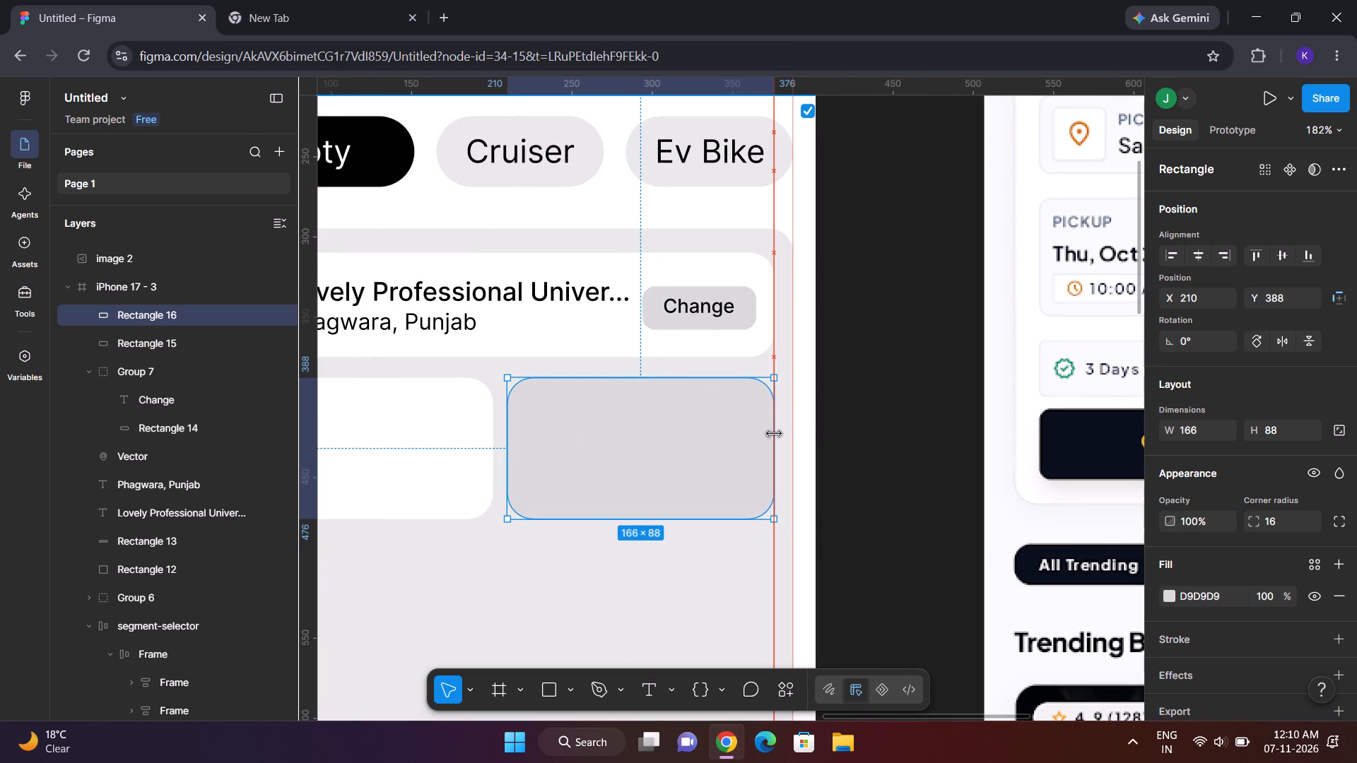
left_click_drag(774, 434, 775, 433)
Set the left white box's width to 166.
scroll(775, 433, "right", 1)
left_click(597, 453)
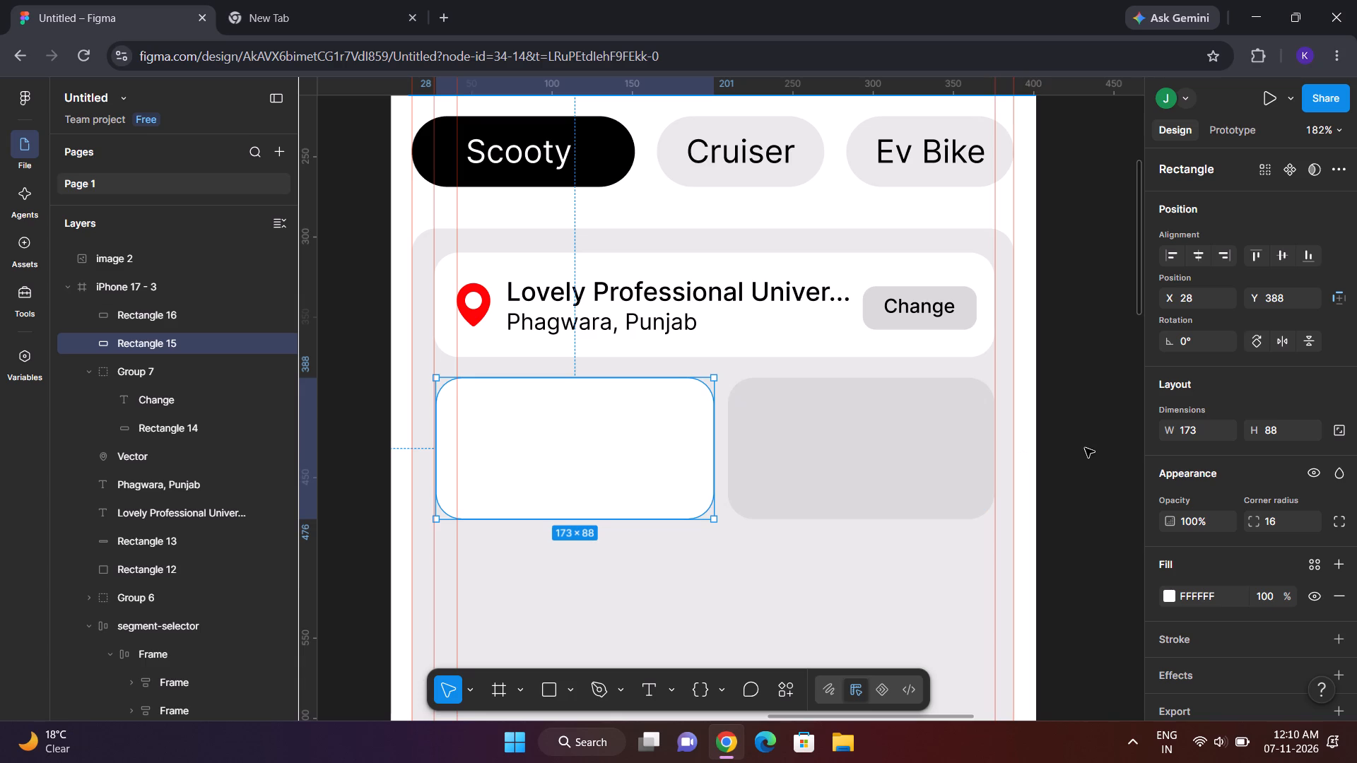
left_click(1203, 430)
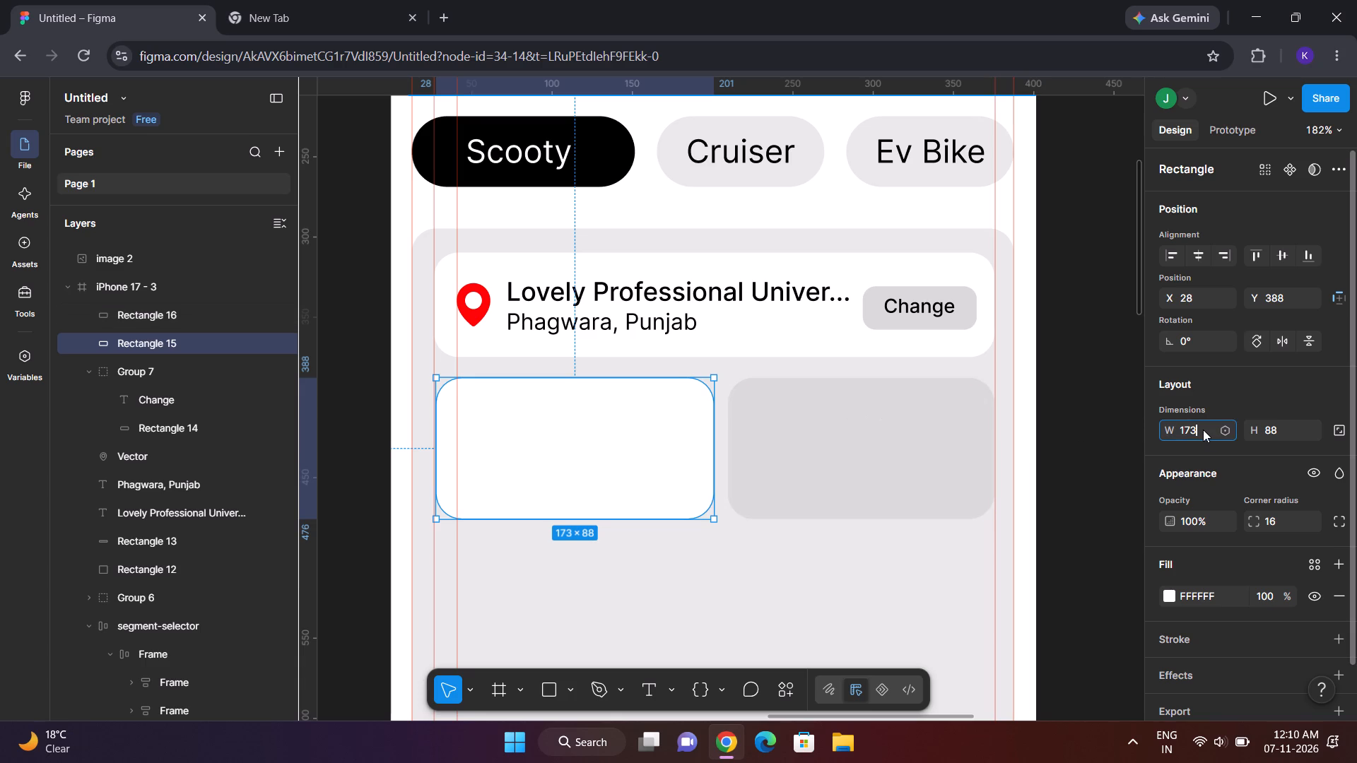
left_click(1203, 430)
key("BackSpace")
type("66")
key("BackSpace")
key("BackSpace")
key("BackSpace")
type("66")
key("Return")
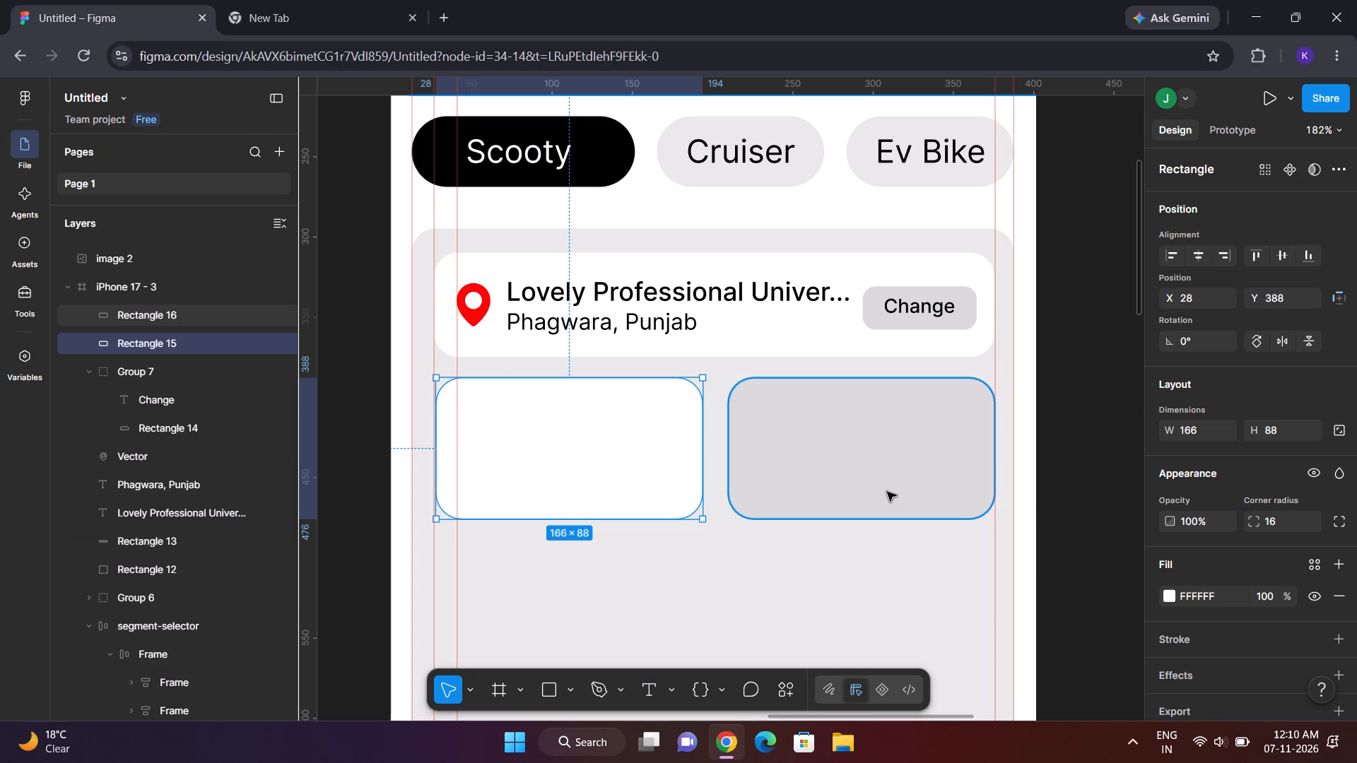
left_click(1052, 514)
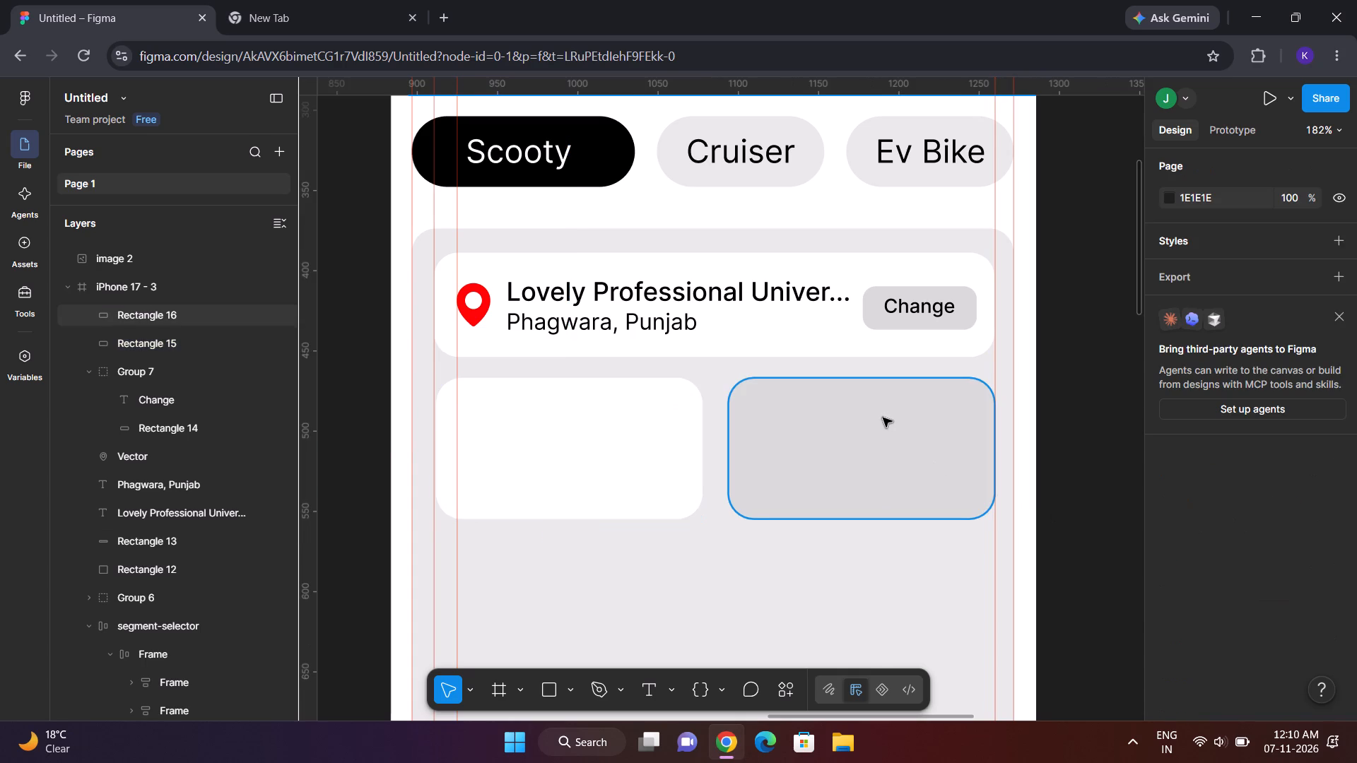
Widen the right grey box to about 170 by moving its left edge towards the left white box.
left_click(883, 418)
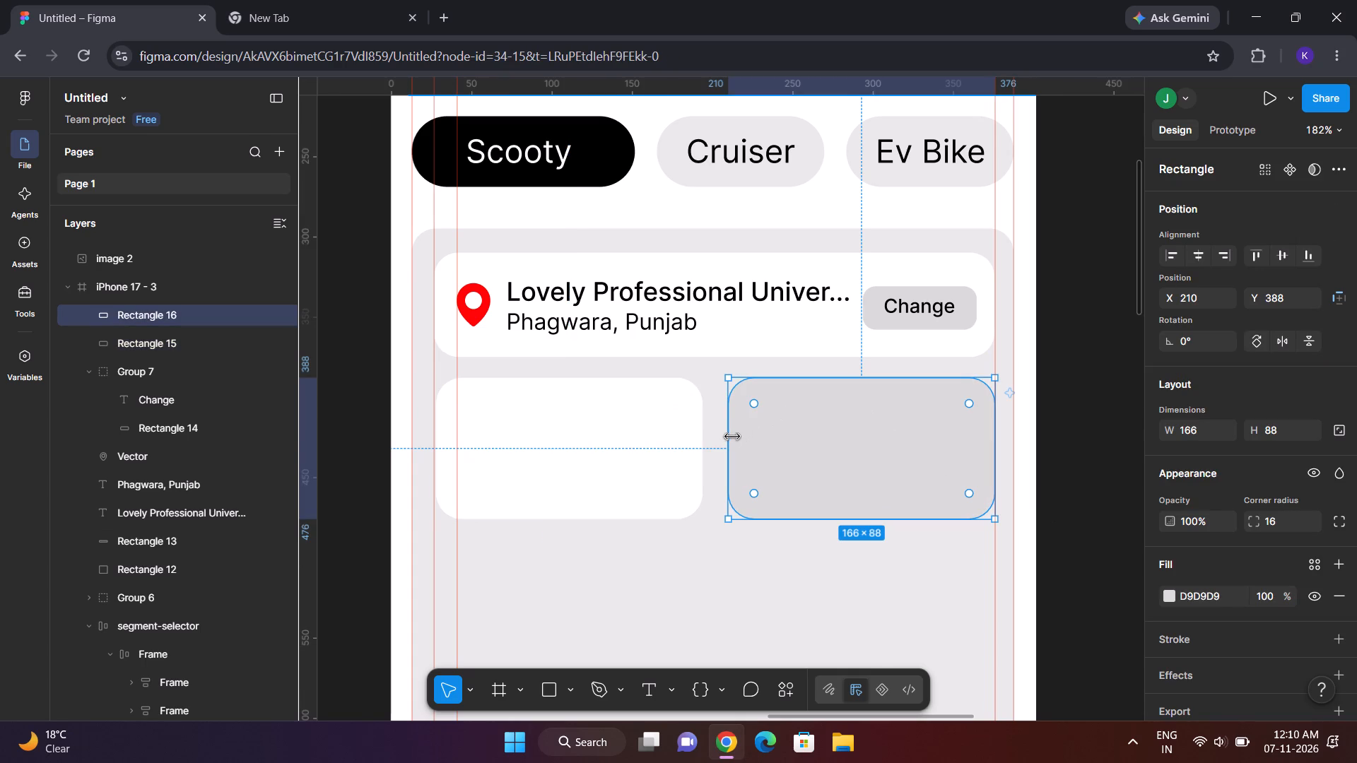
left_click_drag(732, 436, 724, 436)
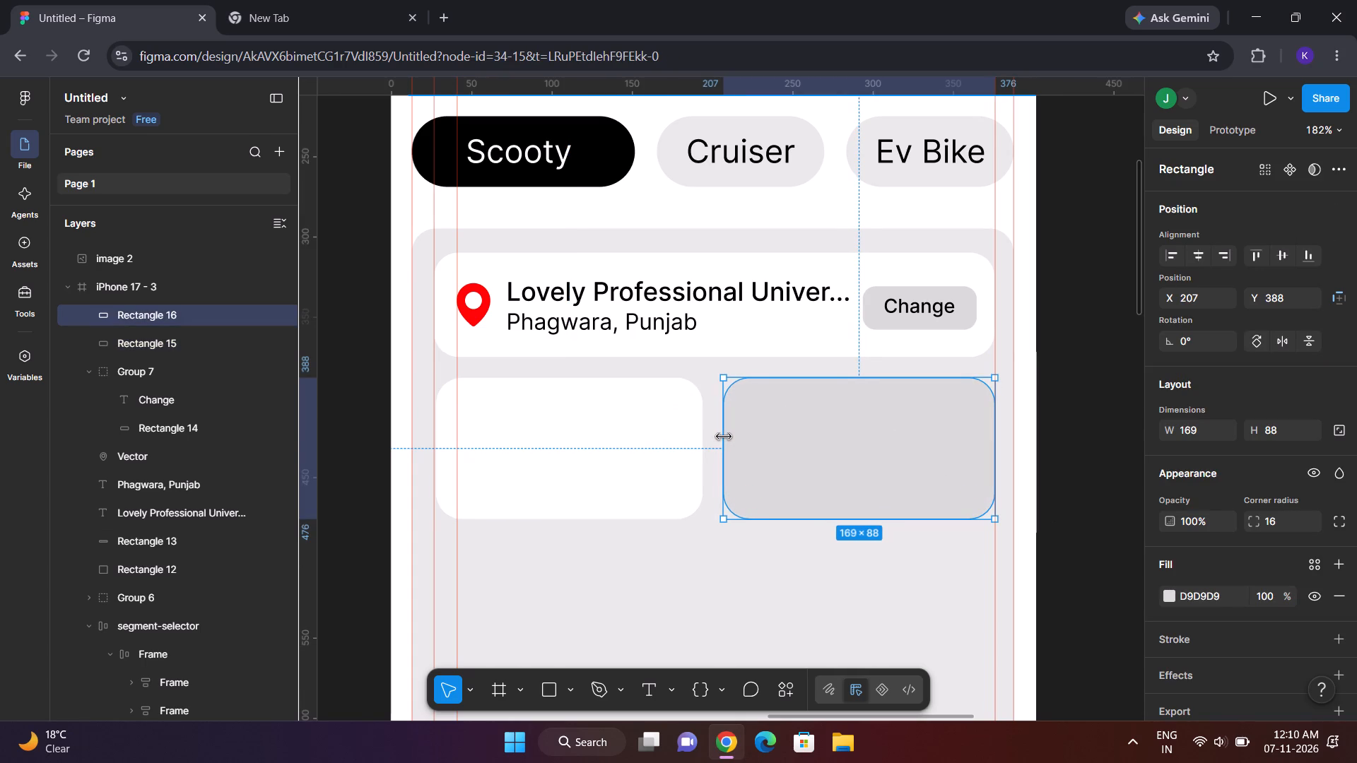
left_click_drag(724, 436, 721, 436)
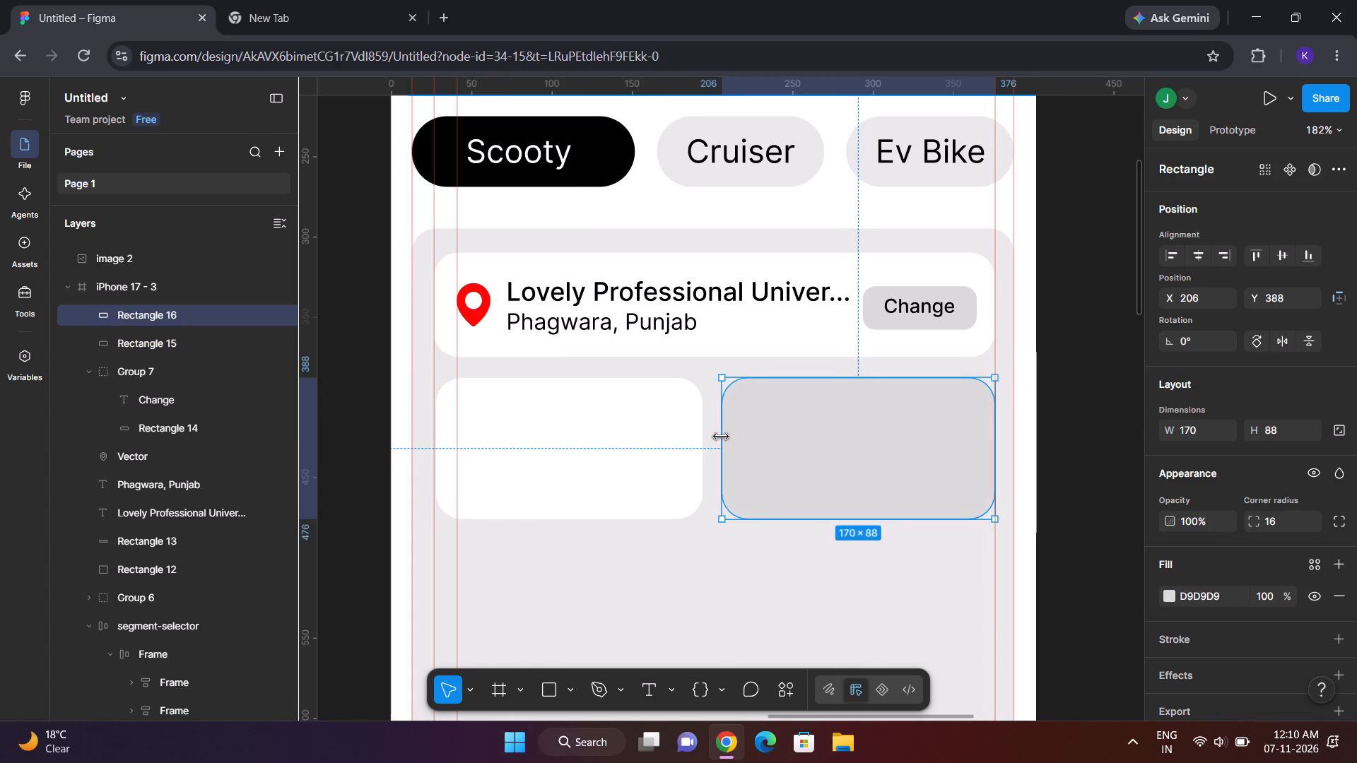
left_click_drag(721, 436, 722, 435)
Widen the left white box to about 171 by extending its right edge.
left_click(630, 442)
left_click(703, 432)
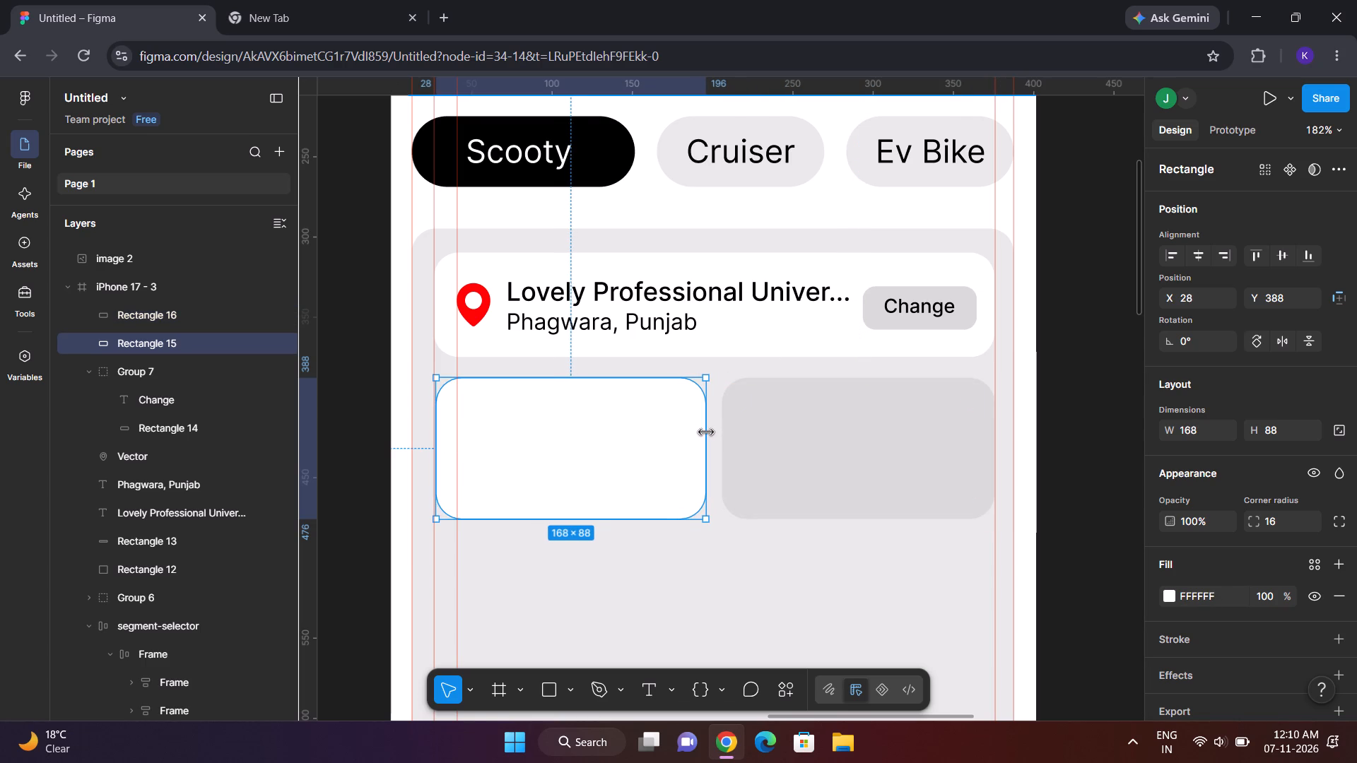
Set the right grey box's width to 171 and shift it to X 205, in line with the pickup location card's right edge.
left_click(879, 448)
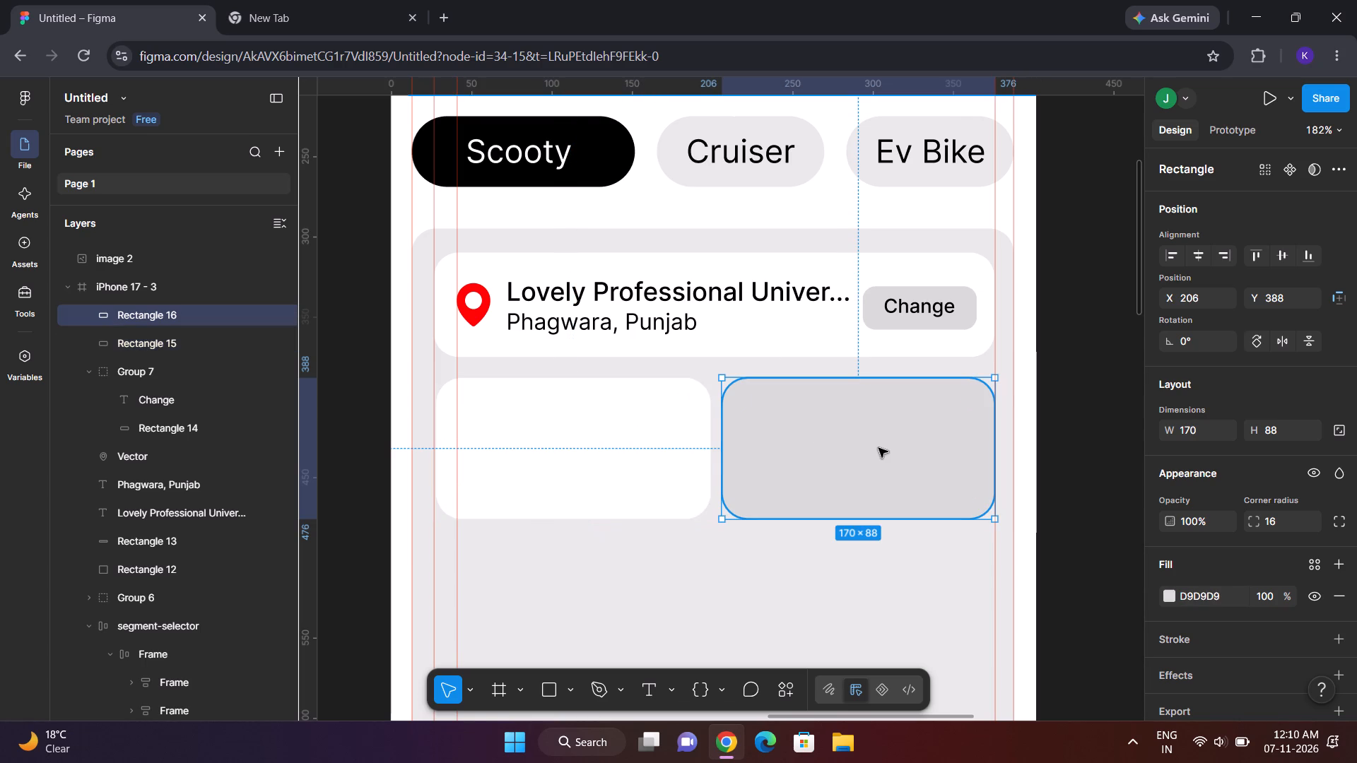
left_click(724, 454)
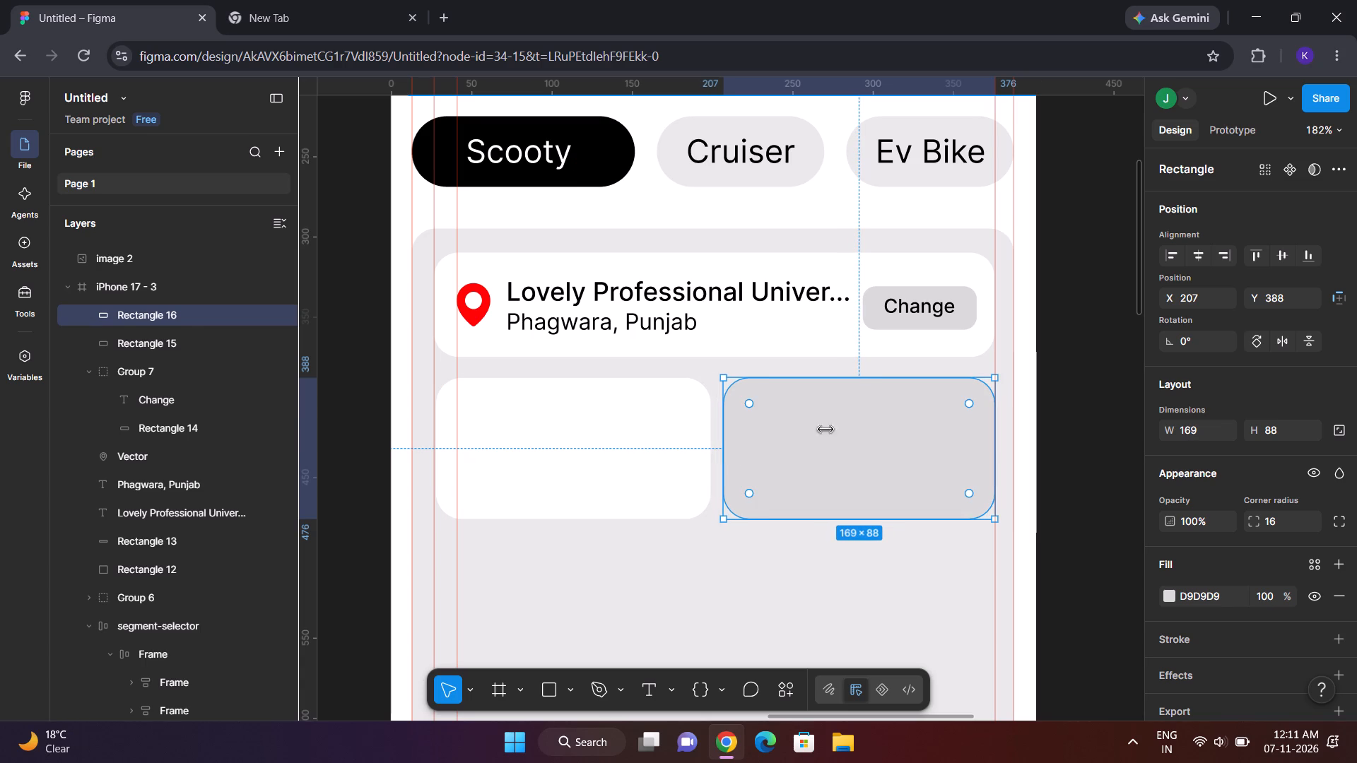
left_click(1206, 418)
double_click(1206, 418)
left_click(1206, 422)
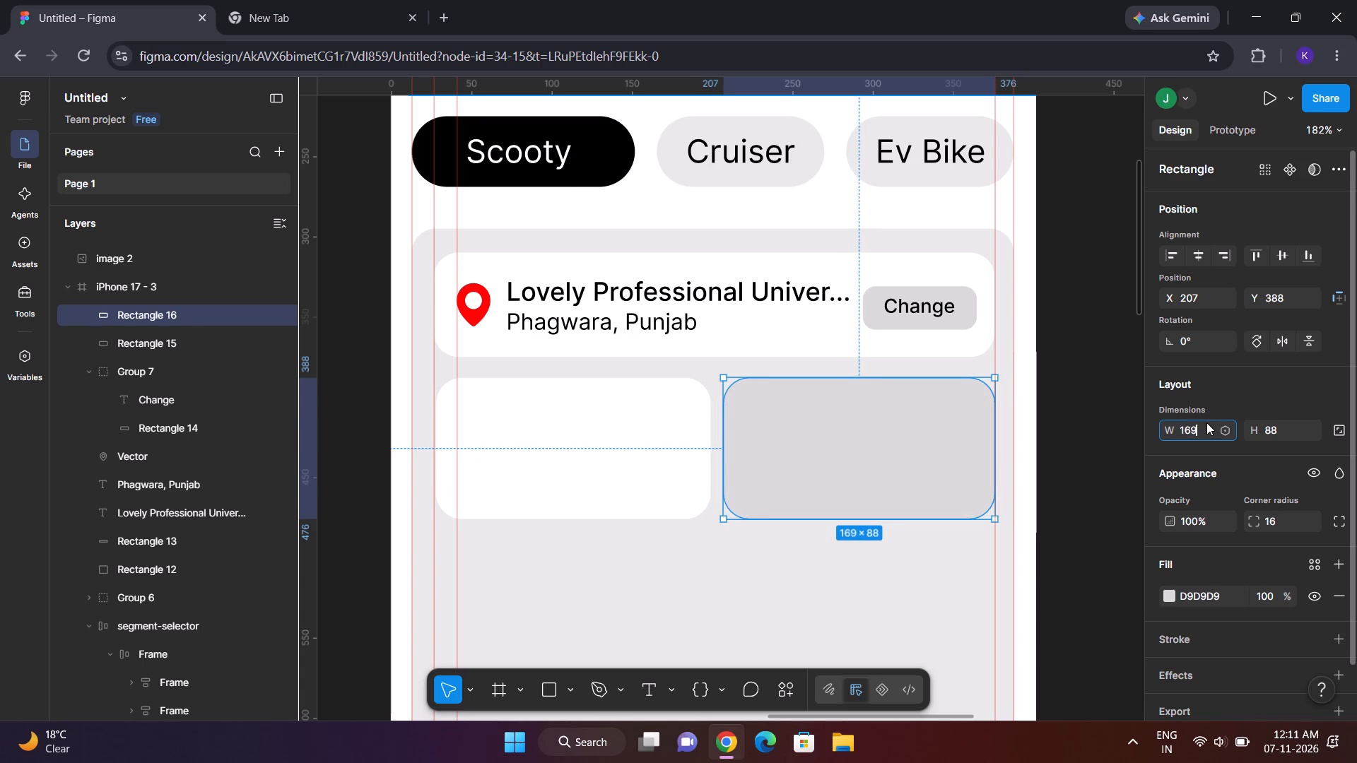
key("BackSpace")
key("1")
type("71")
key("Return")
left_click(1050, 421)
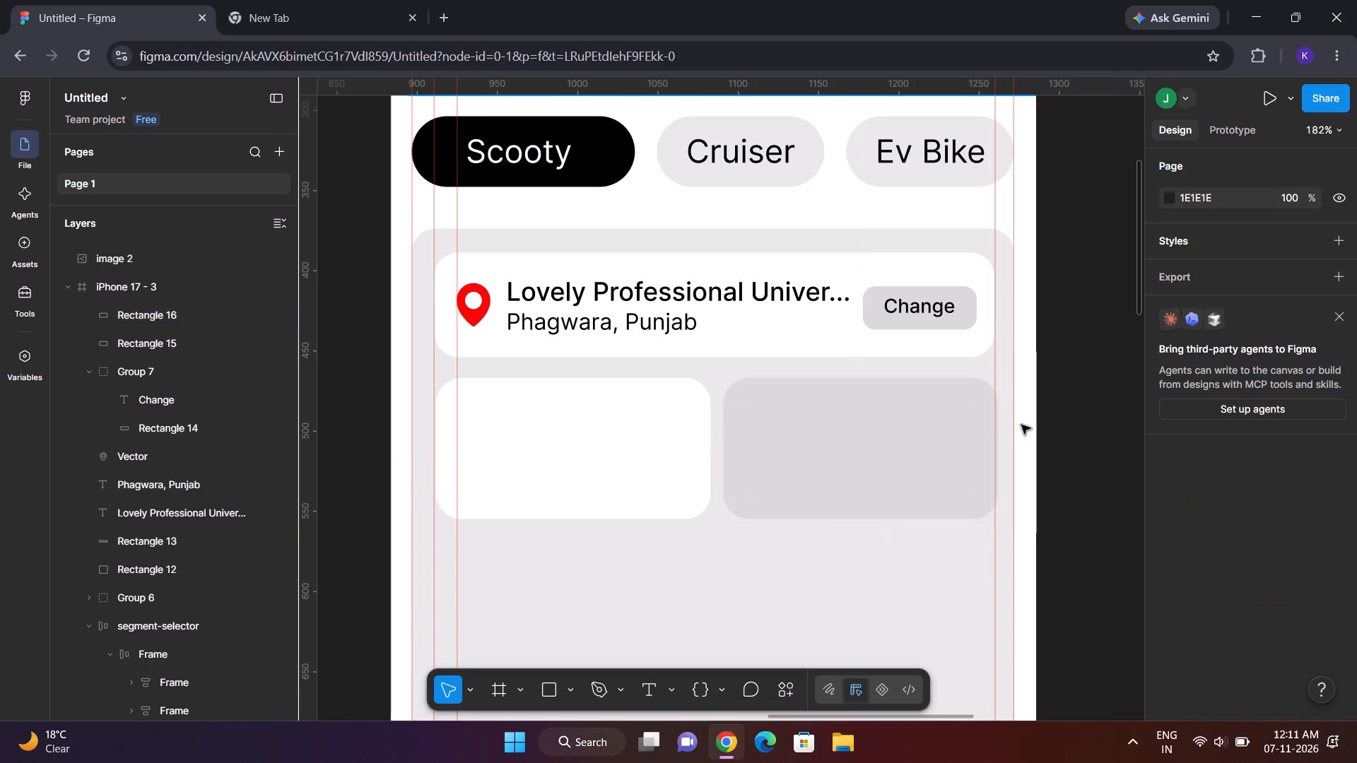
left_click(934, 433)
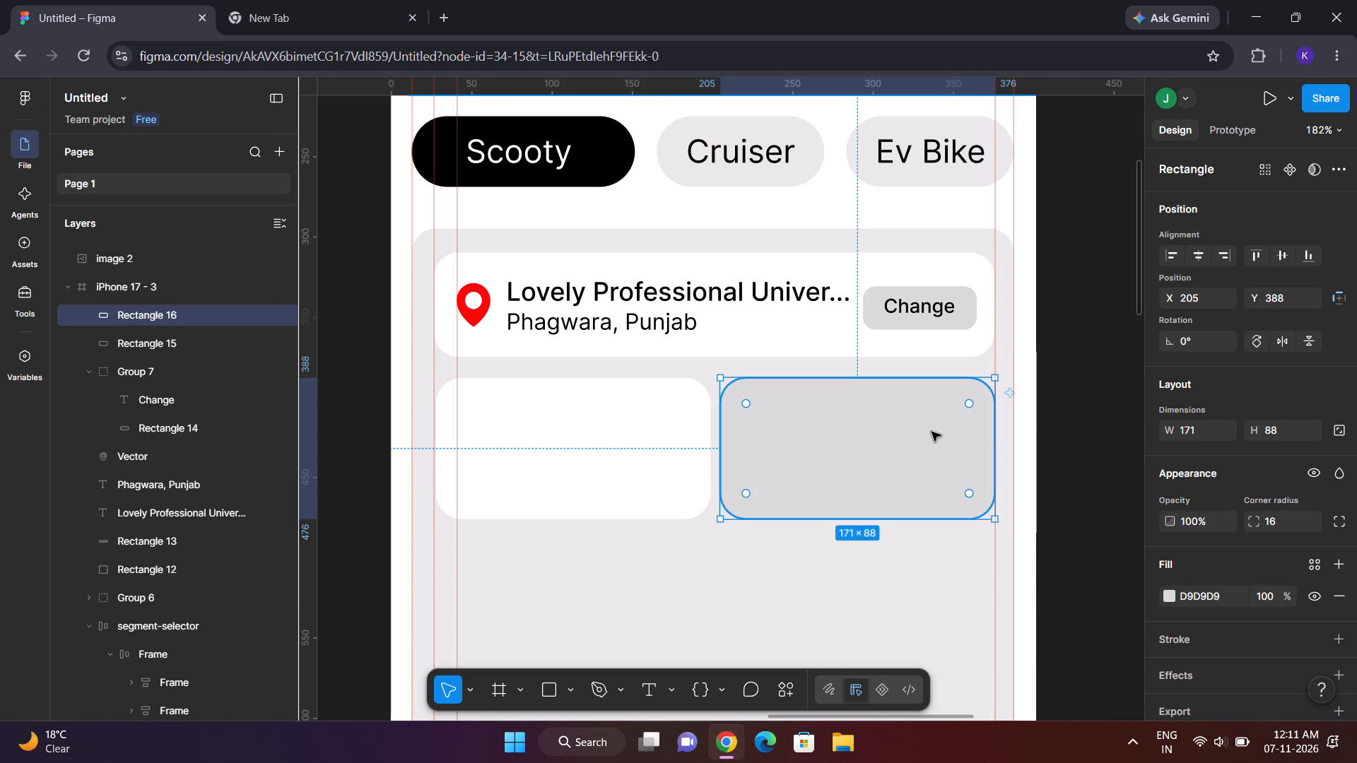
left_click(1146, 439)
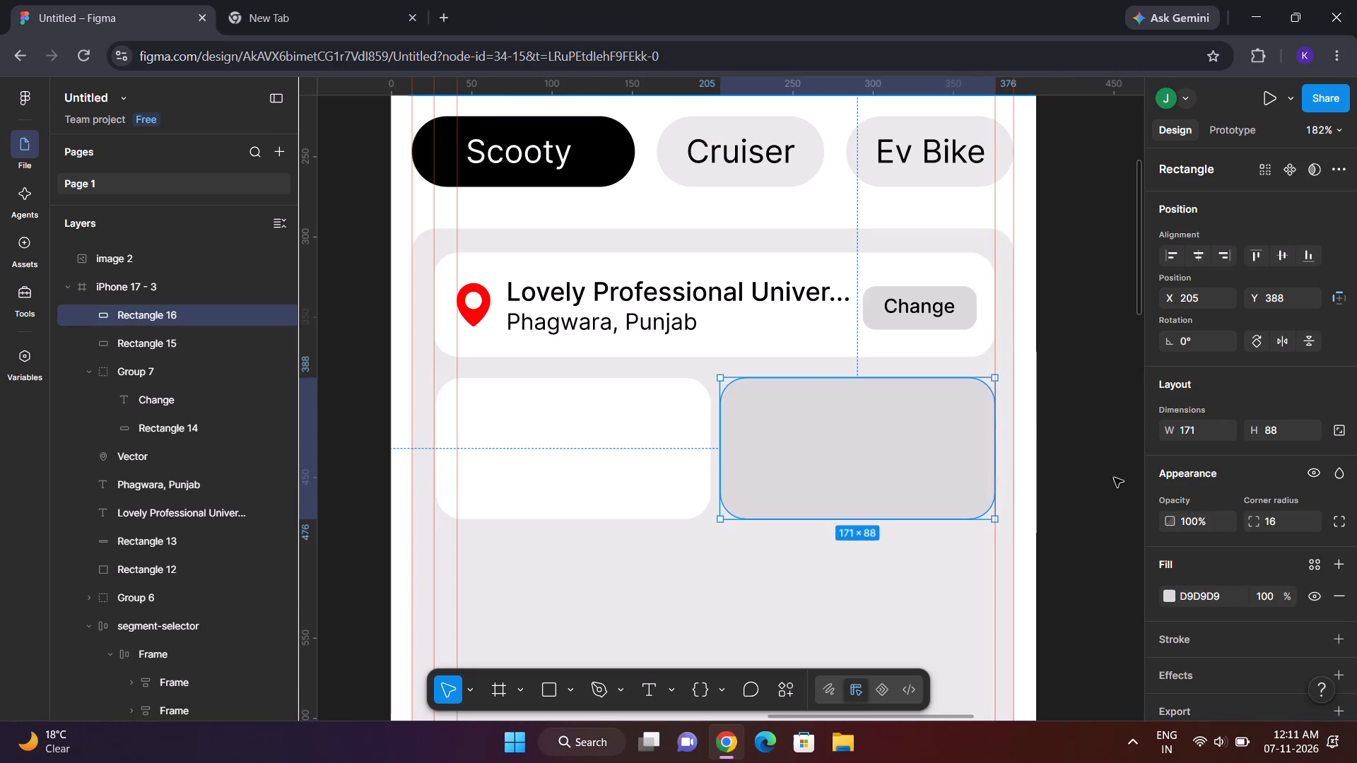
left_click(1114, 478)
Set the right grey box's width to 170.
left_click(958, 455)
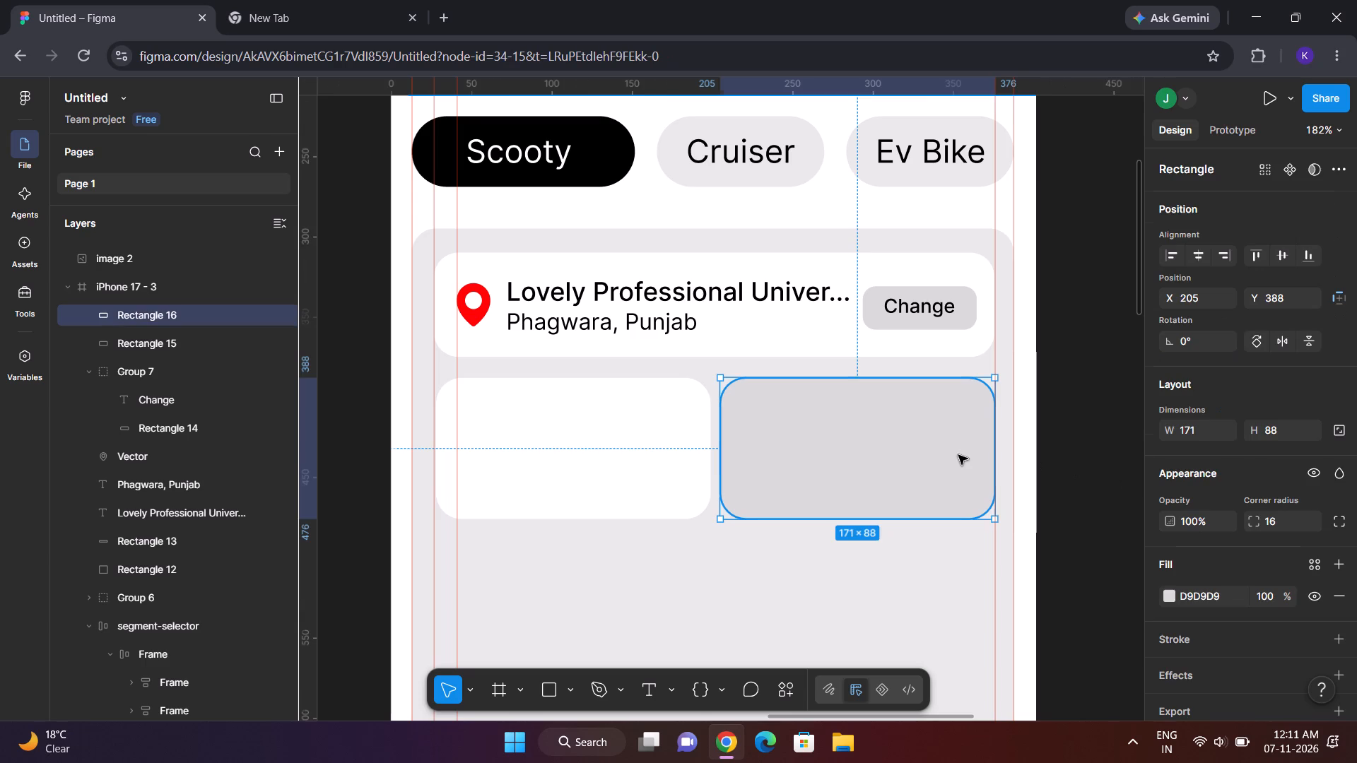
left_click(1209, 429)
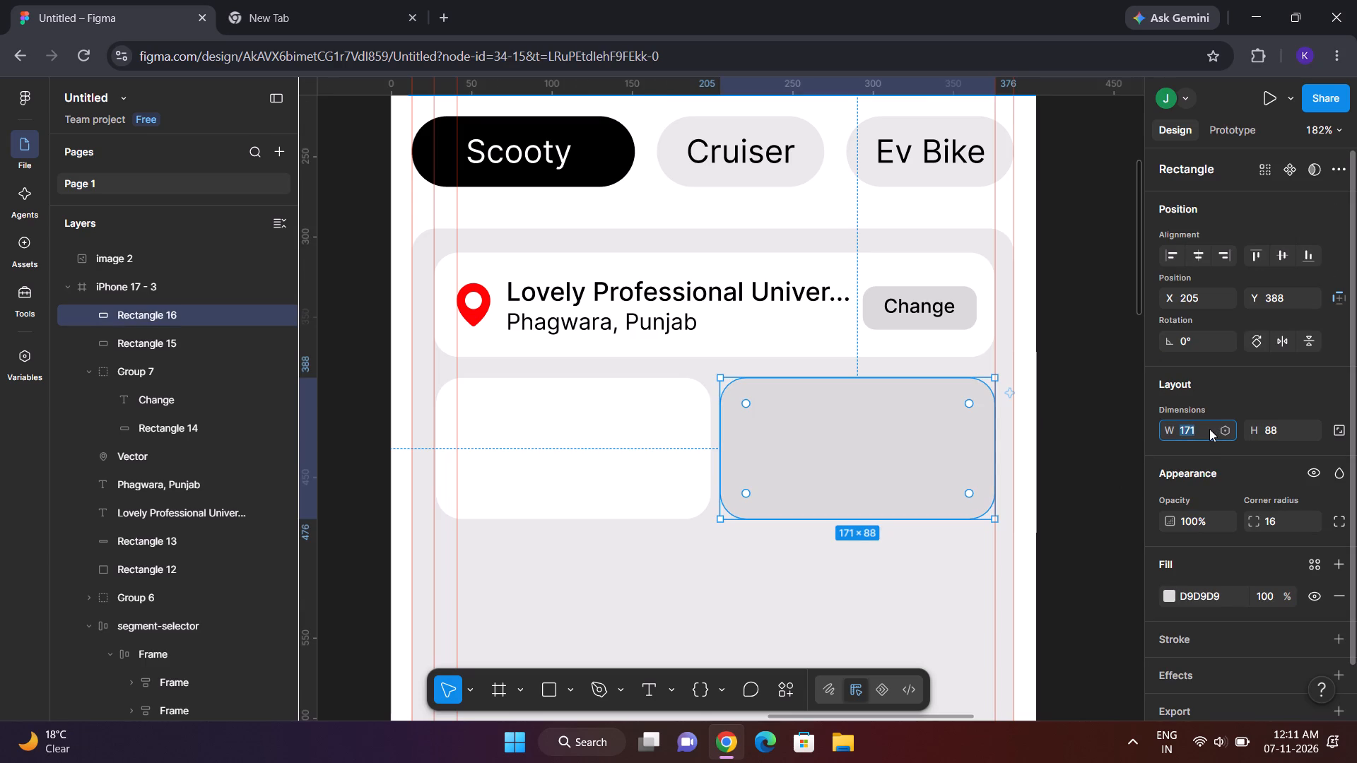
left_click(1209, 429)
left_click(1209, 429)
key("BackSpace")
key("0")
key("Return")
Set the left white box's width to 170.
left_click(541, 421)
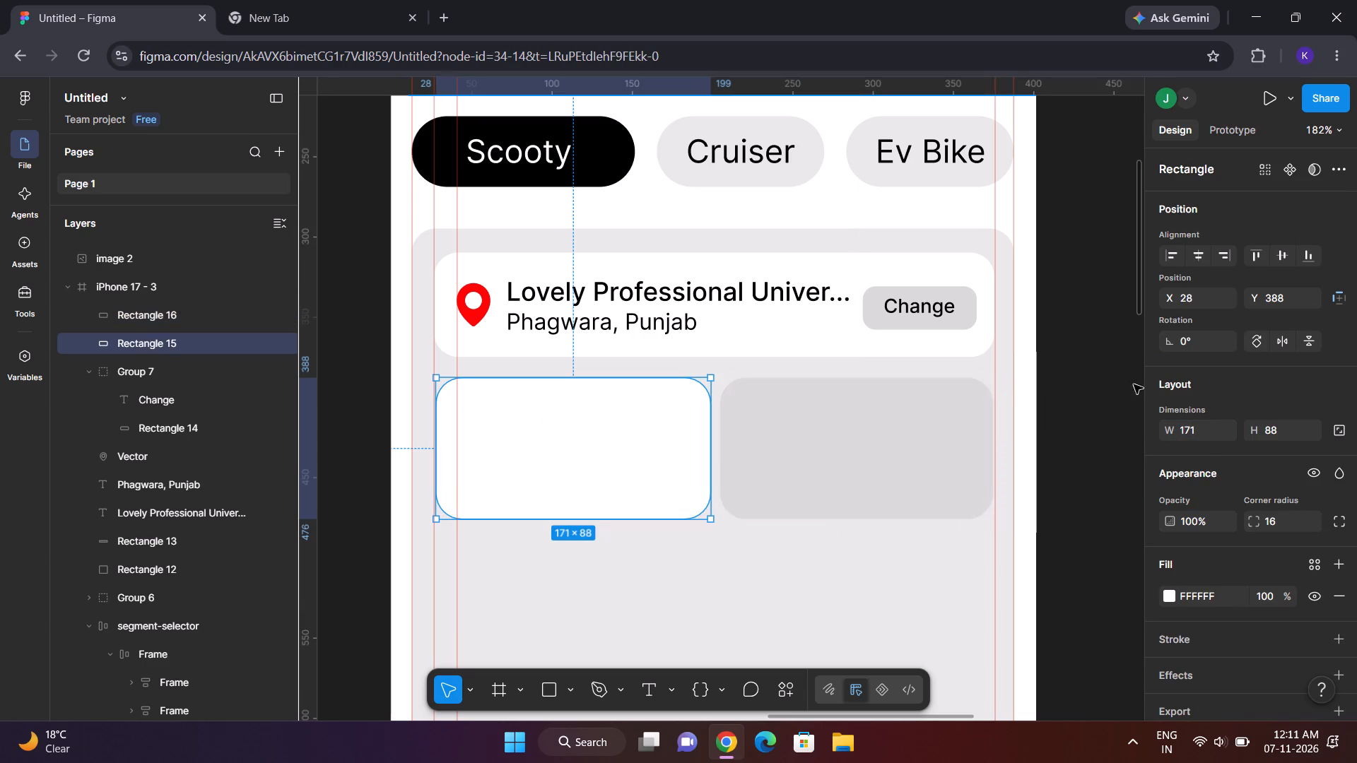
left_click(1193, 430)
left_click(1203, 430)
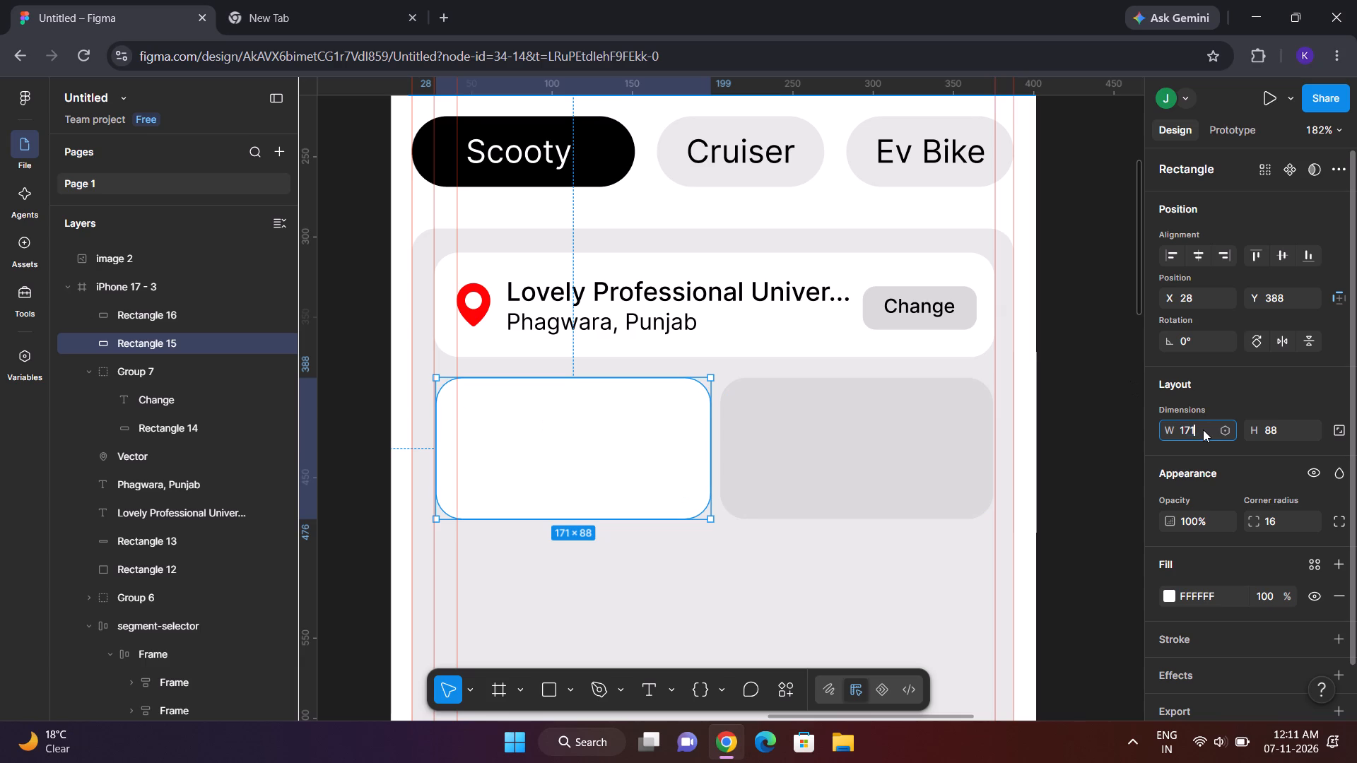
key("BackSpace")
key("0")
key("Return")
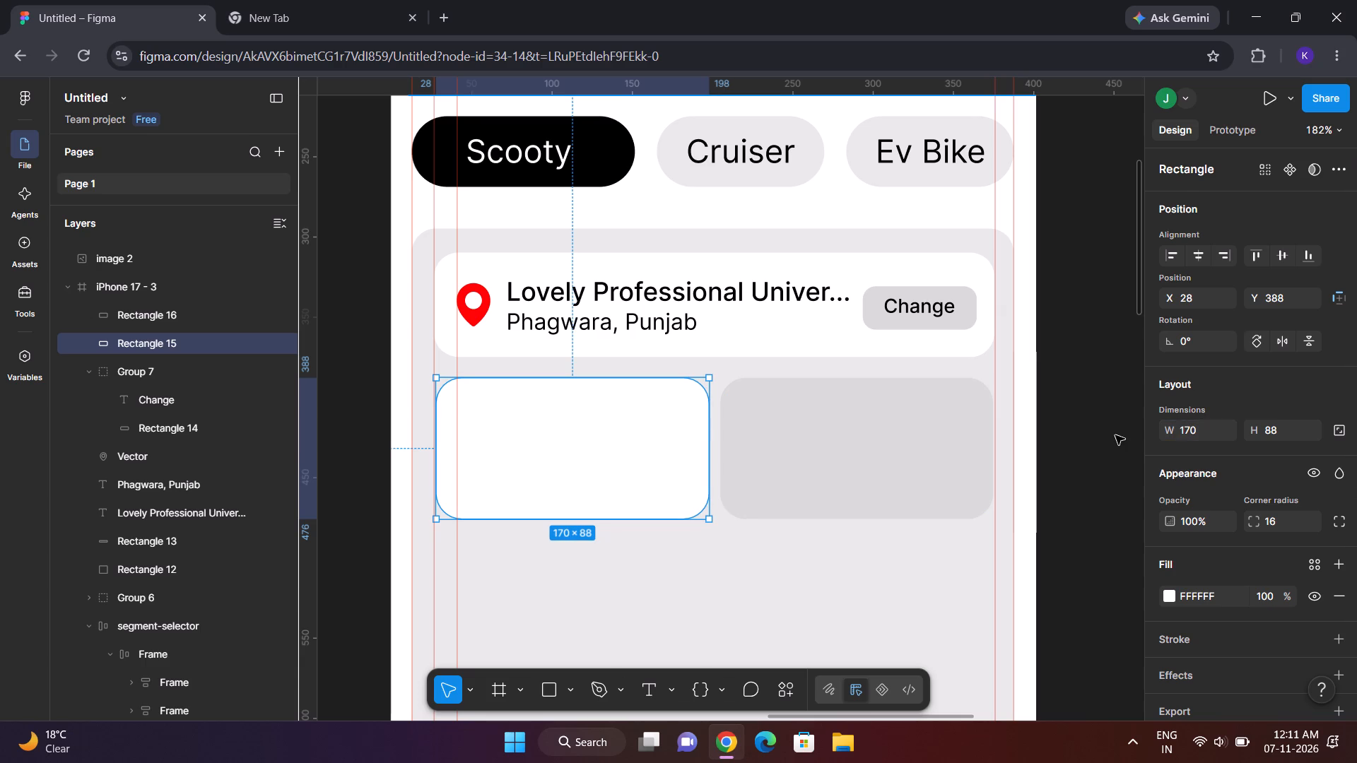
left_click(1115, 435)
Fill the right grey box with white (FFFFFF) sampled from the left white box.
left_click(864, 427)
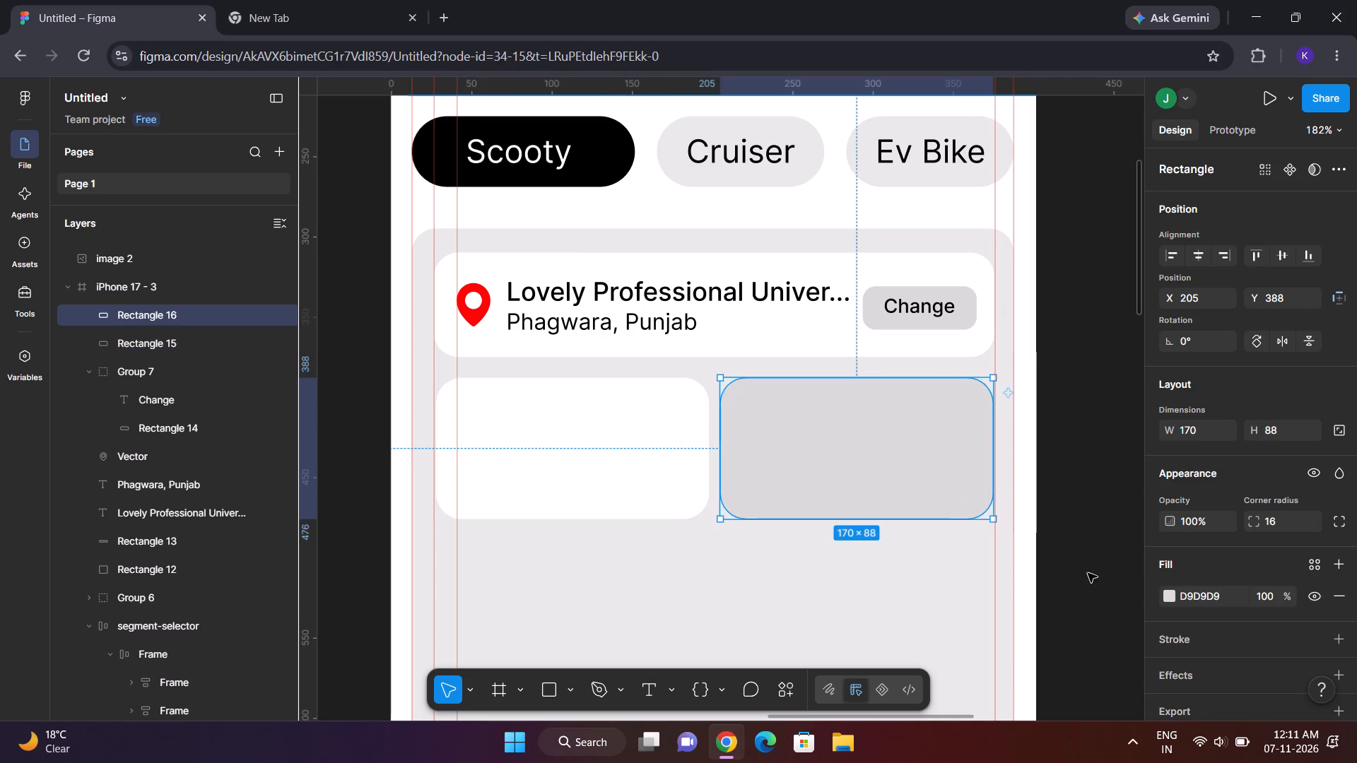
left_click(1170, 596)
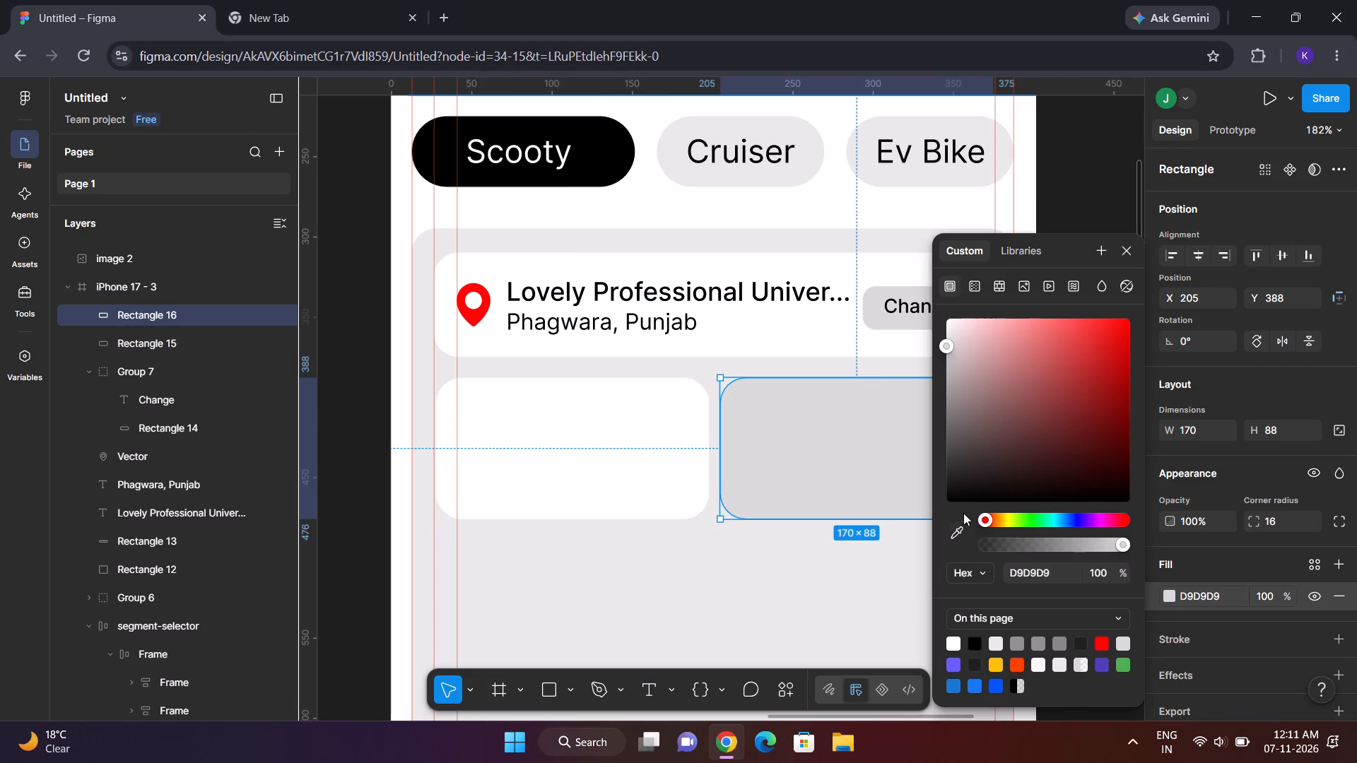
left_click(963, 535)
left_click(552, 393)
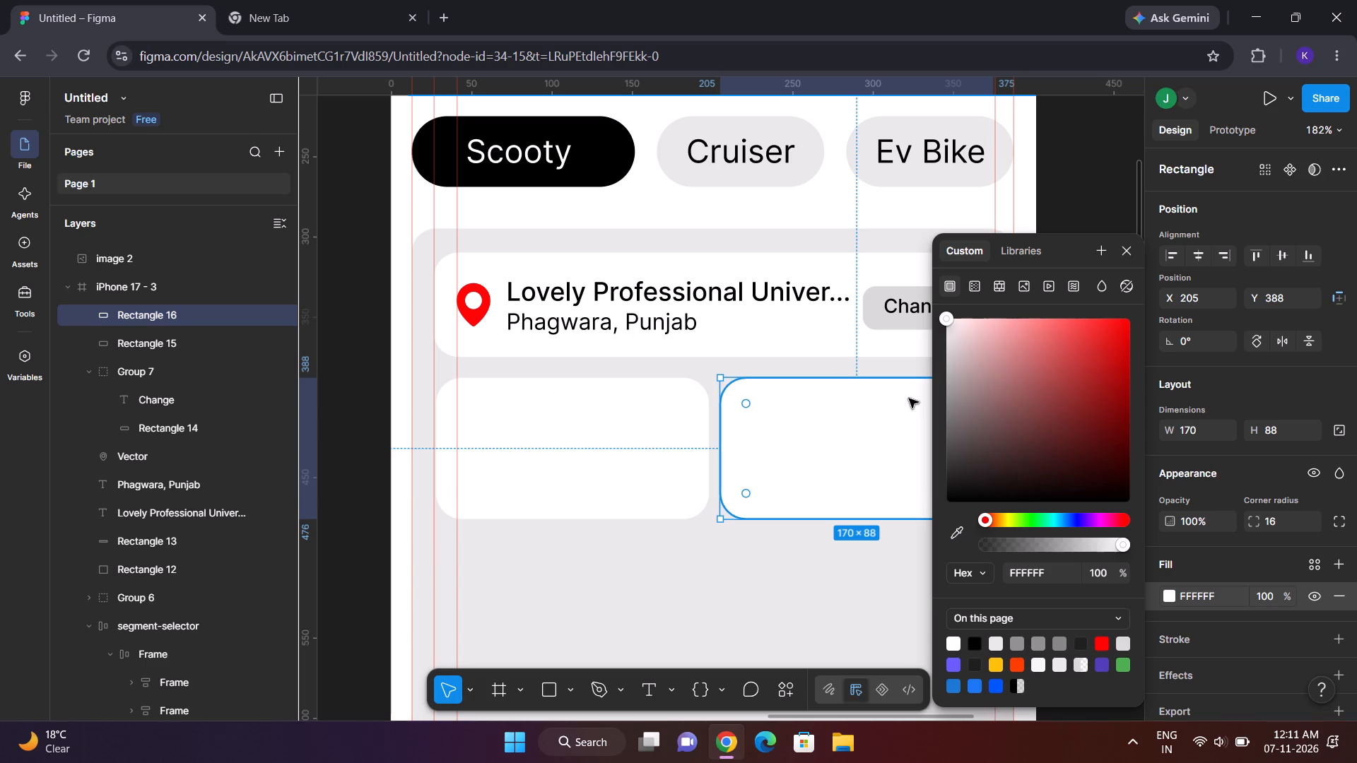
left_click(1052, 175)
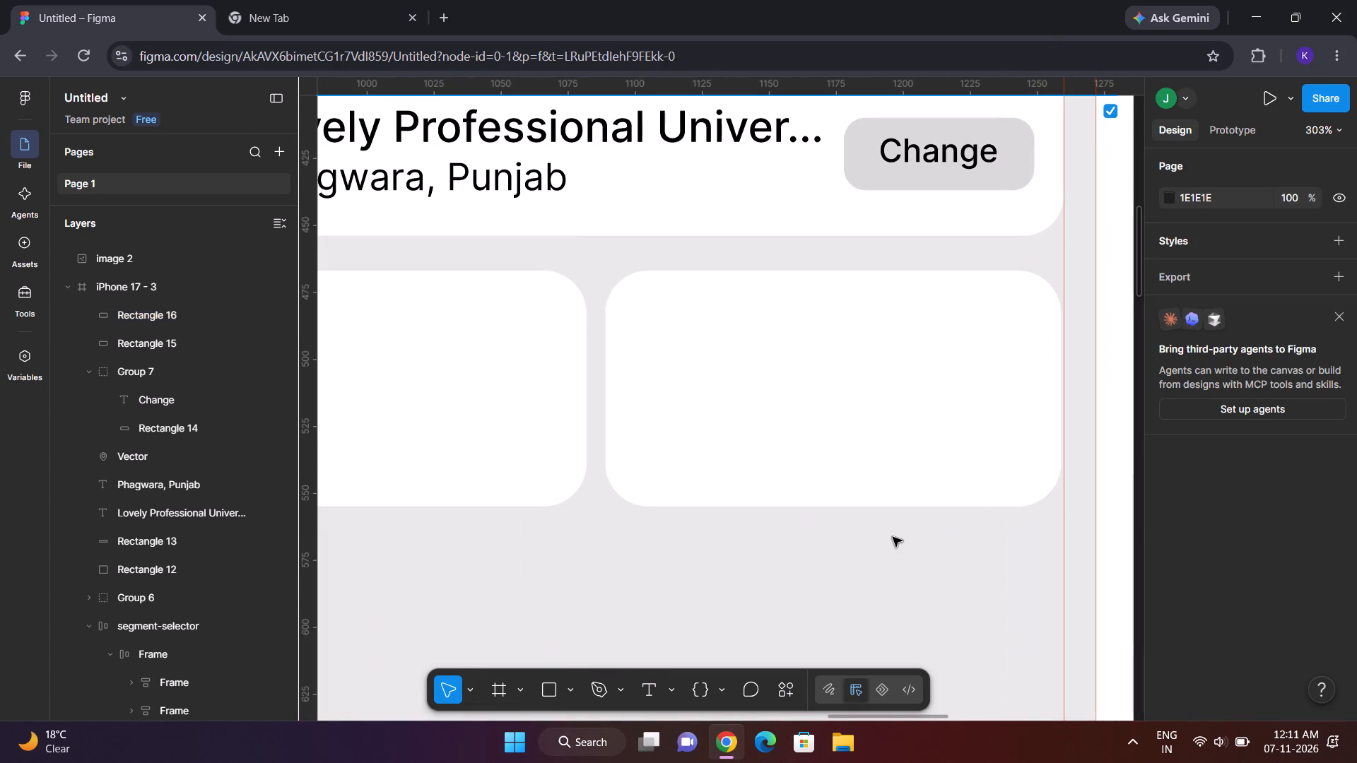
Shift the right white box to X 206 so its right edge meets the guide at the pickup location card's edge.
left_click(930, 431)
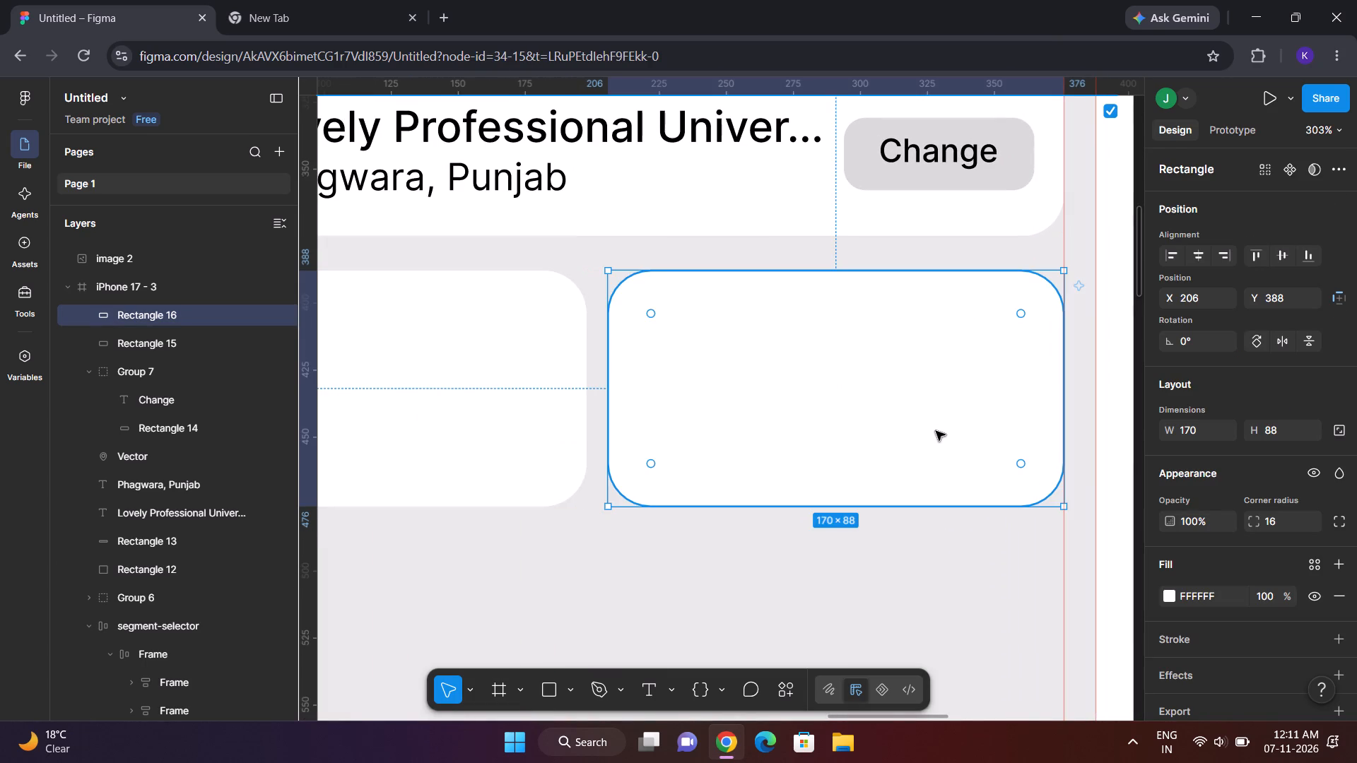
left_click(1045, 432)
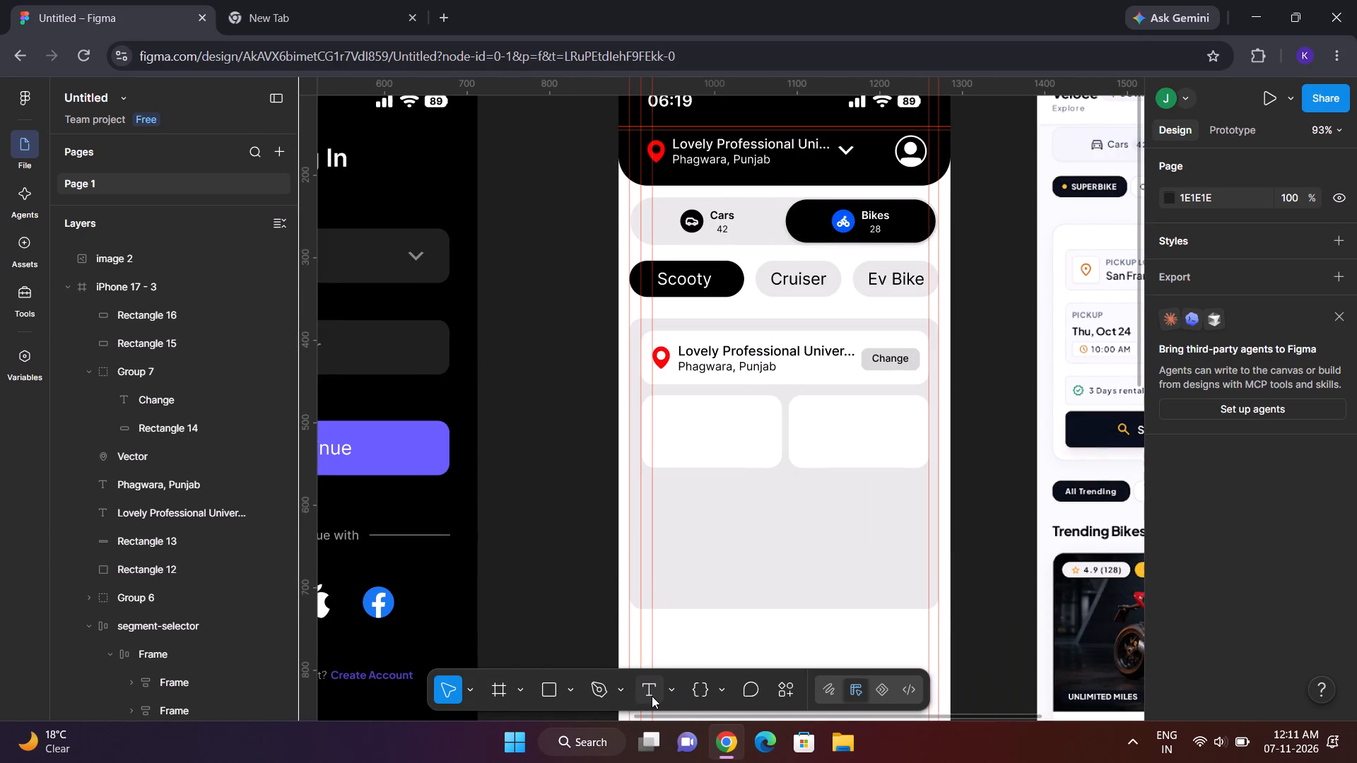
Add the text PICKUP near the left white box's upper-left corner, and move the vertical guide at the pin icon to the grey panel's left edge.
left_click(652, 696)
left_click(661, 406)
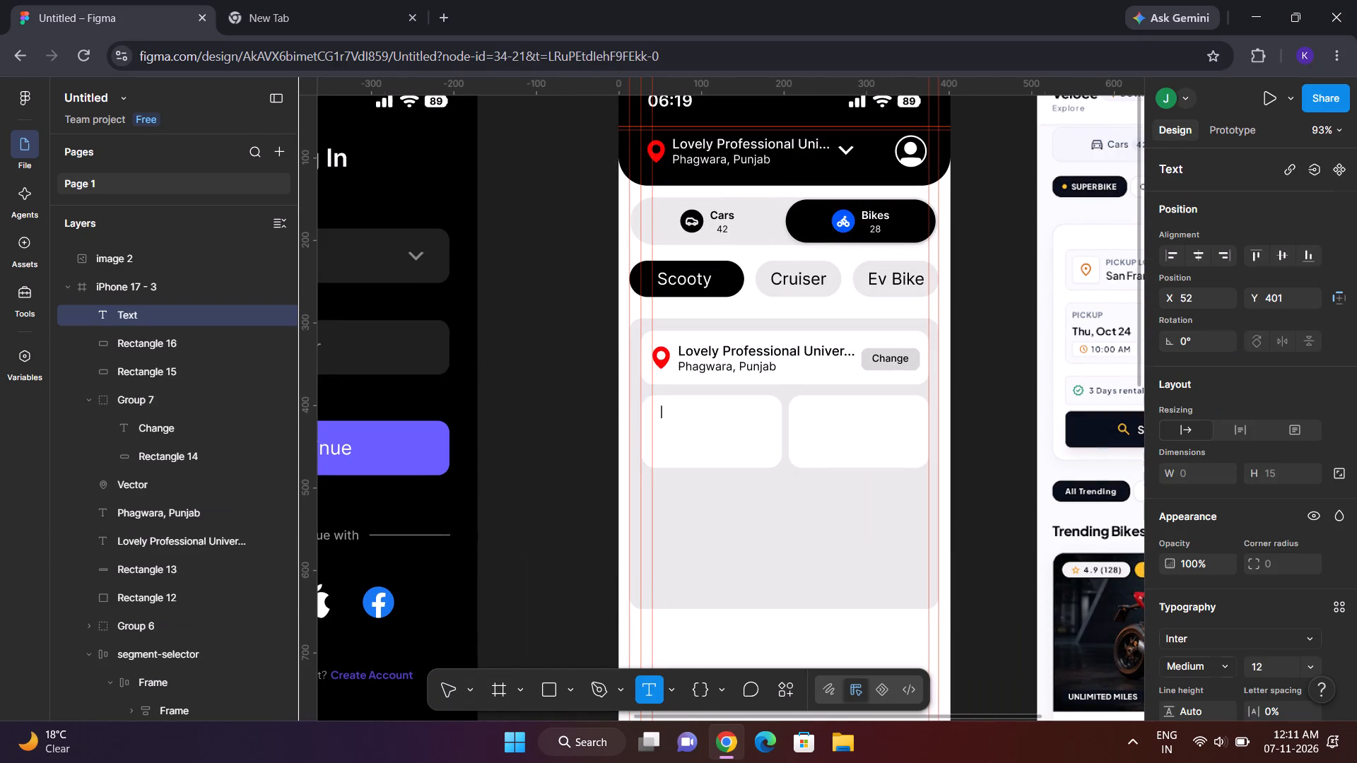
left_click_drag(652, 403, 634, 403)
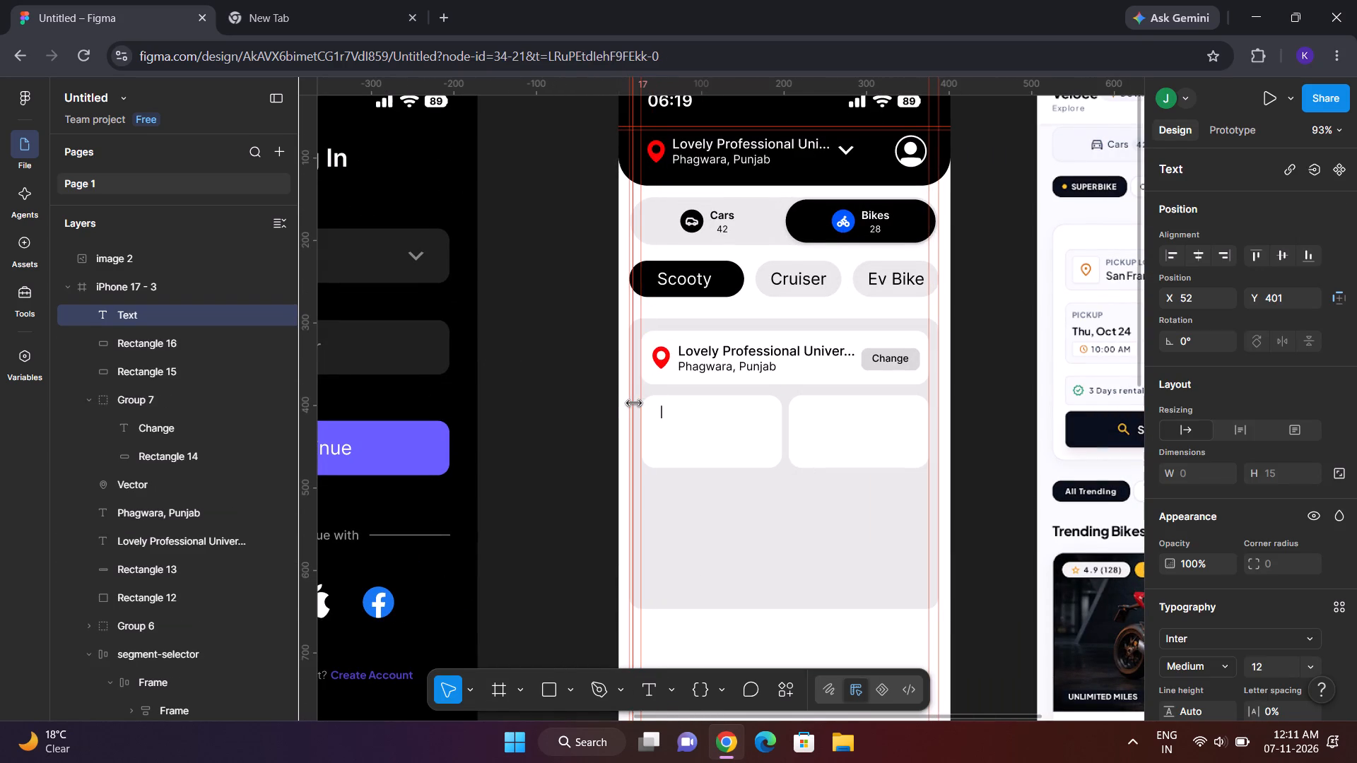
left_click_drag(634, 403, 630, 405)
type("PI")
key("BackSpace")
type("ick")
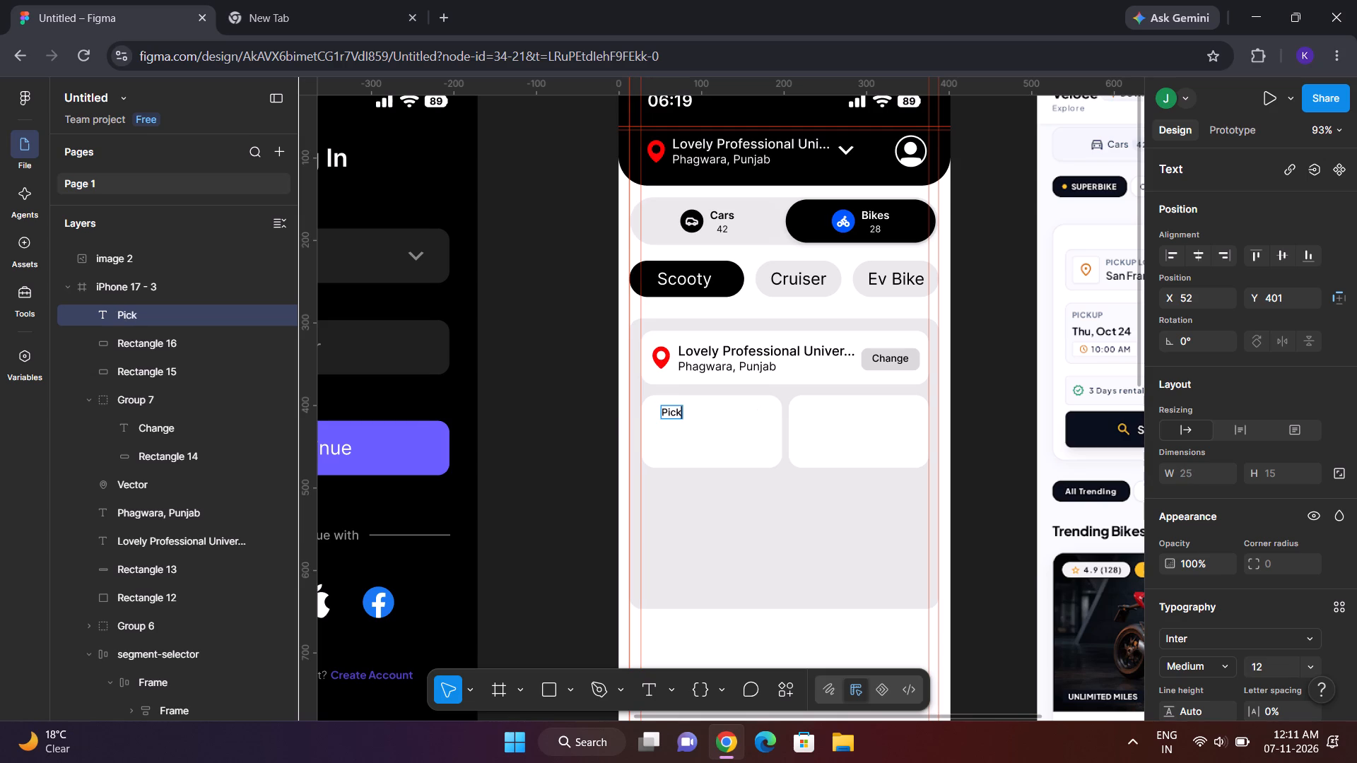
key("space")
key("BackSpace")
key("BackSpace")
key("BackSpace")
key("BackSpace")
type("ICKUP")
left_click(973, 533)
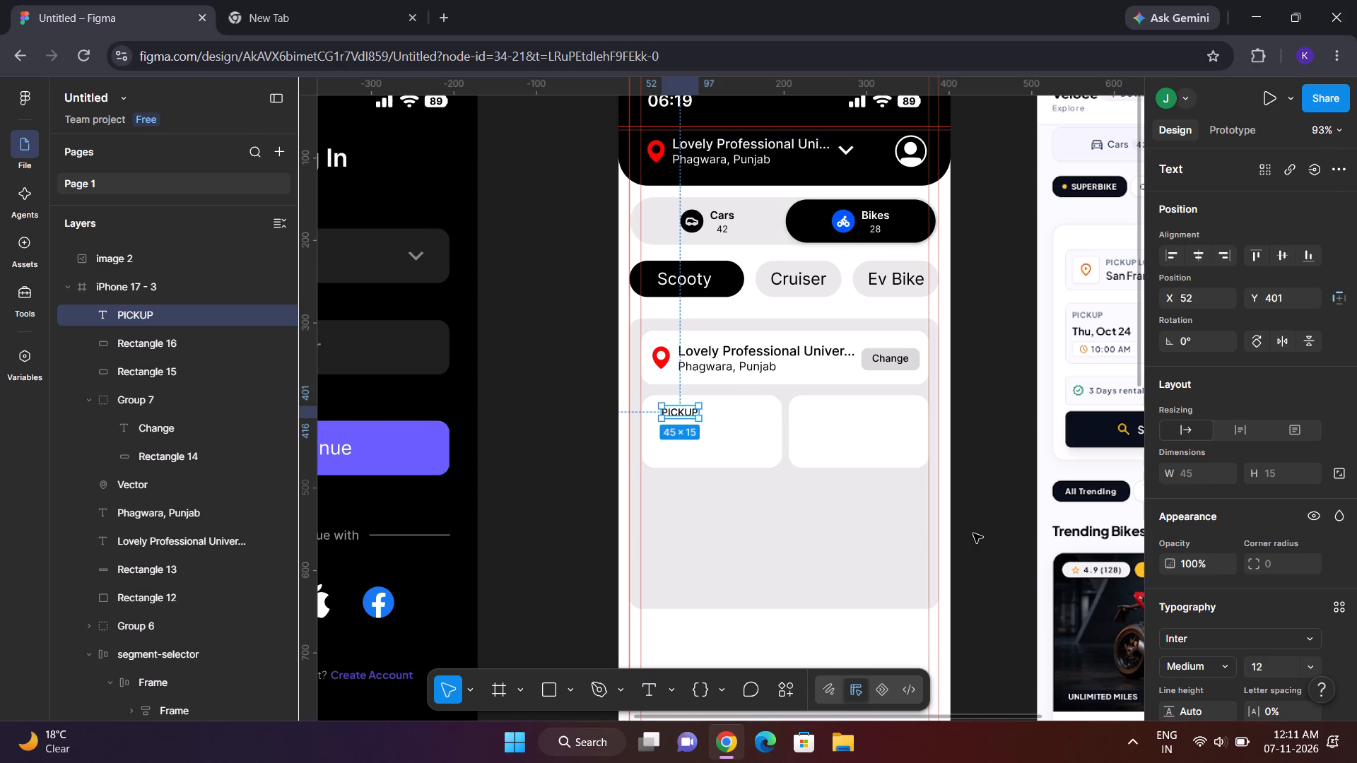
Move the PICKUP label closer to the left white box's upper-left corner, at about X 39, Y 399.
double_click(748, 361)
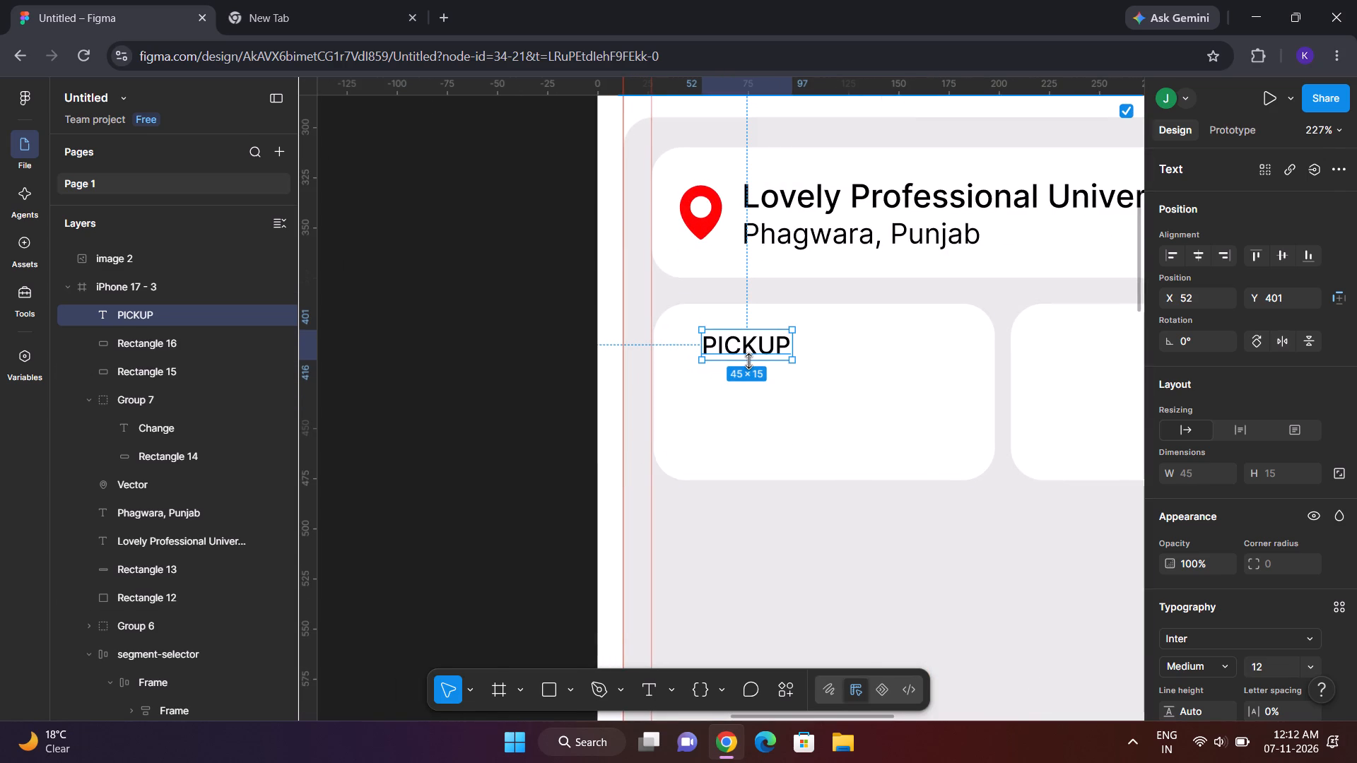
left_click(475, 322)
left_click_drag(740, 352, 712, 348)
left_click(712, 348)
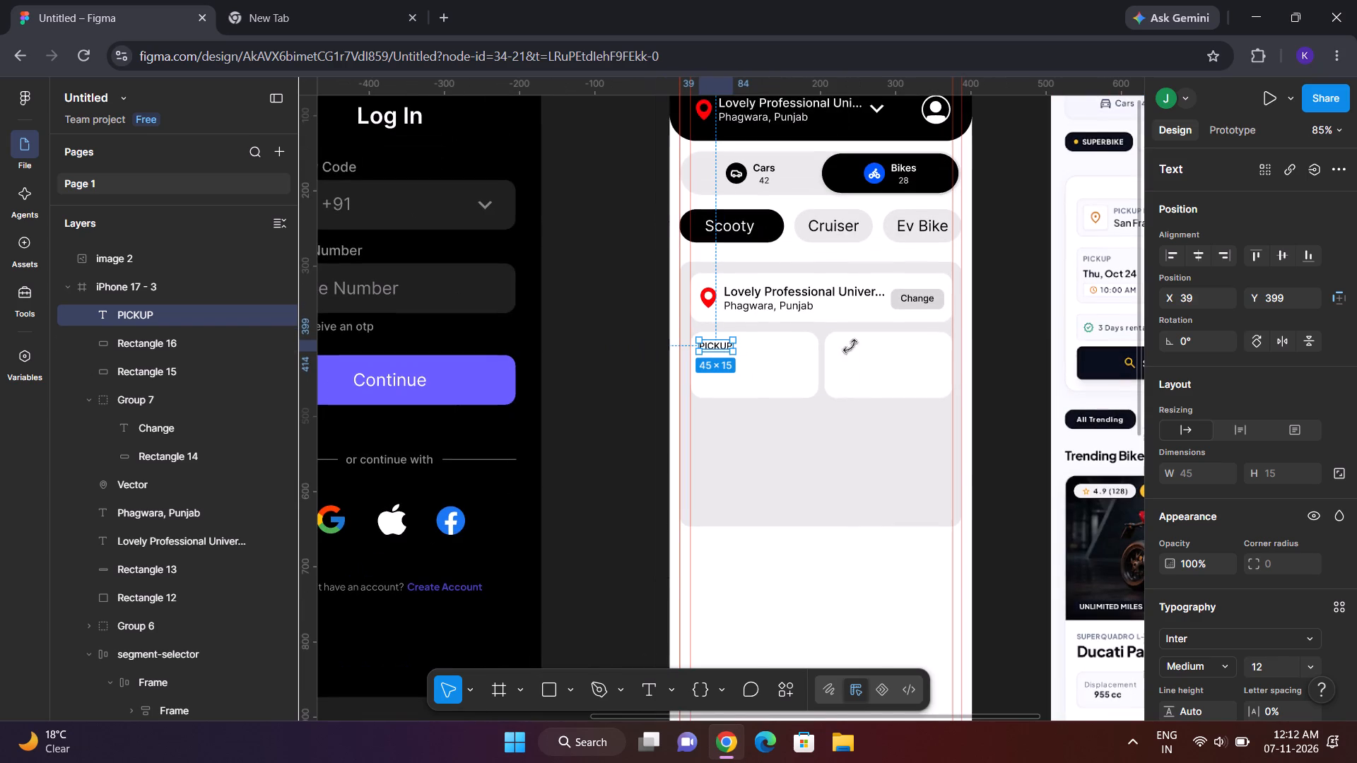
Duplicate the PICKUP label and place the copy inside the right white box at about X 212, Y 399.
scroll(1068, 350, "left", 1)
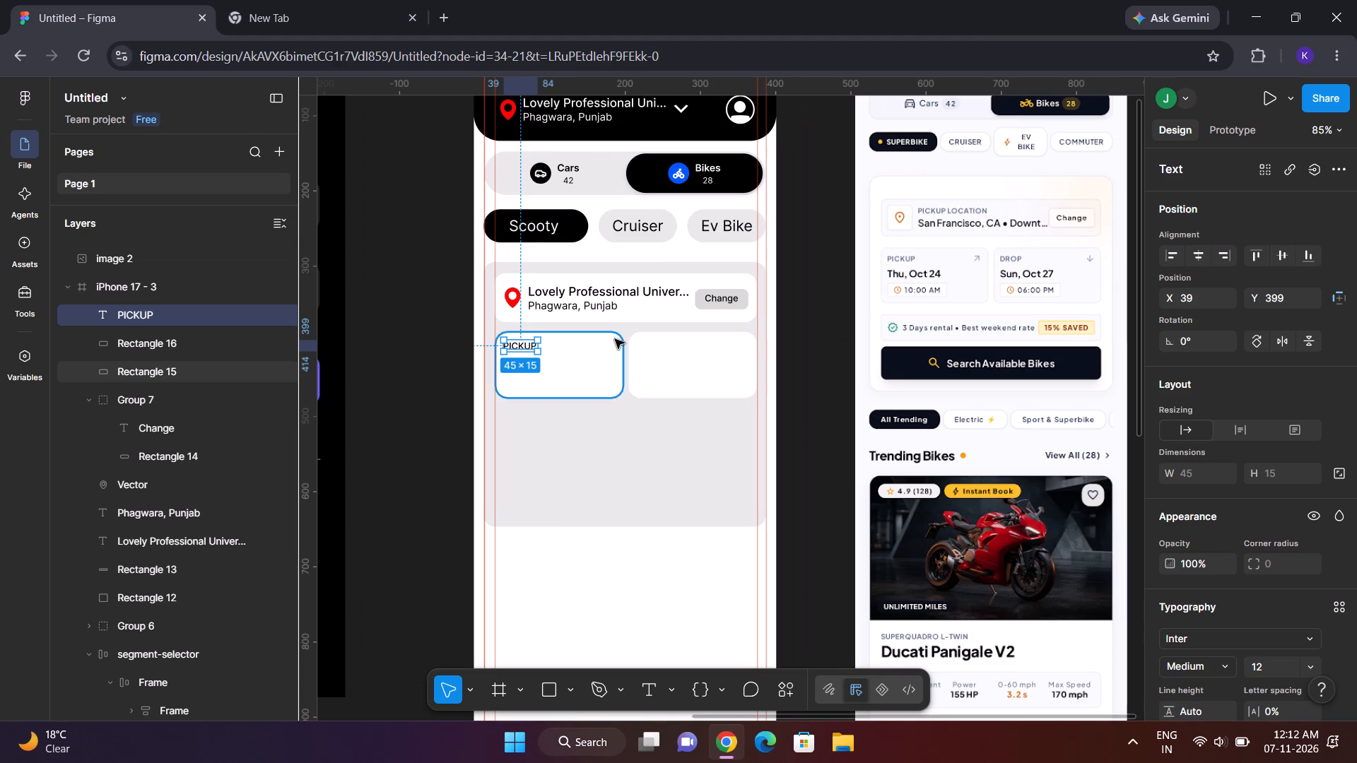
key("ctrl+c")
left_click(682, 350)
key("ctrl+v")
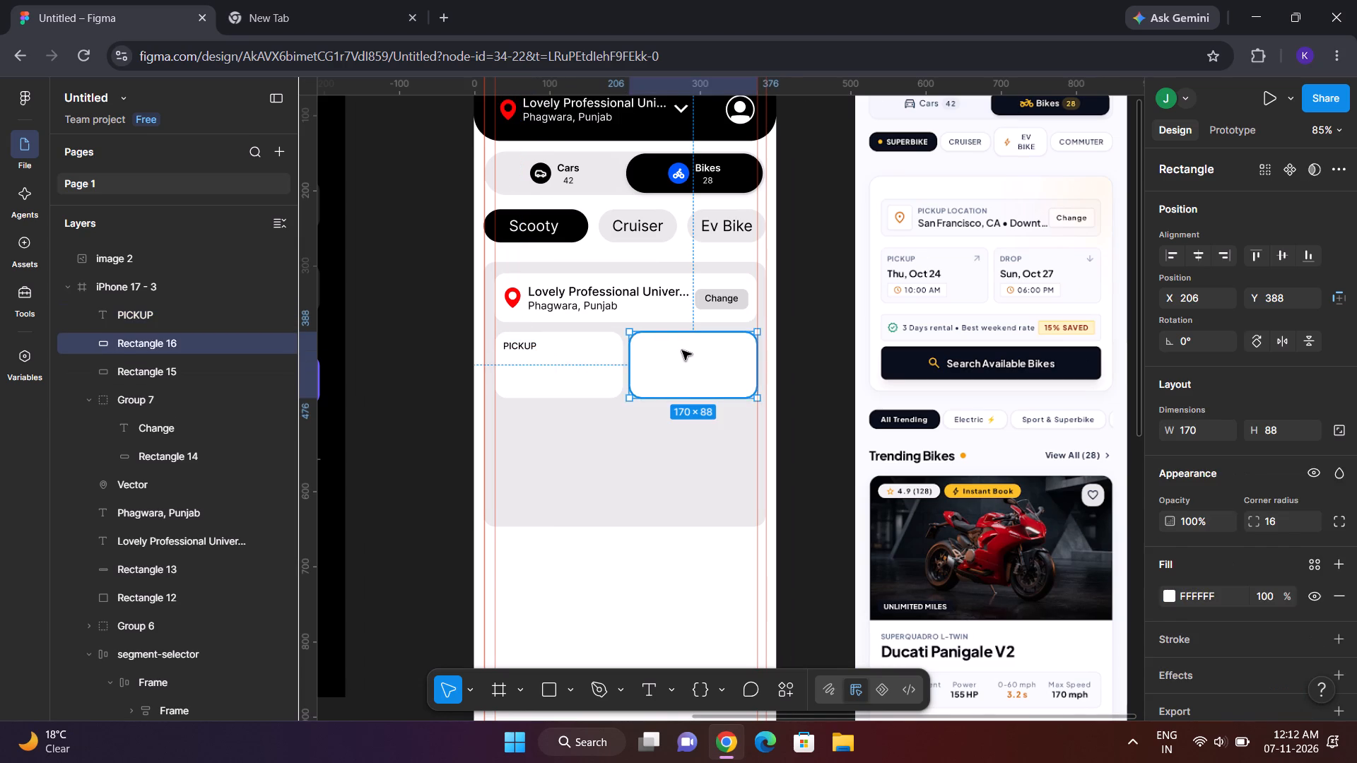
left_click_drag(529, 346, 646, 350)
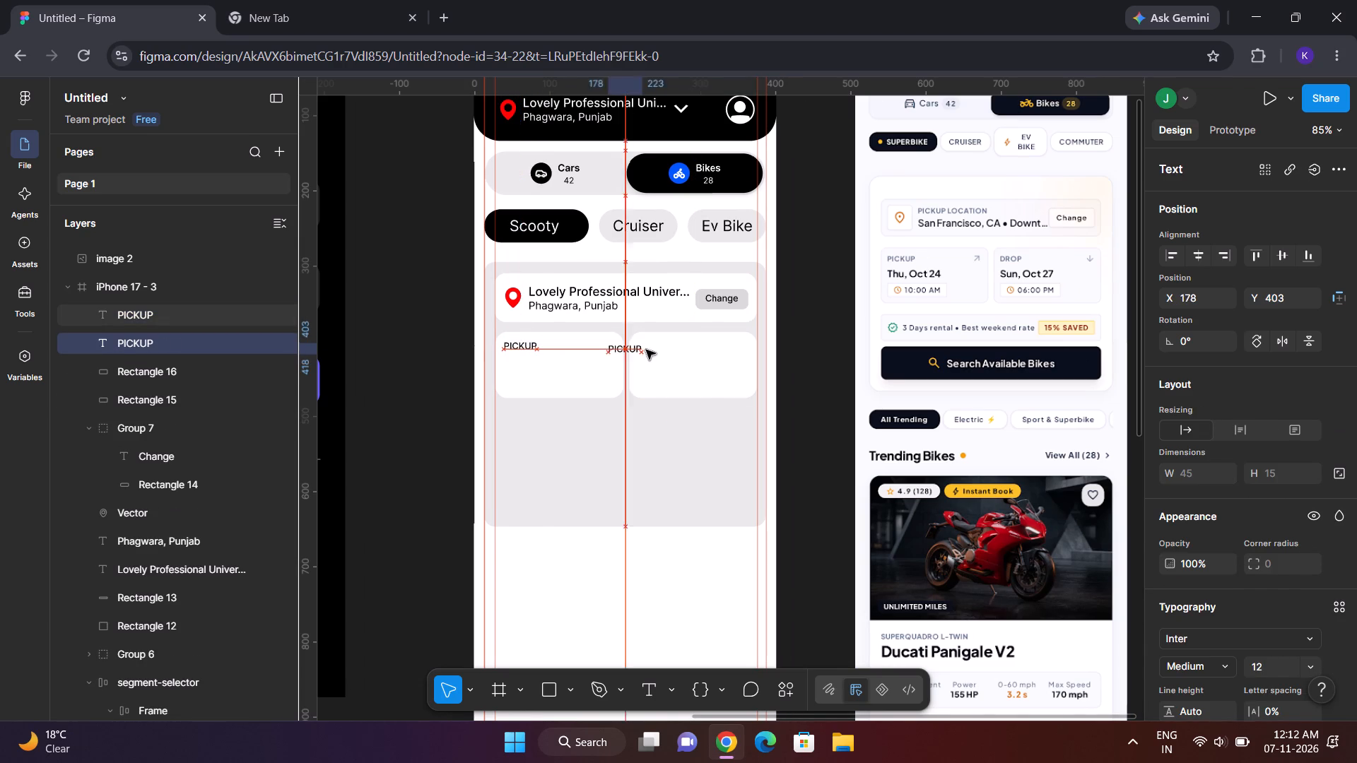
left_click_drag(646, 350, 659, 345)
Change the copied label in the right white box to DROP.
double_click(659, 345)
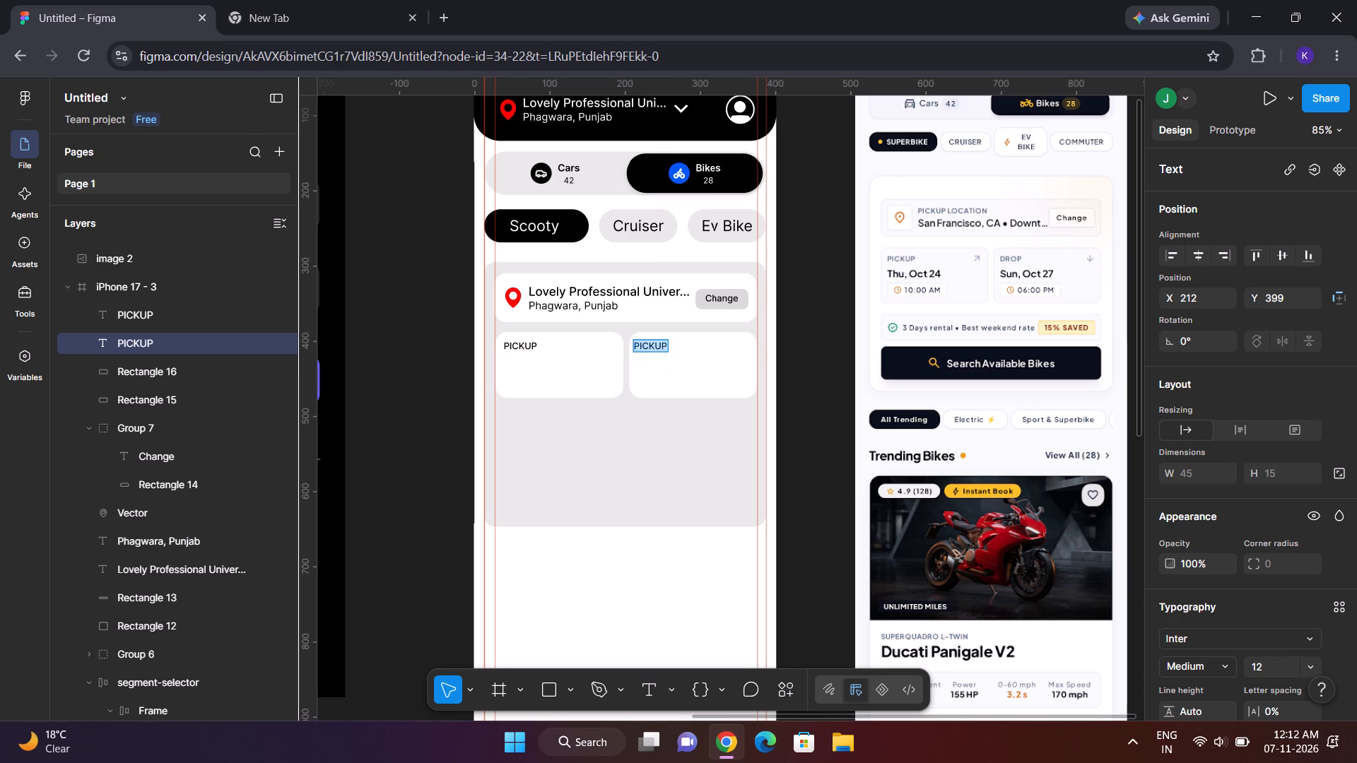
key("BackSpace")
type("Dr")
key("BackSpace")
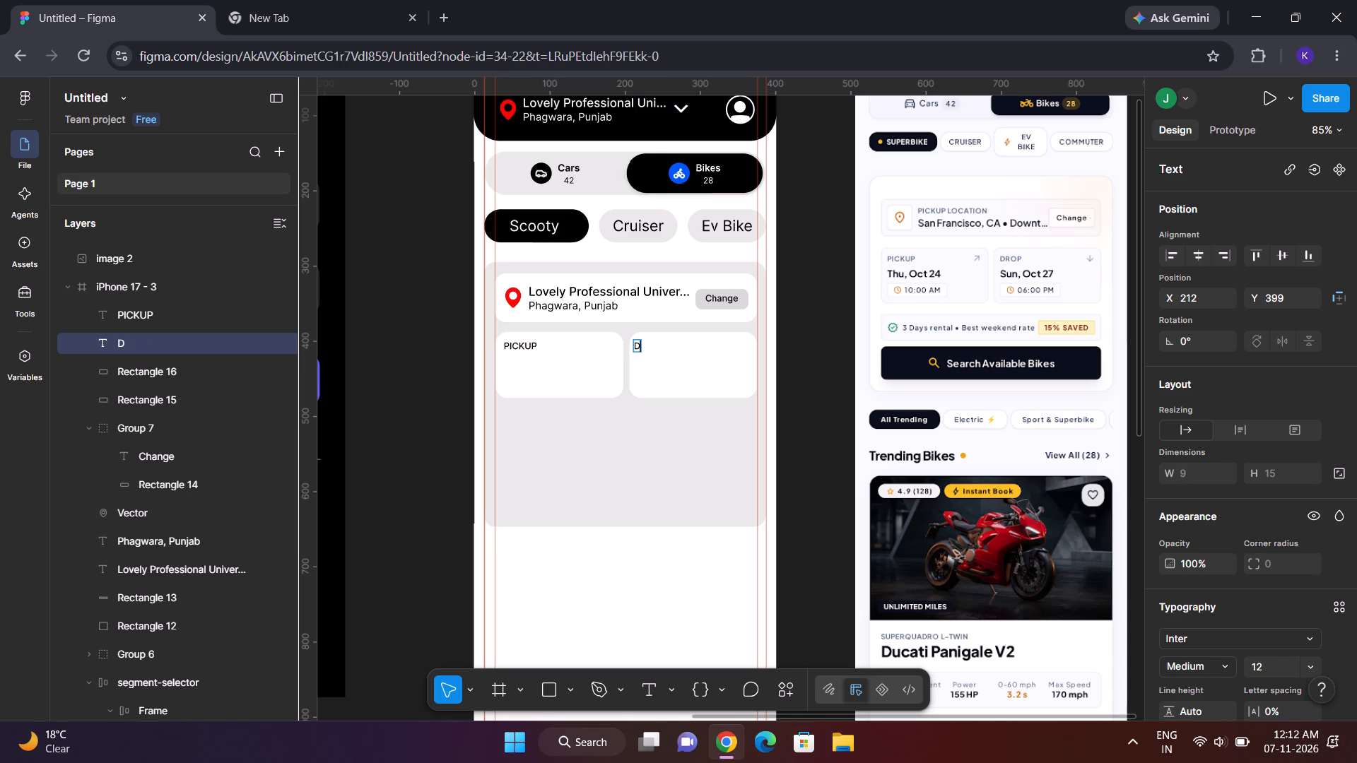
type("ROP")
left_click(779, 362)
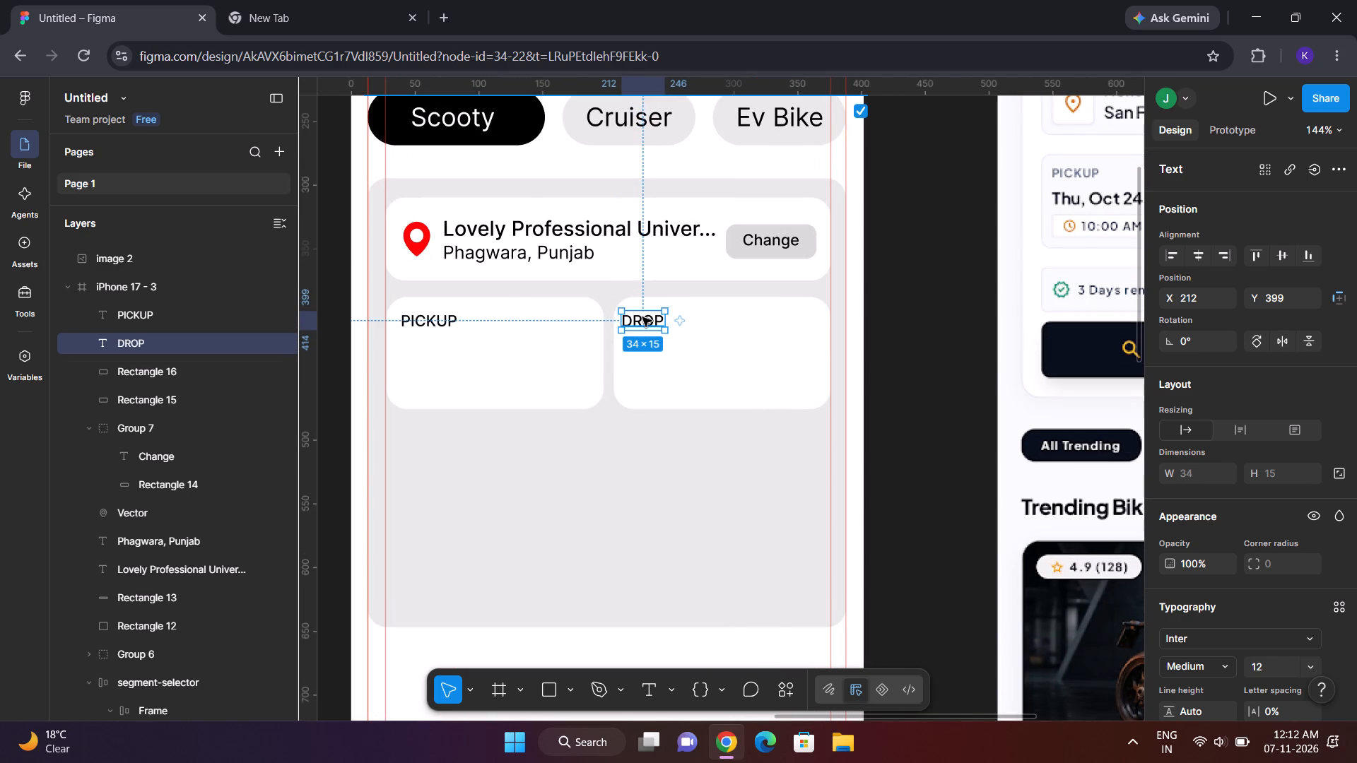
Shift the DROP label slightly away from the right white box's left edge, to about X 218, Y 396.
left_click_drag(642, 317, 651, 313)
left_click(907, 301)
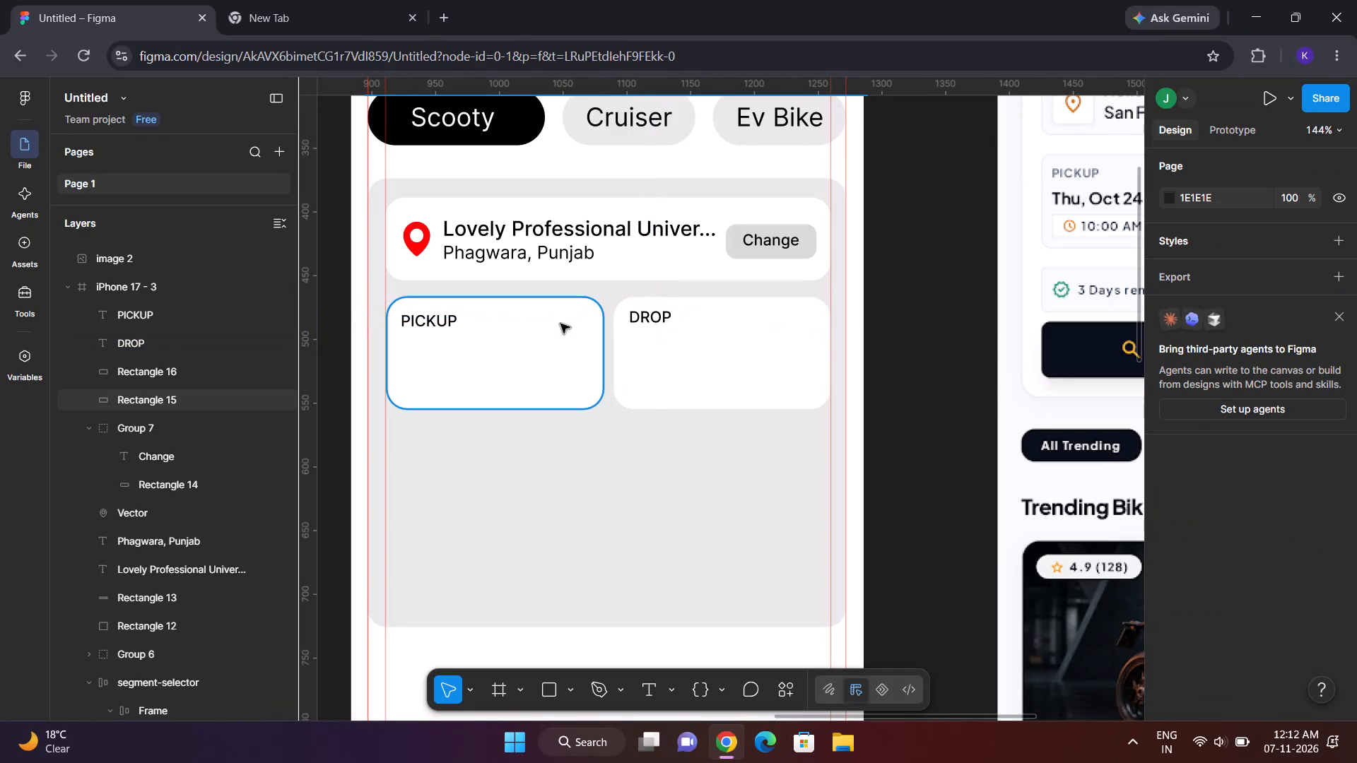
Colour the PICKUP label red (FF0404), sampled from the location pin icon in the pickup location card.
left_click(435, 320)
scroll(1279, 540, "down", 3)
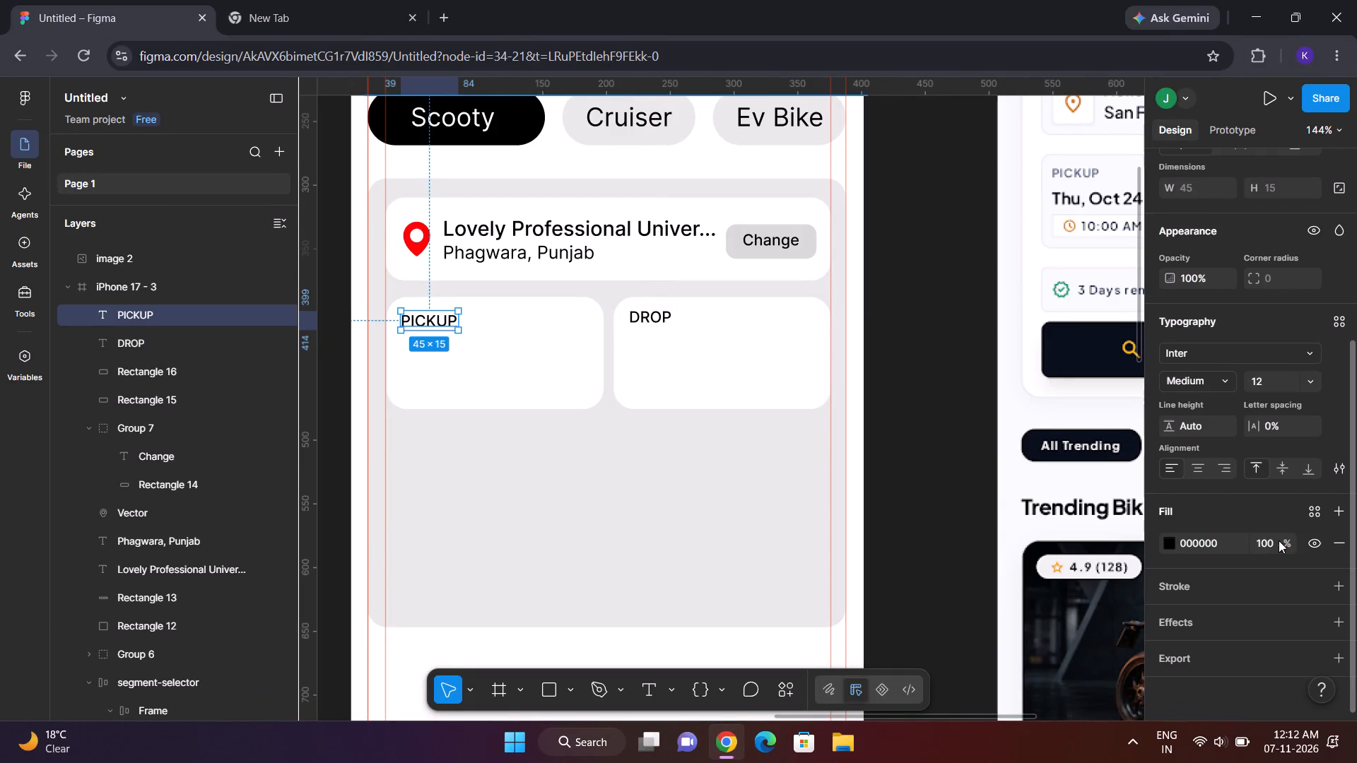
left_click(1165, 543)
left_click(959, 530)
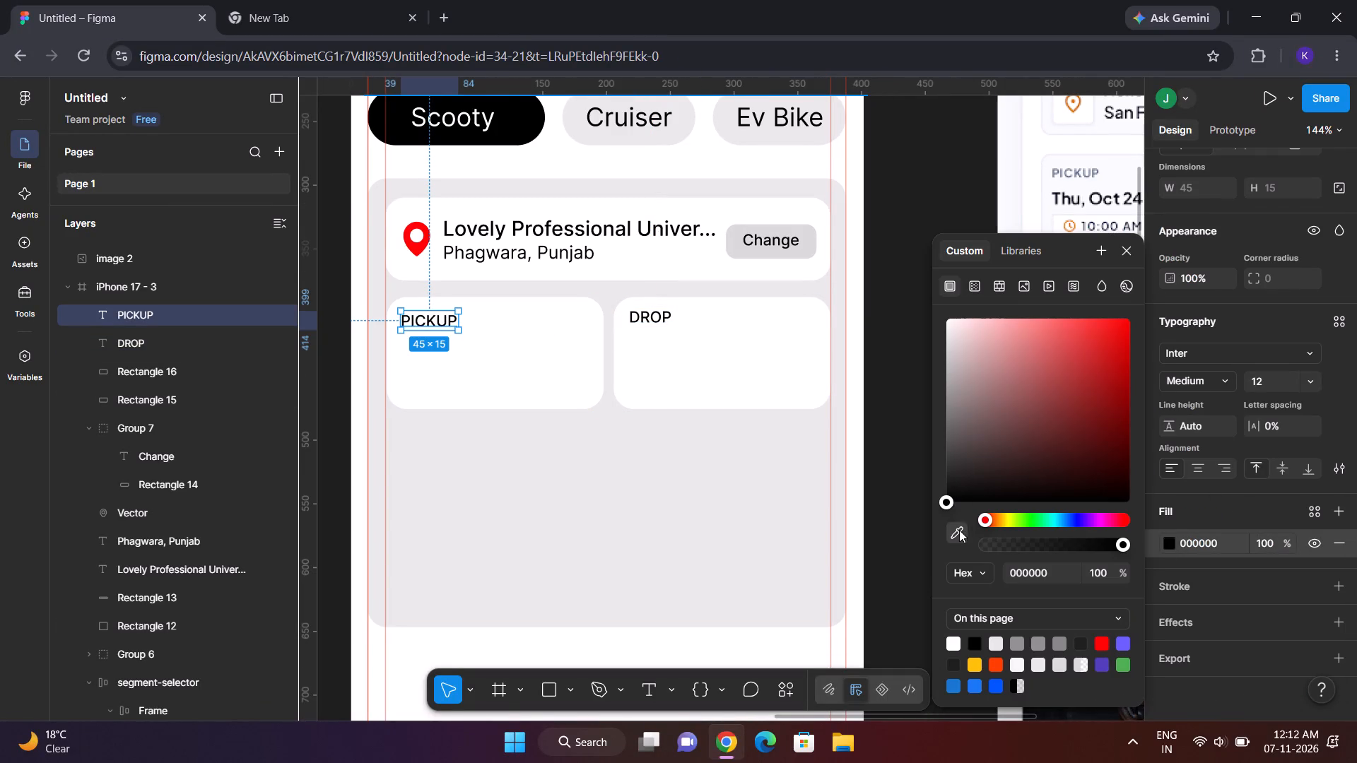
left_click(420, 250)
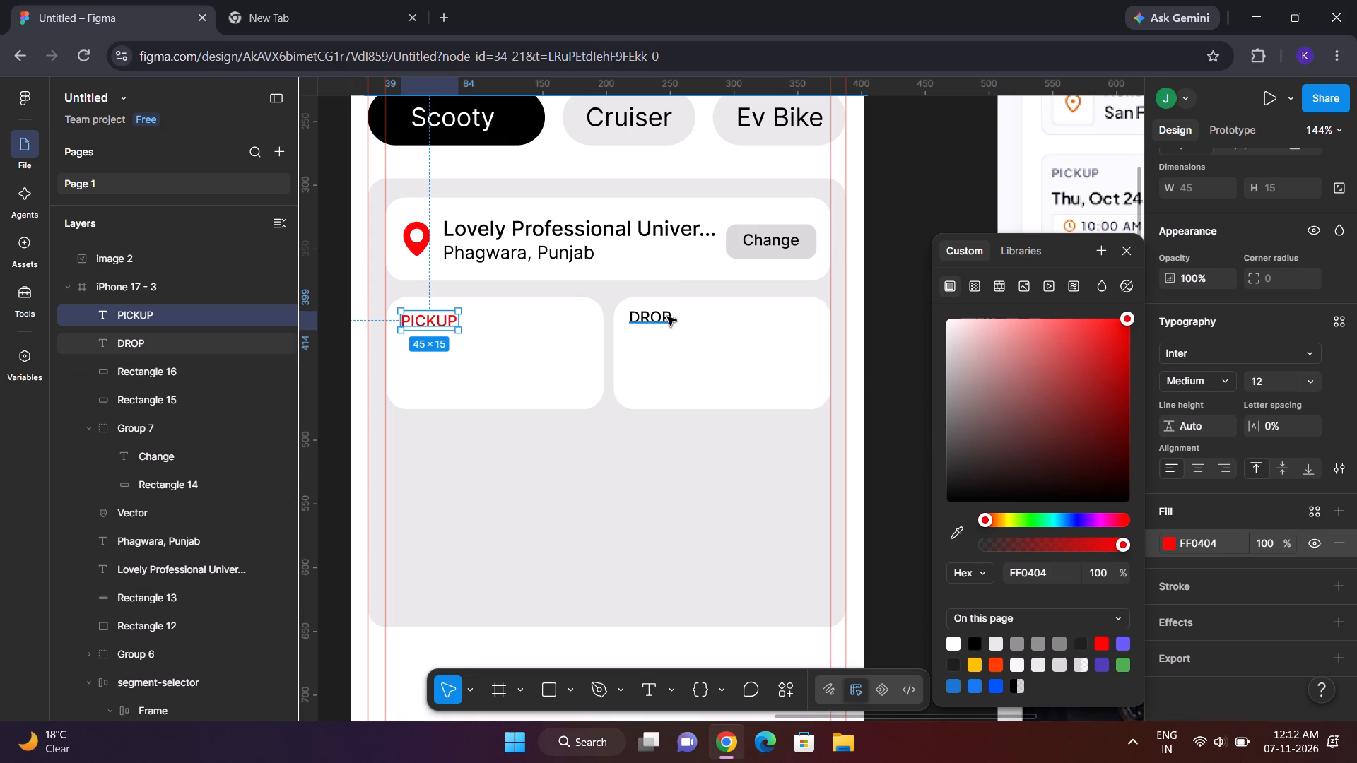
Colour the DROP label red (FF0404), sampled from the same location pin icon.
left_click(667, 317)
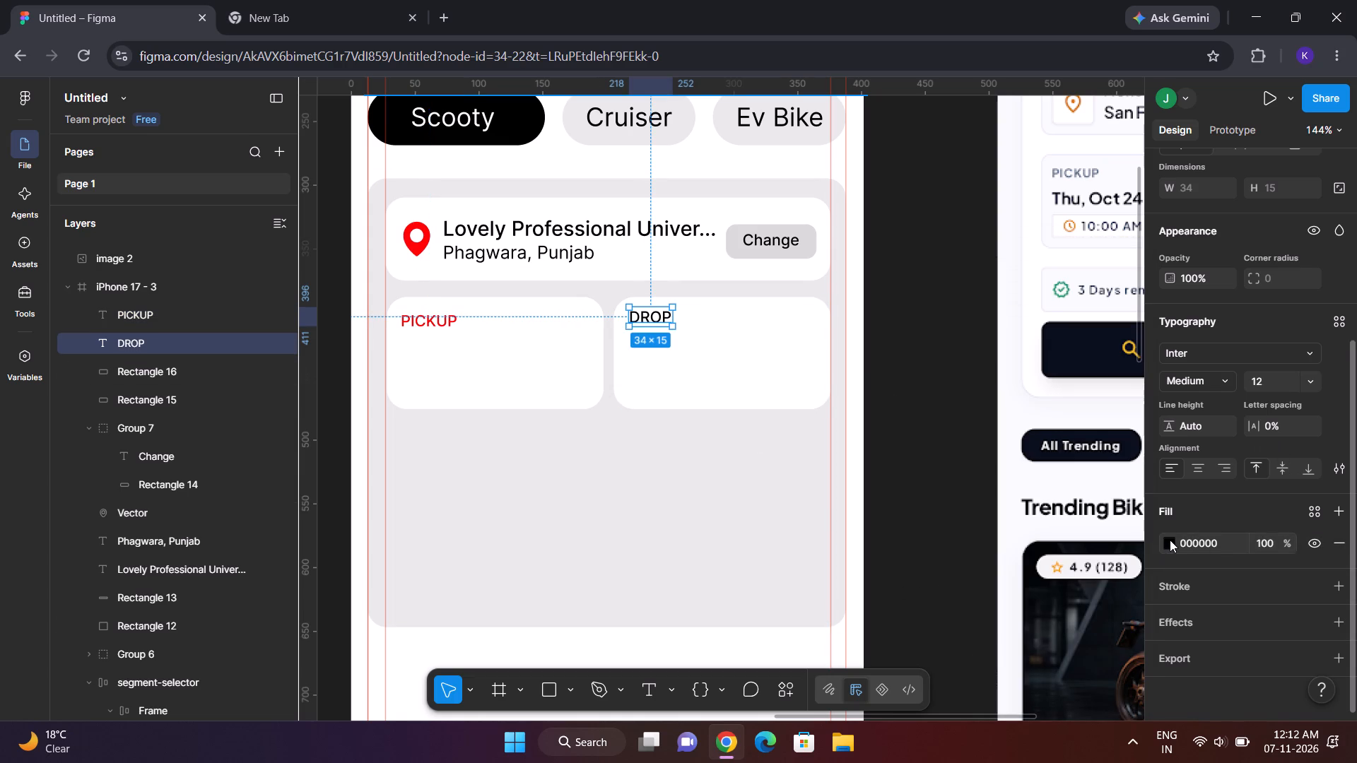
left_click(1170, 540)
left_click(965, 534)
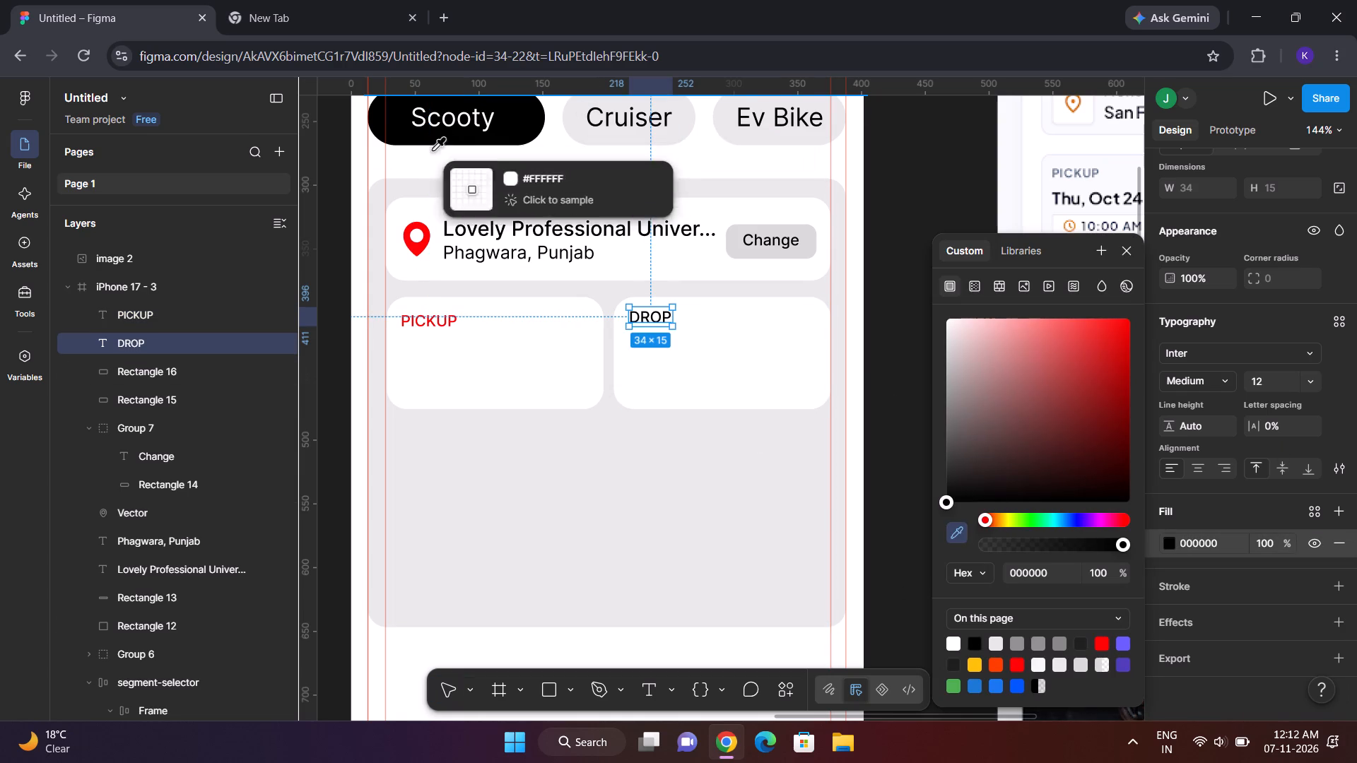
left_click(425, 246)
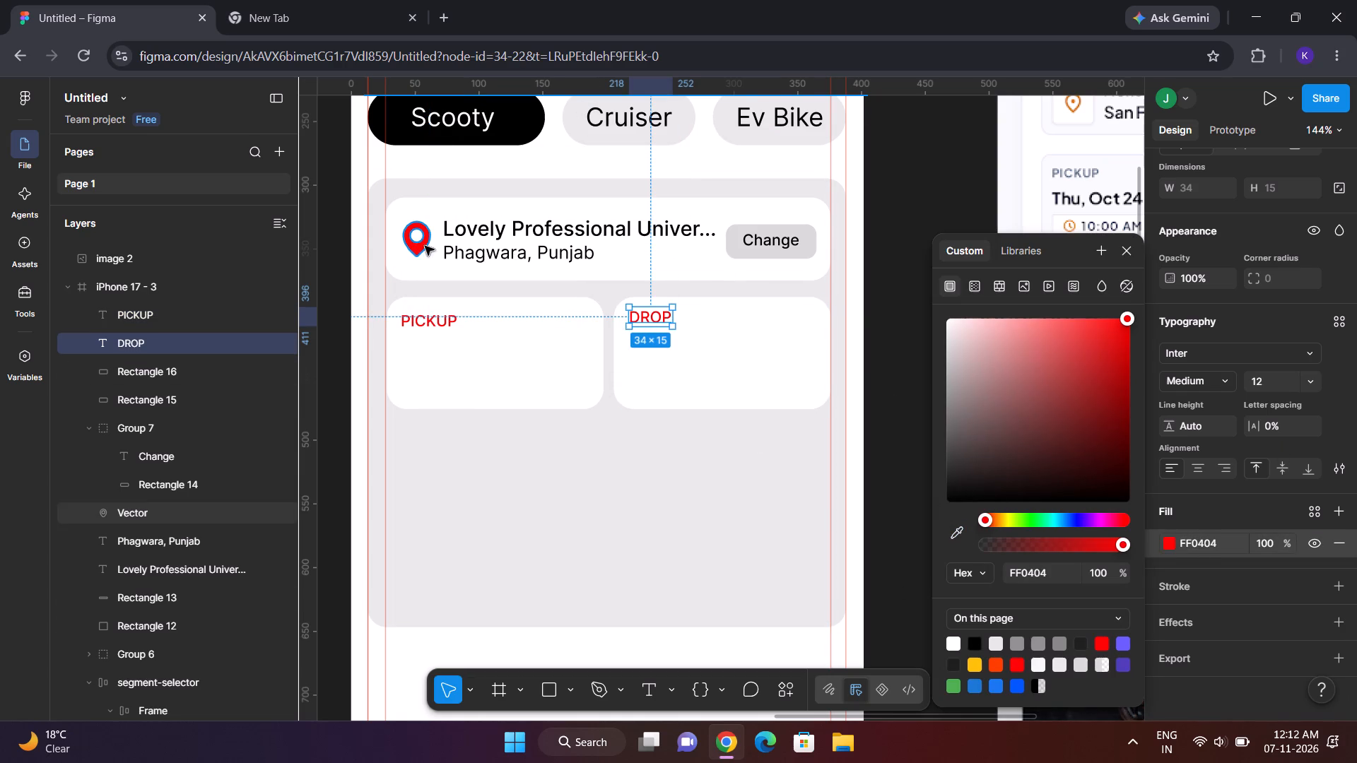
left_click(869, 310)
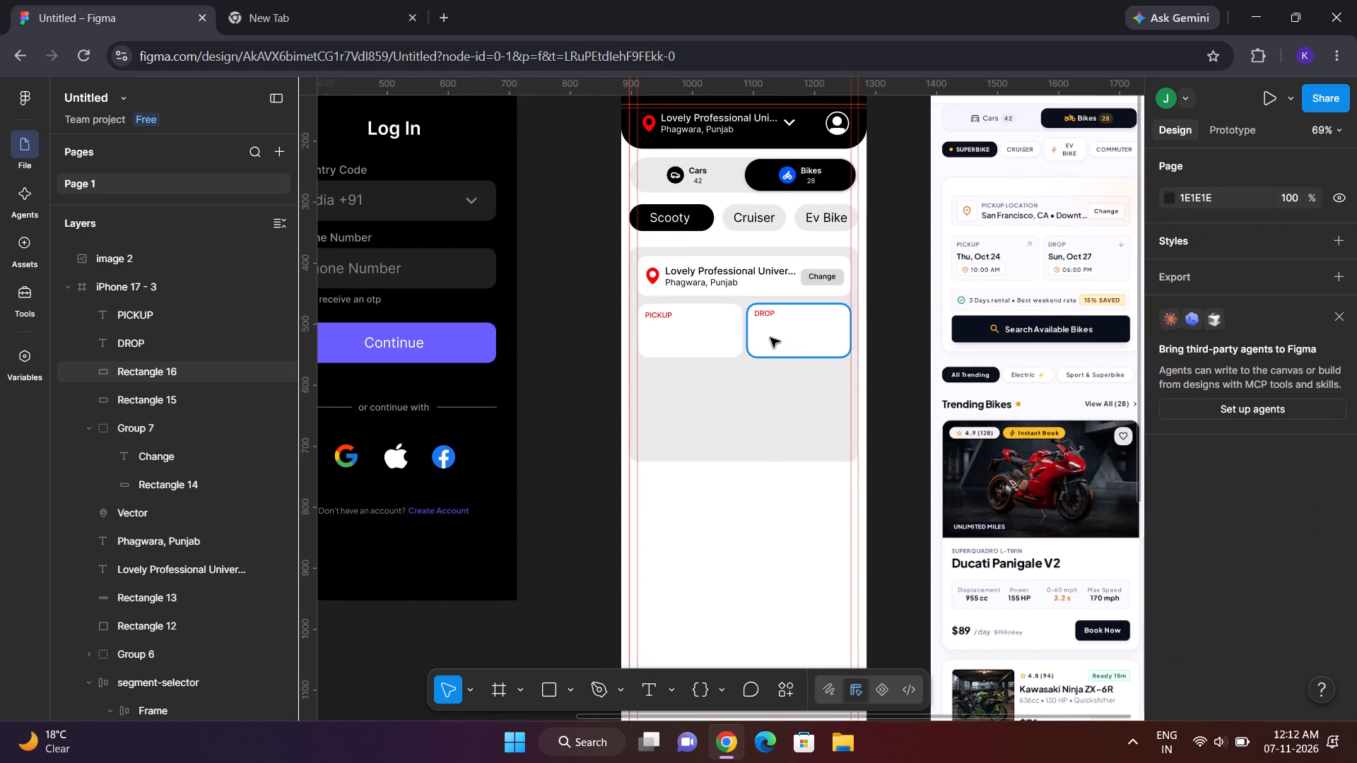
Duplicate the card's location title, place the copy below PICKUP at about X 36, Y 432, and bring it to front.
left_click(716, 268)
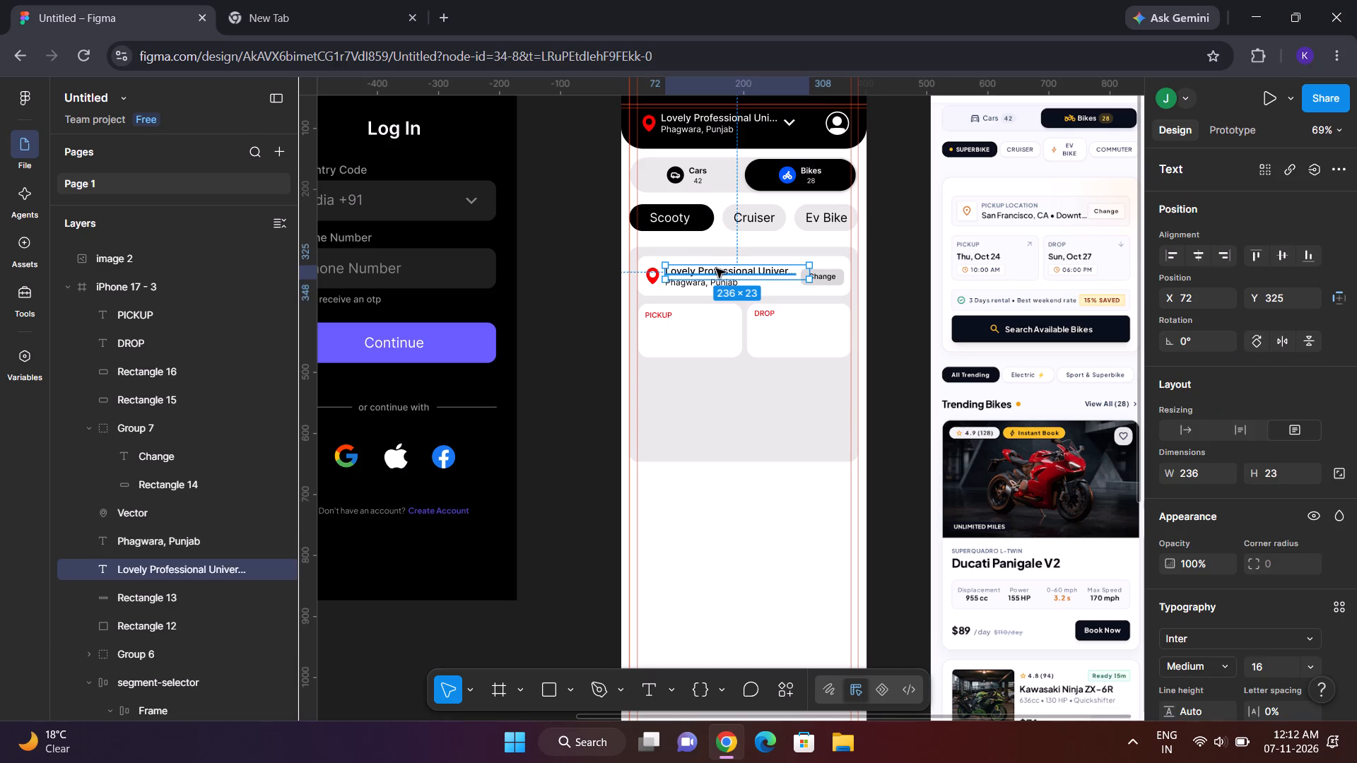
key("ctrl+c")
key("ctrl+v")
left_click_drag(716, 268, 693, 334)
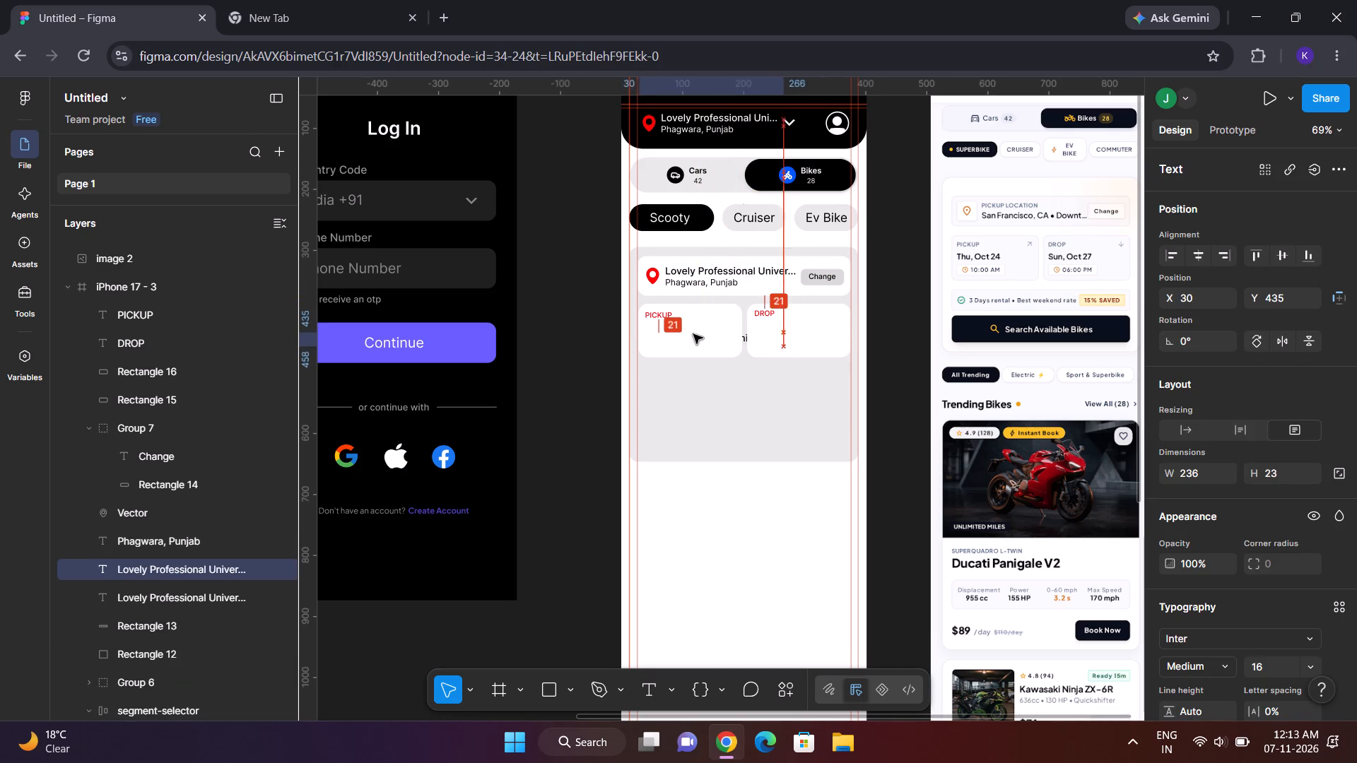
left_click_drag(693, 334, 694, 334)
right_click(694, 334)
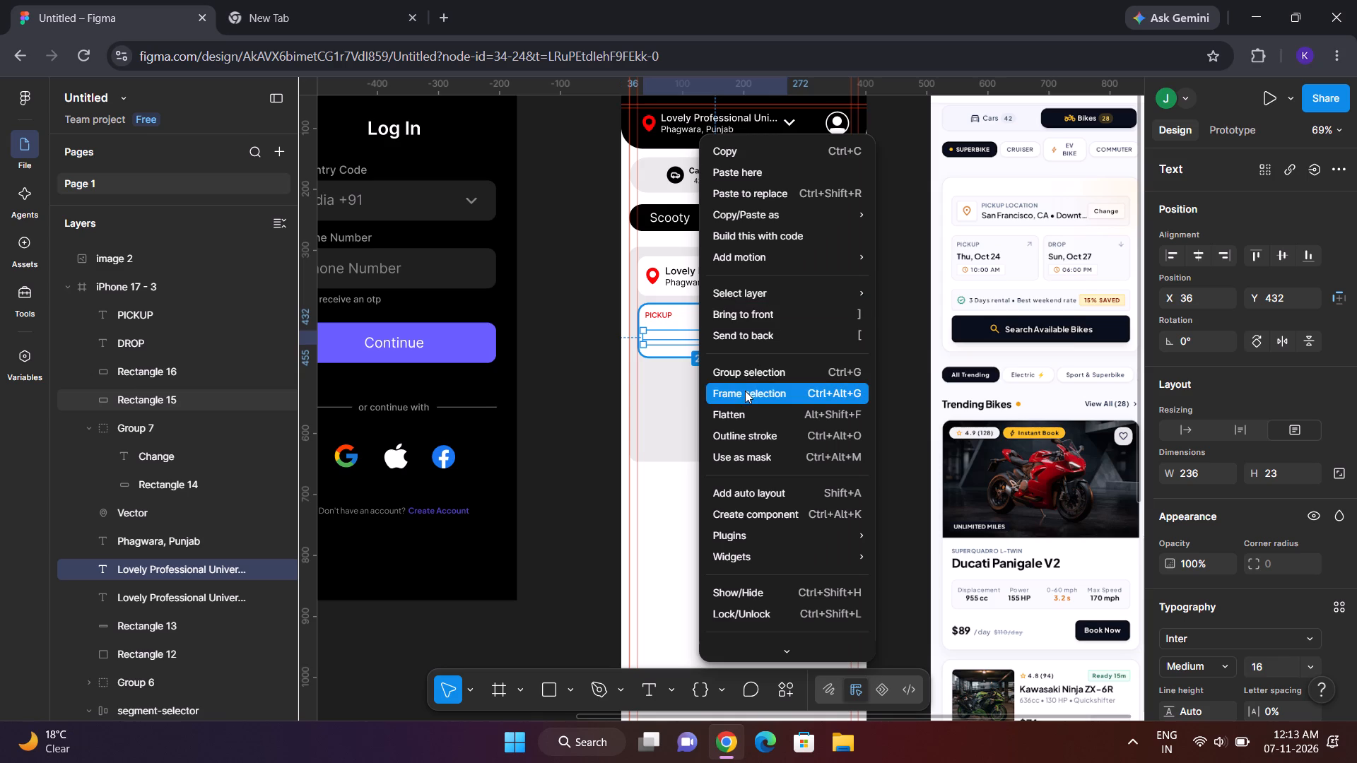
left_click(794, 312)
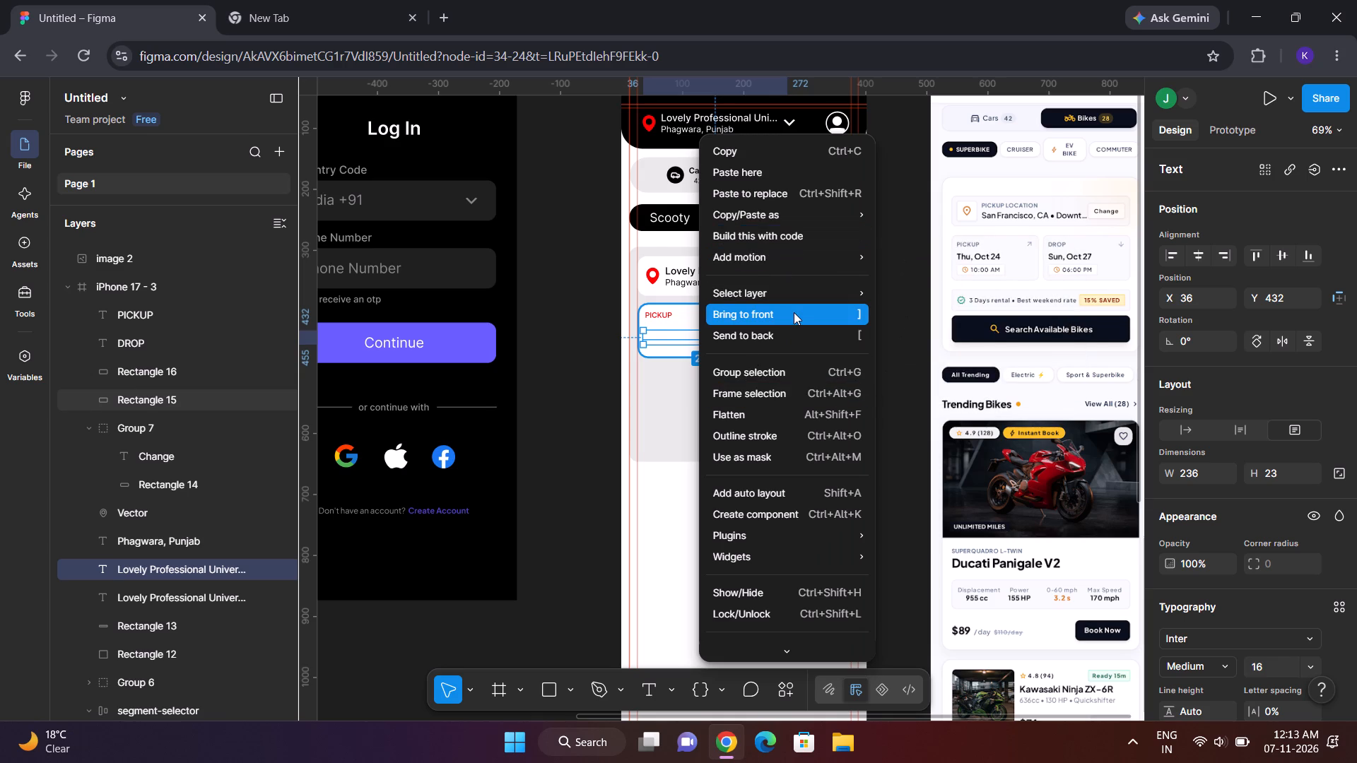
Replace the copied title's text below PICKUP with the date Fri, Nov 07.
double_click(705, 341)
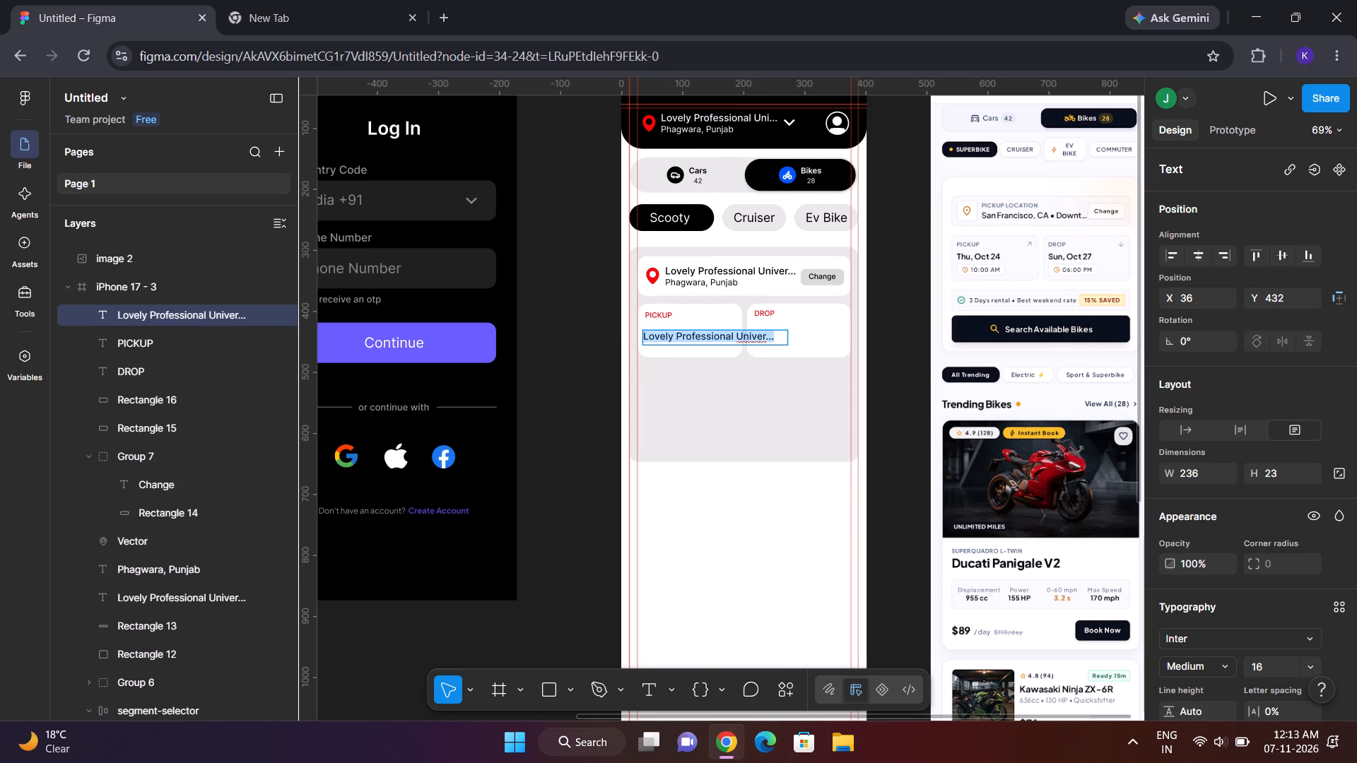
key("BackSpace")
type("Thu")
key("space")
key("BackSpace")
key("BackSpace")
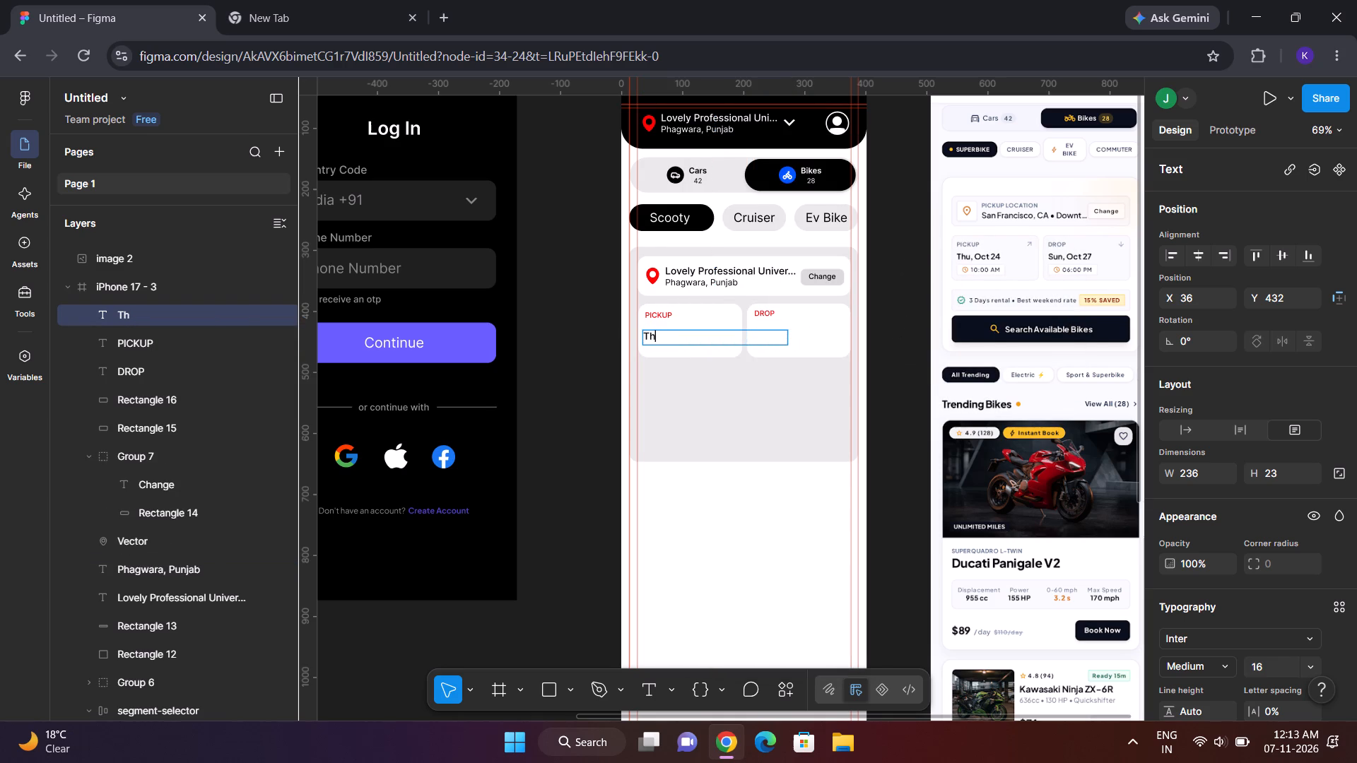
key("BackSpace")
key("BackSpace")
type("Sar")
key("BackSpace")
type("t")
key("space")
key("BackSpace")
key("BackSpace")
key("BackSpace")
key("BackSpace")
type("FR")
key("BackSpace")
type("ri")
key("space")
key("BackSpace")
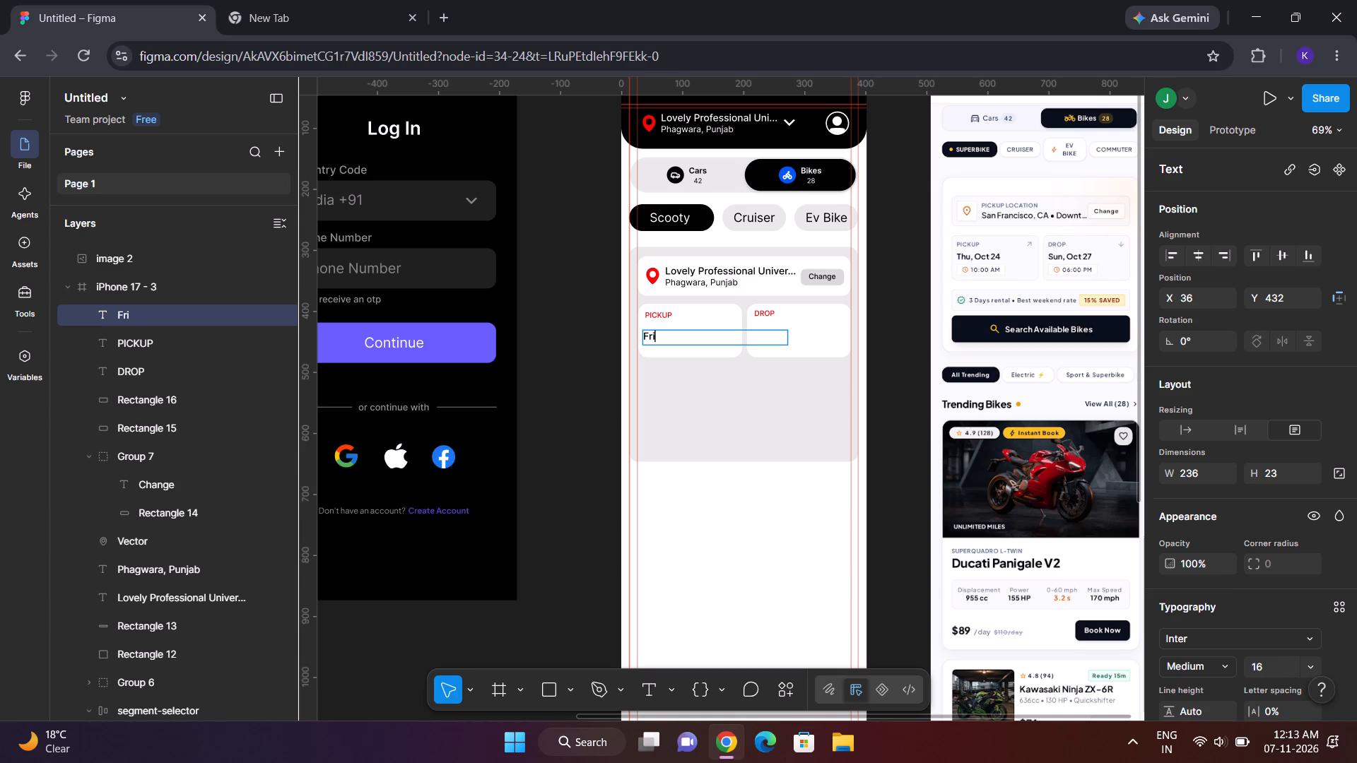
type(", No")
type("v")
key("space")
key("2")
key("BackSpace")
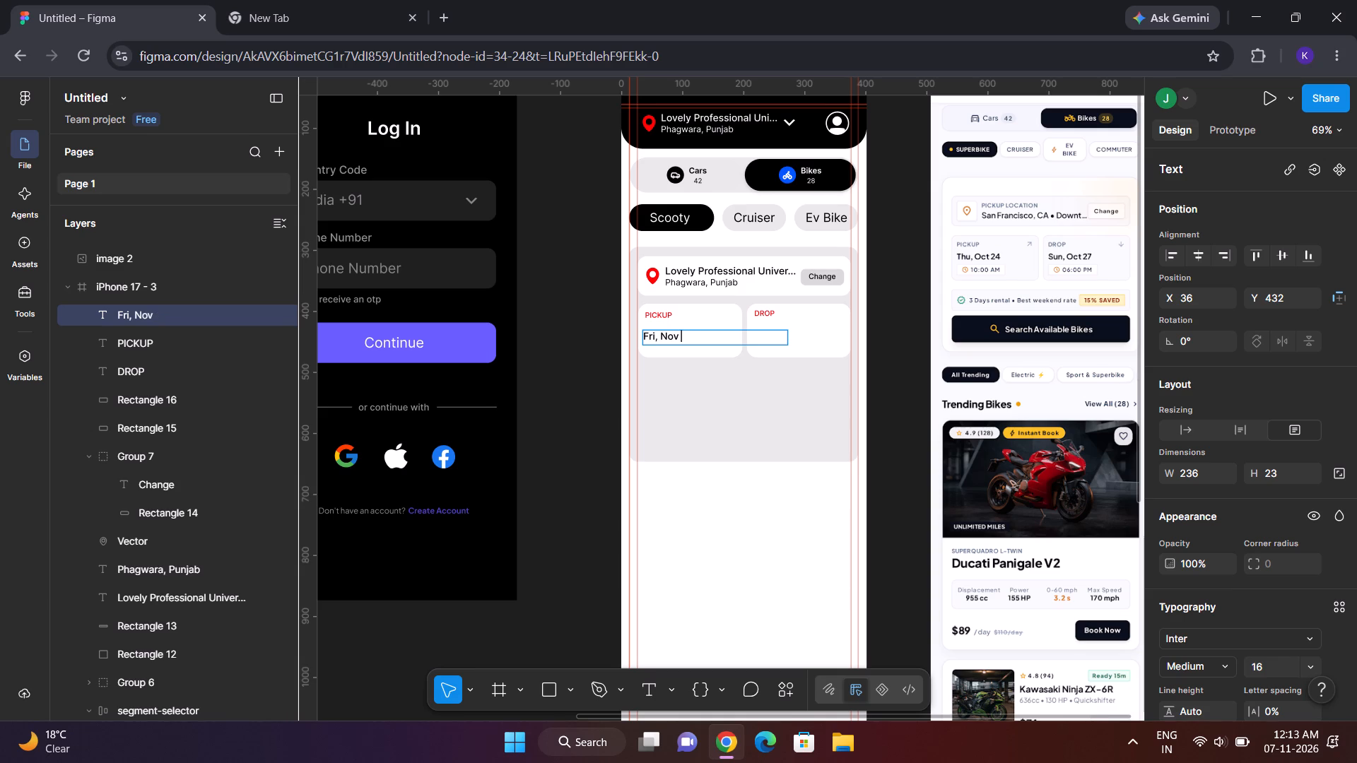
key("0")
key("7")
left_click(783, 332)
left_click(873, 345)
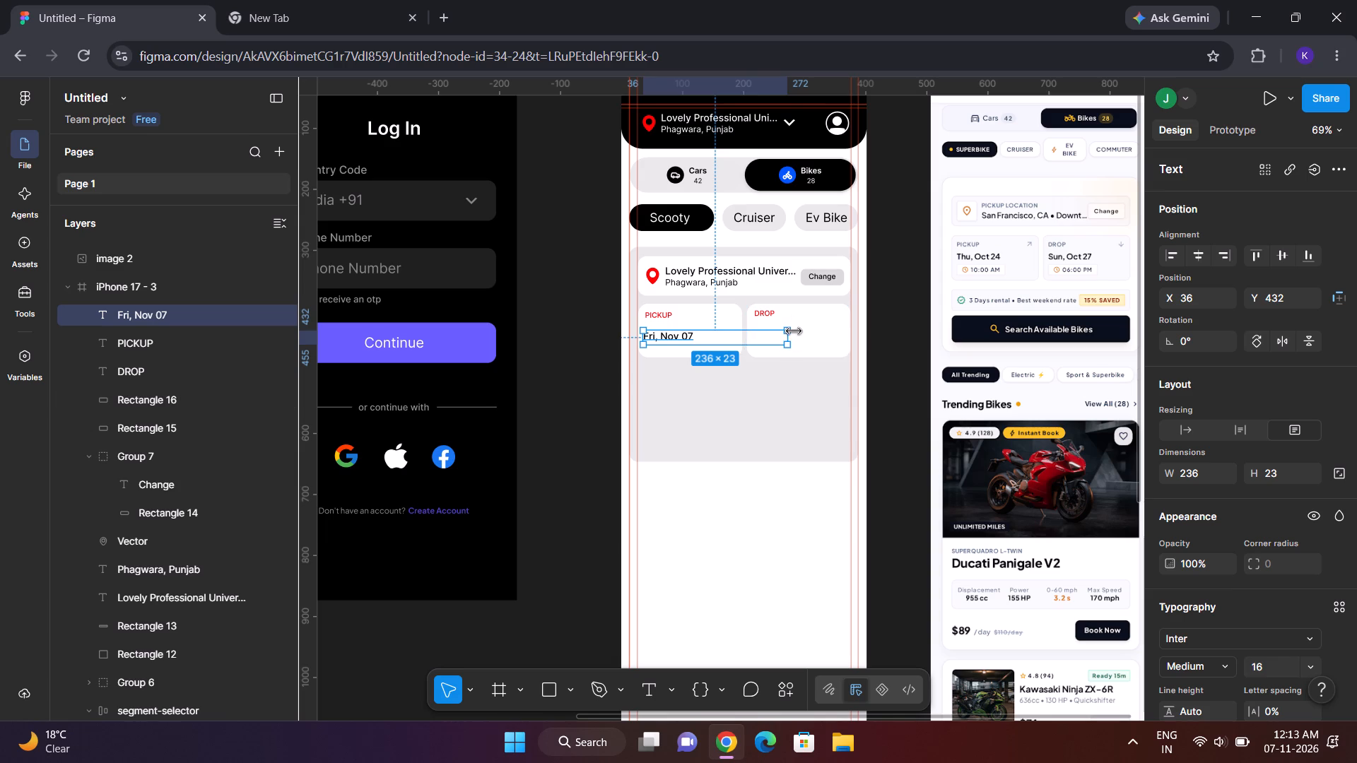
Narrow the Fri, Nov 07 text box to a width of about 96 so it fits inside the left white box.
left_click_drag(792, 336, 701, 333)
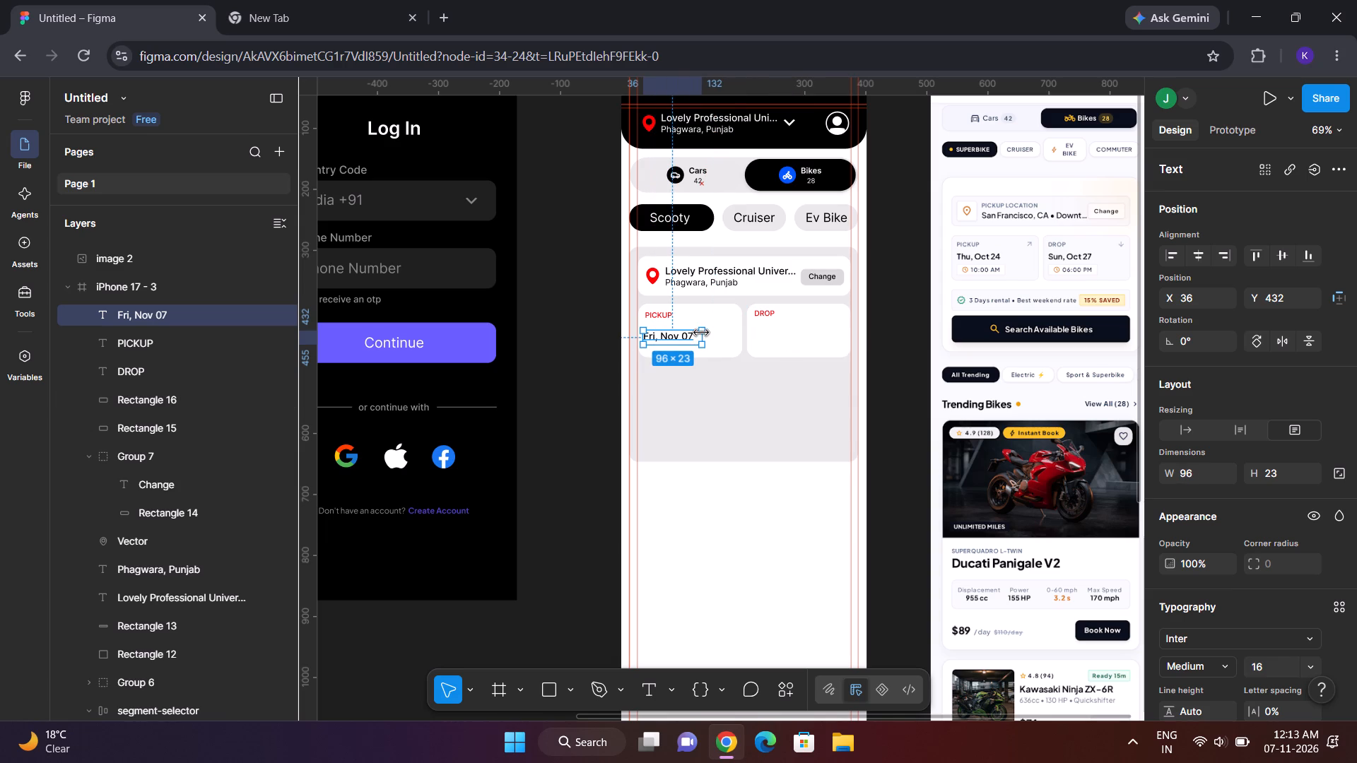
Move the Fri, Nov 07 text closer beneath the PICKUP label, to about X 39, Y 420.
left_click_drag(701, 333, 700, 333)
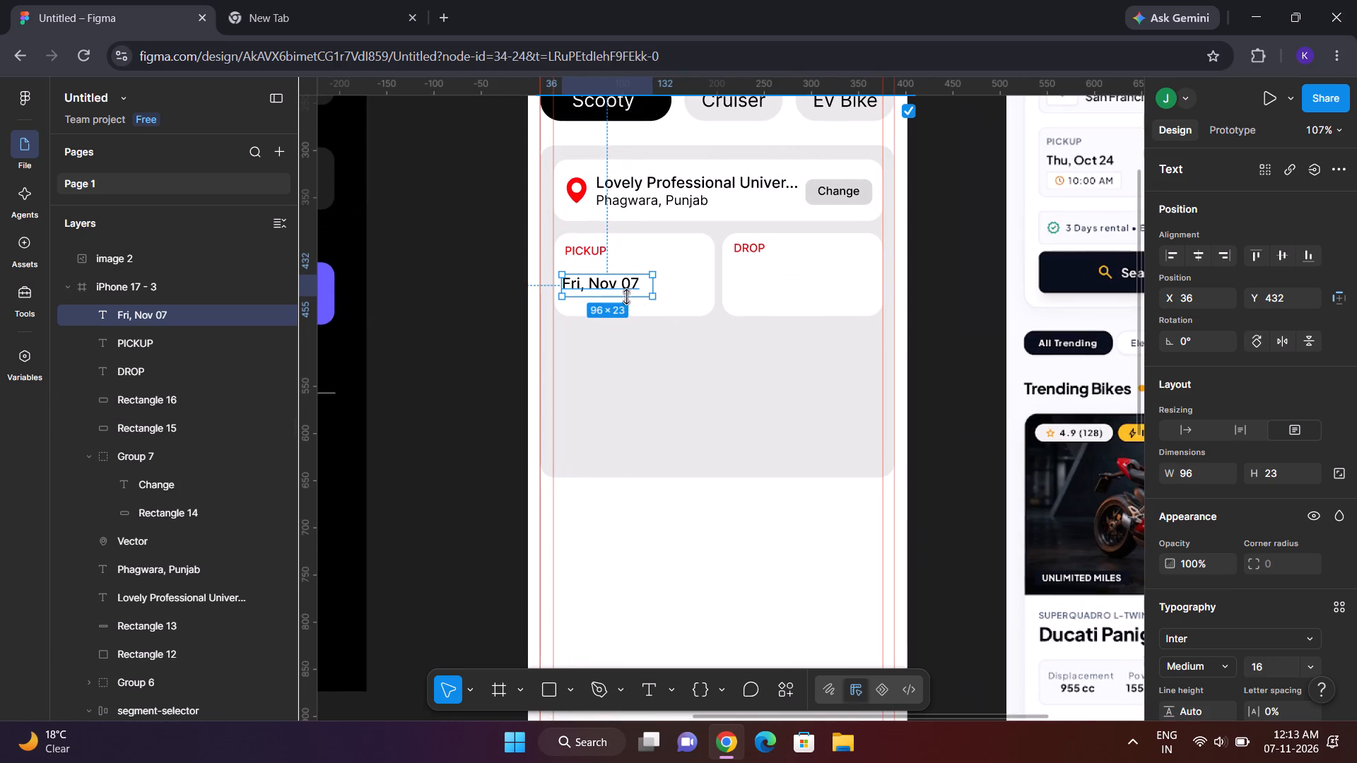
left_click_drag(627, 287, 632, 279)
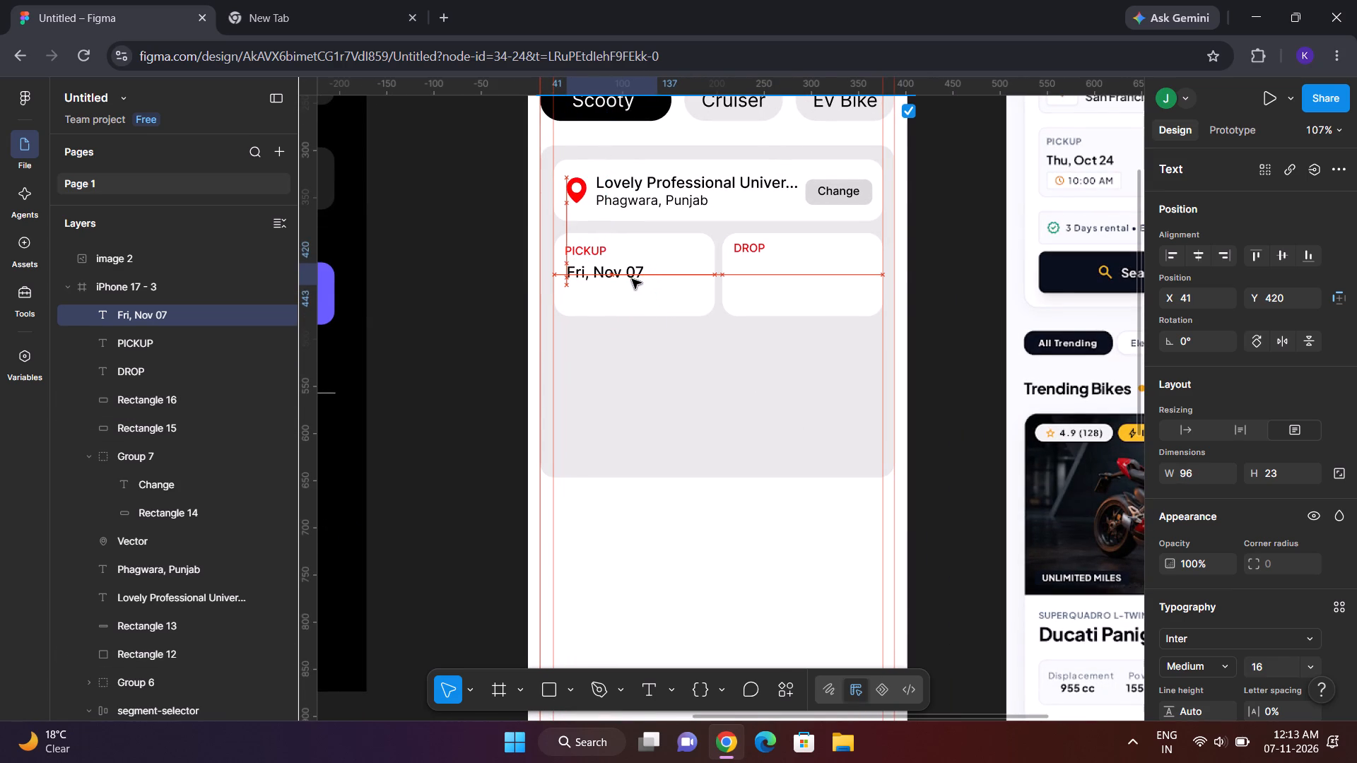
left_click_drag(632, 279, 631, 278)
scroll(781, 322, "left", 1)
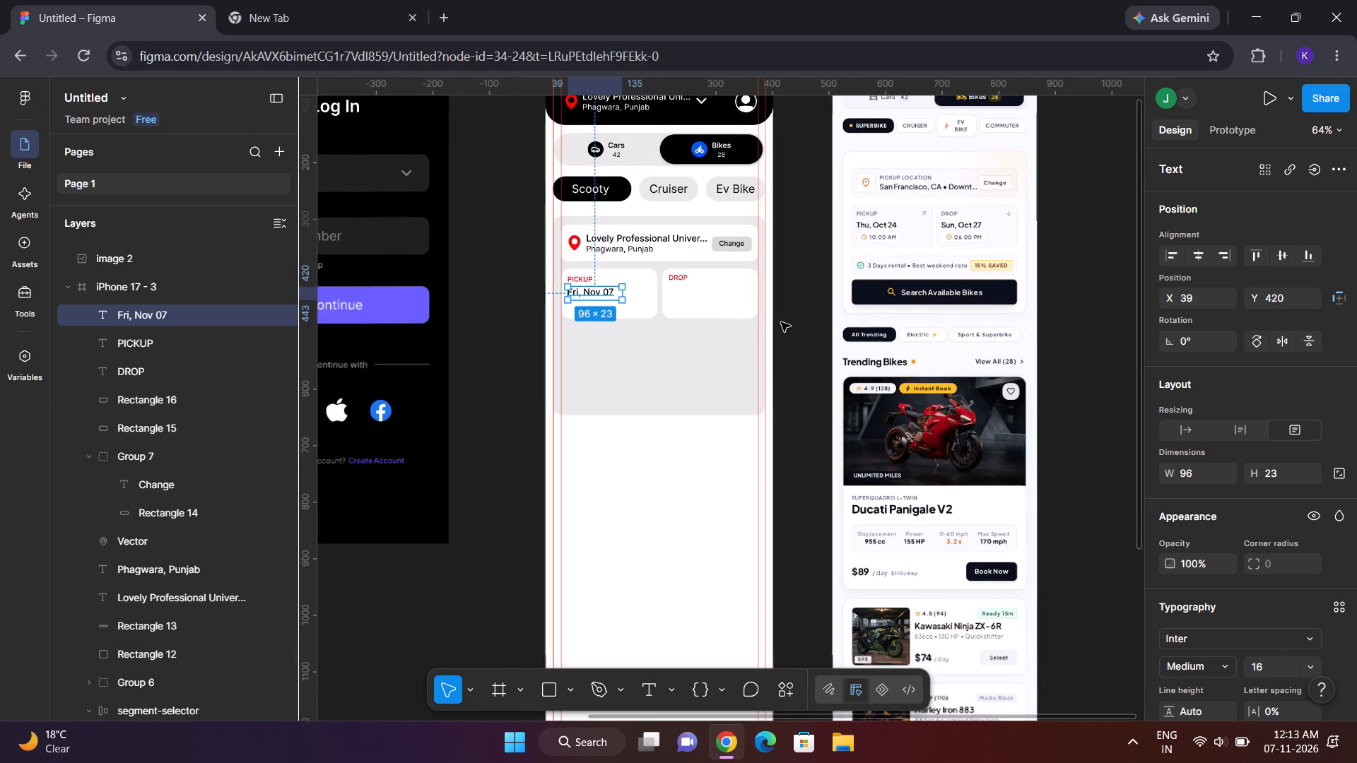
left_click(781, 322)
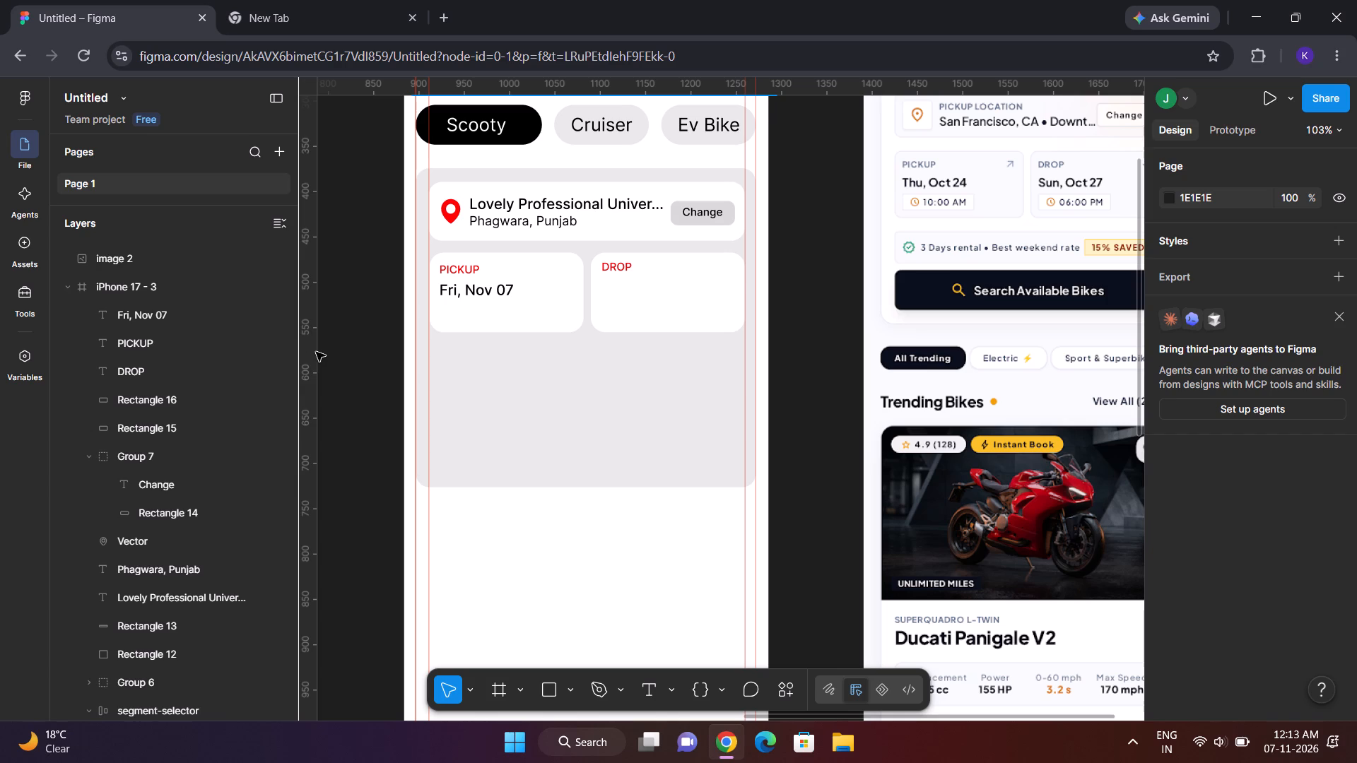
Add a vertical ruler guide to the iPhone 17 - 3 frame at X 39, along the date's starting edge.
left_click_drag(315, 353, 439, 343)
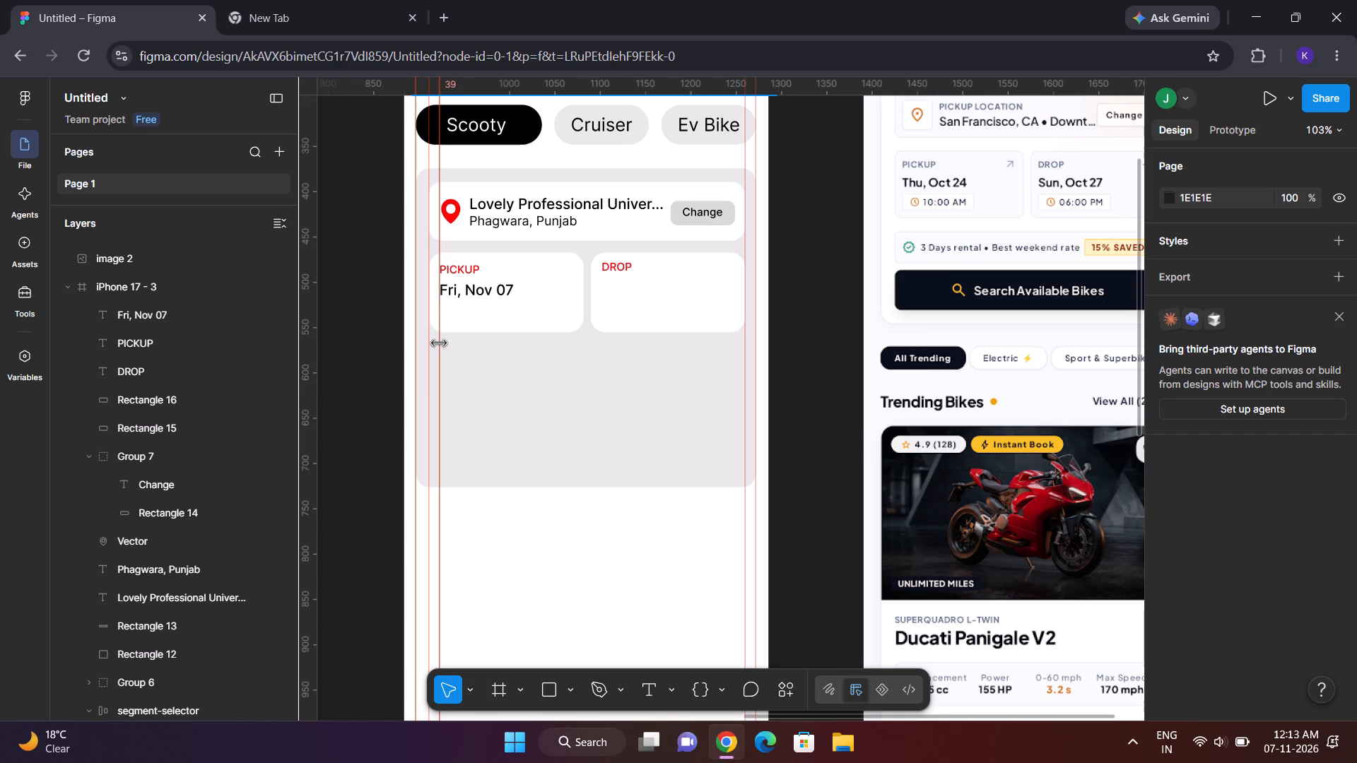
Duplicate the Fri, Nov 07 text and place the copy below the DROP label at about X 218, Y 417.
left_click(505, 297)
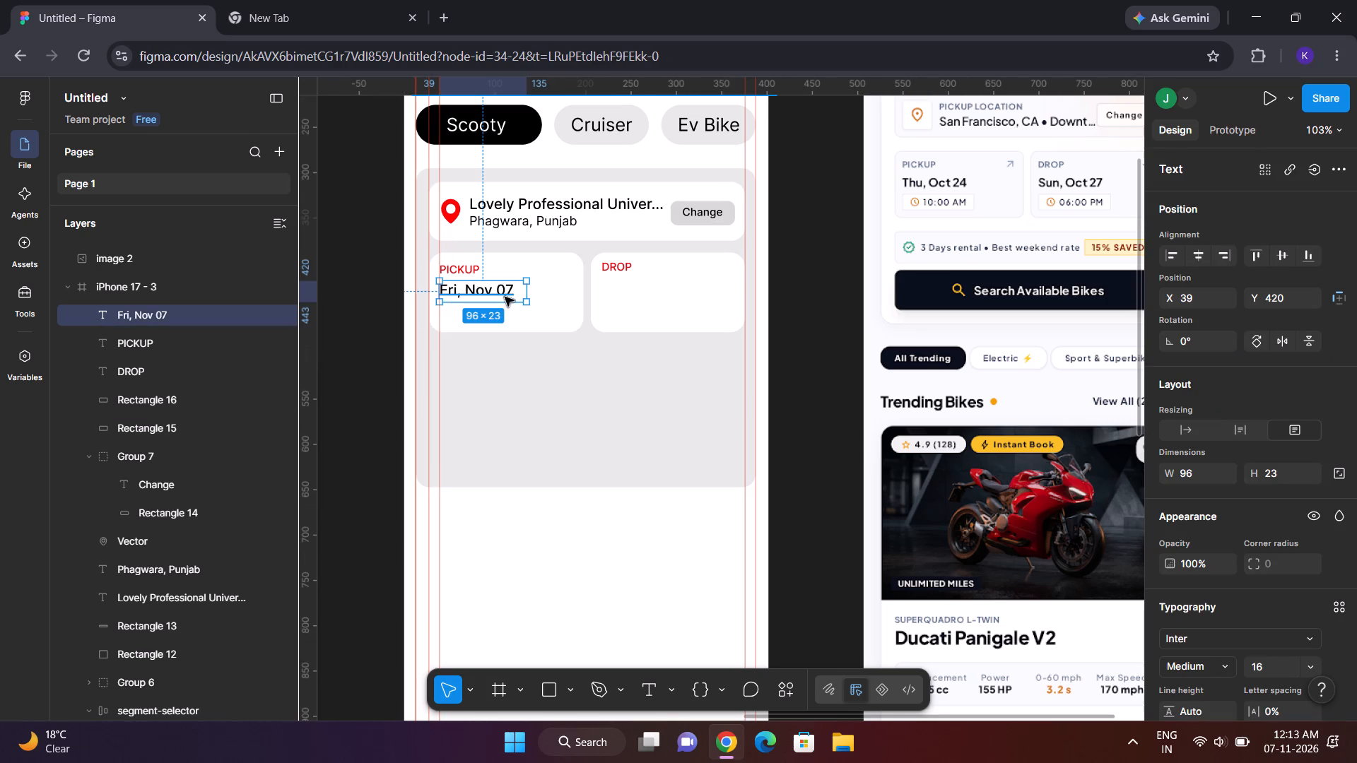
key("ctrl+c")
key("ctrl+v")
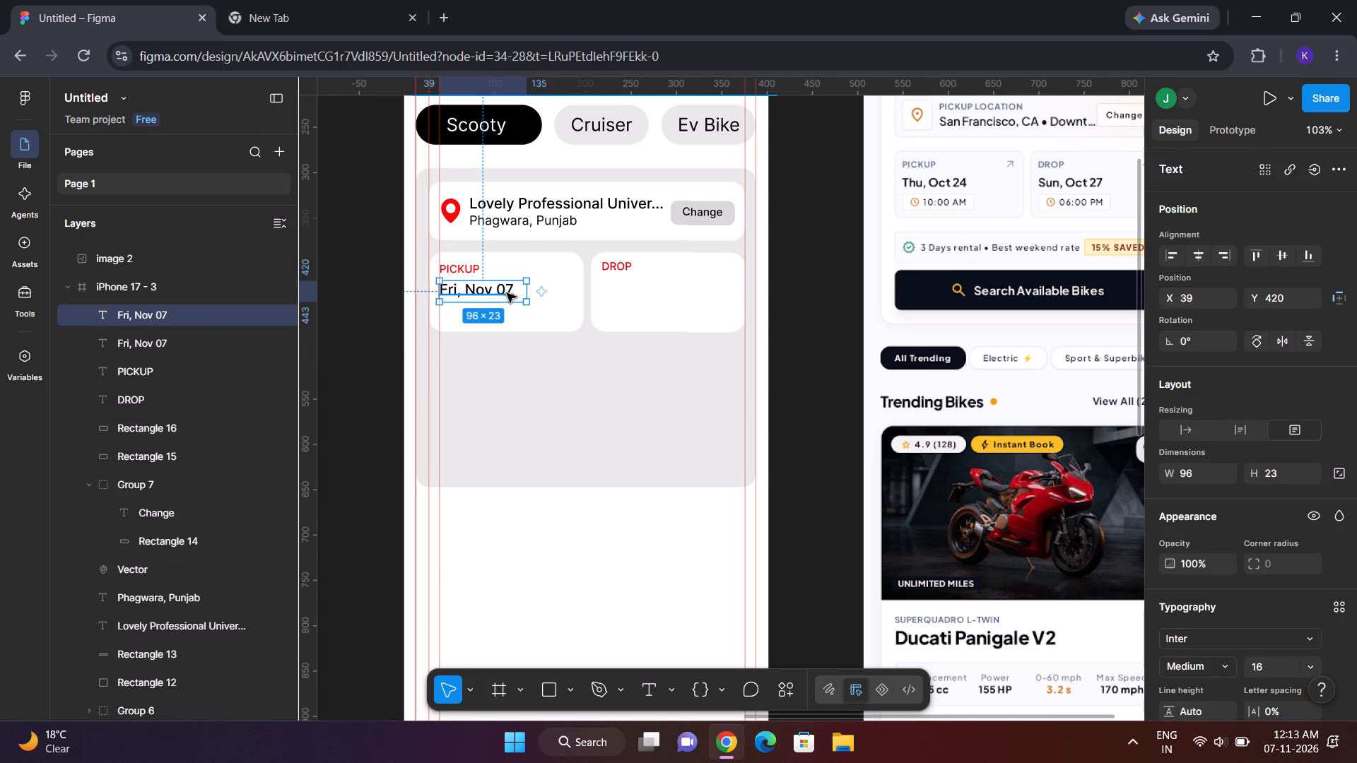
left_click_drag(500, 288, 652, 286)
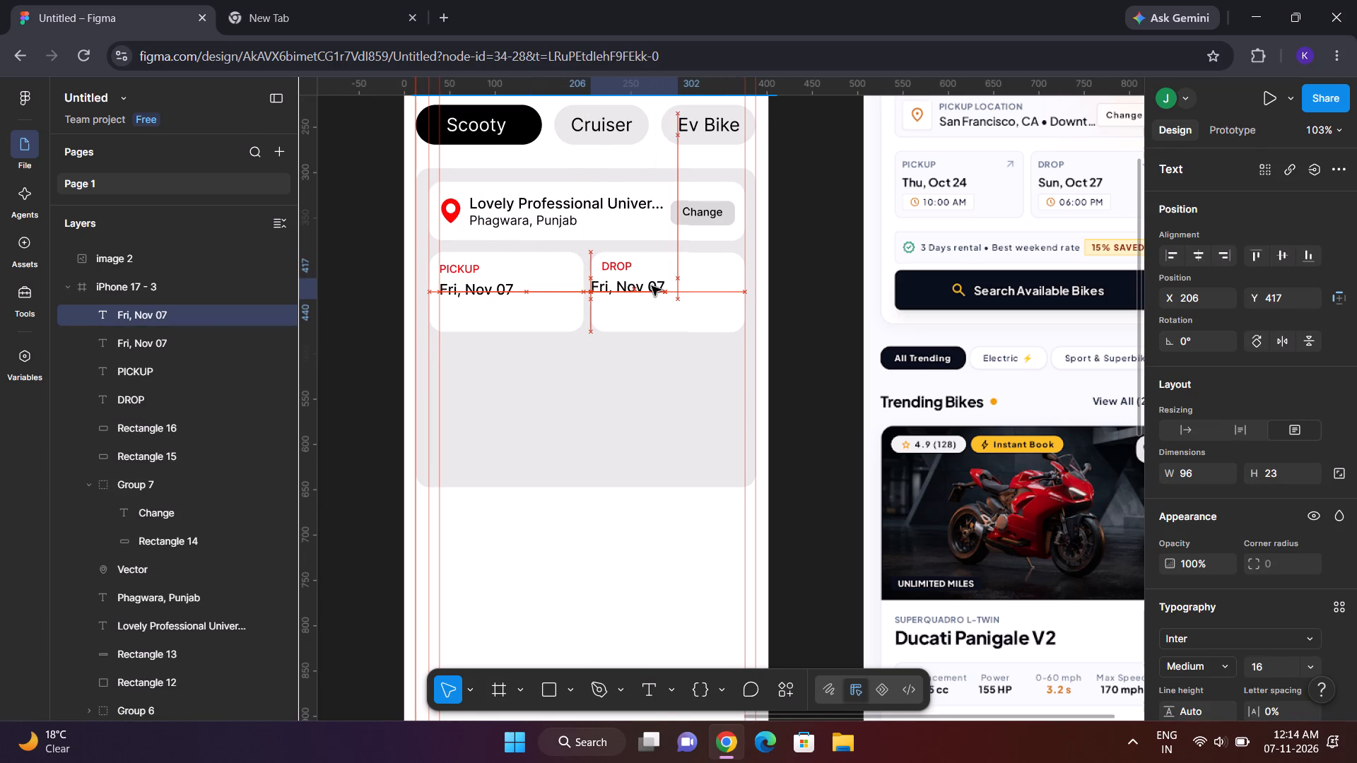
left_click_drag(652, 286, 661, 285)
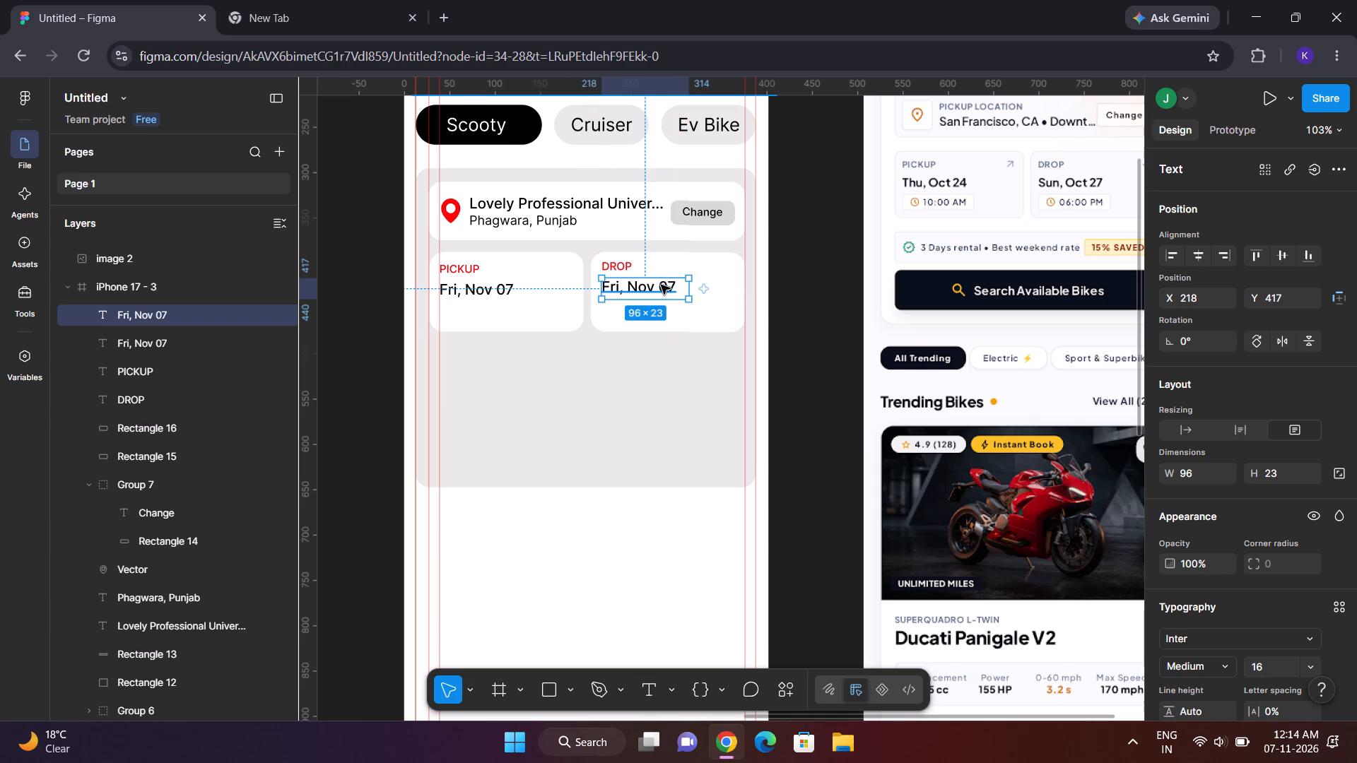
Change the copied date below DROP to Sat, Nov 08.
double_click(674, 287)
left_click(674, 287)
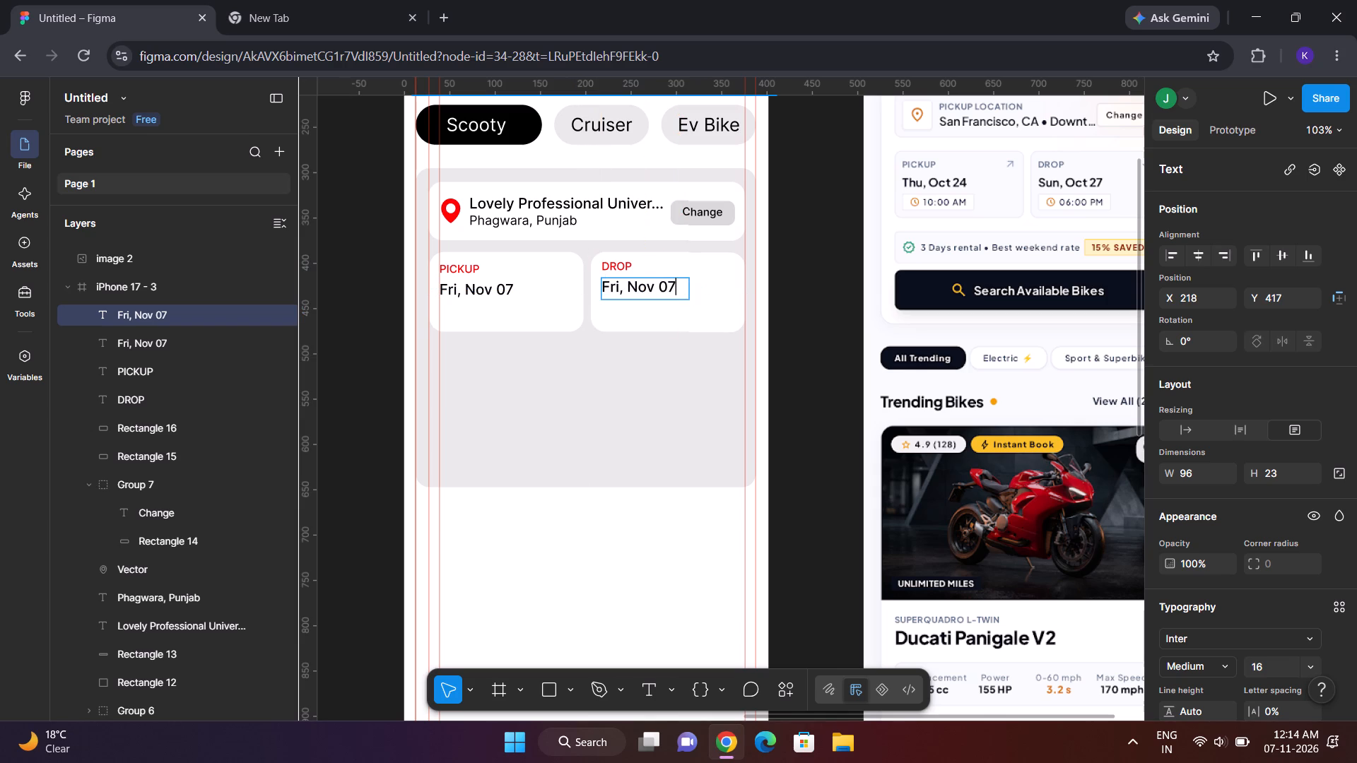
key("BackSpace")
key("8")
left_click(621, 285)
key("Left")
key("BackSpace")
key("BackSpace")
key("BackSpace")
type("Sat")
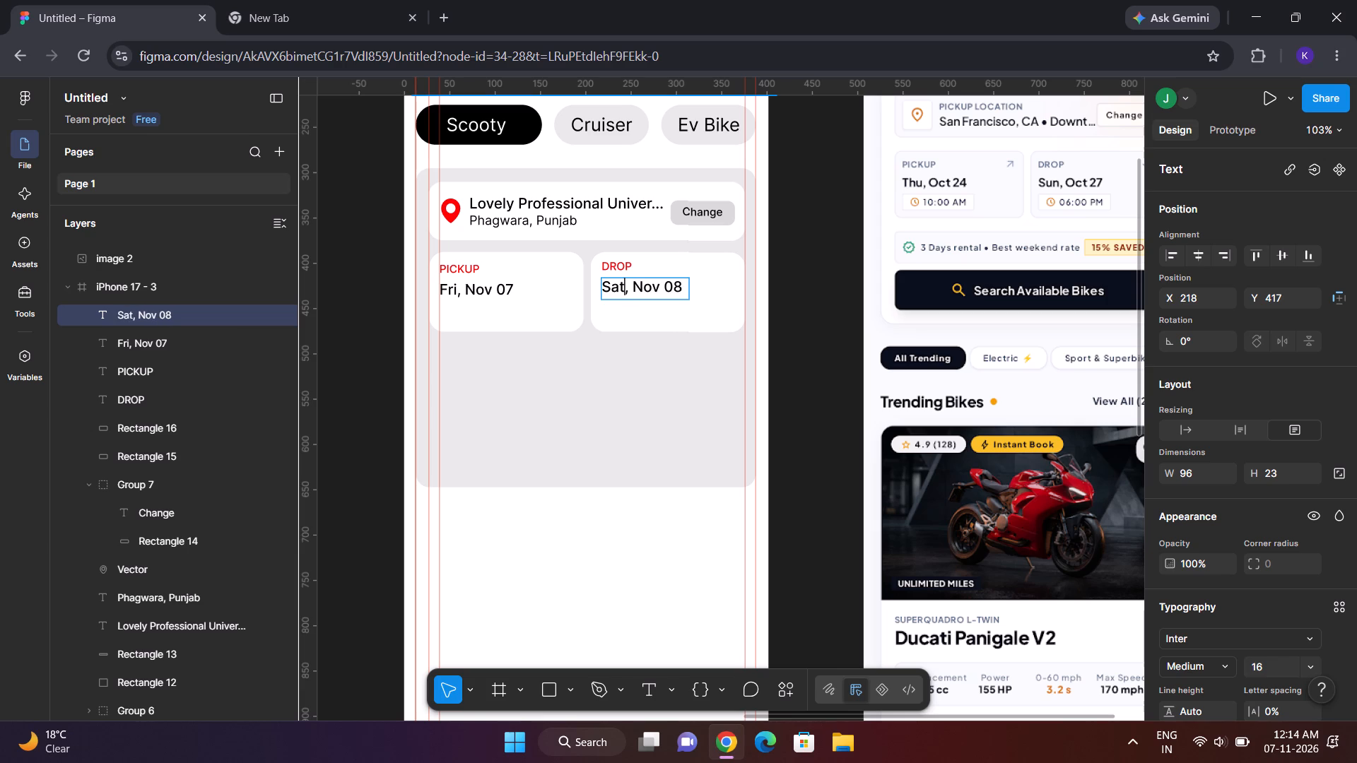
left_click(772, 306)
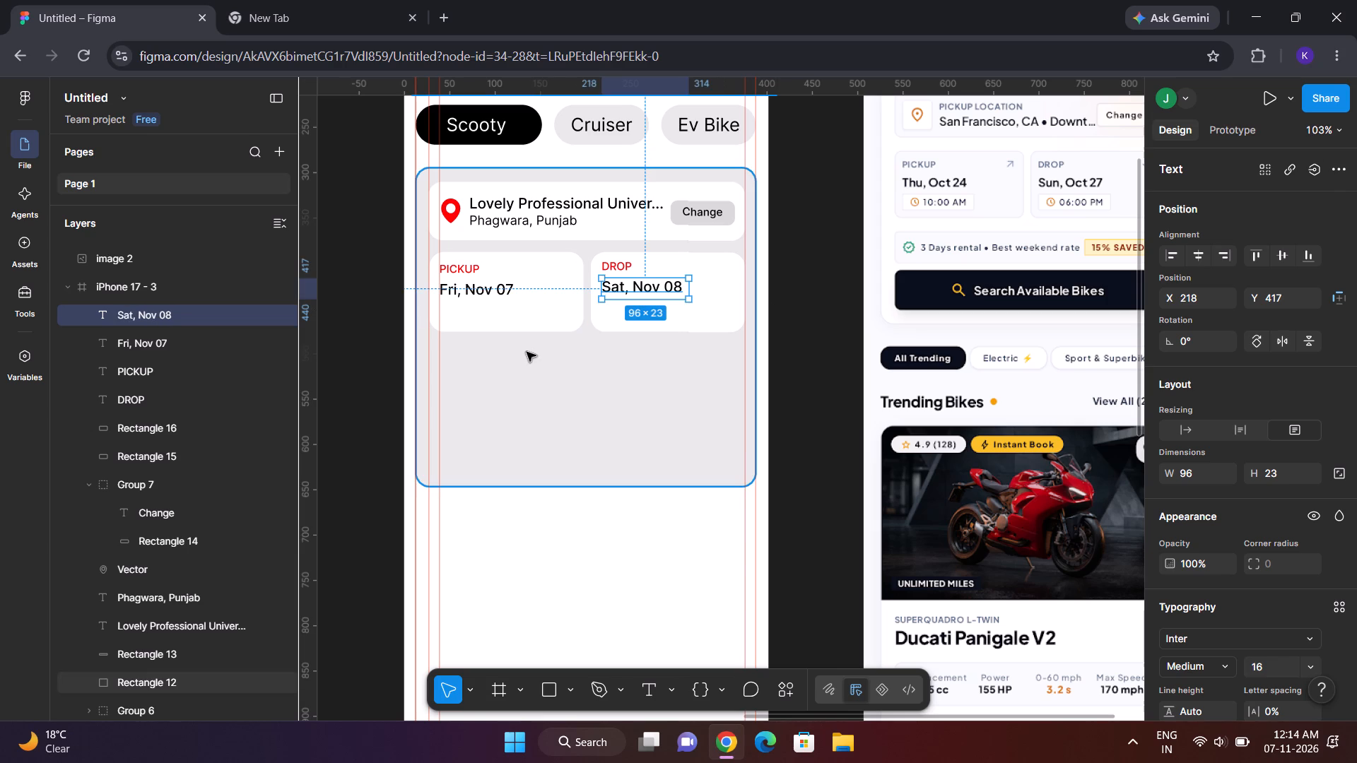
left_click(346, 456)
Move the Sat, Nov 08 text to Y 420 so it lines up with the pickup date.
left_click(652, 298)
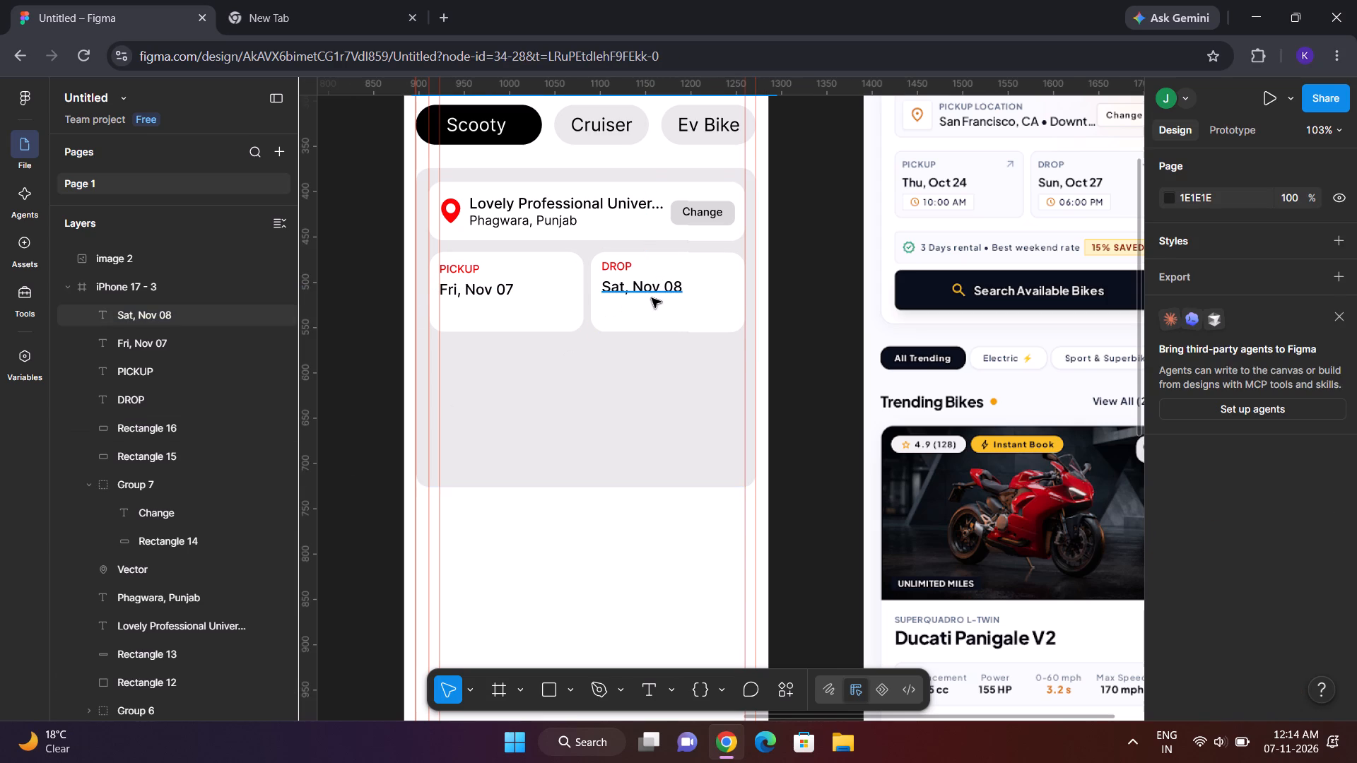
left_click(464, 296)
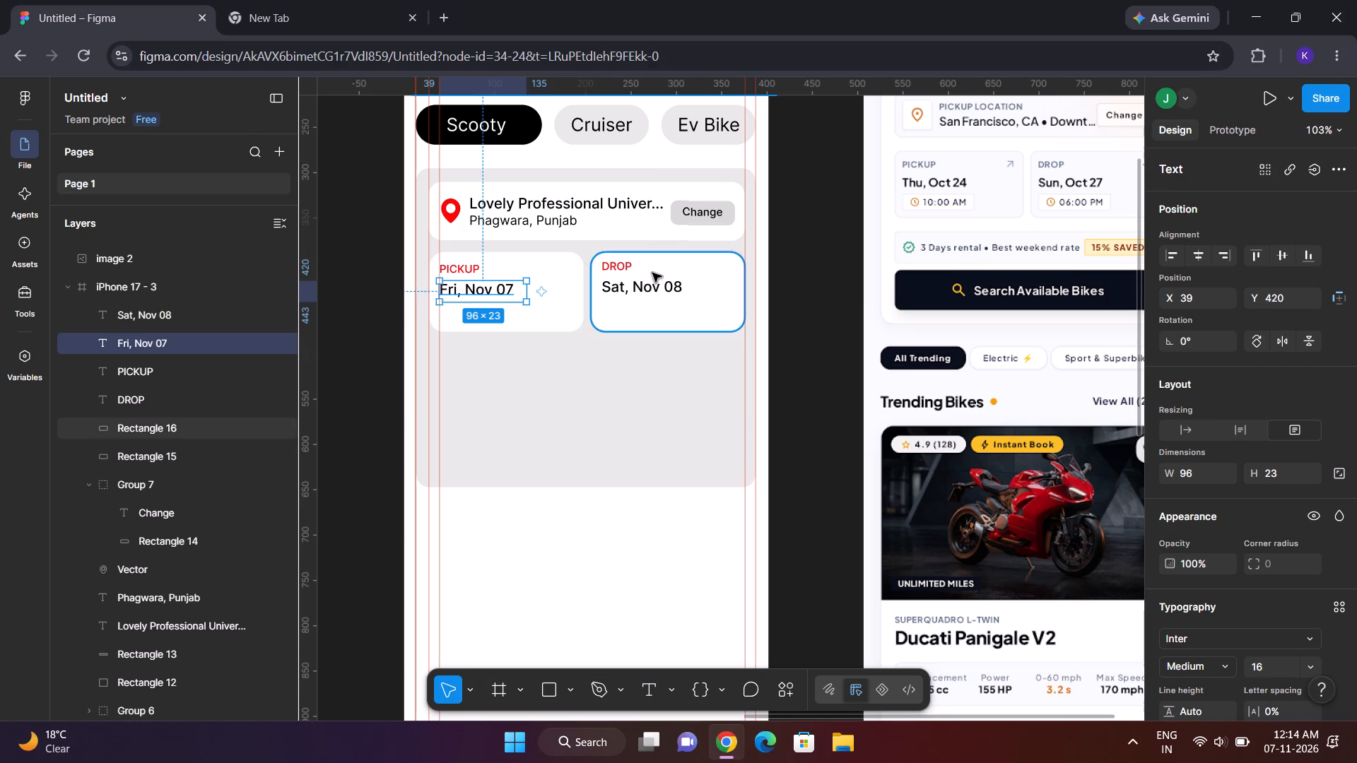
left_click(645, 280)
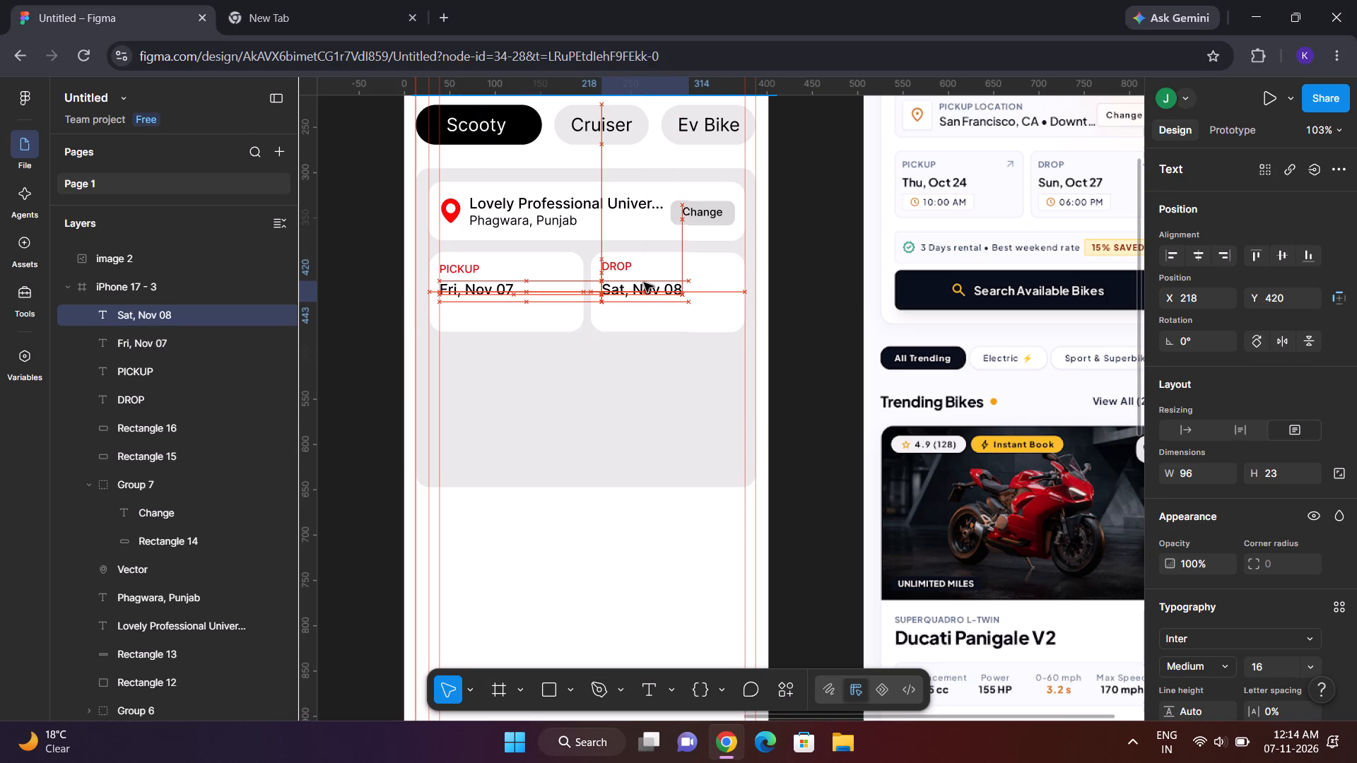
left_click(746, 306)
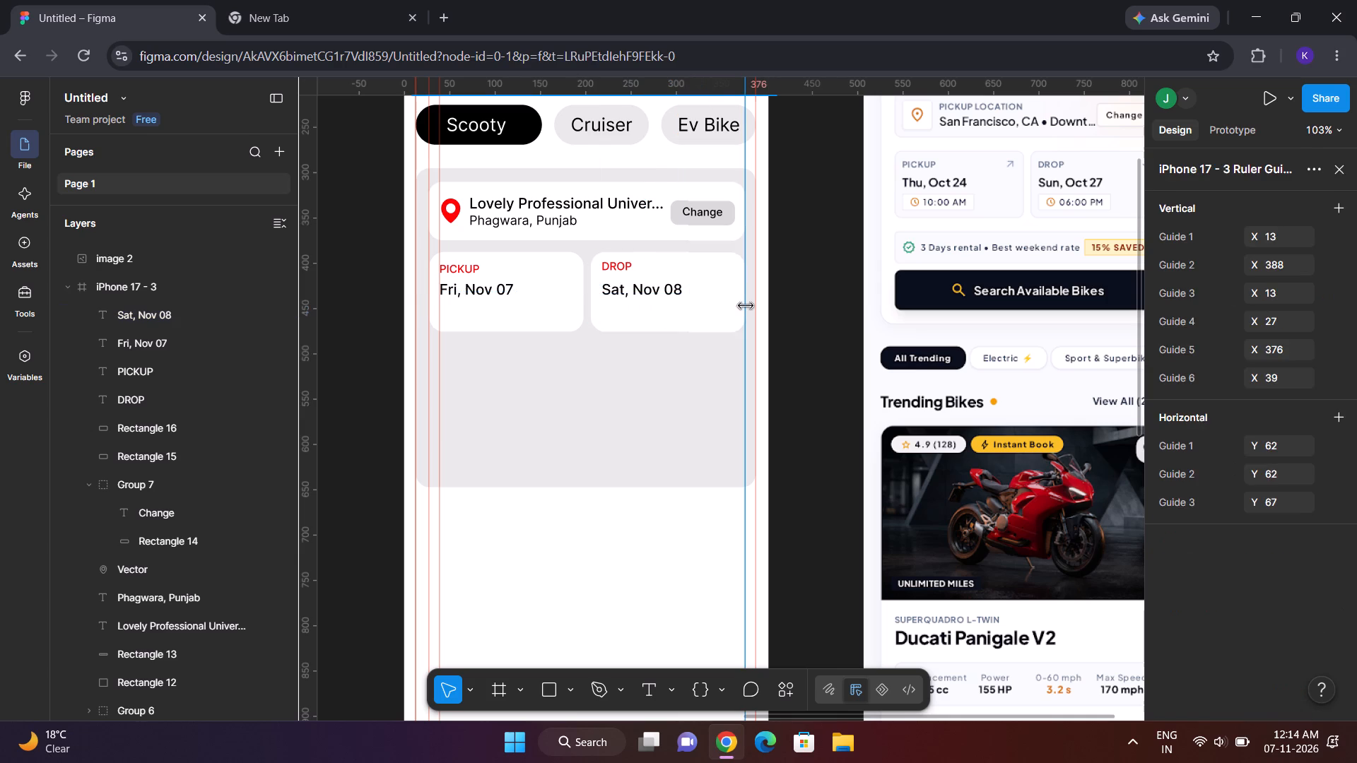
left_click(784, 313)
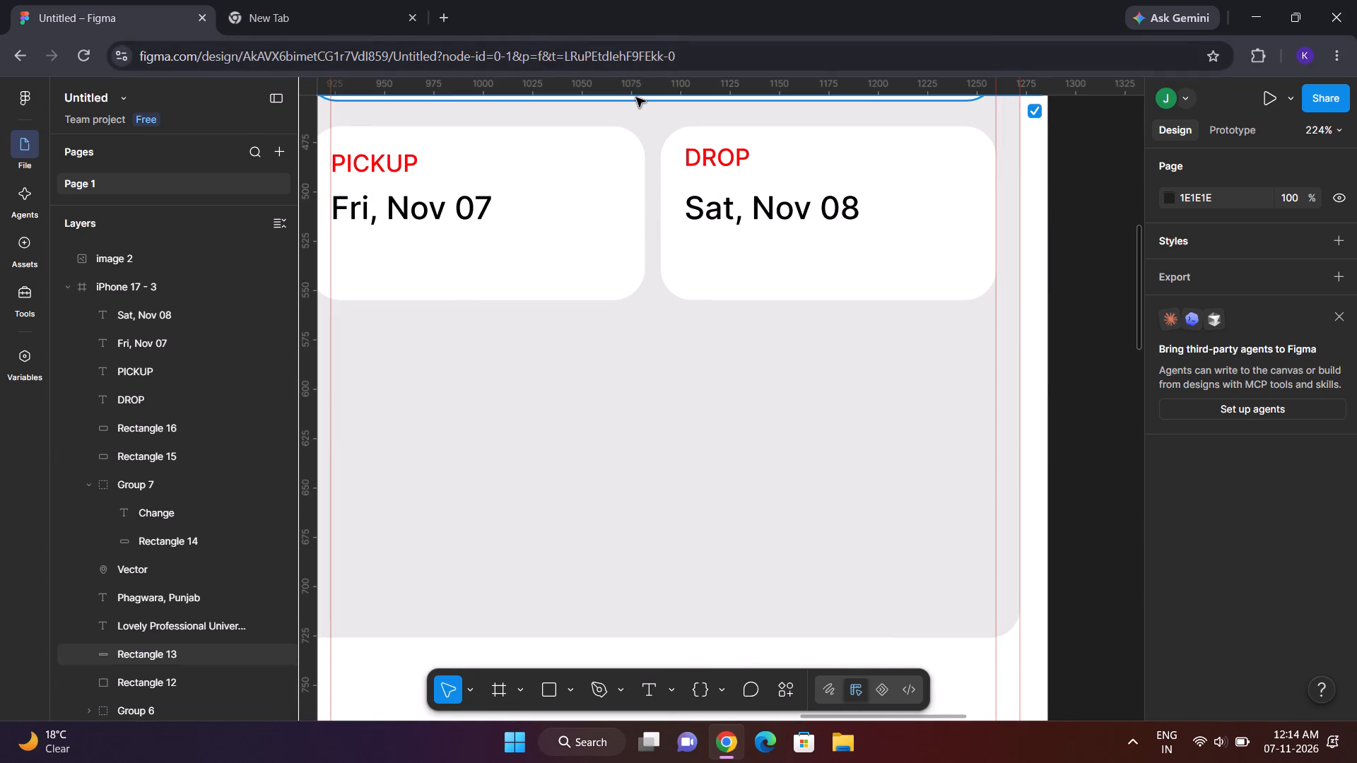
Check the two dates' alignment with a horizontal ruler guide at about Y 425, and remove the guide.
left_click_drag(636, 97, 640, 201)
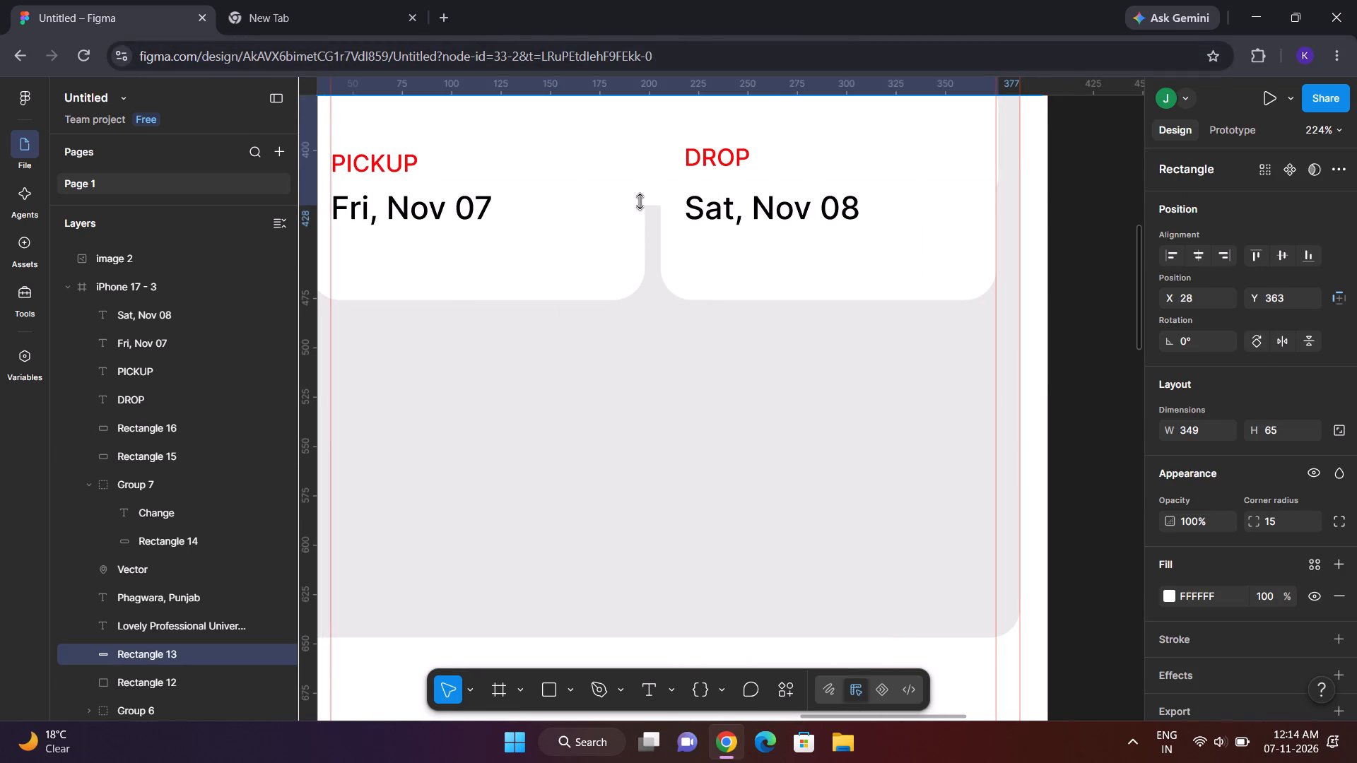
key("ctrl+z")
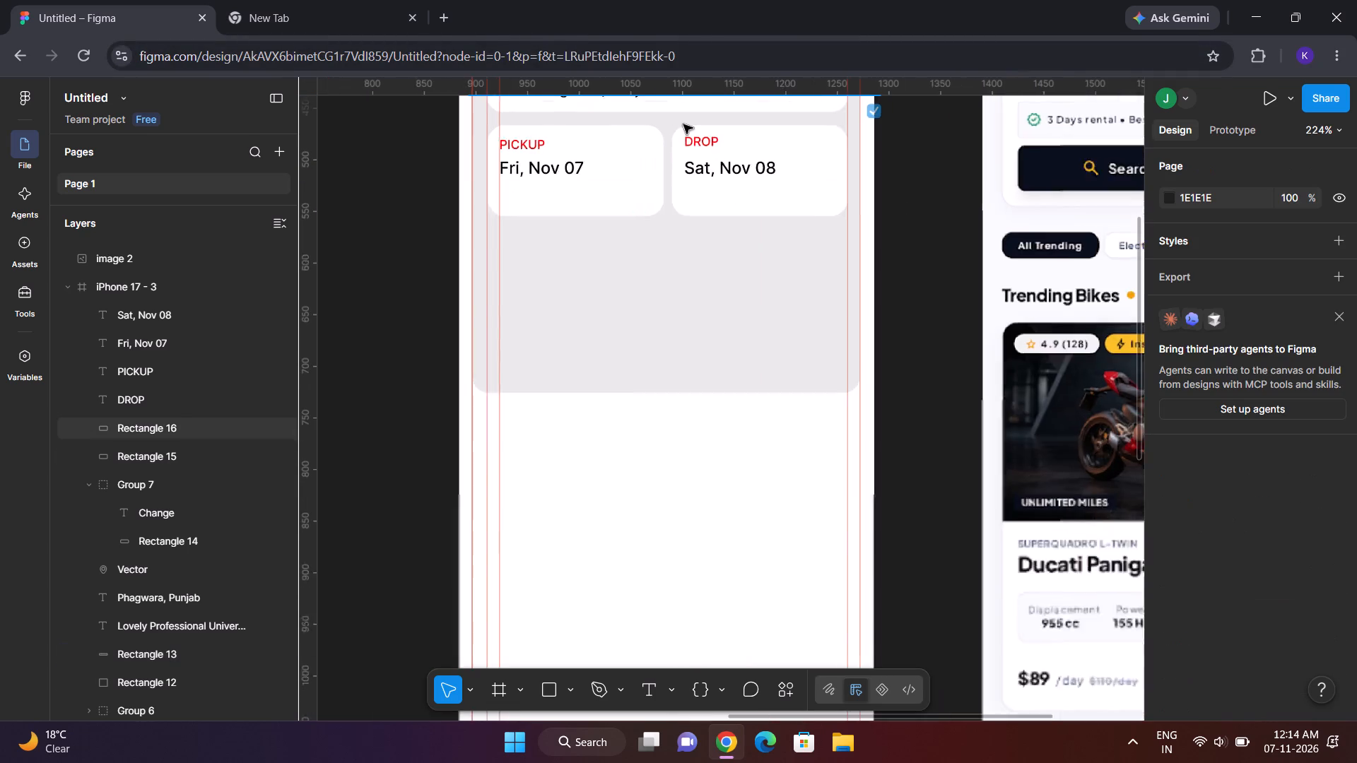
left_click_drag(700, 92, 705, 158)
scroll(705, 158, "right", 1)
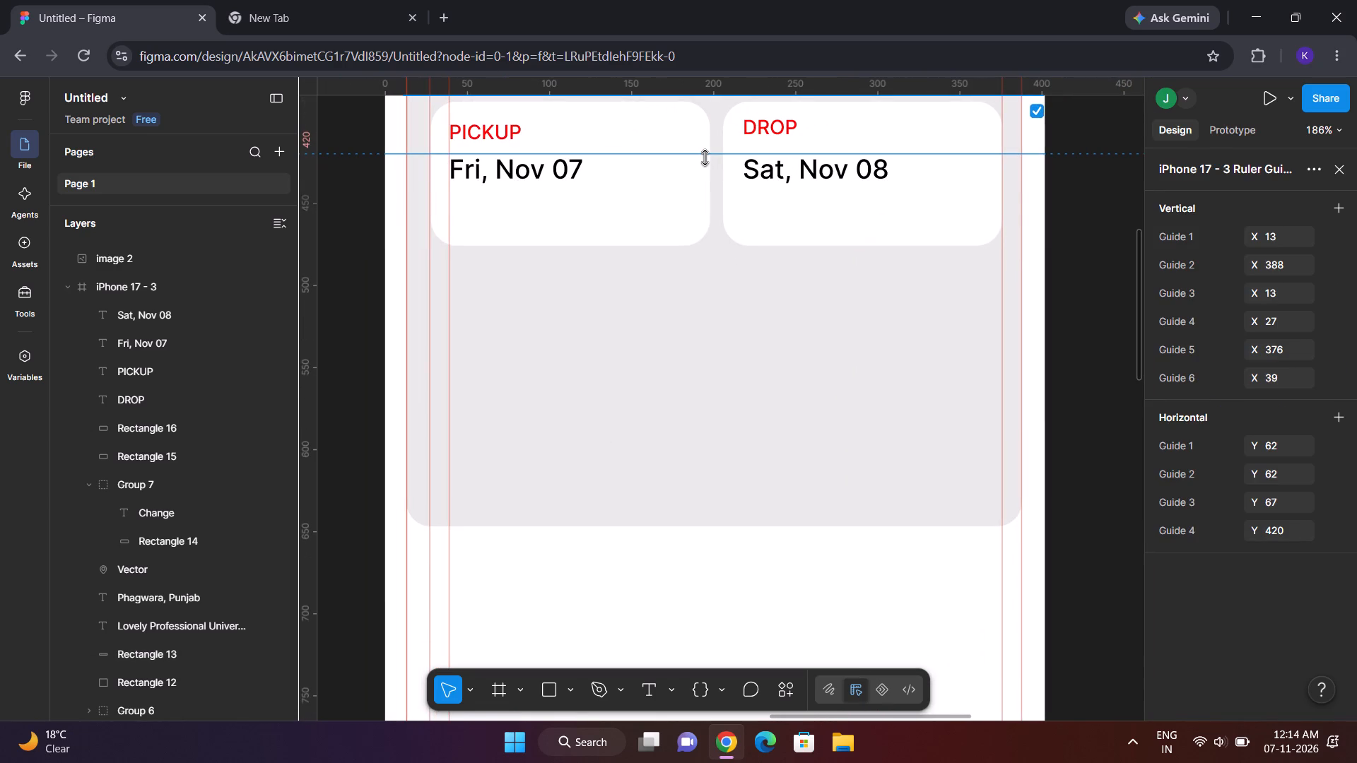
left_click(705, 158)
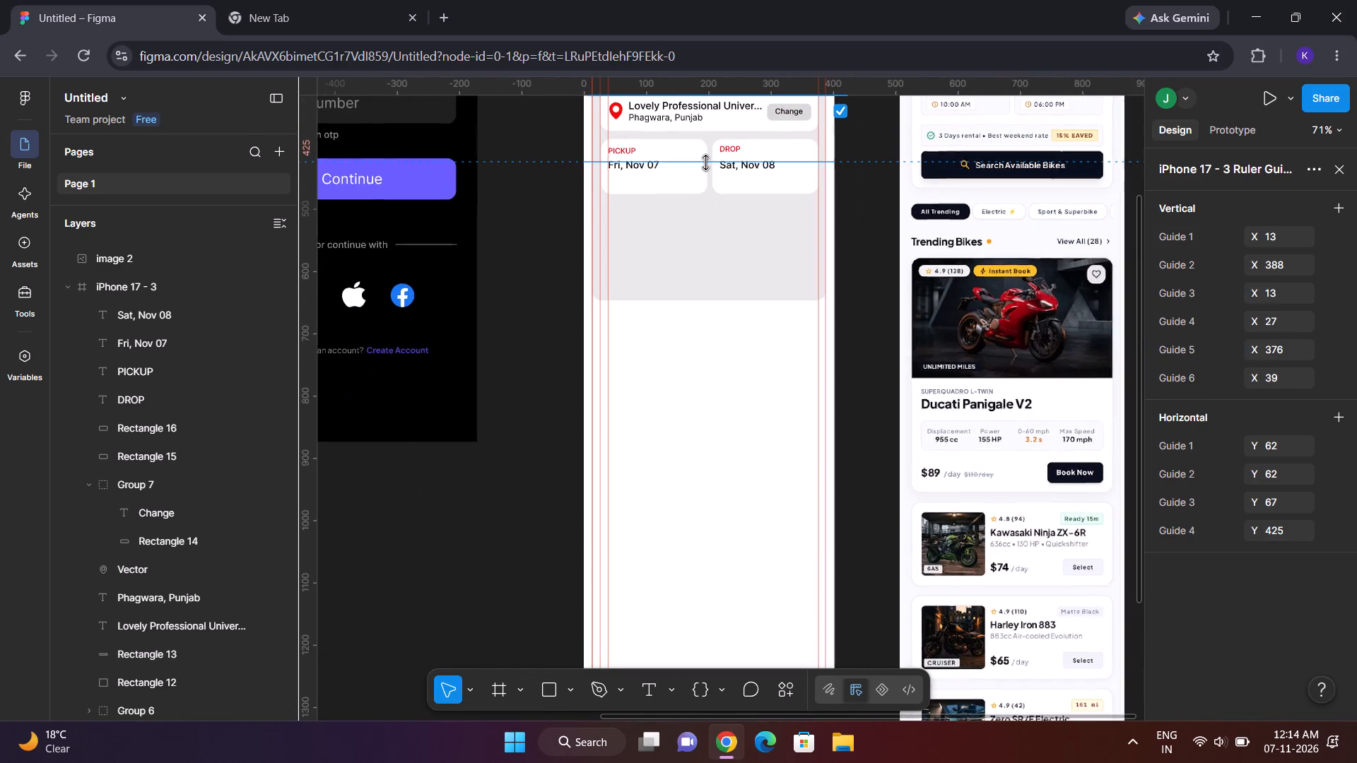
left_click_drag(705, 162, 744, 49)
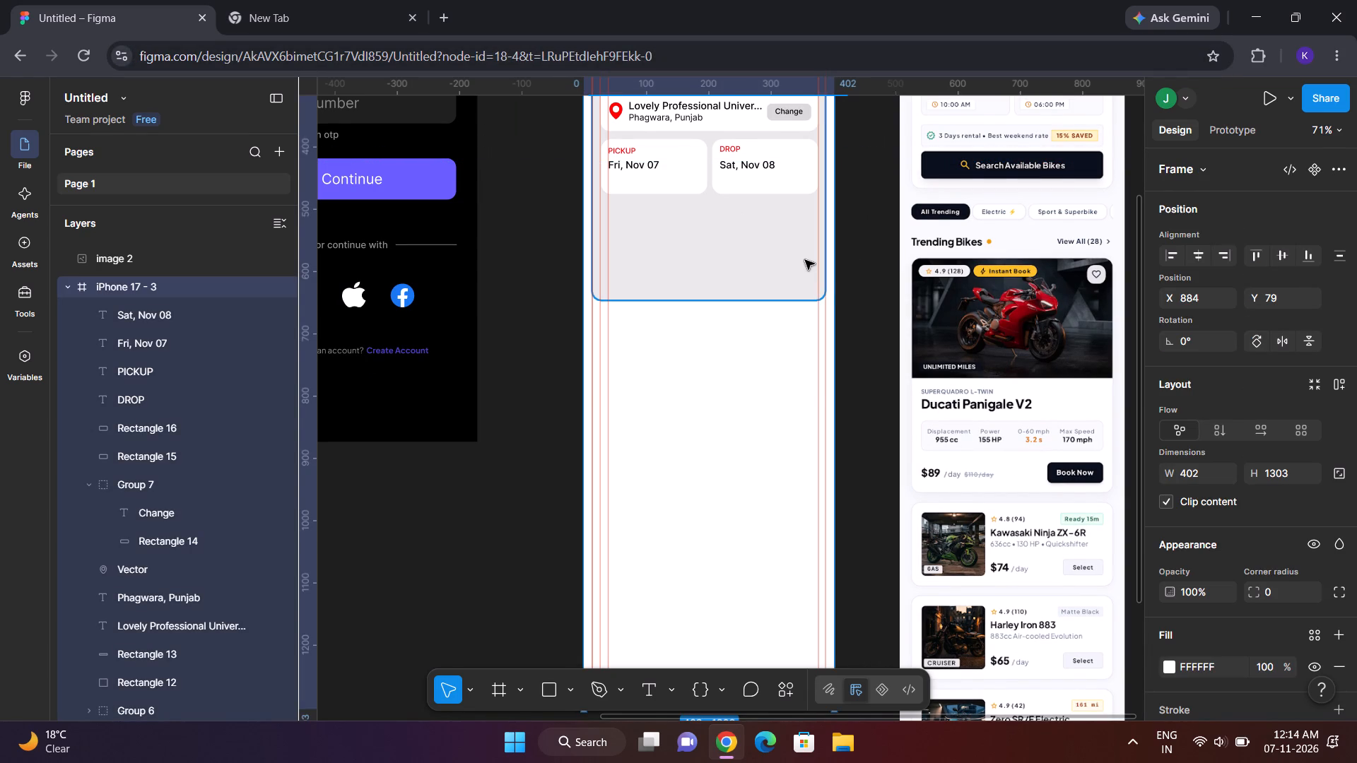
Draw a rectangle of about 87 × 21 below the Fri, Nov 07 date at about X 39, Y 443.
scroll(886, 254, "up", 1)
left_click(613, 290)
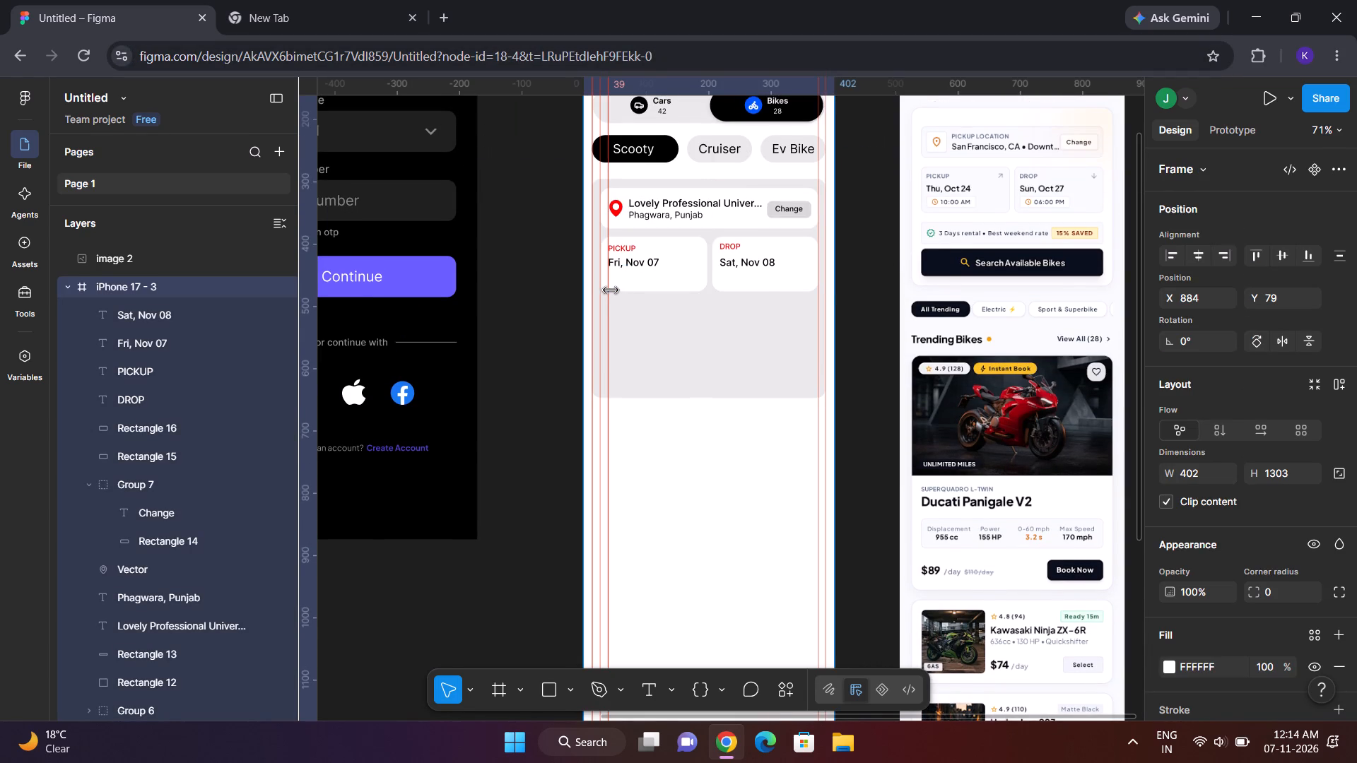
scroll(703, 307, "up", 1)
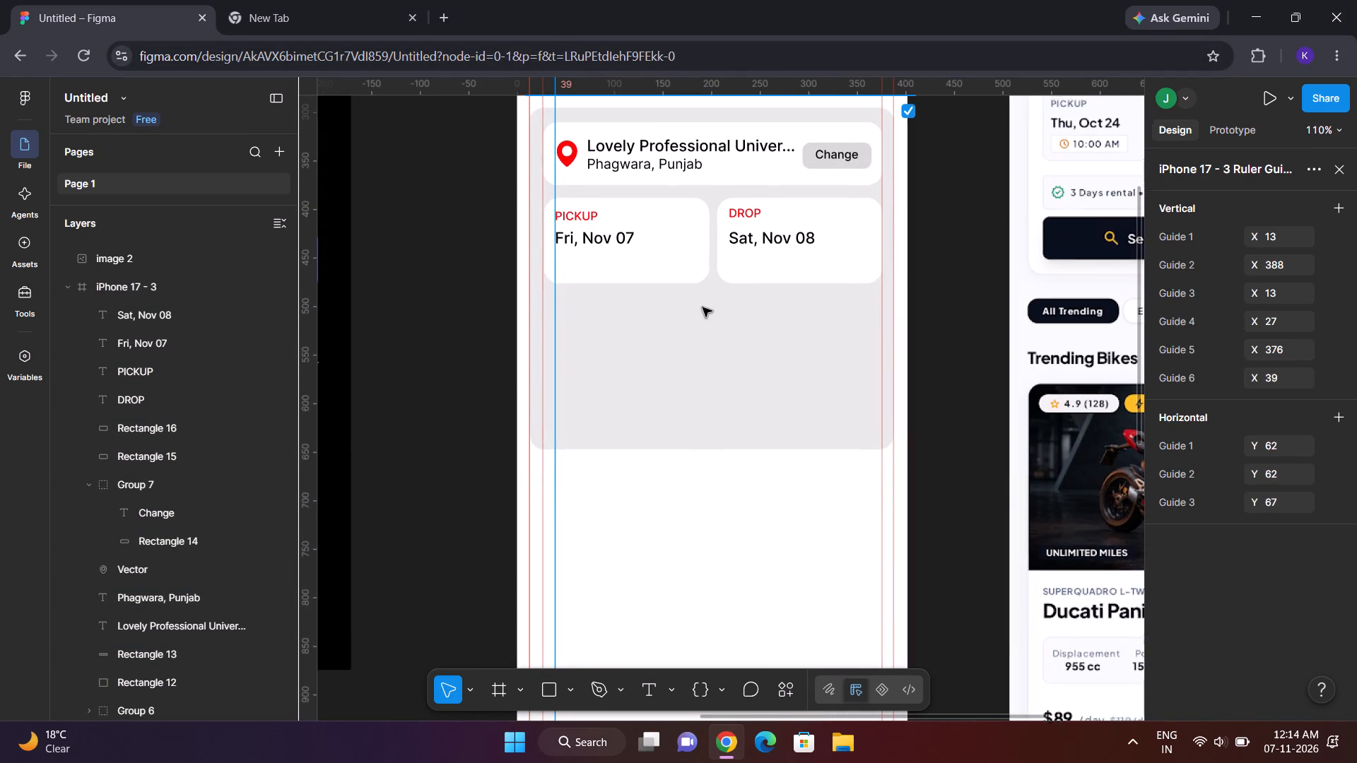
scroll(703, 307, "up", 1)
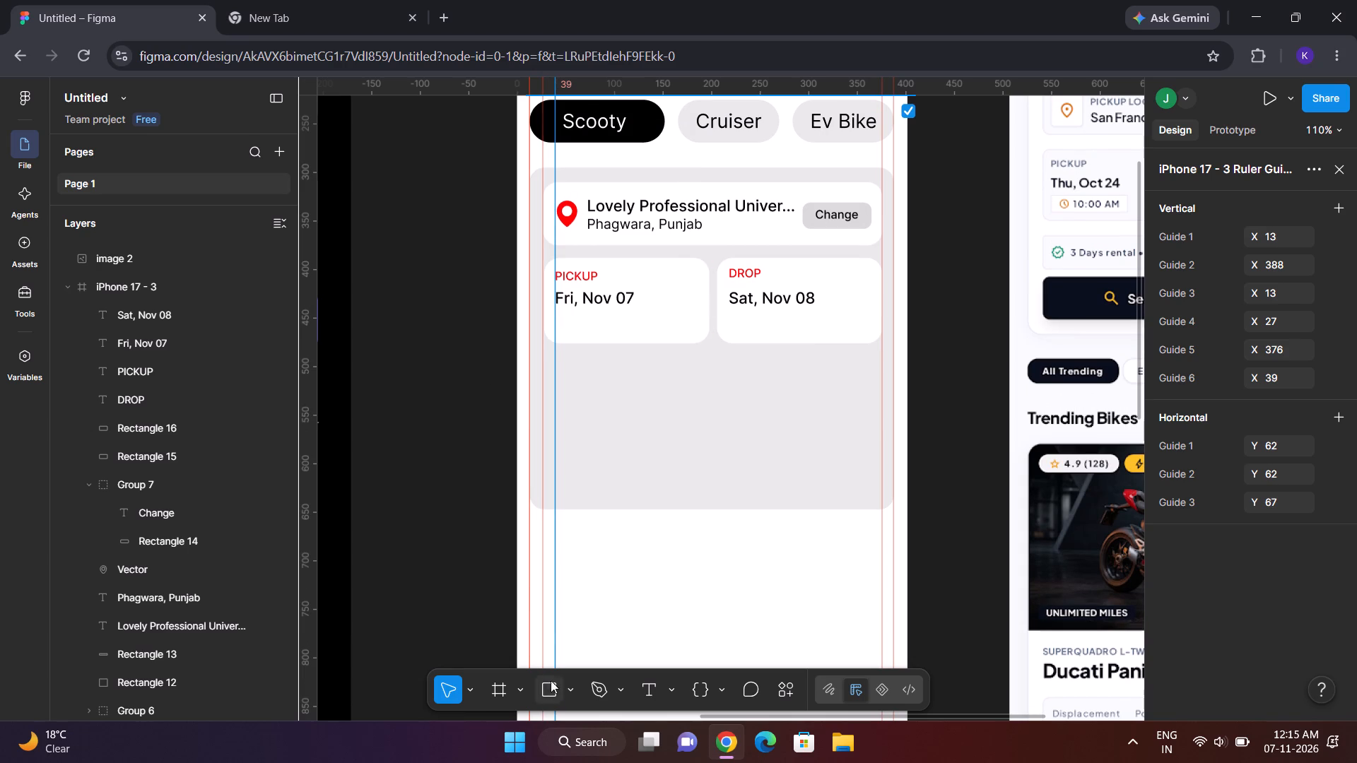
left_click(550, 697)
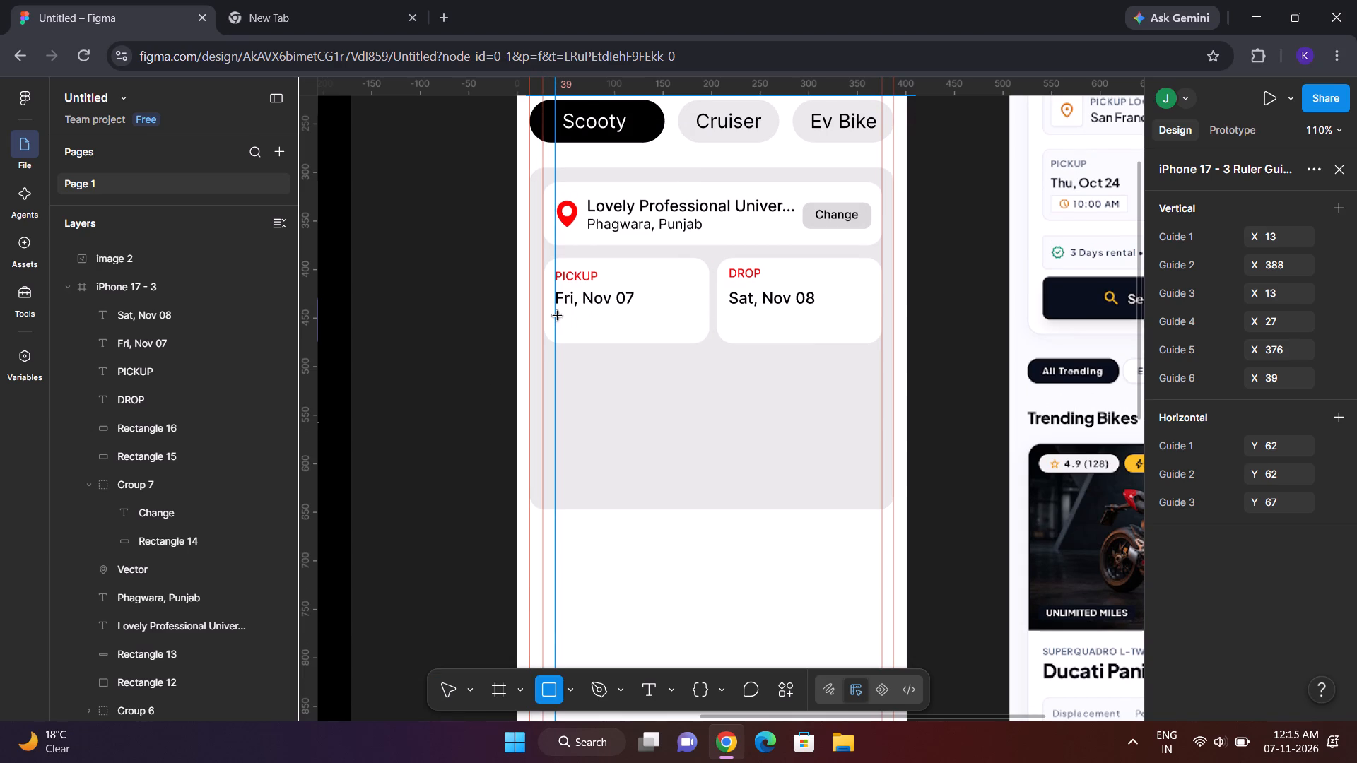
left_click_drag(558, 316, 639, 331)
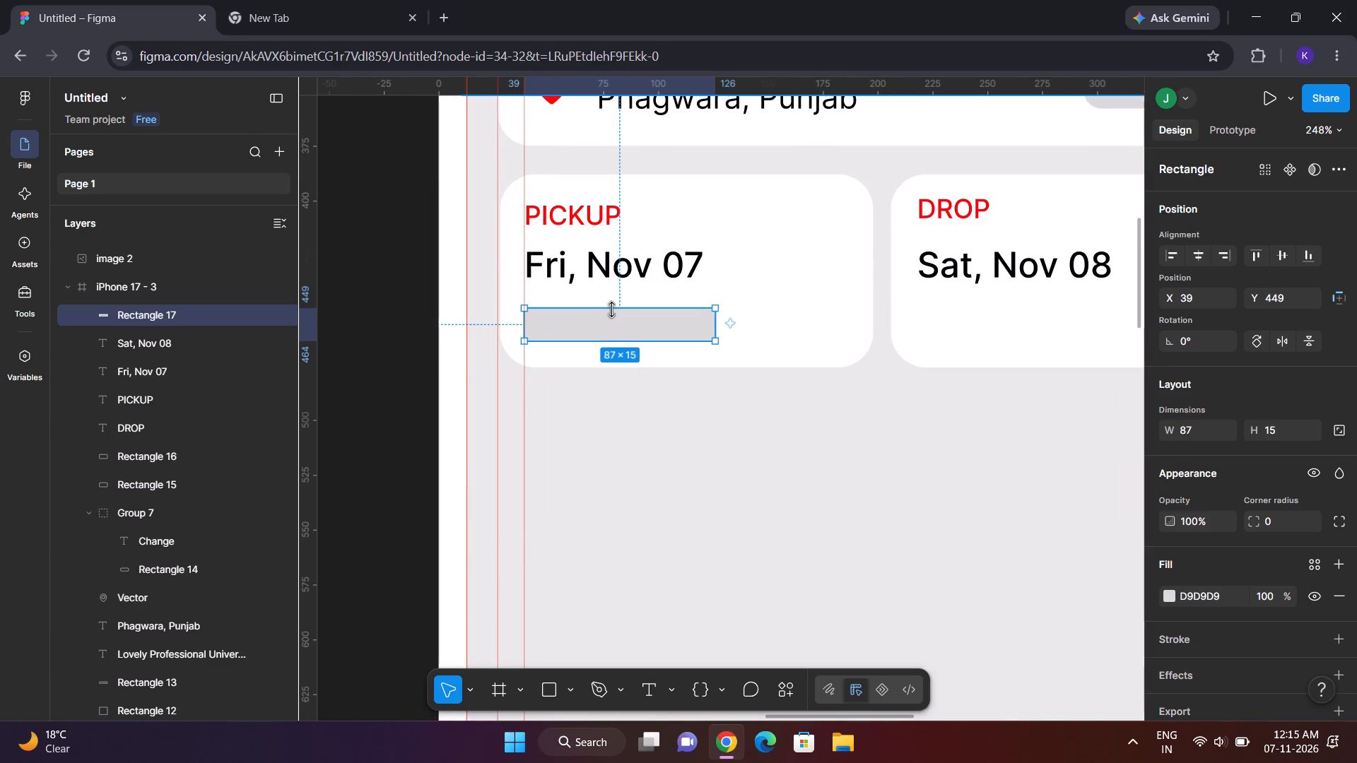
left_click_drag(612, 309, 612, 298)
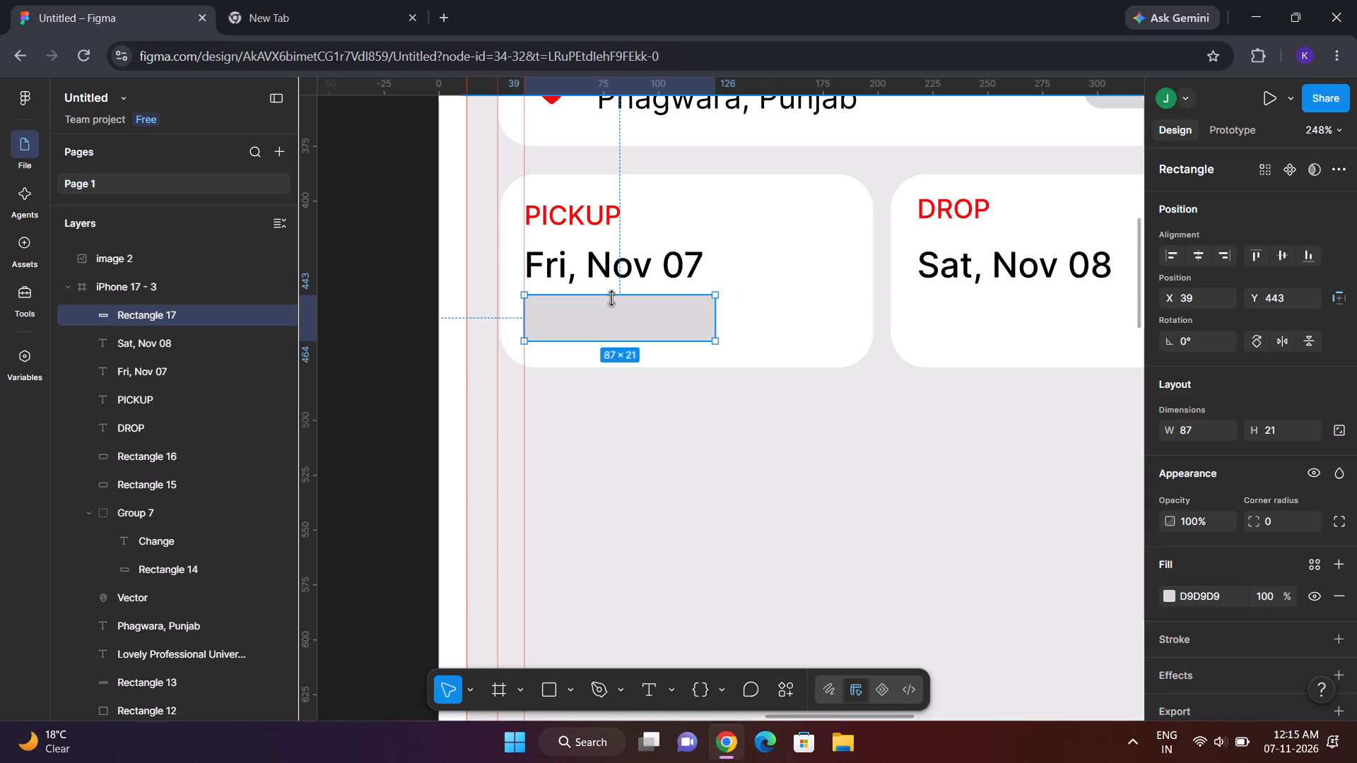
Fill the new rectangle below the pickup date with E8E8E8, sampled from the booking panel's grey background.
left_click(1171, 596)
left_click(951, 529)
left_click(701, 604)
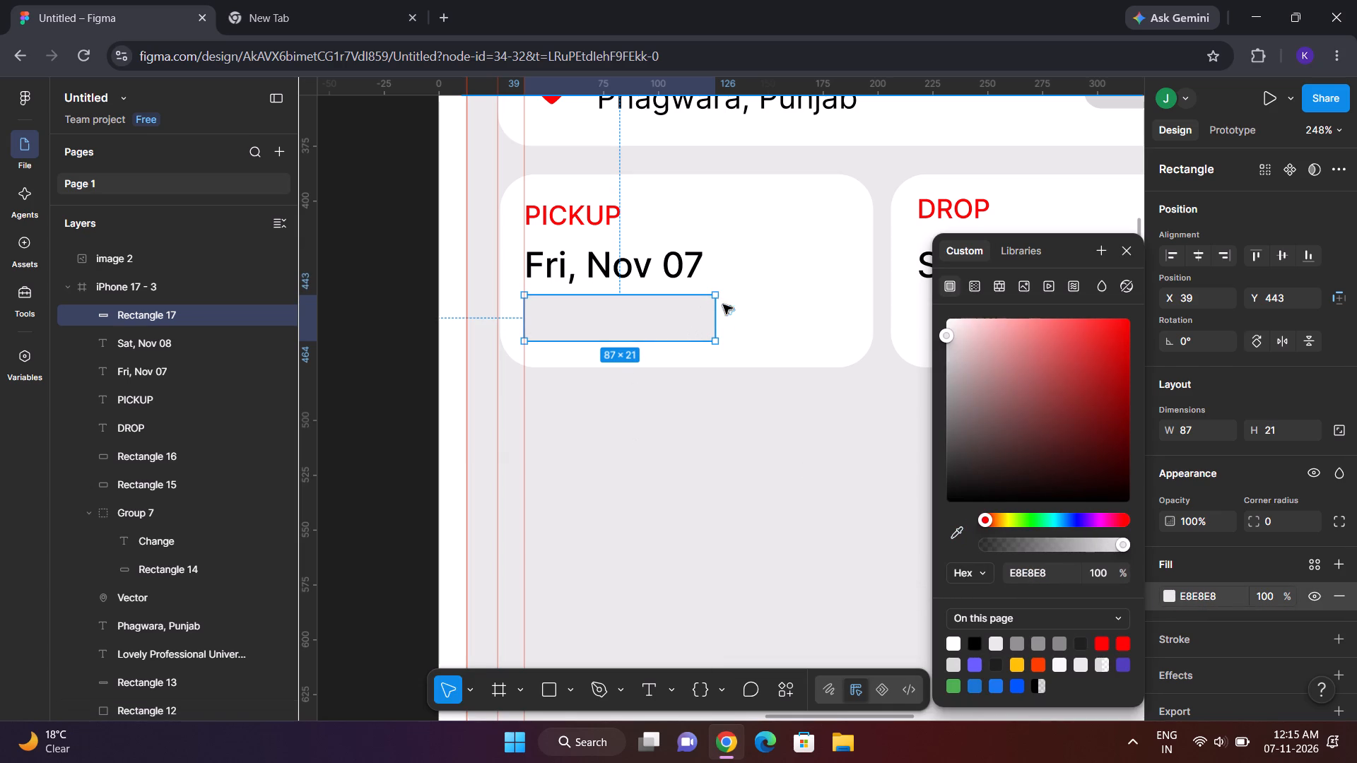
Widen the grey rectangle below the pickup date to about 89.
left_click_drag(710, 312, 718, 311)
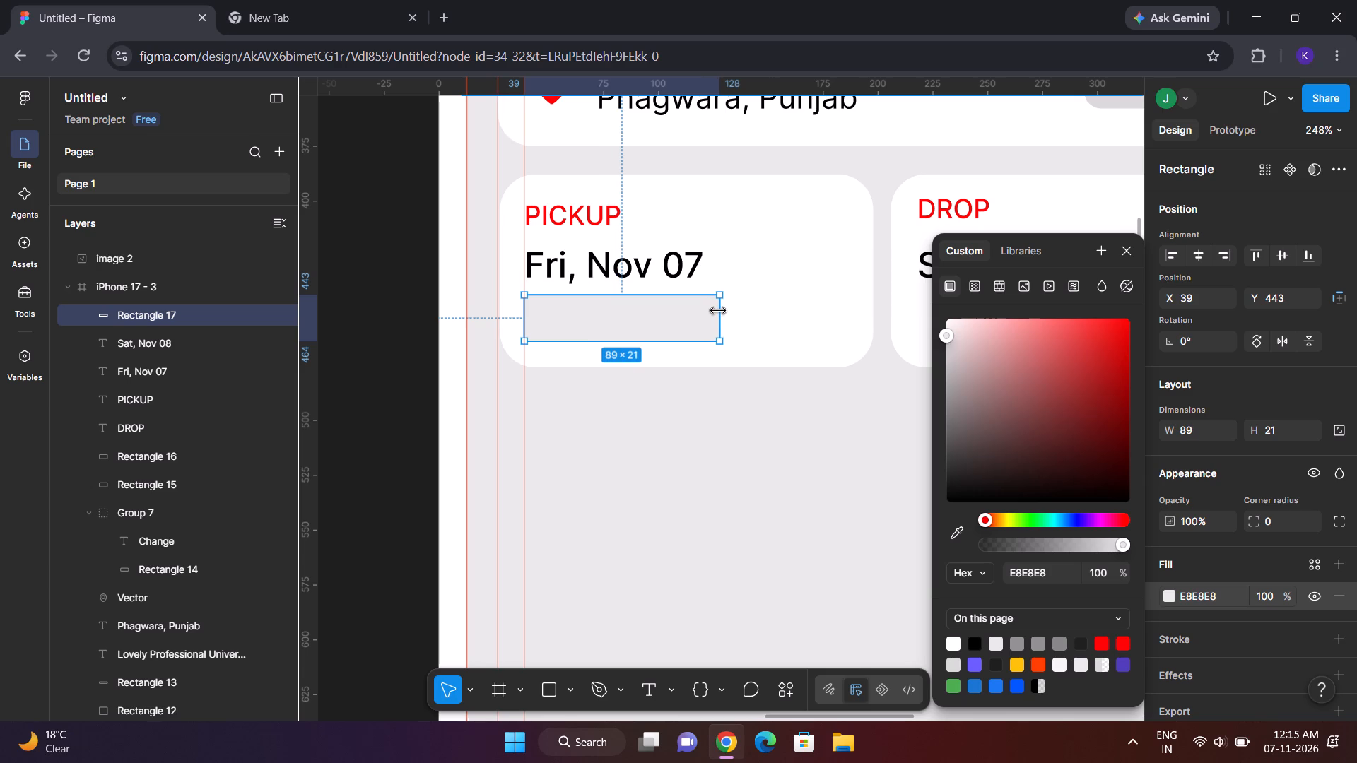
left_click(675, 491)
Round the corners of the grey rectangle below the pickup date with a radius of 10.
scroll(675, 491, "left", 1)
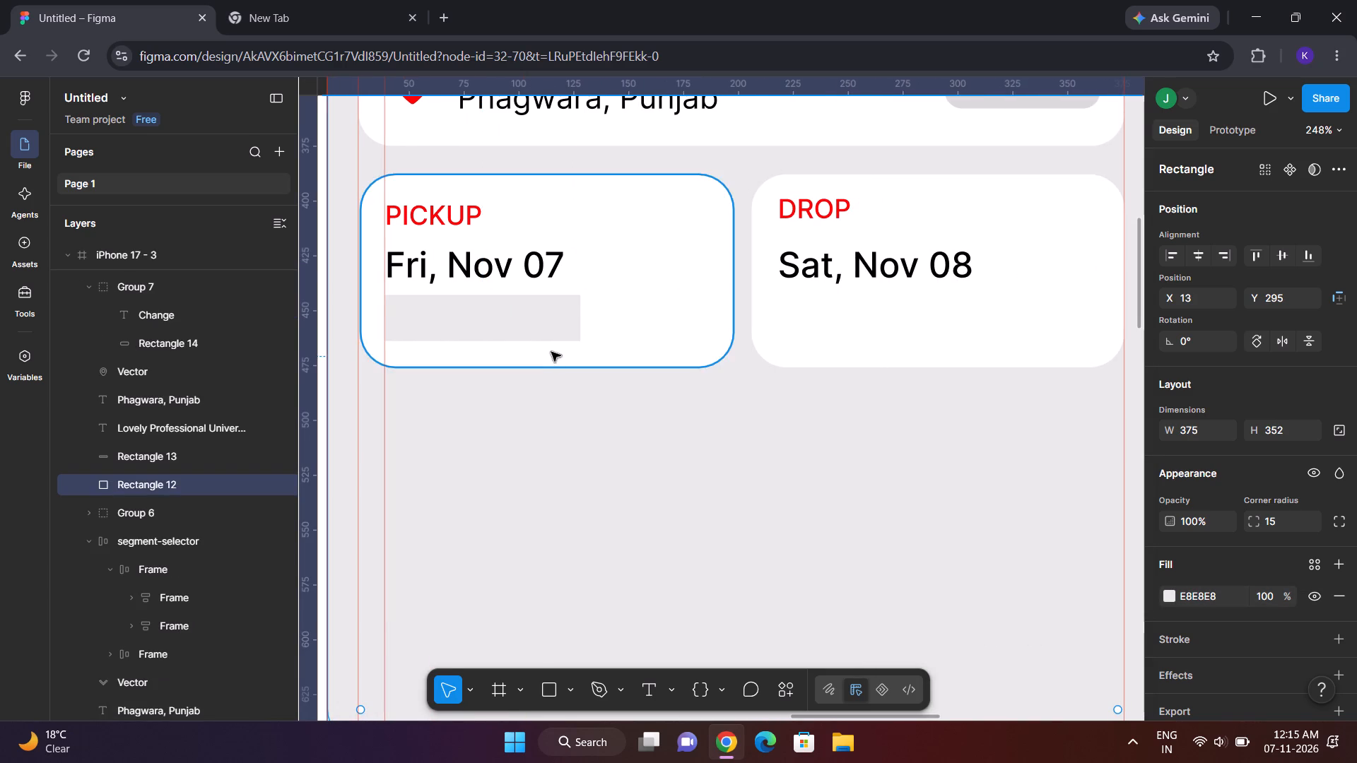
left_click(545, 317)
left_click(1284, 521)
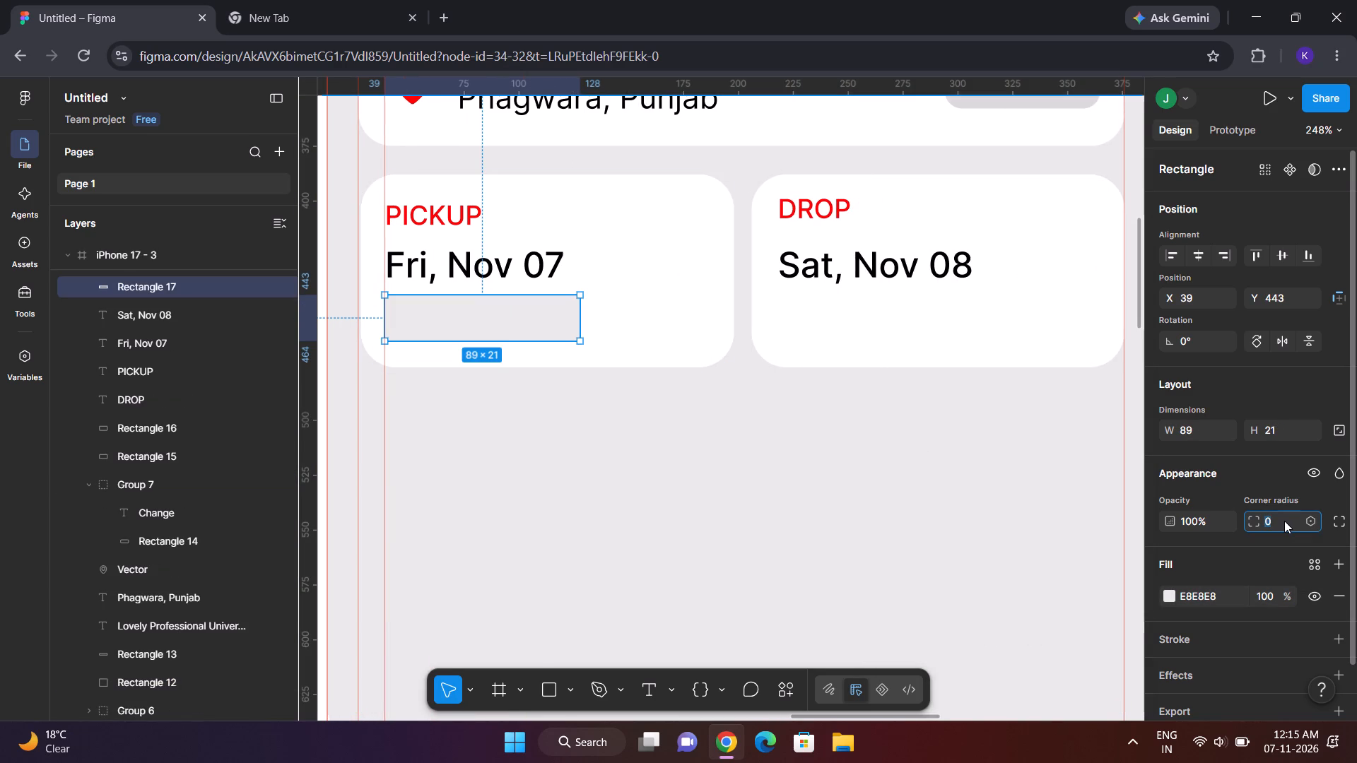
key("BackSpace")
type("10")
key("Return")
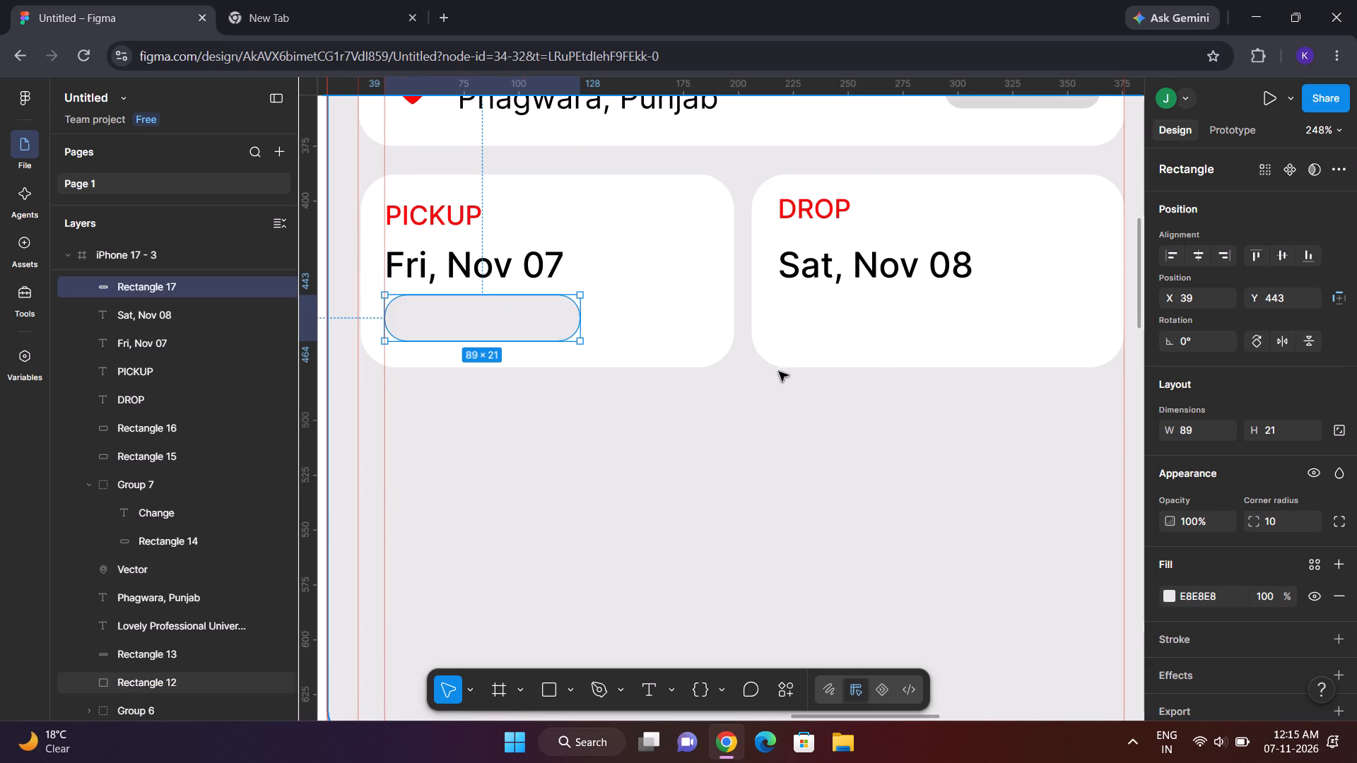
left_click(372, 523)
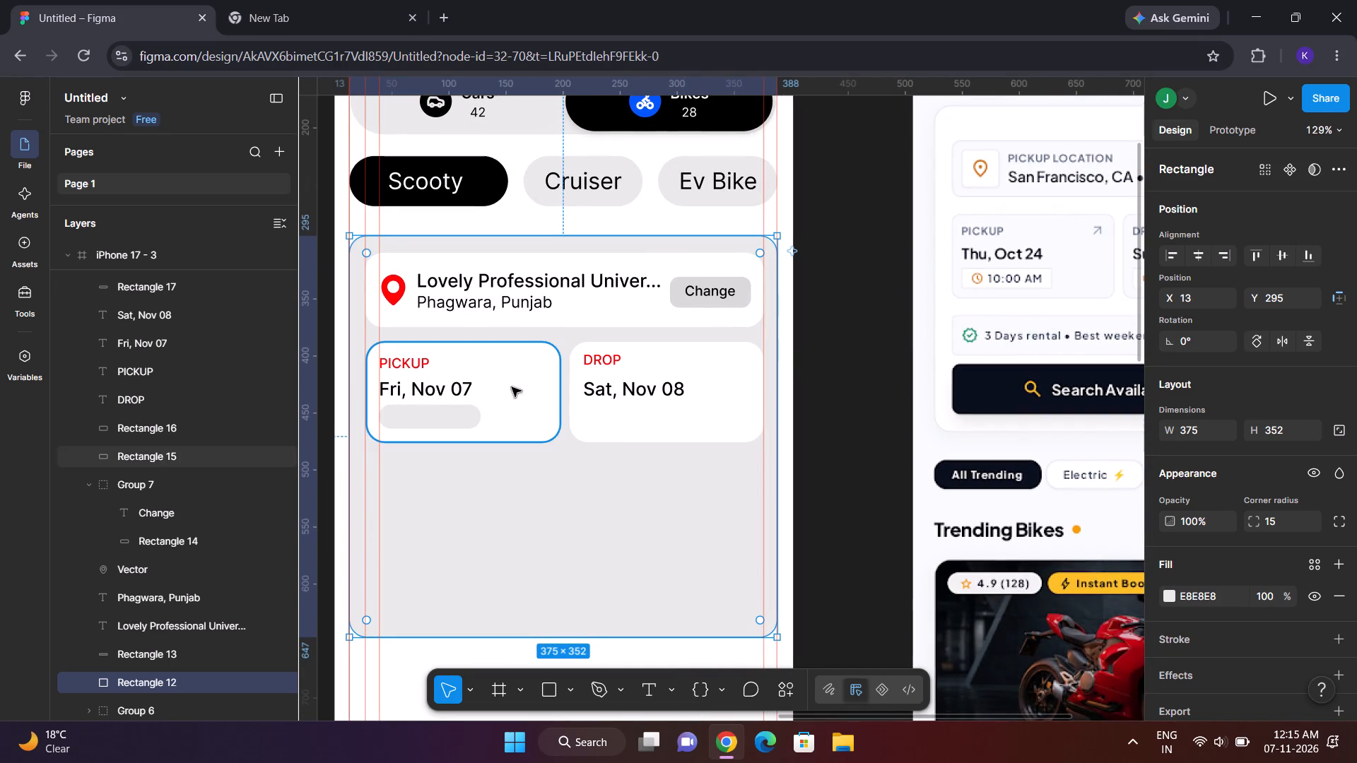
Set the corner radius of the grey rectangle below the pickup date to 5.
left_click(471, 418)
left_click(1265, 520)
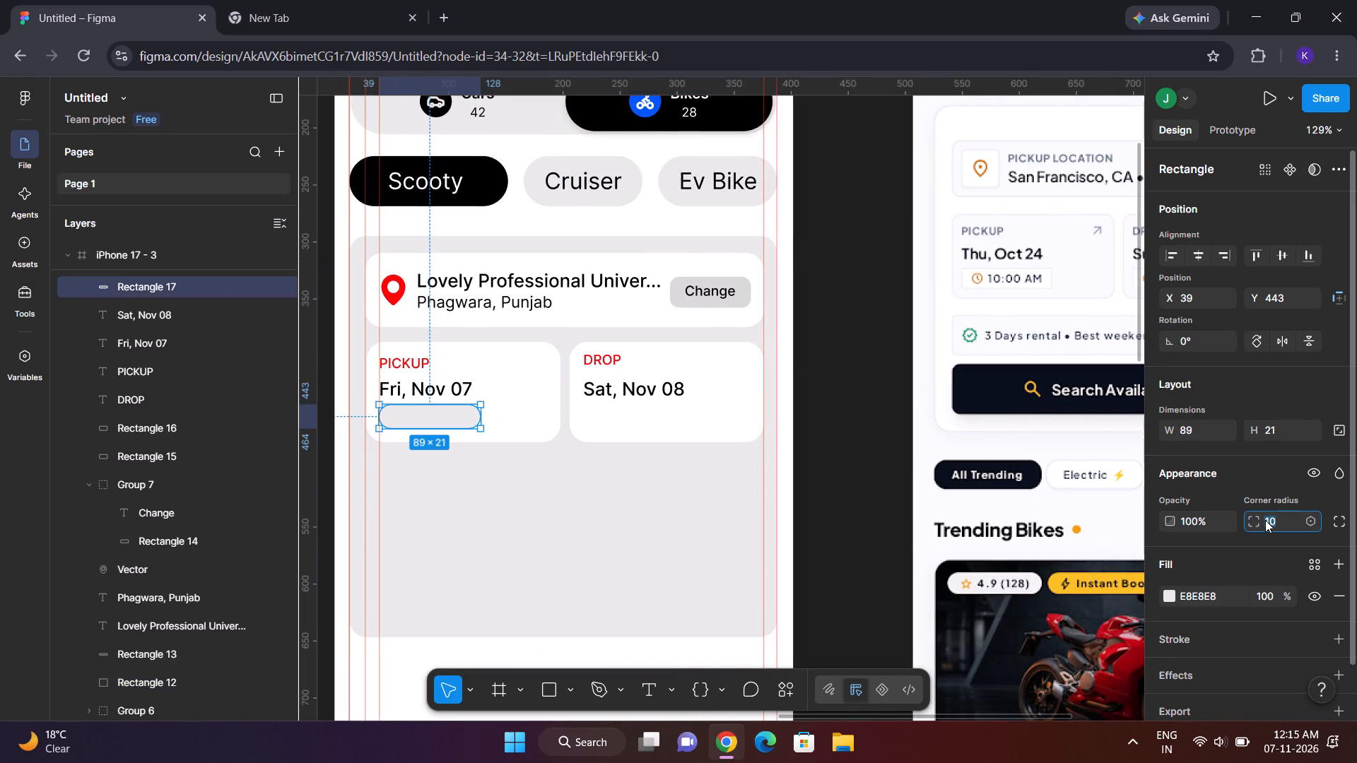
key("BackSpace")
key("5")
key("Return")
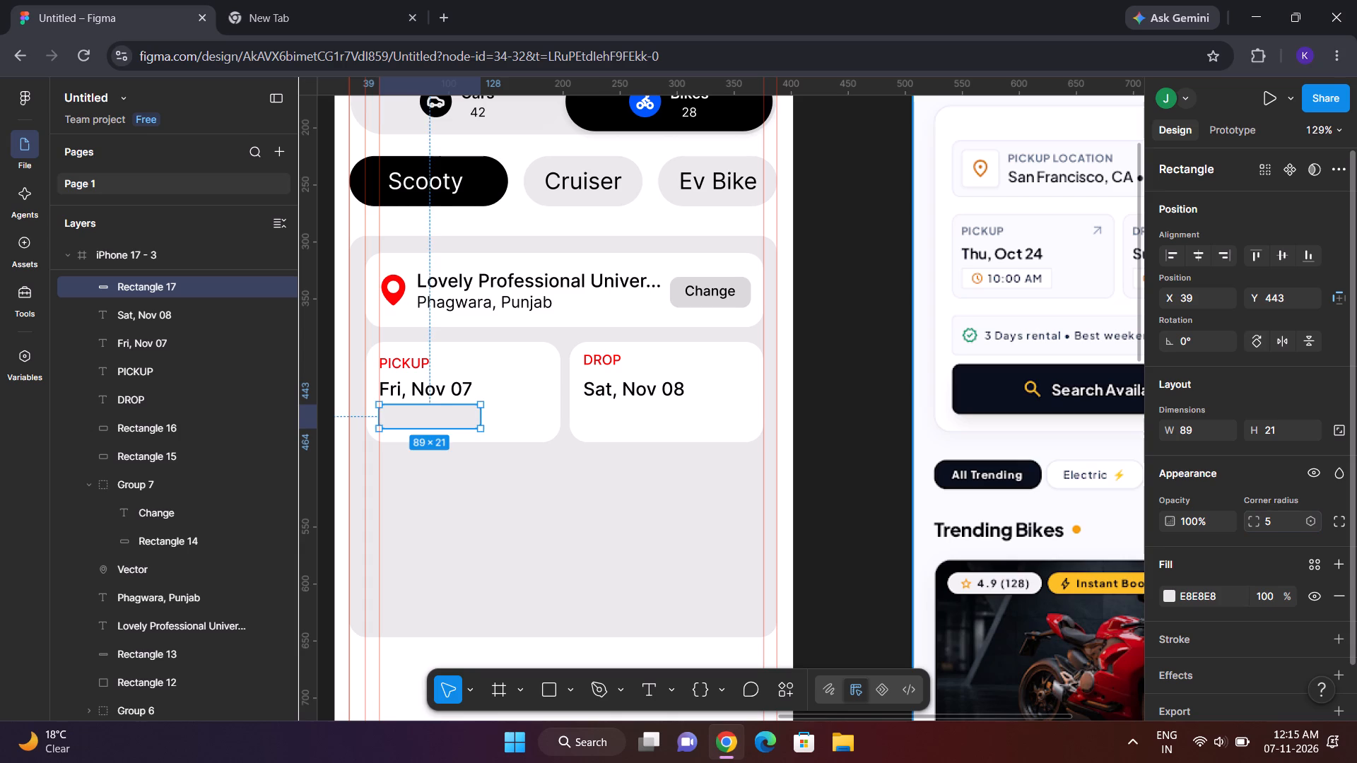
Duplicate the grey rectangle into the DROP box and align it below the Sat, Nov 08 date at X 218, Y 443.
key("ctrl+c")
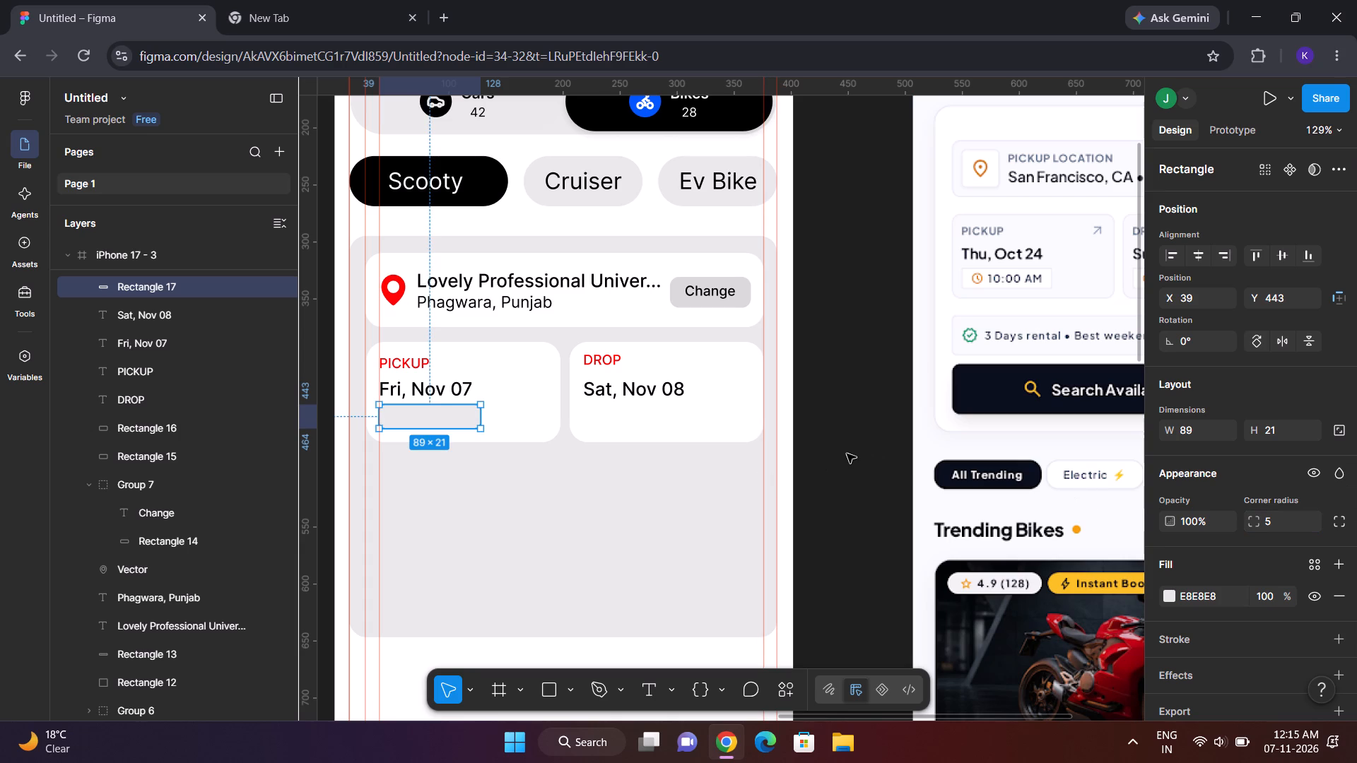
key("ctrl+v")
left_click_drag(421, 414, 616, 413)
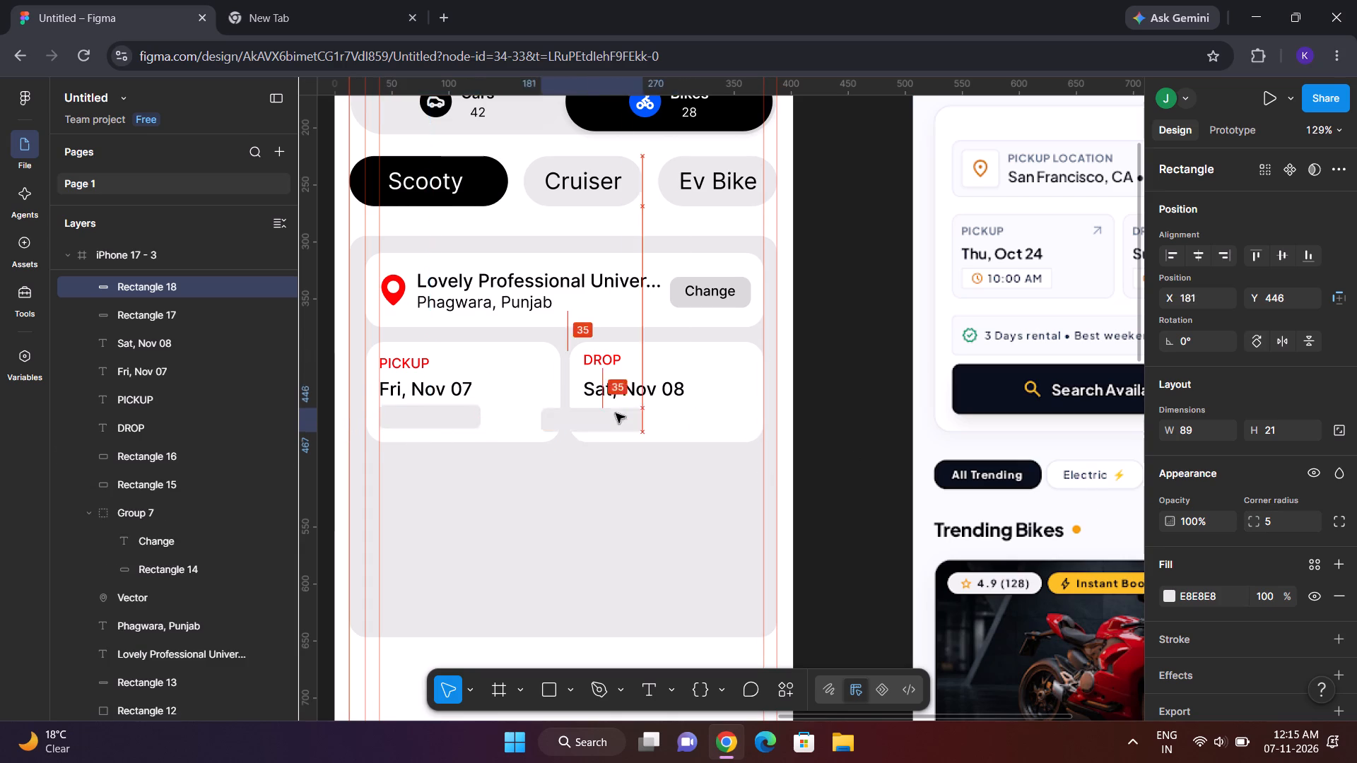
left_click_drag(616, 413, 623, 413)
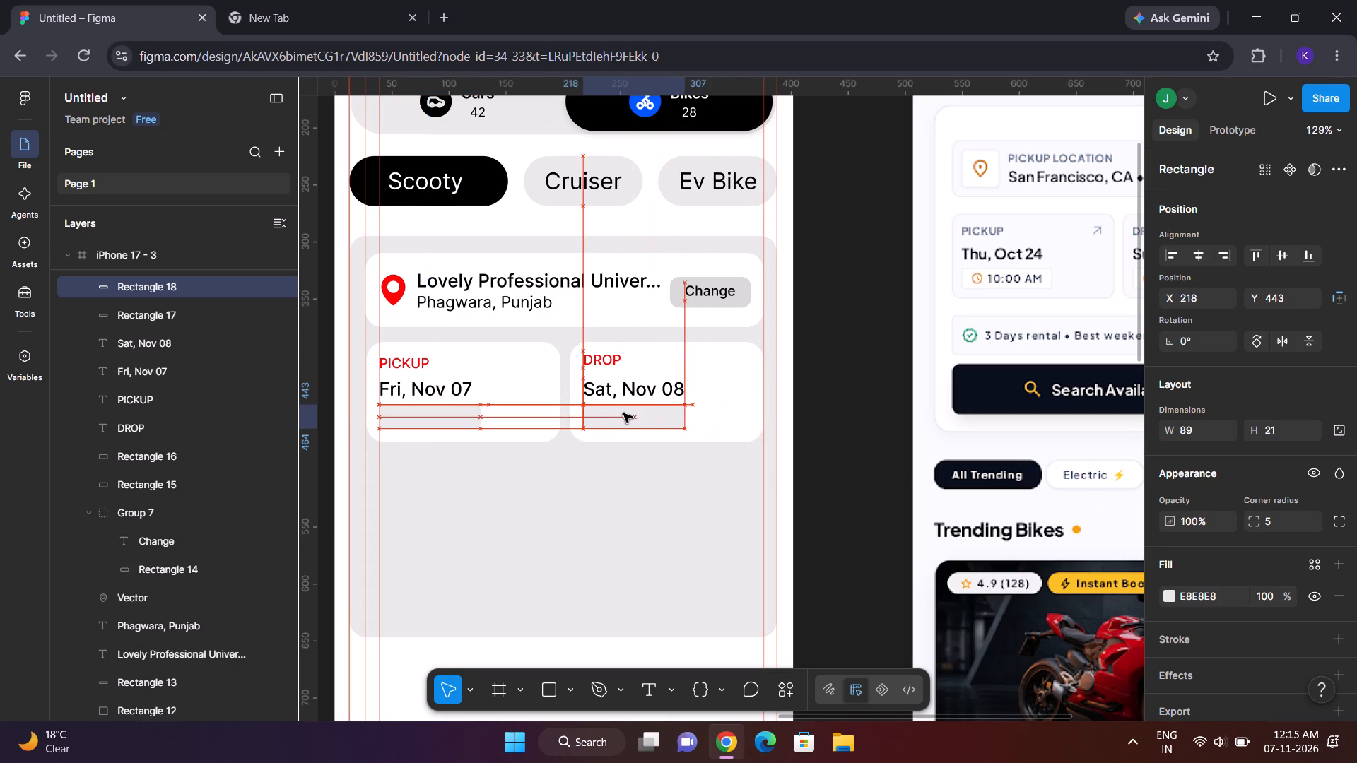
left_click_drag(623, 413, 628, 412)
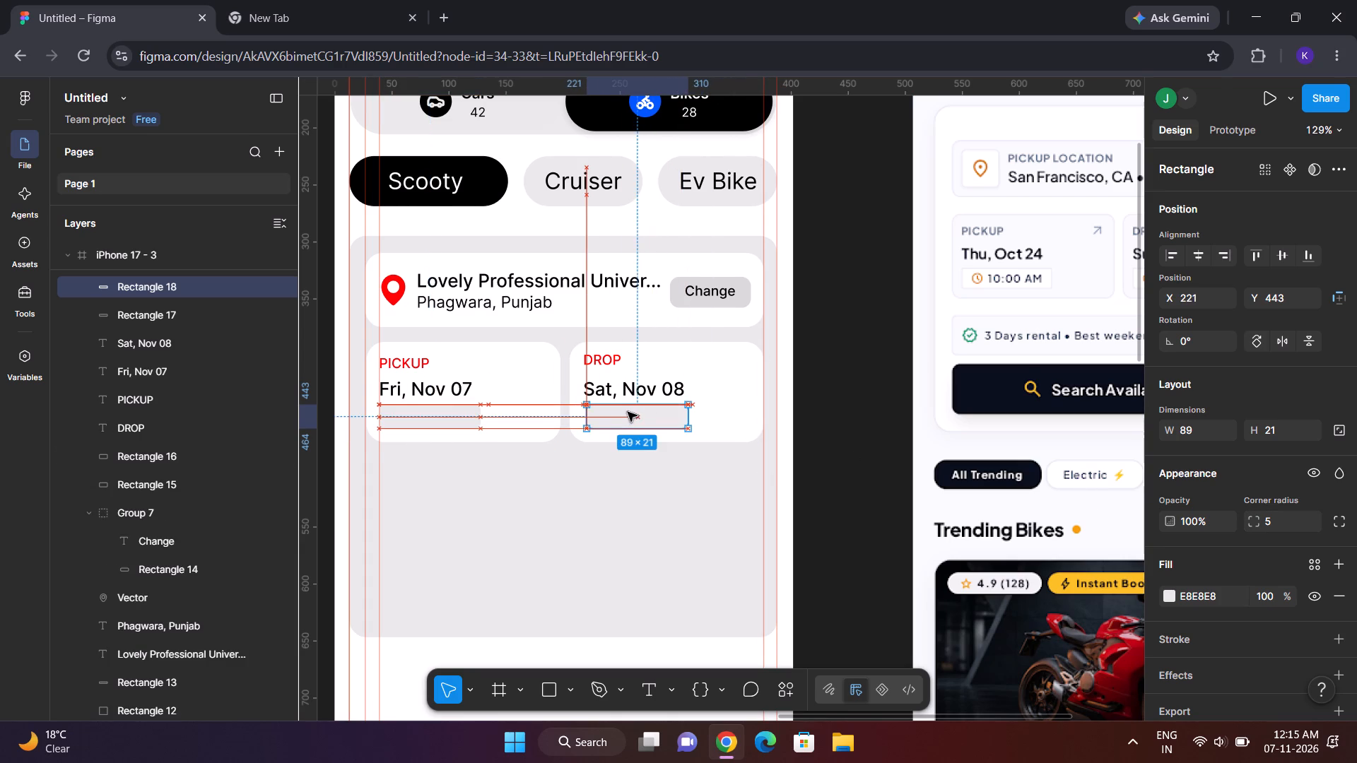
left_click_drag(628, 412, 622, 412)
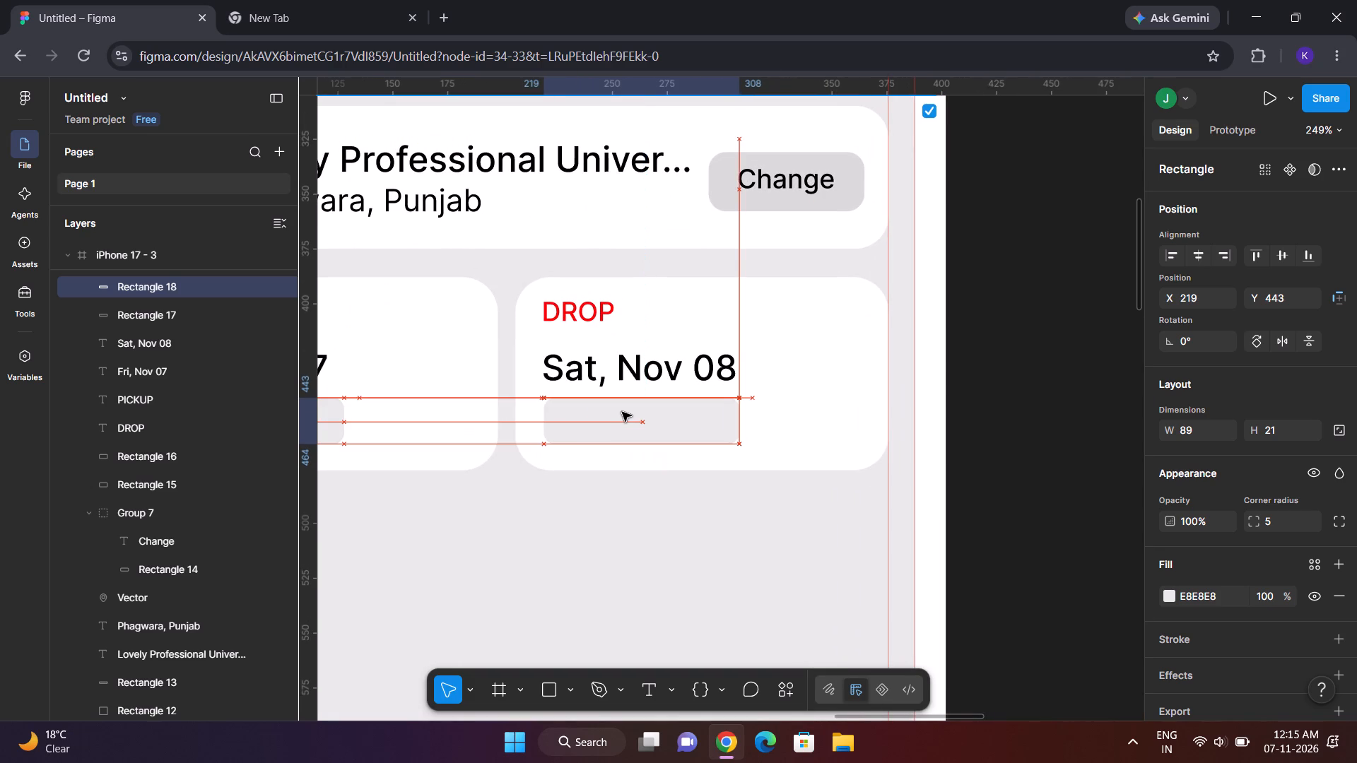
left_click_drag(622, 412, 620, 412)
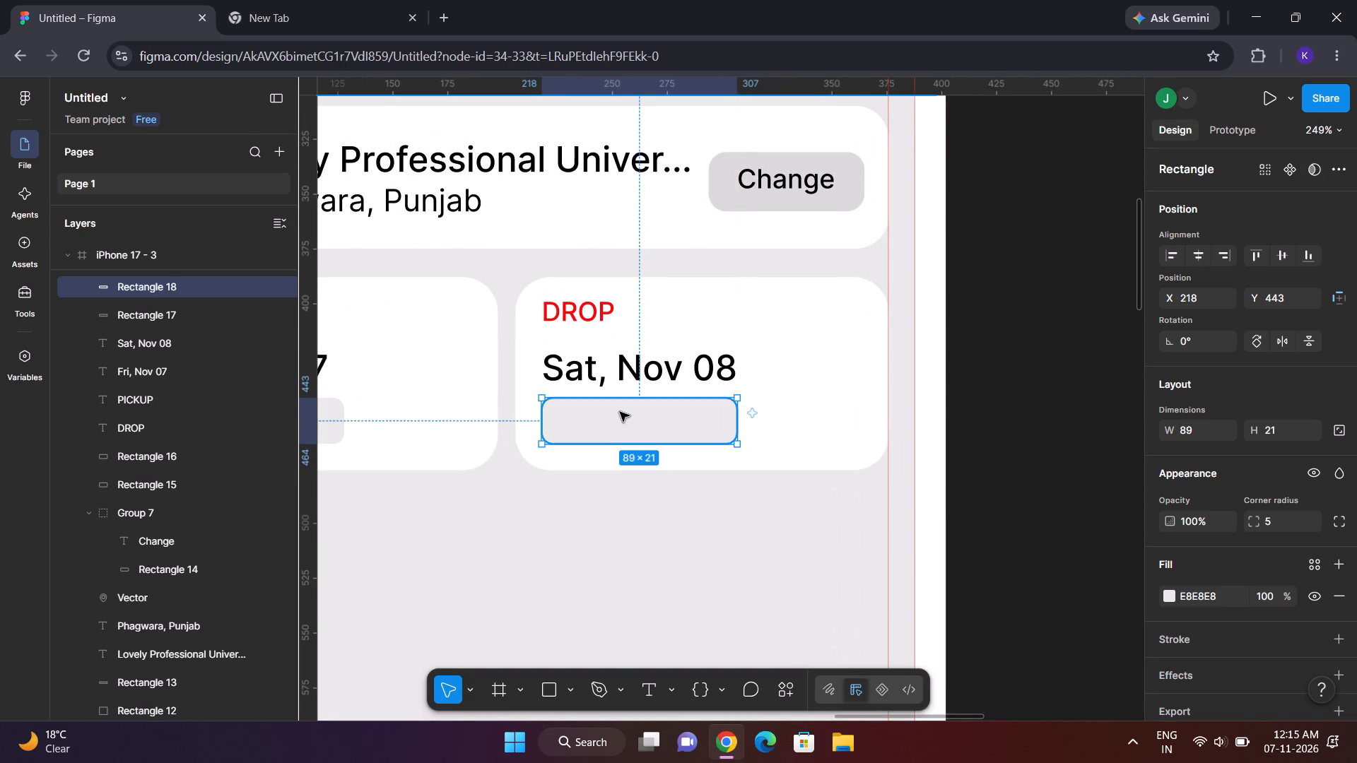
left_click(1010, 419)
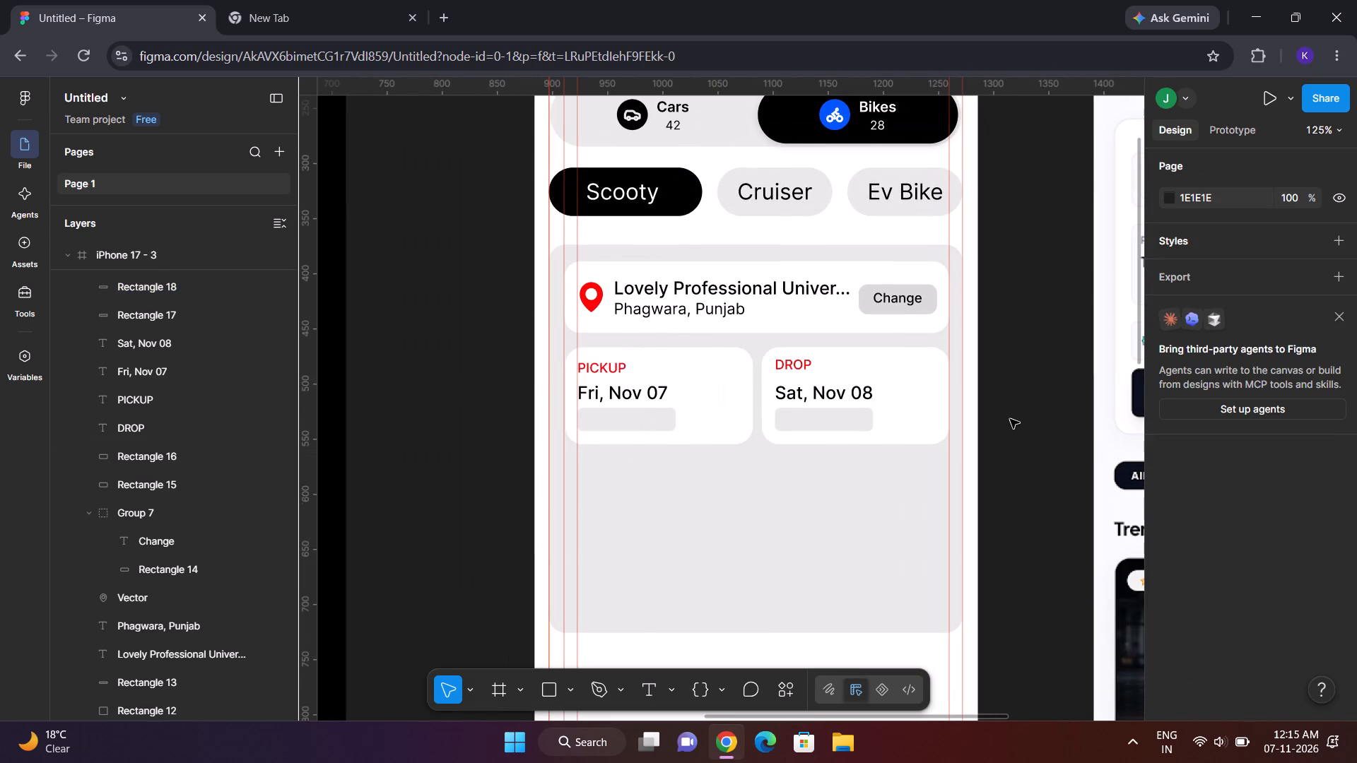
Widen the grey rectangle below the drop date to about 96.
left_click(854, 414)
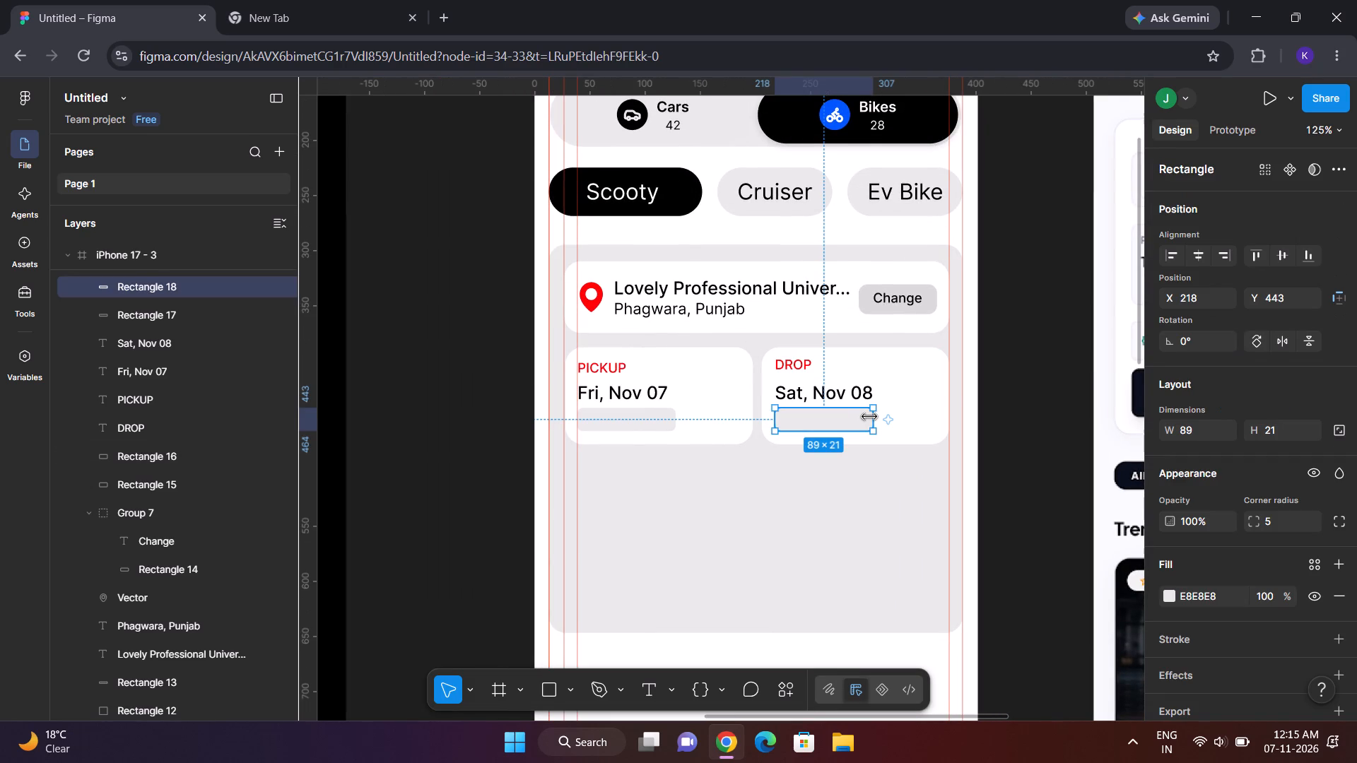
left_click(872, 417)
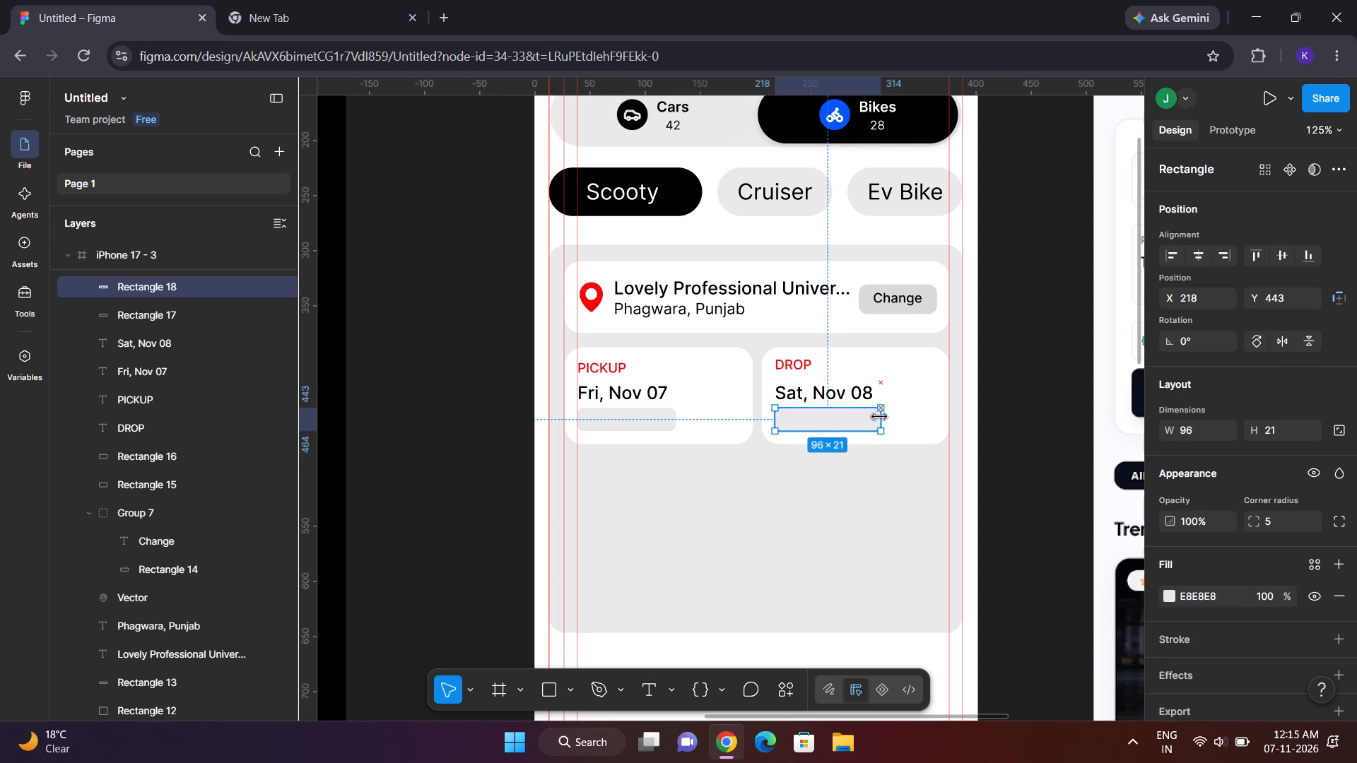
left_click(1015, 403)
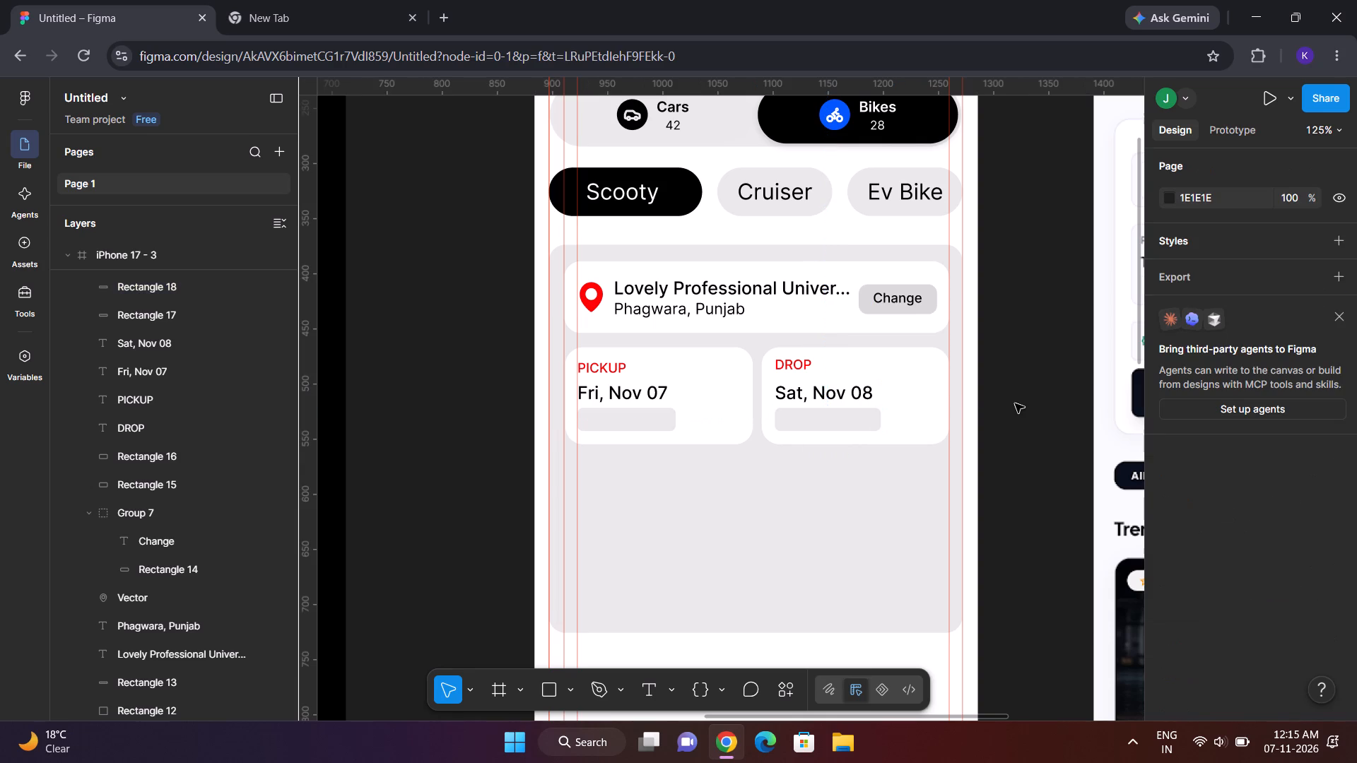
Set the width of the grey rectangle below the pickup date to 96, matching the one in the DROP box.
scroll(1015, 403, "left", 1)
left_click(764, 415)
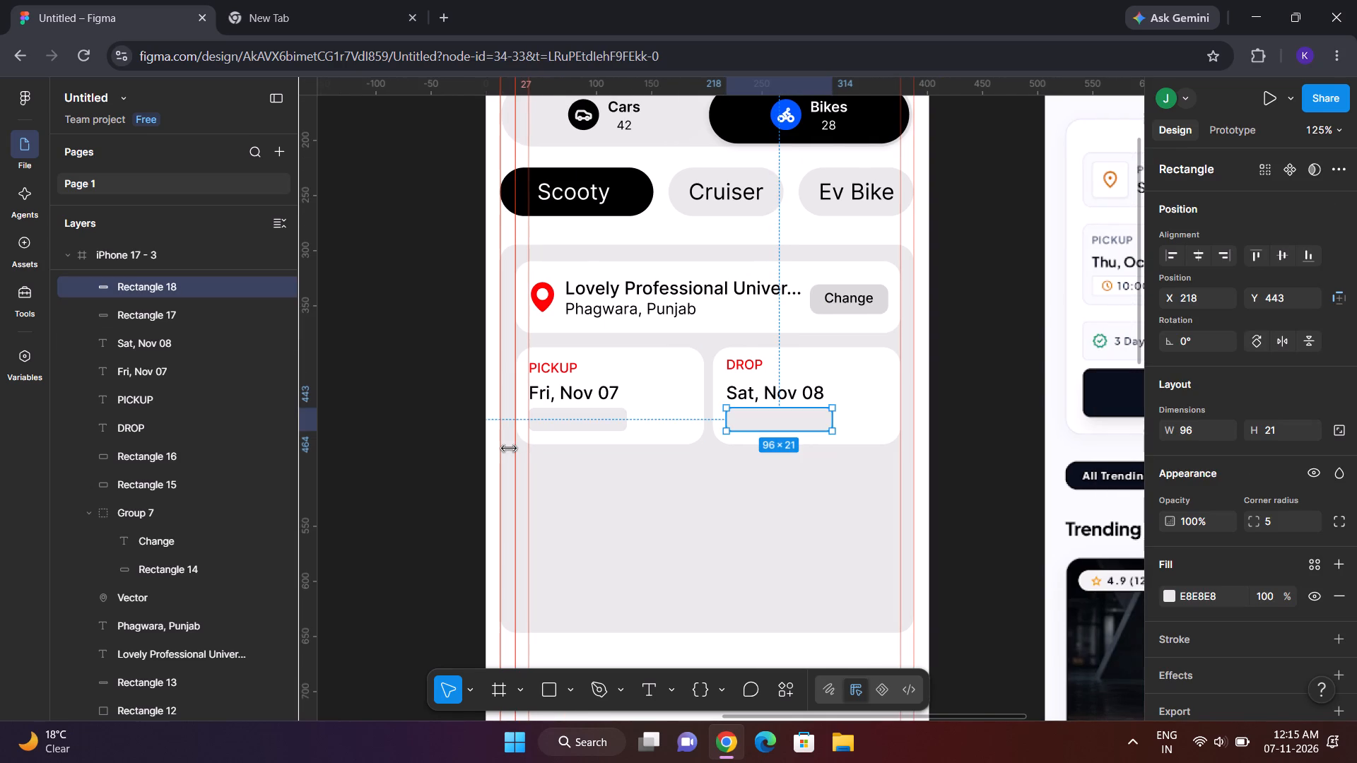
left_click(590, 417)
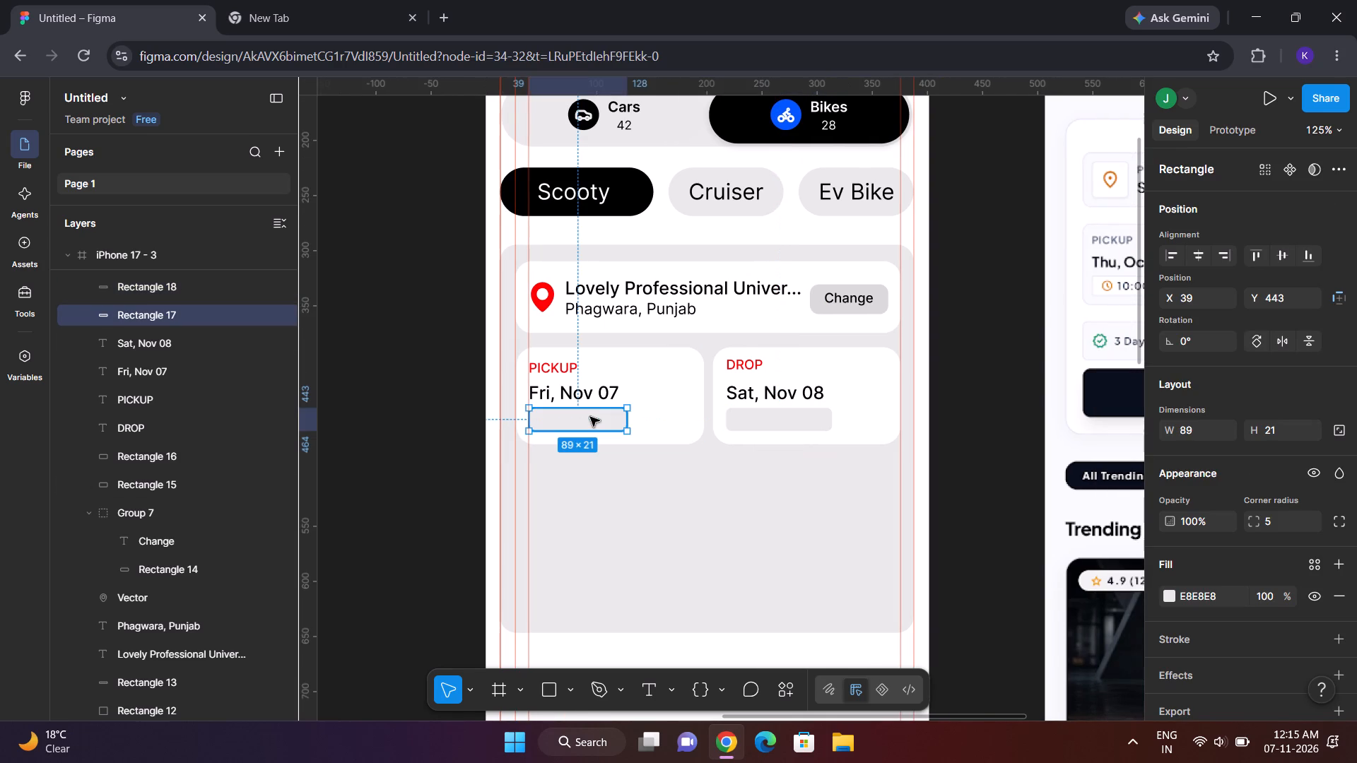
left_click(1198, 422)
key("BackSpace")
type("96")
key("Return")
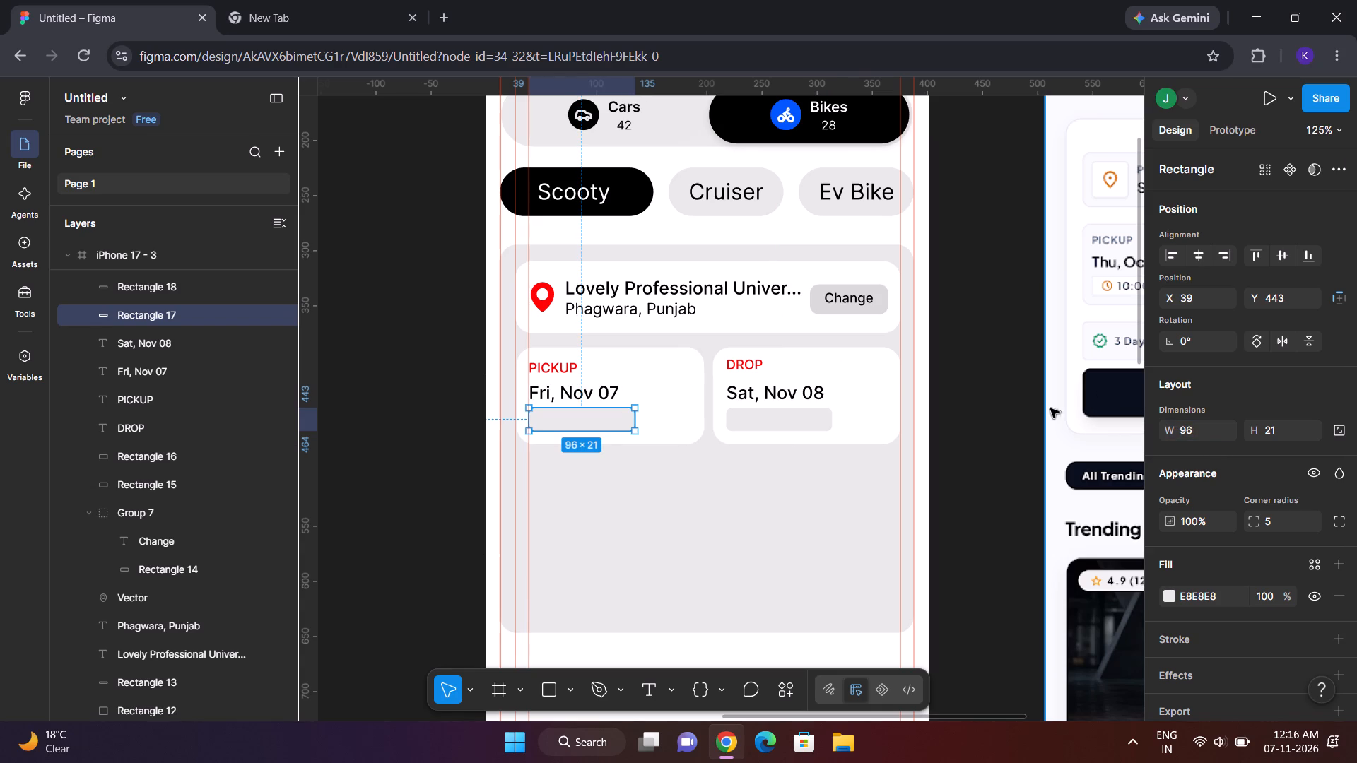
left_click(1001, 413)
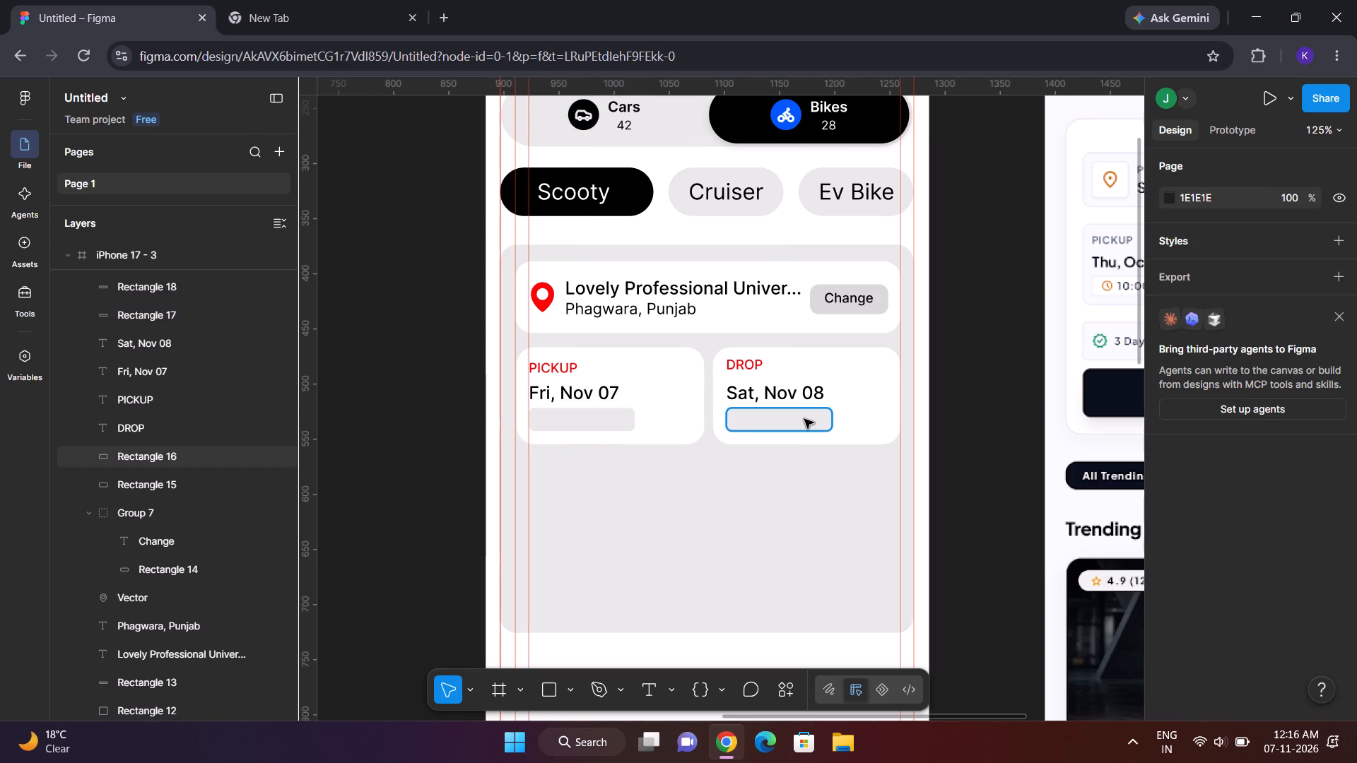
Compare the two grey rectangles and check their alignment with a horizontal ruler guide at about Y 443 and Y 464, and remove the guide.
left_click(804, 419)
left_click(595, 422)
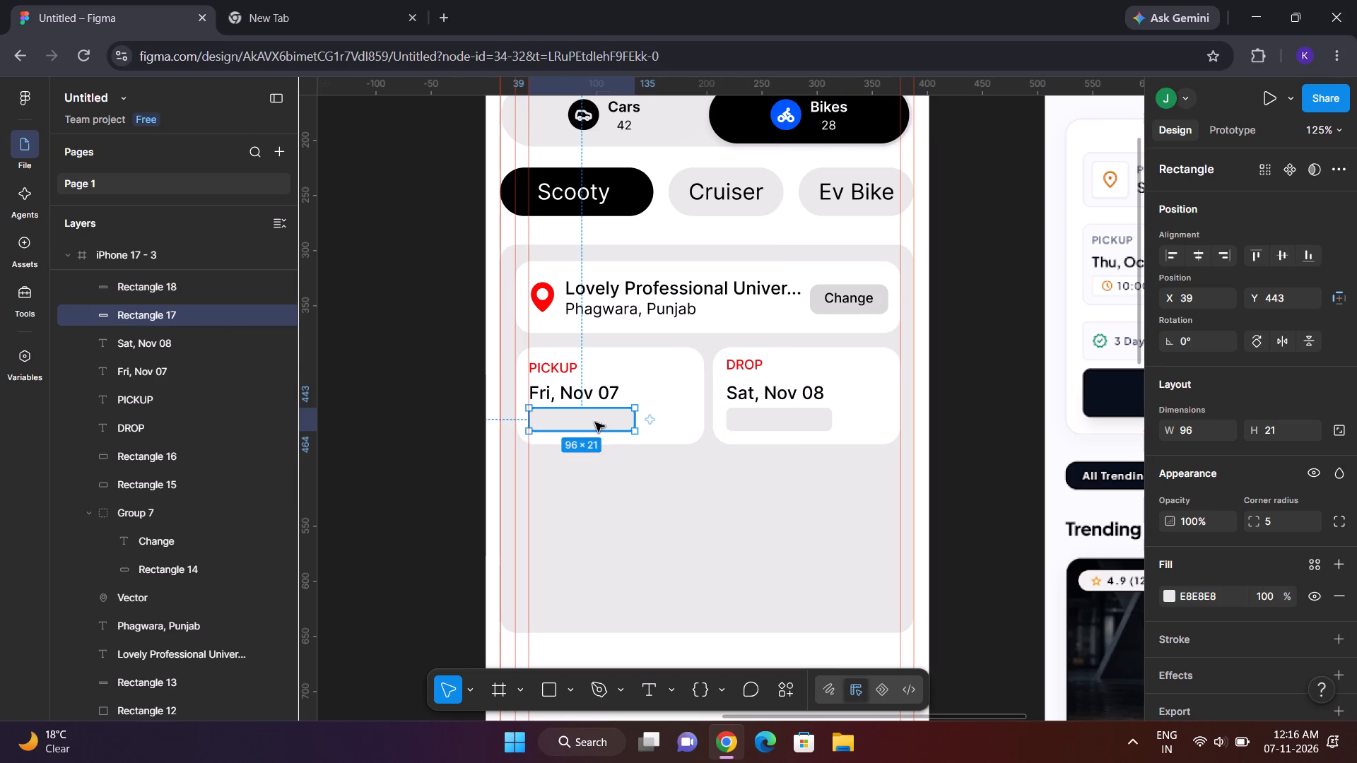
left_click(787, 412)
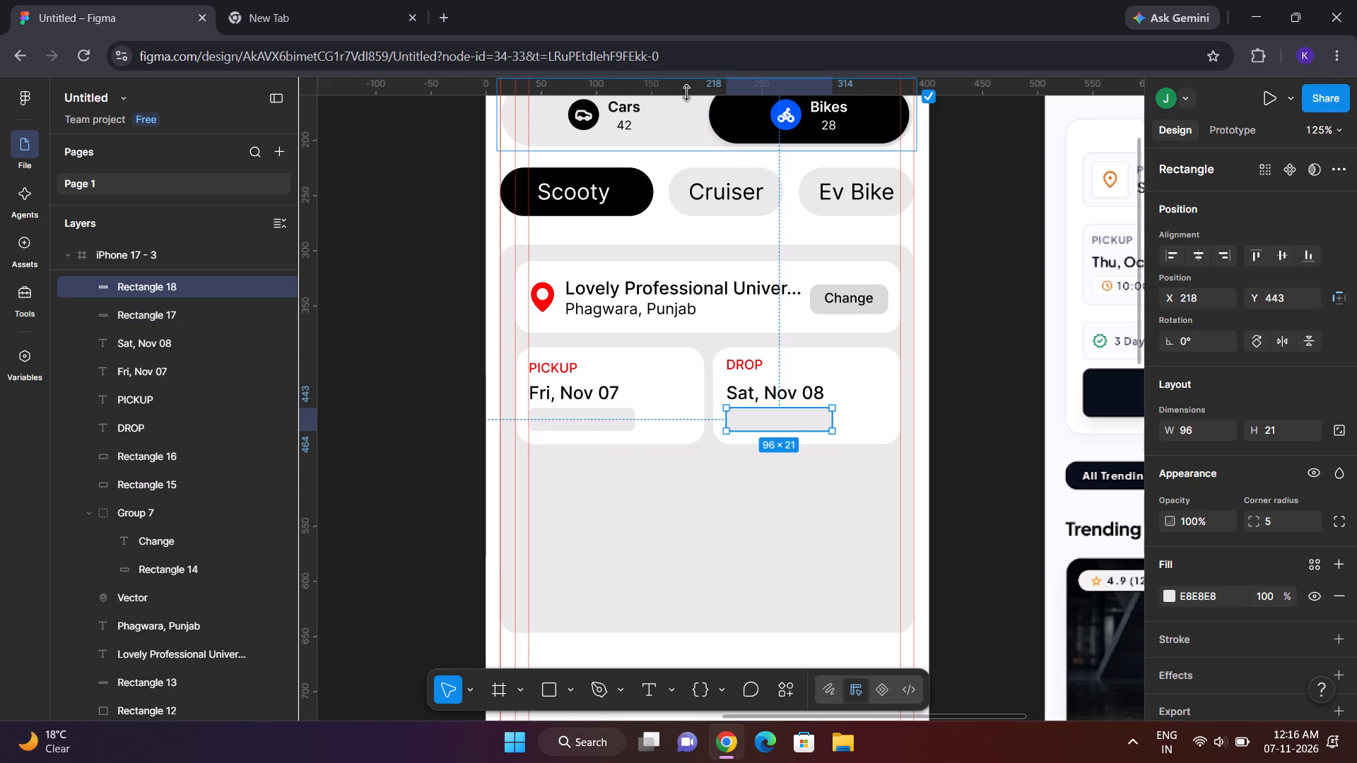
left_click_drag(686, 93, 688, 406)
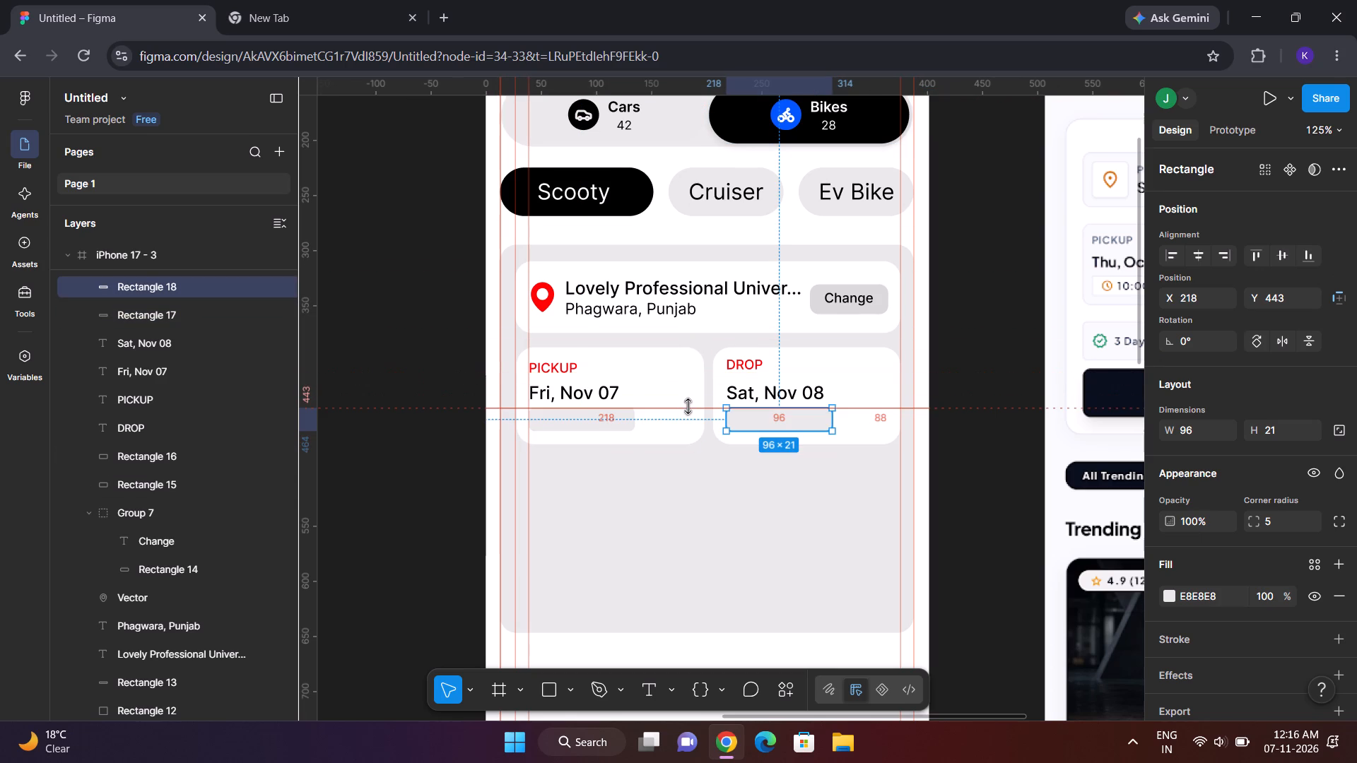
left_click_drag(688, 406, 688, 429)
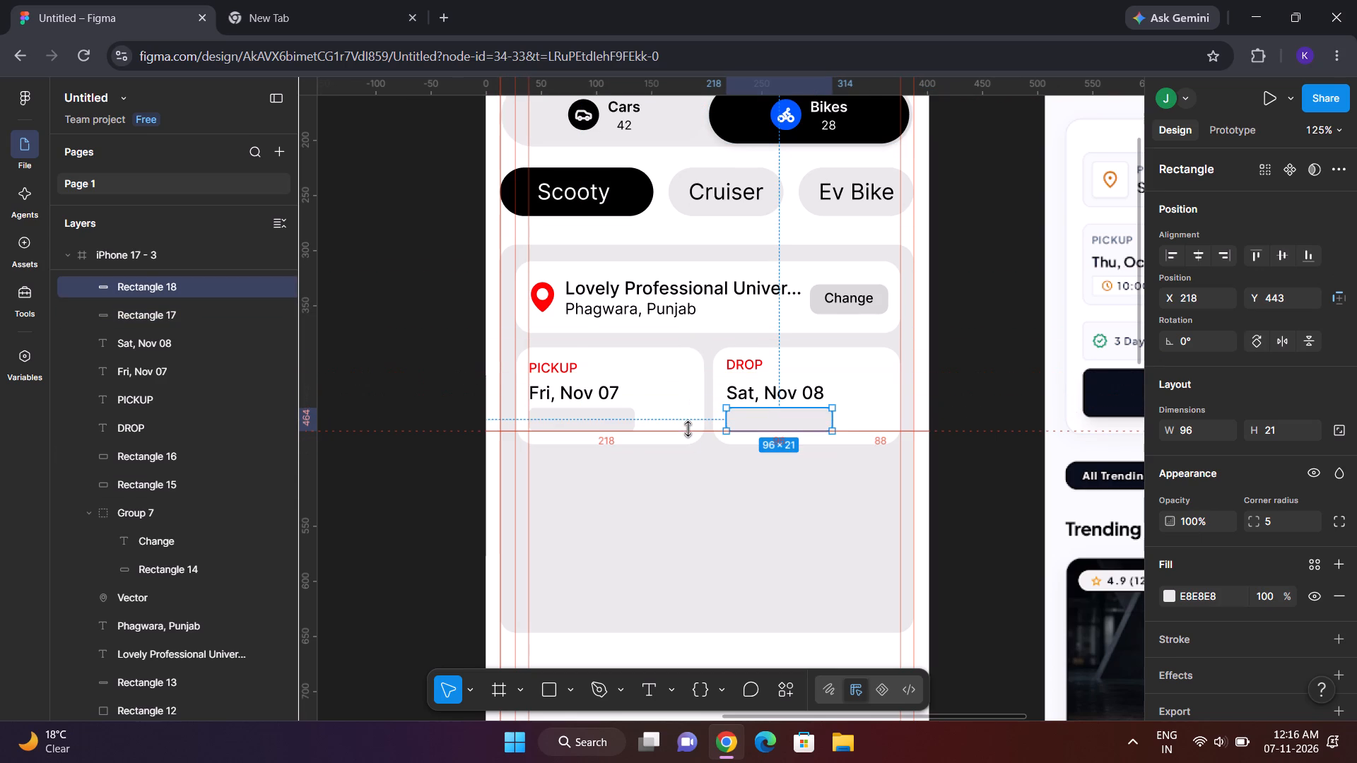
left_click_drag(688, 429, 662, 4)
left_click(970, 341)
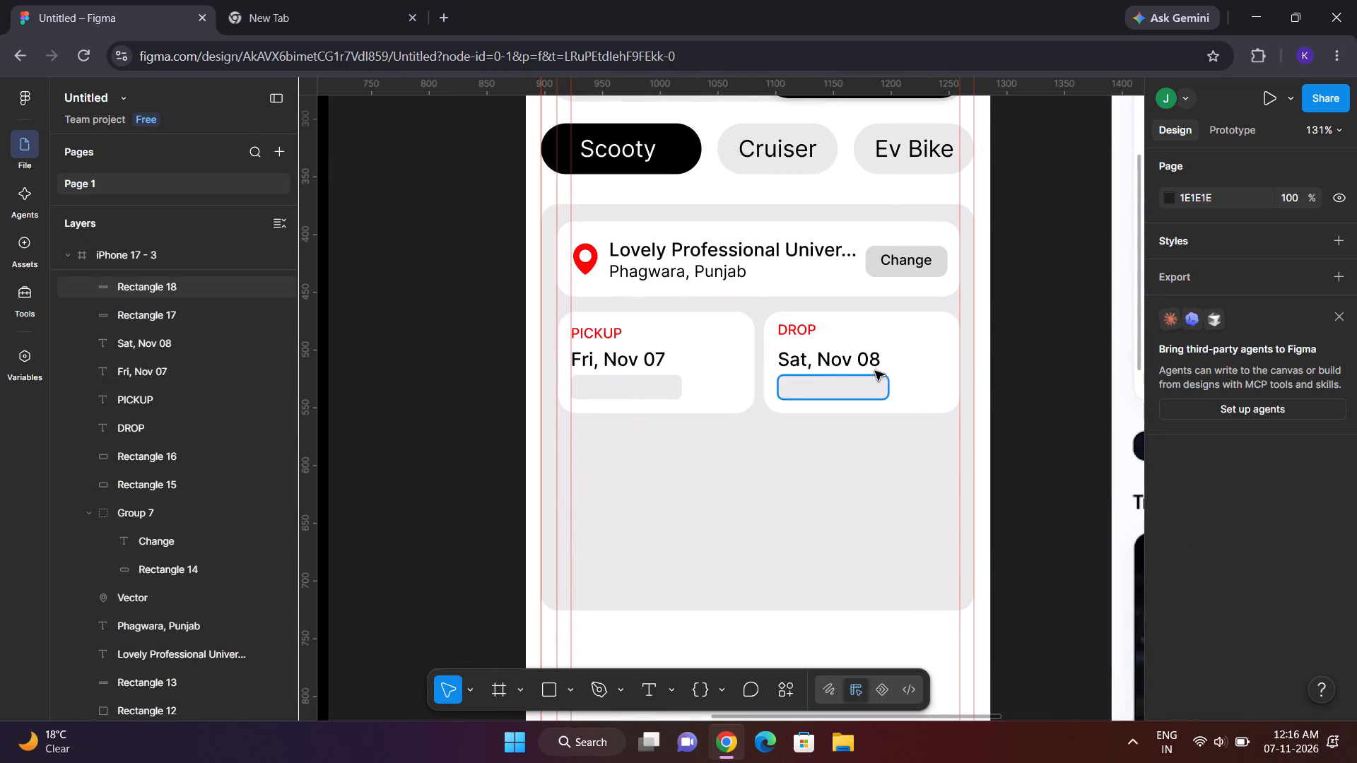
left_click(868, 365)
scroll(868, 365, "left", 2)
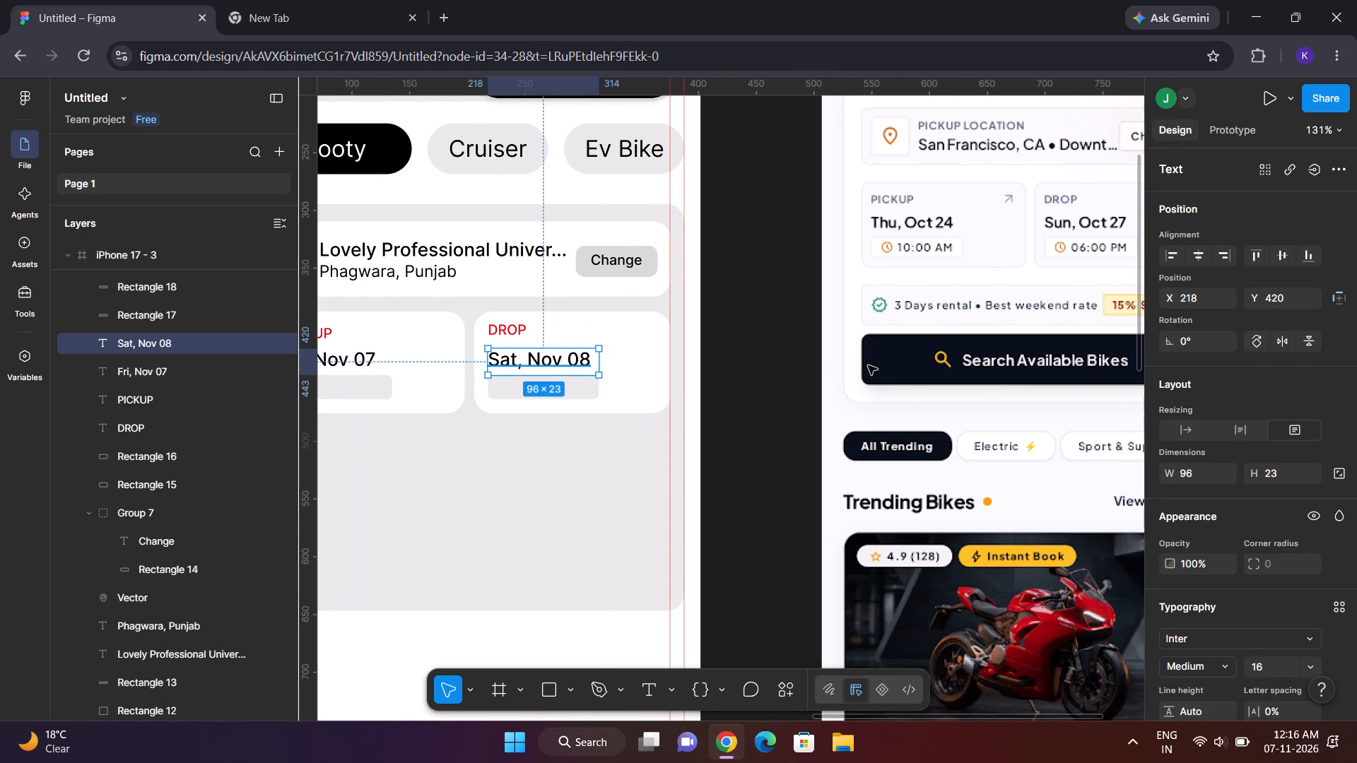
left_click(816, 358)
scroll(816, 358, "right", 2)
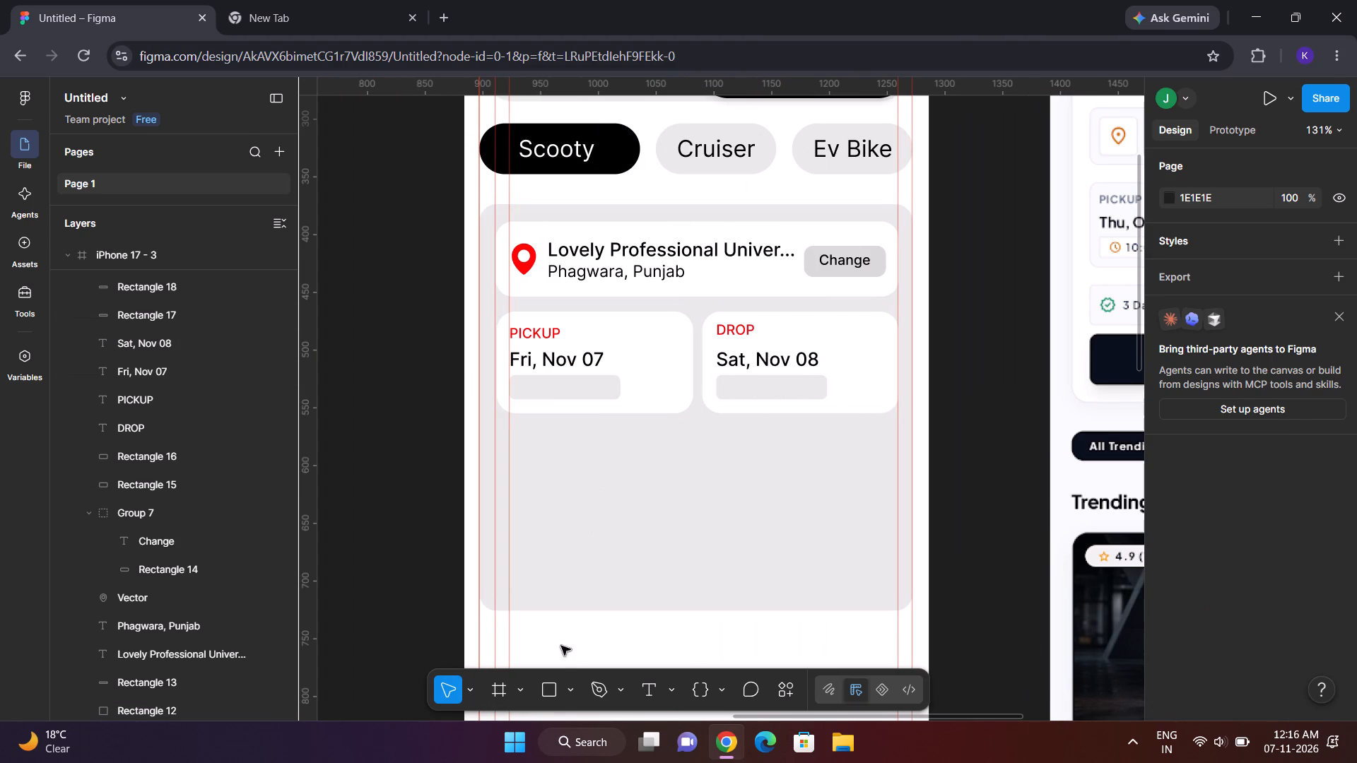
Search Iconify for clock and import the akar-icons clock icon onto the empty canvas beside the iPhone 17 - 3 frame.
left_click(767, 689)
left_click(779, 685)
left_click(567, 377)
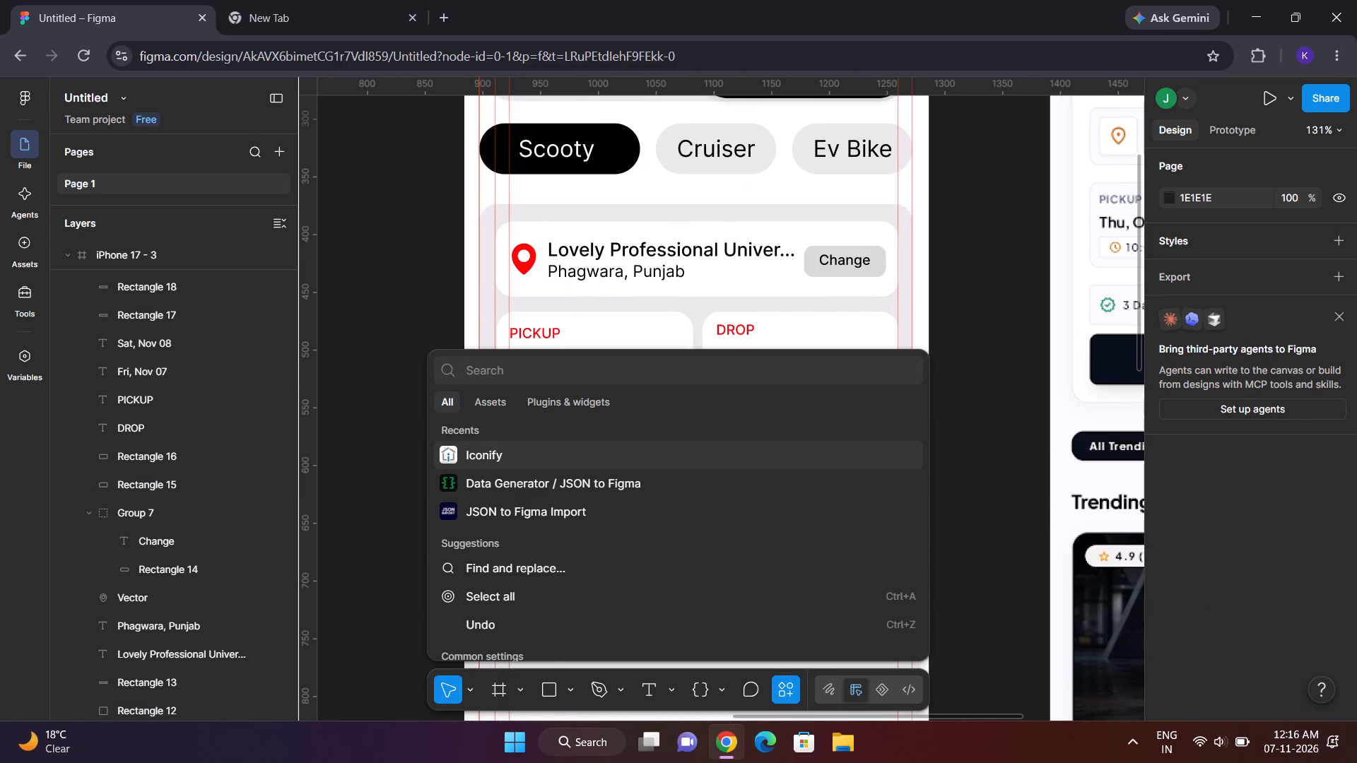
type("clock")
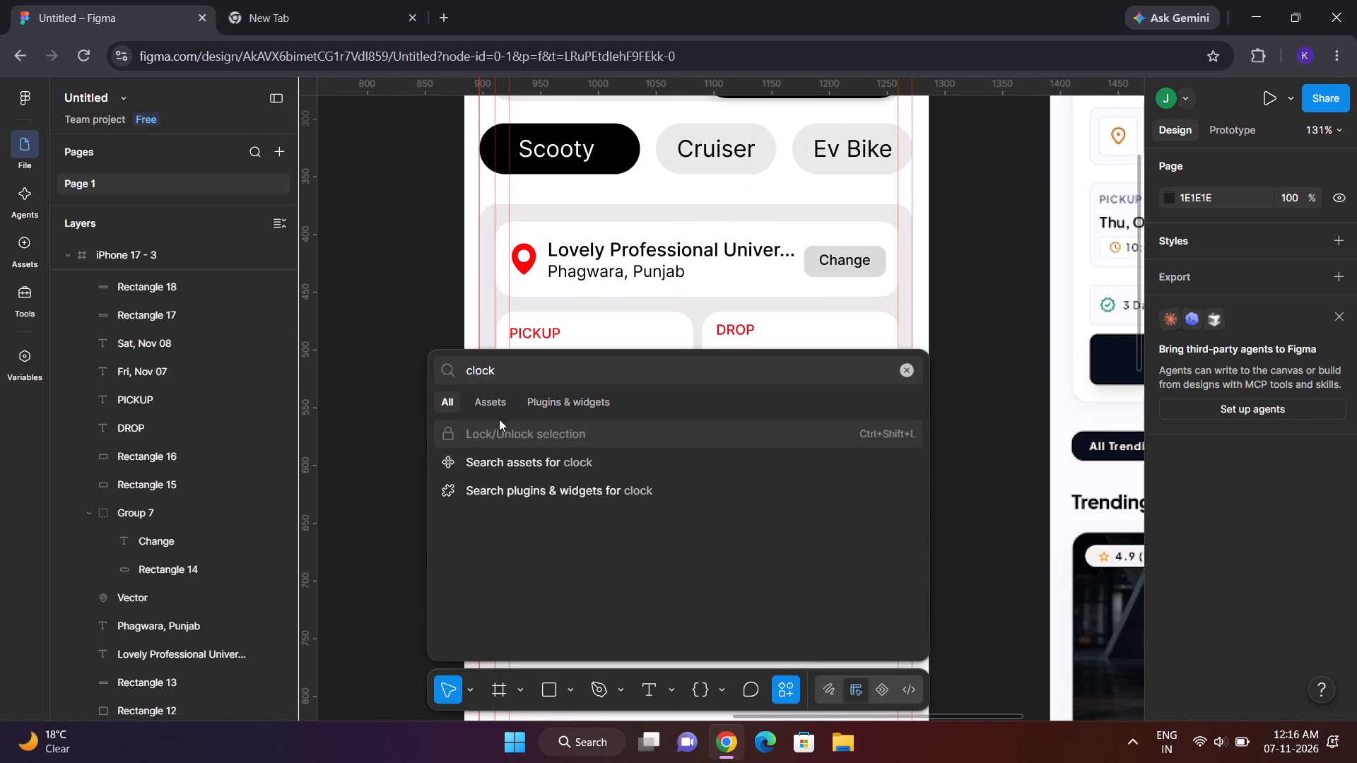
left_click(903, 371)
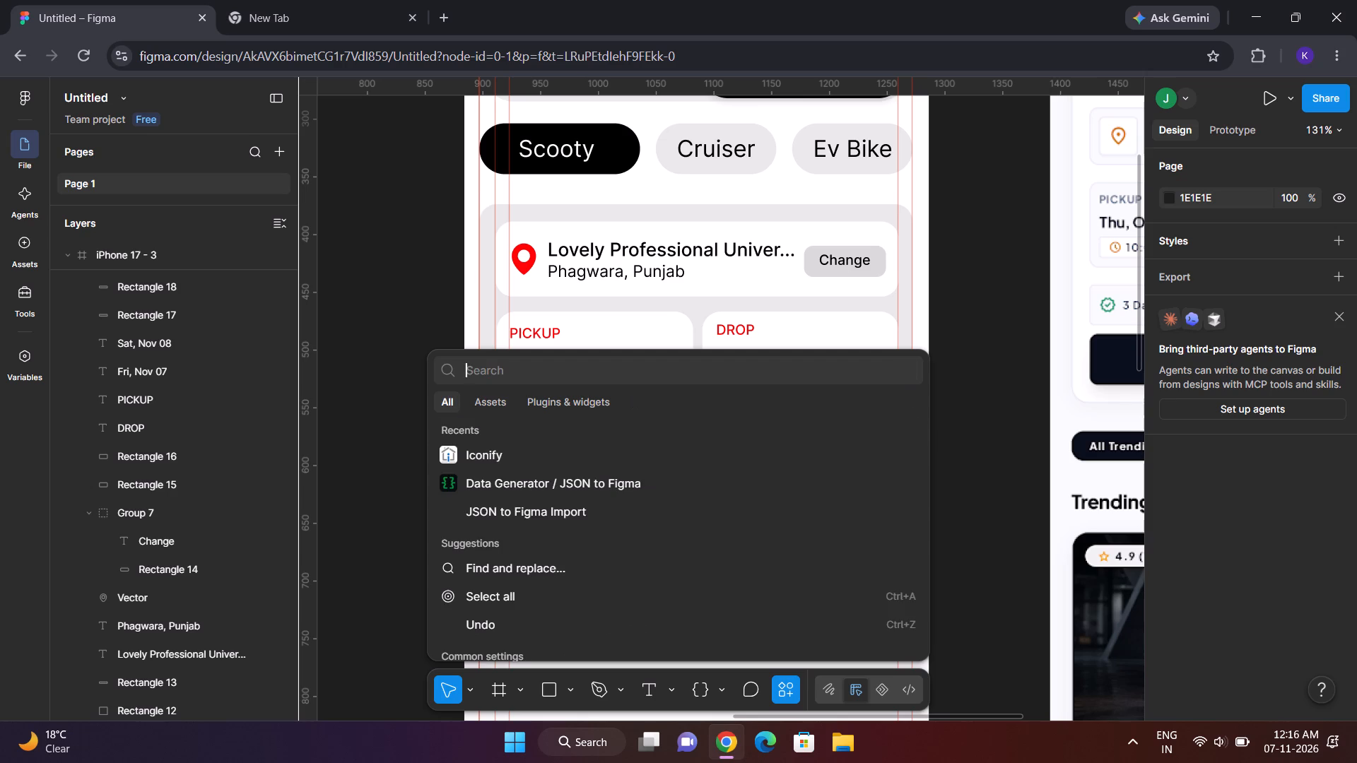
left_click(553, 451)
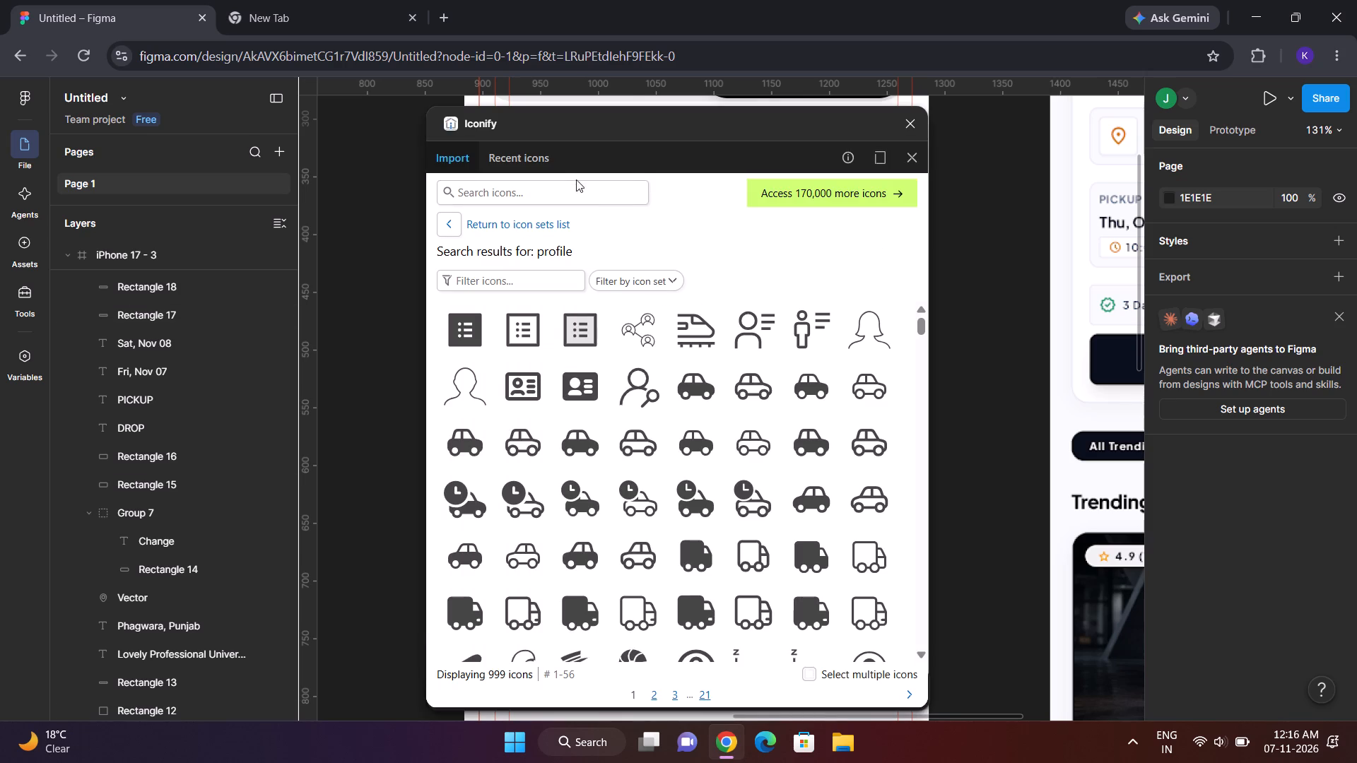
left_click(577, 182)
type("clock")
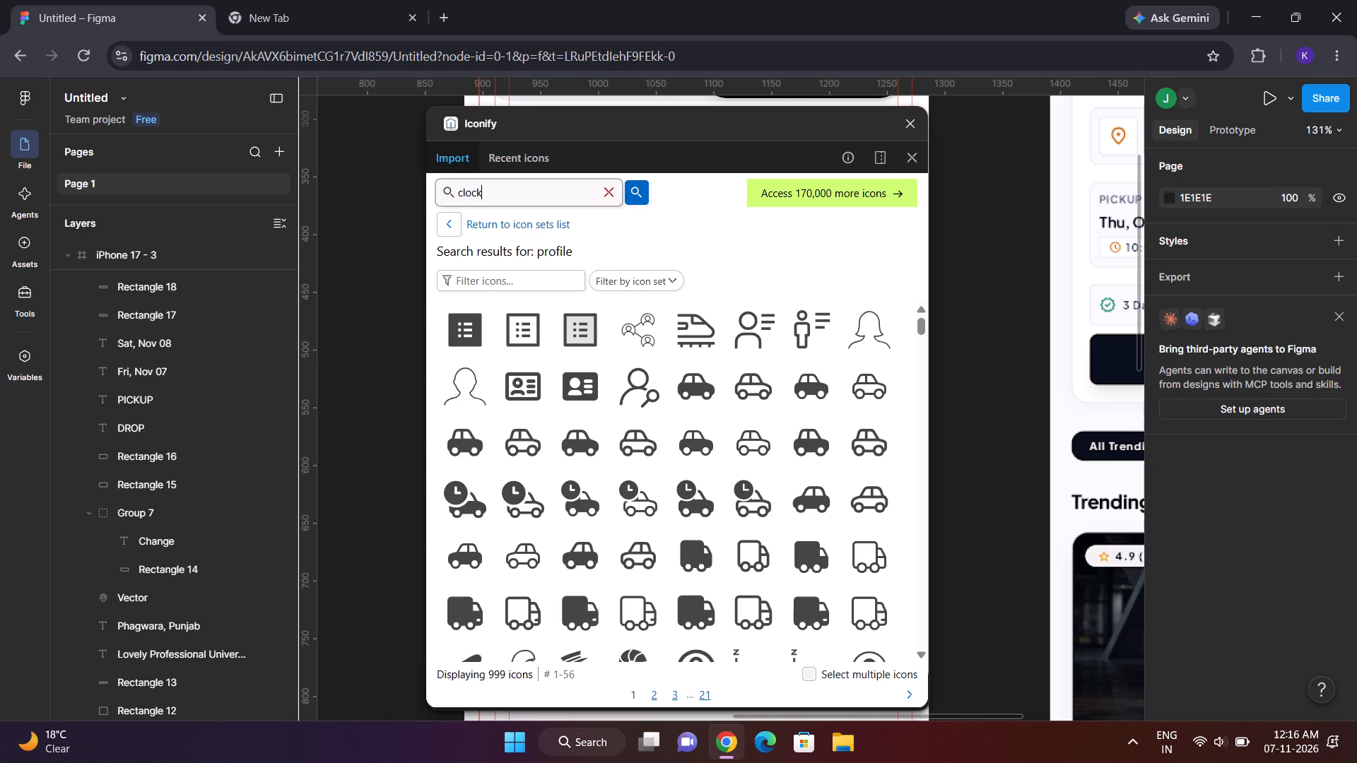
key("Return")
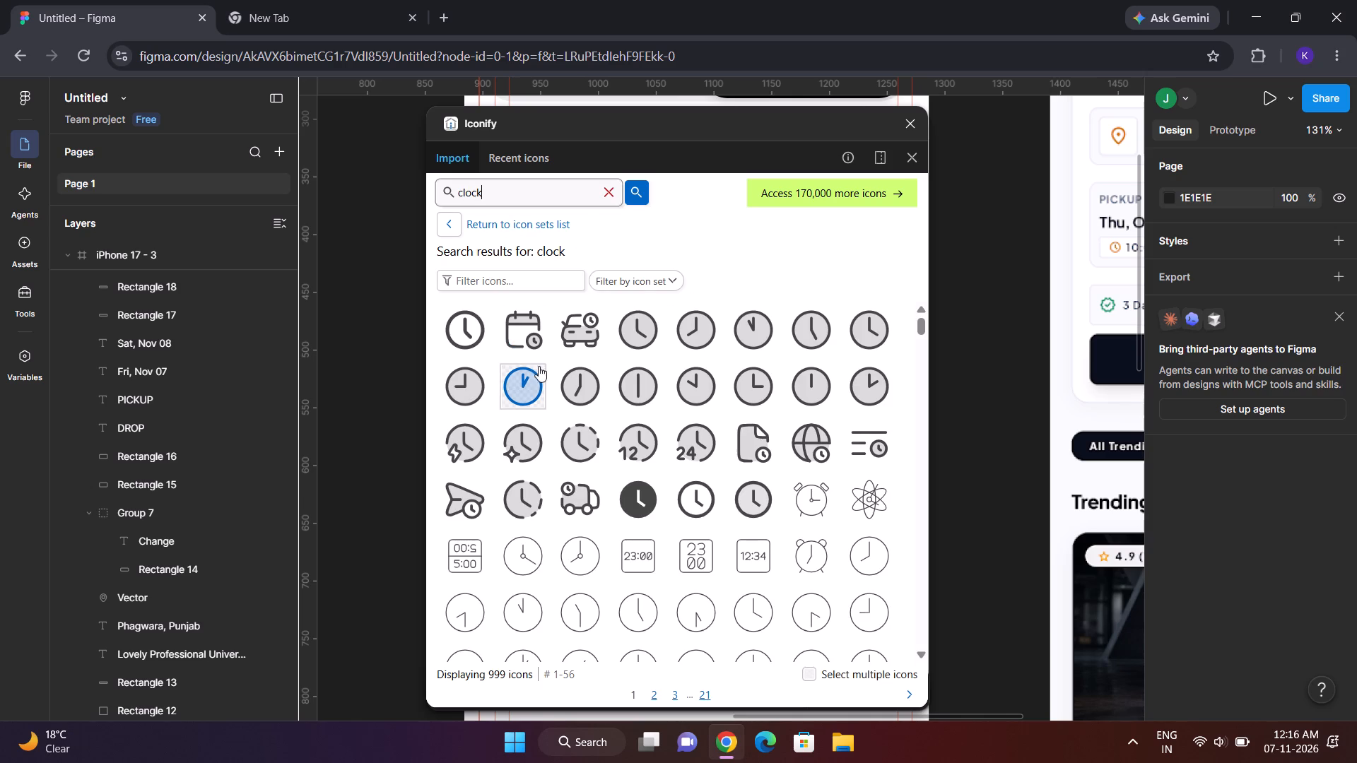
left_click_drag(467, 312, 985, 362)
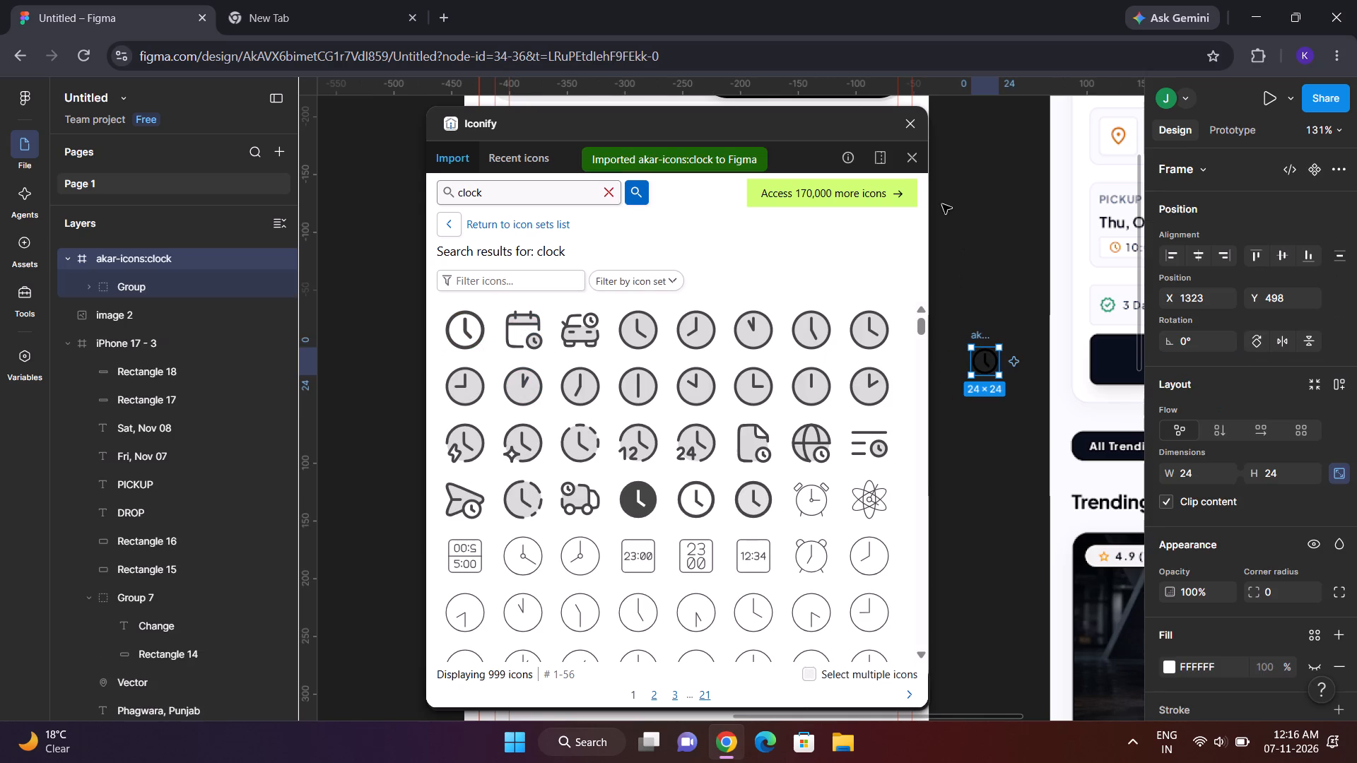
Close the Iconify plugin and move the clock icon onto the grey booking panel of the iPhone 17 - 3 frame.
left_click(910, 124)
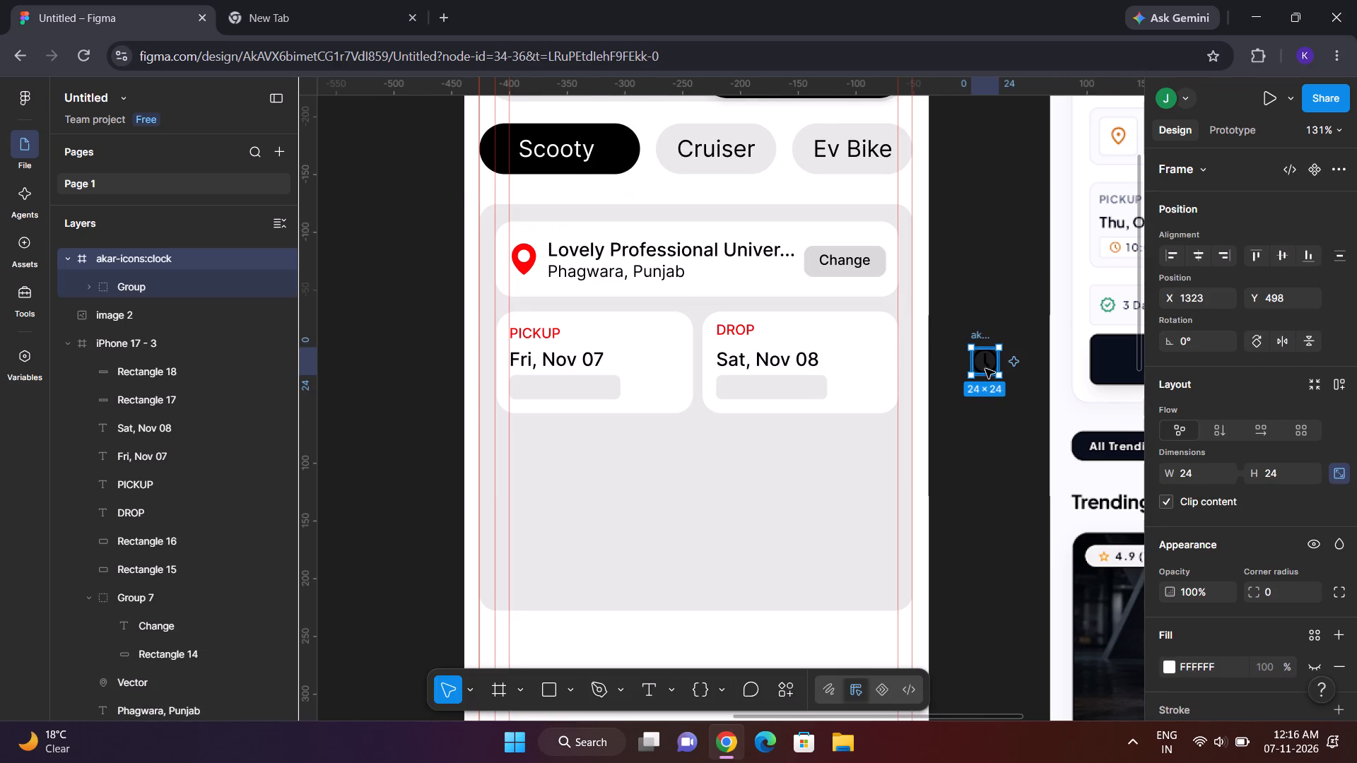
left_click_drag(985, 369, 588, 389)
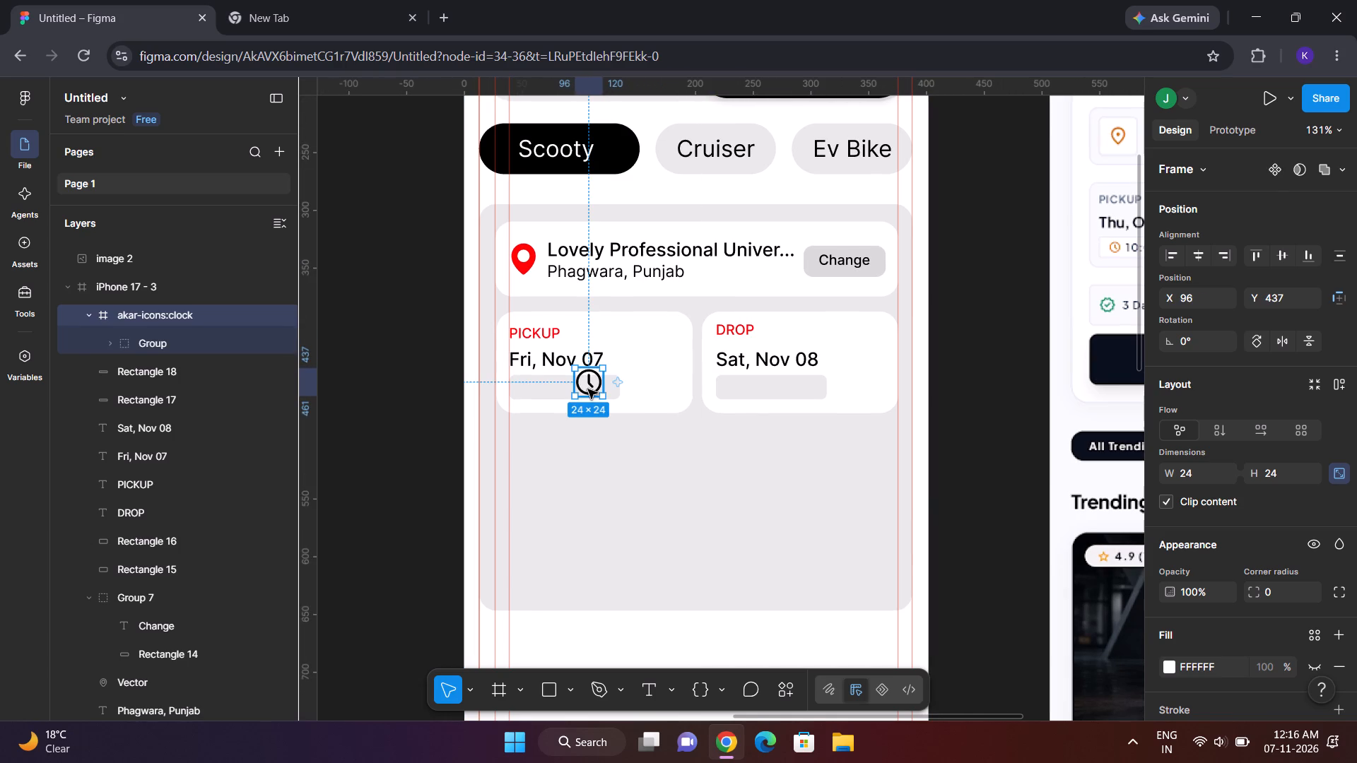
left_click_drag(588, 389, 768, 510)
Pull the clock group out of its akar-icons:clock frame and delete the leftover frame.
double_click(768, 510)
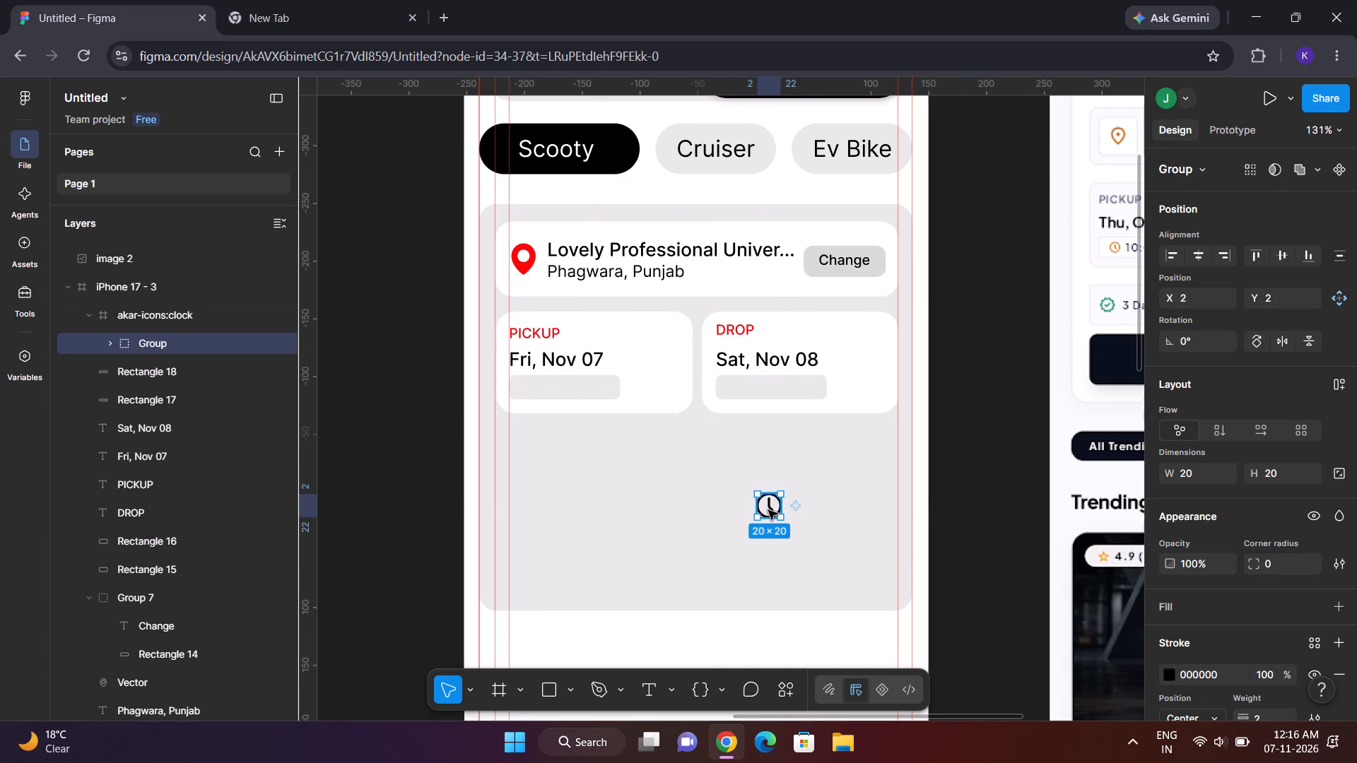
left_click_drag(768, 510, 656, 498)
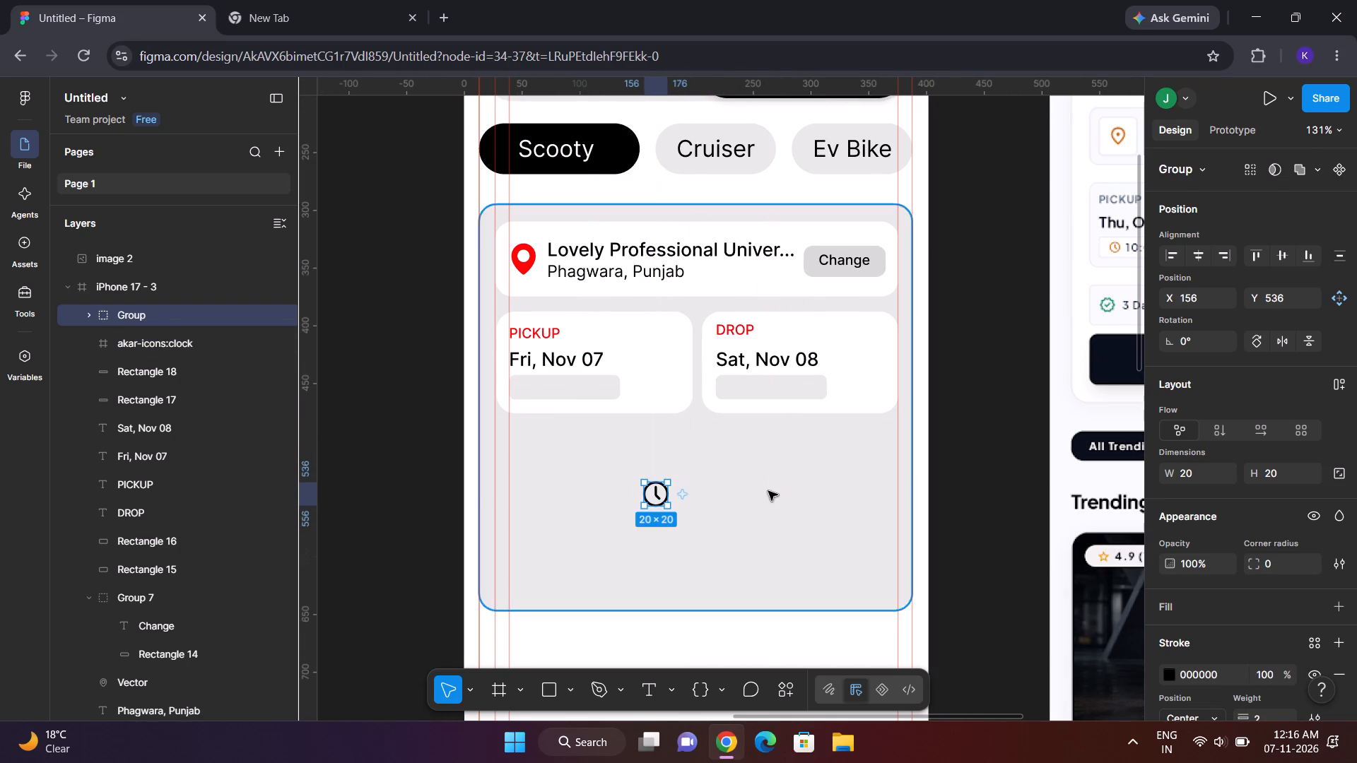
left_click(756, 517)
key("Delete")
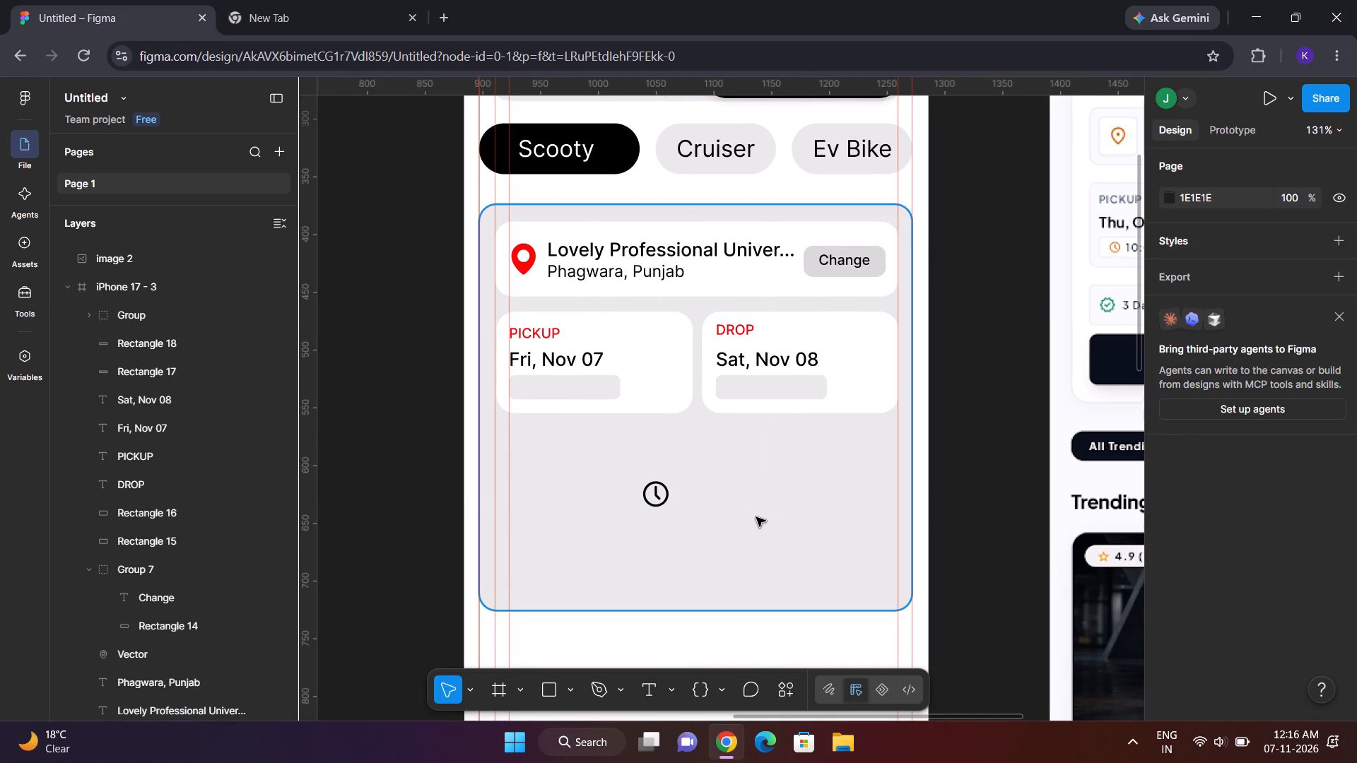
Move the clock icon onto the grey rectangle below the pickup date, at about X 47, Y 443.
left_click(660, 485)
left_click_drag(659, 485, 655, 483)
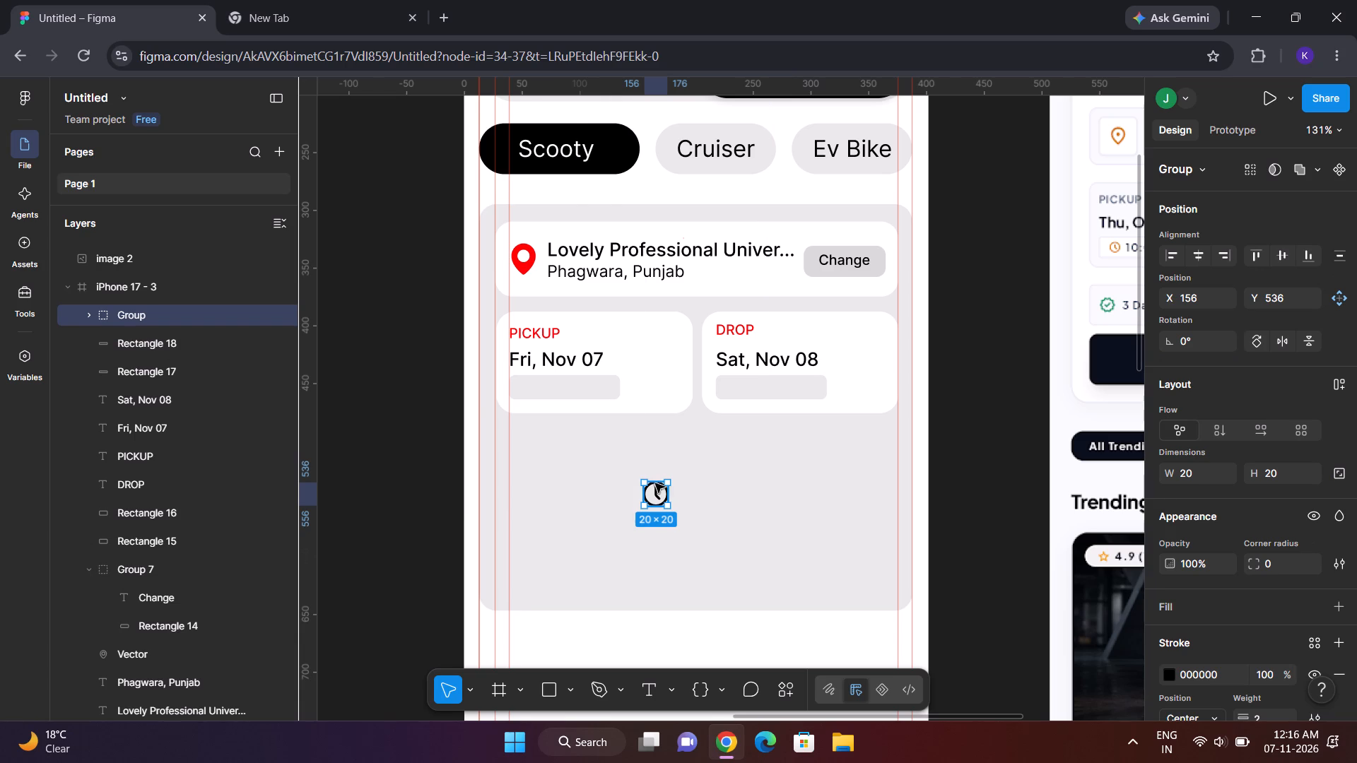
left_click_drag(655, 483, 532, 378)
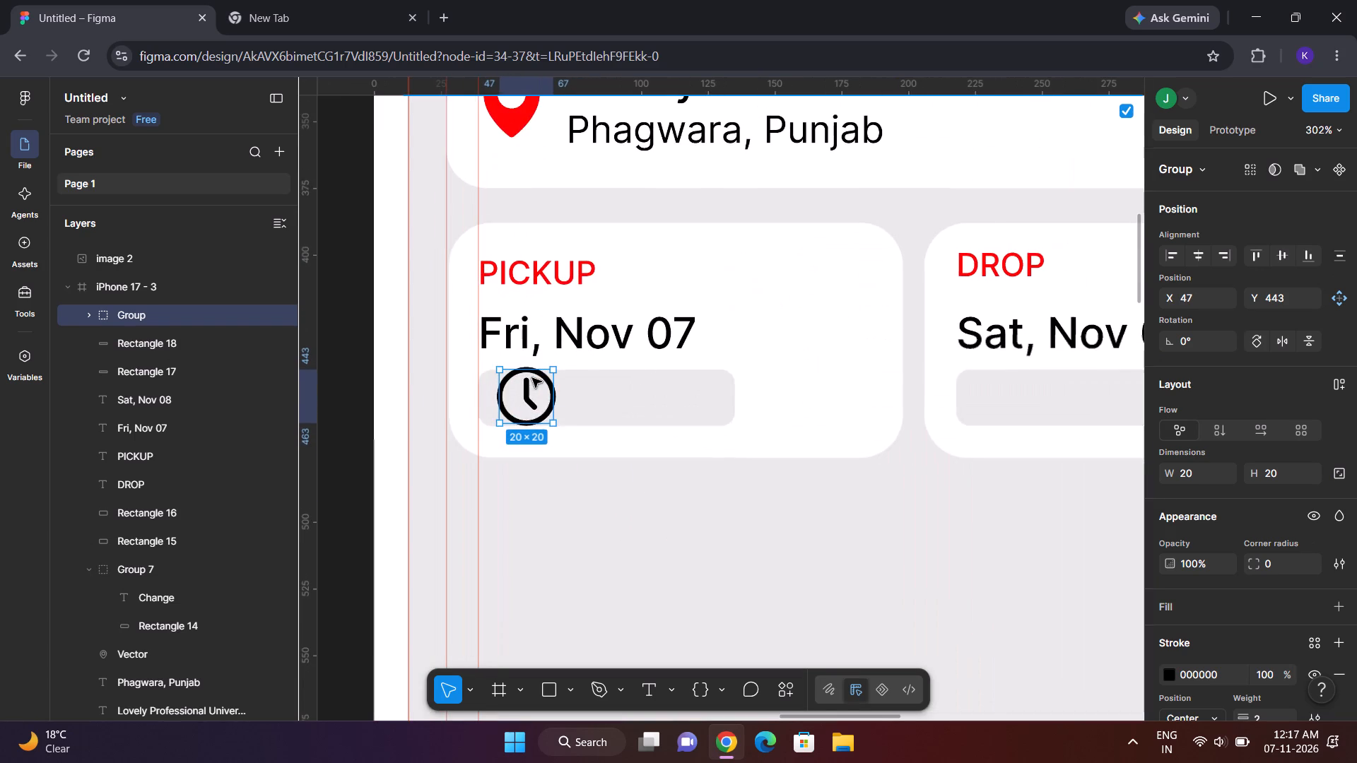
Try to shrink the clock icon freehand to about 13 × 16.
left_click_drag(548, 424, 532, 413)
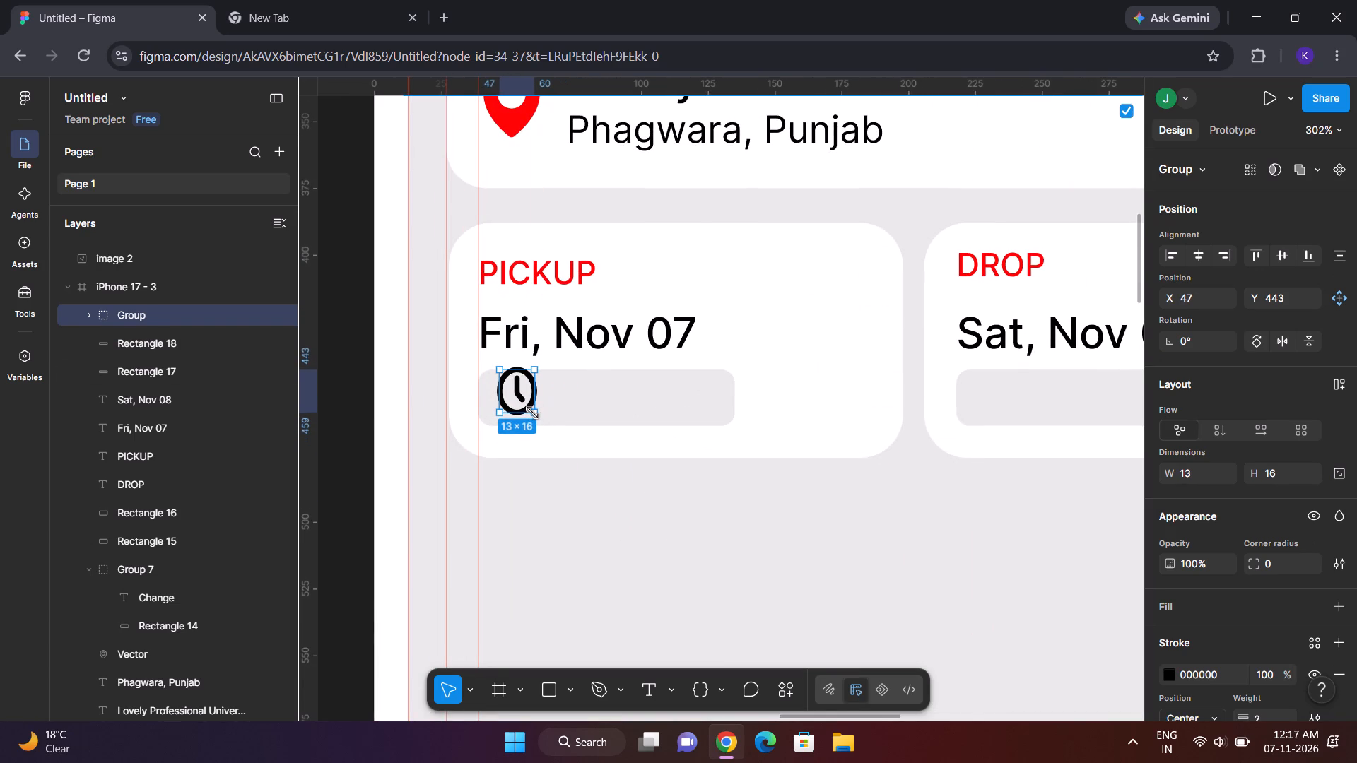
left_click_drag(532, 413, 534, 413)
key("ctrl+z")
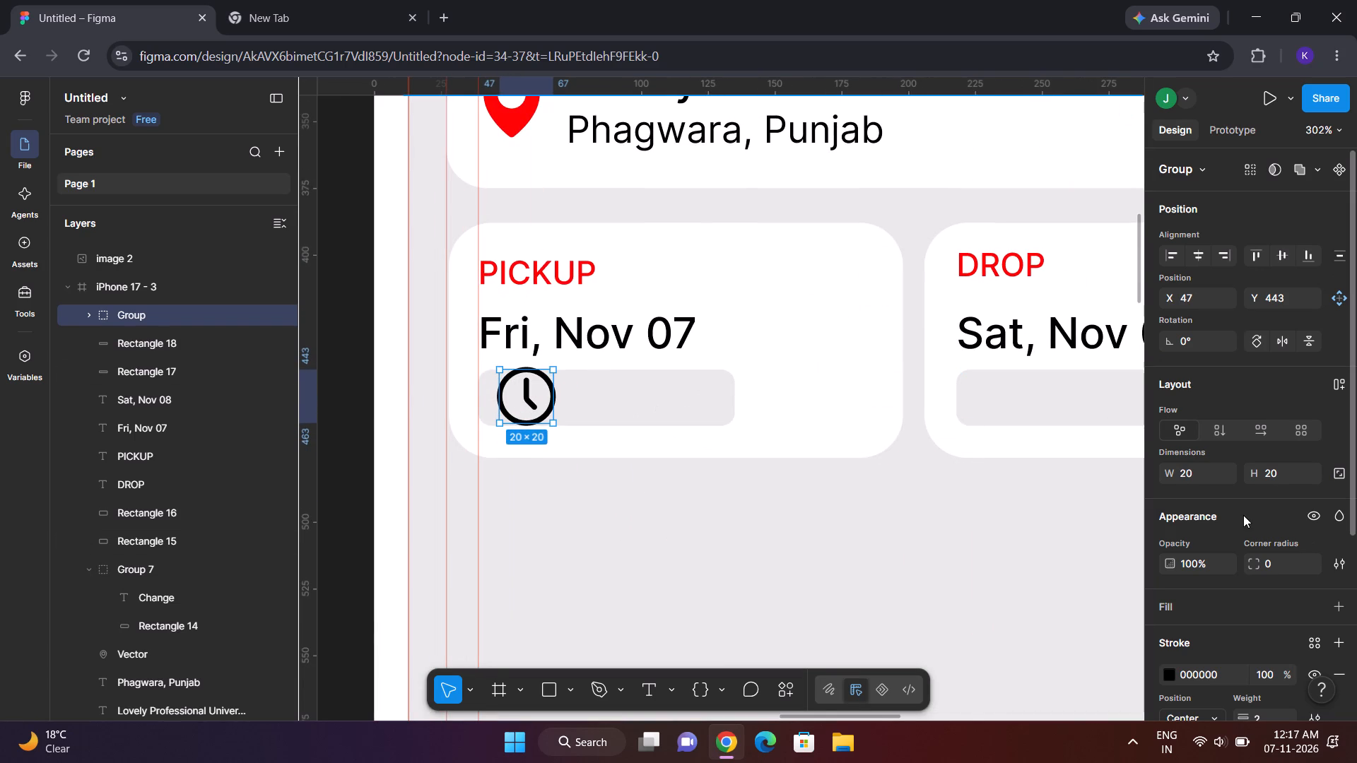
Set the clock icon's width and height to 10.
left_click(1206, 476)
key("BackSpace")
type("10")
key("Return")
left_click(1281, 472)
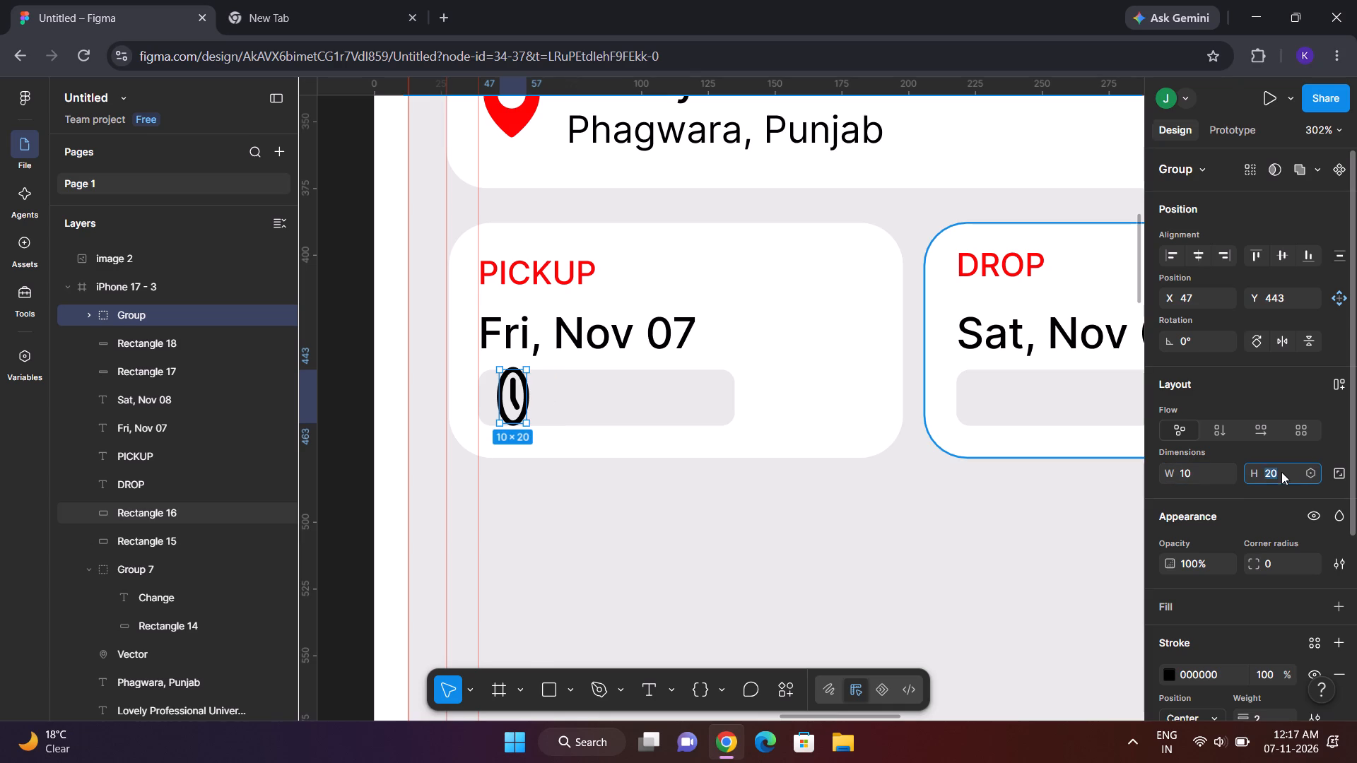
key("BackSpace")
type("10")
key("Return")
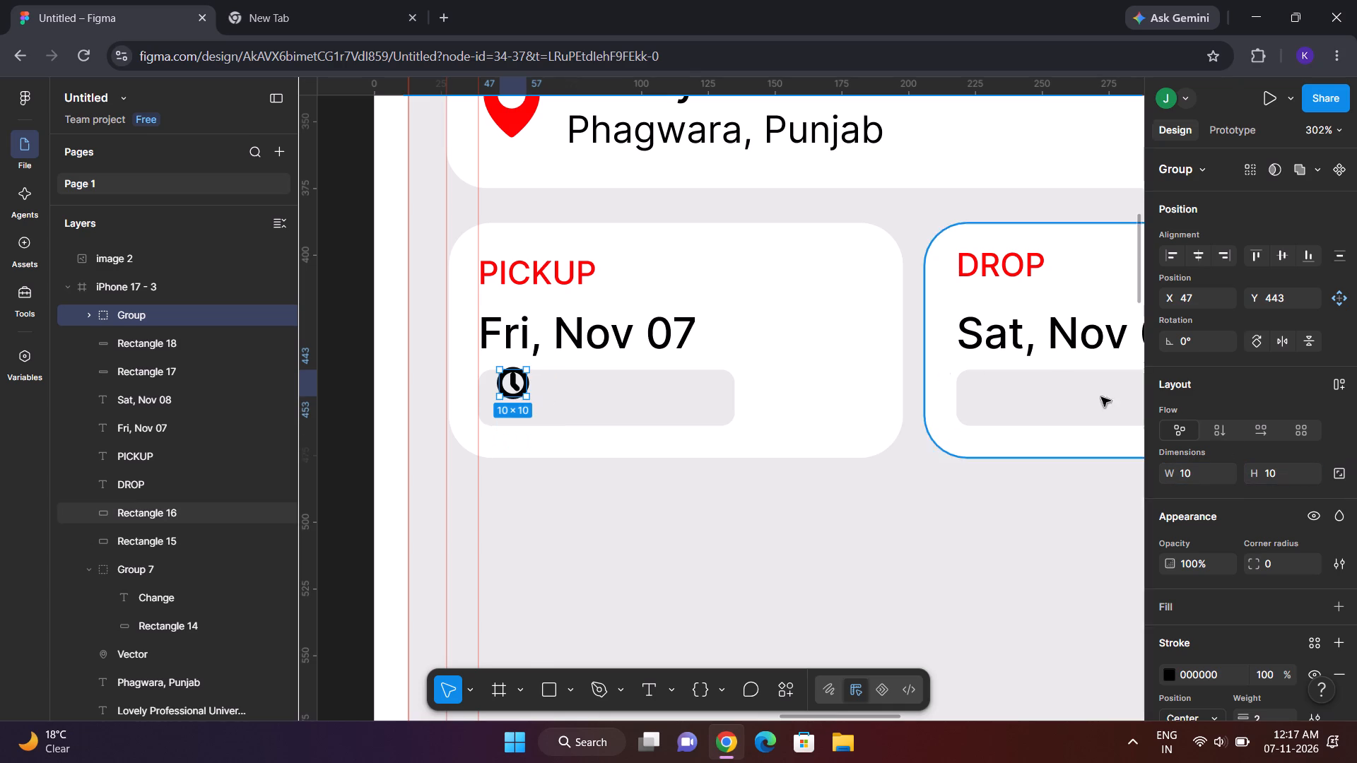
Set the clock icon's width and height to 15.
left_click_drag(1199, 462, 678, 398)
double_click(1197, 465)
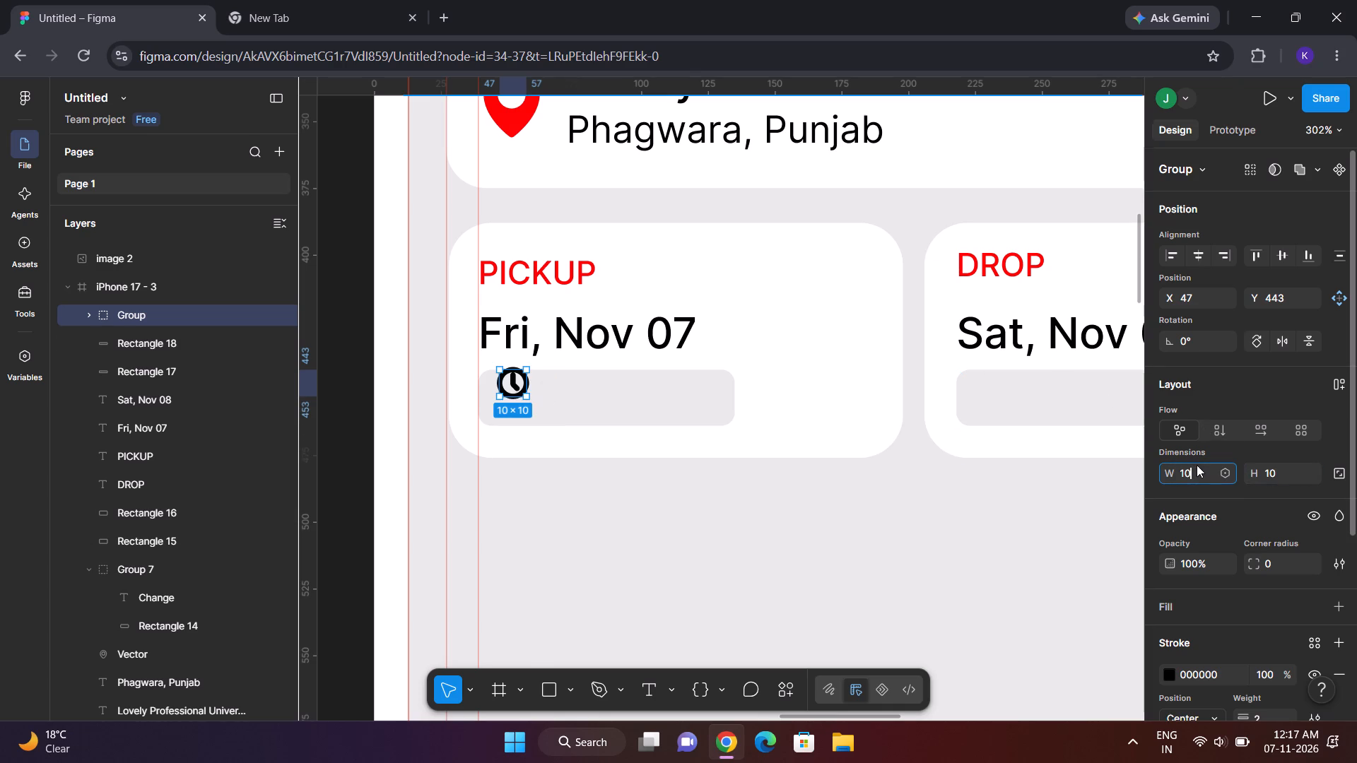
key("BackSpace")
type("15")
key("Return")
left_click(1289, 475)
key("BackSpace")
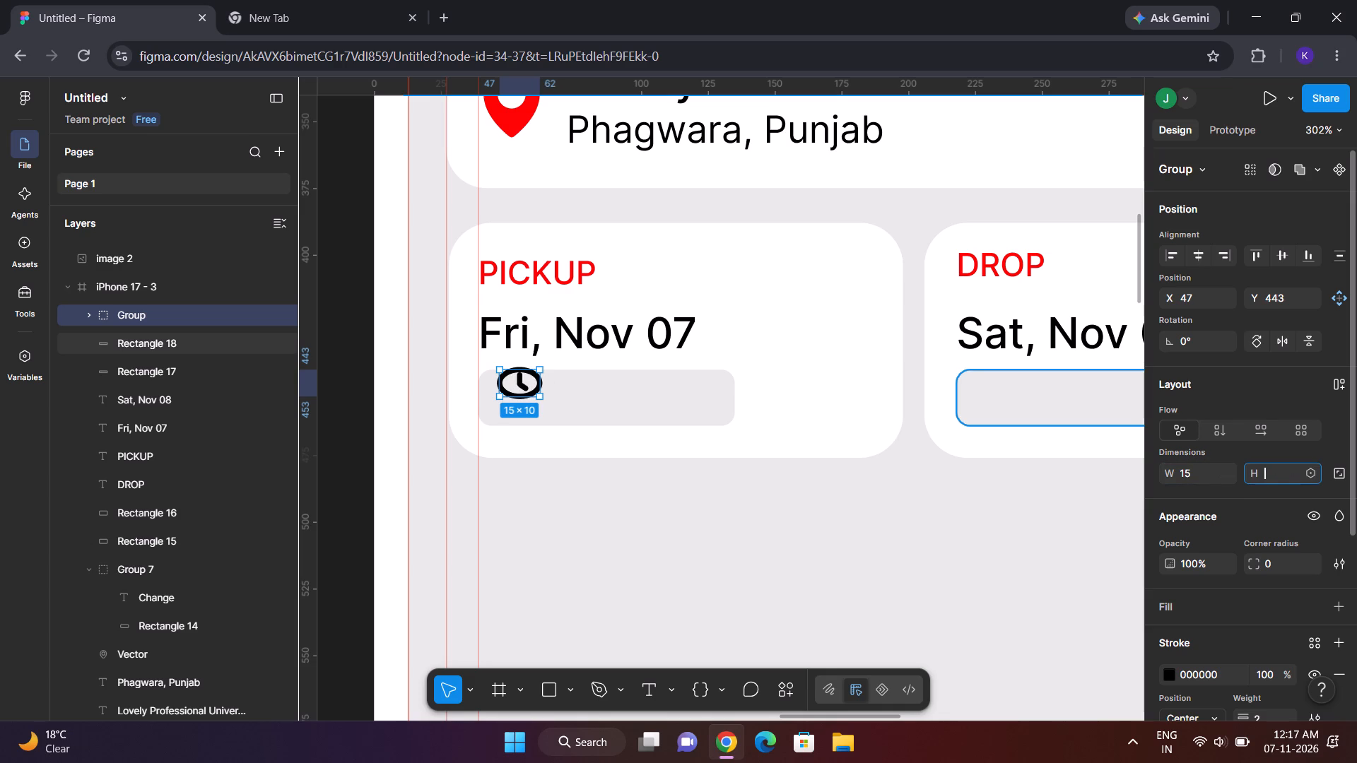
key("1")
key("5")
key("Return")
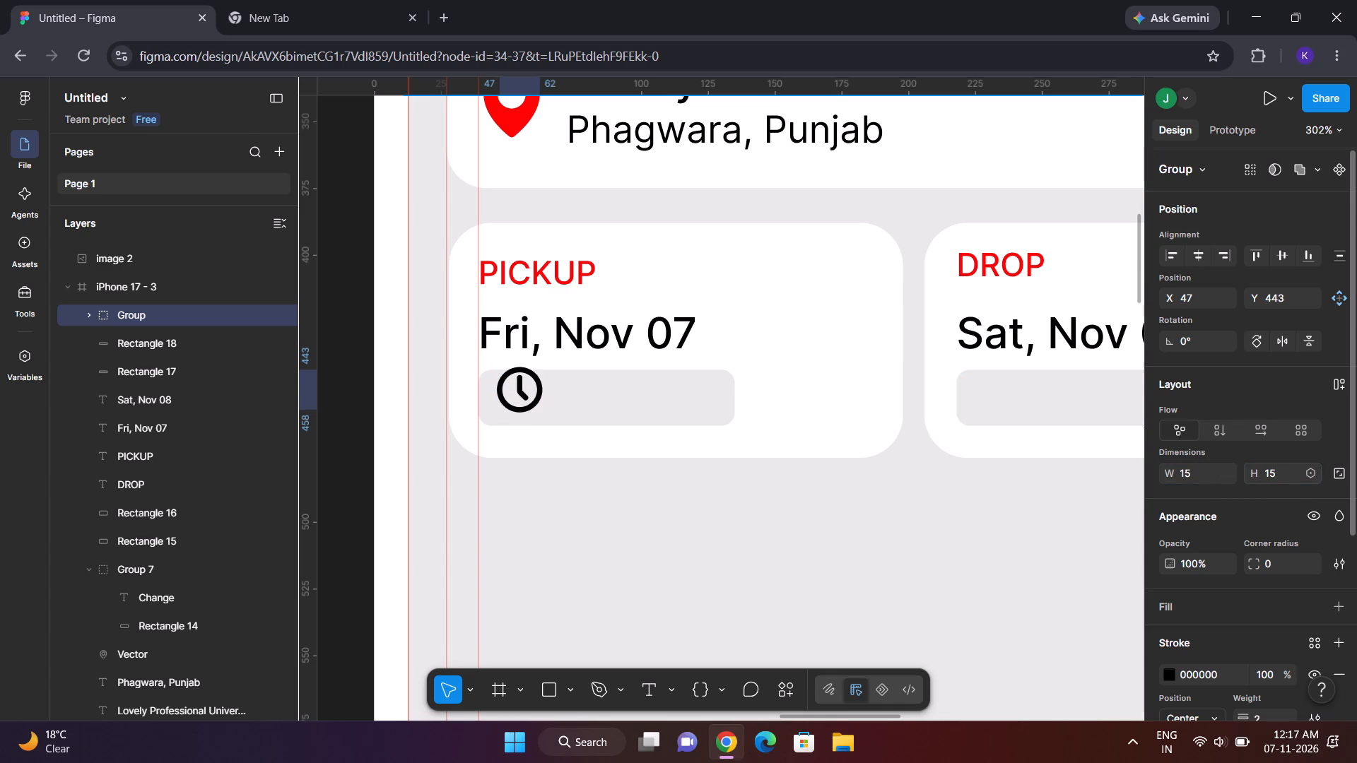
Move the clock icon to the start of the pickup grey rectangle, vertically centred, at about X 41, Y 446.
left_click_drag(518, 374, 515, 379)
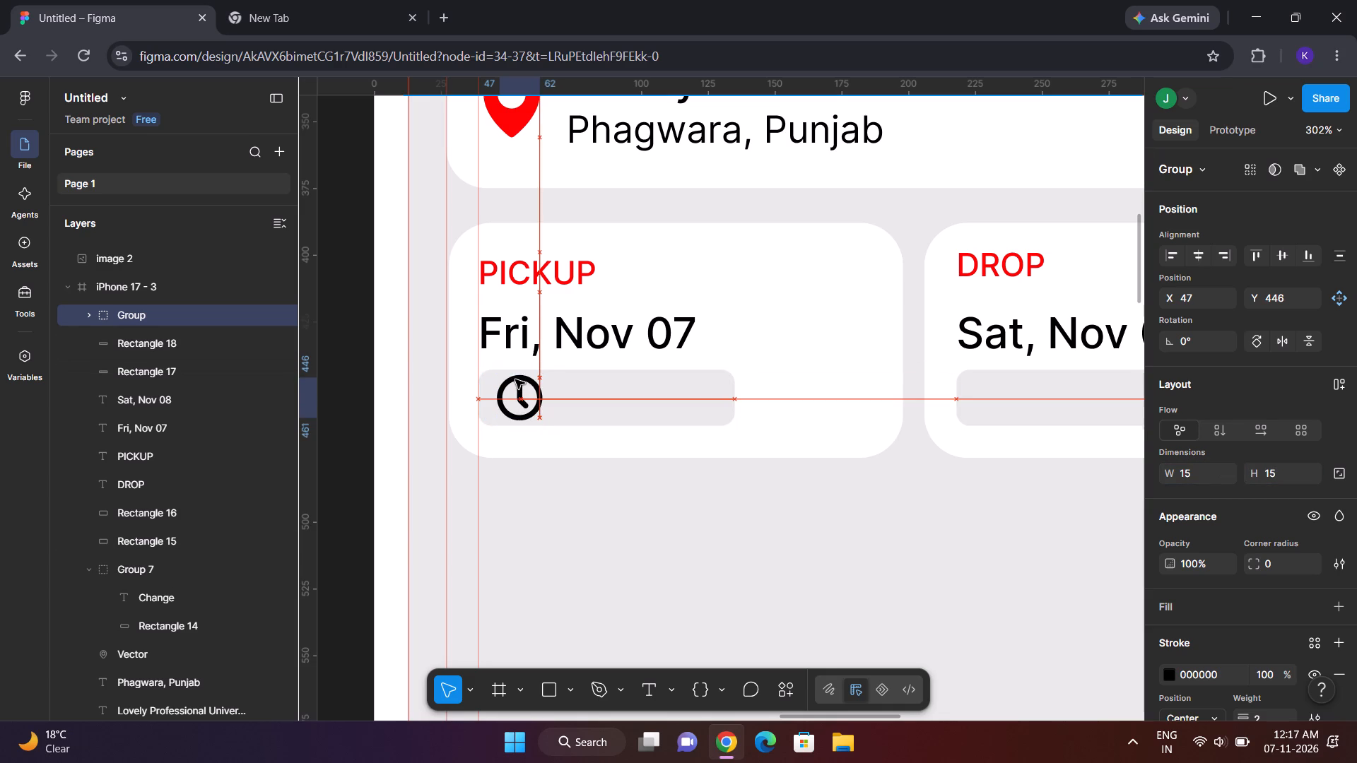
left_click_drag(515, 379, 503, 381)
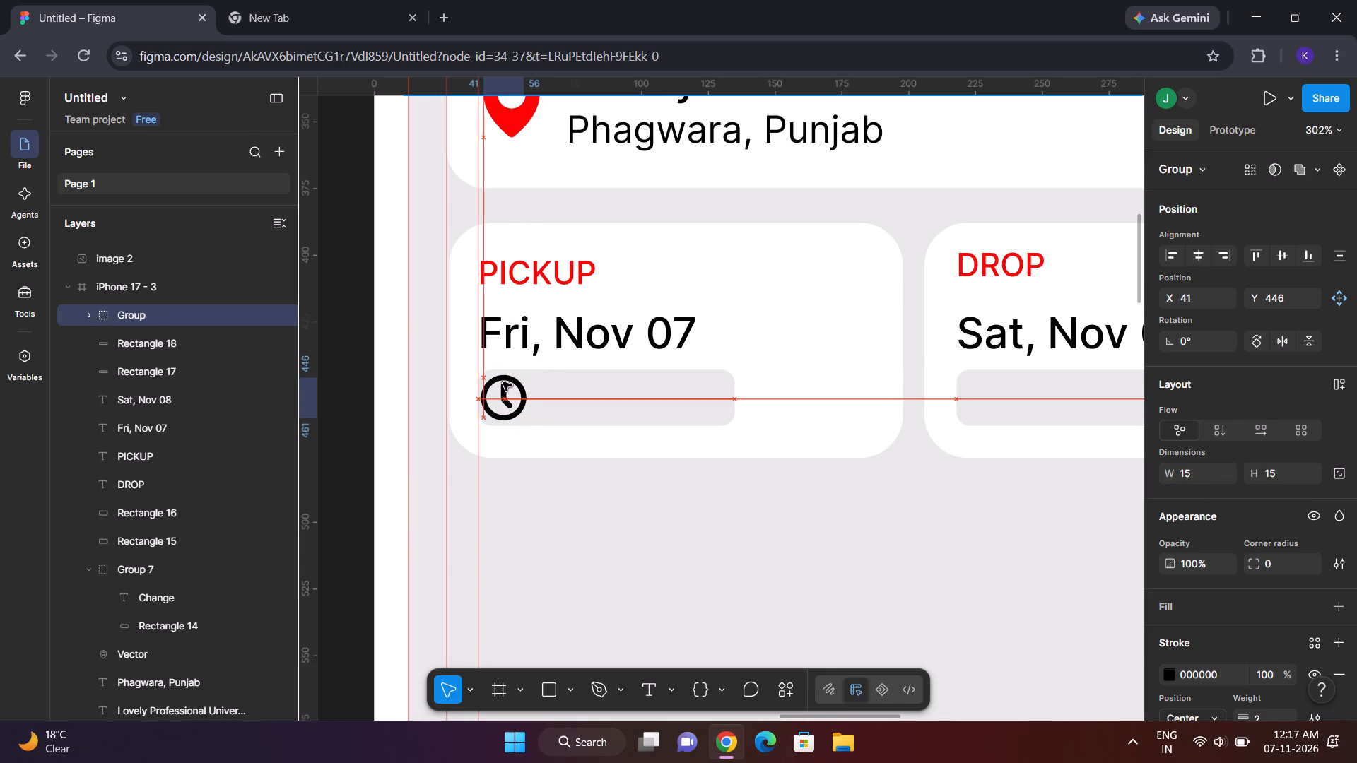
left_click_drag(503, 381, 503, 381)
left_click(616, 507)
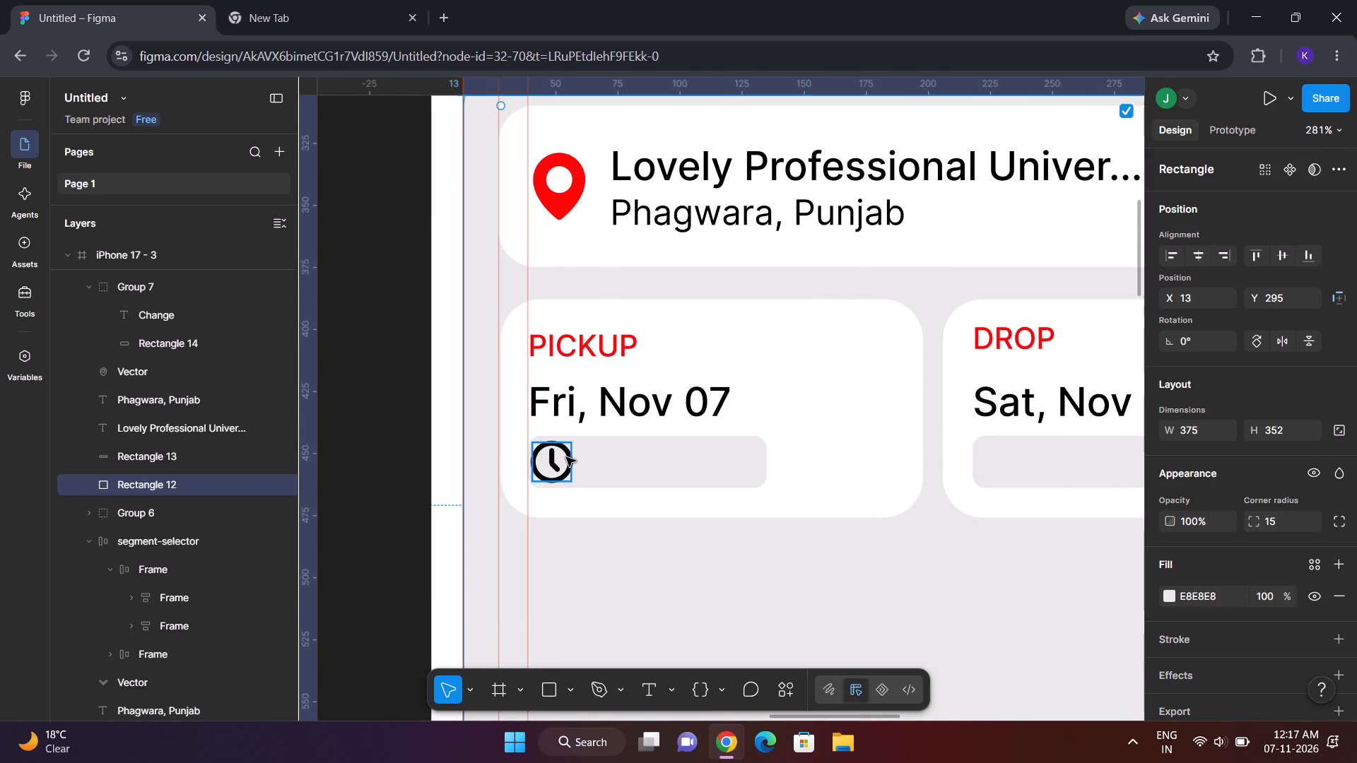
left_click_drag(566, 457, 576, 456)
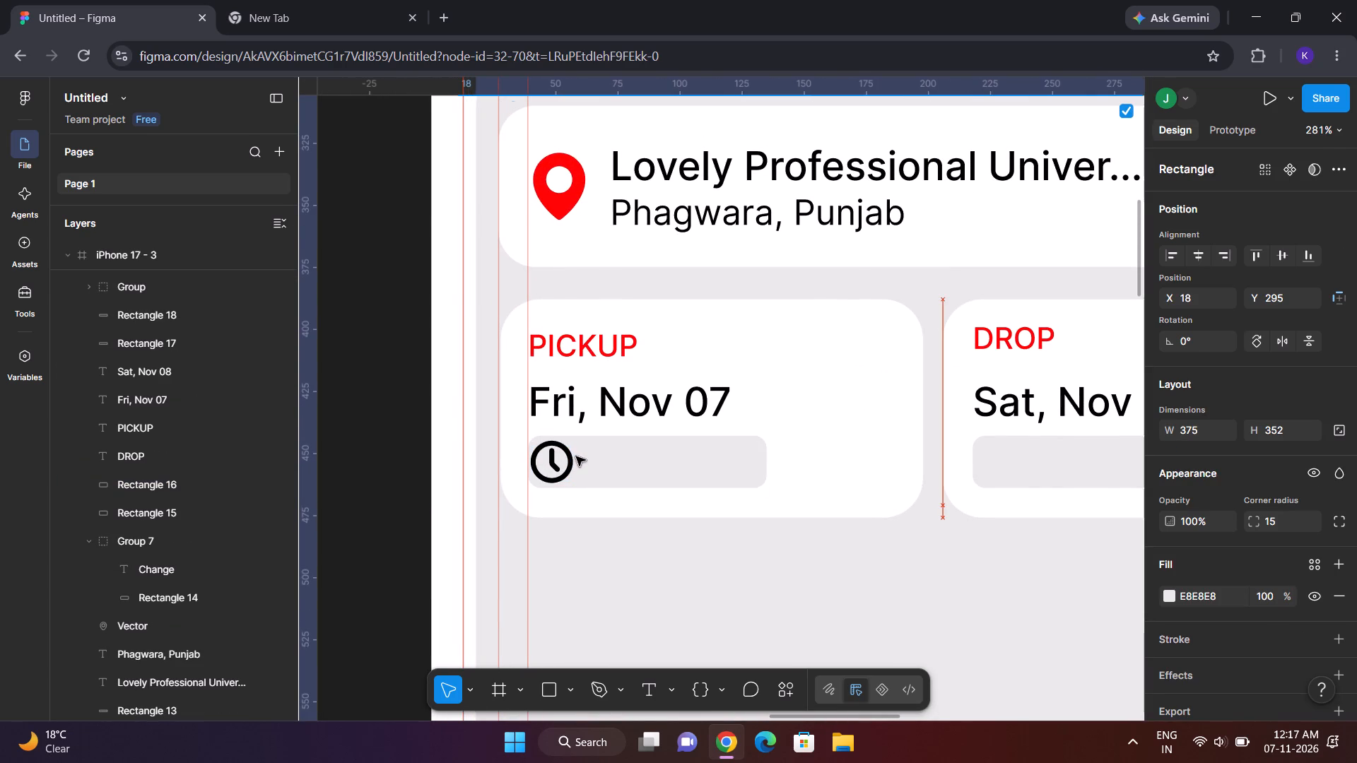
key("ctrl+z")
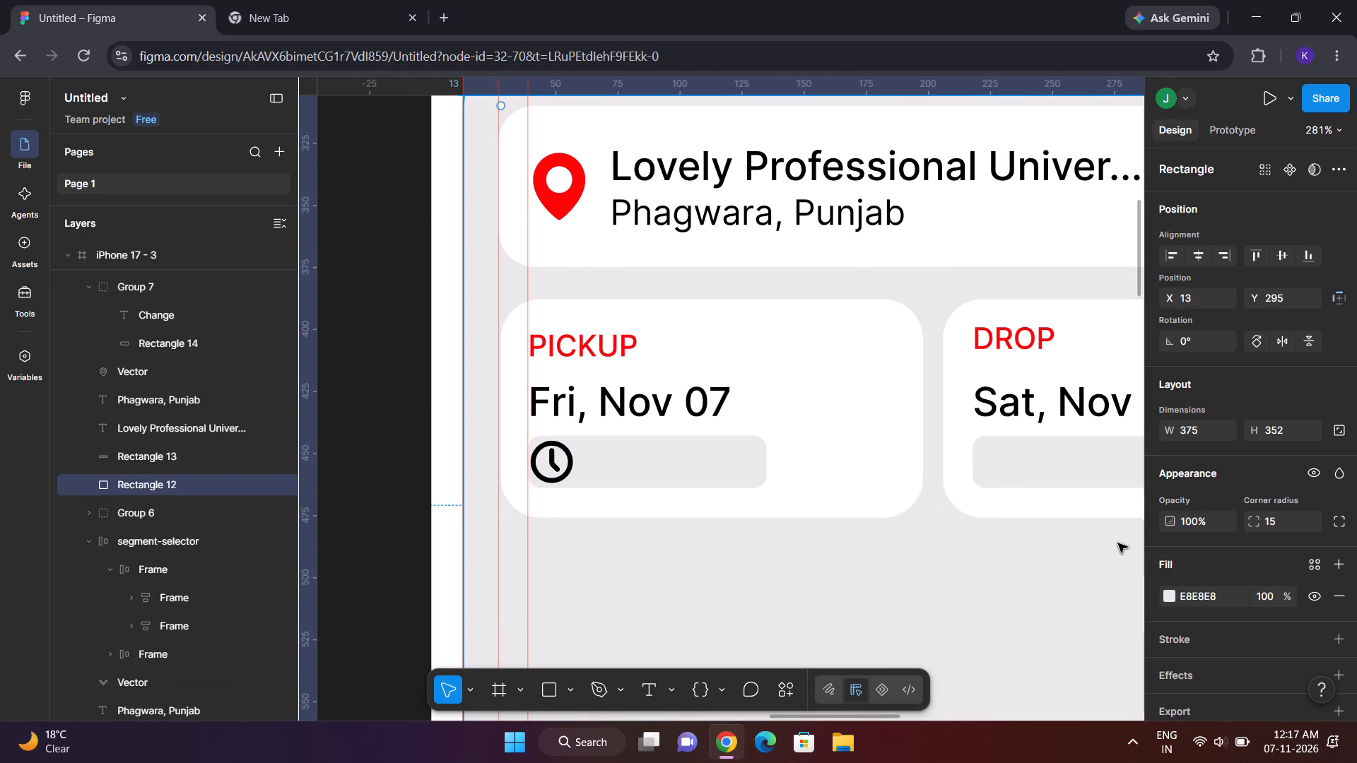
Set the clock icon's width and height to 12.
left_click(560, 445)
left_click(1206, 480)
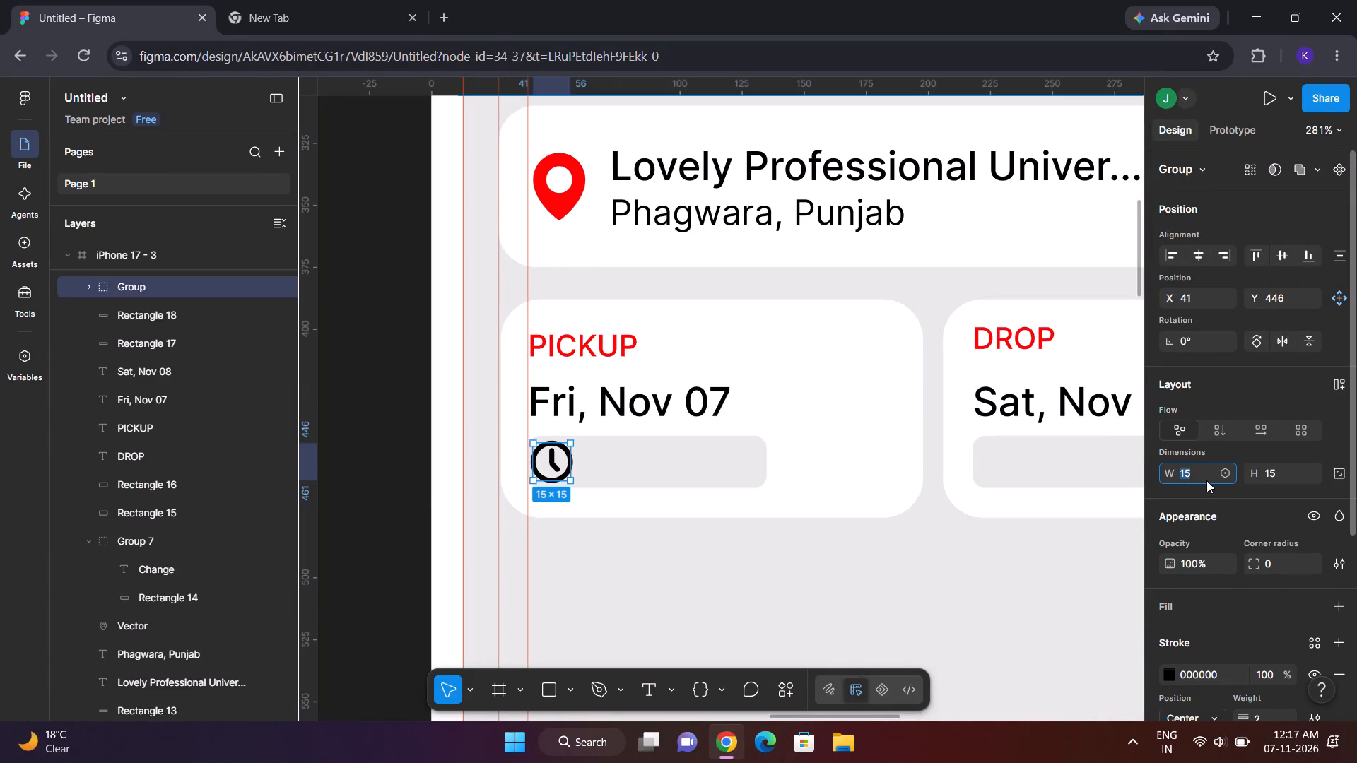
key("BackSpace")
type("12")
key("Return")
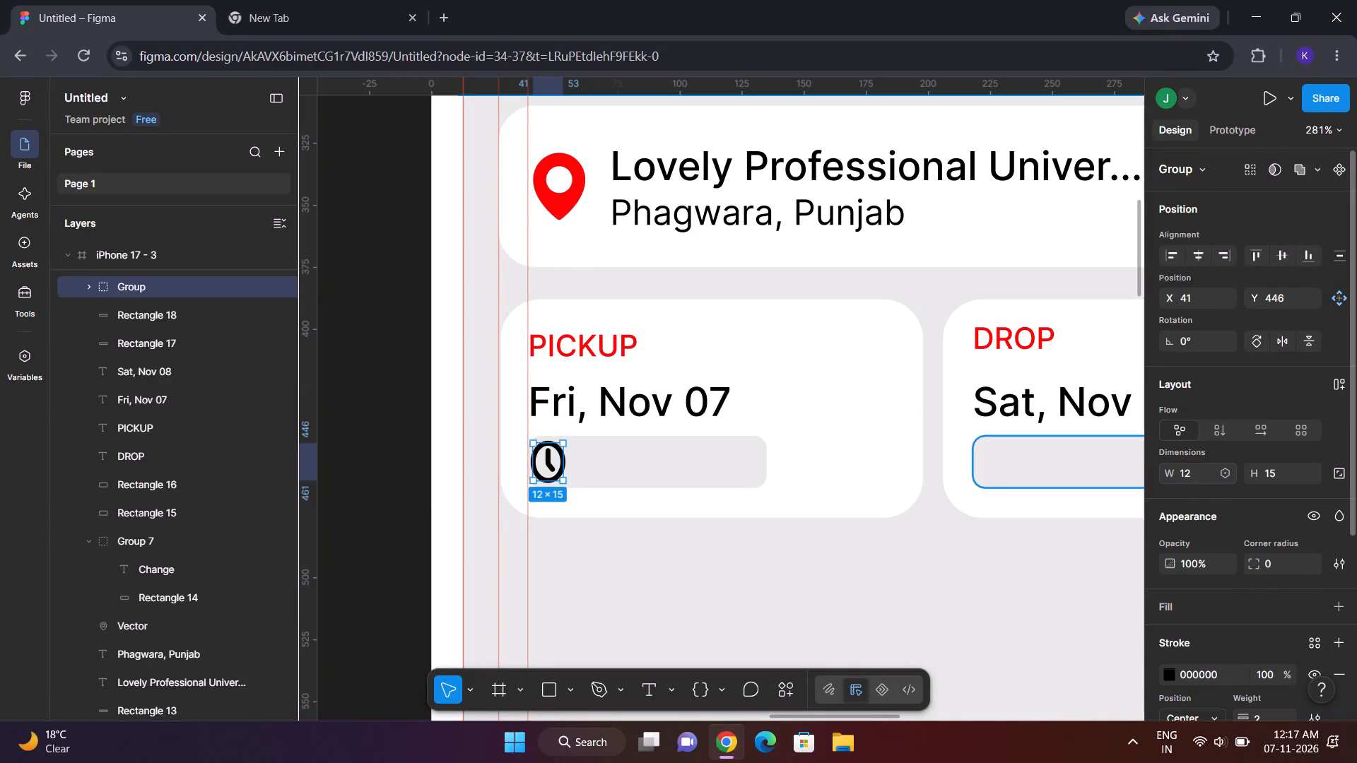
left_click(1291, 466)
key("BackSpace")
type("13")
key("Return")
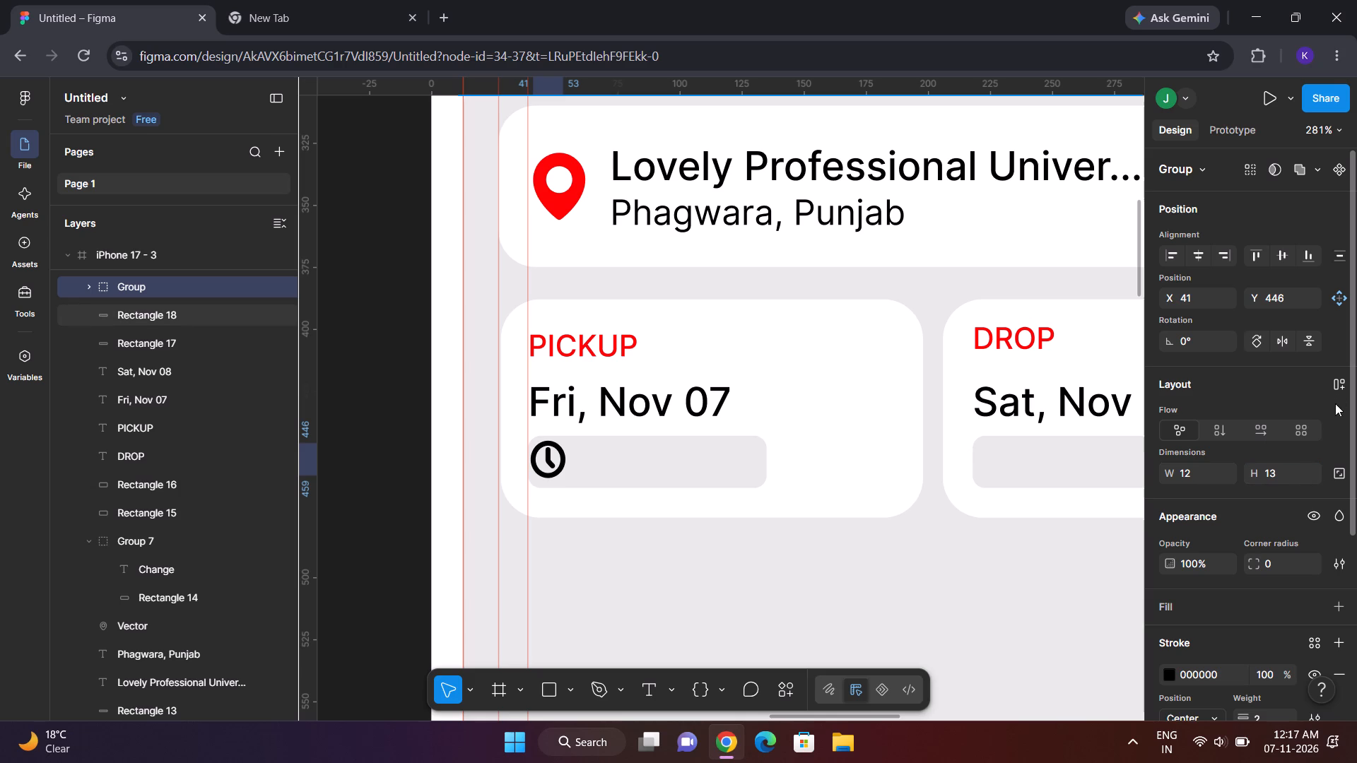
double_click(1280, 468)
key("BackSpace")
type("12")
key("Return")
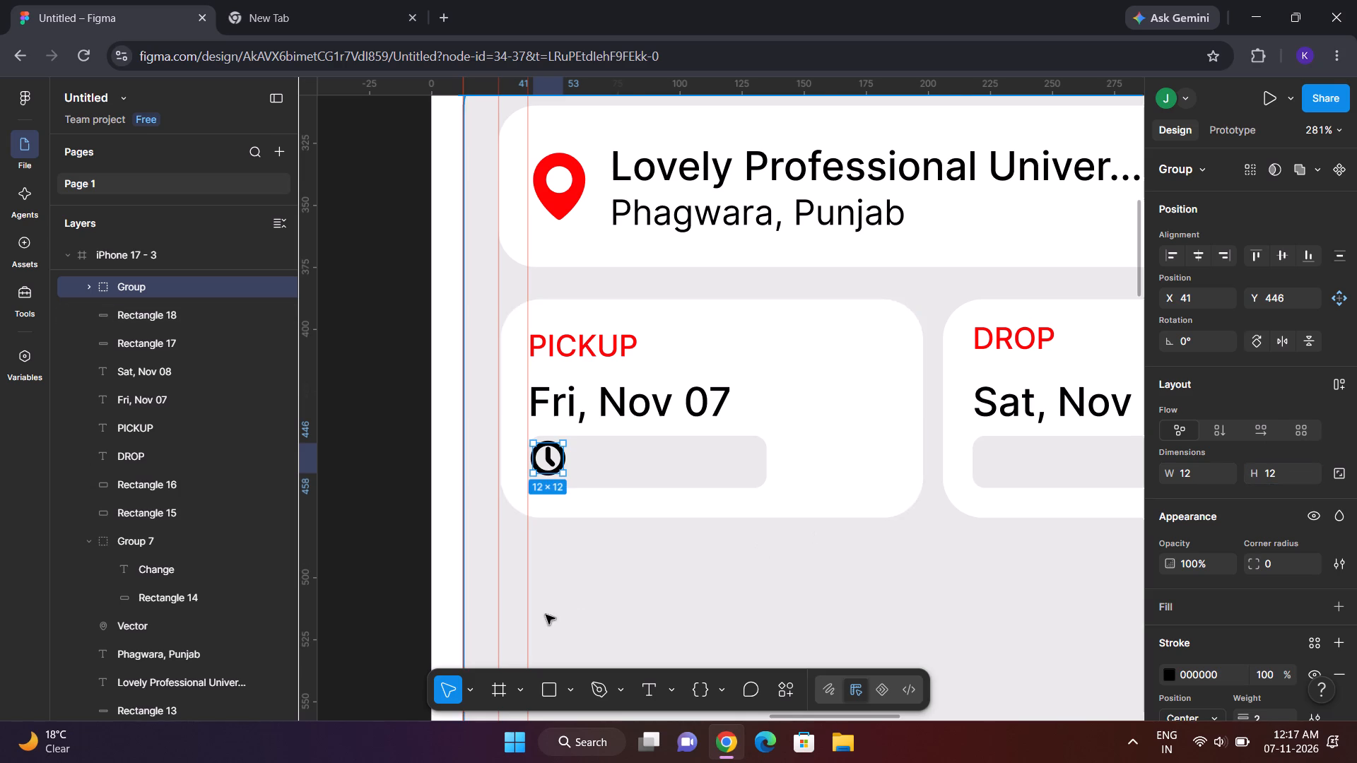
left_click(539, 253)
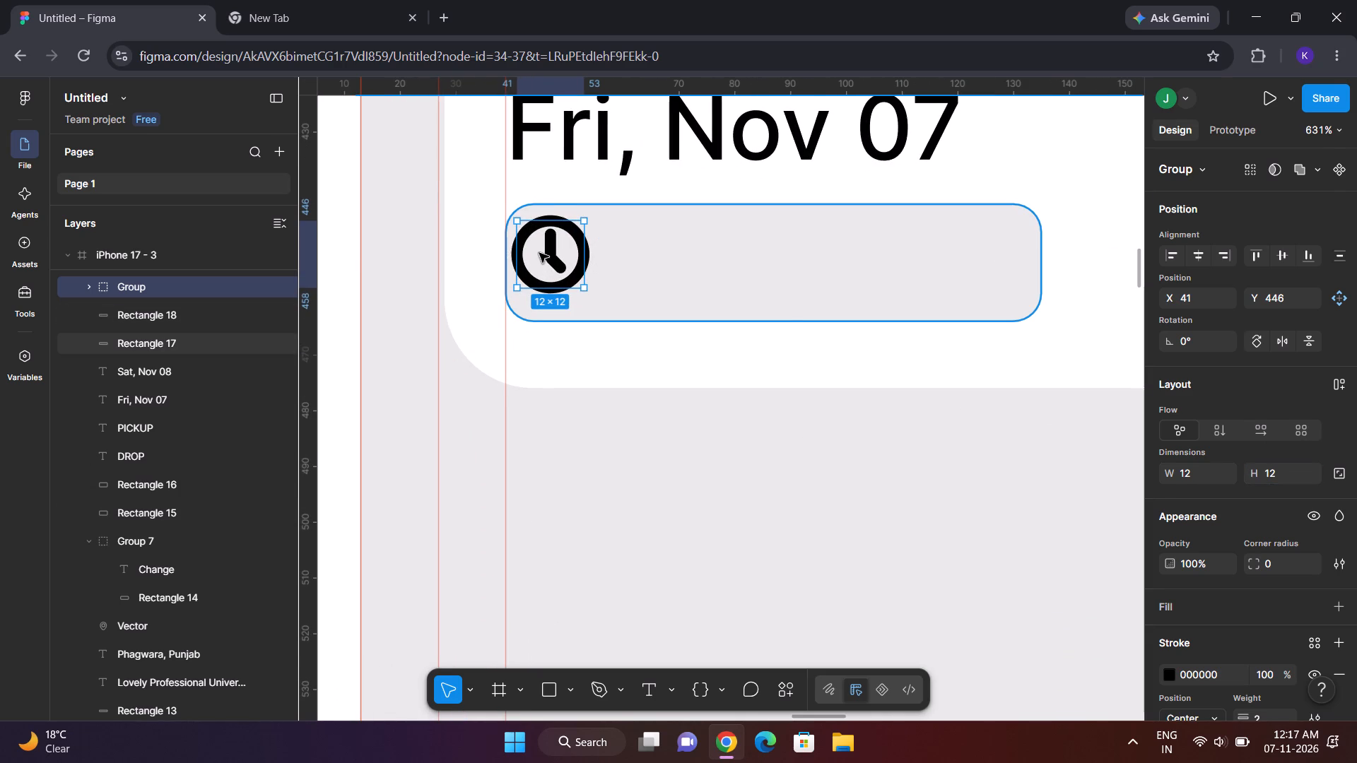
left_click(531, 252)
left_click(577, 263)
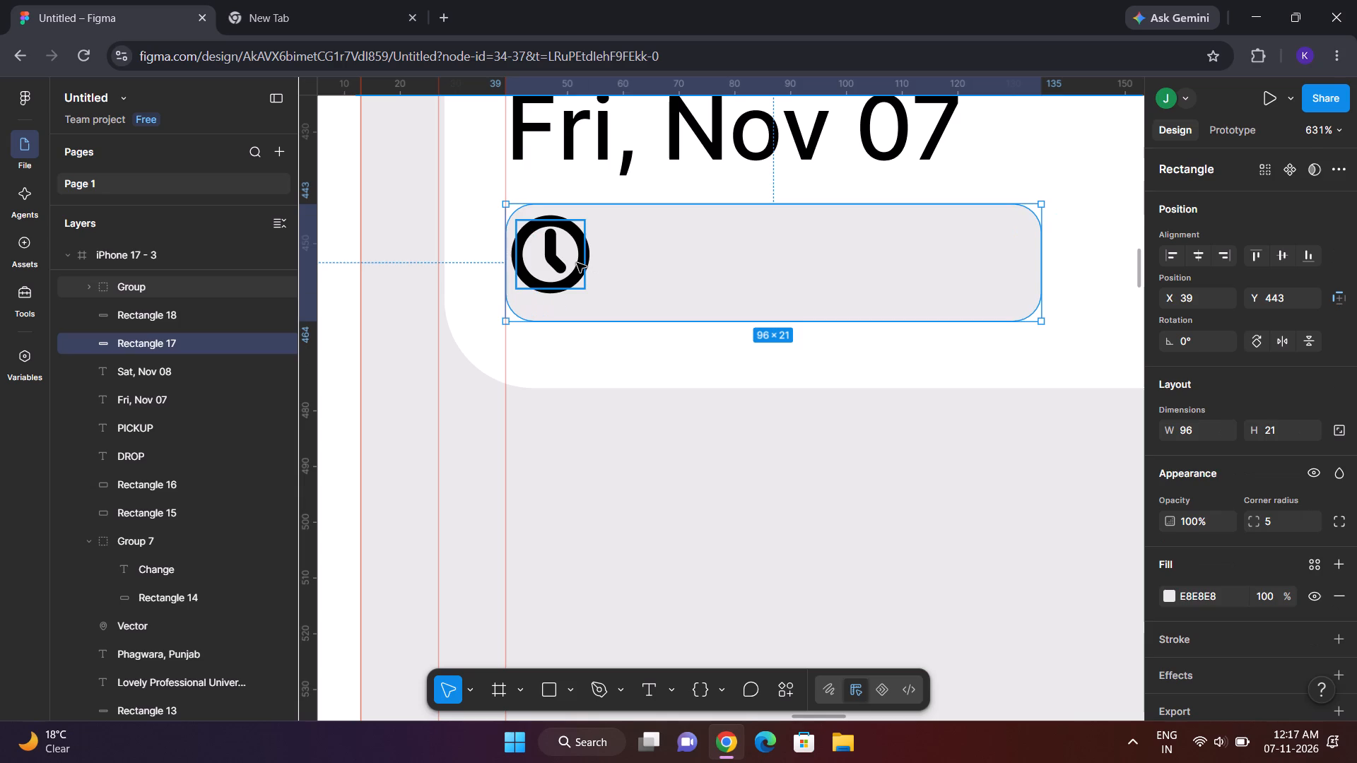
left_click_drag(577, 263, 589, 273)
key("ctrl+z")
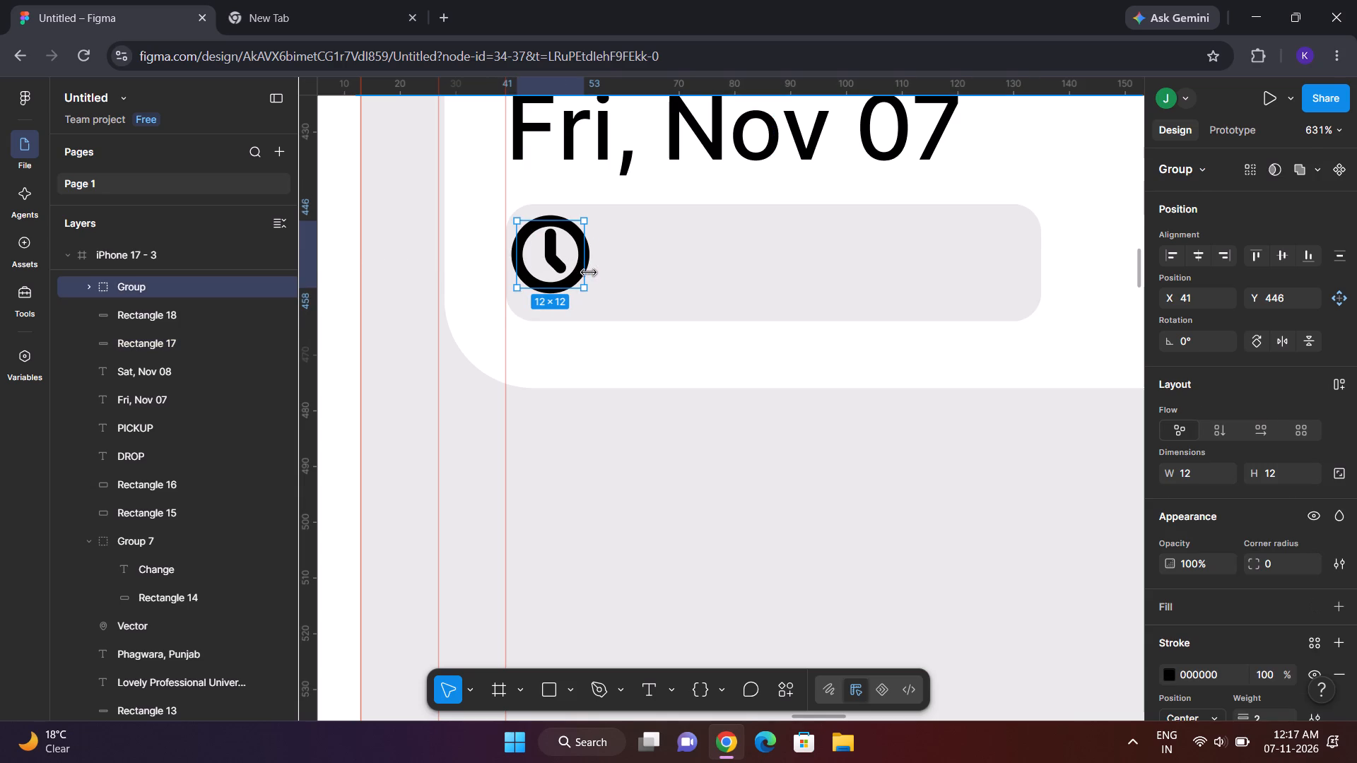
Reposition the clock icon to about X 42, Y 448, vertically centred in the pickup grey rectangle.
left_click(580, 454)
left_click(566, 254)
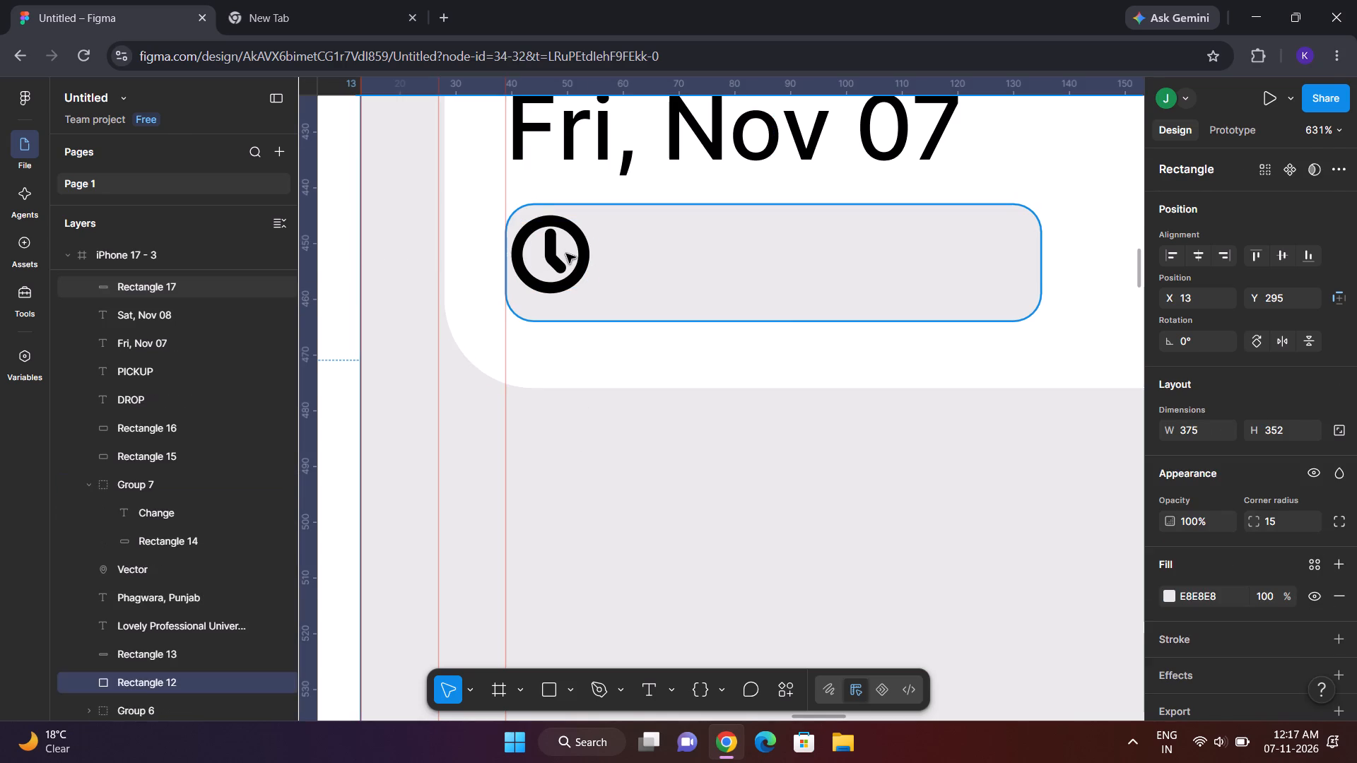
left_click(578, 246)
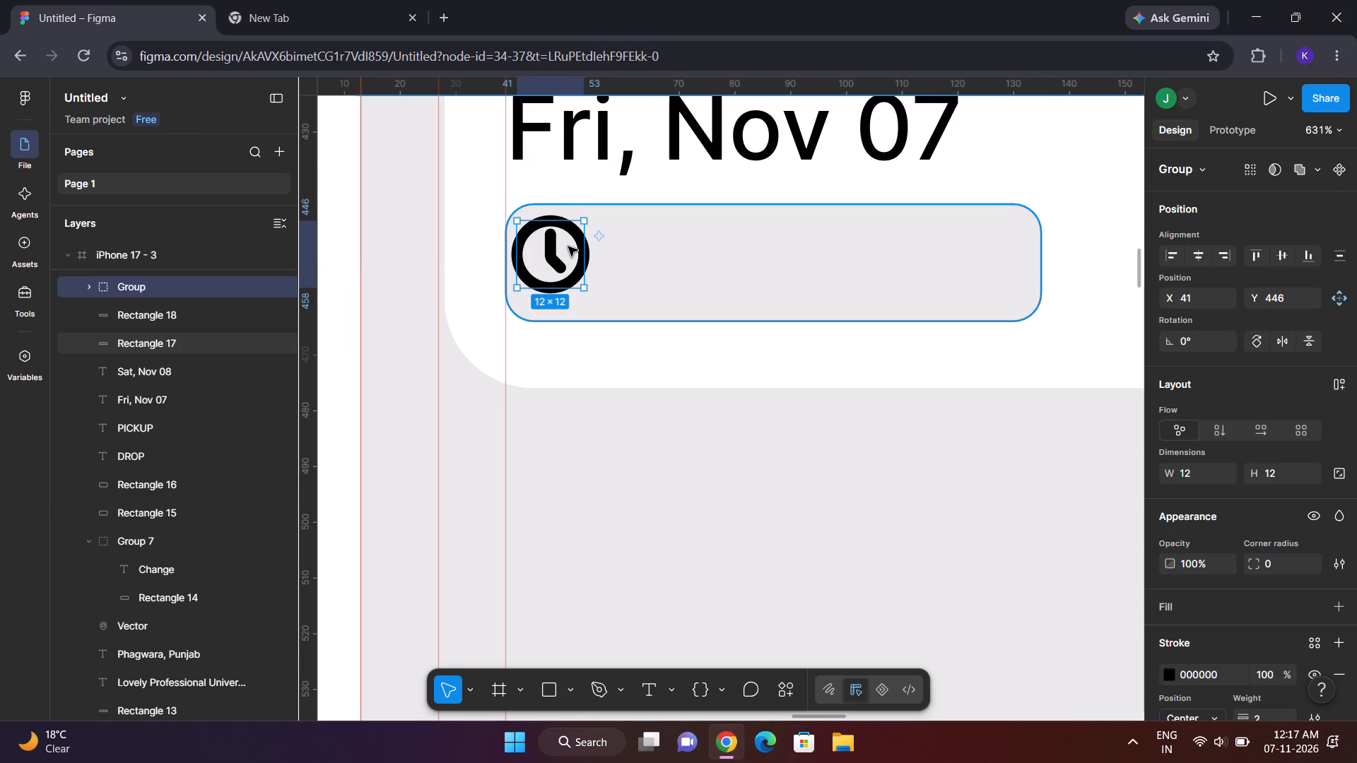
left_click_drag(568, 247, 574, 257)
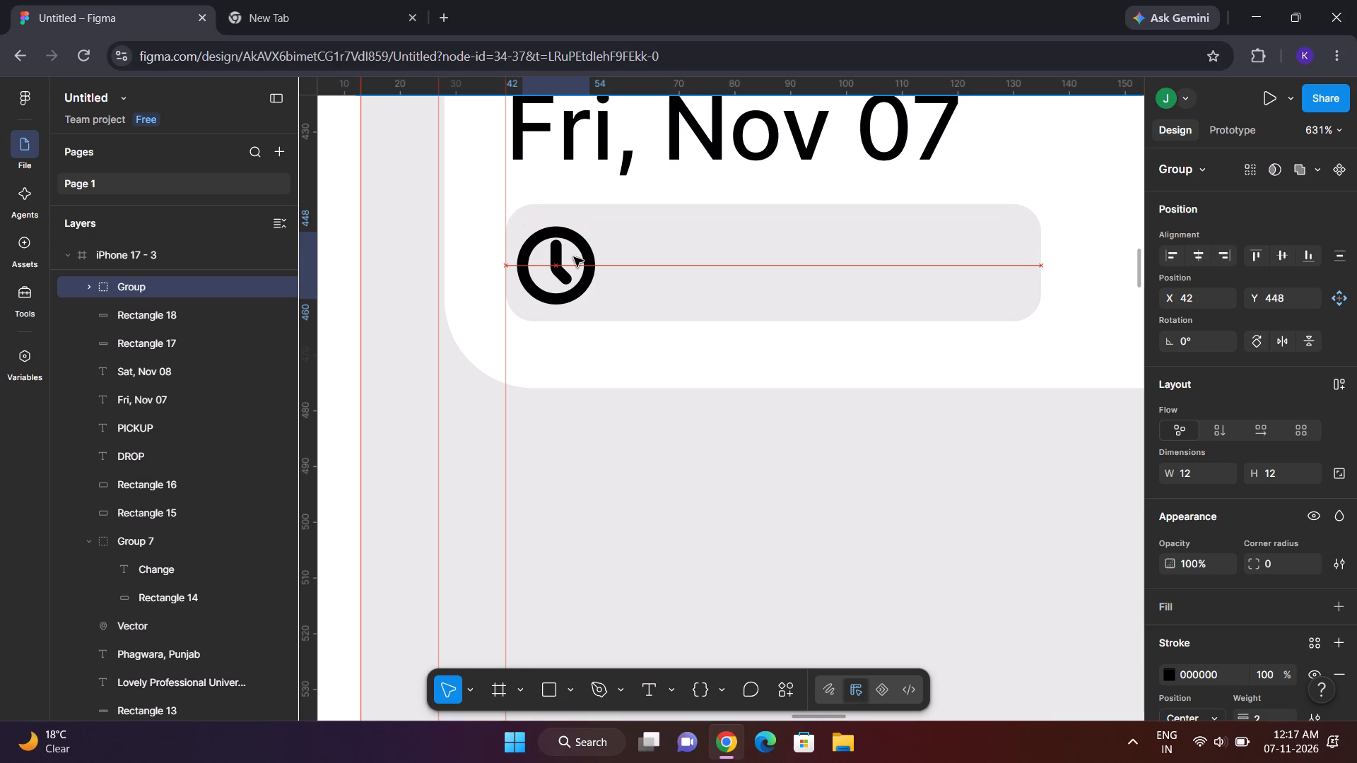
left_click_drag(574, 257, 575, 257)
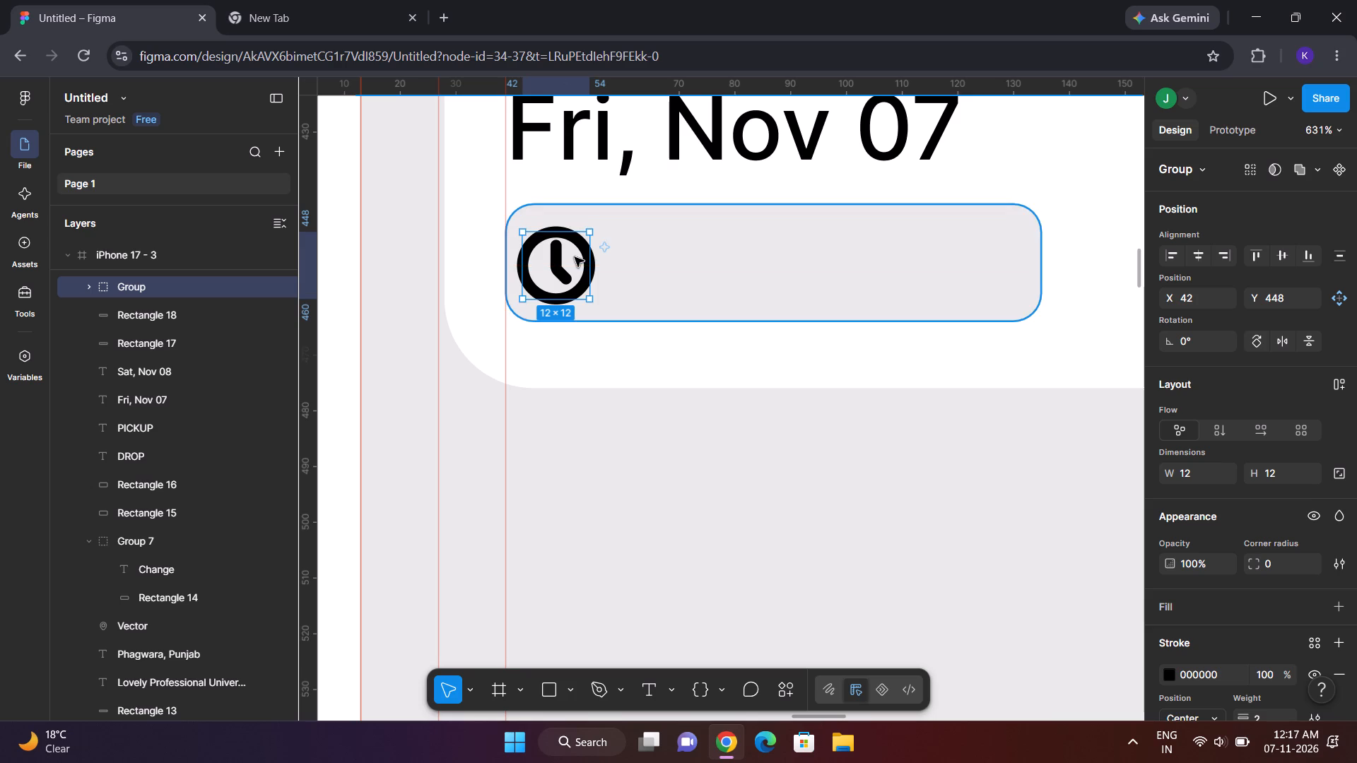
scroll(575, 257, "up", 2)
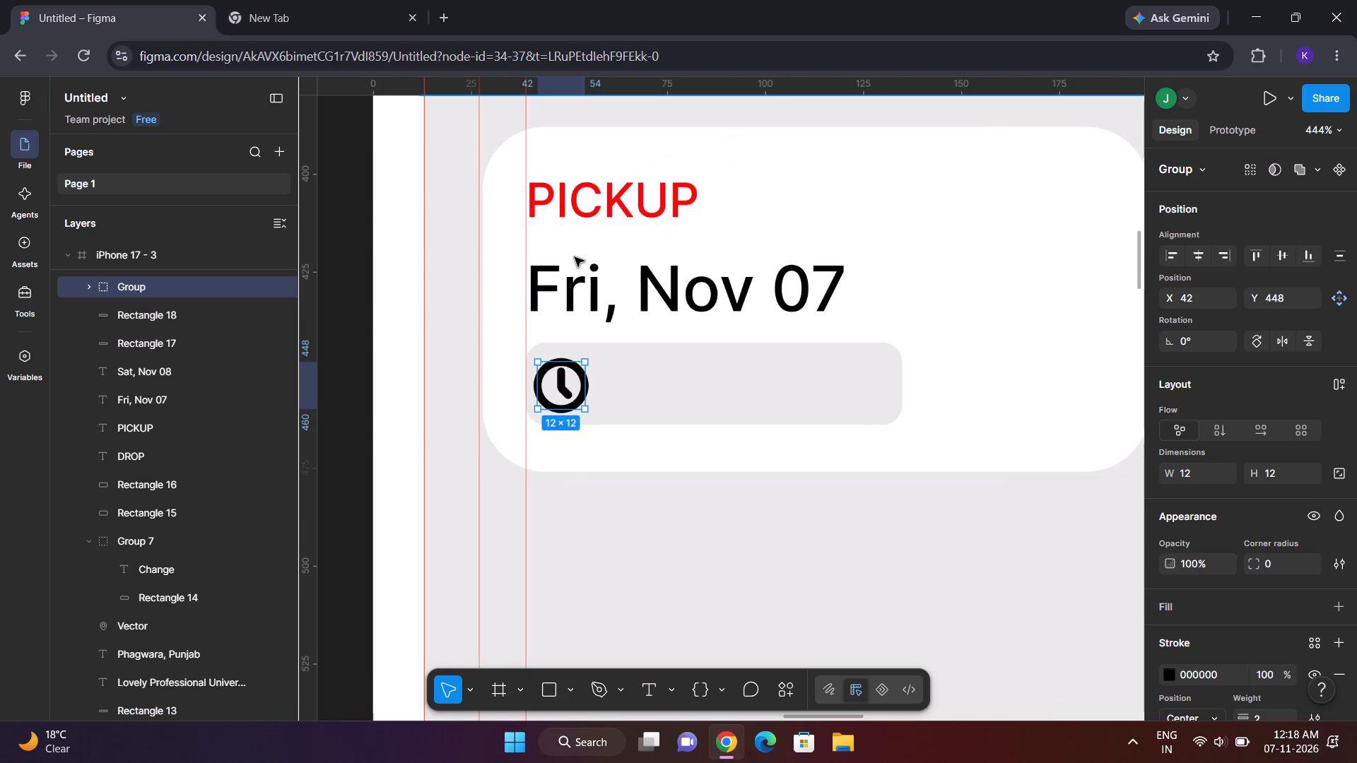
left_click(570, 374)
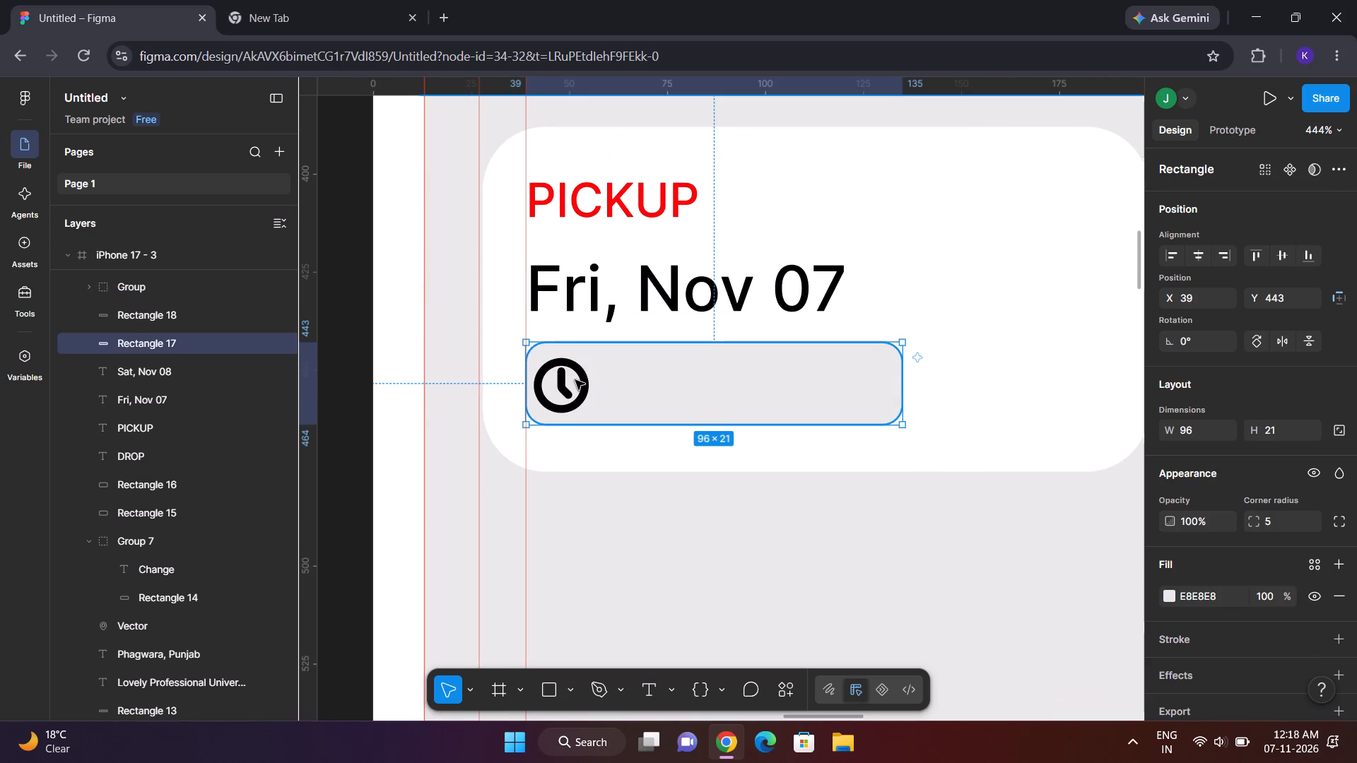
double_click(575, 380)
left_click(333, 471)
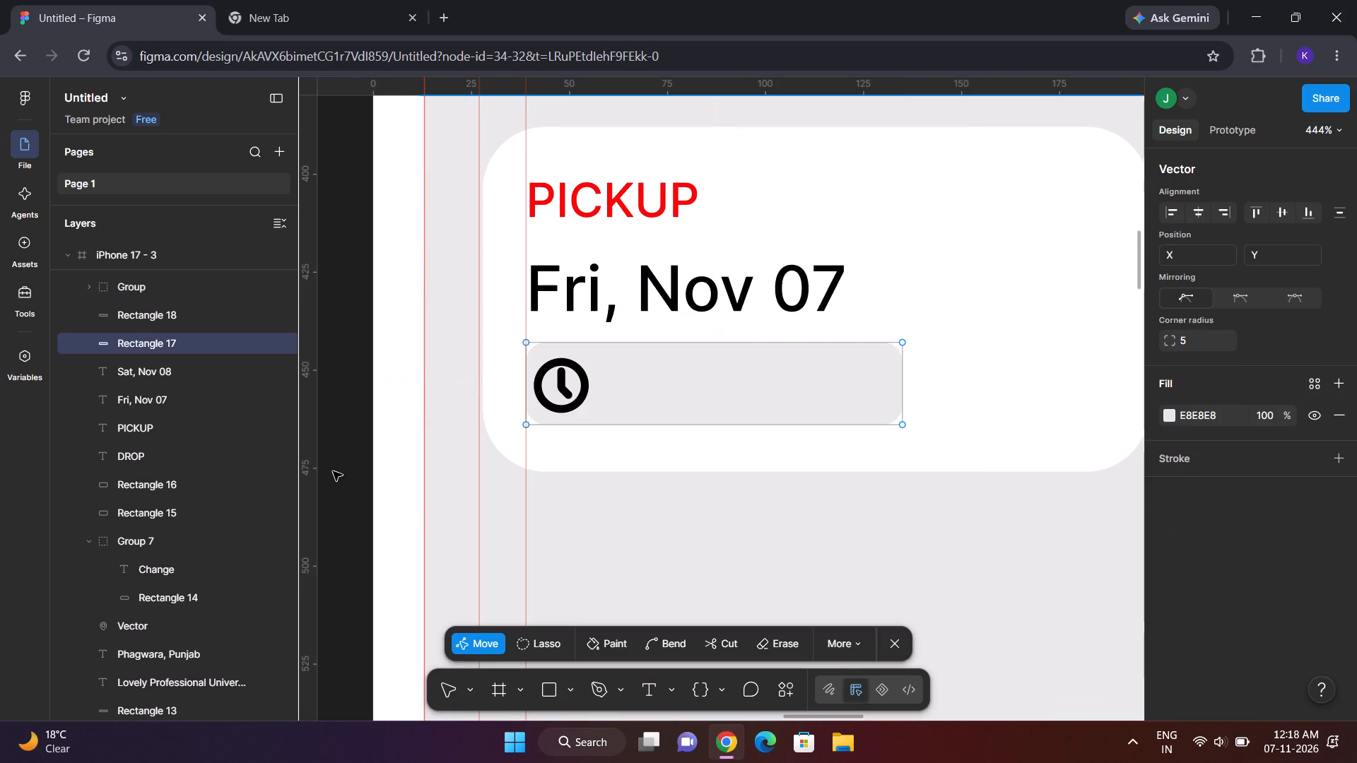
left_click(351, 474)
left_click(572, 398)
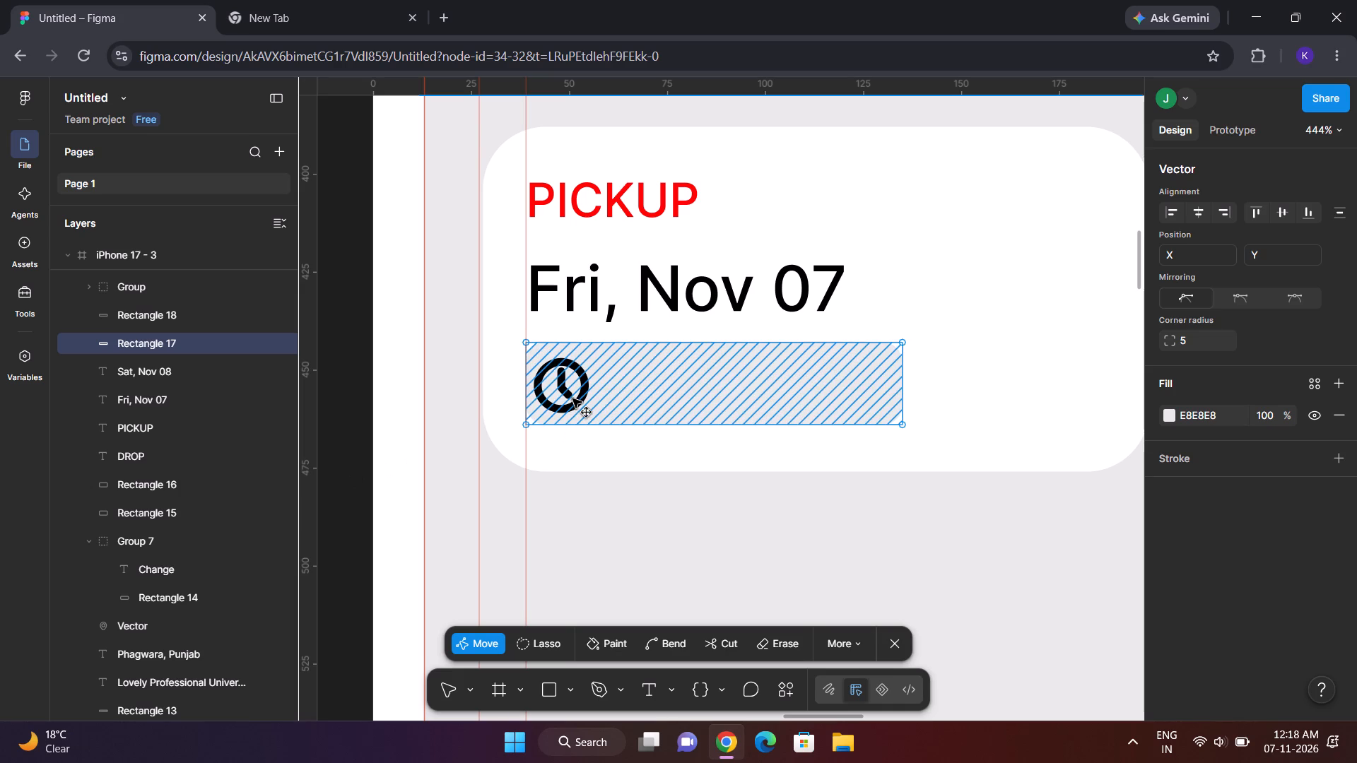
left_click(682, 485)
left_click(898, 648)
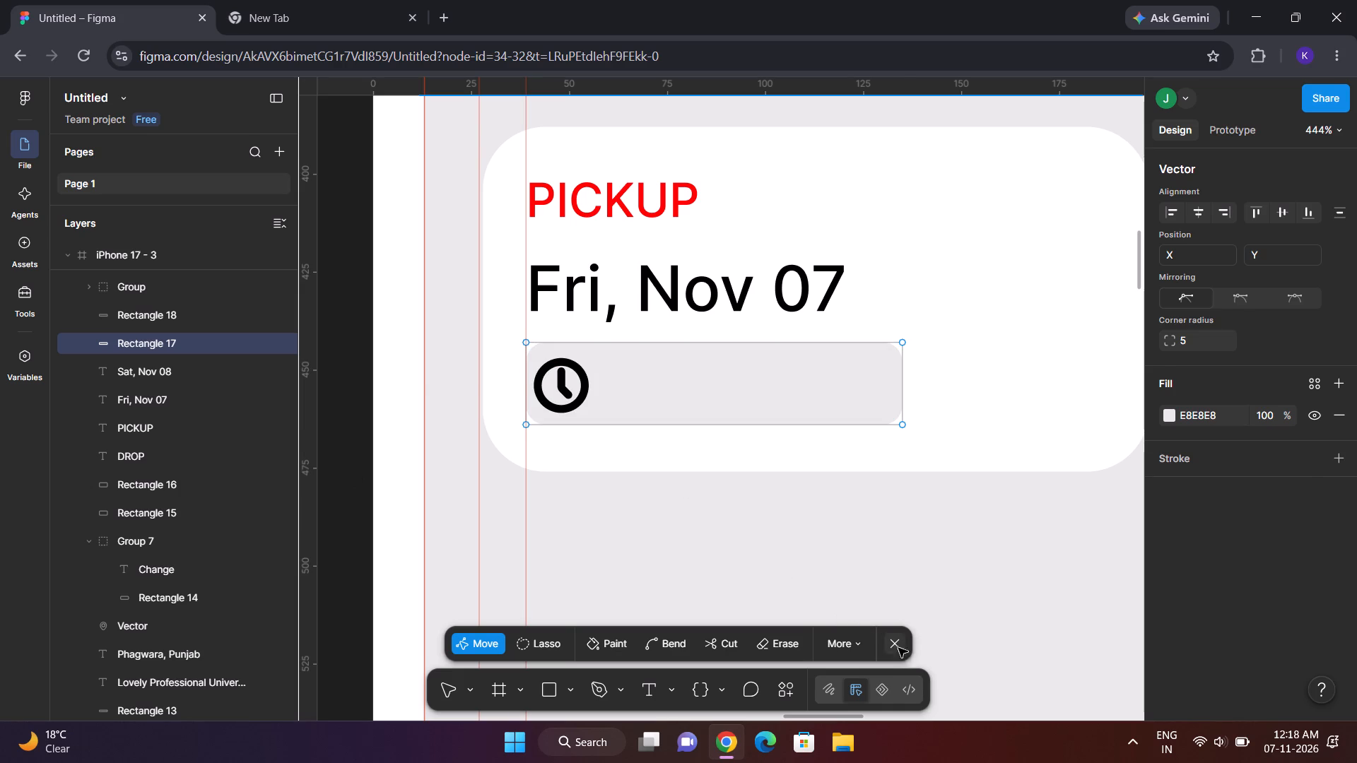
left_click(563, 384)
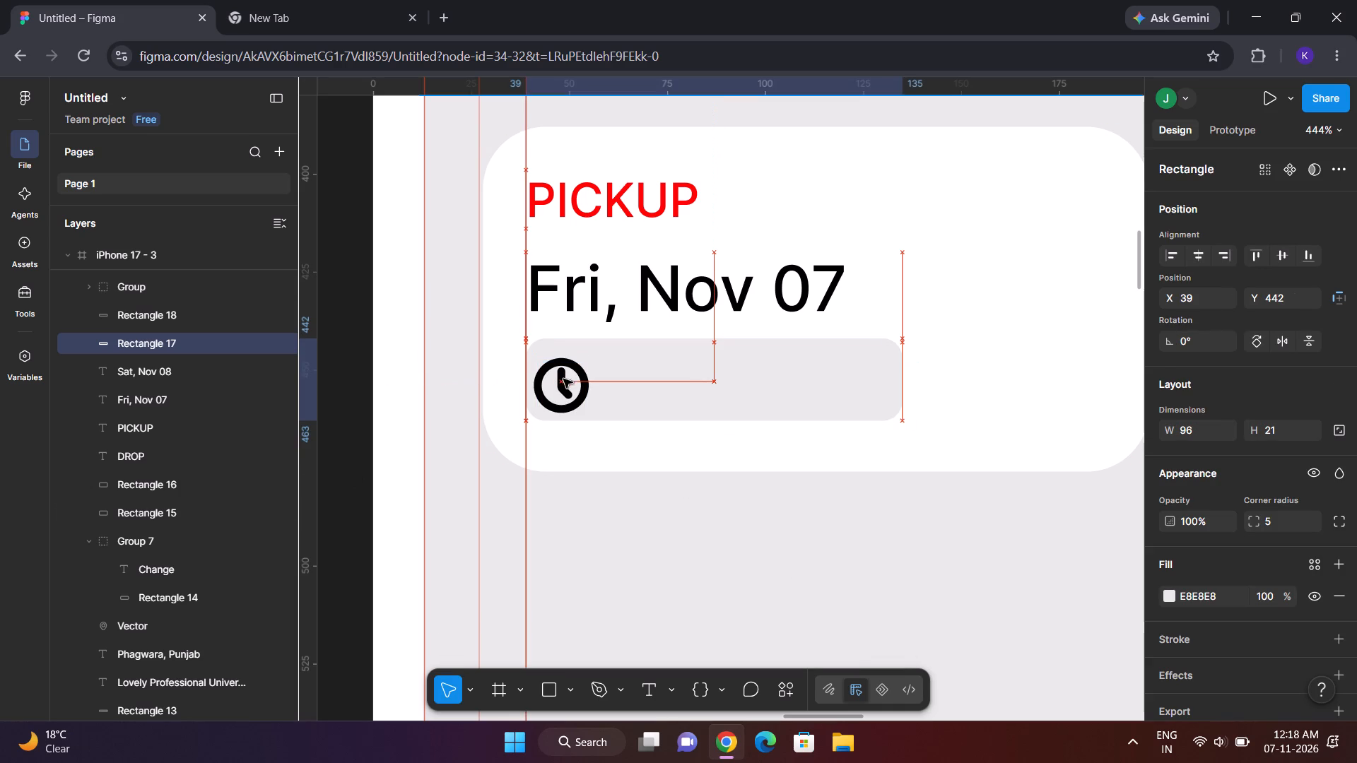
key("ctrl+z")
Move the clock icon in the pickup grey rectangle slightly to X 43, keeping Y 448.
left_click(570, 384)
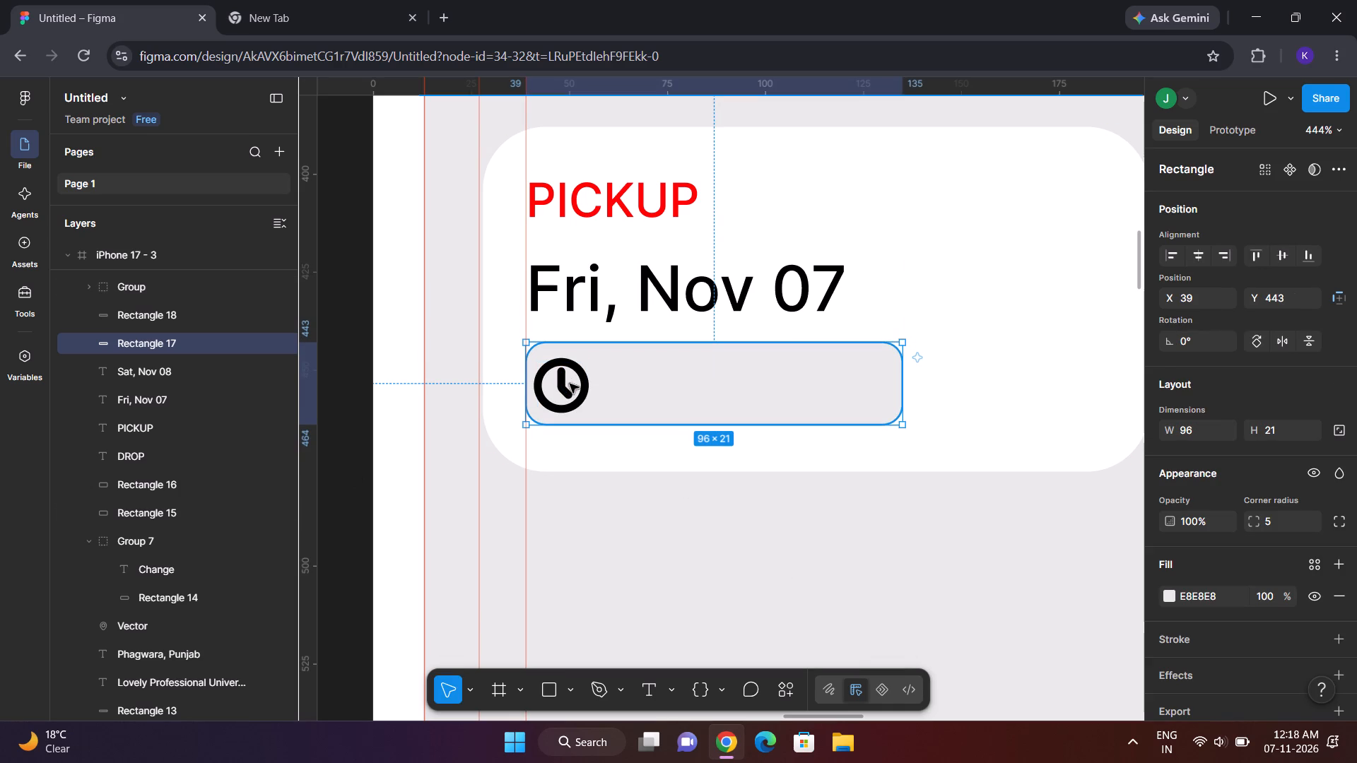
left_click(579, 378)
left_click(576, 379)
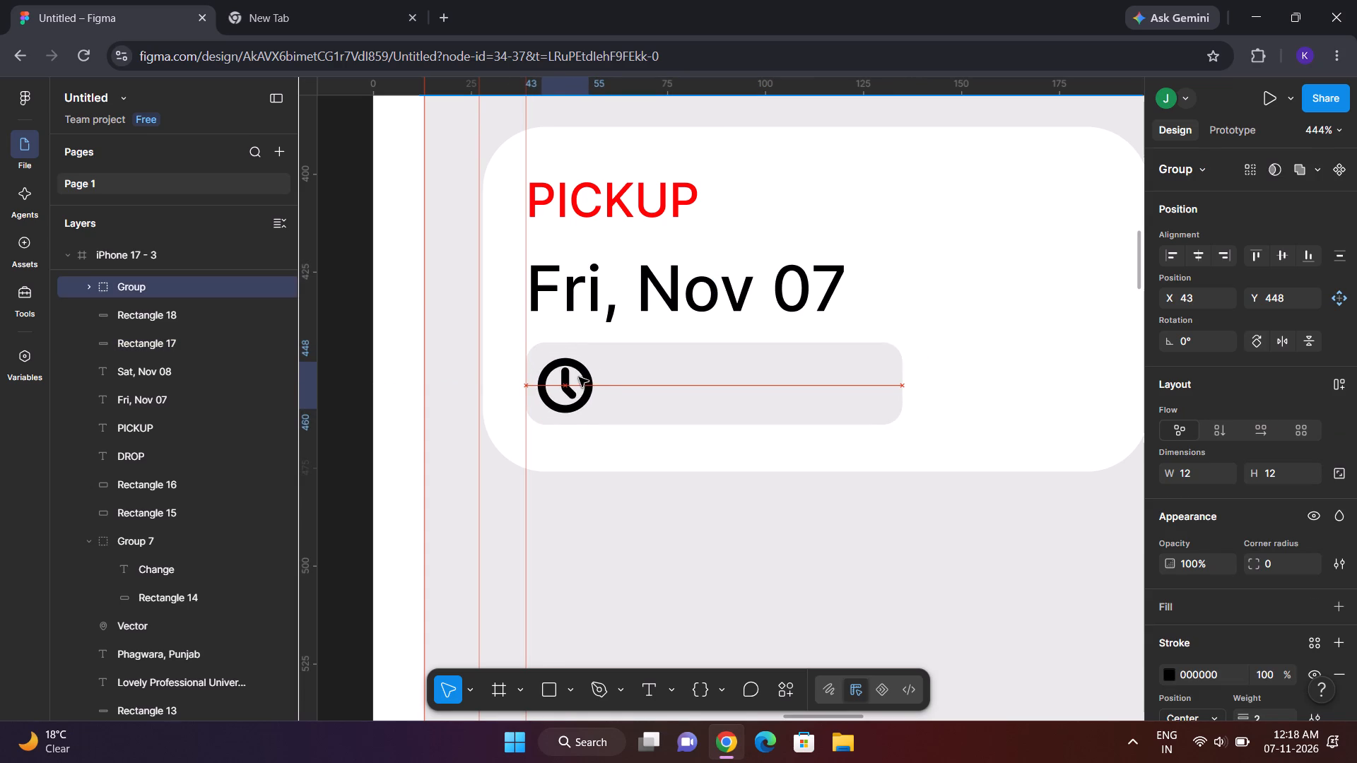
left_click(676, 527)
Set the pickup clock icon's stroke weight to 1.
scroll(676, 527, "left", 1)
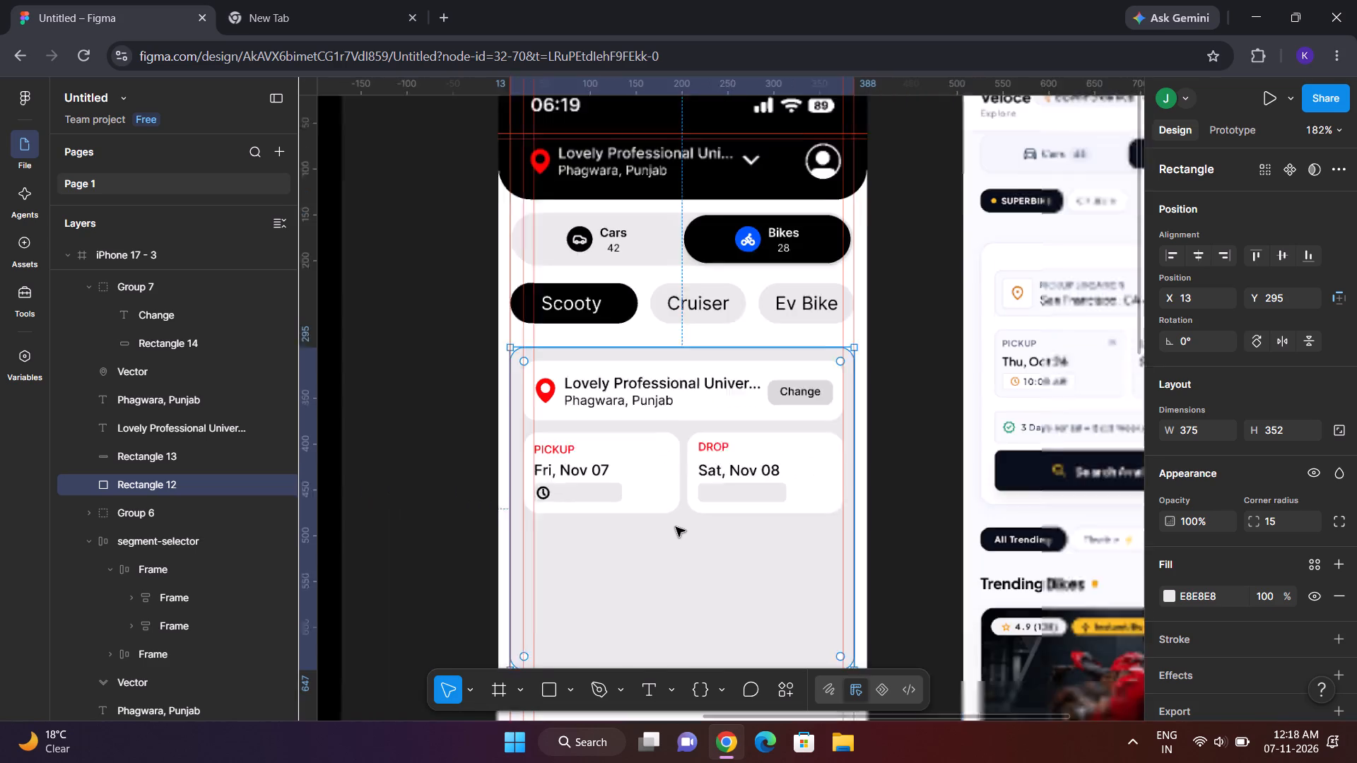
left_click(562, 498)
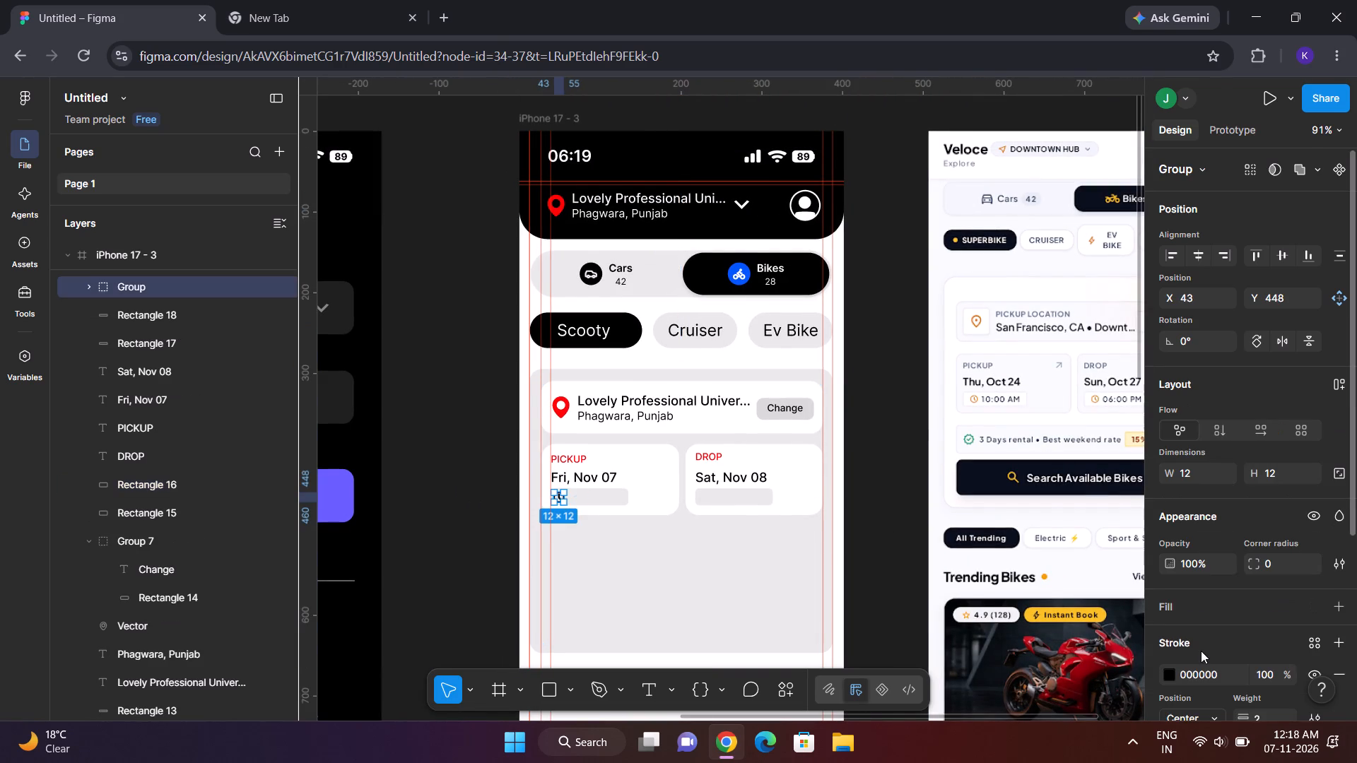
scroll(1201, 651, "down", 3)
left_click(1264, 457)
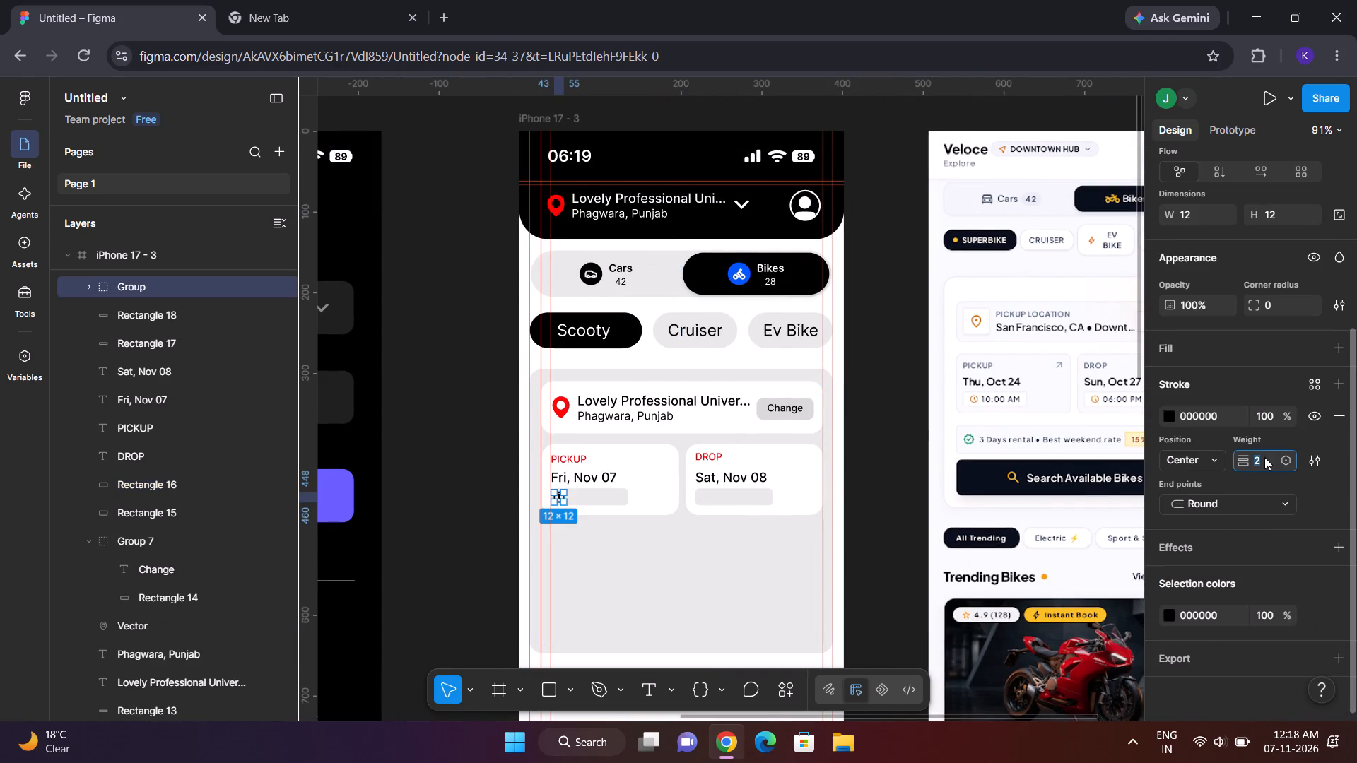
key("BackSpace")
key("1")
key("Return")
left_click(879, 461)
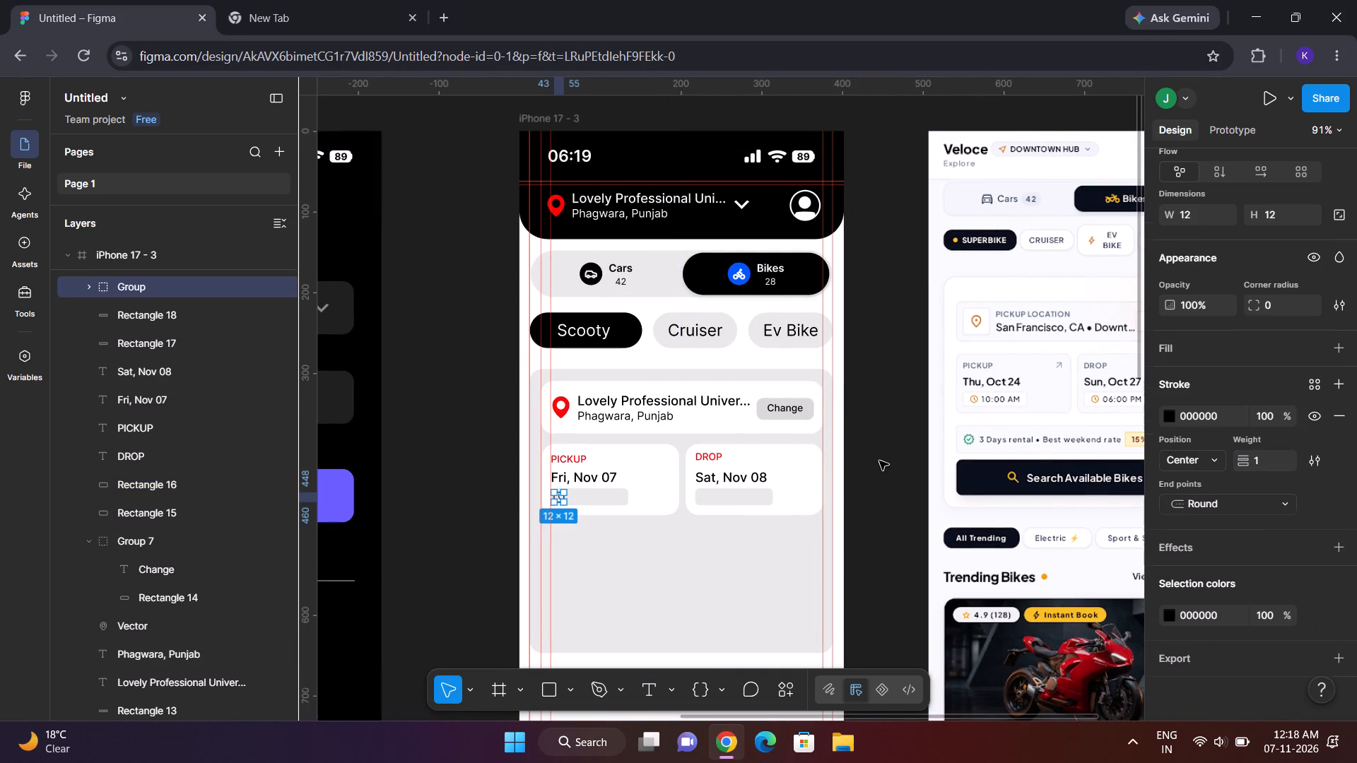
Duplicate the clock icon and place the copy at the start of the DROP grey rectangle, at about X 223, Y 447.
left_click(561, 497)
key("ctrl+c")
key("ctrl+v")
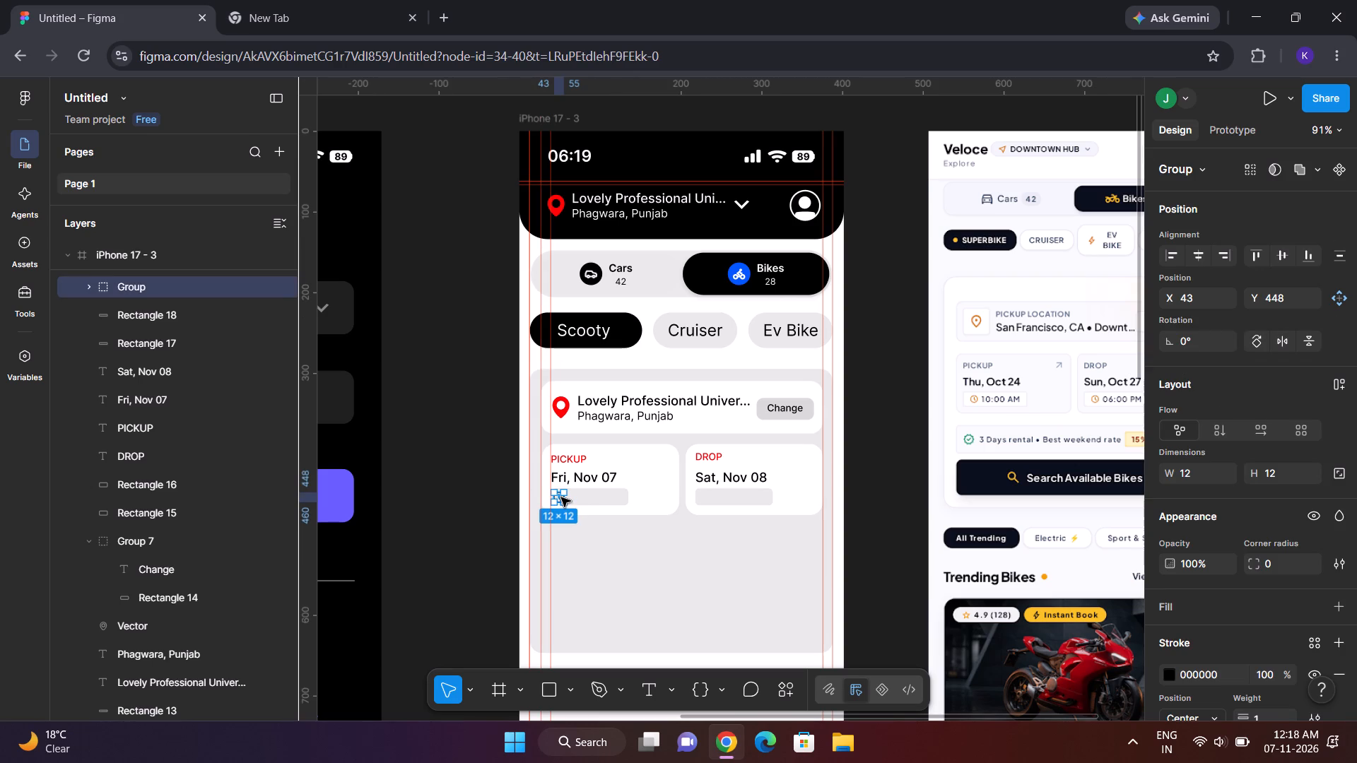
left_click_drag(560, 497, 701, 497)
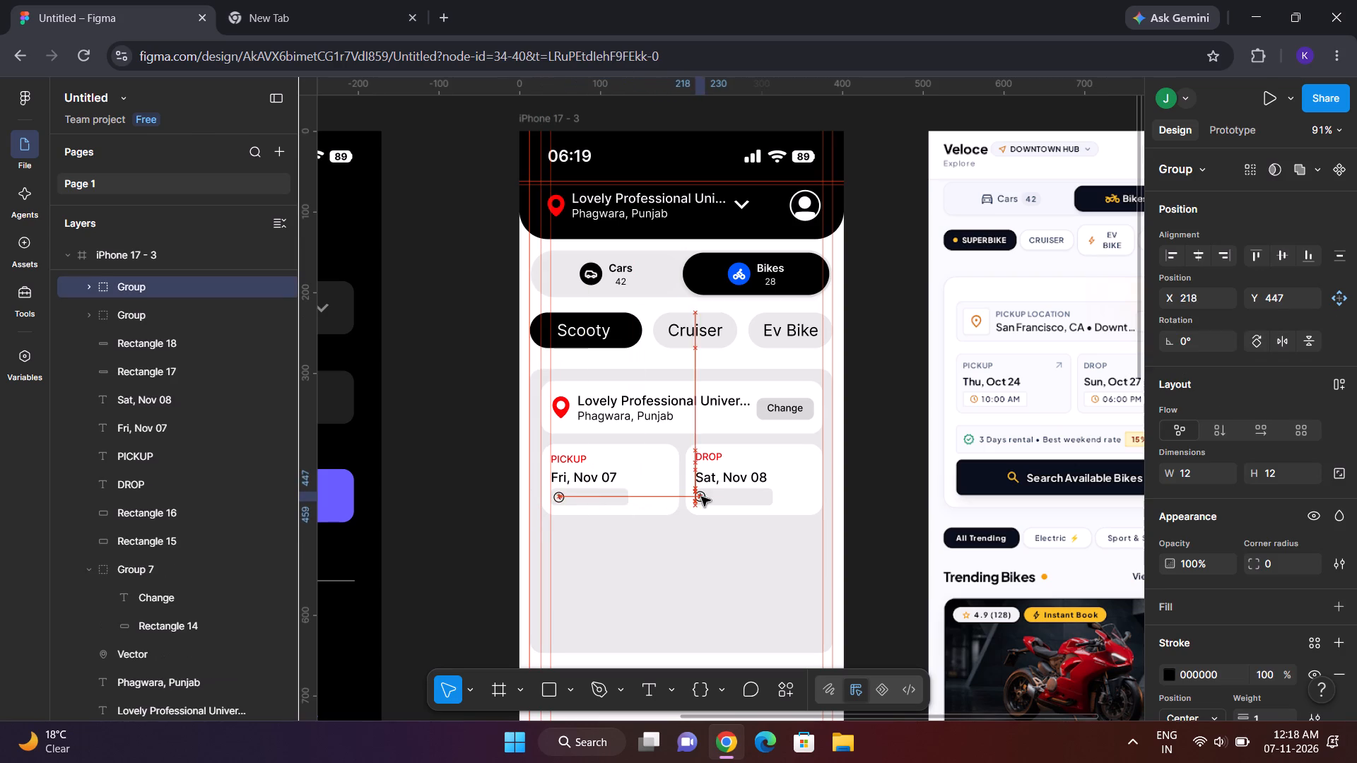
left_click_drag(701, 497, 709, 497)
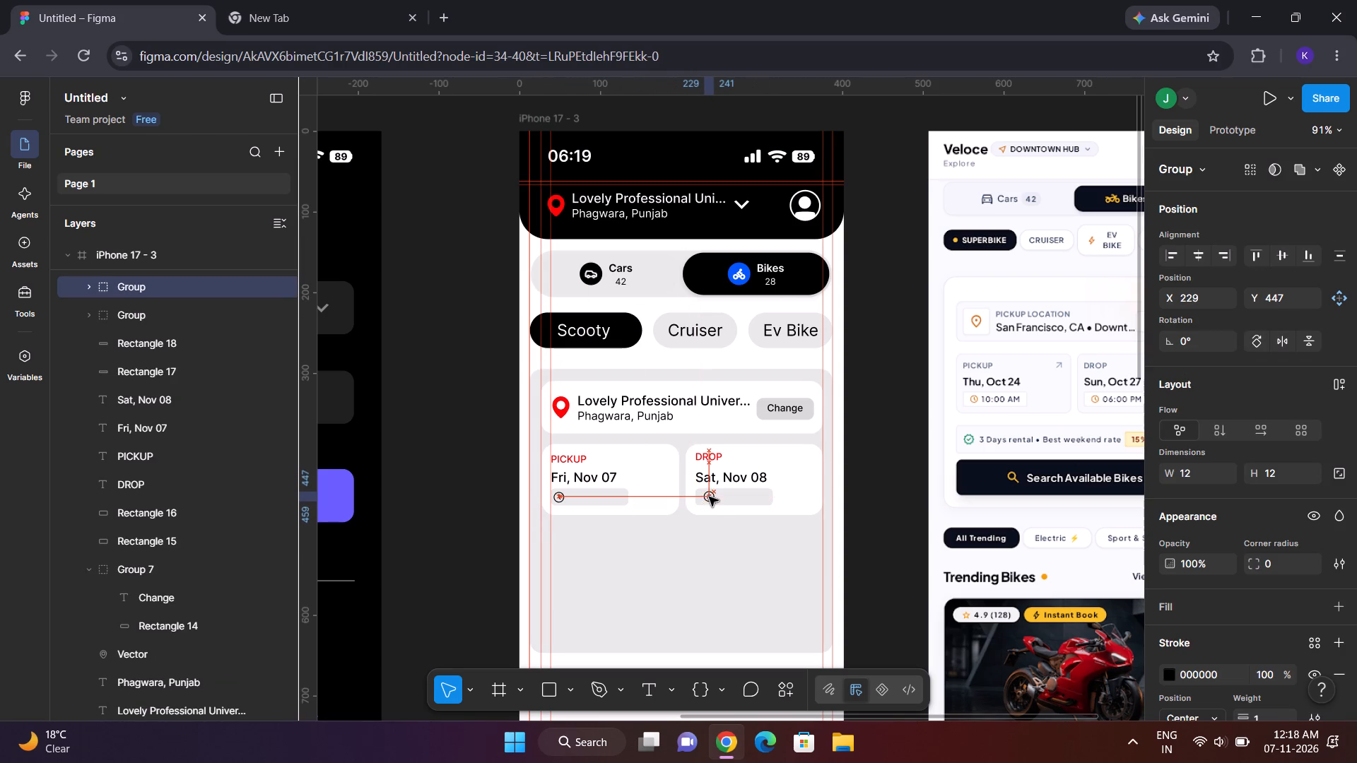
left_click_drag(709, 497, 707, 496)
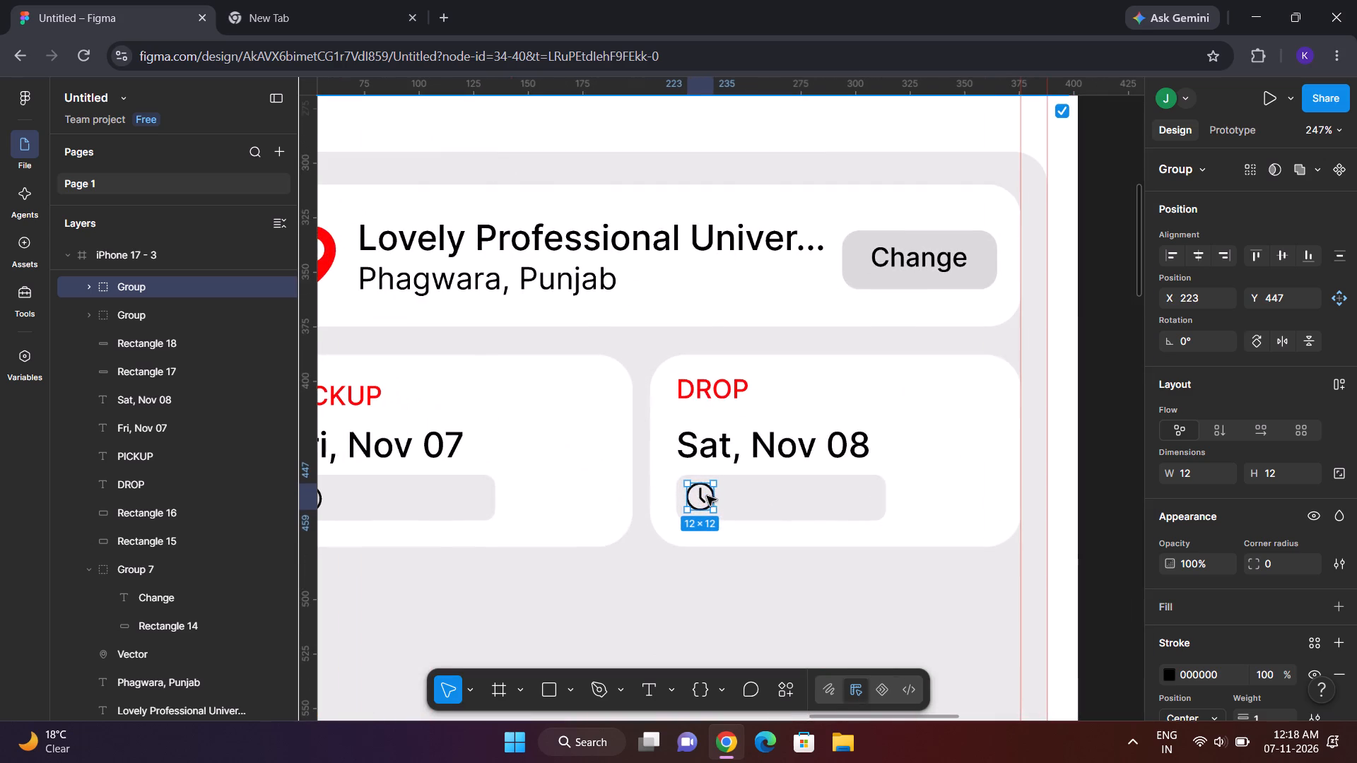
scroll(727, 497, "right", 2)
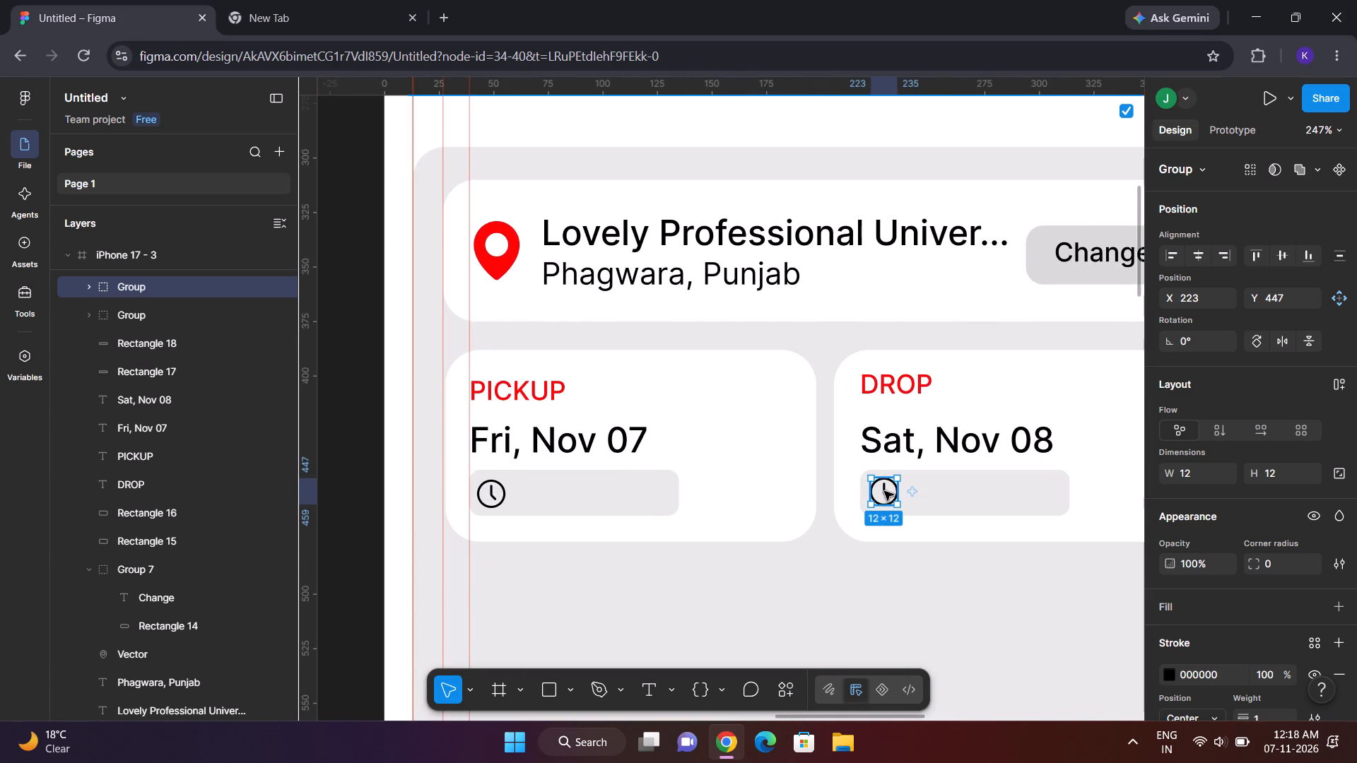
left_click(888, 491)
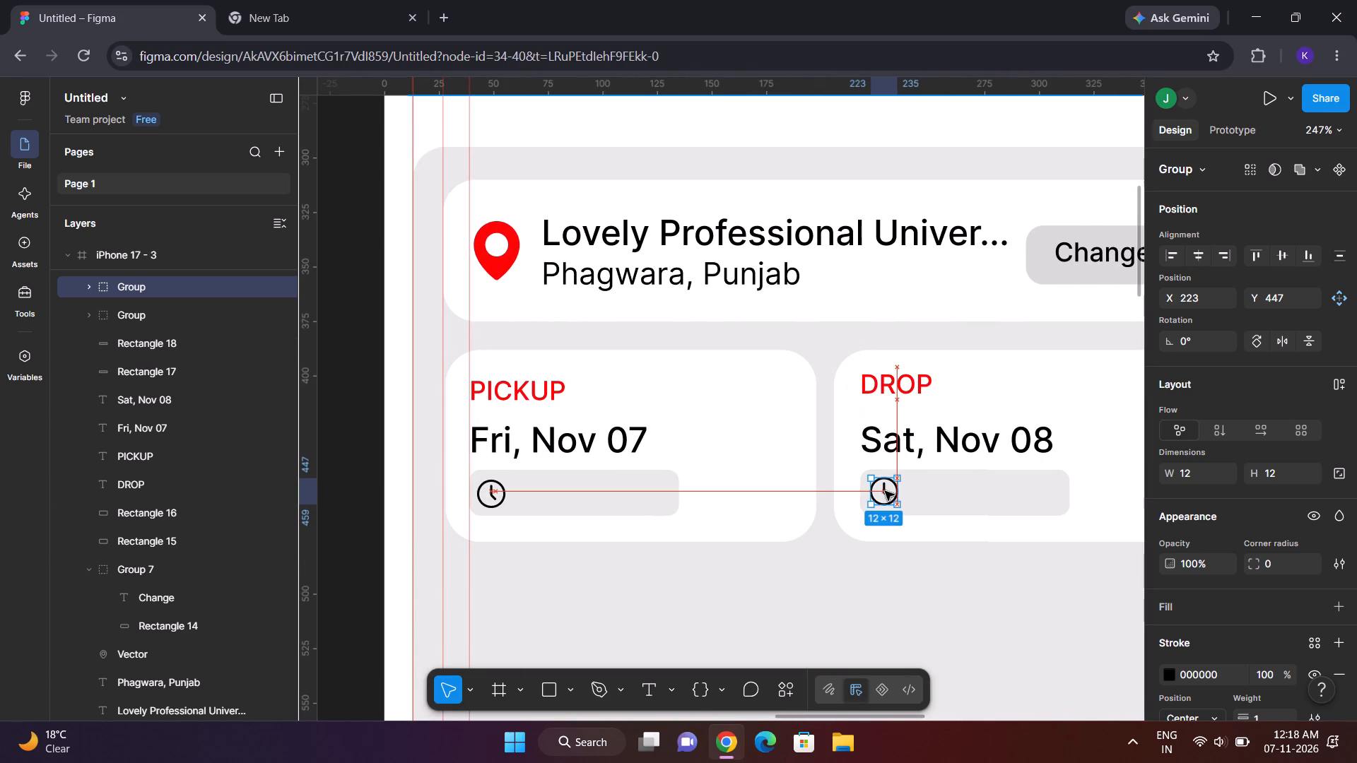
left_click(682, 552)
Add the text "1000 AM" beside the clock icon in the pickup grey rectangle, at about X 67, Y 451.
scroll(682, 552, "left", 1)
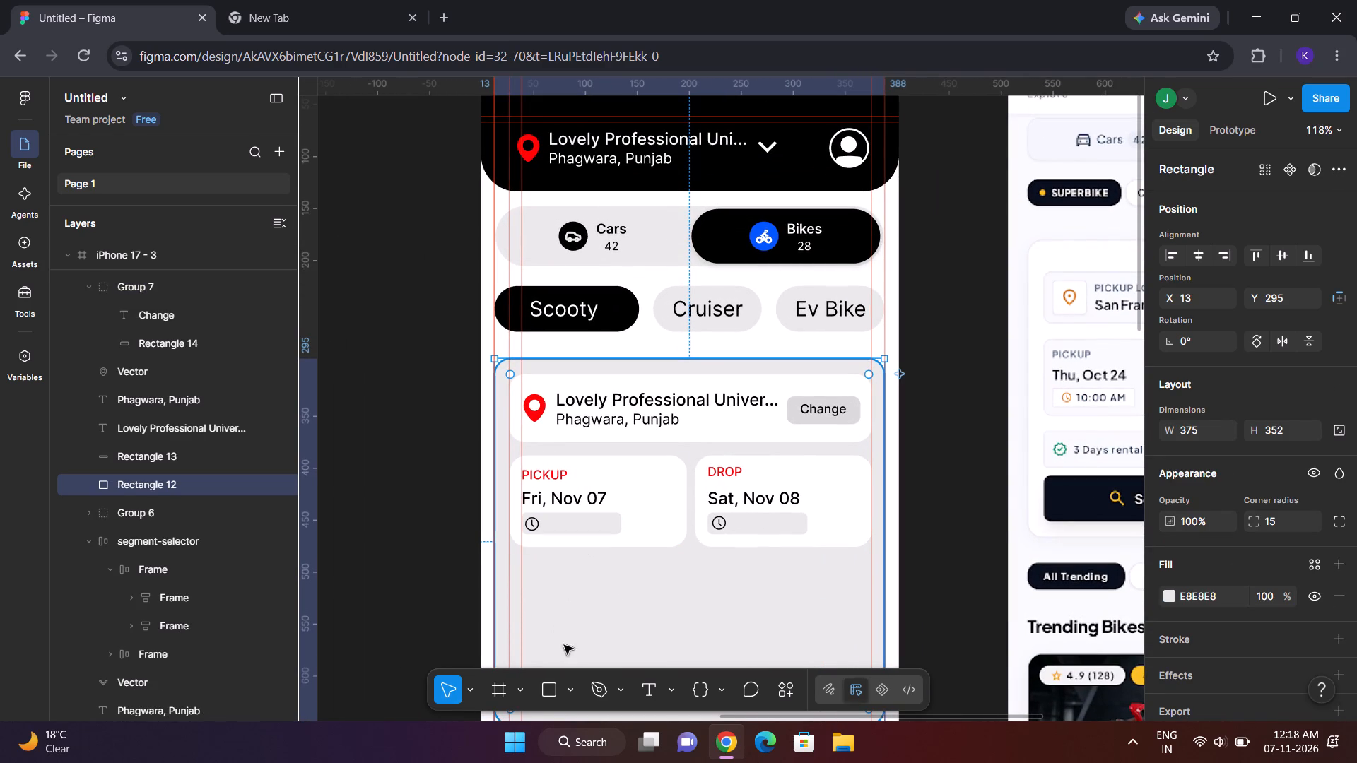
left_click(655, 685)
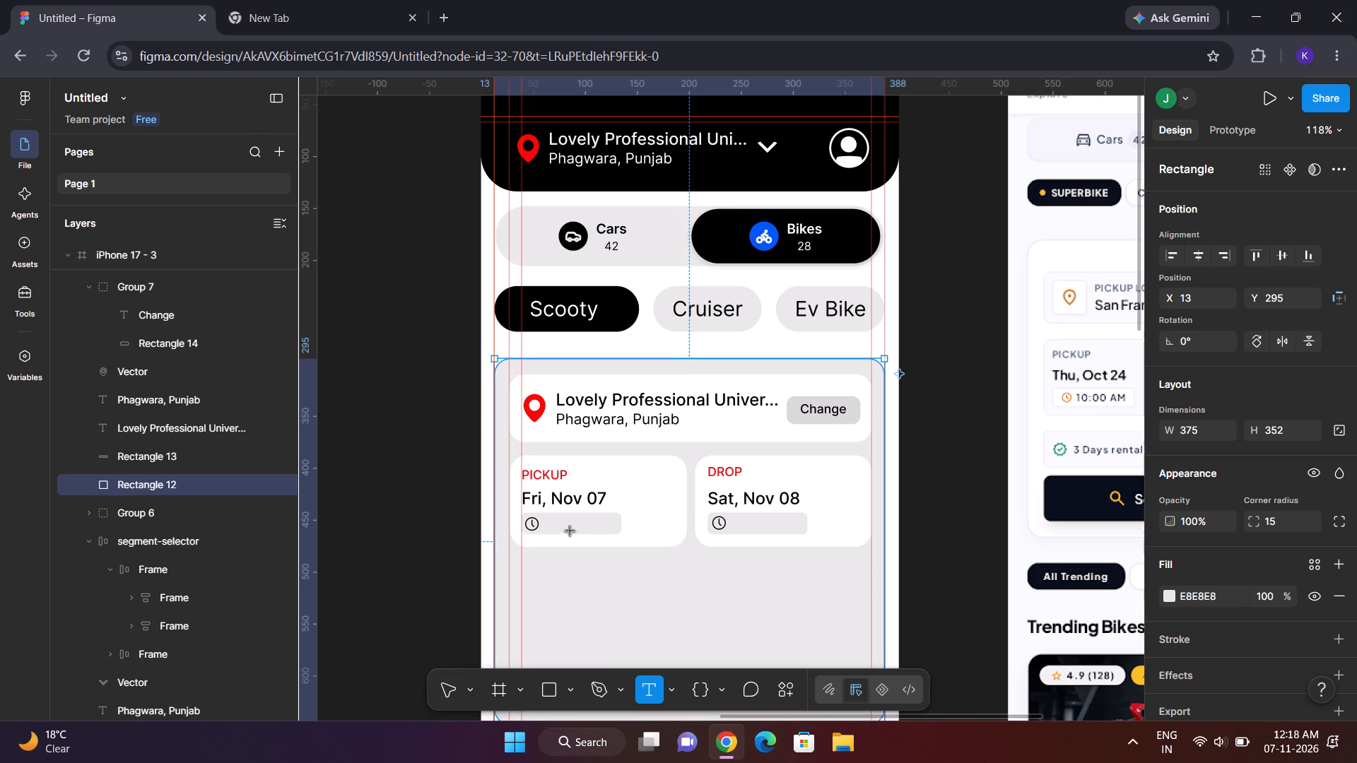
left_click(551, 521)
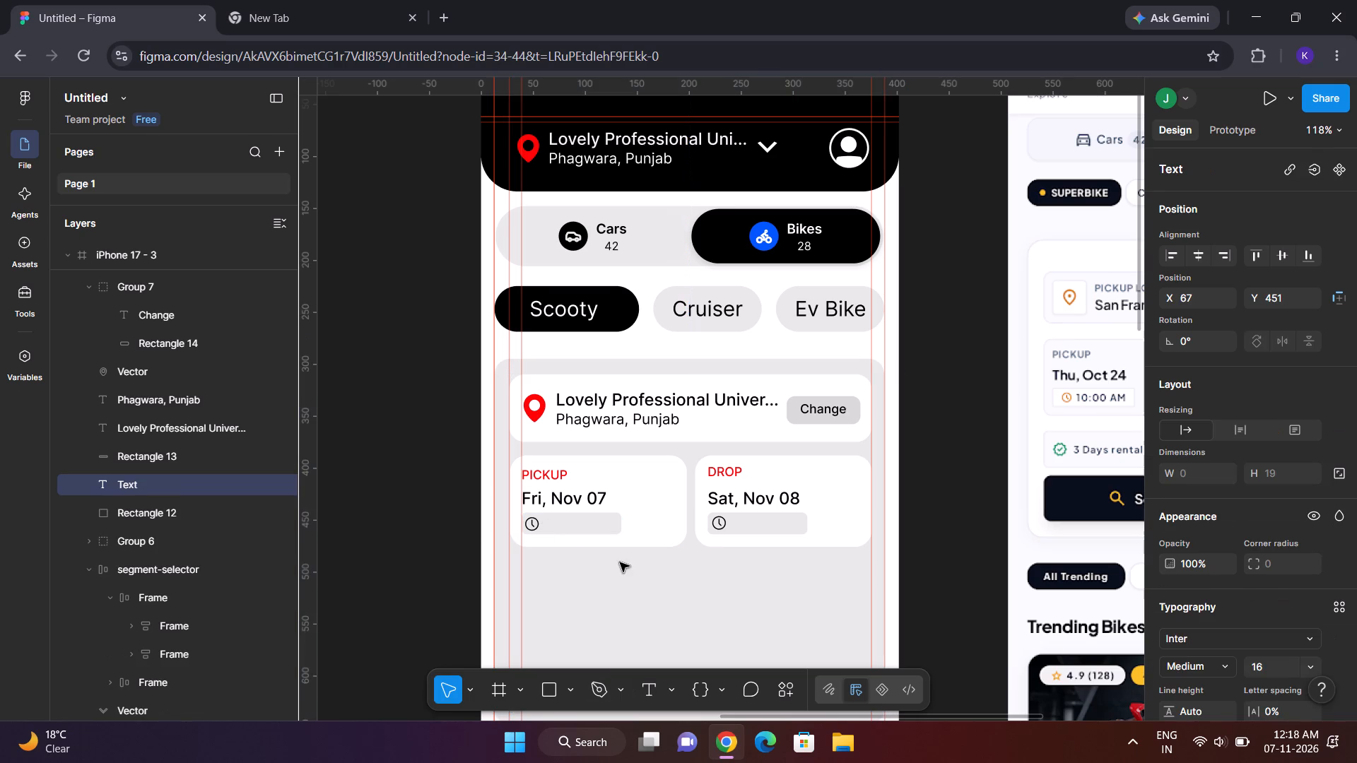
key("1")
key("0")
key("shift+colon")
key("BackSpace")
key("BackSpace")
key("BackSpace")
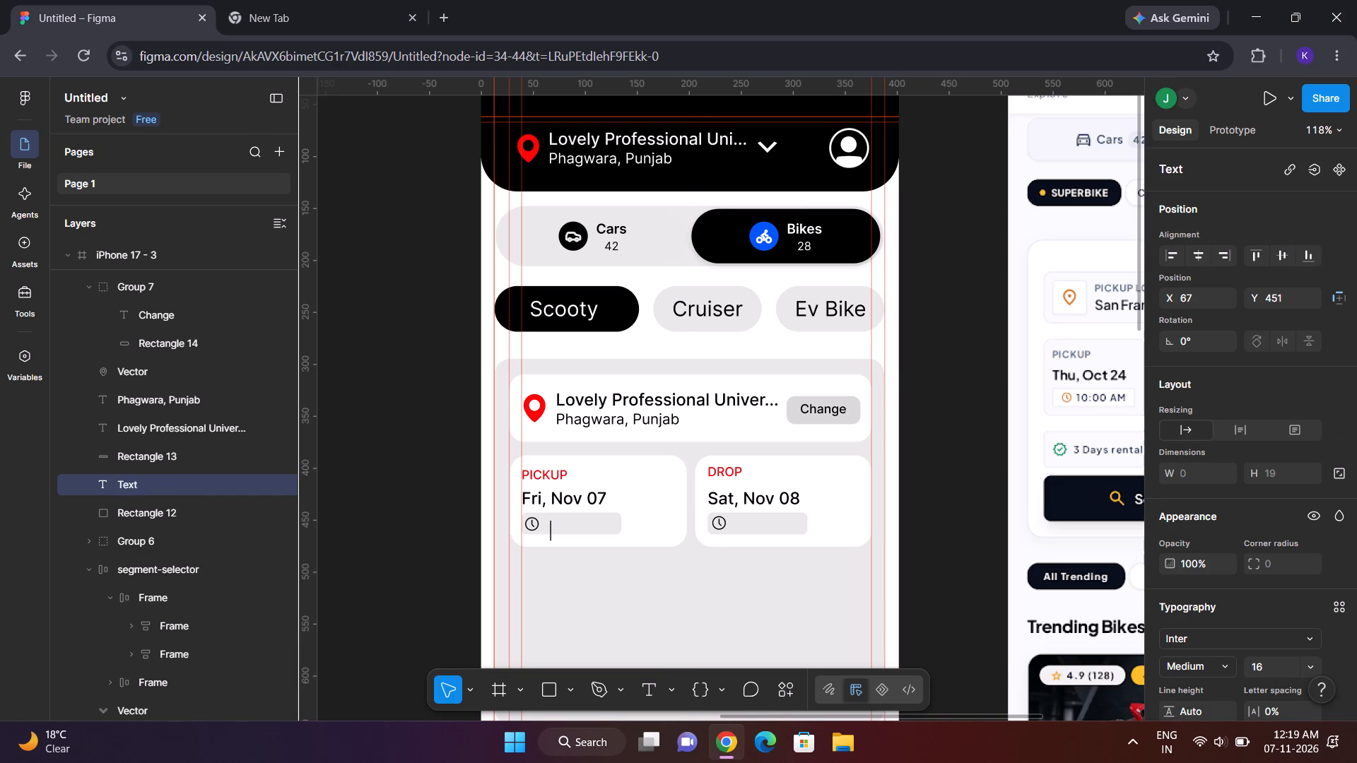
type("10")
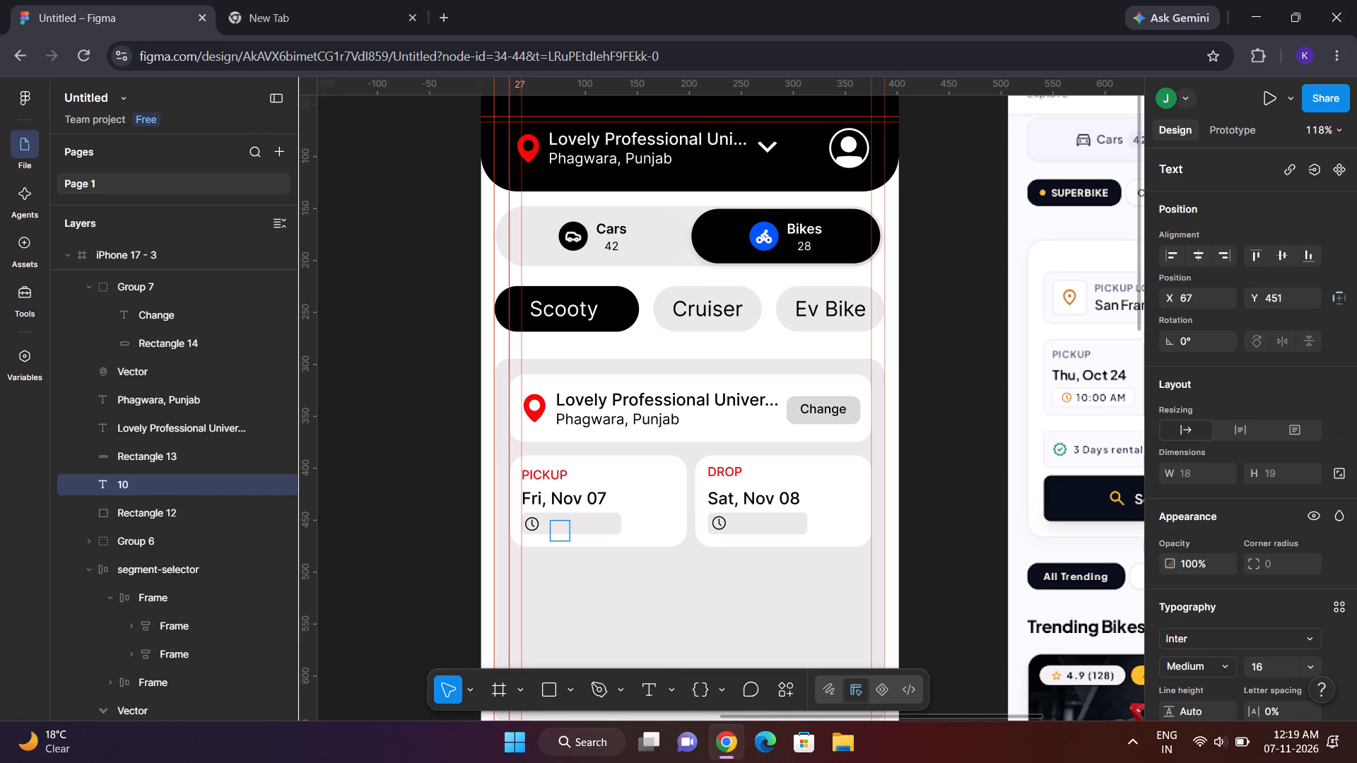
key("shift+colon")
type("))")
key("BackSpace")
key("BackSpace")
key("BackSpace")
type("00 AM")
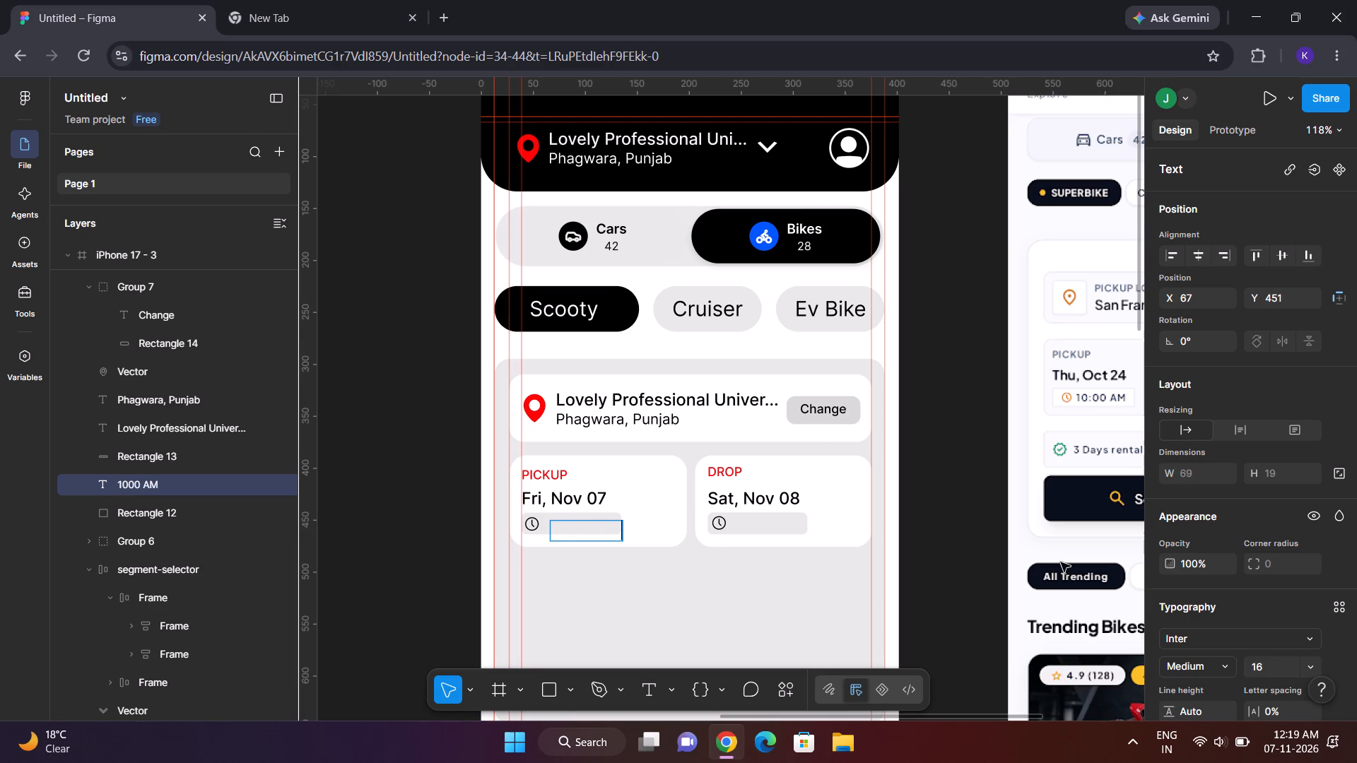
Bring the new pickup time text to the front of the layer stack.
scroll(1279, 565, "down", 3)
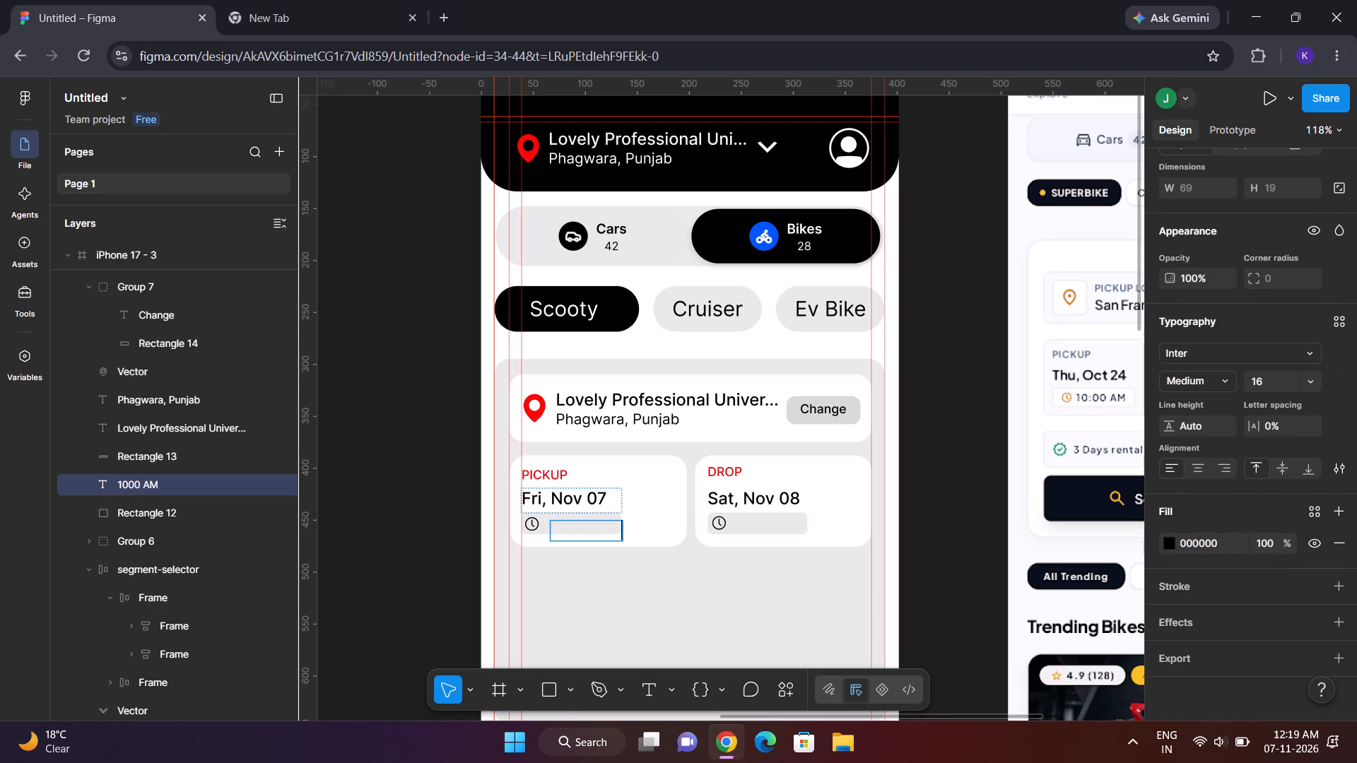
right_click(597, 531)
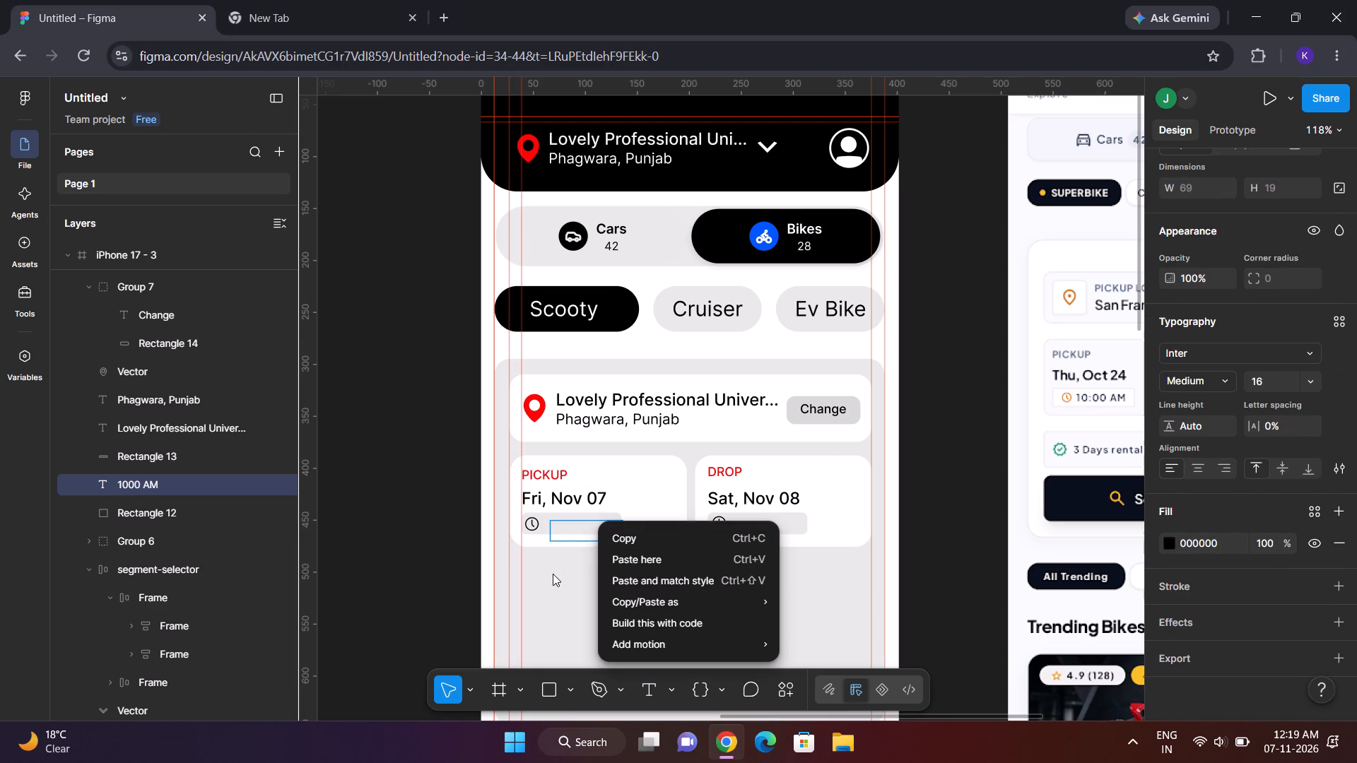
left_click(553, 574)
left_click(584, 584)
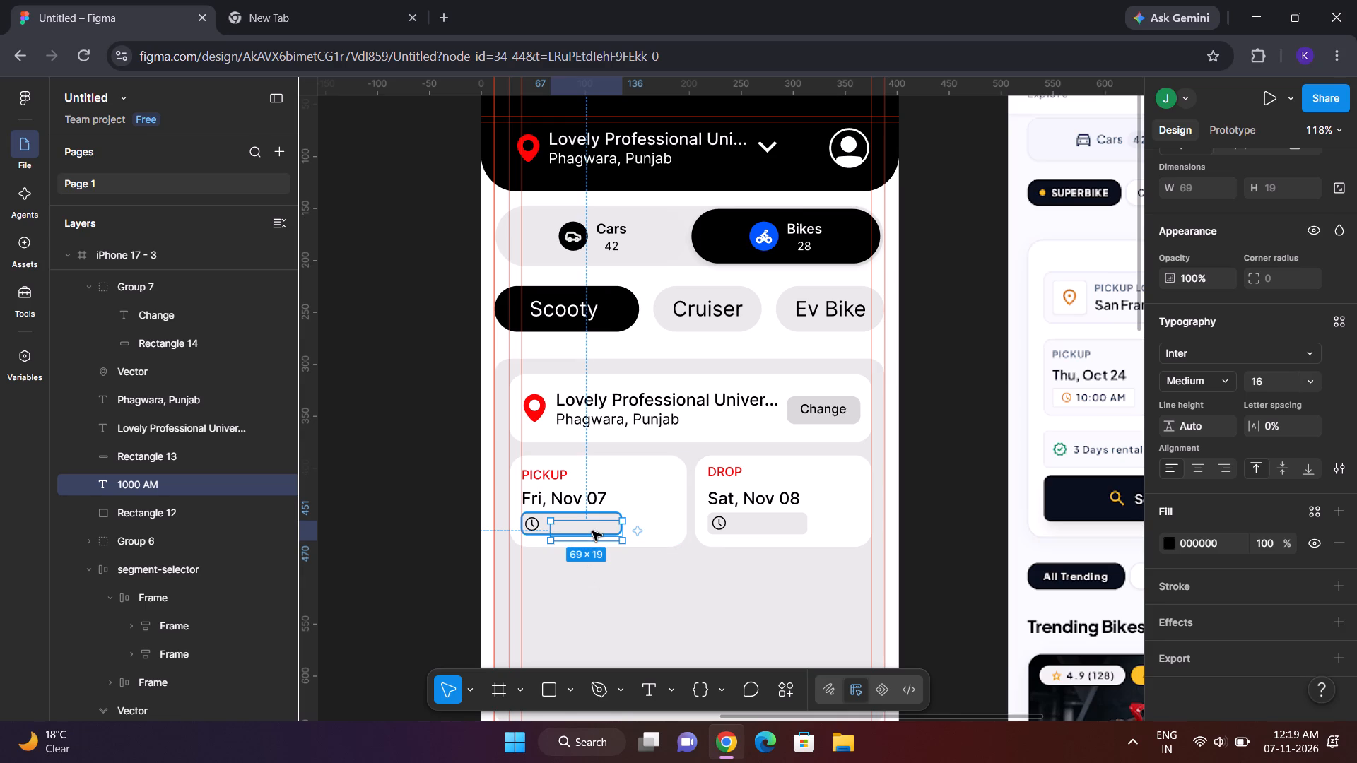
right_click(611, 535)
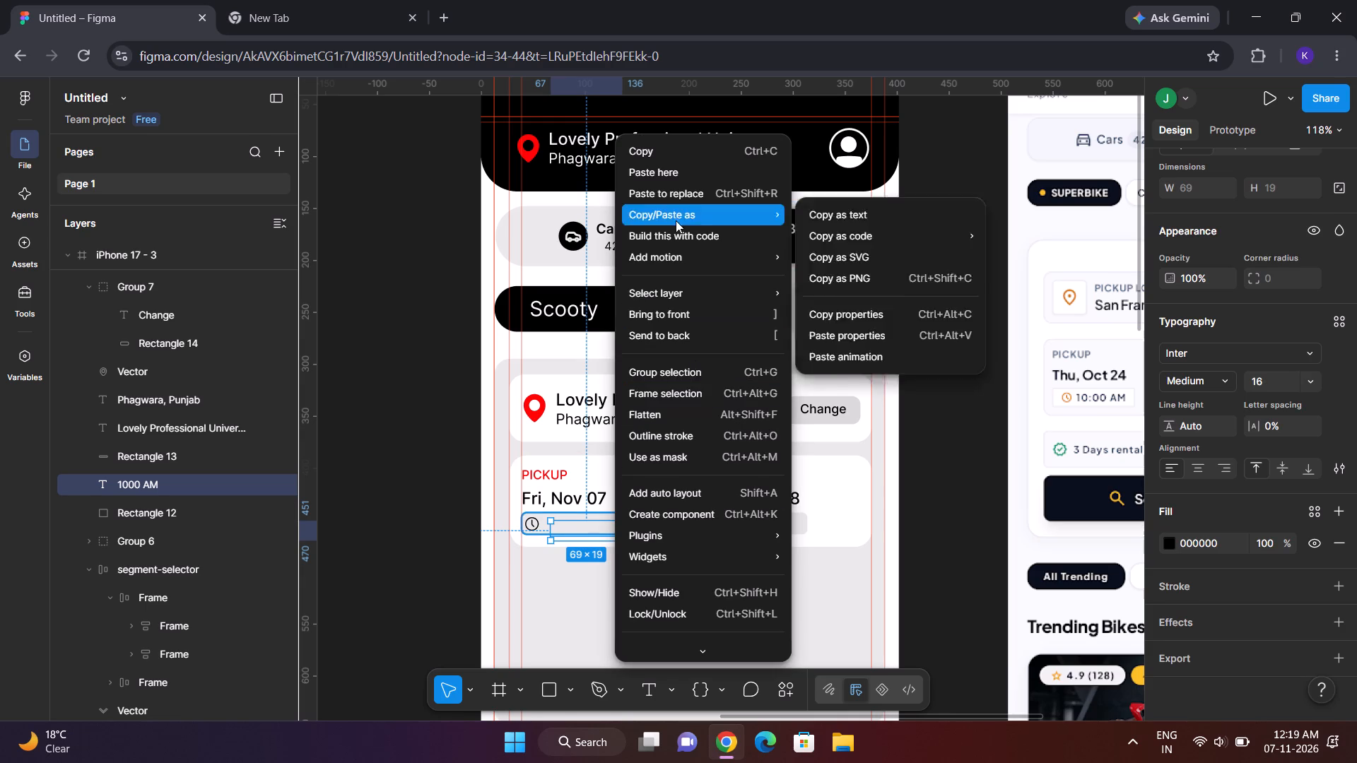
left_click(690, 313)
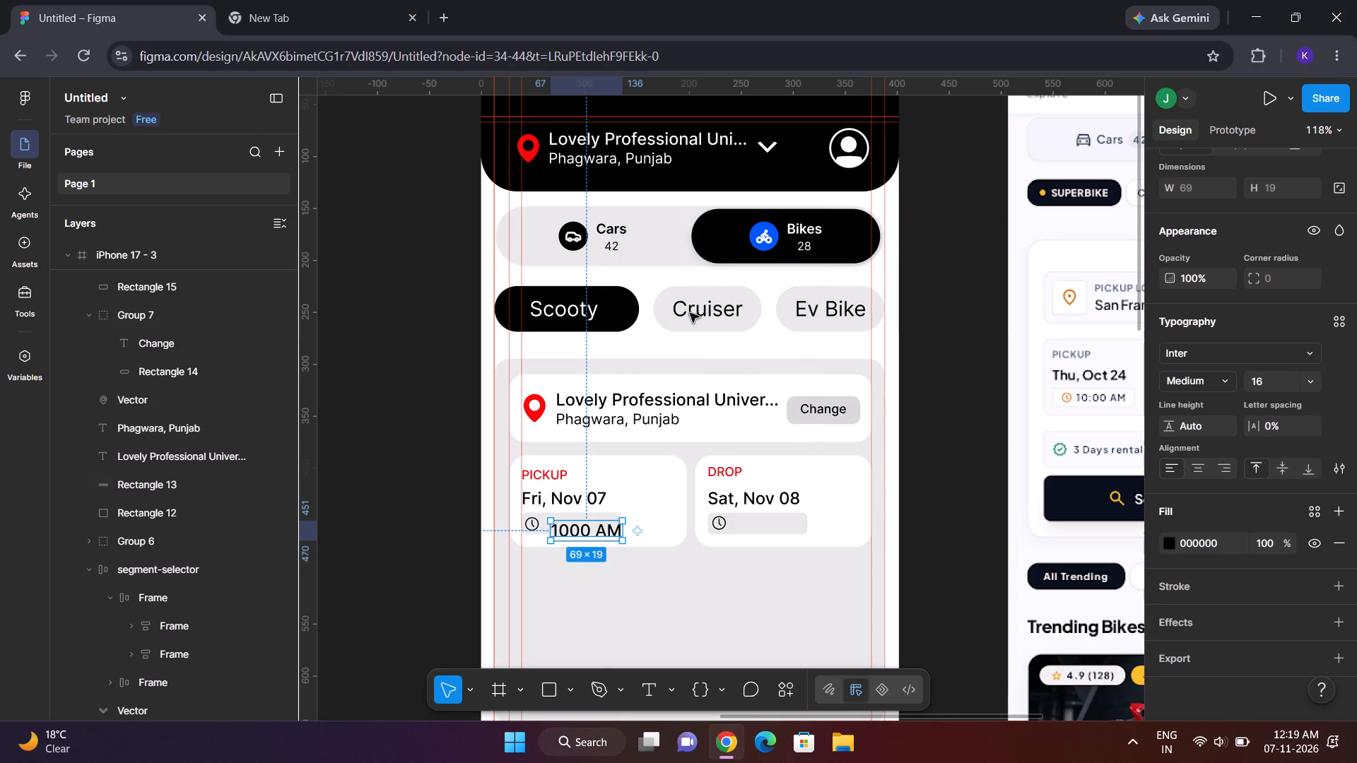
Insert the missing colon in the pickup time text so it reads "10:00 AM".
left_click(729, 538)
double_click(591, 529)
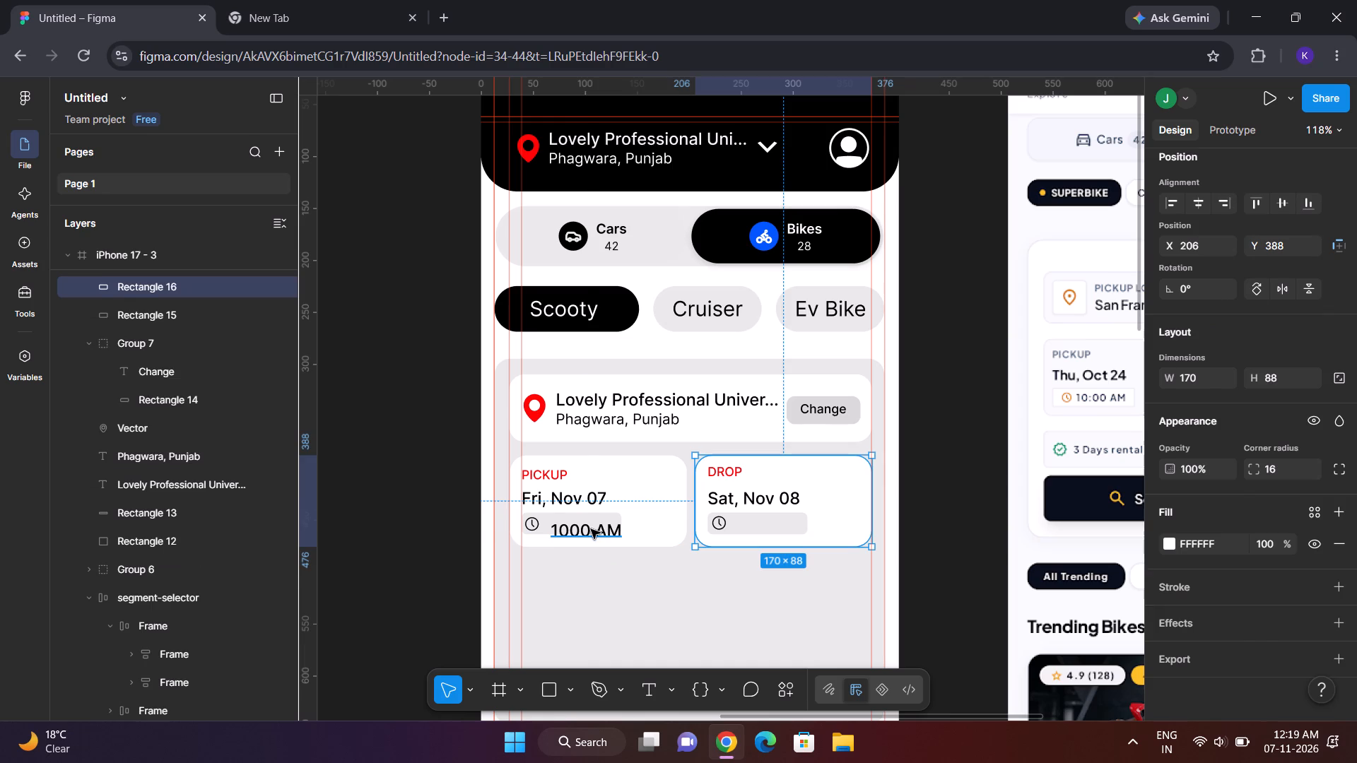
left_click(582, 531)
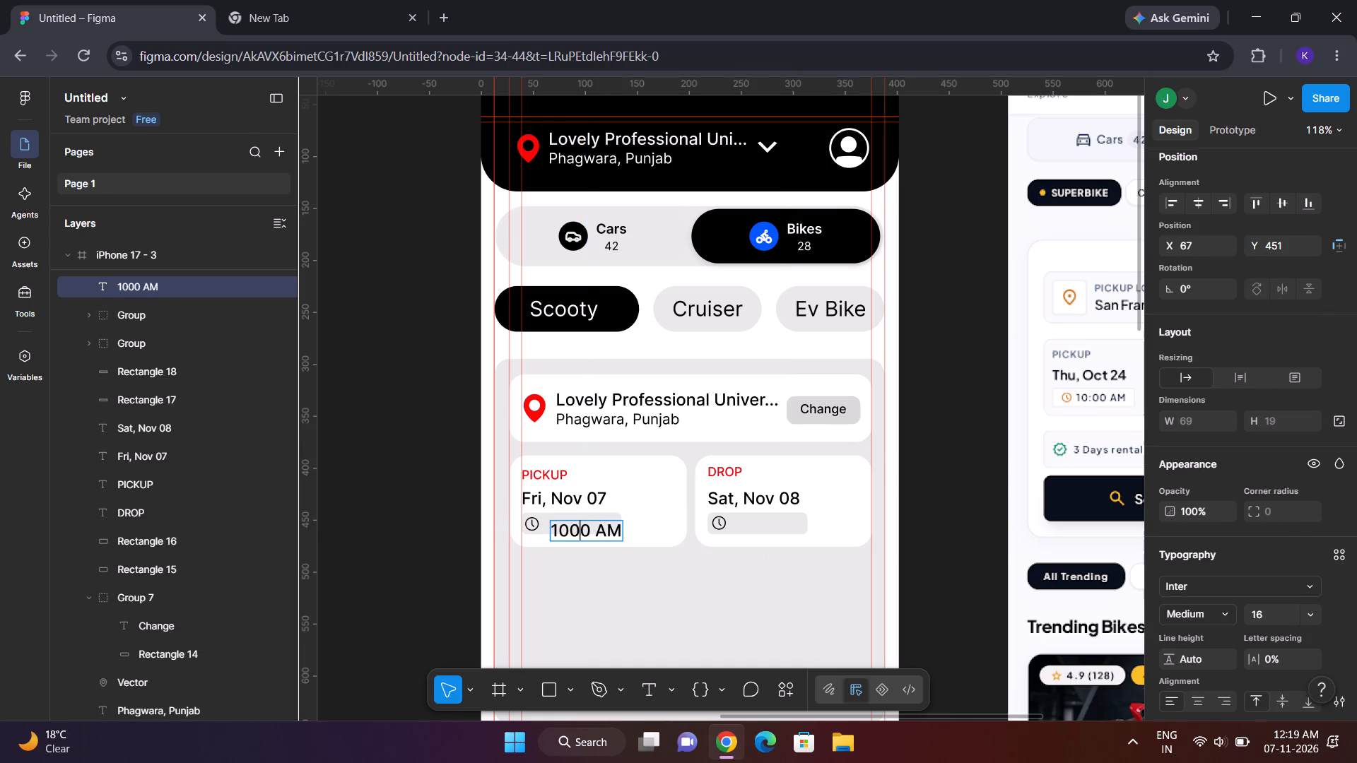
left_click(570, 531)
key("shift+colon")
left_click(949, 526)
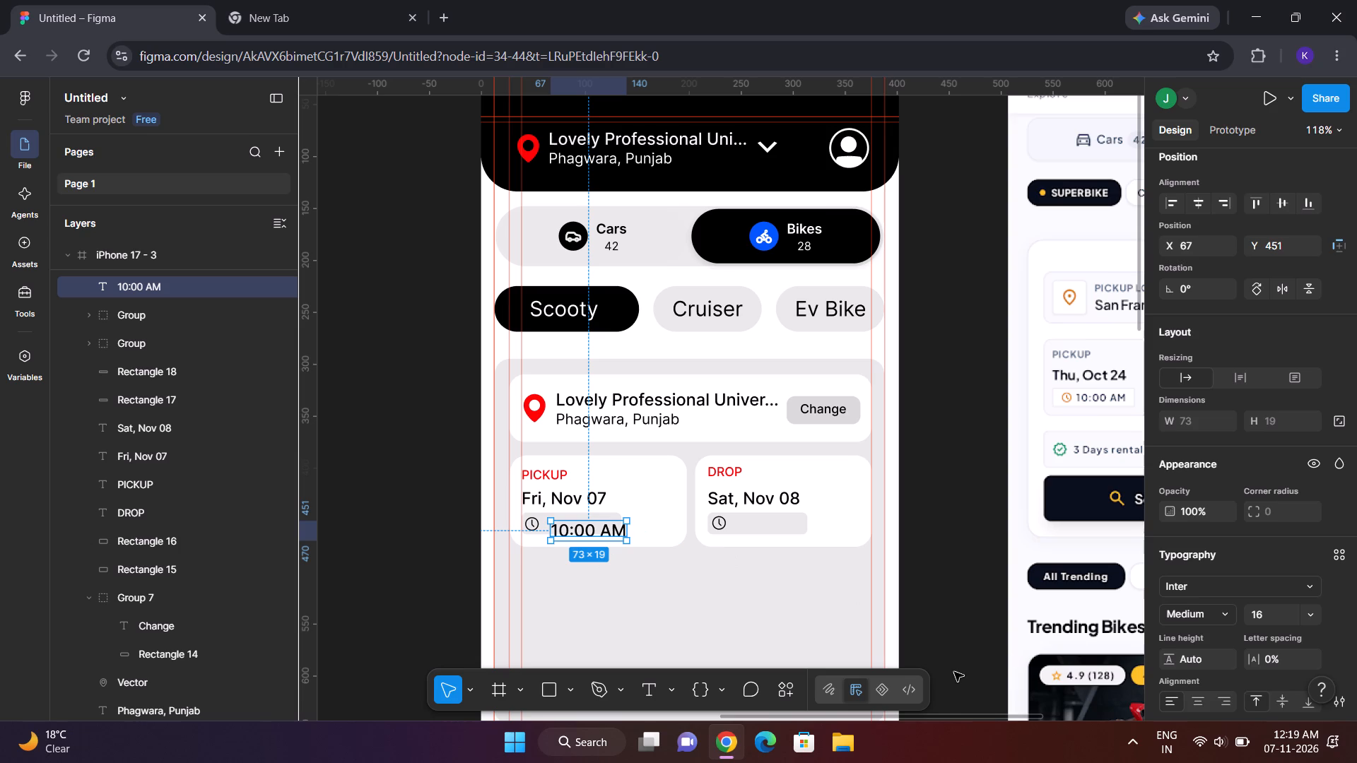
Set the pickup time text's font size to 13.
scroll(1356, 599, "down", 2)
left_click(1314, 389)
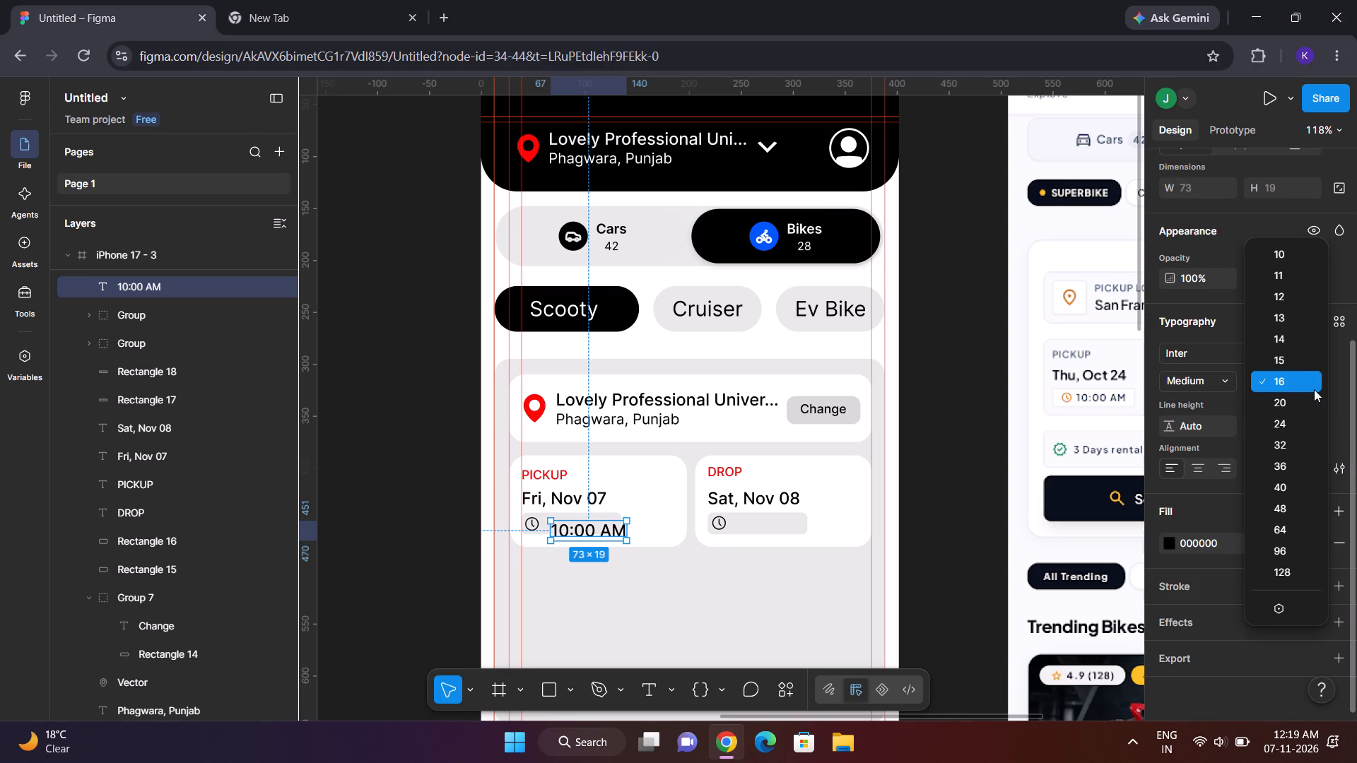
left_click(1300, 324)
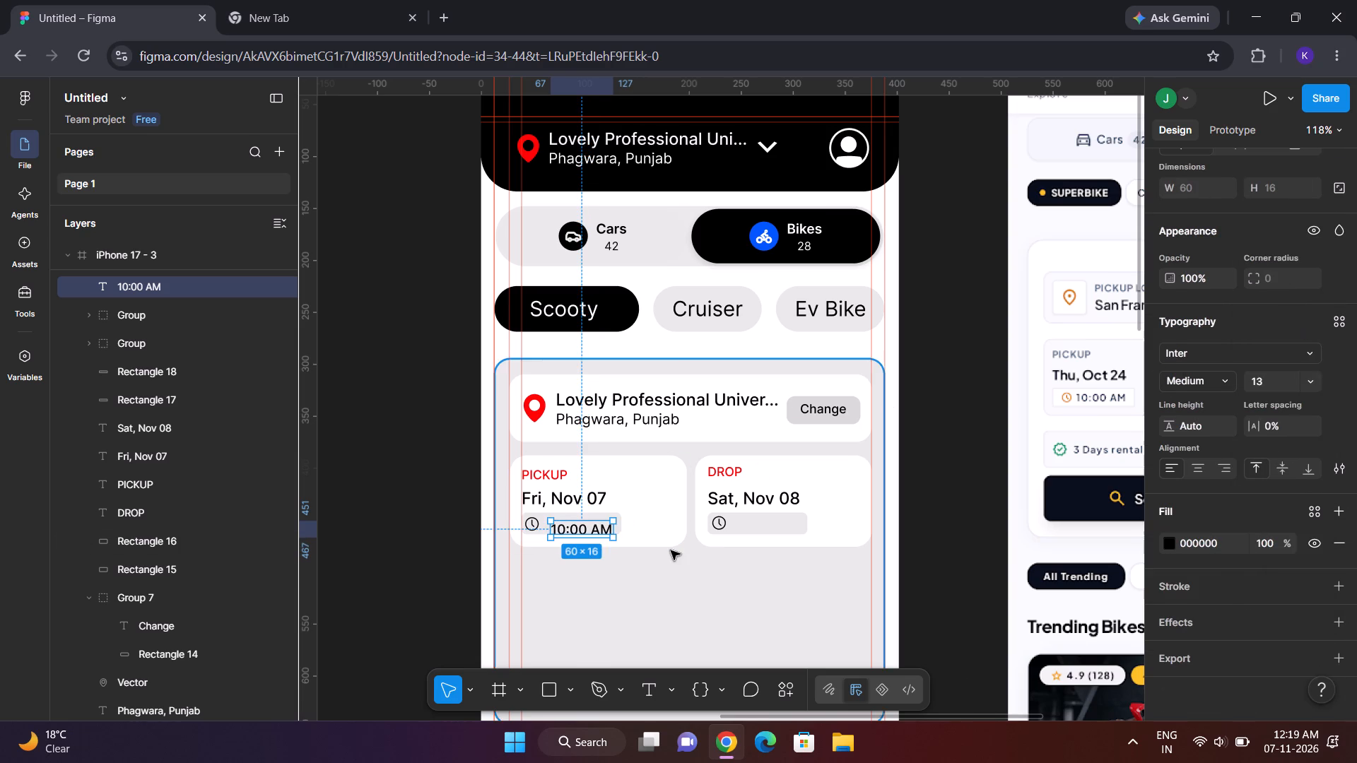
Move the pickup time text beside its clock icon inside the grey rectangle, at about X 62, Y 445.
left_click_drag(510, 509, 495, 499)
left_click(791, 480)
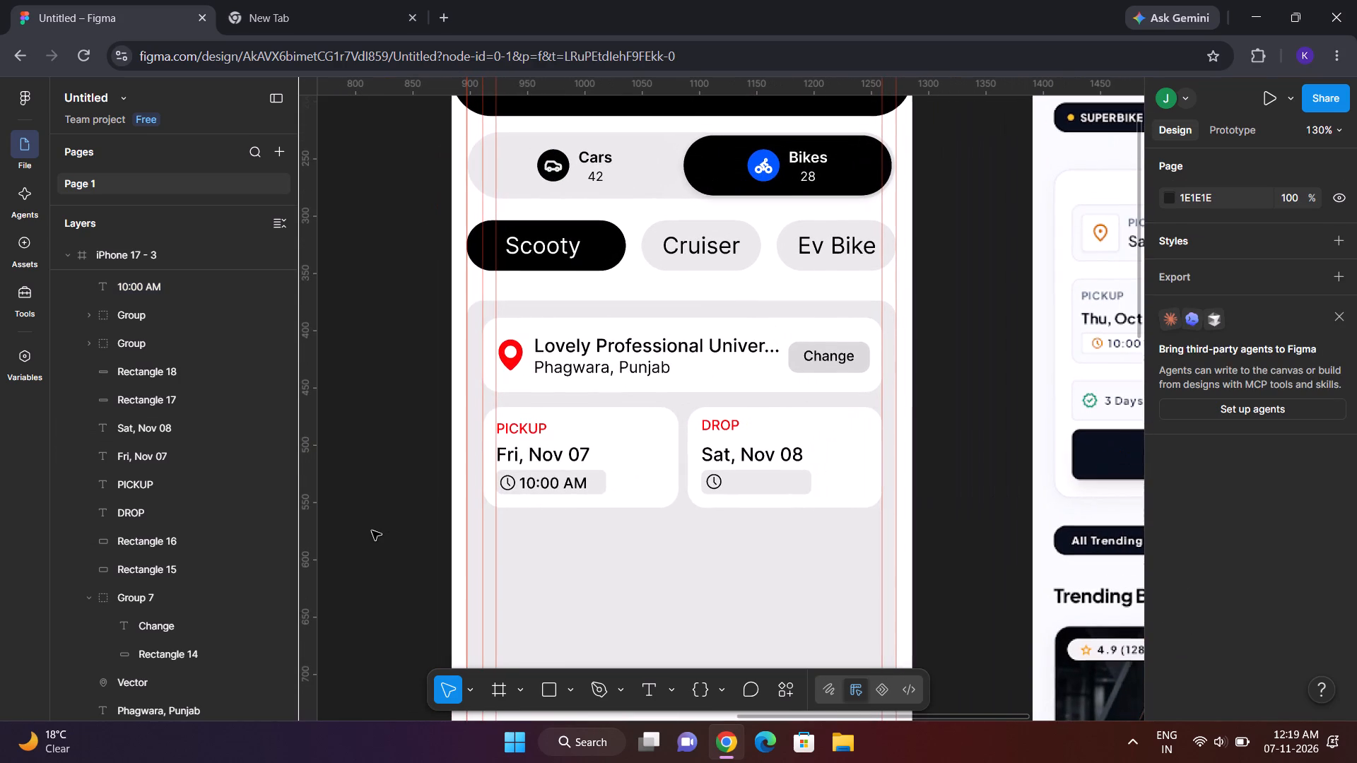
left_click(579, 485)
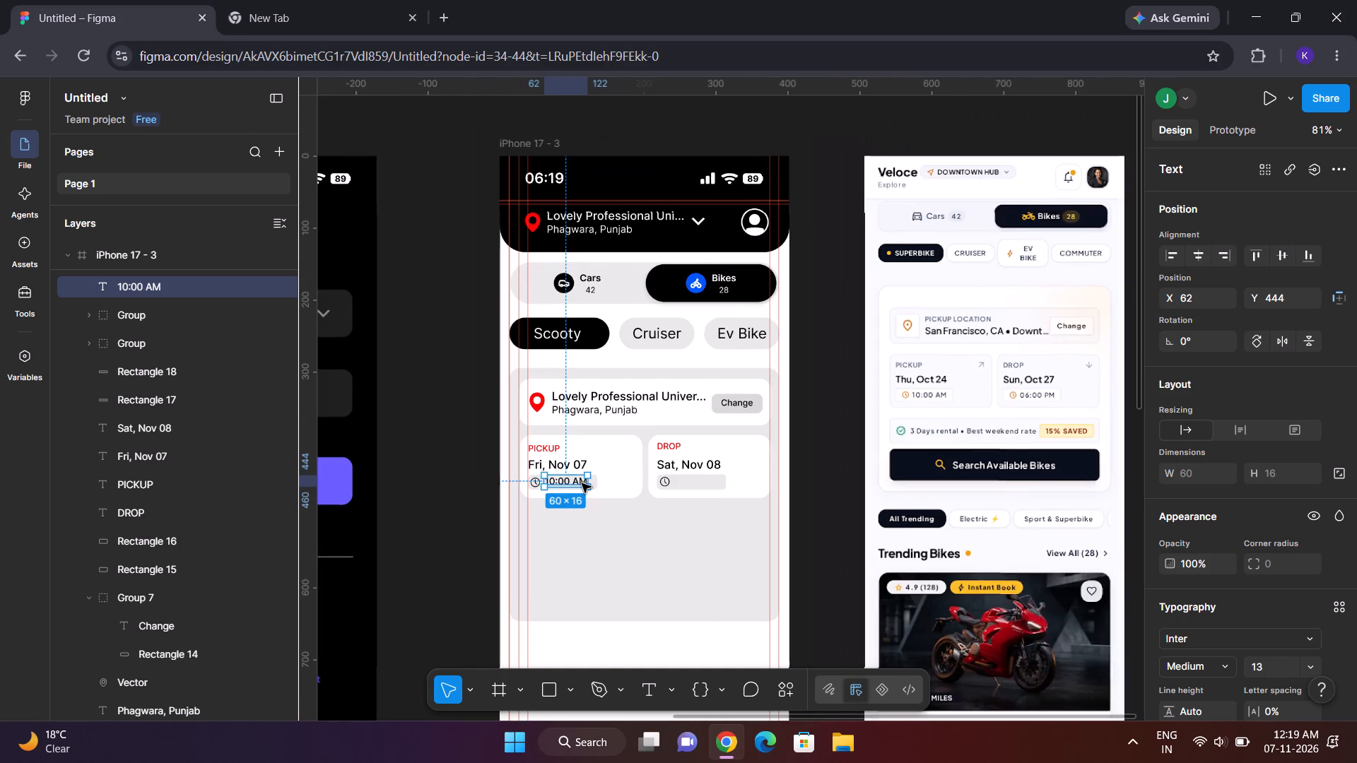
left_click(574, 480)
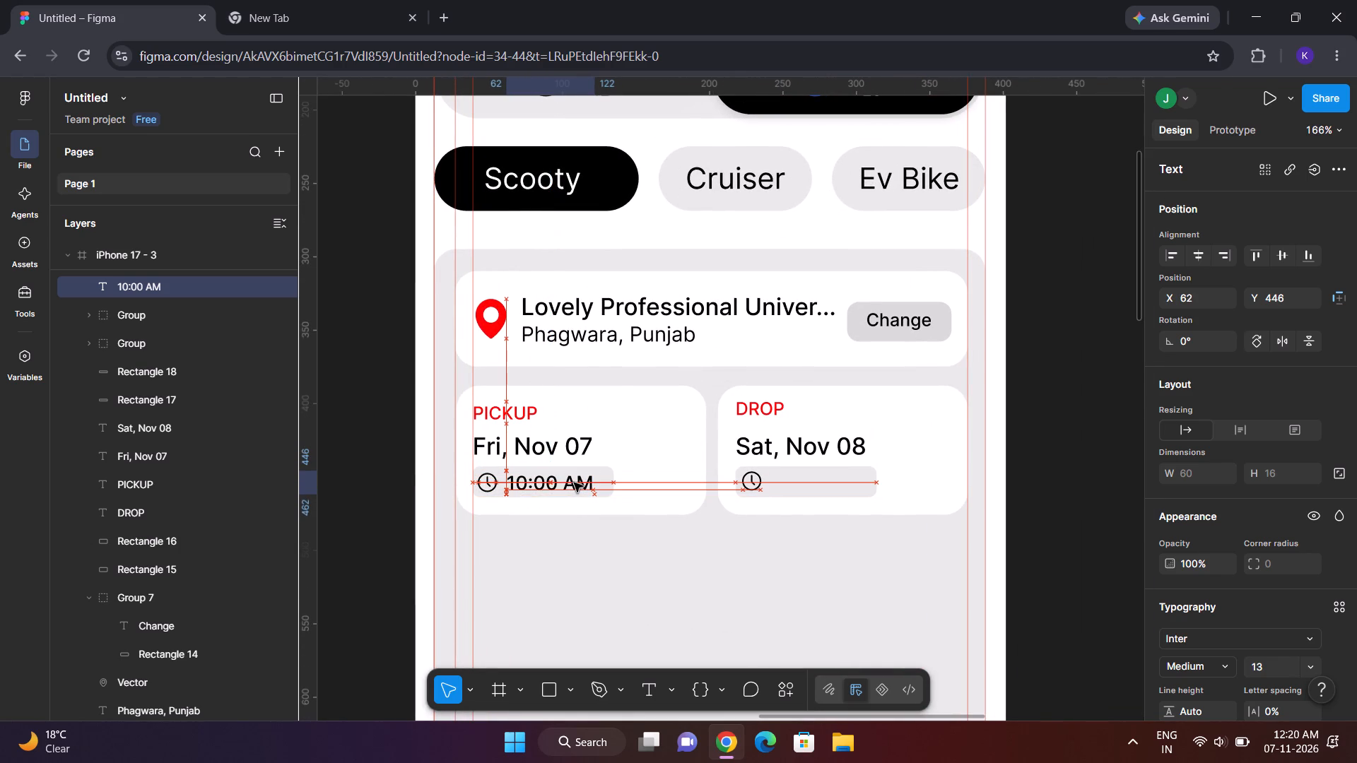
scroll(574, 483, "right", 1)
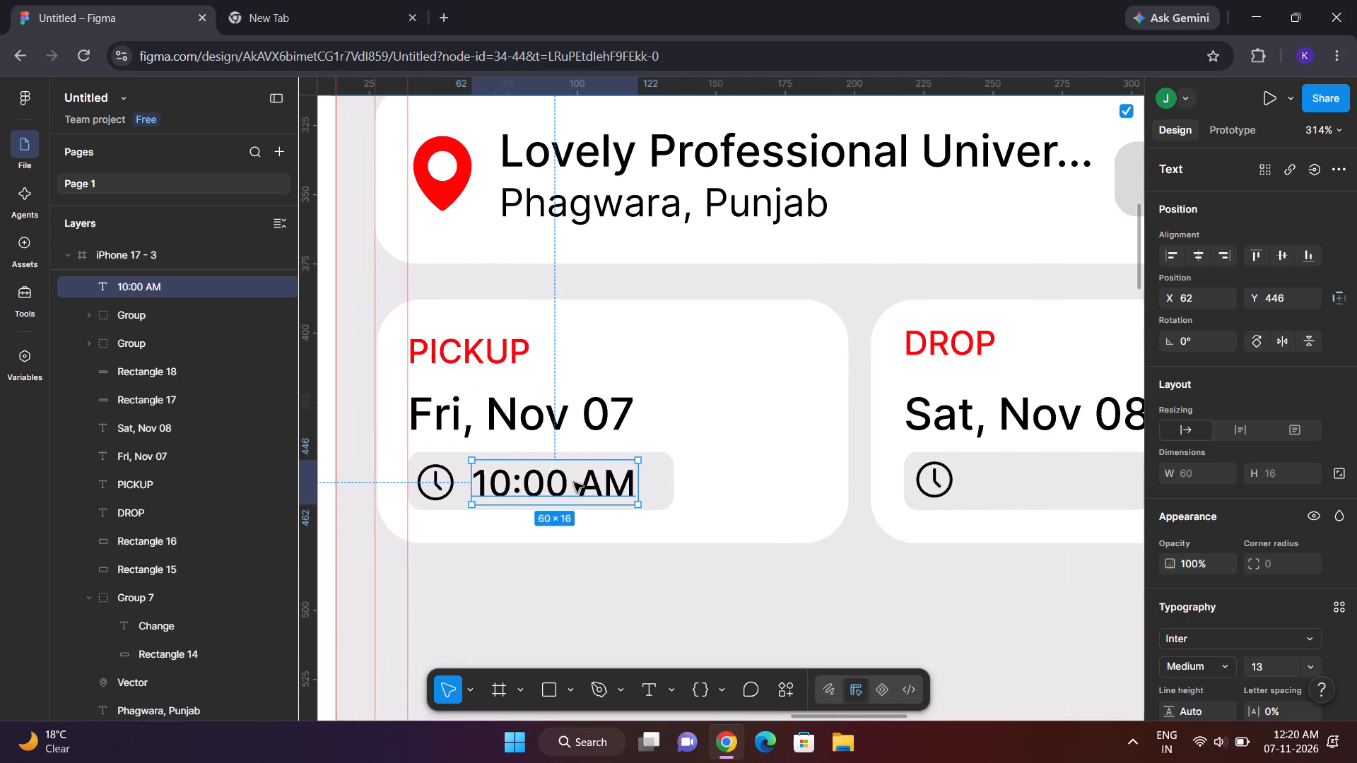
scroll(574, 483, "right", 1)
left_click(568, 483)
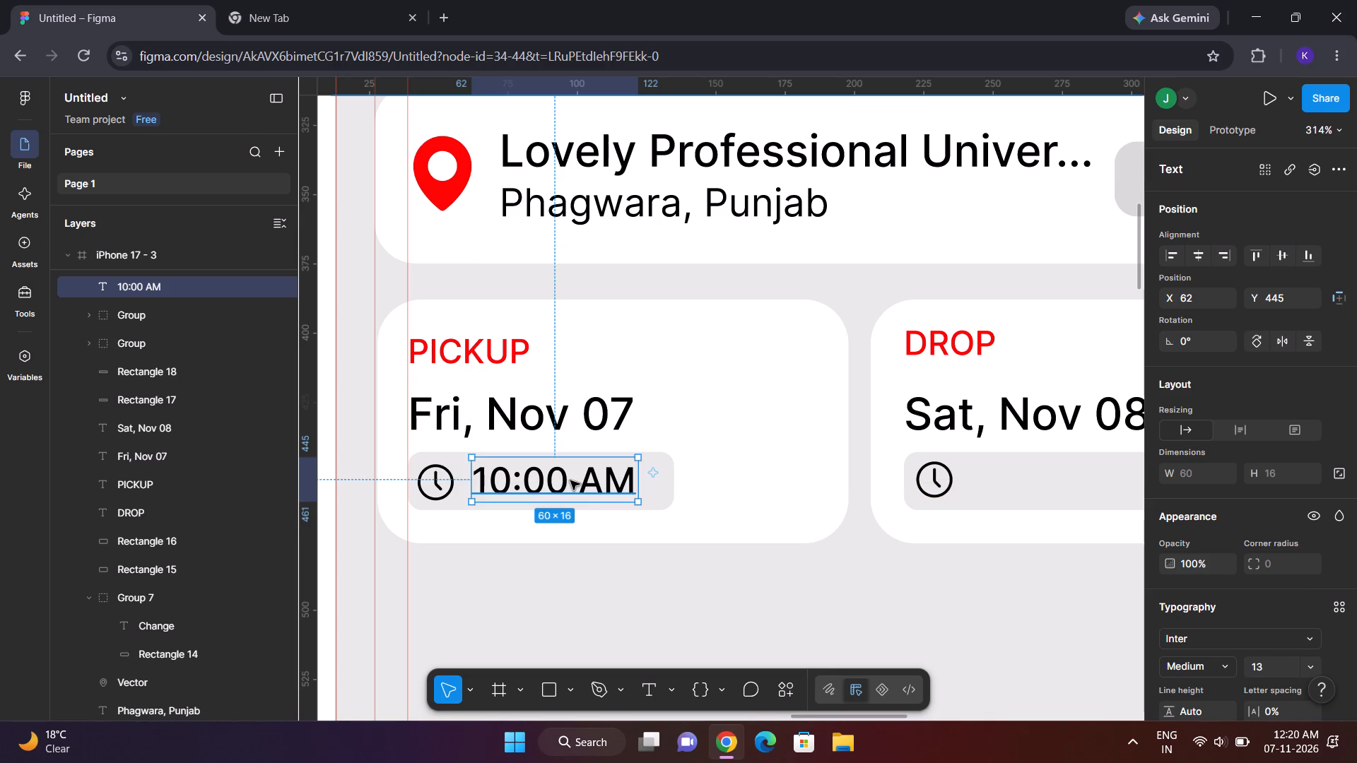
left_click(329, 392)
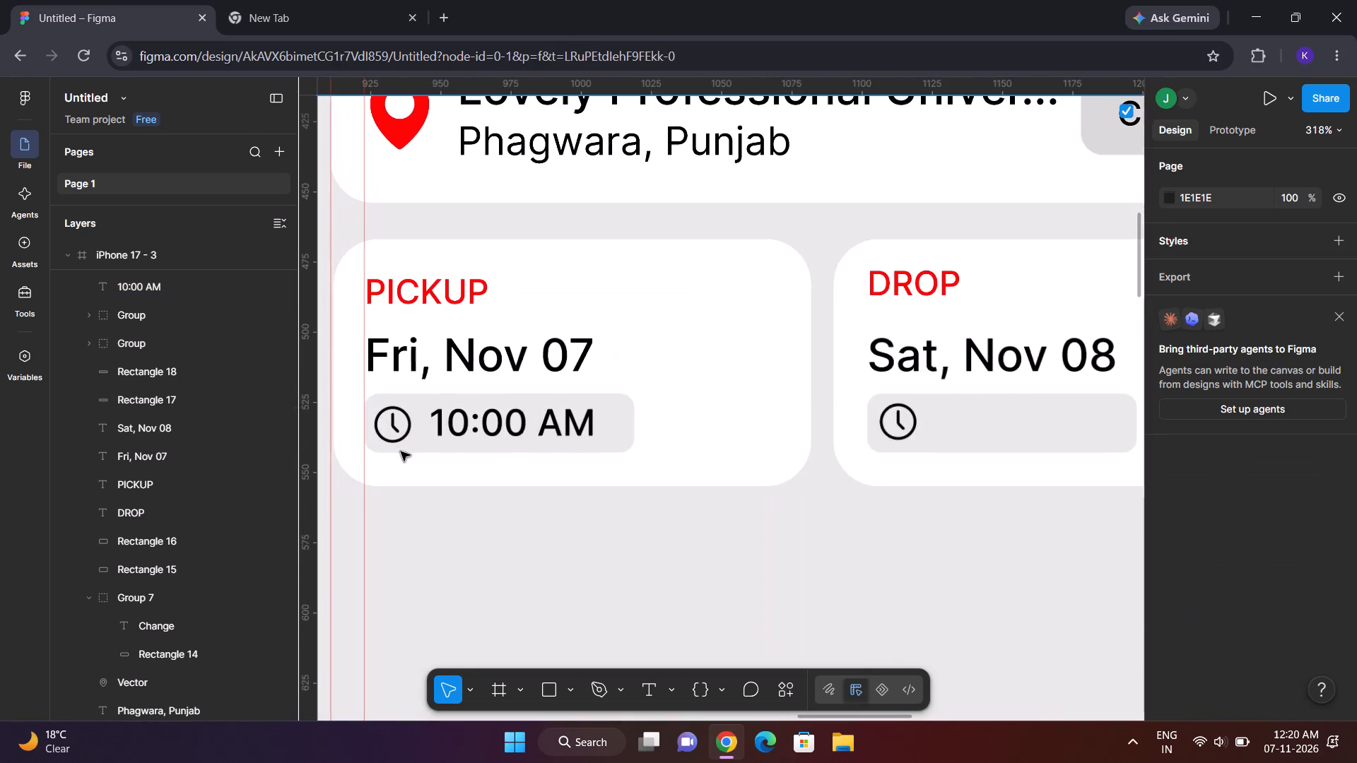
Compare the positions of the pickup and DROP clock icons.
left_click(401, 451)
scroll(401, 451, "right", 1)
left_click(428, 430)
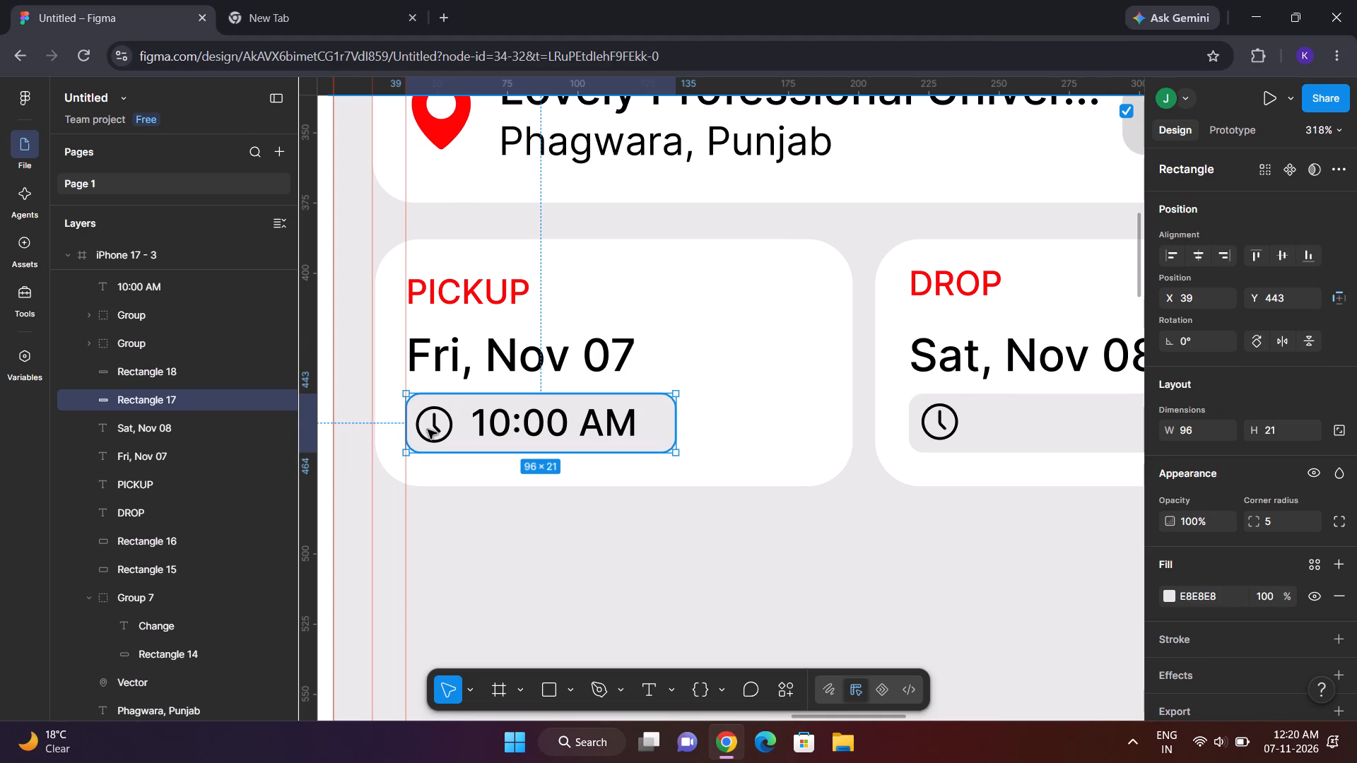
left_click(435, 427)
left_click(435, 425)
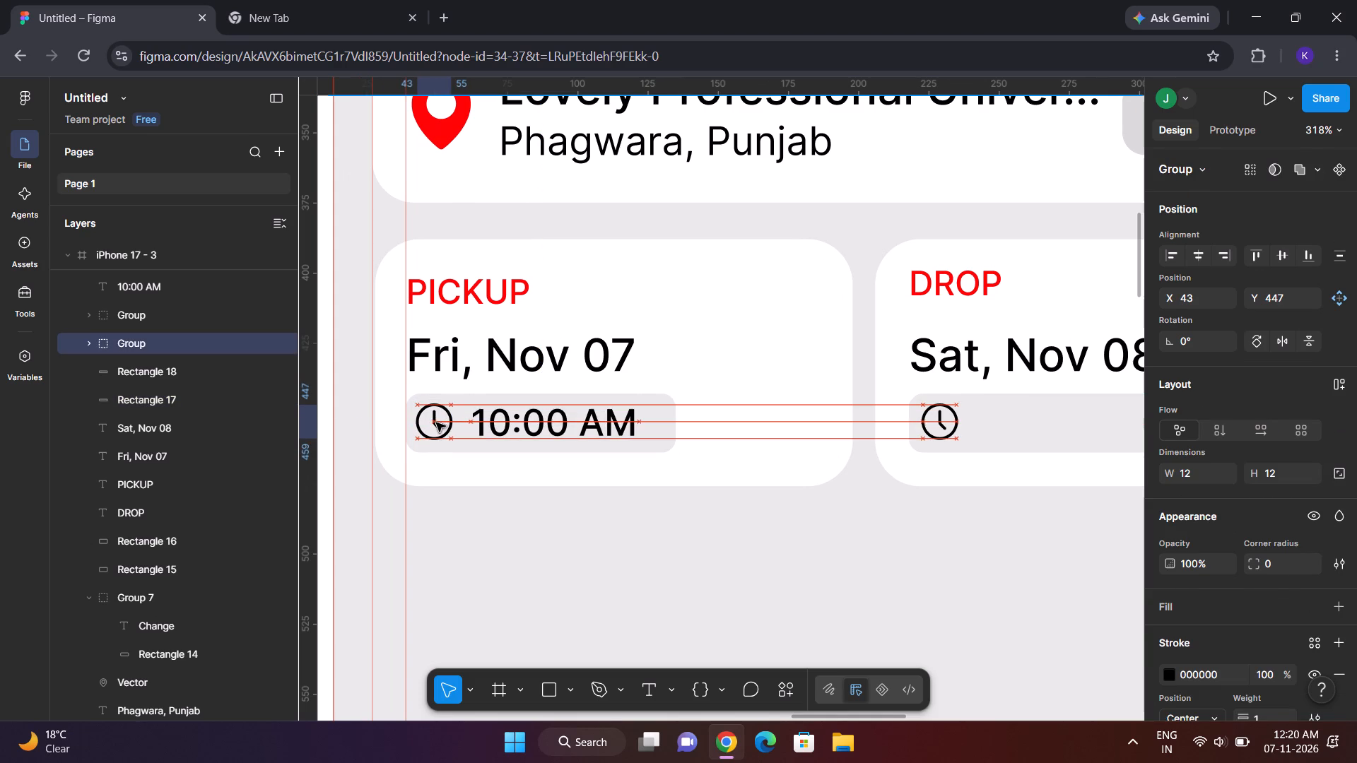
left_click(956, 410)
left_click(950, 415)
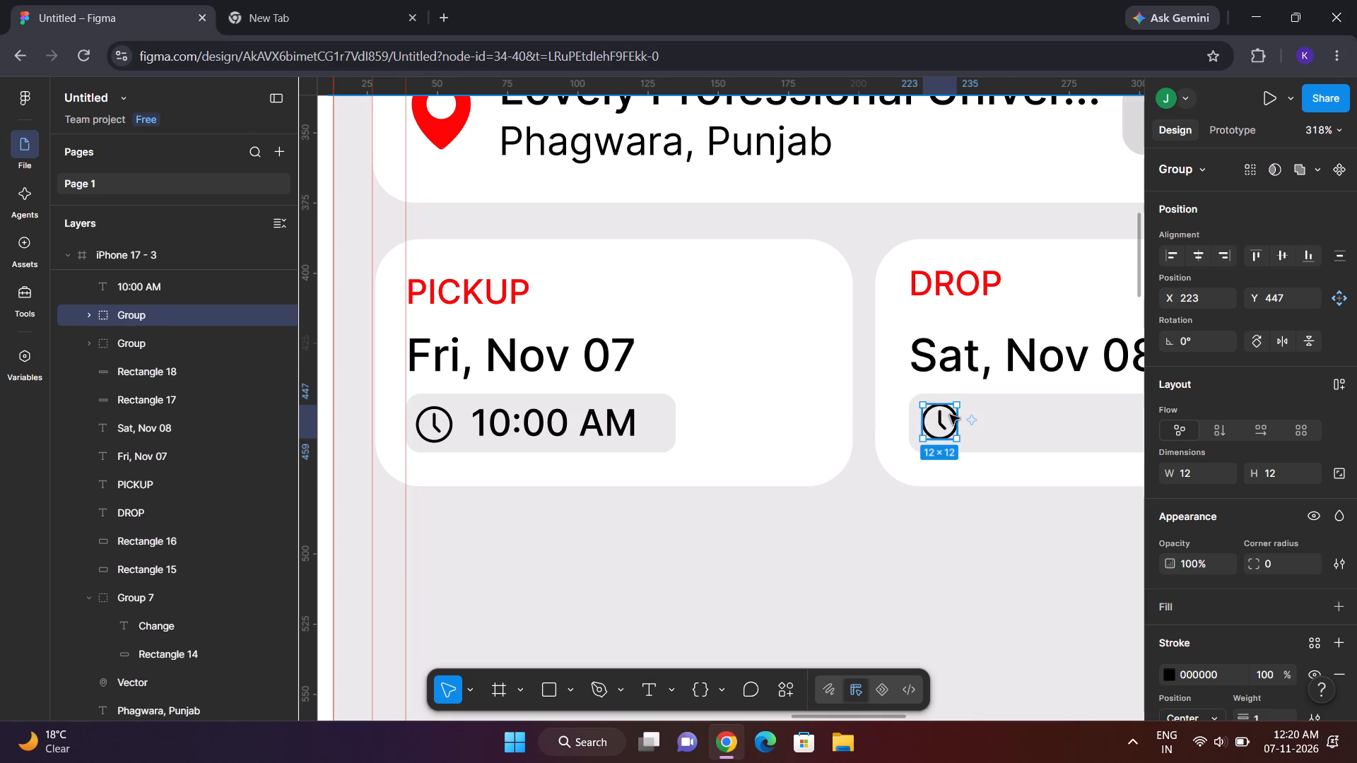
Duplicate the pickup time text and place the copy beside the DROP clock icon, at about X 241, Y 445.
left_click(575, 423)
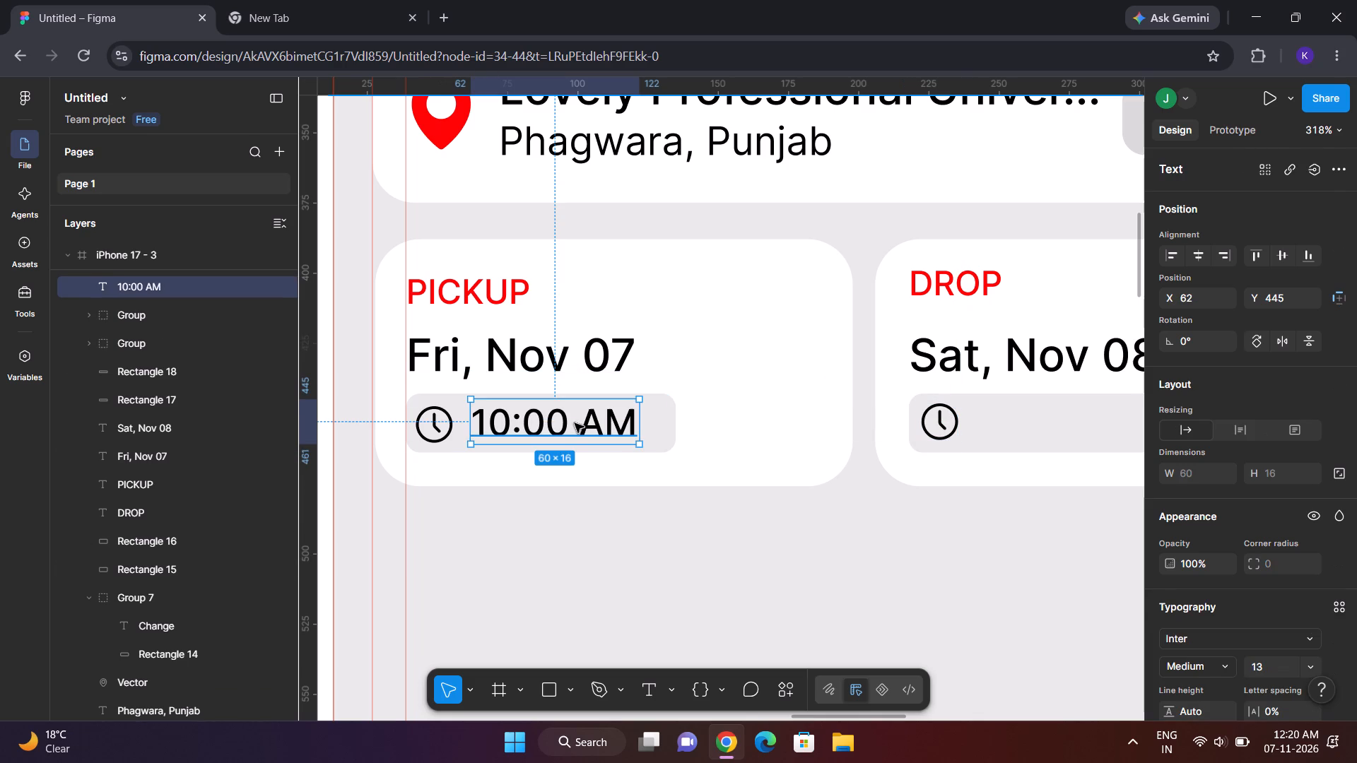
key("ctrl+c")
key("ctrl+v")
left_click_drag(568, 423, 1114, 460)
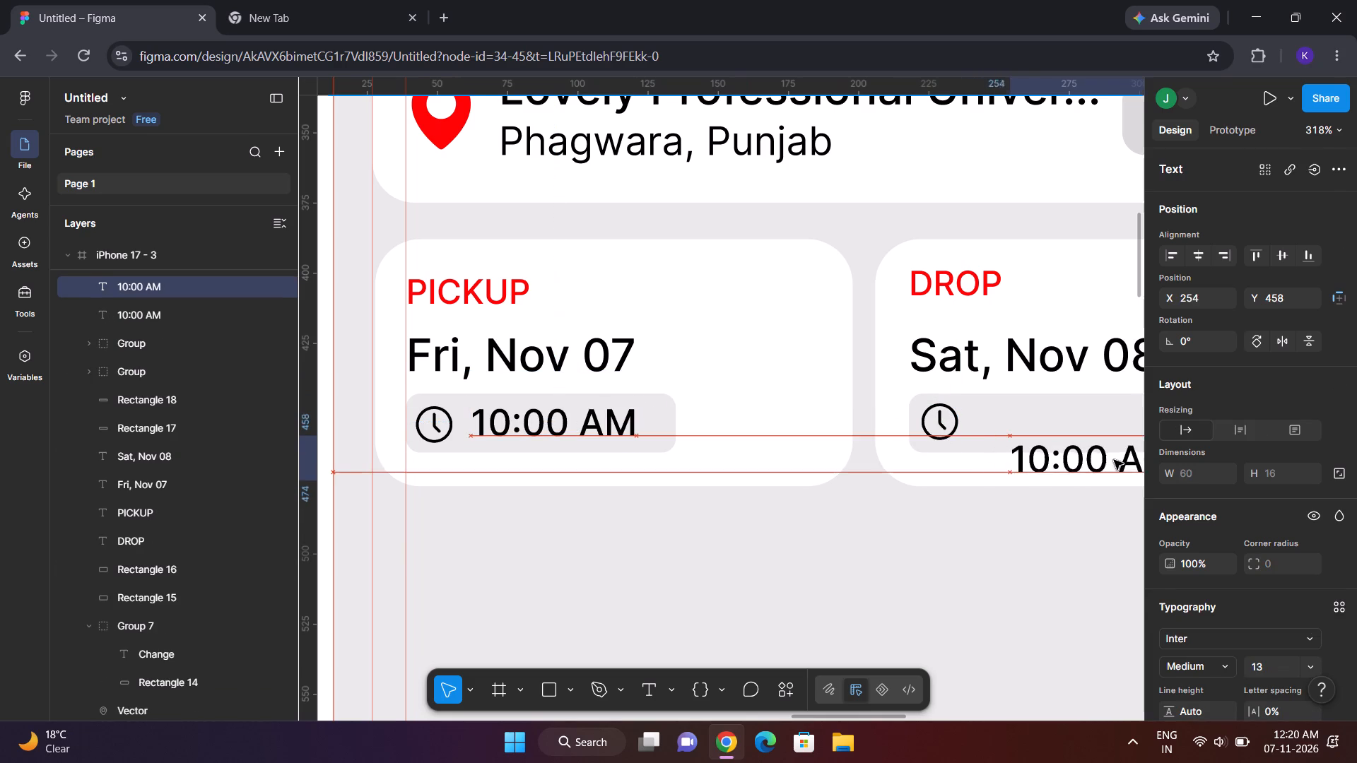
left_click_drag(1114, 460, 1059, 423)
scroll(725, 499, "left", 1)
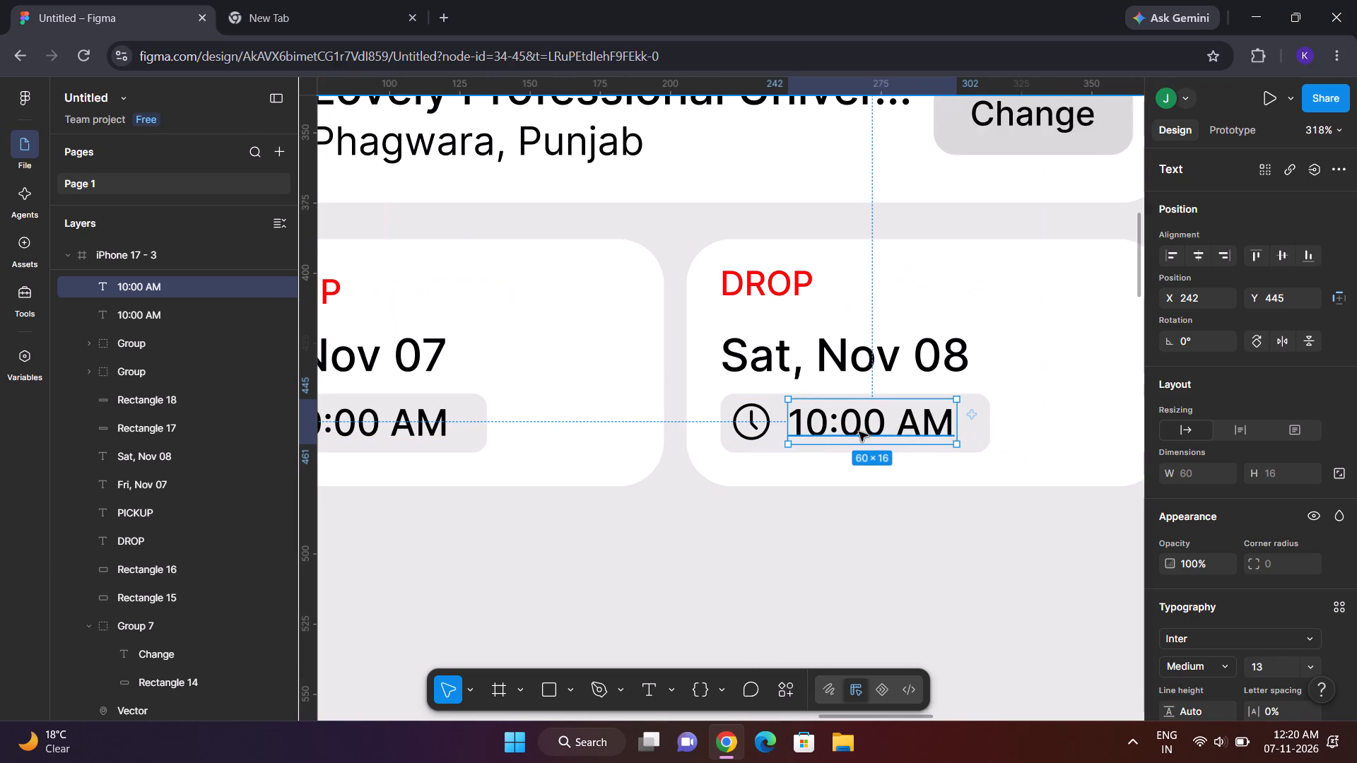
left_click(867, 426)
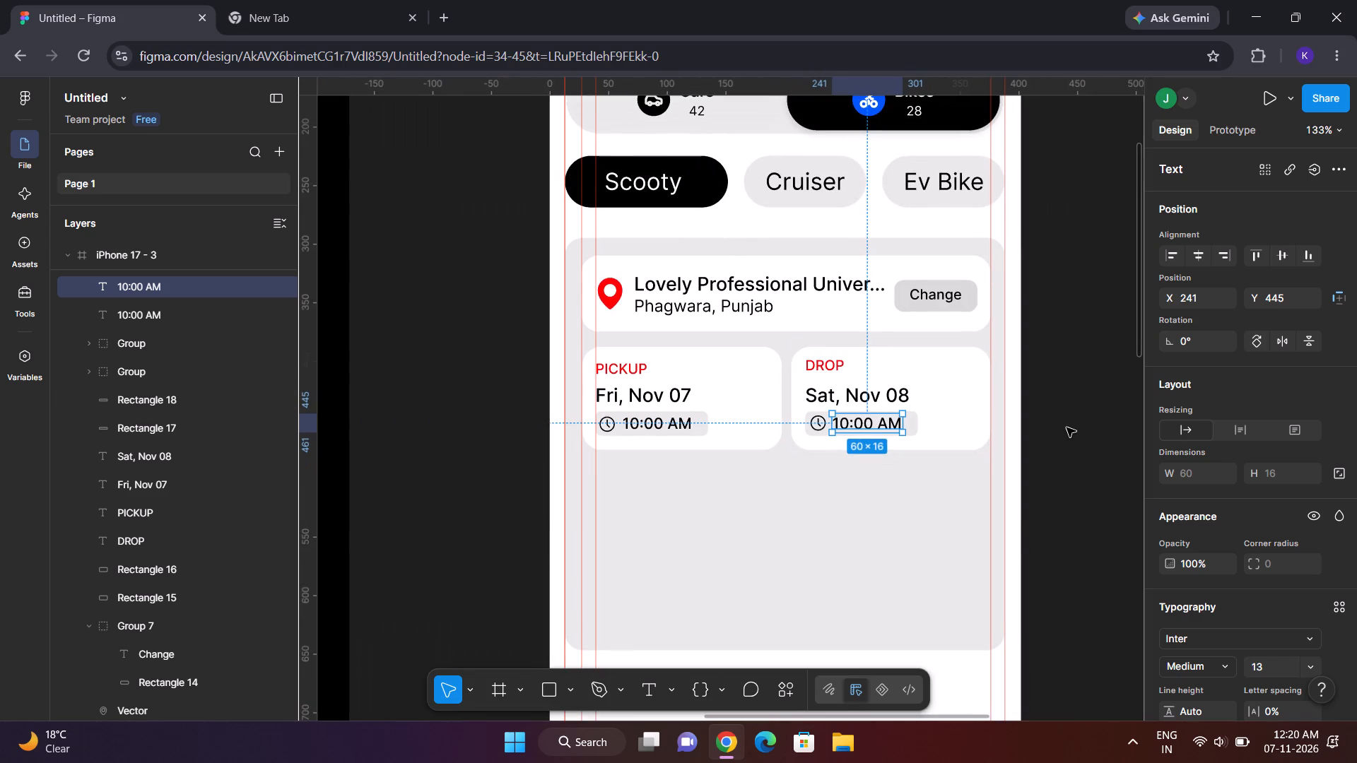
left_click(1067, 427)
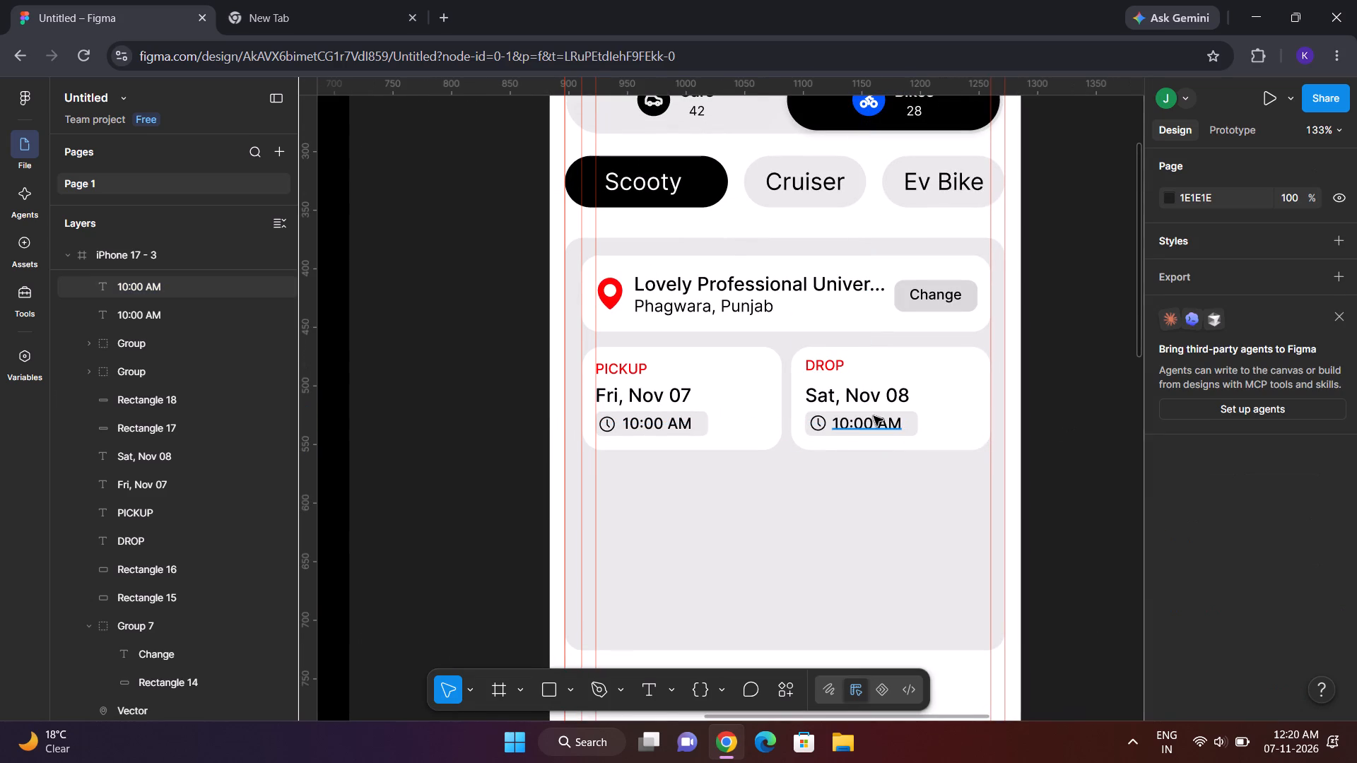
Change the DROP time text to "12:00 PM".
left_click(874, 416)
left_click(854, 418)
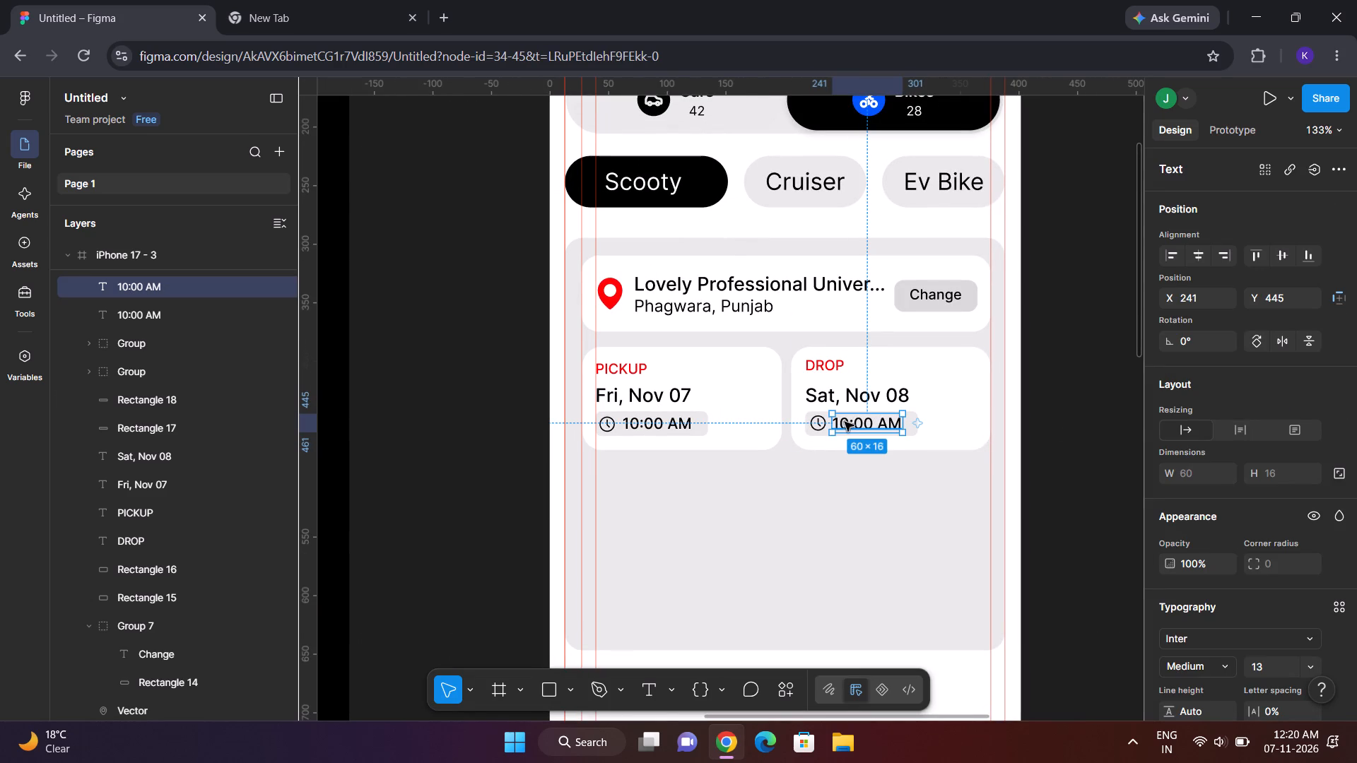
double_click(845, 422)
left_click(849, 421)
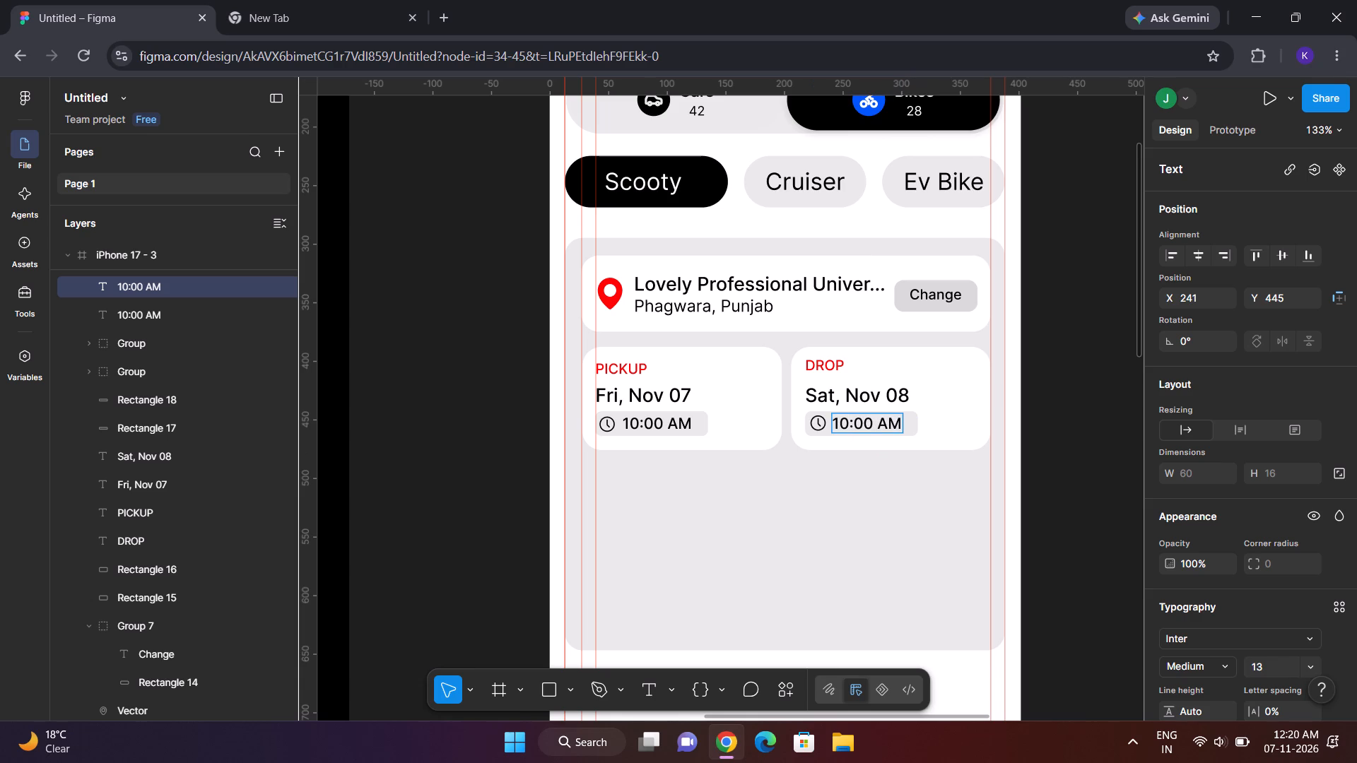
key("BackSpace")
key("2")
left_click(899, 423)
key("BackSpace")
key("BackSpace")
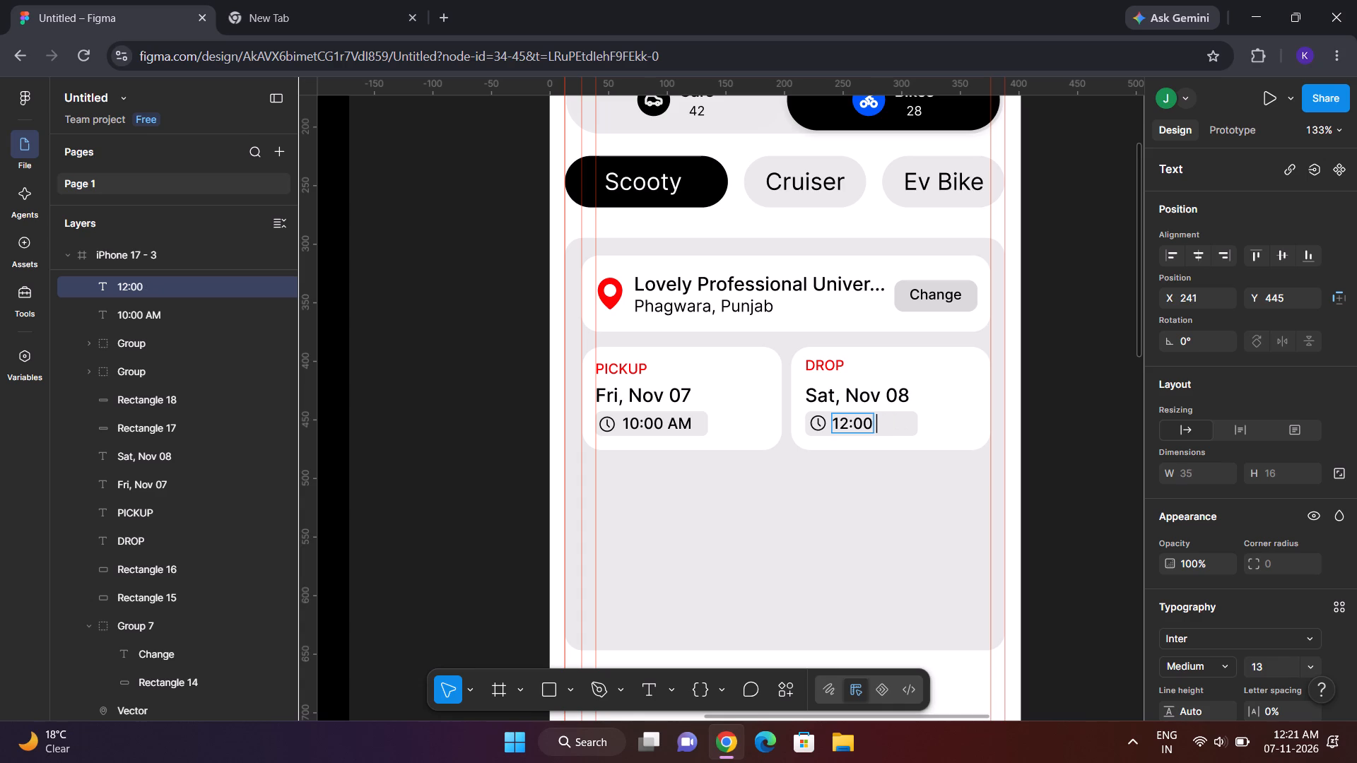
type("PM")
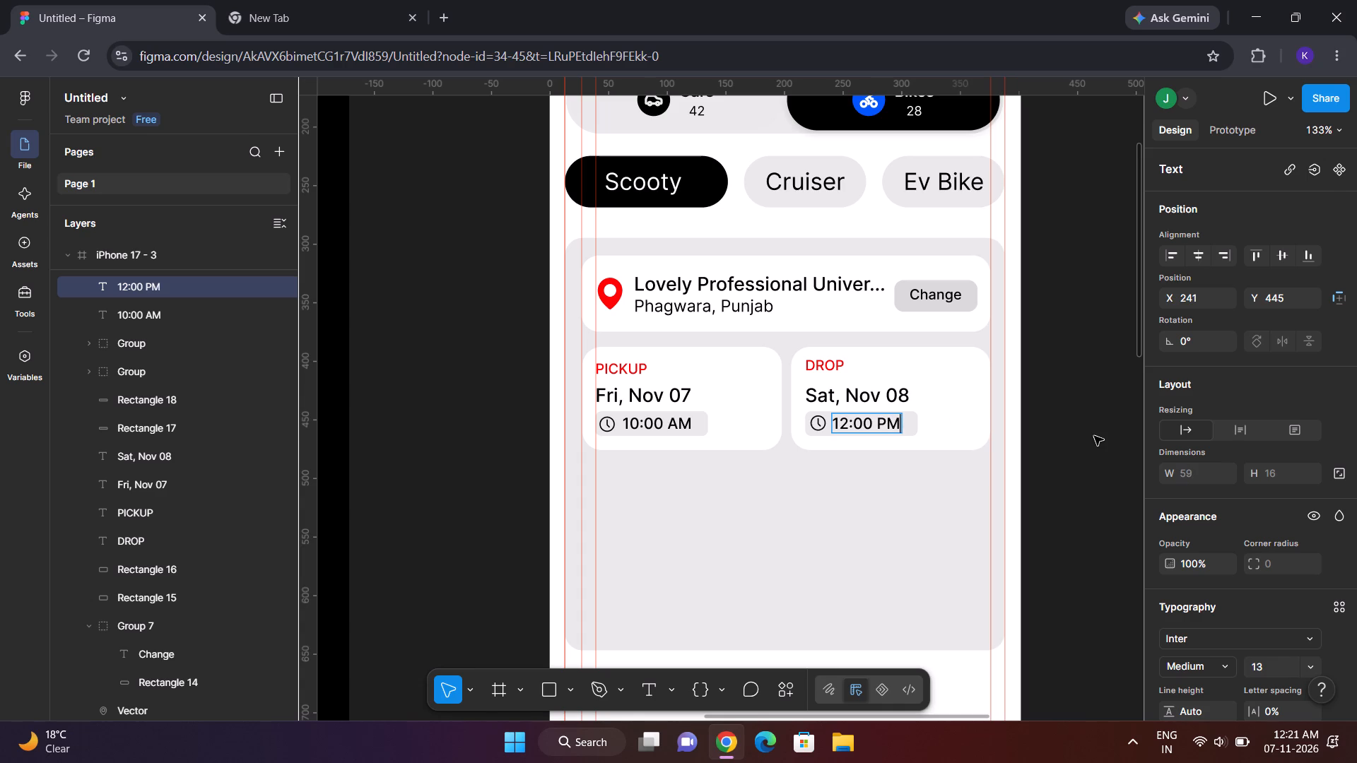
left_click(1094, 436)
left_click(1094, 436)
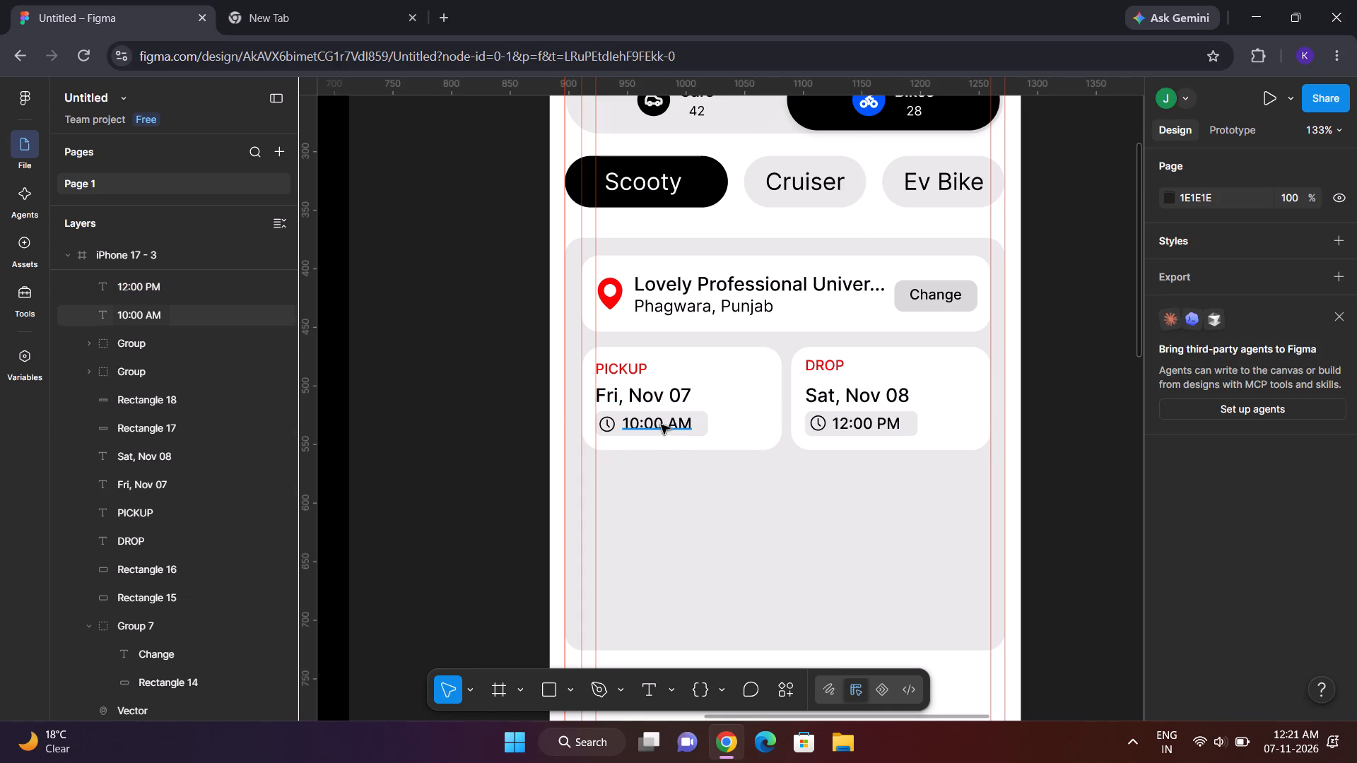
Set the font weight of both the pickup and DROP time texts to Regular.
left_click(661, 425)
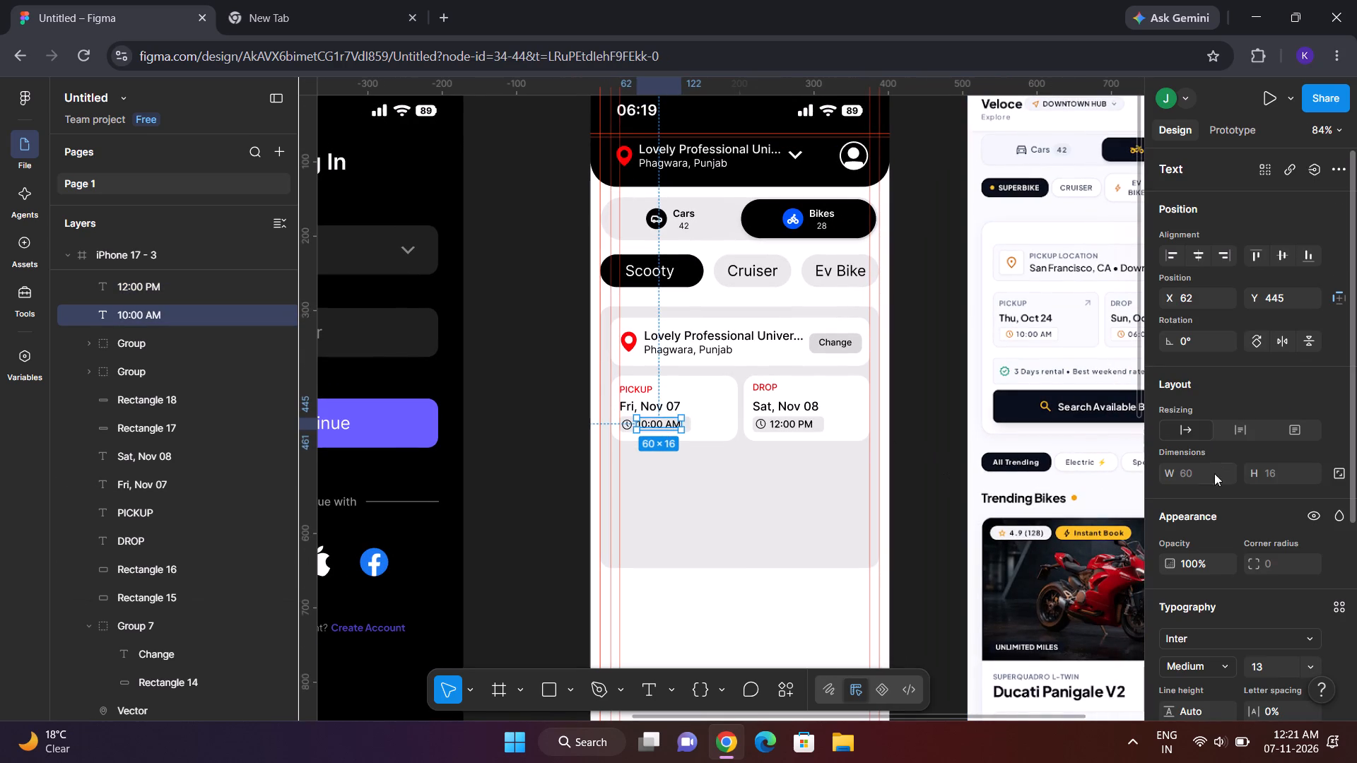
scroll(1184, 549, "down", 2)
left_click(1216, 489)
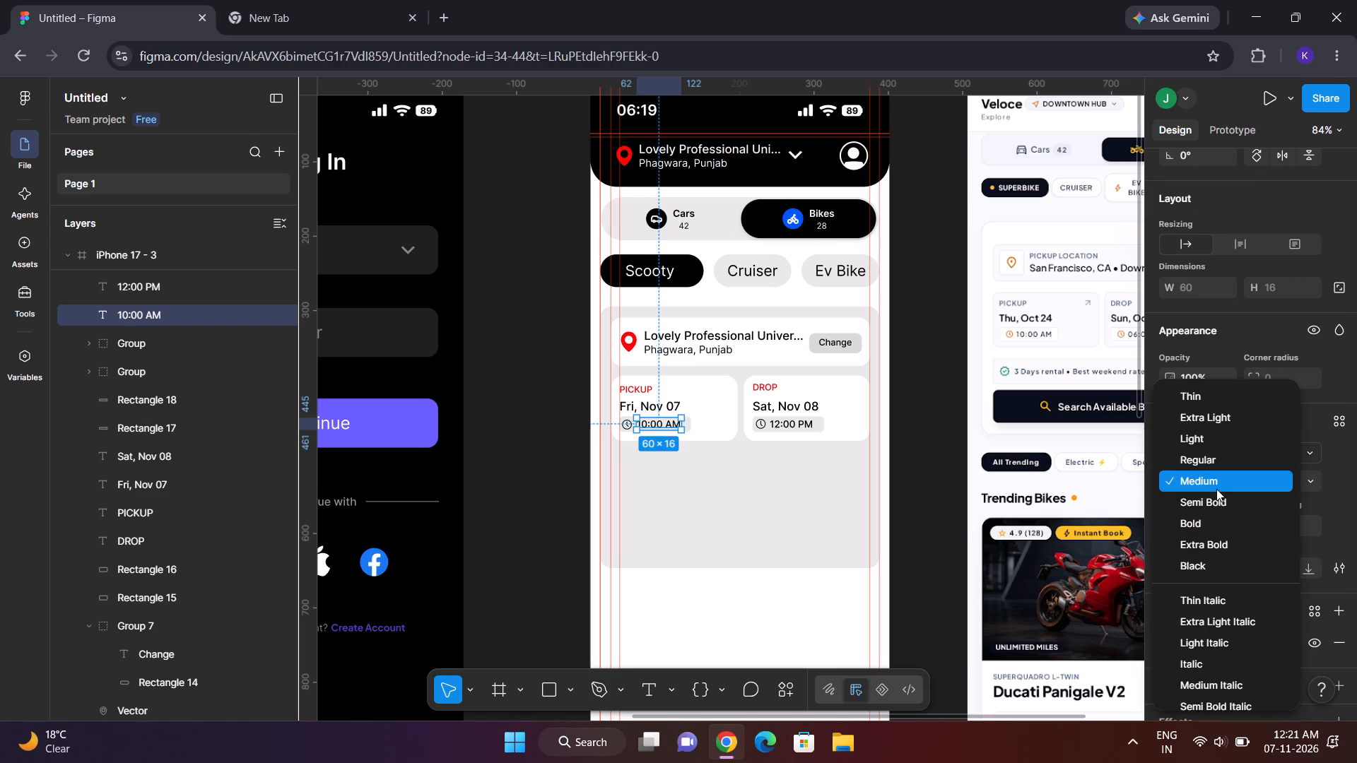
left_click(1223, 457)
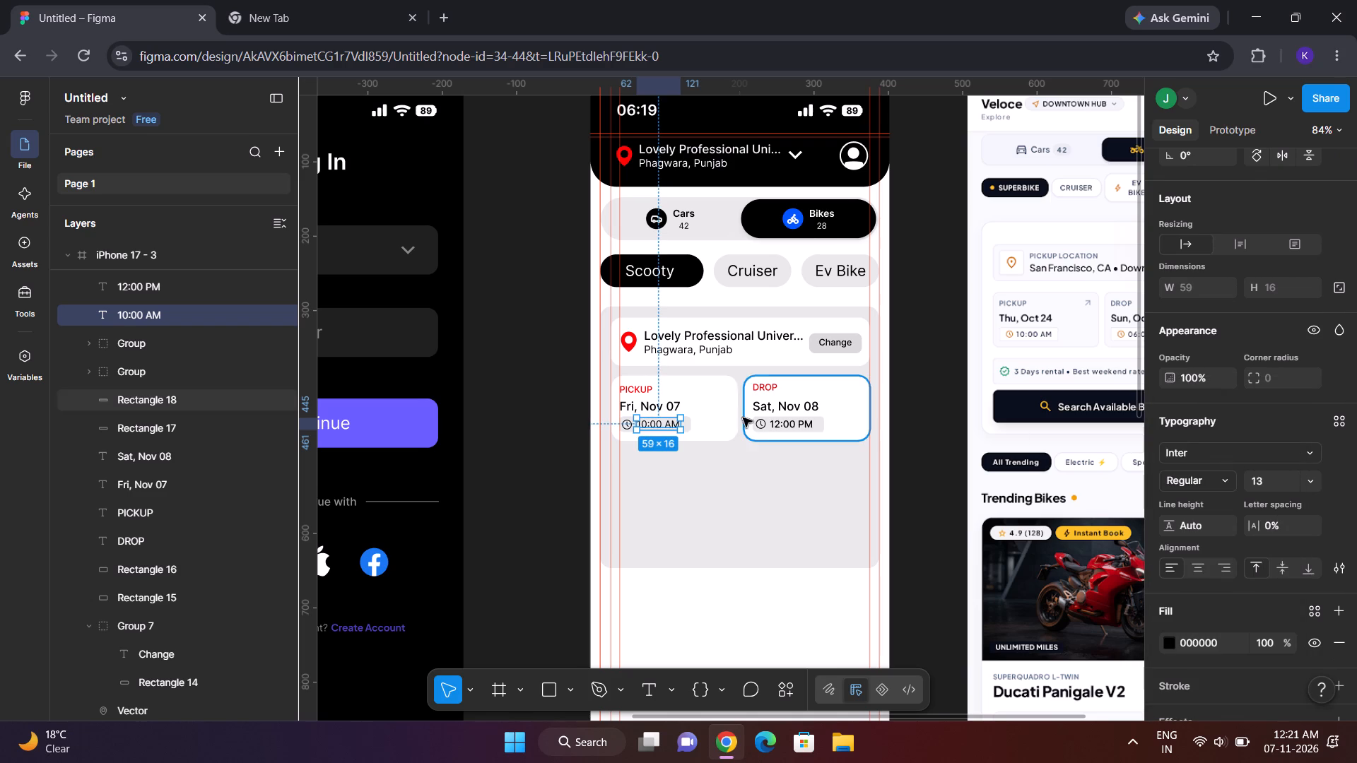
left_click(768, 422)
left_click(1222, 480)
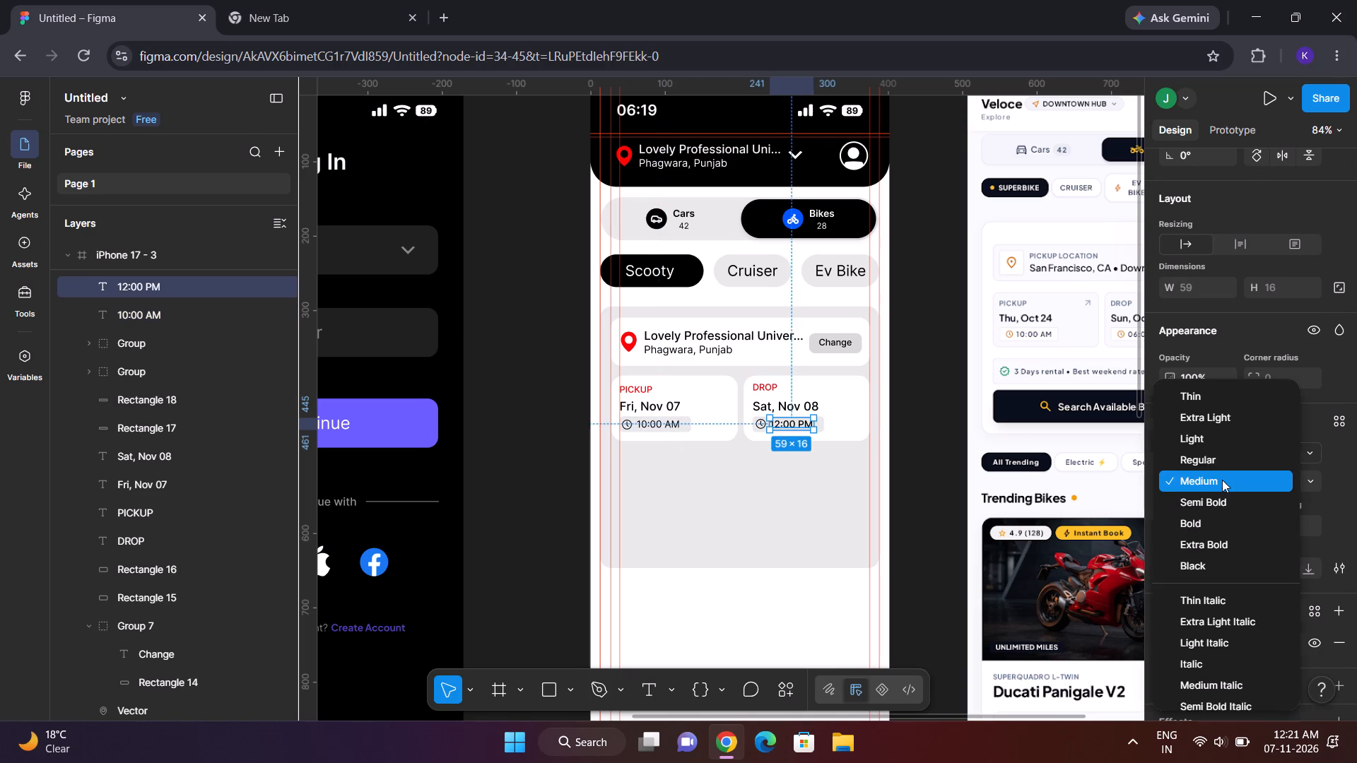
left_click(1222, 449)
left_click(924, 446)
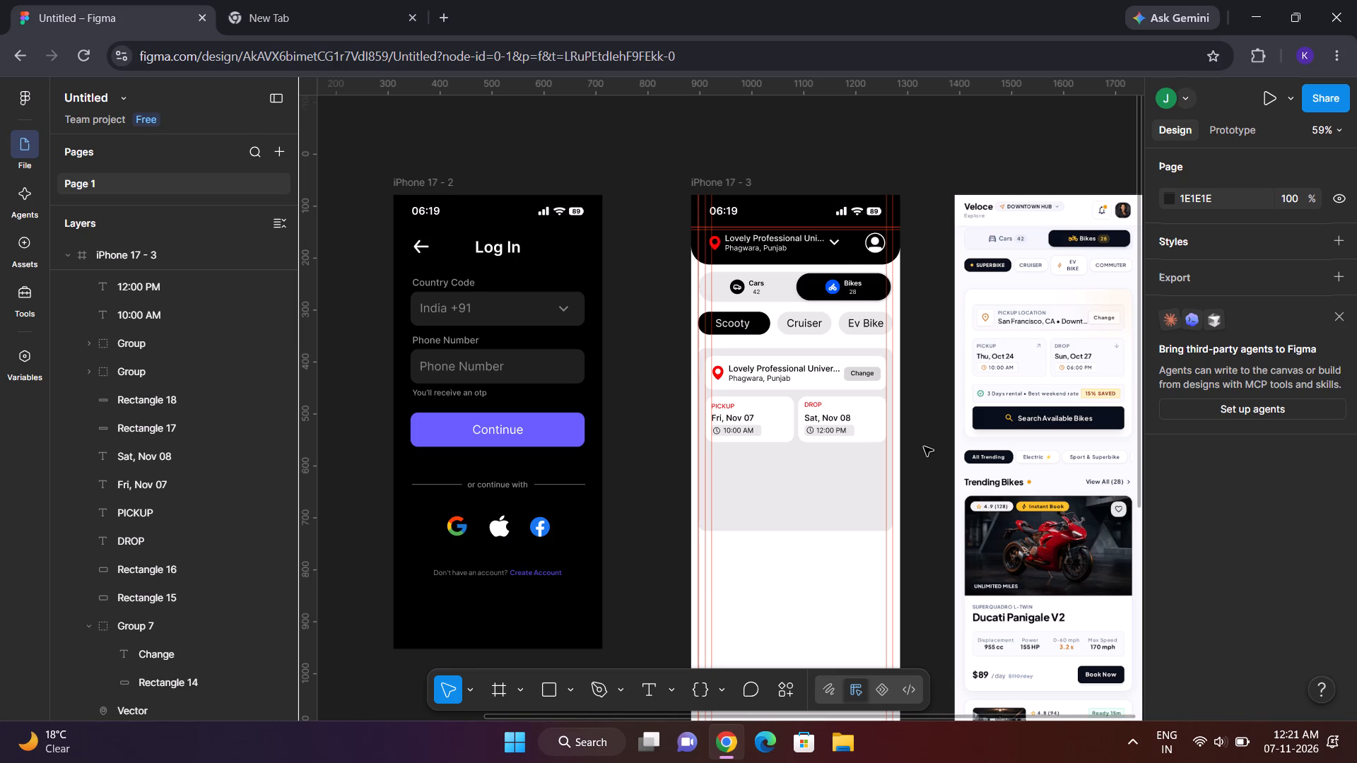
left_click(924, 446)
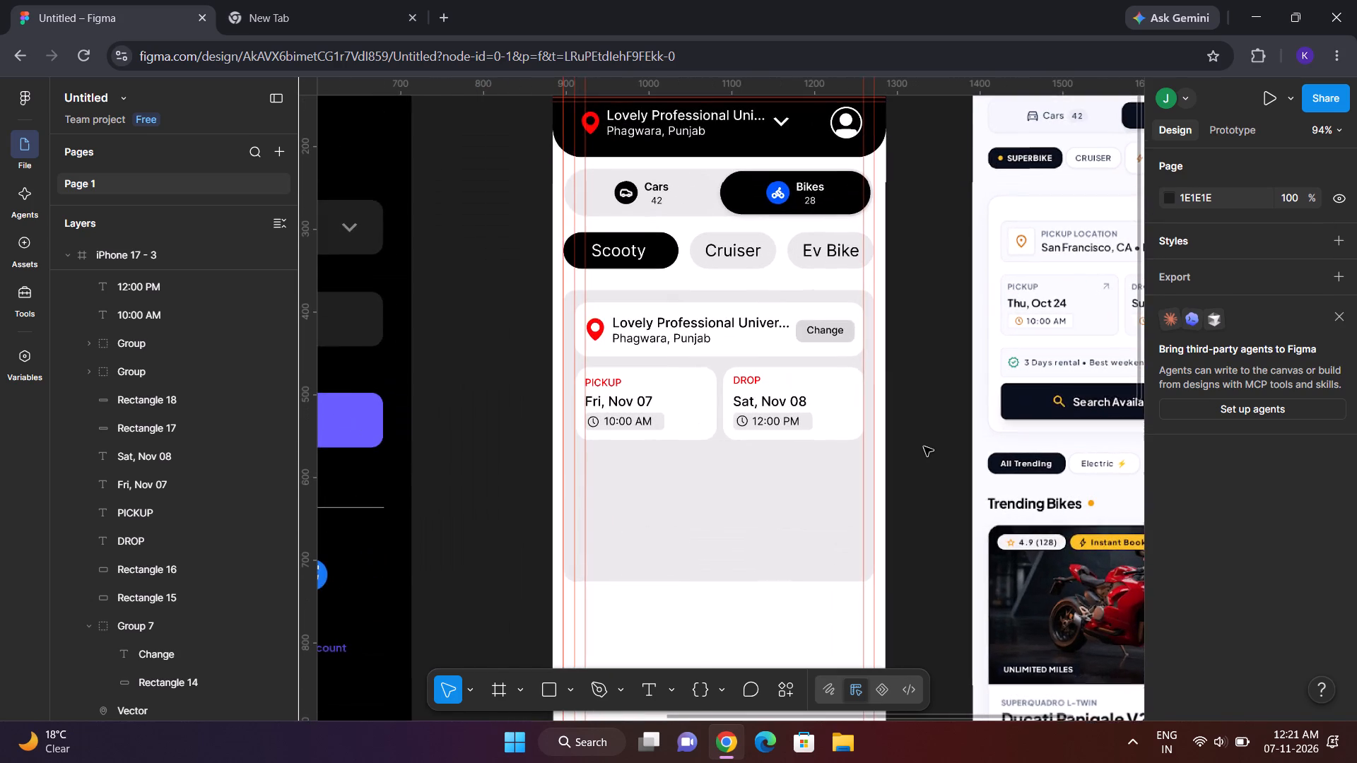
Change the date text in the DROP box to "Sat, Nov 10".
scroll(924, 446, "left", 1)
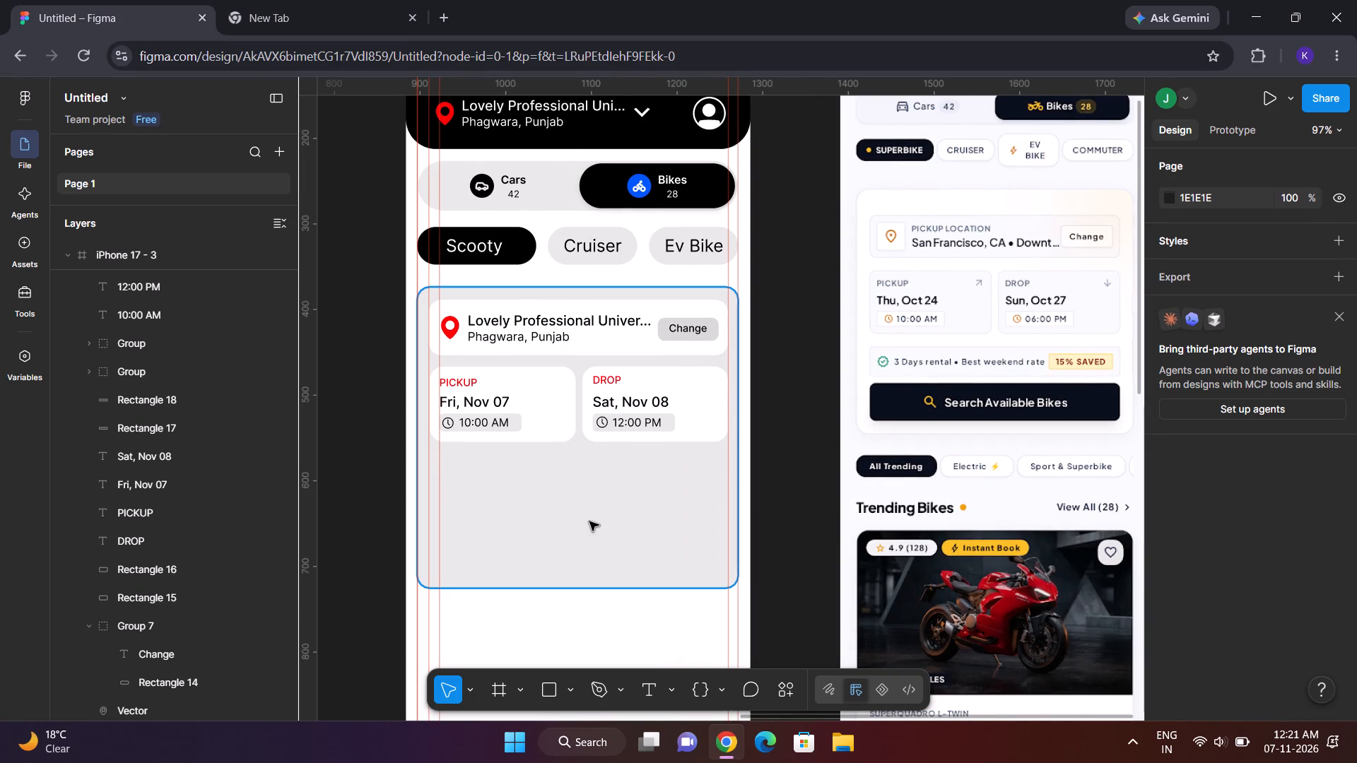
double_click(662, 403)
left_click(669, 403)
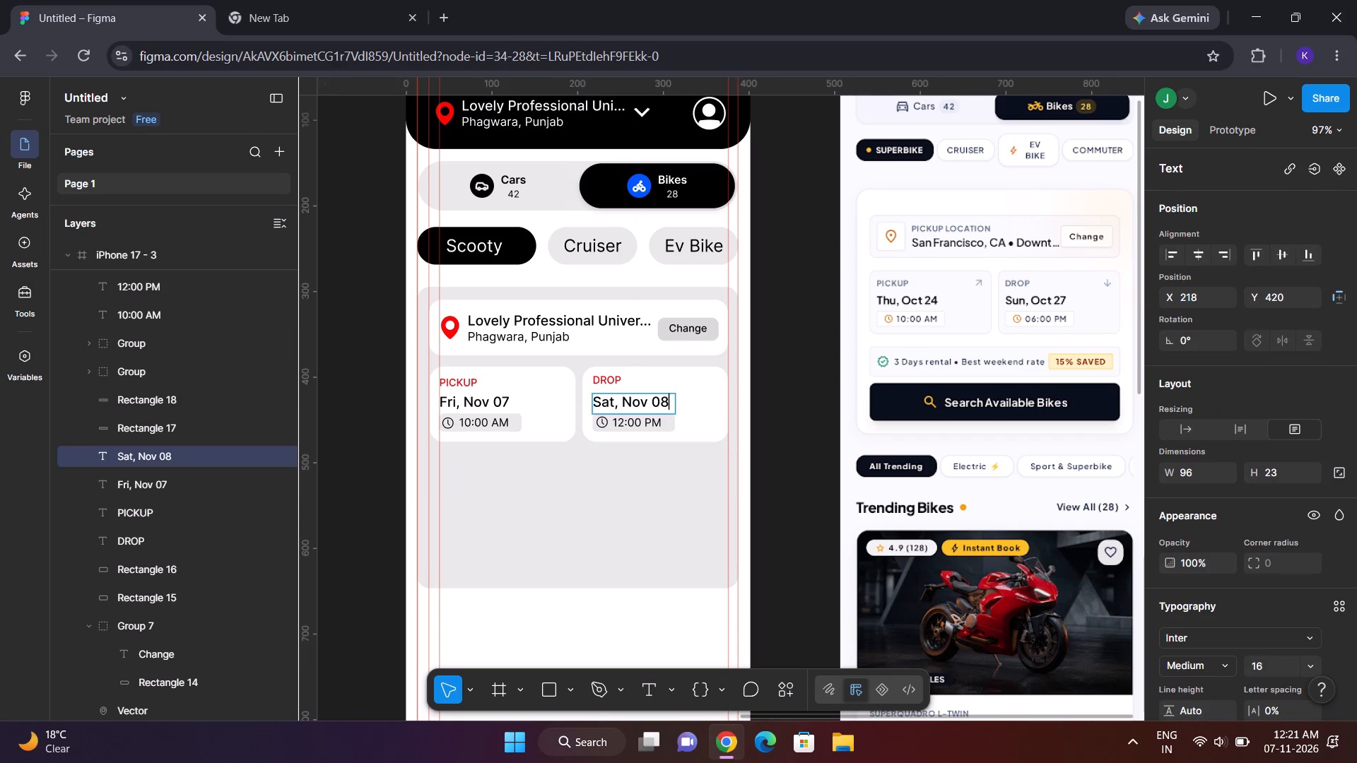
key("BackSpace")
key("BackSpace")
type("1p")
key("BackSpace")
key("0")
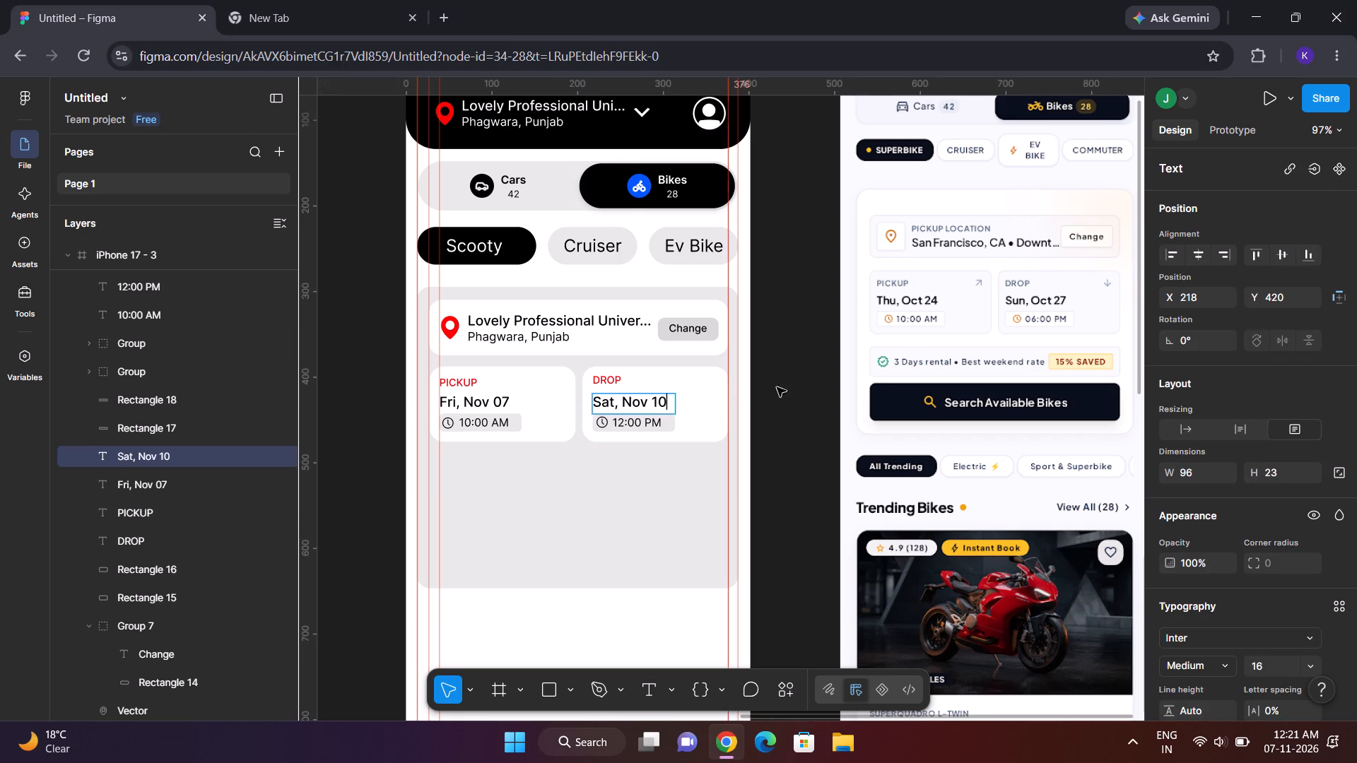
left_click(797, 391)
left_click(818, 406)
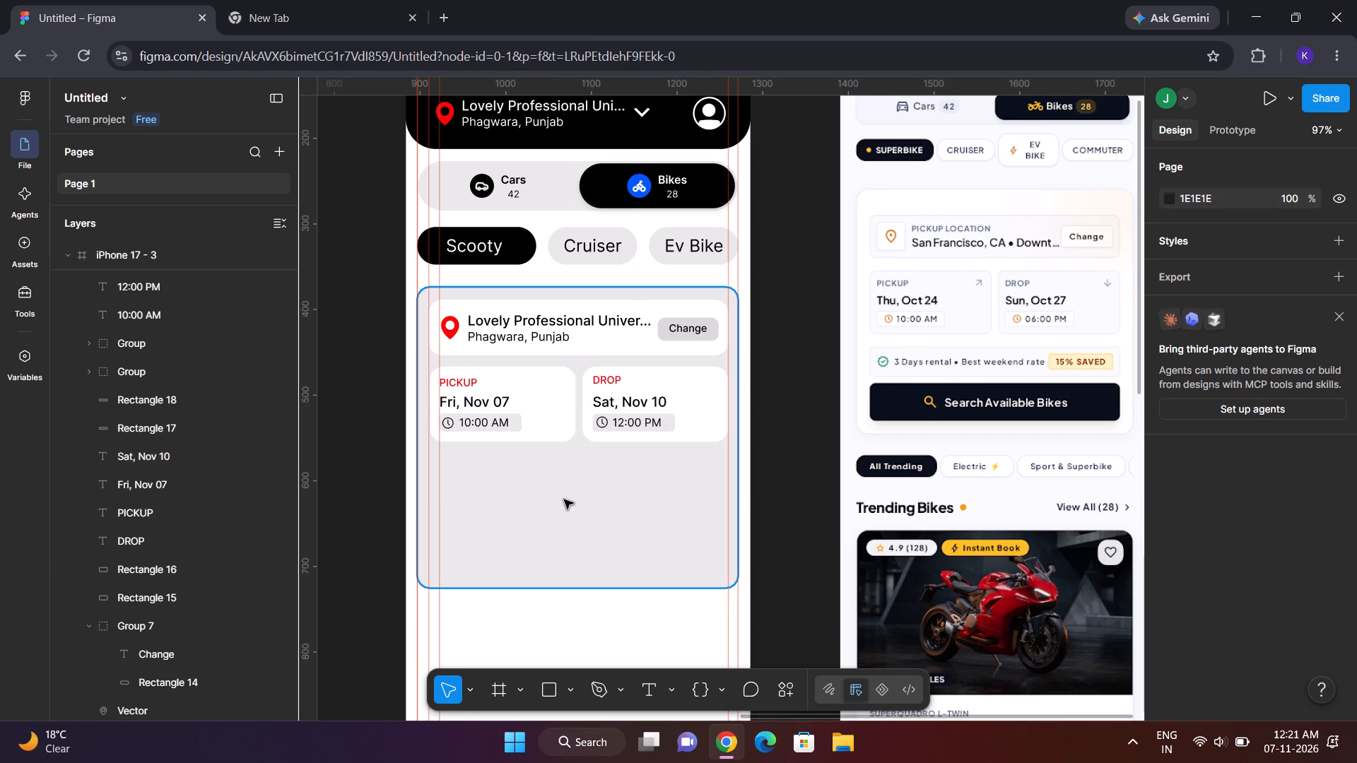
Draw a rectangle about 349 × 43 below the PICKUP and DROP boxes, at about X 27, Y 489.
left_click(544, 687)
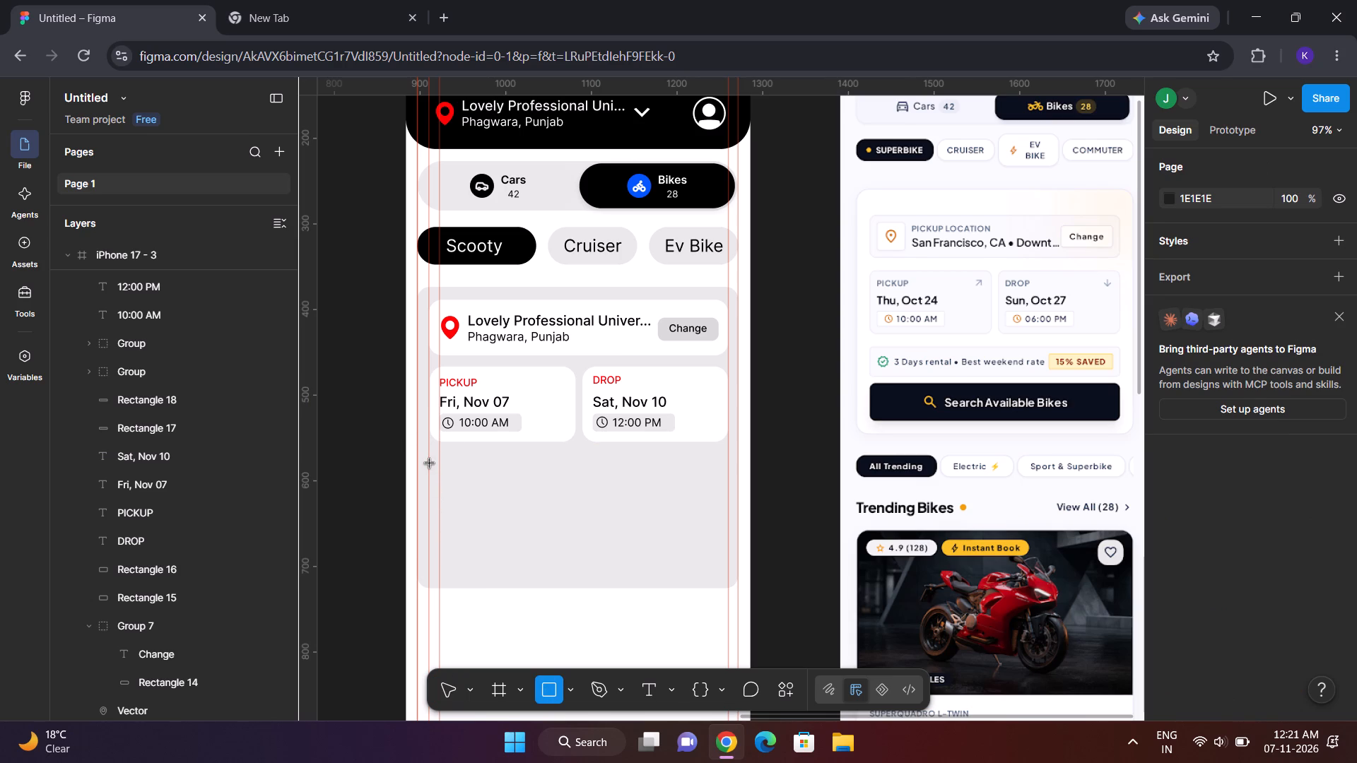
left_click_drag(430, 459, 707, 532)
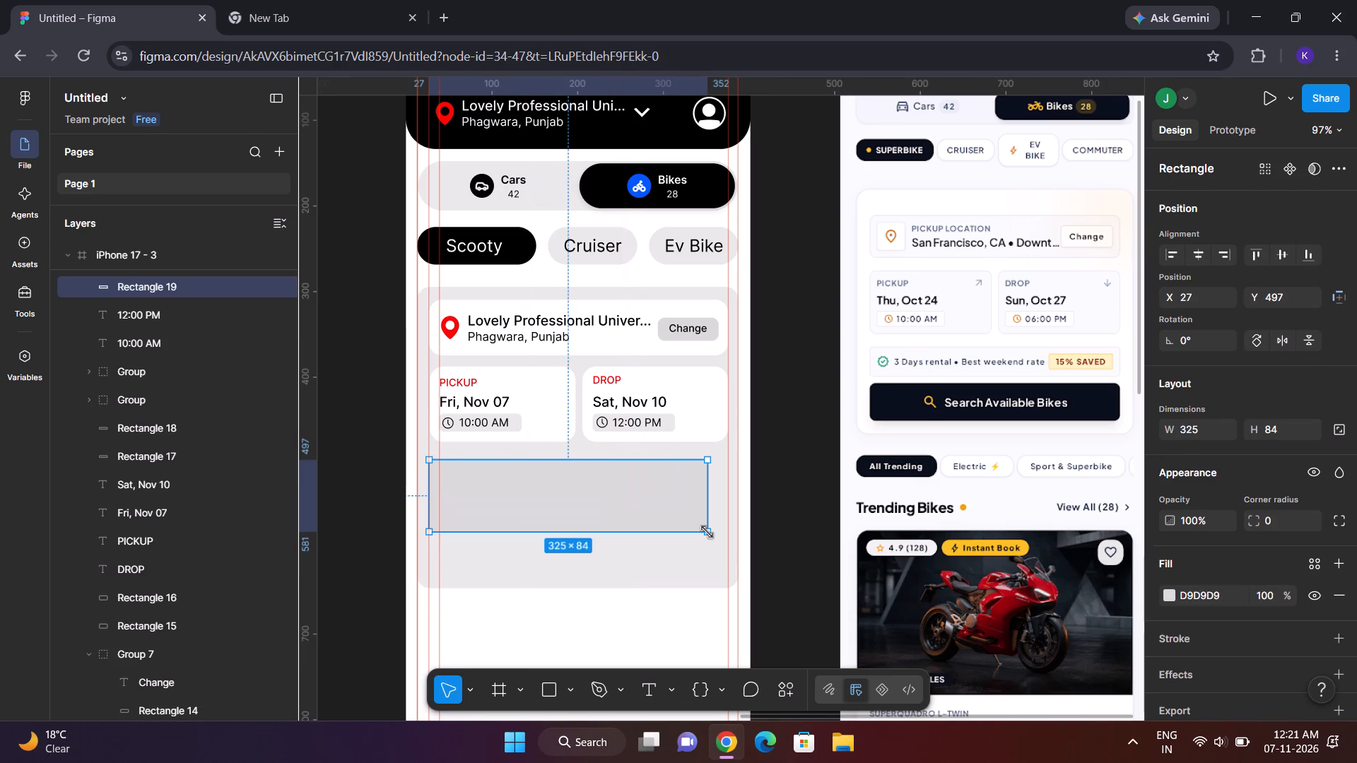
left_click_drag(706, 532, 734, 502)
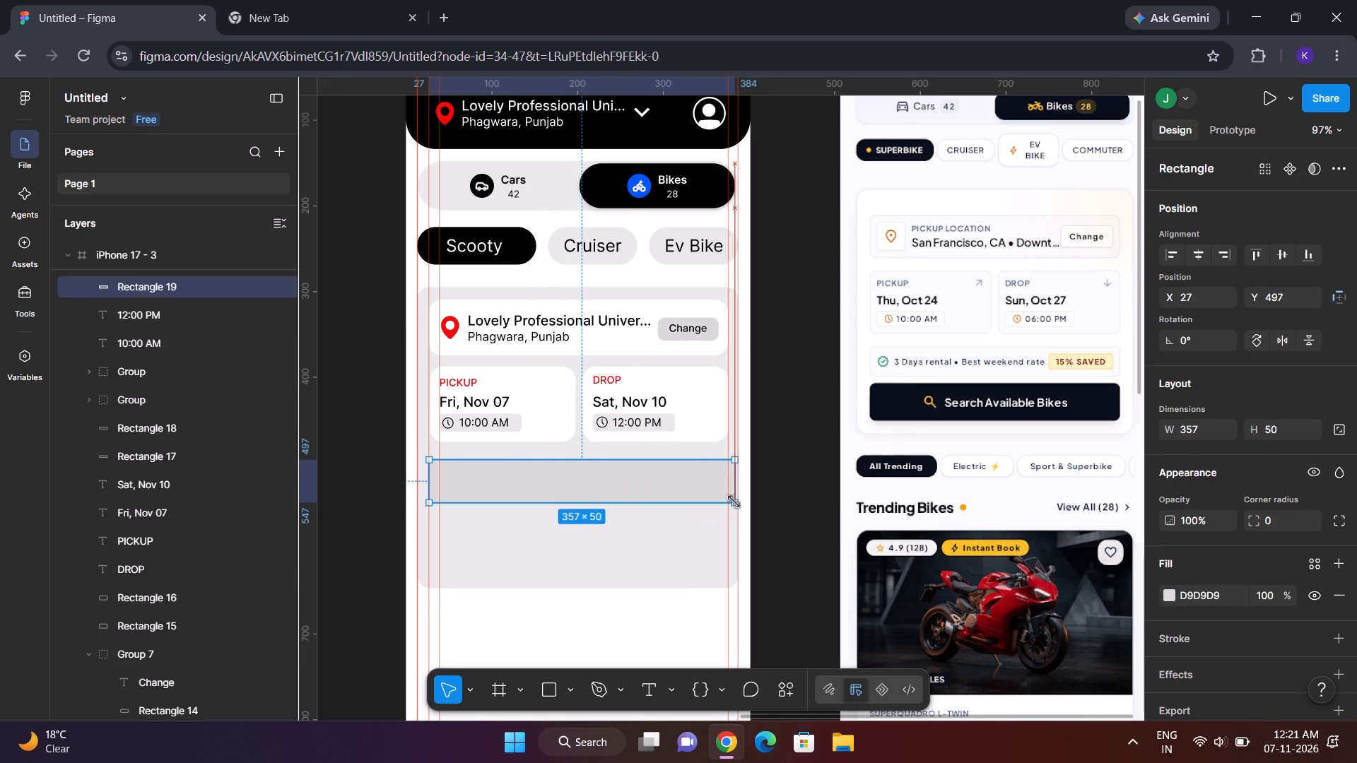
left_click_drag(734, 502, 730, 497)
left_click_drag(608, 473, 608, 467)
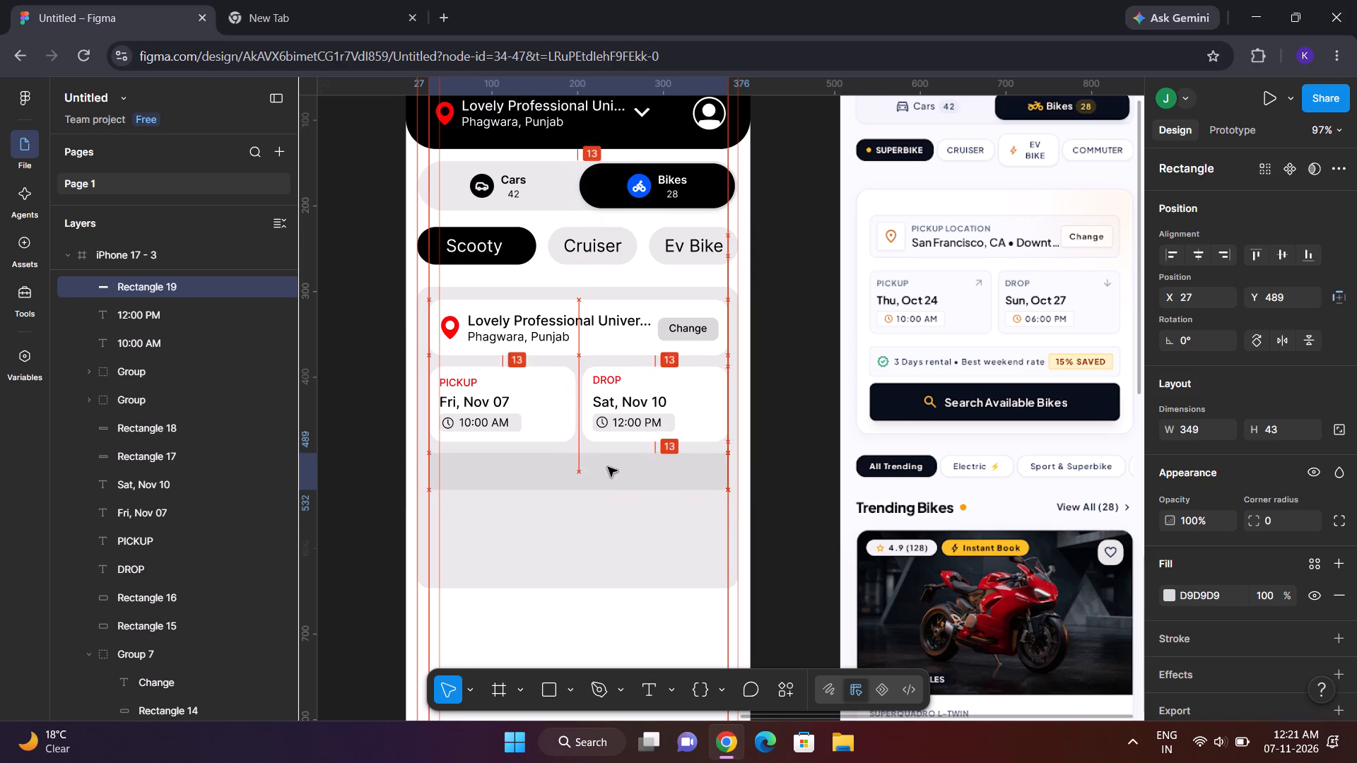
left_click_drag(608, 467, 608, 466)
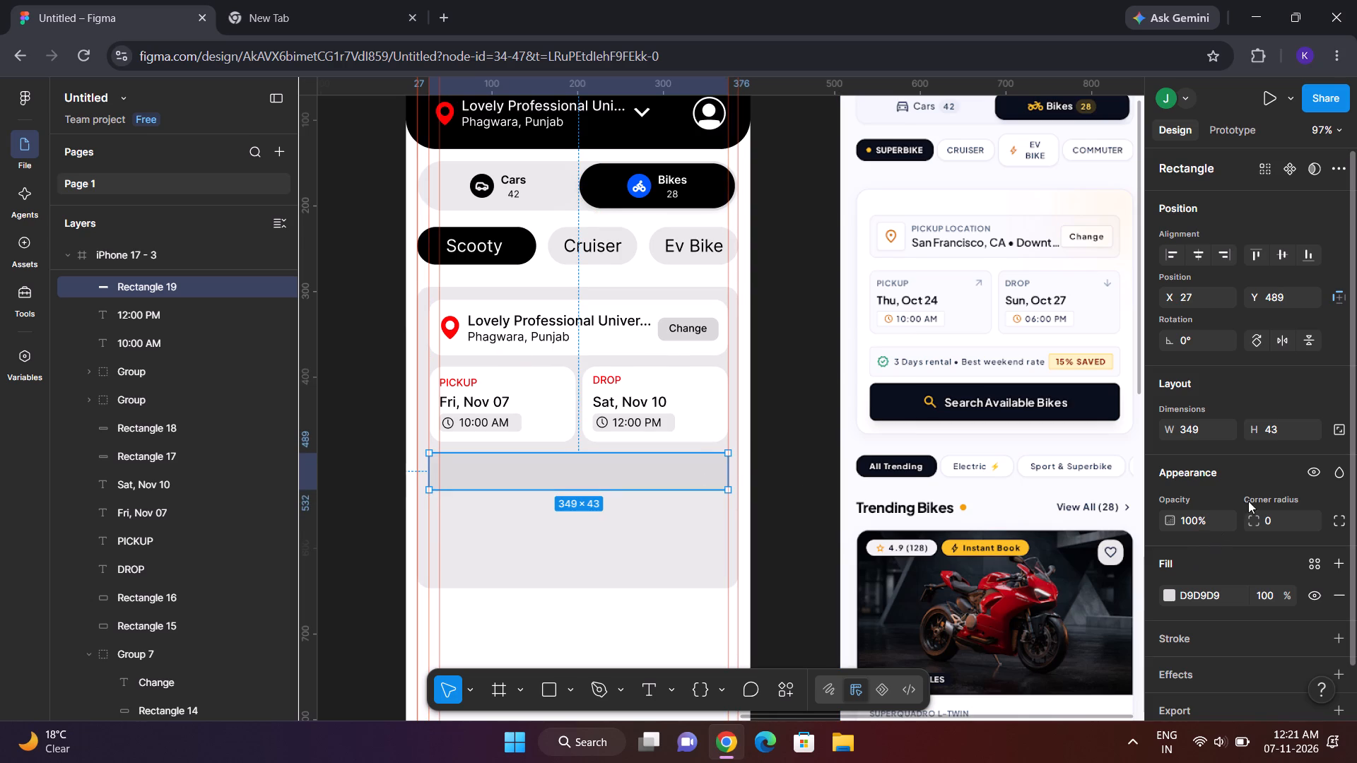
Set the corner radius of the new rectangle below the date boxes to 16.
left_click(1286, 521)
key("BackSpace")
type("17")
key("BackSpace")
key("6")
key("Return")
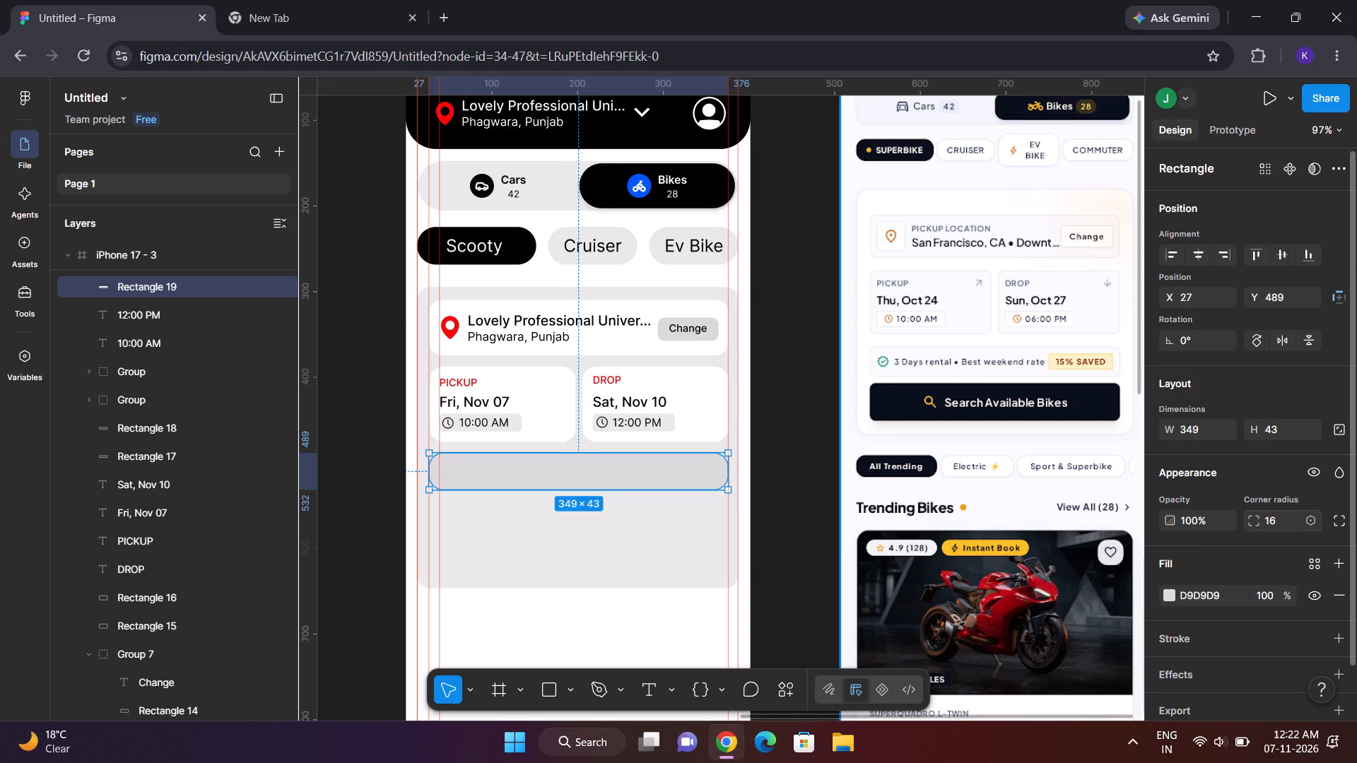
left_click(802, 482)
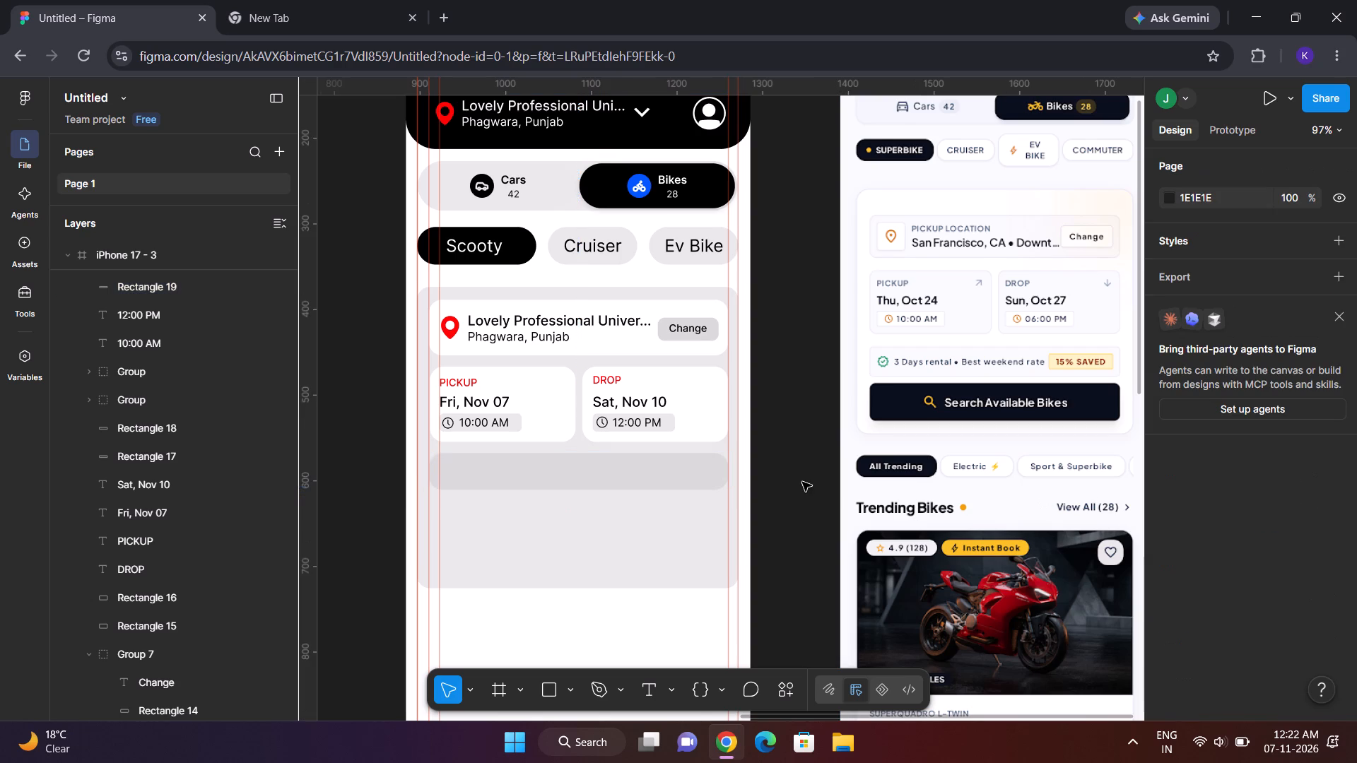
Fill the new rounded rectangle with white (FFFFFF), sampled from the DROP box.
left_click(629, 485)
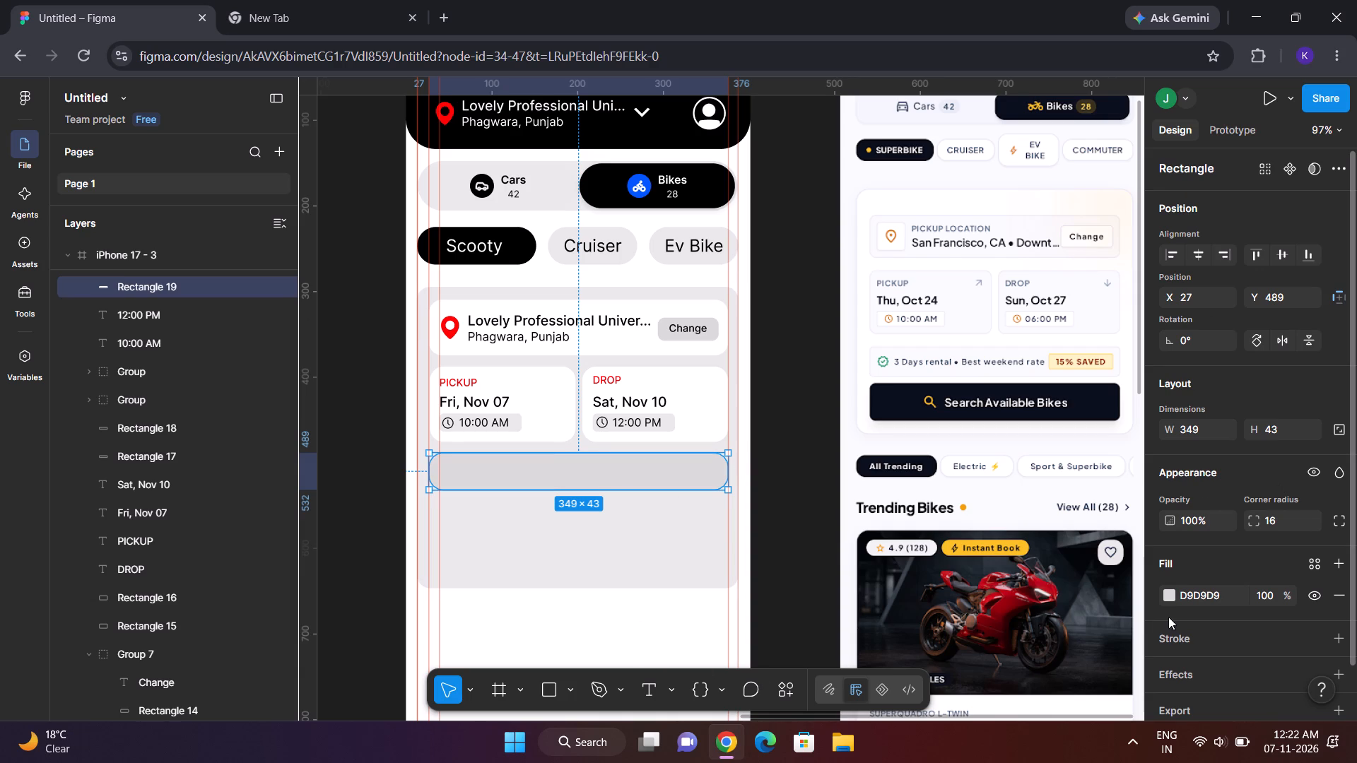
left_click(1171, 593)
left_click(953, 538)
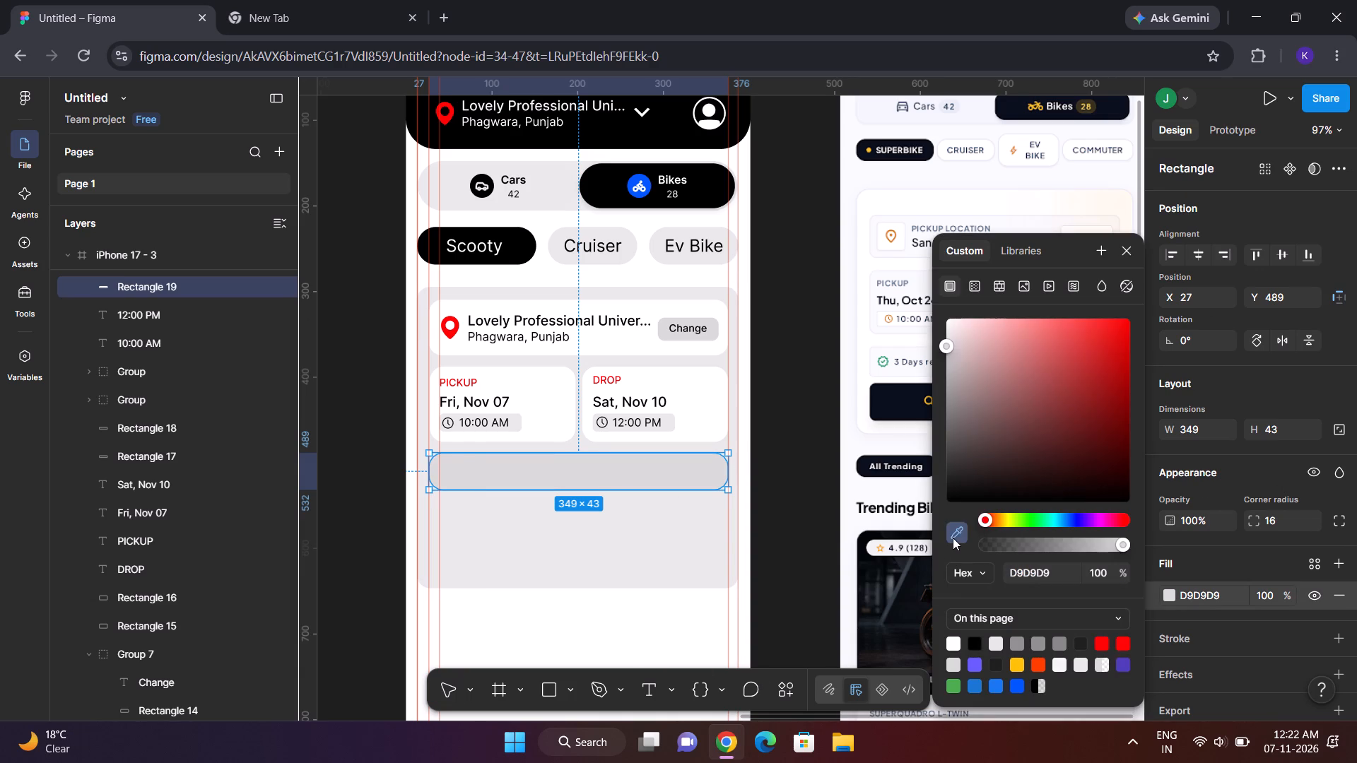
left_click(686, 402)
left_click(805, 430)
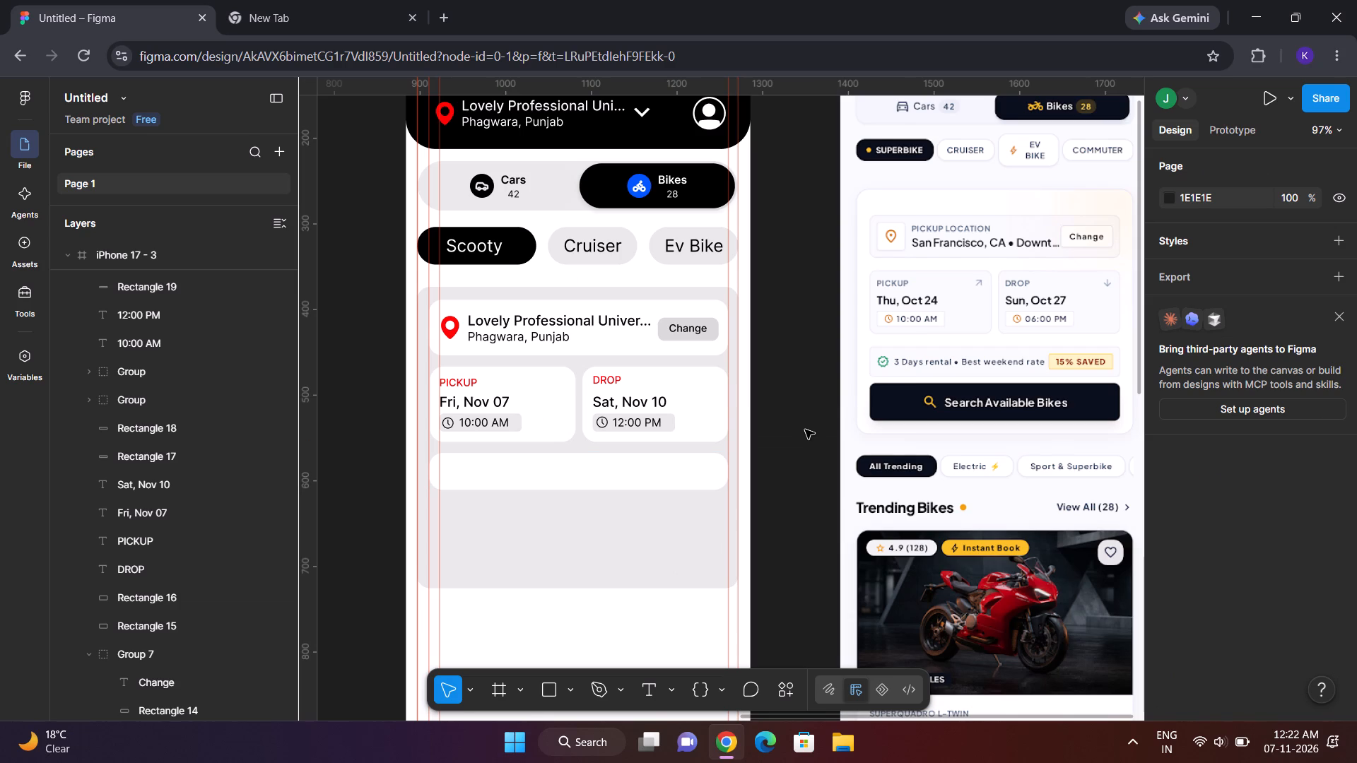
Extend the white bar's bottom edge so that its height is about 51.
left_click(688, 466)
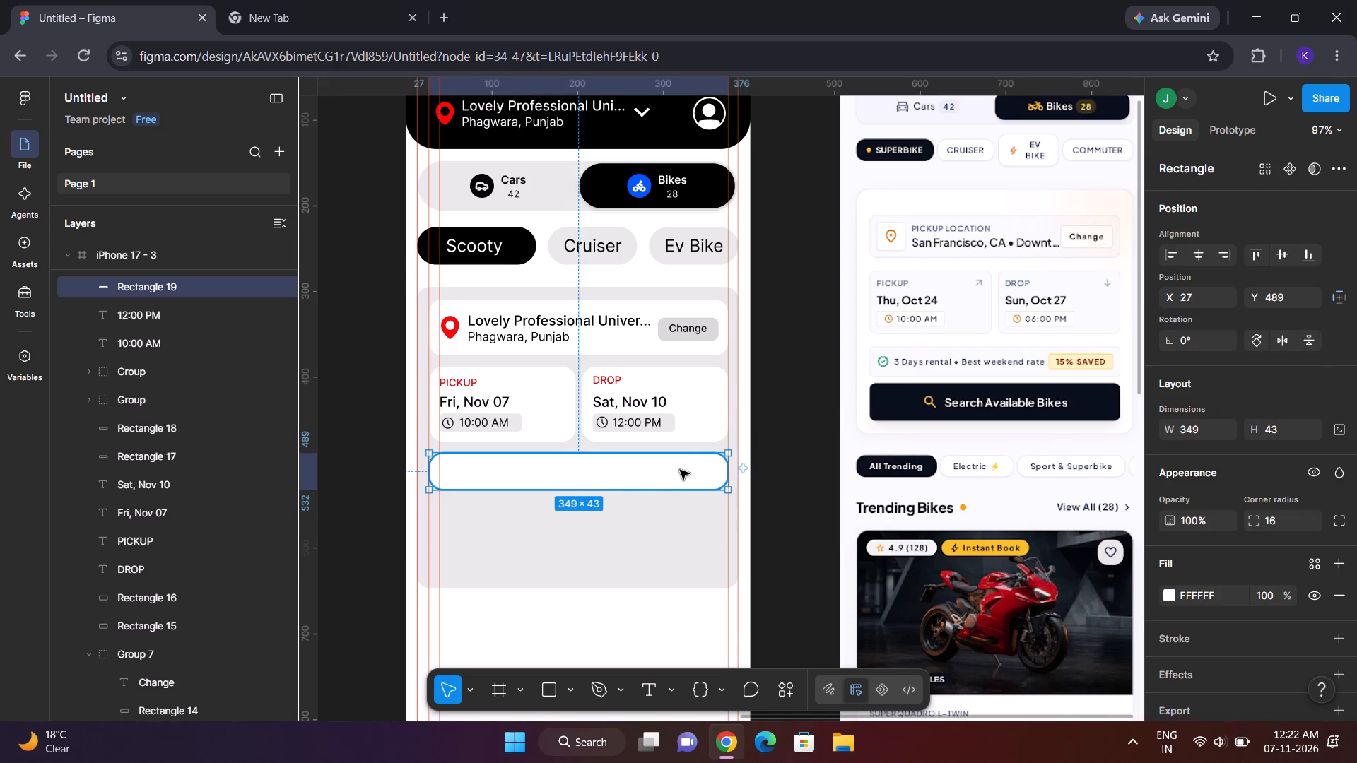
left_click(632, 490)
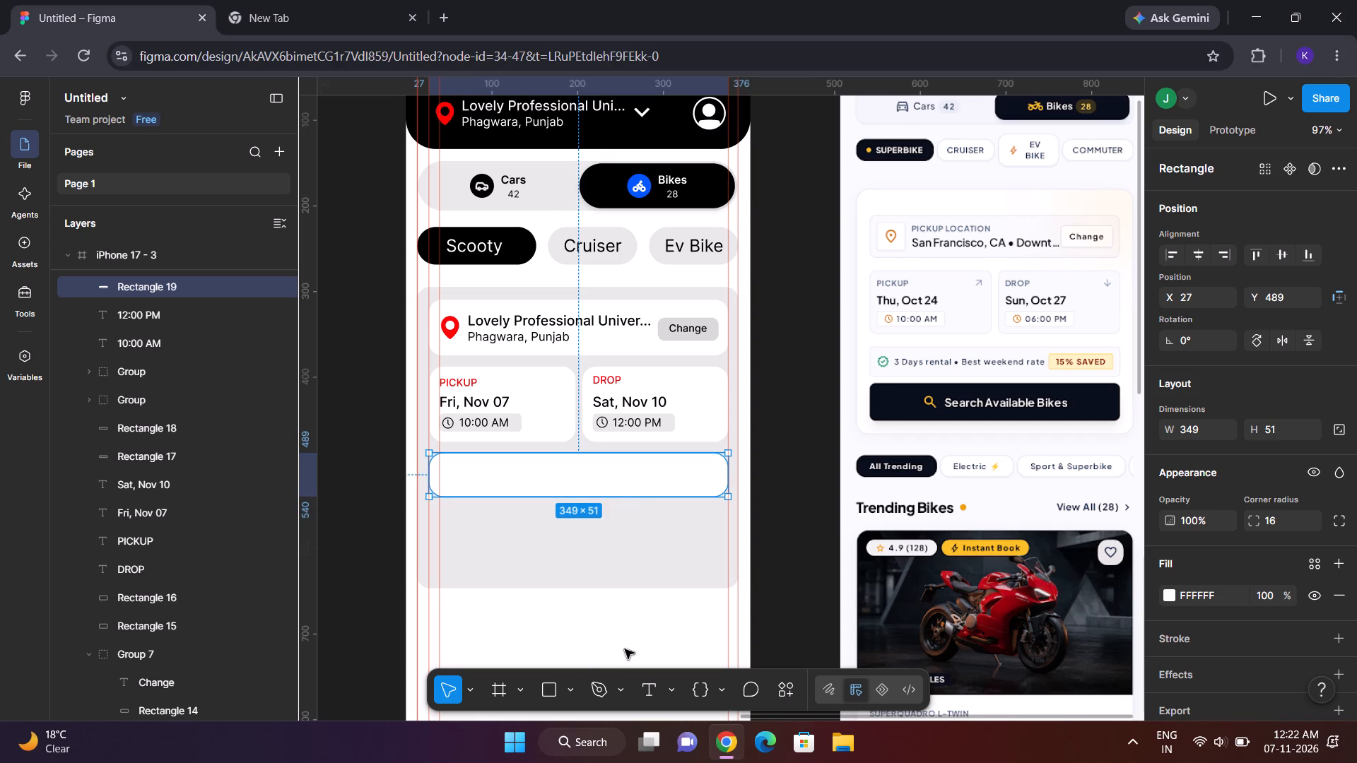
Search Iconify for "success" and place the two-tone scalloped check badge on the canvas beside the phone frame.
left_click(792, 692)
left_click(650, 455)
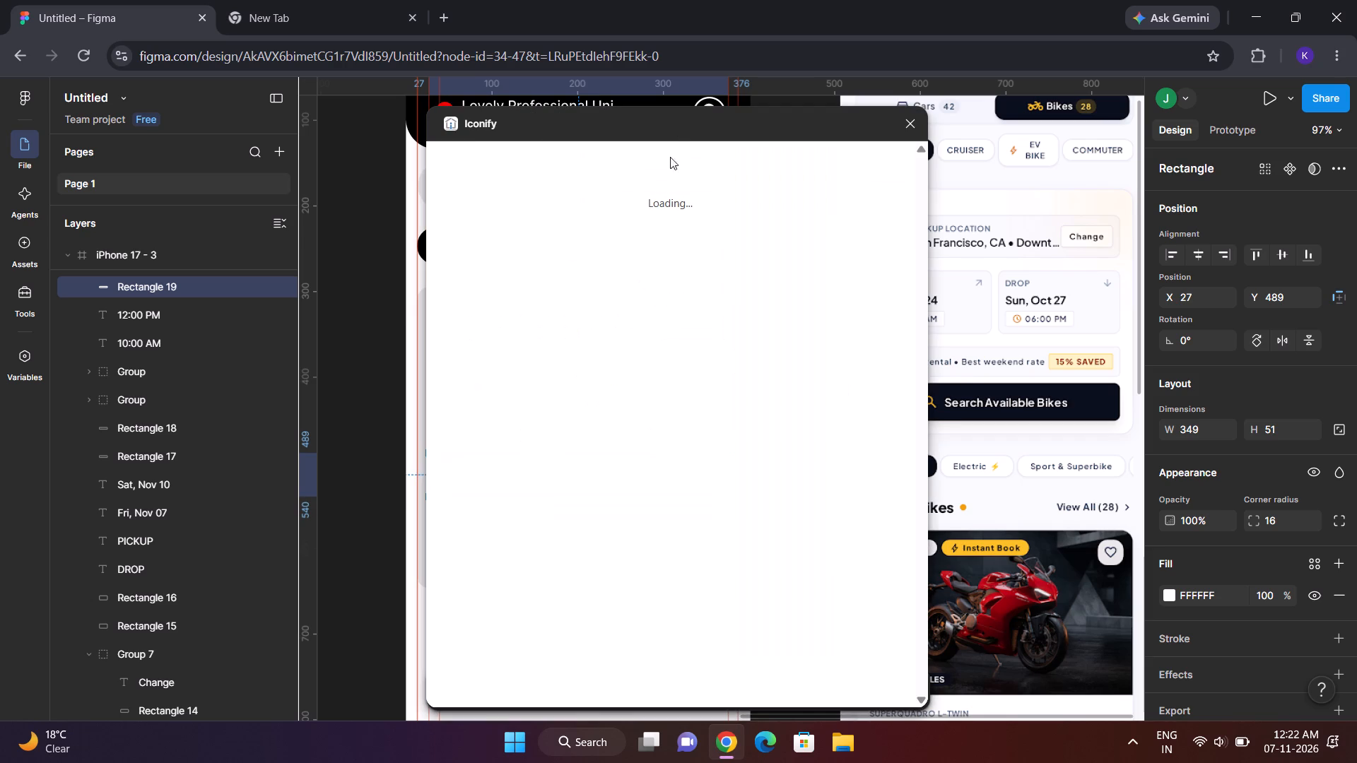
double_click(613, 190)
type("success")
key("Return")
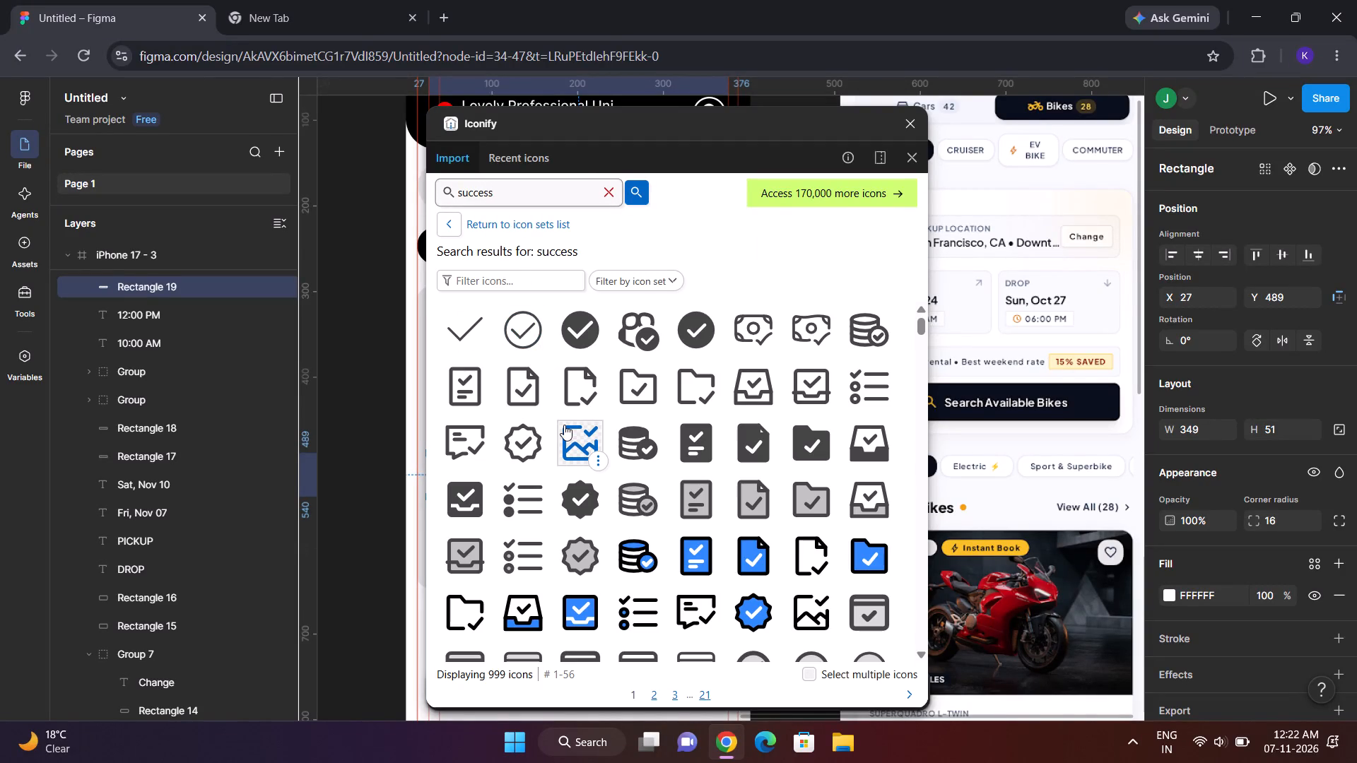
scroll(564, 425, "down", 1)
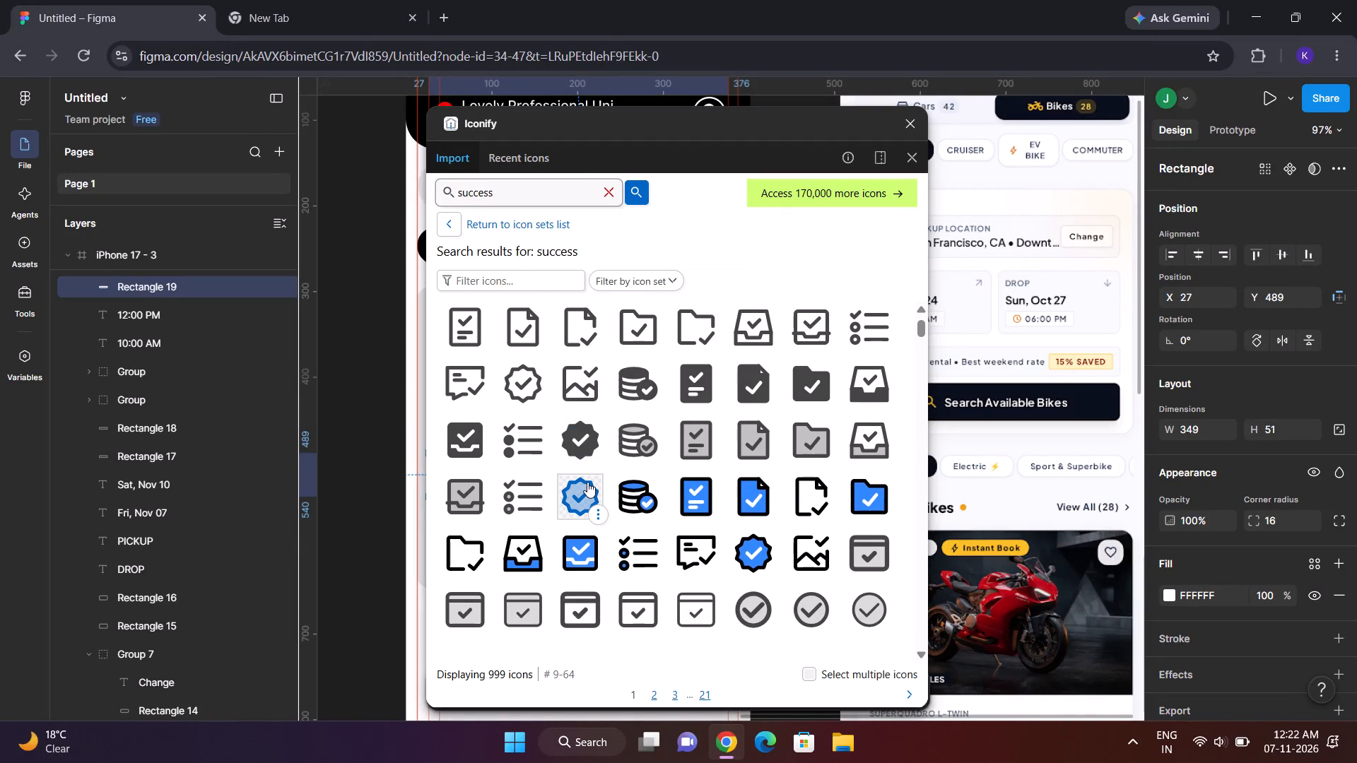
scroll(587, 482, "right", 1)
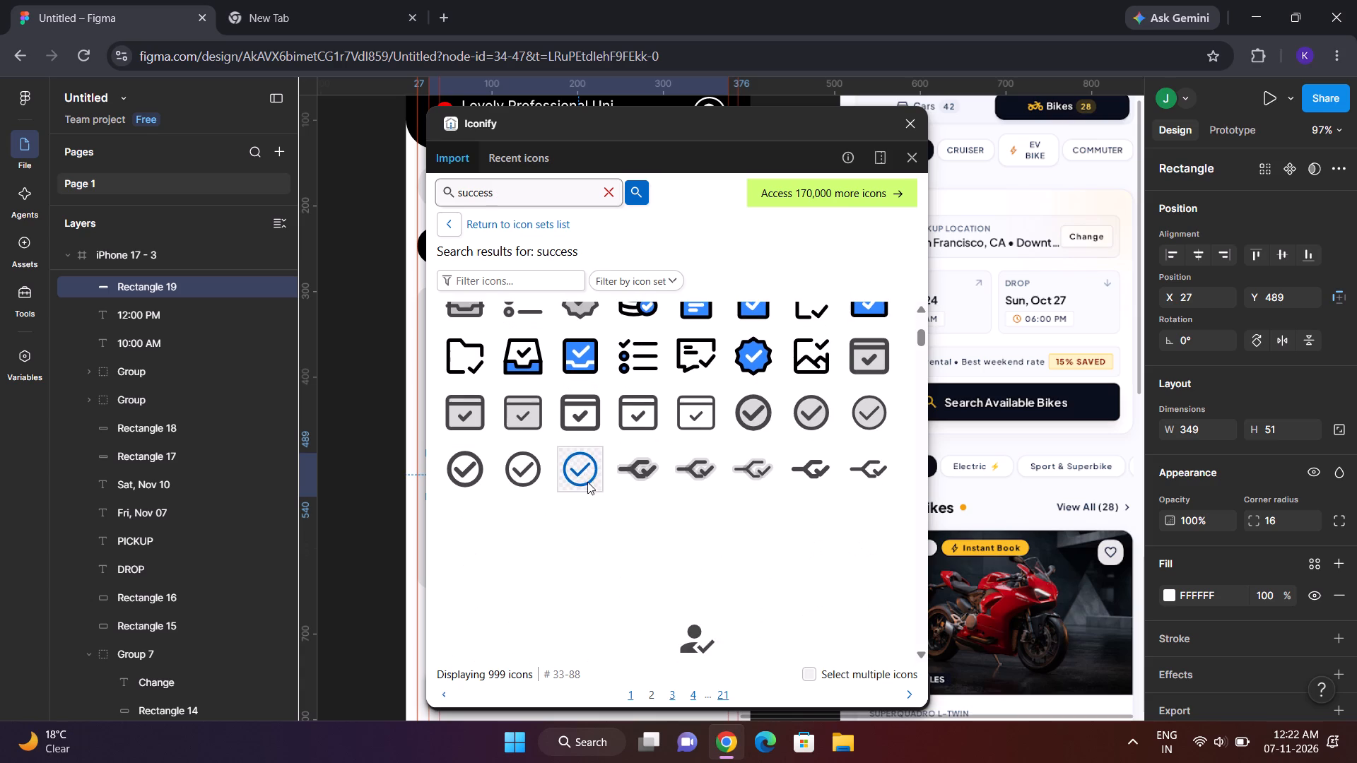
scroll(587, 482, "right", 1)
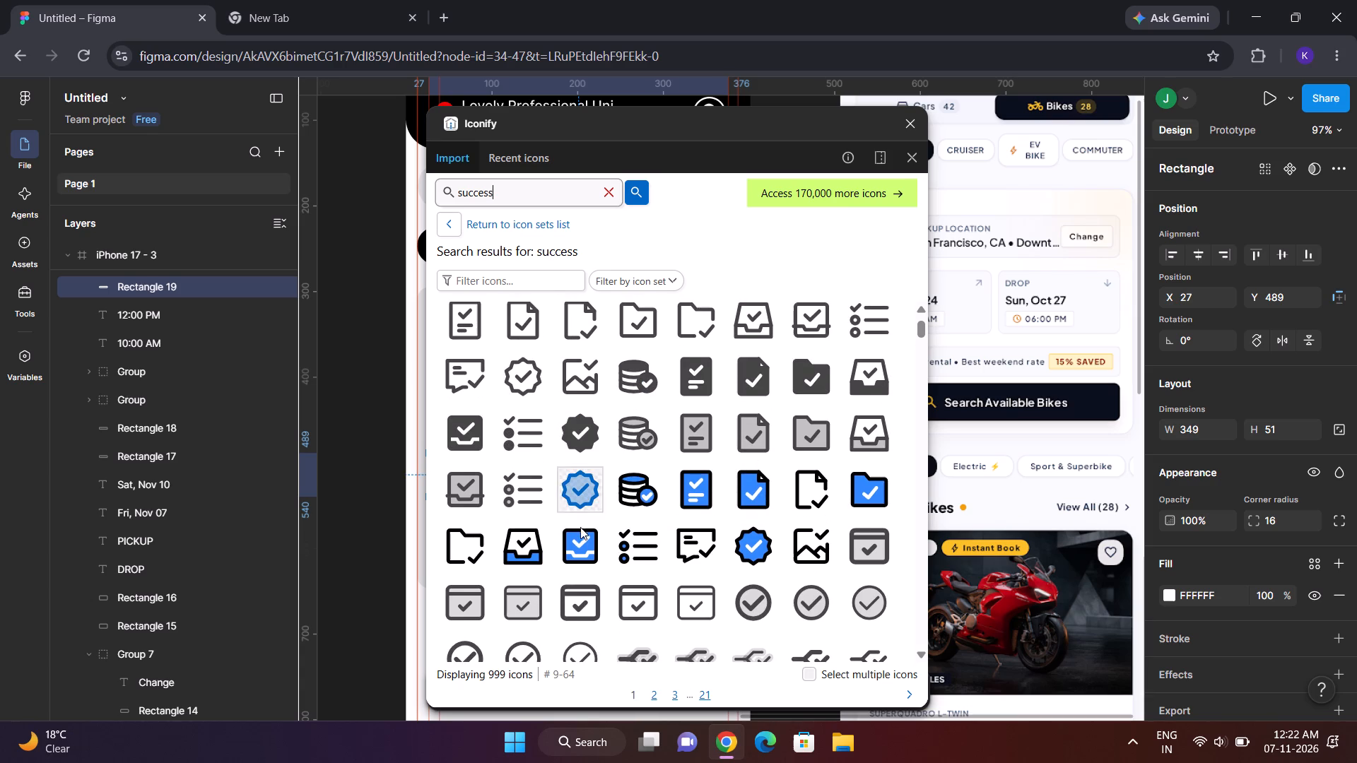
left_click_drag(575, 495, 358, 346)
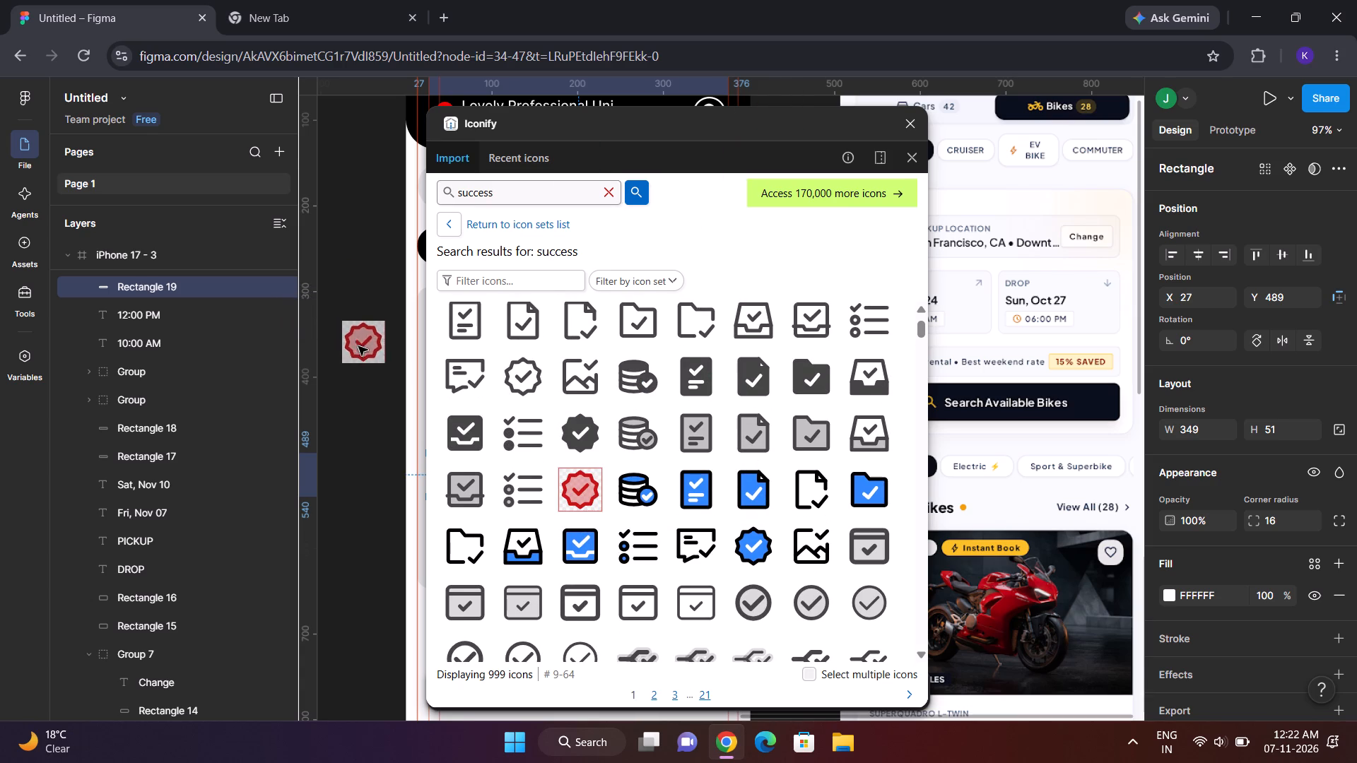
left_click(908, 124)
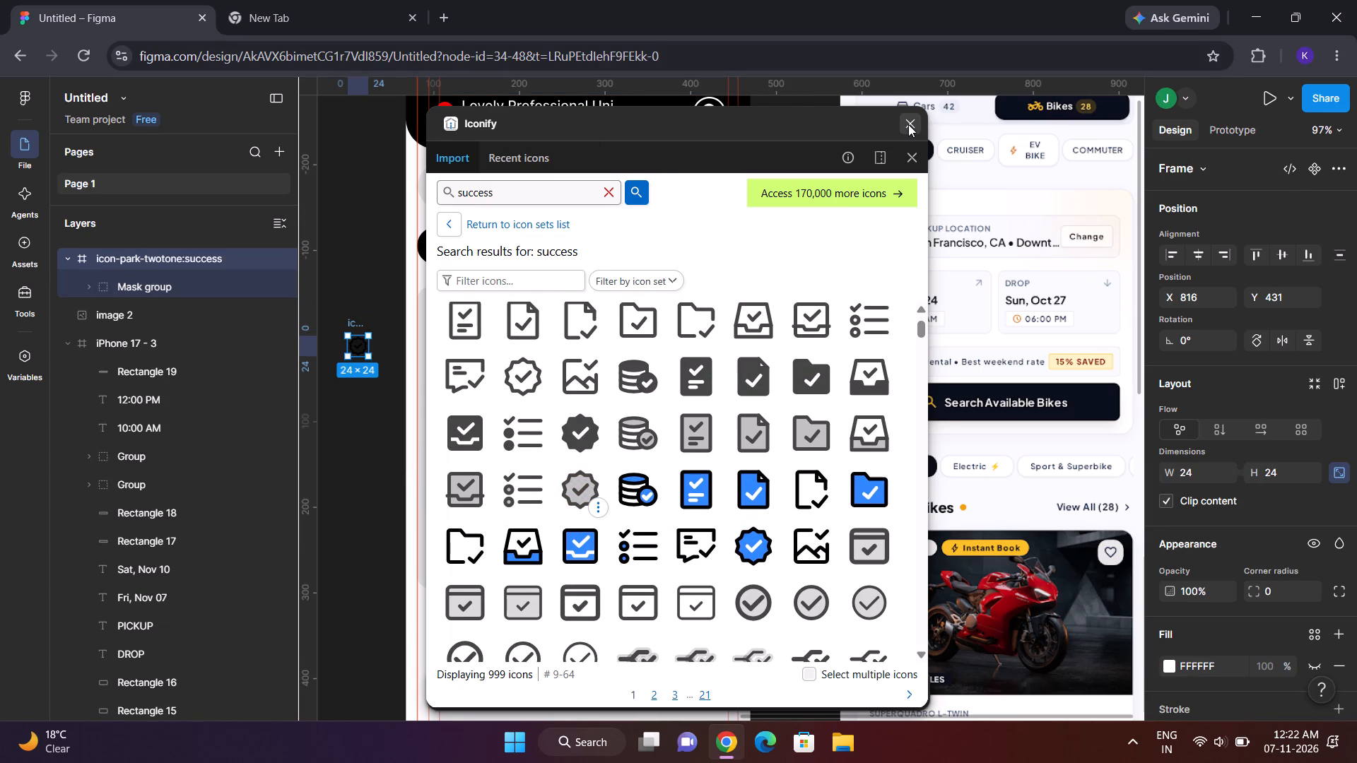
Move the check badge artwork into the white bar below the PICKUP box, at about X 47, Y 505.
left_click(363, 342)
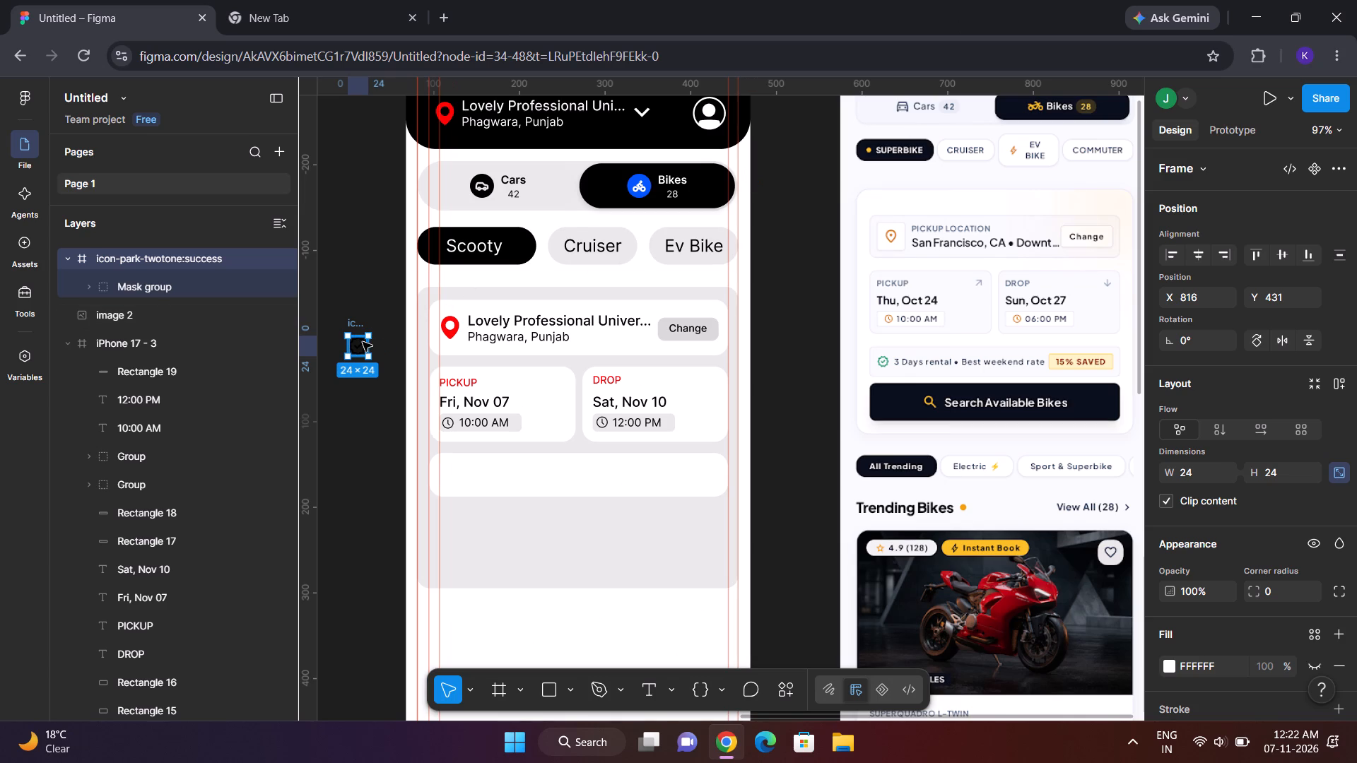
left_click_drag(355, 345, 445, 369)
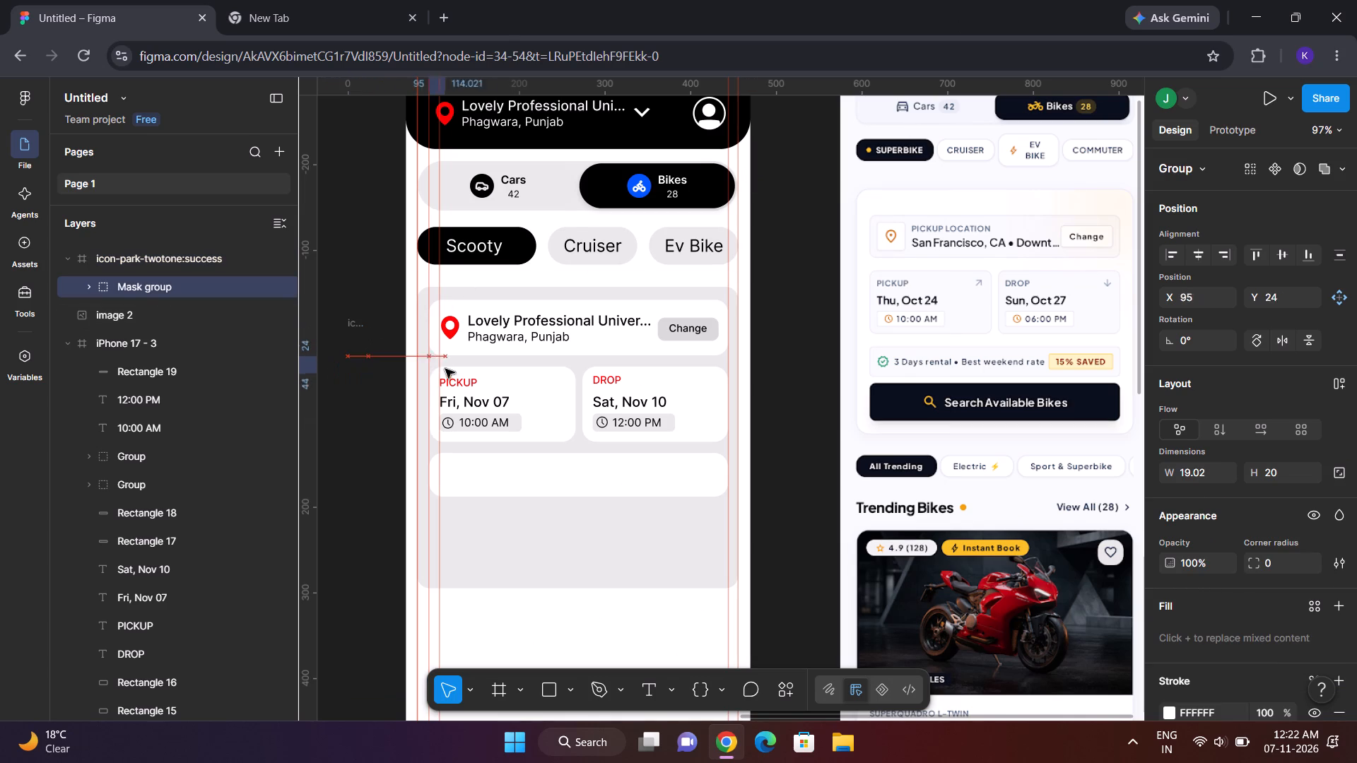
left_click_drag(445, 369, 452, 475)
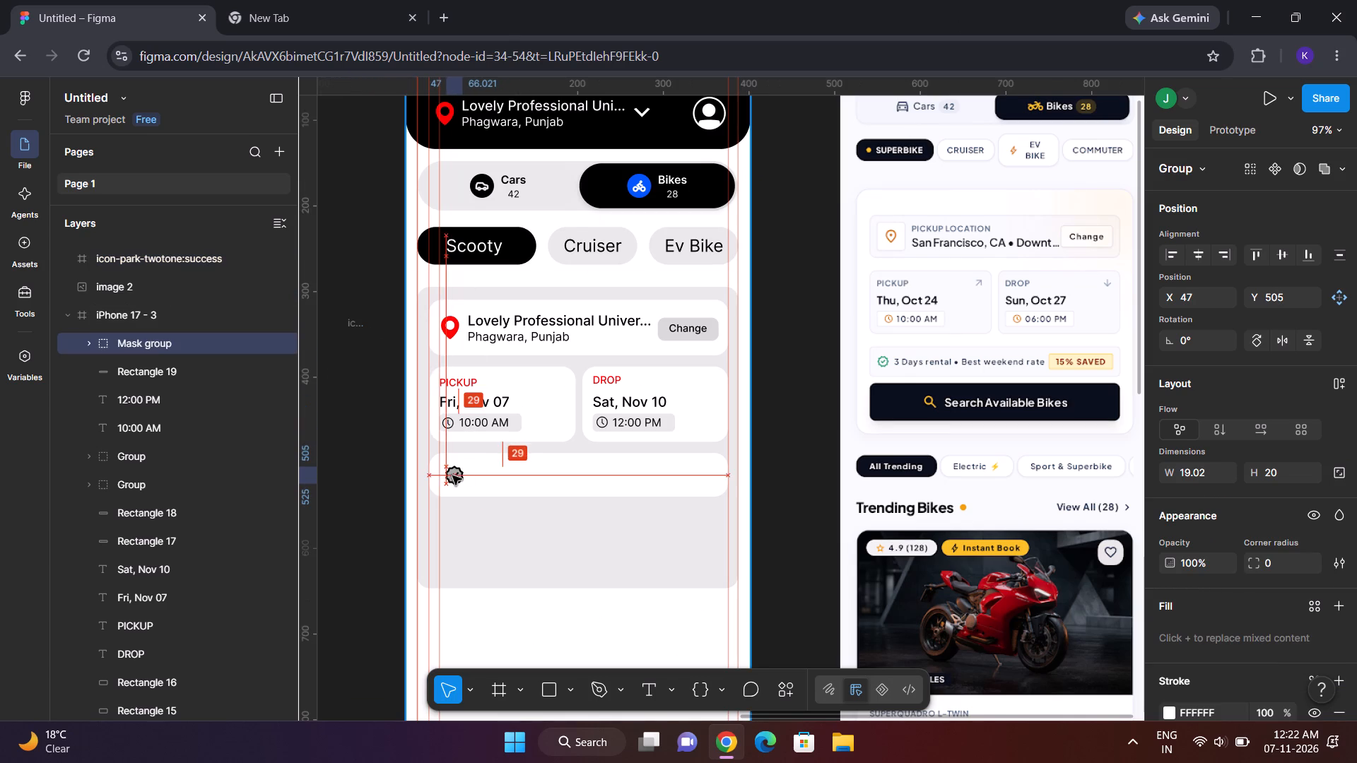
Delete the leftover empty icon-park-twotone:success frame beside the phone frame.
scroll(763, 487, "right", 2)
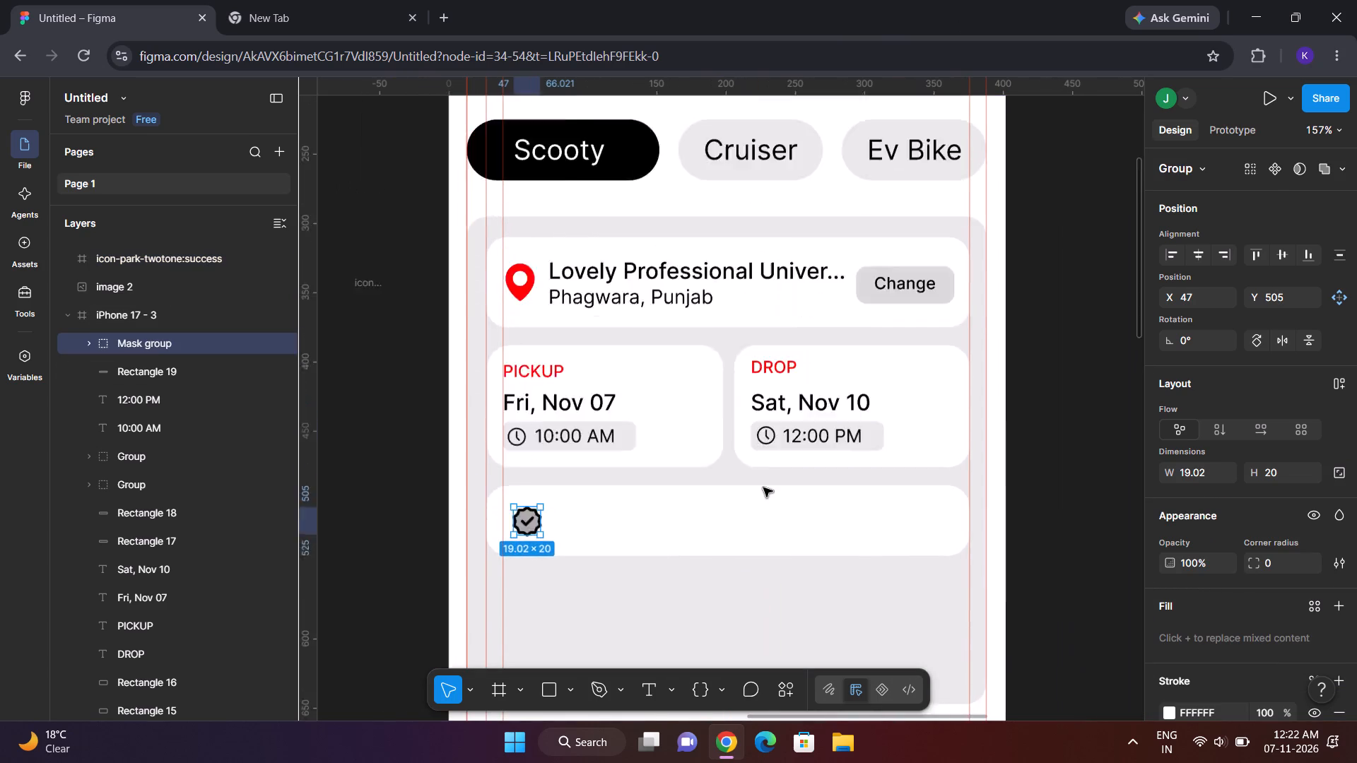
left_click(379, 412)
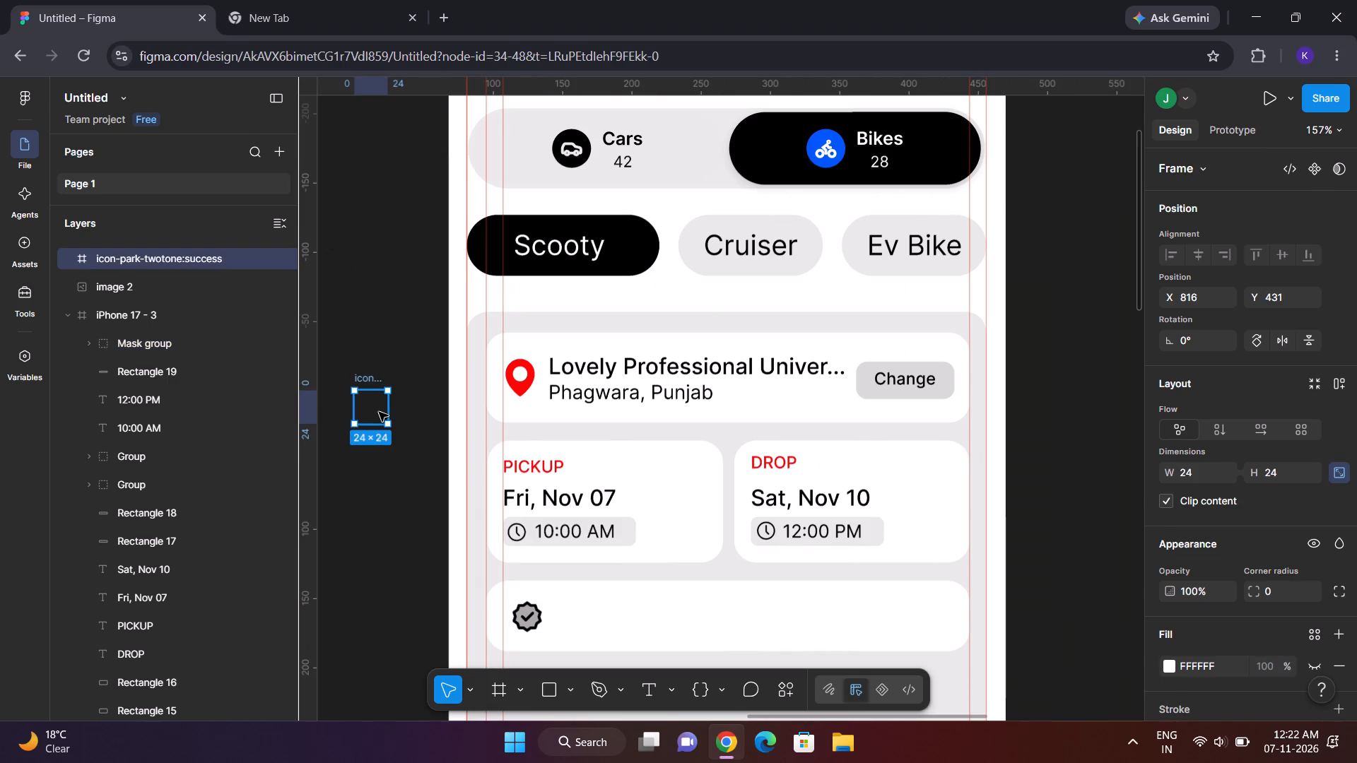
key("Delete")
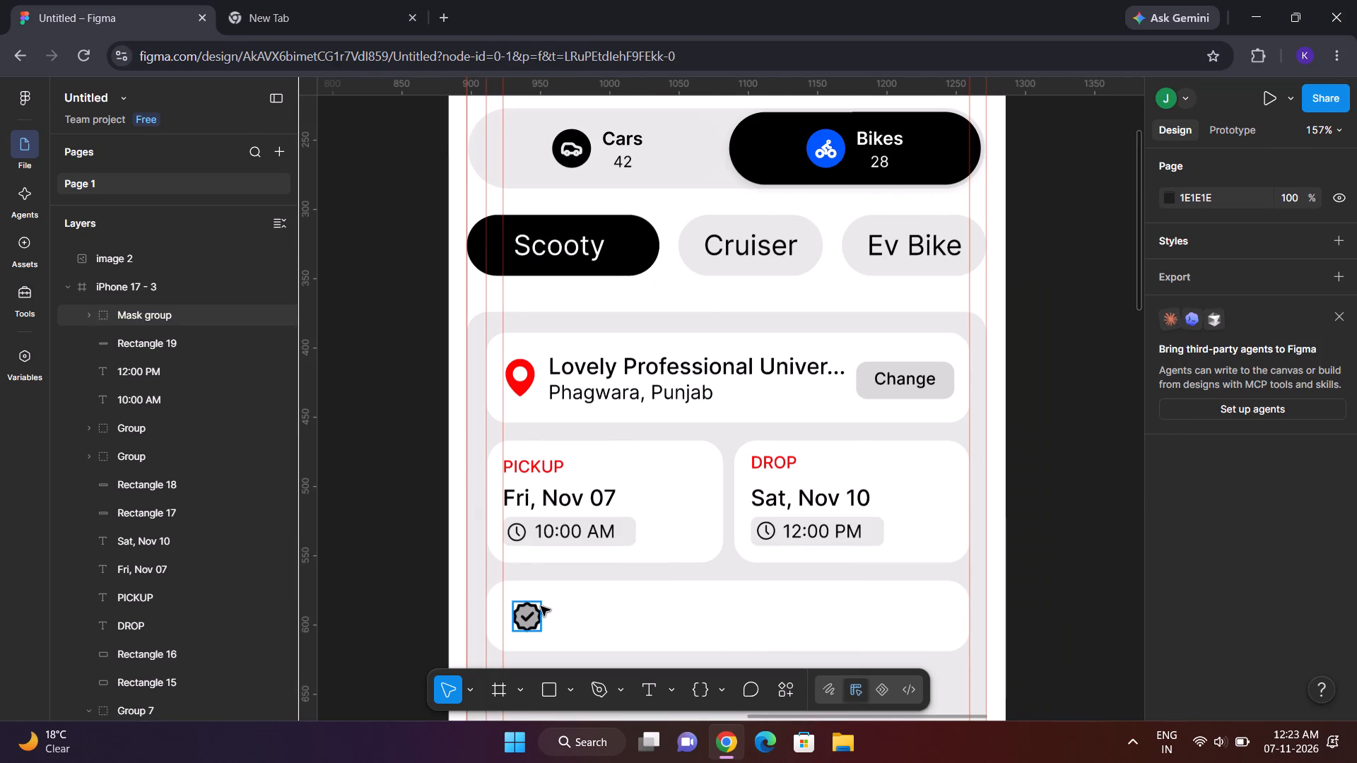
Enlarge the check badge in the white bar to 25 × 24 and move it to about X 39, Y 500.
left_click(539, 608)
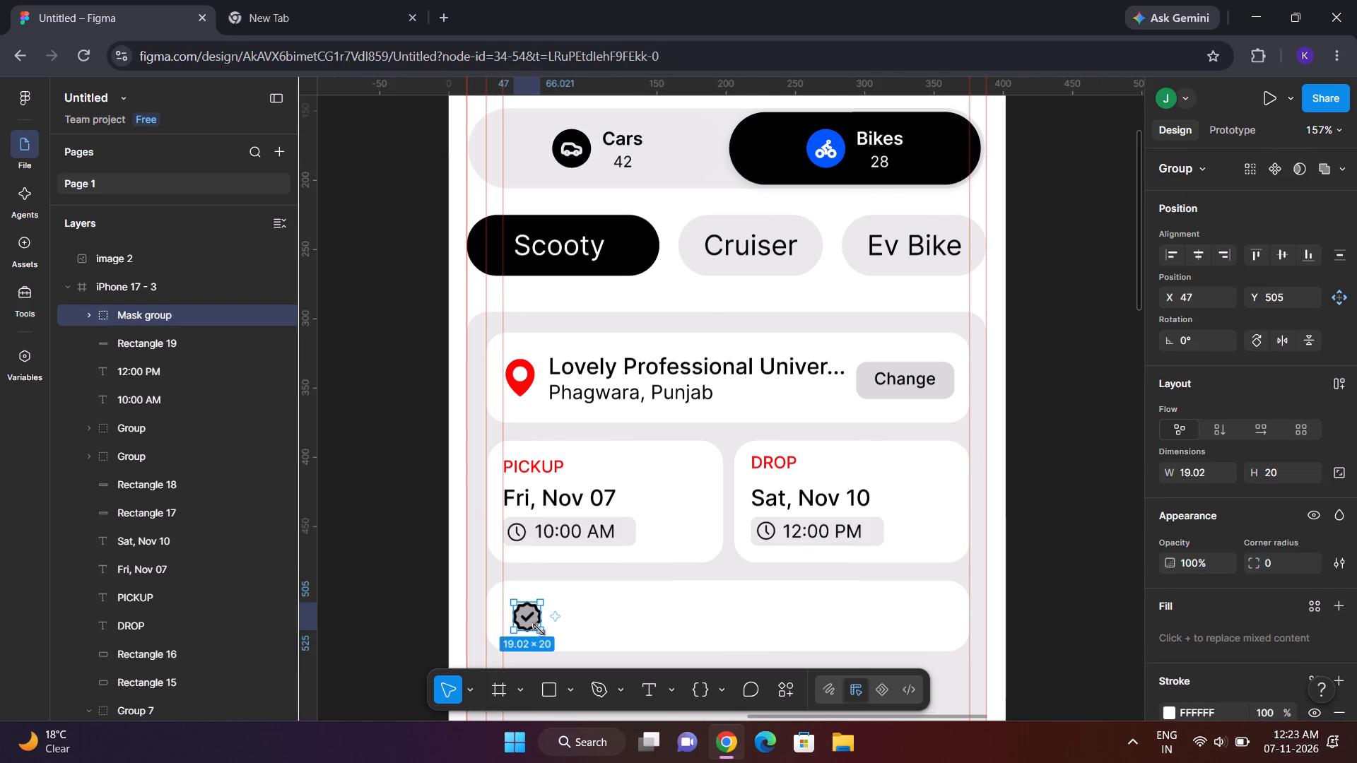
left_click_drag(539, 629, 545, 636)
left_click_drag(540, 629, 536, 622)
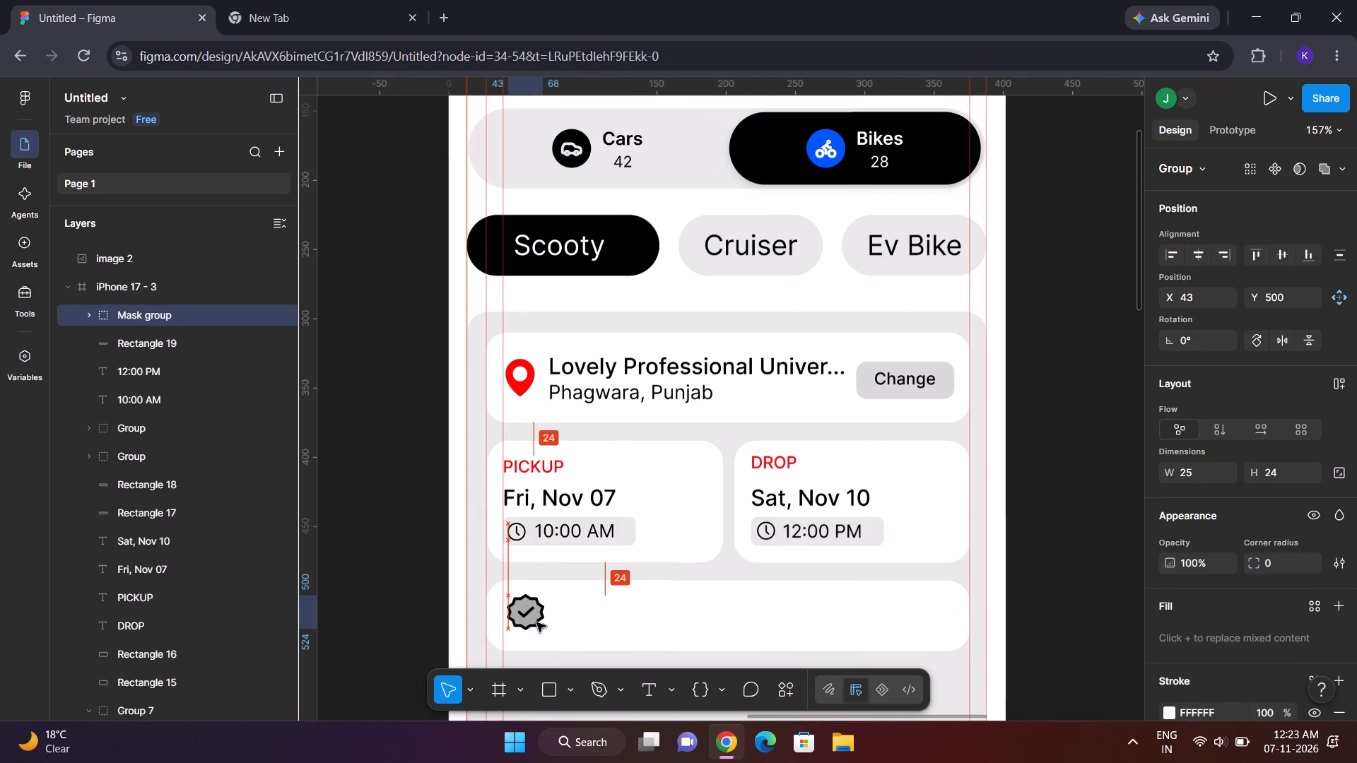
left_click_drag(536, 622, 531, 624)
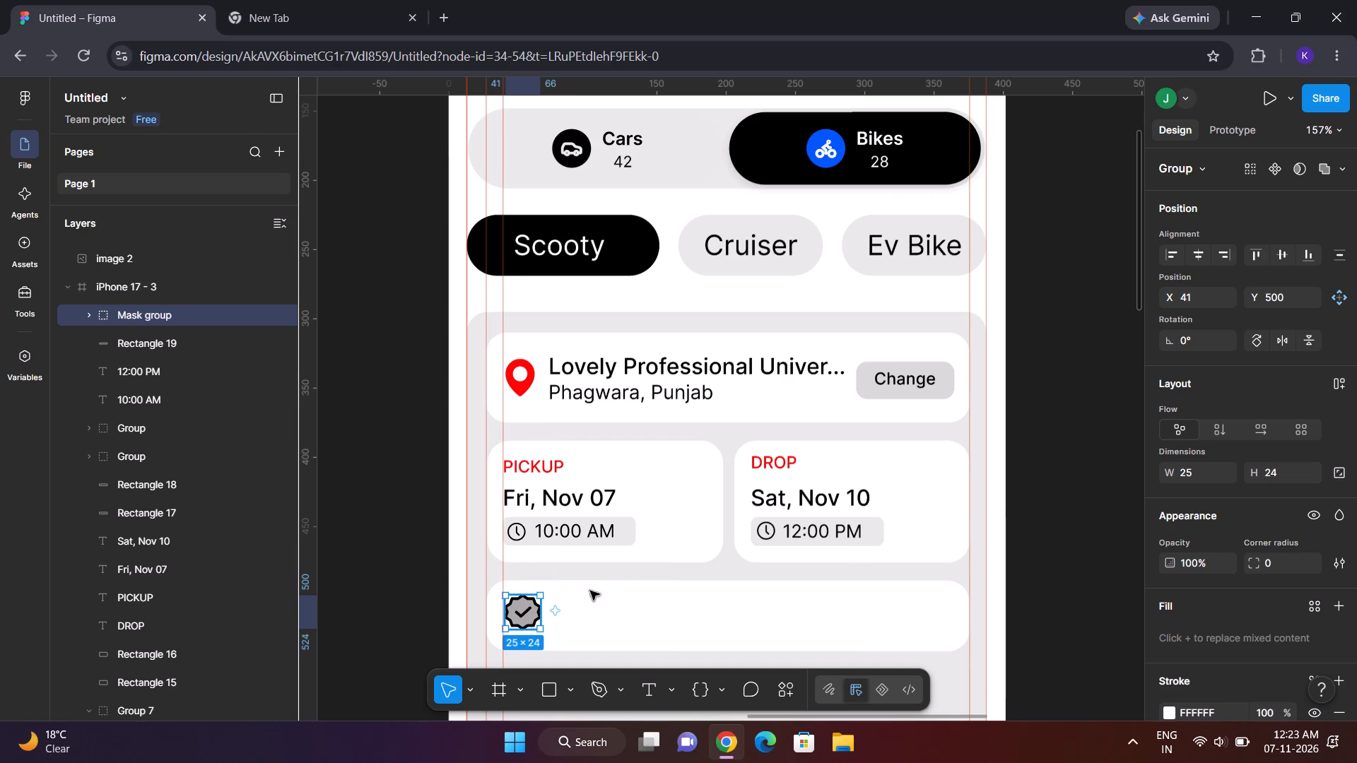
scroll(657, 634, "right", 2)
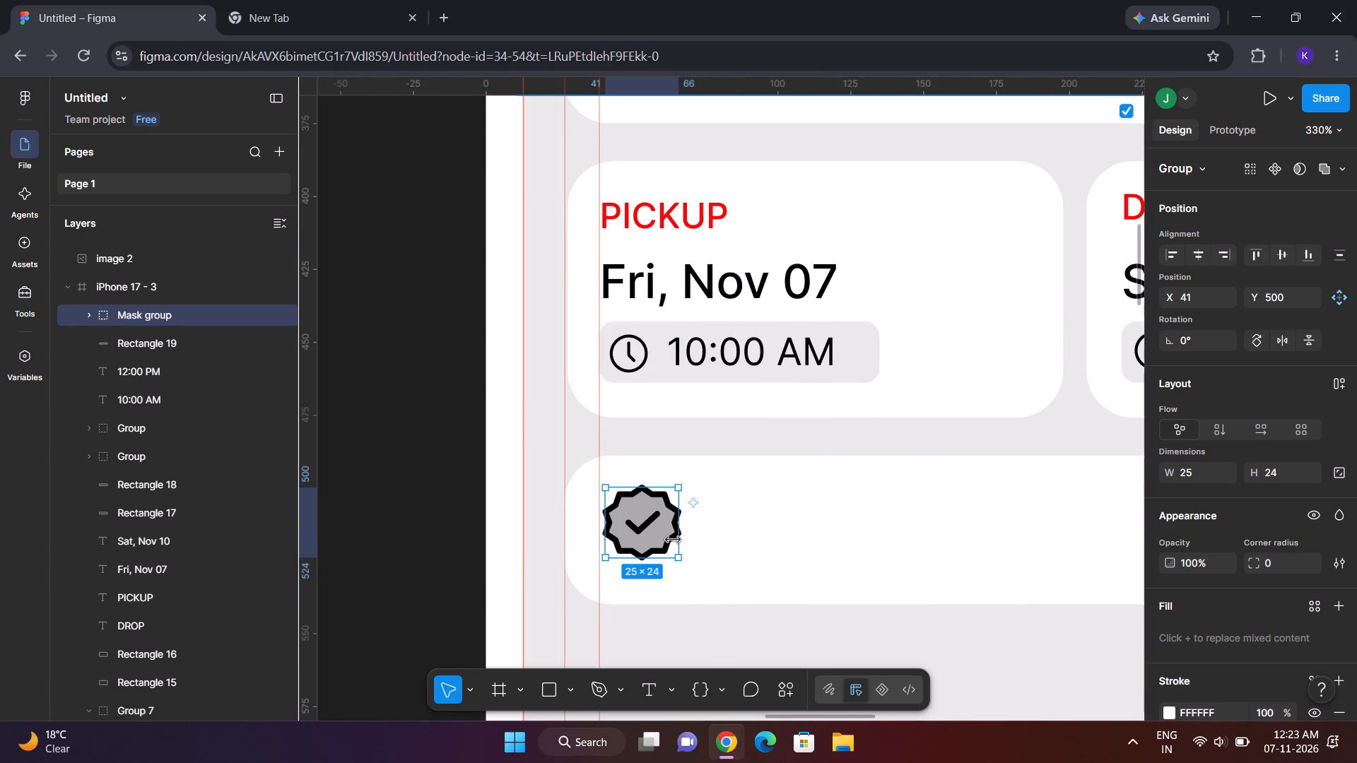
left_click_drag(673, 540, 666, 540)
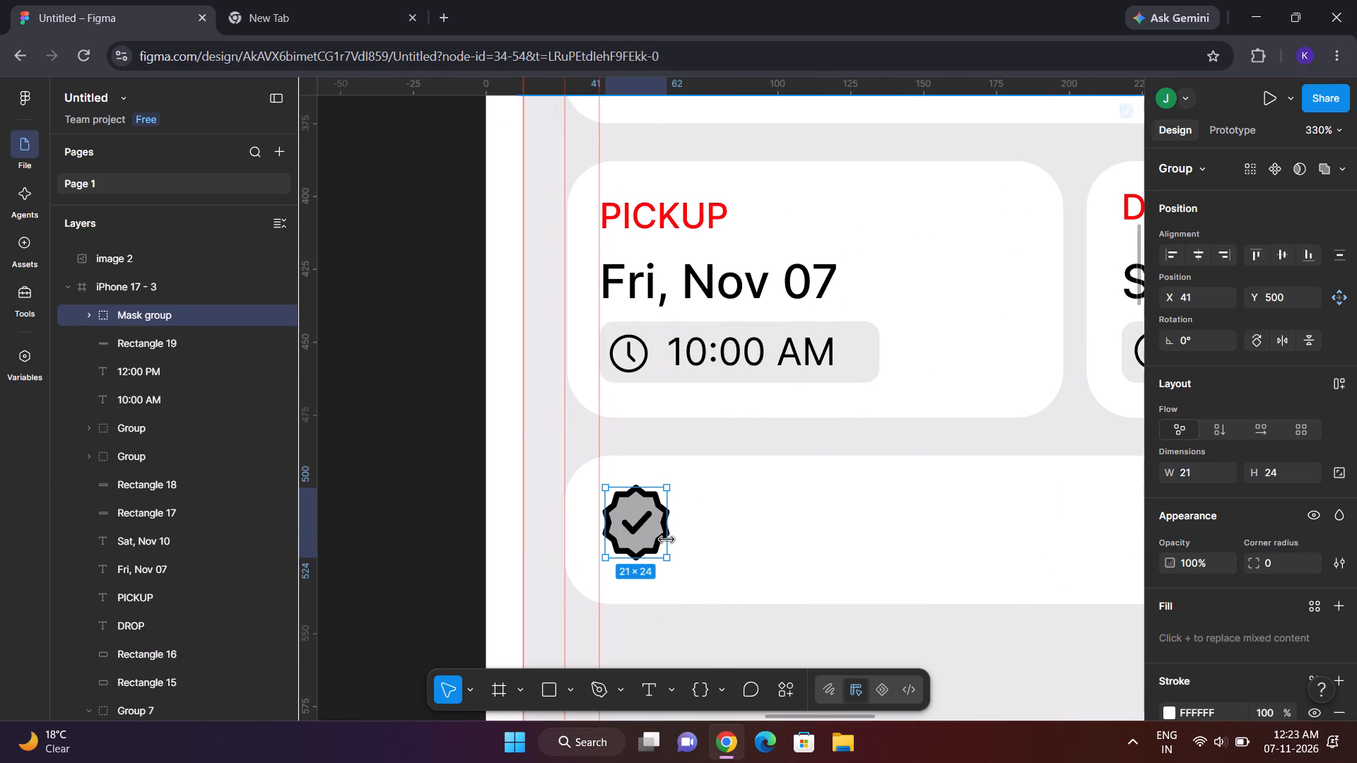
key("ctrl+z")
left_click(665, 522)
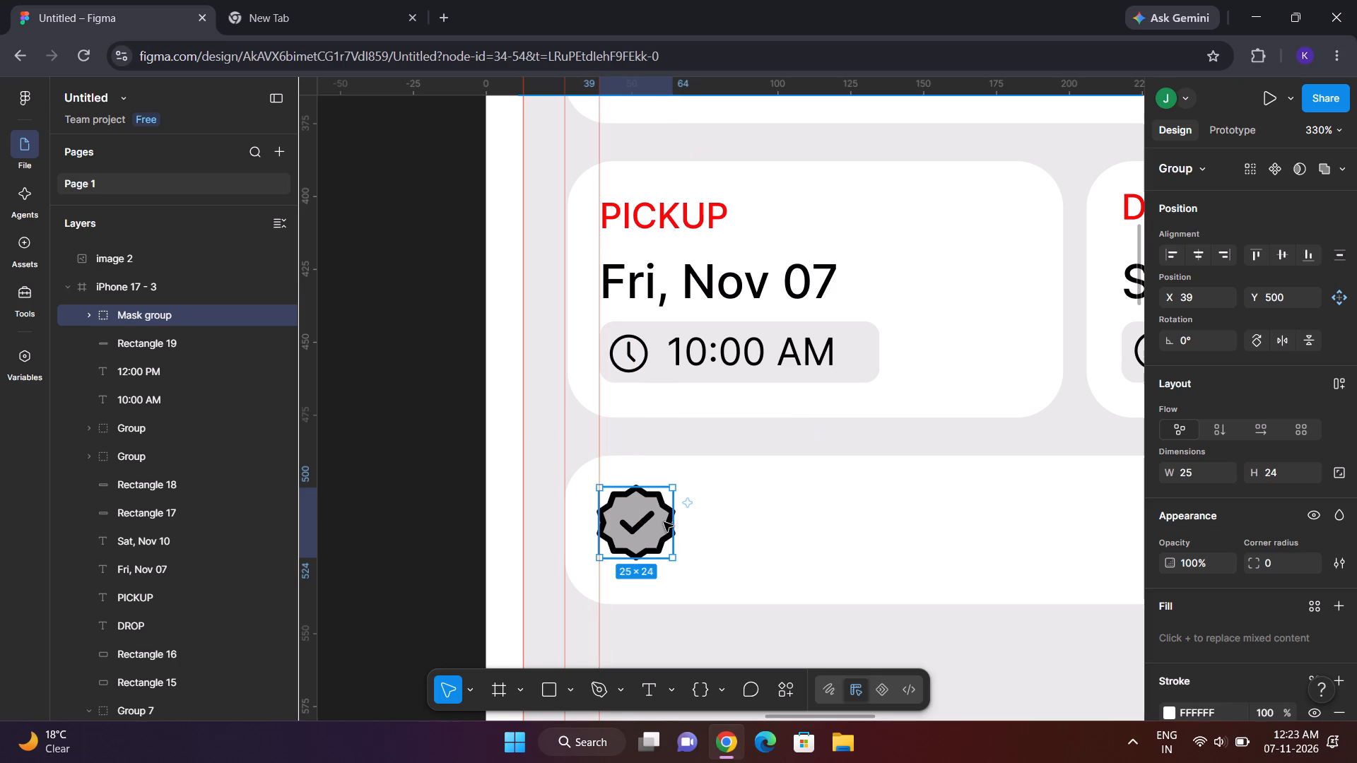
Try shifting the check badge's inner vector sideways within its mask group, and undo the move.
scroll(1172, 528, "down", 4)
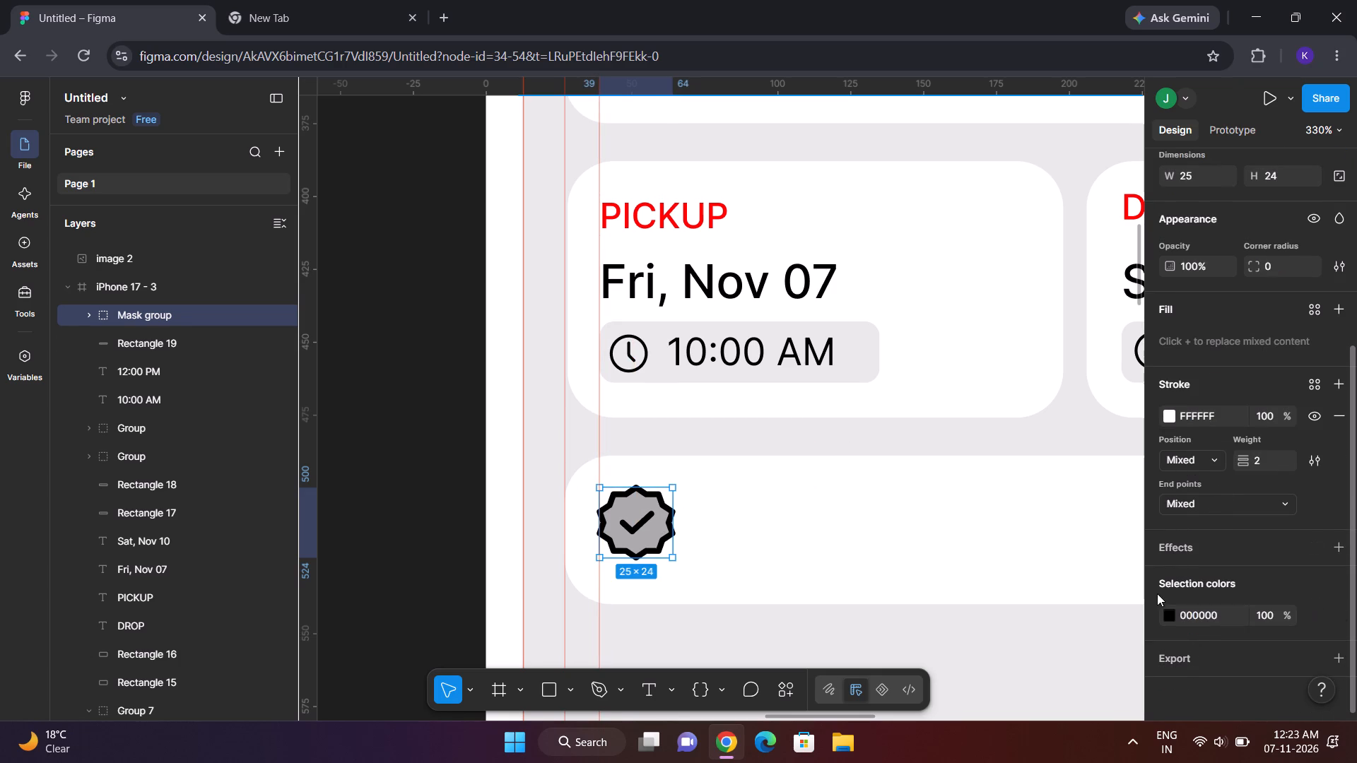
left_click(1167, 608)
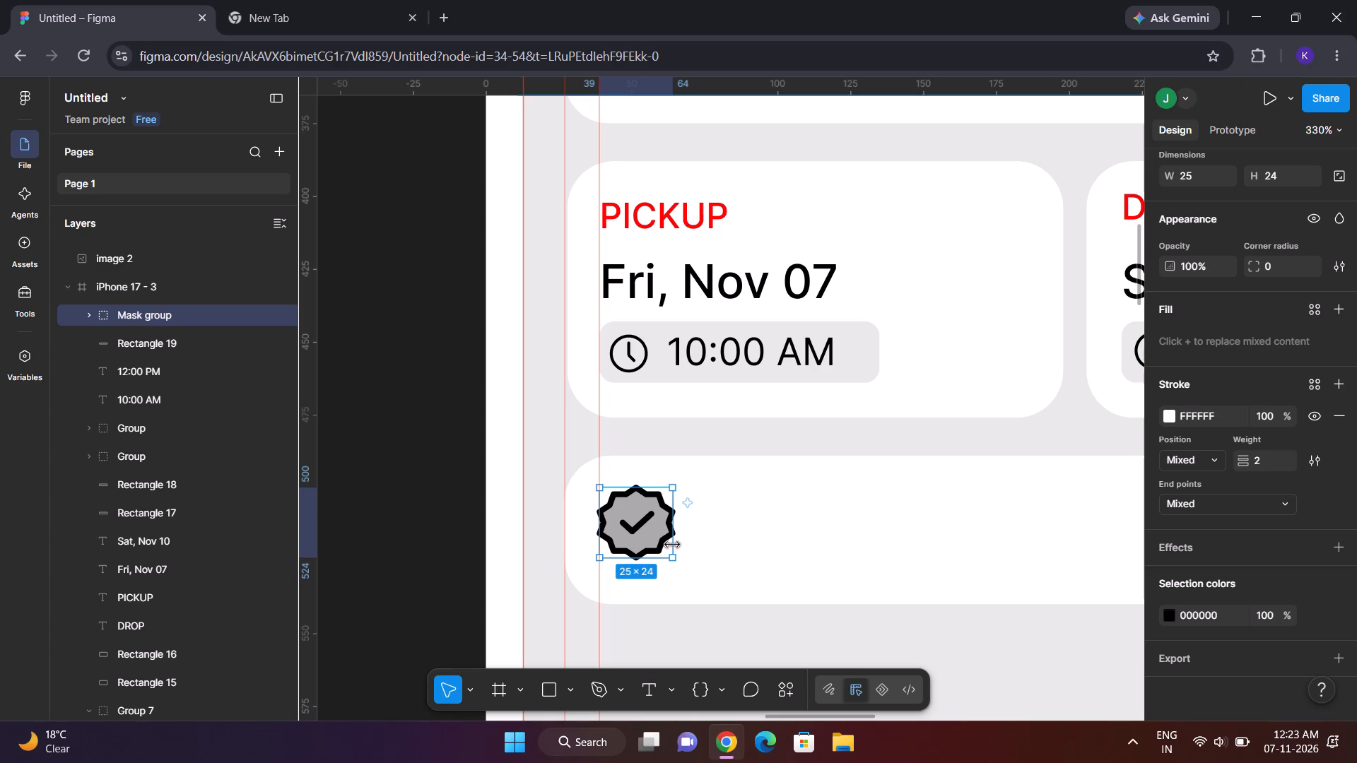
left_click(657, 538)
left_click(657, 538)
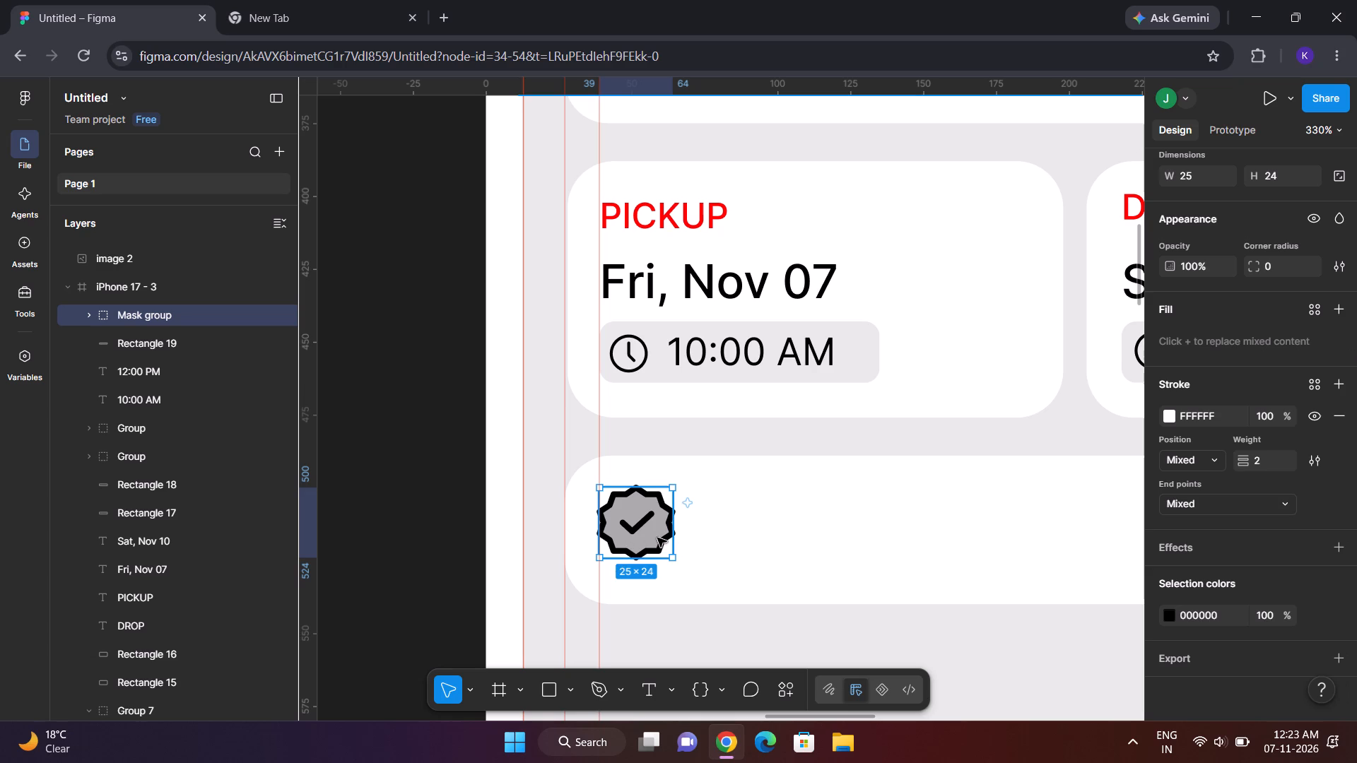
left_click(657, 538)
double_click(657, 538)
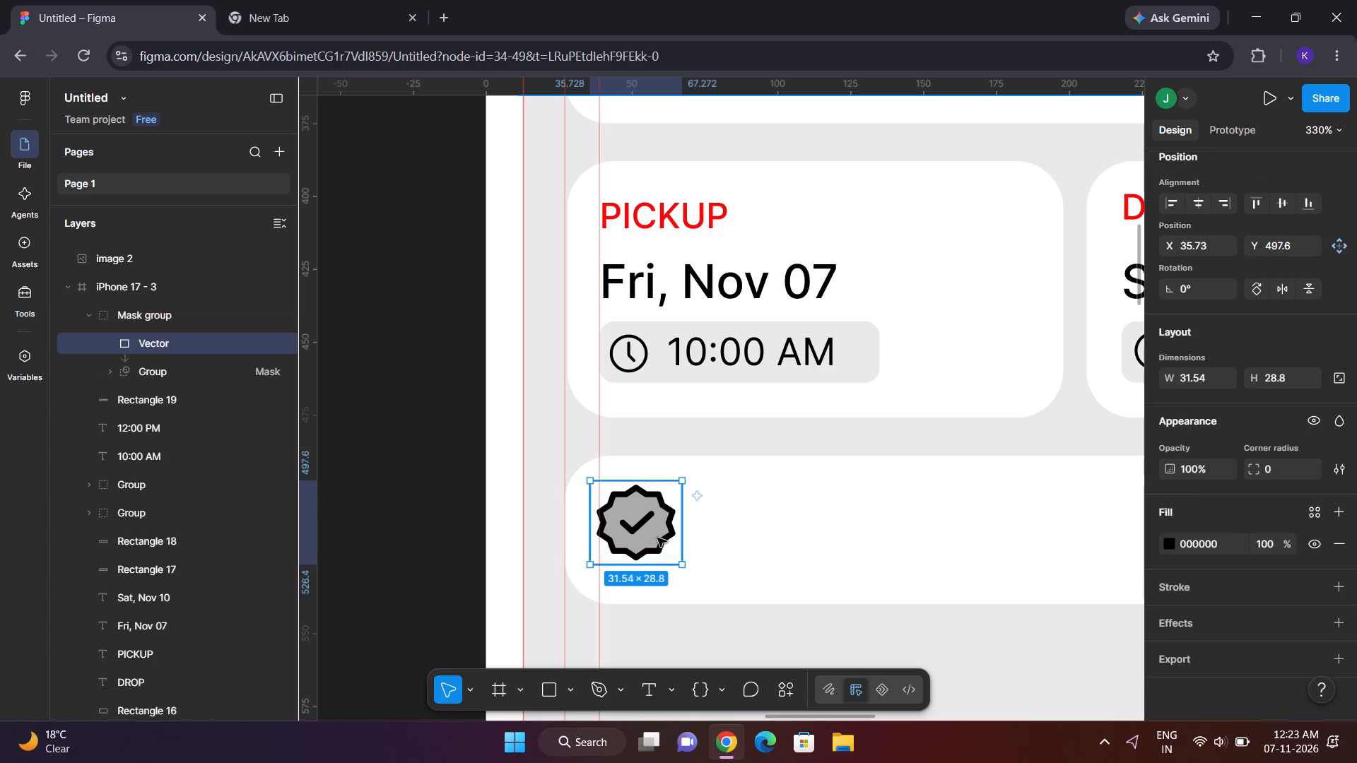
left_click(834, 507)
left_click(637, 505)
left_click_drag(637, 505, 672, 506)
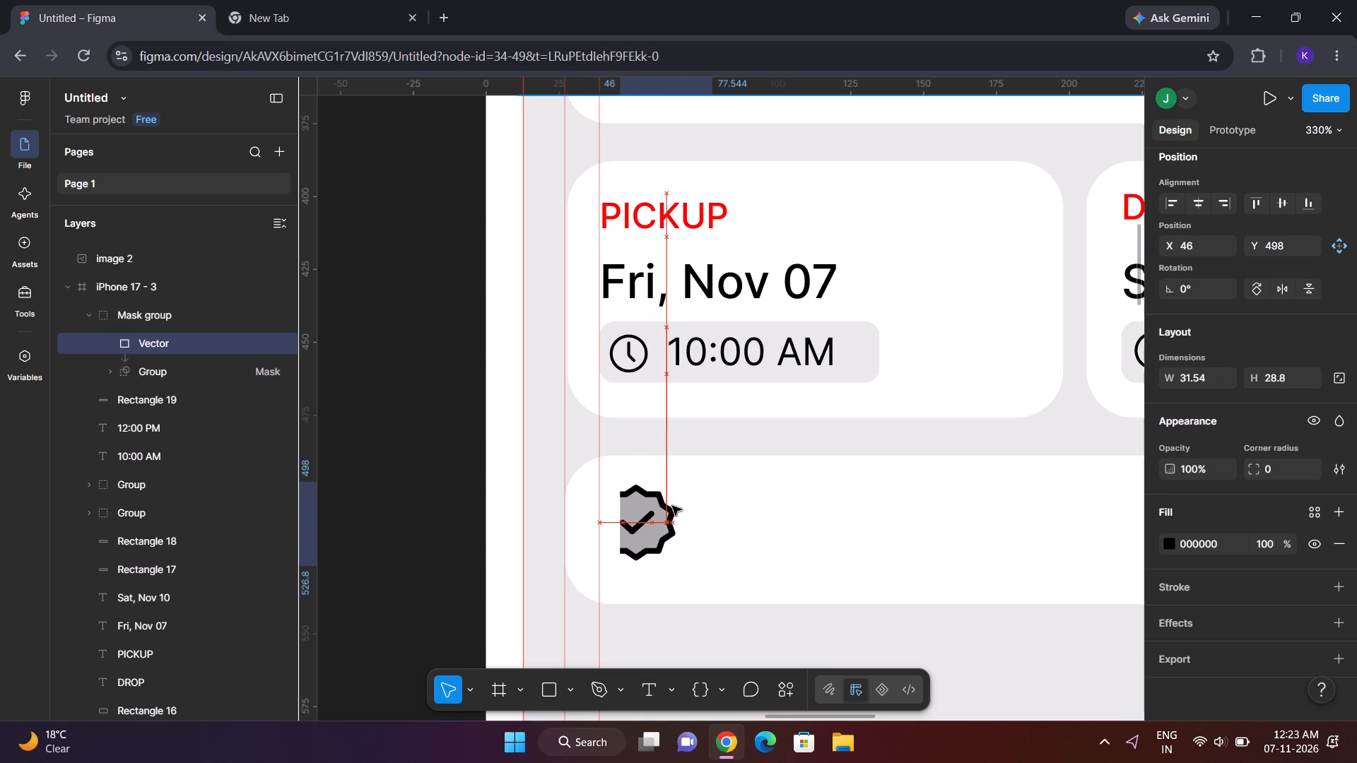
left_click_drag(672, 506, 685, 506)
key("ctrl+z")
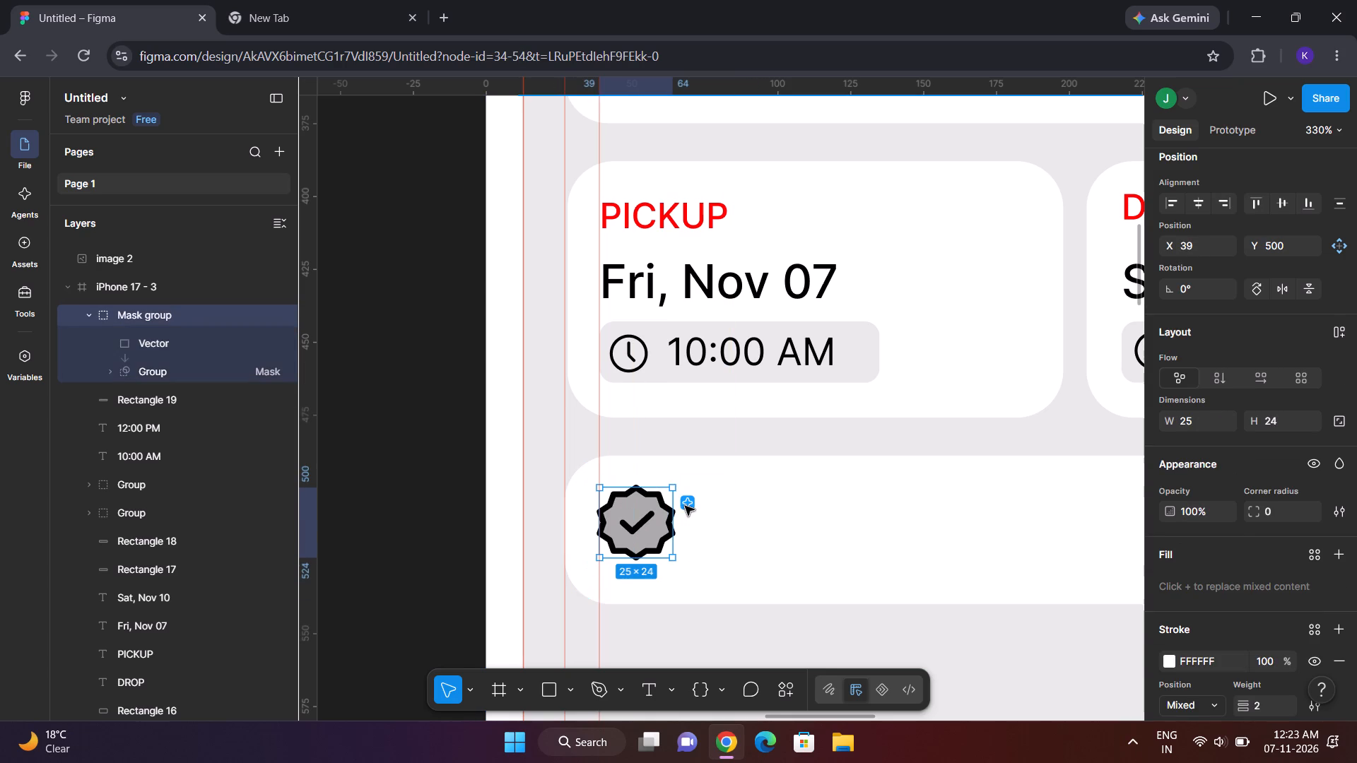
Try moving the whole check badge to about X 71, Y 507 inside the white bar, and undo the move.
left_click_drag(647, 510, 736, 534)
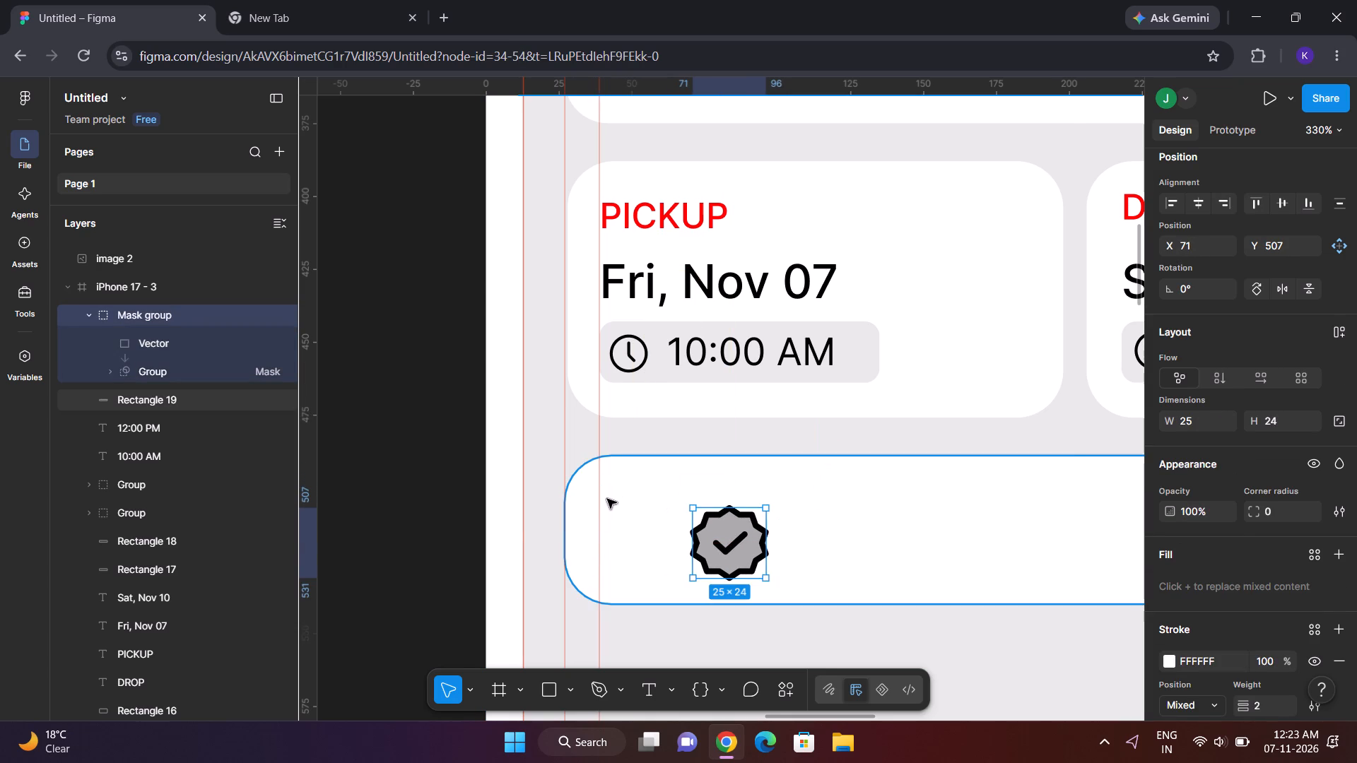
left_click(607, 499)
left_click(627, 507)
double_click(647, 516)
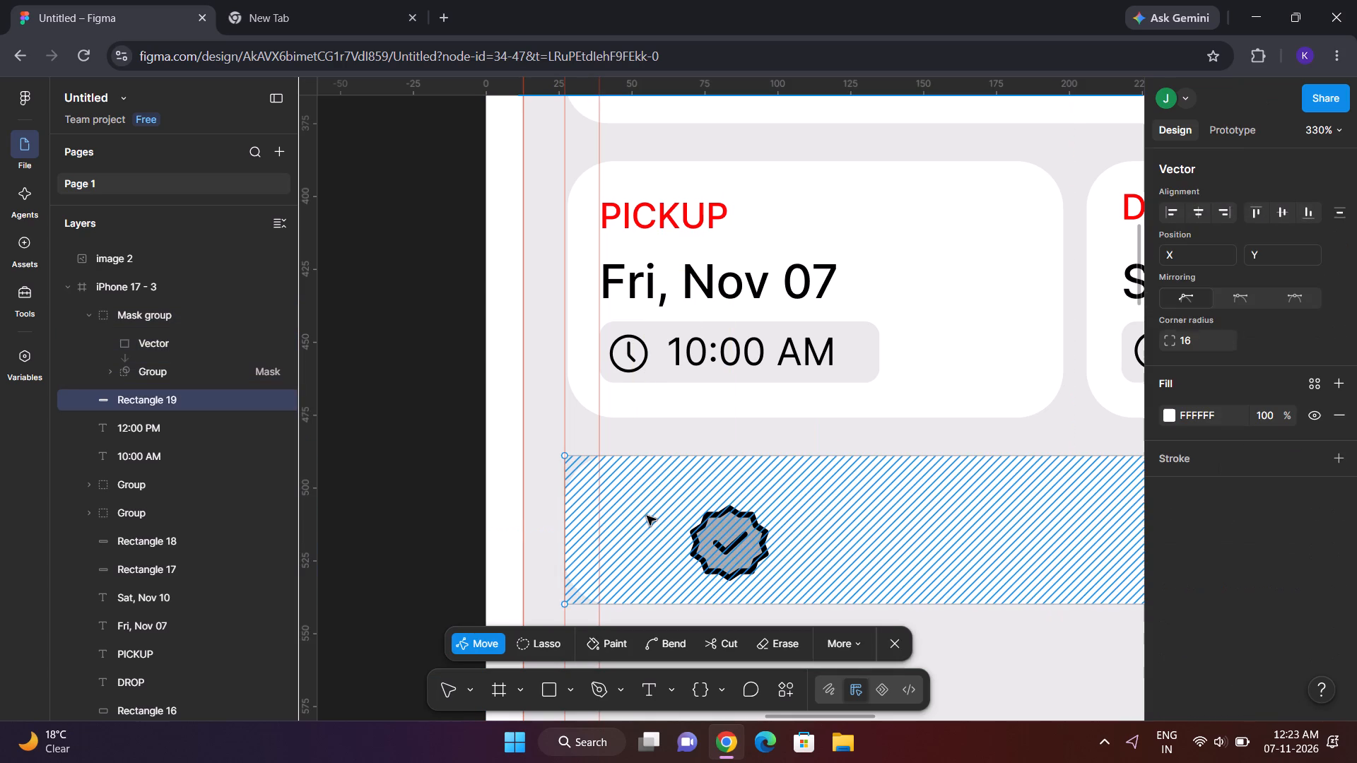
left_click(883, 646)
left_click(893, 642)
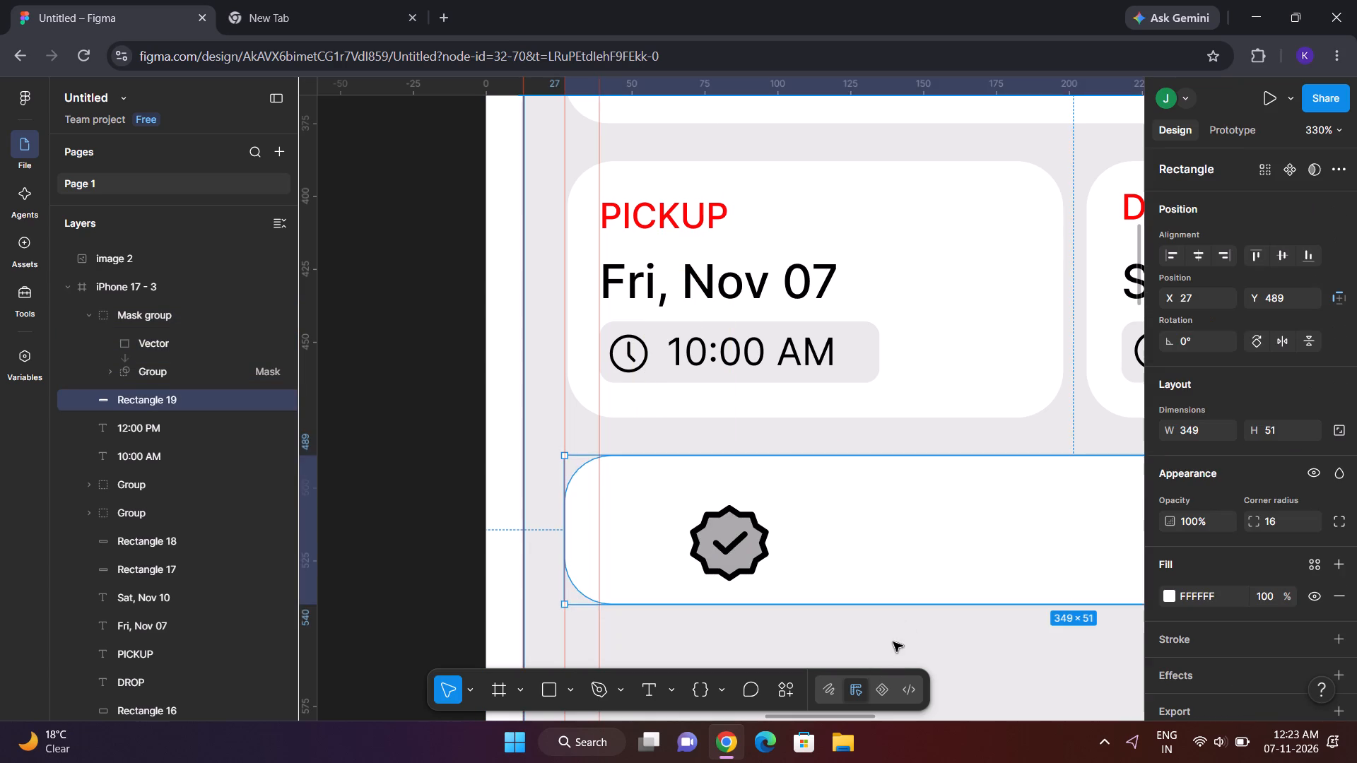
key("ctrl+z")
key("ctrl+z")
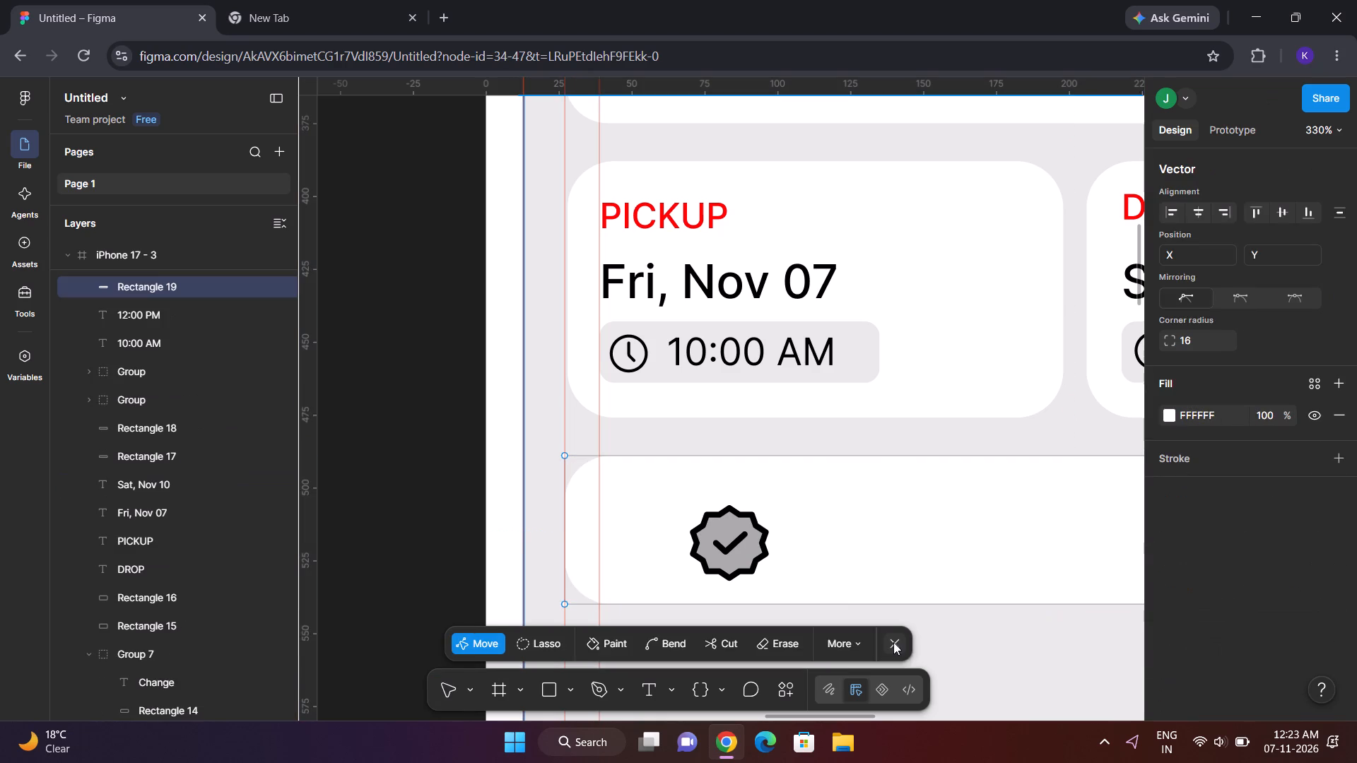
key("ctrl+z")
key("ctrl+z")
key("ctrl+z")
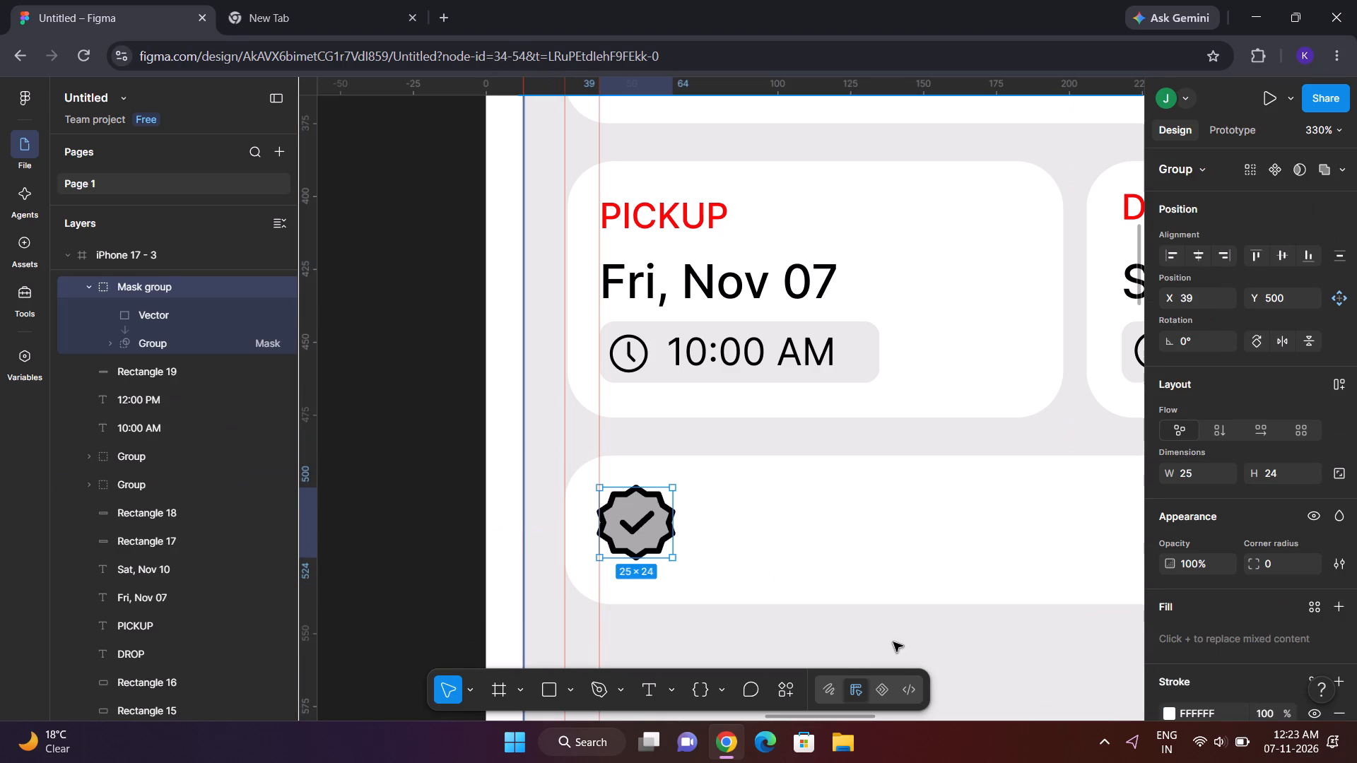
Resize the check badge to 25 × 25 and position it in the white bar at about X 41, Y 502.
scroll(893, 642, "left", 3)
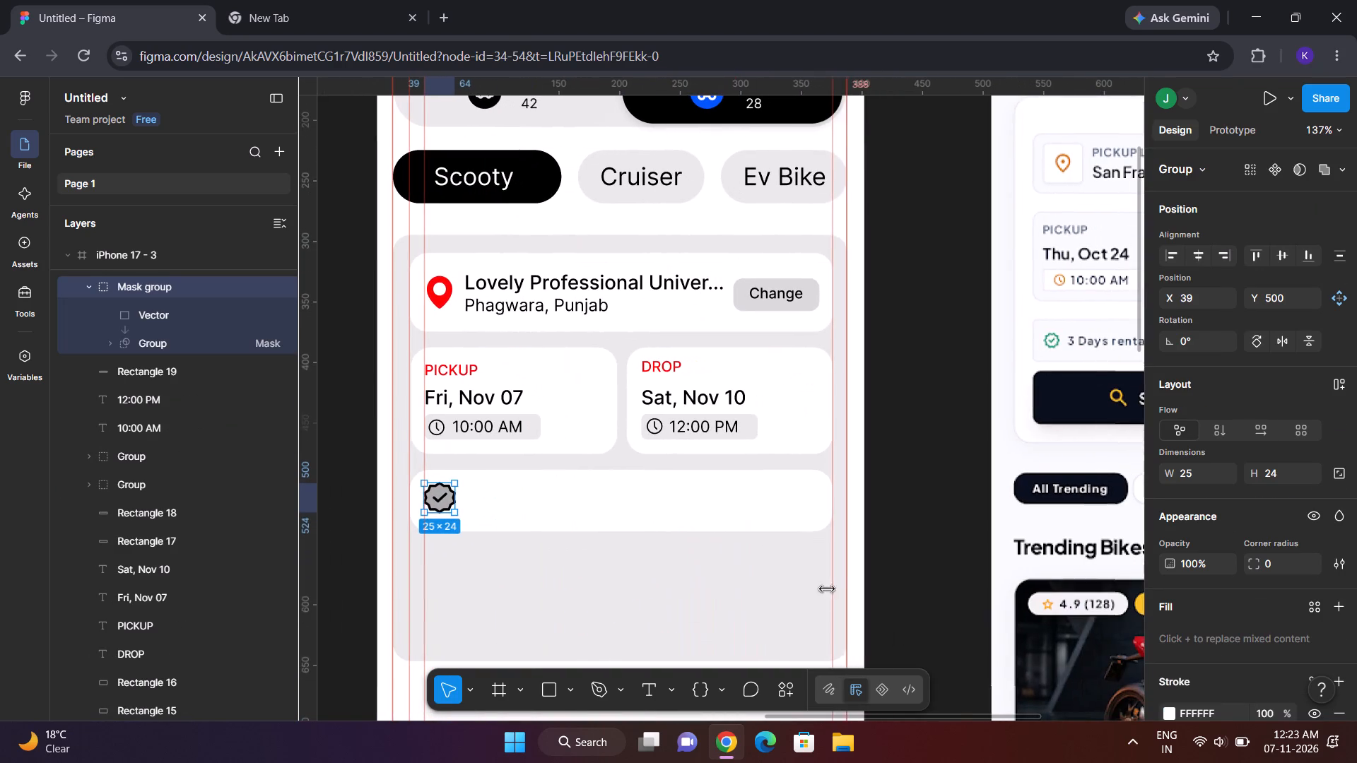
left_click(874, 565)
scroll(874, 565, "right", 1)
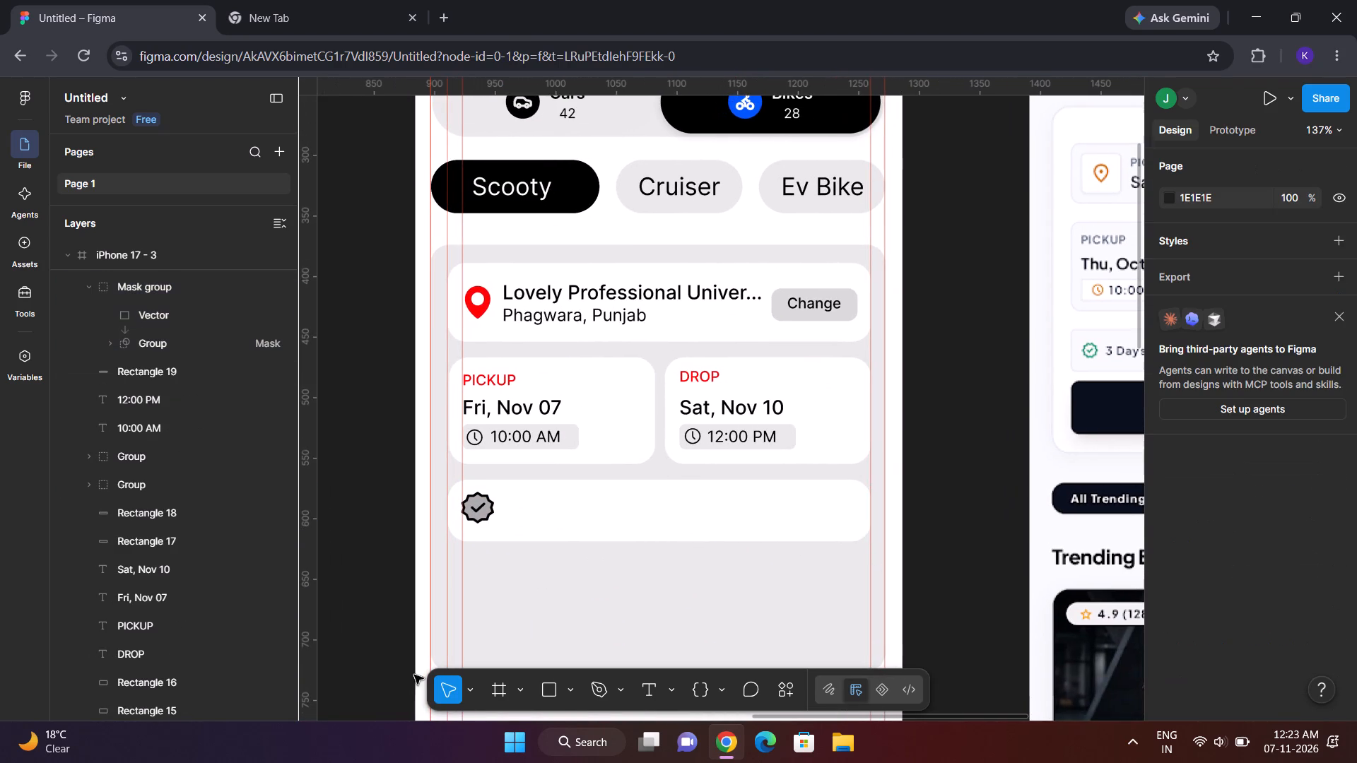
left_click(529, 395)
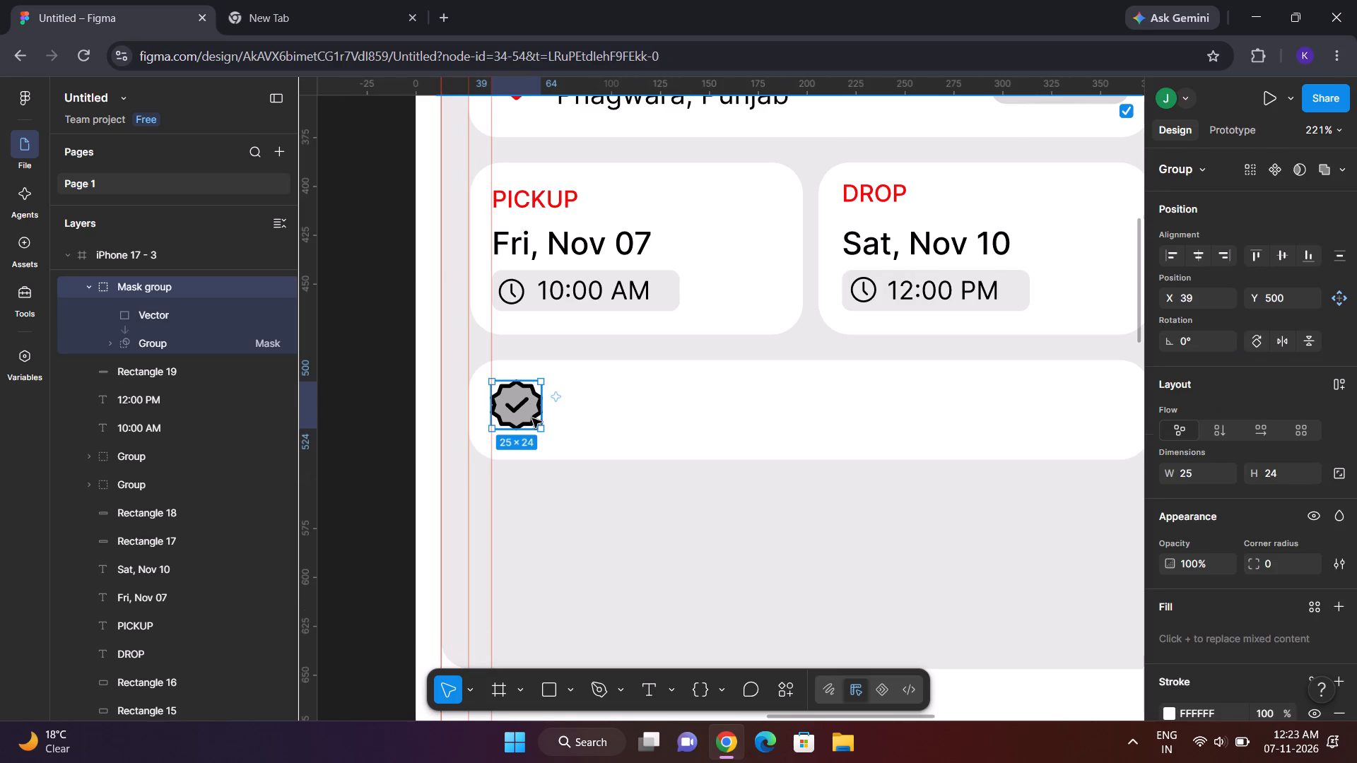
left_click(532, 427)
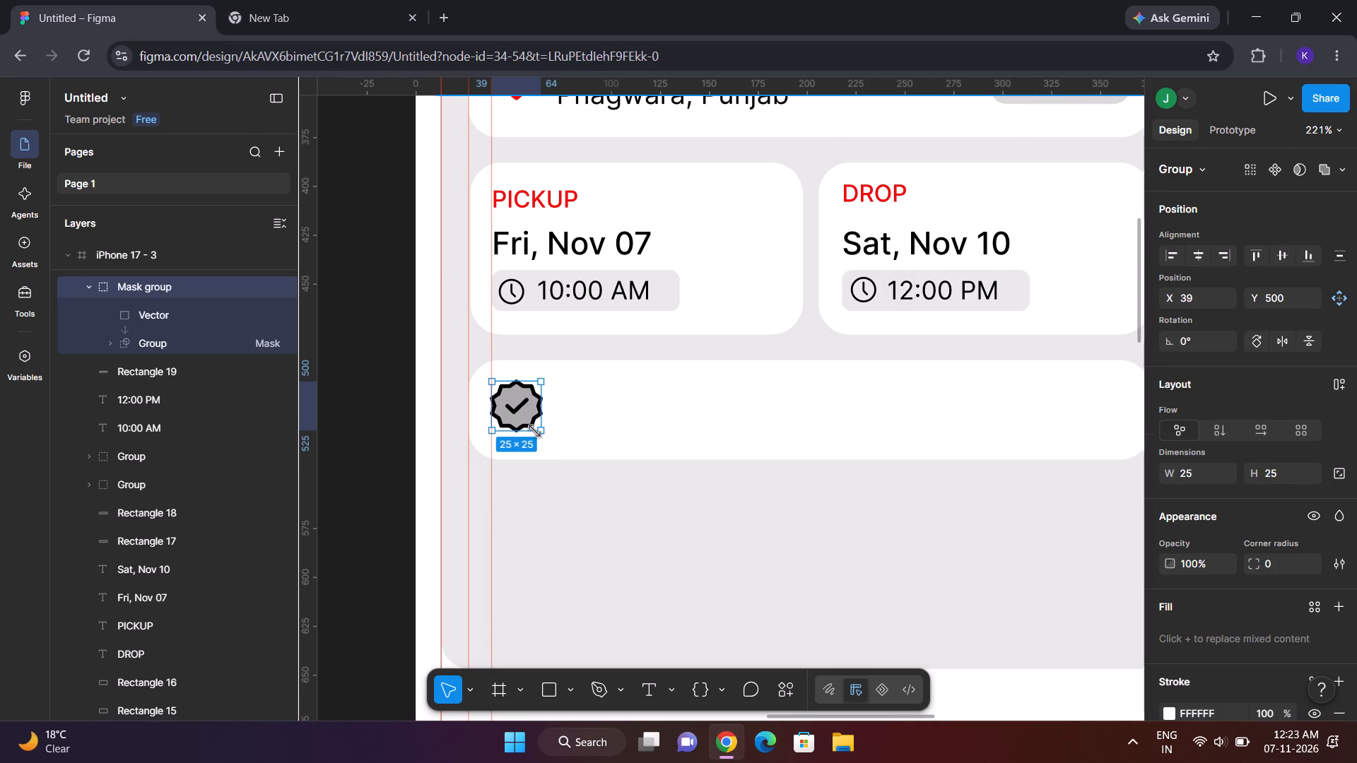
left_click(525, 400)
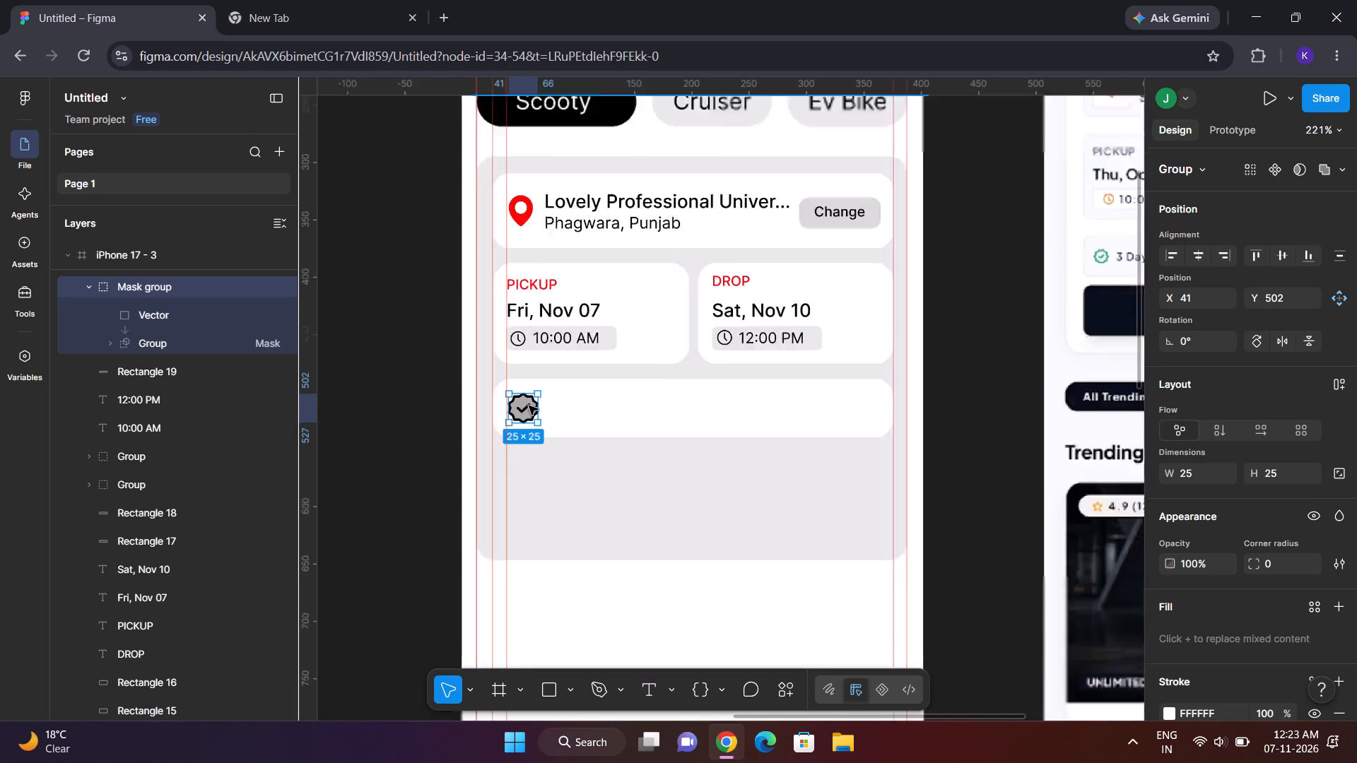
left_click(843, 407)
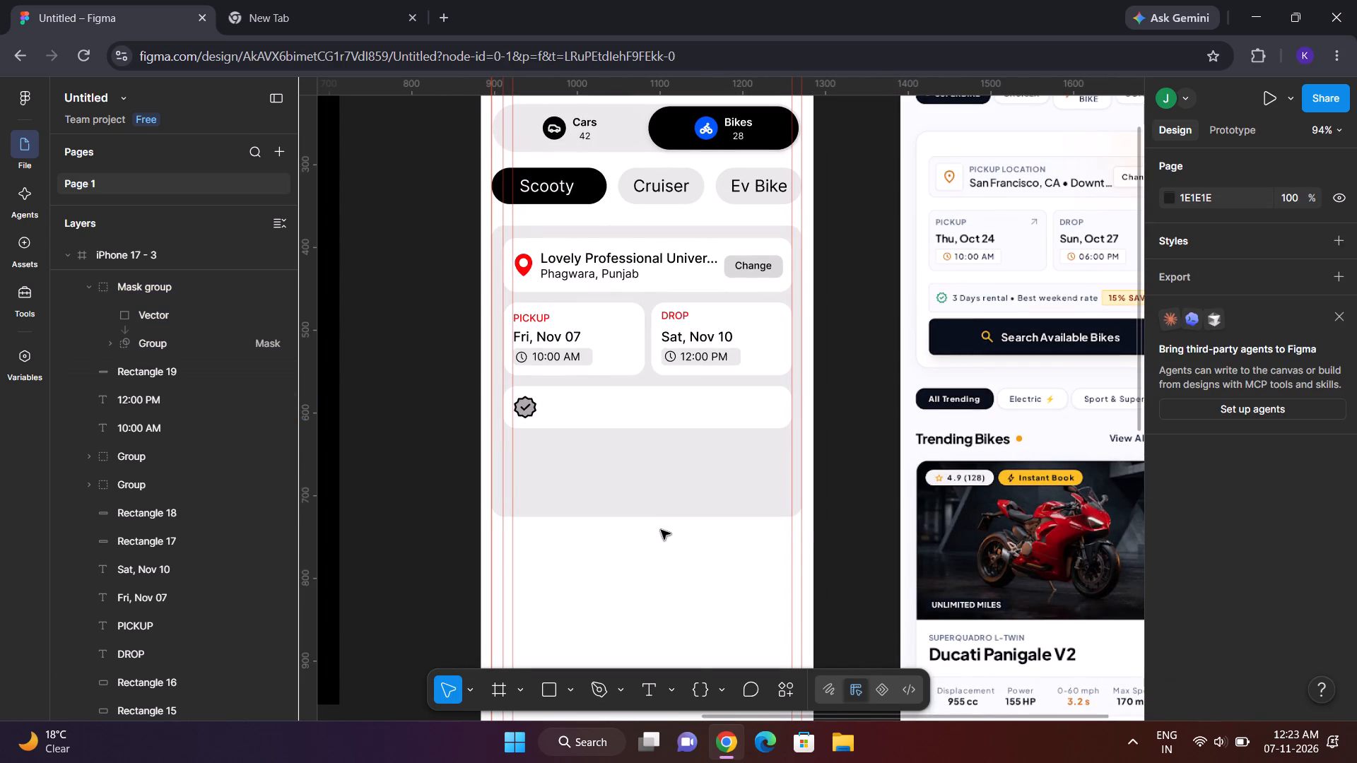
Add the text "3 Days Rental - Best" beside the check badge in the white bar, at about X 88, Y 507.
left_click(647, 685)
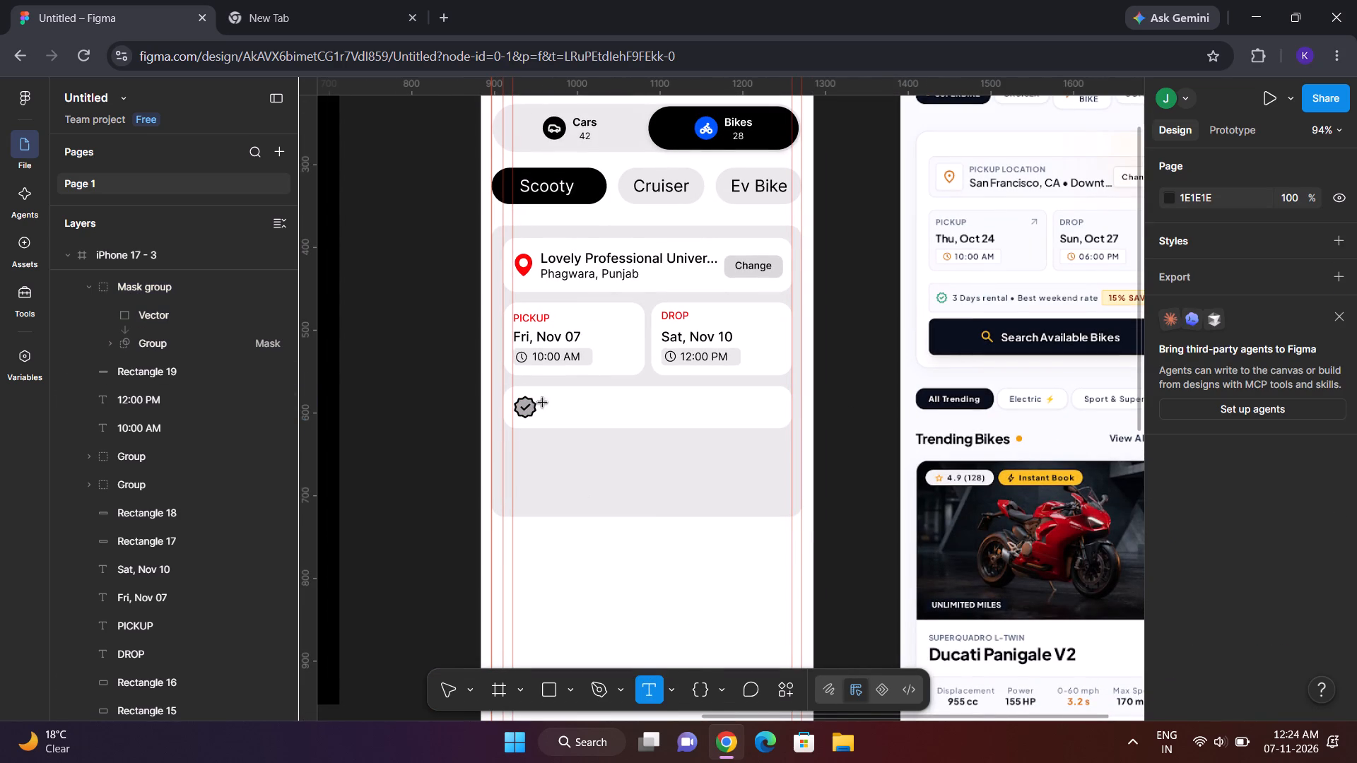
left_click(553, 401)
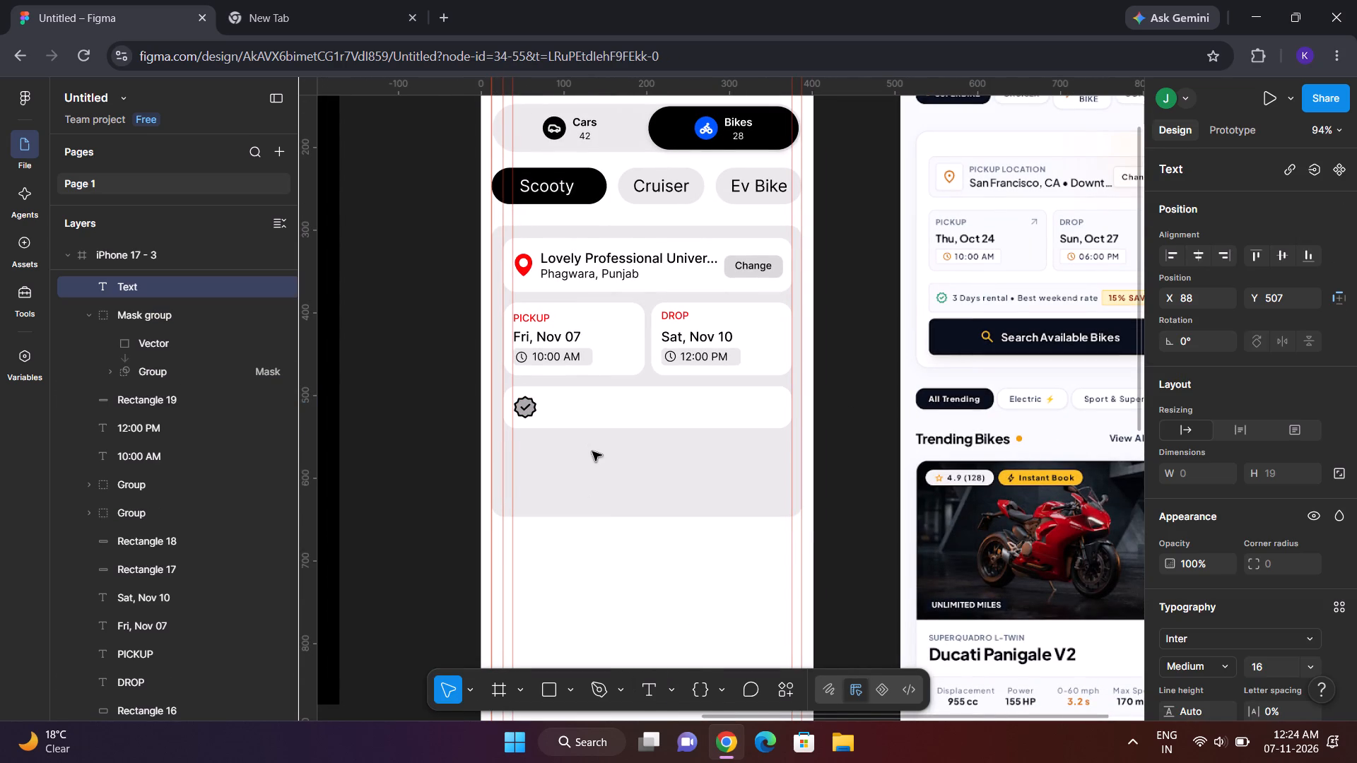
key("shift+numbersign")
key("BackSpace")
type("3 D")
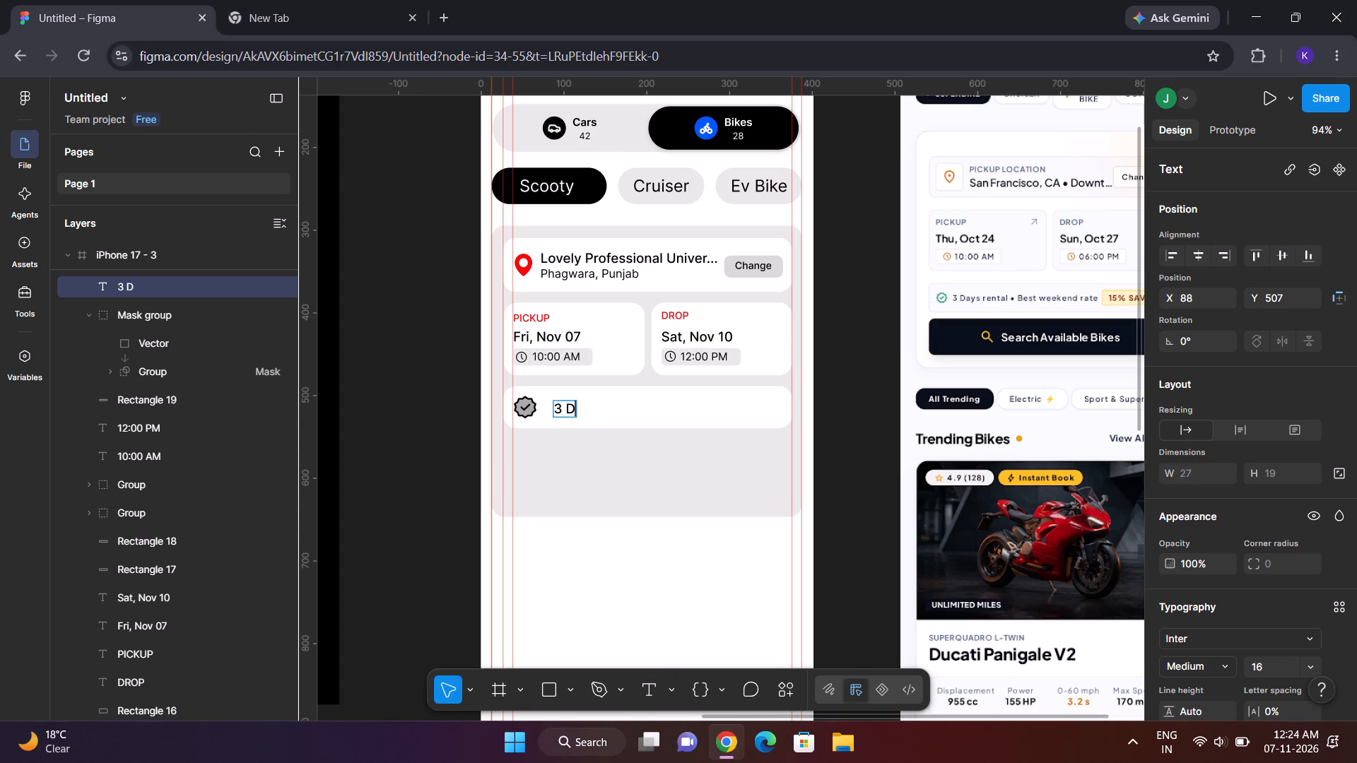
type("ays Renttal")
key("BackSpace")
key("BackSpace")
key("BackSpace")
type("al")
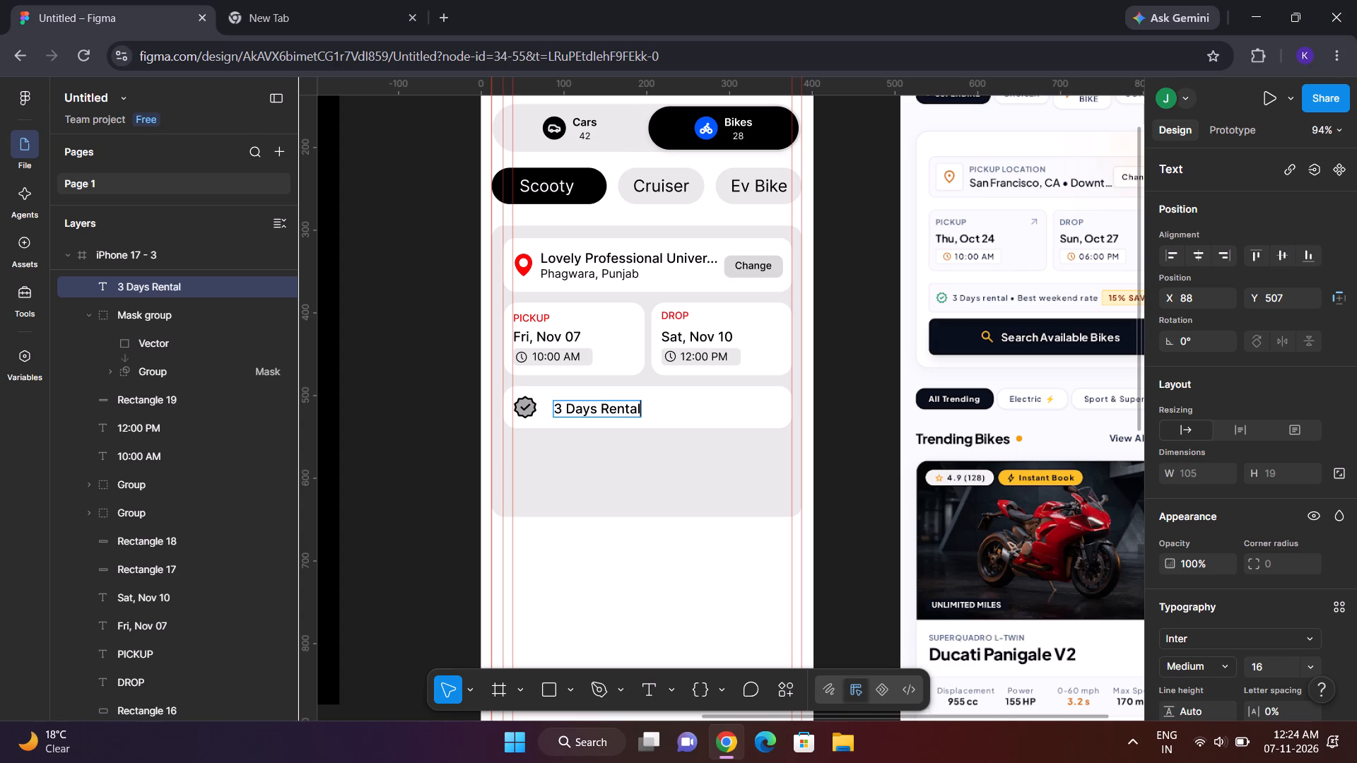
key("space")
type("- Best")
key("space")
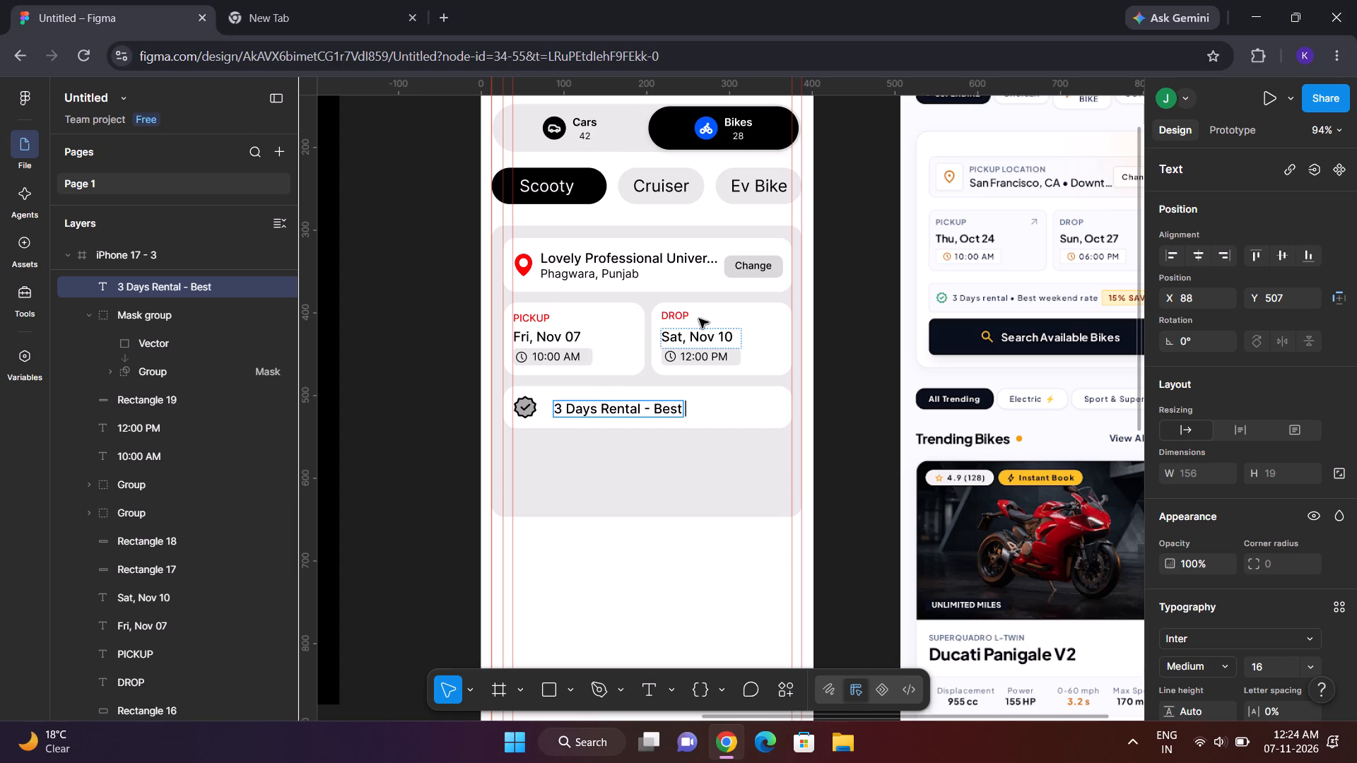
Change the date in the DROP box to "Sun, Nov 10".
left_click(679, 335)
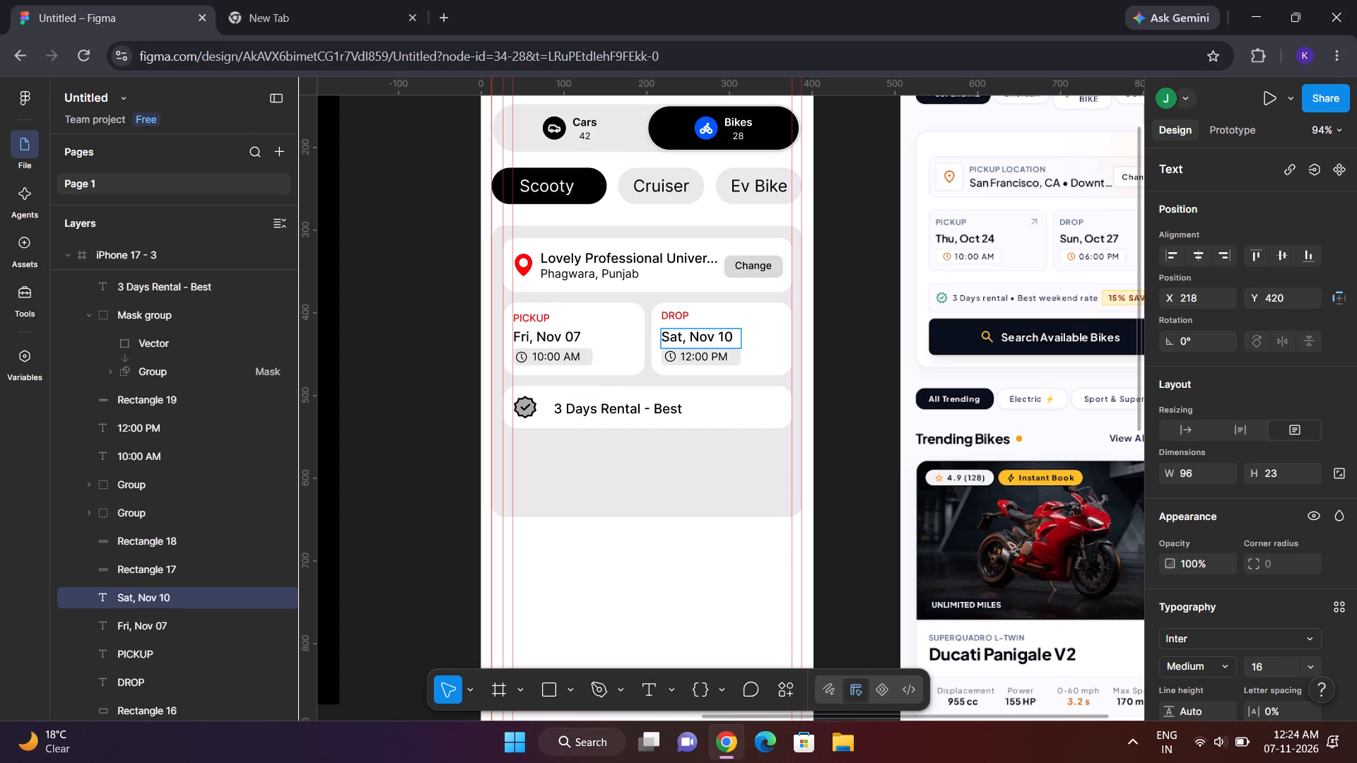
key("Right")
key("BackSpace")
key("BackSpace")
type("un")
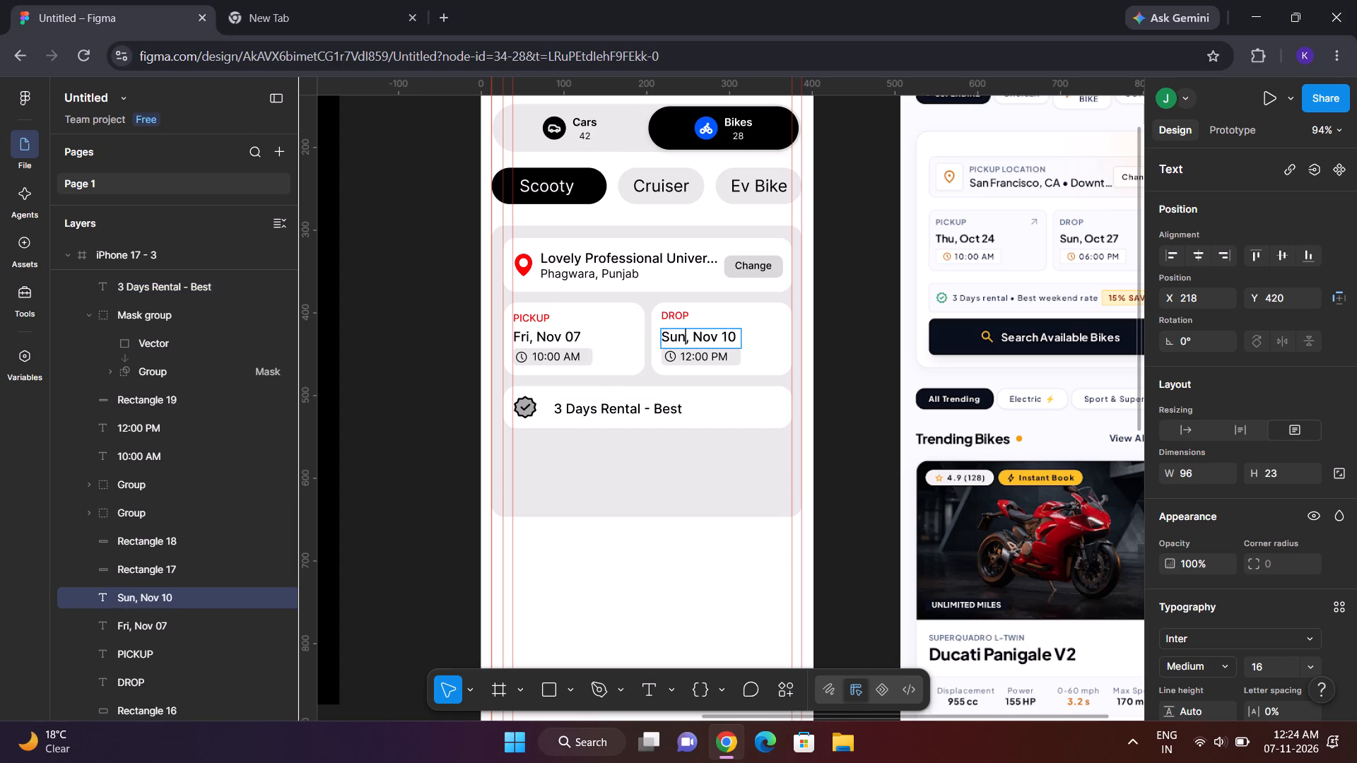
Change the date in the PICKUP box to "Thu, Nov 07".
left_click(528, 338)
key("BackSpace")
key("BackSpace")
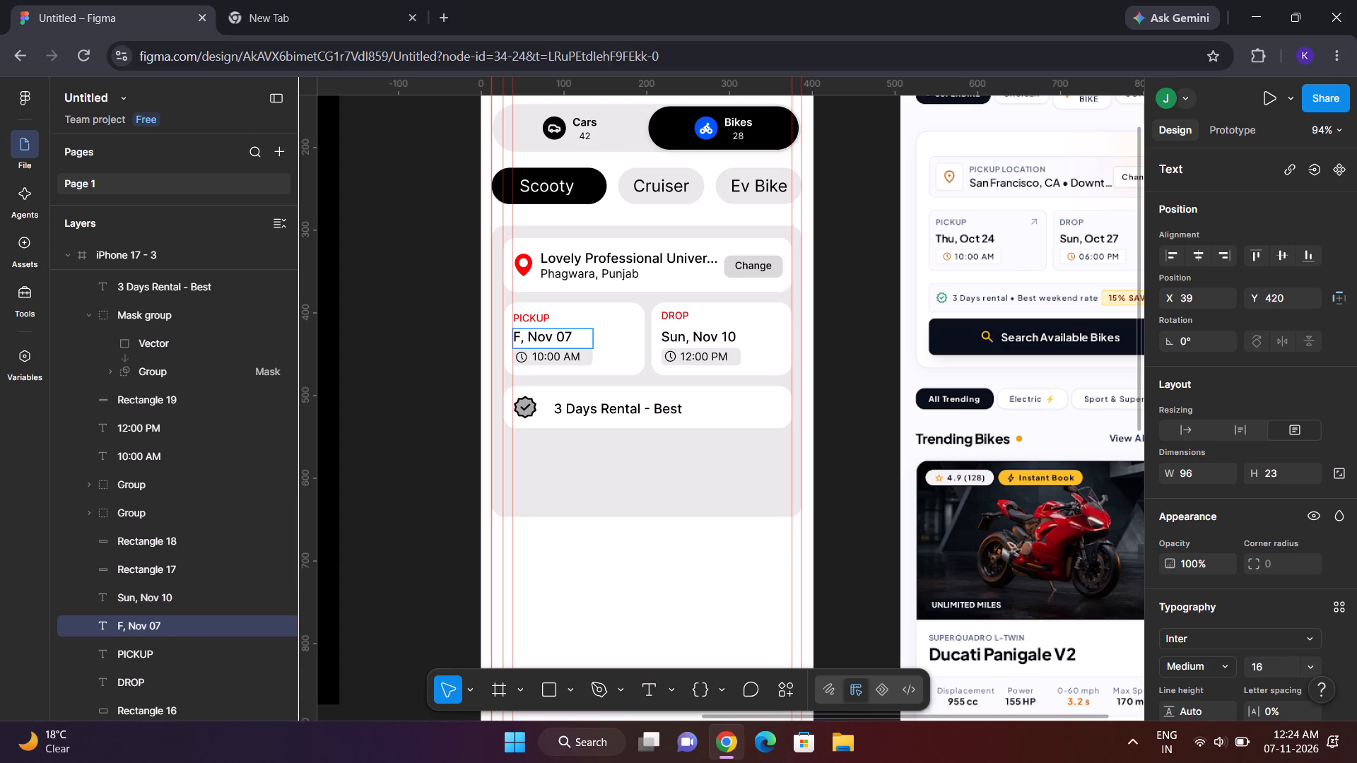
key("BackSpace")
type("Thu")
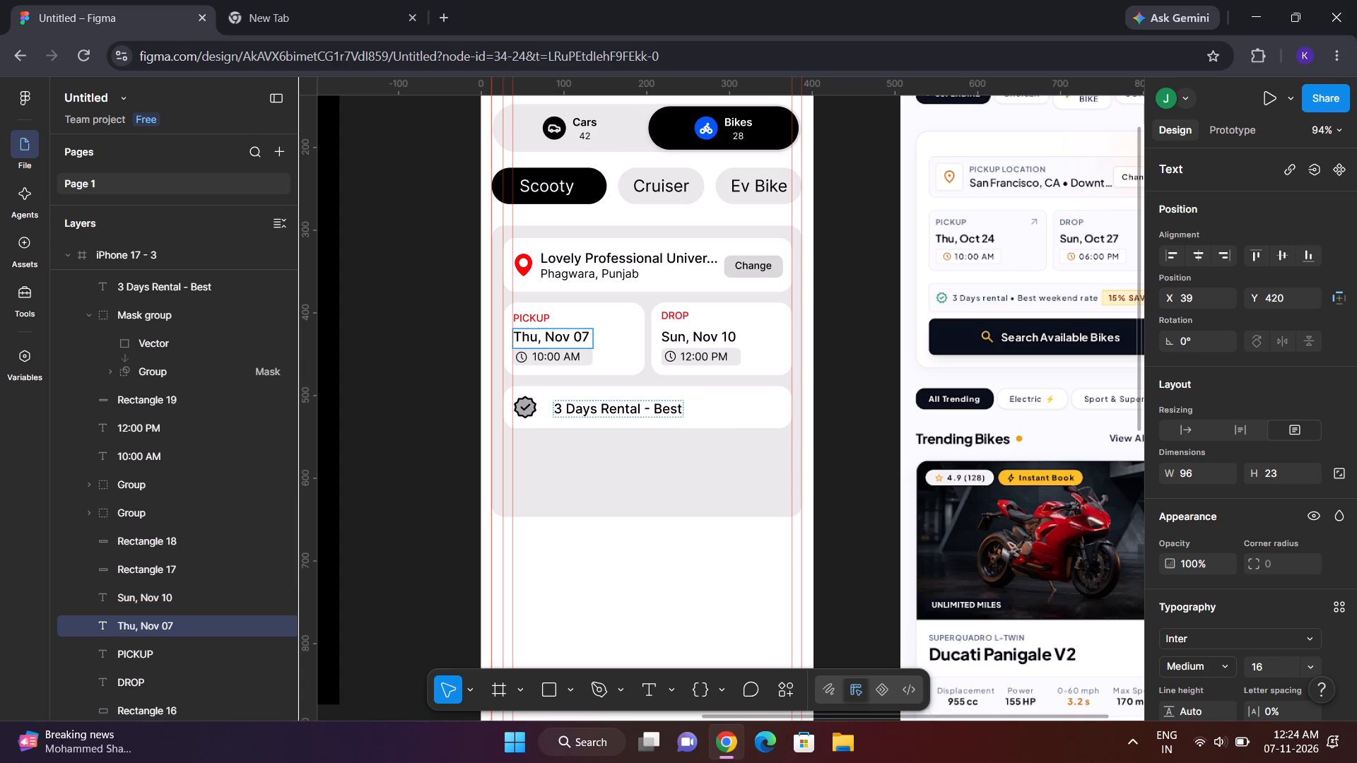
Extend the text beside the check badge to read "3 Days Rental - Best weekend rate".
left_click(681, 408)
key("space")
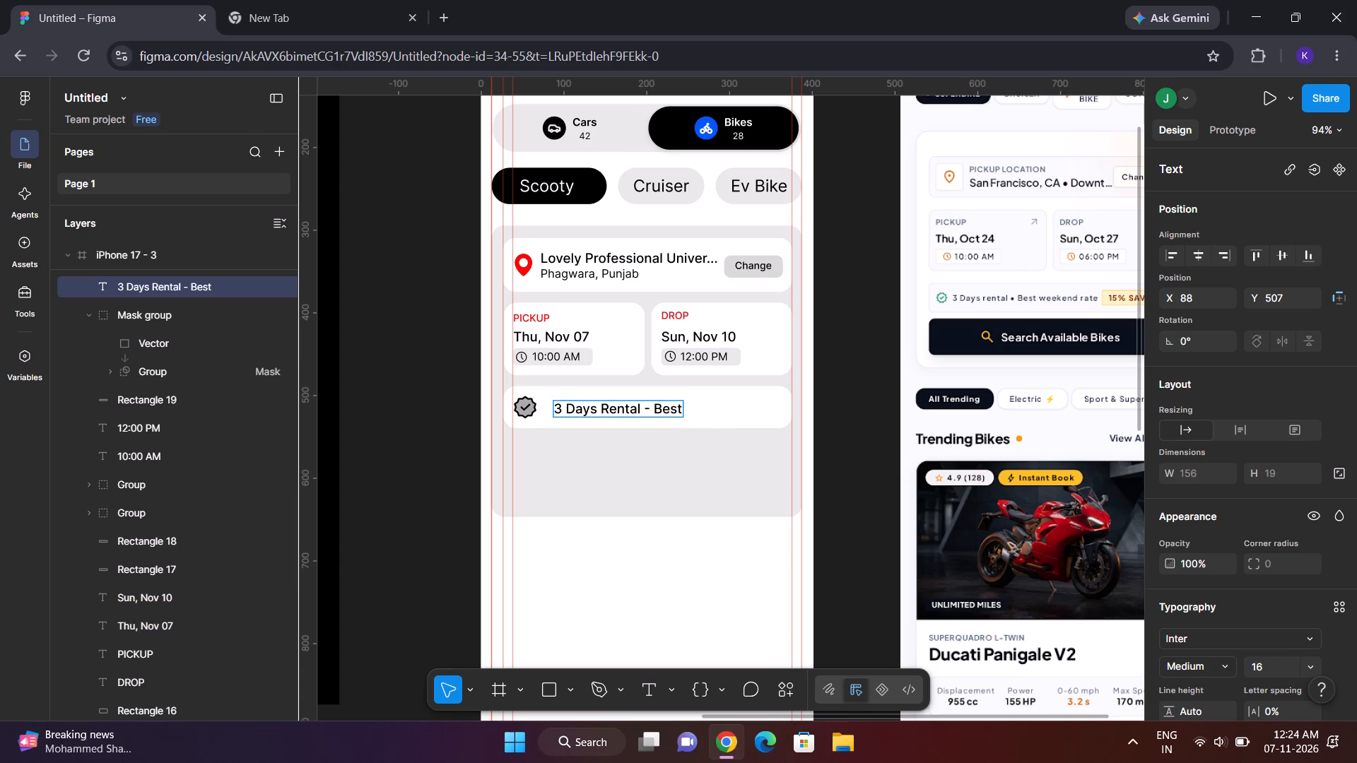
type("week")
type("end")
key("space")
type("ray")
key("BackSpace")
type("te")
scroll(1340, 610, "down", 3)
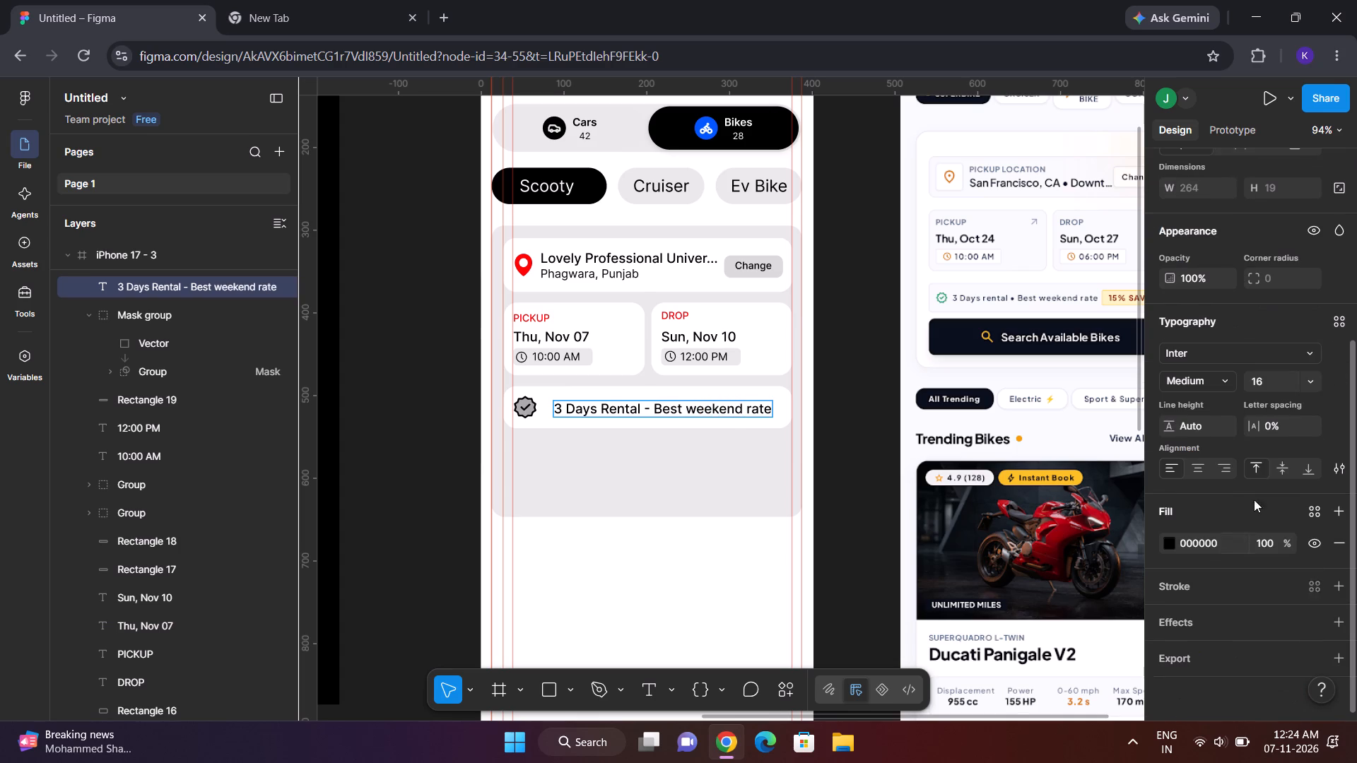
left_click(909, 526)
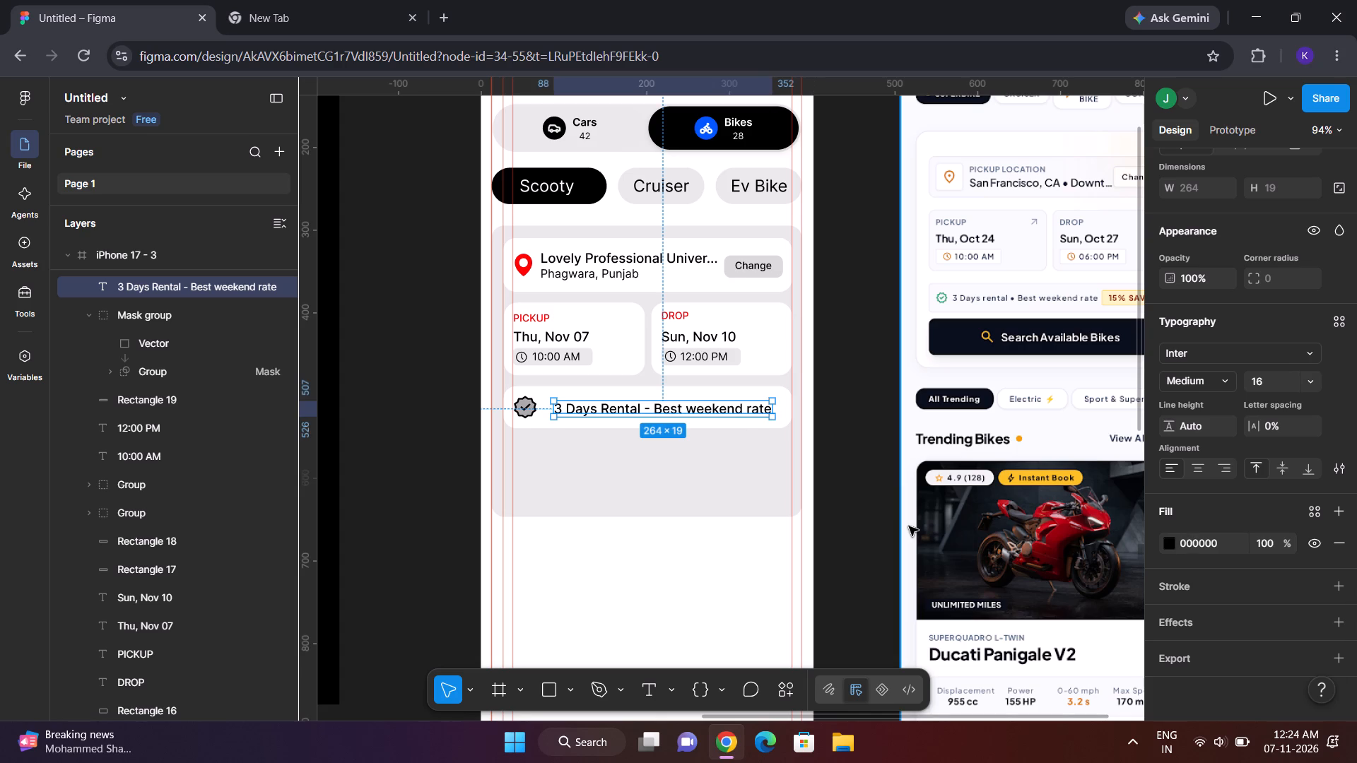
Set the "3 Days Rental - Best weekend rate" text to font size 13 and Regular weight.
left_click(1169, 548)
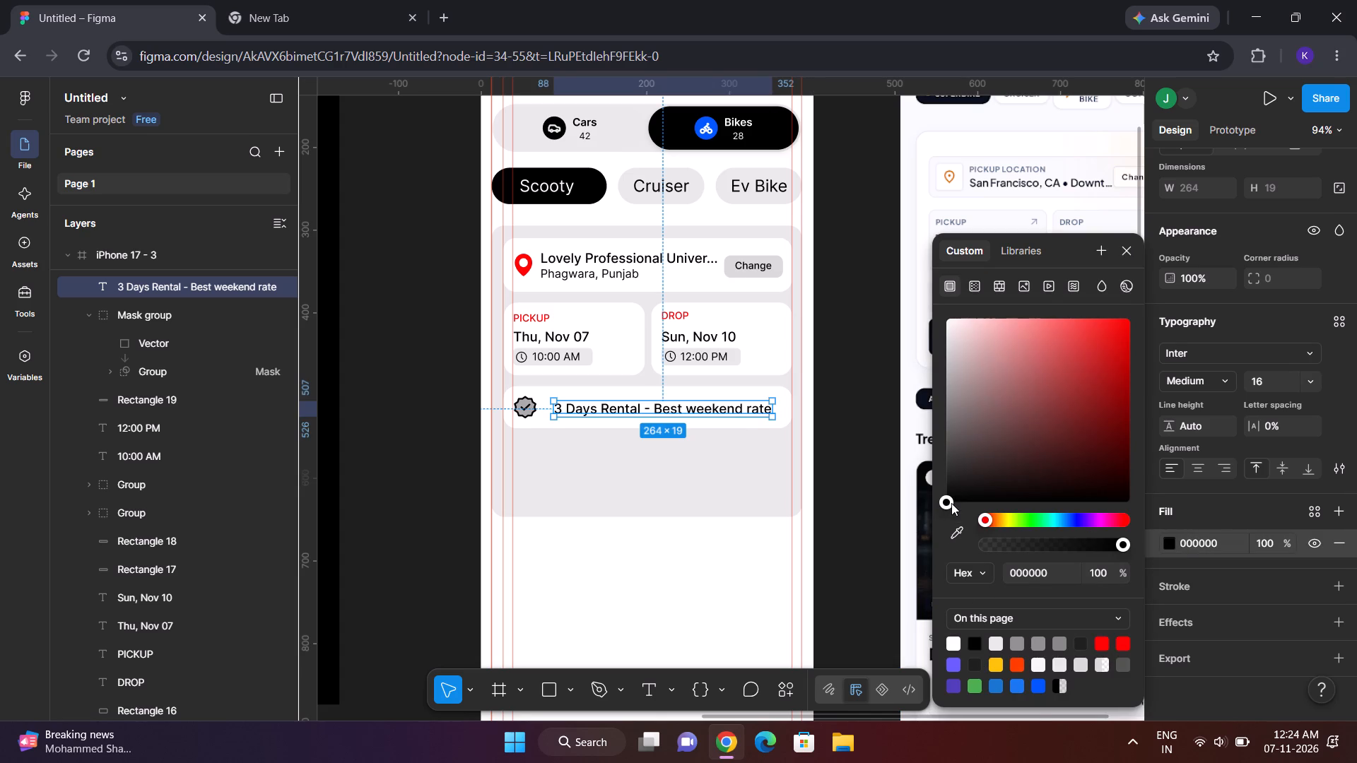
left_click(1240, 326)
scroll(1240, 326, "up", 3)
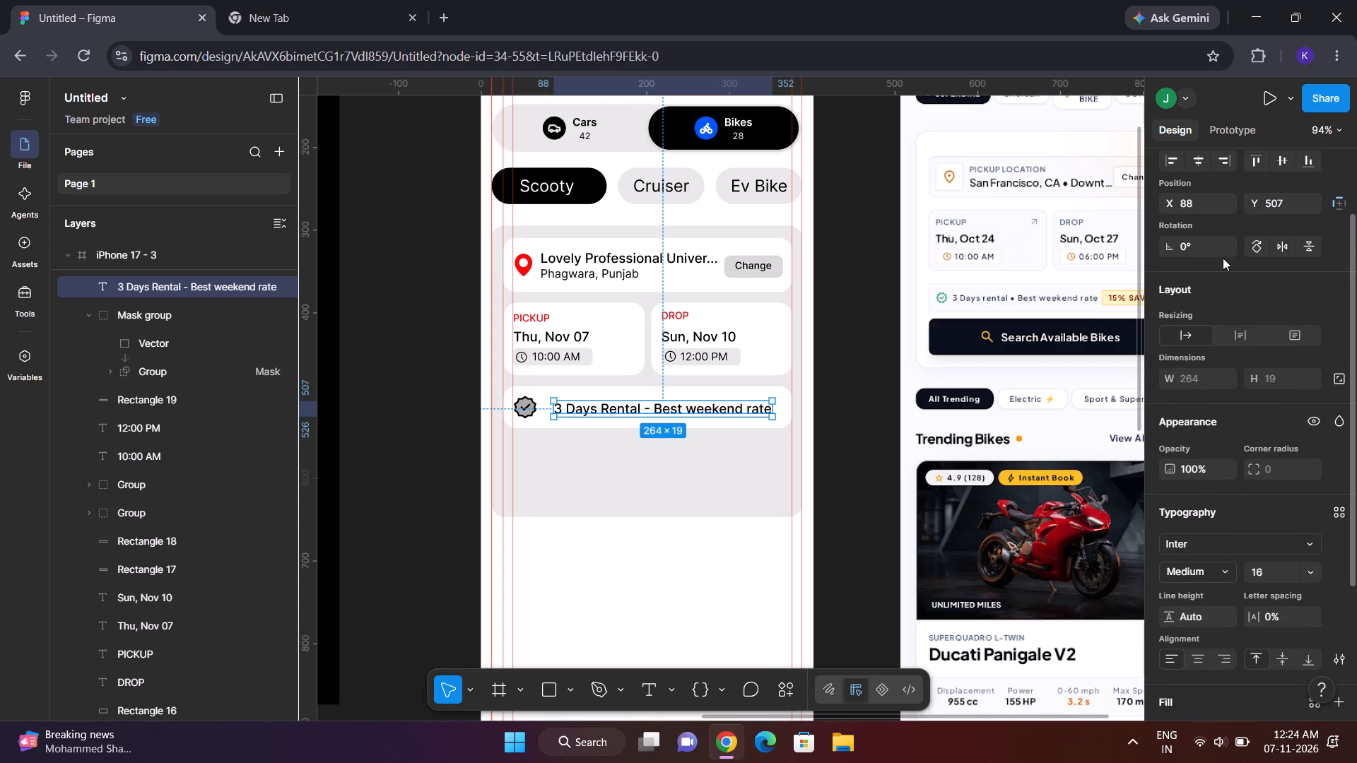
scroll(1223, 258, "up", 1)
scroll(1235, 265, "down", 1)
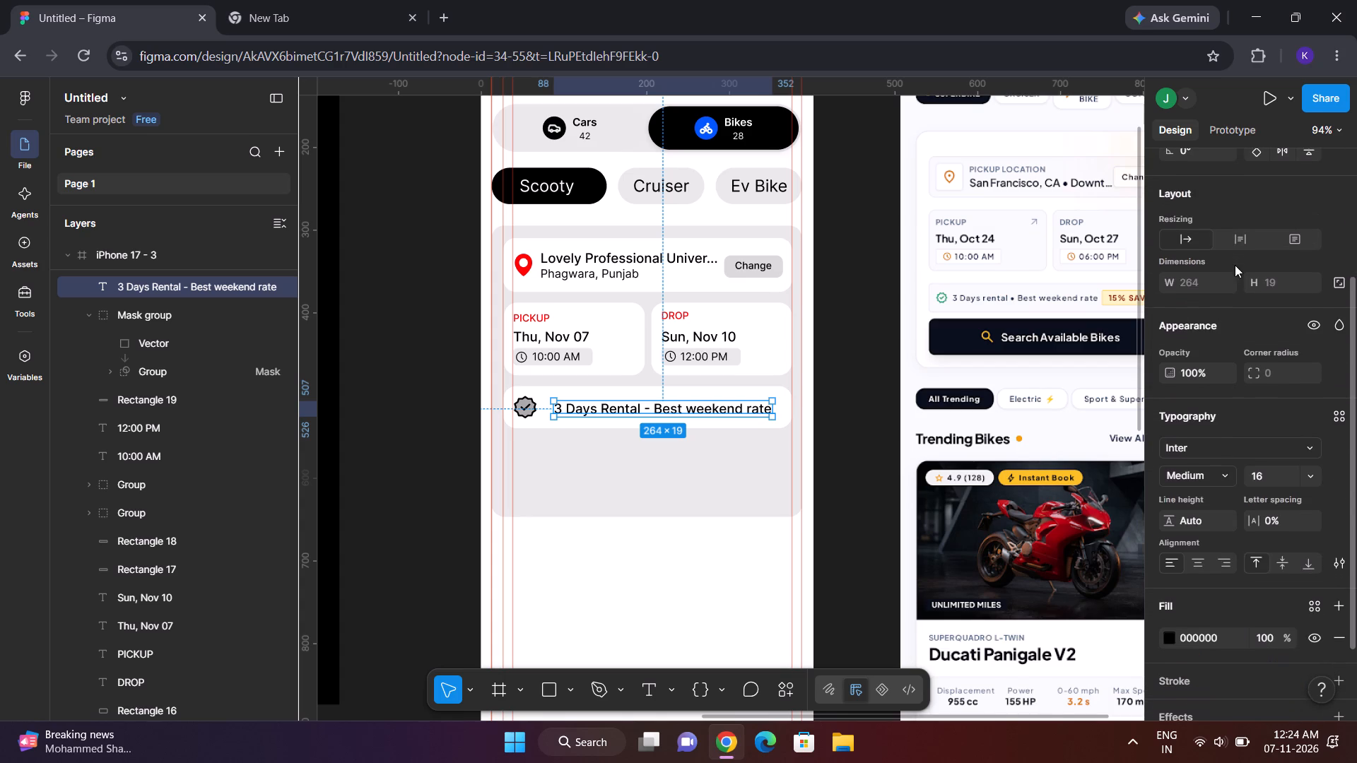
left_click(1320, 474)
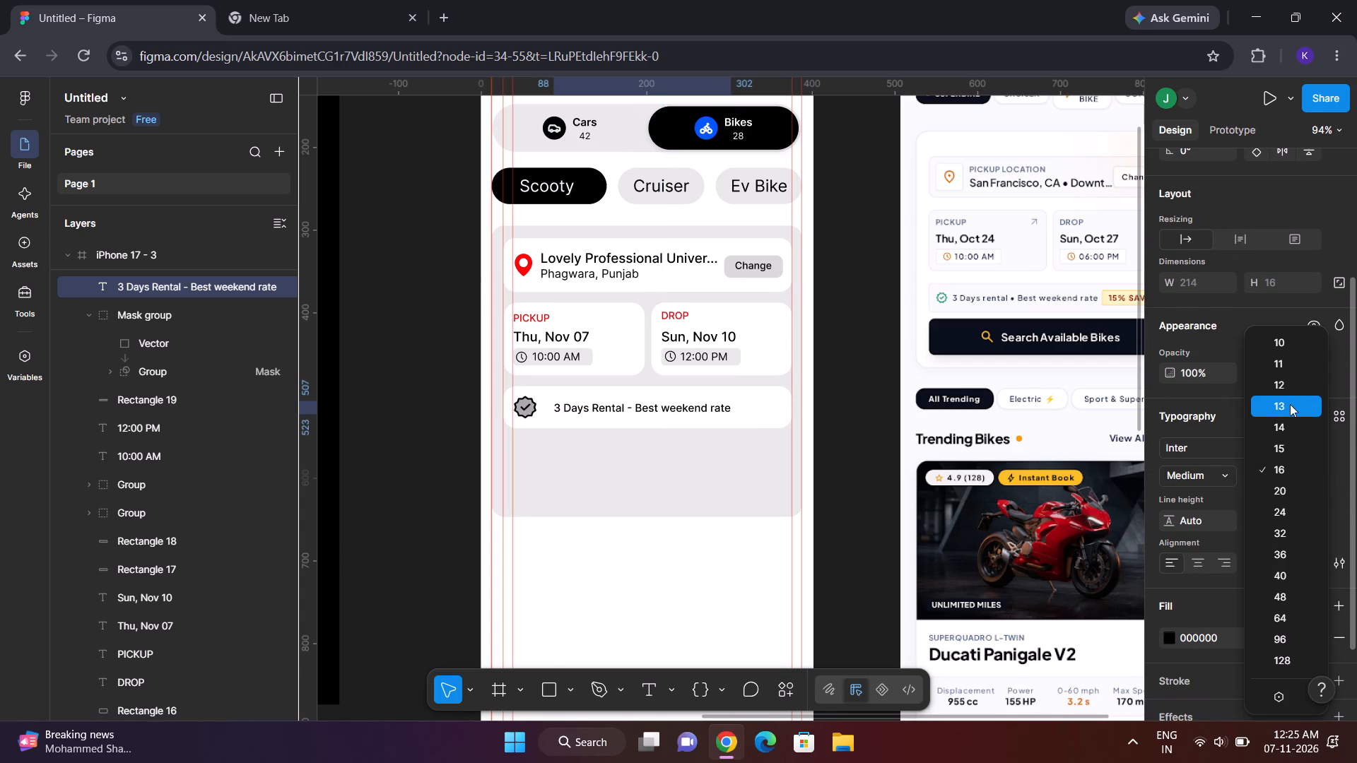
left_click(1290, 404)
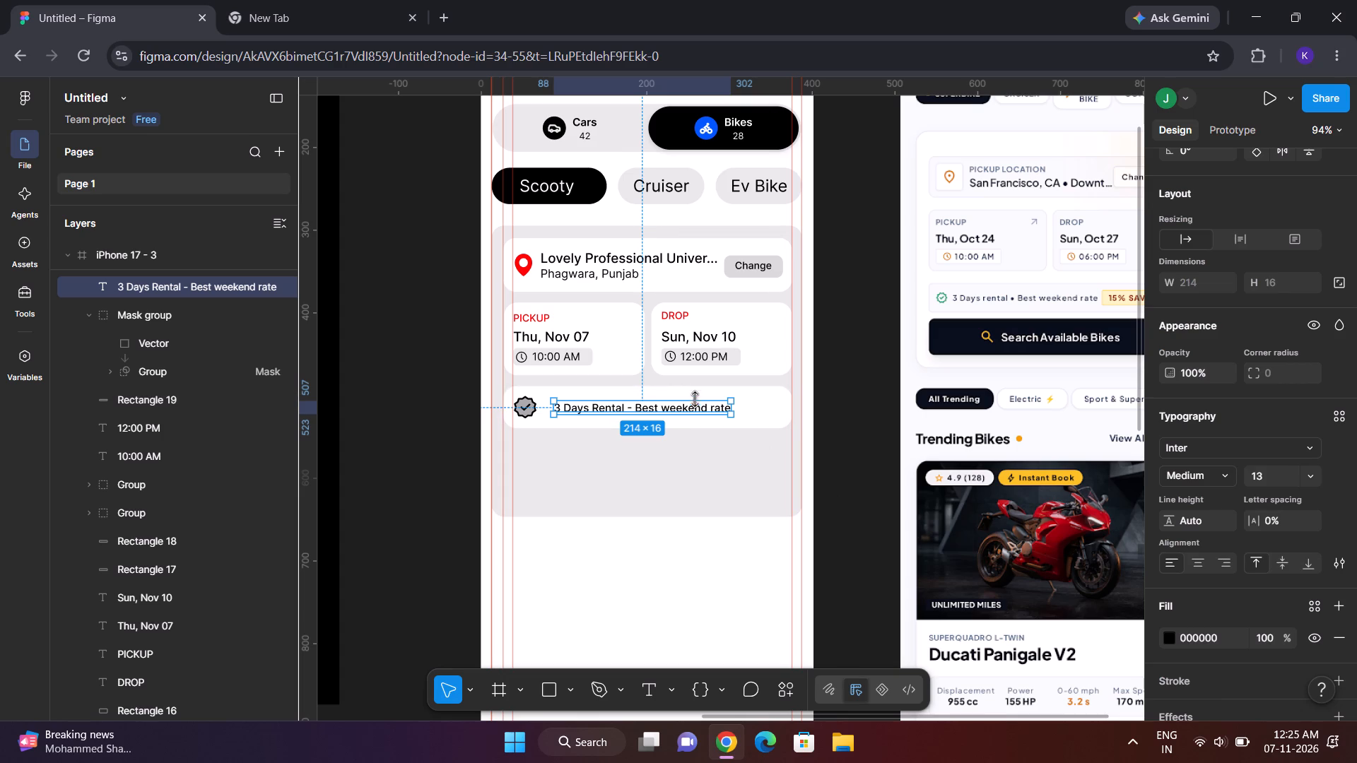
left_click(1218, 478)
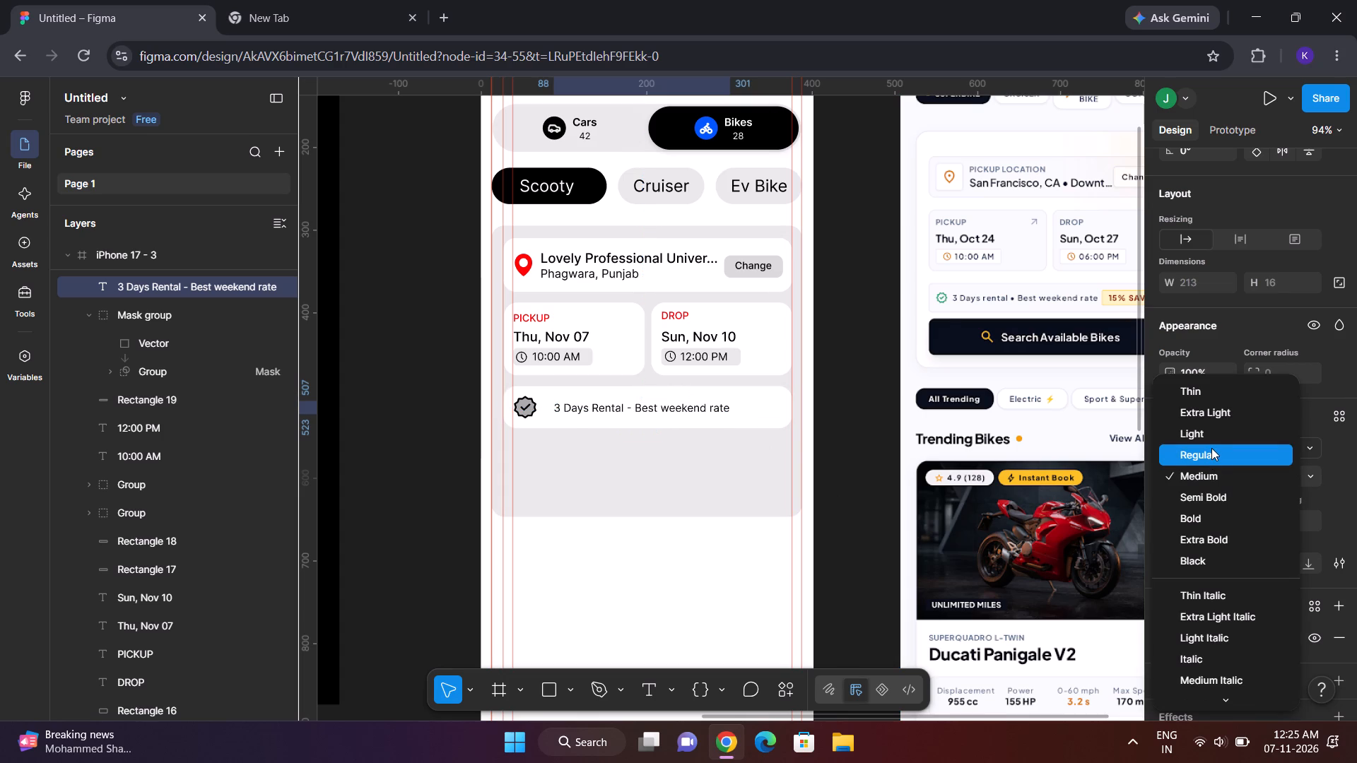
left_click(1211, 454)
left_click(869, 403)
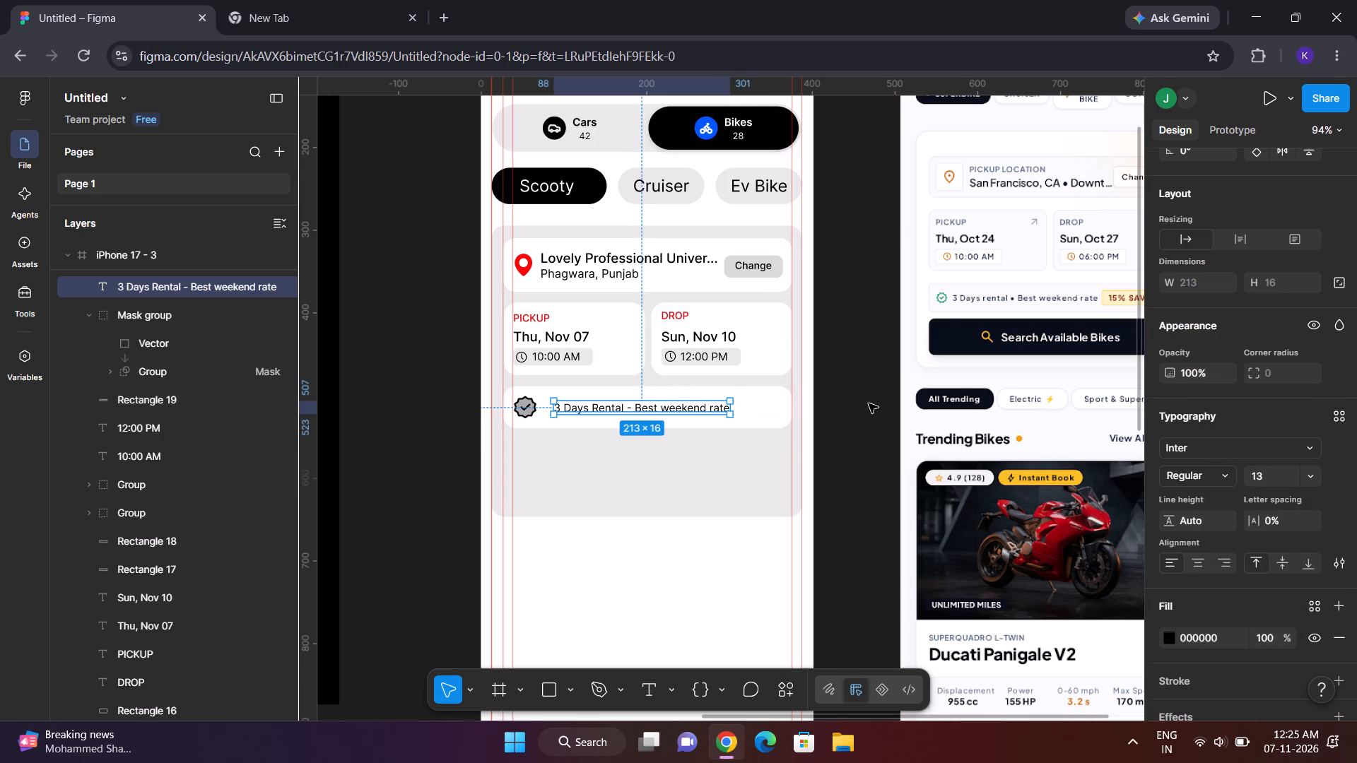
Move the rental text closer to the check badge, to about X 75, Y 507.
left_click_drag(650, 406, 645, 406)
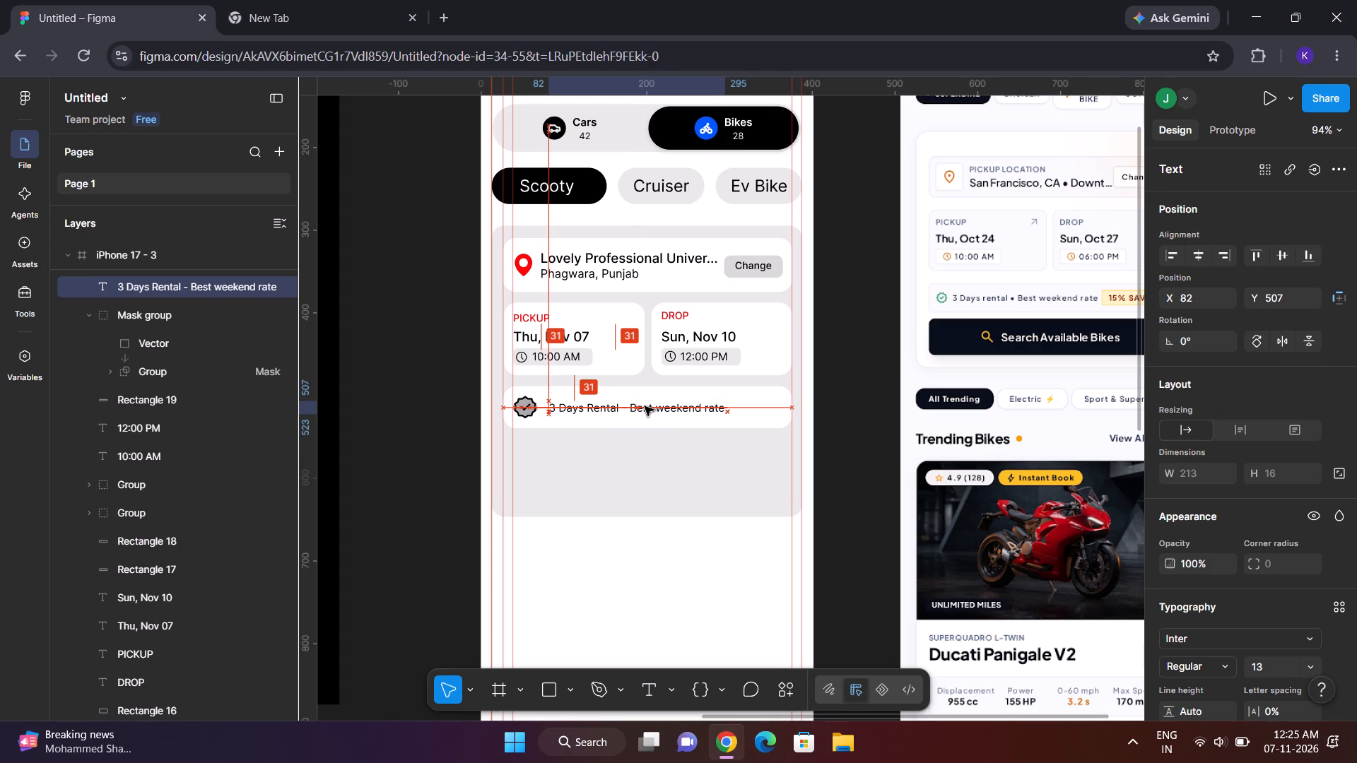
left_click_drag(645, 406, 640, 406)
Reduce the height of the white bar behind the rental text, making it about 349 × 38.
left_click(747, 415)
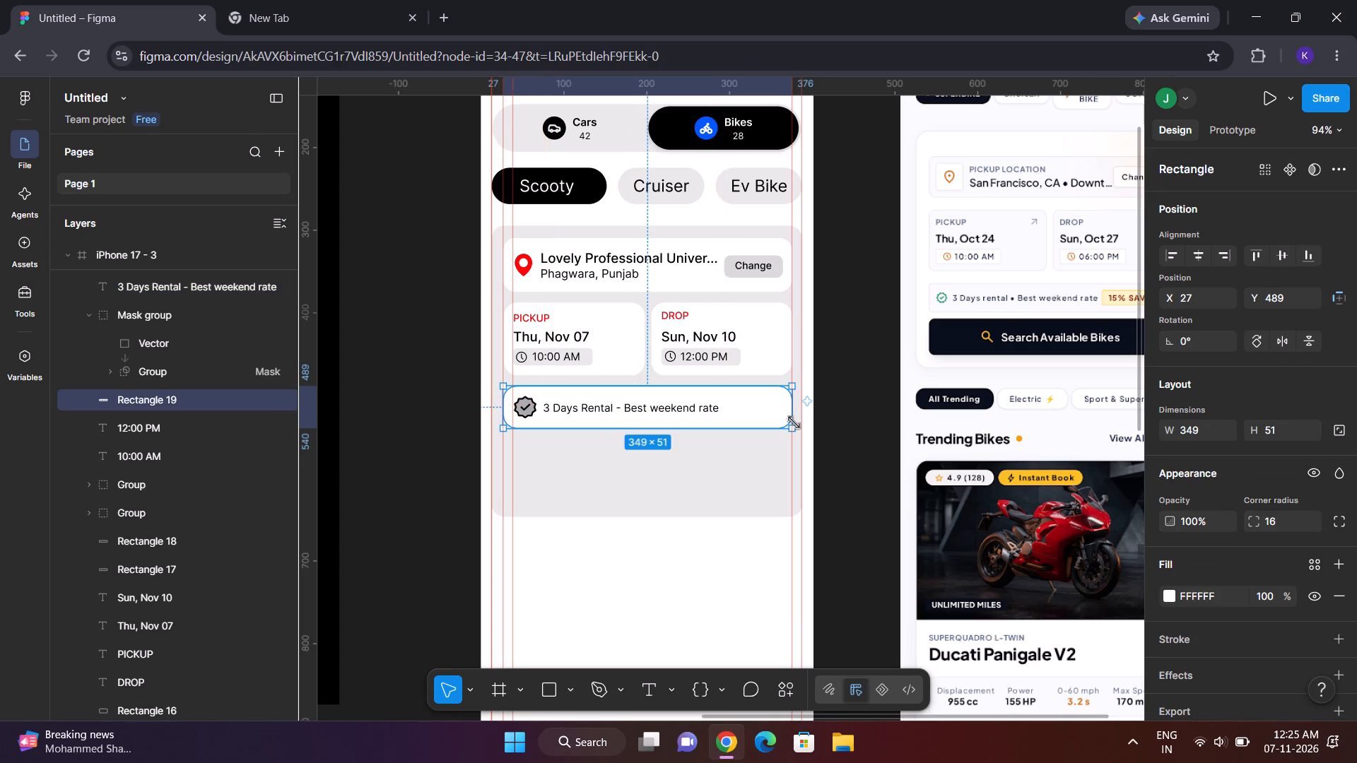
left_click_drag(719, 427, 722, 421)
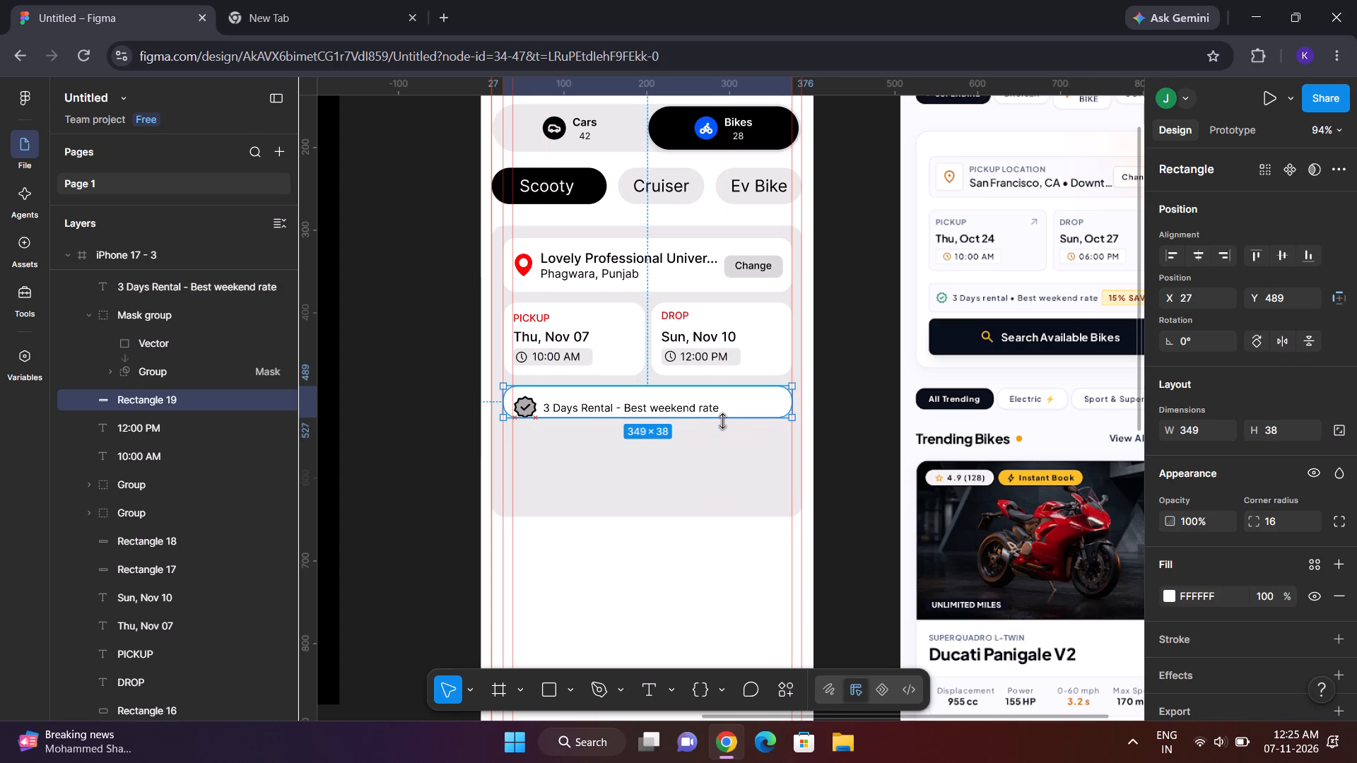
left_click_drag(722, 421, 723, 420)
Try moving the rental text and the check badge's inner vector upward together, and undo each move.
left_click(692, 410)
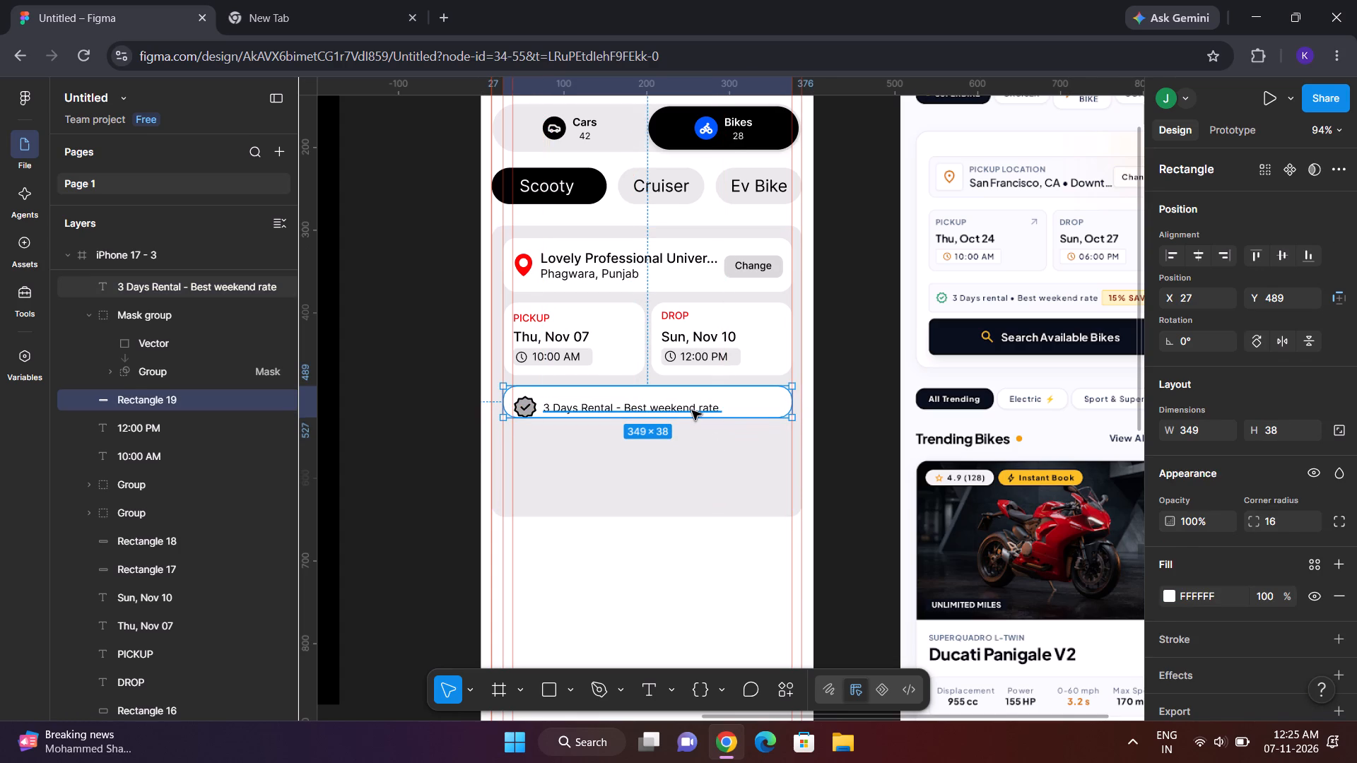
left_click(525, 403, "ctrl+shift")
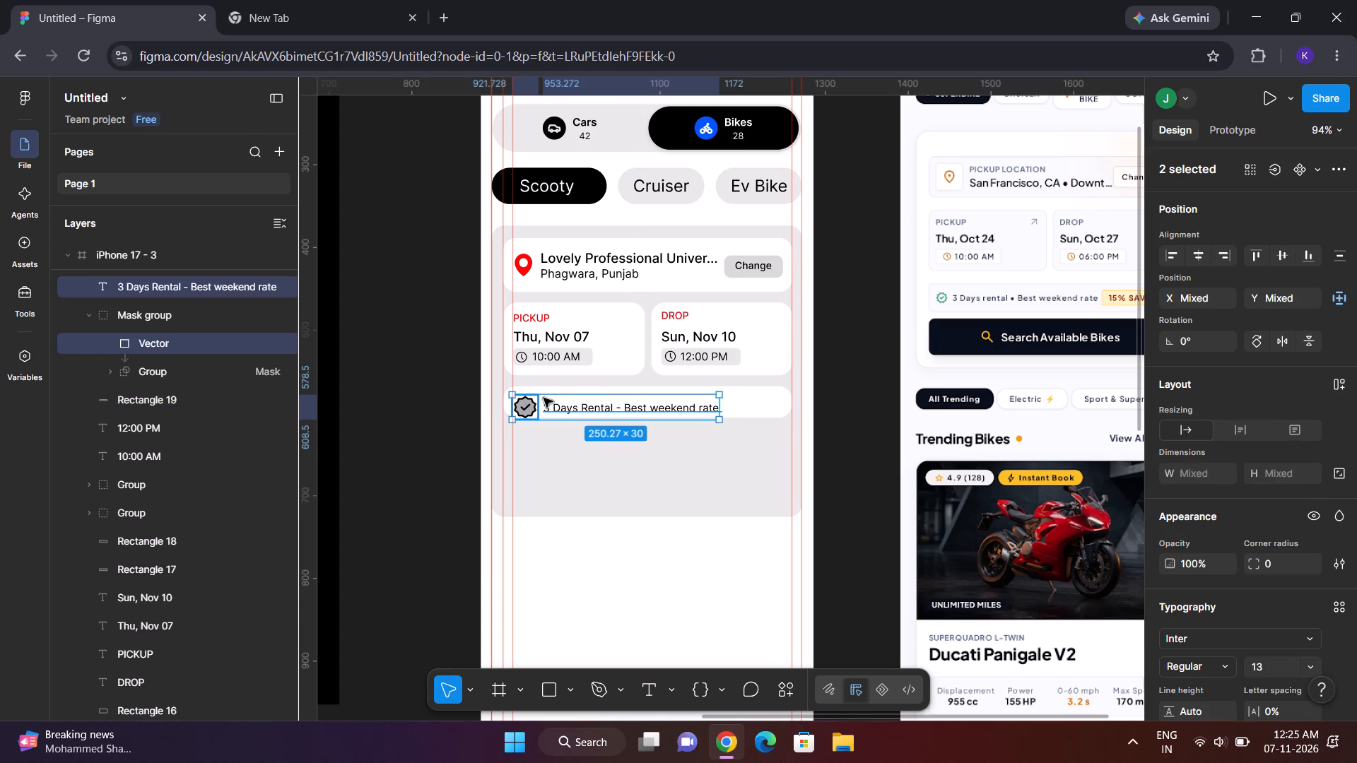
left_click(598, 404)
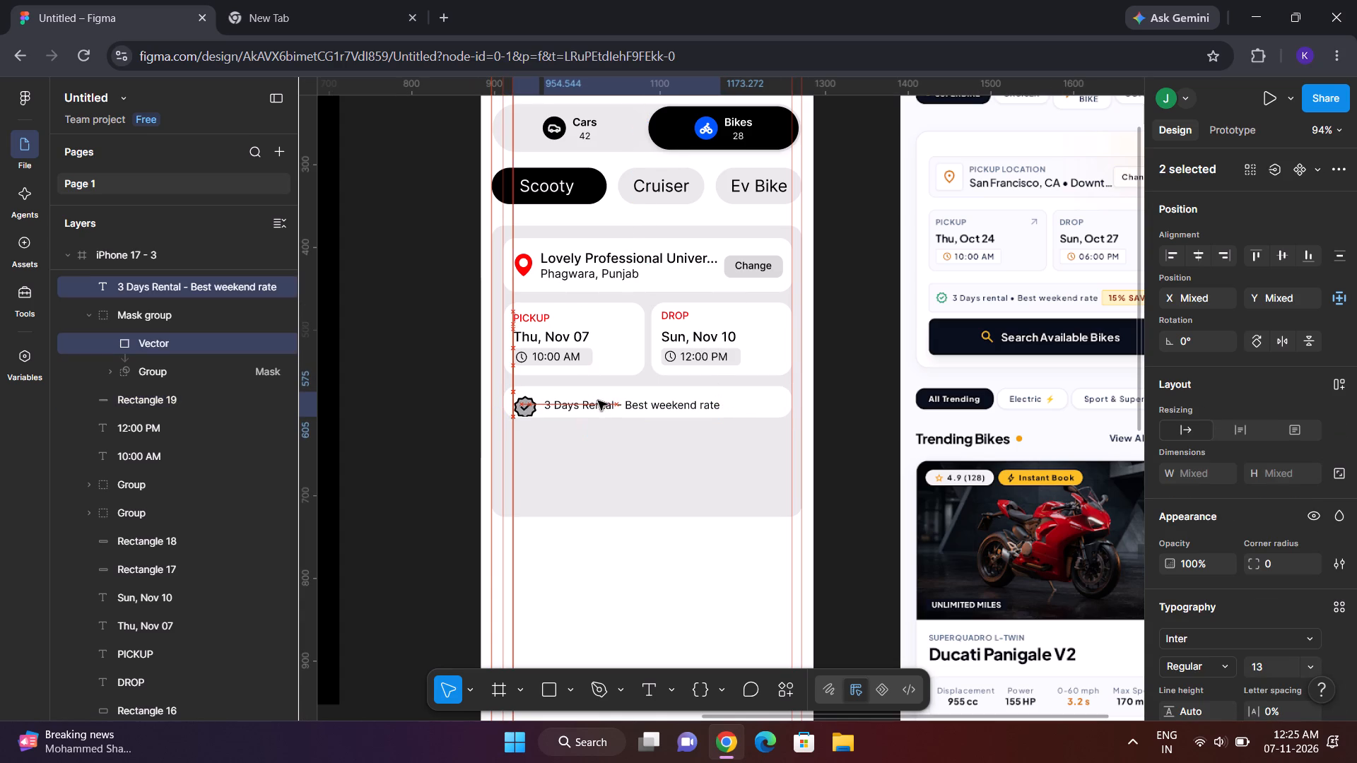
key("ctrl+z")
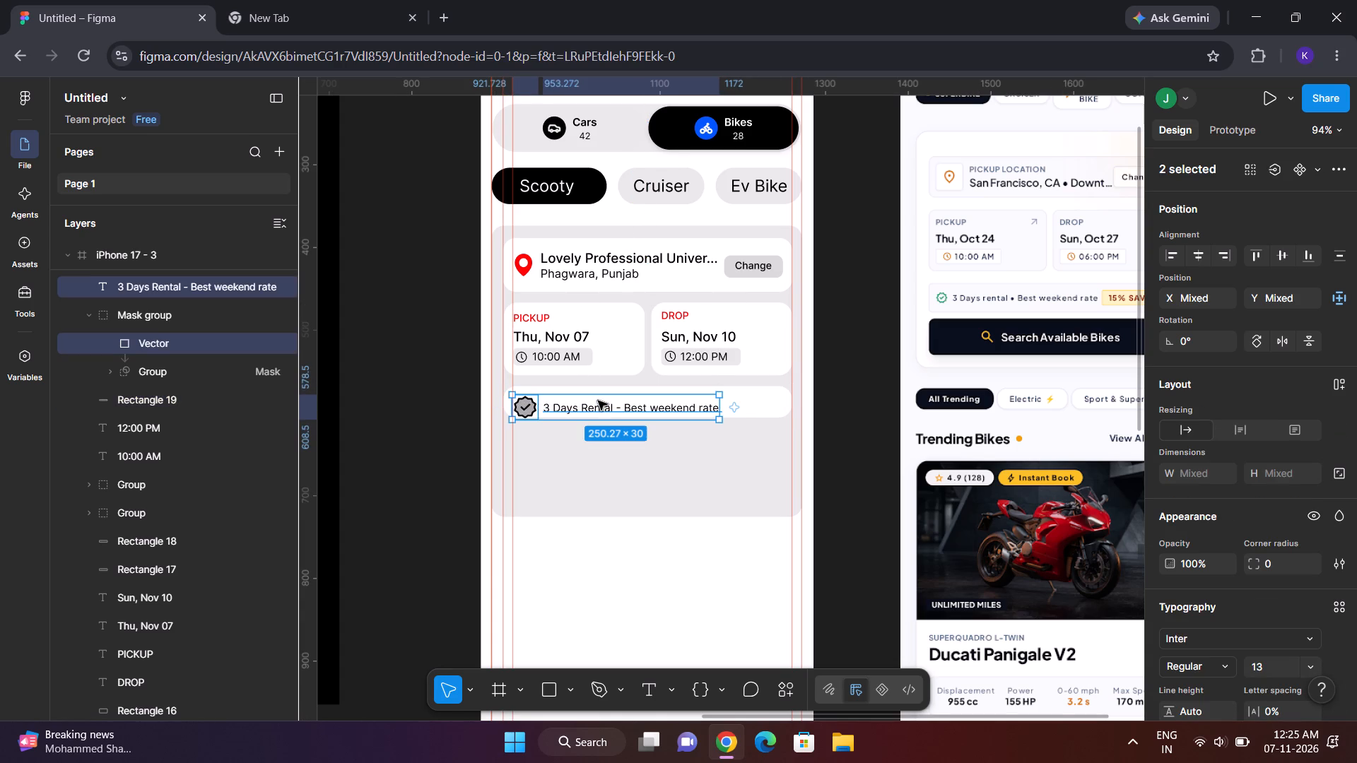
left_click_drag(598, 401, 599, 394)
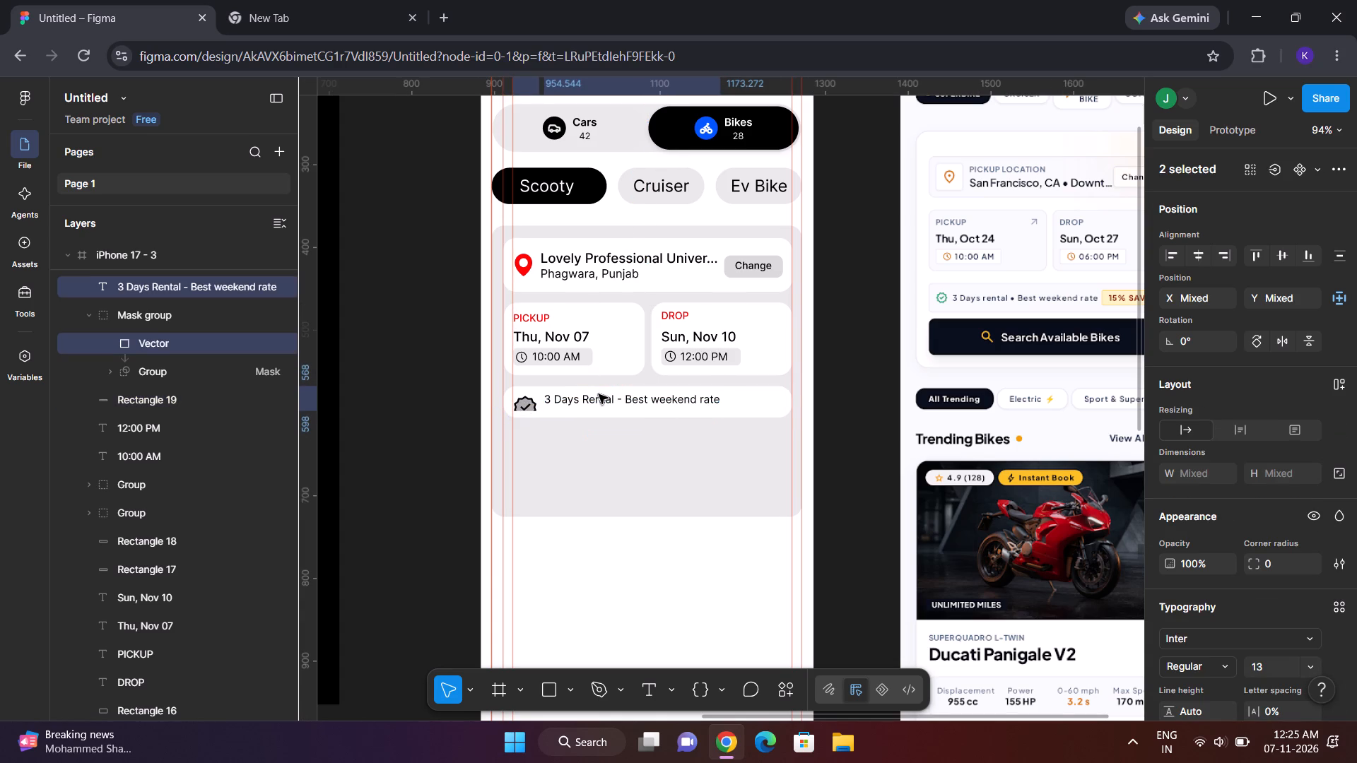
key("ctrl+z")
Move the rental text and the check badge's inner vector up together, placing the text at about X 78, Y 502.
left_click(600, 403)
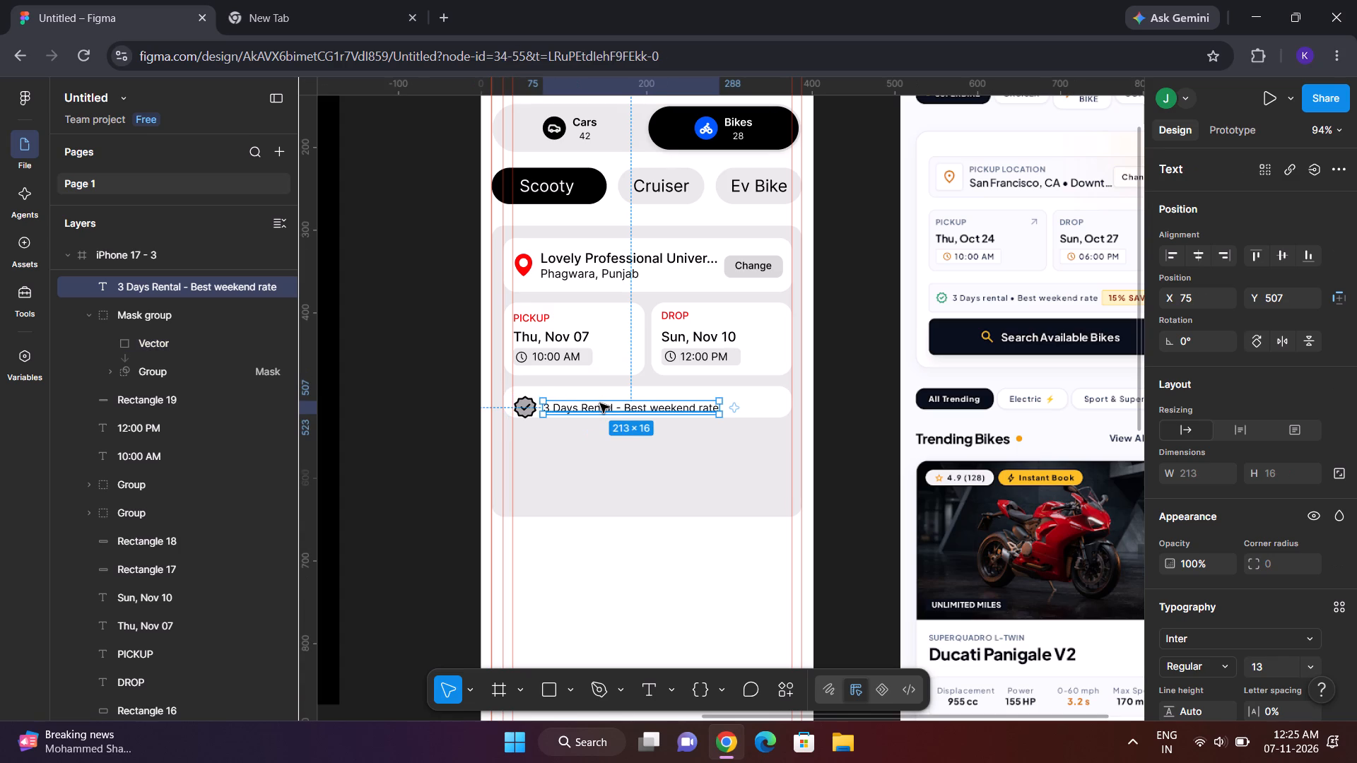
left_click(526, 414, "ctrl+shift")
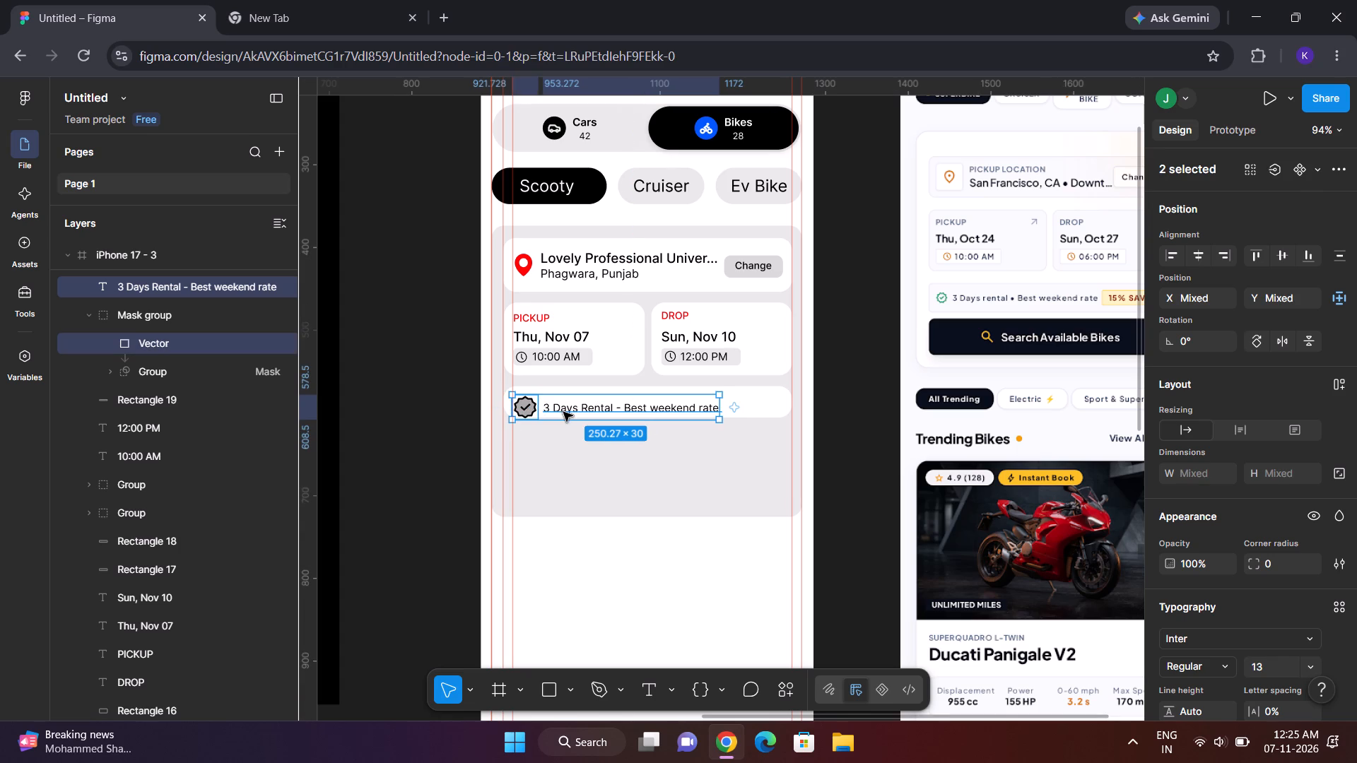
left_click(555, 408)
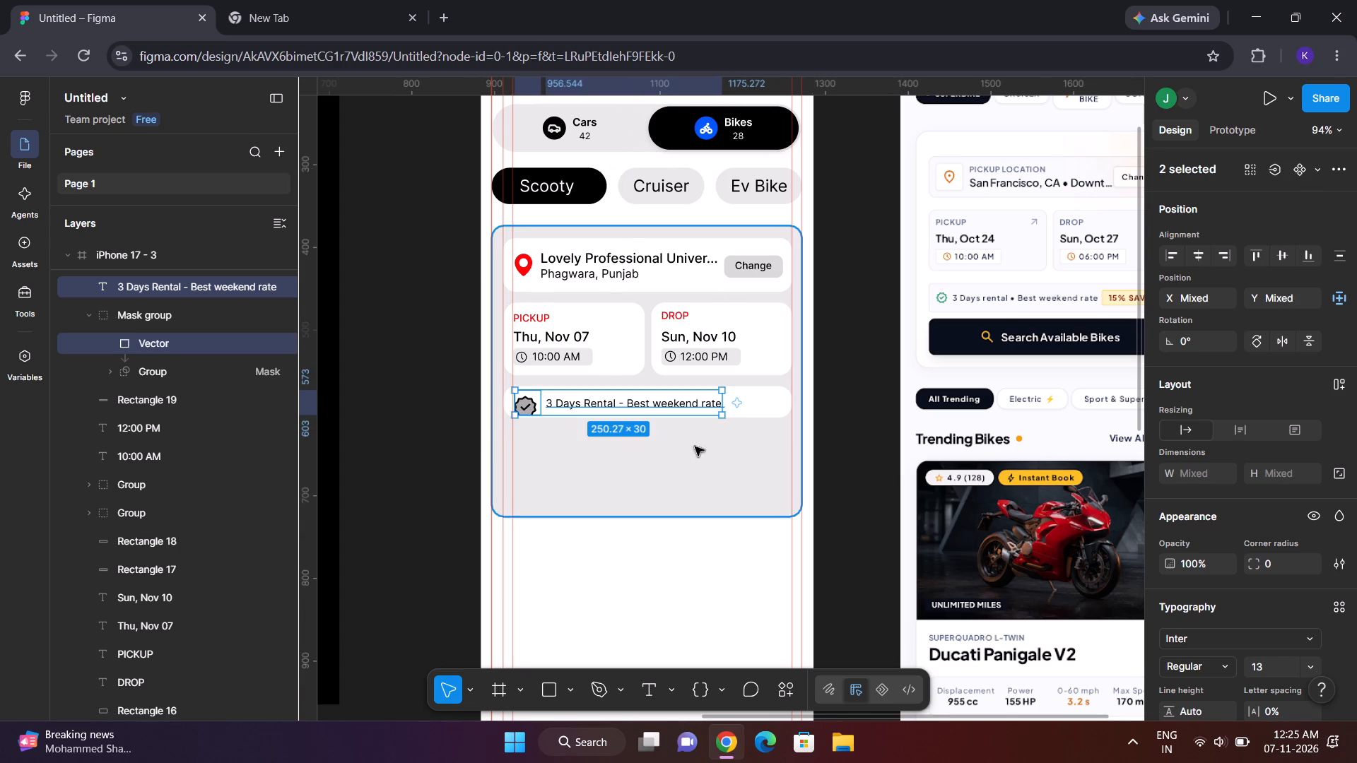
left_click(872, 442)
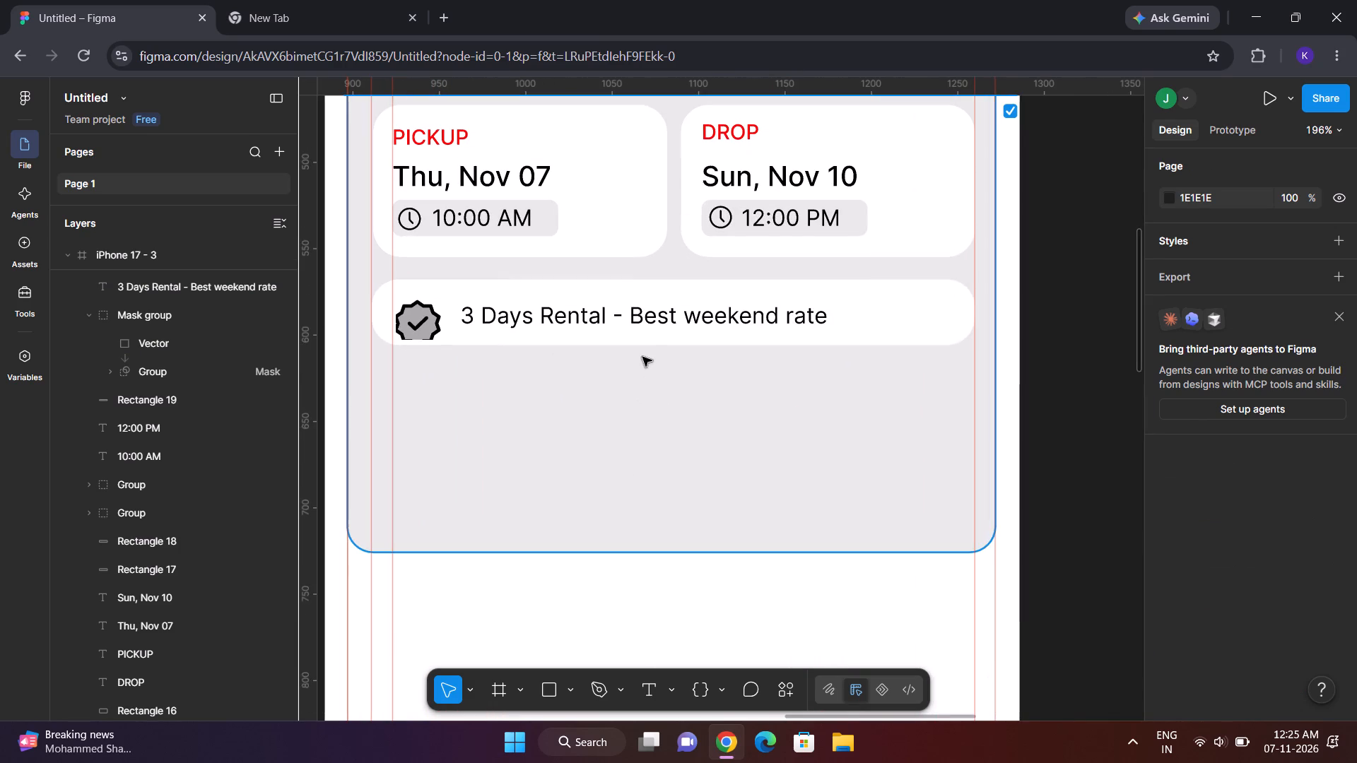
Undo the rental text box's height change and raise the text in the white bar to about X 78, Y 499.
left_click(653, 328)
left_click(653, 328)
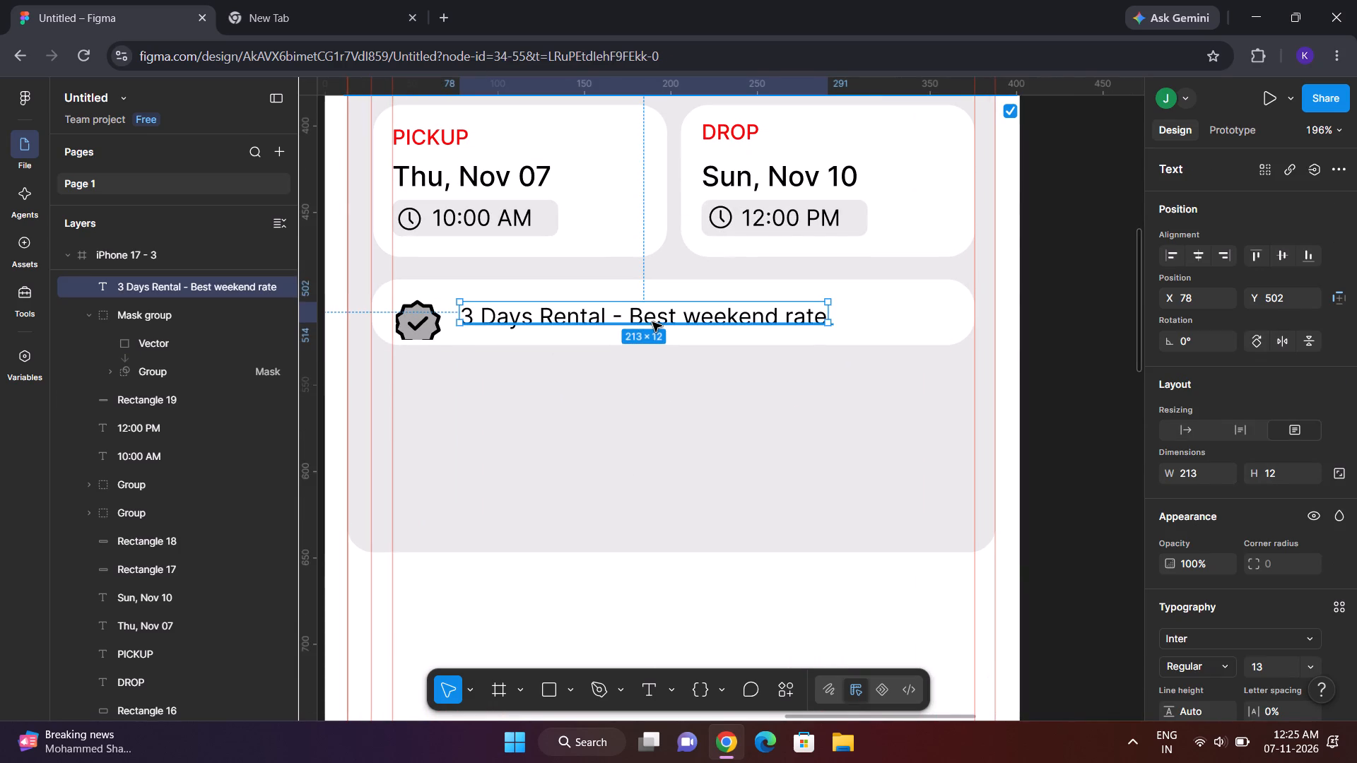
key("ctrl+z")
left_click(647, 317)
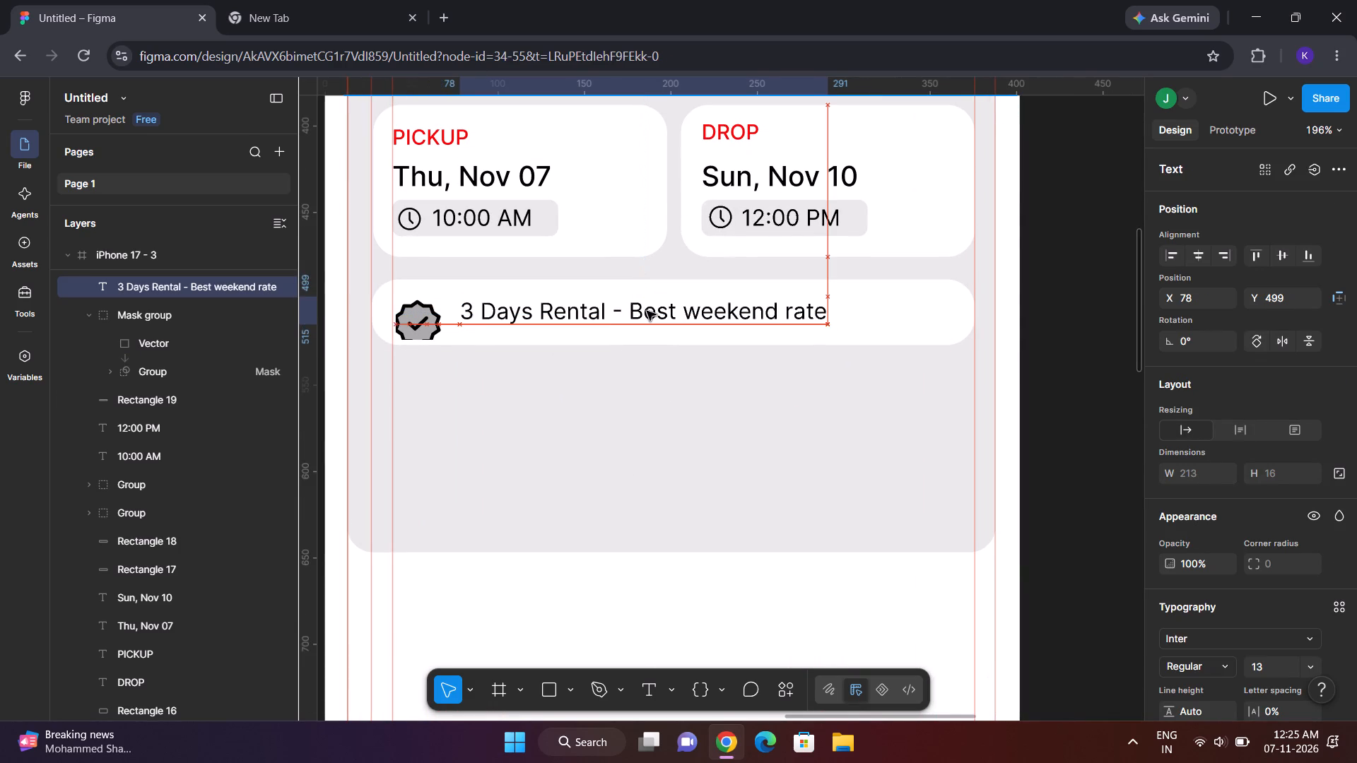
Move the whole check badge group up within the white bar to about X 39, Y 495.
left_click(428, 324)
left_click_drag(423, 319, 423, 312)
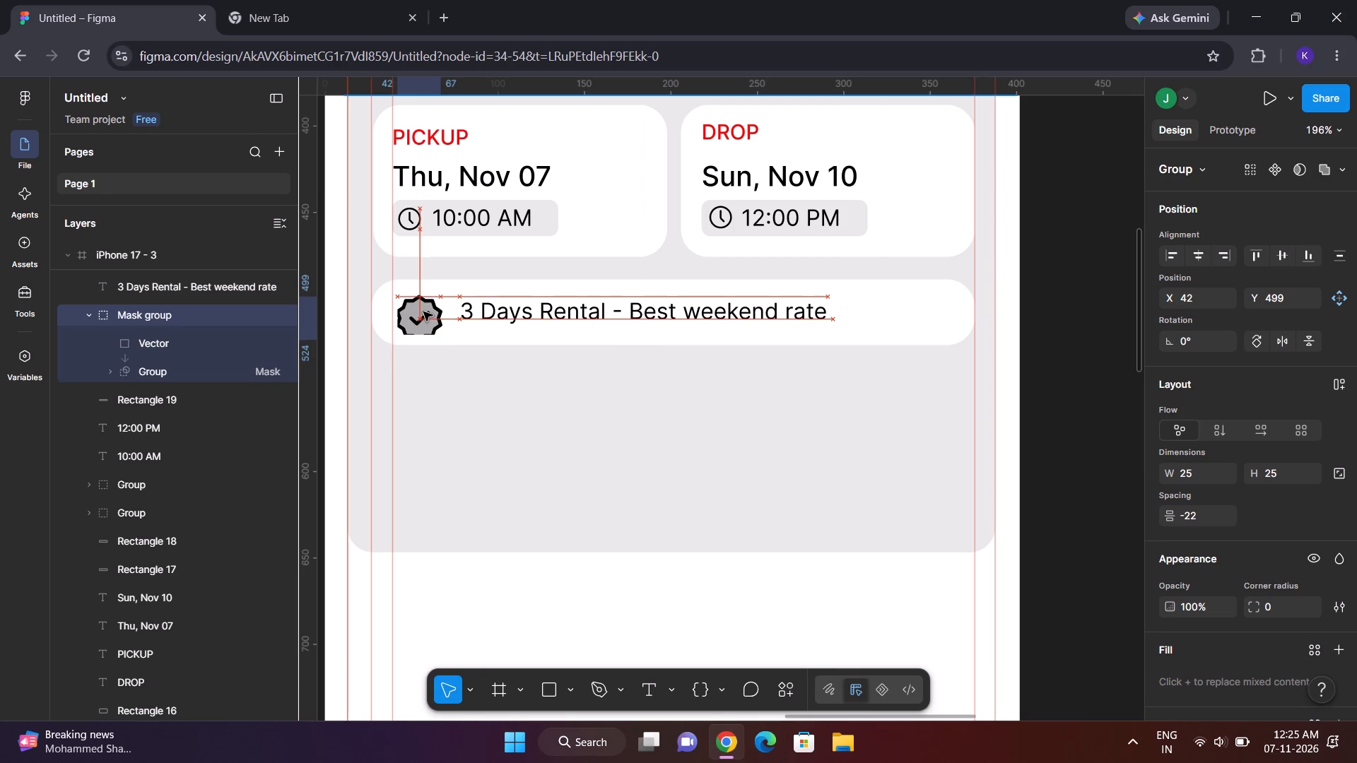
left_click_drag(423, 312, 423, 308)
left_click(423, 308)
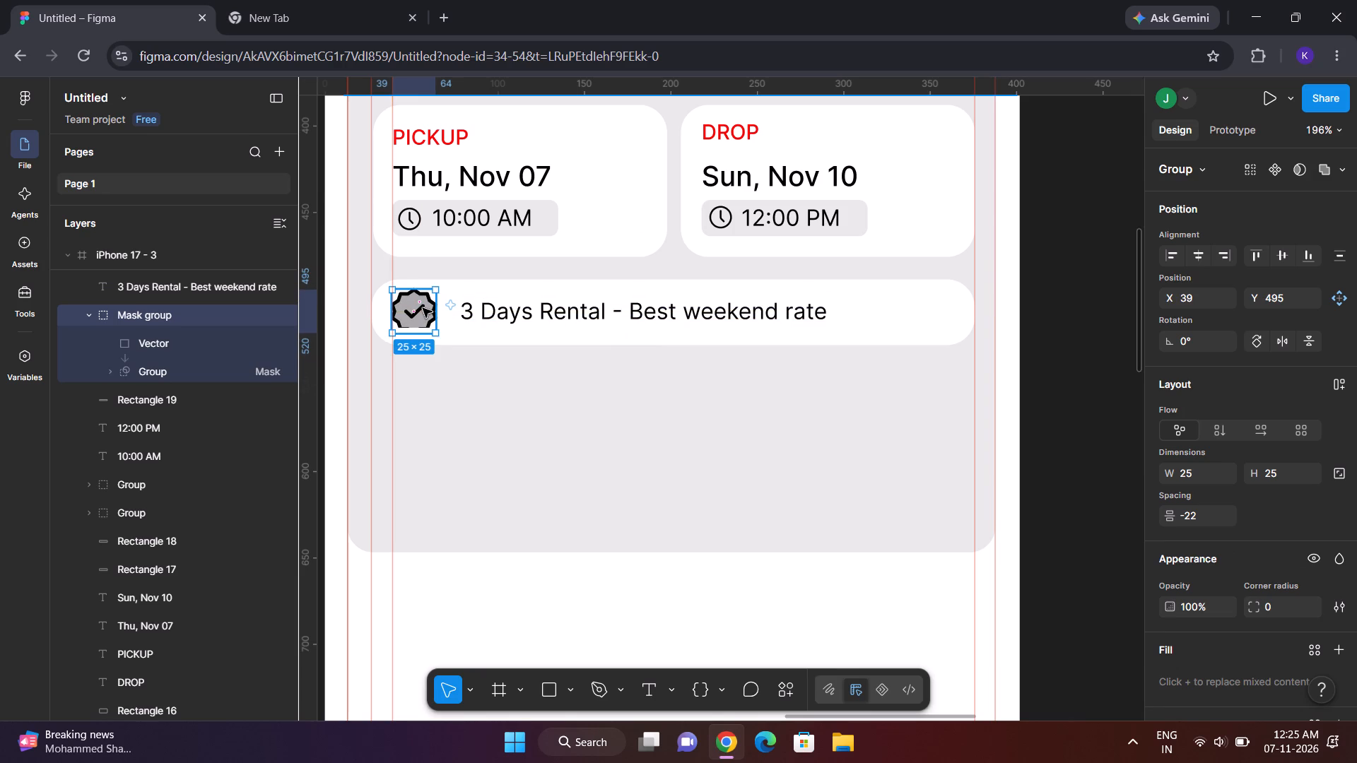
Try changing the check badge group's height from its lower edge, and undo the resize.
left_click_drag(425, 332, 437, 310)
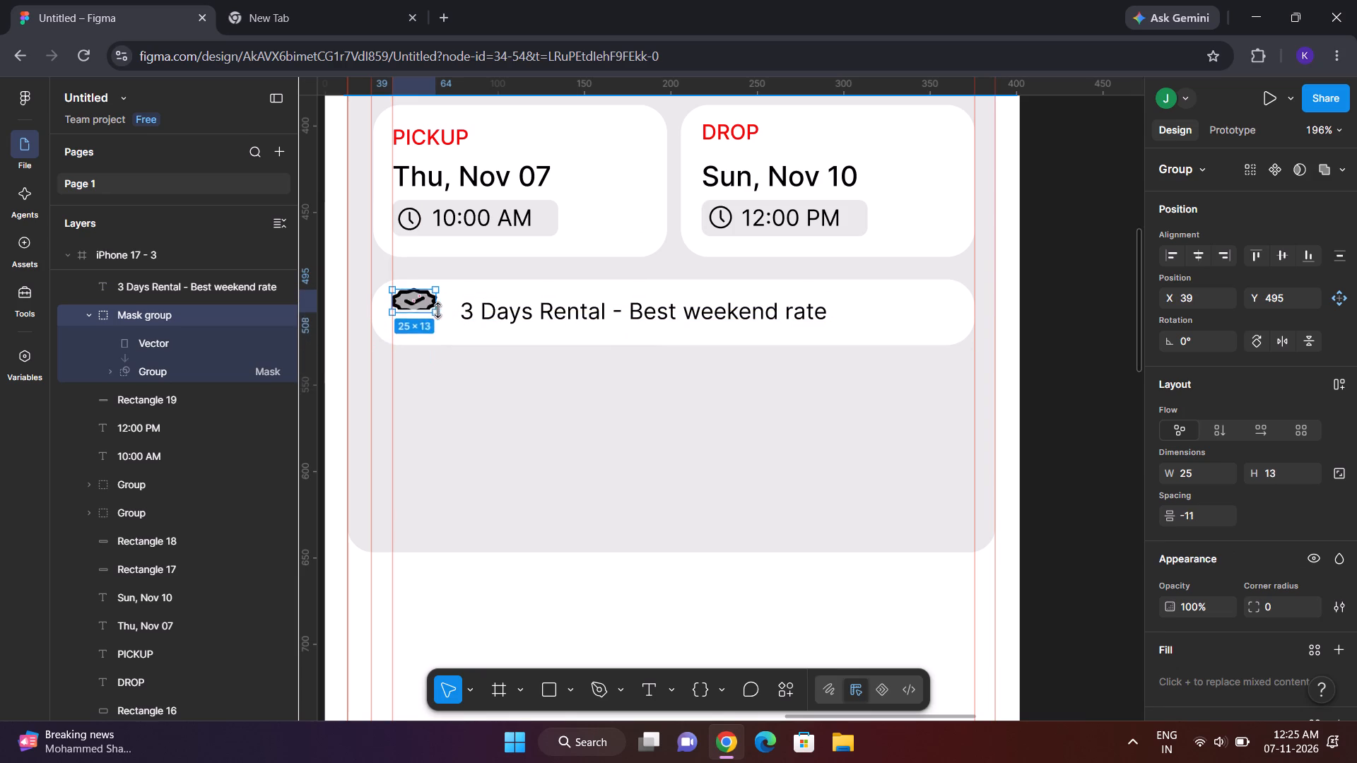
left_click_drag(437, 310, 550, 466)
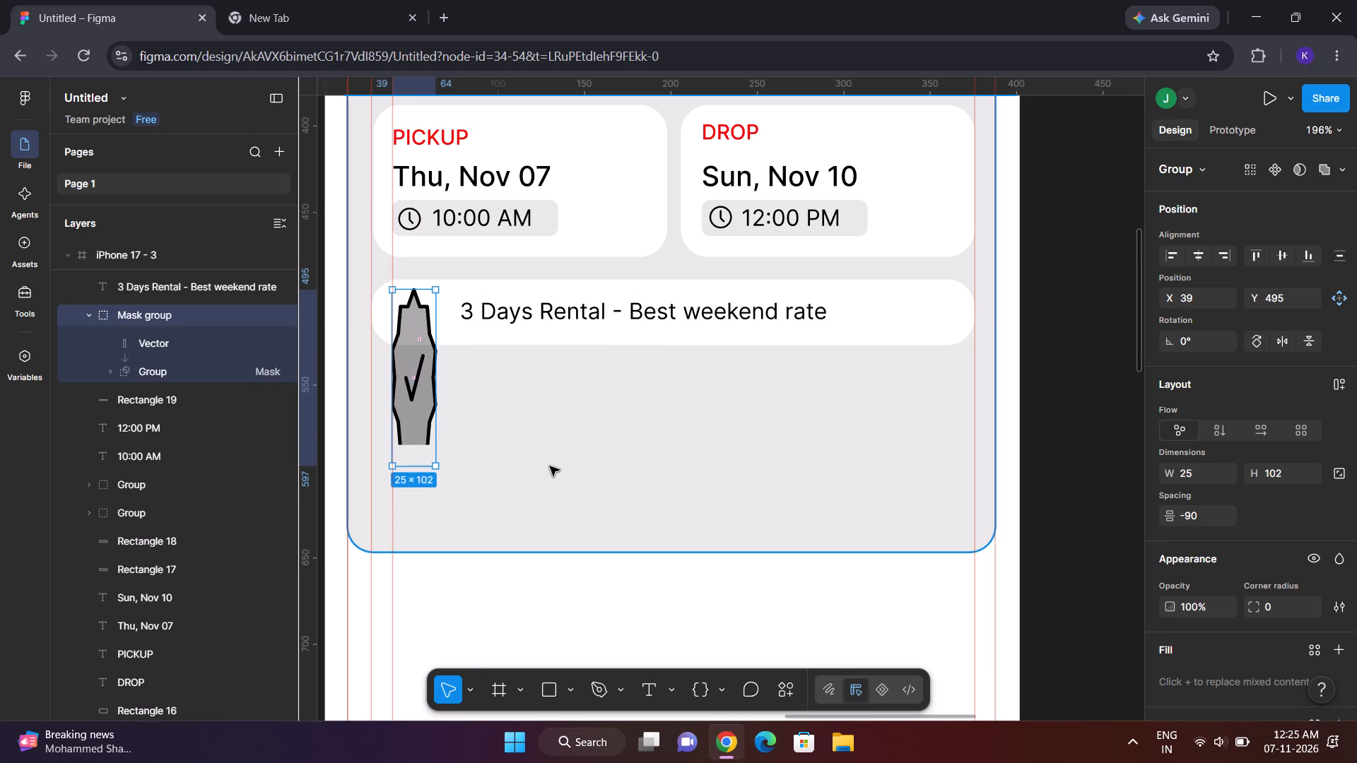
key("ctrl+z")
Undo the earlier moves of the check badge group, its inner vector and the rental text.
key("ctrl+z")
key("ctrl+z")
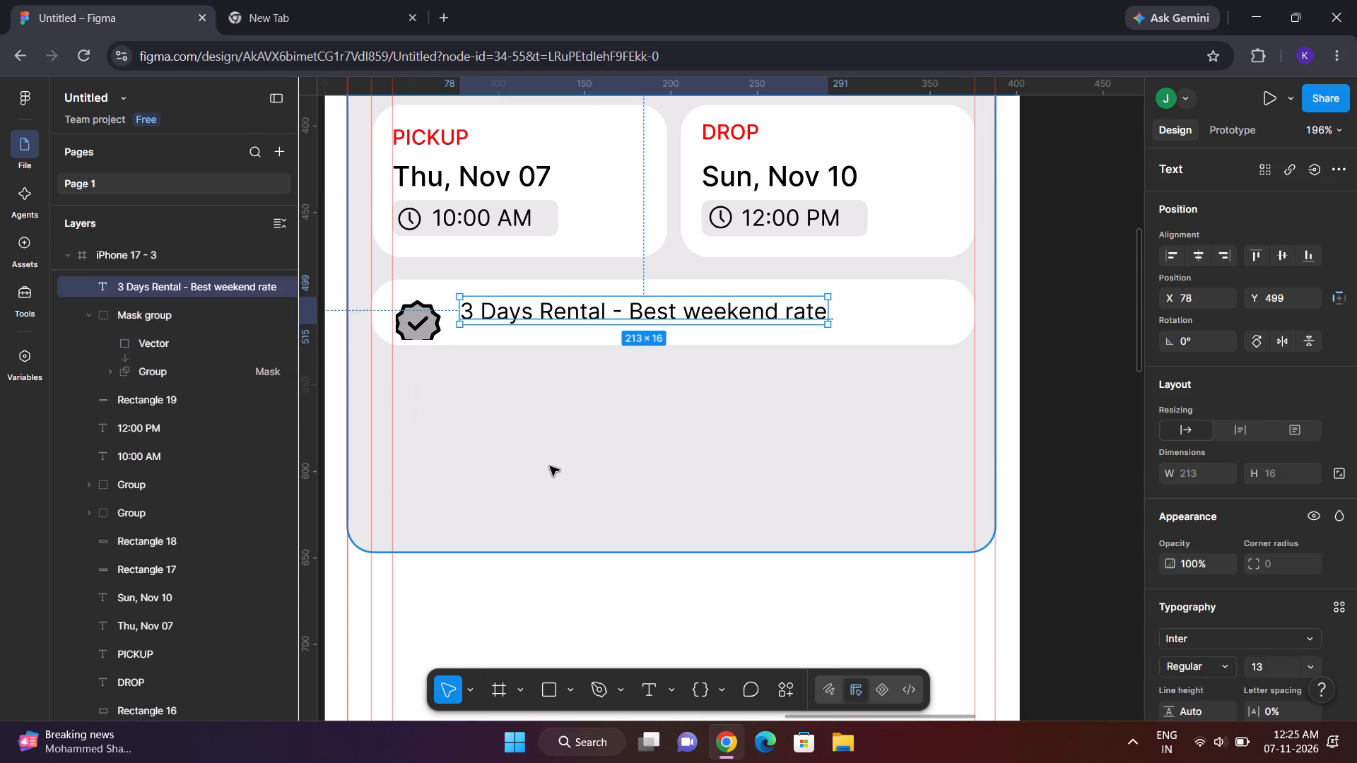
key("ctrl+z")
key("ctrl+z")
key("ctrl+z")
key("ctrl+z")
key("ctrl+z")
key("ctrl+z")
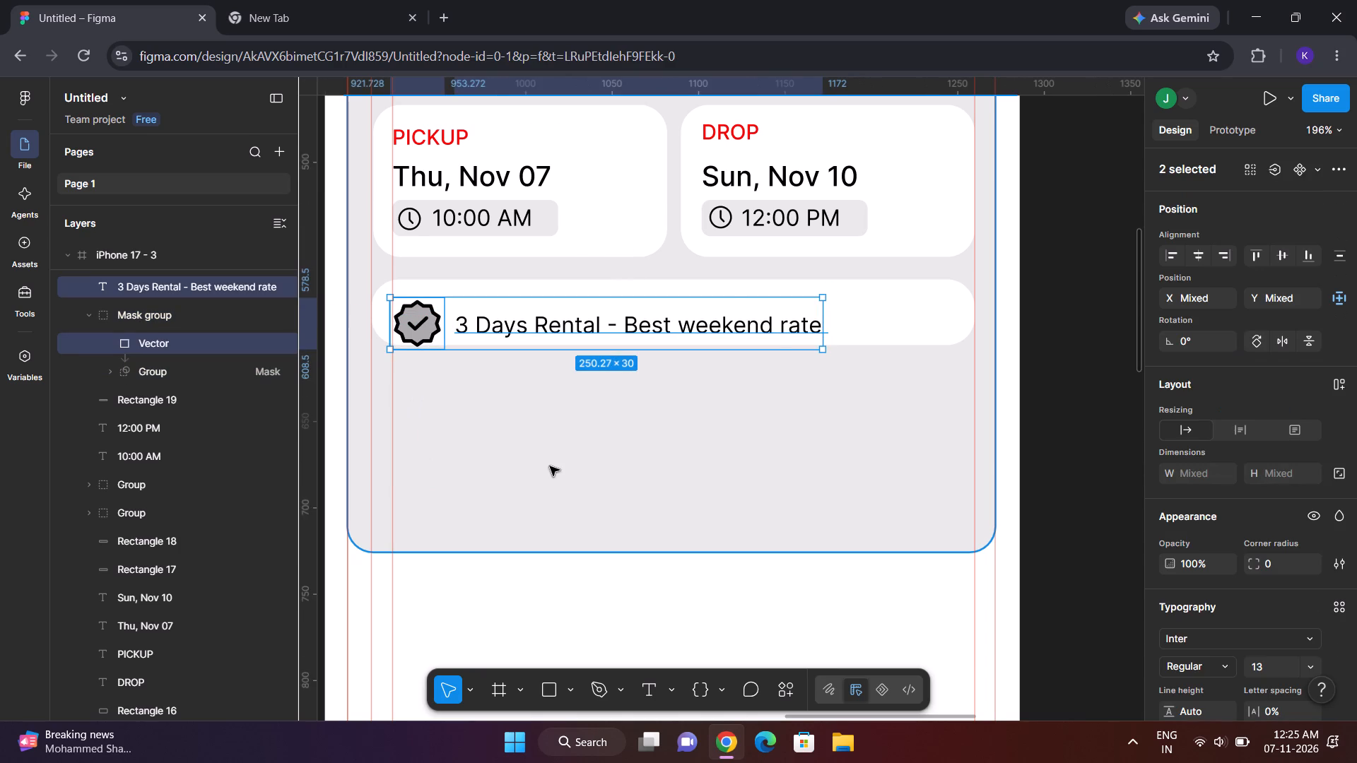
Set the corner radius of the white rental bar to 10.
left_click(866, 360)
left_click(874, 334)
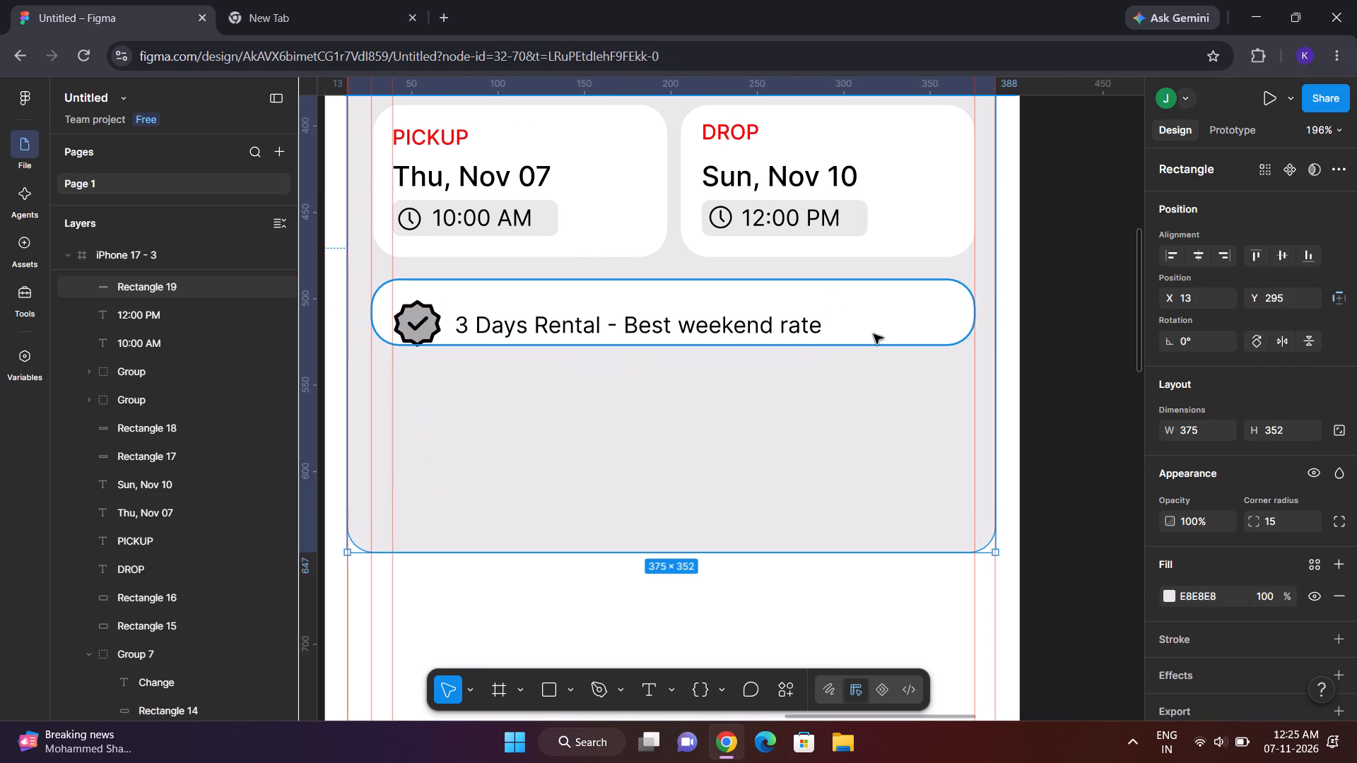
left_click(1283, 509)
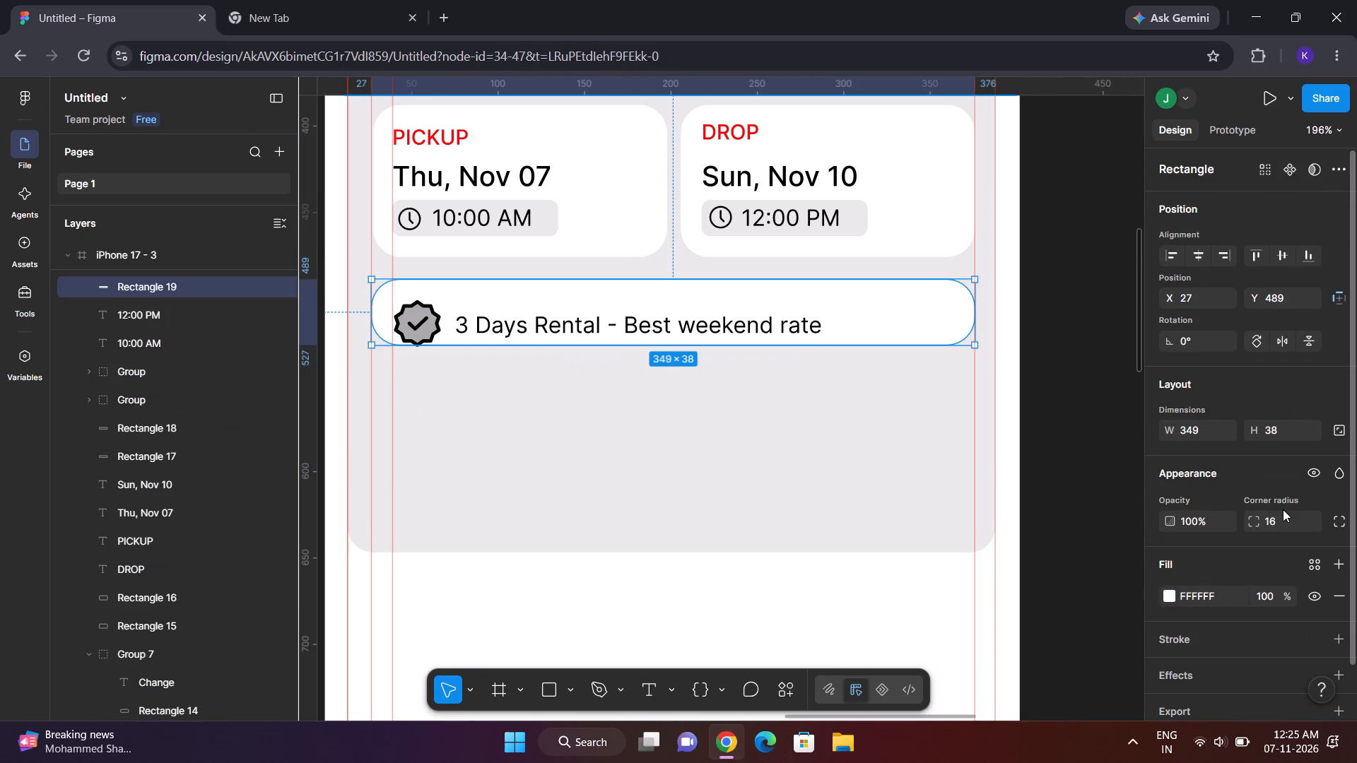
left_click(1283, 523)
key("BackSpace")
type("10")
key("Return")
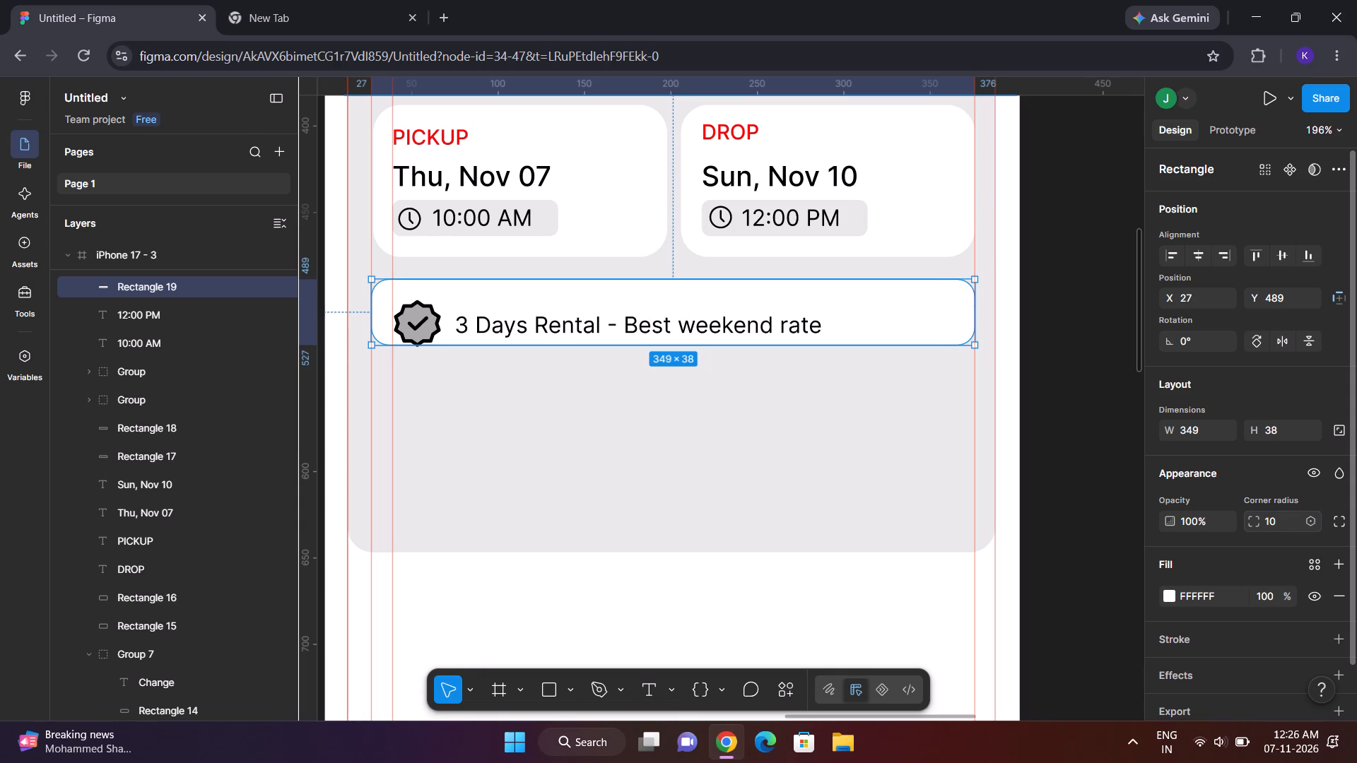
left_click(1120, 456)
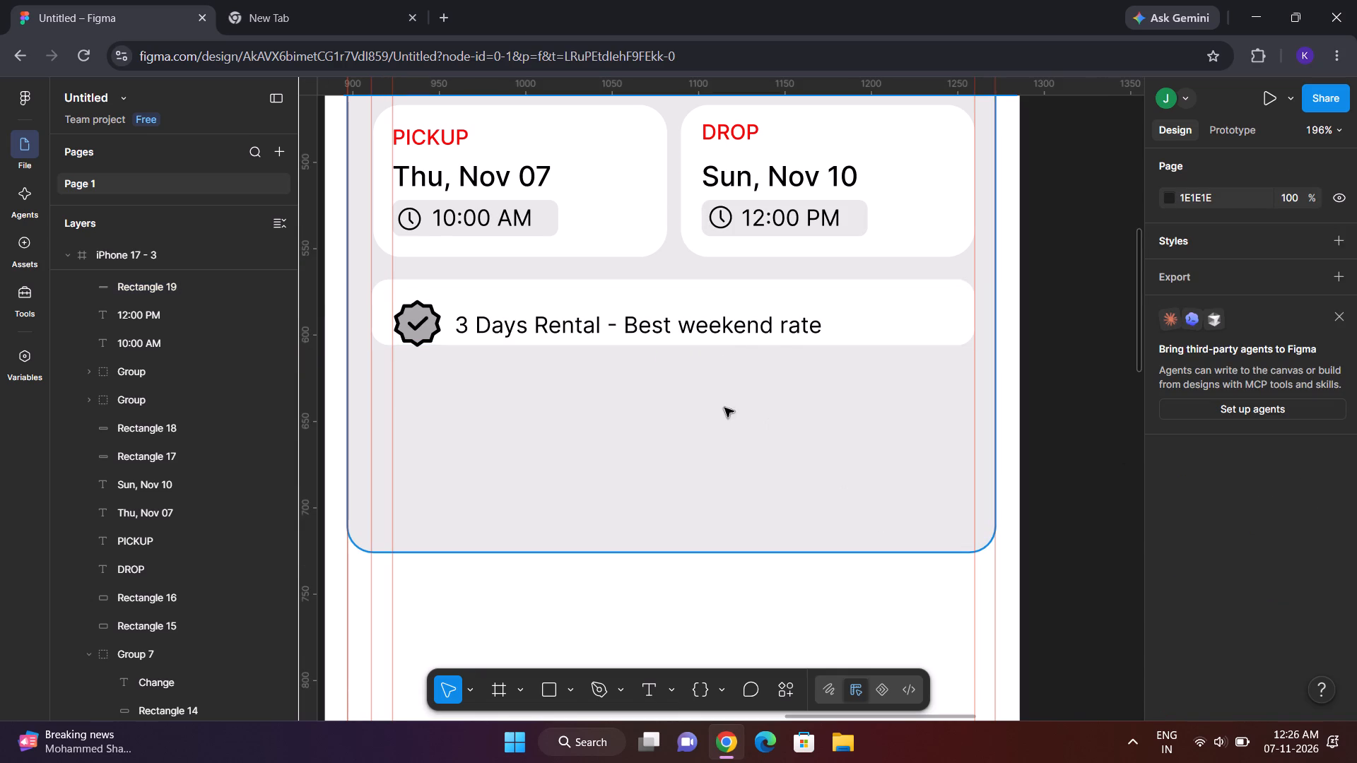
Line up the white bar's contents, placing the check badge group at X 39, Y 495 and the rental text at X 75, Y 500.
left_click(727, 330)
left_click_drag(680, 326, 681, 315)
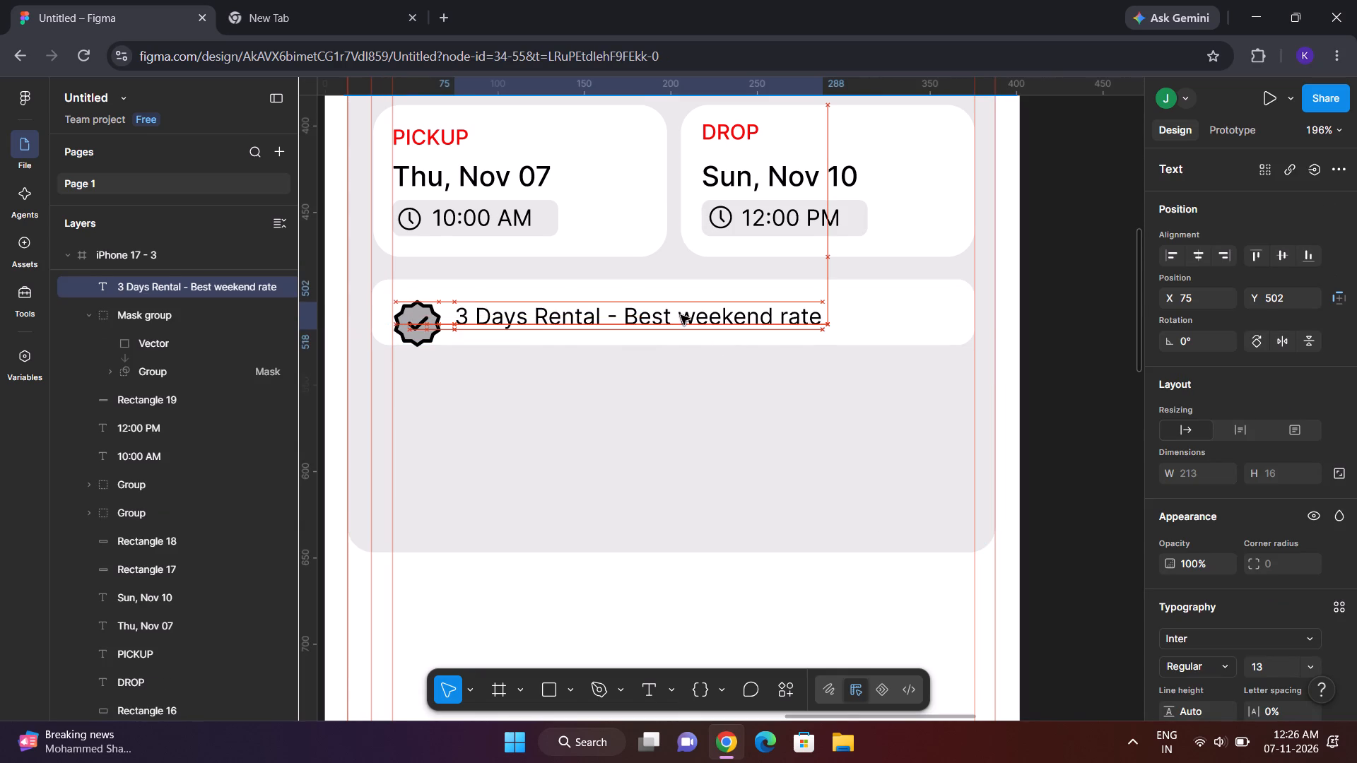
left_click_drag(681, 315, 682, 316)
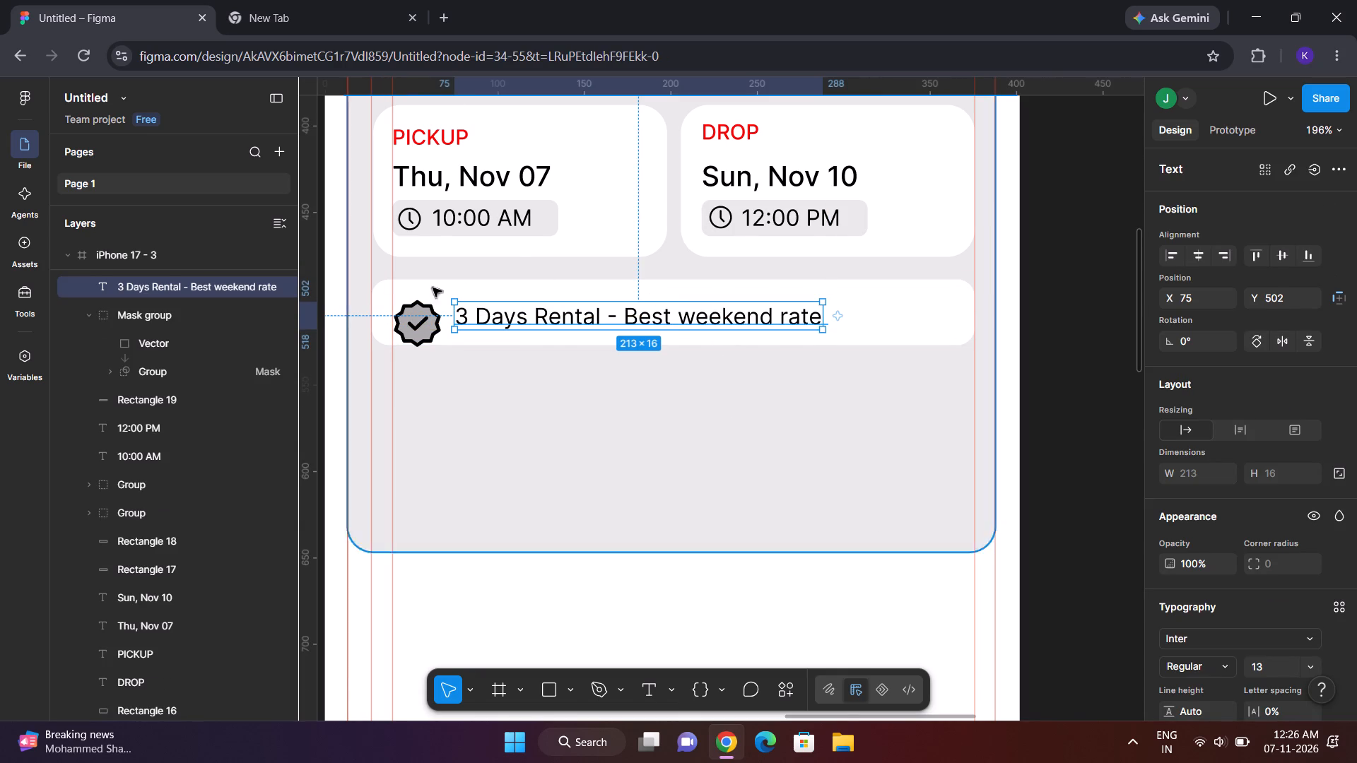
left_click(434, 303)
left_click_drag(432, 312, 432, 305)
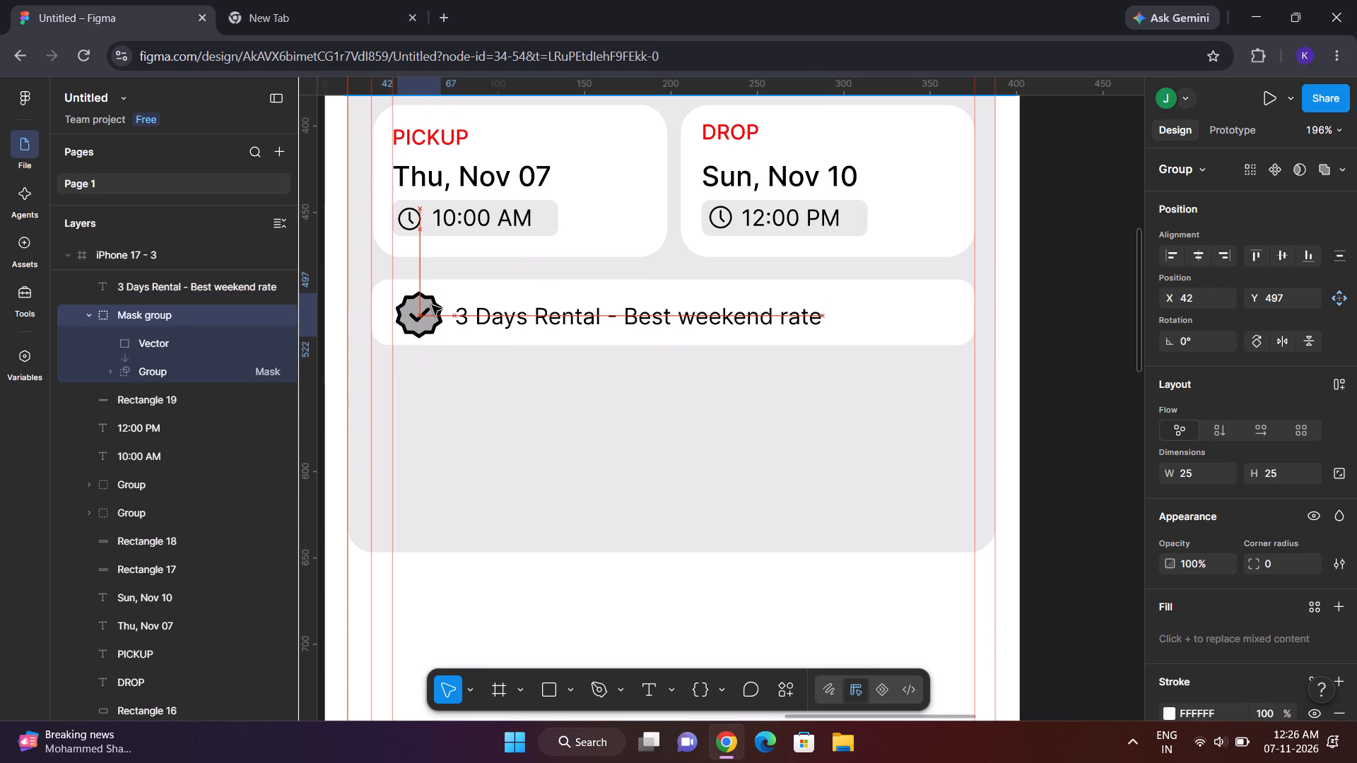
left_click_drag(432, 305, 430, 302)
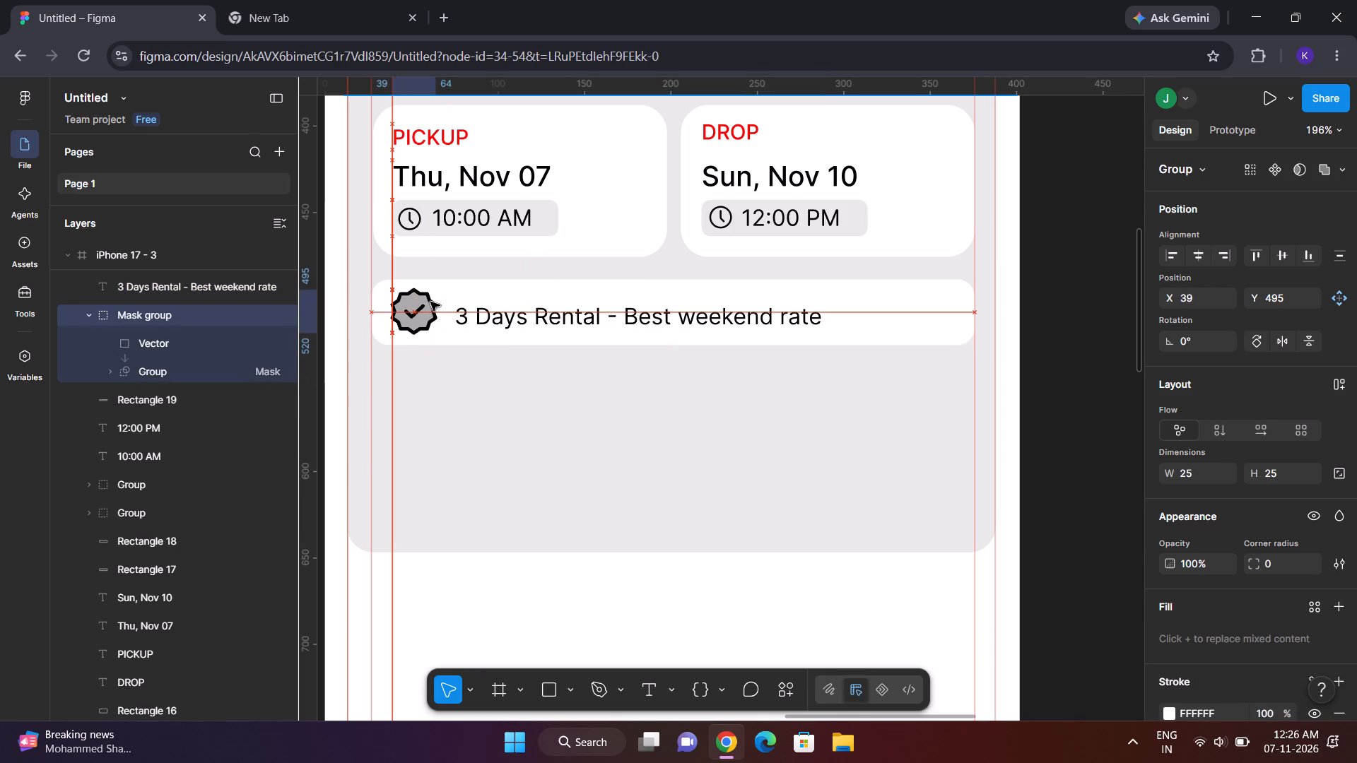
left_click_drag(430, 302, 430, 302)
left_click(616, 318)
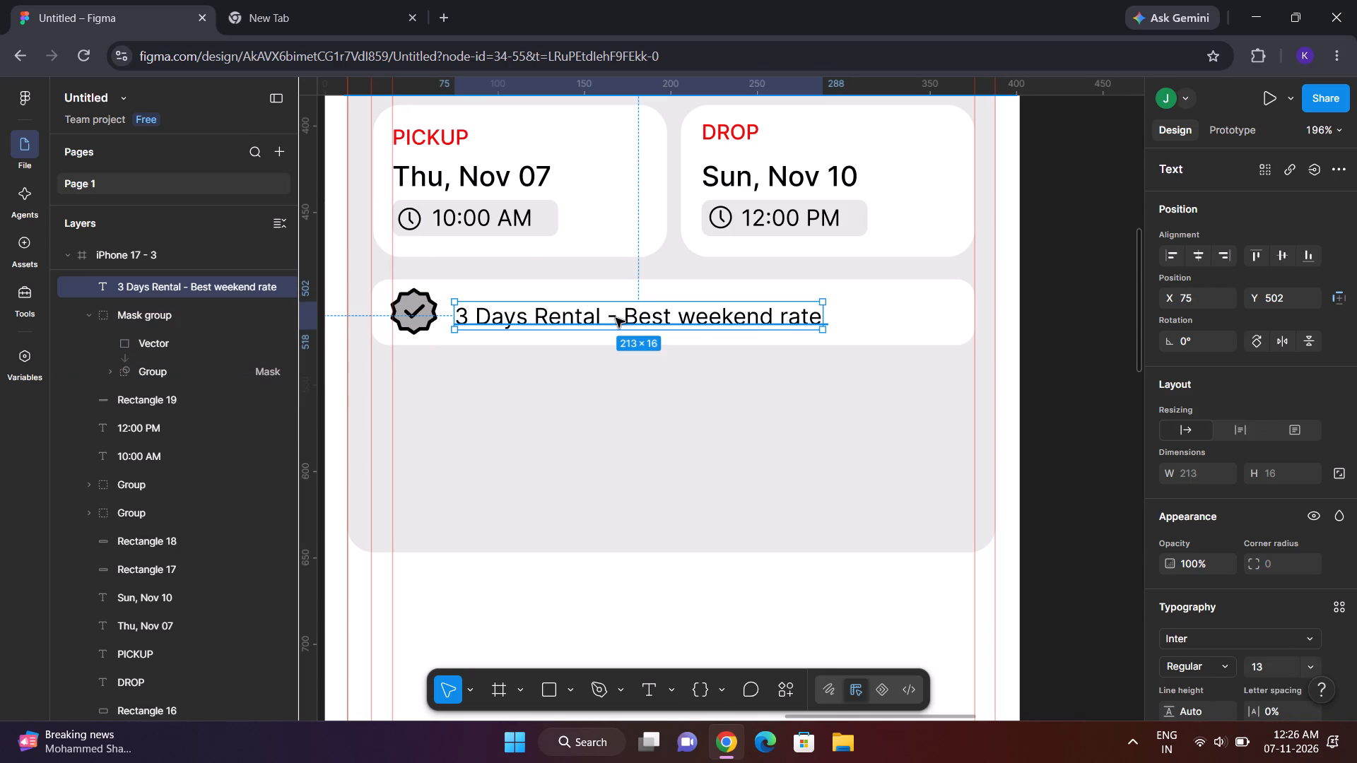
left_click(618, 315)
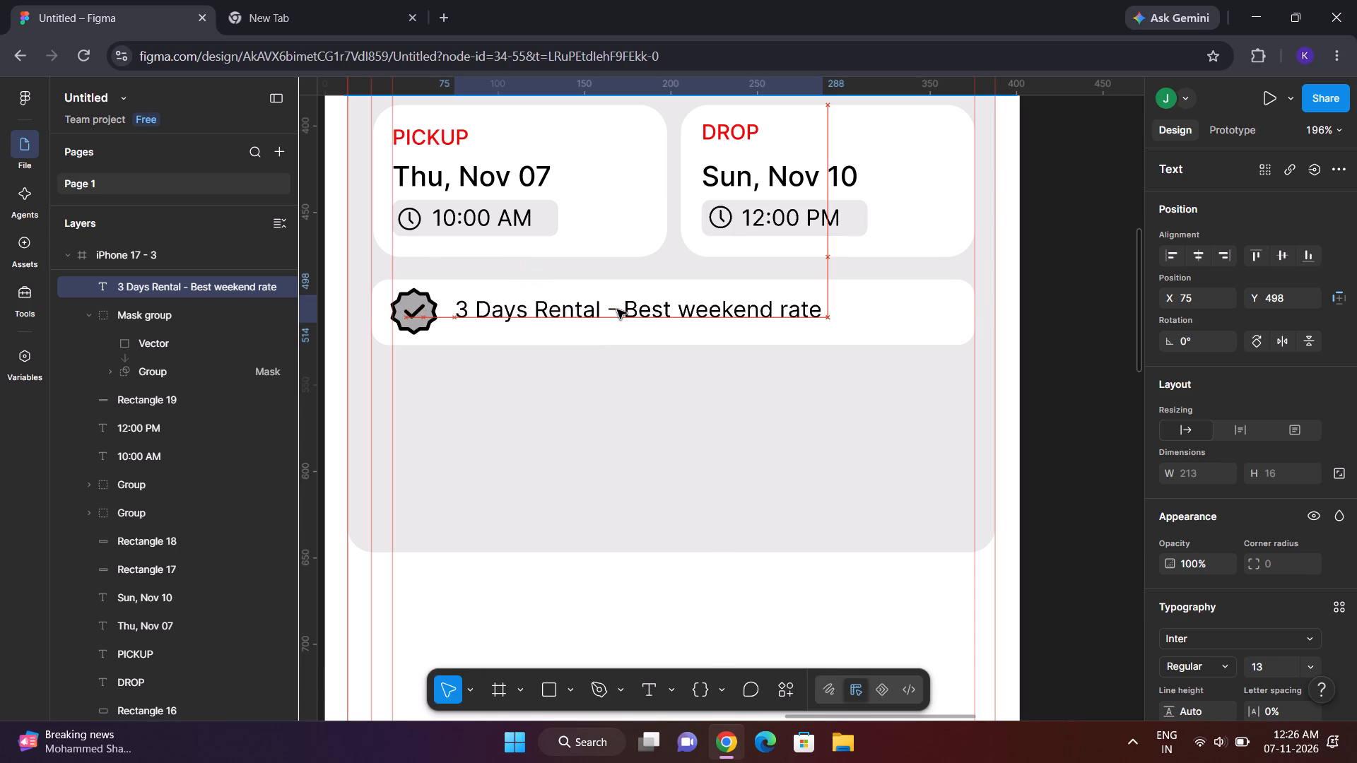
left_click(1066, 359)
Examine the rental bar and the sections below it in the neighbouring reference design.
scroll(1066, 359, "up", 1)
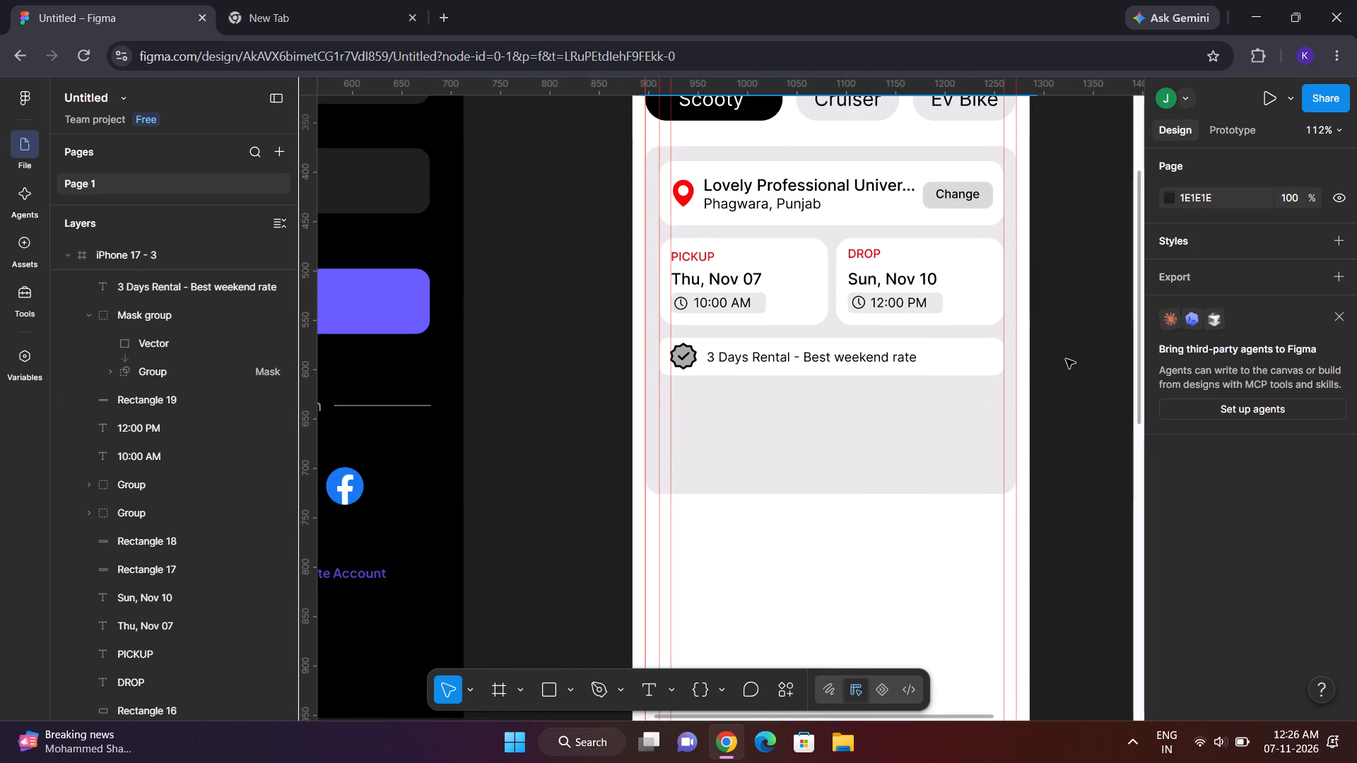
scroll(1066, 359, "left", 1)
left_click(816, 360)
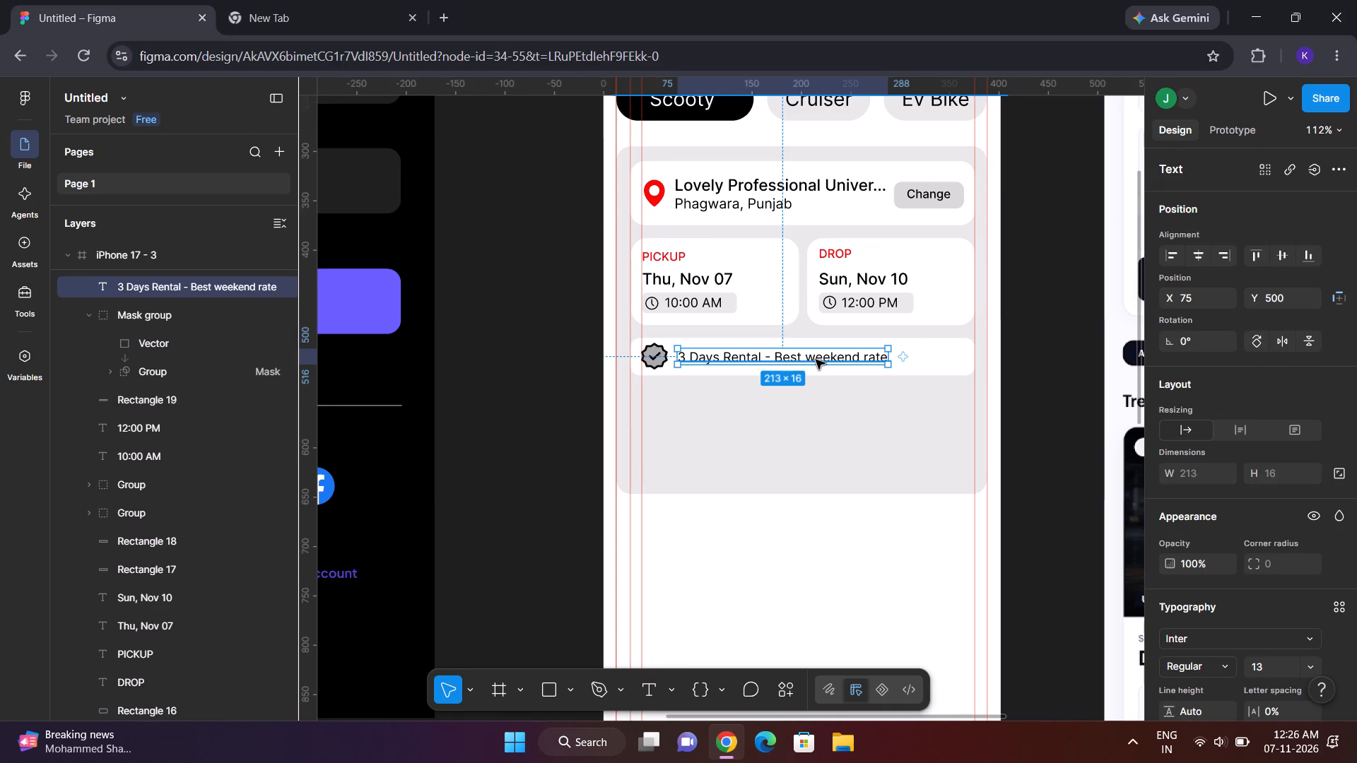
scroll(816, 360, "left", 3)
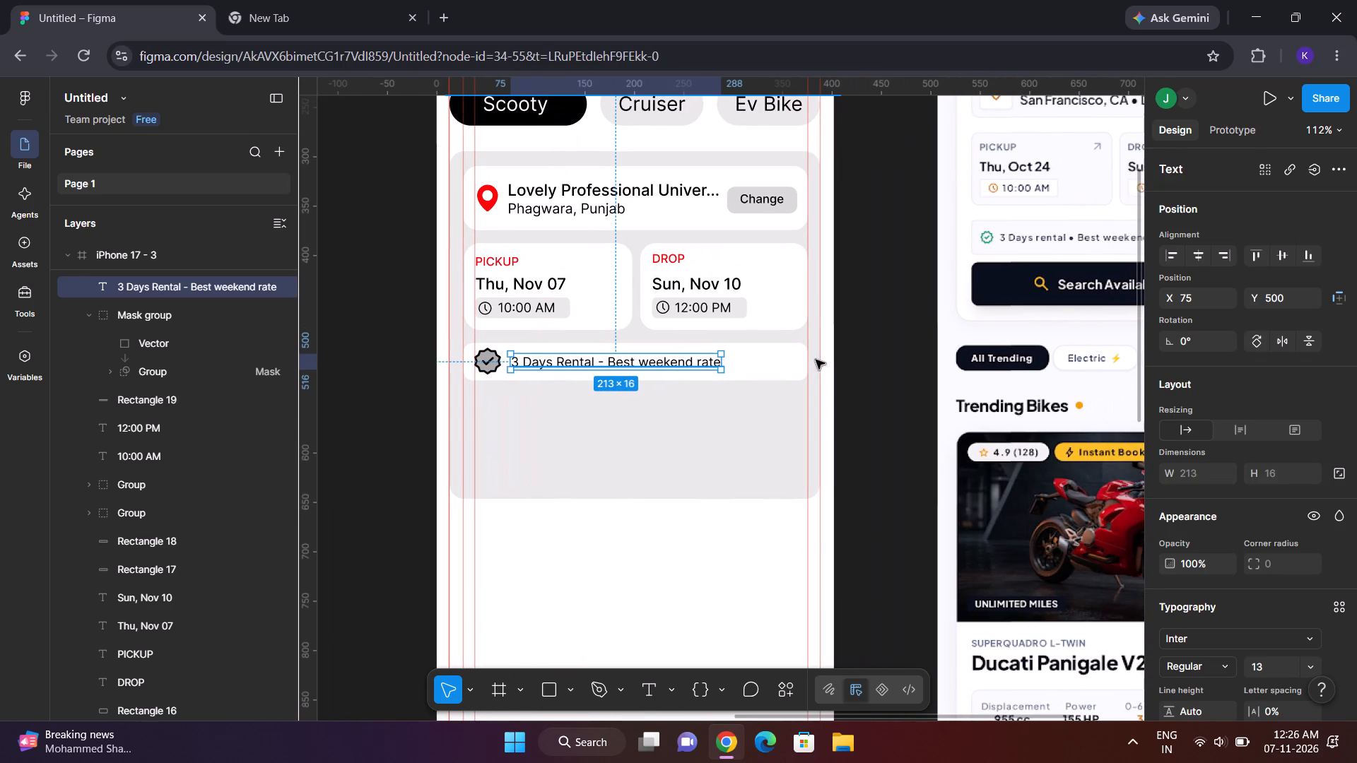
scroll(1140, 579, "down", 1)
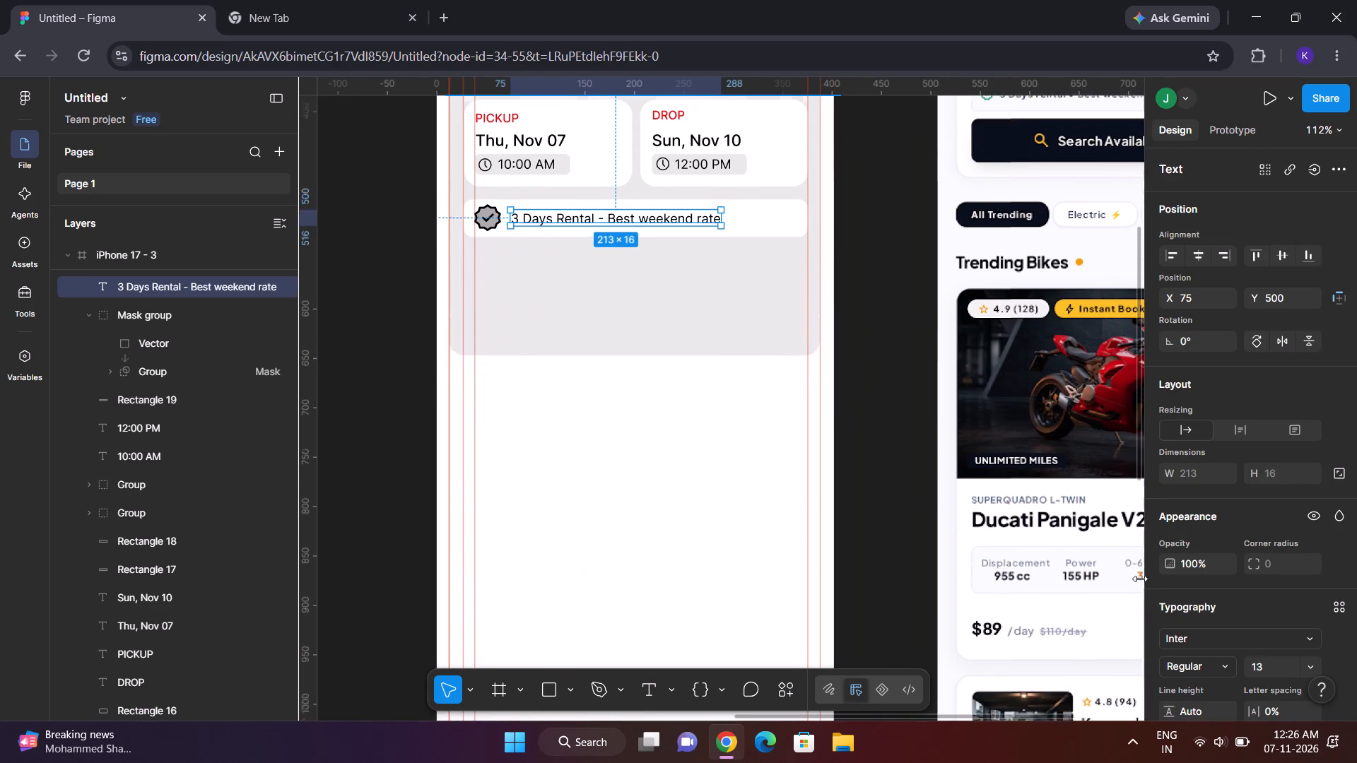
scroll(1192, 601, "down", 3)
scroll(808, 501, "left", 2)
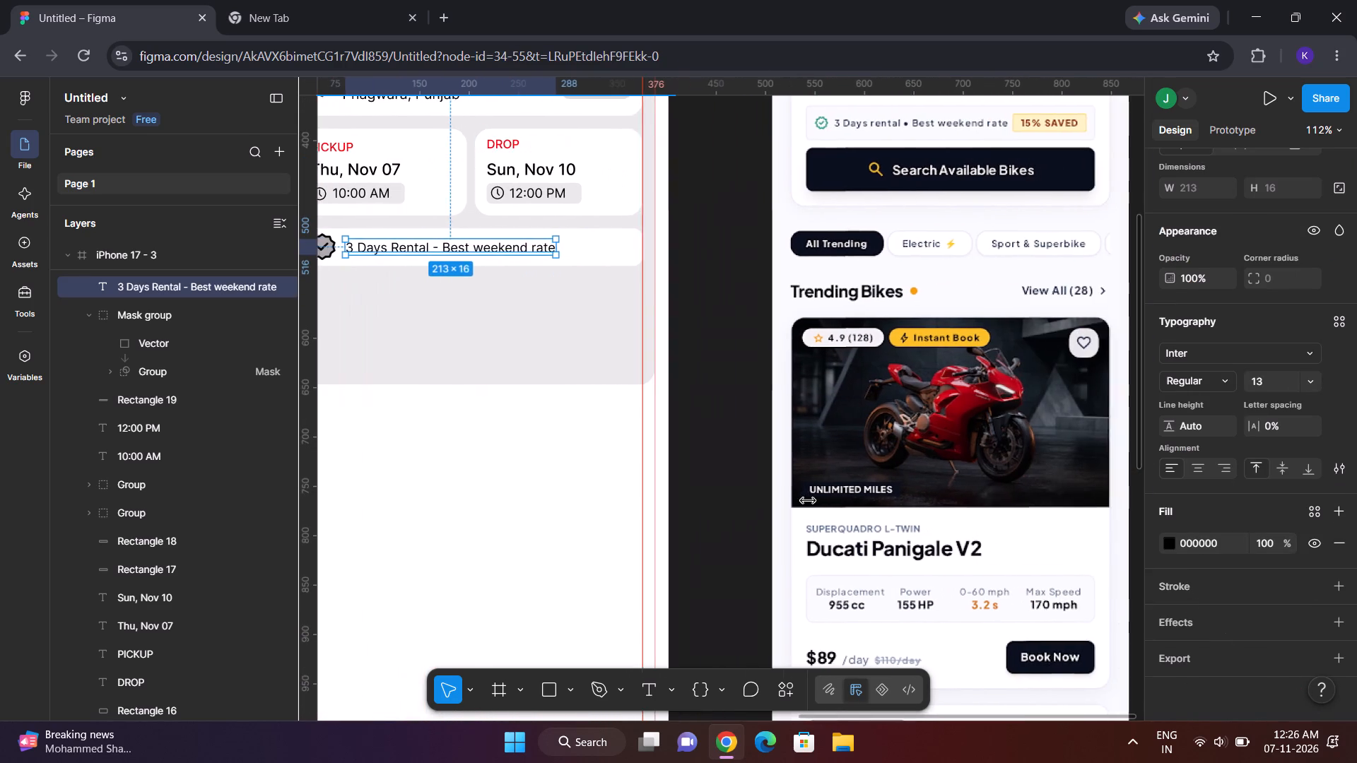
scroll(808, 501, "right", 1)
scroll(808, 501, "up", 1)
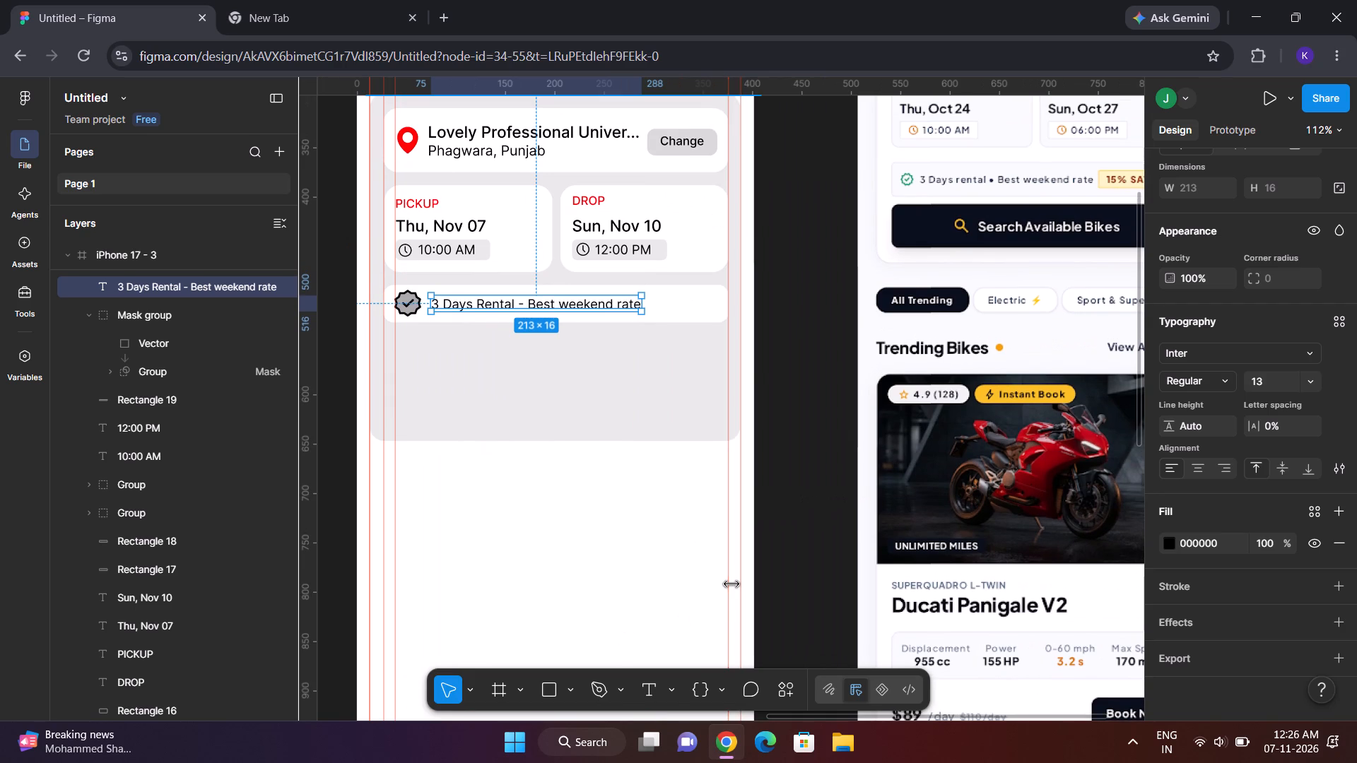
left_click(732, 584)
left_click(803, 540)
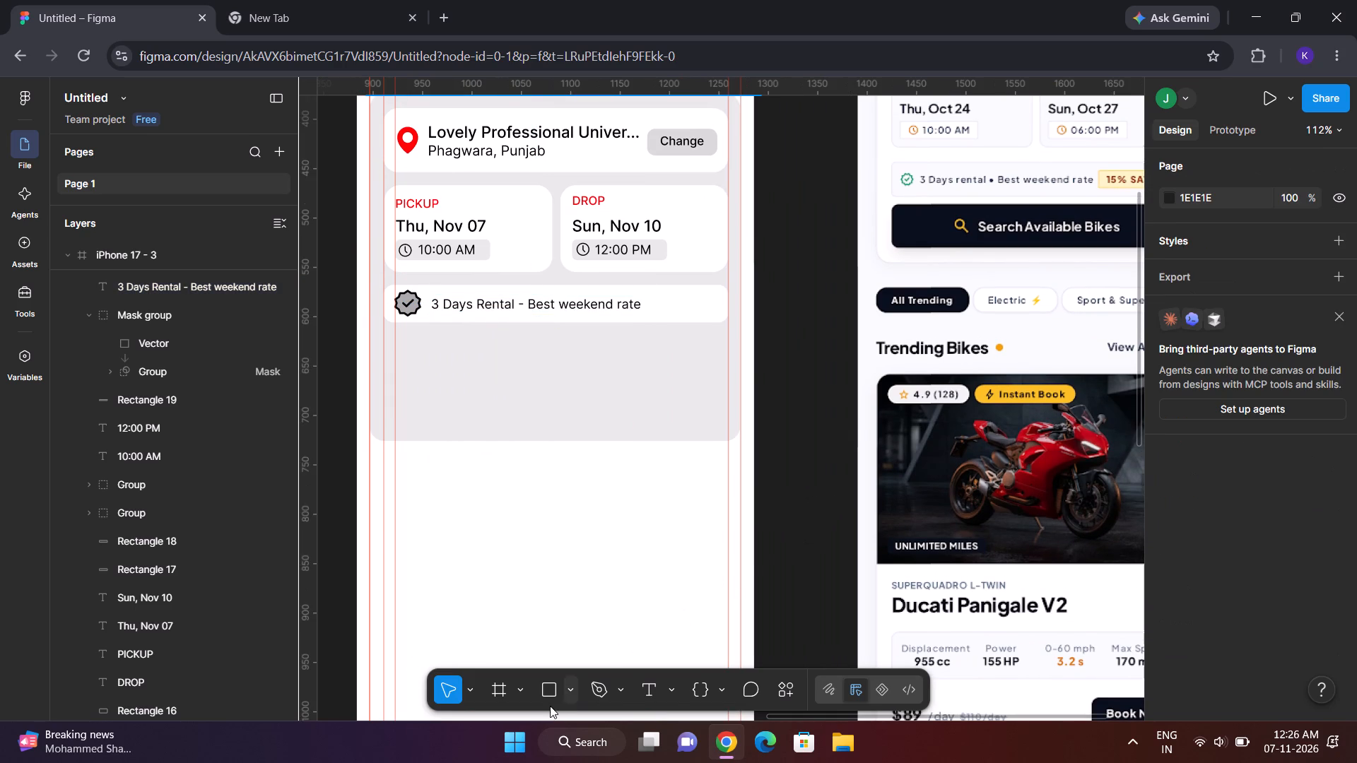
Draw a grey tag rectangle about 60 × 19 after the rental text in the white bar, at about X 299, Y 498.
left_click(547, 690)
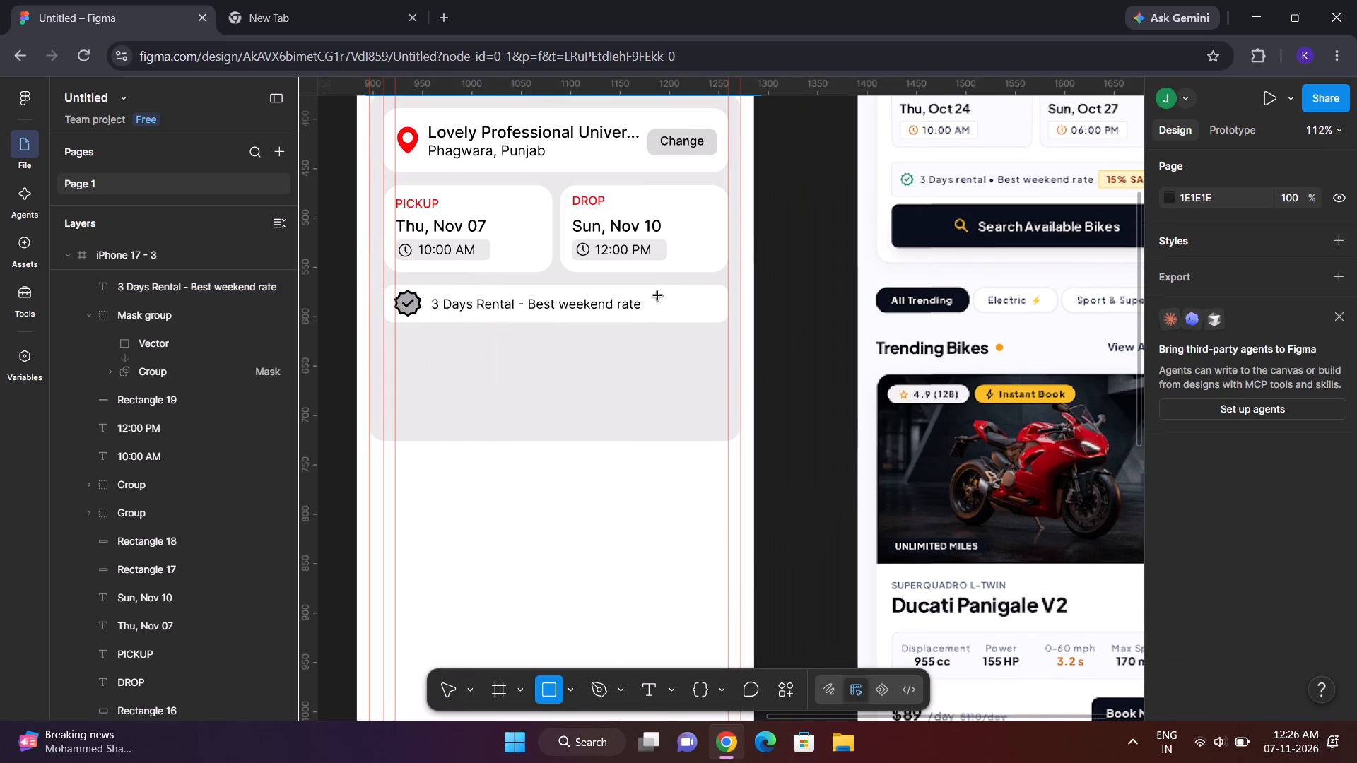
left_click_drag(658, 296, 714, 313)
left_click(815, 316)
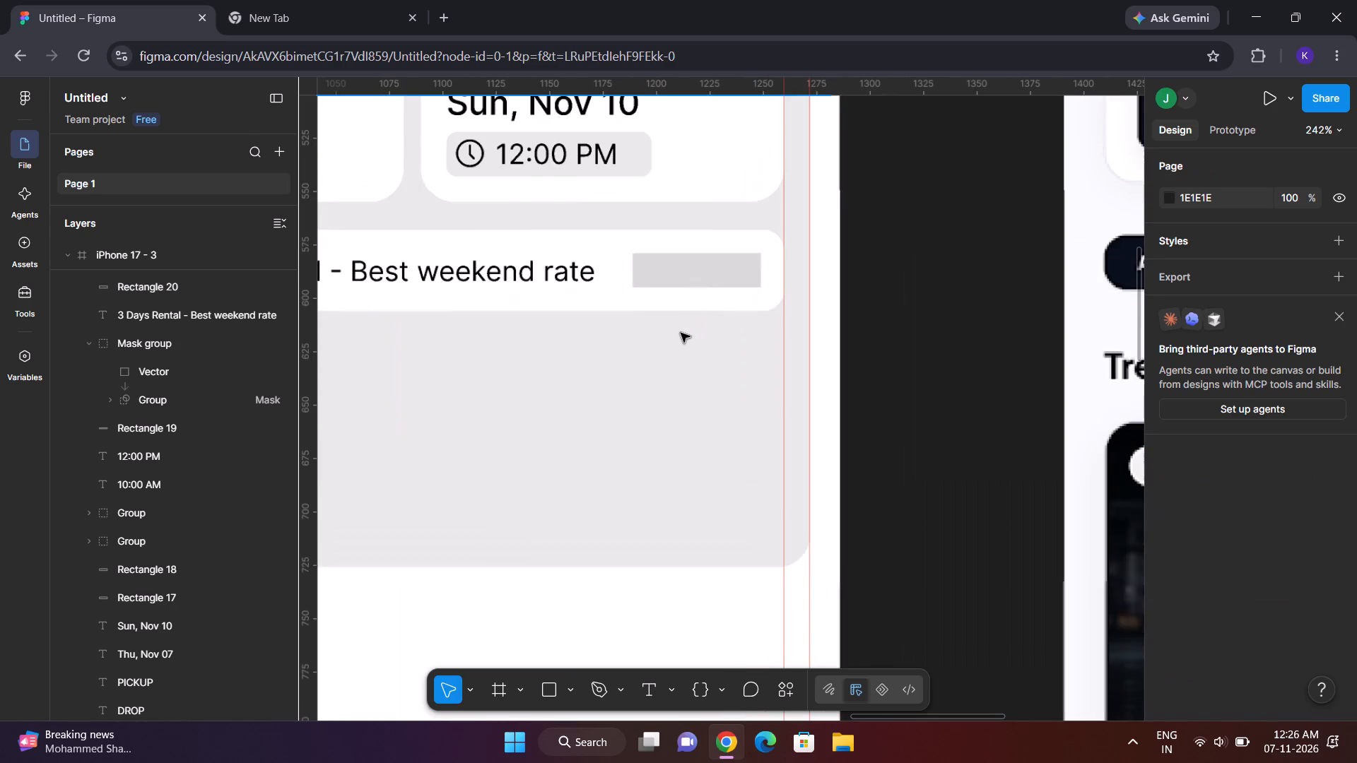
left_click(707, 261)
left_click(693, 251)
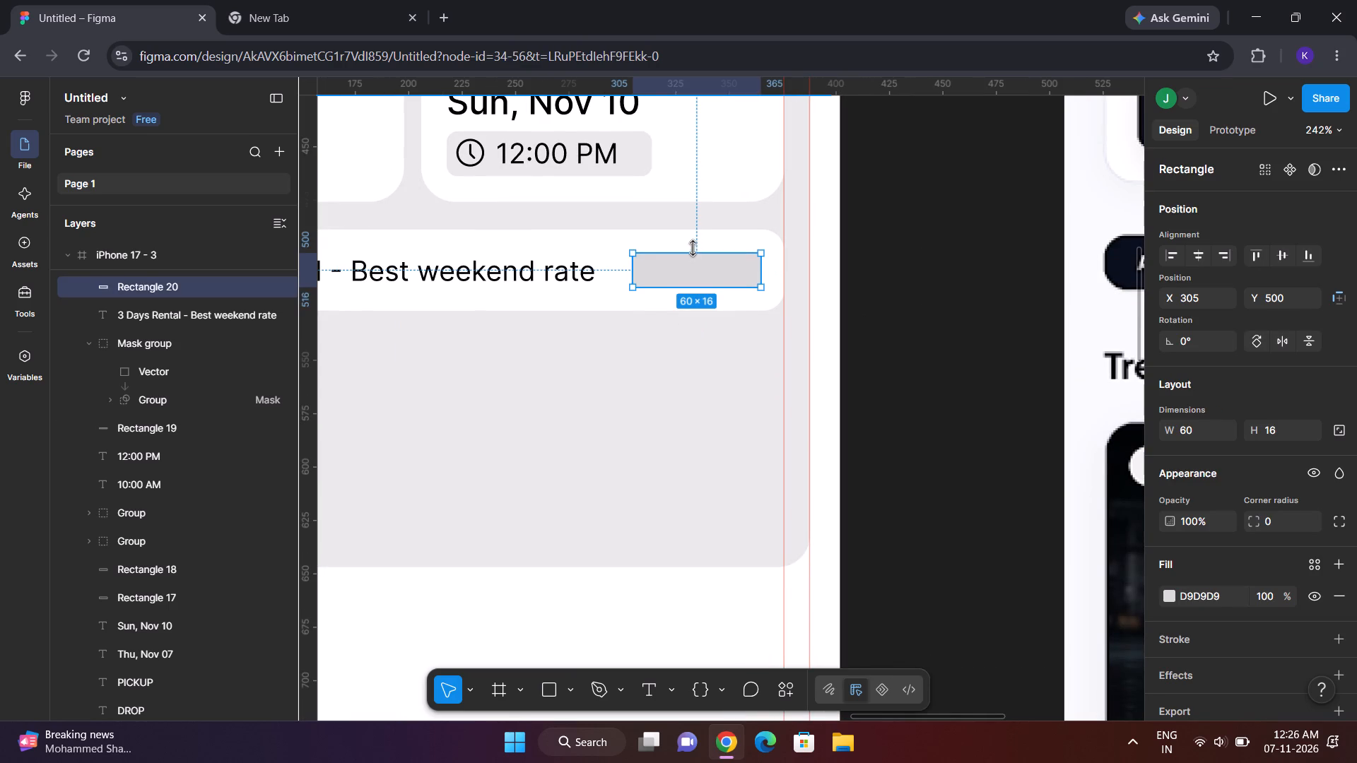
left_click(695, 290)
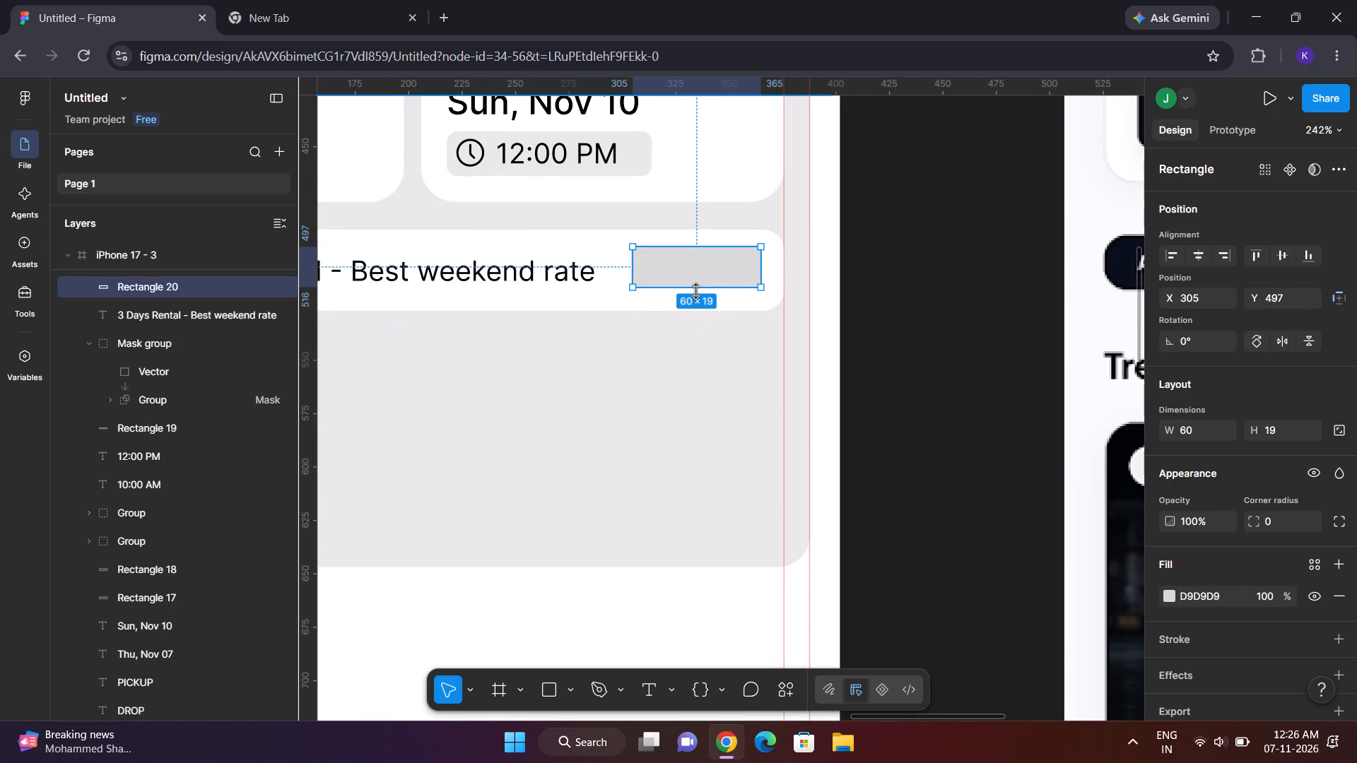
left_click_drag(695, 277, 688, 282)
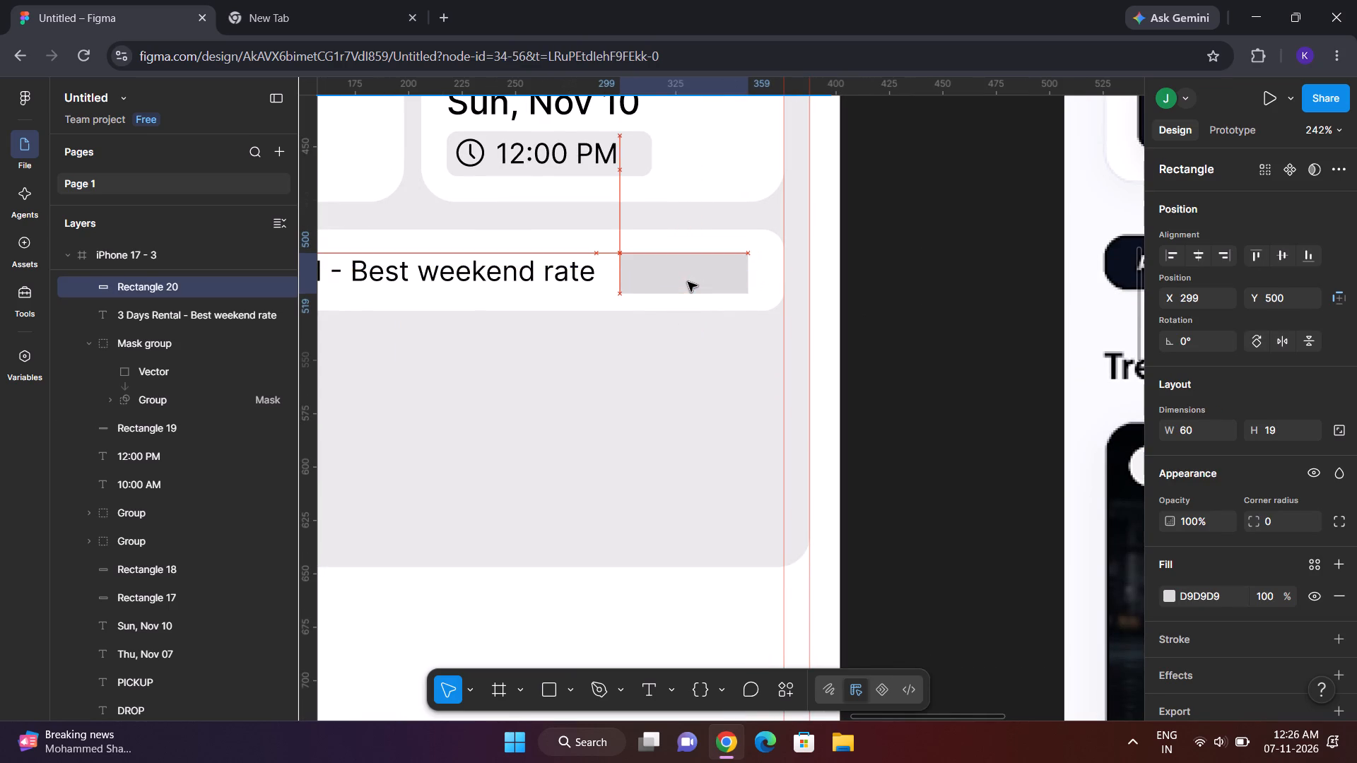
left_click_drag(688, 282, 686, 280)
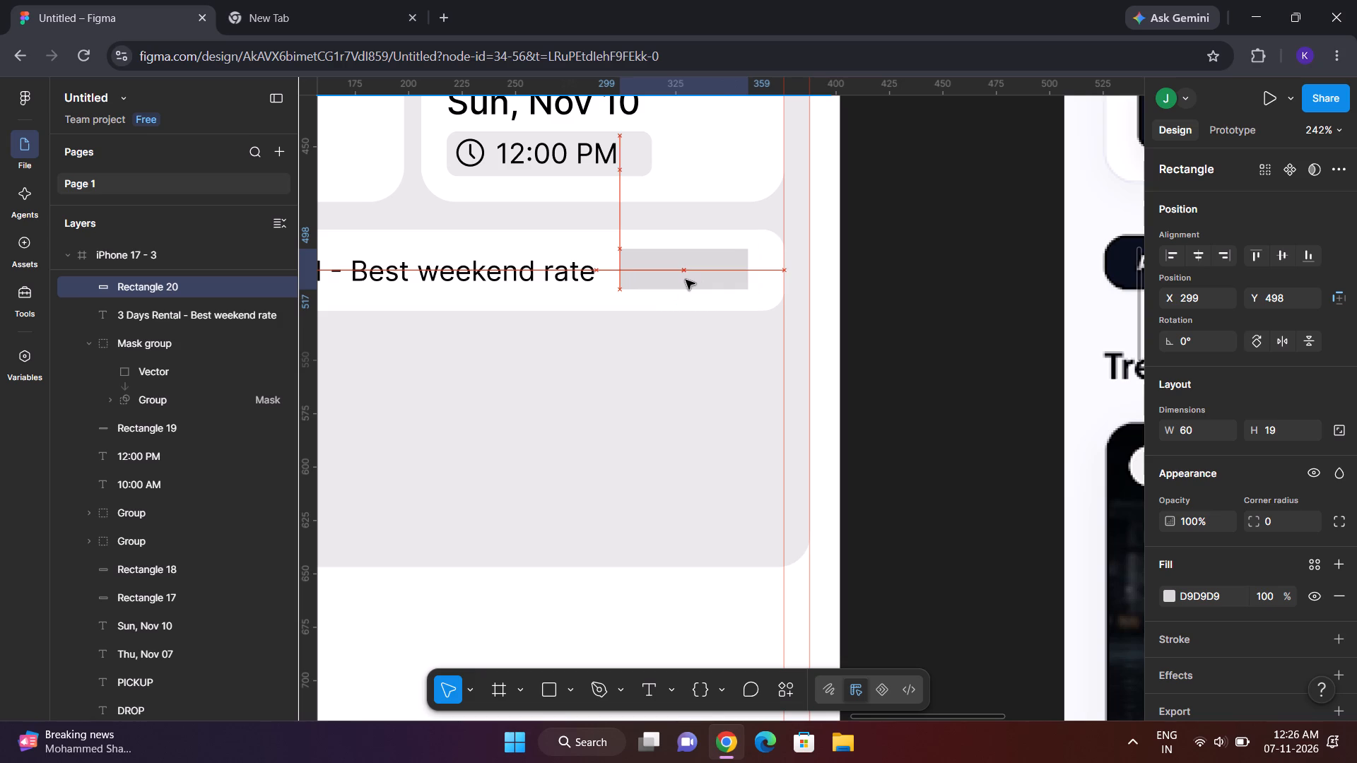
left_click_drag(686, 280, 685, 280)
Add a text label reading "15% OFF" over the grey tag rectangle.
left_click(647, 673)
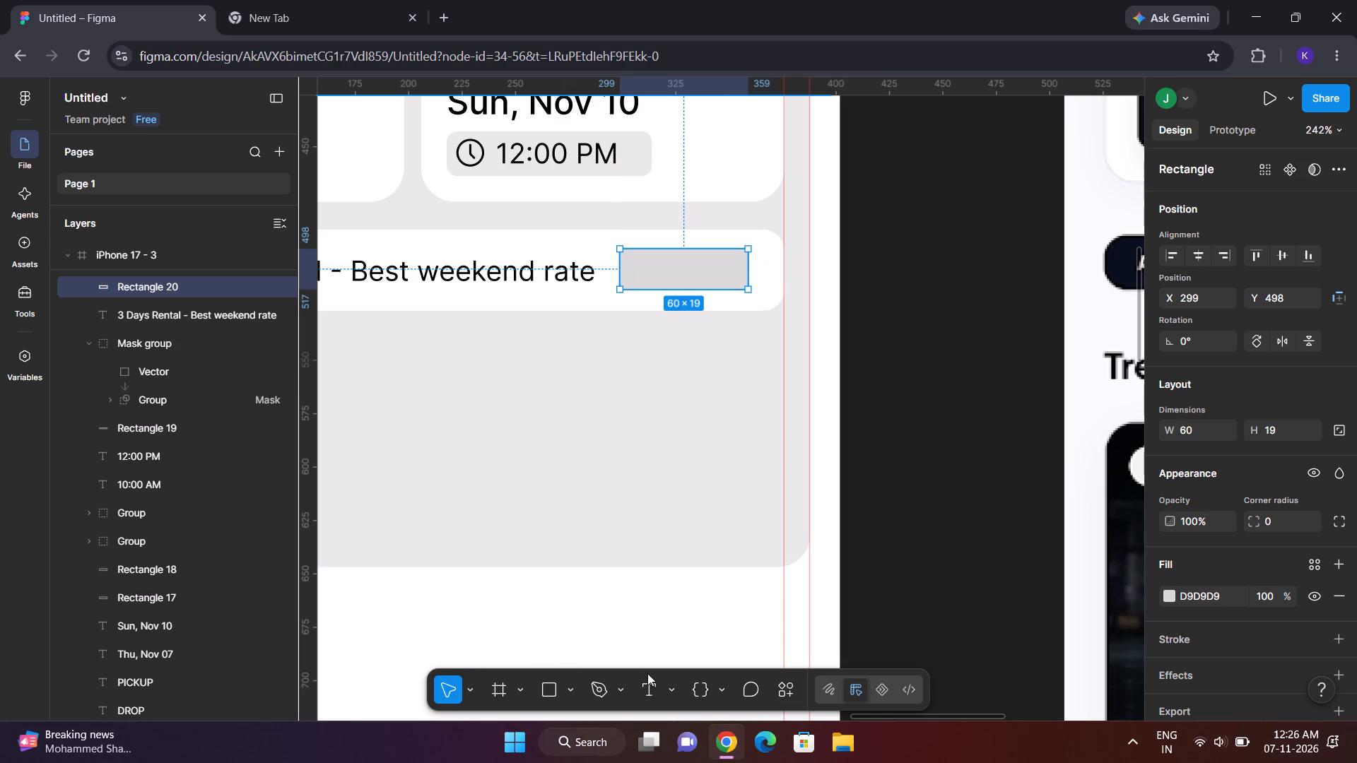
left_click(650, 687)
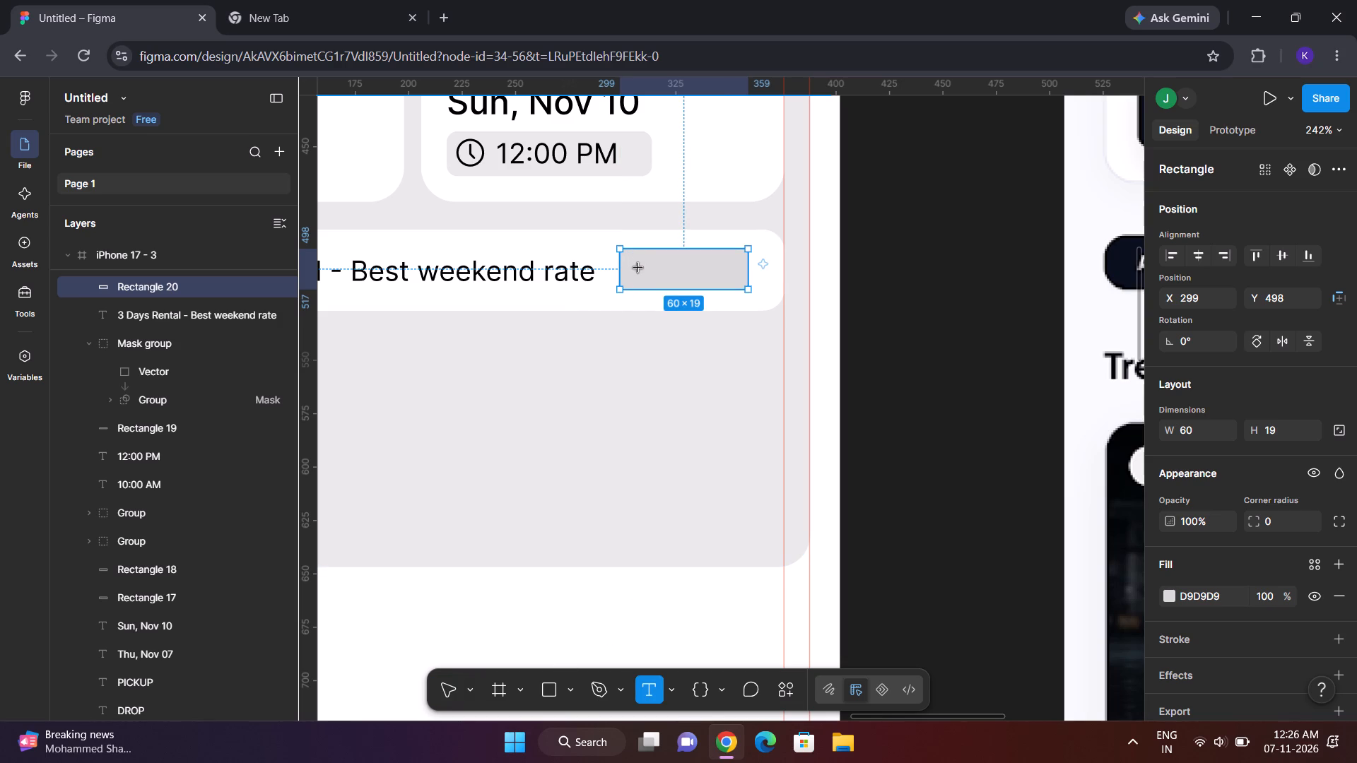
left_click(638, 268)
type("15")
key("space")
key("BackSpace")
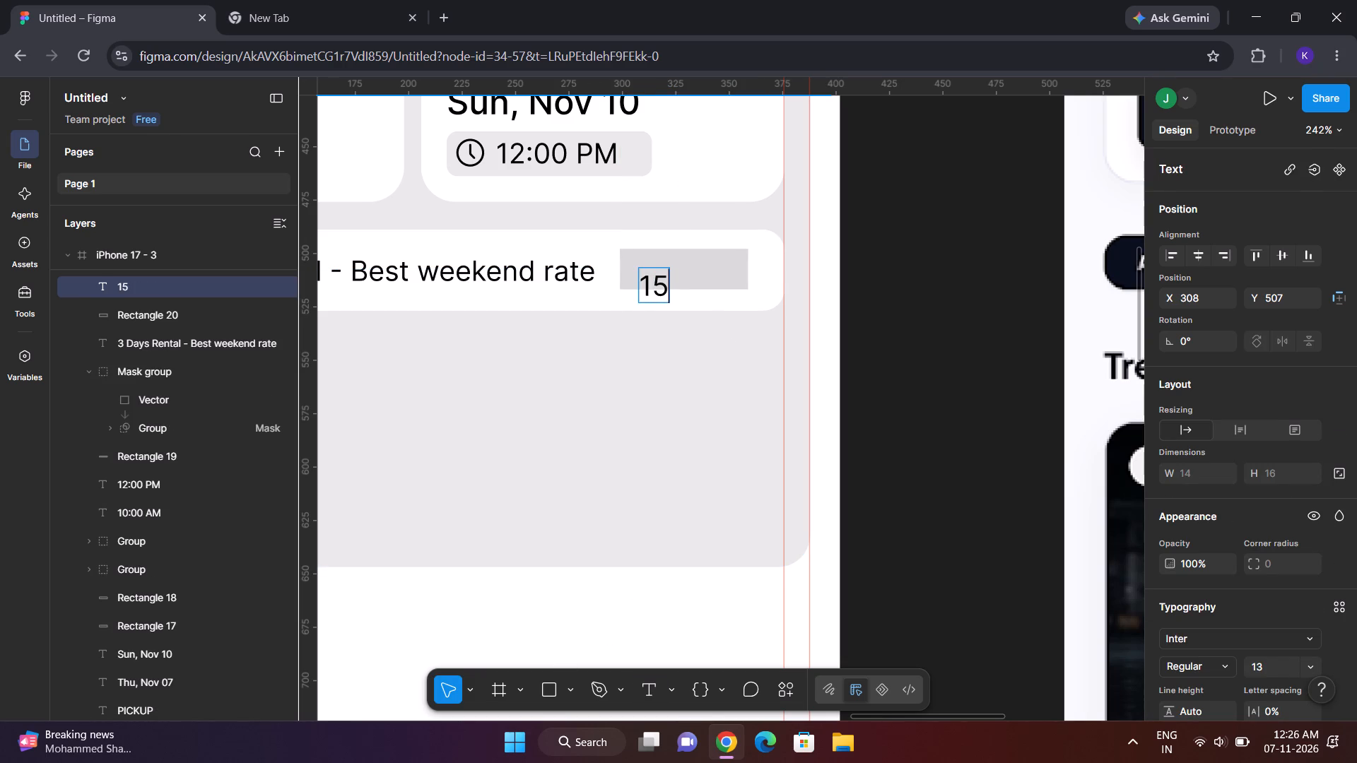
type("%m")
key("BackSpace")
key("space")
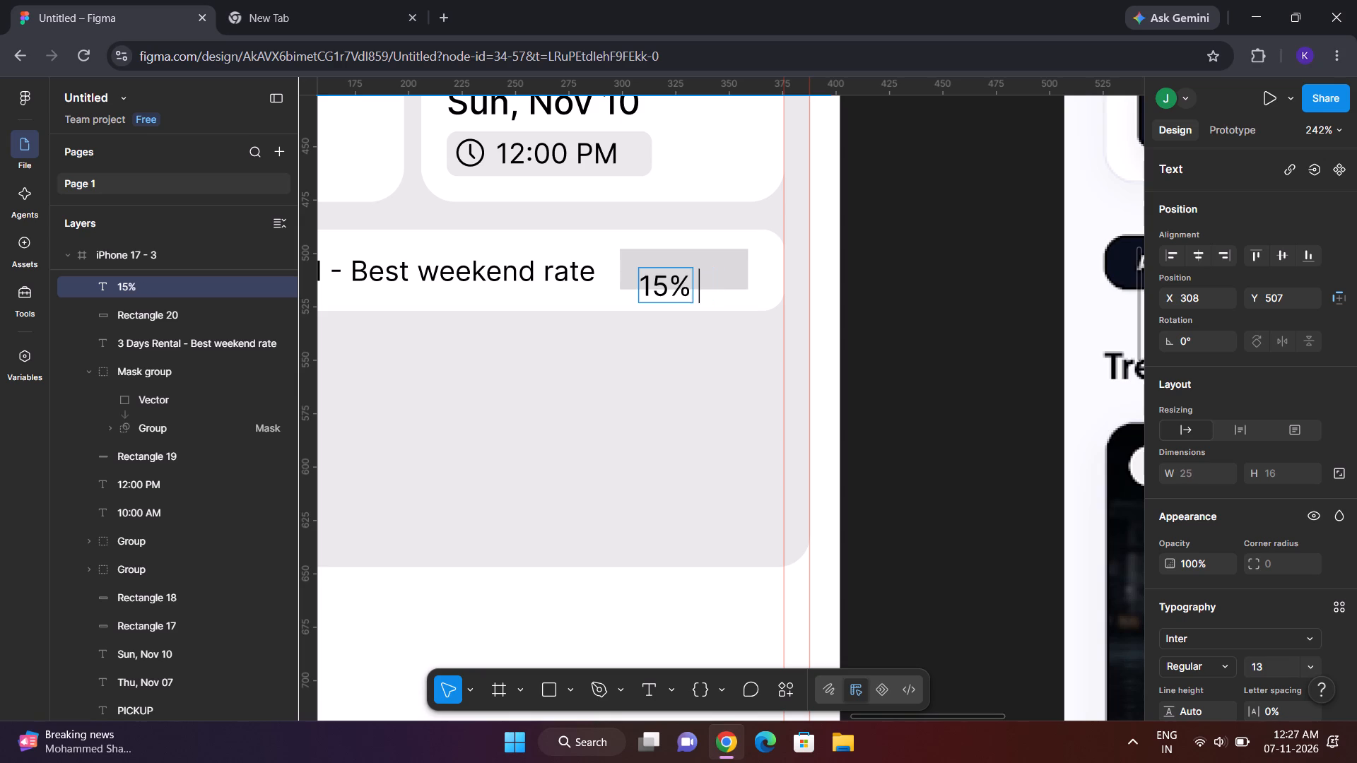
type("OFF")
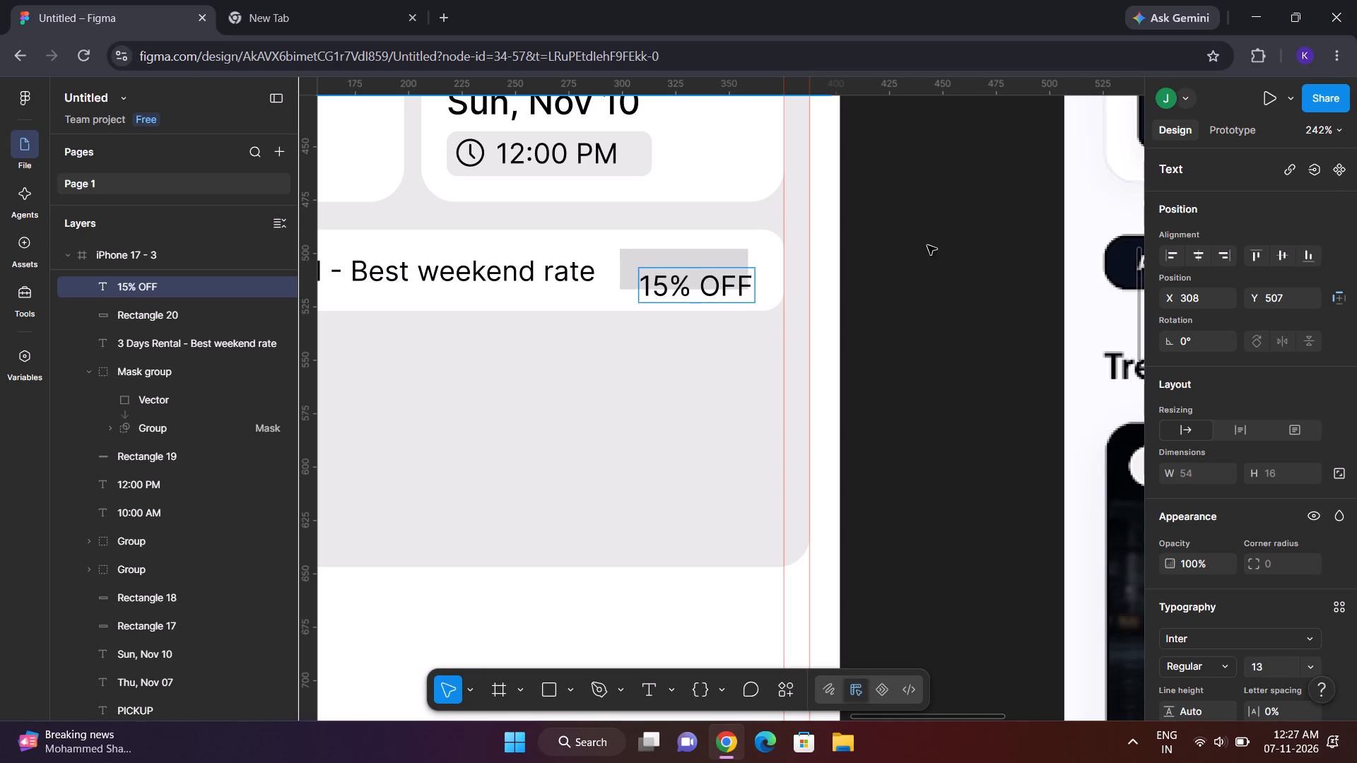
left_click(937, 258)
Move the "15% OFF" text onto the middle of the grey tag, at about X 302, Y 500.
scroll(937, 258, "left", 2)
scroll(937, 258, "up", 1)
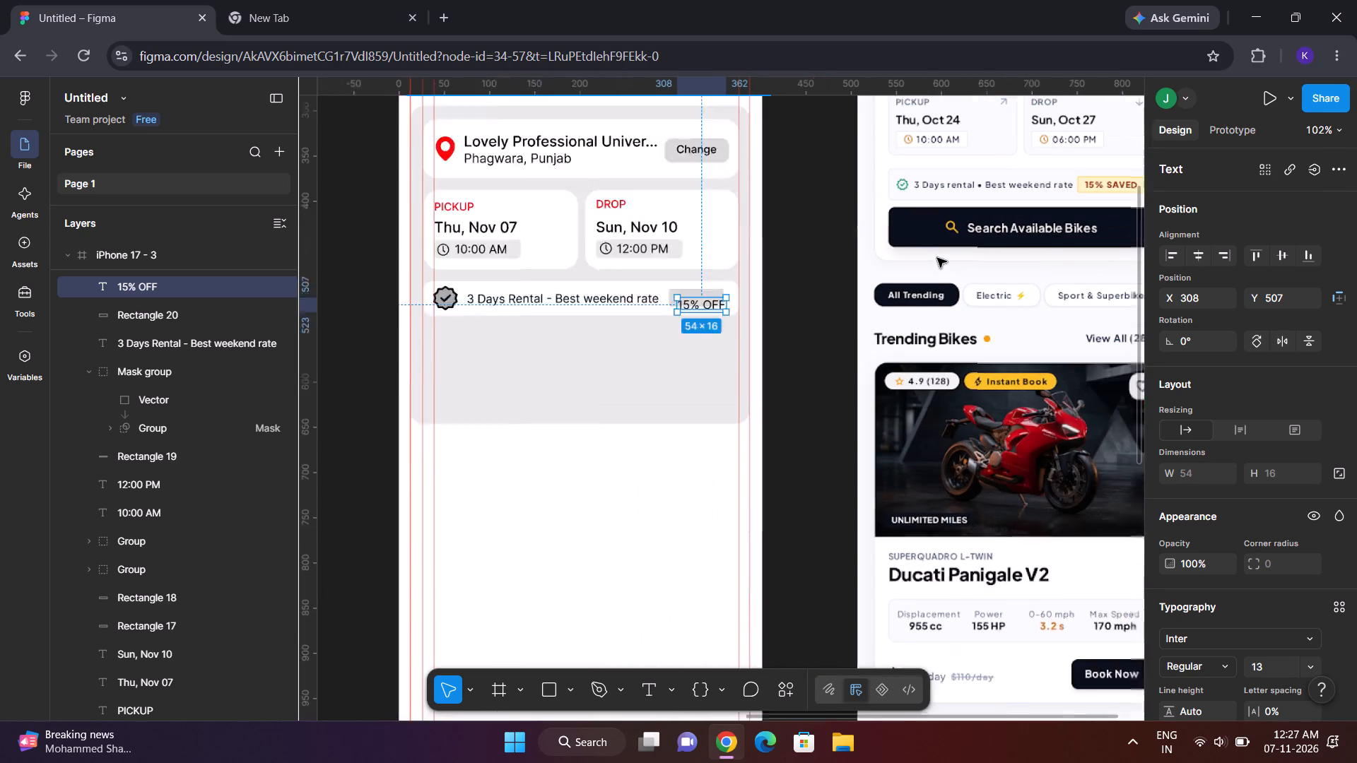
scroll(937, 258, "up", 1)
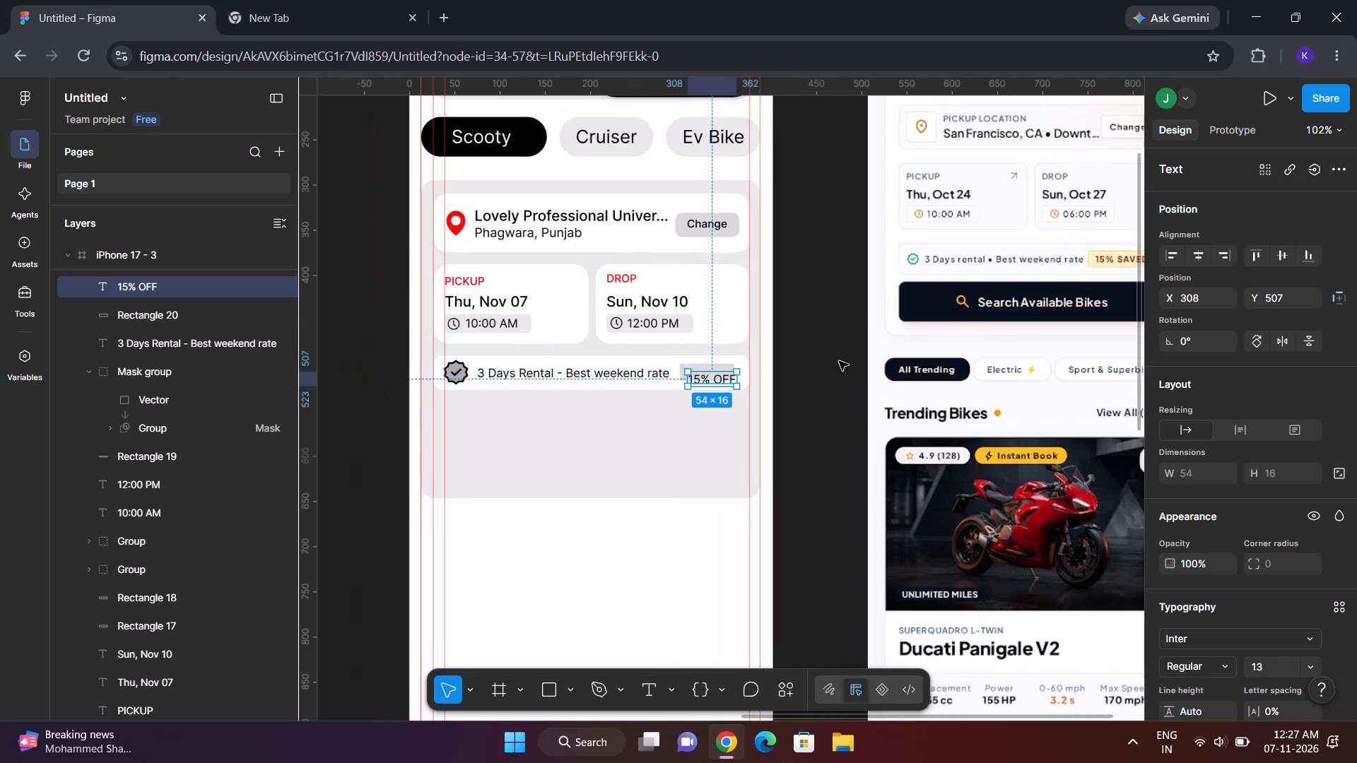
left_click_drag(587, 397, 575, 384)
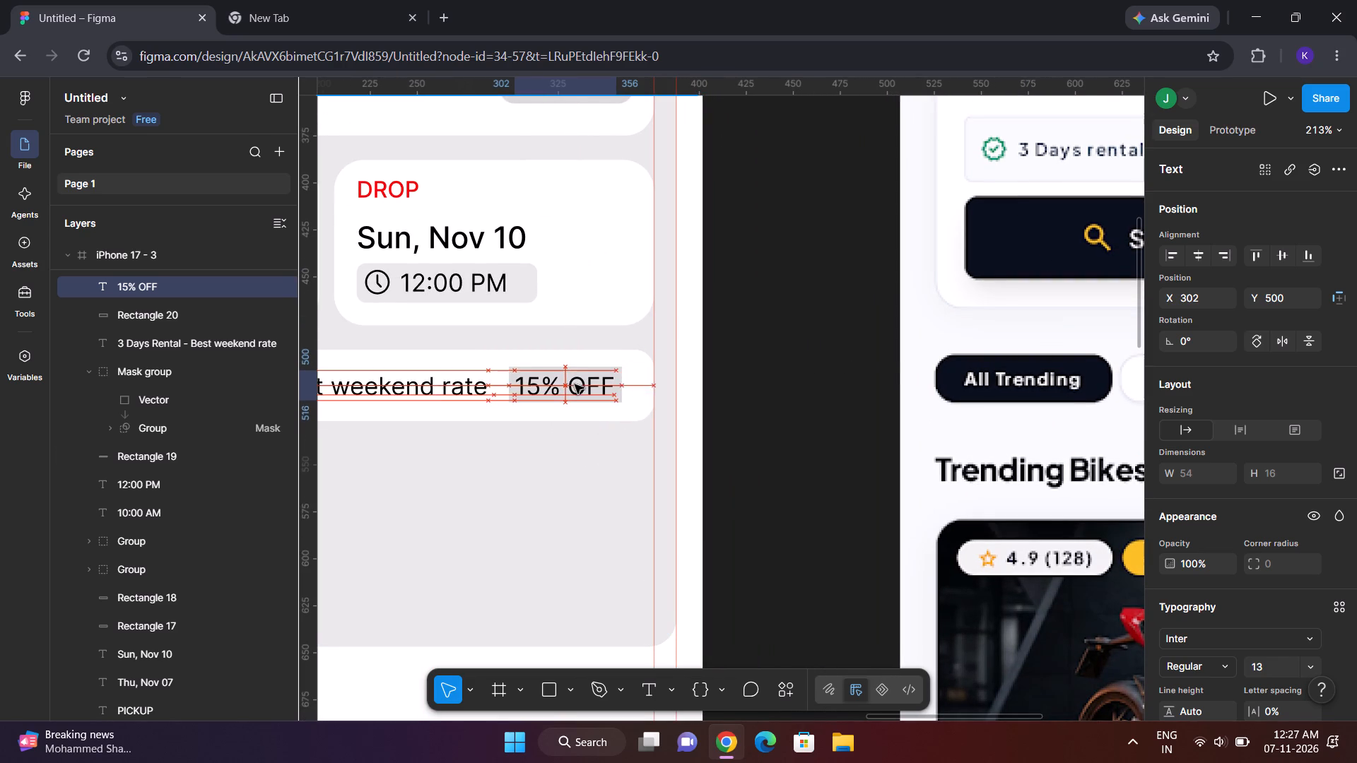
Widen the grey tag rectangle behind "15% OFF" to about 63 × 19.
left_click_drag(575, 384, 576, 385)
left_click(688, 411)
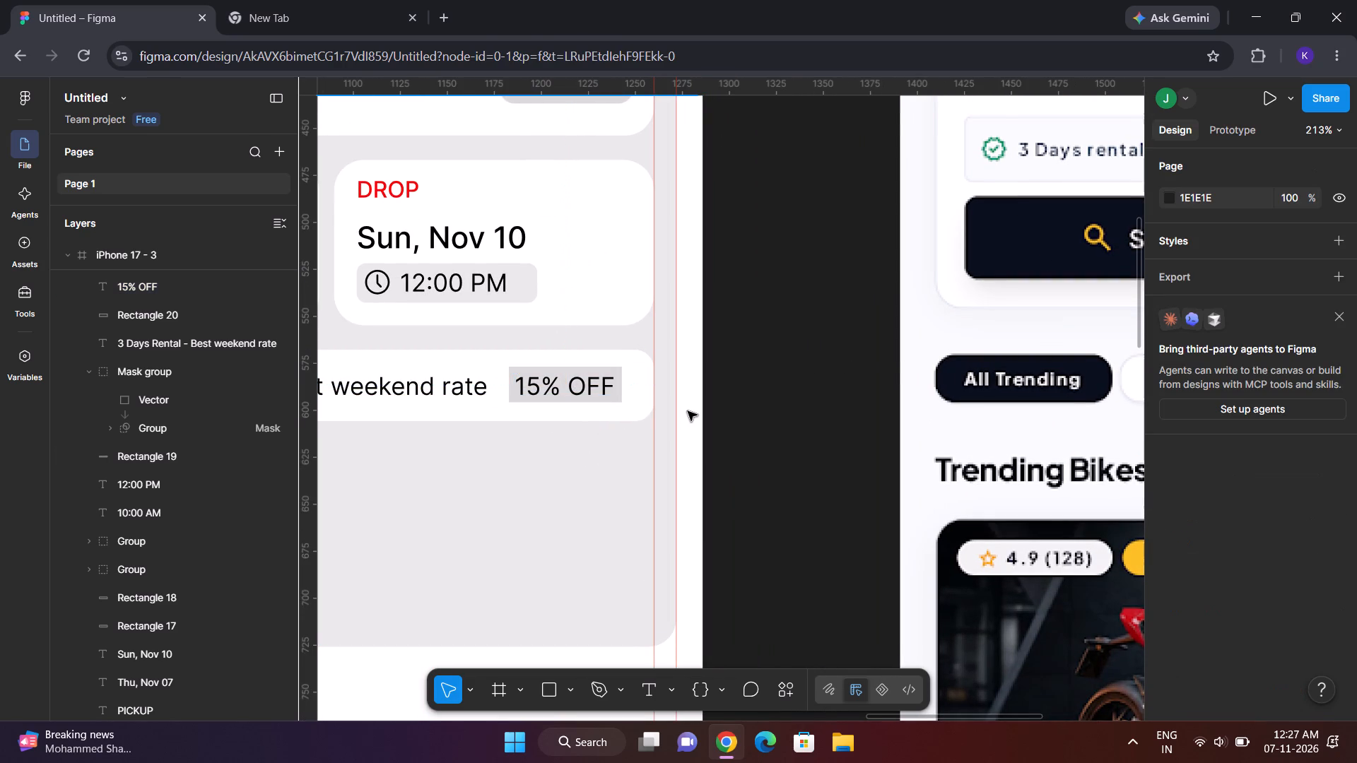
scroll(688, 411, "right", 1)
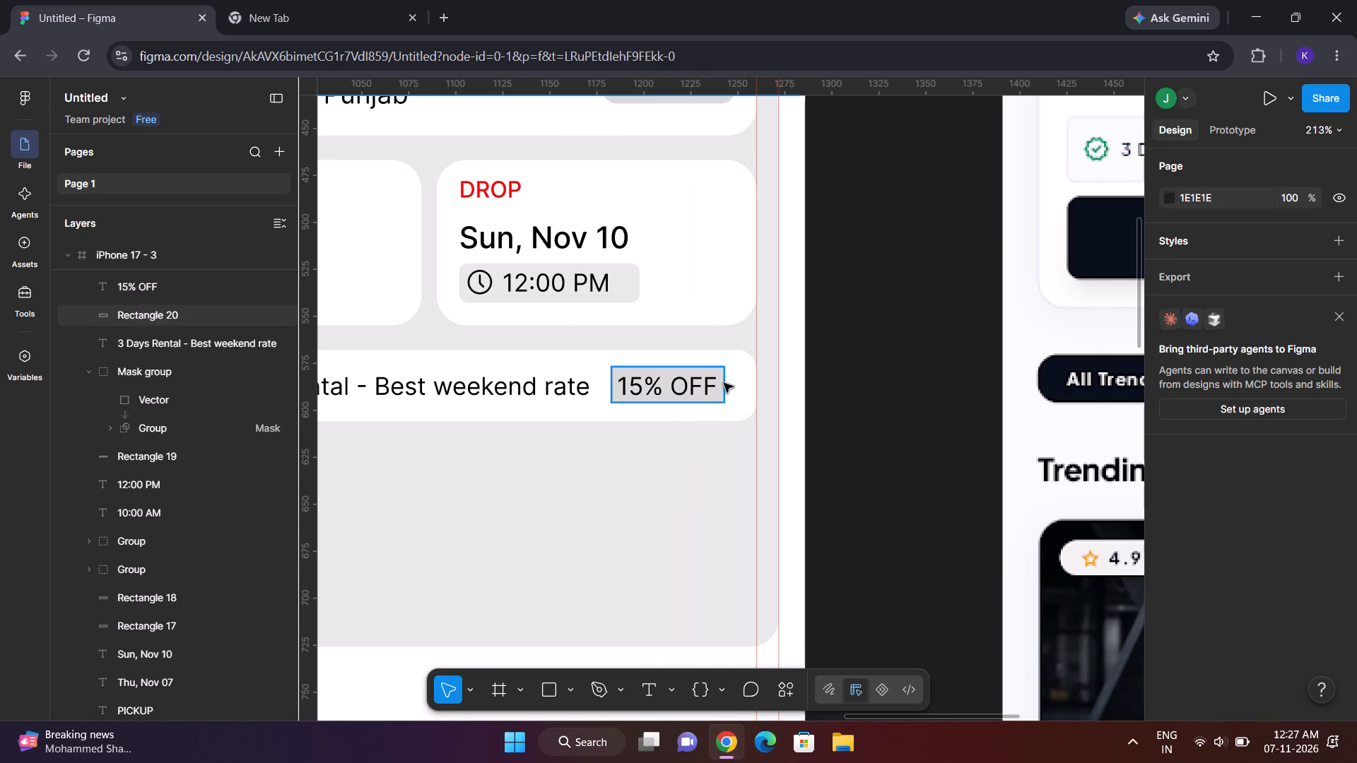
left_click(724, 383)
left_click(724, 383)
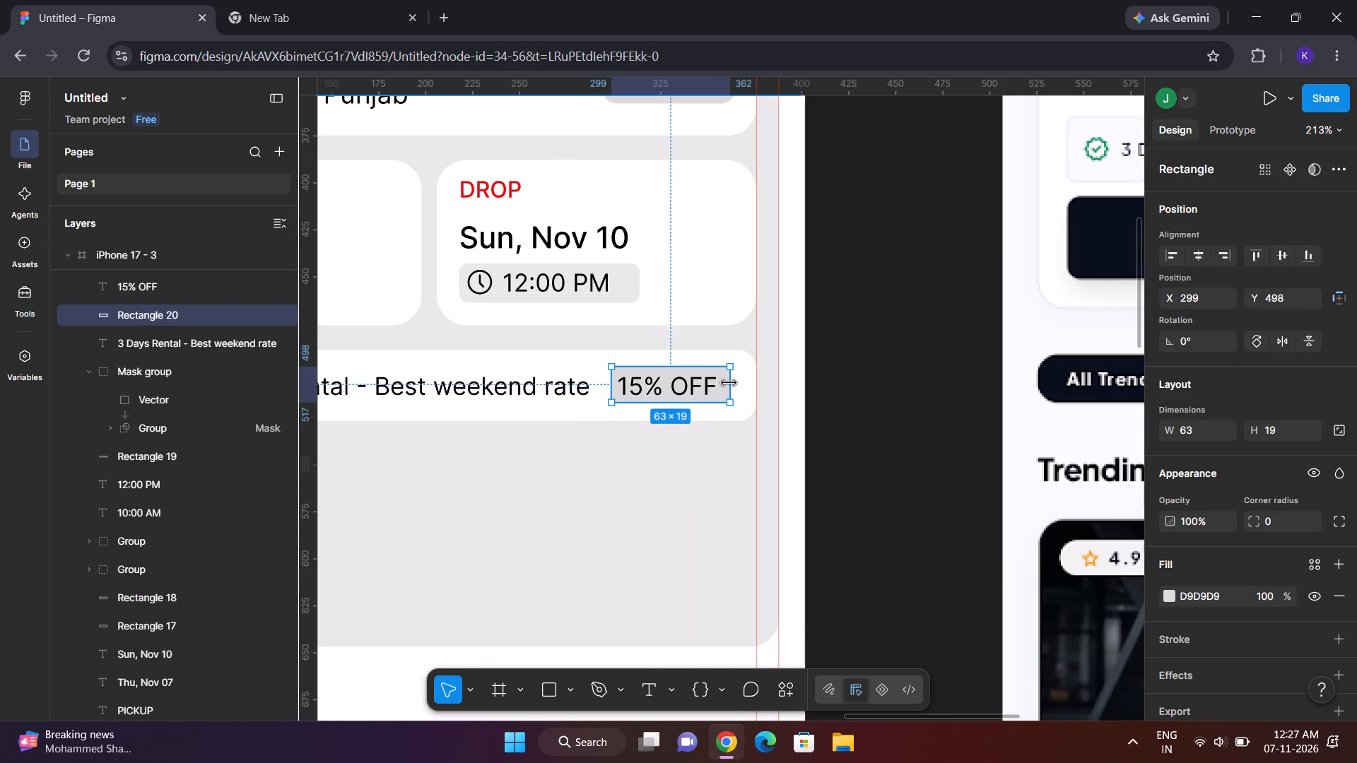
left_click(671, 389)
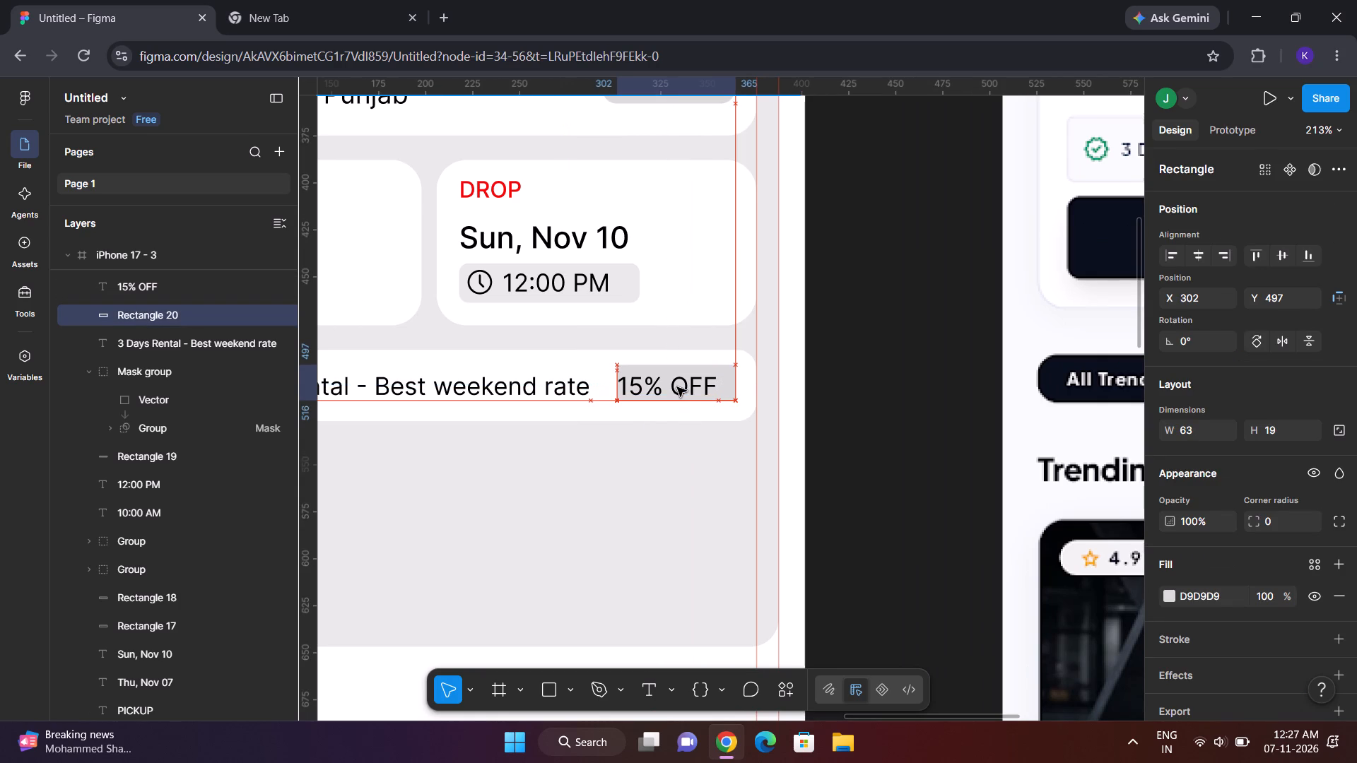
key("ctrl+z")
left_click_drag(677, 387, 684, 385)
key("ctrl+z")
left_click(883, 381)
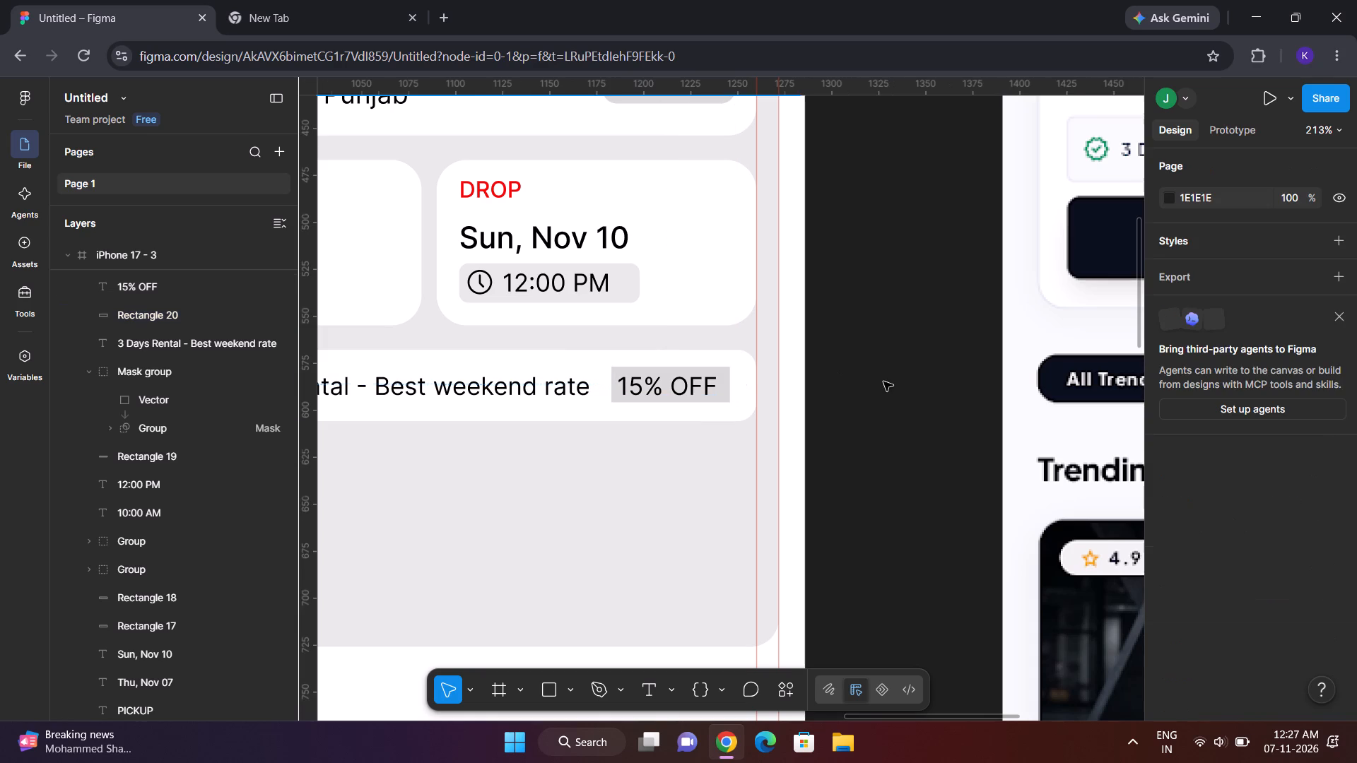
Nudge the "15% OFF" text along the widened tag to about X 303, Y 500.
left_click(674, 386)
left_click(674, 386)
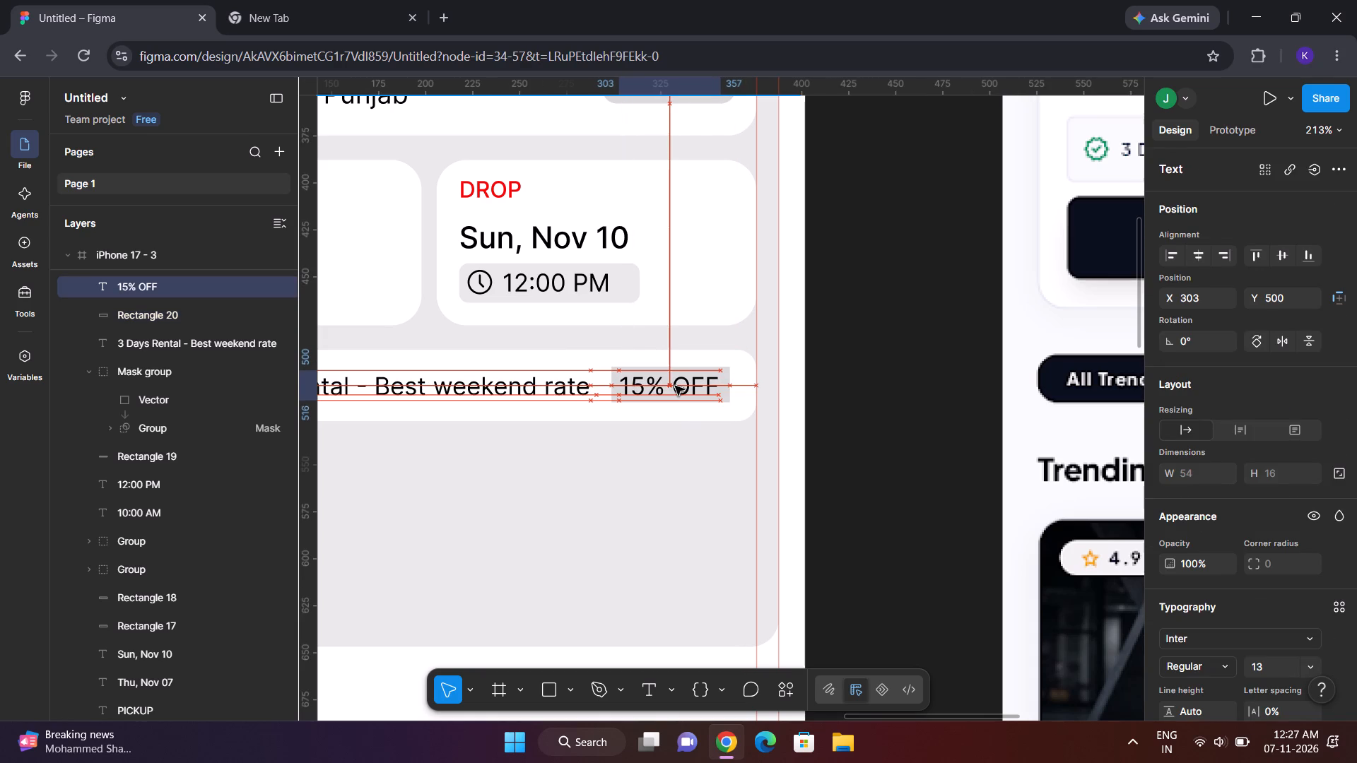
left_click(971, 403)
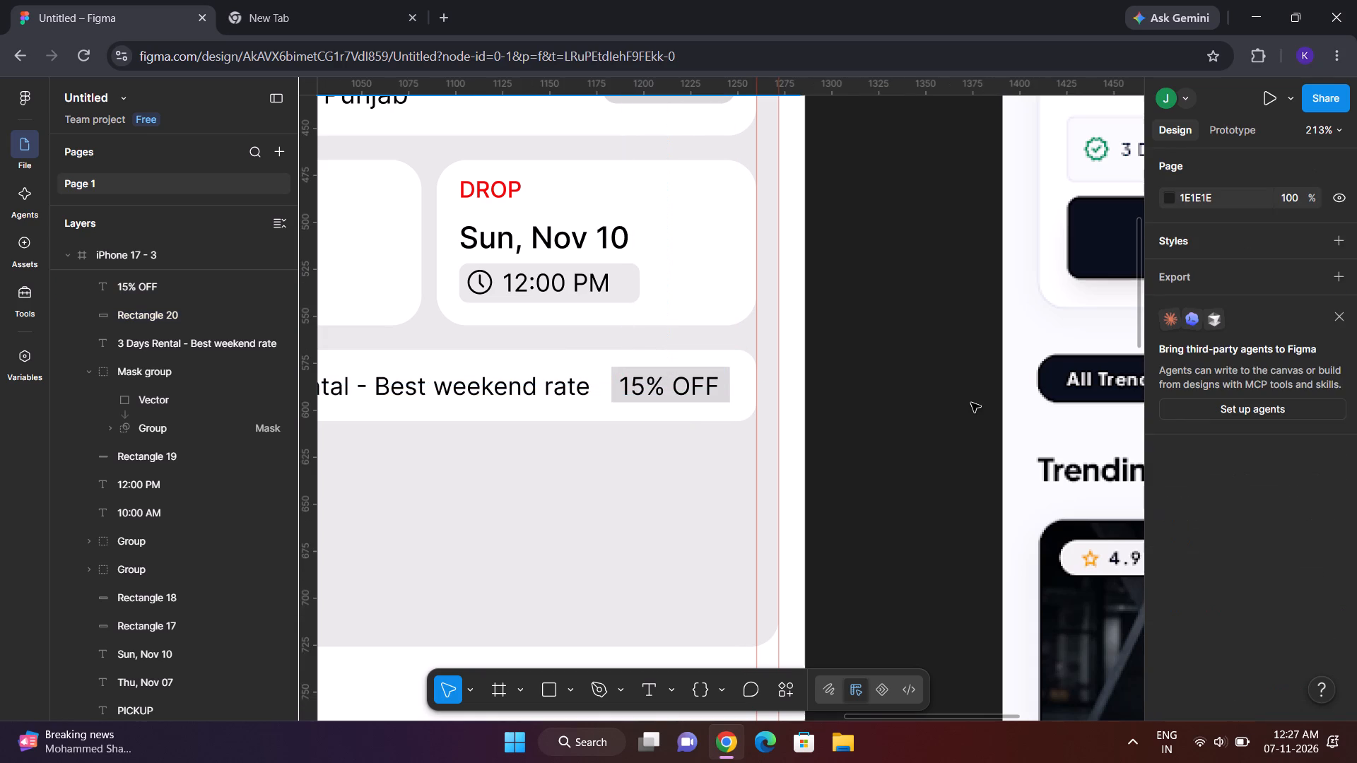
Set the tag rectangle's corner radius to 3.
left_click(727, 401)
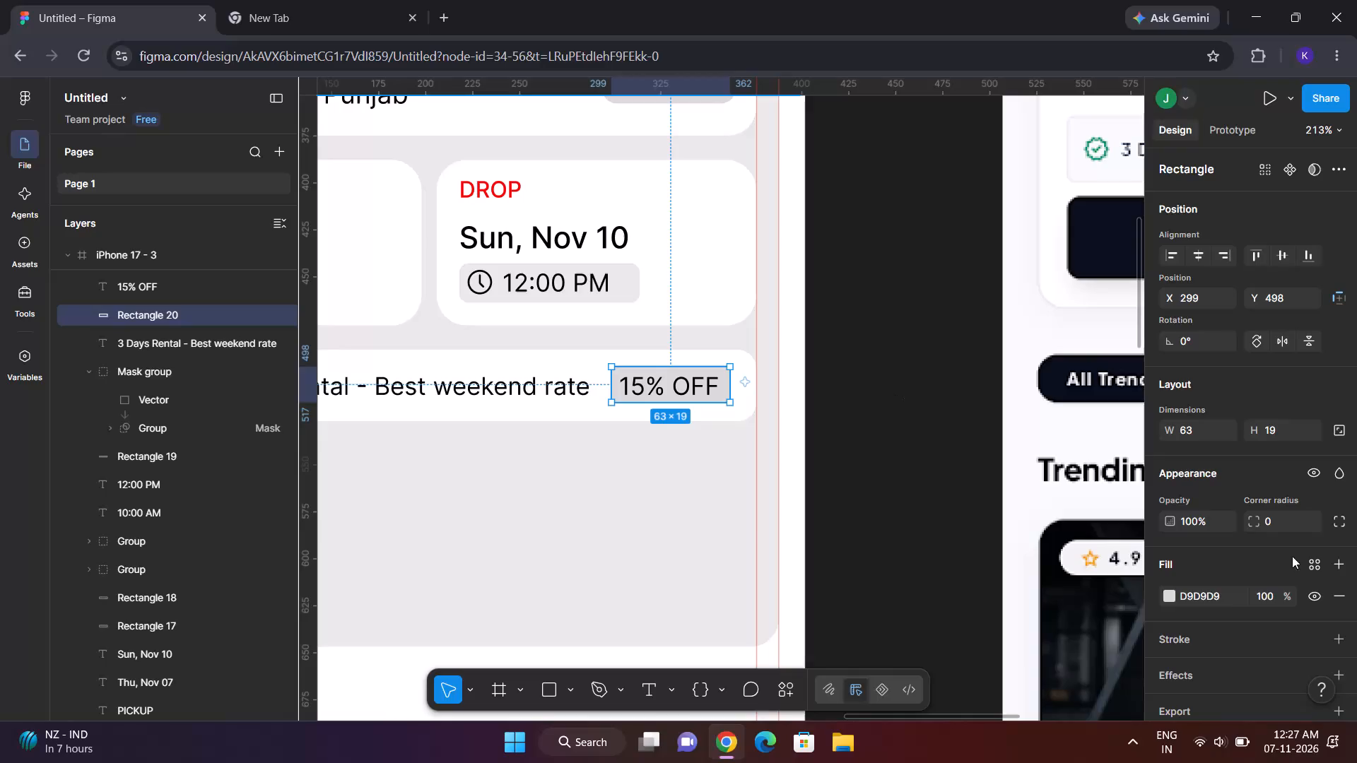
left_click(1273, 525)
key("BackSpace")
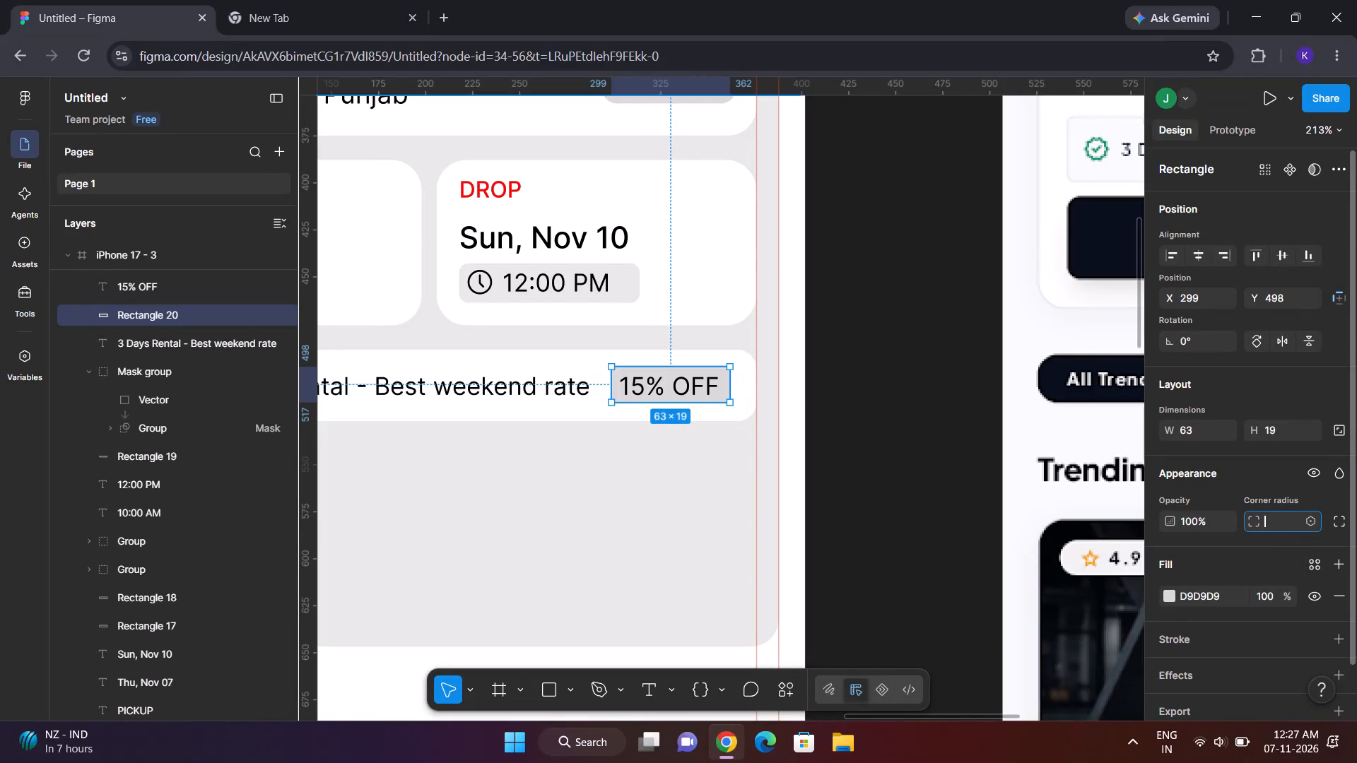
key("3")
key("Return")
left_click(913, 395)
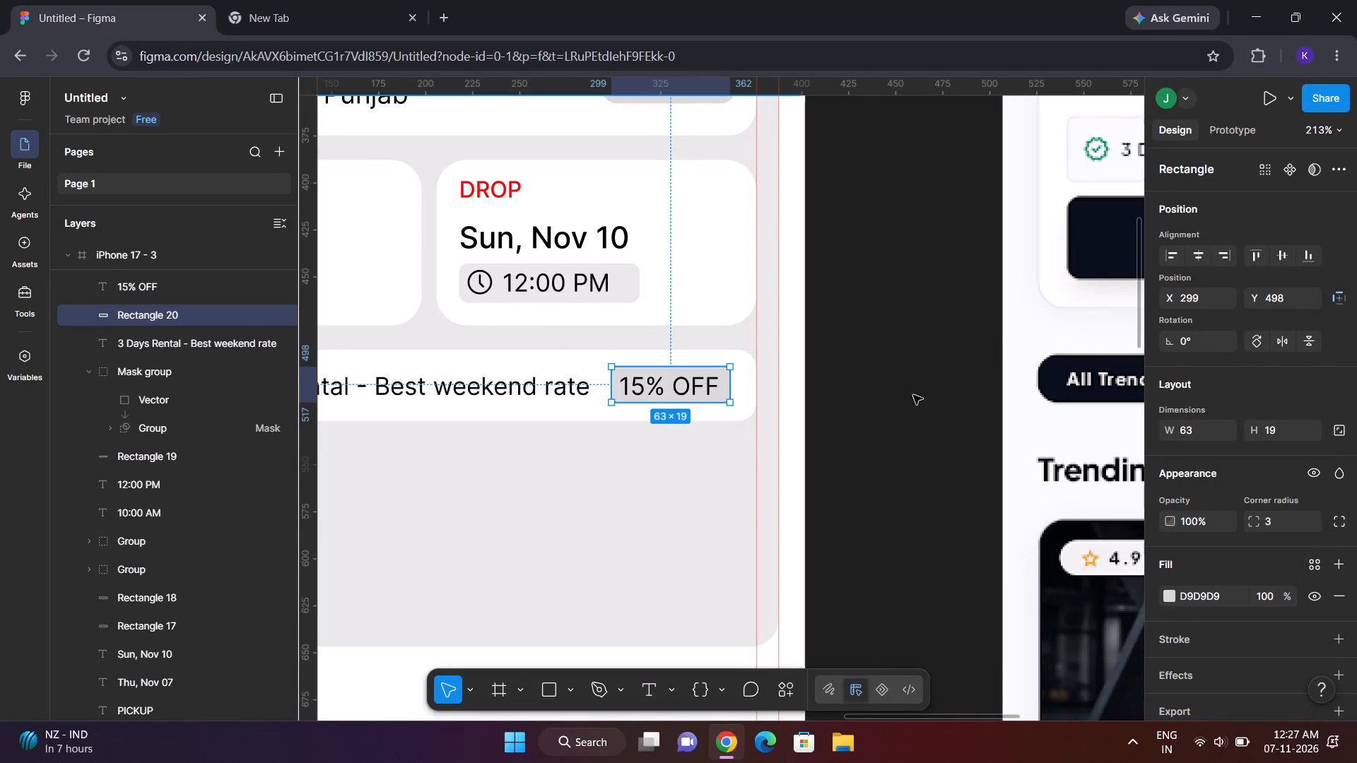
Fill the tag rectangle with the pale yellow FEF3C7 sampled from the "15% SAVED" badge in the reference design.
left_click(728, 382)
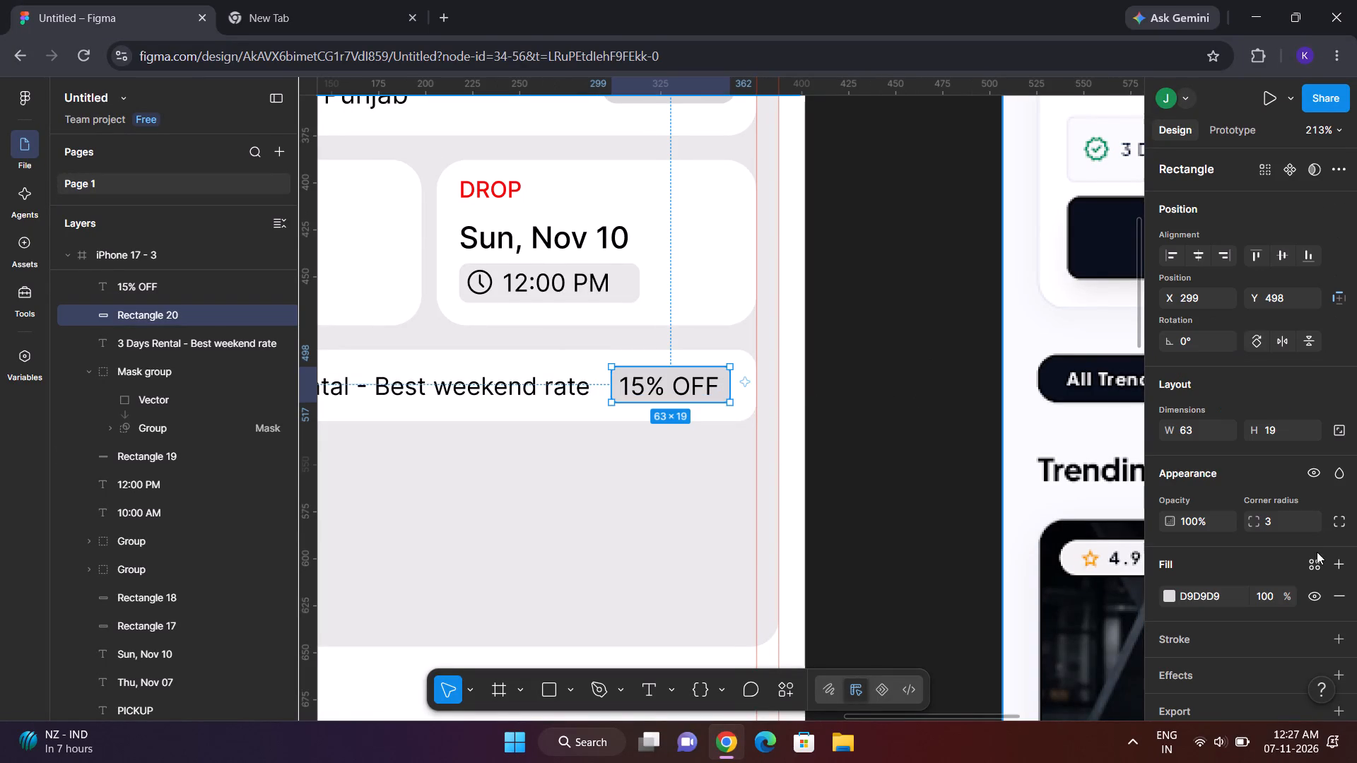
left_click(1165, 594)
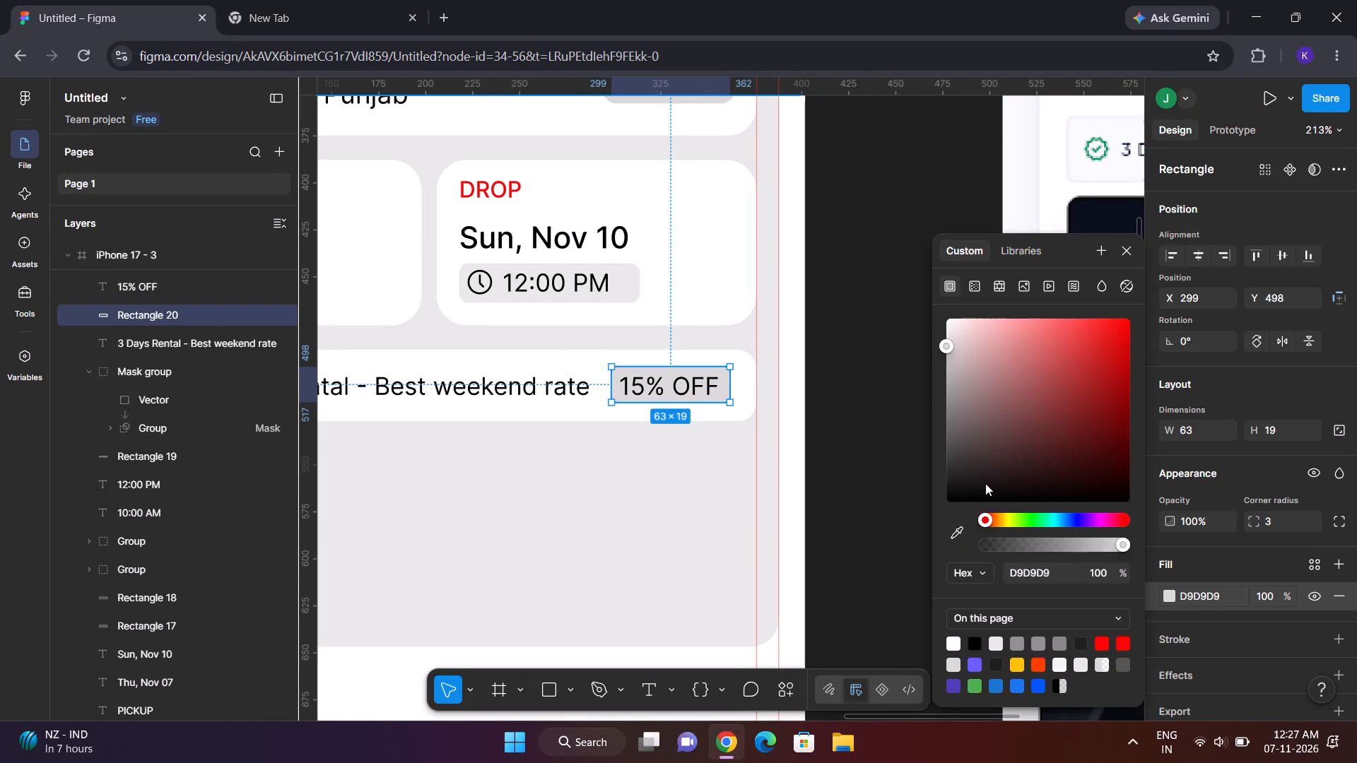
left_click(1011, 516)
left_click_drag(948, 369, 1123, 236)
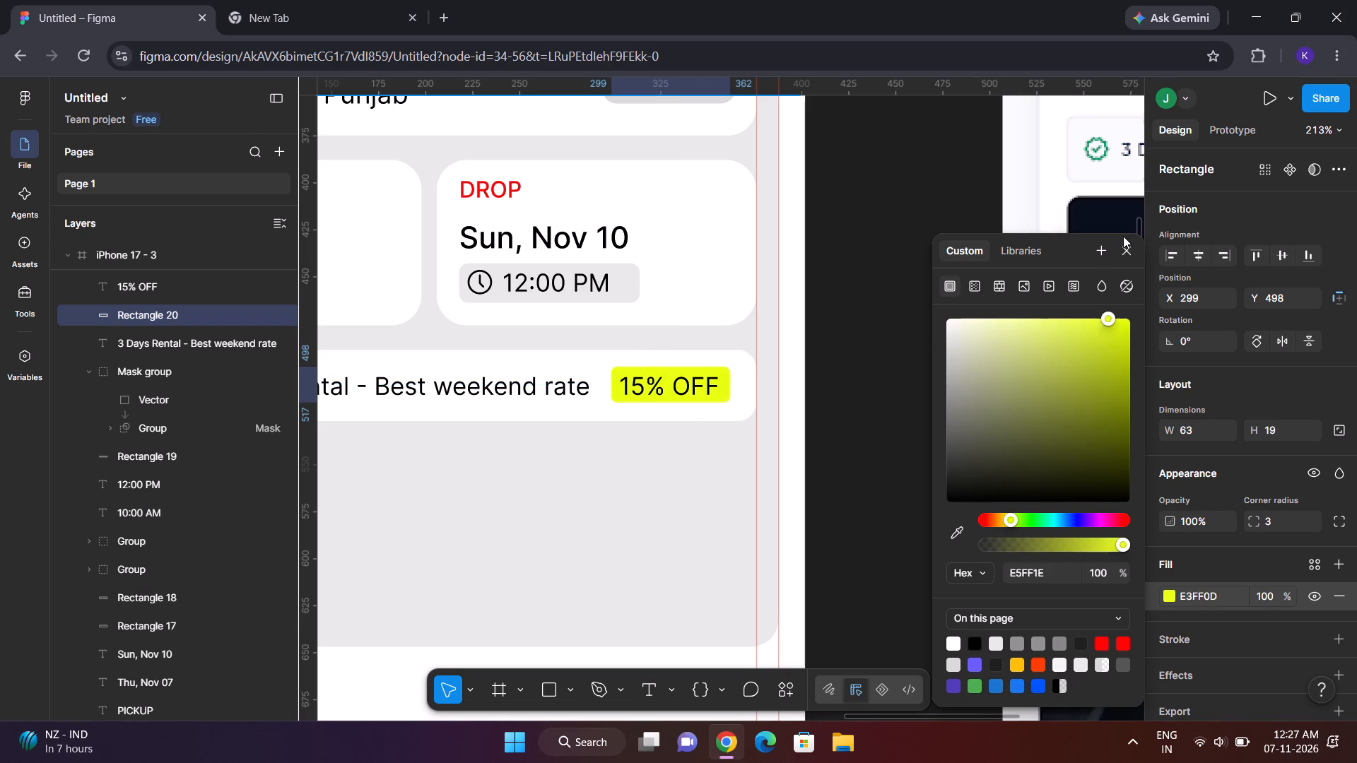
left_click_drag(1123, 236, 1061, 348)
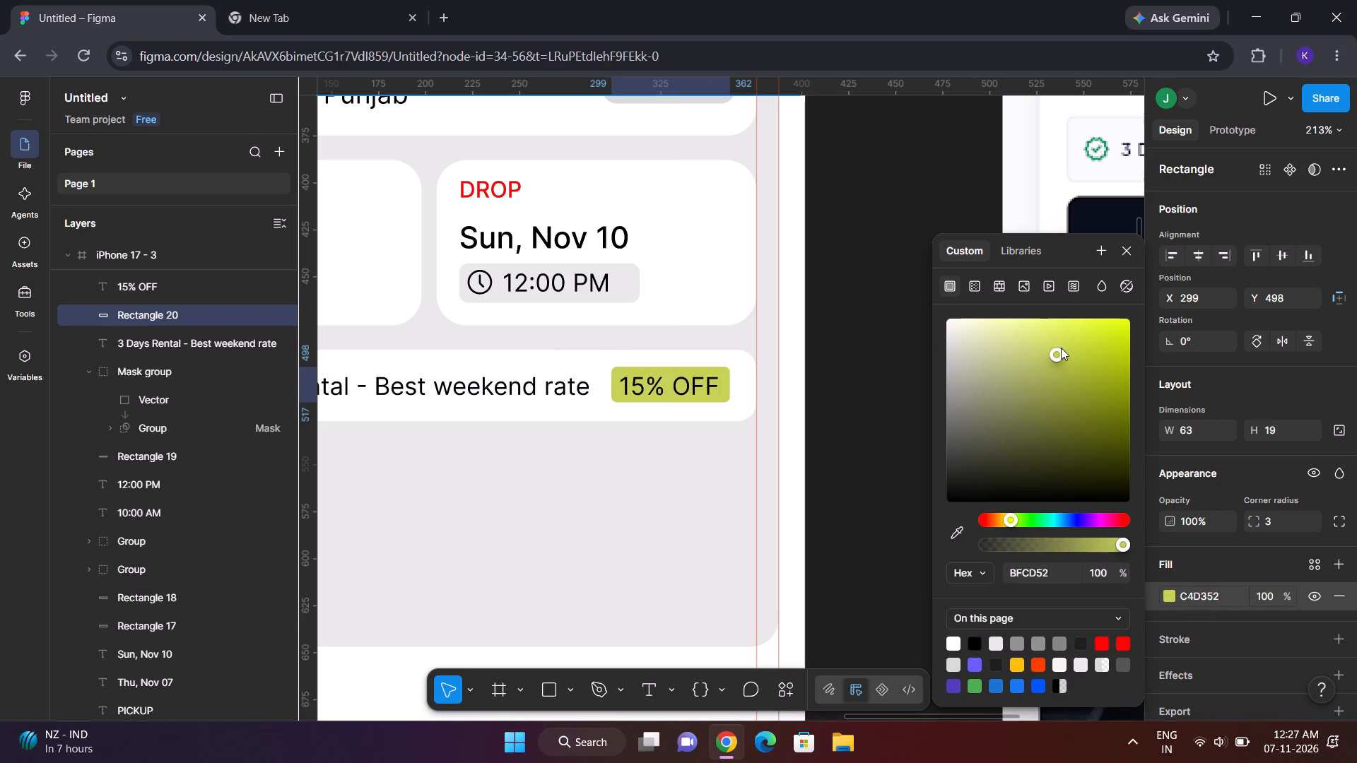
left_click_drag(1061, 348, 1076, 337)
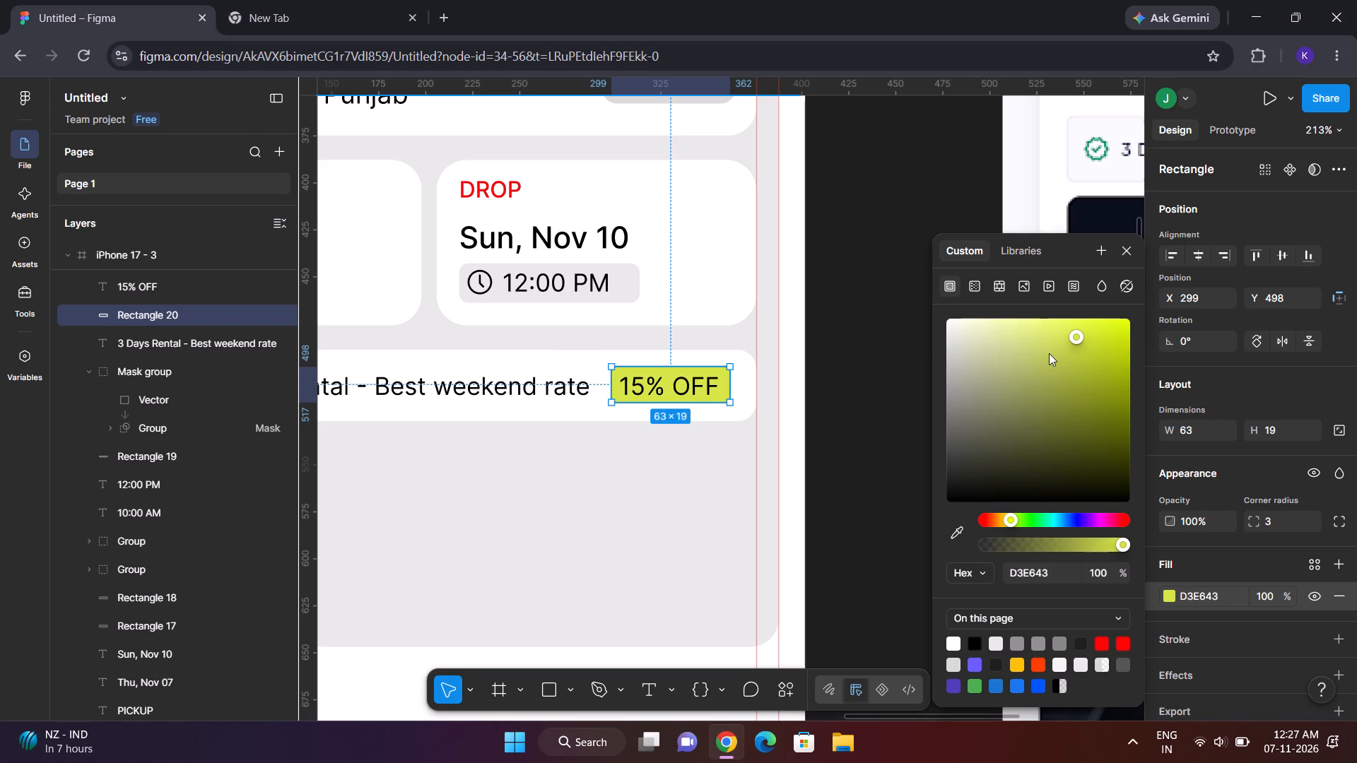
left_click(1117, 344)
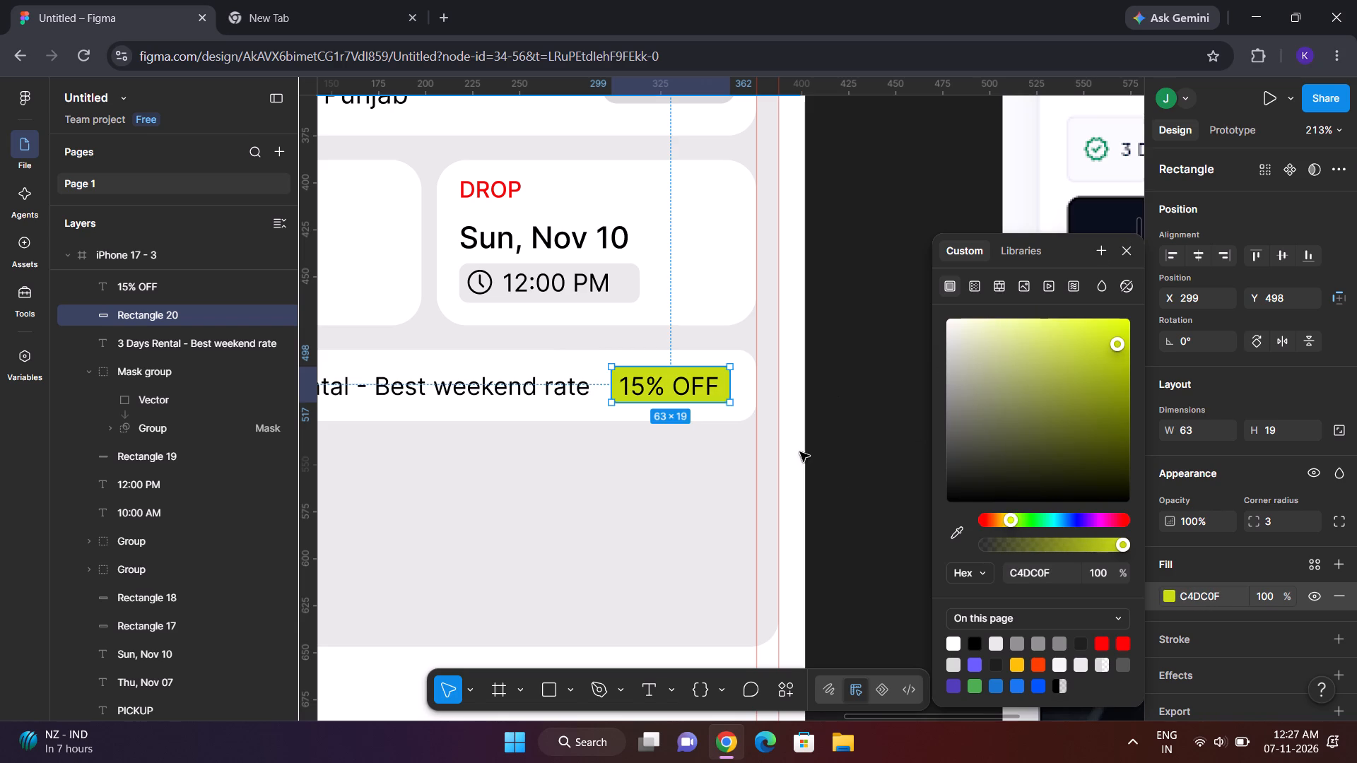
left_click(960, 526)
scroll(812, 443, "left", 4)
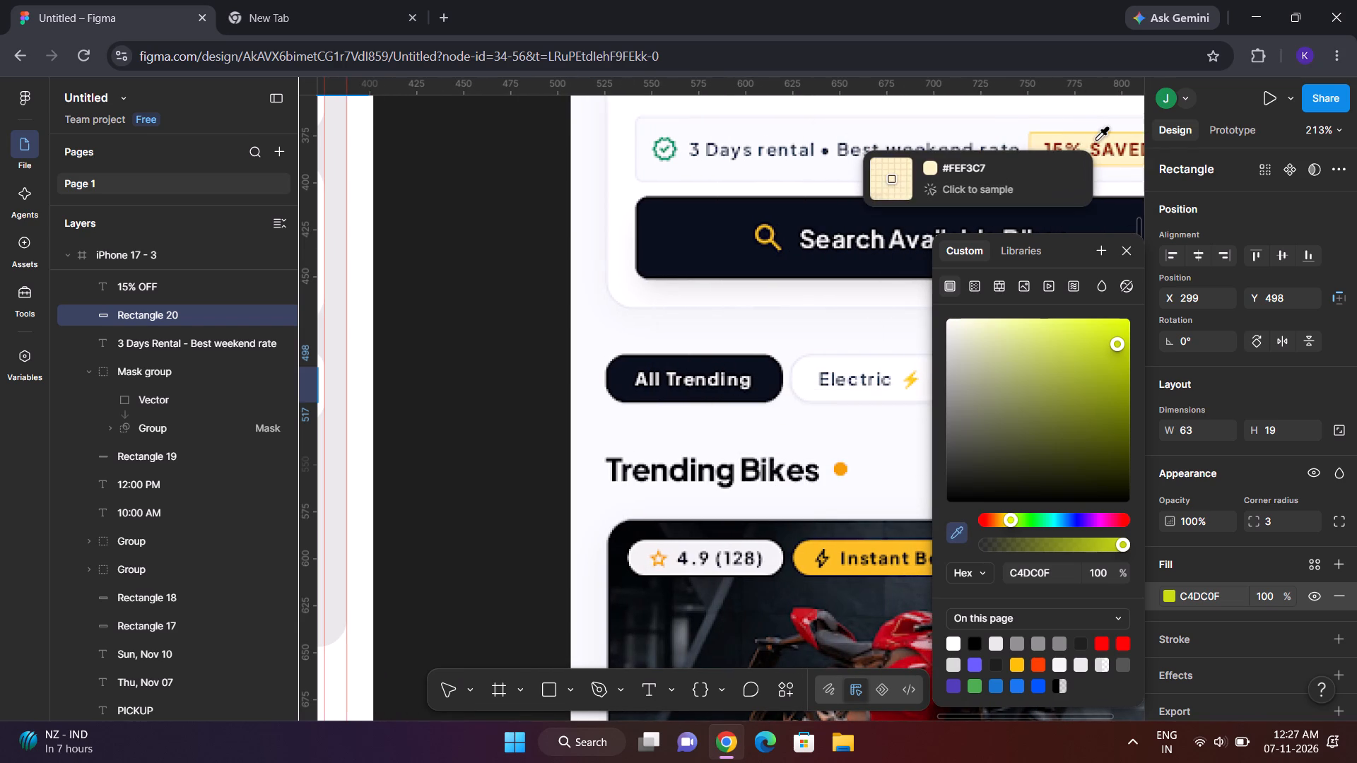
left_click(1091, 140)
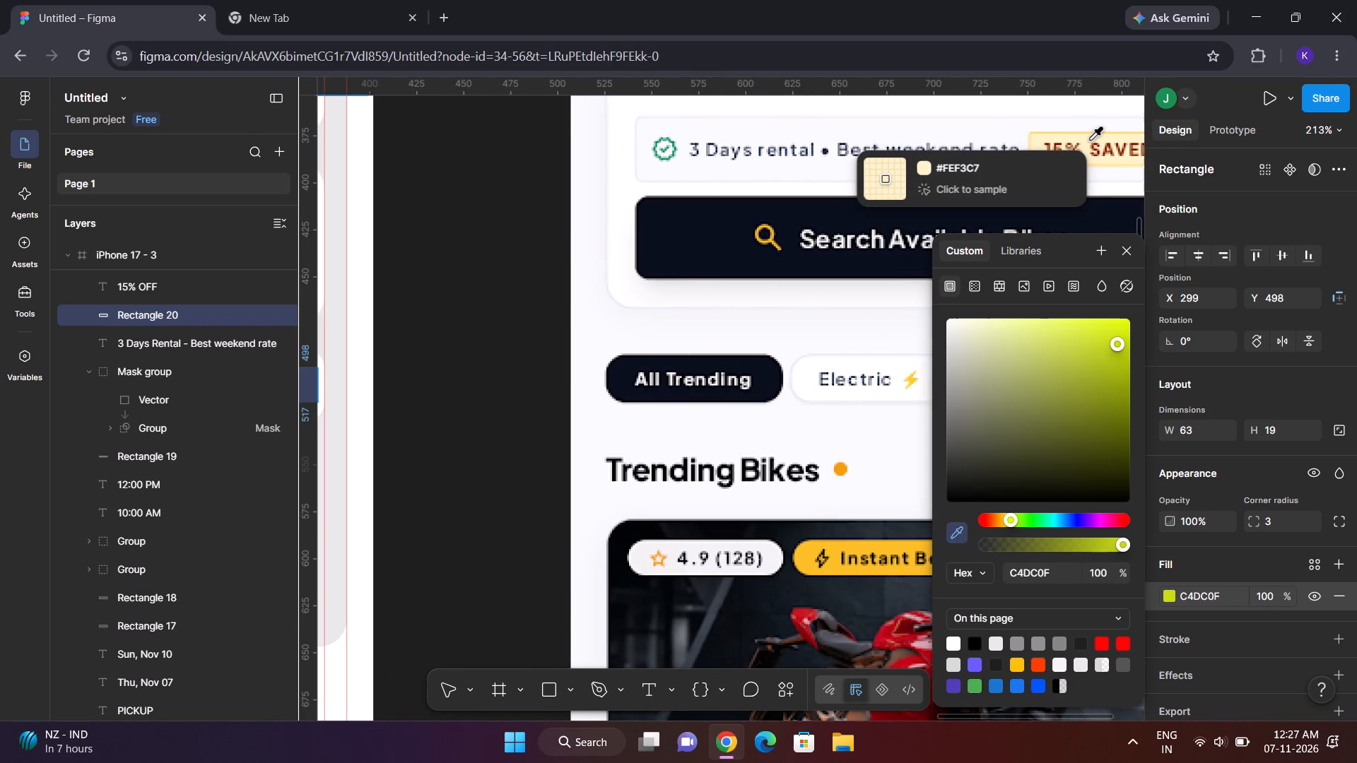
scroll(559, 380, "right", 4)
left_click(849, 344)
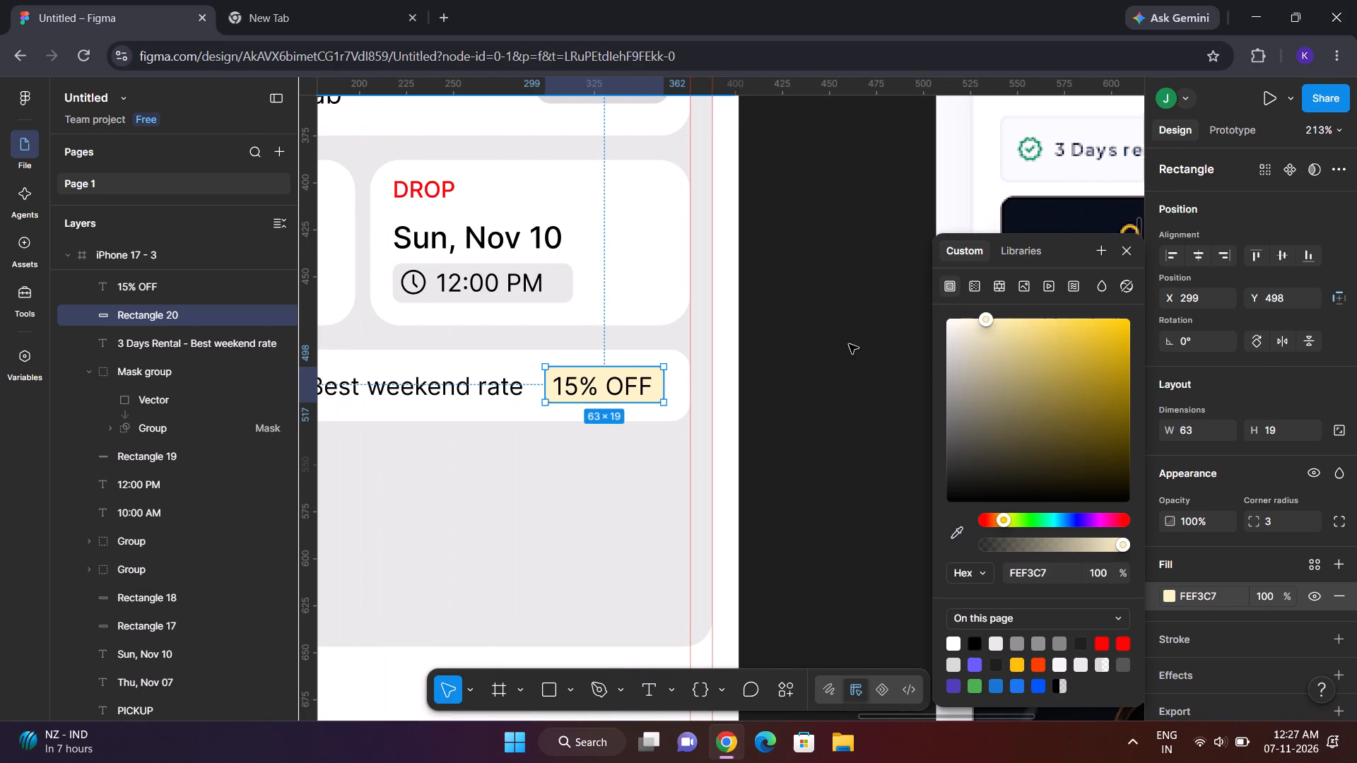
Colour the "15% OFF" text with the red FF0404 sampled from the location pin icon.
double_click(746, 362)
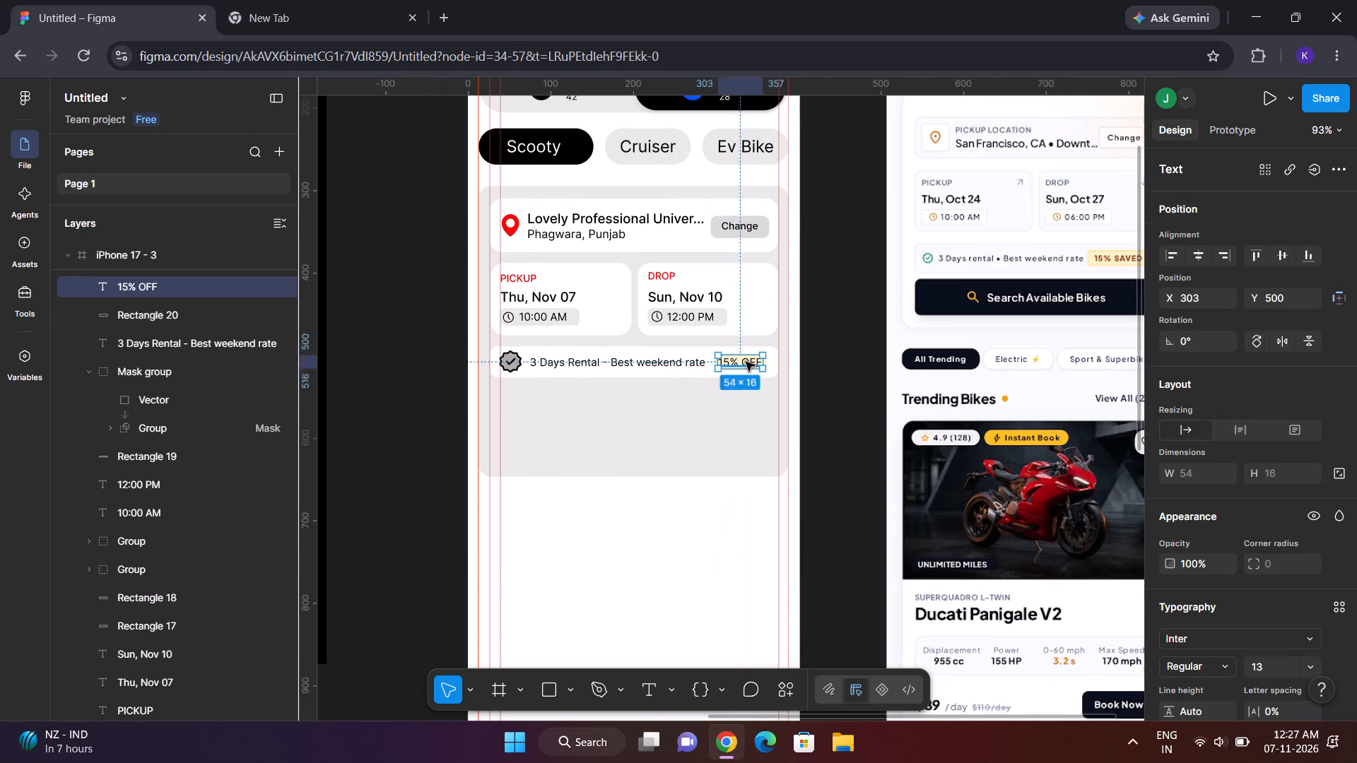
left_click(824, 351)
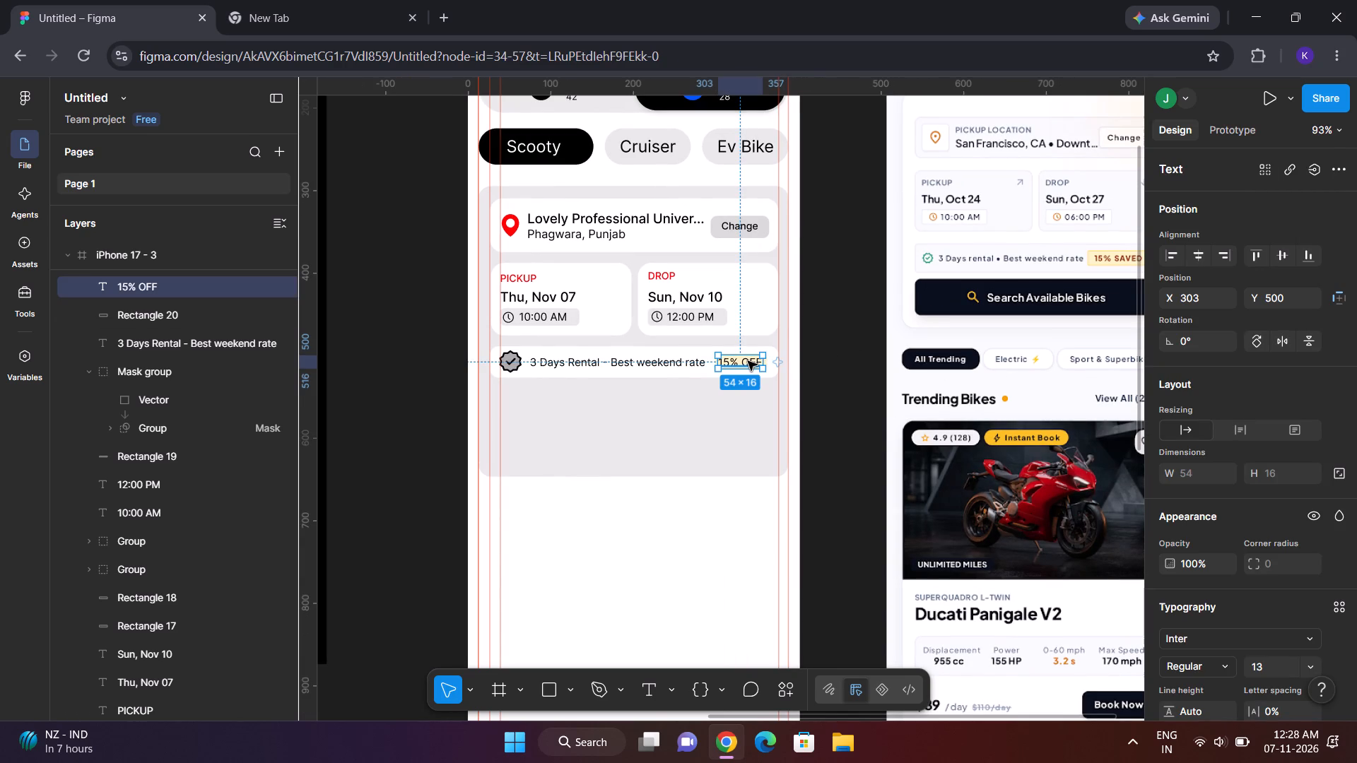
left_click(748, 361)
scroll(1175, 533, "down", 3)
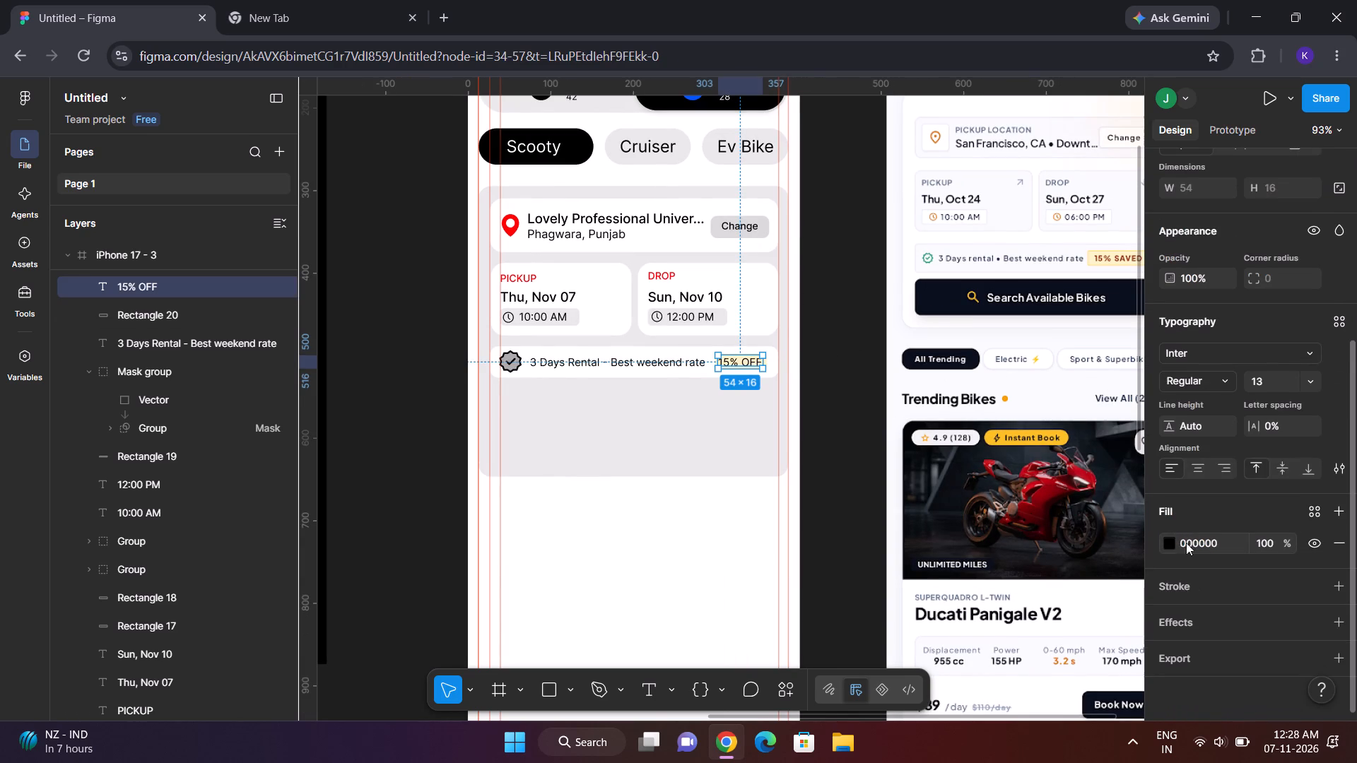
left_click(1173, 545)
left_click(953, 542)
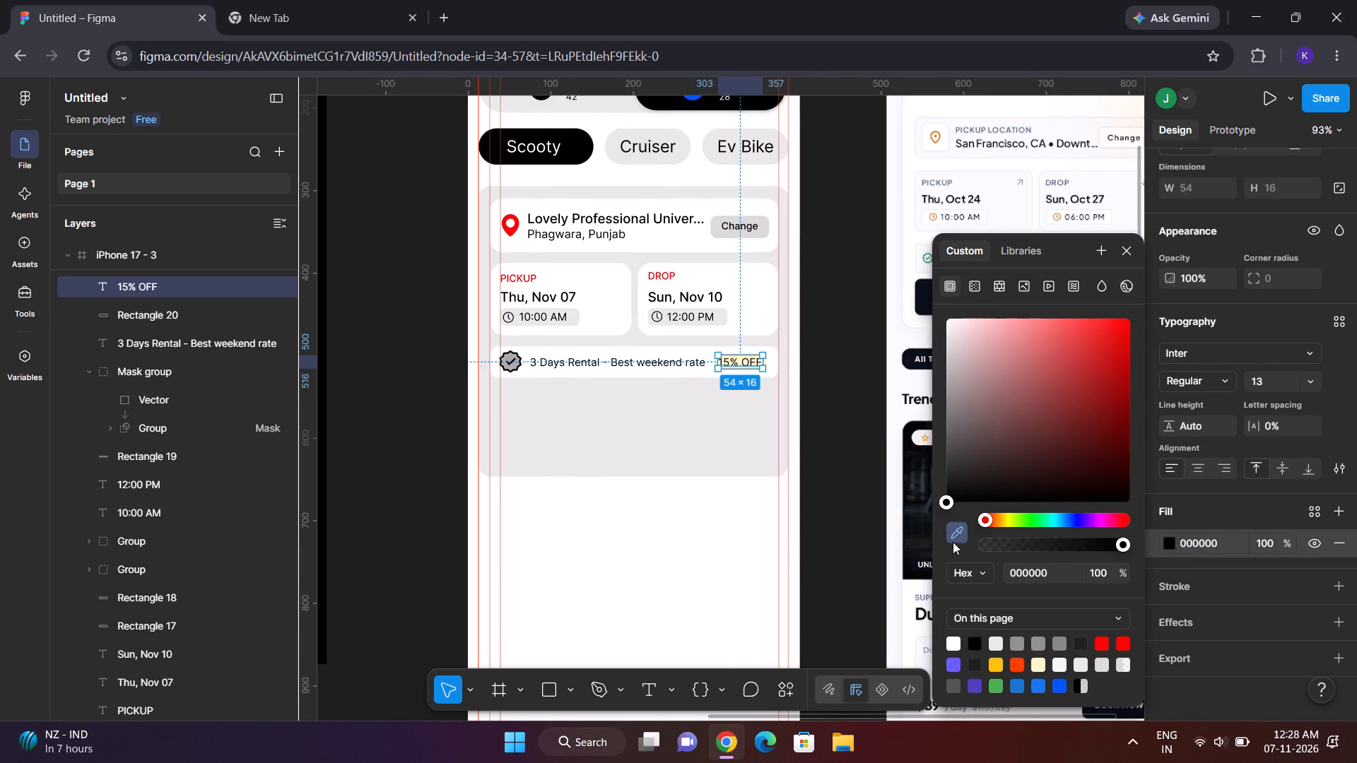
left_click(513, 232)
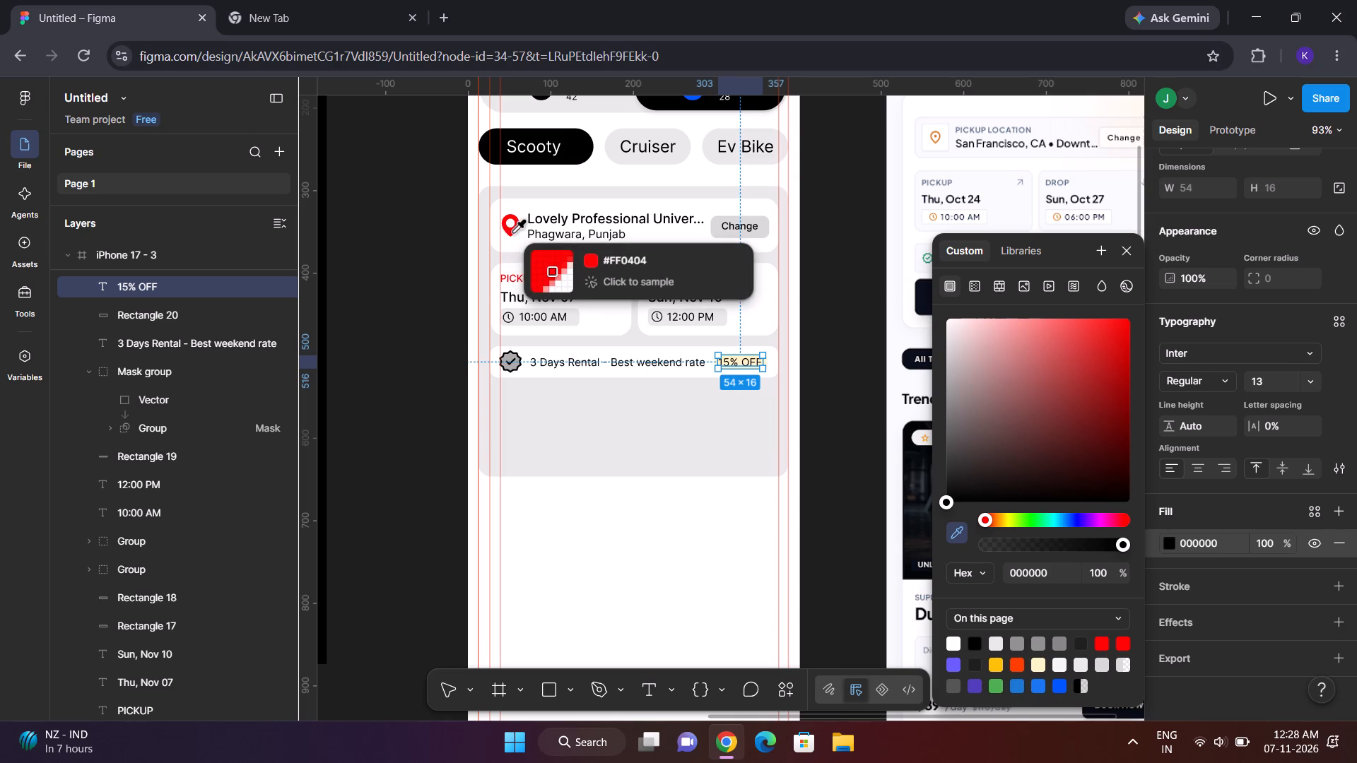
left_click(880, 283)
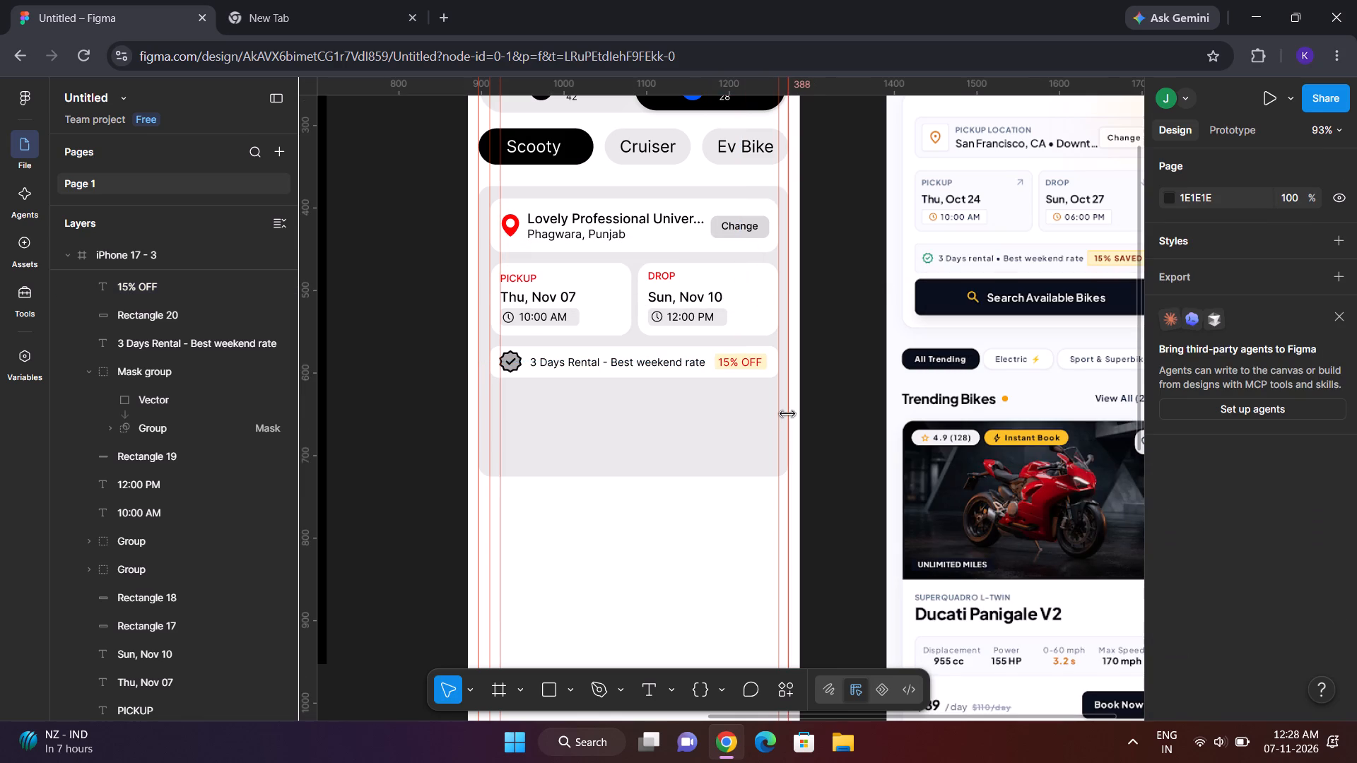
Set the pale yellow tag rectangle's corner radius to 5.
left_click(729, 300)
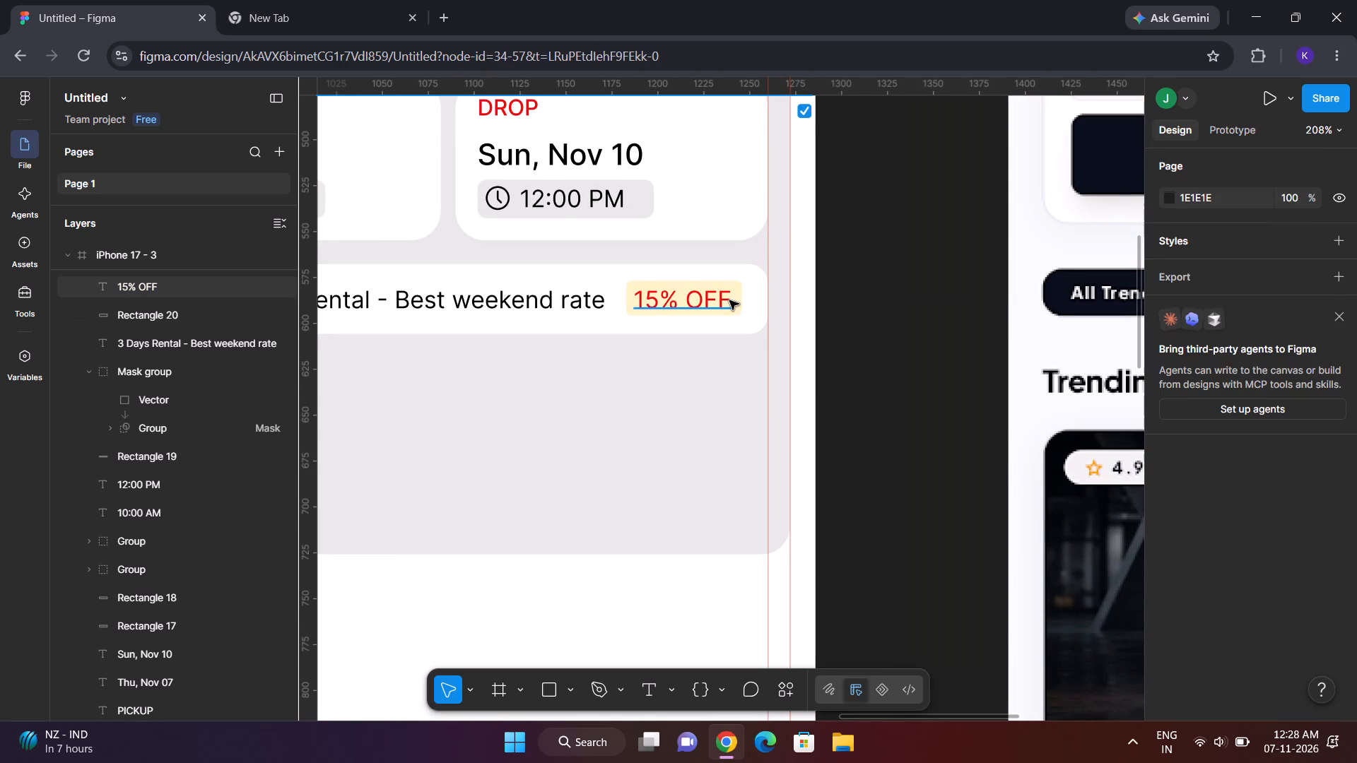
left_click(739, 299)
left_click(831, 345)
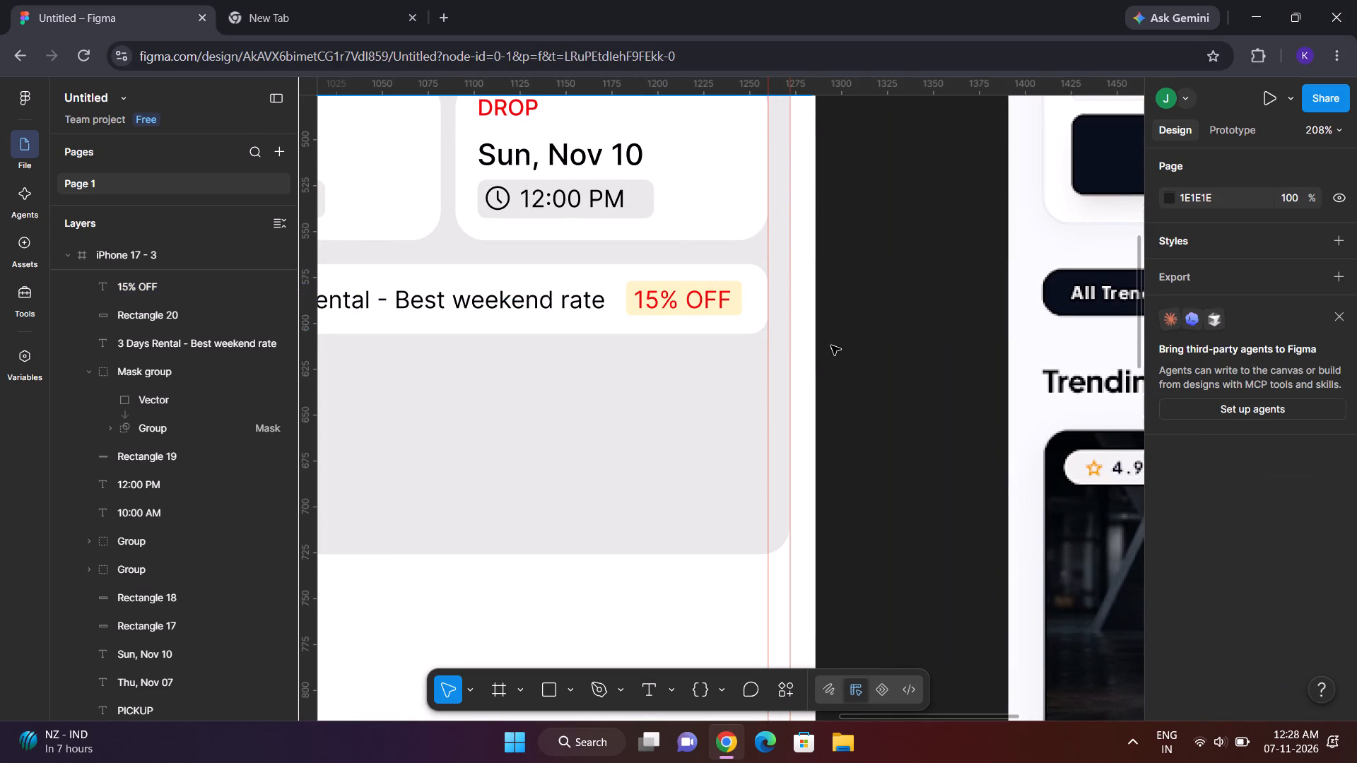
left_click(739, 304)
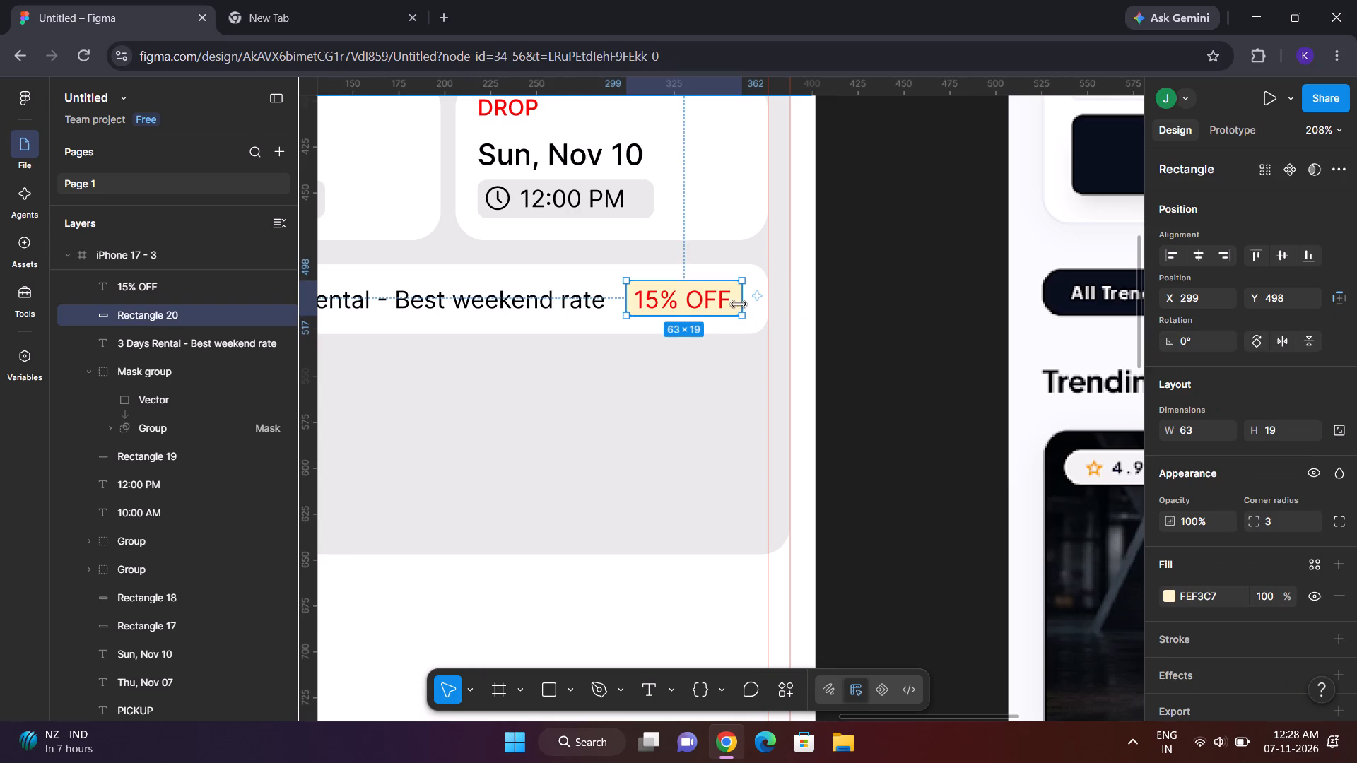
left_click(1292, 517)
key("BackSpace")
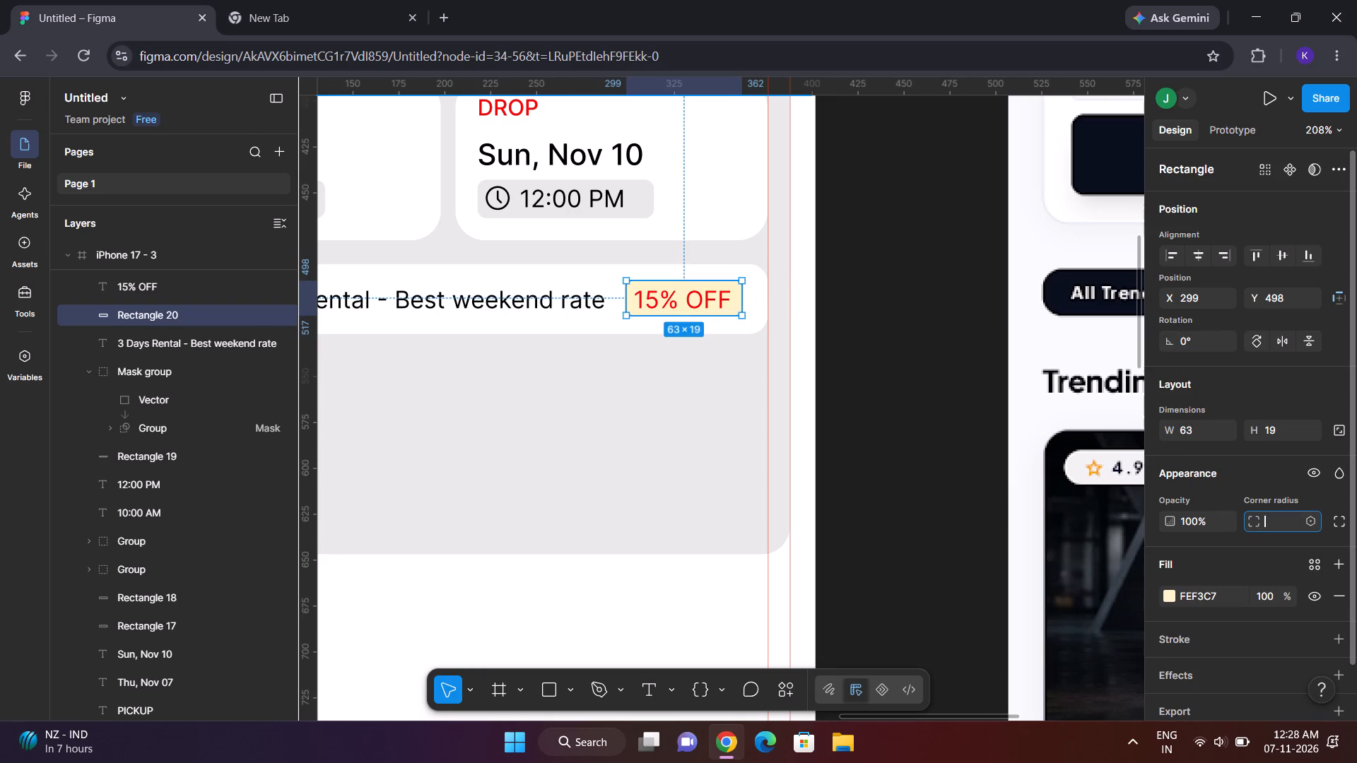
key("5")
key("Return")
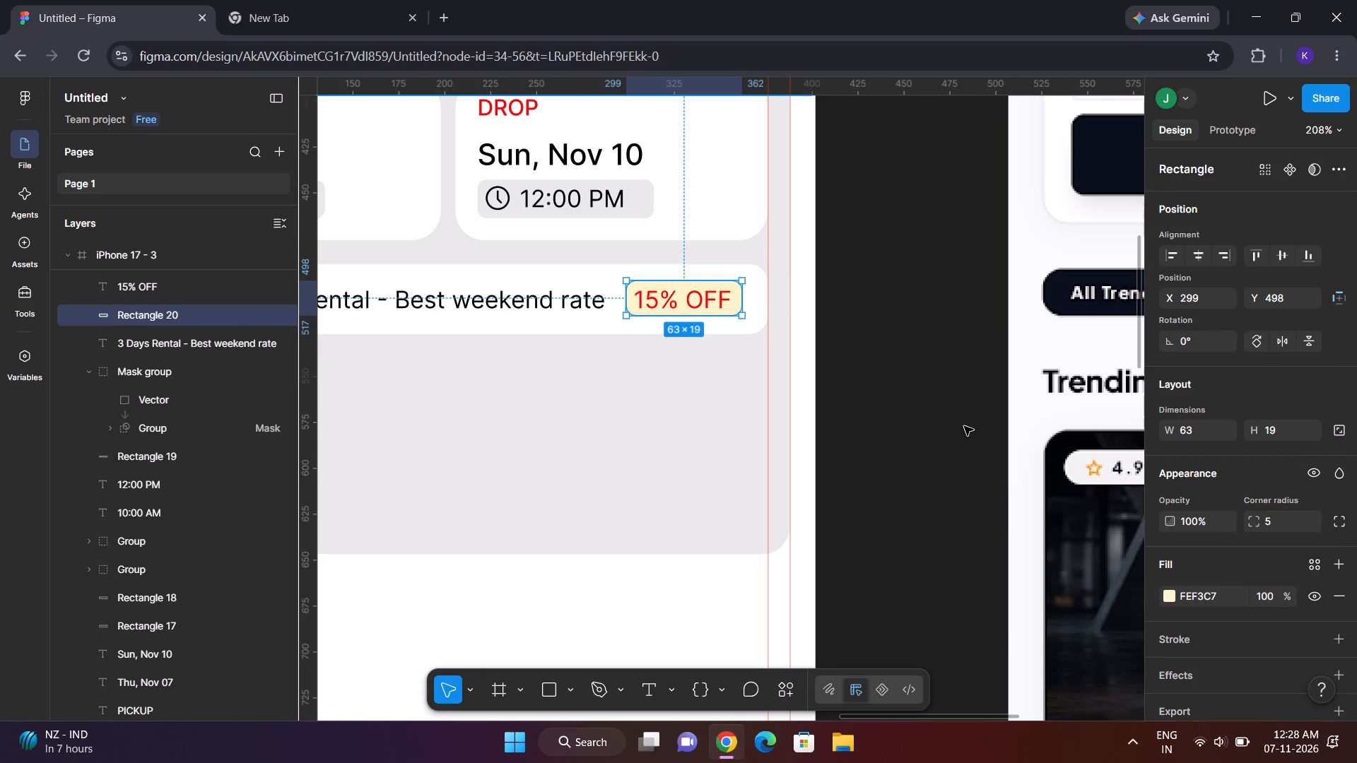
left_click(964, 426)
Nudge the red "15% OFF" text to about X 304, Y 500 on its tag.
scroll(964, 426, "up", 1)
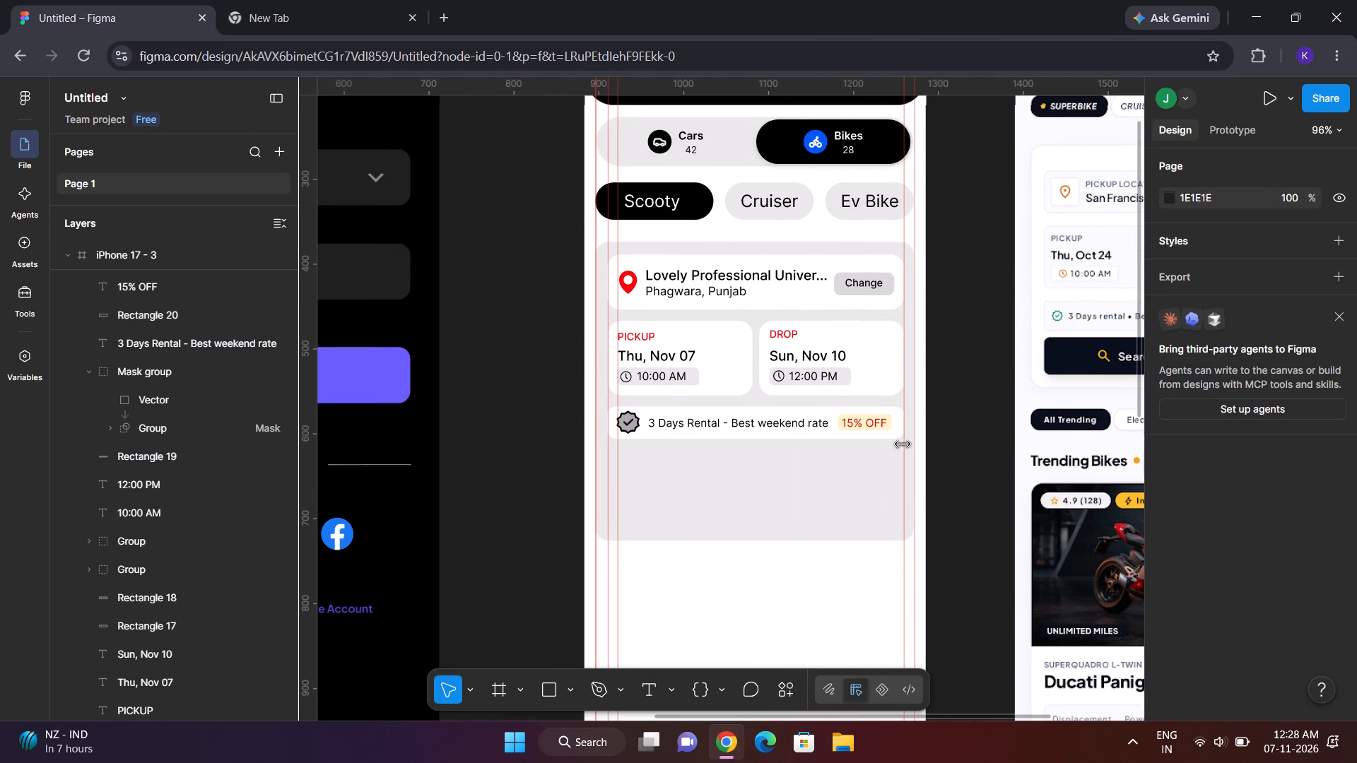
left_click(857, 408)
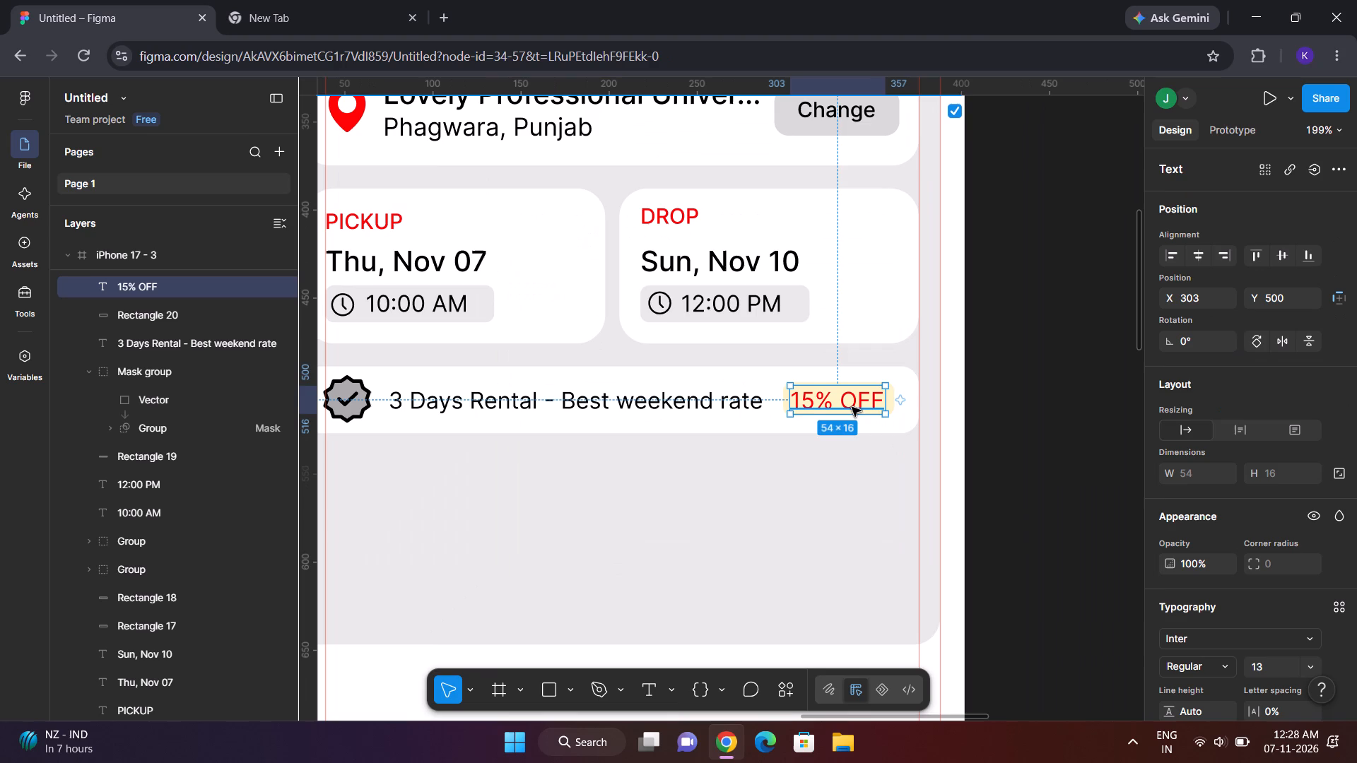
left_click(852, 407)
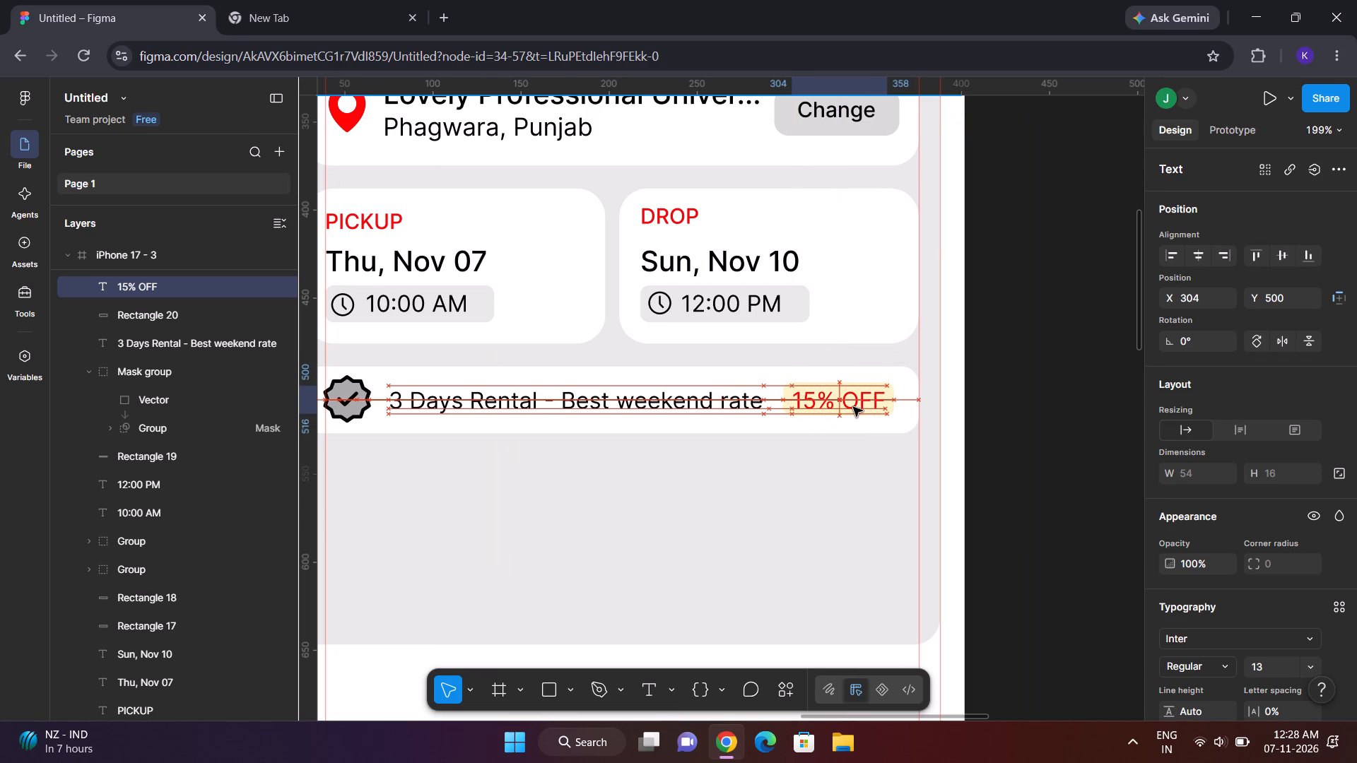
left_click(1081, 401)
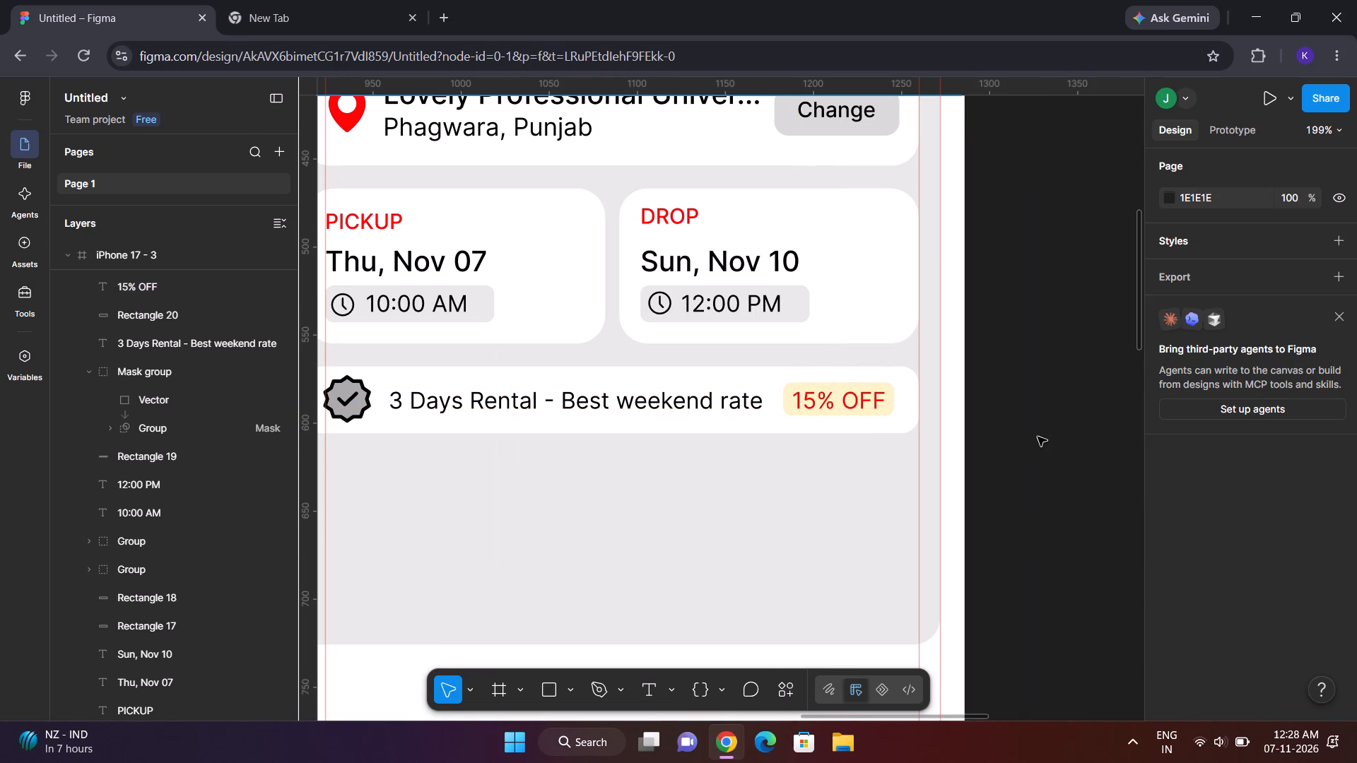
scroll(1038, 437, "left", 1)
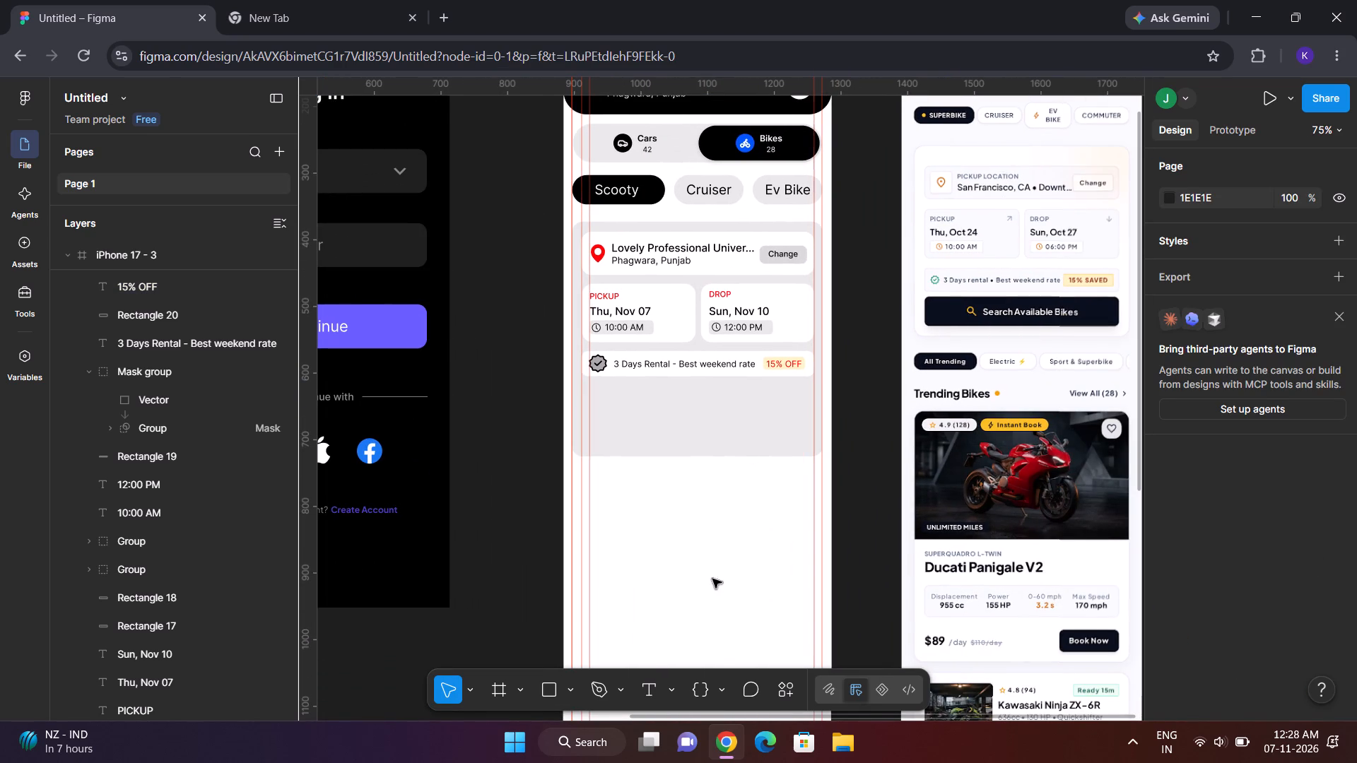
Draw a rectangle about 346 × 49 beneath the discount bar, positioned at about X 28, Y 540 inside the booking panel.
left_click(556, 688)
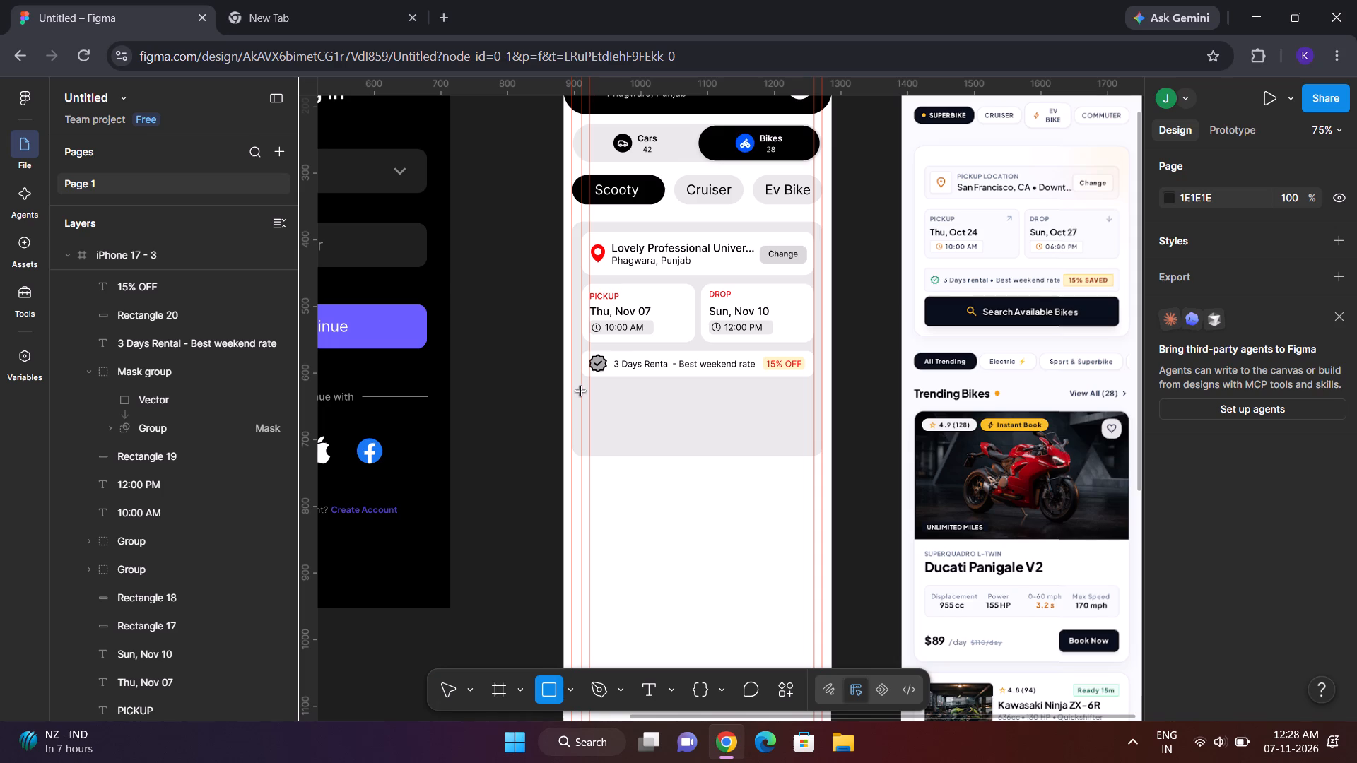
left_click_drag(584, 390, 676, 396)
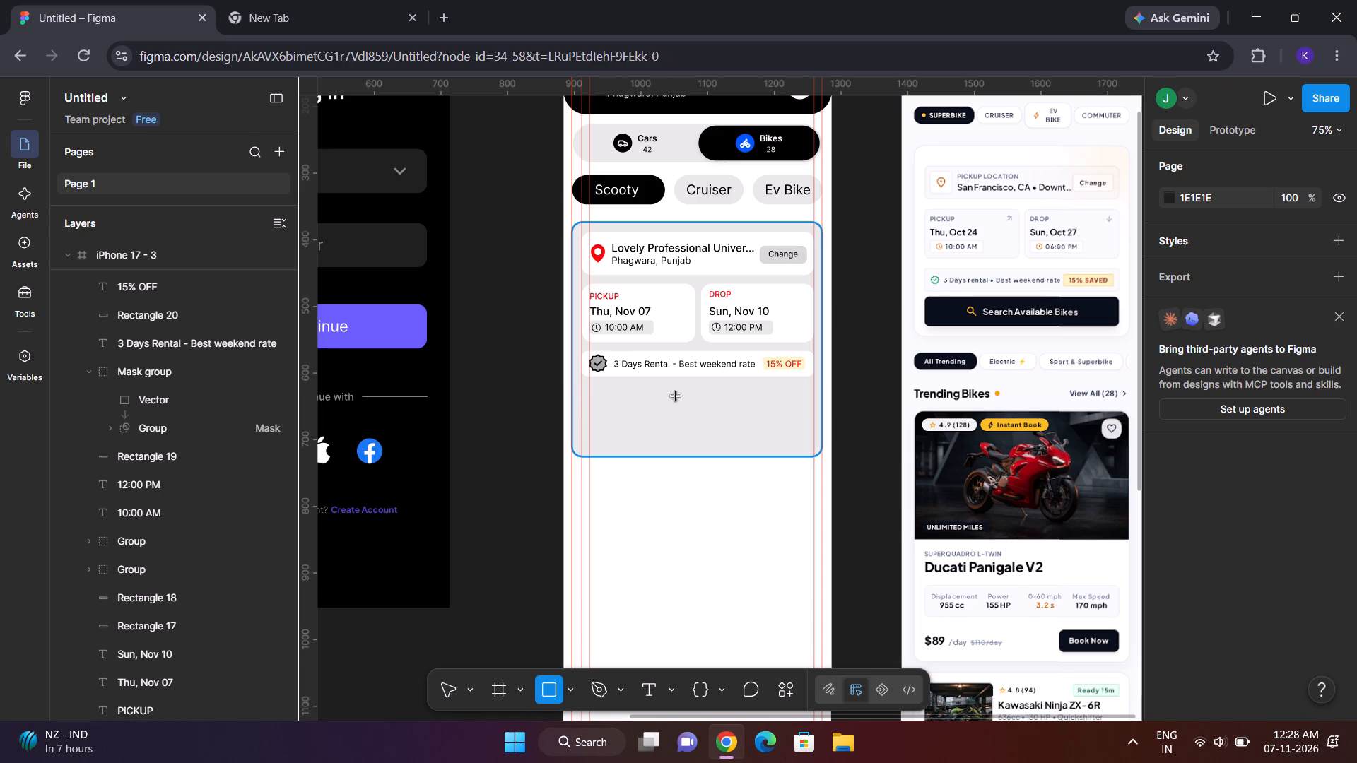
left_click_drag(676, 396, 809, 423)
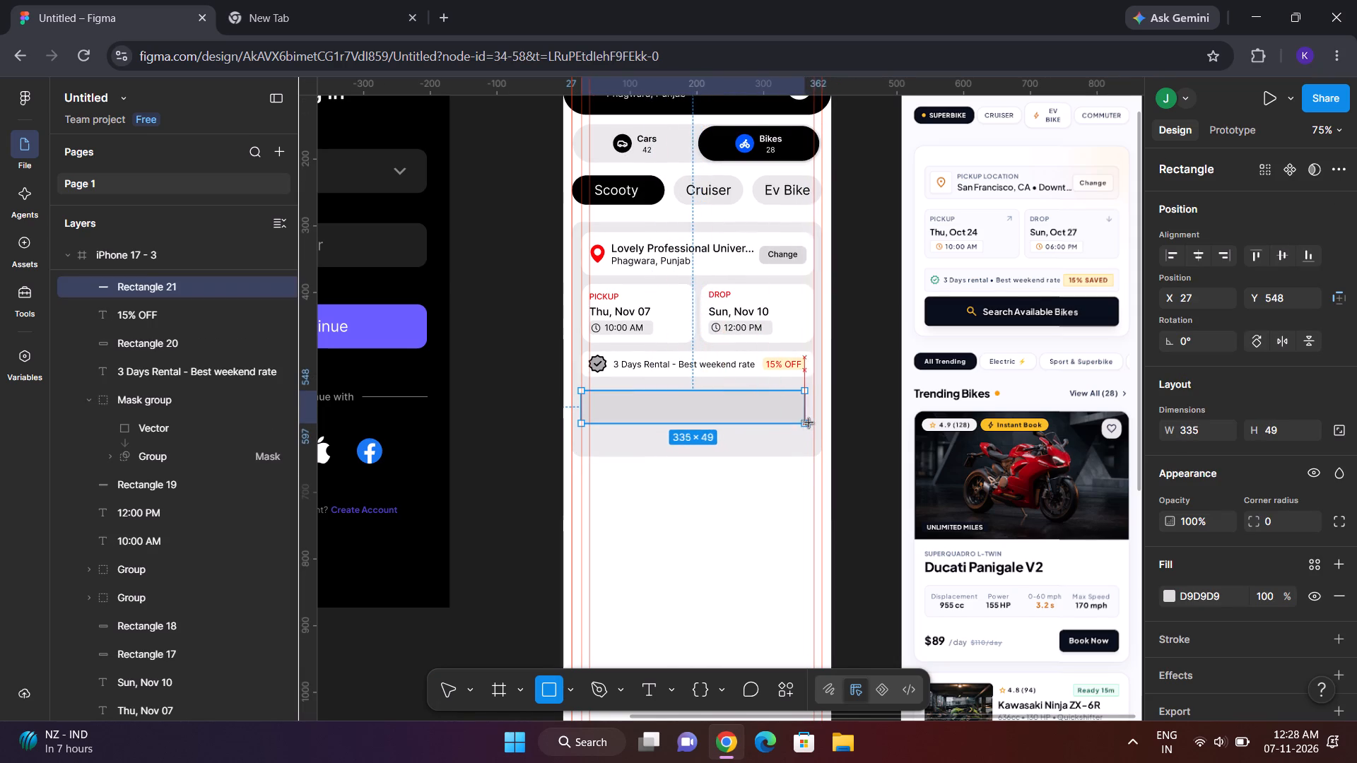
left_click_drag(809, 423, 812, 423)
left_click(729, 406)
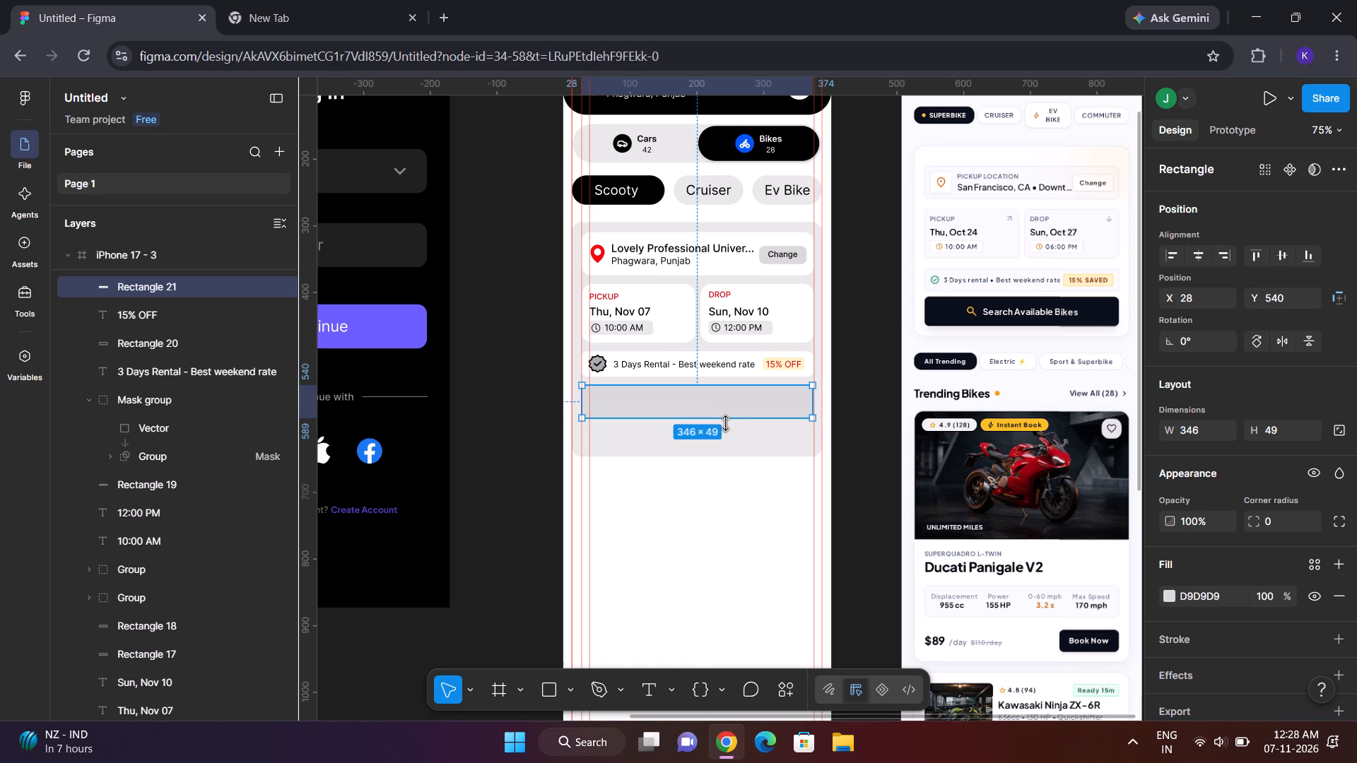
Fill the new rectangle beneath the discount bar with black 000000 to match the reference design's search button.
left_click(924, 276)
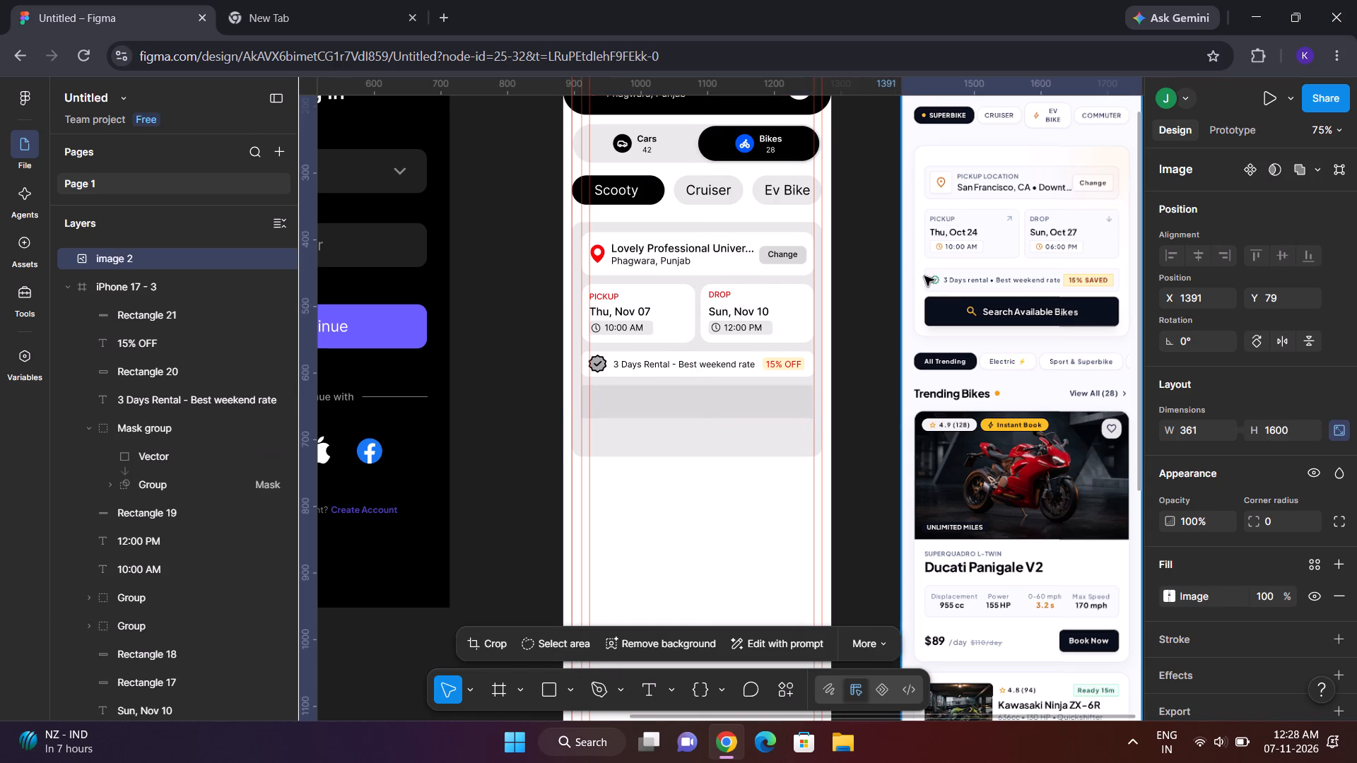
scroll(924, 276, "right", 1)
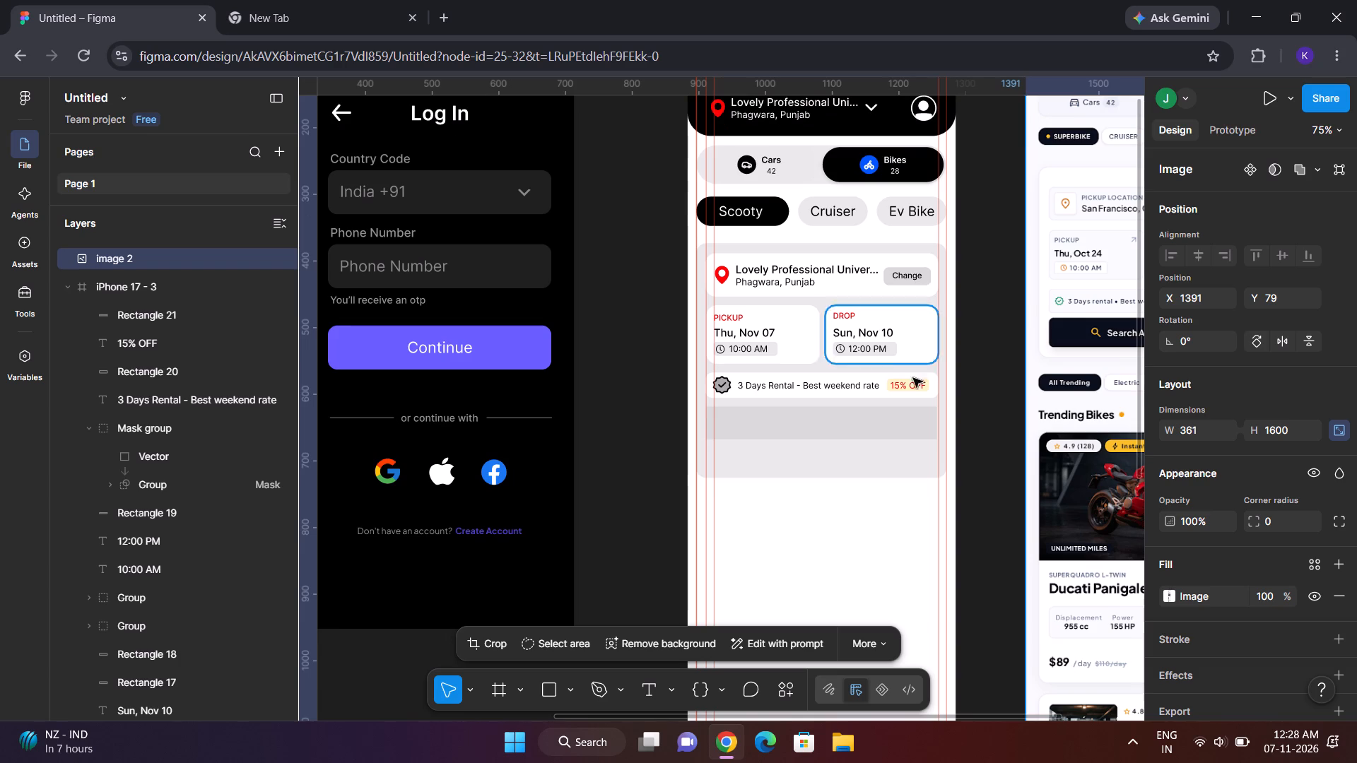
left_click(890, 432)
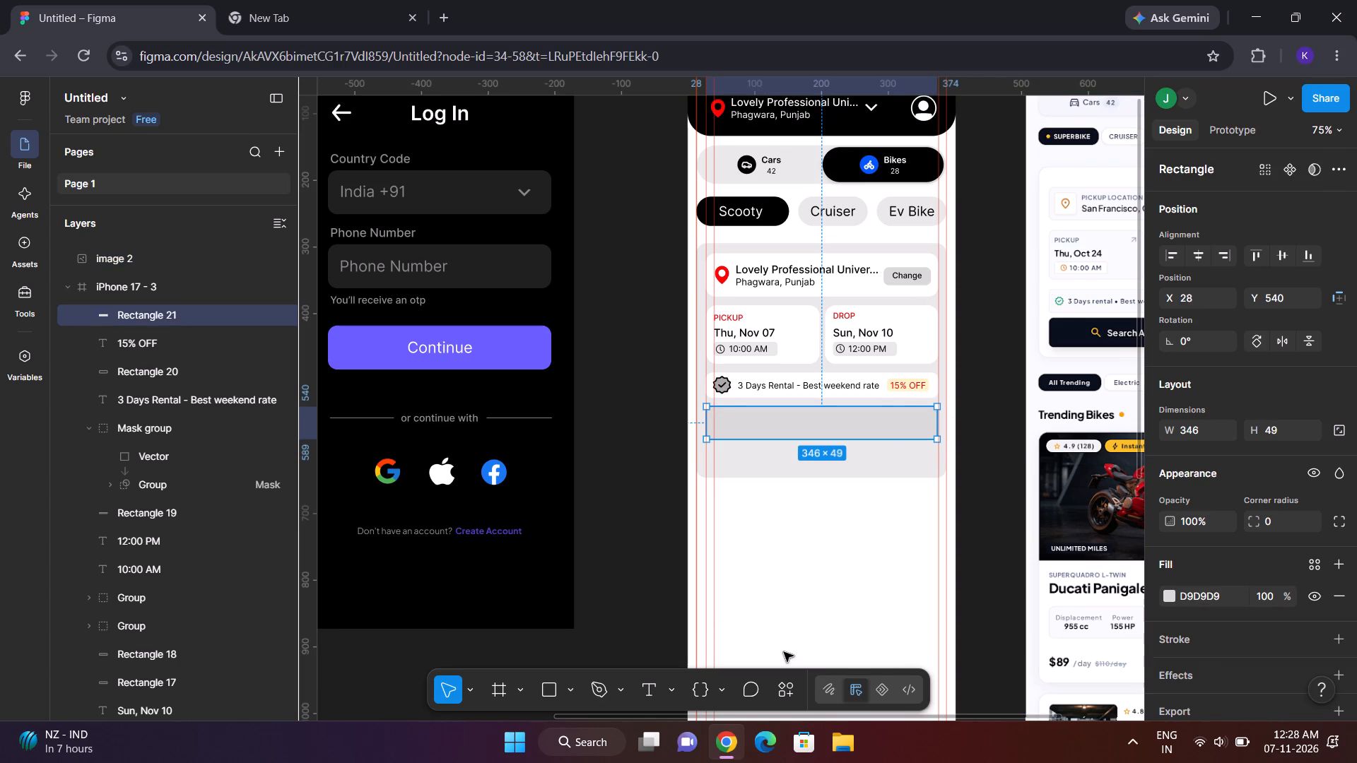
left_click(1160, 598)
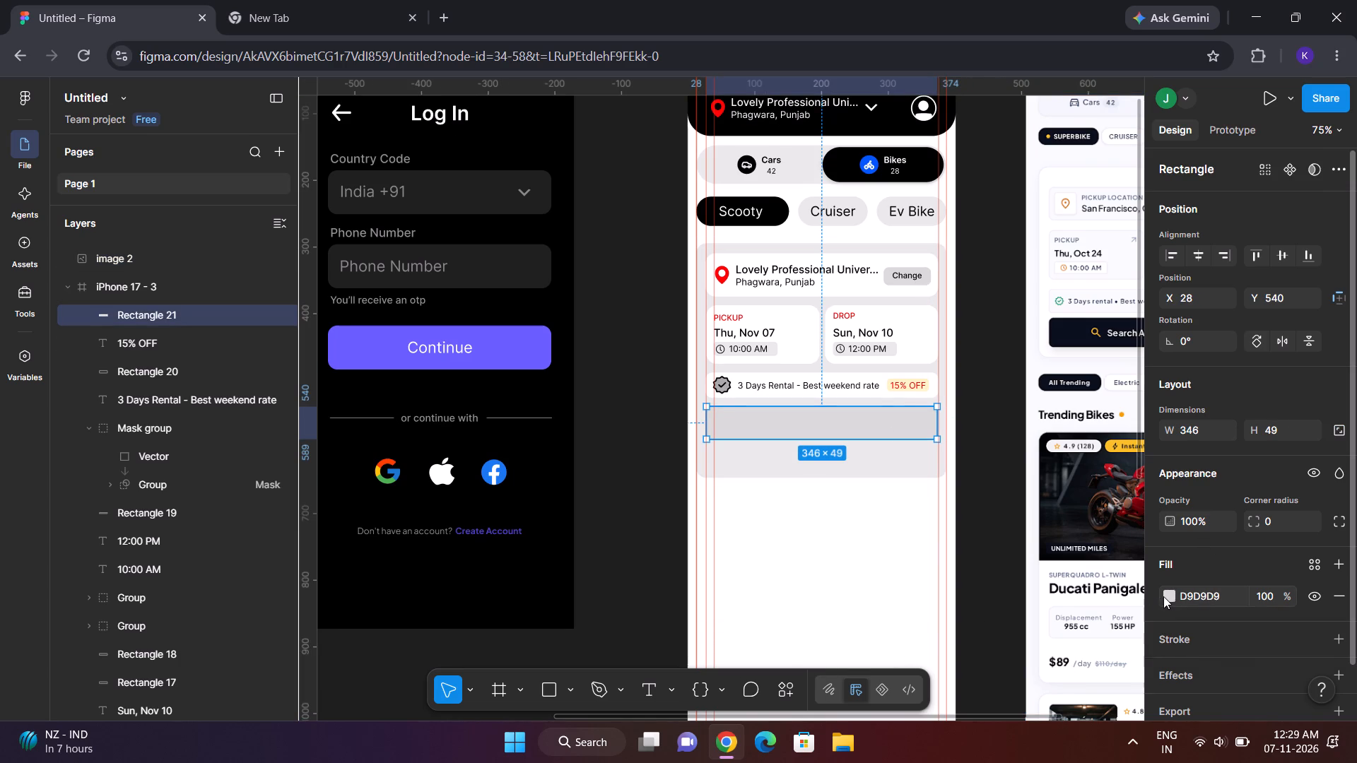
left_click(1164, 596)
left_click(970, 529)
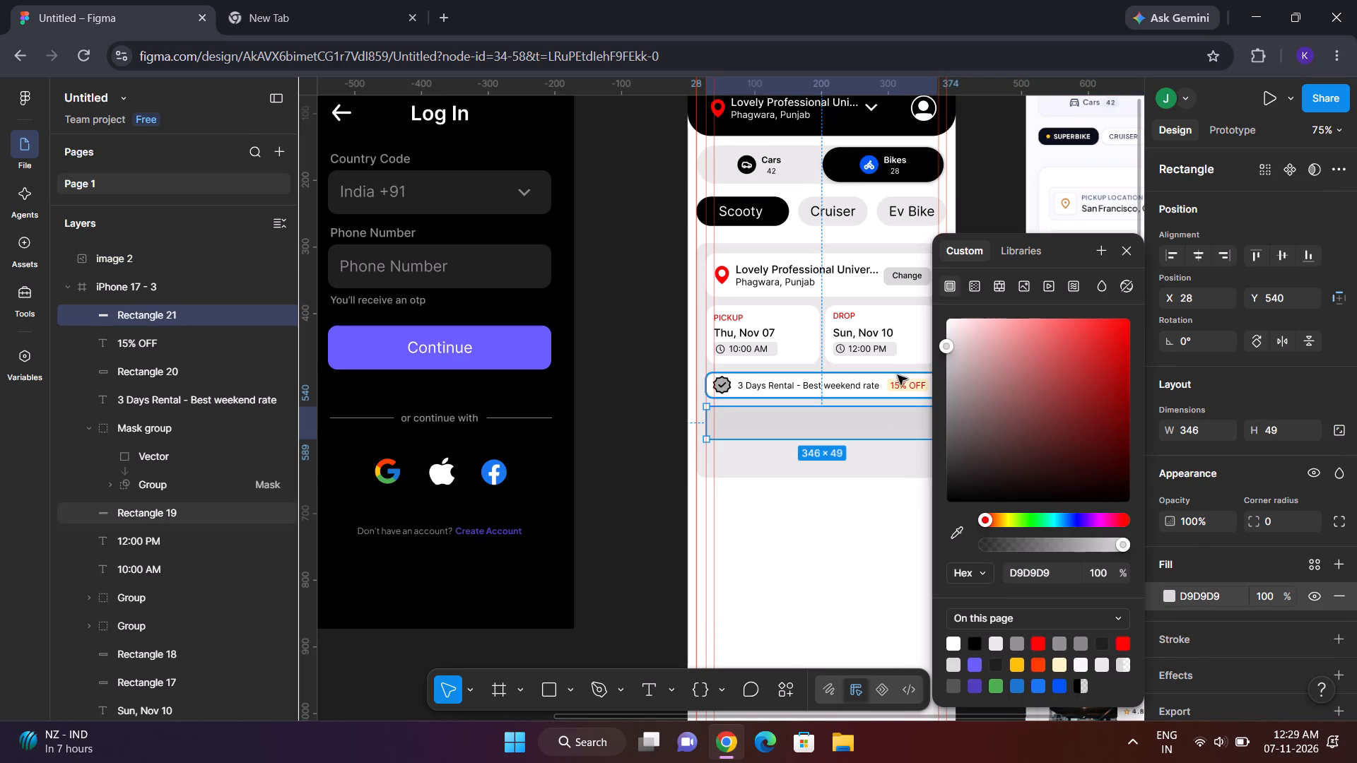
left_click(971, 637)
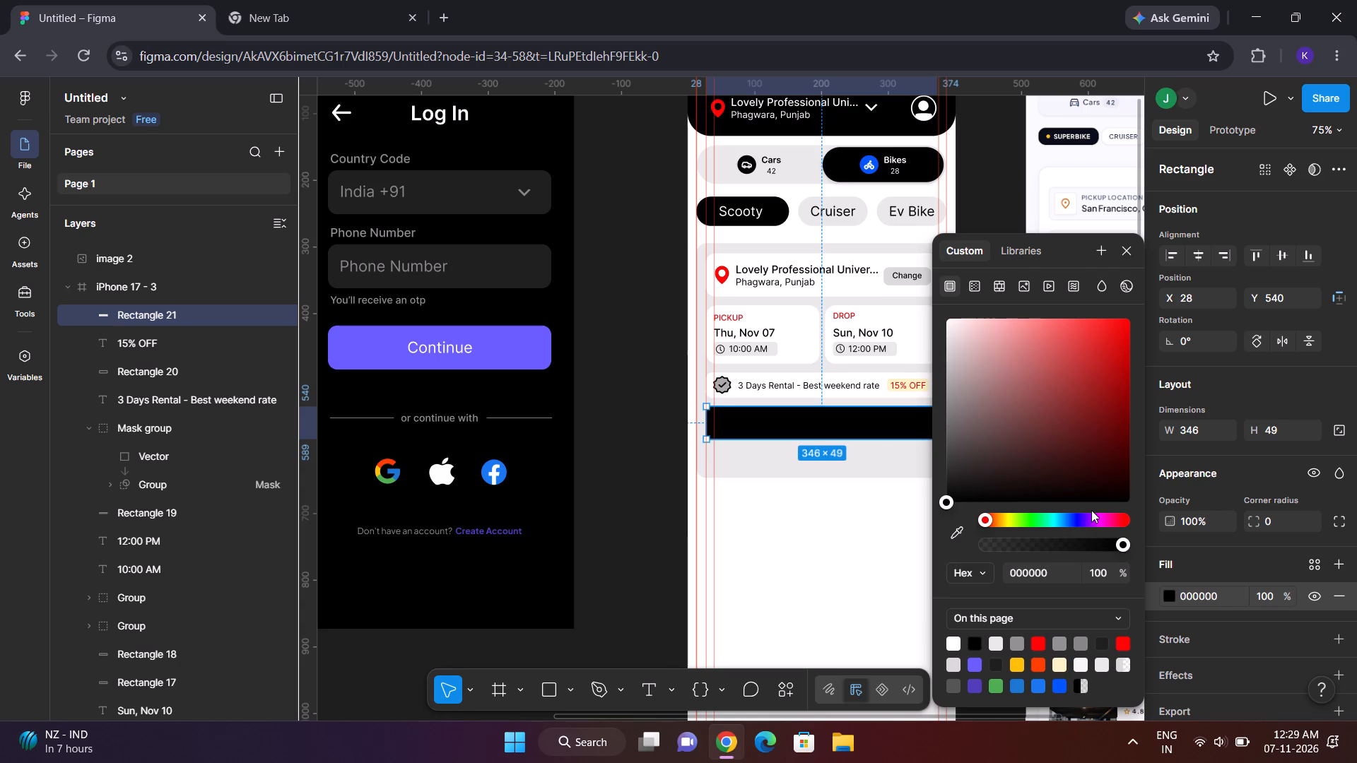
Increase the black rectangle's height to about 59 and set its corner radius to 16.
left_click_drag(840, 437, 840, 446)
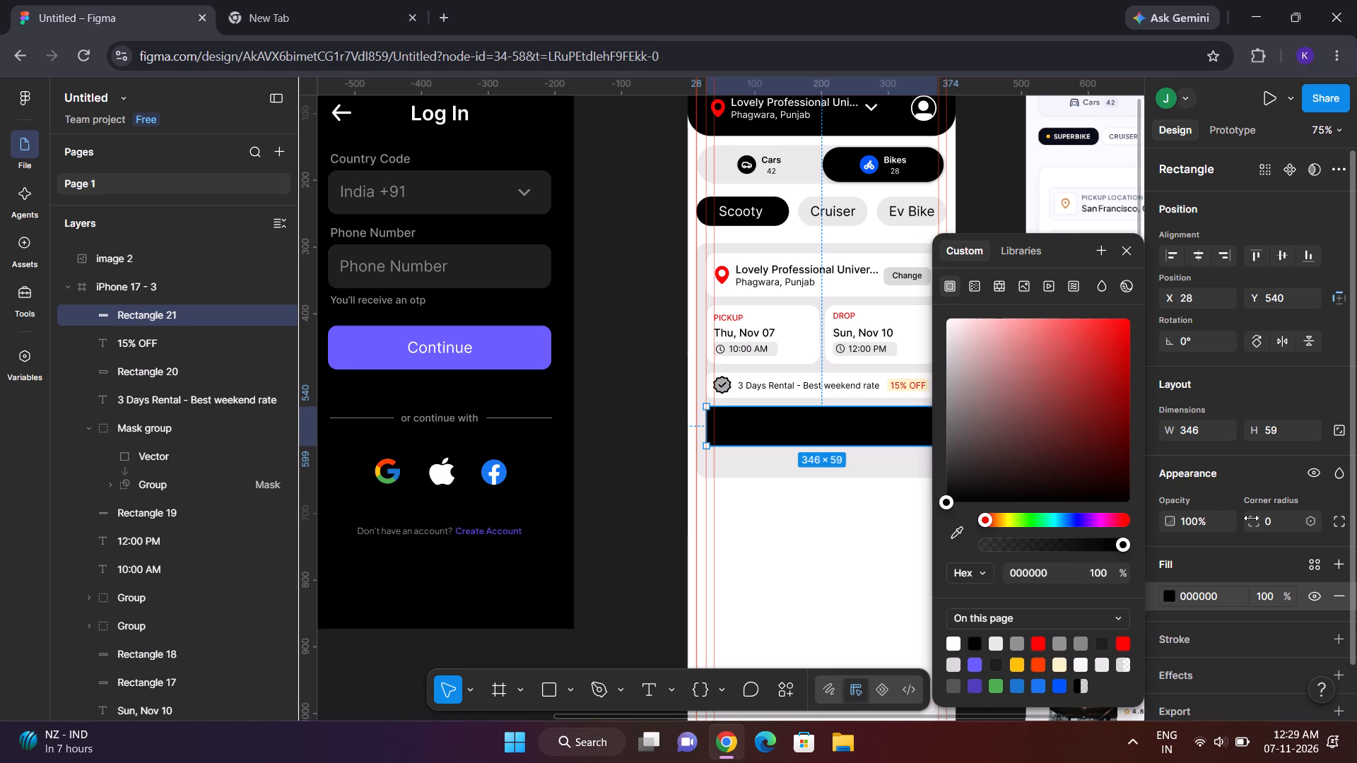
left_click(1285, 523)
key("BackSpace")
key("1")
key("6")
key("Return")
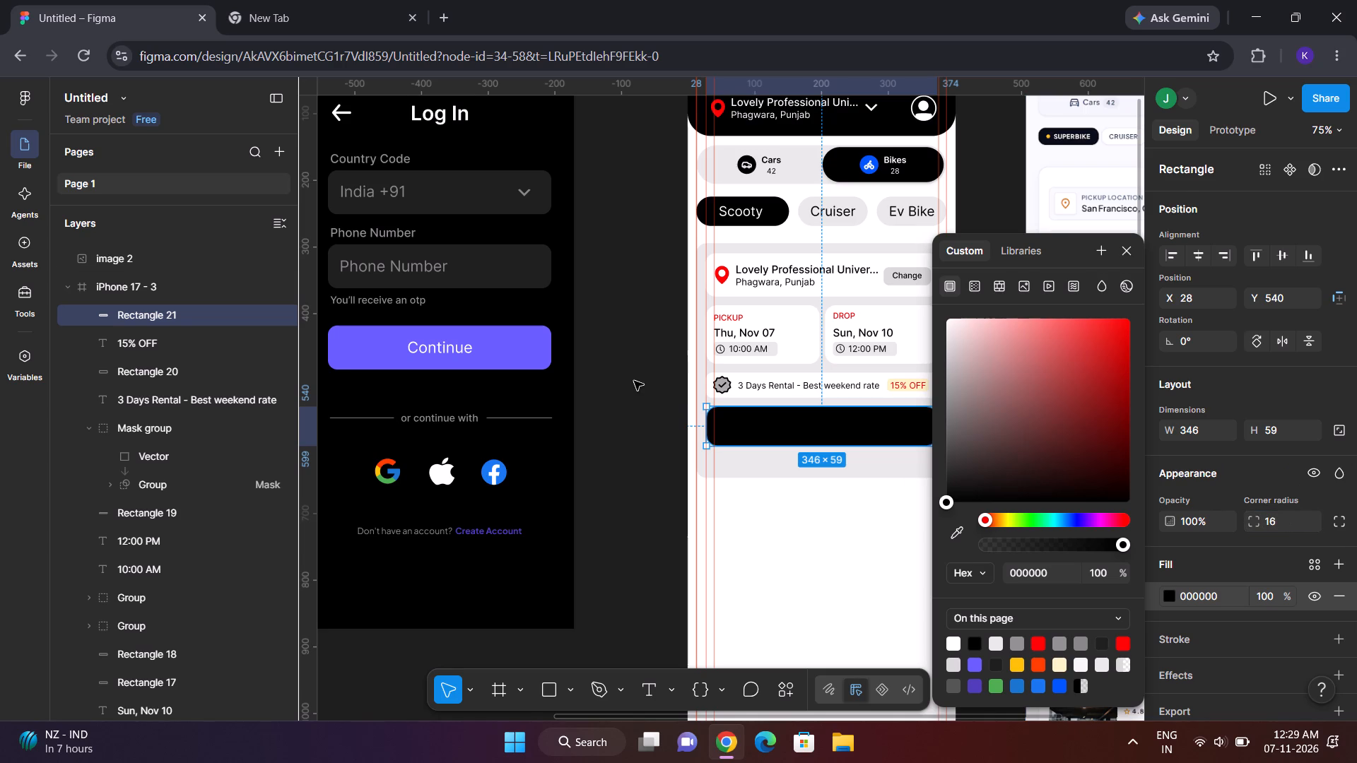
left_click(634, 381)
Move the black button rectangle down to about Y 546, keeping it at X 28.
left_click(862, 422)
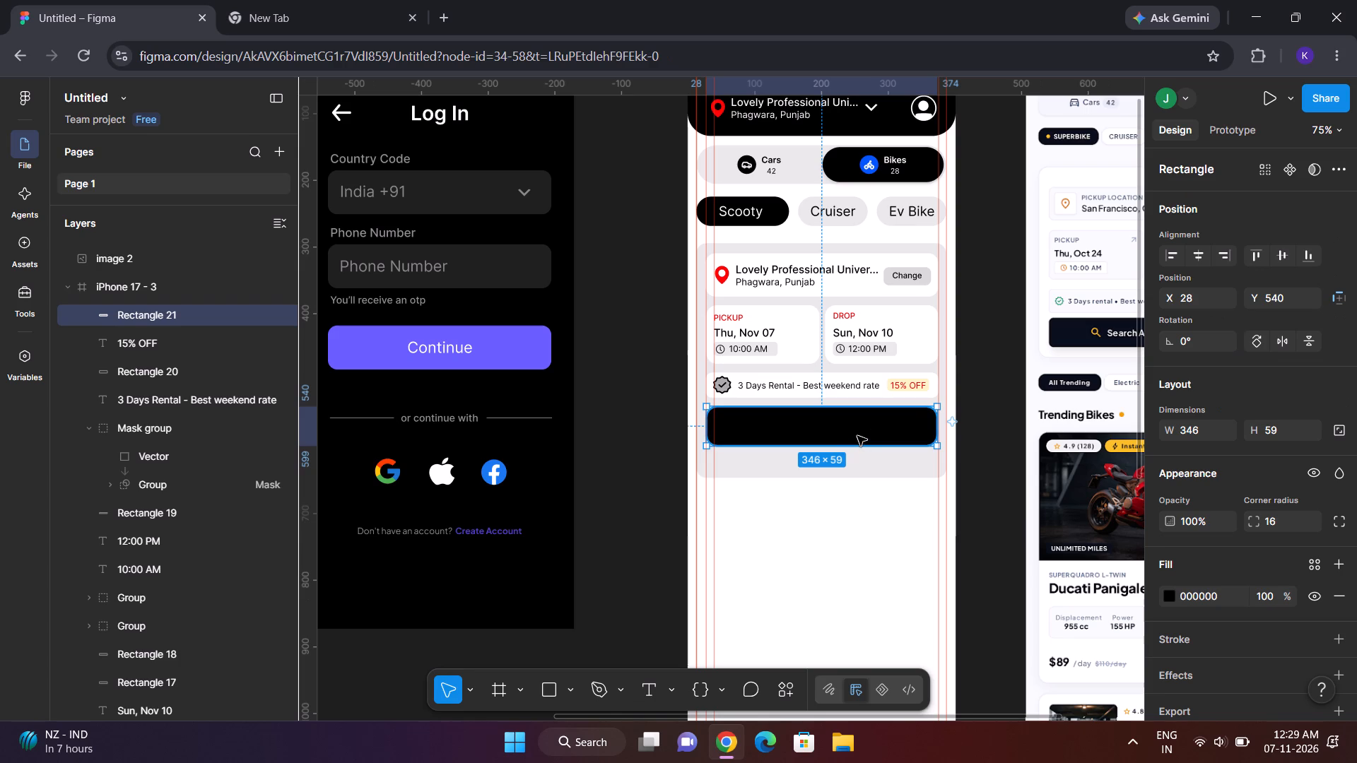
left_click(857, 436)
left_click(981, 393)
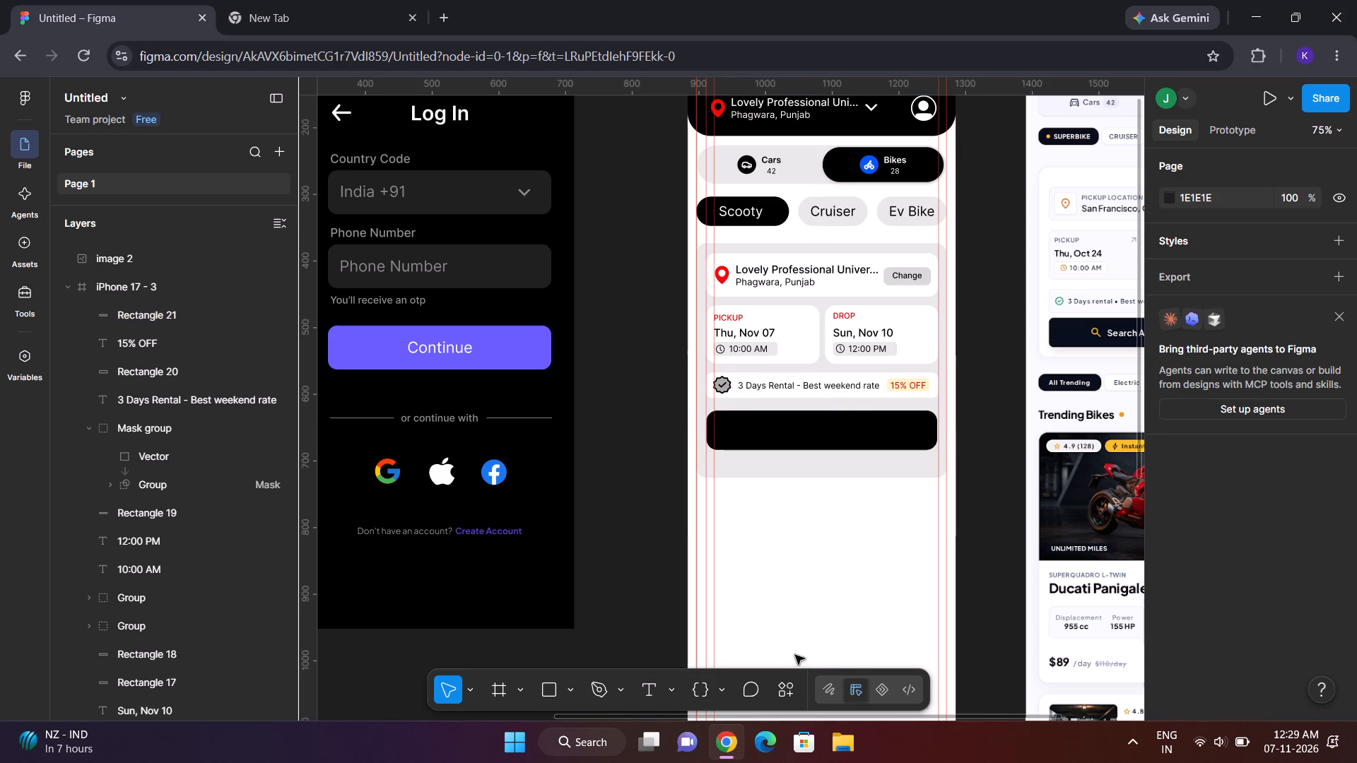
Find icons for "search" with the Iconify plugin and import the akar-icons magnifier onto the canvas beside the phone frame.
left_click(790, 688)
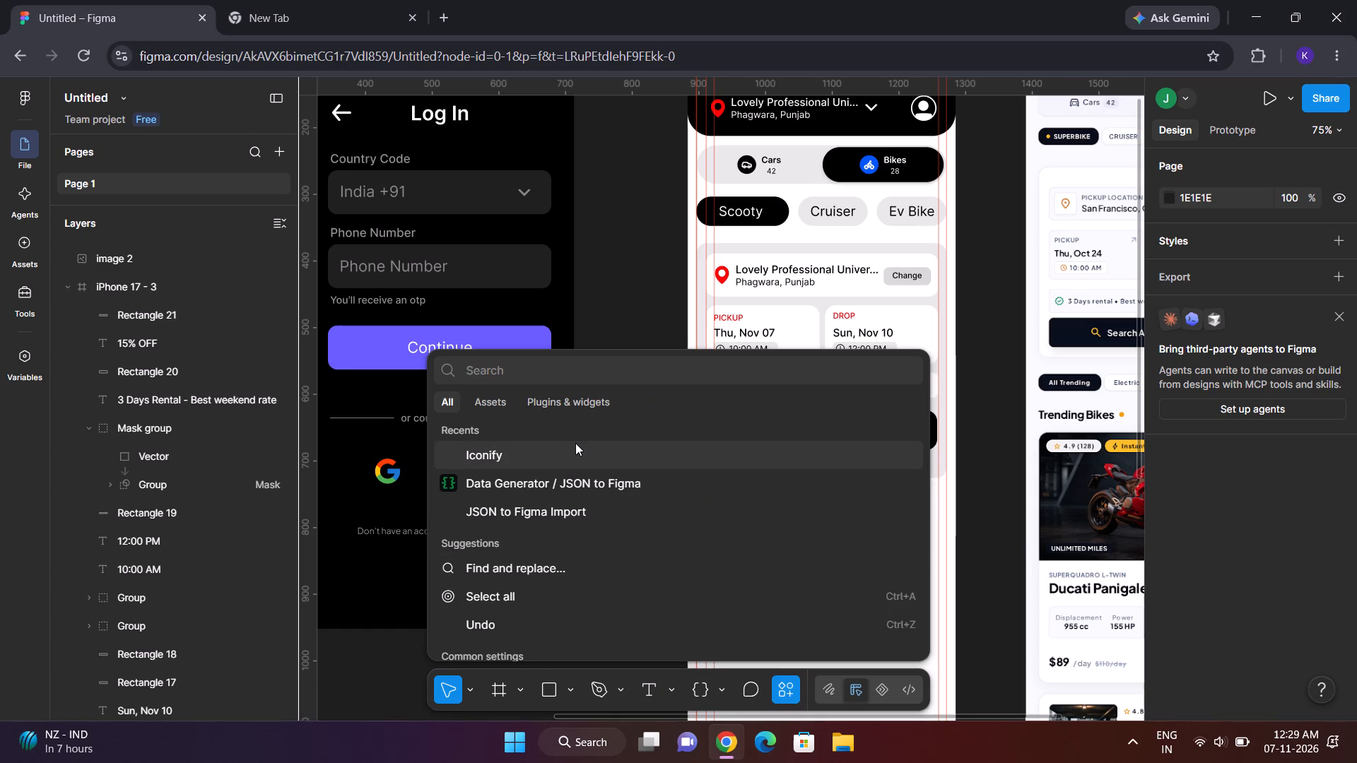
double_click(575, 443)
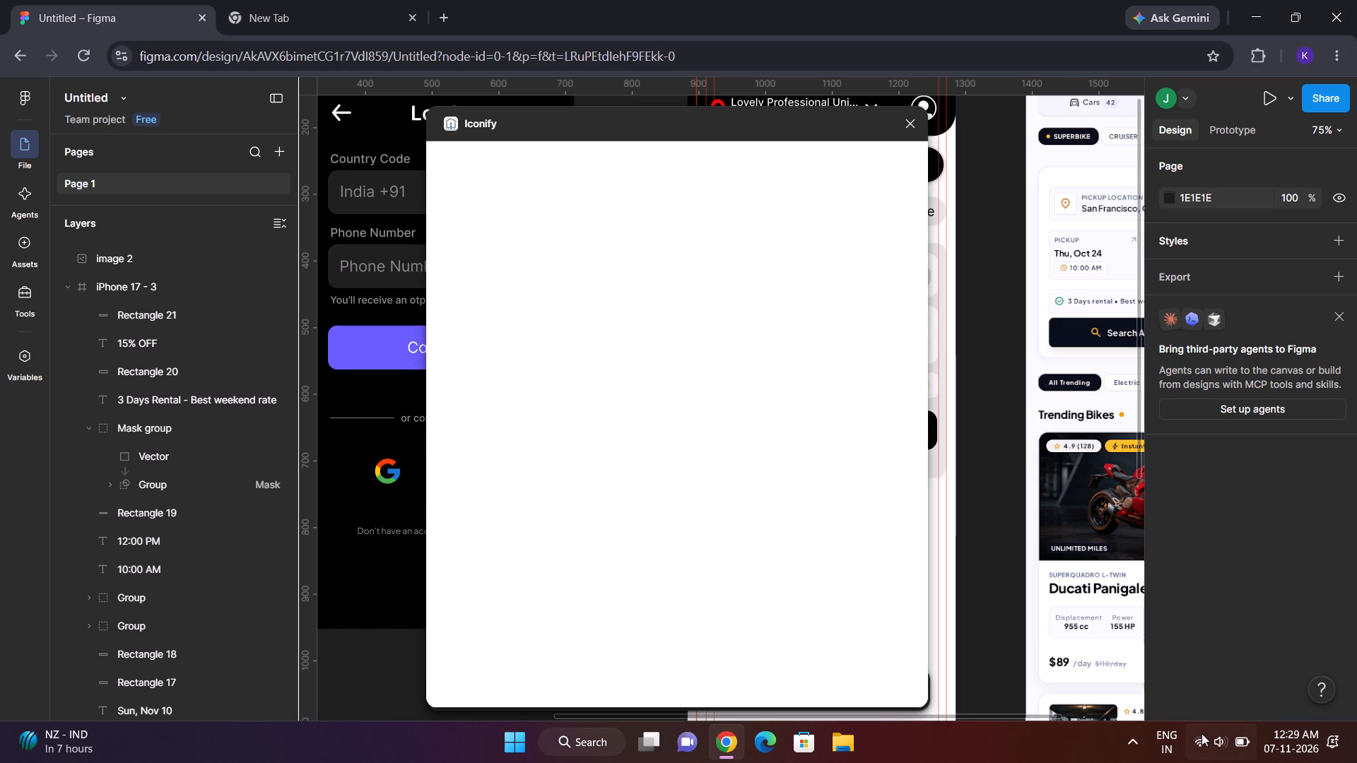
left_click(1133, 738)
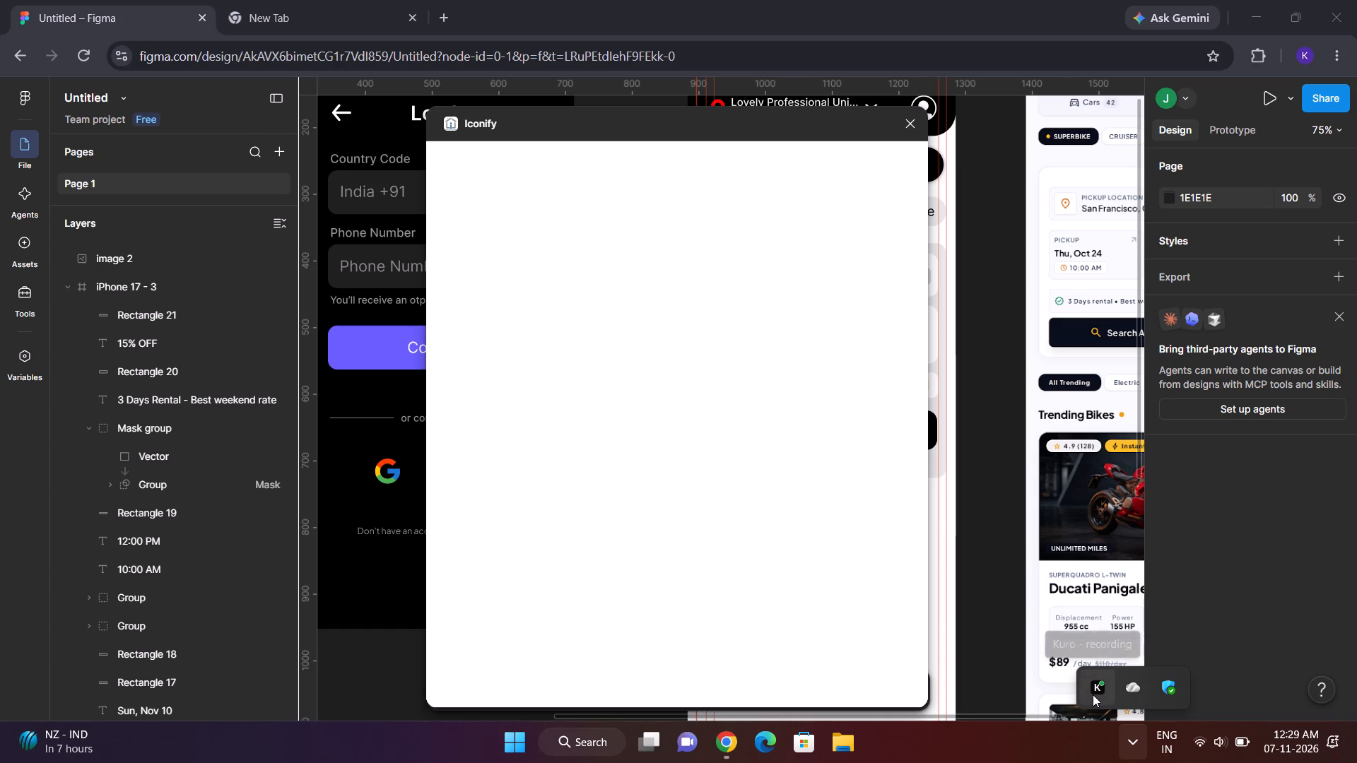
left_click(936, 533)
left_click(866, 471)
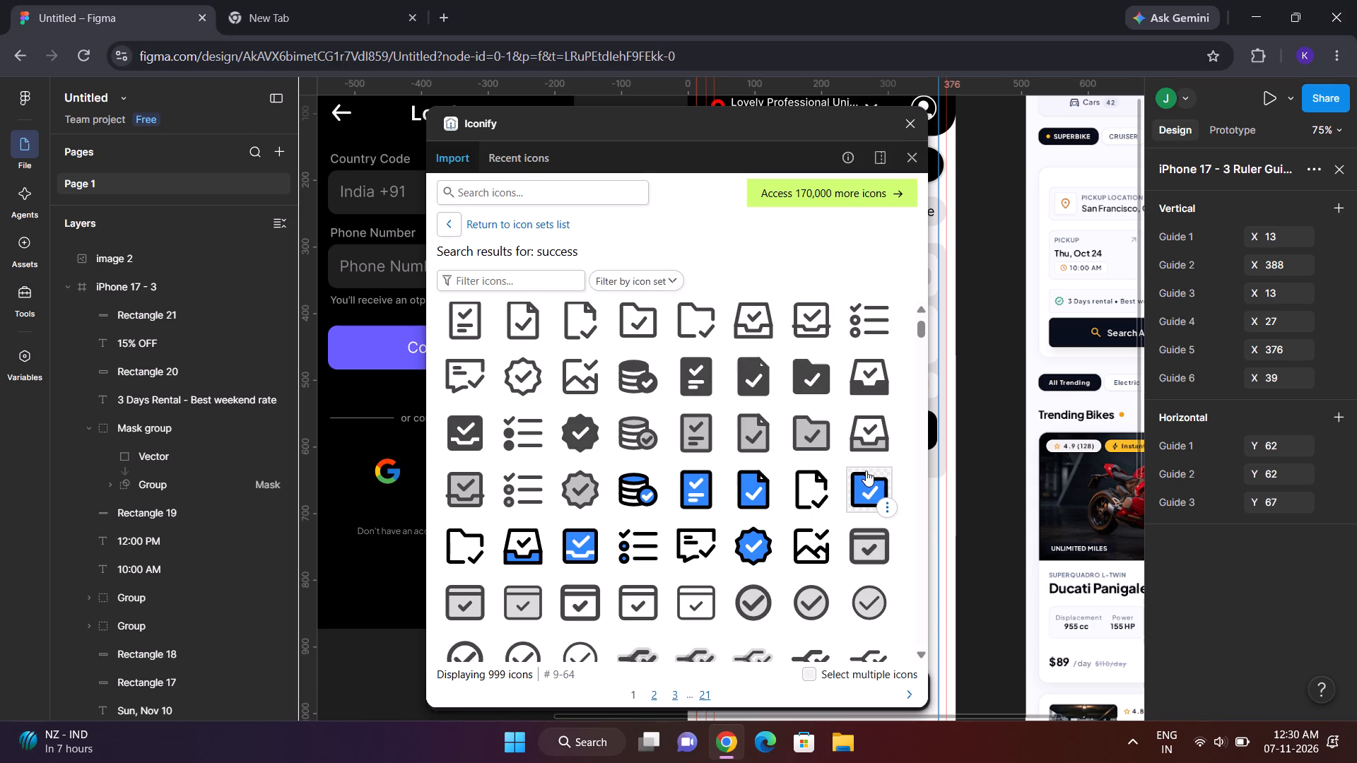
left_click_drag(528, 174, 530, 184)
left_click(530, 184)
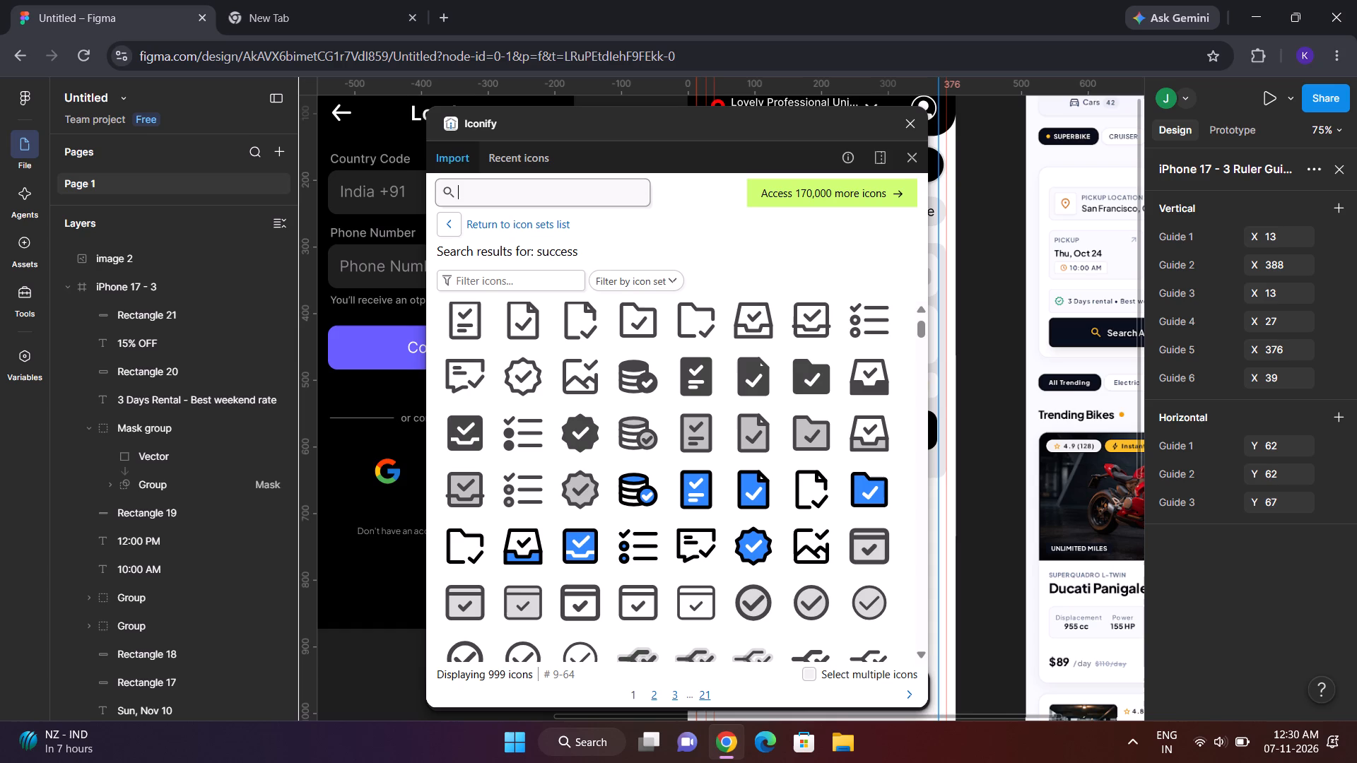
type("sea")
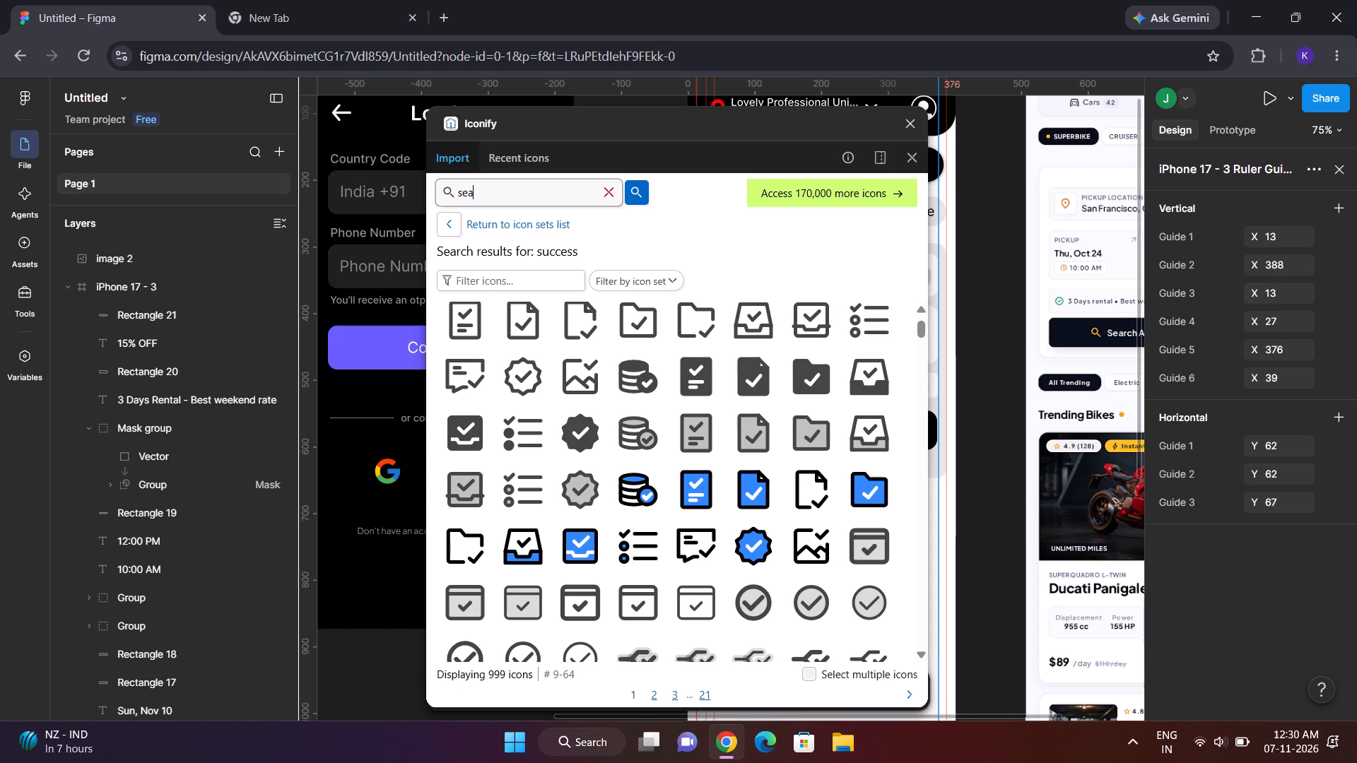
type("rch")
key("Return")
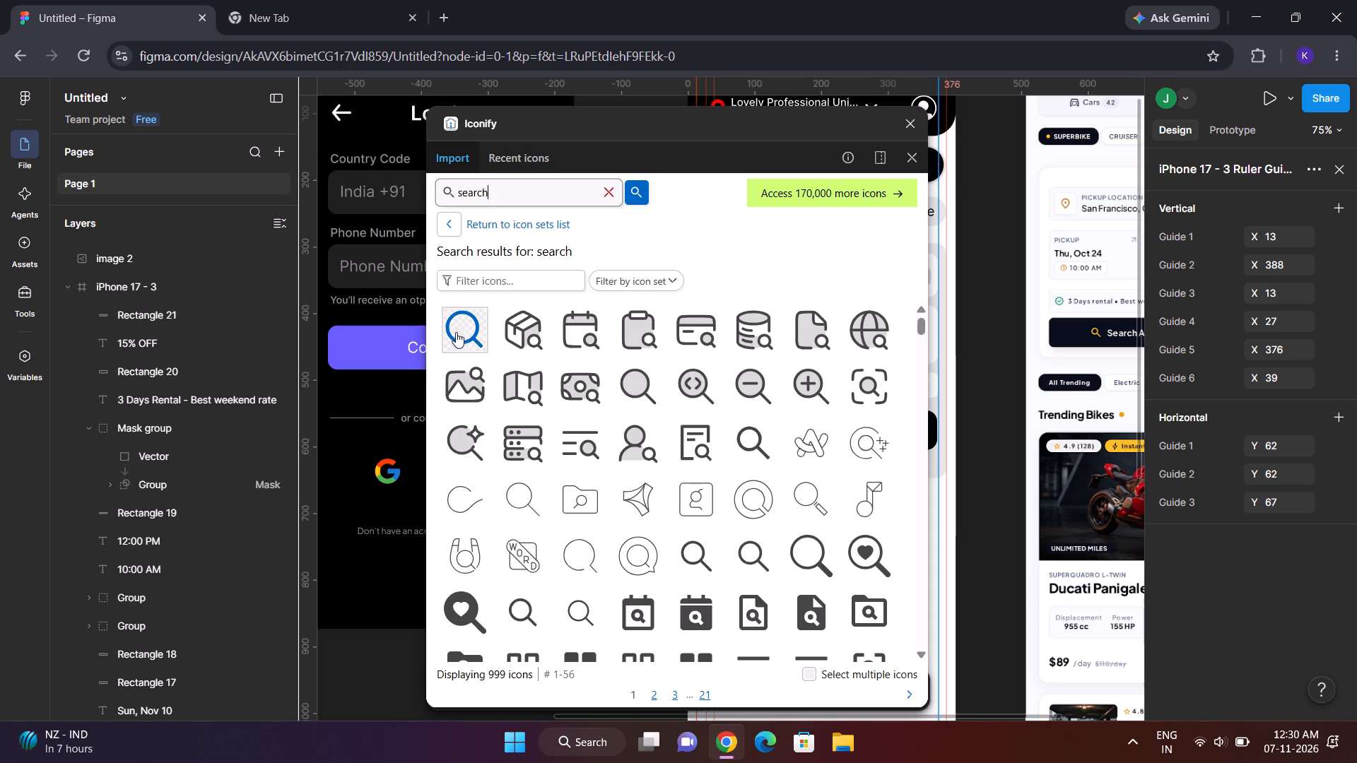
left_click_drag(460, 331, 987, 325)
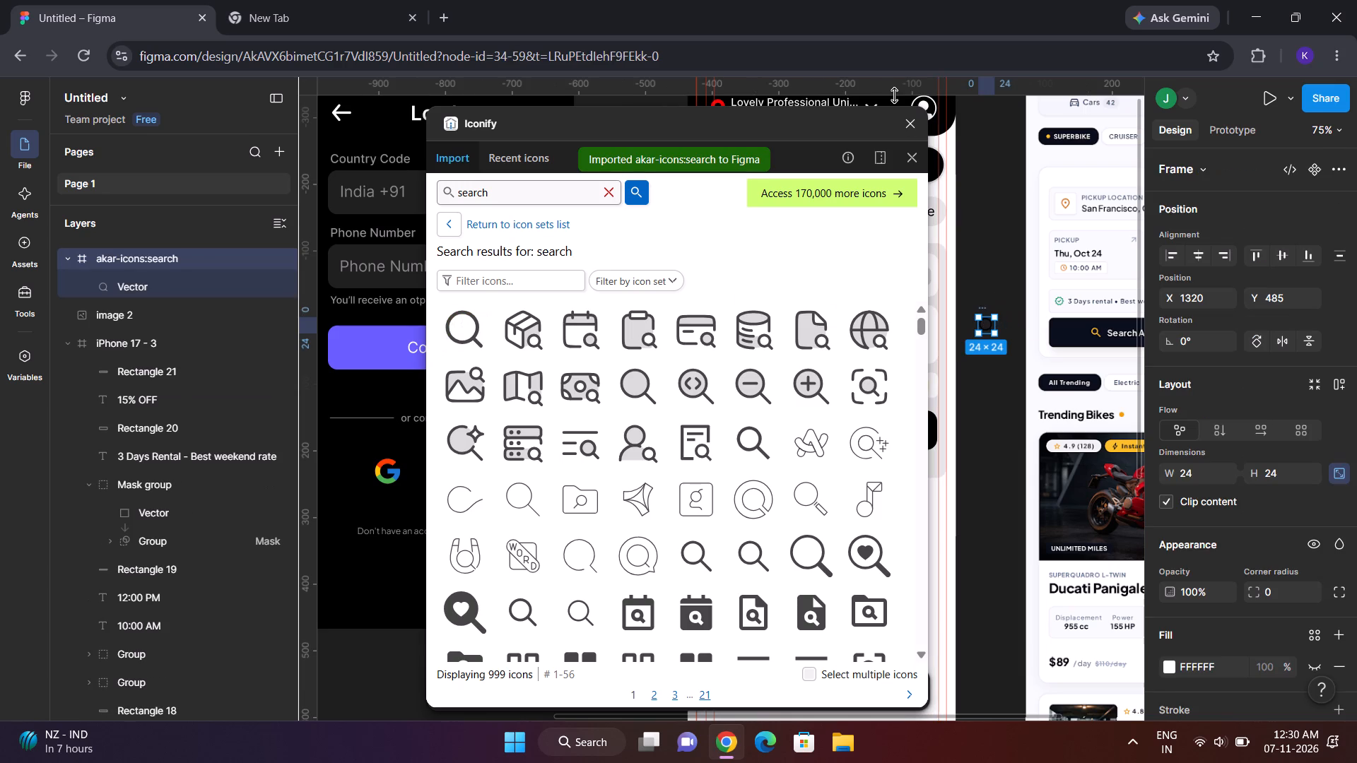
left_click(918, 119)
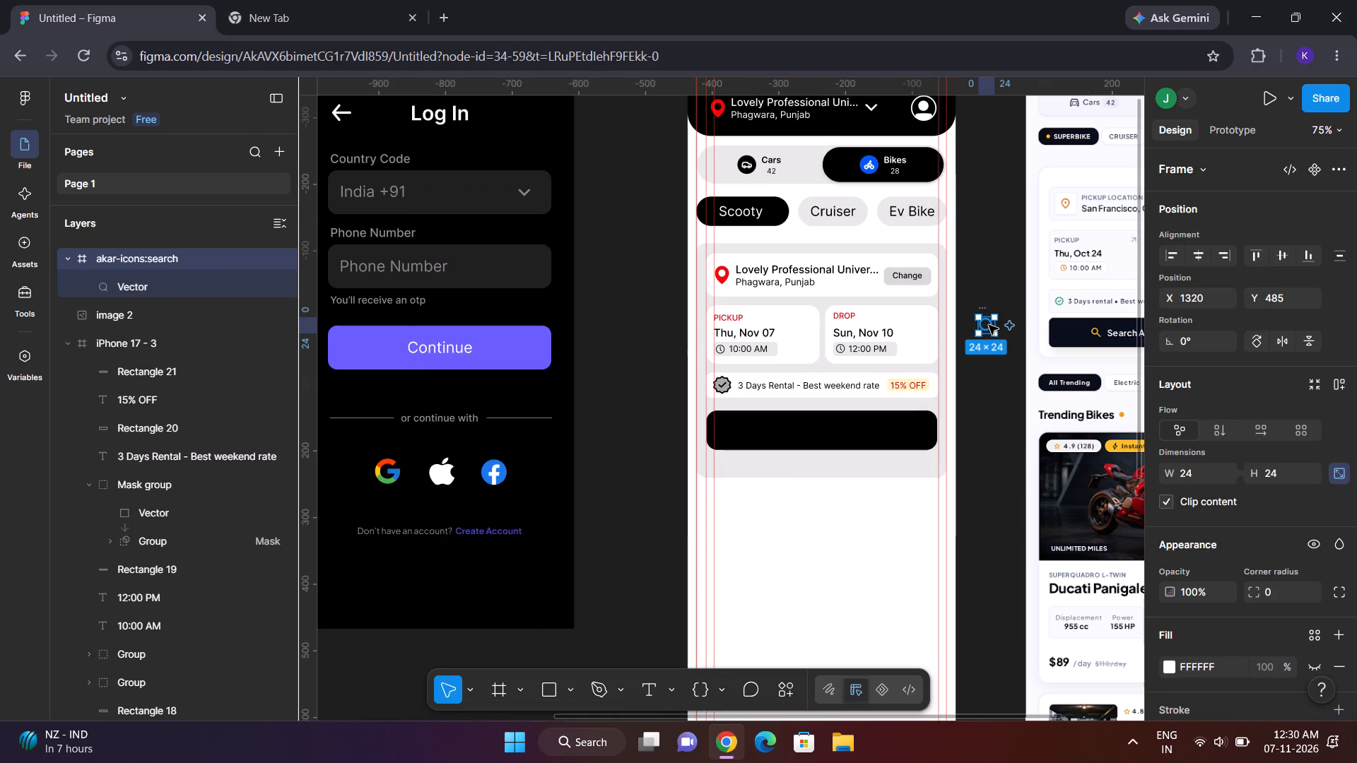
Move the magnifier vector out of its imported frame onto the black button, at about X 92, Y 568.
left_click(988, 321)
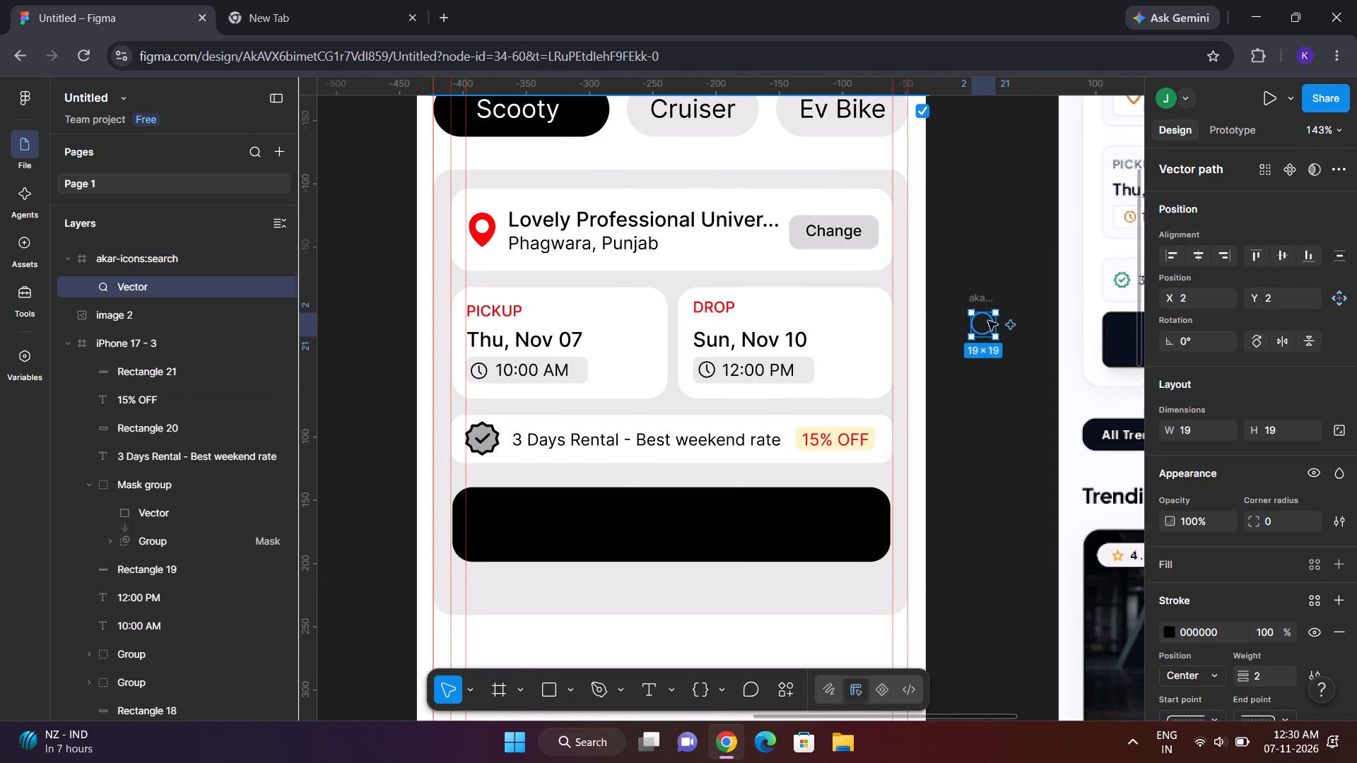
left_click_drag(988, 321, 569, 523)
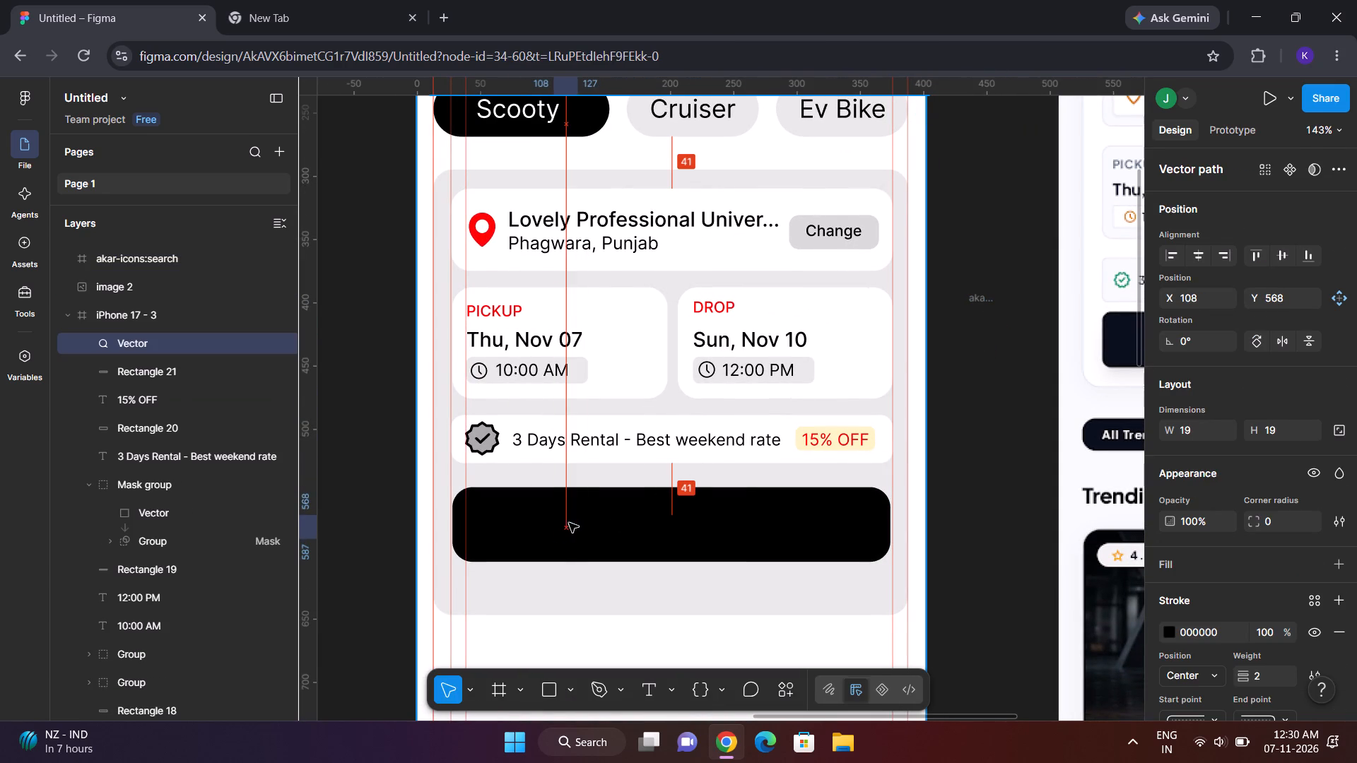
left_click_drag(569, 523, 551, 523)
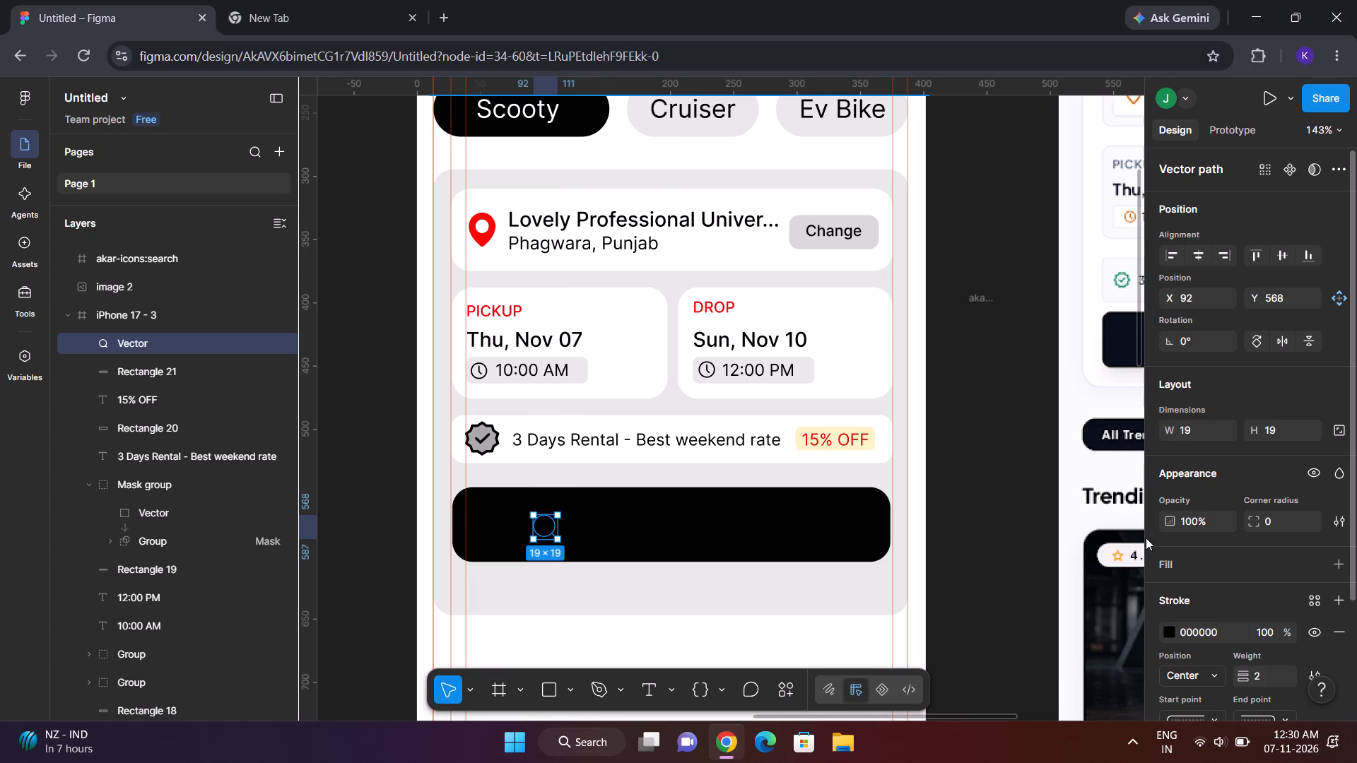
Colour the magnifier icon's stroke white FFFFFF, sampled from the discount bar's background.
left_click(1170, 626)
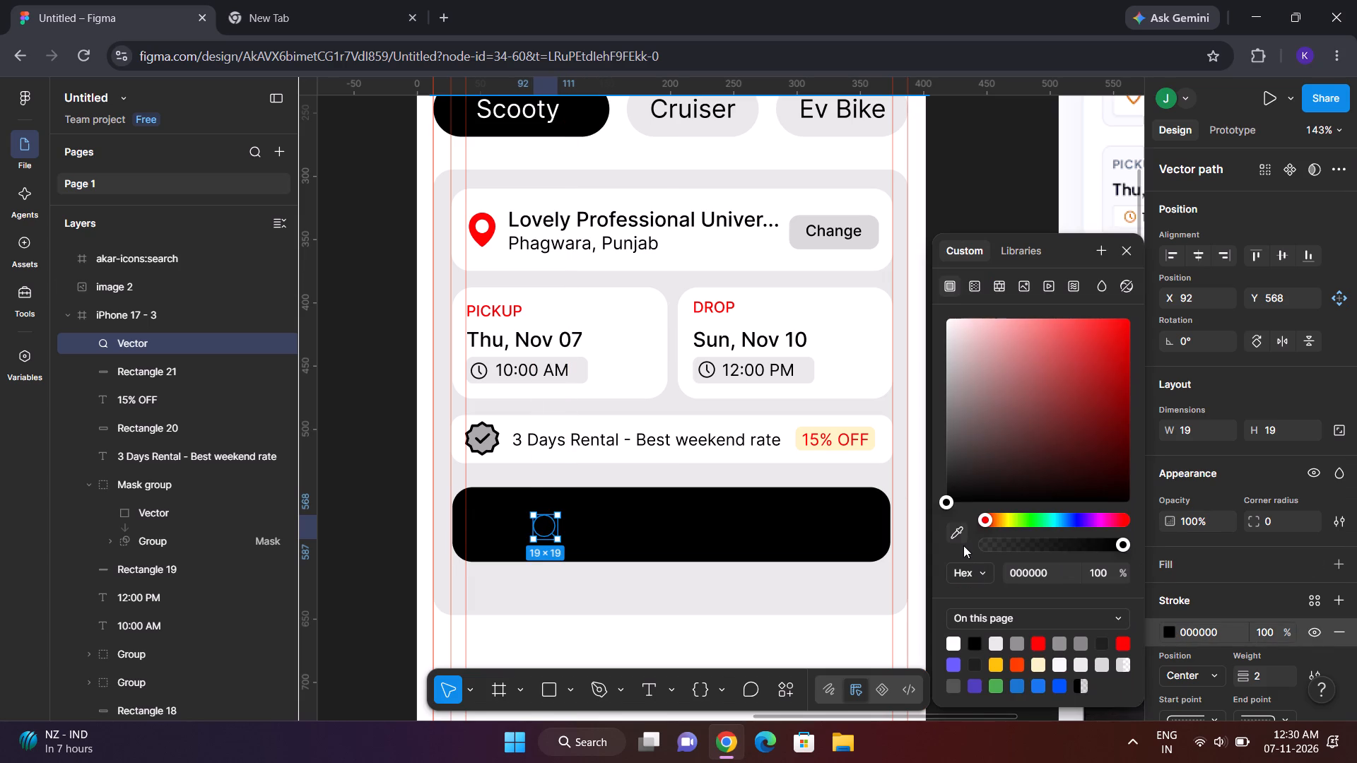
left_click(963, 545)
scroll(809, 471, "left", 1)
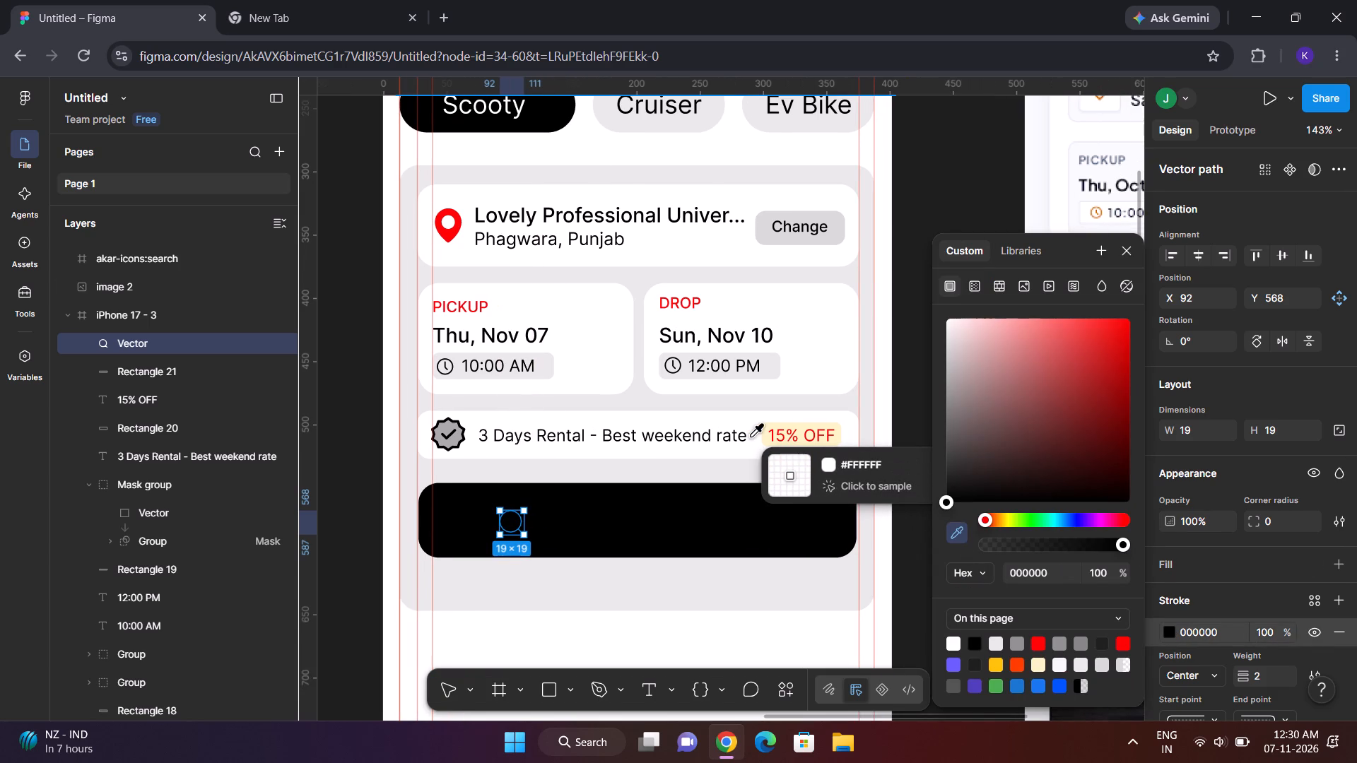
left_click(751, 436)
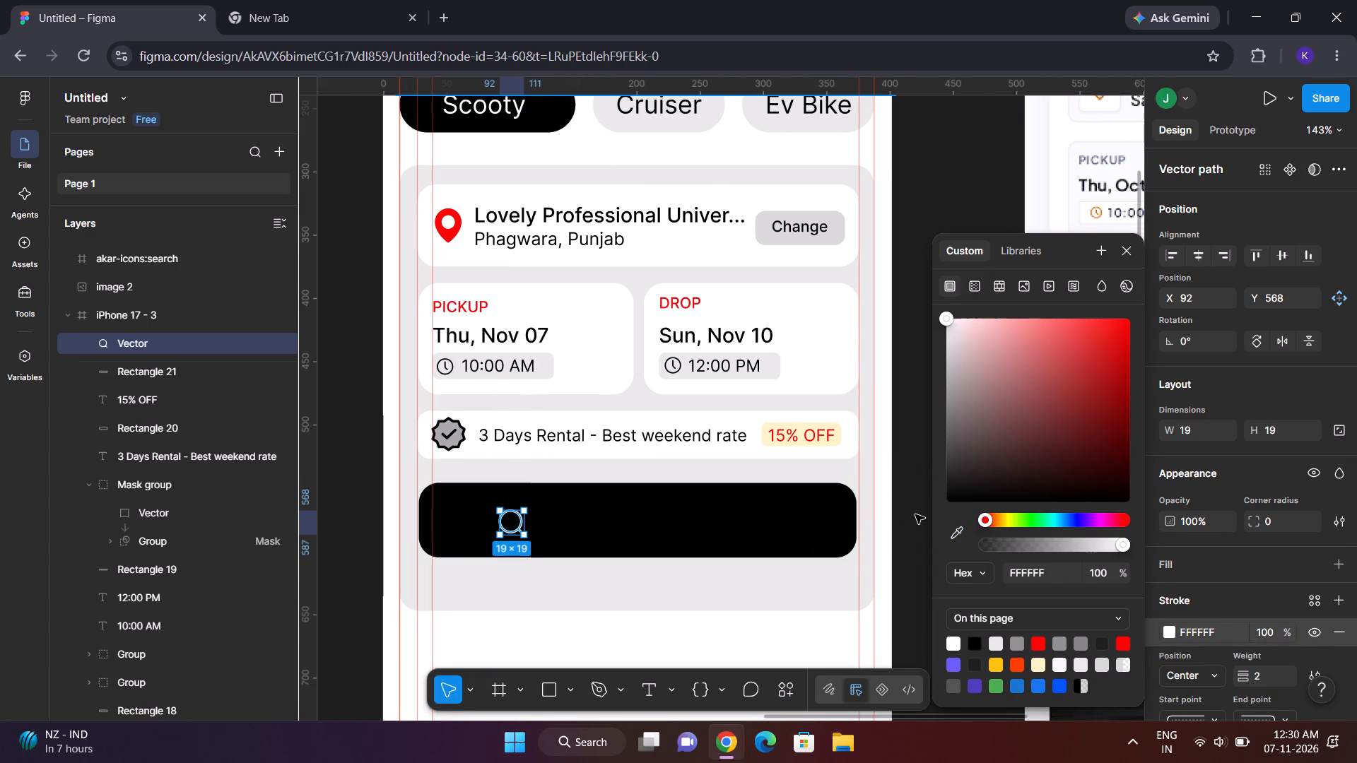
left_click(901, 512)
Move the white magnifier icon on the black button to X 87, Y 566, so it is vertically centred.
left_click(511, 525)
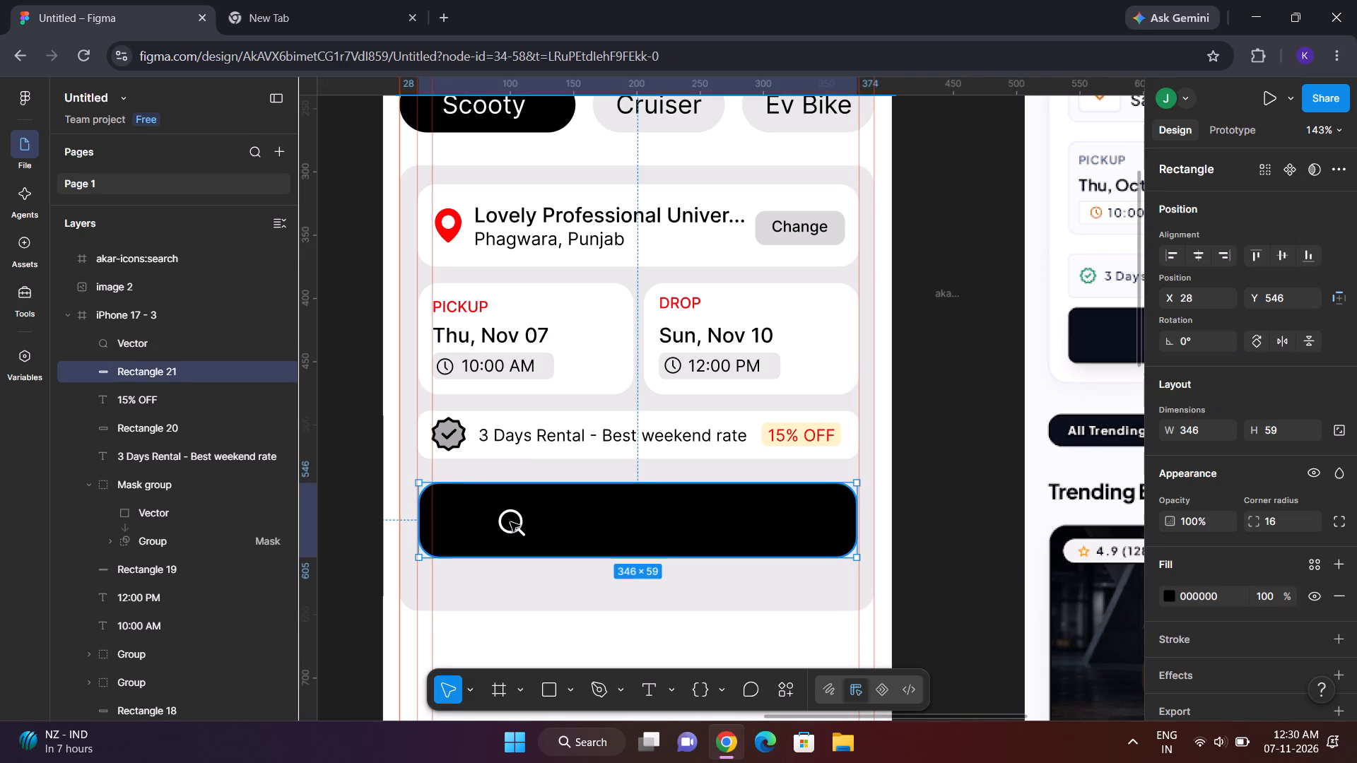
key("ctrl+z")
left_click(521, 521)
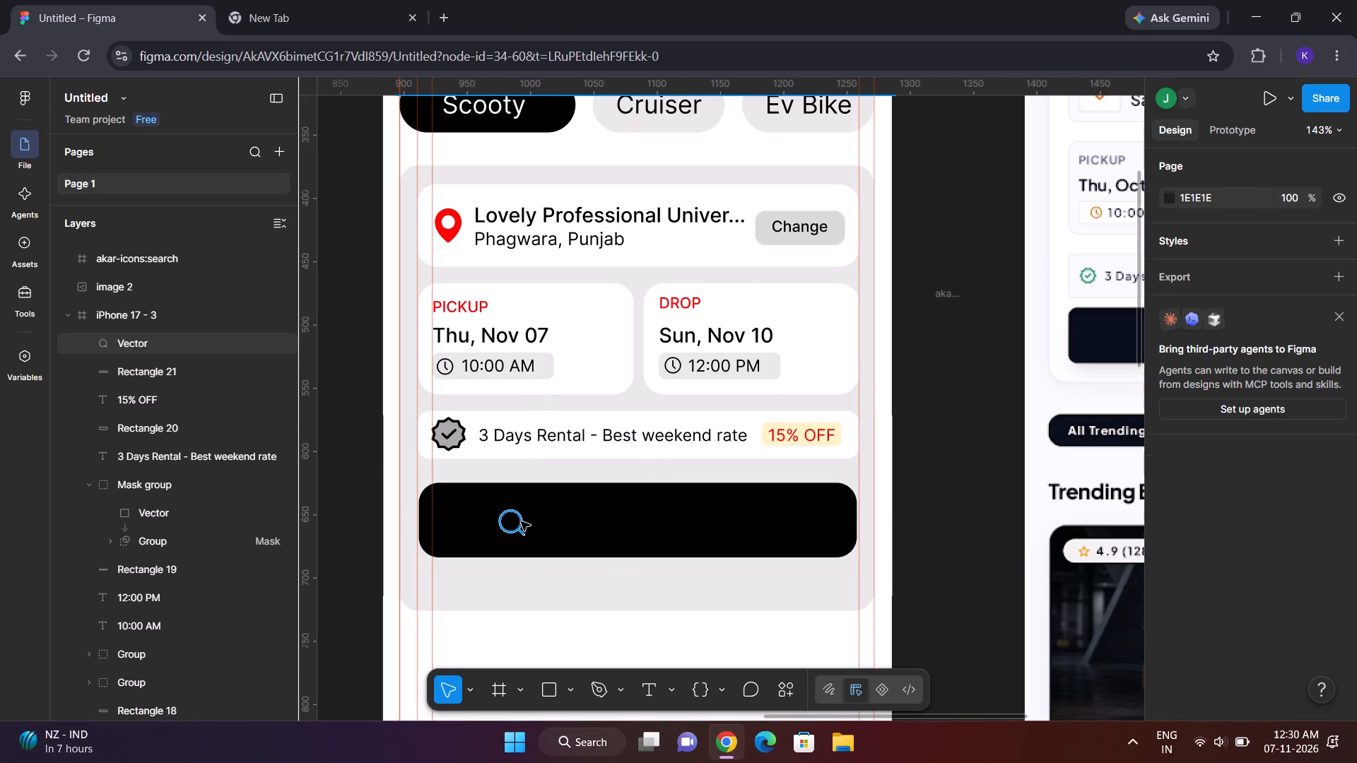
left_click(513, 525)
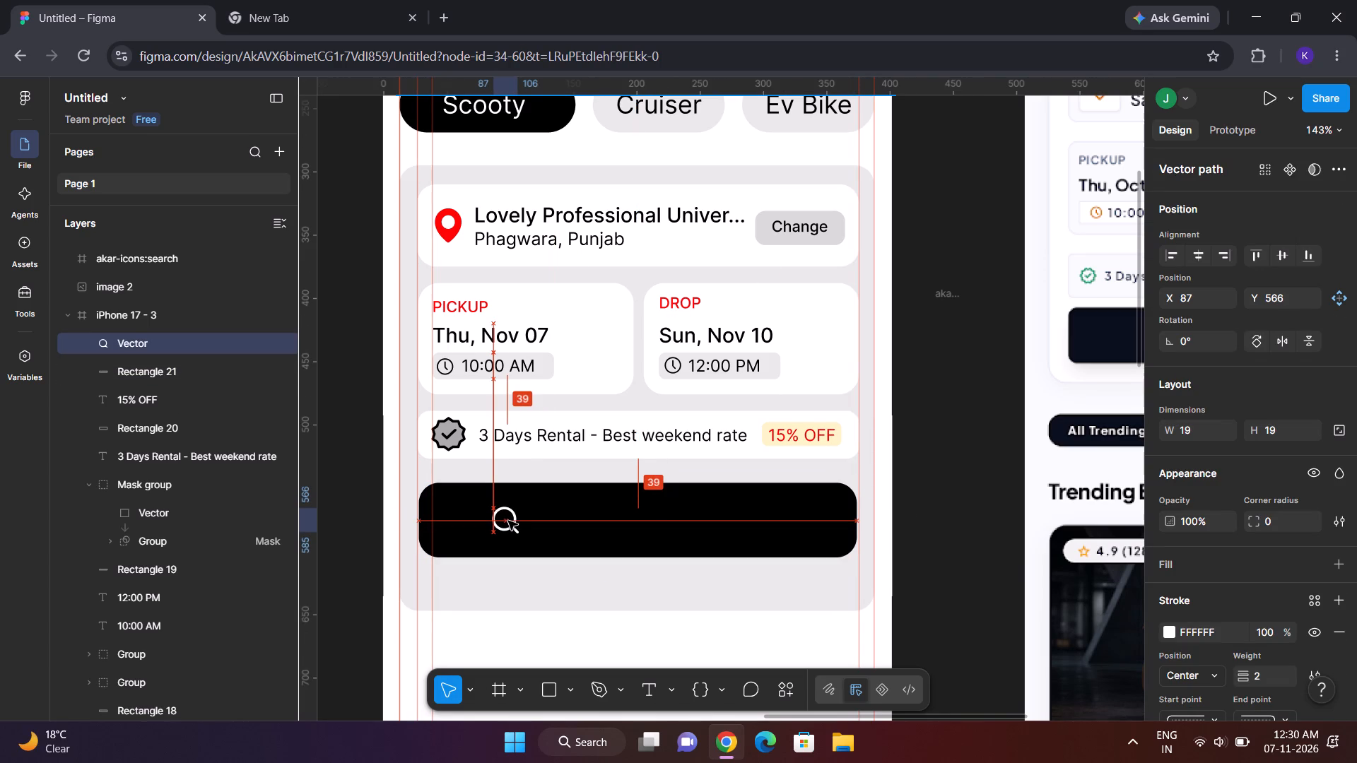
left_click(954, 536)
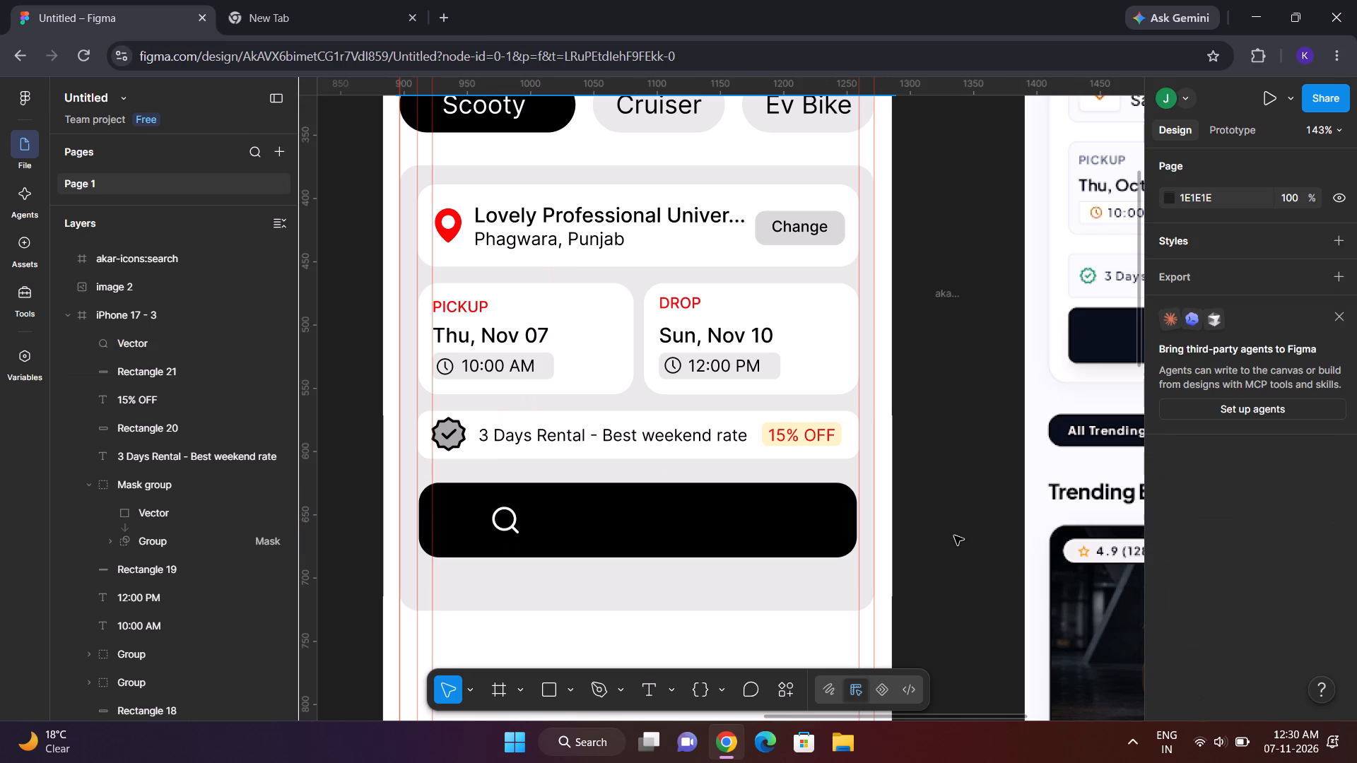
Add the text label "Search Available Bikes" on the black button beside the magnifier, at about X 135, Y 568.
scroll(954, 536, "left", 1)
scroll(954, 536, "right", 3)
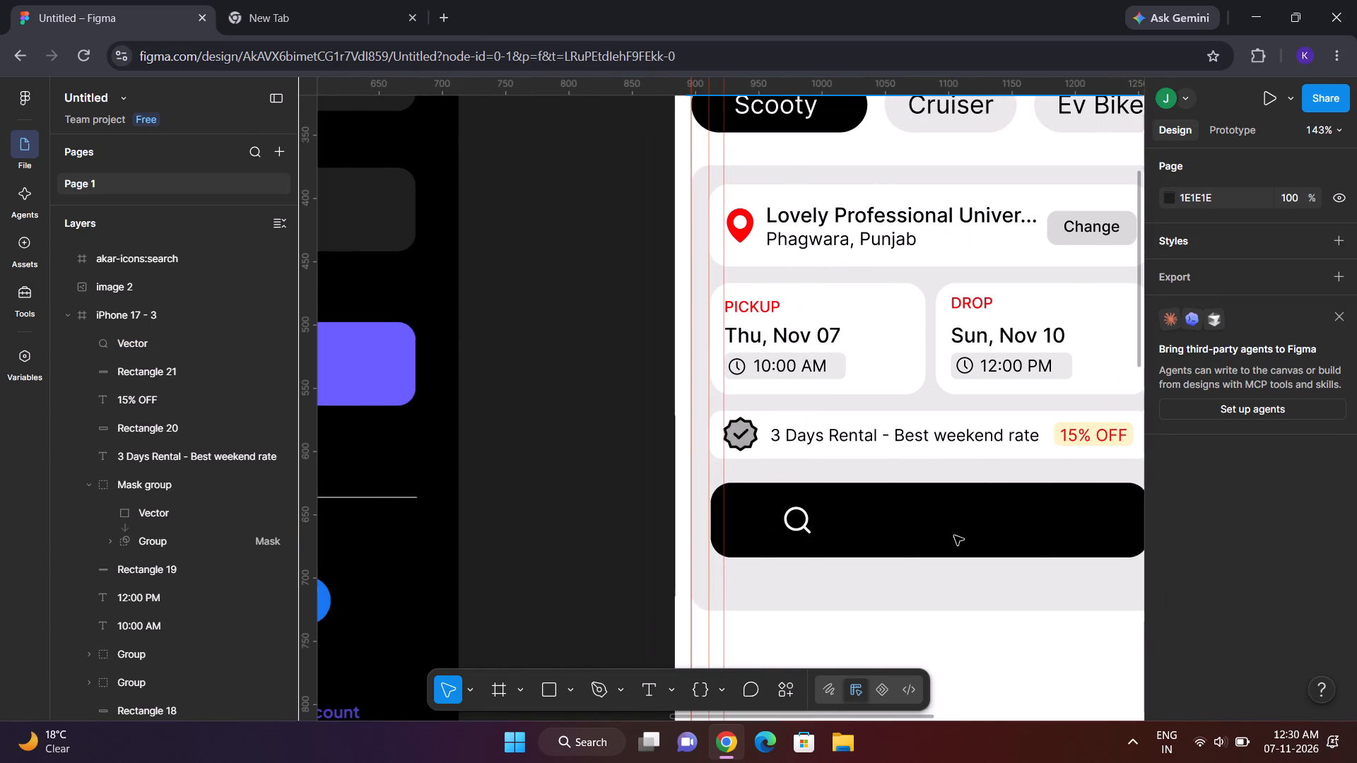
left_click(654, 678)
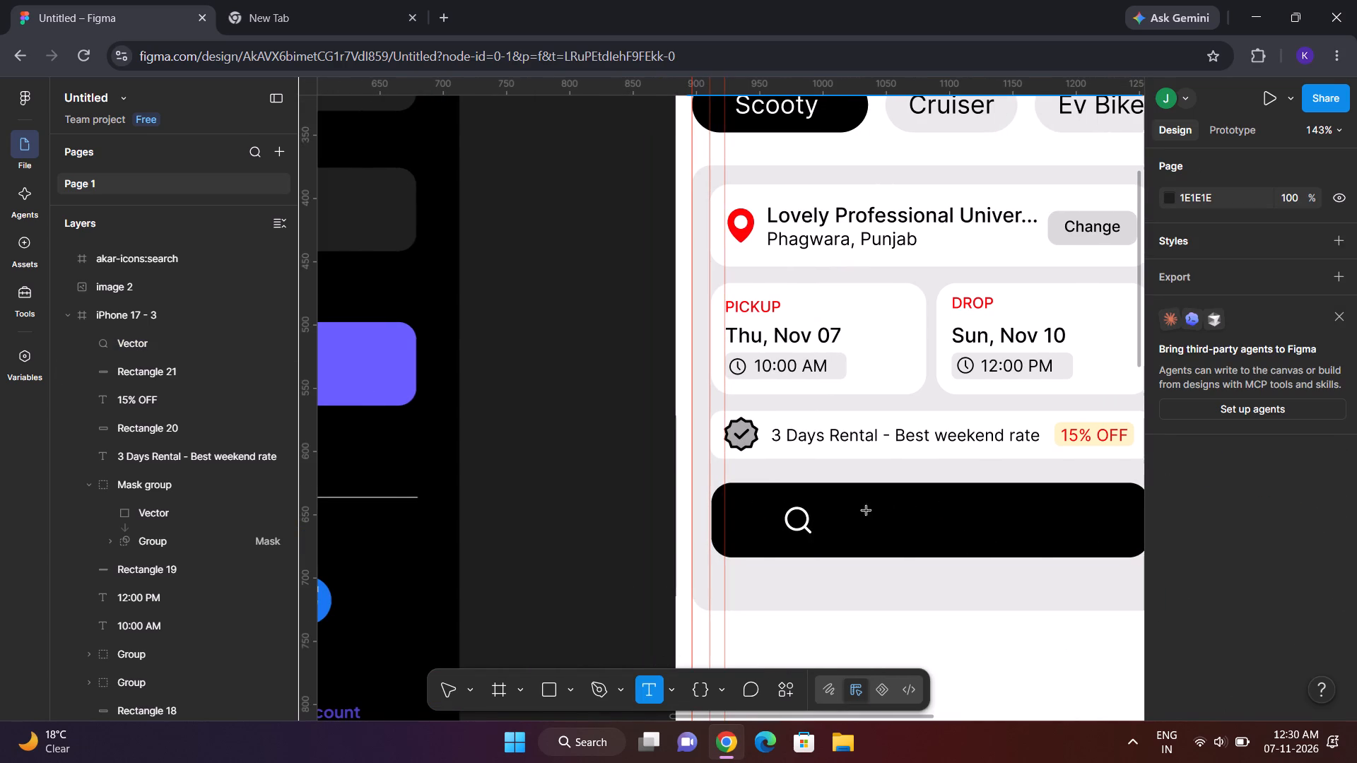
left_click(846, 511)
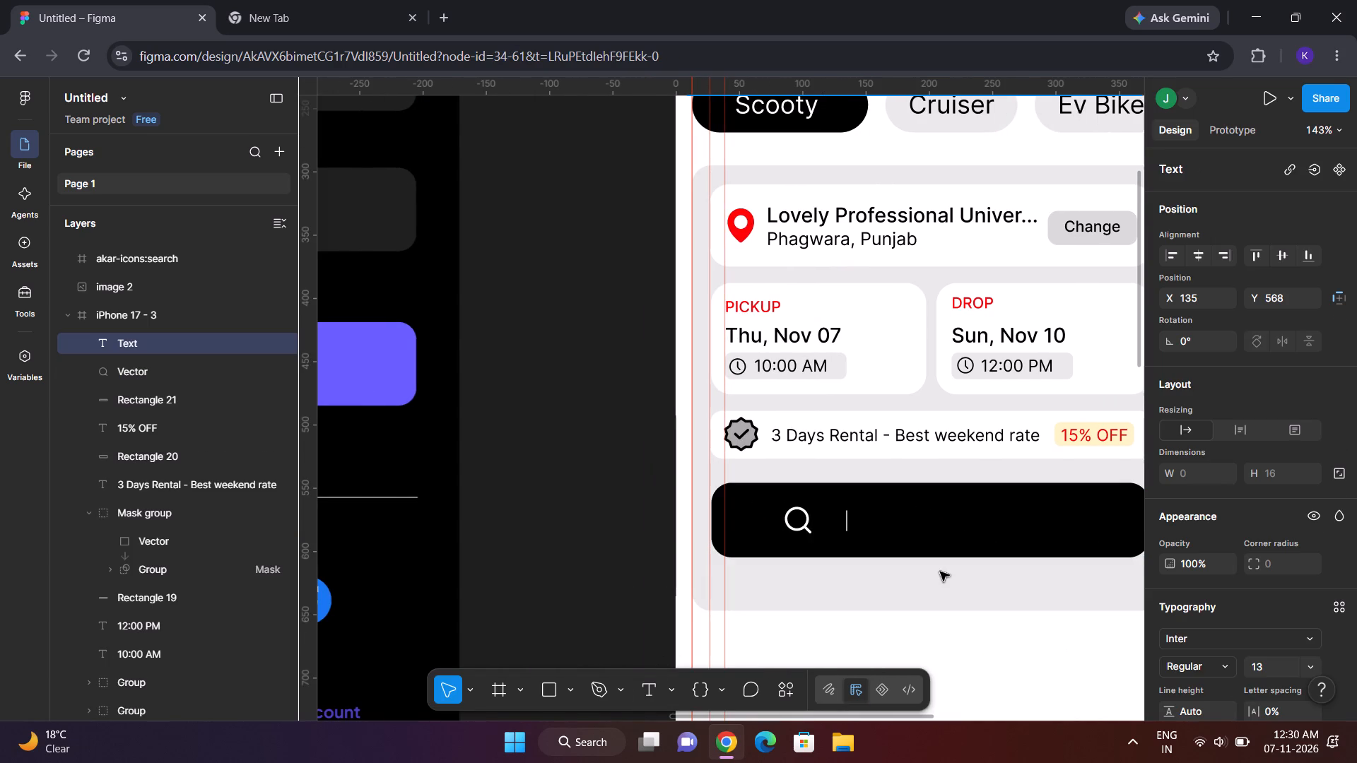
type("SE")
type("ARCH A")
key("BackSpace")
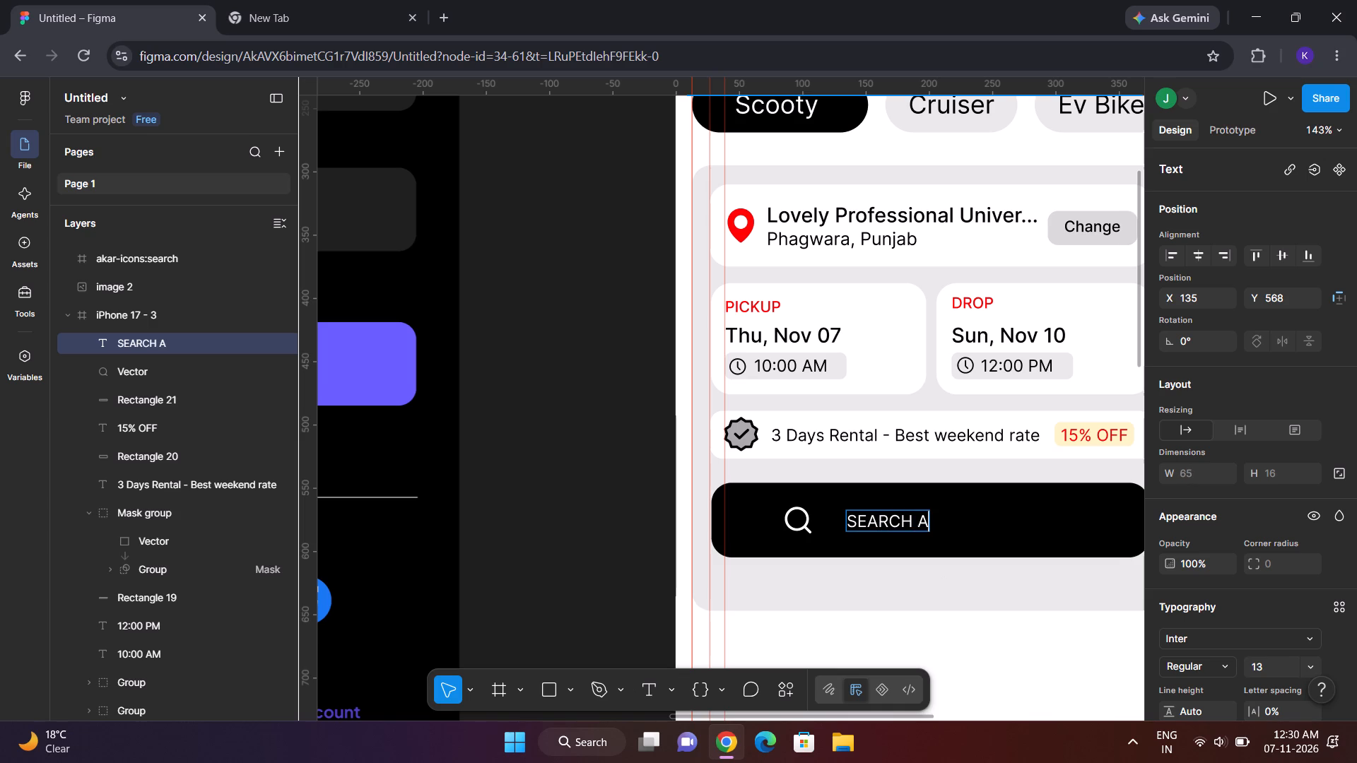
key("BackSpace")
key("BackSpace")
key("BackSpace")
key("BackSpace")
key("BackSpace")
key("BackSpace")
type("earch A")
key("b")
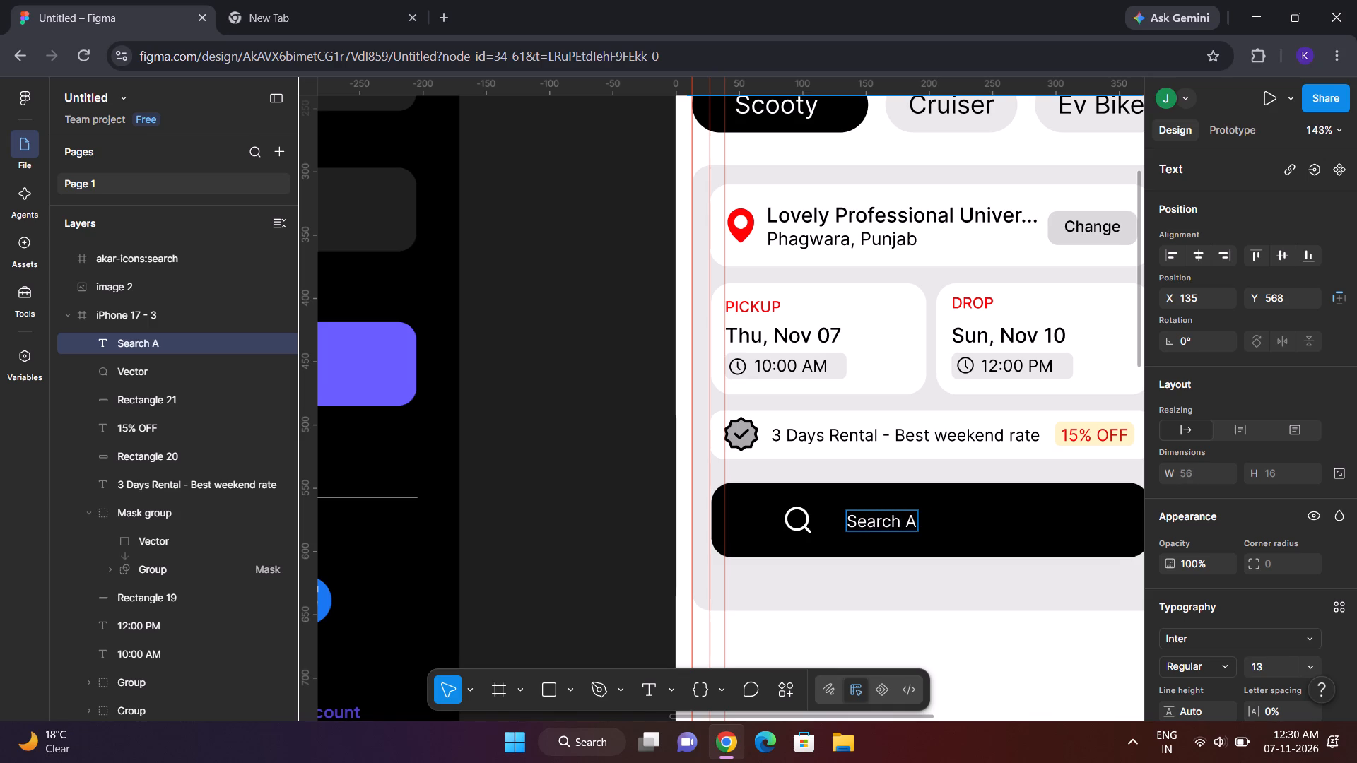
key("BackSpace")
type("vaila")
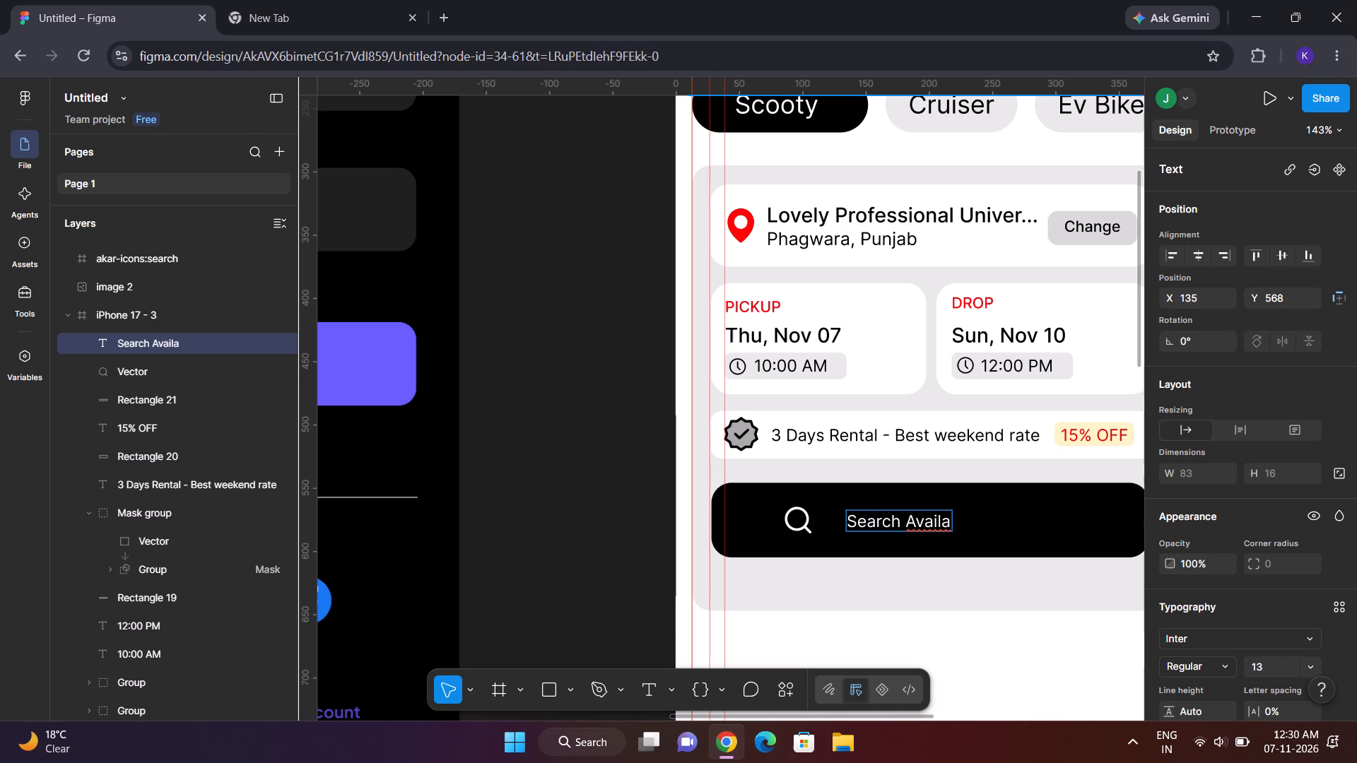
type("ble Bikes")
left_click(477, 462)
Set the "Search Available Bikes" label to Medium weight and font size 20.
scroll(477, 462, "left", 3)
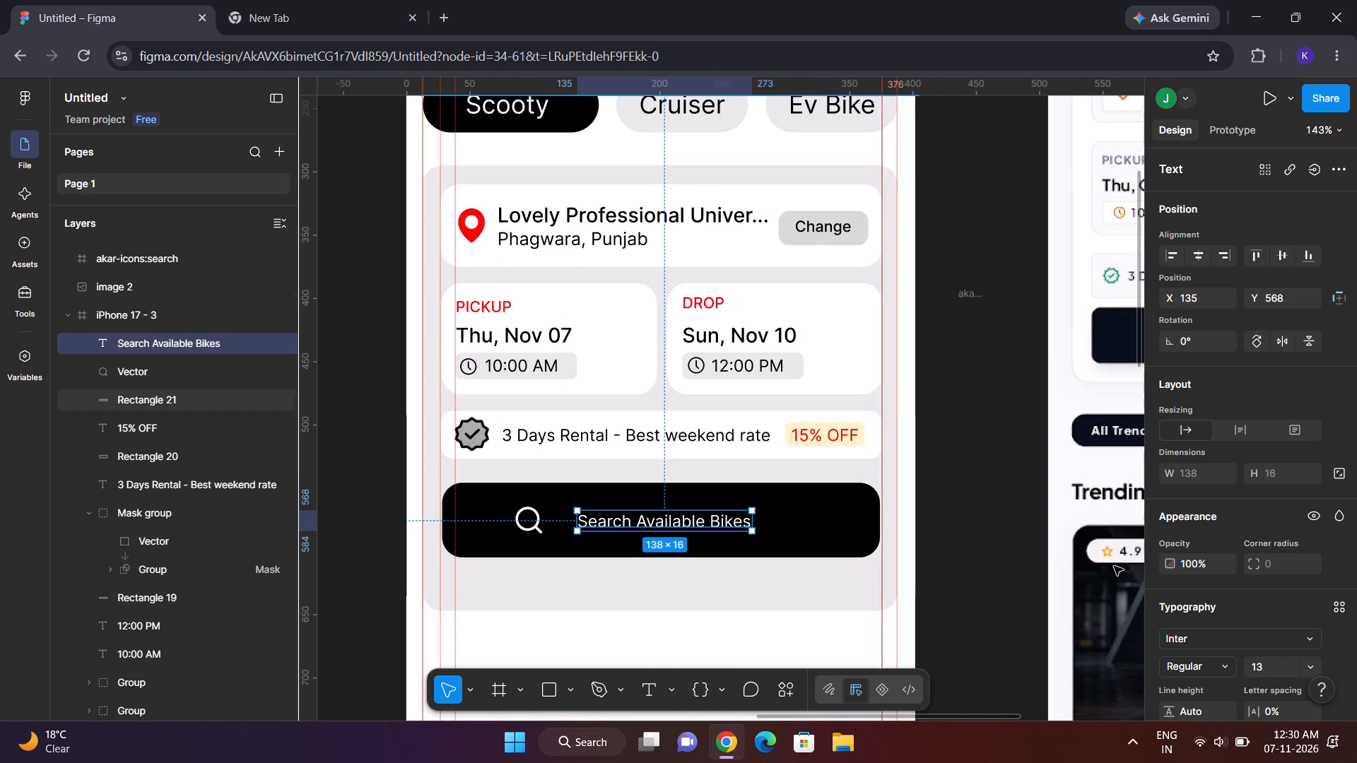
scroll(1203, 615, "down", 3)
left_click(1226, 389)
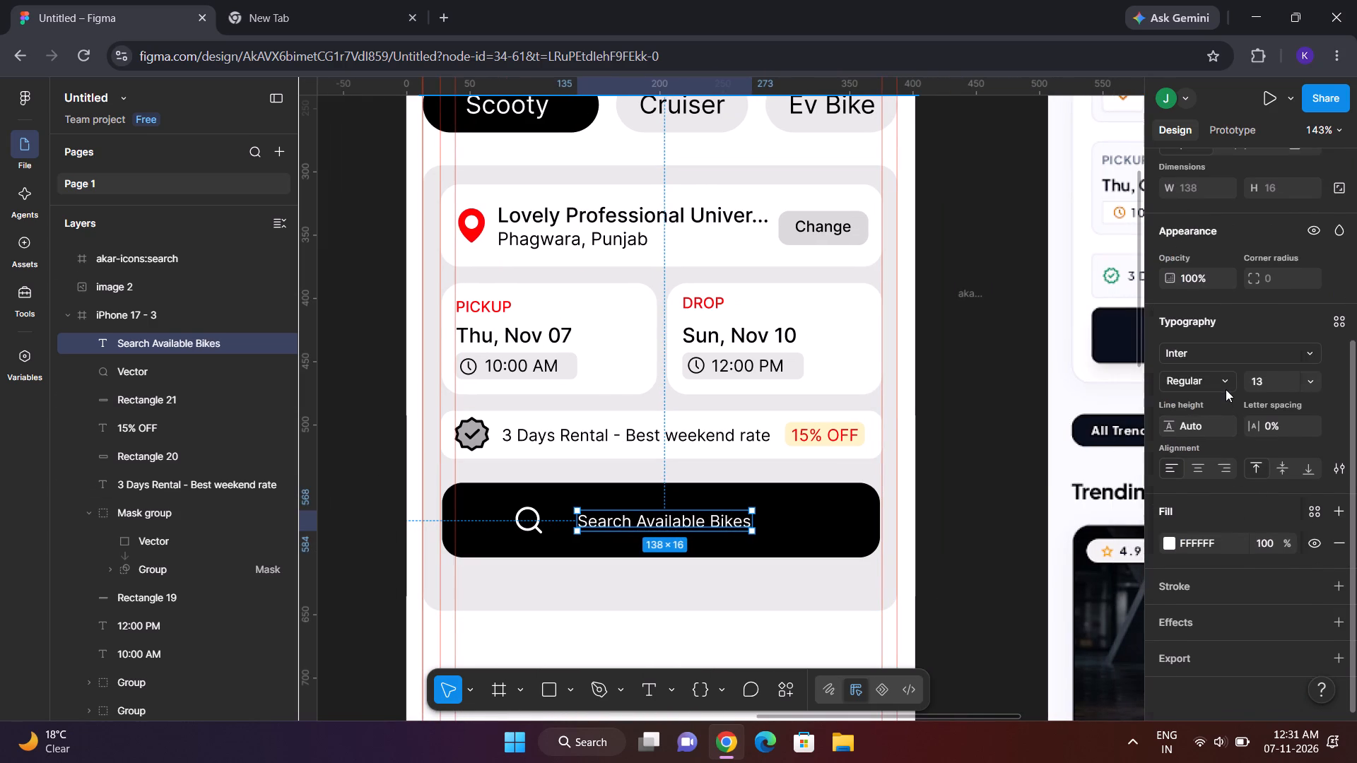
left_click(1223, 410)
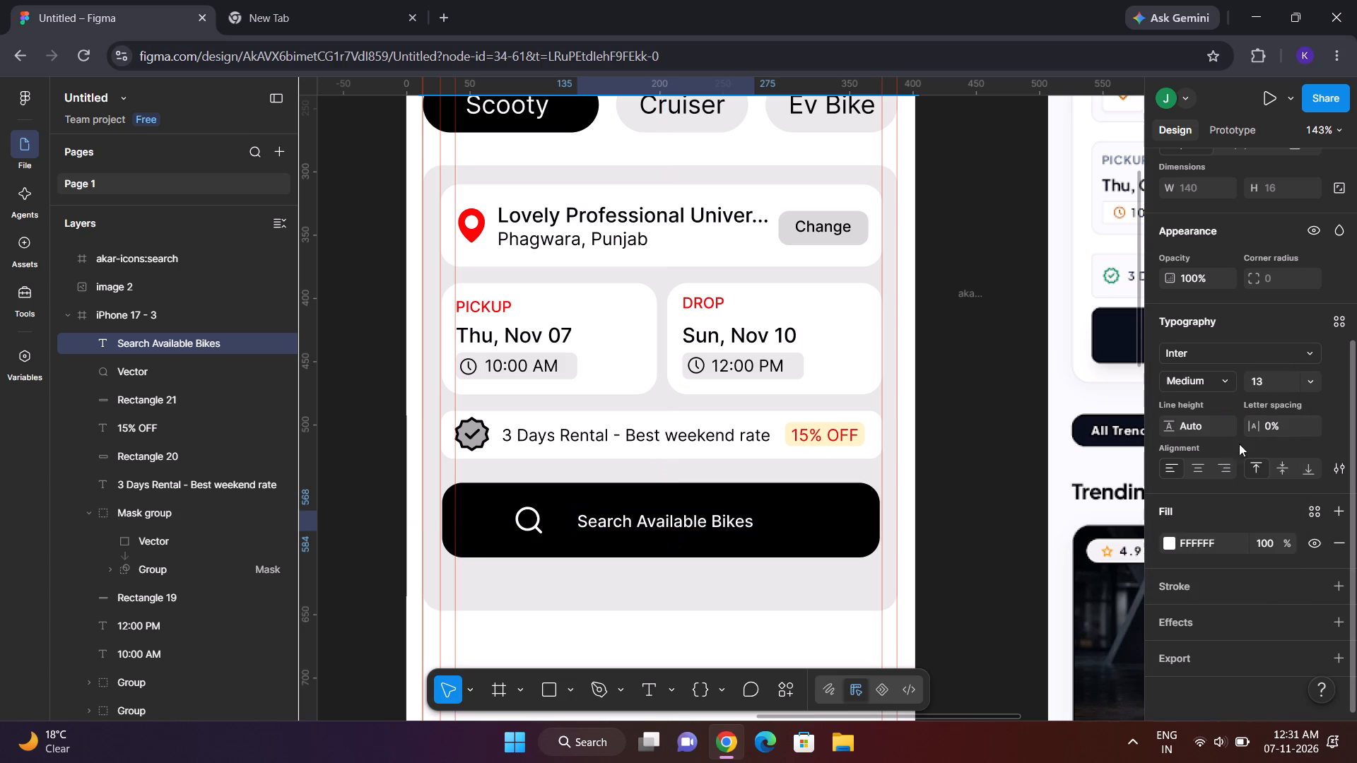
left_click(1314, 380)
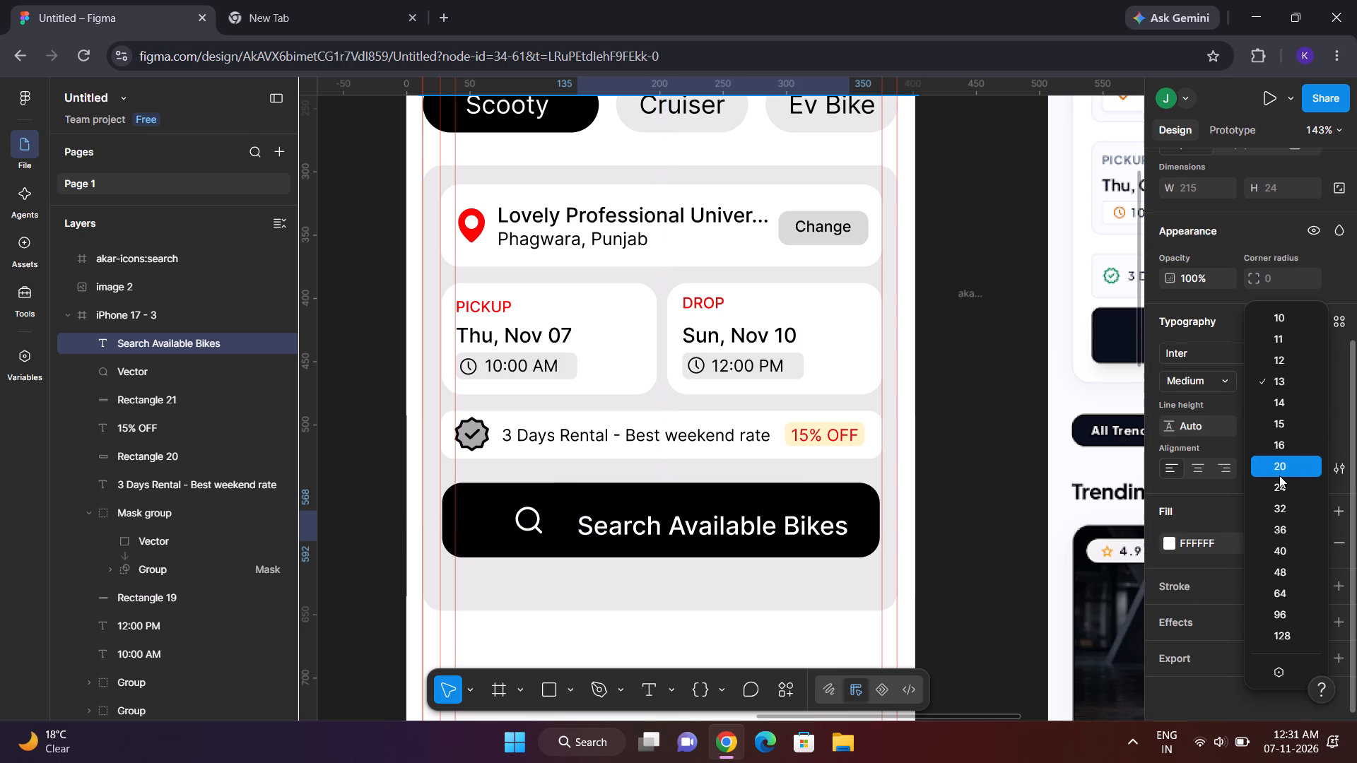
left_click(1279, 465)
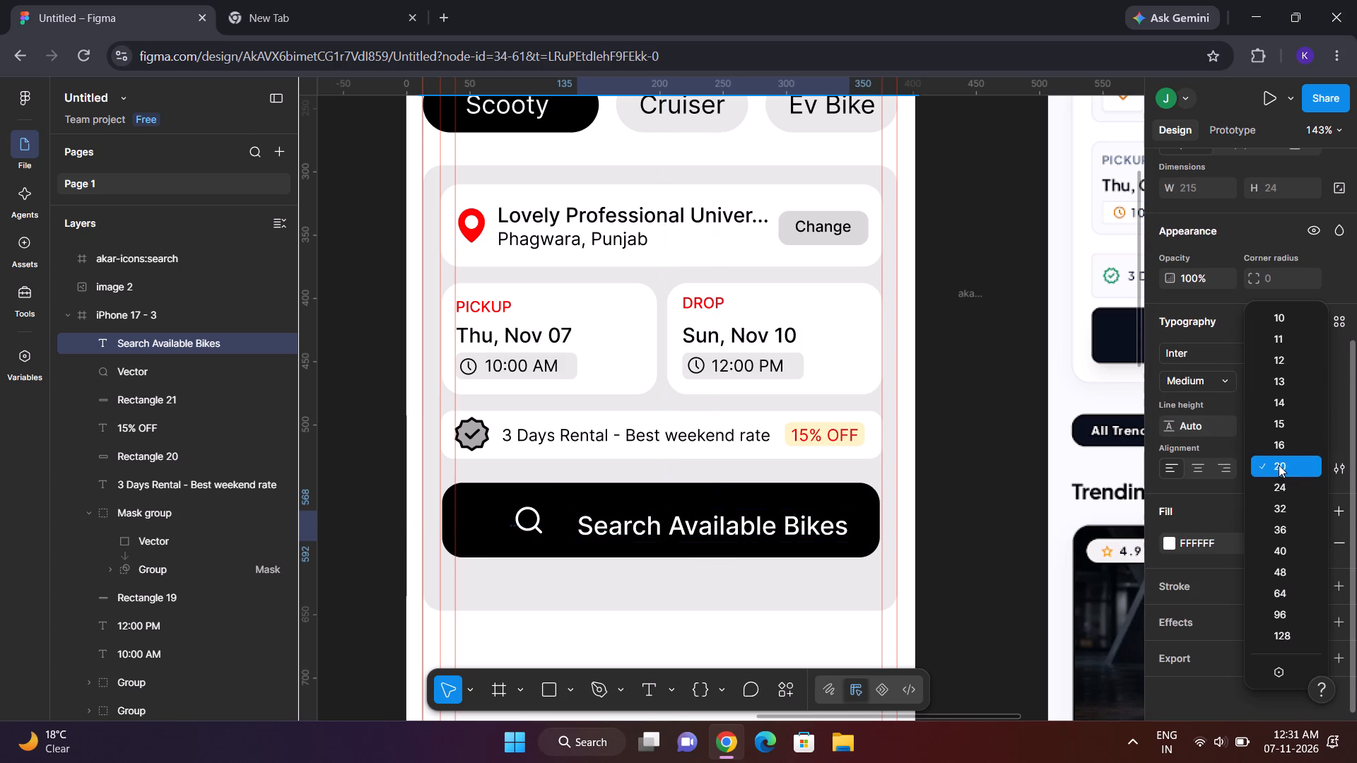
left_click(1023, 437)
Bring the label to about 12 from the magnifier and centre both on the black button, with the label at X 109, Y 563.
left_click_drag(695, 531, 674, 526)
left_click(539, 520)
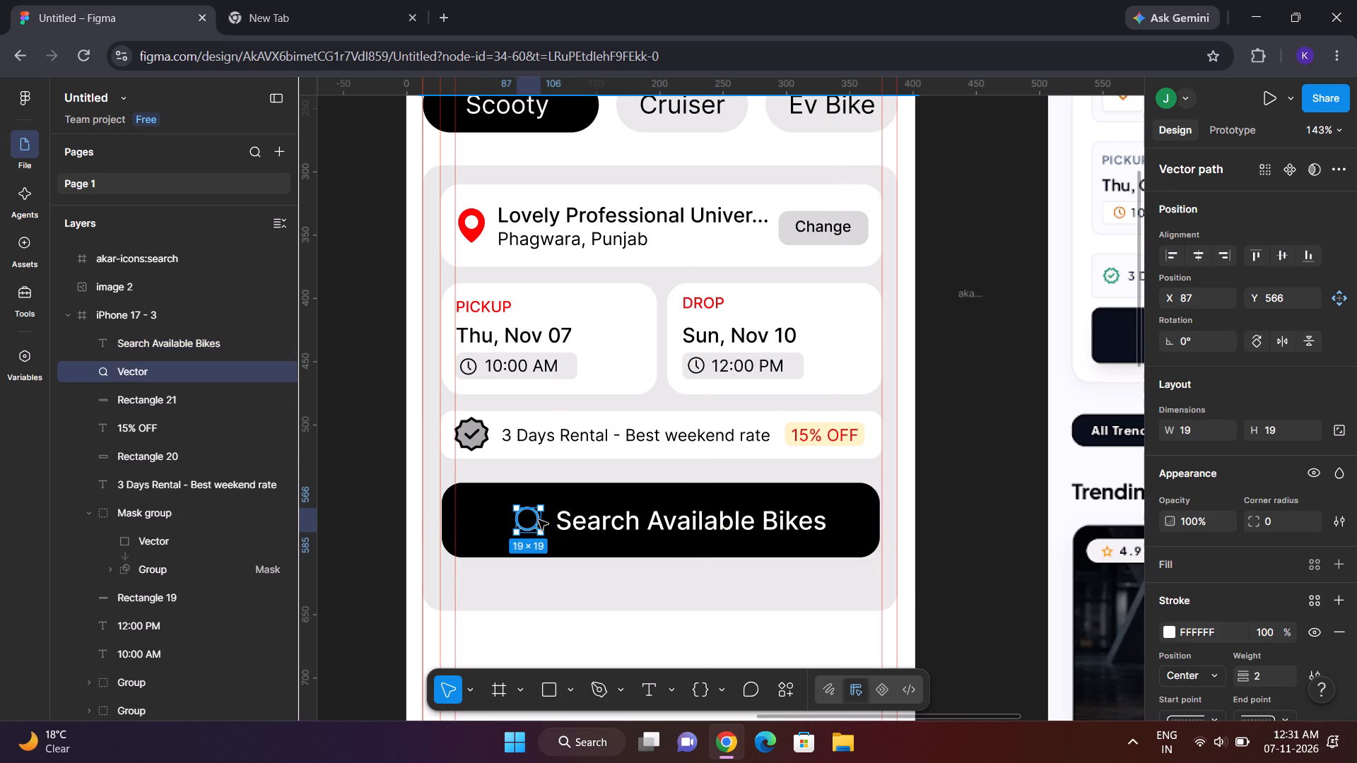
left_click(600, 524, "ctrl+shift")
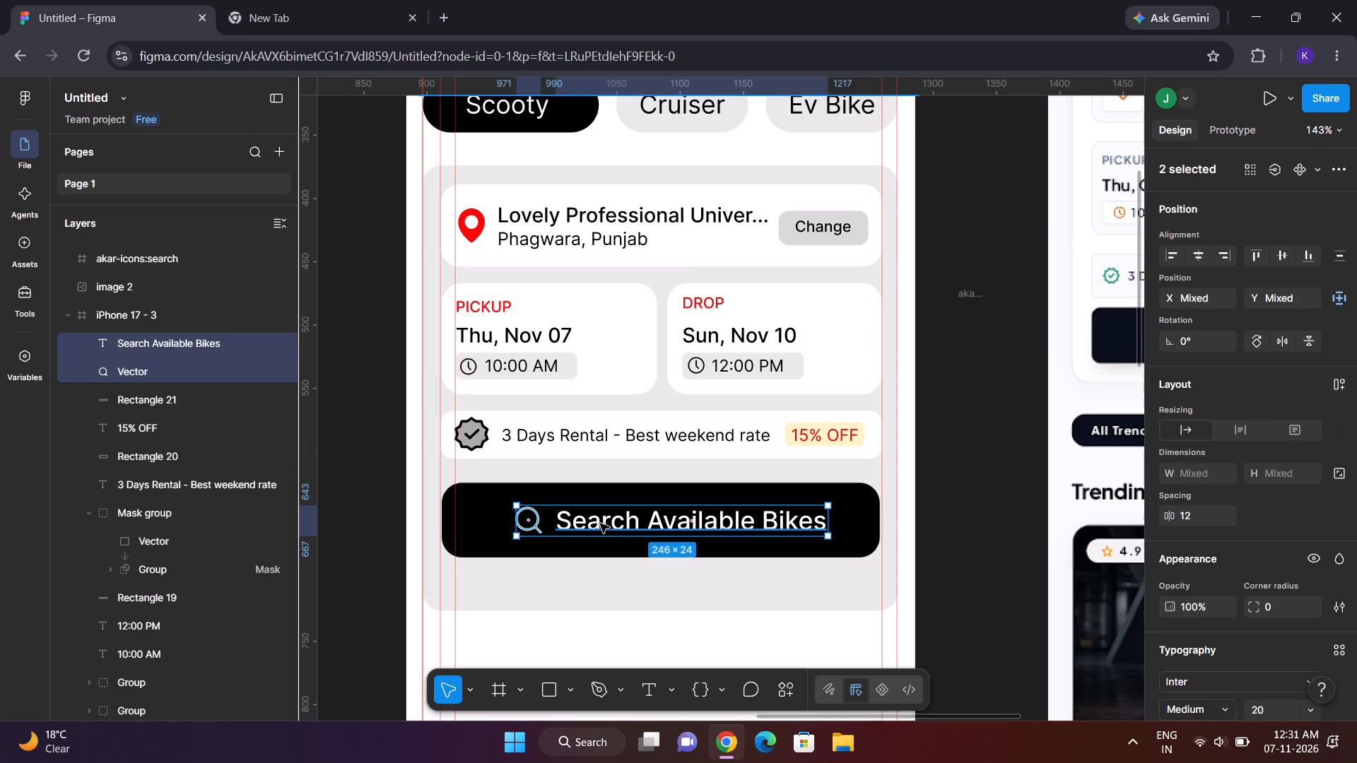
left_click_drag(615, 521, 603, 521)
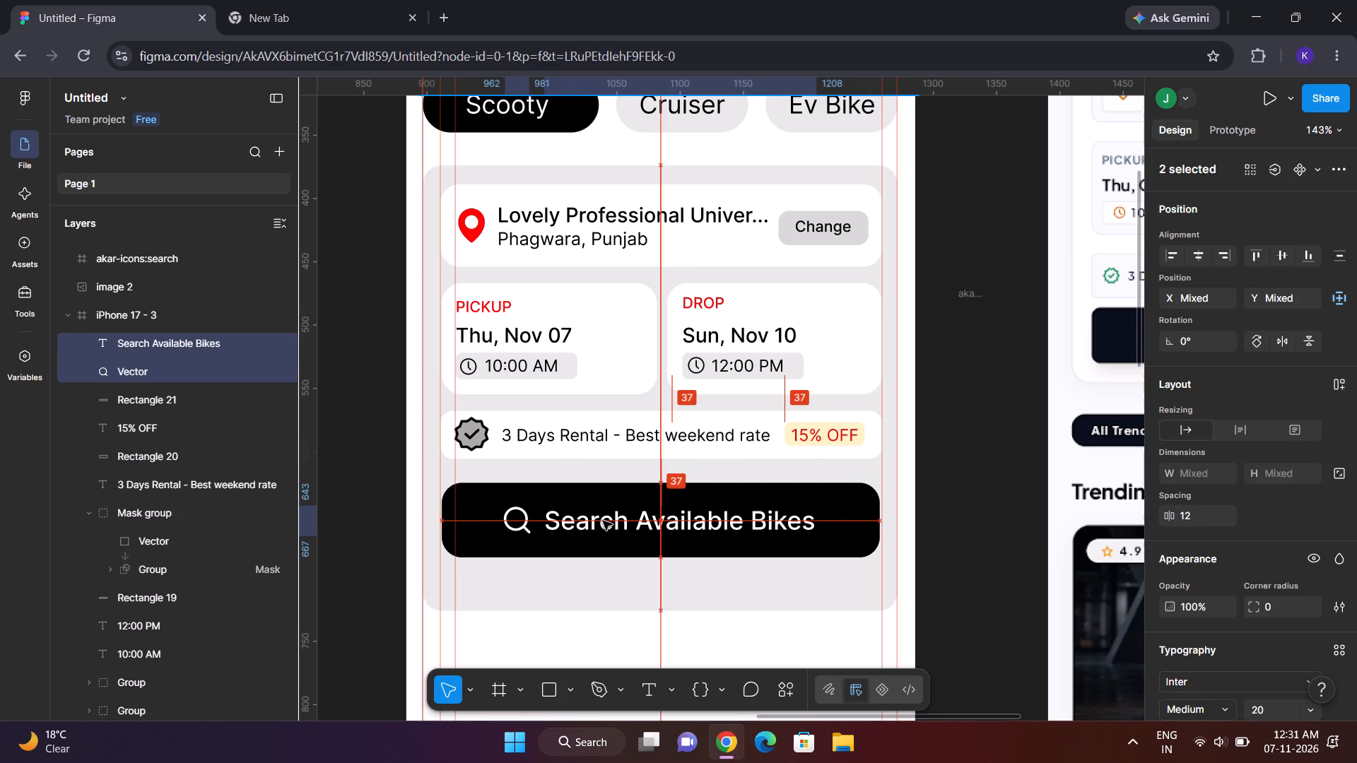
left_click_drag(603, 521, 604, 519)
left_click(927, 499)
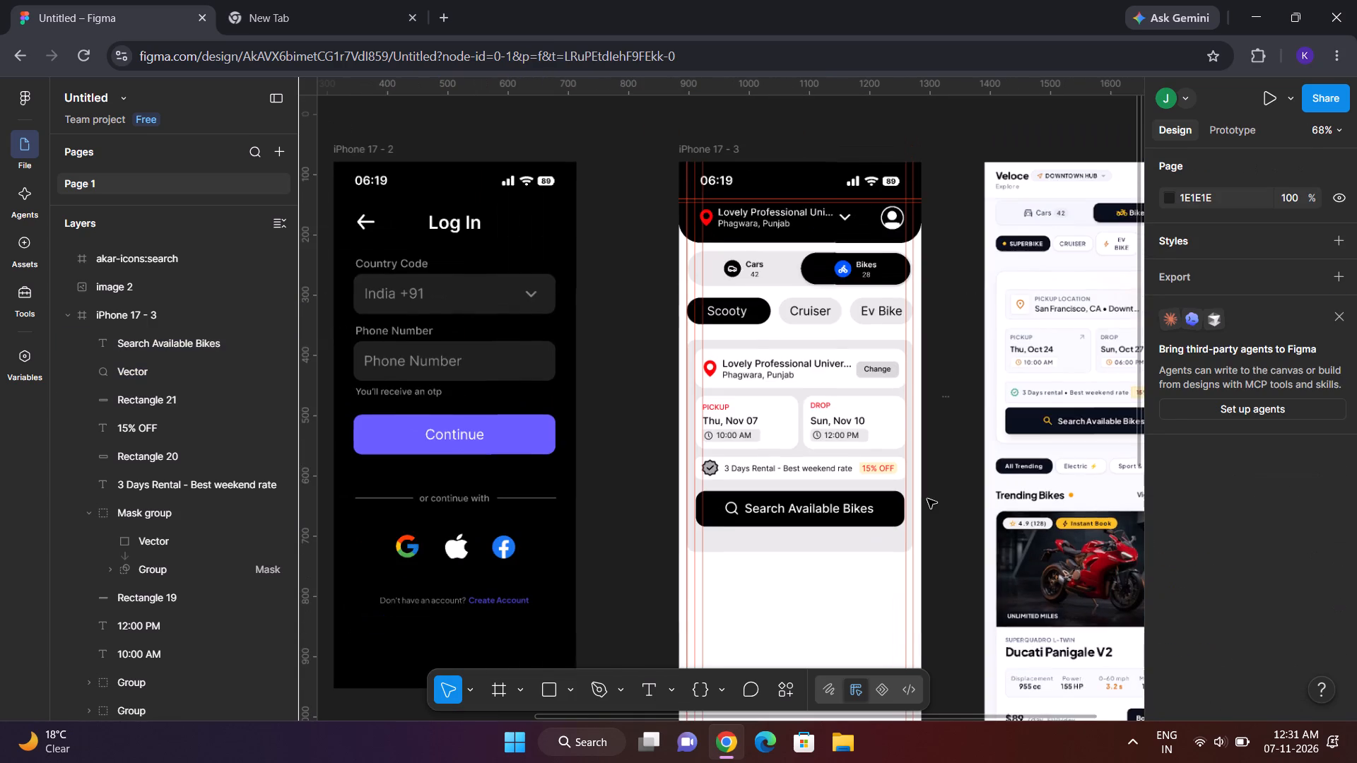
Shorten the grey booking panel background to about 330 high so it ends just below the search button.
scroll(927, 499, "left", 1)
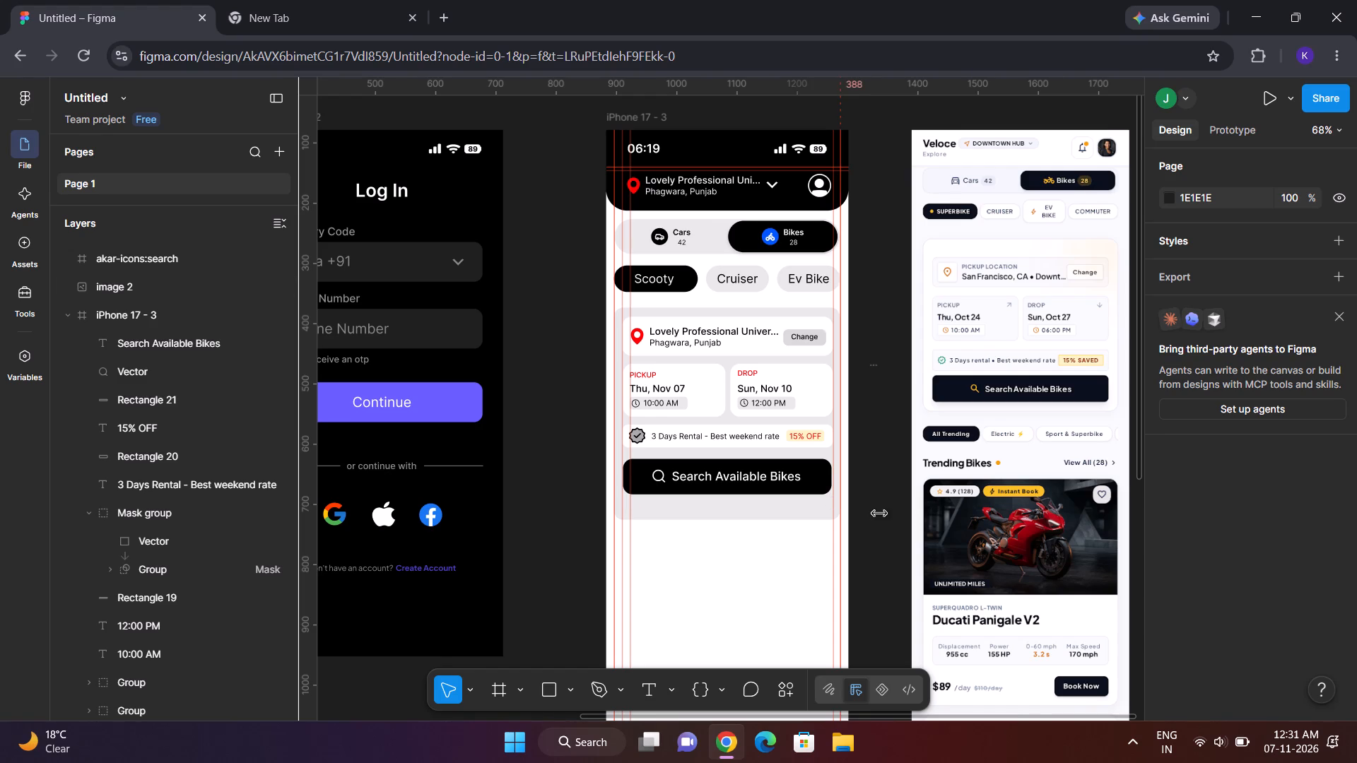
left_click(883, 516)
scroll(883, 516, "right", 1)
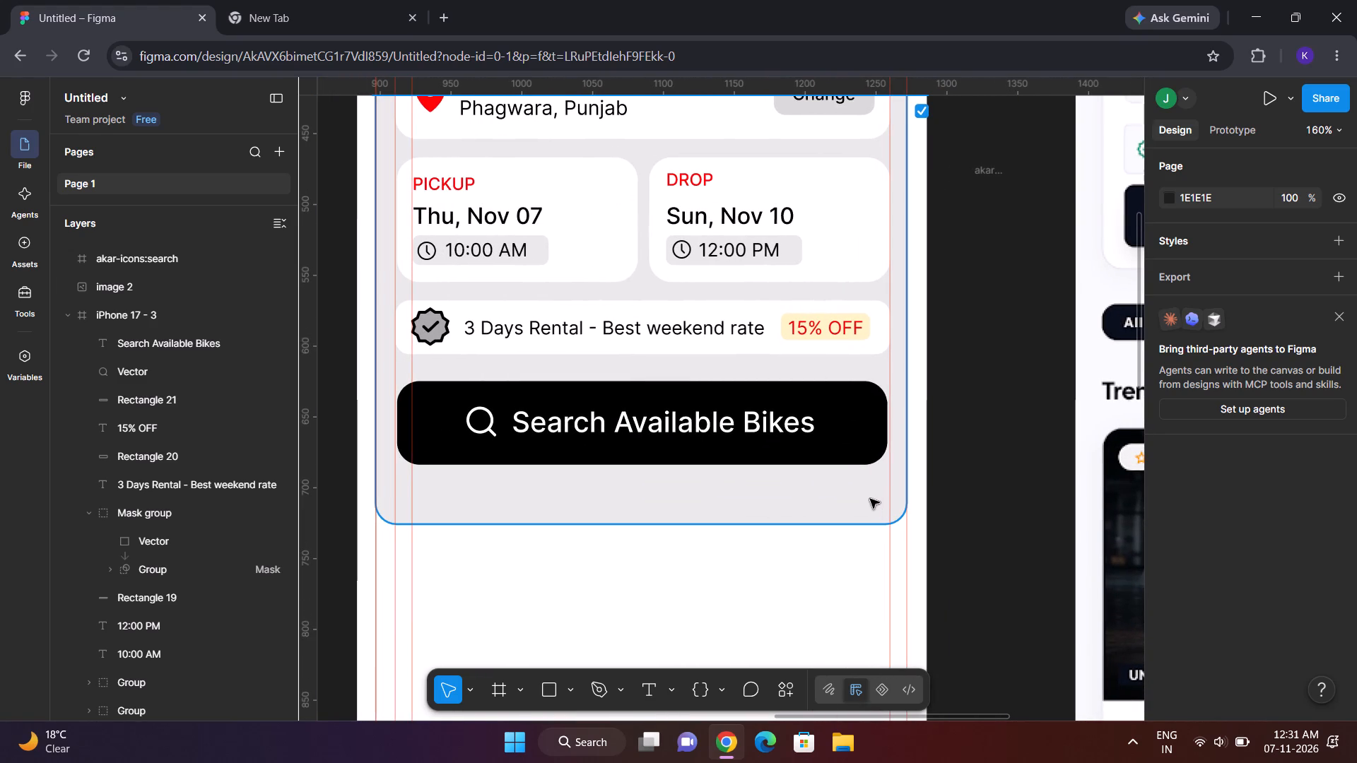
scroll(1016, 513, "left", 2)
left_click(662, 499)
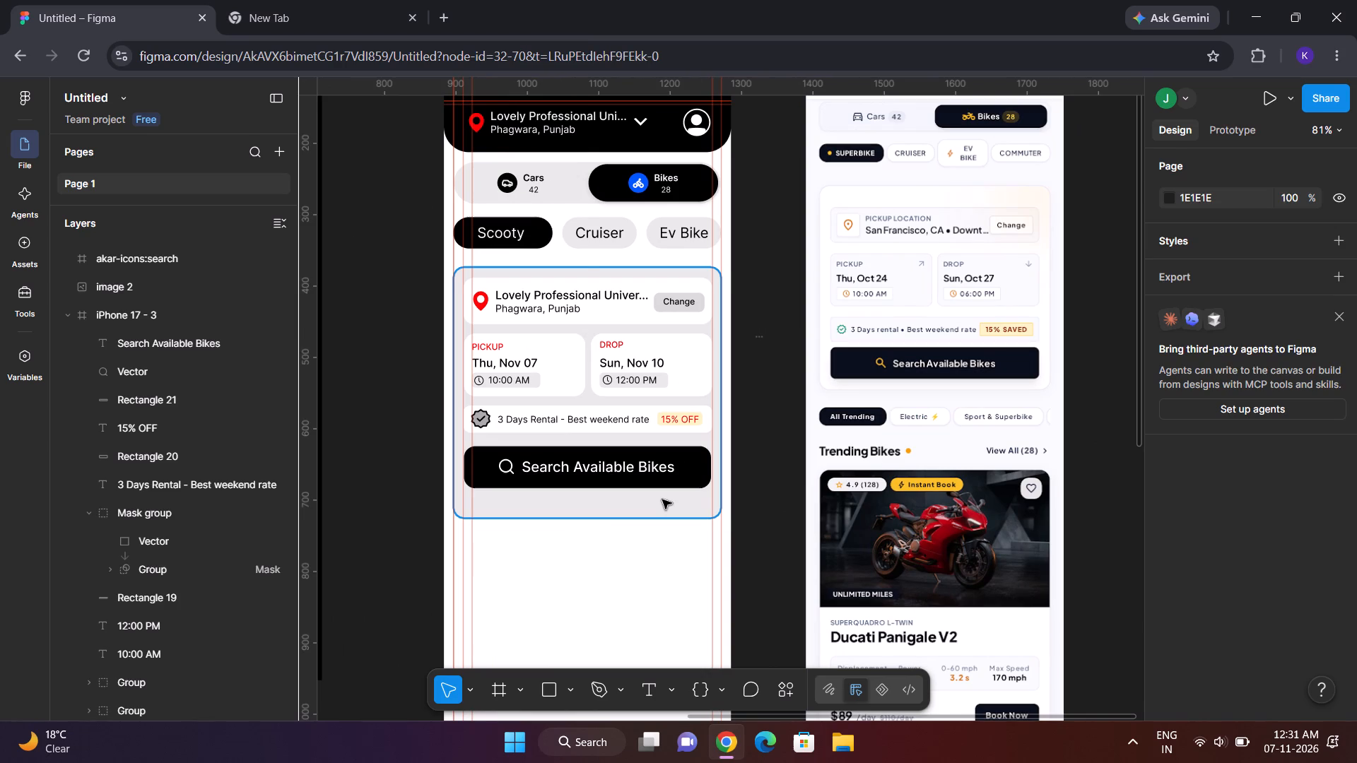
left_click_drag(640, 513, 642, 502)
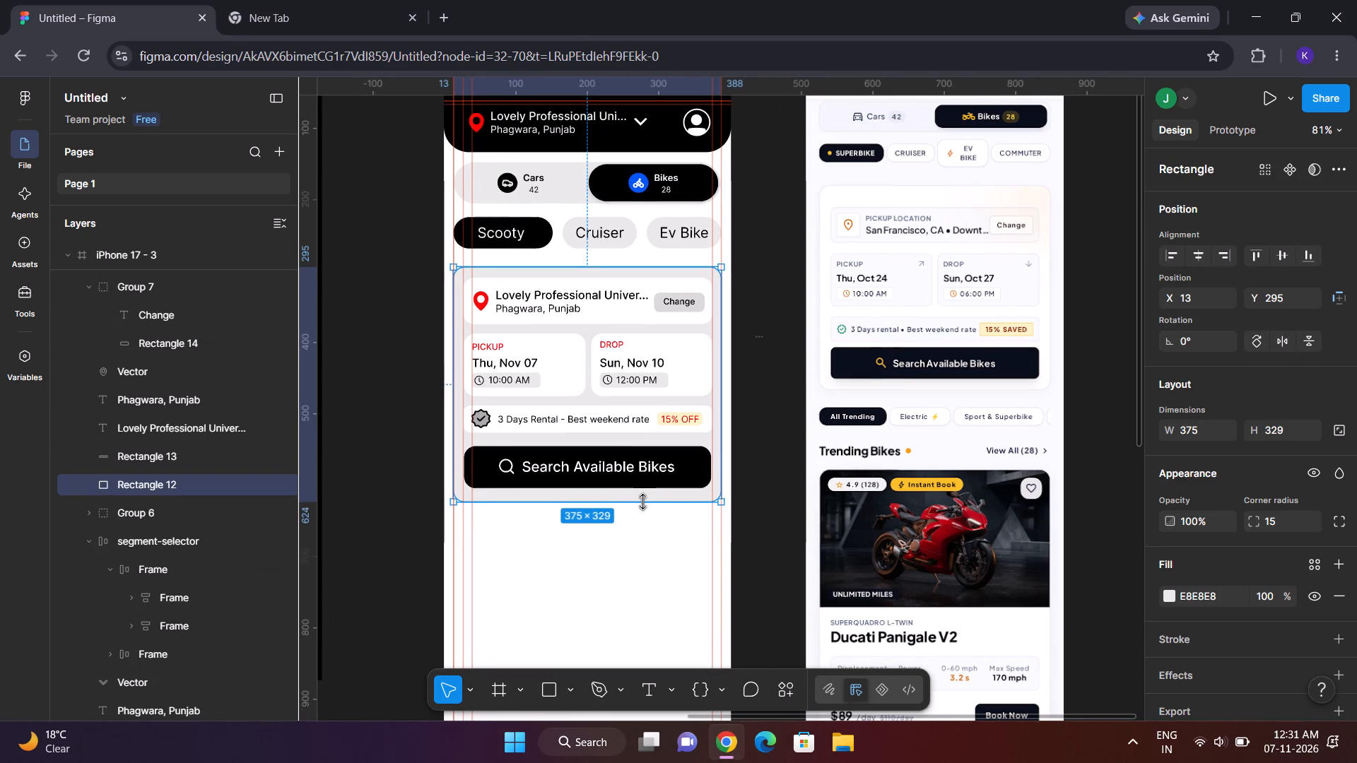
left_click_drag(642, 502, 642, 500)
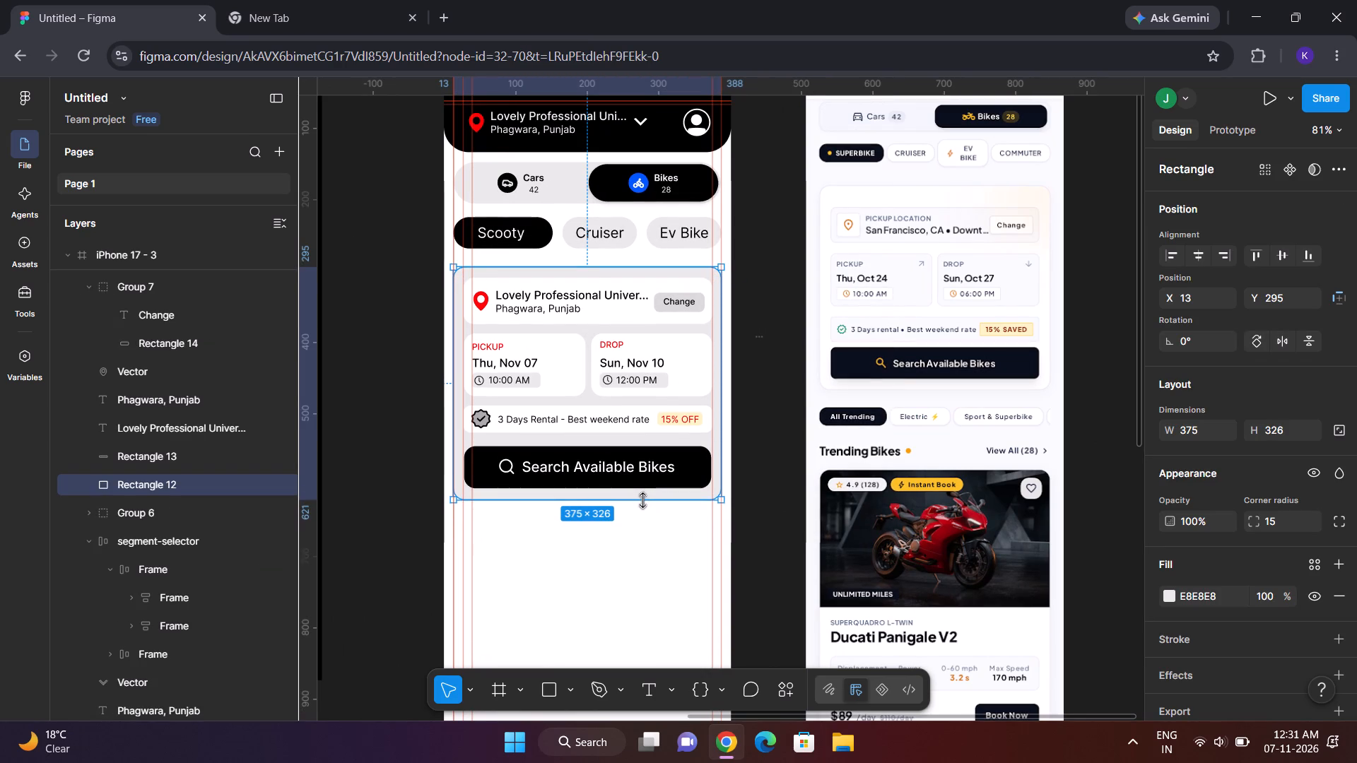
left_click_drag(642, 500, 641, 503)
left_click(764, 451)
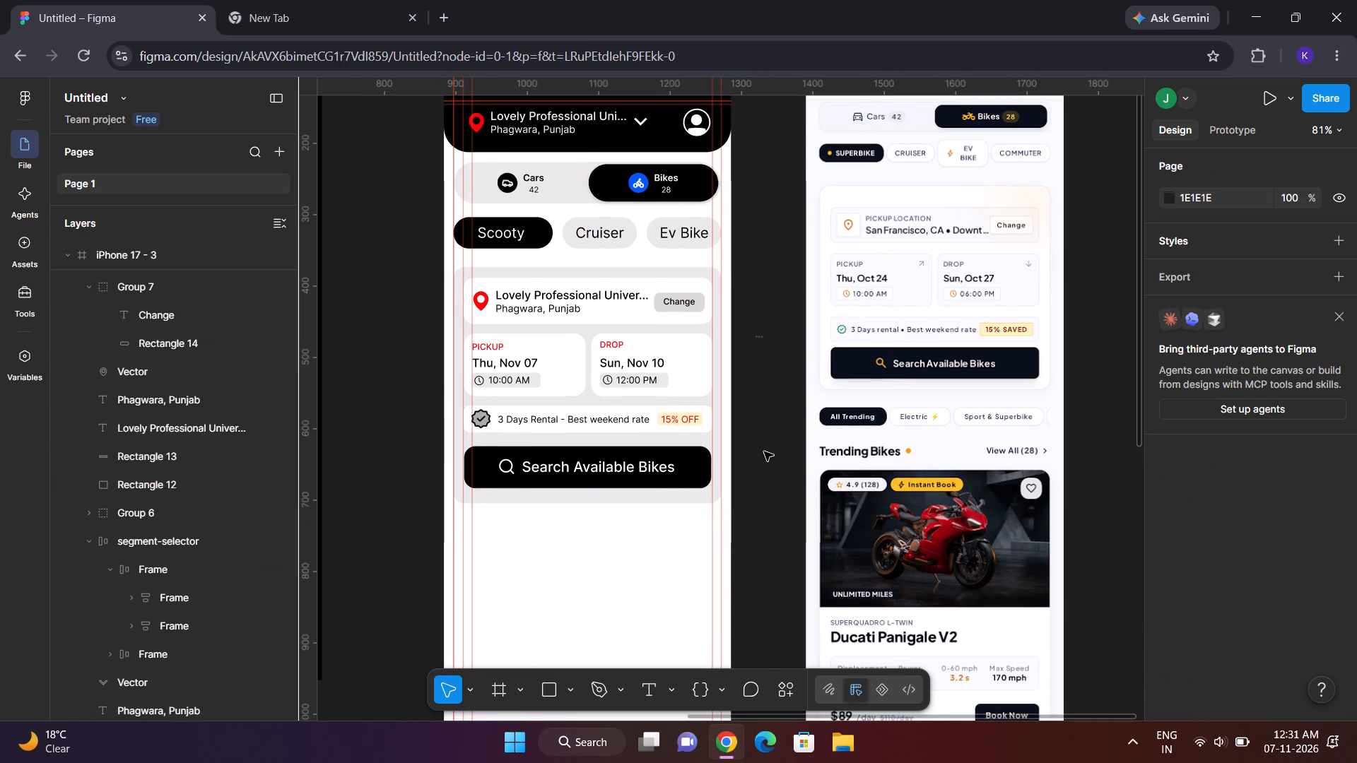
Hide the rulers and guides on the canvas.
key("shift+r")
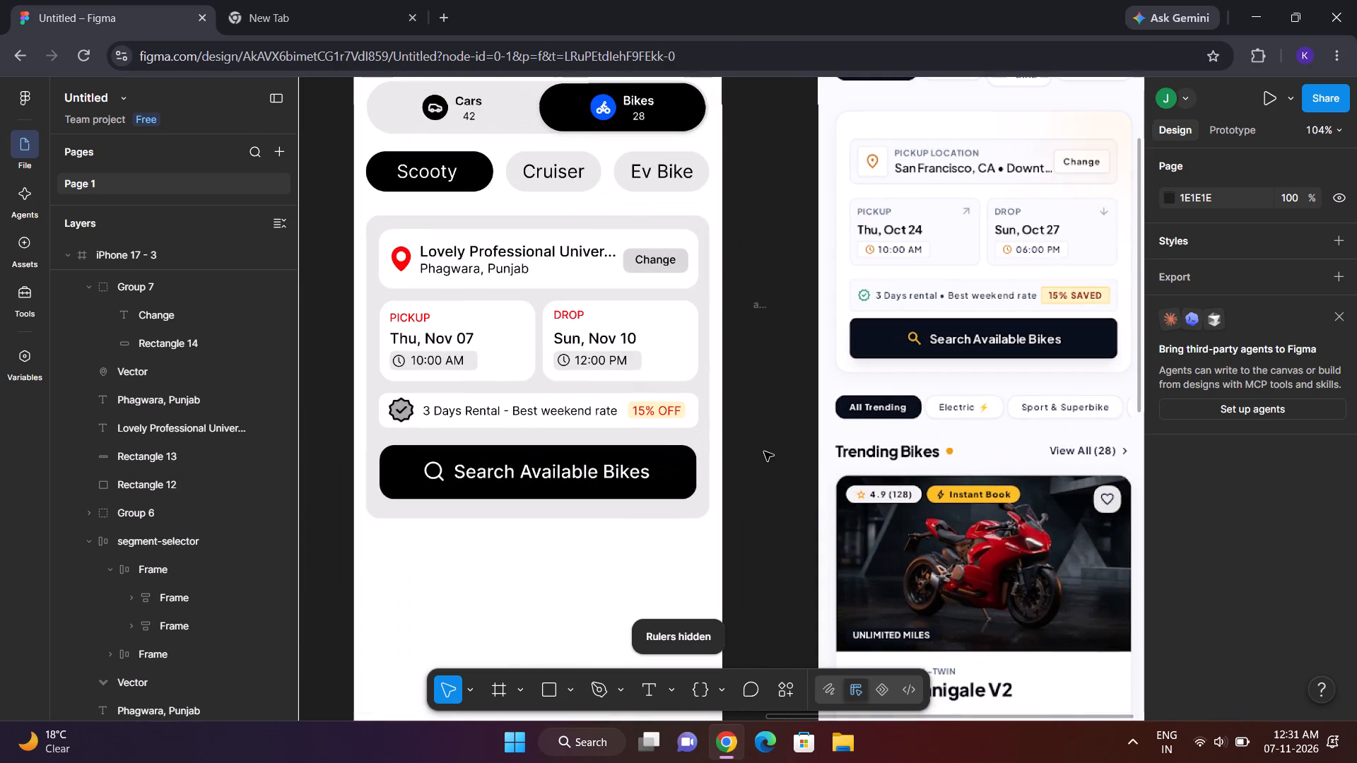
Set the "Search Available Bikes" label's font size to 17.
left_click(627, 476)
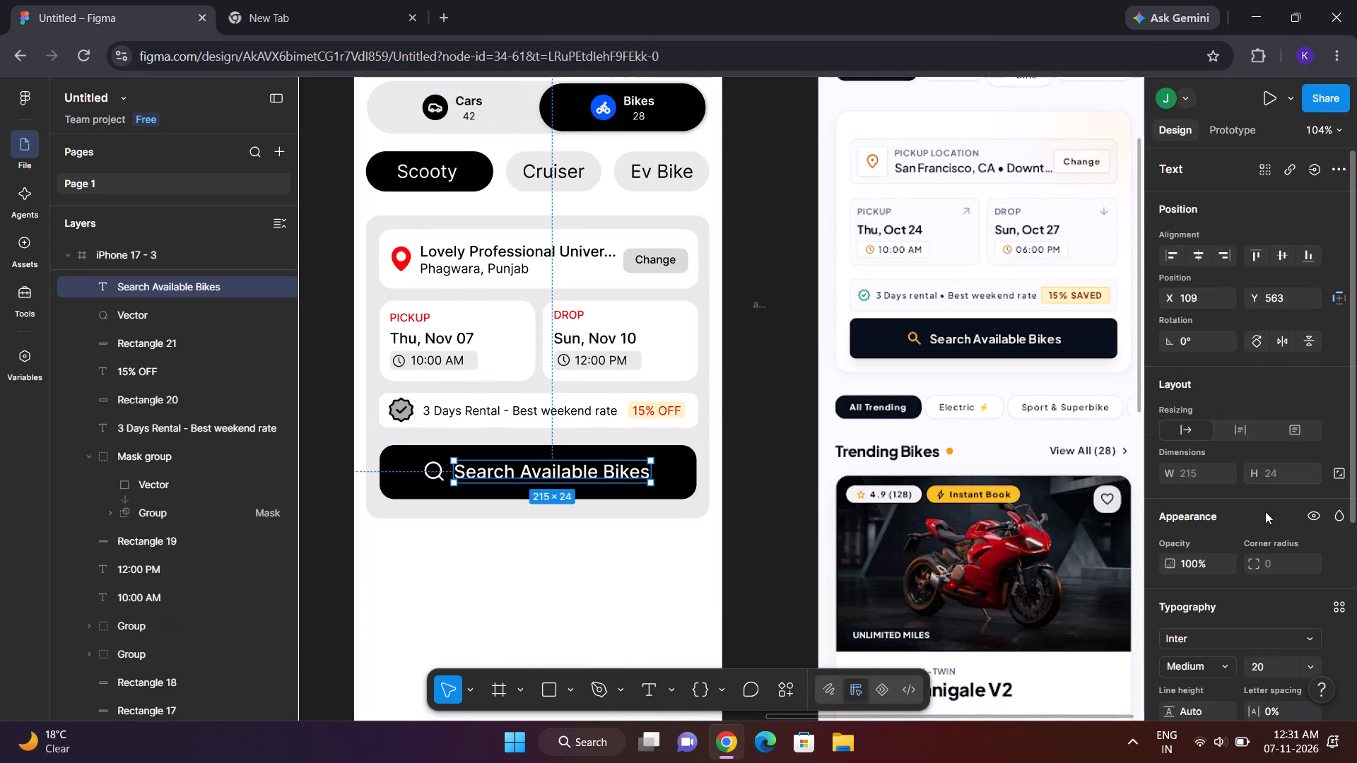
scroll(1262, 564, "down", 2)
left_click(1282, 421)
key("BackSpace")
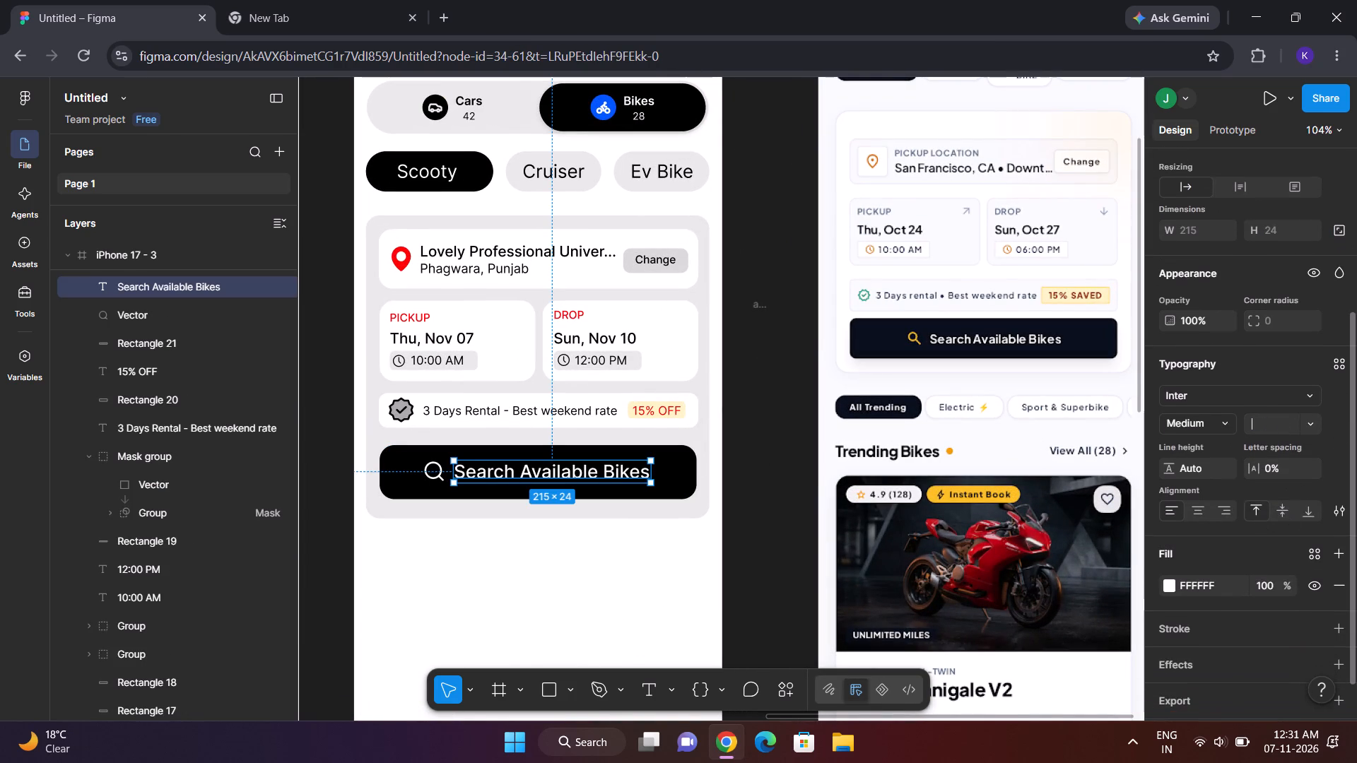
type("17")
key("Return")
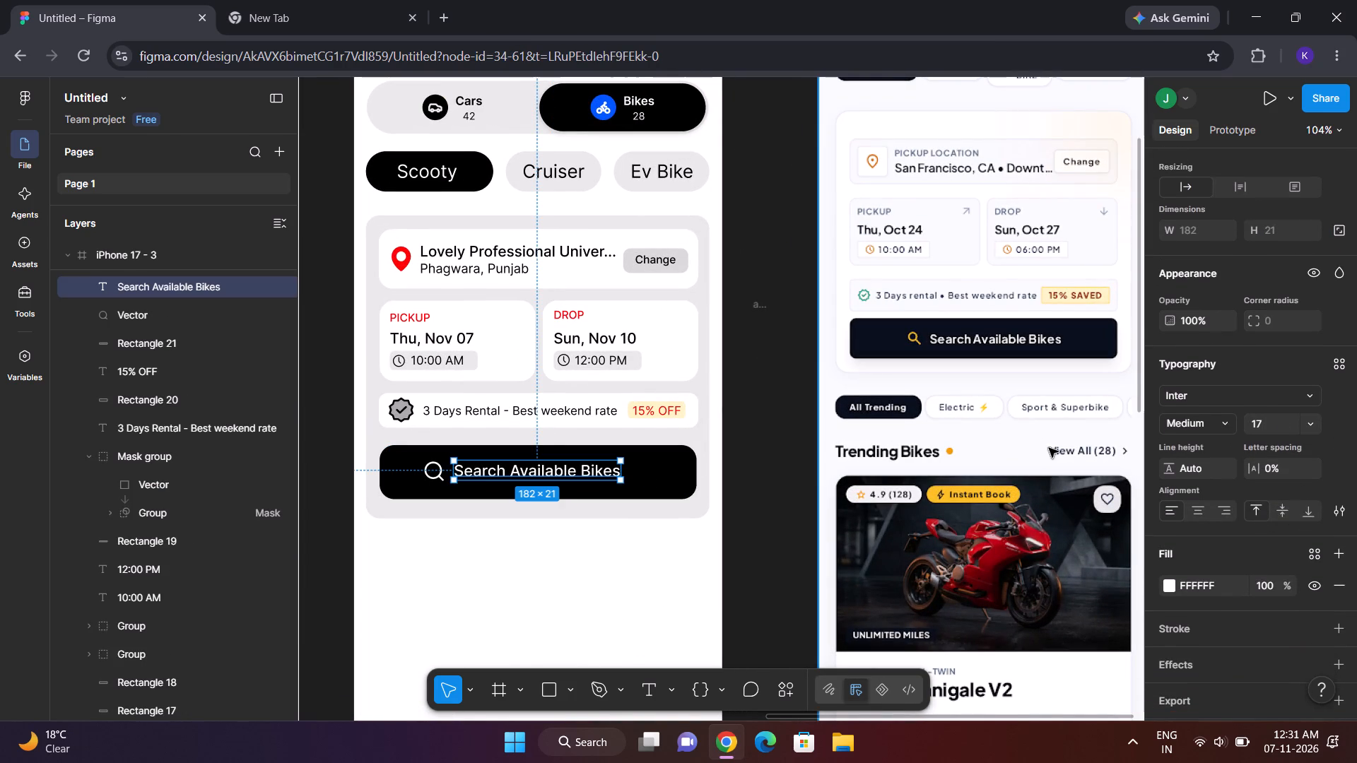
left_click(758, 473)
Widen the gap between the magnifier and the "Search Available Bikes" label to 15 and re-centre both on the black button at Y 564.
left_click(476, 467)
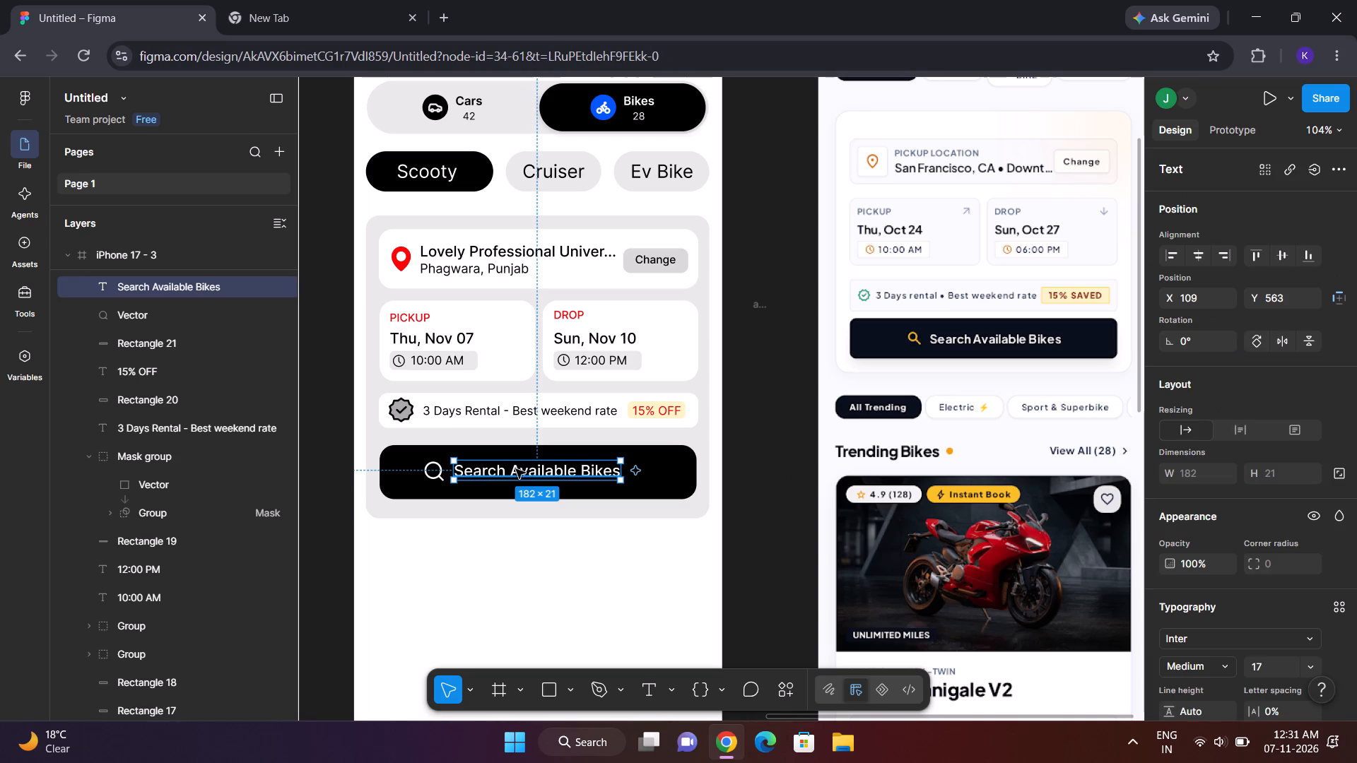
left_click(526, 469)
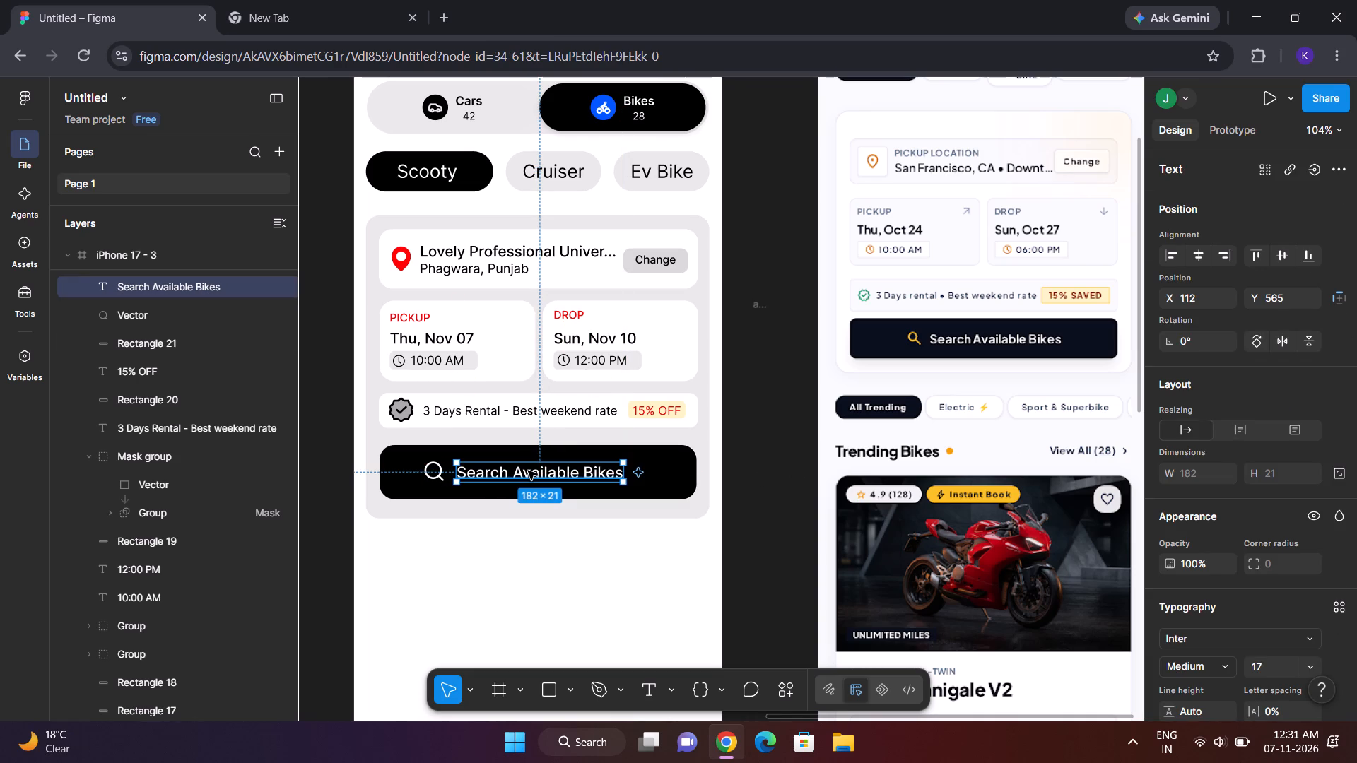
left_click(433, 472, "shift")
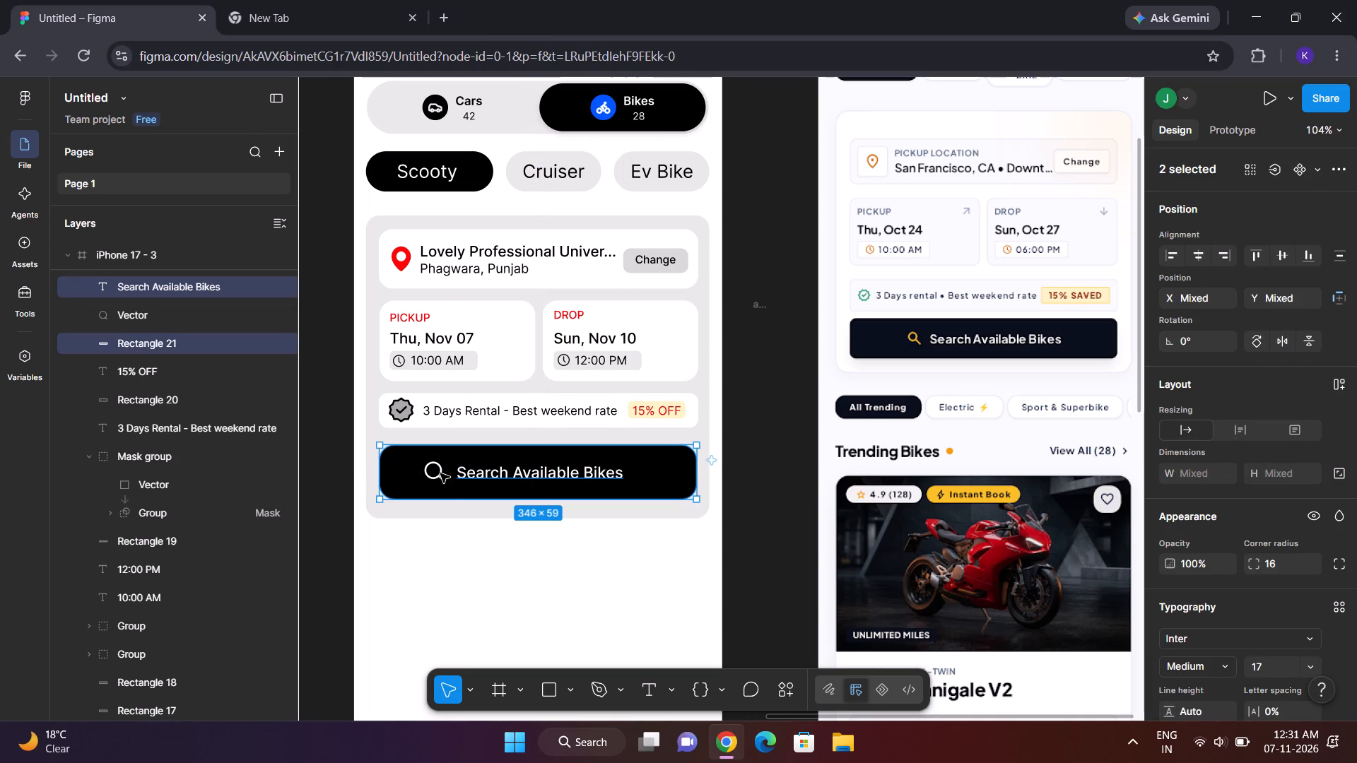
left_click(440, 473)
left_click(507, 476, "ctrl+shift")
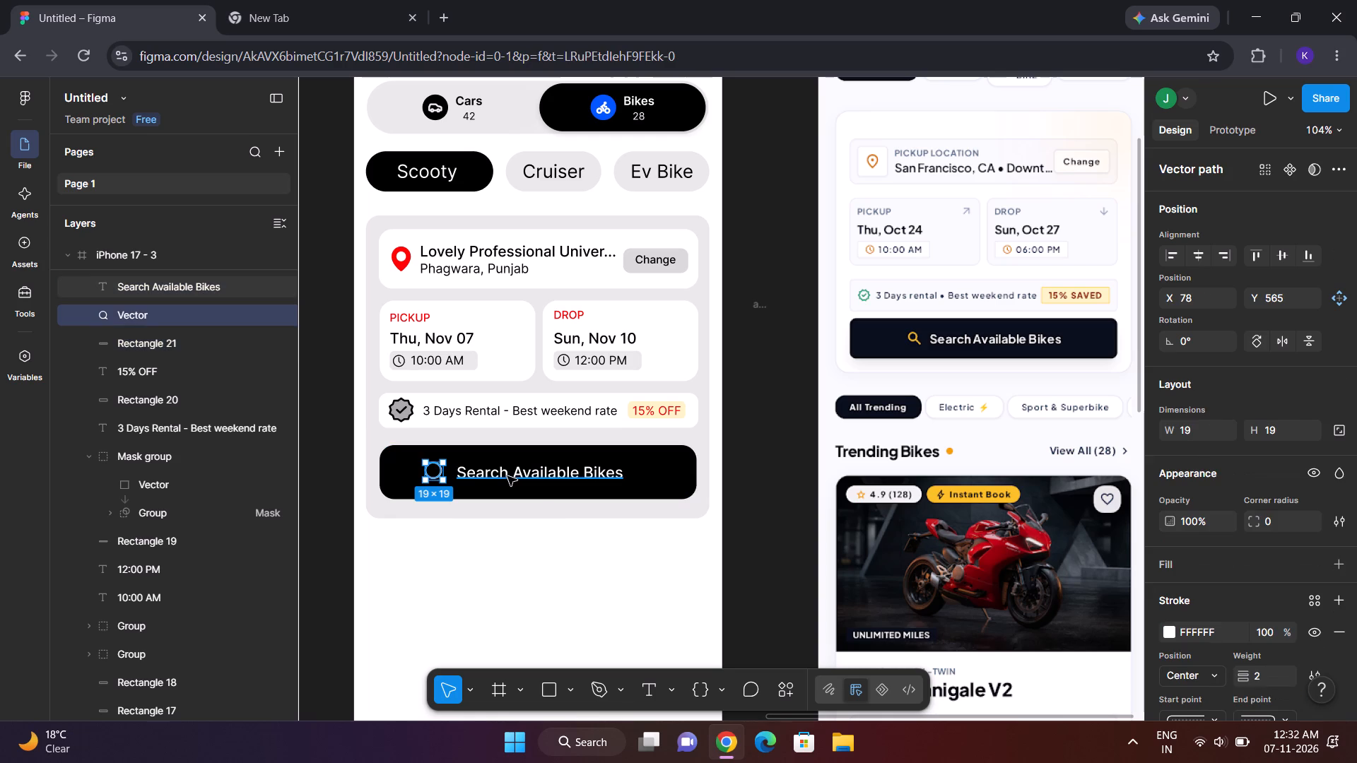
left_click_drag(520, 472, 529, 473)
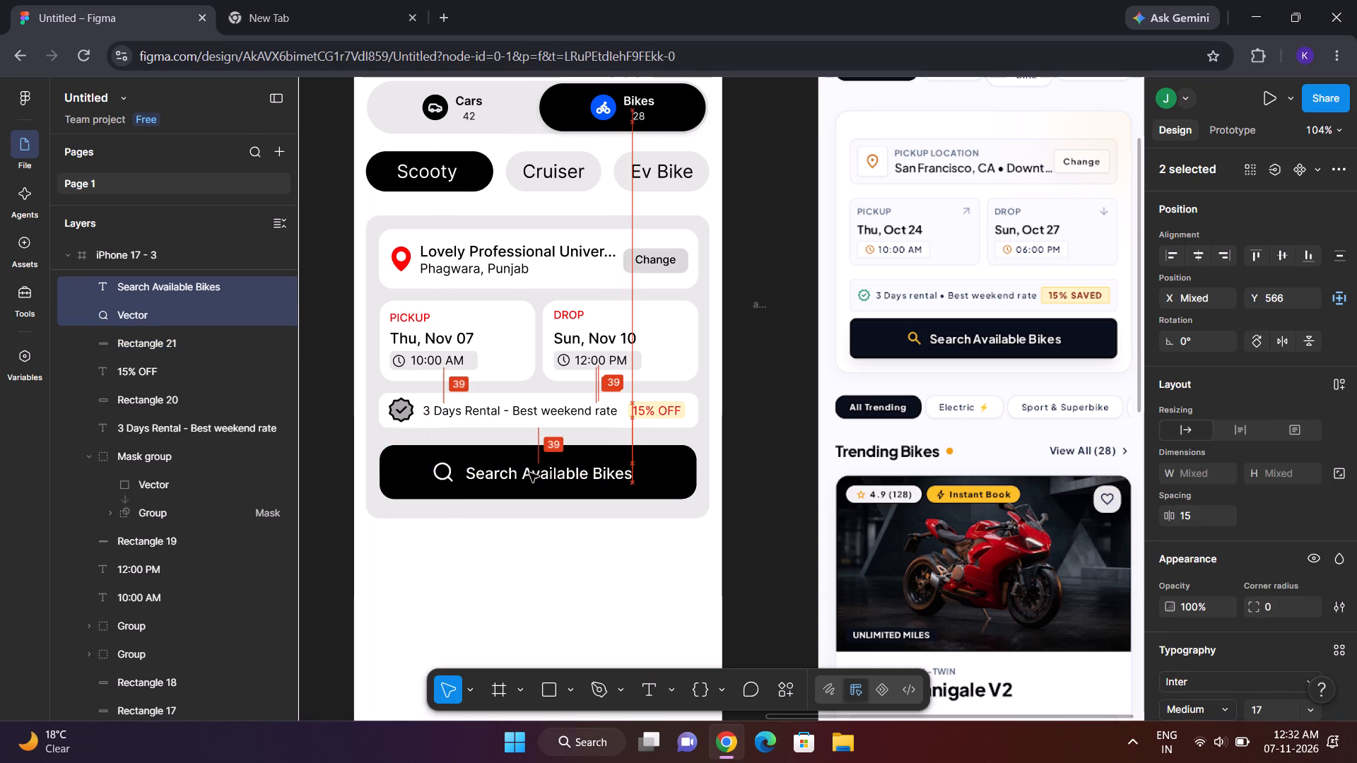
left_click_drag(529, 473, 527, 473)
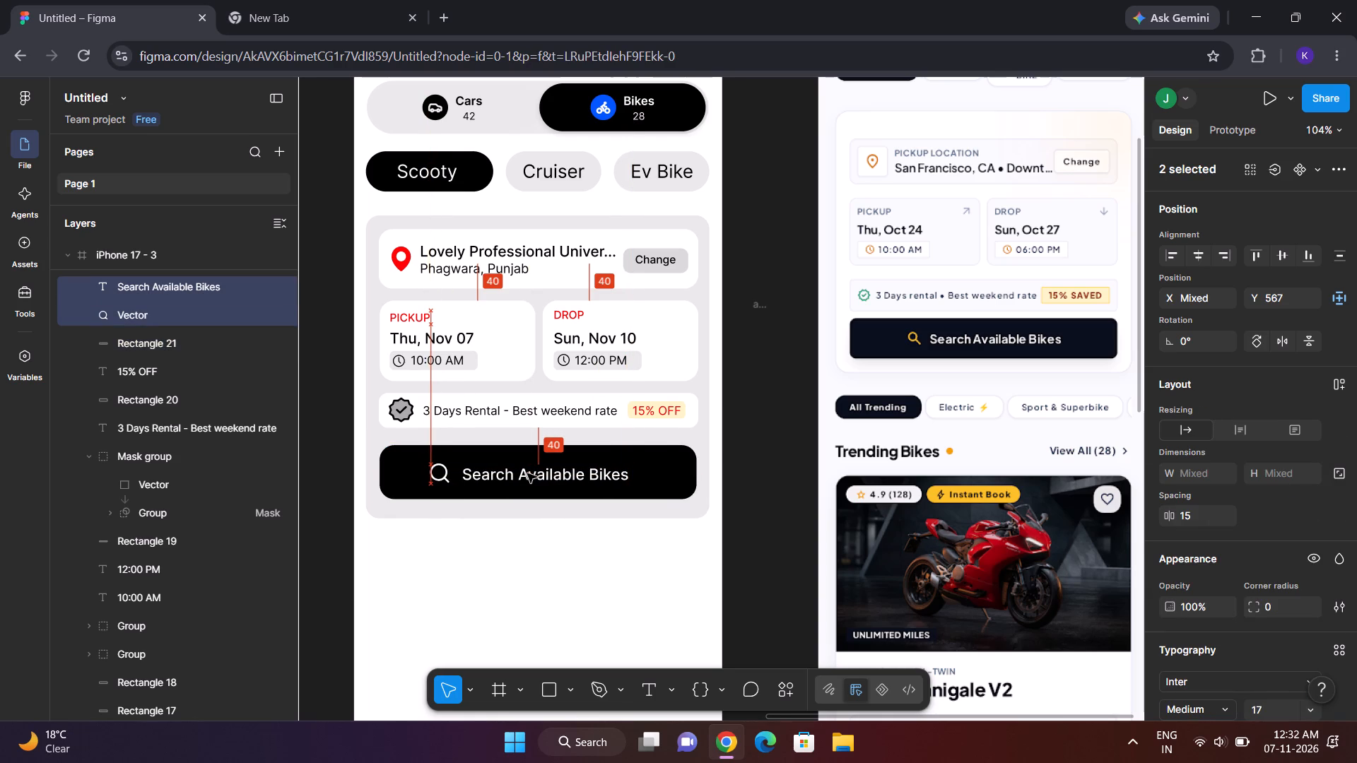
left_click_drag(527, 473, 529, 471)
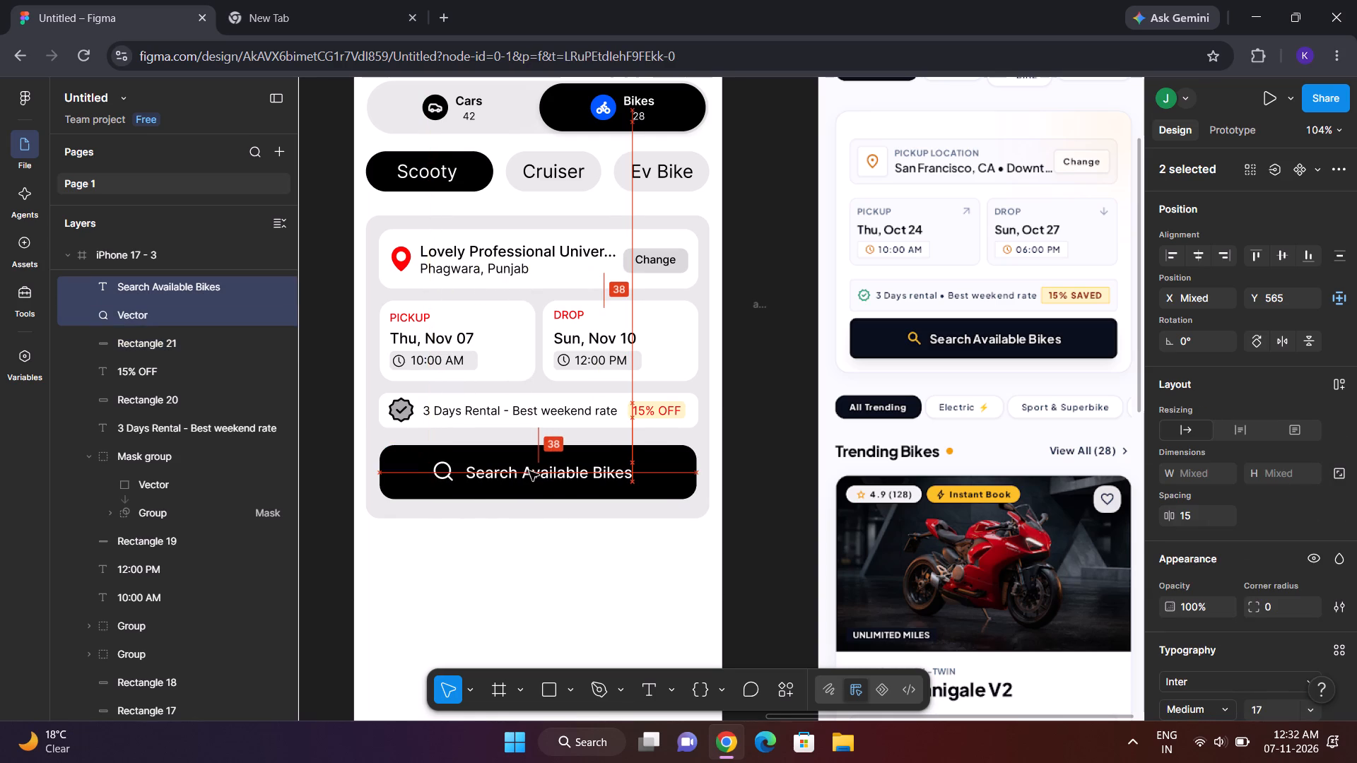
left_click_drag(529, 471, 529, 471)
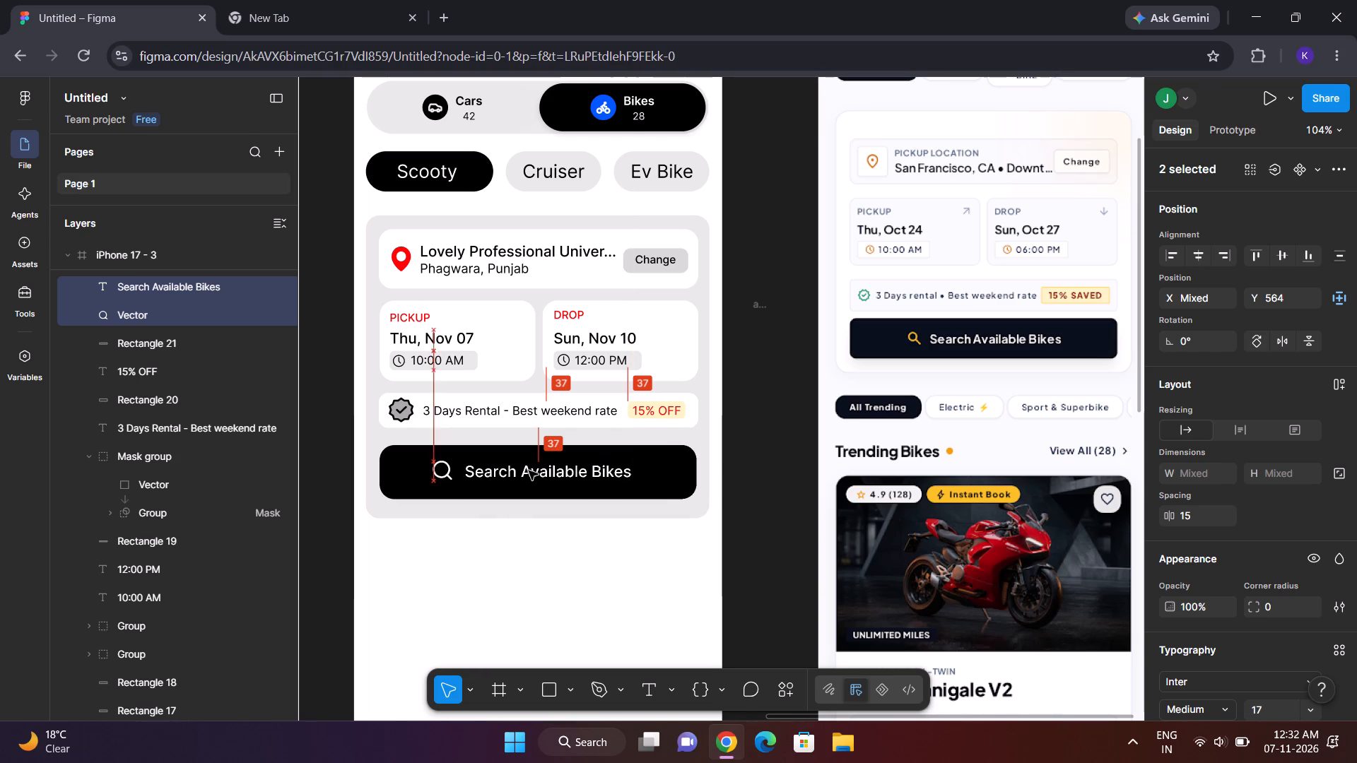
left_click_drag(529, 471, 531, 471)
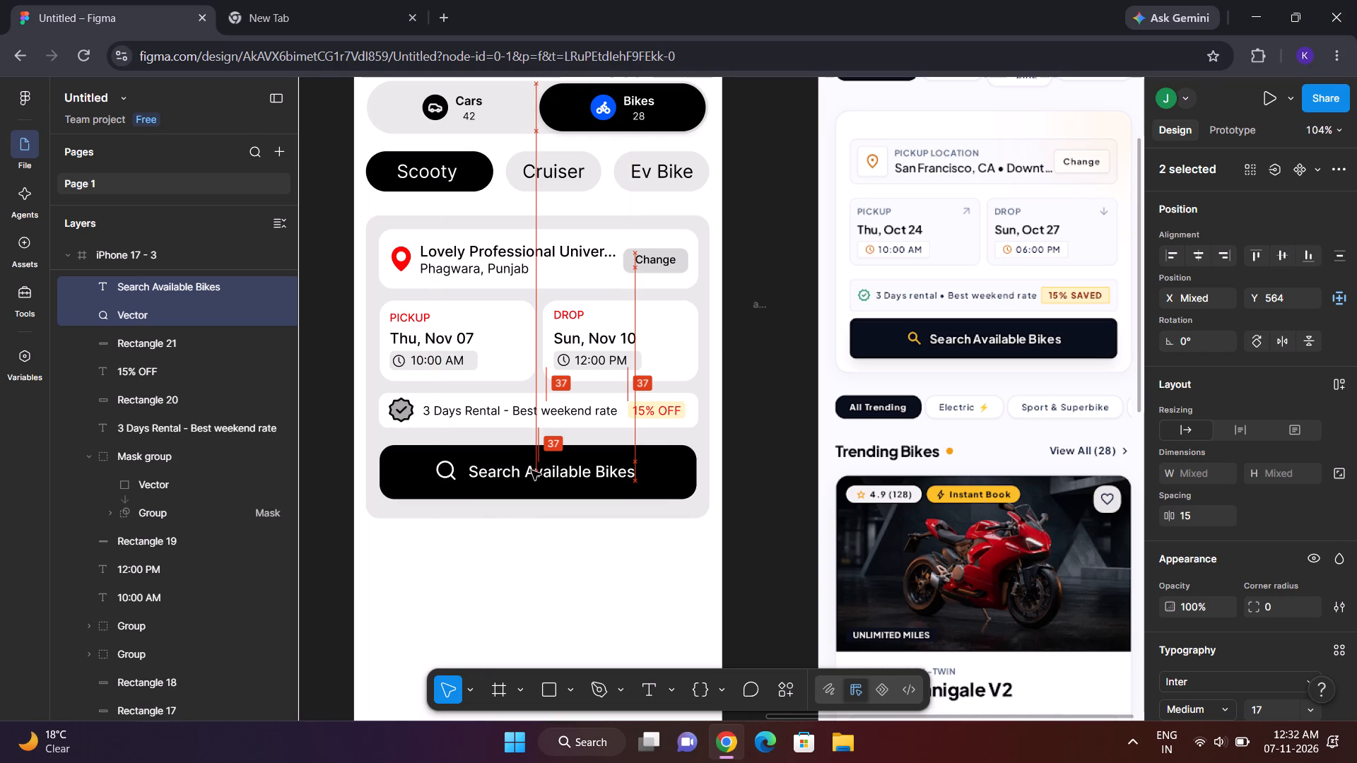
left_click_drag(531, 471, 530, 471)
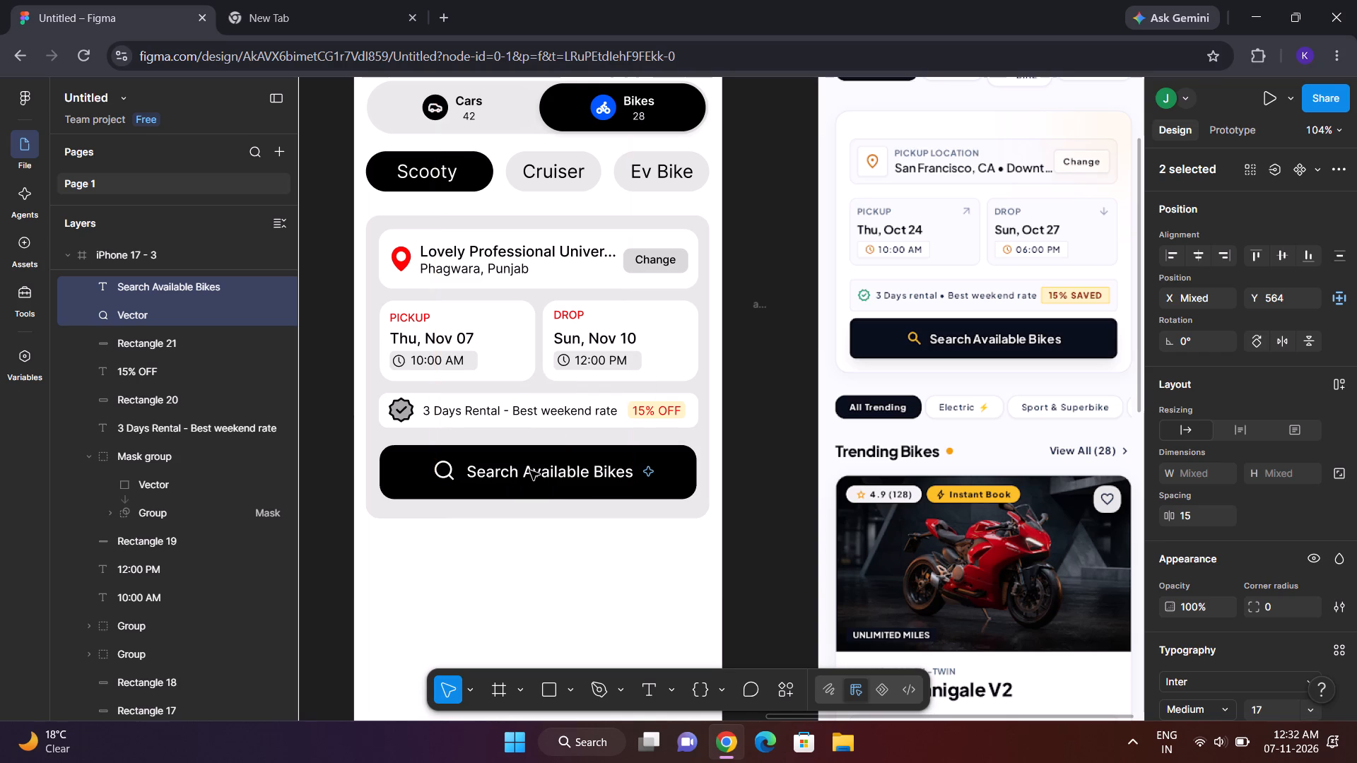
left_click(745, 461)
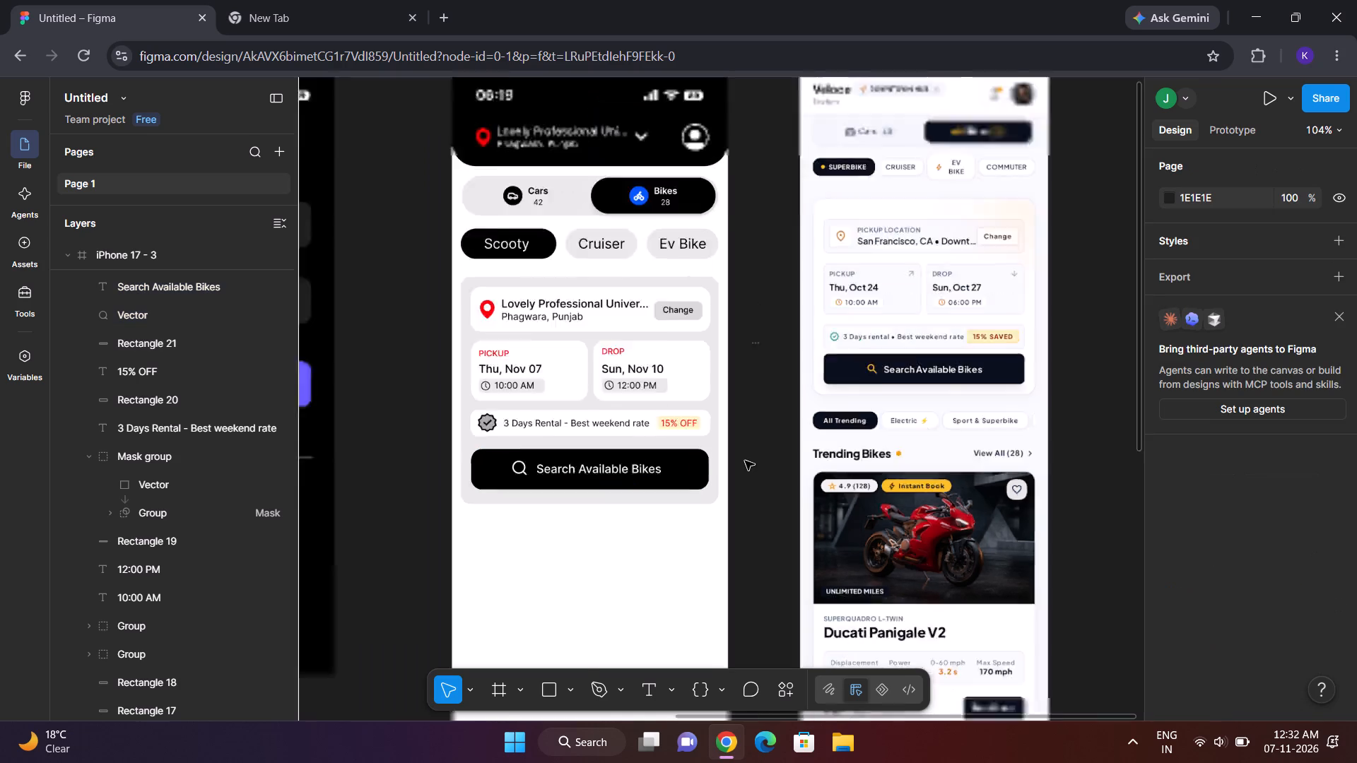
Nudge the "Scooty" label so it sits centred on its black category chip.
scroll(745, 461, "up", 1)
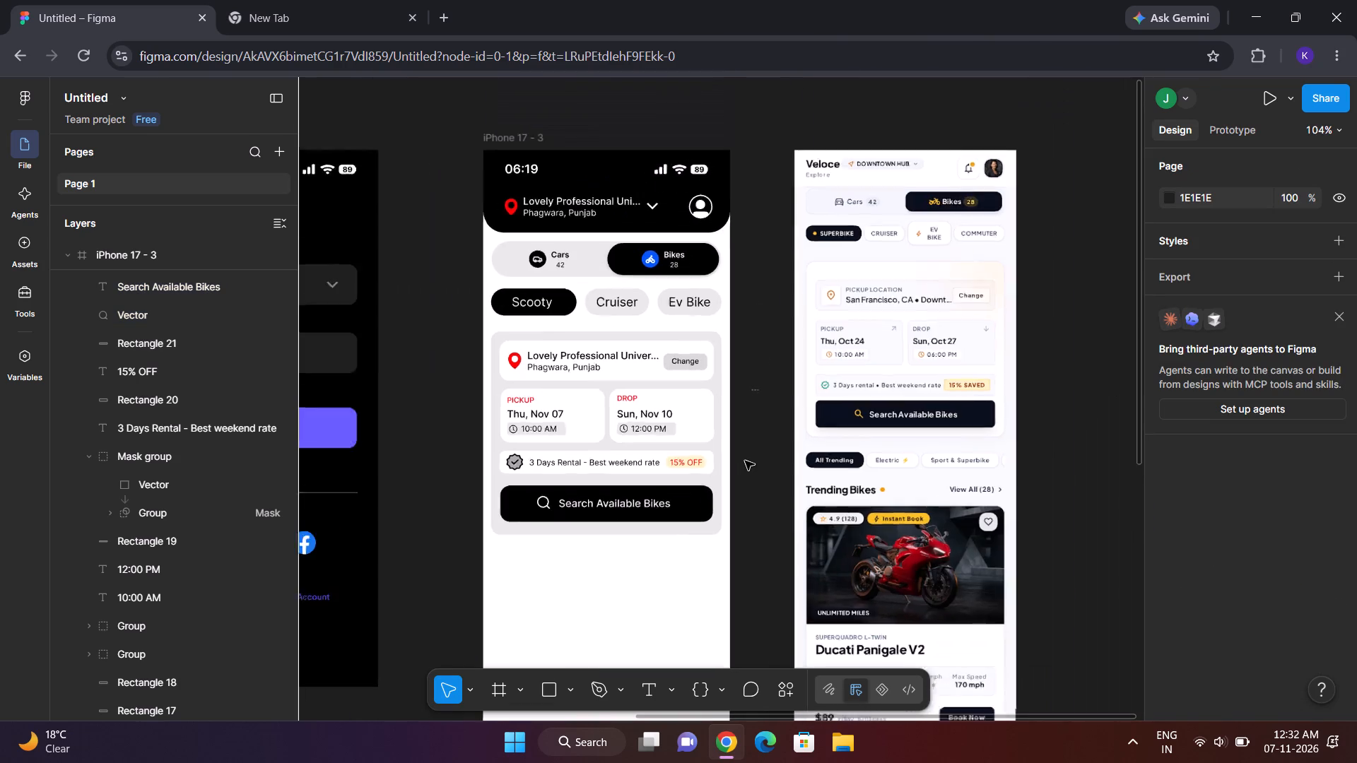
scroll(745, 461, "down", 2)
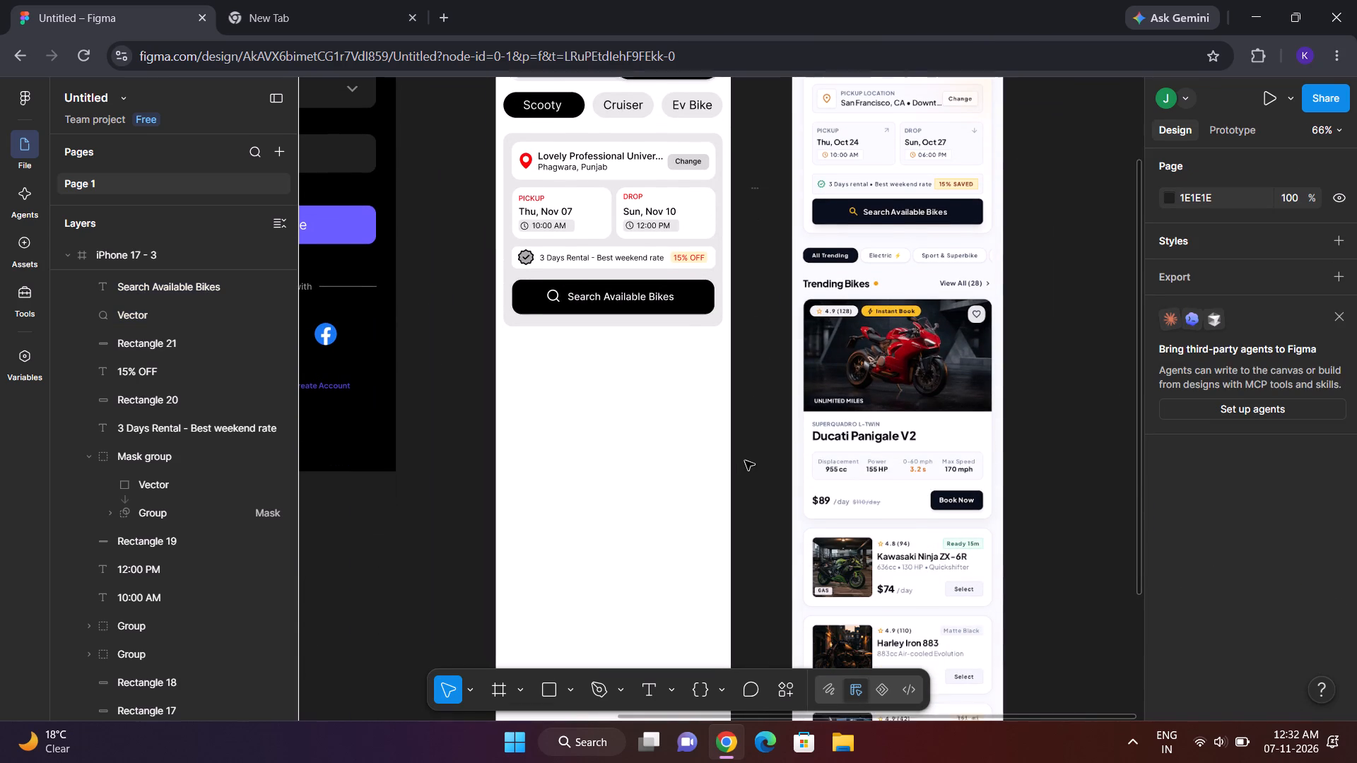
scroll(745, 461, "down", 1)
scroll(745, 461, "up", 1)
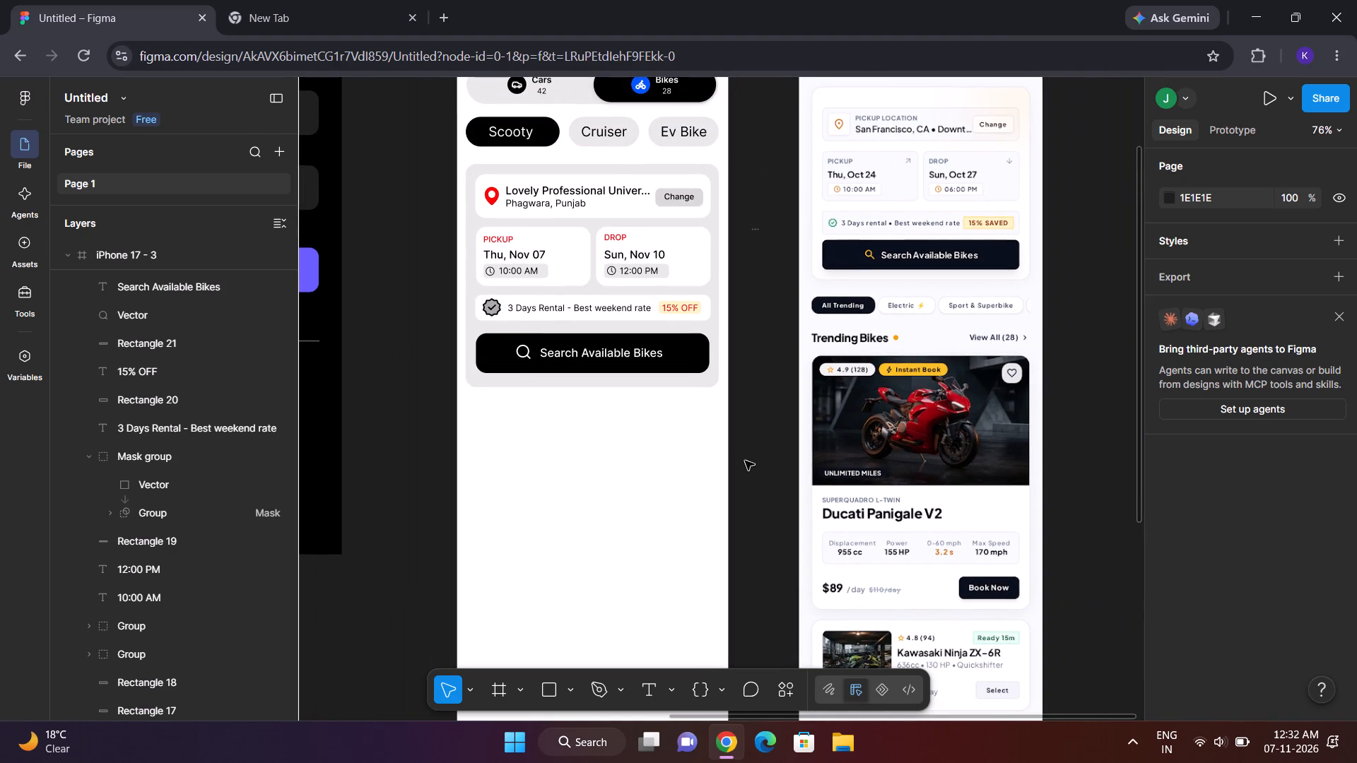
scroll(745, 461, "up", 1)
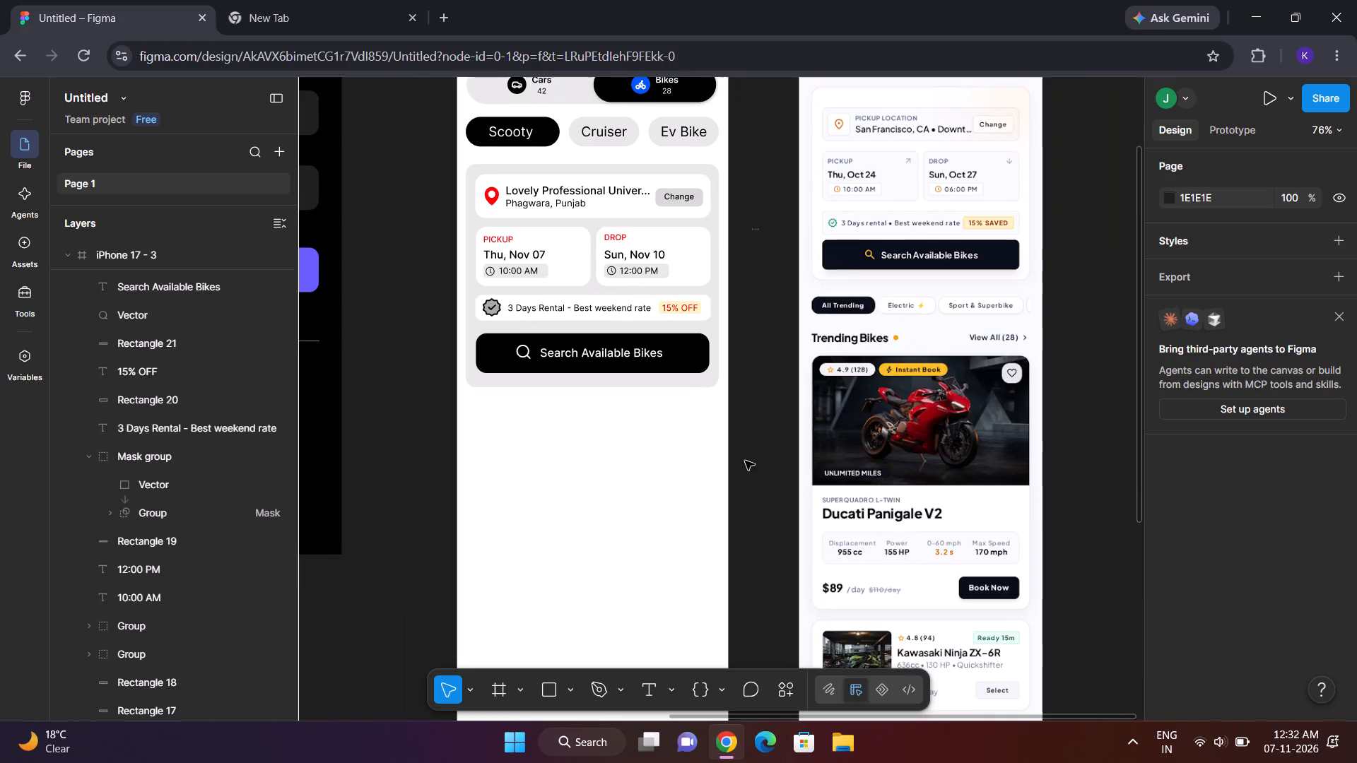
scroll(745, 461, "up", 1)
double_click(518, 195)
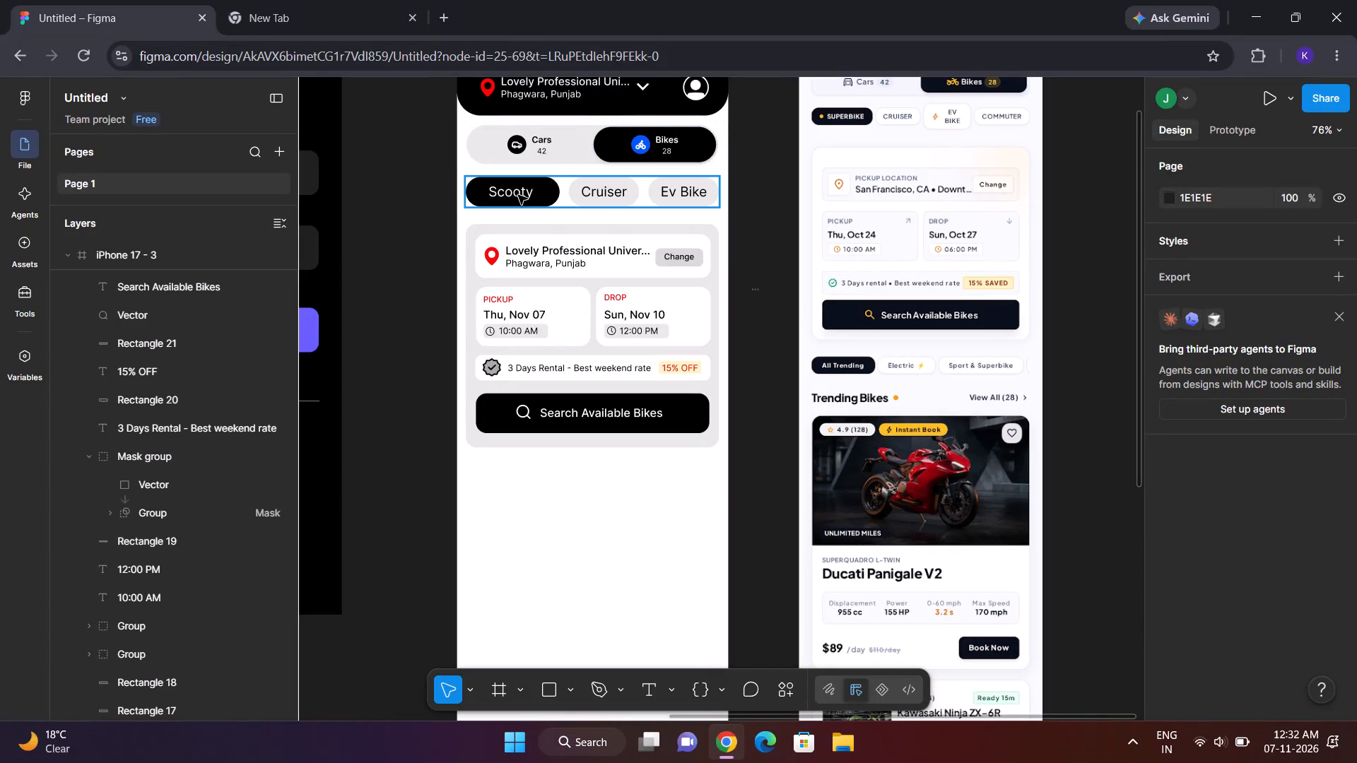
left_click(518, 195)
left_click(512, 192)
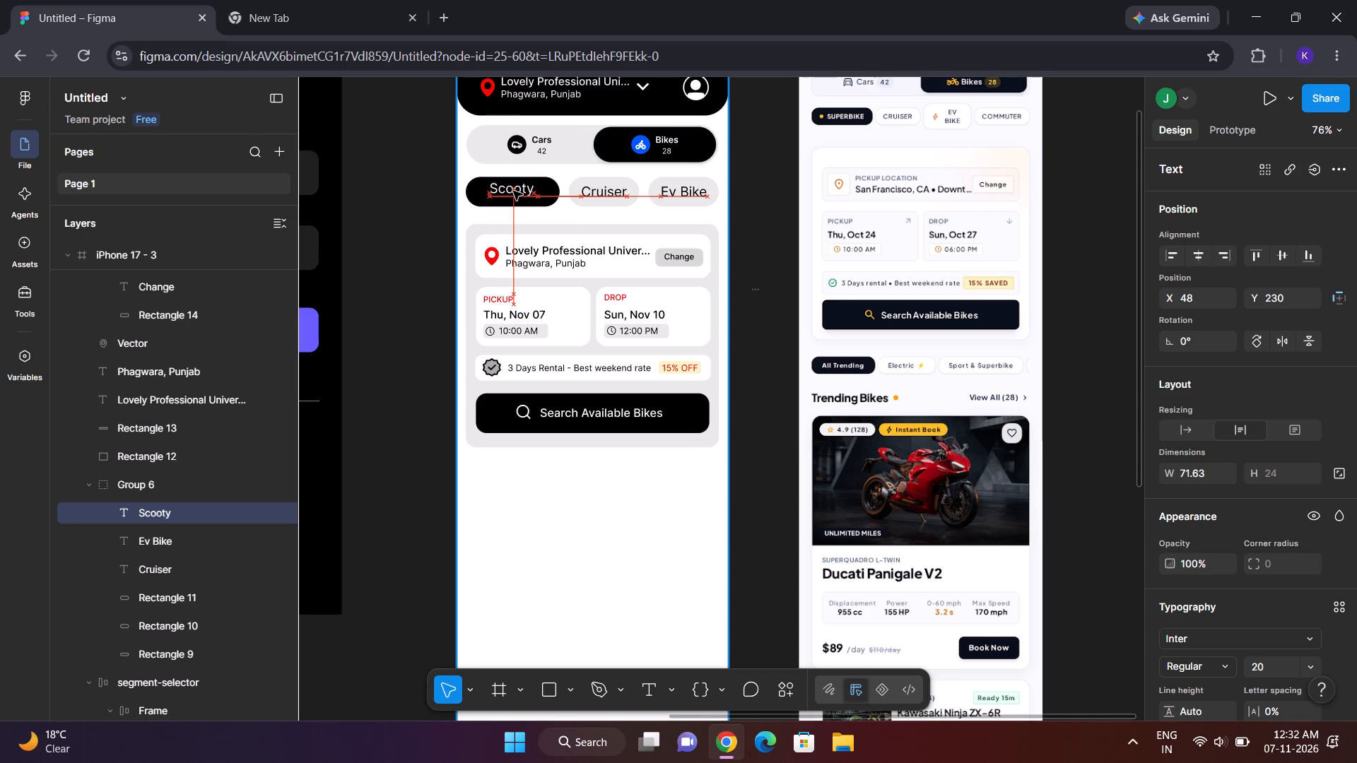
left_click(756, 247)
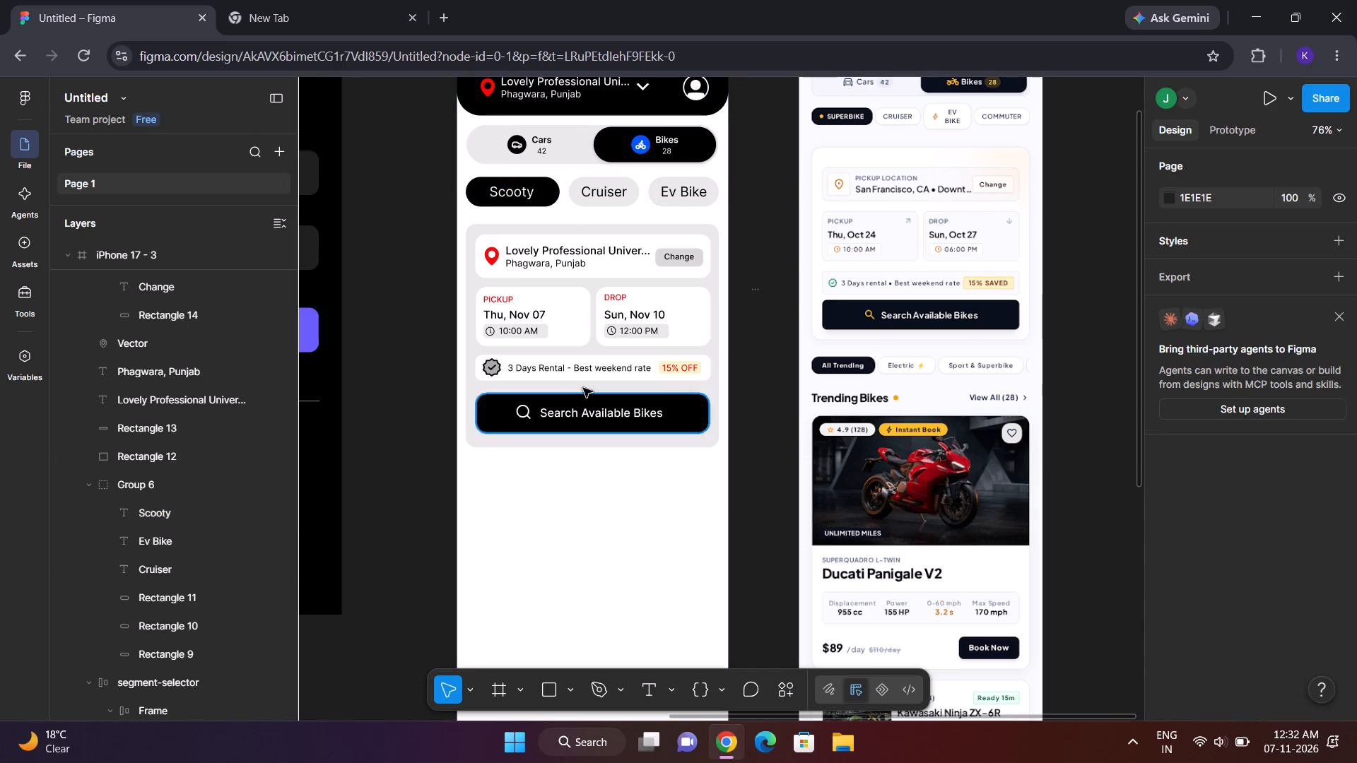
Add a "Trending Scootys" text heading in the empty area just below the grey booking panel.
left_click(641, 692)
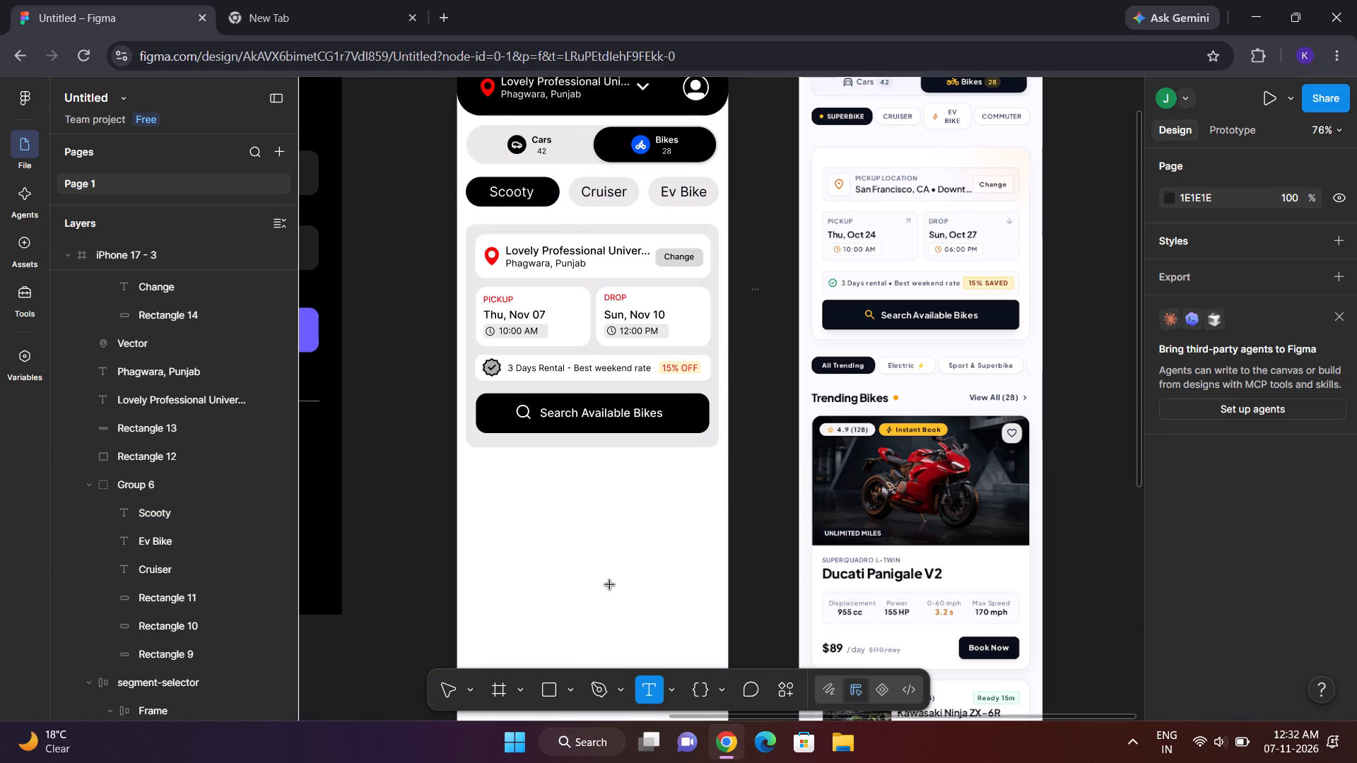
left_click(474, 472)
key("shift+t")
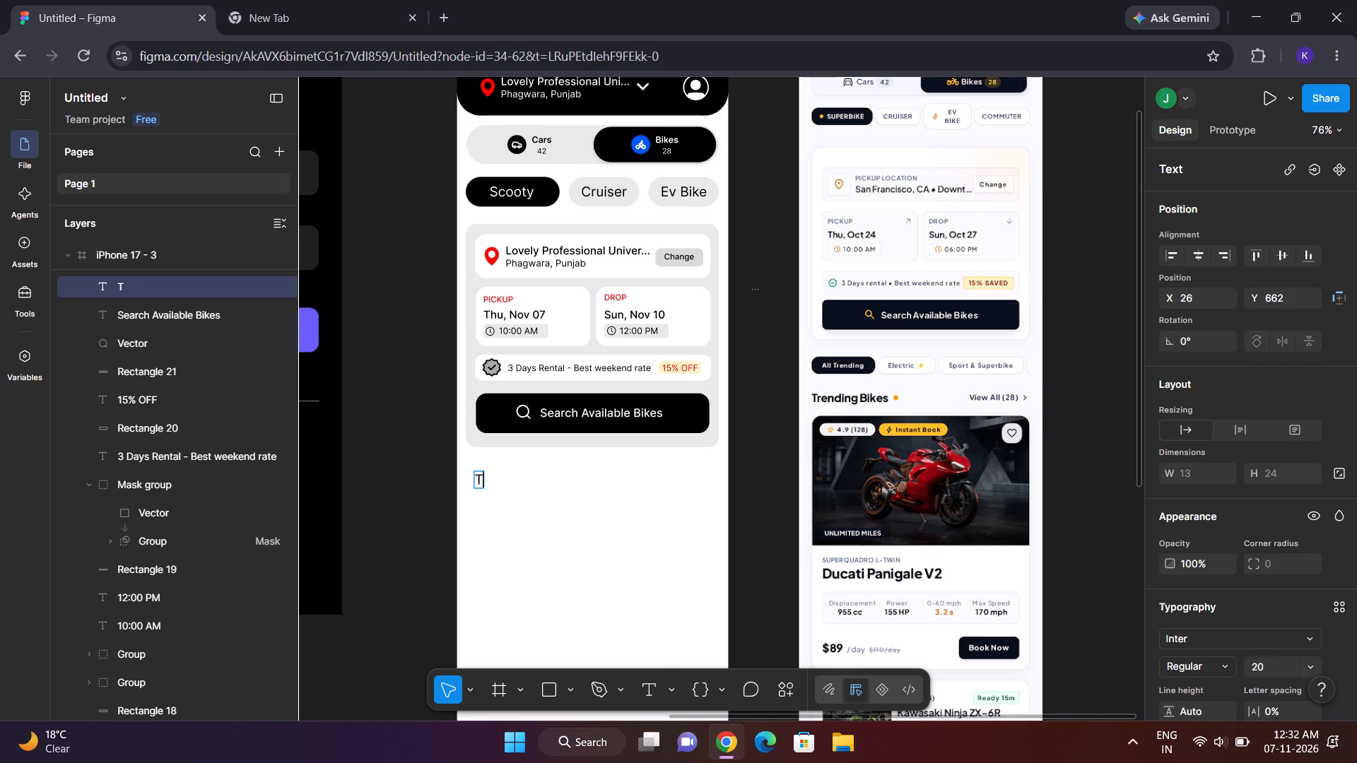
type("rensin")
key("BackSpace")
key("BackSpace")
key("BackSpace")
type("ding Scii")
key("BackSpace")
key("BackSpace")
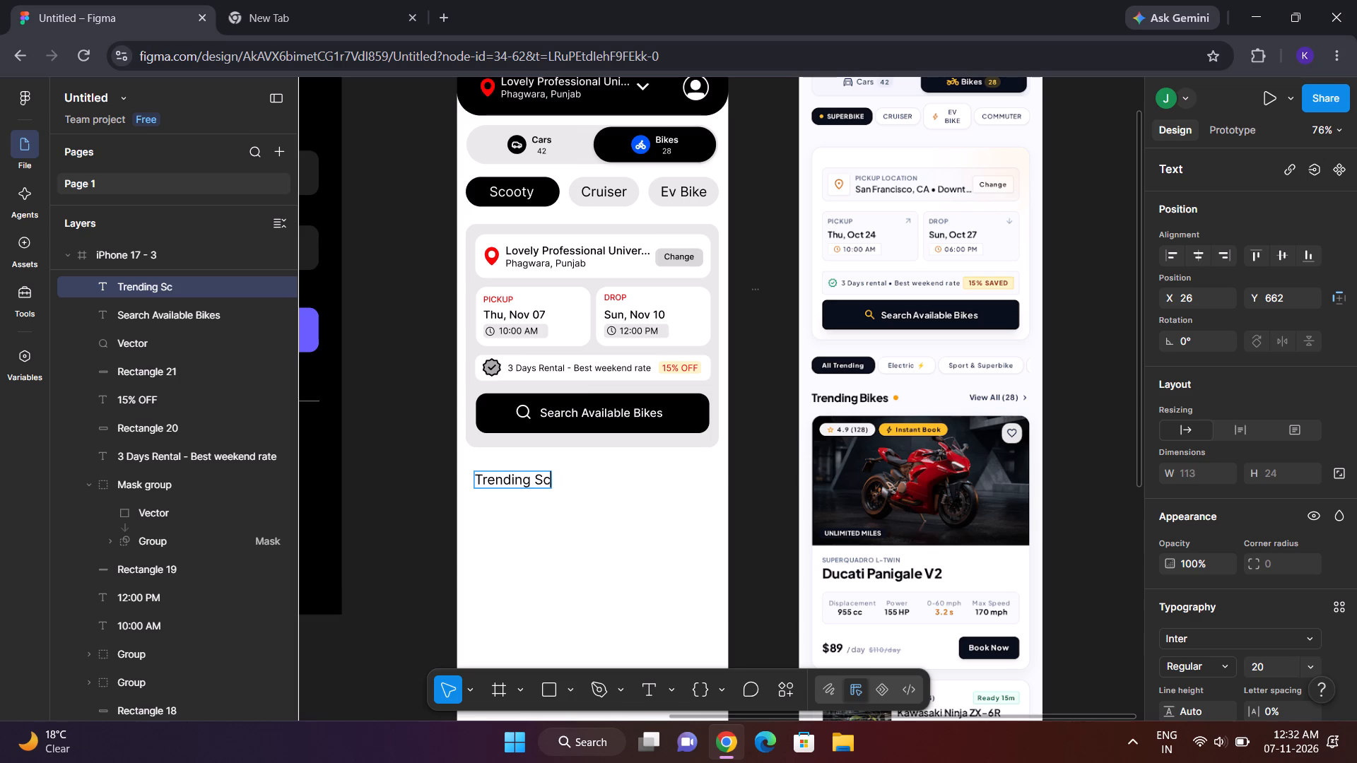
type("ooty")
key("s")
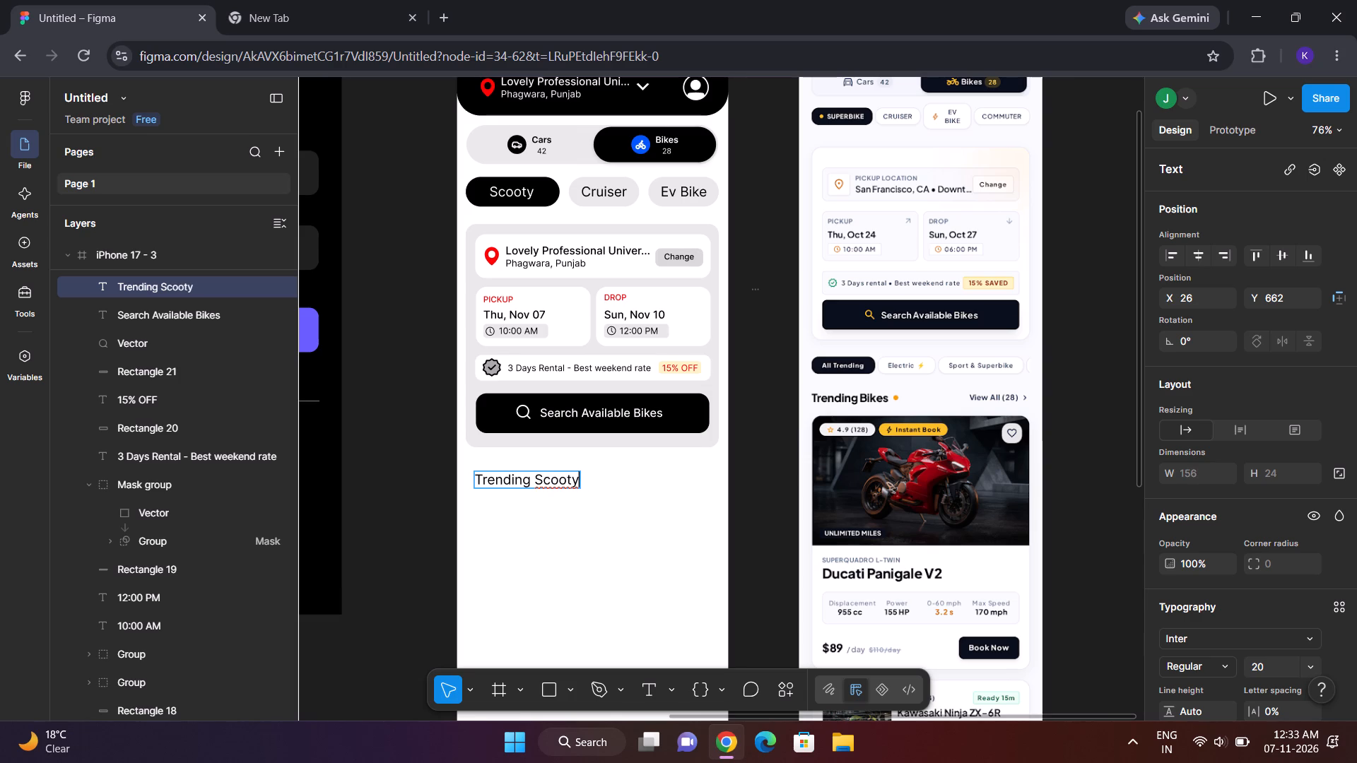
left_click(773, 570)
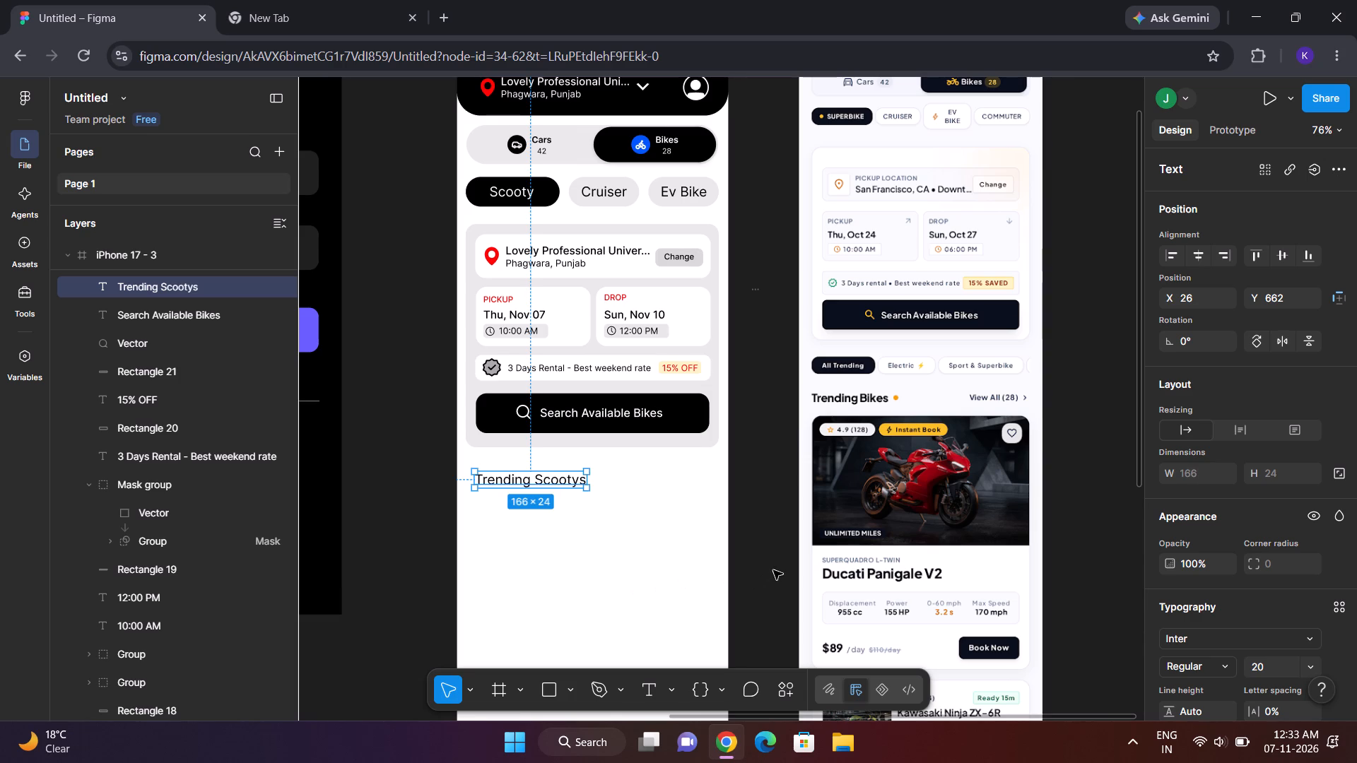
left_click(741, 562)
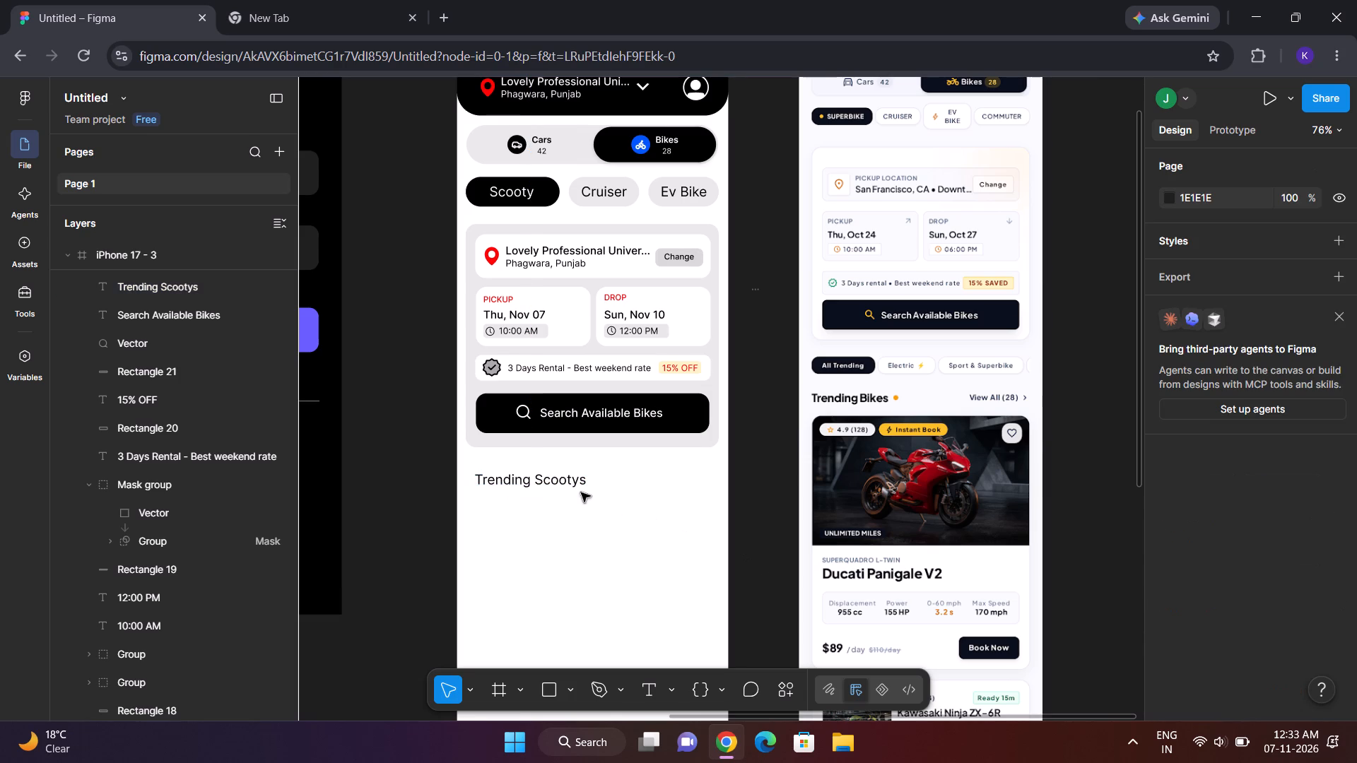
Show the rulers and guides and align the "Trending Scootys" heading with the booking panel's left edge at X 13, Y 650.
left_click(542, 486)
left_click_drag(542, 486, 542, 480)
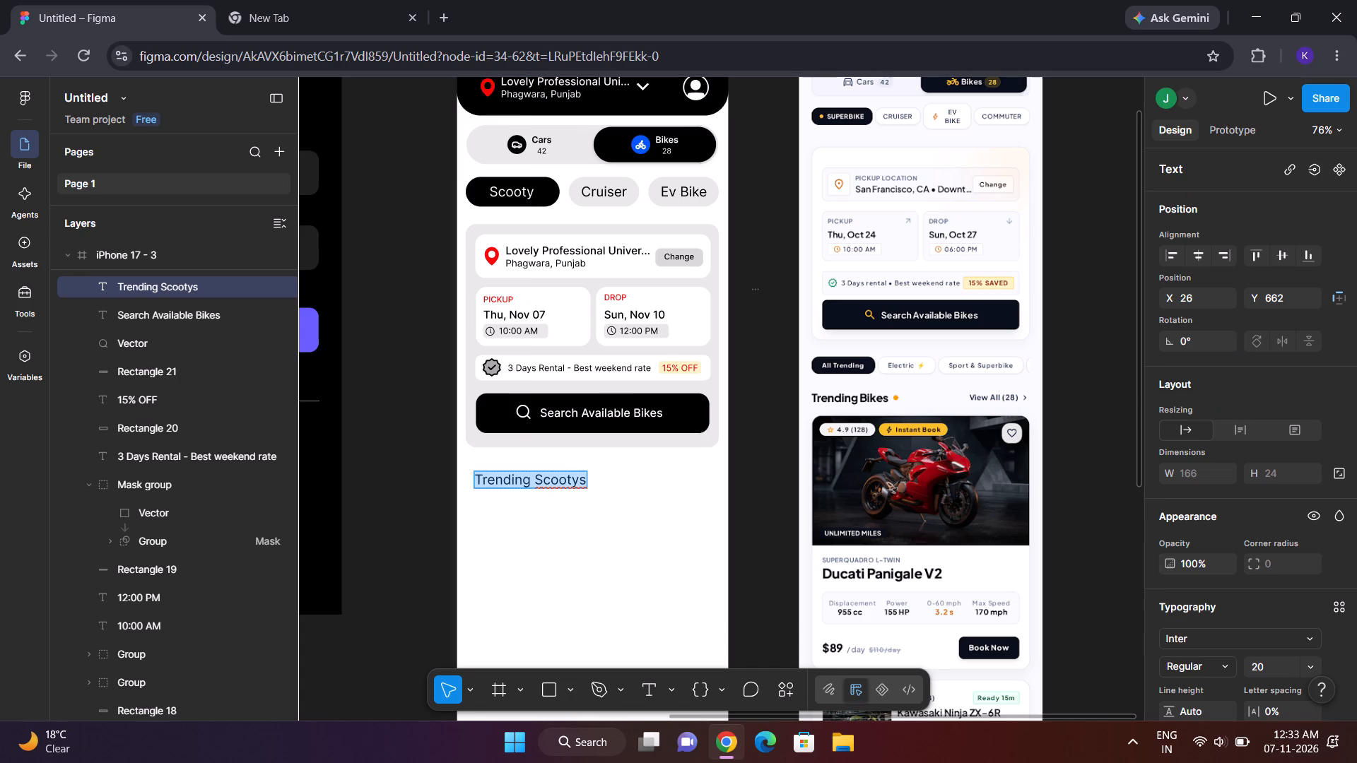
left_click(773, 487)
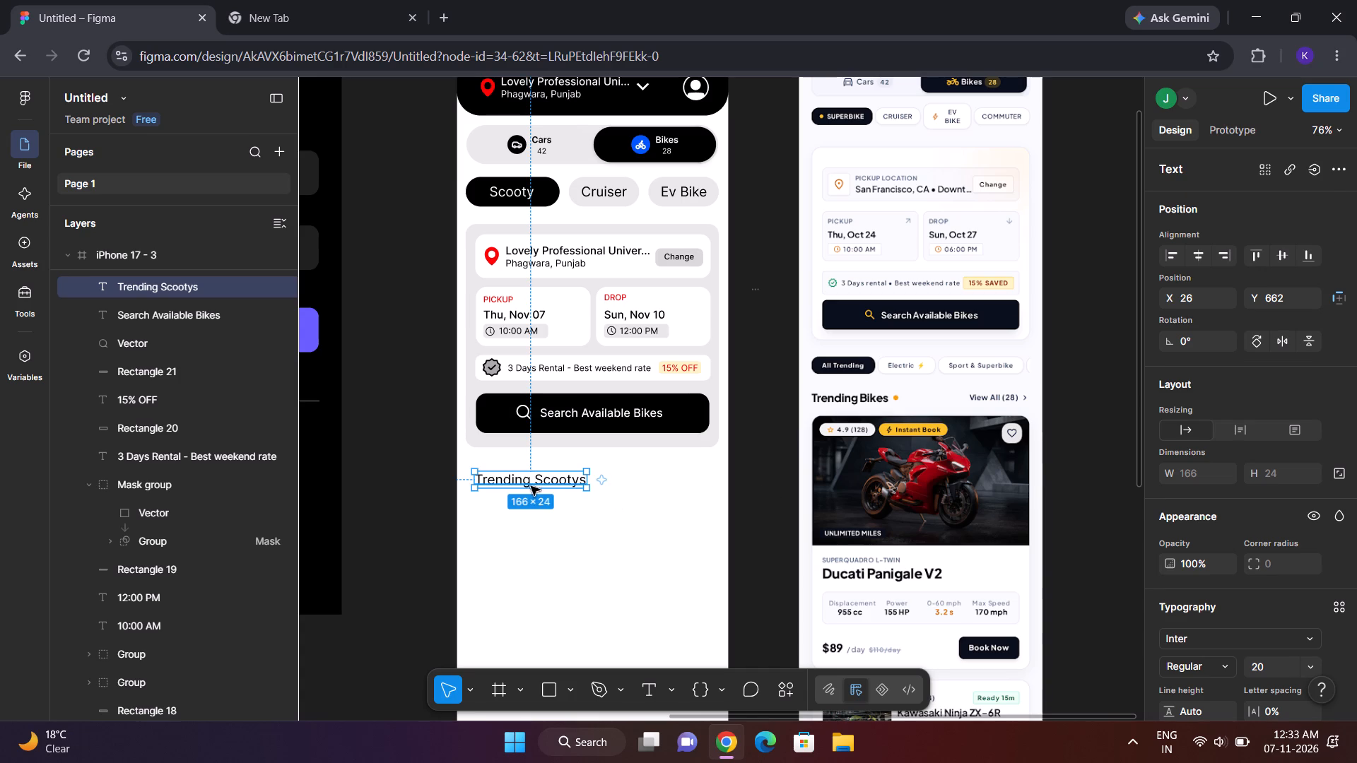
left_click_drag(534, 480, 529, 470)
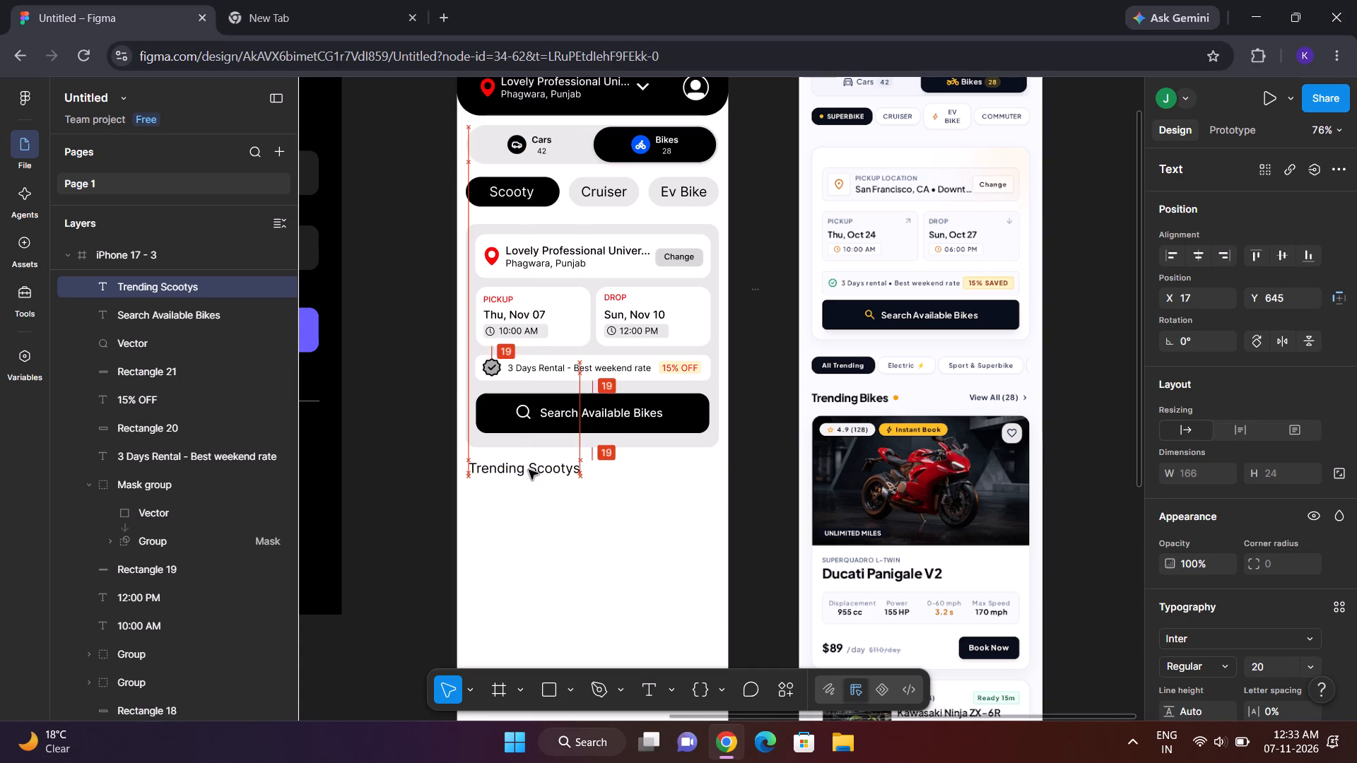
left_click_drag(529, 470, 529, 474)
key("shift+r")
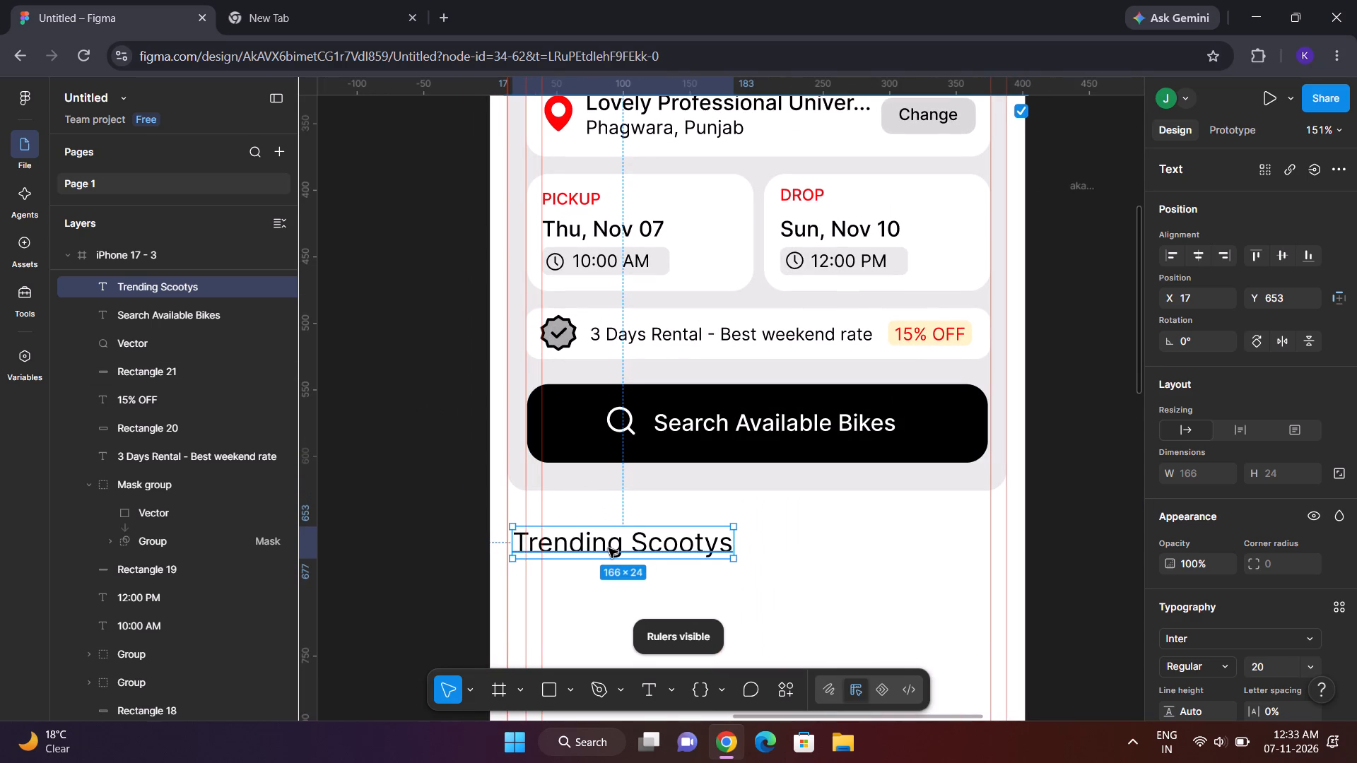
left_click_drag(609, 548, 602, 540)
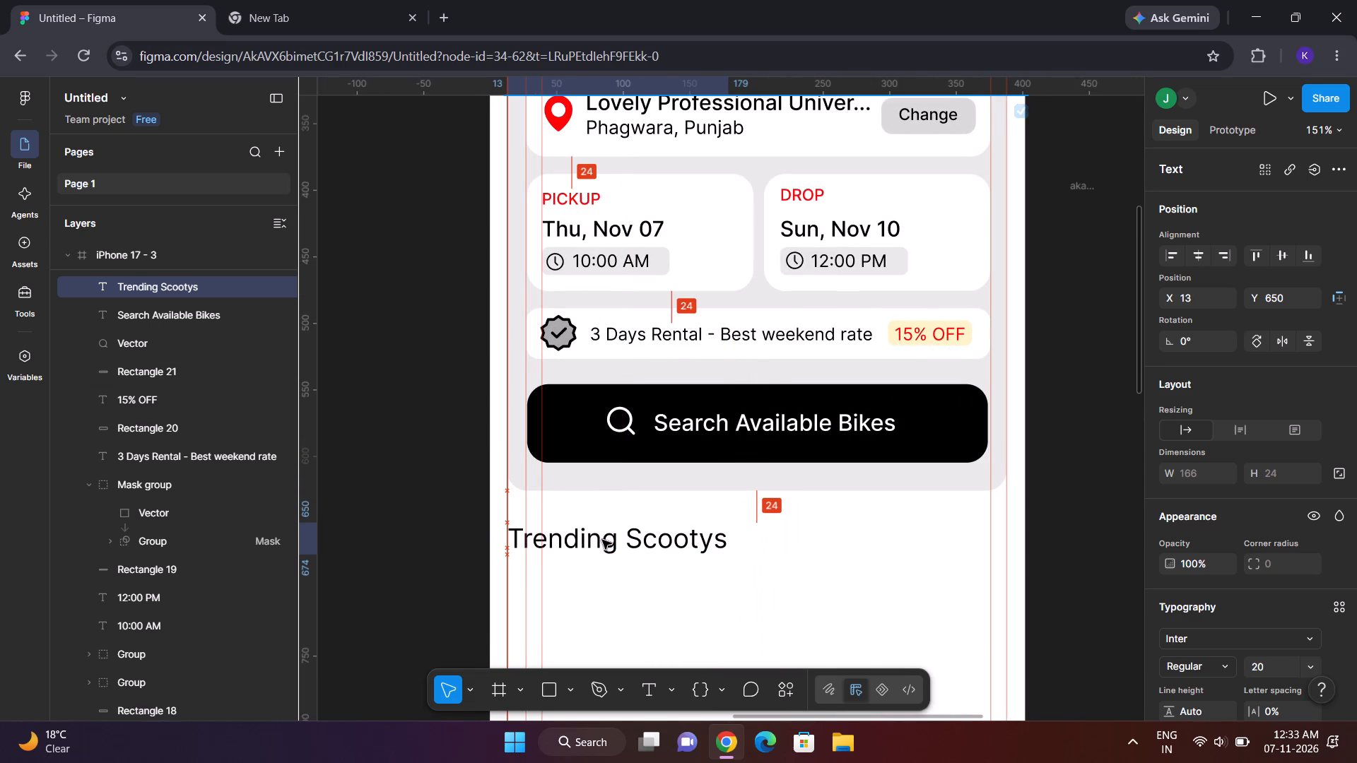
left_click_drag(602, 540, 603, 542)
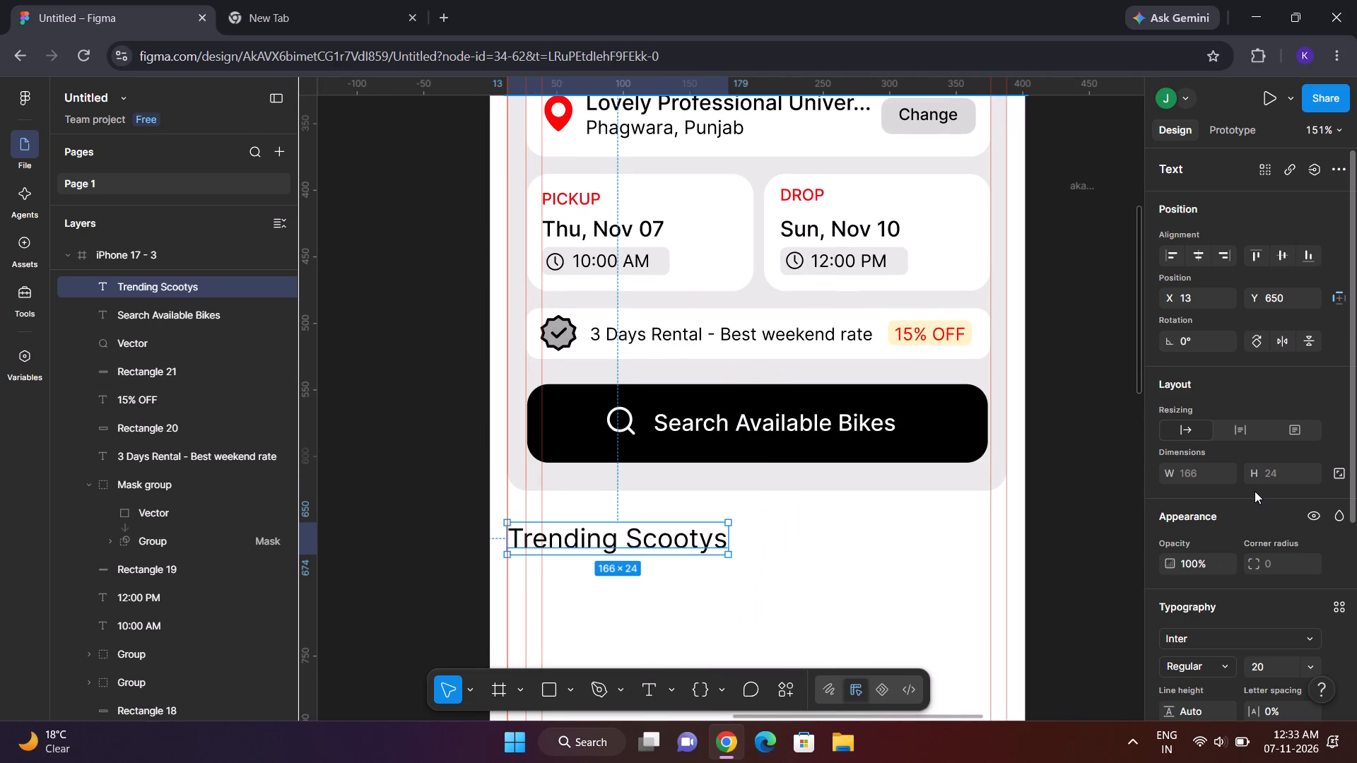
Set the "Trending Scootys" heading's font weight to Medium.
scroll(1223, 560, "down", 2)
left_click(1228, 374)
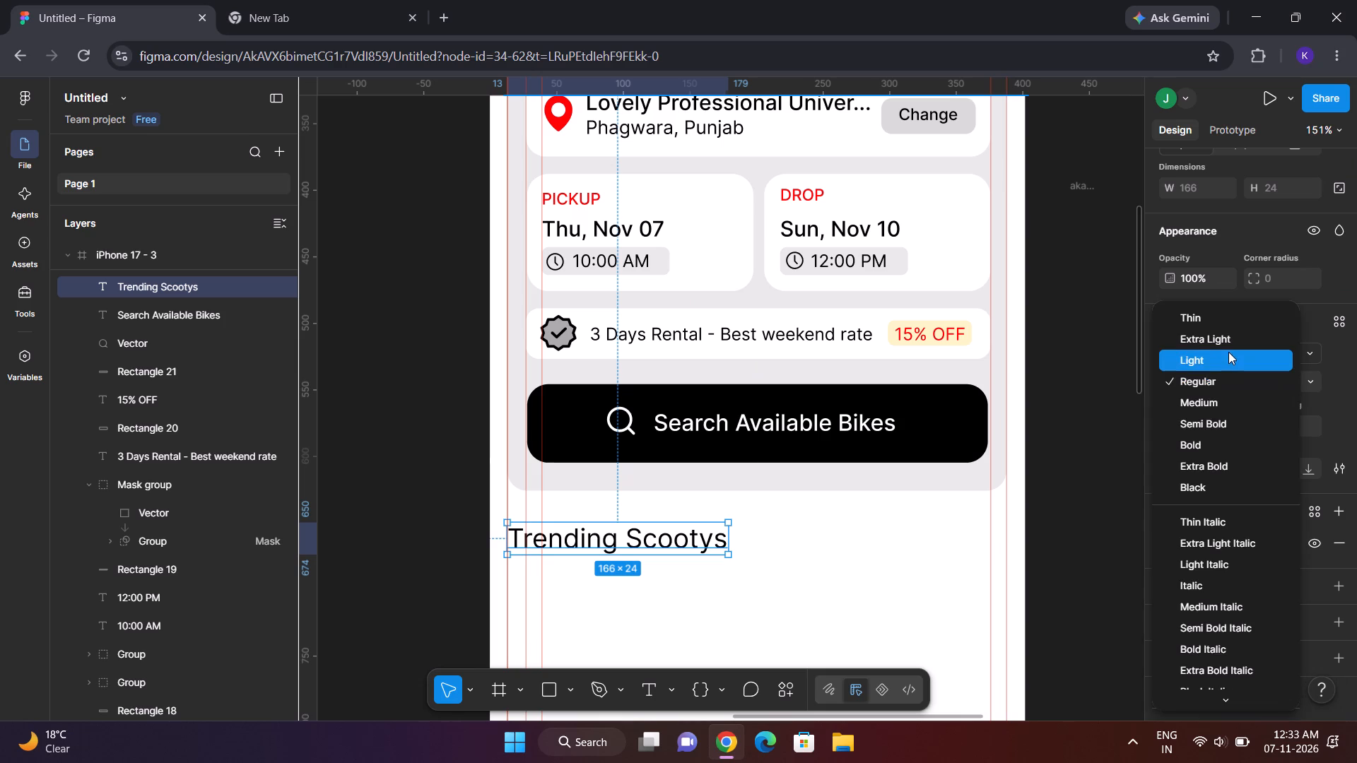
left_click(1225, 406)
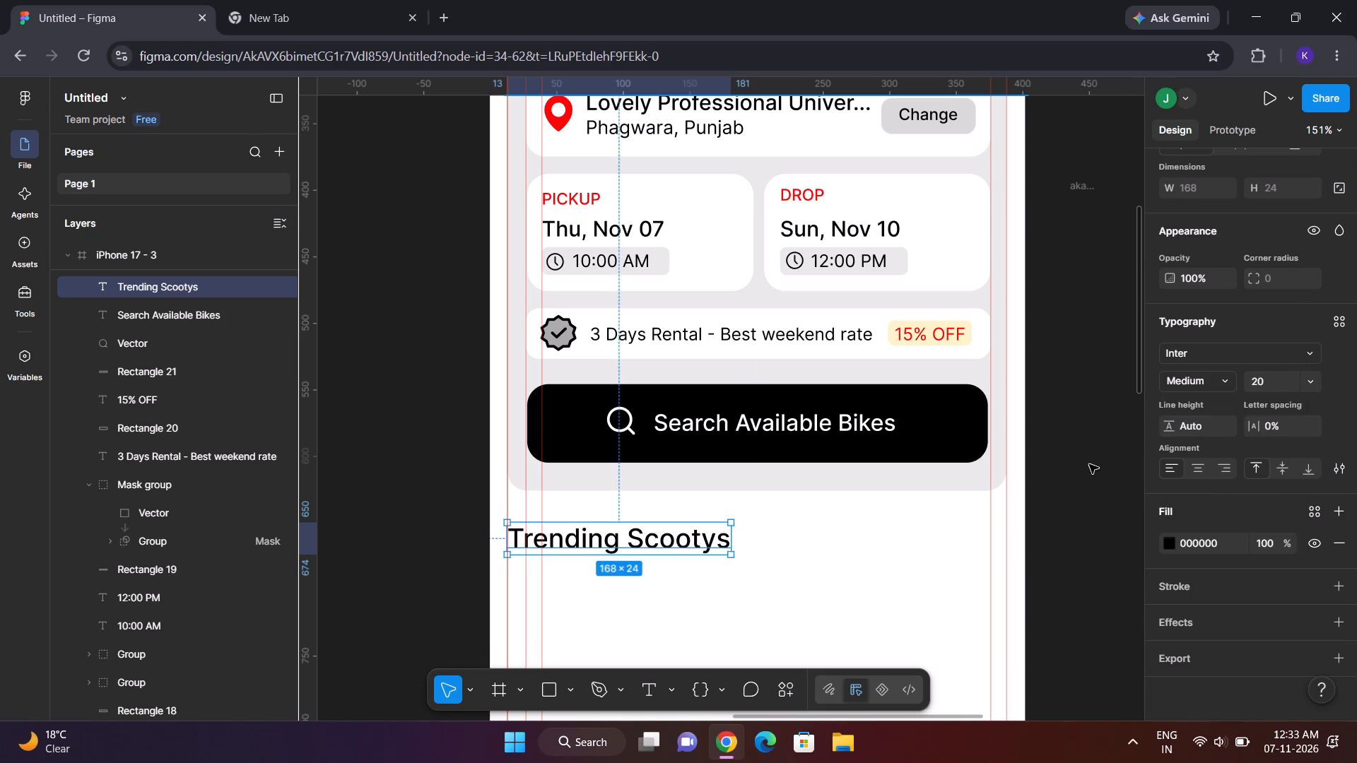
left_click(1089, 464)
Set the "Trending Scootys" heading's font weight to Bold.
scroll(1089, 464, "left", 1)
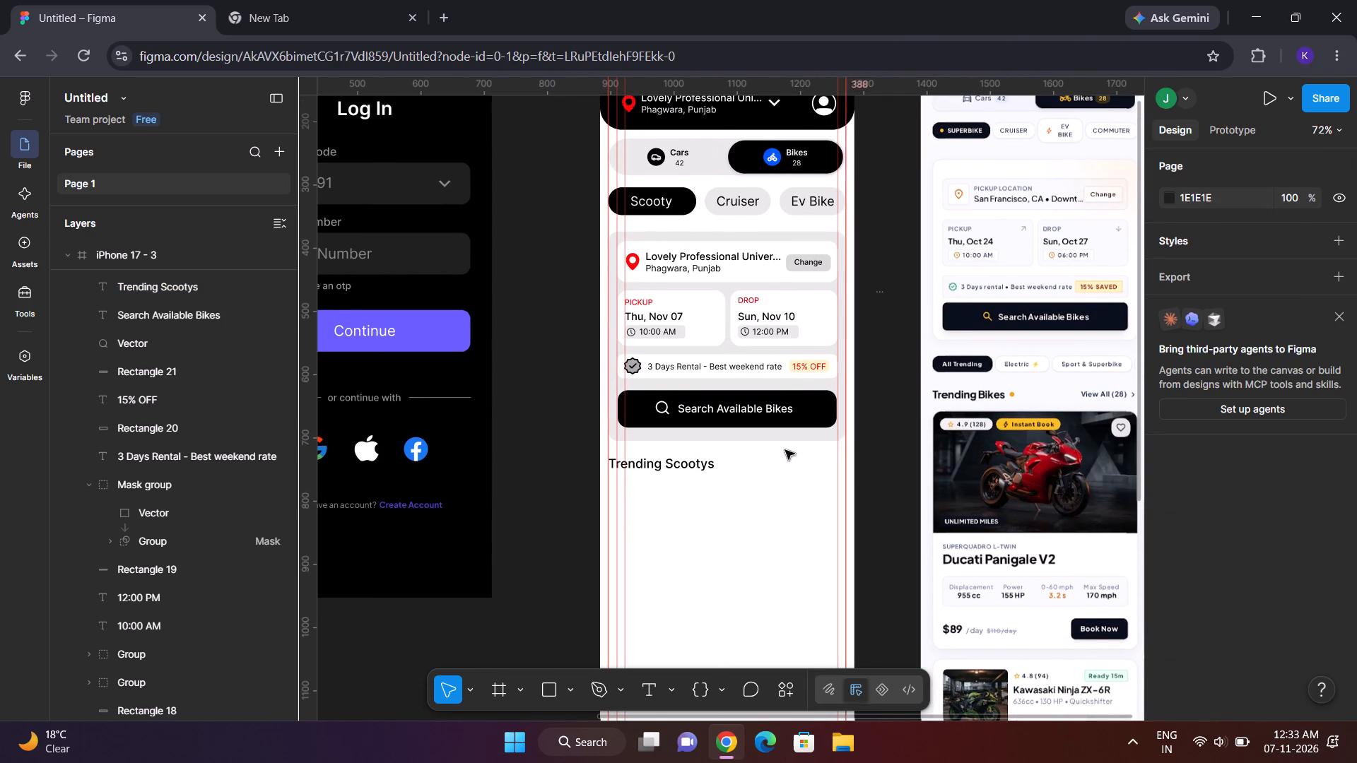
left_click(707, 466)
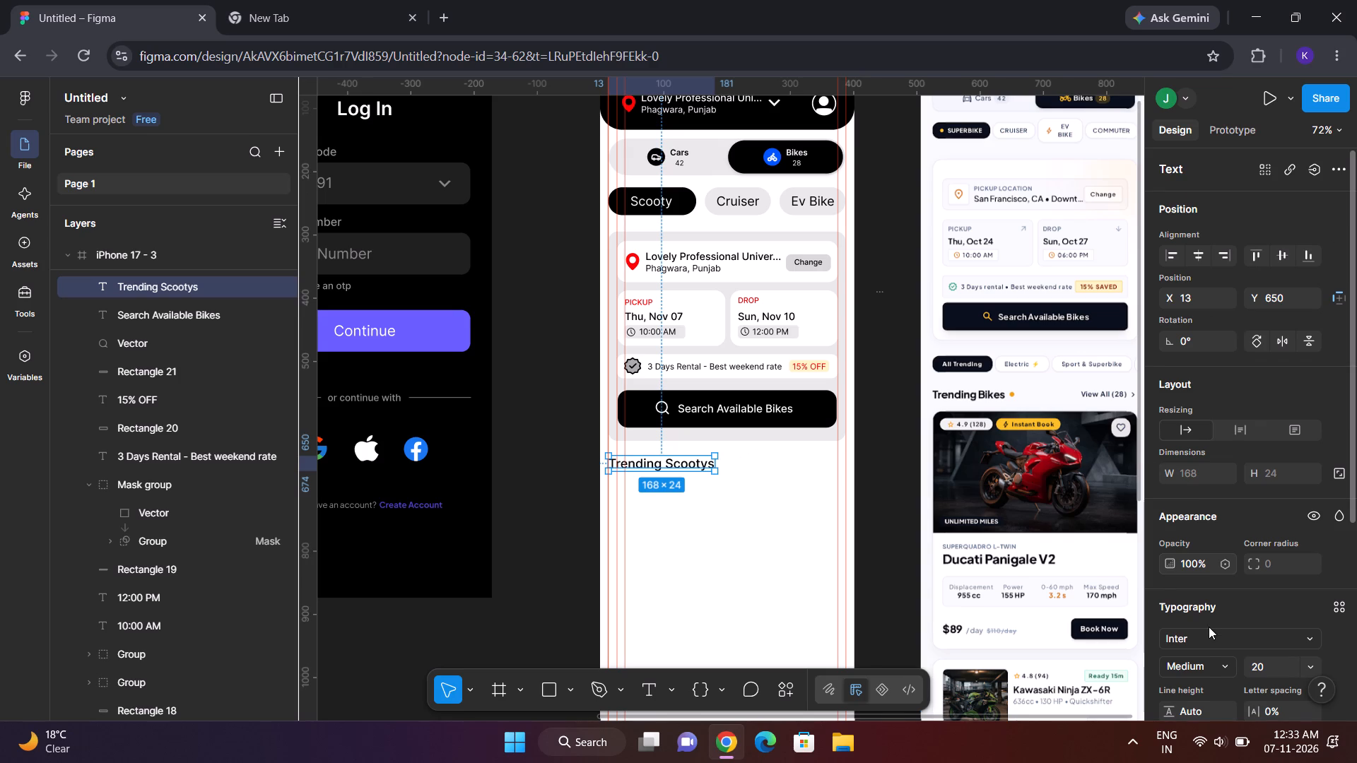
left_click(1225, 662)
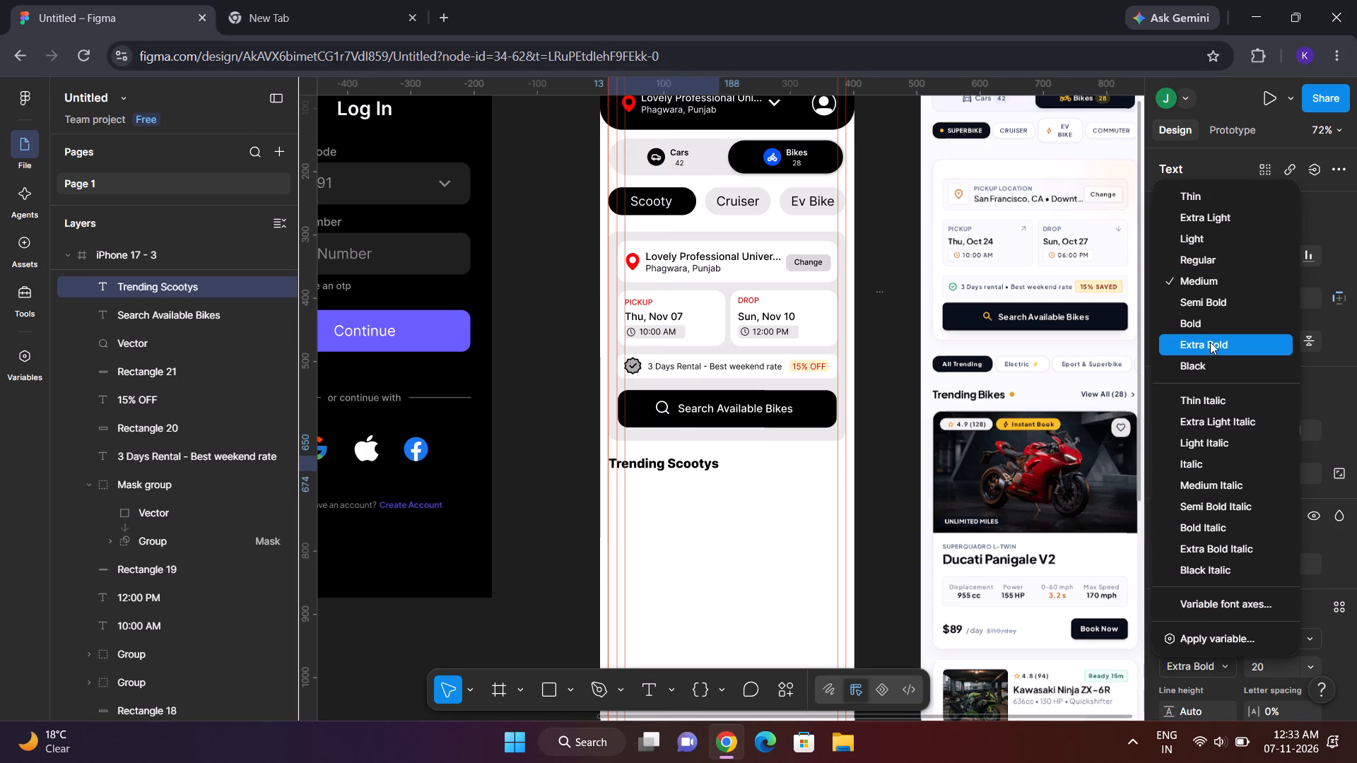
left_click(1207, 331)
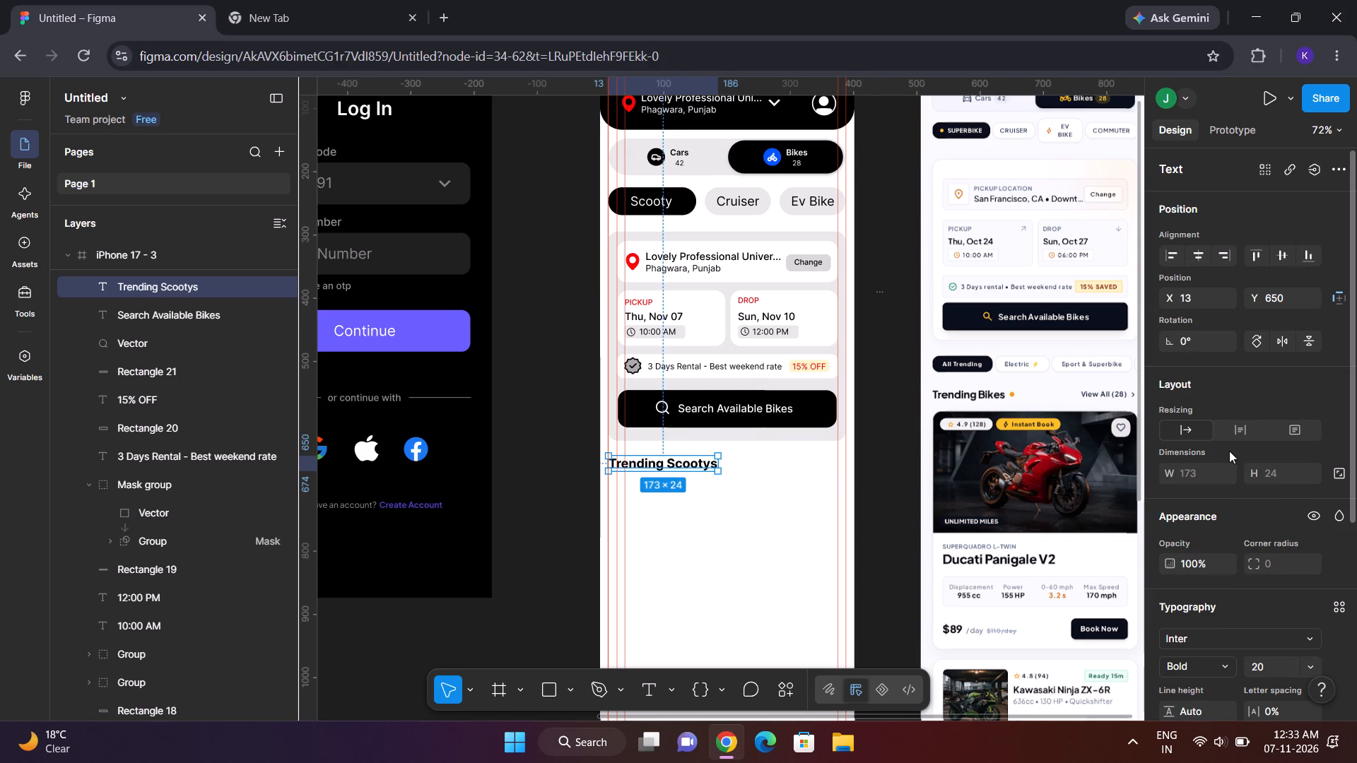
left_click(874, 442)
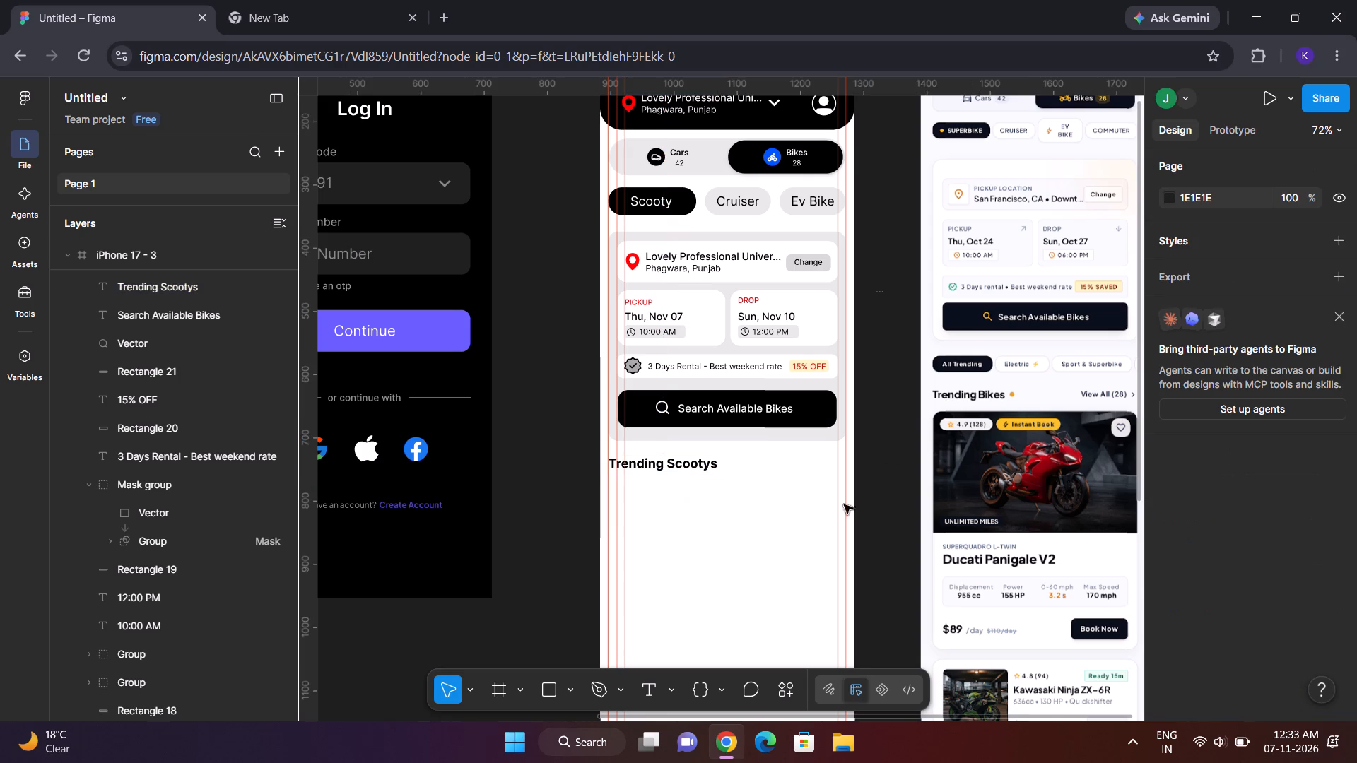
left_click(880, 446)
Add a "View all(10" text label beside the "Trending Scootys" heading and move it inside the frame to about X 254, Y 652.
scroll(880, 446, "up", 2)
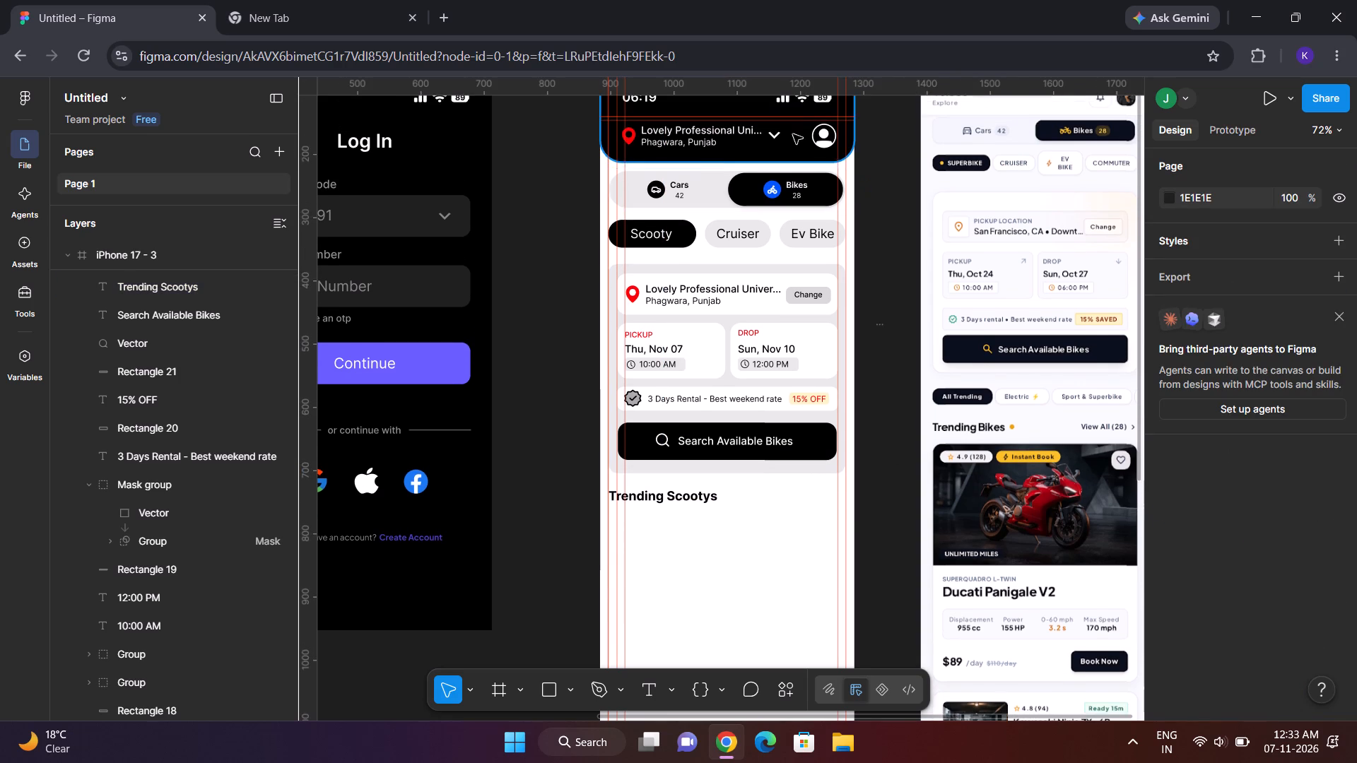
scroll(958, 289, "left", 1)
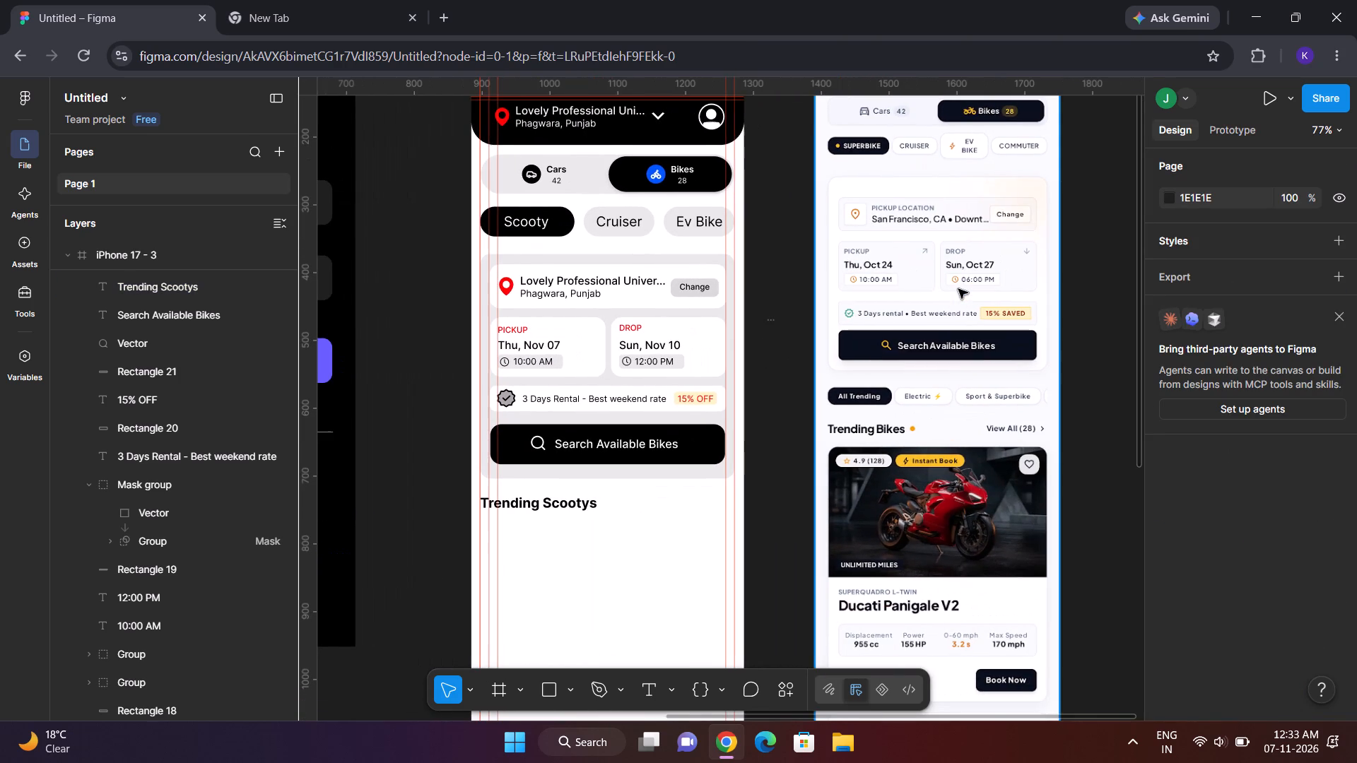
scroll(958, 289, "left", 1)
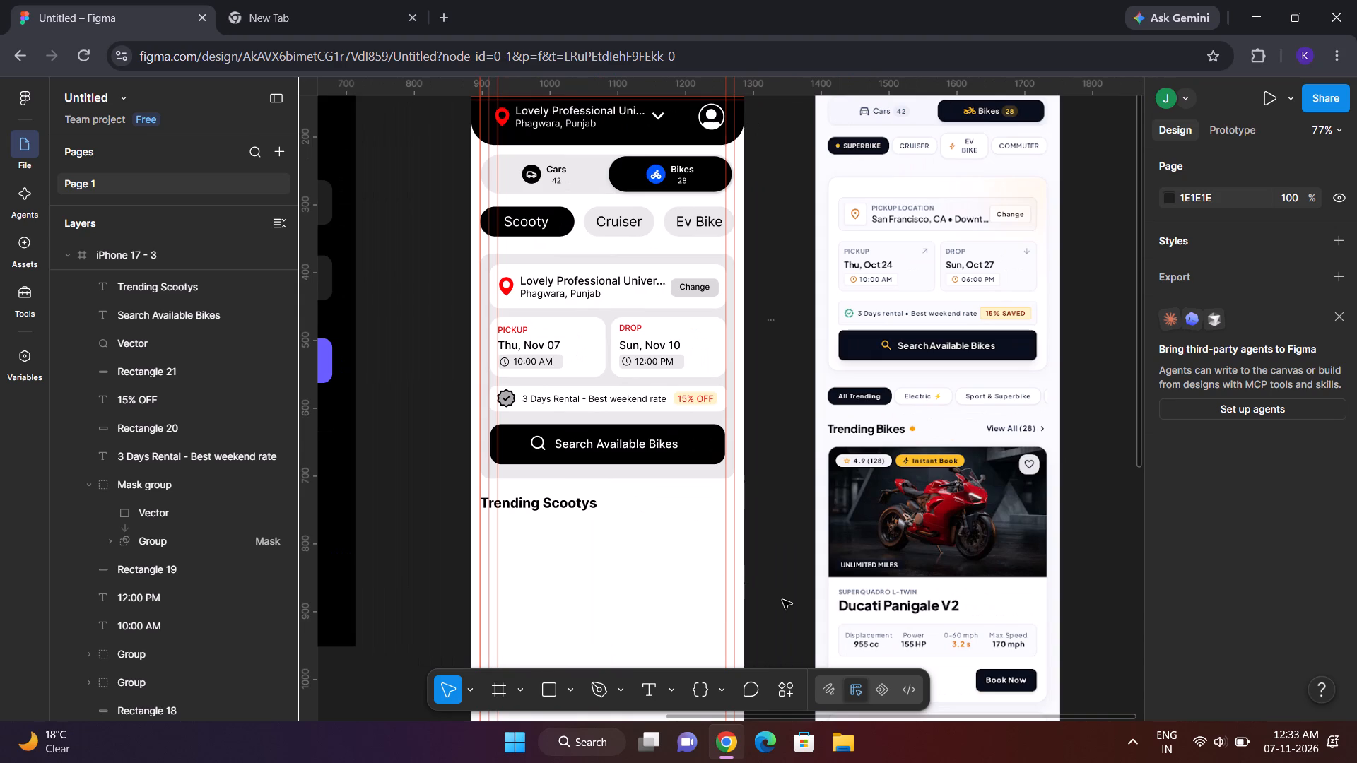
left_click(642, 677)
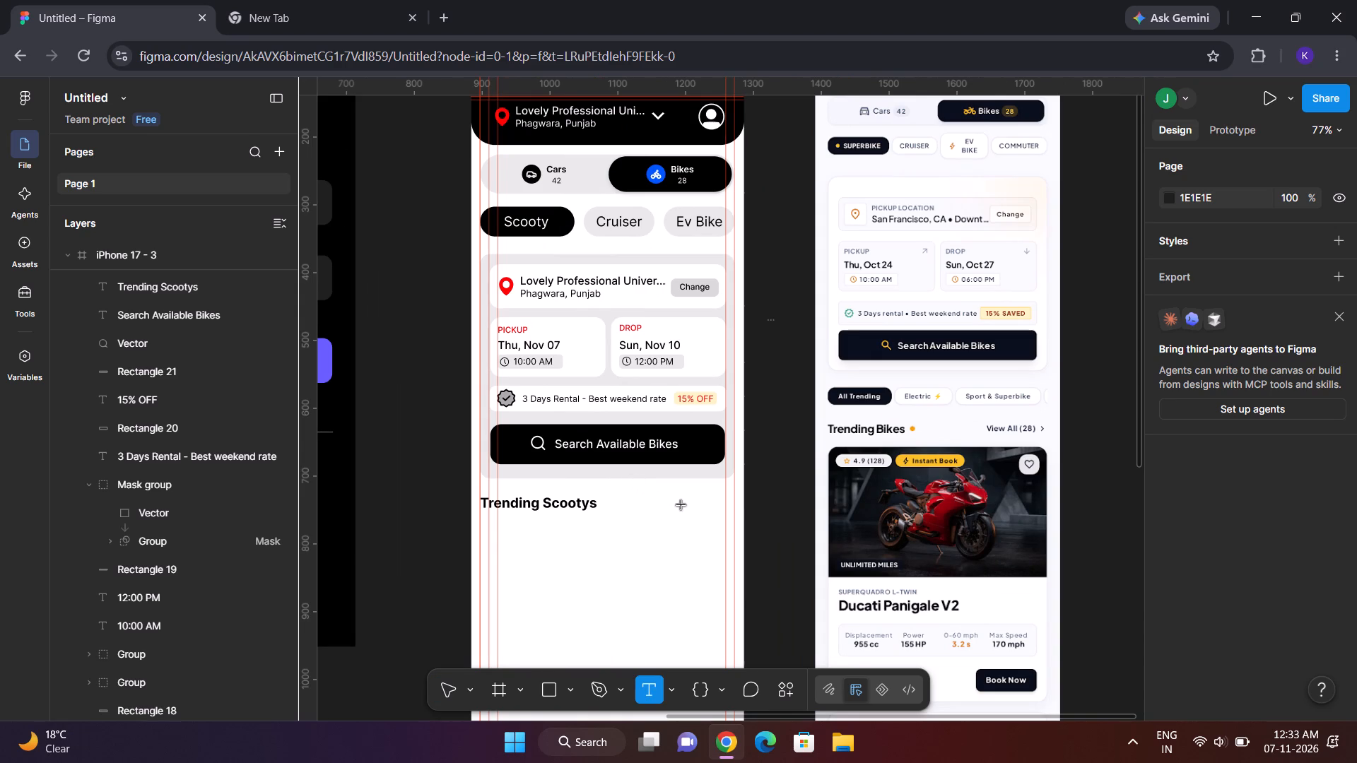
left_click(673, 504)
type("Vire")
key("BackSpace")
key("BackSpace")
key("BackSpace")
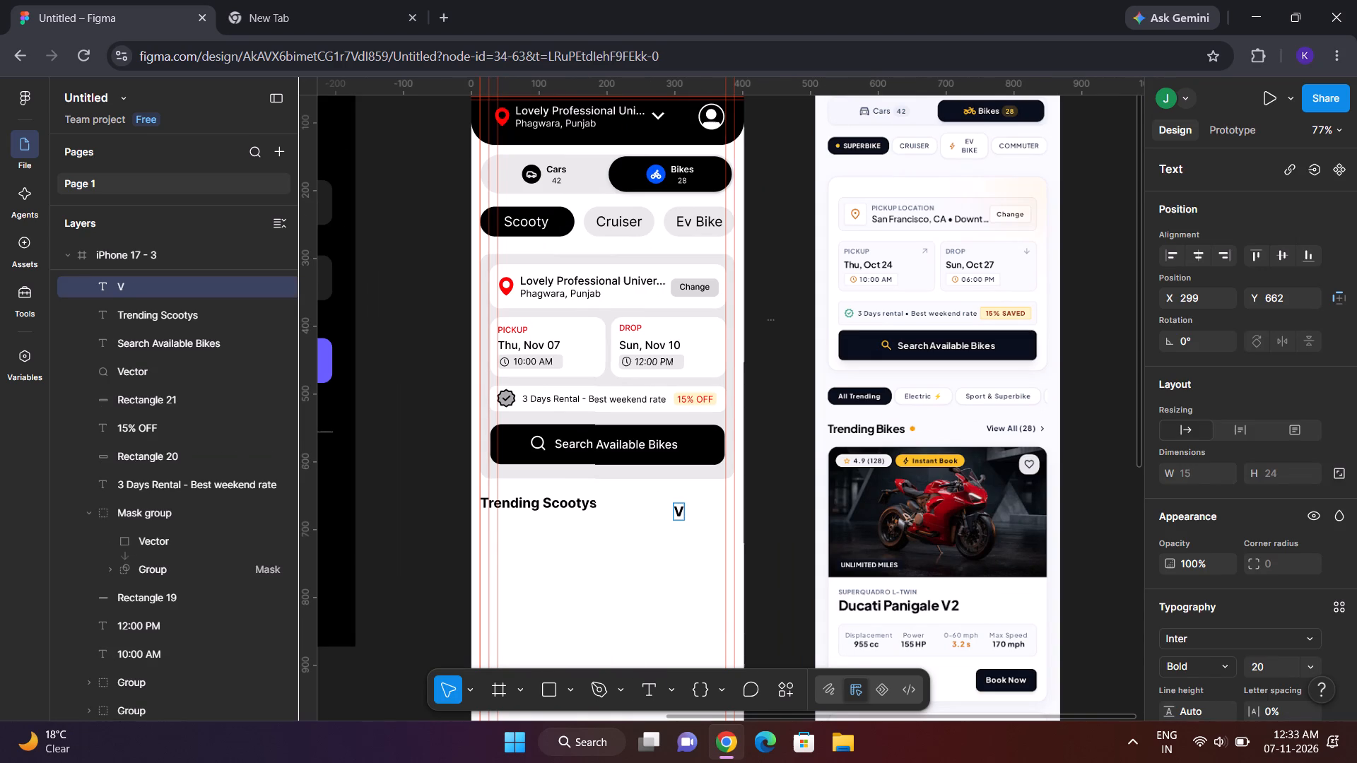
type("iew all")
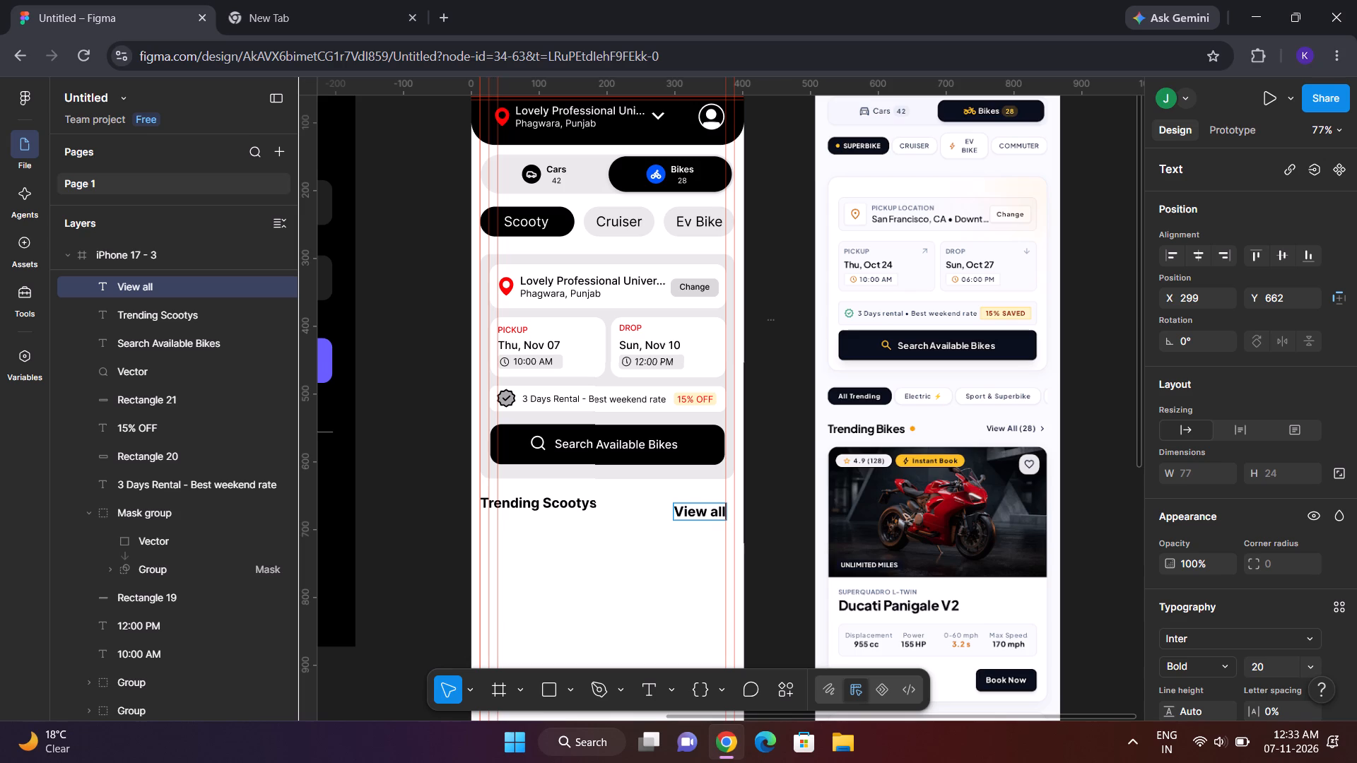
key("shift+parenleft")
type("10")
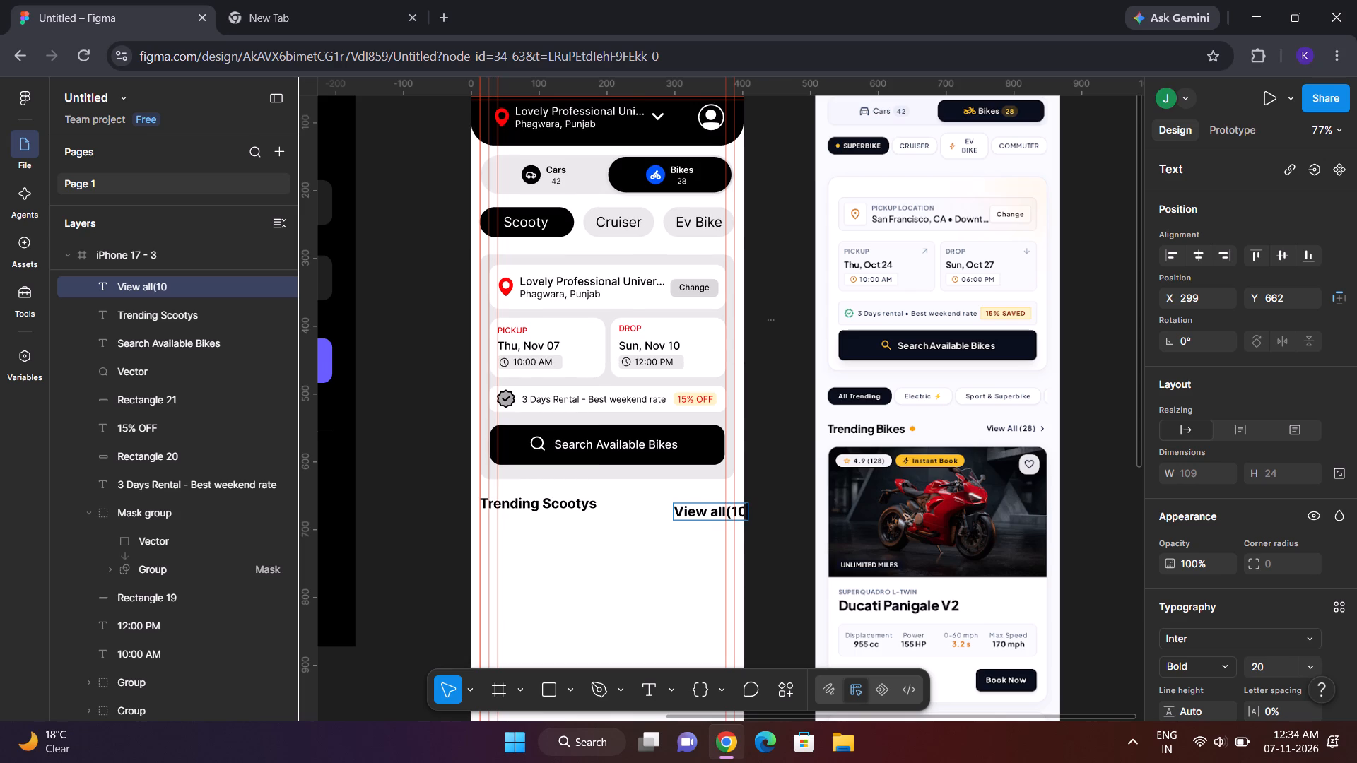
left_click(755, 519)
left_click_drag(710, 509, 693, 504)
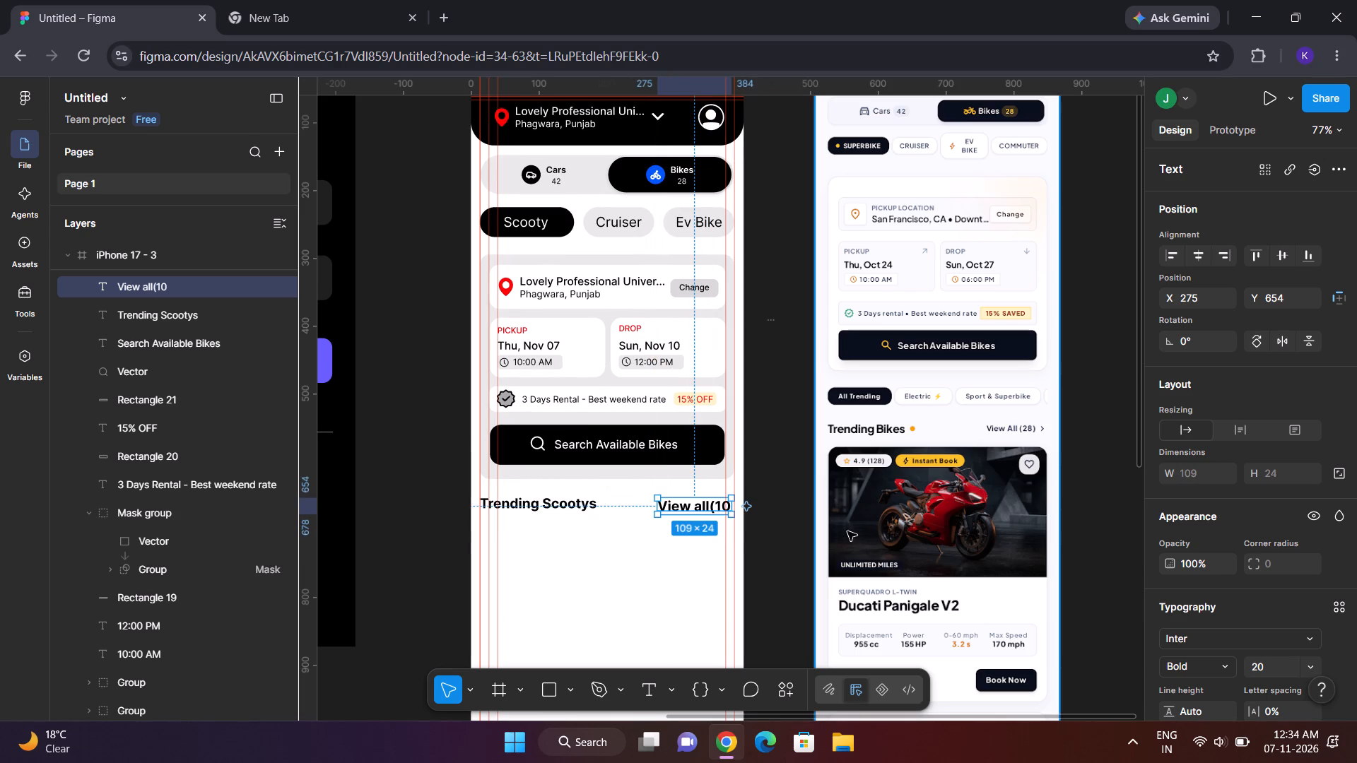
left_click(760, 520)
left_click_drag(691, 509, 677, 508)
Change the new label's text to "View all(28)".
double_click(715, 508)
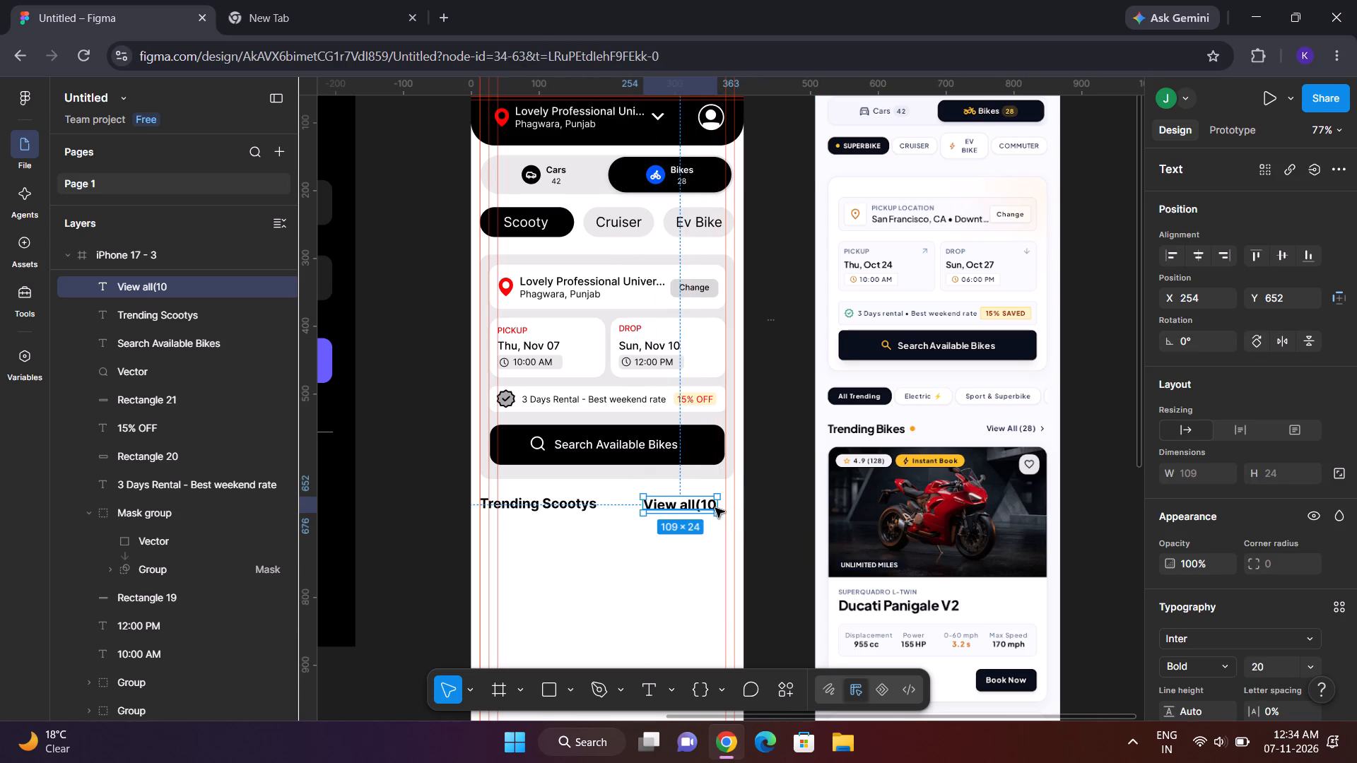
left_click(715, 508)
key("BackSpace")
key("BackSpace")
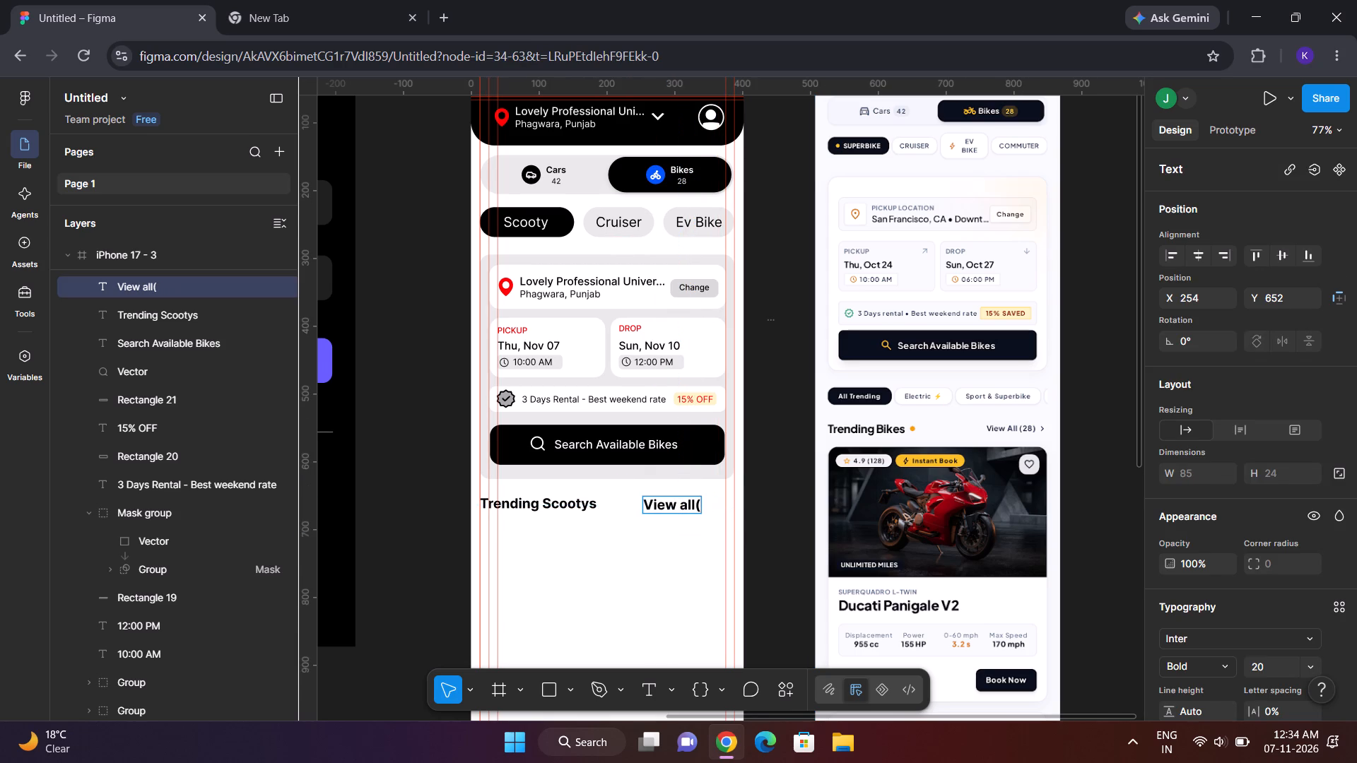
type("28")
key("shift+parenright")
left_click(770, 511)
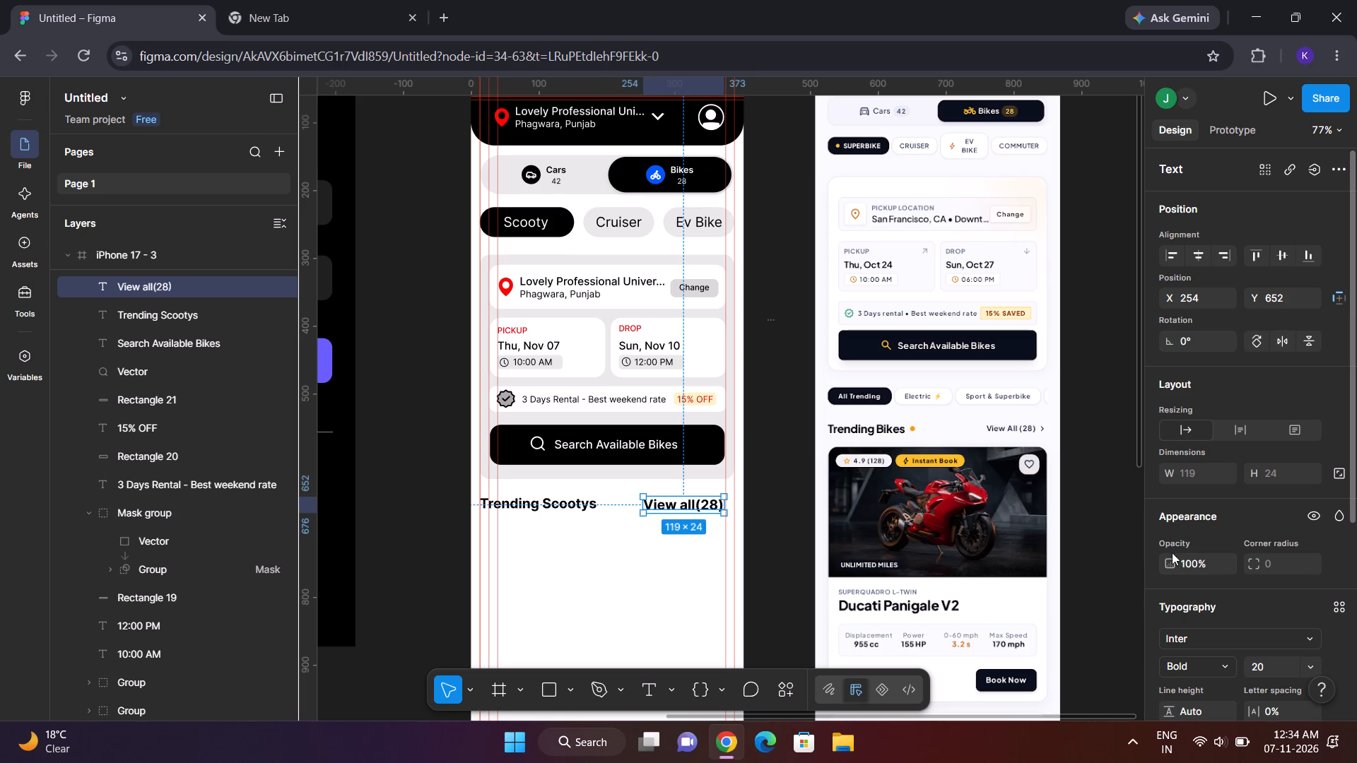
Set the "View all(28)" label's font weight to Regular and its font size to 15.
scroll(1185, 555, "down", 2)
left_click(1235, 384)
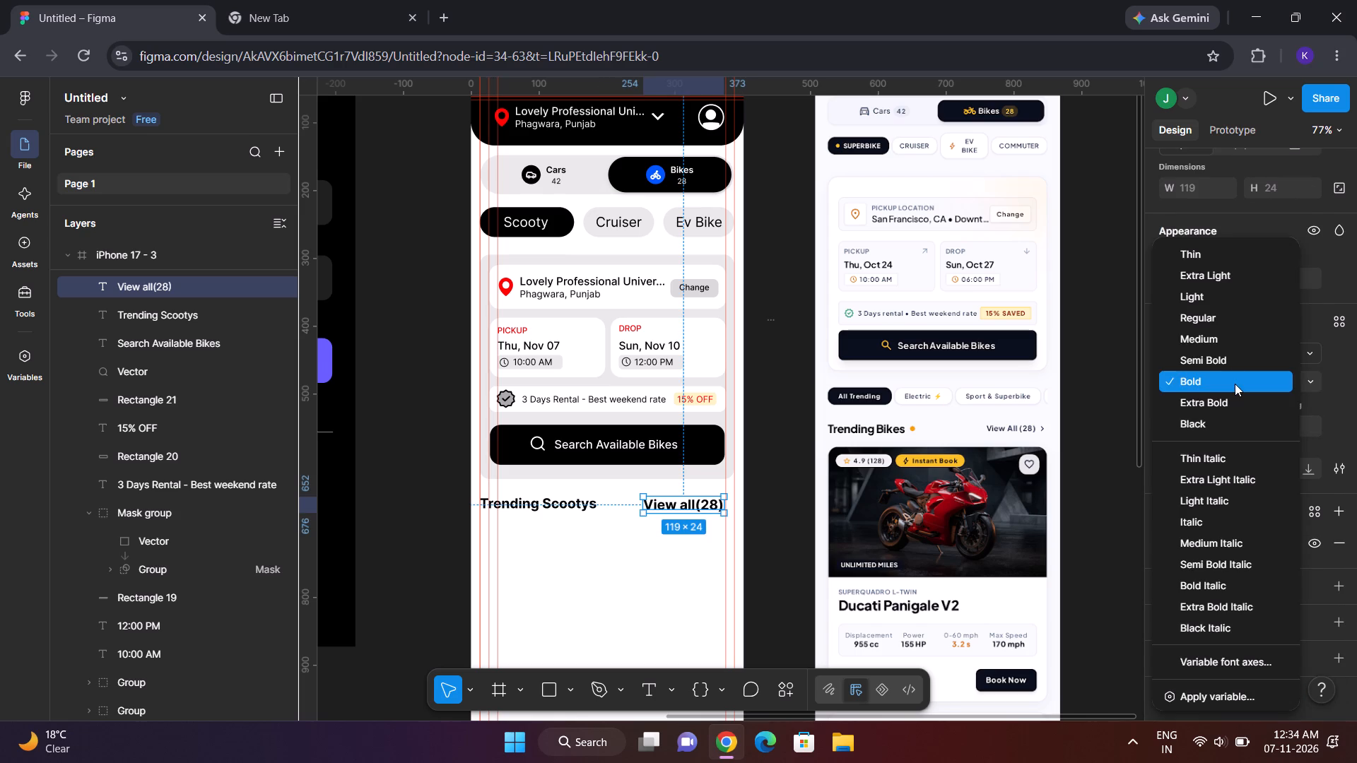
left_click(1229, 311)
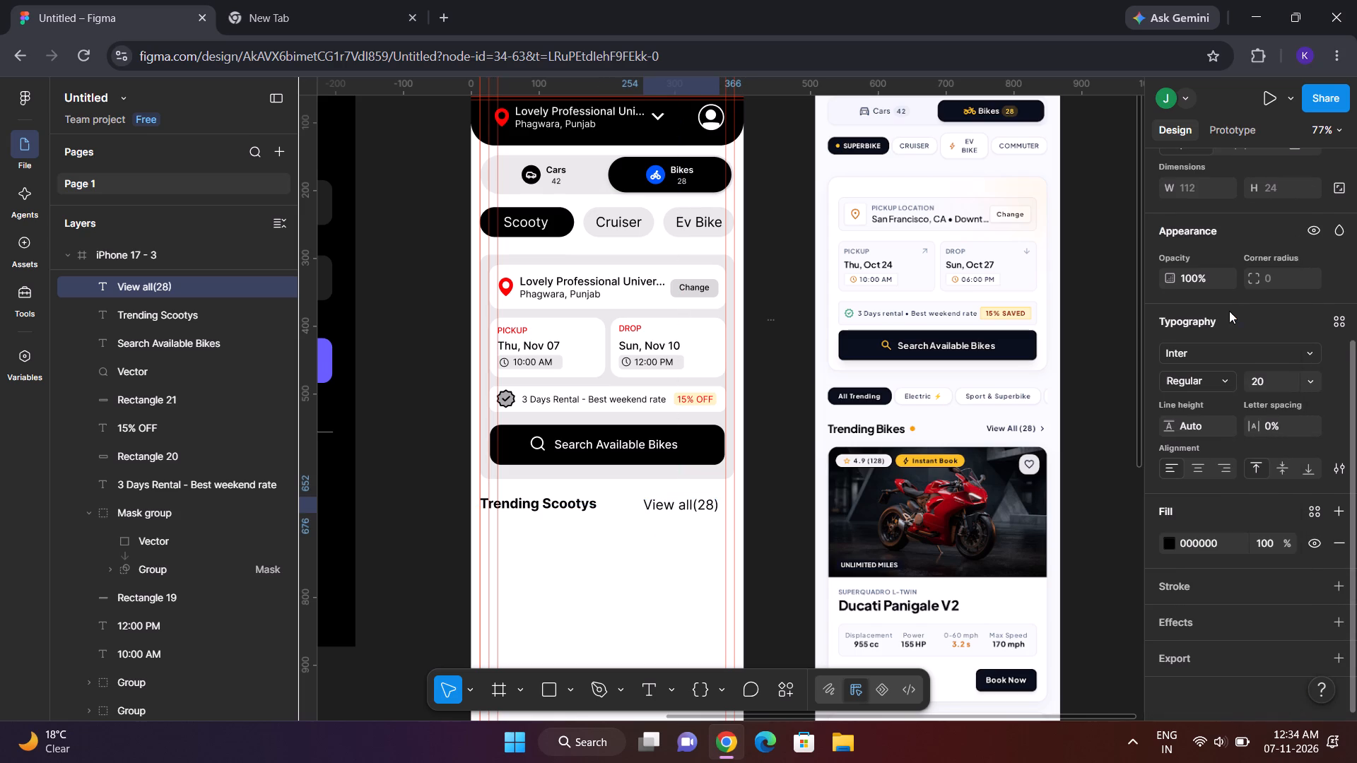
left_click(1273, 373)
key("BackSpace")
key("1")
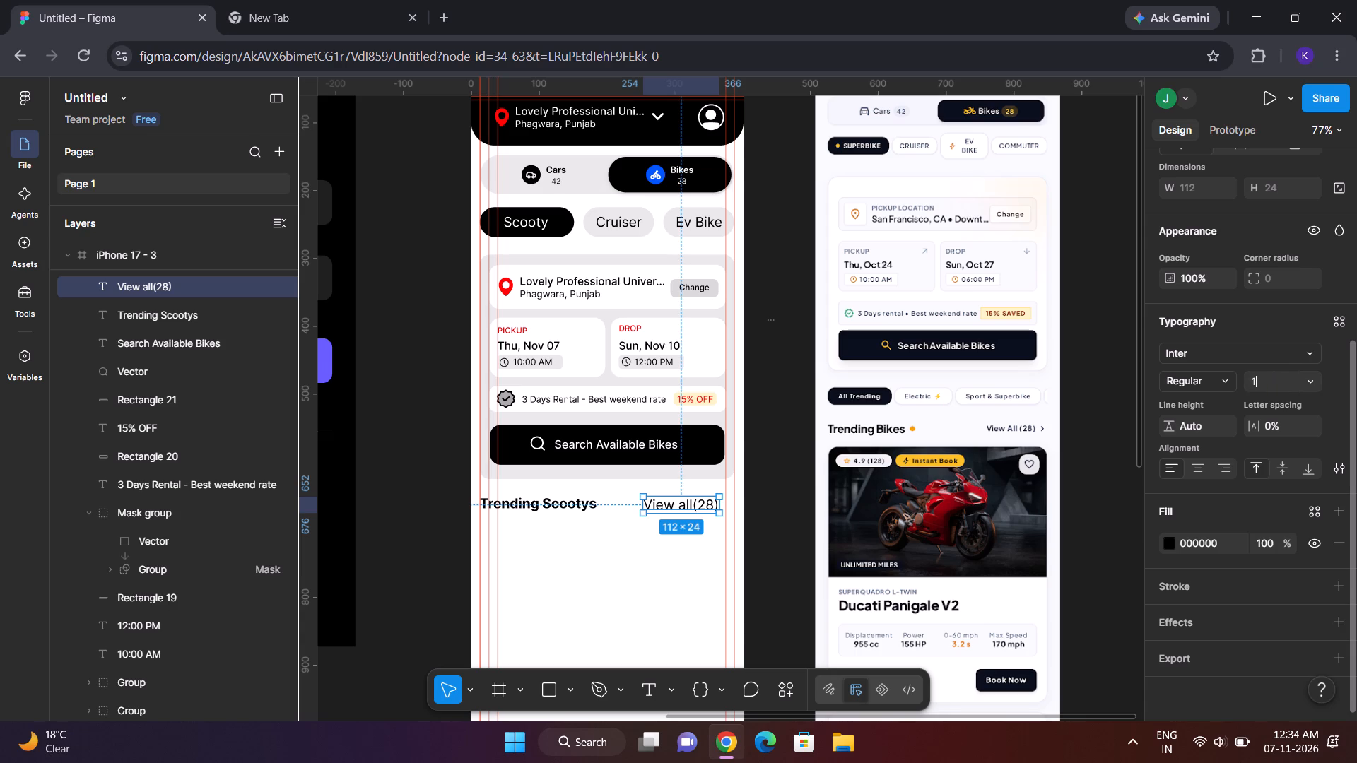
key("5")
key("Return")
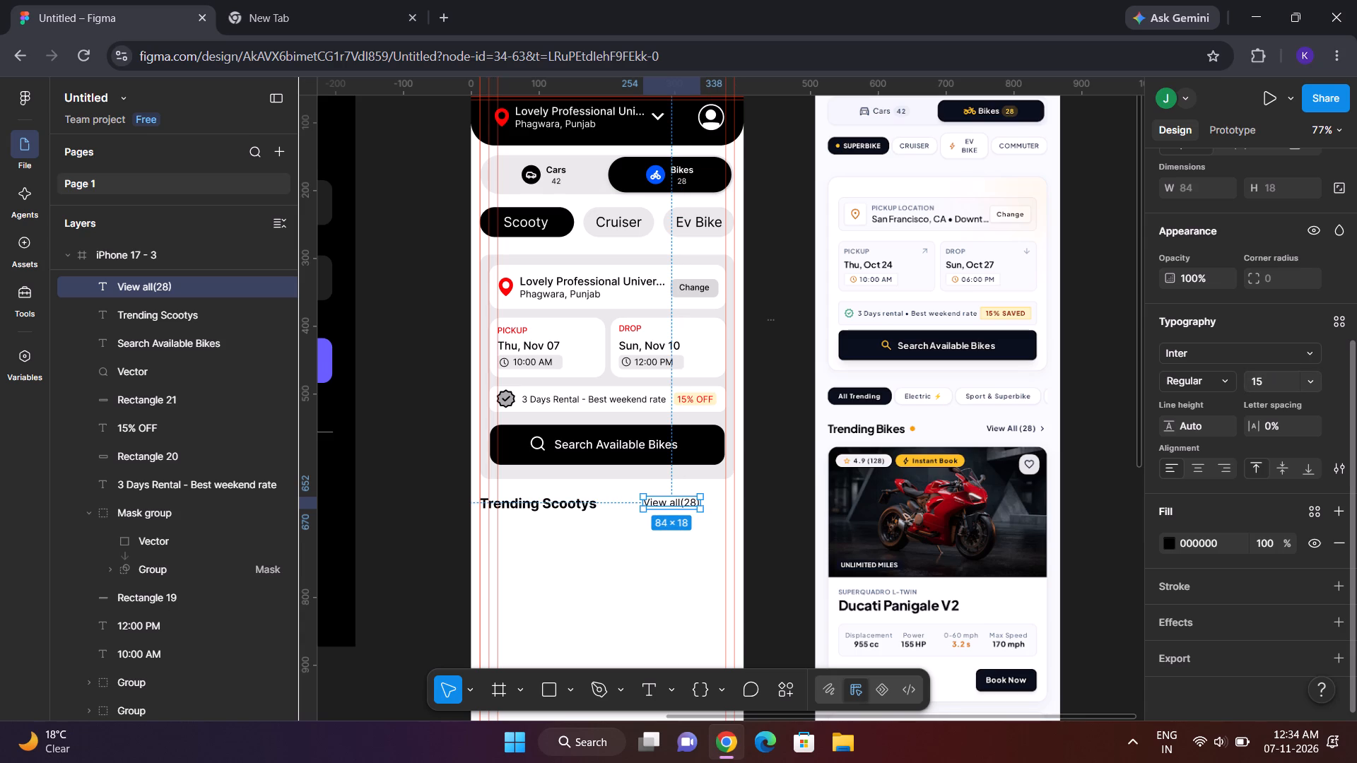
left_click(804, 449)
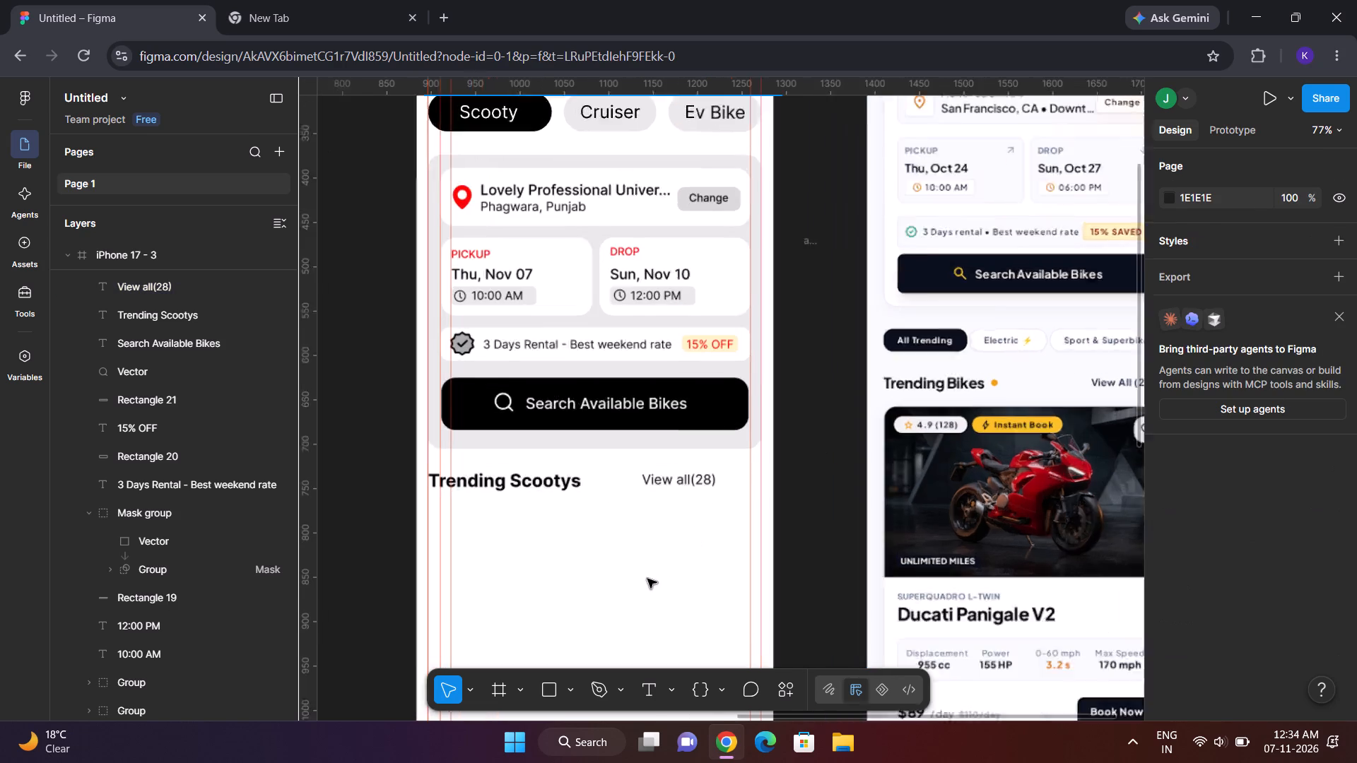
Move the "View all(28)" label to X 292, Y 655, level with the heading and ending at the booking cards' right-edge guide.
left_click_drag(710, 461, 745, 468)
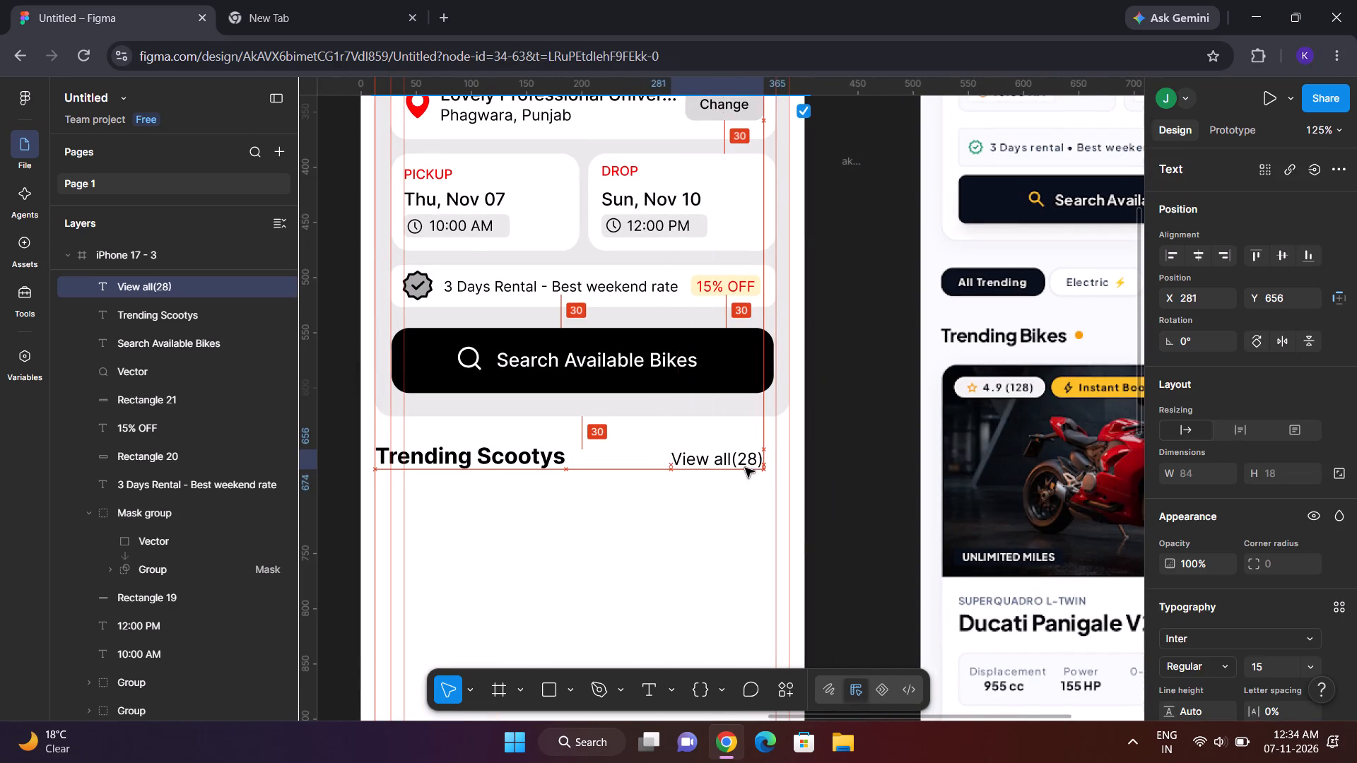
left_click_drag(745, 468, 752, 468)
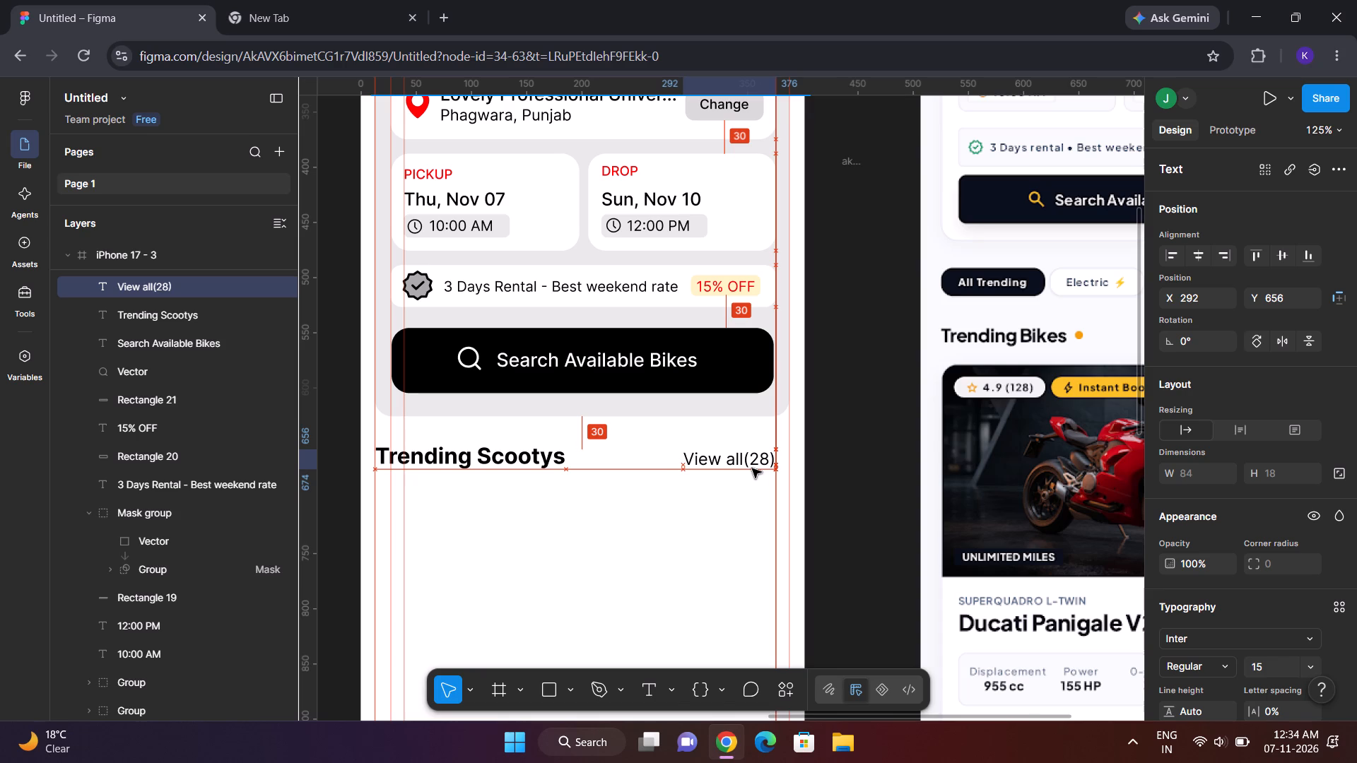
left_click_drag(752, 468, 751, 465)
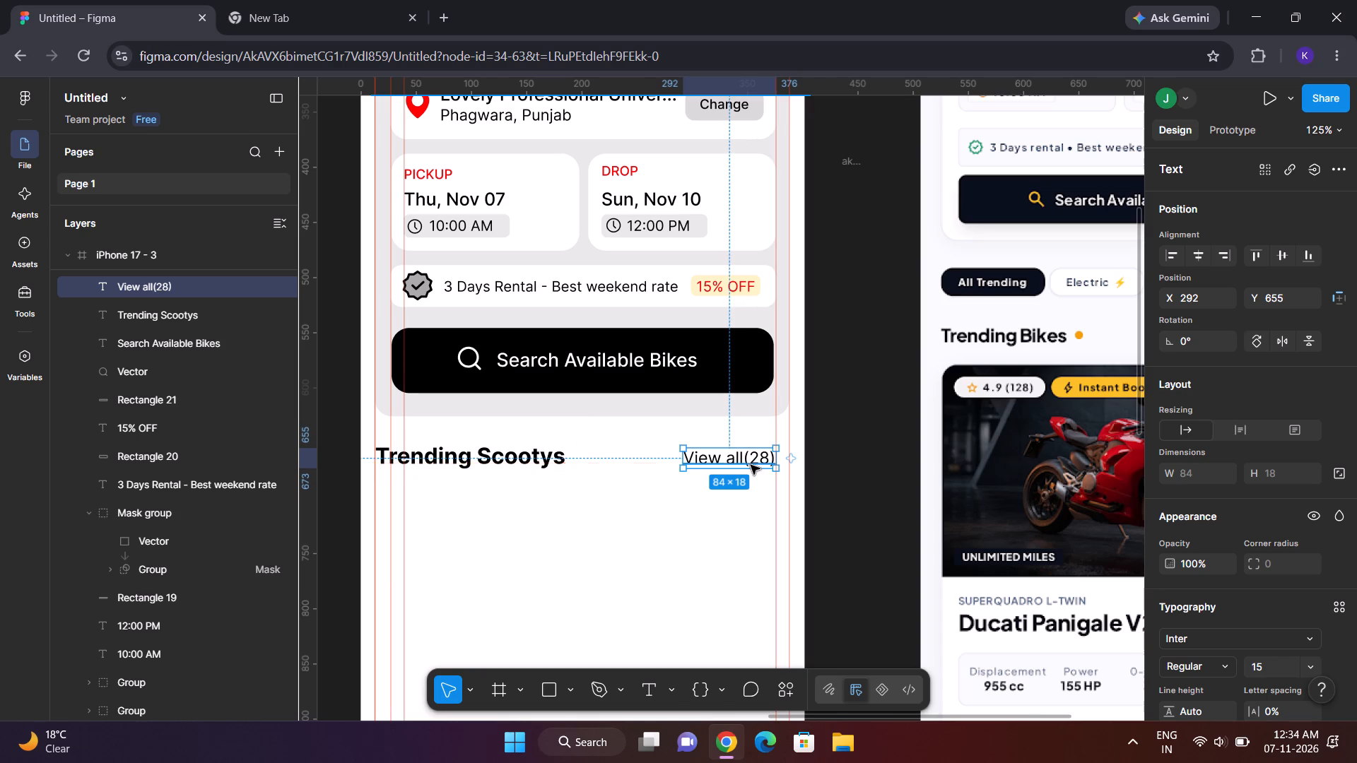
left_click(843, 468)
Copy the down-arrow vector from the Country Code field of iPhone 17 - 2 and paste it into the iPhone 17 - 3 frame.
scroll(843, 468, "up", 1)
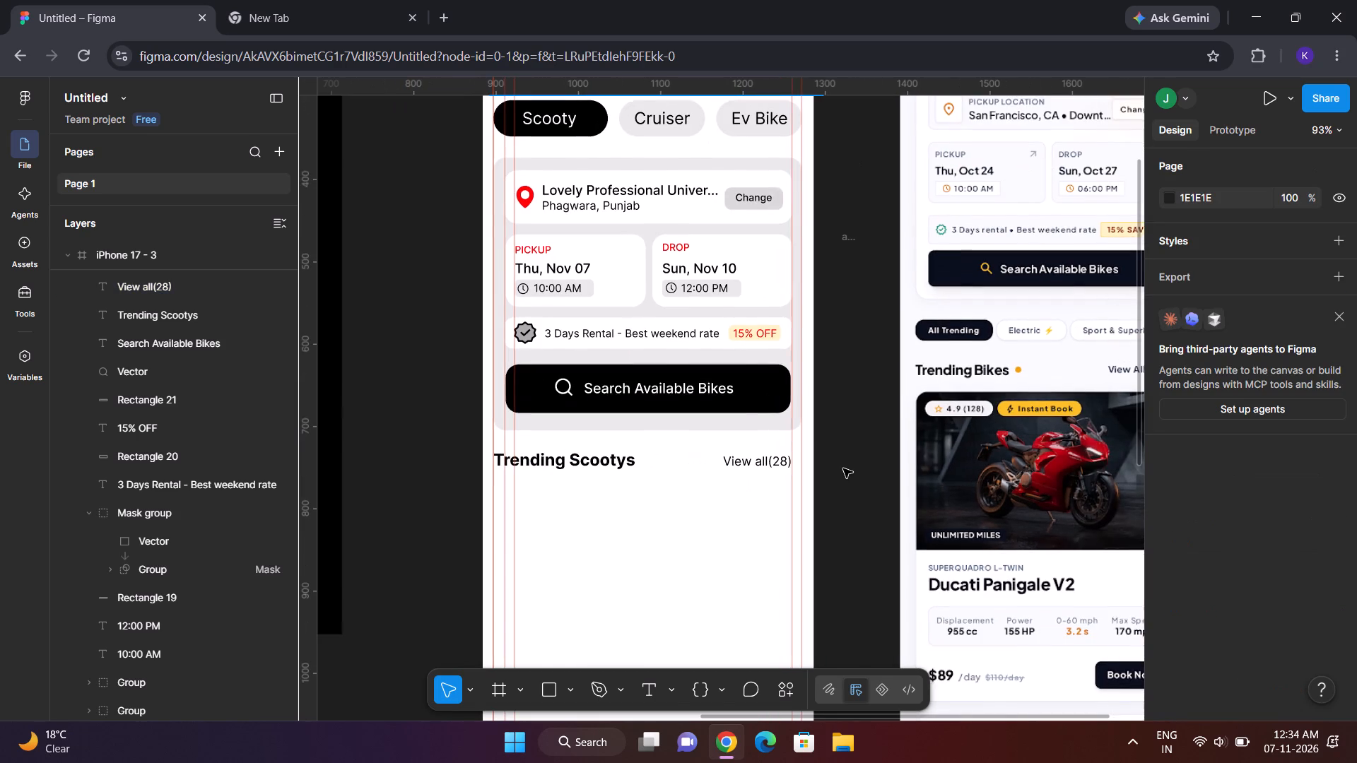
scroll(843, 468, "up", 1)
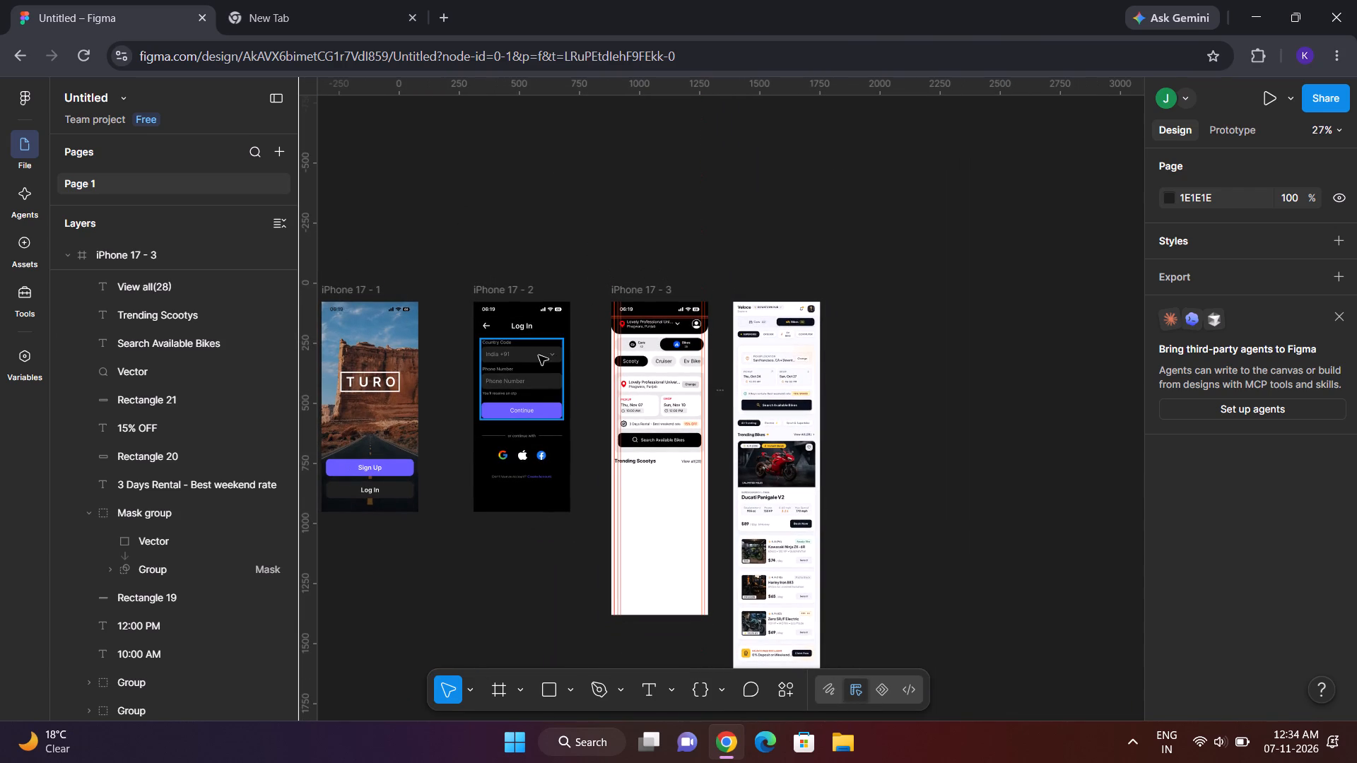
left_click(554, 357)
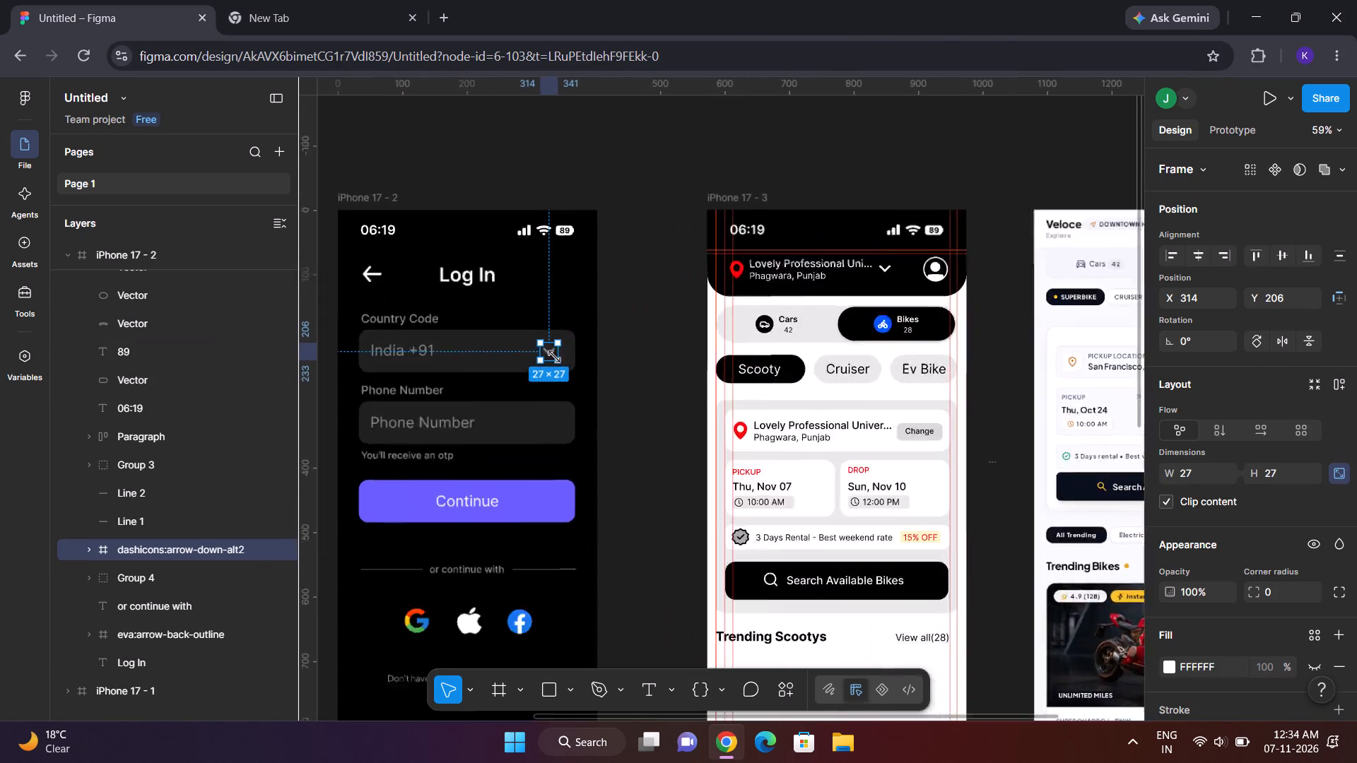
double_click(548, 347)
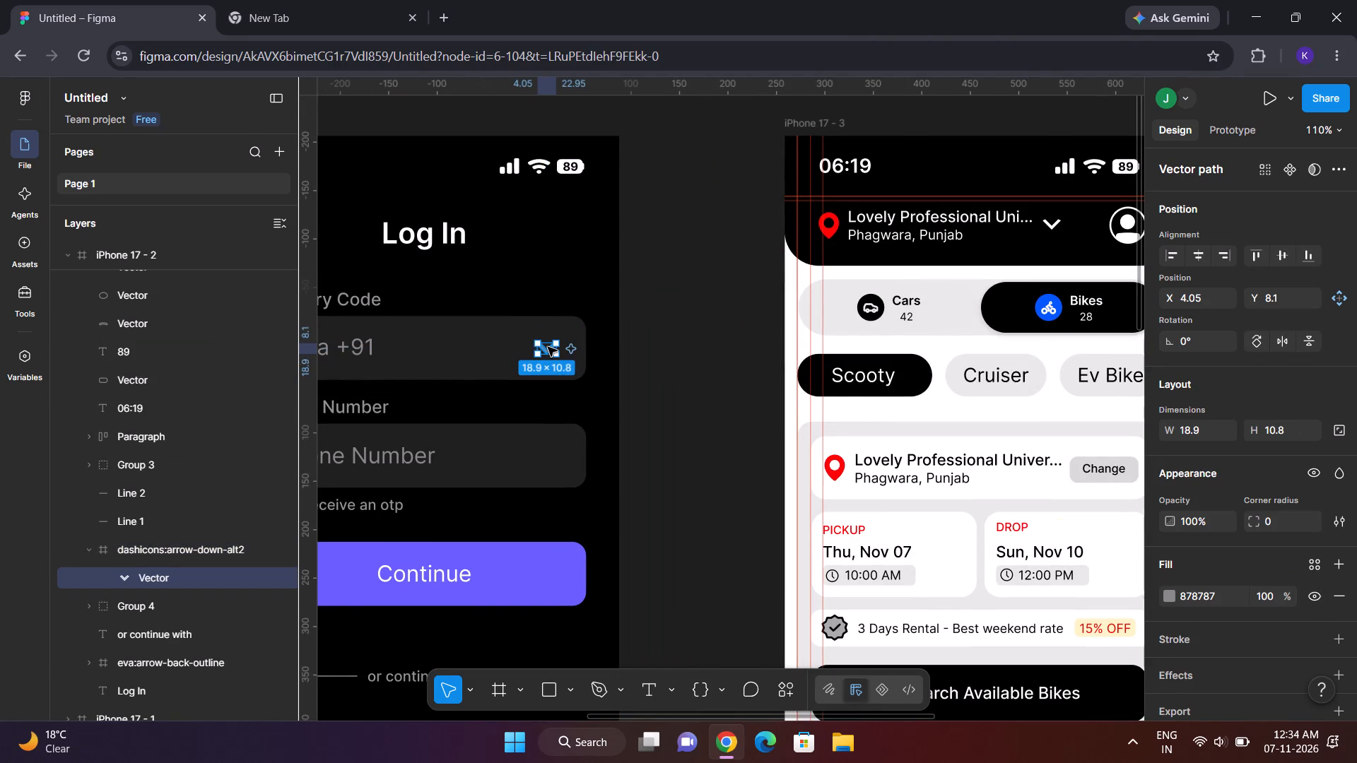
key("ctrl+c")
left_click(695, 440)
scroll(695, 440, "left", 1)
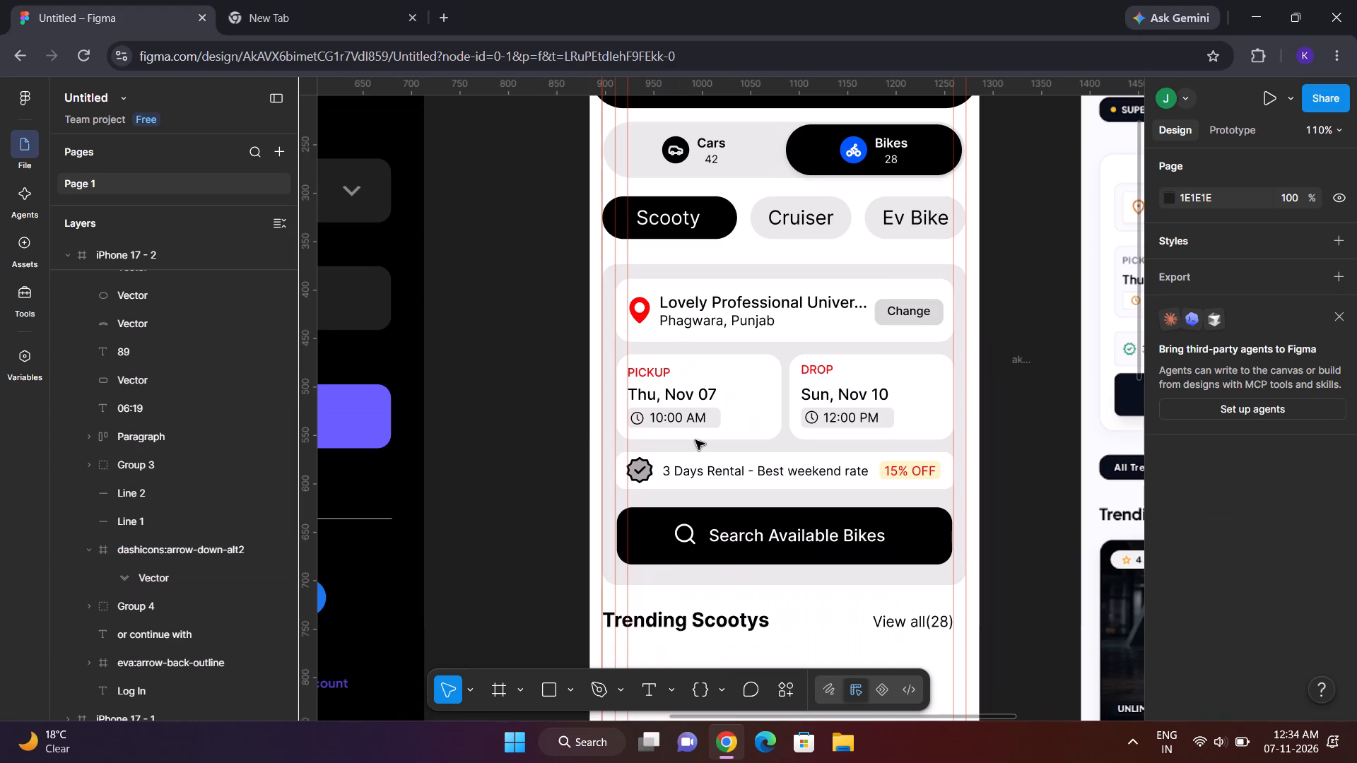
scroll(760, 632, "down", 1)
left_click(787, 567)
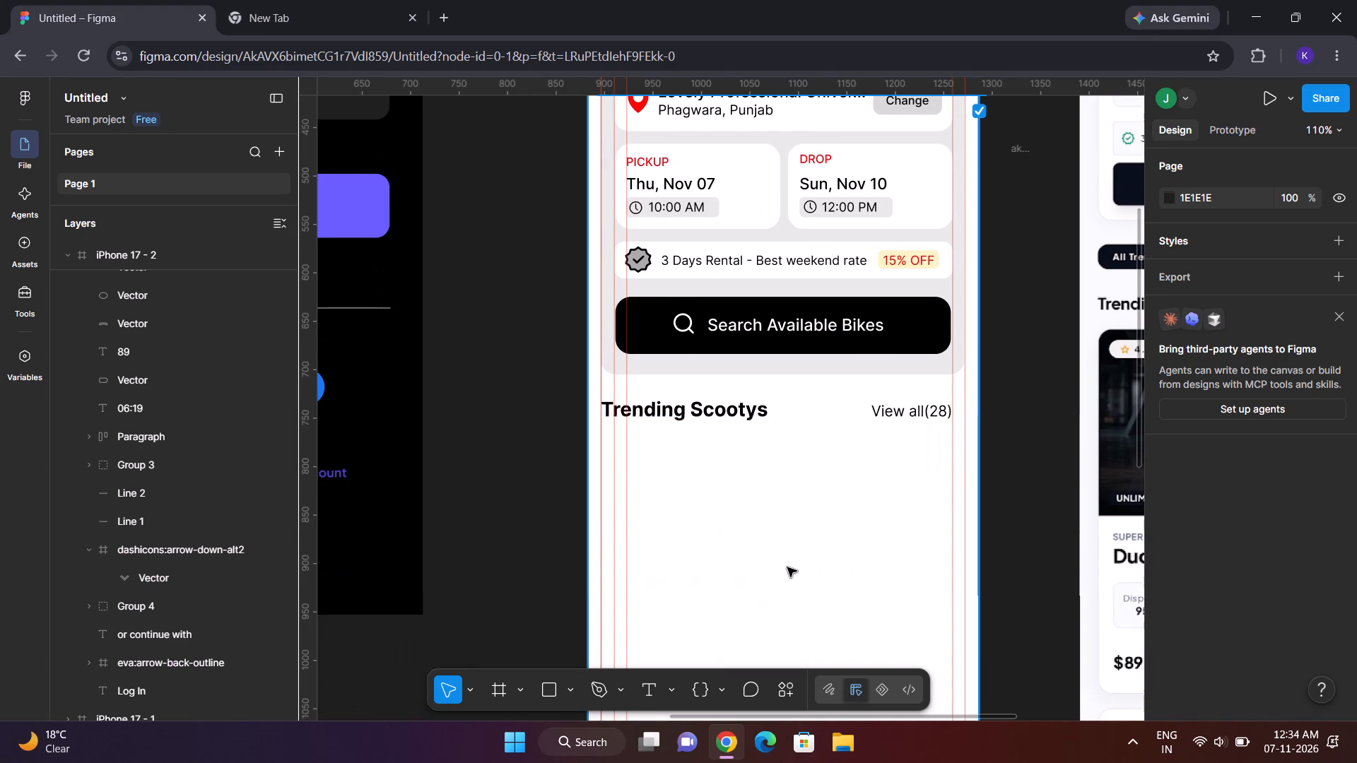
key("ctrl+v")
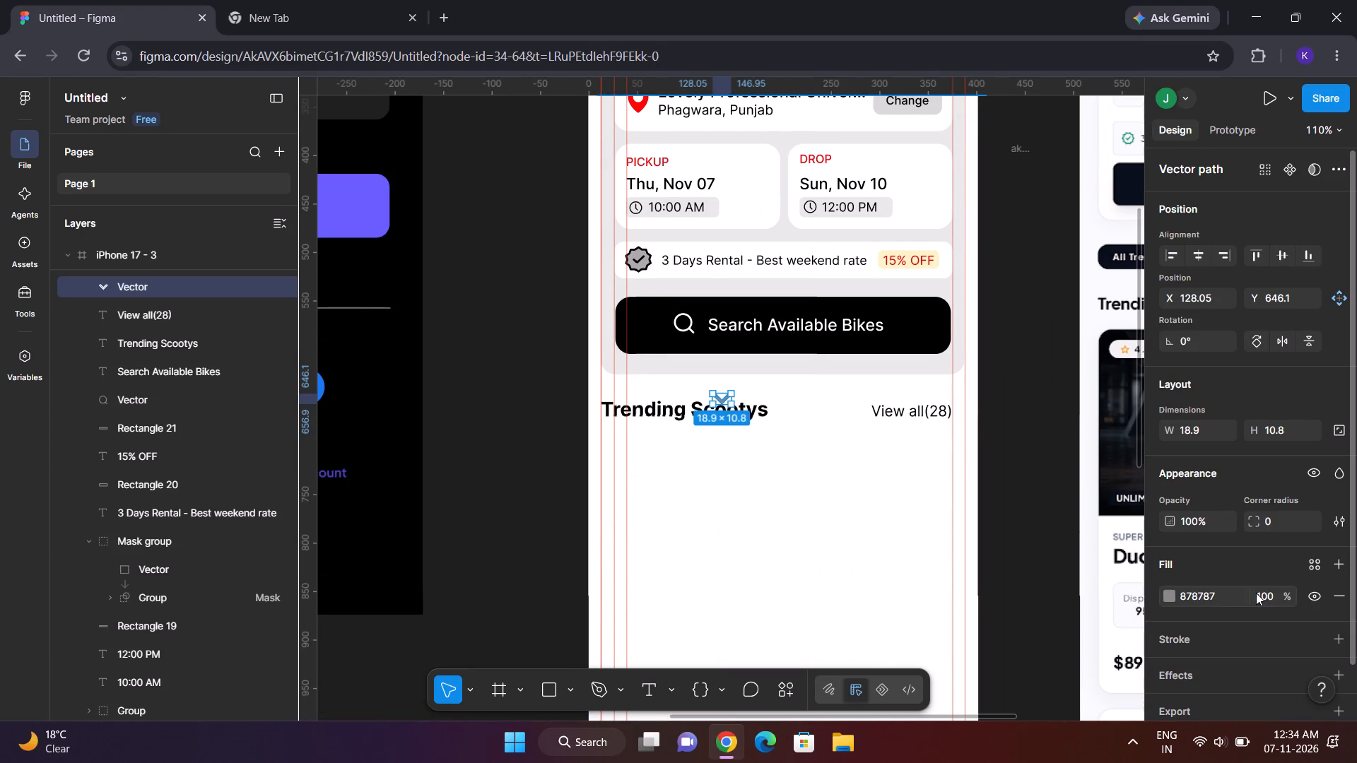
scroll(1256, 593, "down", 1)
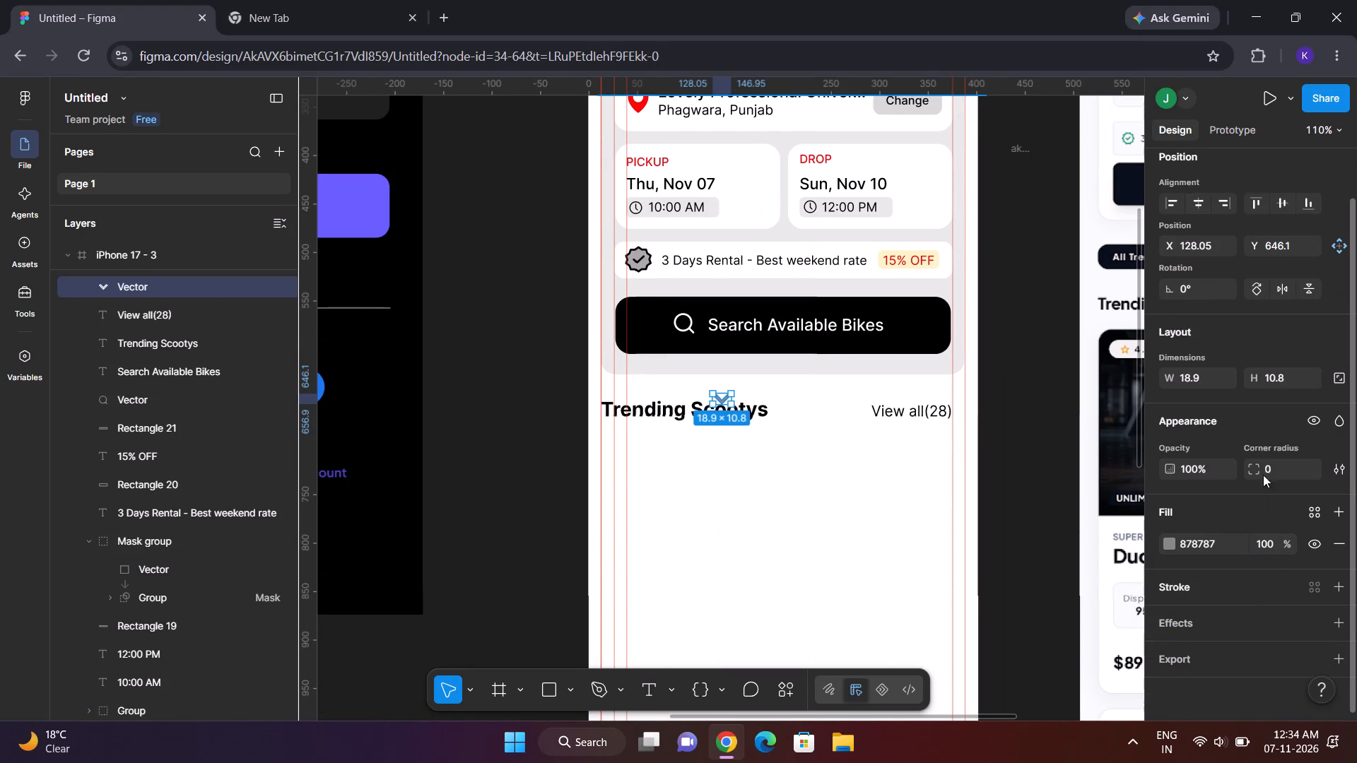
Rotate the pasted arrow vector to 90° so that it points right.
scroll(1263, 455, "up", 1)
left_click(1252, 338)
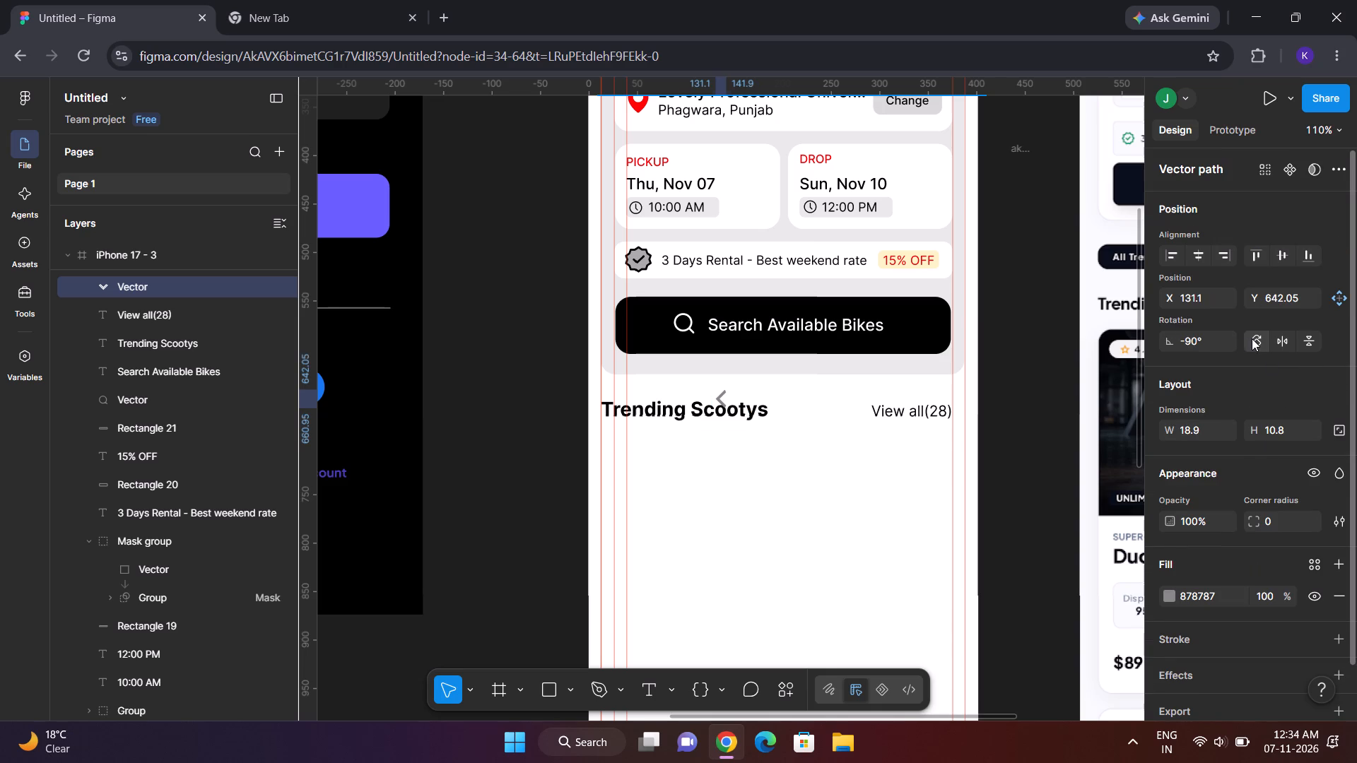
left_click(1252, 338)
left_click(1252, 338)
Move the "View all(28)" label left to X 257, Y 655, level with the heading, making room for the arrow.
left_click_drag(907, 416, 882, 416)
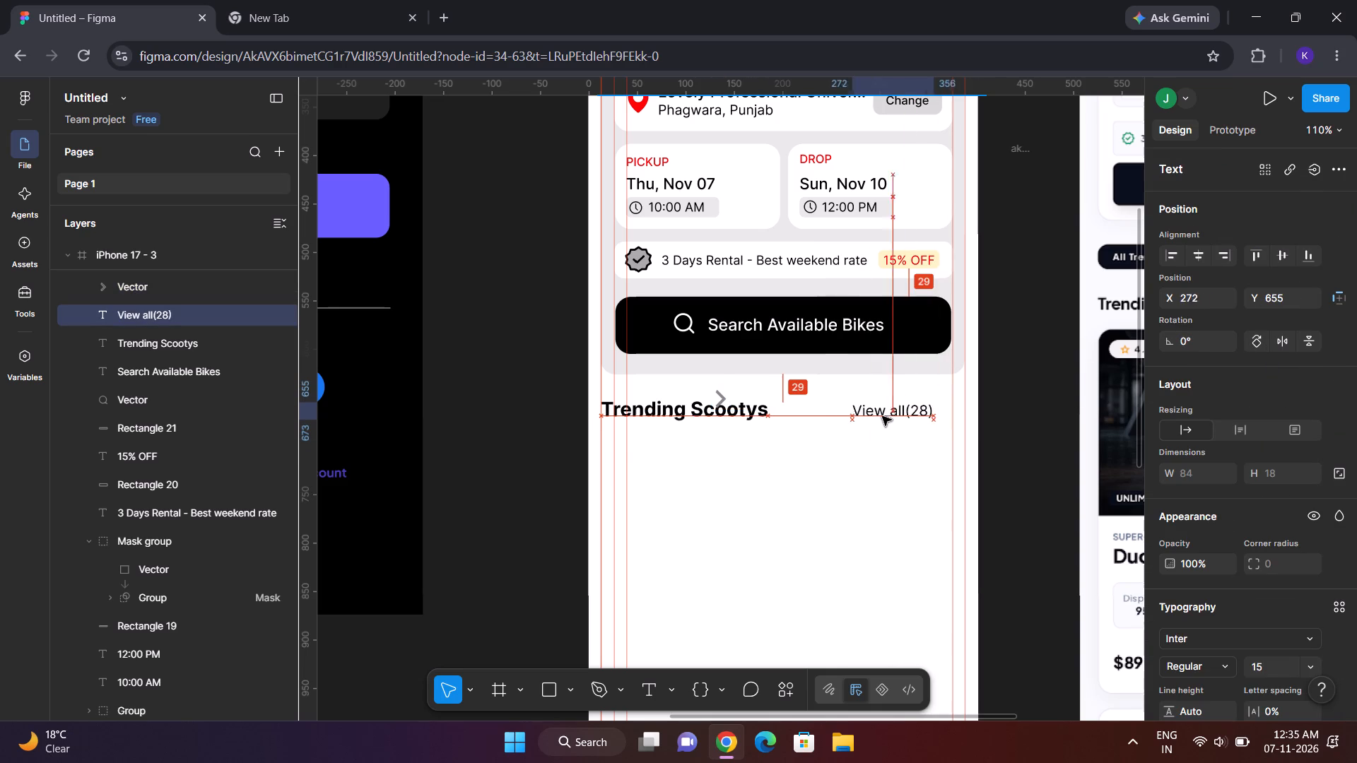
left_click_drag(882, 416, 874, 416)
Move the arrow to X 354, Y 654, just right of the "View all(28)" label.
left_click(721, 396)
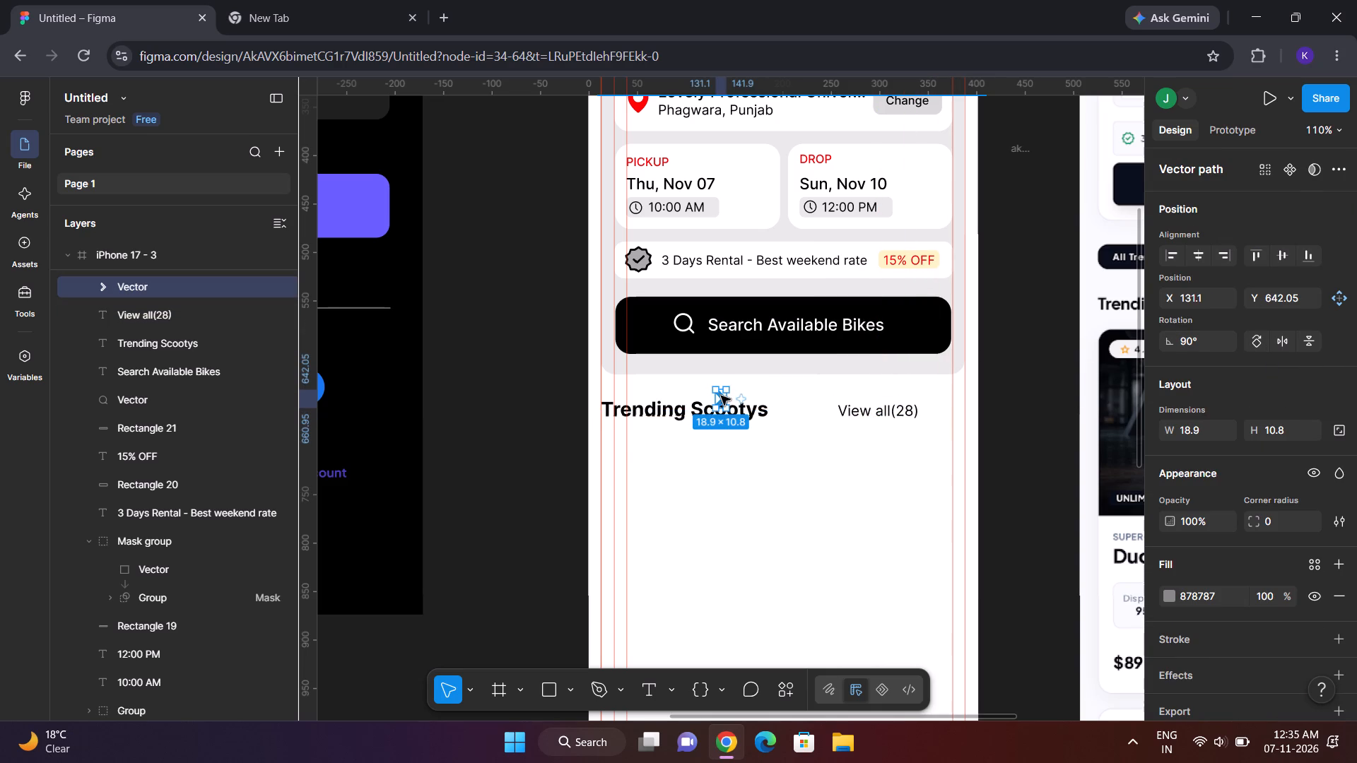
left_click_drag(721, 396, 939, 411)
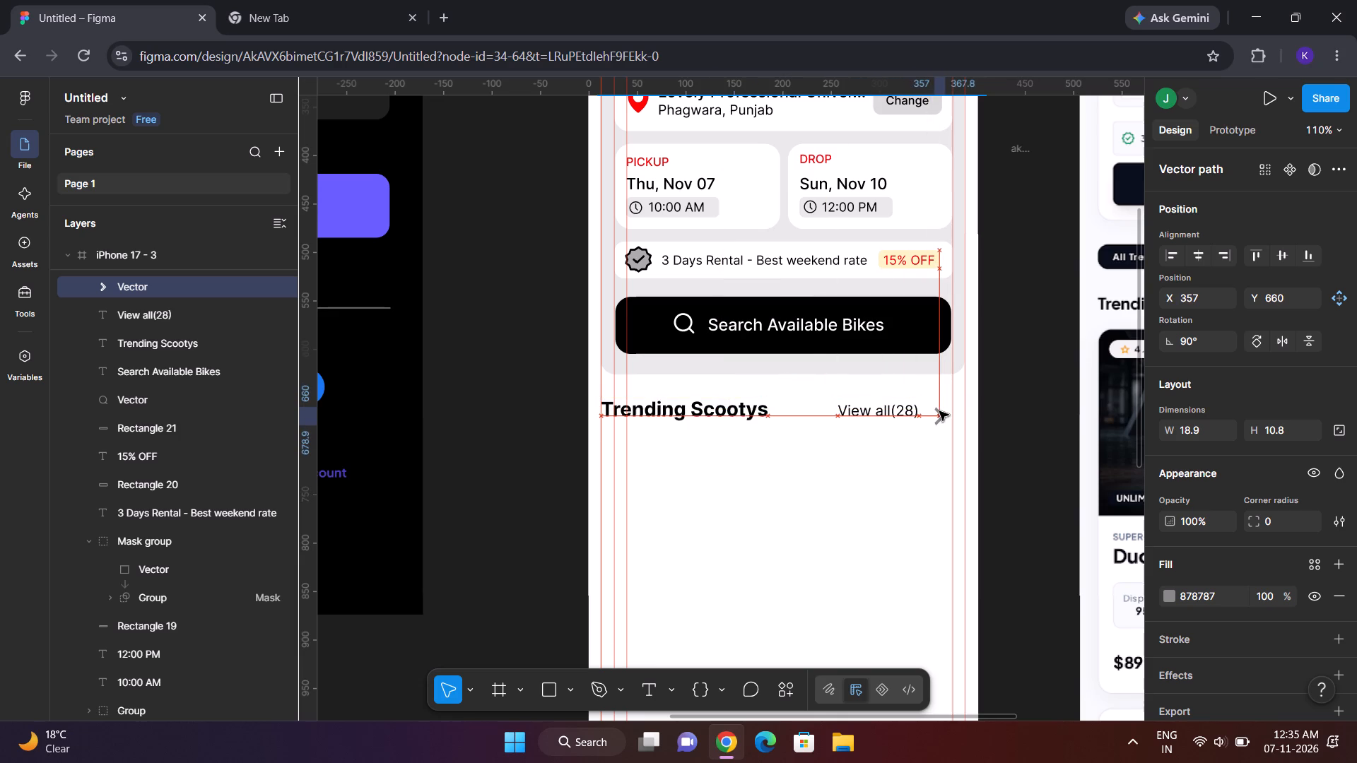
left_click_drag(939, 411, 939, 407)
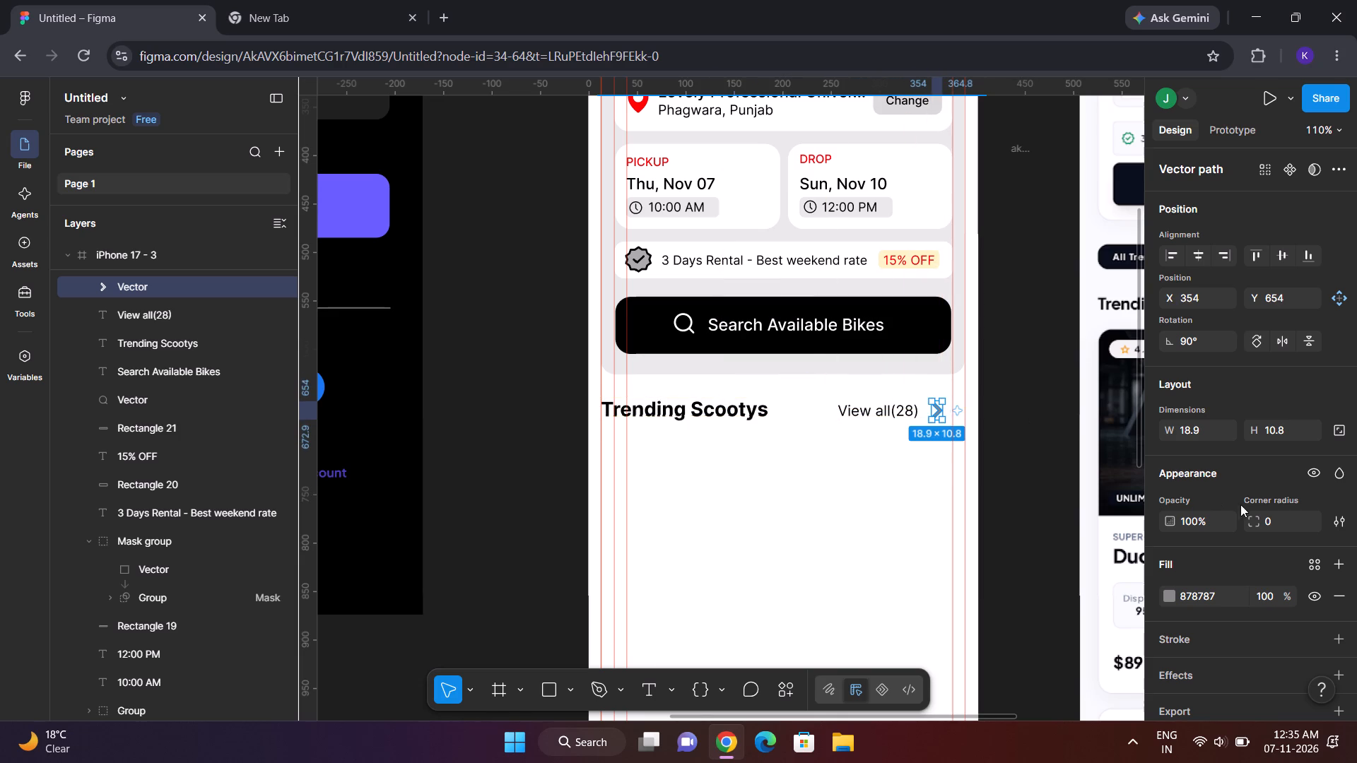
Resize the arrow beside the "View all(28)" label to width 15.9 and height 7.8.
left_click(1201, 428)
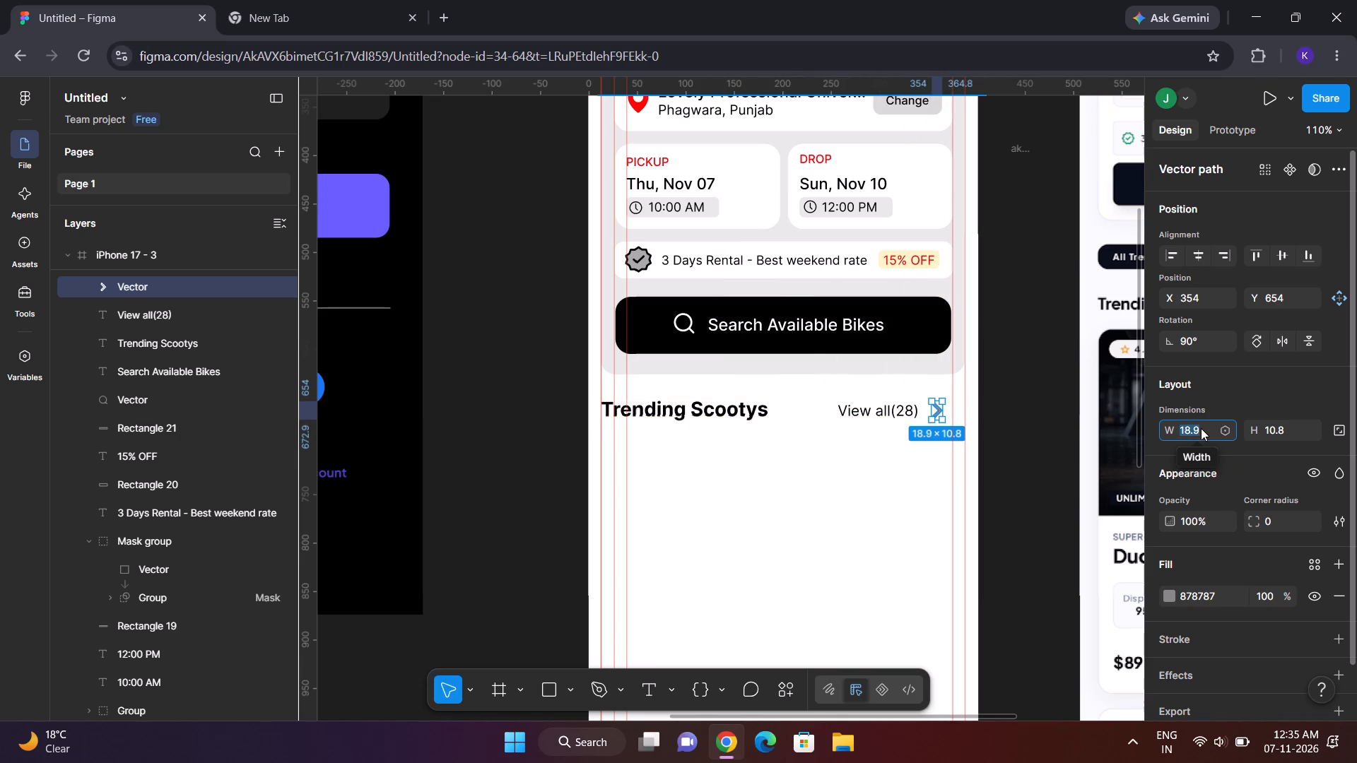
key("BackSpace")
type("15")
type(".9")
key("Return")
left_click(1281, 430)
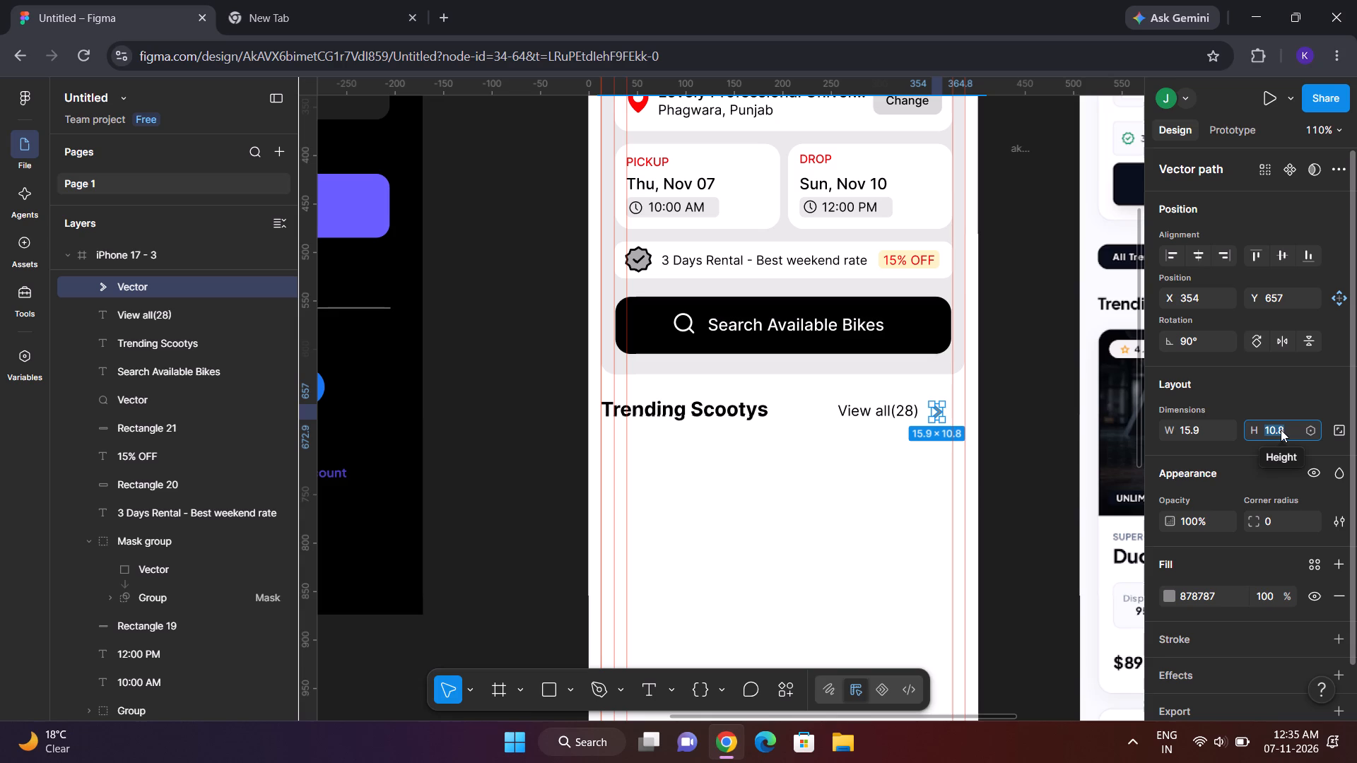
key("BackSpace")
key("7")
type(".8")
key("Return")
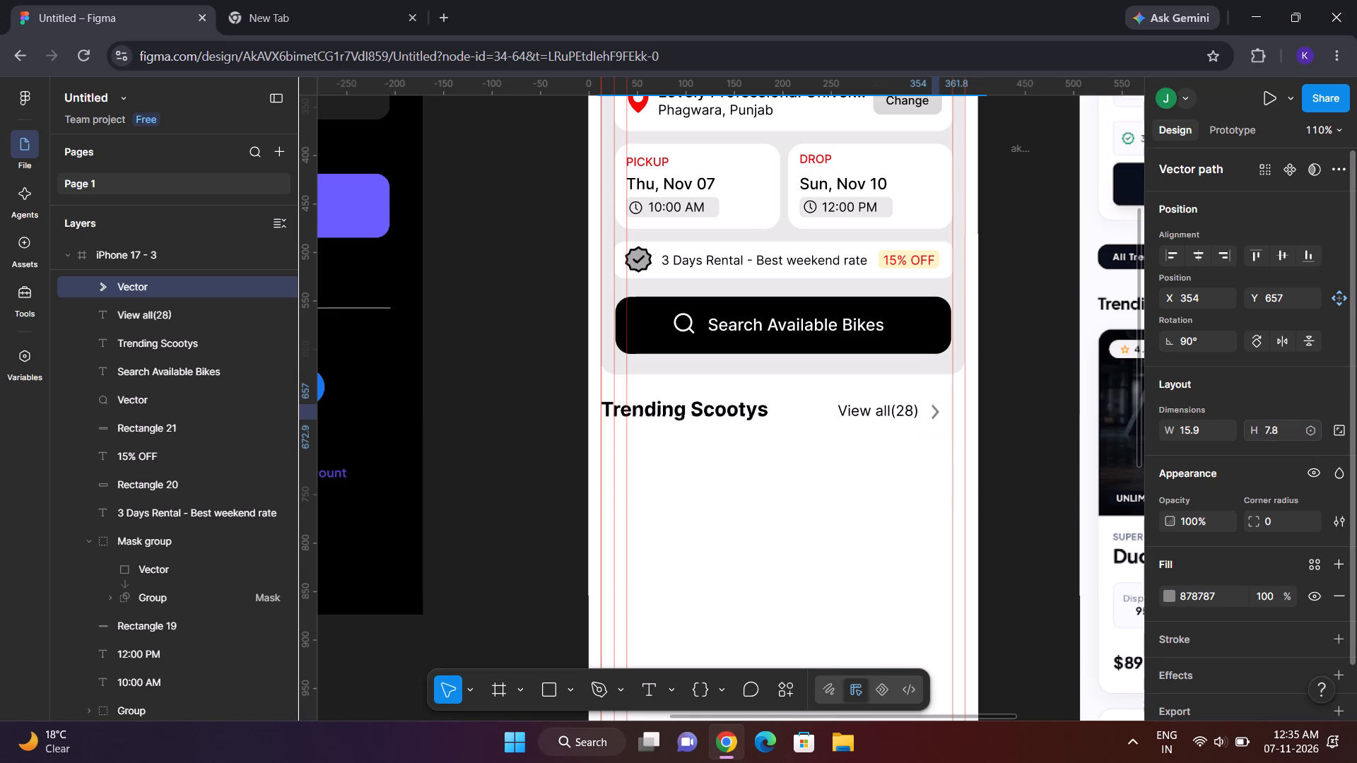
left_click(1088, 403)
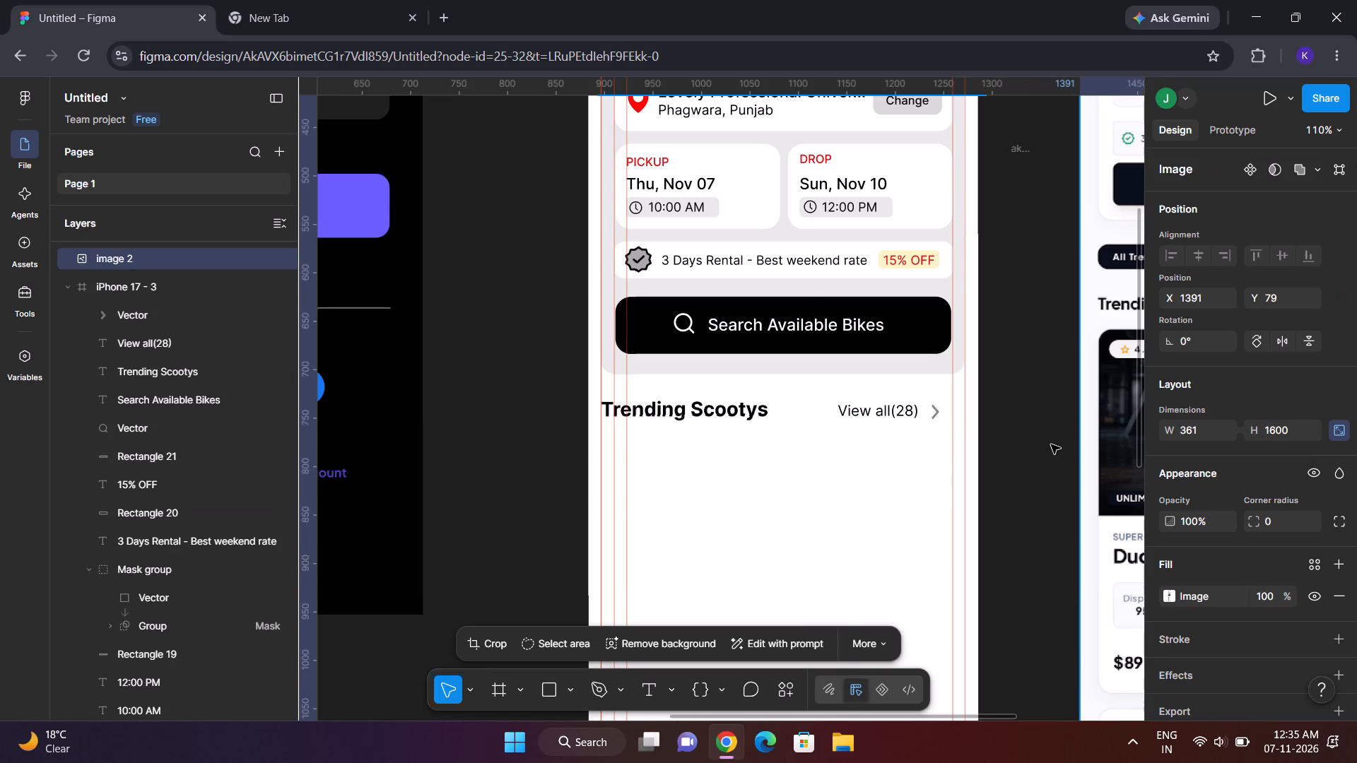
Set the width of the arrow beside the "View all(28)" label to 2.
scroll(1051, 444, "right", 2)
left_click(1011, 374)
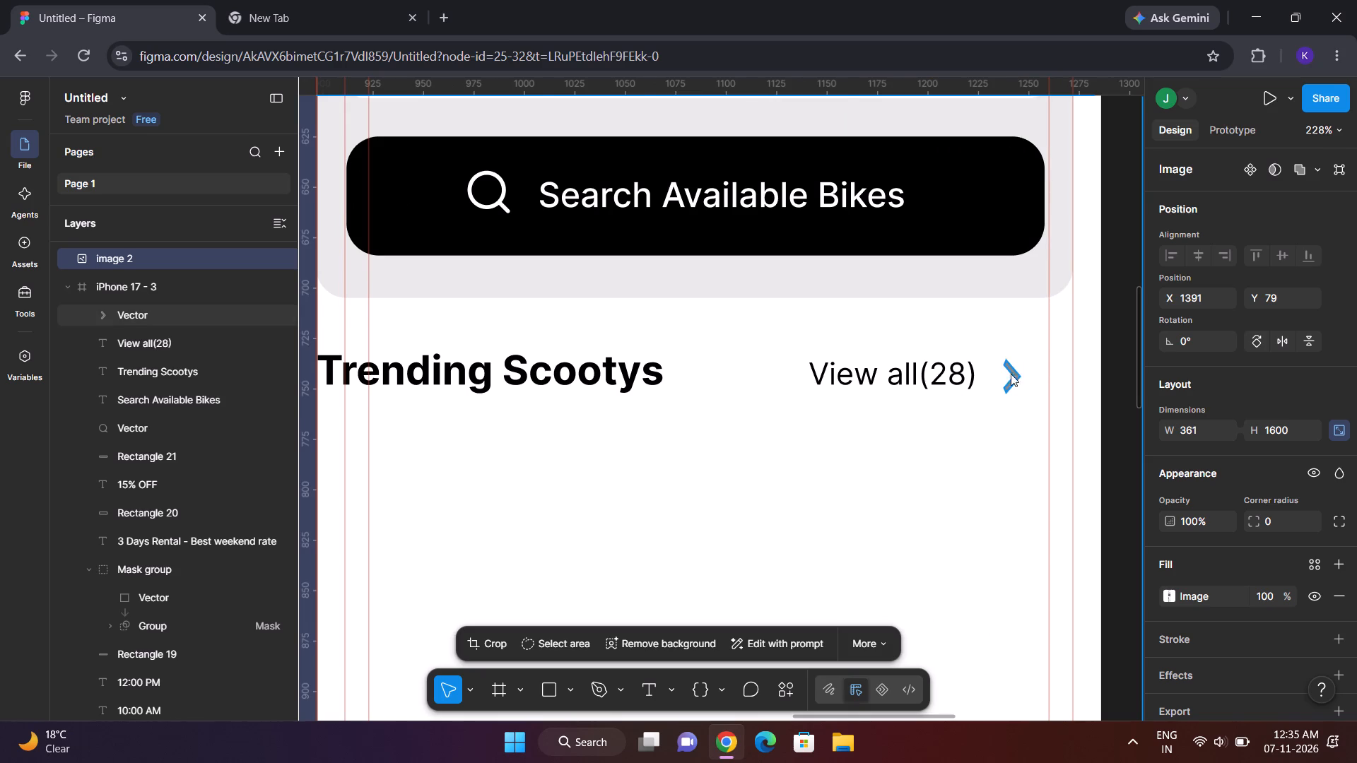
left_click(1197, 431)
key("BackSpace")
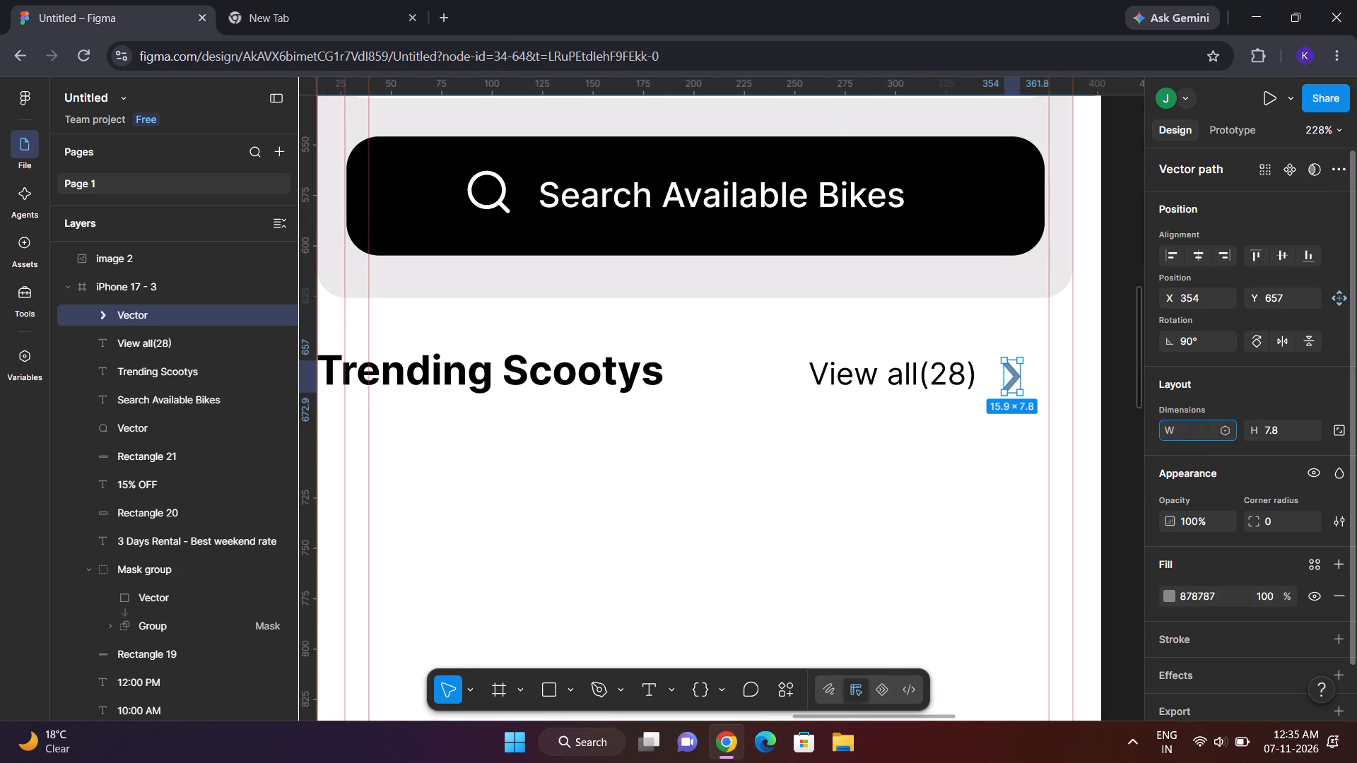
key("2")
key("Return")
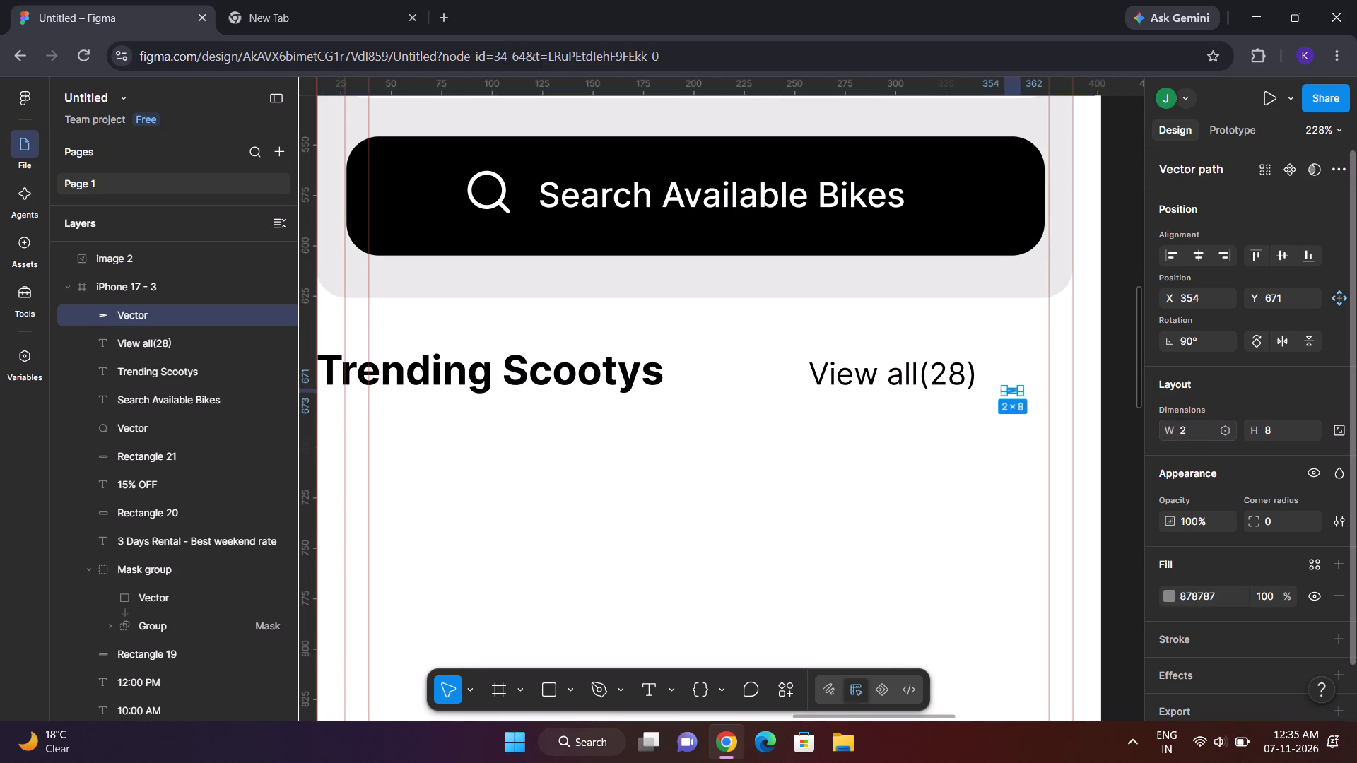
Resize the arrow beside the "View all(28)" label to width 10 and height 6.
left_click(1198, 426)
key("BackSpace")
key("1")
key("0")
key("Return")
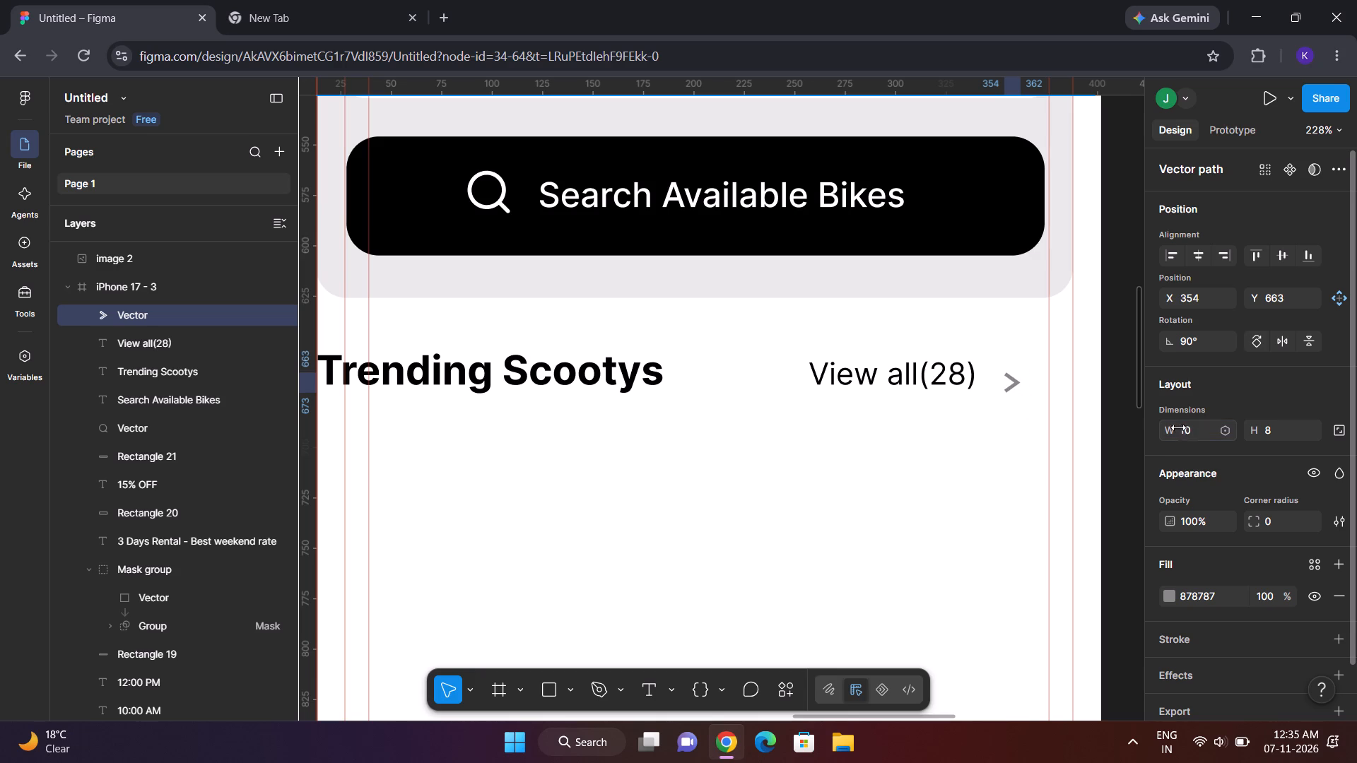
left_click(1197, 427)
left_click(1197, 427)
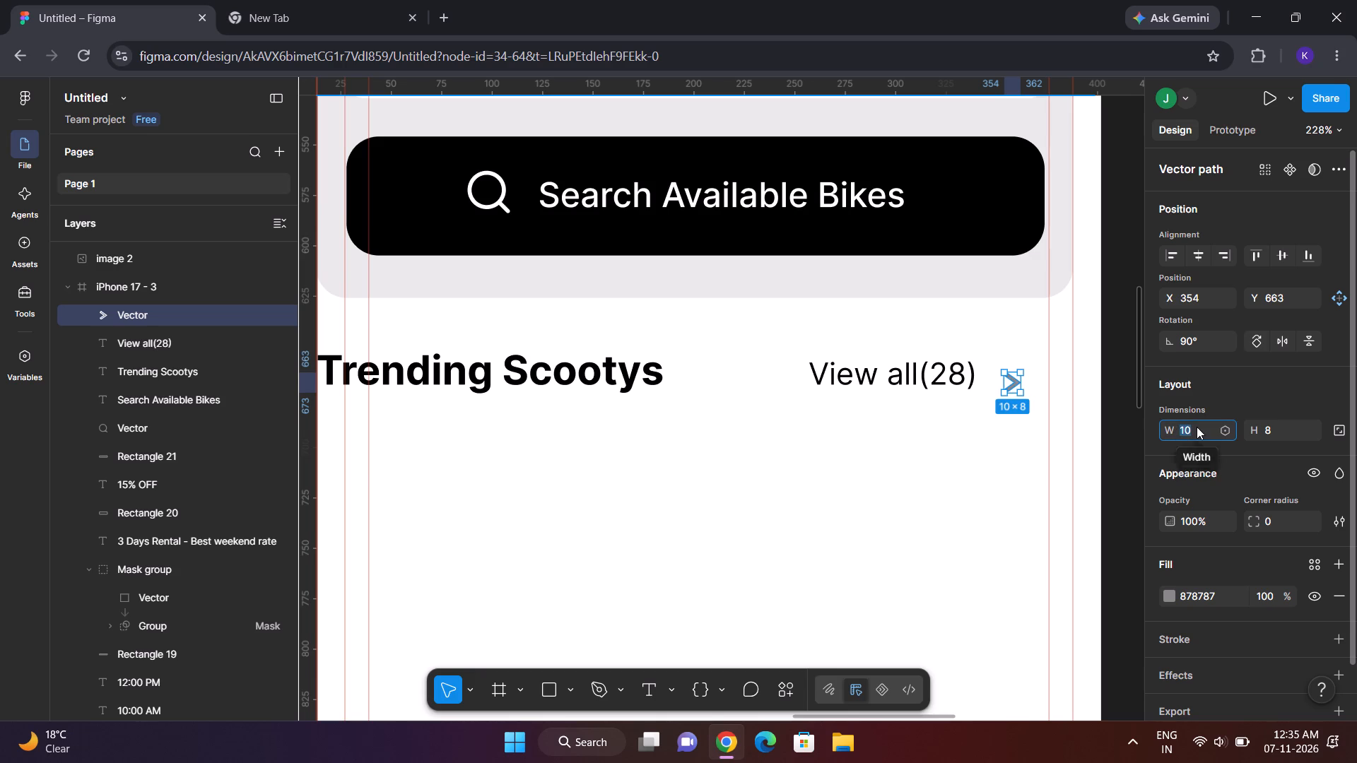
left_click(1281, 424)
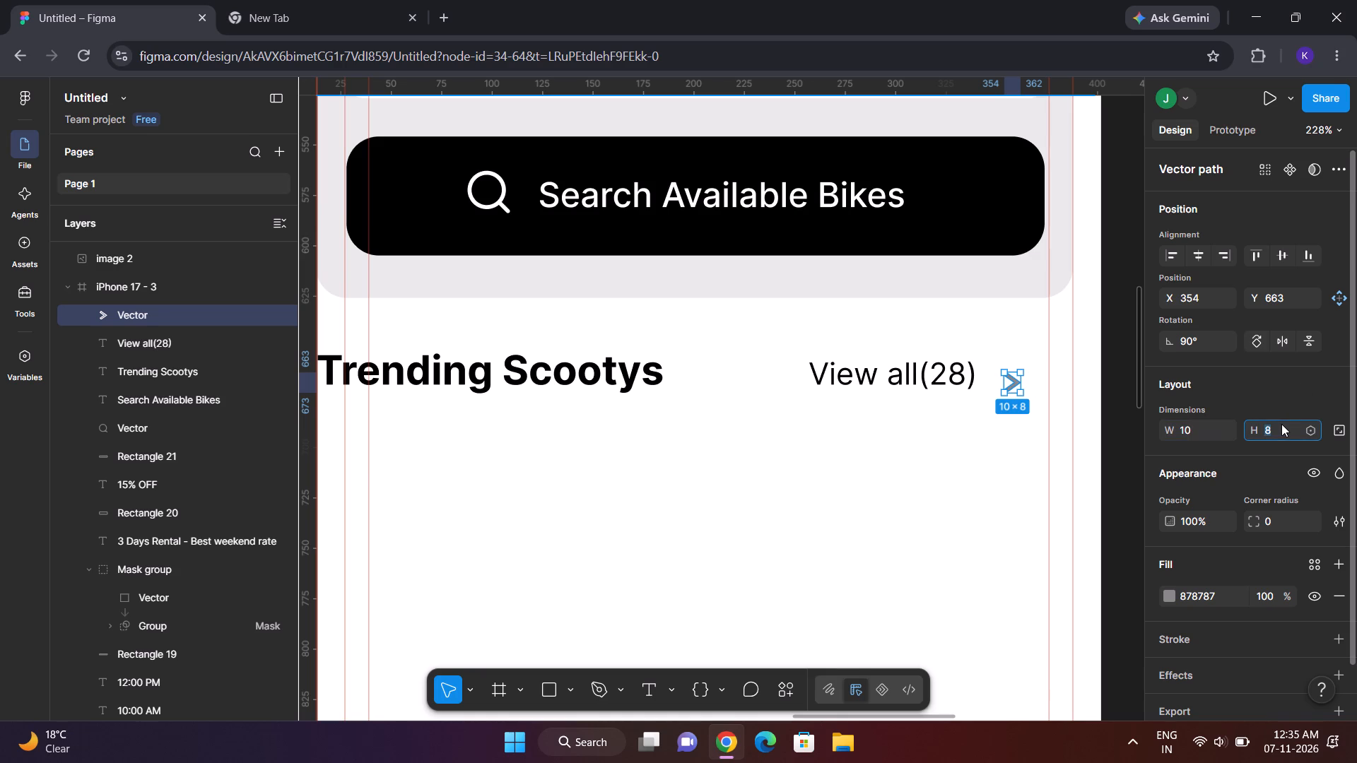
key("BackSpace")
key("6")
key("Return")
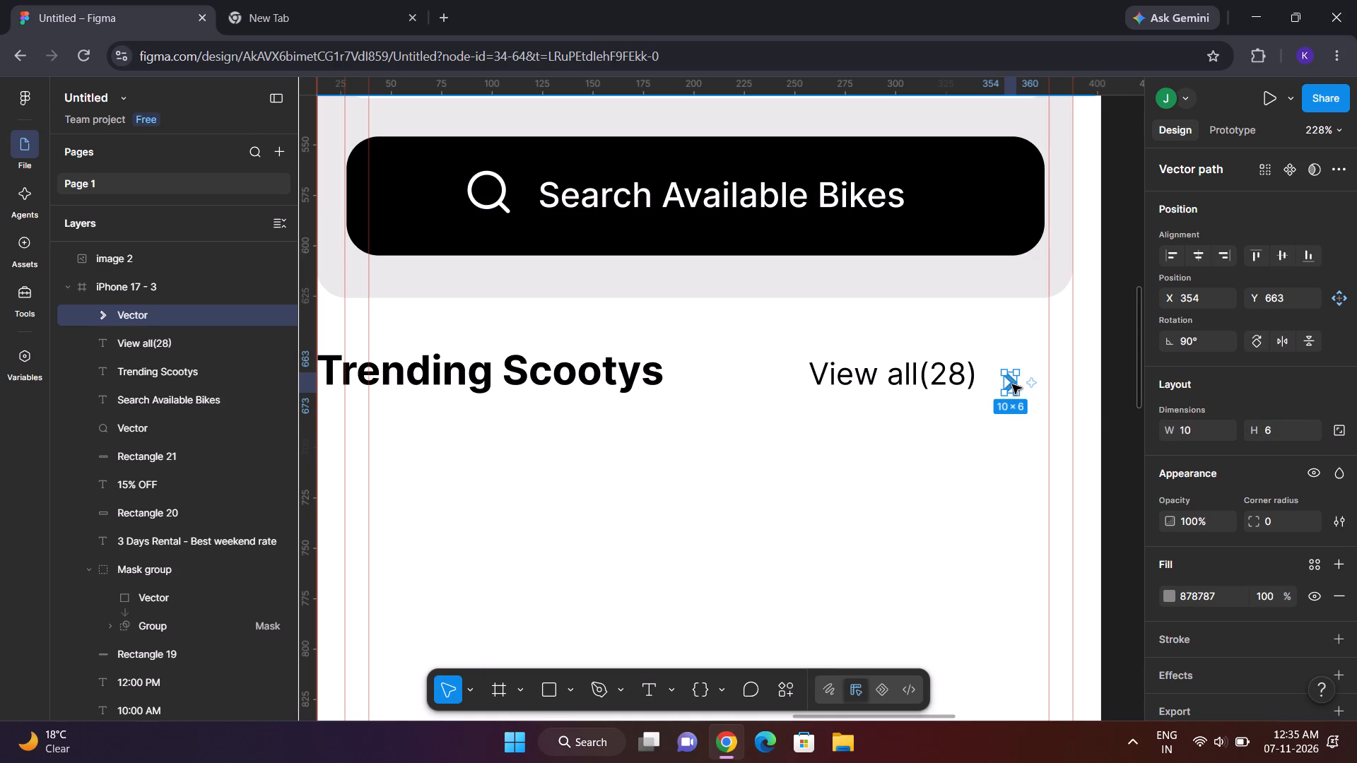
Move the arrow to X 352, Y 659, vertically centred beside the "View all(28)" label.
left_click_drag(1012, 384, 1009, 376)
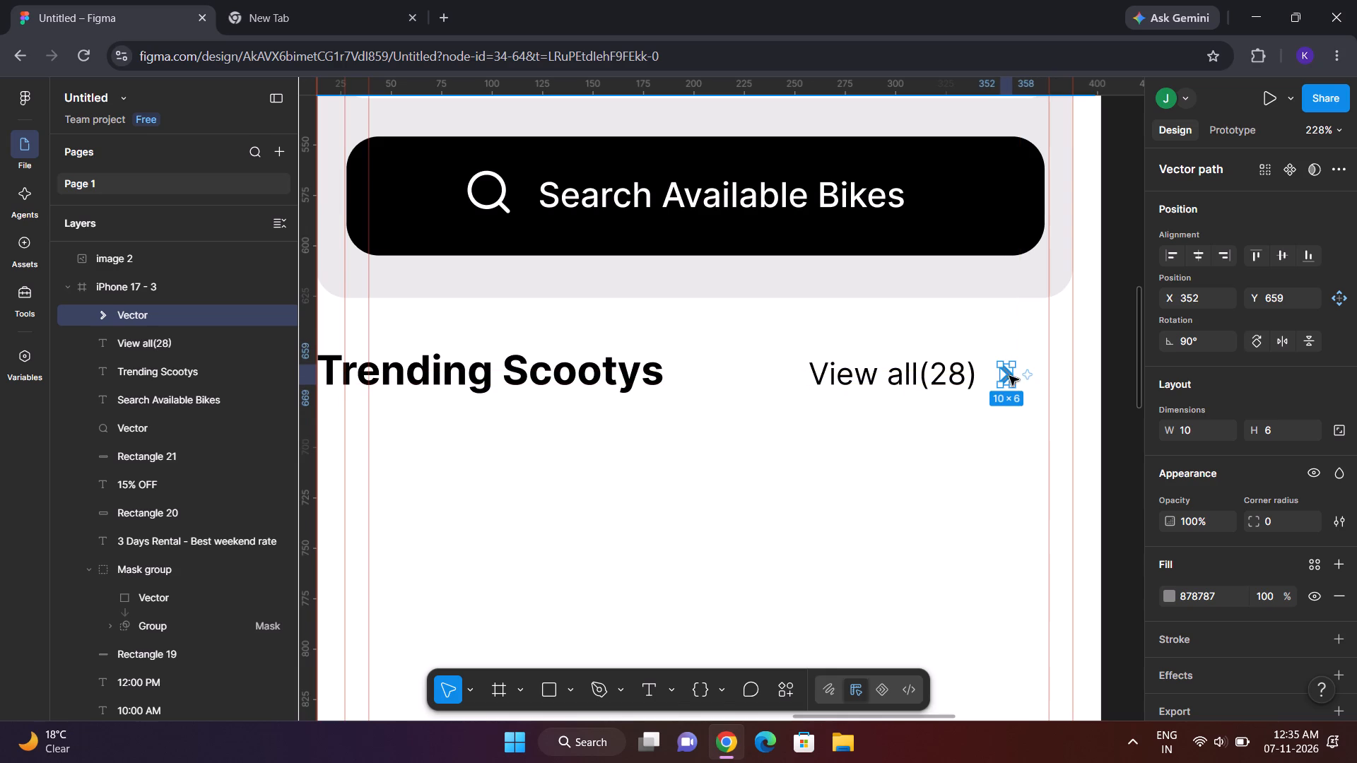
Change the arrow's fill to black 000000, sampled from the "Trending Scootys" heading.
left_click(1168, 596)
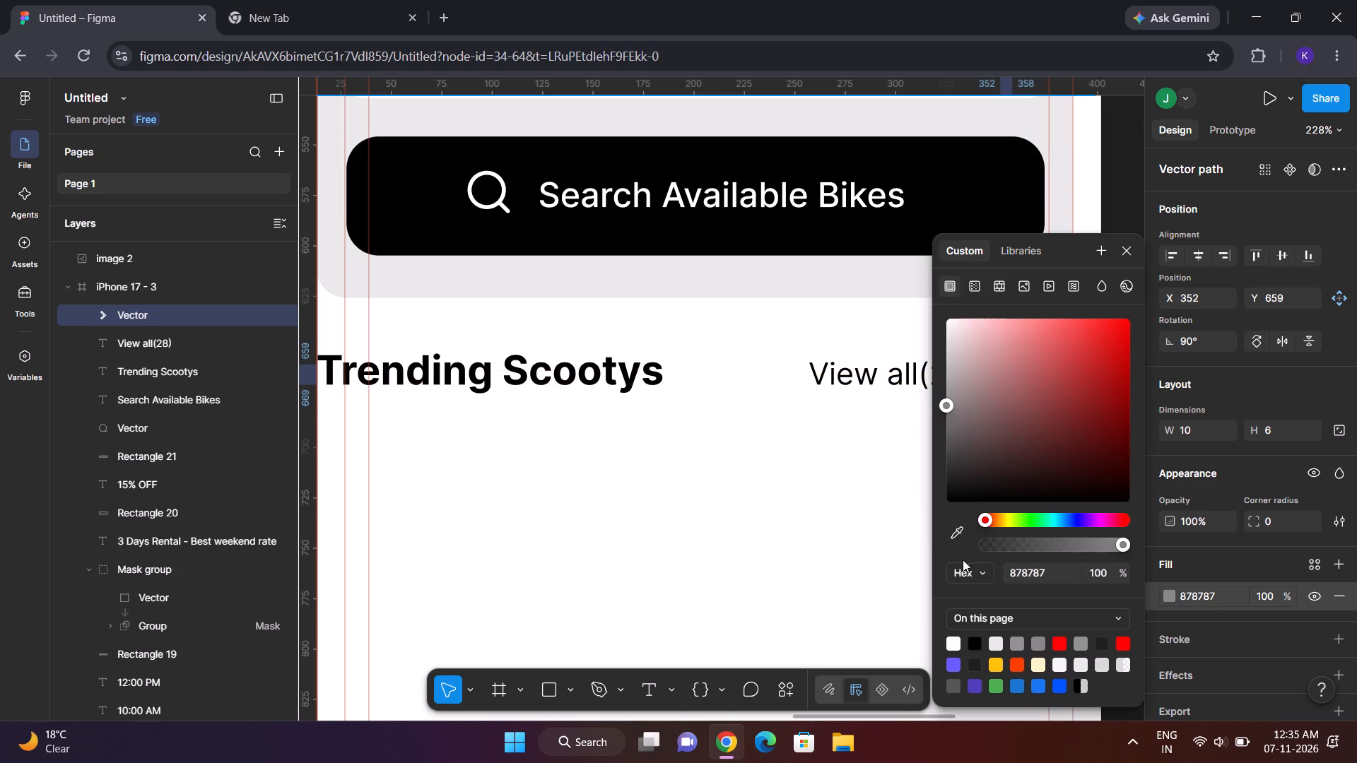
left_click(955, 540)
left_click(654, 373)
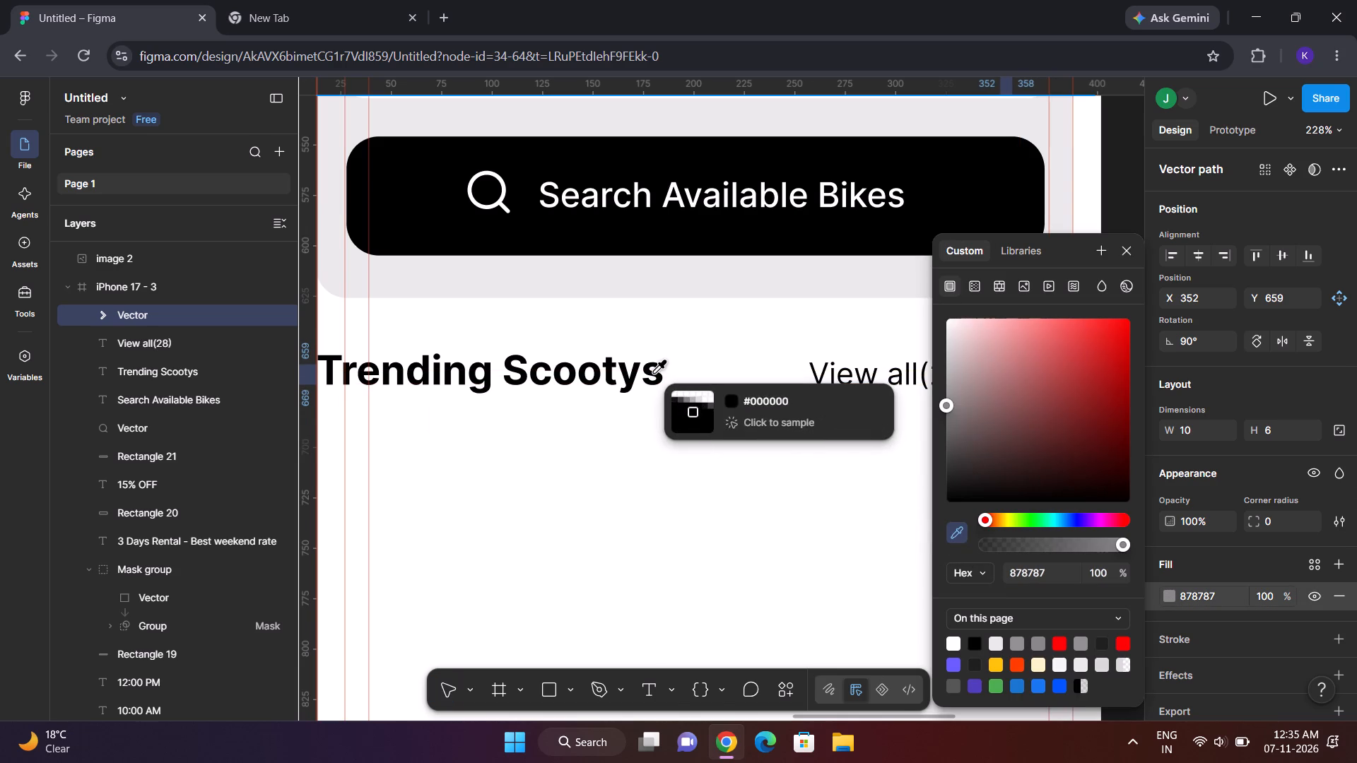
left_click(1119, 244)
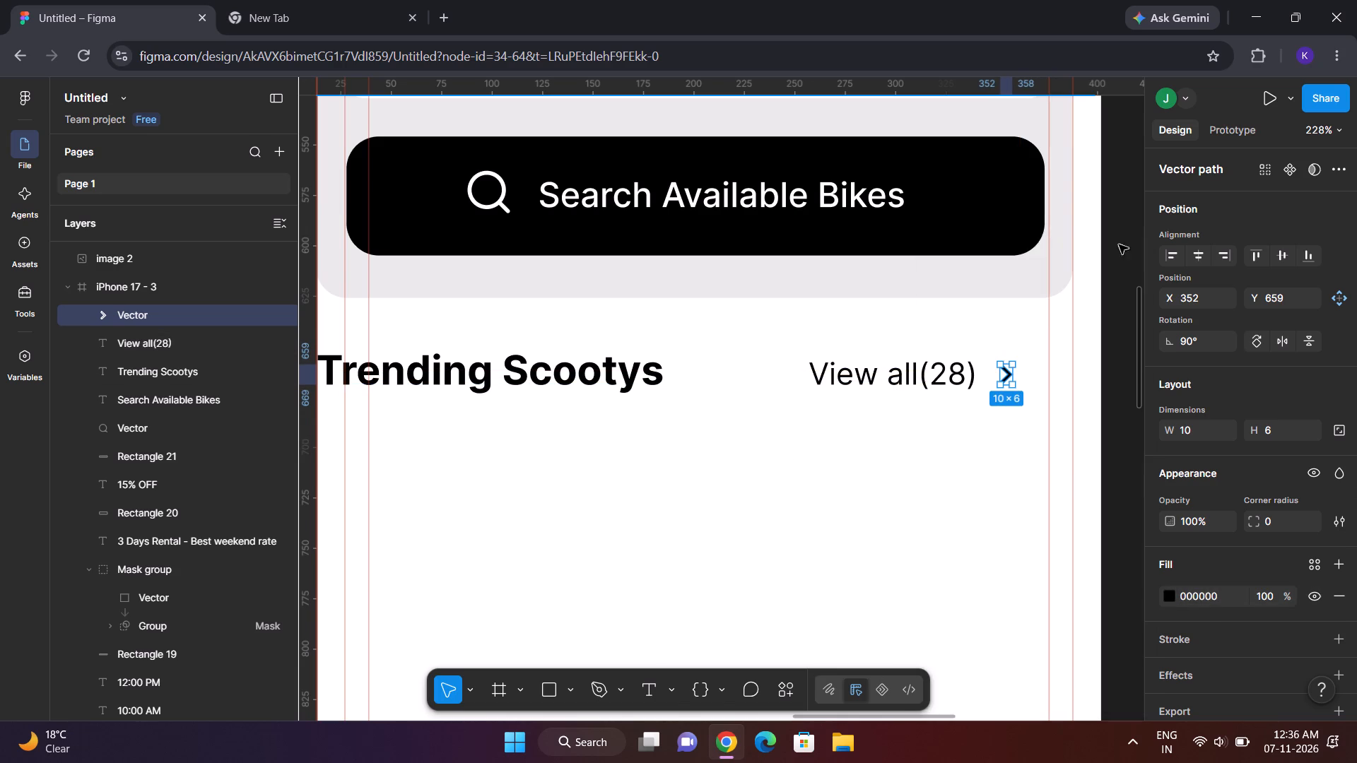
left_click(993, 473)
Move the "View all(28)" label closer to the arrow, to X 263, Y 655.
left_click(911, 374)
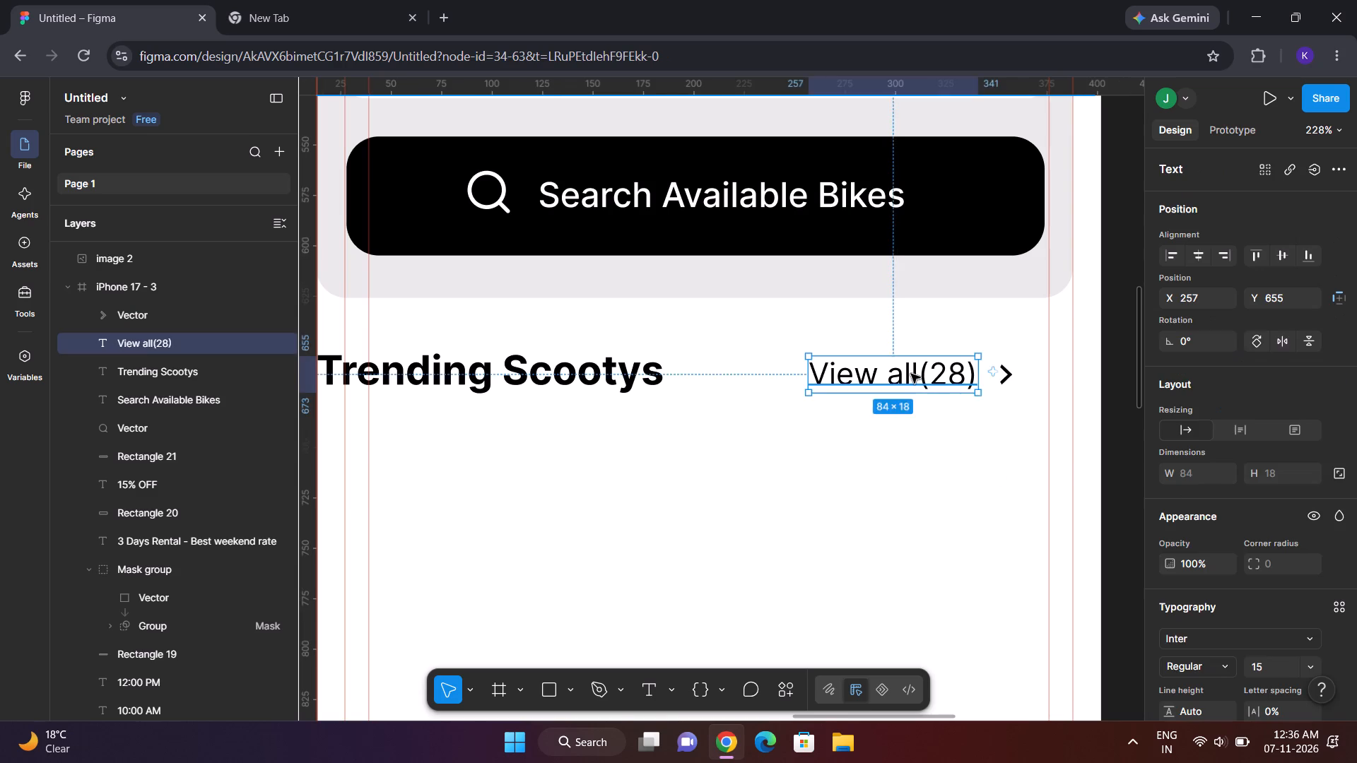
left_click_drag(911, 374, 929, 374)
left_click(1045, 391)
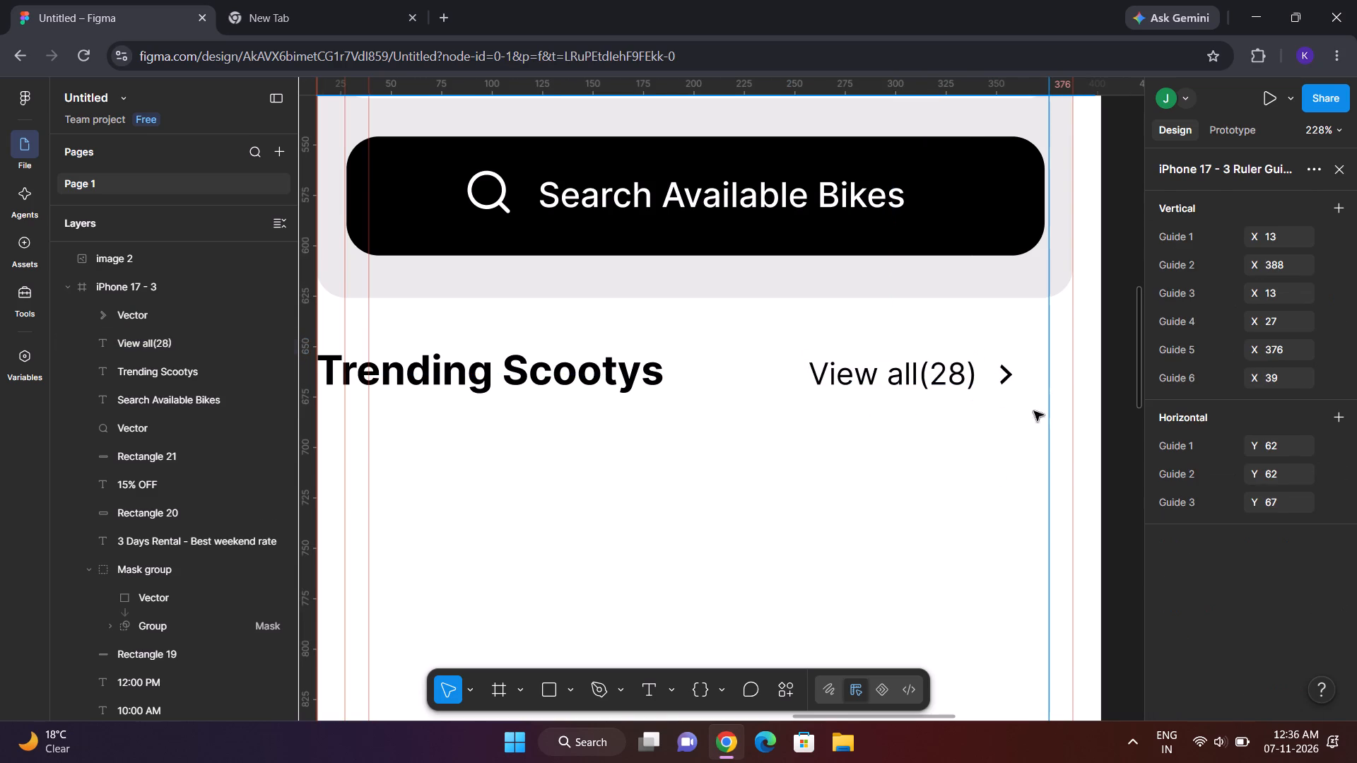
left_click(956, 374)
left_click_drag(922, 377, 936, 379)
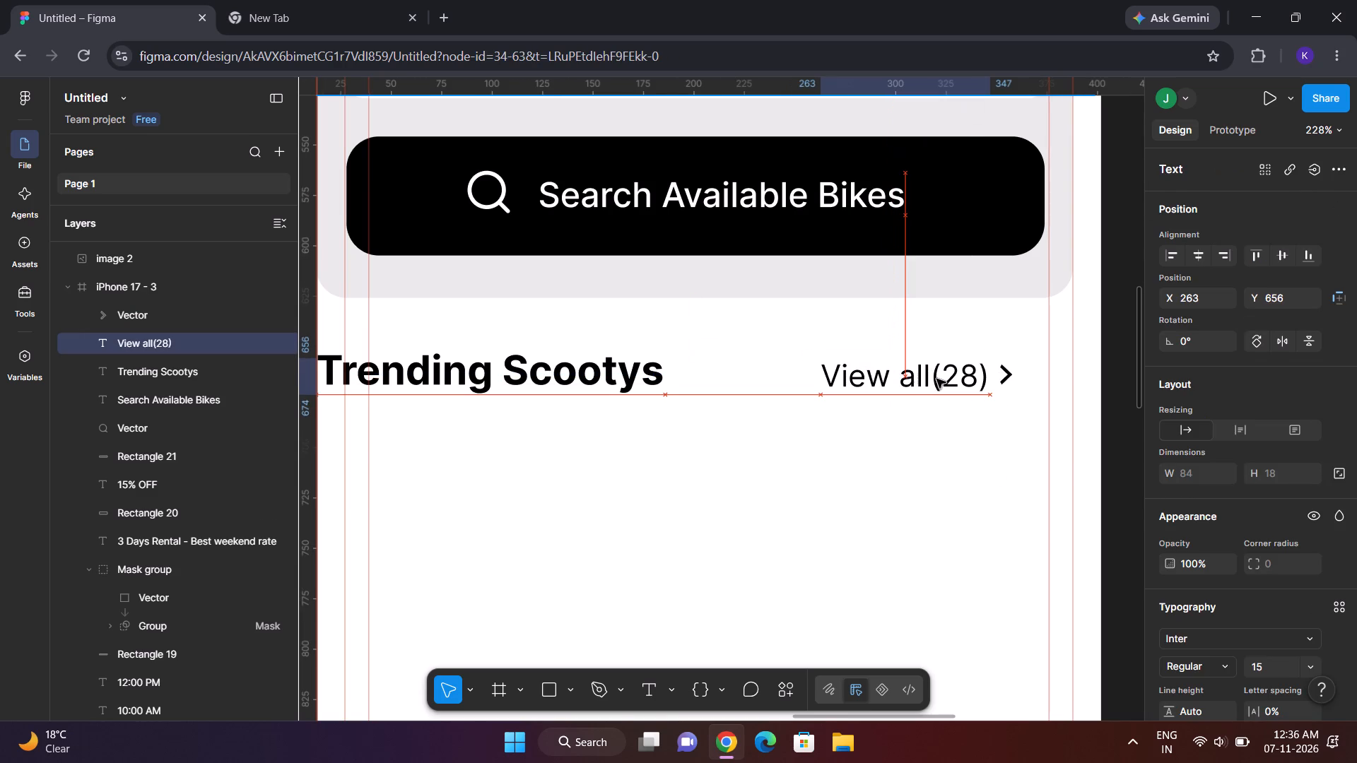
left_click_drag(936, 379, 936, 377)
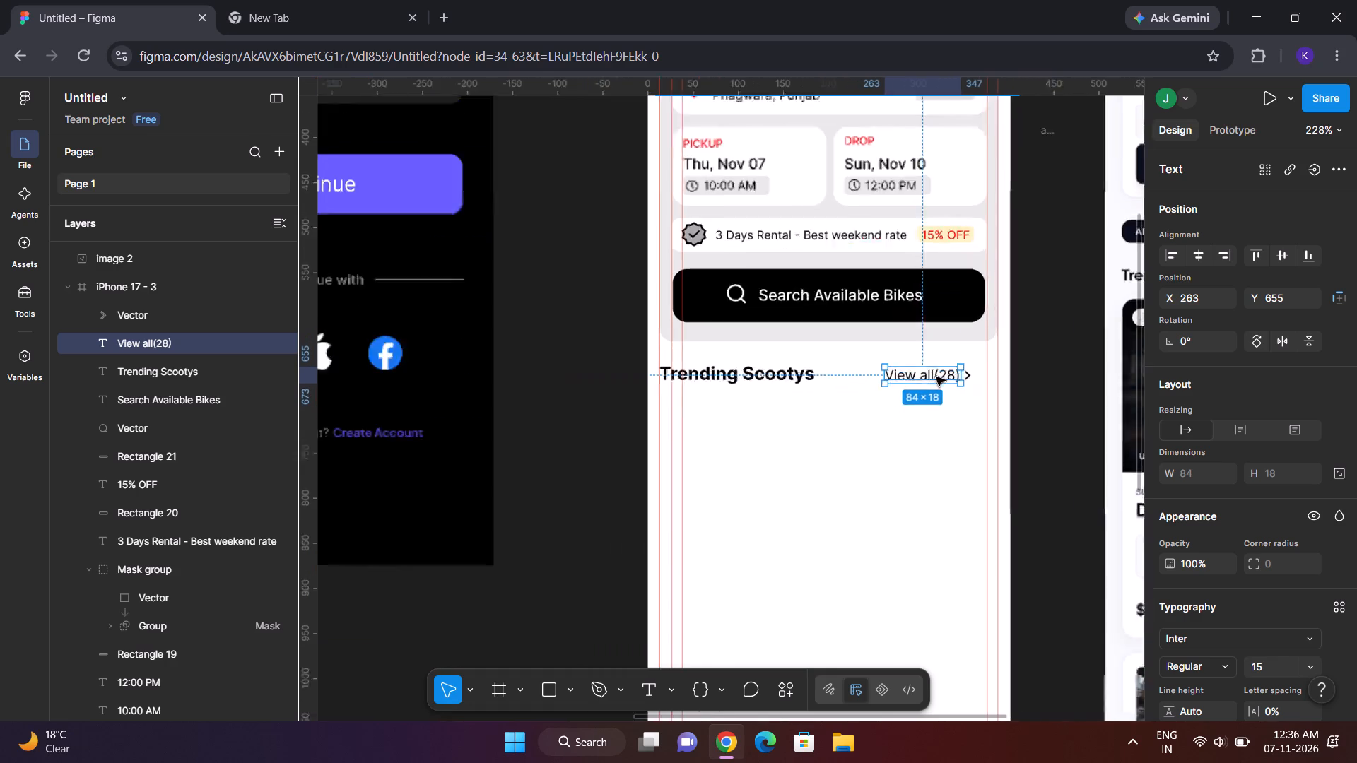
left_click(1055, 397)
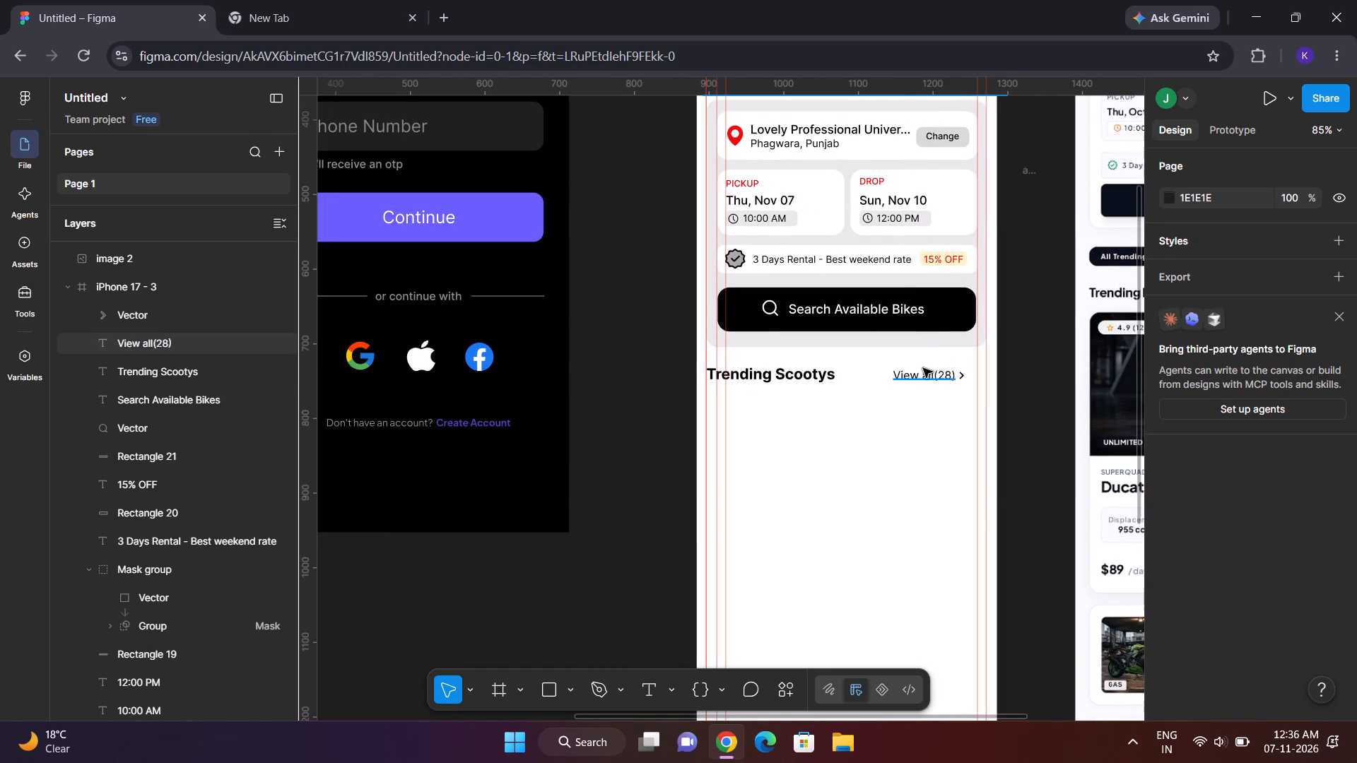
Move the "View all(28)" label and its arrow together to the vertical guide at X 376, placing the label at X 281, Y 655.
left_click(923, 368)
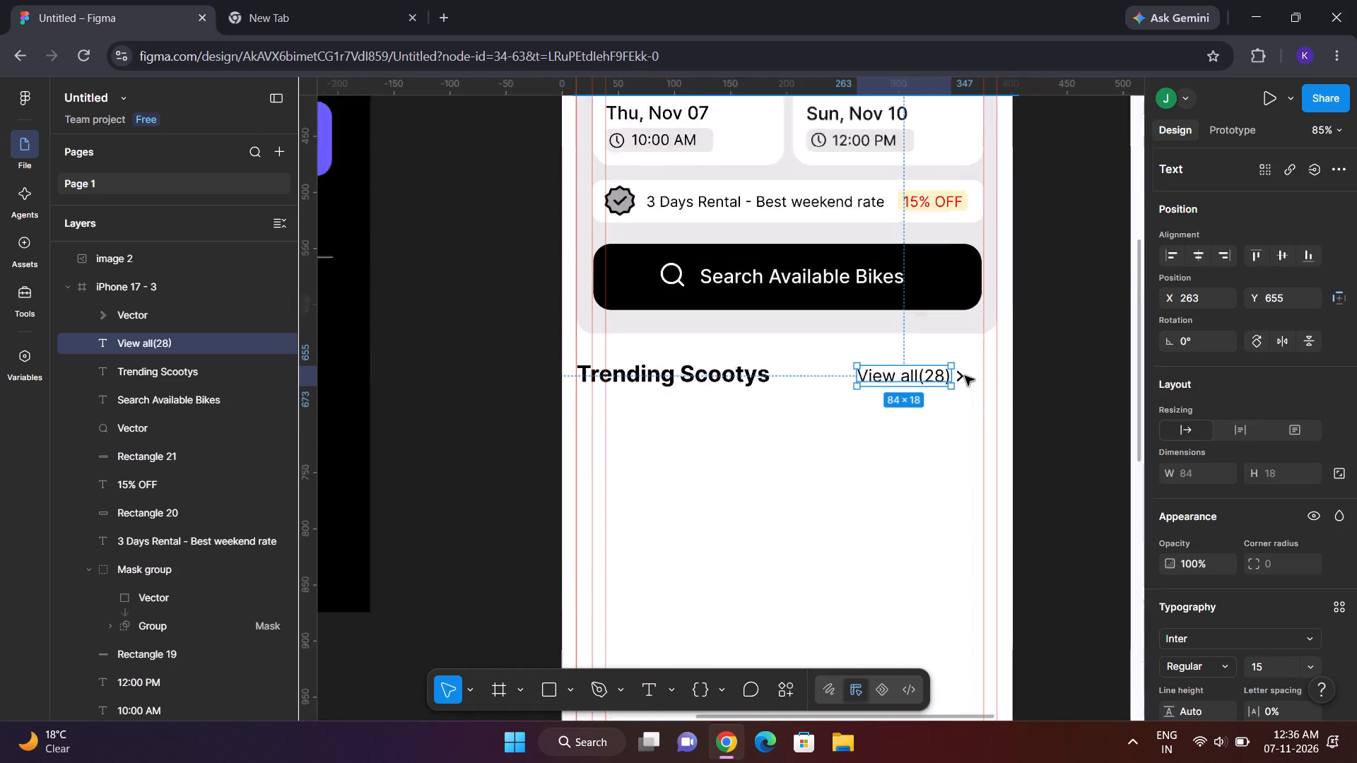
left_click(958, 374, "ctrl+shift")
left_click_drag(922, 374, 951, 374)
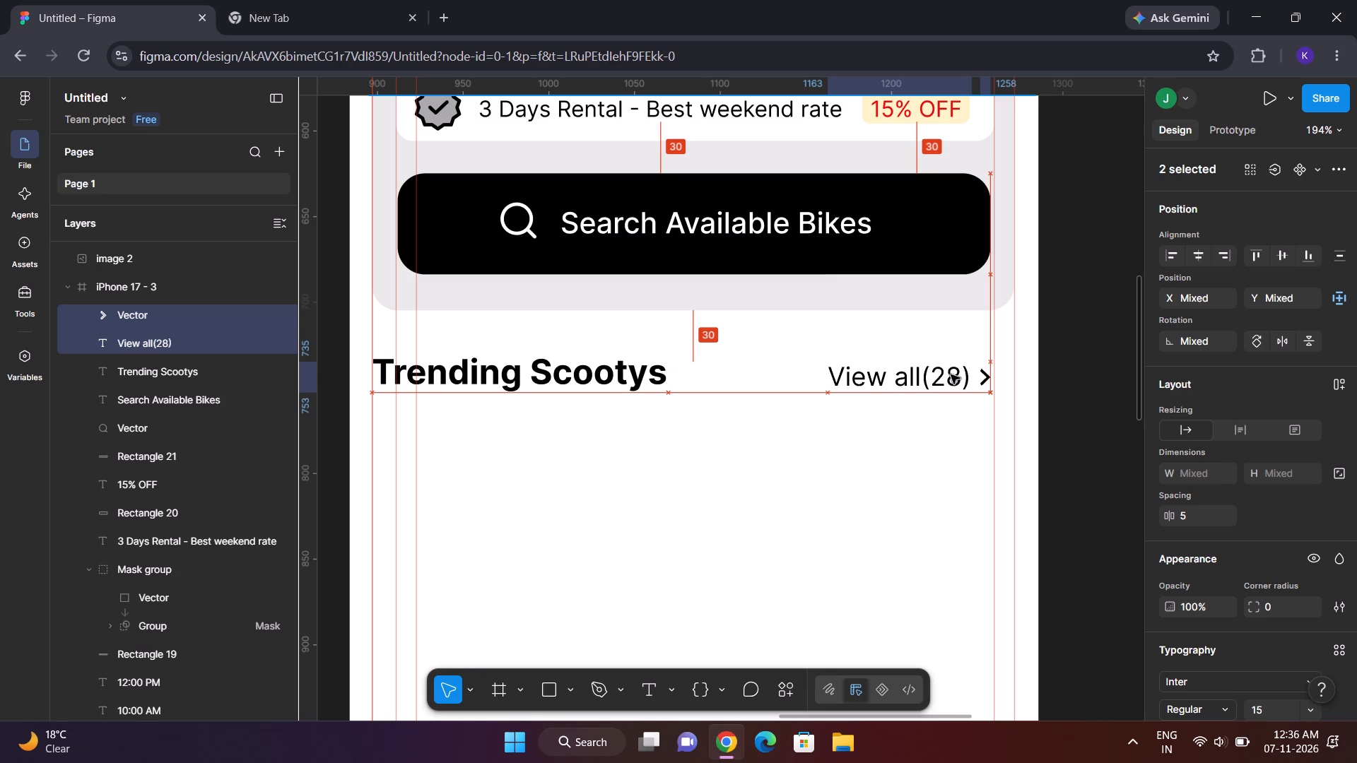
left_click_drag(951, 374, 949, 373)
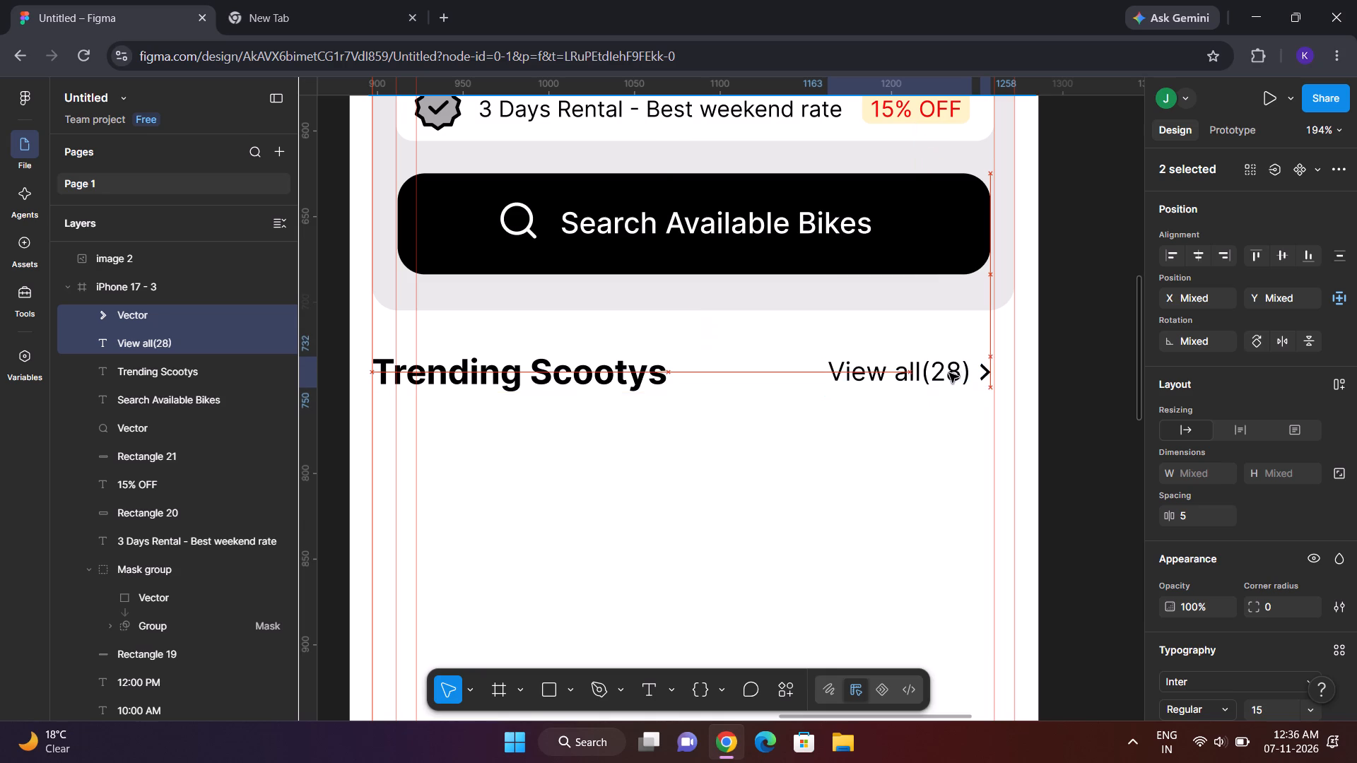
left_click_drag(949, 373, 953, 374)
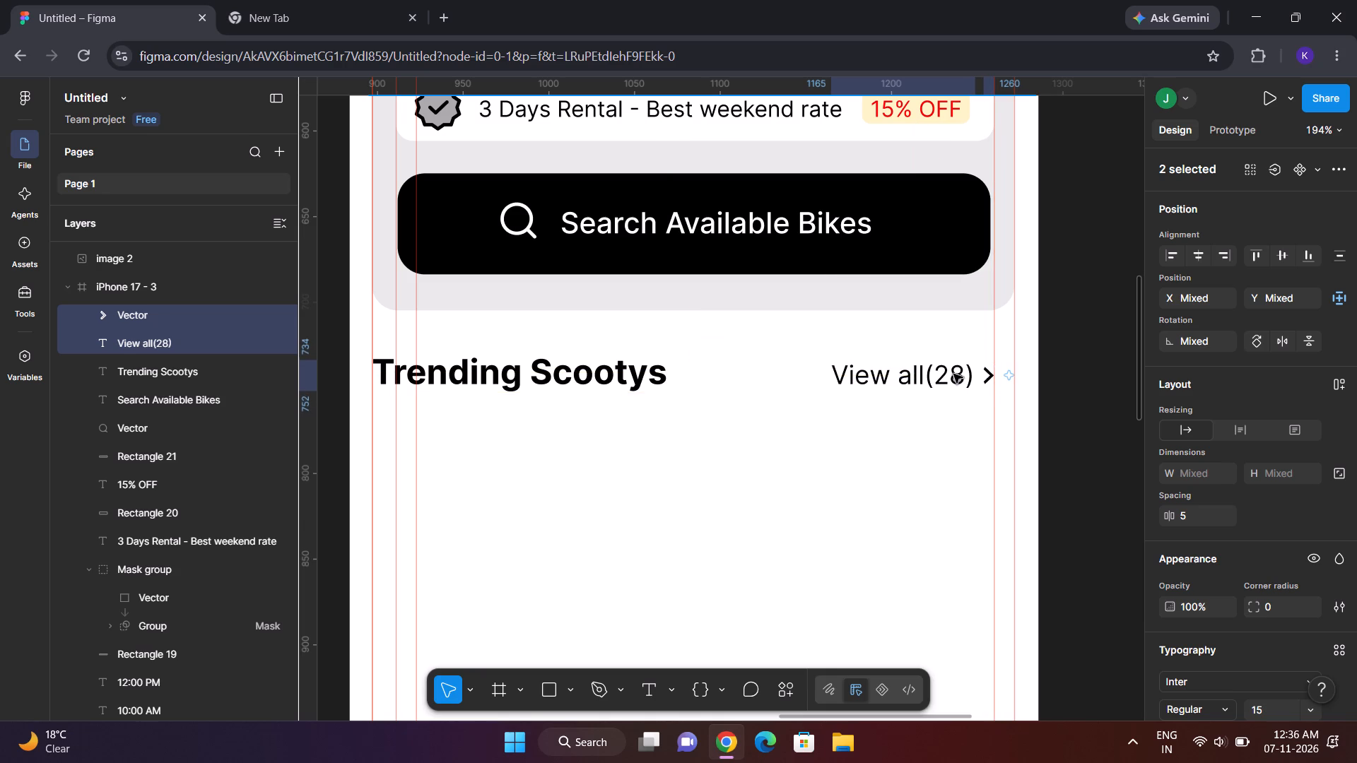
left_click(1067, 385)
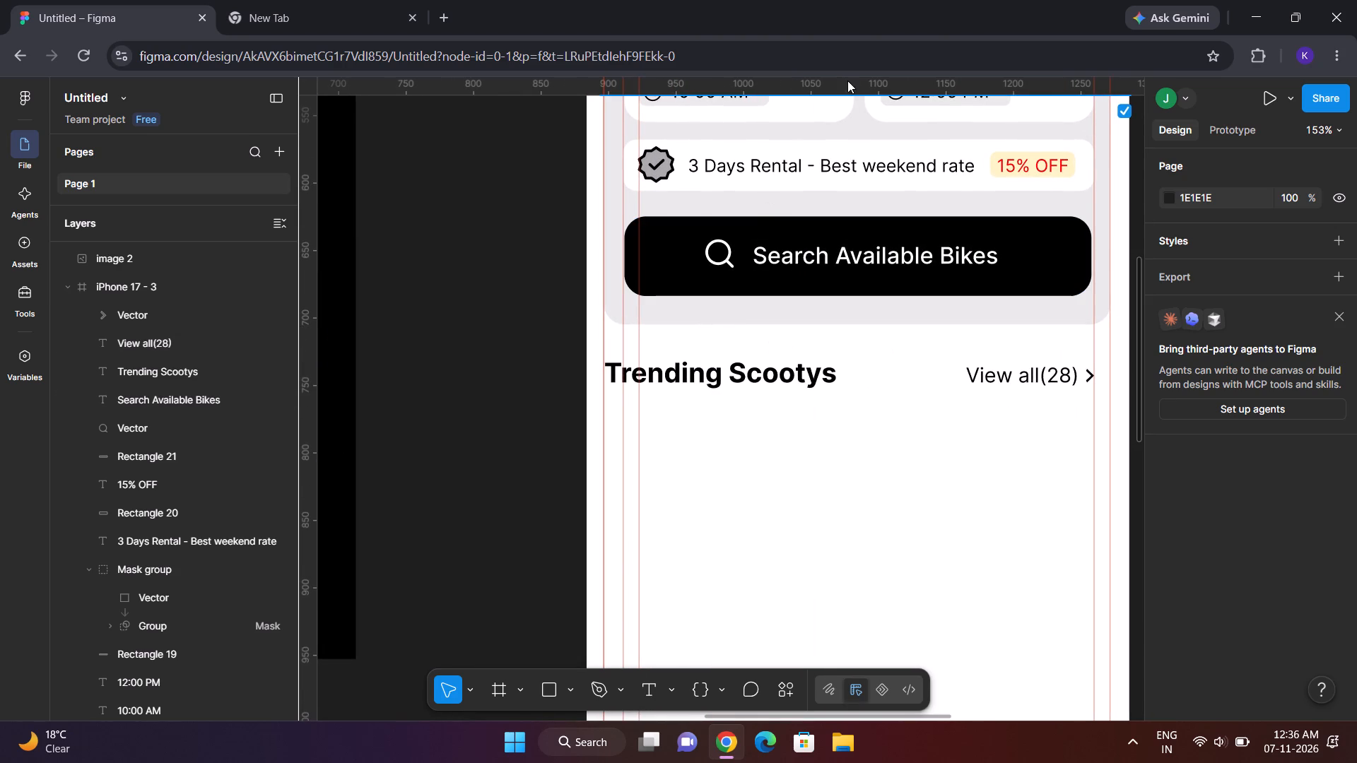
Add horizontal guides at Y 652 and Y 673 above and below the "Trending Scootys" heading.
left_click_drag(847, 94, 882, 358)
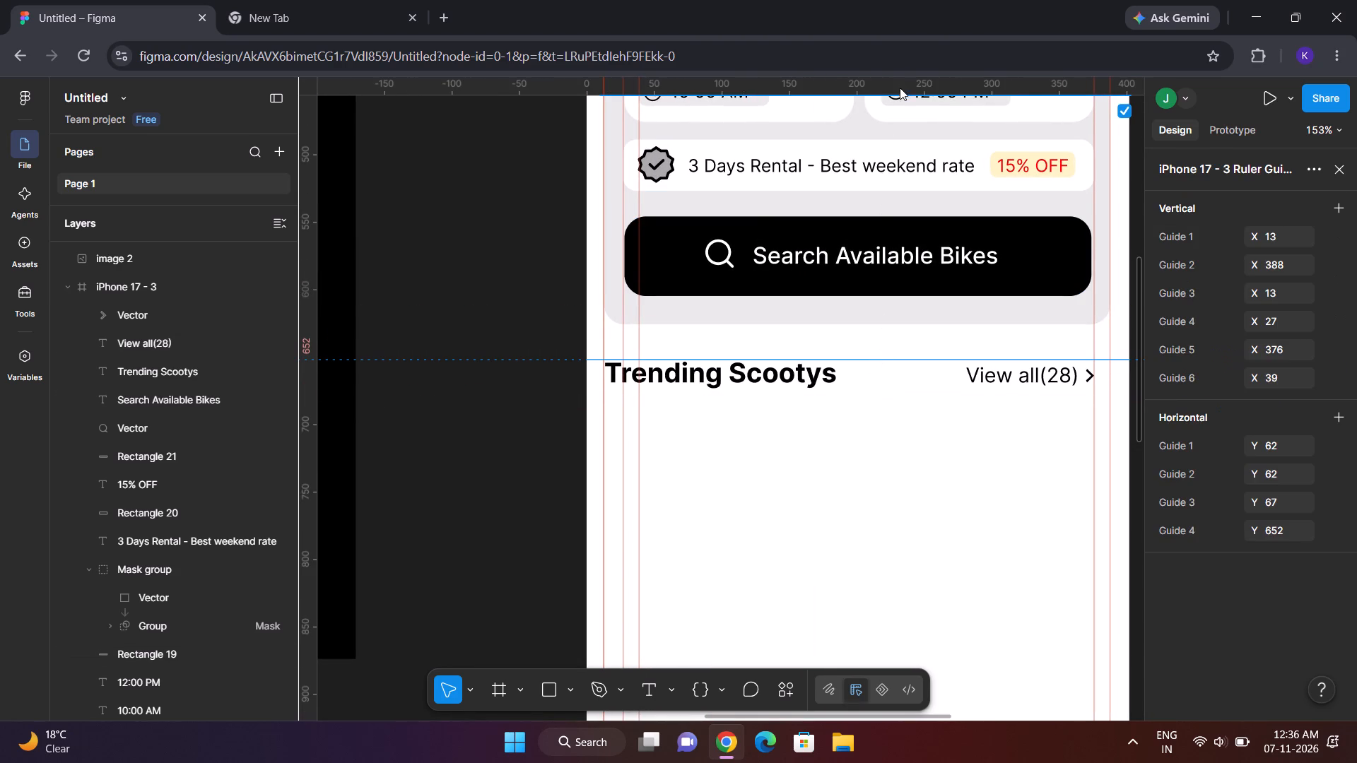
left_click_drag(898, 94, 901, 387)
Raise the "View all(28)" label to Y 653 so it sits centred between the two new horizontal guides.
left_click(1041, 373)
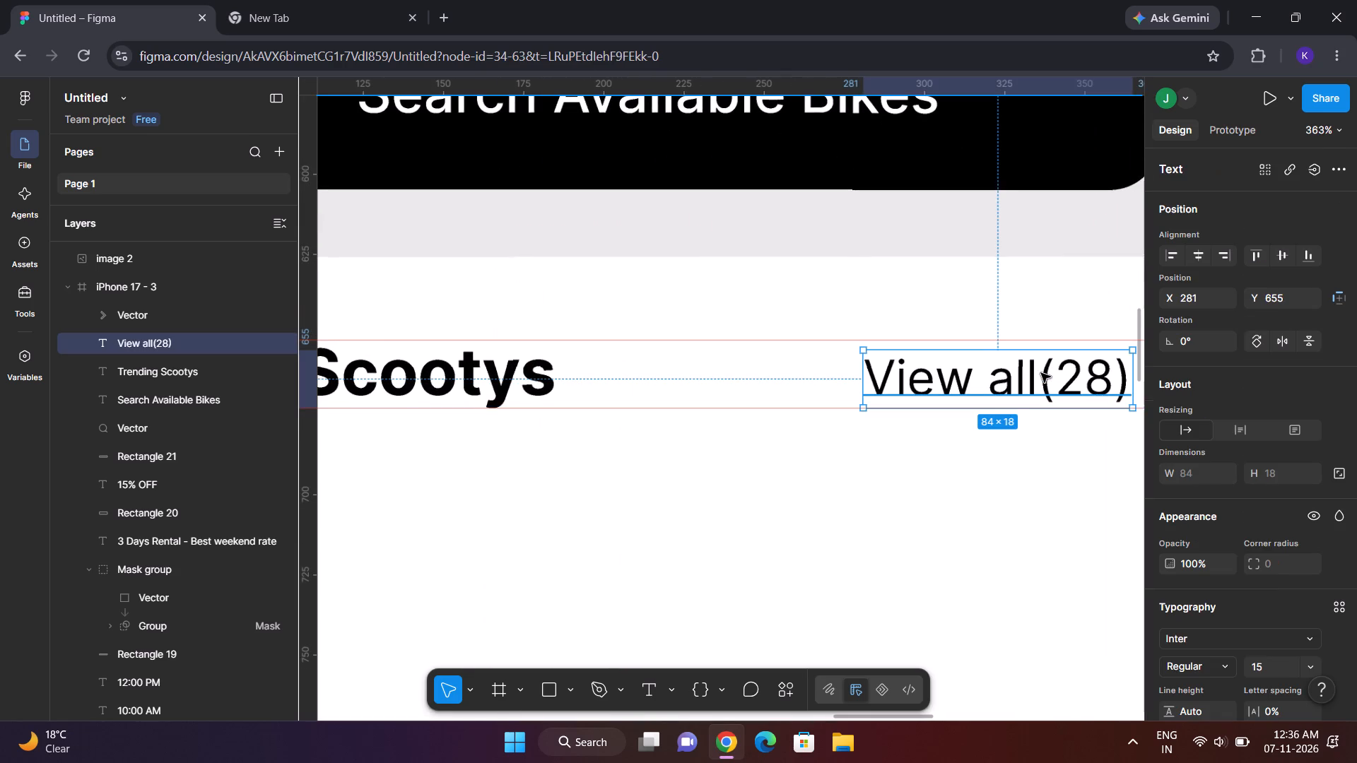
left_click(1038, 374)
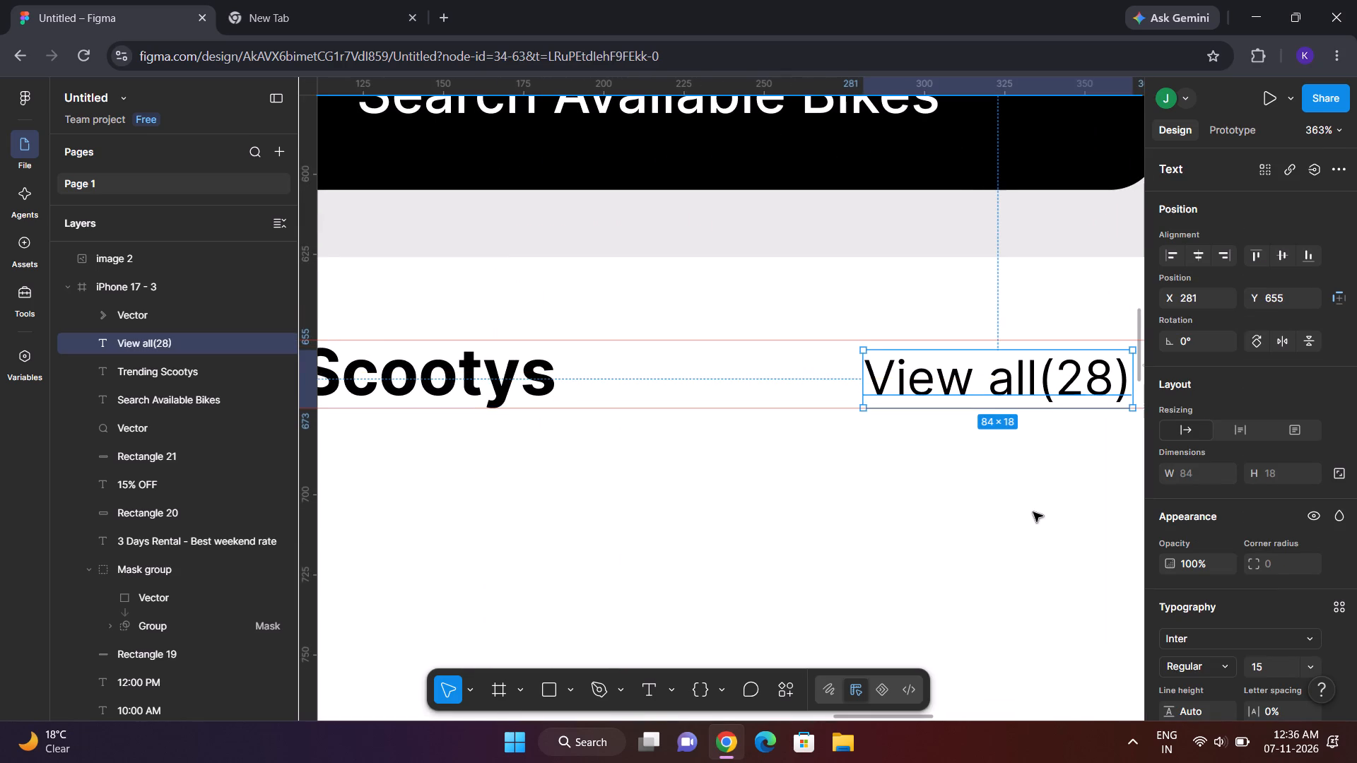
left_click(1016, 389)
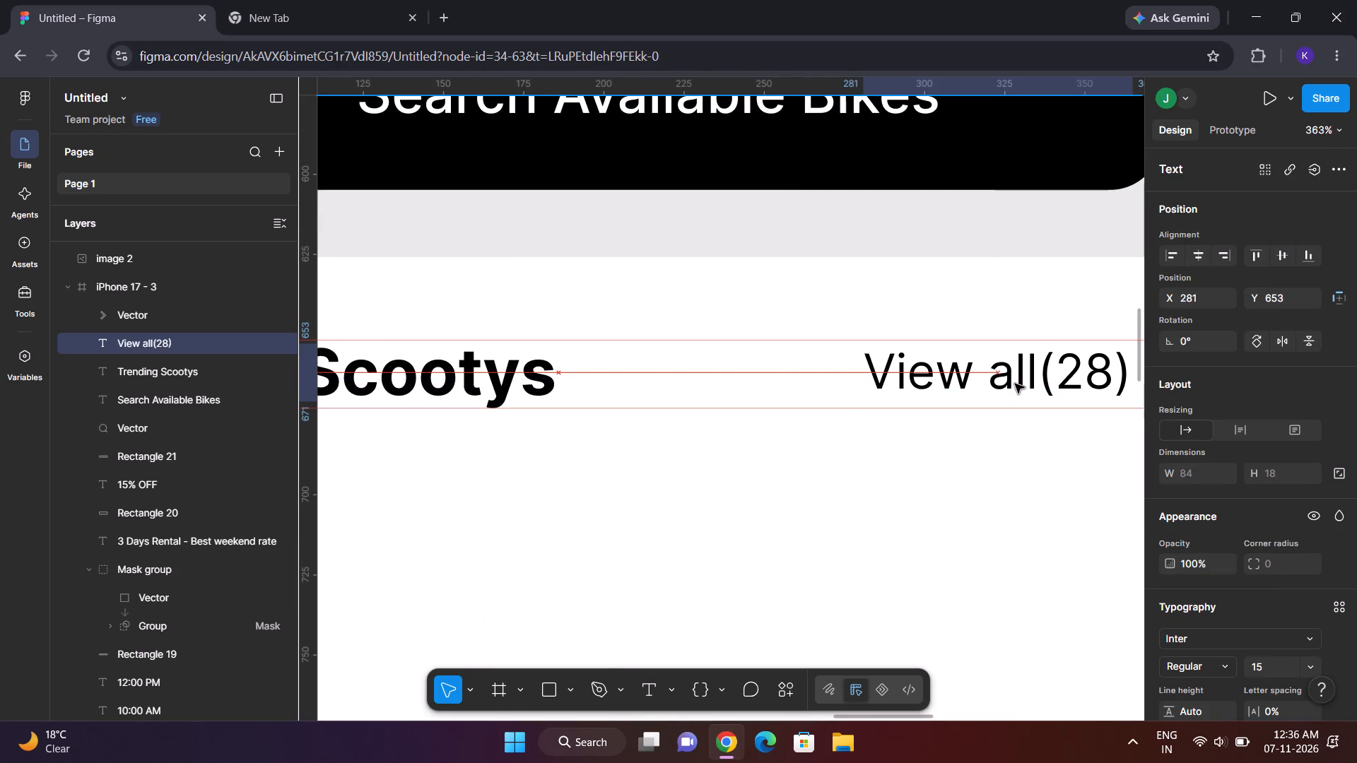
left_click(1009, 487)
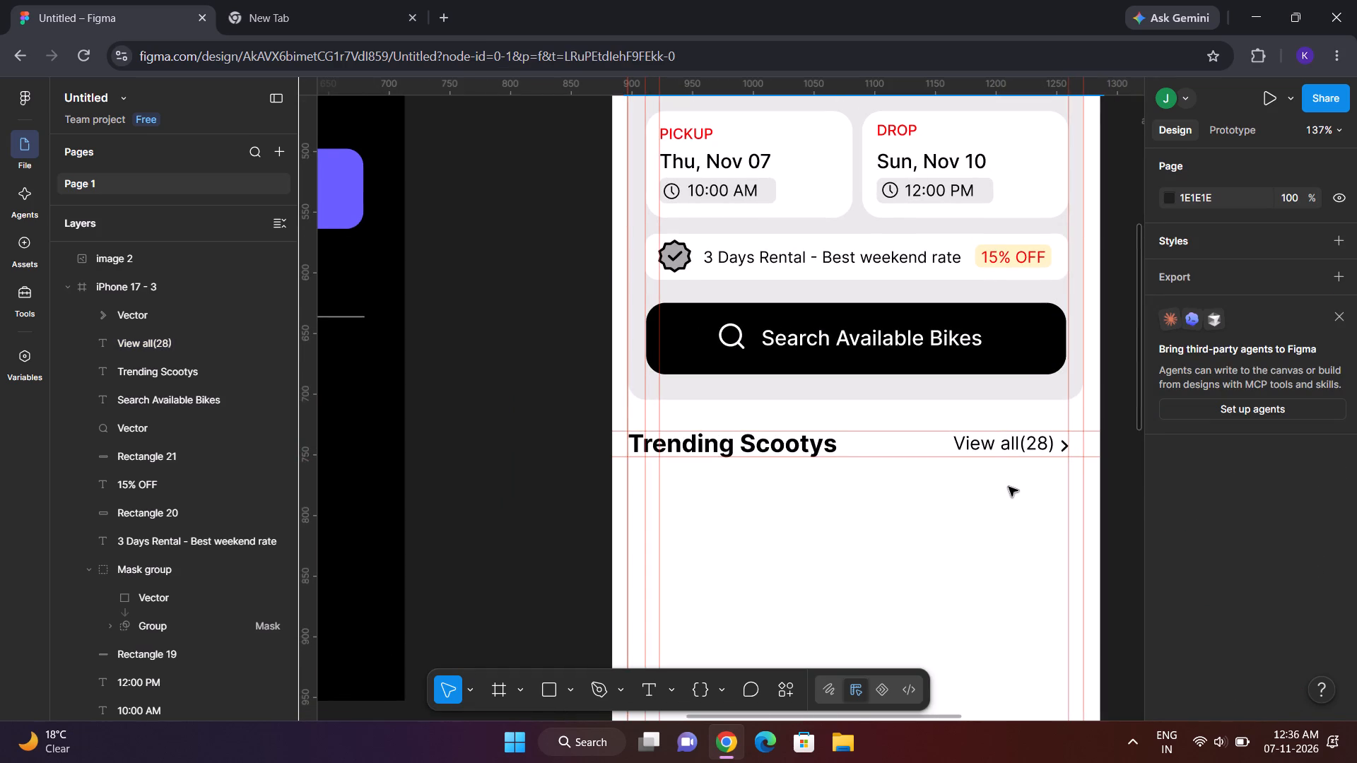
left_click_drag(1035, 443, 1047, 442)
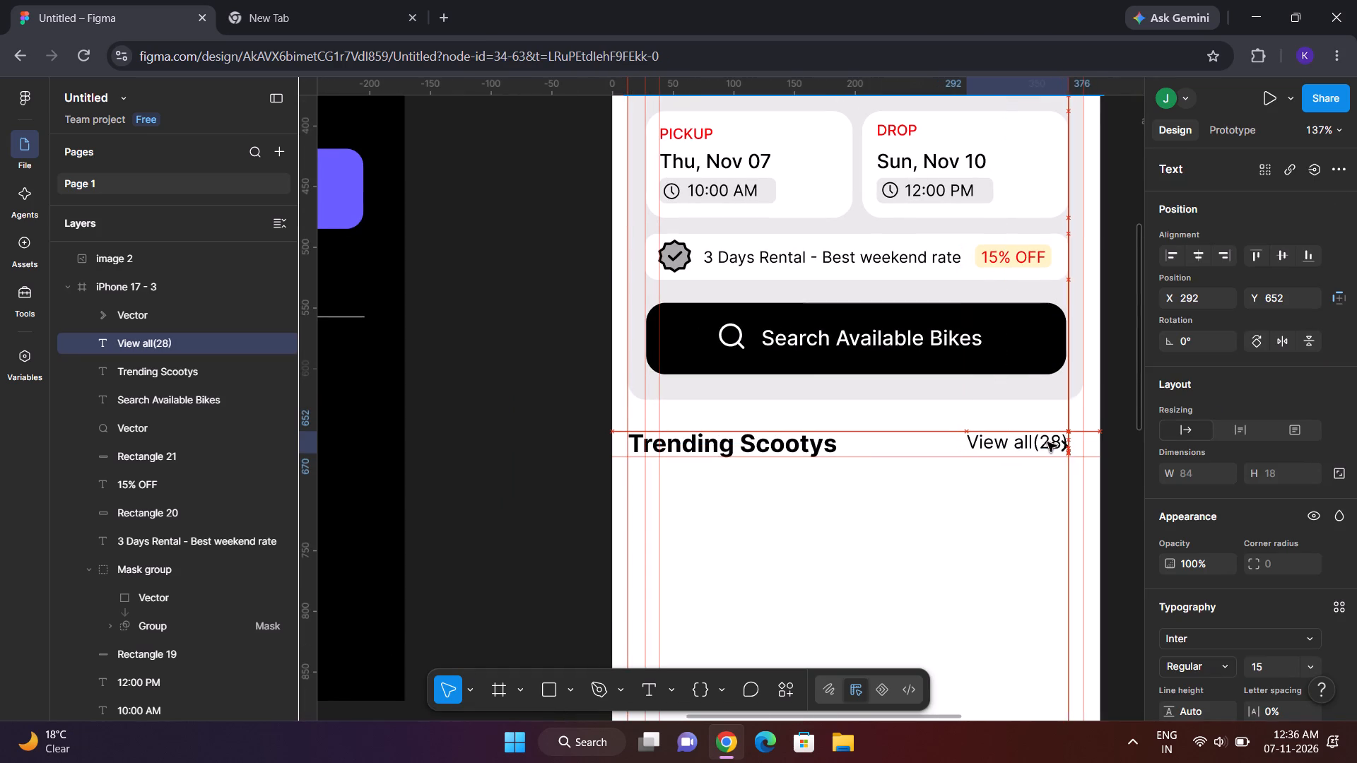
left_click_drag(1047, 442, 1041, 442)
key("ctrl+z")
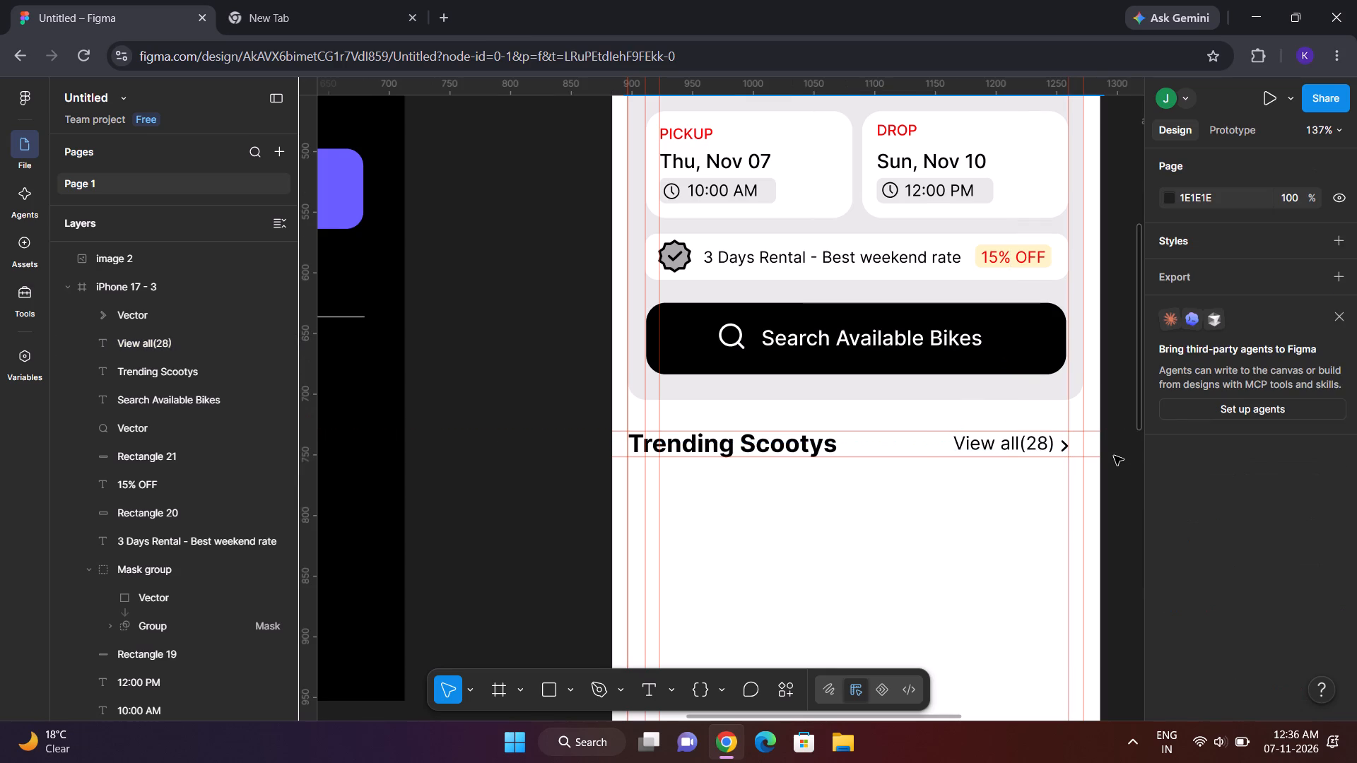
Raise the arrow beside the "View all(28)" label to Y 657, in line with the label.
left_click(1002, 437)
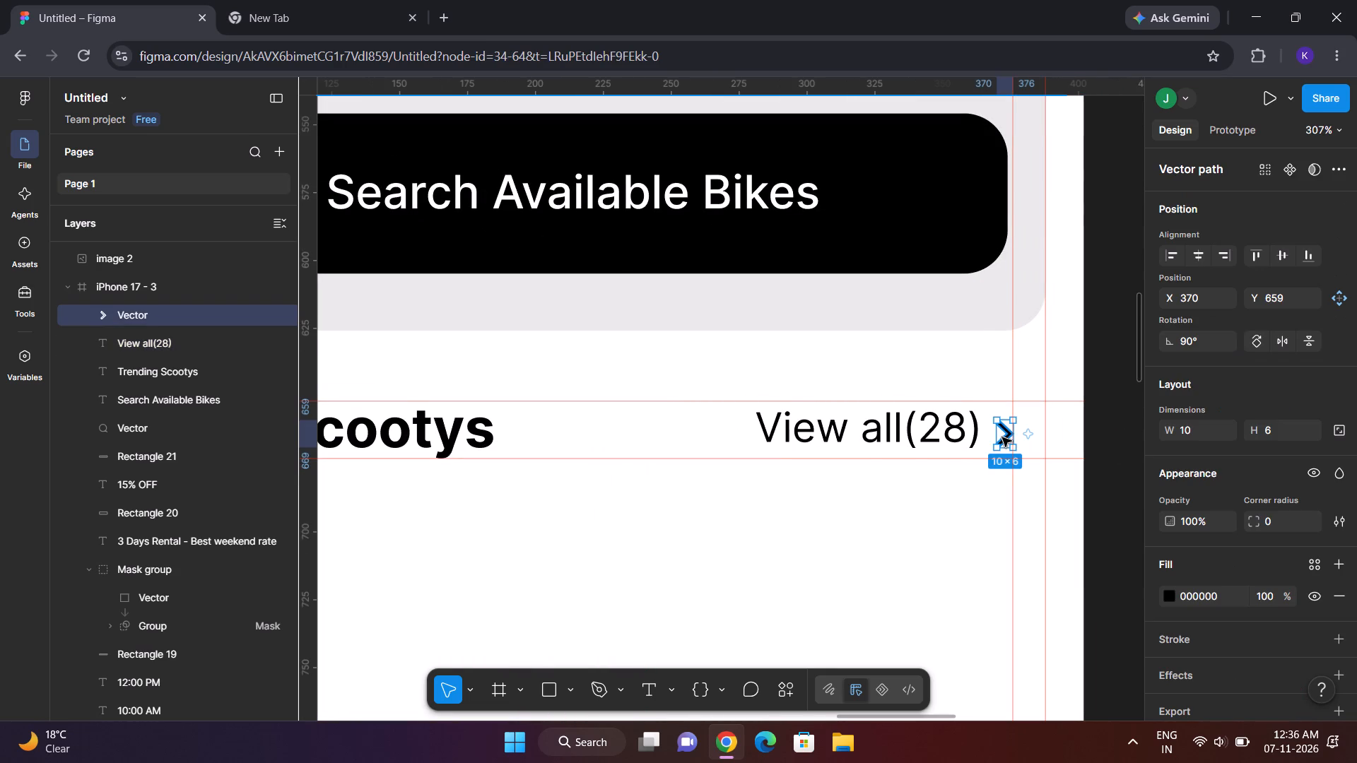
left_click(1011, 435)
left_click(1001, 440)
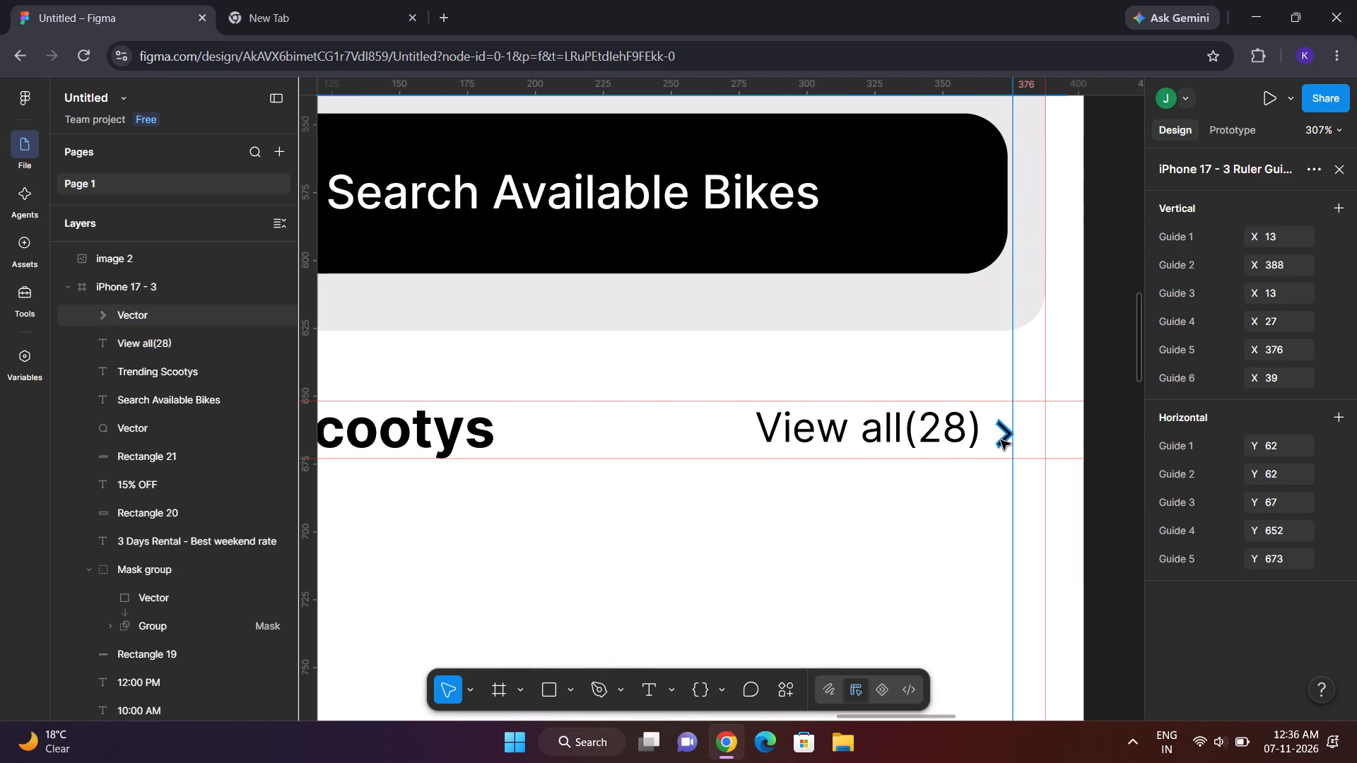
left_click(1001, 434)
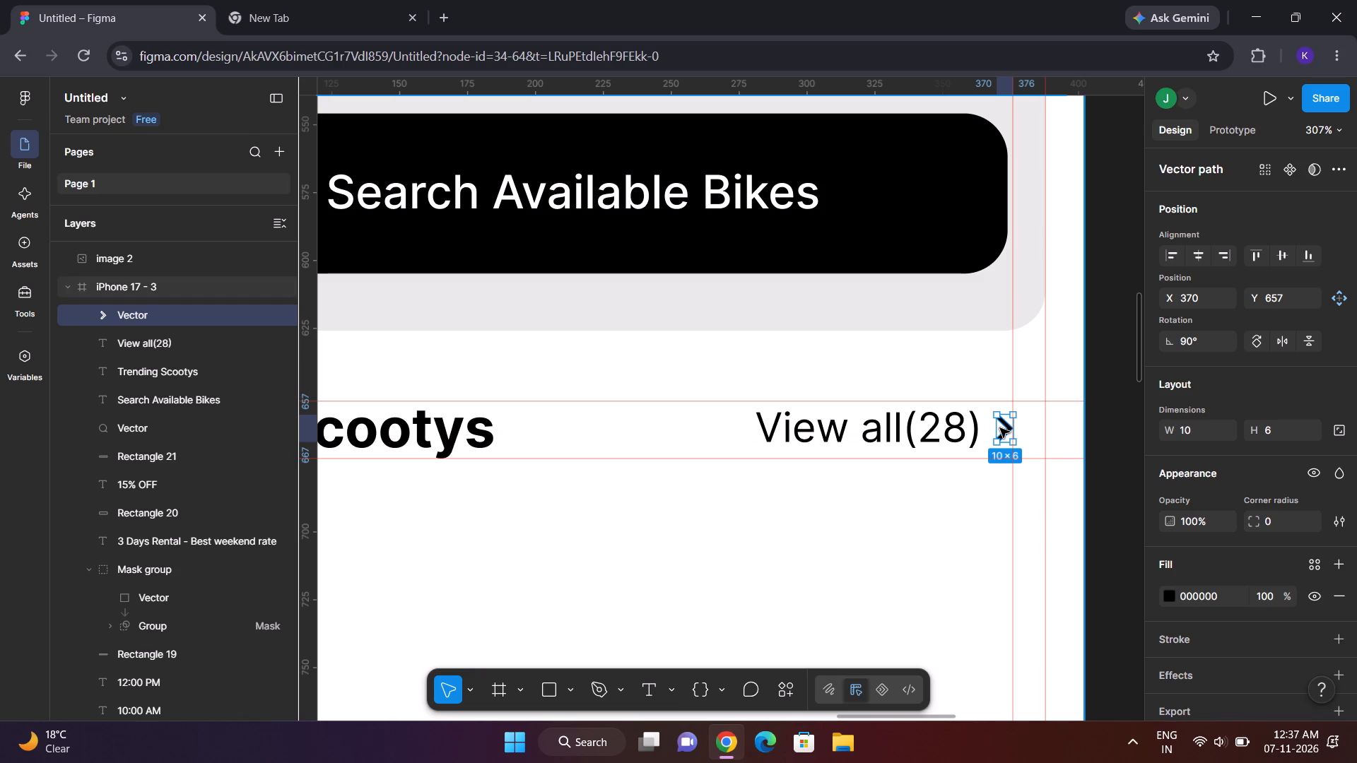
Move the "View all(28)" label and arrow together until the arrow meets the vertical guide at X 388, and hide the rulers.
left_click(892, 428, "ctrl+shift")
left_click_drag(916, 428, 920, 429)
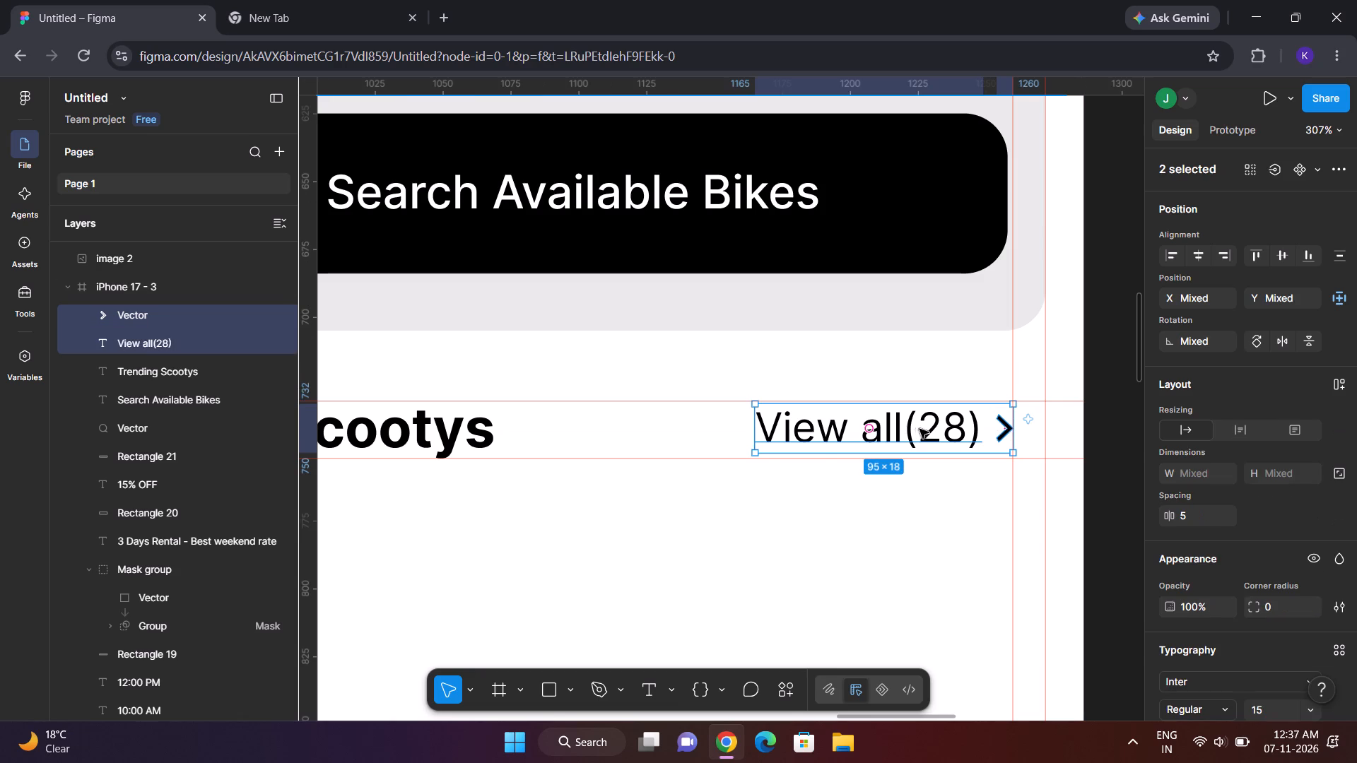
left_click_drag(920, 429, 951, 430)
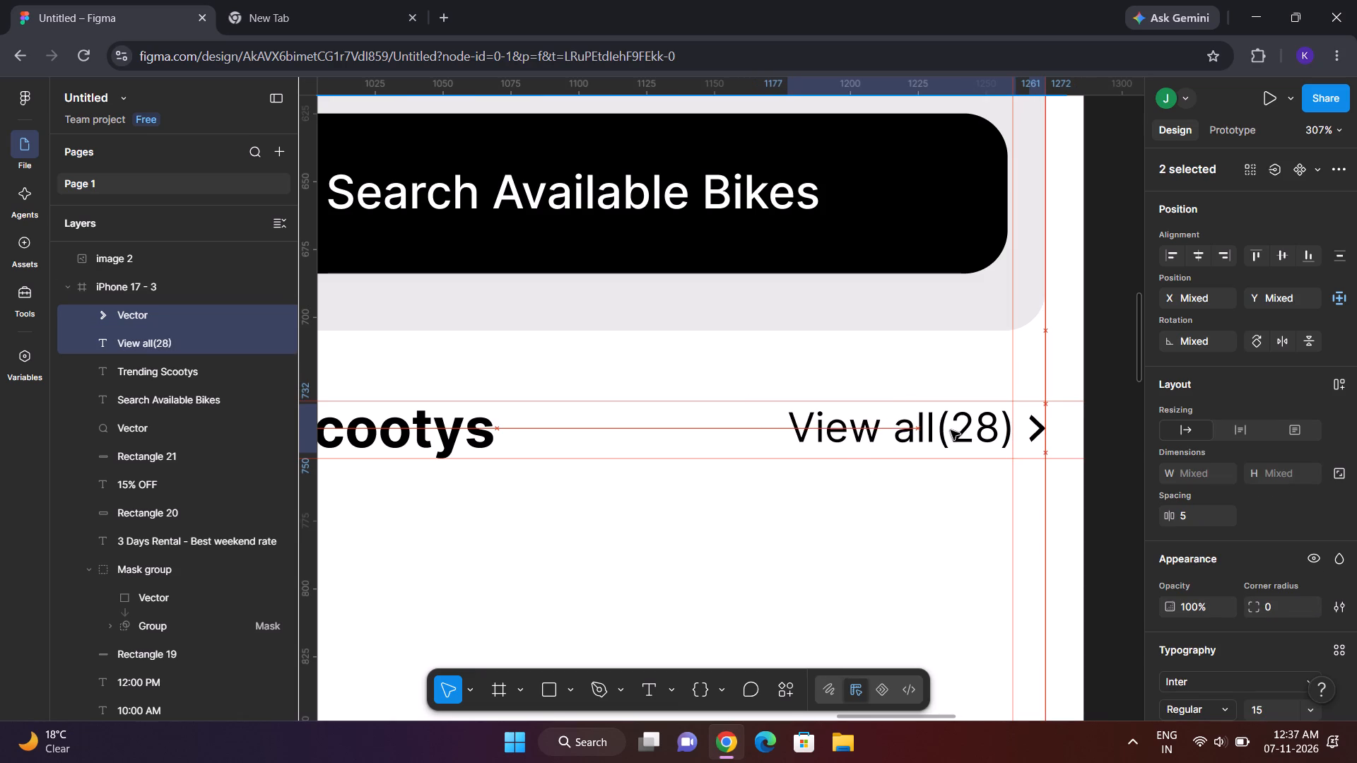
left_click_drag(951, 430, 951, 430)
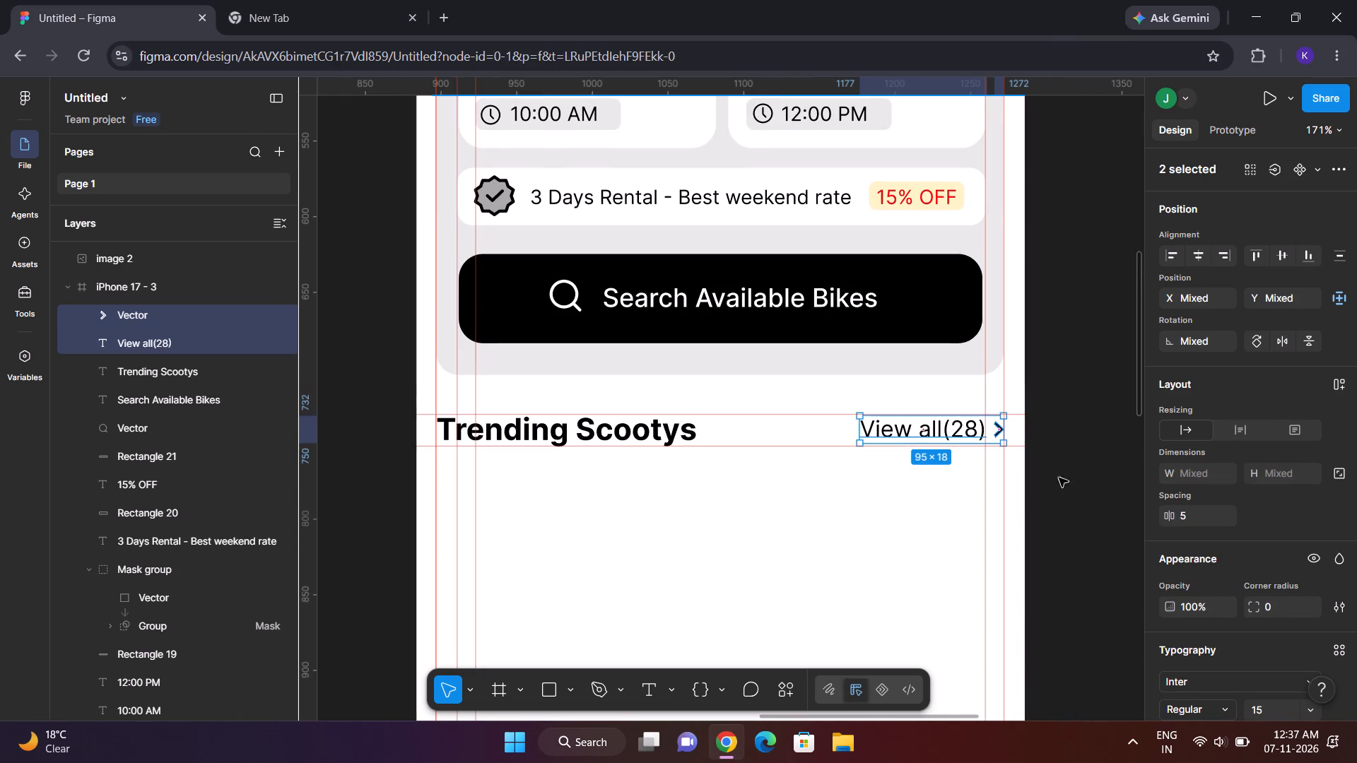
left_click(1081, 498)
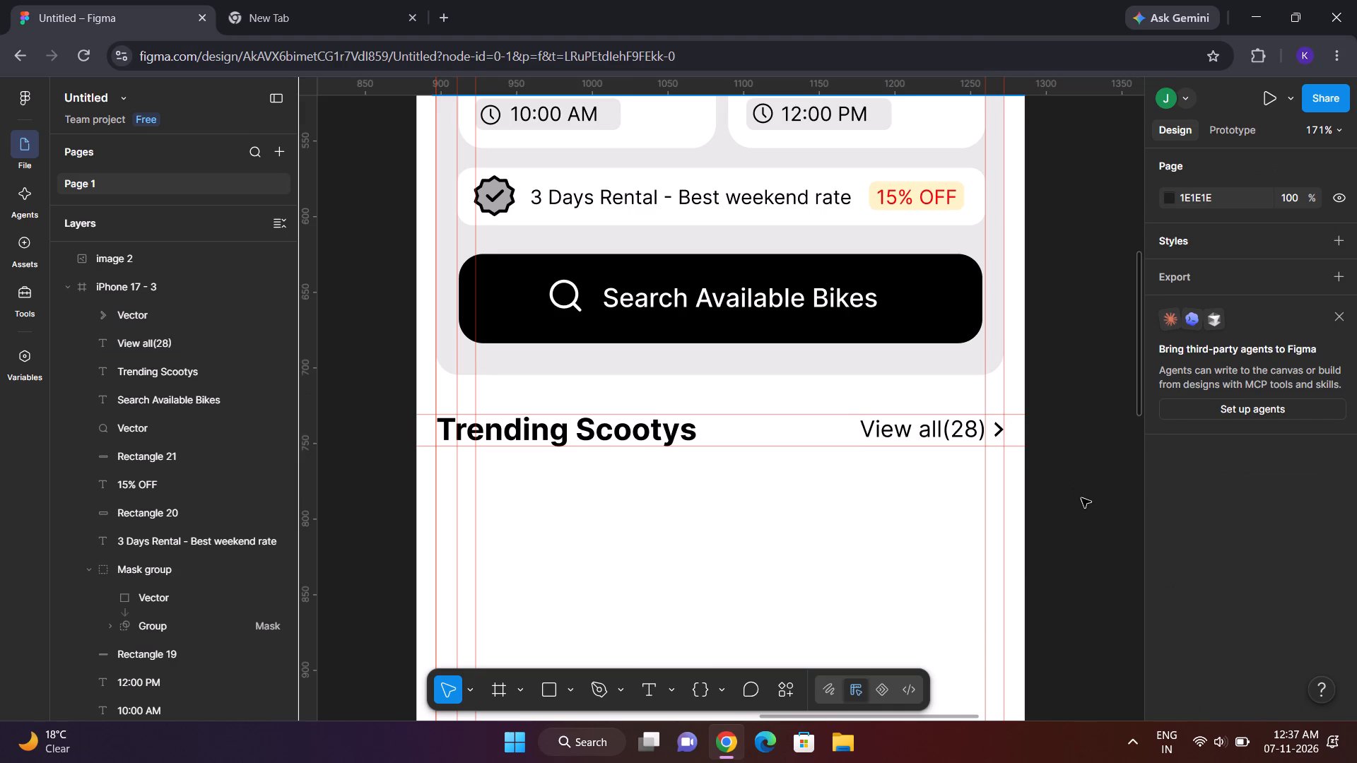
key("shift+r")
Shift the "View all(28)" label and arrow together about 3 px inward from the grey card's right edge, keeping their height.
scroll(1012, 475, "right", 1)
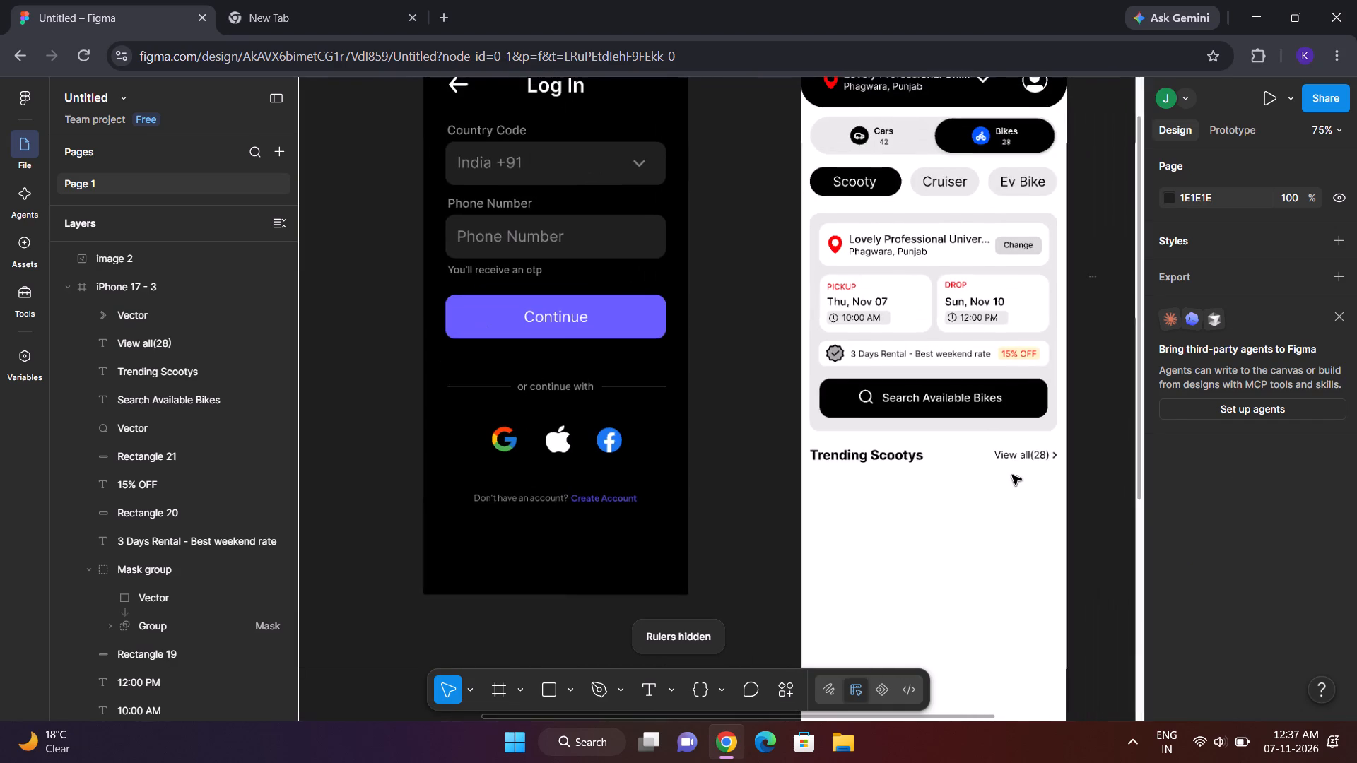
scroll(1012, 475, "left", 1)
scroll(1012, 475, "right", 2)
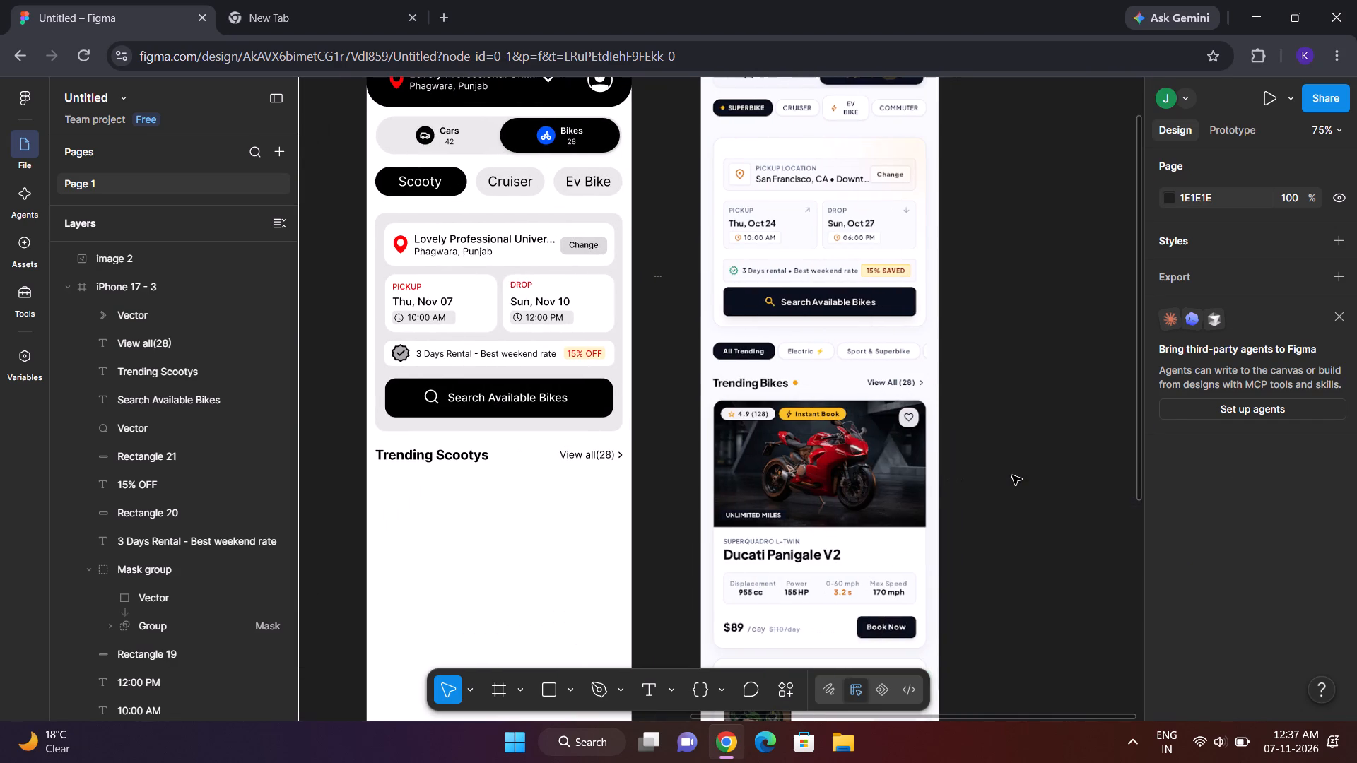
scroll(1012, 475, "right", 1)
left_click(903, 451)
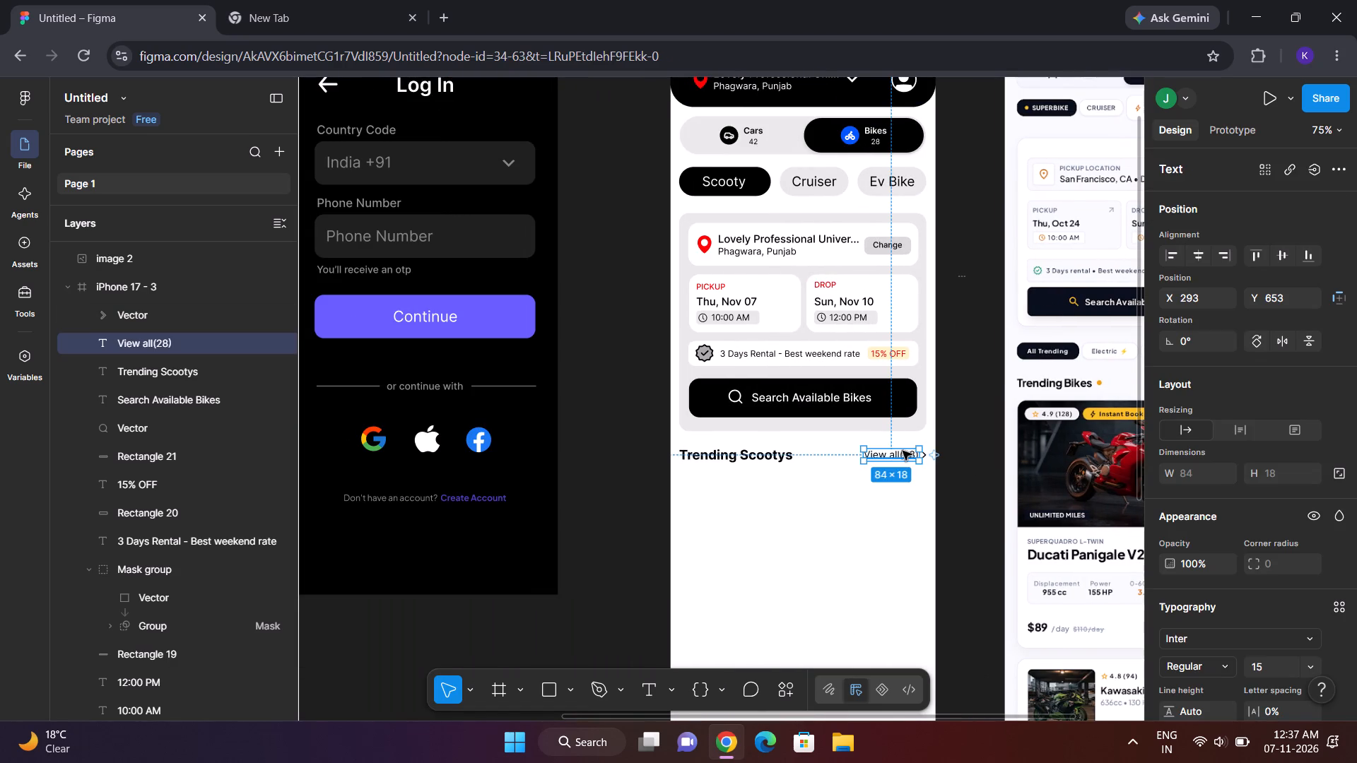
left_click(950, 461, "ctrl+shift")
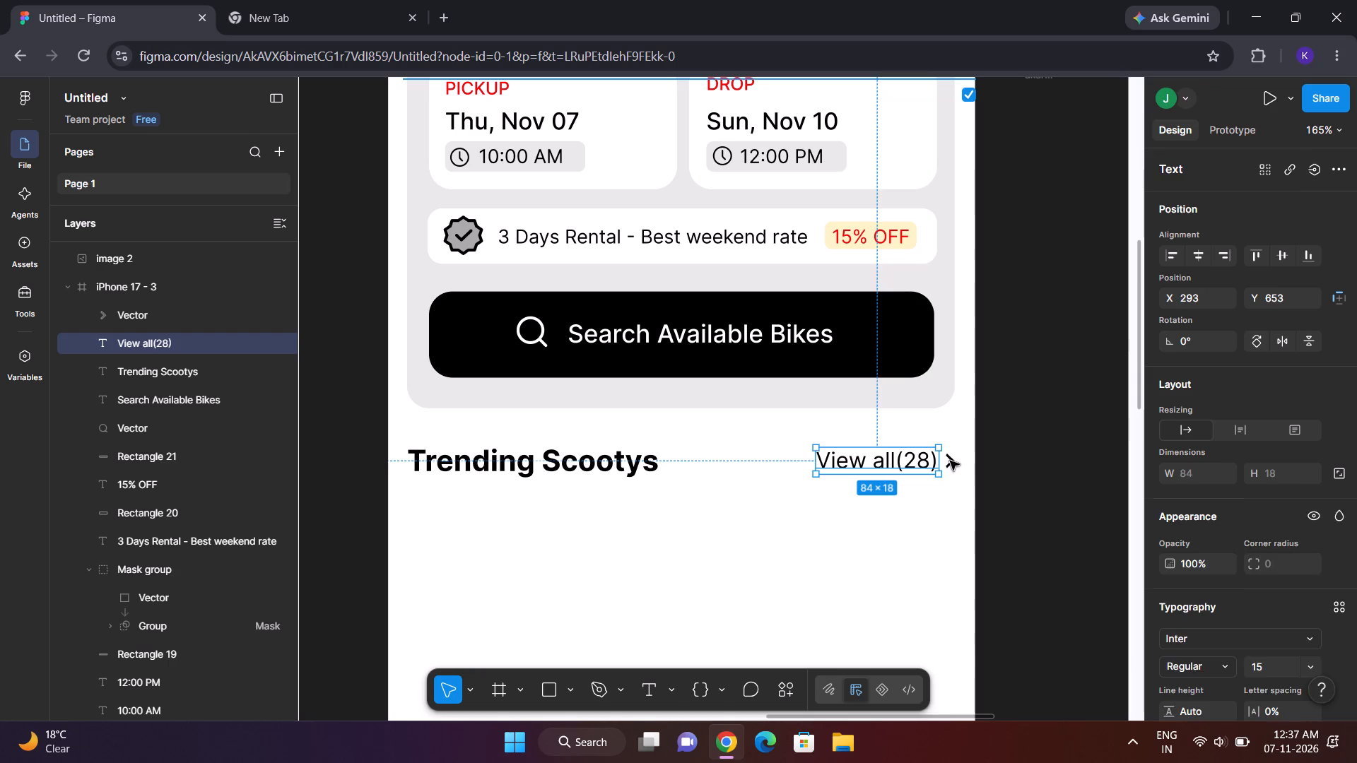
left_click_drag(878, 466, 869, 466)
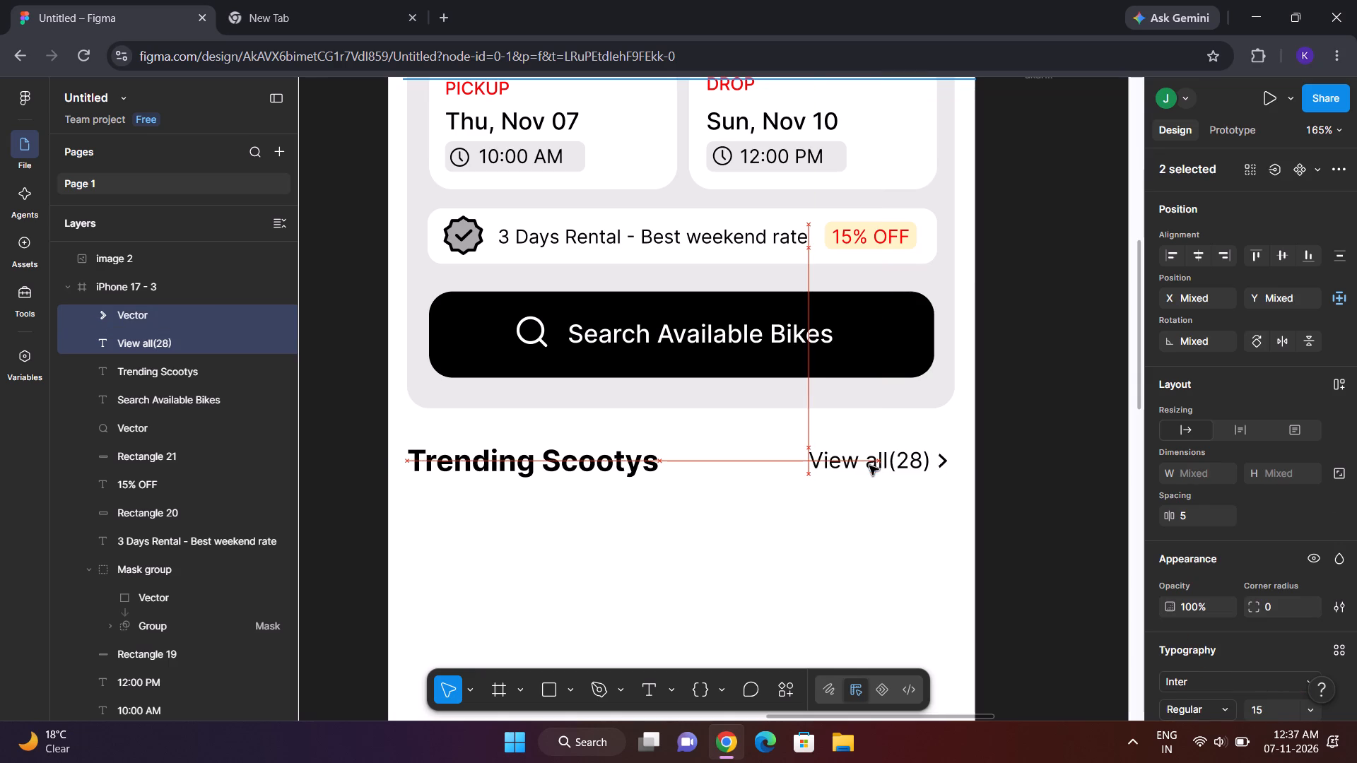
left_click_drag(869, 466, 871, 466)
left_click(1074, 432)
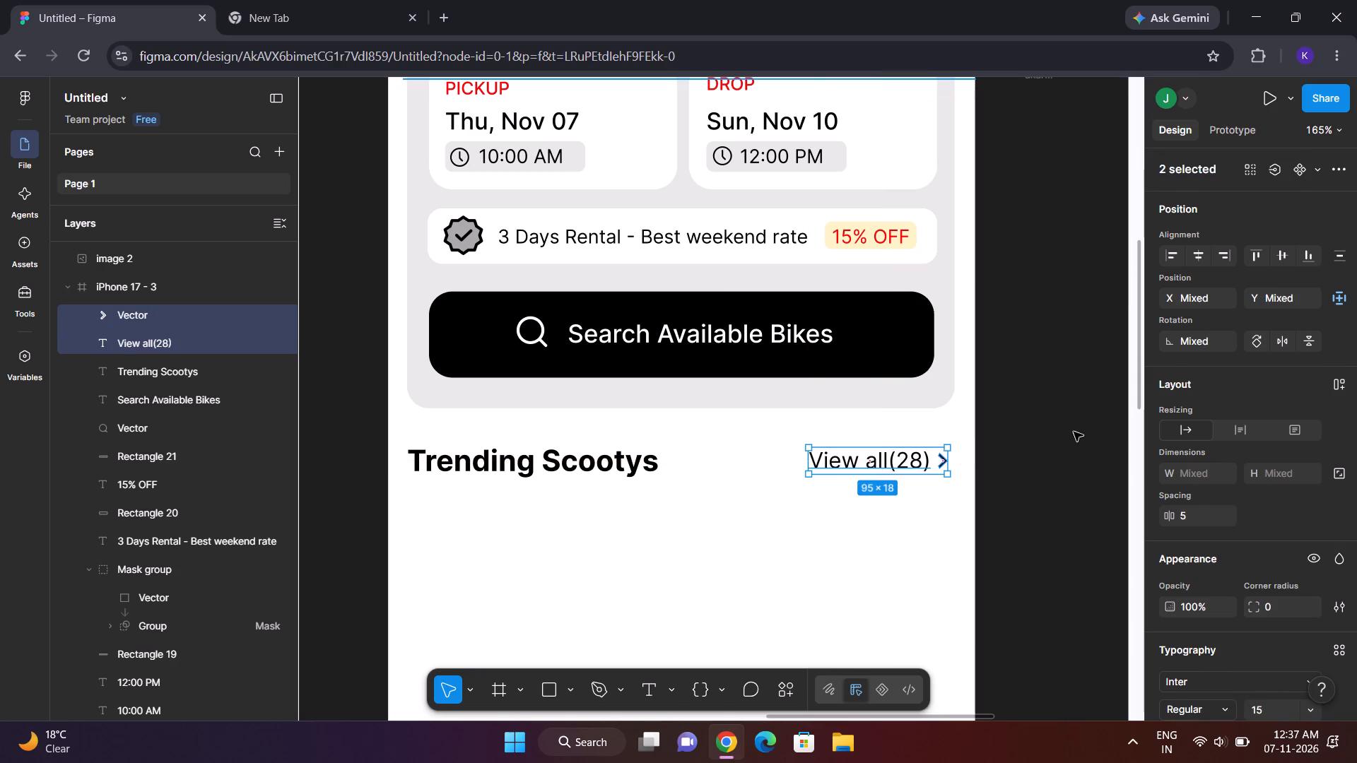
Reposition the "Trending Scootys" heading to X 17, Y 650 with the rulers and guides shown, and hide the rulers again.
scroll(1074, 432, "left", 1)
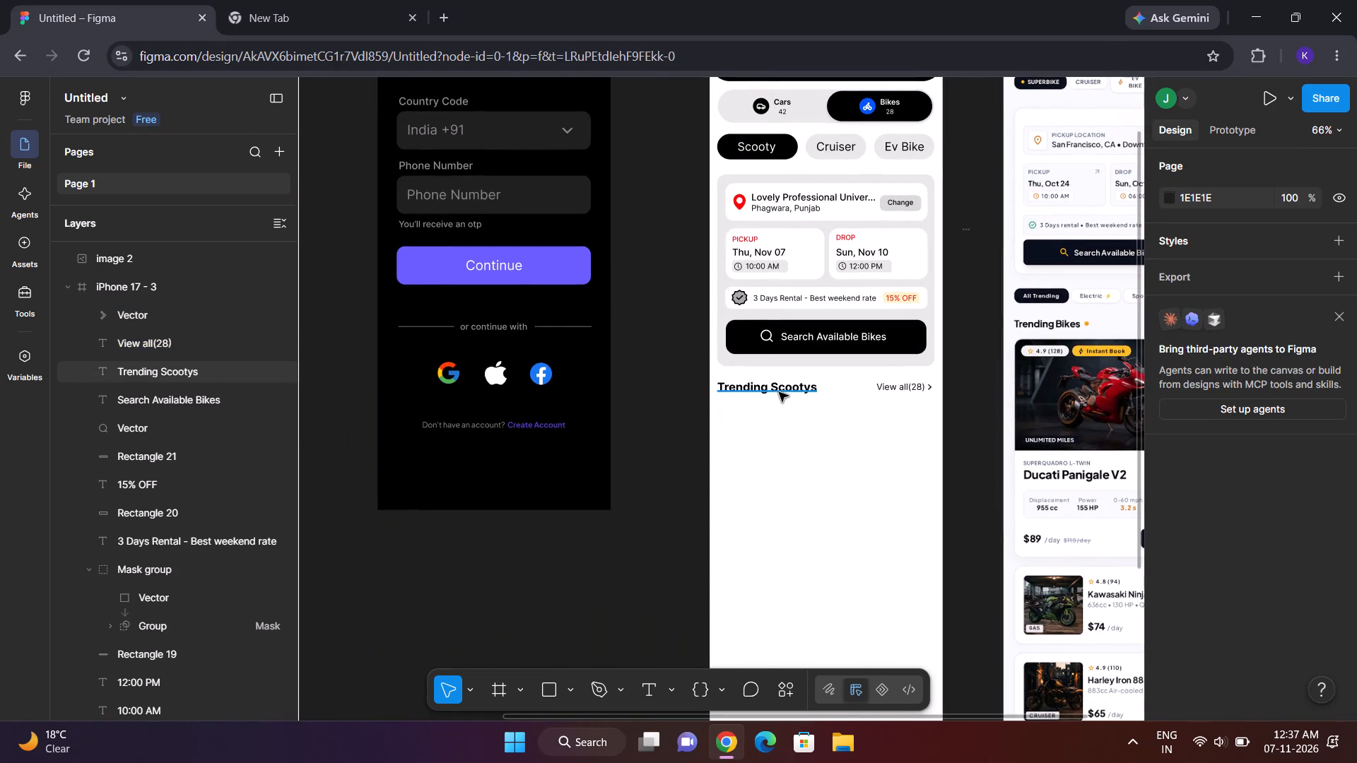
left_click(779, 391)
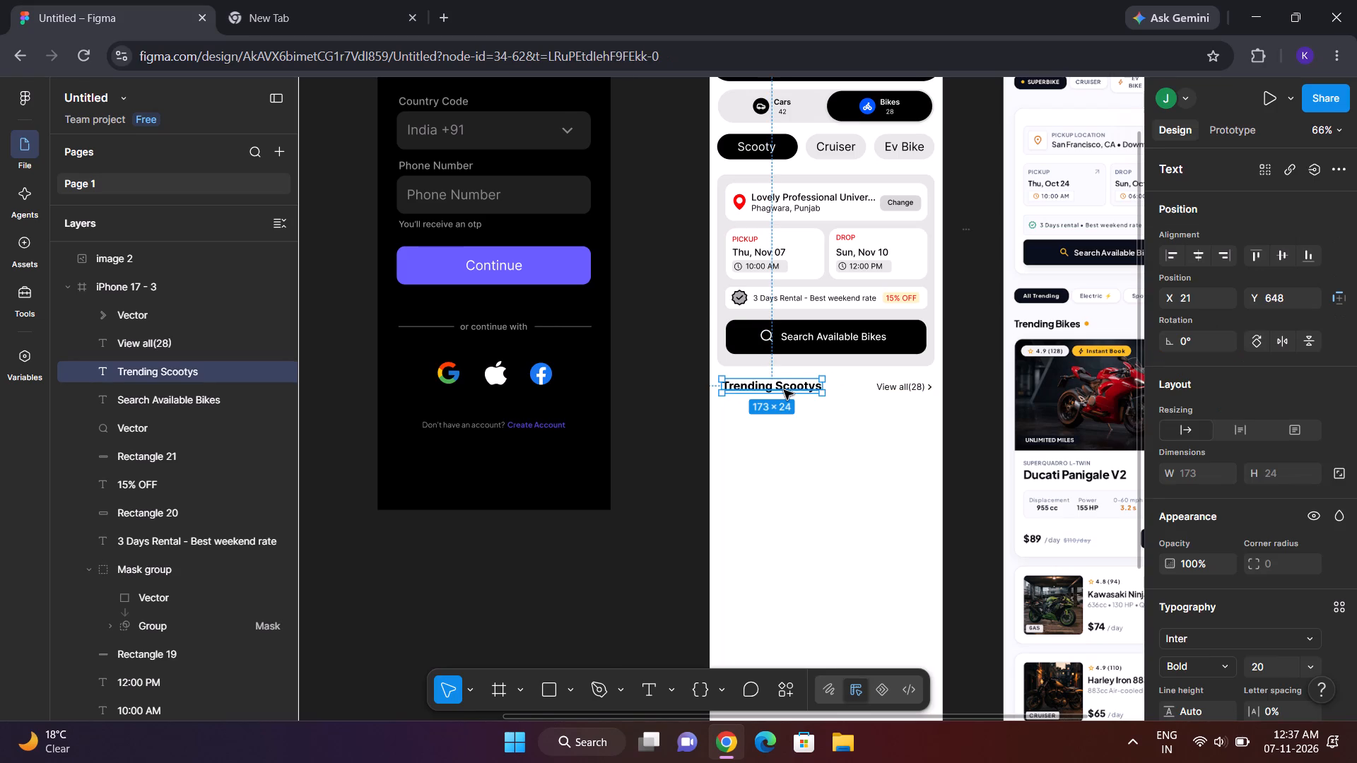
key("shift+r")
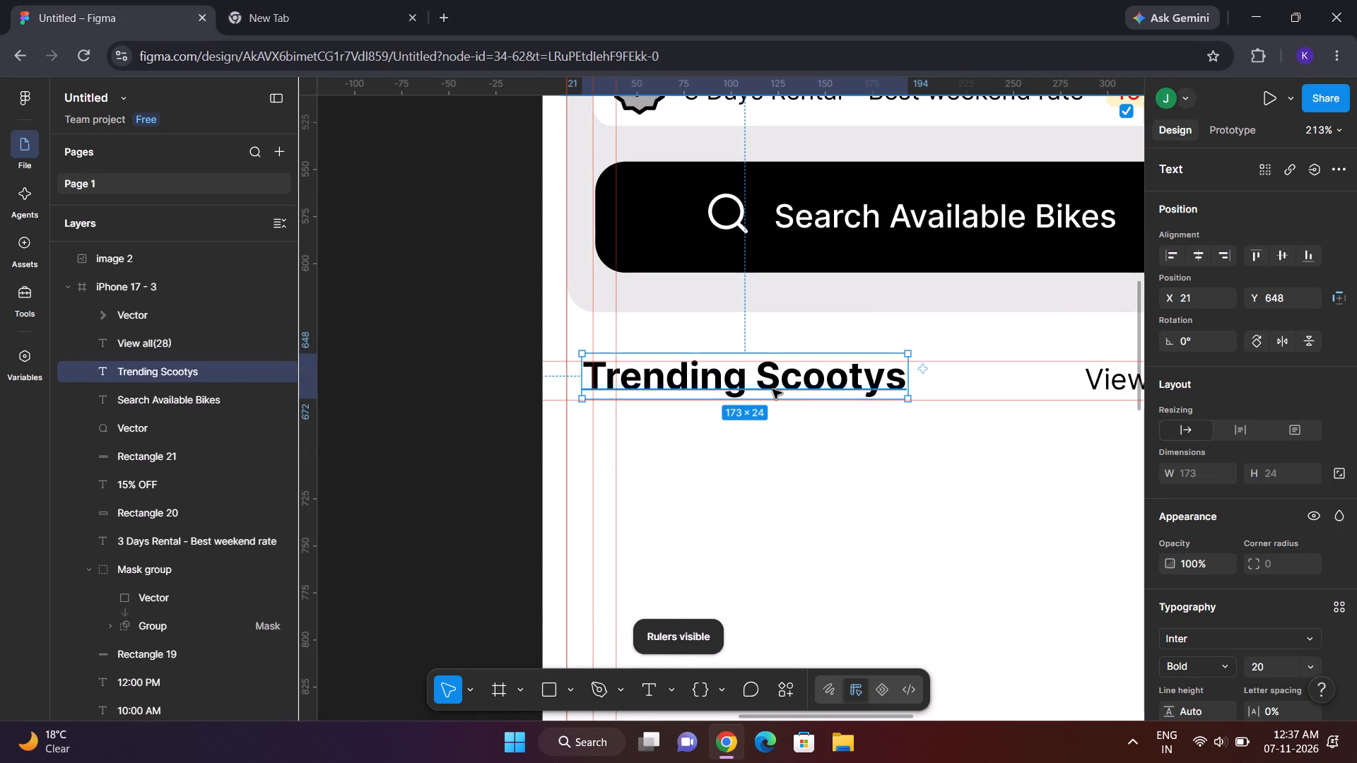
left_click_drag(773, 389, 781, 388)
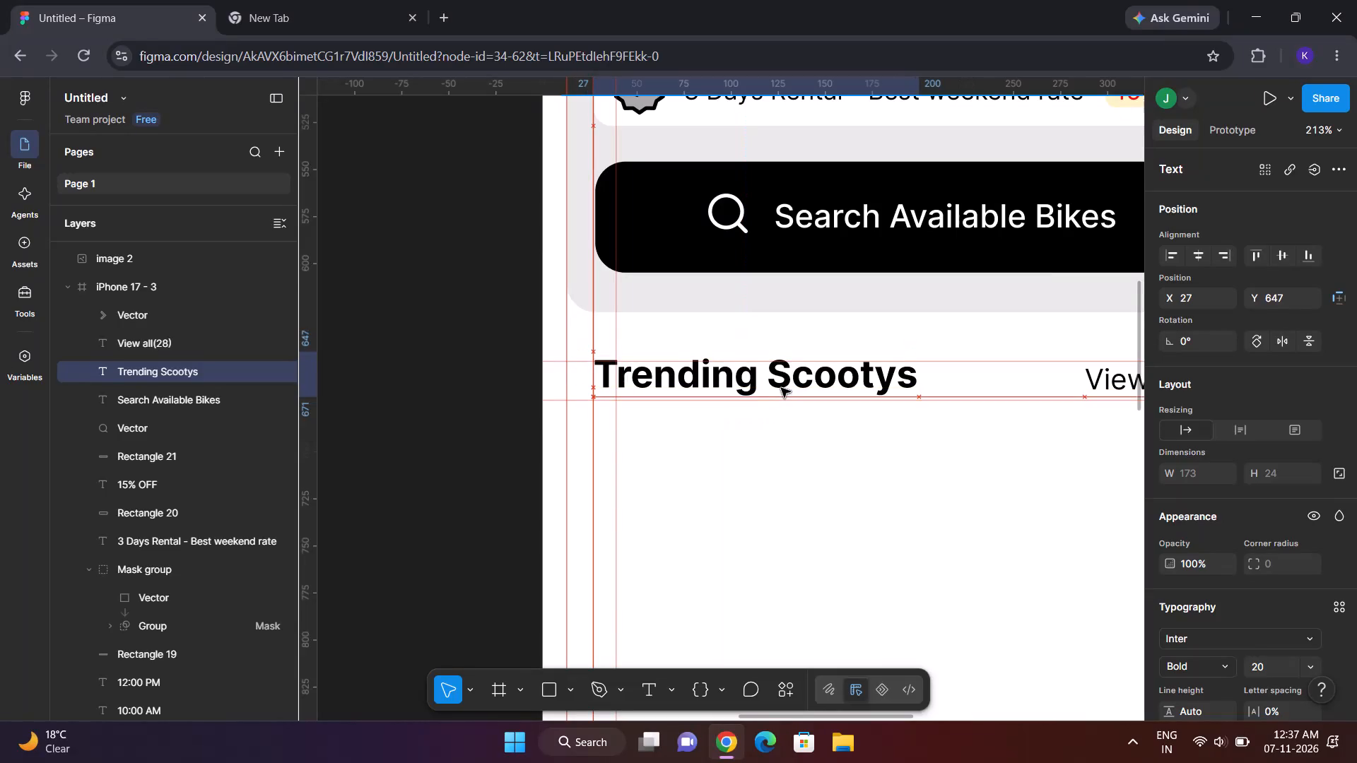
left_click_drag(781, 388, 763, 390)
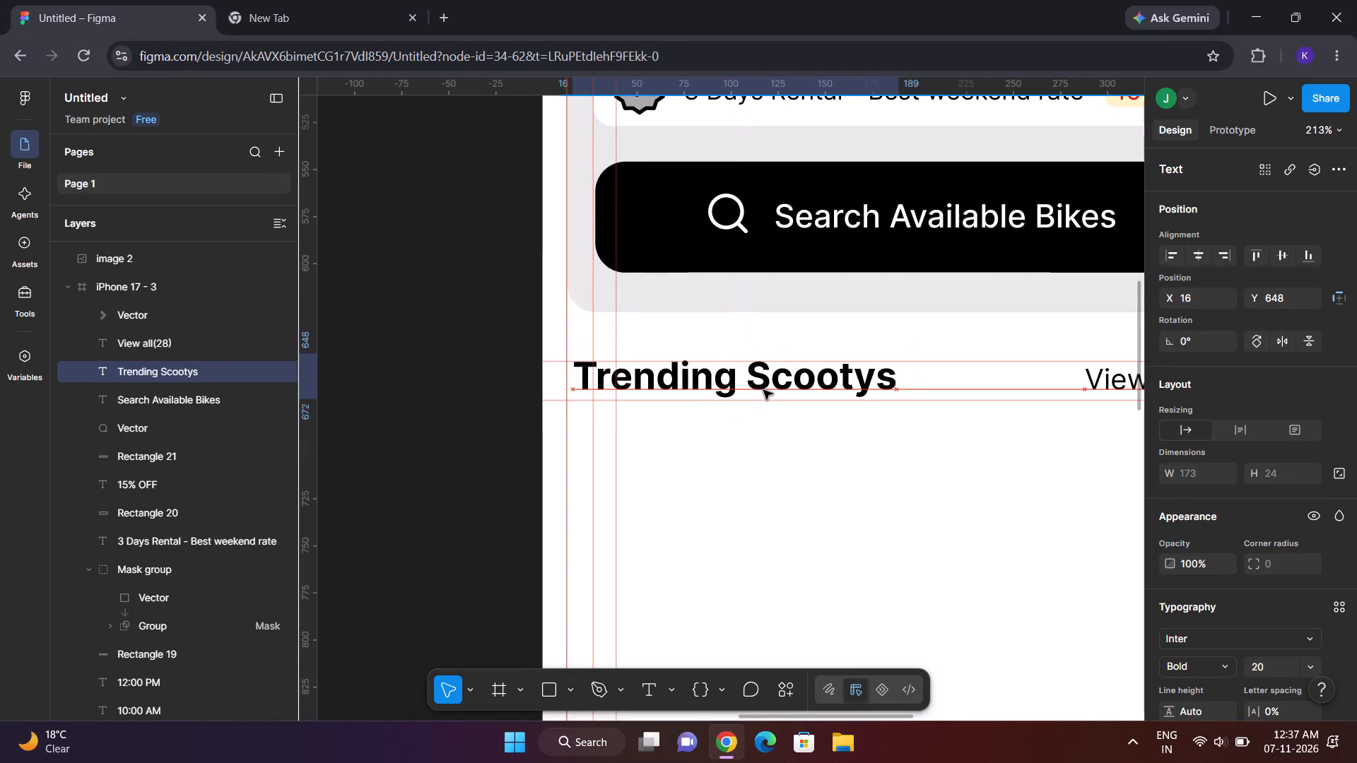
left_click_drag(763, 390, 765, 392)
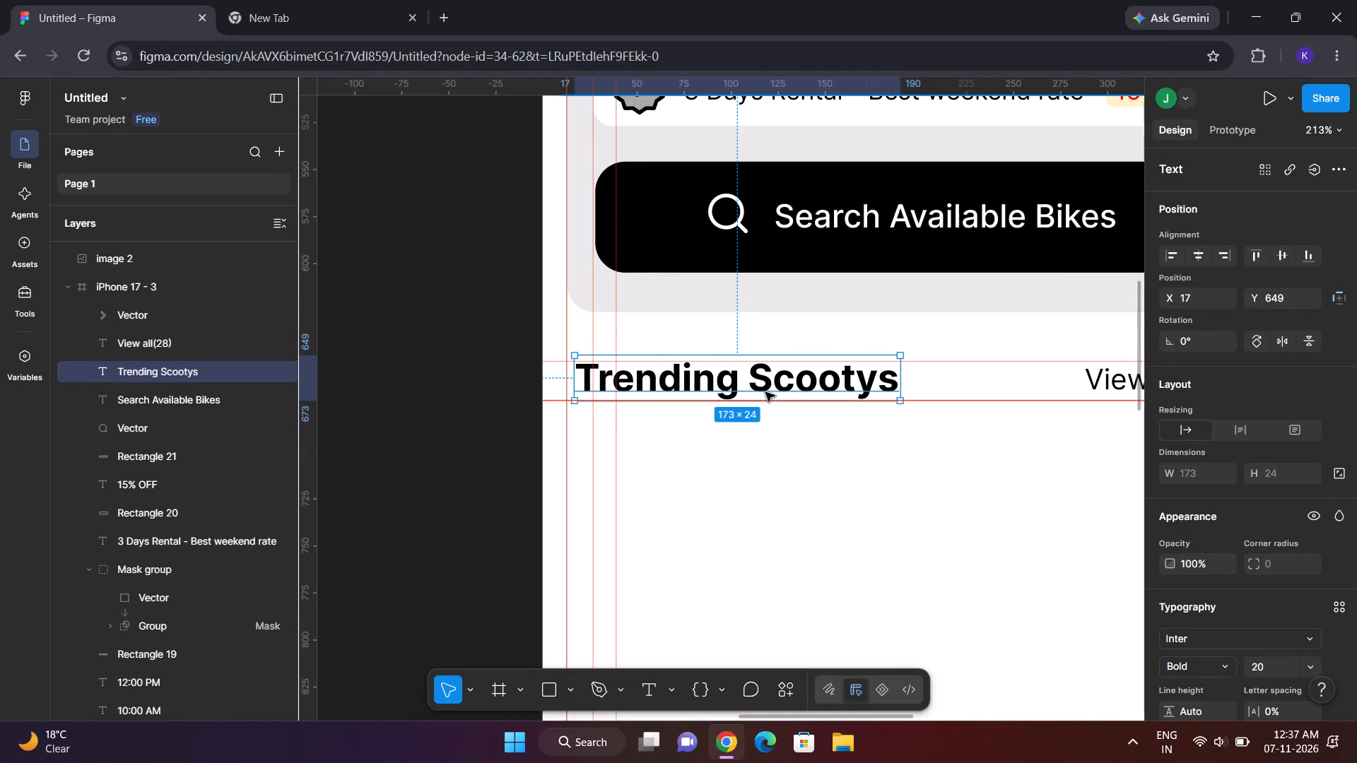
left_click_drag(765, 392, 765, 394)
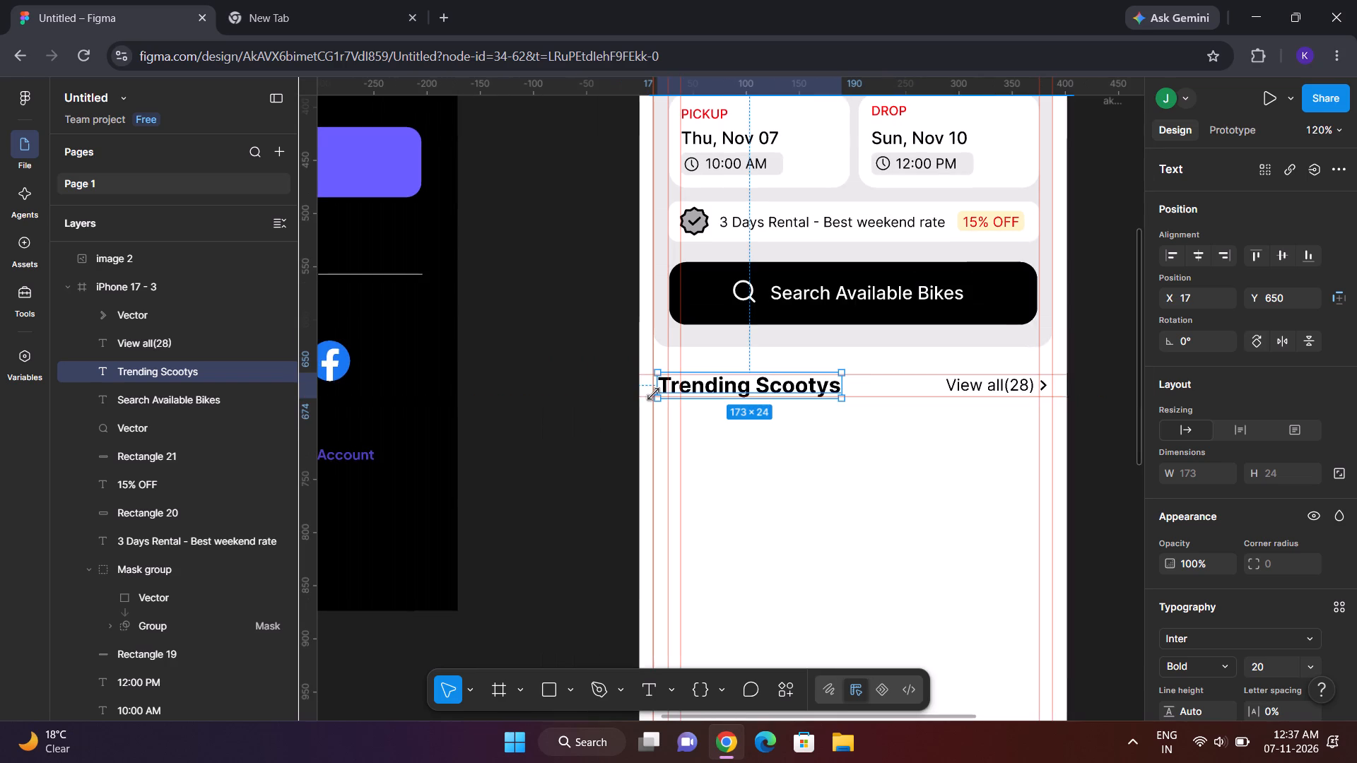
key("shift+r")
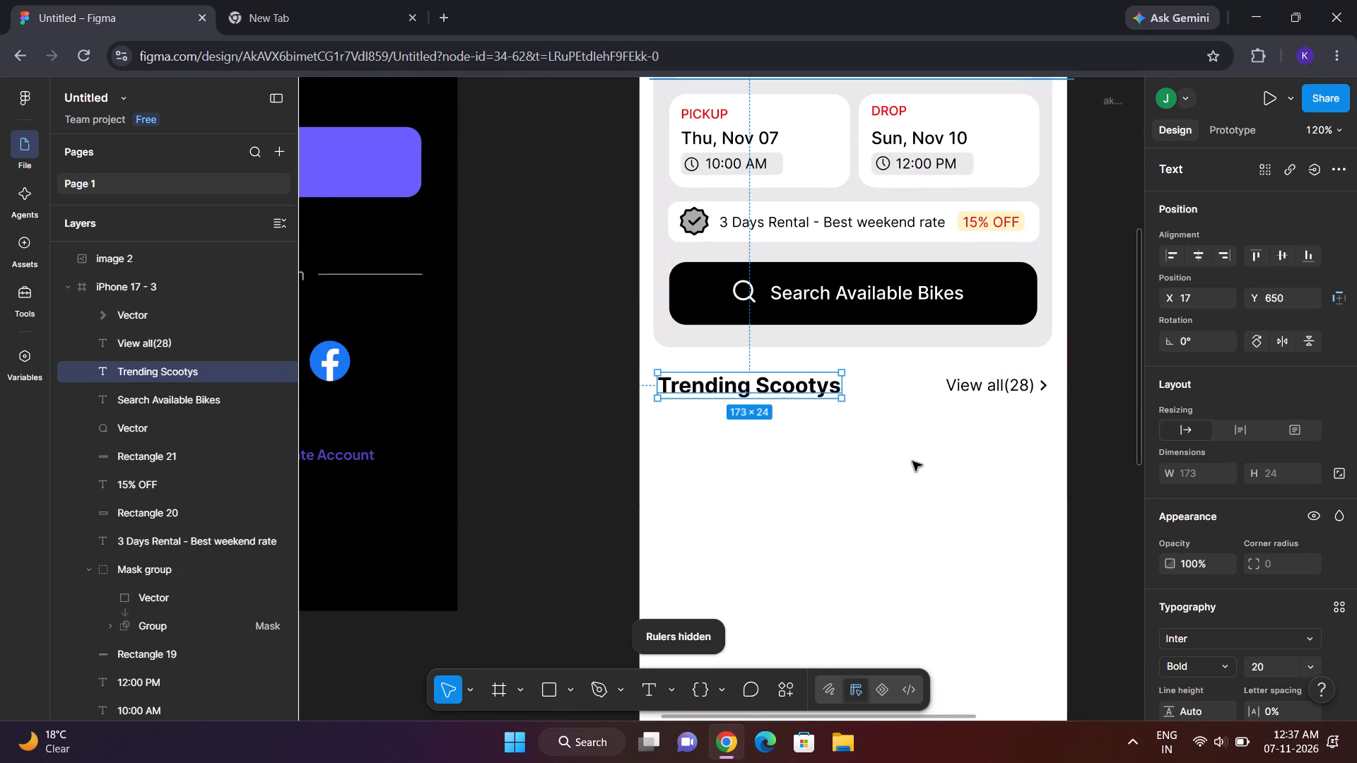
left_click(1094, 442)
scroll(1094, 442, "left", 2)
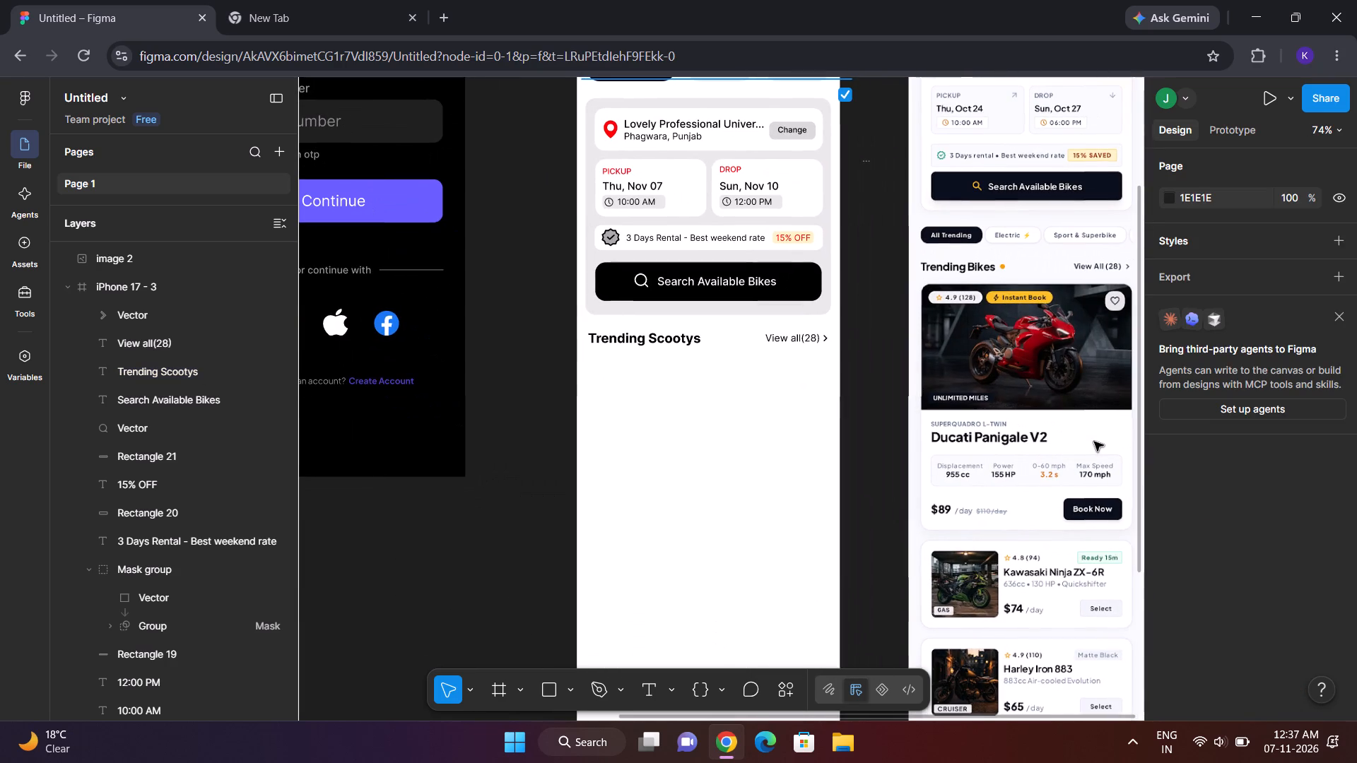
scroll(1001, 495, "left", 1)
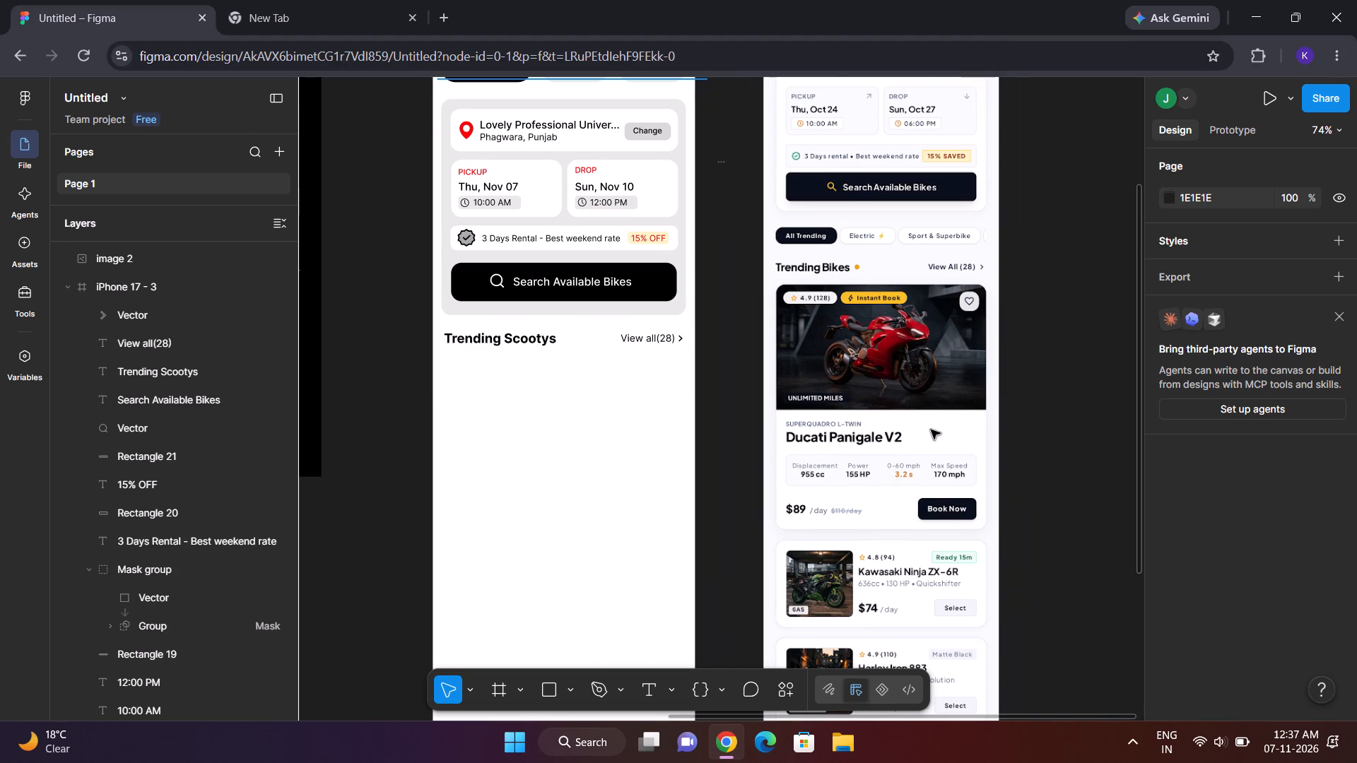
In the New Tab browser tab, search Google Images for "burgman black background".
scroll(931, 430, "down", 1)
scroll(759, 492, "down", 1)
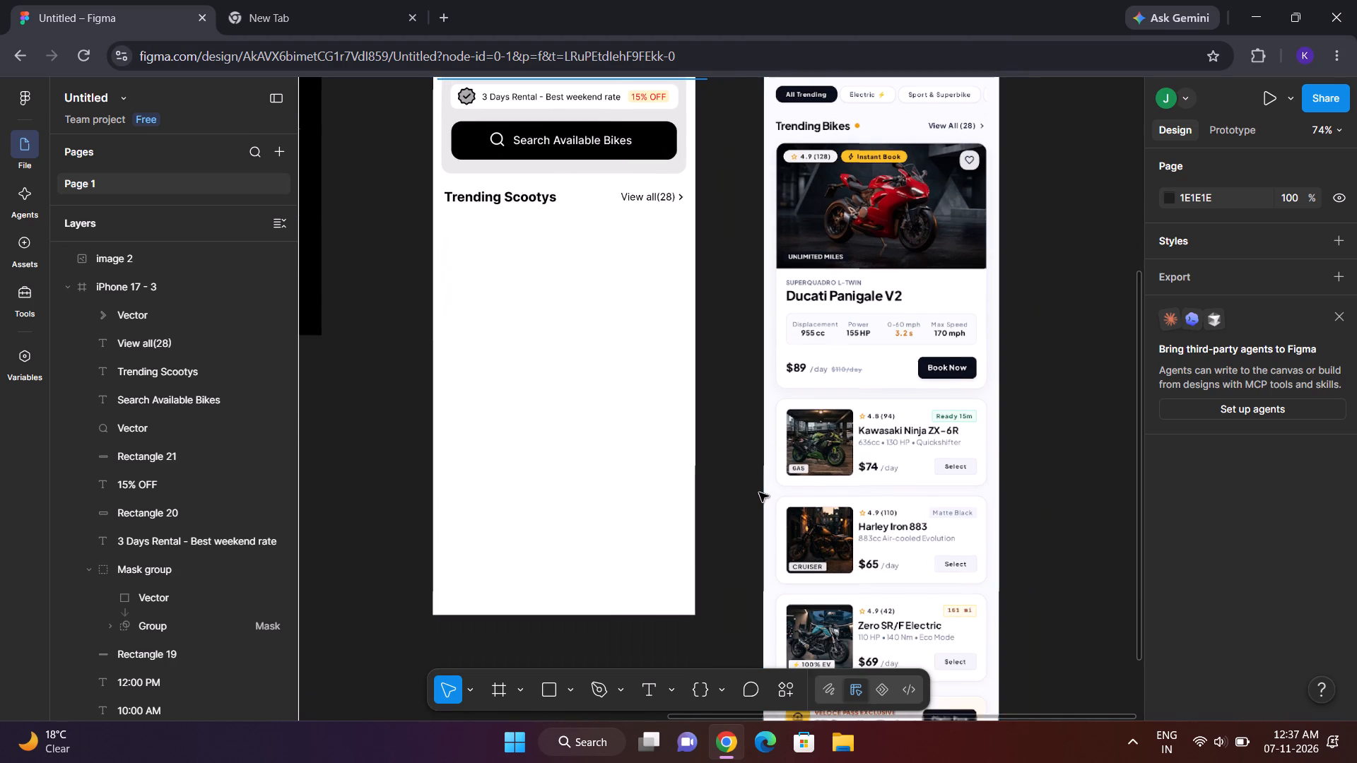
scroll(759, 492, "up", 1)
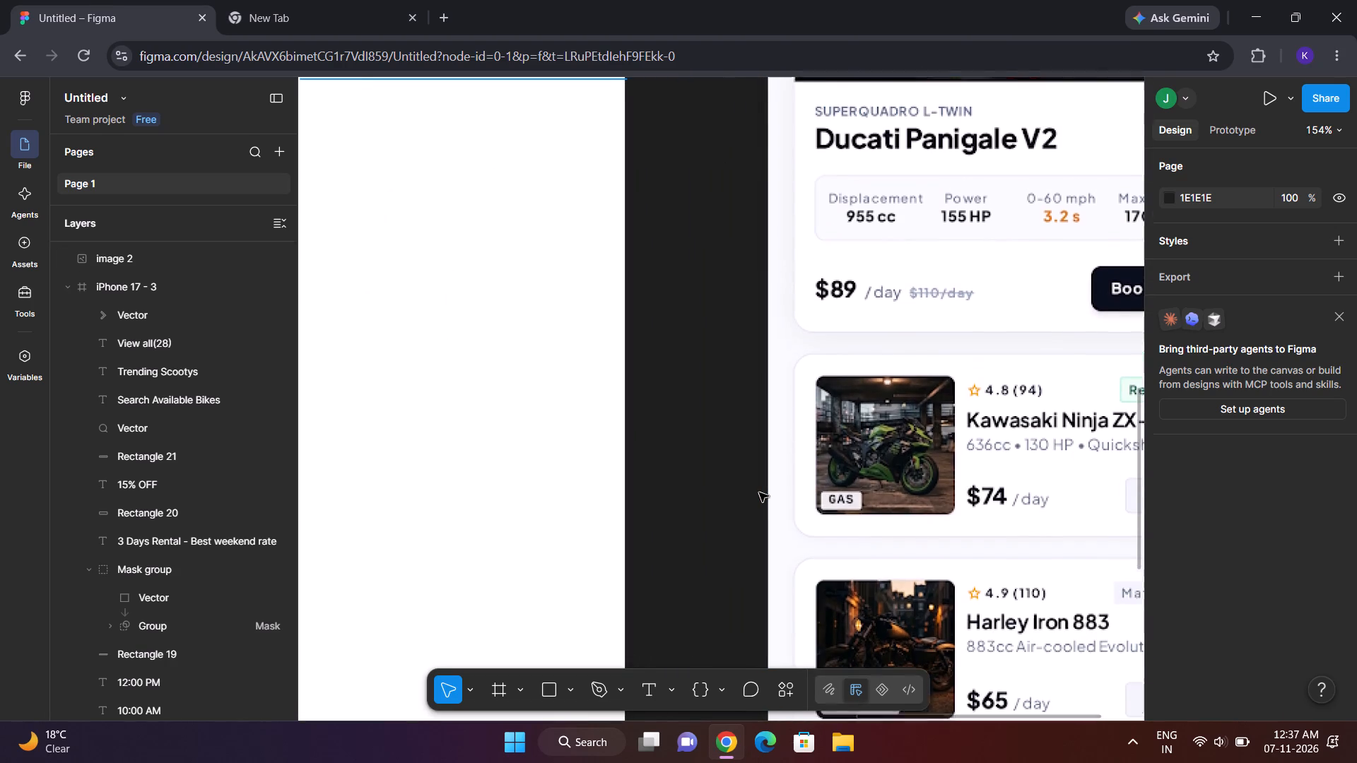
scroll(759, 492, "up", 1)
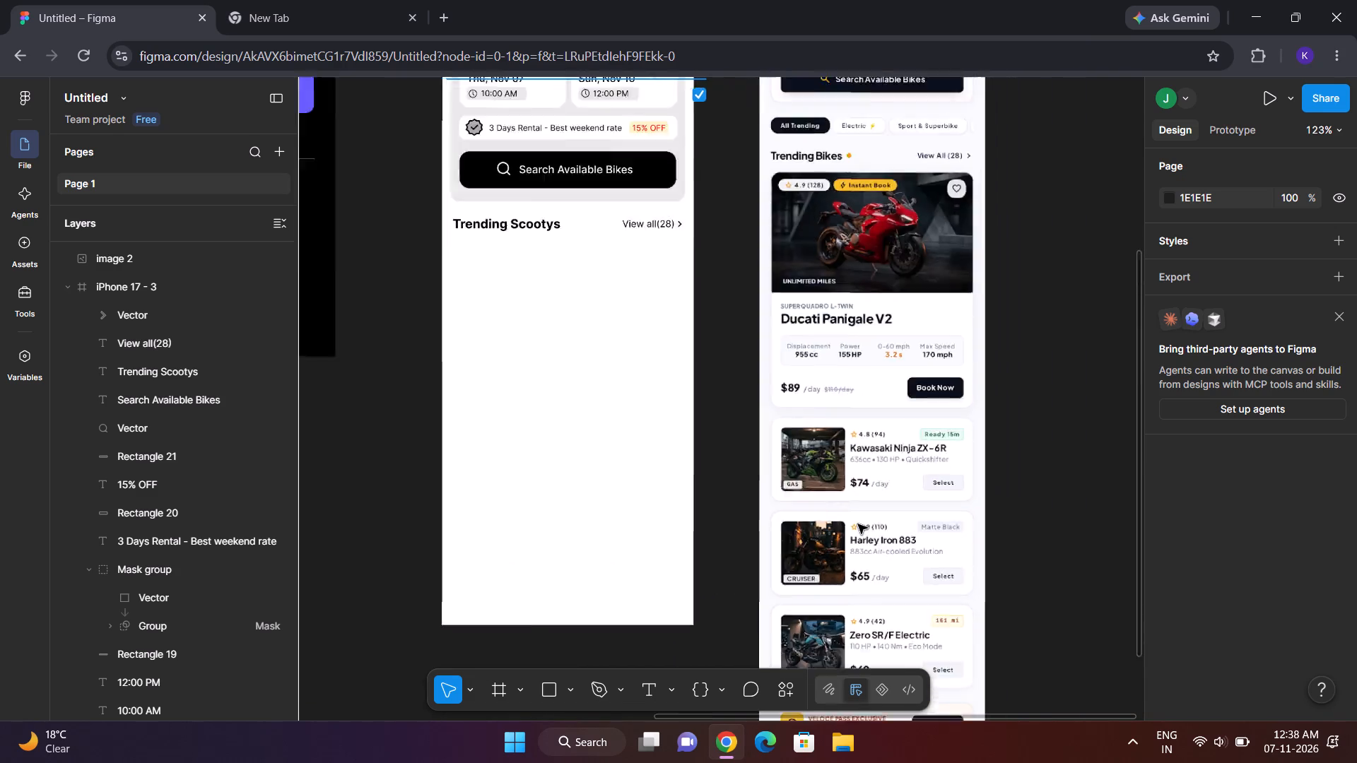
left_click(348, 0)
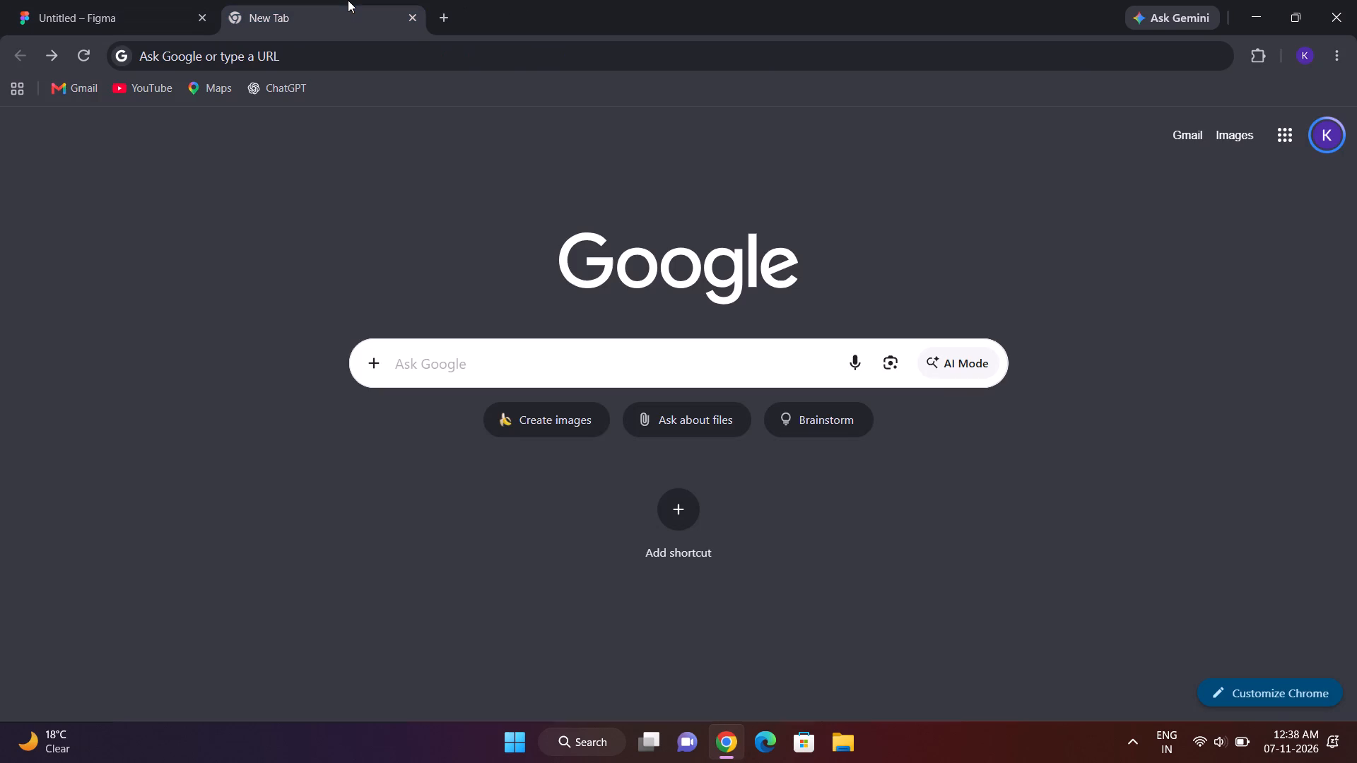
left_click(325, 47)
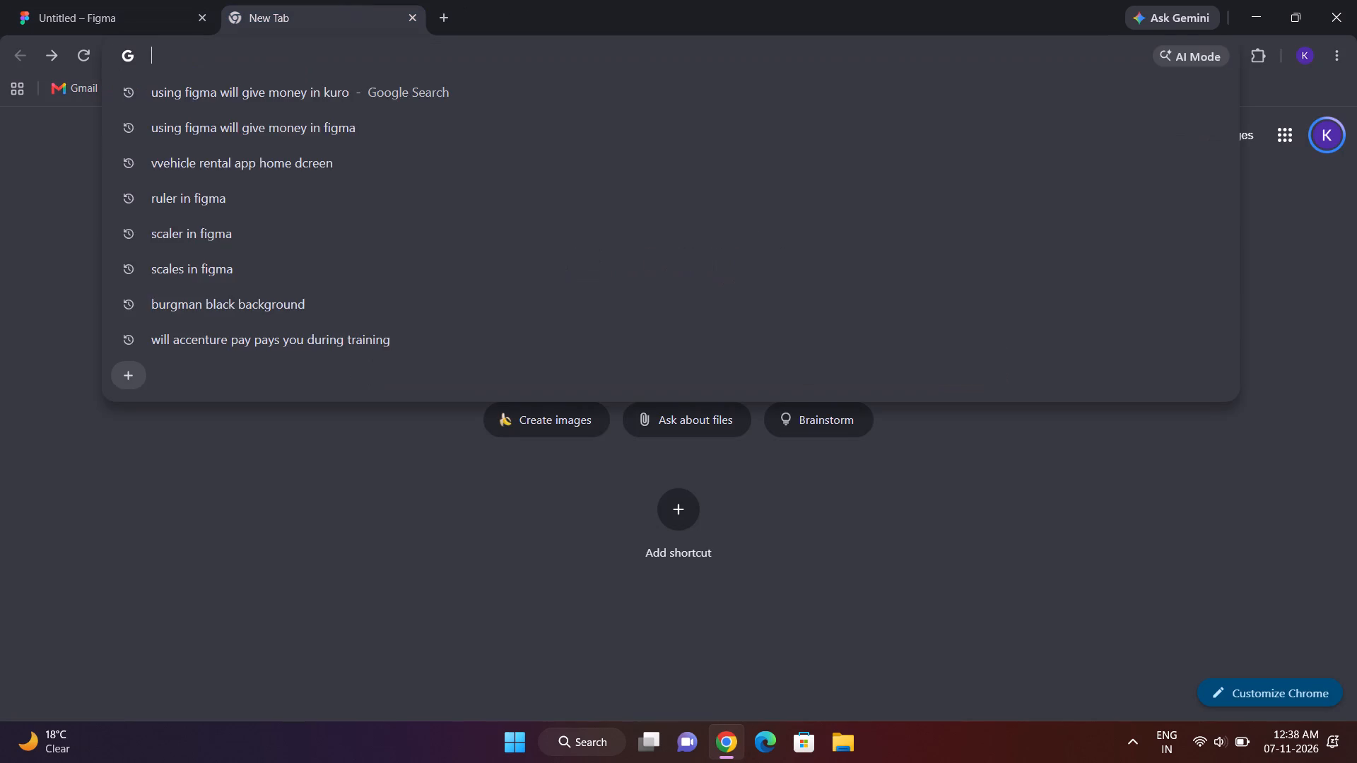
type("burgman")
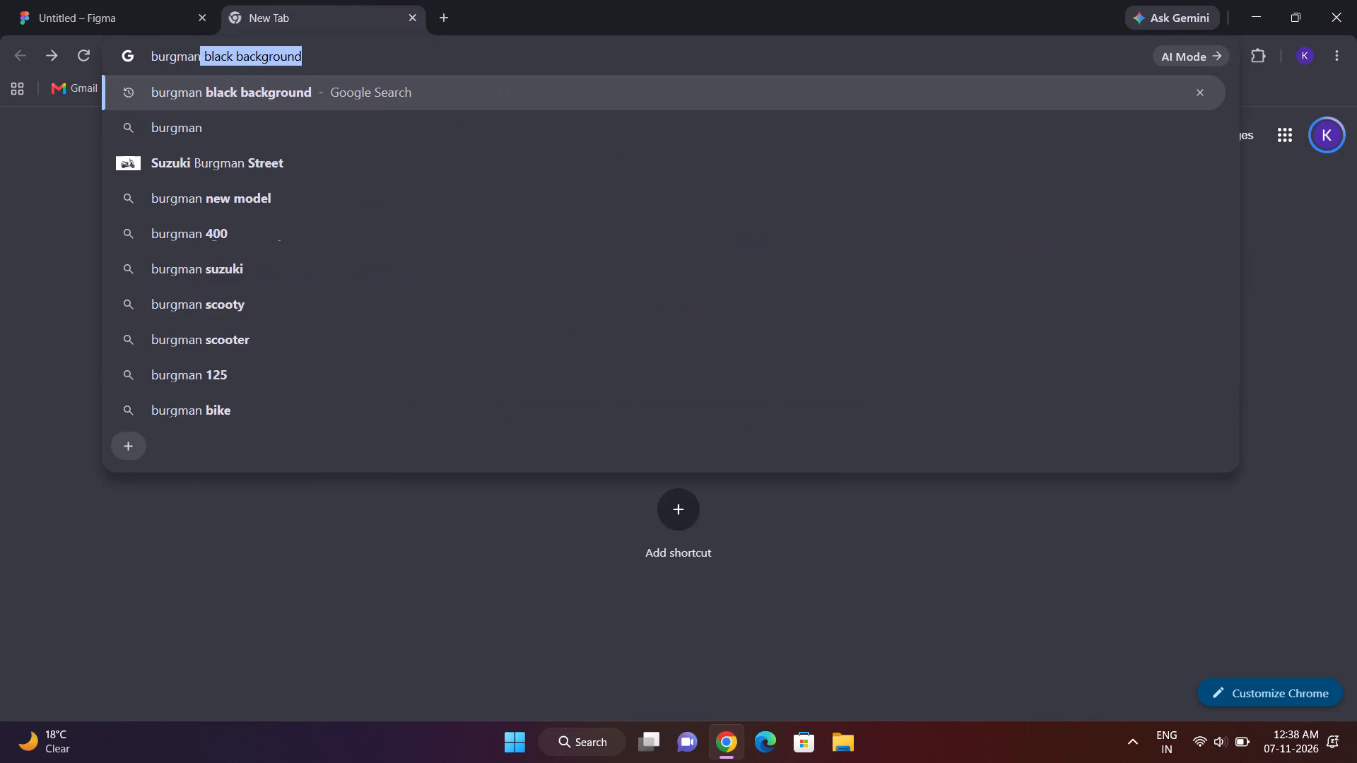
key("Return")
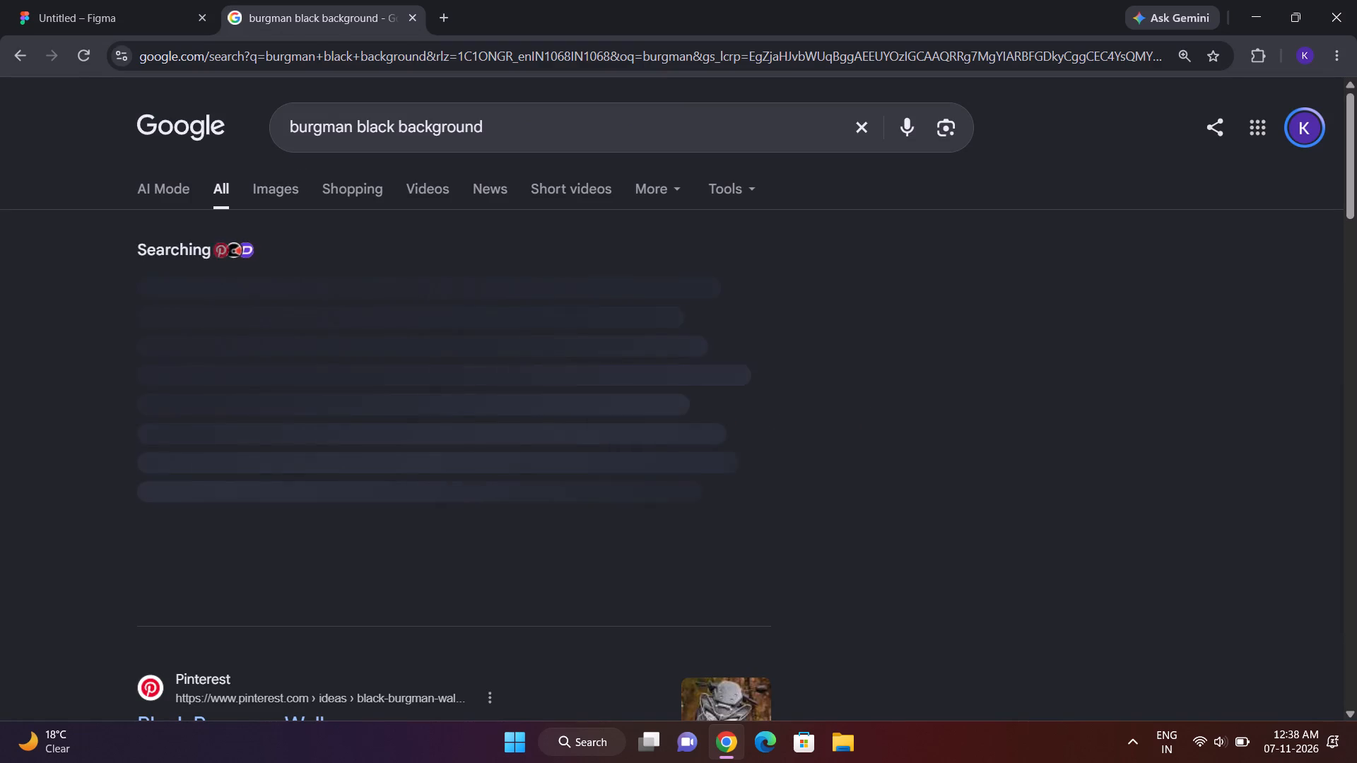
left_click(523, 123)
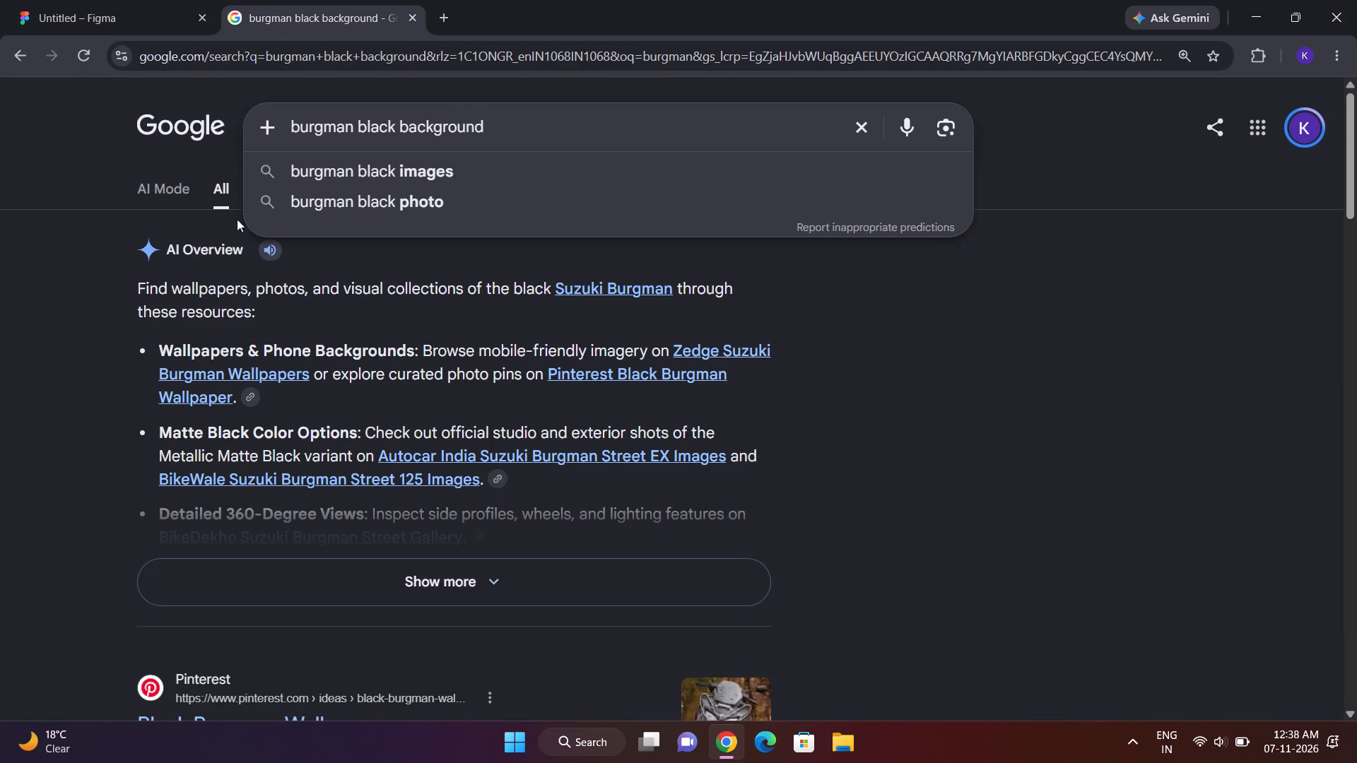
left_click(78, 223)
left_click(259, 190)
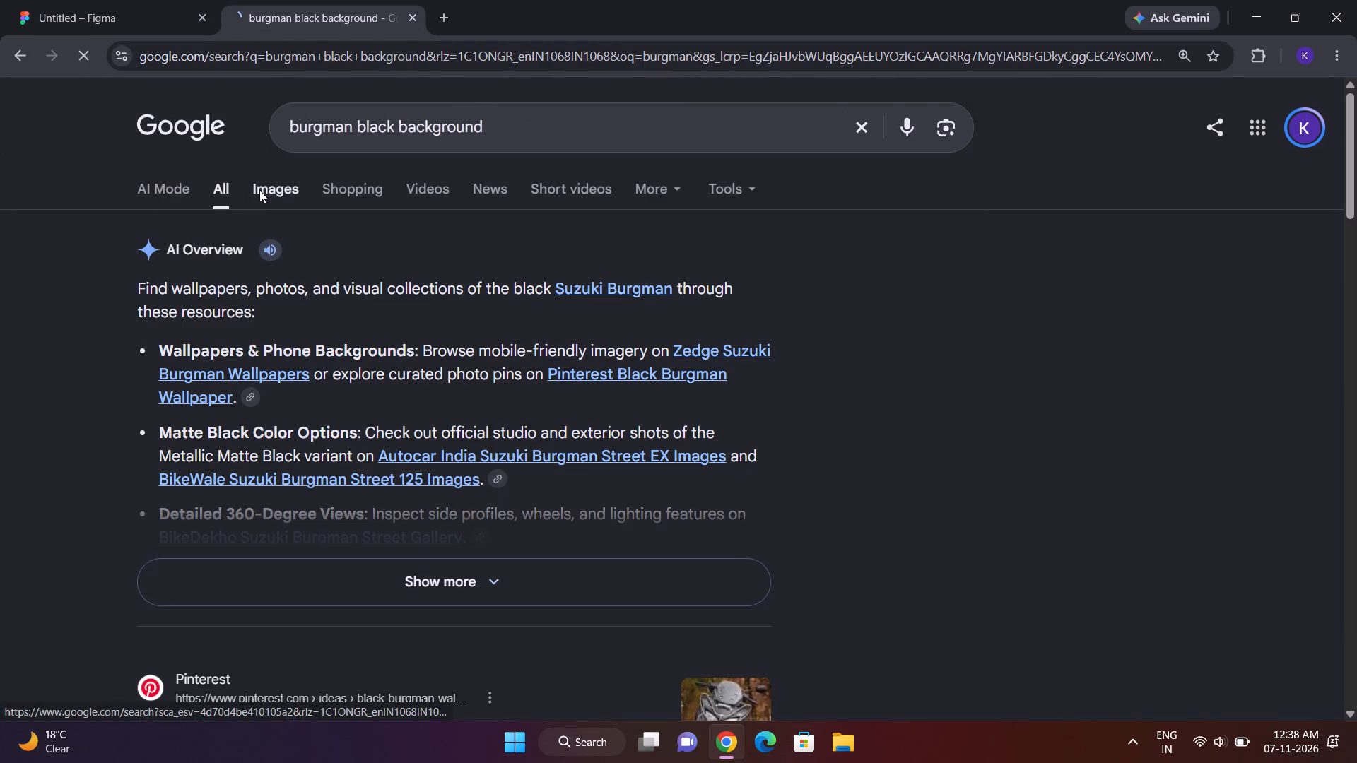
Copy the BikeWale image of the dark Suzuki Burgman Street 125 on a white background from the image results.
scroll(429, 377, "down", 7)
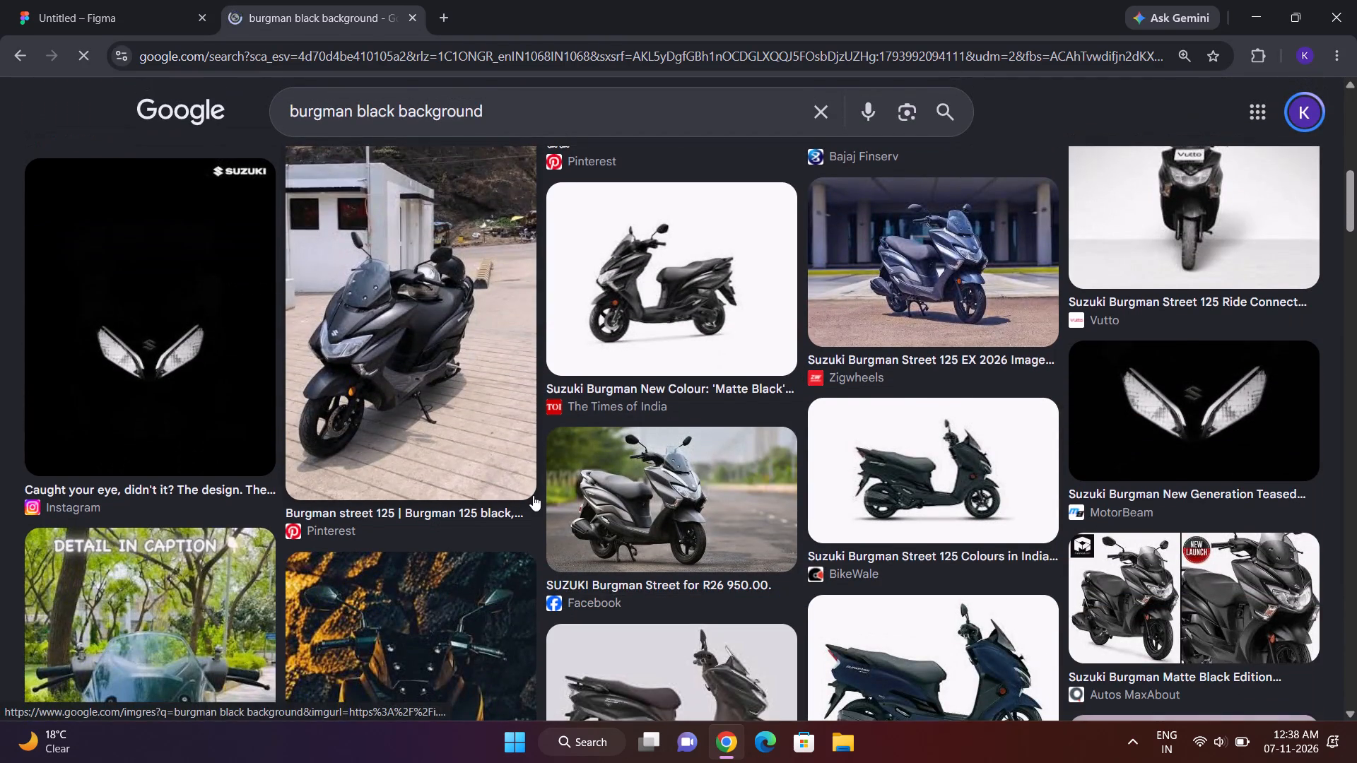
scroll(569, 383, "down", 1)
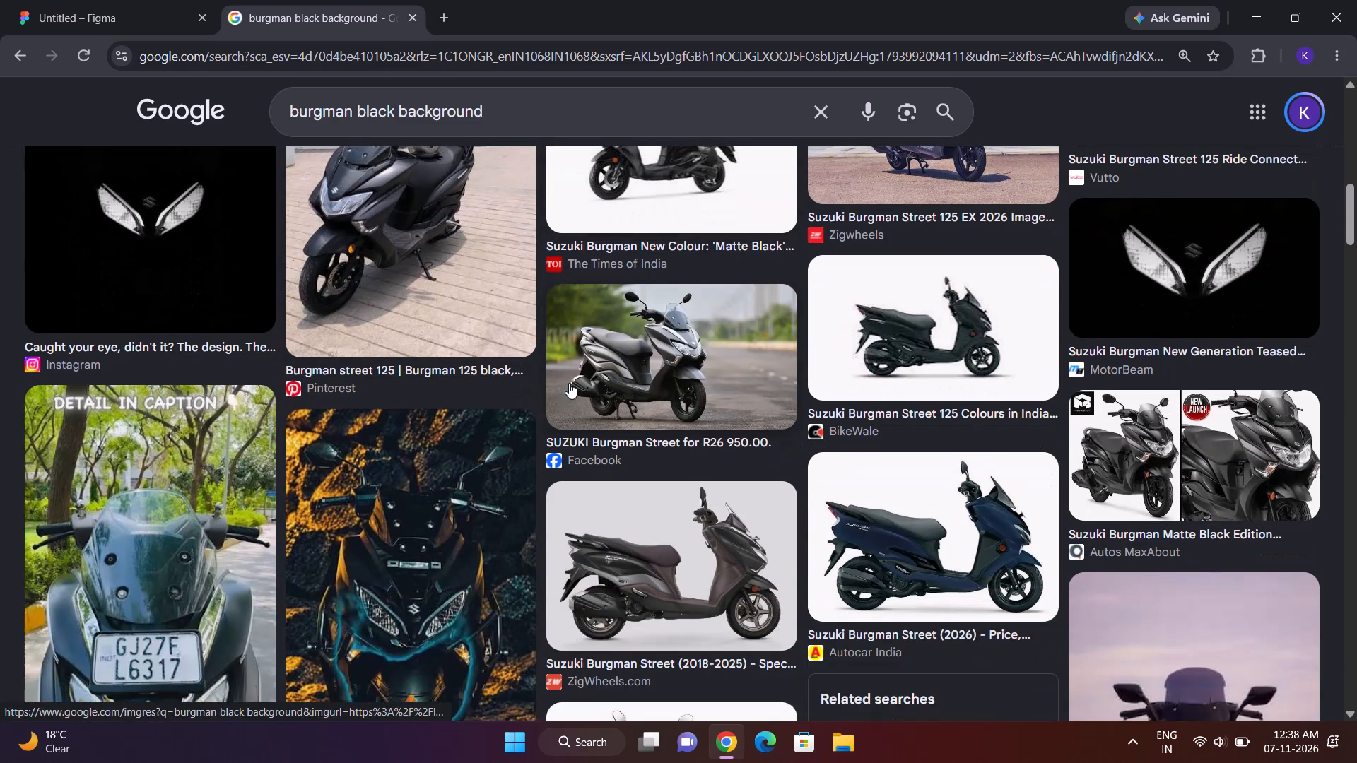
scroll(569, 383, "down", 1)
right_click(905, 324)
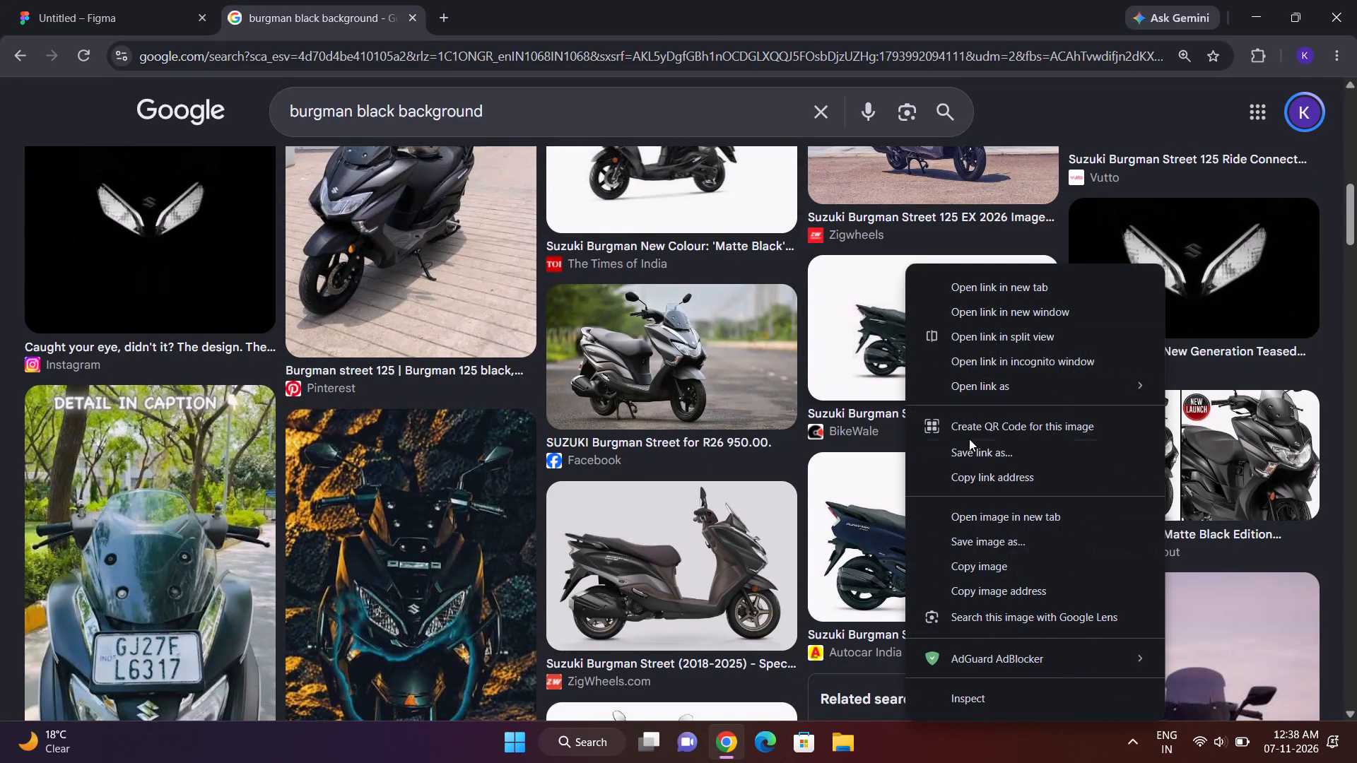
left_click(970, 560)
Switch back to Figma and draw a rectangle about 360 × 126 below the "Trending Scootys" heading in iPhone 17 - 3.
left_click(74, 0)
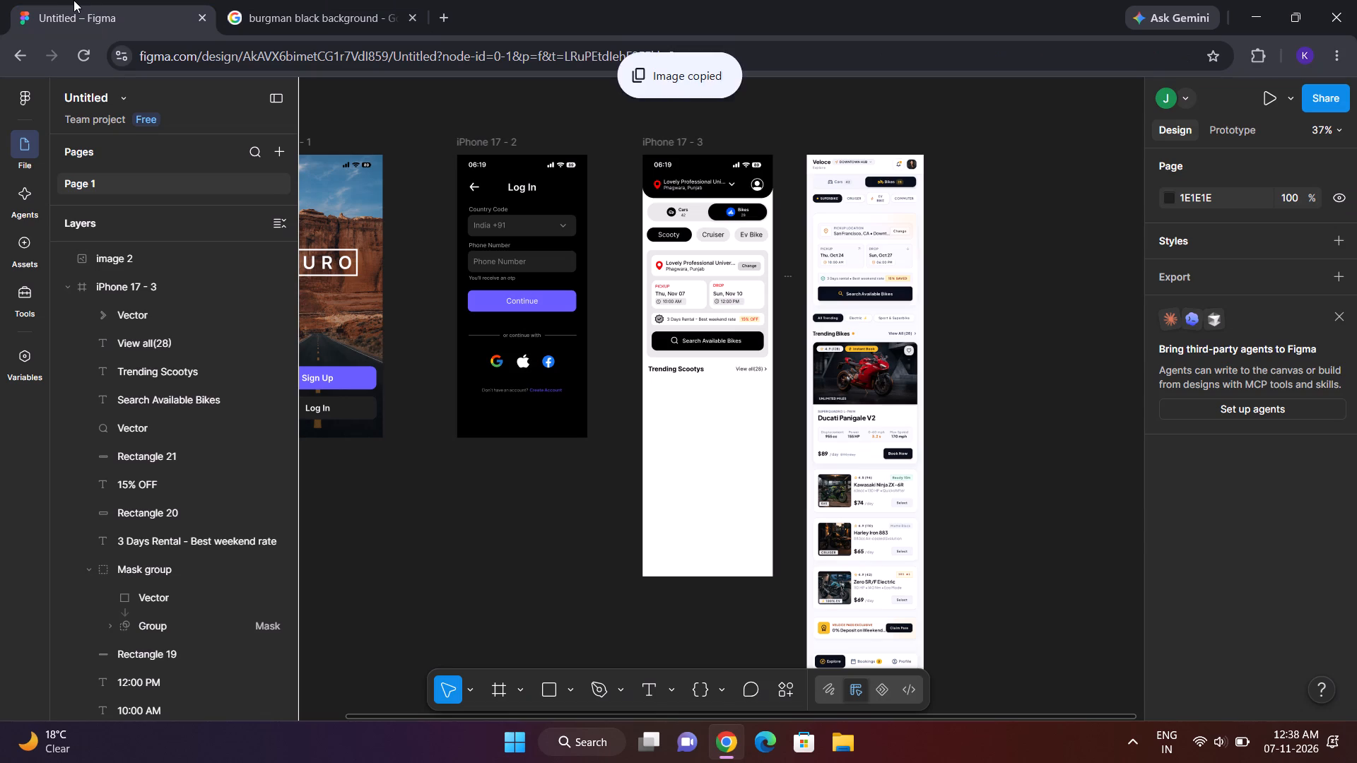
scroll(671, 474, "left", 1)
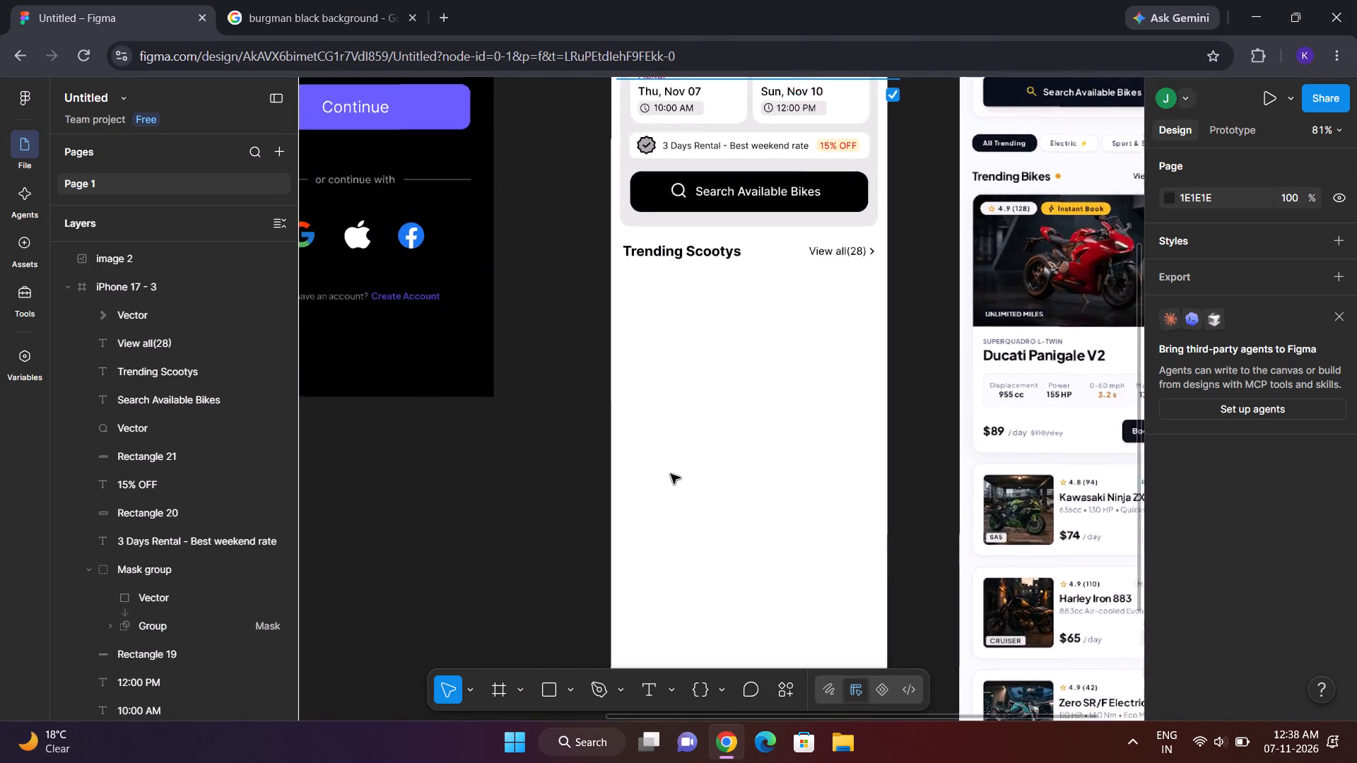
scroll(671, 474, "left", 1)
scroll(671, 474, "up", 1)
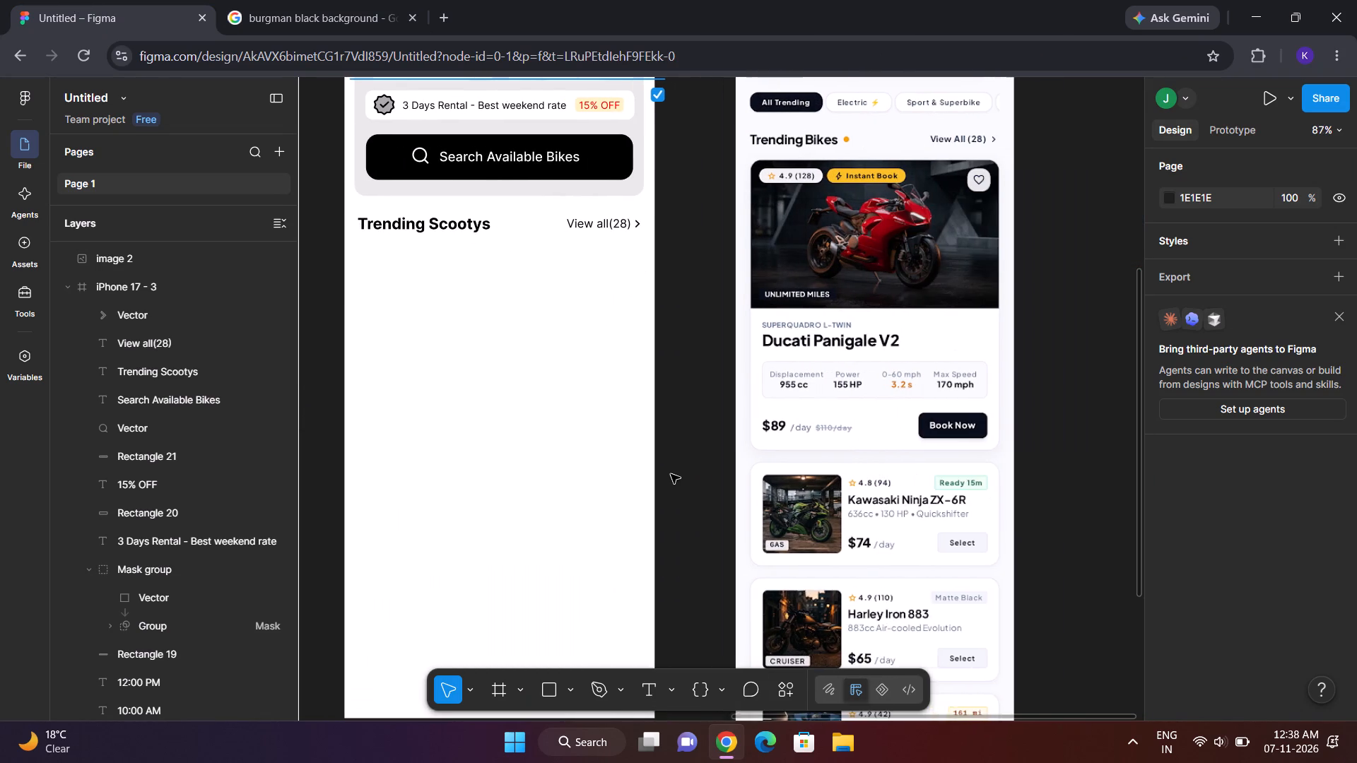
scroll(671, 474, "up", 1)
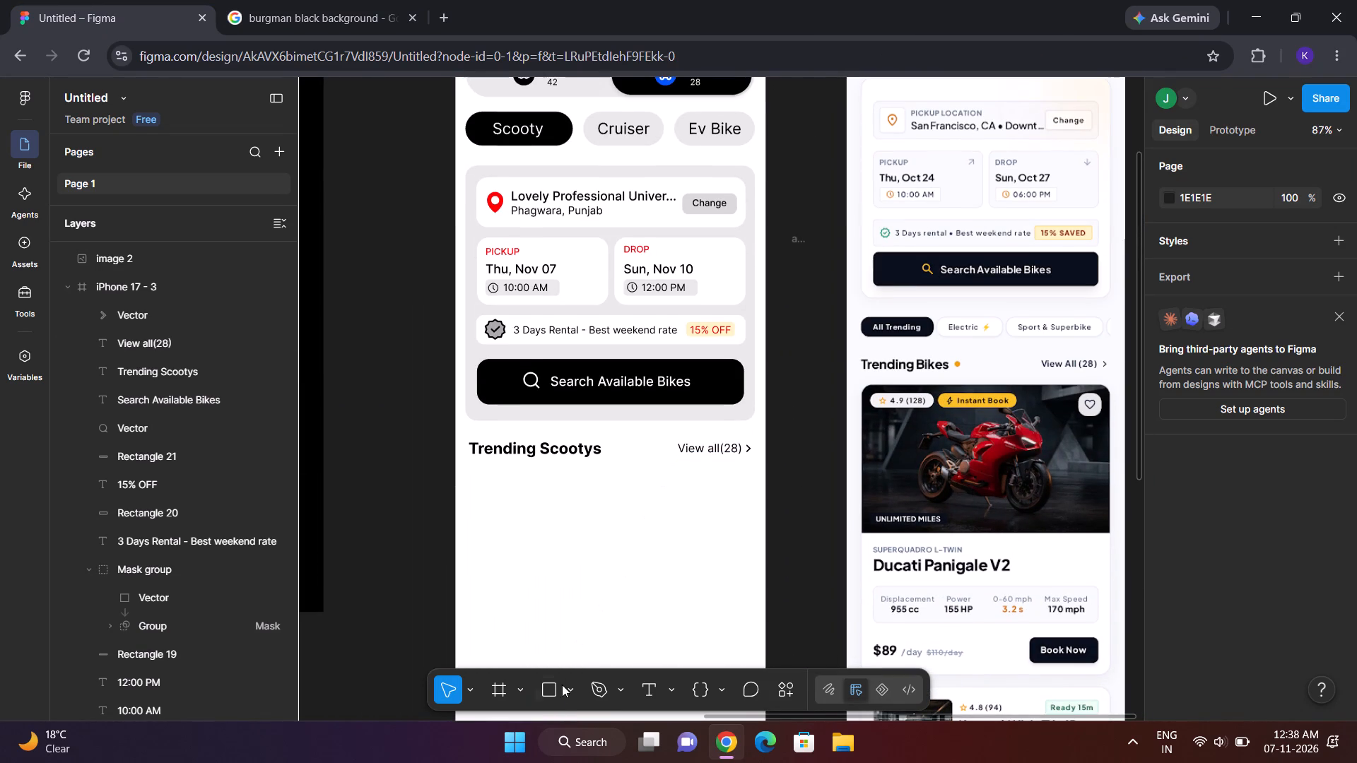
left_click(556, 694)
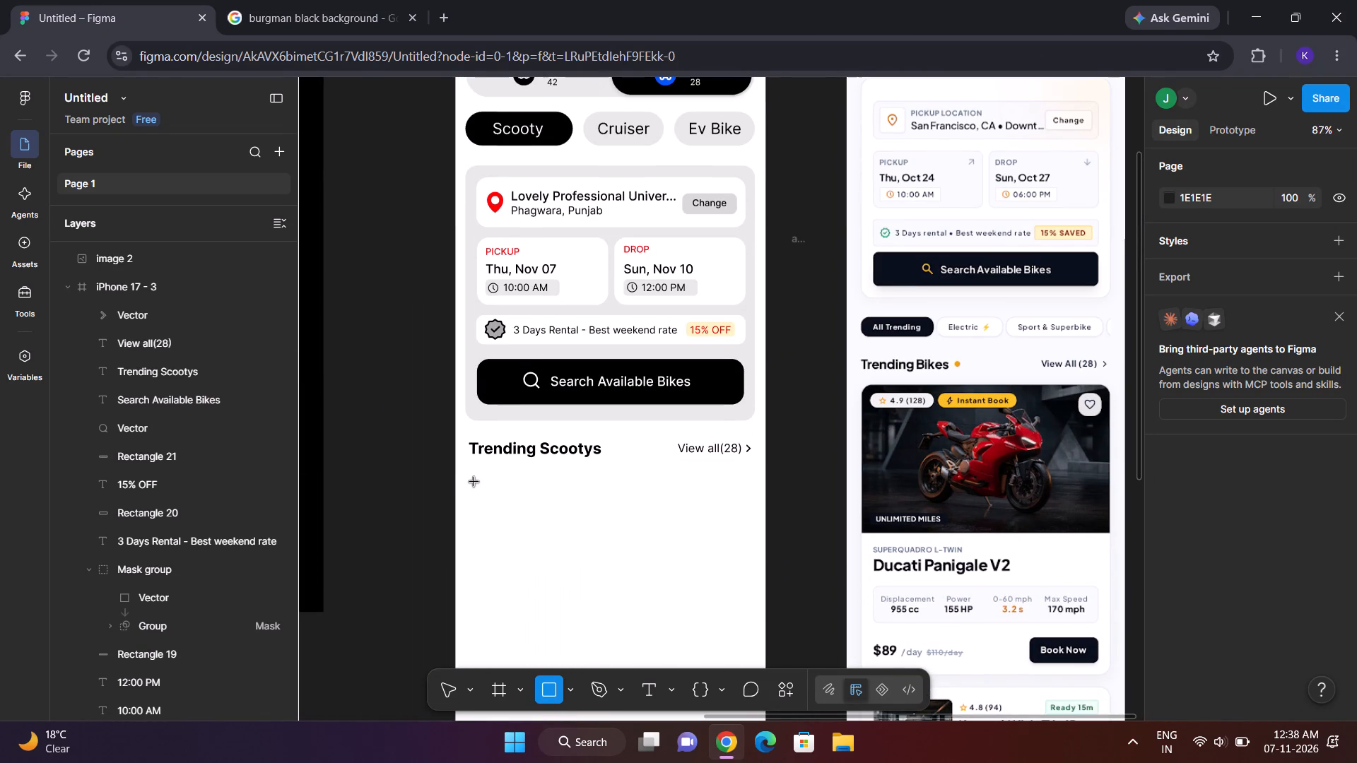
left_click_drag(473, 482, 740, 584)
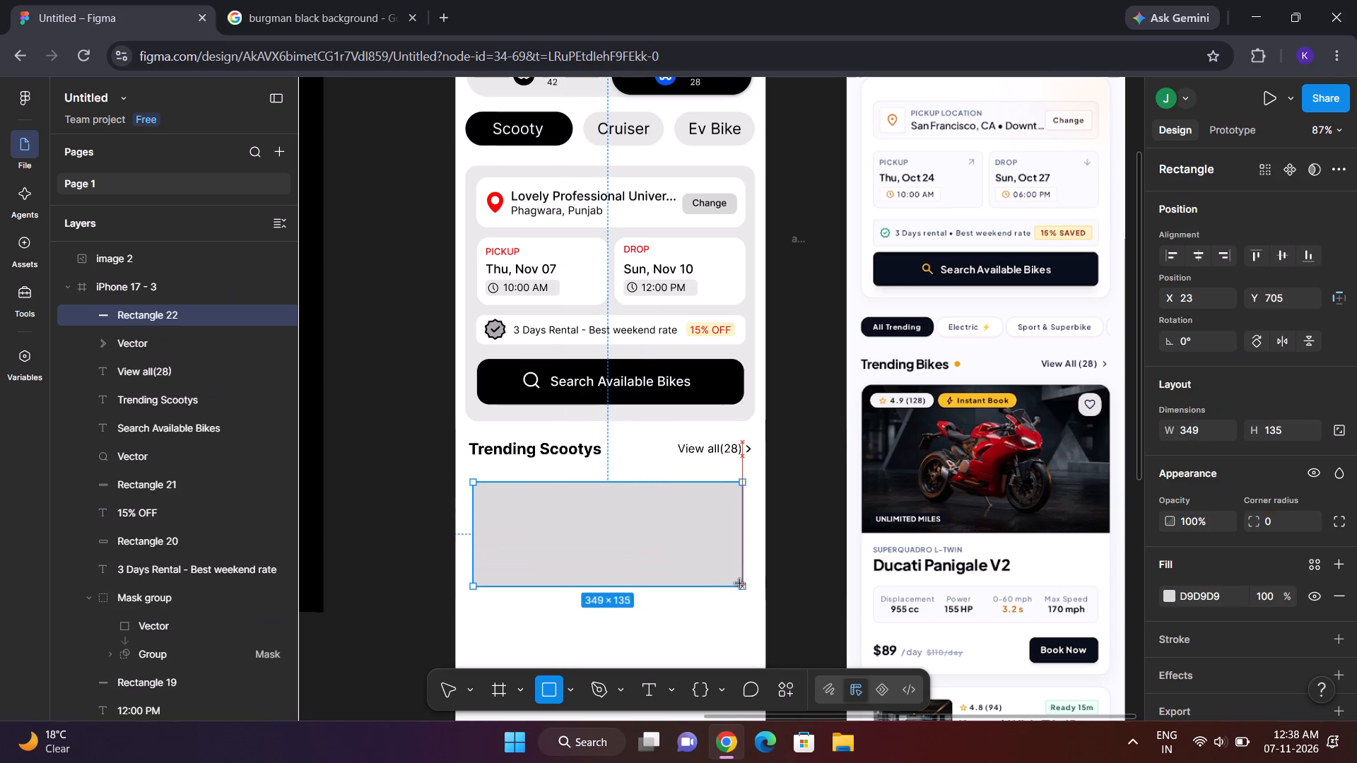
left_click_drag(740, 584, 751, 579)
Move the new rectangle to X 17, Y 693, flush with the start of the "Trending Scootys" heading.
left_click_drag(576, 530, 573, 522)
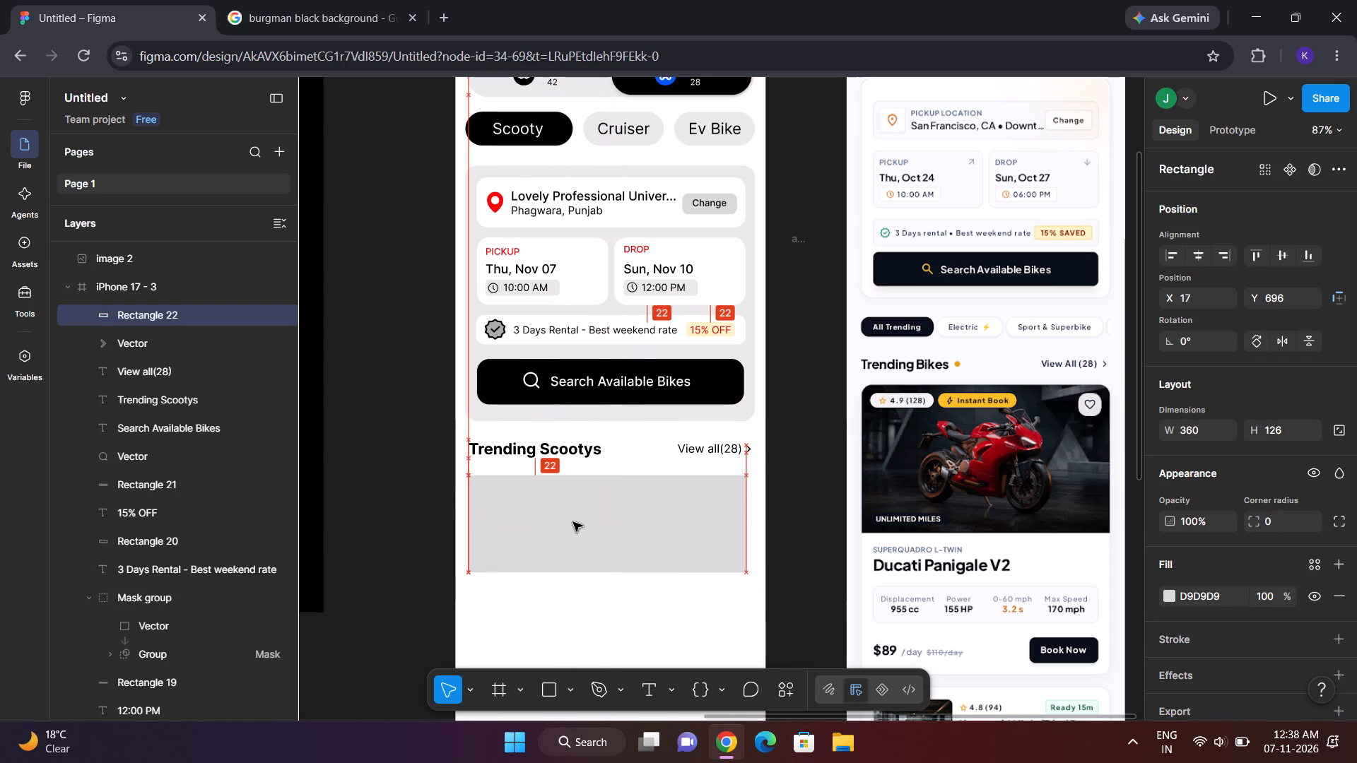
left_click_drag(573, 522, 574, 526)
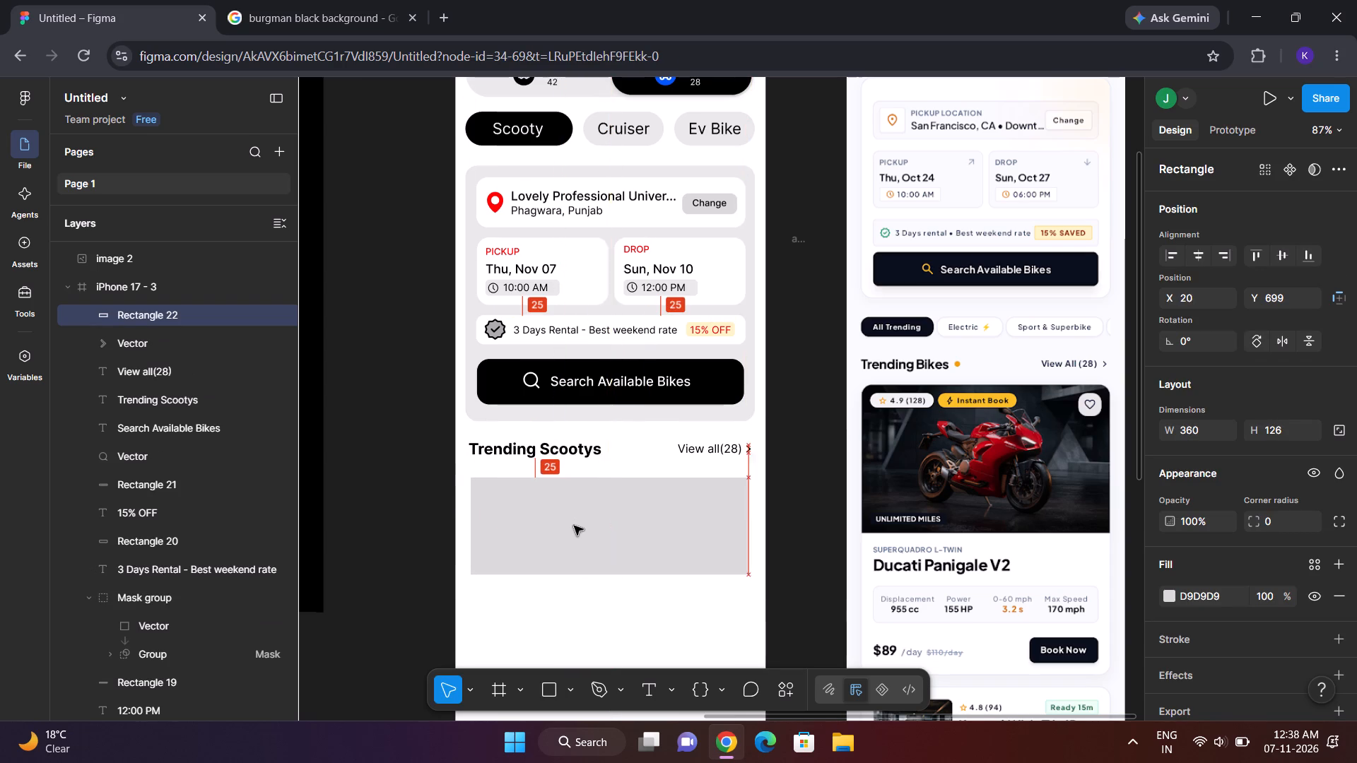
left_click_drag(574, 526, 573, 524)
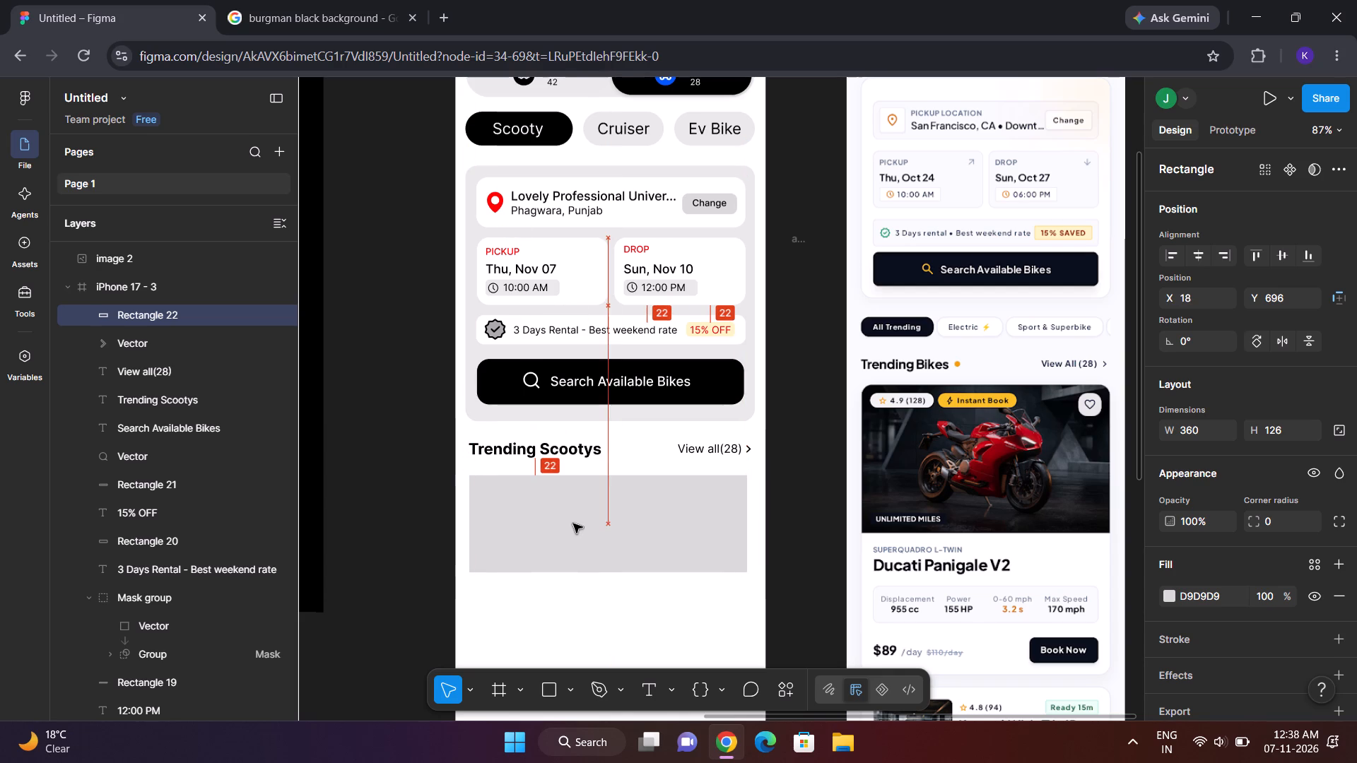
left_click_drag(573, 524, 572, 524)
left_click(590, 524)
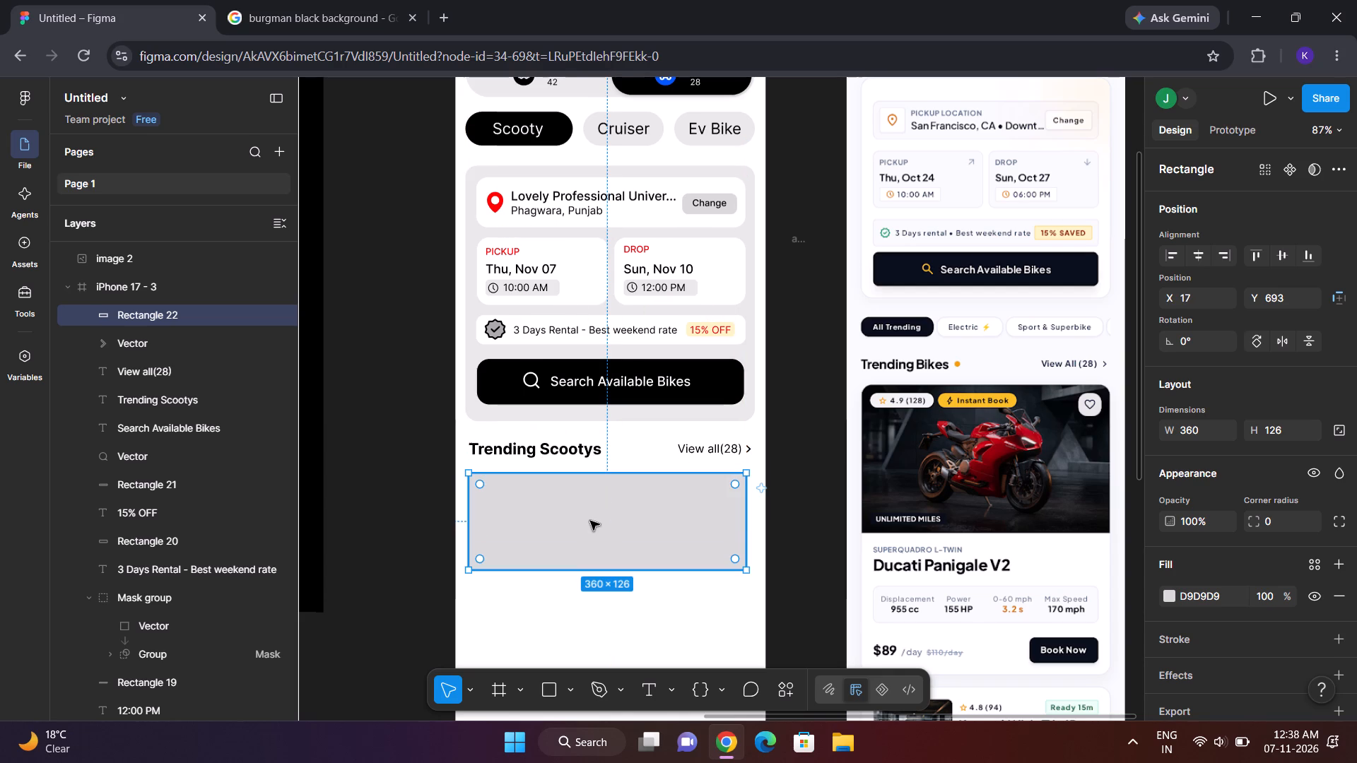
Show the rulers and widen the rectangle to 375, with its side edges on the guides at X 13 and X 388.
left_click_drag(741, 526, 750, 525)
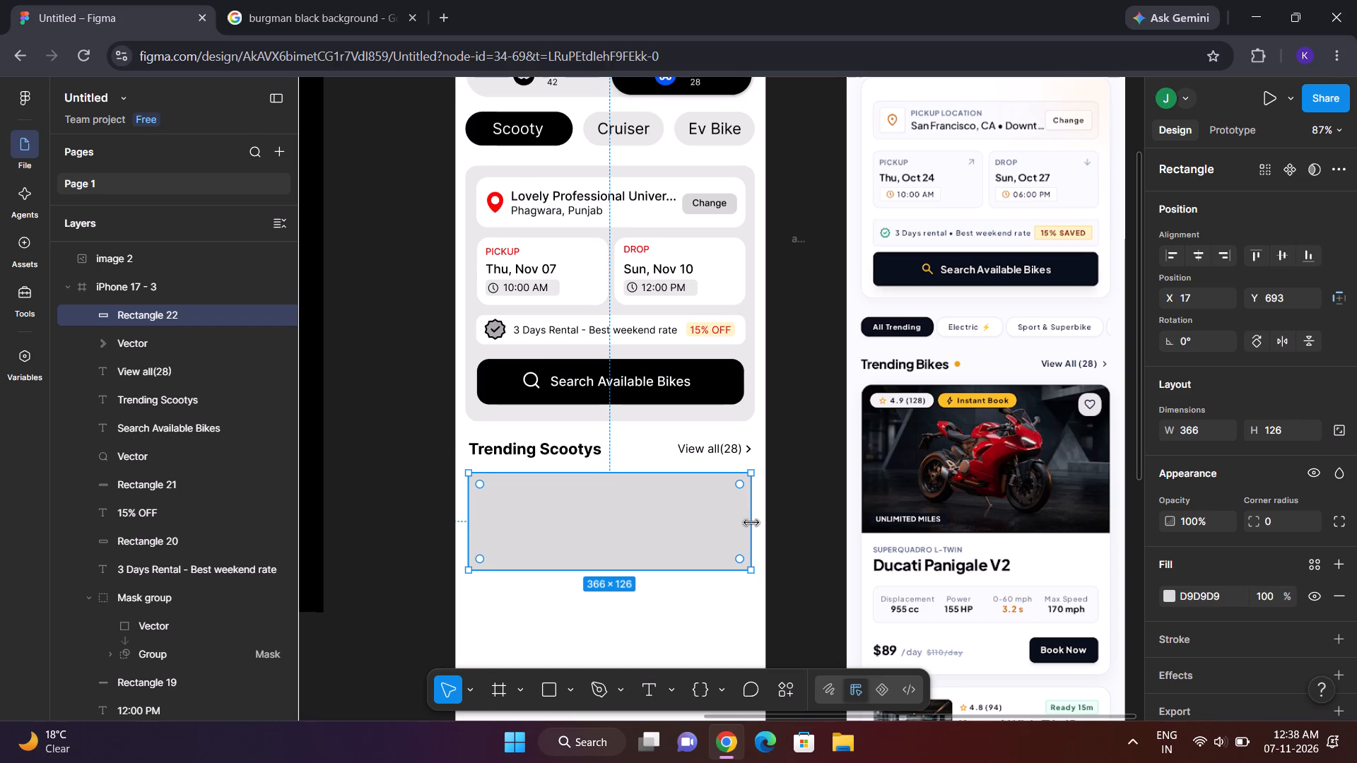
key("shift+r")
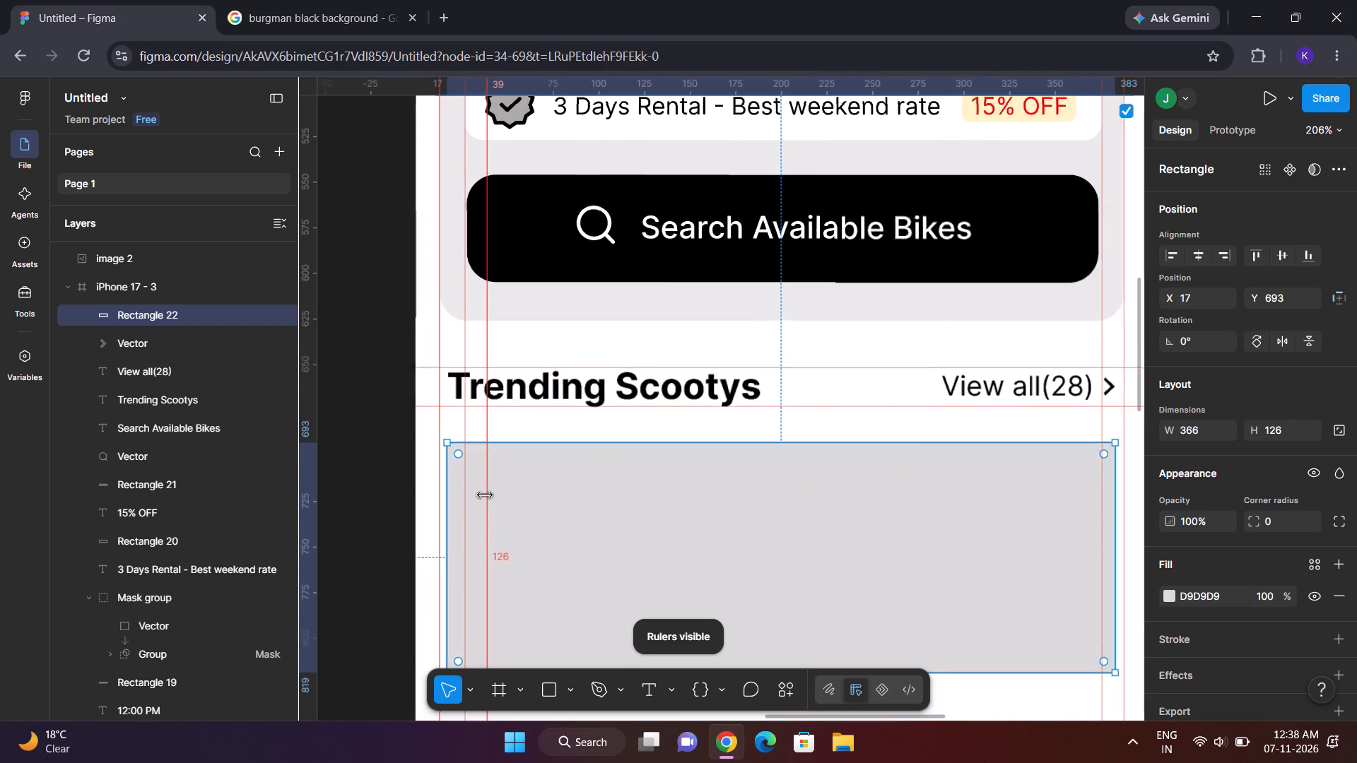
left_click_drag(448, 499, 440, 499)
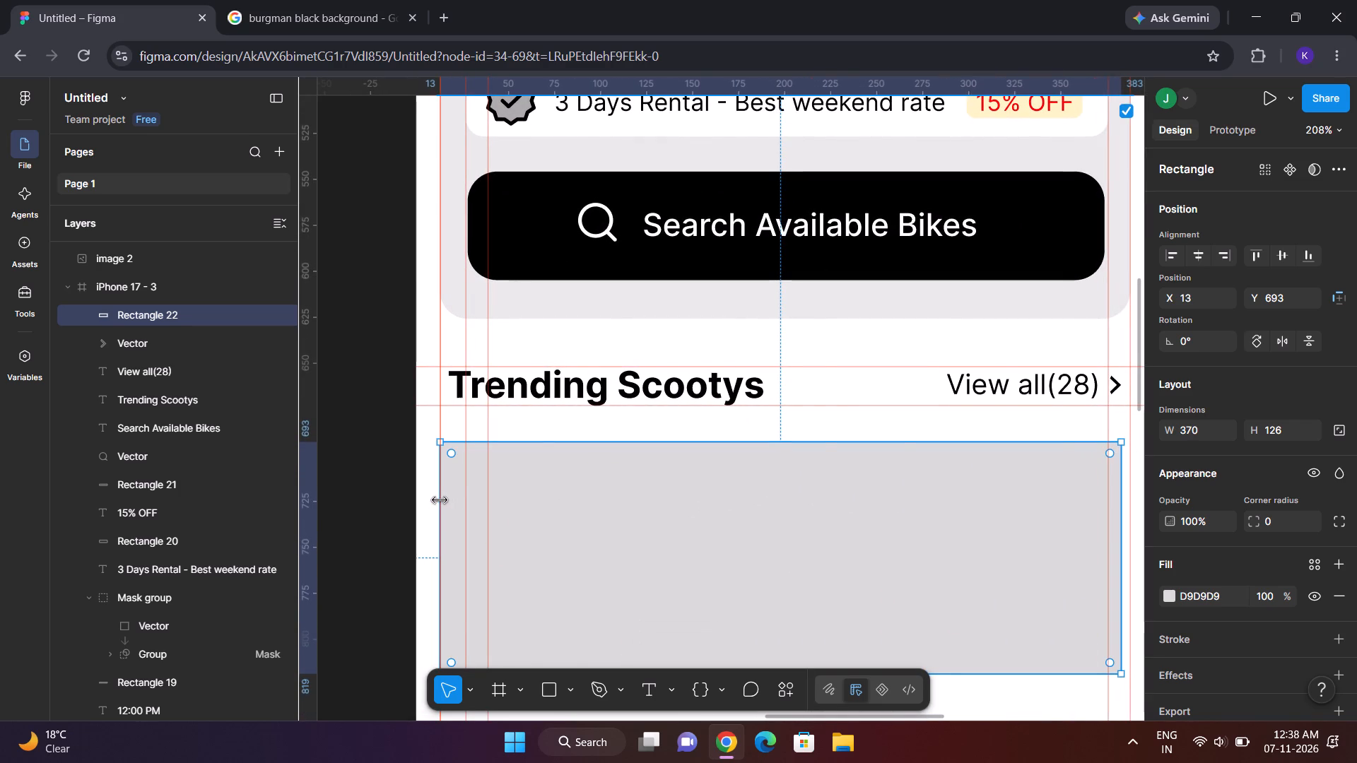
scroll(440, 499, "left", 3)
left_click_drag(828, 486, 837, 485)
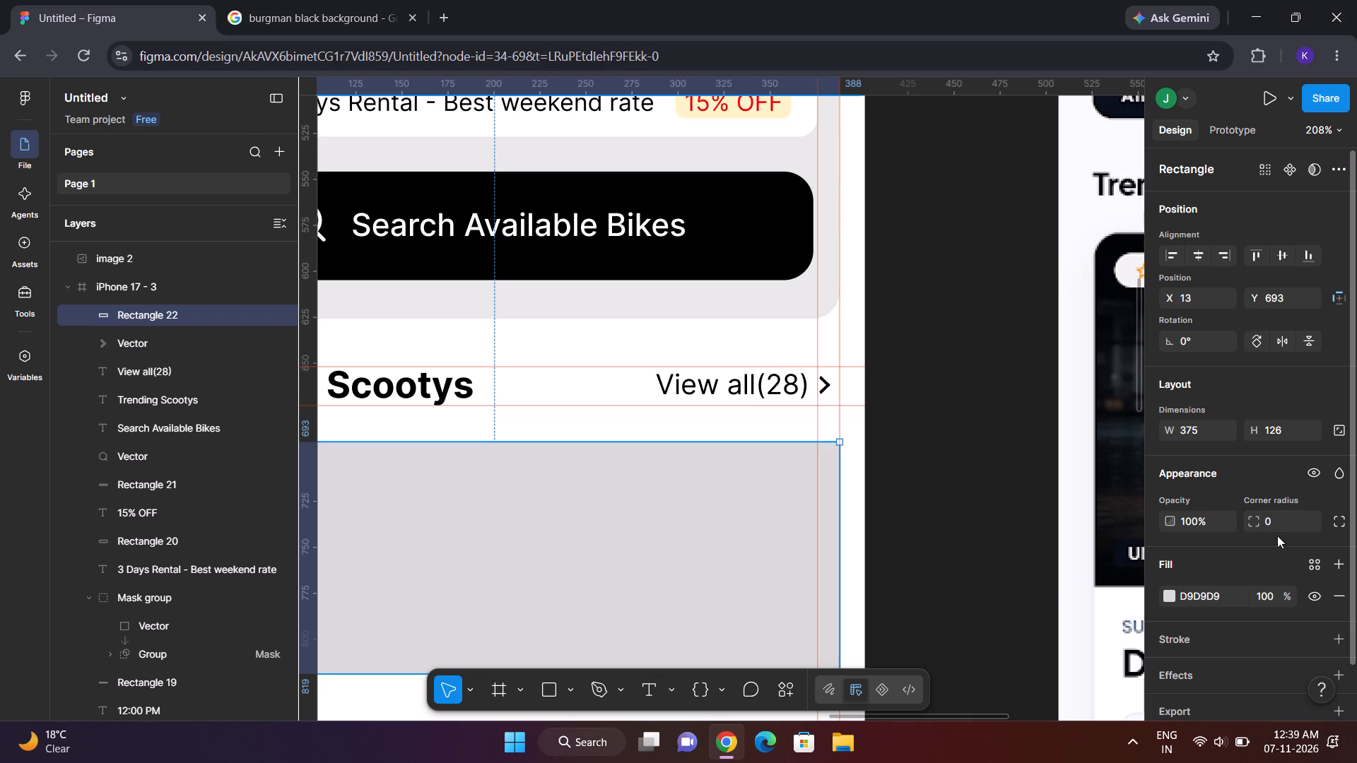
Set the rectangle's corner radius to 15.
left_click(1277, 518)
key("BackSpace")
type("15")
key("Return")
left_click(940, 430)
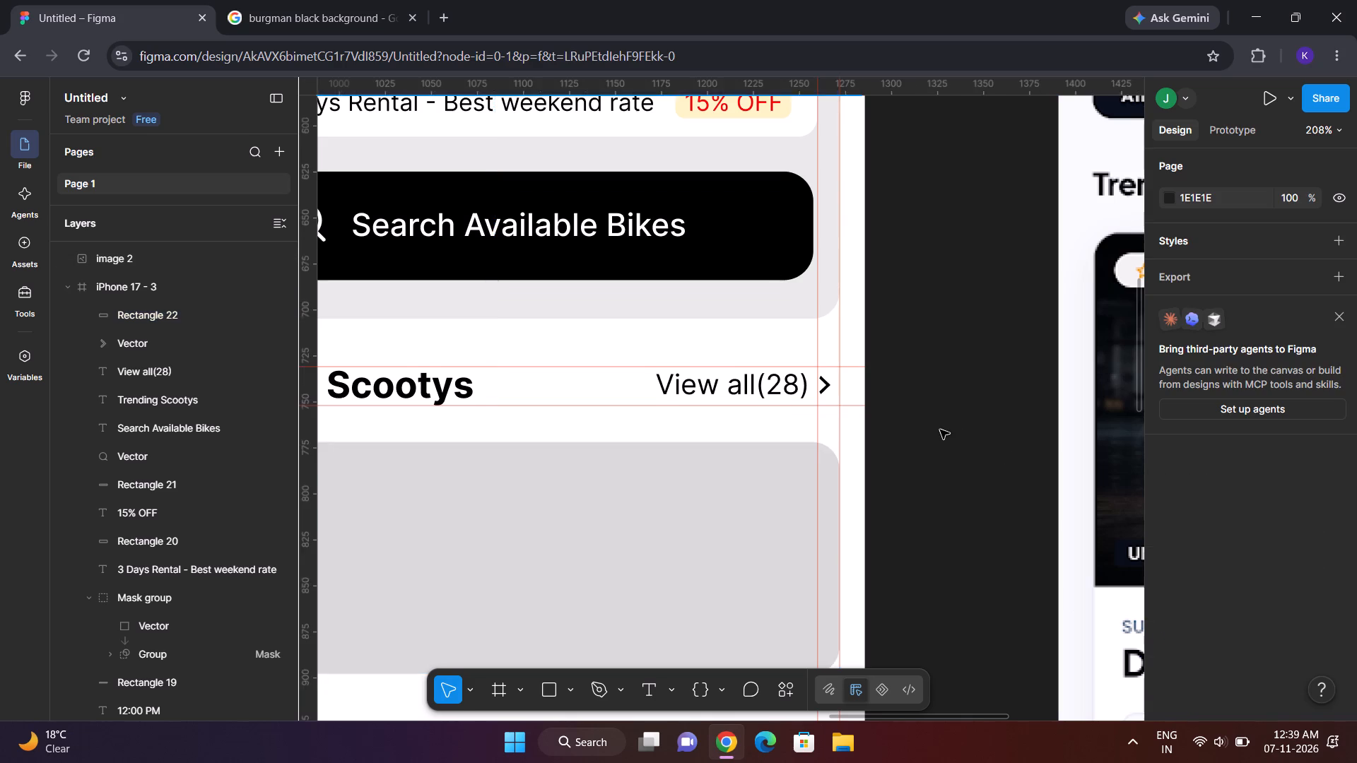
Raise the rounded rectangle to Y 689, keeping it at X 13 beneath the "Trending Scootys" row.
scroll(940, 430, "right", 2)
left_click_drag(830, 394, 830, 386)
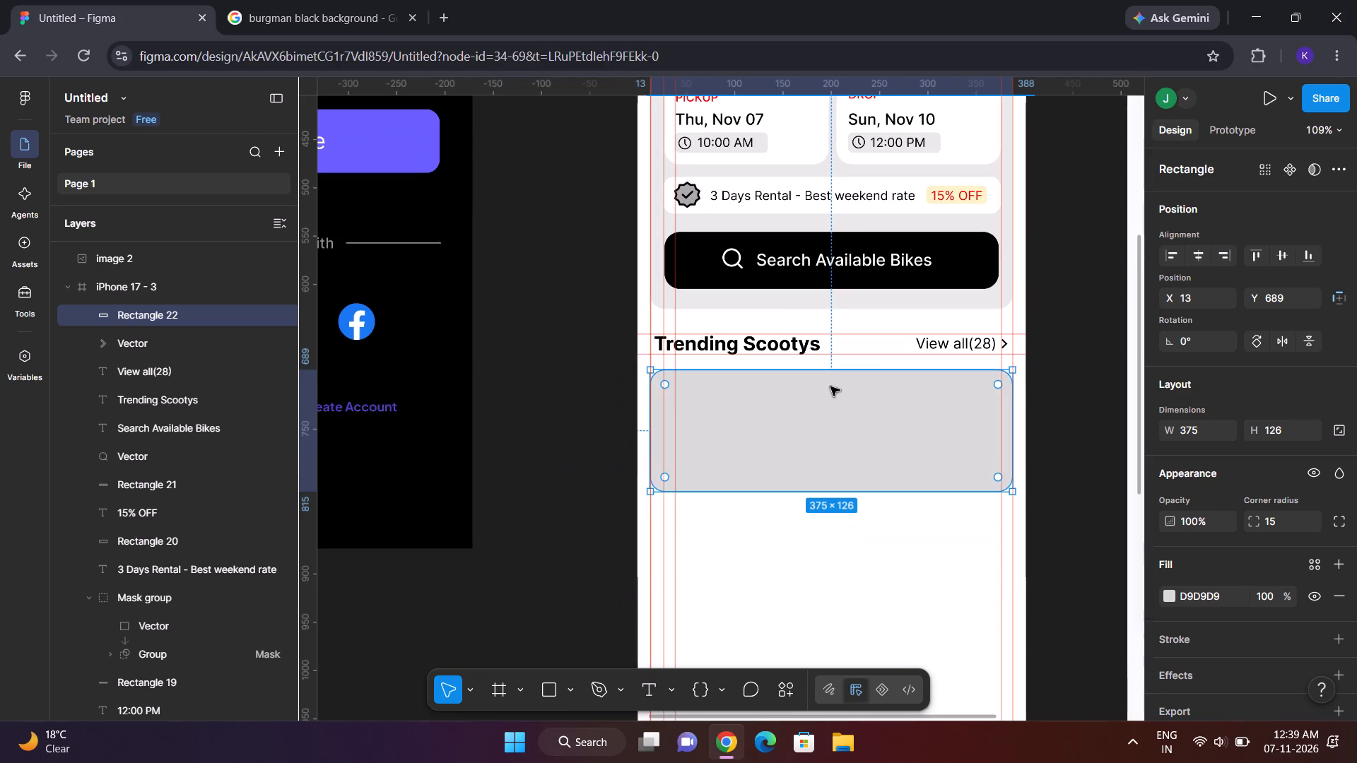
left_click(1089, 345)
Fill the rounded rectangle with the light grey sampled from the search card behind "Search Available Bikes".
scroll(1089, 345, "left", 1)
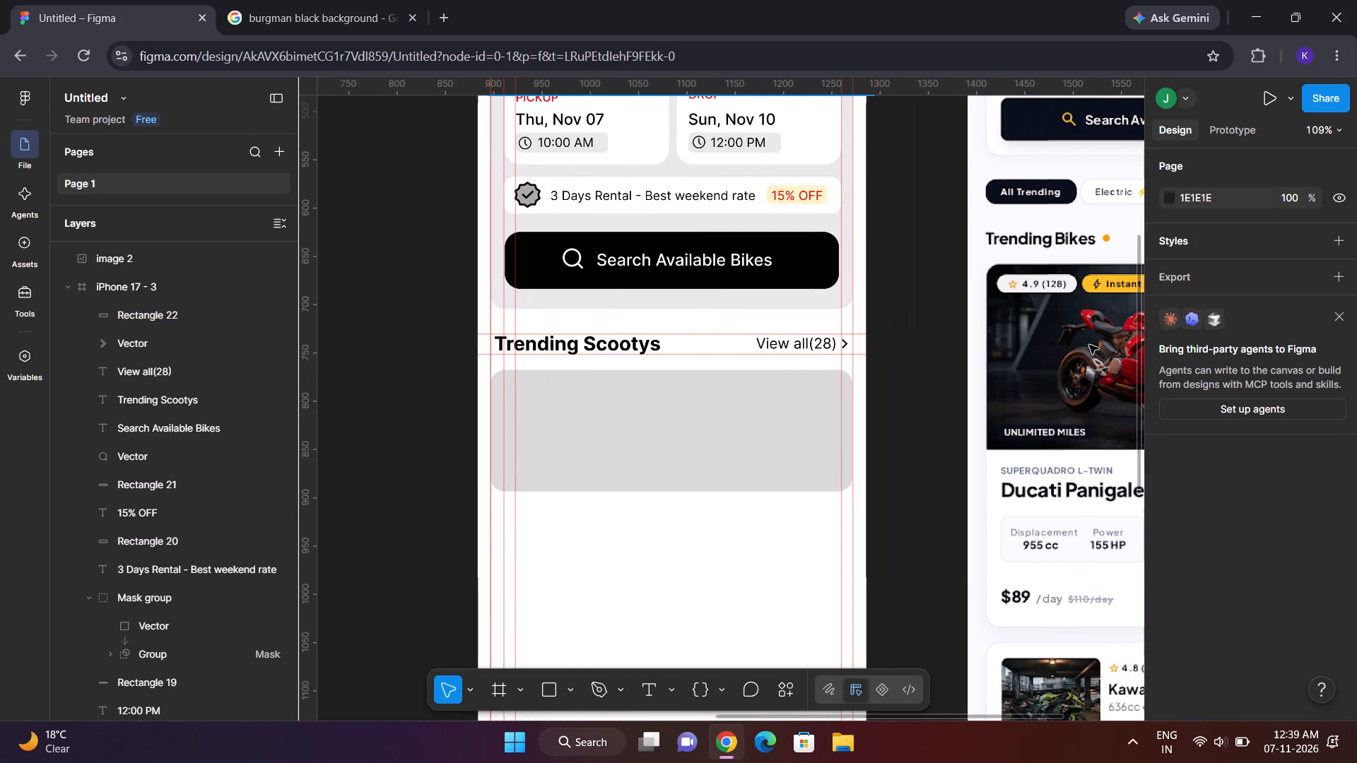
scroll(943, 403, "left", 1)
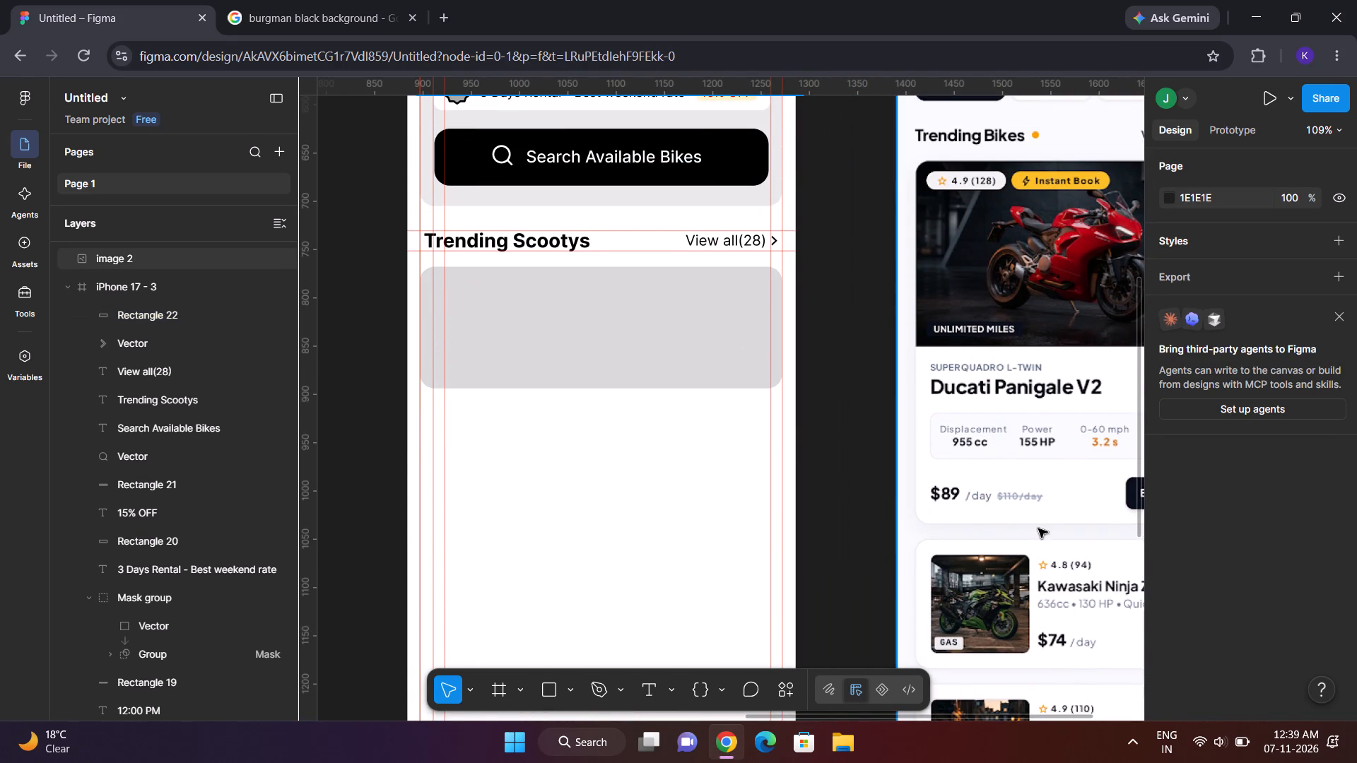
left_click(683, 417)
left_click(686, 353)
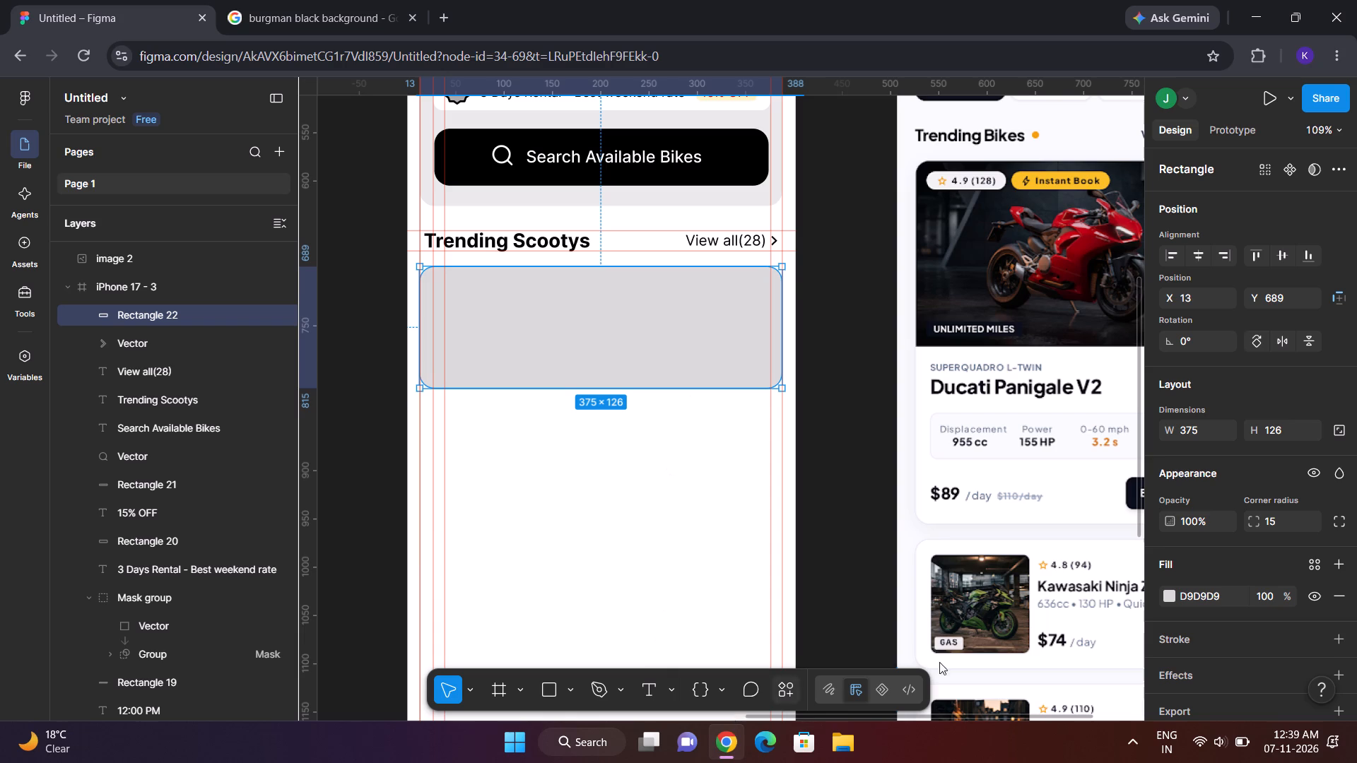
left_click(1167, 598)
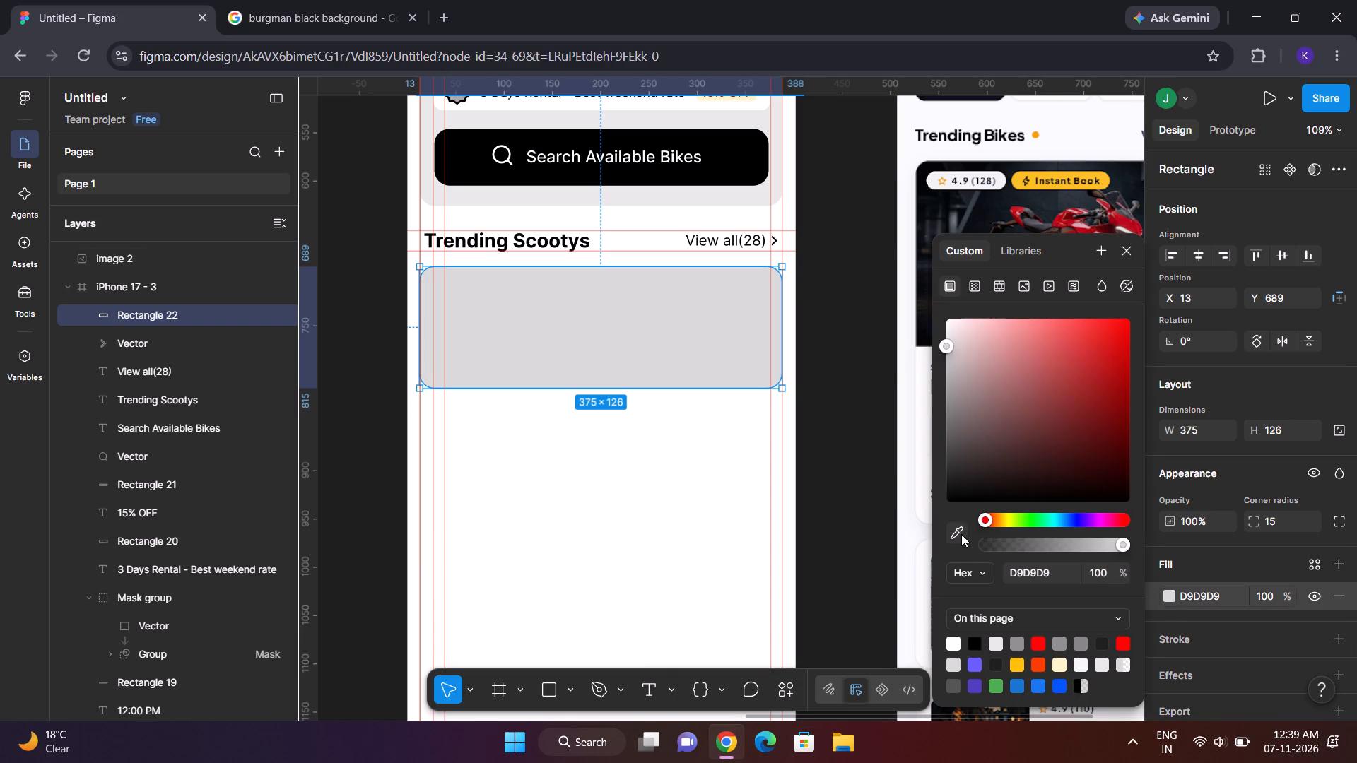
left_click(961, 534)
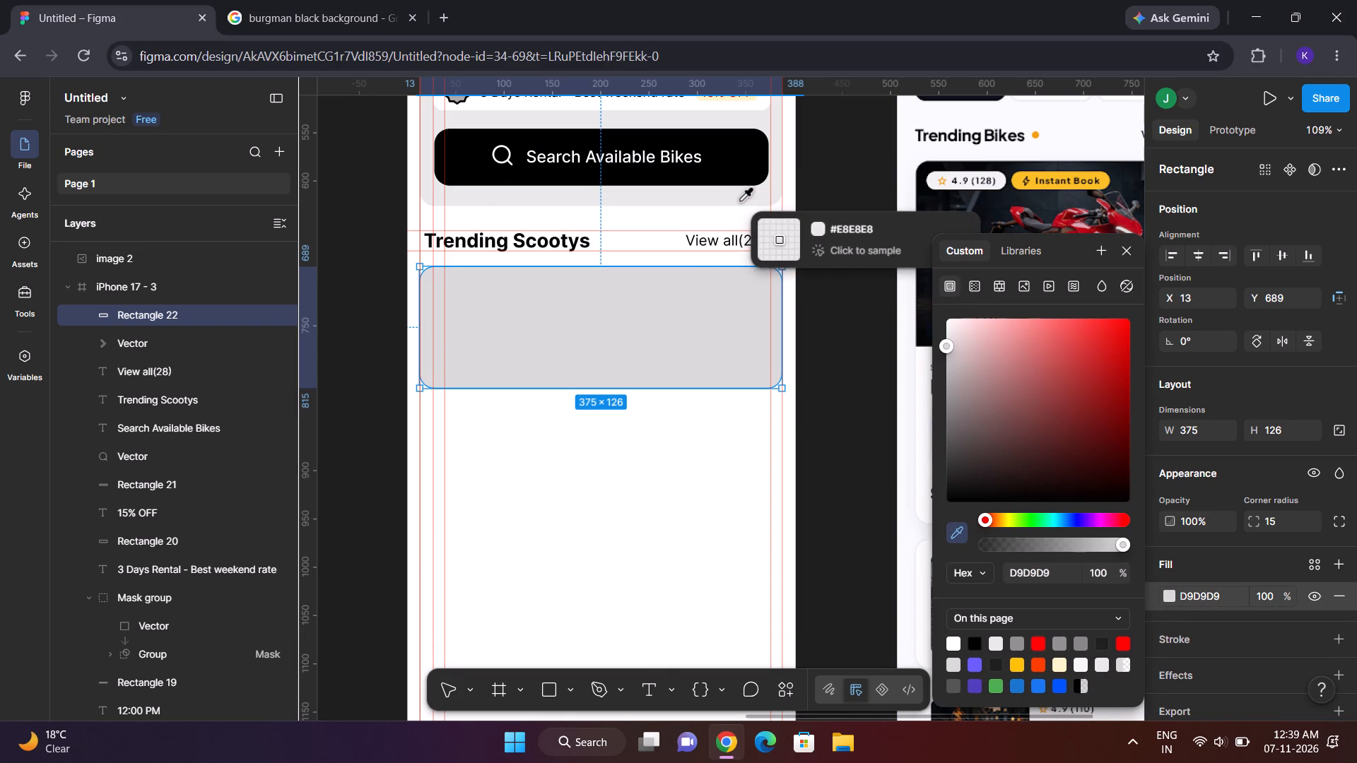
left_click(740, 201)
left_click(886, 277)
scroll(886, 277, "up", 1)
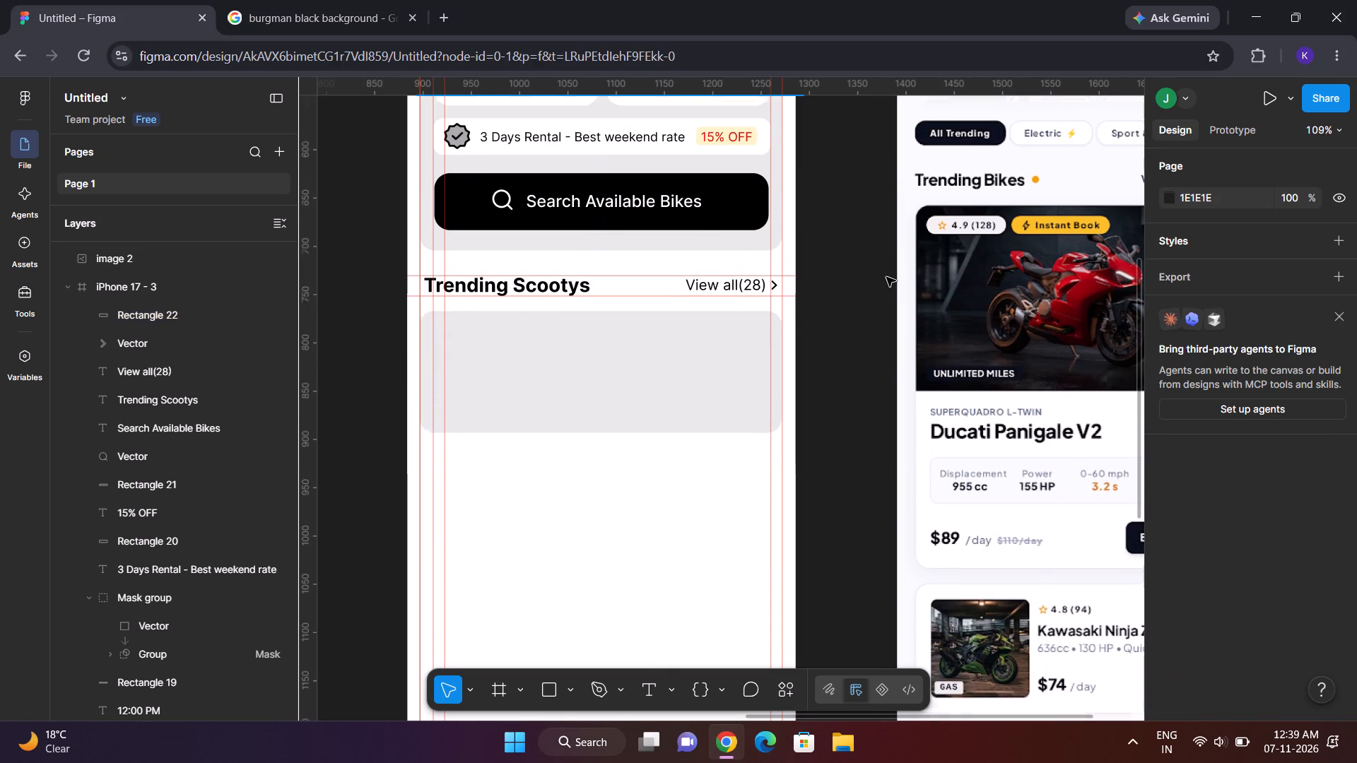
scroll(886, 277, "up", 1)
scroll(647, 308, "right", 1)
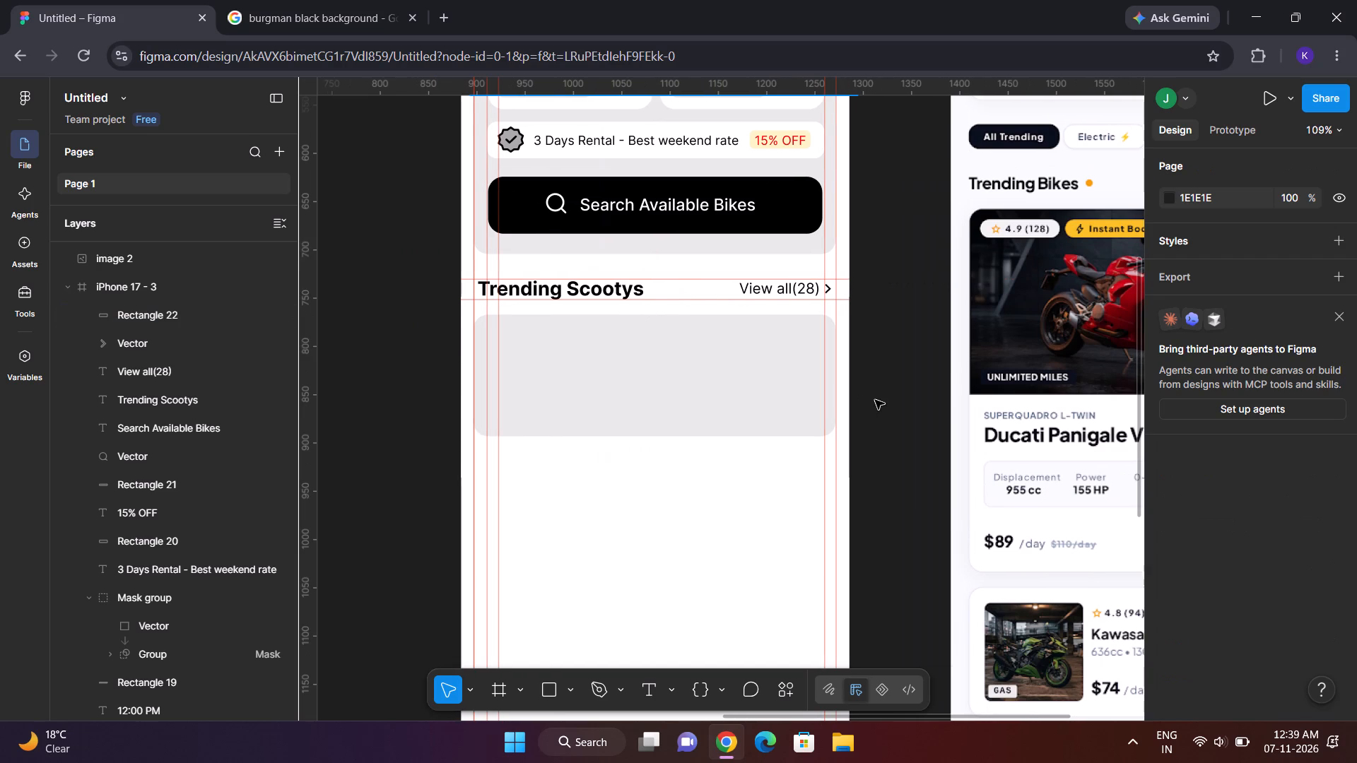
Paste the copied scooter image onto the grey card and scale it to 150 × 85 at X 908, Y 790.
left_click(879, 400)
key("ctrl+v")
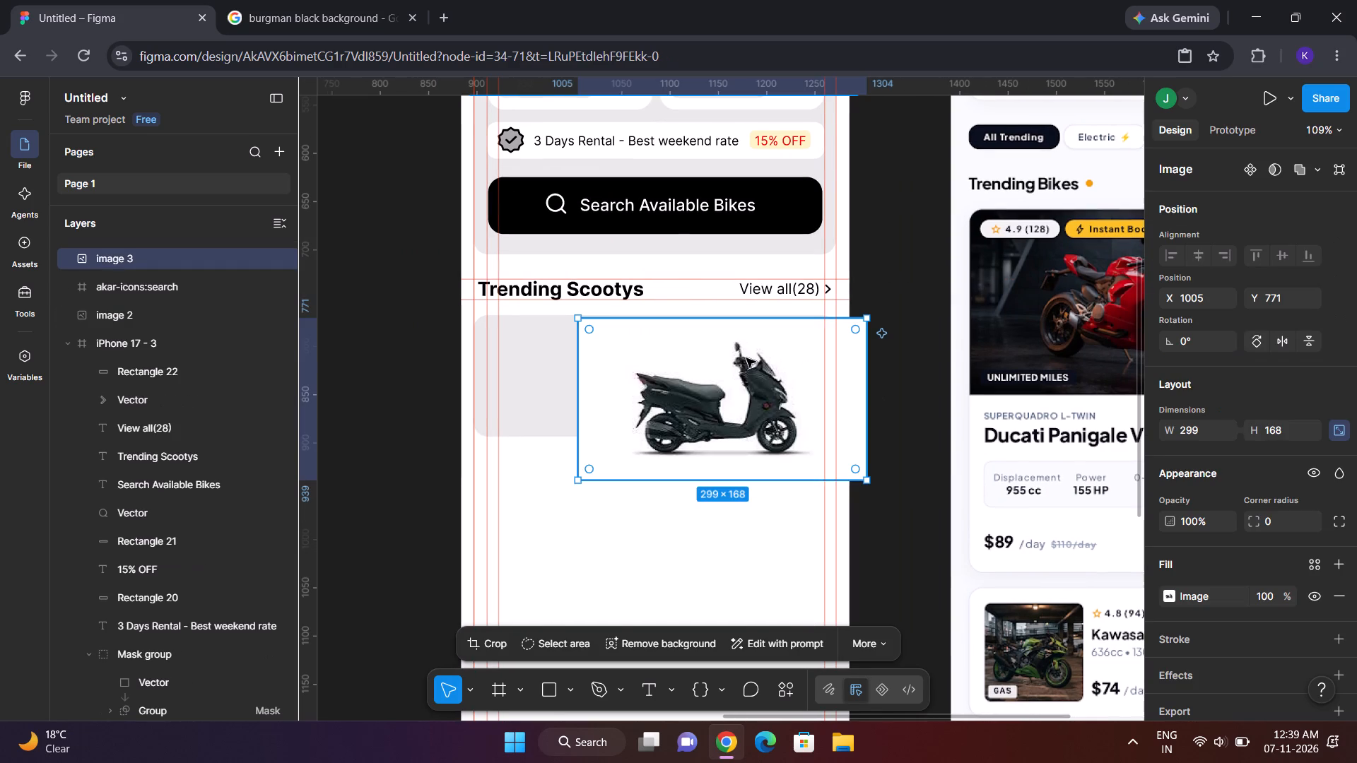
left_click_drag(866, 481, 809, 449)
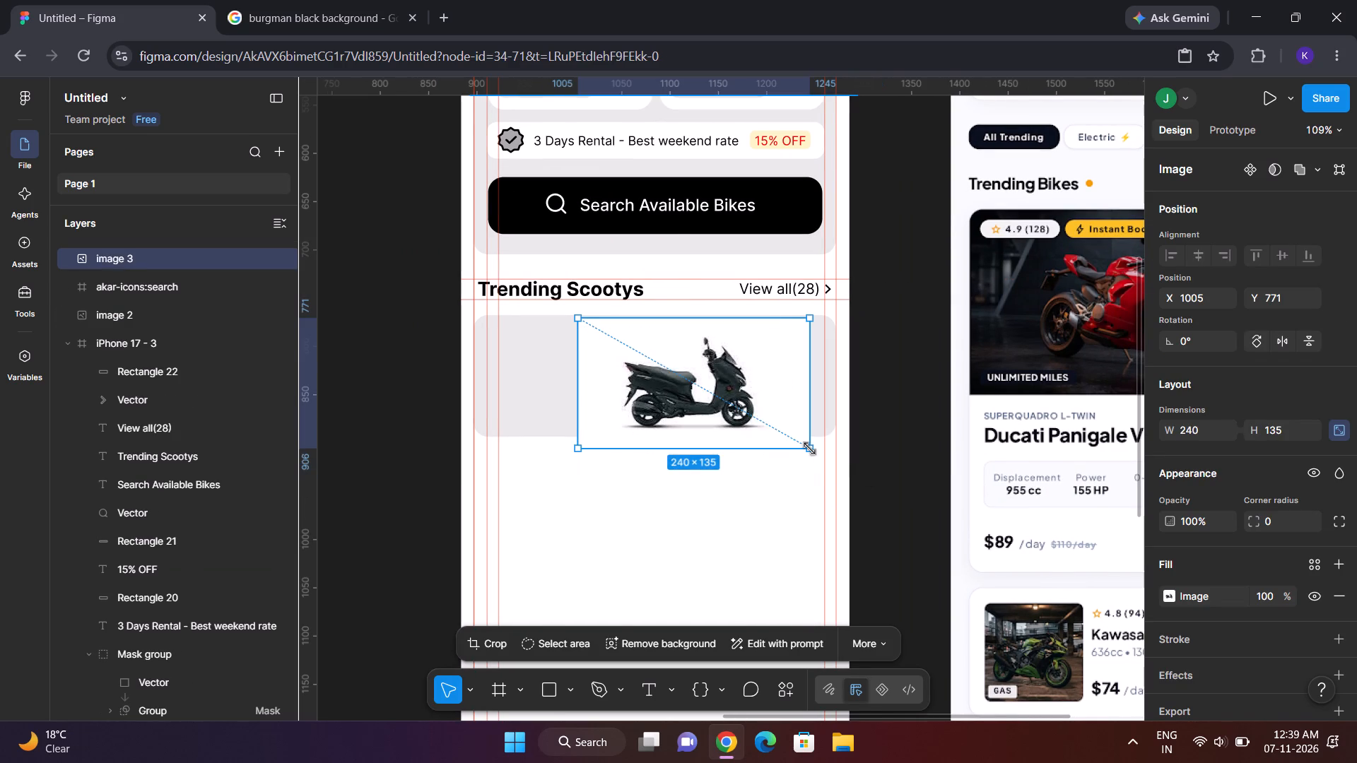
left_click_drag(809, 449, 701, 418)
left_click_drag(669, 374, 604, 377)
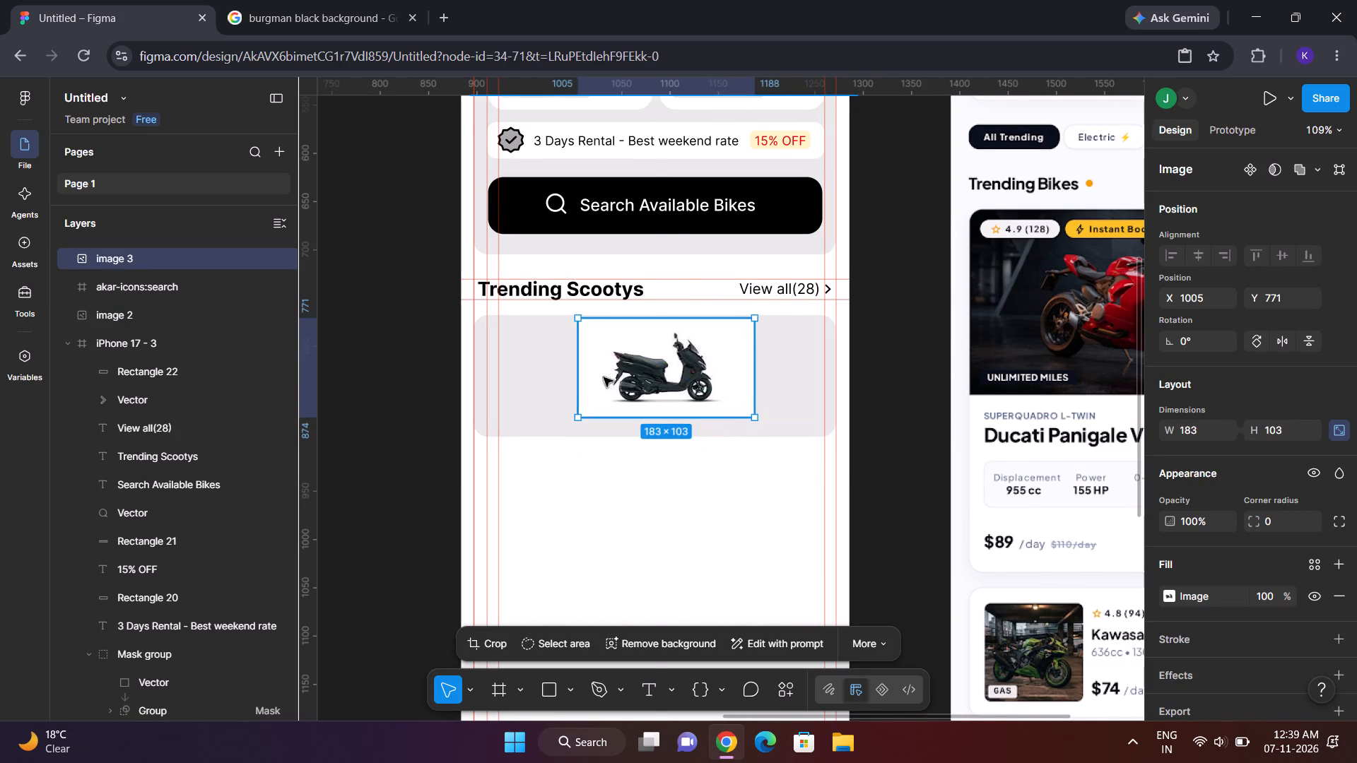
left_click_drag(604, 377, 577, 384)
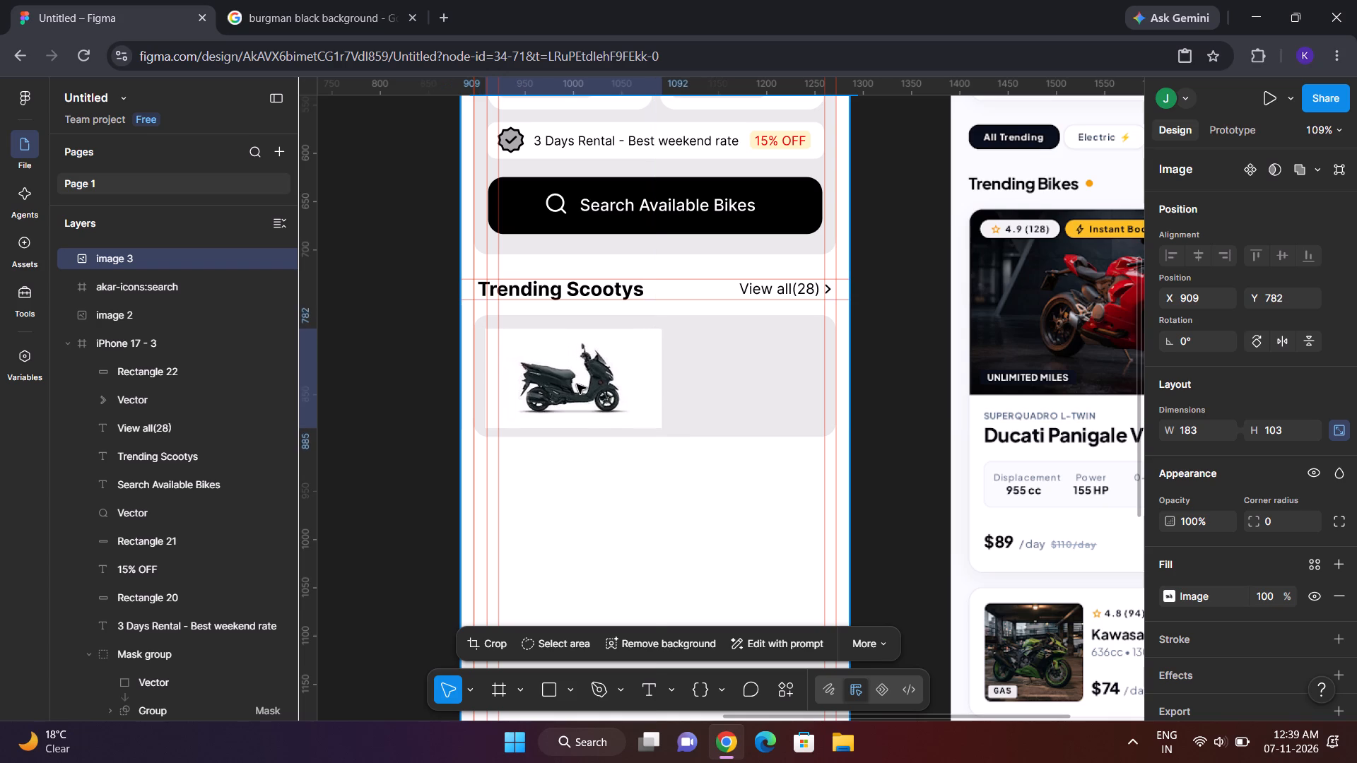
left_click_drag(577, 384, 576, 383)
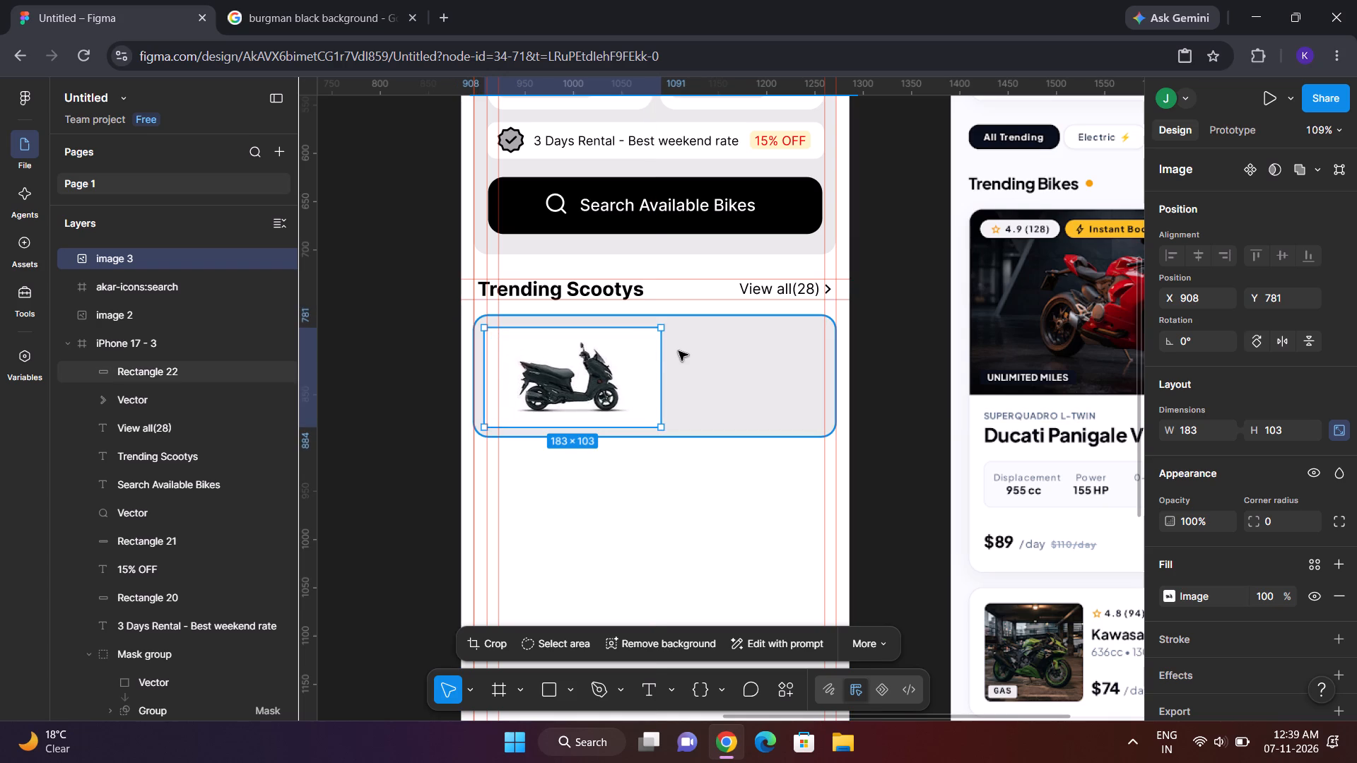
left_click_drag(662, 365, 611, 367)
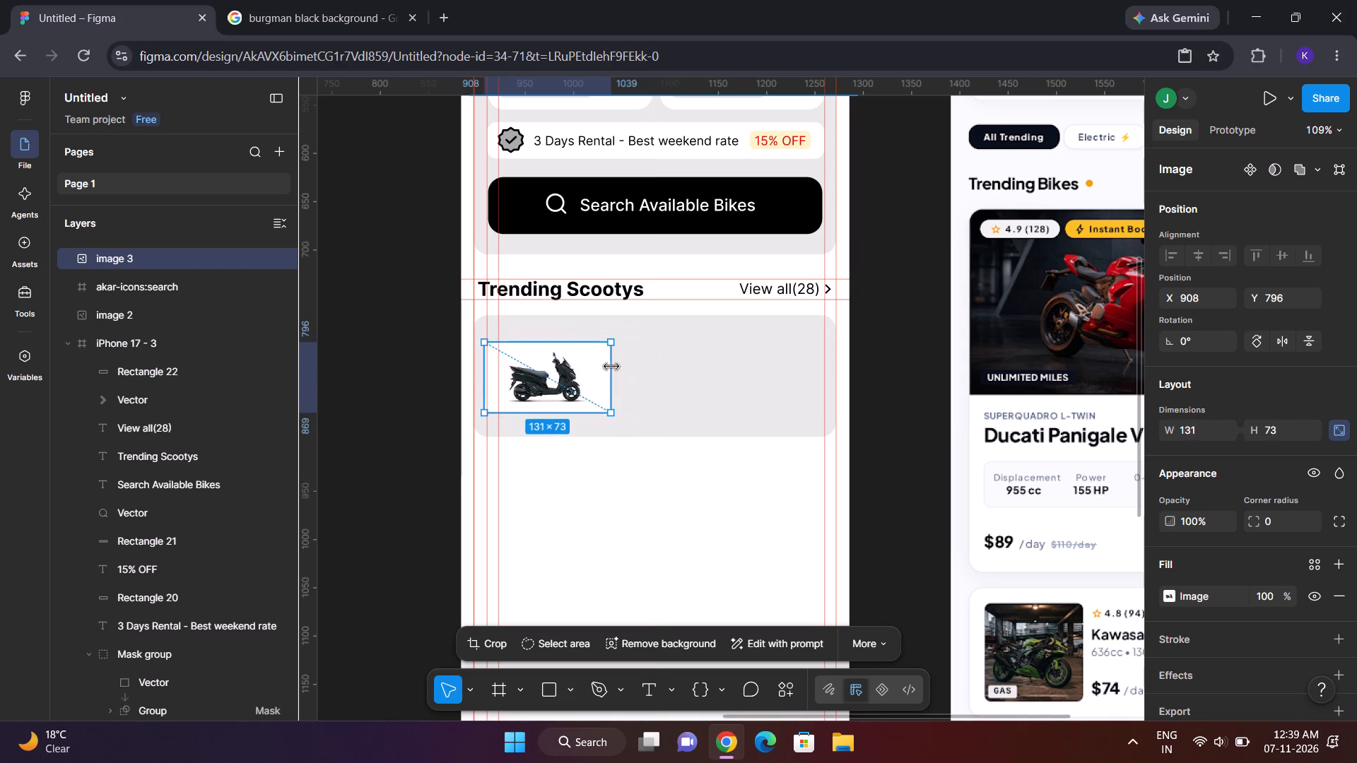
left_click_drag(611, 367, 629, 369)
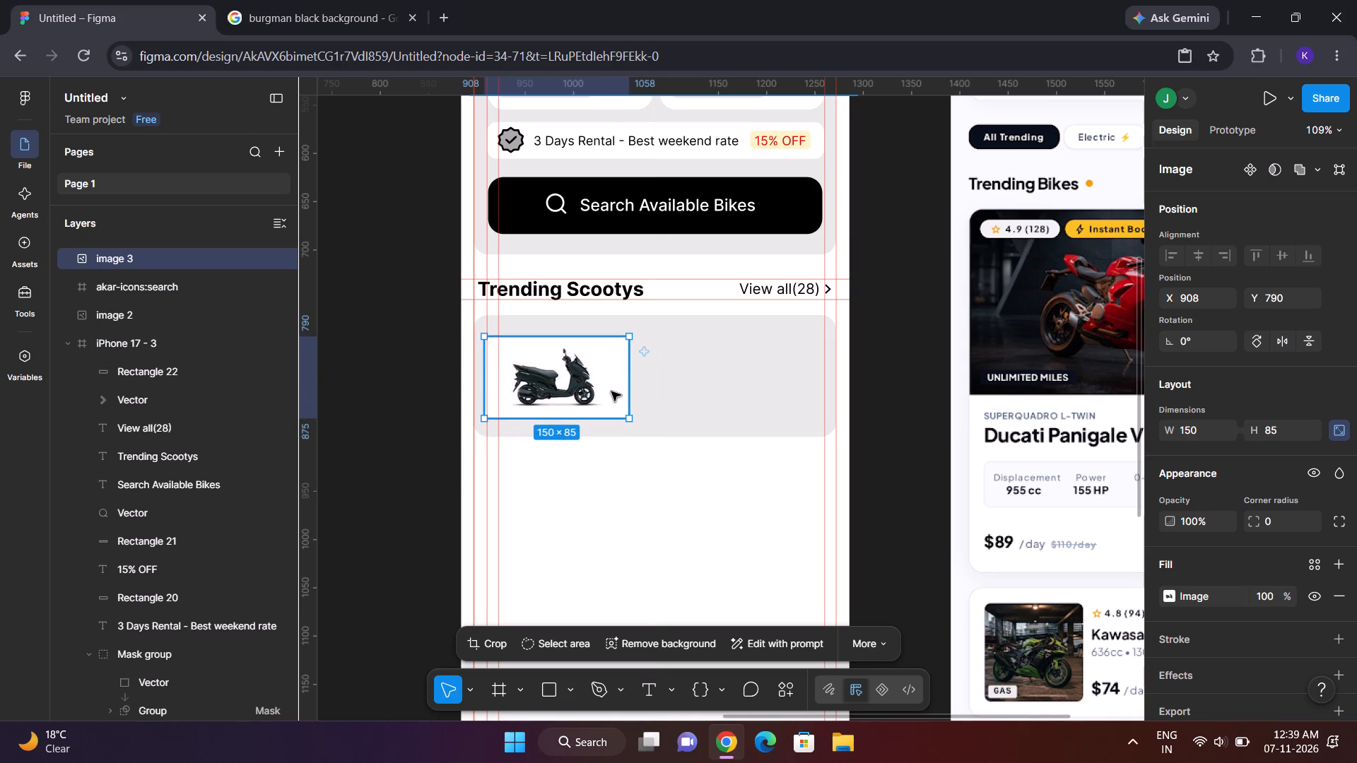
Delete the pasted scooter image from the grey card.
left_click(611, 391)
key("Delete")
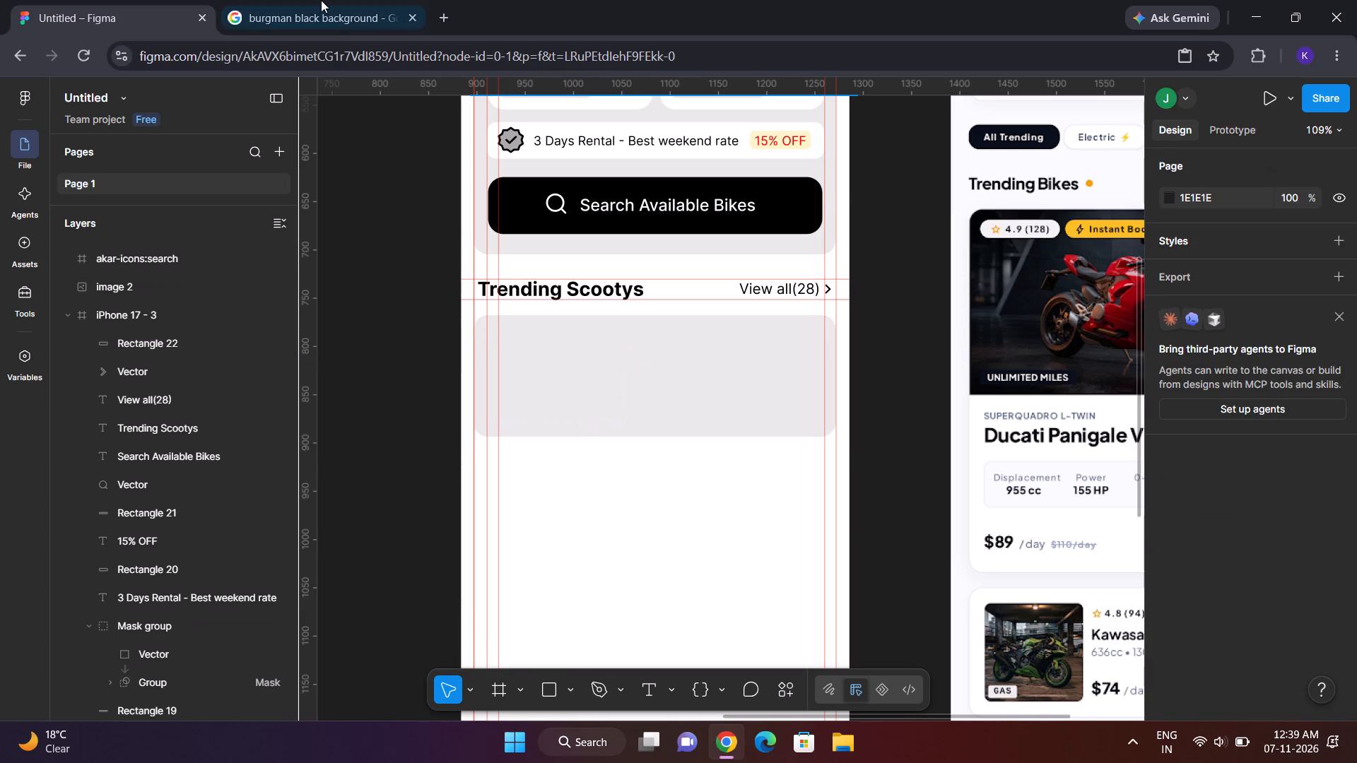
Copy The Times of India's matte black Suzuki Burgman picture from the Google image results for "burgman black background".
left_click(321, 0)
scroll(686, 453, "up", 1)
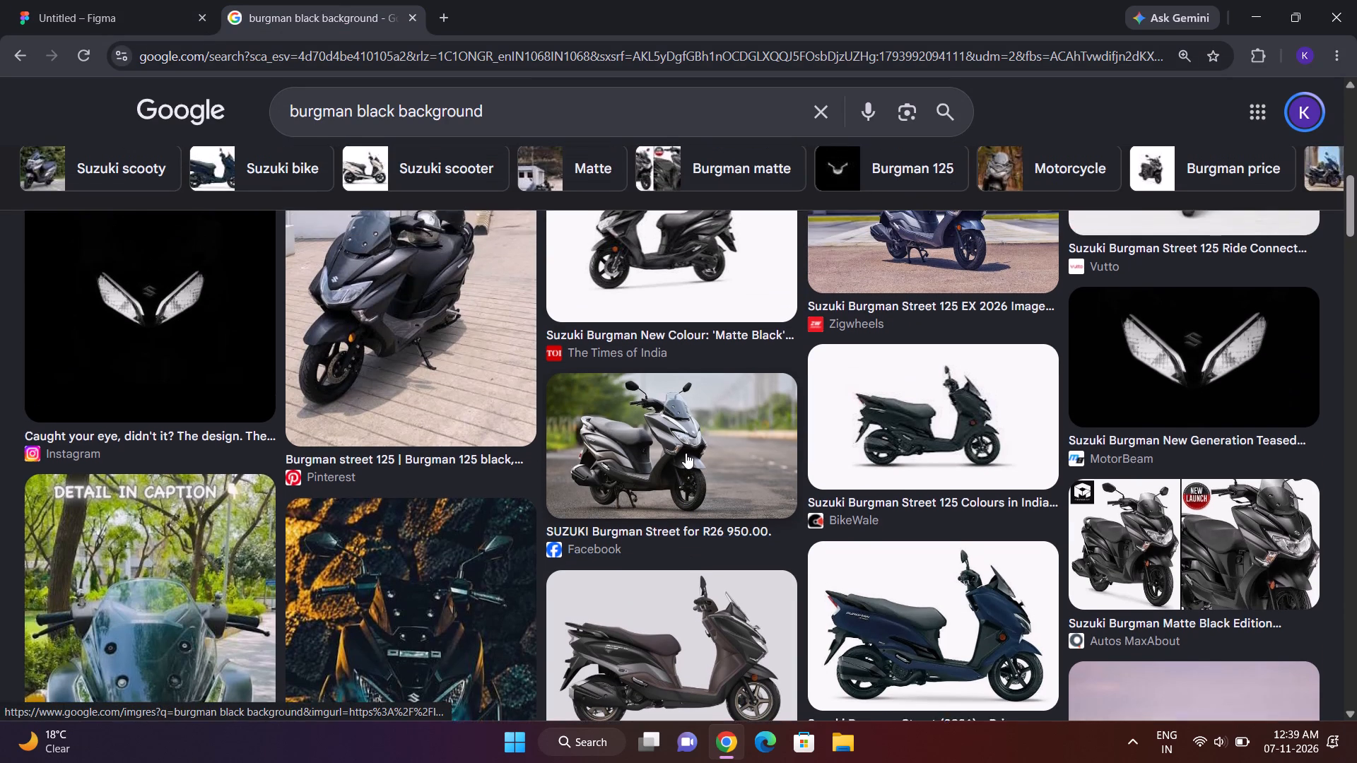
scroll(686, 453, "up", 1)
scroll(686, 453, "down", 2)
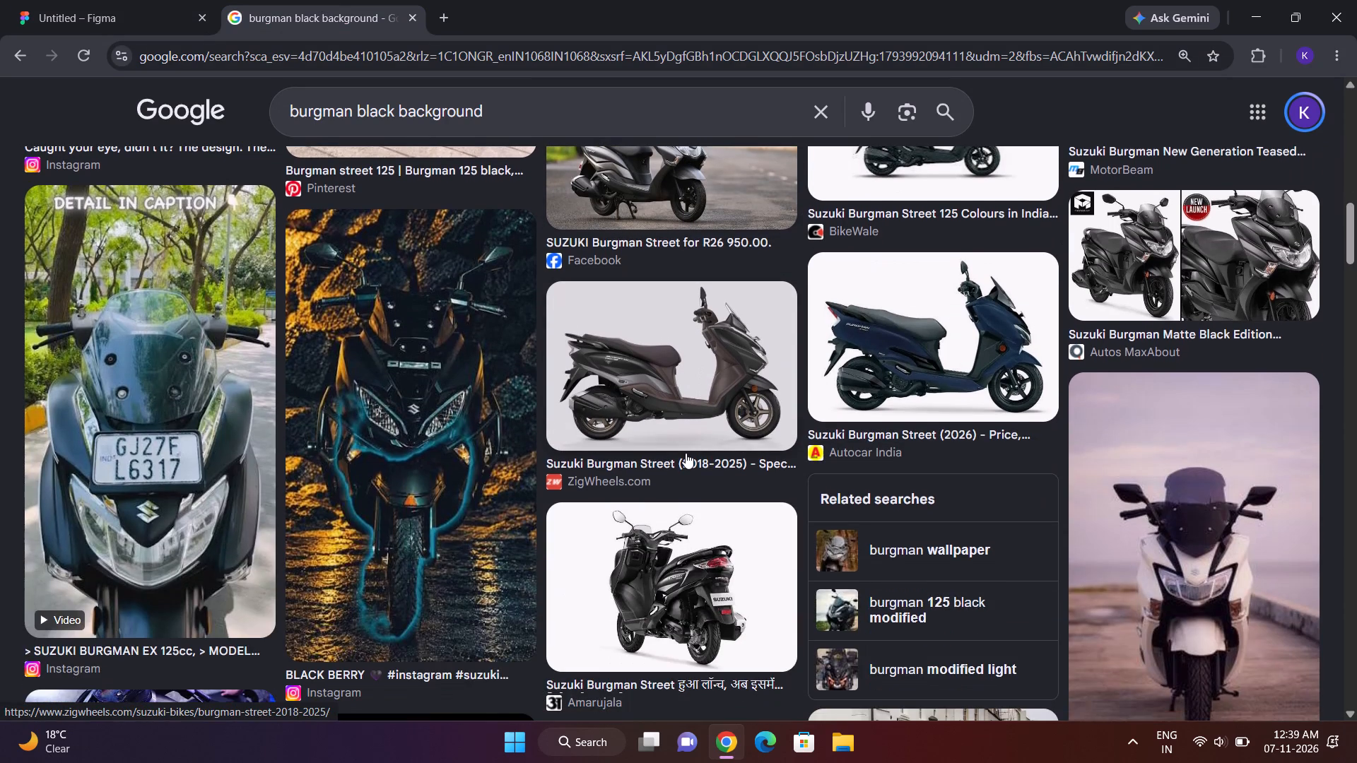
scroll(686, 453, "up", 3)
scroll(689, 357, "up", 1)
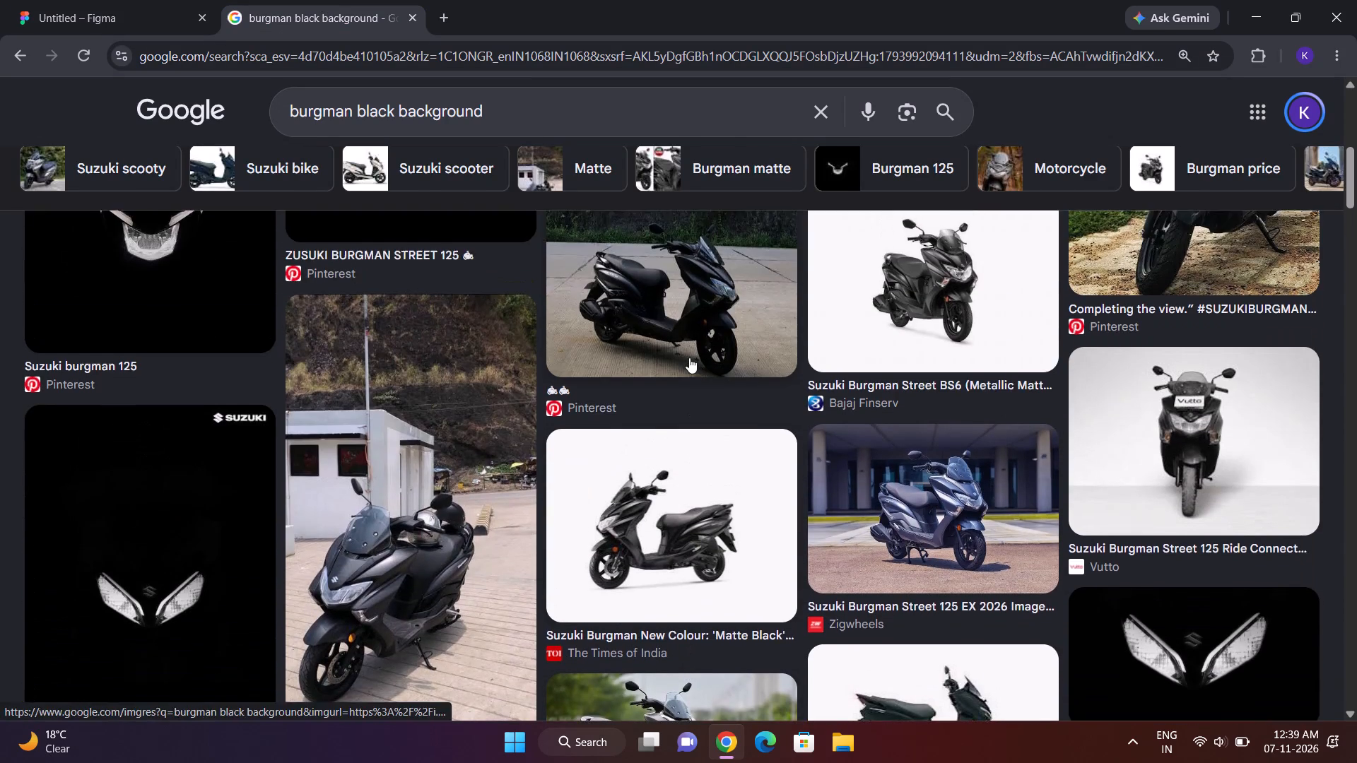
scroll(689, 357, "up", 1)
right_click(678, 400)
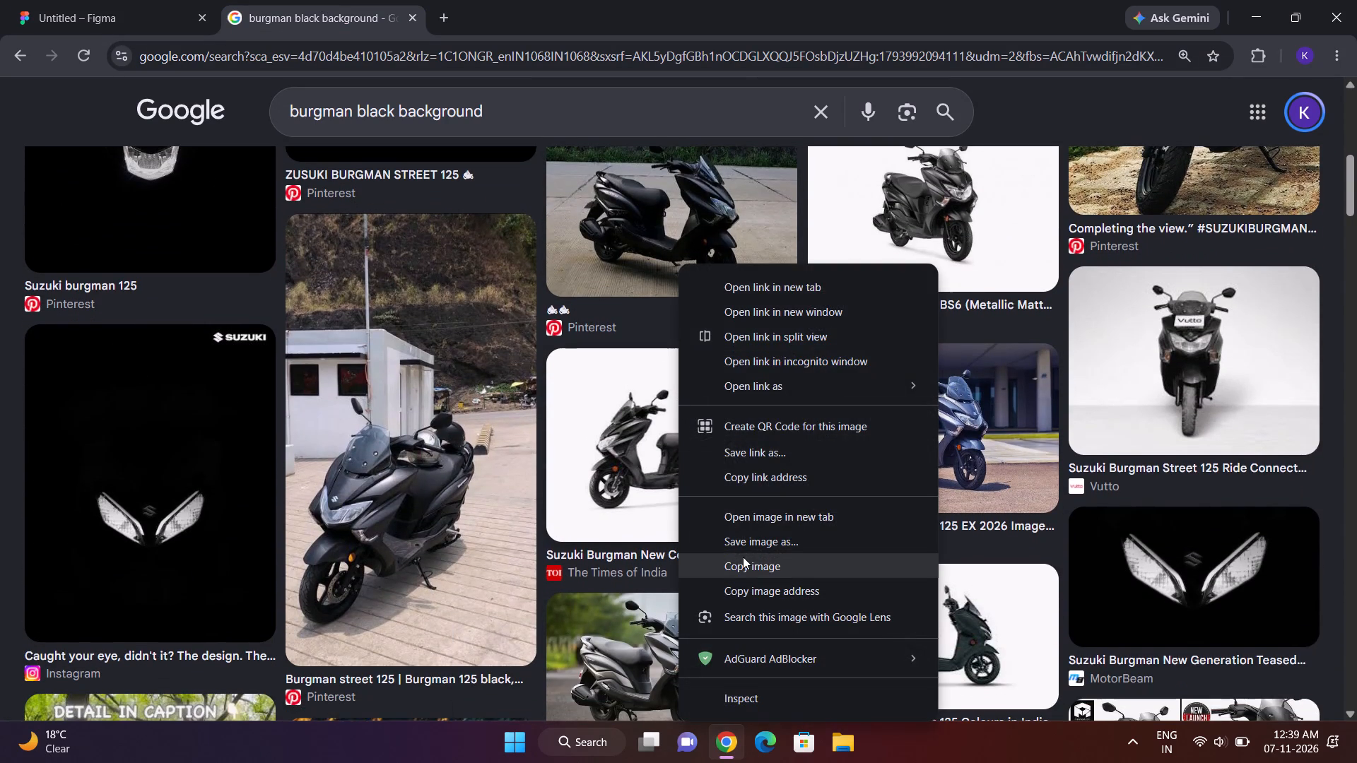
double_click(743, 557)
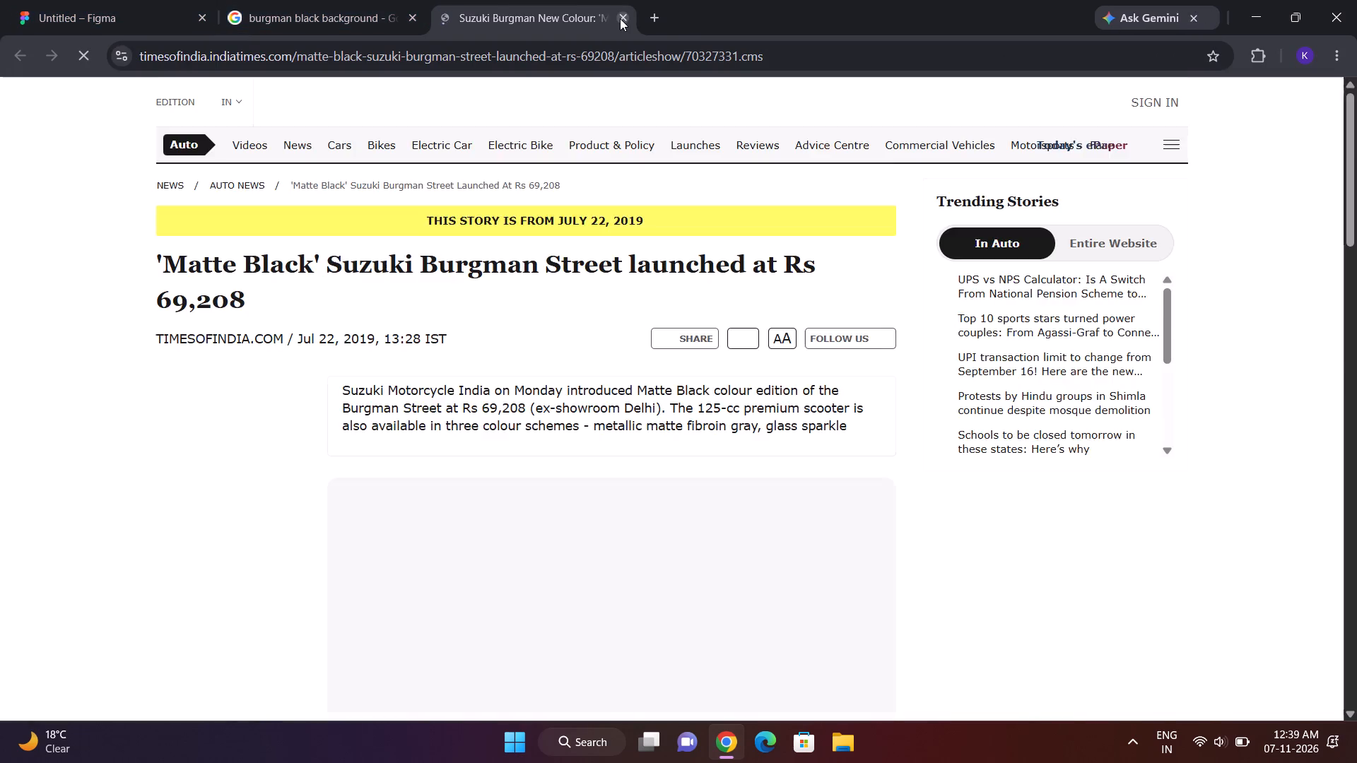
left_click(620, 18)
Paste the copied Burgman image into the Figma design, scale it to 135 × 102 and place it on the grey card at X 916, Y 783.
left_click(160, 3)
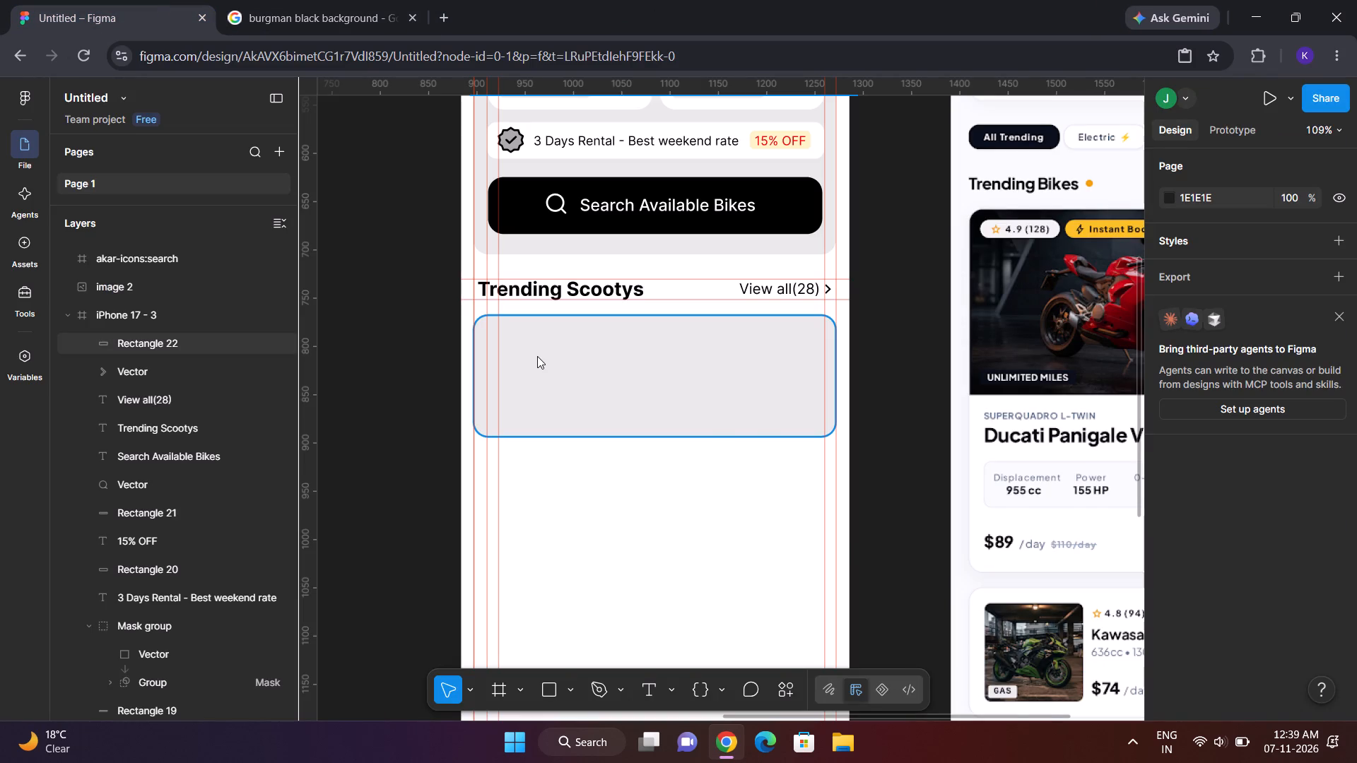
key("ctrl+v")
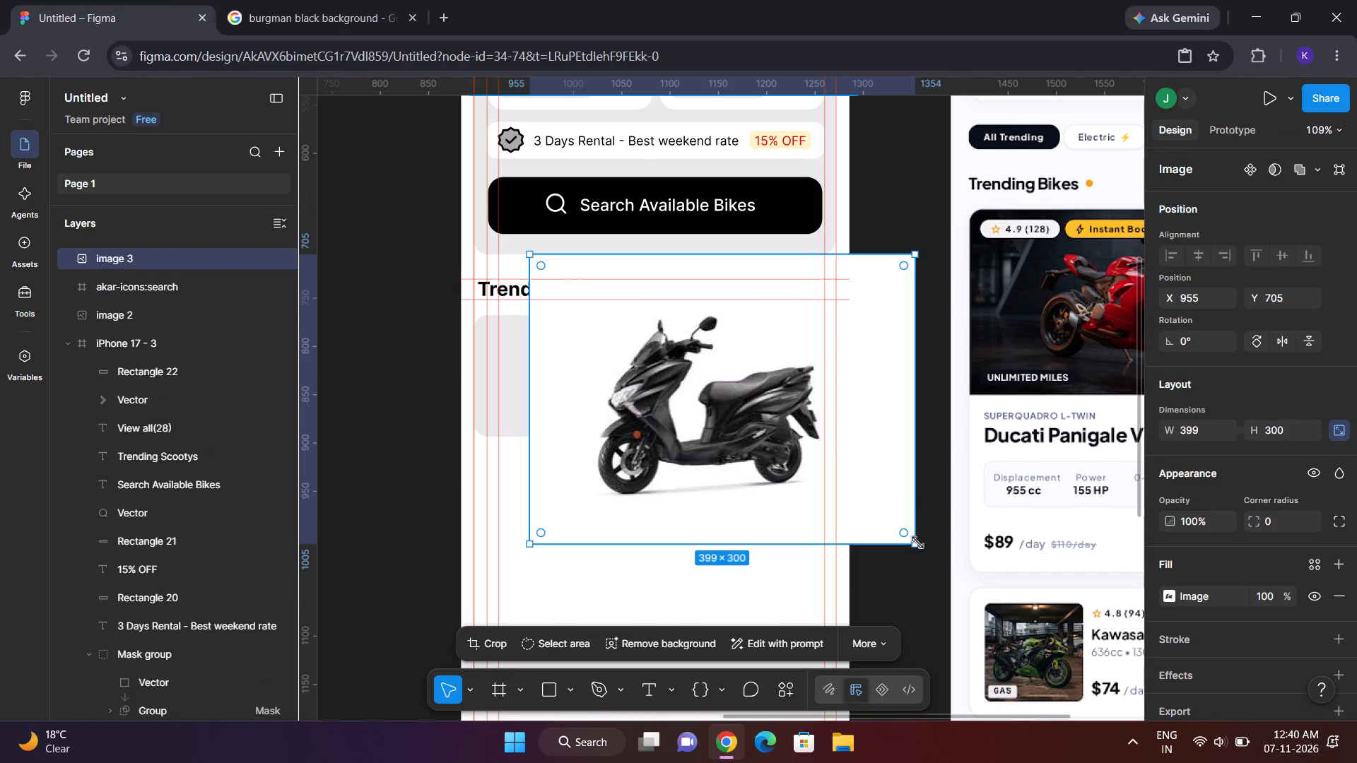
left_click_drag(917, 543, 582, 372)
left_click_drag(645, 300, 577, 355)
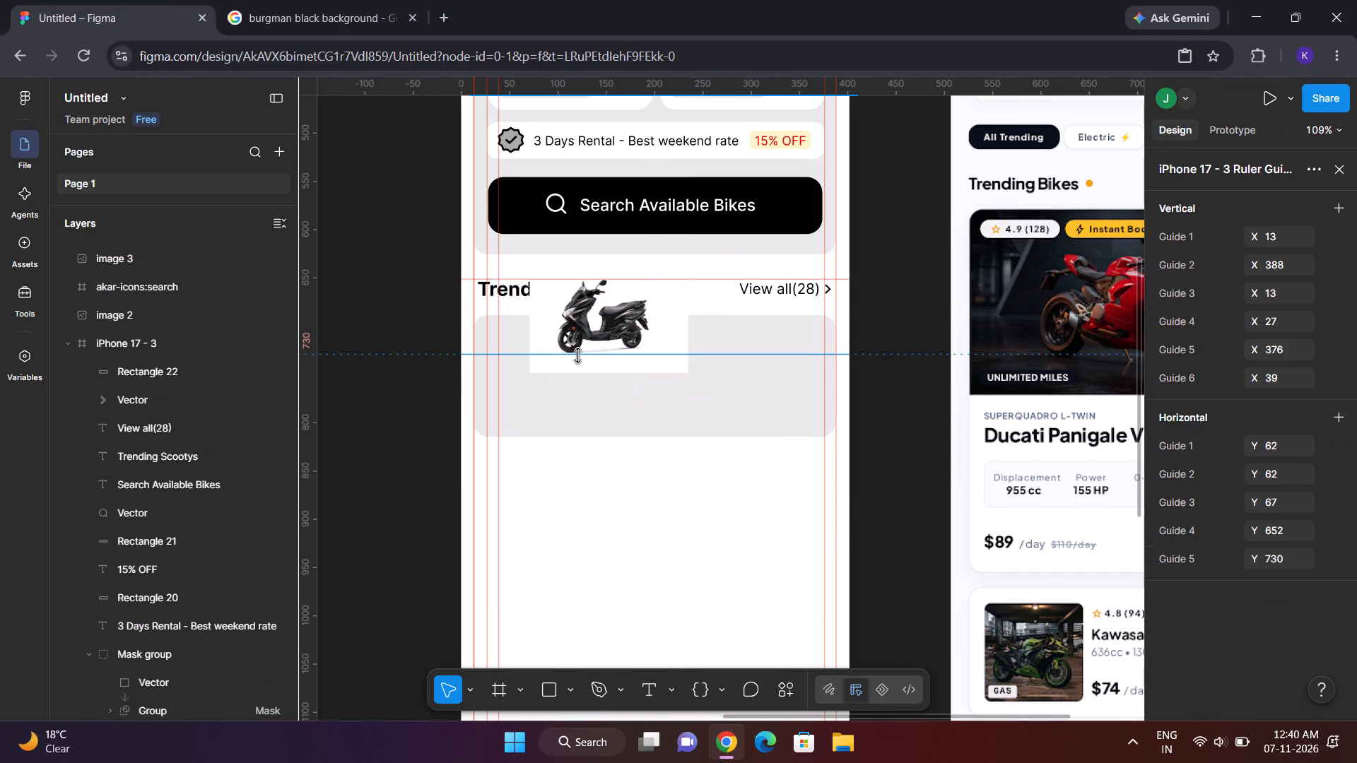
key("ctrl+z")
left_click_drag(613, 331, 565, 389)
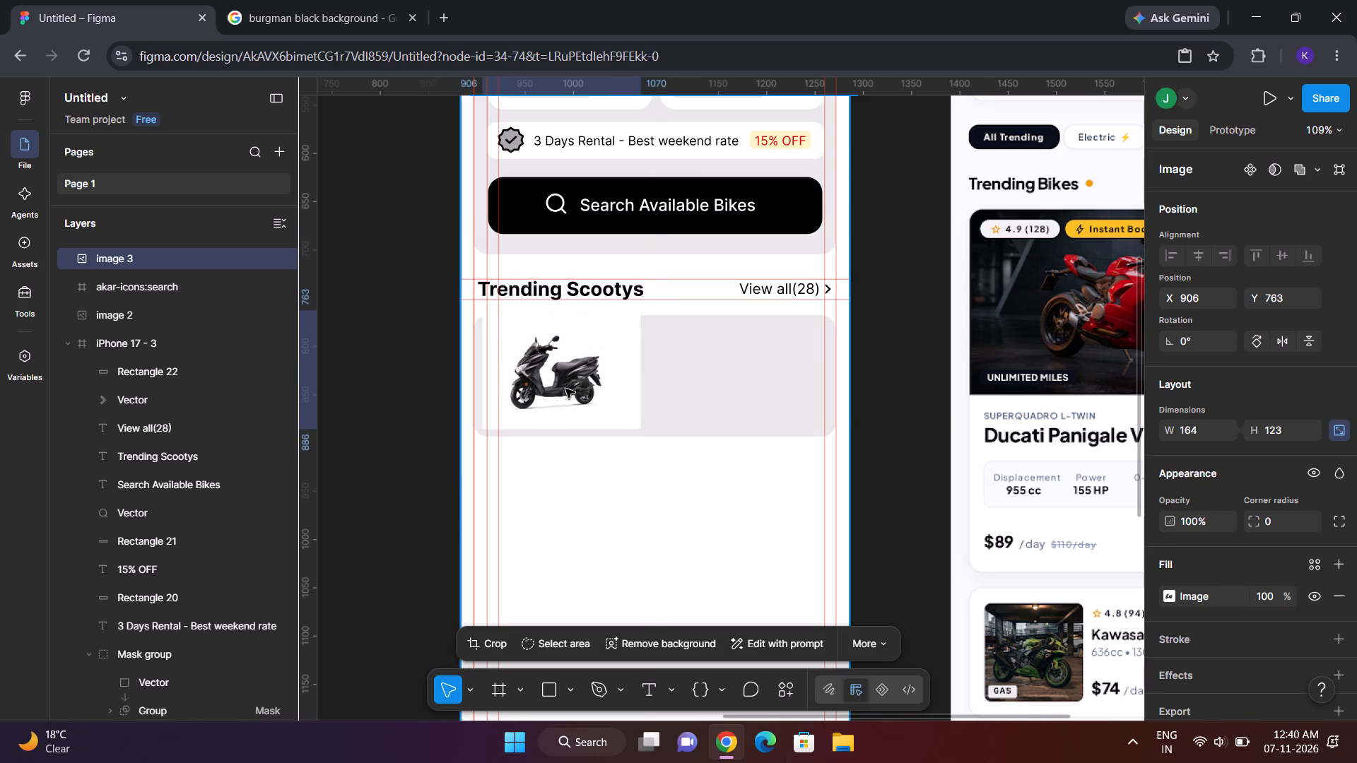
left_click_drag(565, 389, 567, 393)
left_click_drag(641, 430, 608, 389)
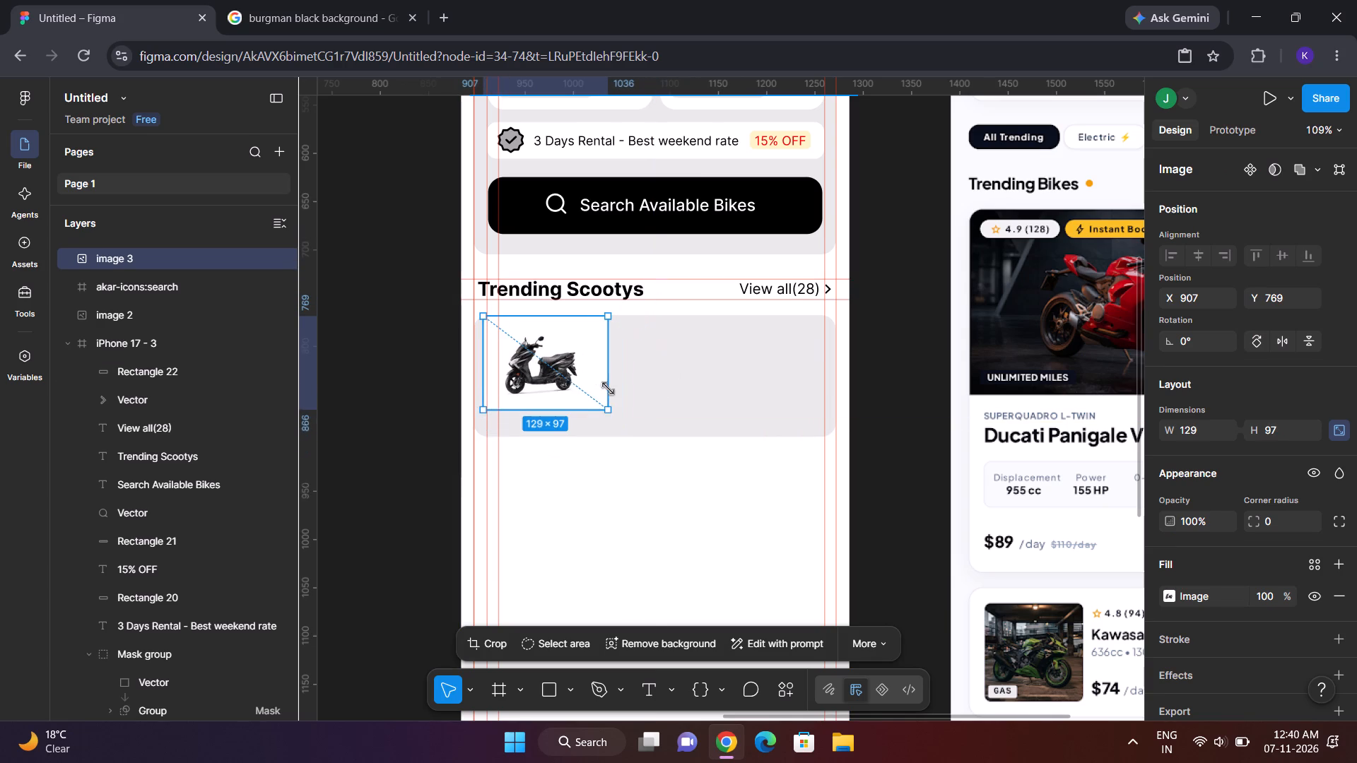
left_click_drag(608, 389, 613, 394)
left_click_drag(574, 358, 584, 374)
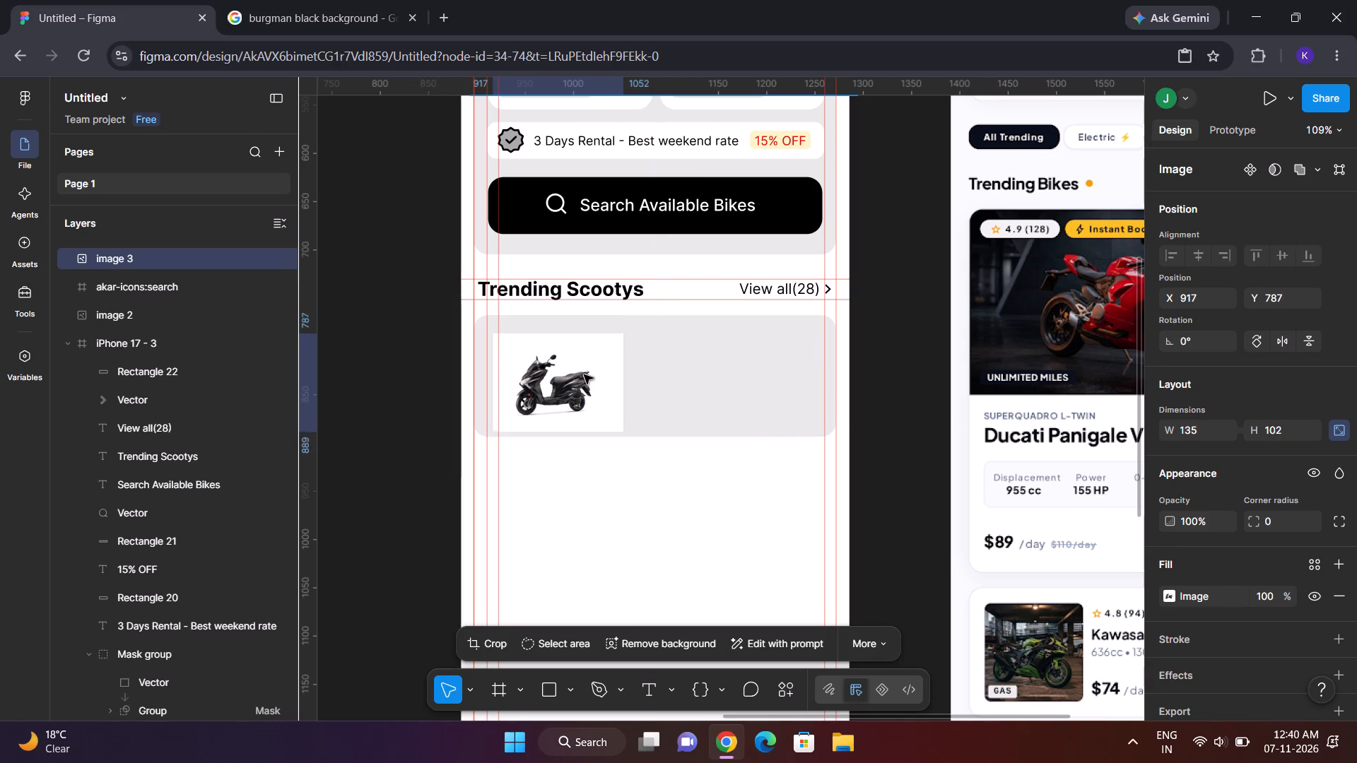
left_click_drag(584, 374, 583, 372)
Set the Burgman image's corner radius to 11.
scroll(1149, 514, "down", 1)
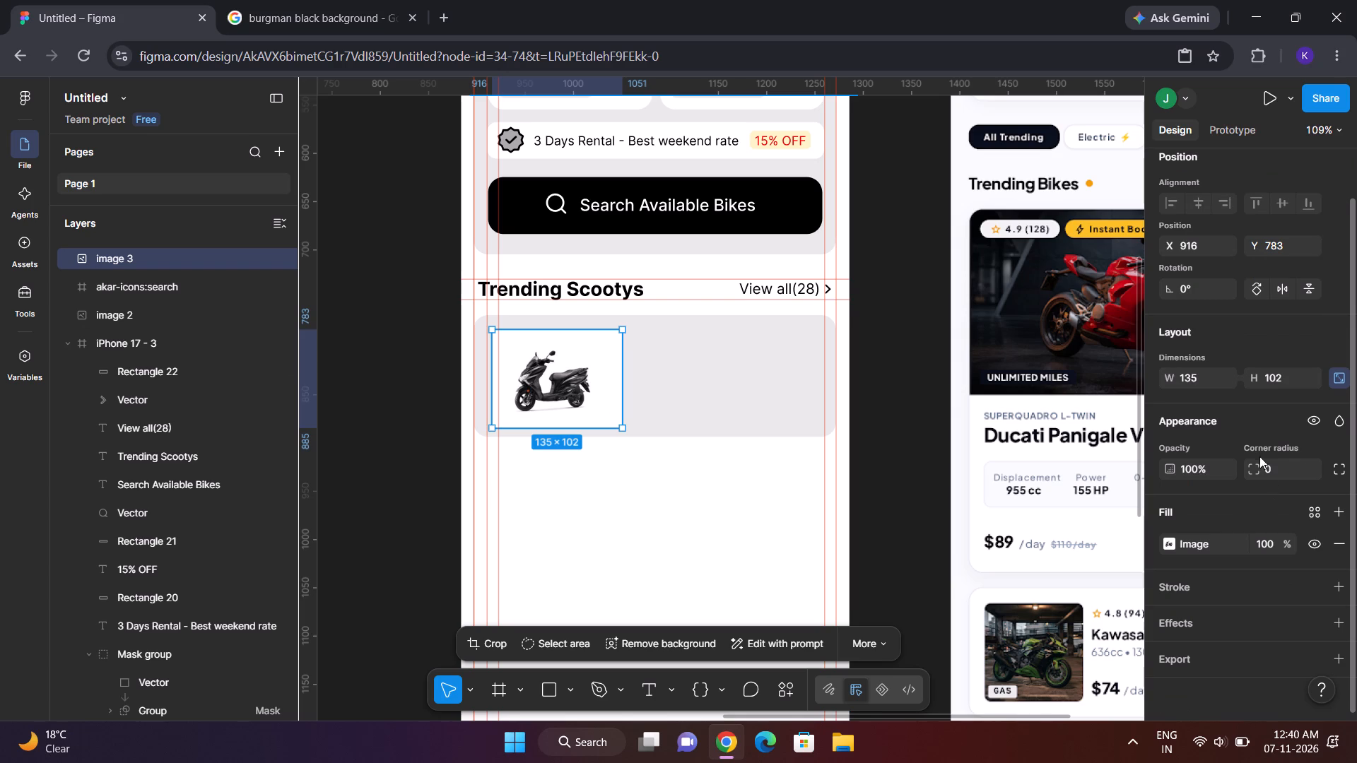
left_click_drag(1252, 463, 933, 406)
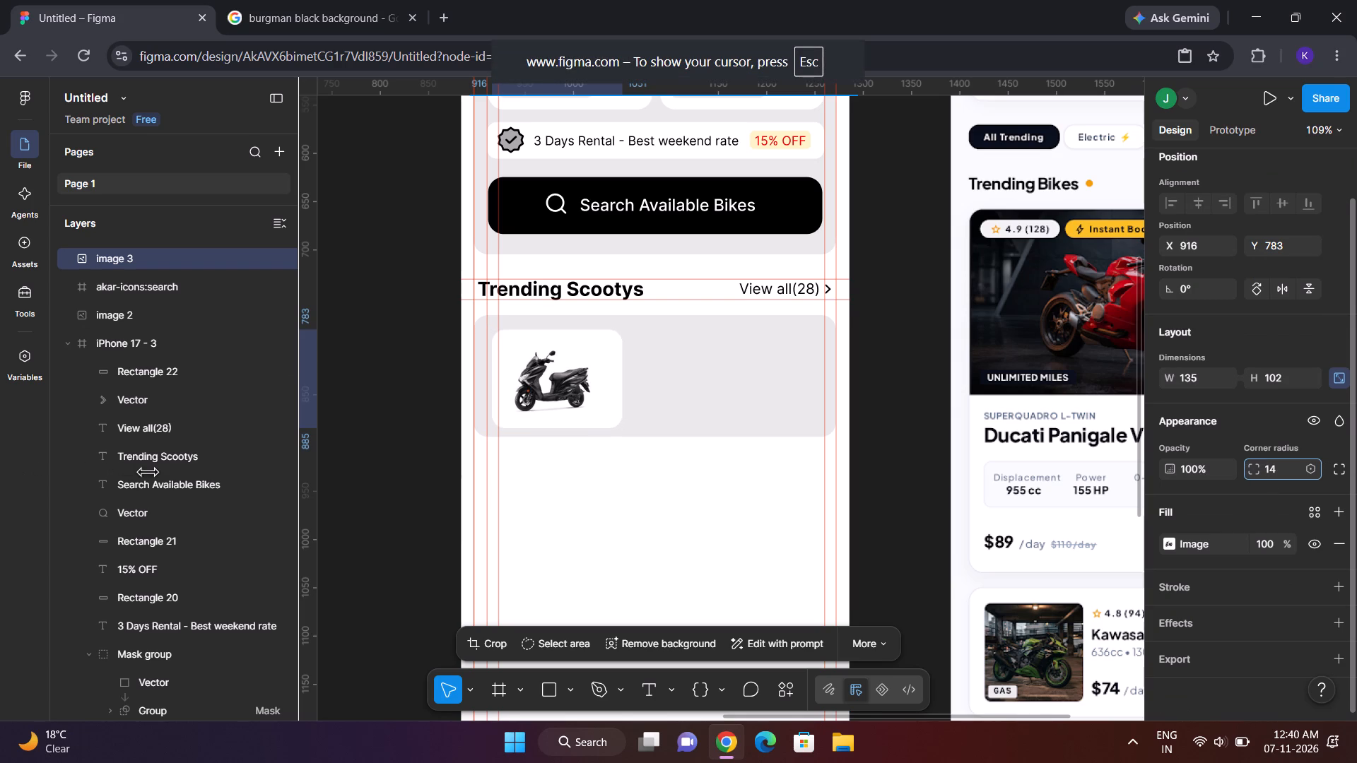
left_click_drag(933, 406, 881, 421)
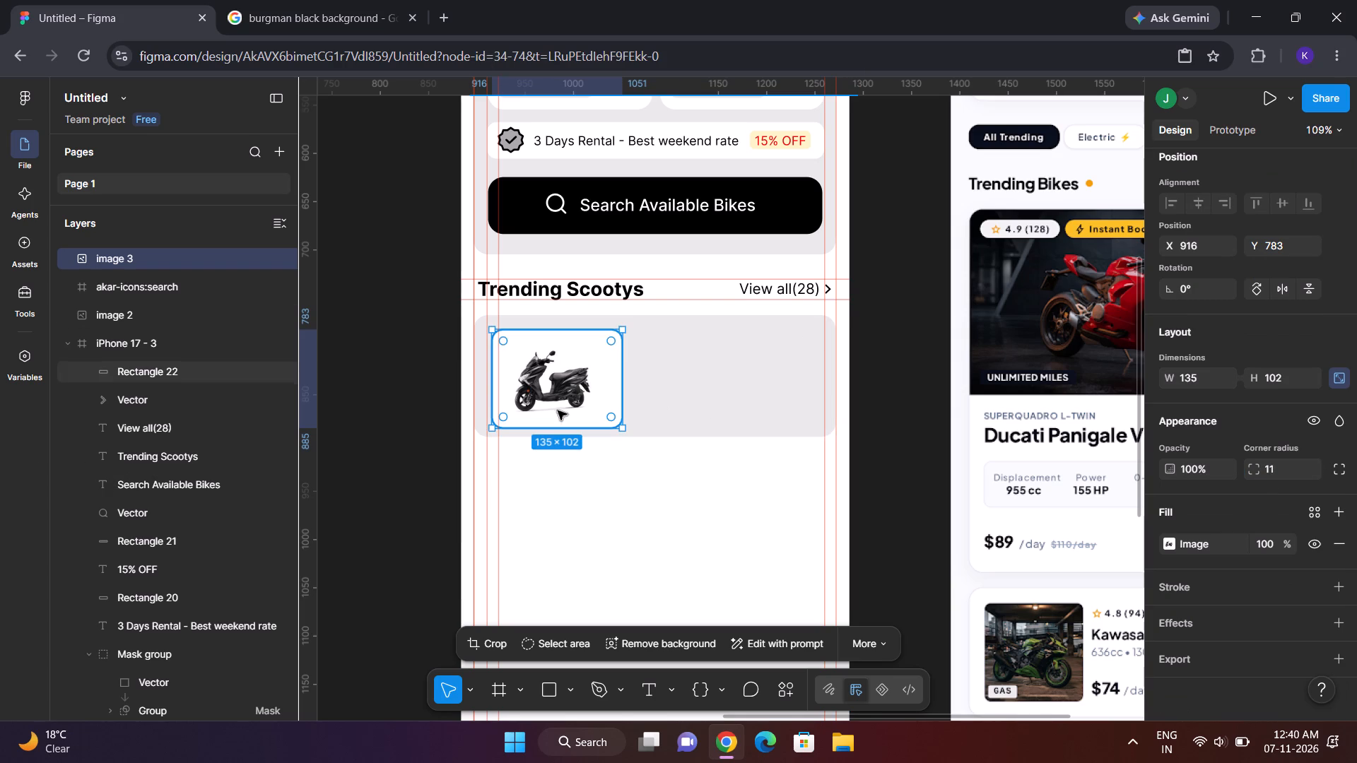
Enlarge the Burgman image to 148 × 111 and reposition it at X 906, Y 775 on the grey card.
left_click(543, 393)
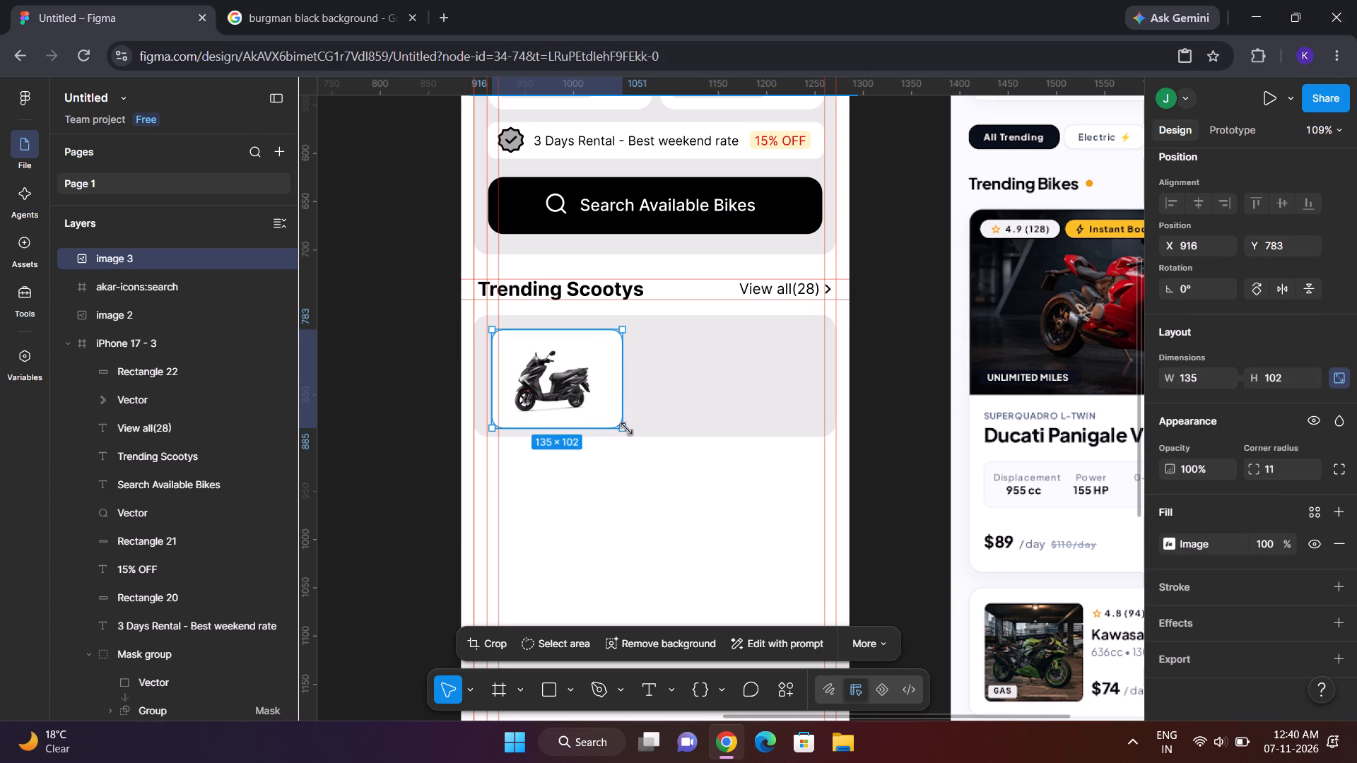
left_click_drag(626, 429, 634, 430)
left_click_drag(606, 410, 604, 406)
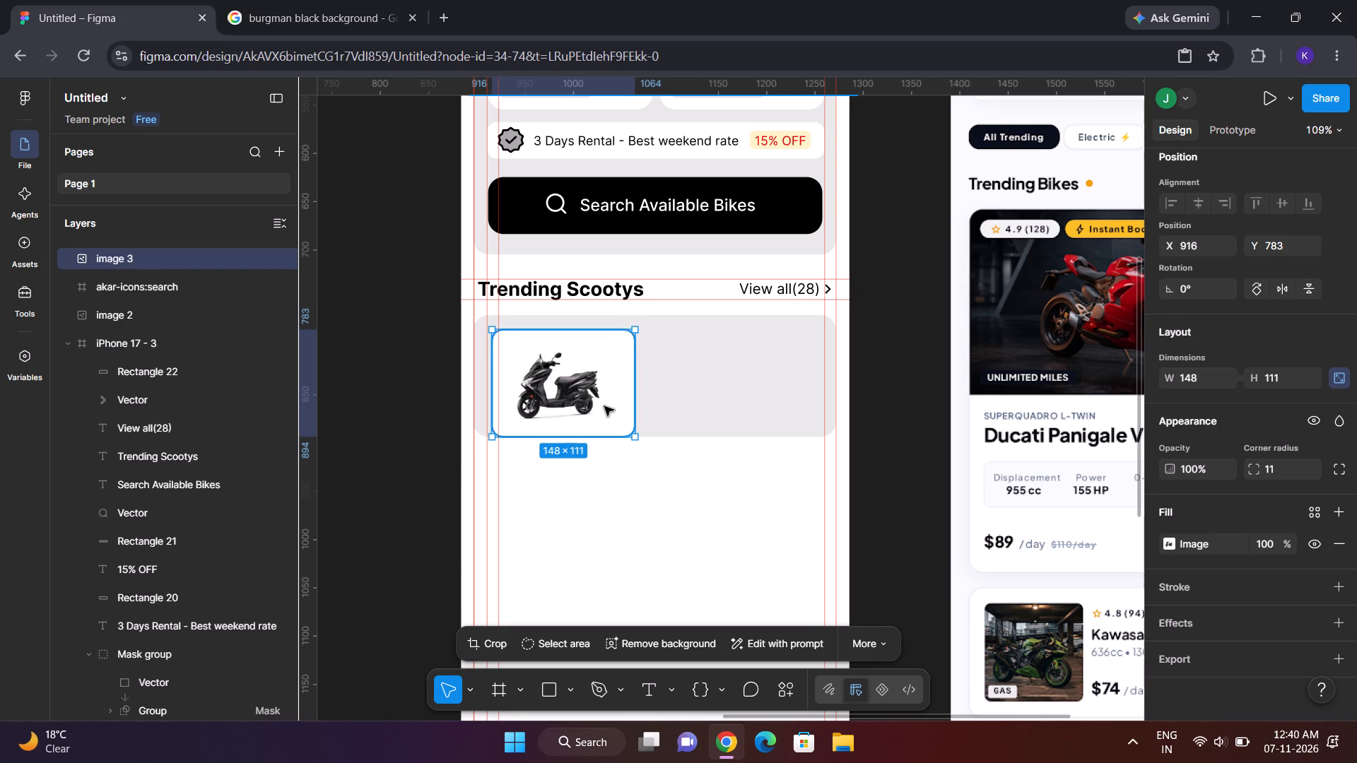
left_click_drag(604, 406, 601, 403)
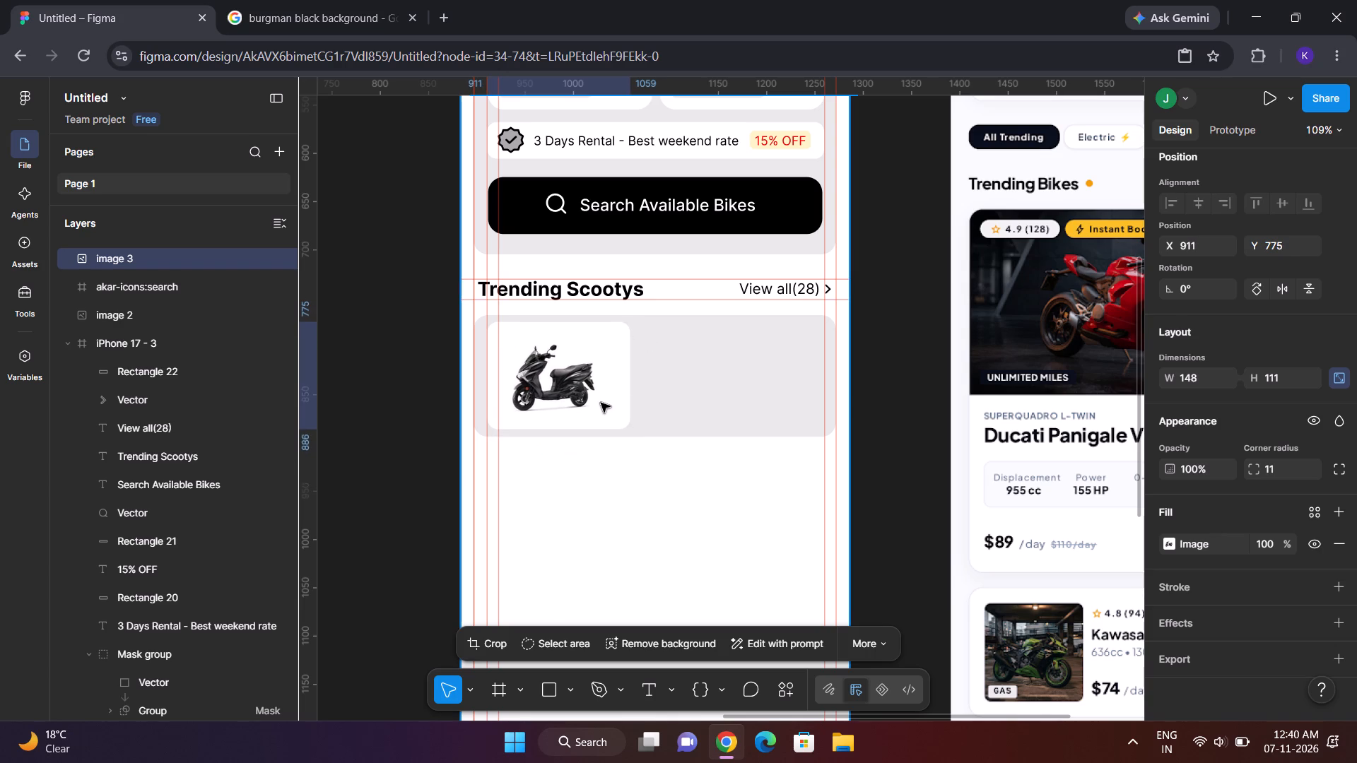
left_click_drag(601, 403, 601, 404)
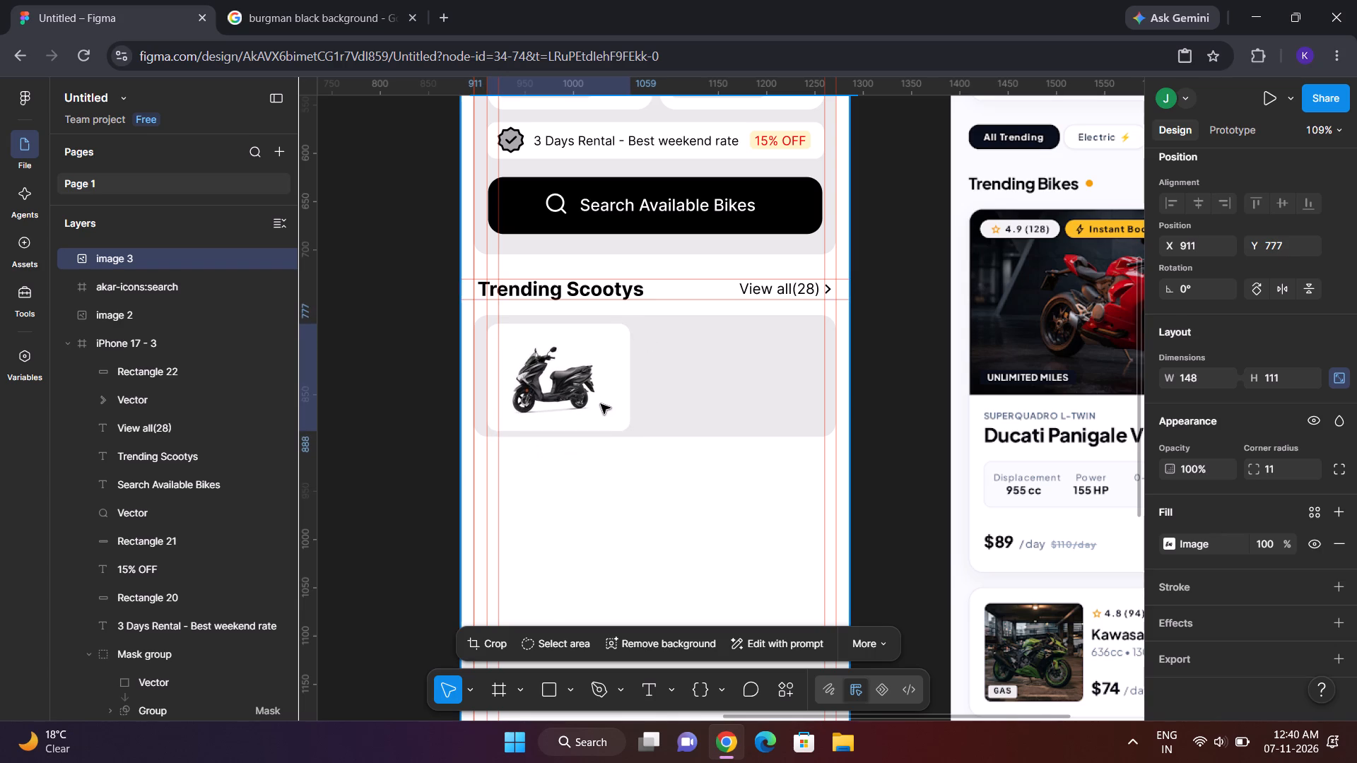
left_click_drag(601, 404, 601, 403)
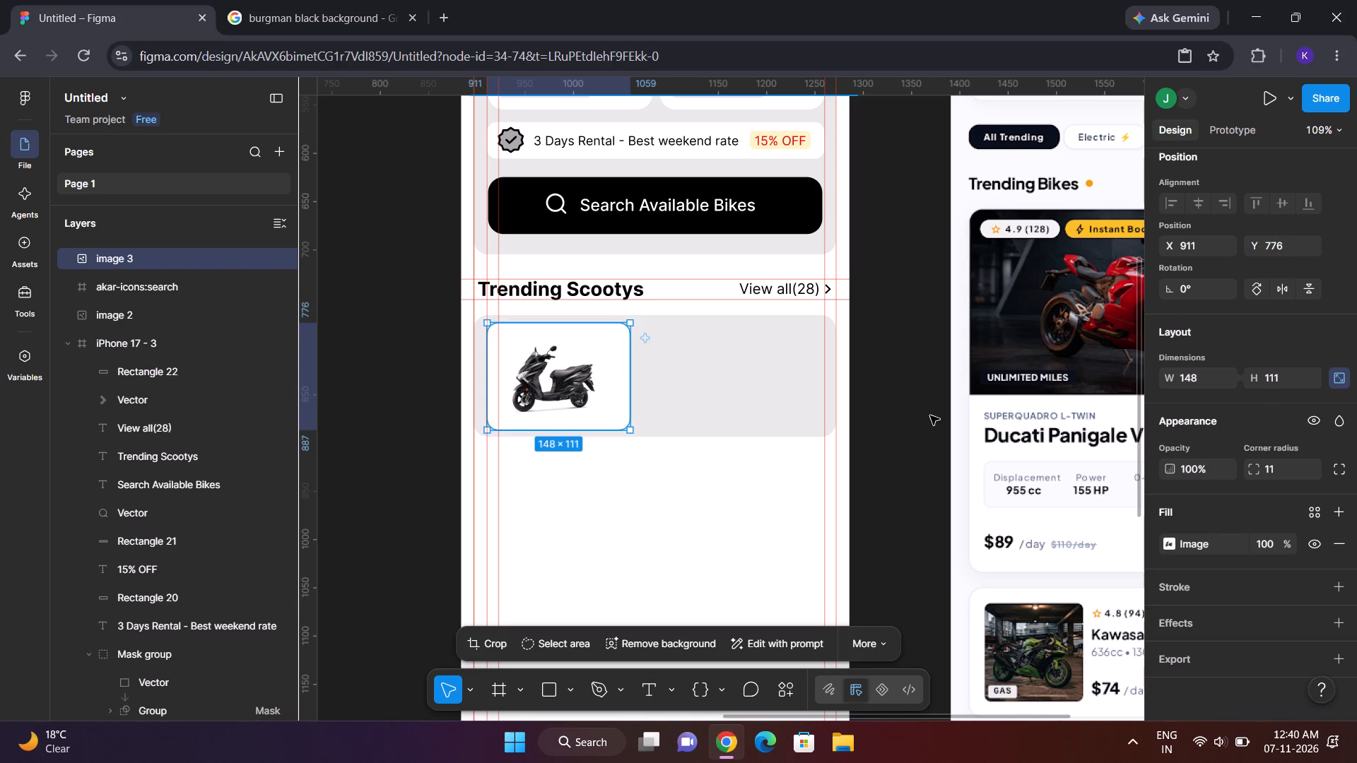
left_click(930, 415)
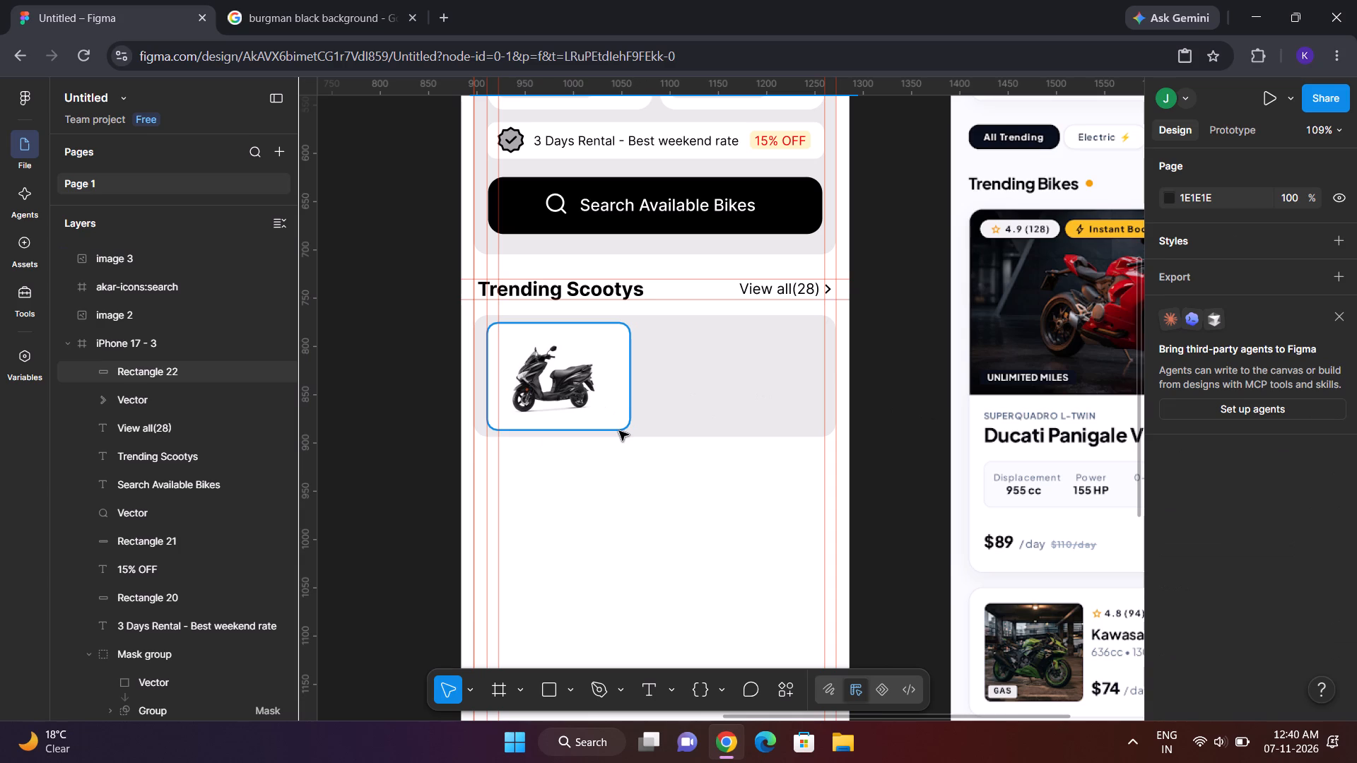
left_click(597, 379)
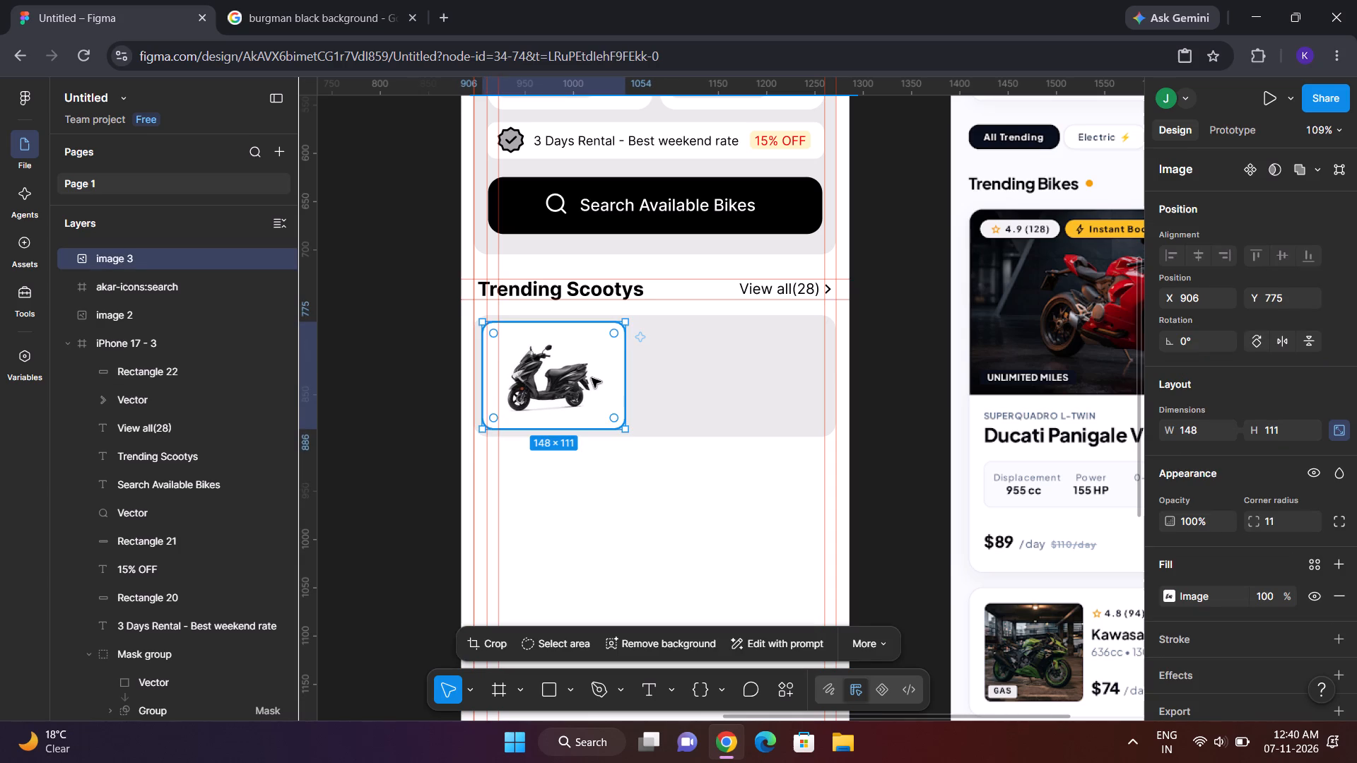
left_click(924, 372)
Examine the vehicle cards under "Trending Bikes" in the reference design, from the Ducati Panigale V2 down to the Zero SR/F Electric.
scroll(924, 372, "left", 1)
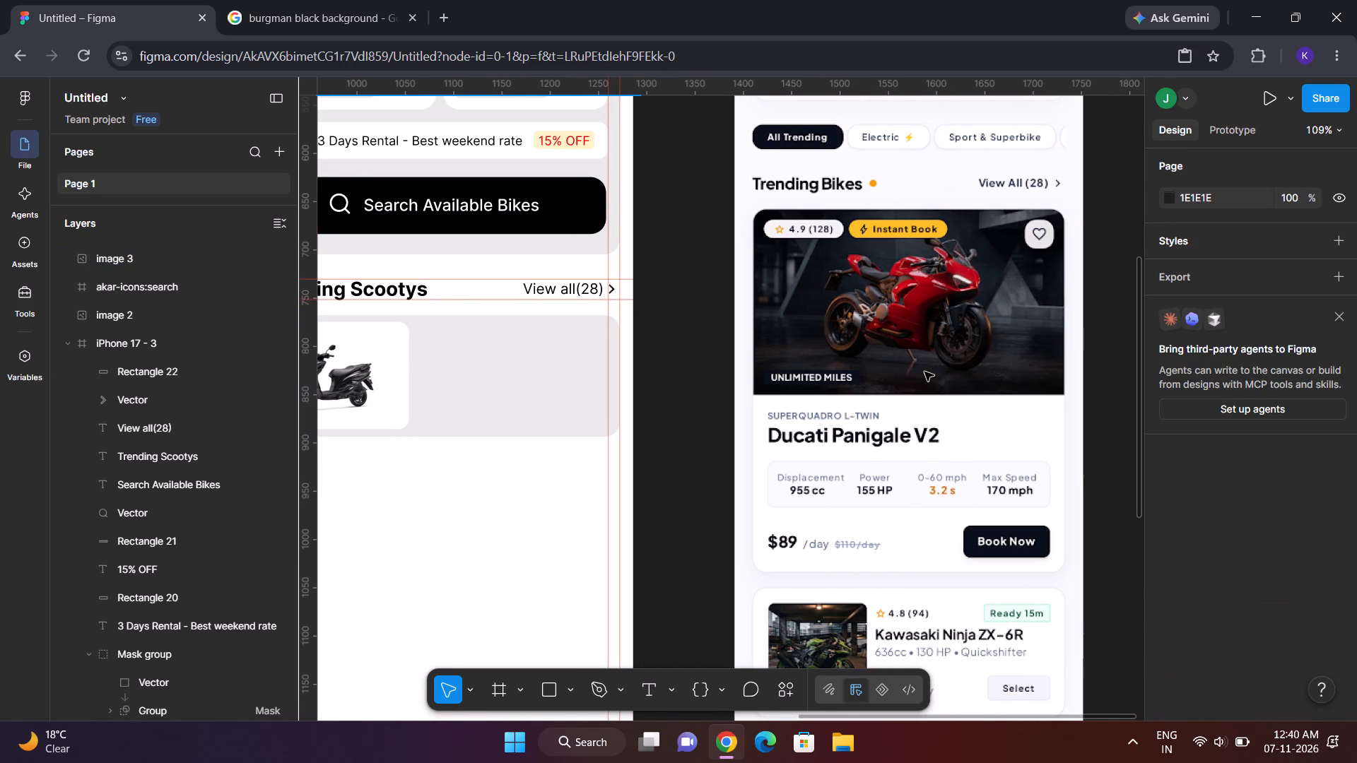
scroll(924, 372, "right", 1)
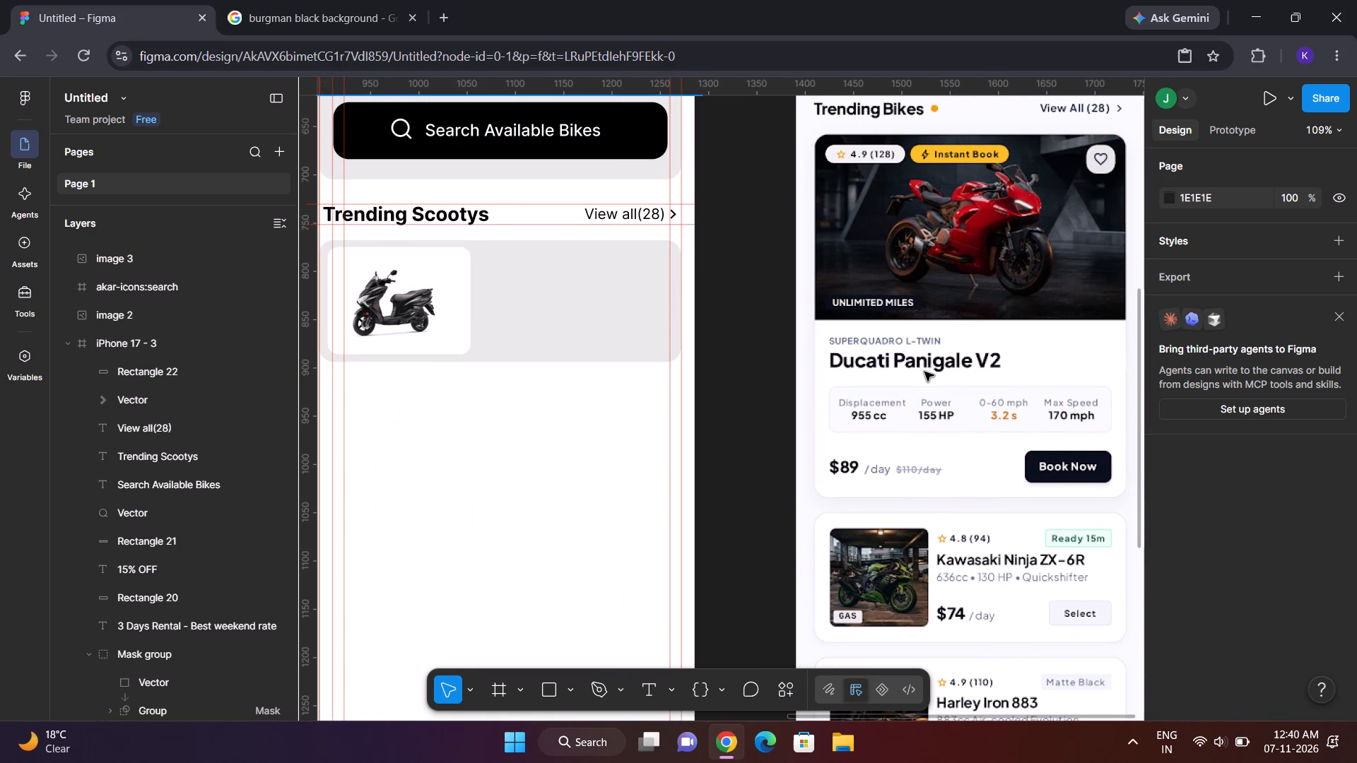
scroll(838, 582, "down", 1)
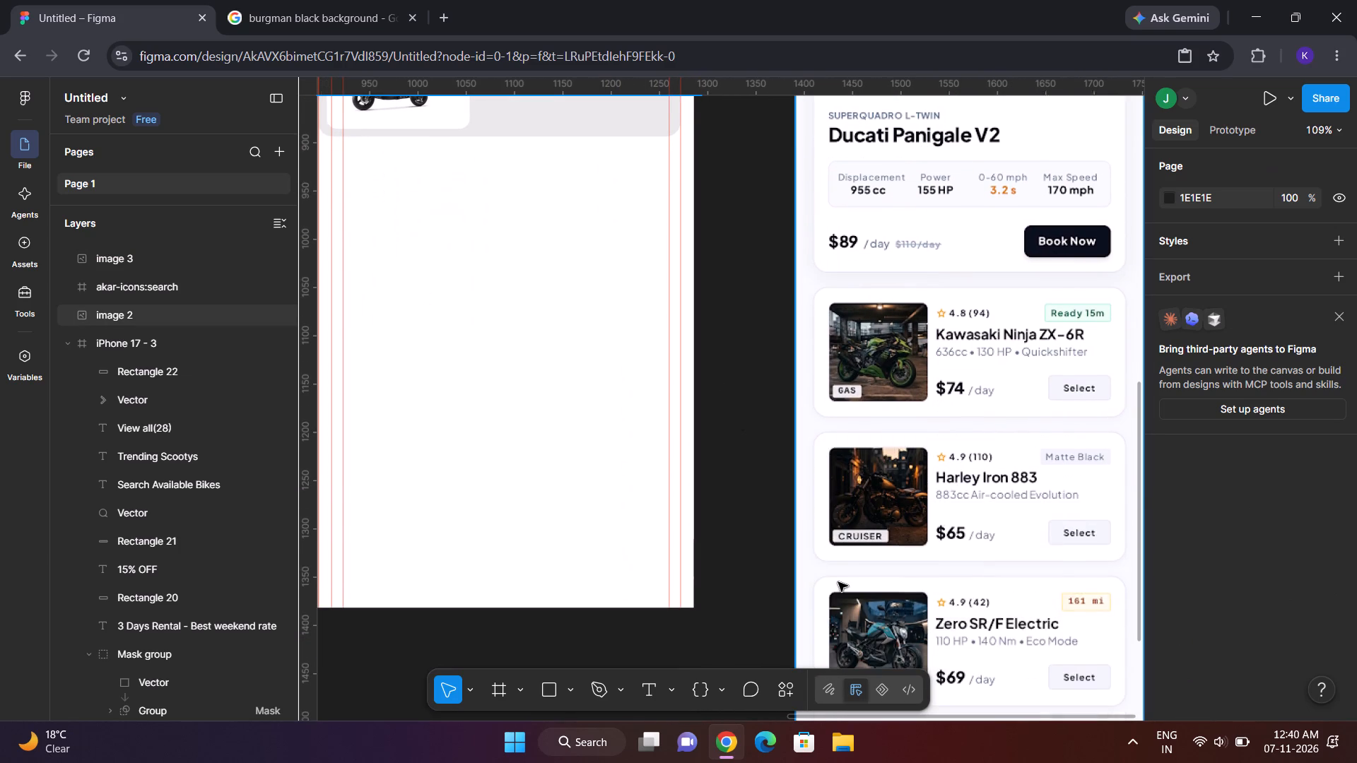
scroll(838, 582, "down", 3)
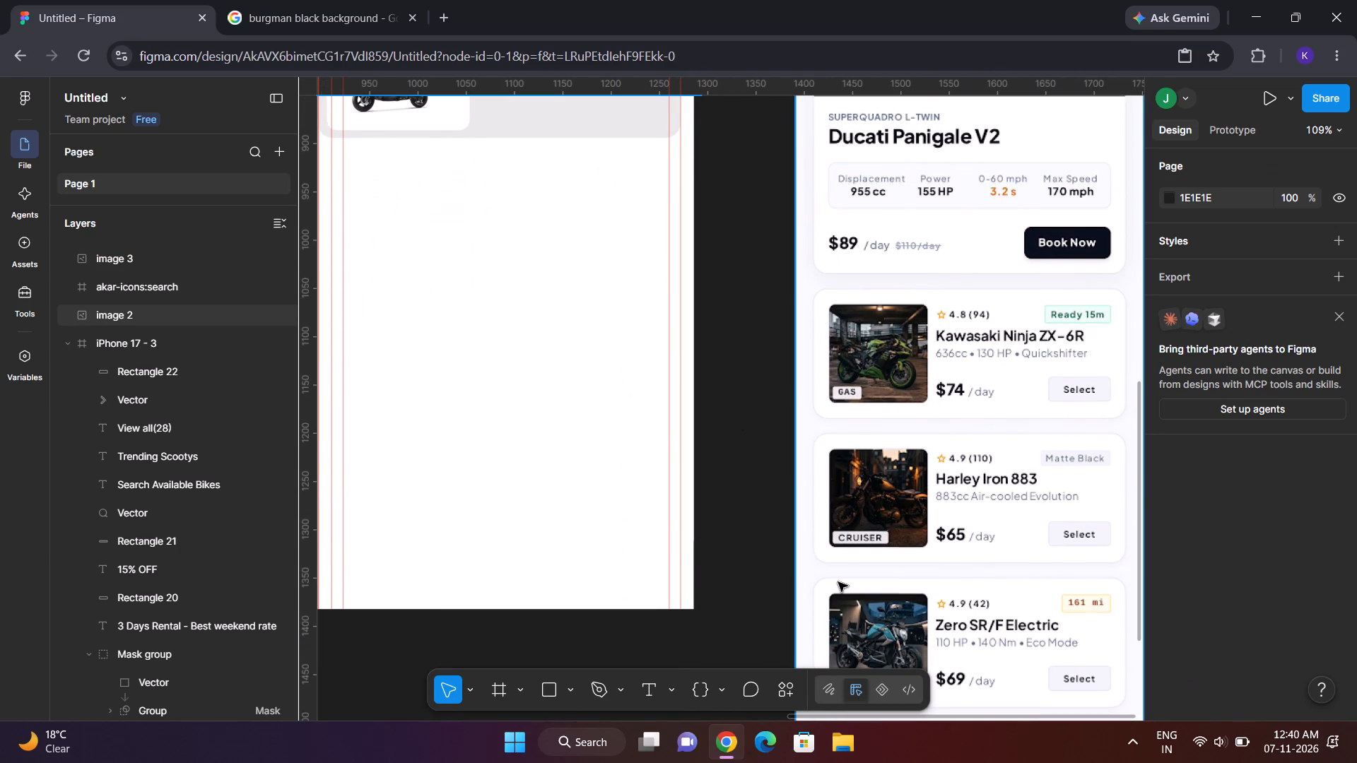
scroll(838, 582, "down", 2)
Move the vertical ruler guide beside the Burgman image's side edge to X 20 on the iPhone 17 - 3 frame.
scroll(962, 606, "up", 1)
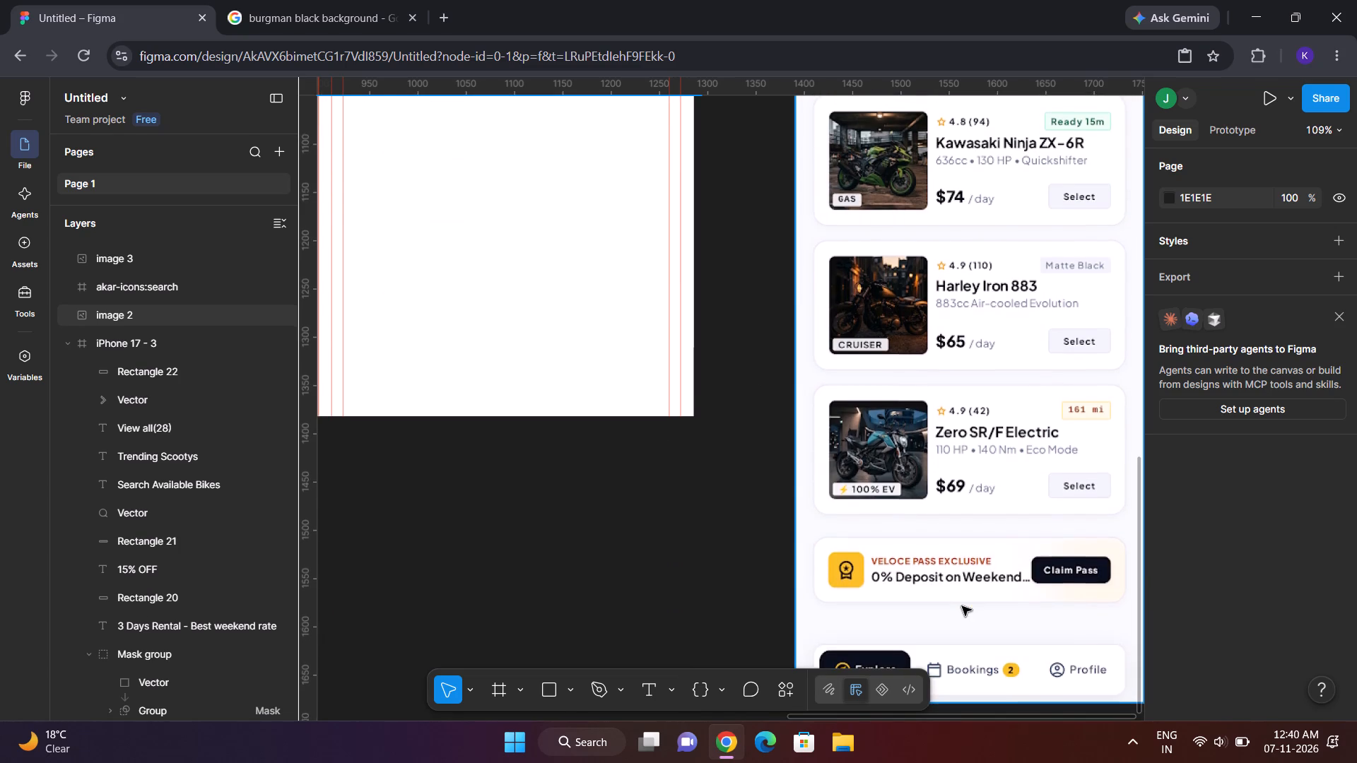
scroll(962, 606, "up", 1)
scroll(623, 417, "right", 1)
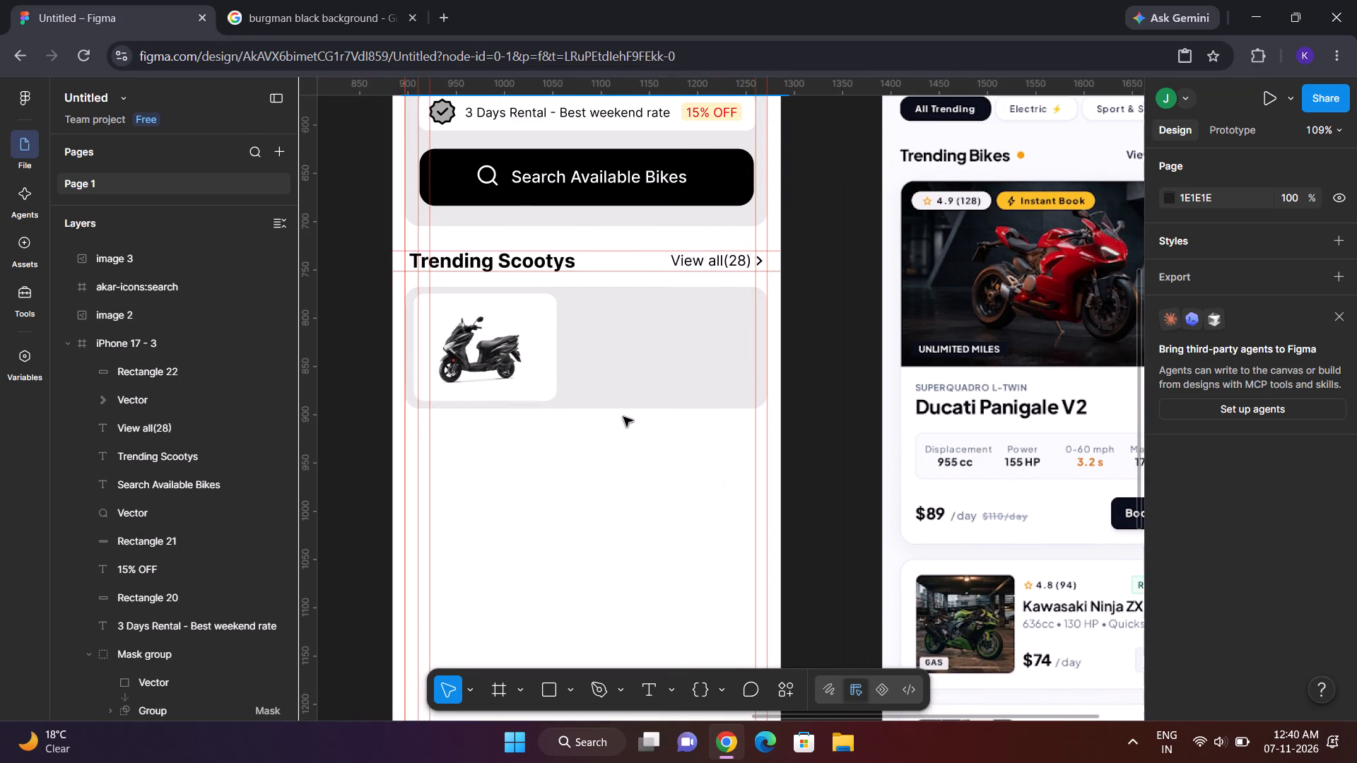
scroll(623, 417, "right", 2)
left_click(640, 321)
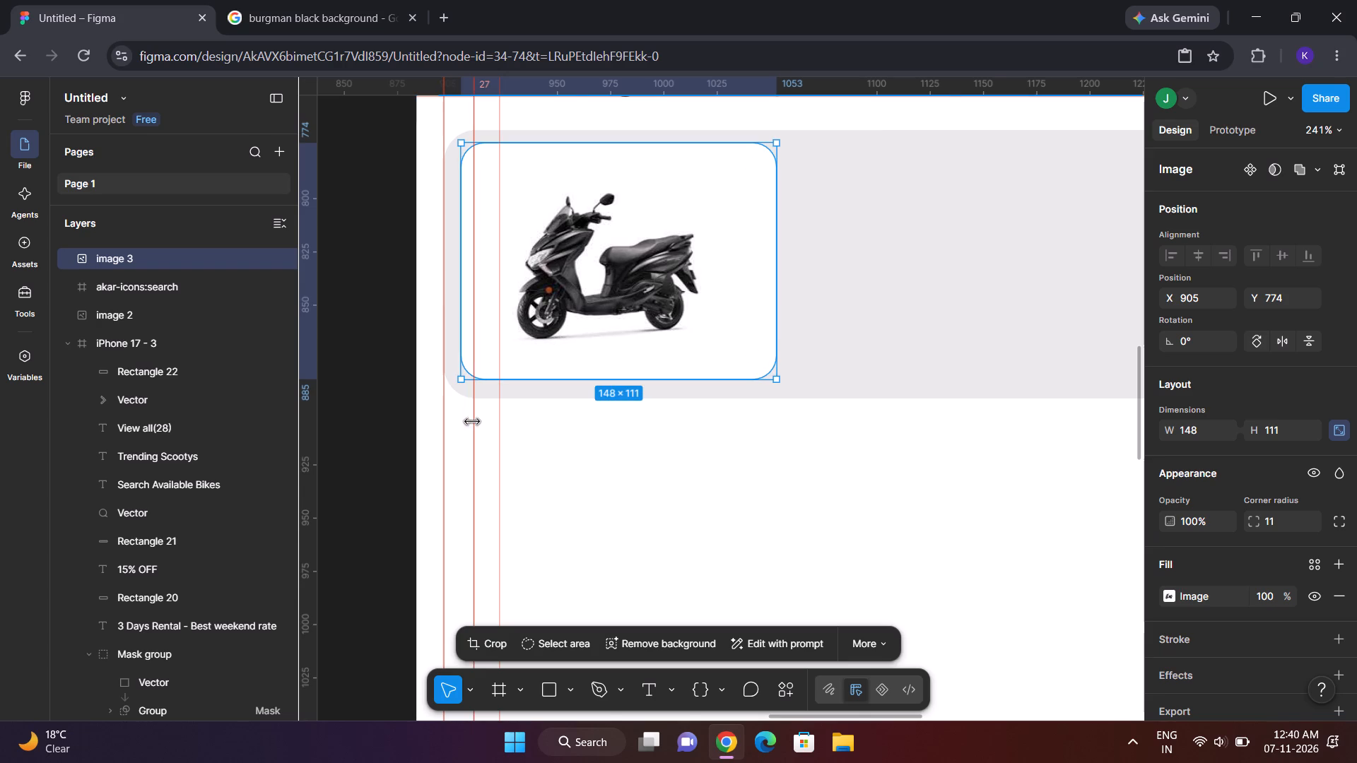
left_click_drag(475, 422, 459, 421)
Search Iconify for "Rating" and import the flat-color-icons:rating icon onto the empty canvas beside the iPhone 17 - 3 frame.
scroll(782, 410, "left", 2)
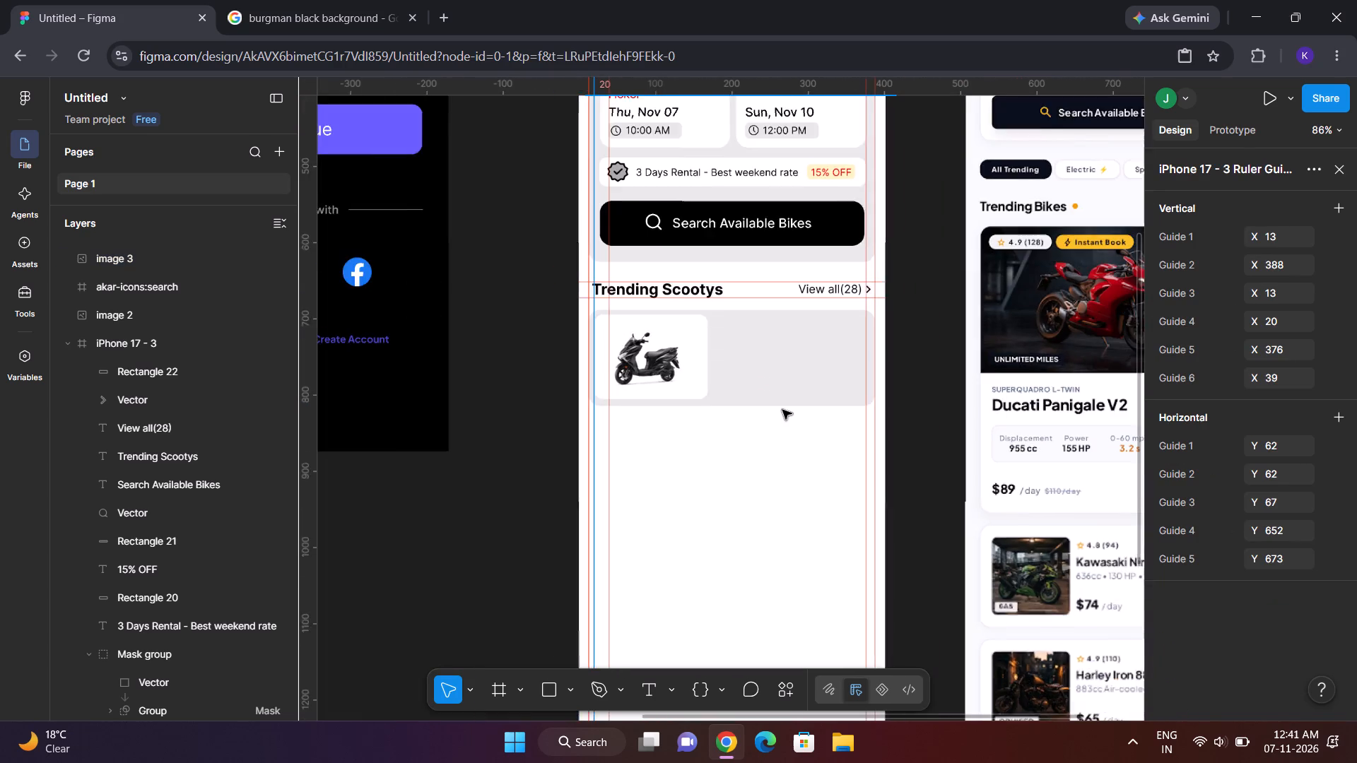
scroll(782, 410, "left", 1)
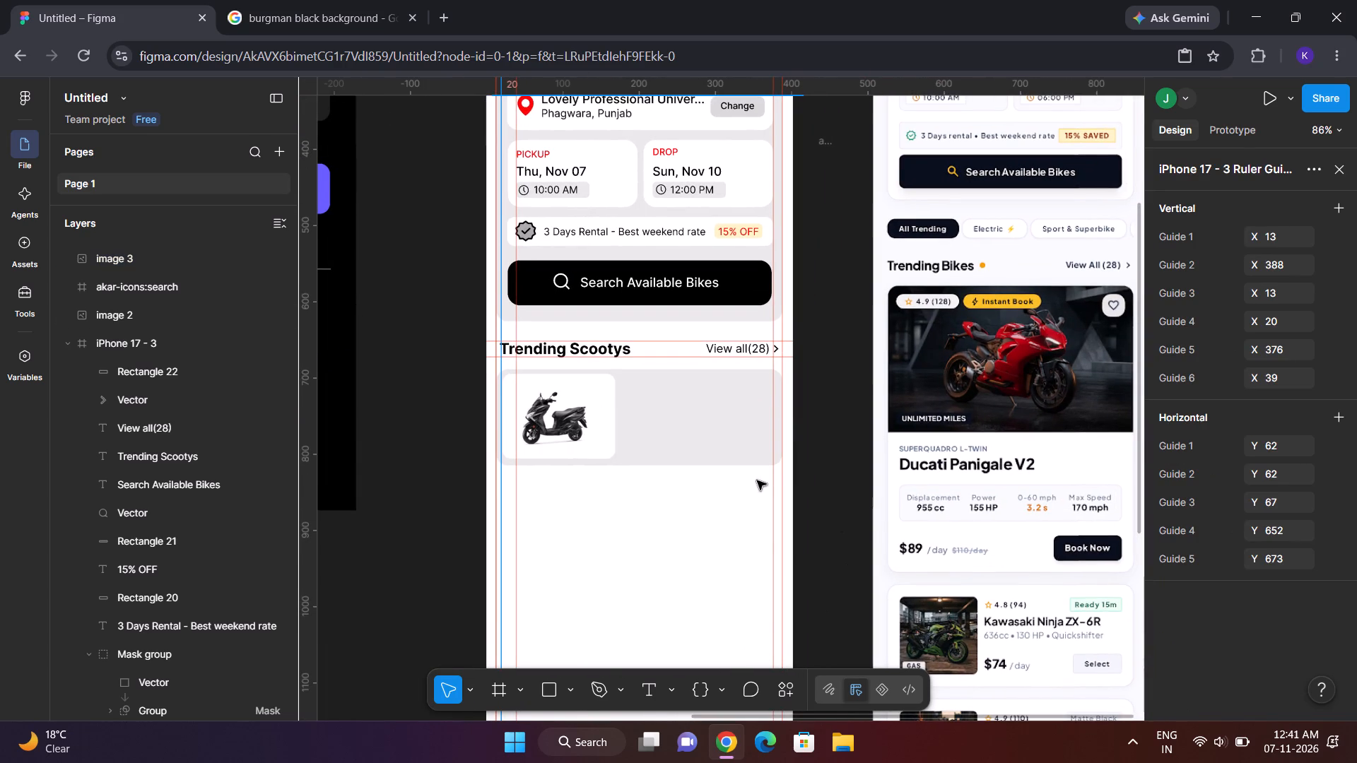
left_click(789, 697)
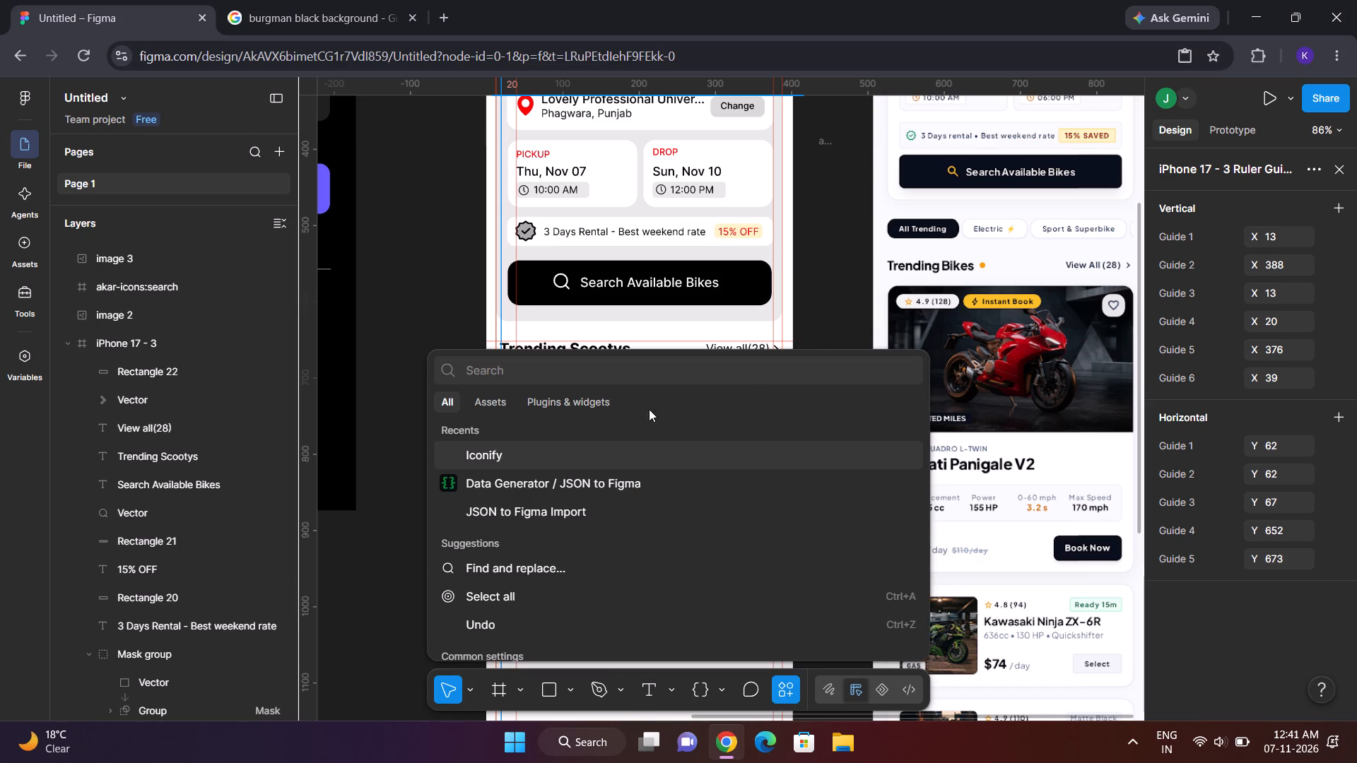
left_click(600, 460)
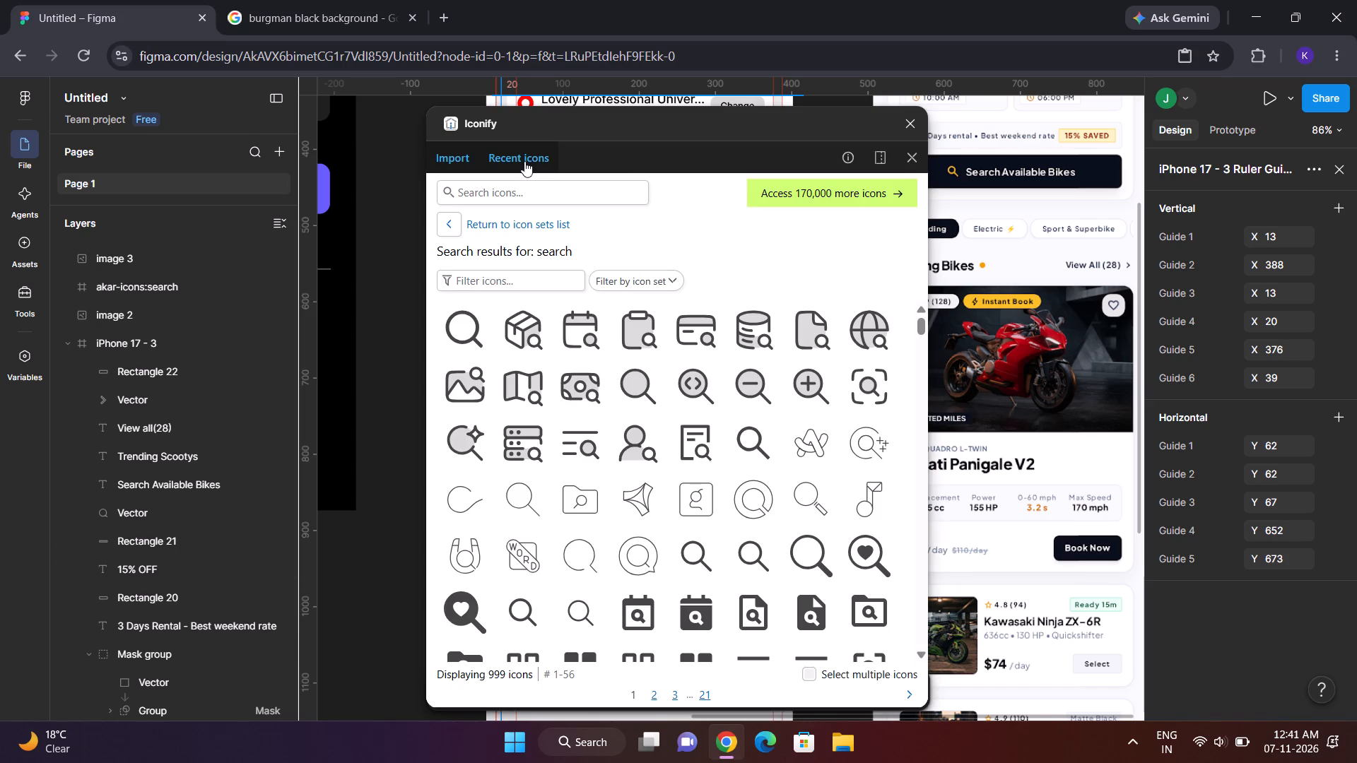
left_click(529, 198)
type("Rating")
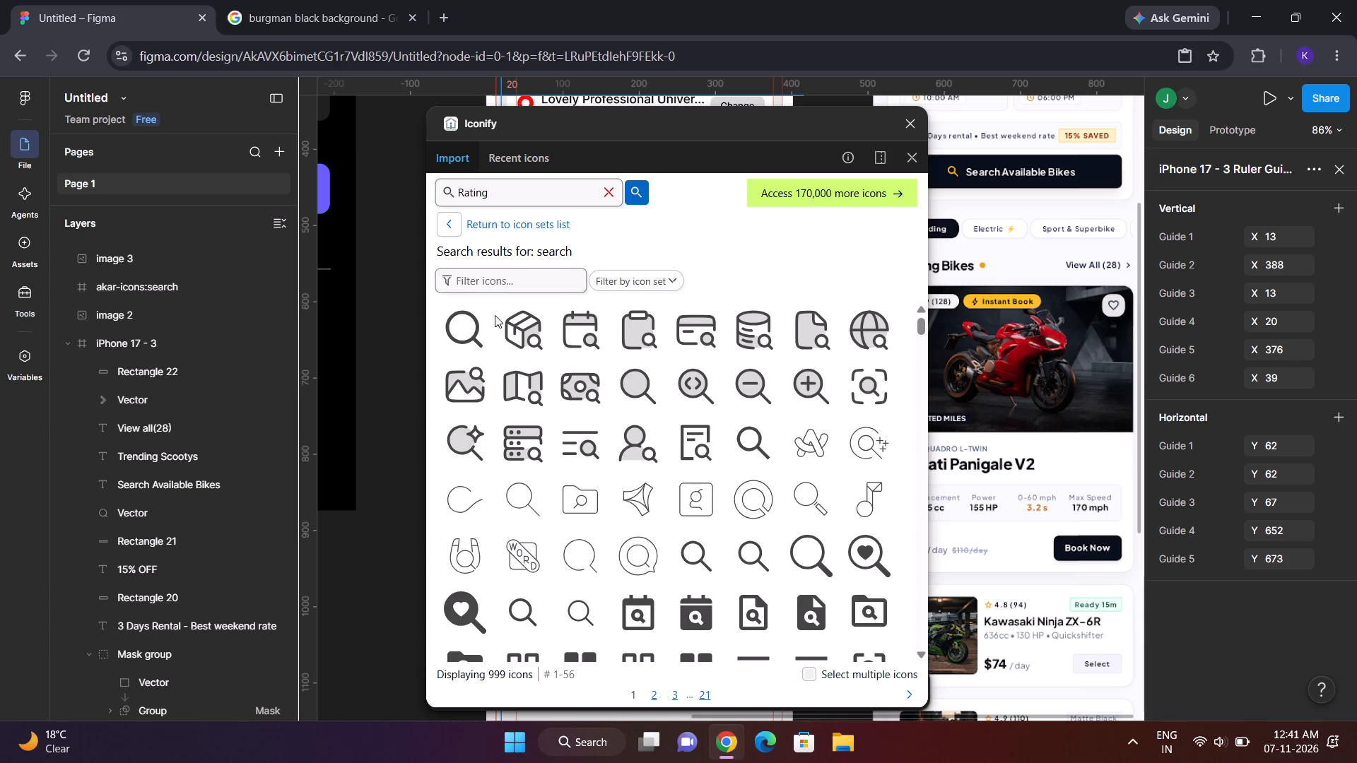
left_click(639, 182)
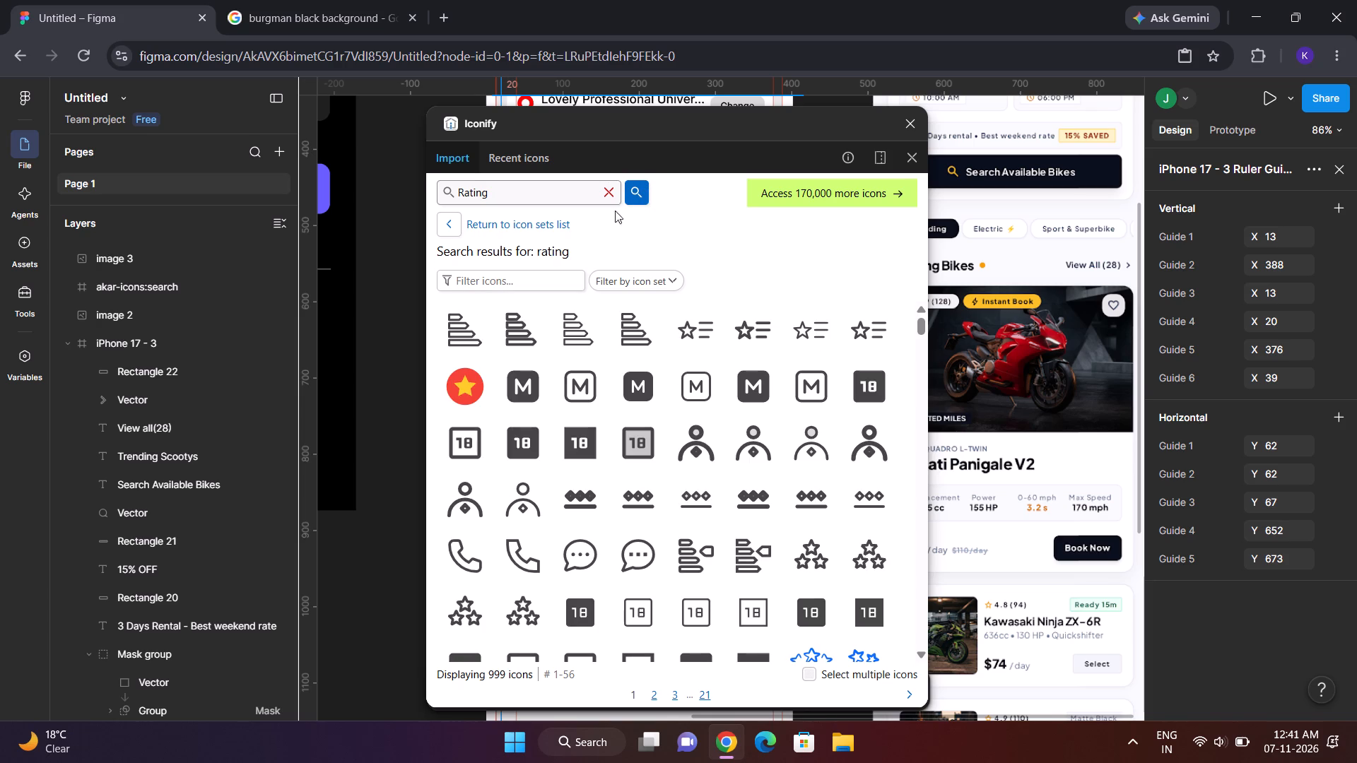
left_click_drag(462, 384, 395, 369)
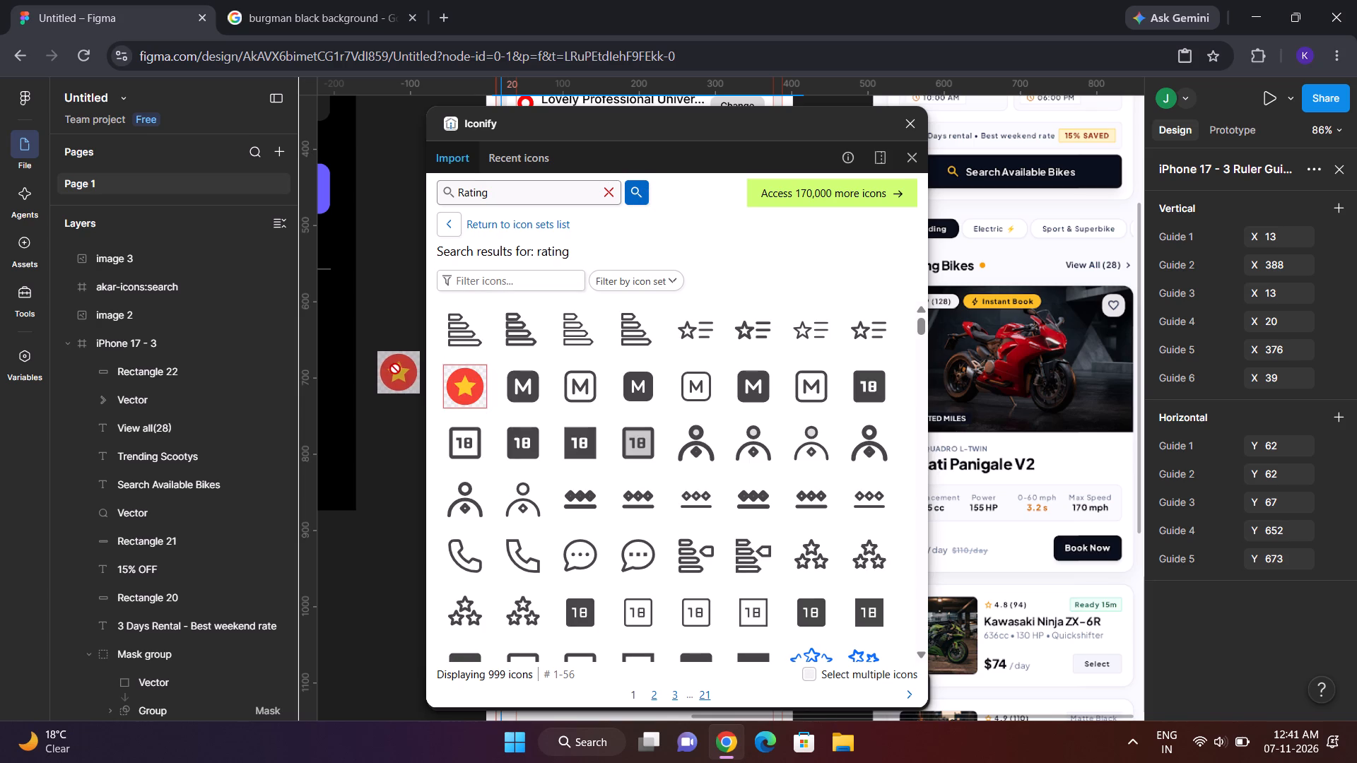
left_click_drag(395, 369, 390, 374)
Import the yellow streamline-ultimate-color:rating-star icon from the rating results onto the canvas below the red rating icon.
scroll(650, 467, "down", 5)
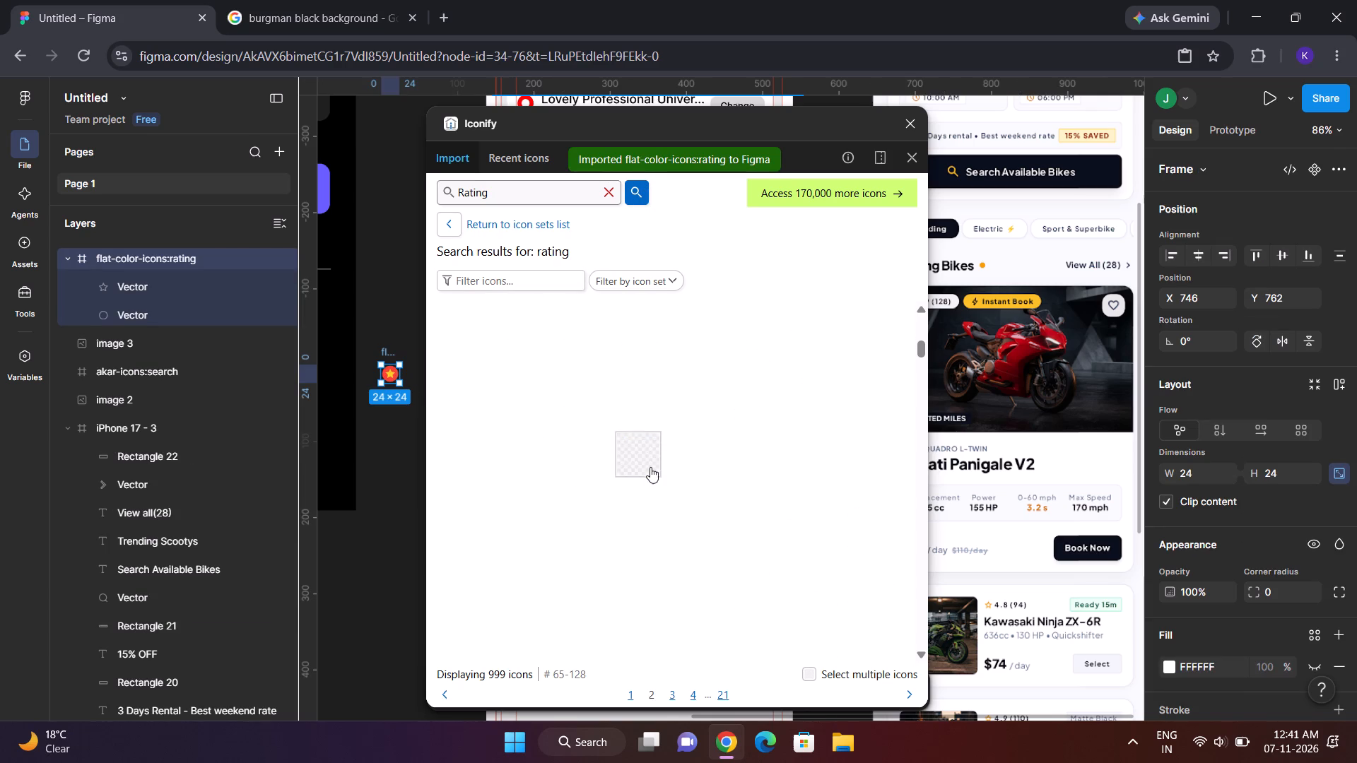
scroll(650, 467, "up", 2)
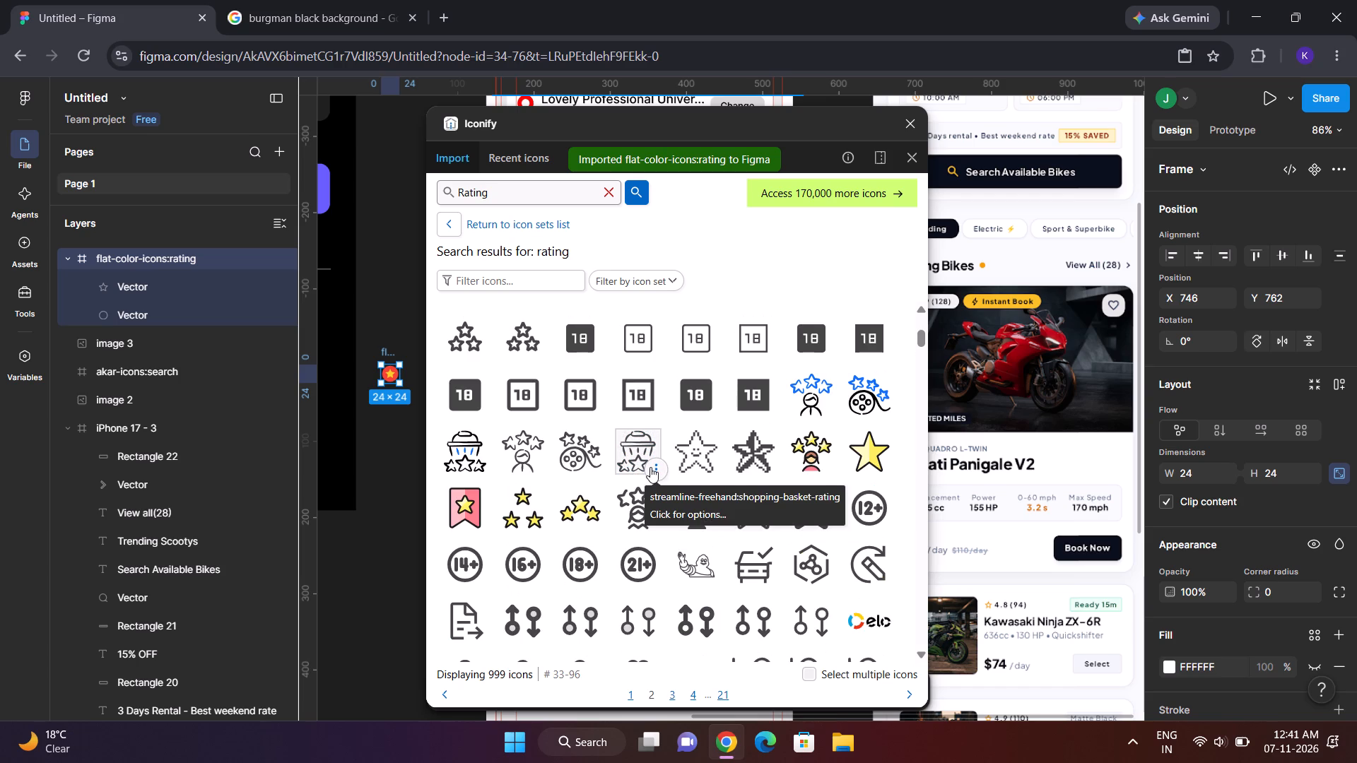
scroll(650, 467, "up", 1)
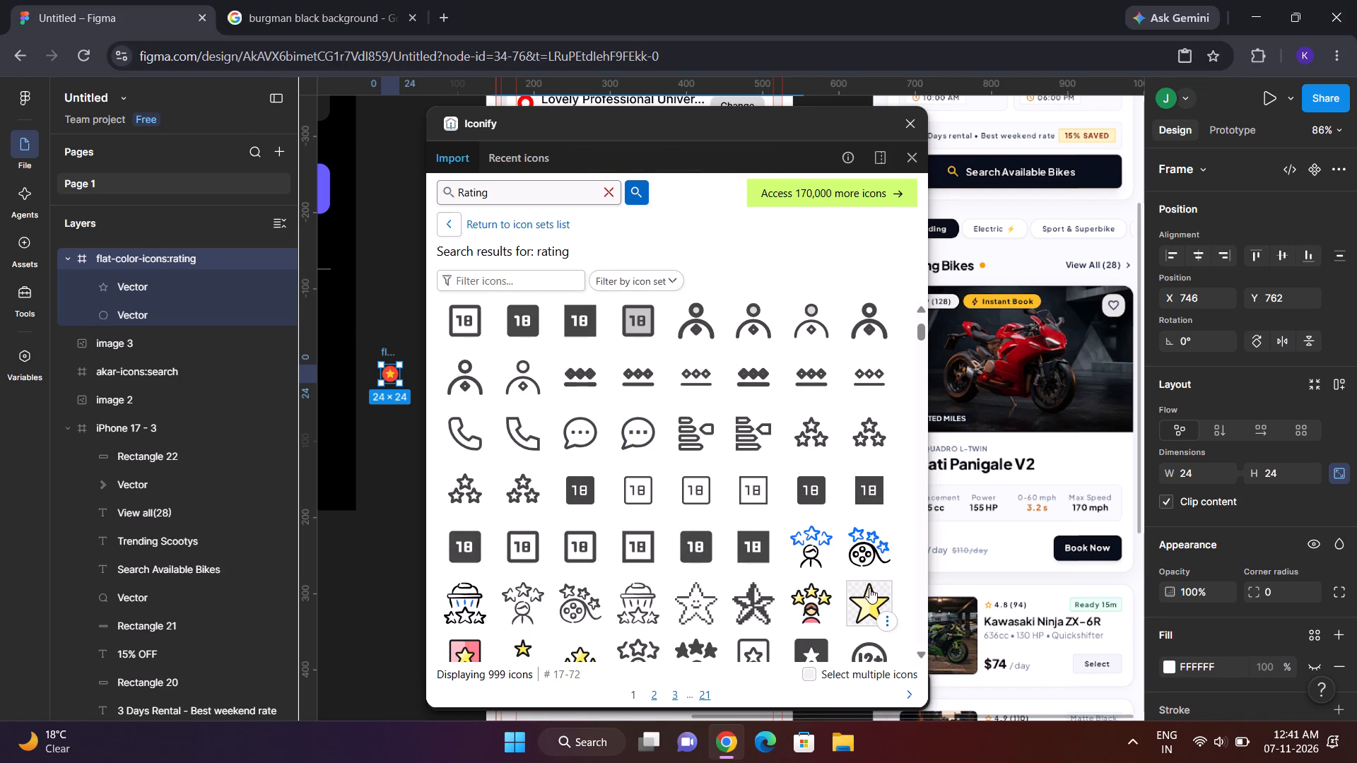
left_click_drag(869, 588, 653, 535)
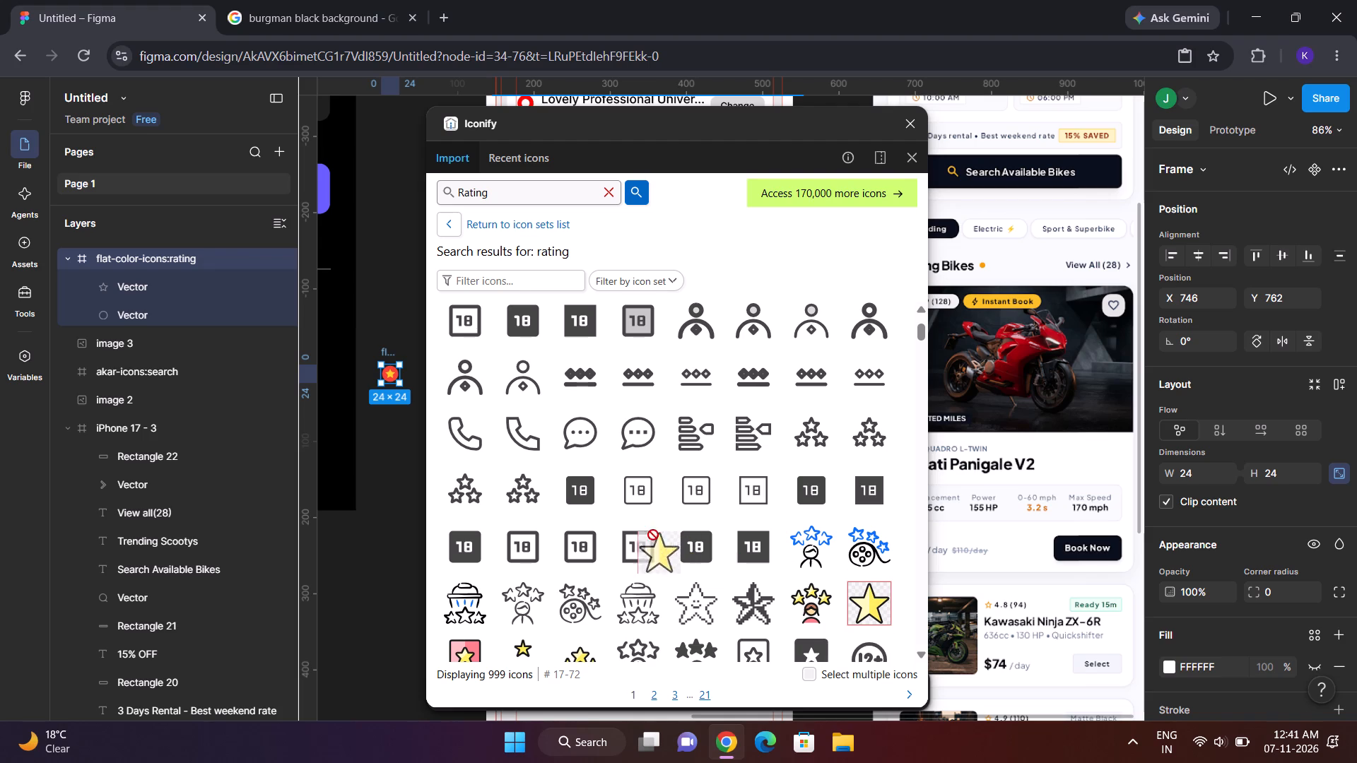
left_click_drag(653, 535, 389, 478)
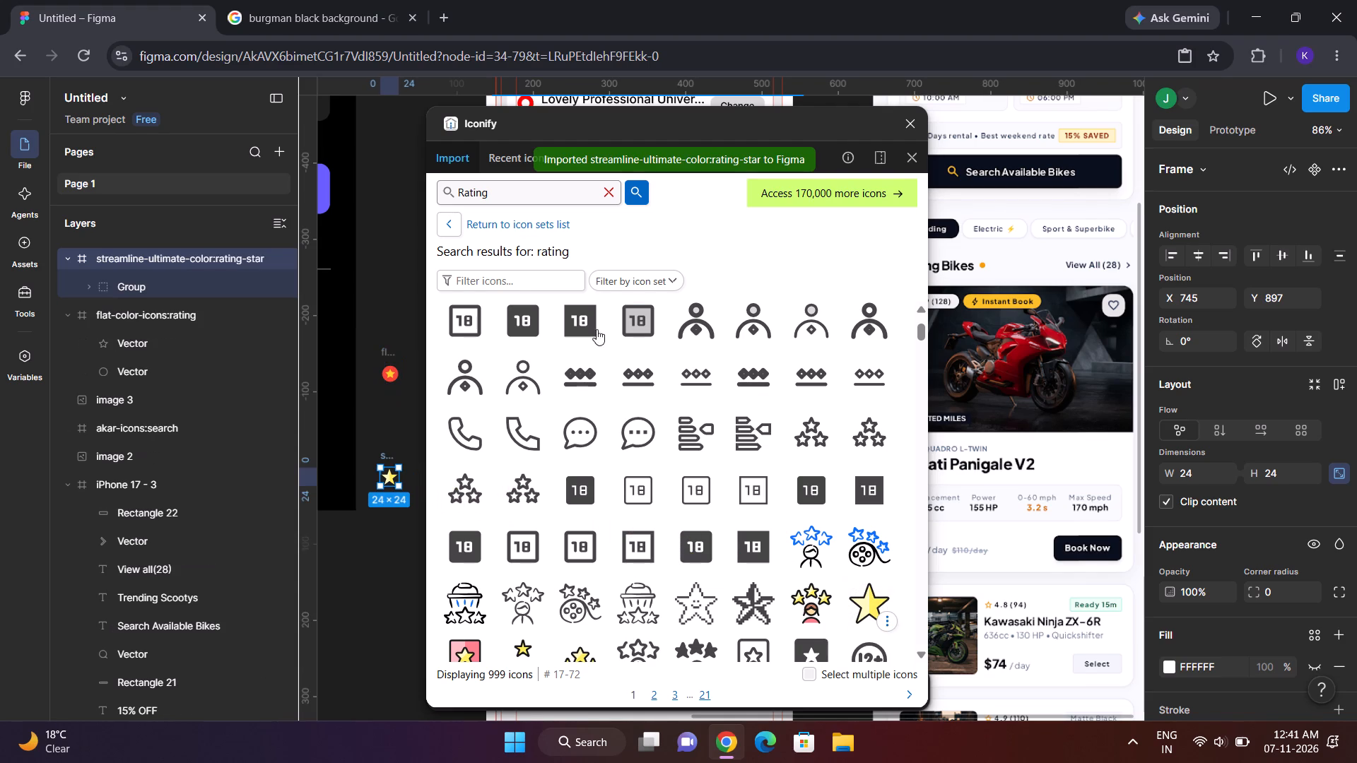
Search Iconify for "rupee", import the boxicons:rupee-filled icon onto the canvas below the yellow star, and close the plugin.
left_click(610, 194)
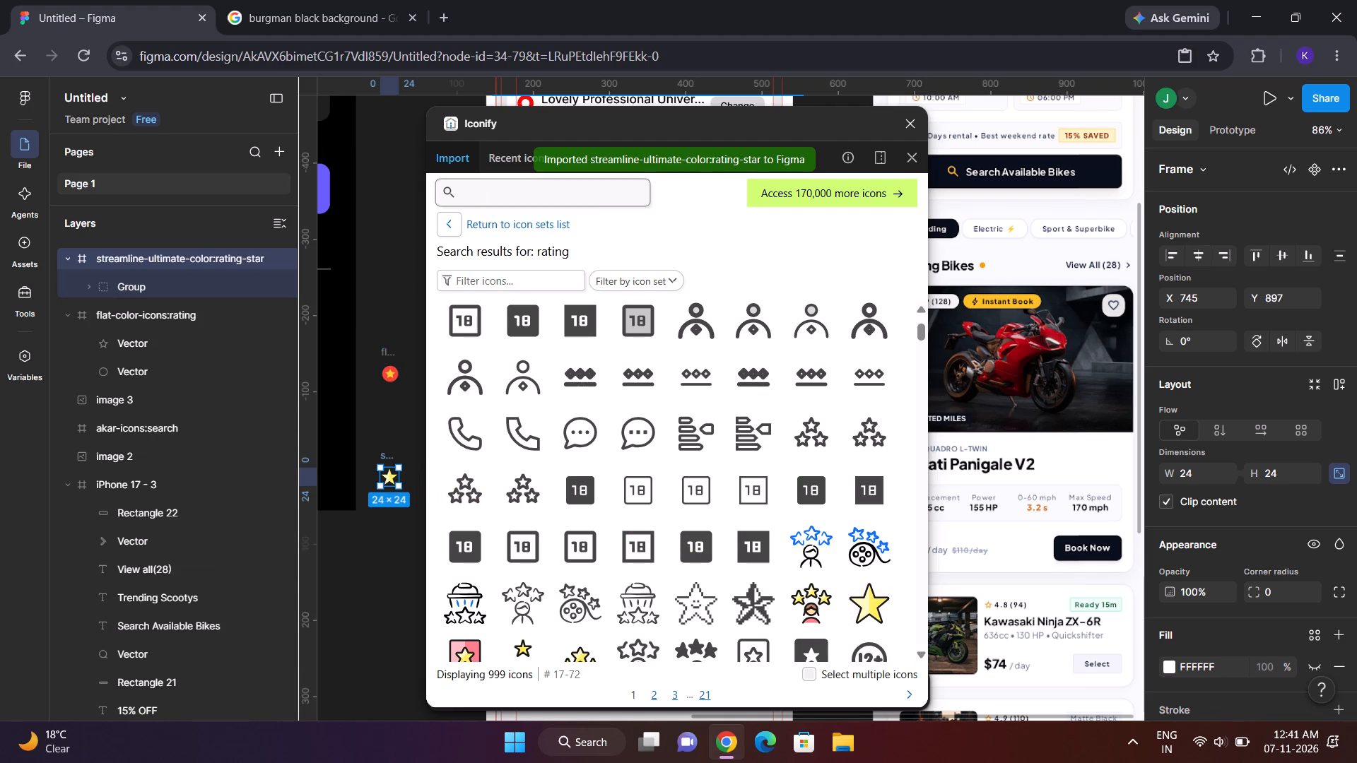
left_click(563, 196)
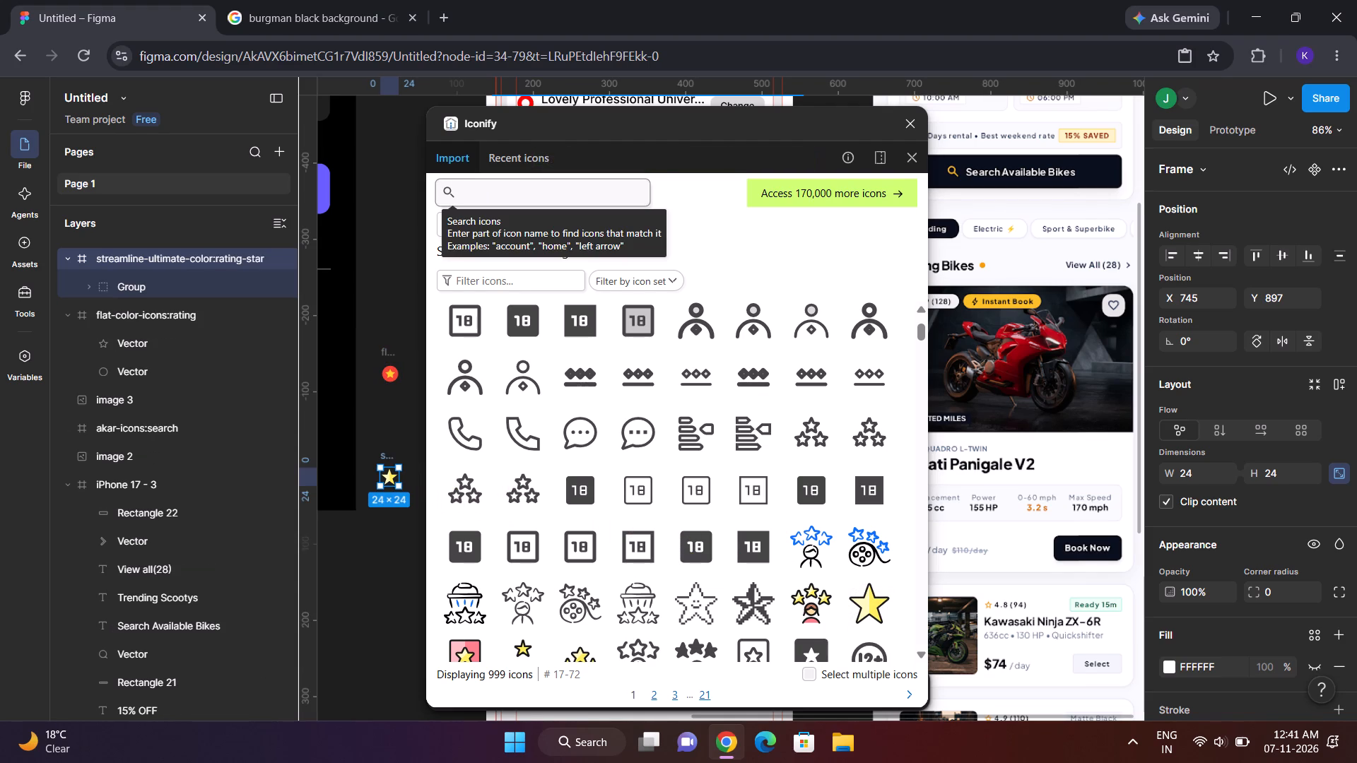
type("rupee")
key("Return")
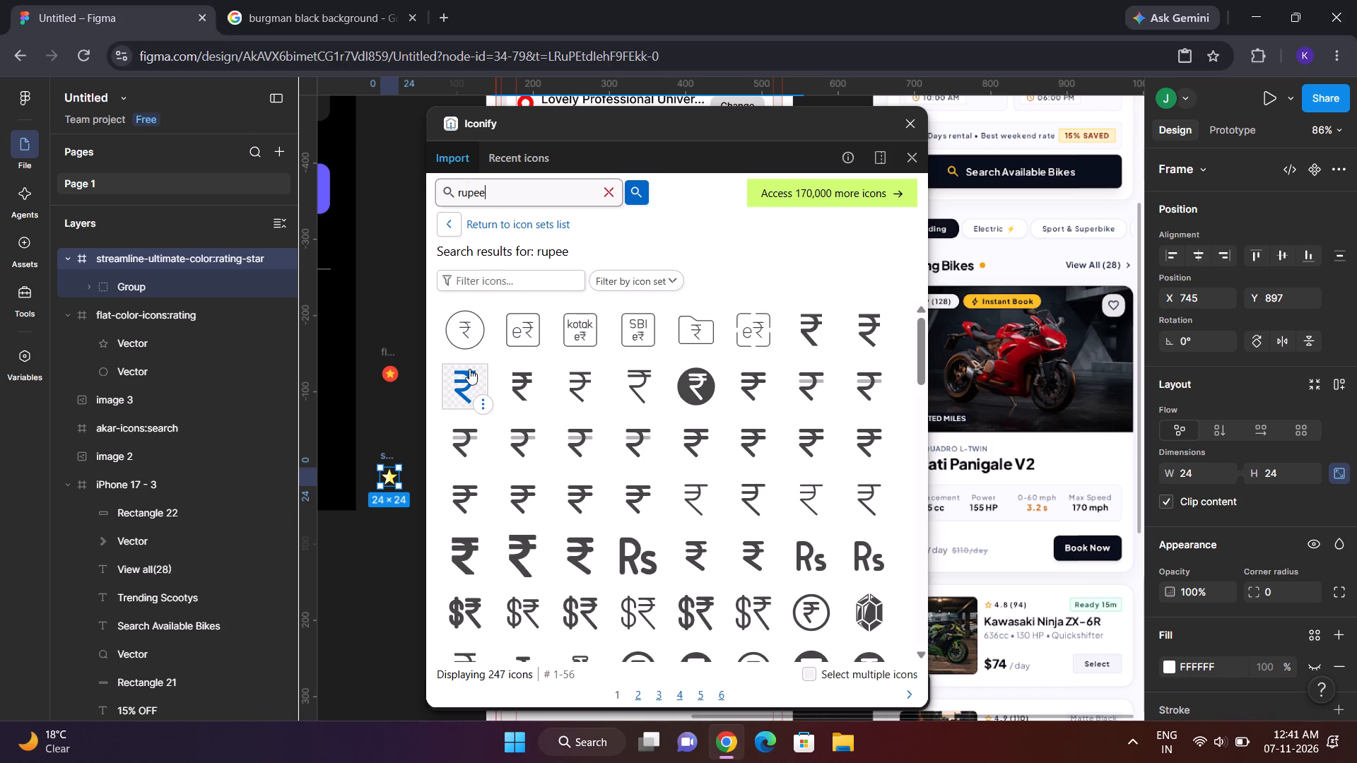
left_click_drag(469, 369, 386, 553)
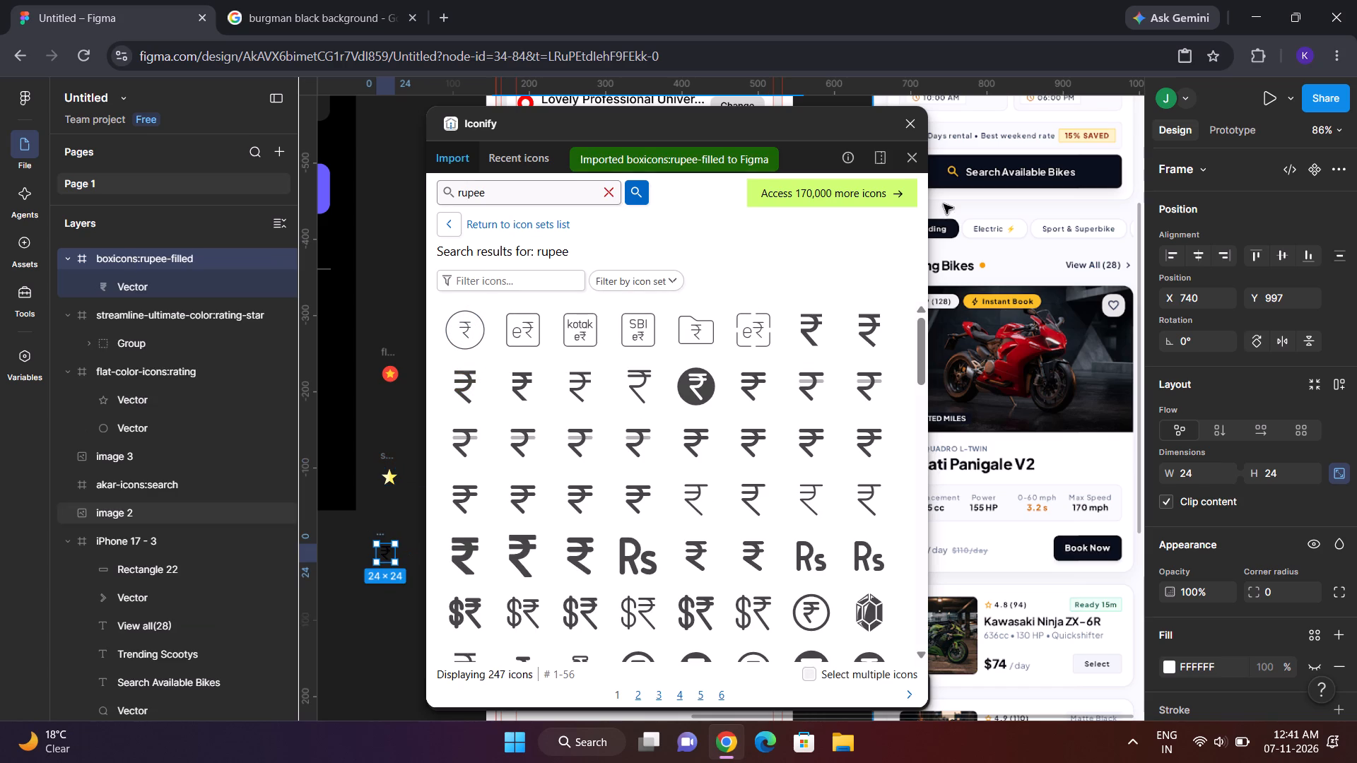
left_click(908, 126)
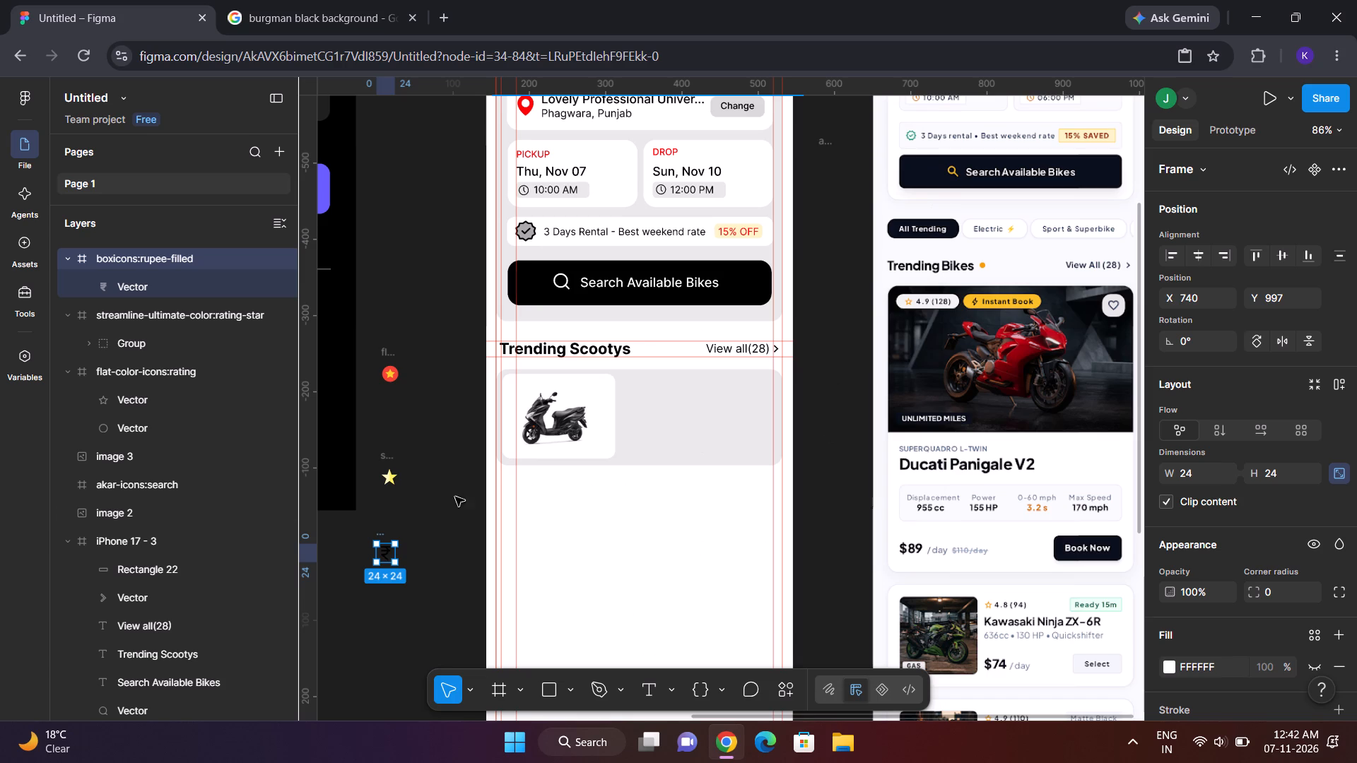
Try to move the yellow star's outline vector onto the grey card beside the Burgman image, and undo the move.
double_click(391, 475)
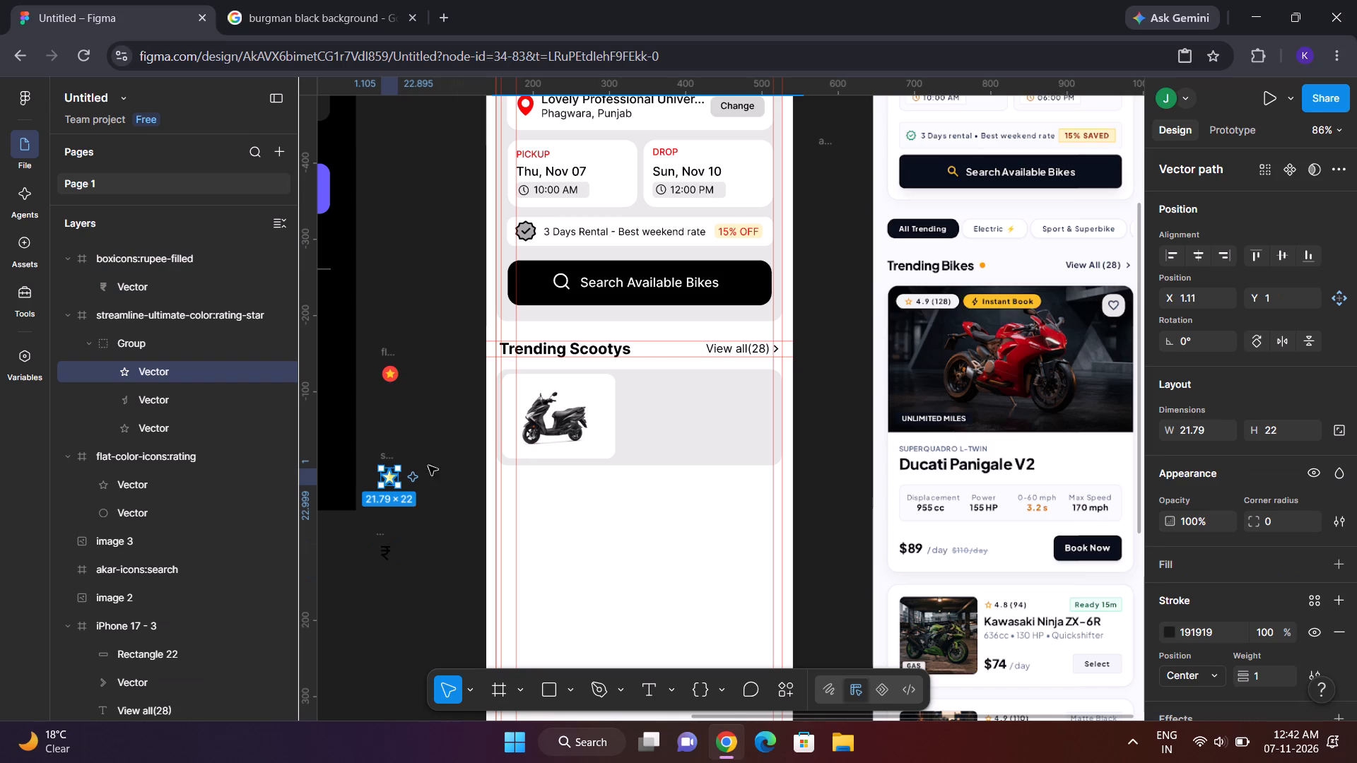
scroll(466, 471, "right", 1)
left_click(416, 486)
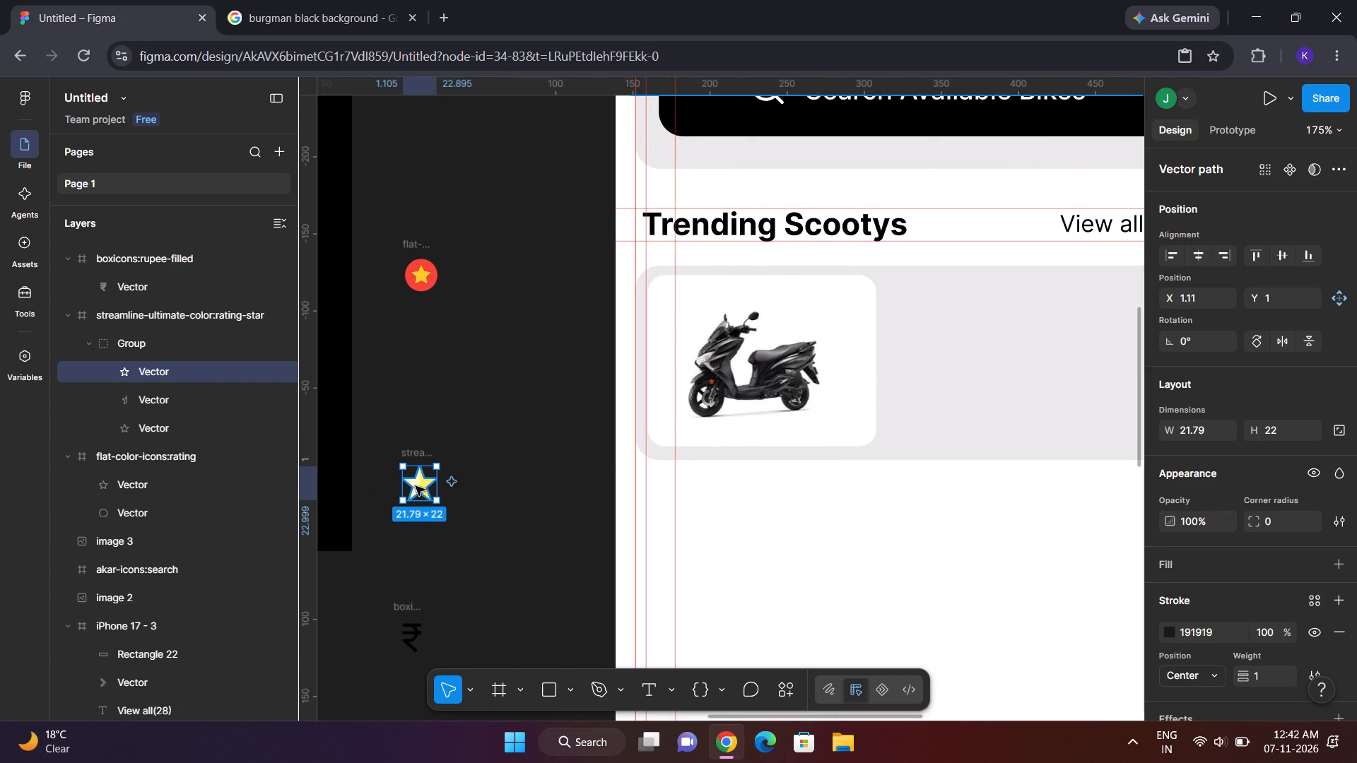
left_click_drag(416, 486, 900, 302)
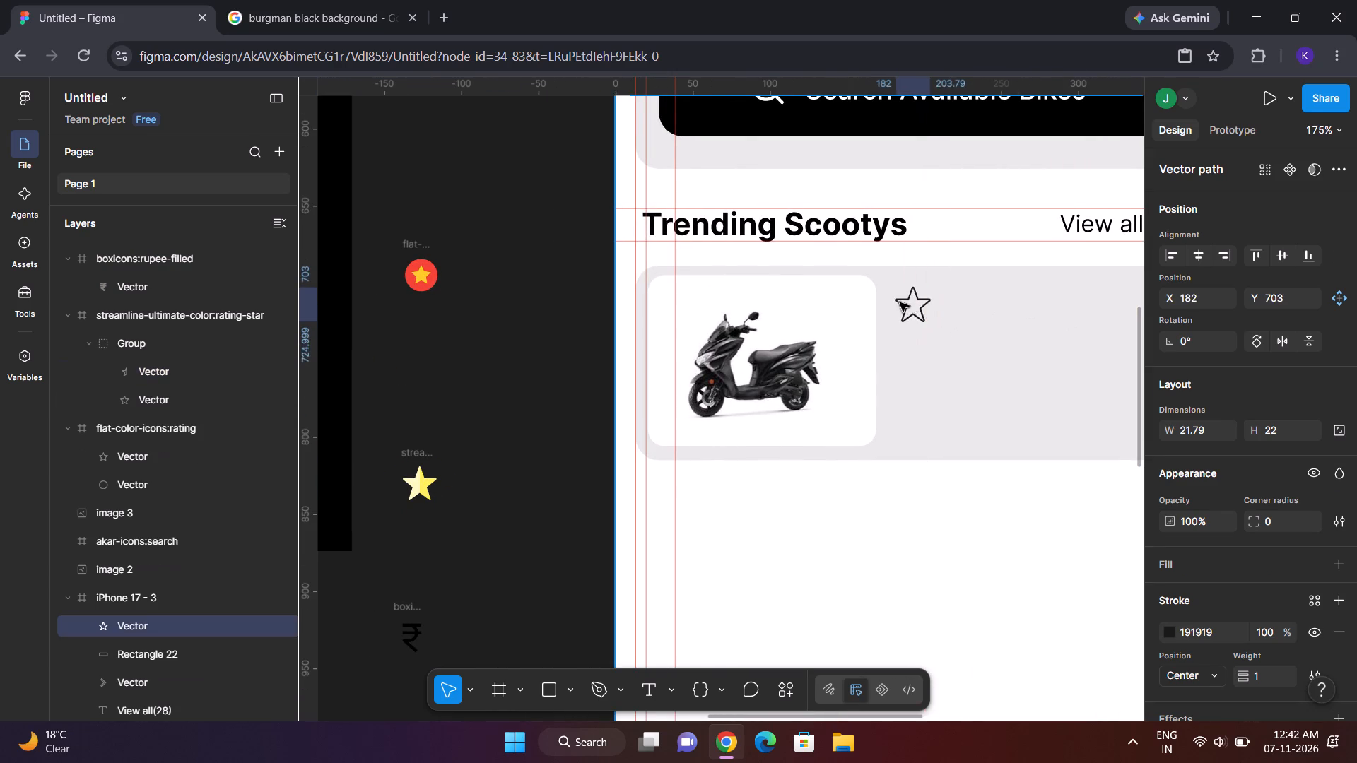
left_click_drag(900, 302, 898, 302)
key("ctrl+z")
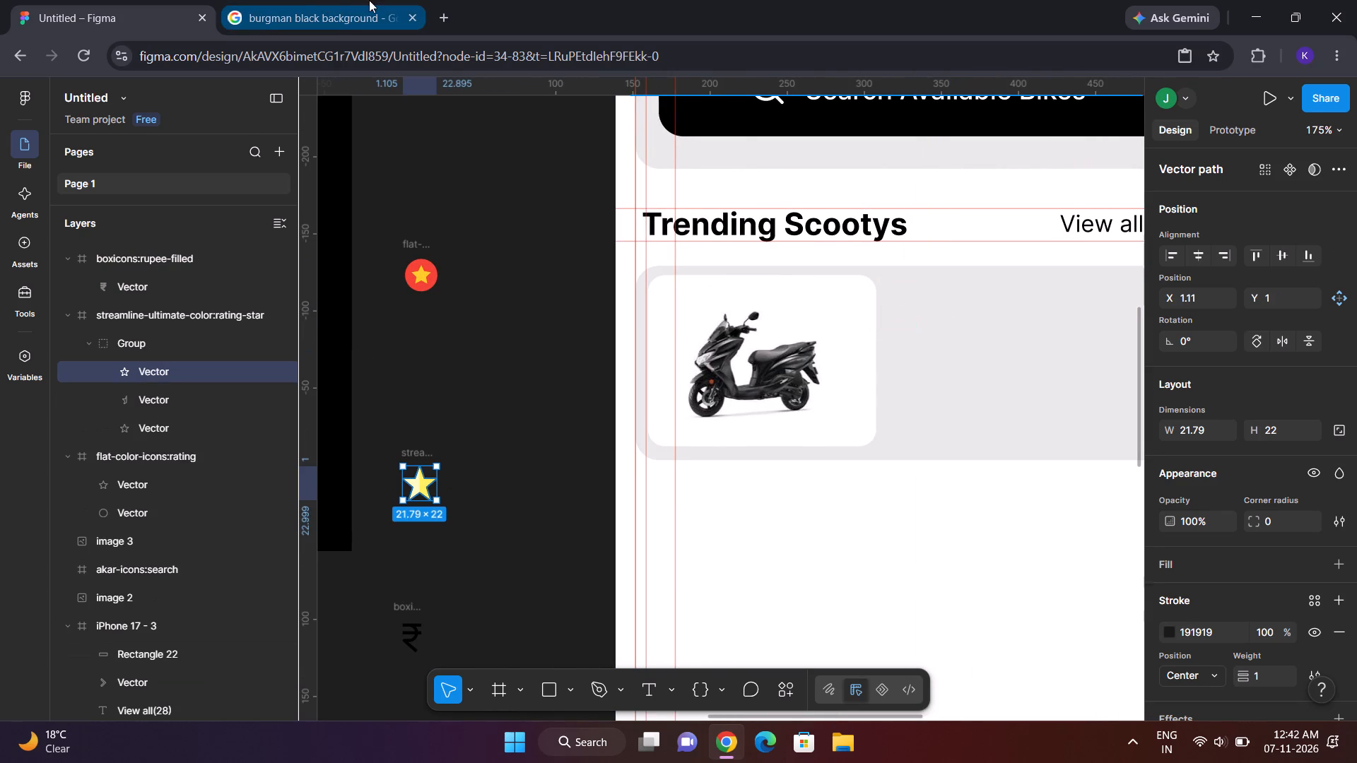
Close the browser tab with the "burgman black background" image search.
left_click(413, 13)
Open X in a new browser tab, start listening to the live Space "Saradaa !! Scene", and return to the Figma design.
left_click(240, 0)
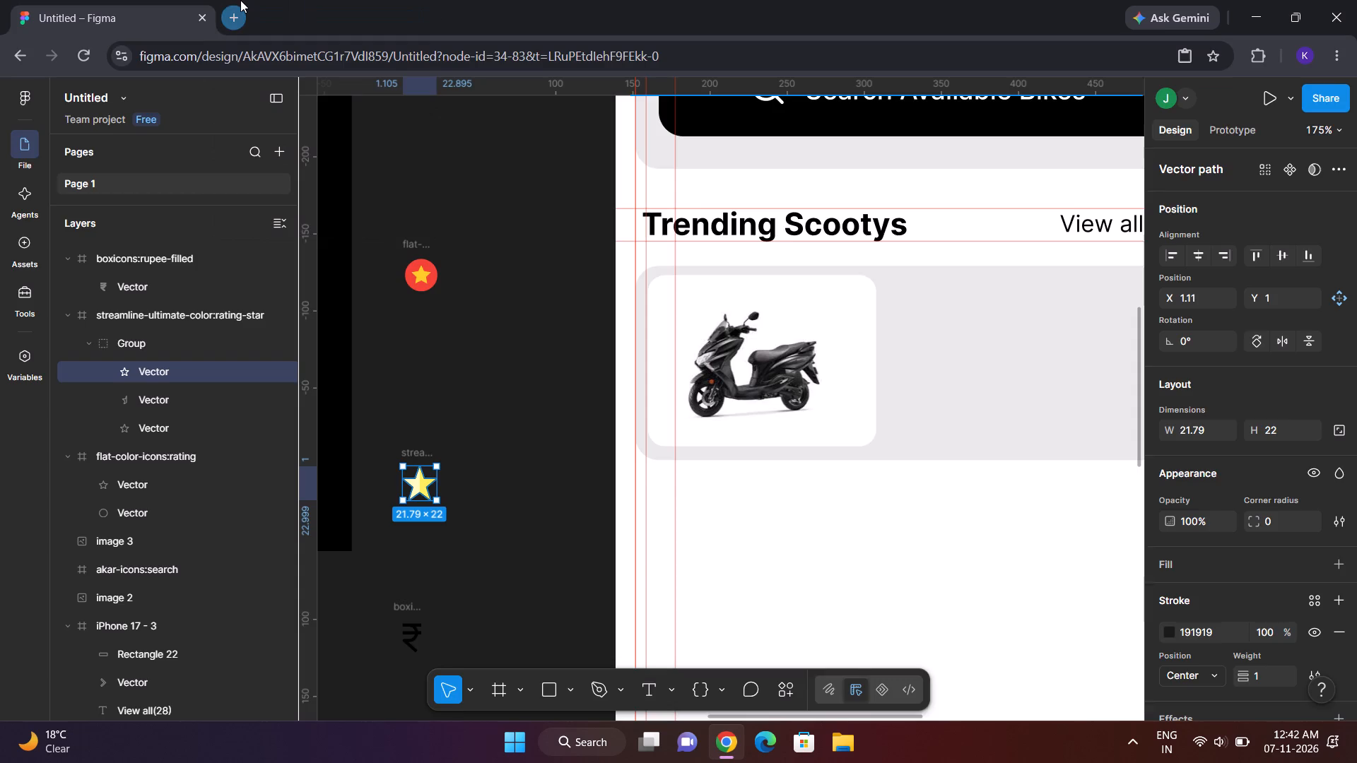
key("x")
key("Return")
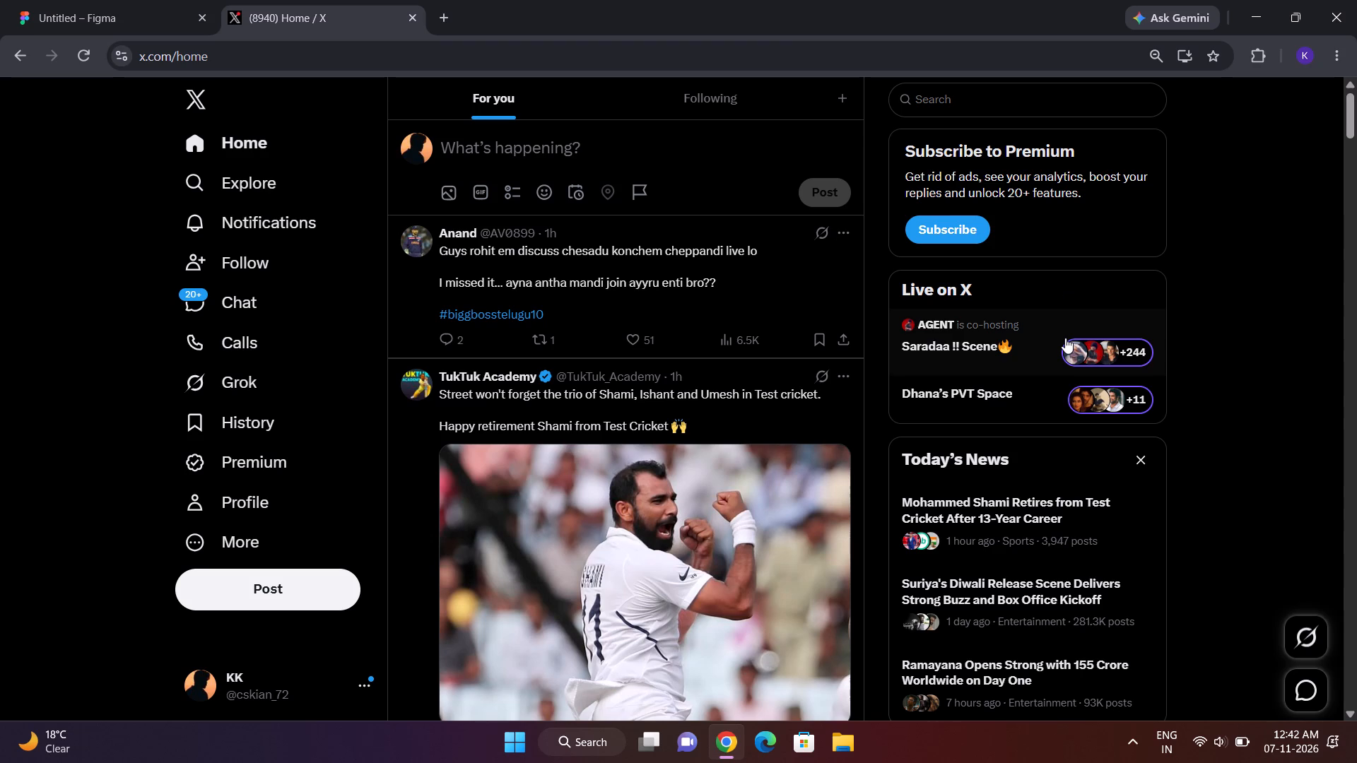
left_click(1123, 338)
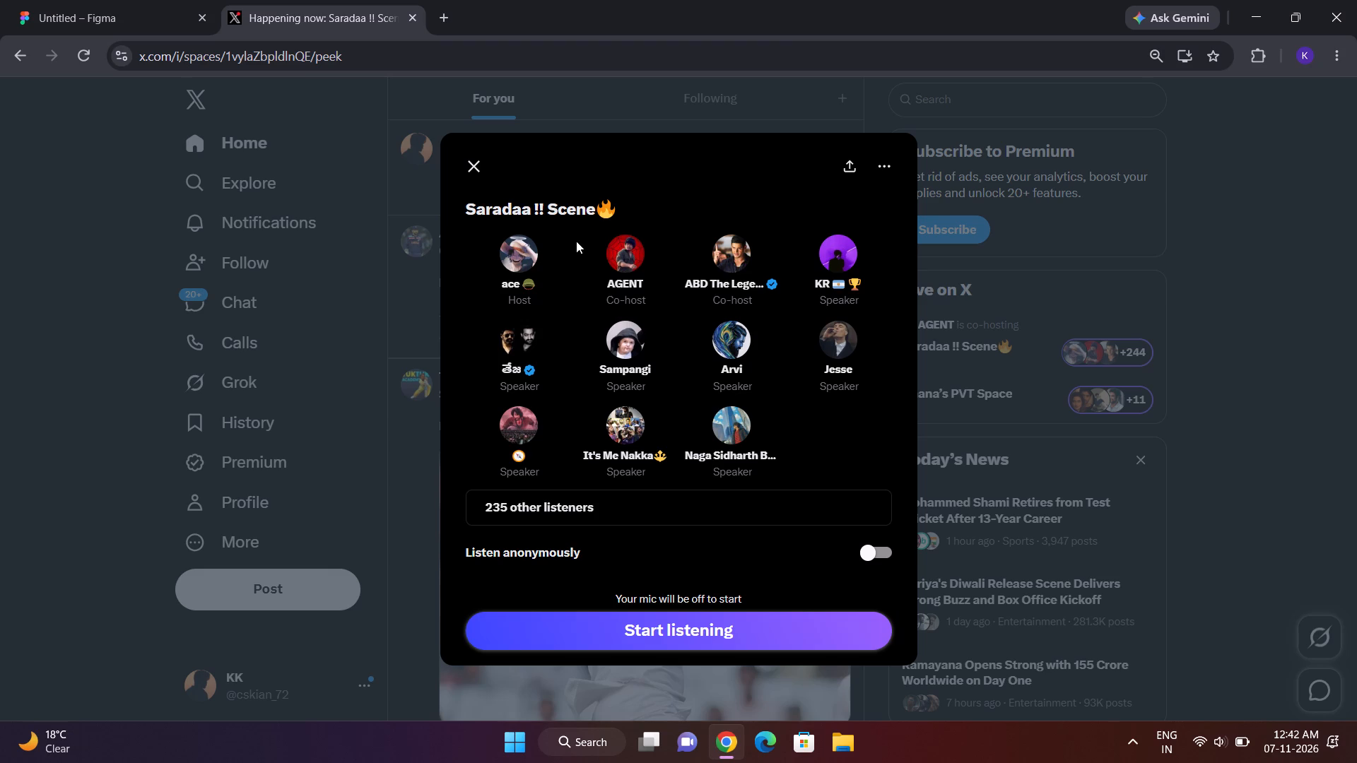
left_click(797, 610)
left_click(804, 632)
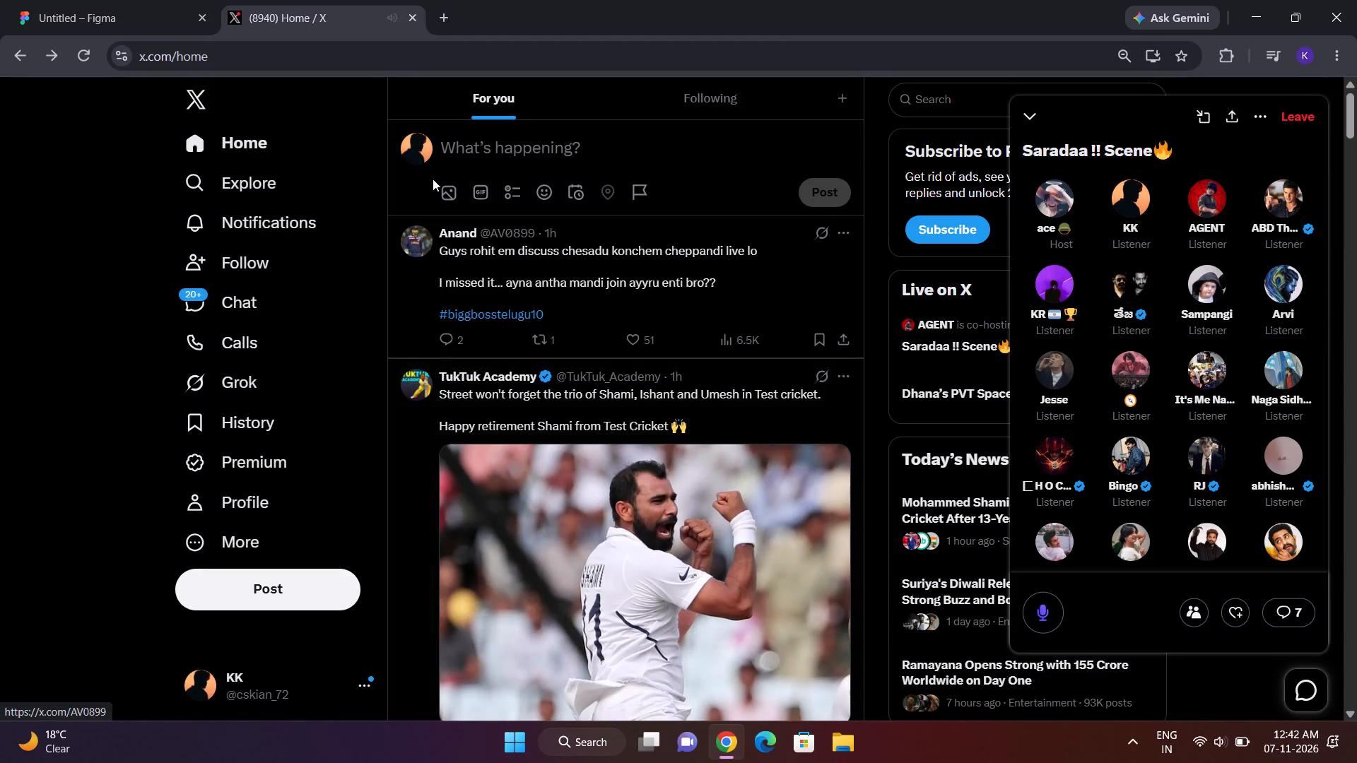
left_click(92, 0)
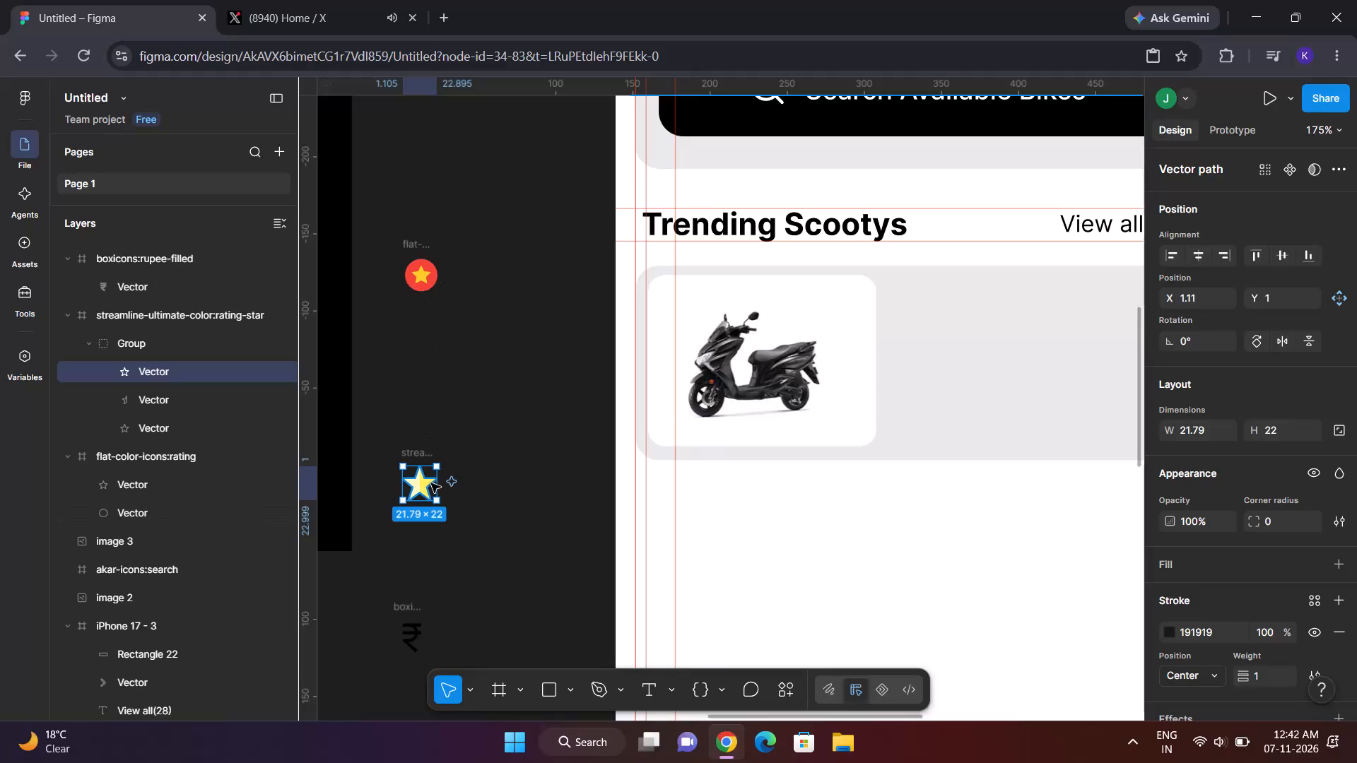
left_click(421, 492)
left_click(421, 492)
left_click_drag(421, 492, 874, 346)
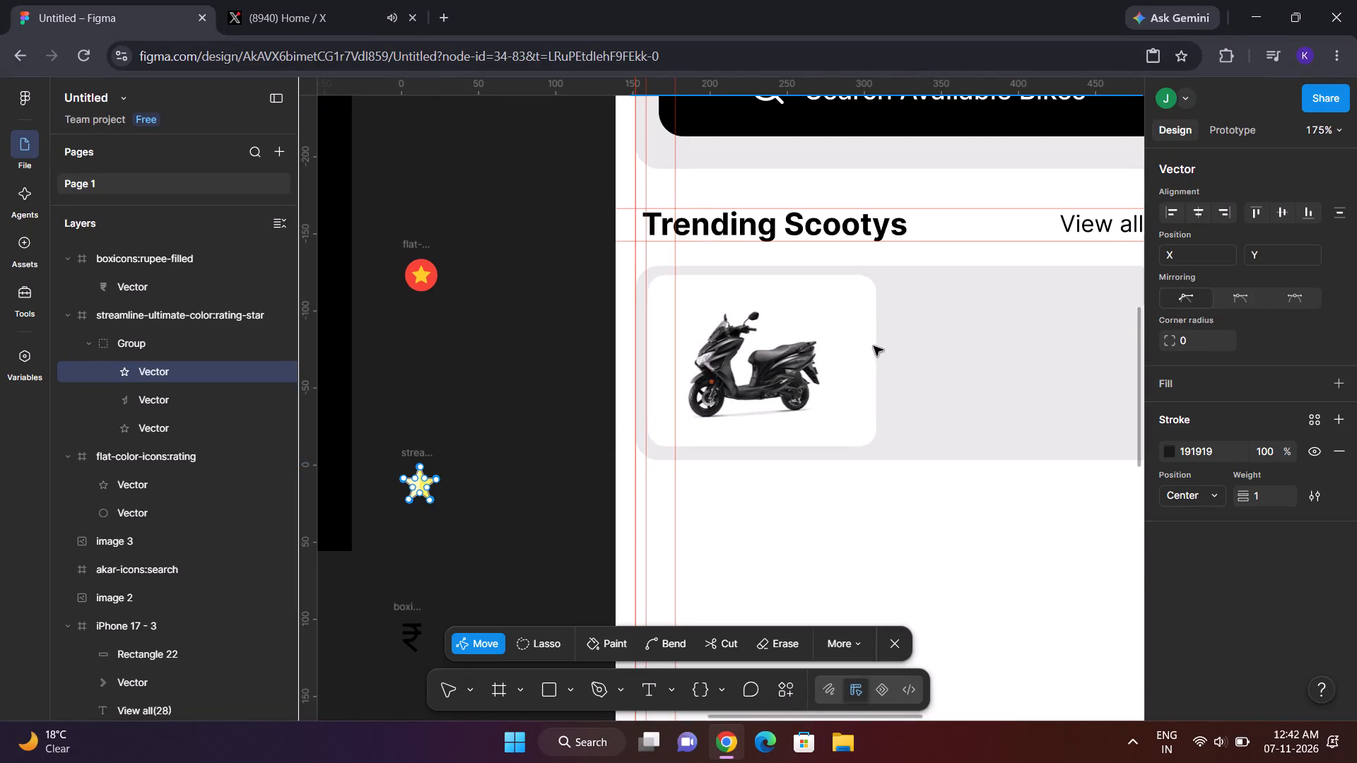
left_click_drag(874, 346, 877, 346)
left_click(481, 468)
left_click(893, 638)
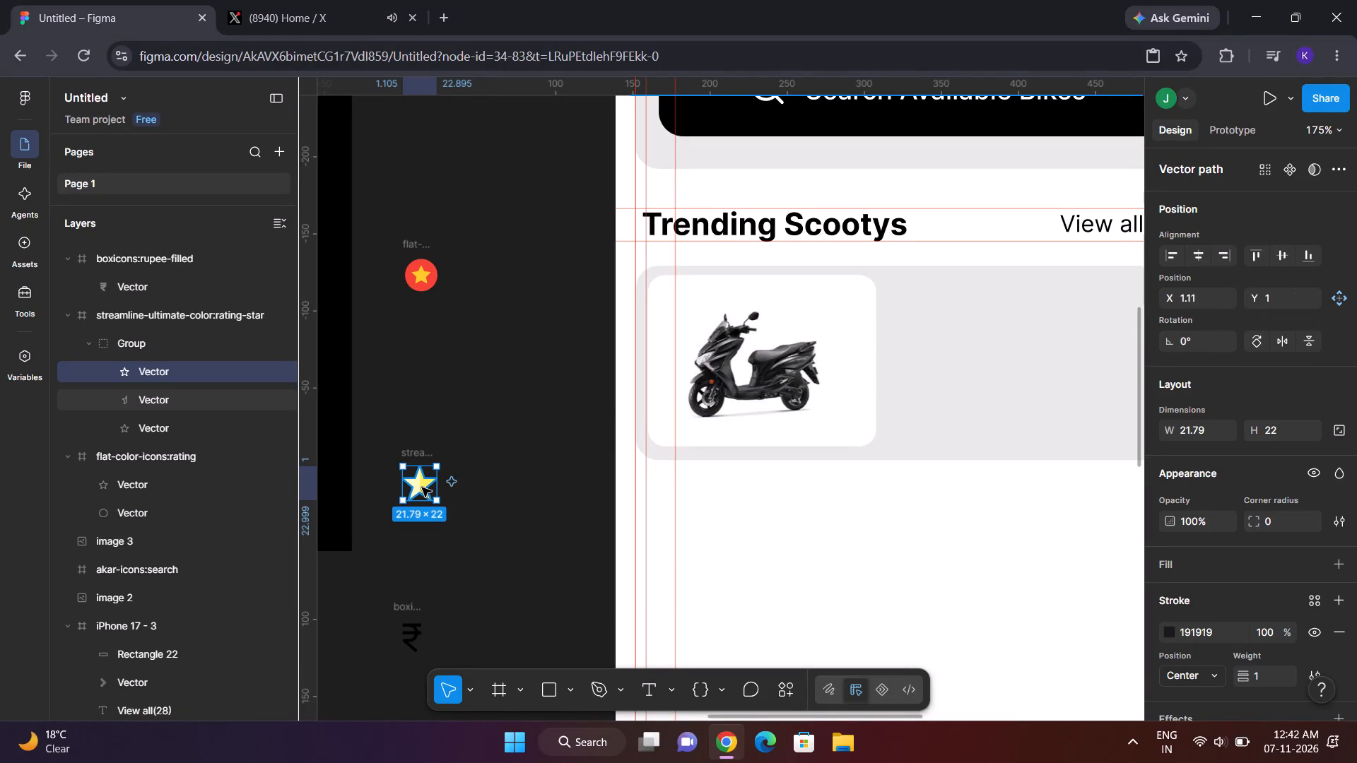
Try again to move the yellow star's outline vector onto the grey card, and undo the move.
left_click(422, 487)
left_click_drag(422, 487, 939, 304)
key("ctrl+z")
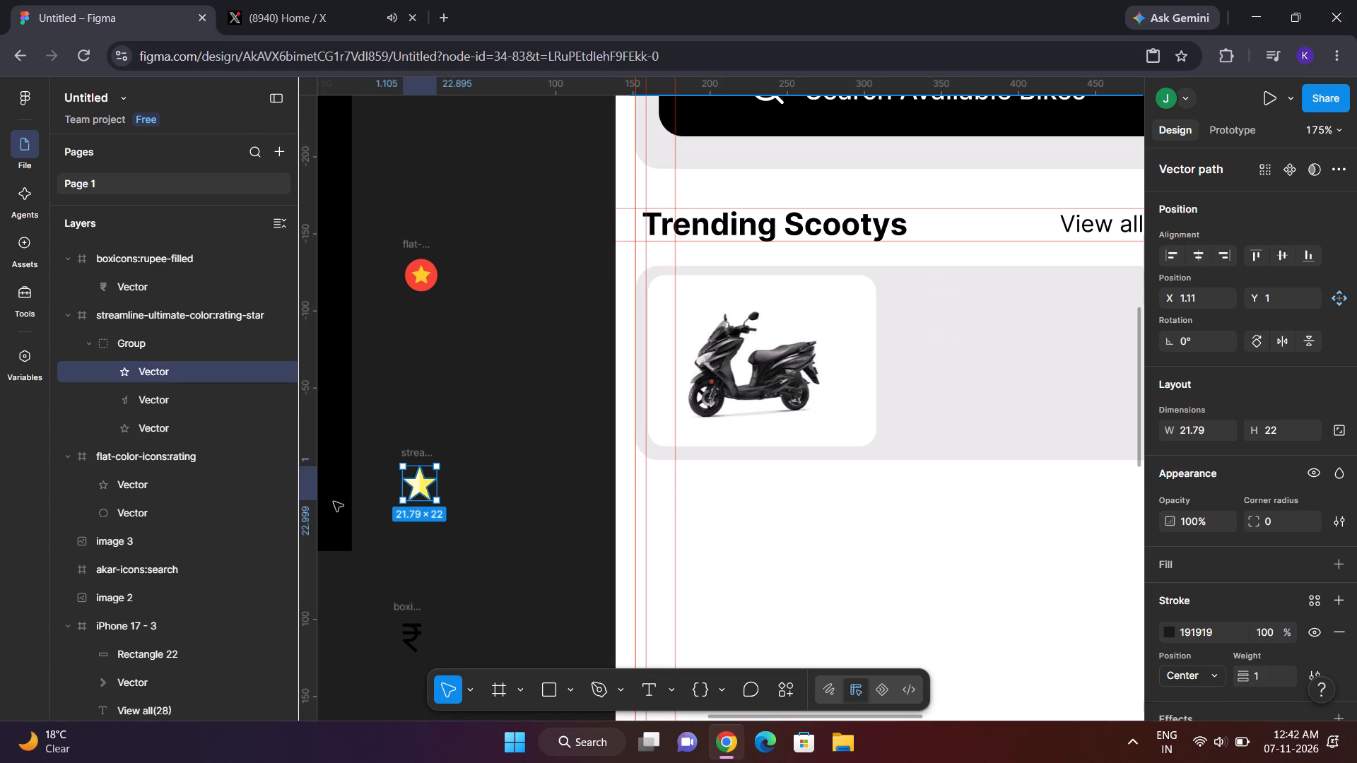
Pull the outline vector out of the yellow rating-star icon onto the empty canvas at X 832, Y 875.
left_click(490, 492)
left_click(418, 451)
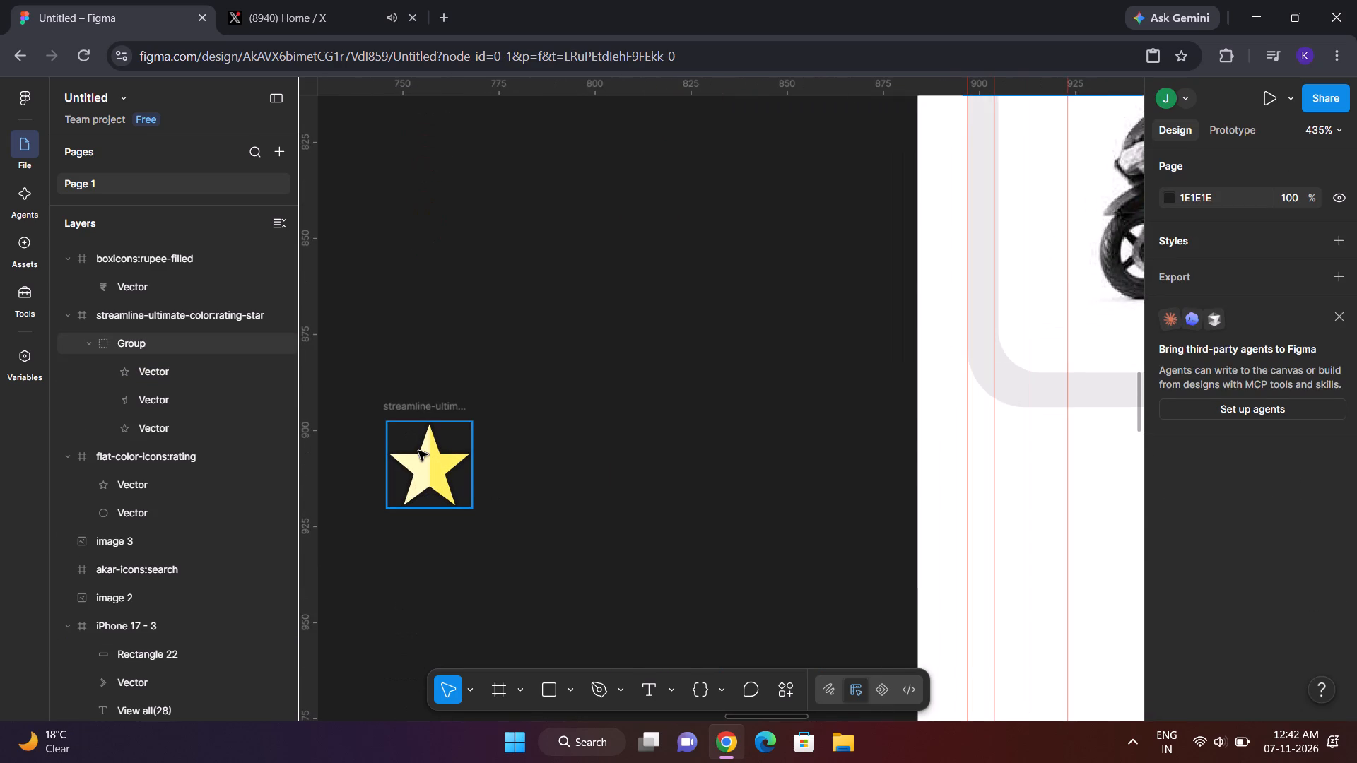
left_click_drag(418, 451, 749, 365)
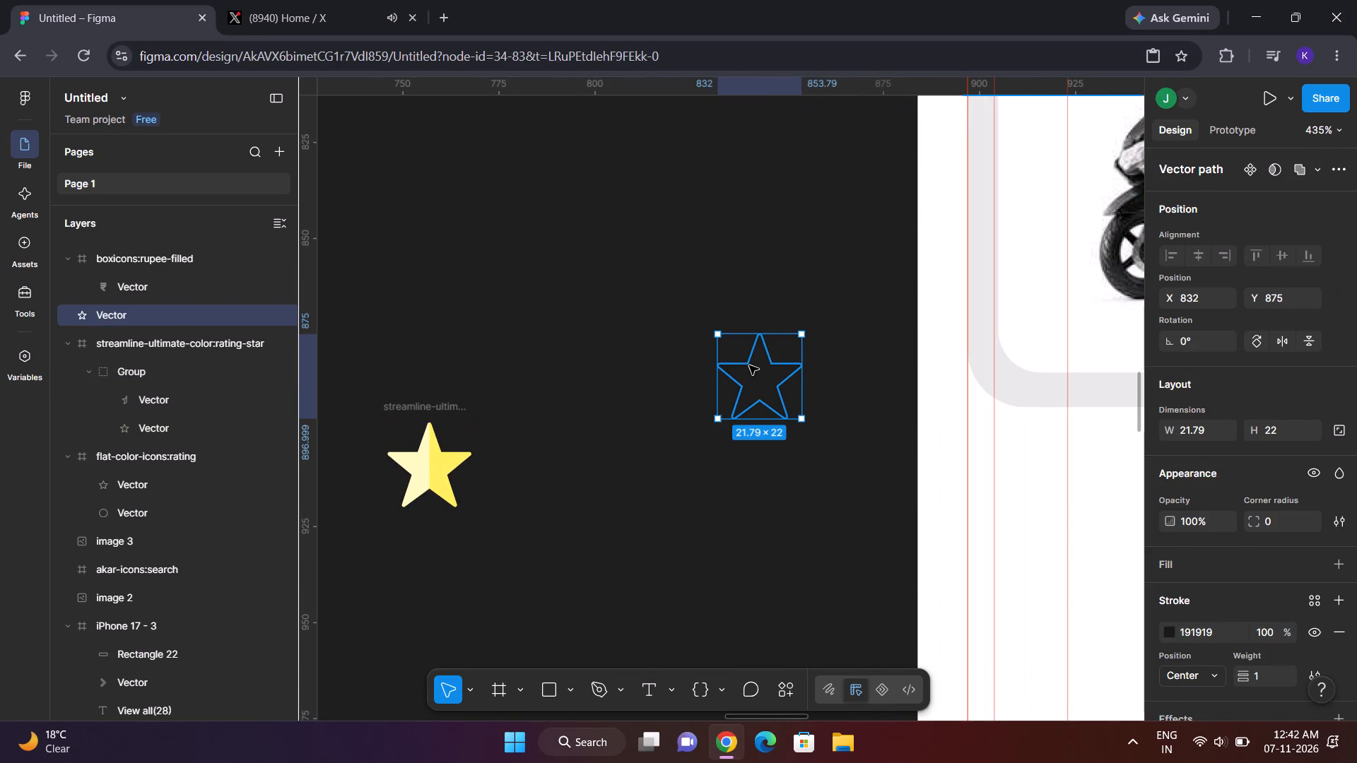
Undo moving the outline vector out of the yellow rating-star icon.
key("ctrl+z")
Move the whole yellow star group out of its icon frame onto the grey Trending Scootys card beside the scooter image, at X 184, Y 701.
left_click(452, 499)
left_click_drag(560, 543, 439, 442)
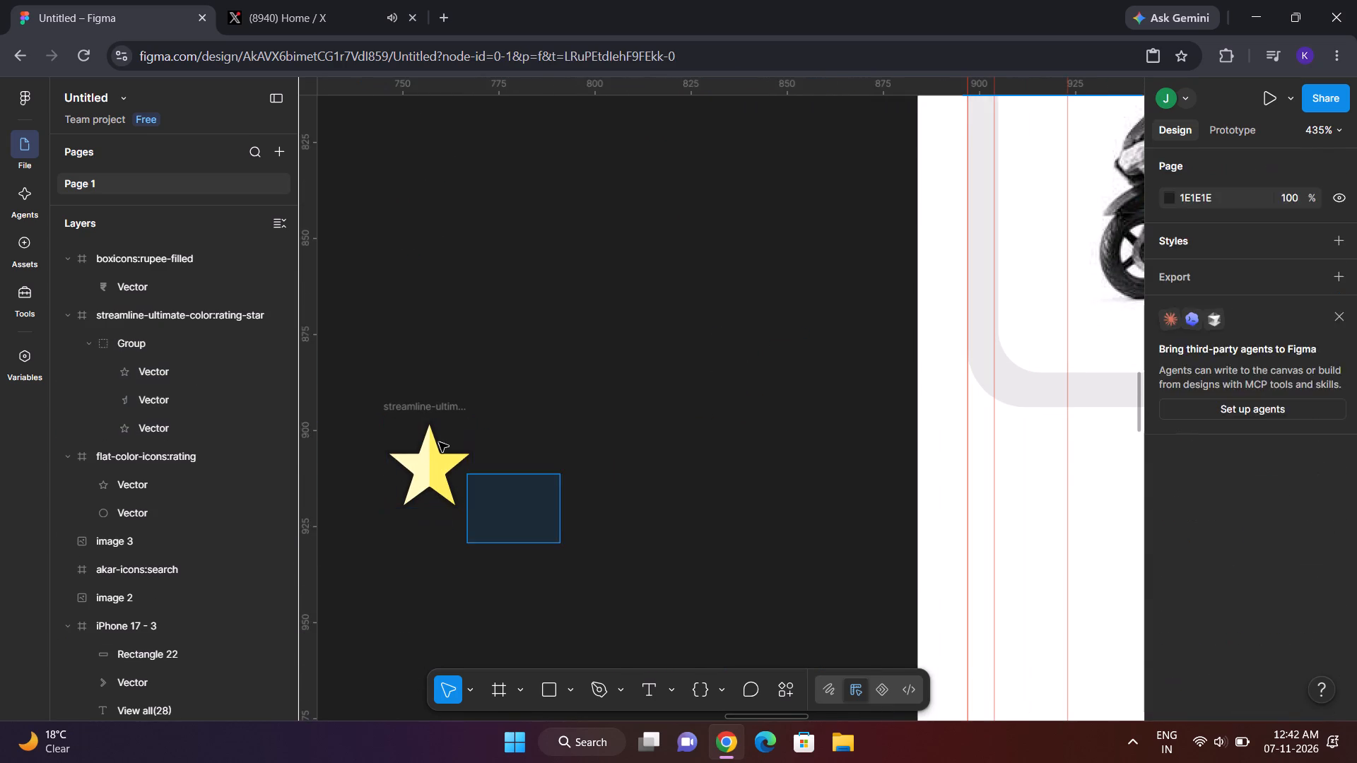
left_click_drag(439, 442, 421, 442)
left_click_drag(421, 442, 758, 372)
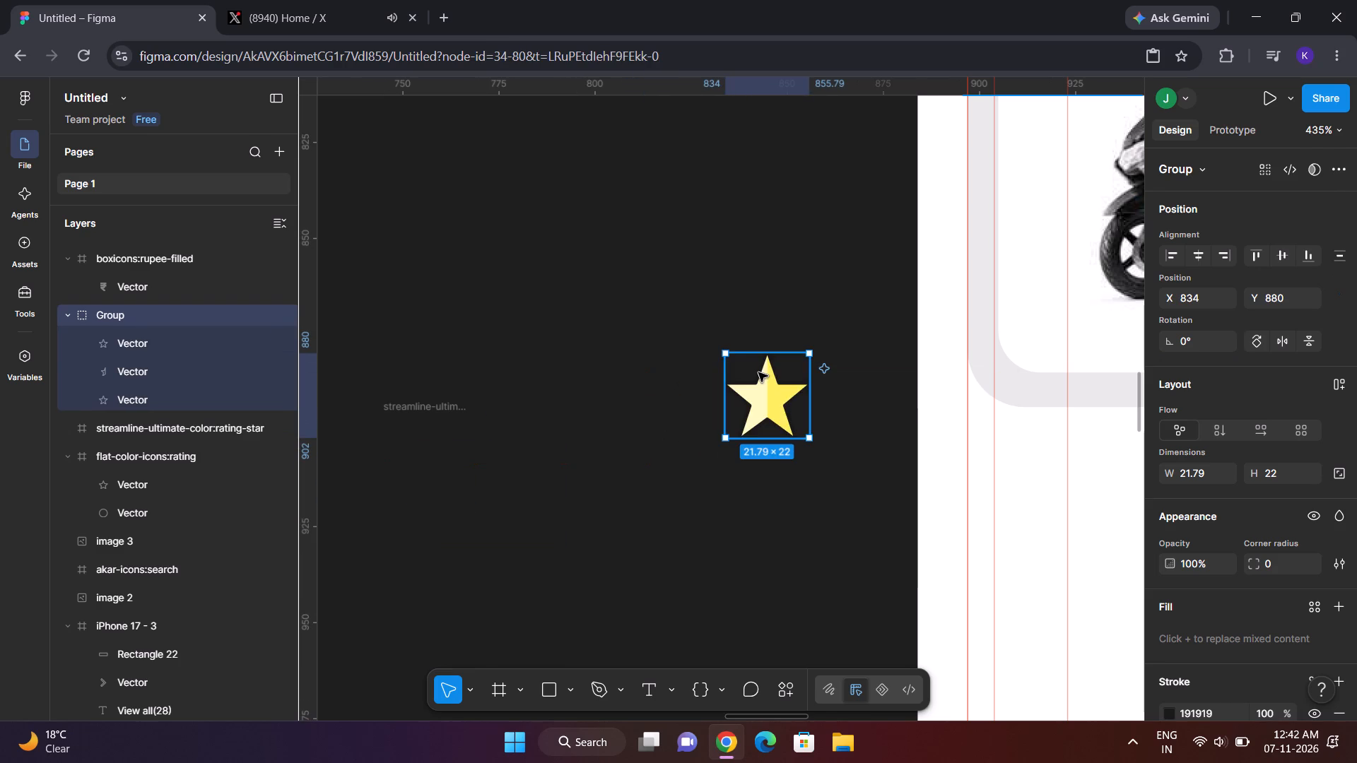
scroll(758, 372, "left", 2)
left_click_drag(500, 391, 1039, 239)
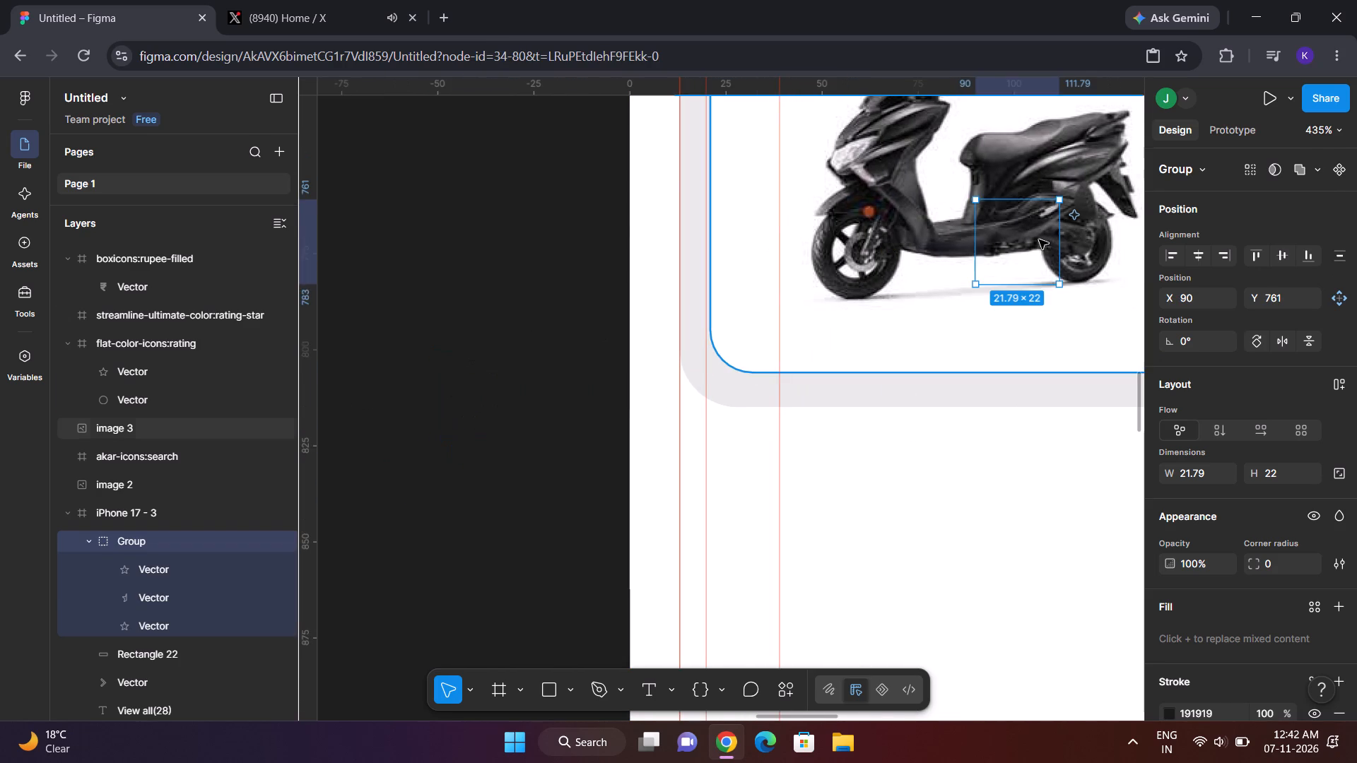
scroll(1039, 239, "left", 2)
left_click_drag(748, 382, 1078, 230)
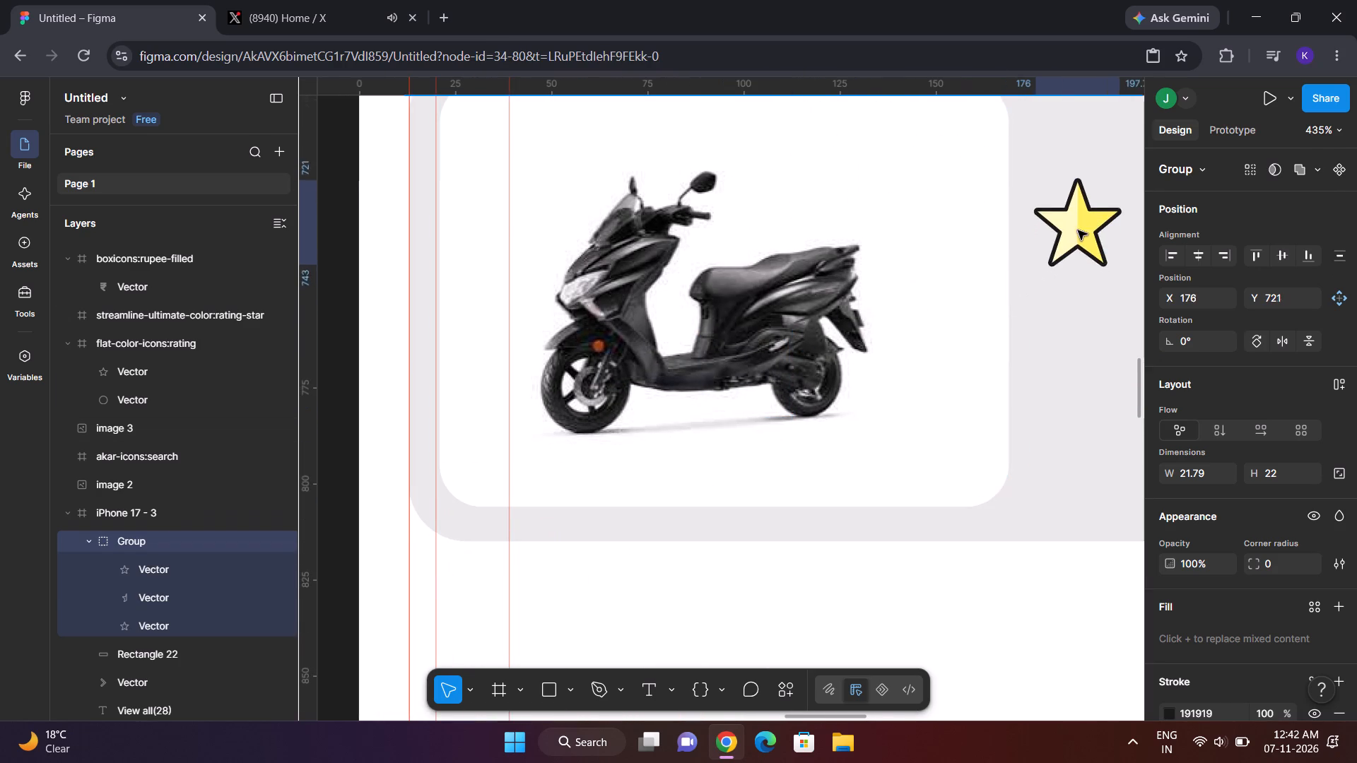
left_click_drag(1078, 230, 1067, 203)
scroll(1067, 203, "up", 1)
left_click_drag(918, 403, 959, 355)
scroll(959, 355, "left", 2)
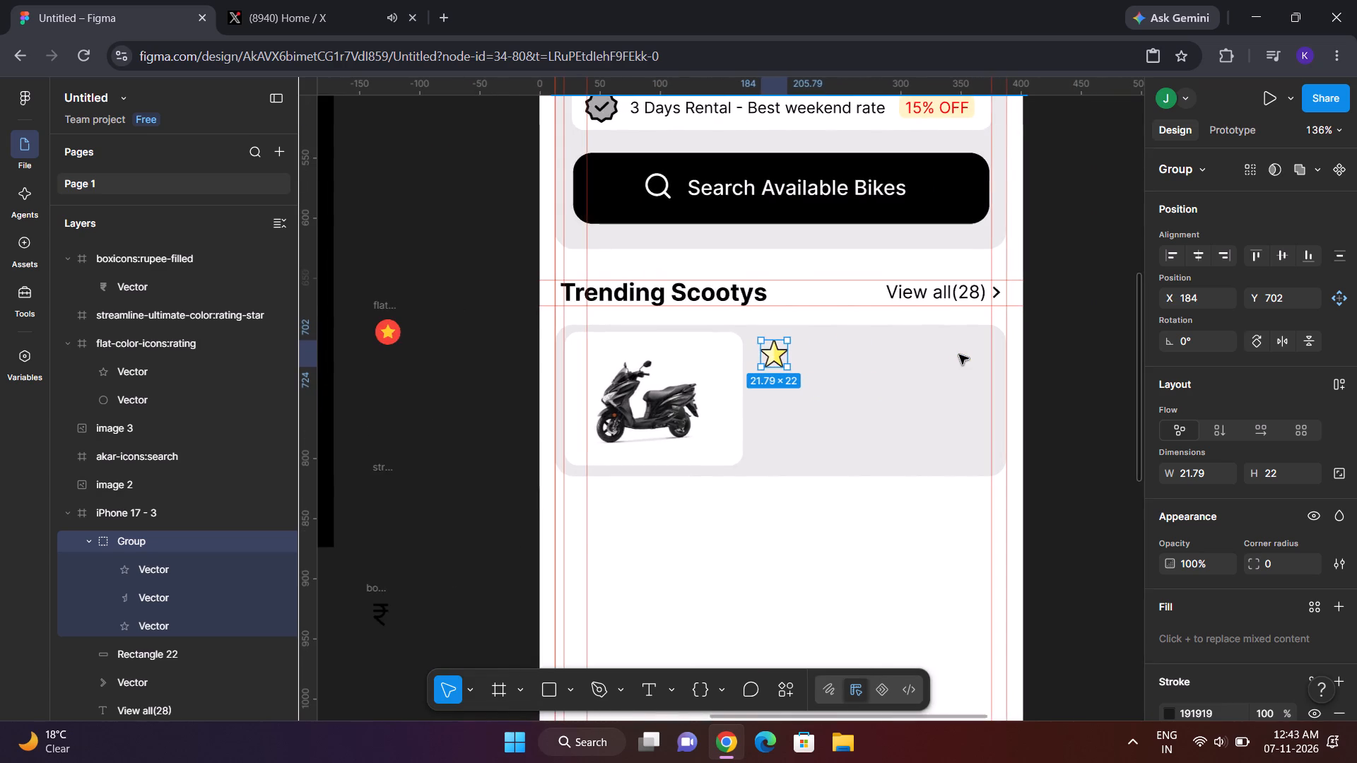
scroll(959, 355, "left", 2)
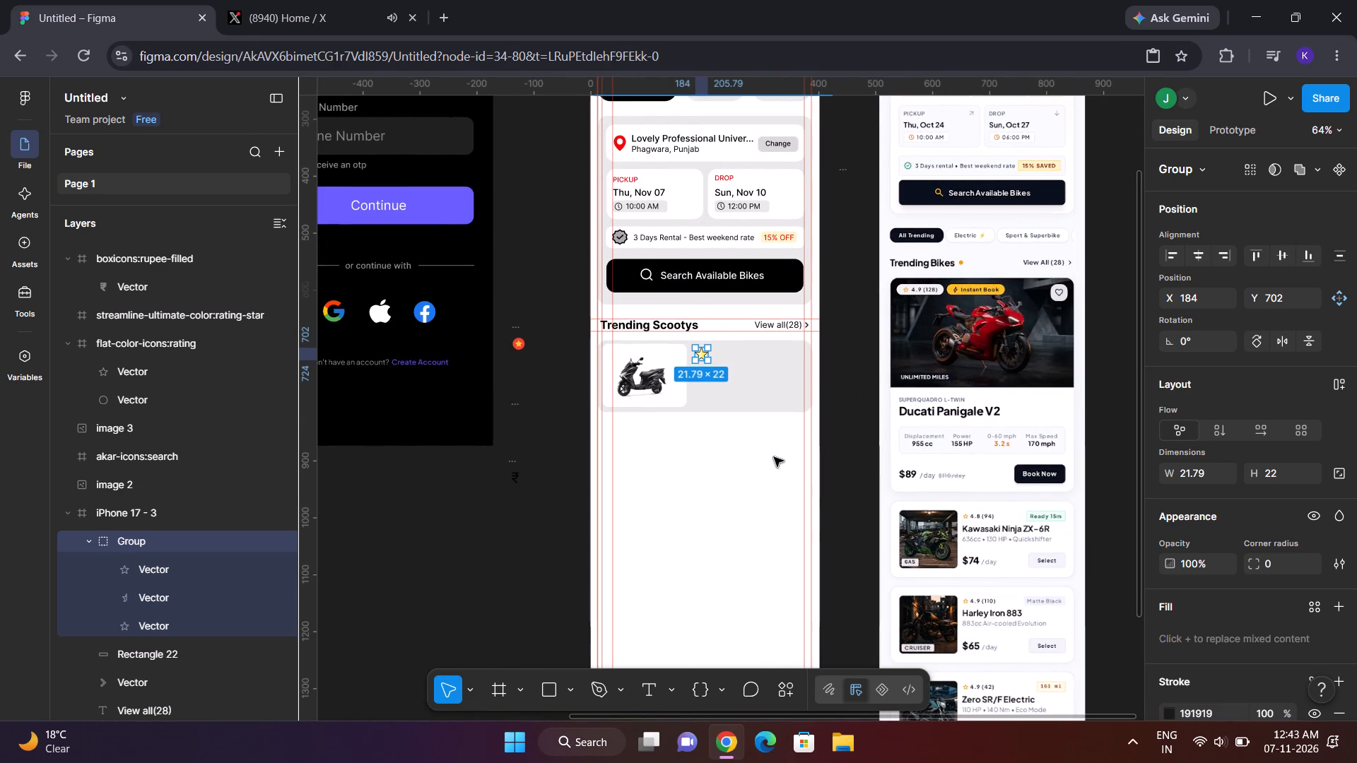
scroll(774, 457, "up", 1)
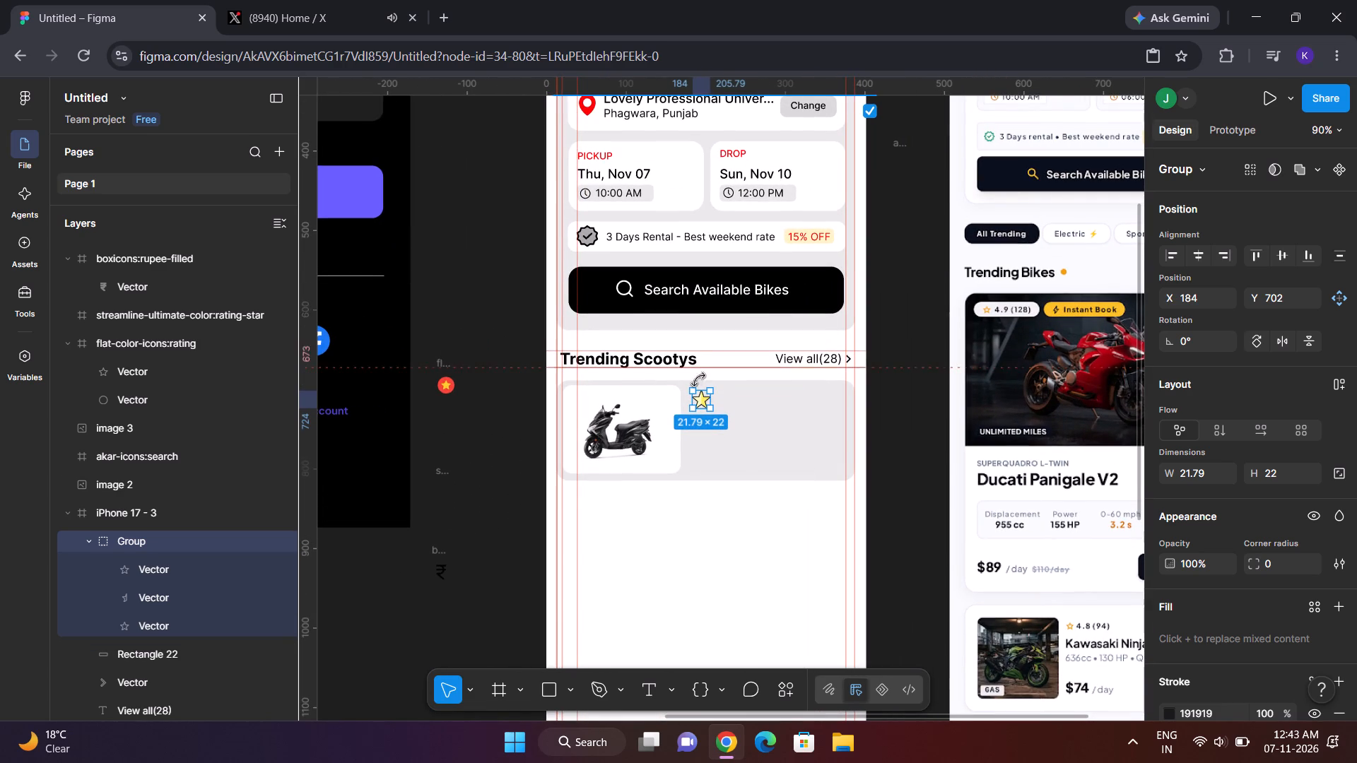
left_click(703, 403)
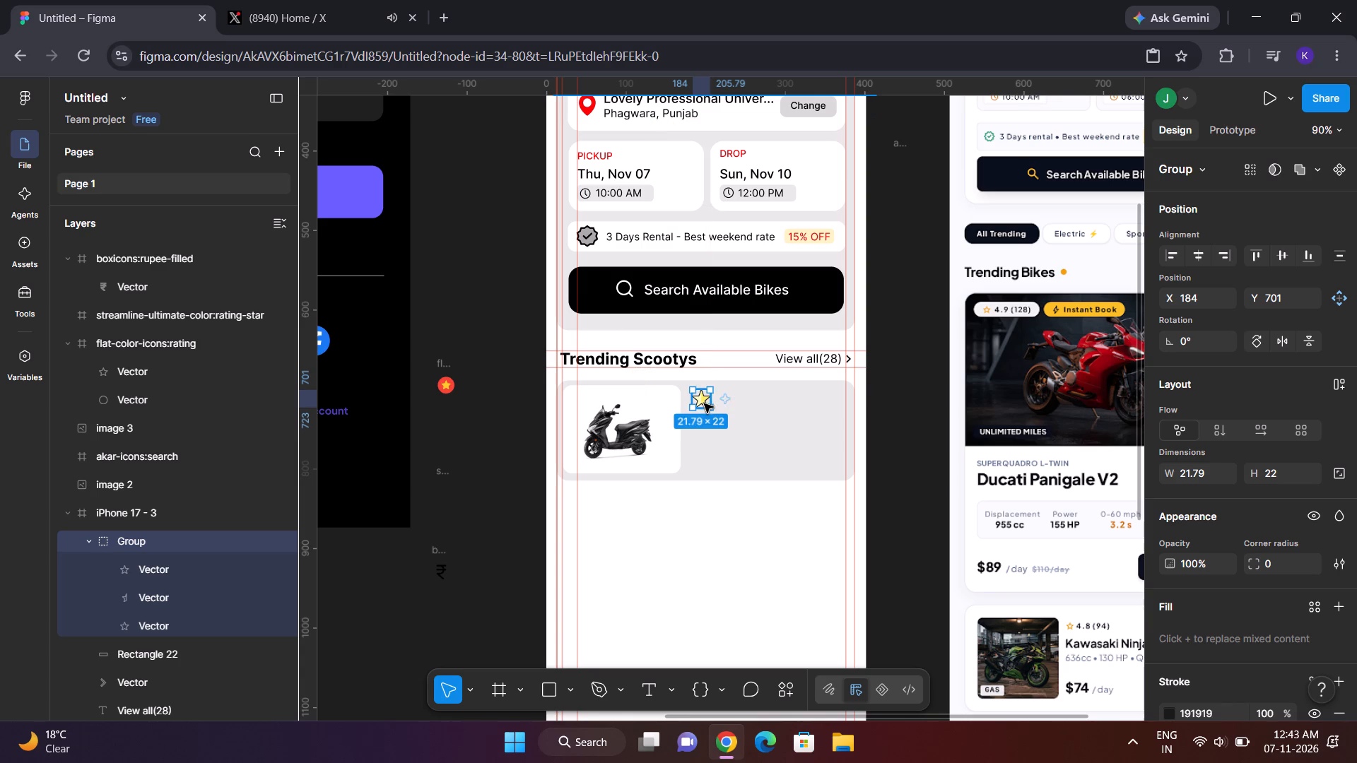
left_click(907, 418)
Open the Iconify plugin from the recent plugins.
scroll(907, 418, "left", 1)
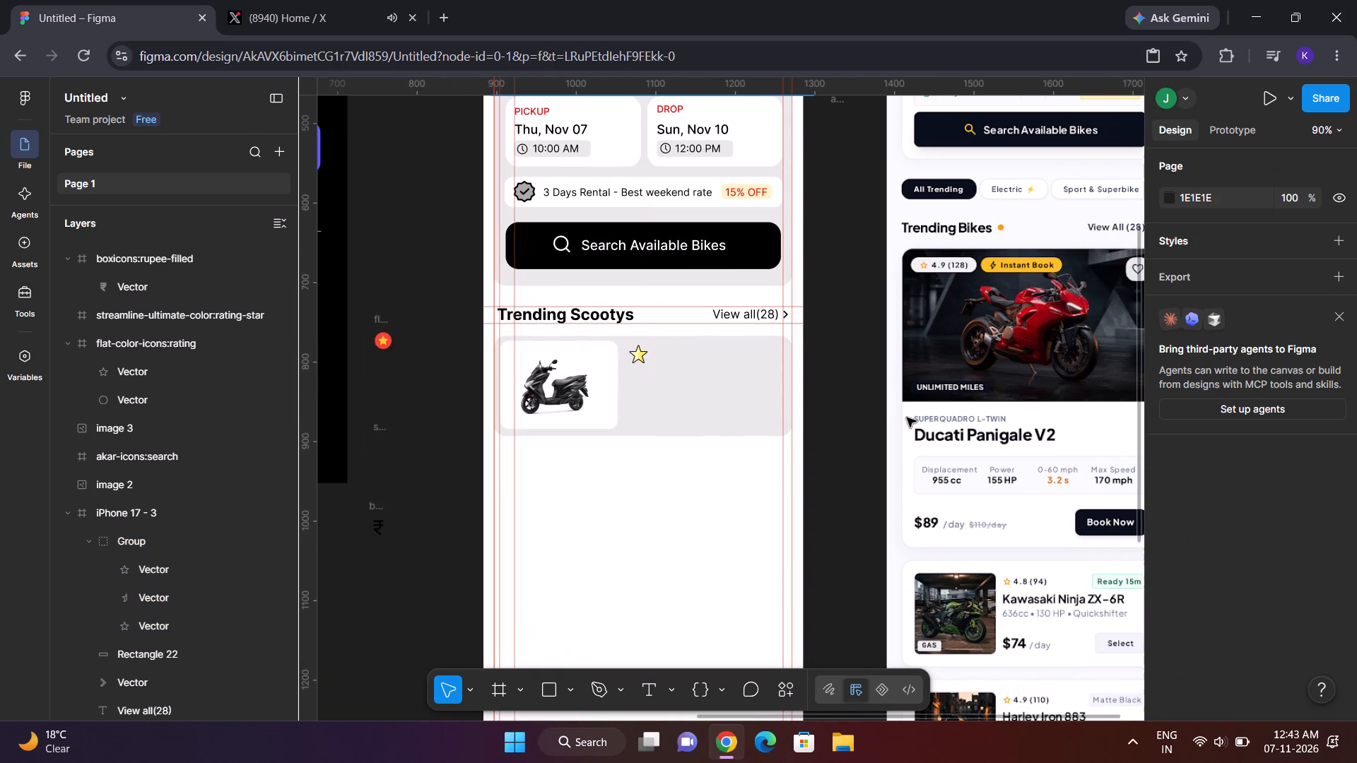
scroll(907, 418, "left", 1)
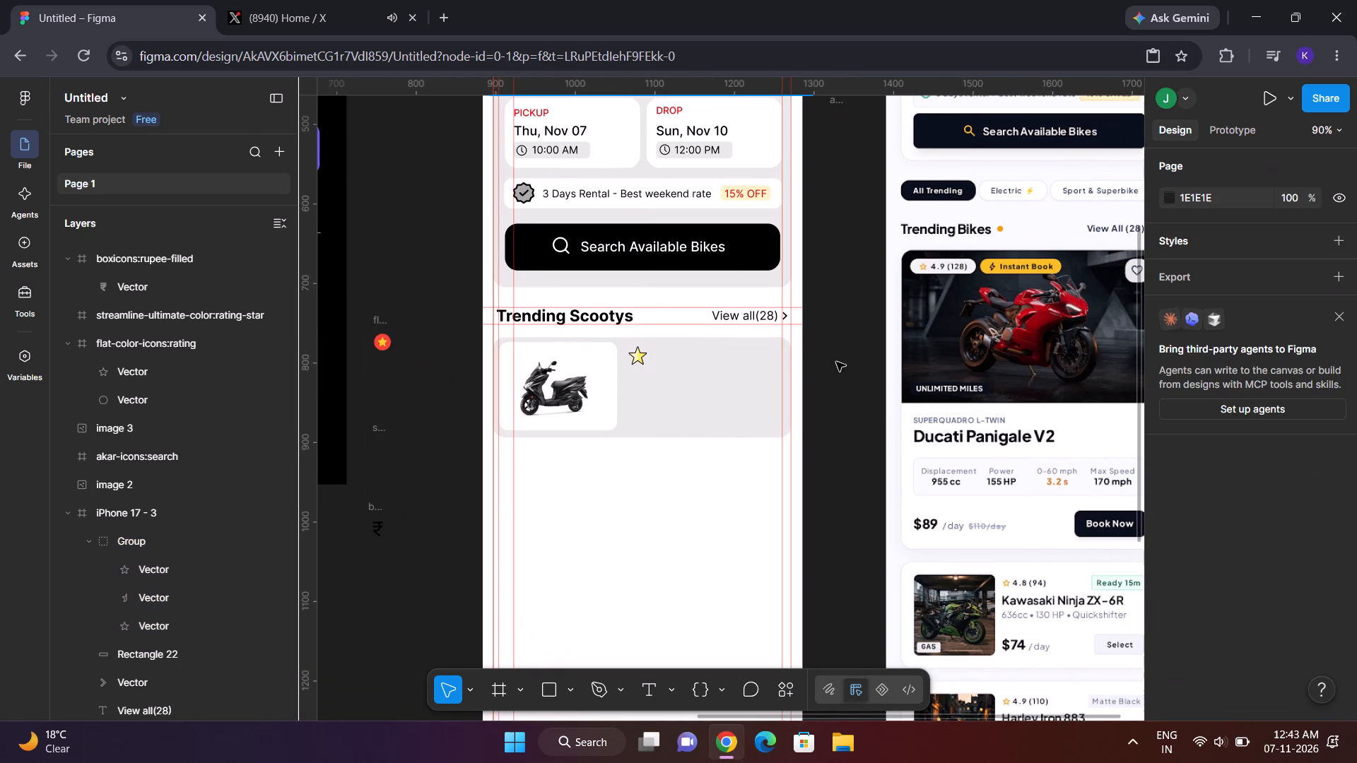
right_click(836, 362)
left_click(790, 695)
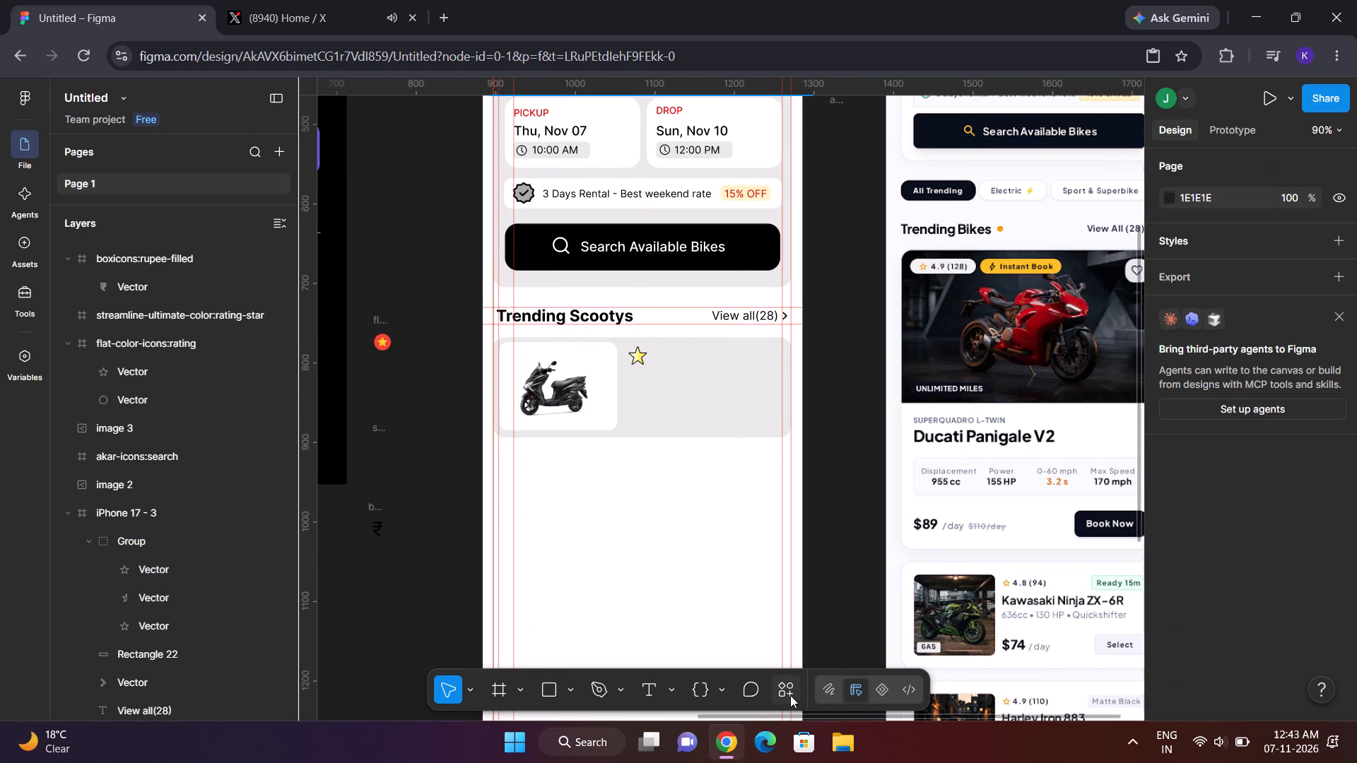
left_click(790, 695)
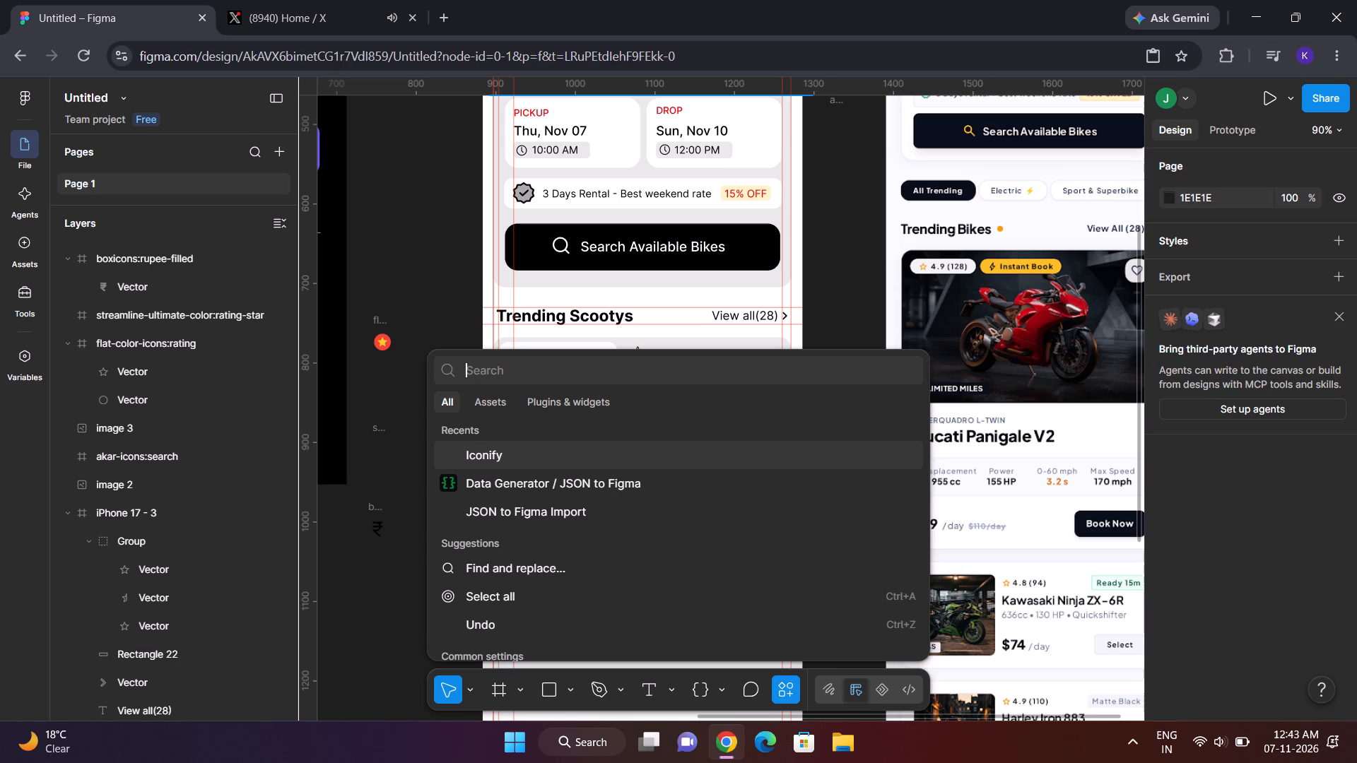
left_click(657, 451)
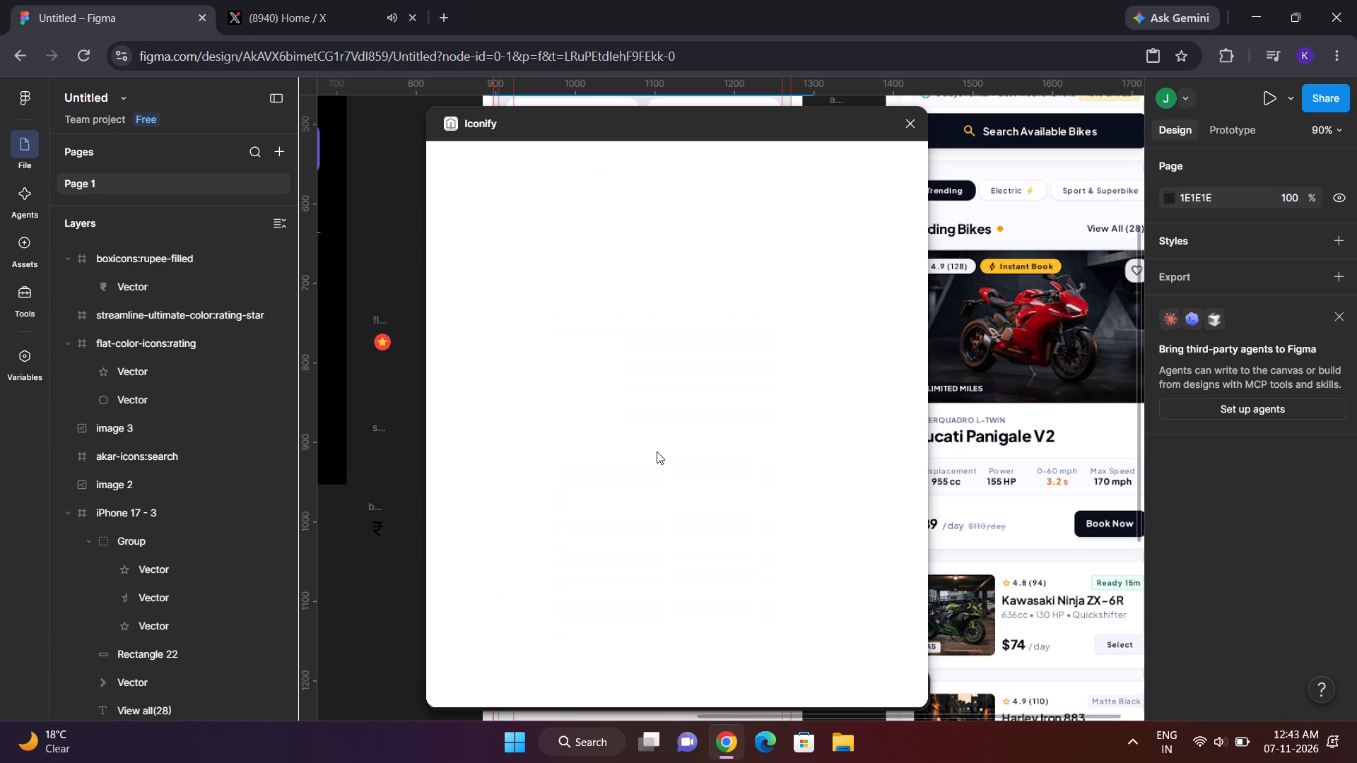
scroll(657, 451, "down", 1)
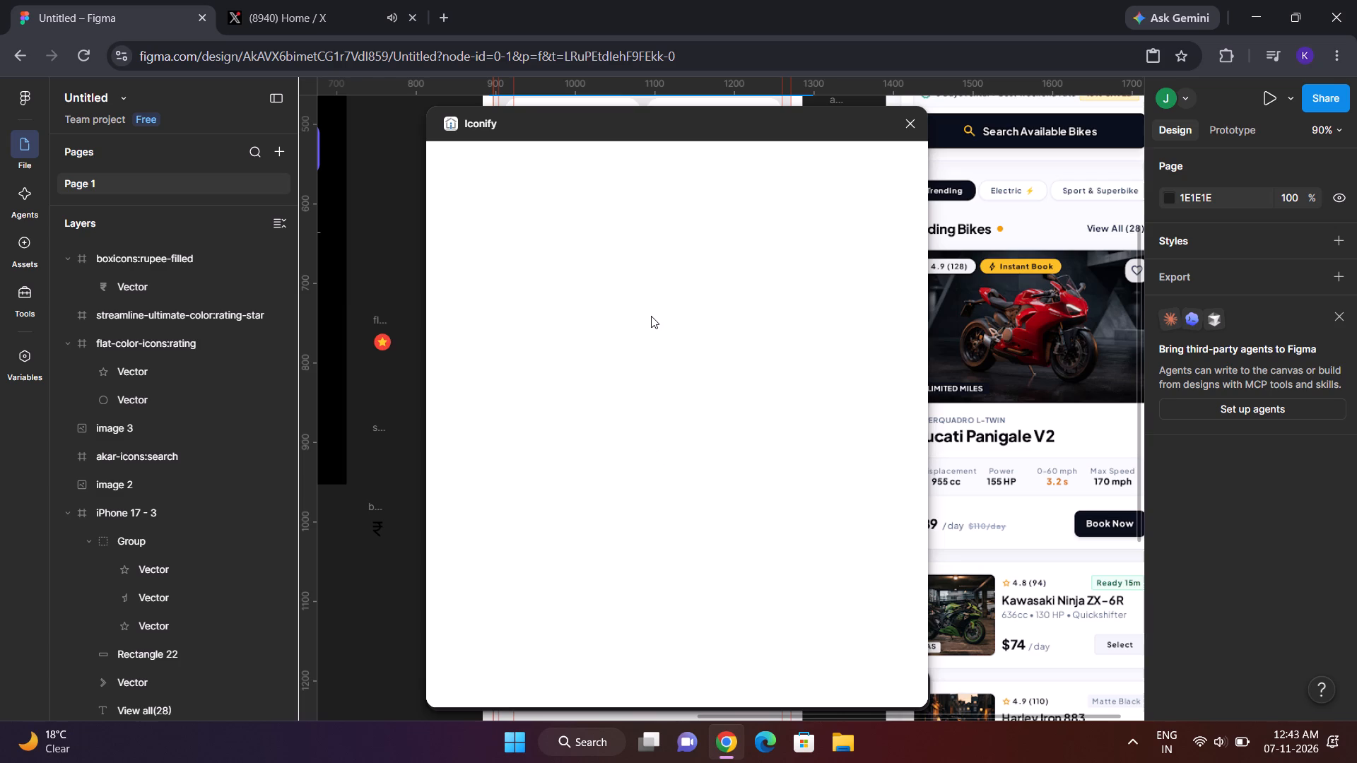
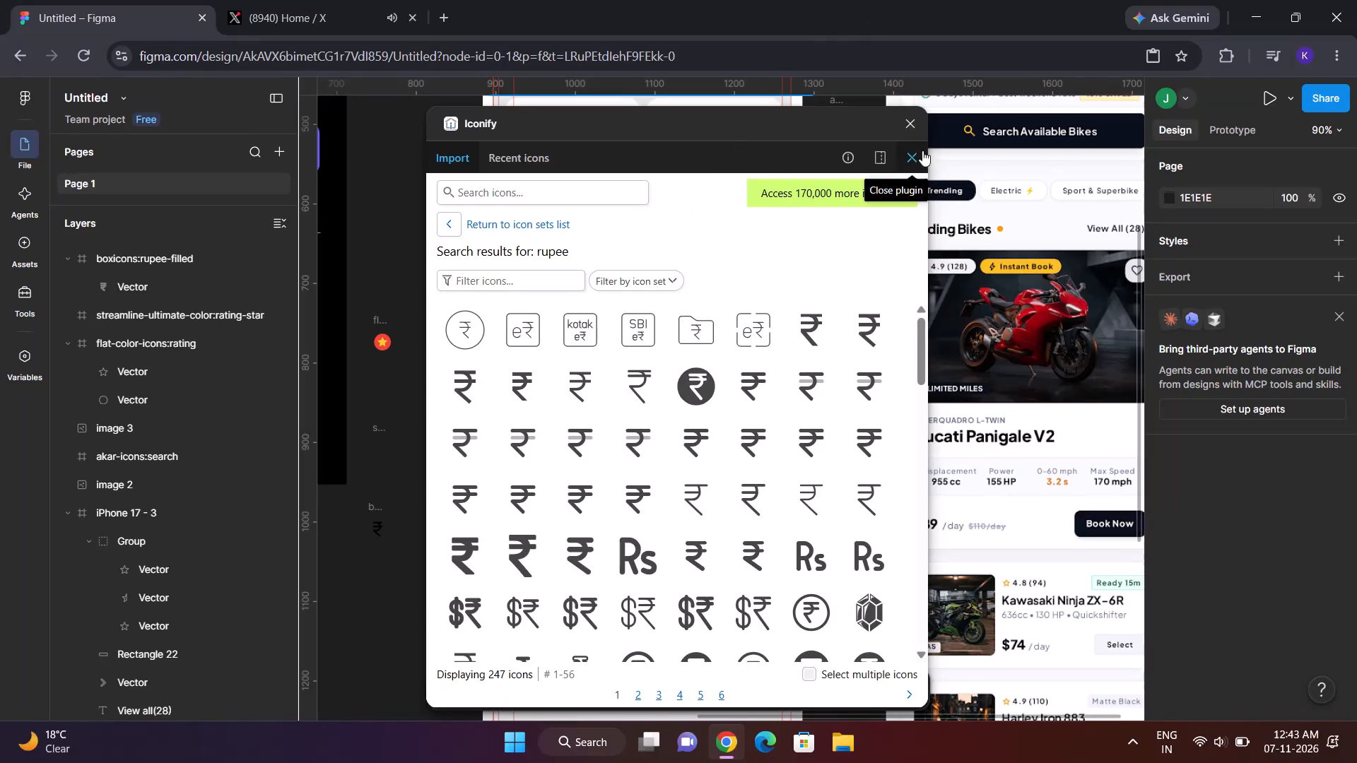
Close the Iconify plugin and stretch the grey card under Trending Scootys to about 375 × 227.
left_click(907, 117)
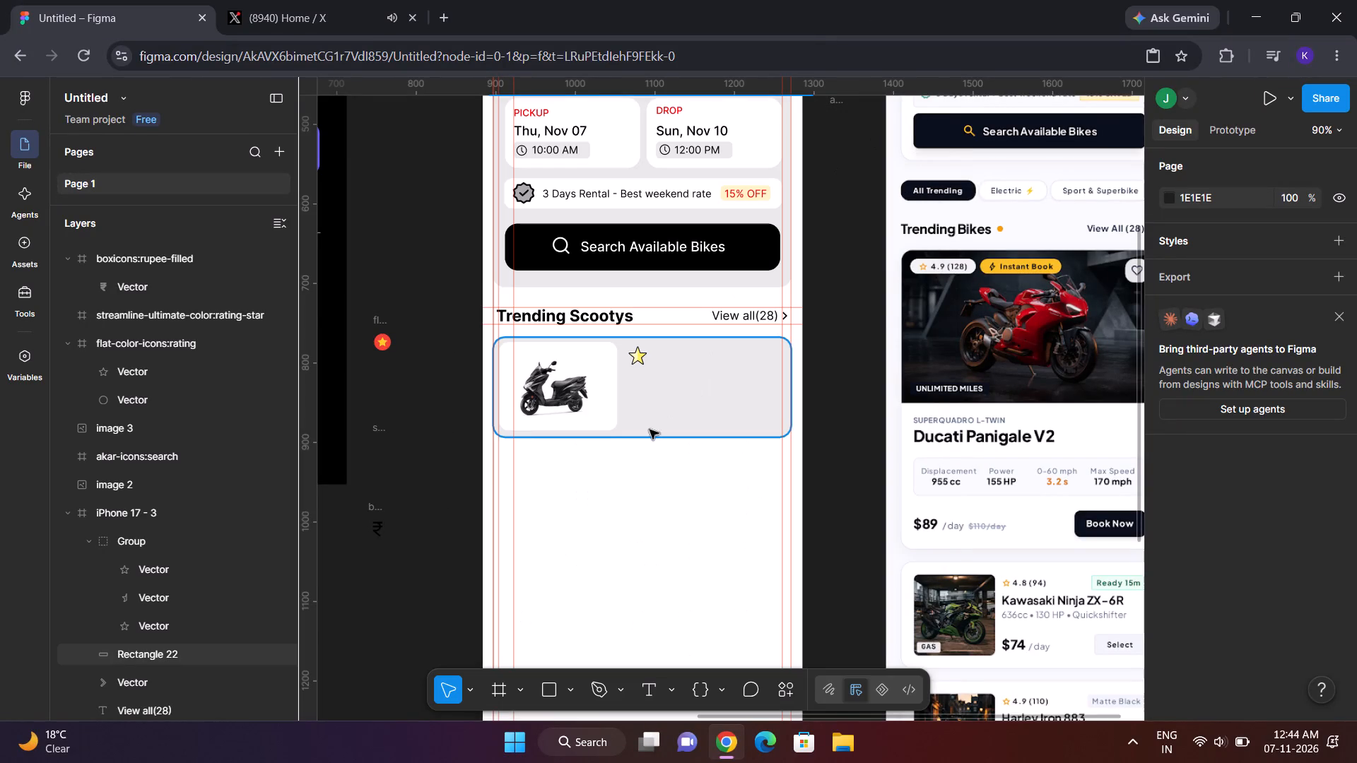
left_click(665, 427)
left_click_drag(664, 437, 664, 500)
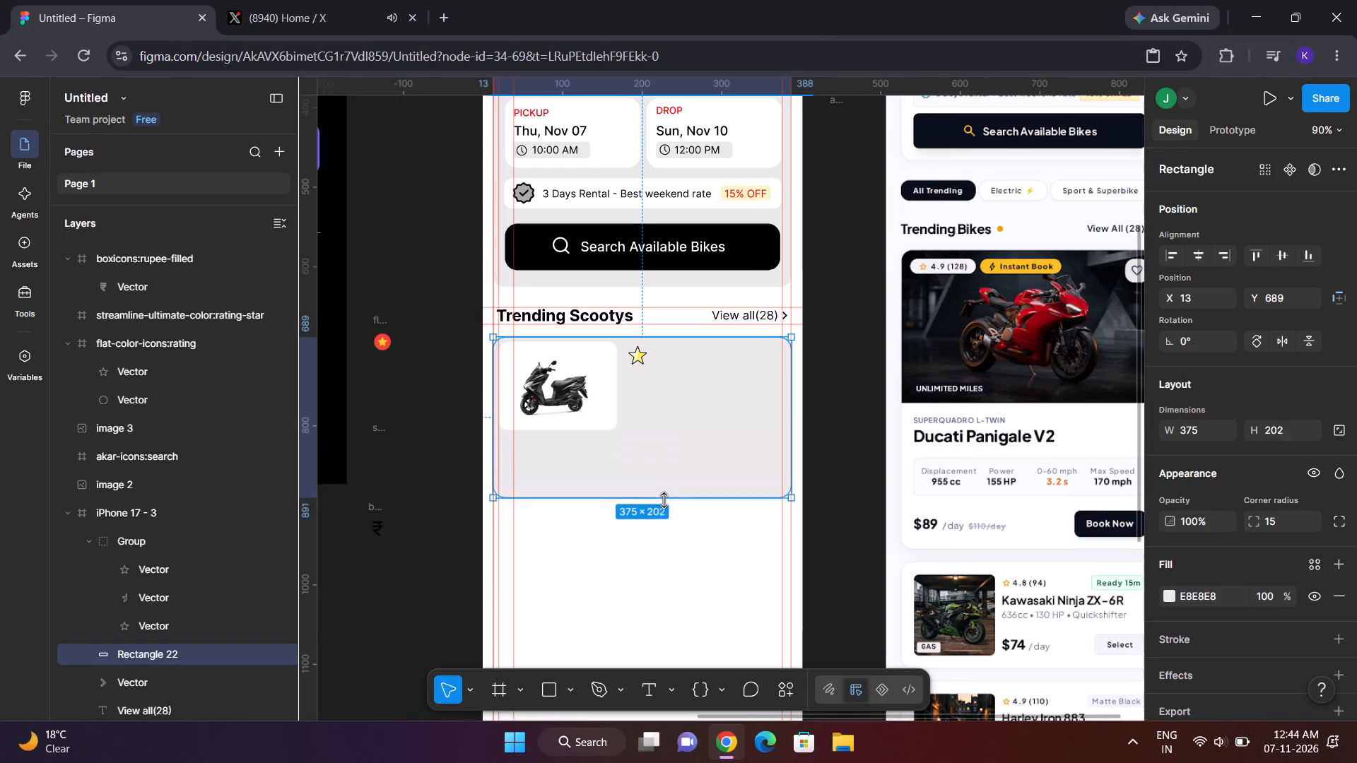
left_click_drag(664, 500, 662, 517)
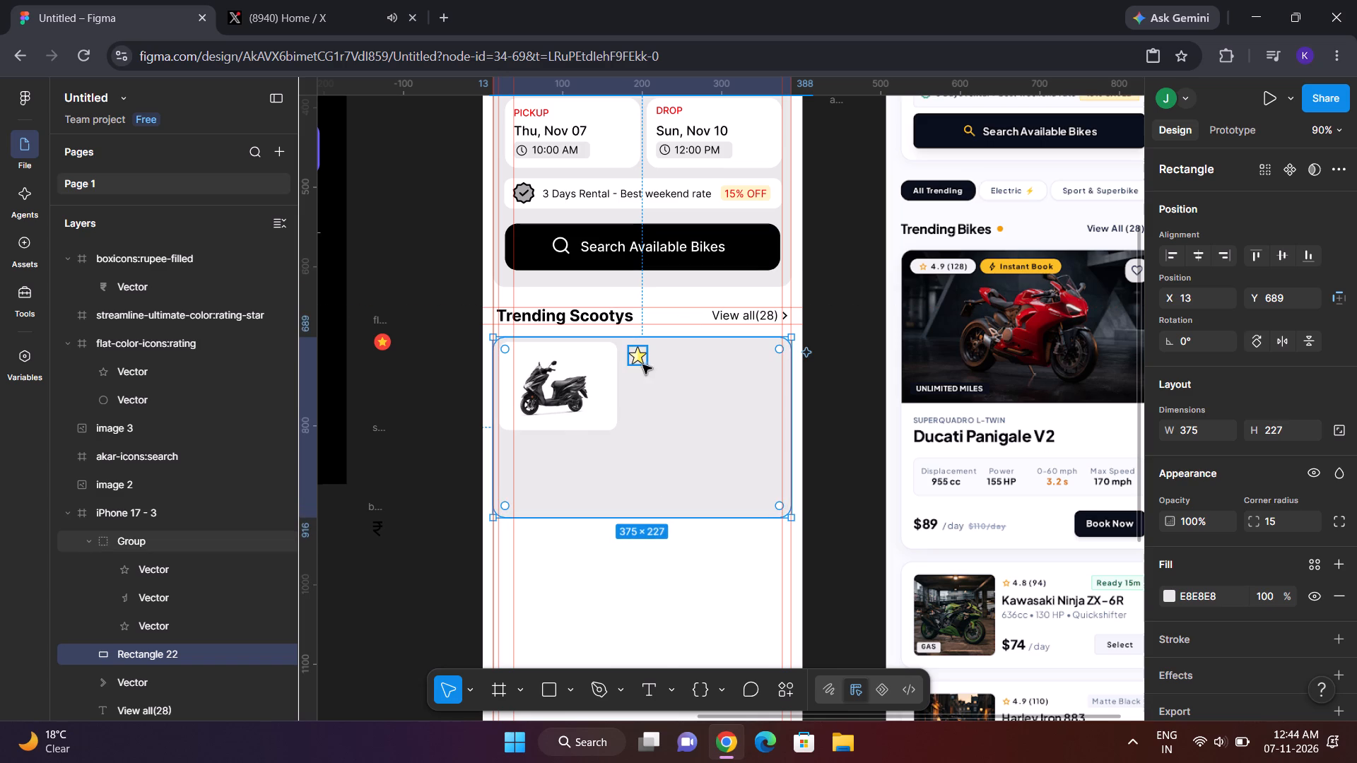
Move the yellow star icon out of the card onto the empty canvas between the two phone designs.
left_click(639, 362)
left_click_drag(639, 362, 843, 384)
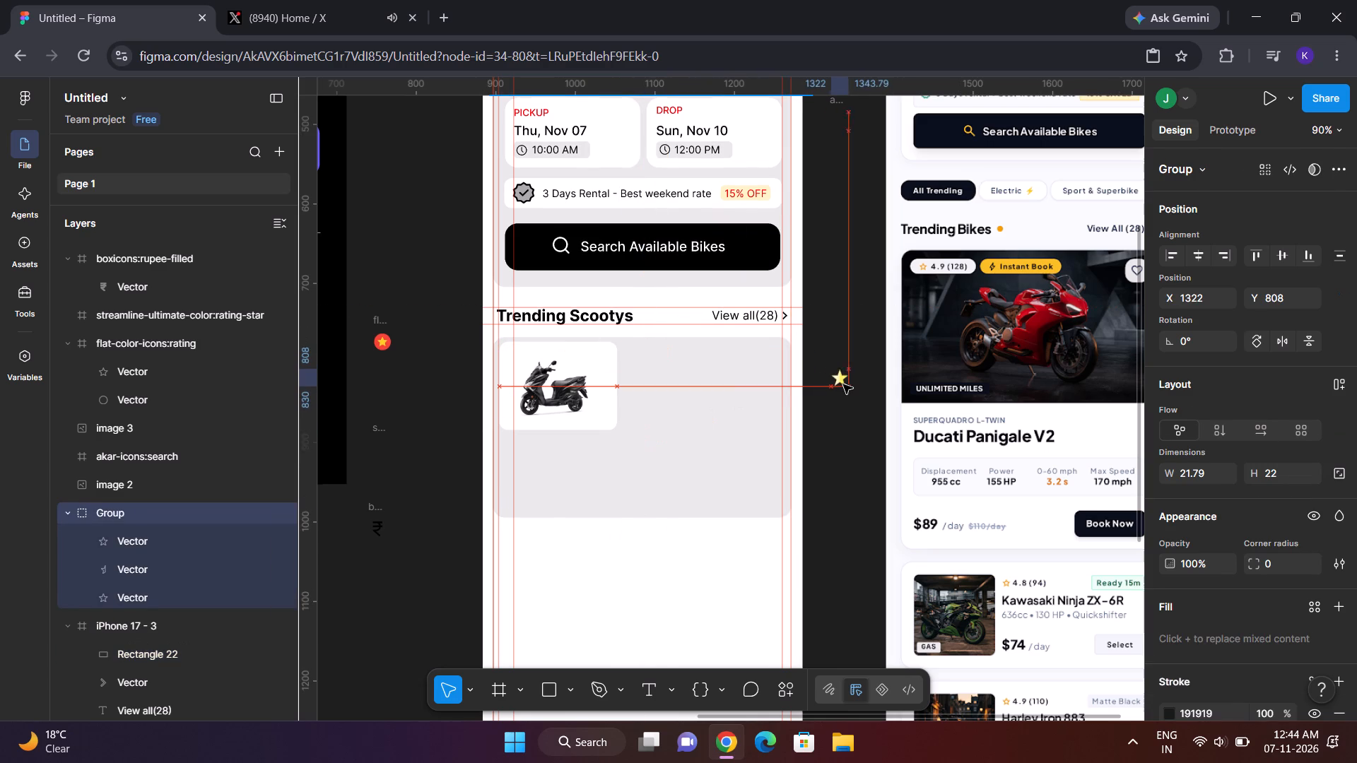
left_click_drag(843, 384, 846, 384)
Move the scooter image to the upper-right part of the grey card, at about X 1112, Y 780.
left_click(568, 384)
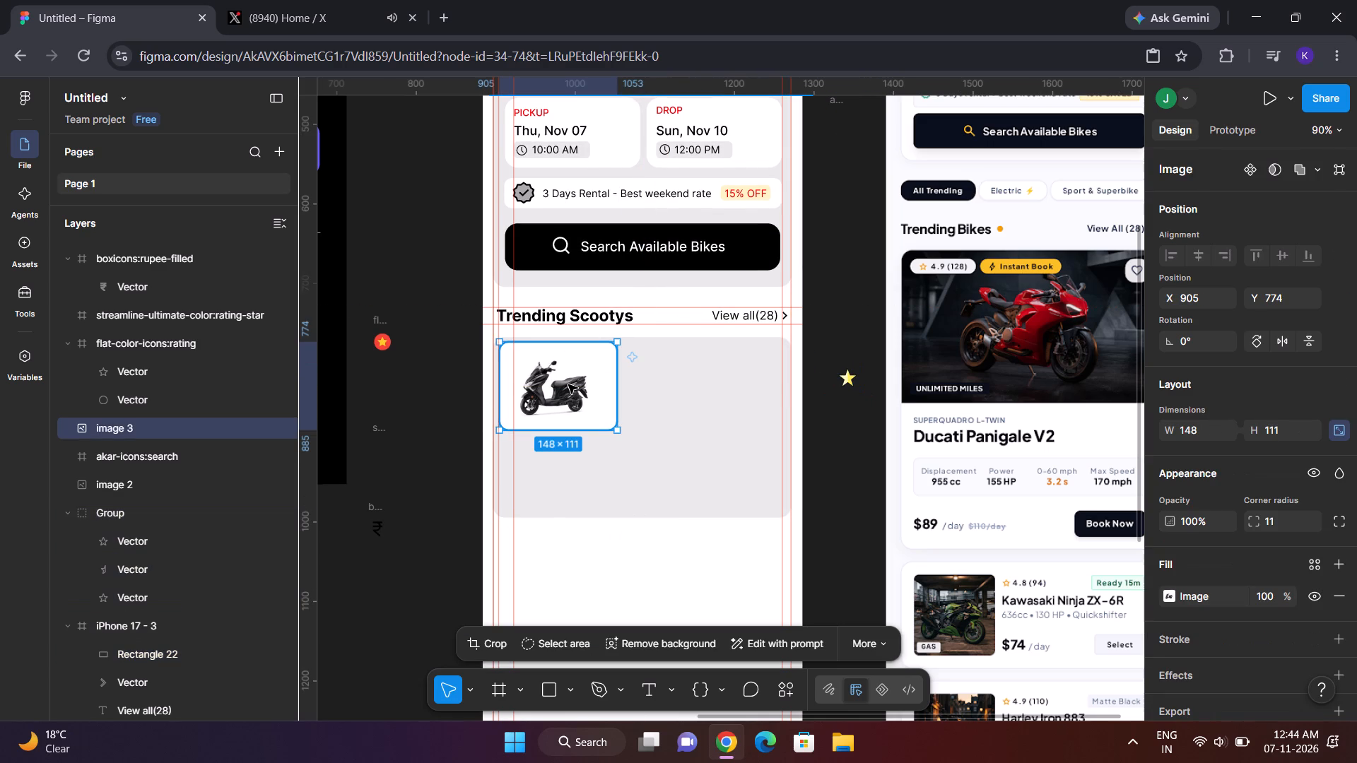
left_click_drag(568, 384, 737, 395)
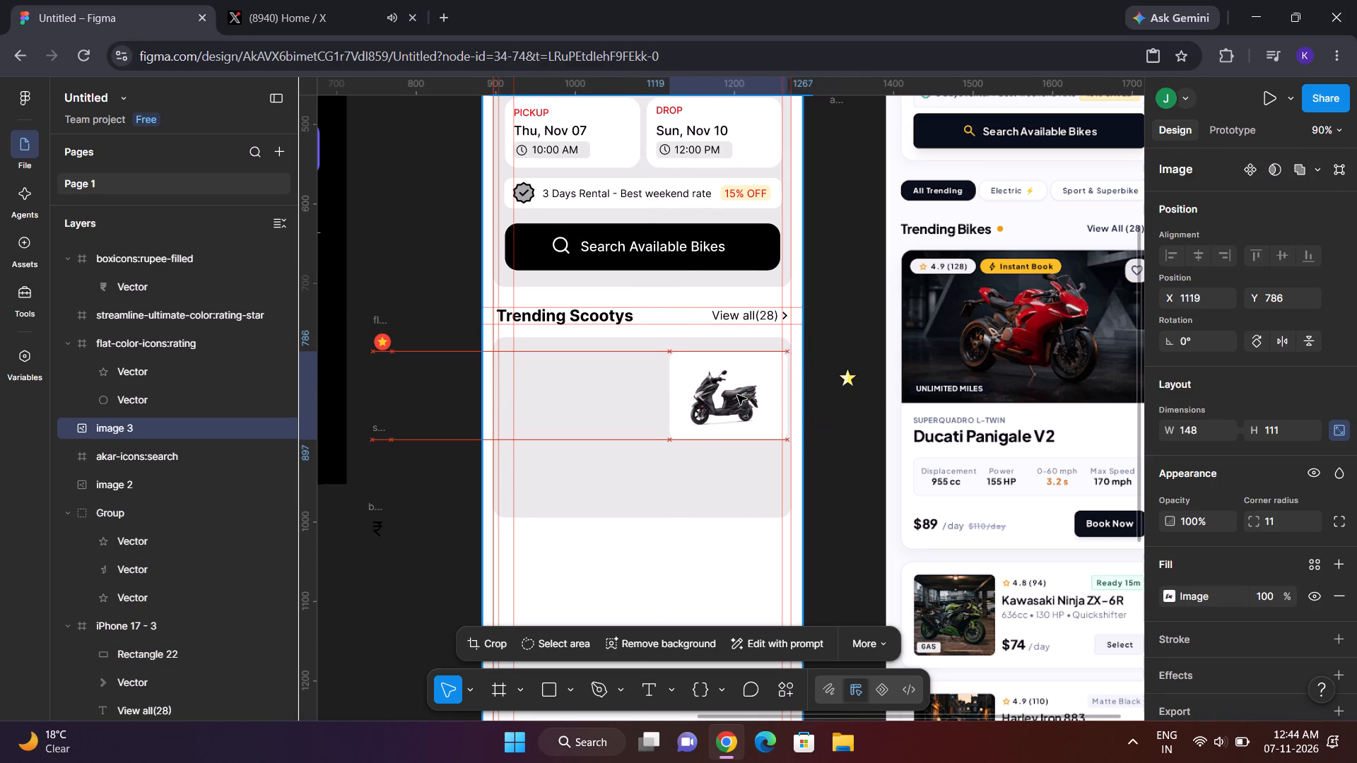
left_click_drag(737, 395, 731, 386)
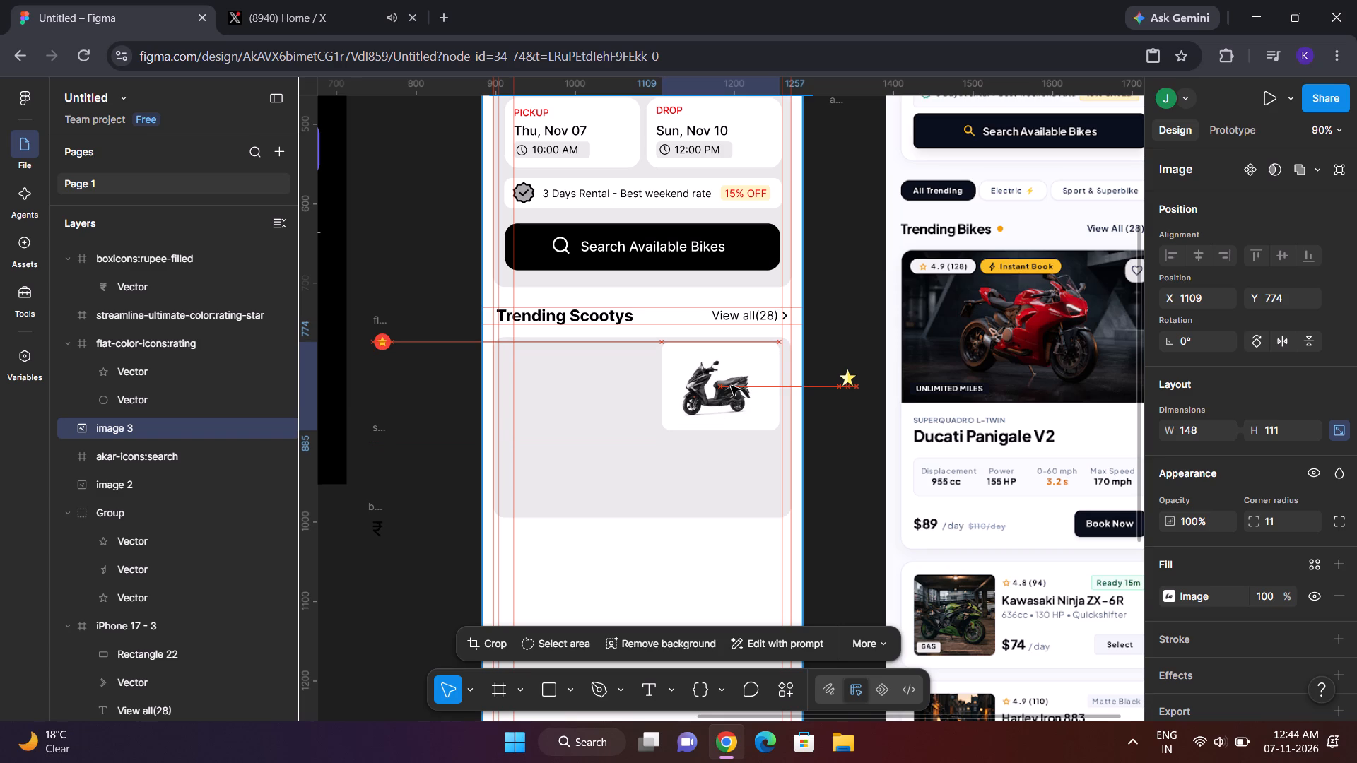
left_click_drag(731, 386, 731, 389)
left_click(693, 386)
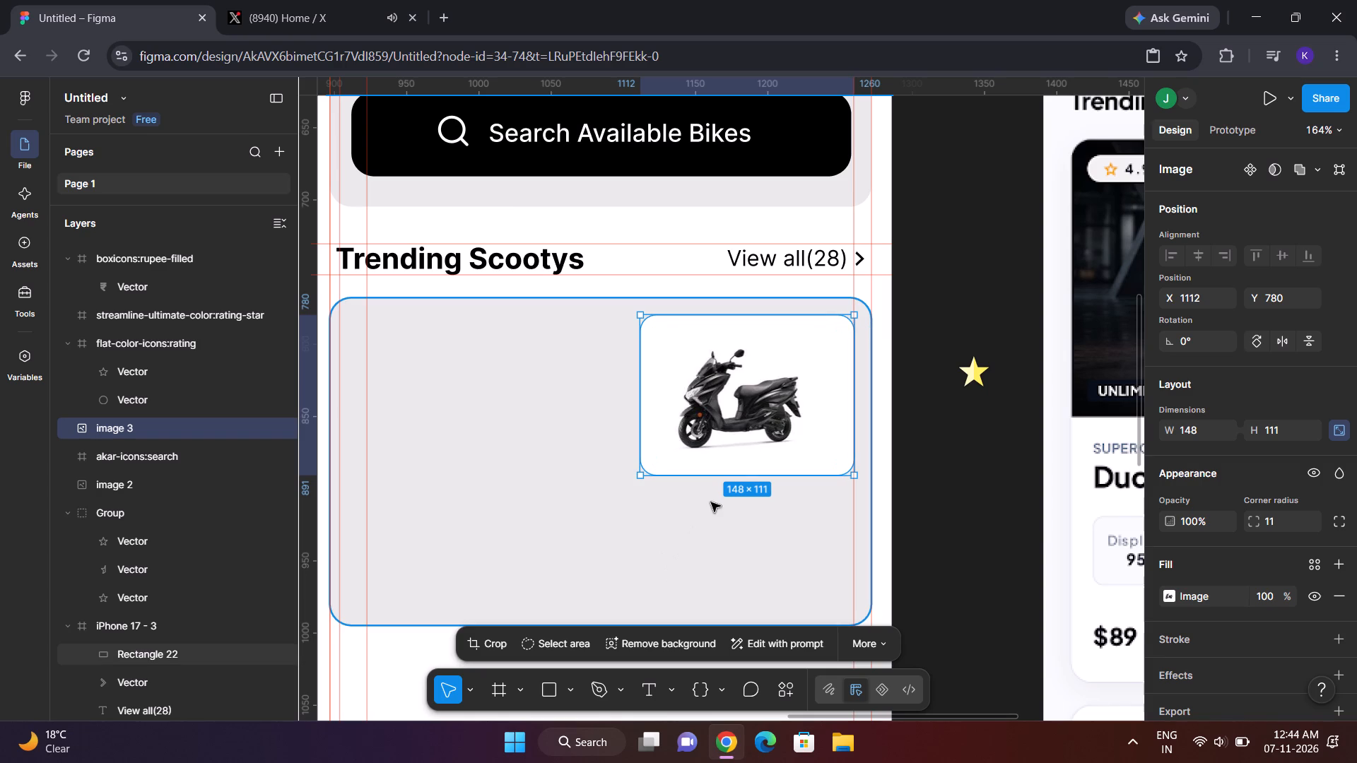
Add the text "Burgaman" in the upper-left part of the grey card, beside the scooter image.
left_click(640, 696)
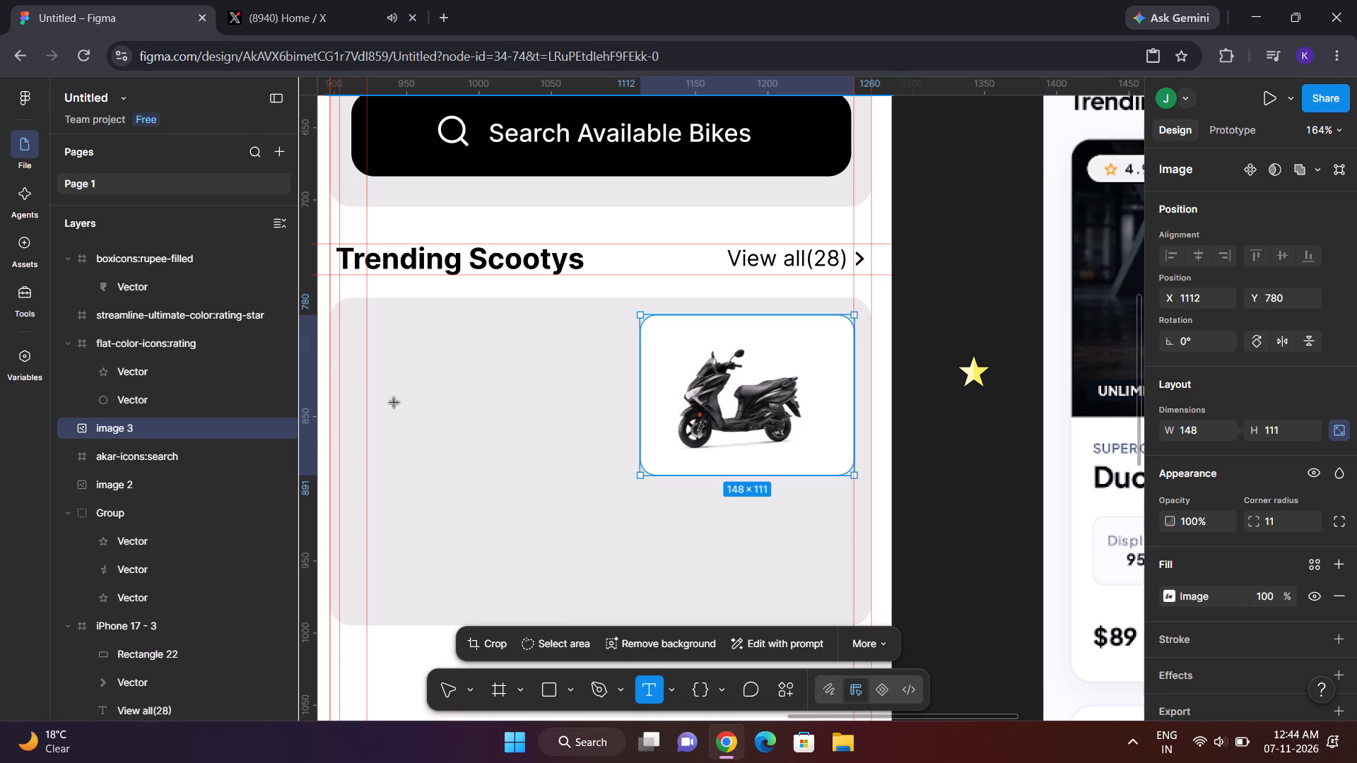
left_click(358, 345)
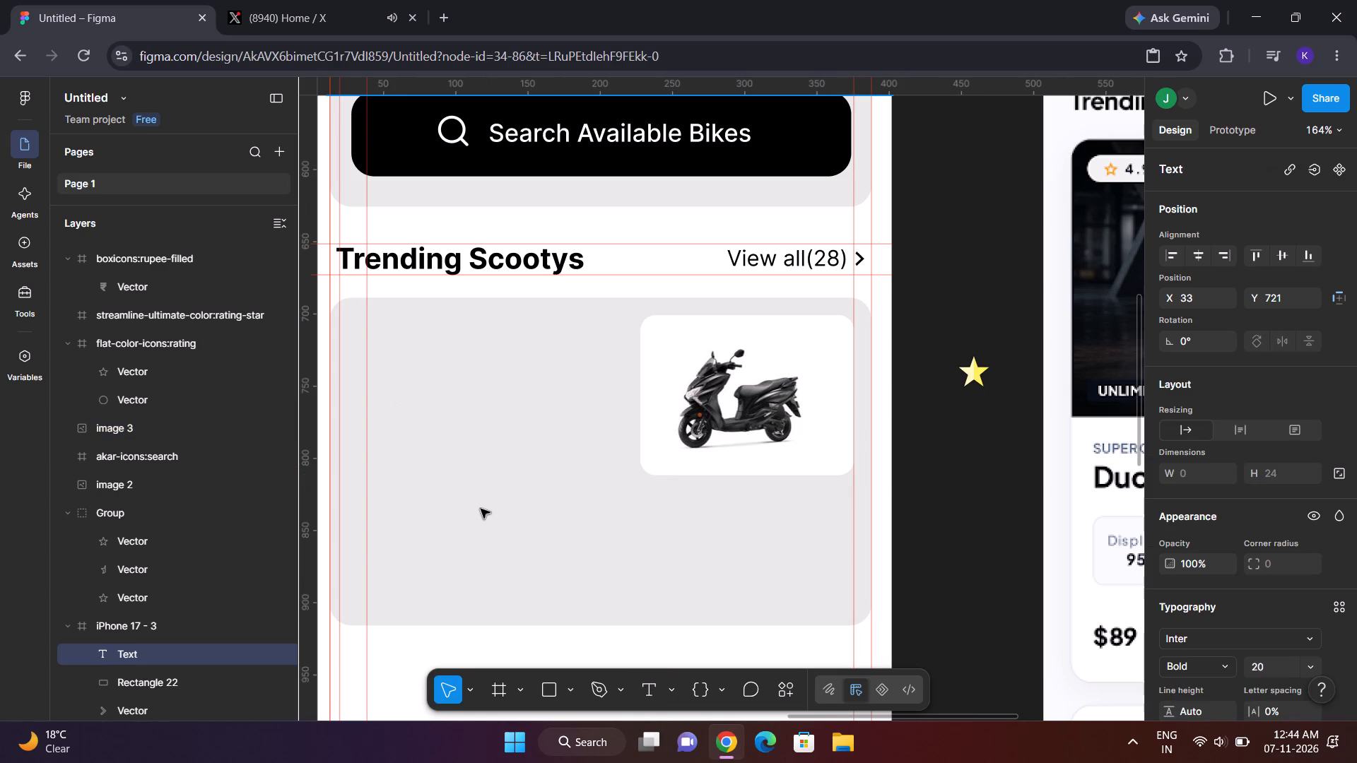
type("Burgaman")
Search Google Images for "burgman black background", examine the Times of India and BikeWale scooter pictures, and return to the Figma design.
left_click(452, 0)
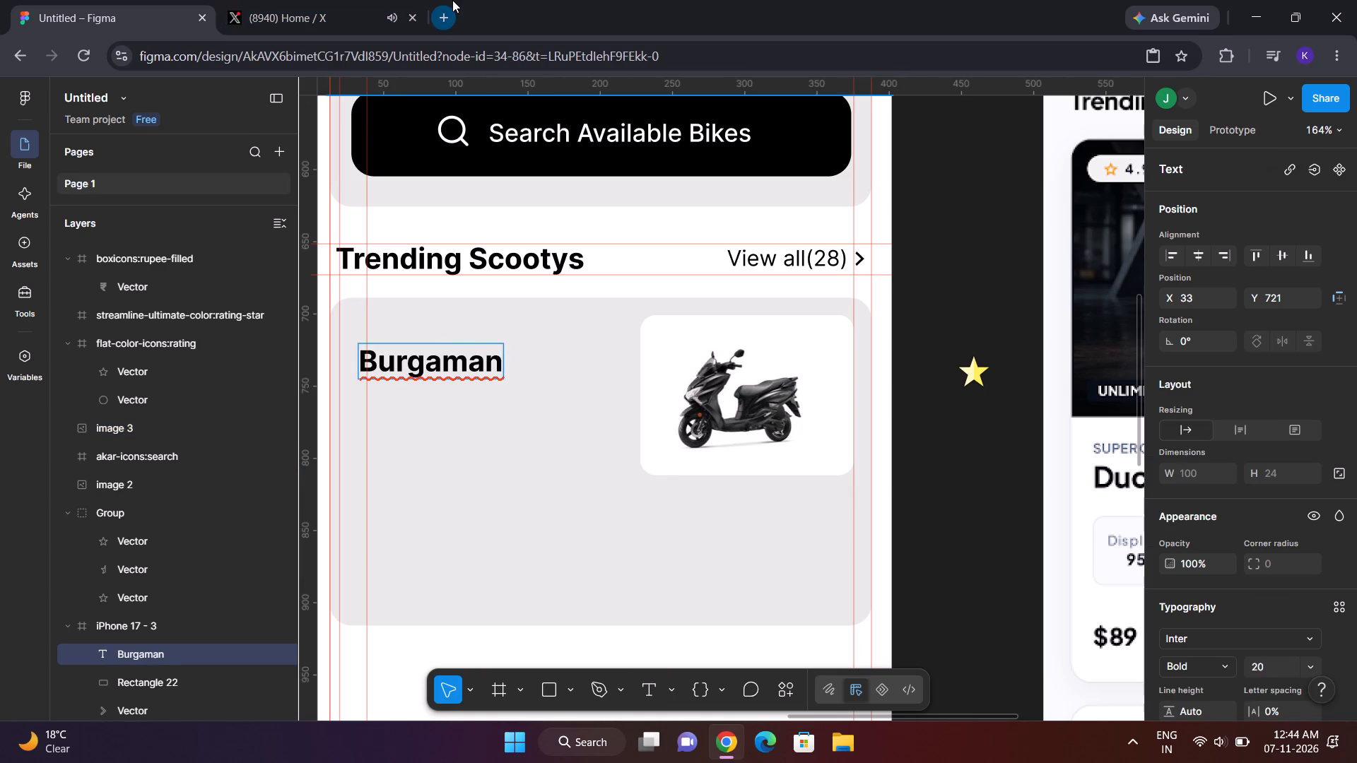
key("ctrl+v")
key("ctrl+a")
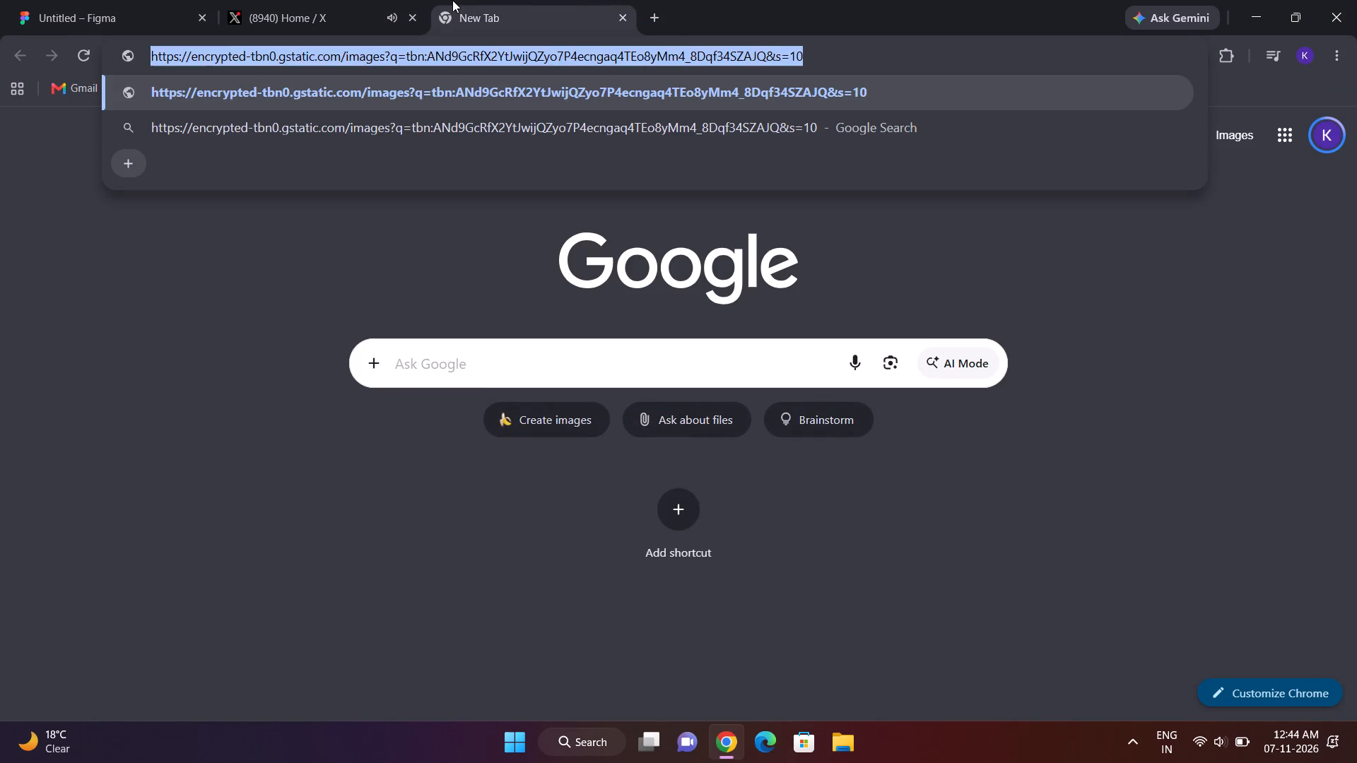
key("BackSpace")
type("burgma")
key("Return")
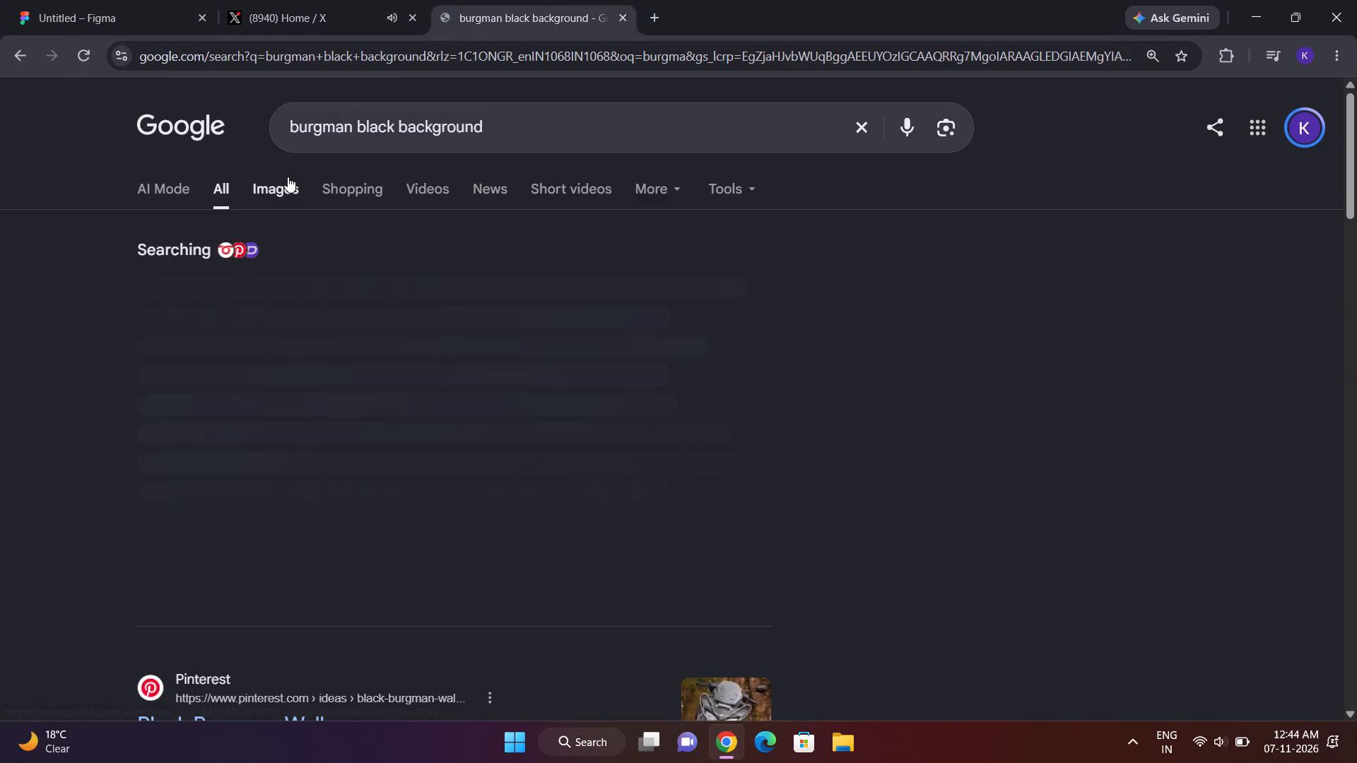
left_click(288, 177)
scroll(661, 471, "down", 3)
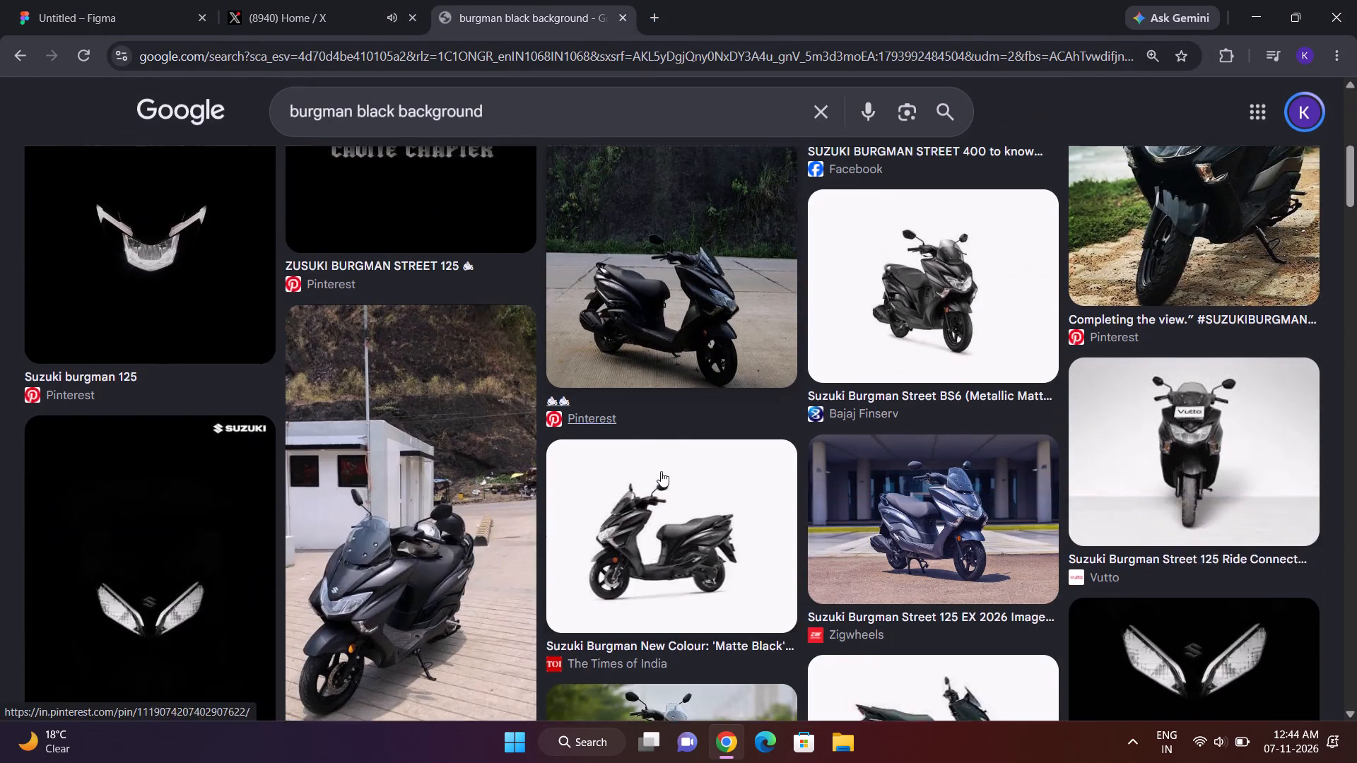
scroll(661, 471, "down", 3)
left_click(688, 340)
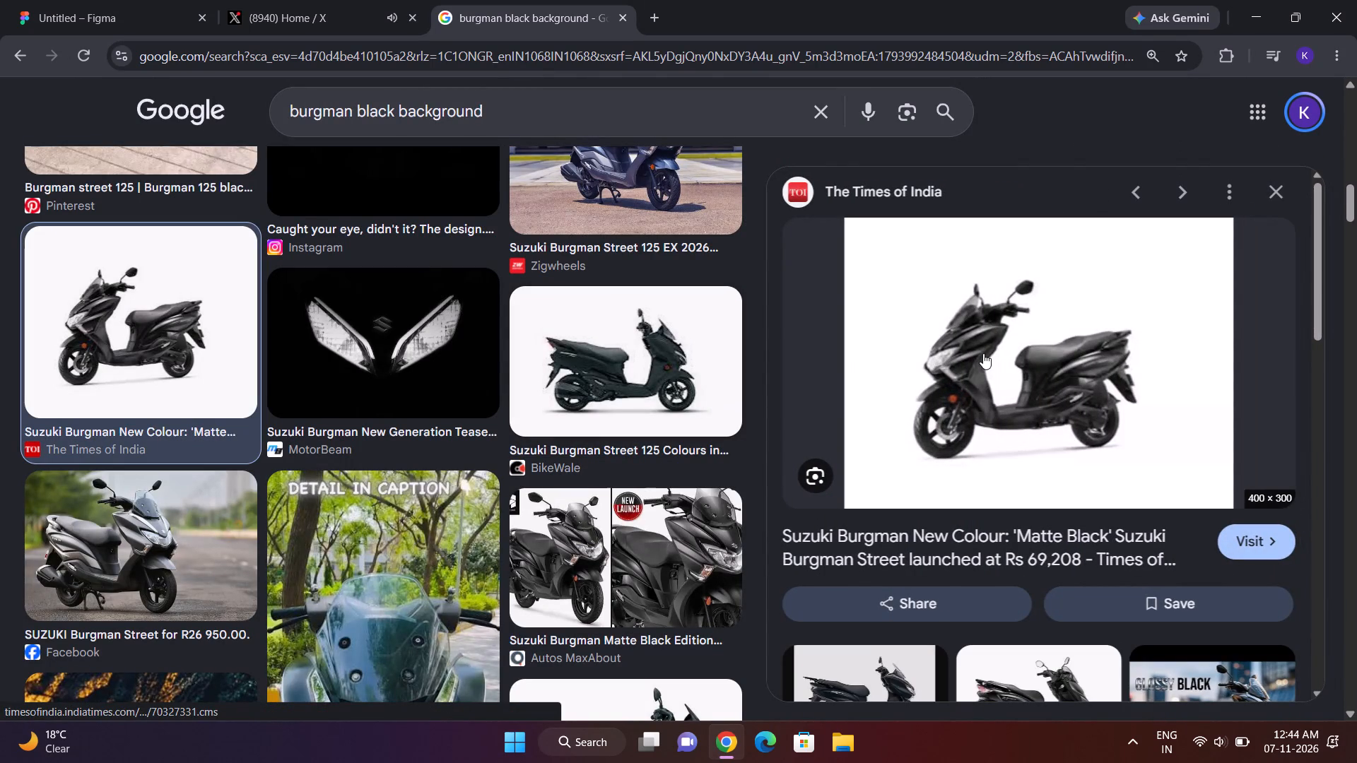
scroll(983, 353, "up", 1)
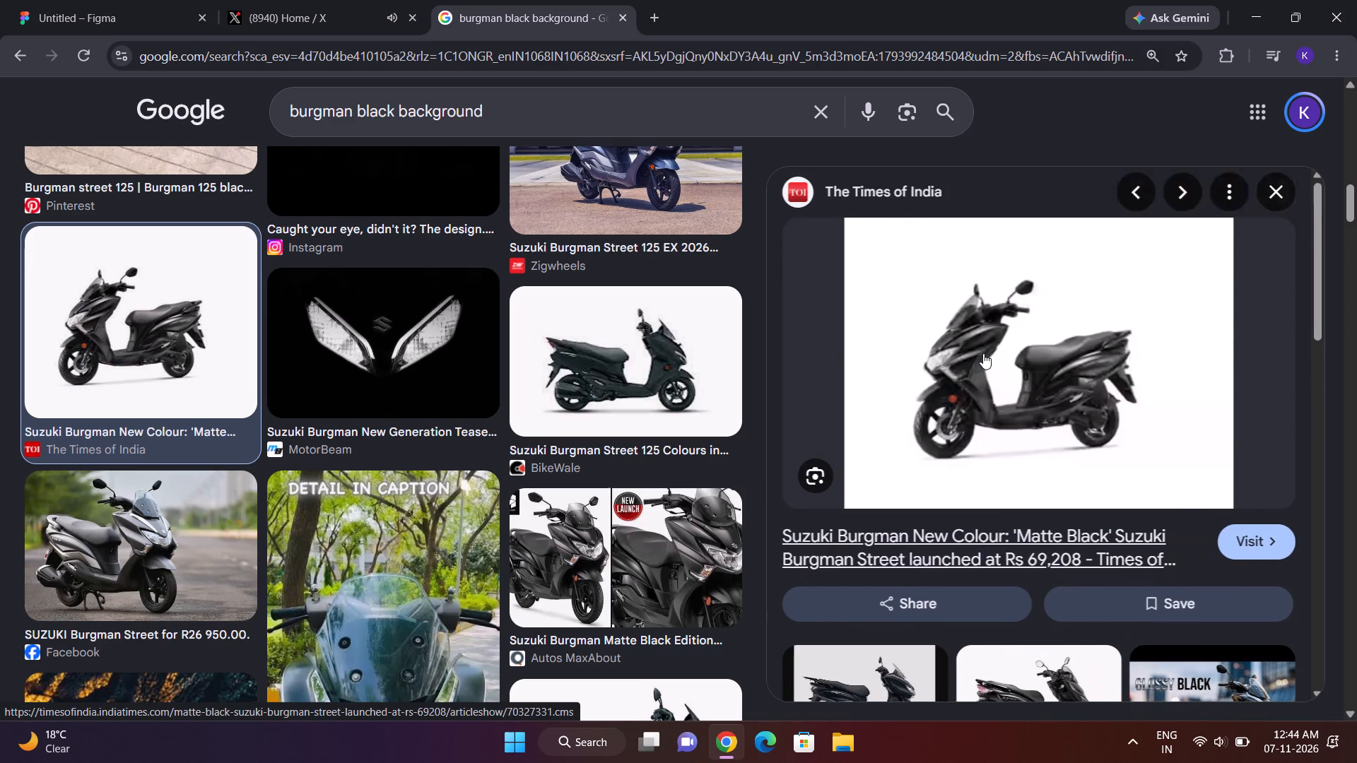
scroll(914, 218, "down", 3)
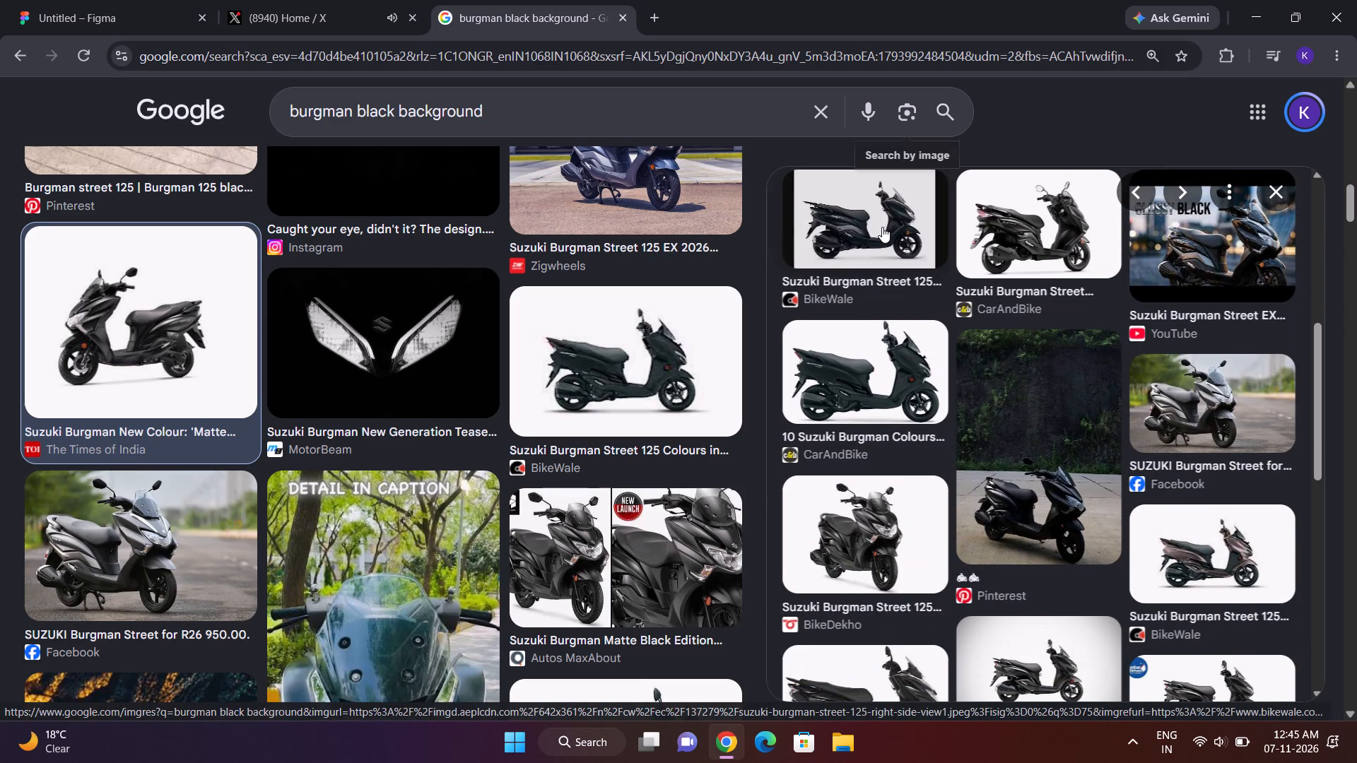
left_click(882, 227)
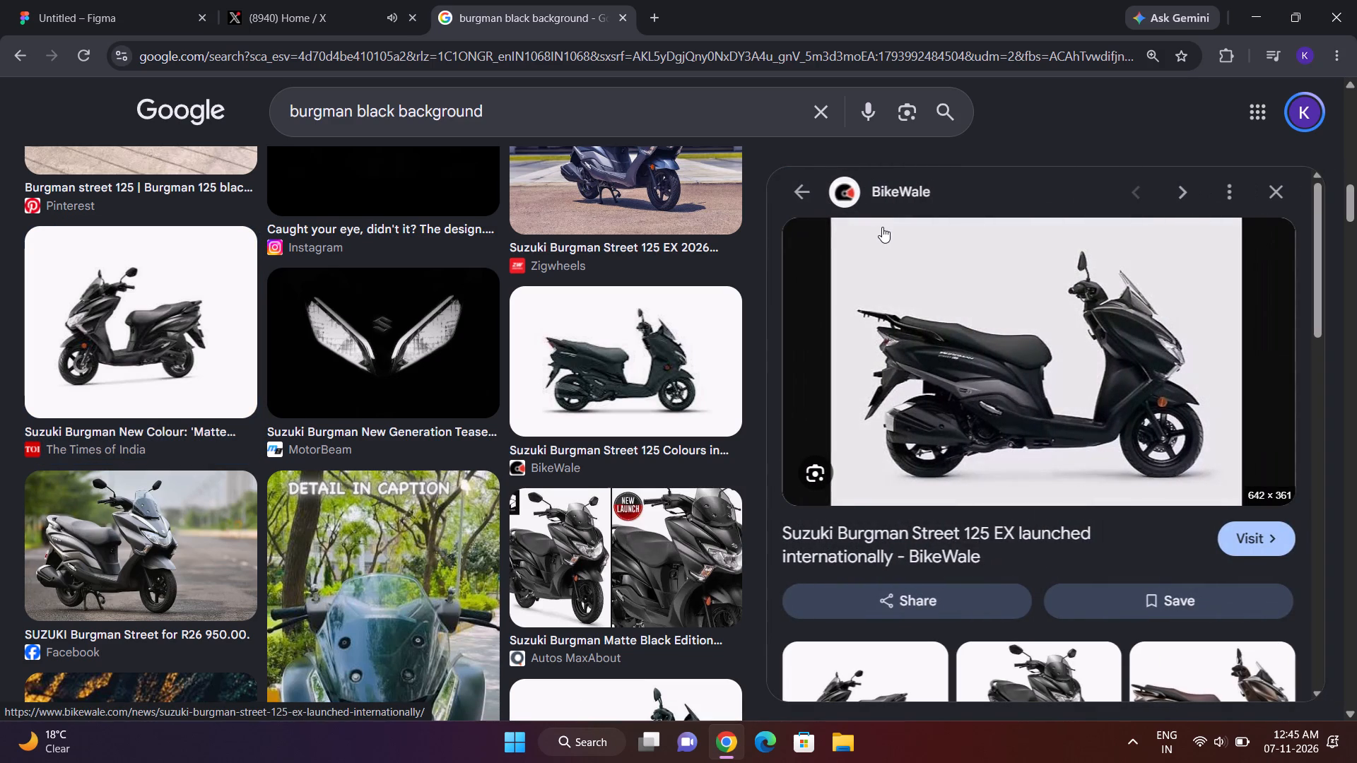
left_click(282, 0)
left_click(207, 0)
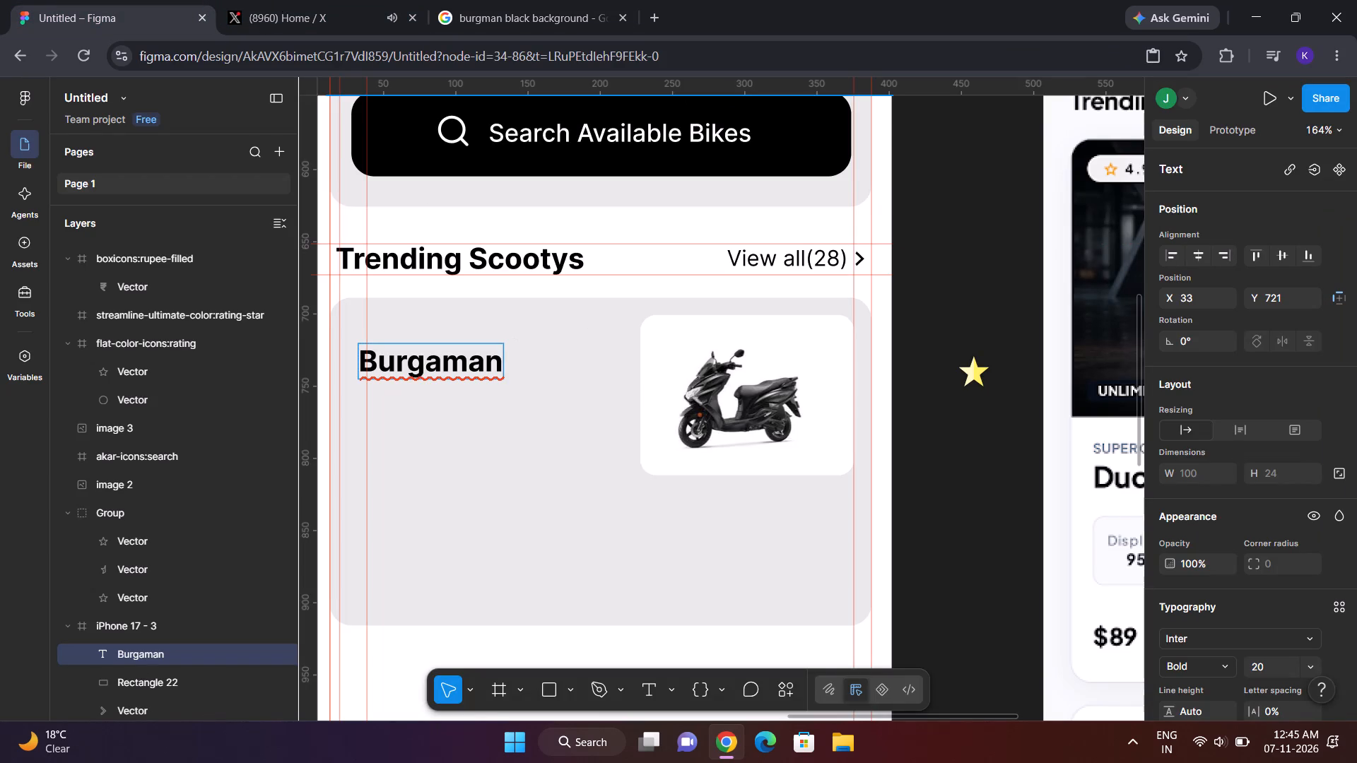
Replace the card's label text with "SUZUKI Burgman".
key("space")
key("BackSpace")
key("BackSpace")
key("BackSpace")
key("BackSpace")
key("BackSpace")
key("BackSpace")
key("BackSpace")
key("BackSpace")
key("BackSpace")
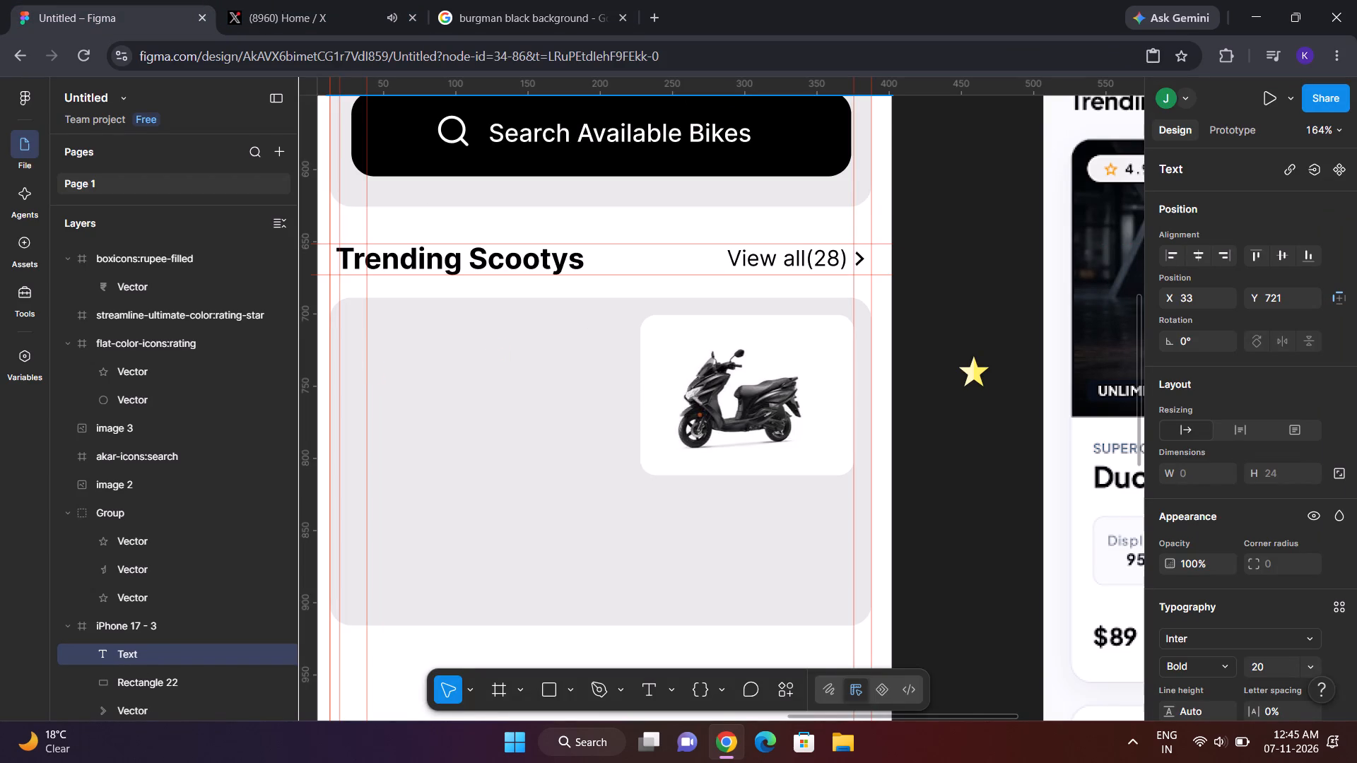
type("Suz")
key("BackSpace")
key("BackSpace")
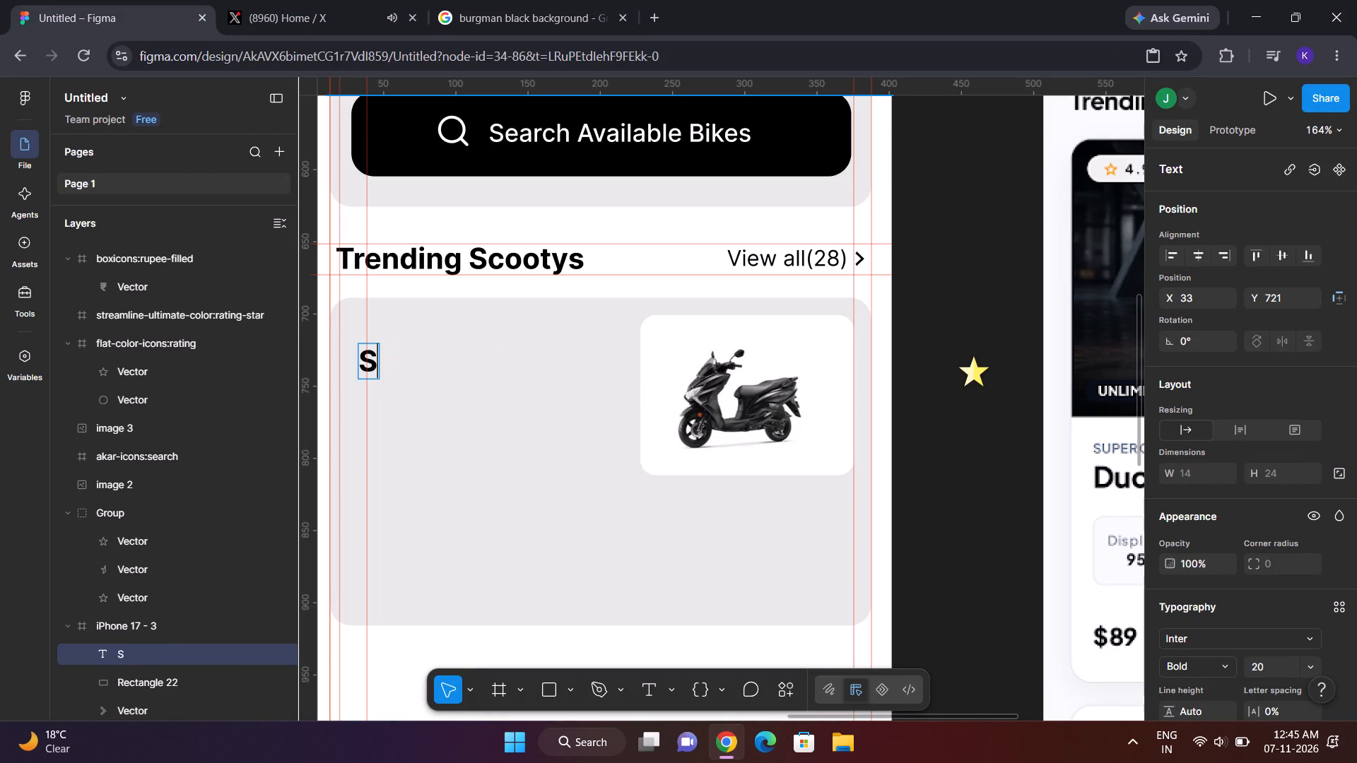
type("UX")
key("shift+BackSpace")
type("ZUKI")
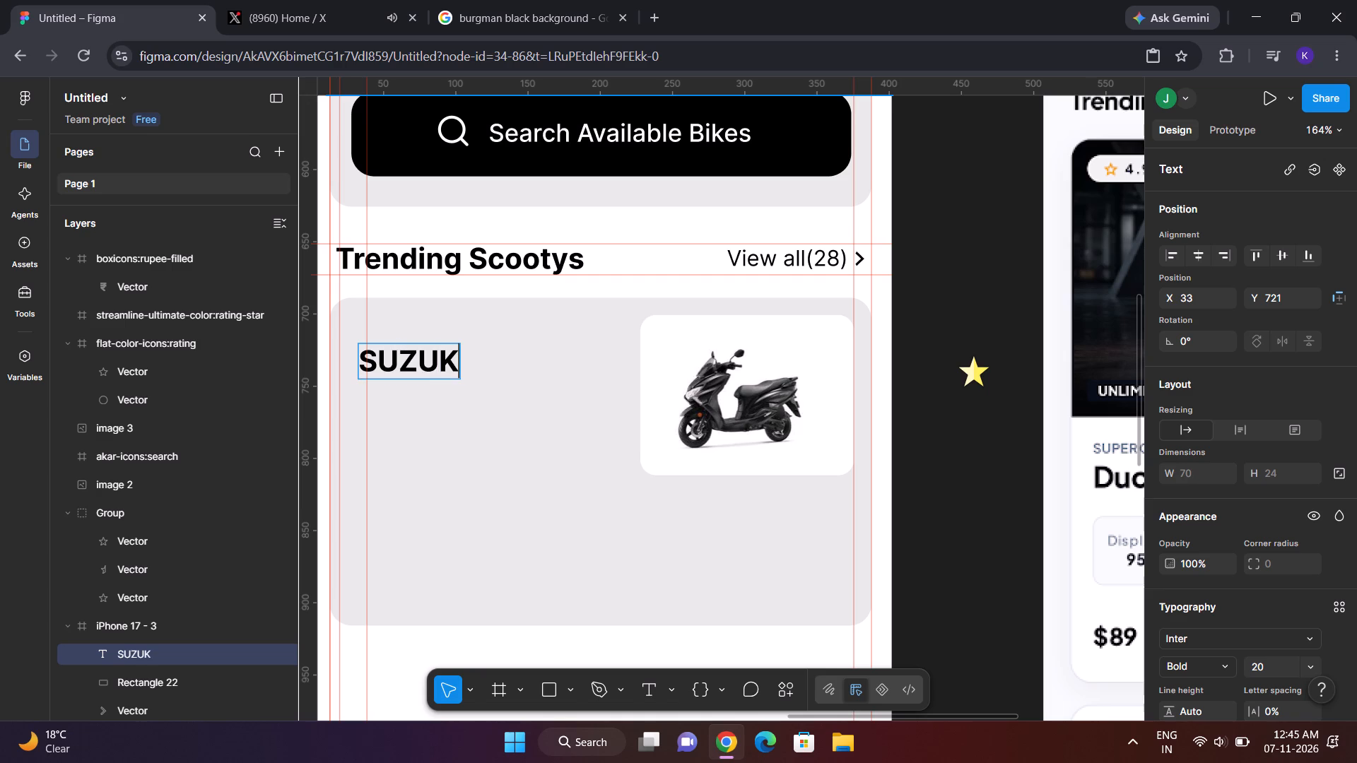
key("space")
type("Burgman")
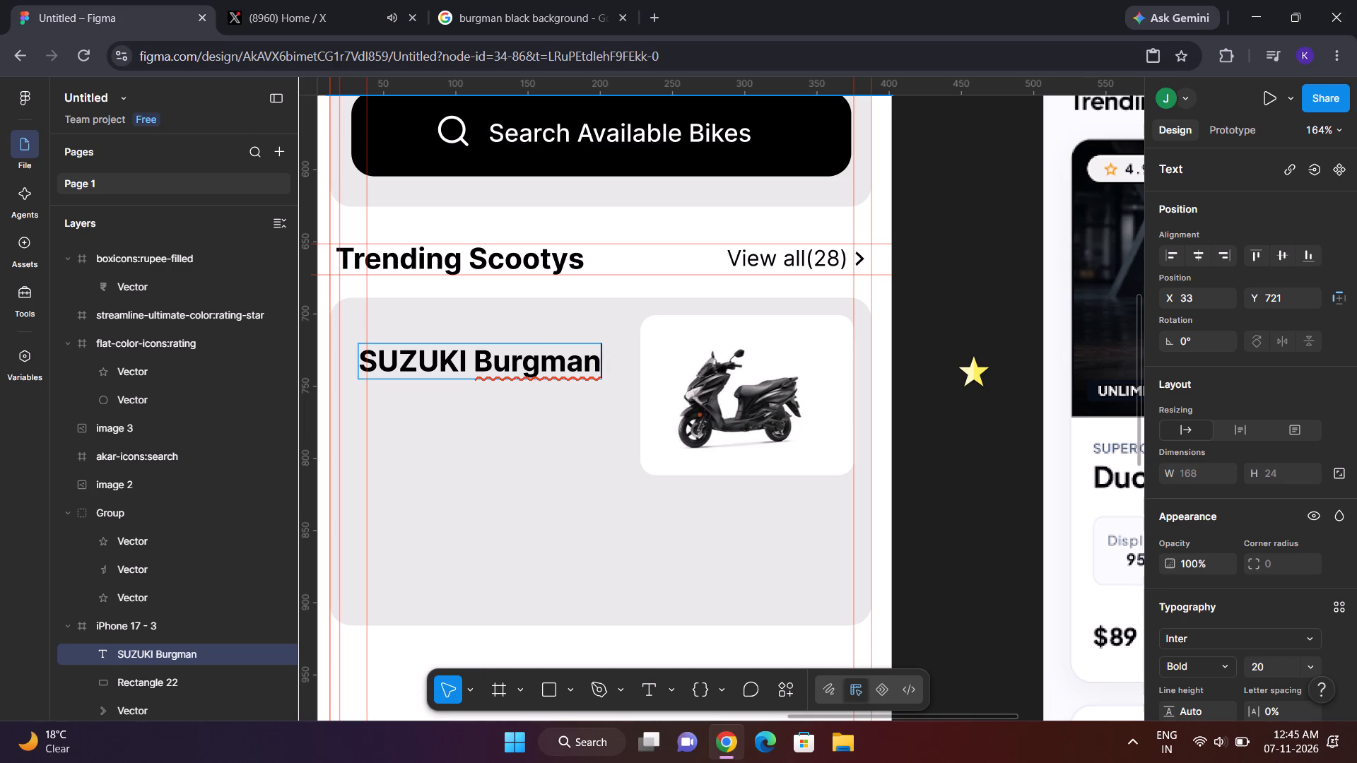
Rewrite the model name in capitals so the label reads "SUZUKI BURGMAN".
key("BackSpace")
key("BackSpace")
key("BackSpace")
key("BackSpace")
key("BackSpace")
key("BackSpace")
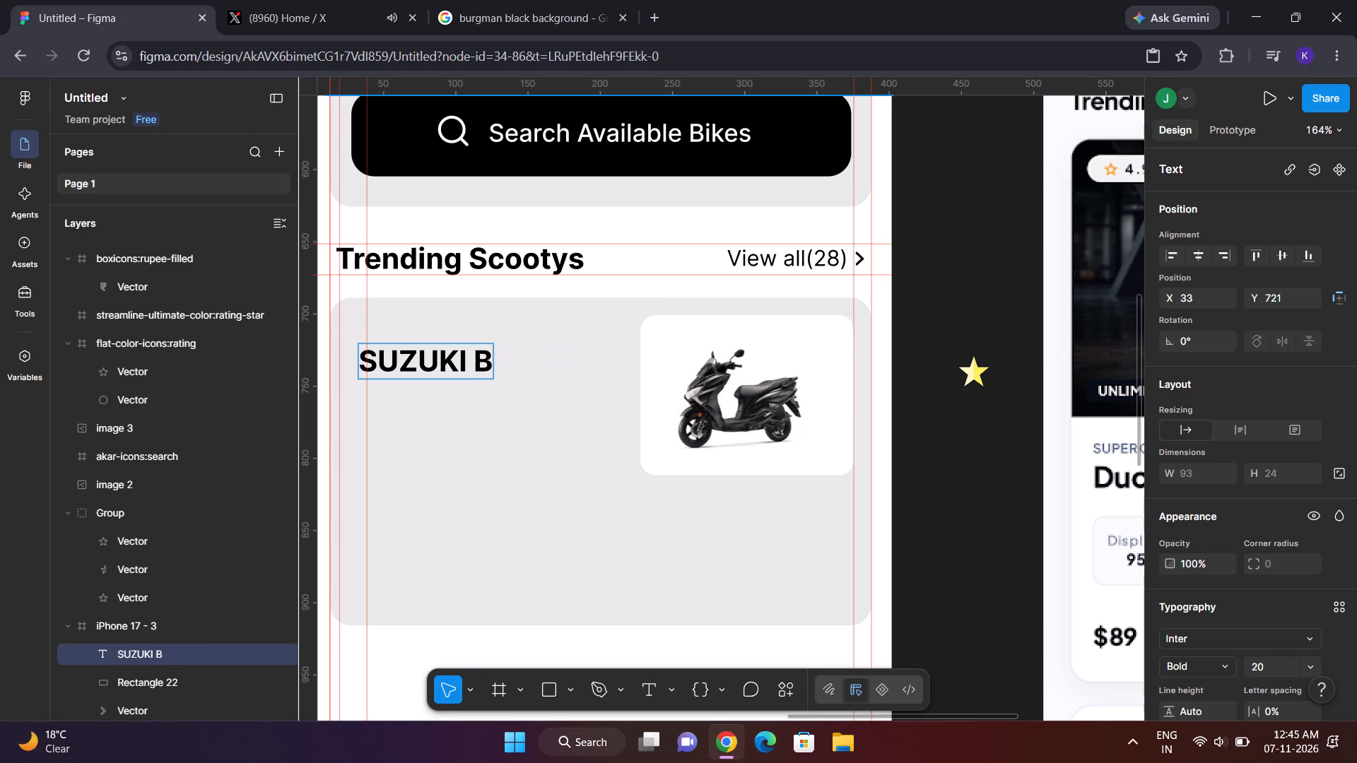
type("URG")
type("MAN")
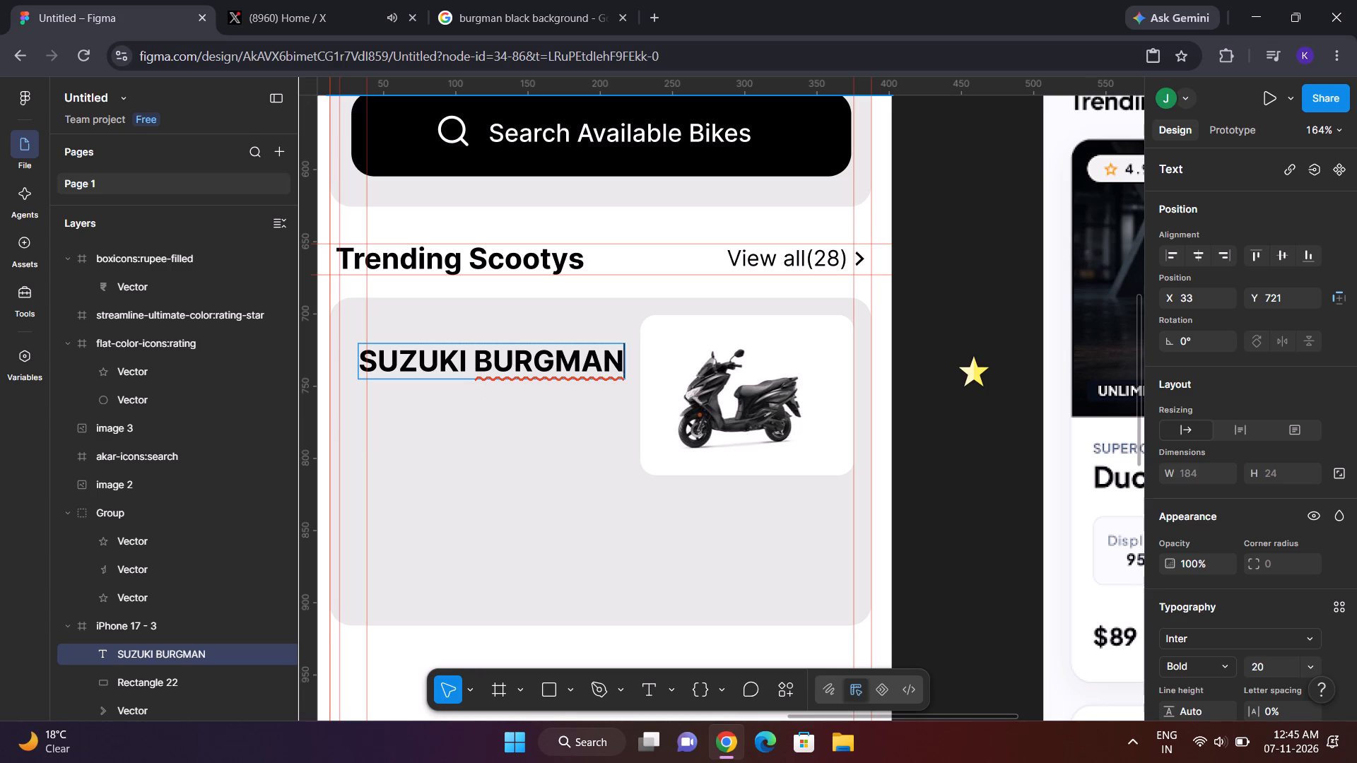
Set the whole "SUZUKI BURGMAN" label to the Semi Bold font weight.
left_click(506, 376)
key("ctrl+a")
scroll(1259, 685, "down", 1)
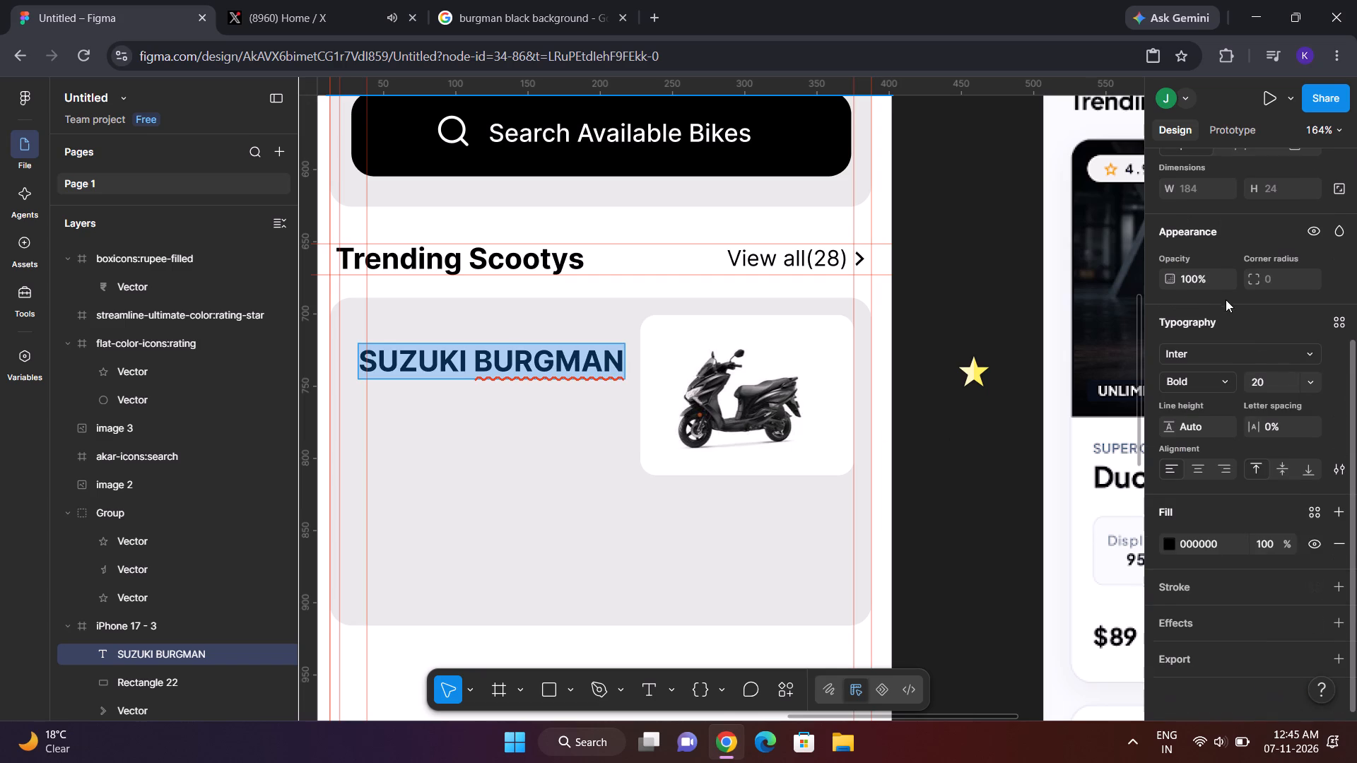
left_click(1222, 389)
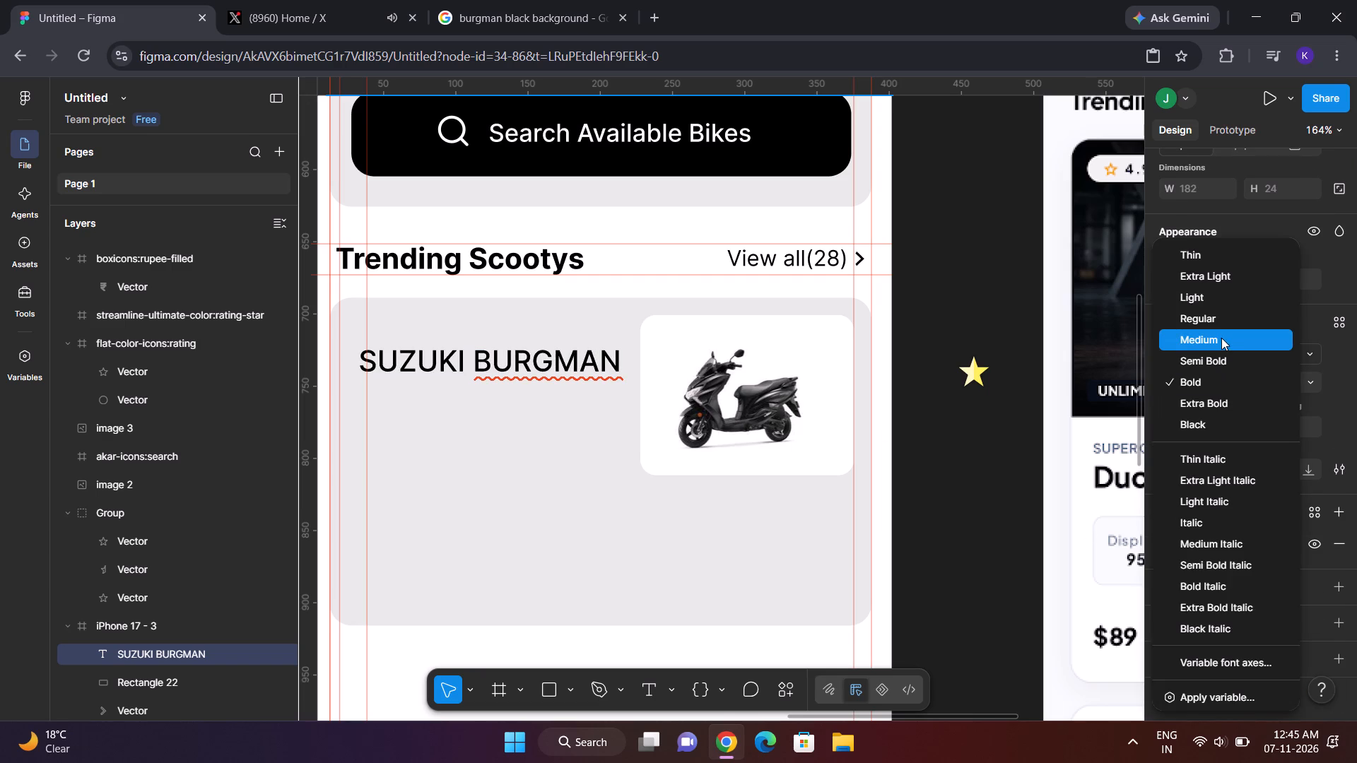
left_click(1222, 351)
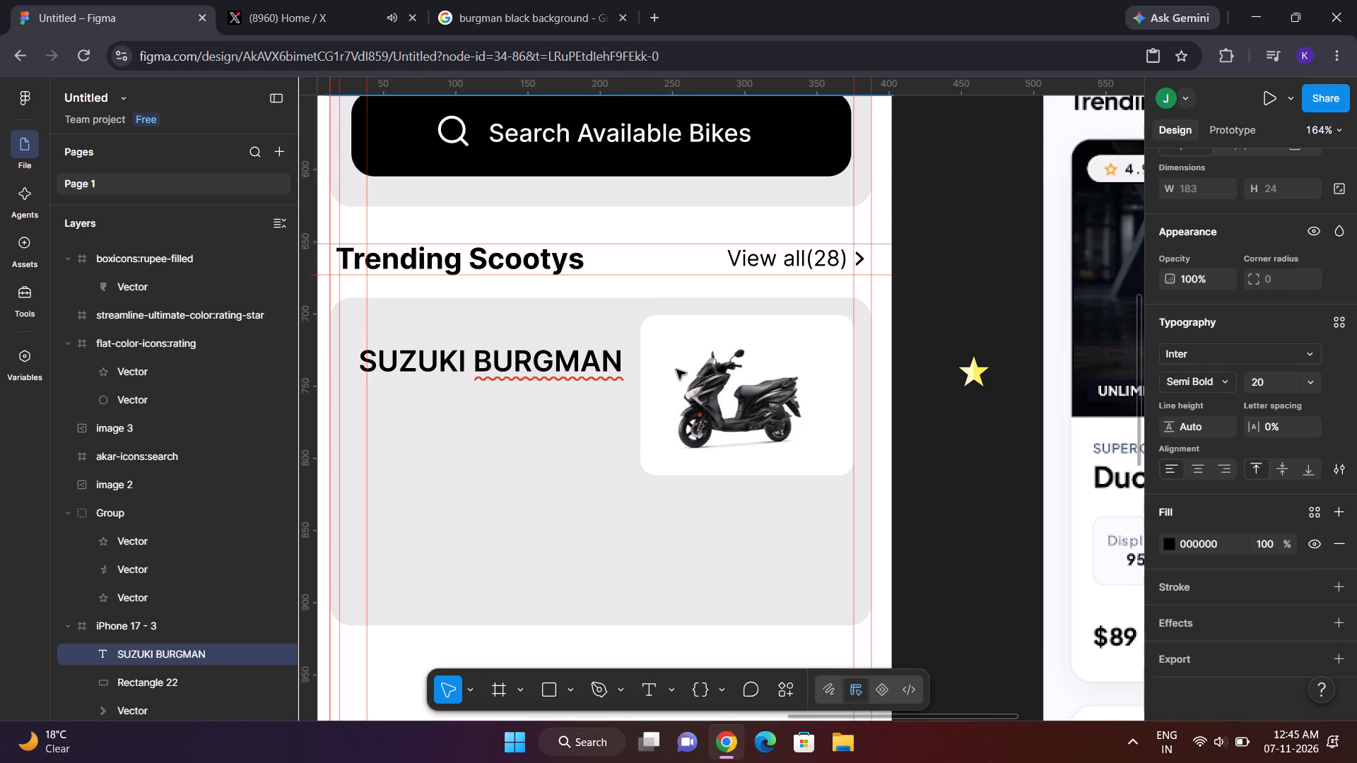
left_click(676, 369)
Colour only the word "SUZUKI" red (FF0404) by sampling the location pin's colour.
double_click(446, 365)
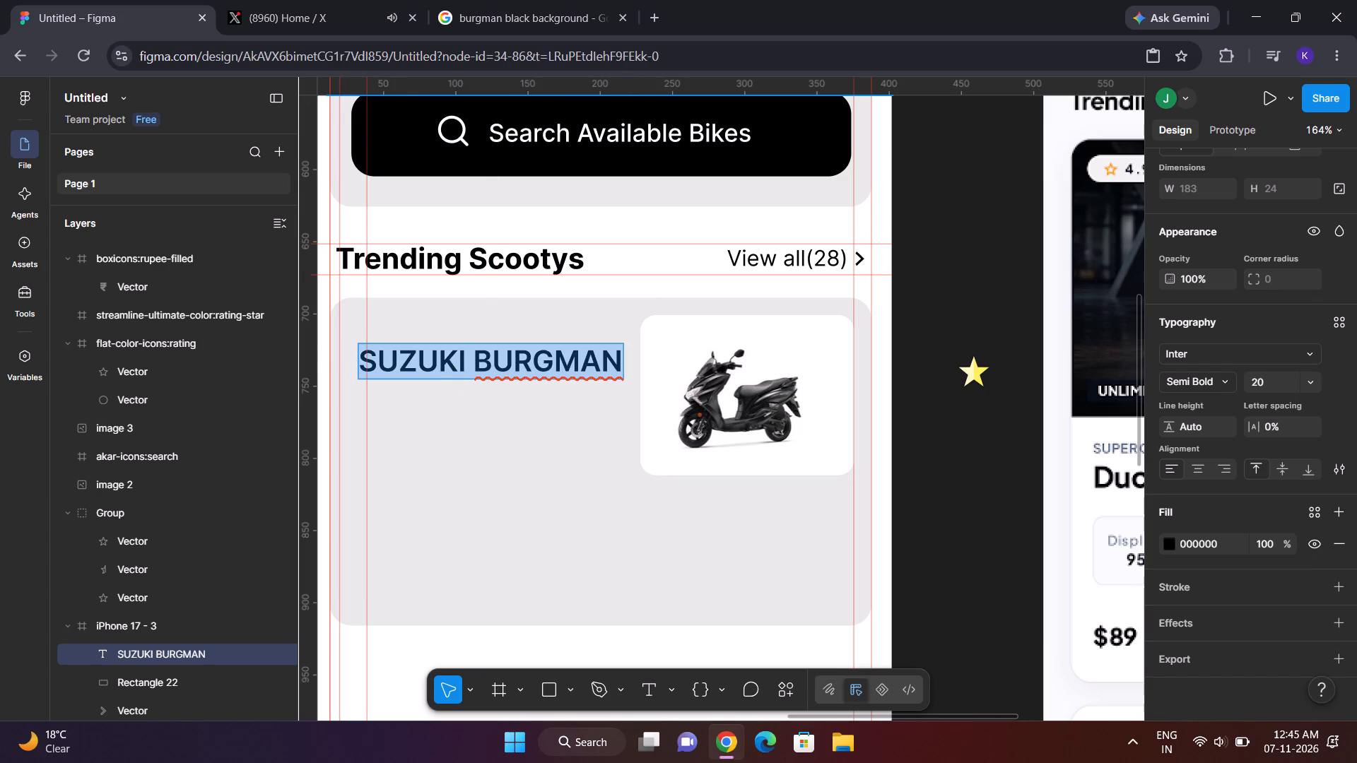
left_click_drag(465, 362, 358, 355)
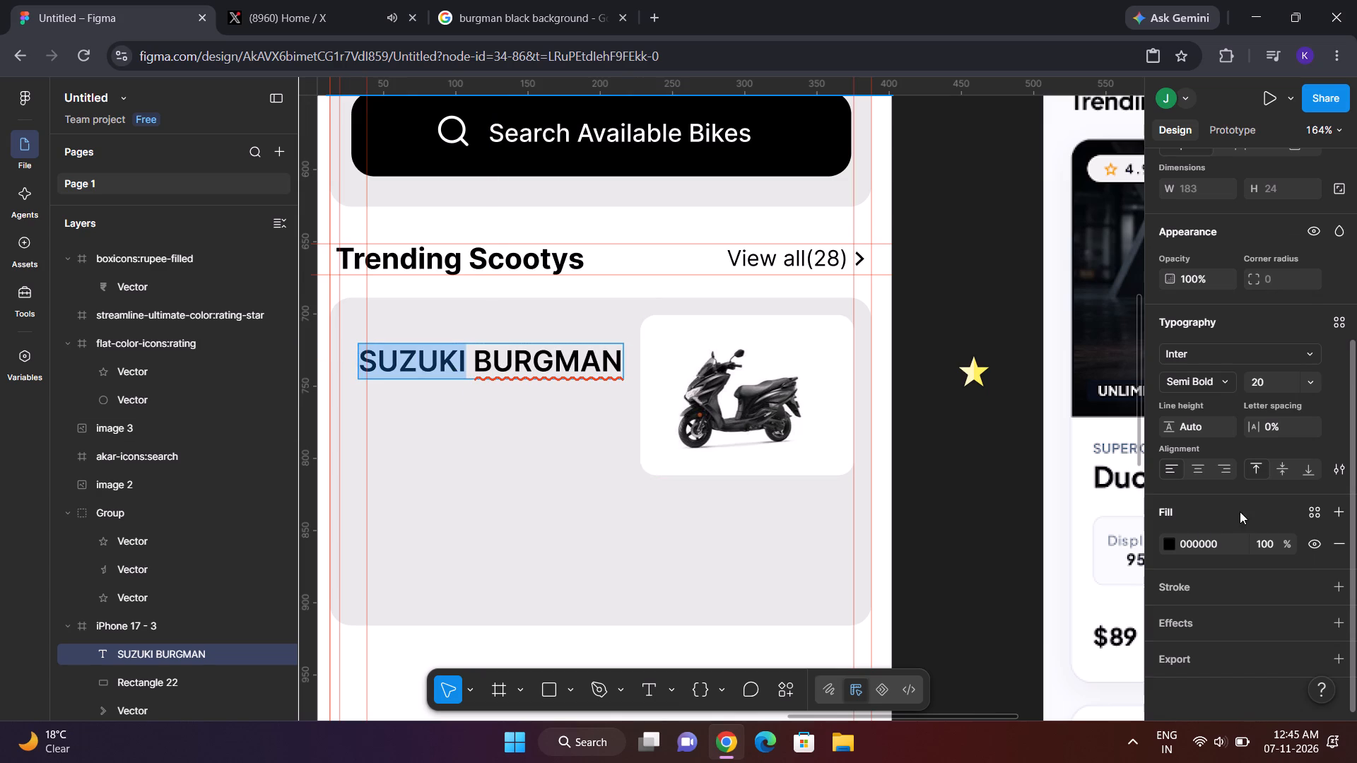
left_click(1170, 541)
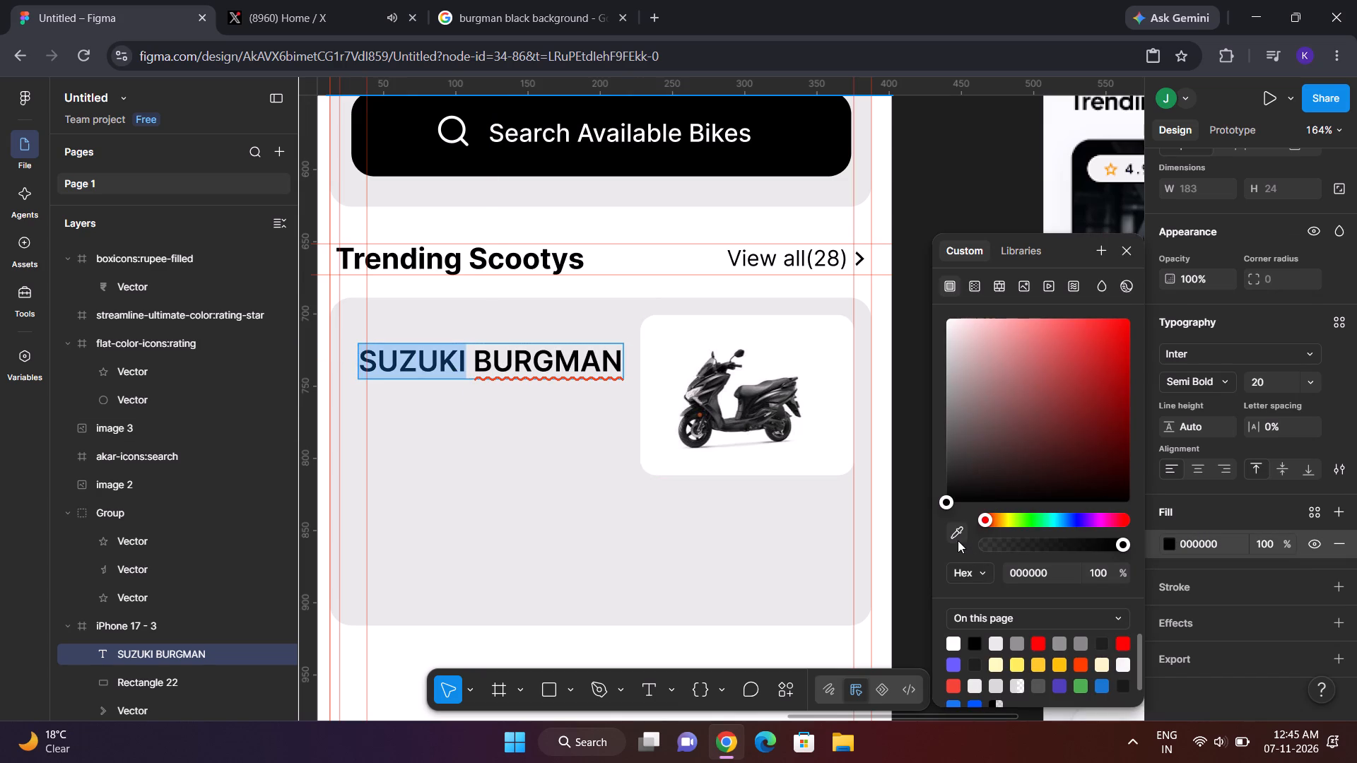
left_click(958, 540)
scroll(669, 379, "up", 4)
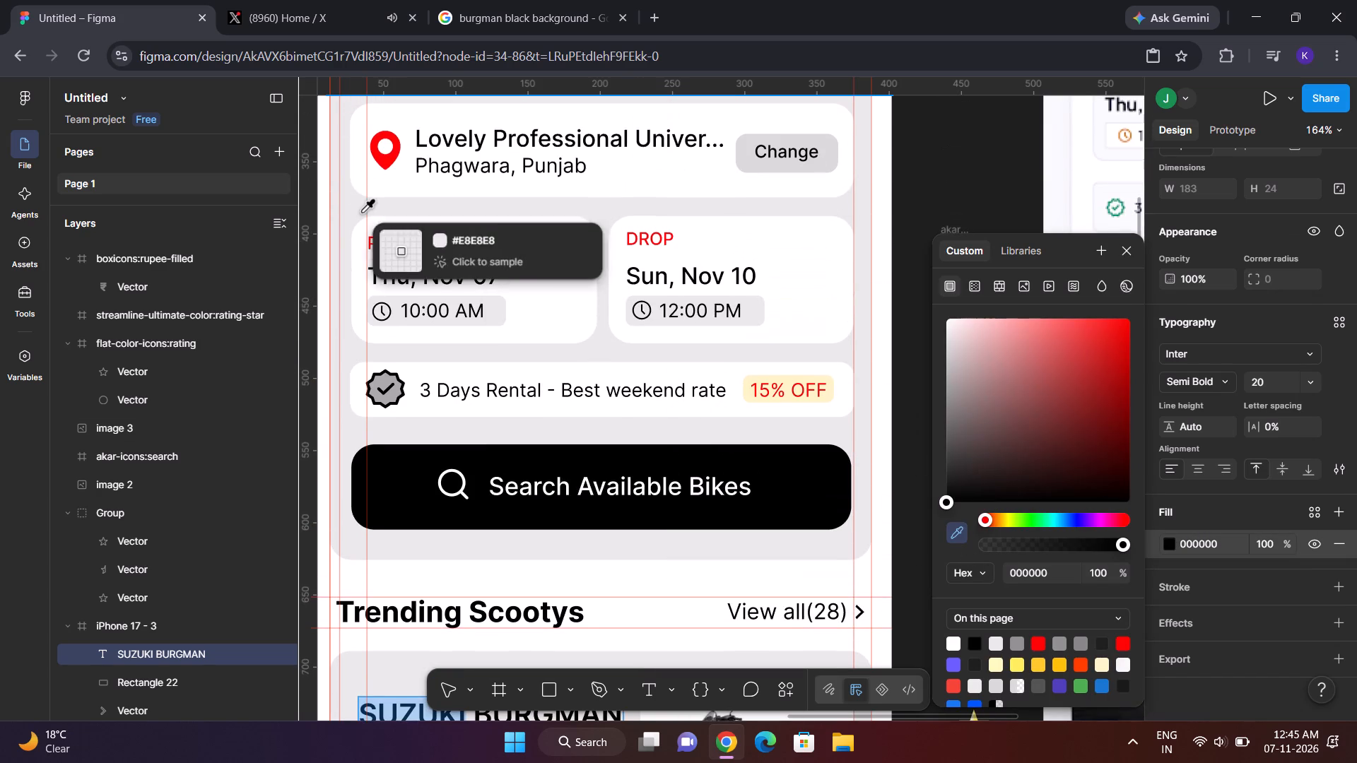
left_click(387, 158)
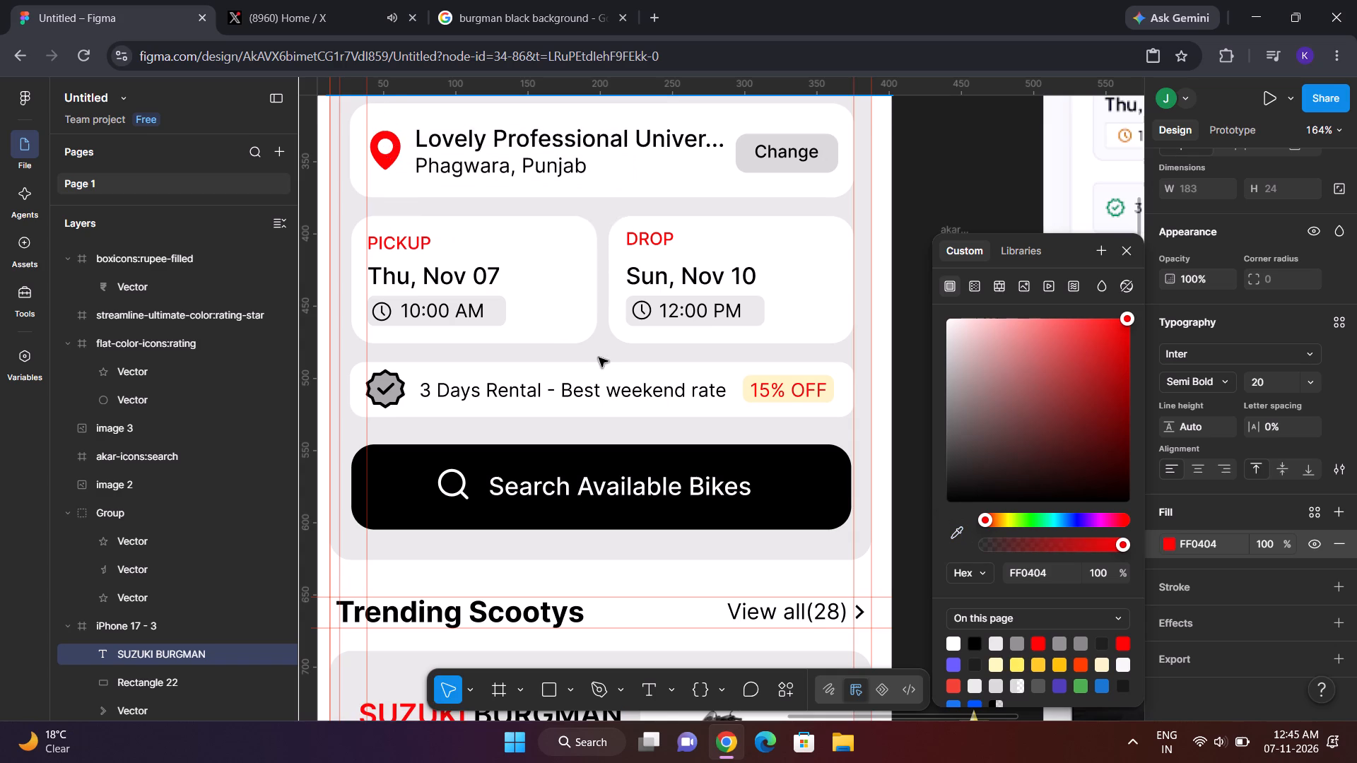
Duplicate the "SUZUKI BURGMAN" title, place the copy just below it and replace its text with "125CC".
scroll(599, 357, "down", 3)
left_click(956, 182)
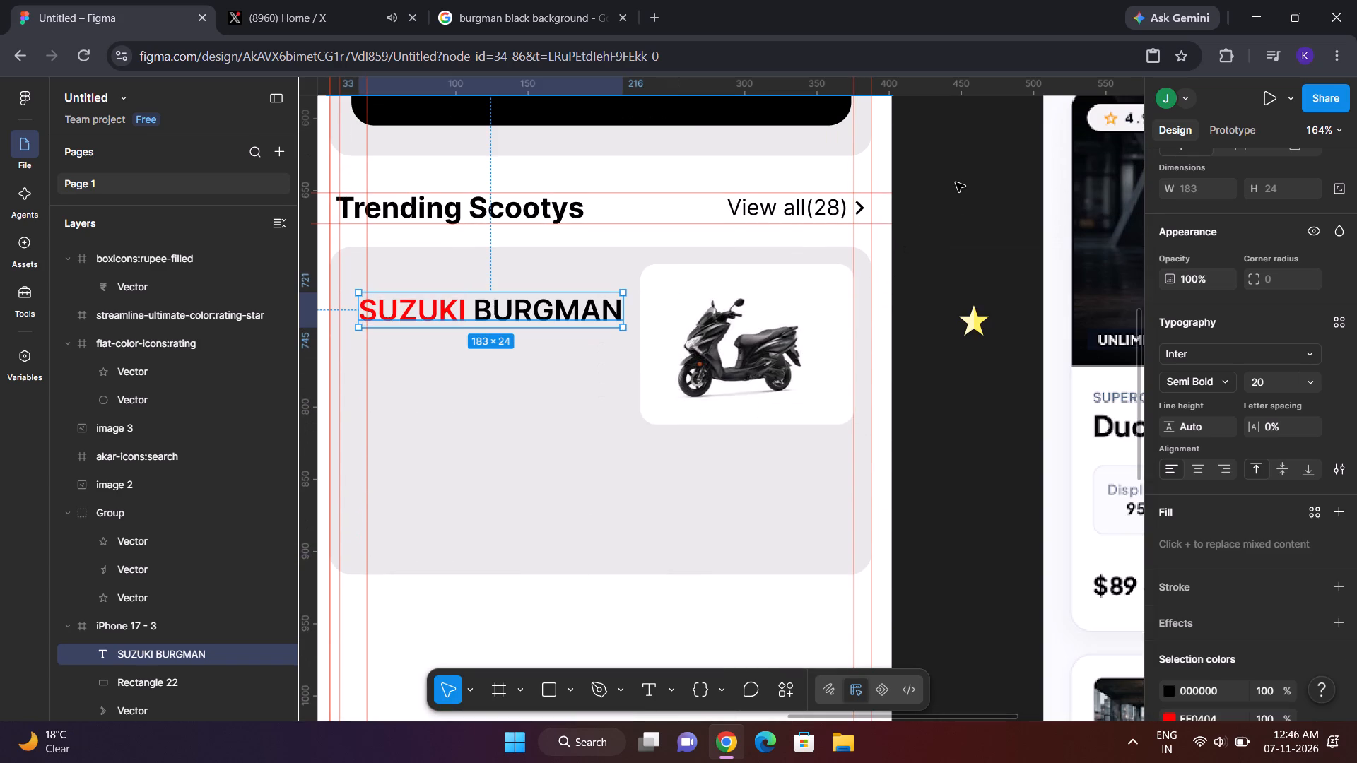
key("ctrl+c")
key("ctrl+v")
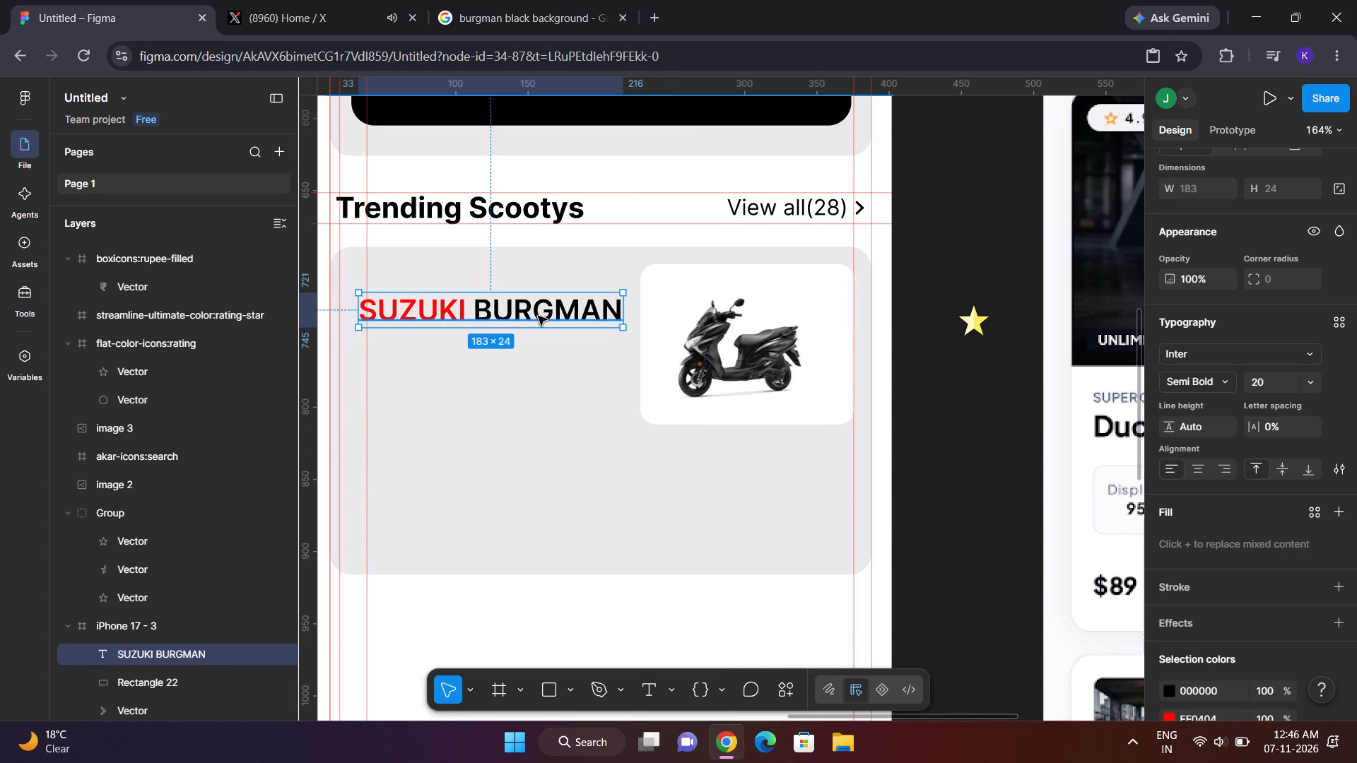
left_click_drag(555, 298, 549, 355)
double_click(549, 355)
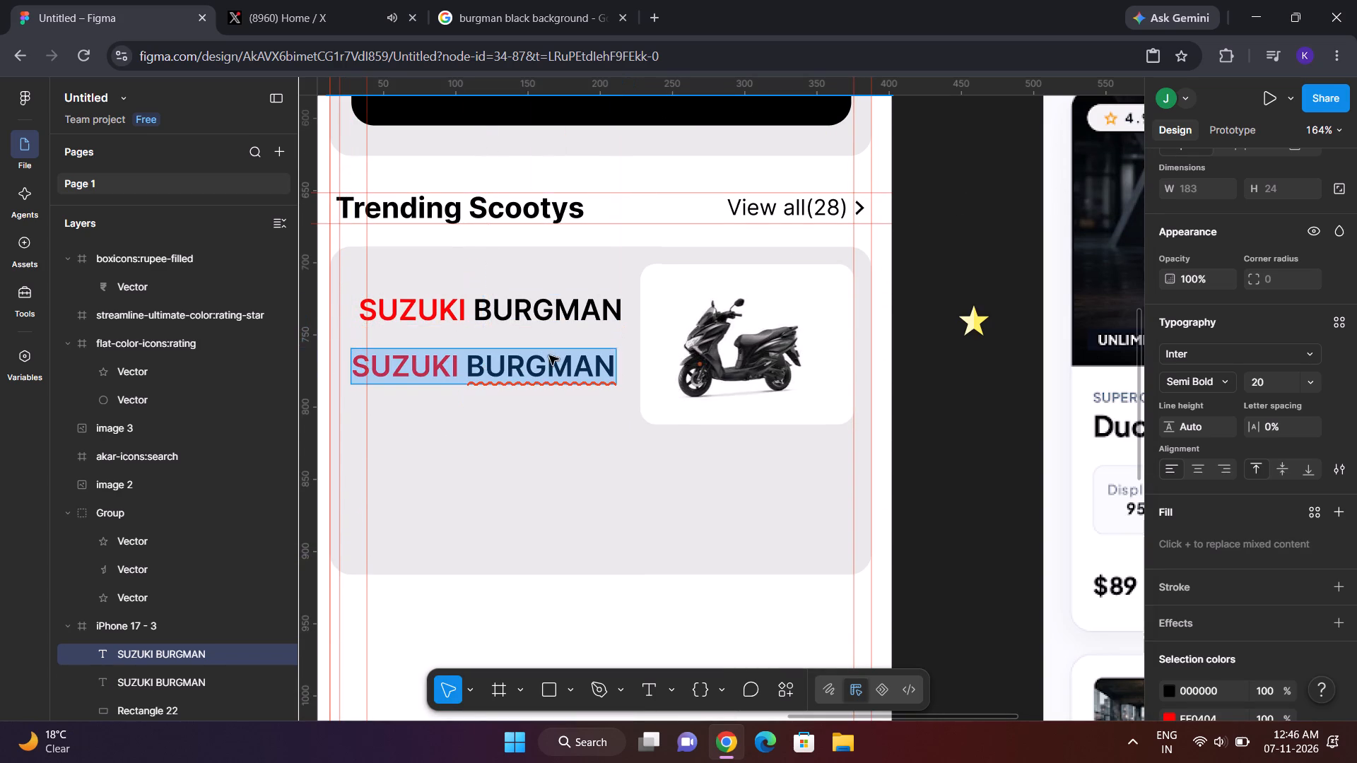
key("ctrl+a")
key("BackSpace")
type("12")
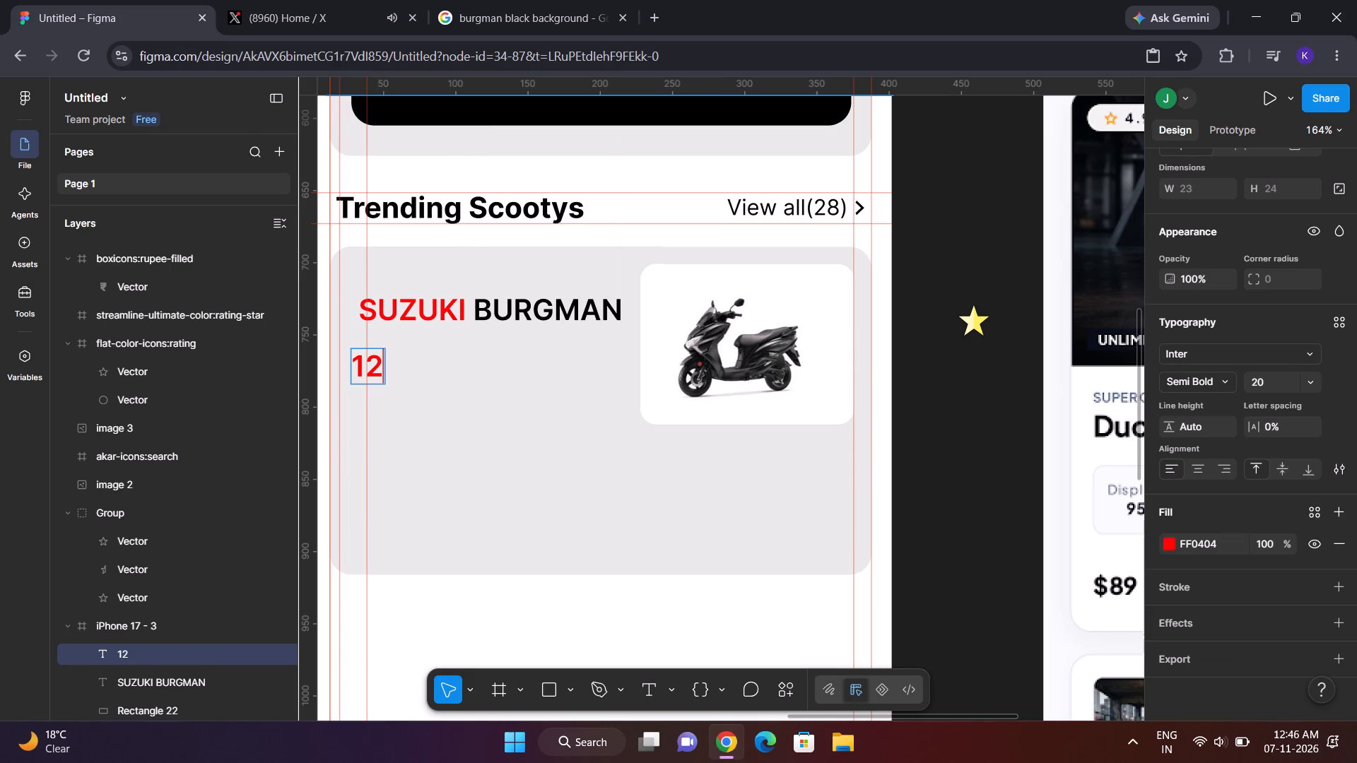
type("5 CC")
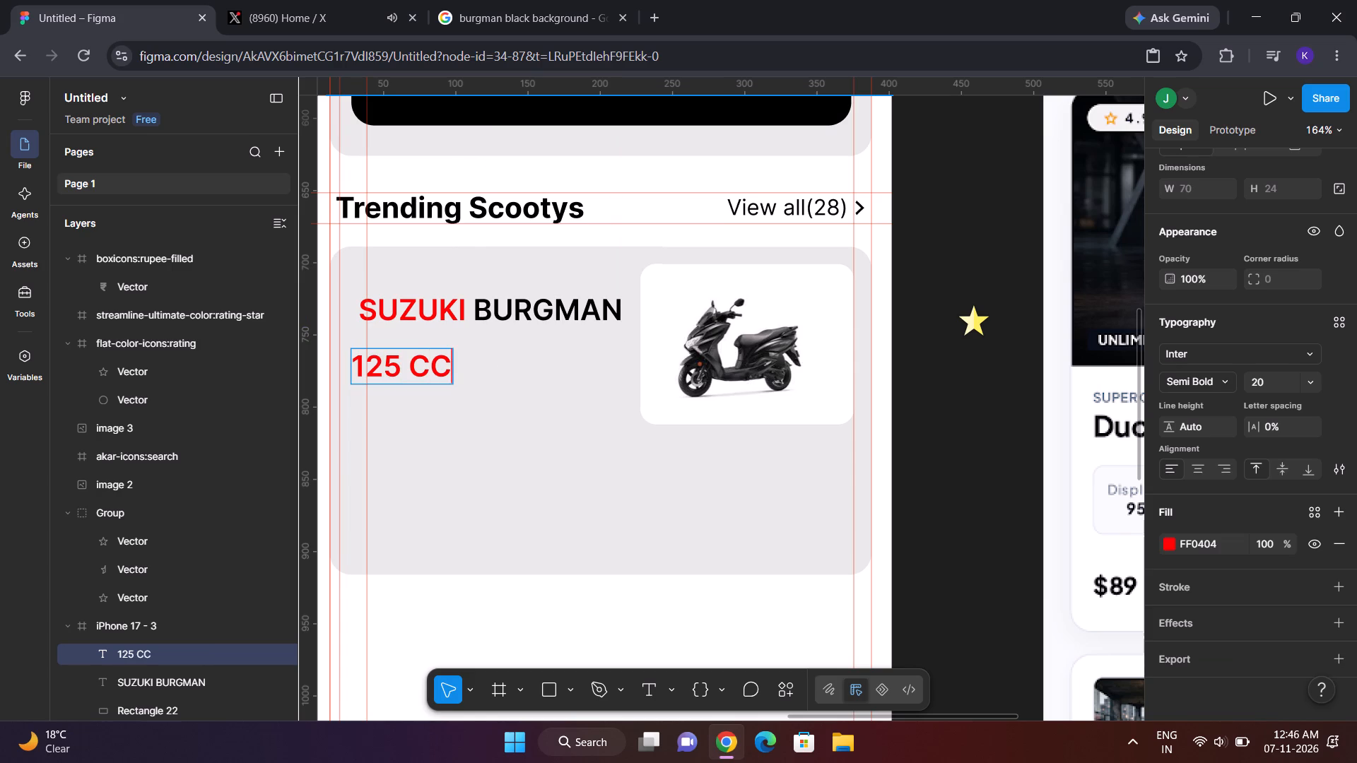
left_click(408, 357)
key("BackSpace")
left_click(491, 413)
left_click_drag(415, 362, 428, 354)
double_click(428, 354)
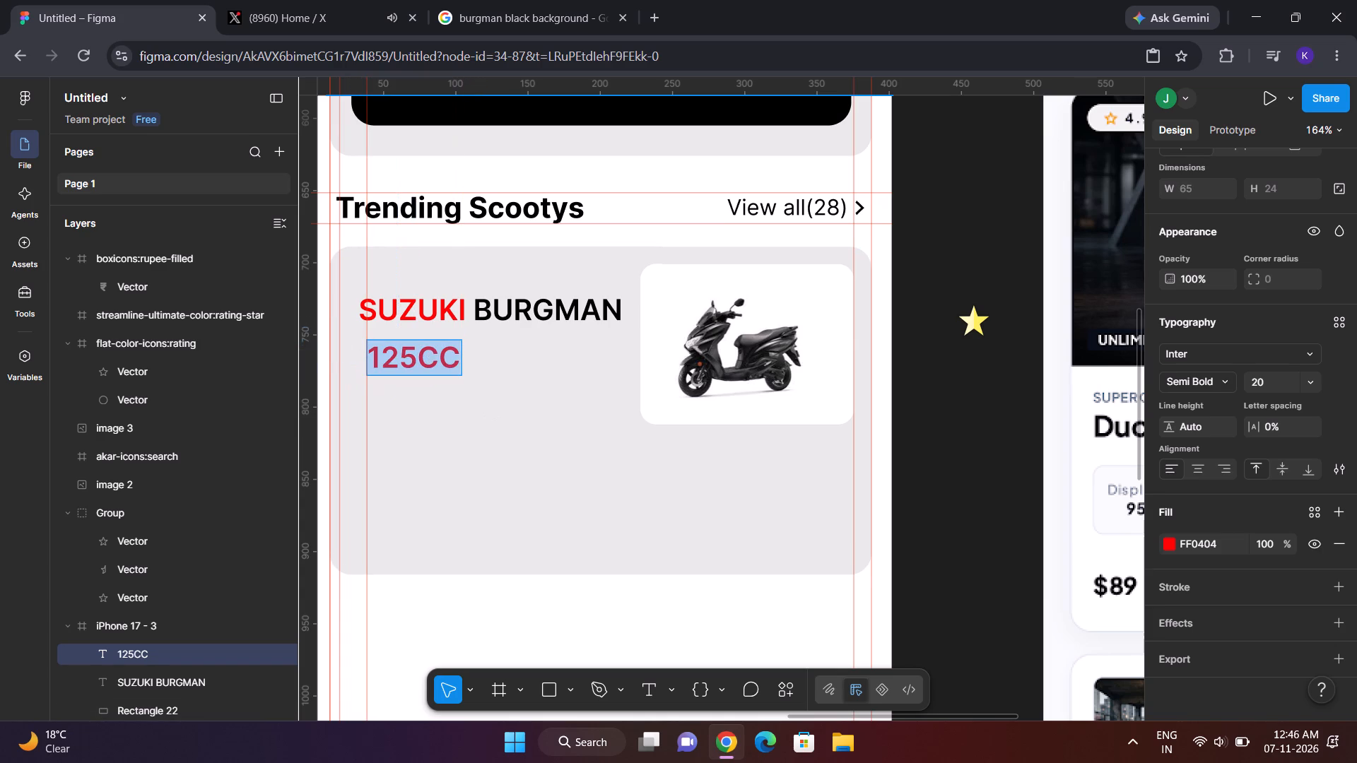
left_click(546, 358)
Move the "SUZUKI BURGMAN" title up and left into the card's upper-left corner, beneath the Trending Scootys heading.
left_click_drag(556, 306, 546, 306)
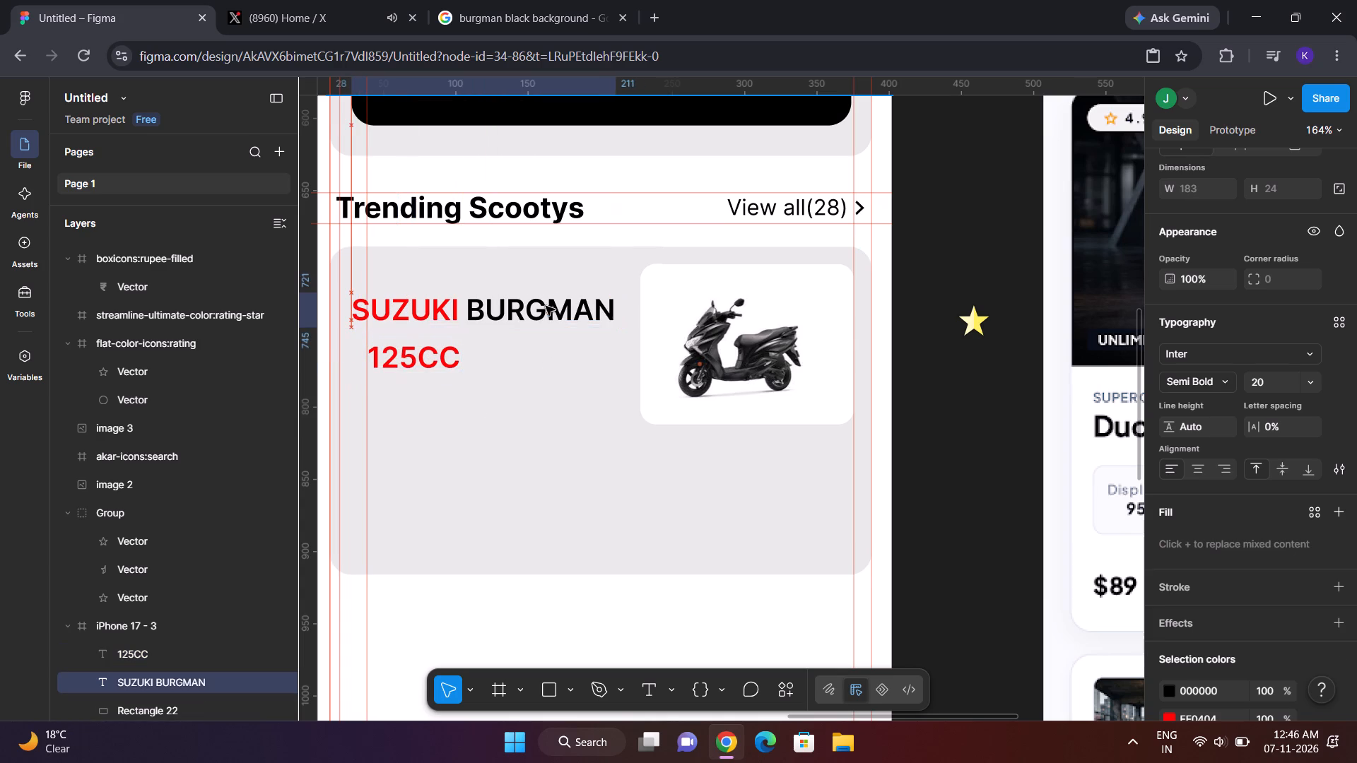
left_click_drag(546, 306, 537, 302)
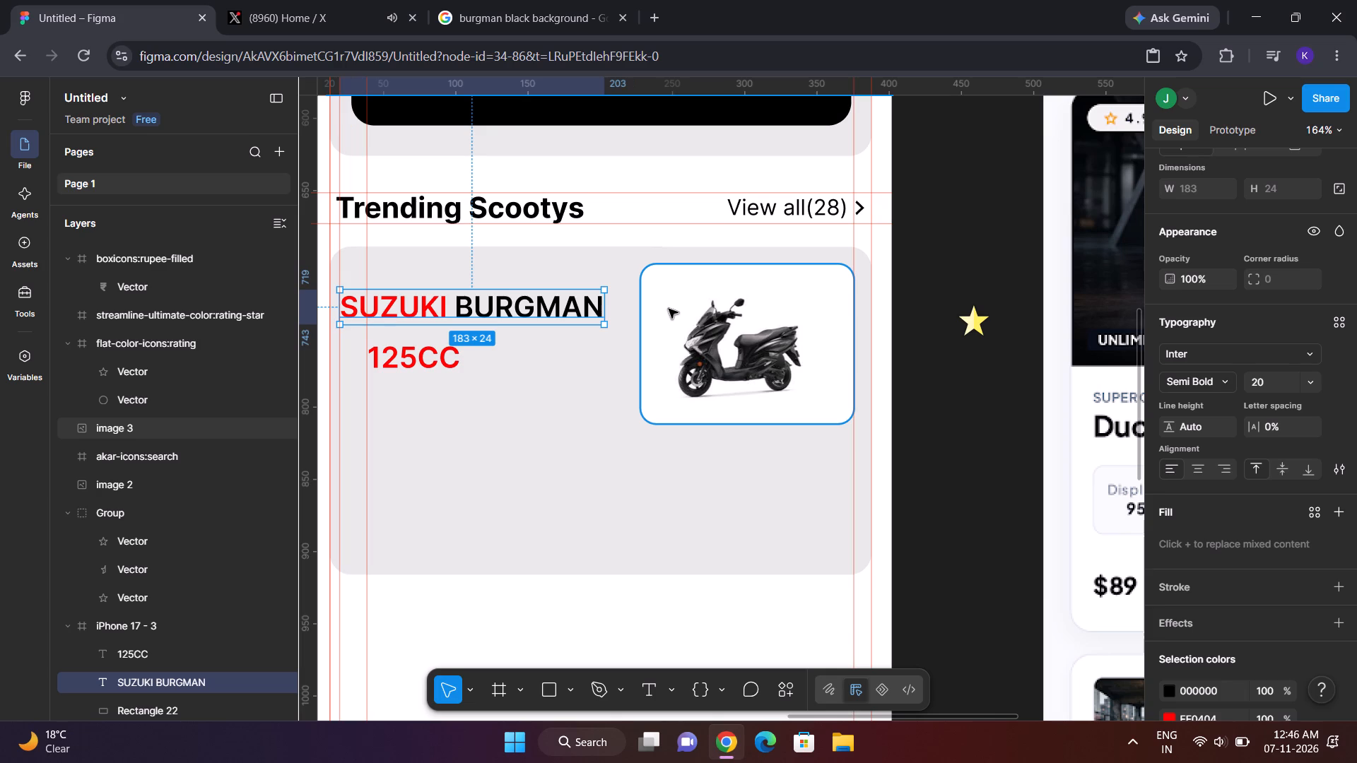
left_click_drag(519, 302, 515, 290)
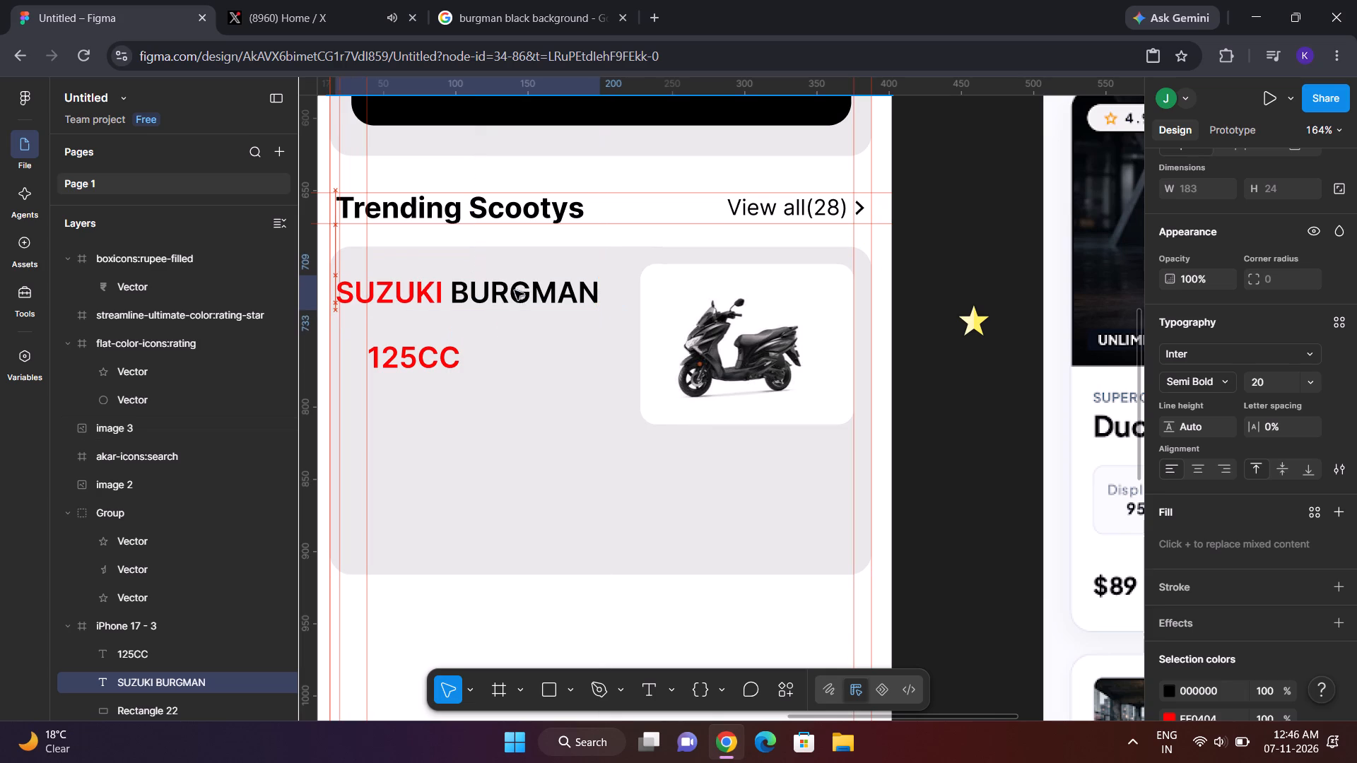
left_click_drag(515, 290, 517, 285)
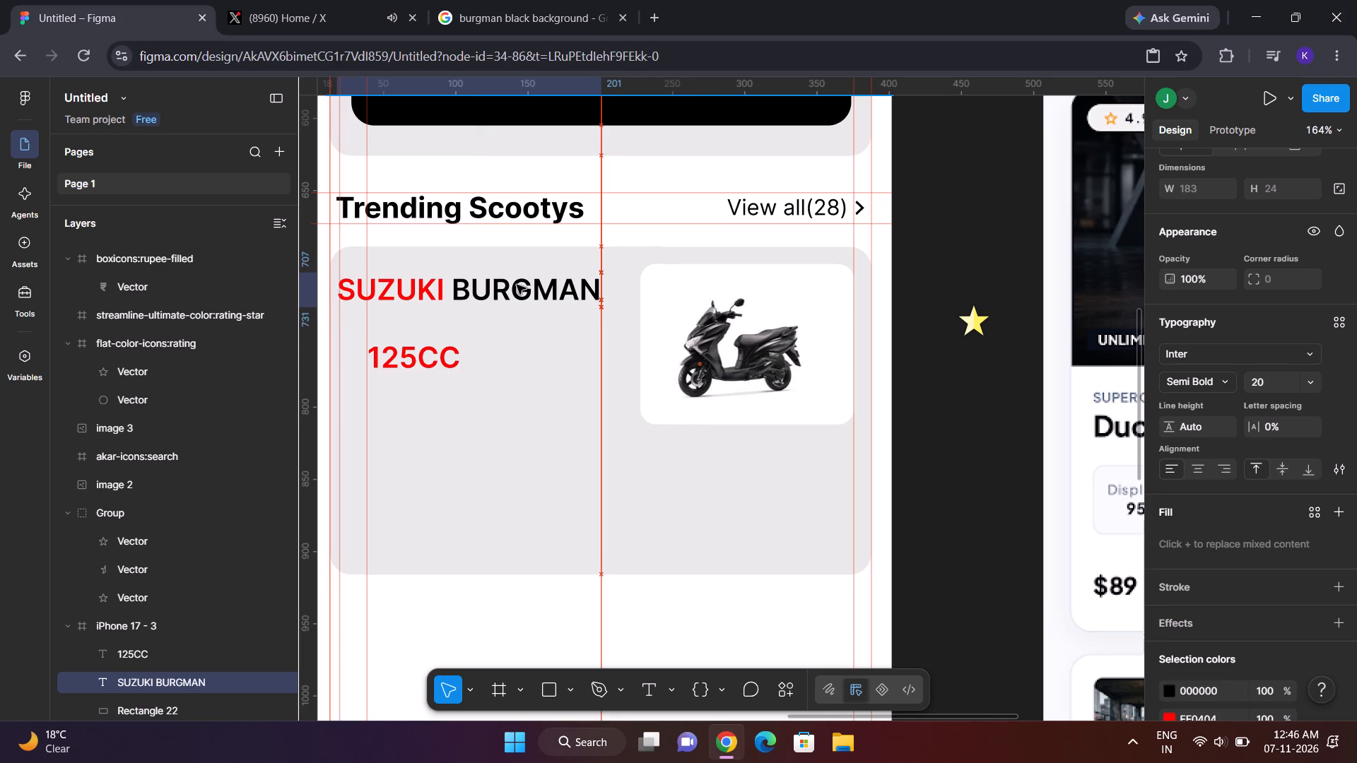
left_click_drag(517, 285, 516, 280)
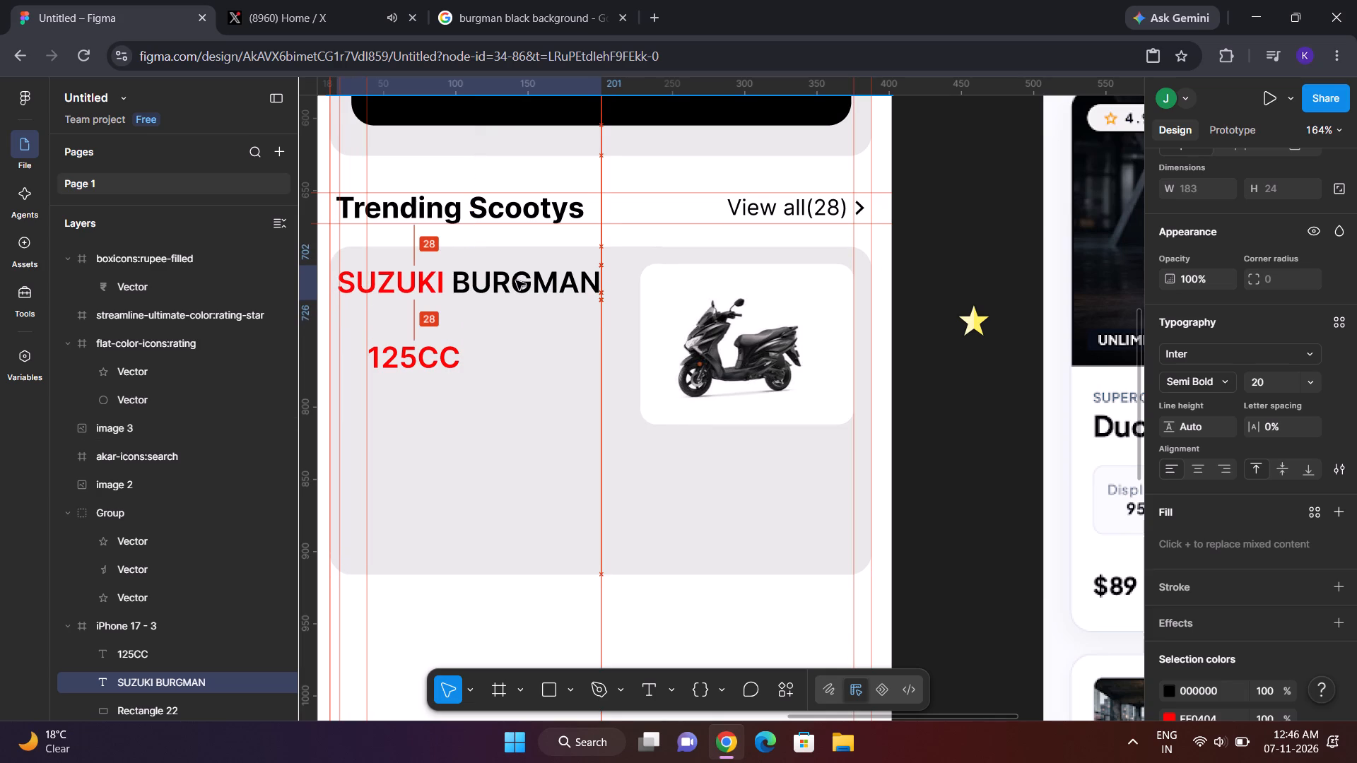
left_click_drag(516, 280, 517, 286)
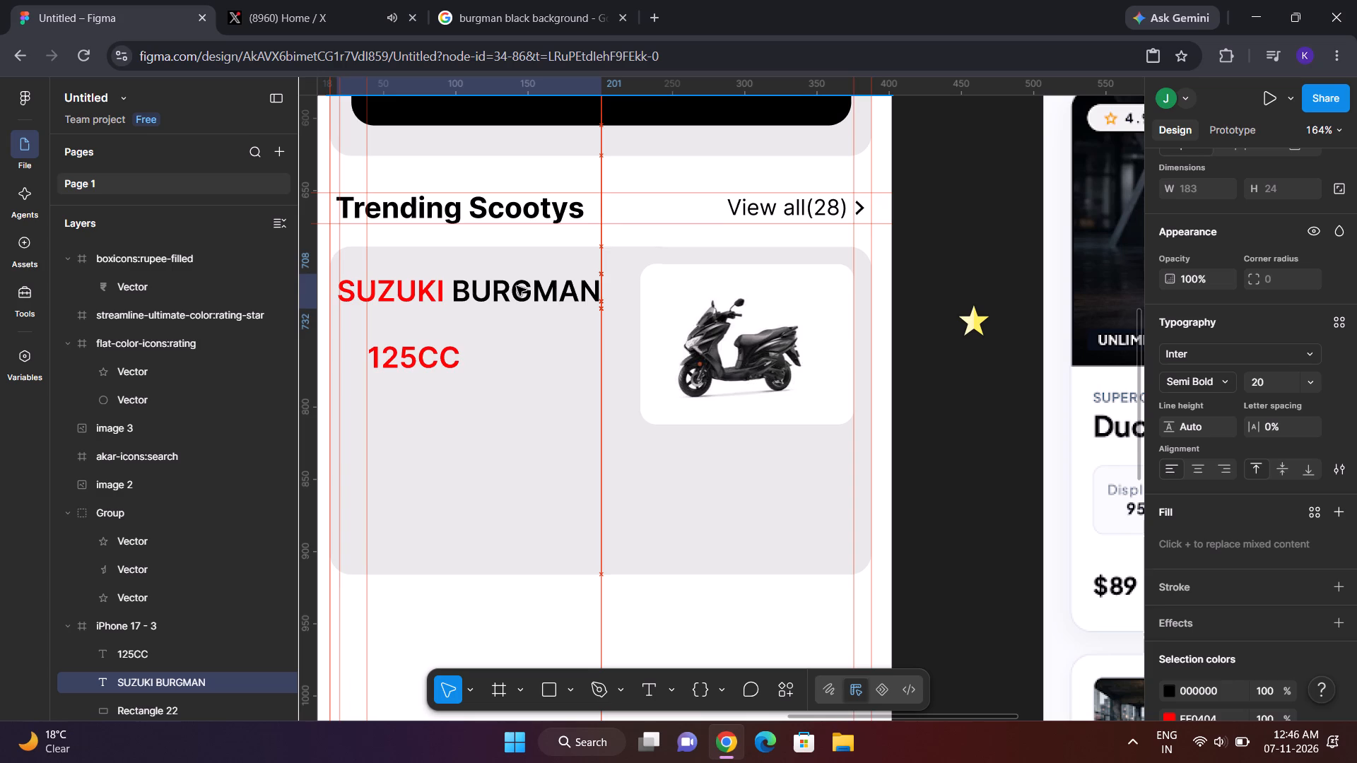
left_click_drag(517, 286, 517, 288)
Enlarge the scooter image to 159 × 119 from its lower-left corner and shift it slightly down in the card.
left_click(828, 390)
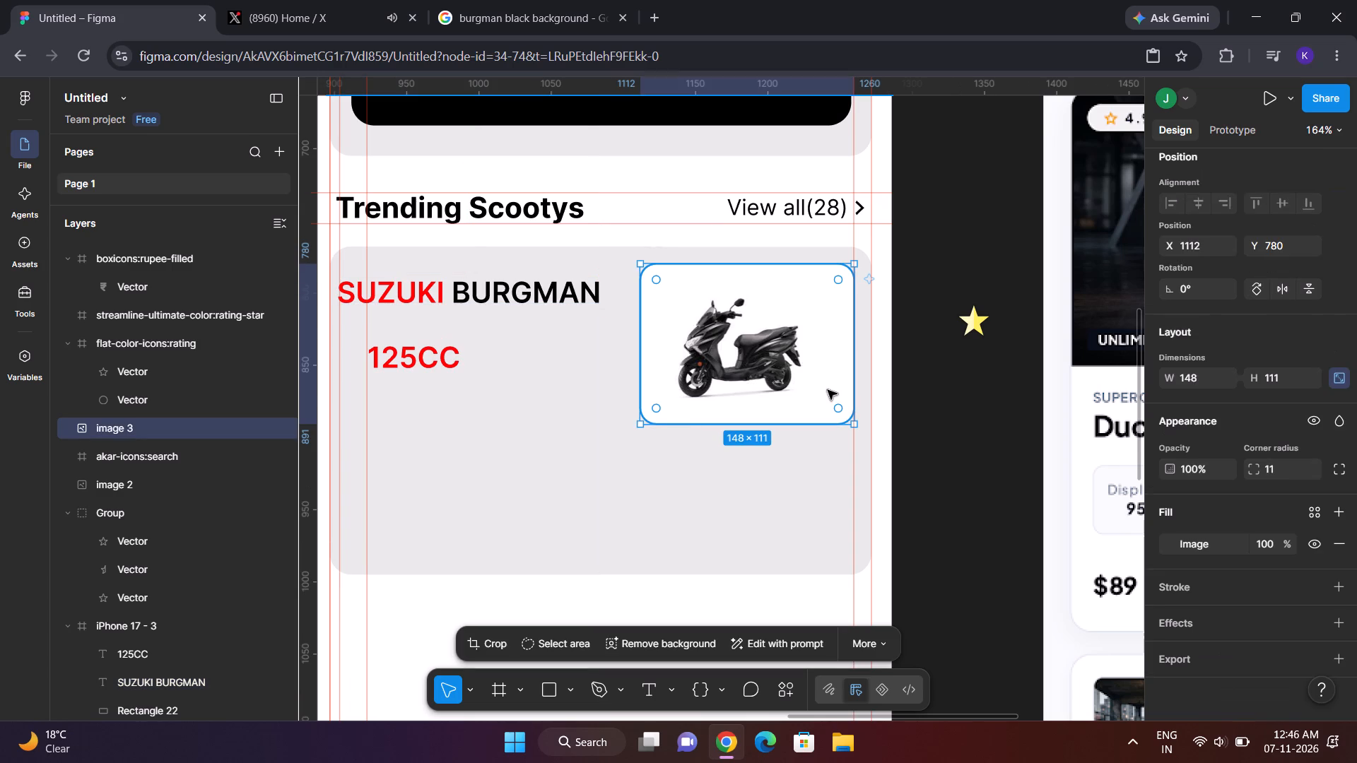
left_click_drag(638, 427, 633, 435)
left_click_drag(794, 379, 794, 384)
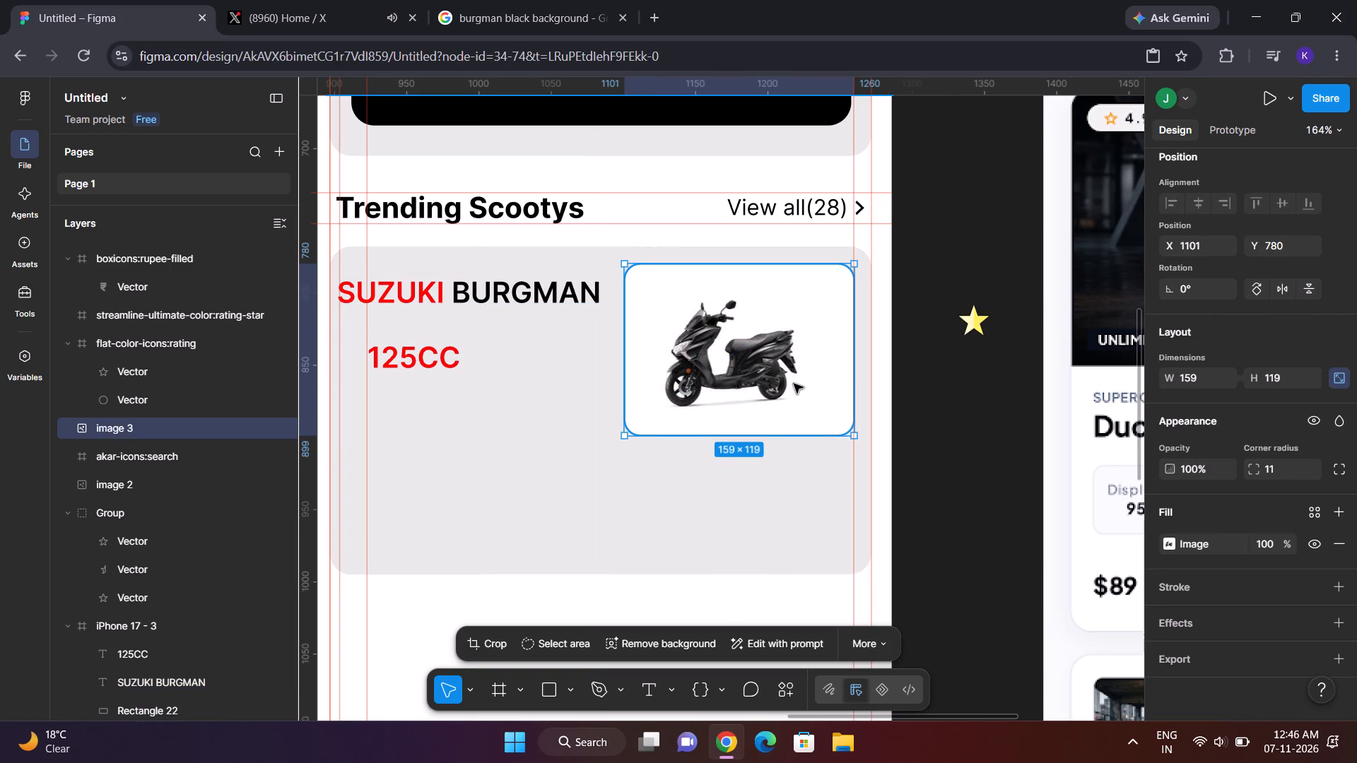
left_click_drag(794, 384, 794, 387)
Bring "125CC" closer beneath the title at X 28, Y 744, and shift the title to X 20, Y 711.
left_click(446, 360)
left_click_drag(446, 360, 429, 345)
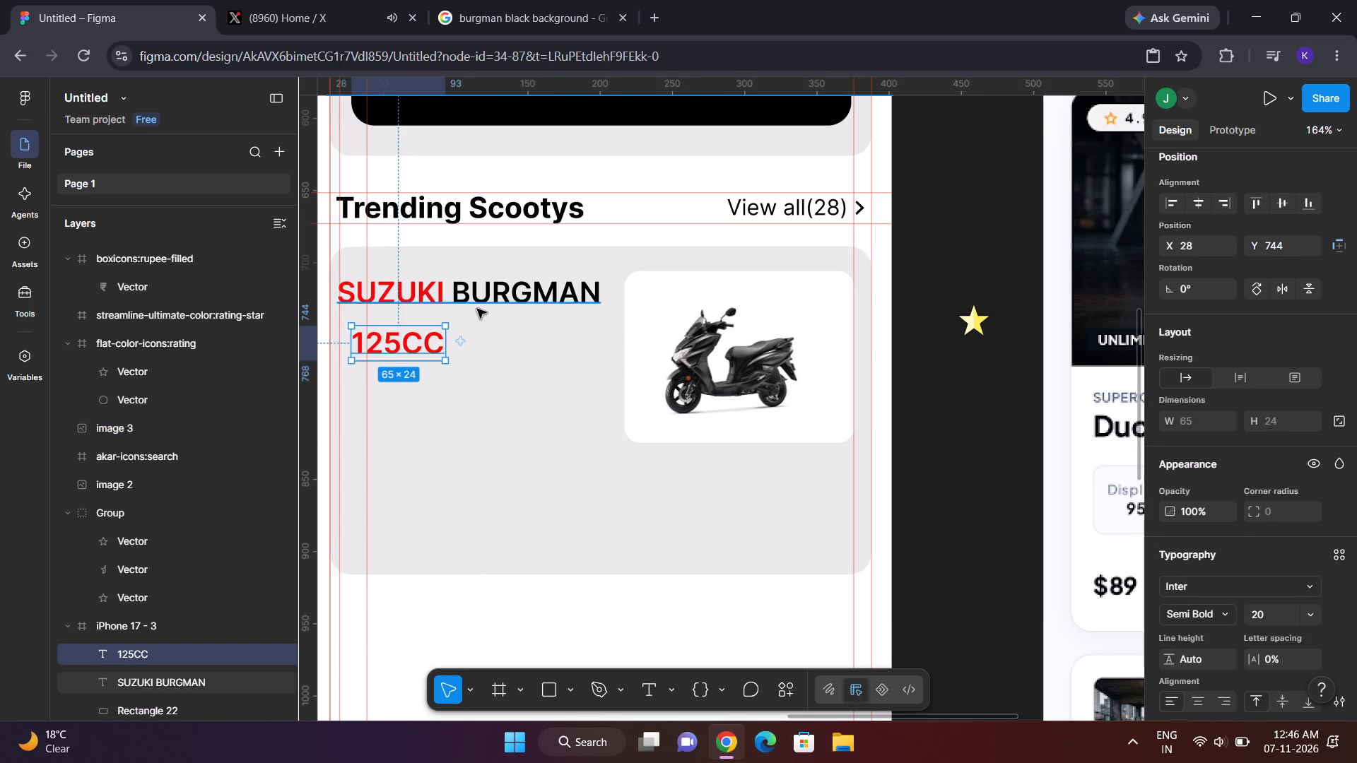
left_click(483, 298)
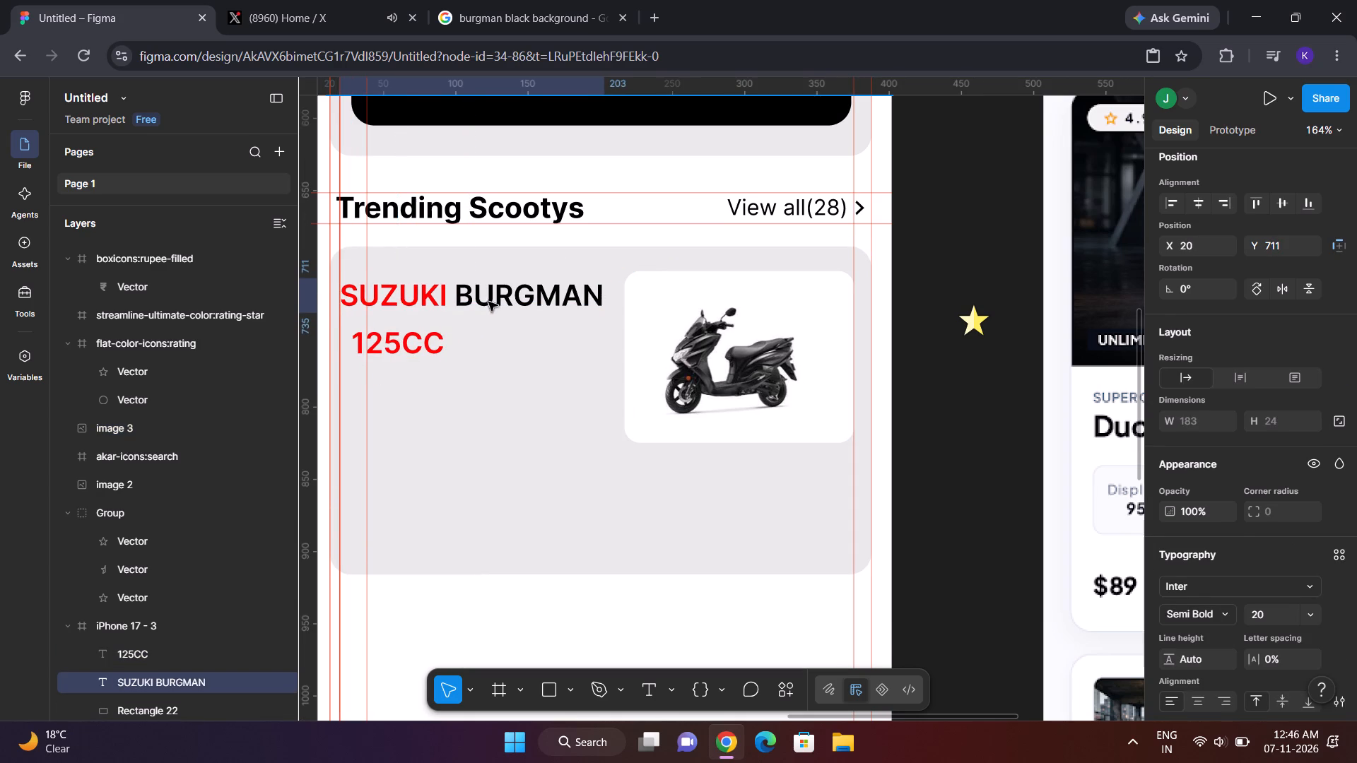
Change the "125CC" label's fill colour to black (000000).
left_click(410, 340)
left_click(410, 340)
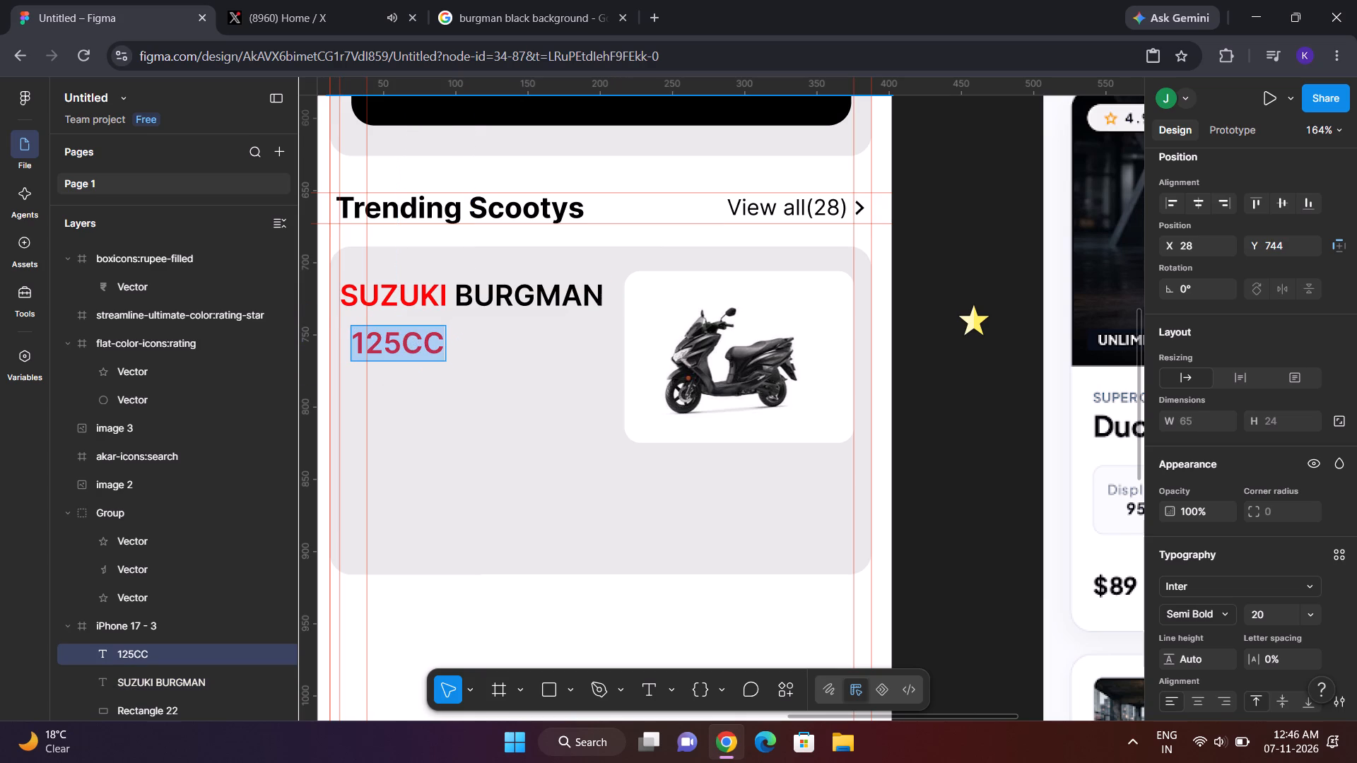
left_click(521, 372)
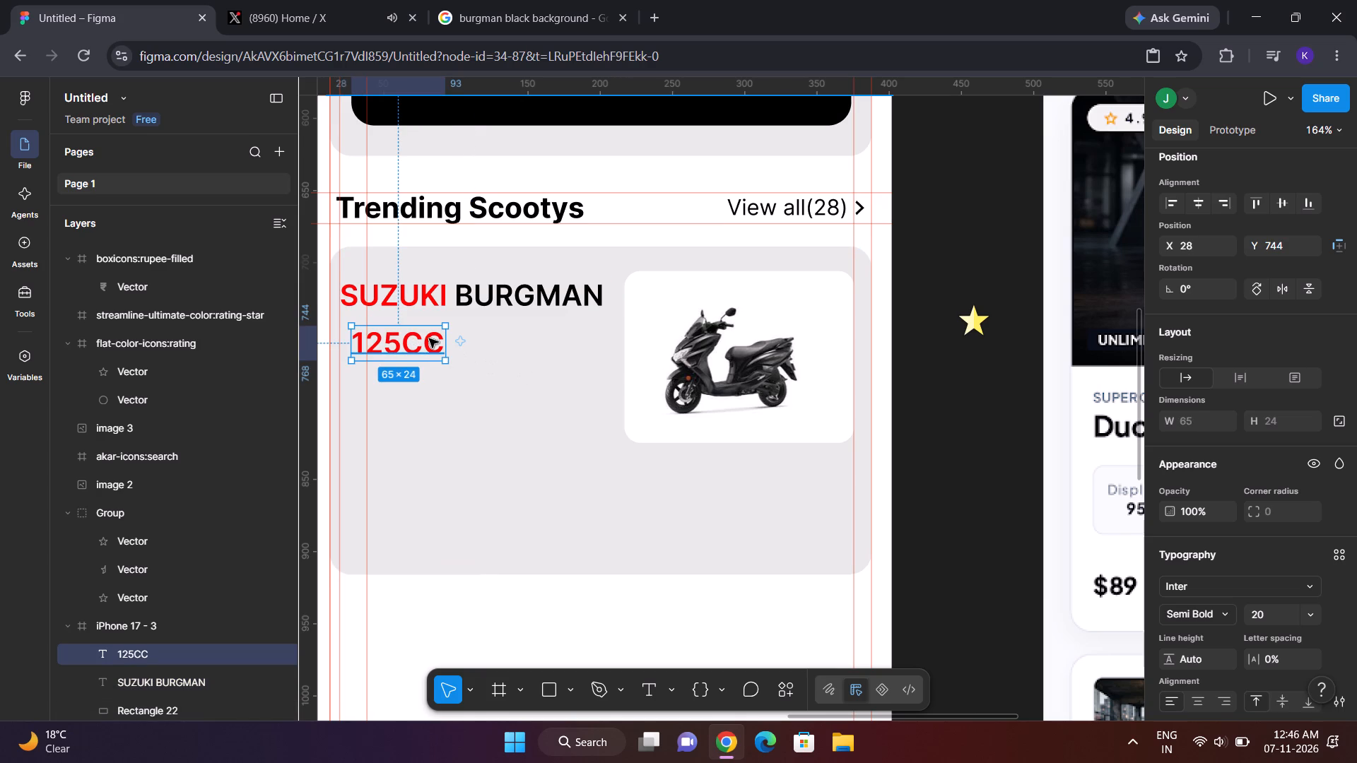
left_click(429, 338, "ctrl")
key("ctrl+a")
double_click(429, 338)
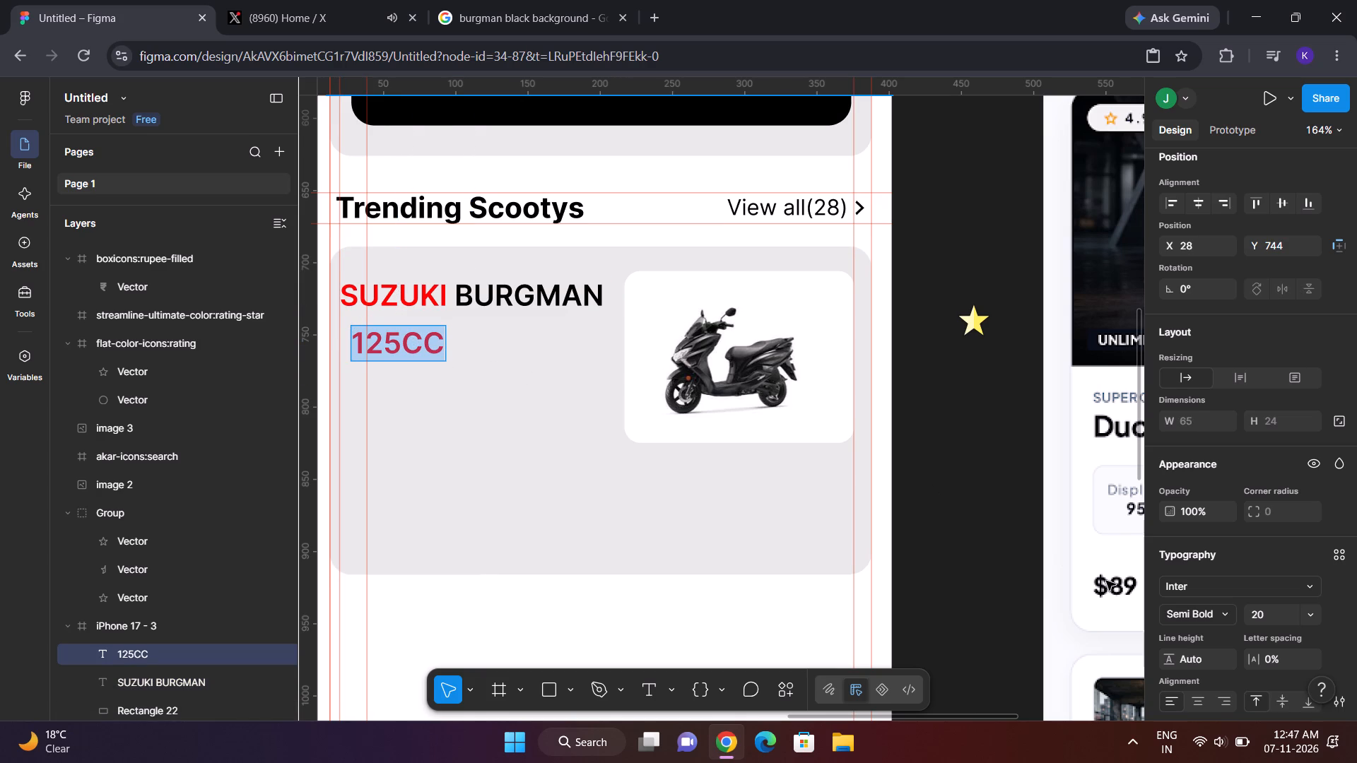
scroll(1330, 647, "down", 3)
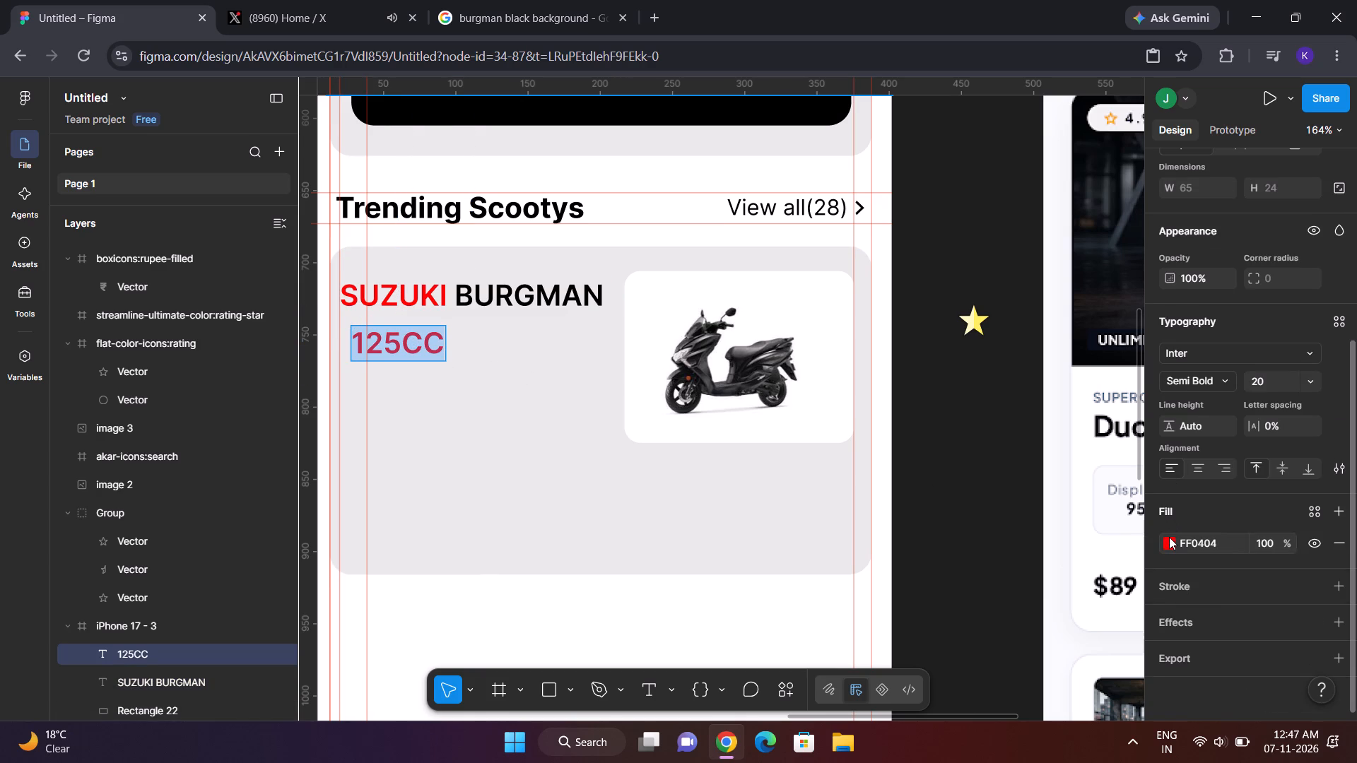
left_click(1169, 537)
left_click_drag(1020, 469, 1144, 520)
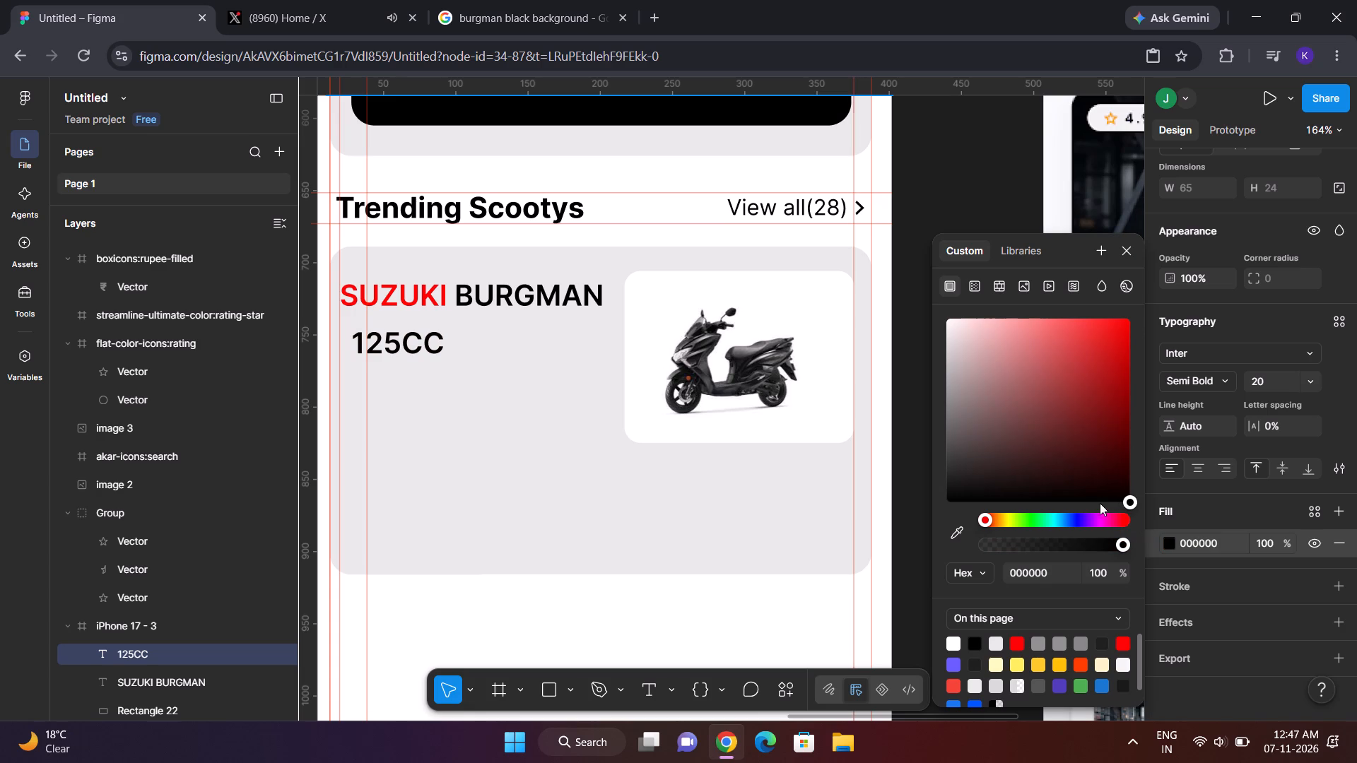
left_click(933, 172)
Left-align the "125CC" label with the title above it, at X 20, Y 741.
left_click(429, 350)
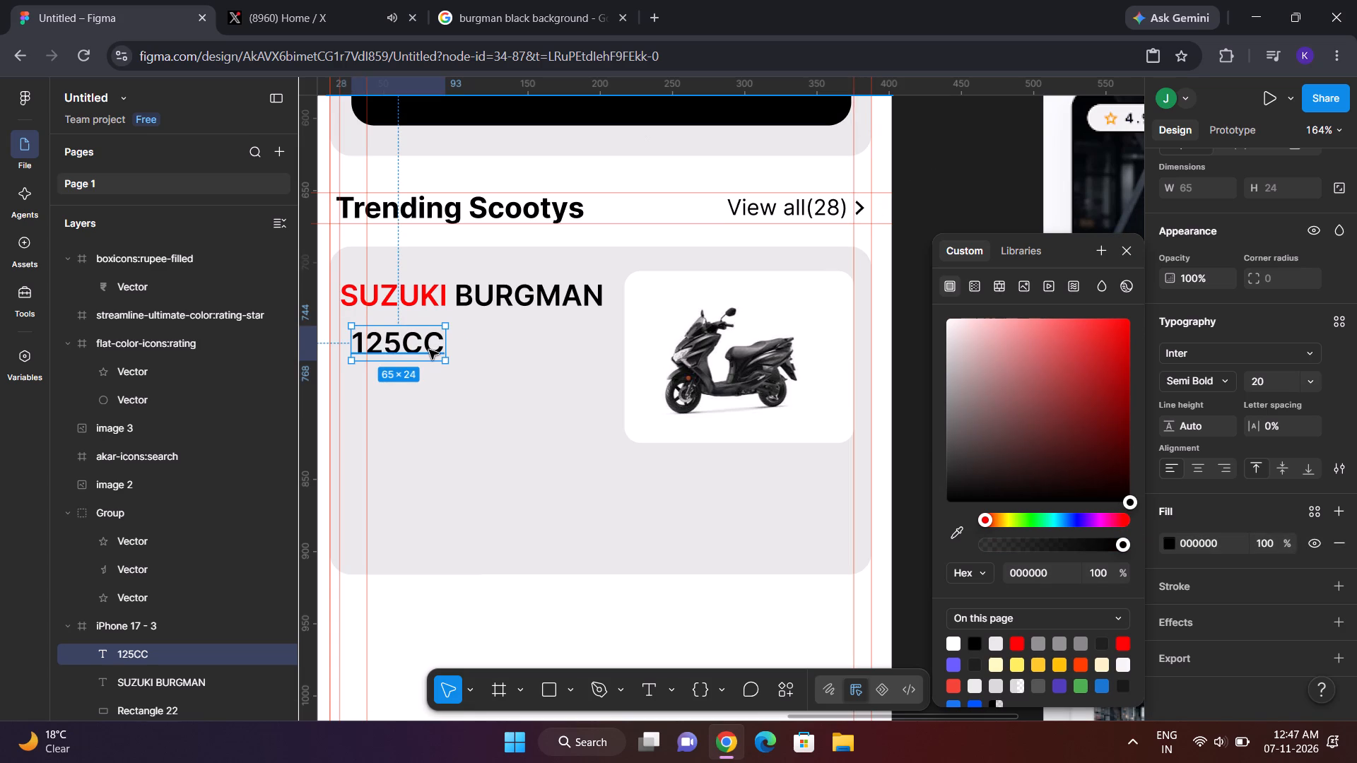
left_click_drag(429, 350, 417, 345)
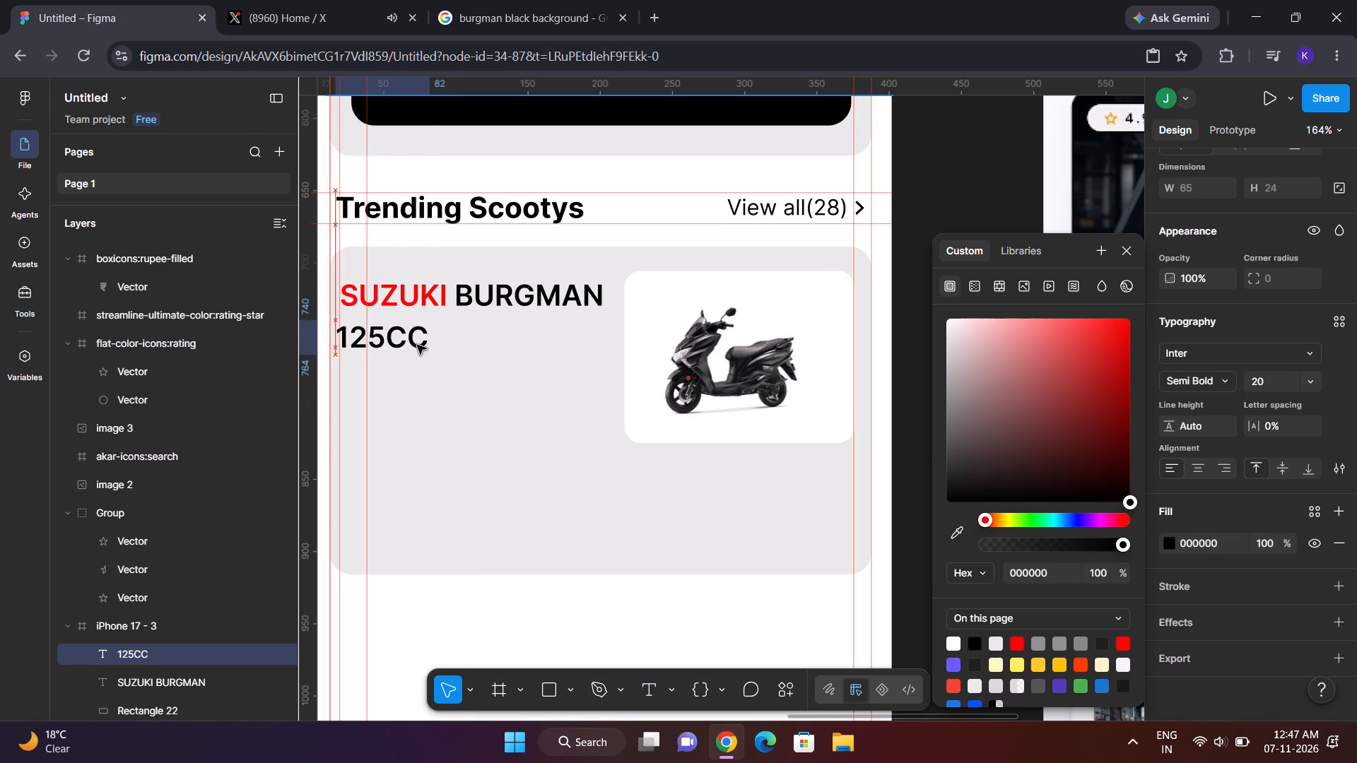
left_click_drag(417, 345, 421, 343)
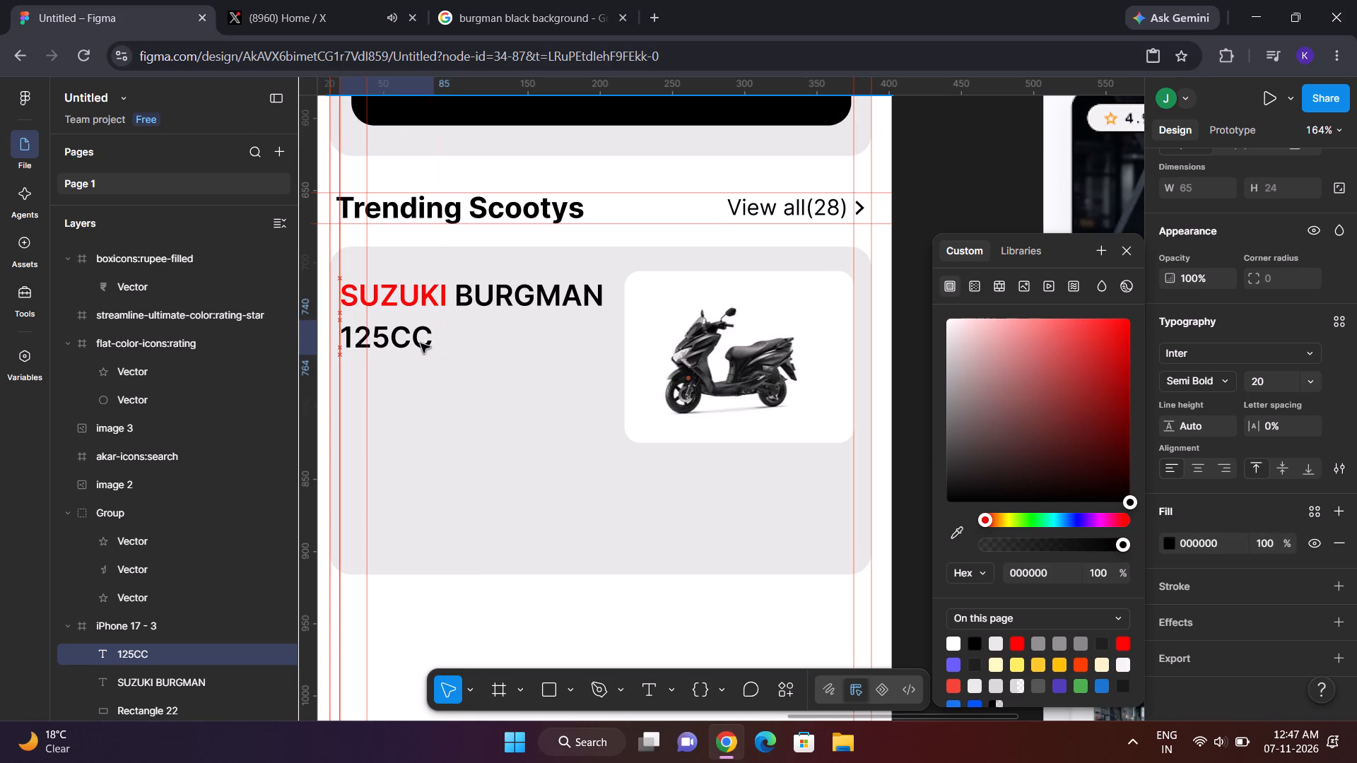
left_click_drag(421, 343, 421, 348)
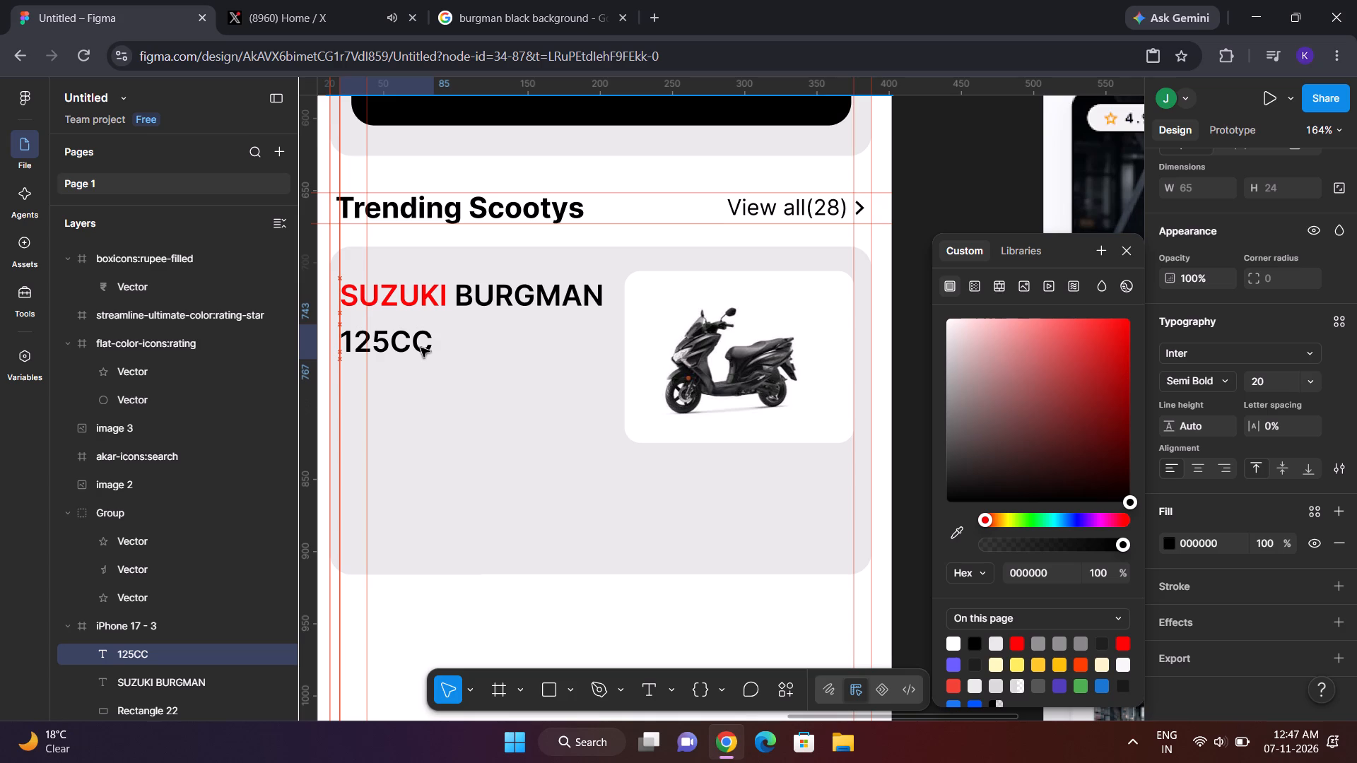
left_click_drag(421, 348, 421, 345)
left_click(947, 138)
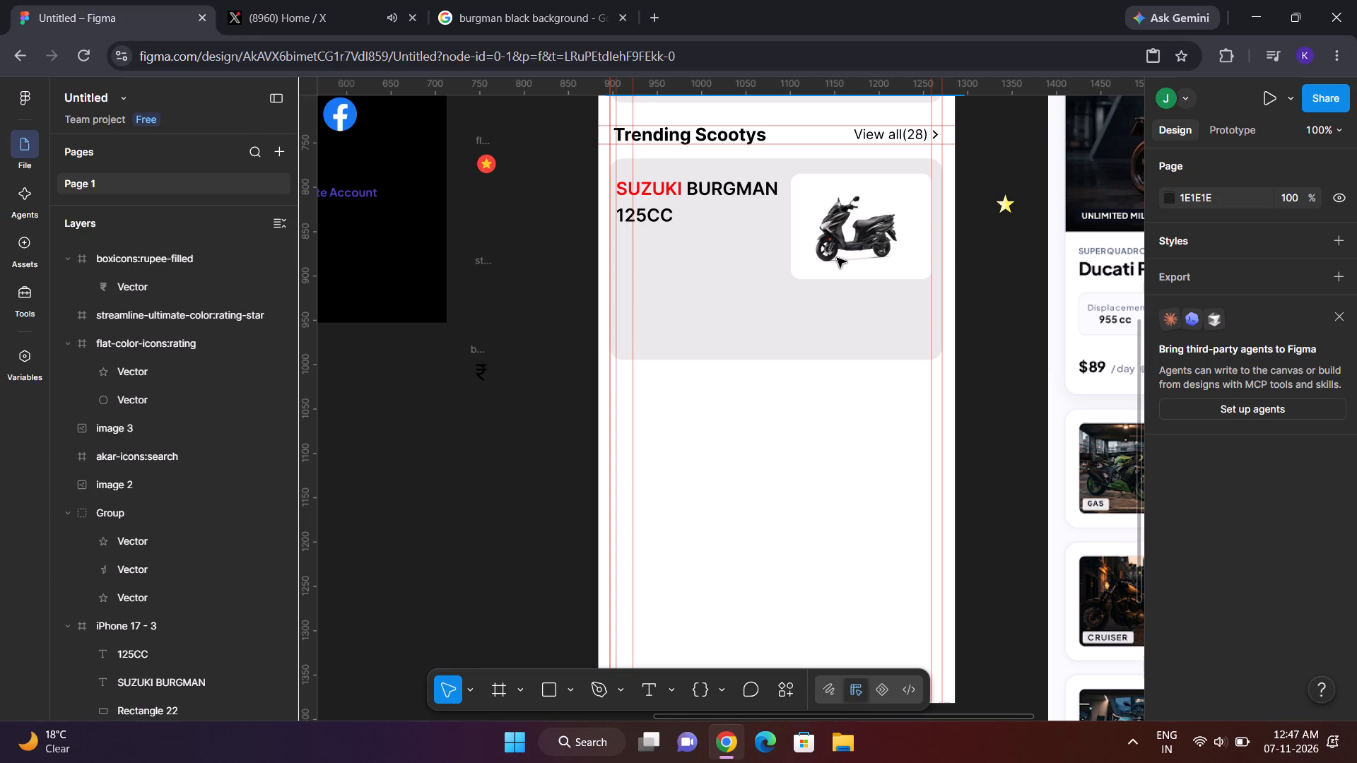
Move the rupee icon from the canvas into the card below "125CC", at X 20, Y 794.
left_click(483, 370)
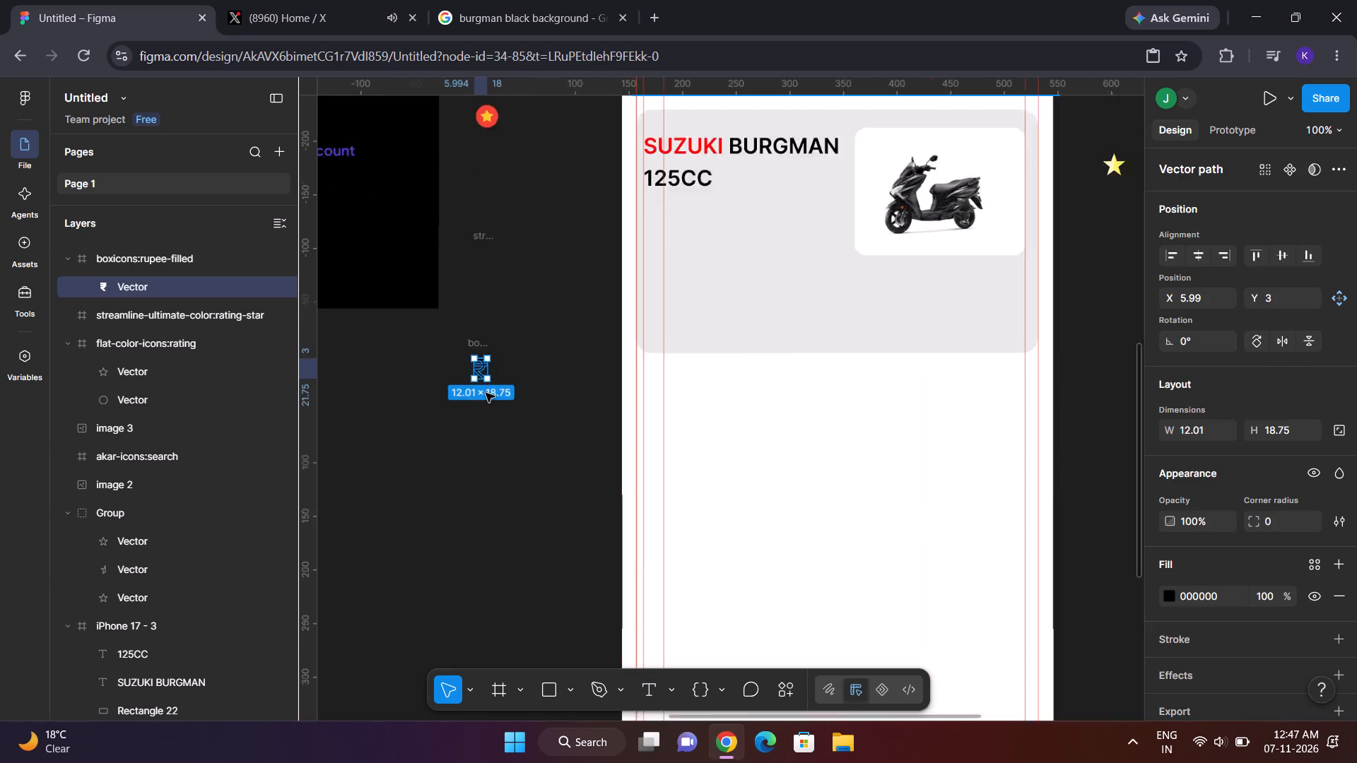
left_click_drag(483, 366, 732, 223)
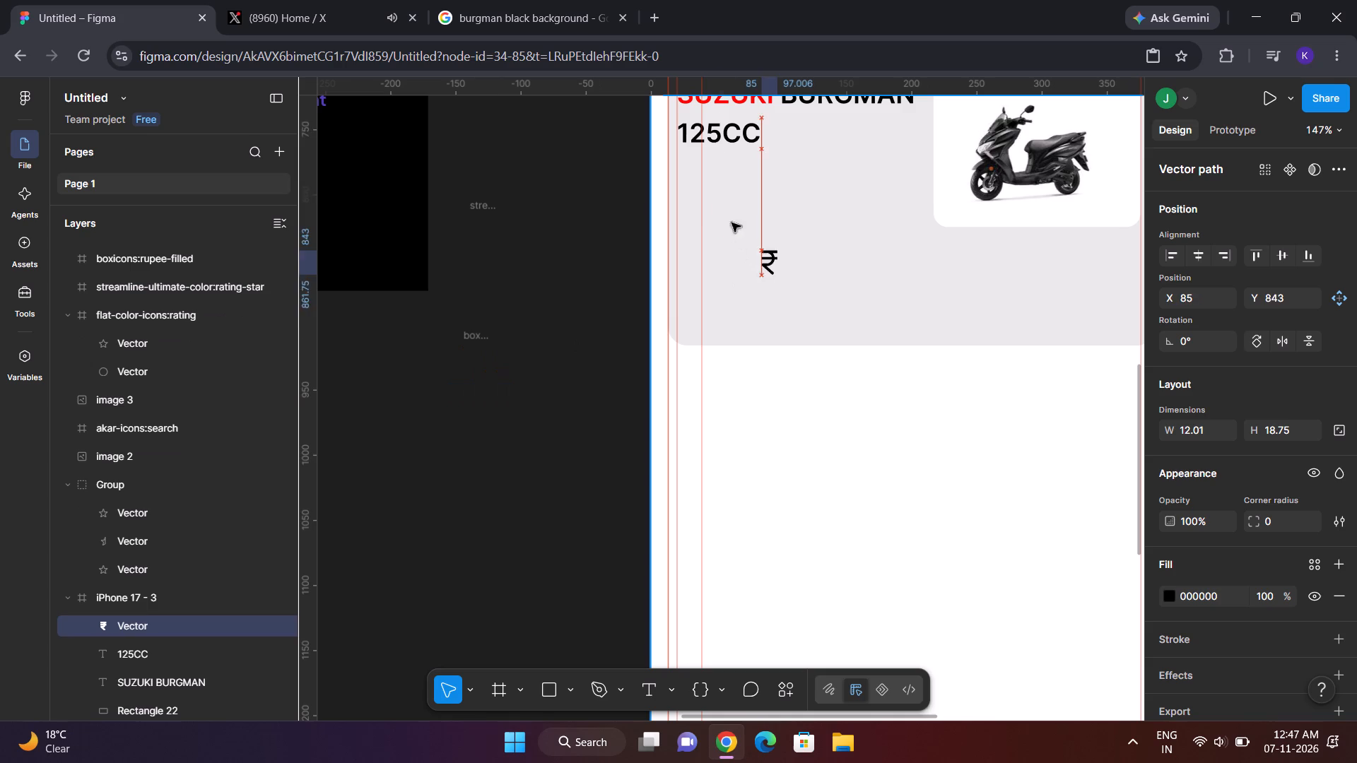
left_click_drag(732, 223, 689, 197)
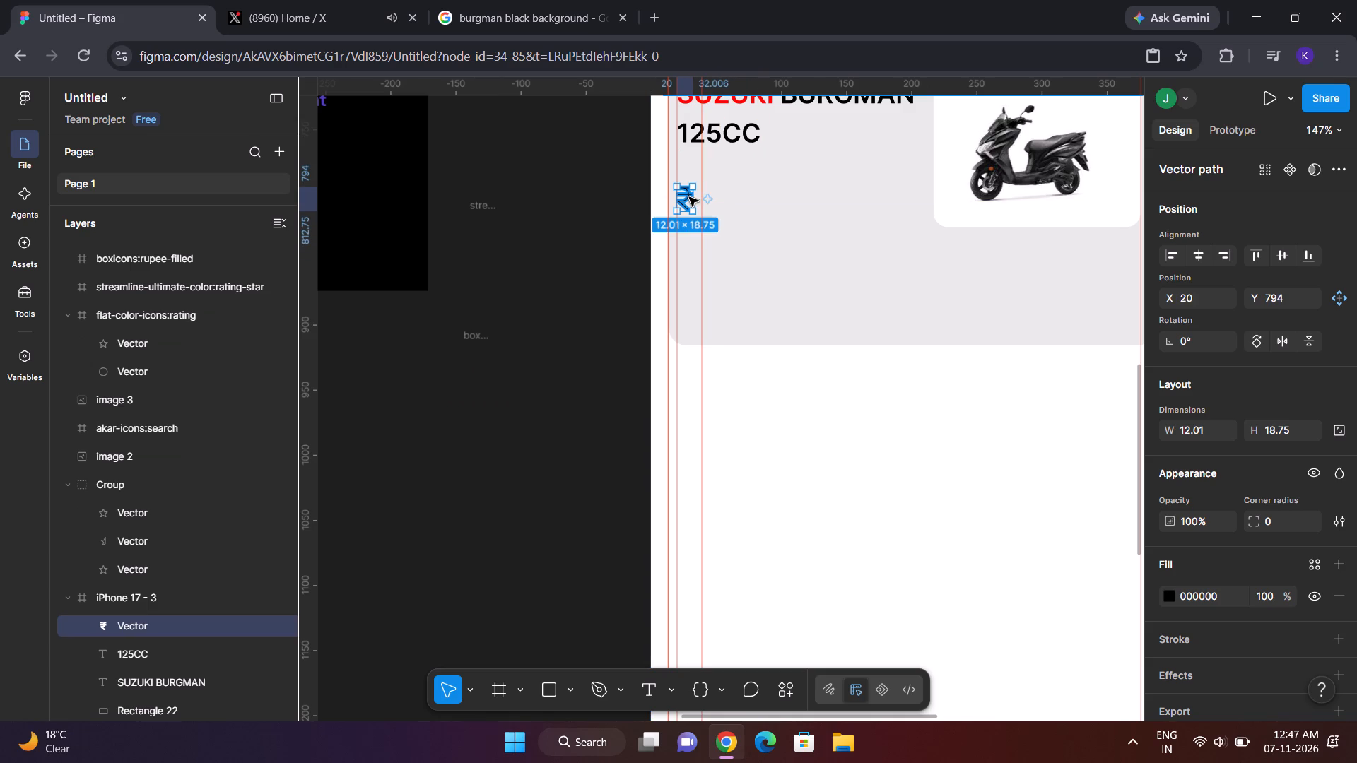
Shift the scooter image slightly to the right within the card, to X 1105, Y 786.
scroll(488, 308, "up", 1)
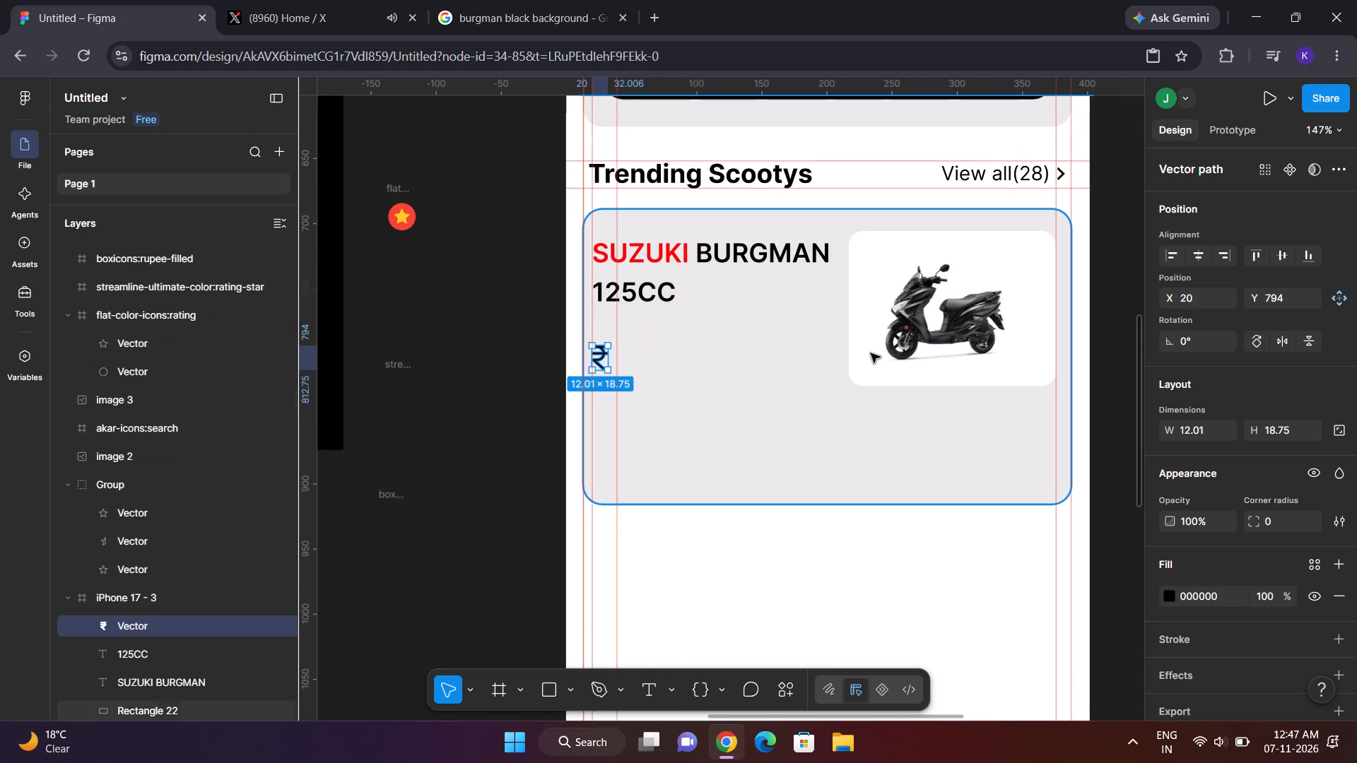
left_click(871, 351)
left_click(901, 337)
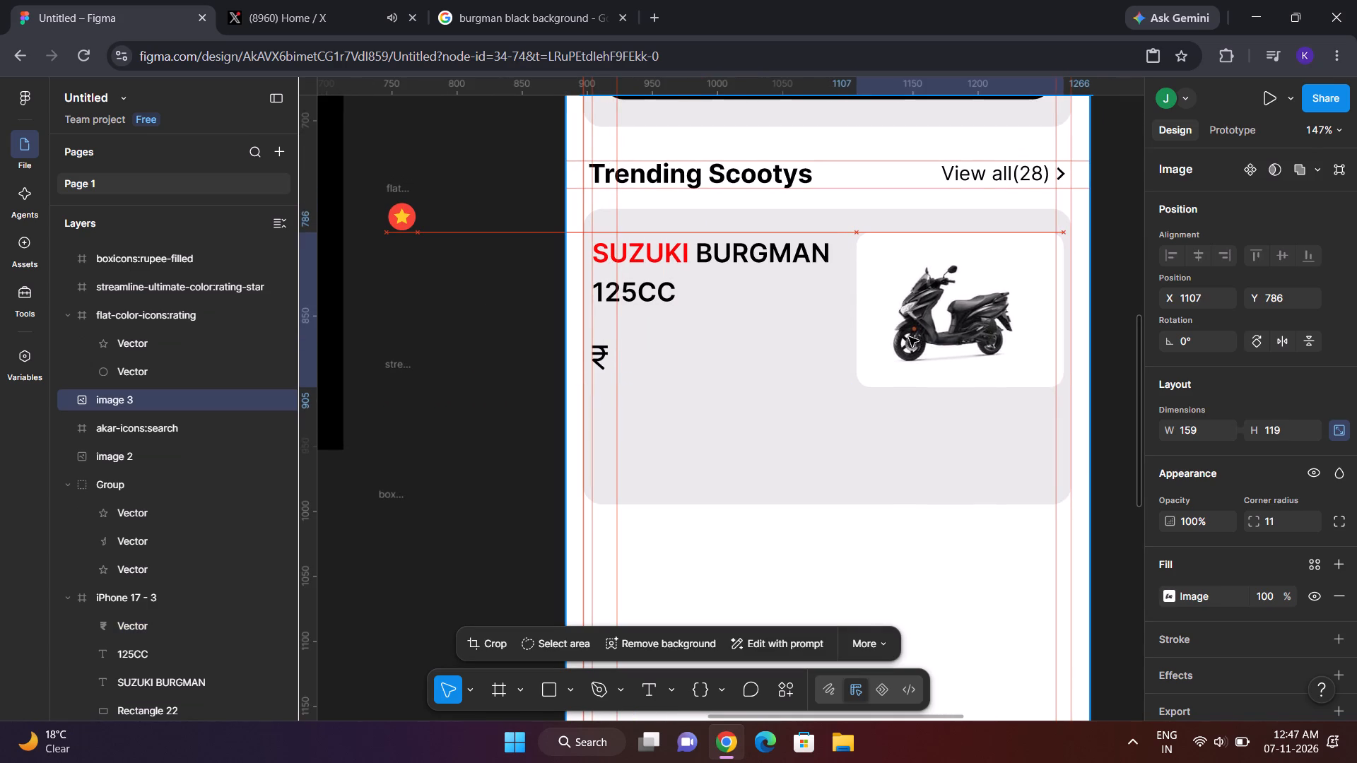
Select the "SUZUKI BURGMAN" and "125CC" labels together and shift them right to X 26.
left_click(779, 266)
left_click(647, 289)
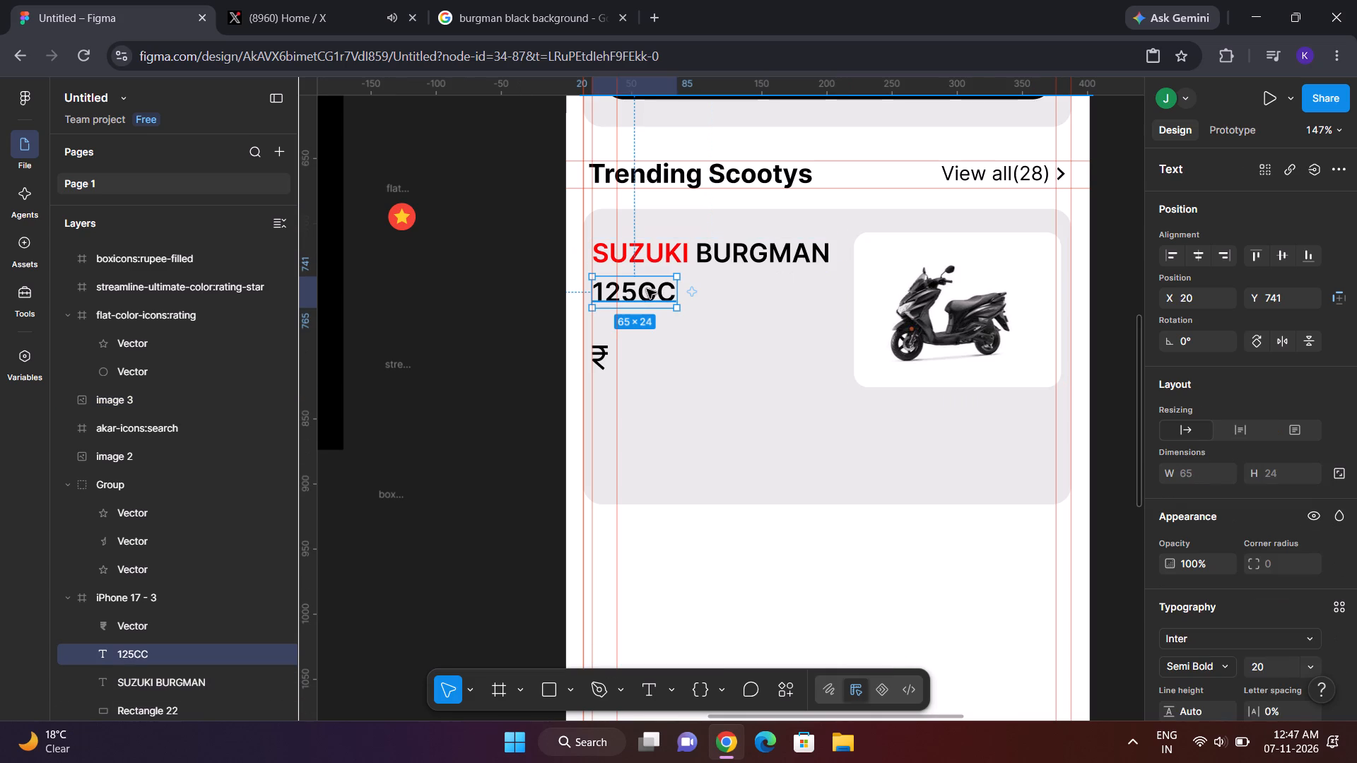
left_click(693, 259, "ctrl+shift")
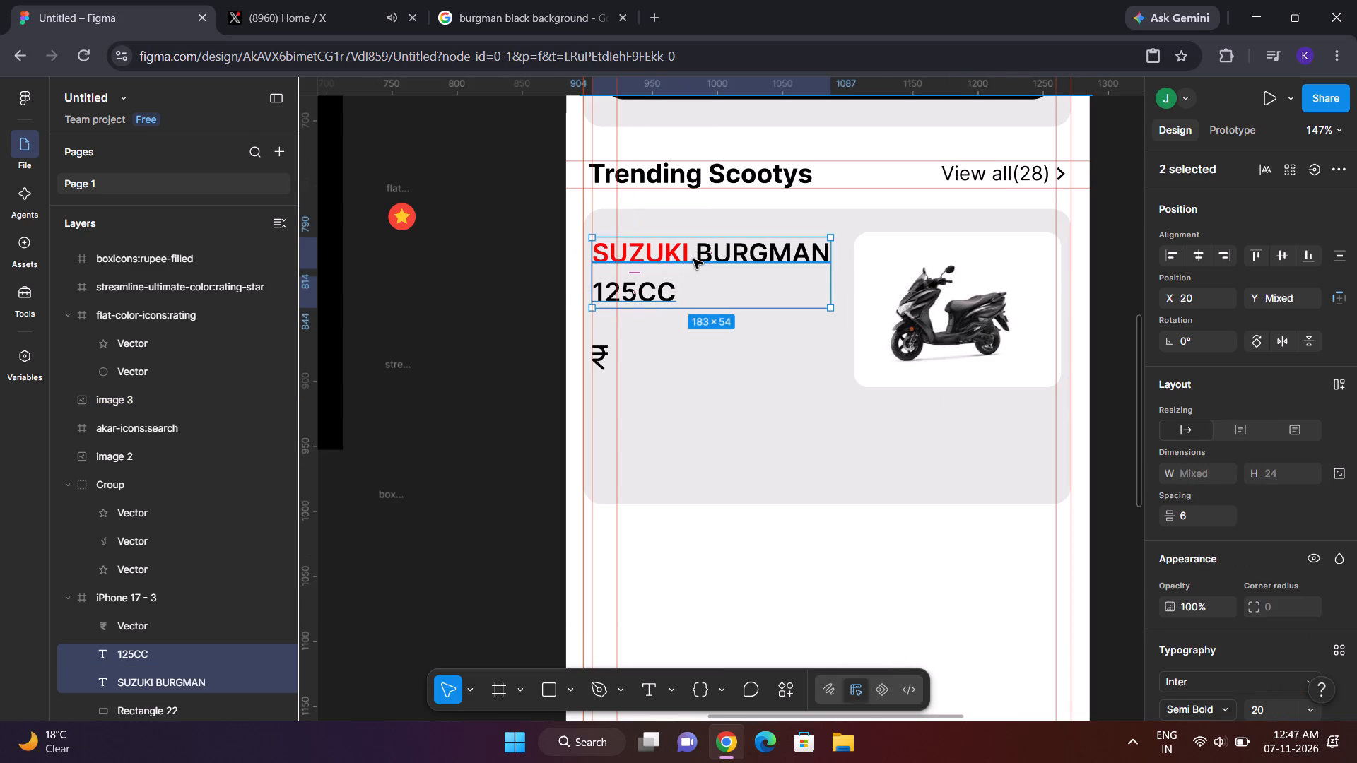
left_click(773, 289)
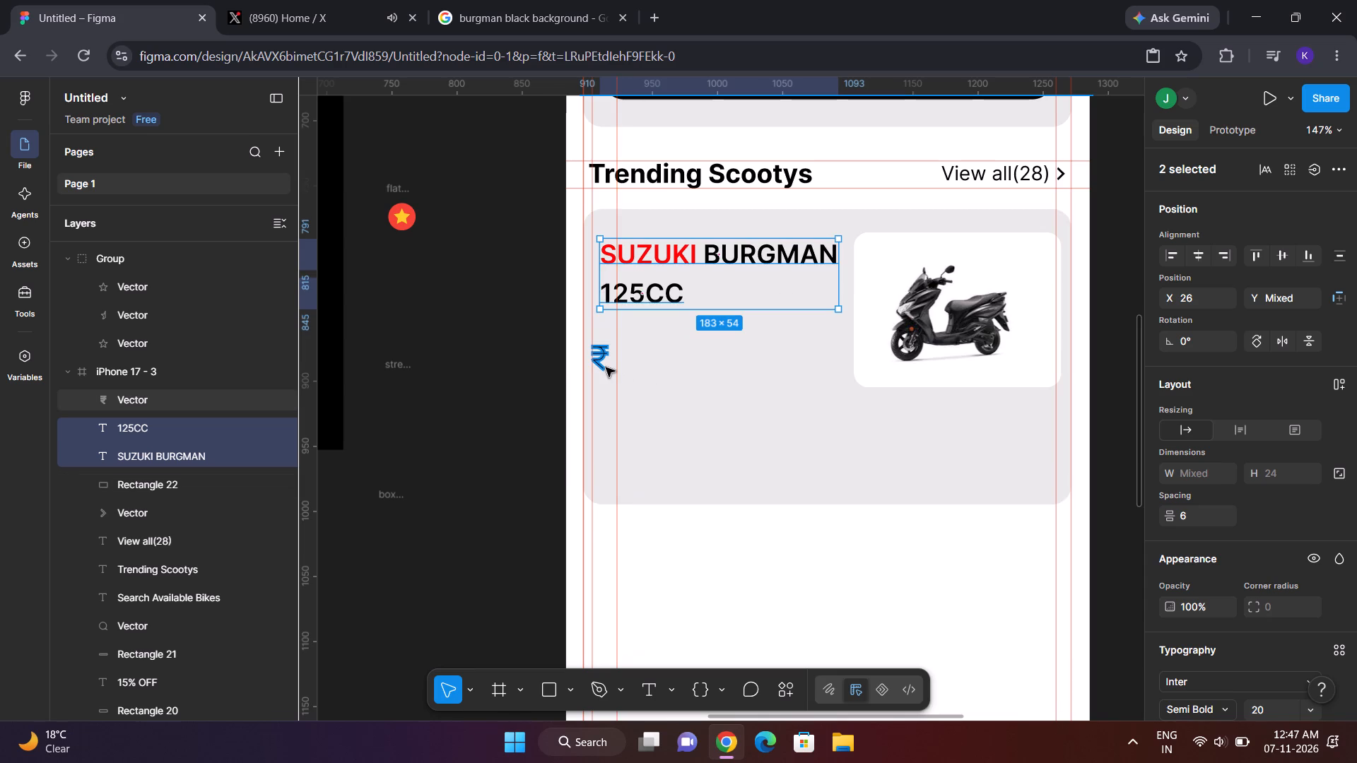
Shift the rupee icon right to X 26, in line with the left edge of the "125CC" label.
left_click(370, 338)
left_click(604, 348)
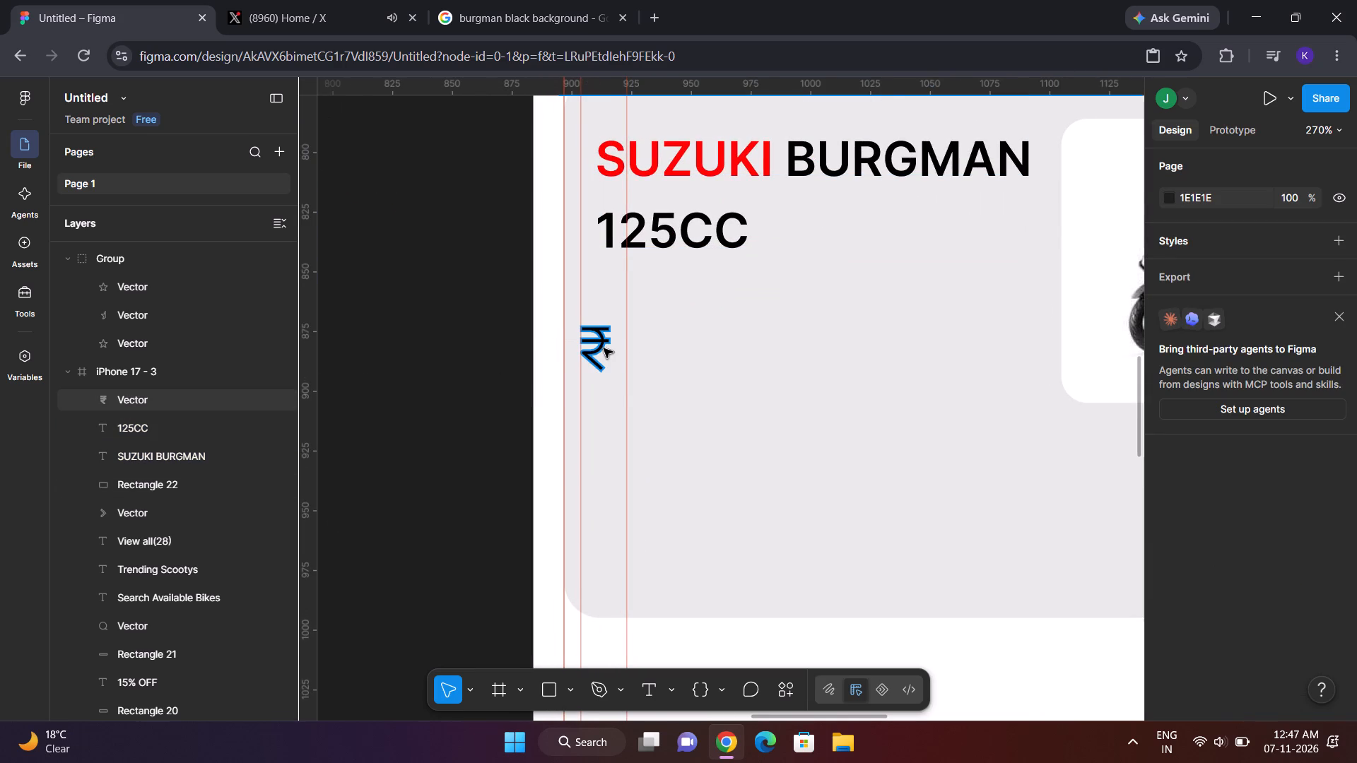
left_click_drag(604, 348, 621, 349)
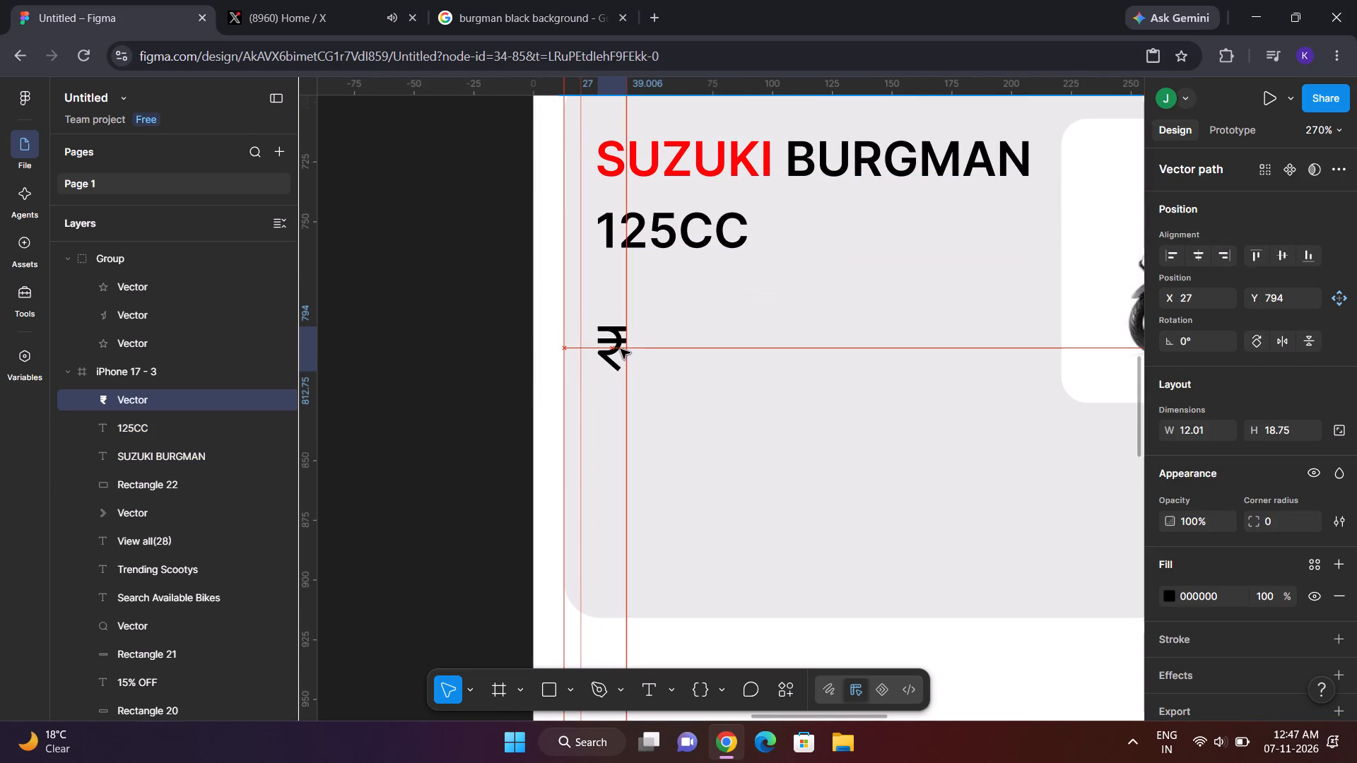
left_click_drag(621, 349, 616, 349)
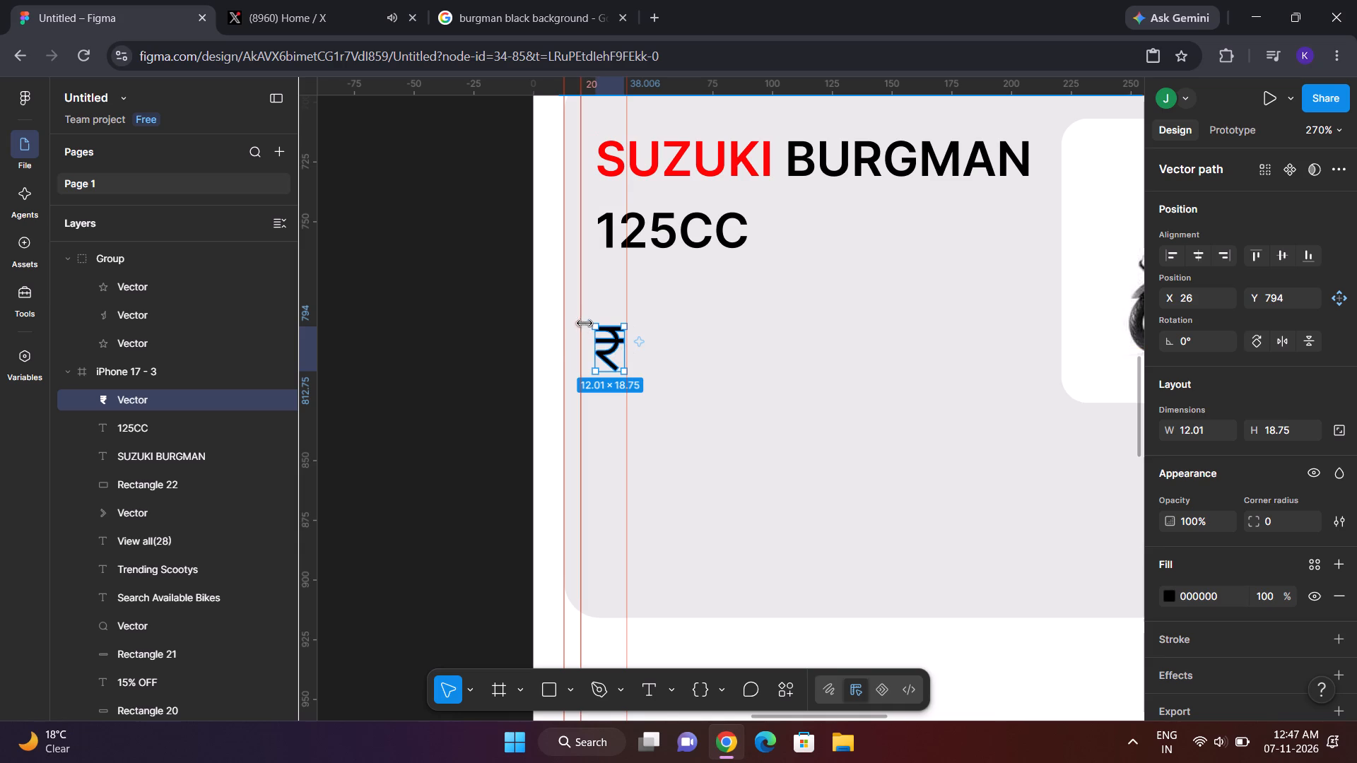
Move the vertical ruler guide just left of the card's text to X 26.
left_click_drag(578, 314, 597, 314)
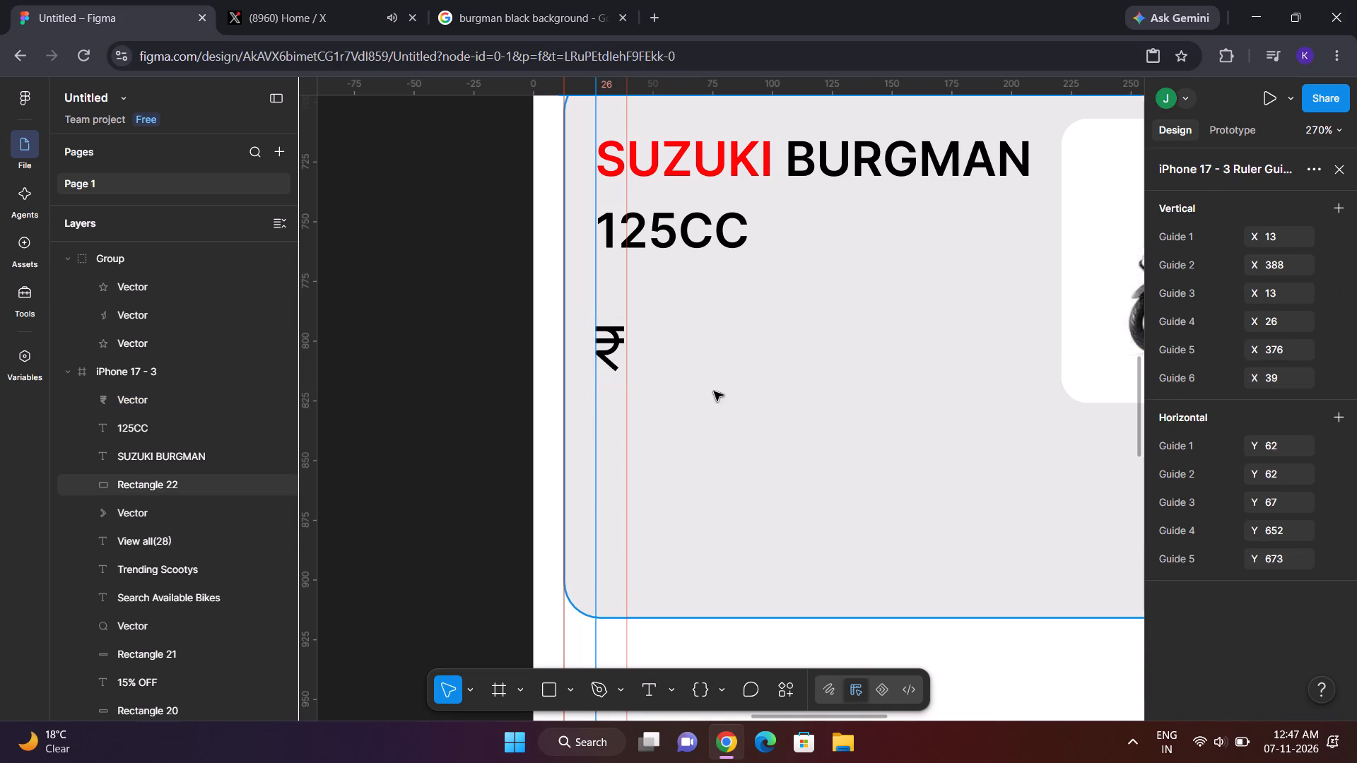
Move the rupee icon up closer to "125CC", to Y 781, keeping it at X 26.
left_click_drag(604, 357, 601, 338)
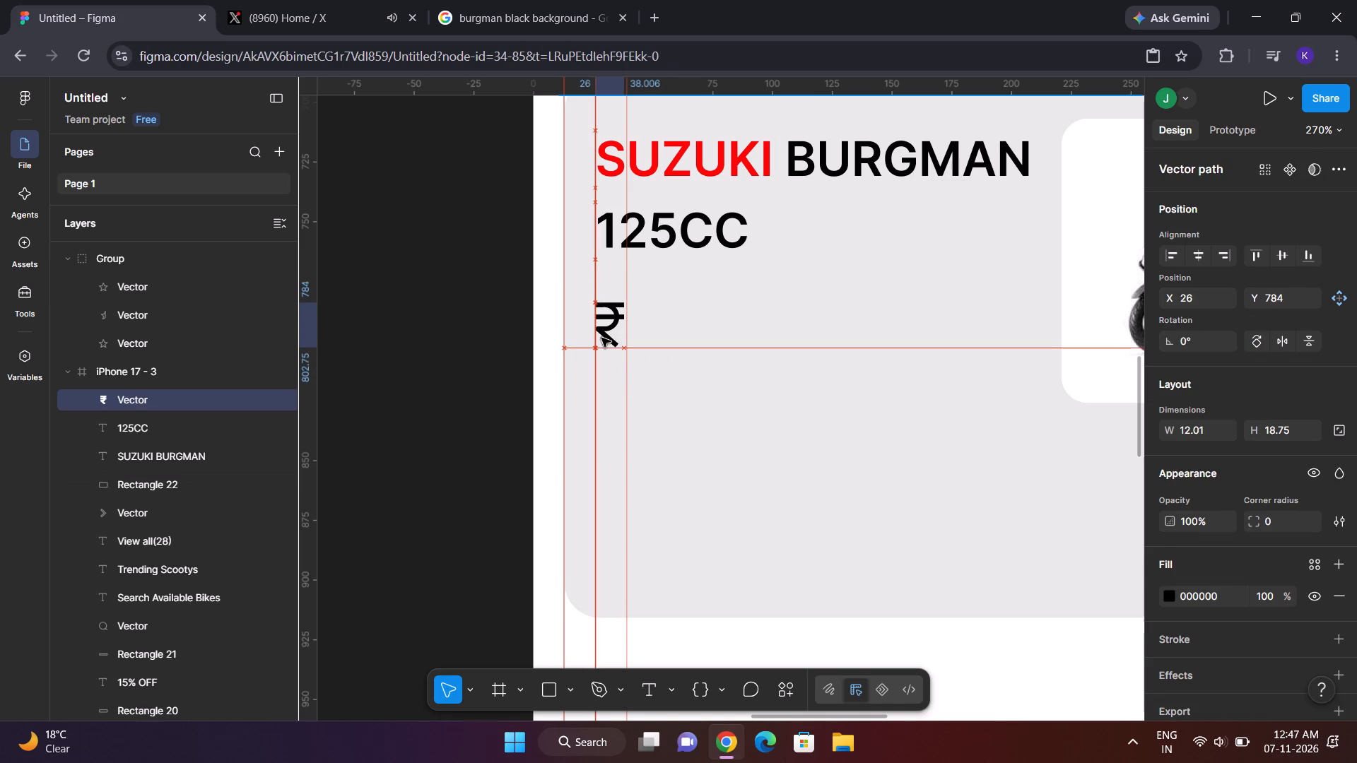
left_click_drag(601, 338, 601, 325)
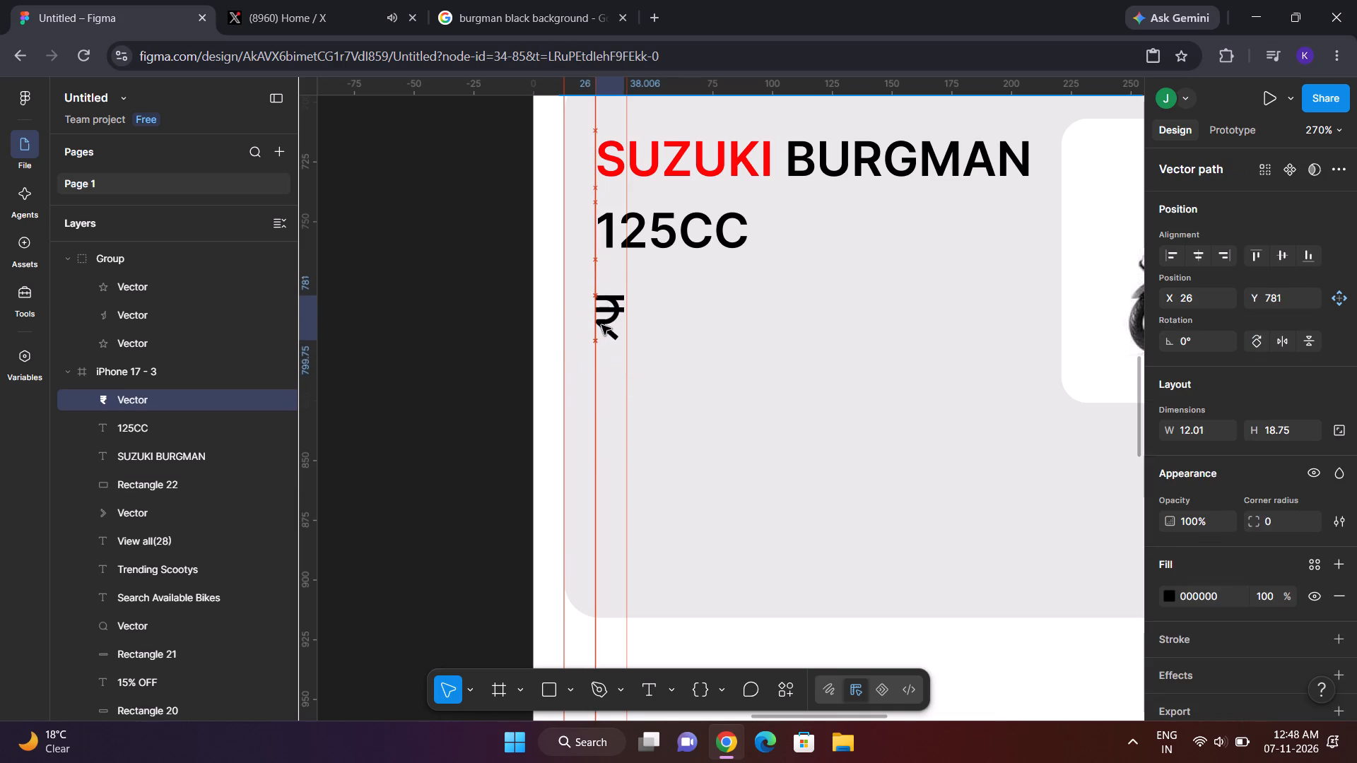
left_click_drag(601, 325, 601, 327)
left_click(689, 356)
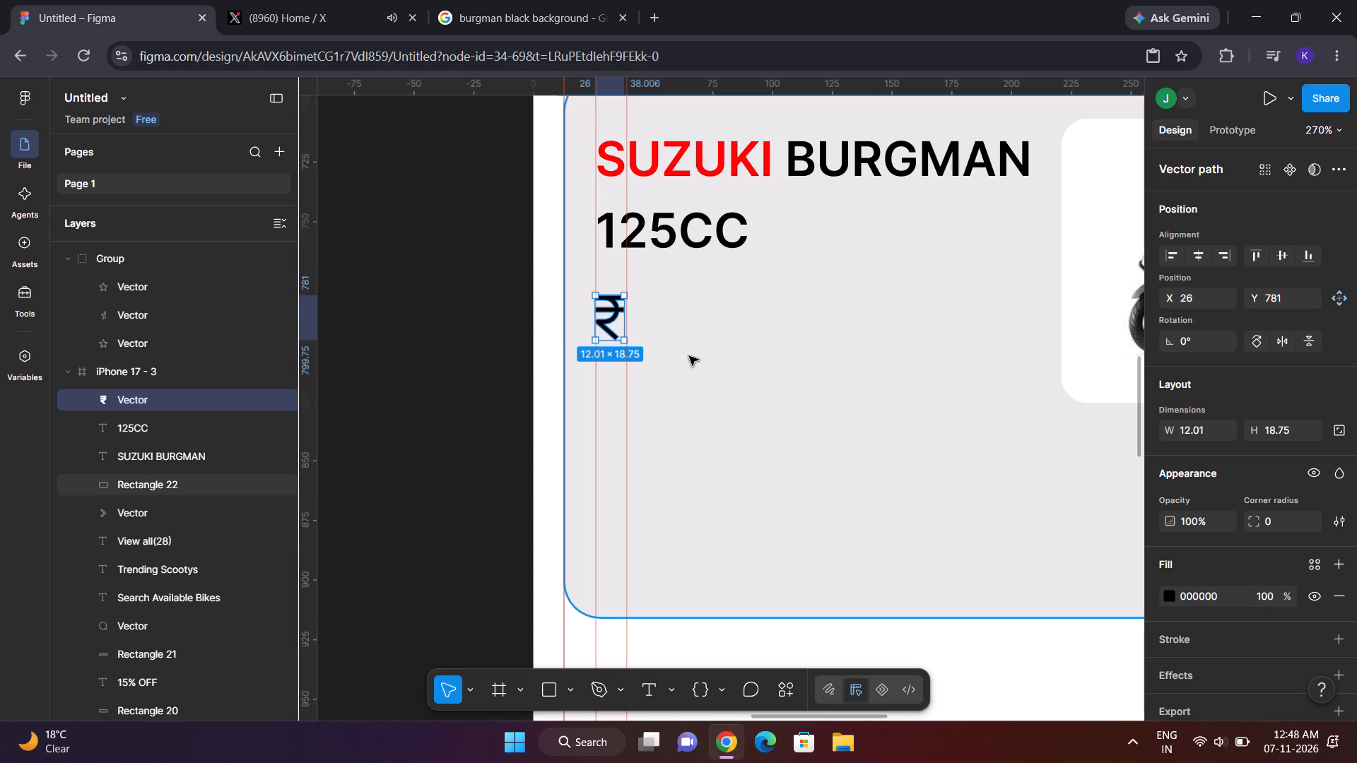
Add a text label reading "250/hr" just to the right of the rupee icon in the card.
scroll(689, 356, "left", 1)
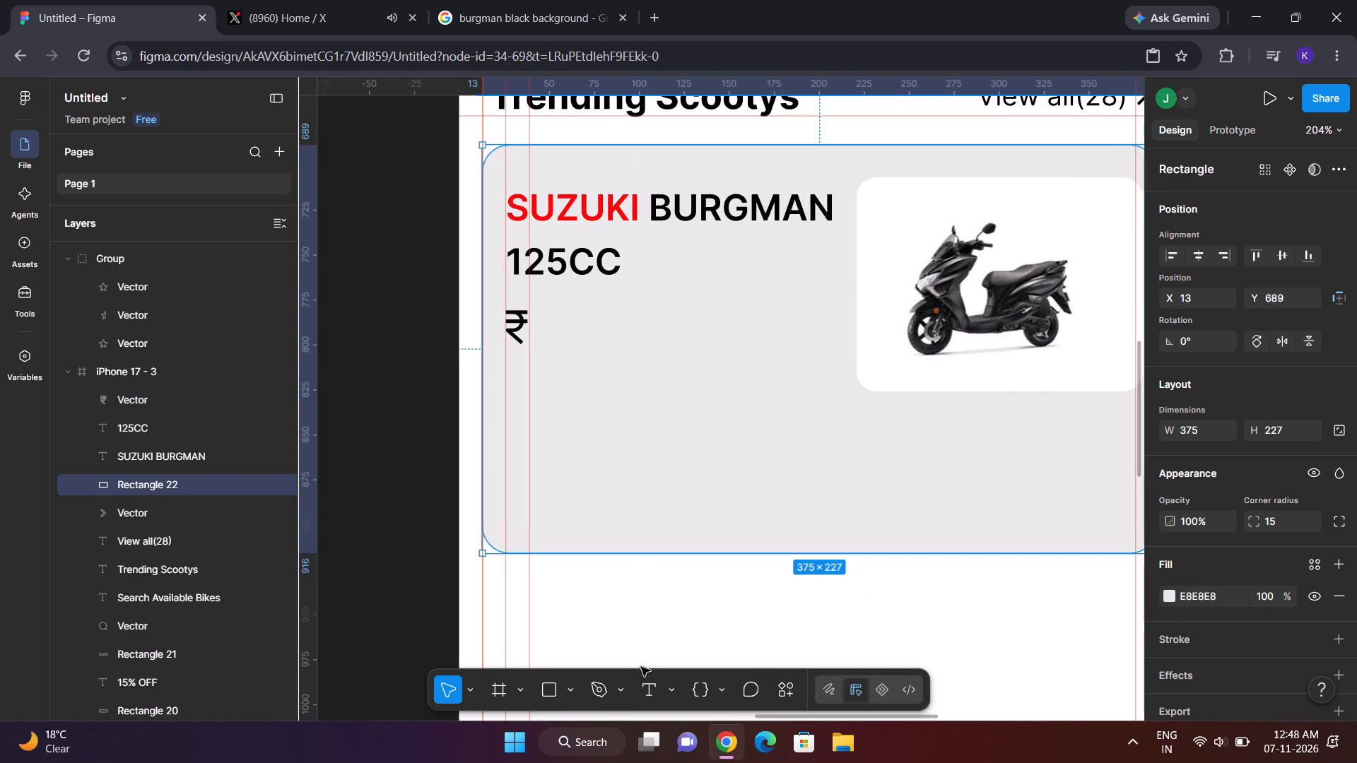
left_click(649, 676)
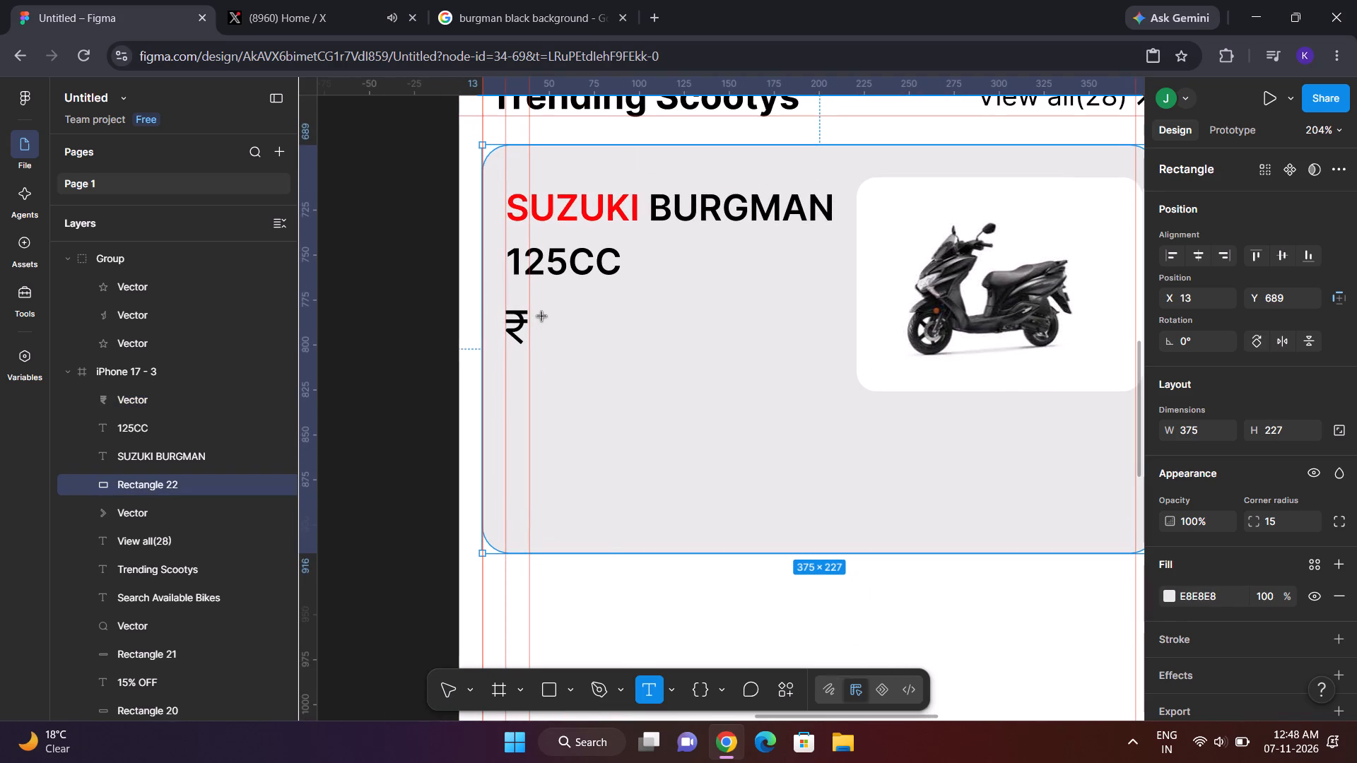
left_click(542, 316)
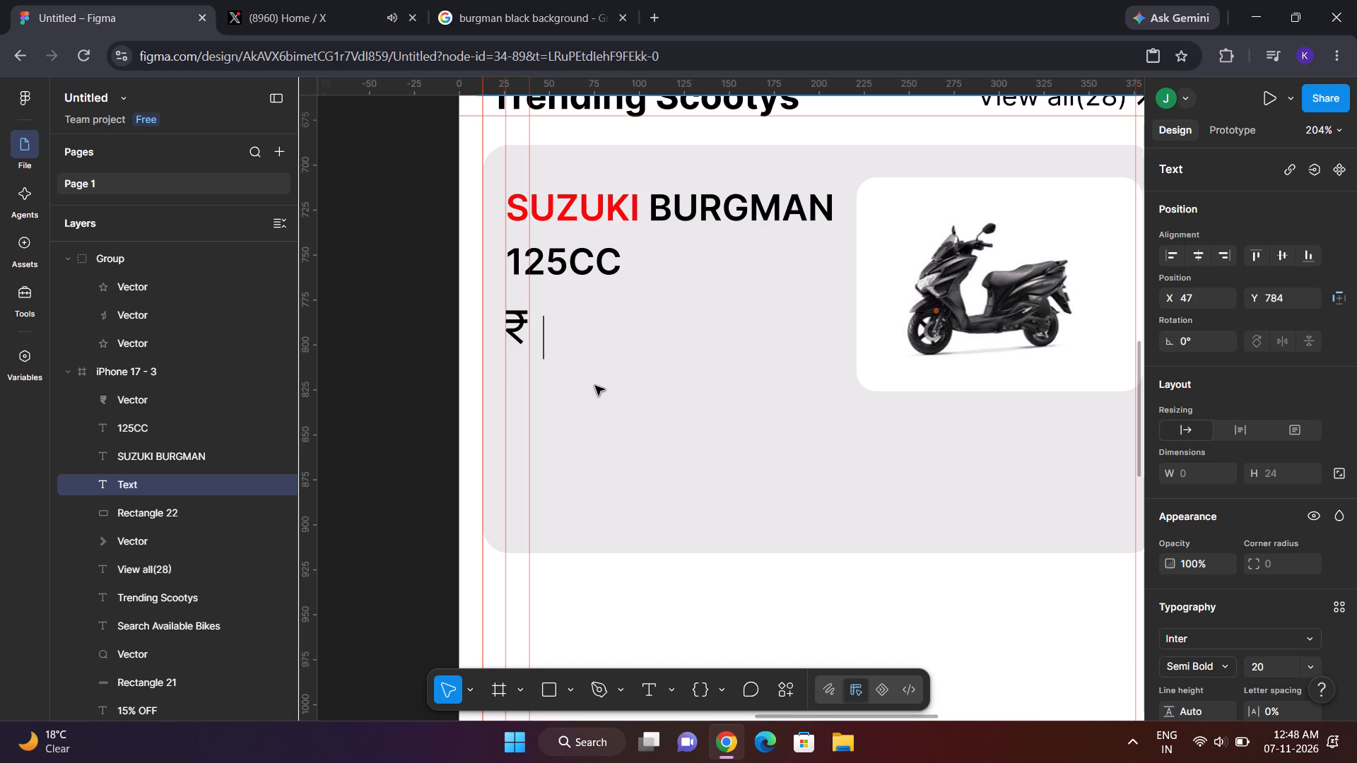
key("3")
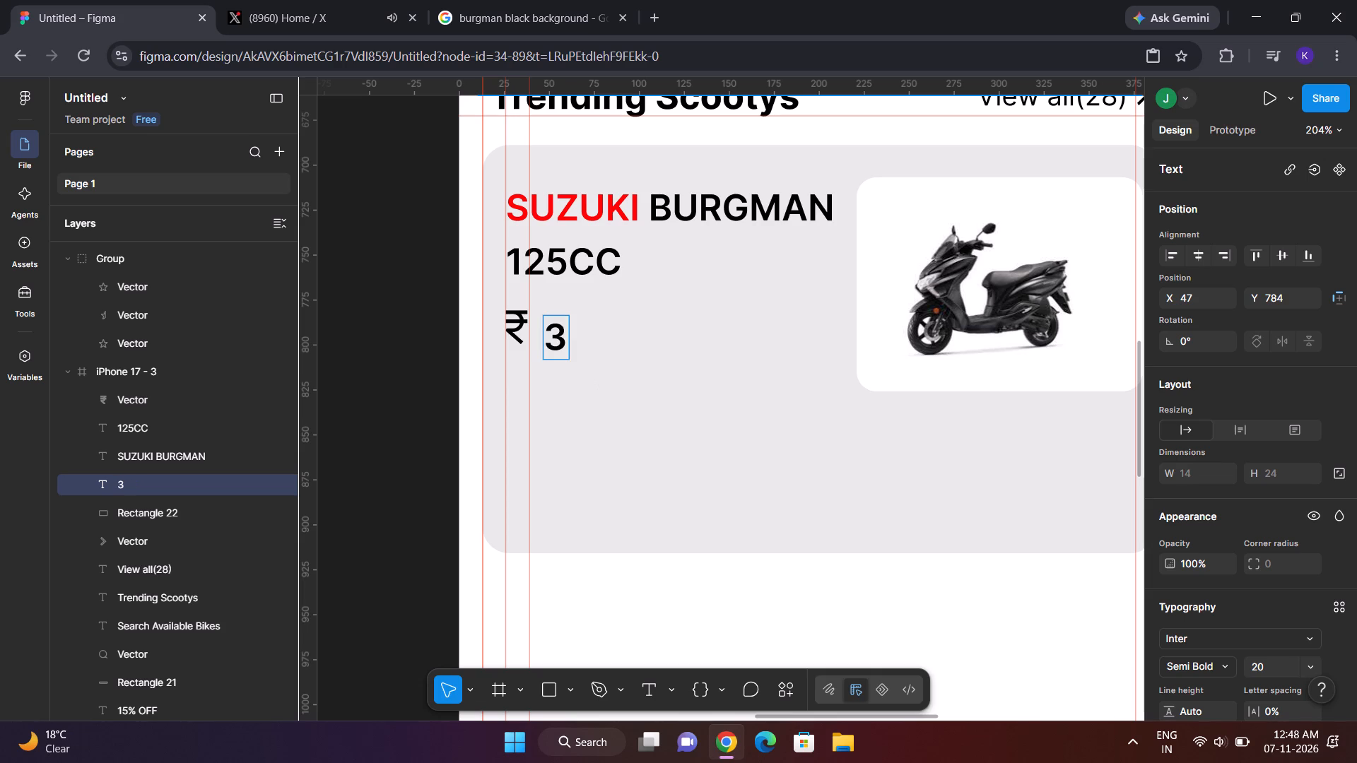
key("BackSpace")
type("250")
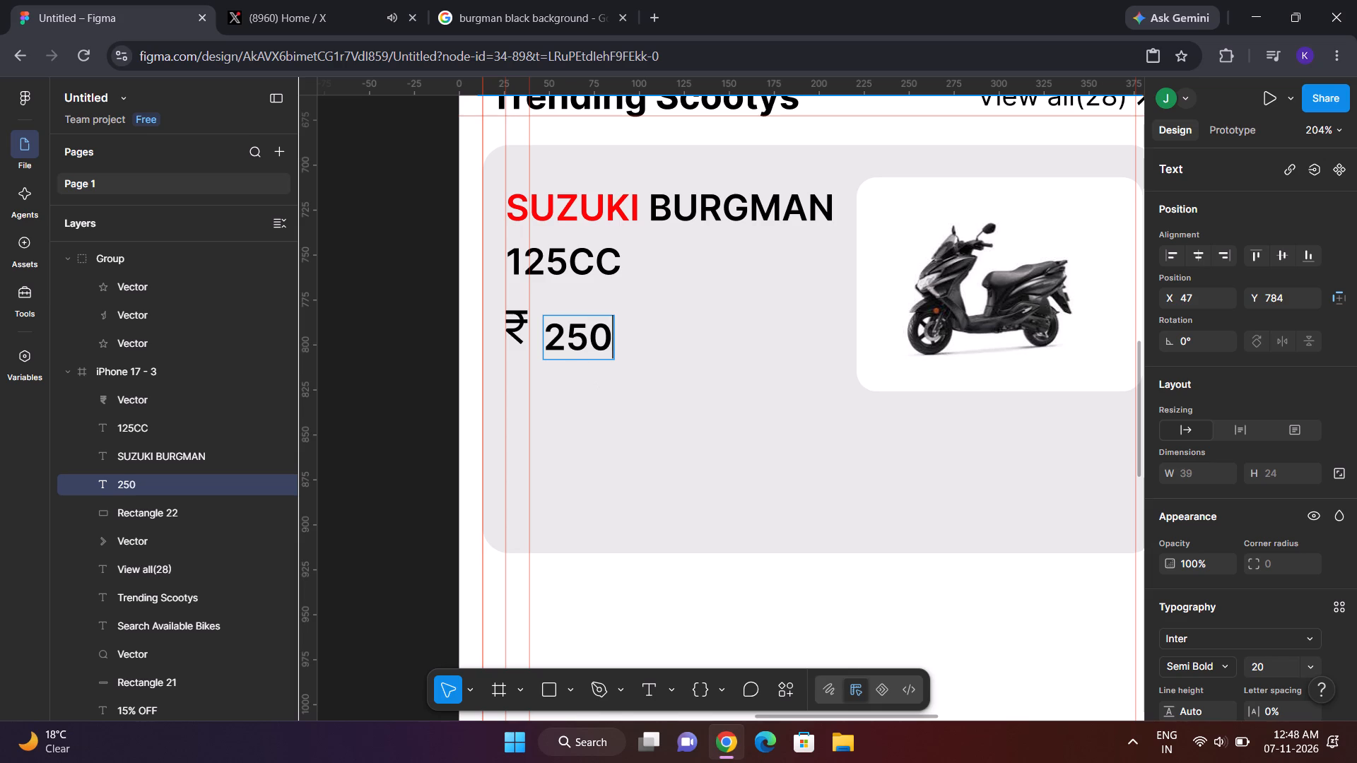
type("?ht")
key("BackSpace")
key("BackSpace")
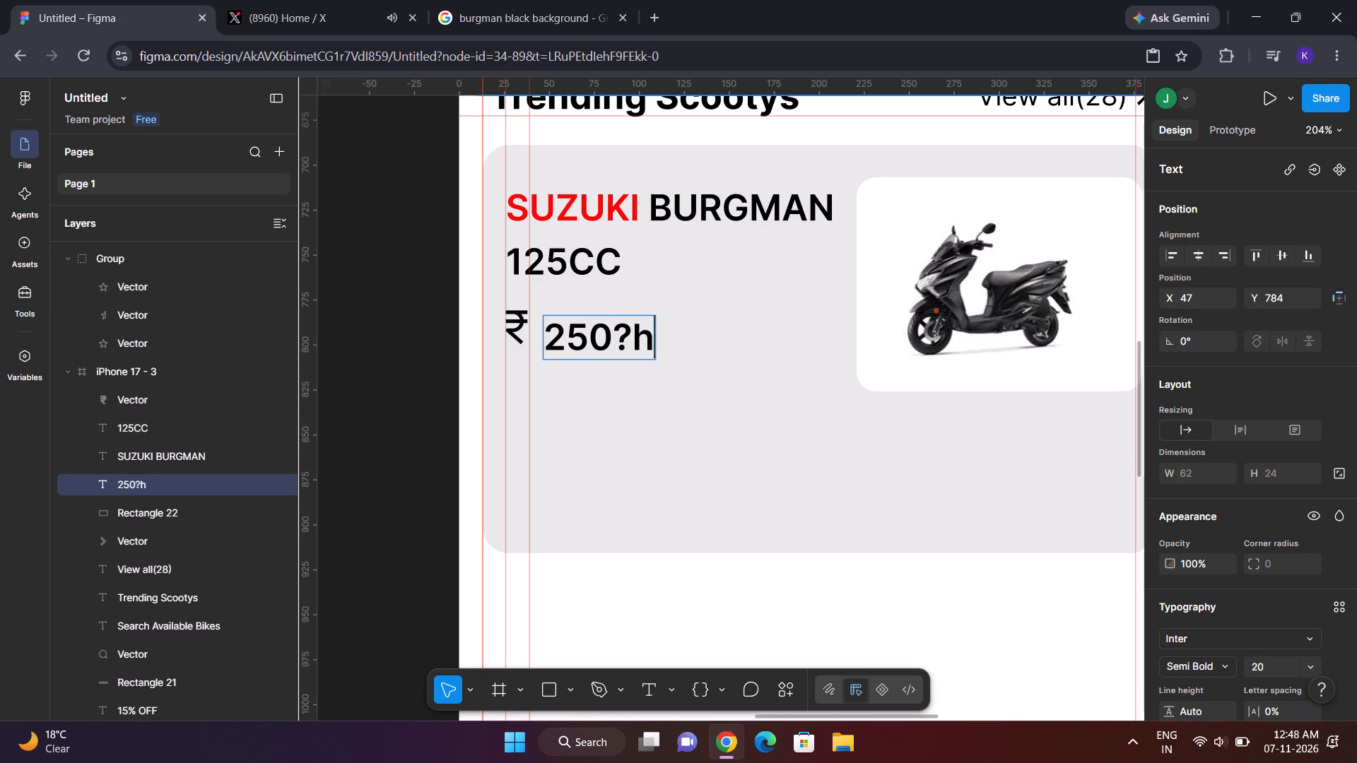
key("BackSpace")
type("/ht")
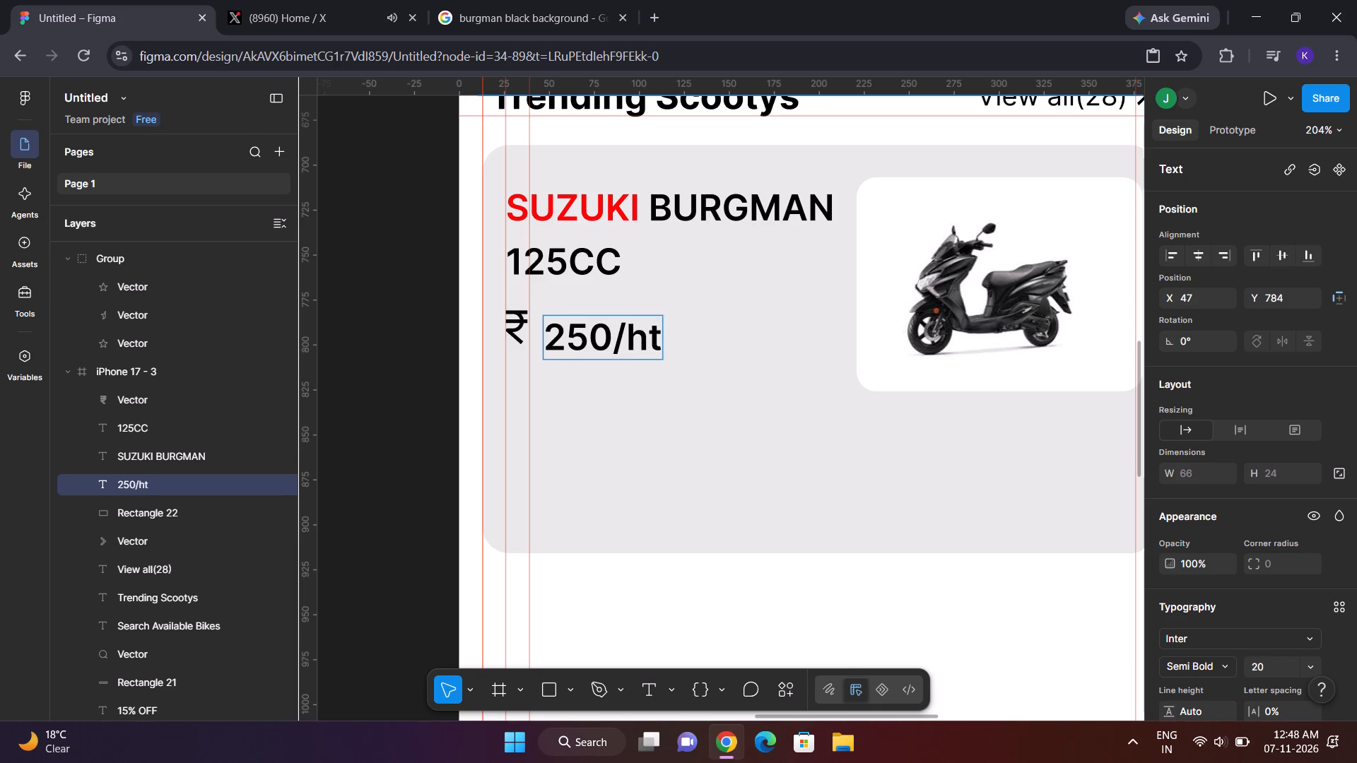
key("BackSpace")
key("r")
left_click(422, 346)
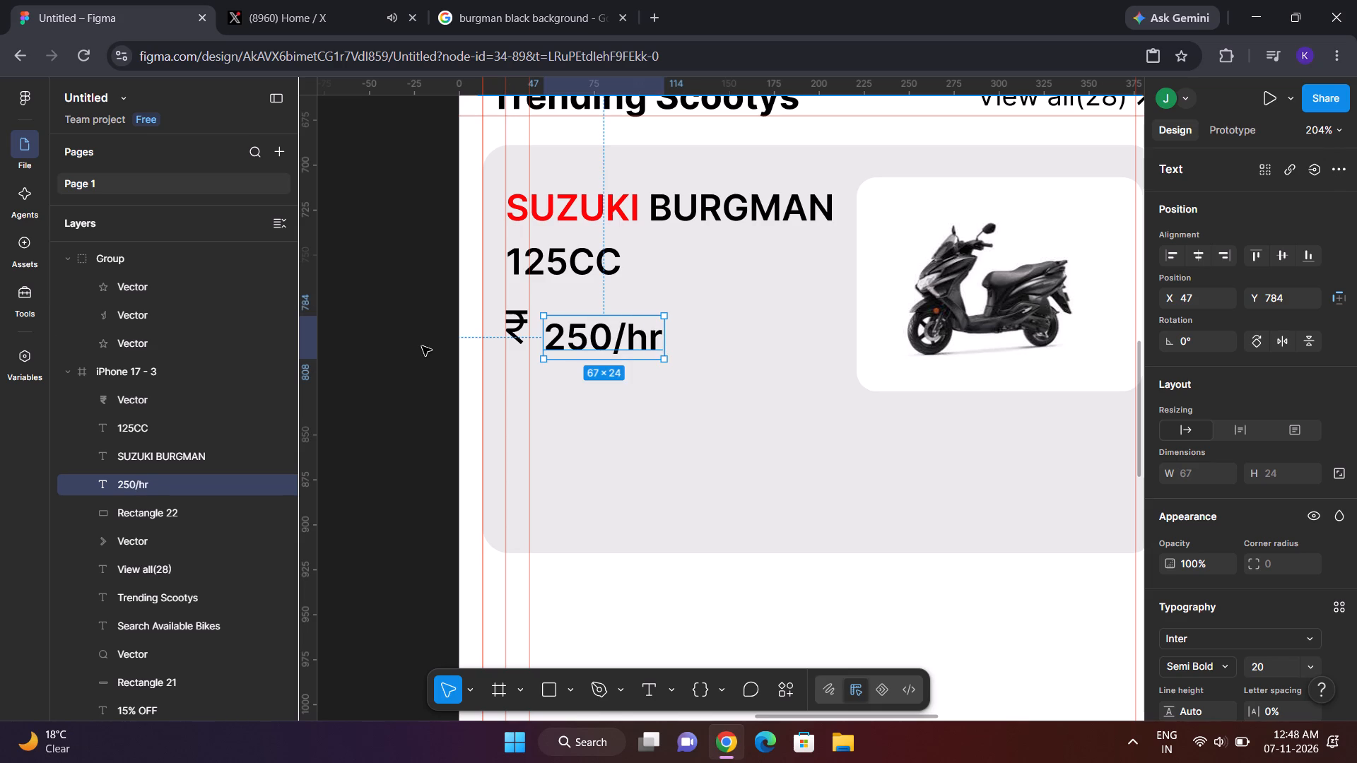
Position the "250/hr" label close beside the rupee icon and vertically centred with it, at X 42, Y 778.
left_click_drag(581, 340, 578, 324)
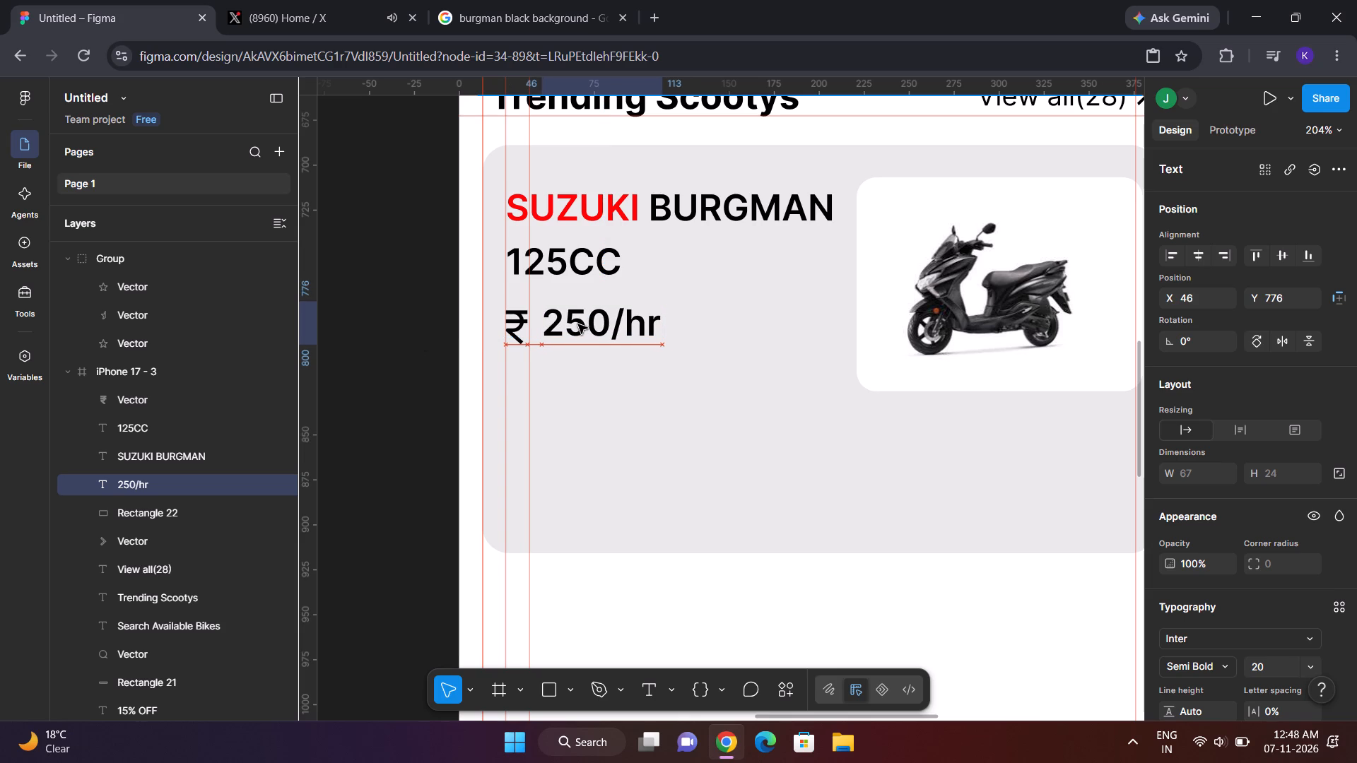
left_click_drag(578, 324, 573, 329)
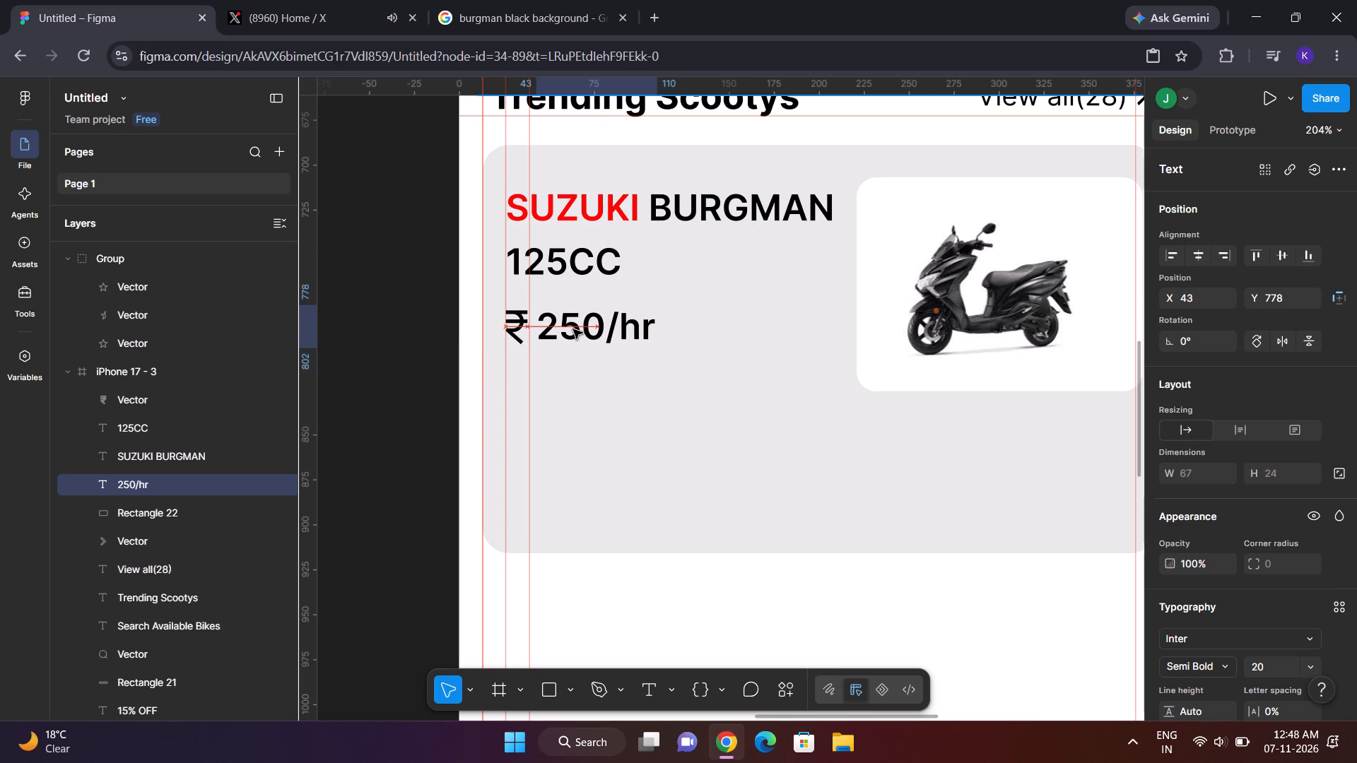
left_click_drag(573, 329, 575, 329)
left_click(367, 326)
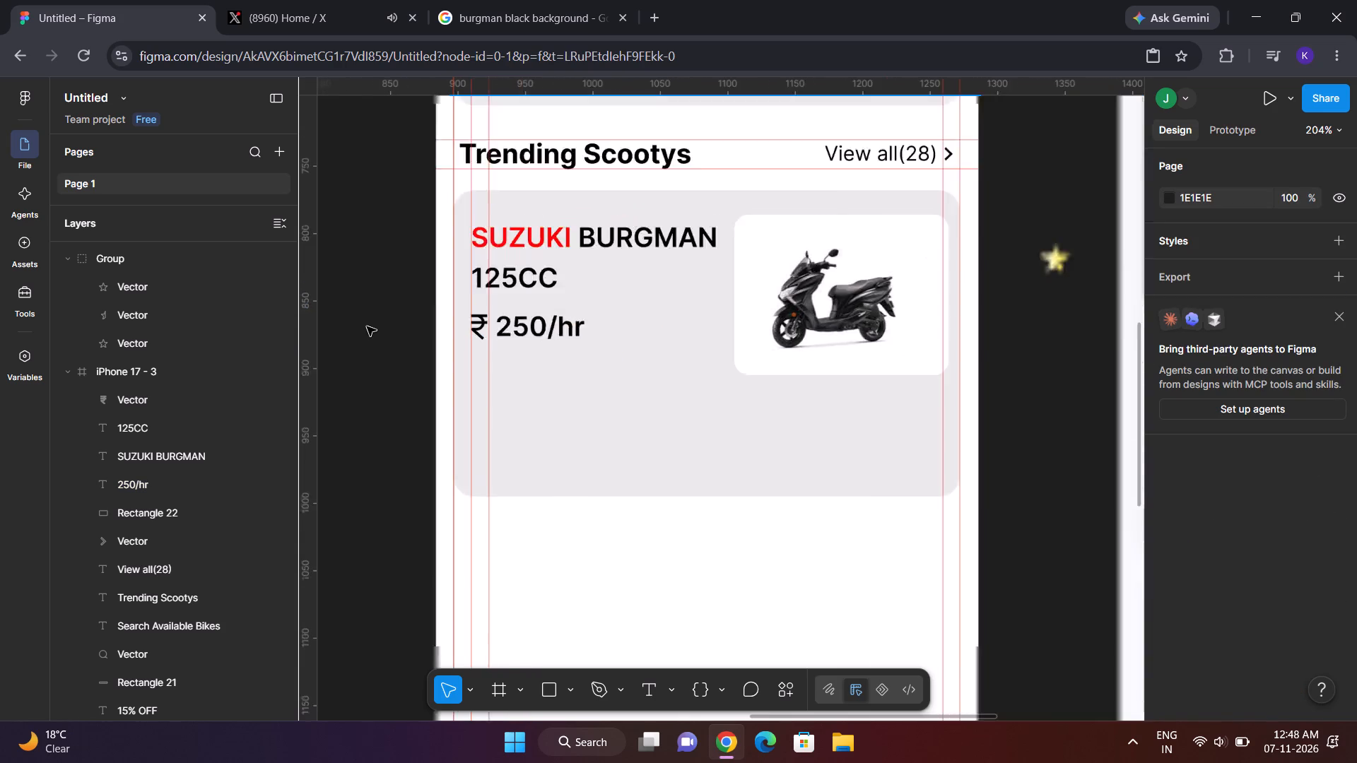
left_click(813, 372)
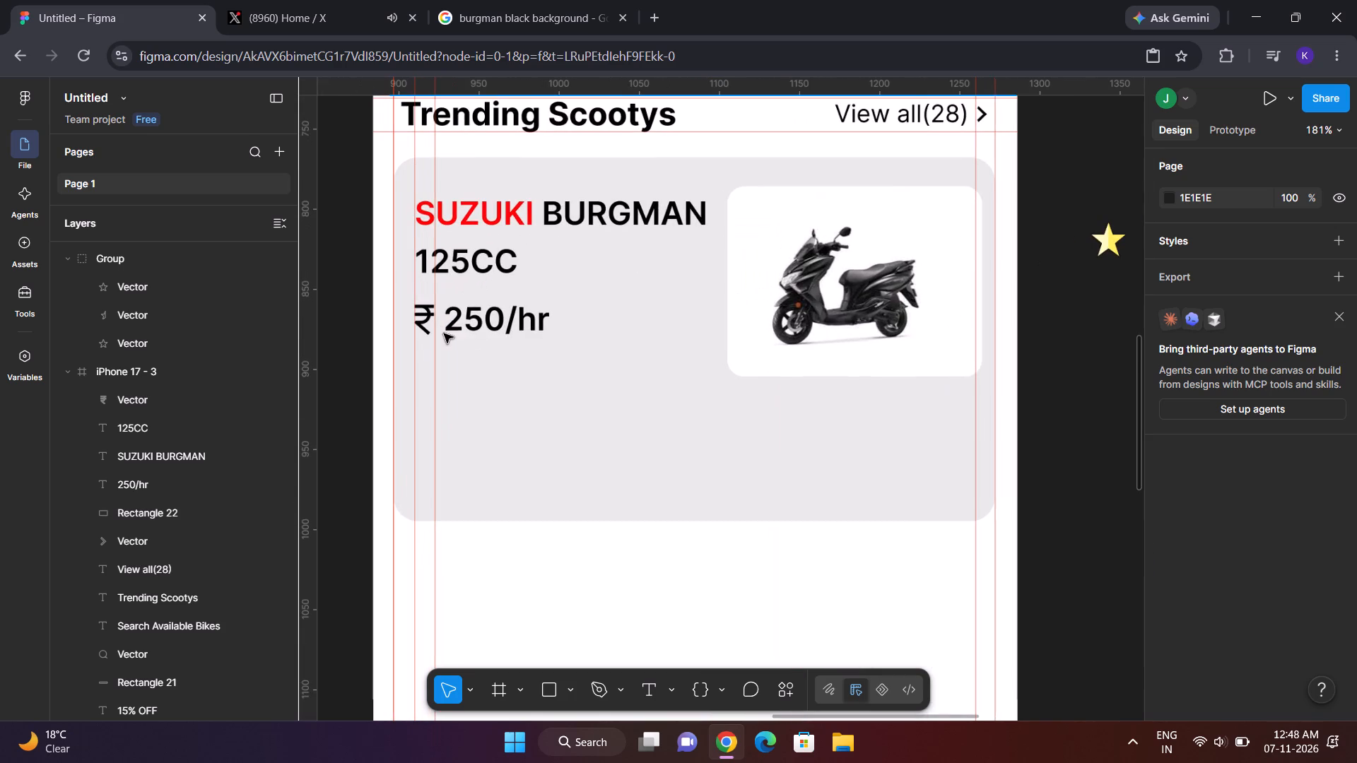
left_click(525, 317)
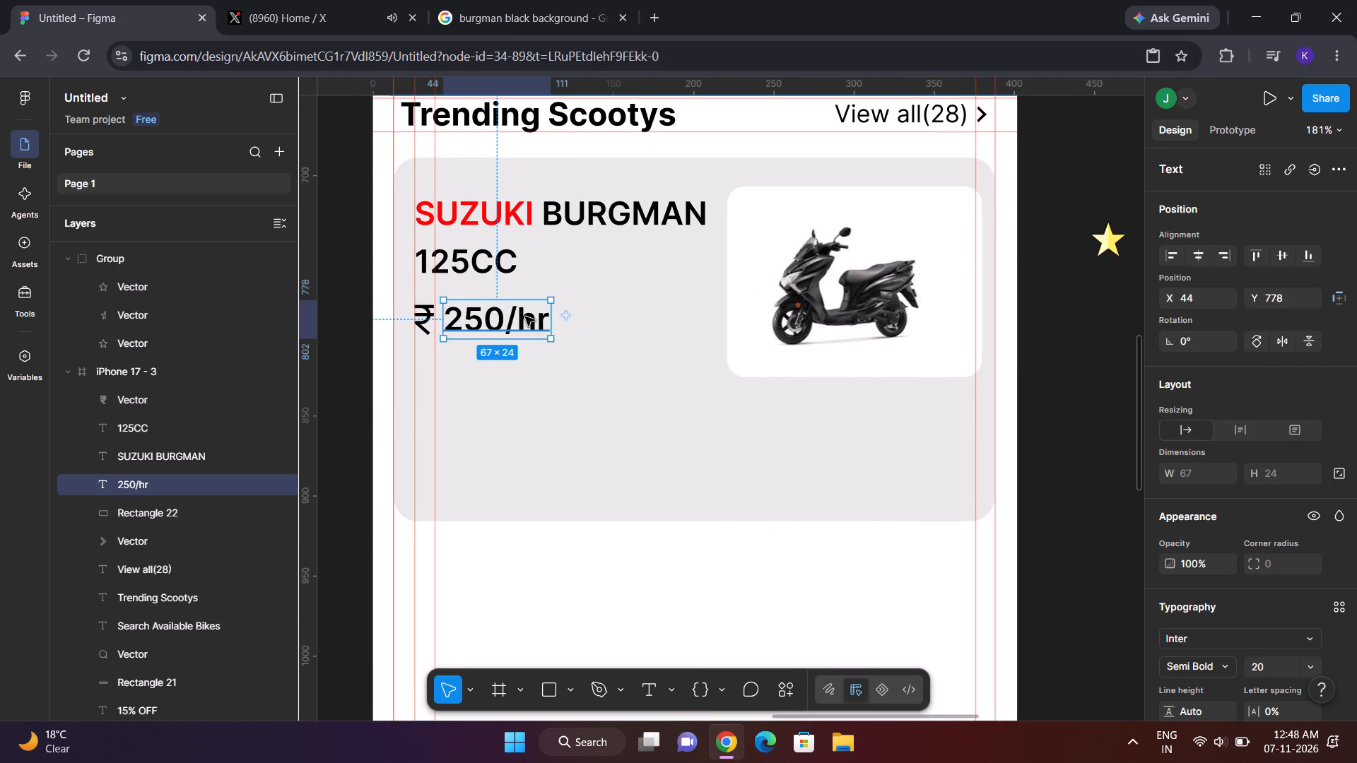
left_click(512, 319)
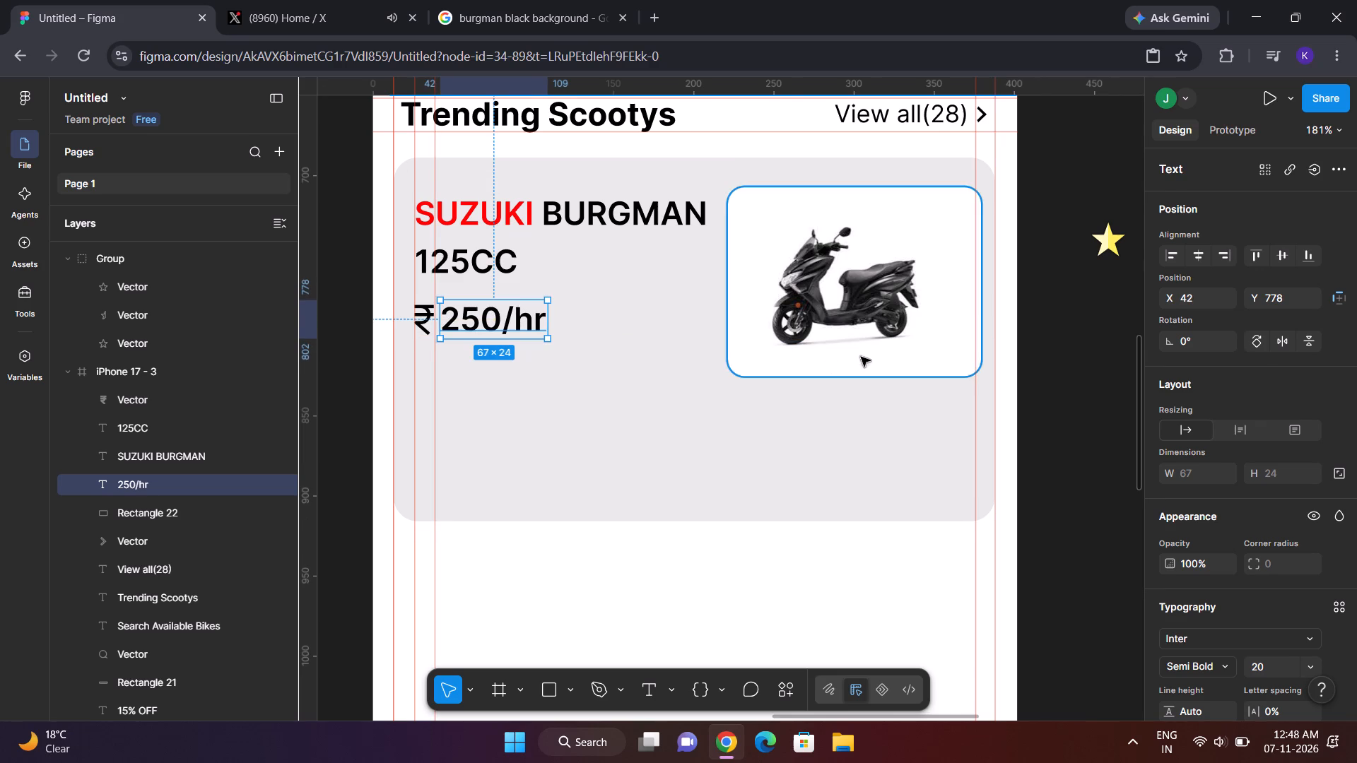
left_click(1104, 400)
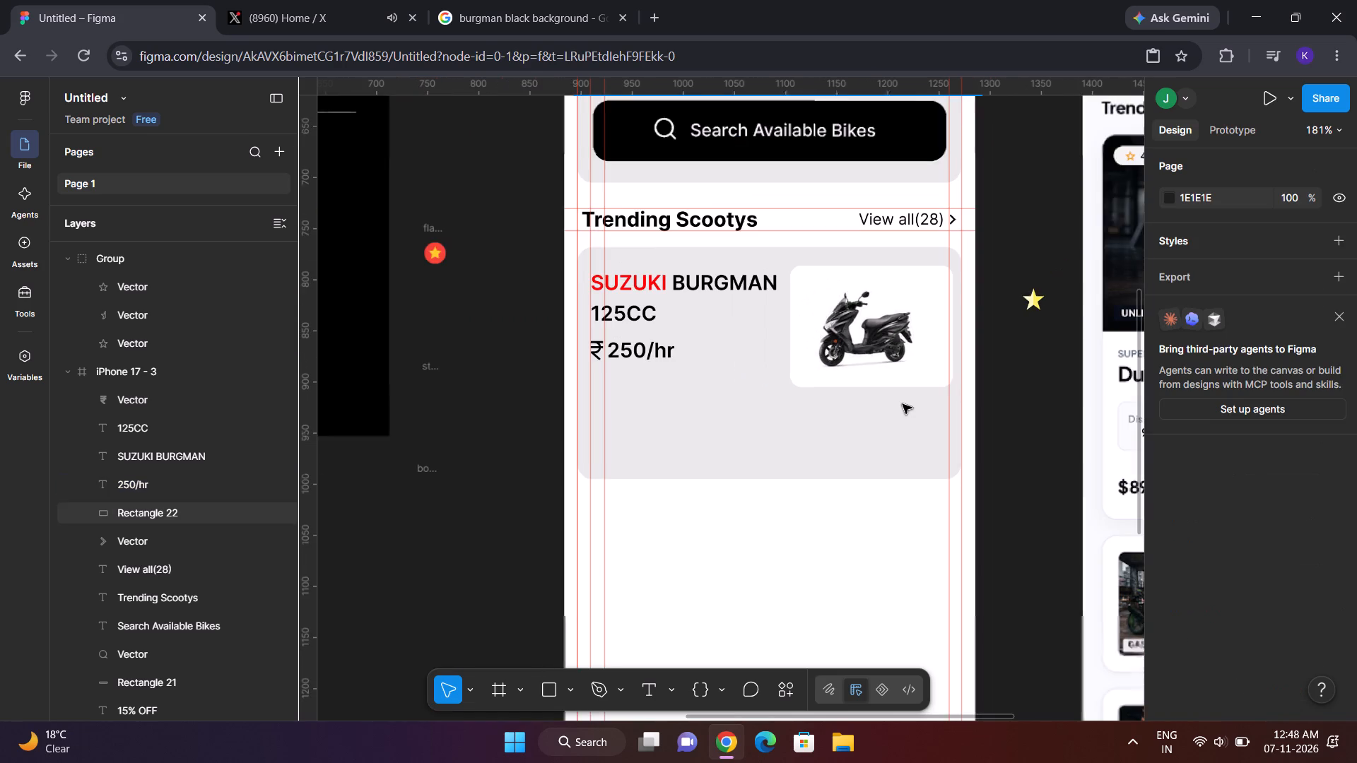
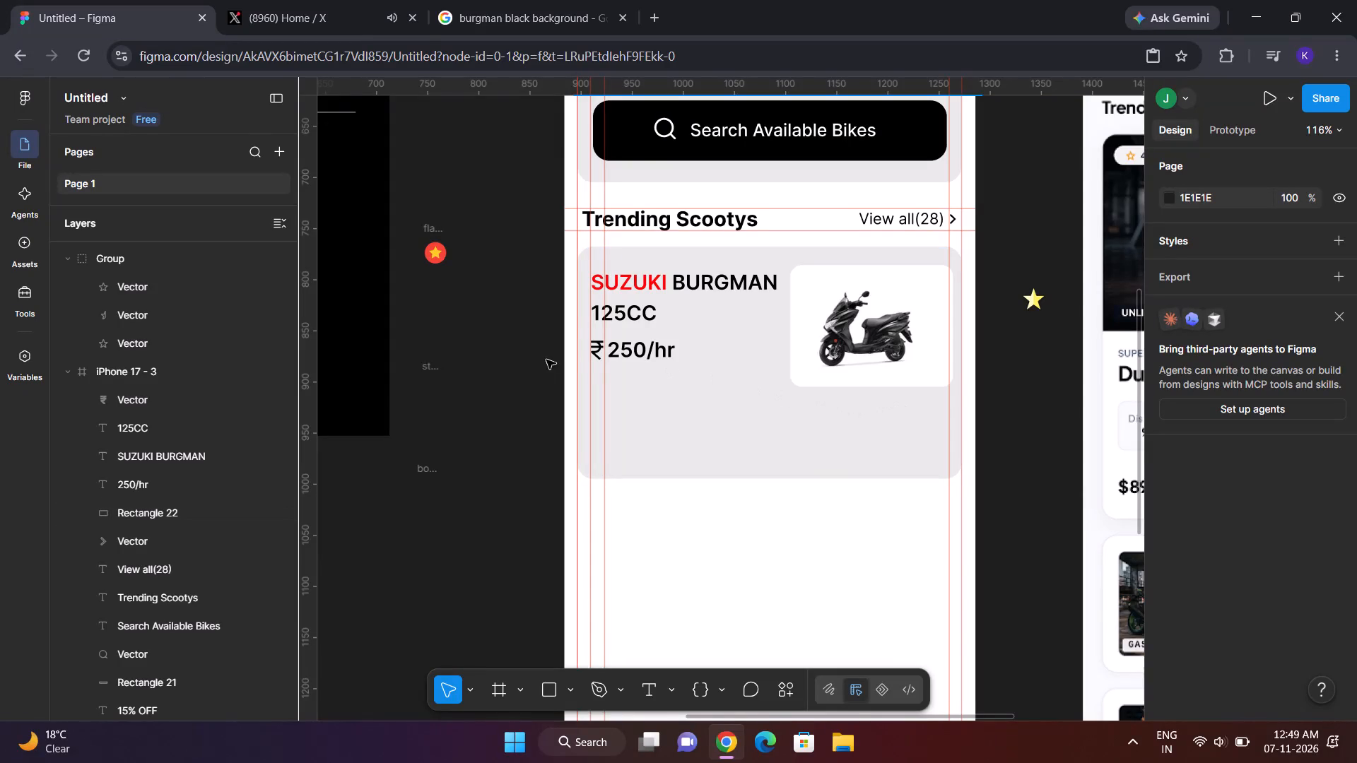
Hide the rulers and their guide lines on the canvas.
left_click_drag(555, 343, 648, 360)
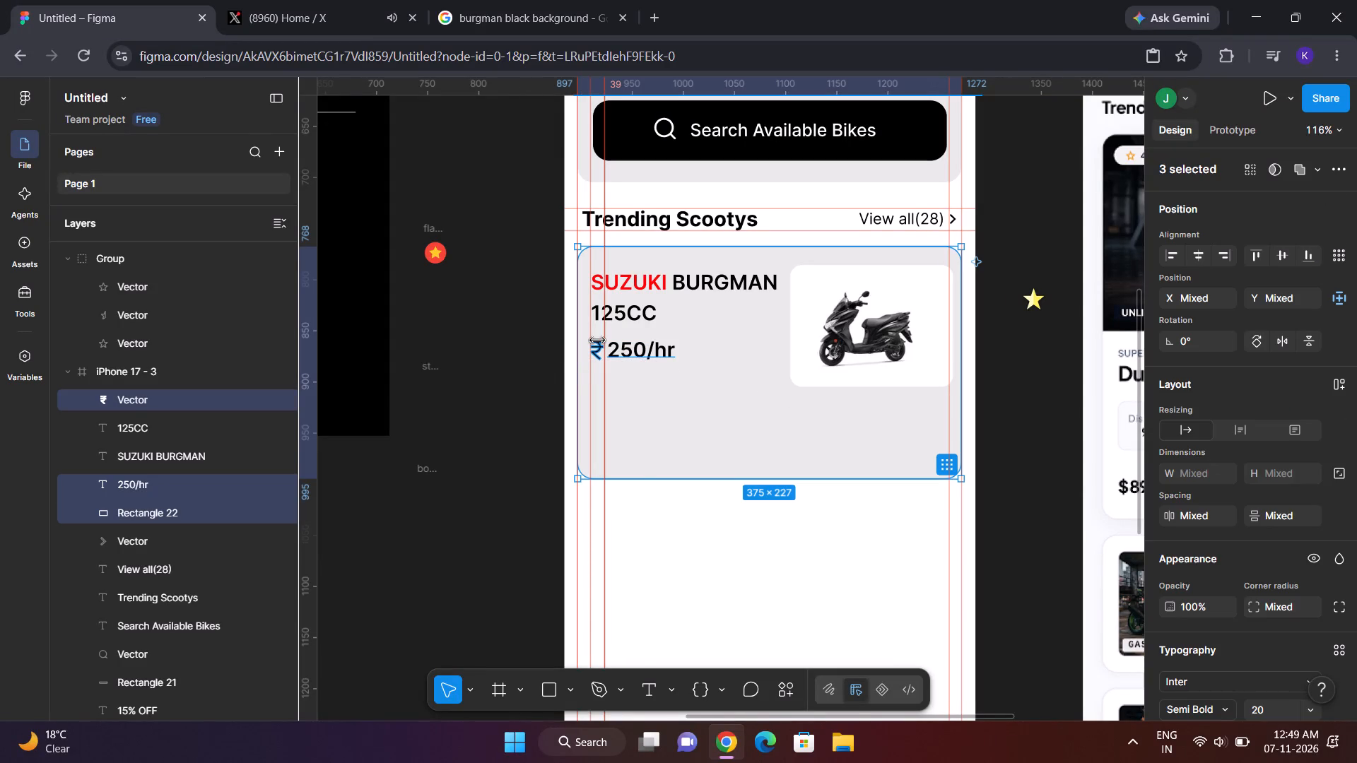
left_click(622, 348)
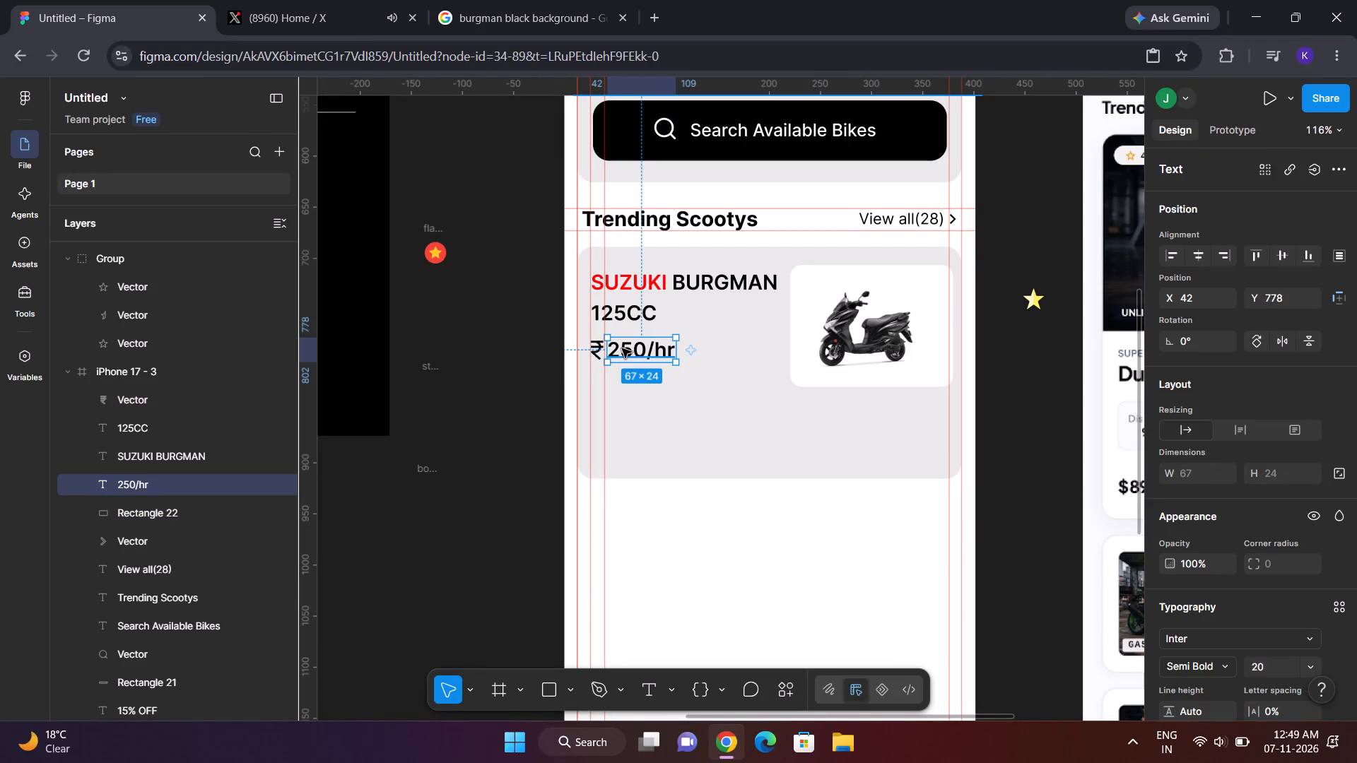
left_click(568, 348)
key("shift+r")
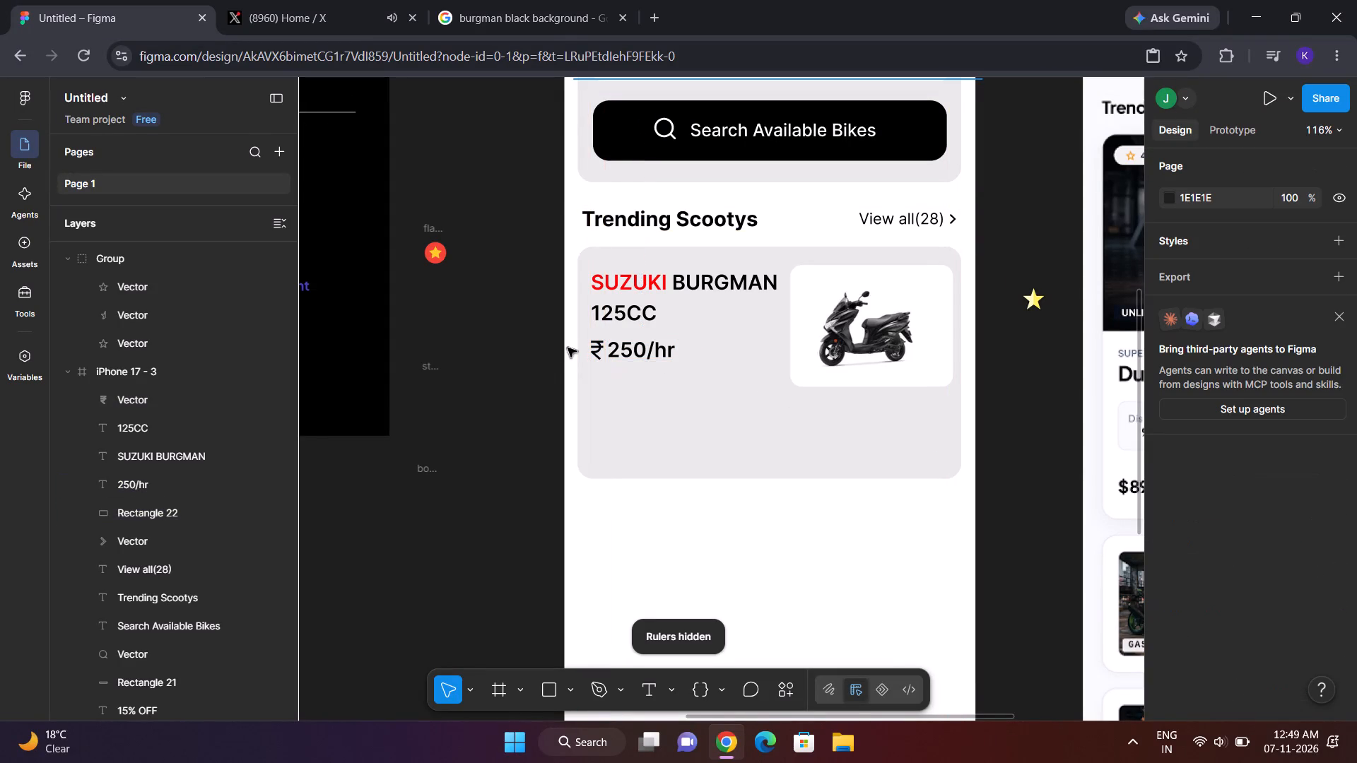
Move the rupee icon and "250/hr" label together slightly down, putting the label at Y 785 and the icon at Y 788.
left_click_drag(544, 344, 653, 356)
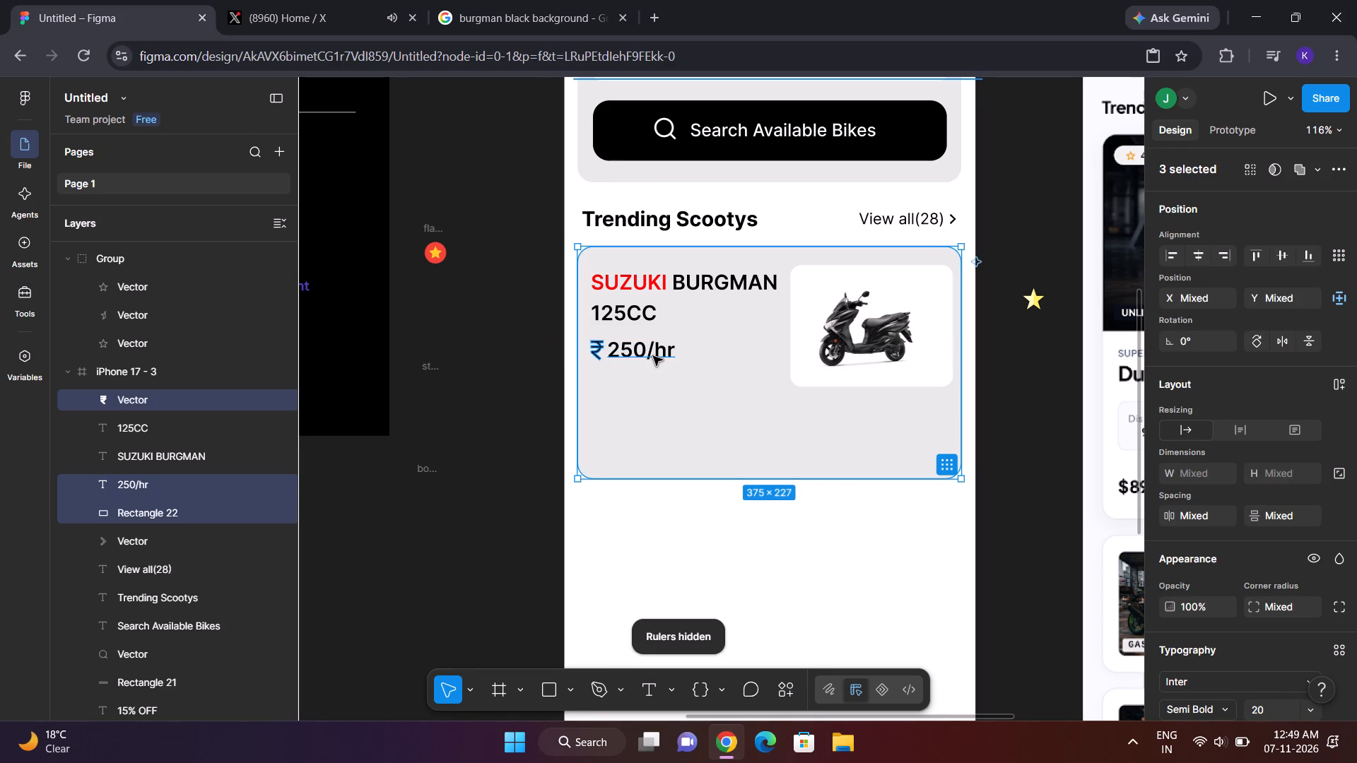
left_click(1071, 367)
left_click(639, 357)
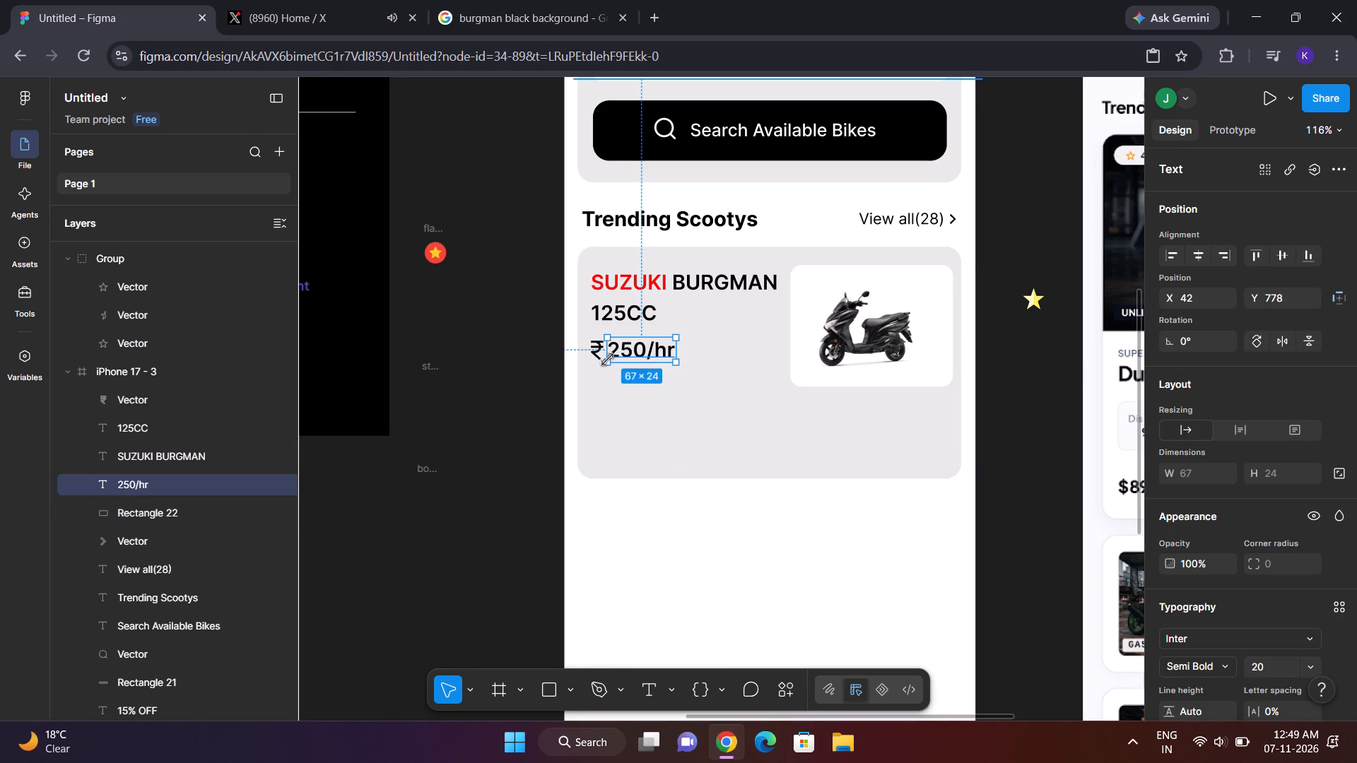
left_click(604, 359, "ctrl+shift")
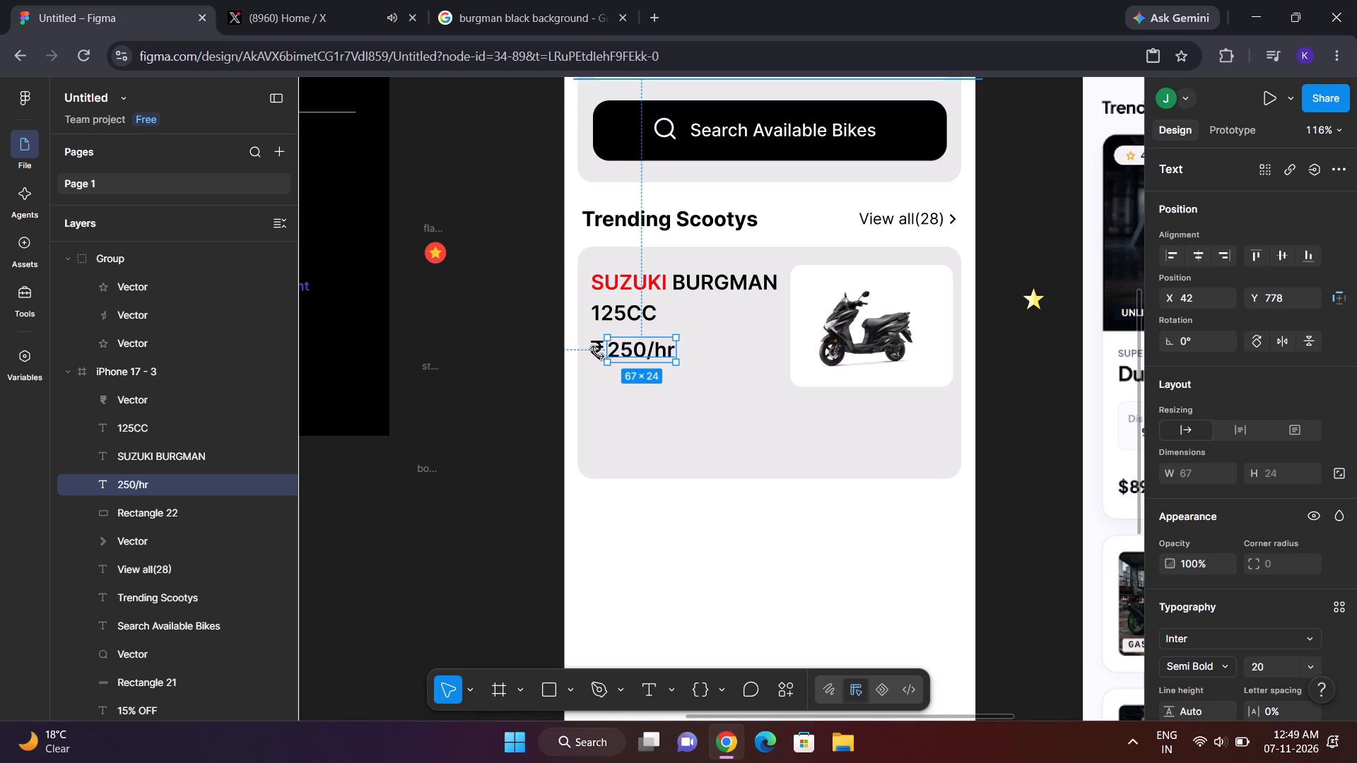
left_click(594, 353, "ctrl+shift")
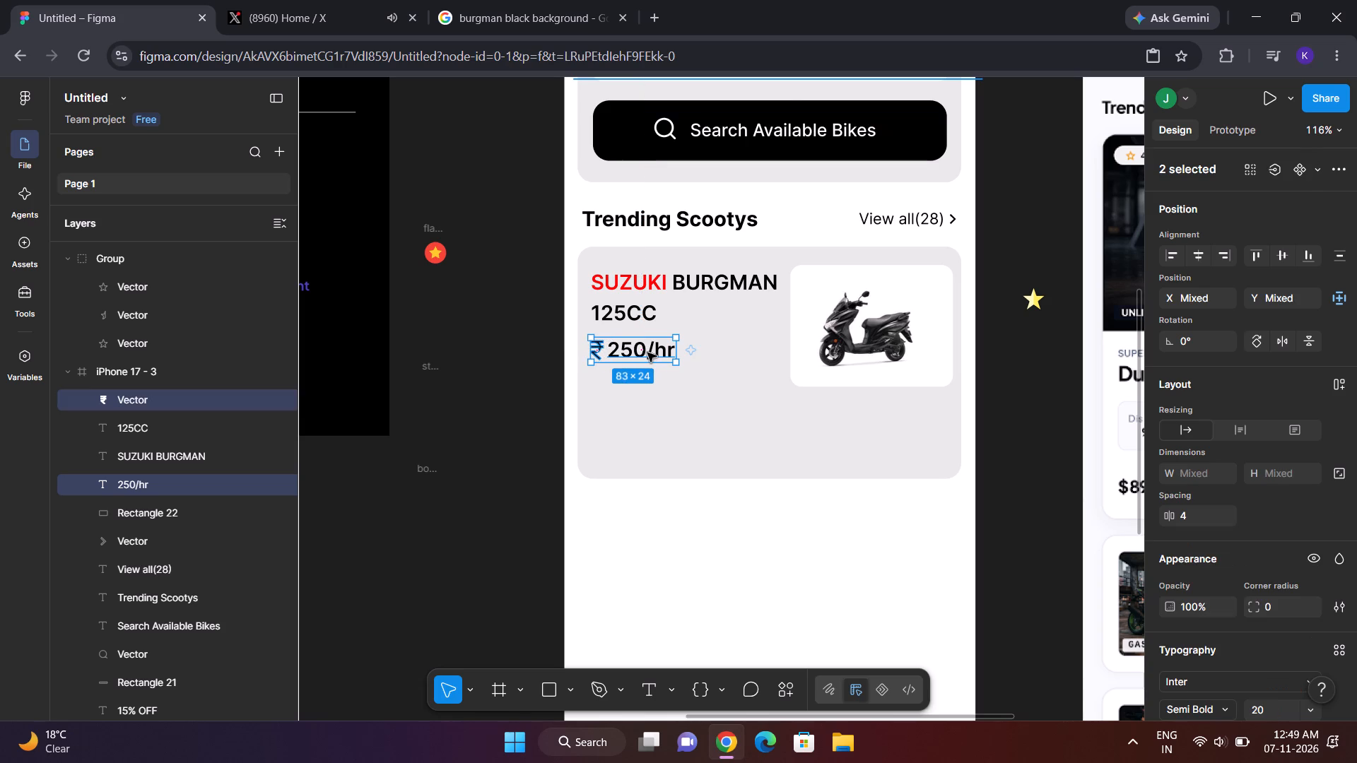
left_click_drag(647, 353, 647, 360)
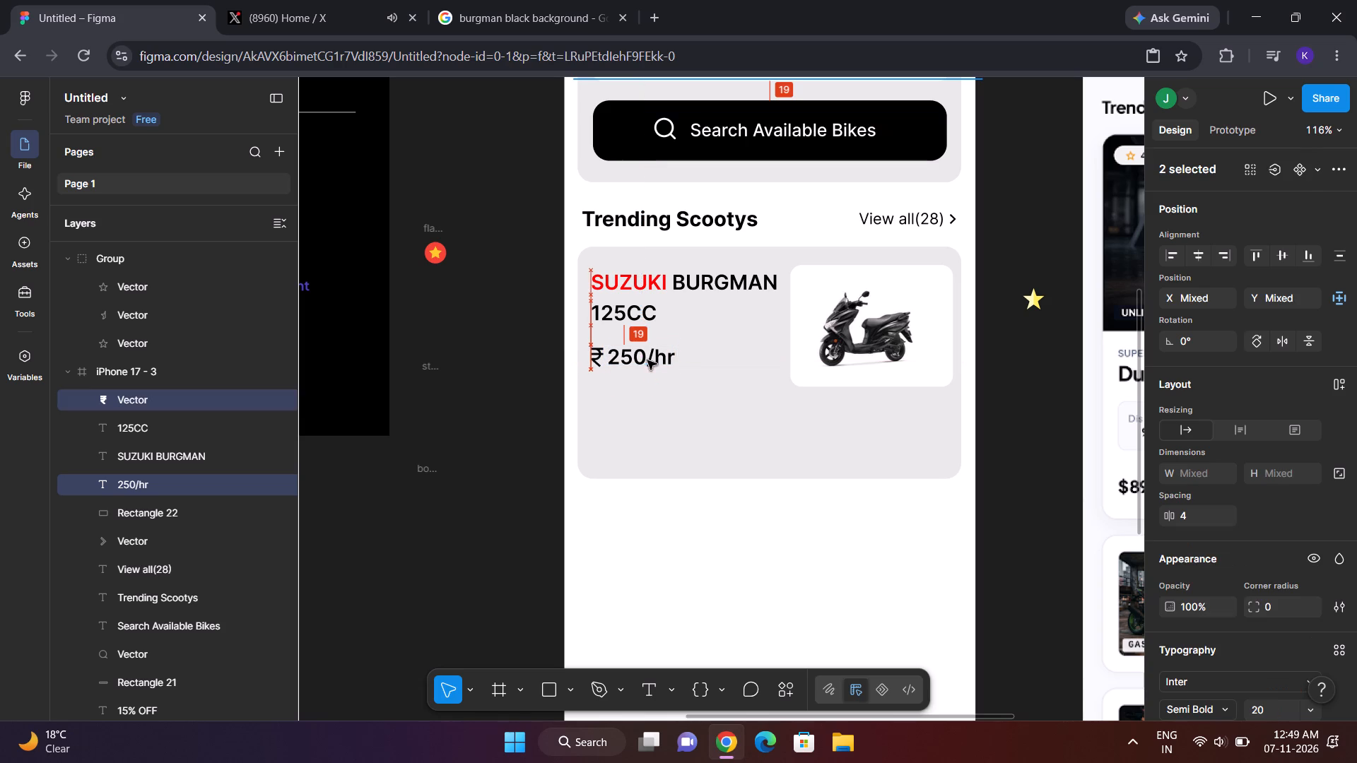
left_click_drag(647, 360, 647, 360)
Set the "250/hr" label's font weight to Medium.
left_click(647, 360)
scroll(1291, 511, "down", 1)
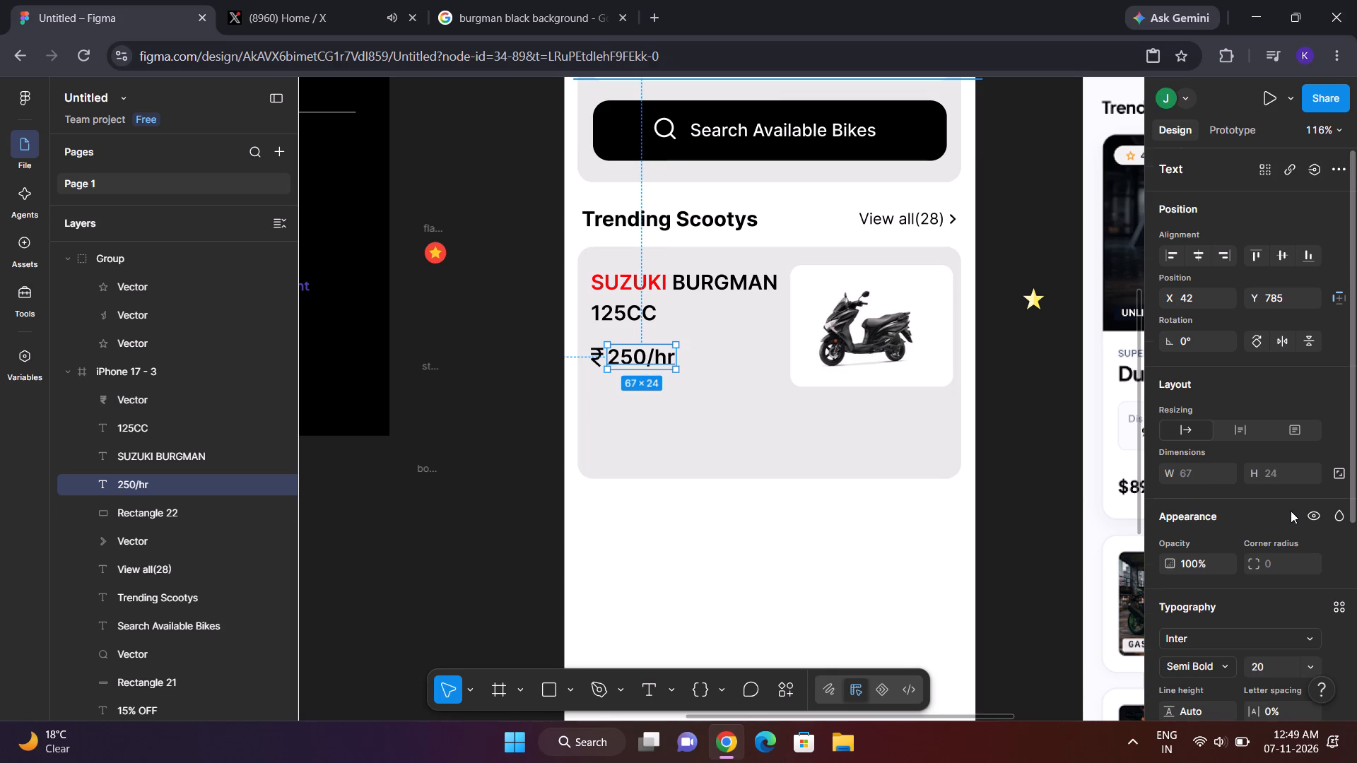
scroll(1291, 511, "down", 2)
left_click(1228, 384)
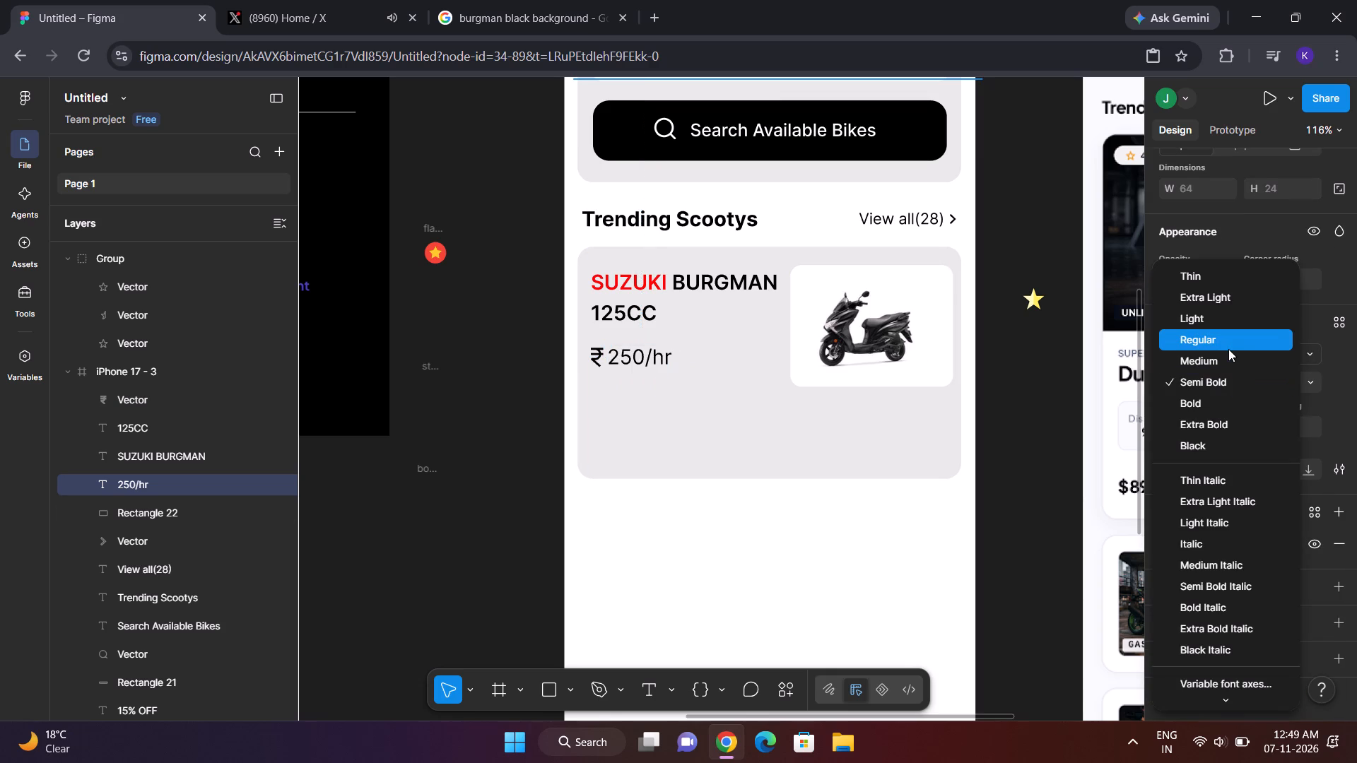
left_click(1228, 354)
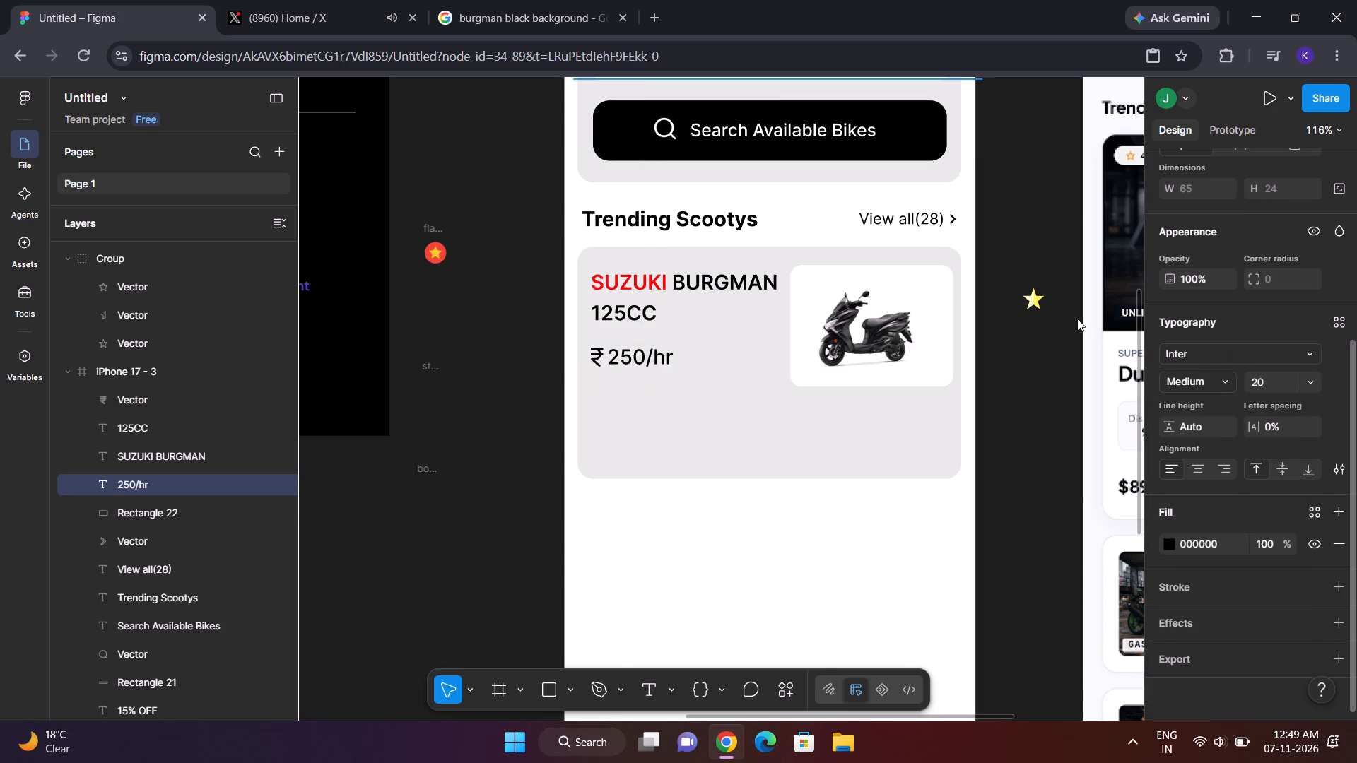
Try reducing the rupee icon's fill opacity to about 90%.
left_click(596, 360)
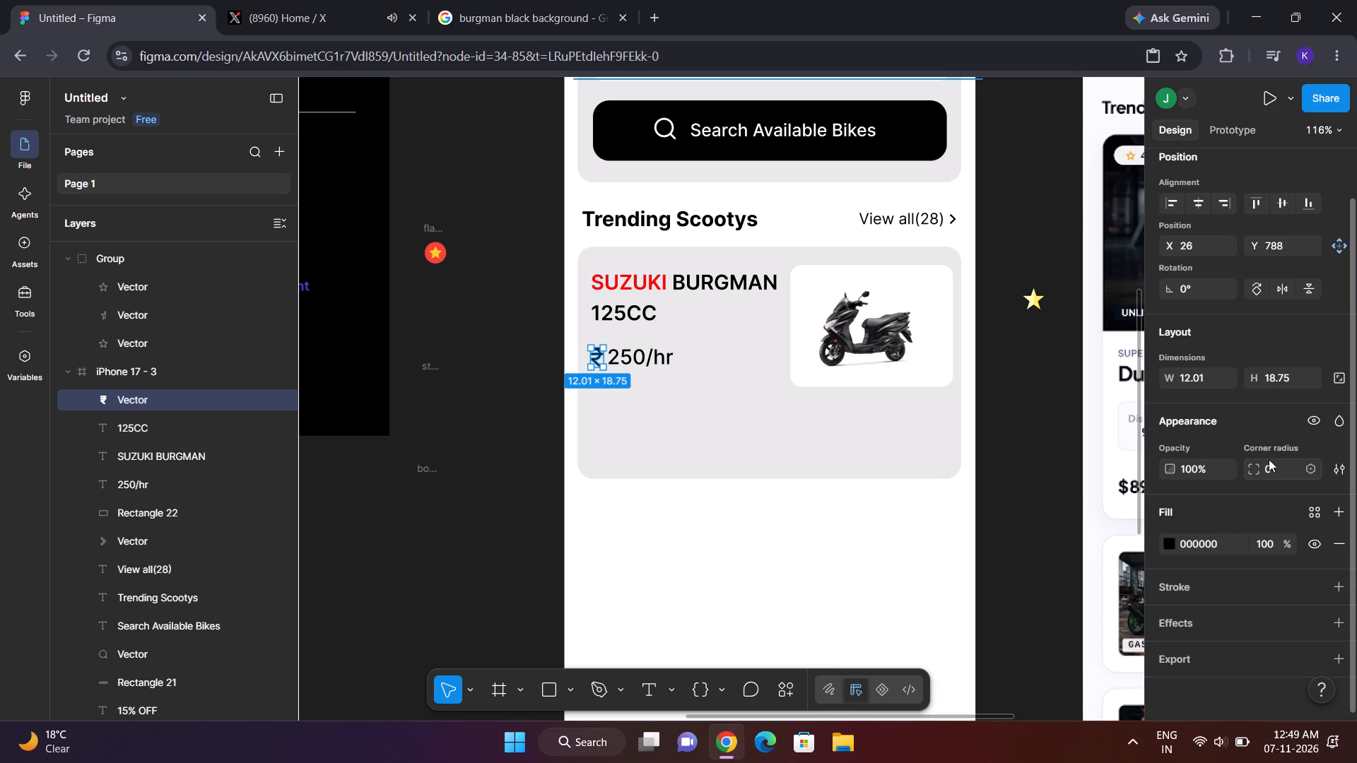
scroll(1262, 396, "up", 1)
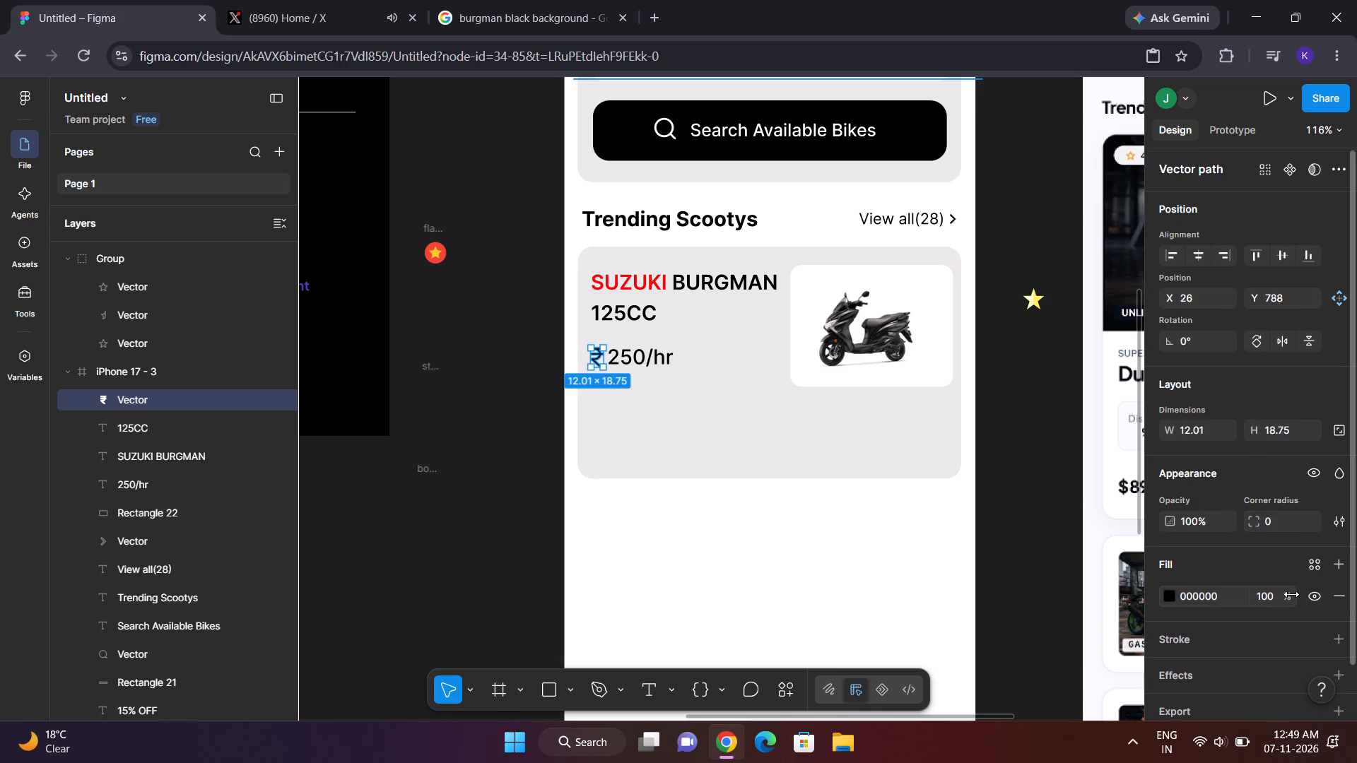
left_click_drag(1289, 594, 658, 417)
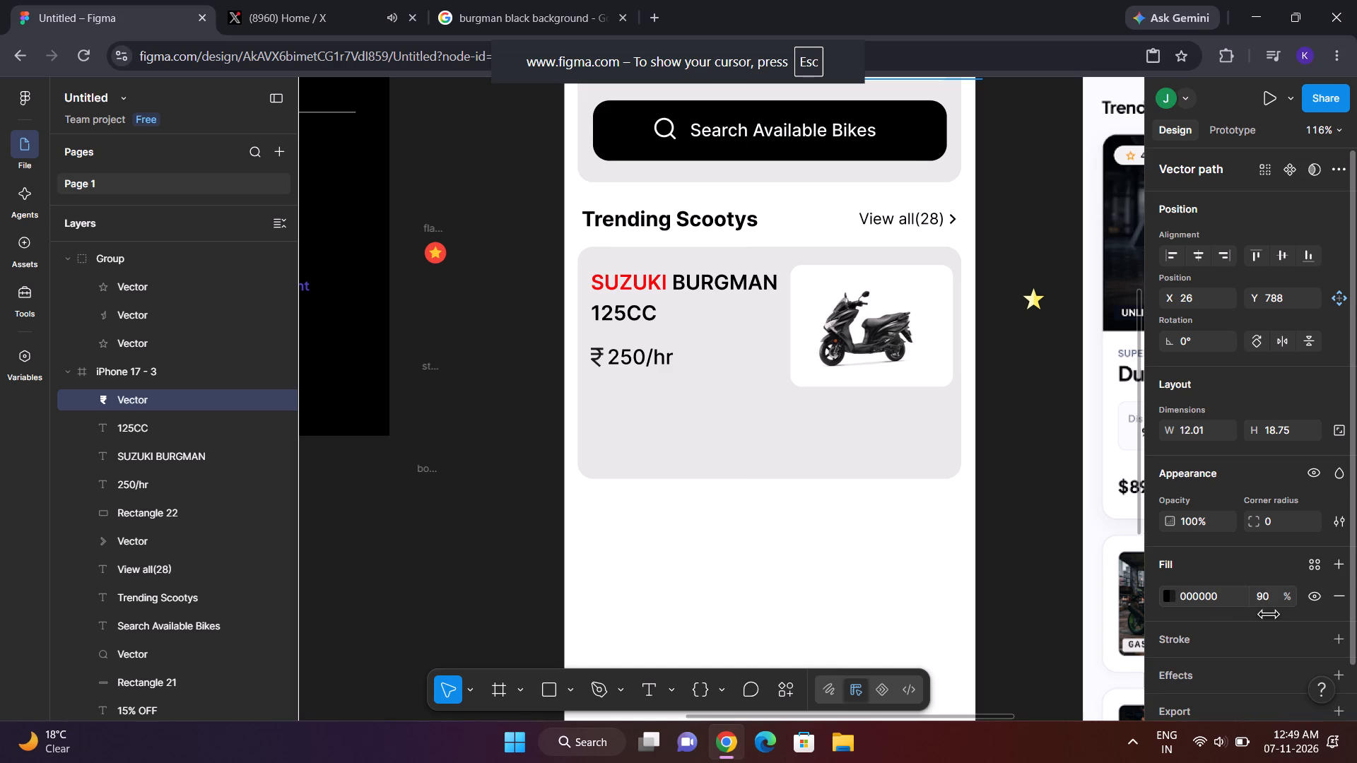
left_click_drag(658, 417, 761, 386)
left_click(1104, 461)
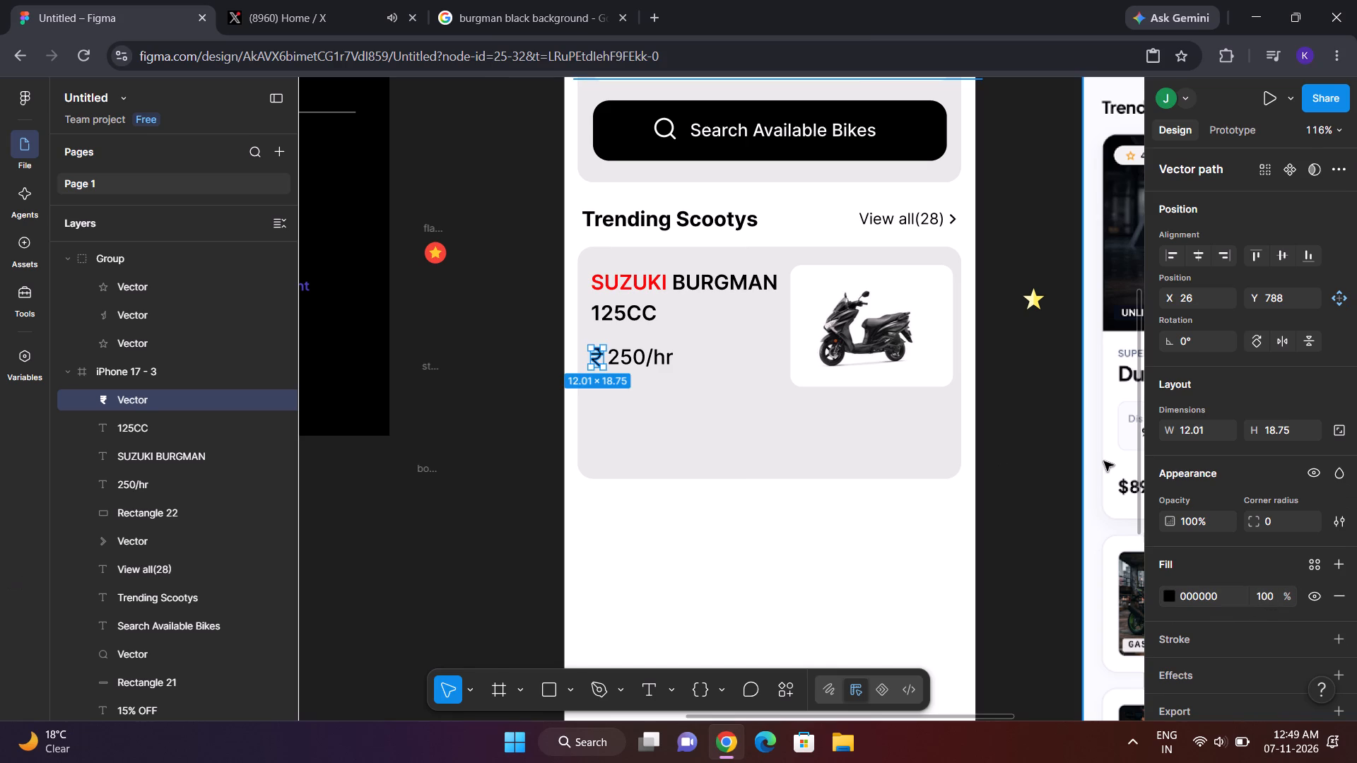
Resize the rupee icon beside "250/hr" to width 11 and height 16.
left_click(598, 360)
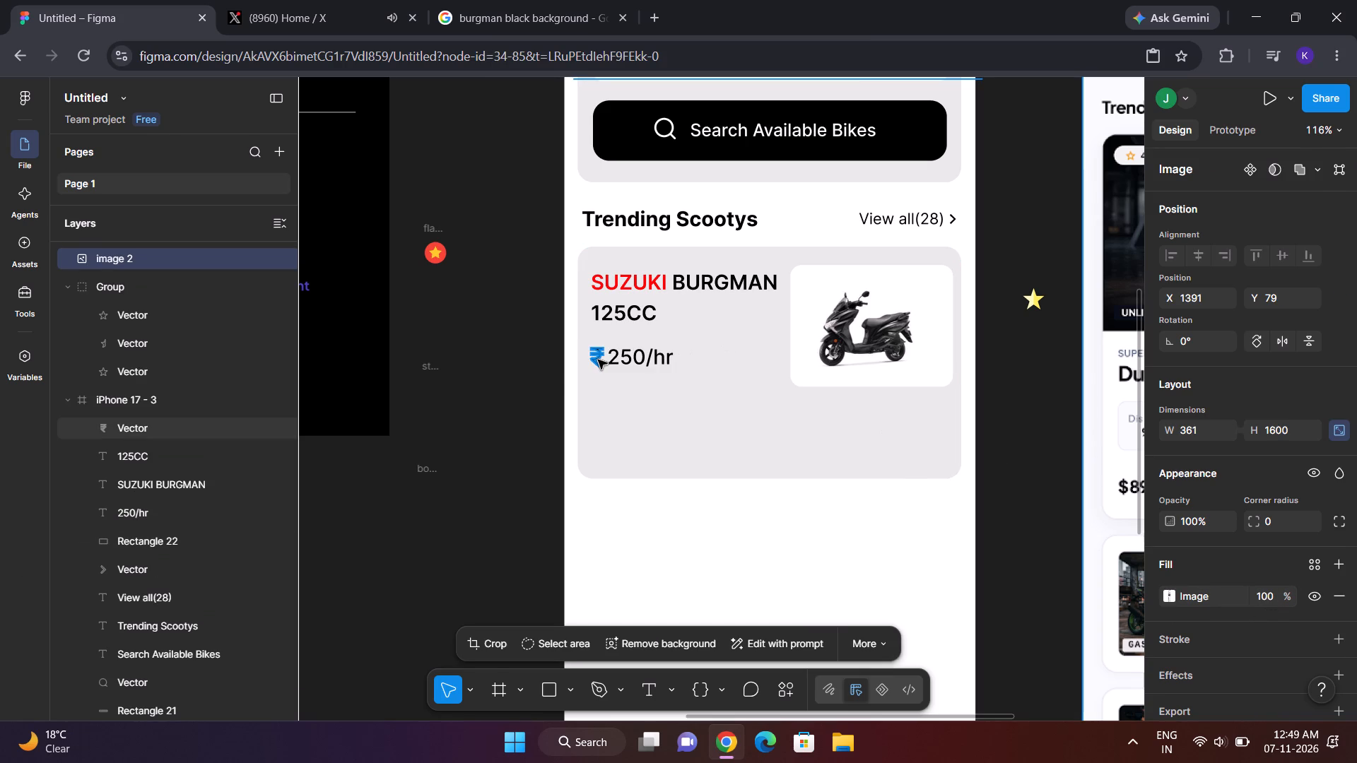
left_click(1211, 436)
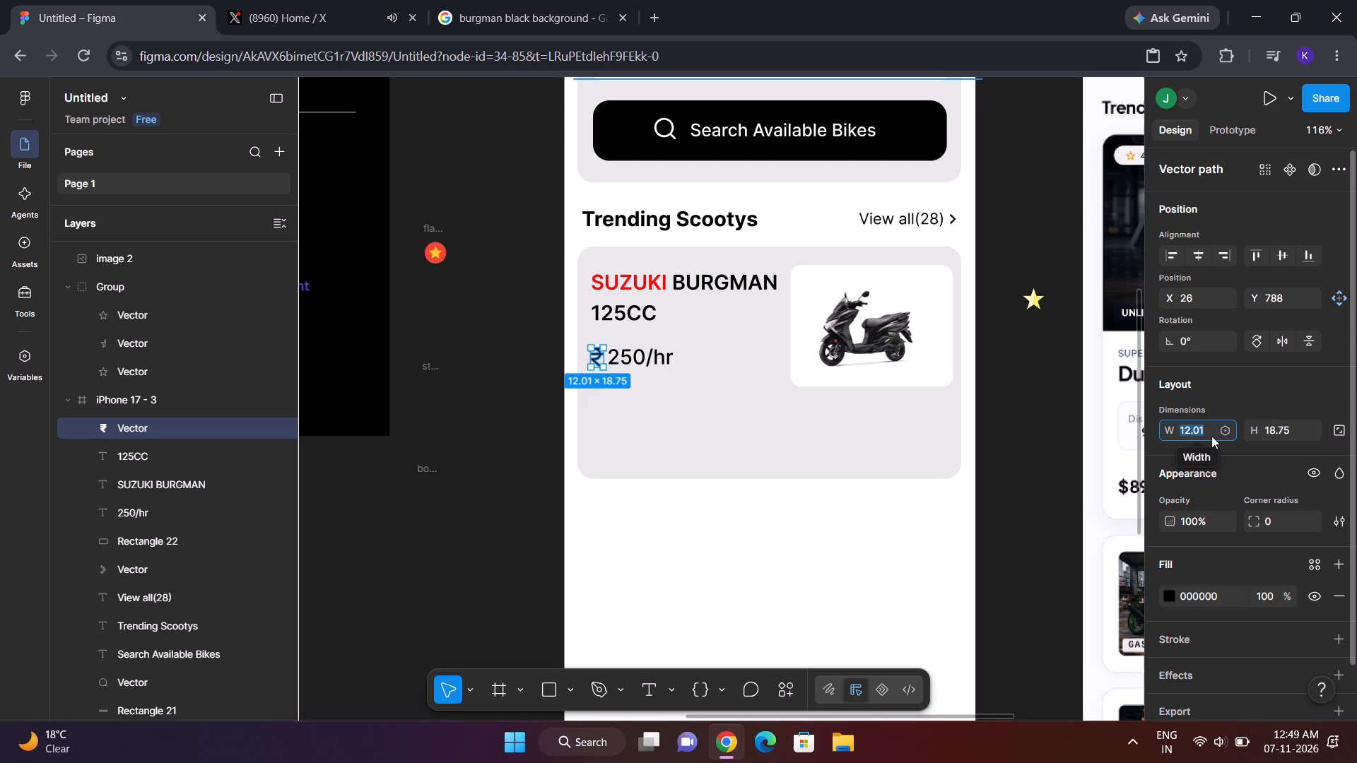
key("BackSpace")
type("11")
key("Return")
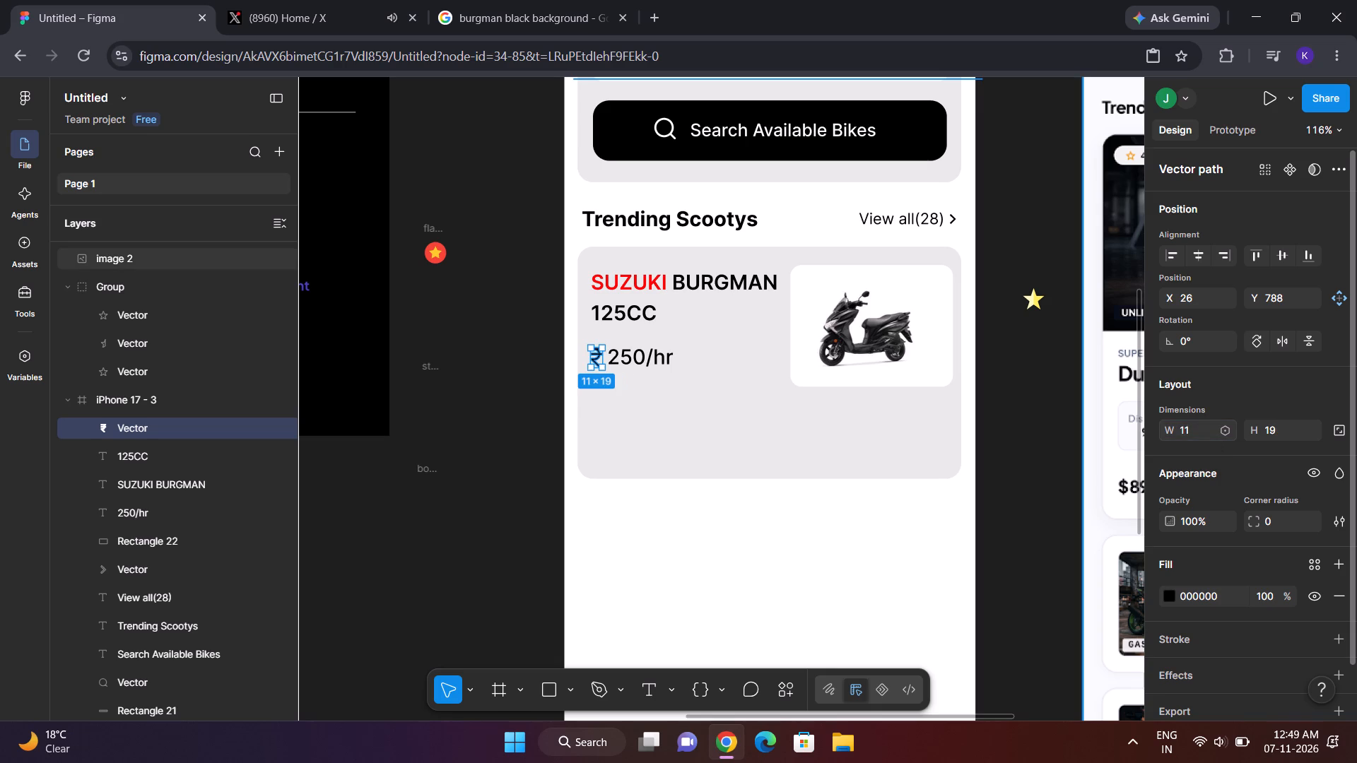
left_click(1278, 434)
key("BackSpace")
type("16")
key("Return")
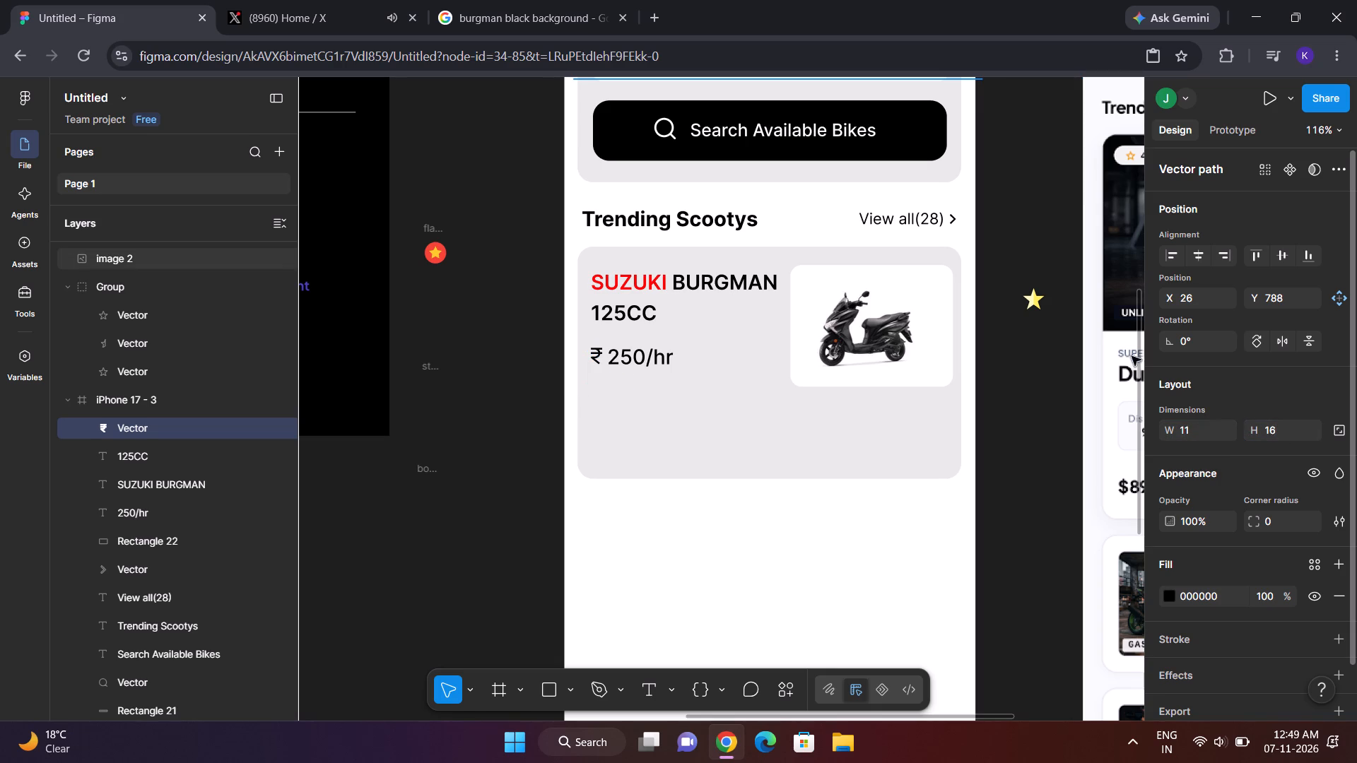
left_click(996, 376)
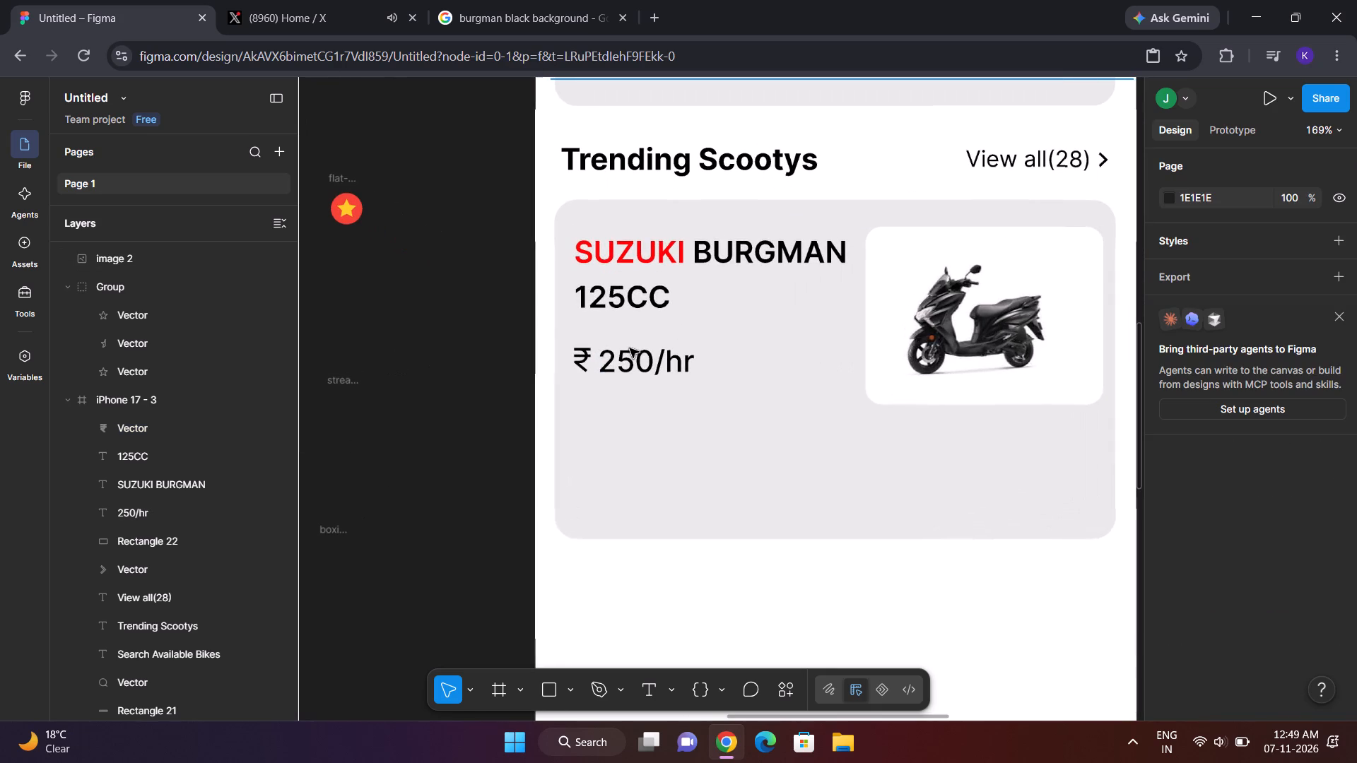
Centre the rupee icon vertically with the "250/hr" label, placing it at X 26, Y 789.
left_click(580, 364)
left_click(580, 360)
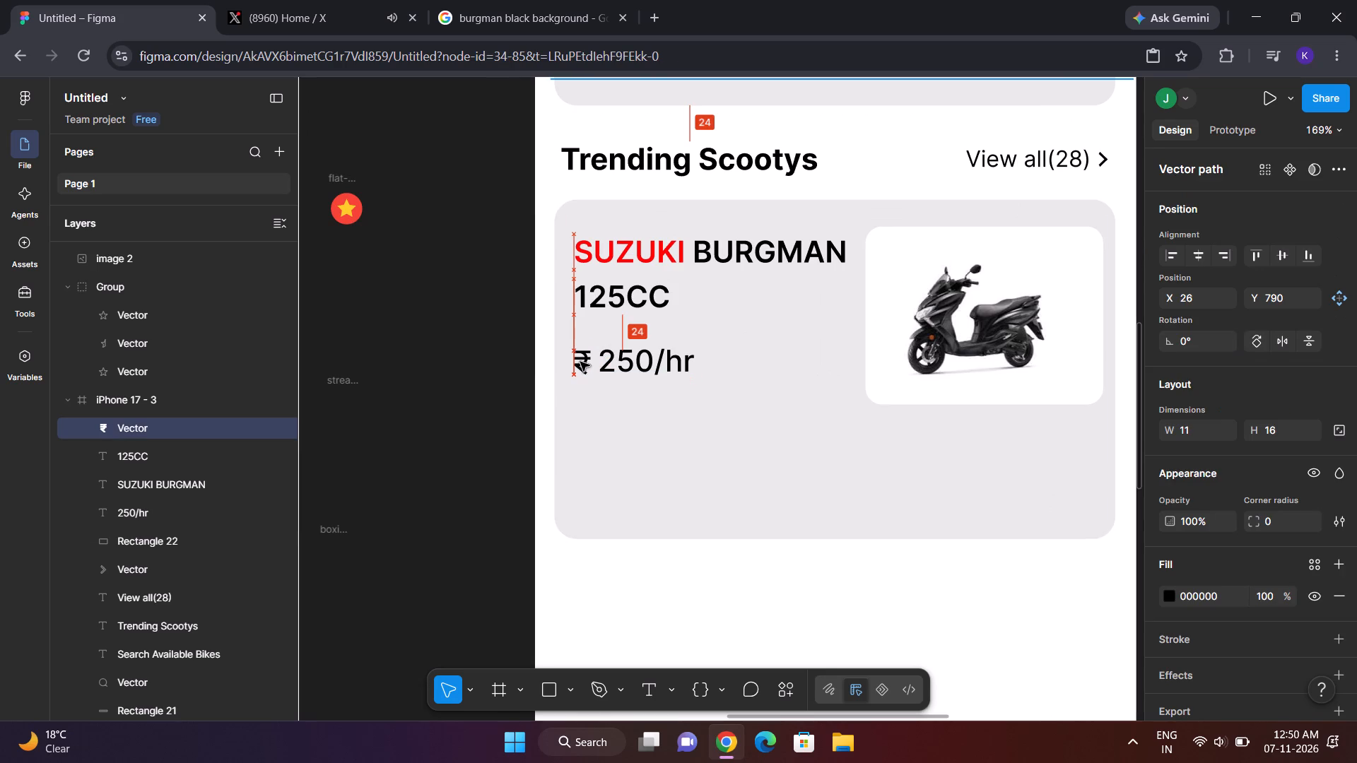
left_click(579, 367)
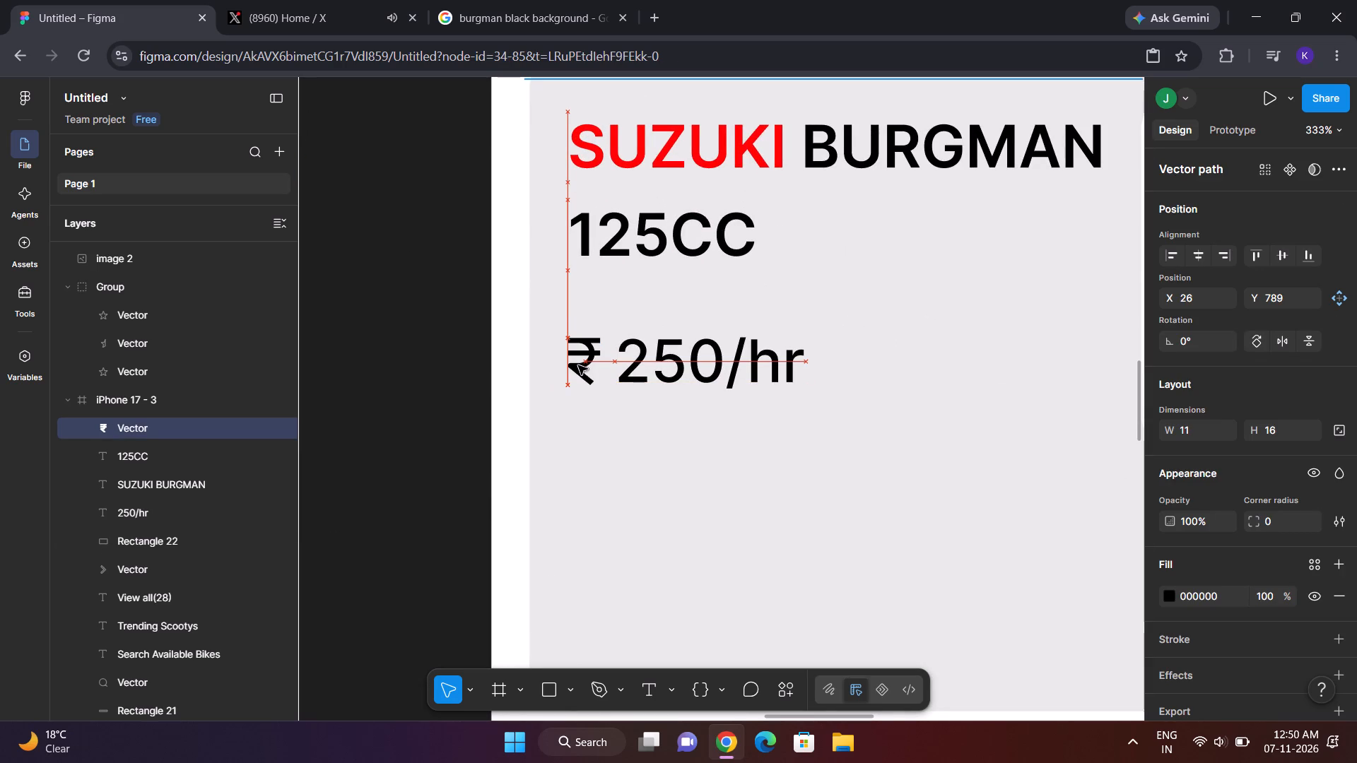
left_click(392, 362)
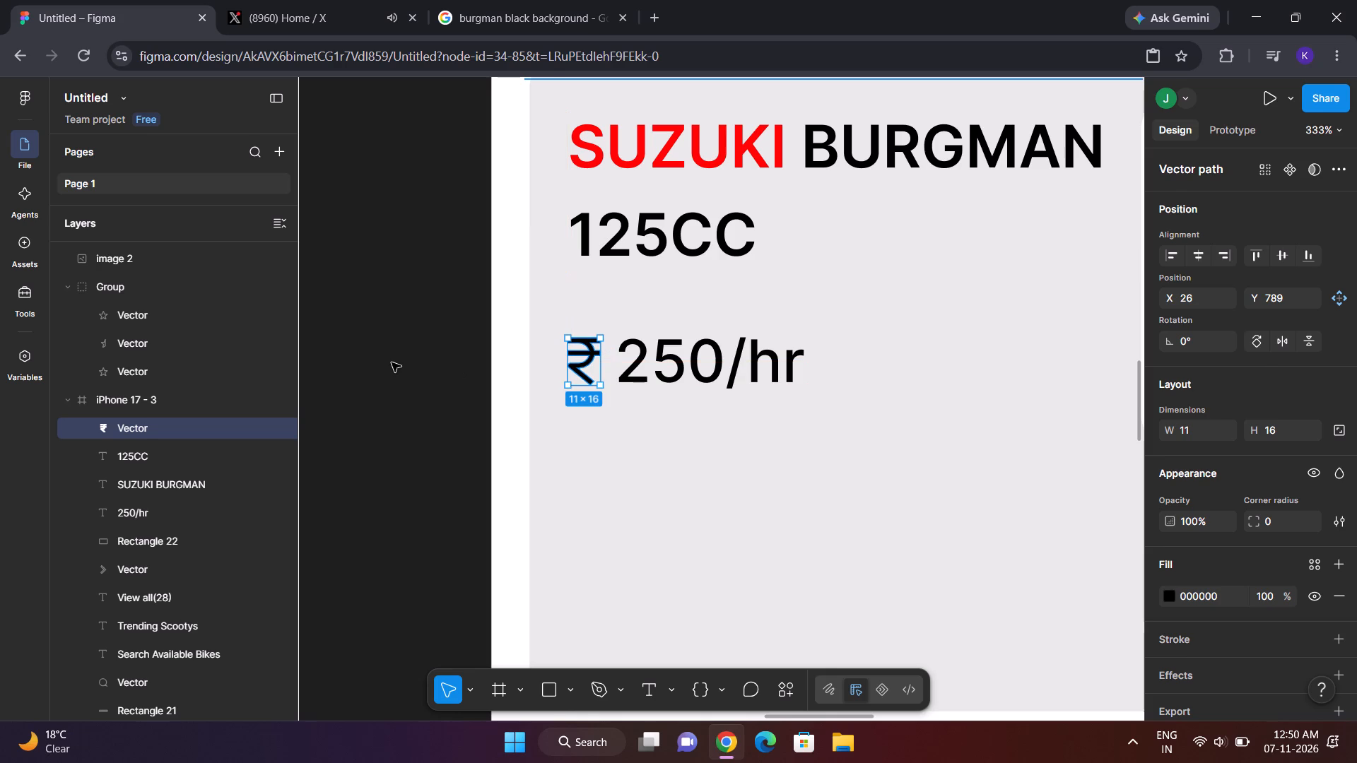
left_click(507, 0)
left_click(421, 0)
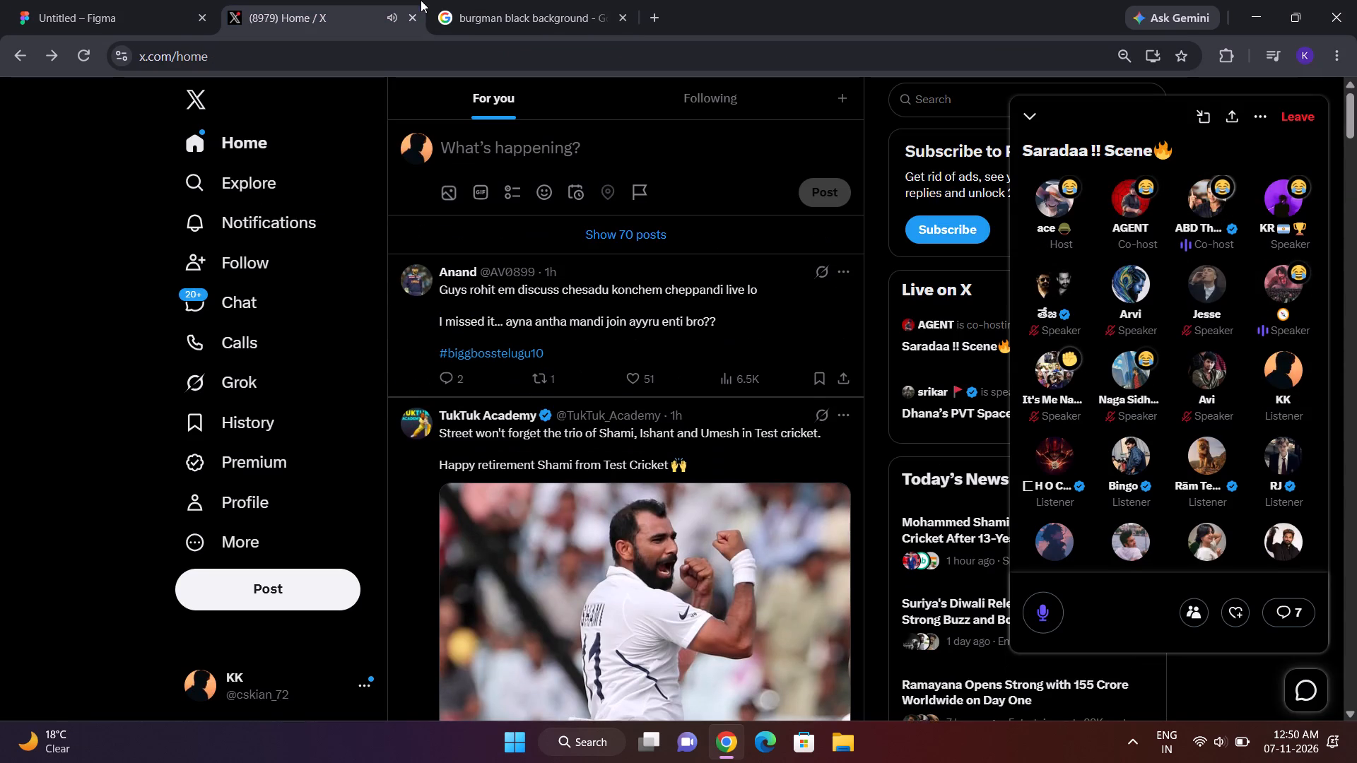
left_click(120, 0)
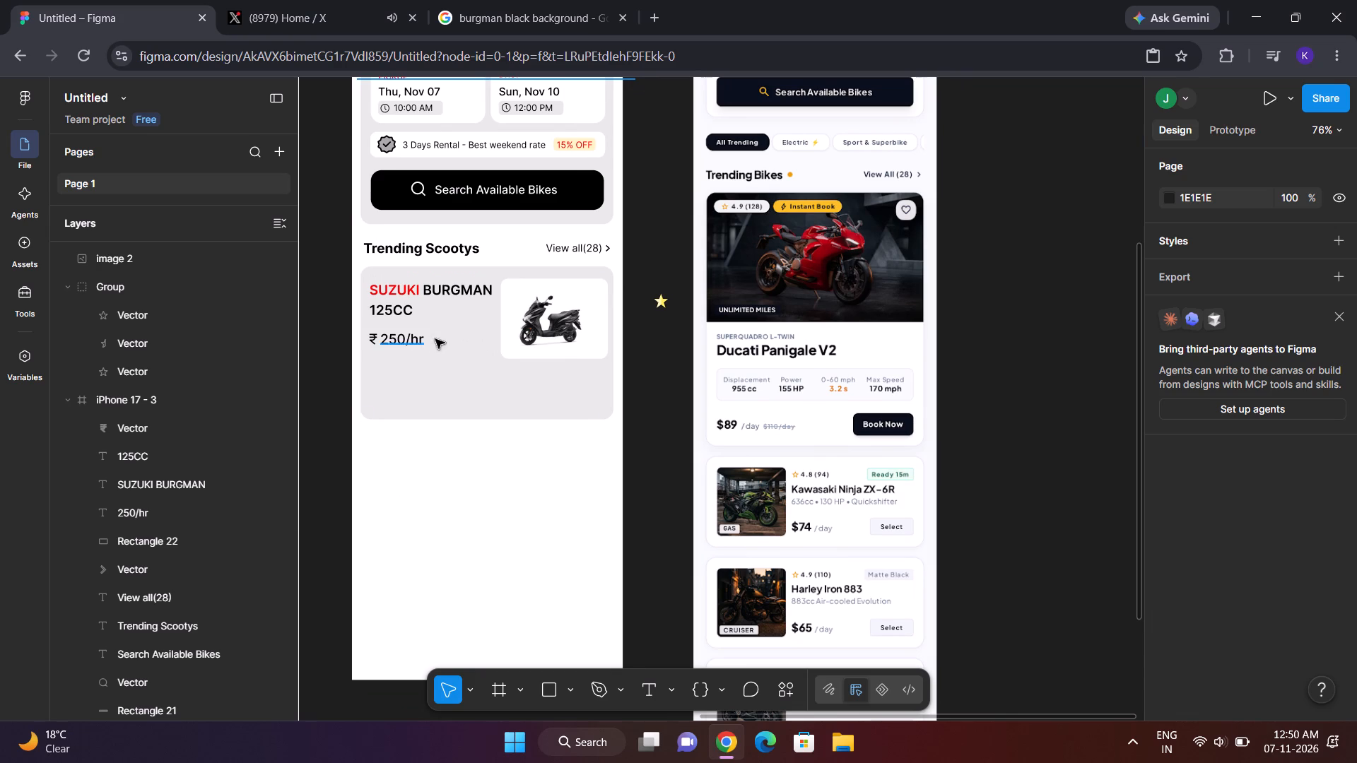
Move the rupee icon and "250/hr" label together up closer below "125CC", keeping their left alignment with the title.
left_click(392, 341)
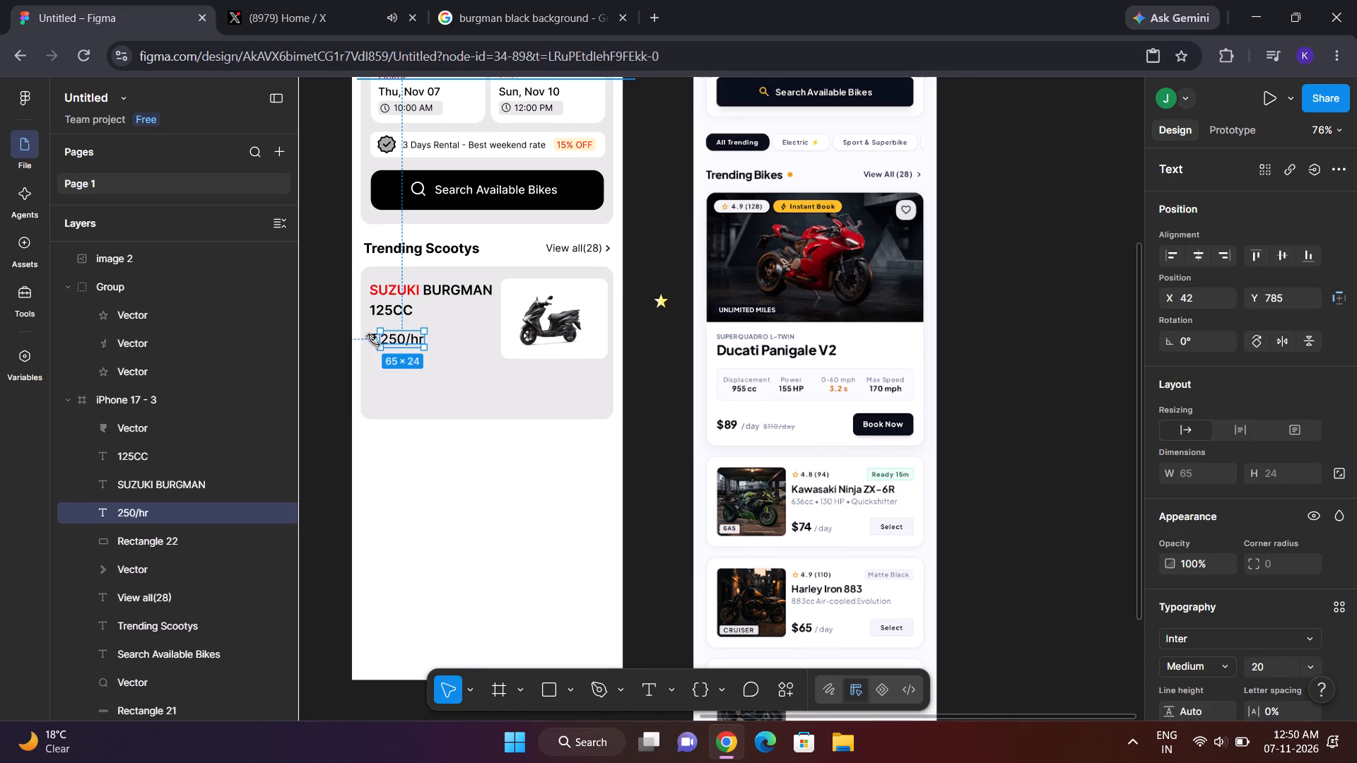
left_click(376, 332)
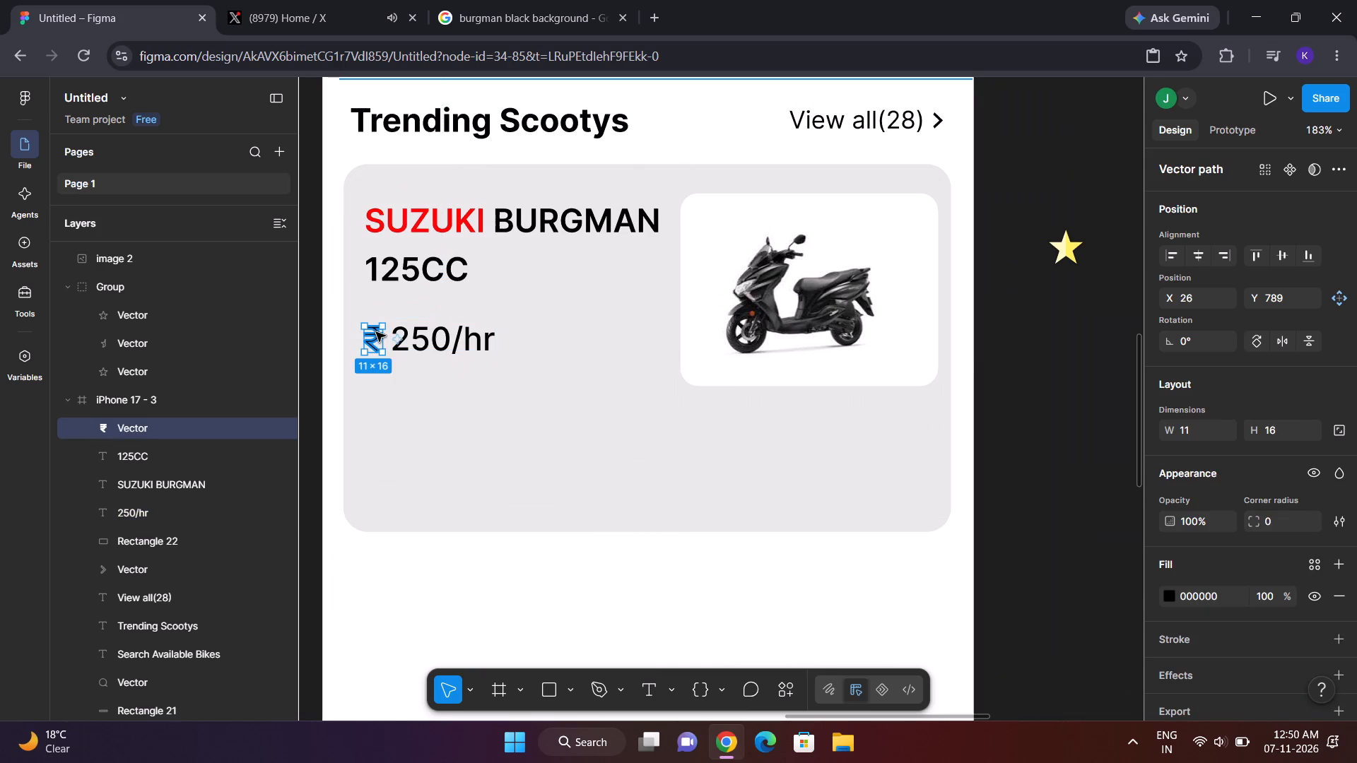
left_click(438, 338, "ctrl+shift")
left_click_drag(438, 338, 438, 331)
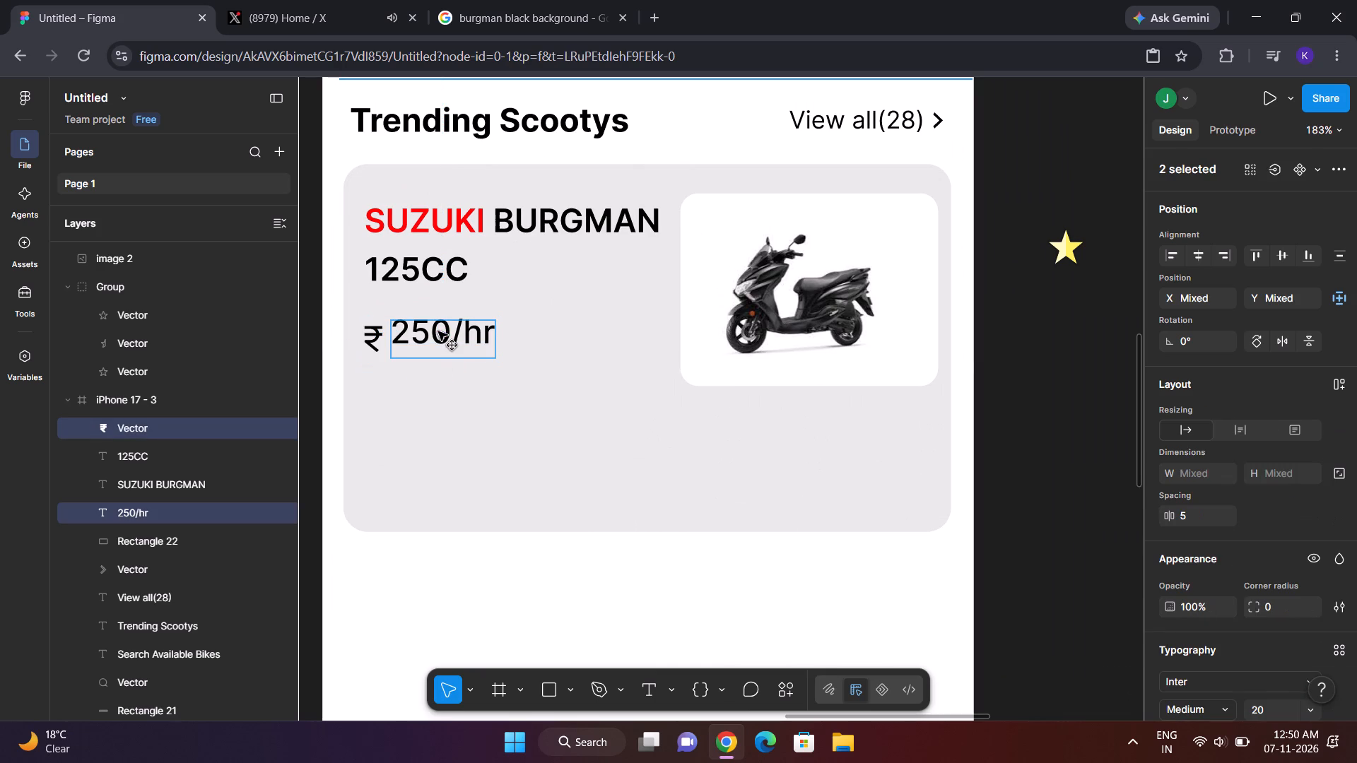
left_click_drag(438, 331, 437, 332)
key("ctrl+z")
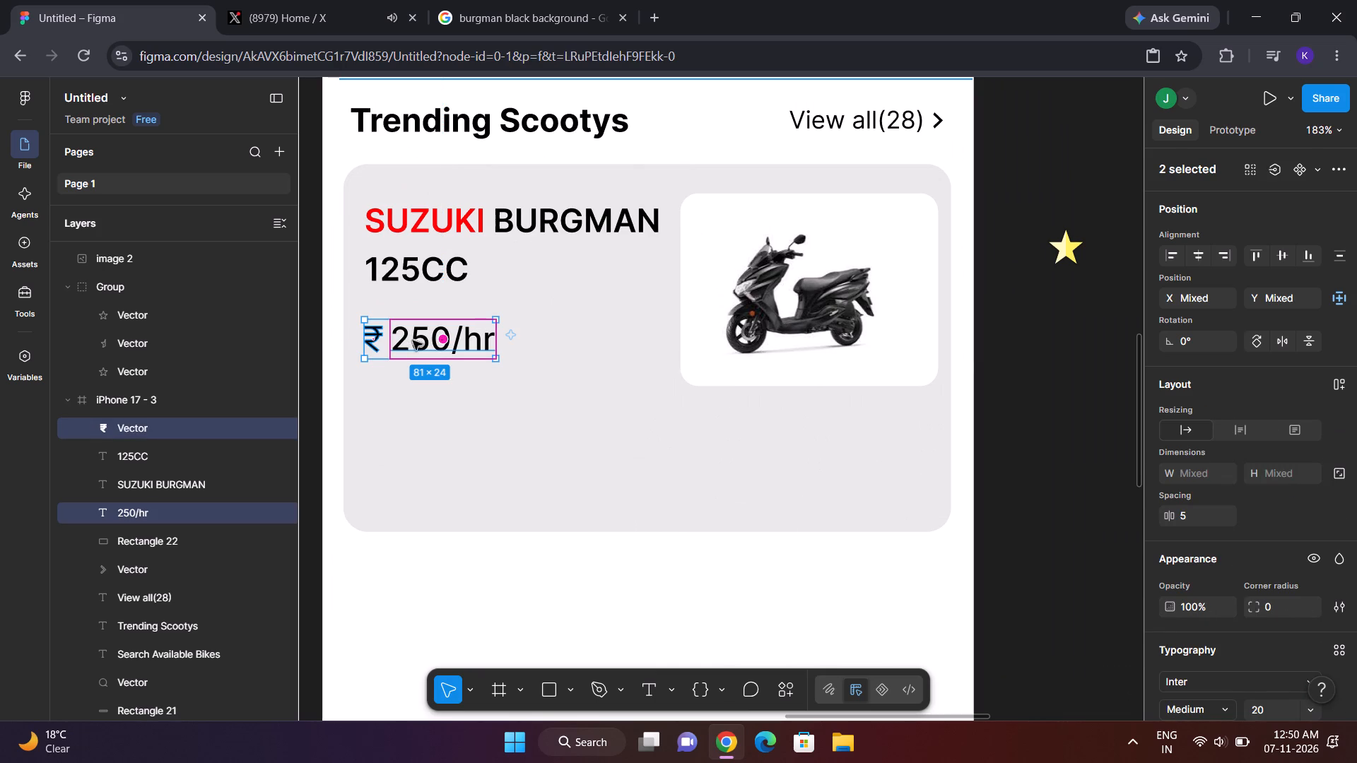
left_click_drag(387, 354, 387, 347)
left_click_drag(438, 345, 440, 337)
left_click_drag(440, 337, 459, 333)
left_click_drag(459, 333, 462, 324)
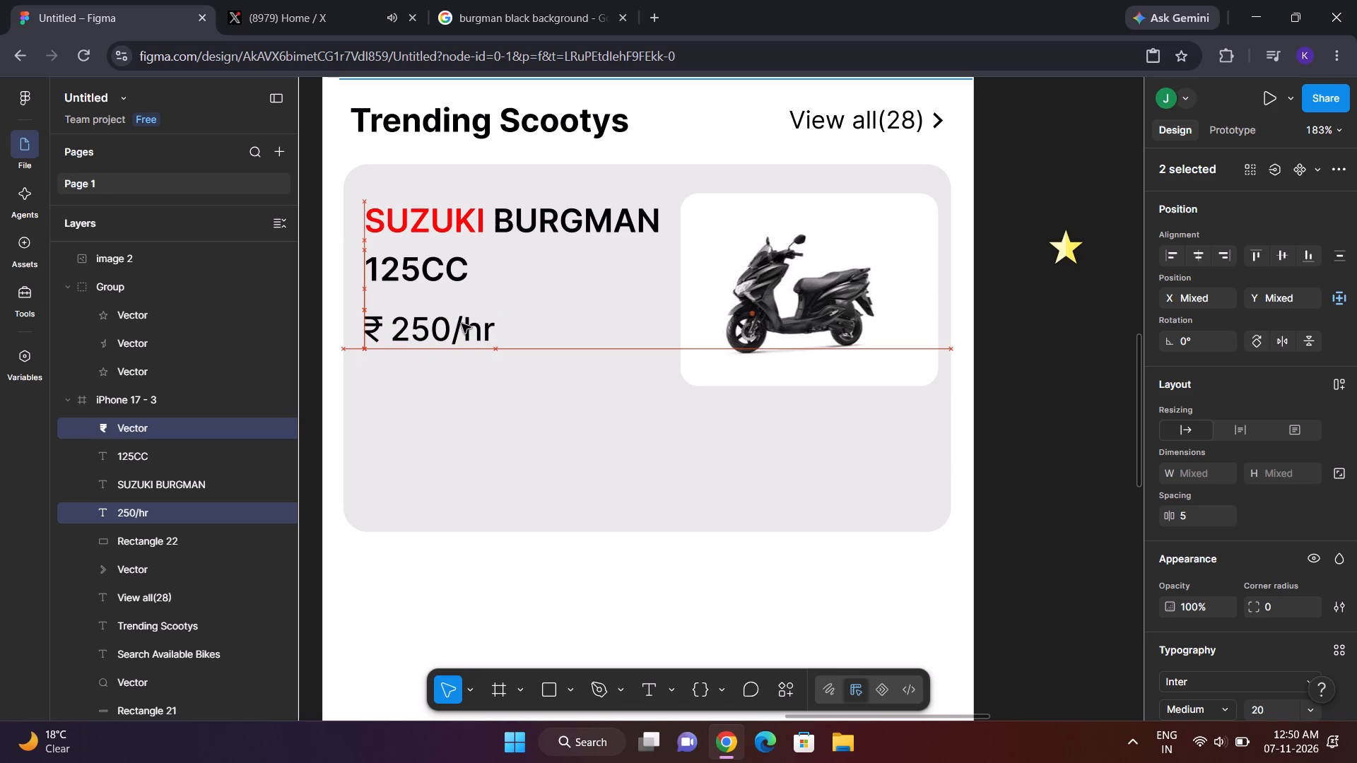
left_click_drag(462, 324, 461, 319)
left_click(286, 338)
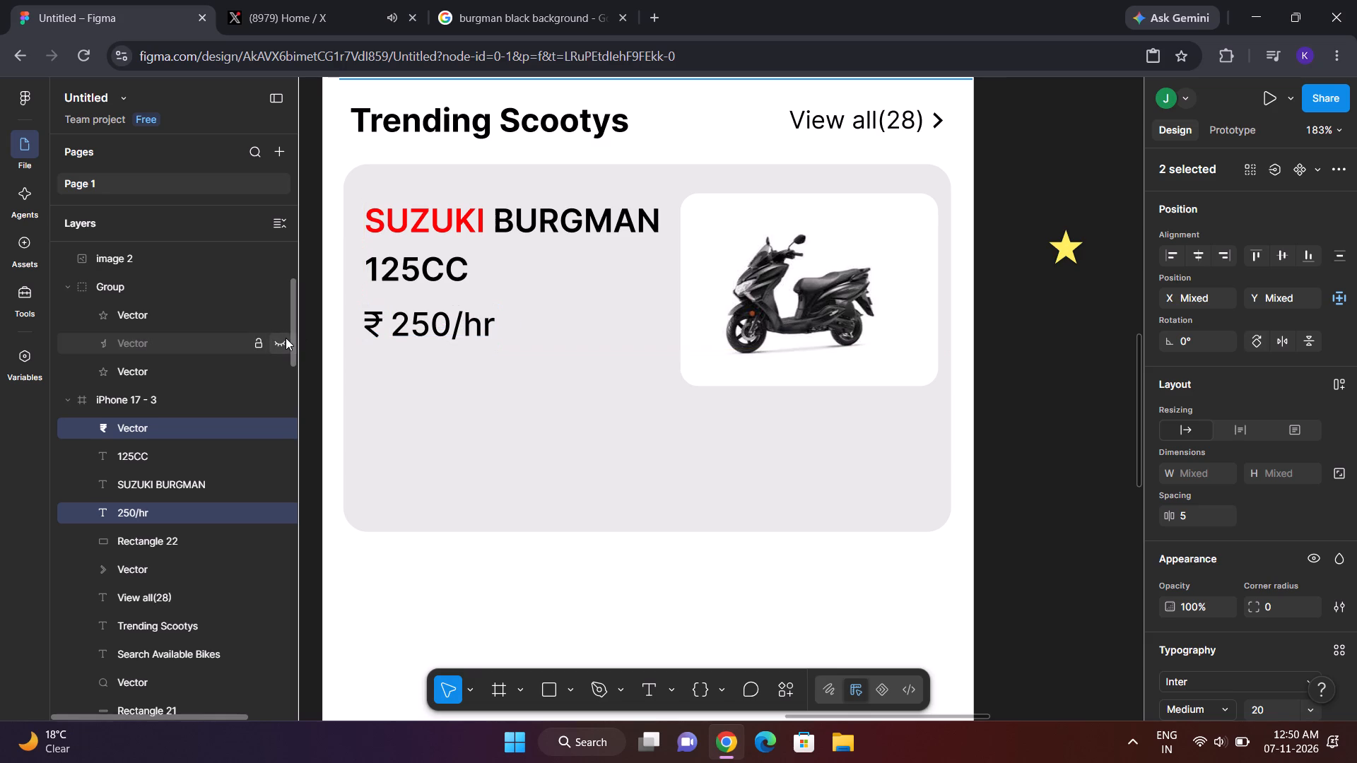
left_click(284, 350)
left_click(329, 348)
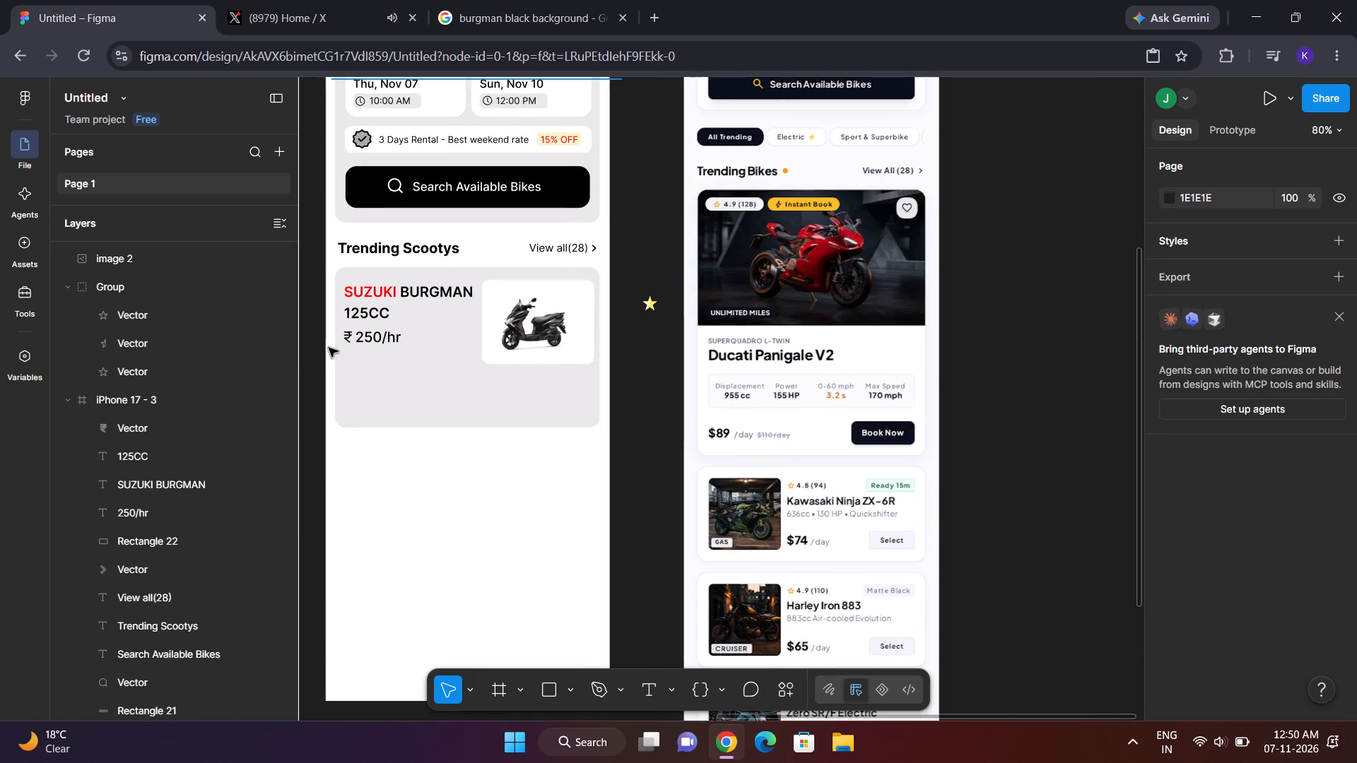
Move the rupee icon and "250/hr" label together slightly further down below "125CC", keeping them left-aligned with the title.
left_click(382, 337)
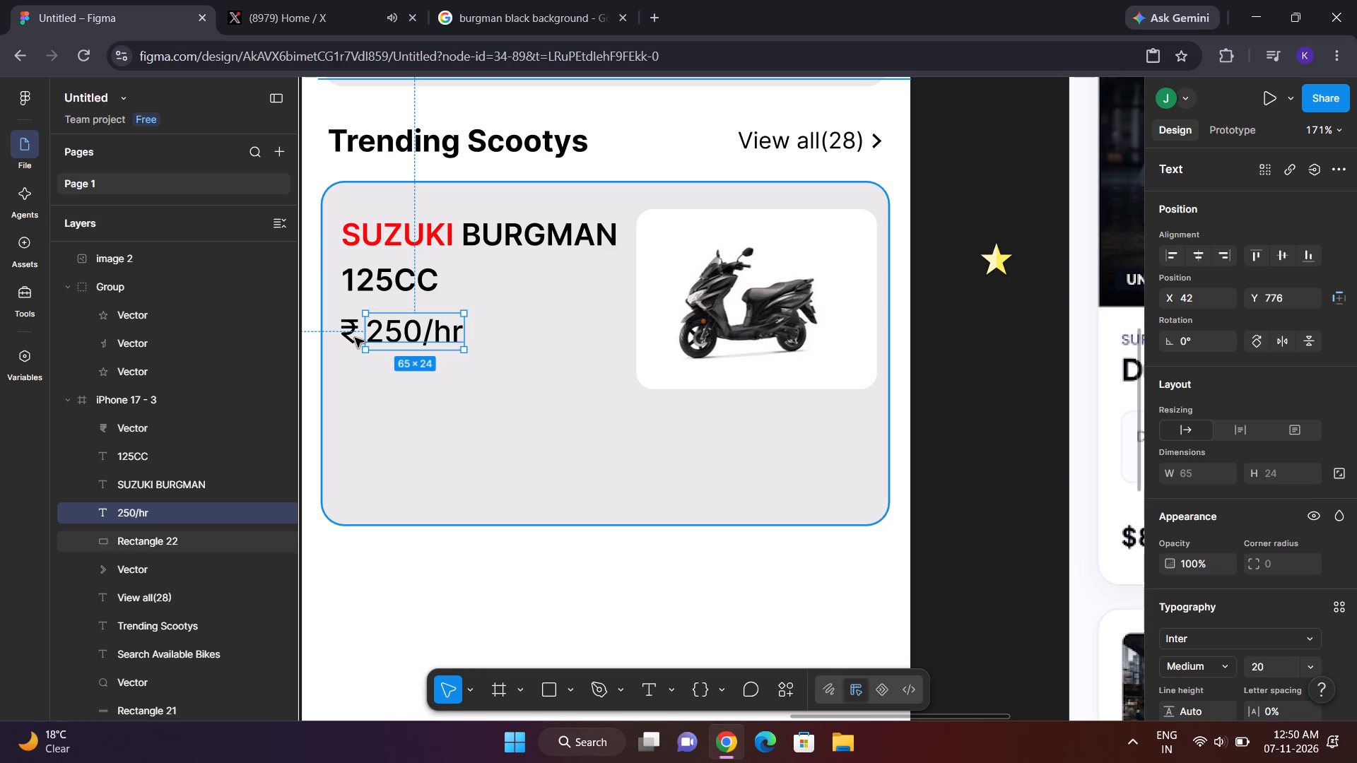
left_click(346, 336, "ctrl+shift")
left_click(418, 329)
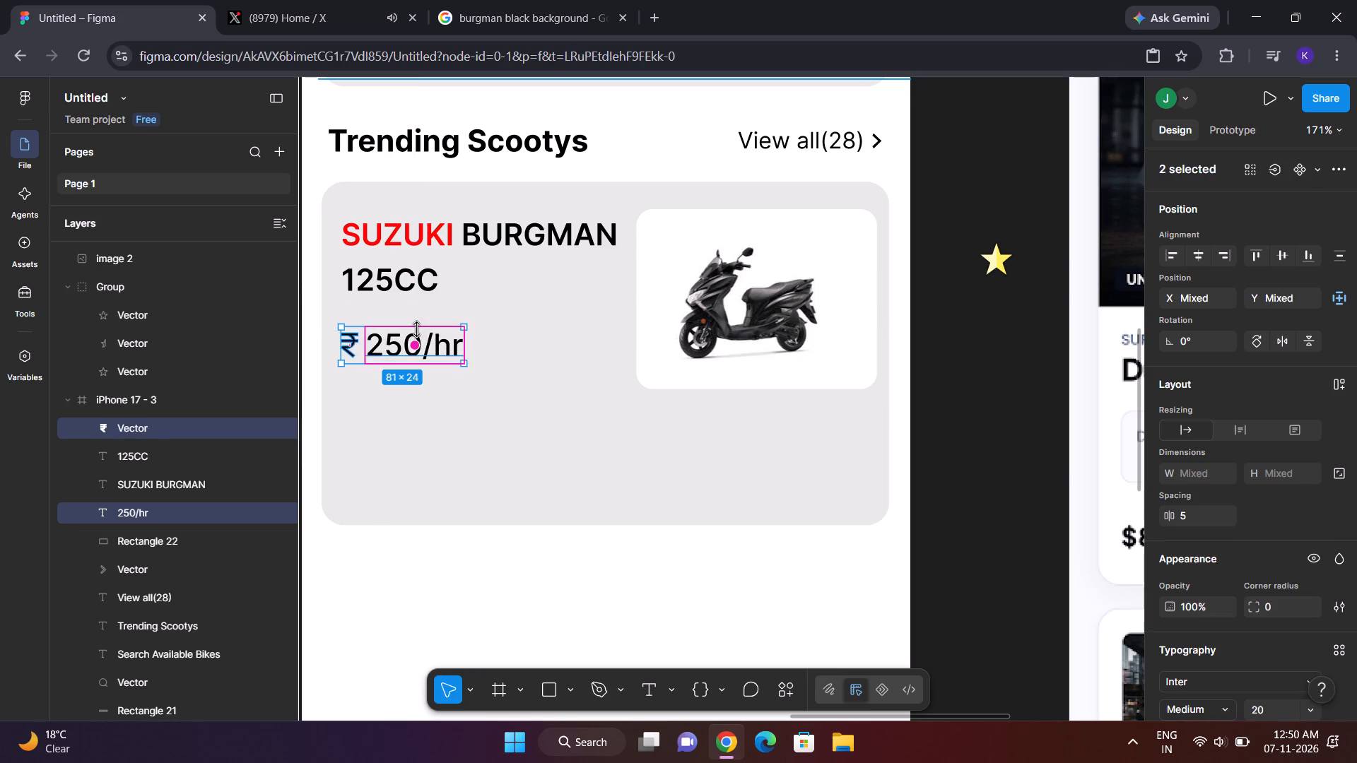
key("ctrl+z")
left_click_drag(379, 340, 379, 353)
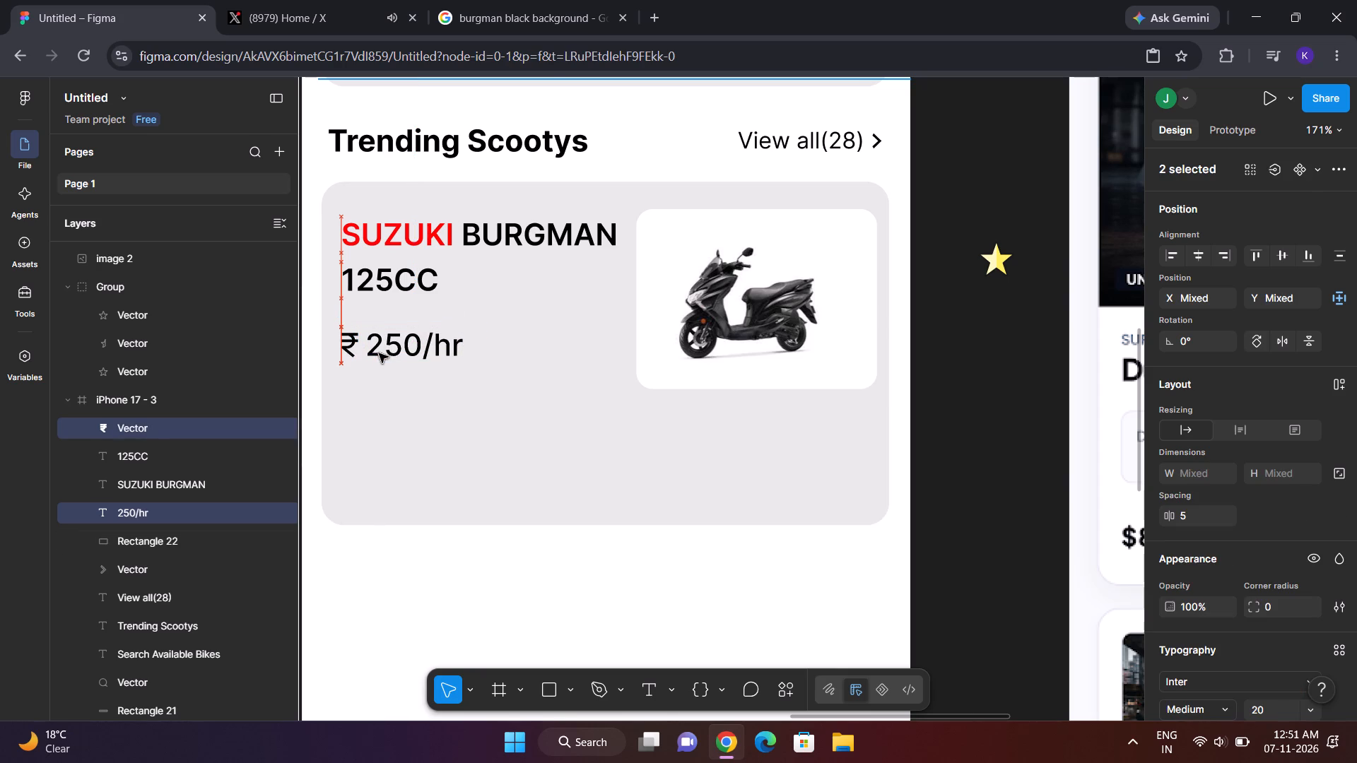
left_click_drag(379, 353, 378, 348)
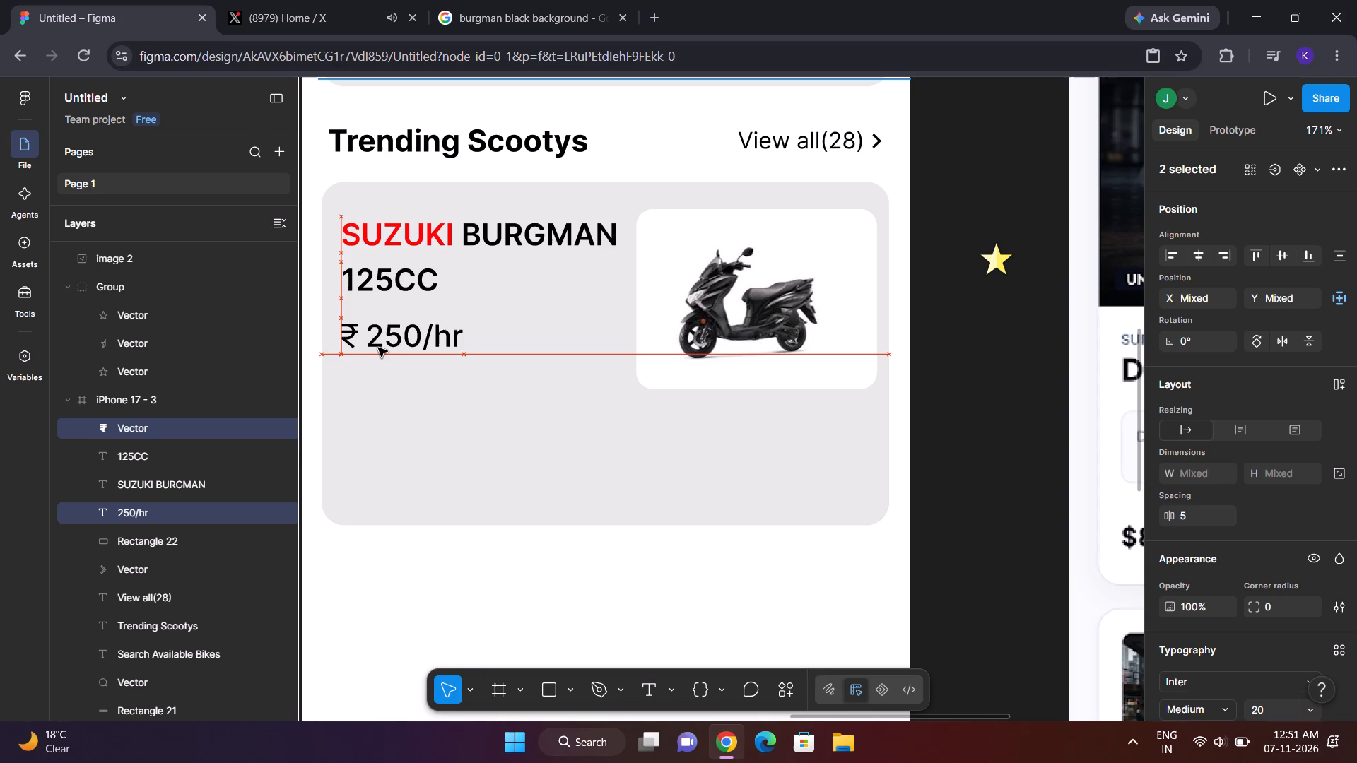
left_click_drag(378, 348, 379, 348)
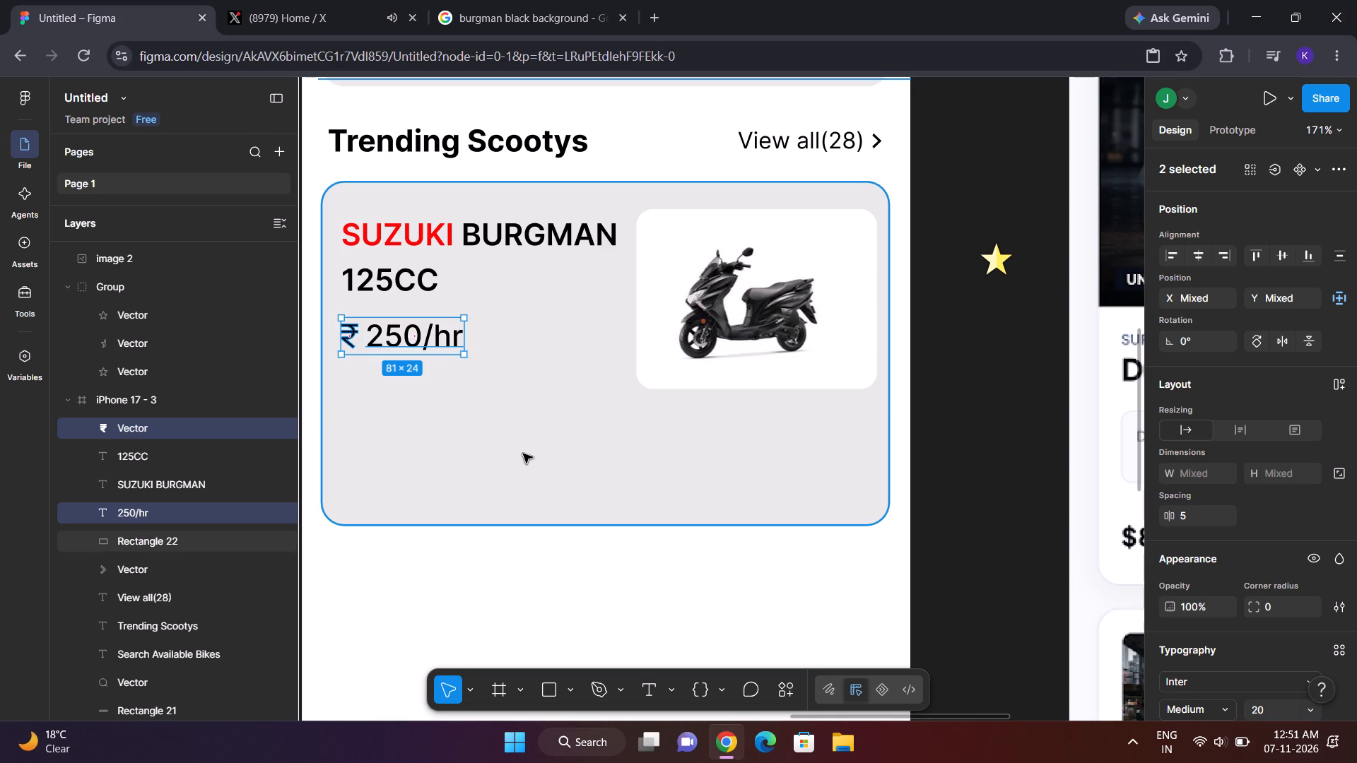
Search the Iconify plugin for "petrol" and place the boxicons petrol-pump icon in the lower part of the scooter card.
left_click(785, 687)
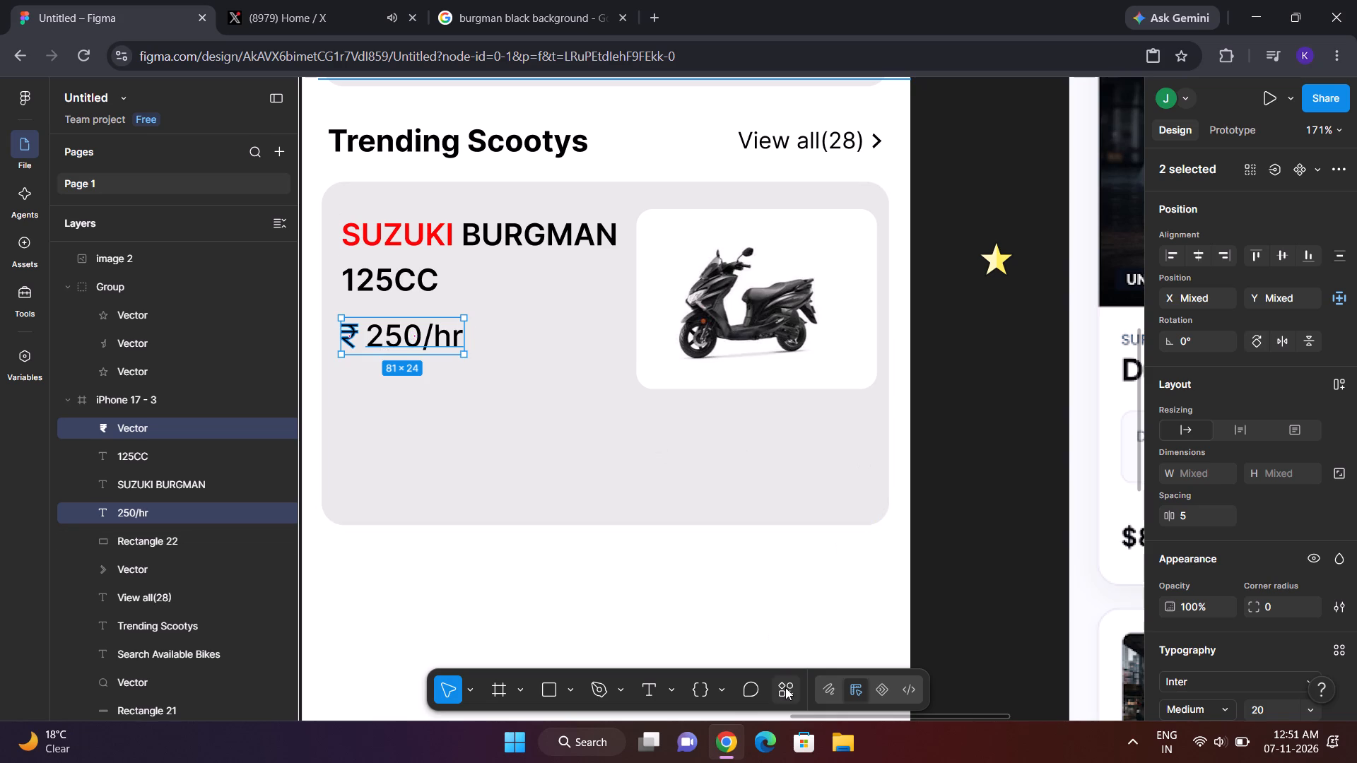
left_click(566, 460)
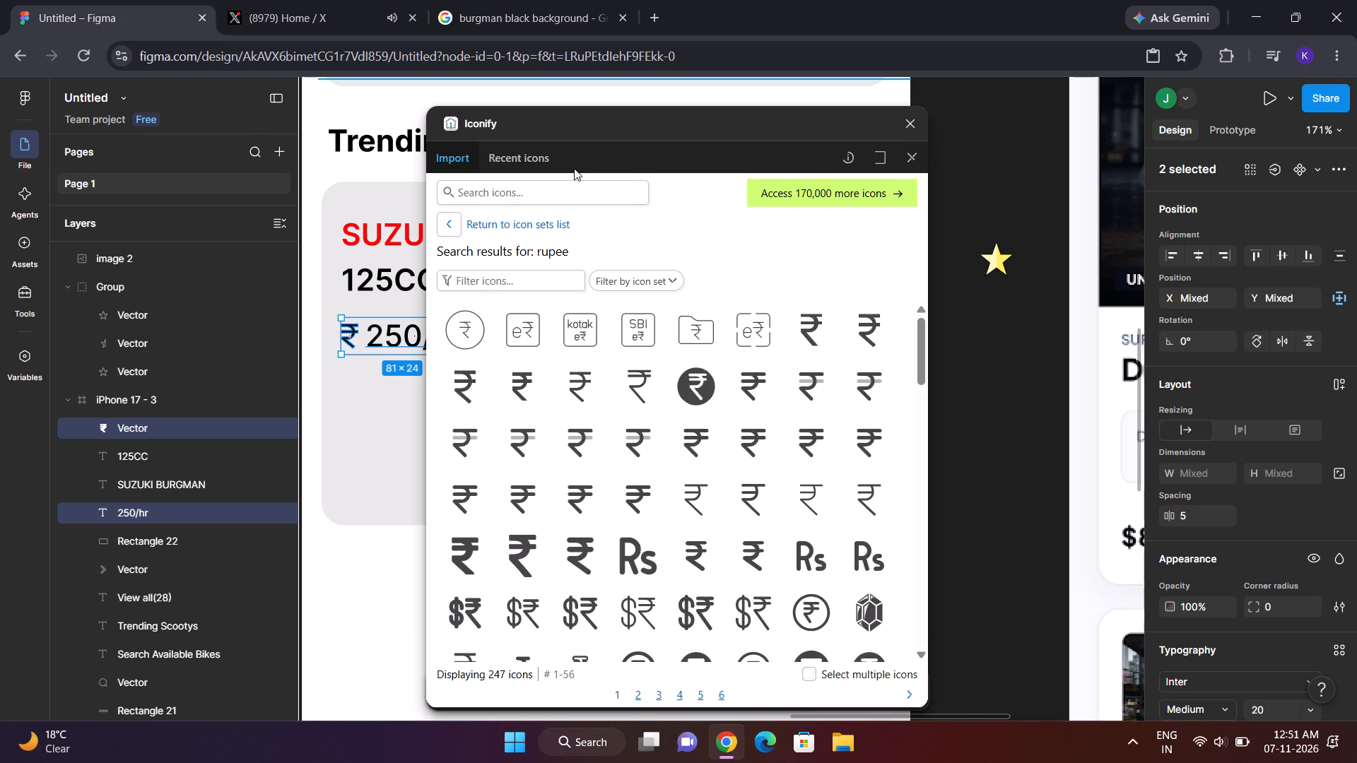
left_click(574, 185)
type("petrol")
key("Return")
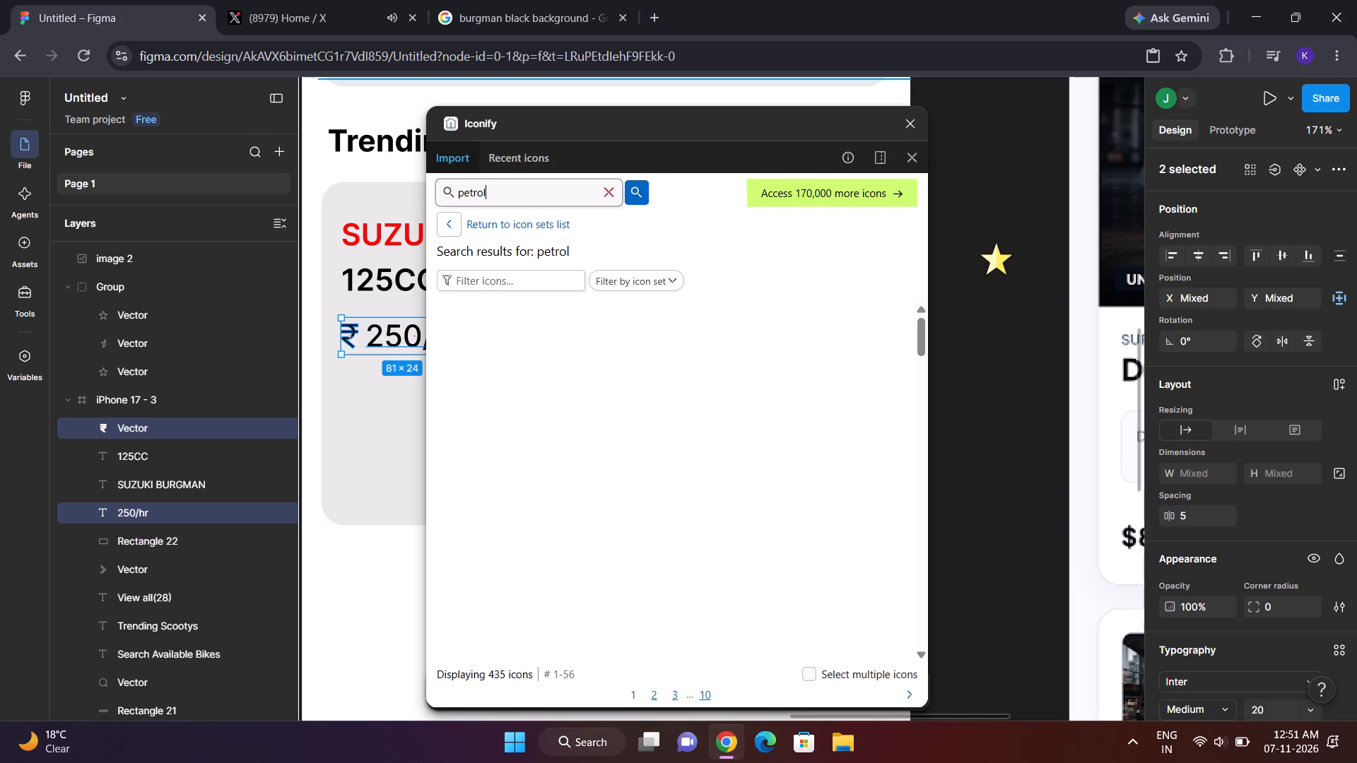
left_click_drag(472, 339, 466, 334)
left_click_drag(466, 334, 353, 442)
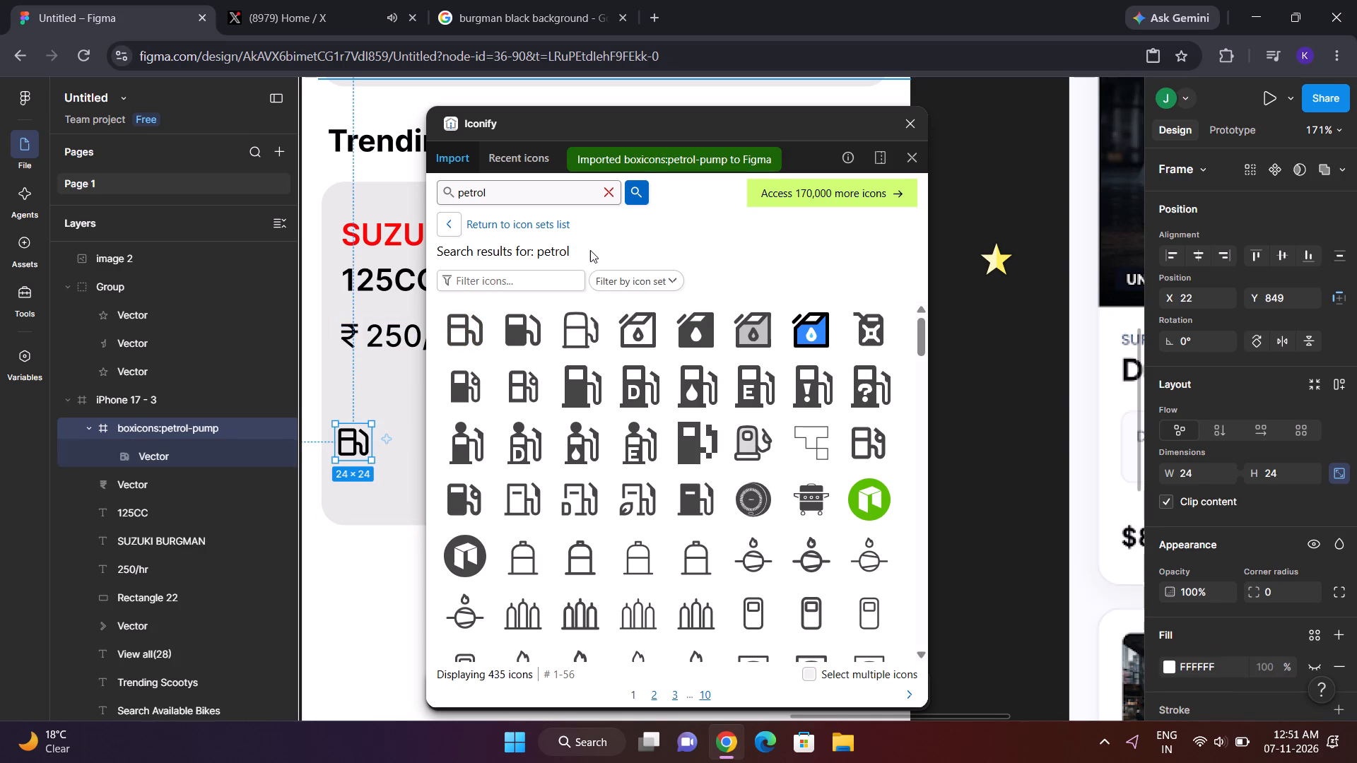
Replace the boxicons petrol-pump icon with the hugeicons petrol-pump outline icon, placed below the price row in the scooter card.
left_click(606, 185)
type("seate")
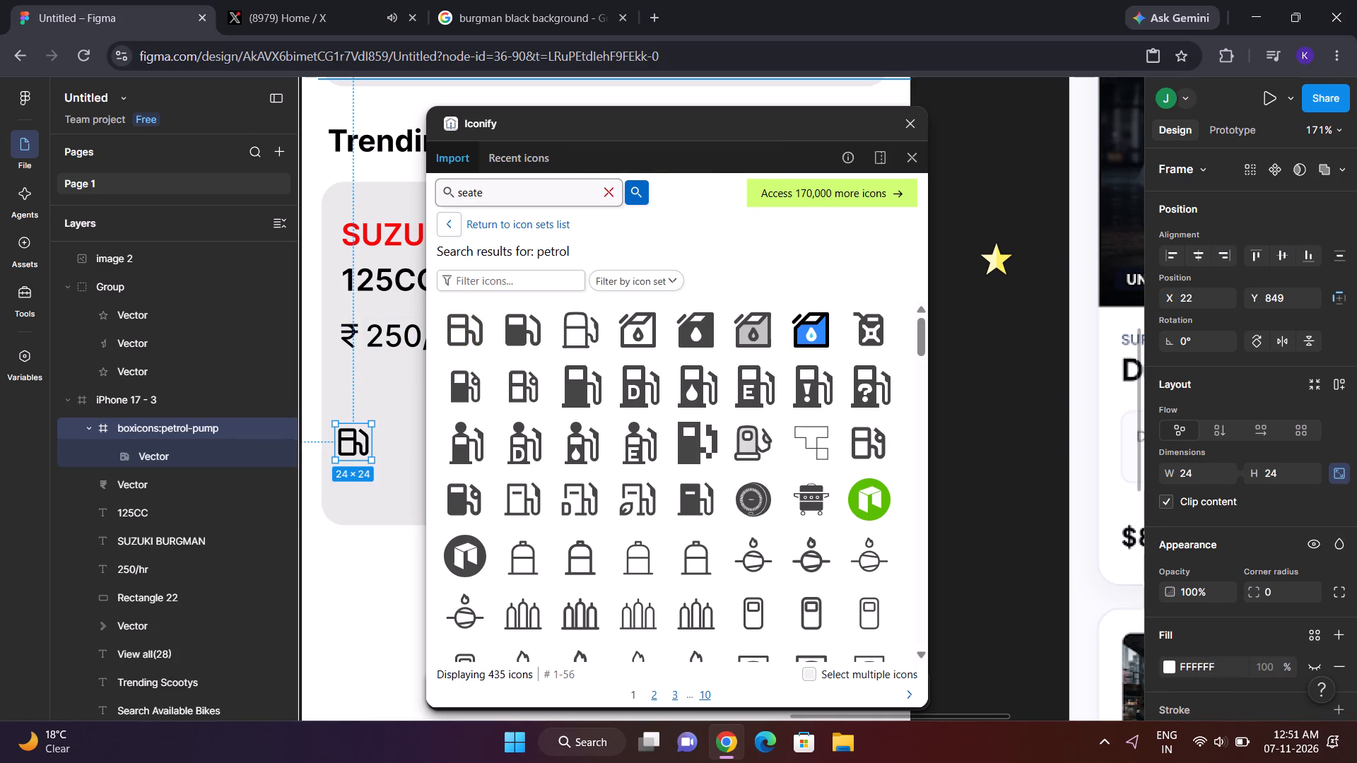
left_click_drag(576, 333, 430, 441)
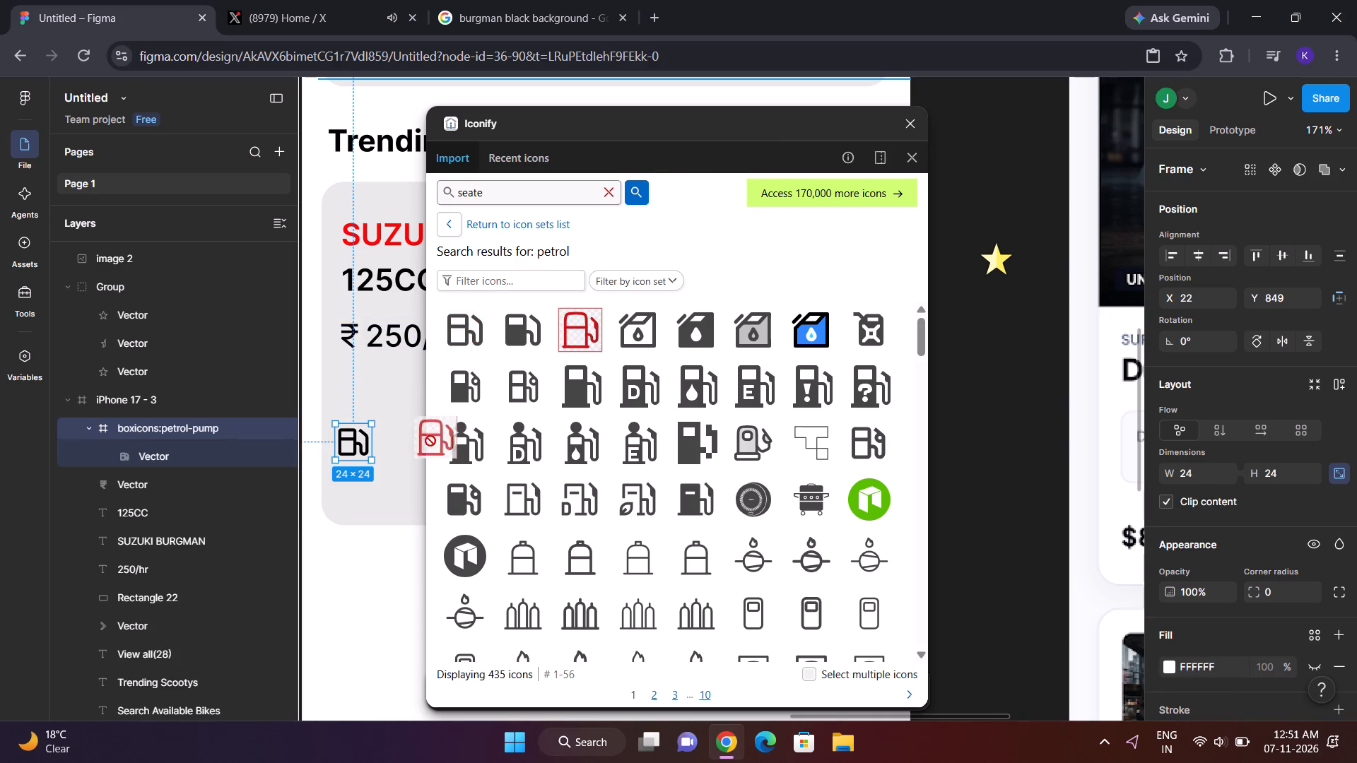
left_click_drag(430, 441, 392, 459)
left_click(352, 447)
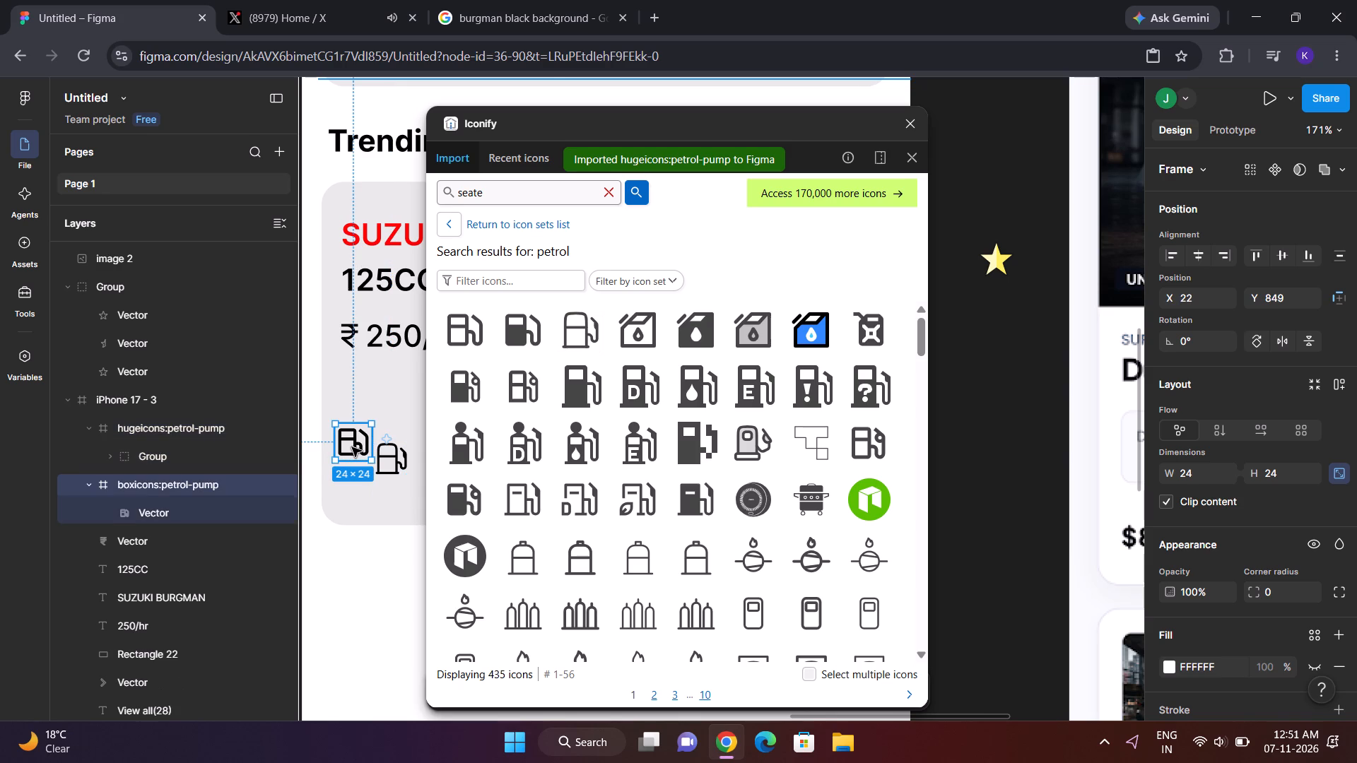
key("Delete")
Search the Iconify library for "seater", and broaden the search to "seat".
left_click(534, 199)
key("r")
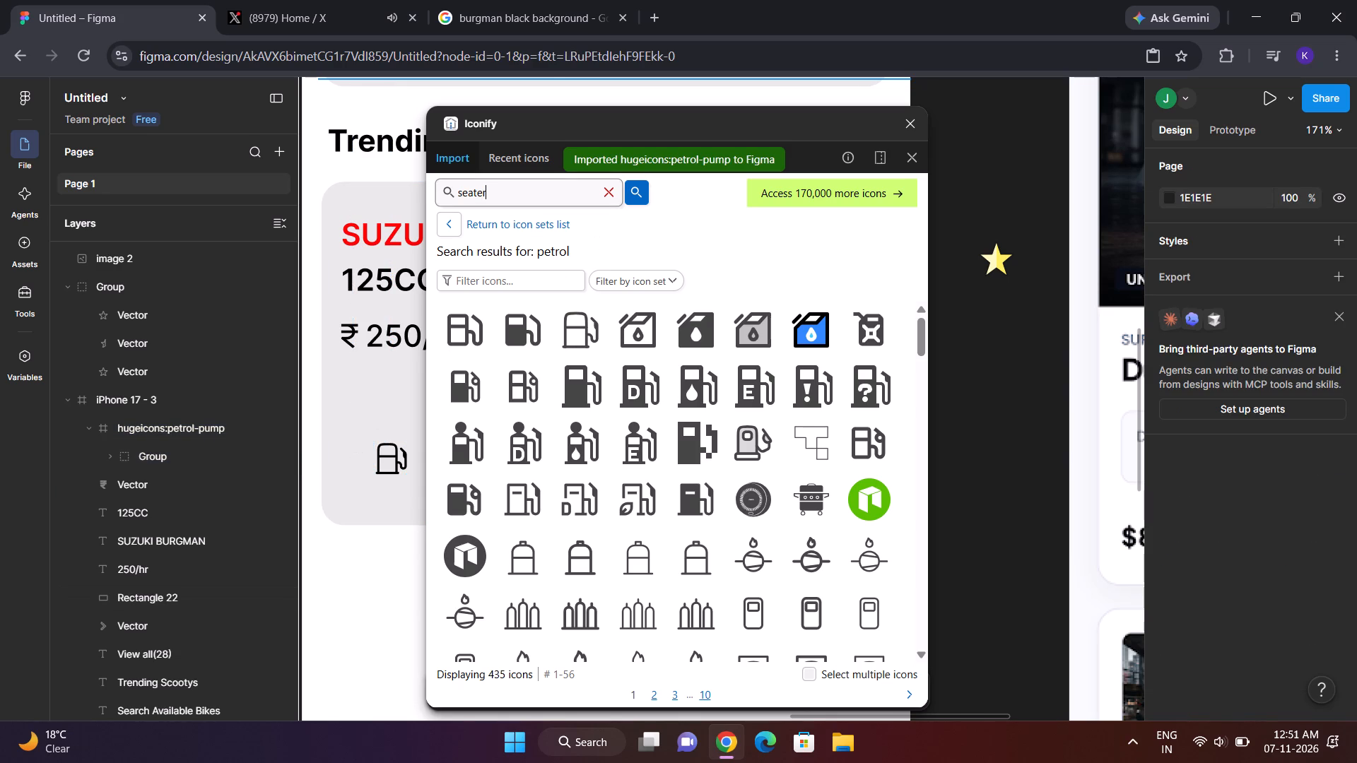
key("Return")
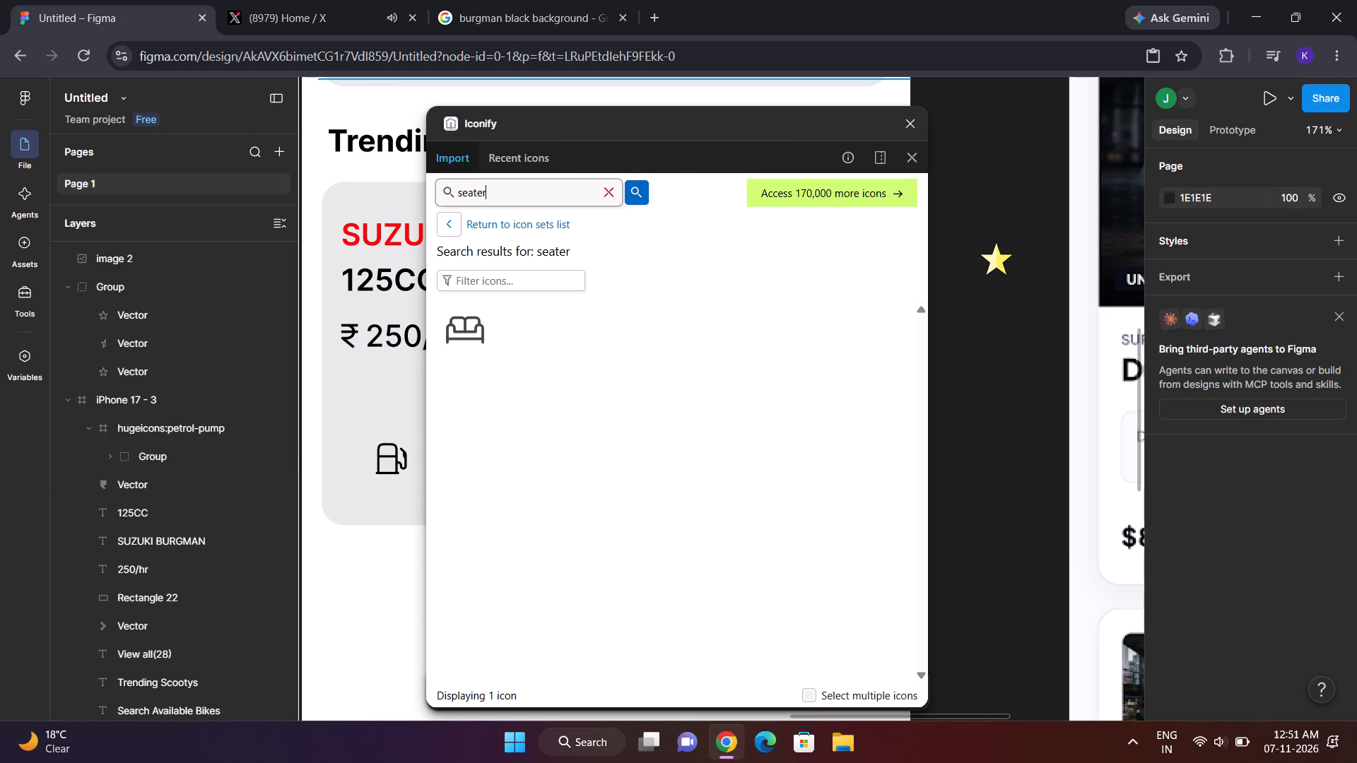
left_click(553, 197)
key("BackSpace")
key("BackSpace")
key("Return")
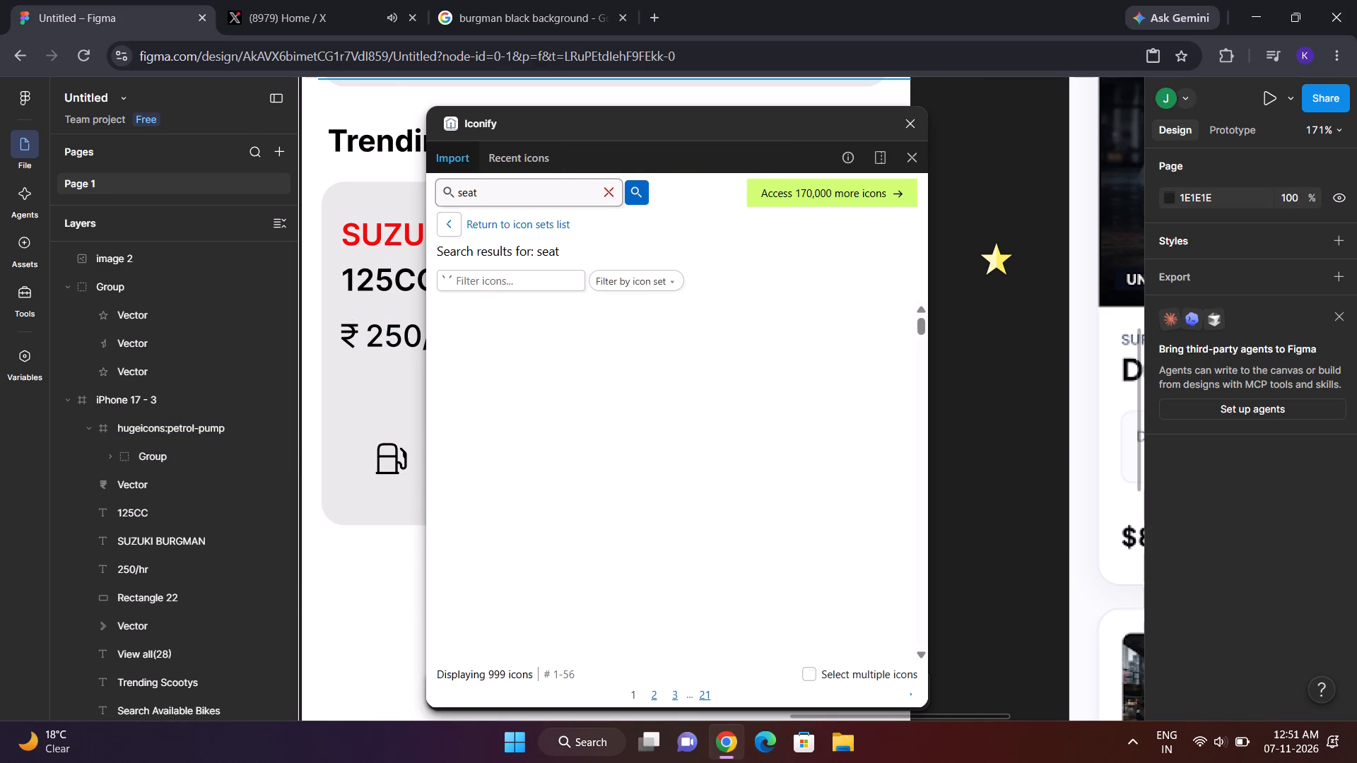
Look through the "seat" icon results for a suitable seat icon for the scooter card.
scroll(676, 439, "down", 1)
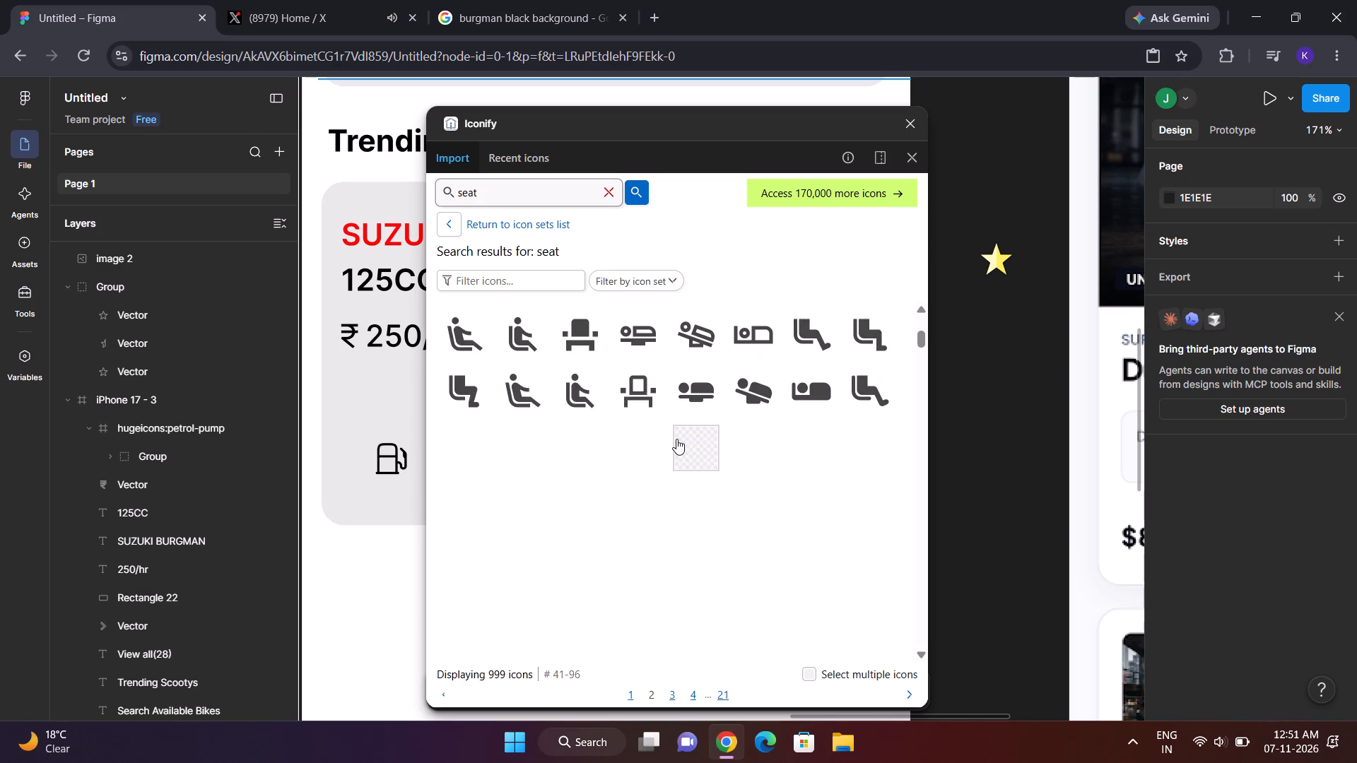
scroll(676, 439, "down", 1)
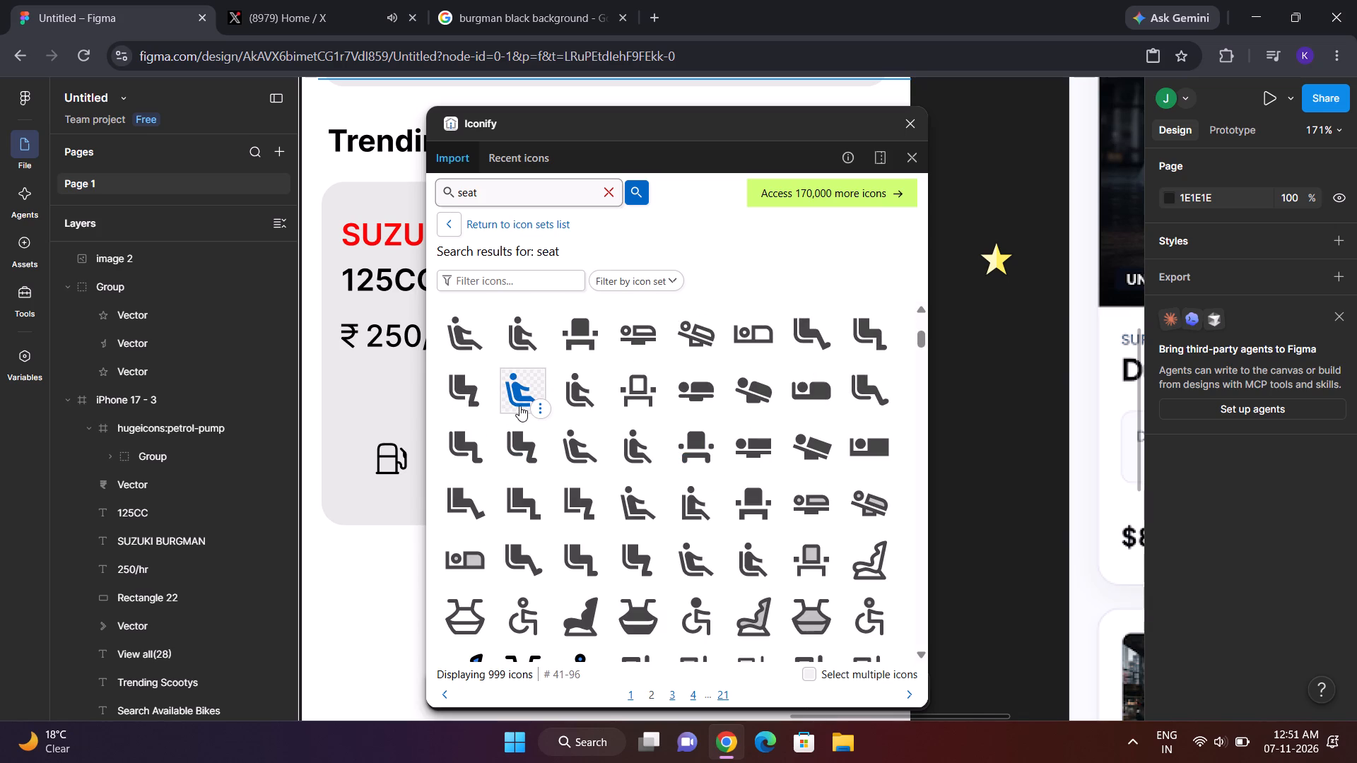
scroll(519, 406, "up", 2)
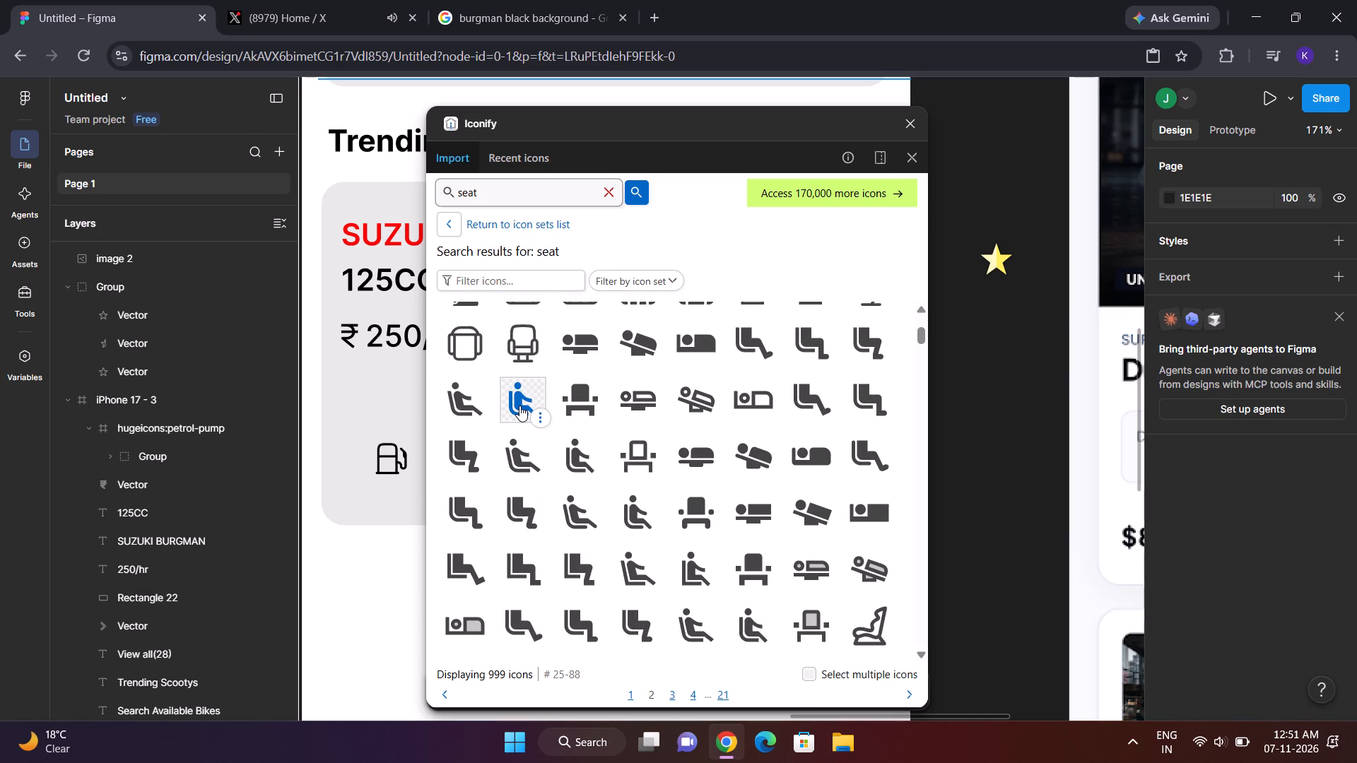
scroll(519, 406, "up", 1)
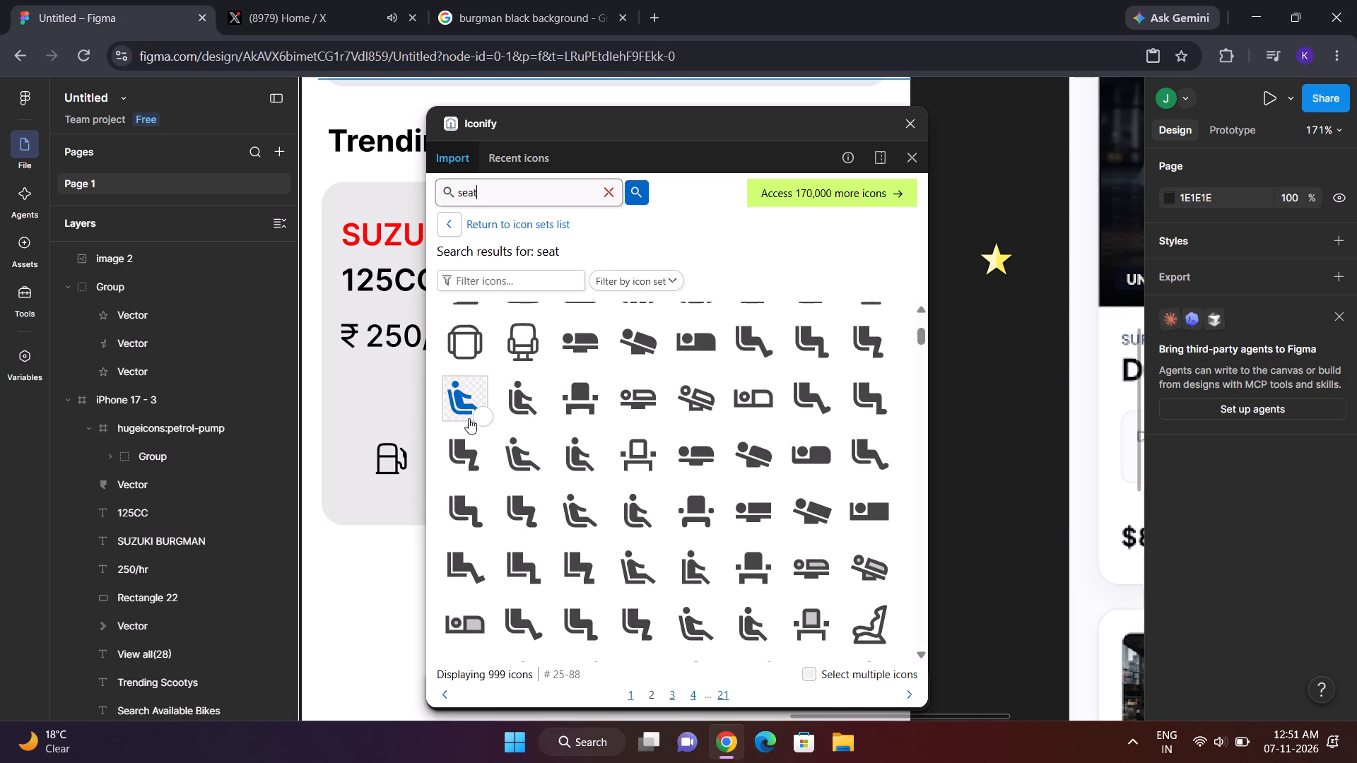
scroll(567, 529, "down", 1)
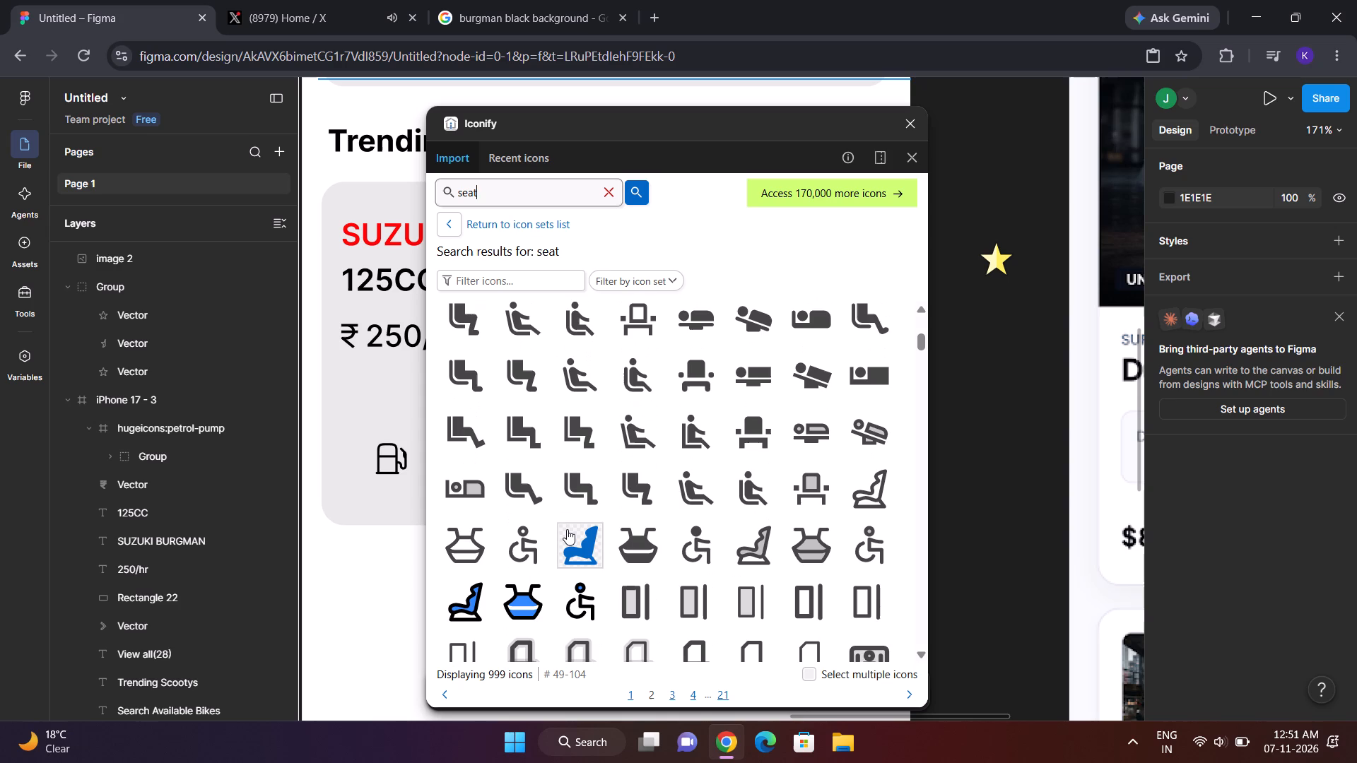
scroll(567, 529, "down", 2)
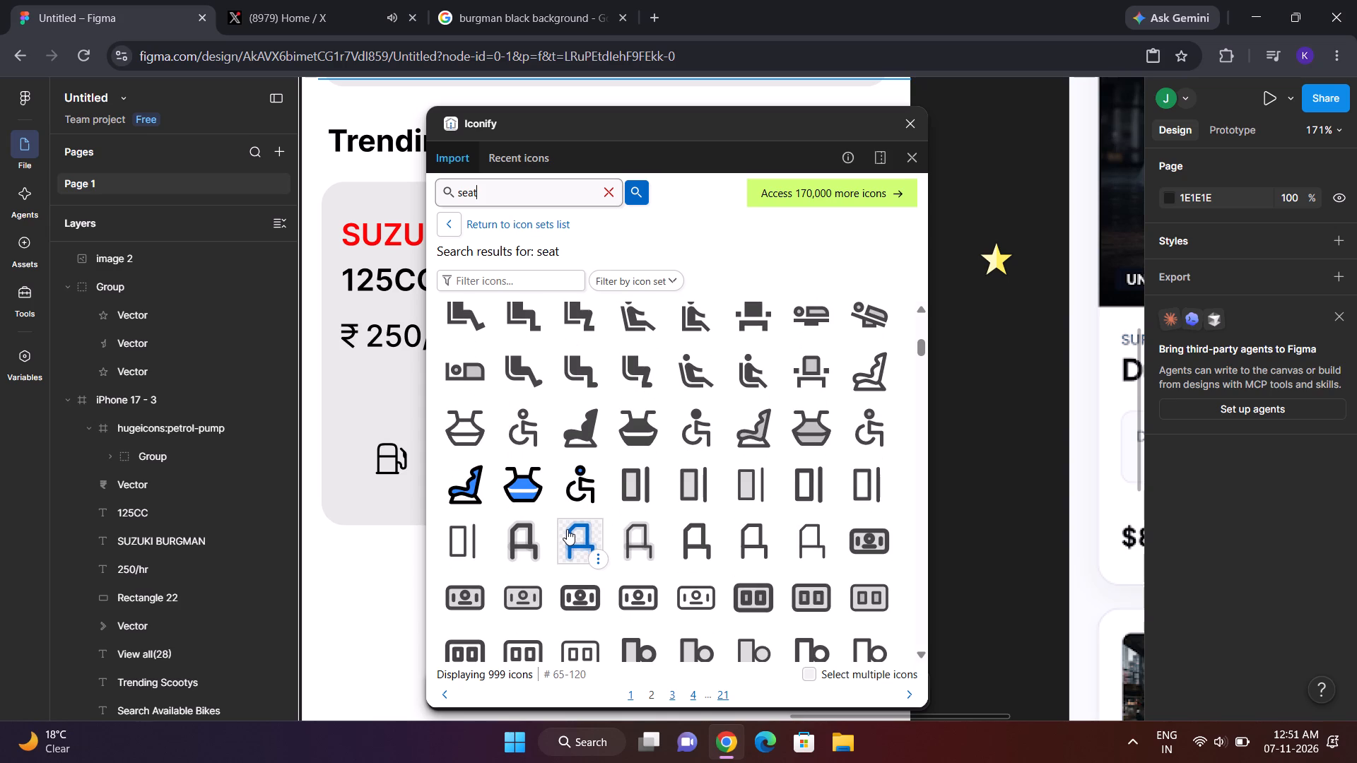
scroll(567, 529, "down", 5)
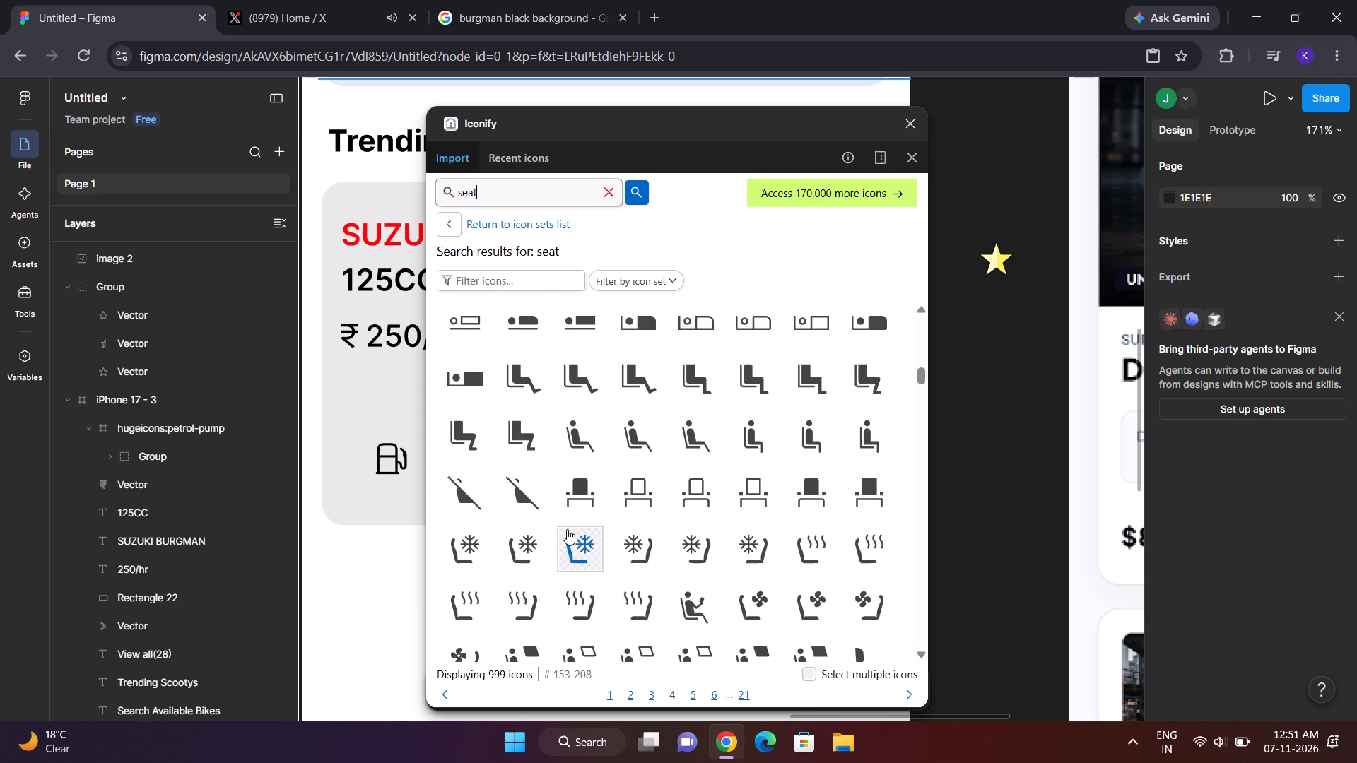
scroll(567, 529, "down", 4)
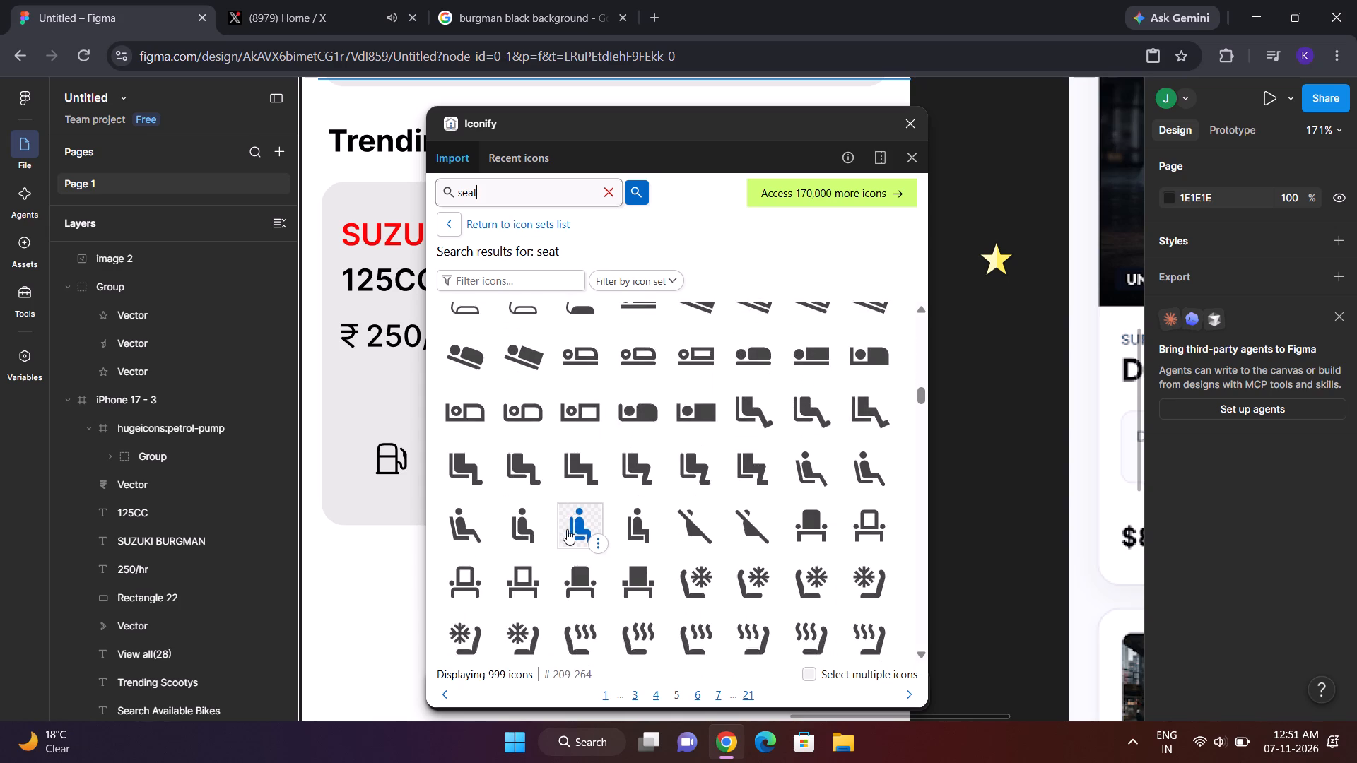
scroll(567, 529, "down", 4)
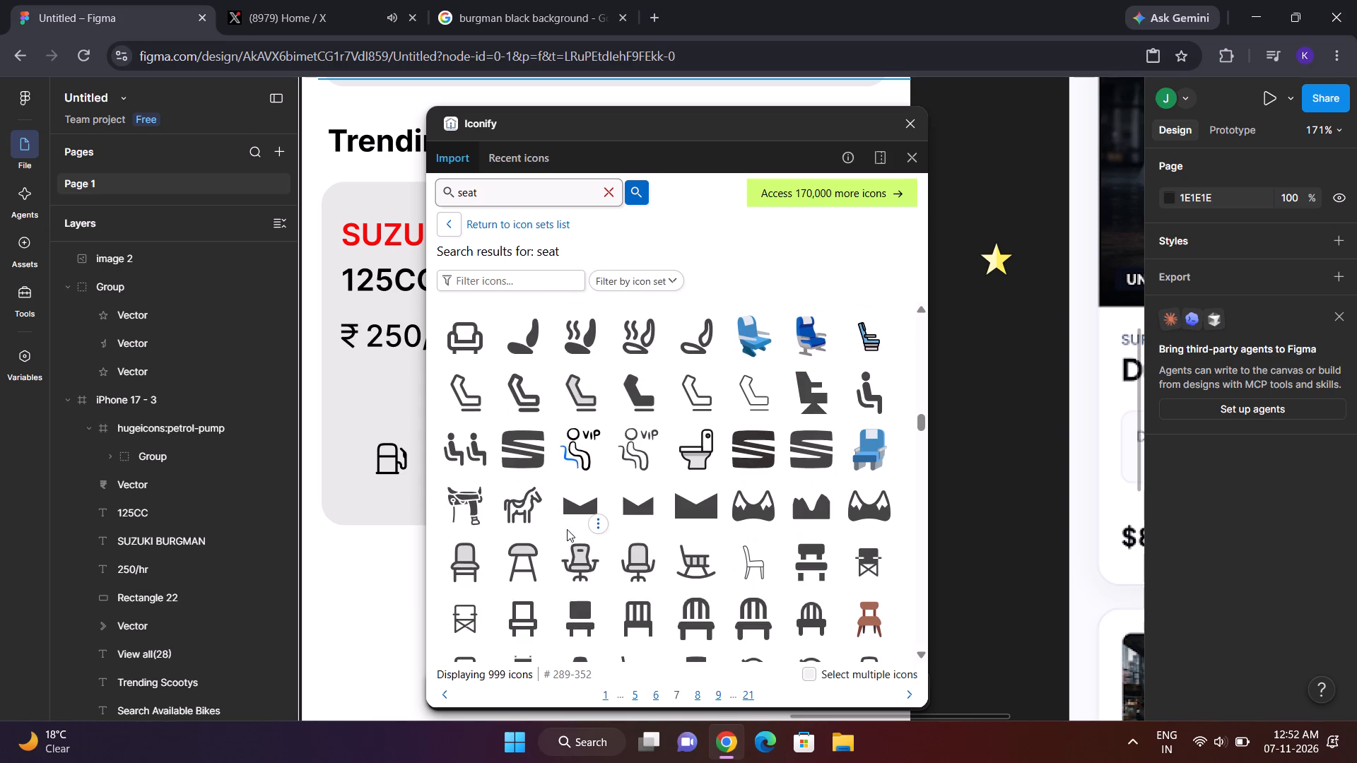
scroll(567, 529, "down", 5)
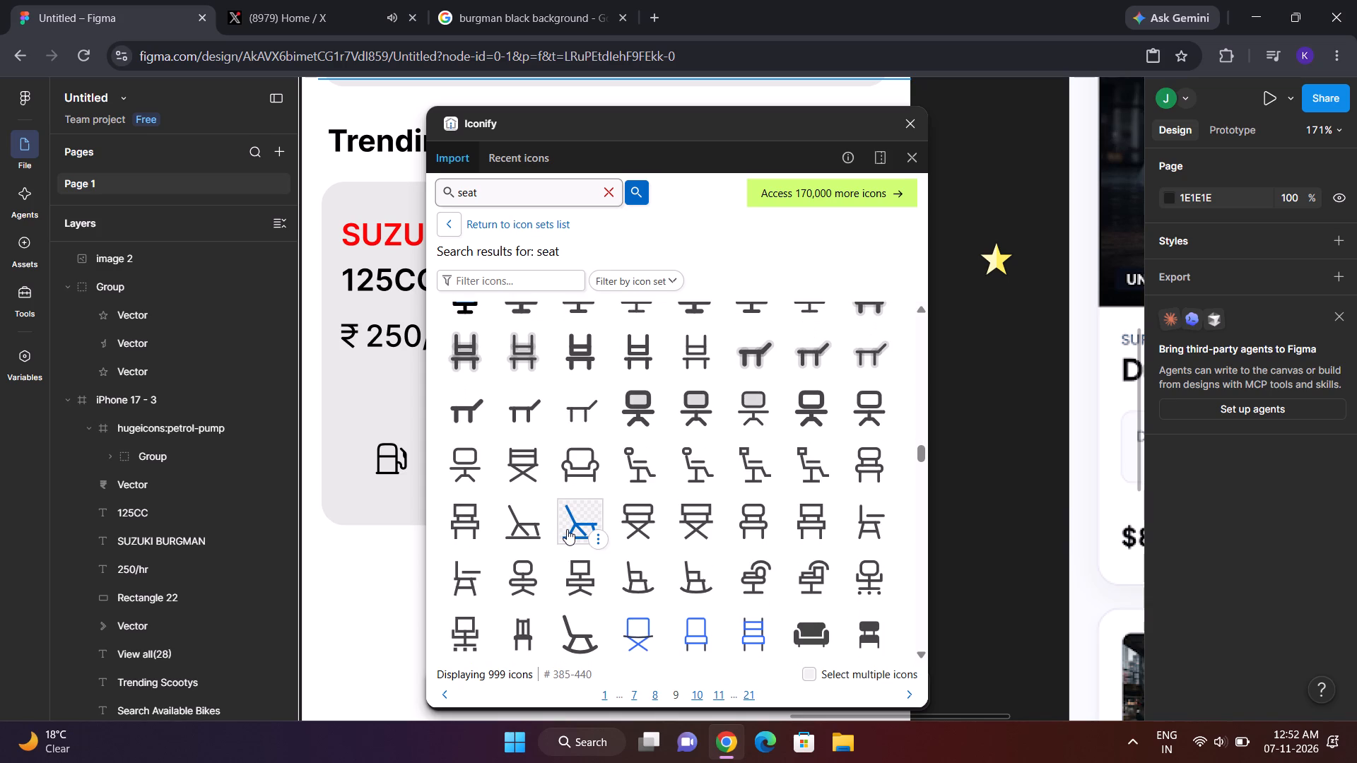
scroll(567, 529, "down", 5)
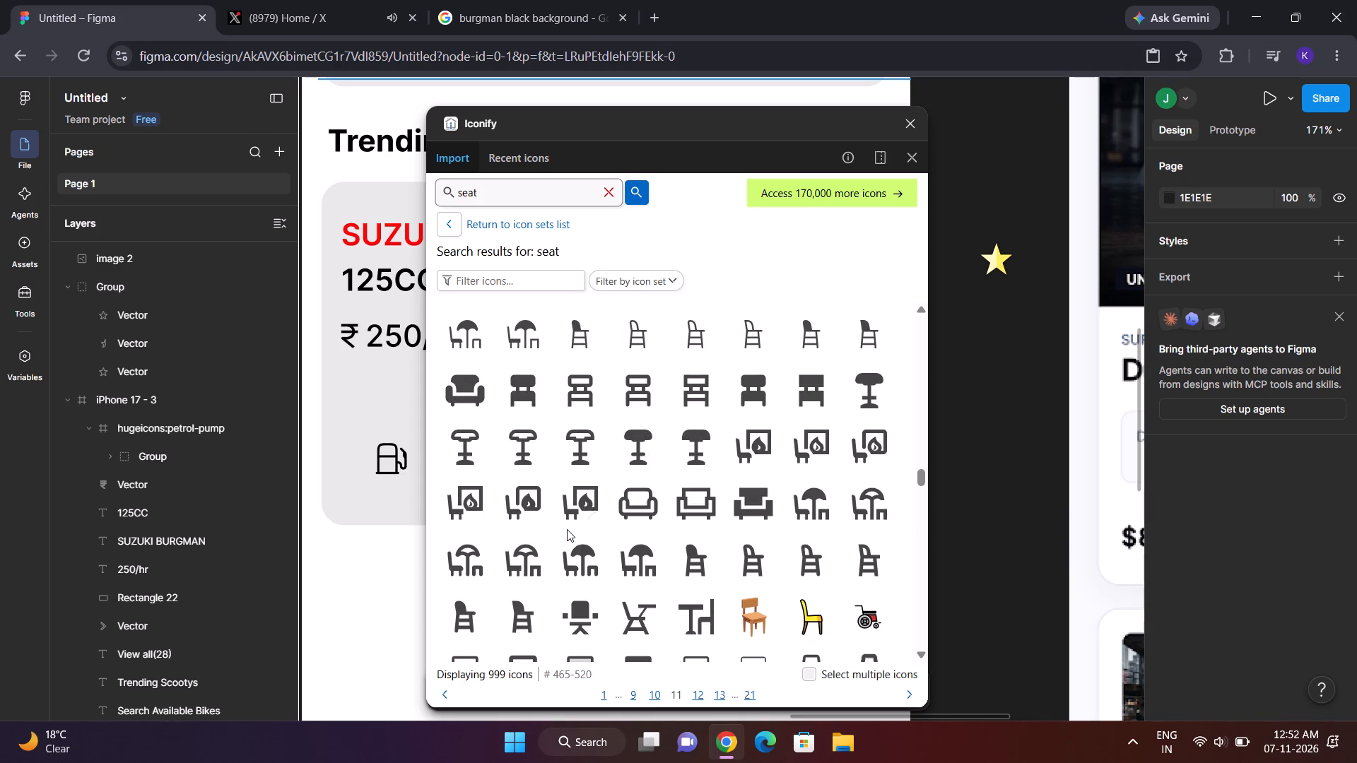
scroll(567, 529, "down", 8)
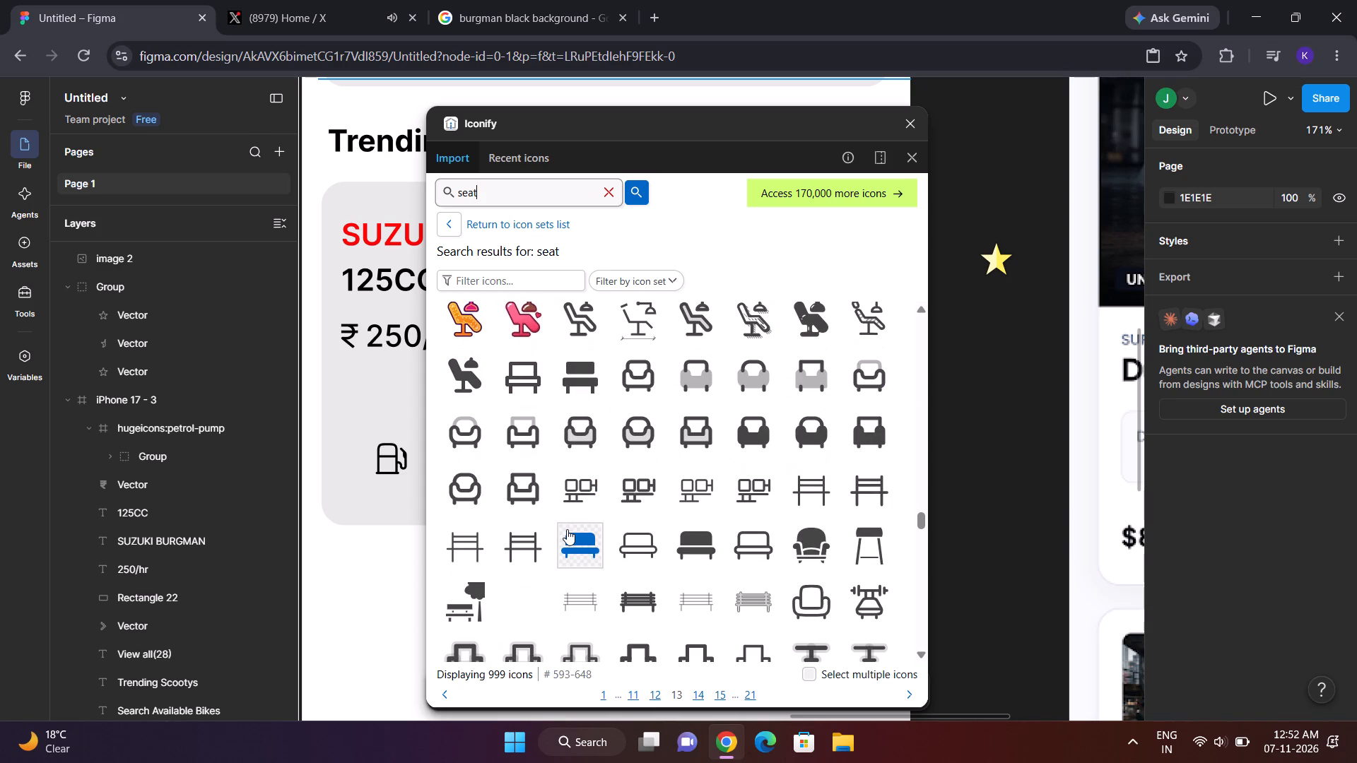
scroll(567, 529, "up", 13)
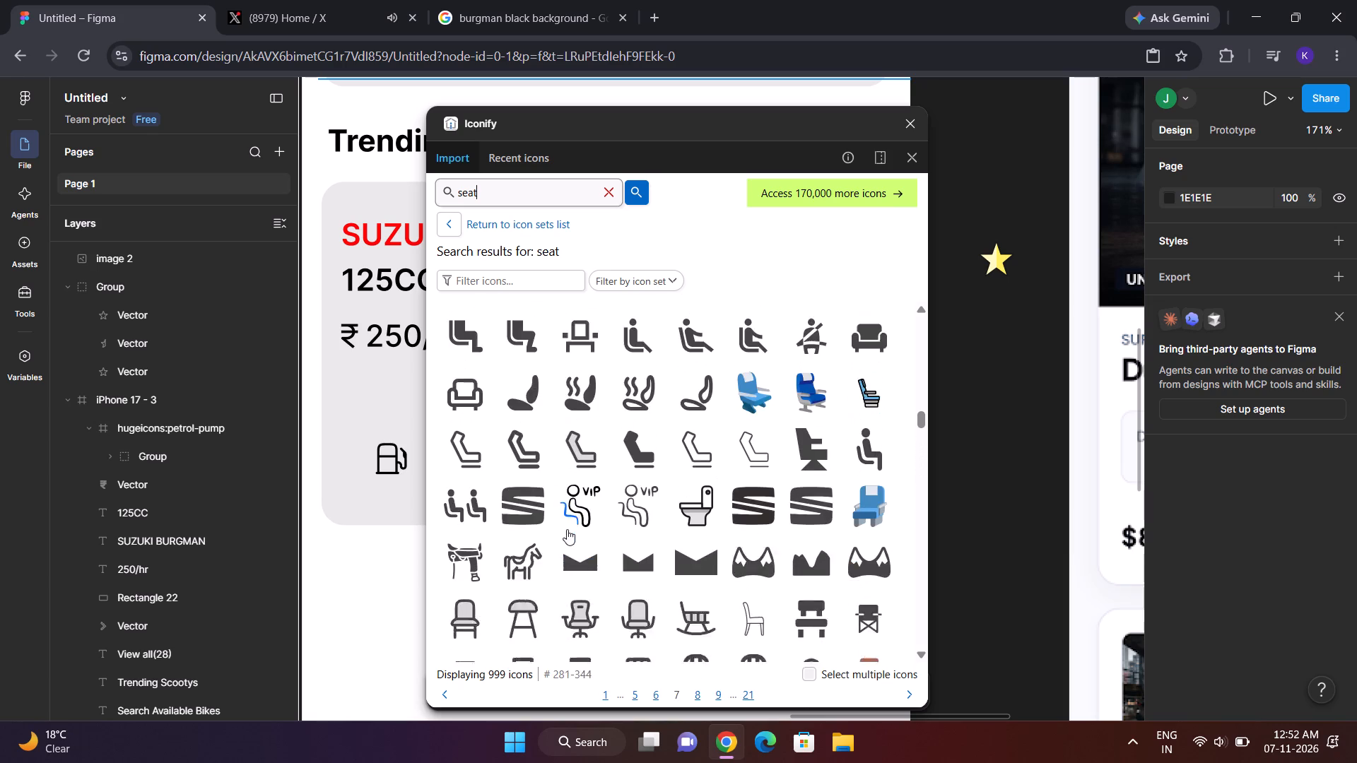
scroll(567, 529, "down", 5)
scroll(567, 529, "up", 1)
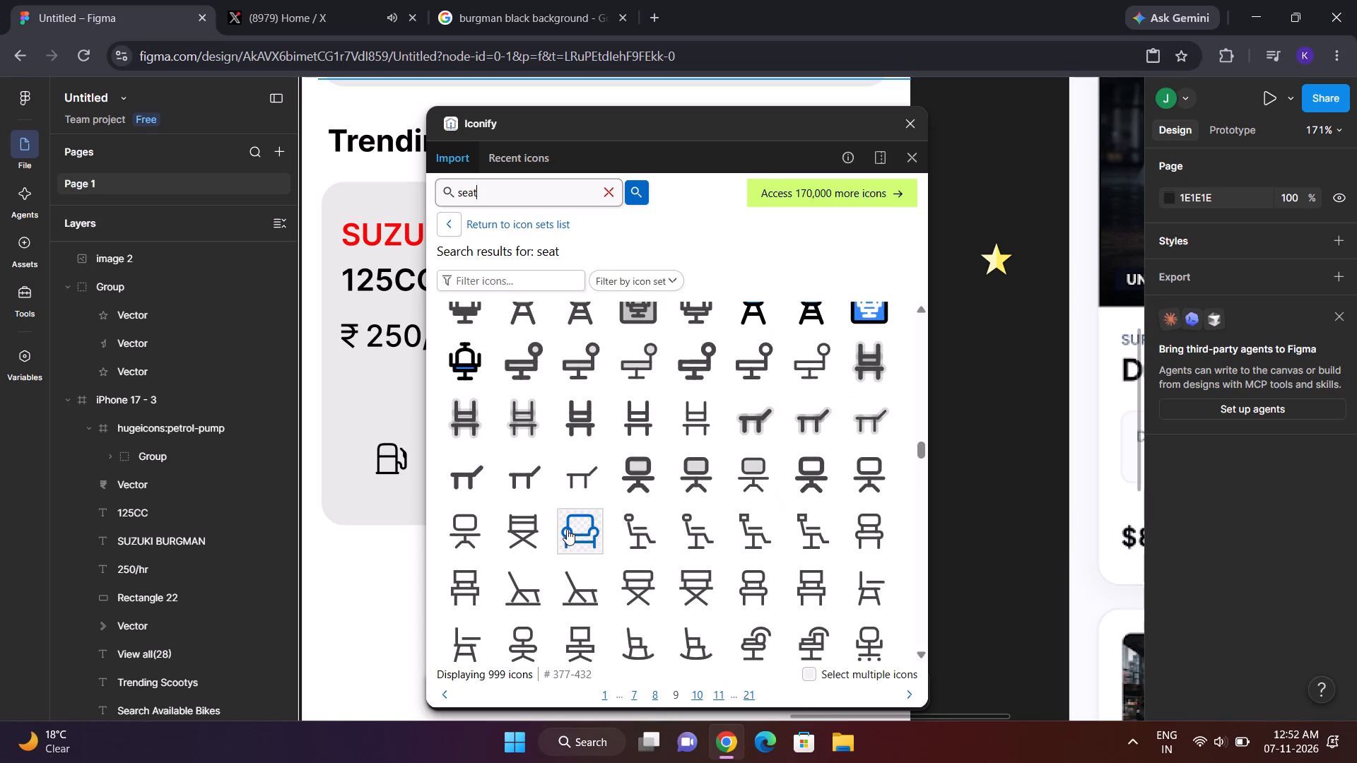
scroll(567, 529, "up", 3)
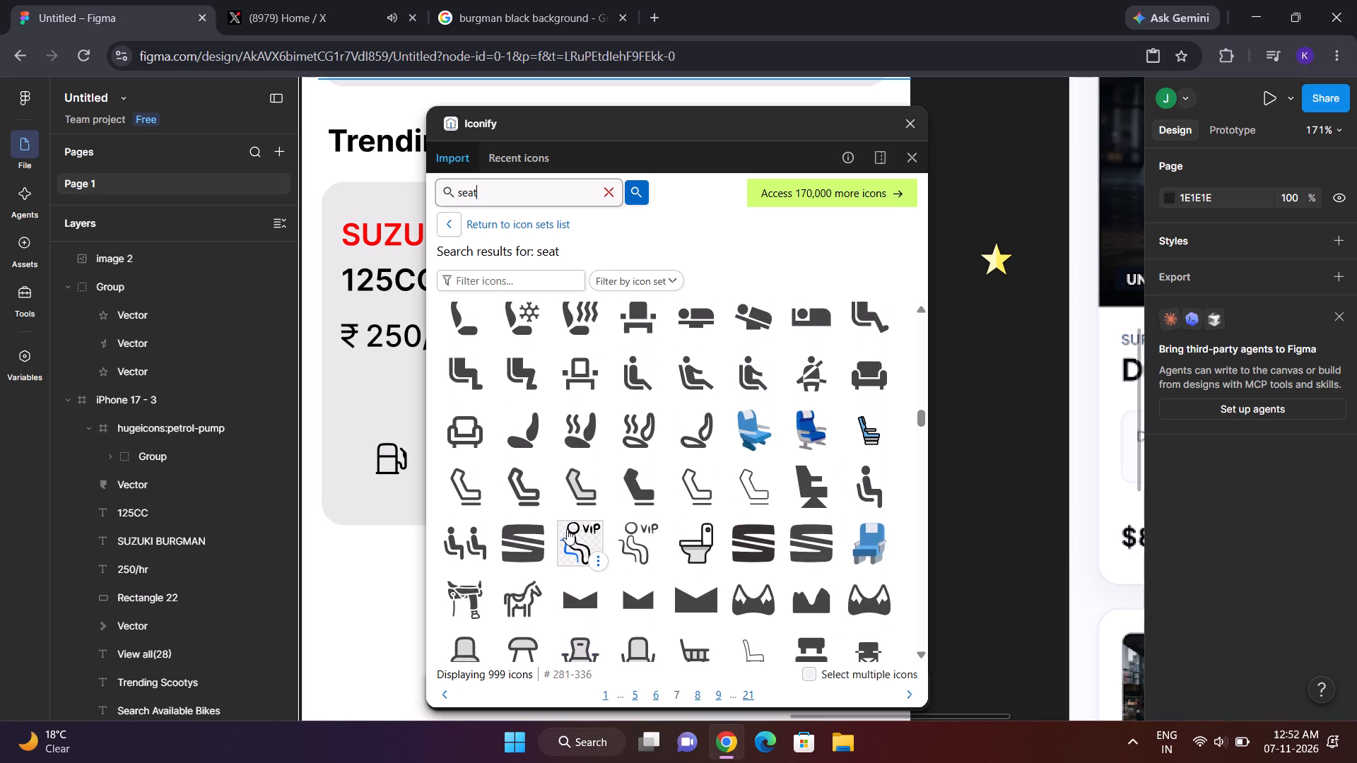
scroll(567, 529, "up", 4)
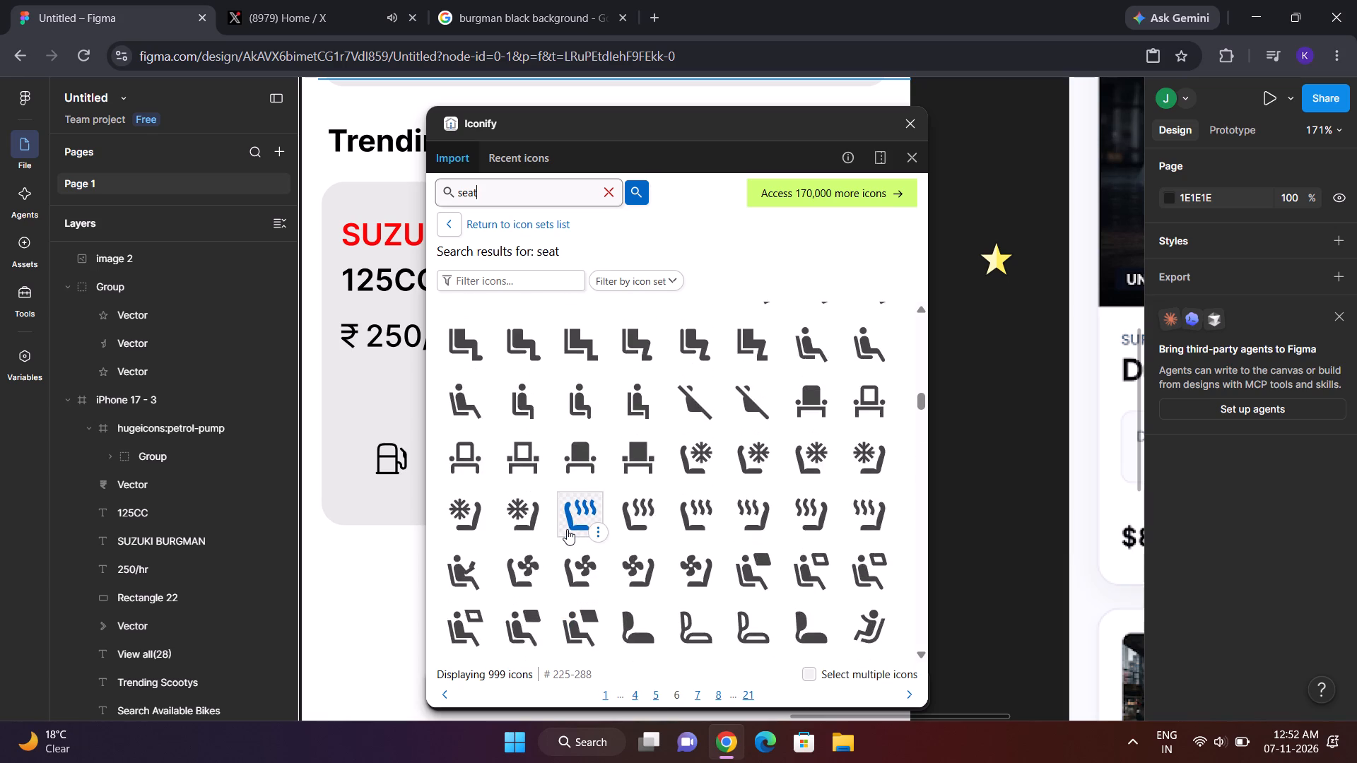
scroll(567, 529, "up", 5)
scroll(567, 529, "down", 1)
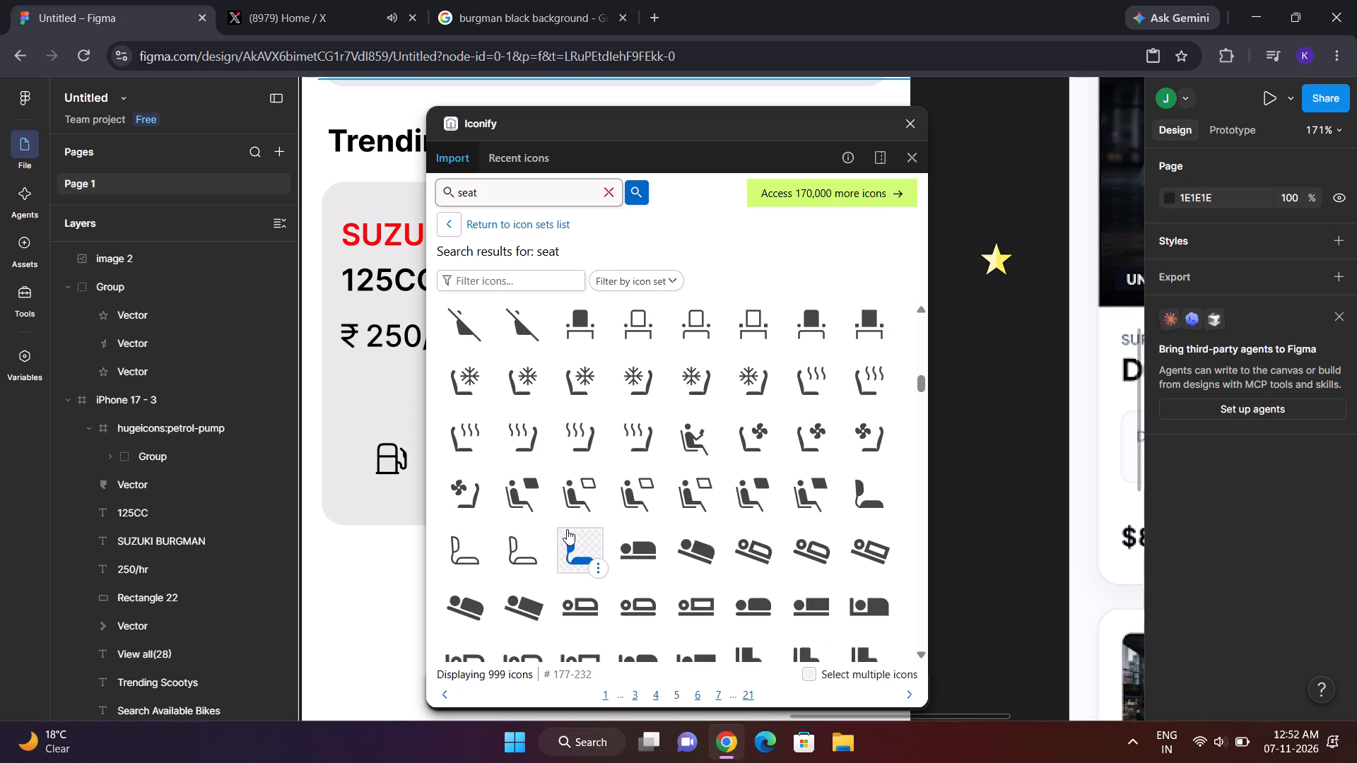
scroll(567, 529, "up", 6)
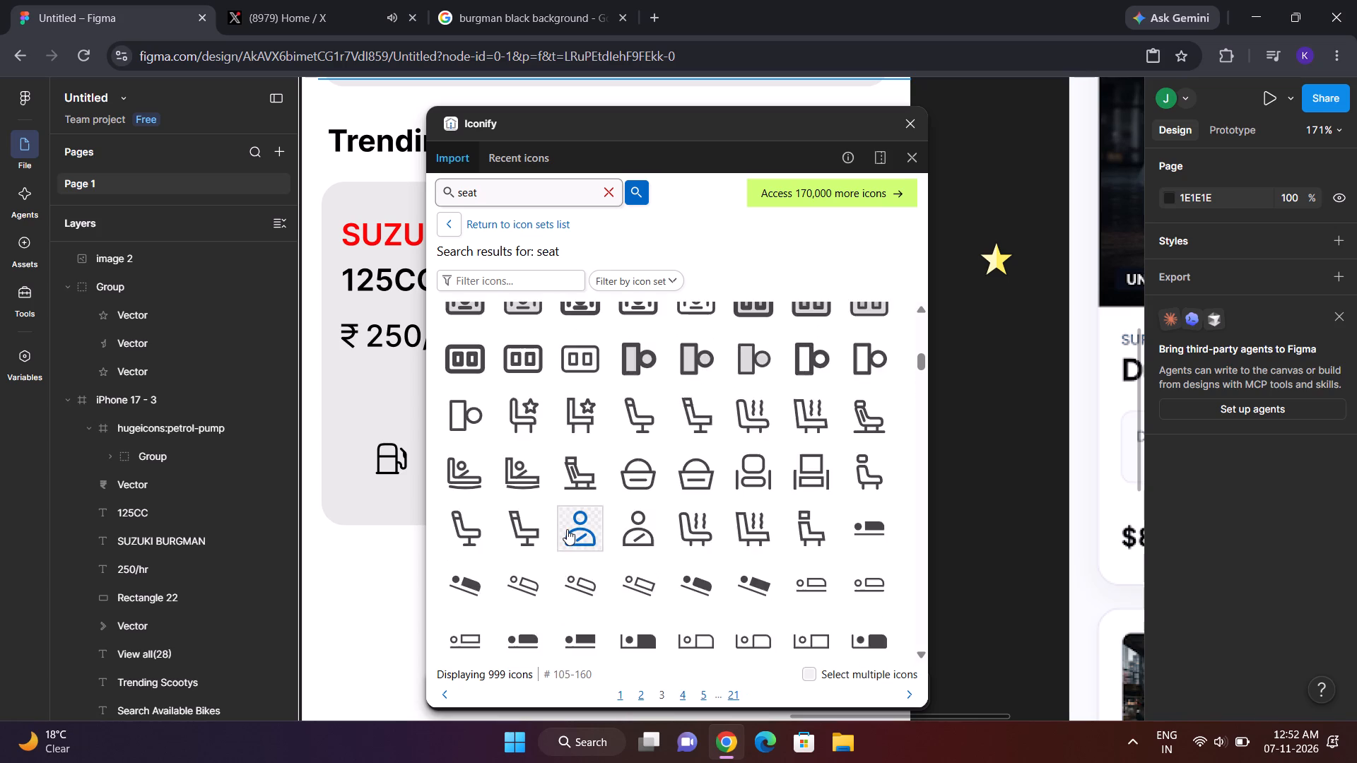
scroll(567, 529, "up", 6)
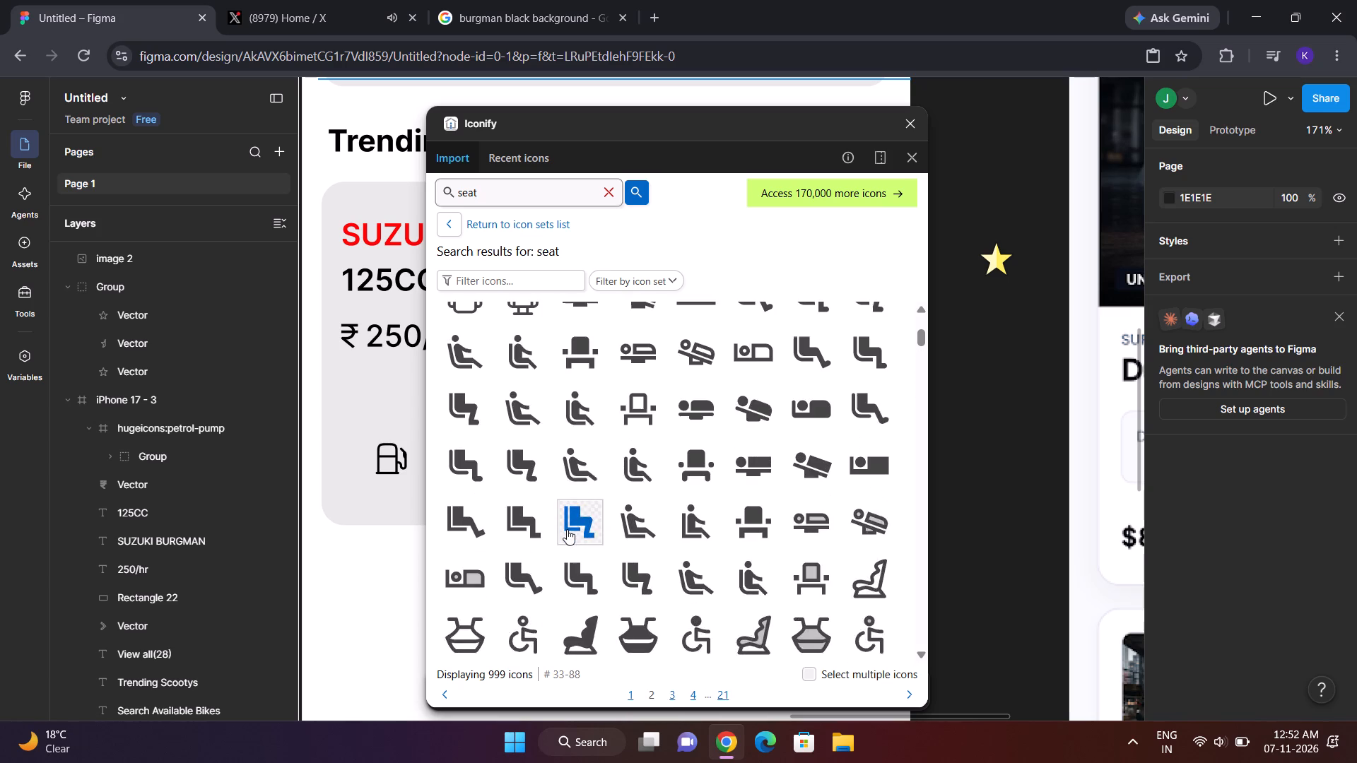
scroll(567, 529, "up", 3)
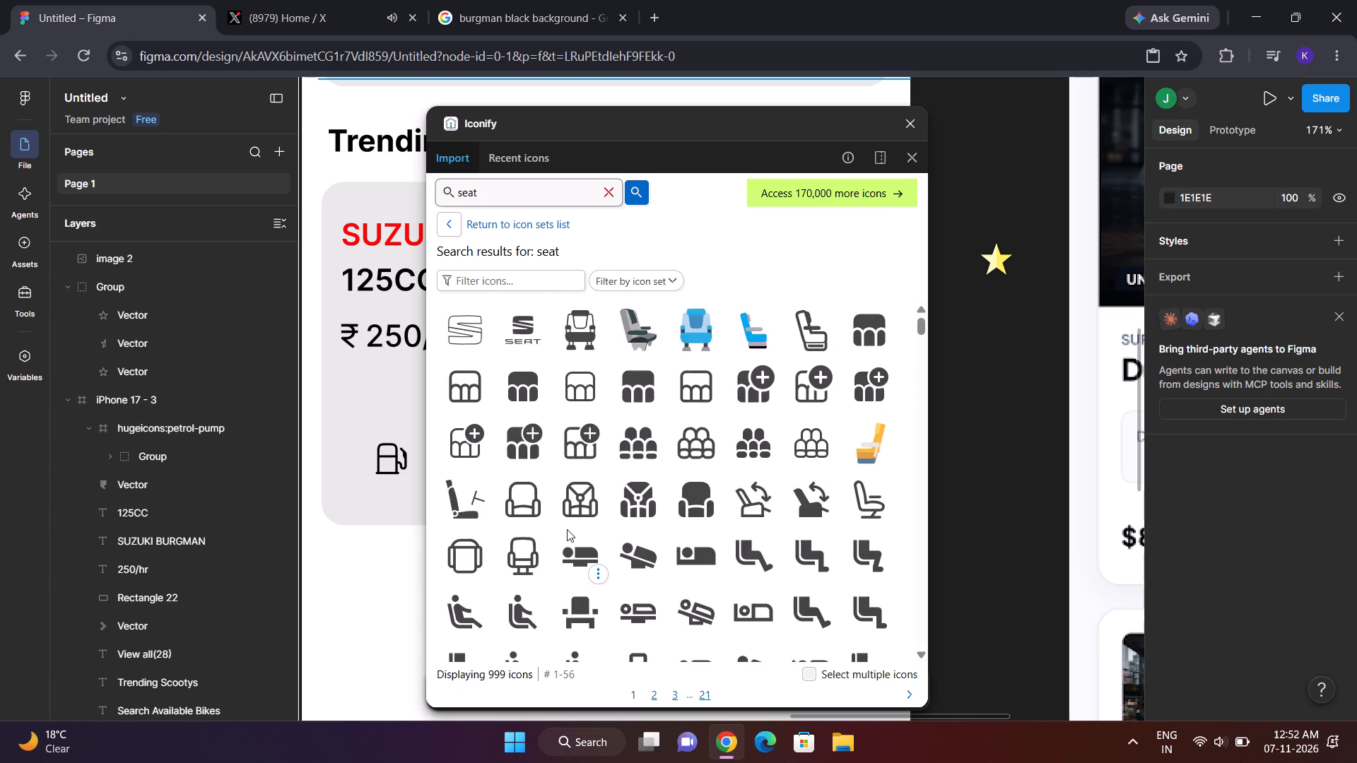
Place the ic outline-airline-seat-recline-extra icon from the "seat" results beside the petrol-pump icon in the scooter card.
scroll(567, 529, "down", 3)
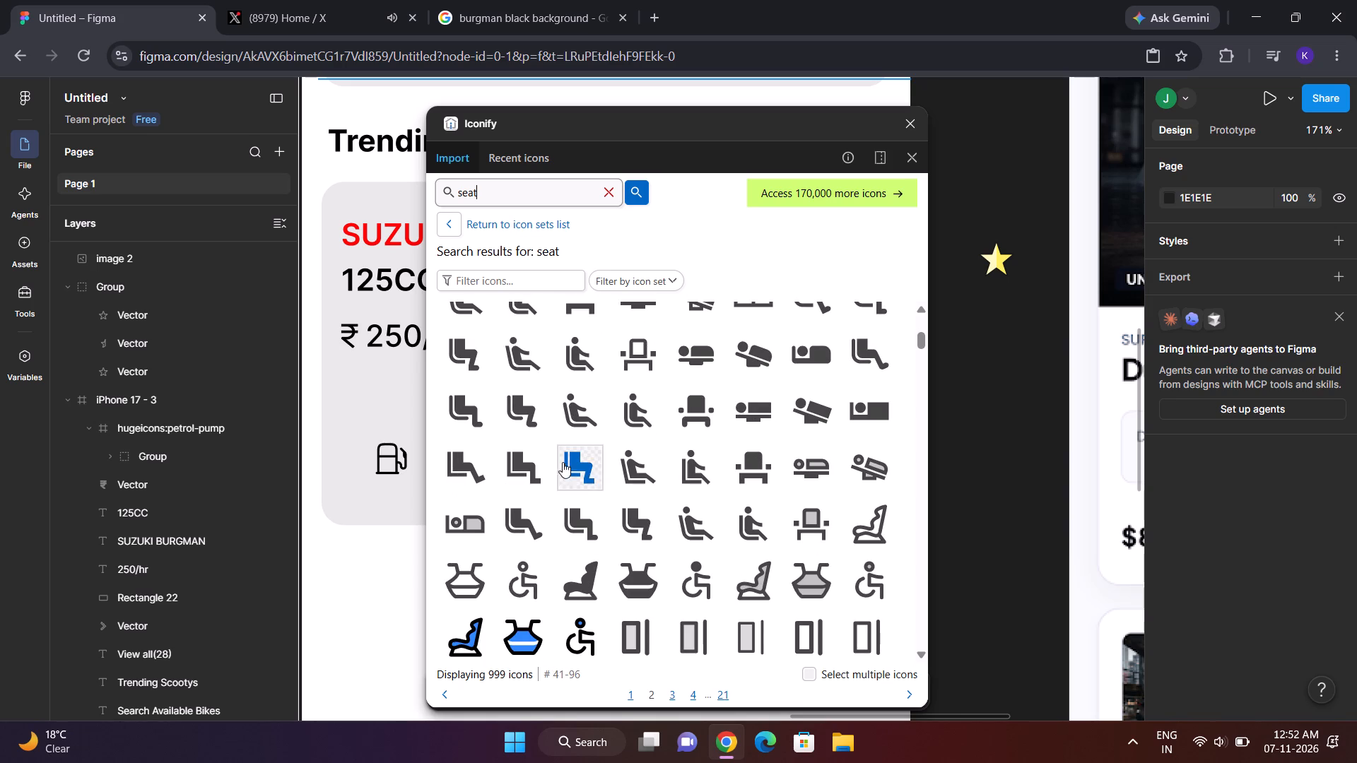
left_click_drag(515, 362, 414, 411)
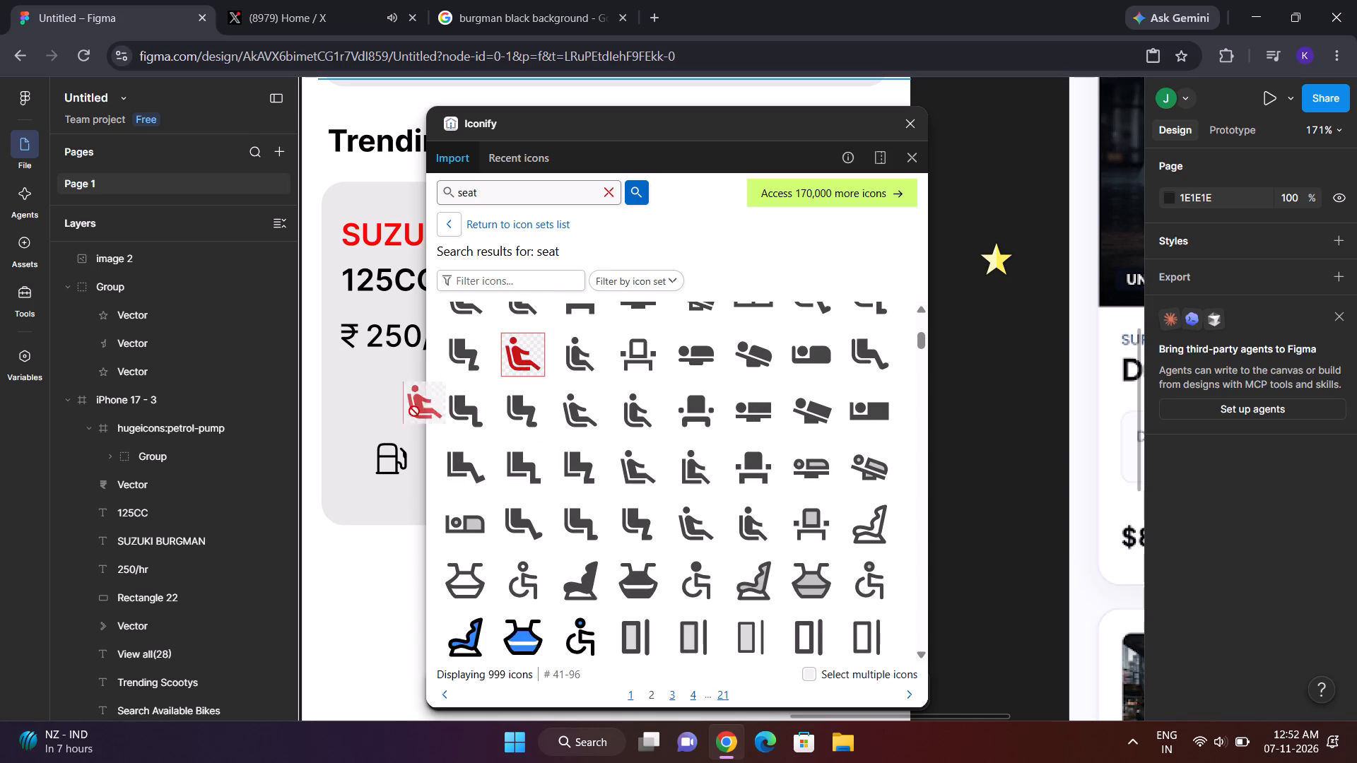
left_click_drag(414, 411, 371, 429)
Look further through the "seat" icon results for other seat icons suited to the scooter card.
scroll(657, 489, "down", 1)
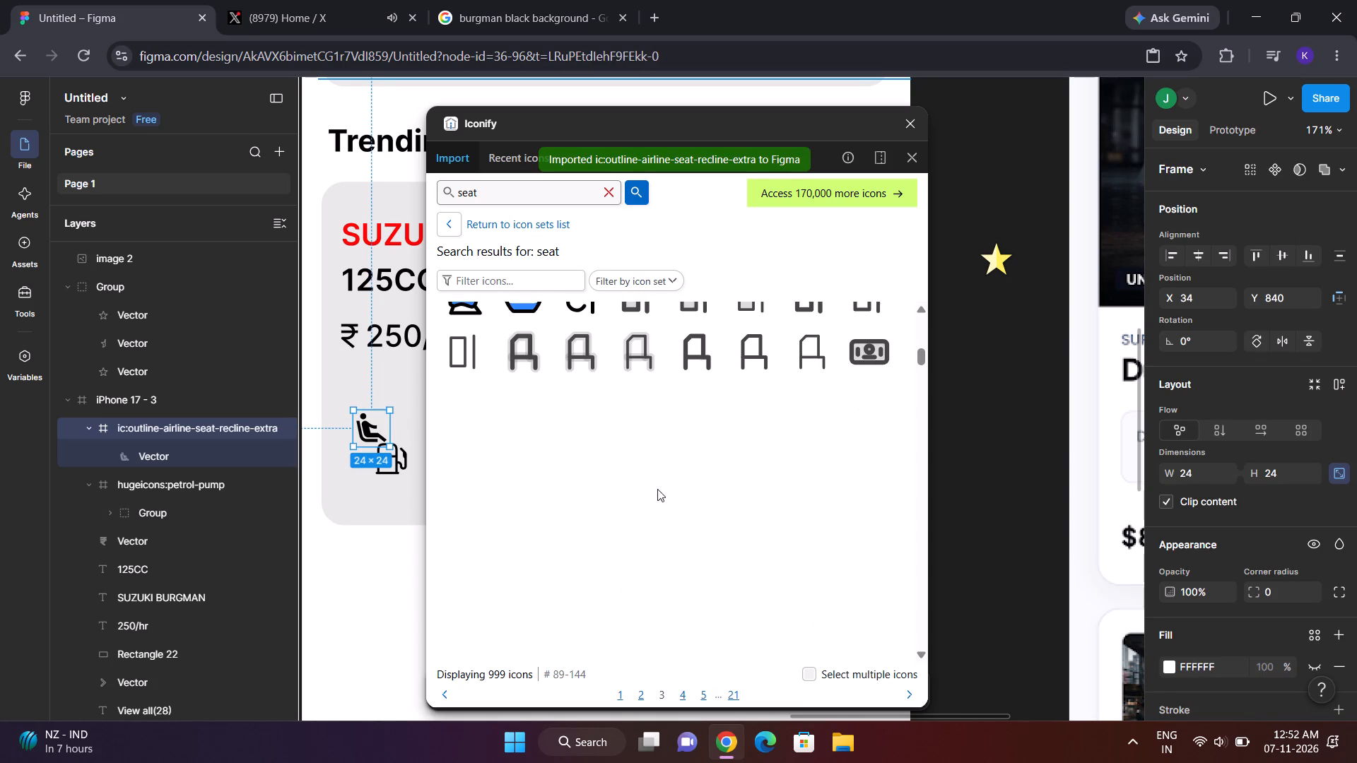
scroll(657, 489, "down", 1)
scroll(657, 489, "up", 9)
scroll(657, 489, "down", 6)
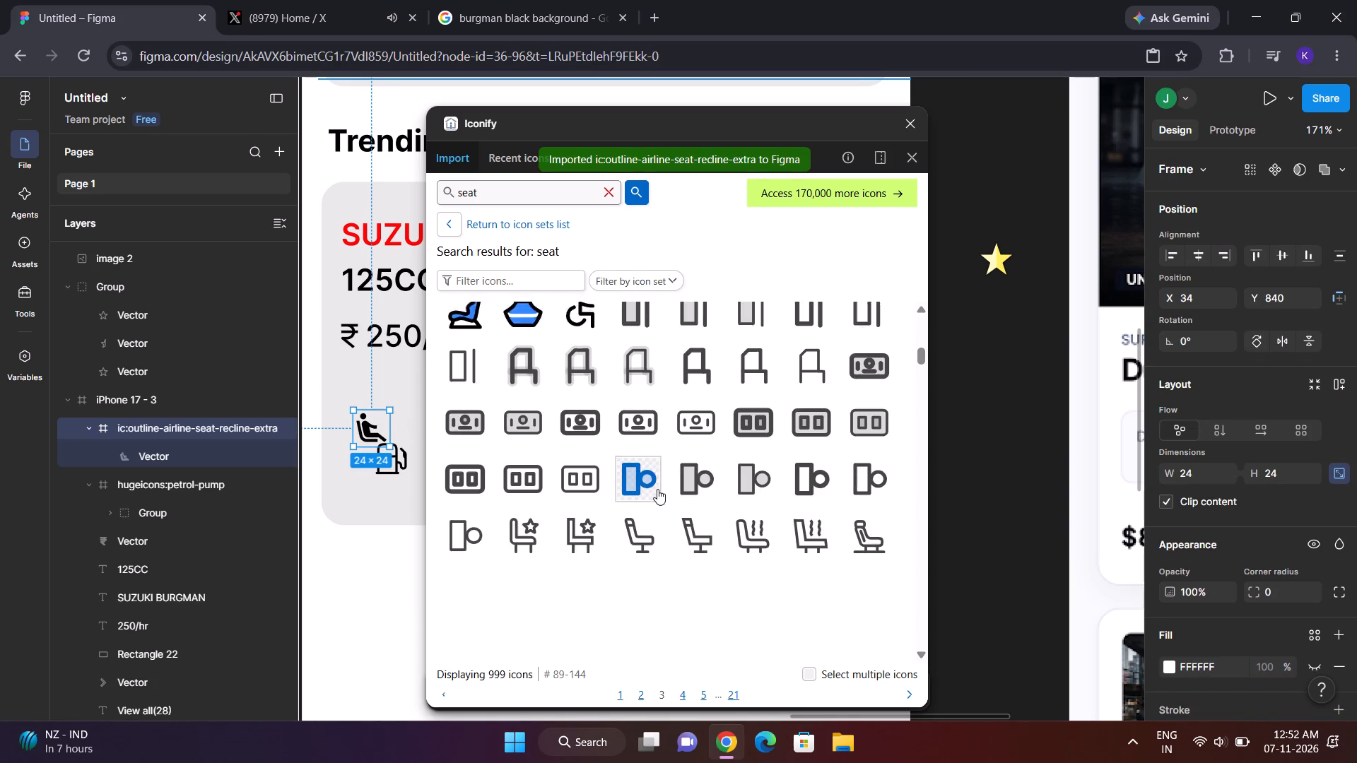
scroll(657, 489, "down", 4)
scroll(657, 489, "up", 1)
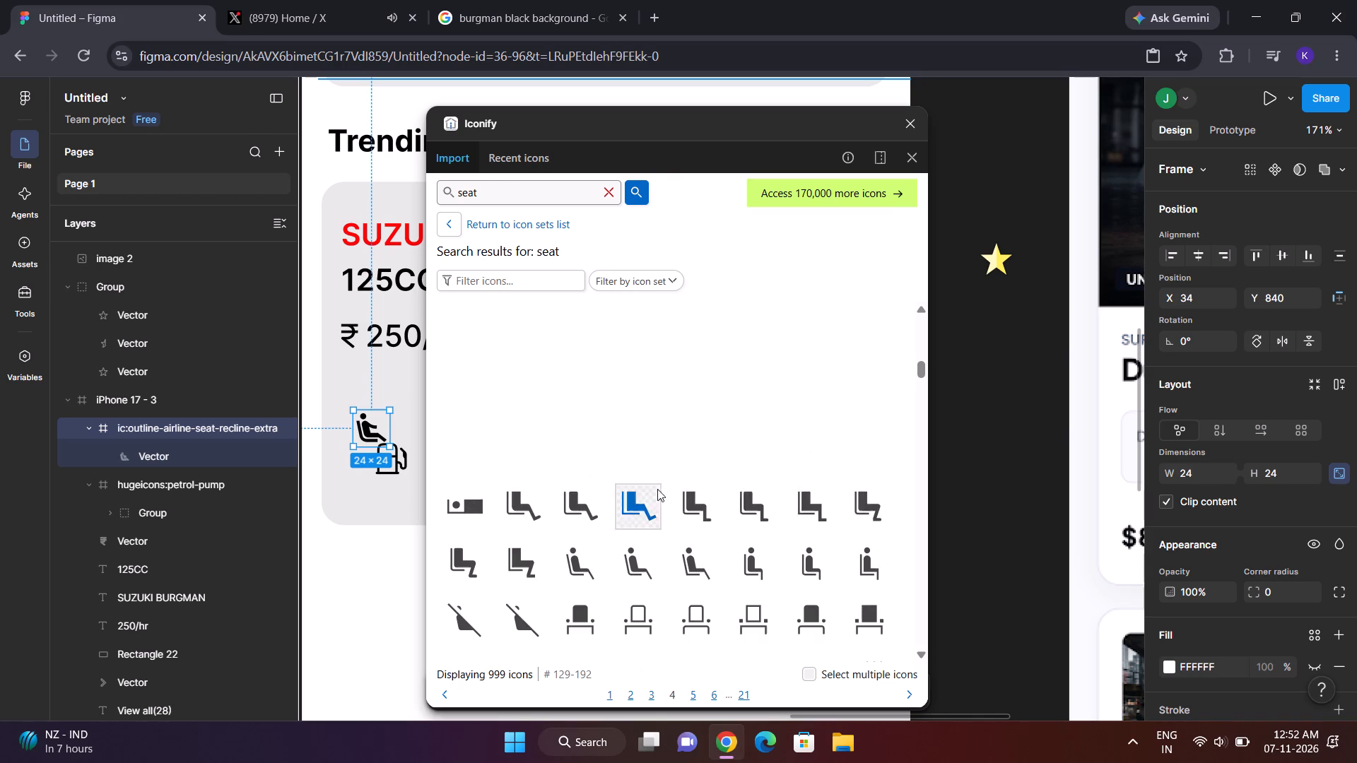
scroll(657, 489, "up", 1)
scroll(657, 489, "down", 9)
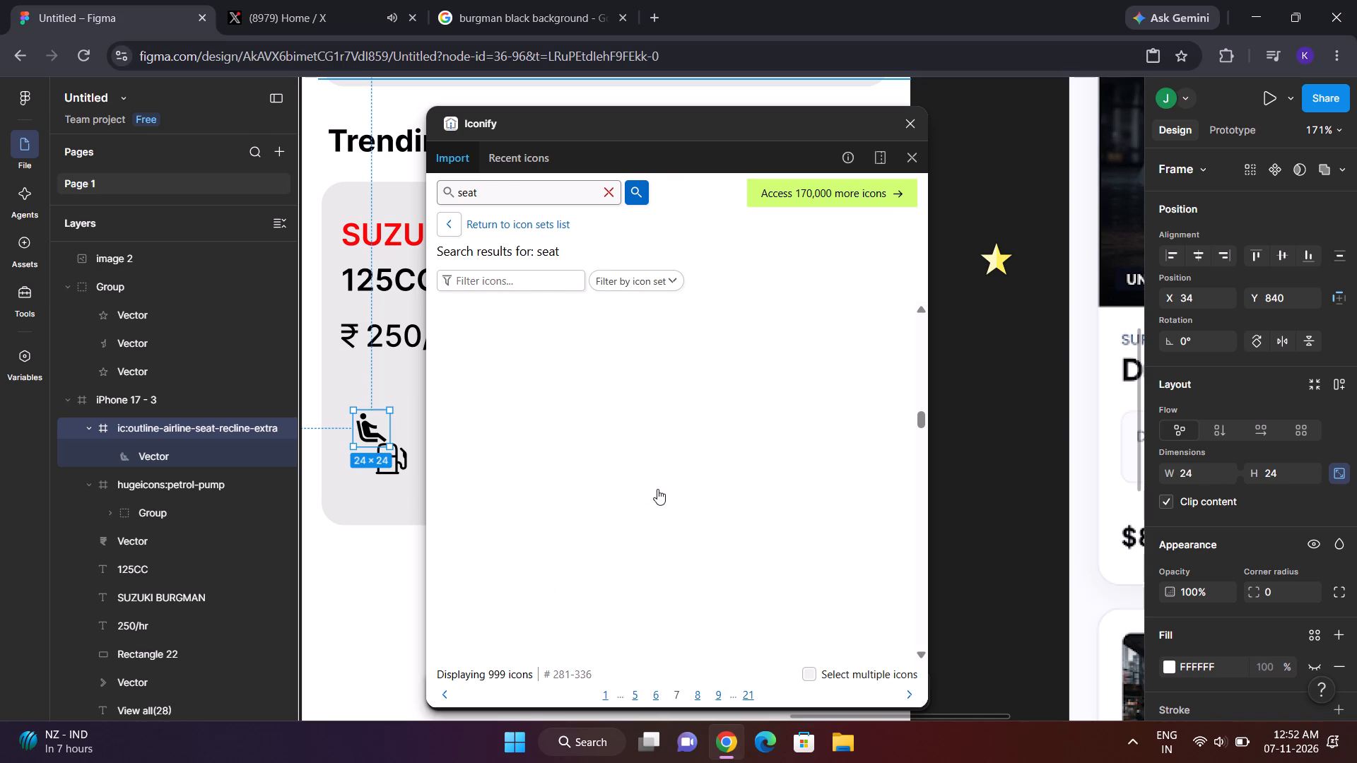
scroll(657, 489, "down", 11)
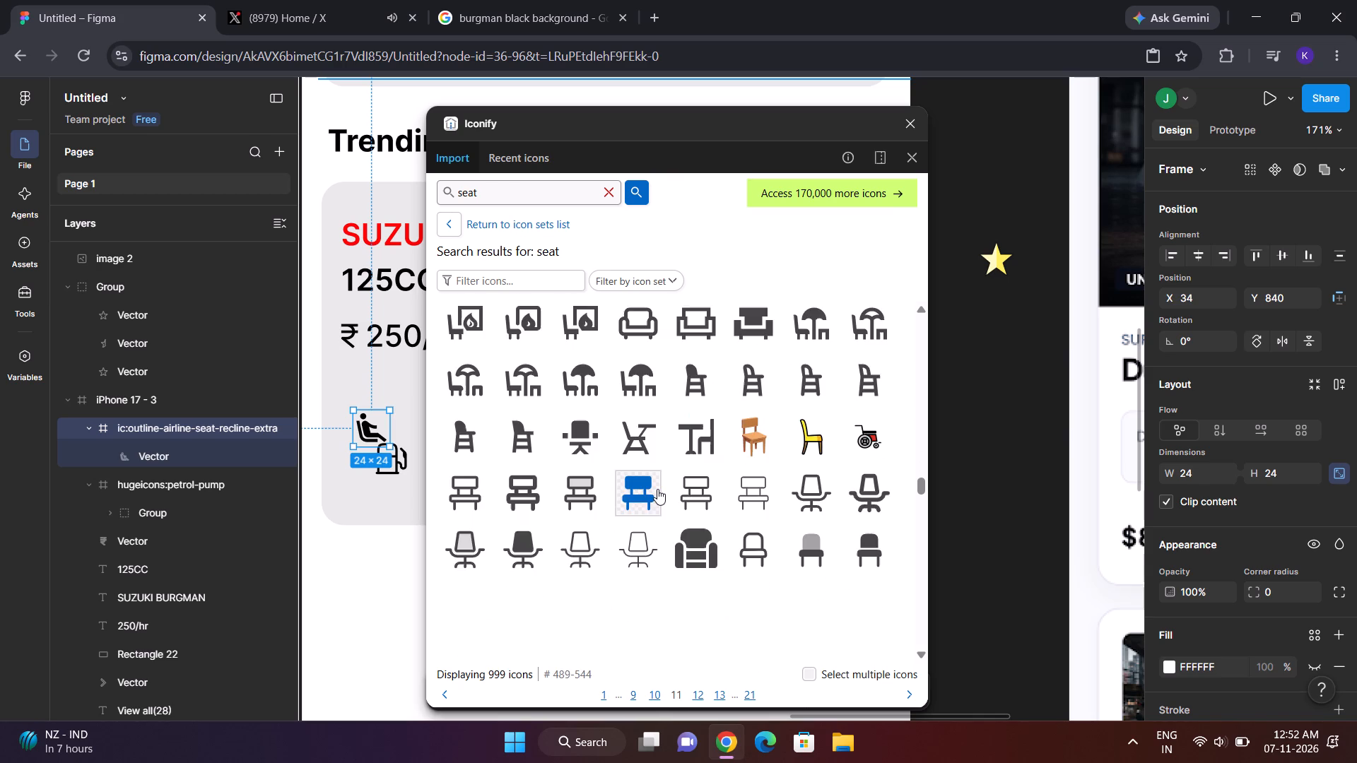
scroll(657, 489, "down", 4)
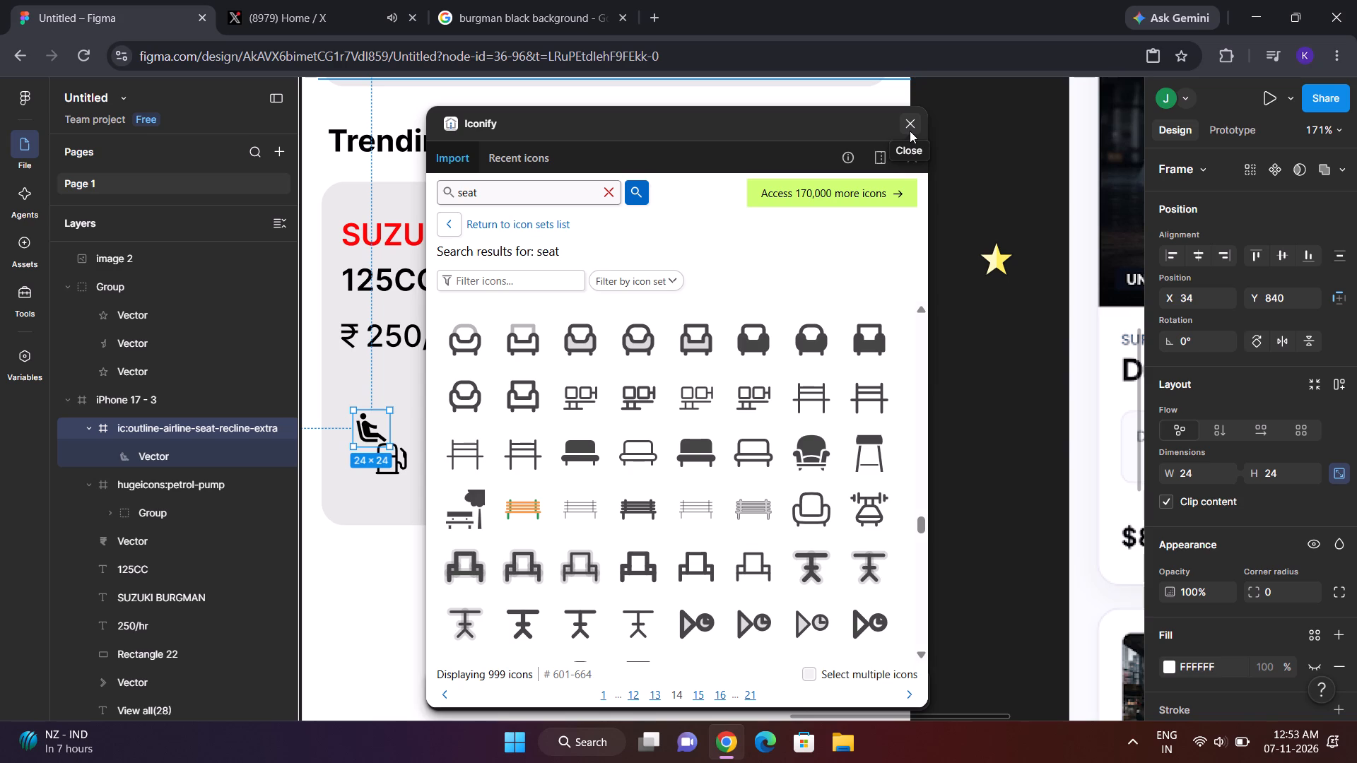
Search the Iconify library for "range" and look through the results for a suitable spec icon.
left_click(608, 192)
type("range")
key("Return")
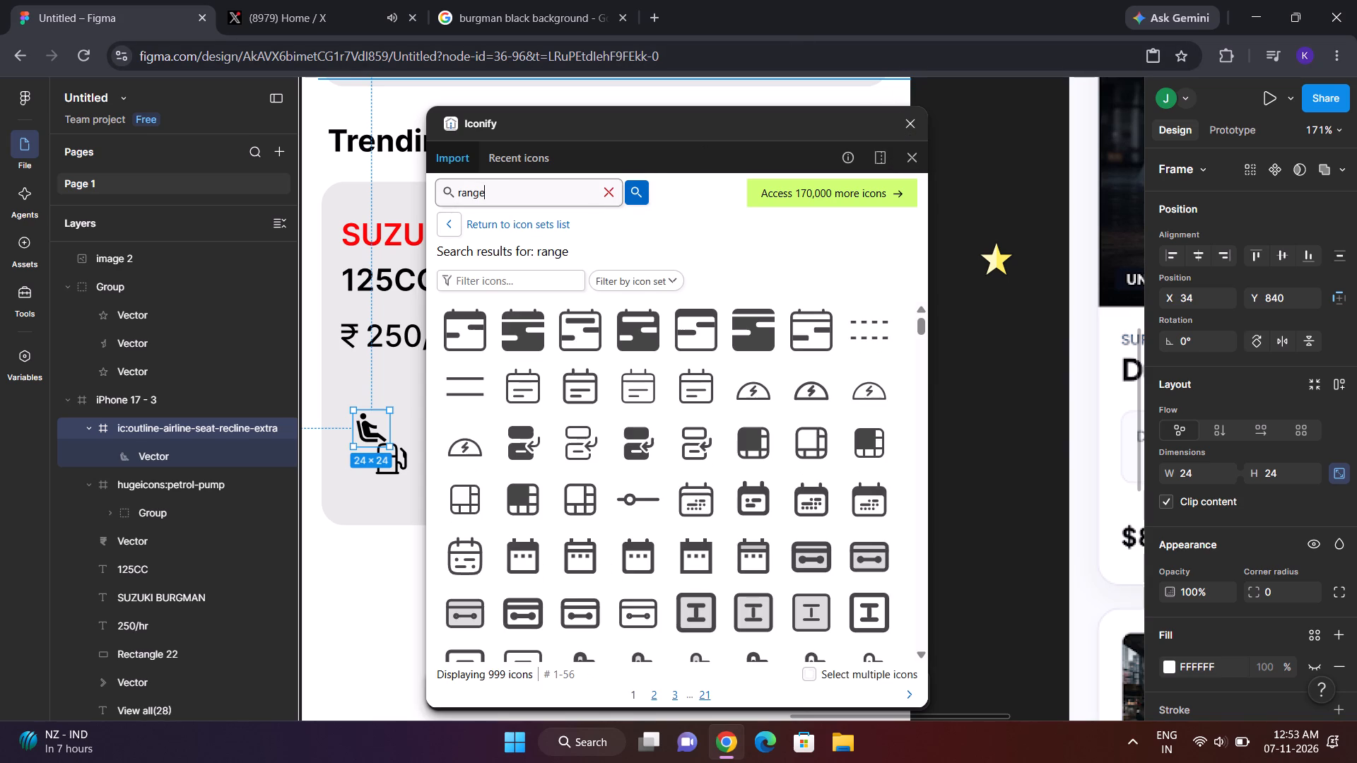
scroll(662, 562, "down", 1)
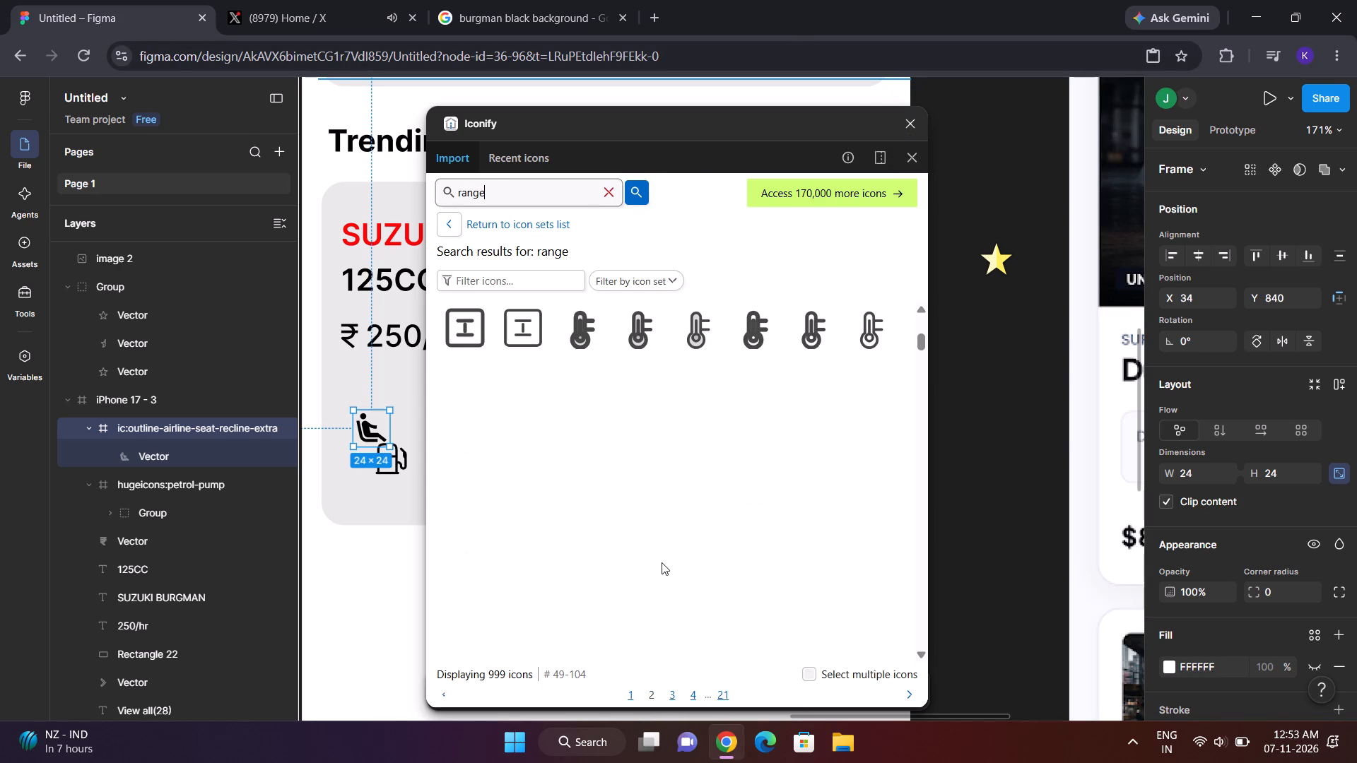
scroll(662, 562, "down", 1)
scroll(662, 562, "right", 1)
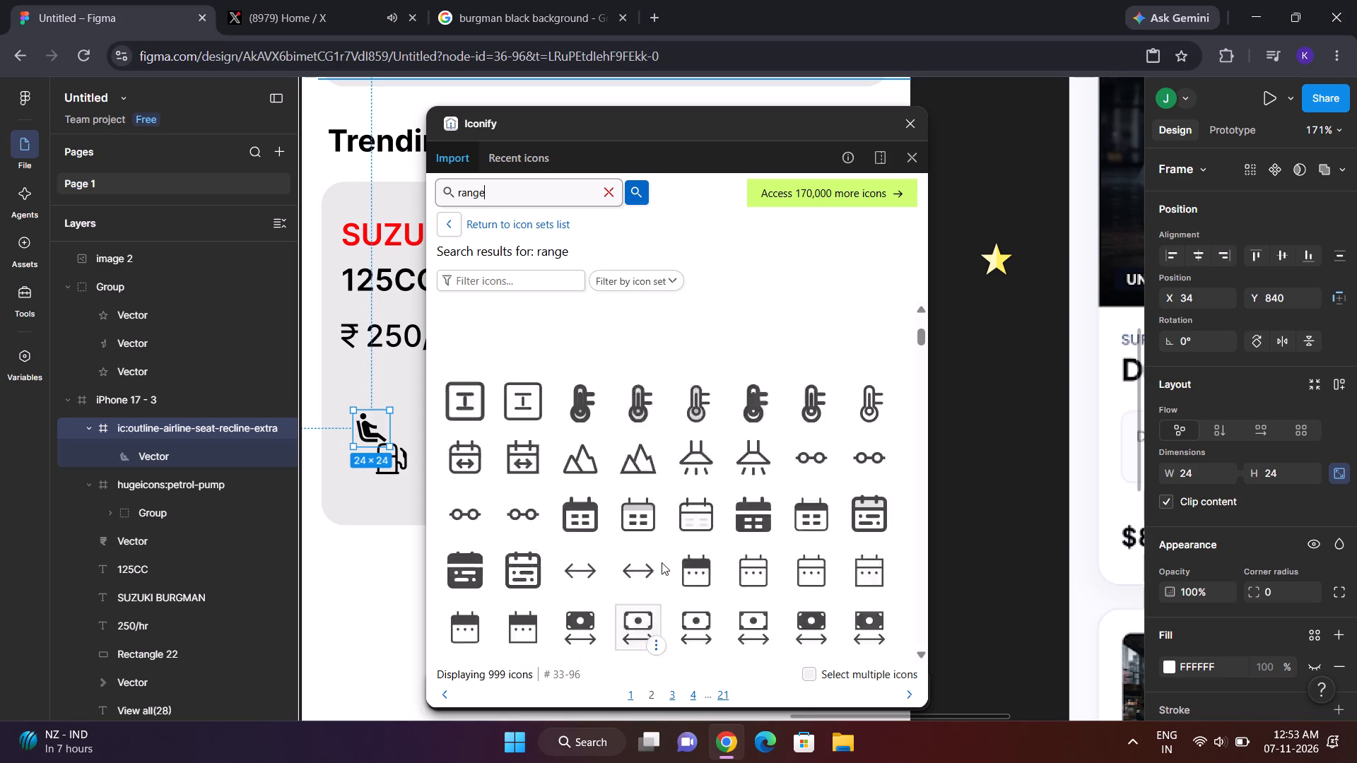
scroll(662, 562, "right", 1)
scroll(662, 562, "up", 1)
scroll(662, 562, "down", 1)
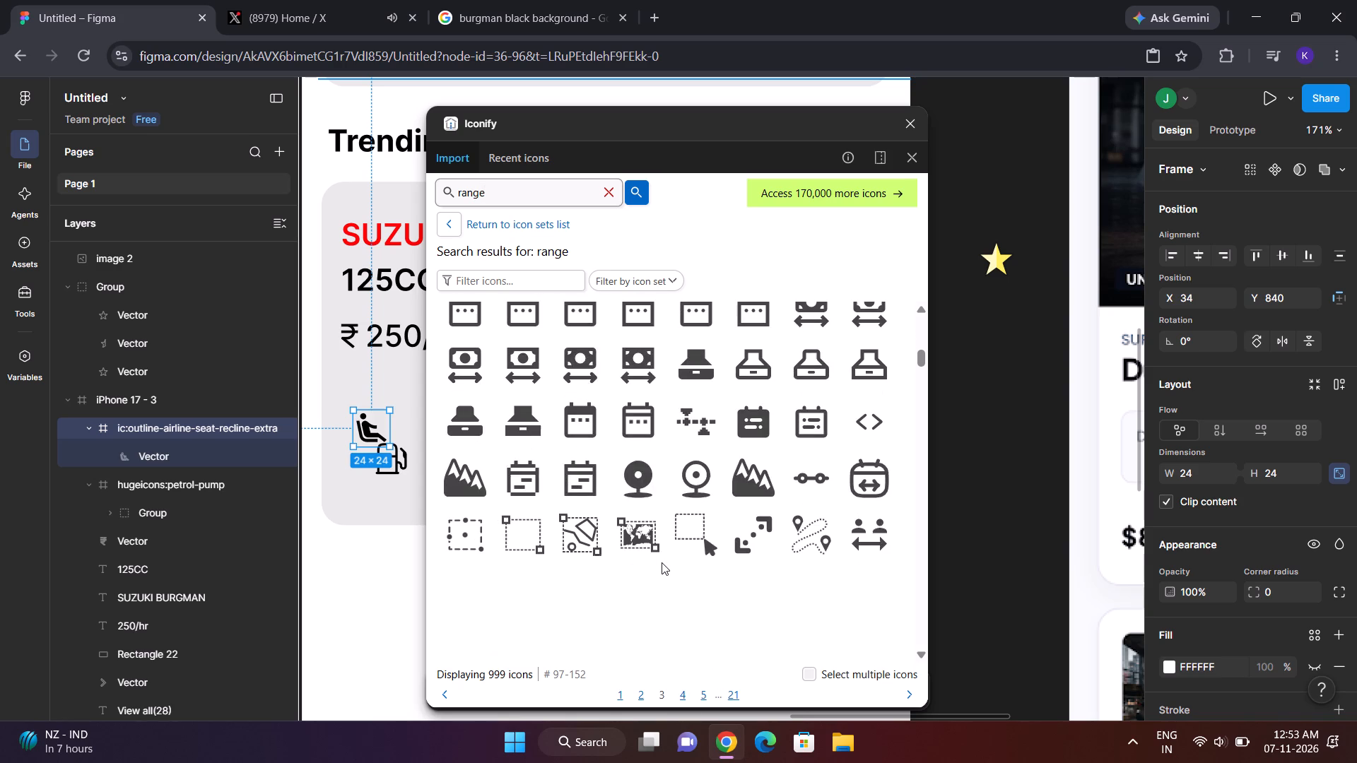
scroll(662, 562, "down", 3)
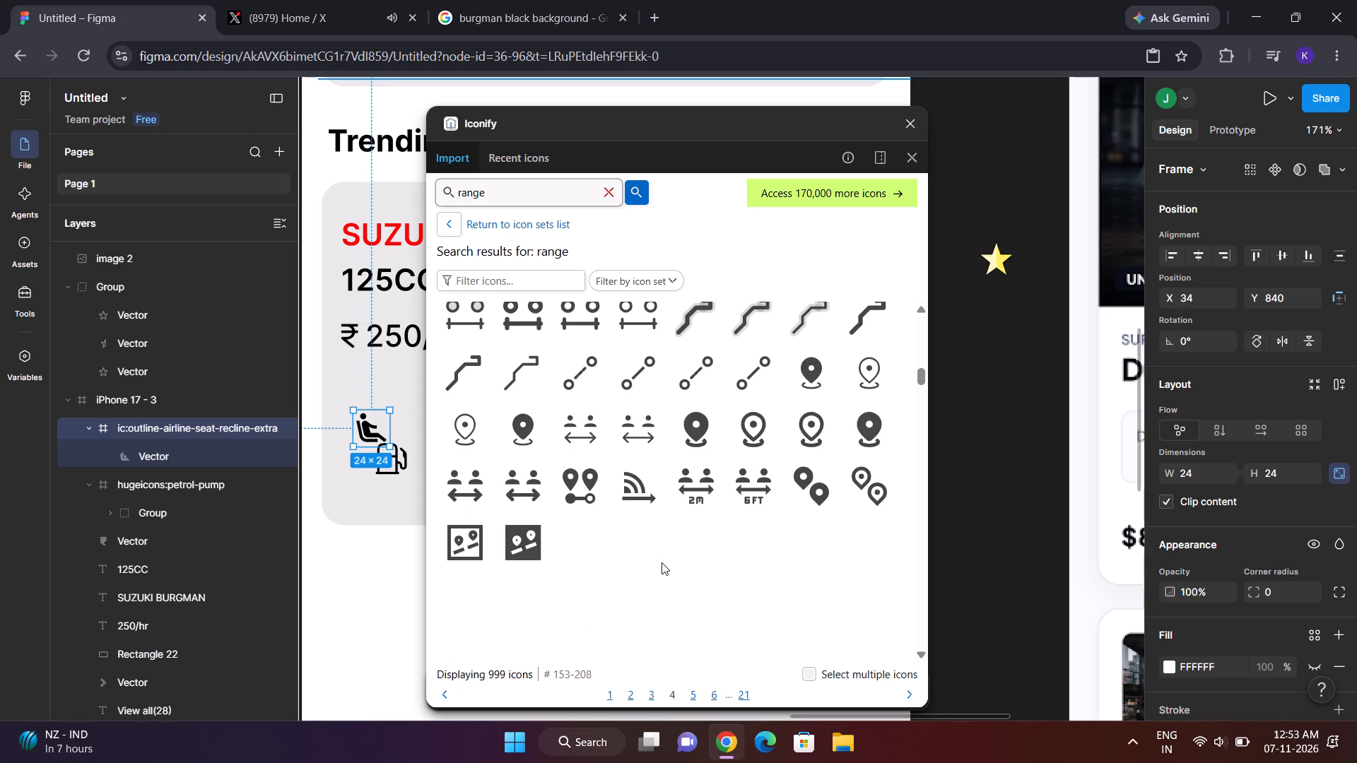
scroll(662, 562, "down", 4)
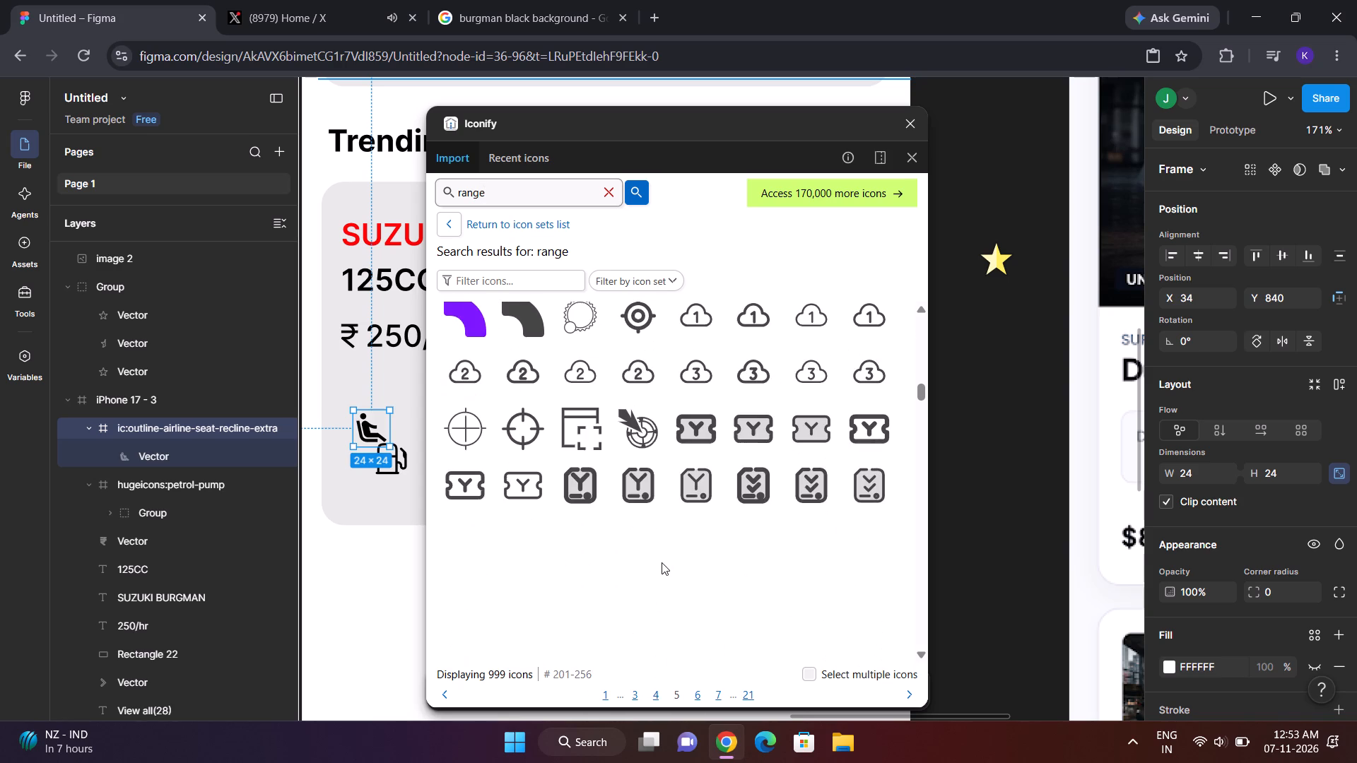
scroll(662, 562, "down", 3)
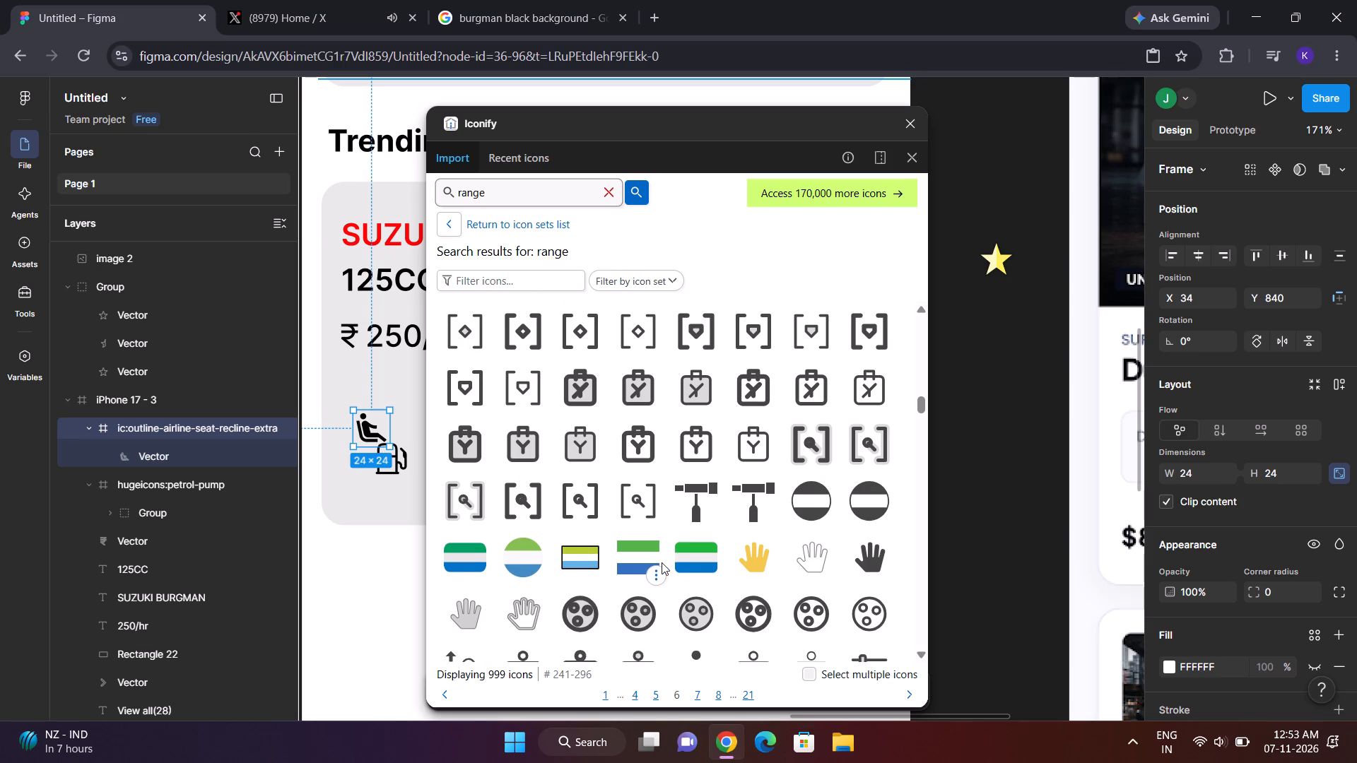
scroll(662, 562, "down", 4)
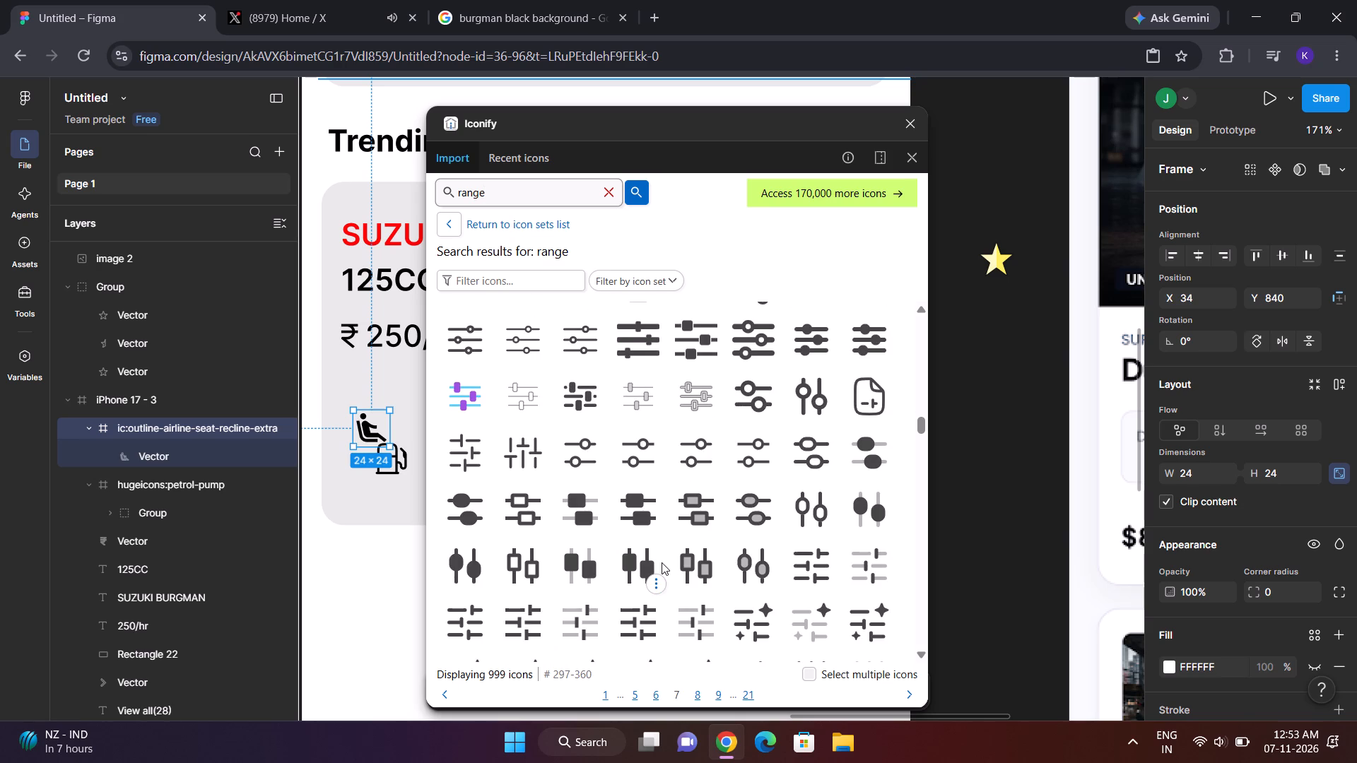
scroll(662, 562, "down", 4)
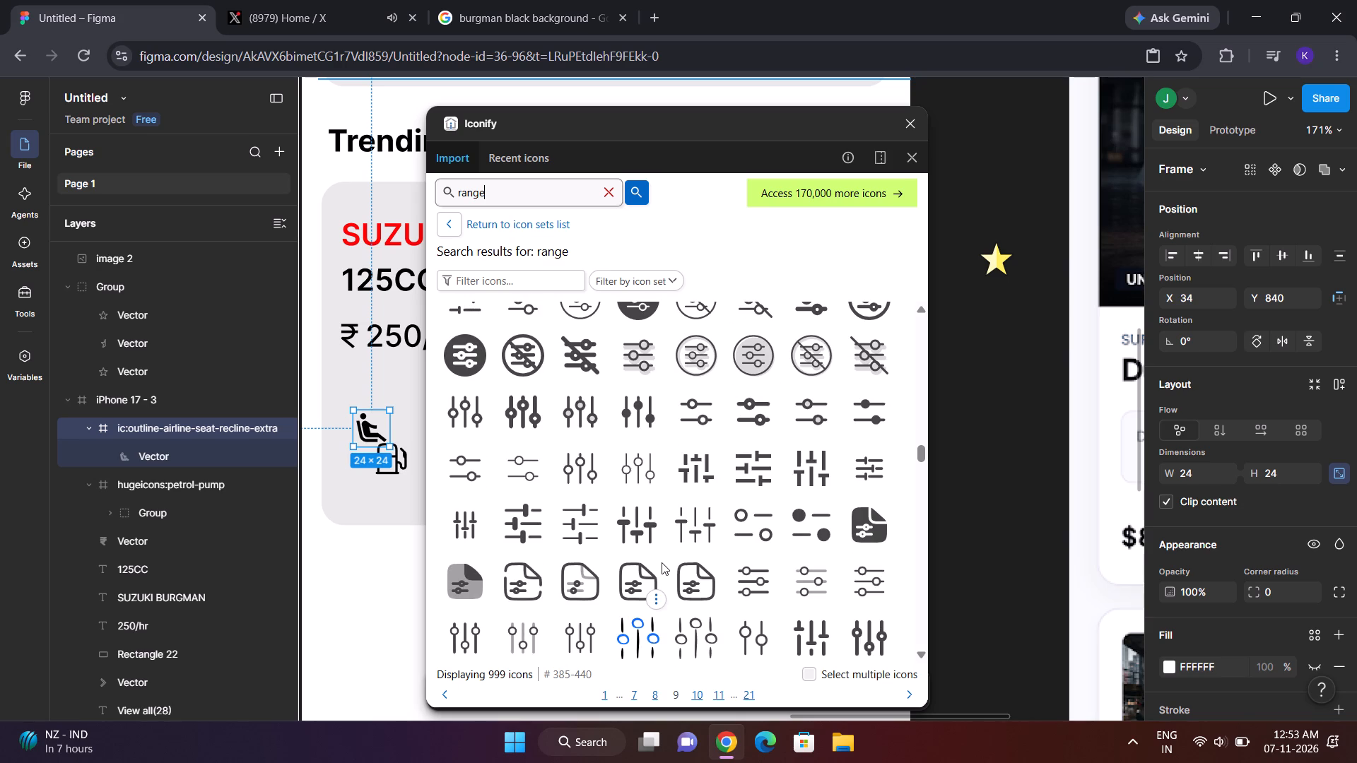
scroll(662, 562, "down", 4)
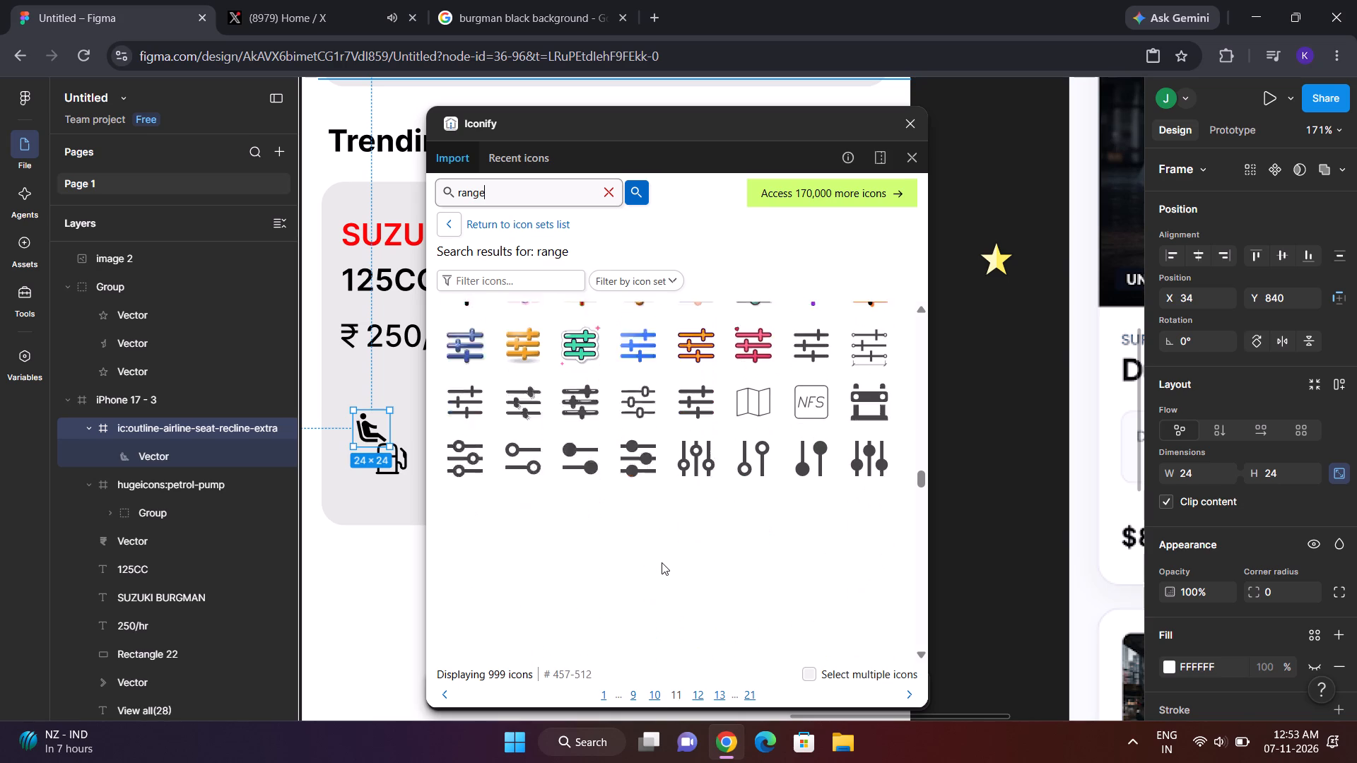
scroll(662, 562, "down", 5)
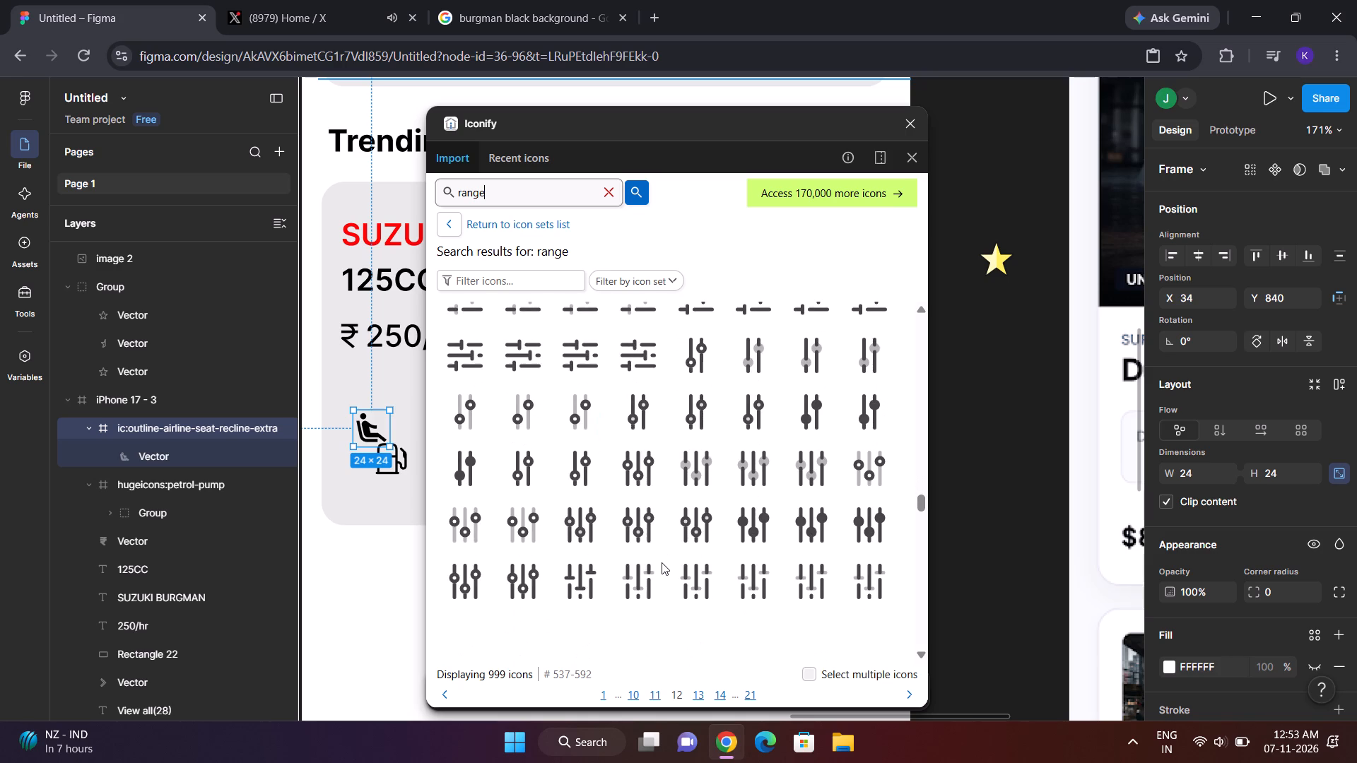
scroll(662, 562, "down", 1)
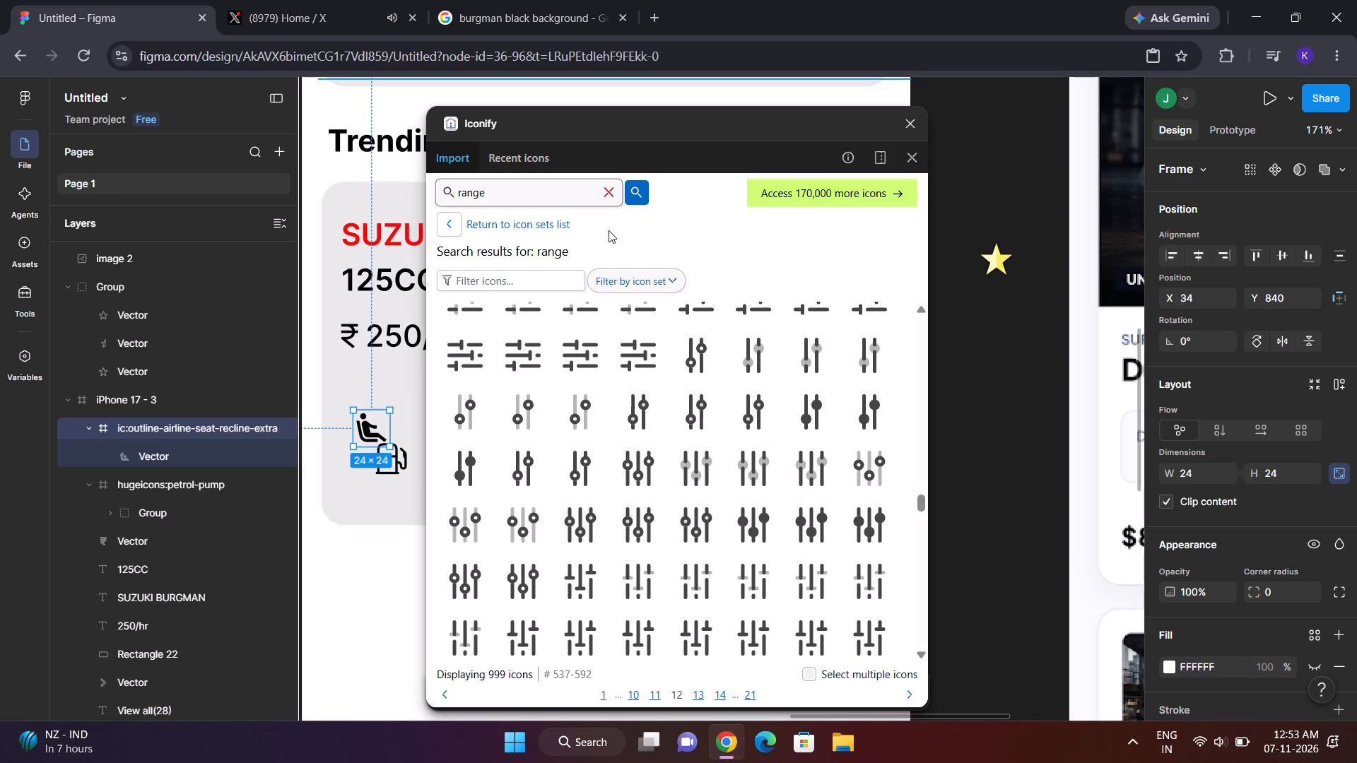
Search the Iconify library for "level" and place the icon-park-solid water-level drop icon by the petrol-pump icon in the scooter card.
left_click(603, 189)
type("level")
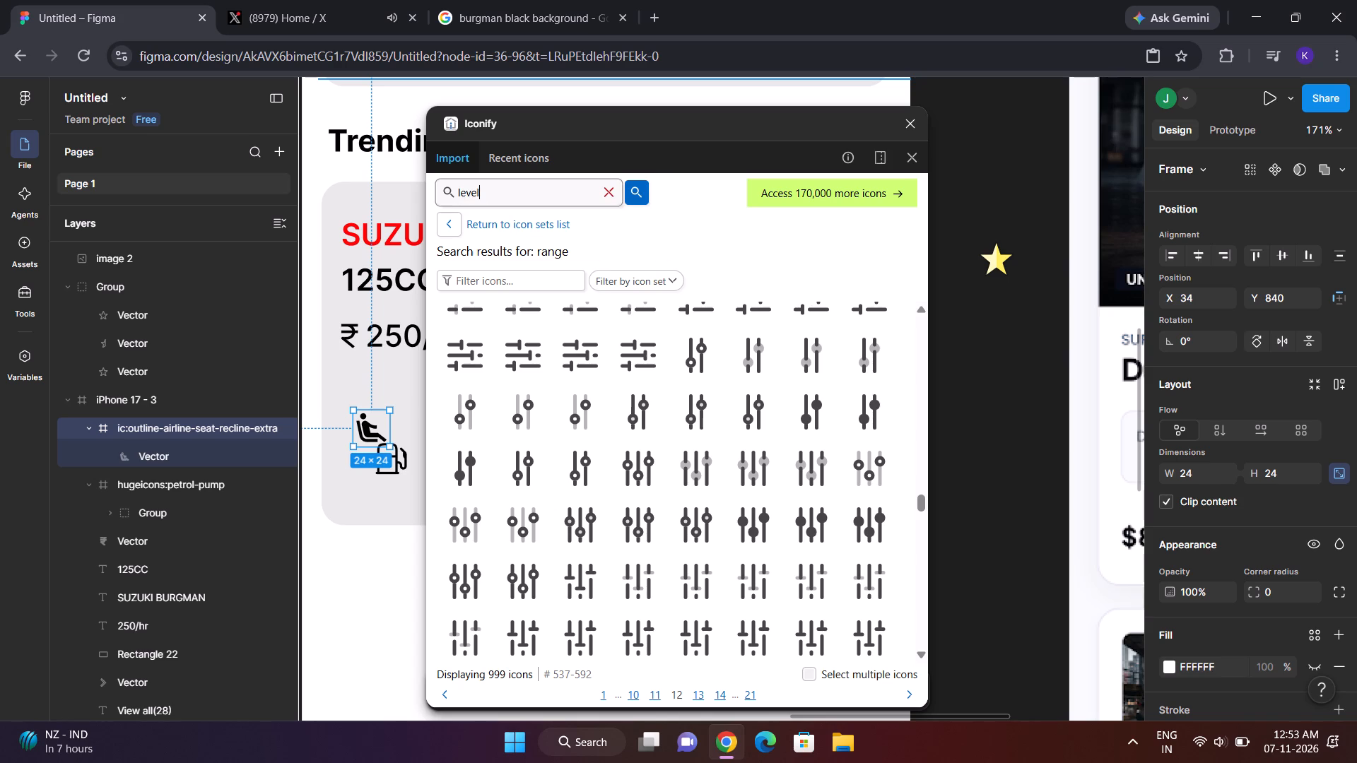
key("Return")
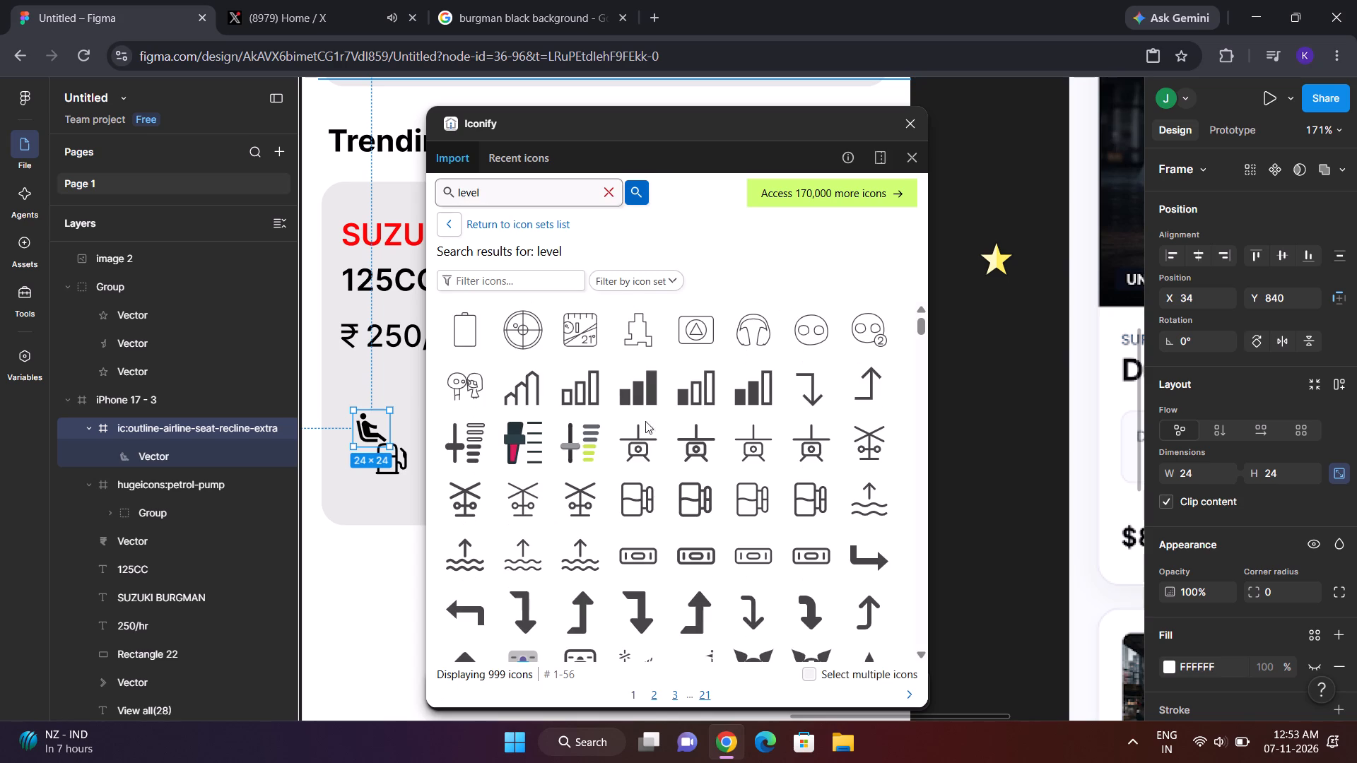
scroll(662, 498, "down", 2)
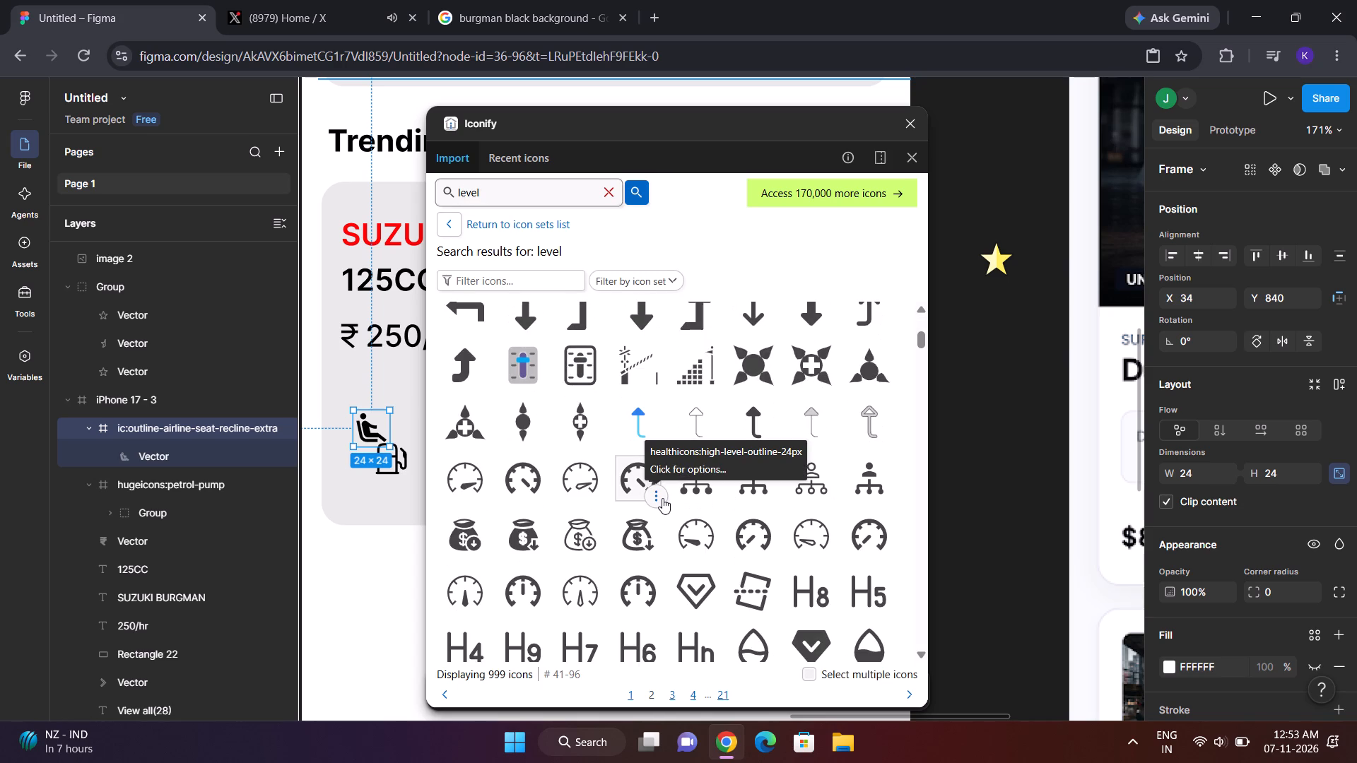
scroll(662, 498, "right", 2)
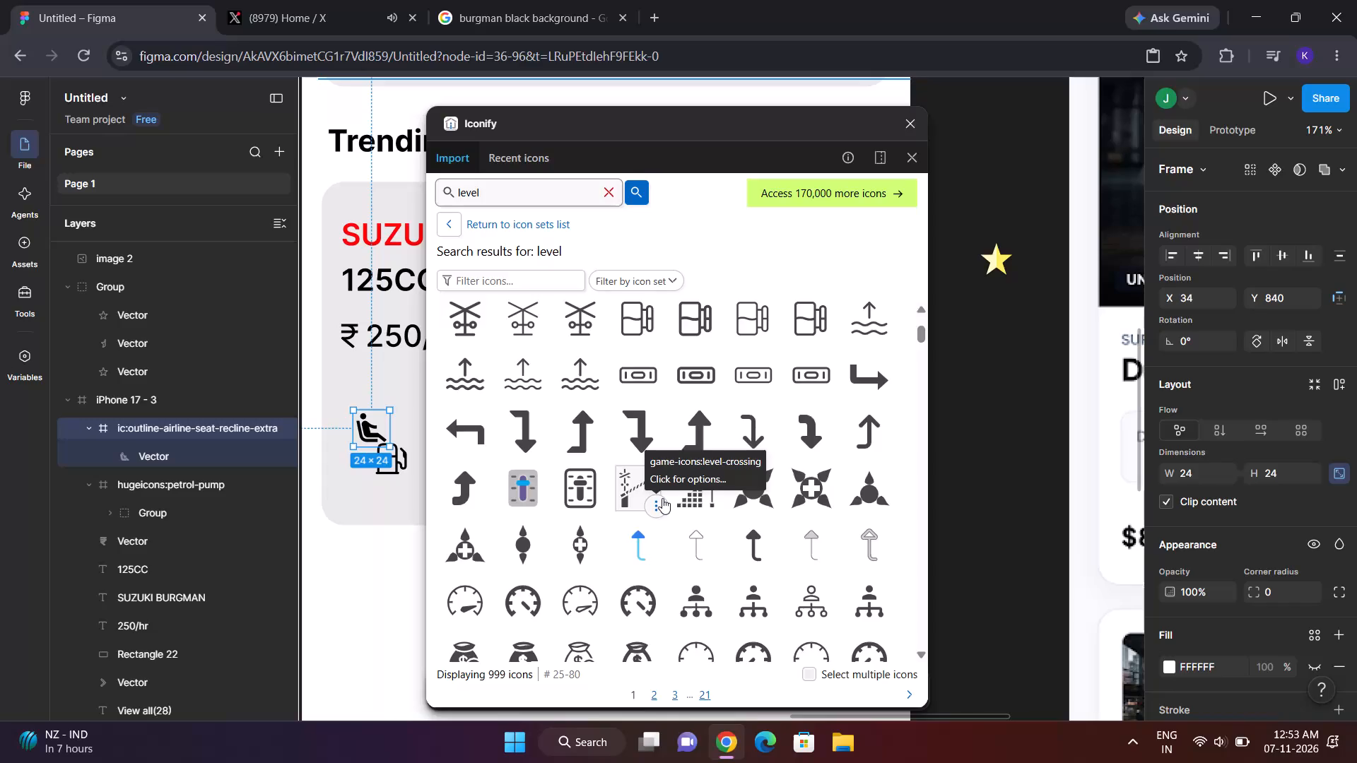
scroll(662, 498, "right", 1)
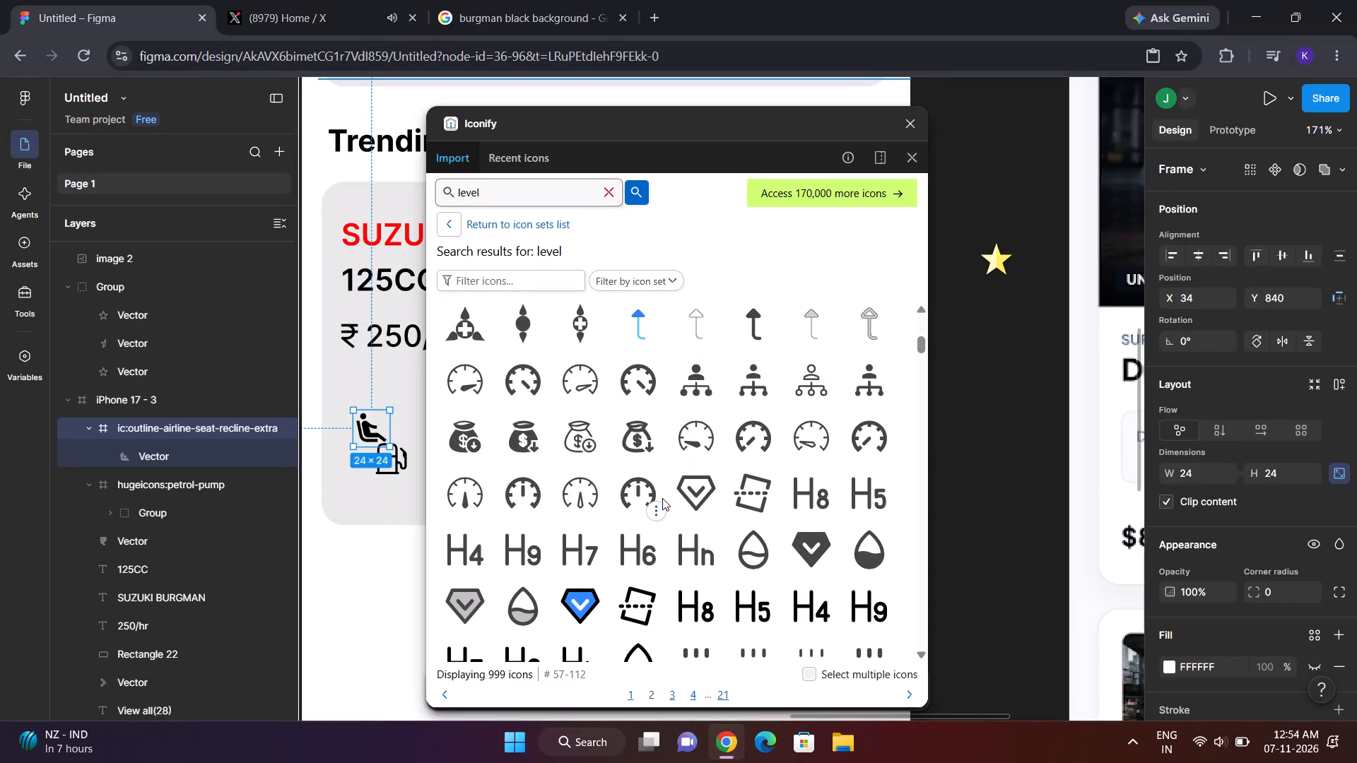
scroll(662, 498, "down", 3)
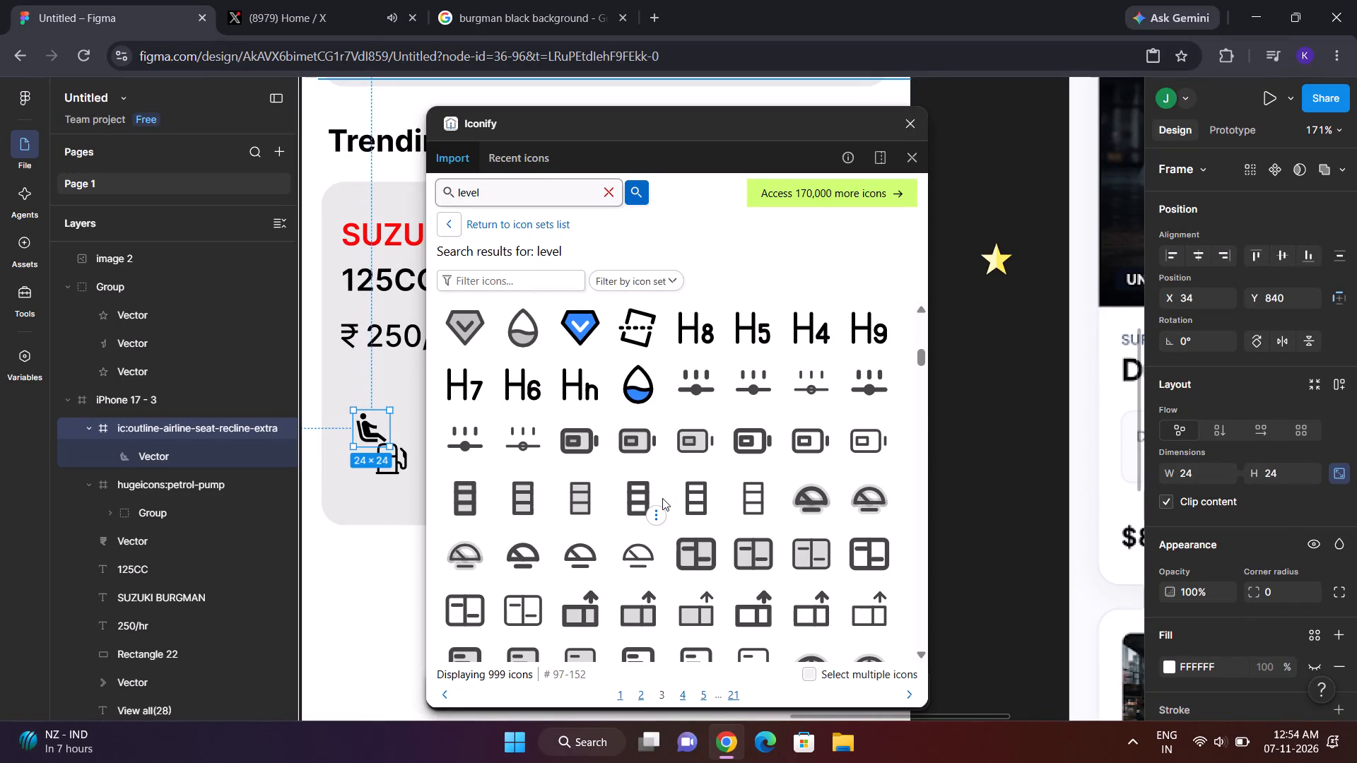
scroll(662, 498, "down", 2)
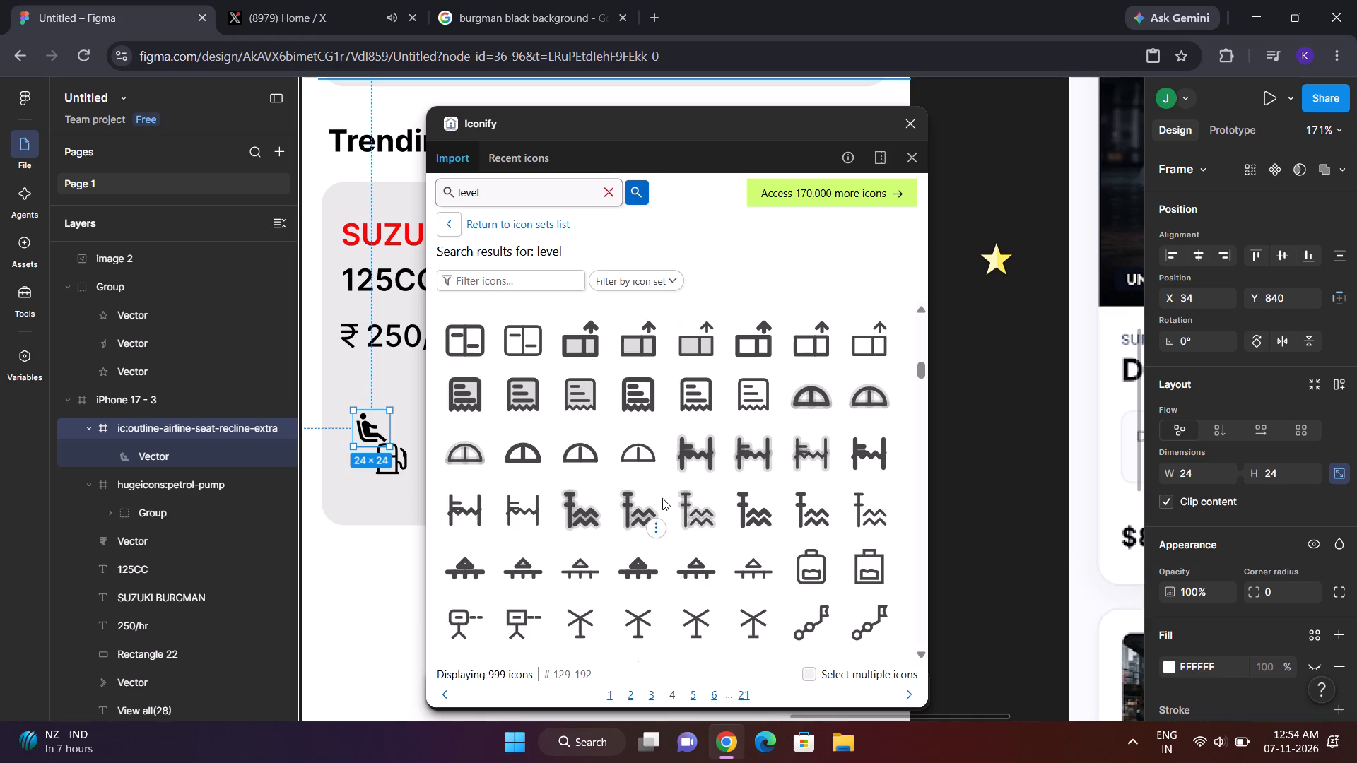
scroll(662, 498, "down", 5)
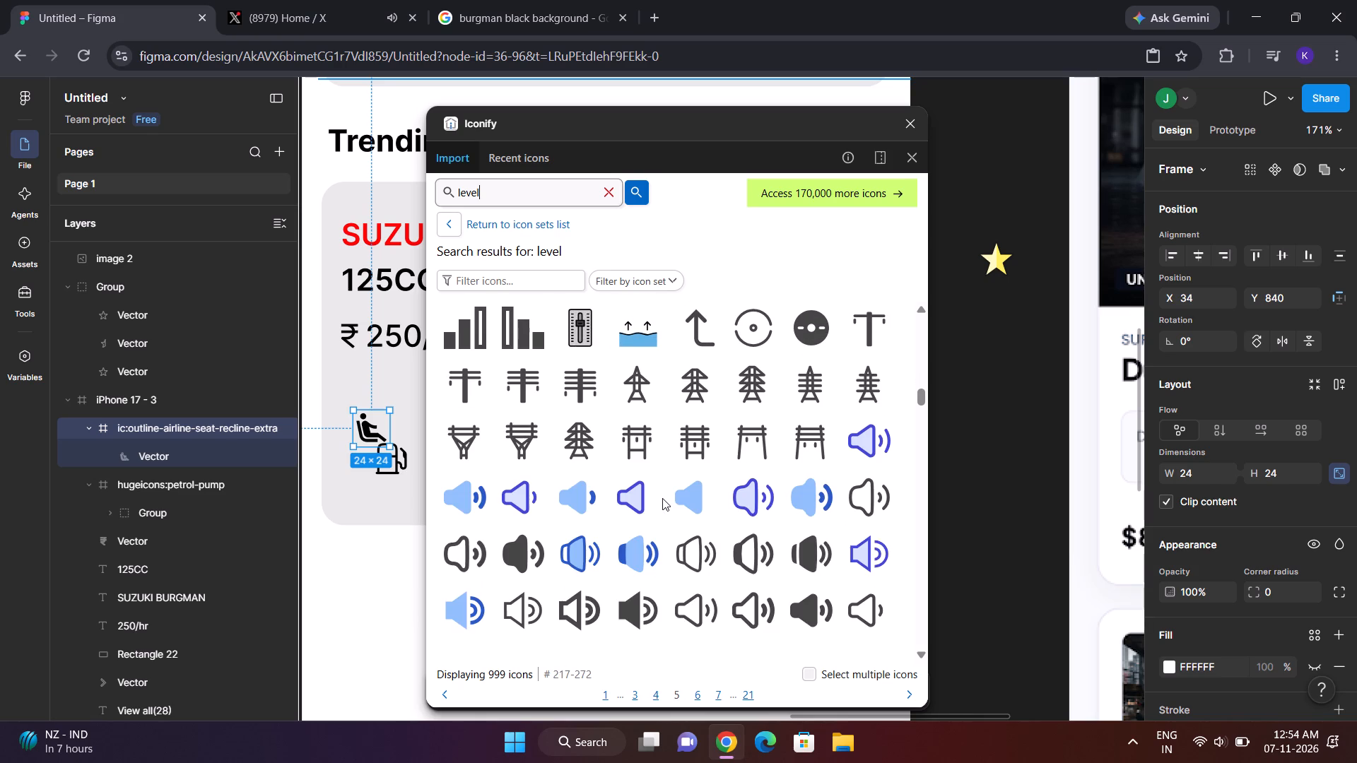
scroll(662, 498, "down", 3)
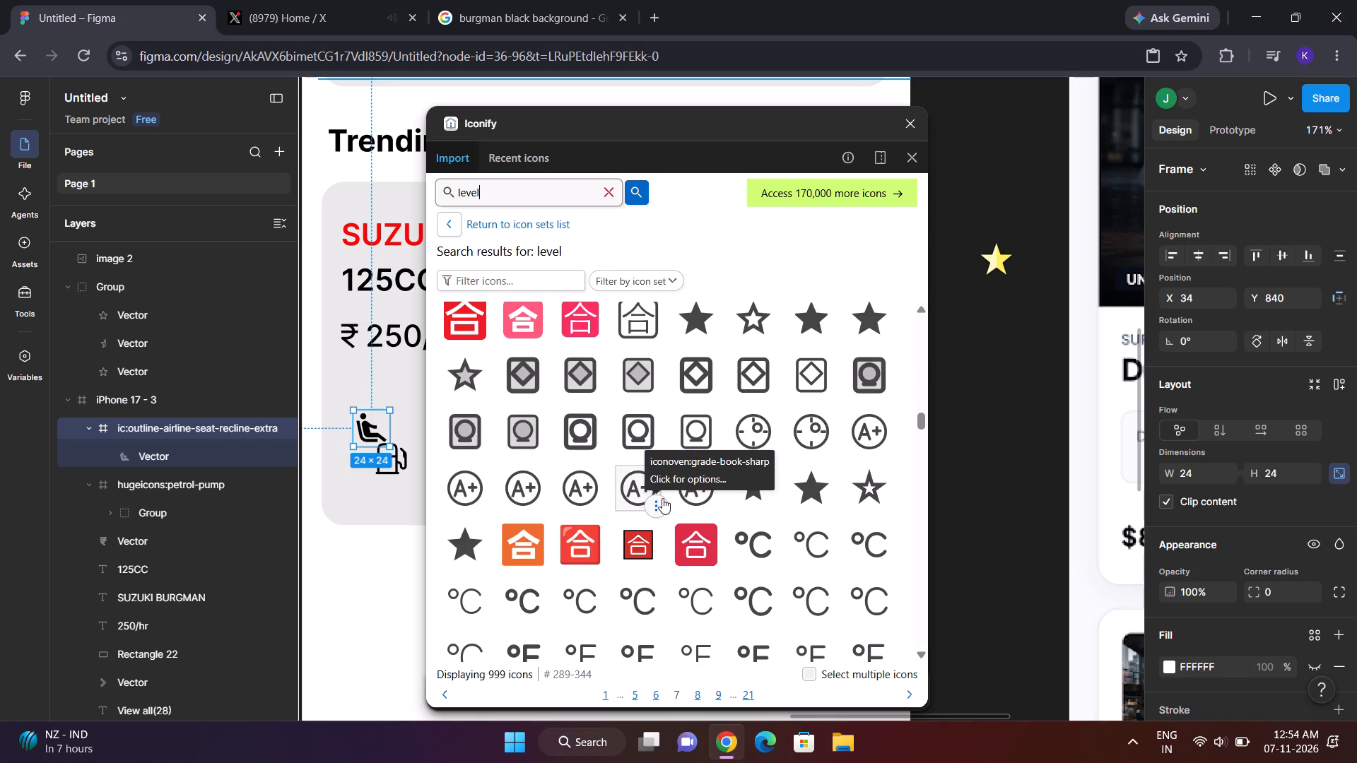
scroll(662, 498, "down", 4)
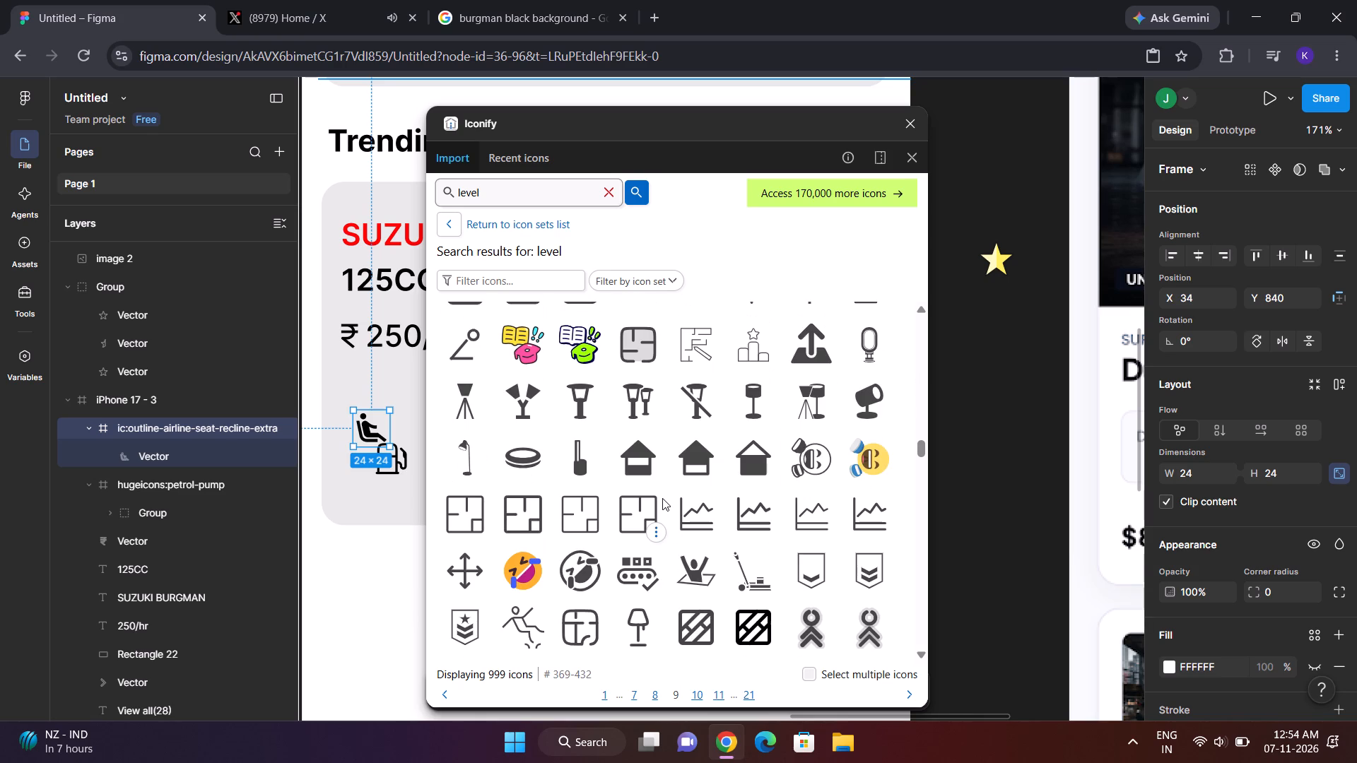
scroll(662, 498, "down", 3)
scroll(662, 498, "up", 3)
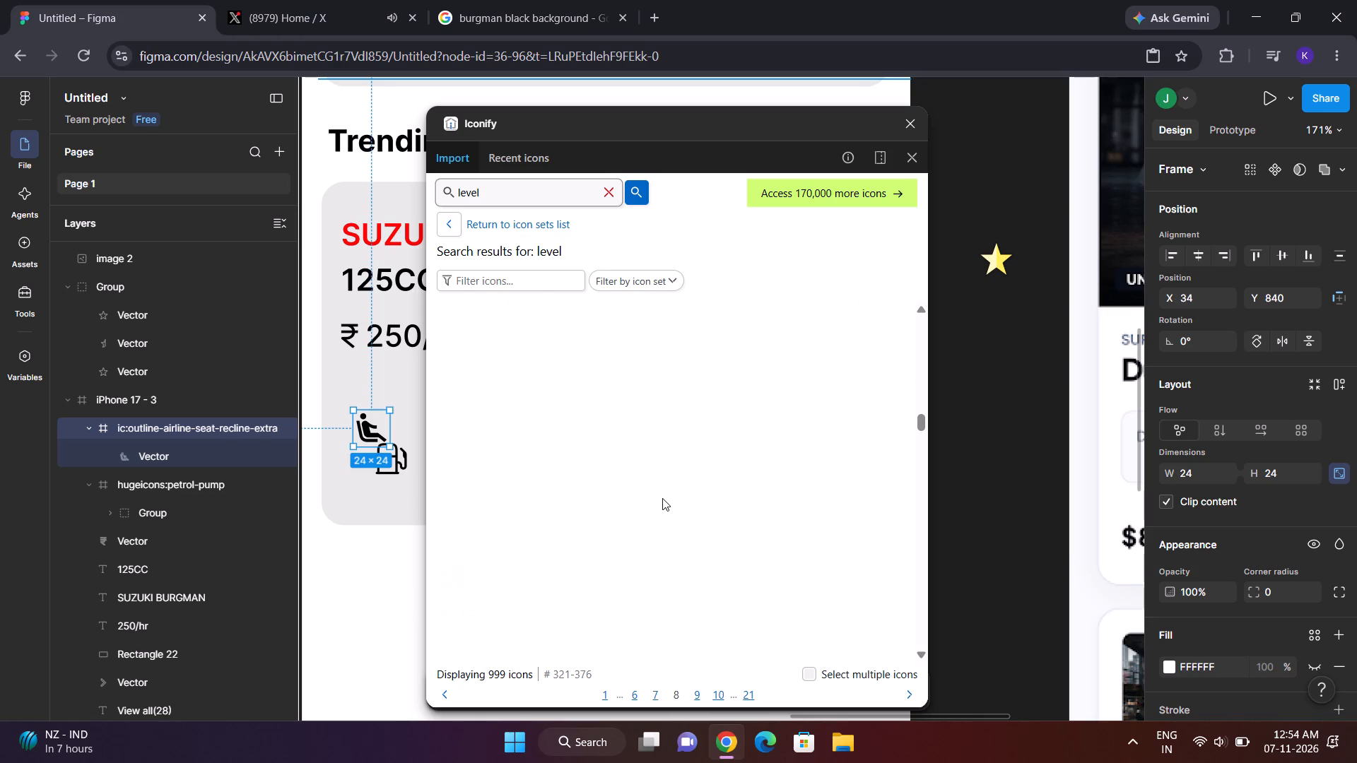
scroll(662, 498, "up", 6)
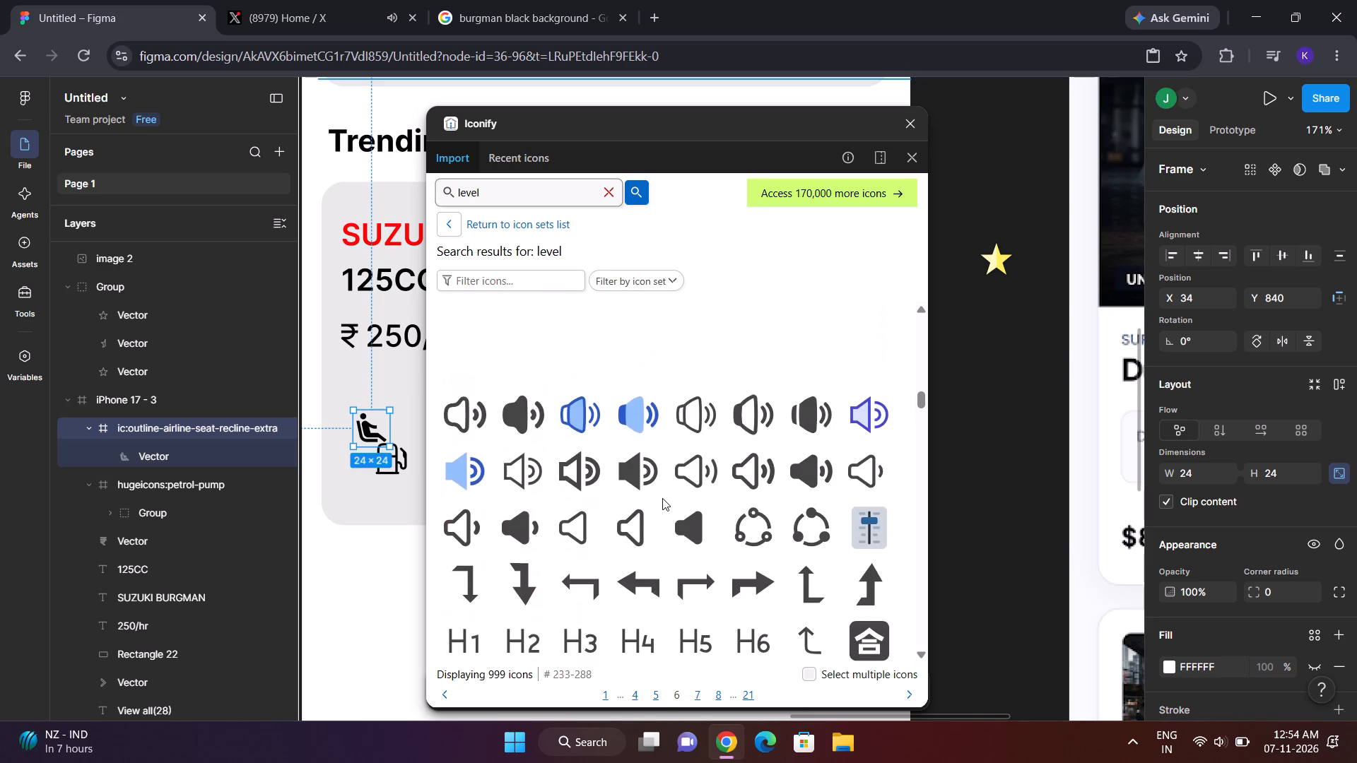
scroll(662, 498, "up", 4)
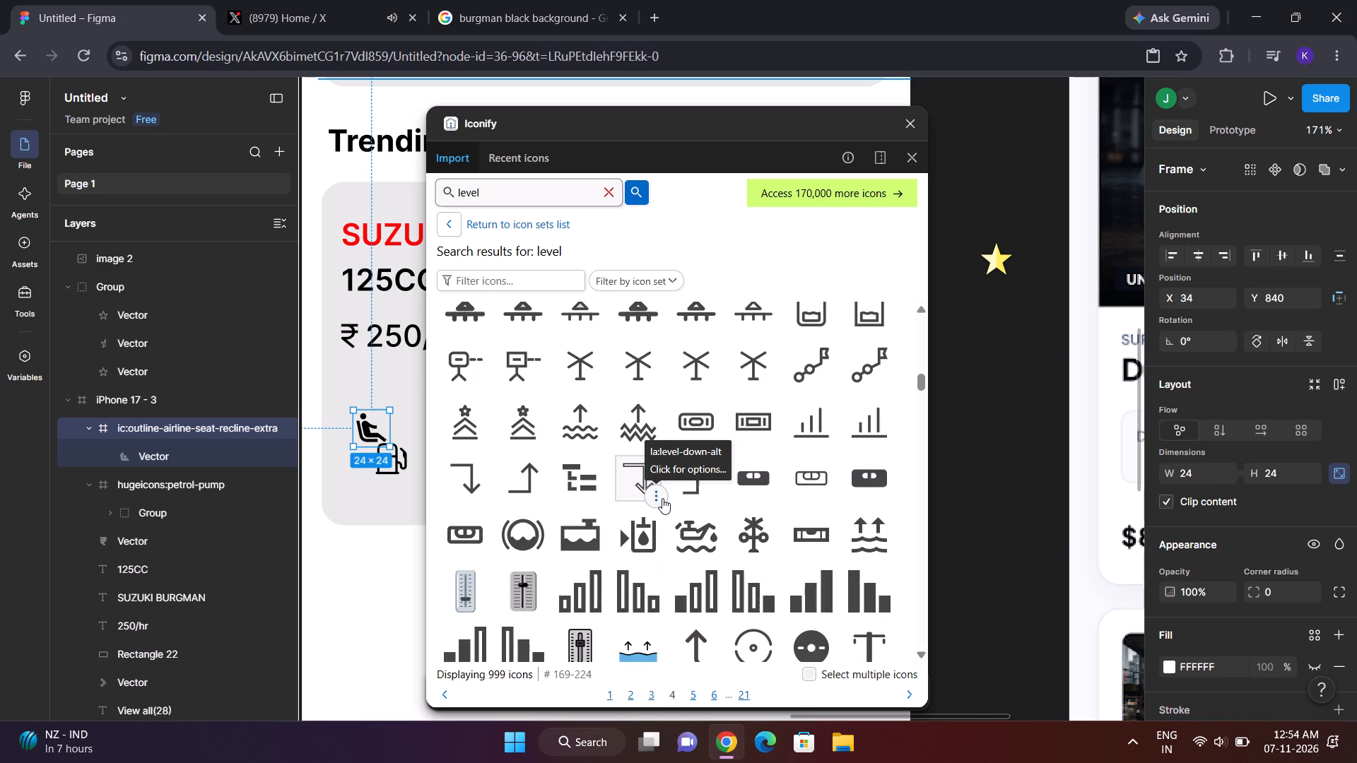
scroll(662, 498, "up", 10)
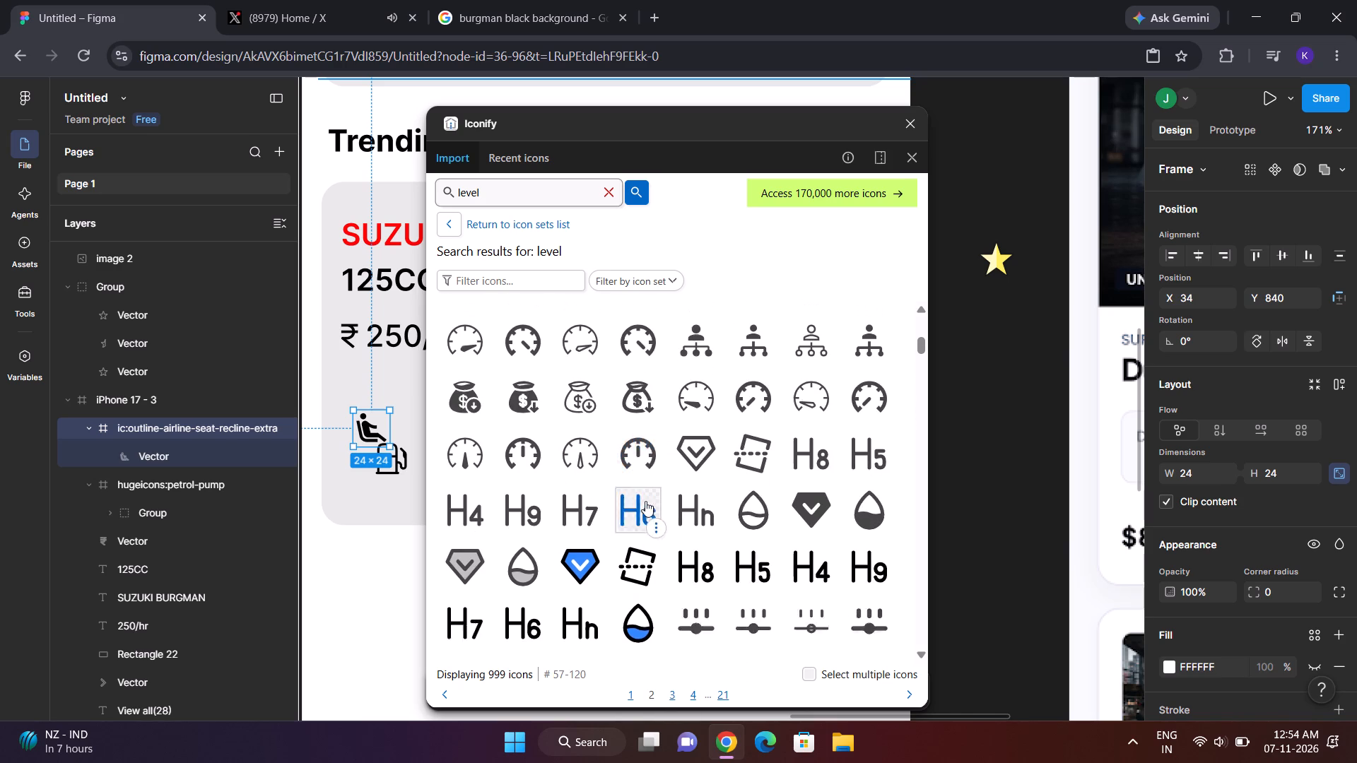
scroll(645, 501, "up", 1)
left_click_drag(873, 550, 395, 487)
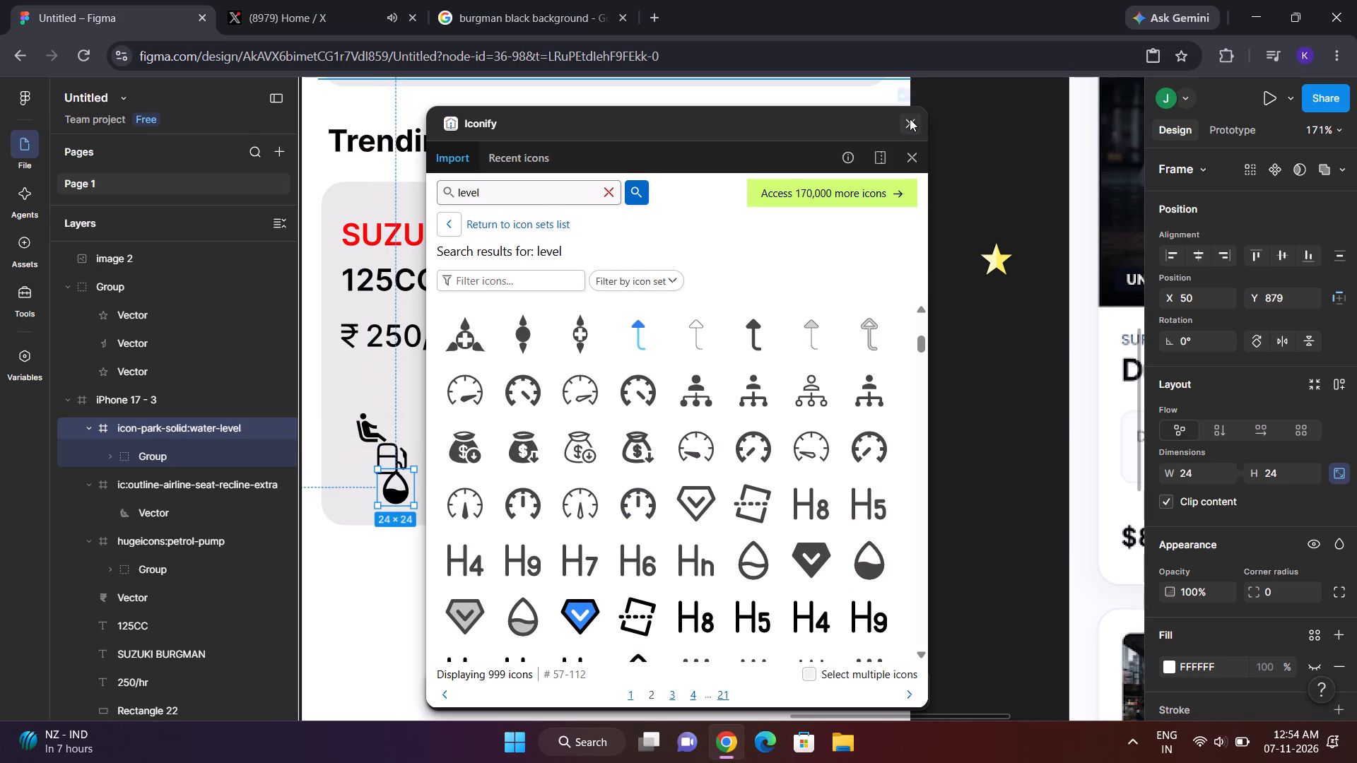
Close the Iconify library, move the seat icon's vector out of its frame below the price, and delete the empty frame.
left_click(907, 119)
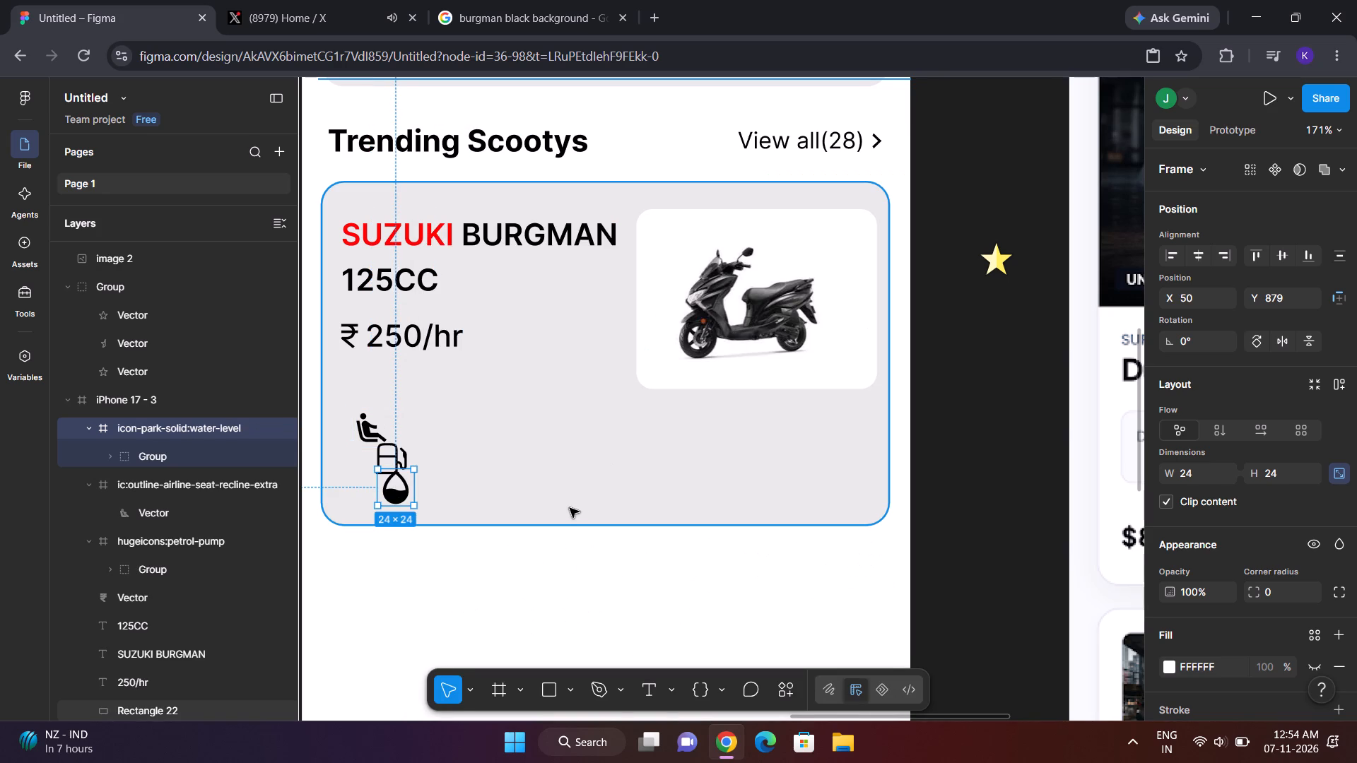
scroll(570, 508, "right", 2)
left_click(537, 428)
left_click_drag(537, 428, 664, 397)
left_click(547, 422)
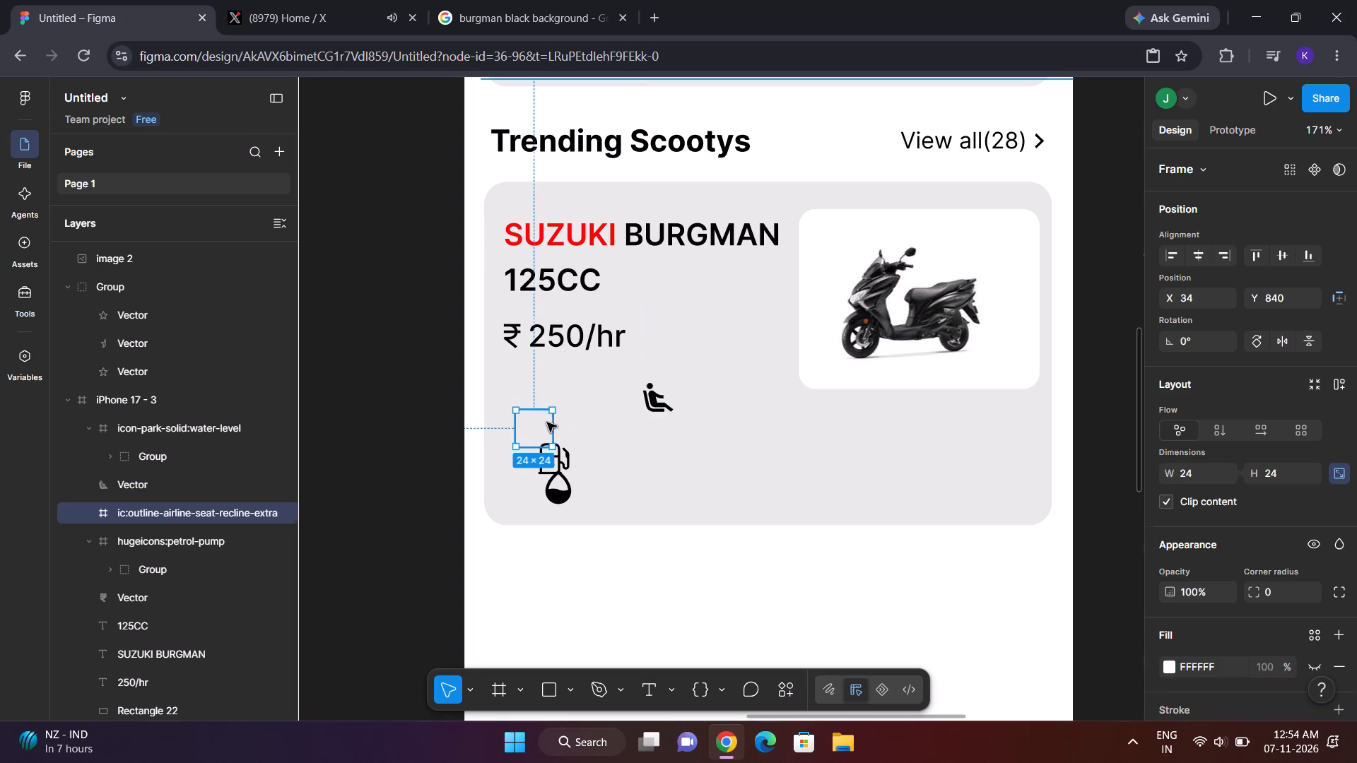
key("Delete")
Pull the petrol-pump group out of its hugeicons frame and delete the emptied 24 × 24 frame.
left_click(546, 453)
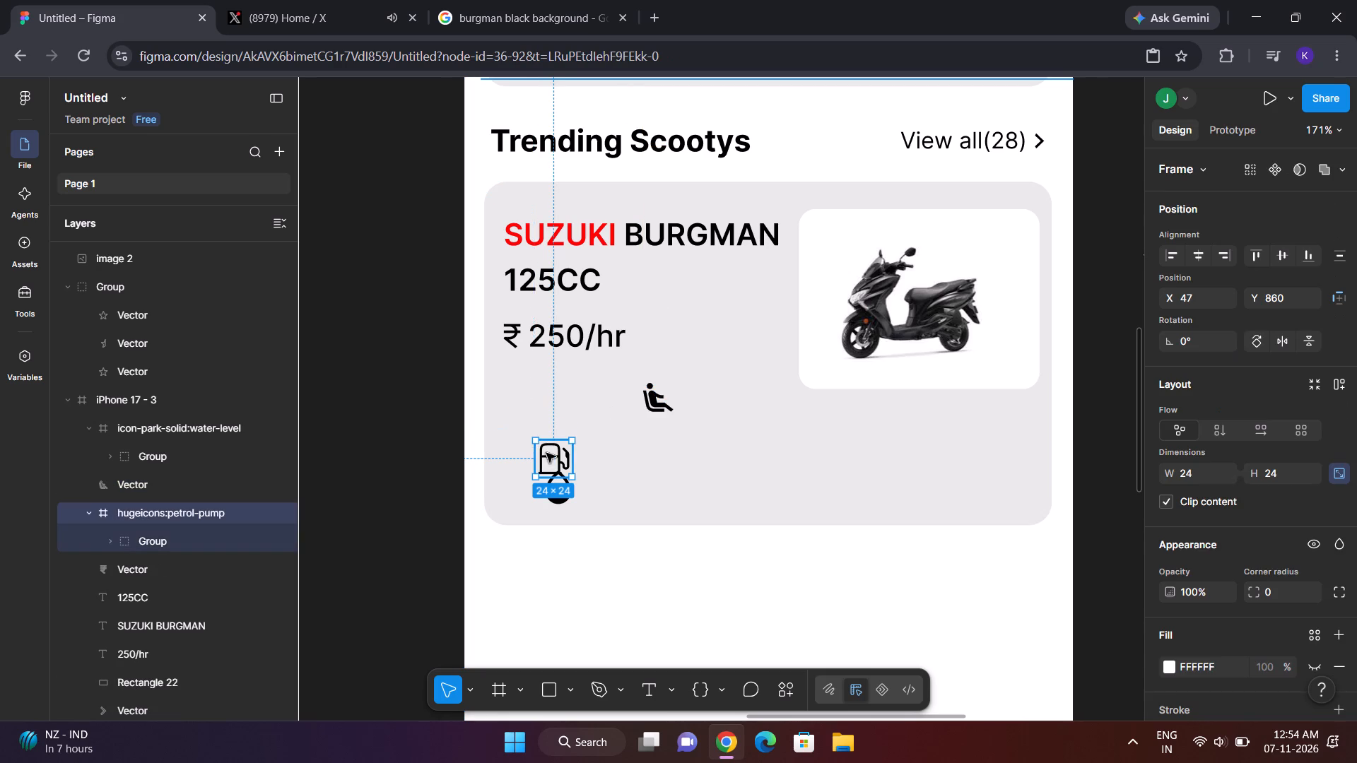
left_click(546, 453)
double_click(546, 453)
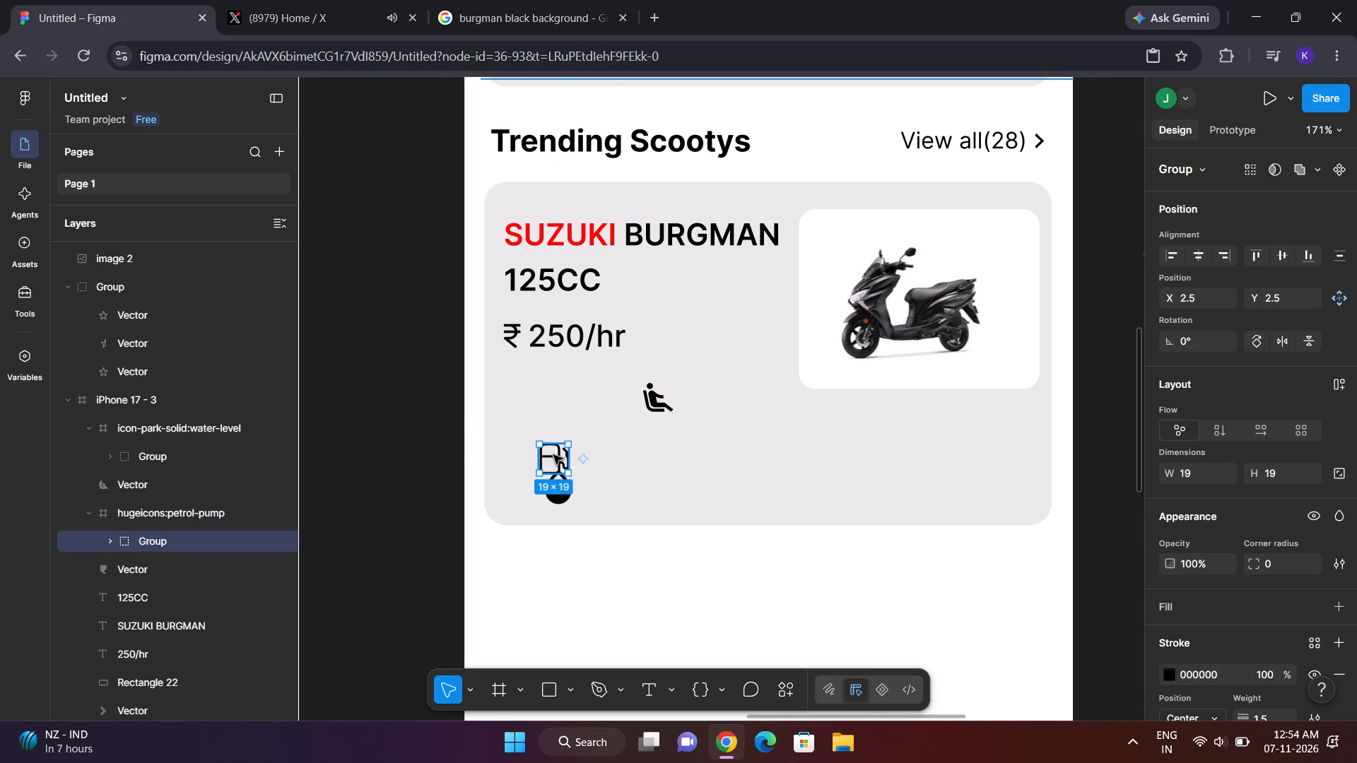
left_click_drag(553, 455, 626, 447)
left_click(546, 459)
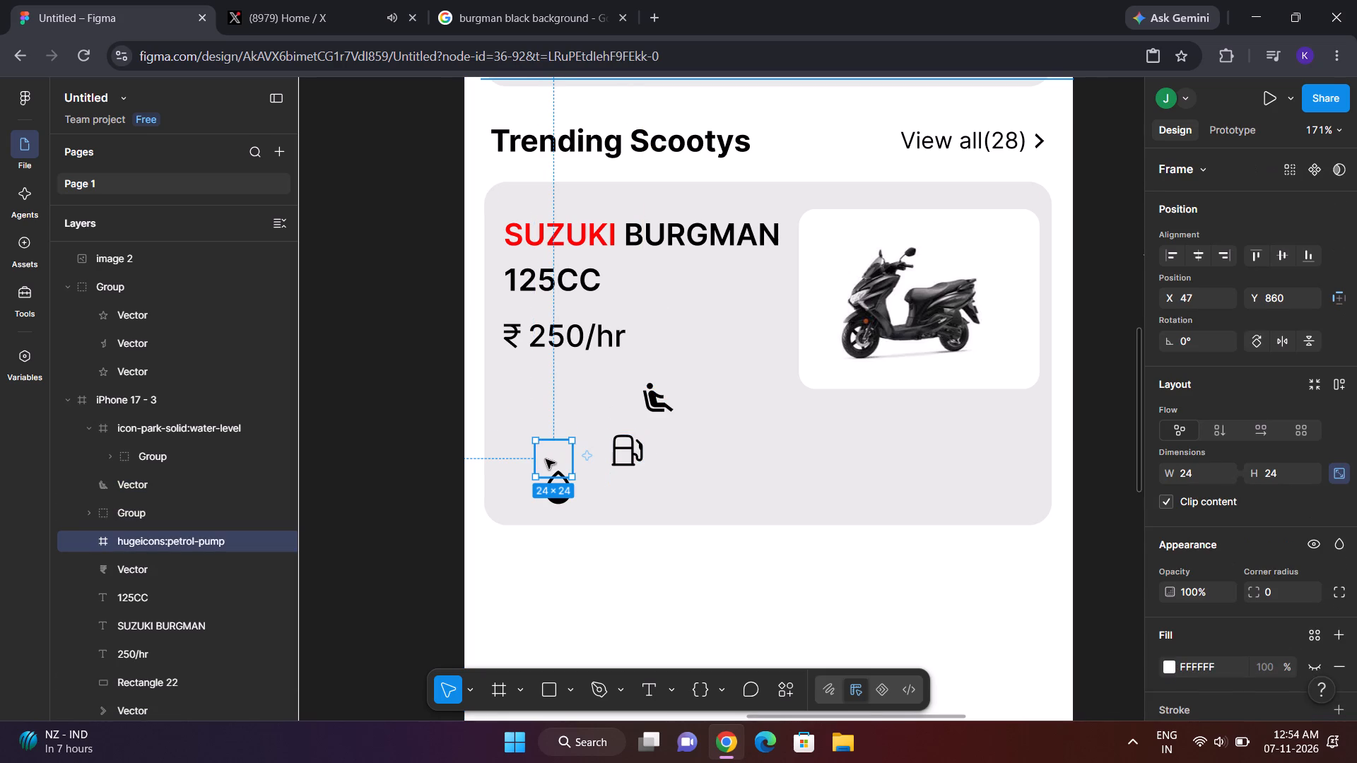
key("Delete")
Pull the water-level drop group out of its icon-park-solid frame and delete the emptied frame.
double_click(555, 487)
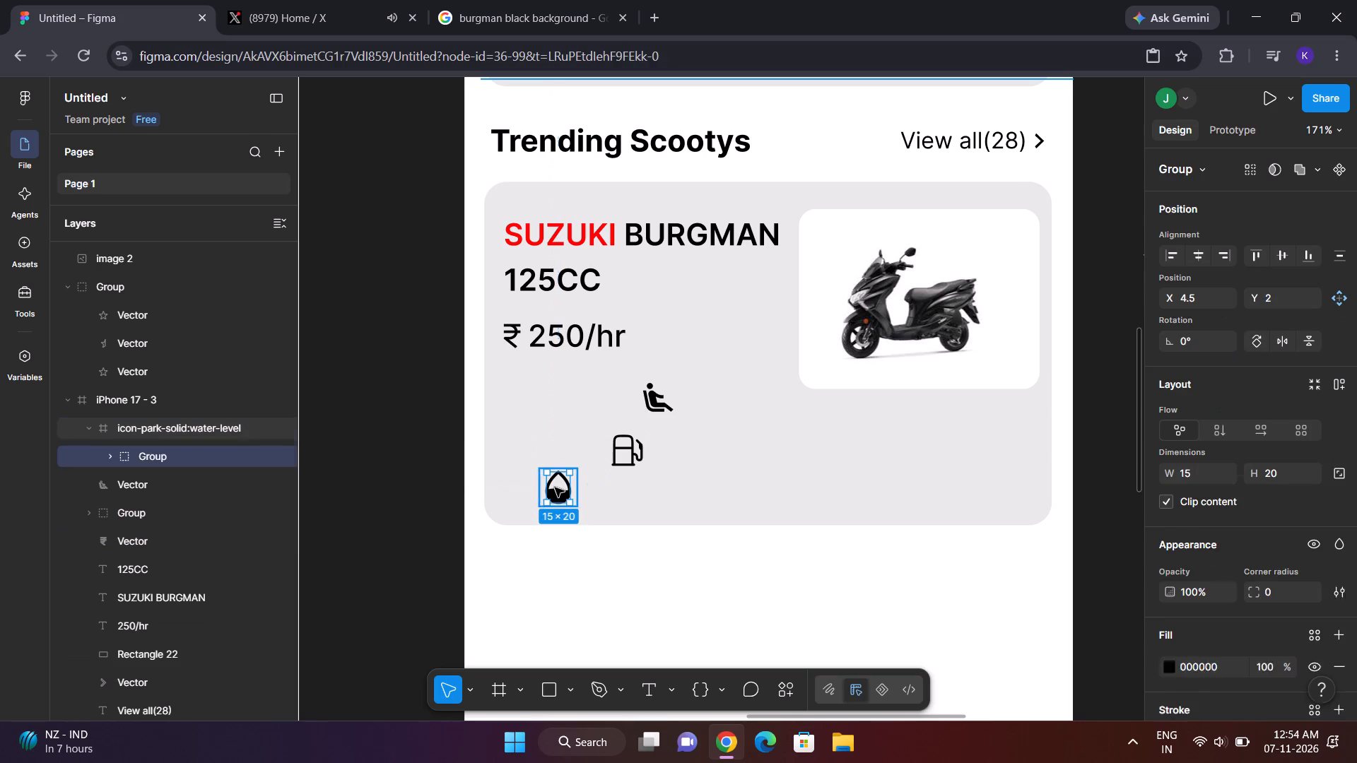
left_click_drag(555, 487, 625, 492)
left_click(528, 480)
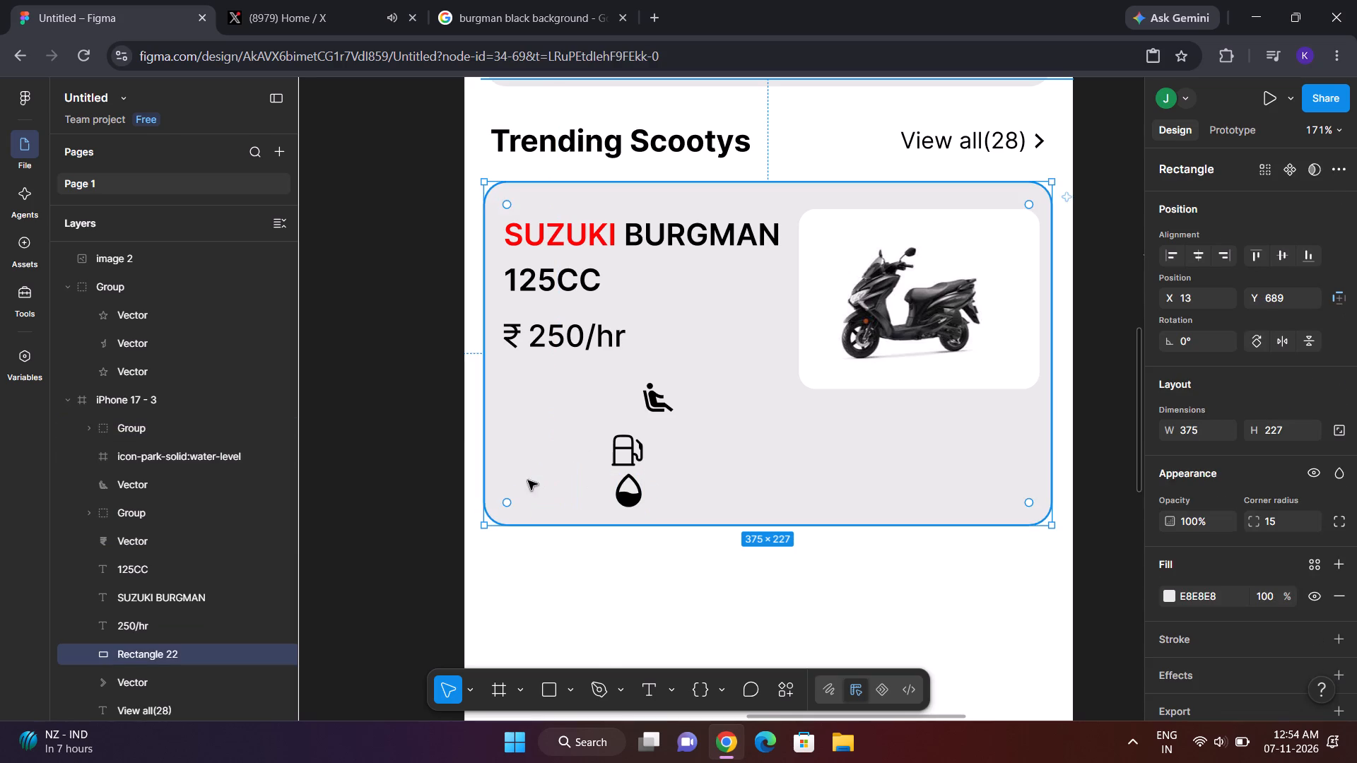
left_click(570, 485)
key("Delete")
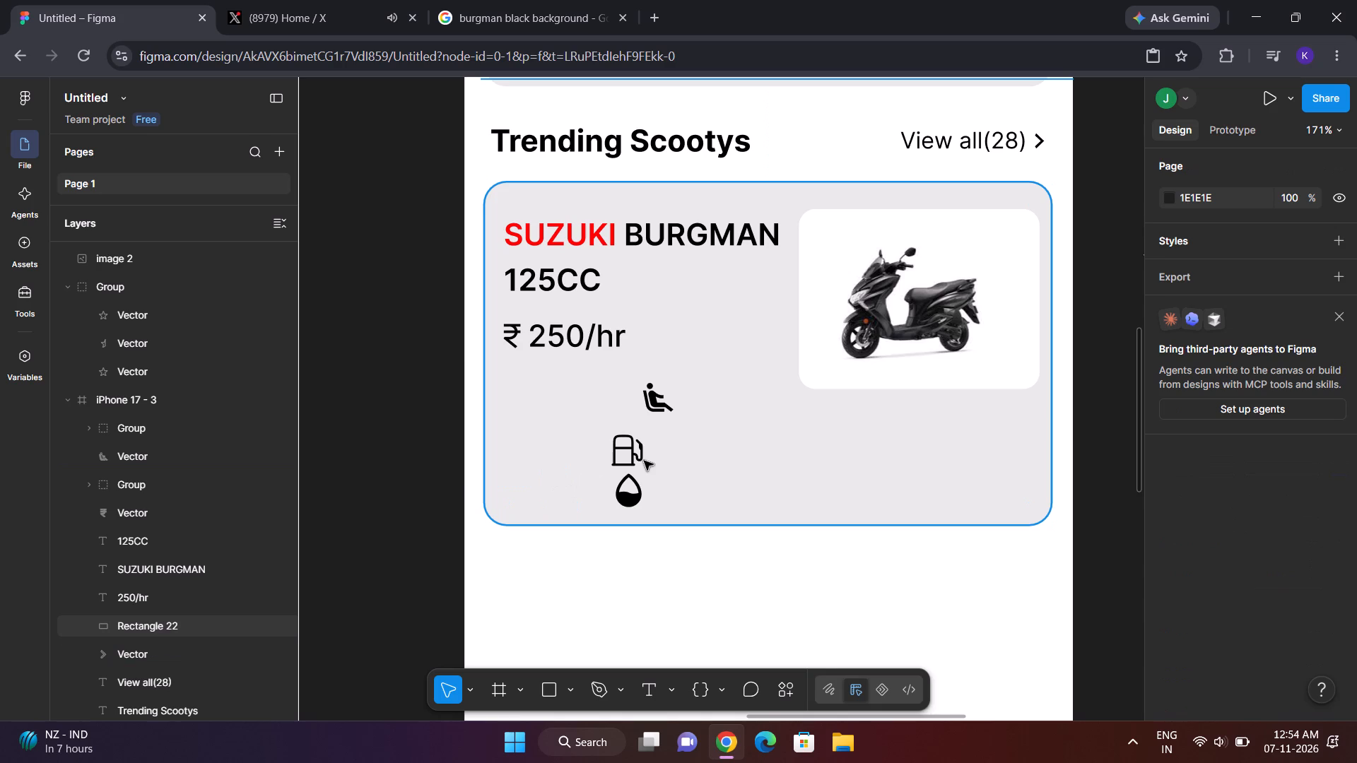
Move the petrol-pump icon below the ₹ 250/hr price, left-aligned with the card text at about X 26, Y 827.
left_click_drag(634, 452, 536, 404)
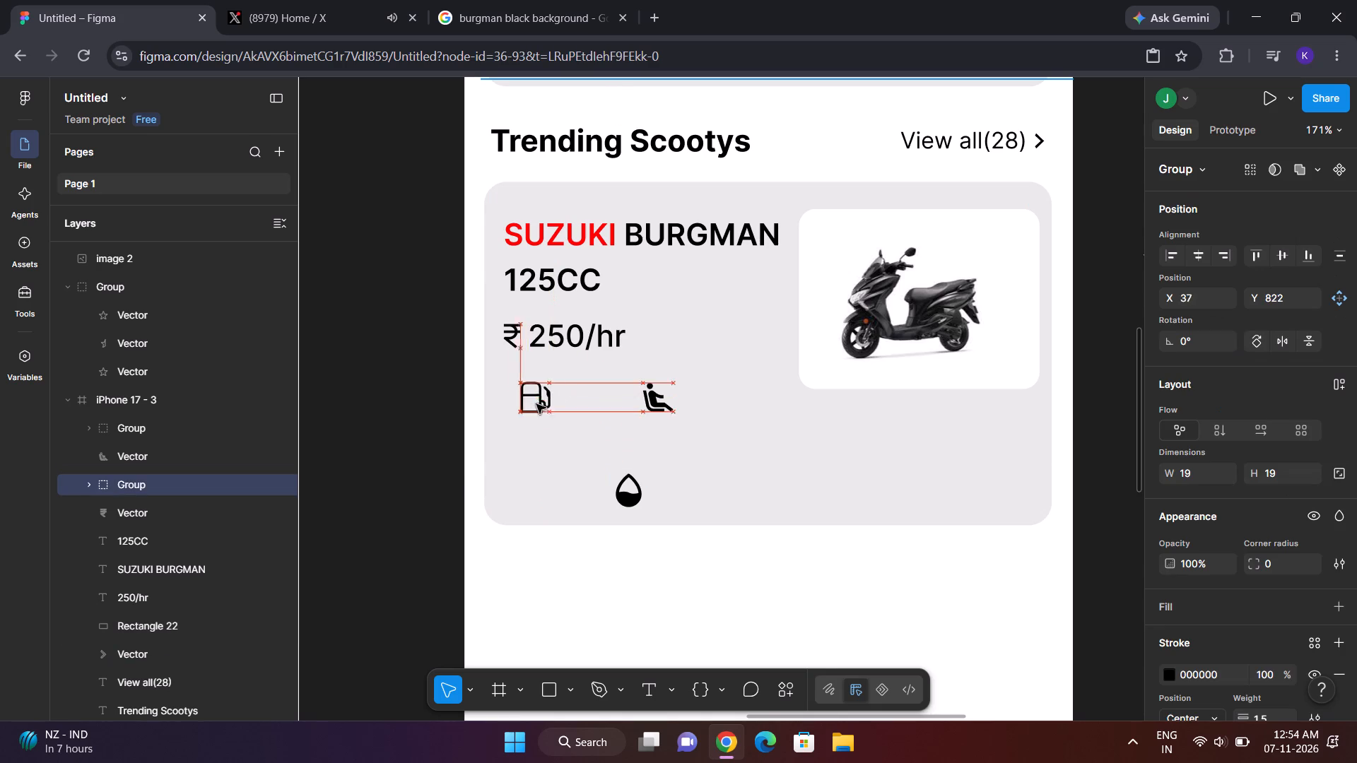
left_click_drag(536, 404, 525, 408)
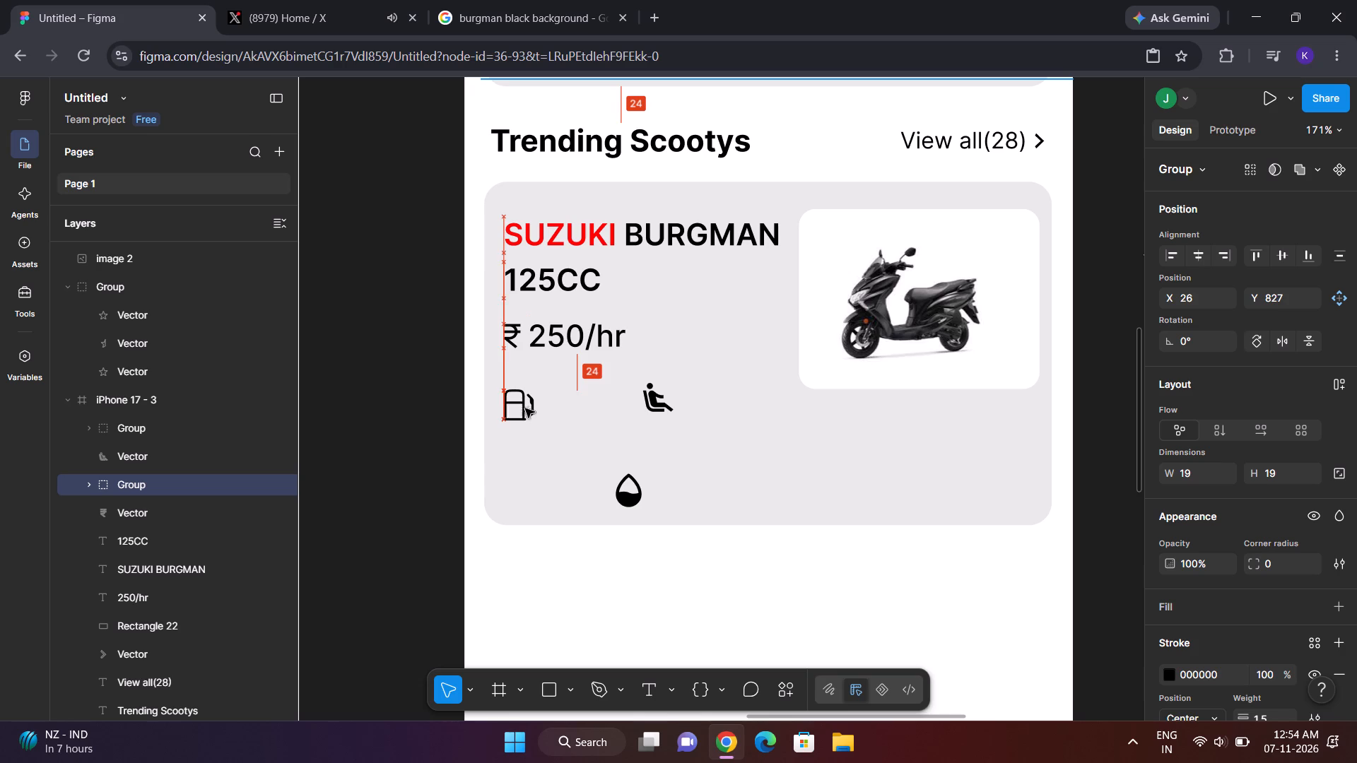
left_click_drag(525, 408, 524, 408)
left_click_drag(524, 408, 524, 406)
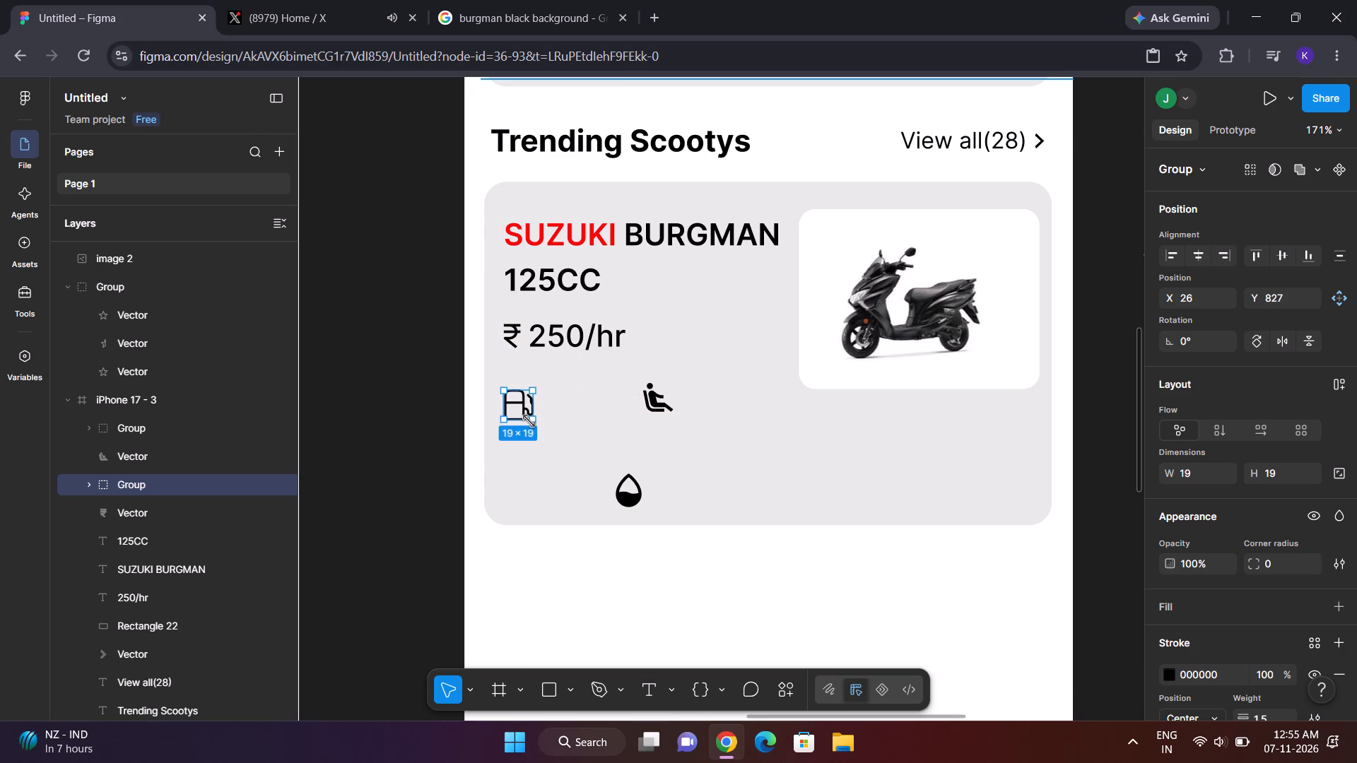
Resize the petrol-pump icon to 15 × 15 and align its bottom edge with the seat icon at about Y 826.
left_click(1202, 472)
key("BackSpace")
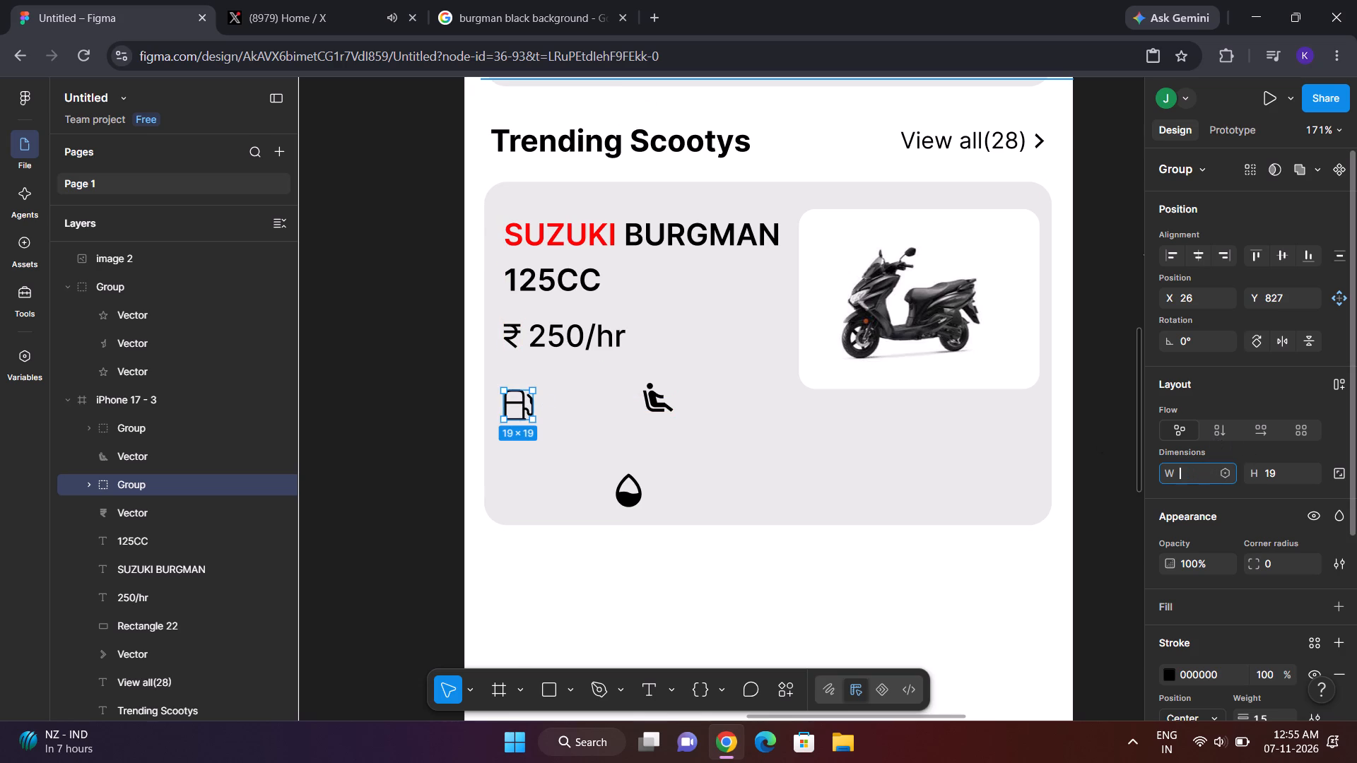
type("15")
key("Return")
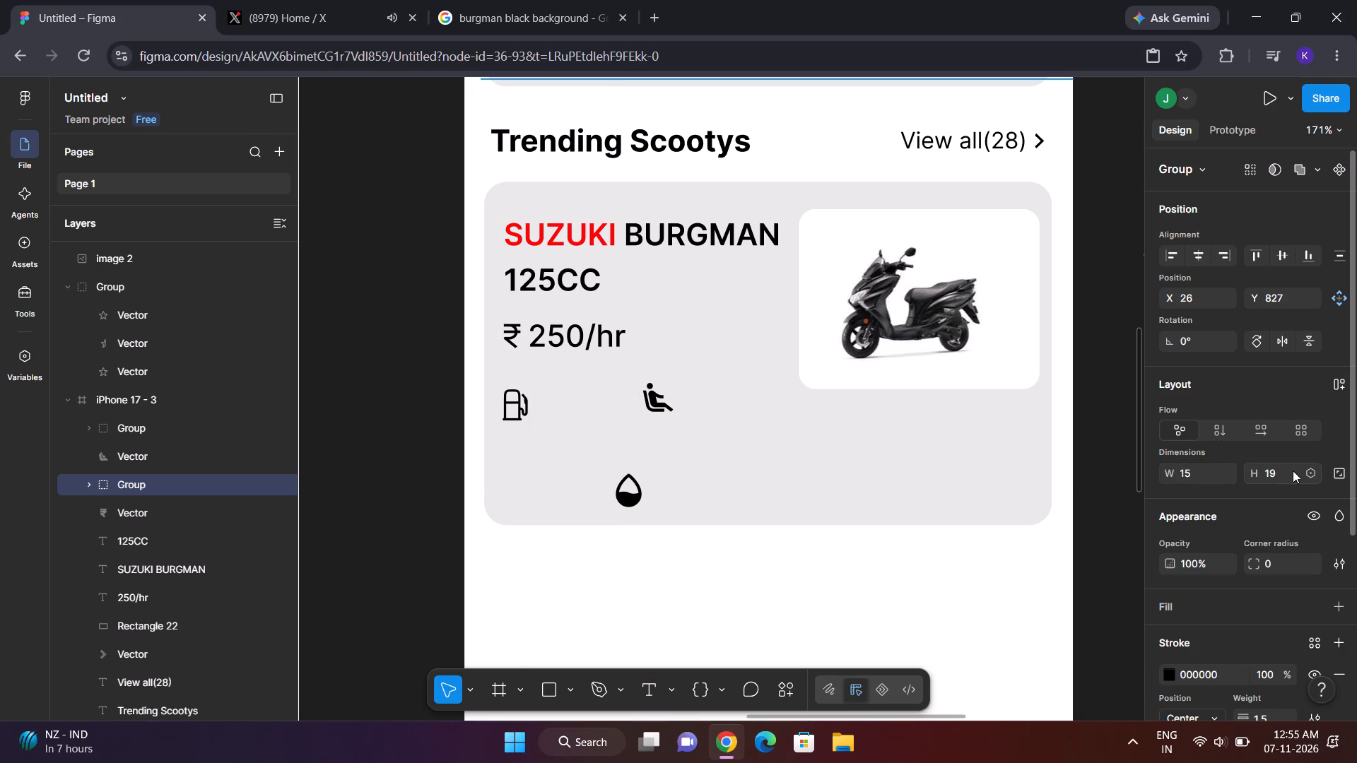
left_click_drag(1269, 446, 1279, 471)
left_click(1279, 471)
key("BackSpace")
type("15")
key("Return")
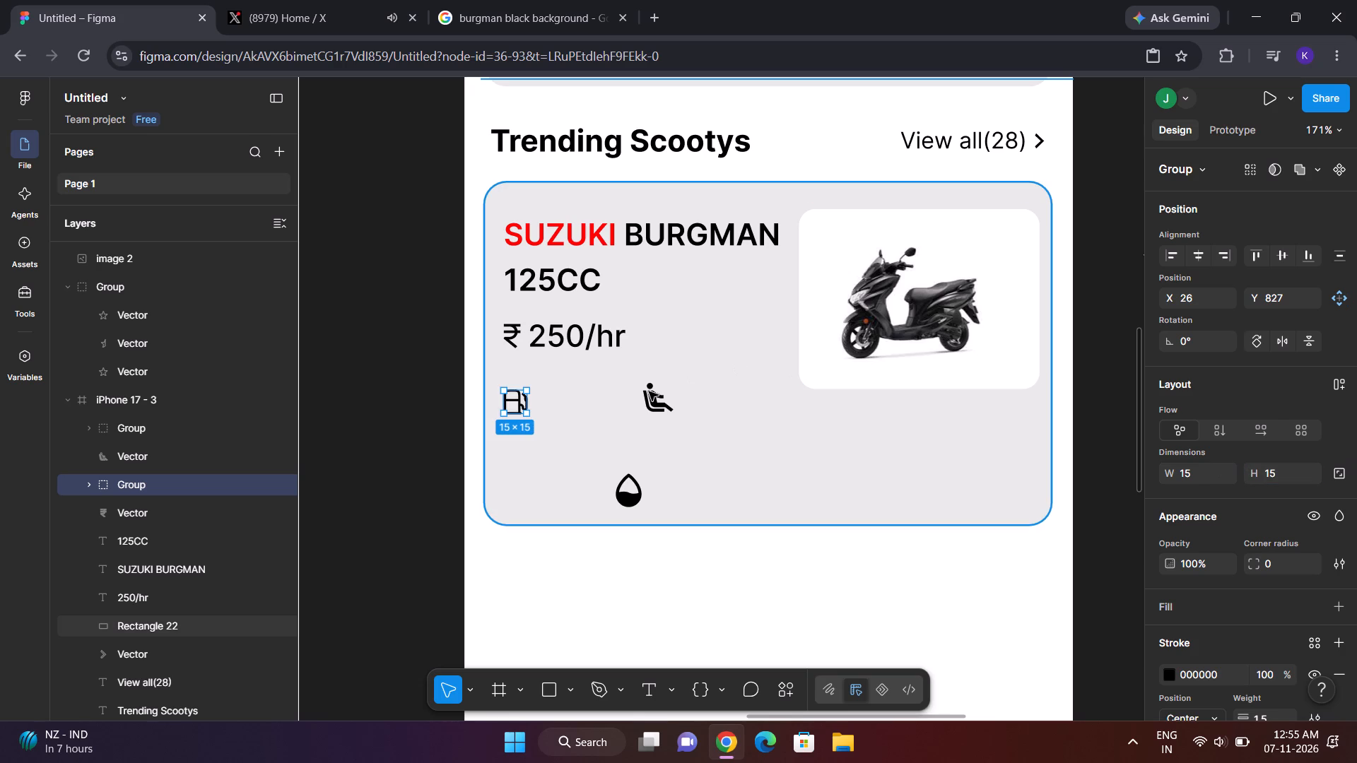
left_click(516, 401)
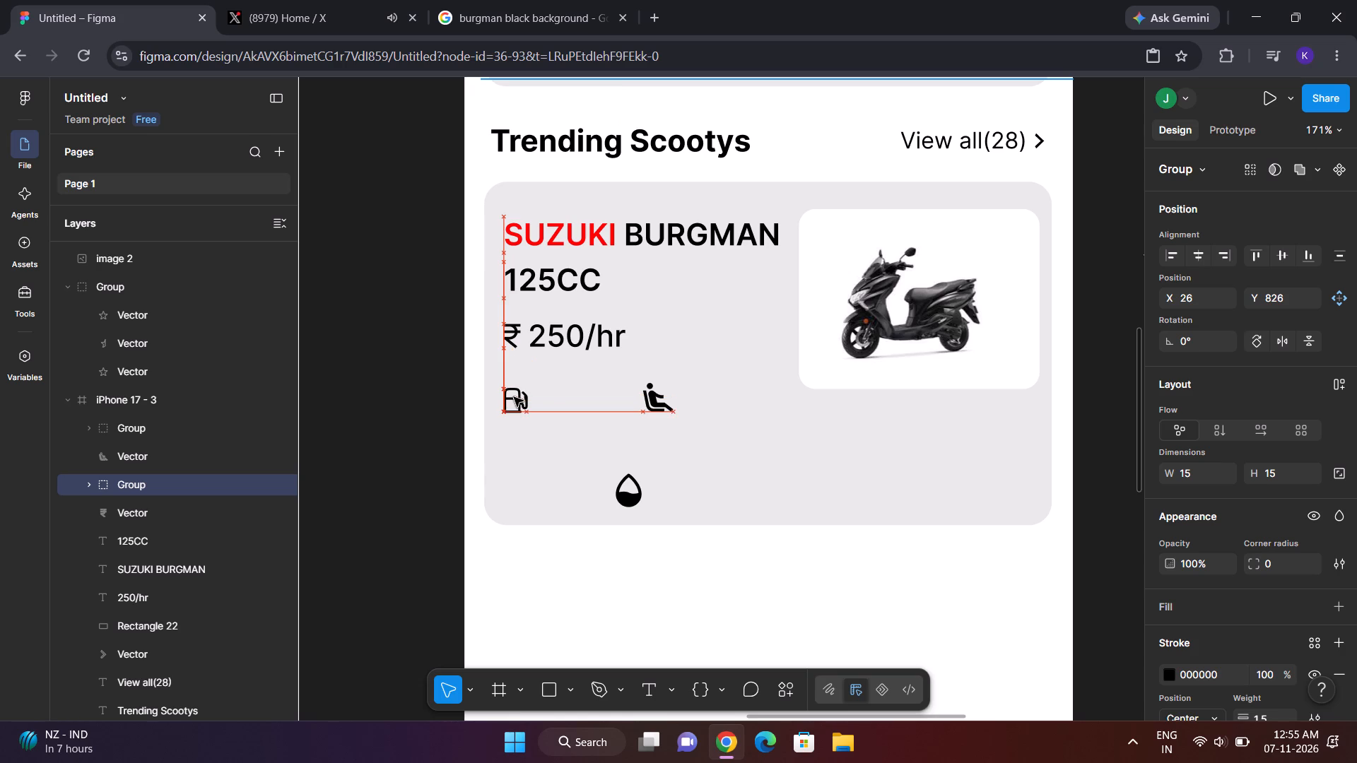
left_click(557, 405)
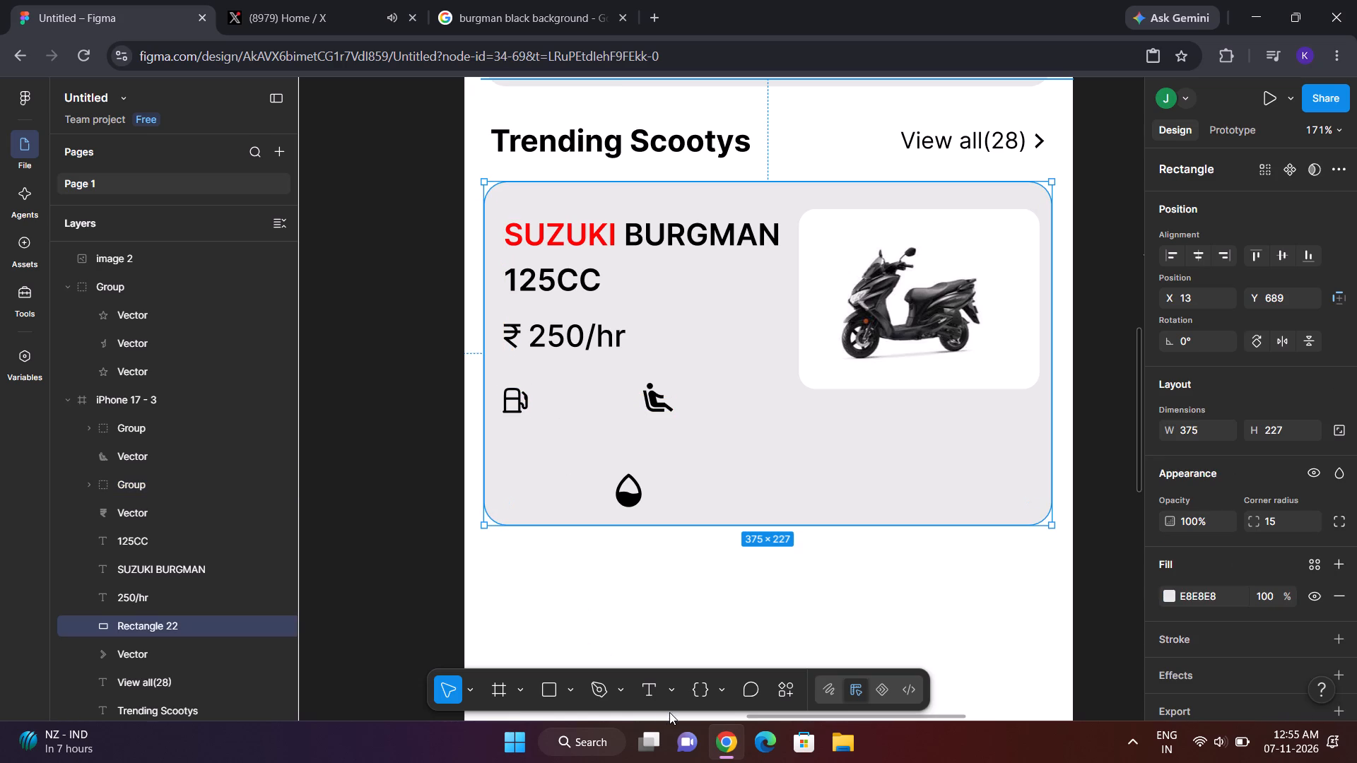
Add the text label "Petrol" beside the petrol-pump icon in the scooter card.
left_click(644, 680)
left_click(542, 397)
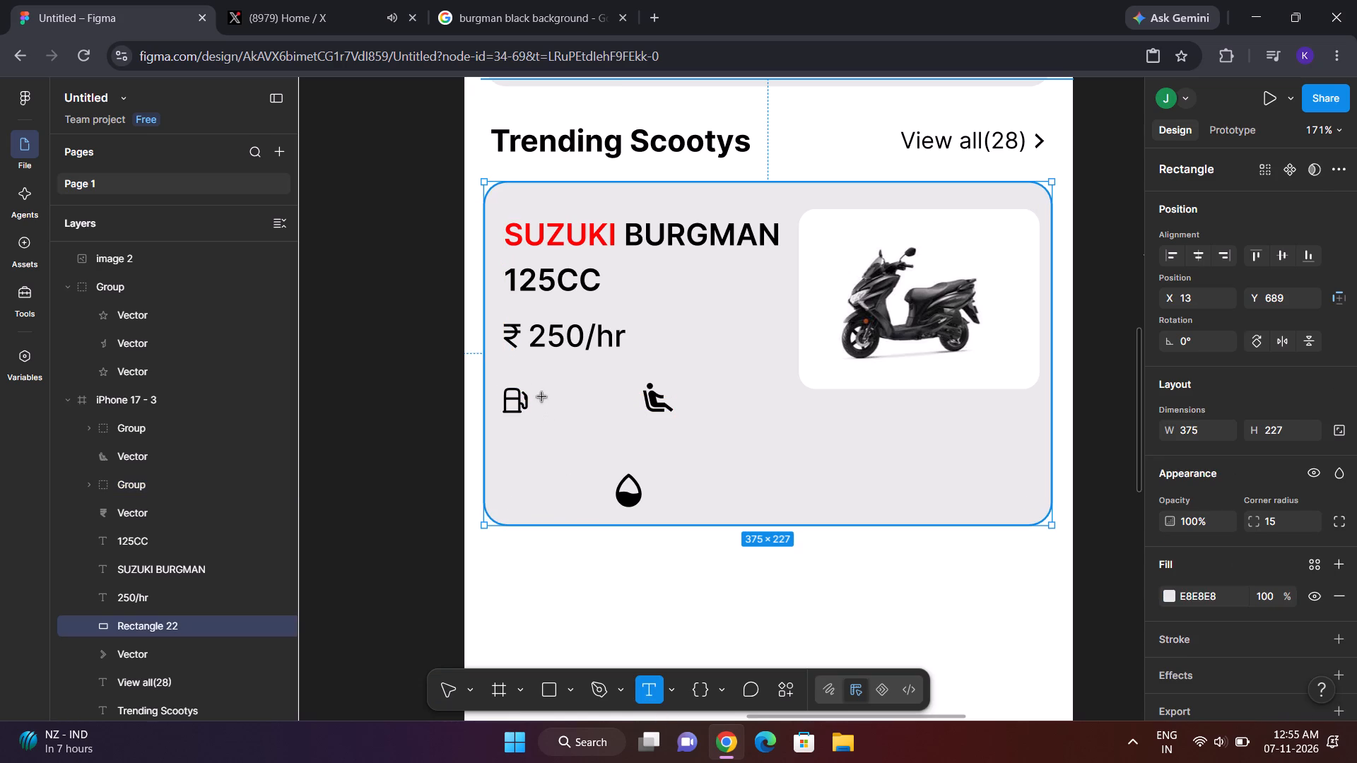
type("Petr")
type("ol")
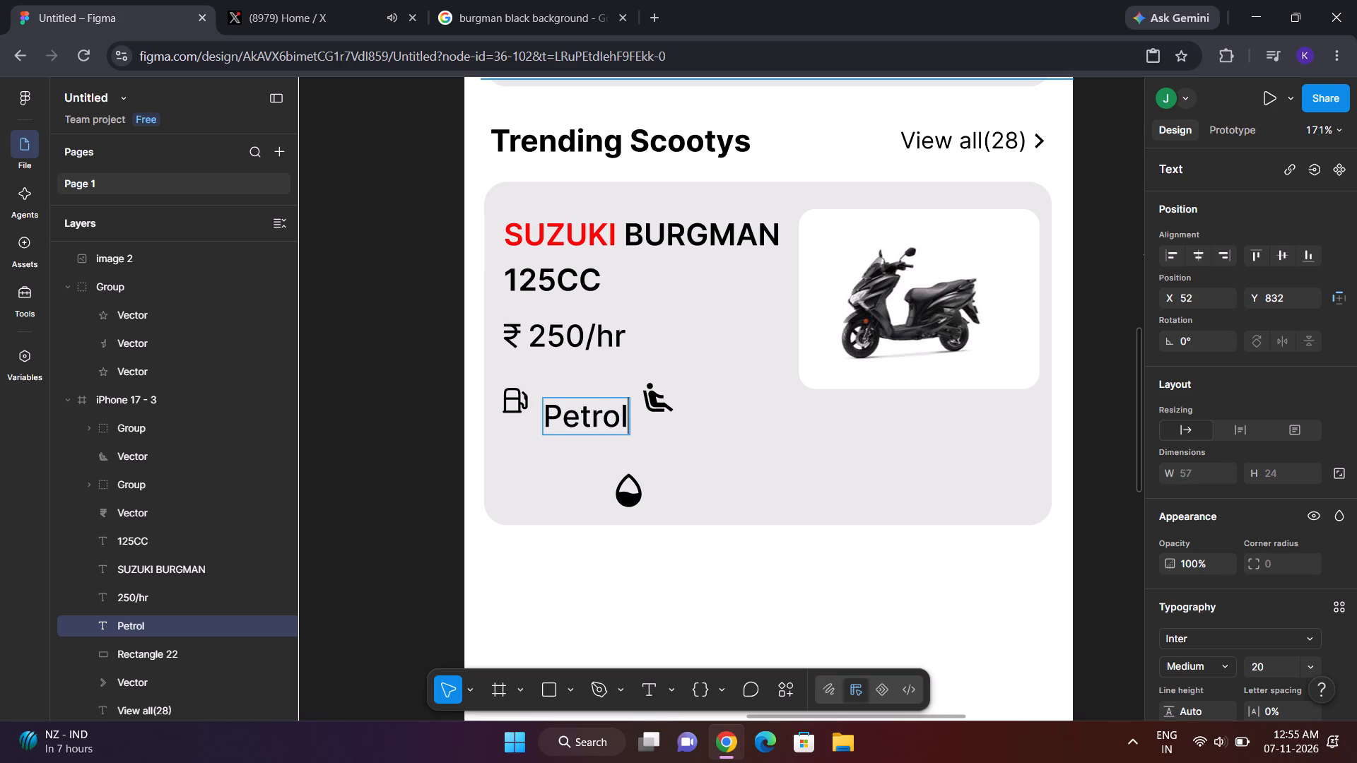
Set the "Petrol" label's font weight to Regular and its font size to 16.
scroll(1255, 597, "down", 3)
left_click(1223, 385)
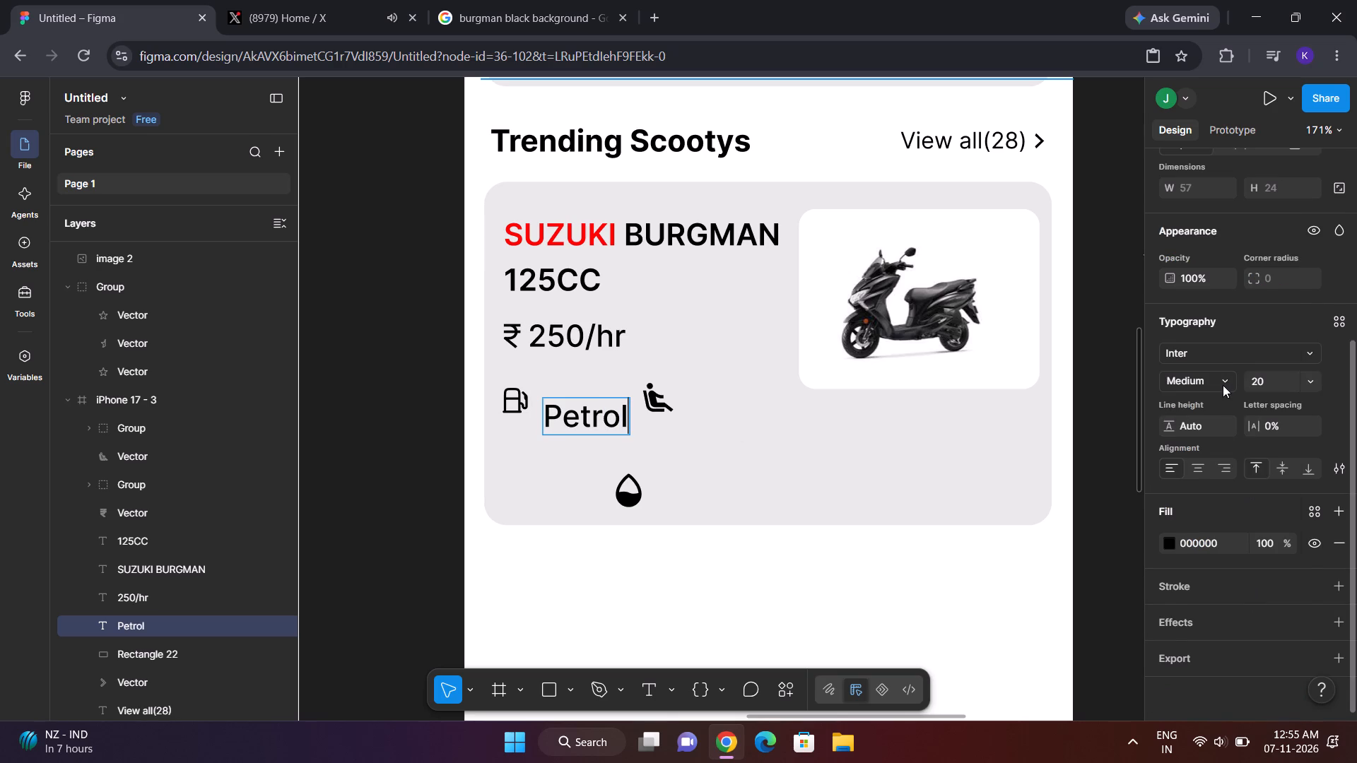
left_click(1217, 365)
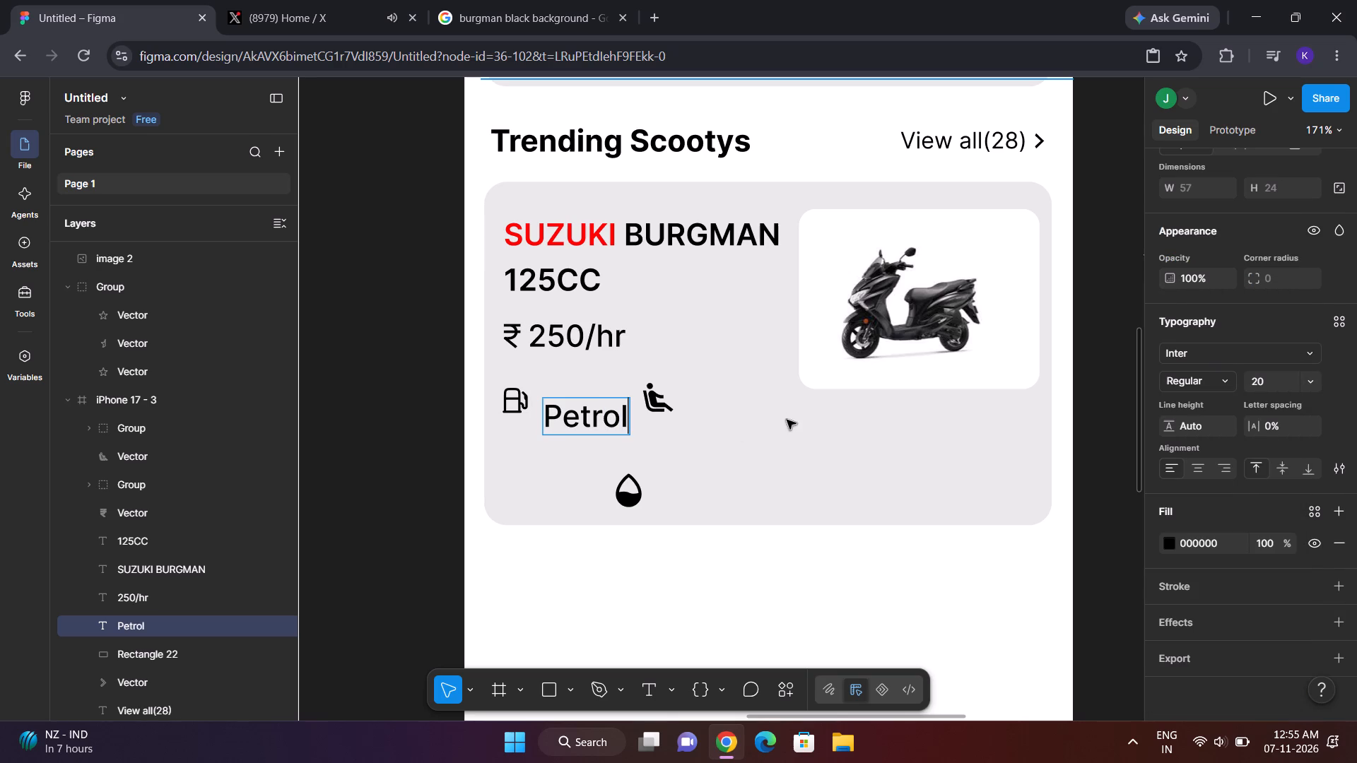
key("ctrl+a")
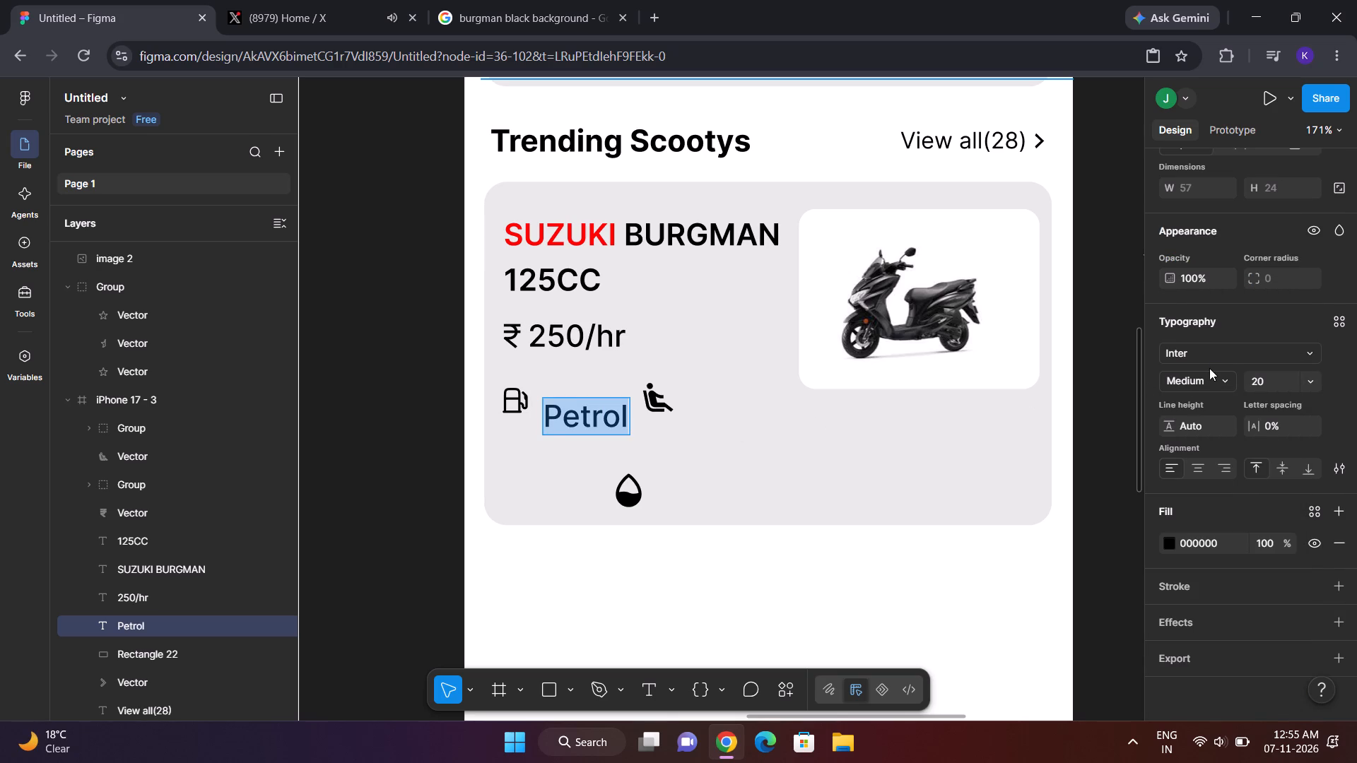
left_click(1209, 368)
left_click(1214, 375)
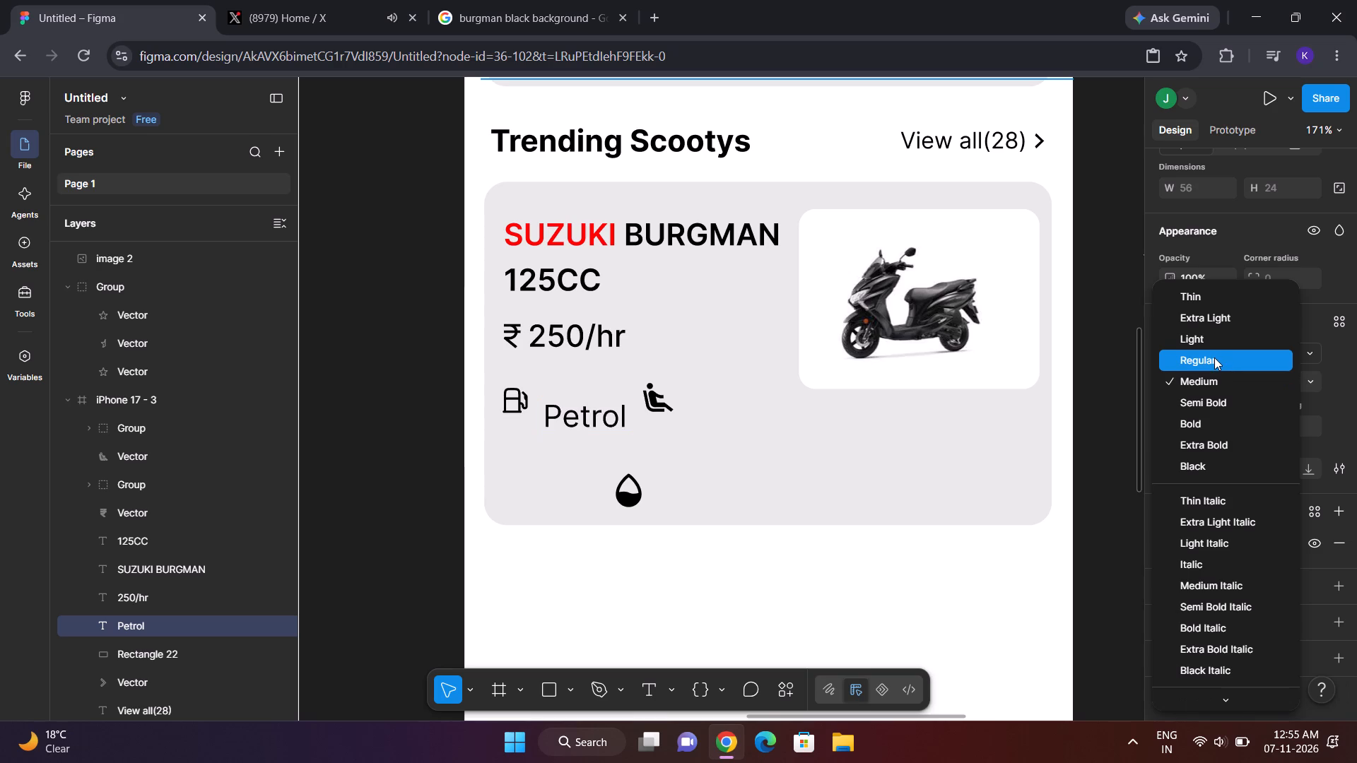
left_click(1214, 357)
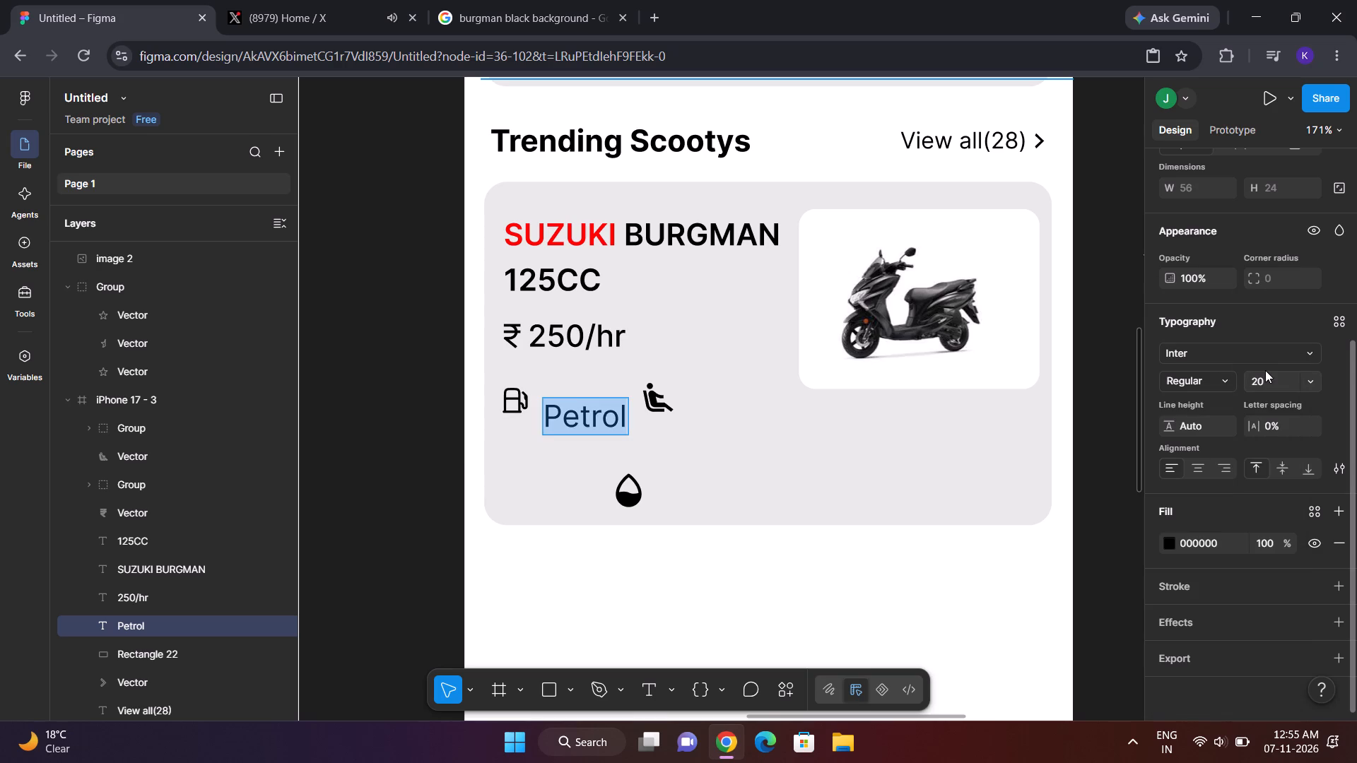
left_click(1315, 379)
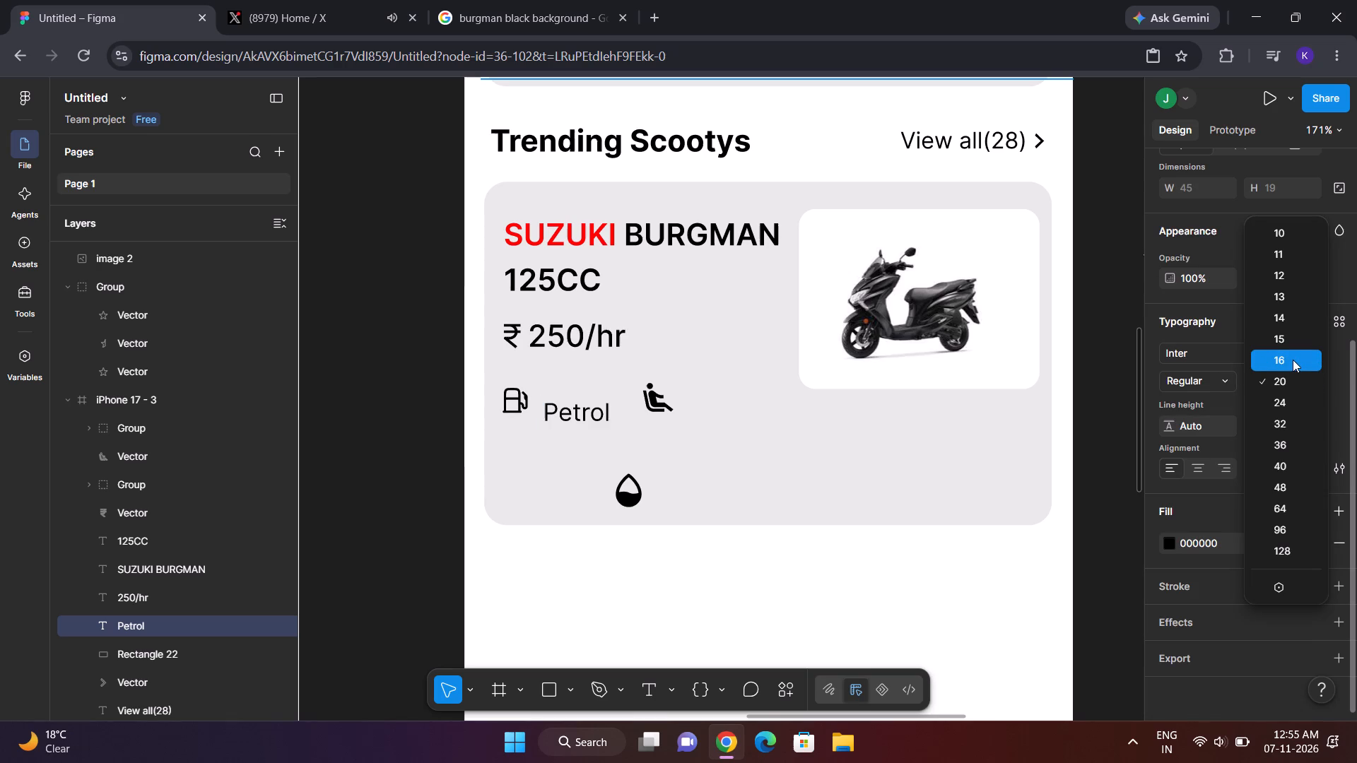
left_click(1293, 360)
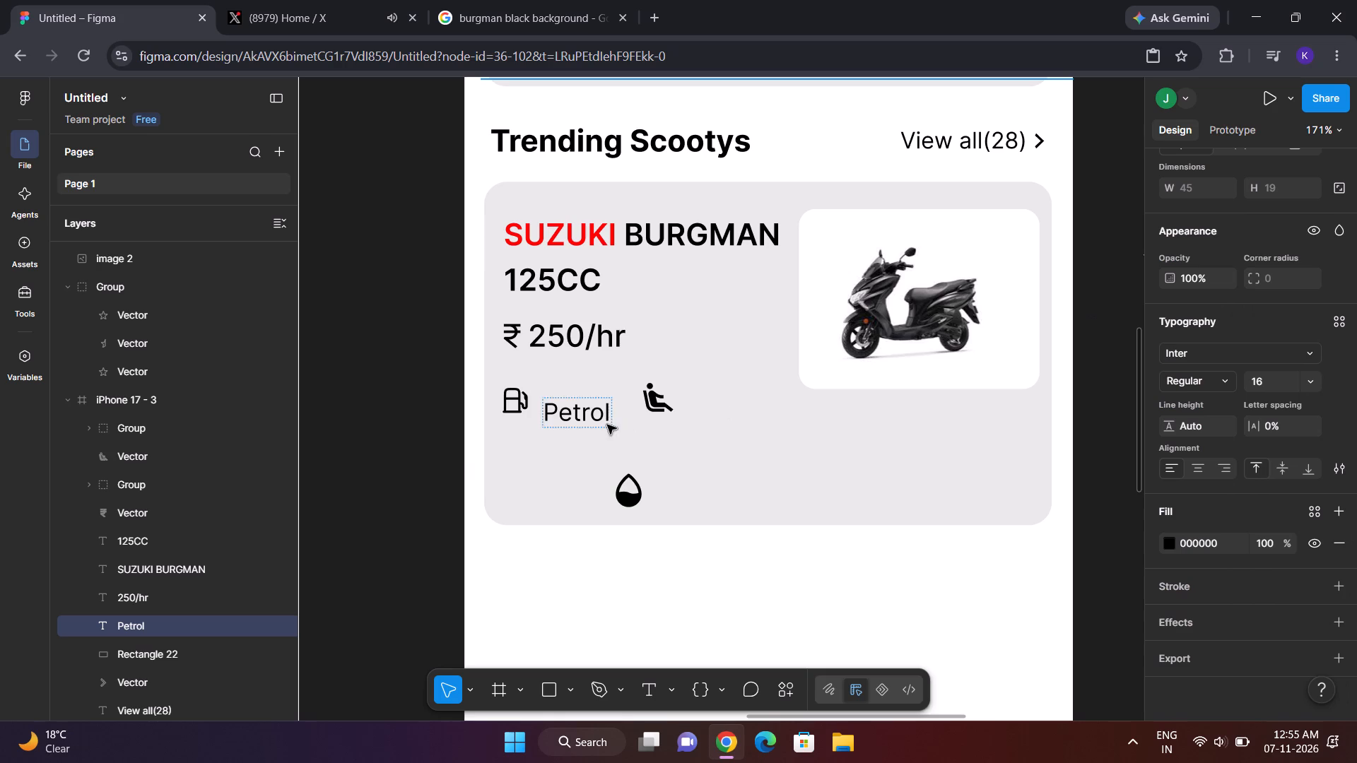
left_click(657, 428)
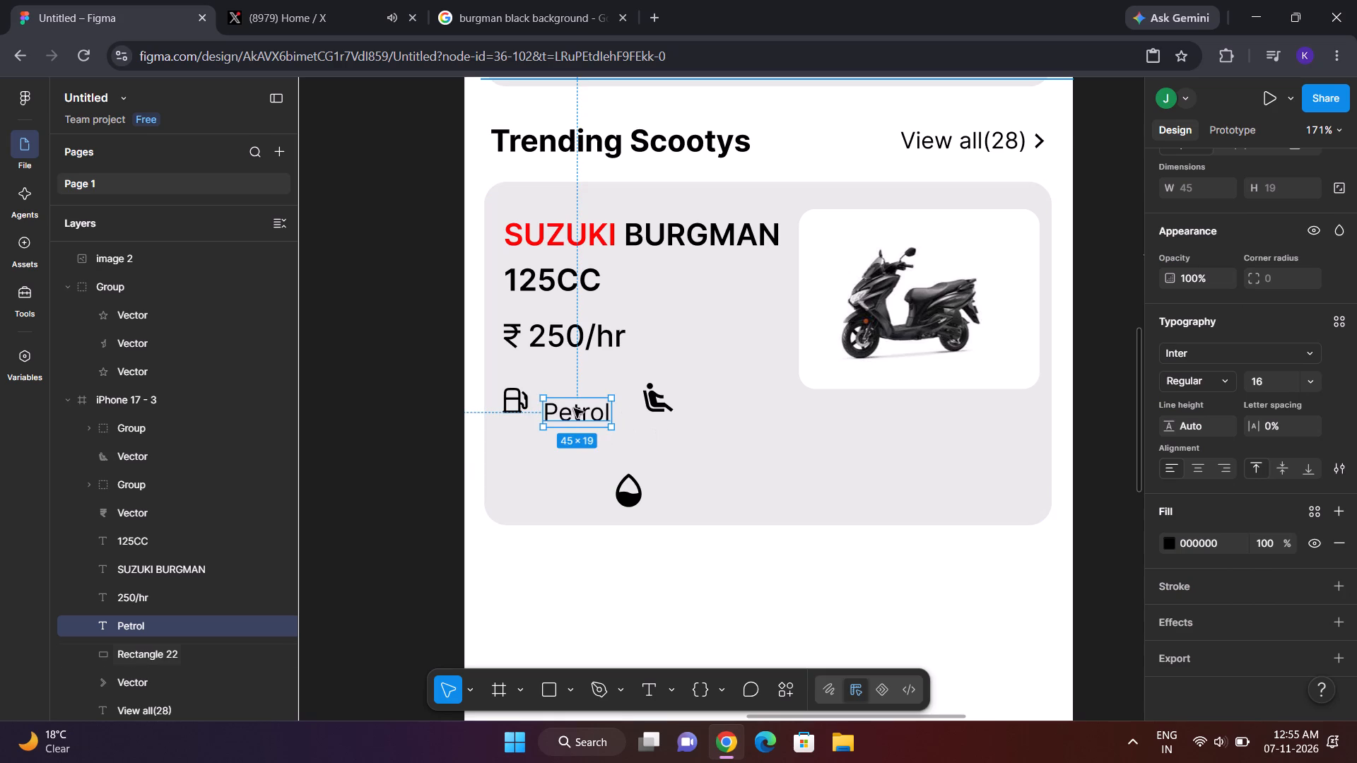
Move the "Petrol" label closer to the petrol-pump icon, level with it.
left_click_drag(574, 407, 563, 396)
left_click(405, 426)
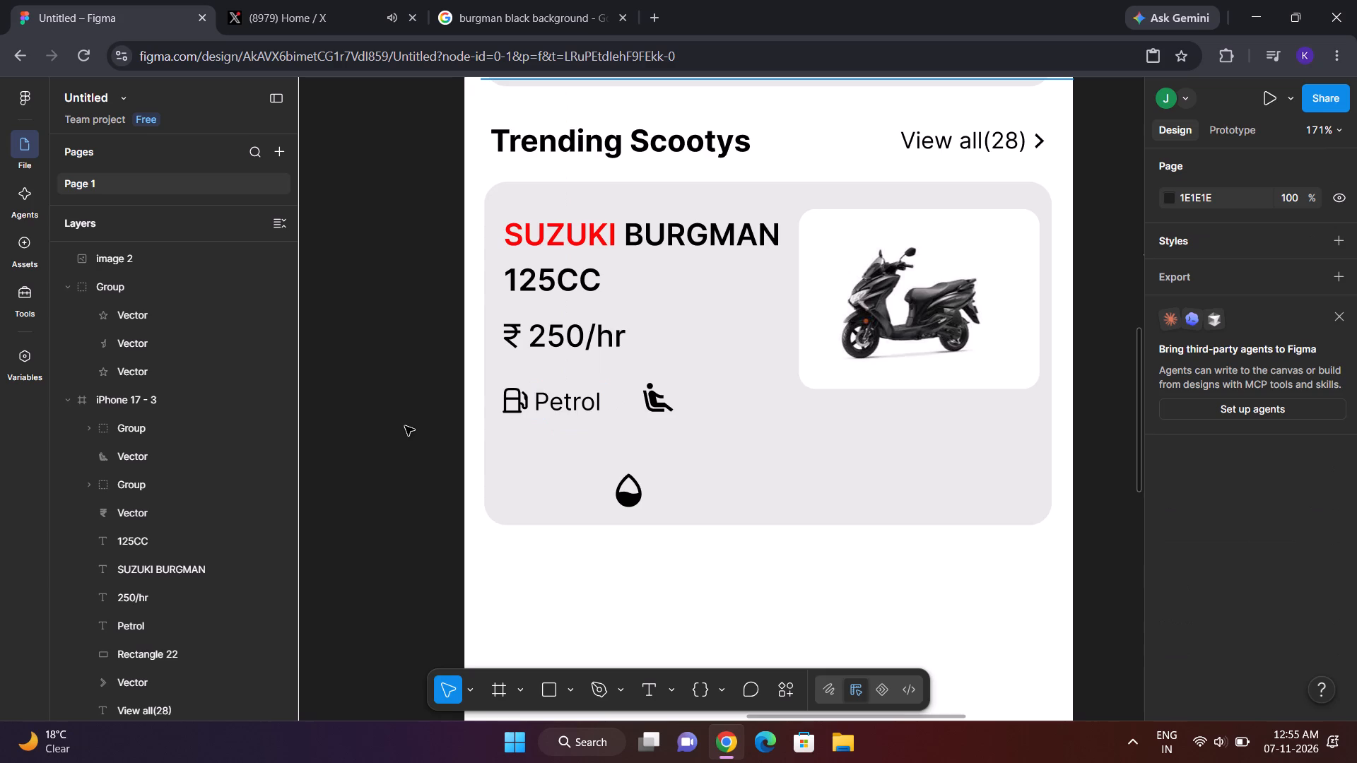
Set the petrol-pump icon's stroke weight to 1.
left_click(485, 382)
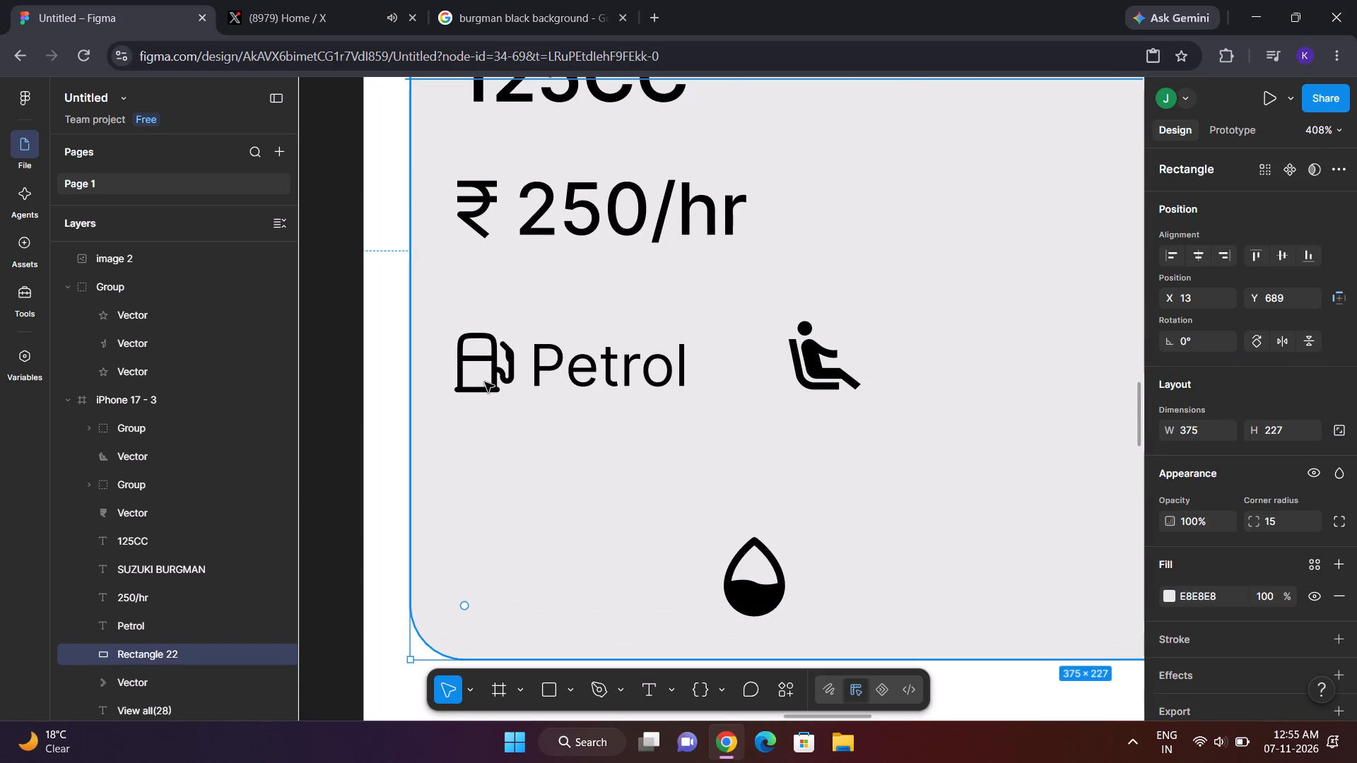
left_click(496, 379)
scroll(1183, 511, "down", 2)
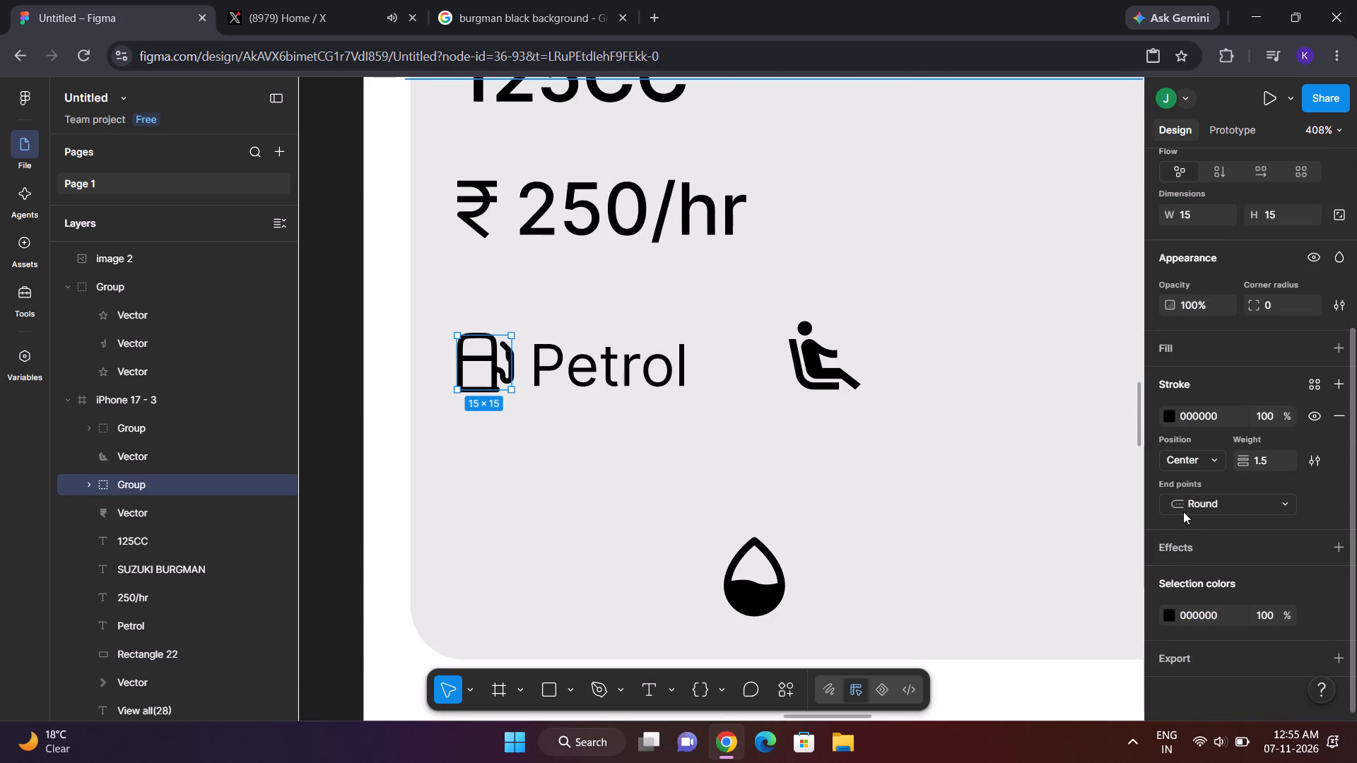
left_click(1281, 459)
left_click(1092, 468)
left_click(1270, 463)
left_click(1270, 463)
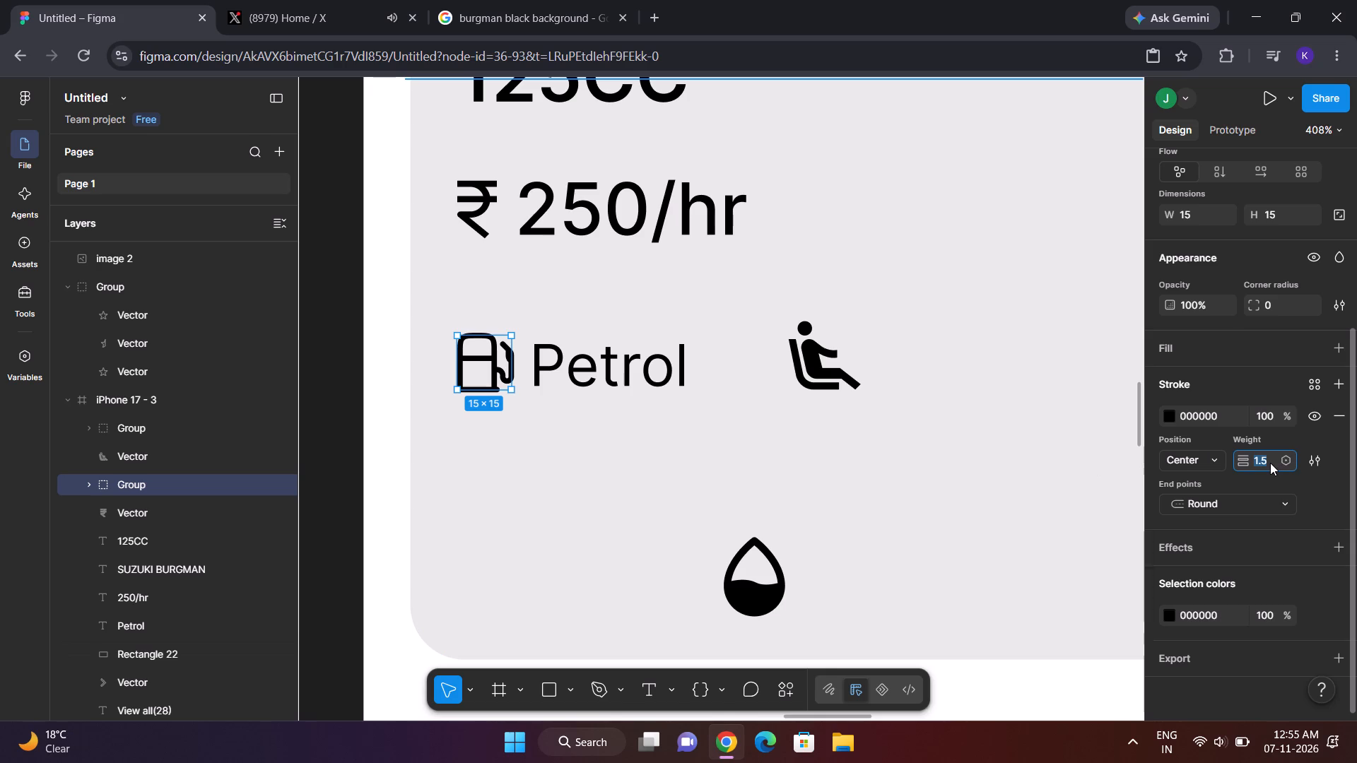
key("BackSpace")
key("BackSpace")
key("Return")
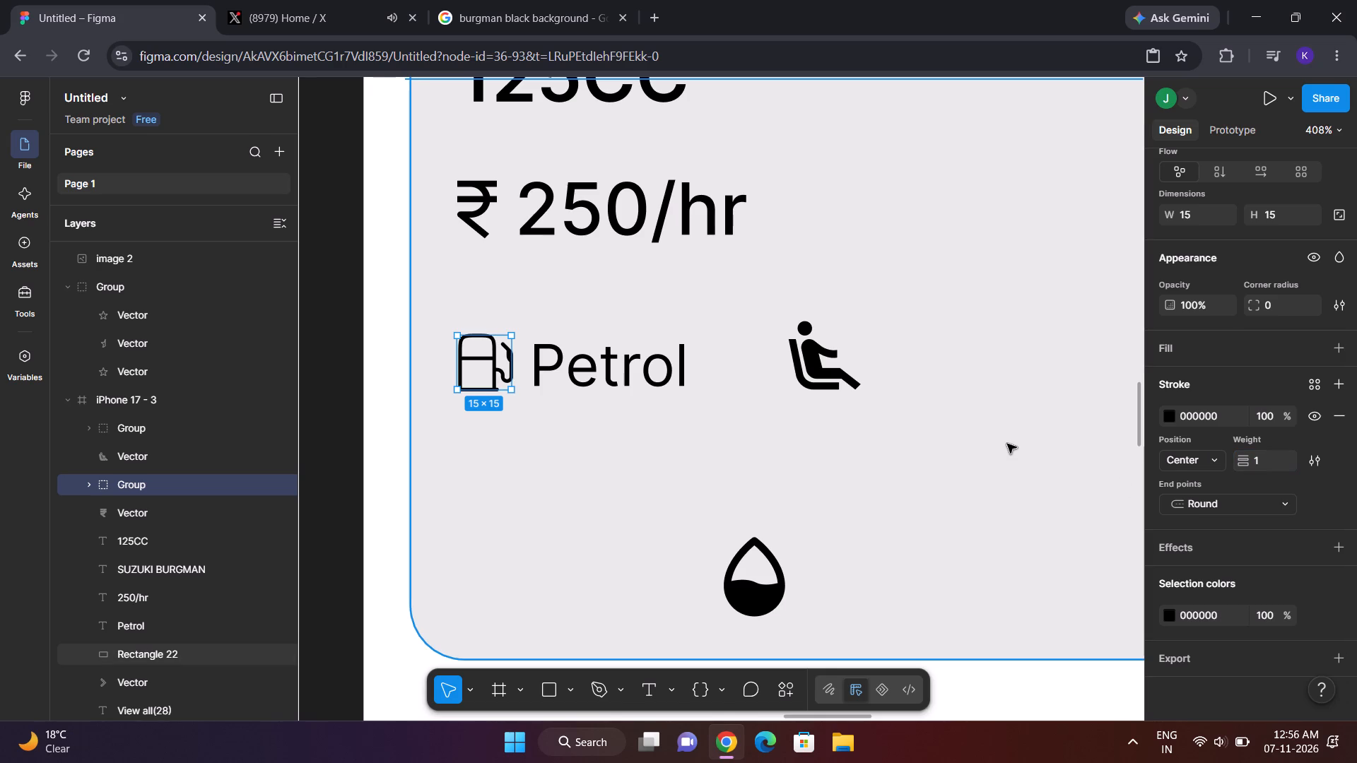
left_click(750, 516)
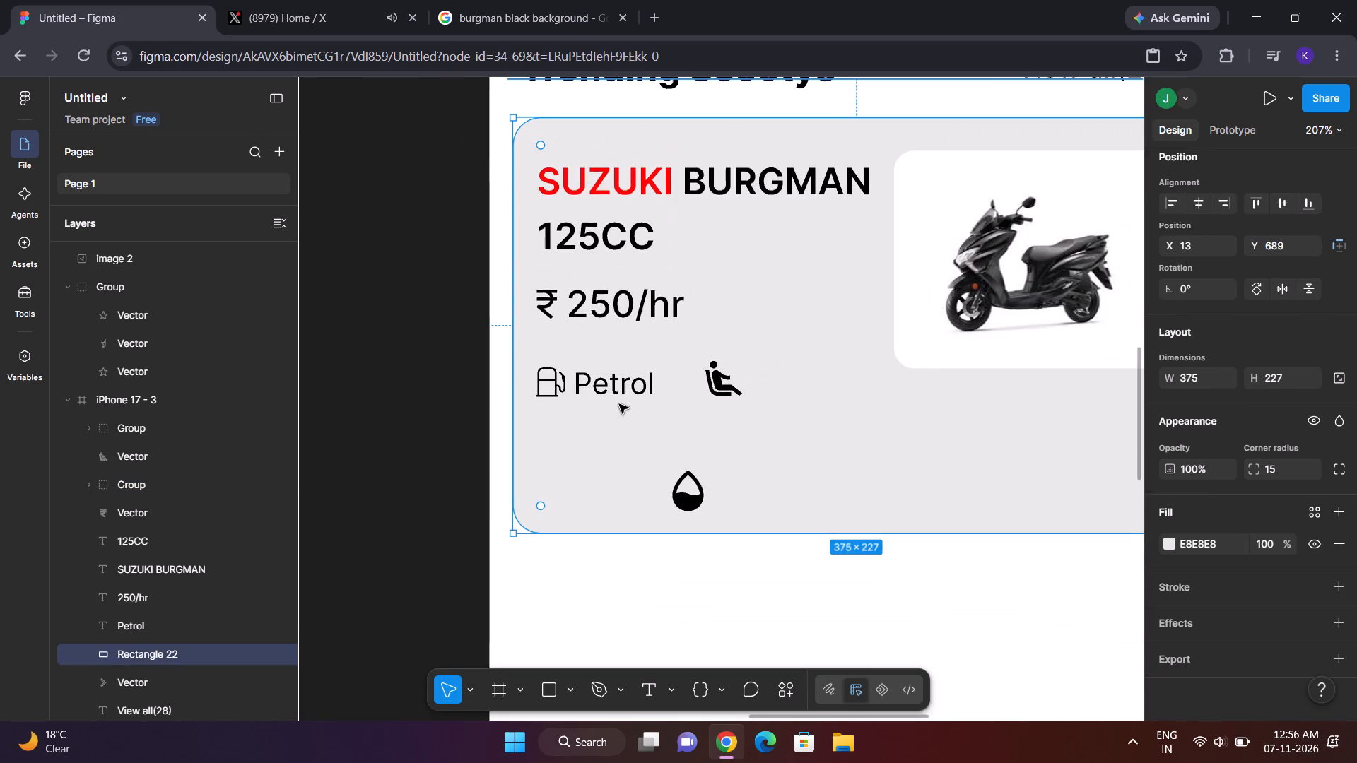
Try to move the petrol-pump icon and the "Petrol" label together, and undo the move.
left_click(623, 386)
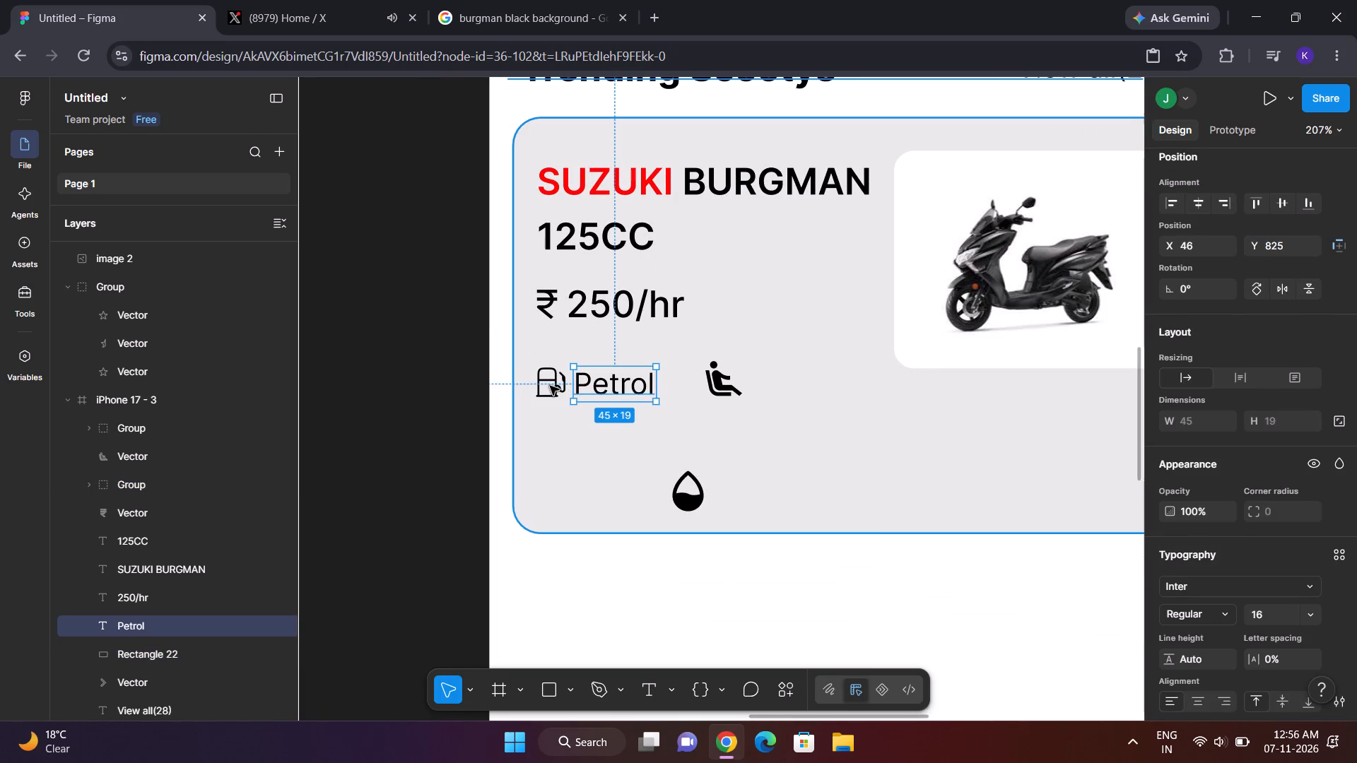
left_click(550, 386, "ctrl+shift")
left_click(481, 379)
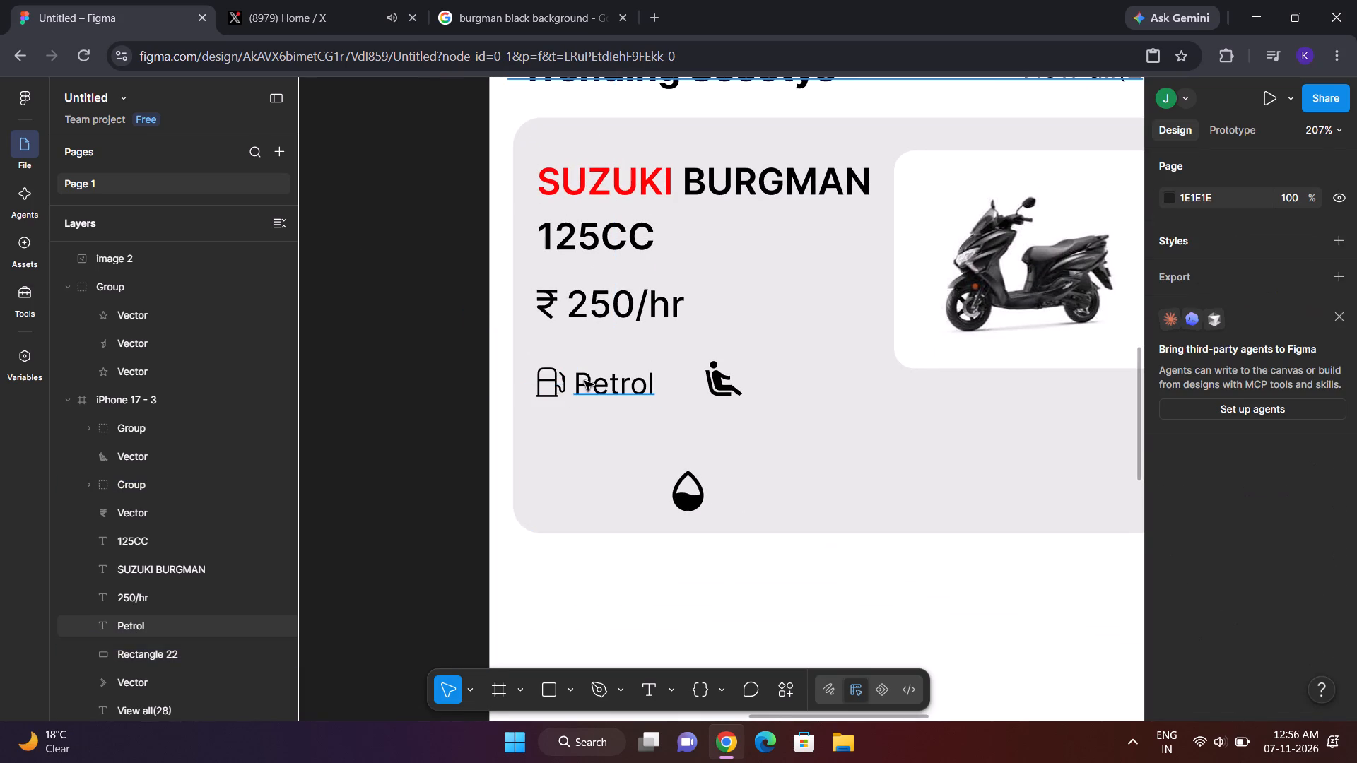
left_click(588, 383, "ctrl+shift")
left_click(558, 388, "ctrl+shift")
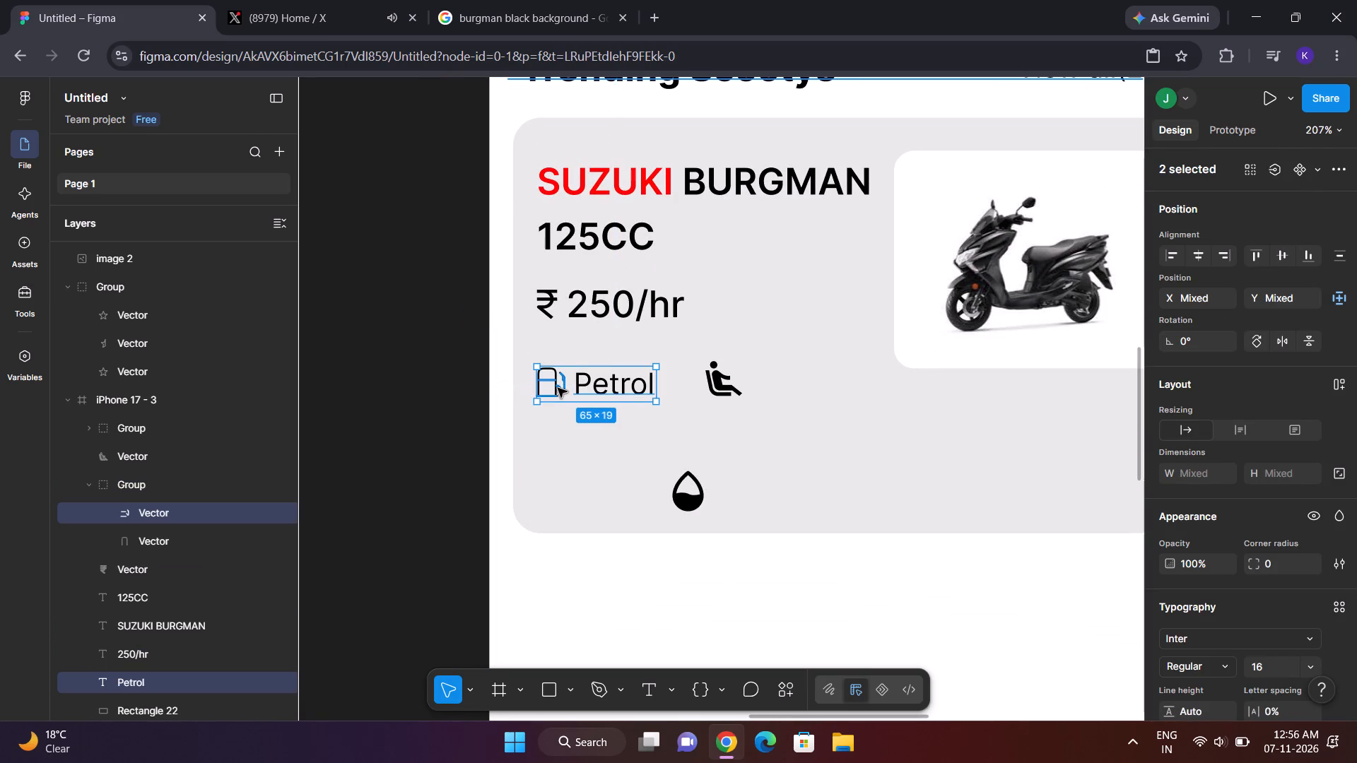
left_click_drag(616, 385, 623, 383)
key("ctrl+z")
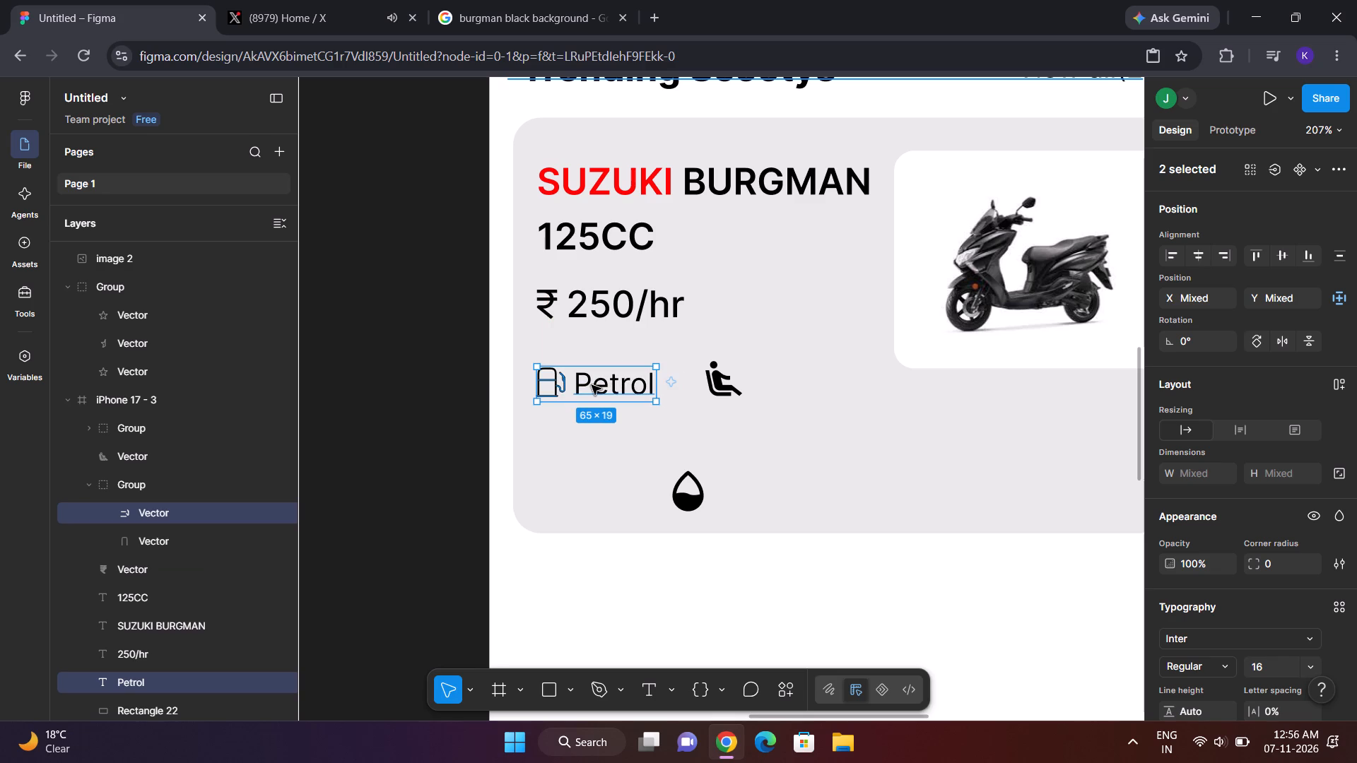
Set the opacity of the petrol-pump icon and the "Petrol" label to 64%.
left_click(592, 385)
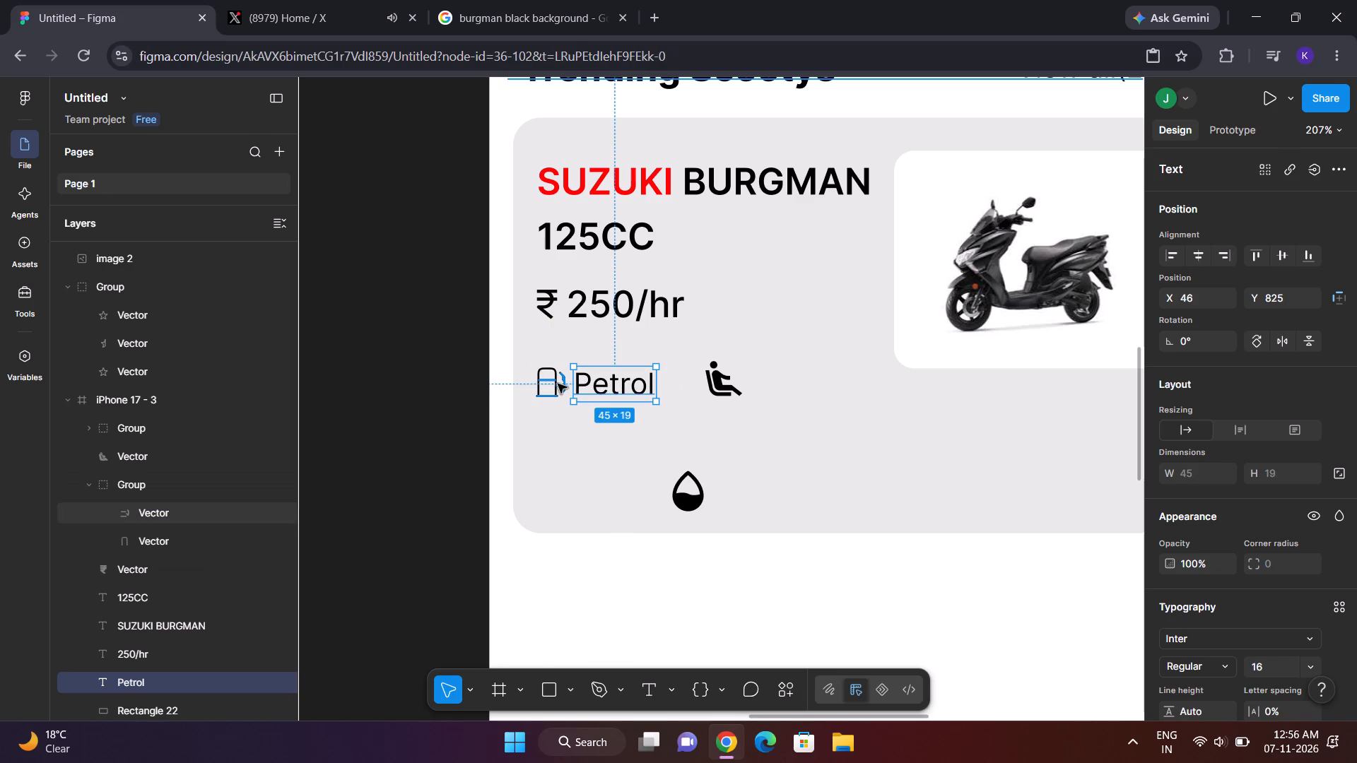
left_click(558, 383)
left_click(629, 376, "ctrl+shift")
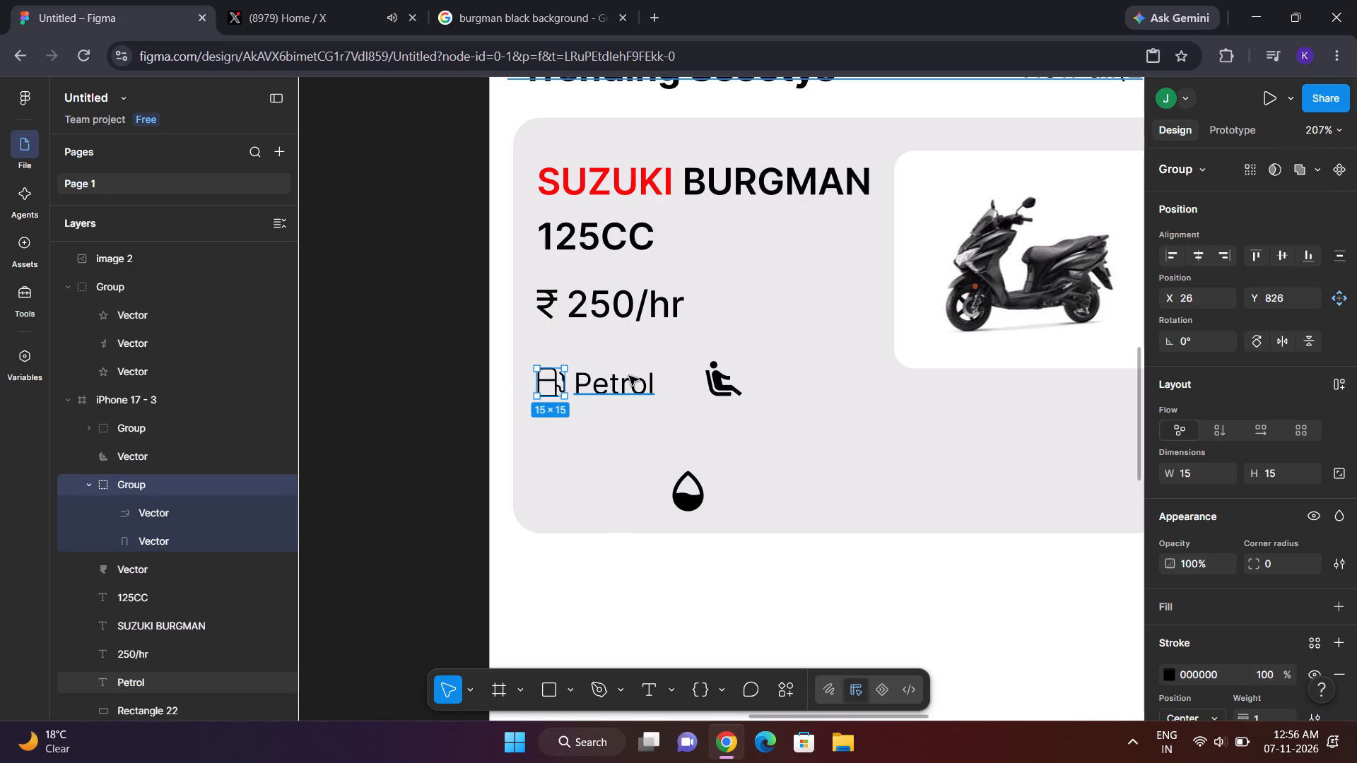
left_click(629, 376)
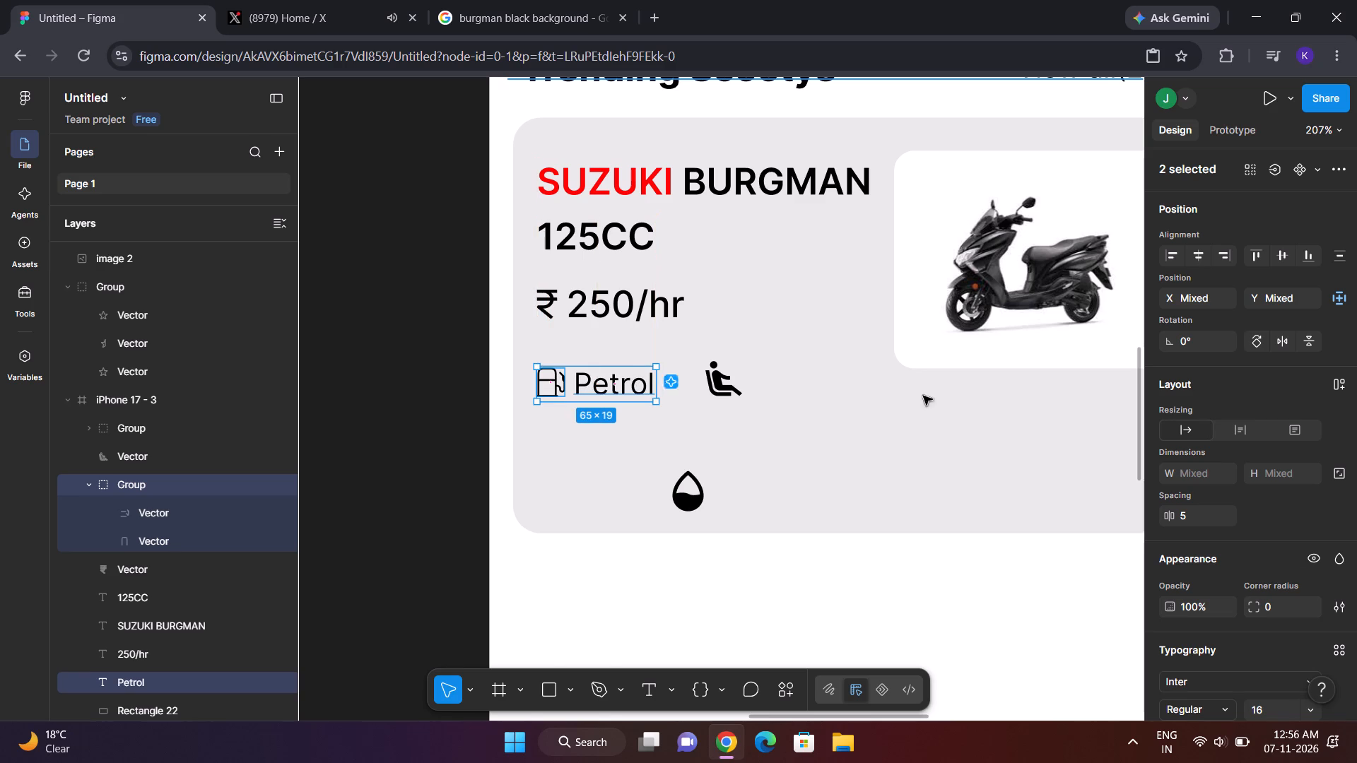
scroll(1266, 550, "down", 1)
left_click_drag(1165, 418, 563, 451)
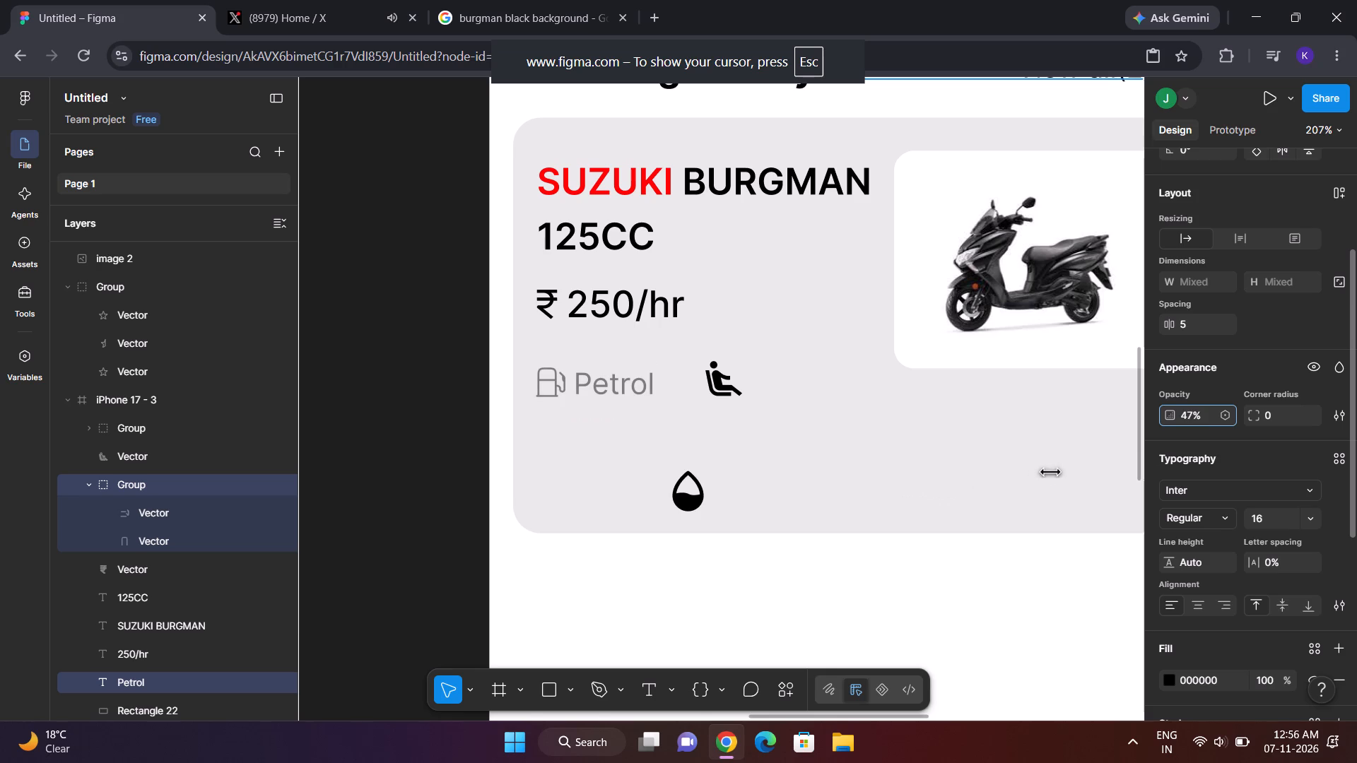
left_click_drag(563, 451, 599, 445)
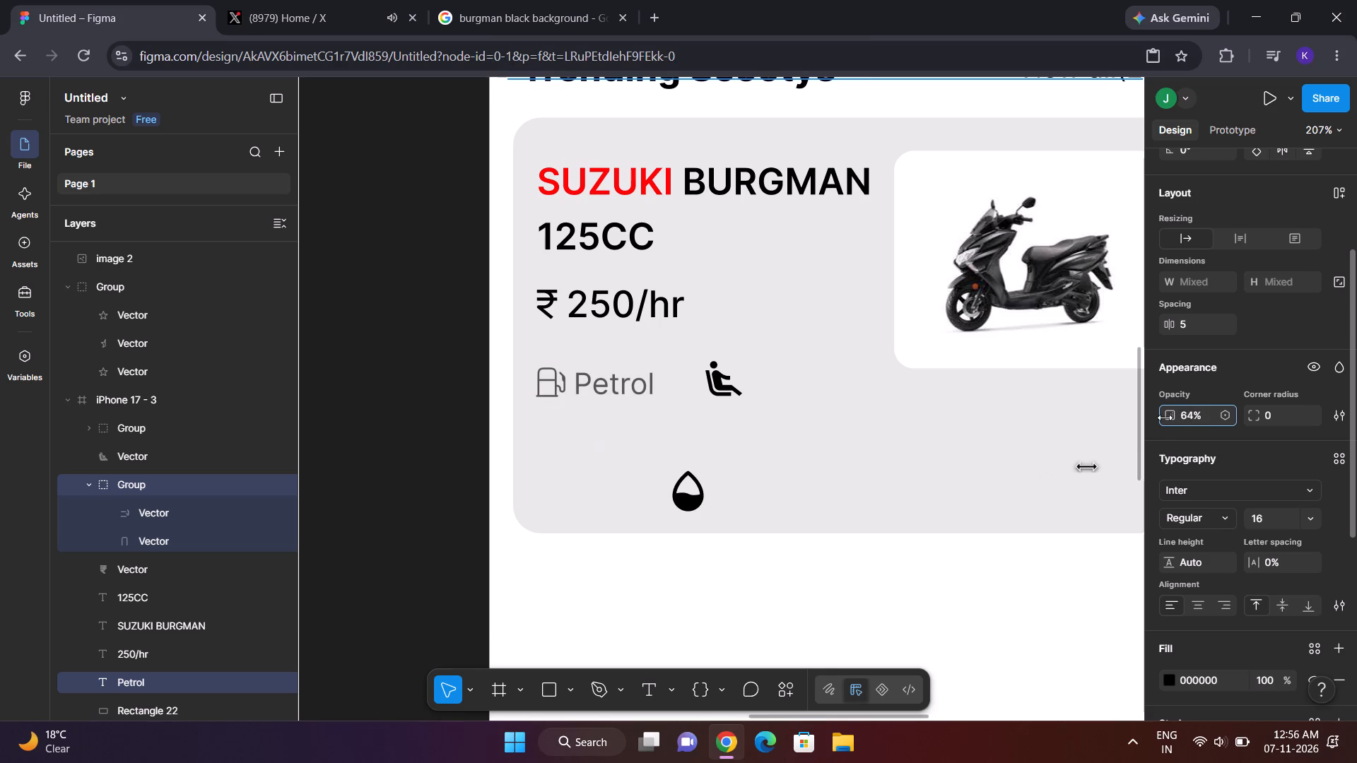
Move the seat icon closer to the "Petrol" label and level with it, at about X 108, Y 826.
left_click(748, 387)
left_click(727, 386)
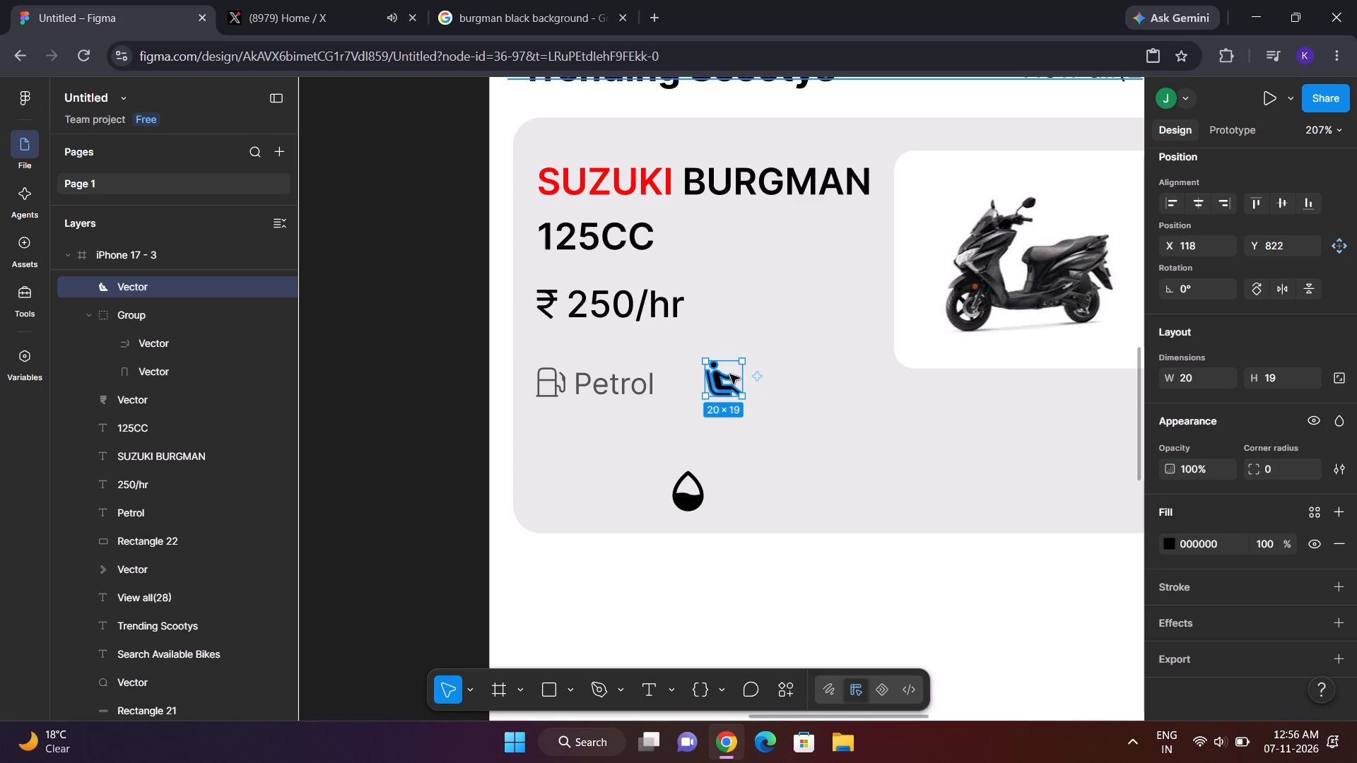
left_click_drag(738, 369, 720, 381)
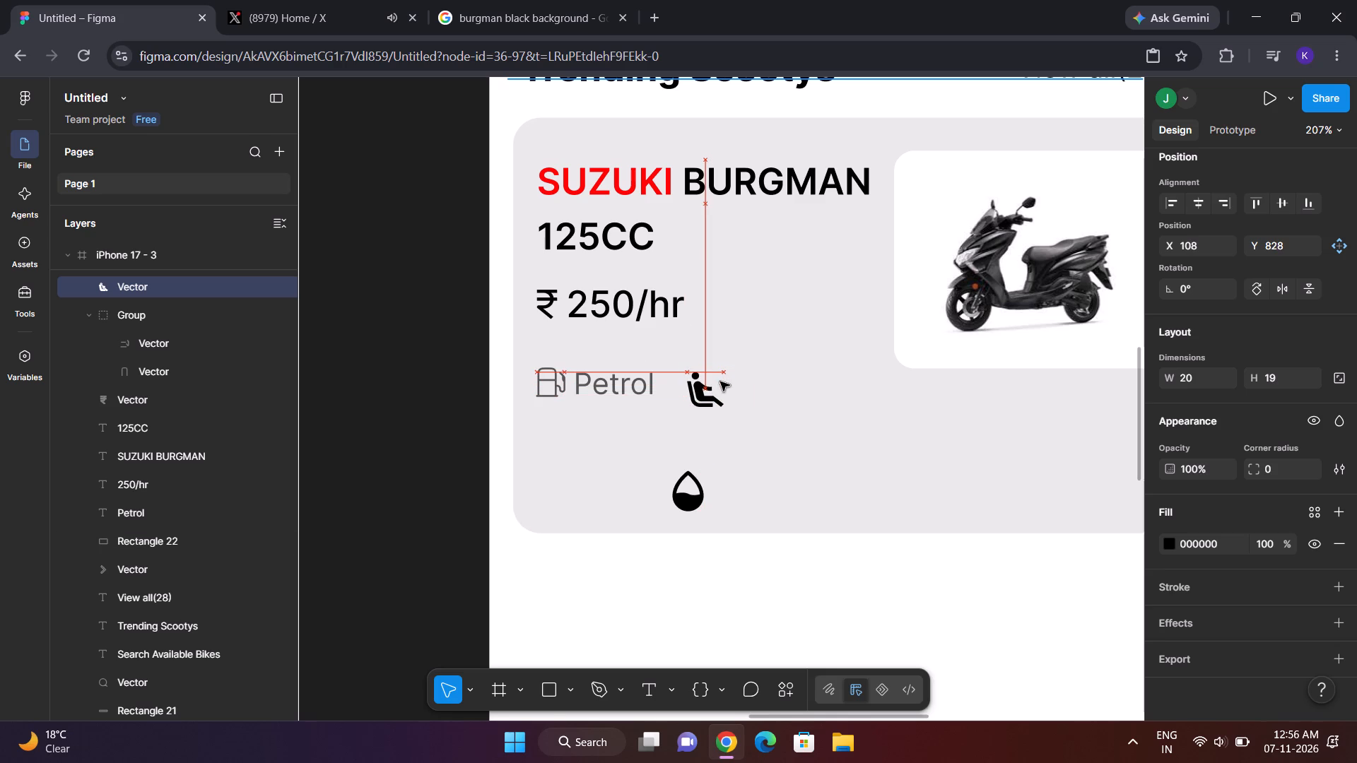
left_click_drag(720, 381, 719, 377)
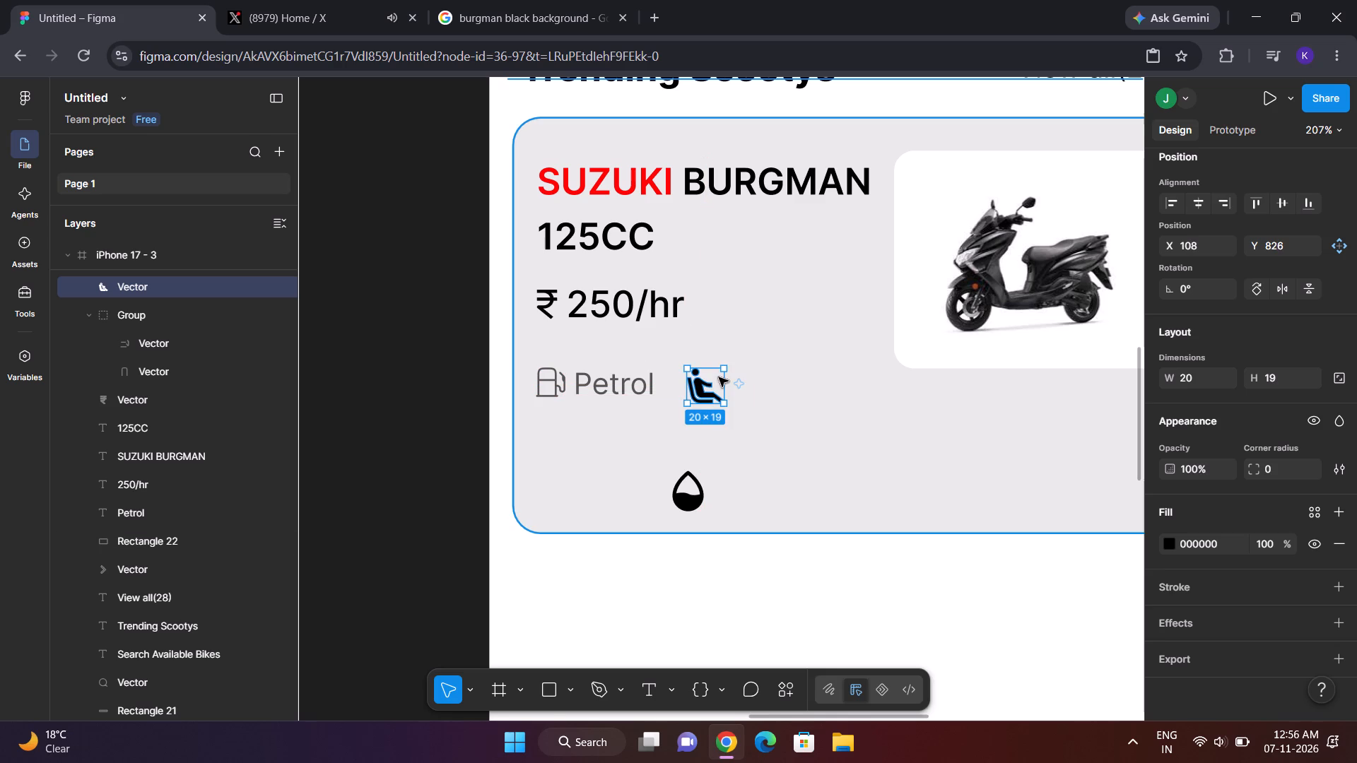
left_click(716, 377)
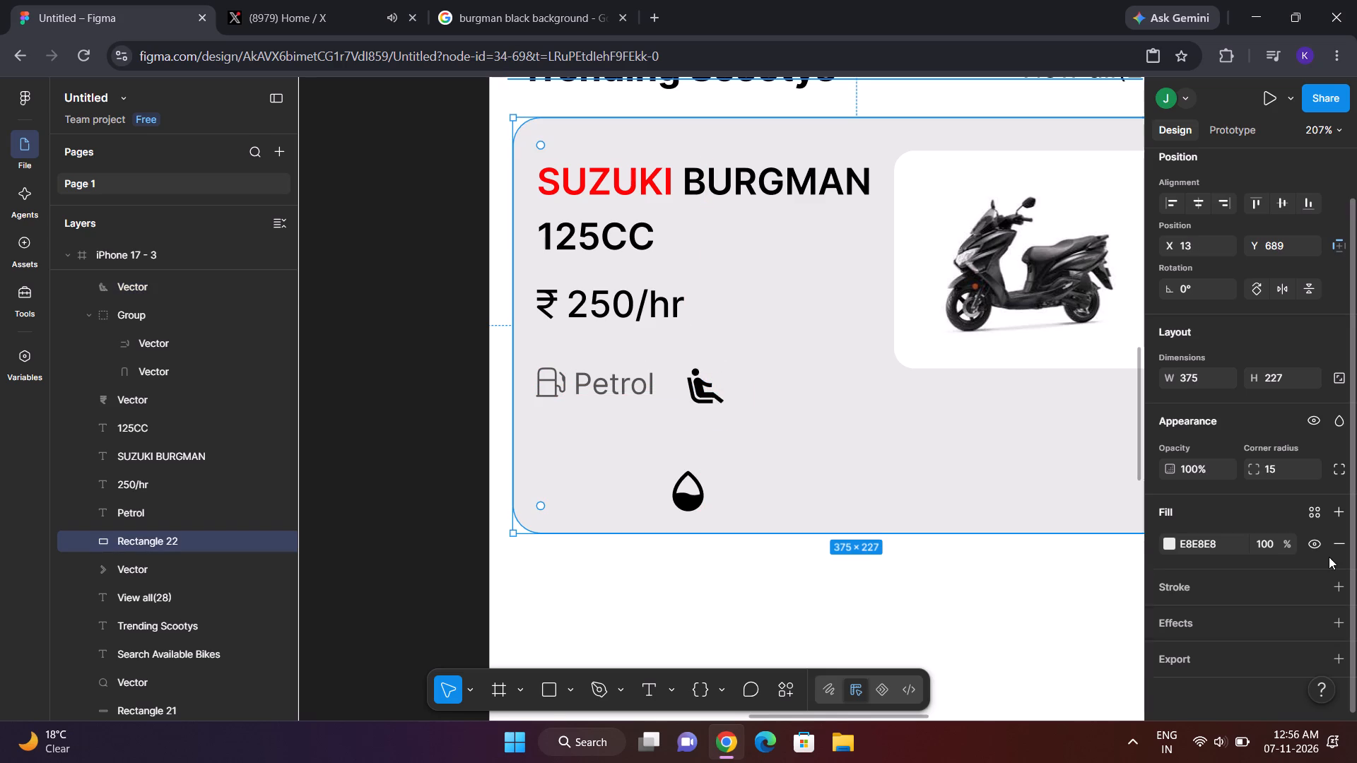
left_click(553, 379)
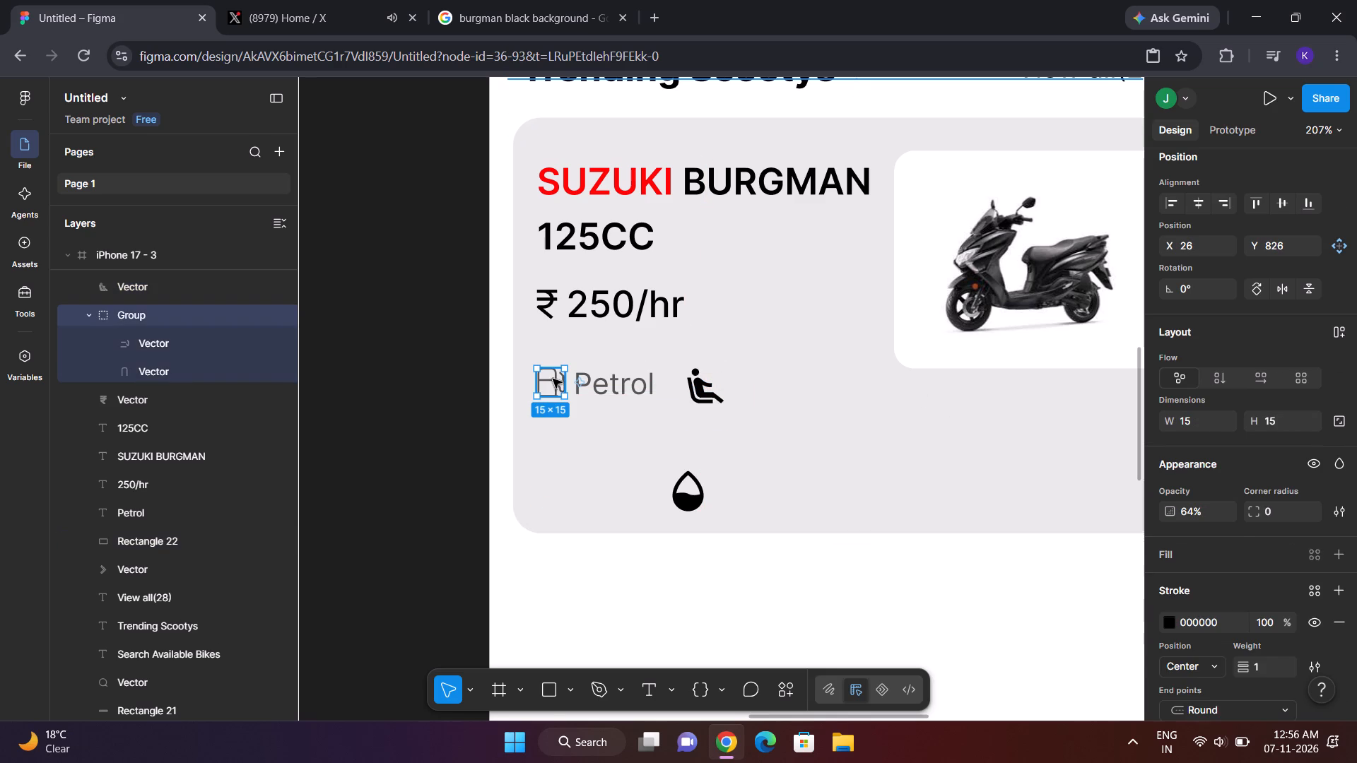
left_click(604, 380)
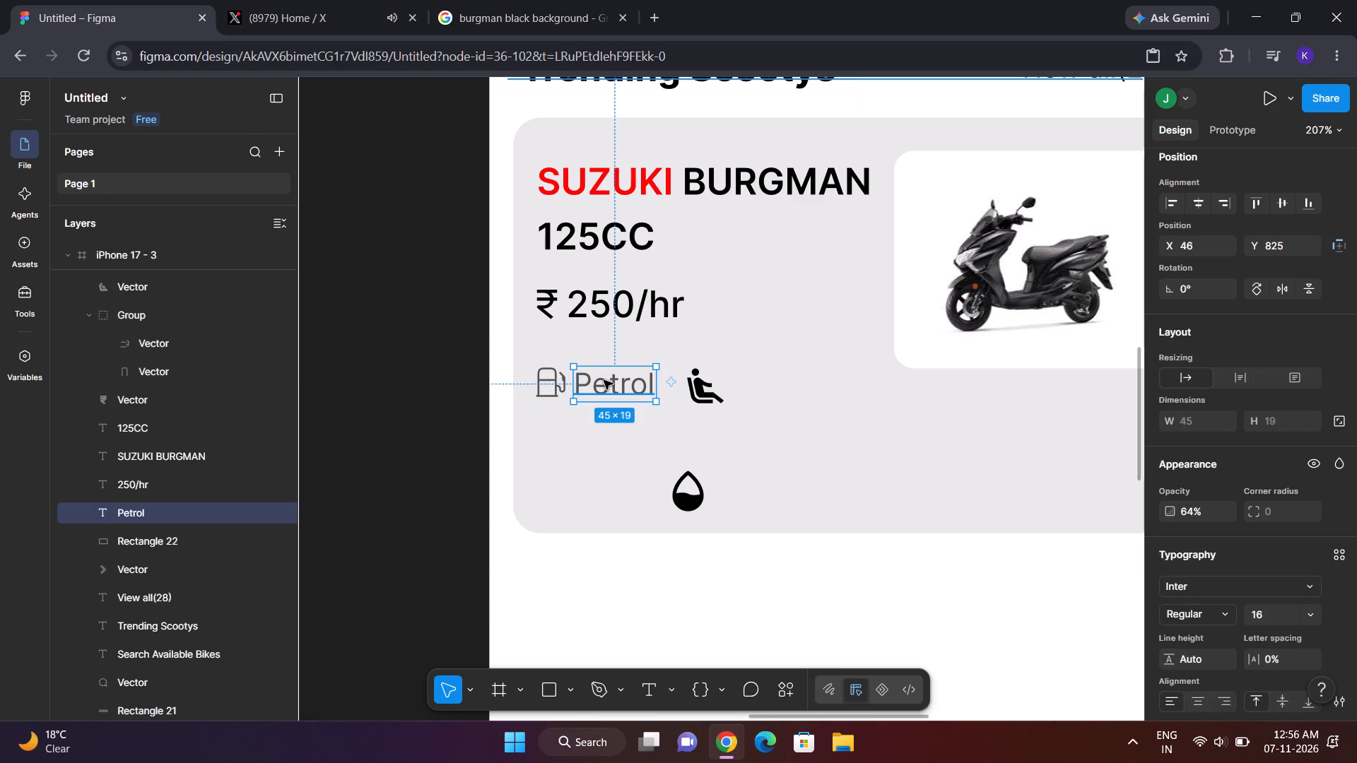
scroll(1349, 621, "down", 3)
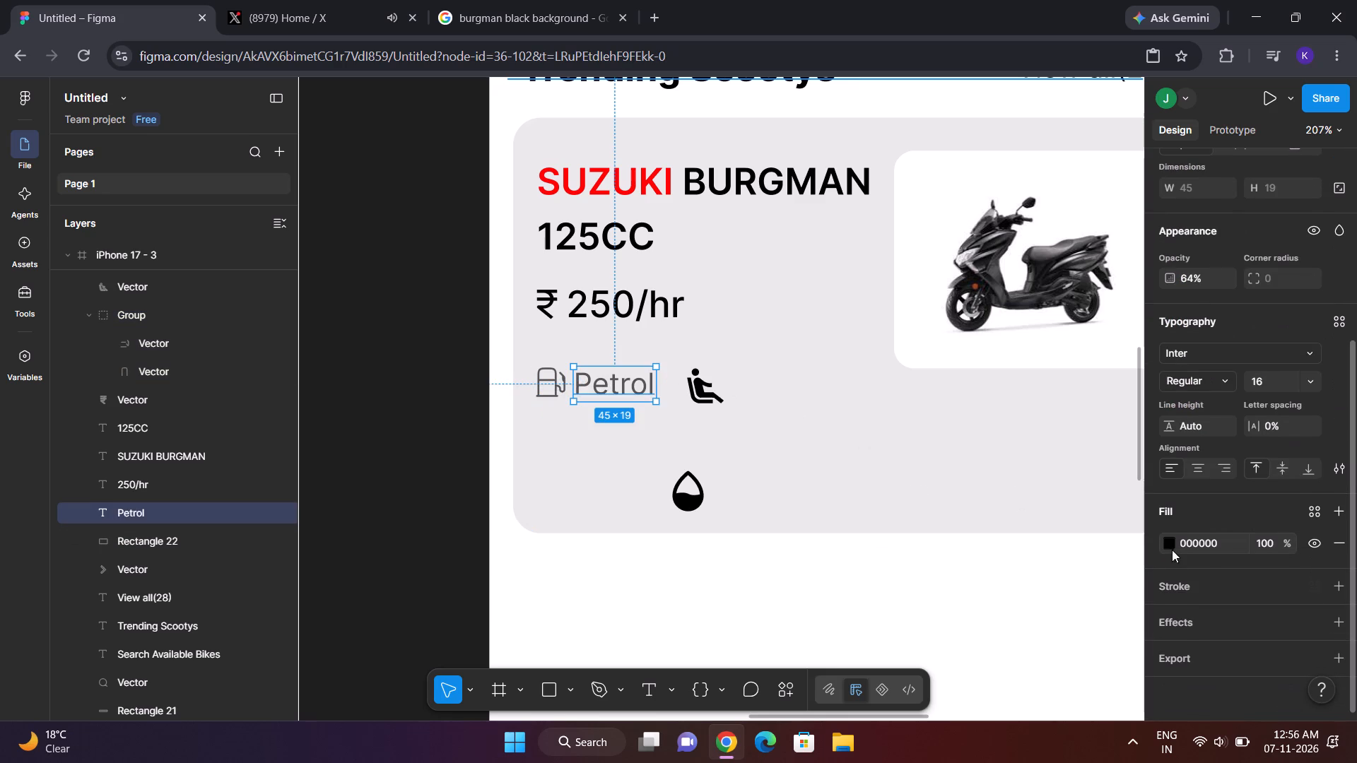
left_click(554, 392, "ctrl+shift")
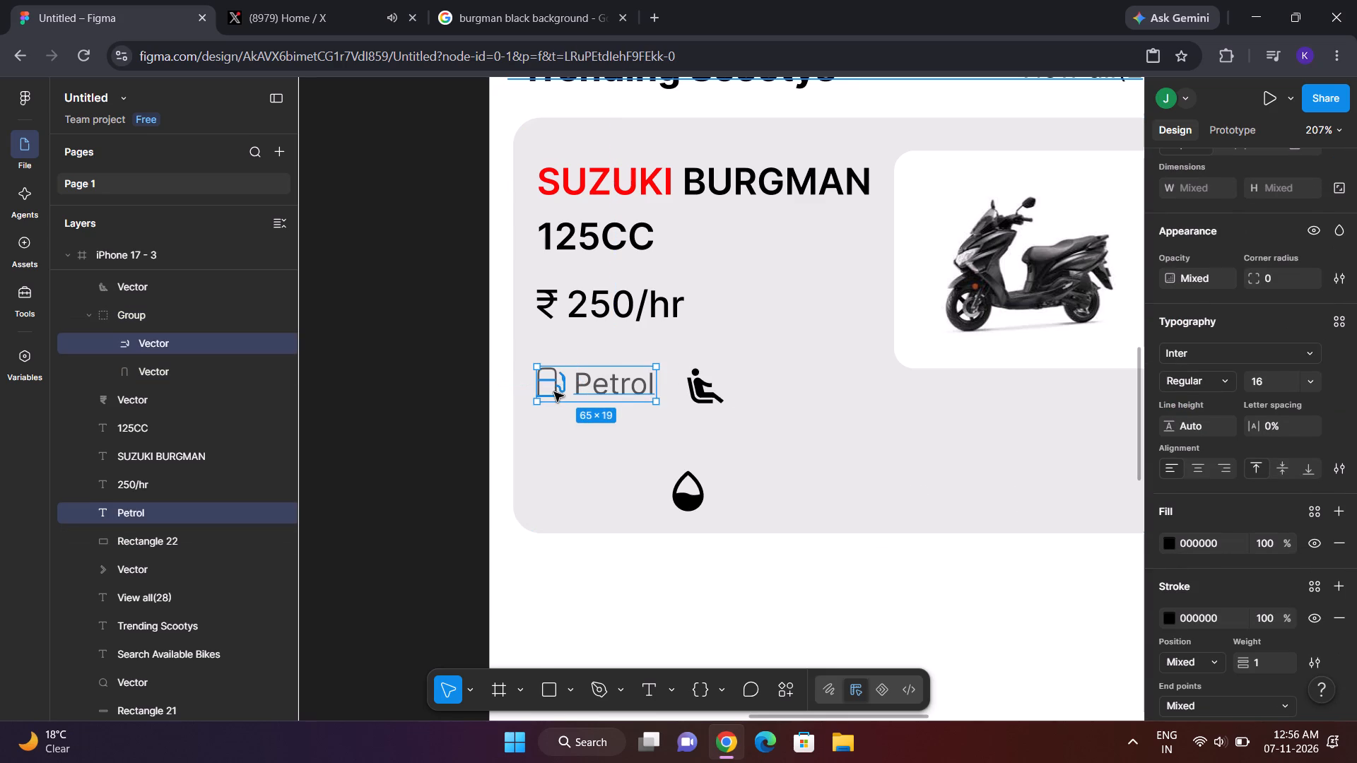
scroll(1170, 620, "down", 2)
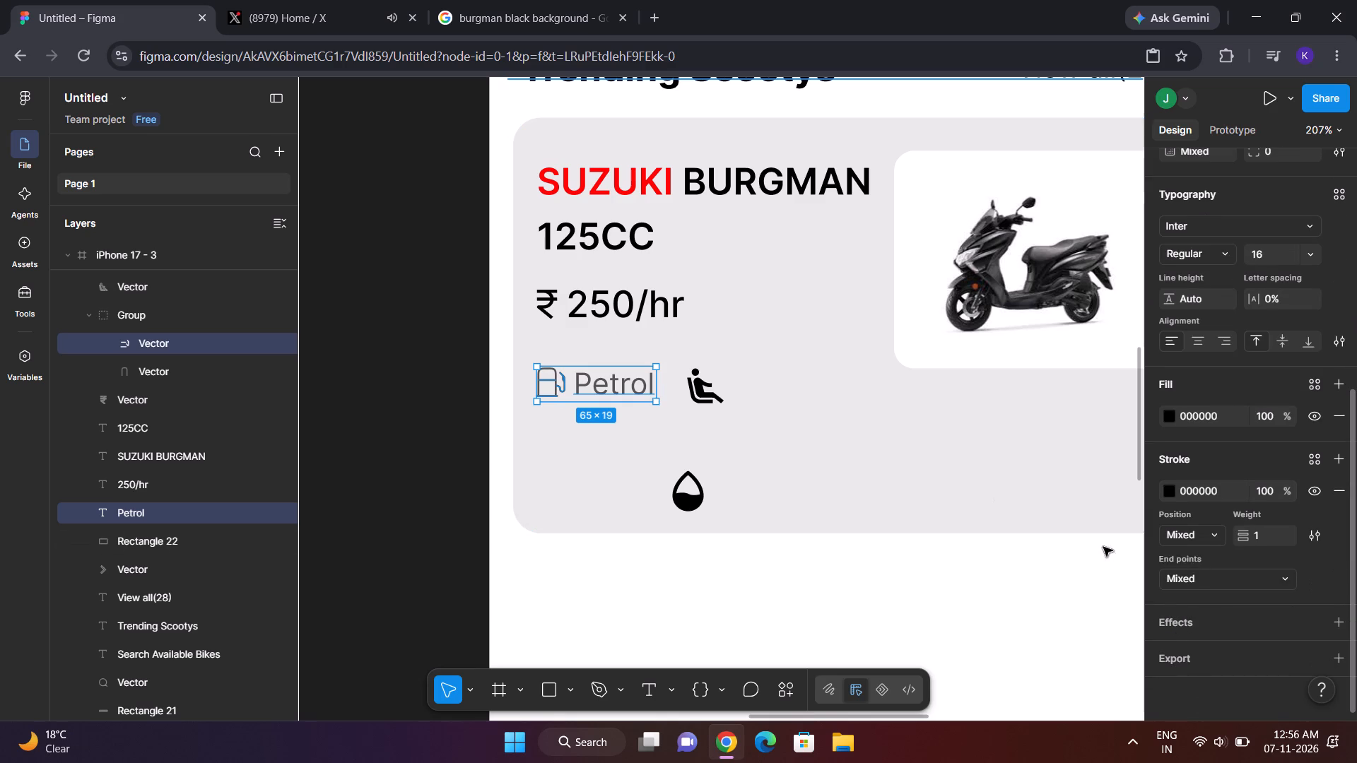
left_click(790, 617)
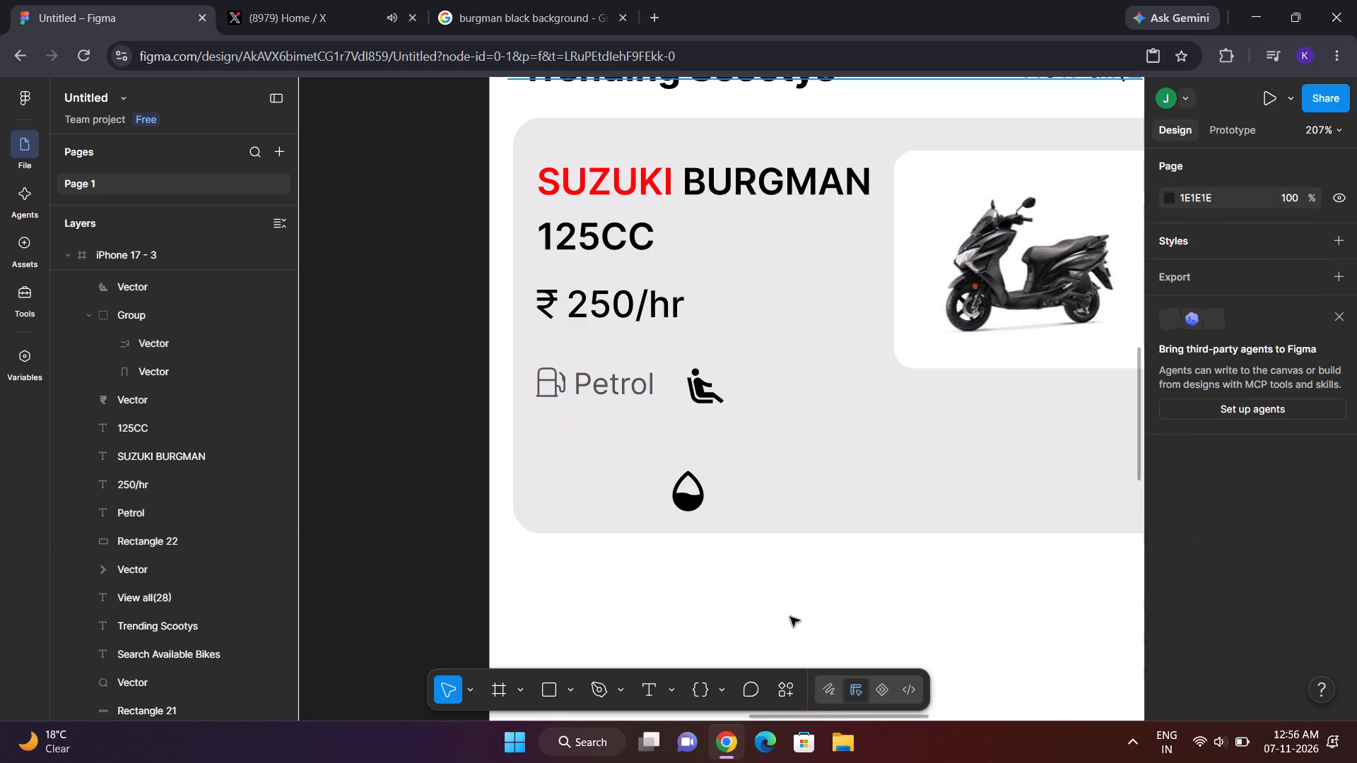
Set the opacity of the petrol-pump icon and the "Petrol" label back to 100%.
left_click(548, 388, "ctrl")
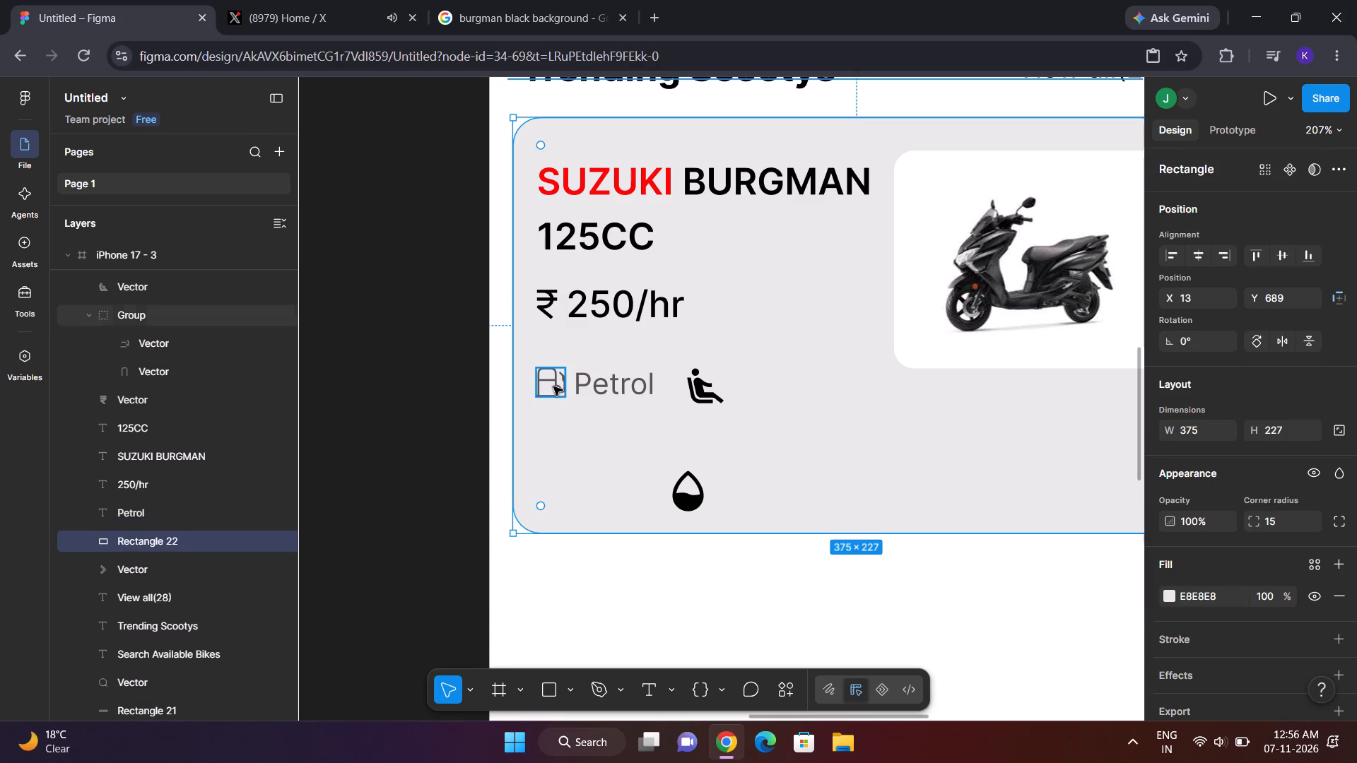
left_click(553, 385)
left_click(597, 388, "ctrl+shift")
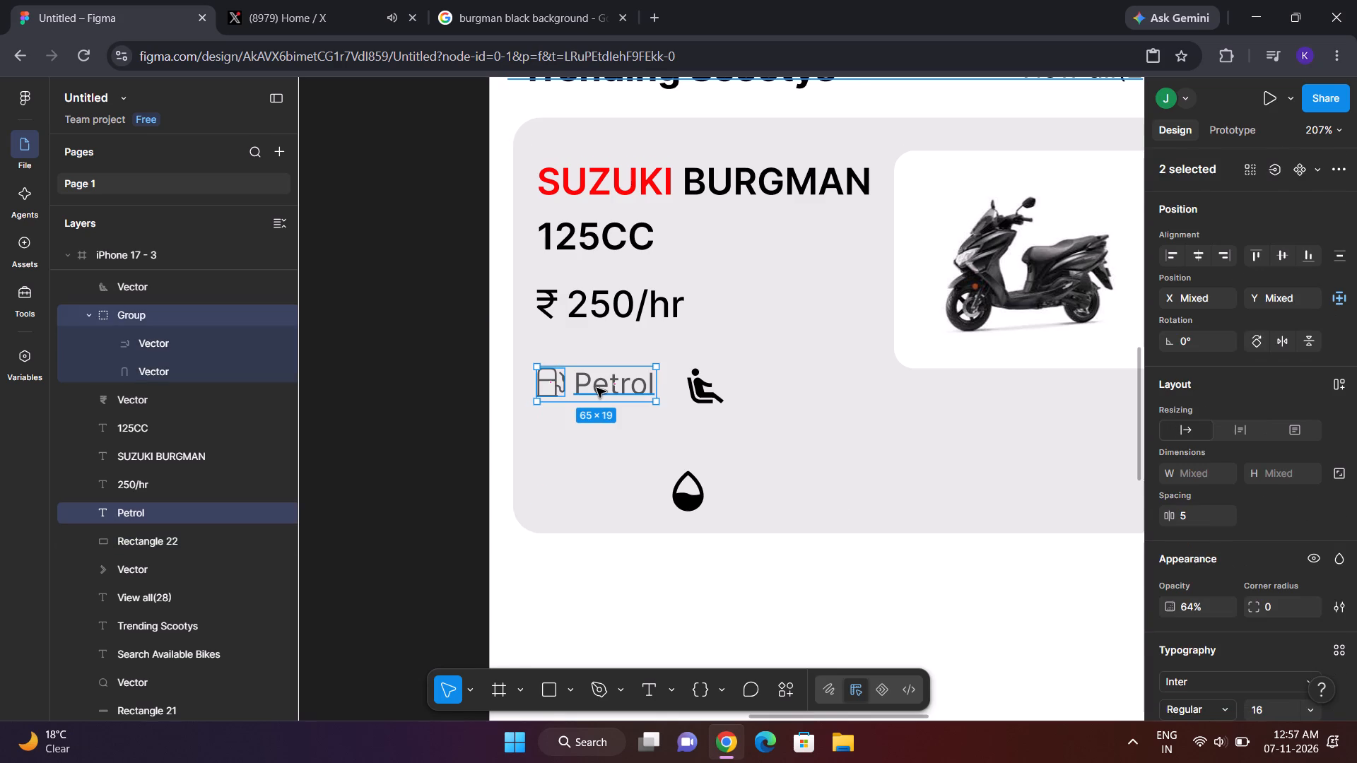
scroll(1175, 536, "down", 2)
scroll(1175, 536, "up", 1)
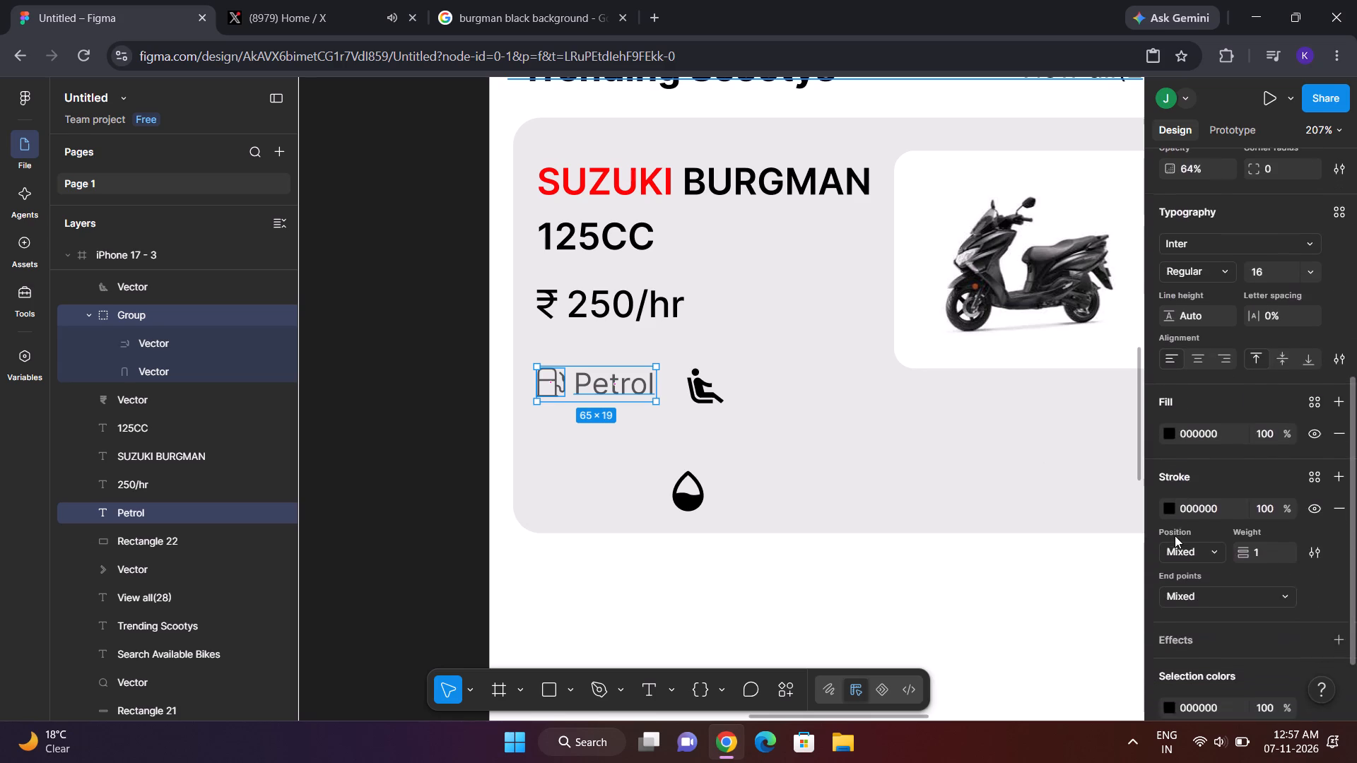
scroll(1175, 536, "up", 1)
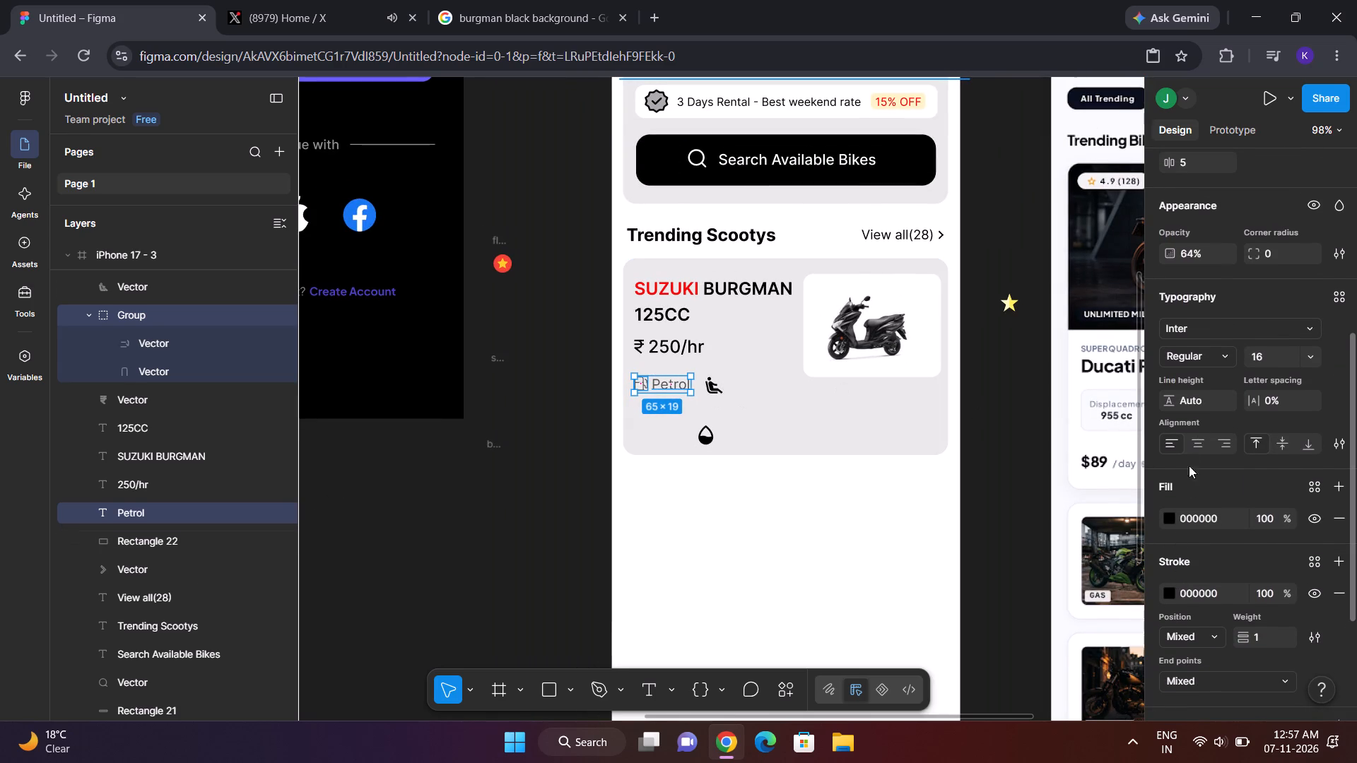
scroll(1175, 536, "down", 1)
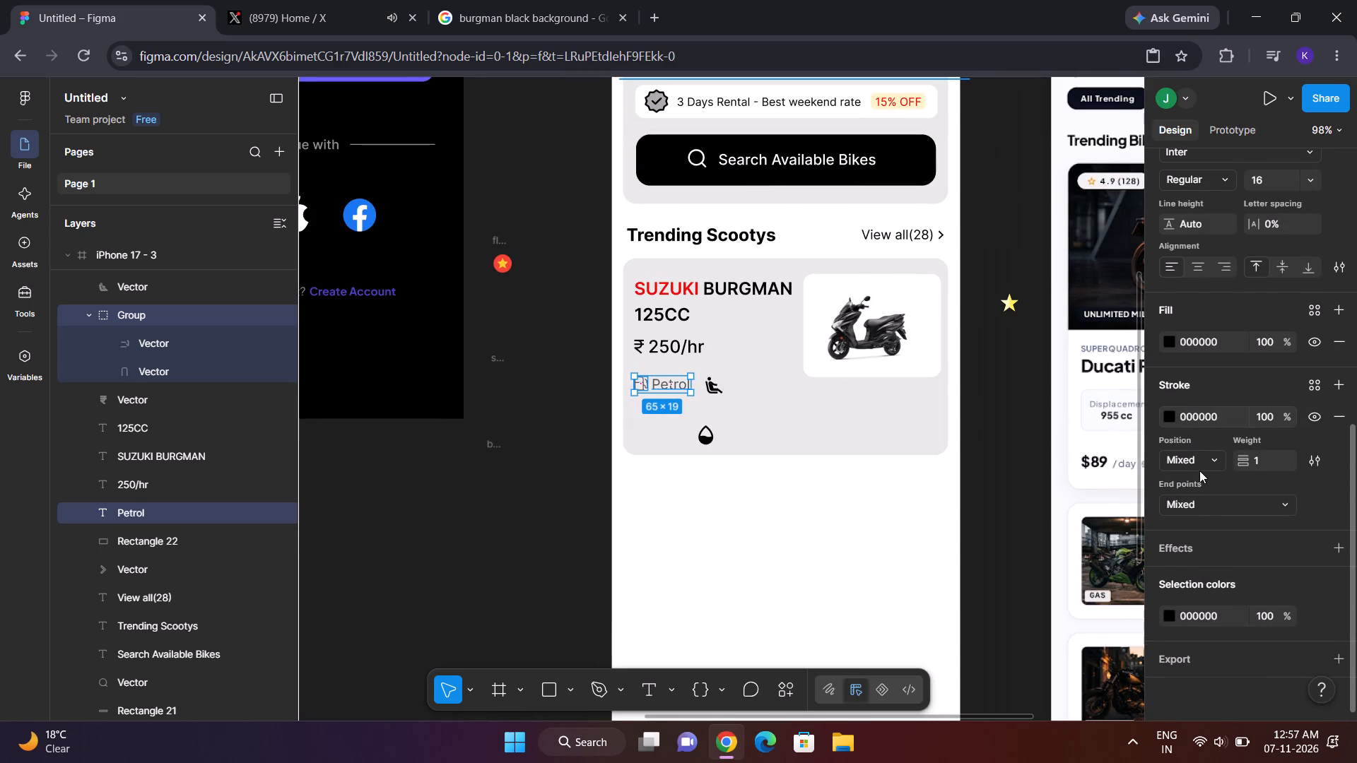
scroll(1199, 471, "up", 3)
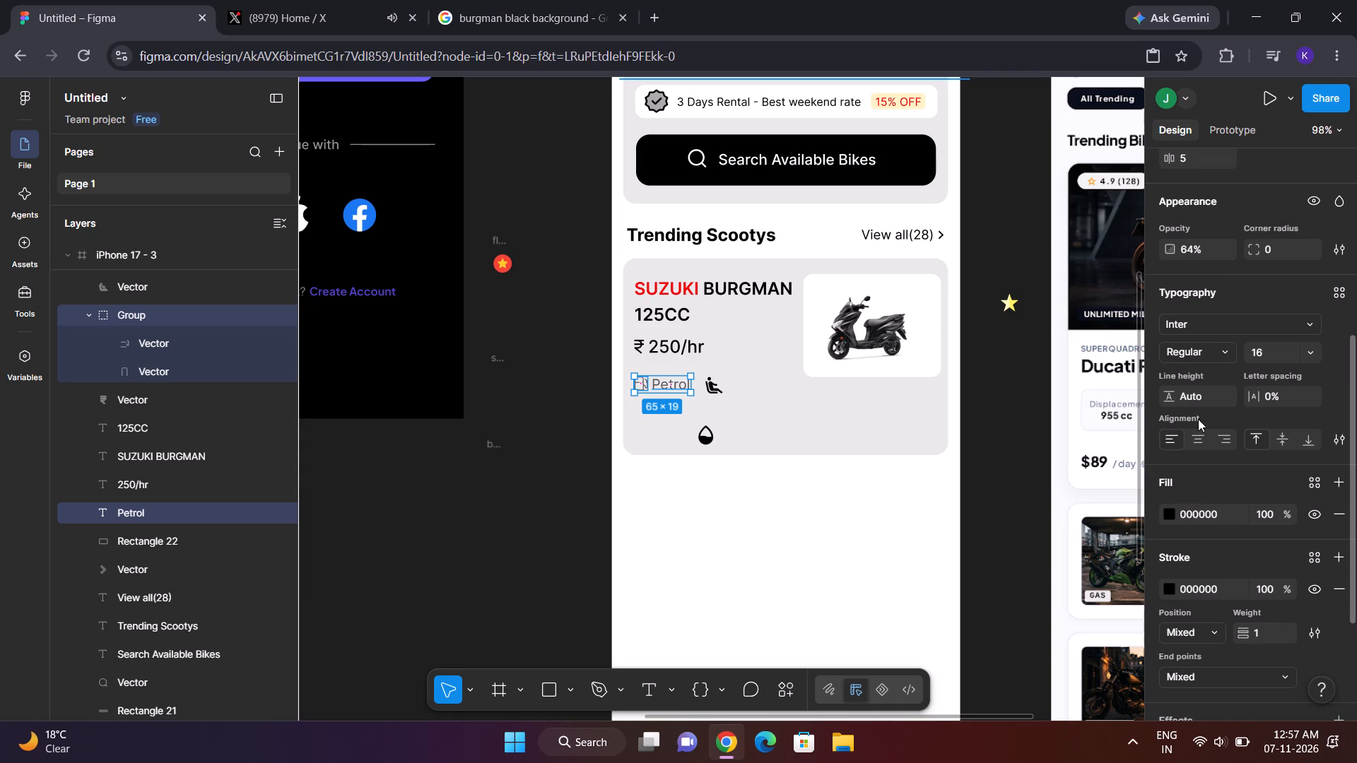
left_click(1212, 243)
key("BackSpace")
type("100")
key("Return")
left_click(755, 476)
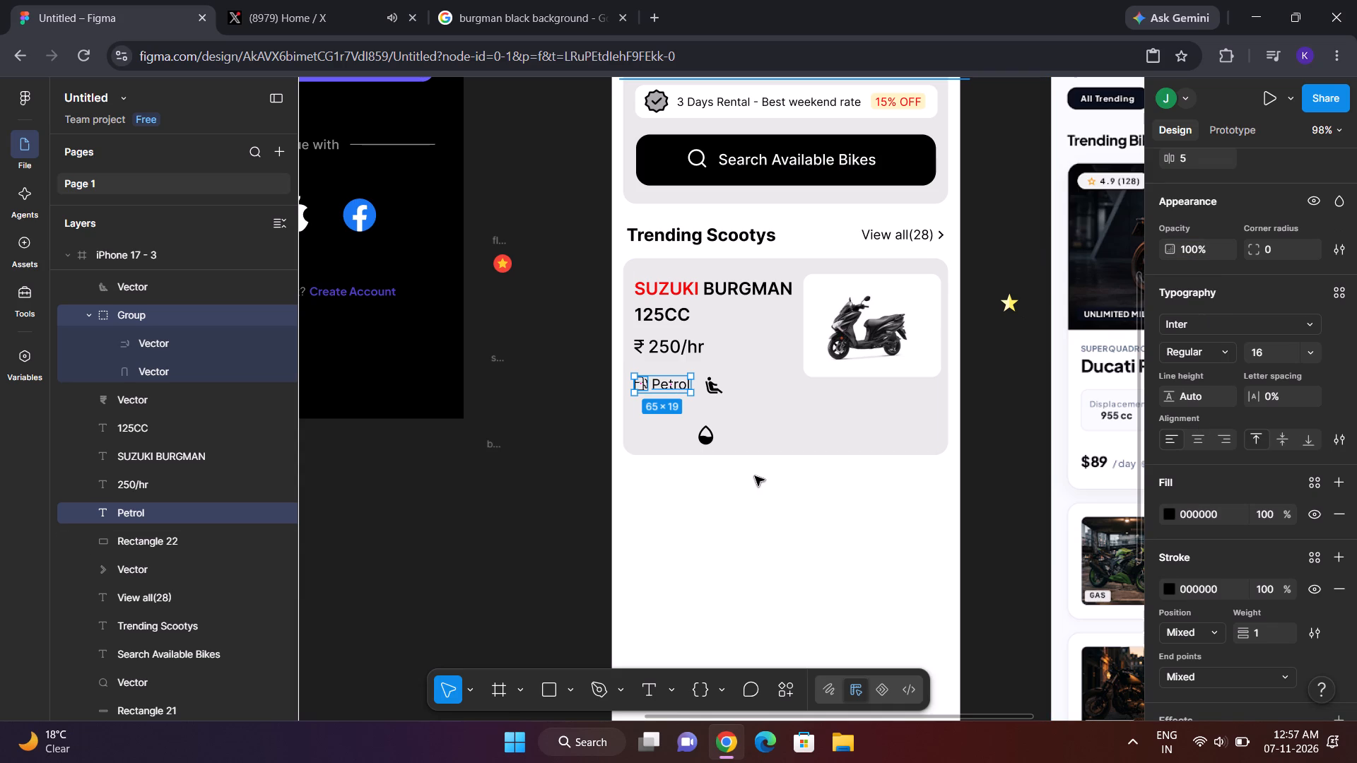
Move the seat icon slightly closer to the "Petrol" label, to about X 104, keeping it level at Y 826.
left_click(730, 408)
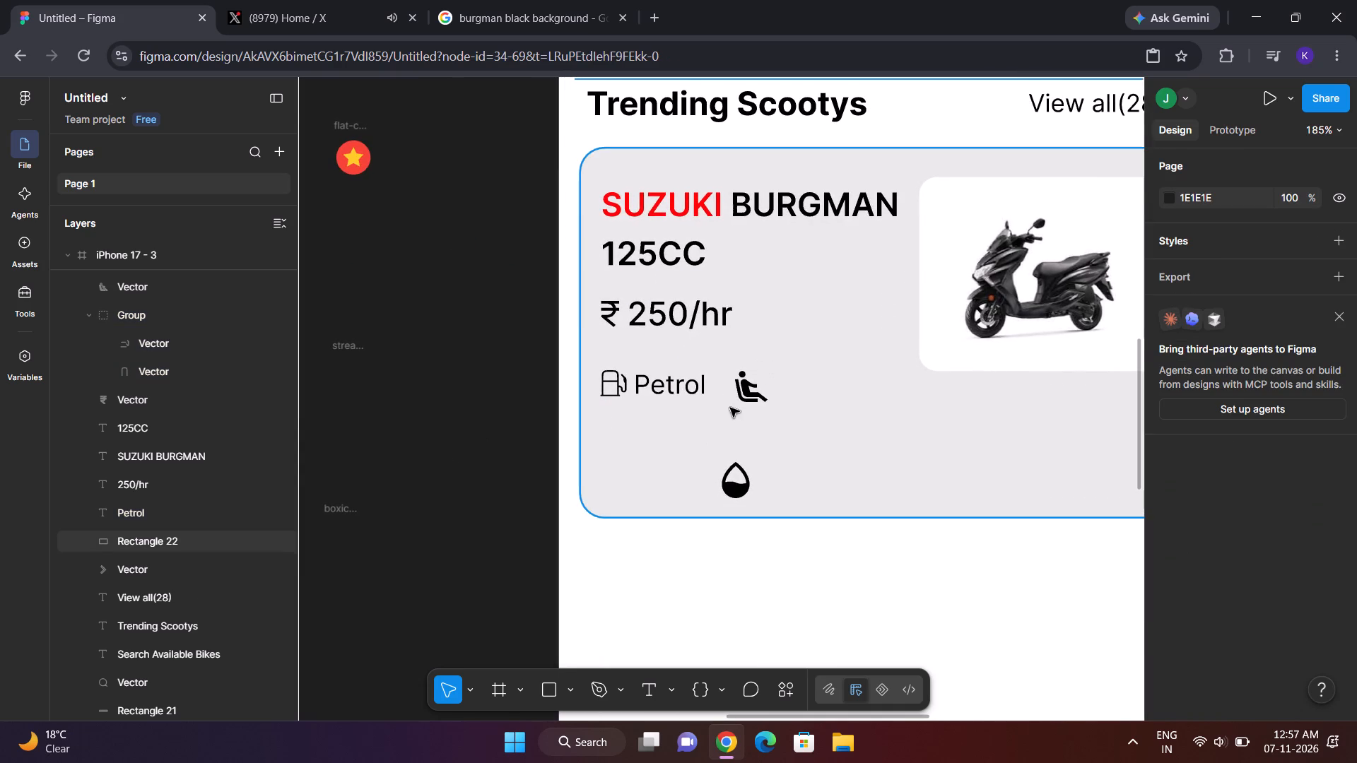
left_click(742, 395)
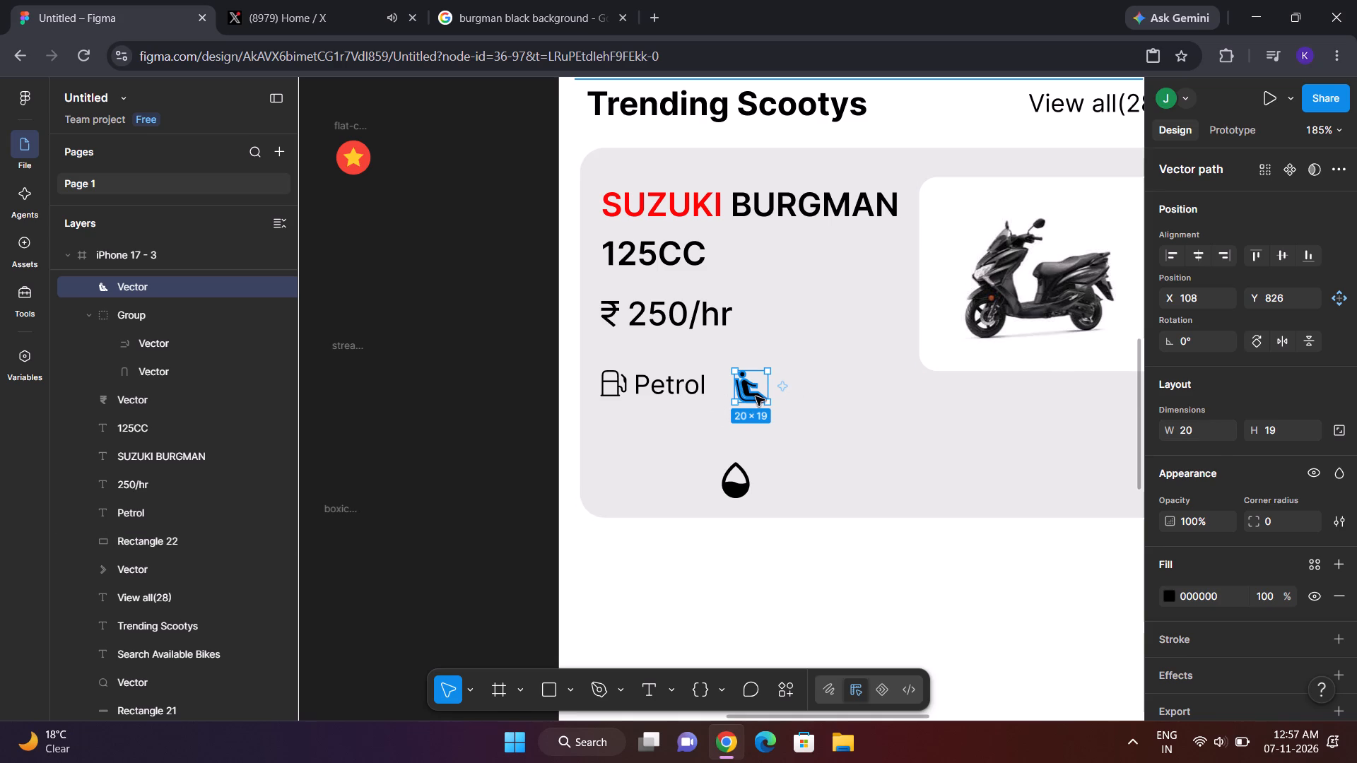
scroll(1281, 583, "down", 2)
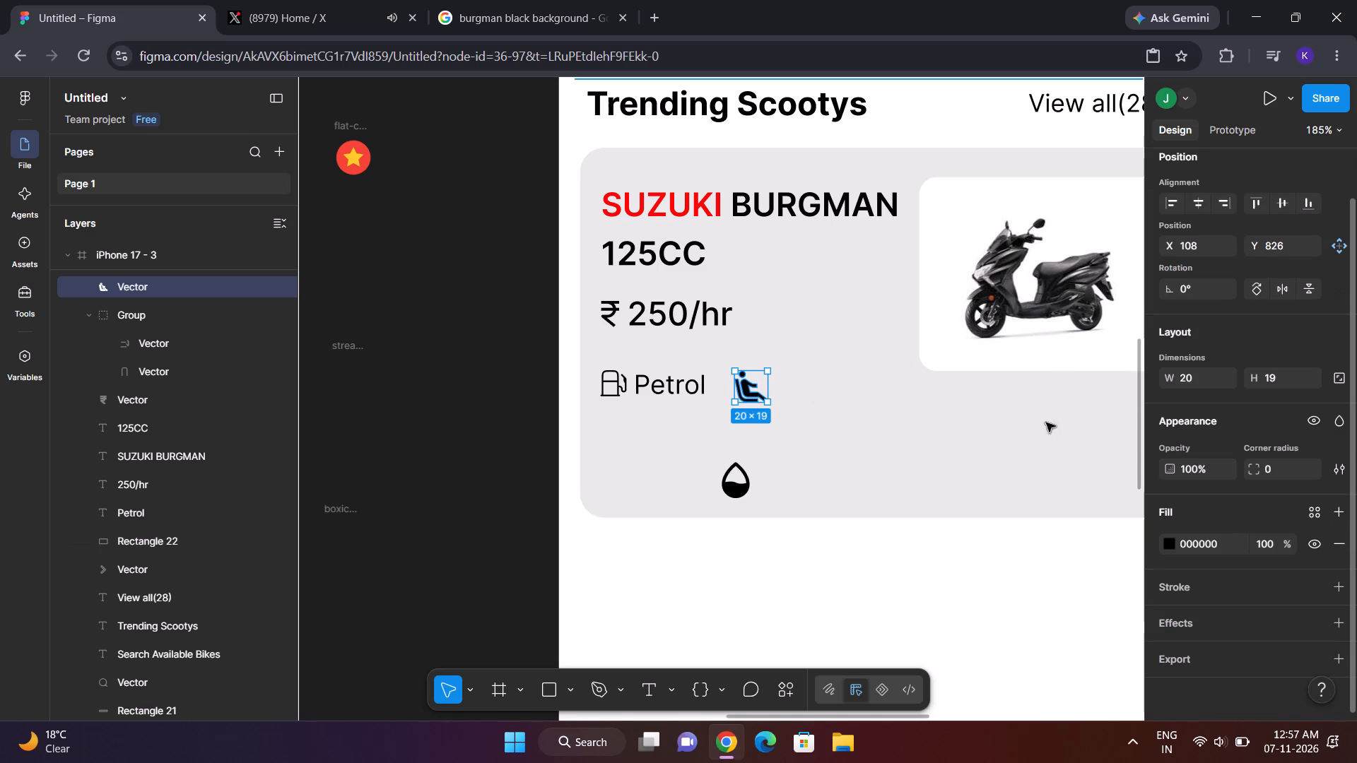
left_click(745, 388)
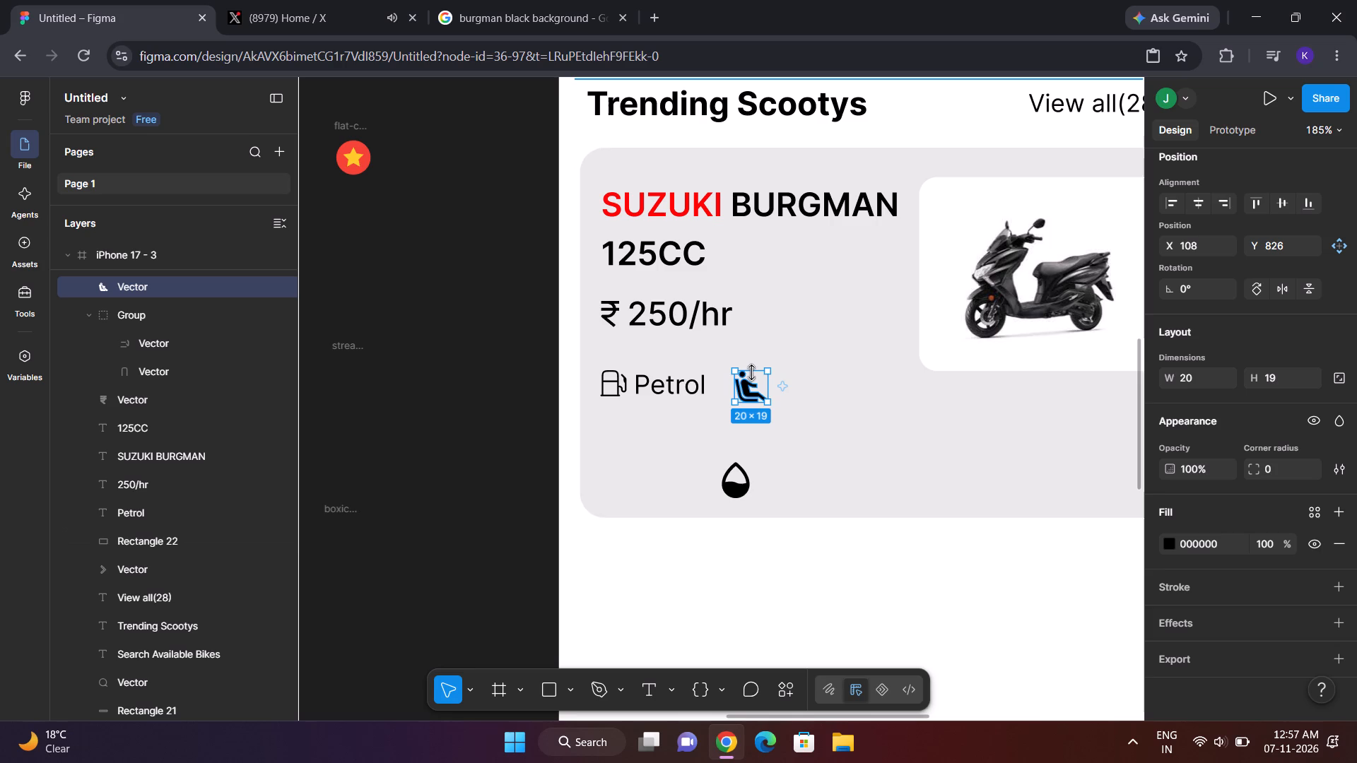
left_click_drag(763, 382, 756, 382)
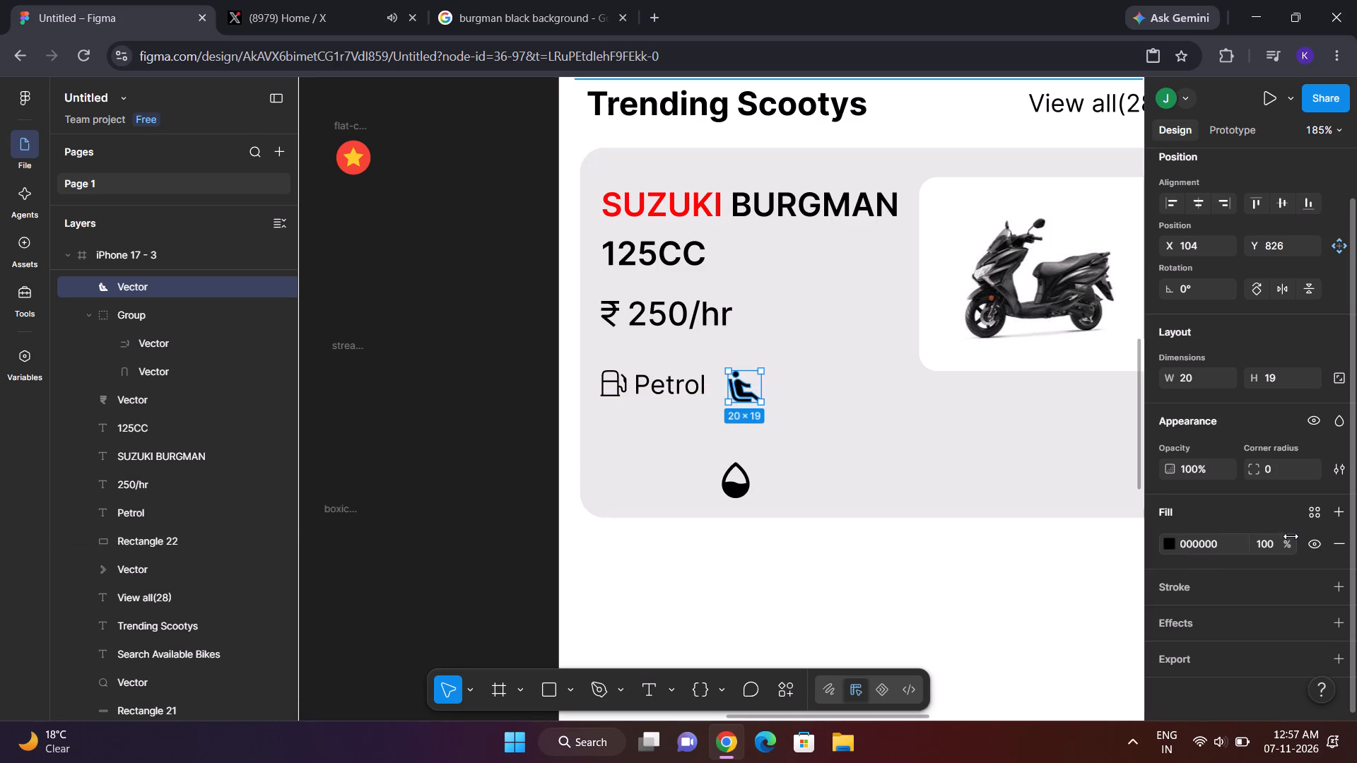
Lower the seat icon's fill opacity to 47%.
left_click_drag(1291, 536, 973, 355)
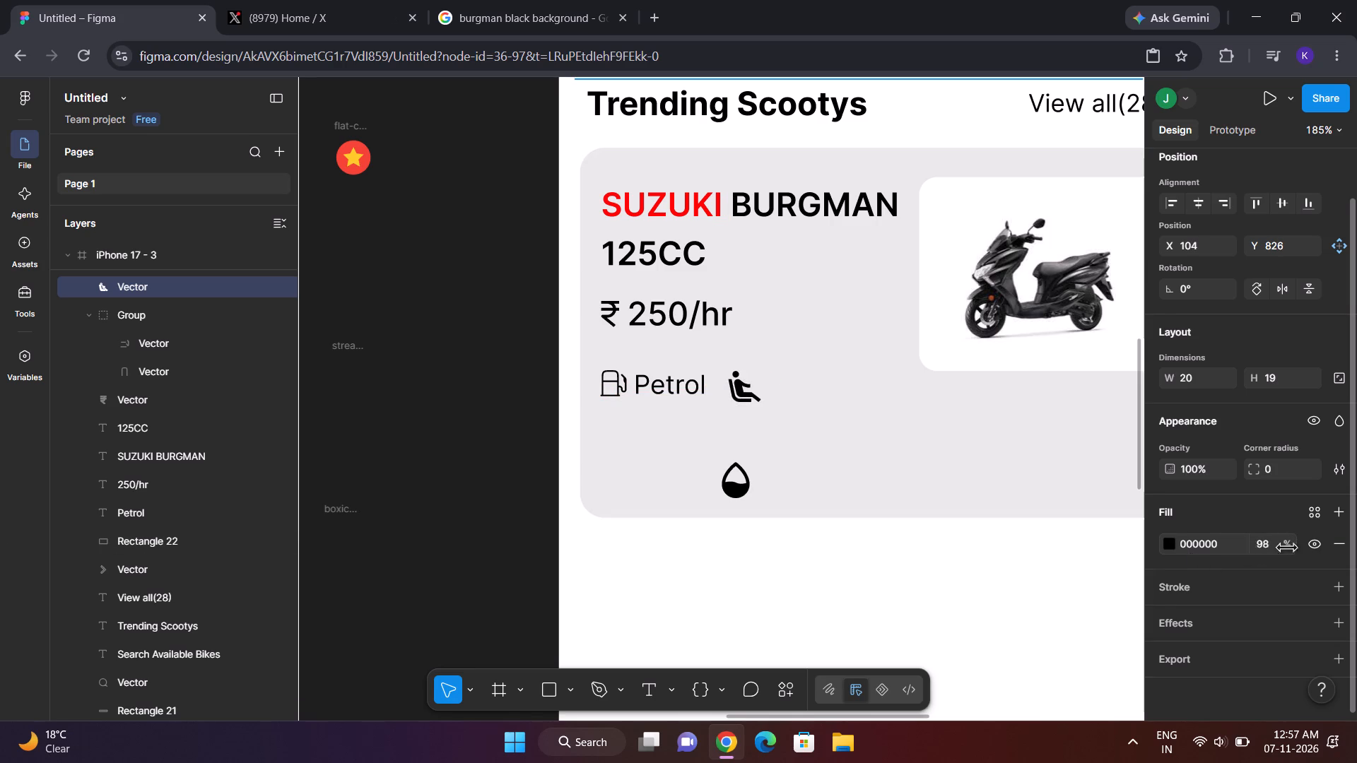
left_click_drag(973, 355, 874, 364)
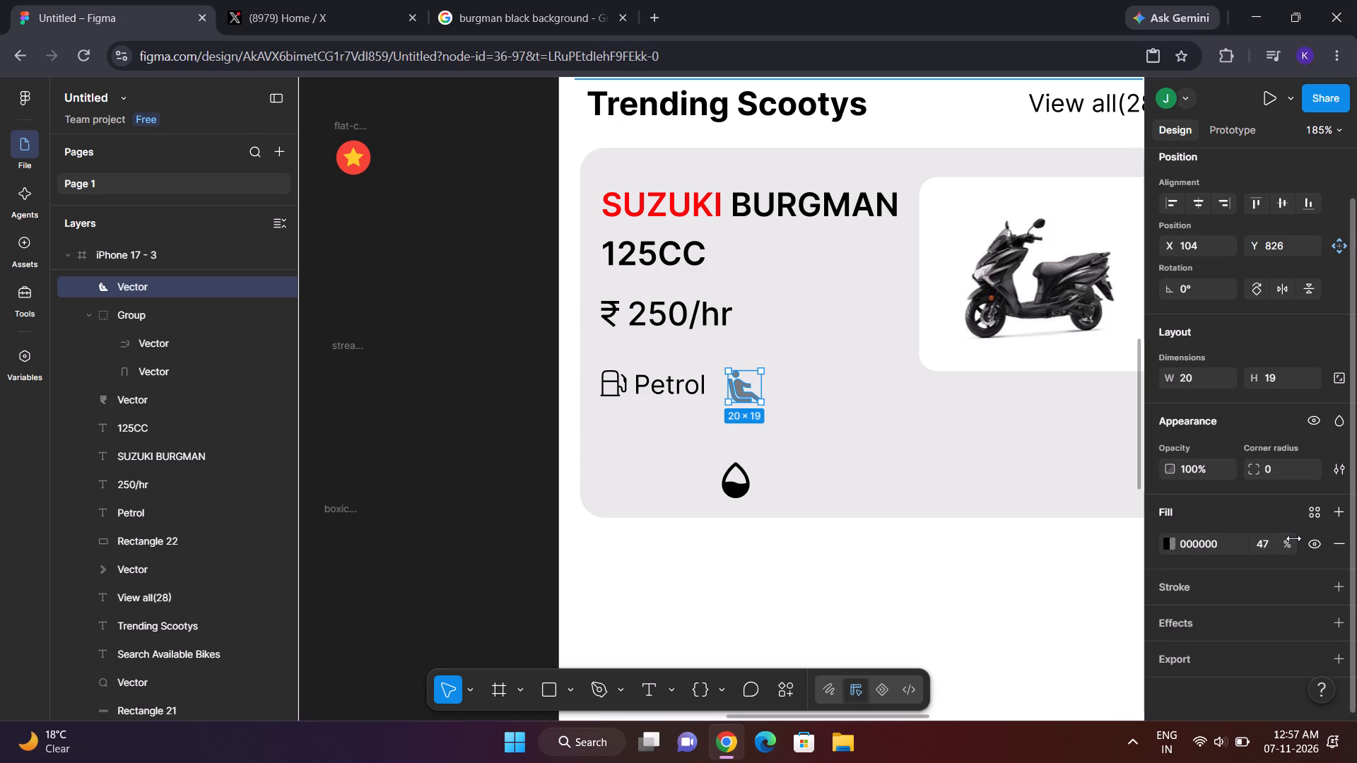
Recolour the seat icon's fill to solid black 000000 at 100% by sampling the "Petrol" label with the eyedropper.
left_click(1169, 543)
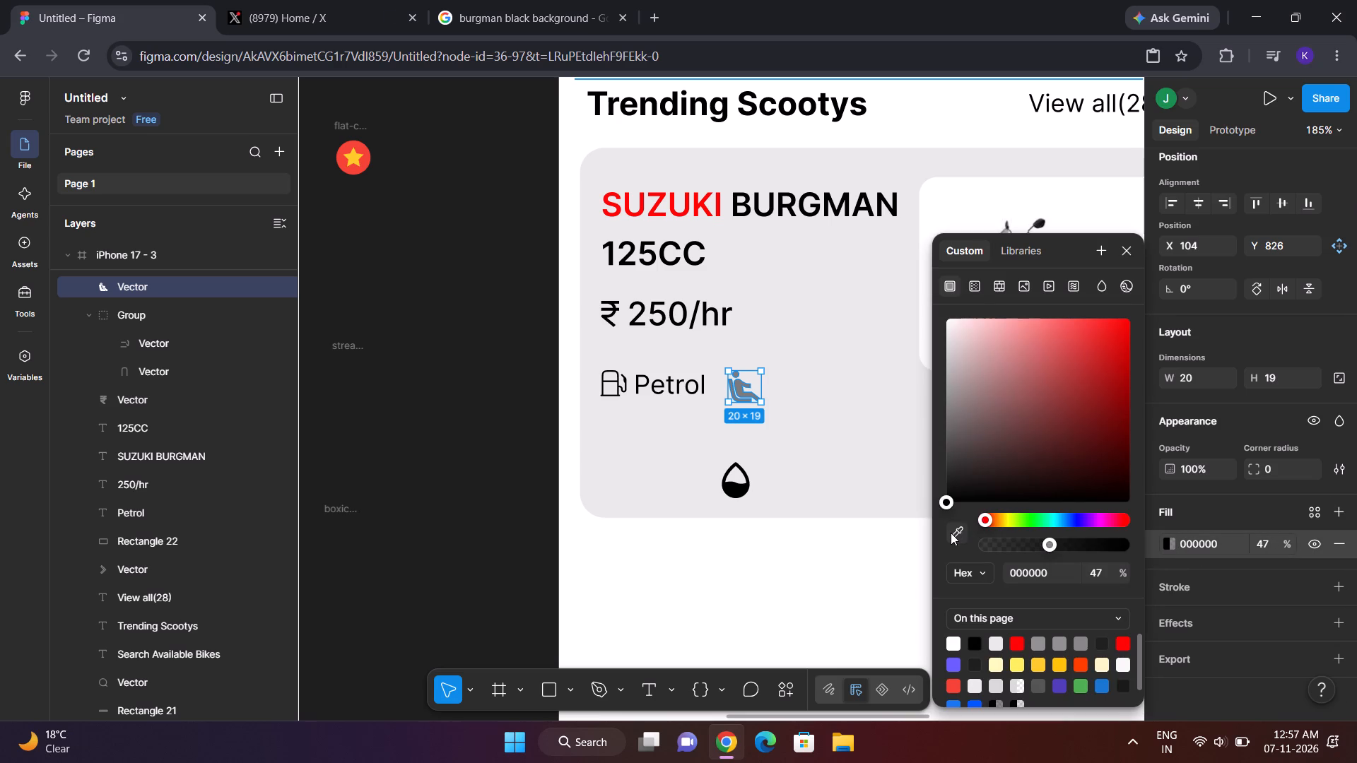
left_click(951, 533)
scroll(610, 403, "up", 1)
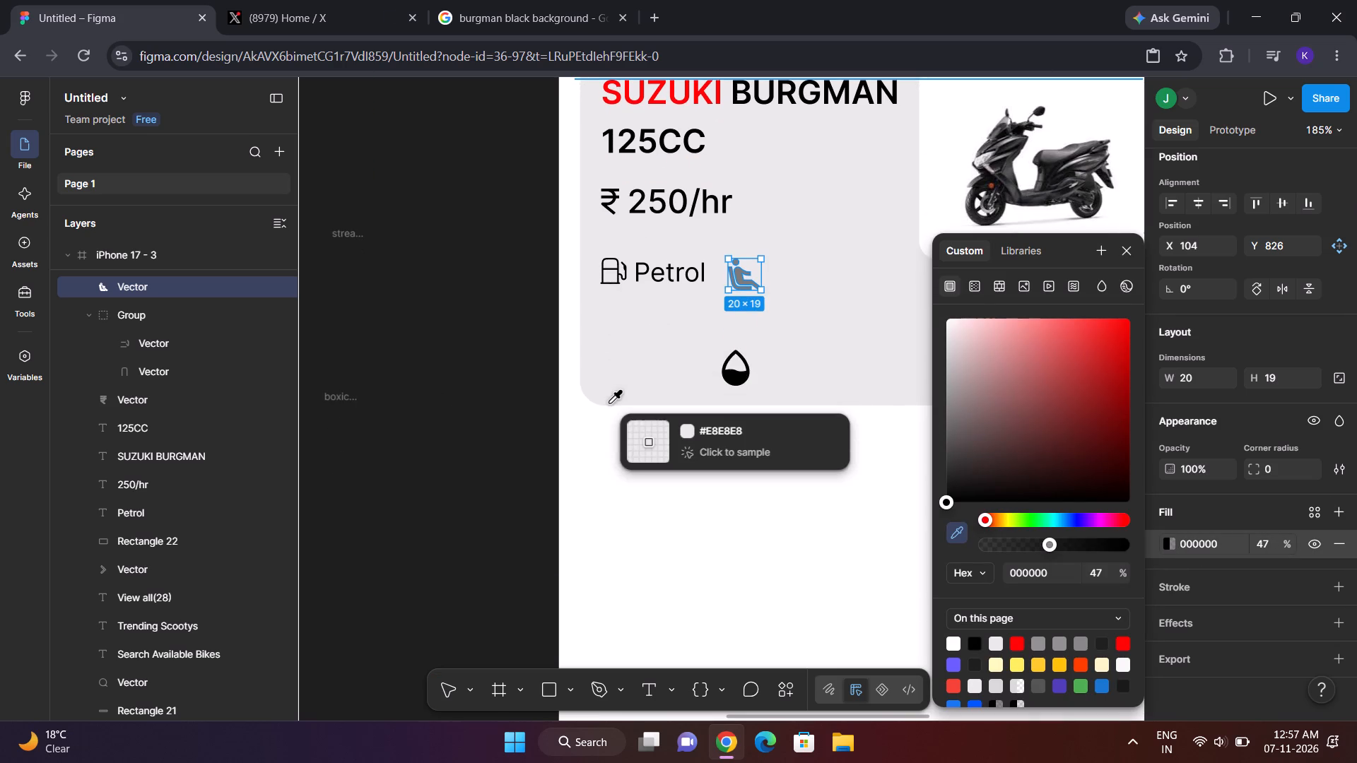
left_click(233, 0)
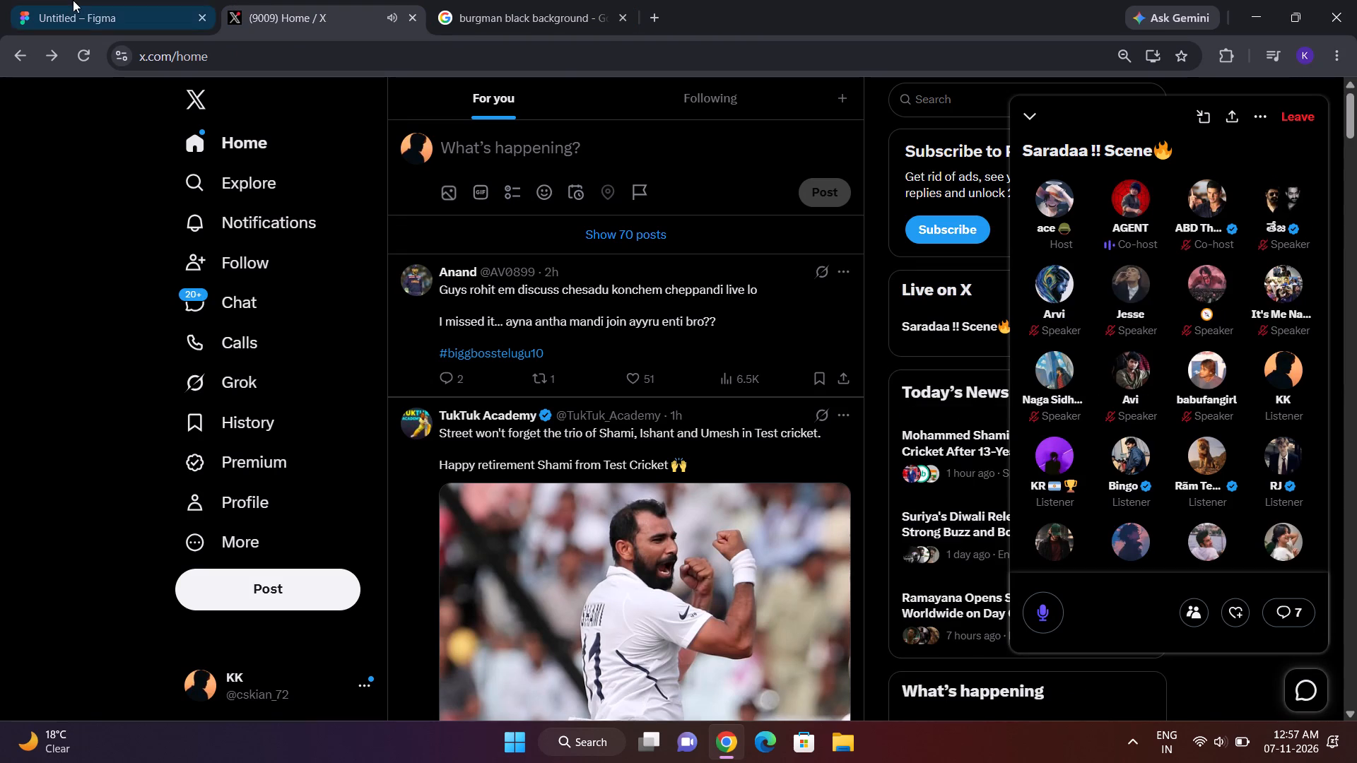
left_click(73, 0)
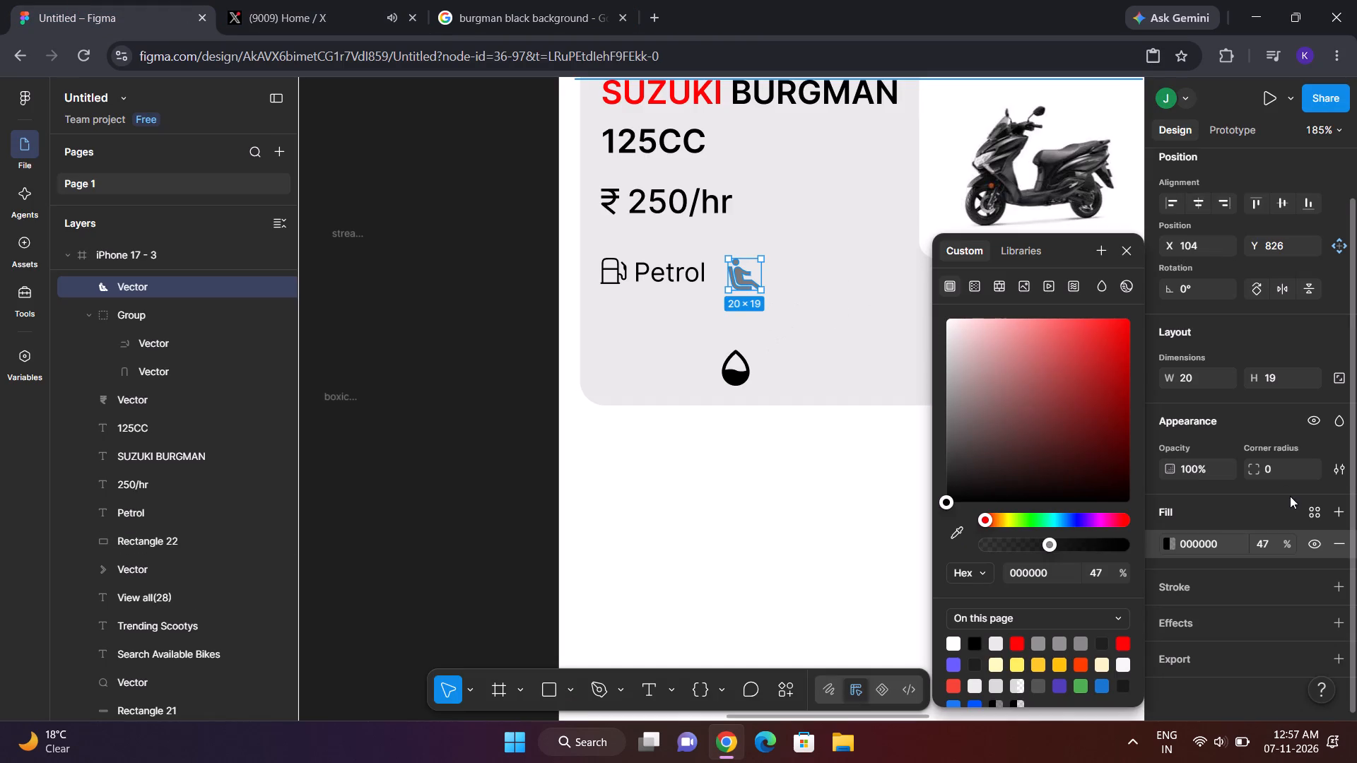
left_click(948, 528)
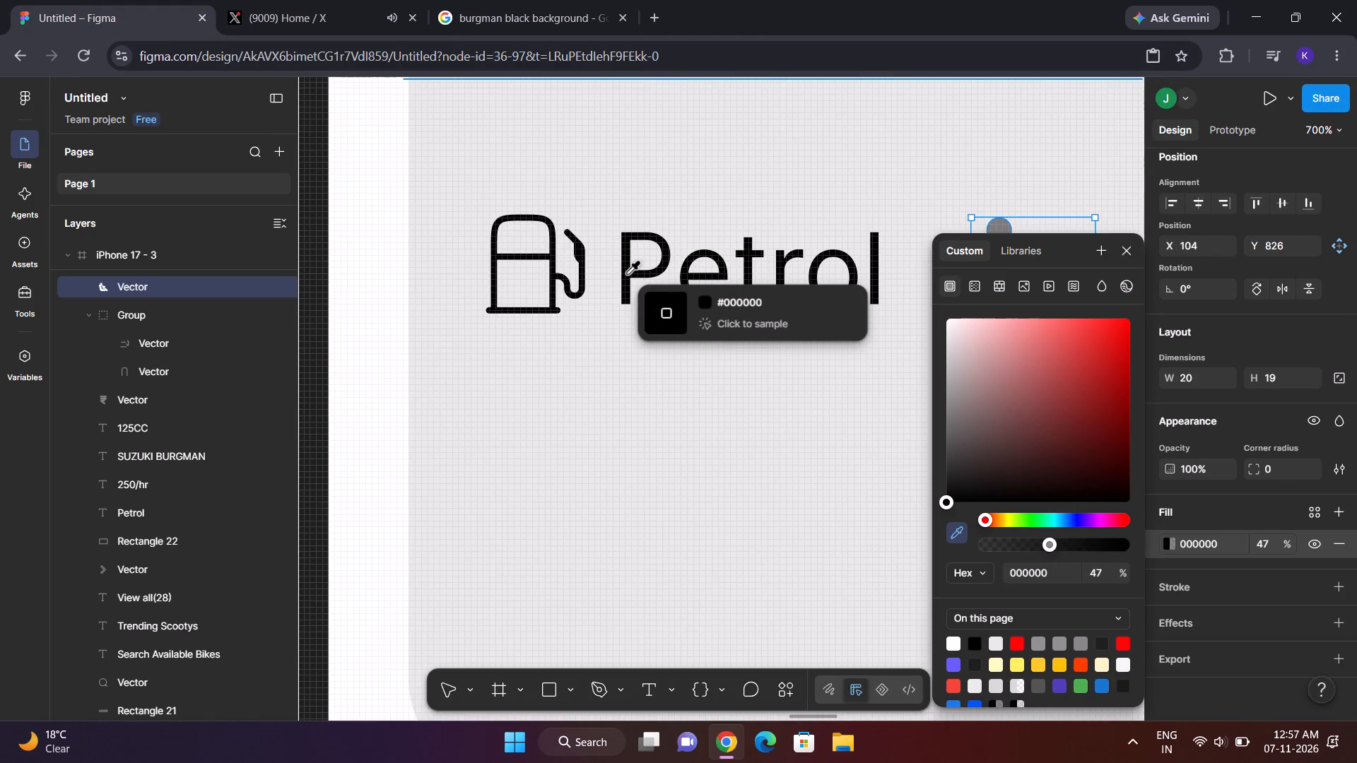
left_click(627, 274)
scroll(658, 355, "left", 2)
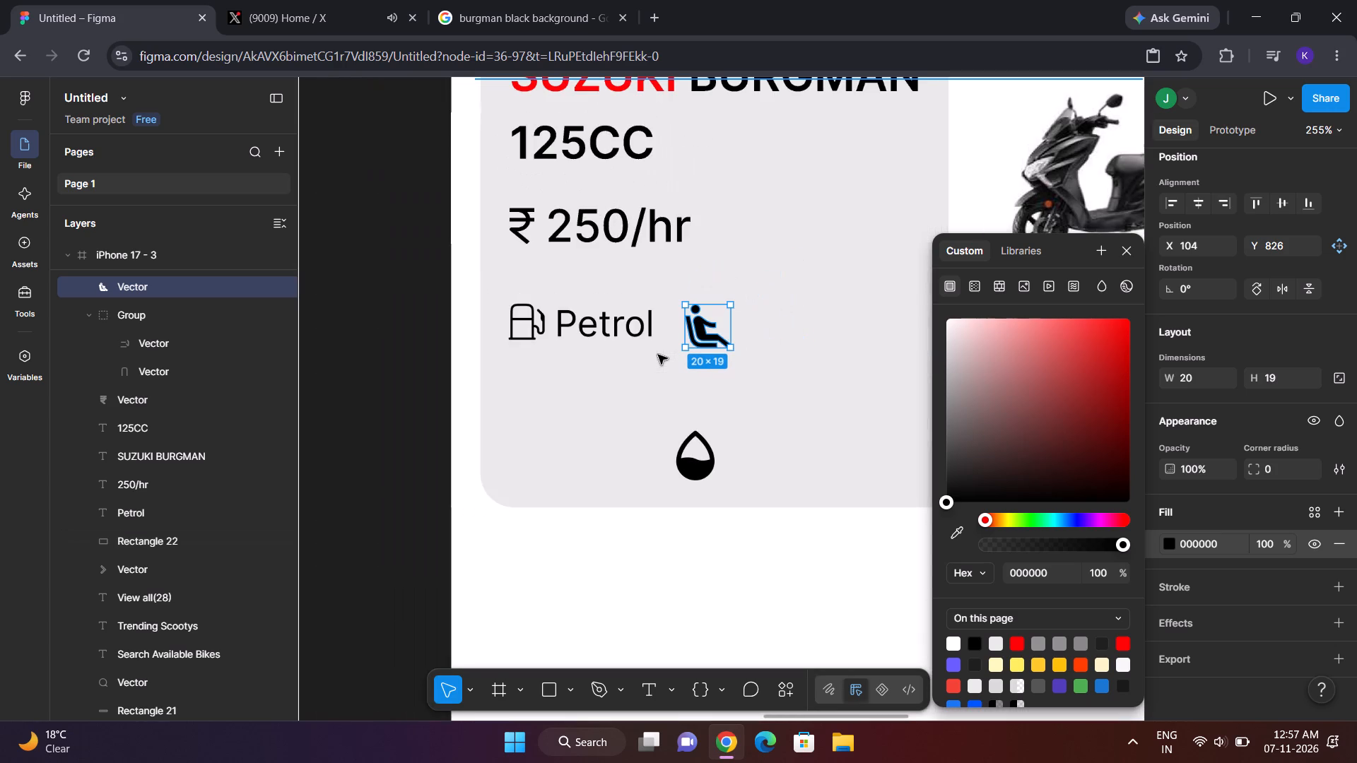
Nudge the seat icon slightly towards the "Petrol" label, to about X 103, Y 825.
left_click(711, 331)
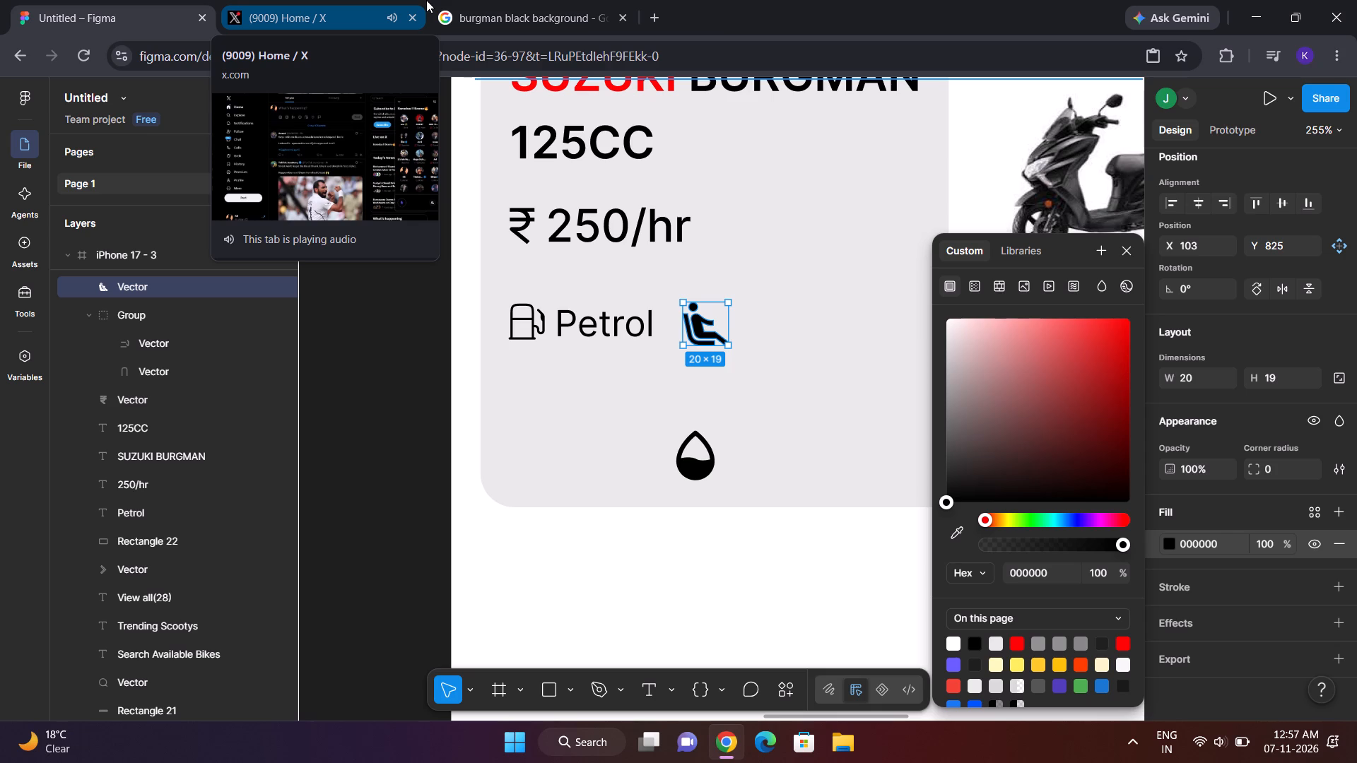
left_click(530, 310)
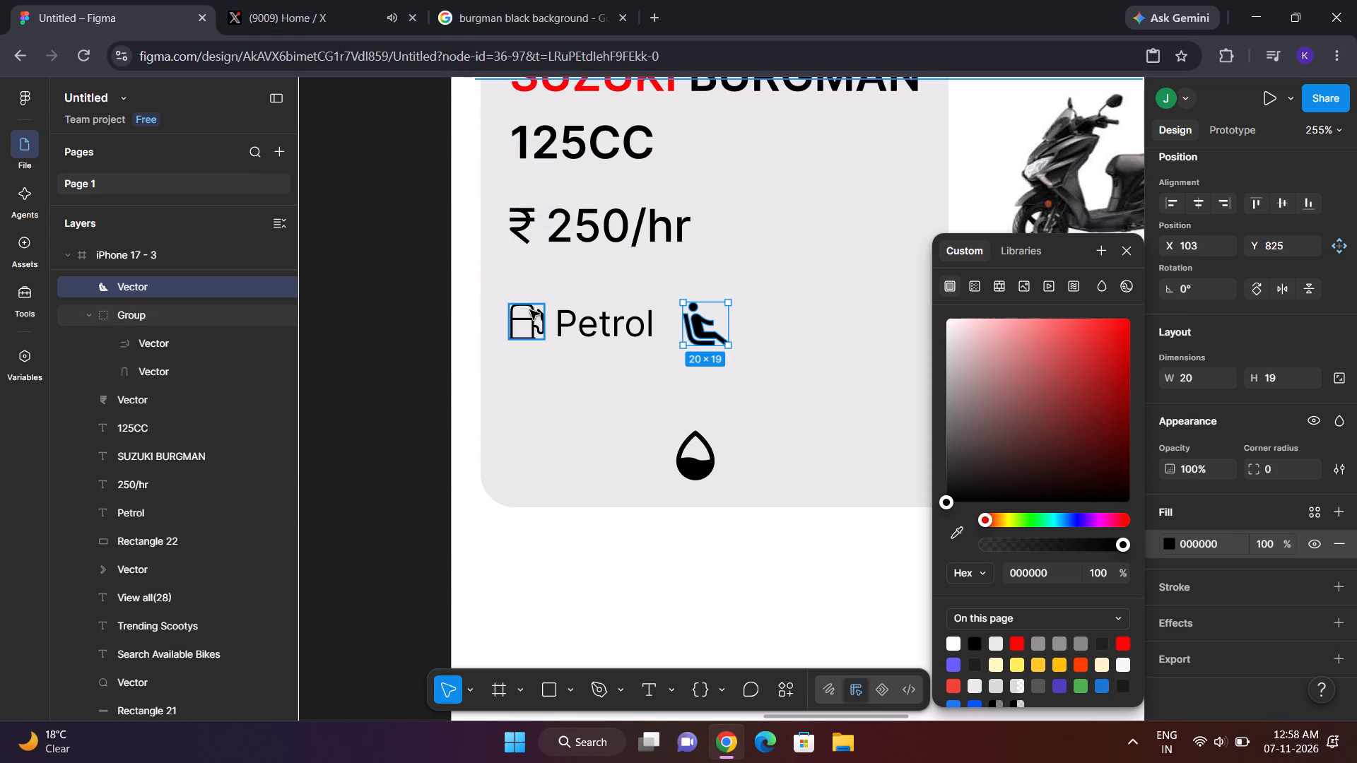
Resize the seat icon to 15 wide by 14 high.
left_click(710, 314)
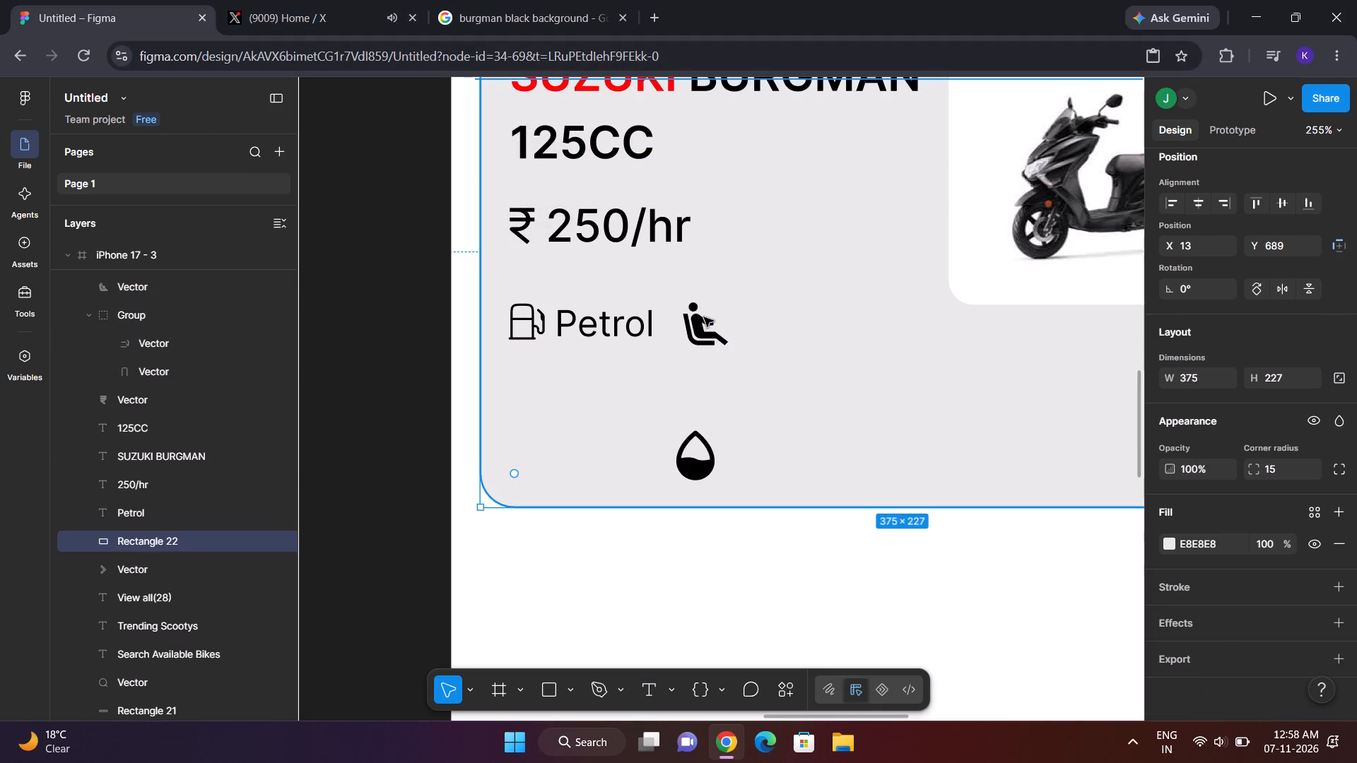
left_click(702, 319)
left_click(1204, 384)
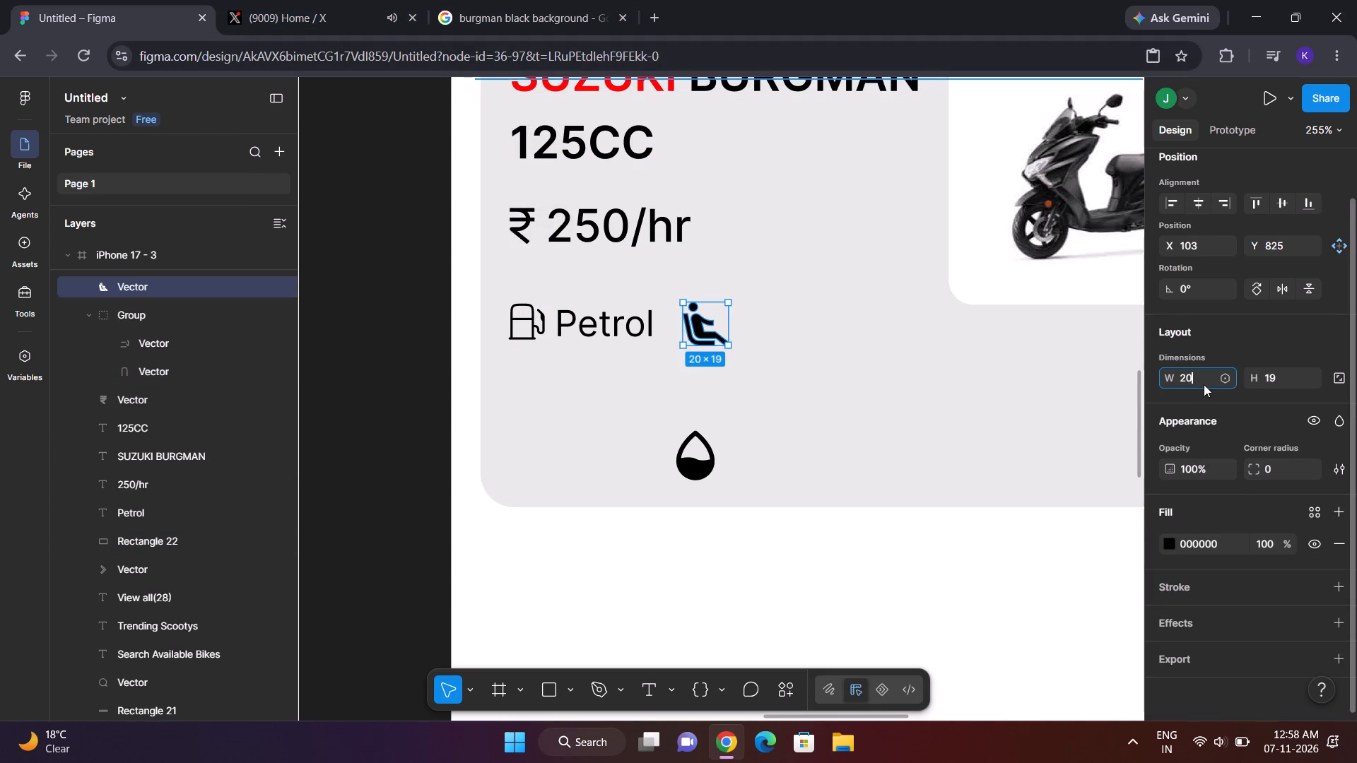
key("BackSpace")
type("15")
key("Return")
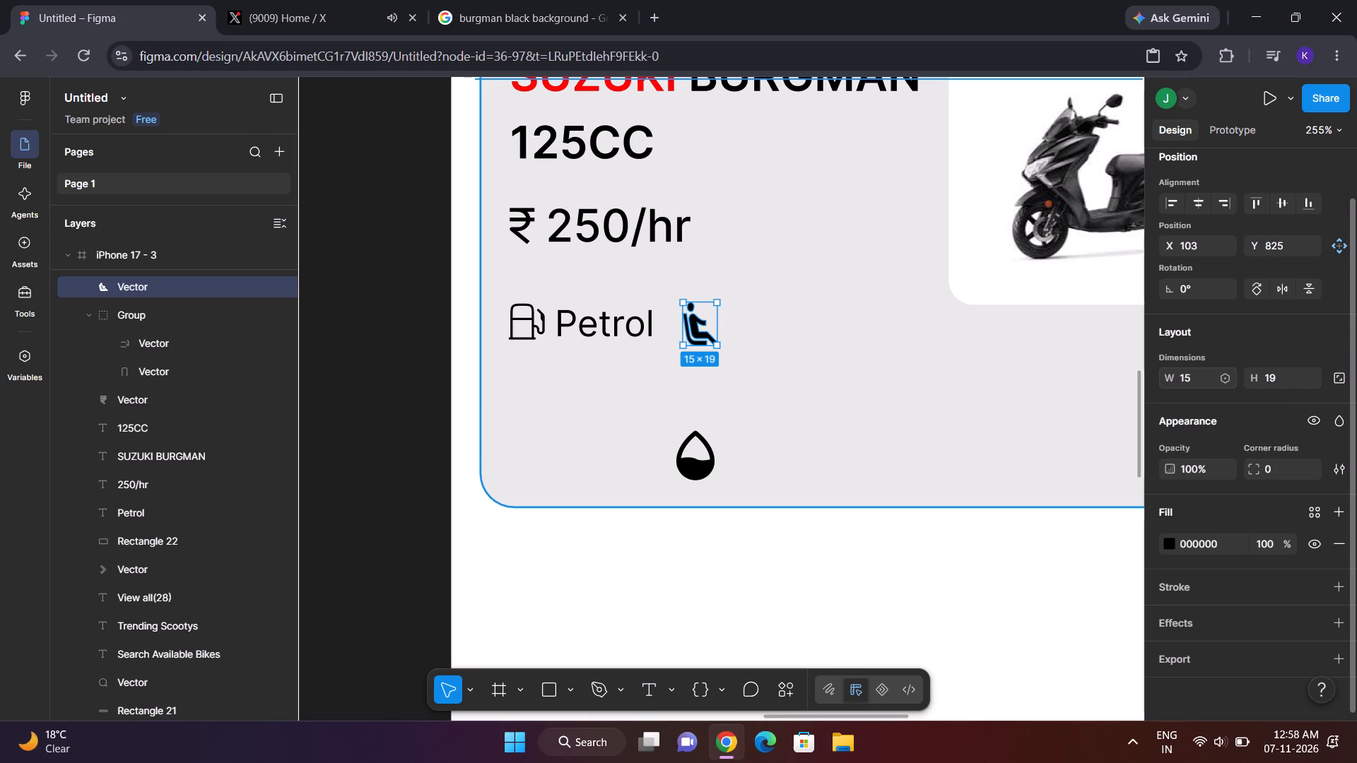
left_click(1293, 375)
key("BackSpace")
key("1")
key("4")
key("Return")
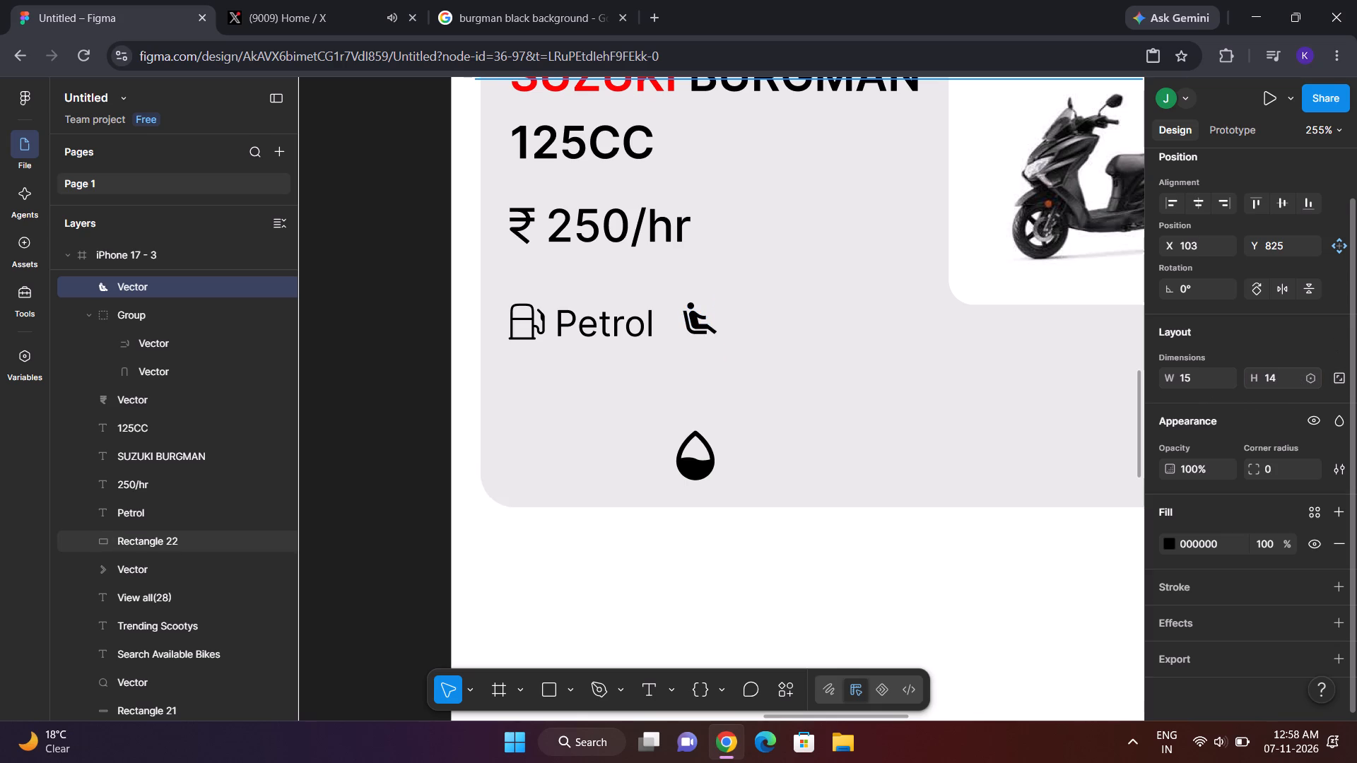
Move the seat icon down to about Y 828 so it is vertically centred with the "Petrol" label.
left_click(868, 420)
left_click(700, 324)
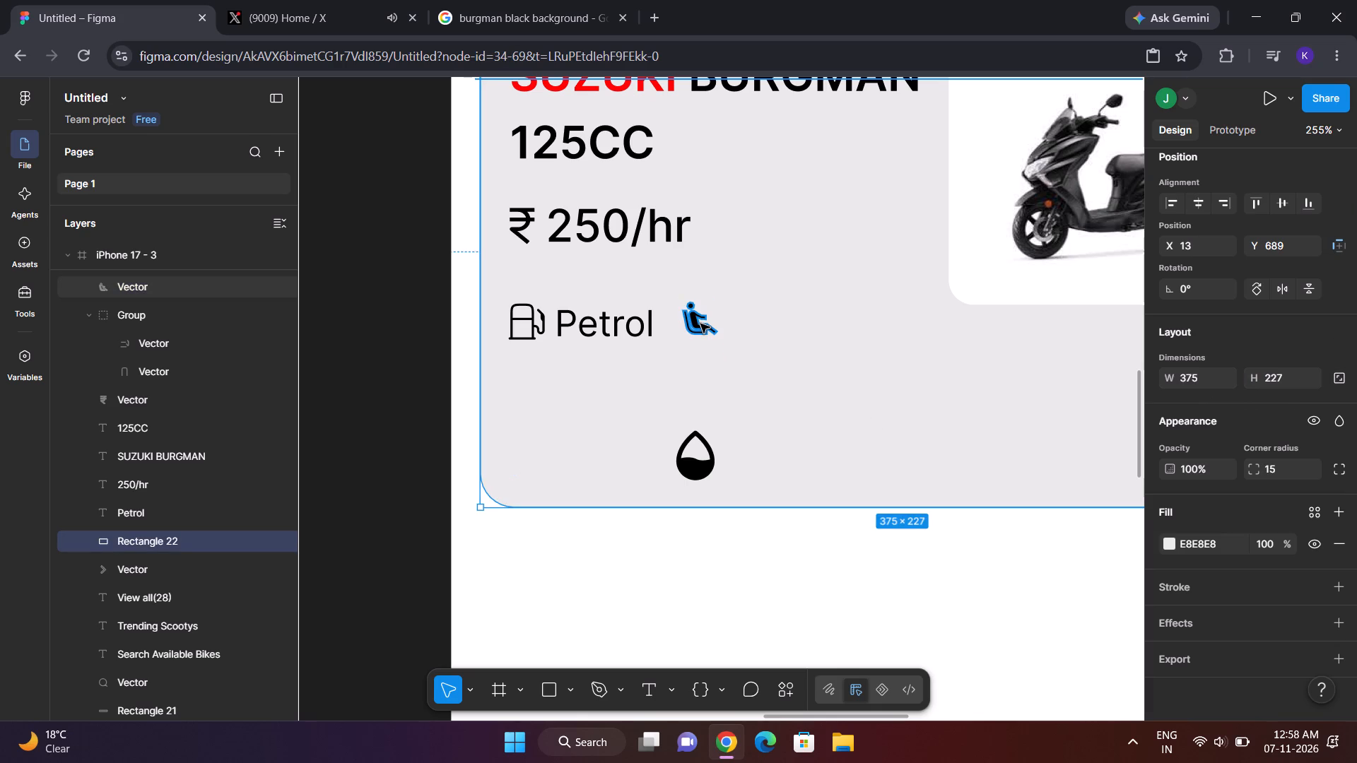
left_click_drag(701, 319, 701, 328)
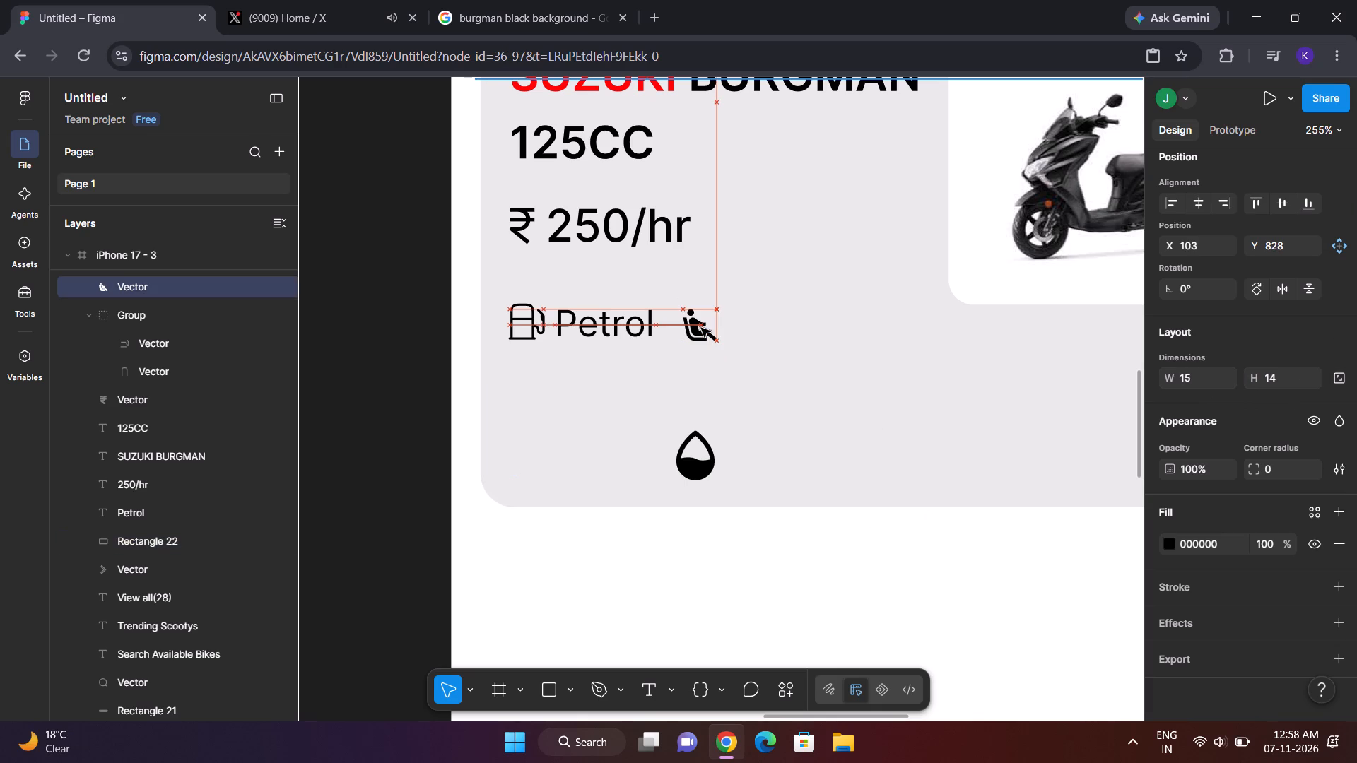
left_click_drag(701, 328, 701, 327)
Duplicate the "Petrol" label and place the copy just after the seat icon, at about X 125, Y 825.
left_click(615, 327)
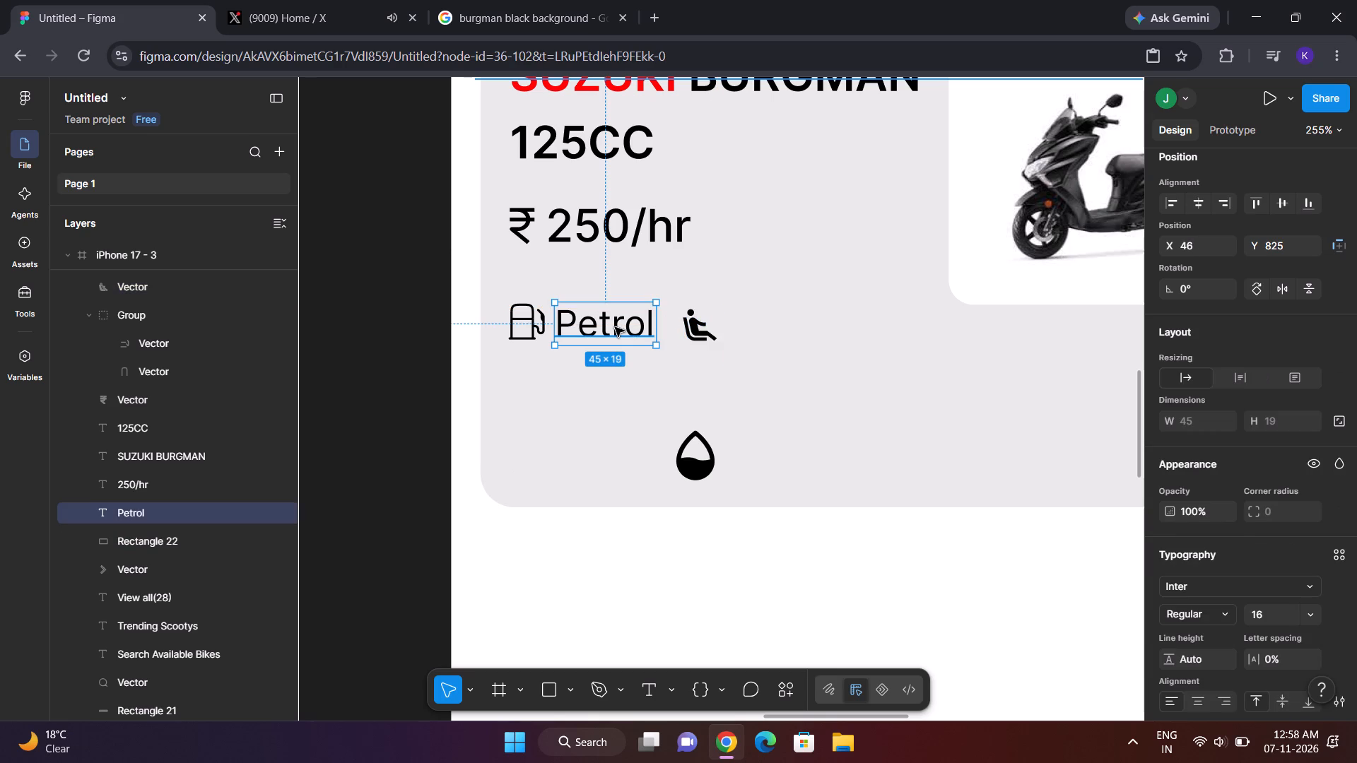
key("ctrl+c")
key("ctrl+v")
left_click_drag(615, 327, 787, 325)
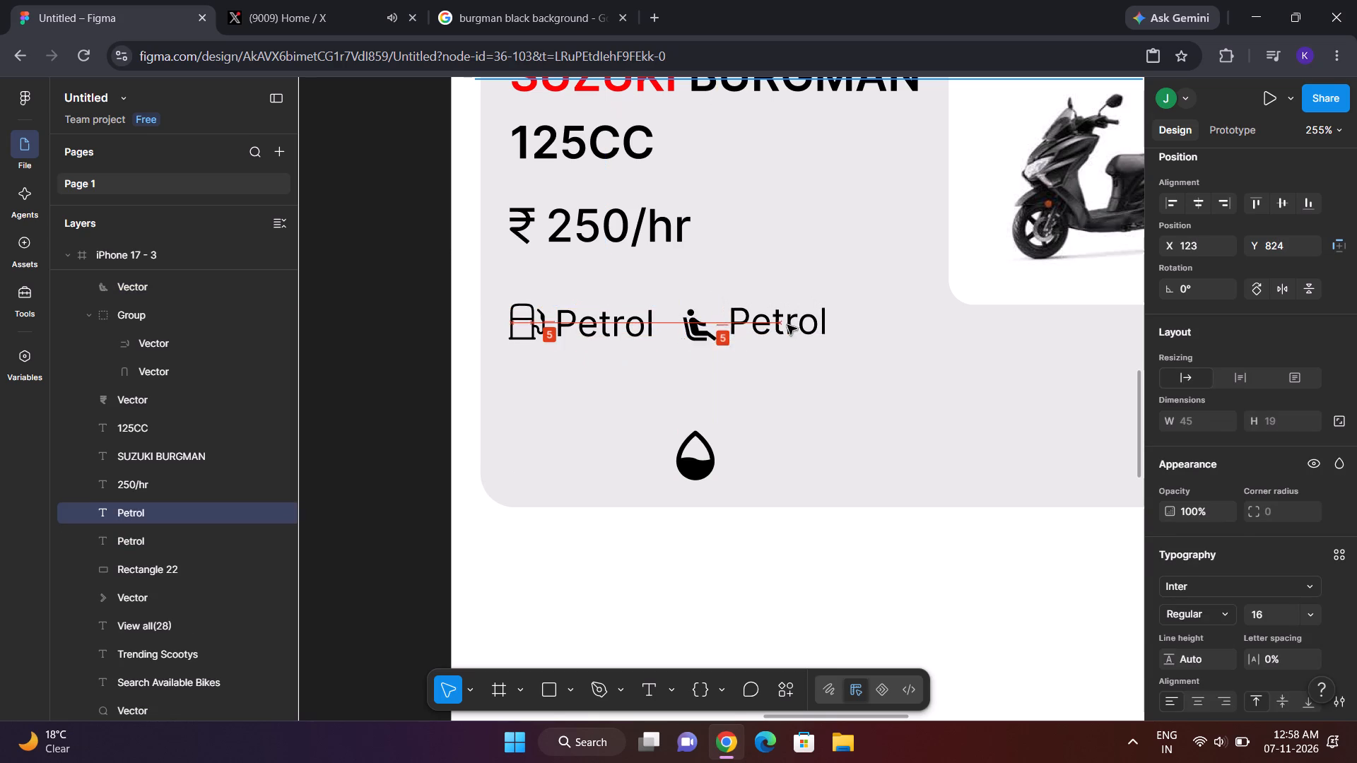
left_click_drag(787, 325, 793, 328)
Change the text of the label copy beside the seat icon to "2 Seater".
double_click(793, 328)
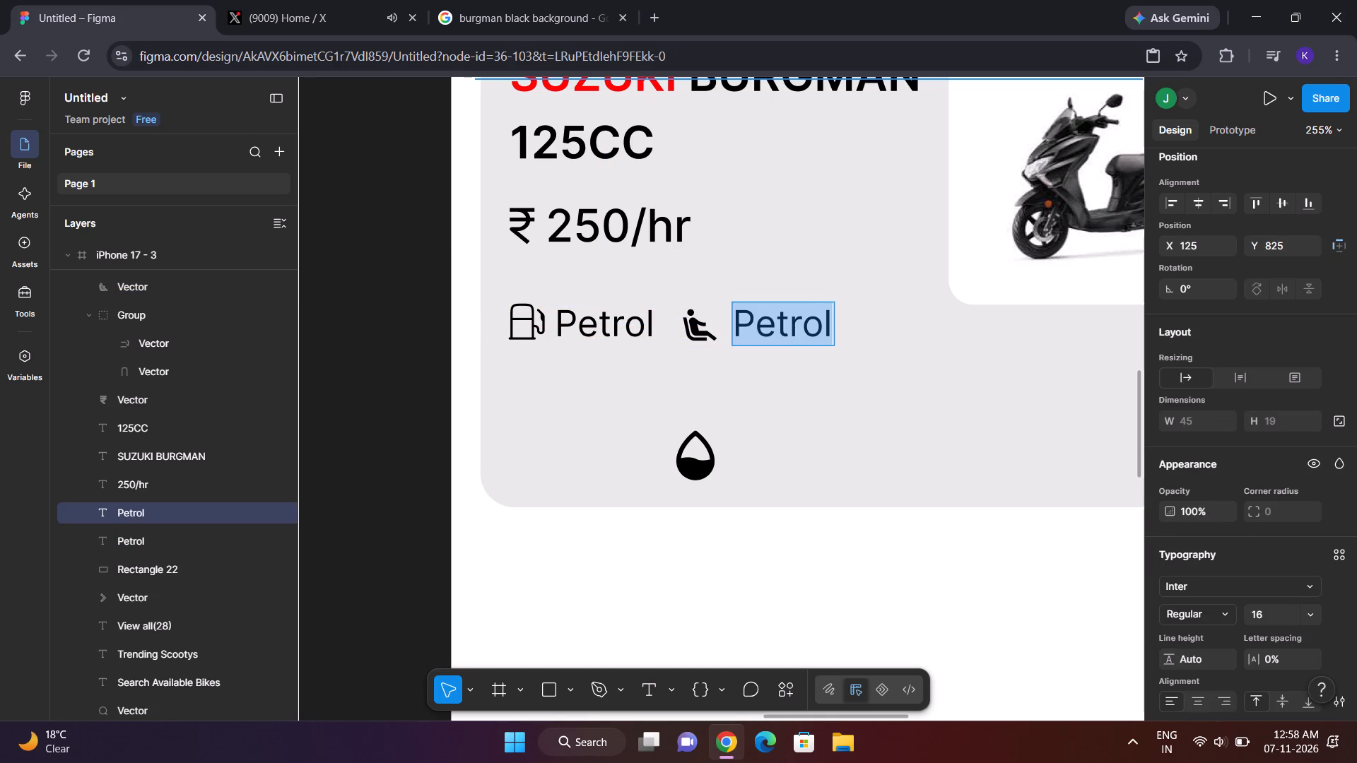
key("BackSpace")
key("shift+at")
key("BackSpace")
type("2 Seater")
left_click(401, 322)
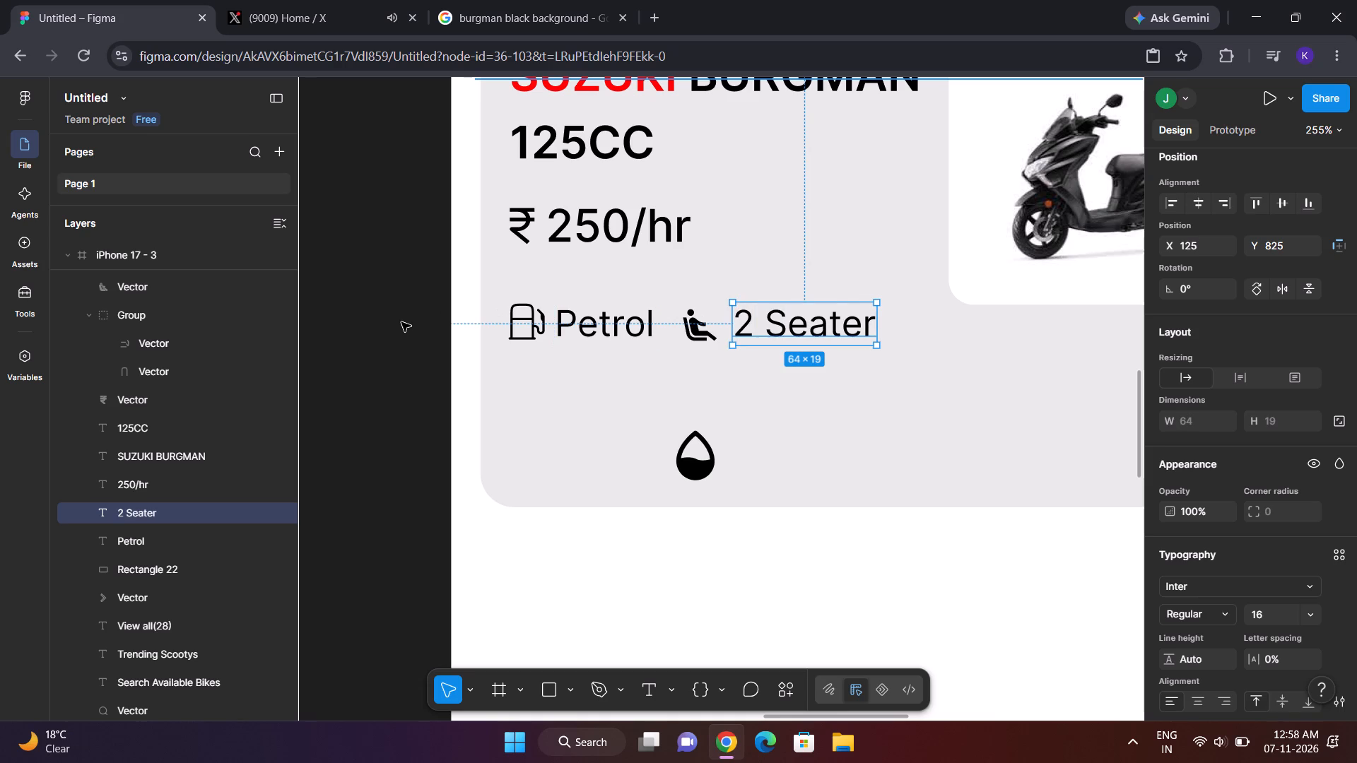
Move the "2 Seater" label slightly closer to the seat icon, to about X 123, Y 826.
left_click(821, 314)
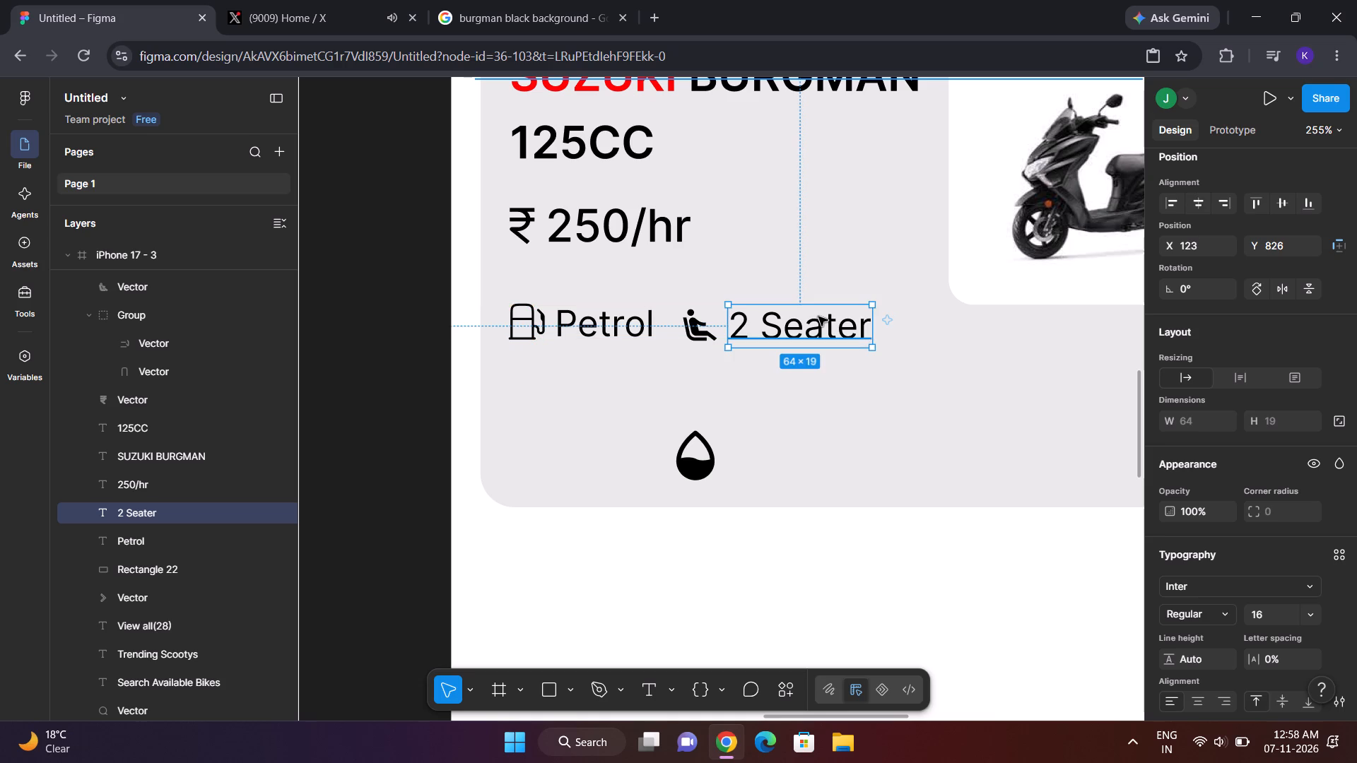
left_click(455, 338)
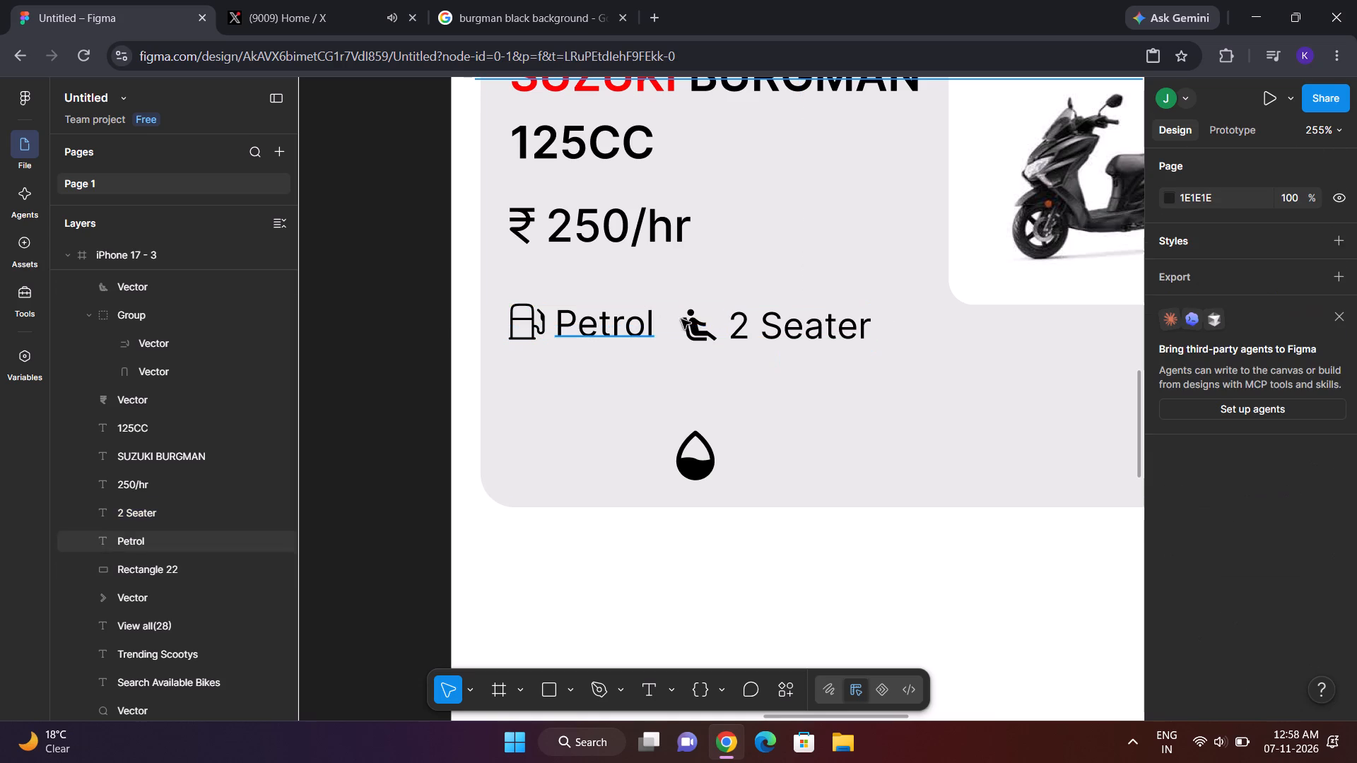
Move the seat icon and the "2 Seater" label together slightly closer to the "Petrol" label.
left_click(719, 322)
left_click(705, 325)
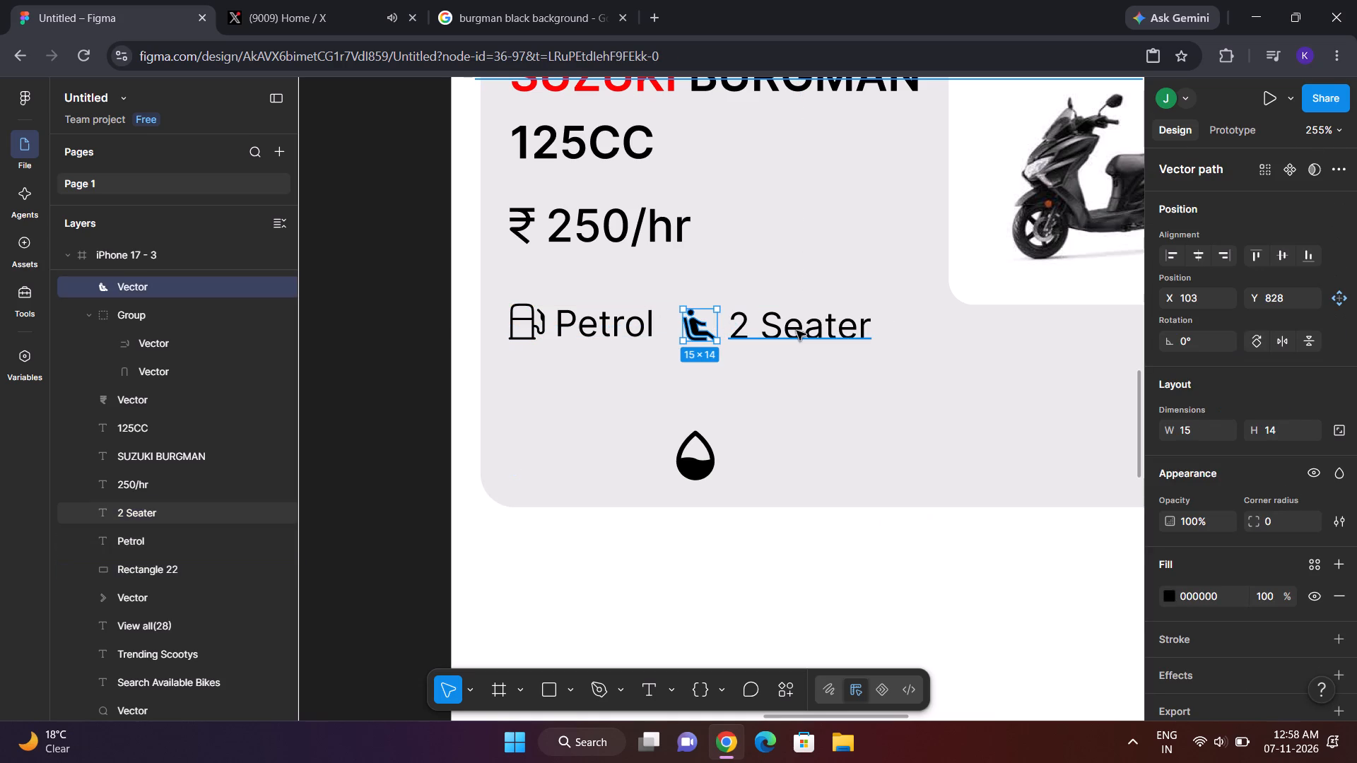
left_click(797, 331, "ctrl+shift")
left_click_drag(789, 331, 782, 331)
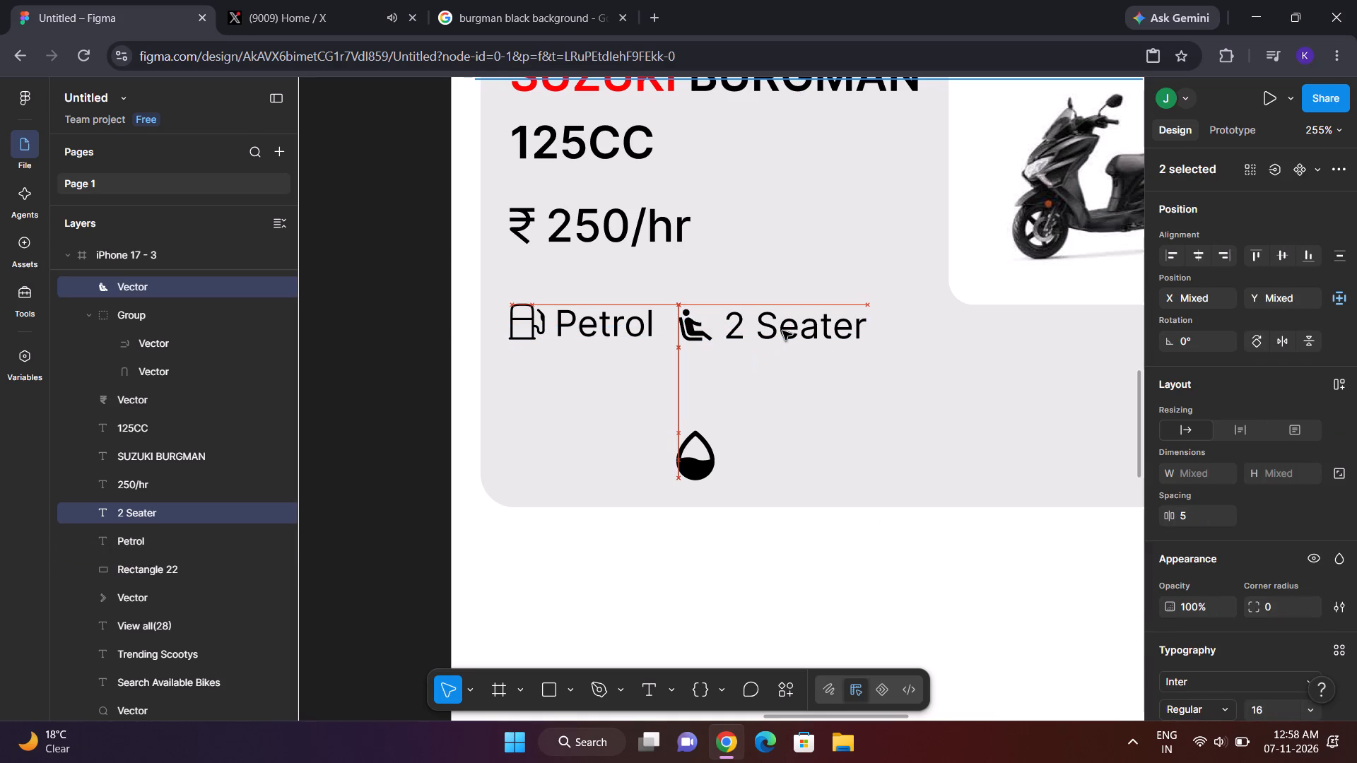
left_click_drag(782, 331, 782, 331)
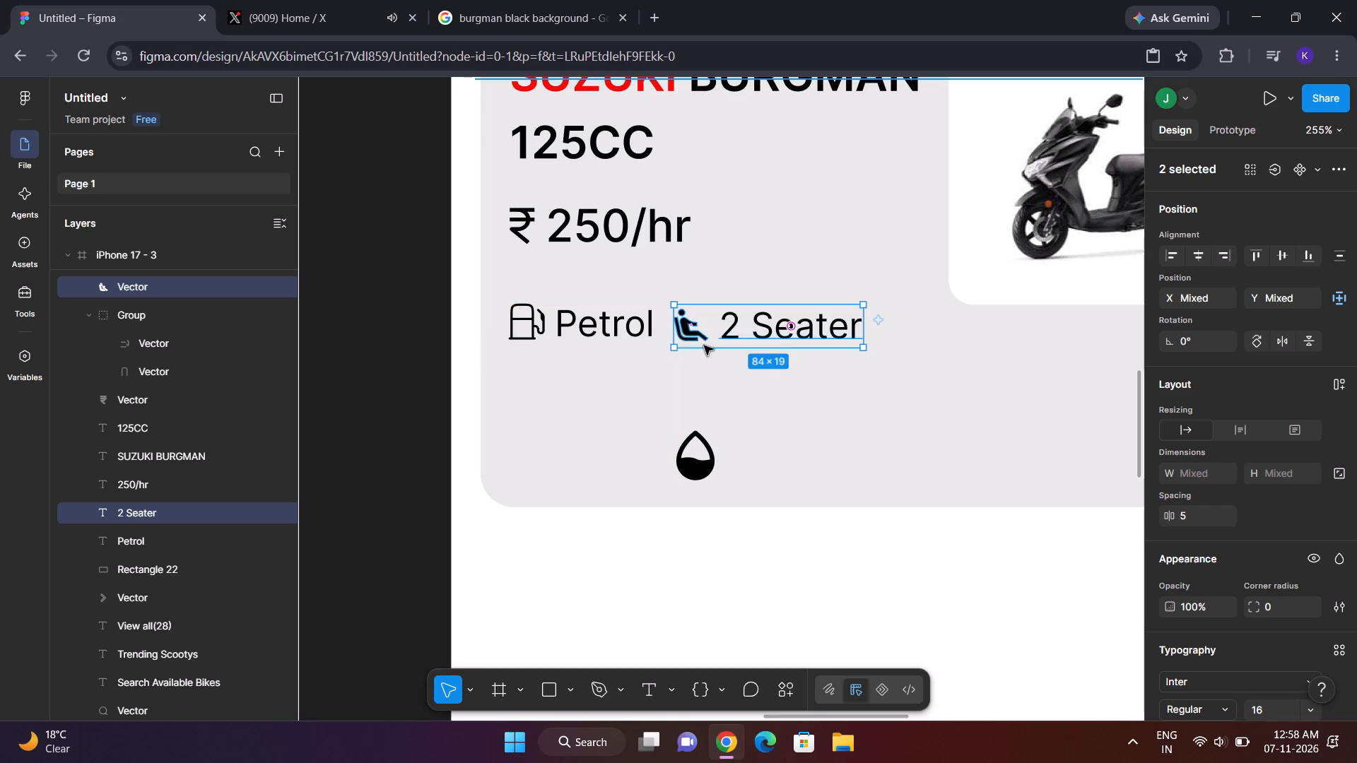
left_click(367, 361)
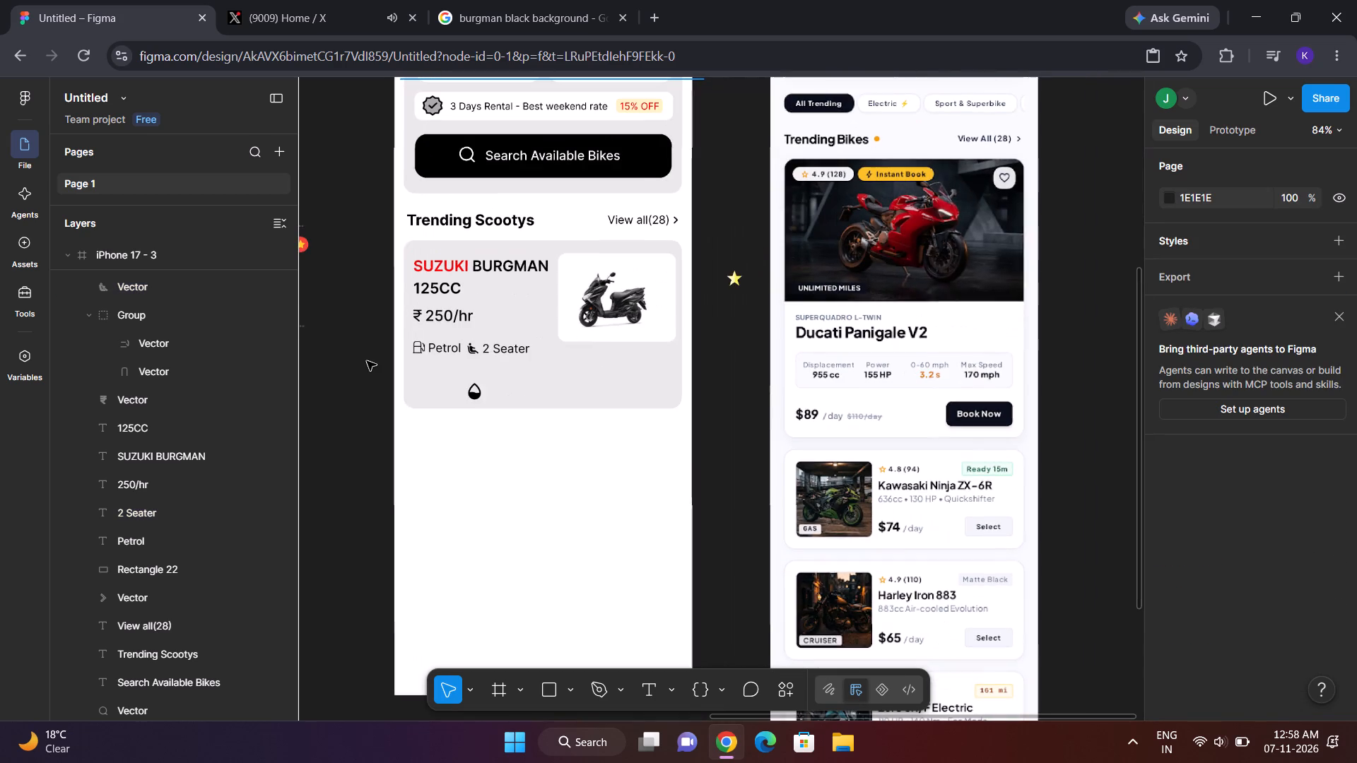
Set the font size of the "SUZUKI BURGMAN" title to 18.
scroll(559, 405, "right", 1)
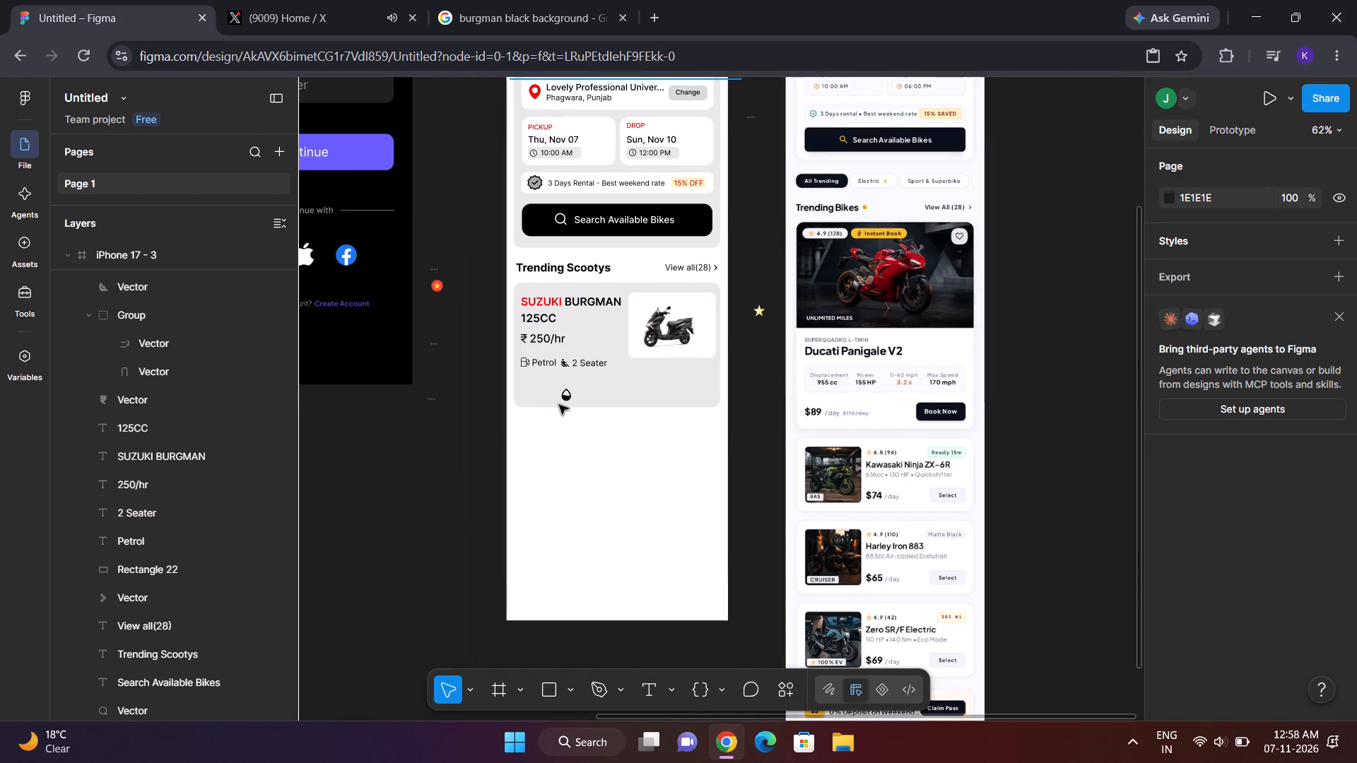
left_click(588, 300)
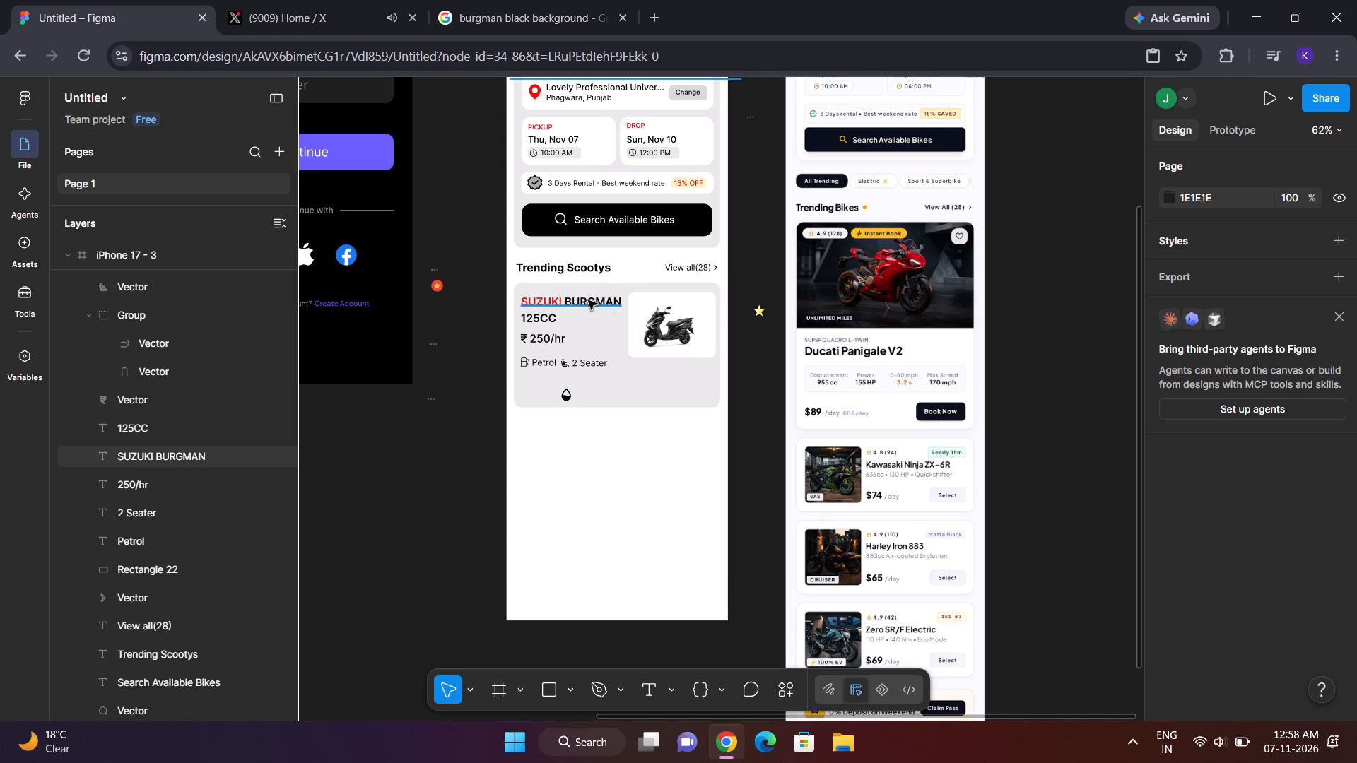
scroll(1293, 572, "down", 1)
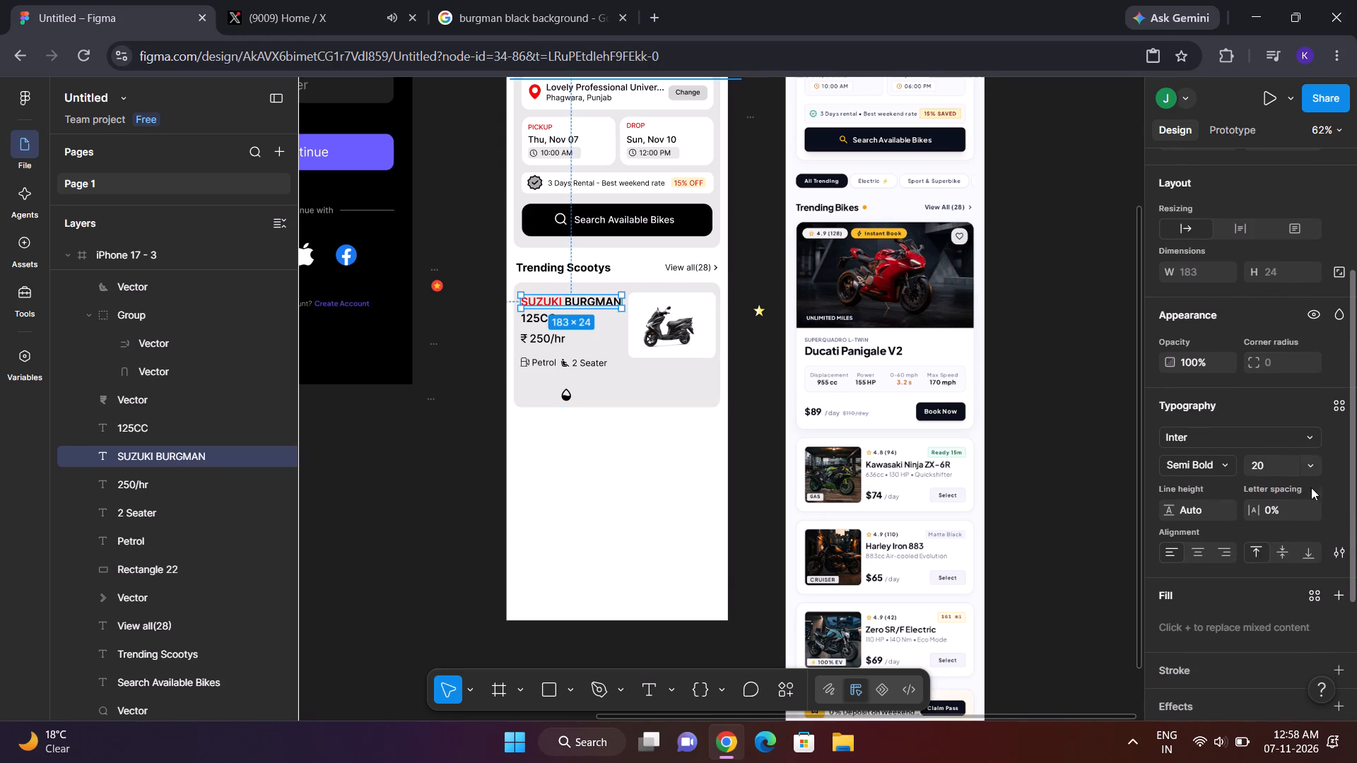
left_click(1285, 466)
key("BackSpace")
type("18")
key("Return")
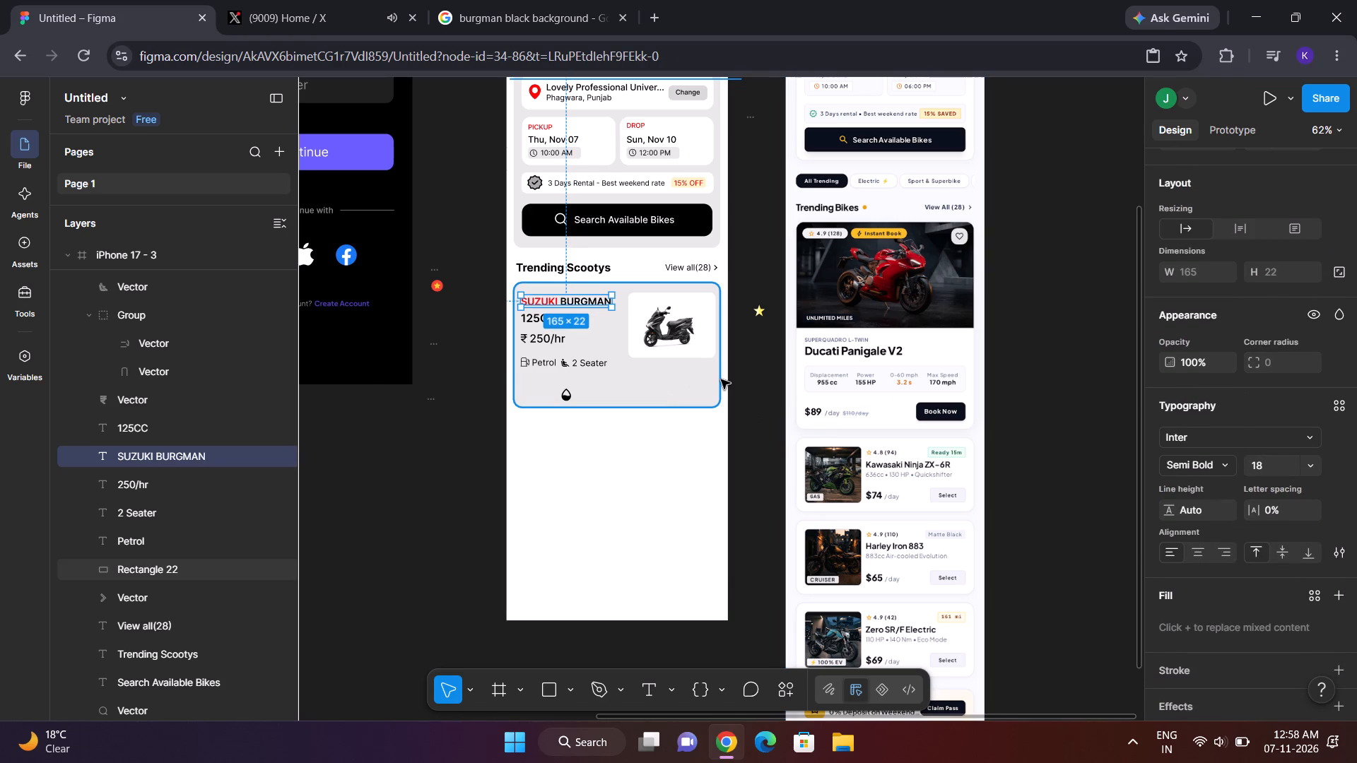
left_click(721, 379)
left_click(761, 381)
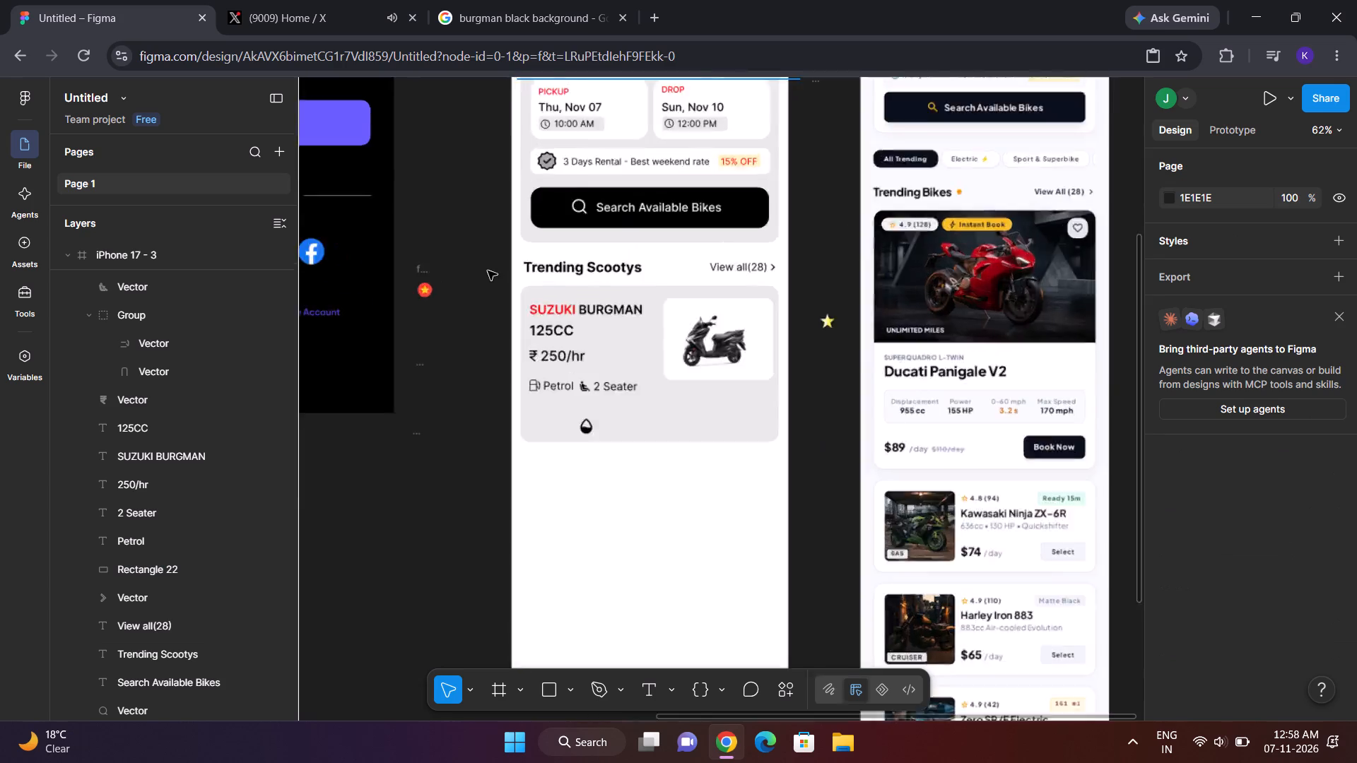
Reposition the "SUZUKI BURGMAN" title at about X 28, Y 715 in the card.
left_click(710, 346)
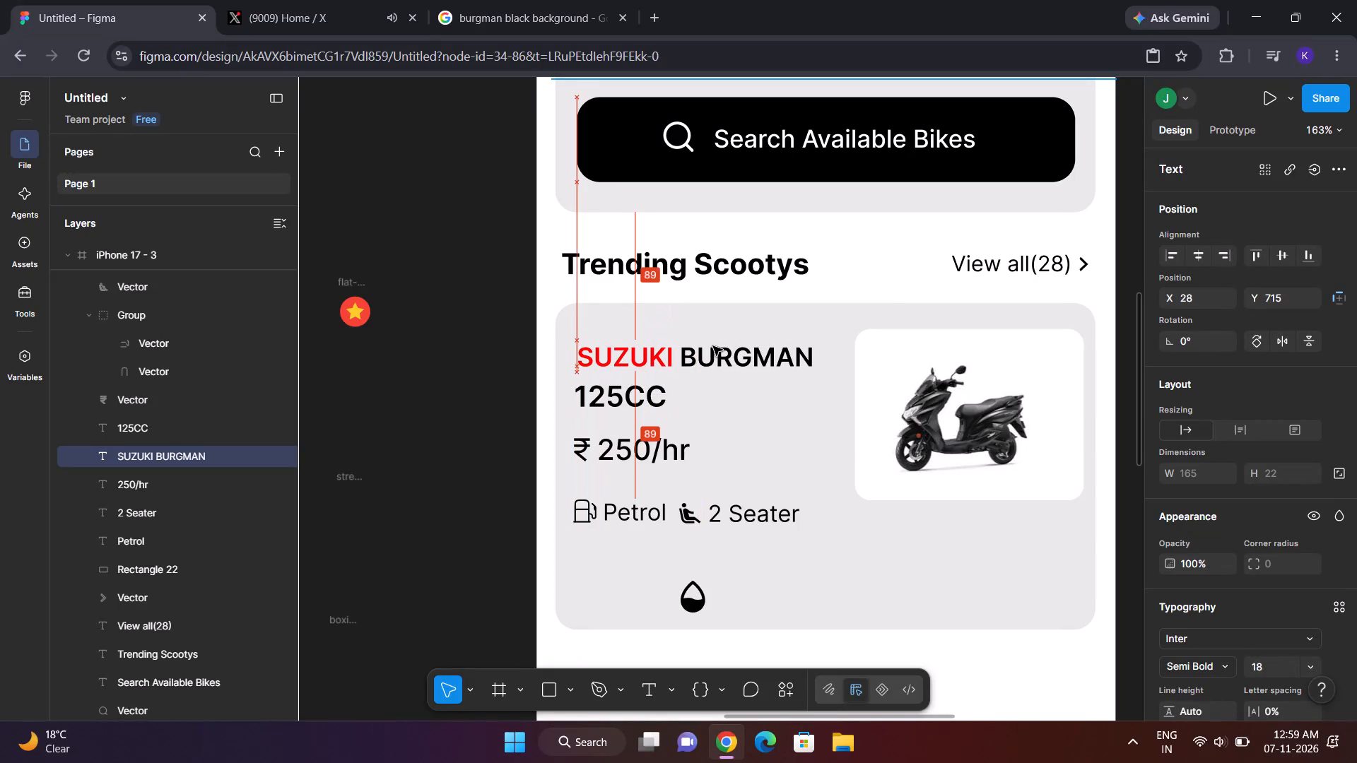
Set the font size of the "125CC" text to 18.
left_click(658, 396)
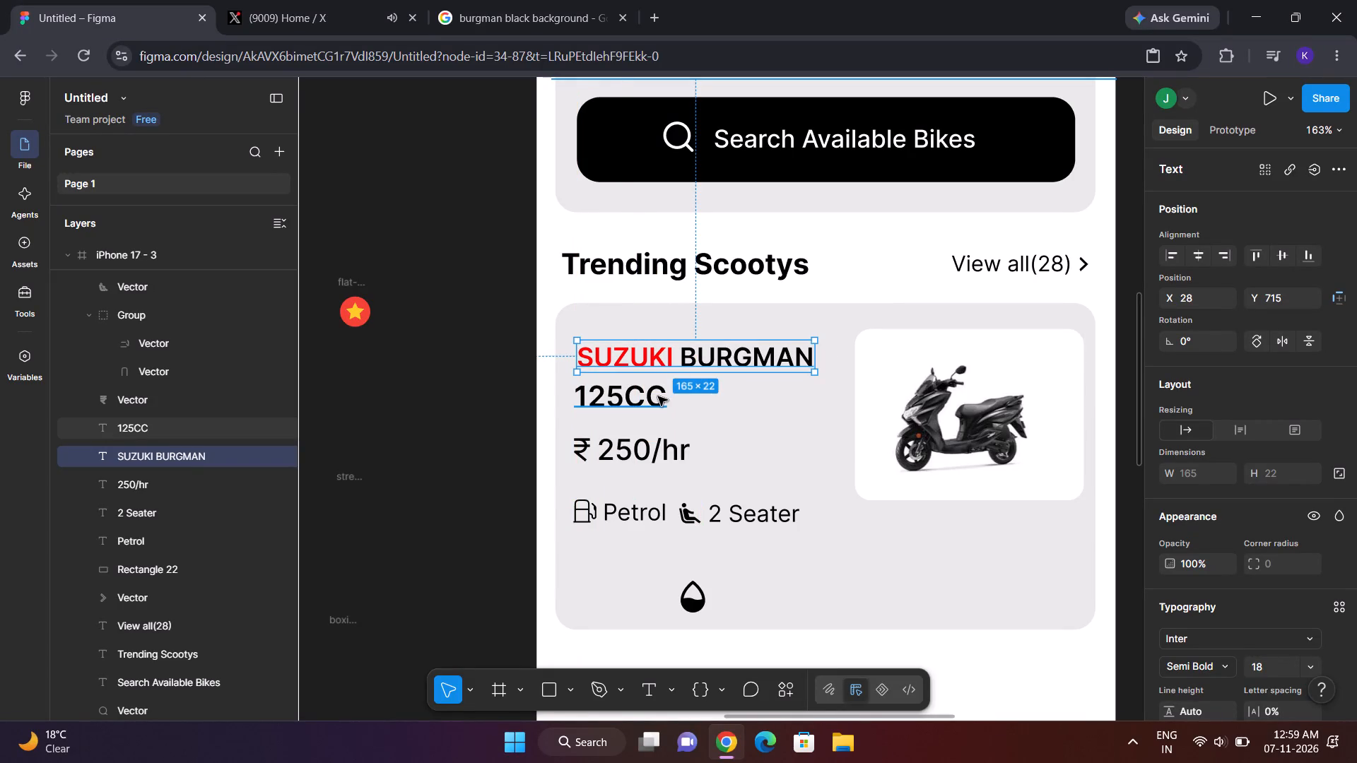
left_click(1286, 661)
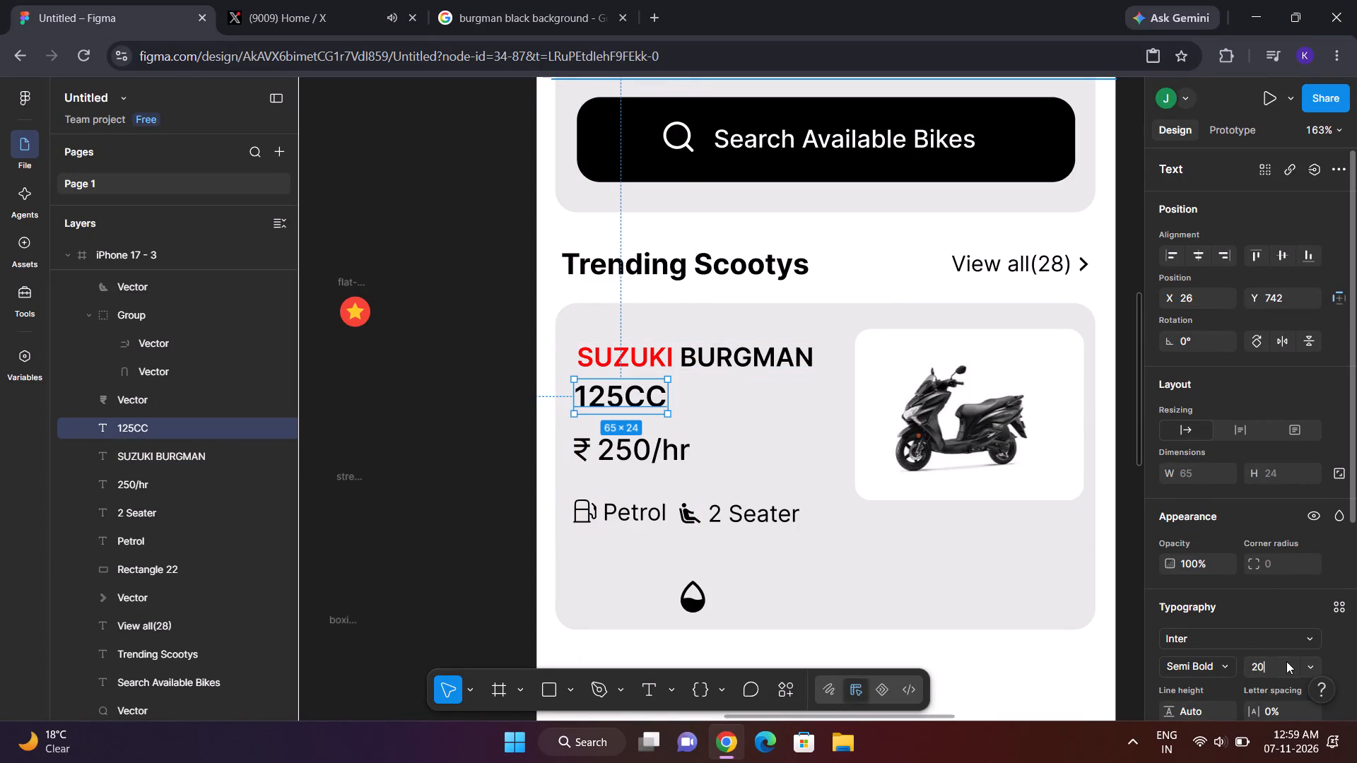
key("BackSpace")
type("18")
key("Return")
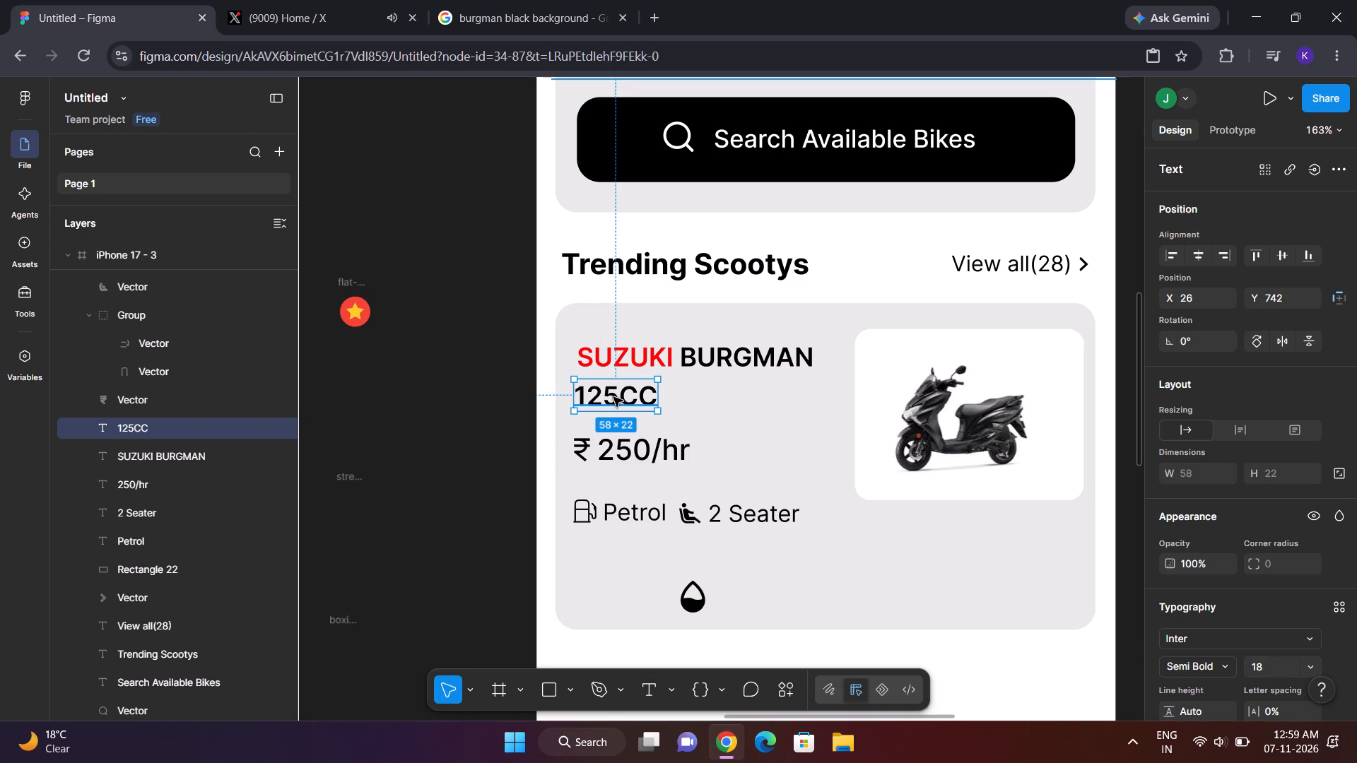
Move the "125CC" text to X 28, Y 743 so it lines up with the "SUZUKI BURGMAN" title.
left_click(613, 398)
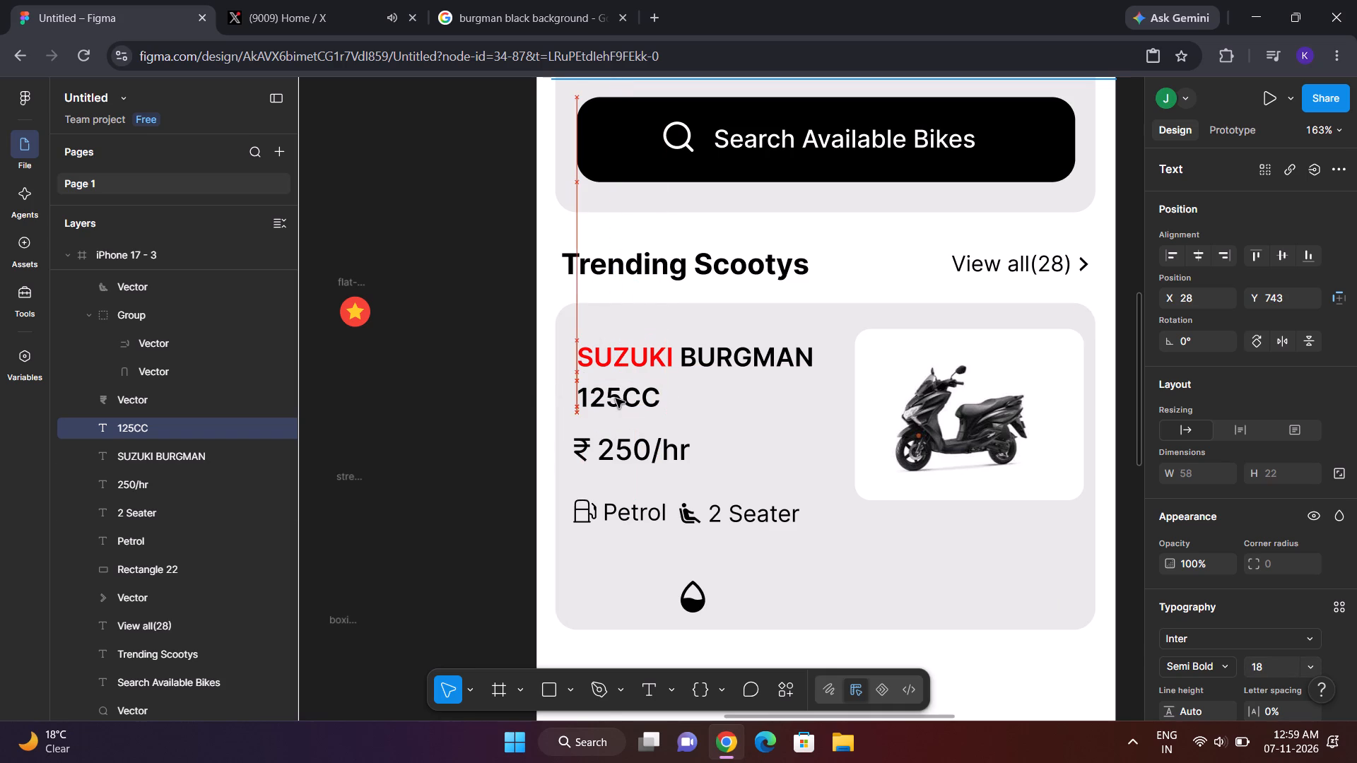
Shift the rupee icon and "250/hr" together so their left edge lines up with the "125CC" text.
left_click(613, 453)
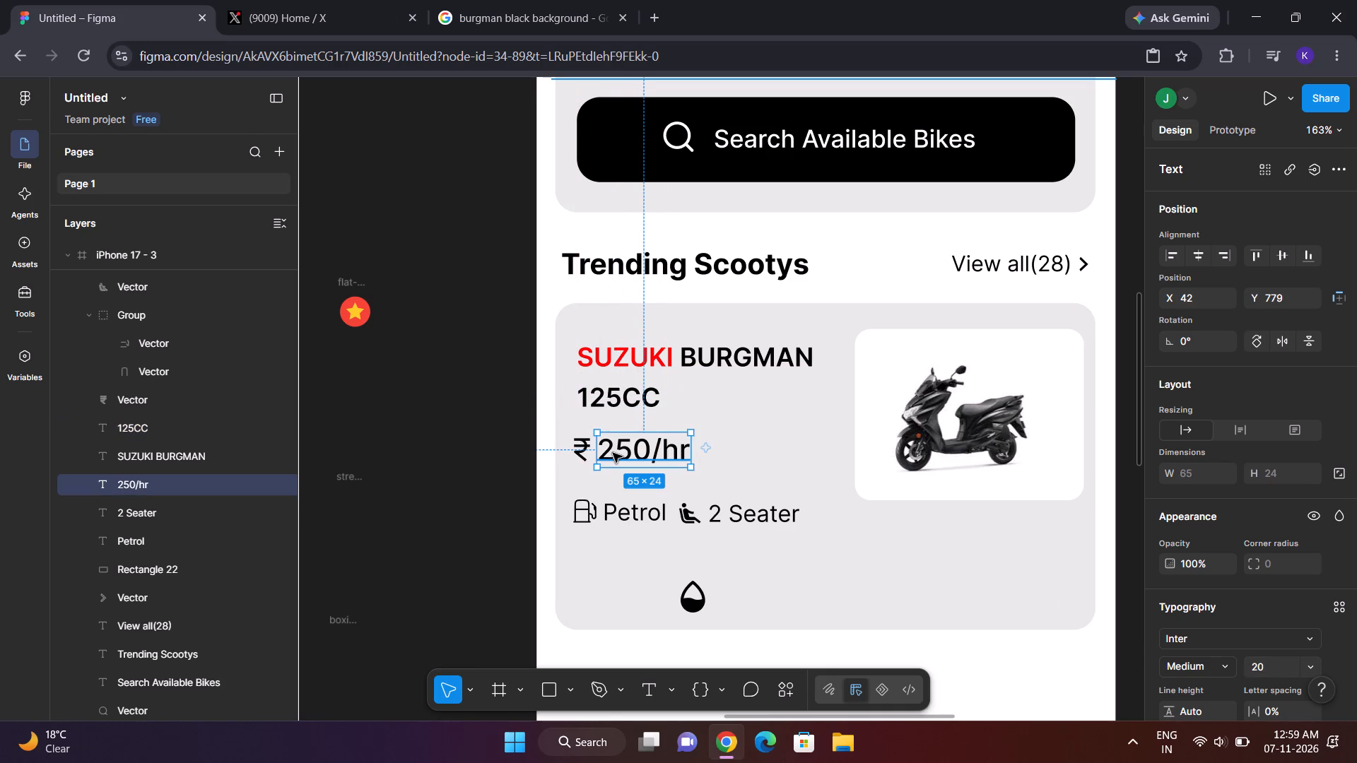
left_click(580, 453, "ctrl+shift")
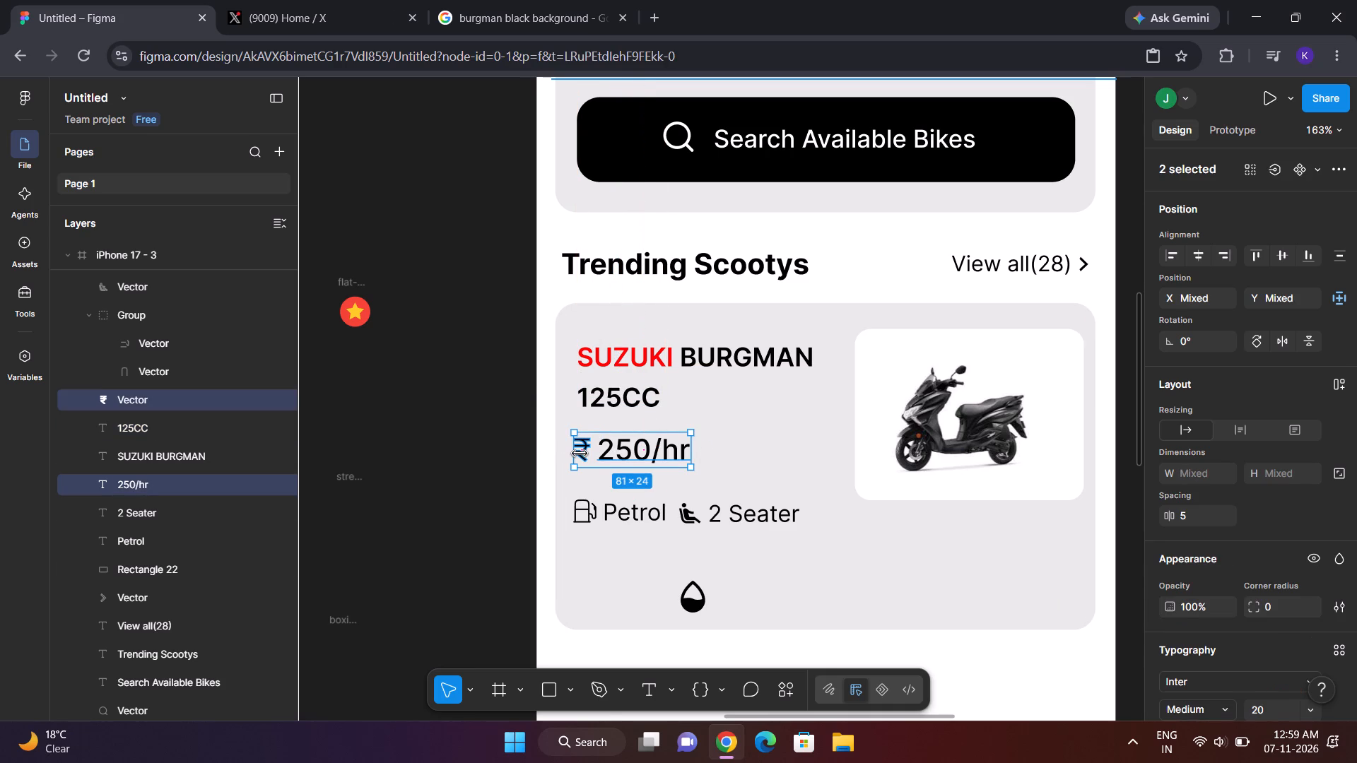
left_click(643, 451)
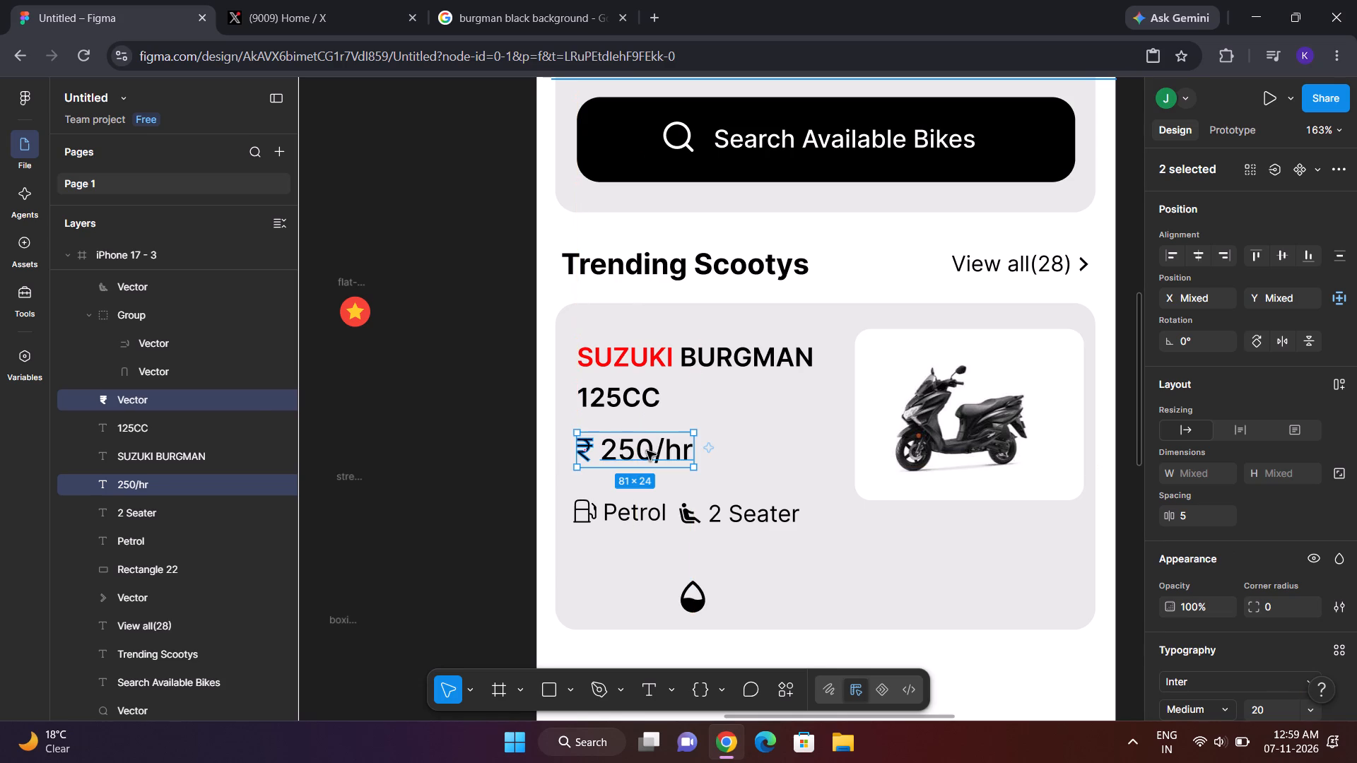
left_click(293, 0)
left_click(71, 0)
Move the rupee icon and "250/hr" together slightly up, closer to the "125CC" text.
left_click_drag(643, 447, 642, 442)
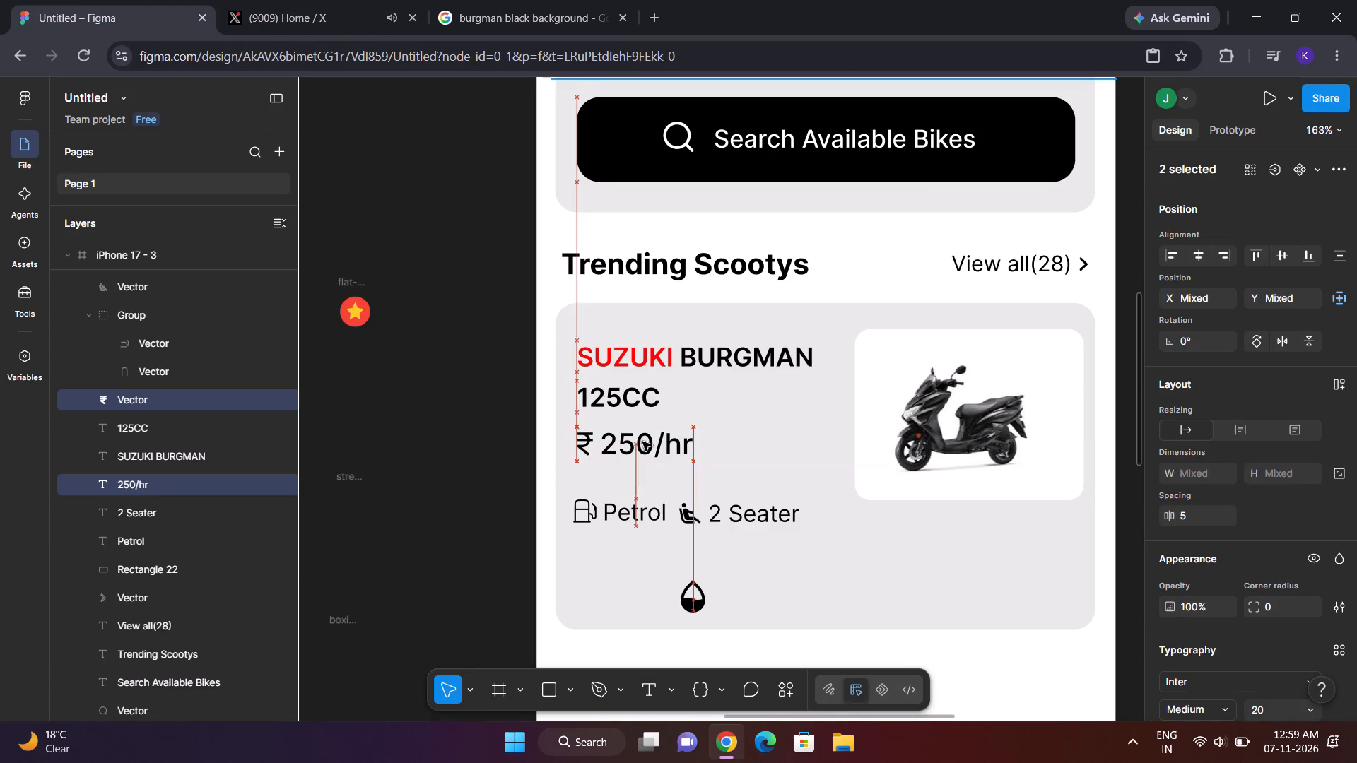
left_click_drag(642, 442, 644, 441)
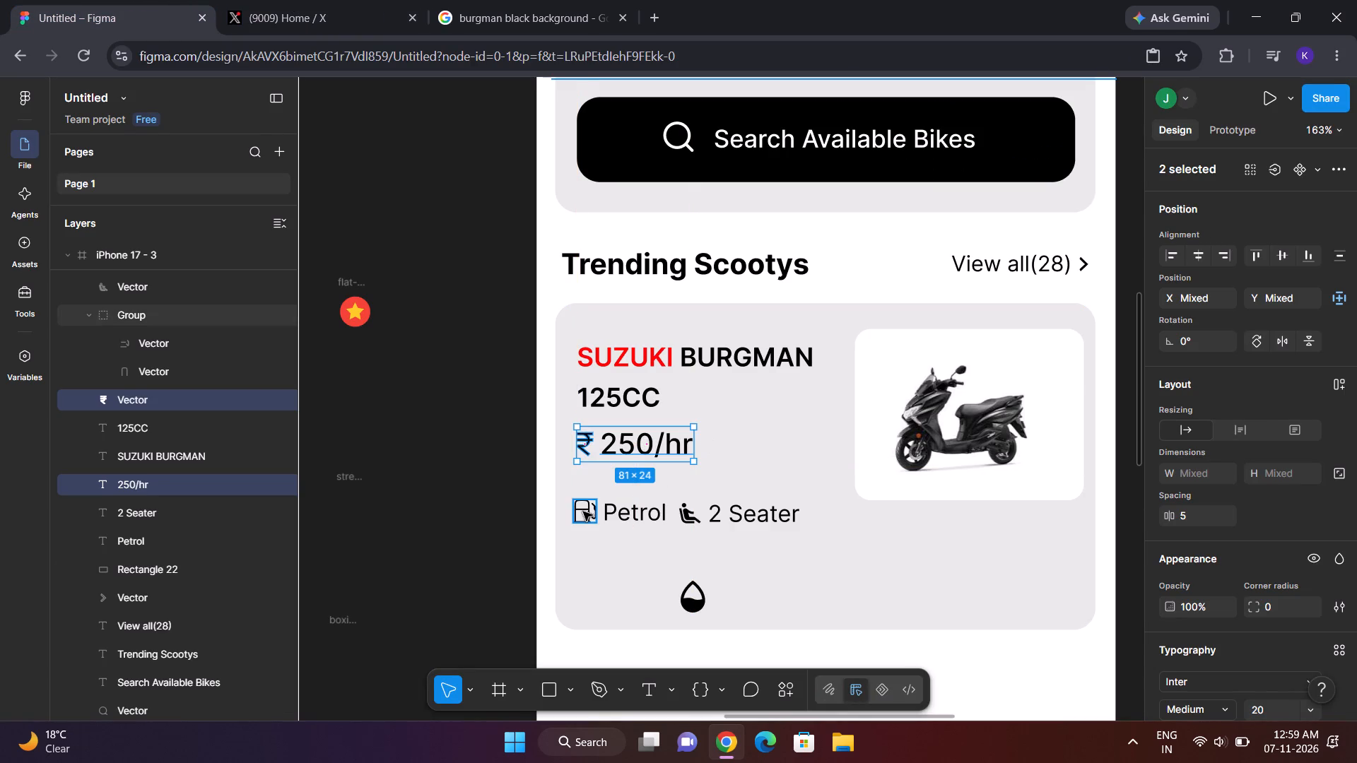
Move the fuel and seat icons with their "Petrol" and "2 Seater" labels together, left-aligned with the price and 24 px below it.
left_click(583, 511)
left_click(631, 514, "ctrl+shift")
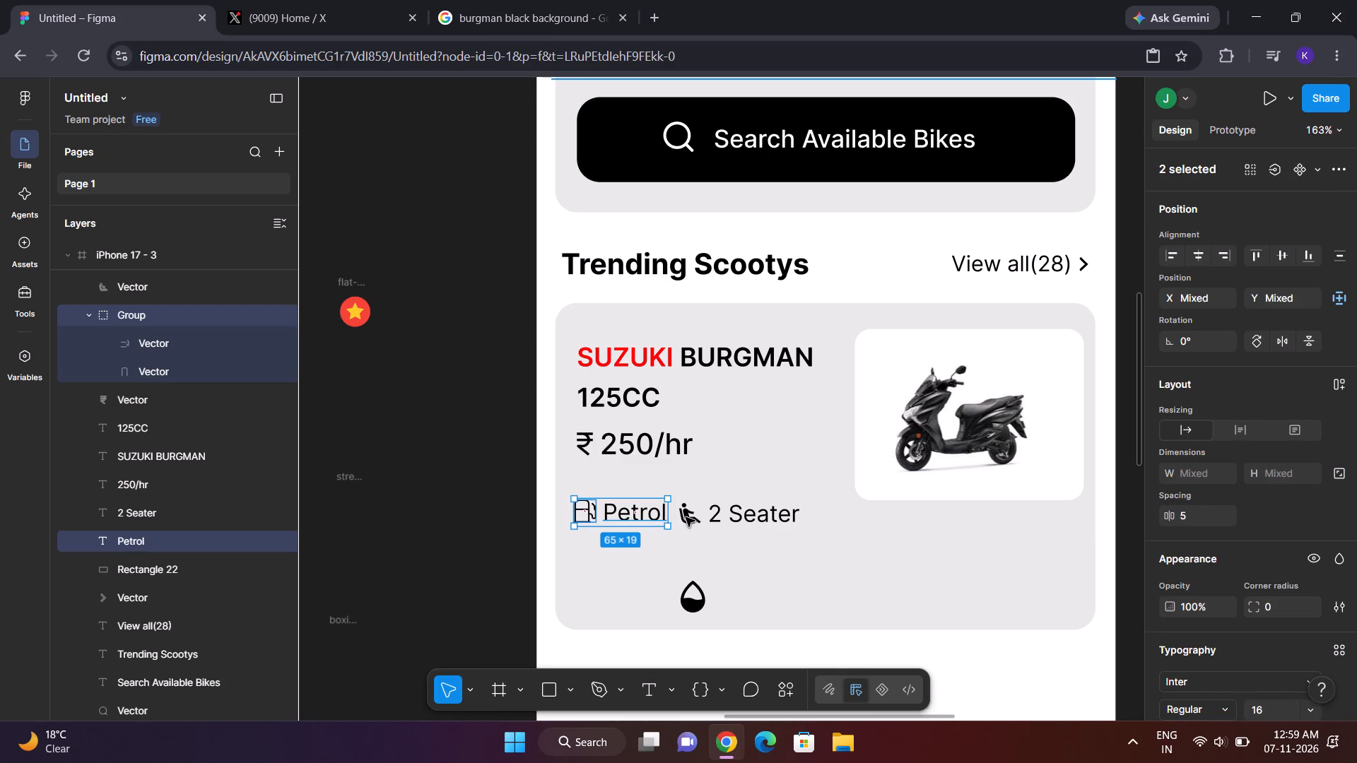
left_click(686, 517, "ctrl+shift")
left_click(733, 511, "ctrl+shift")
left_click_drag(712, 509, 715, 509)
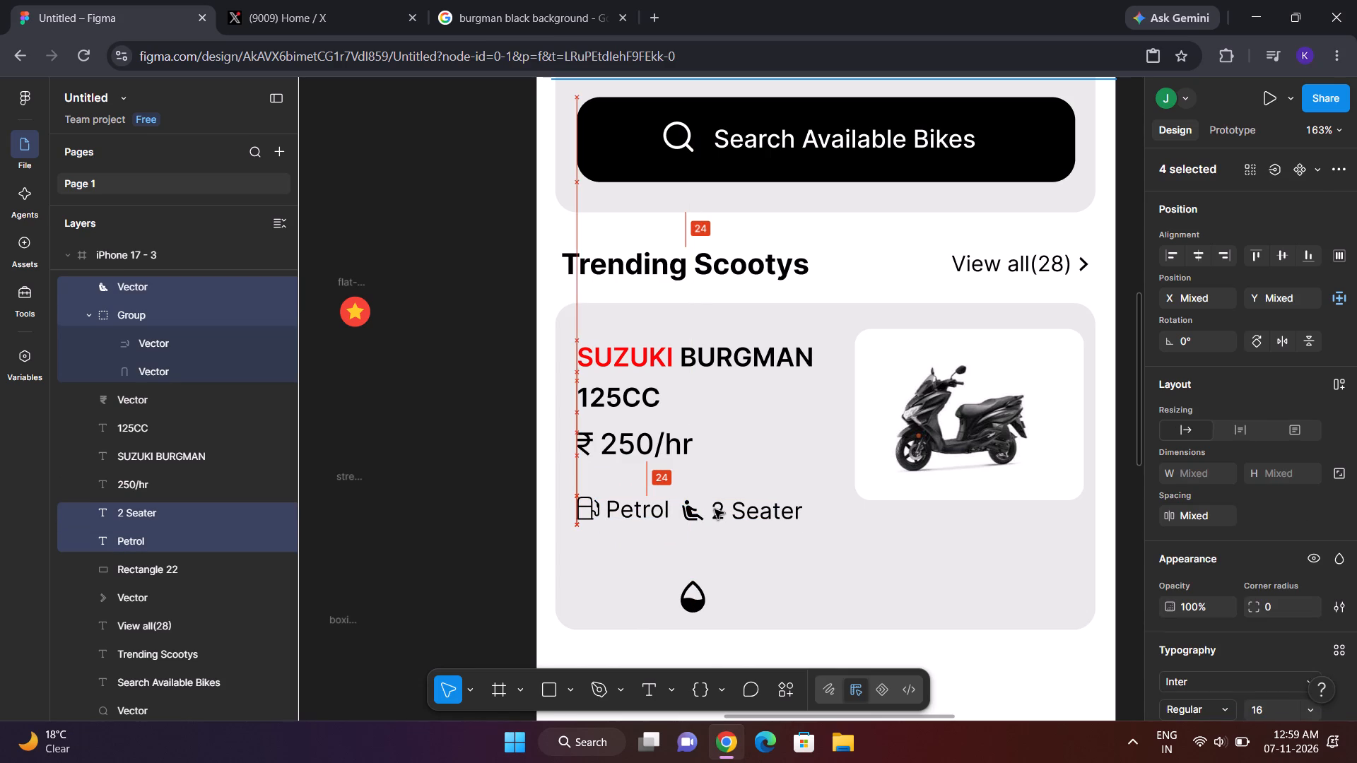
left_click_drag(715, 509, 715, 505)
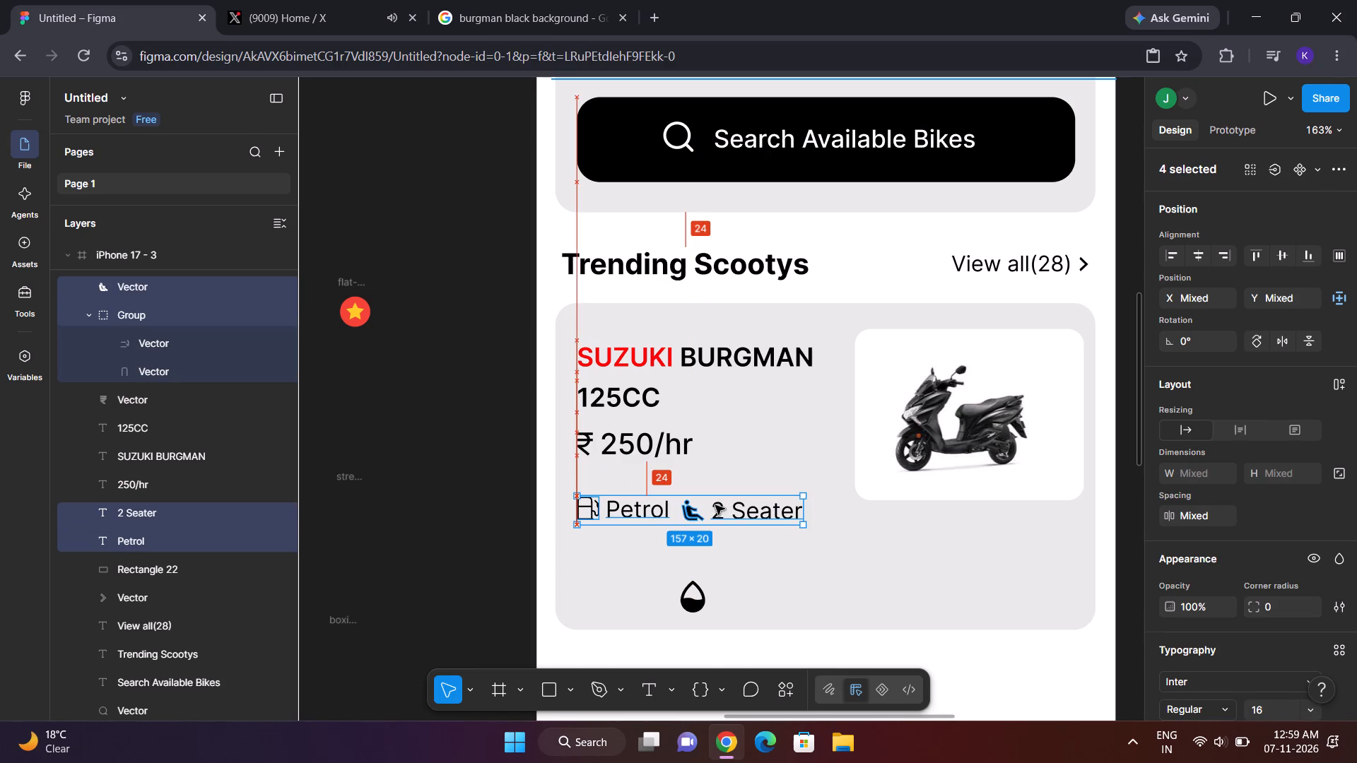
left_click_drag(715, 505, 715, 502)
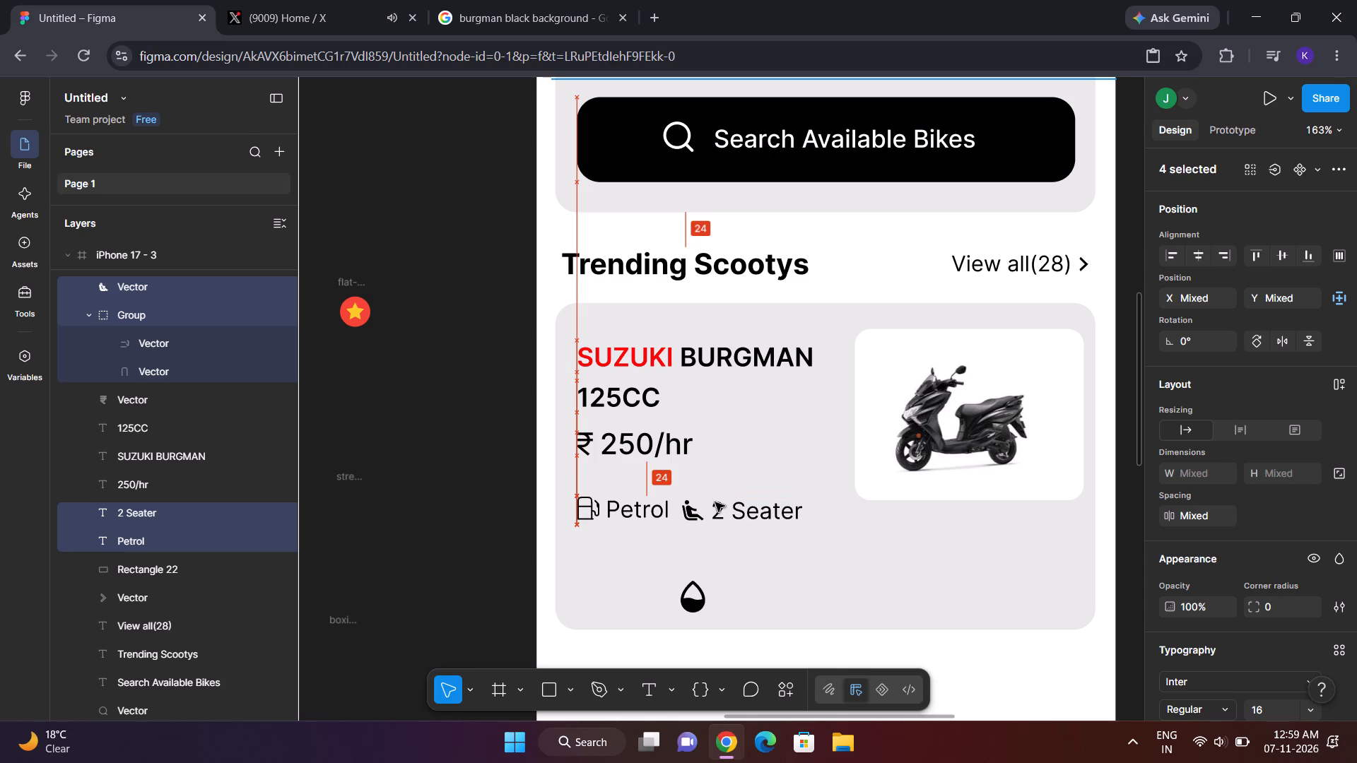
left_click_drag(715, 502, 715, 503)
left_click(526, 377)
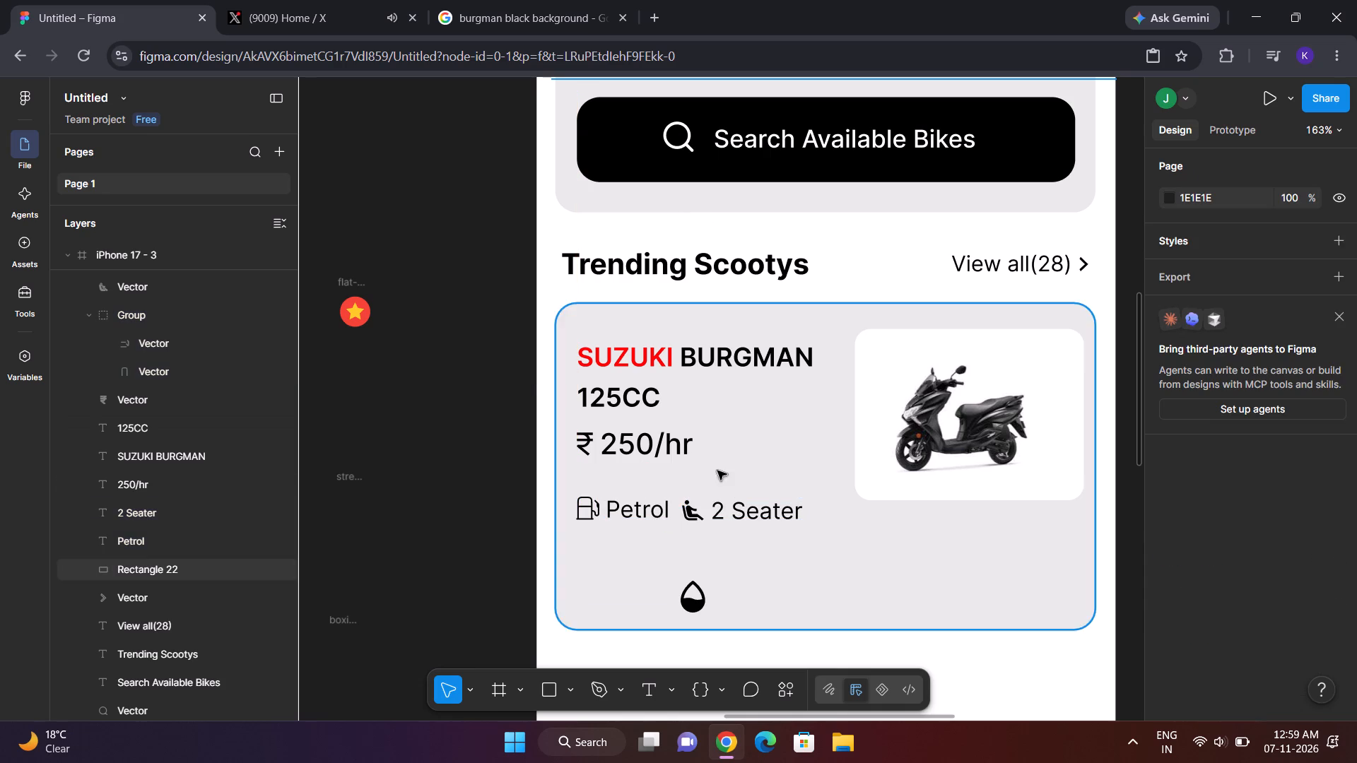
Move the rupee icon and "250/hr" together slightly down, closer to the fuel and seat row.
left_click(650, 461)
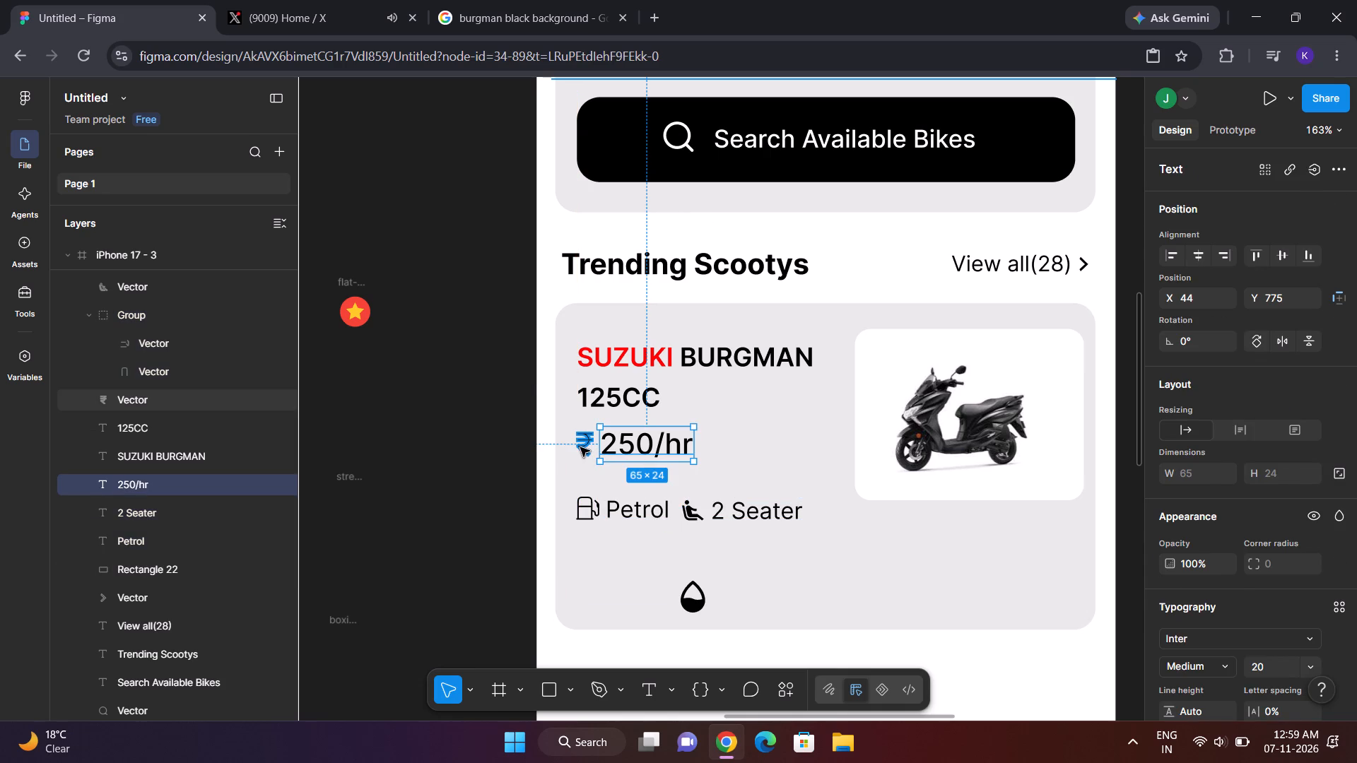
left_click(580, 447, "ctrl+shift")
left_click(636, 441)
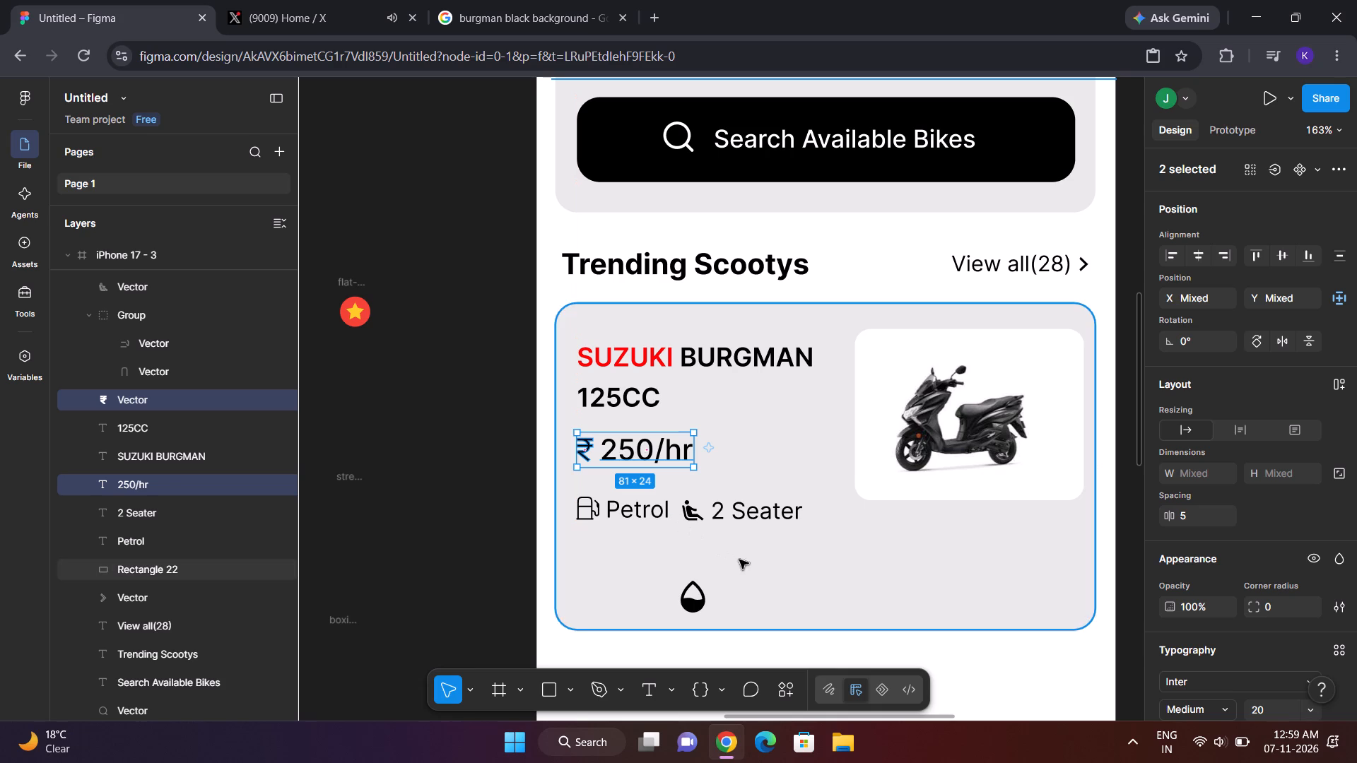
left_click(488, 415)
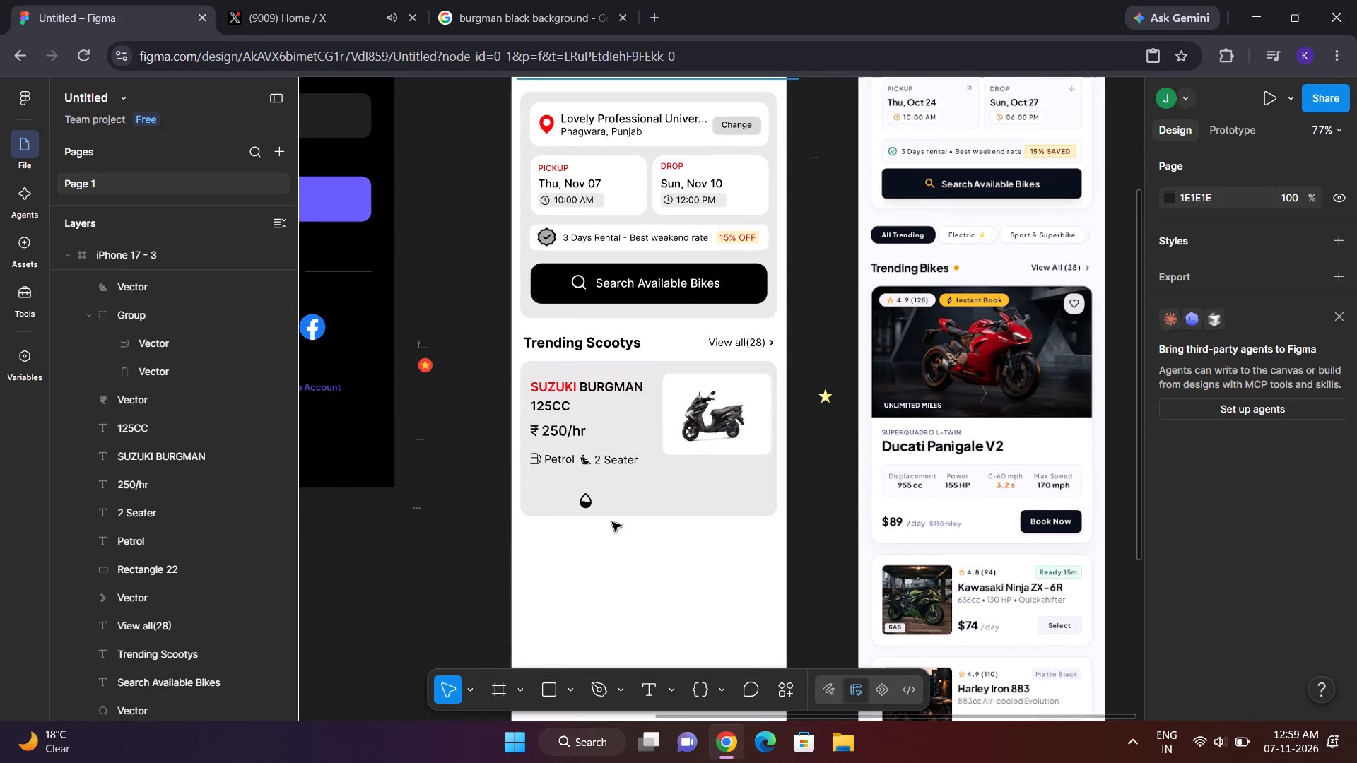
Select the seat icon, "2 Seater", "Petrol" and the fuel icon together and open their fill colour.
left_click(613, 462)
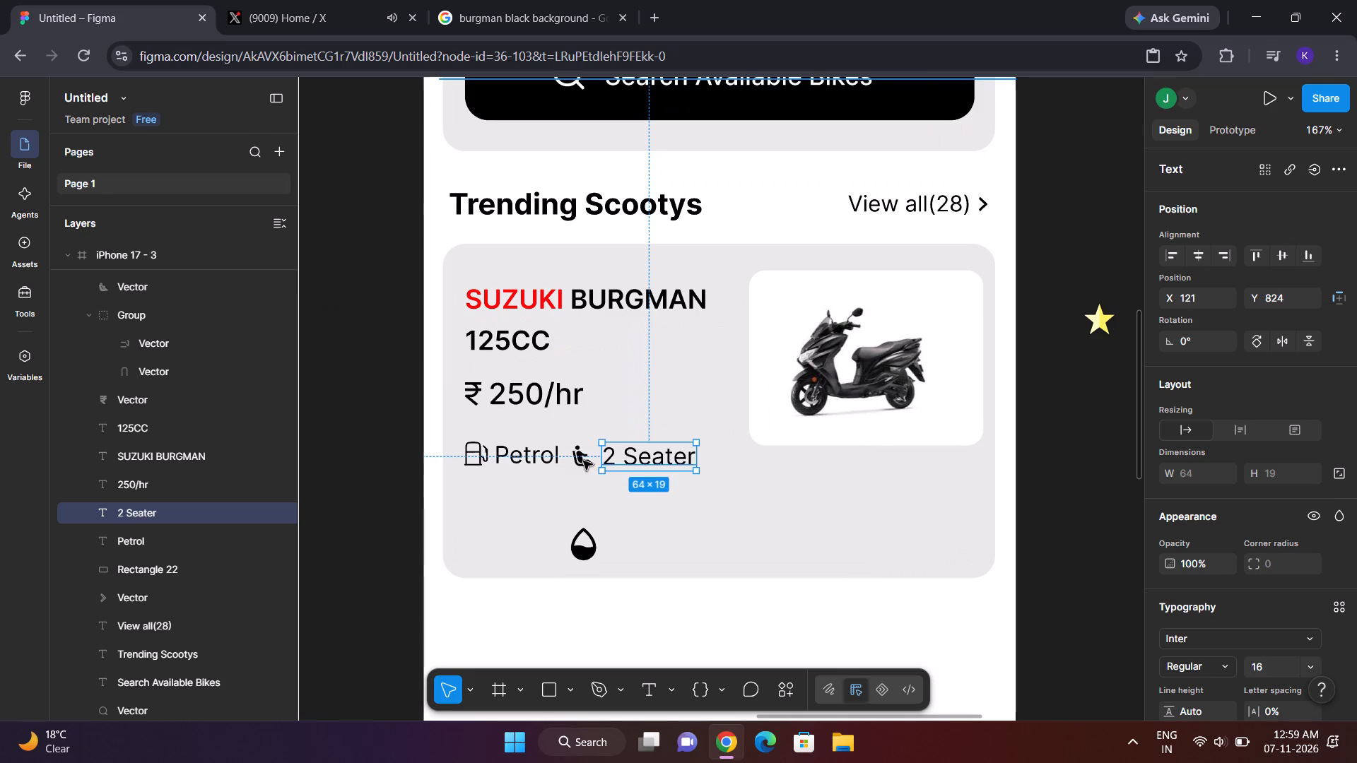
left_click(575, 459)
left_click(656, 456, "ctrl+shift")
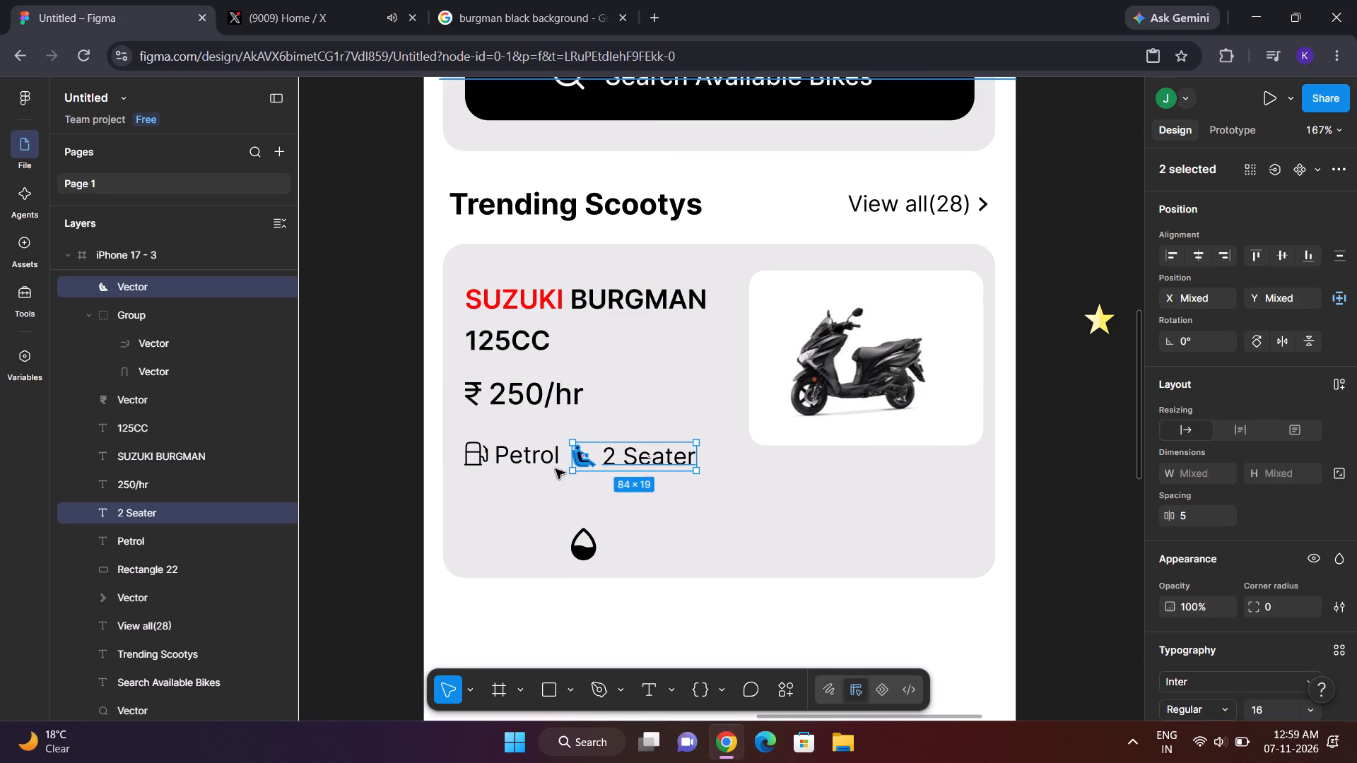
left_click(544, 457, "ctrl+shift")
left_click(481, 461, "ctrl+shift")
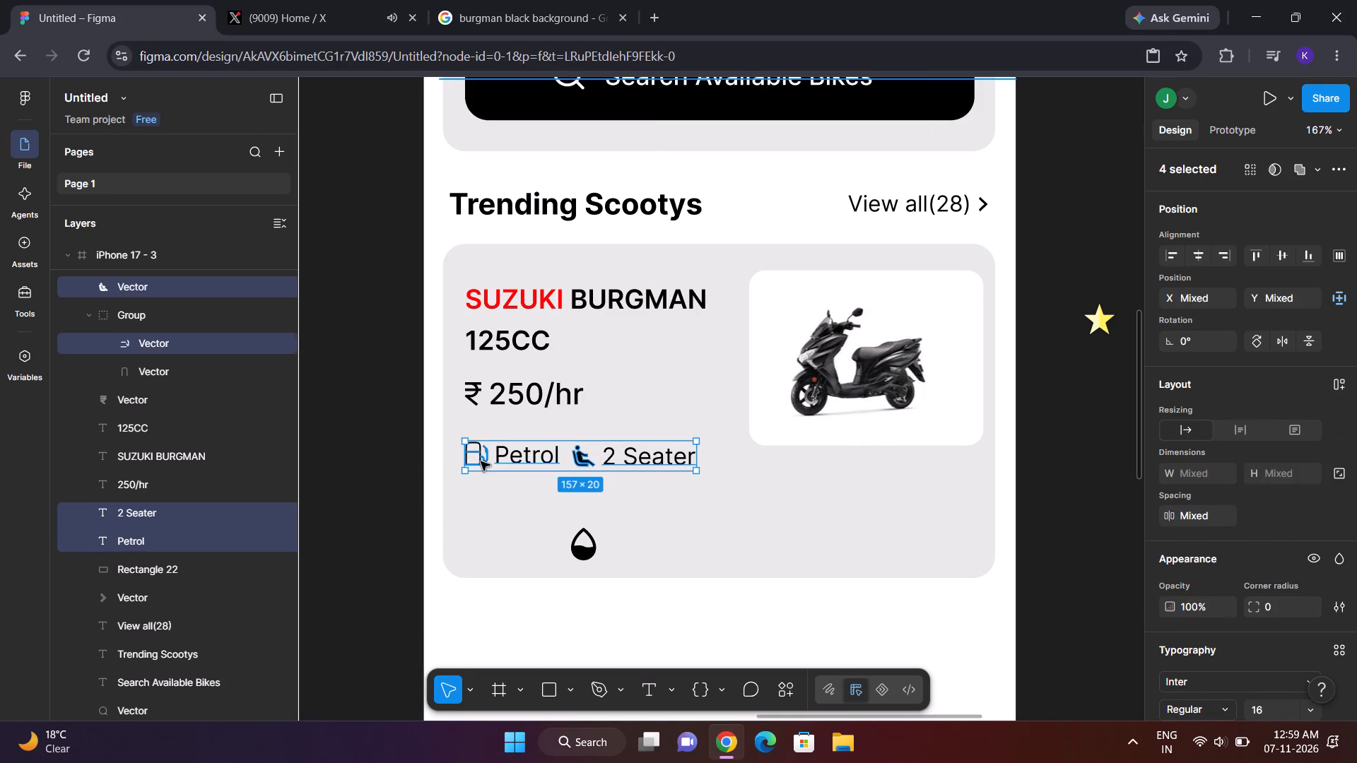
scroll(1223, 516, "down", 2)
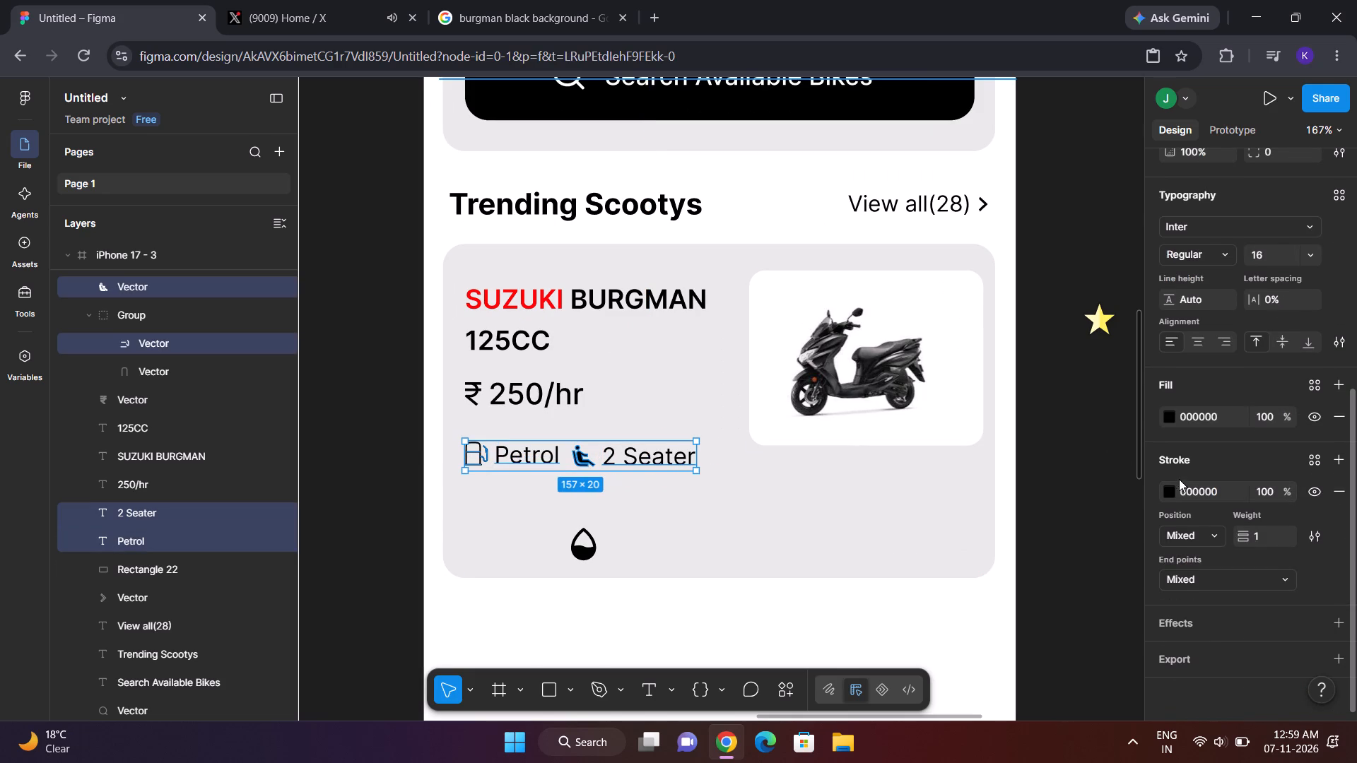
left_click(1166, 416)
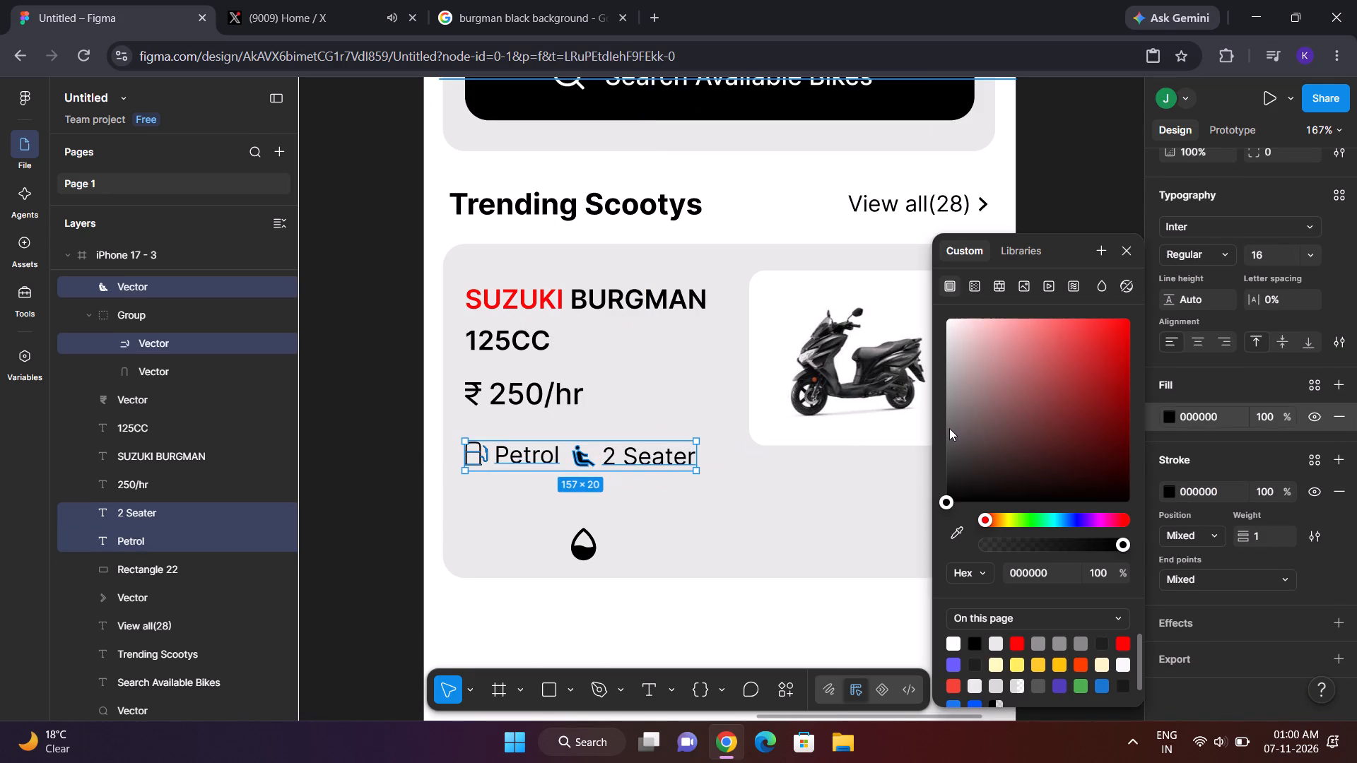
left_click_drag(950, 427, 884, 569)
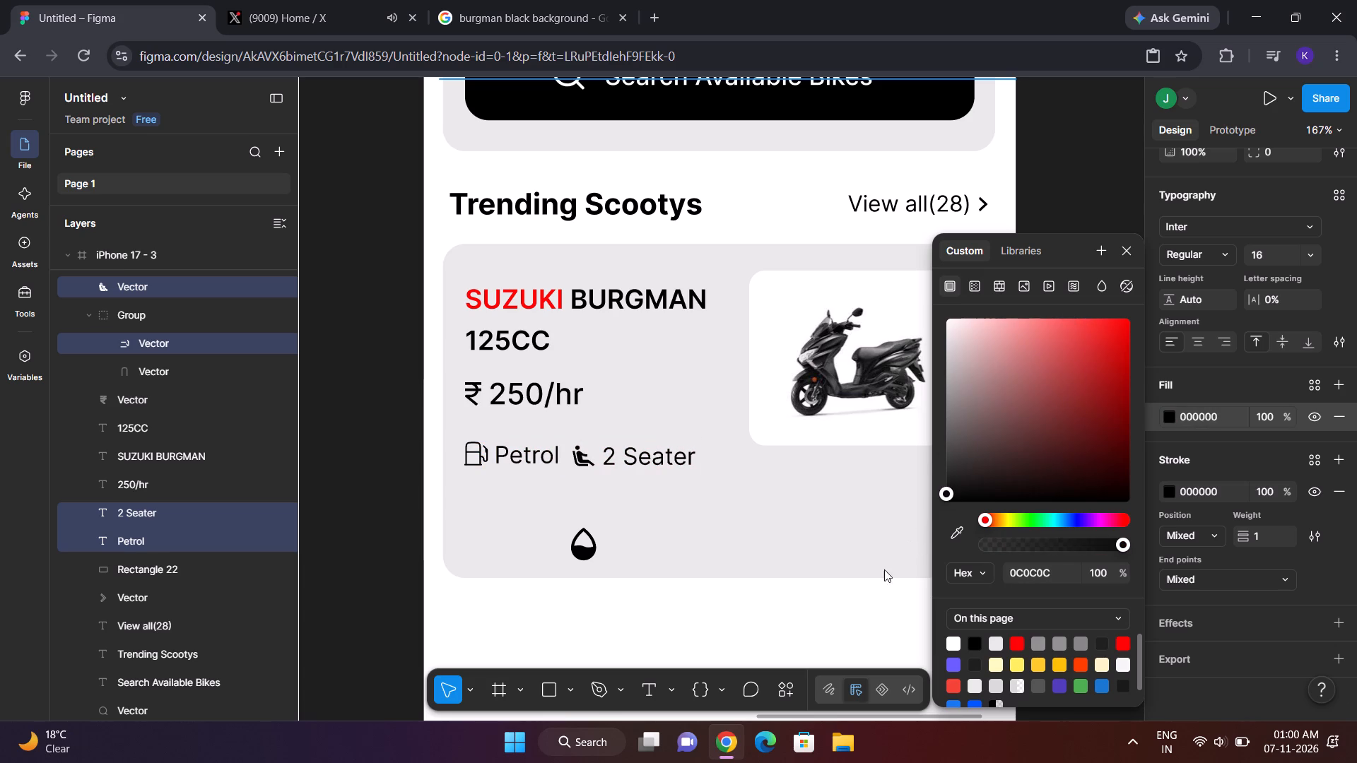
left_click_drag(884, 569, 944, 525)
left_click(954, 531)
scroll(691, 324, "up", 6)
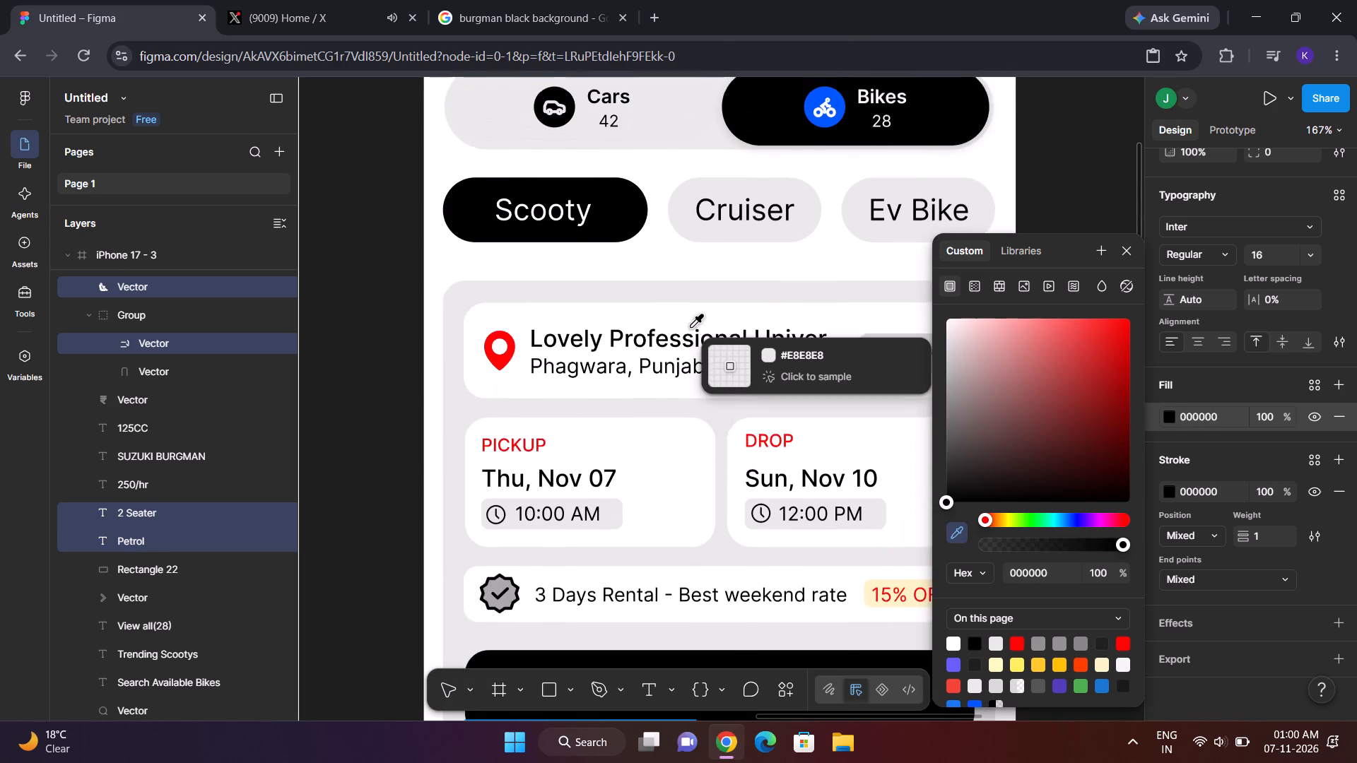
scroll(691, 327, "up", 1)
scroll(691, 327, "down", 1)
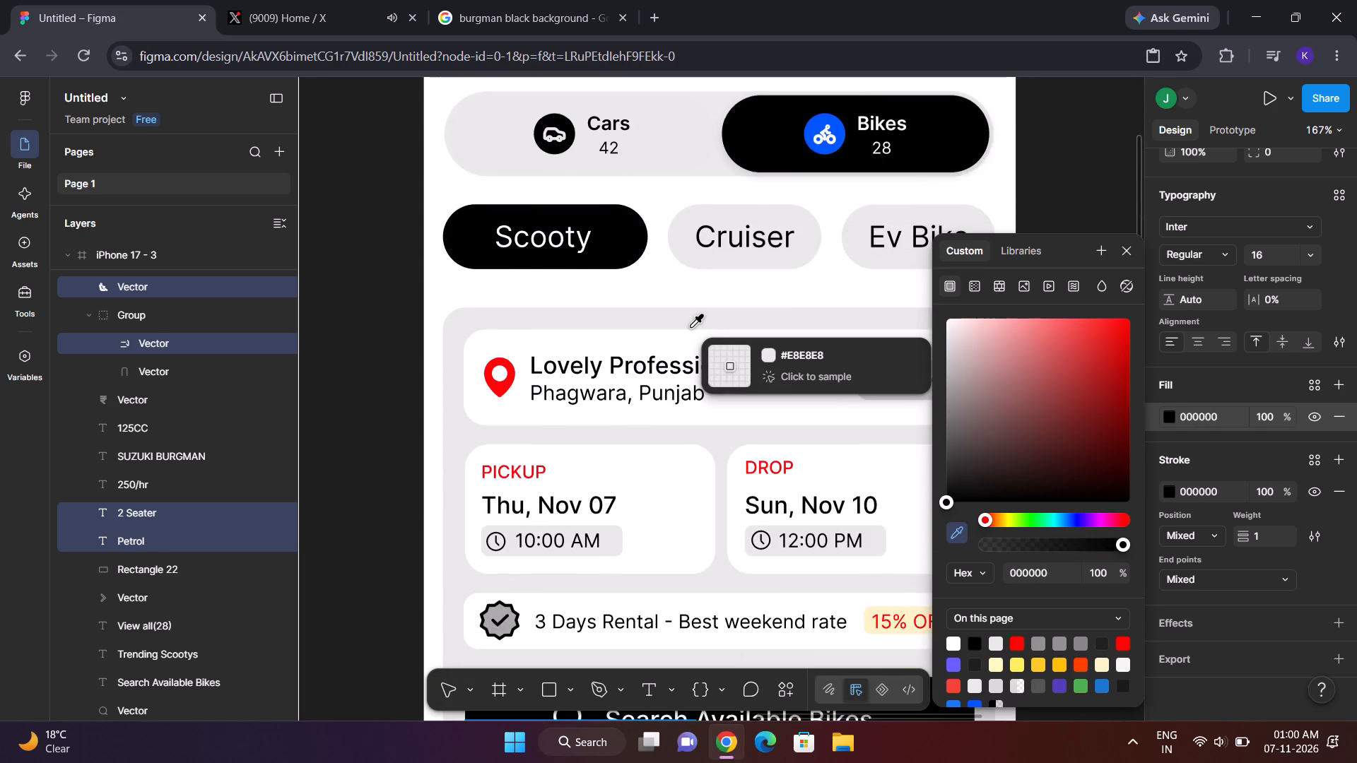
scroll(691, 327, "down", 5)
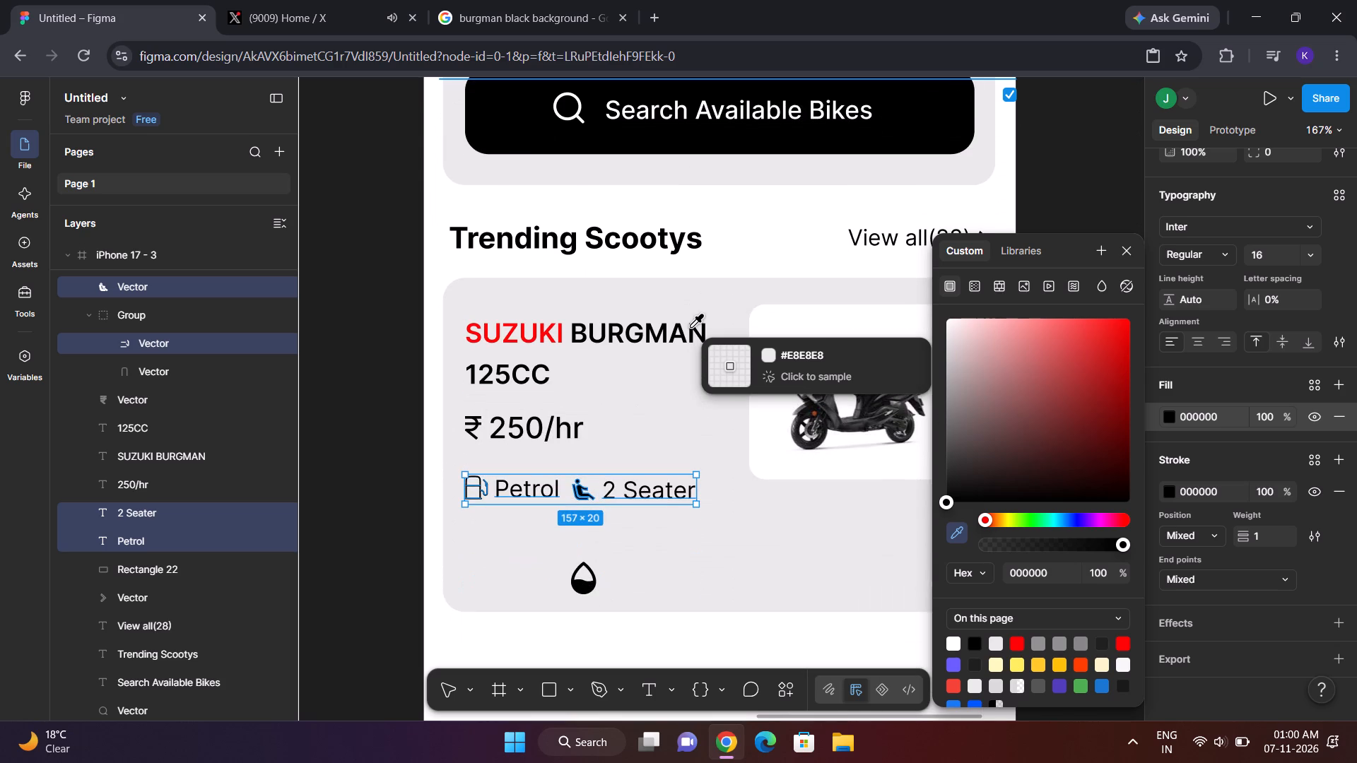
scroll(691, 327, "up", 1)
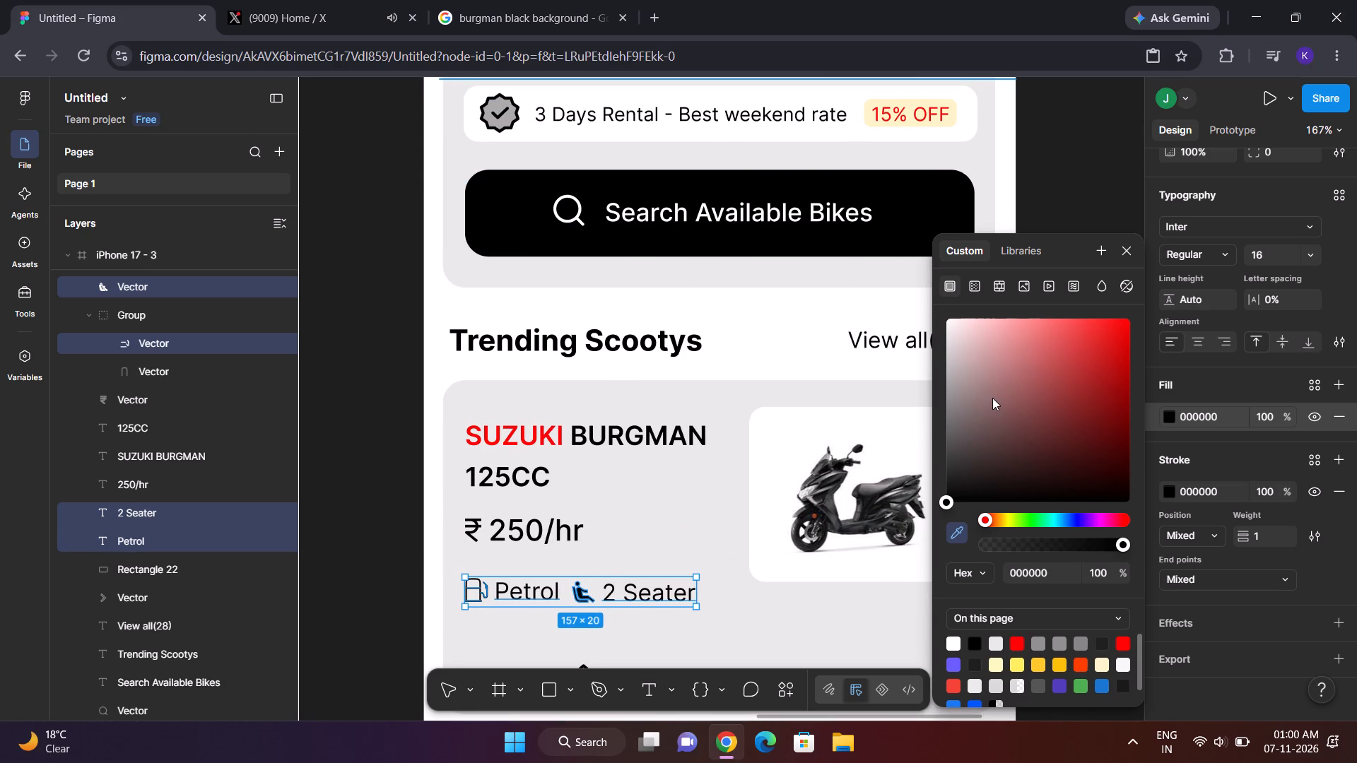
Set the fill of the selected spec icons and labels to grey 767676.
left_click_drag(992, 398, 941, 396)
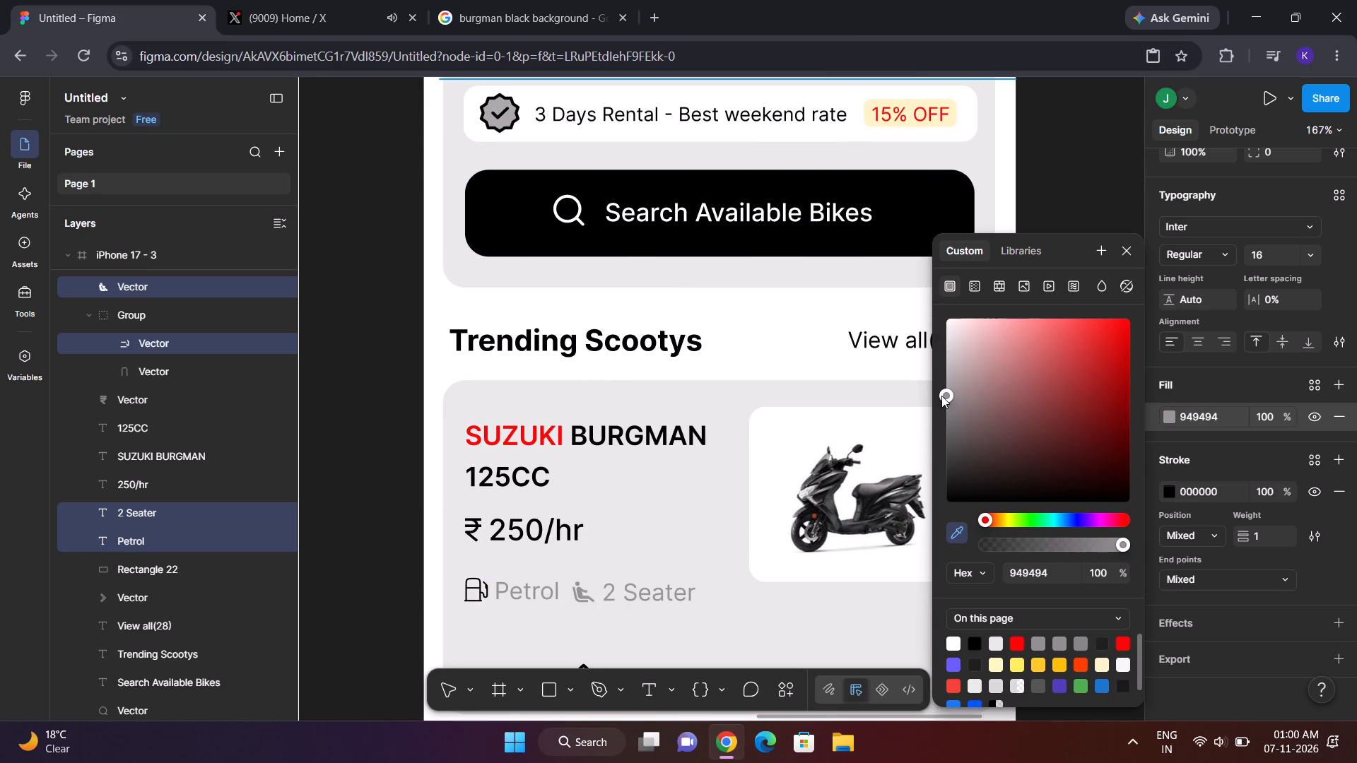
left_click_drag(941, 396, 927, 367)
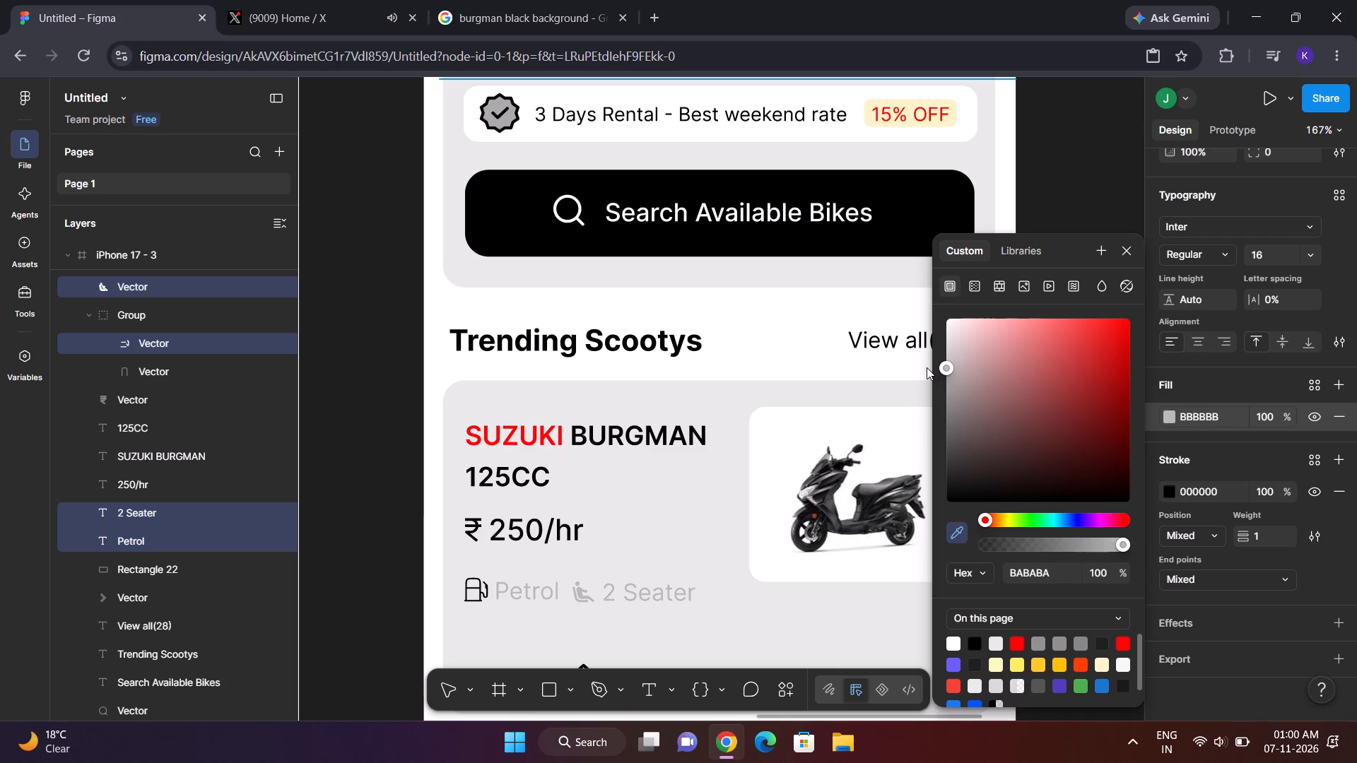
left_click_drag(927, 367, 923, 404)
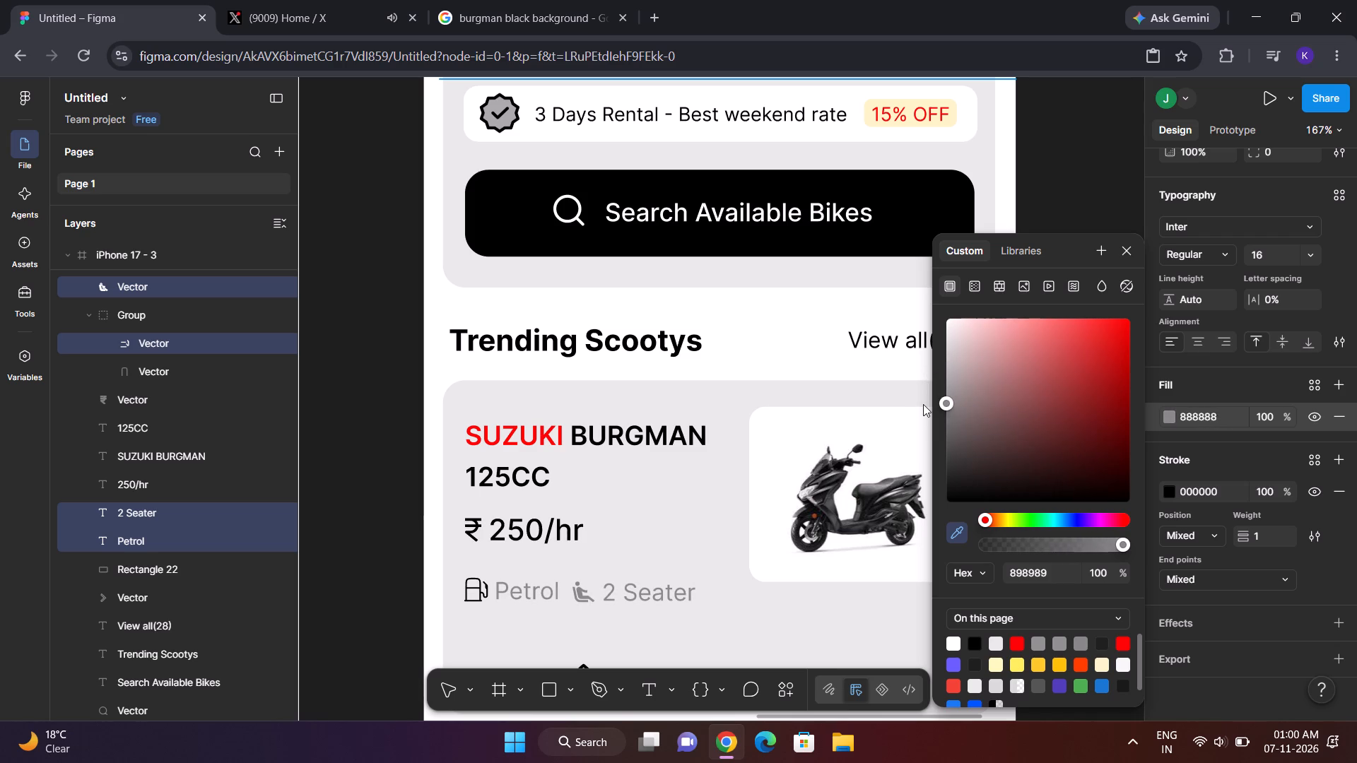
left_click_drag(923, 404, 922, 418)
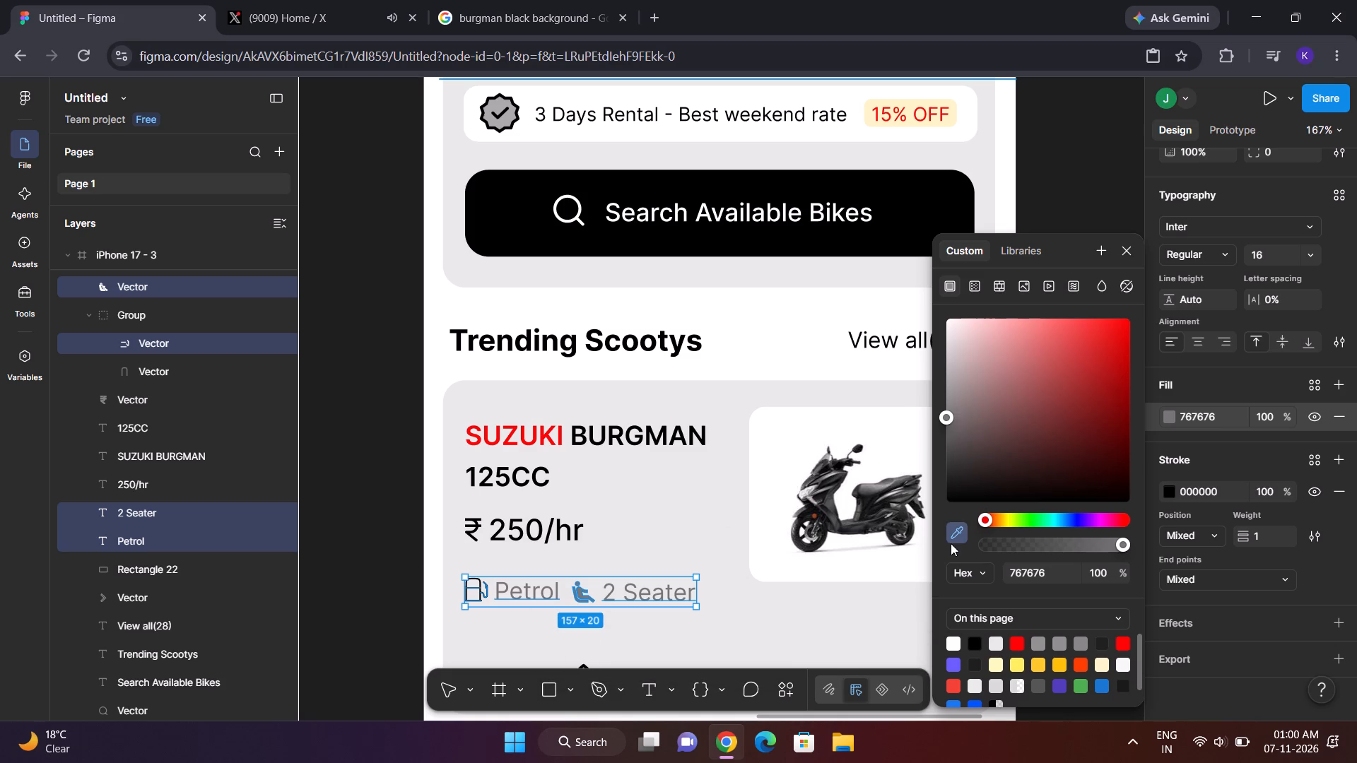
left_click(951, 543)
Set the stroke colour of the whole fuel icon group to 767676 by sampling the grey of the seat icon.
left_click(481, 594)
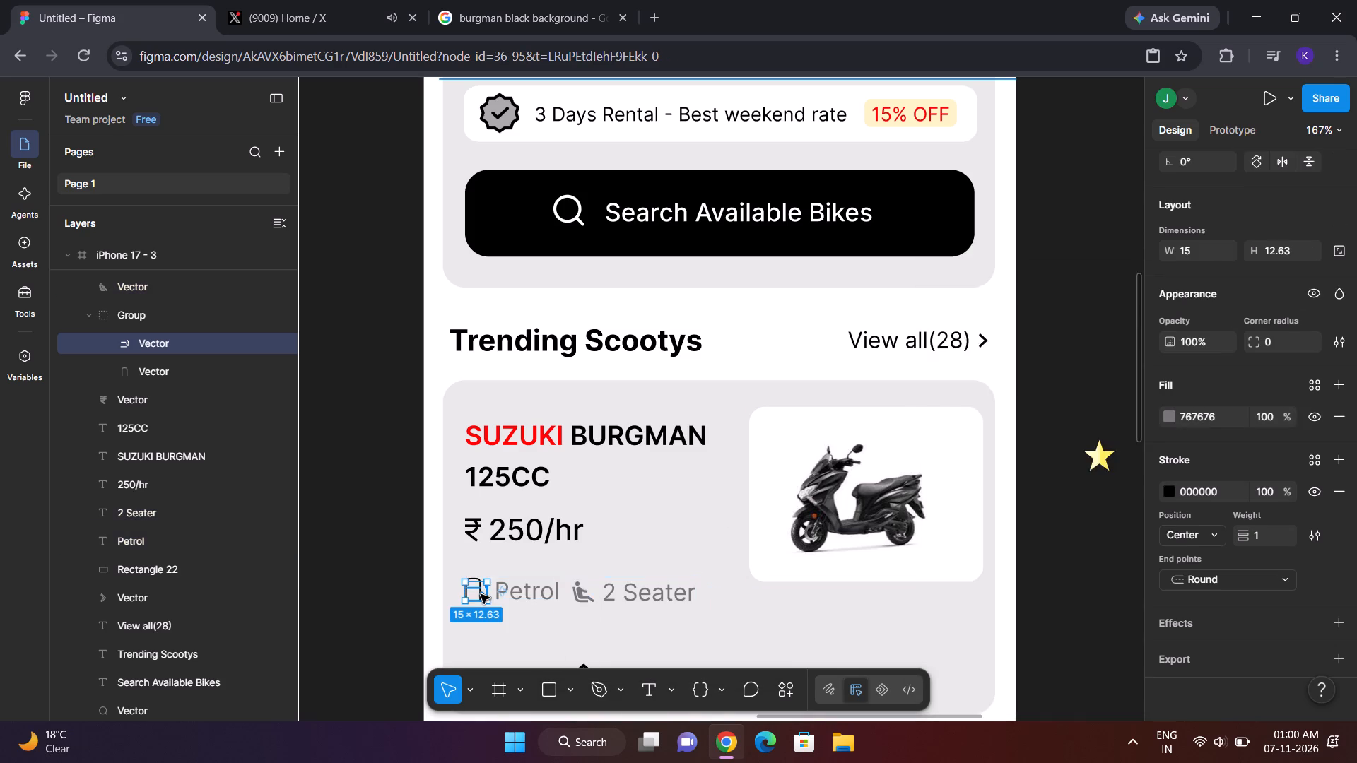
left_click(470, 554)
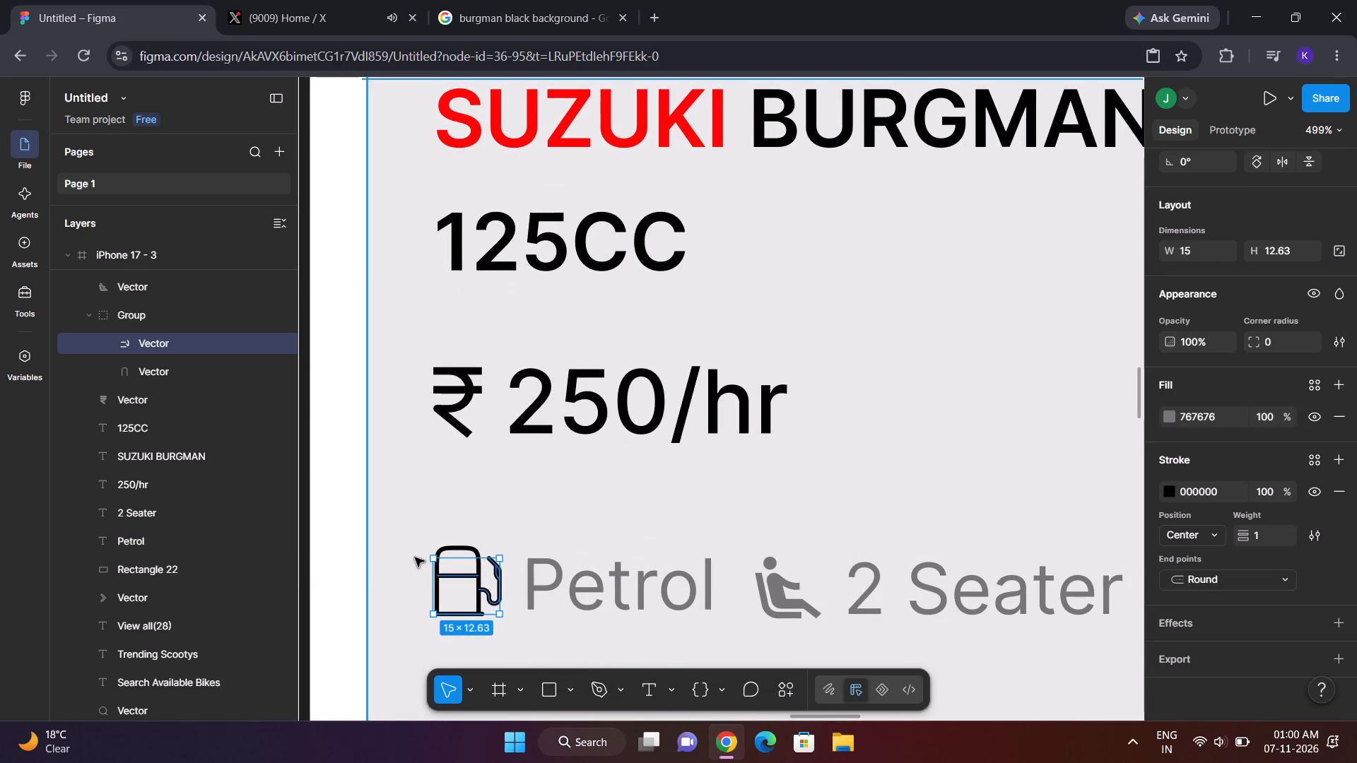
left_click(328, 580)
left_click(462, 577)
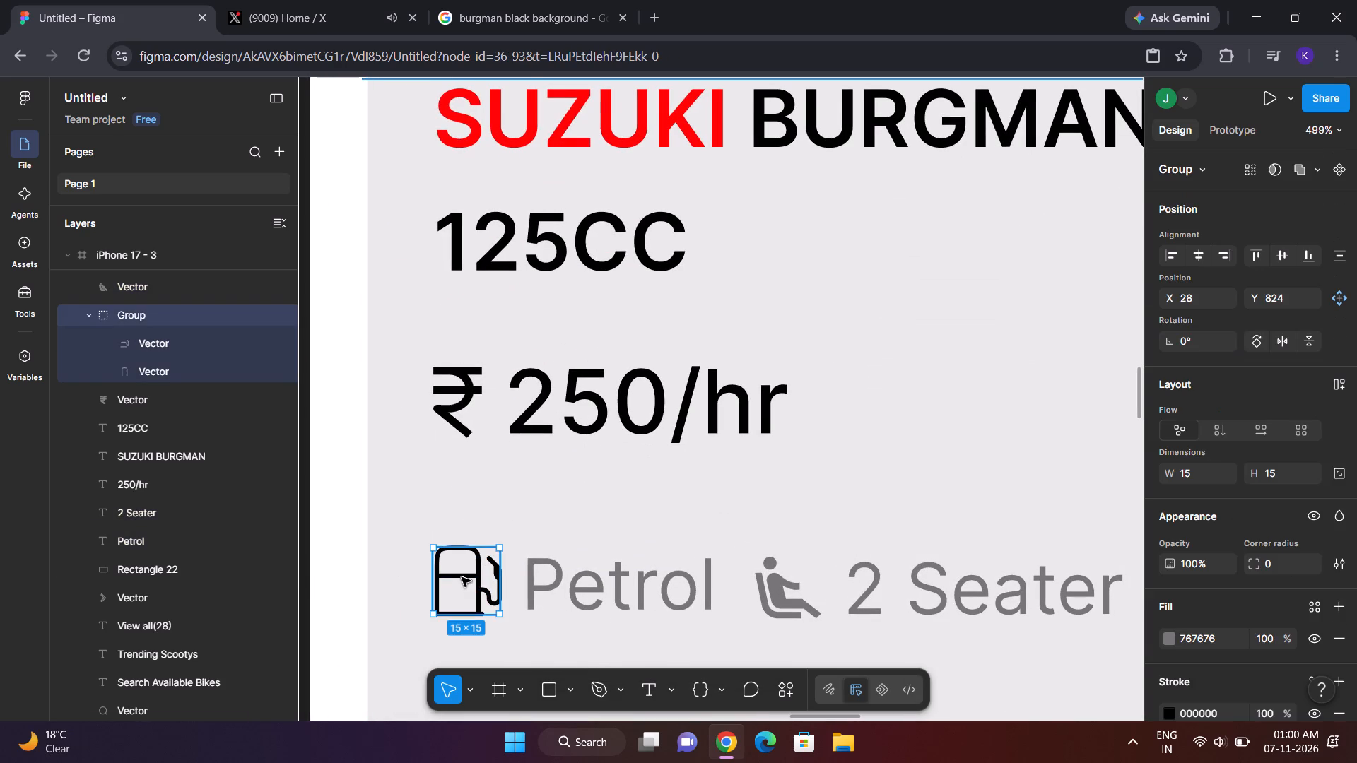
scroll(1175, 603, "down", 2)
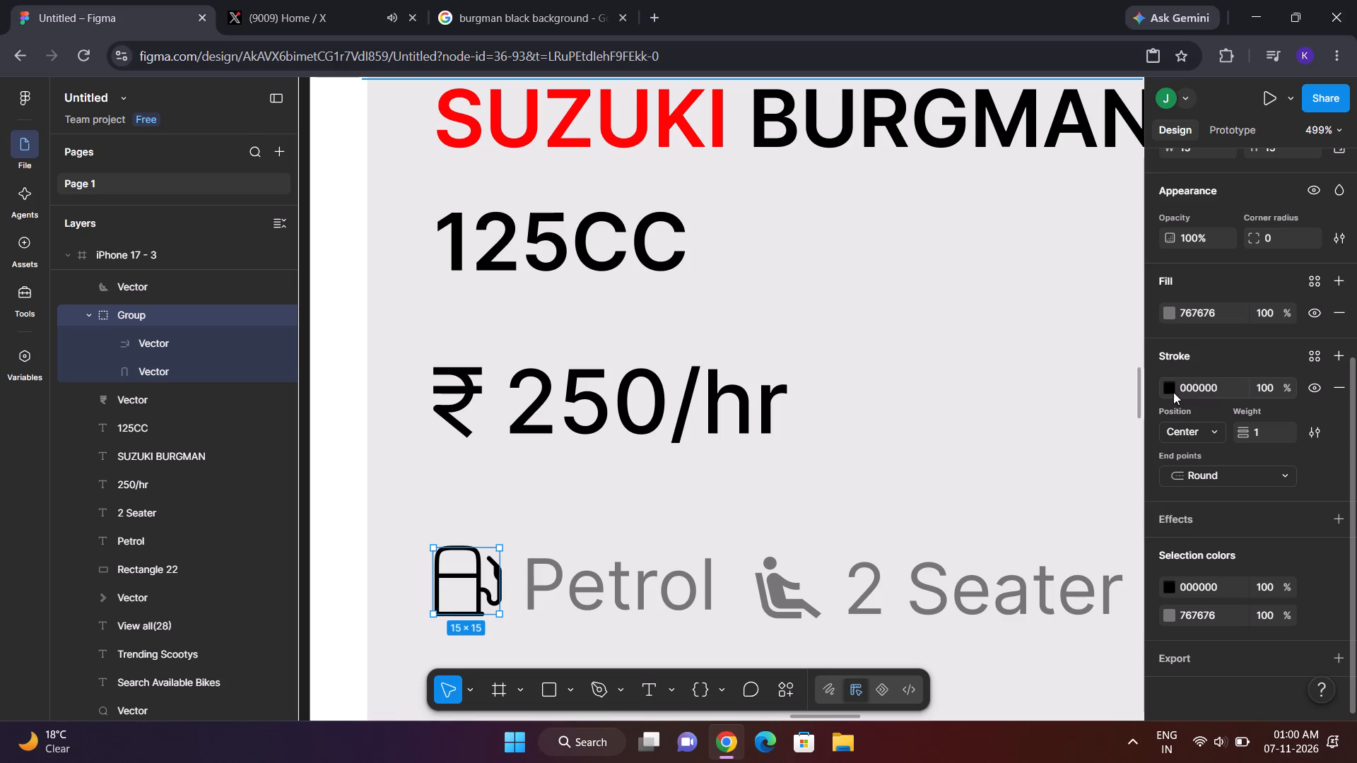
left_click(1173, 391)
left_click(968, 528)
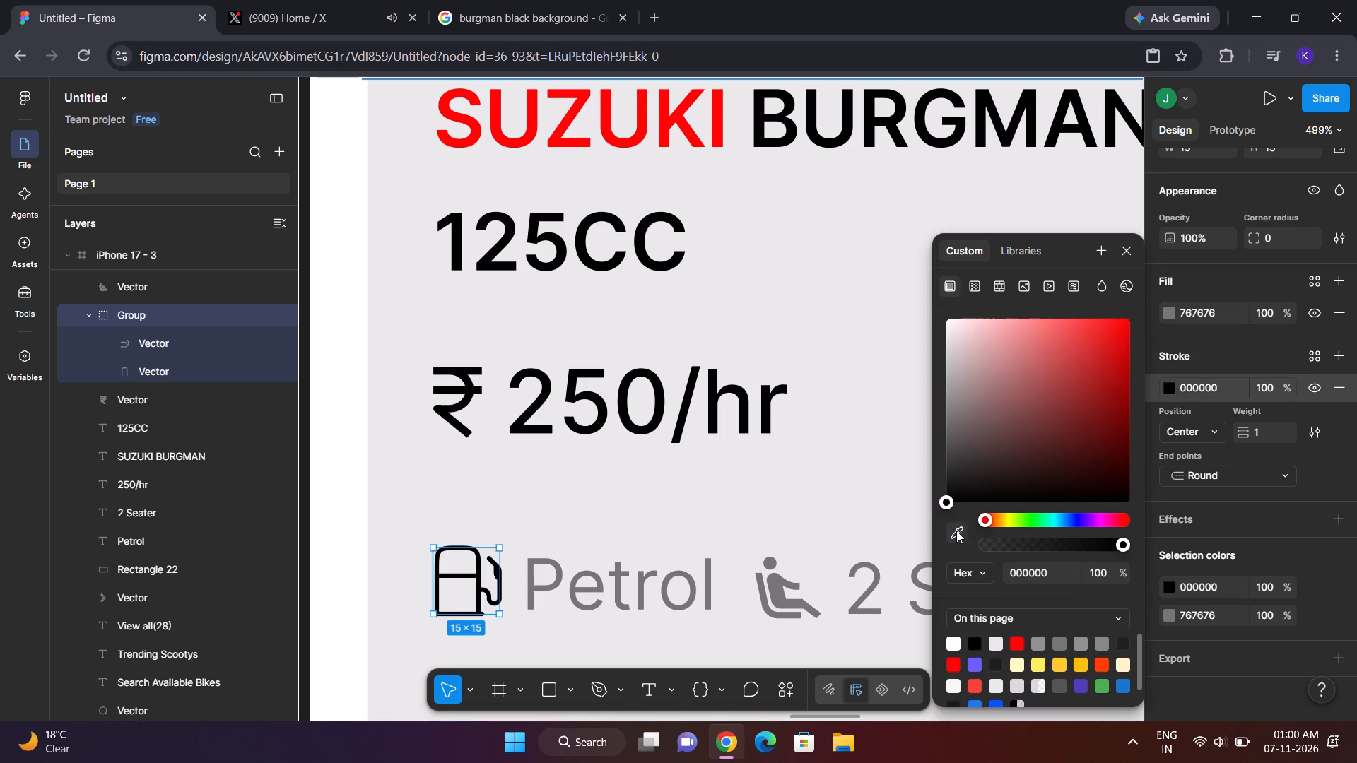
left_click(956, 531)
left_click(782, 590)
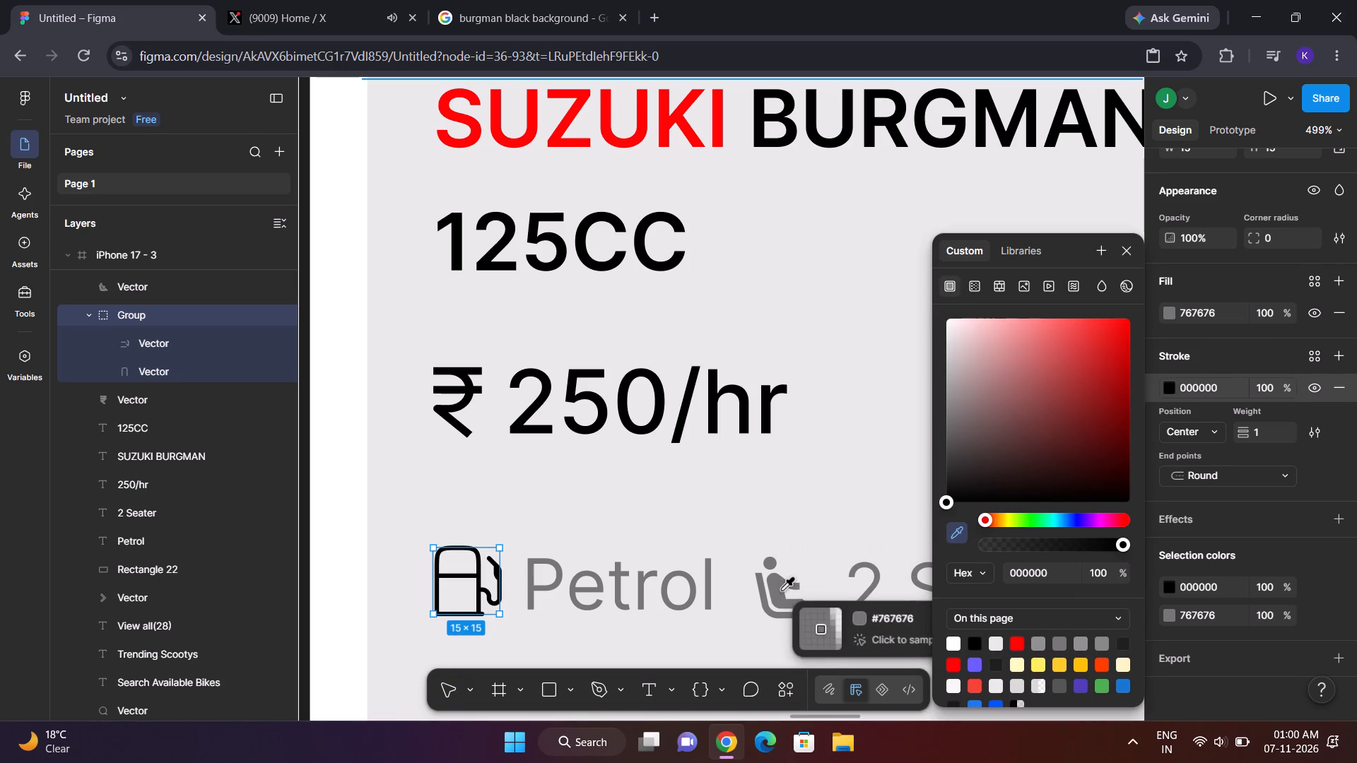
Select the fuel icon, "Petrol", the seat icon and "2 Seater" together in the scooter card.
left_click(350, 519)
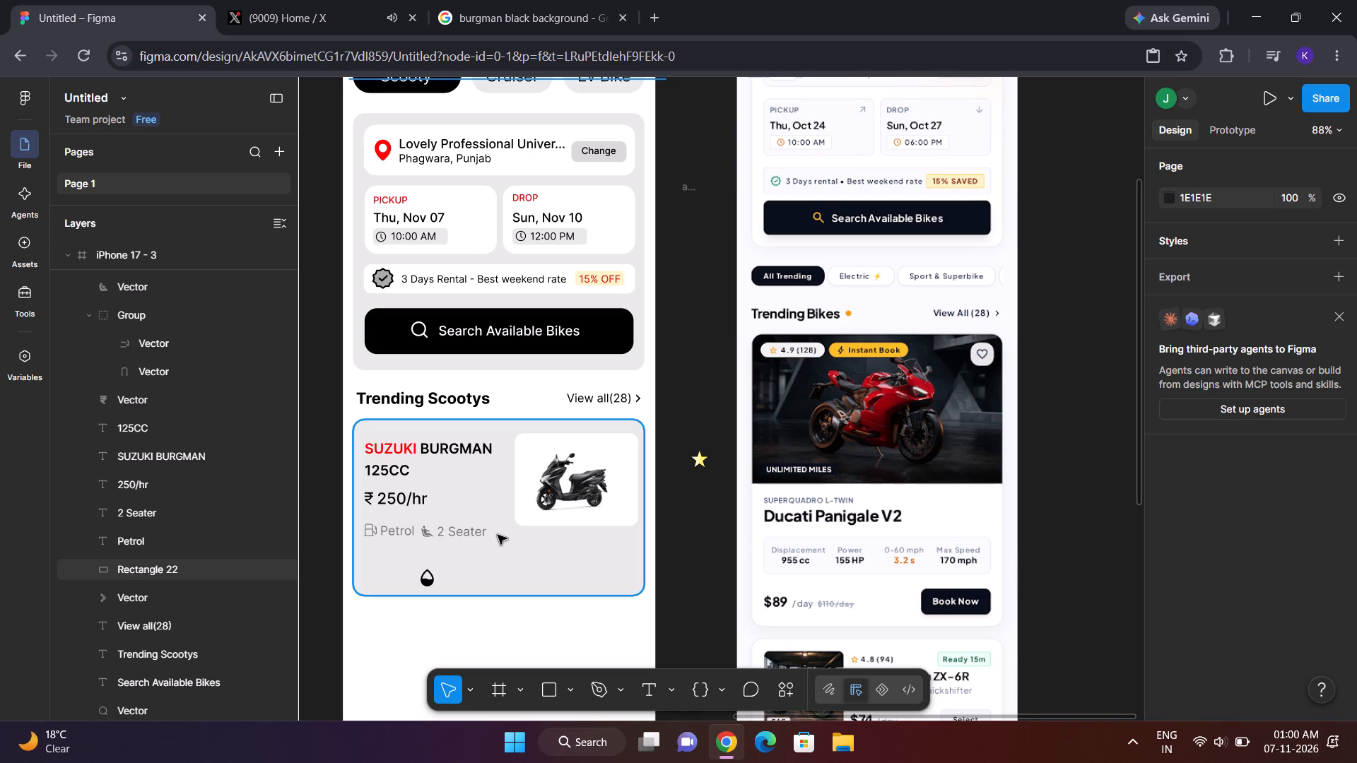
left_click(466, 535)
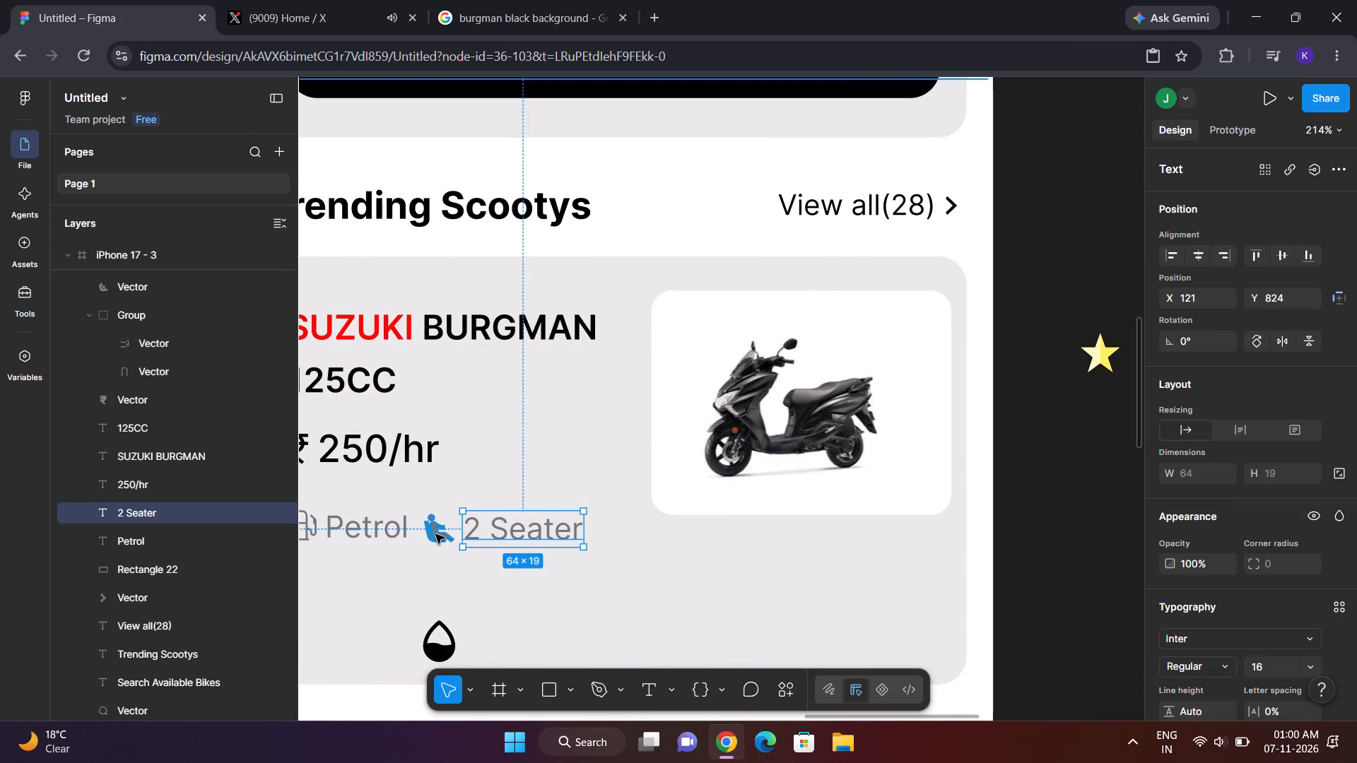
left_click(435, 533, "ctrl+shift")
left_click(365, 528, "ctrl+shift")
scroll(365, 528, "right", 1, "ctrl+shift")
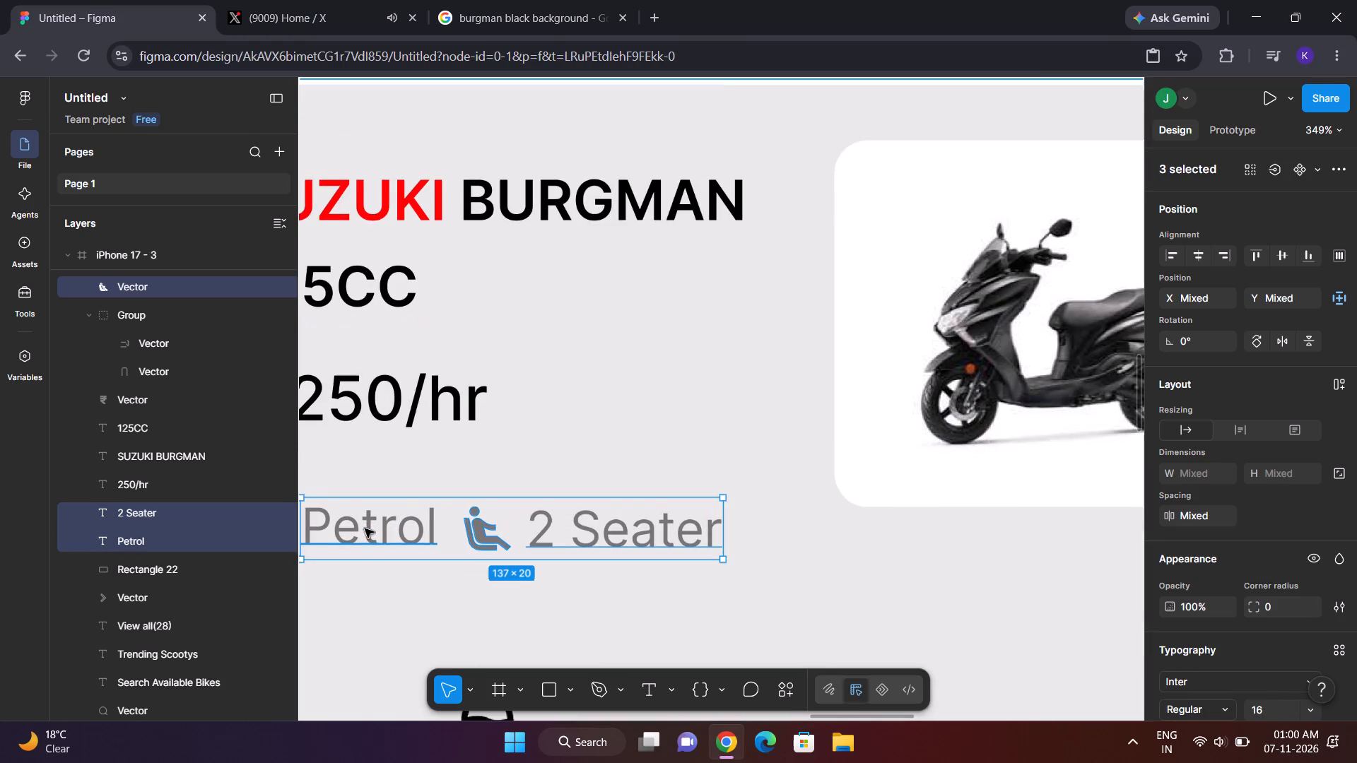
scroll(372, 516, "right", 1)
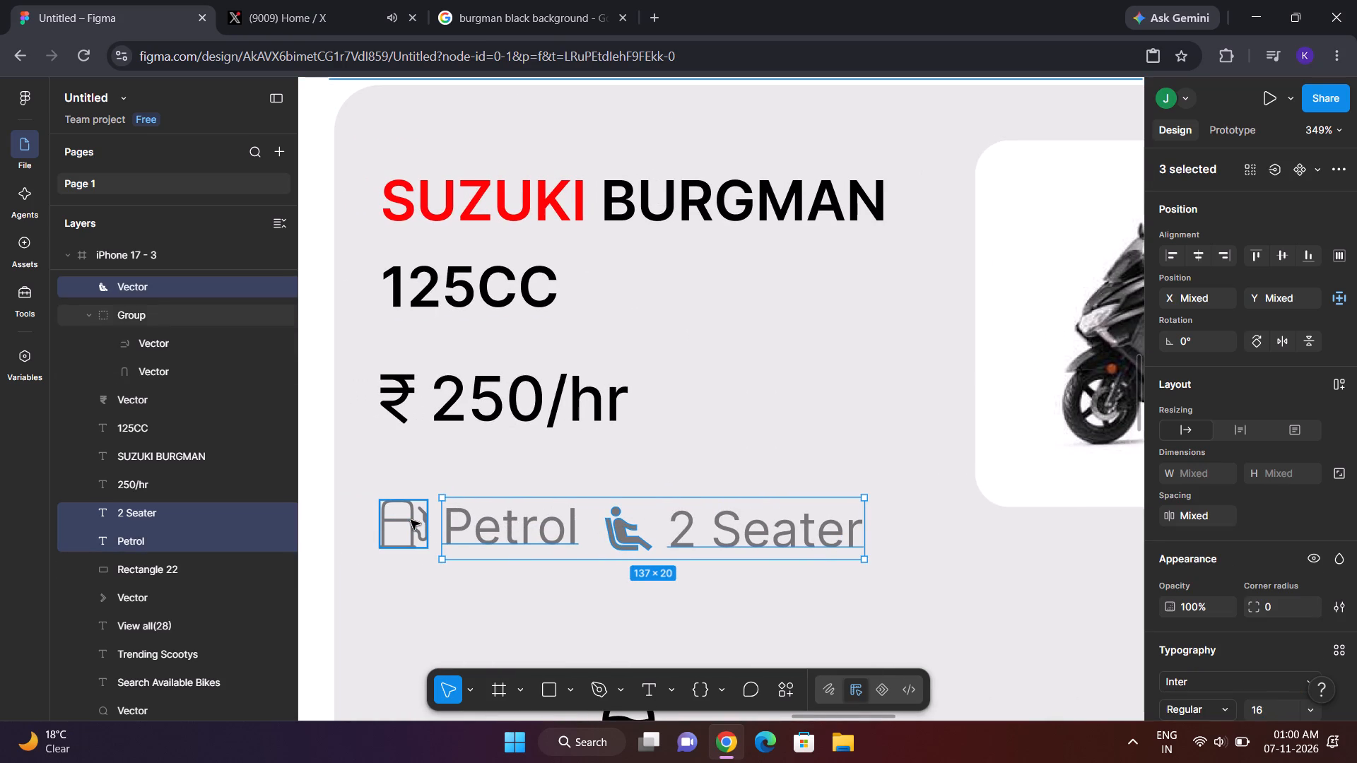
left_click(410, 519)
left_click(514, 535, "ctrl+shift")
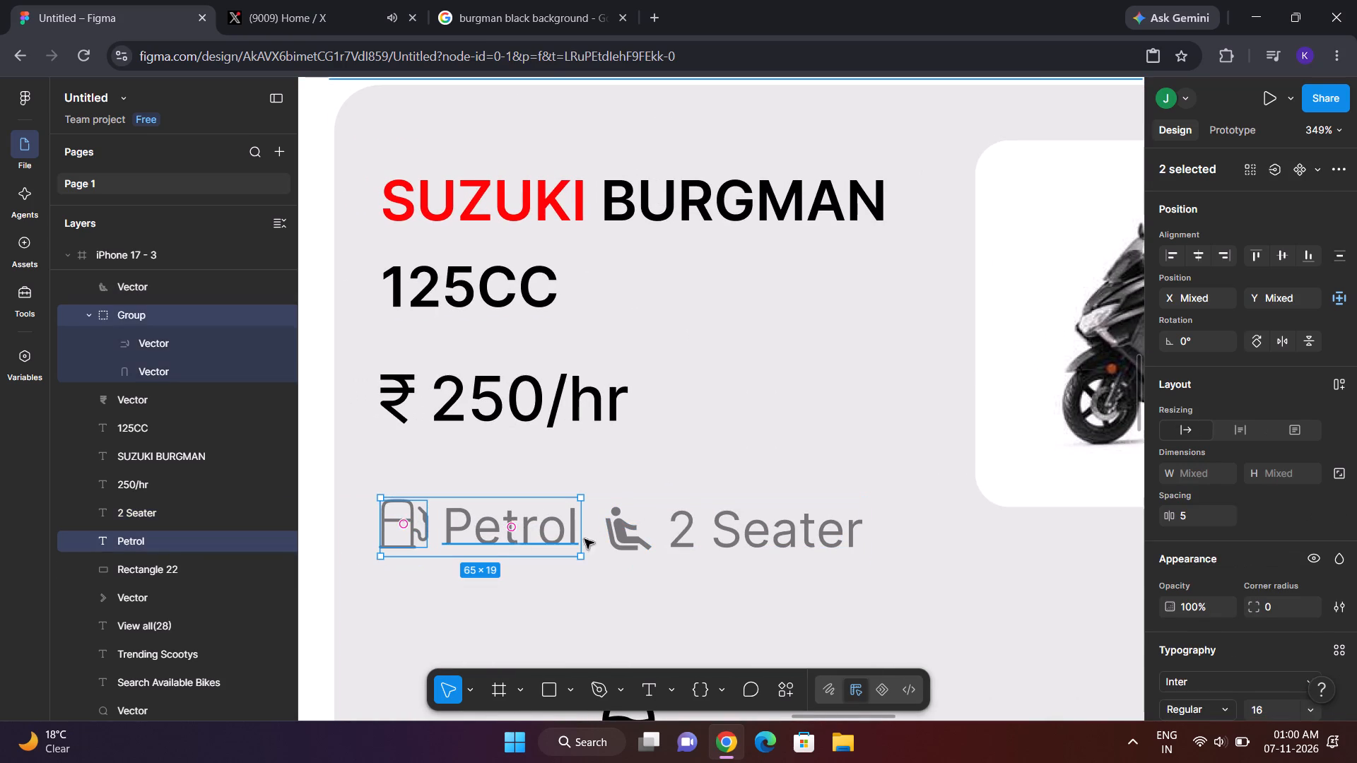
left_click(623, 536, "ctrl+shift")
left_click(691, 539, "ctrl+shift")
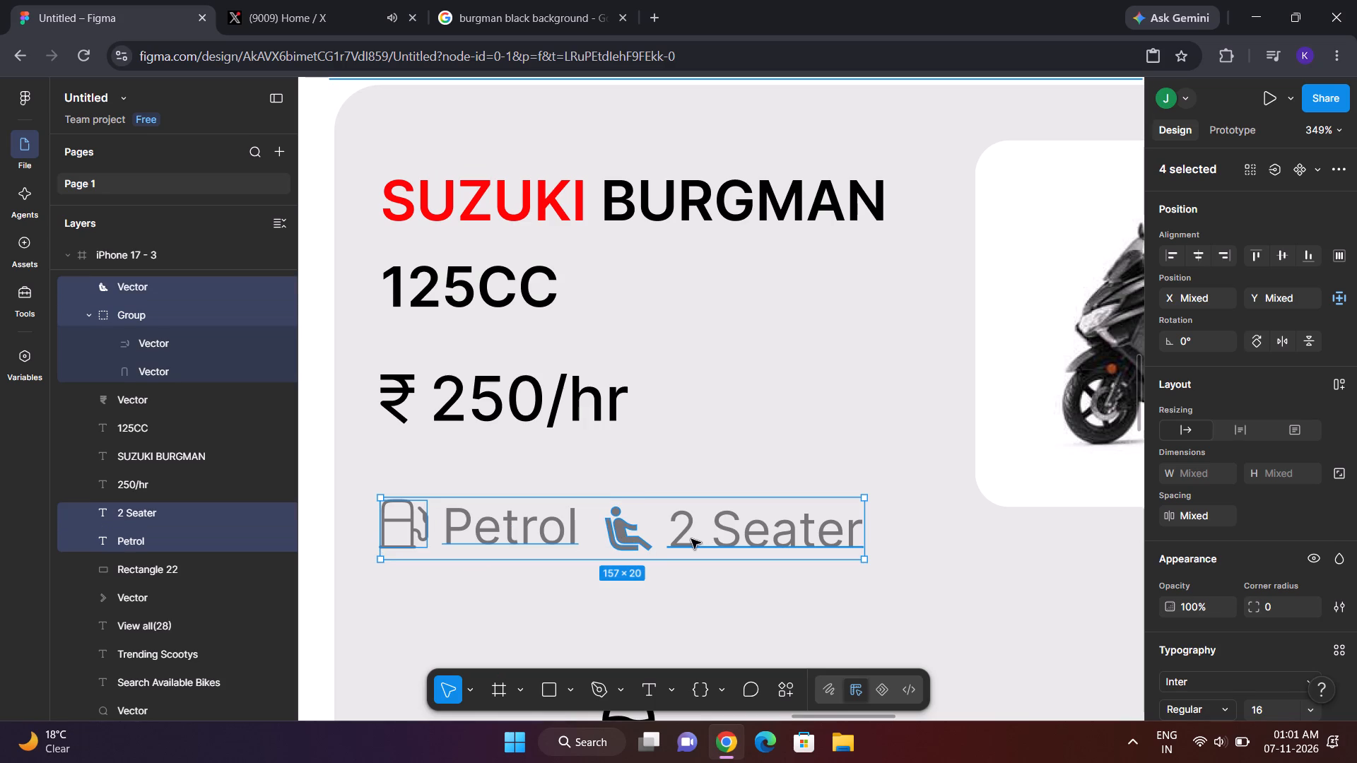
scroll(1184, 613, "down", 2)
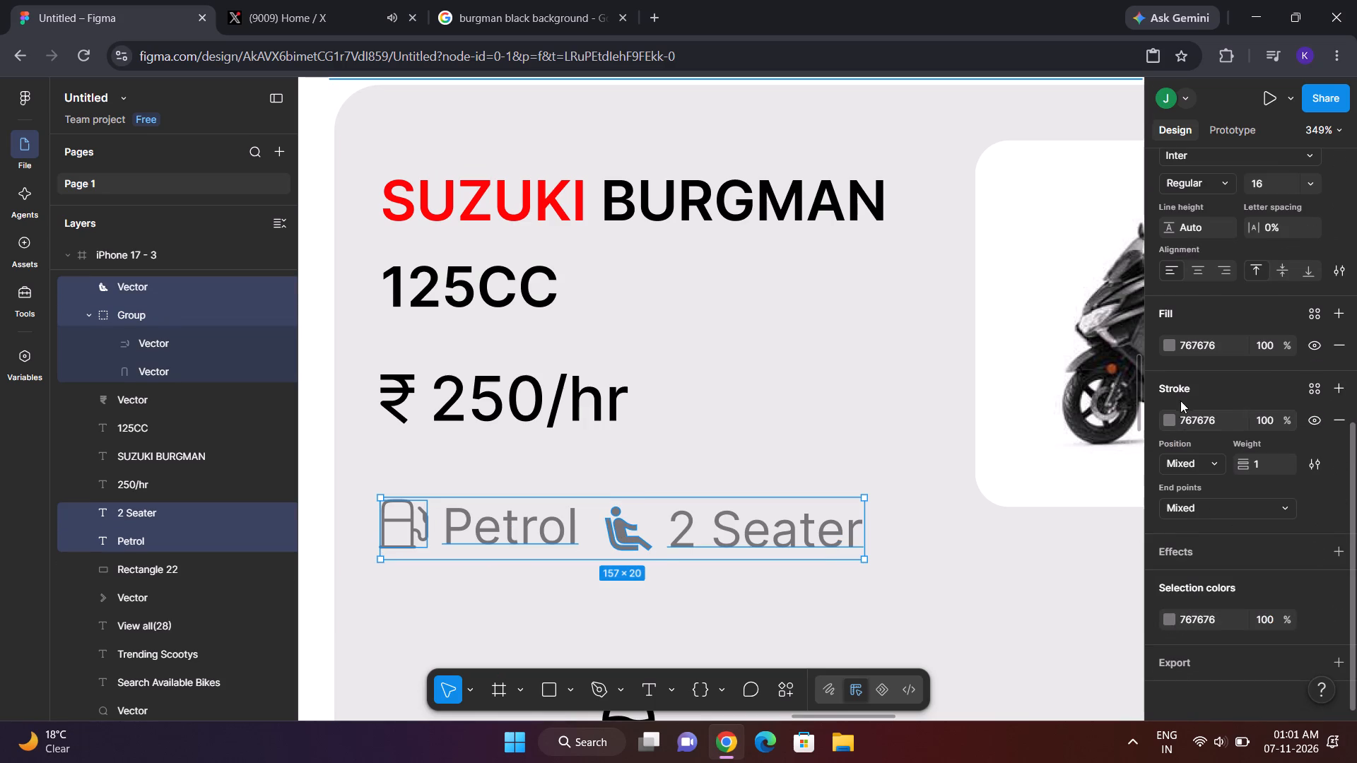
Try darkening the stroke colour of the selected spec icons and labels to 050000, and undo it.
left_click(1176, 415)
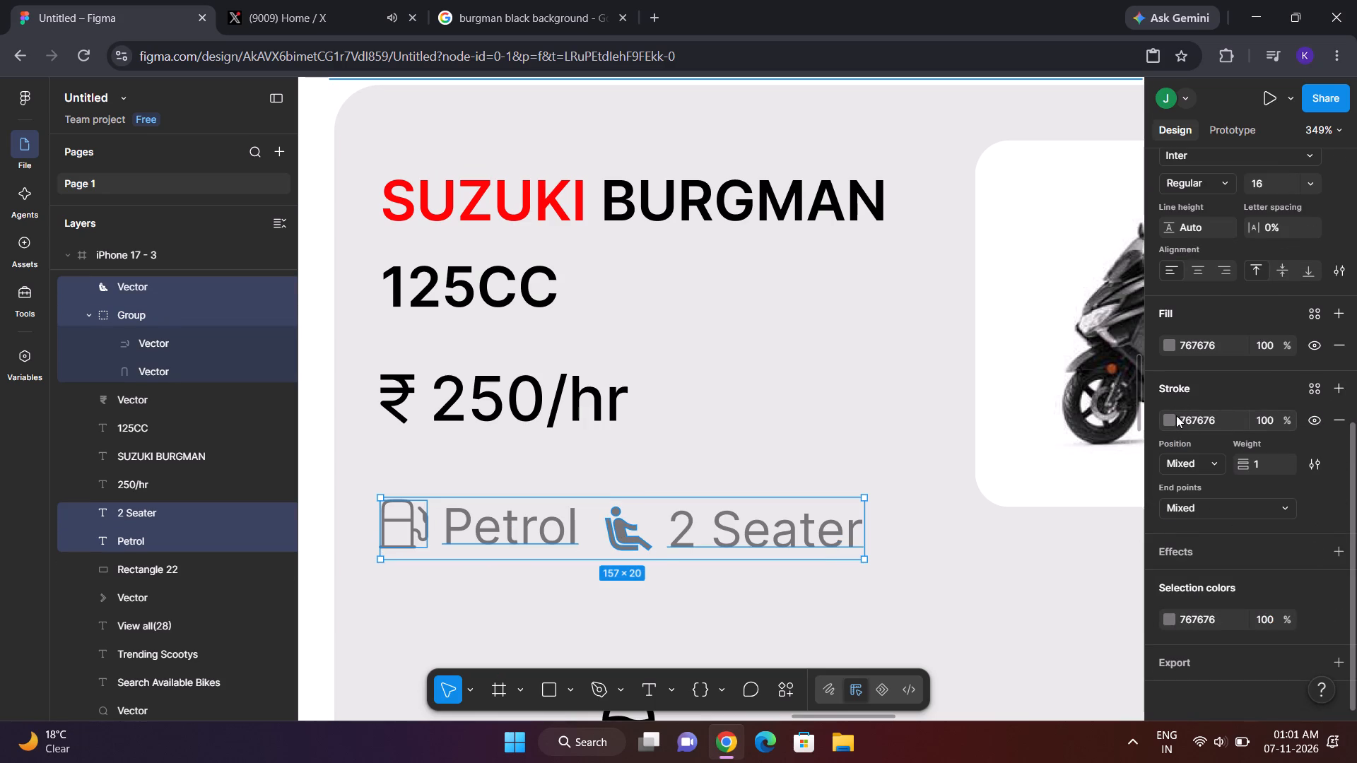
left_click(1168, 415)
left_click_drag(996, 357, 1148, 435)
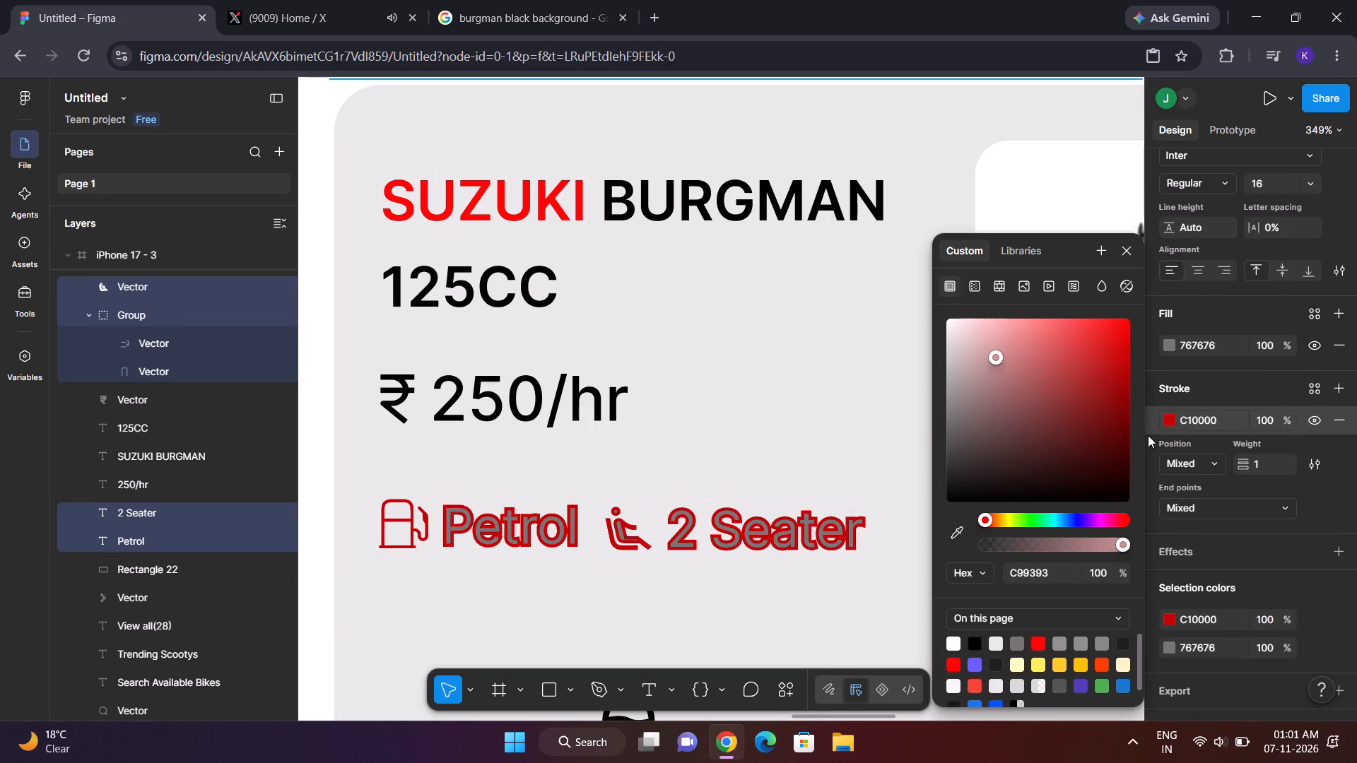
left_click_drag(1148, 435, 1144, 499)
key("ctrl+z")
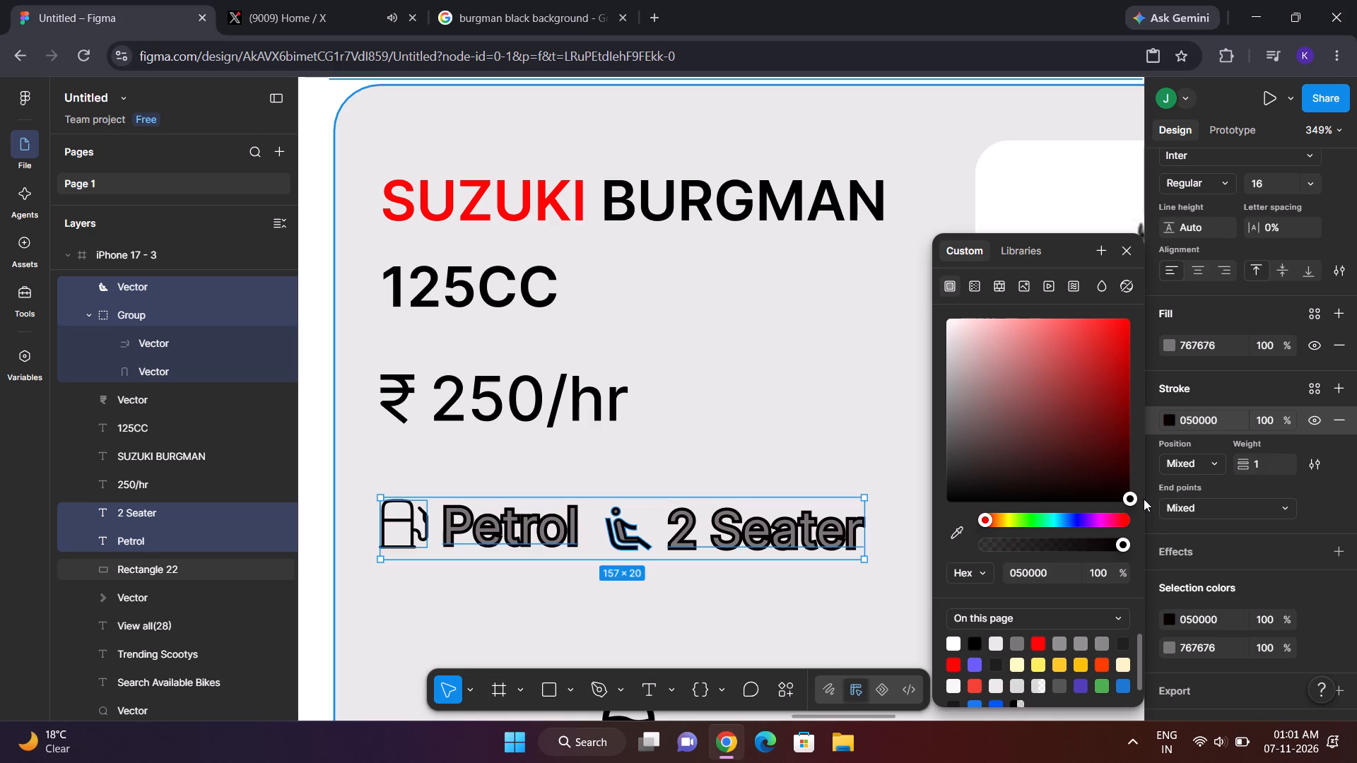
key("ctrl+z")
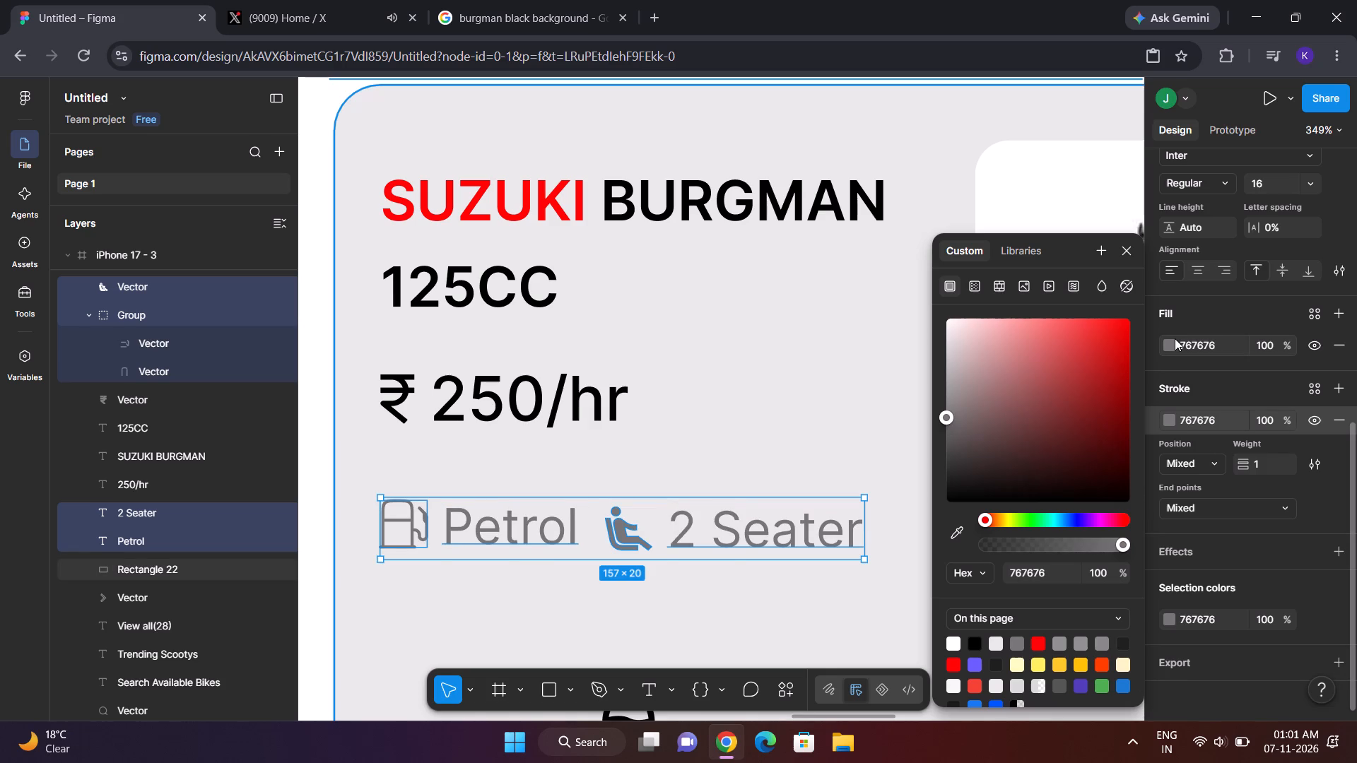
Set the fill of the selected spec icons and labels to black 000000.
left_click(1175, 338)
left_click(1173, 347)
left_click_drag(1089, 363, 1109, 397)
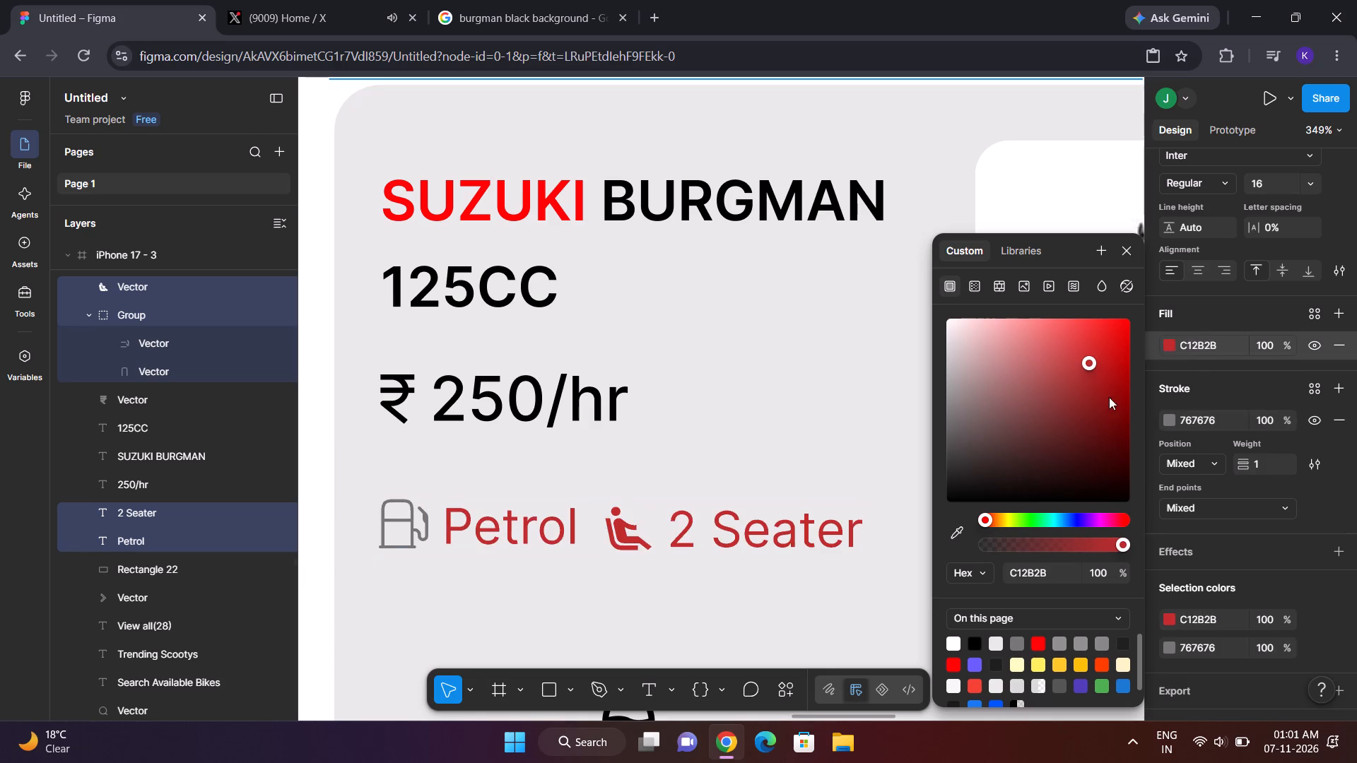
left_click_drag(1109, 397, 1166, 487)
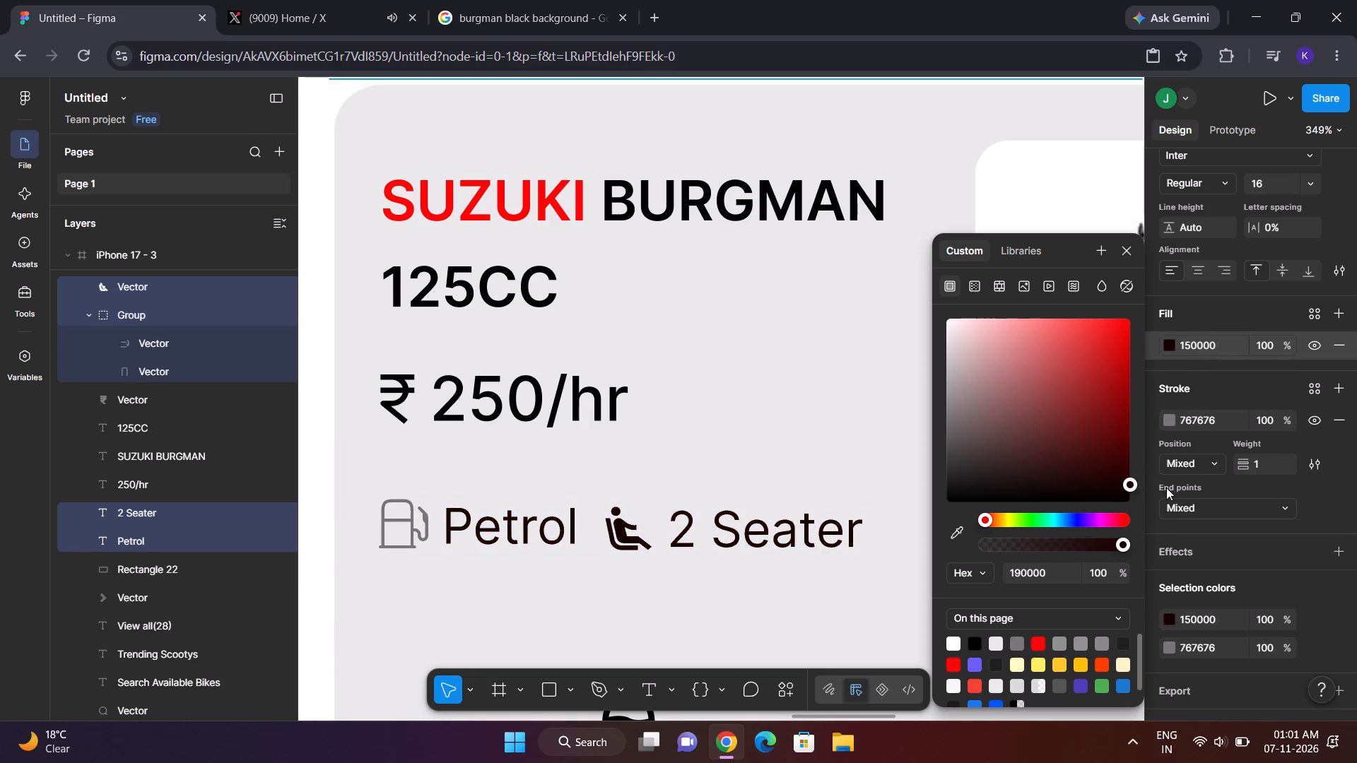
left_click_drag(1122, 492, 1132, 505)
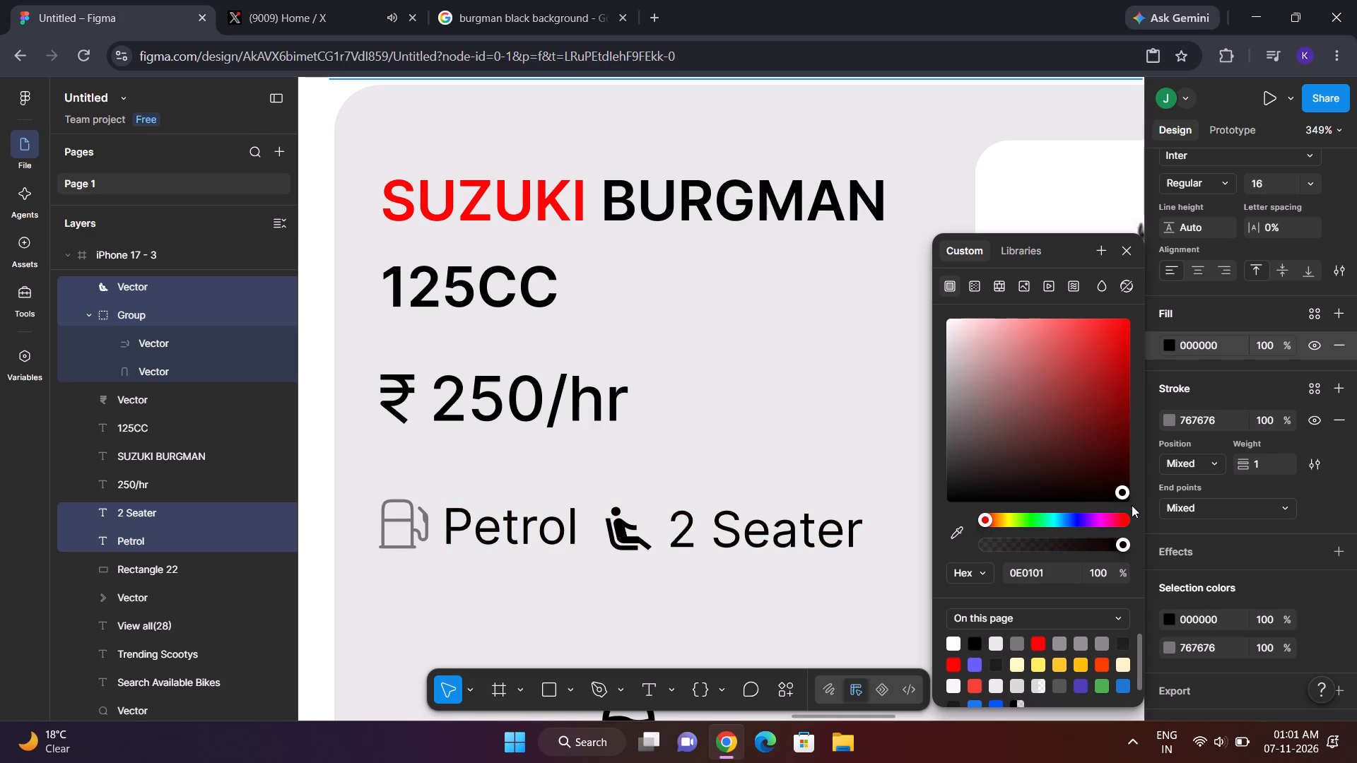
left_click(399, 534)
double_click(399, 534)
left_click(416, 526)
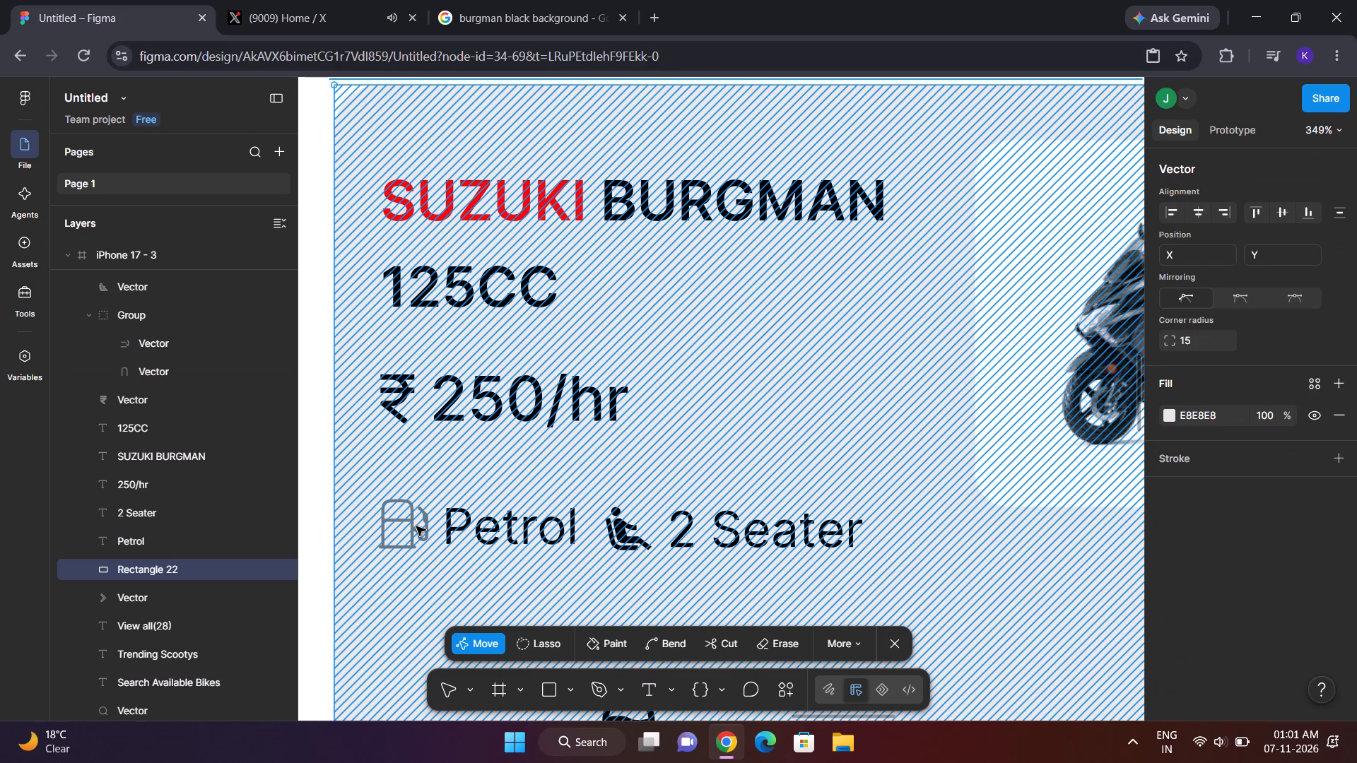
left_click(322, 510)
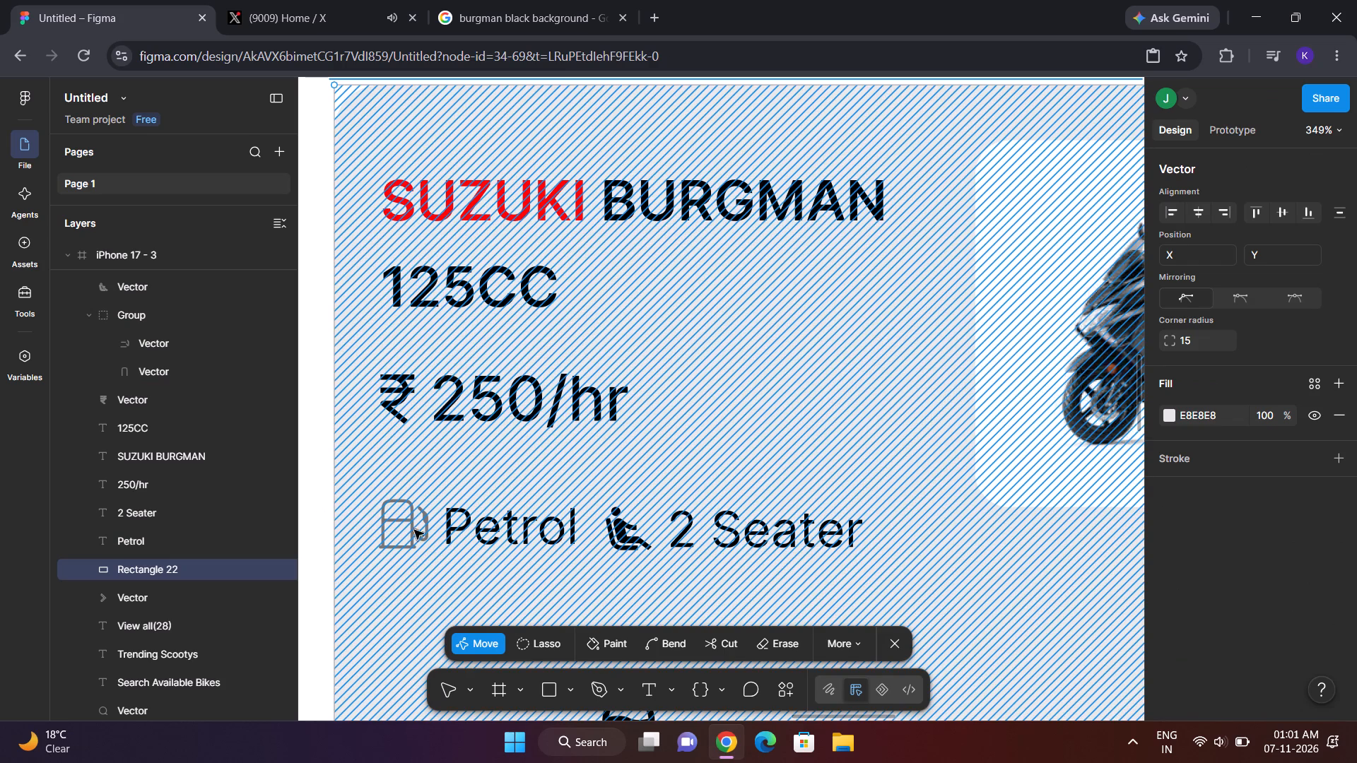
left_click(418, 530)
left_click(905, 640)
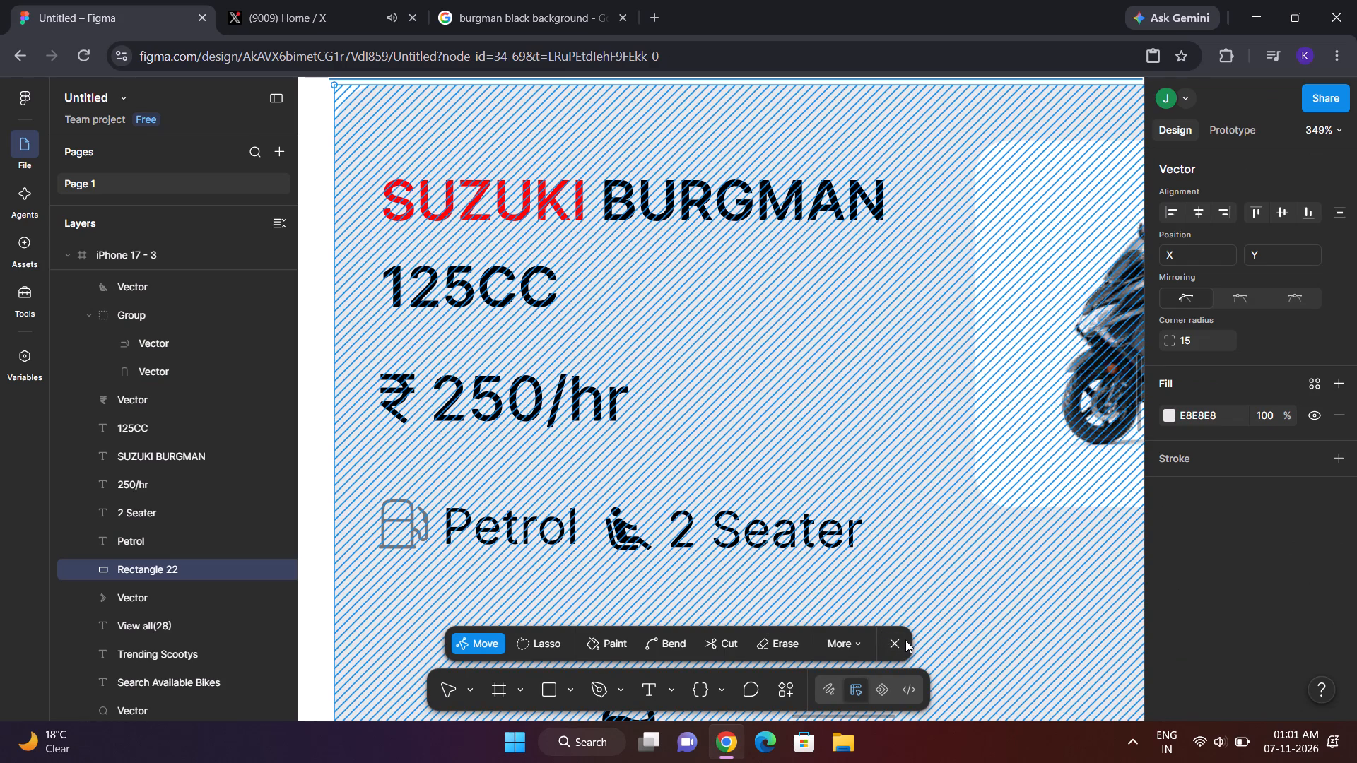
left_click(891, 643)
Set the stroke colour of the fuel icon group to black 000000.
left_click(417, 515)
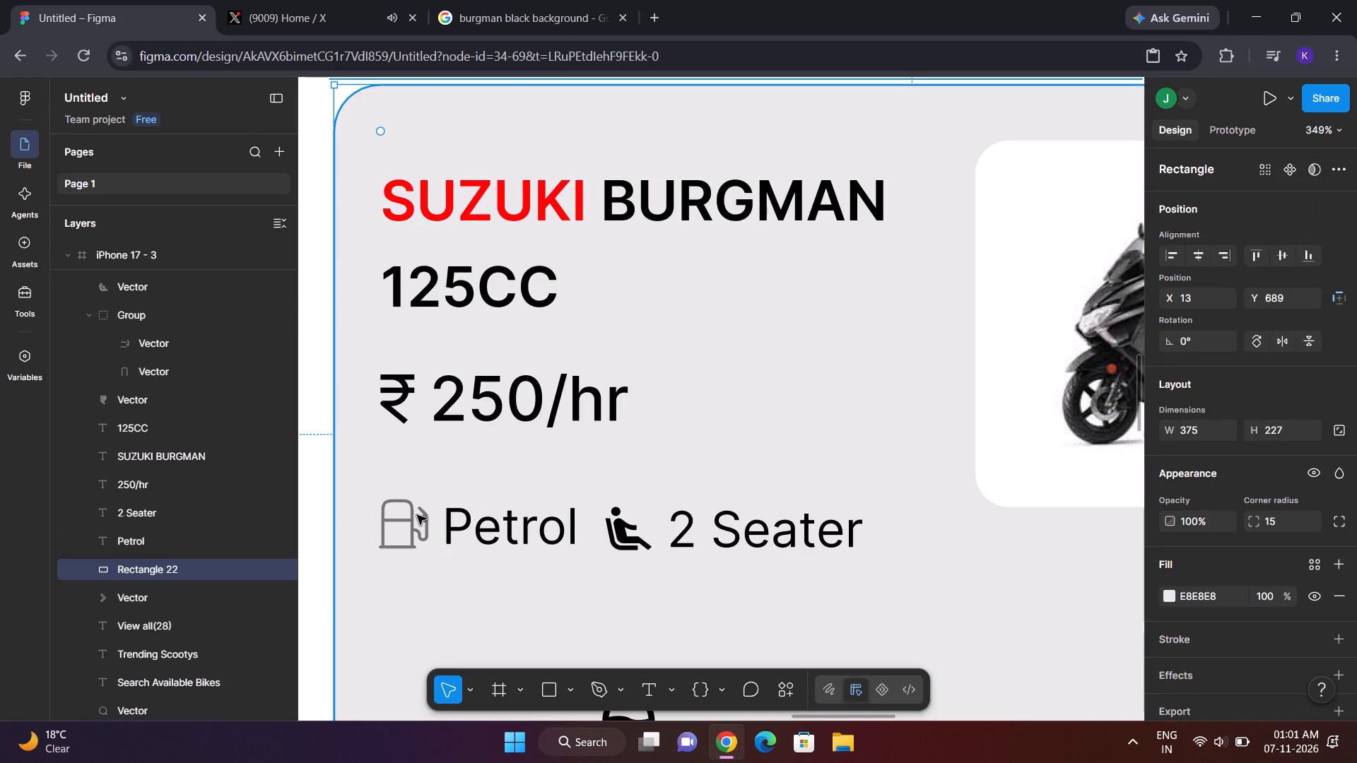
left_click(401, 511)
left_click(410, 516)
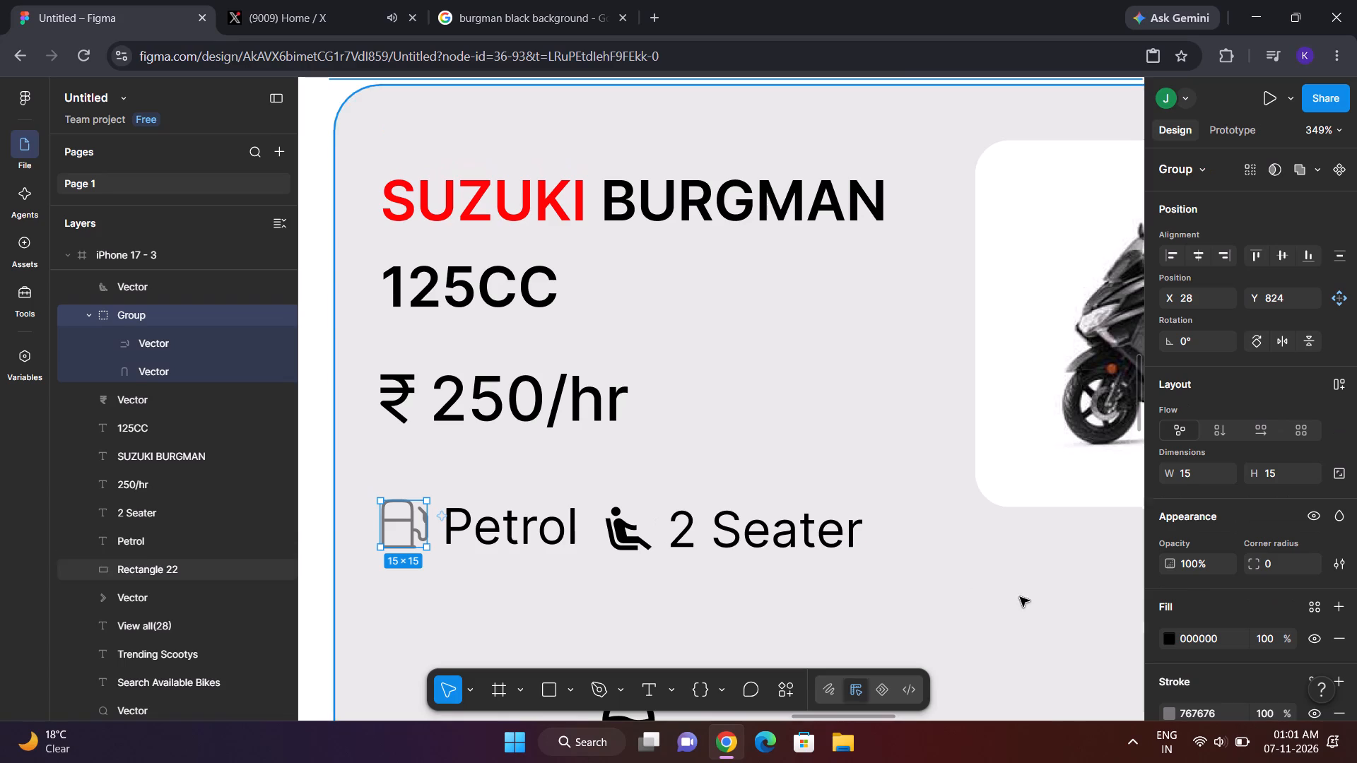
scroll(1170, 609, "down", 1)
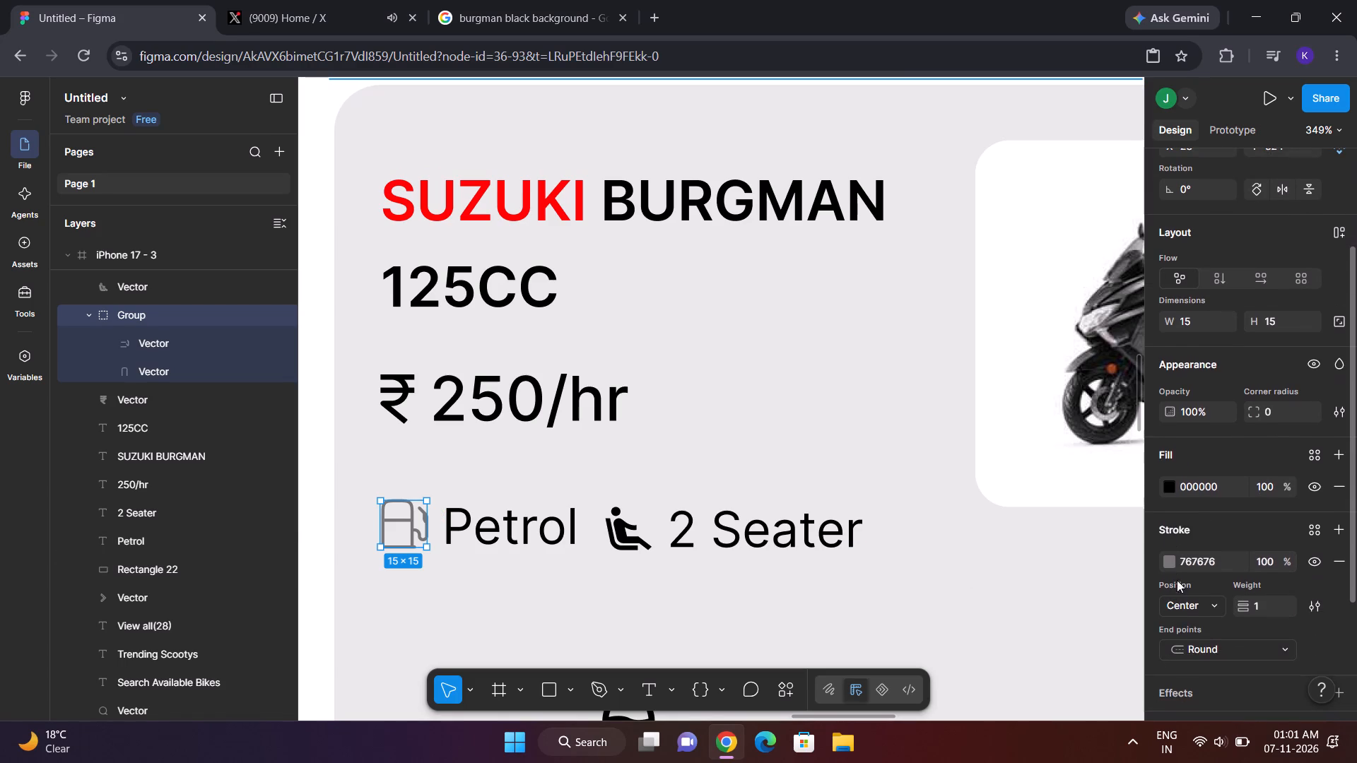
left_click(1177, 569)
left_click(1167, 560)
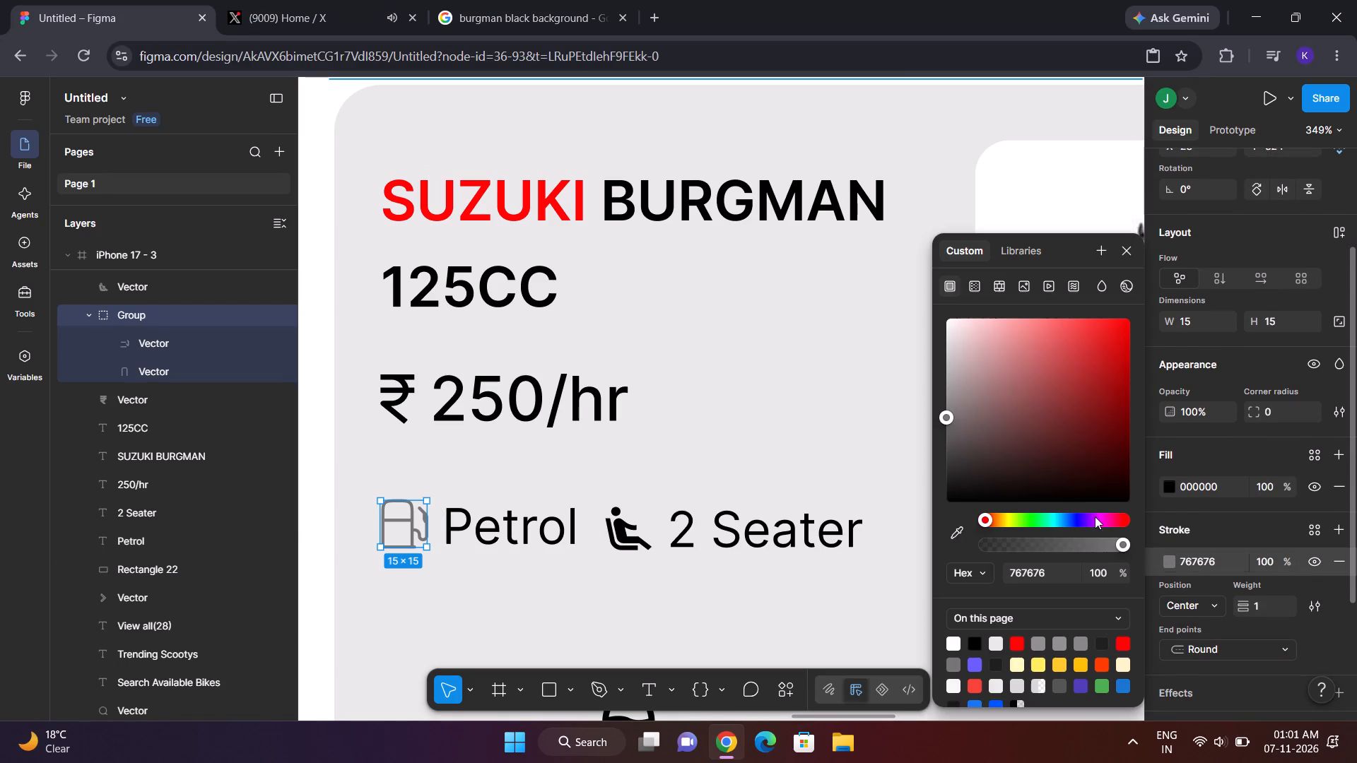
left_click_drag(1074, 473, 1163, 525)
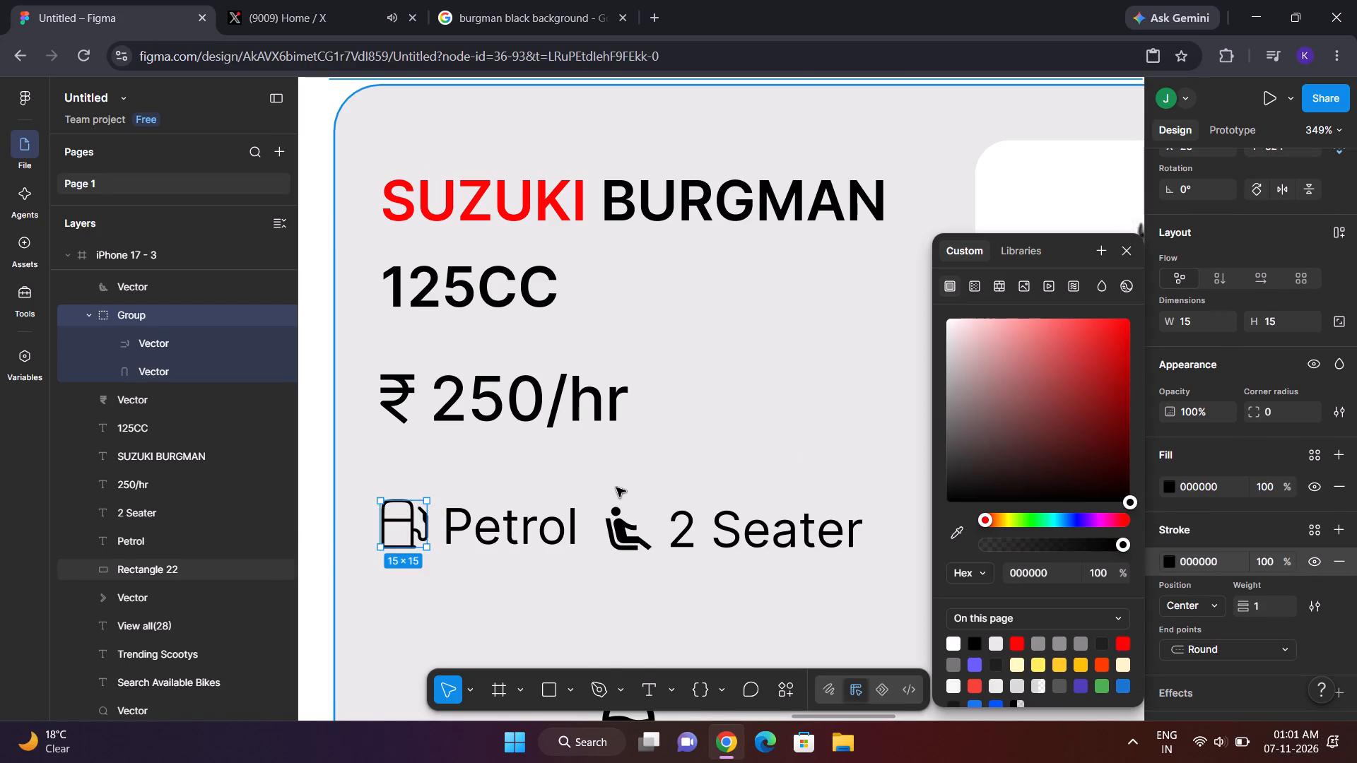
left_click(401, 447)
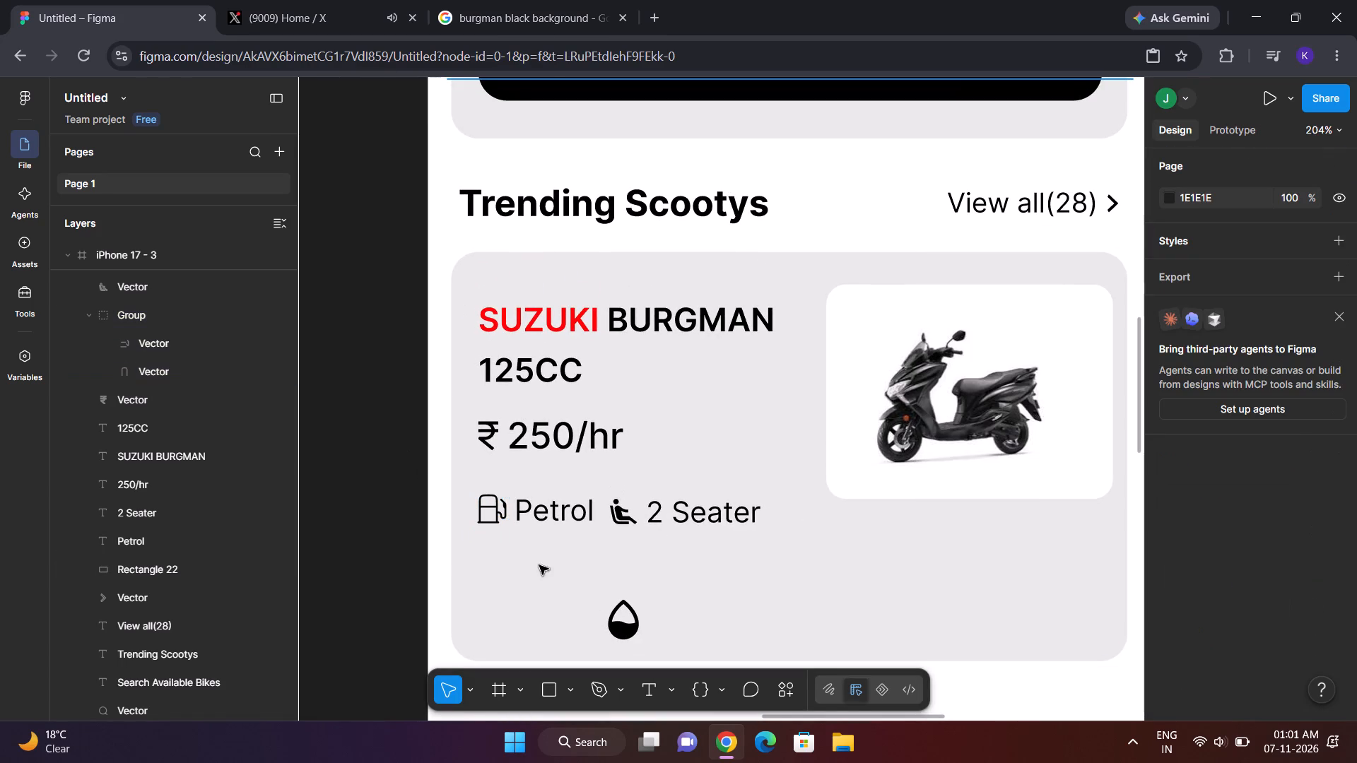
Move the droplet icon below the fuel icon, to about X 28, Y 852.
left_click_drag(620, 607, 482, 551)
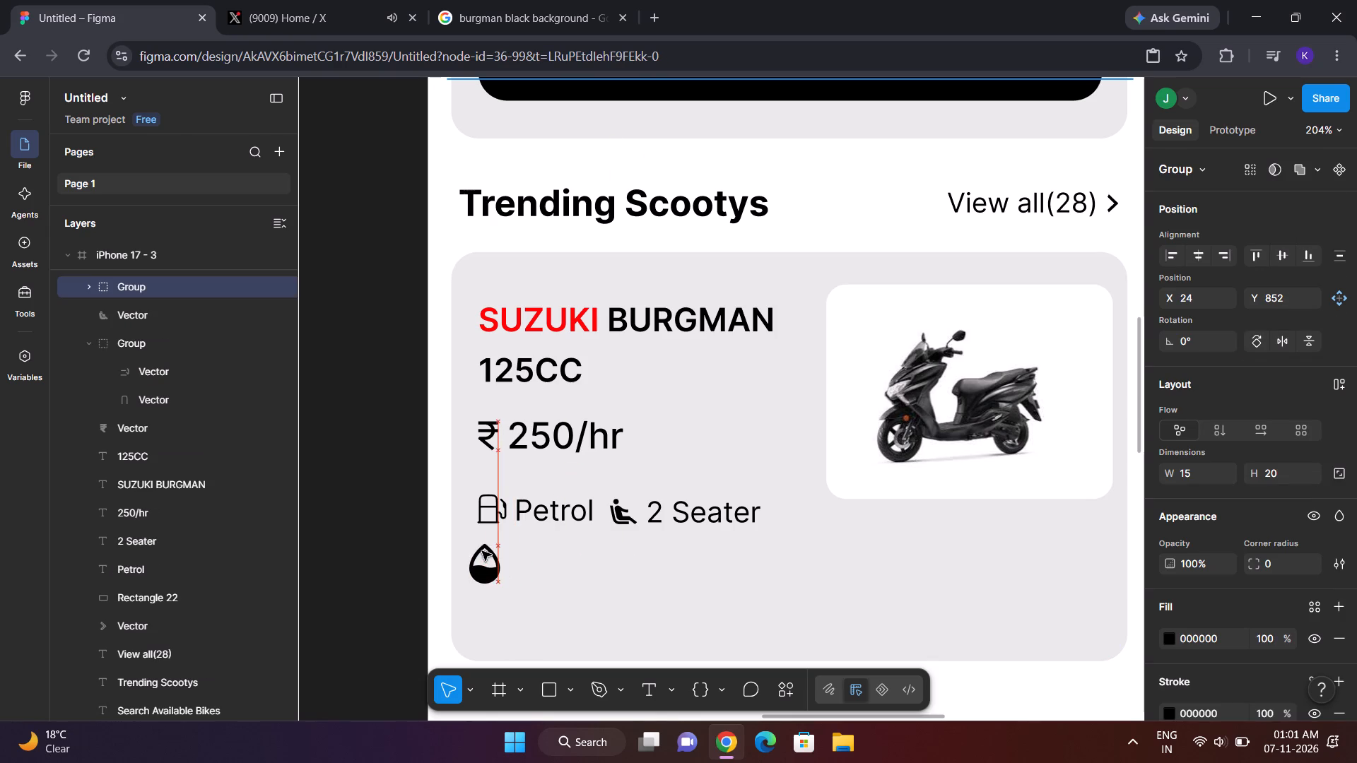
left_click_drag(482, 551, 488, 551)
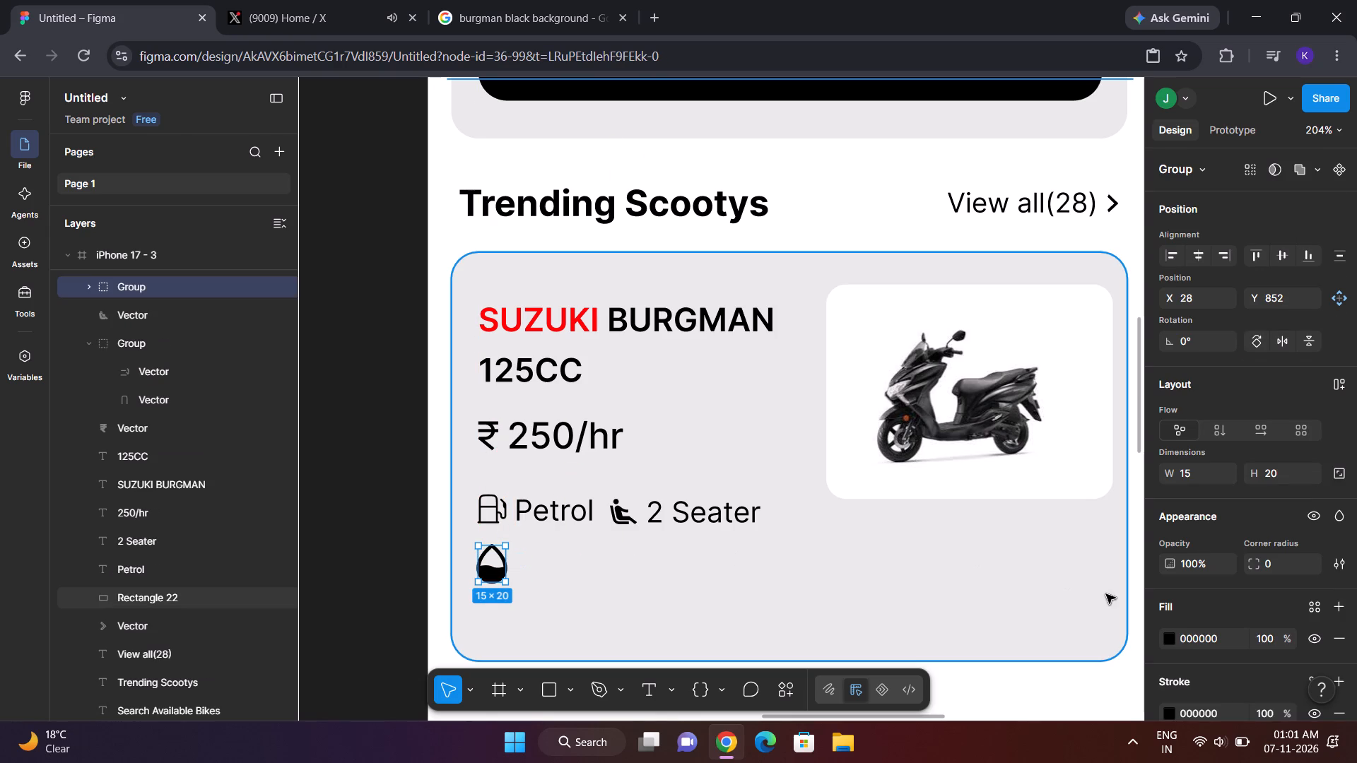
Set the droplet icon's stroke weight to 1.
scroll(1244, 612, "down", 2)
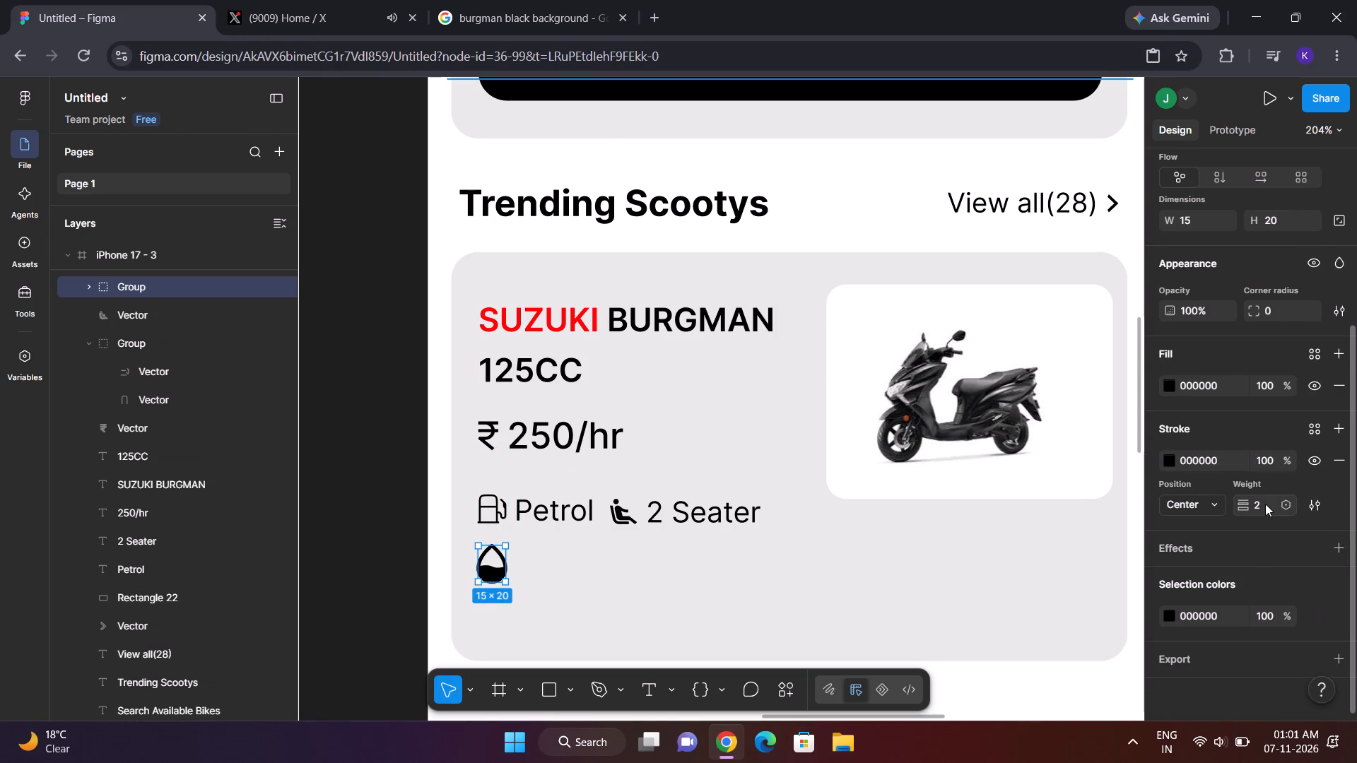
left_click(1265, 504)
key("BackSpace")
key("1")
key("Return")
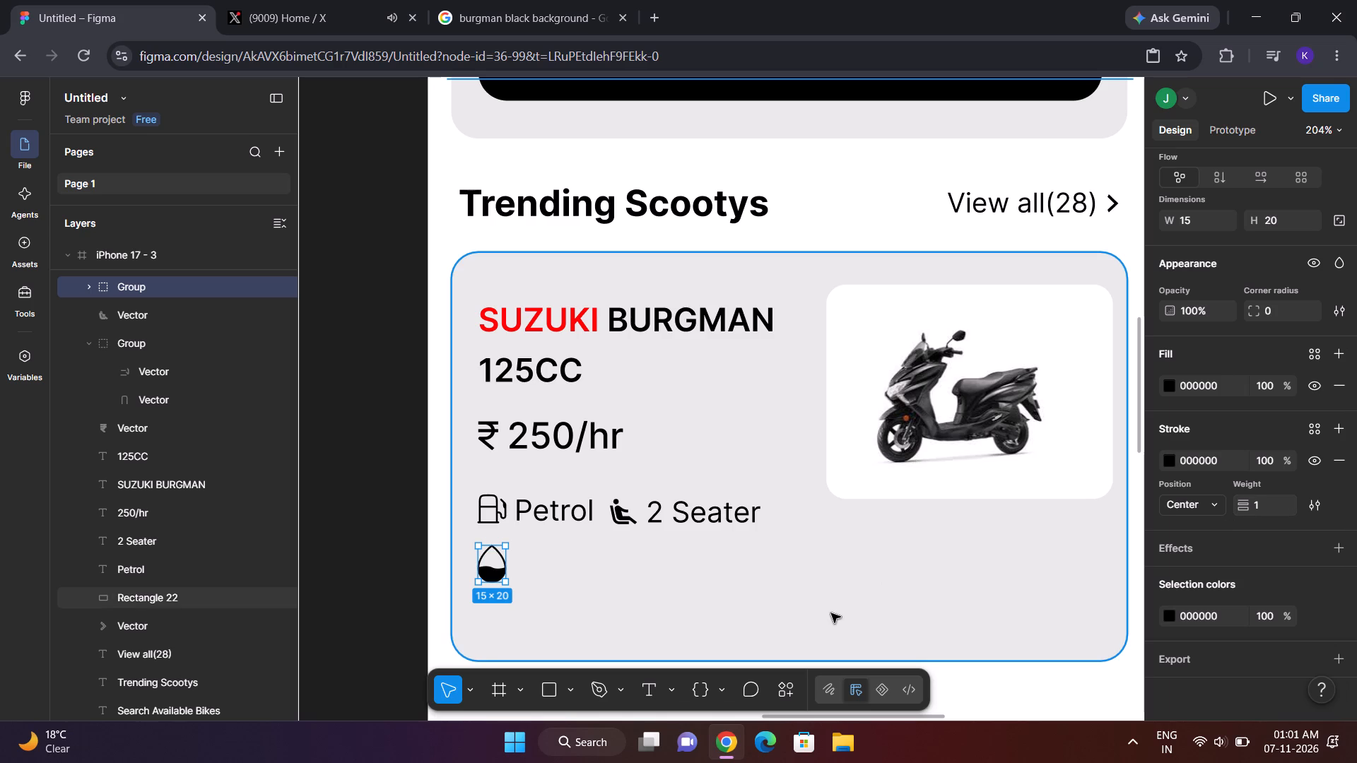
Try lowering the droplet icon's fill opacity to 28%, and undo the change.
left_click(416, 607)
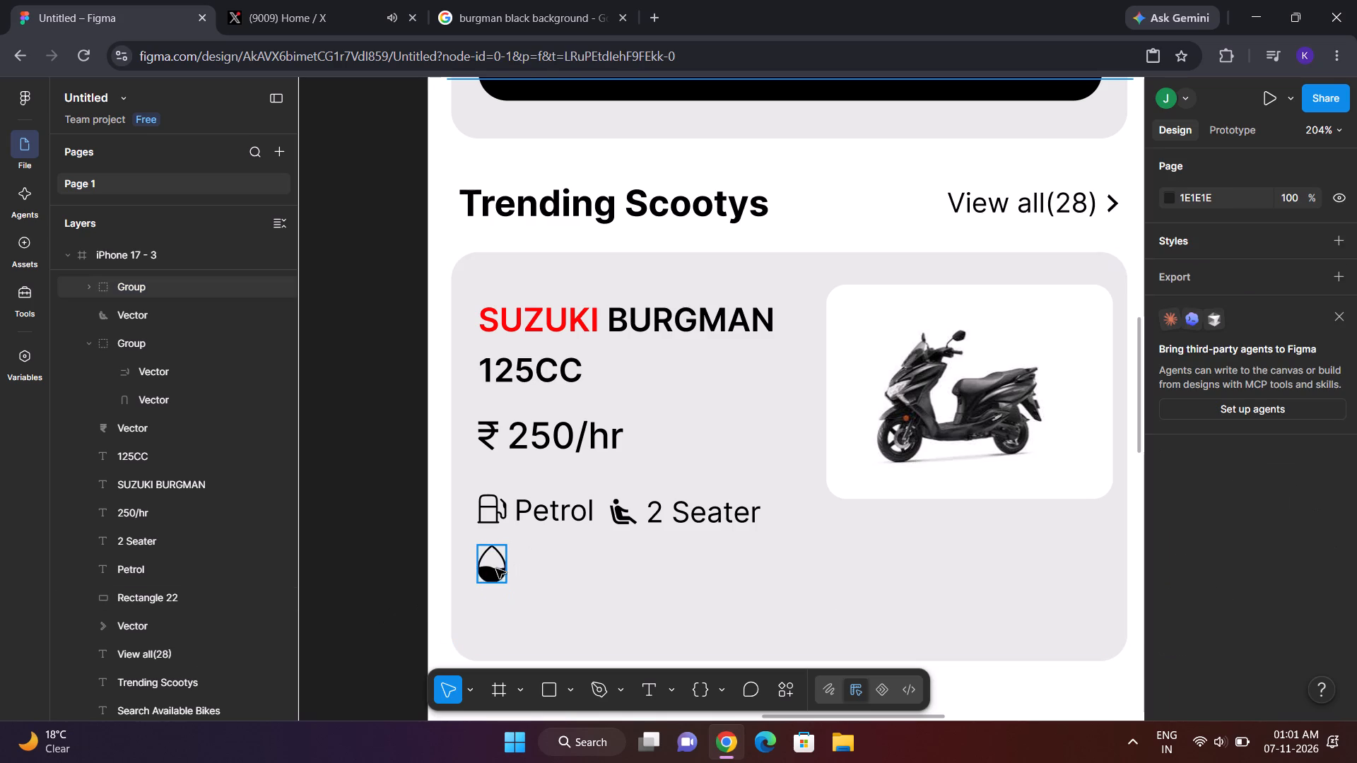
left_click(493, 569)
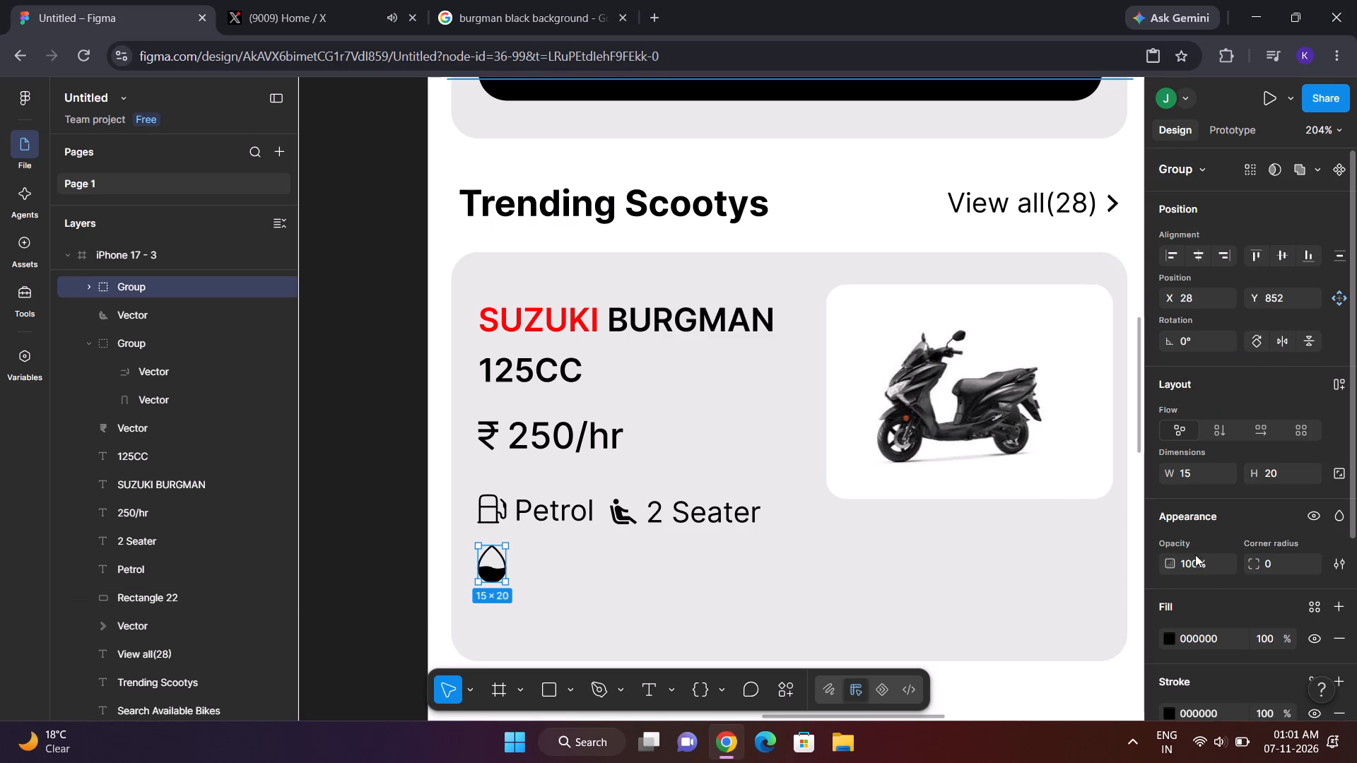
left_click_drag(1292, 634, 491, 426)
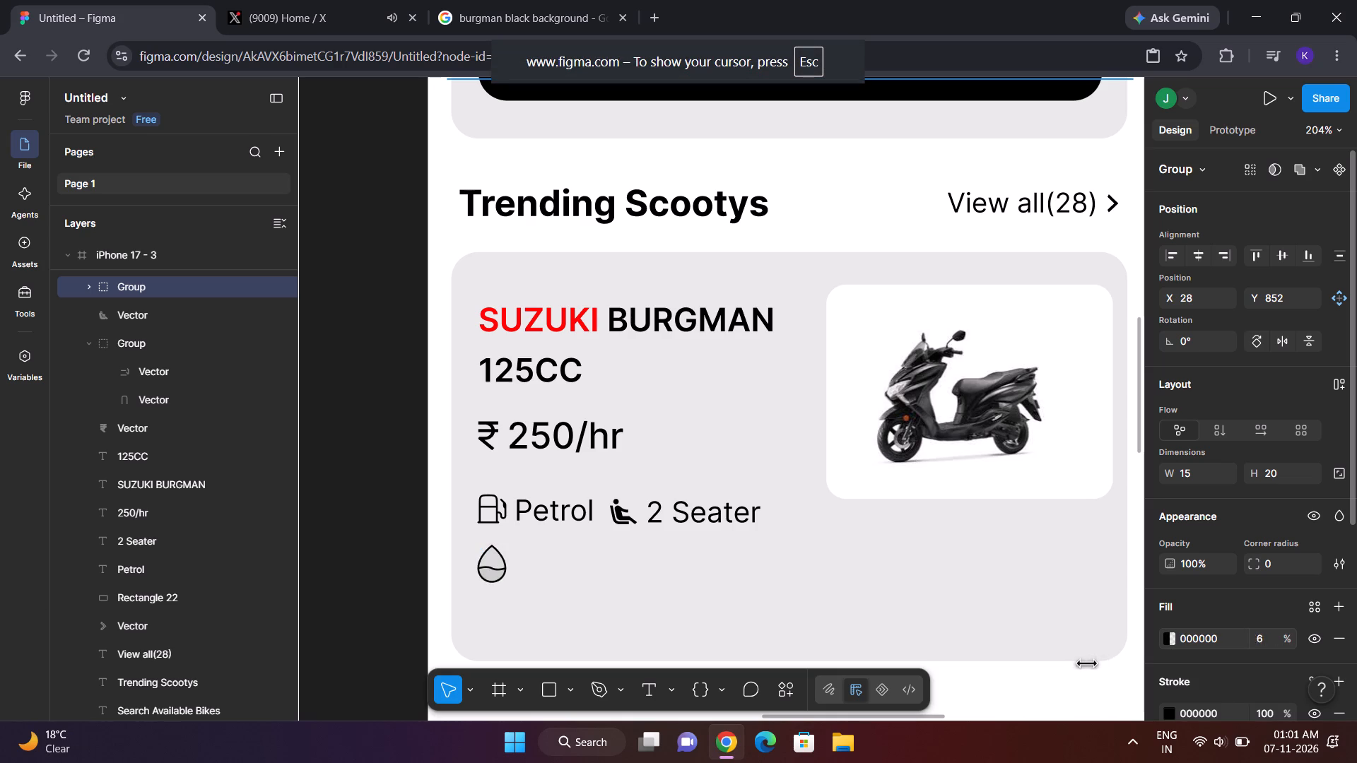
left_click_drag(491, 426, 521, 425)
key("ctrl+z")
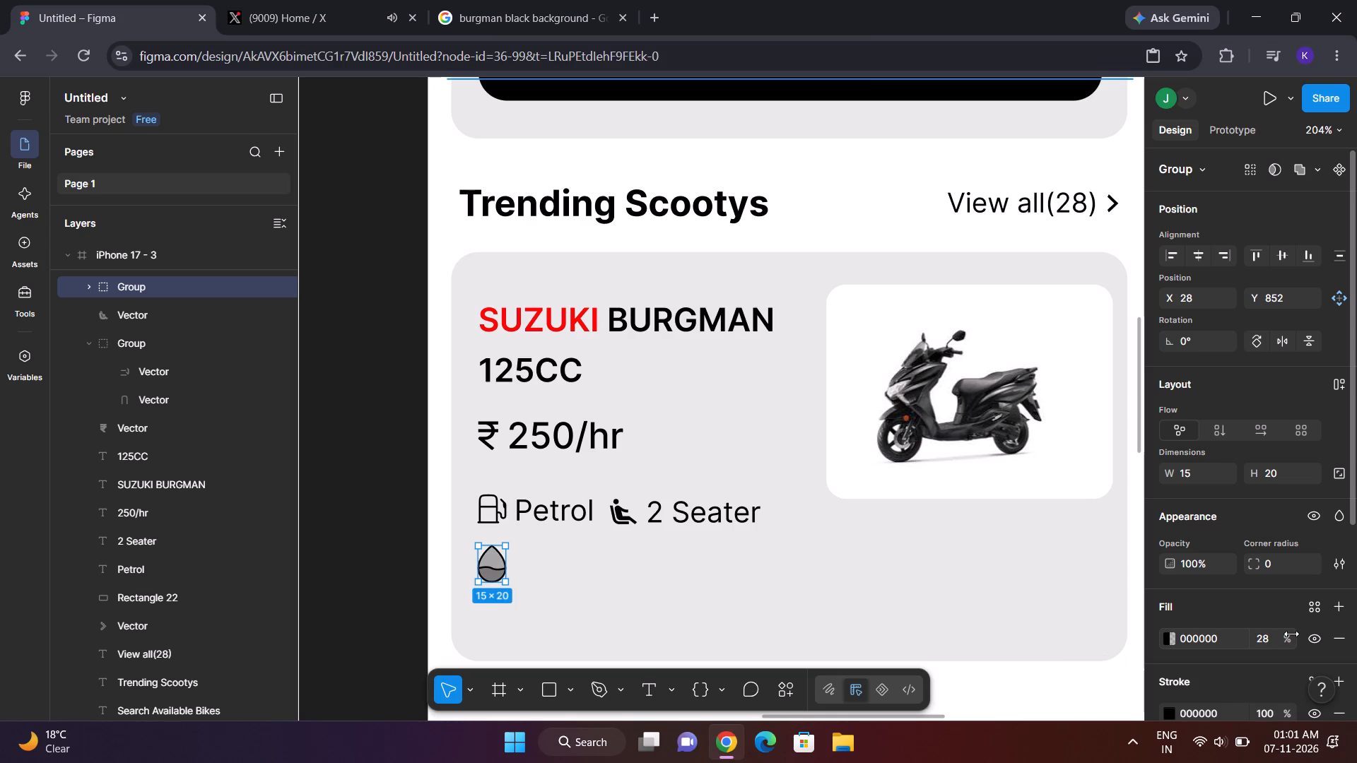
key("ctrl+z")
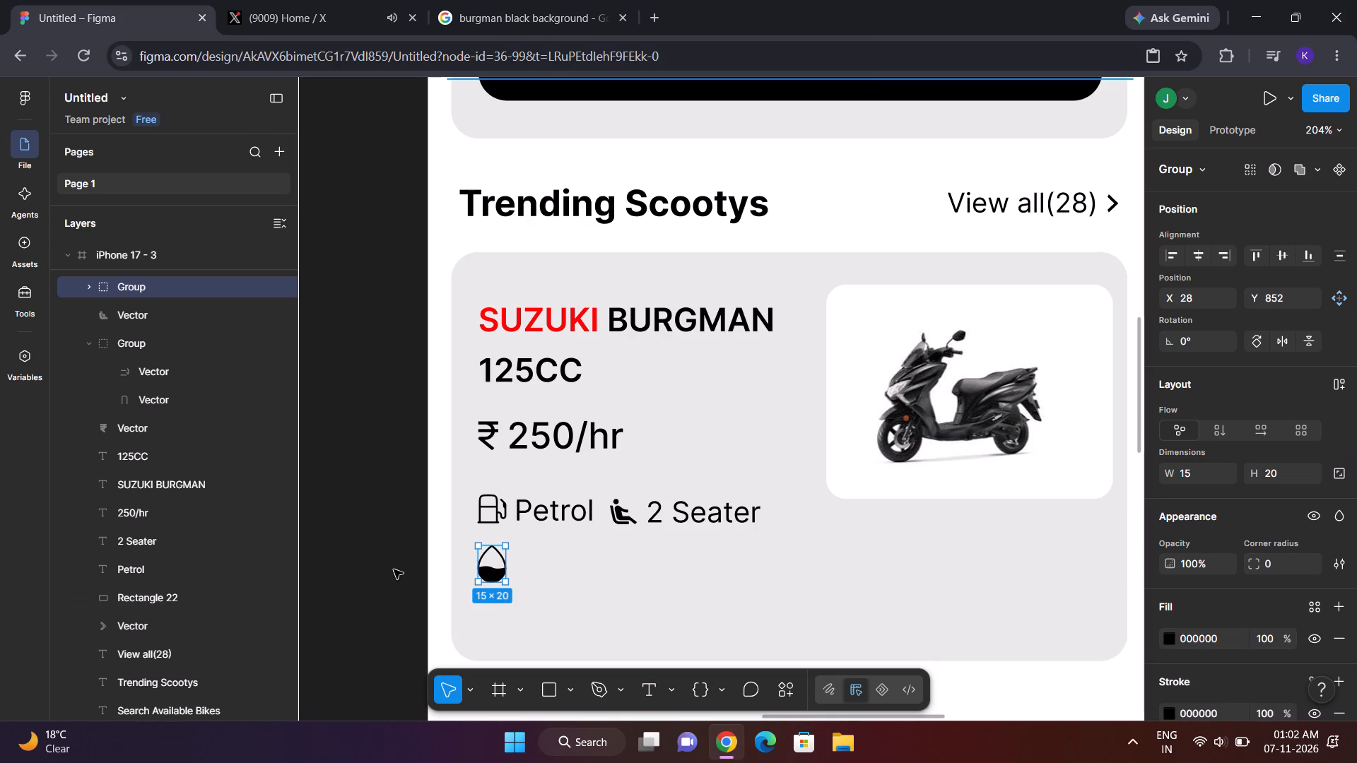
Move the droplet icon slightly up toward the fuel icon, to about X 28, Y 849.
left_click(394, 569)
left_click_drag(502, 560, 498, 553)
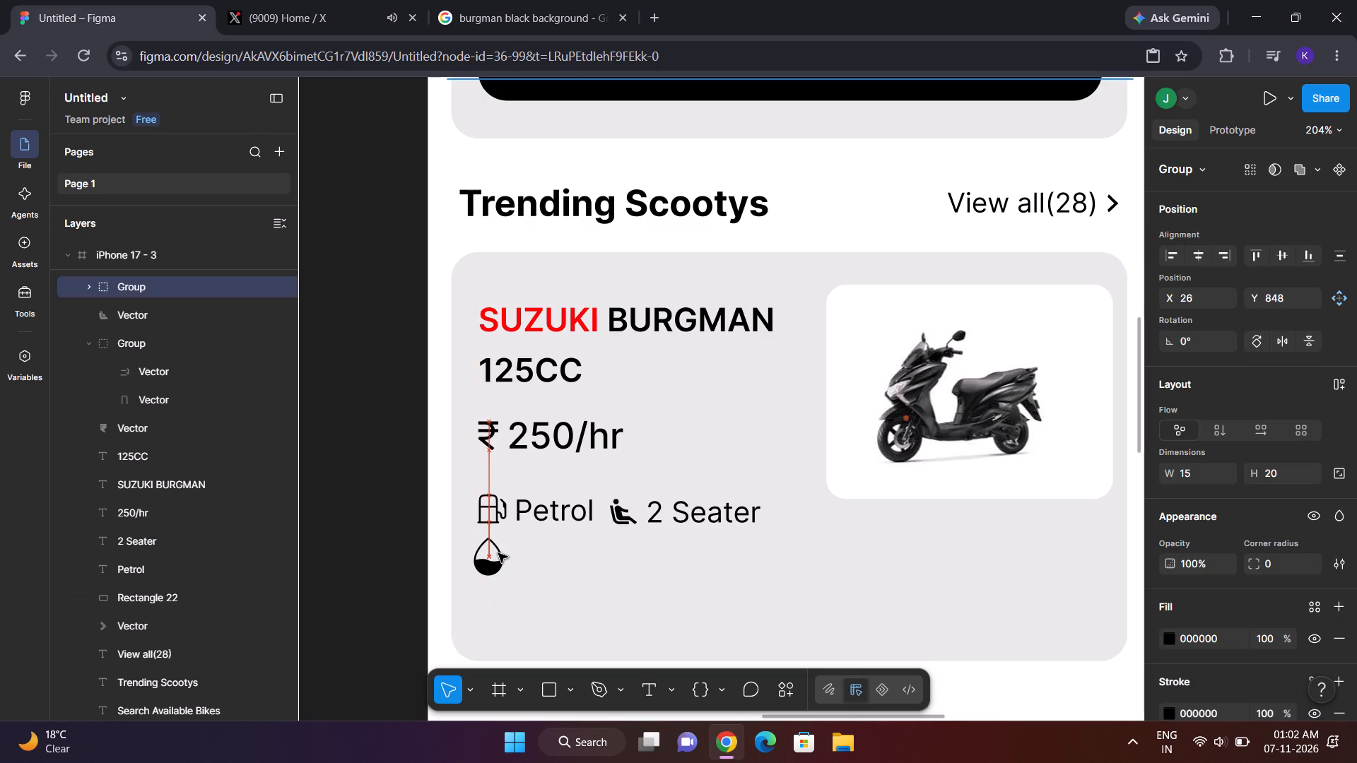
left_click_drag(498, 553, 500, 551)
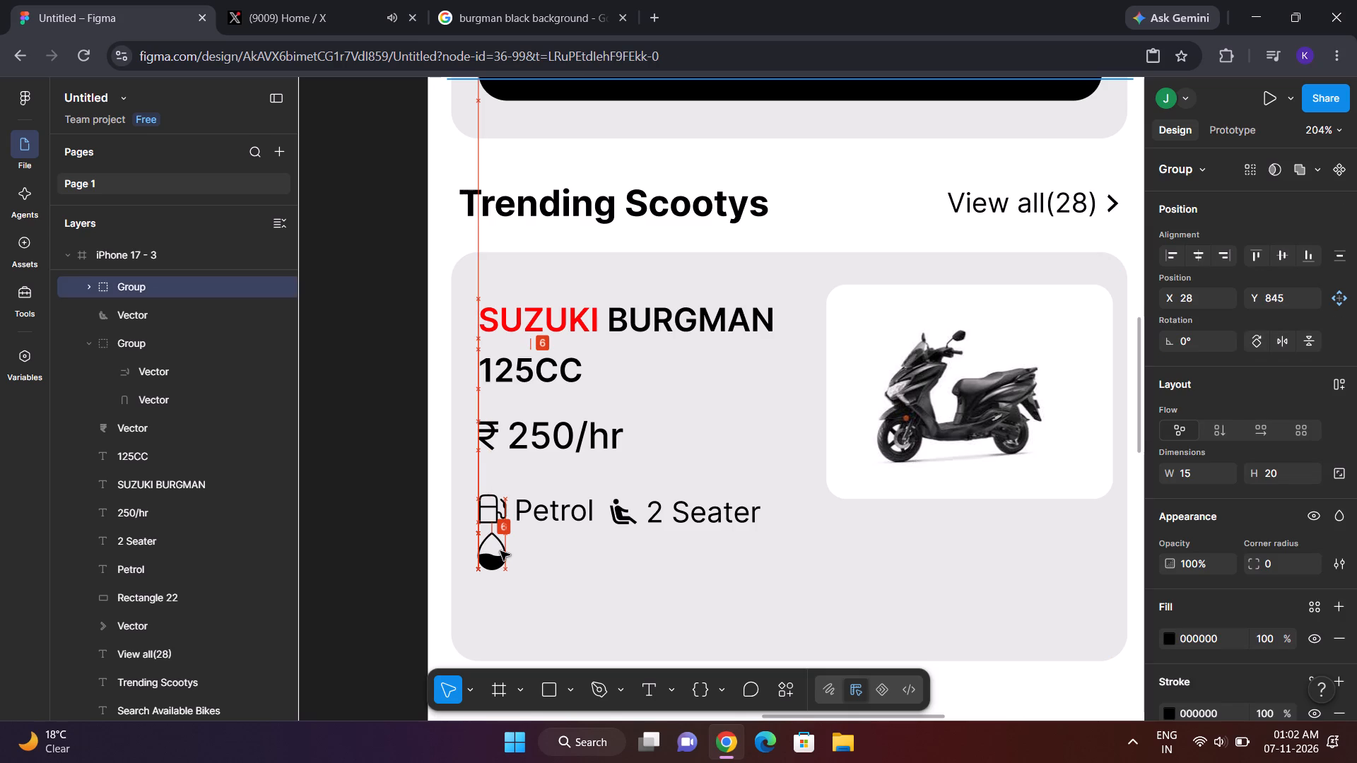
left_click_drag(500, 551, 500, 554)
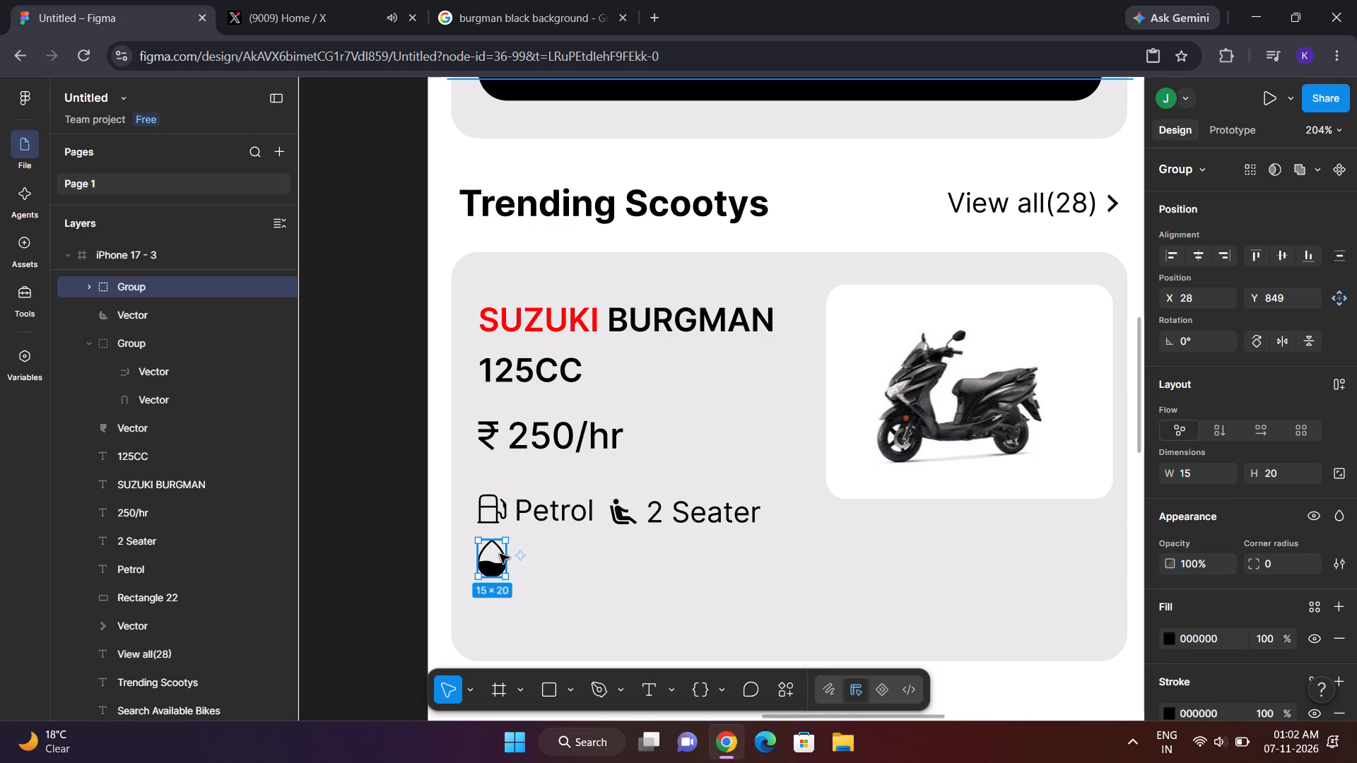
Duplicate the "Petrol" label and place the copy beside the droplet icon, at about X 48, Y 850.
left_click(363, 478)
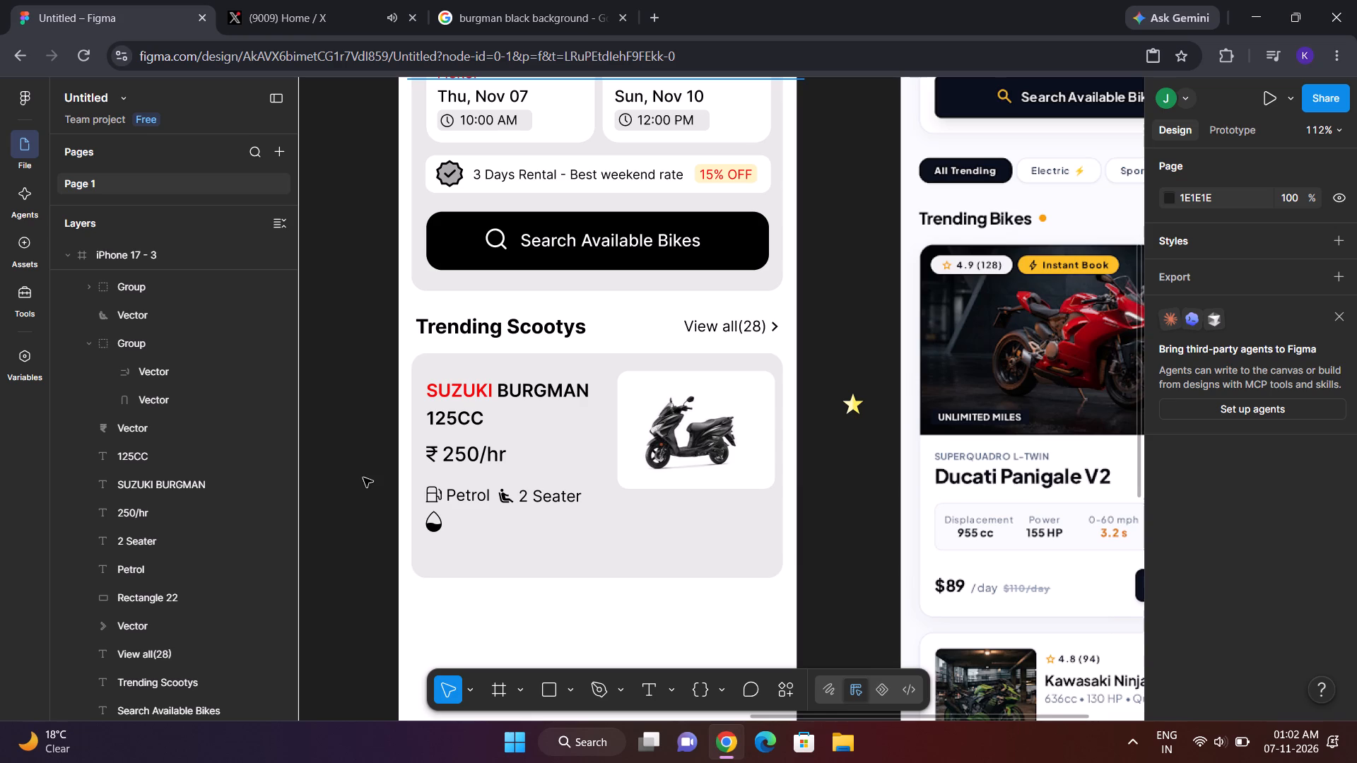
left_click(474, 505)
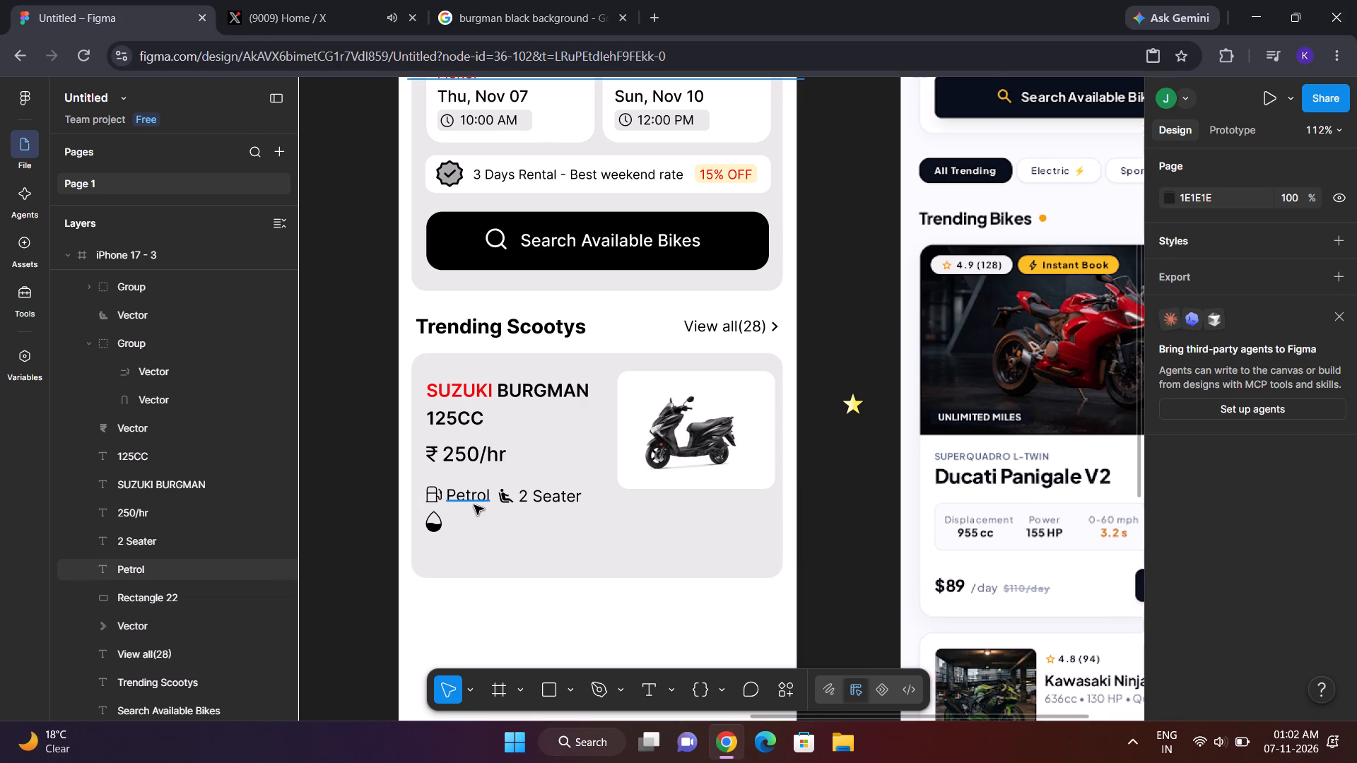
key("ctrl+c")
key("ctrl+v")
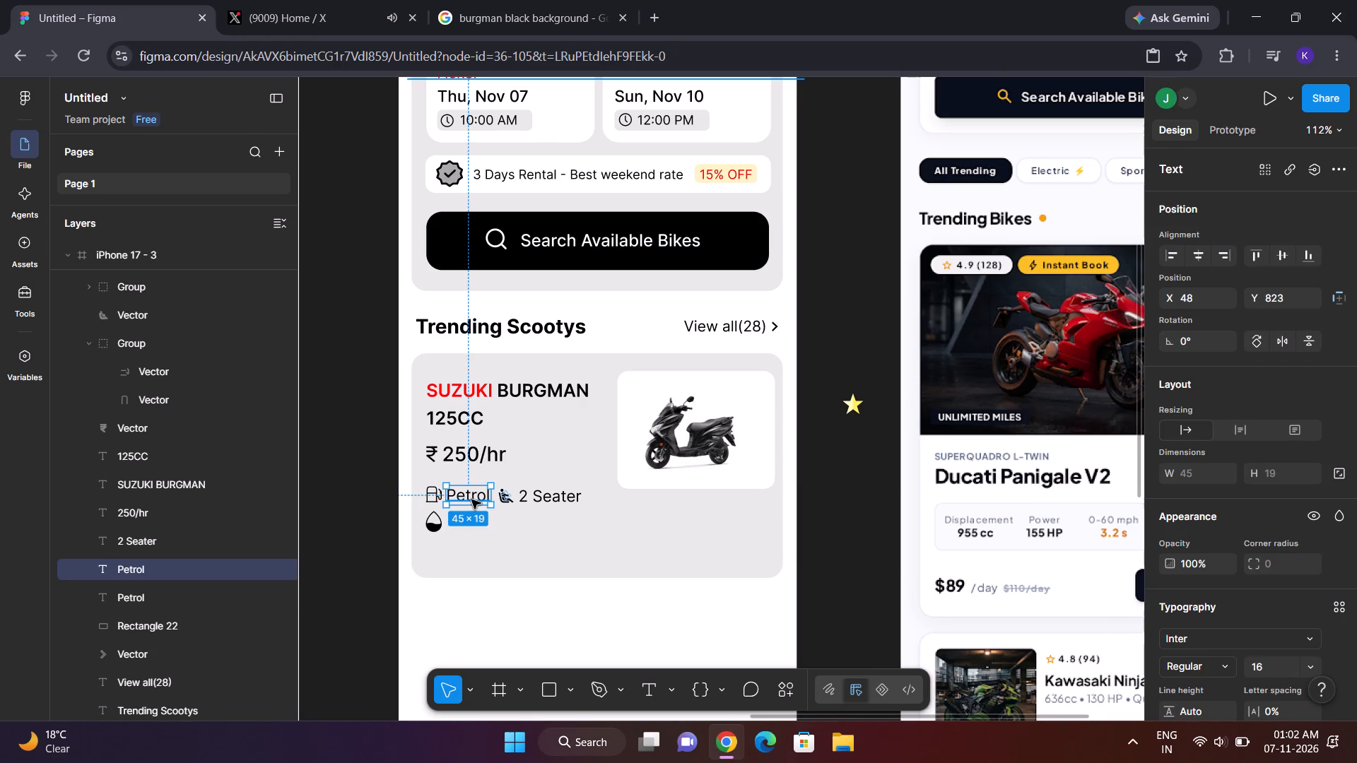
left_click_drag(471, 499, 471, 526)
Replace the text of the copied label beside the droplet icon with "120 km".
double_click(471, 526)
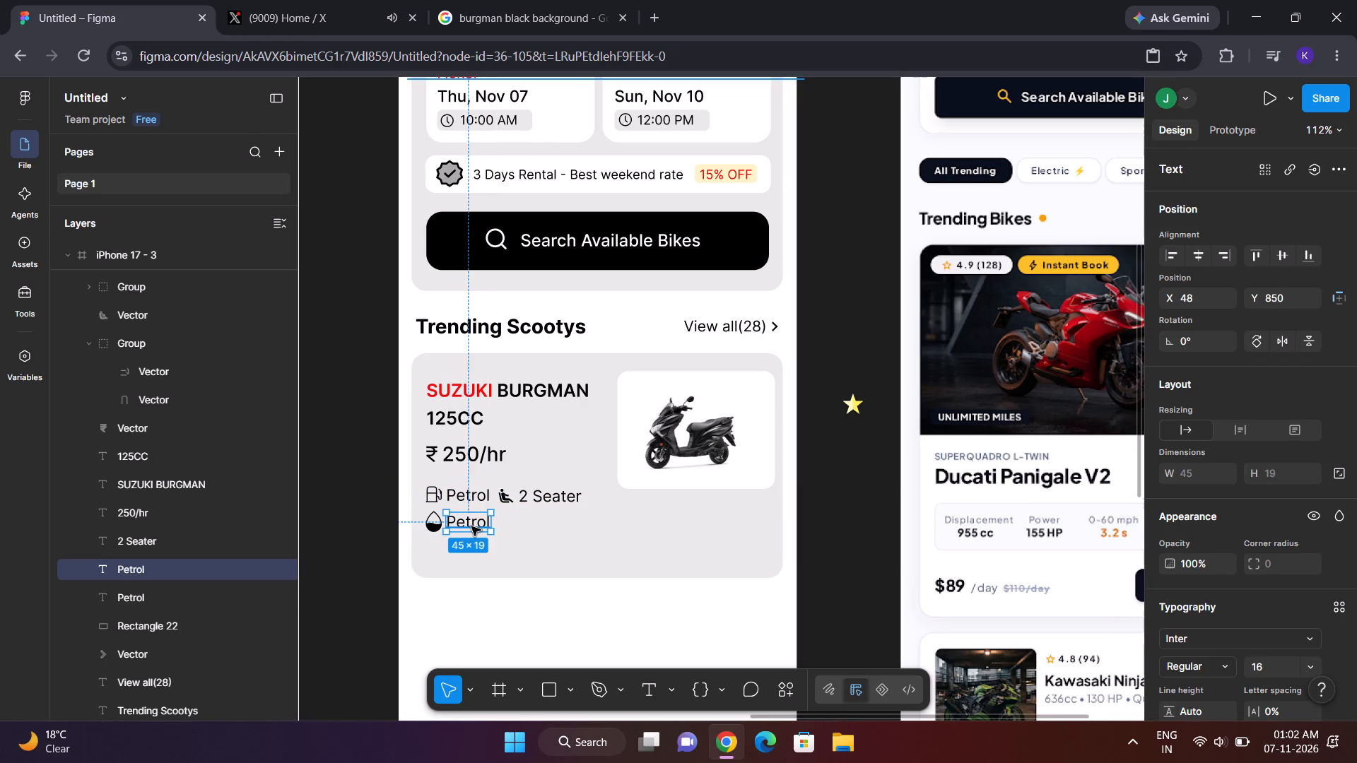
key("BackSpace")
key("1")
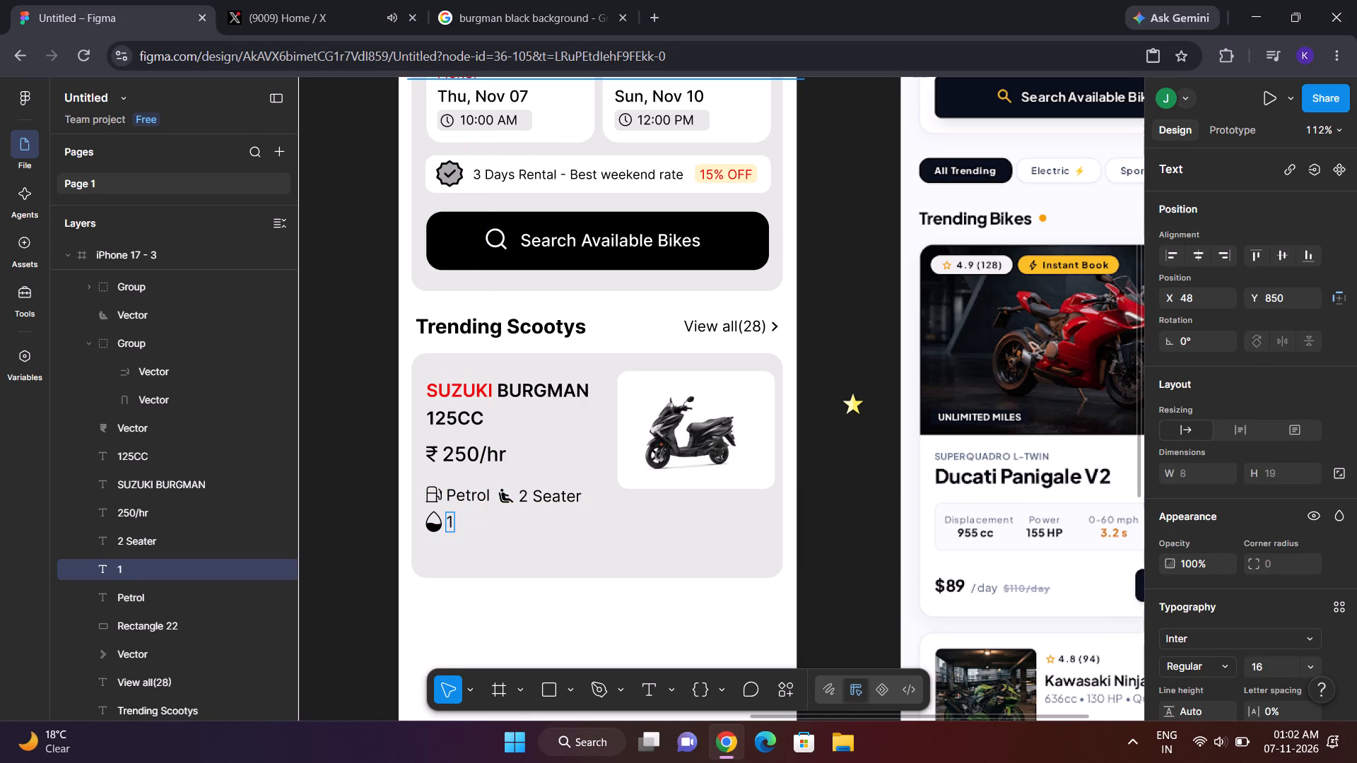
type("20K")
key("shift+m")
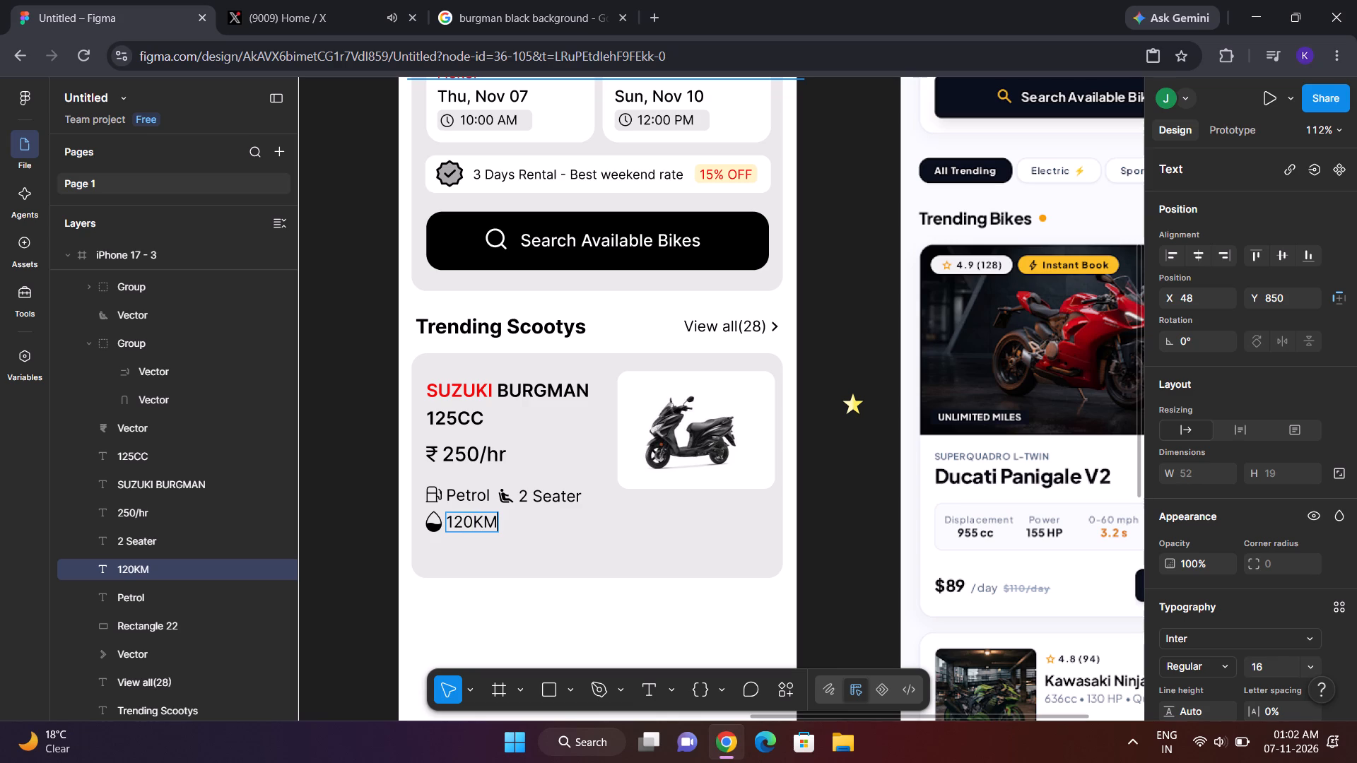
key("BackSpace")
key("BackSpace")
type("km")
key("Left")
key("Left")
key("space")
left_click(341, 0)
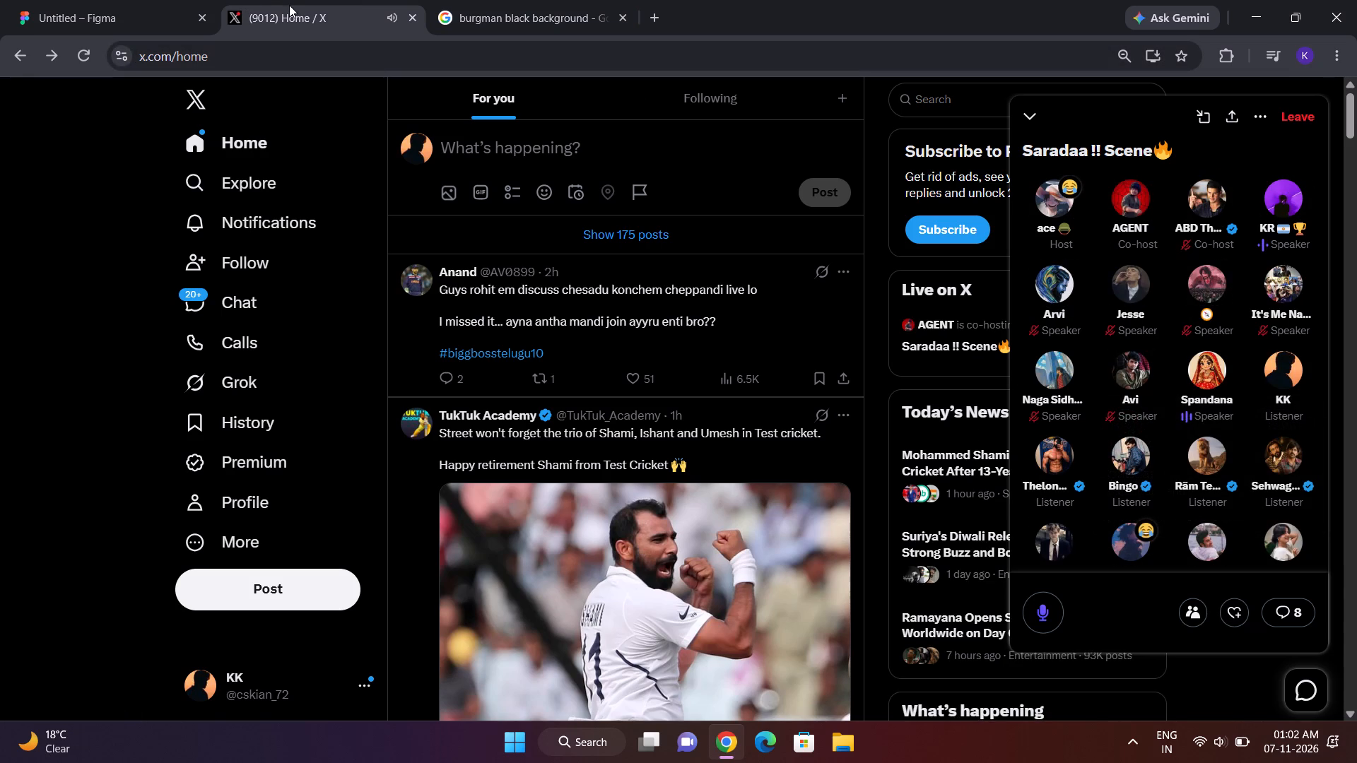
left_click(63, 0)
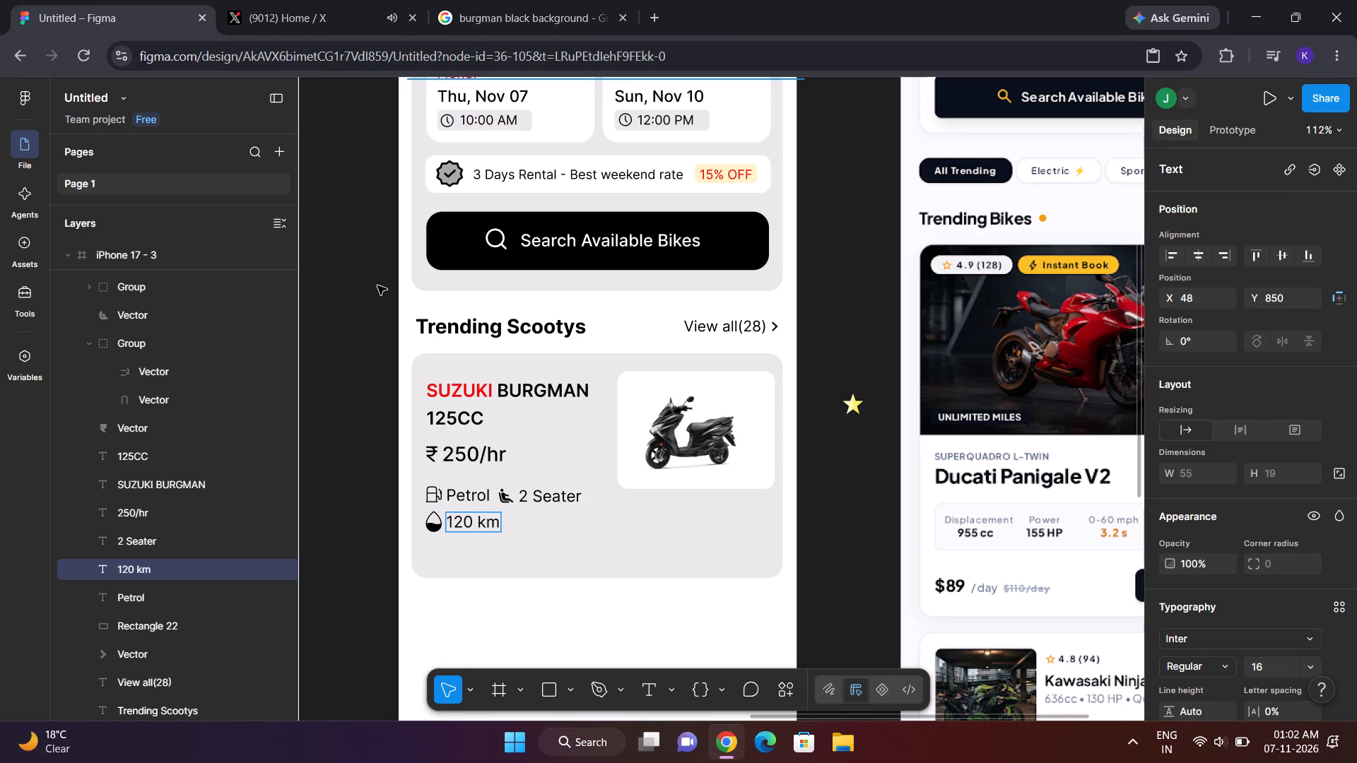
Extend the droplet row's label so it reads "120 km | Prices exclude fuel cost".
key("Right")
key("Right")
key("space")
type("|")
key("space")
type("jn")
key("BackSpace")
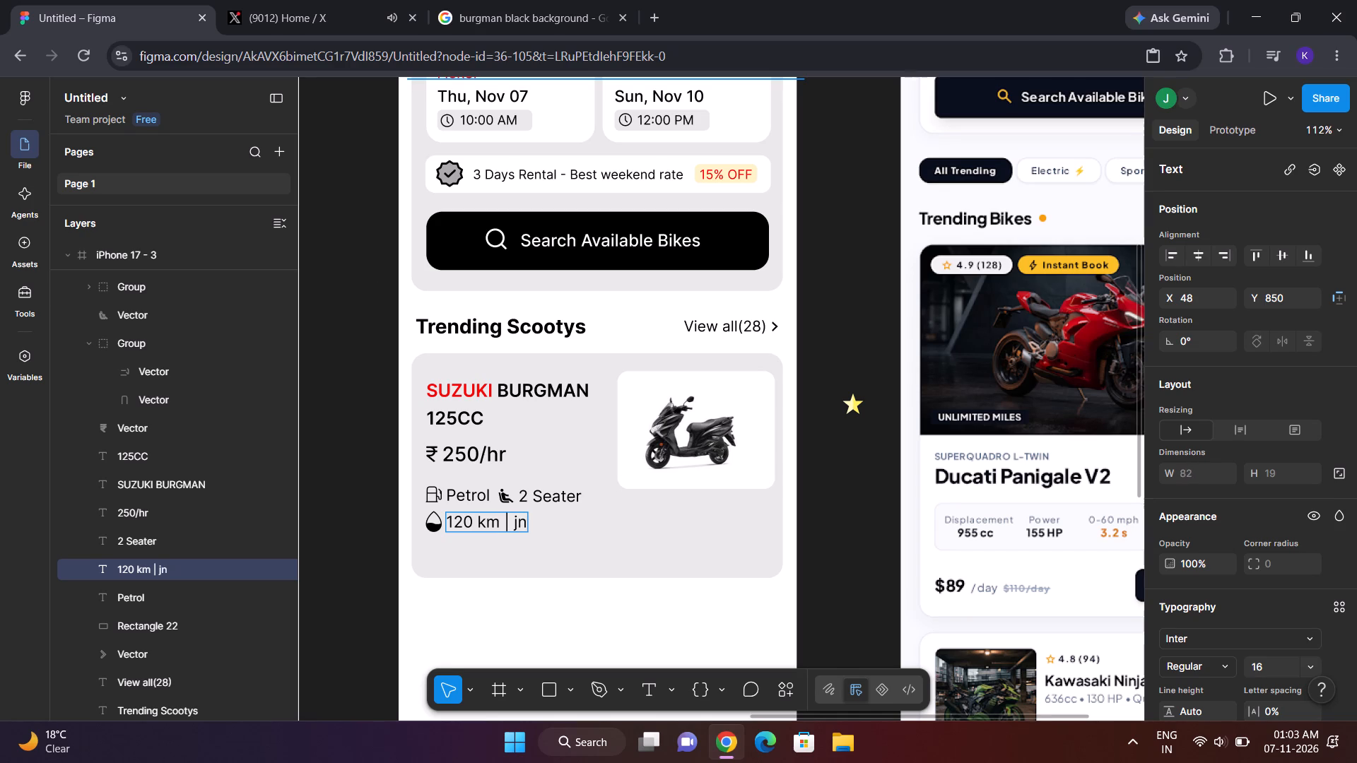
key("BackSpace")
type("Prices")
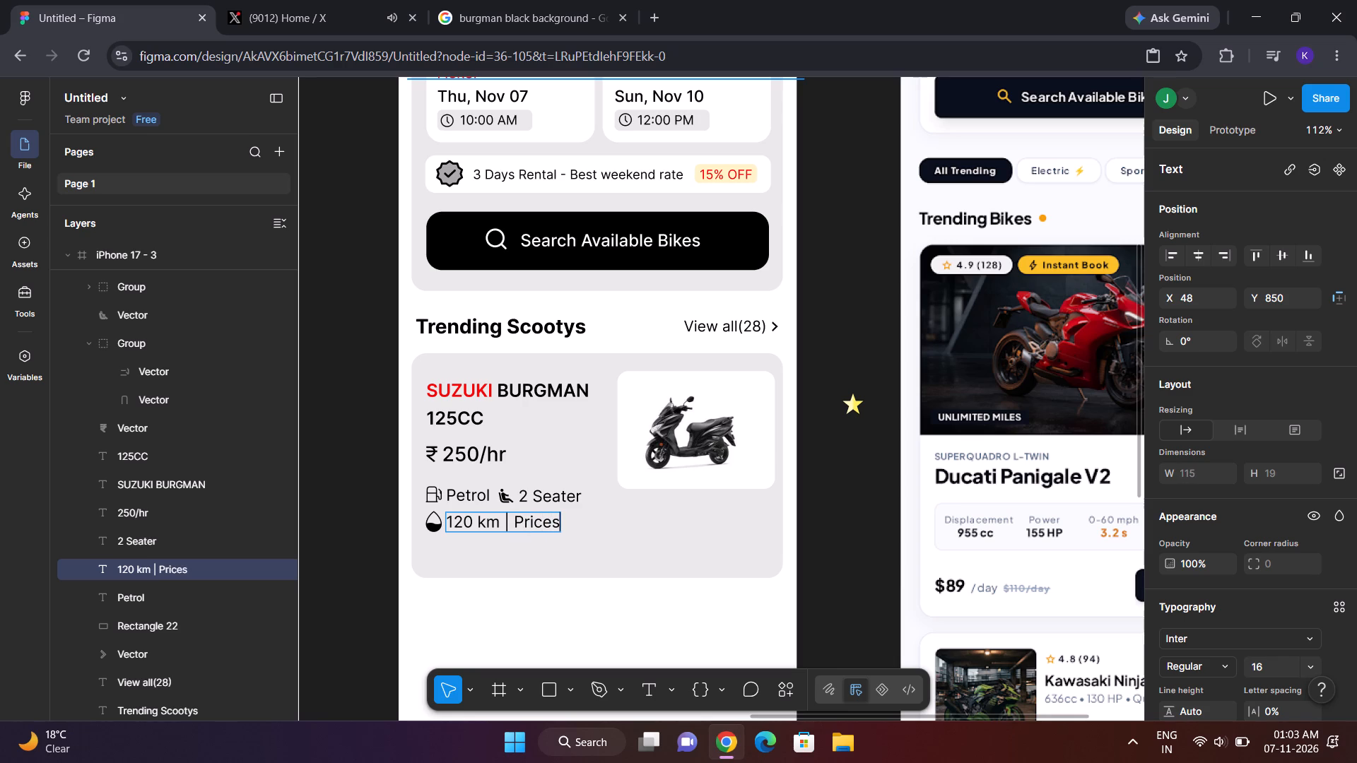
key("space")
type("exclude")
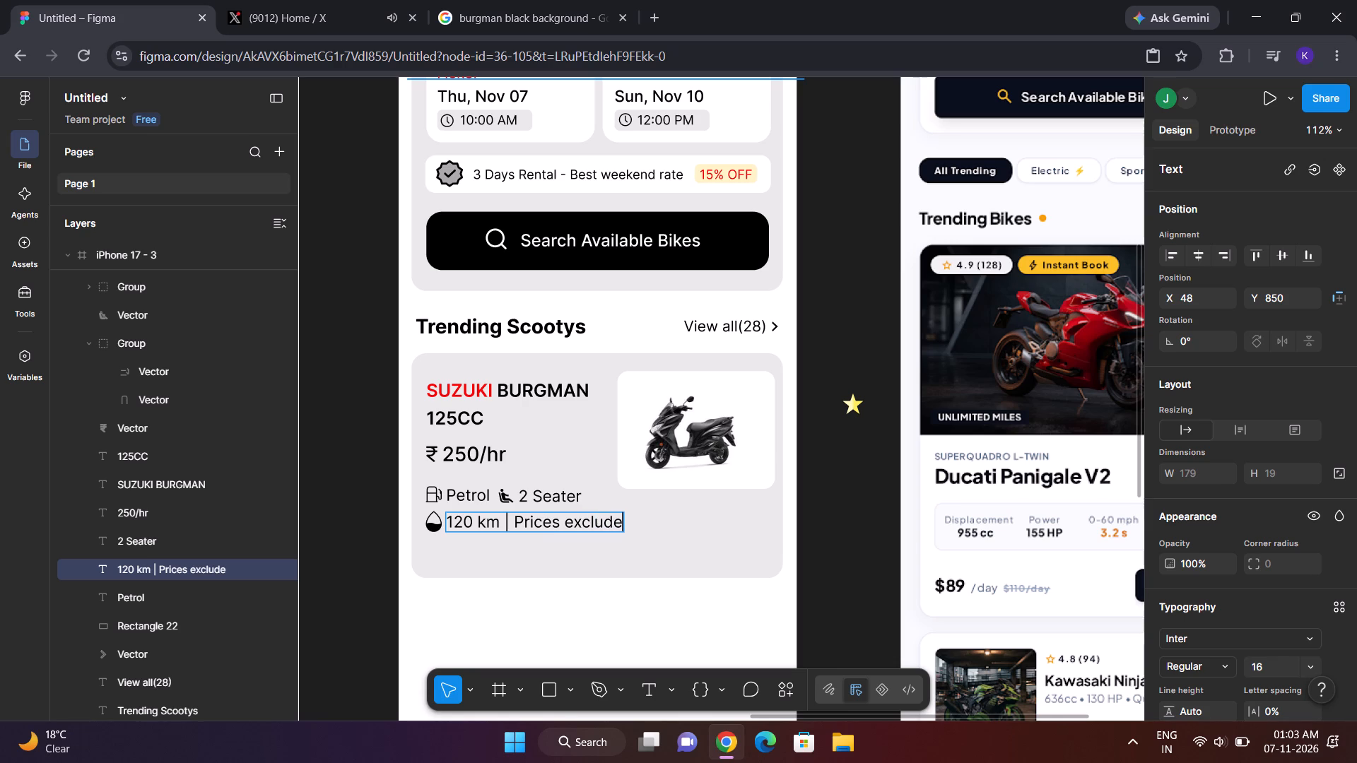
key("space")
type("fuel cost")
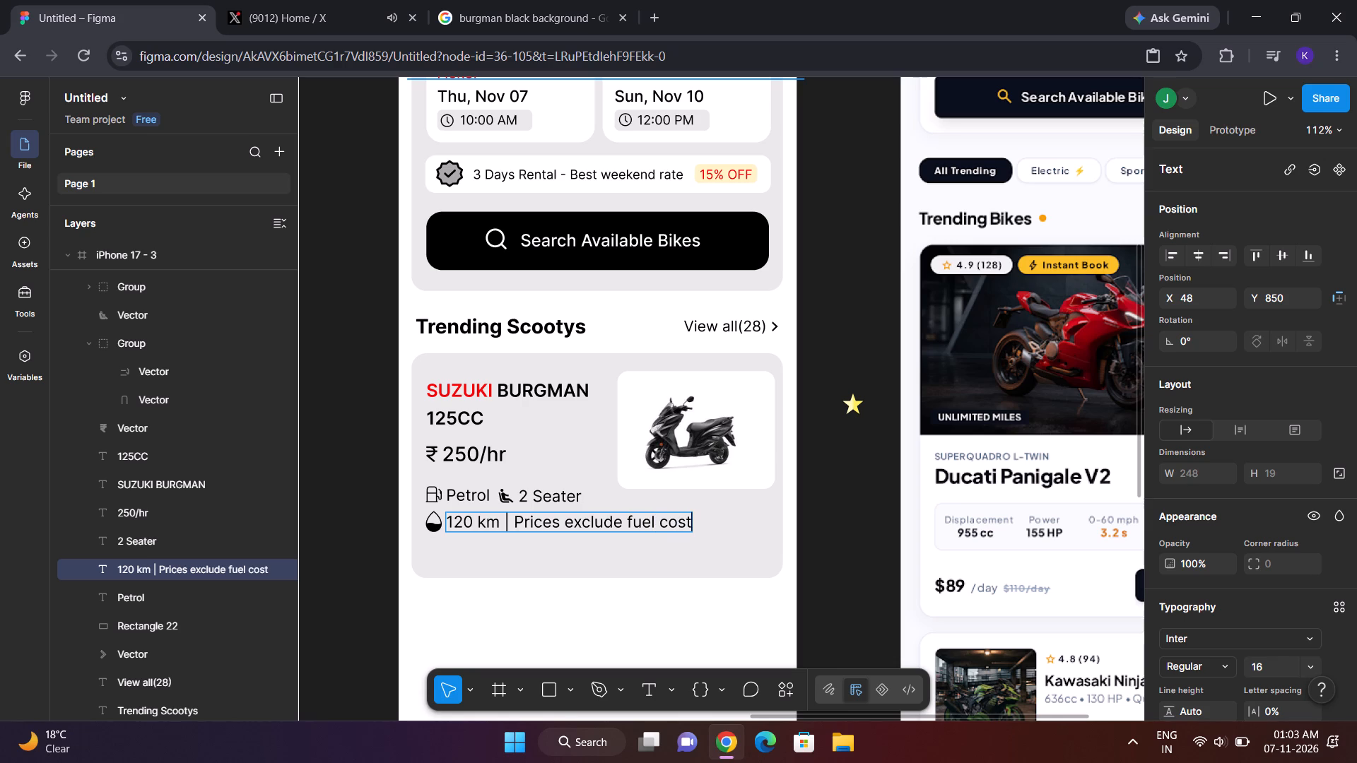
Set the font size of the whole "120 km | Prices exclude fuel cost" label to 14.
key("ctrl+a")
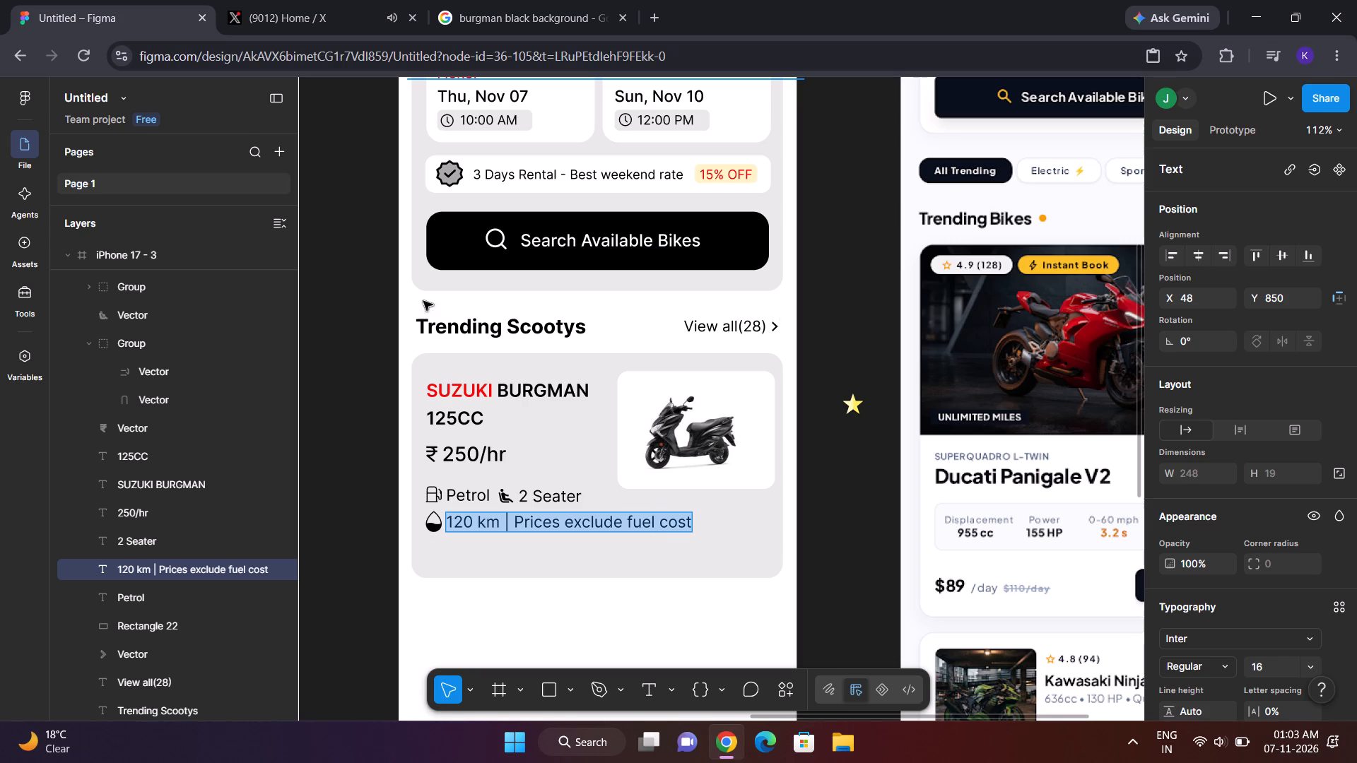
scroll(1245, 546, "down", 2)
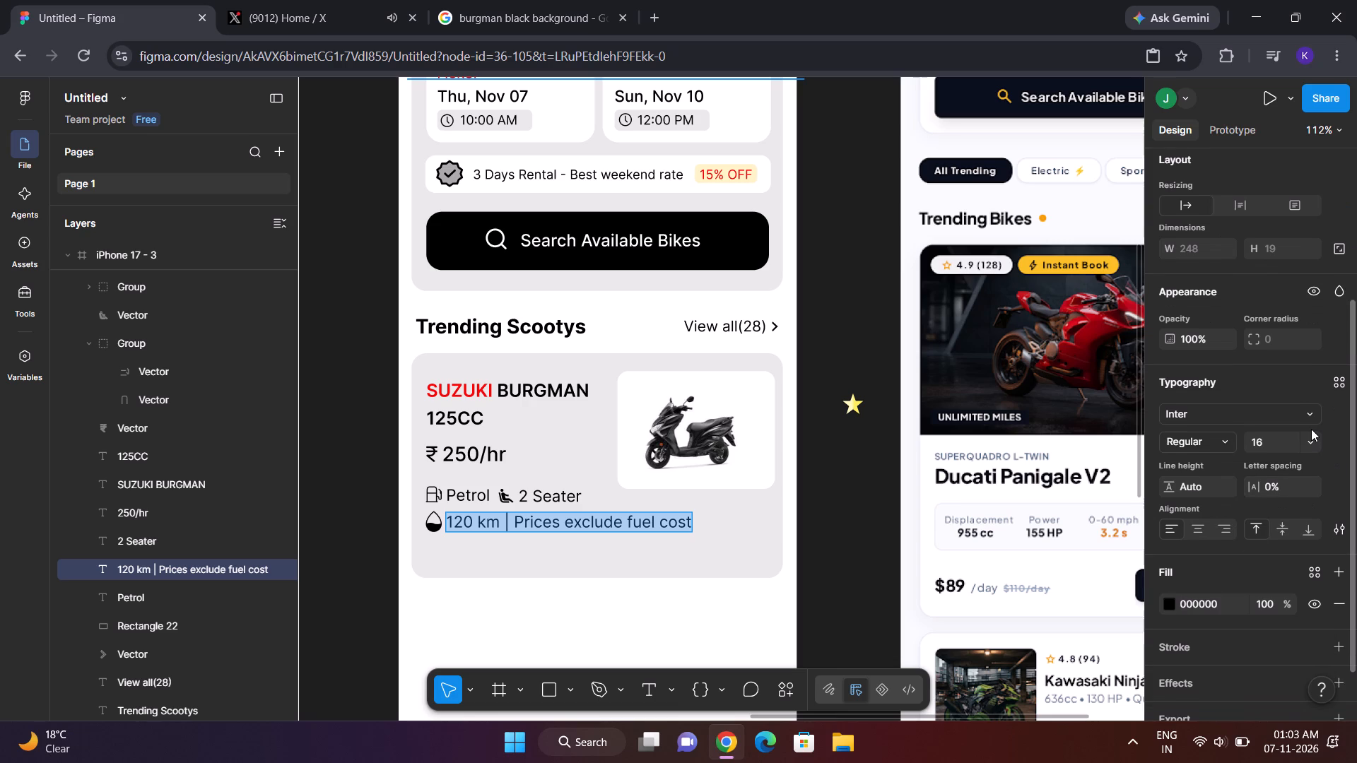
left_click(1311, 429)
left_click(1311, 431)
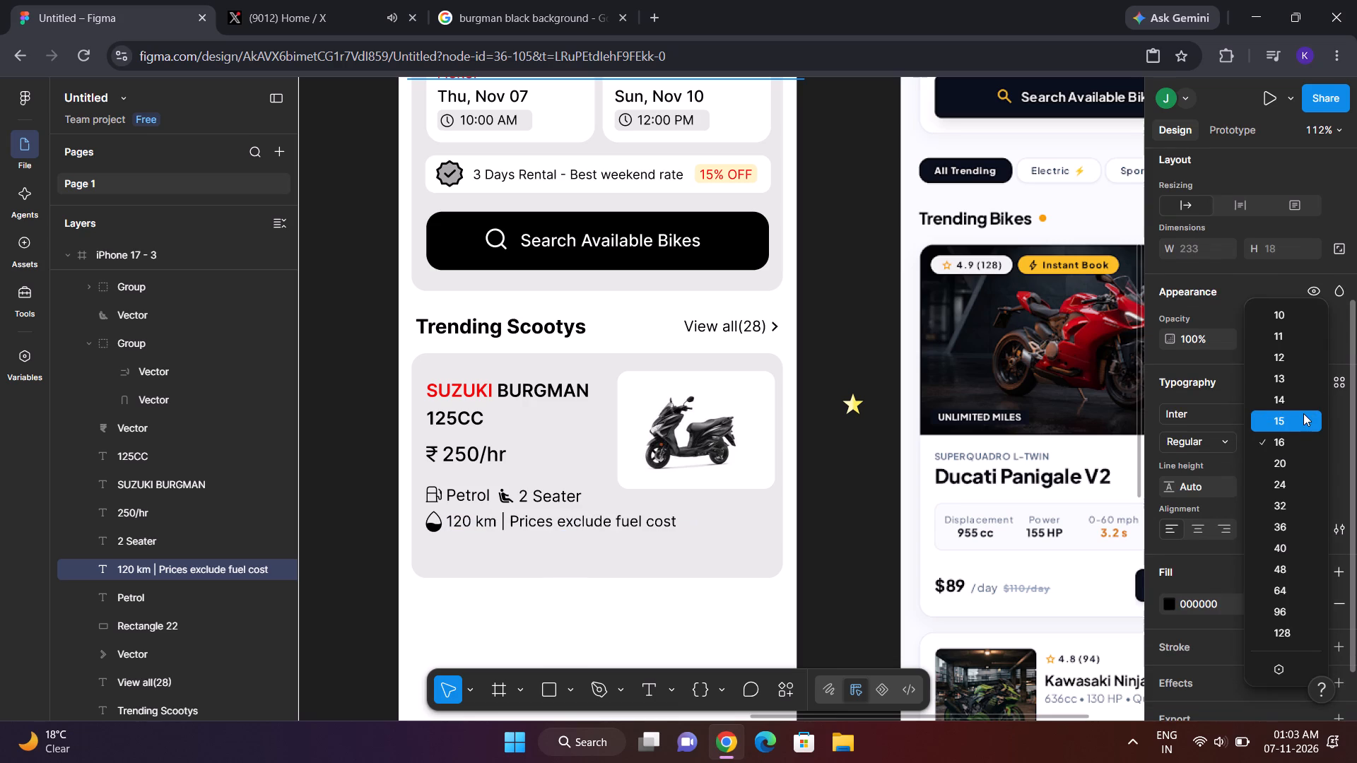
left_click(1300, 403)
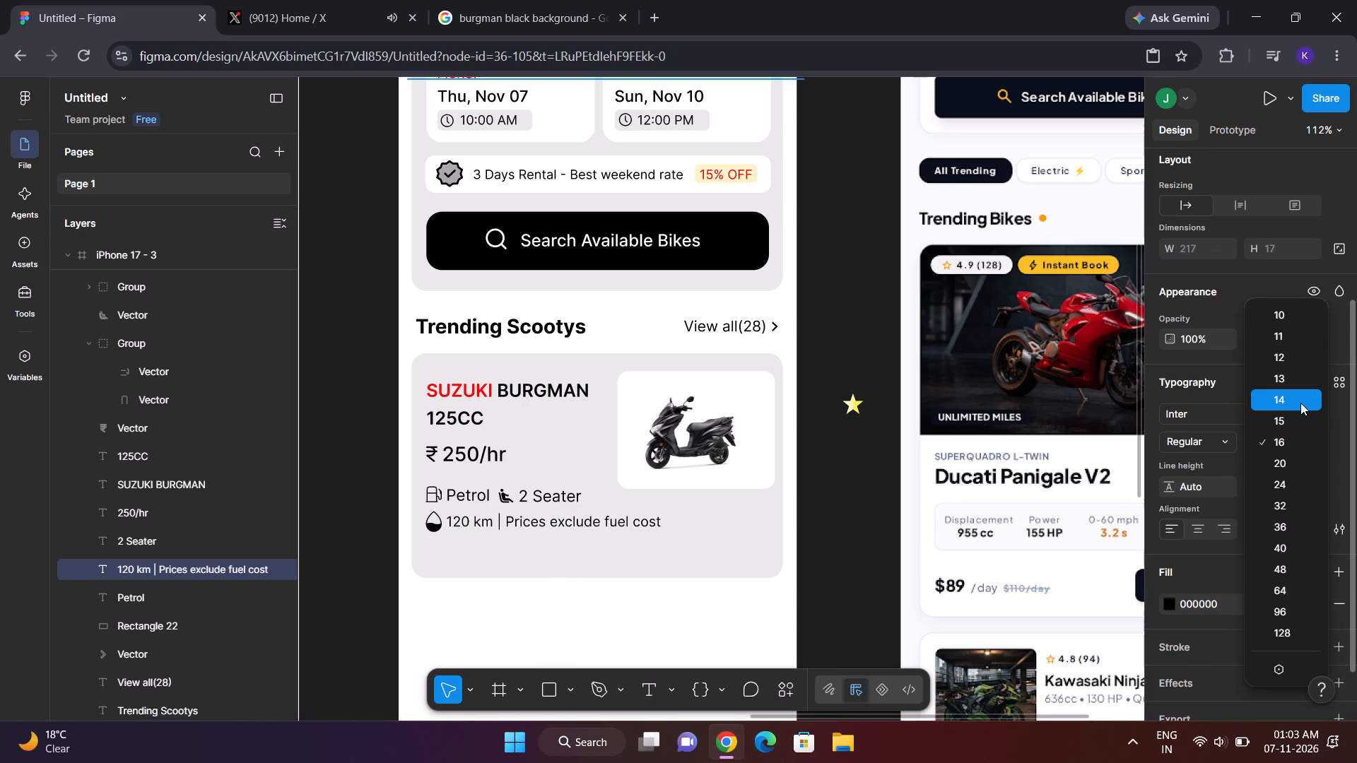
Set the font size of the "2 Seater" and "Petrol" labels to 14.
left_click(557, 487)
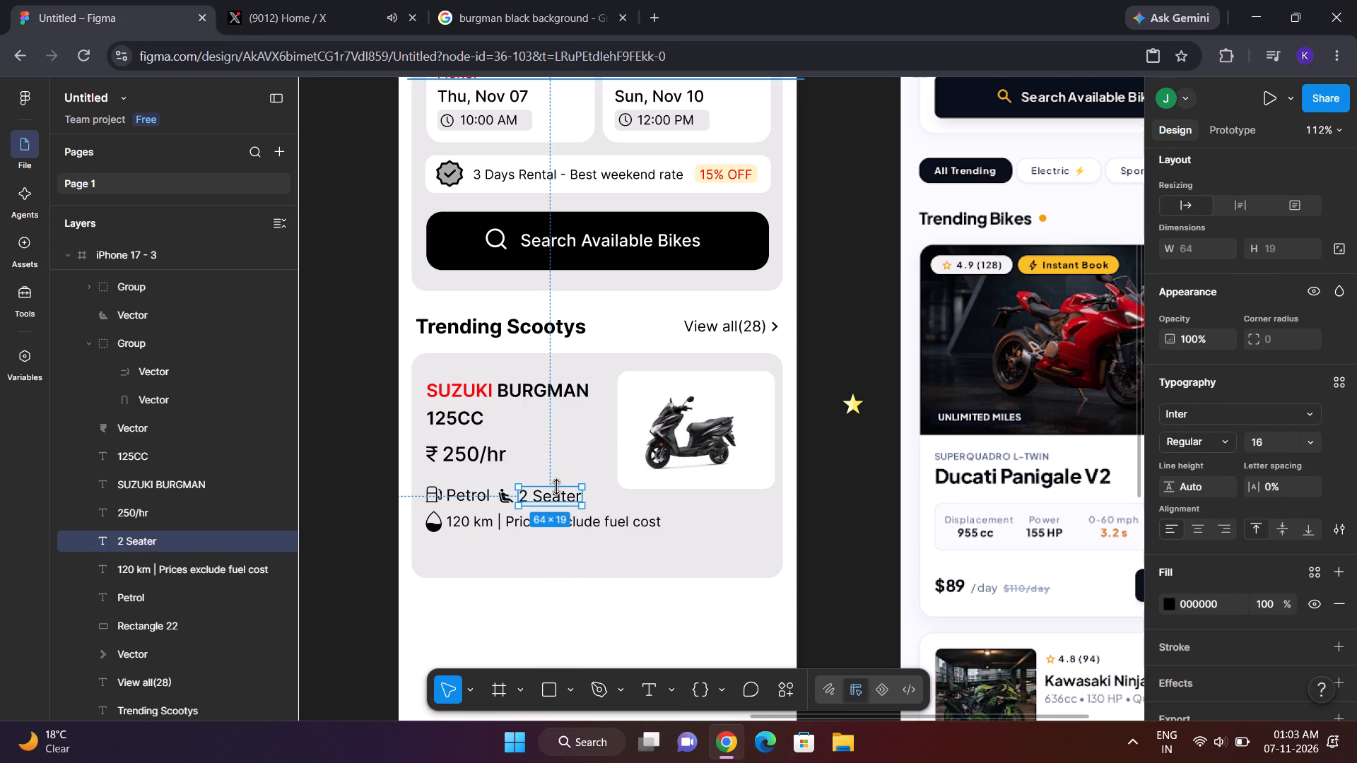
left_click(1309, 442)
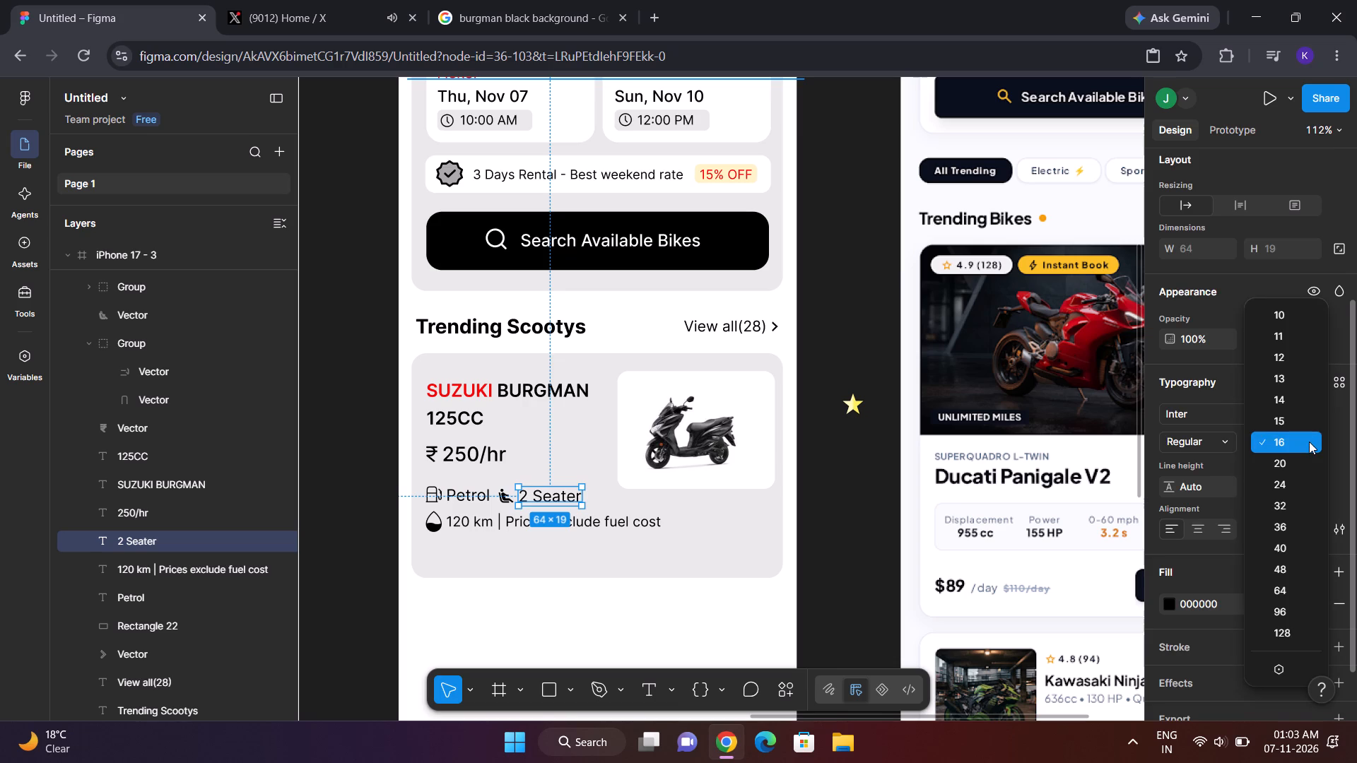
left_click(1293, 403)
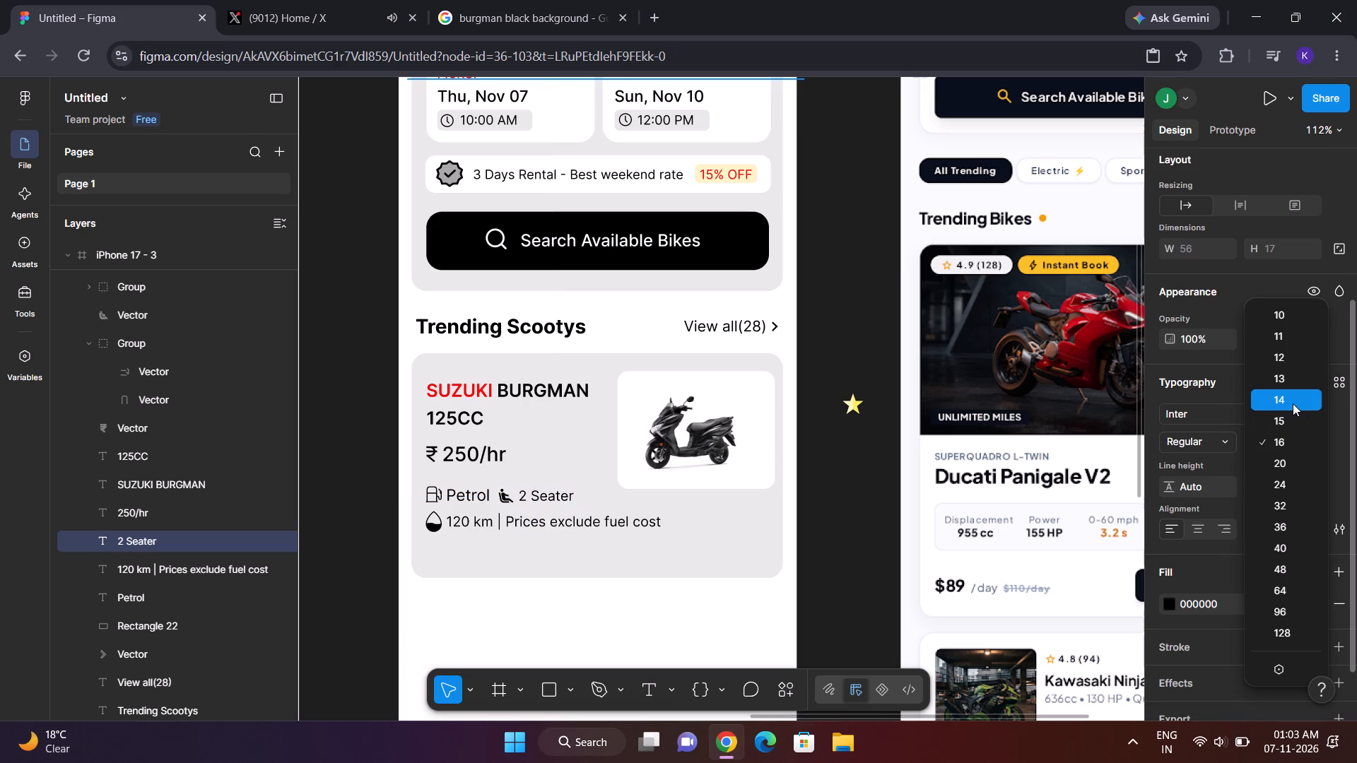
left_click(481, 492)
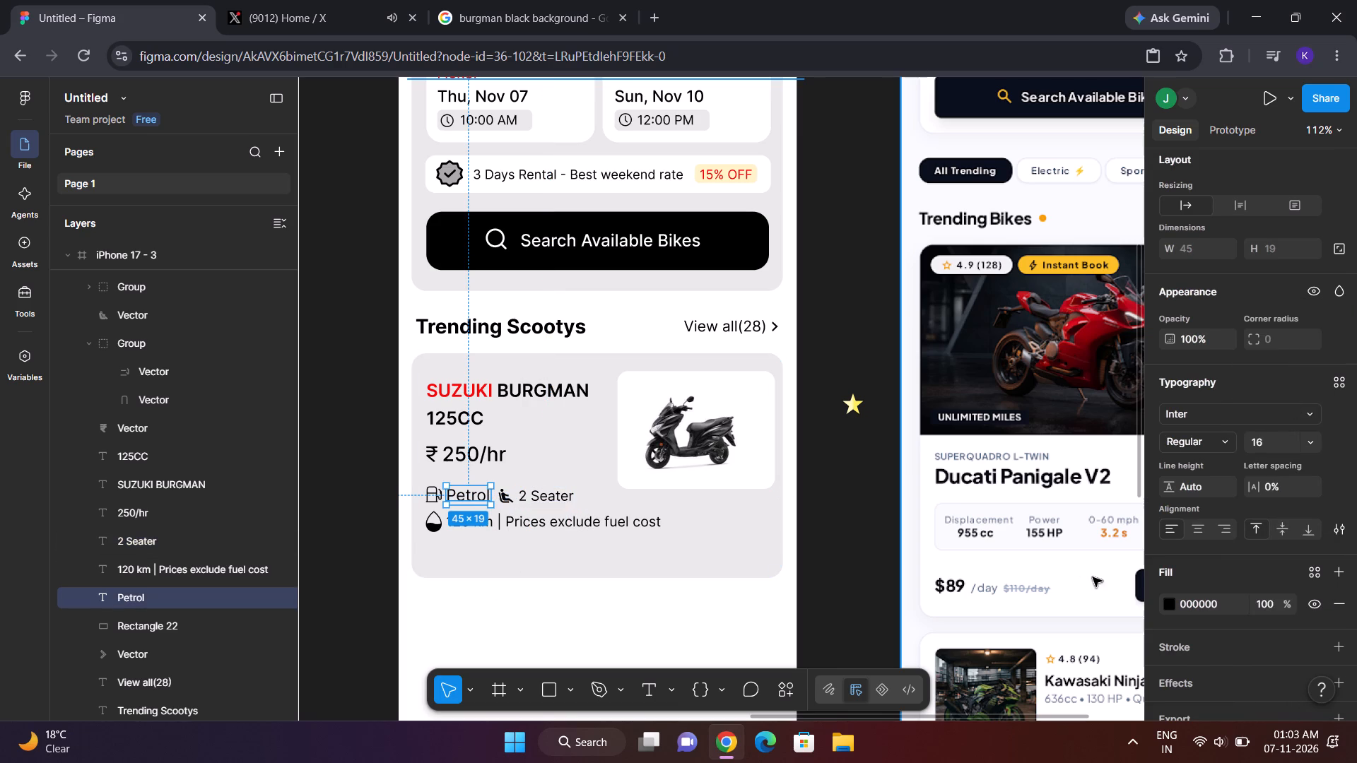
left_click(1310, 446)
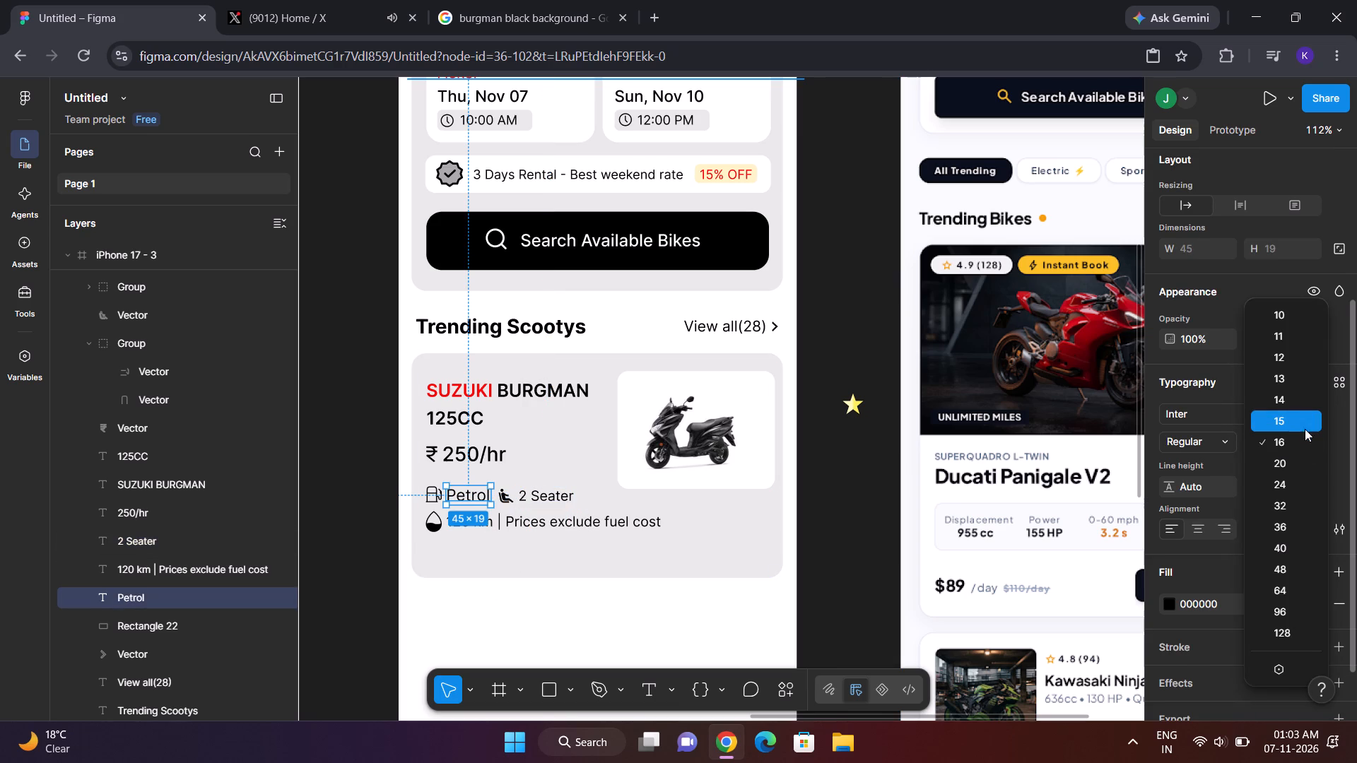
left_click(1296, 401)
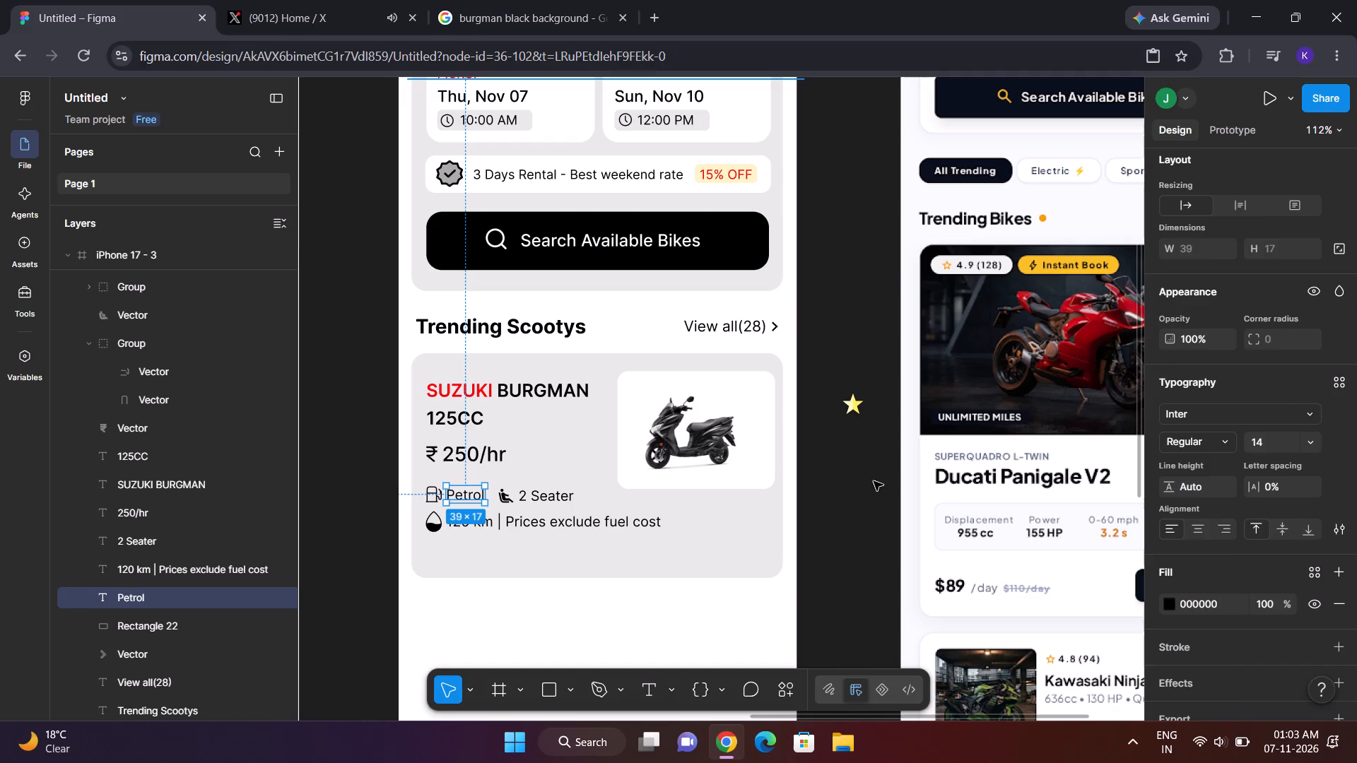
left_click(874, 481)
Set the width of the fuel icon beside "Petrol" to 14.
left_click(436, 495)
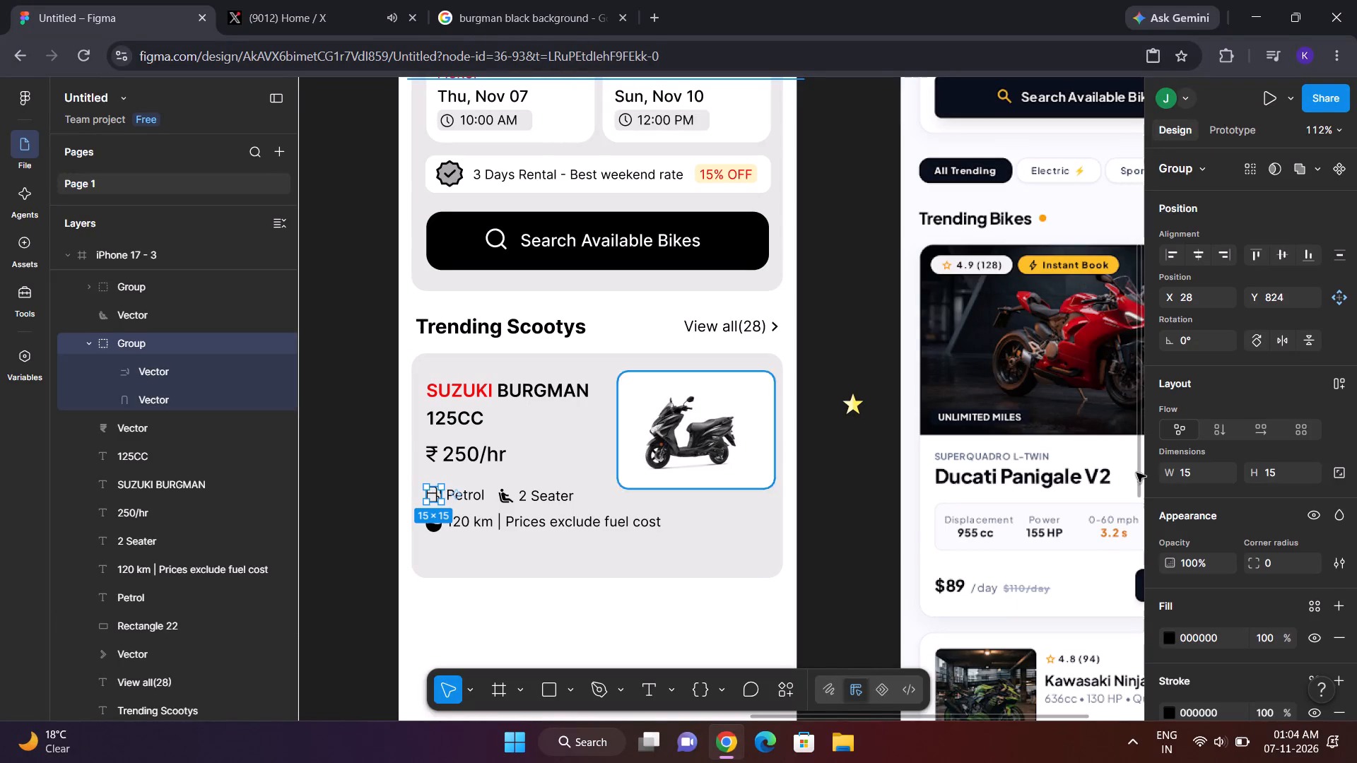
left_click(1211, 473)
key("BackSpace")
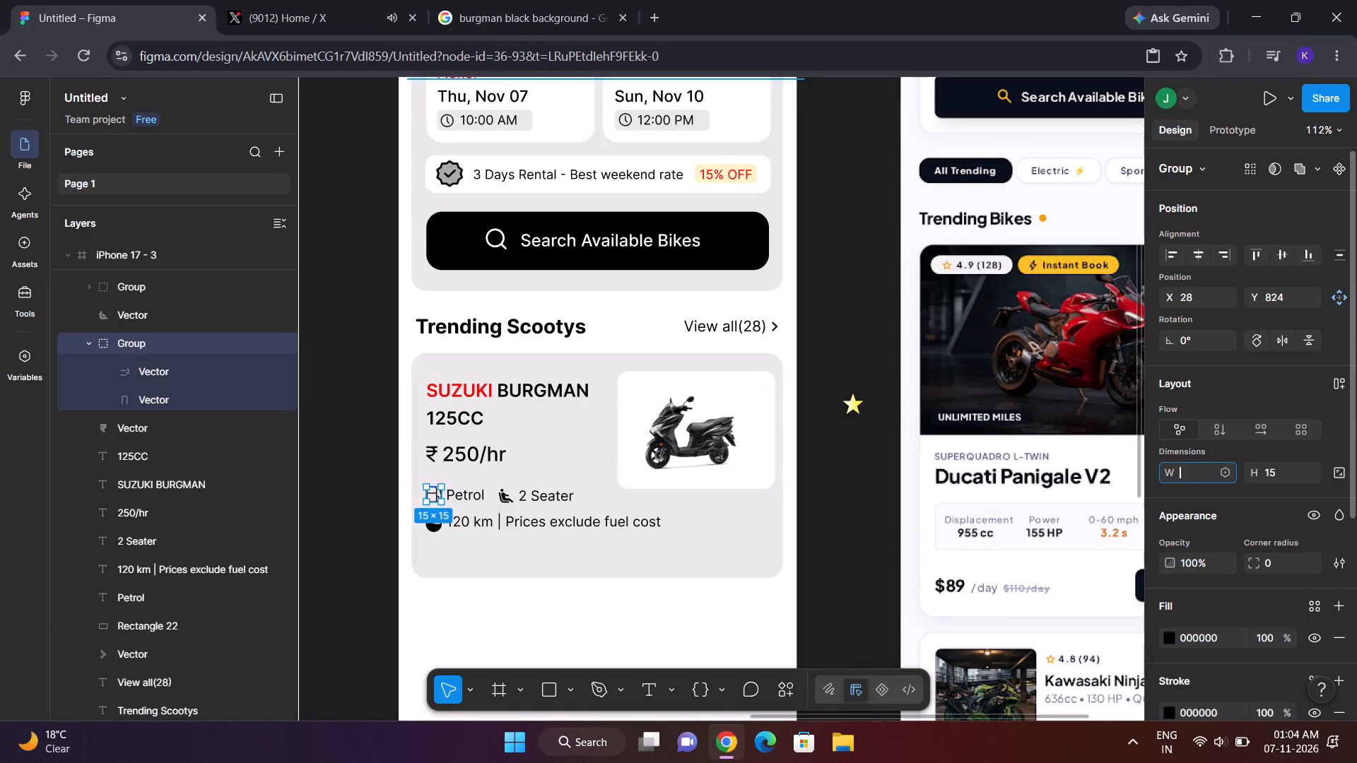
key("1")
key("4")
key("Return")
Resize the seat icon beside "2 Seater" to a width of 14 and a height of 13.
left_click(505, 495)
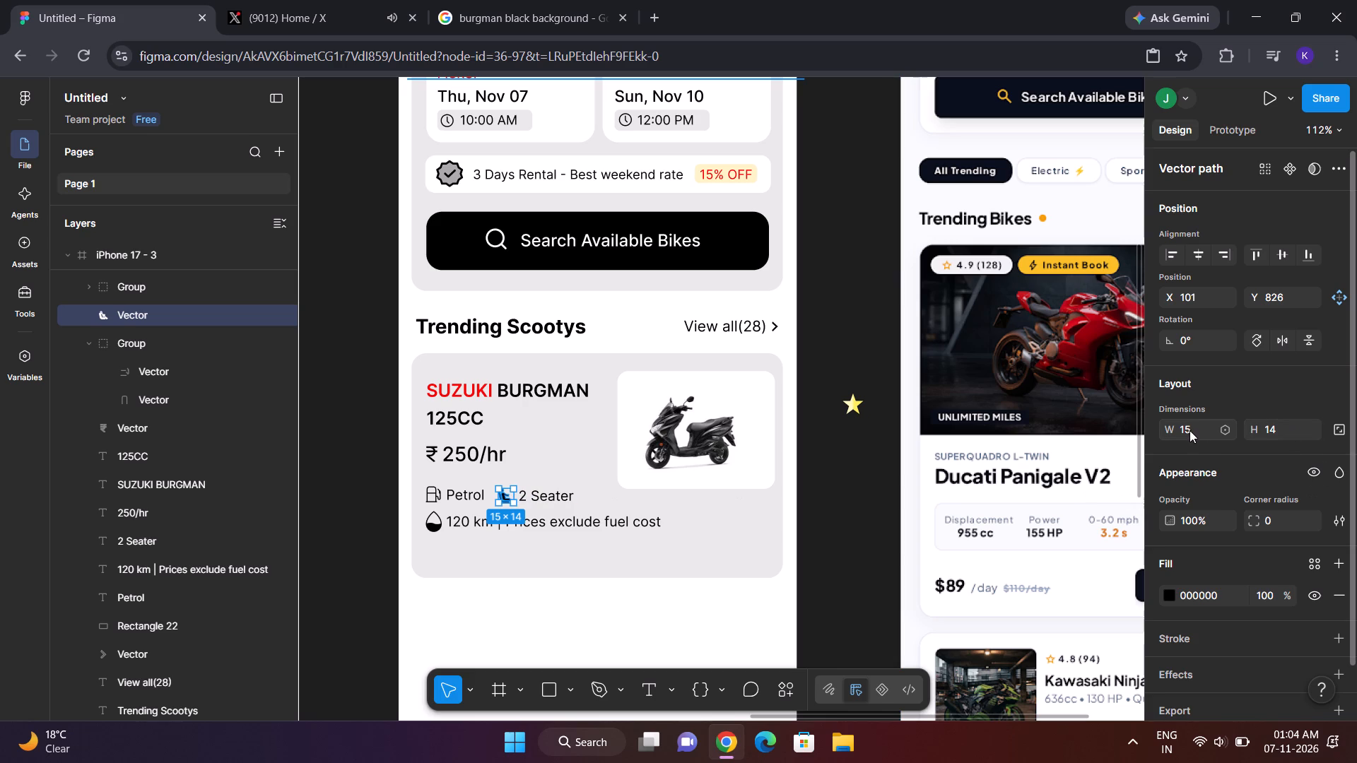
left_click(1192, 431)
key("BackSpace")
key("1")
key("4")
key("Return")
left_click(1280, 430)
key("BackSpace")
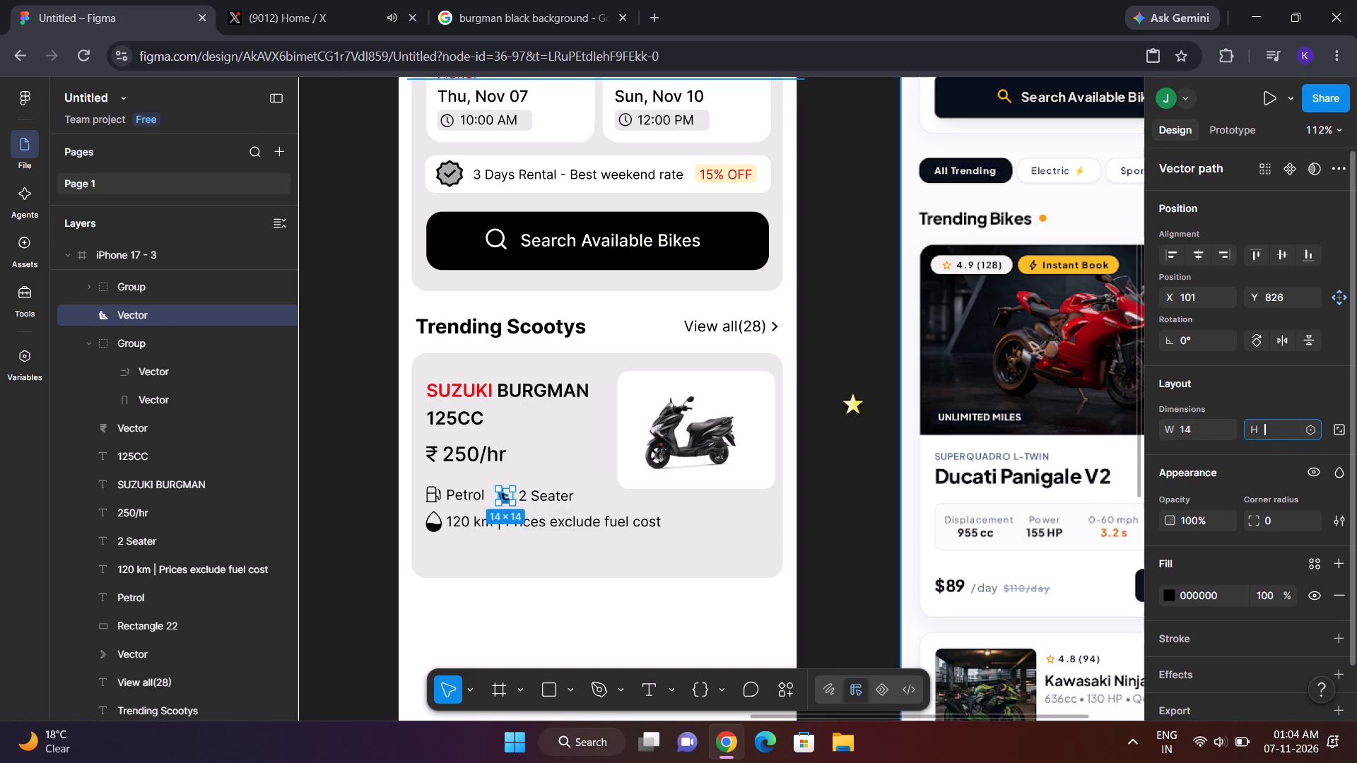
type("14")
key("BackSpace")
key("3")
key("Return")
Set the width of the droplet icon beside "120 km | Prices exclude fuel cost" to 14.
scroll(765, 621, "right", 1)
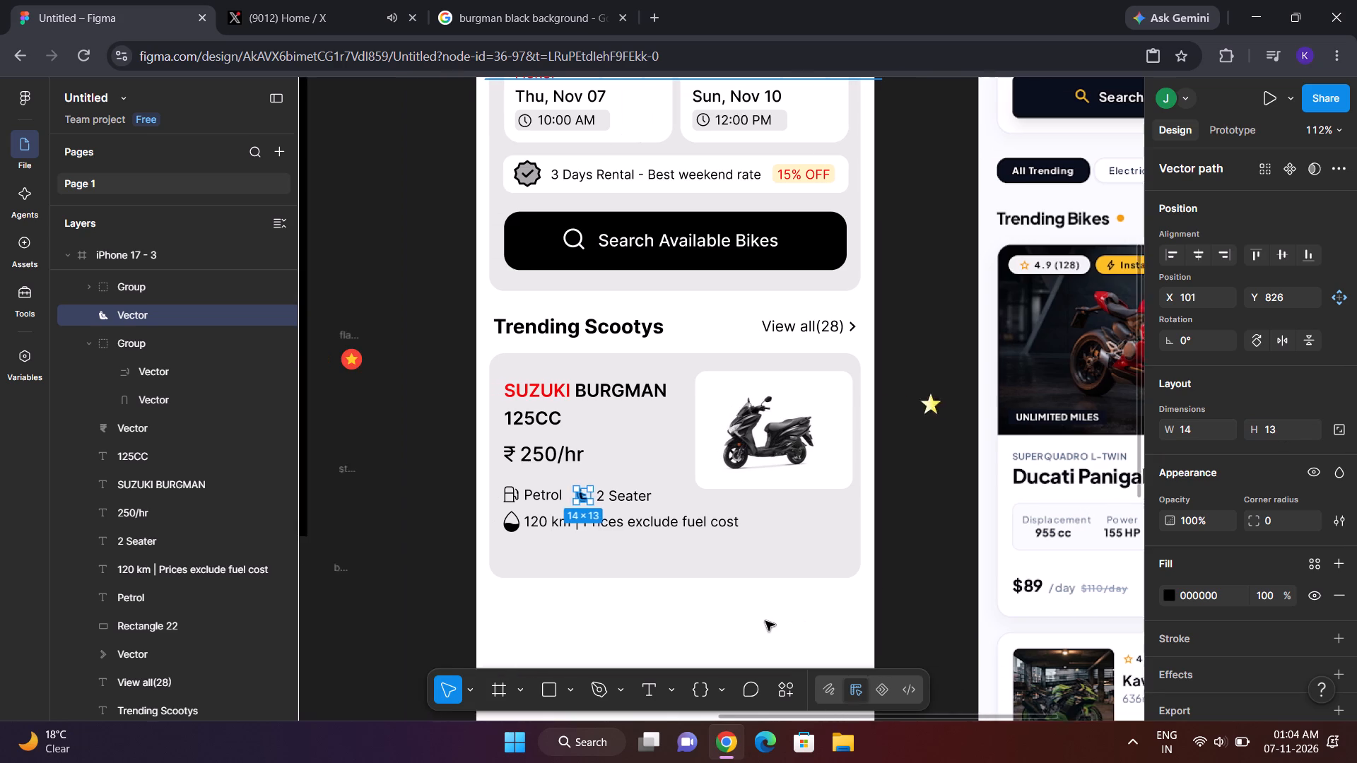
scroll(765, 621, "right", 1)
left_click(487, 566)
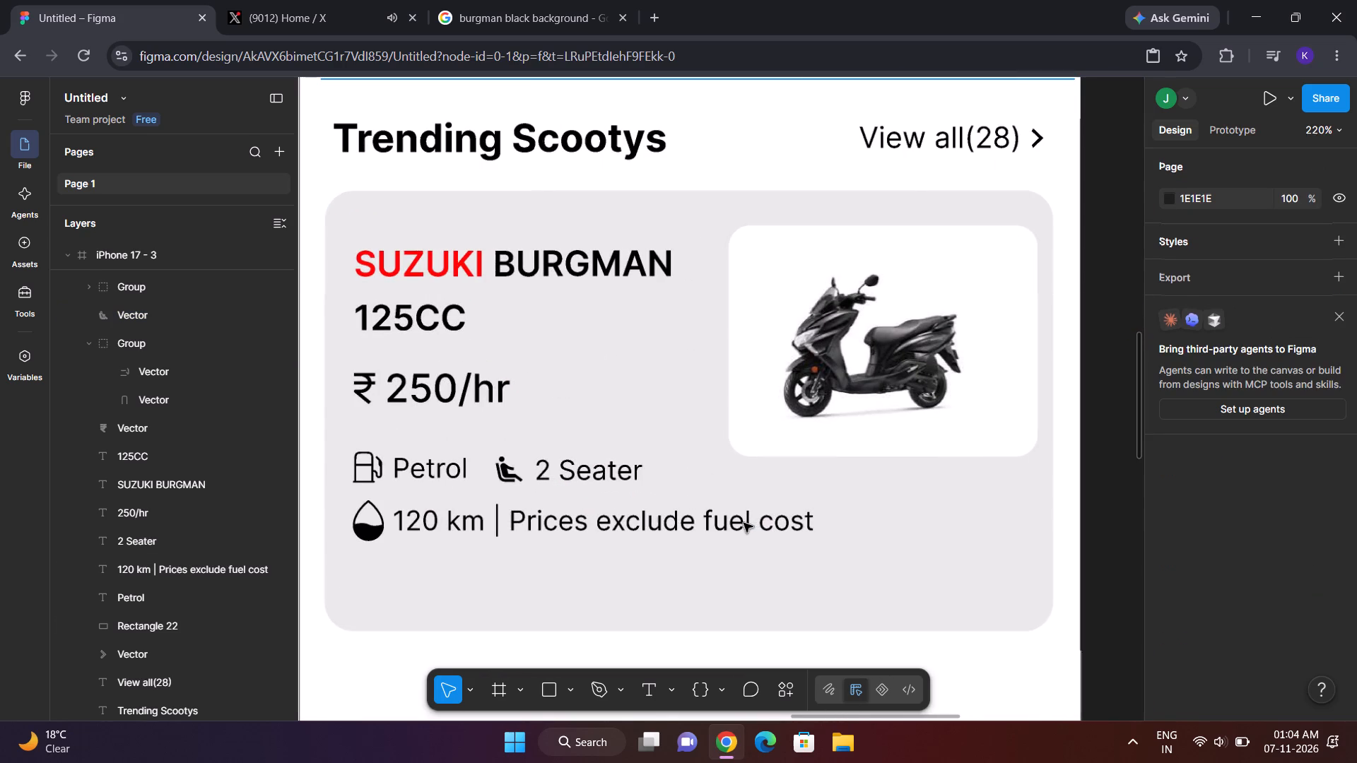
left_click(584, 476)
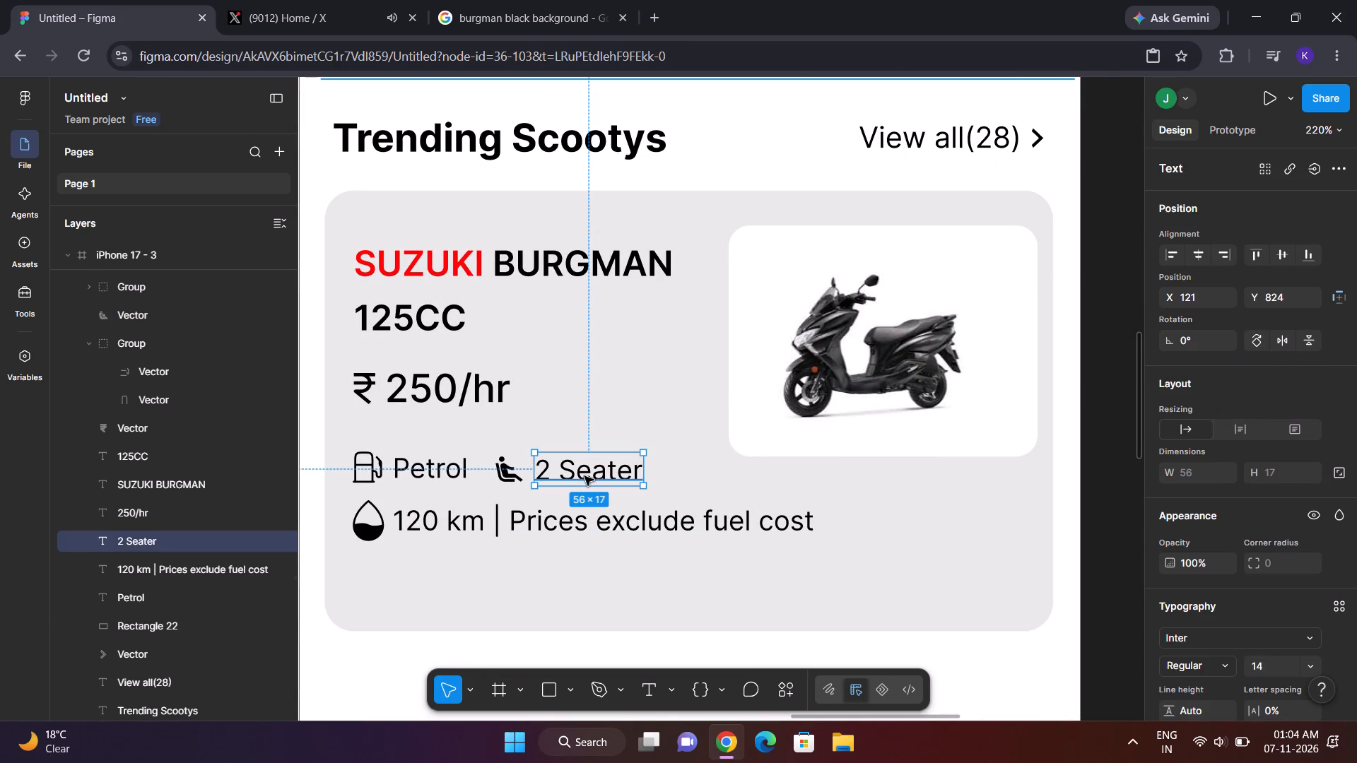
left_click(410, 525)
left_click(353, 521)
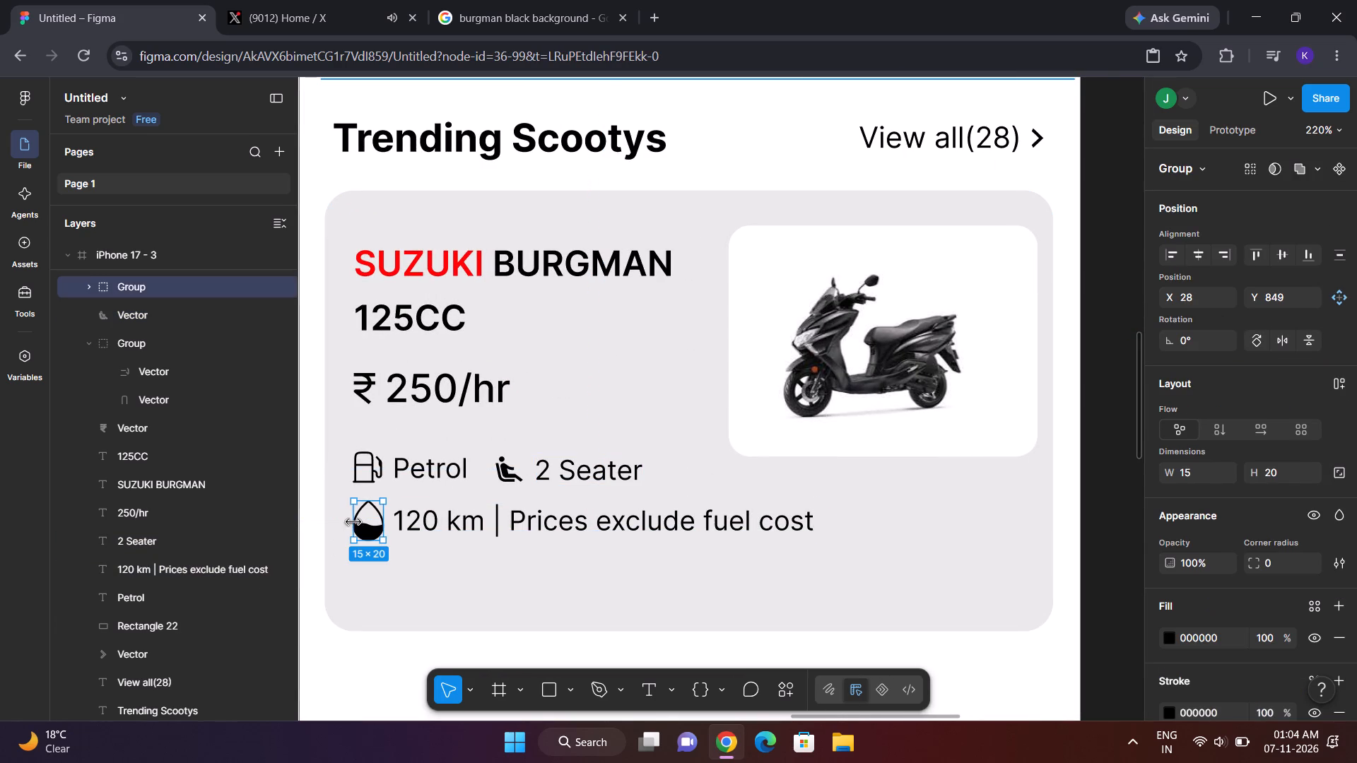
left_click(1199, 471)
key("BackSpace")
key("1")
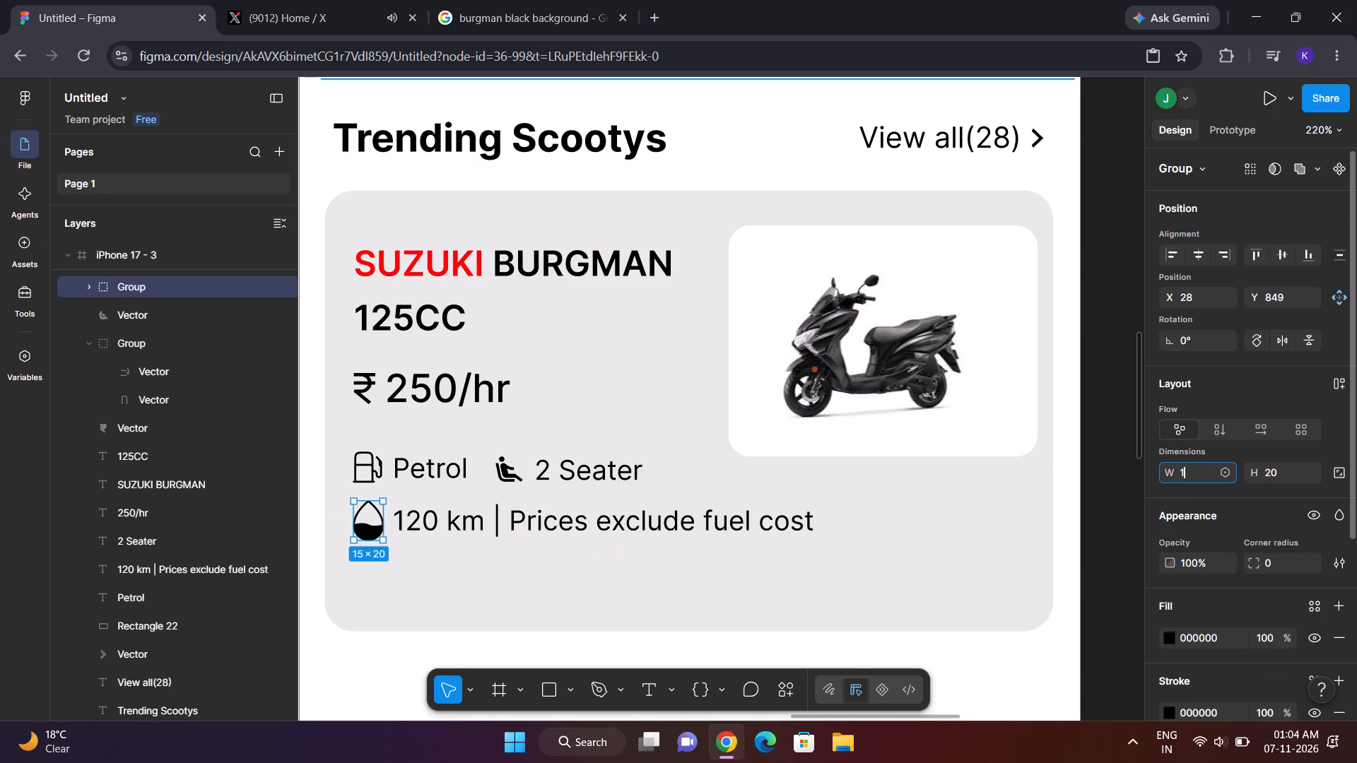
key("4")
key("Return")
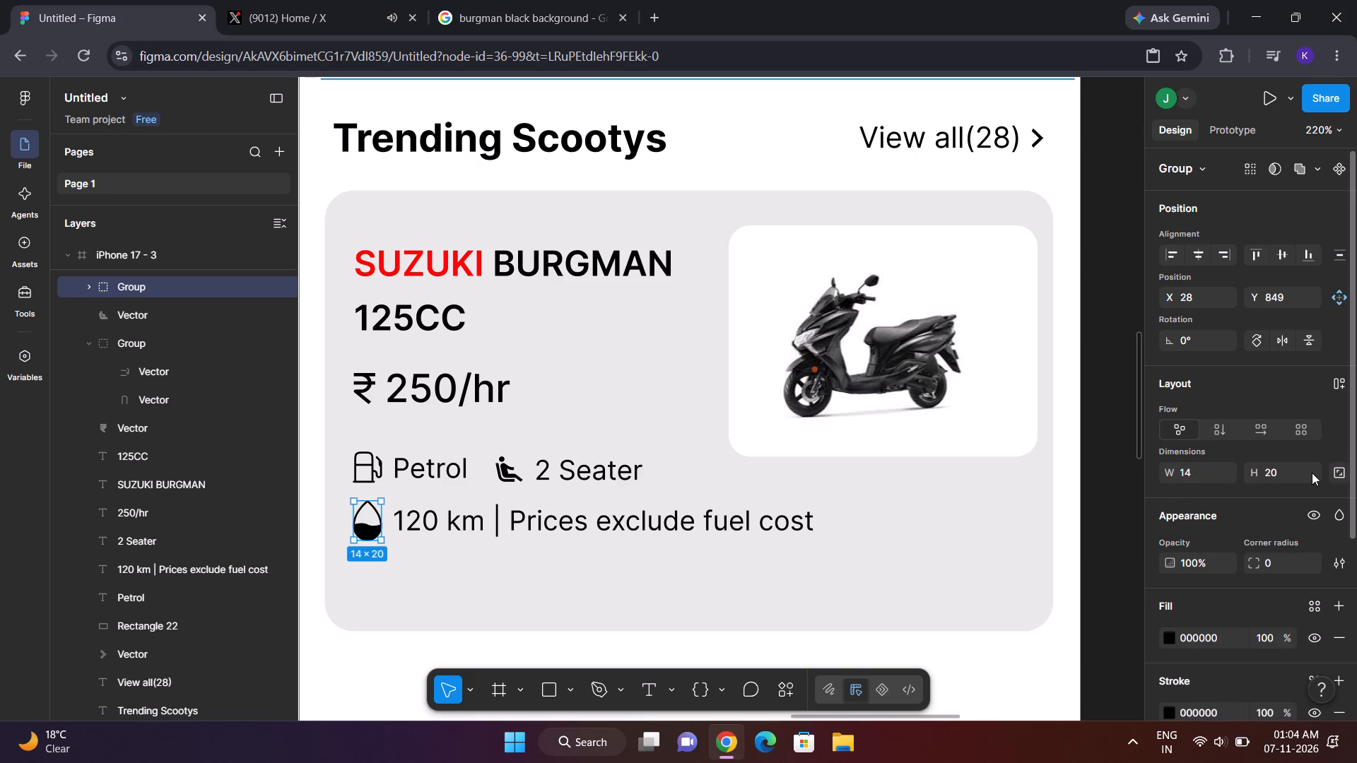
Try a height of 14 on the droplet icon, and settle on a height of 18.
left_click(1296, 473)
key("BackSpace")
type("14")
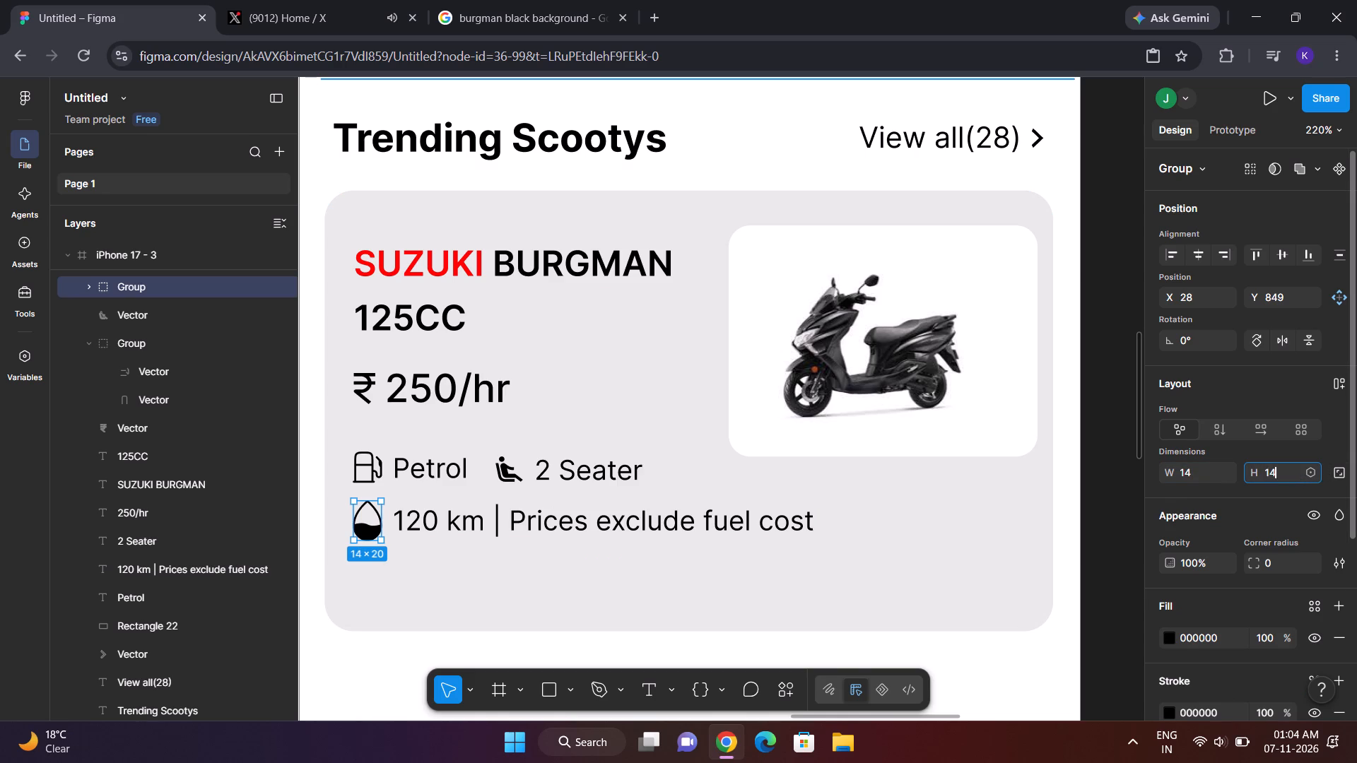
key("Return")
left_click_drag(1279, 461, 678, 398)
left_click(1284, 474)
key("BackSpace")
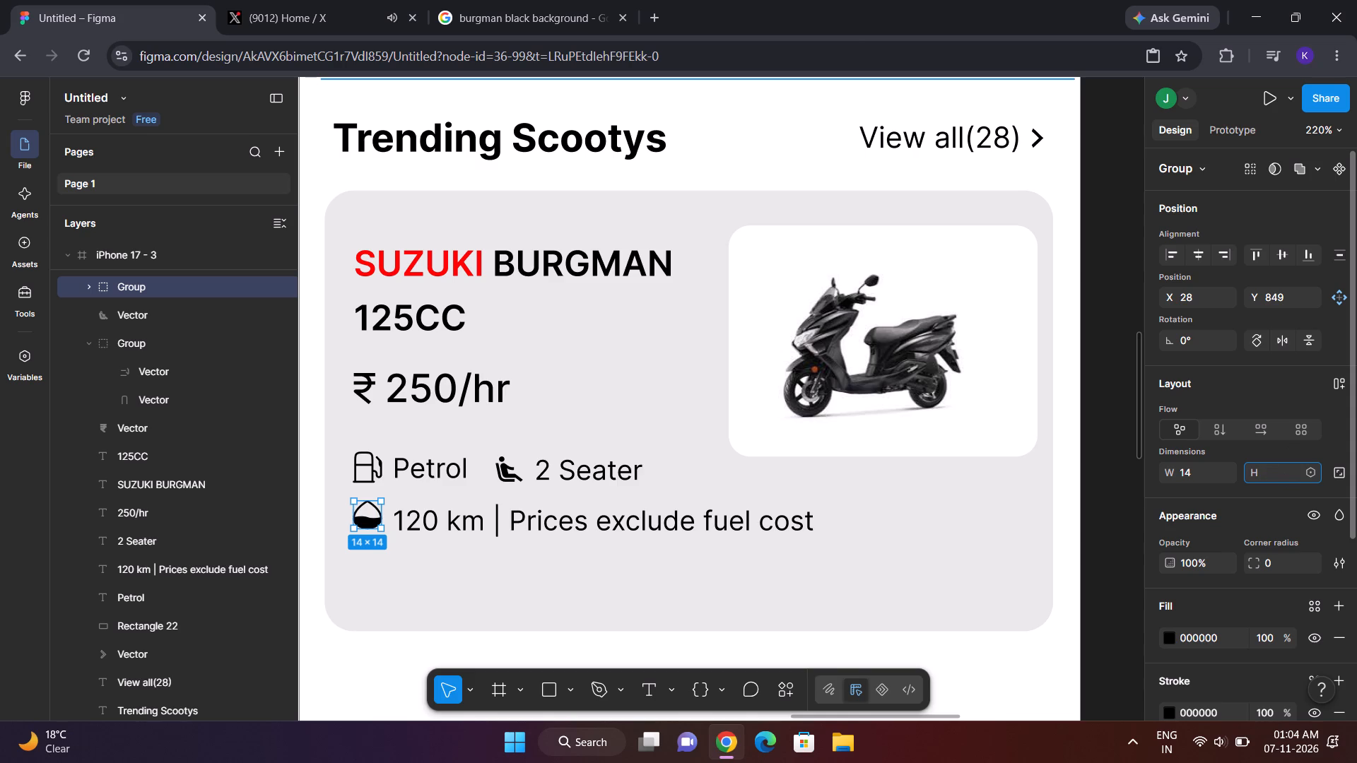
type("18")
key("Return")
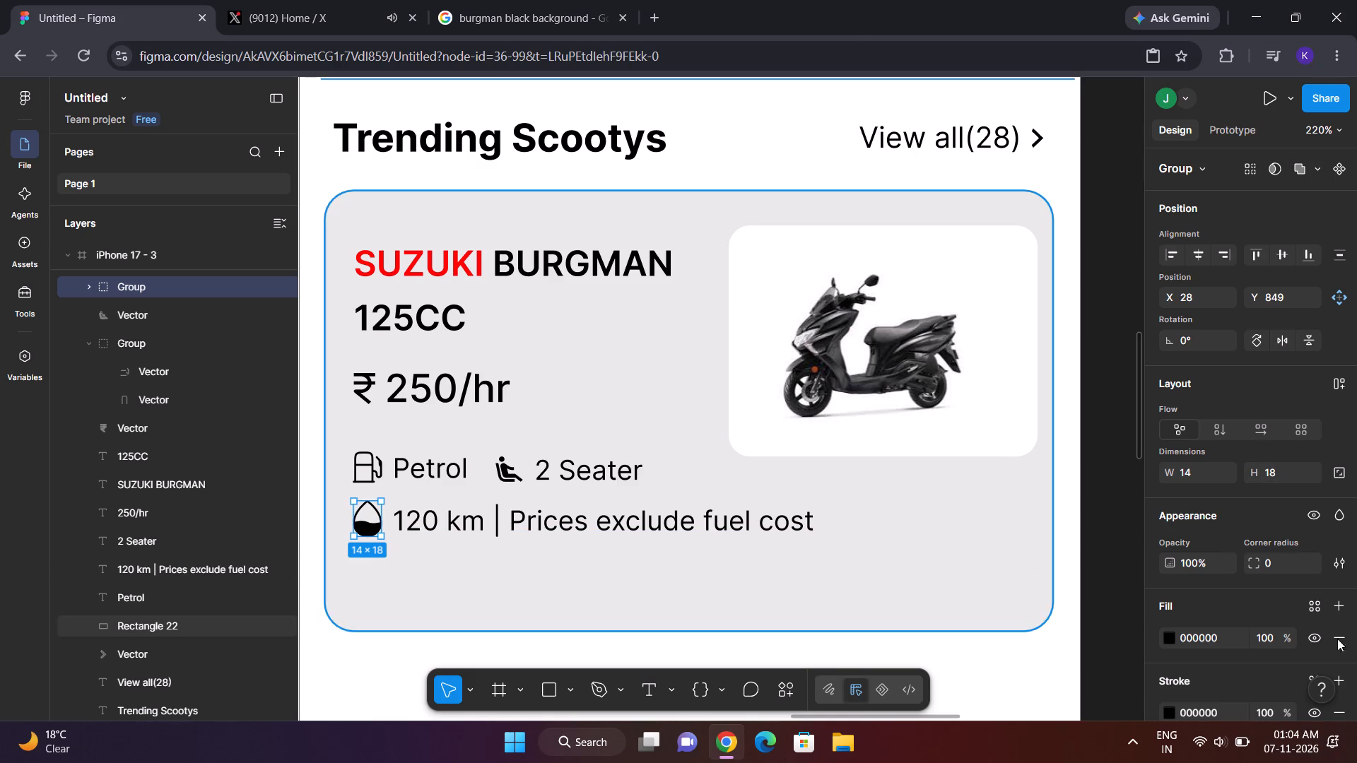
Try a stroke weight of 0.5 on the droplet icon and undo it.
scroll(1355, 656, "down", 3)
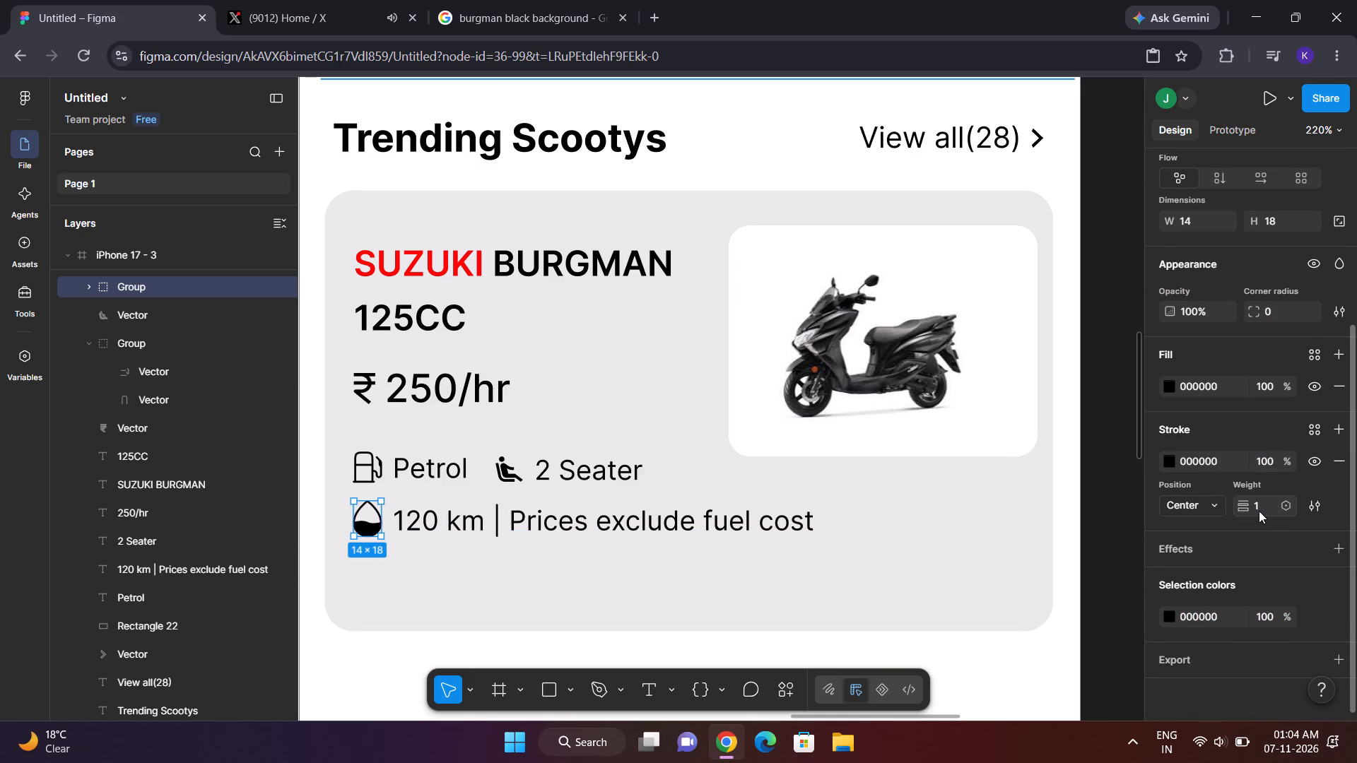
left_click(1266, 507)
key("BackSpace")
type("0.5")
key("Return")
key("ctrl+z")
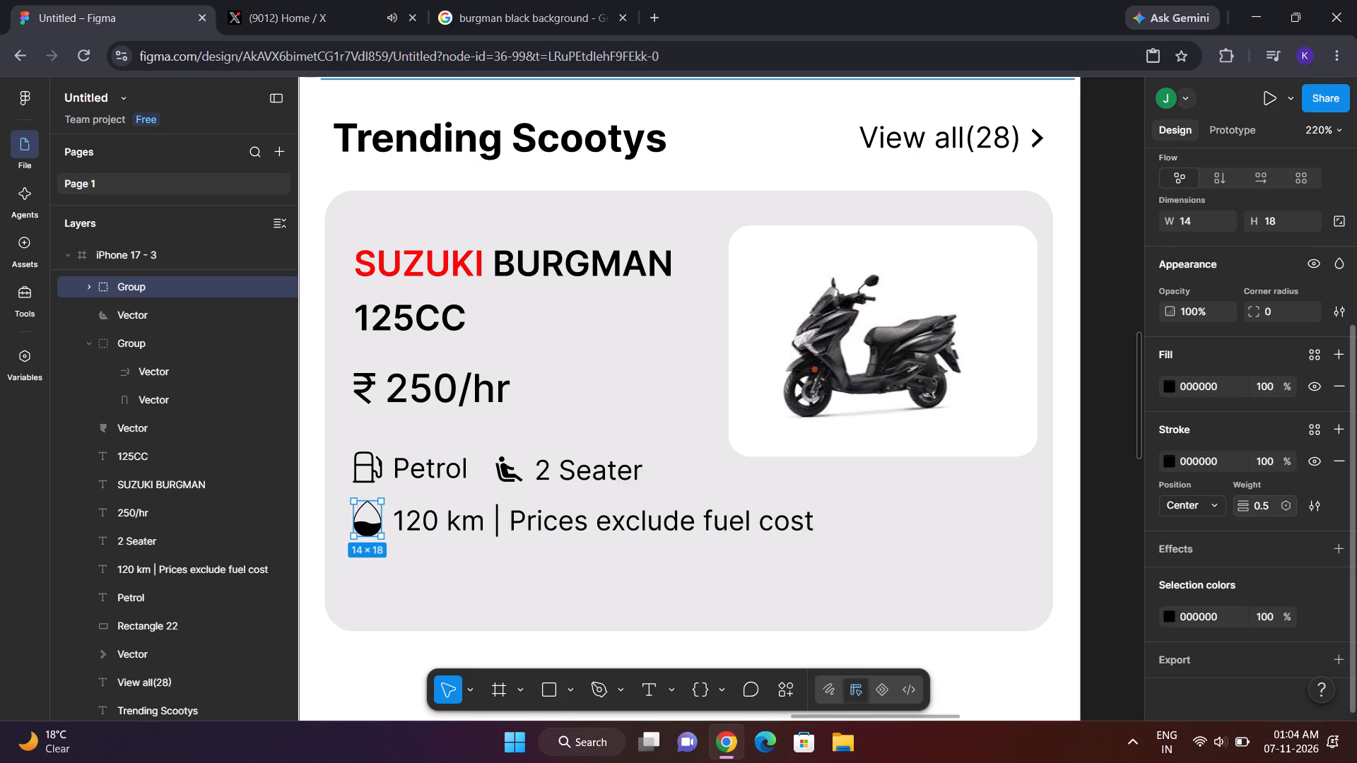
Examine the text properties of the "2 Seater" and "120 km | Prices exclude fuel cost" labels.
left_click(283, 519)
left_click(279, 514)
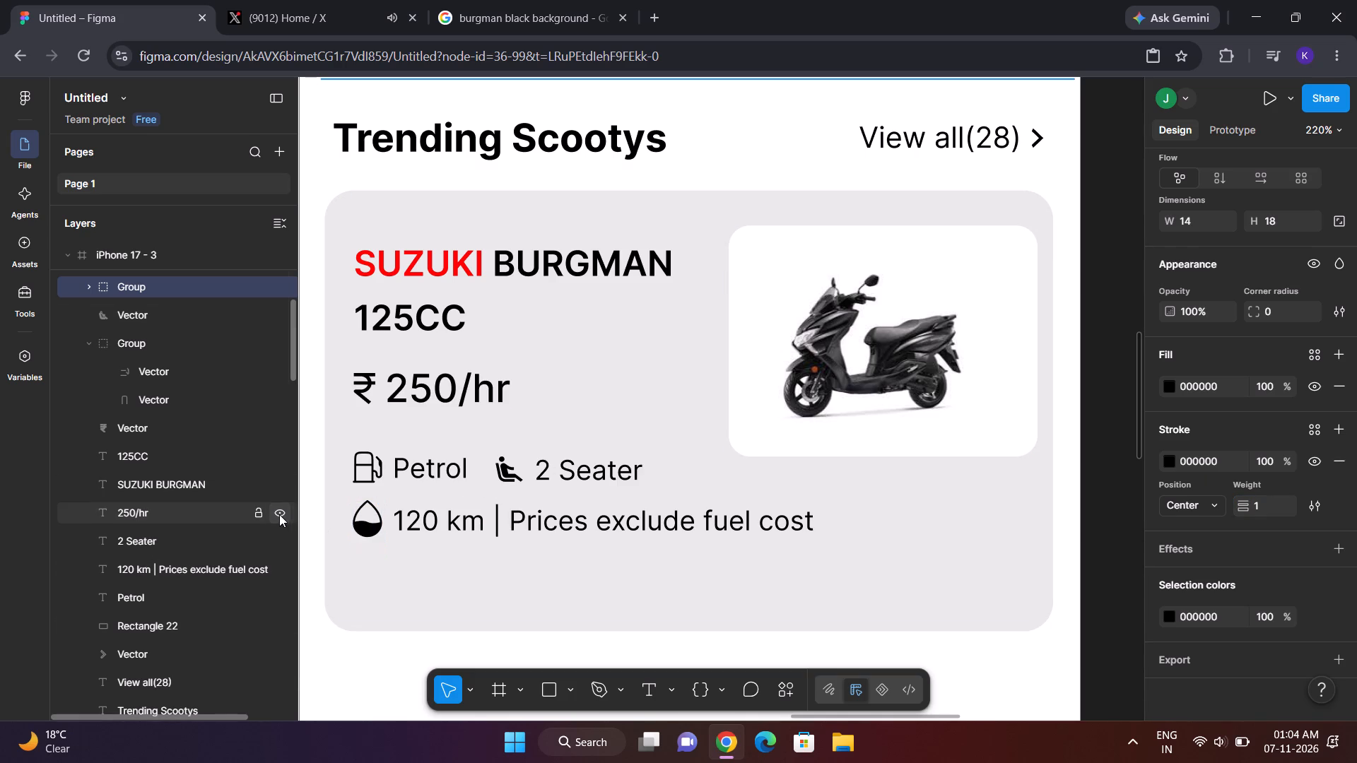
scroll(507, 566, "down", 1)
left_click(387, 508)
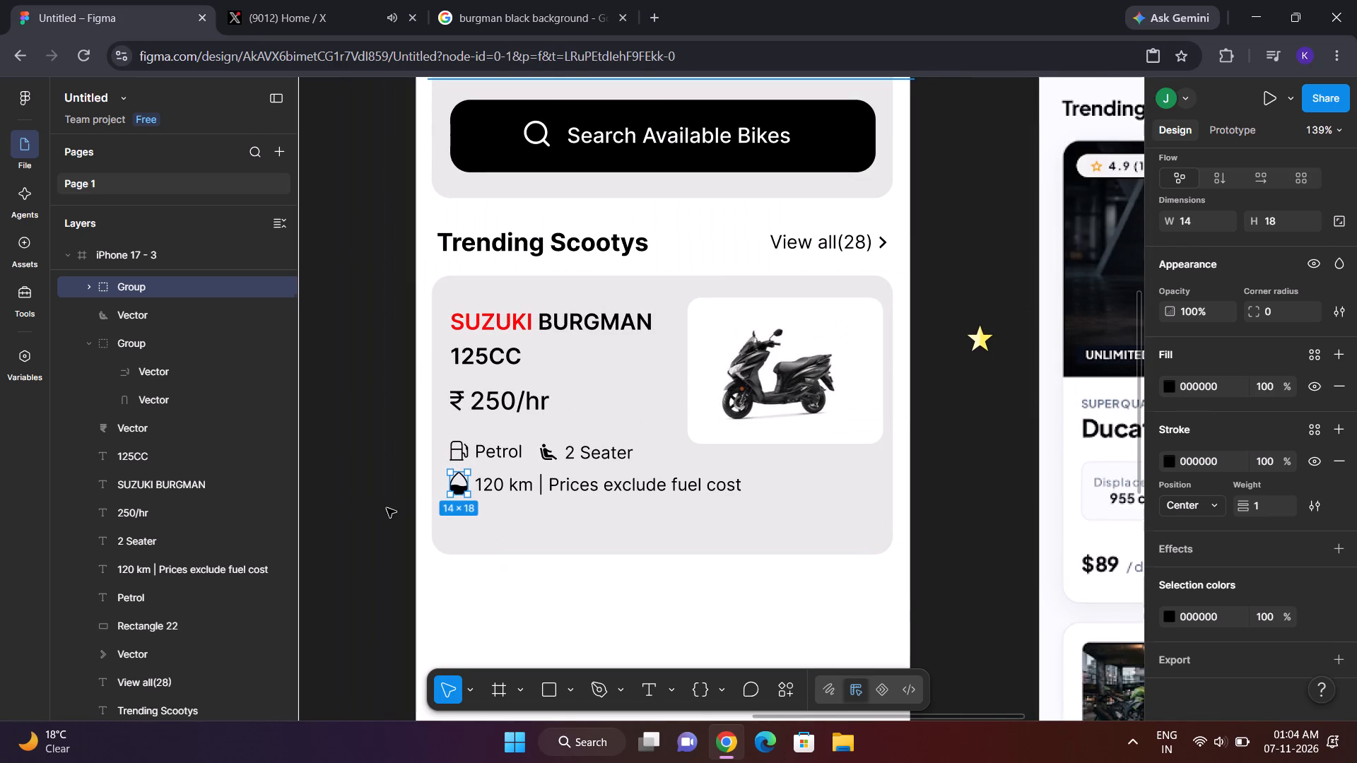
left_click(616, 490)
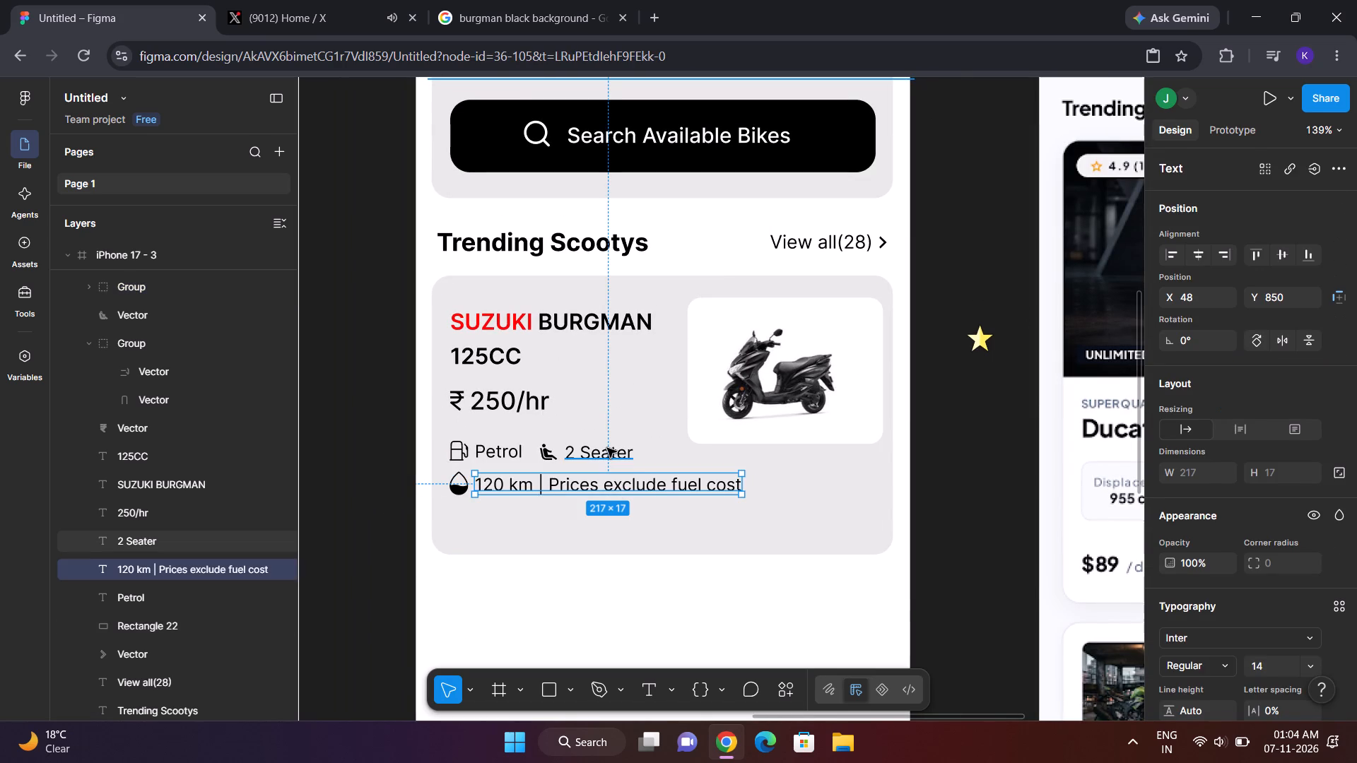
left_click(607, 448)
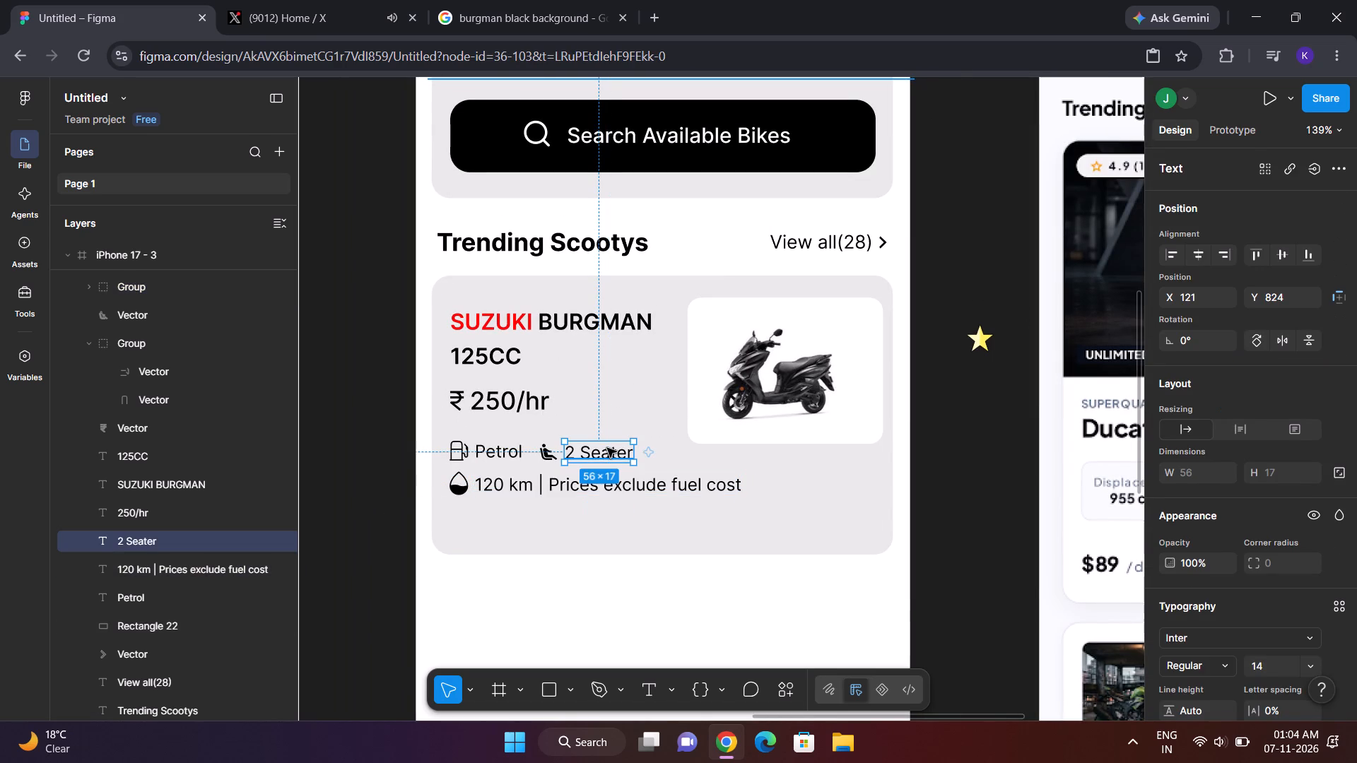
scroll(1292, 559, "down", 2)
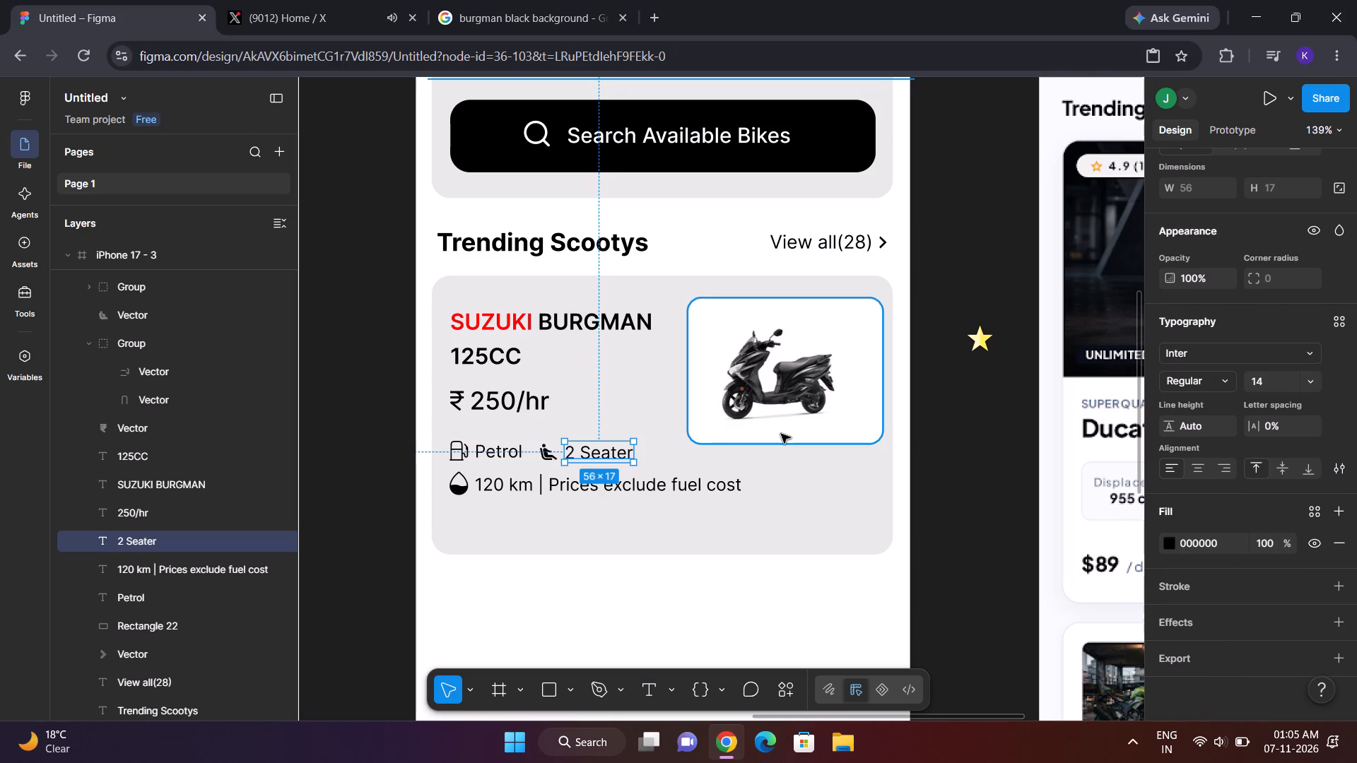
left_click(687, 482)
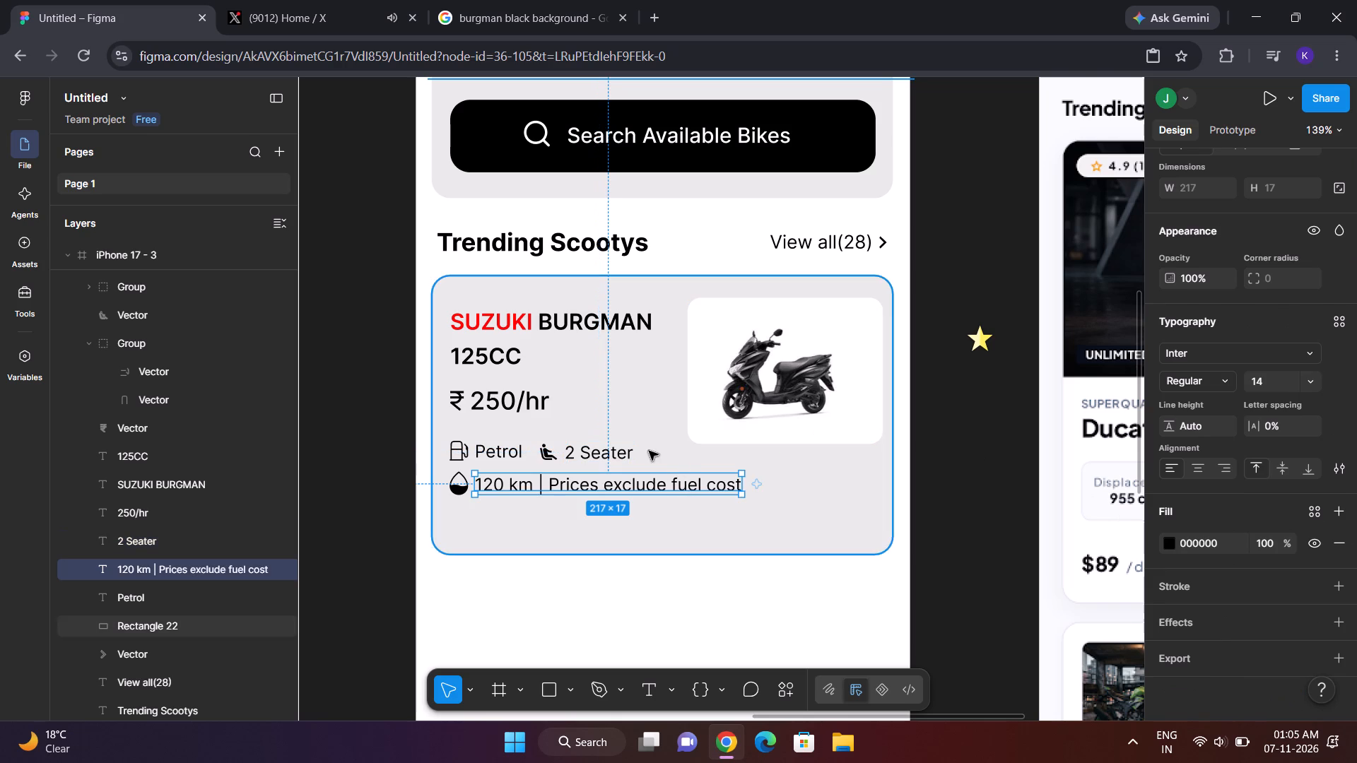
left_click(630, 451)
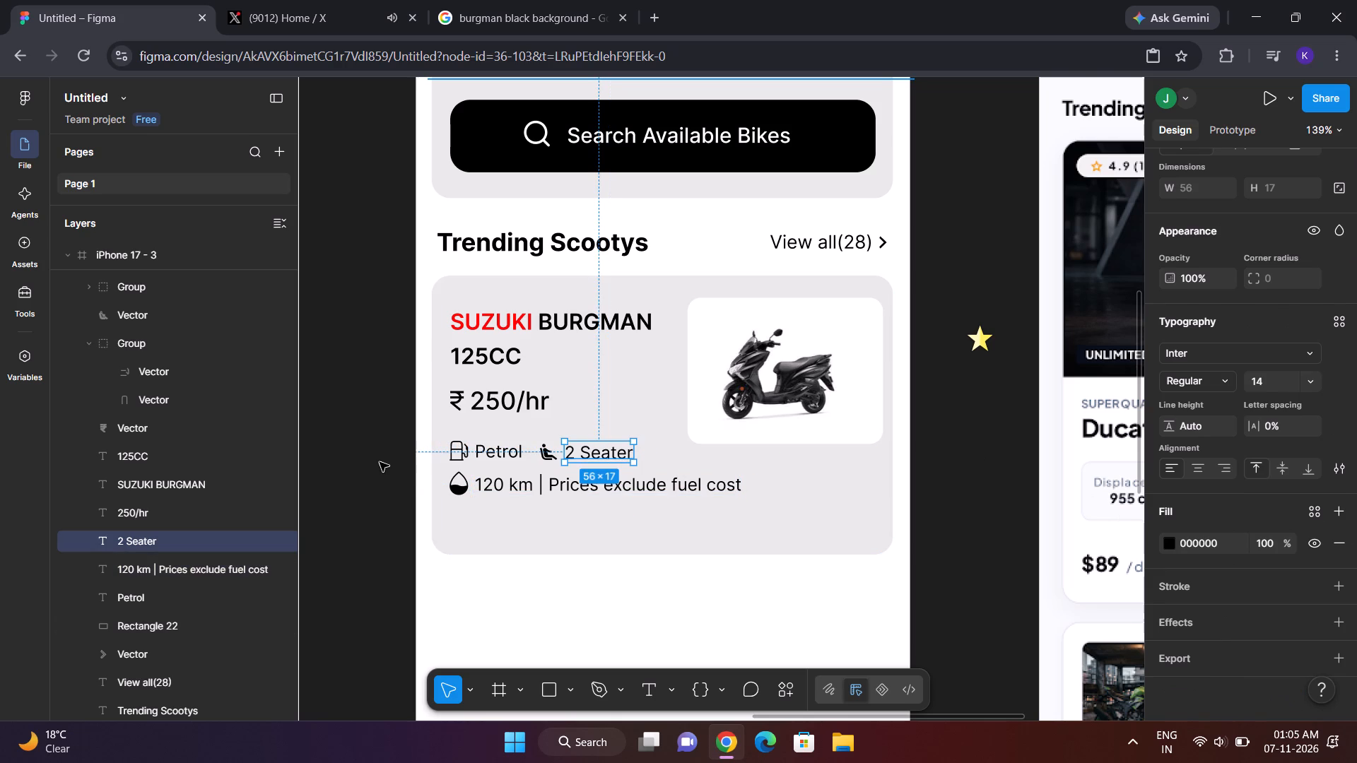
left_click(380, 462)
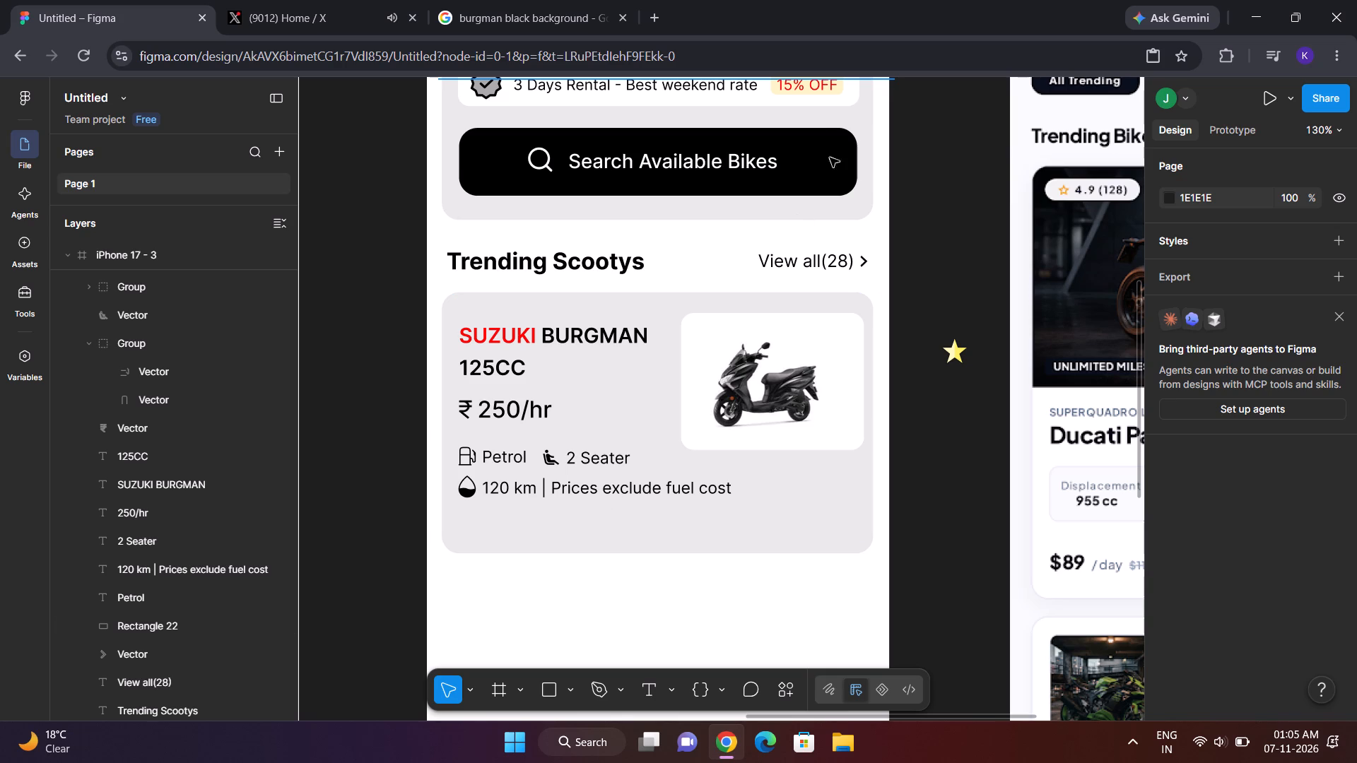
Extend the grey Trending Scootys card background downward to a height of 267.
left_click(842, 136)
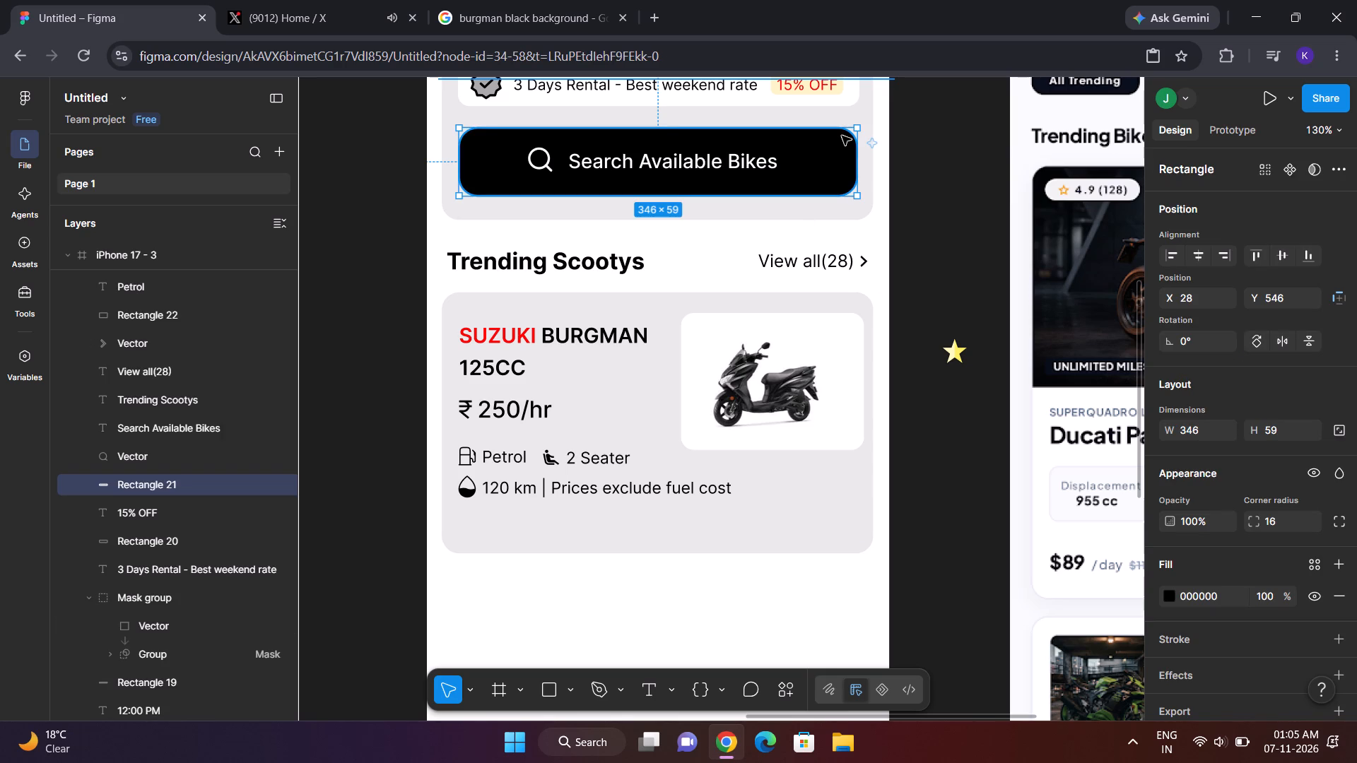
left_click(734, 557)
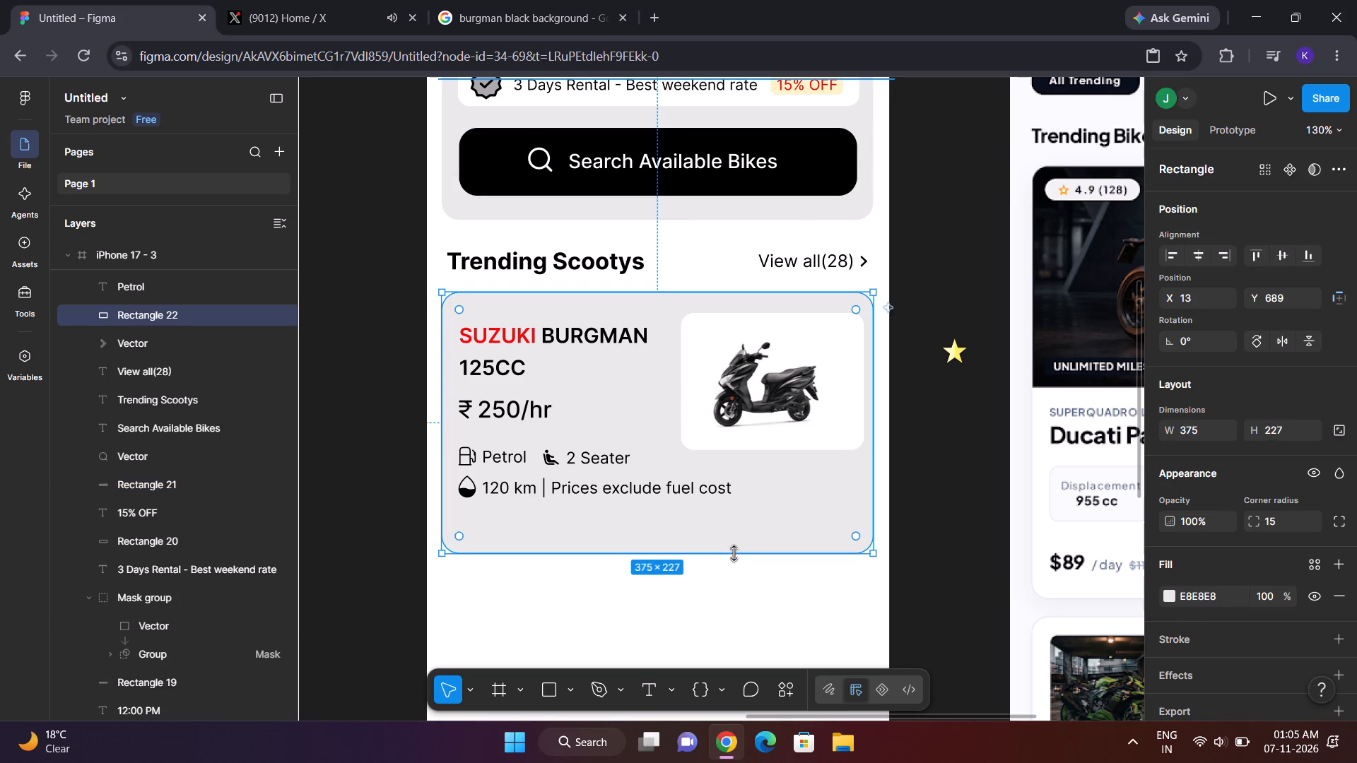
left_click_drag(734, 553, 737, 598)
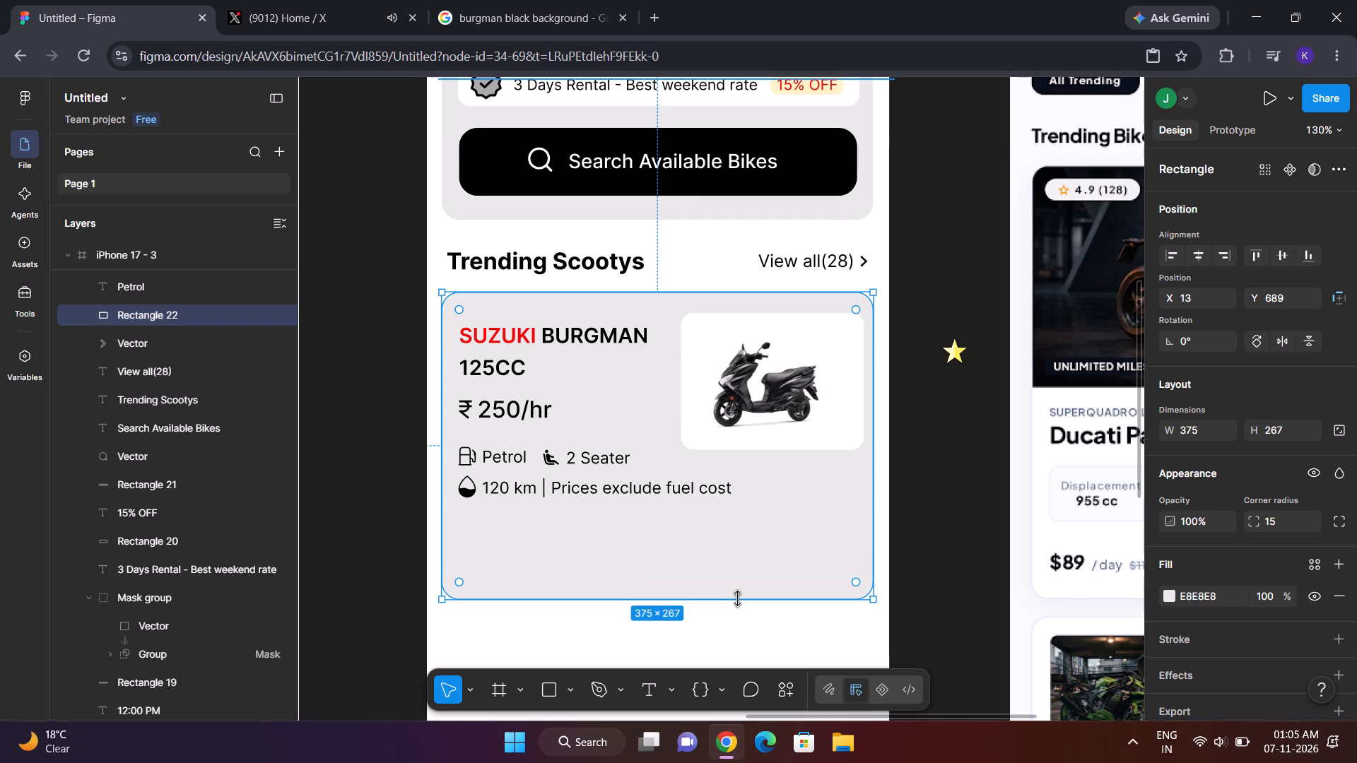
Duplicate the black rectangle behind "Search Available Bikes" and place the copy near the bottom of the scooter card at about X 26, Y 887.
left_click(746, 168)
left_click(796, 156)
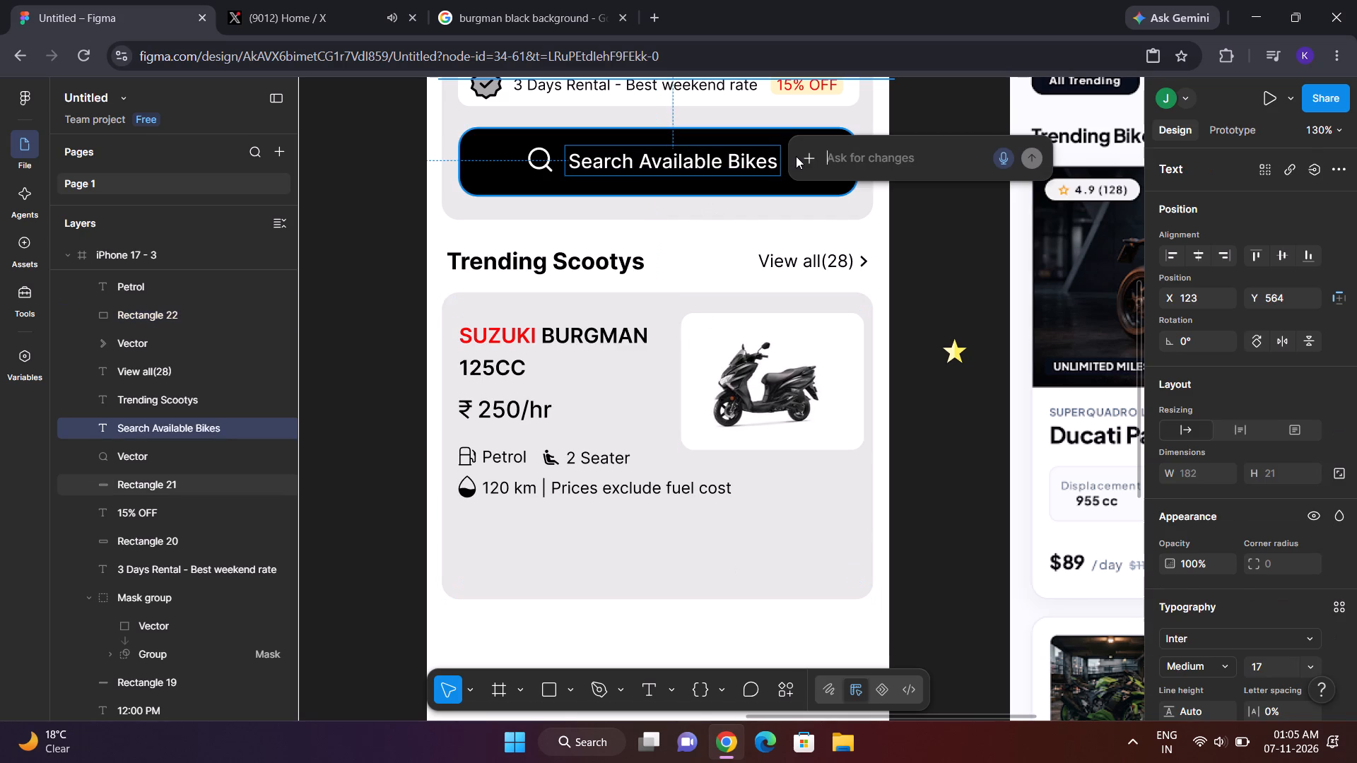
left_click(845, 172)
left_click(838, 183)
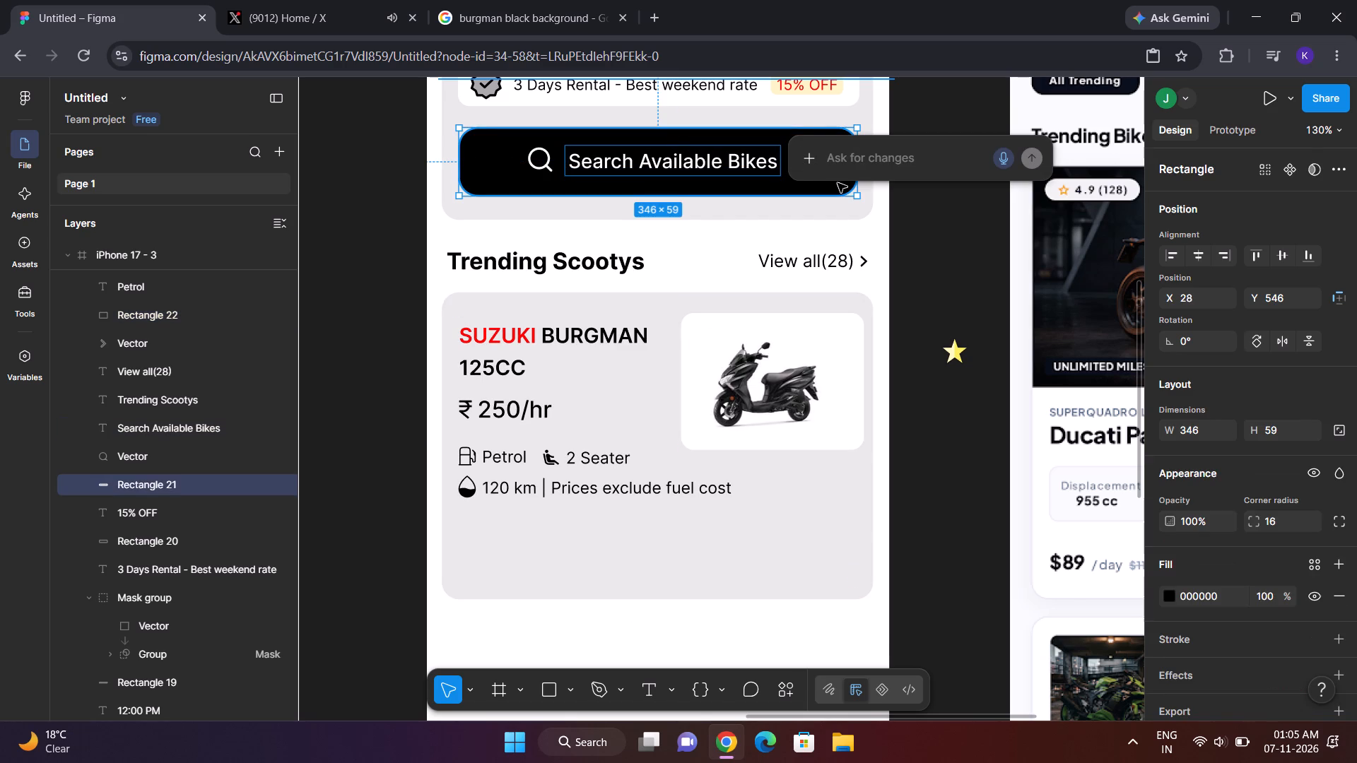
left_click(977, 214)
left_click(841, 148)
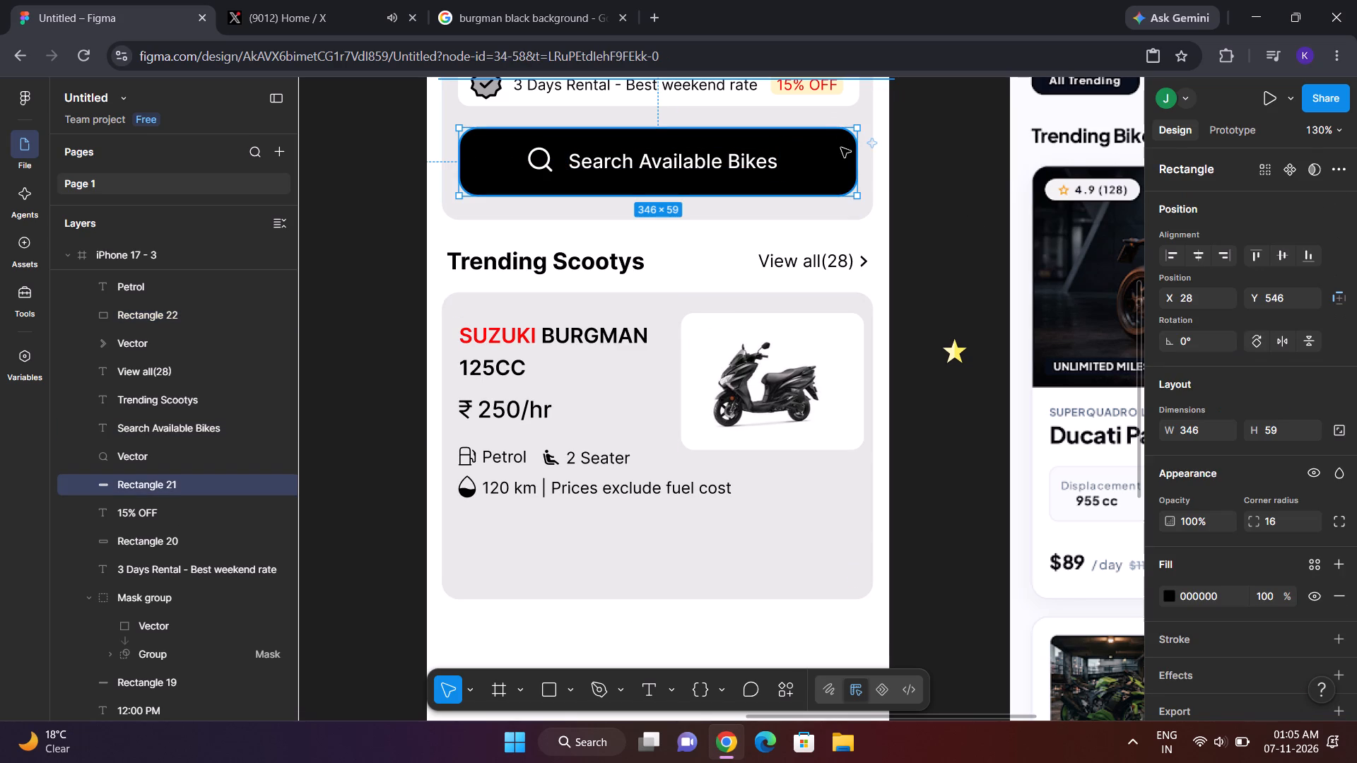
key("ctrl+c")
key("ctrl+v")
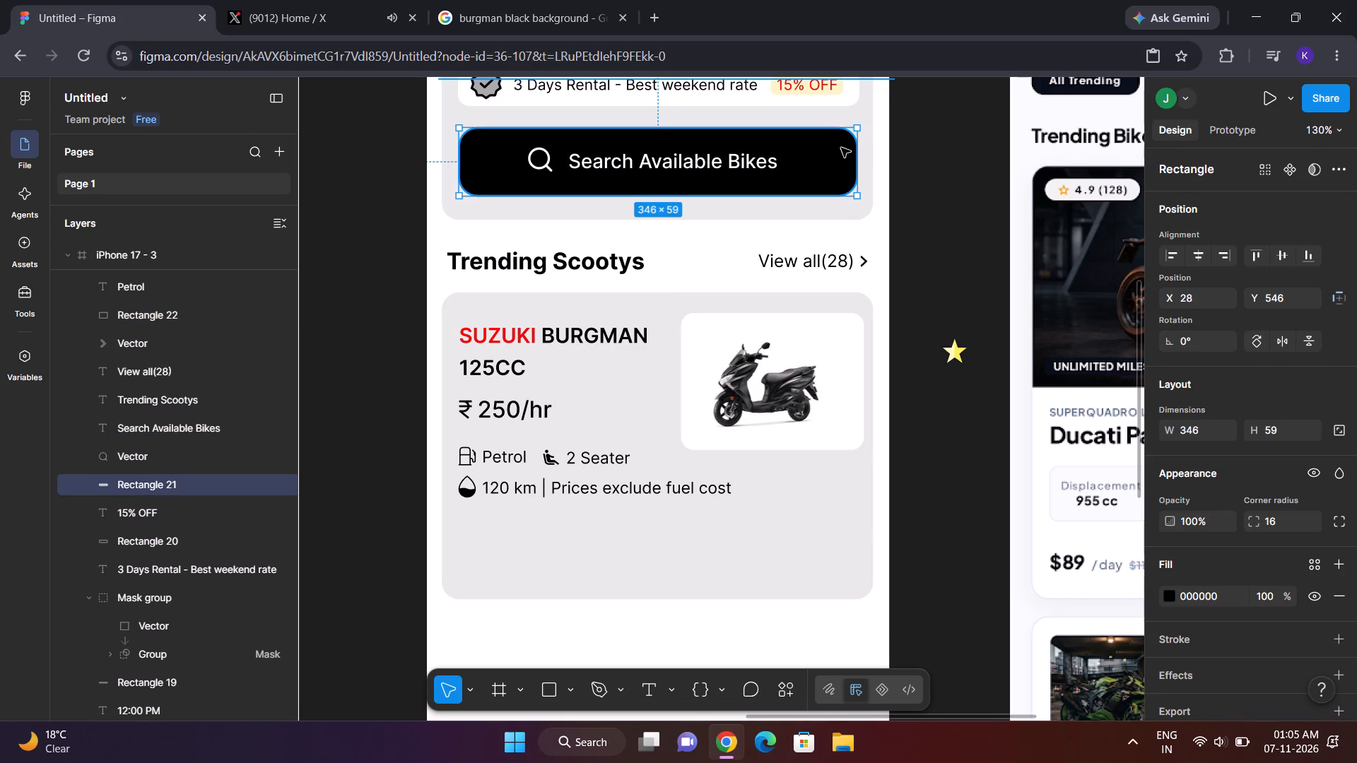
left_click_drag(830, 150, 830, 569)
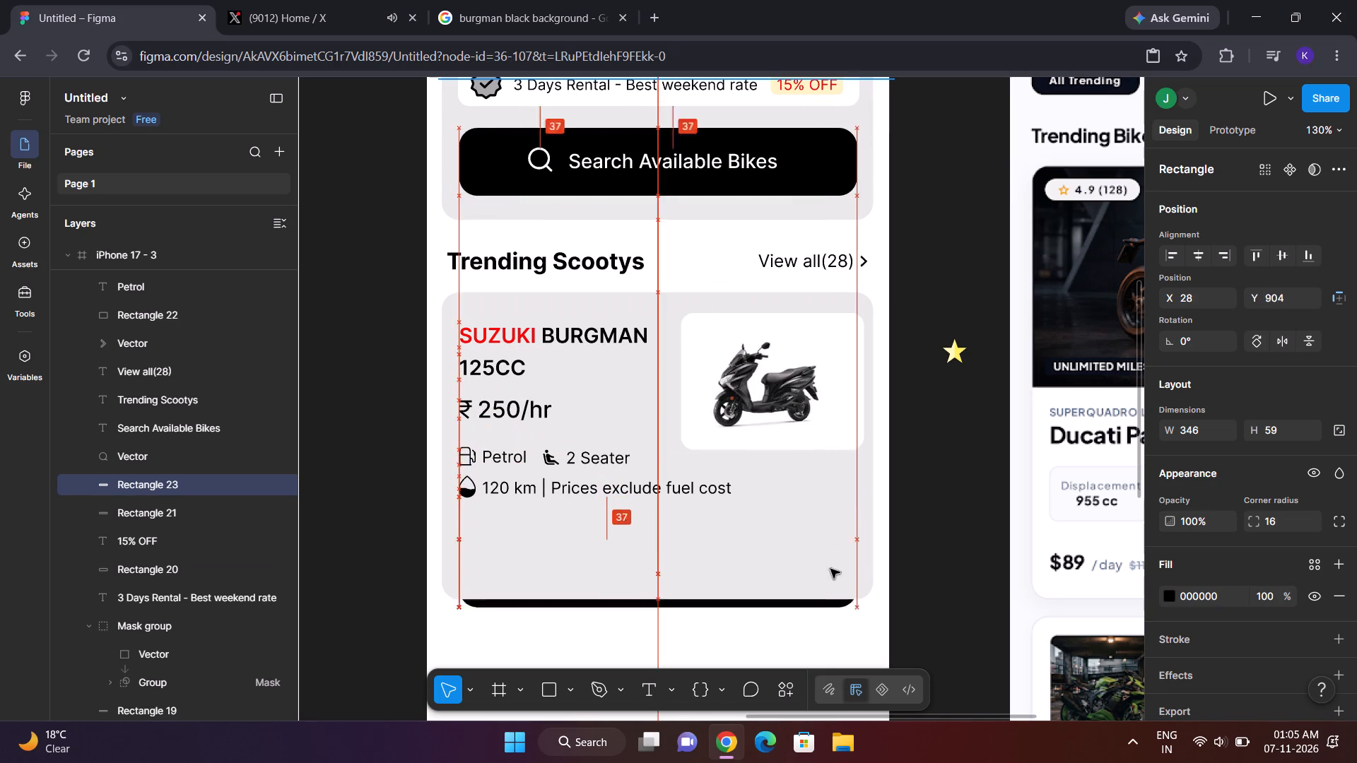
left_click_drag(830, 569, 824, 543)
Bring the copied black button rectangle to the front of the grey card.
right_click(824, 543)
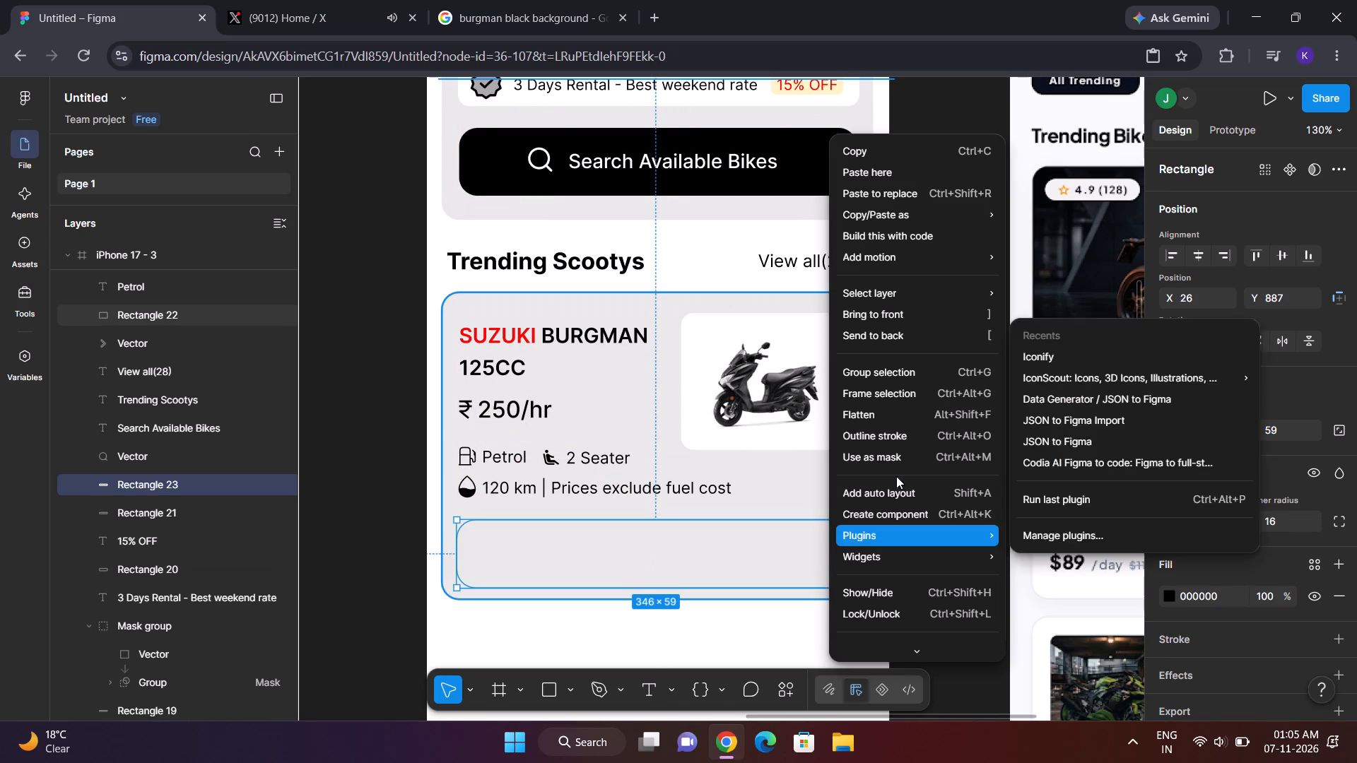
left_click(937, 305)
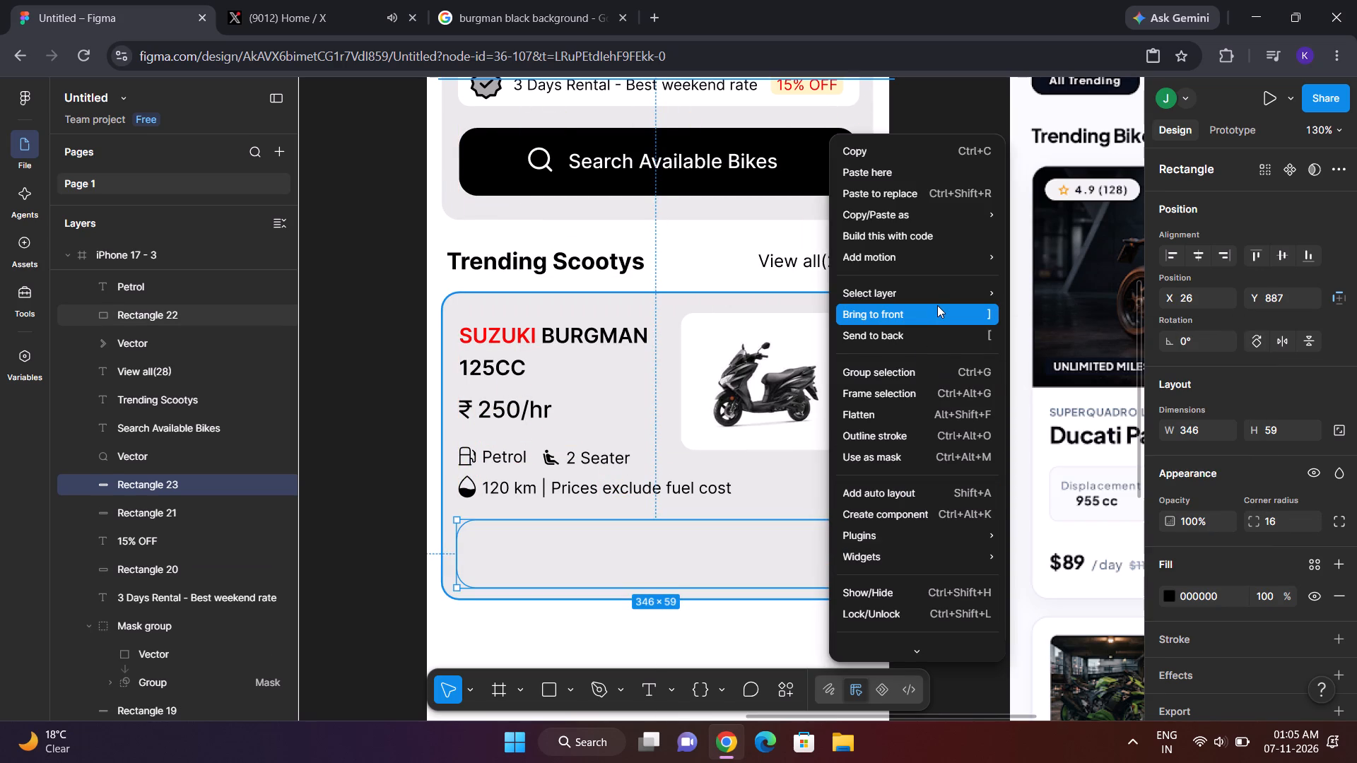
Switch to the X home feed in the other browser tab.
left_click(314, 0)
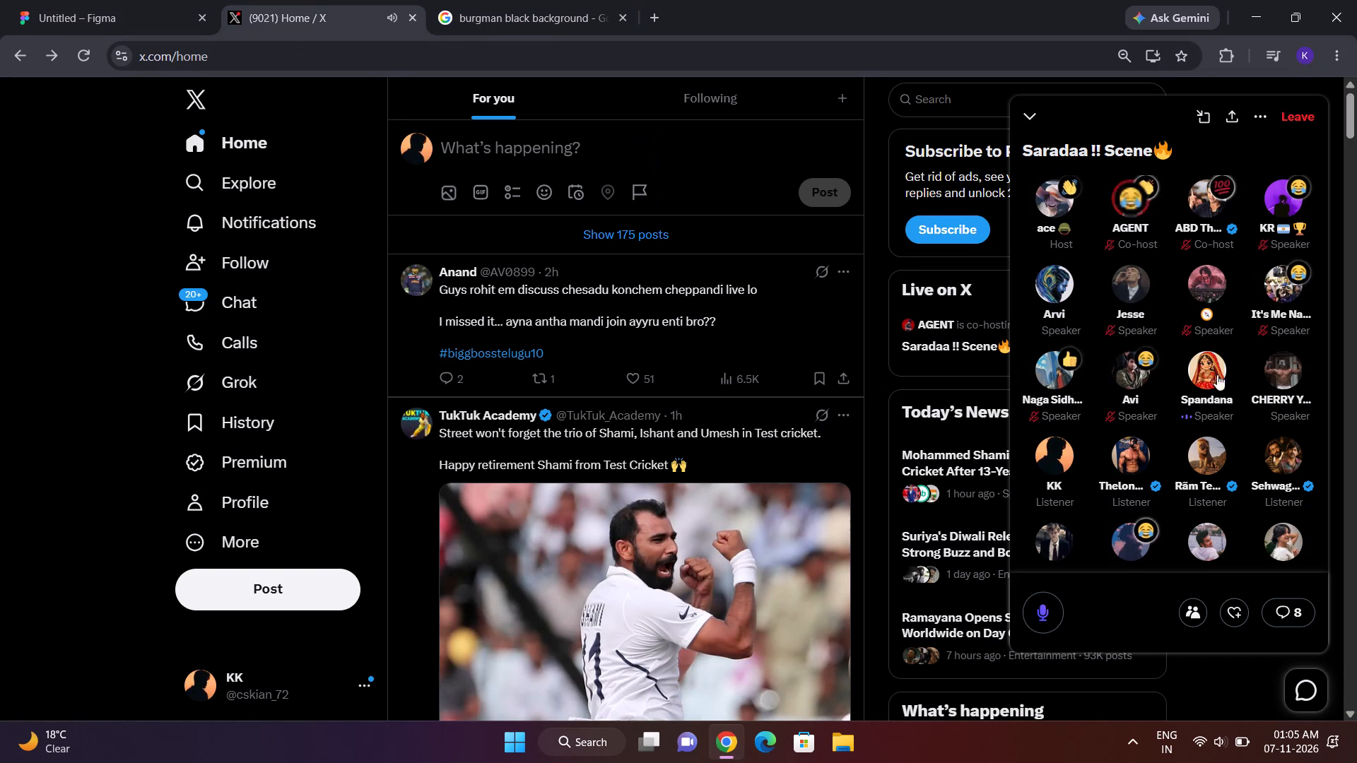
Open the profile of the speaker with the red-sari avatar from the live Space on X.
left_click(1196, 391)
left_click(1204, 375)
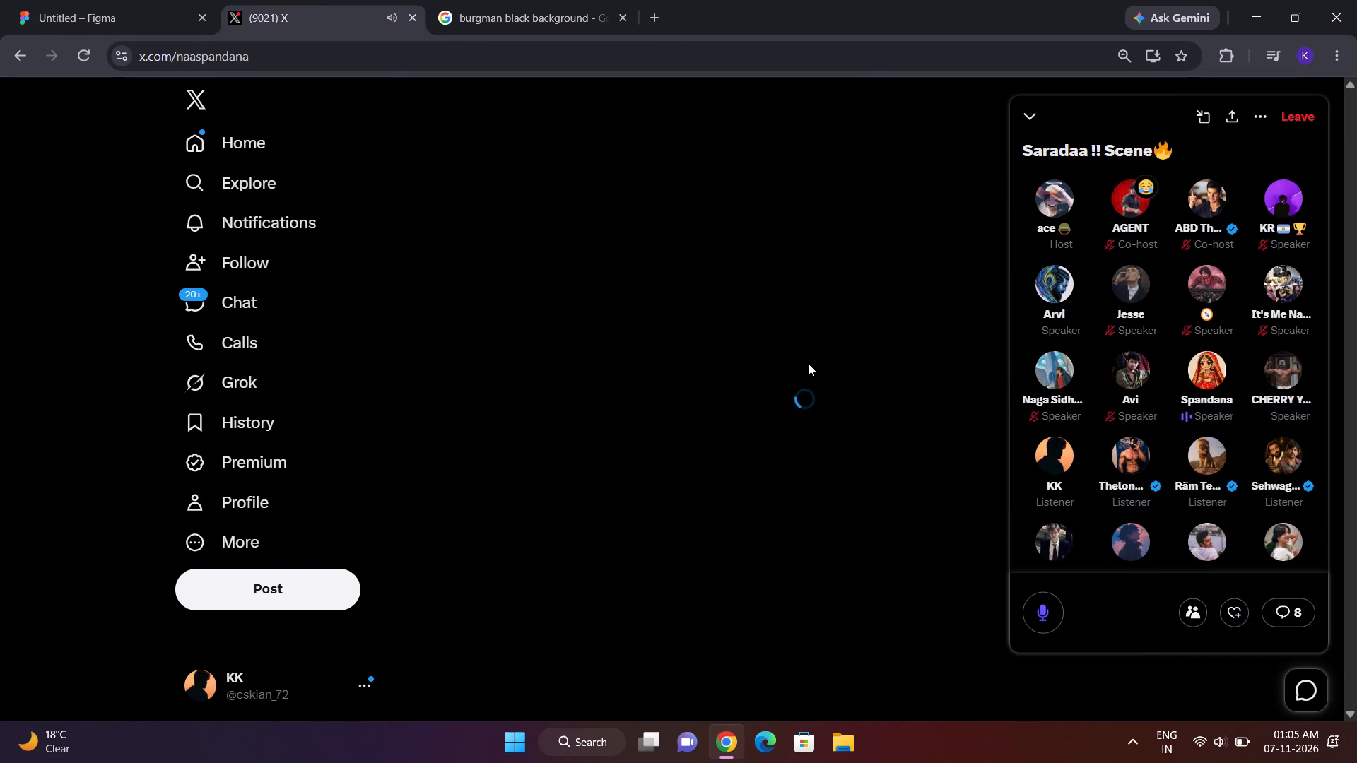
Close the "burgman black background" image search tab.
left_click(575, 0)
left_click(627, 23)
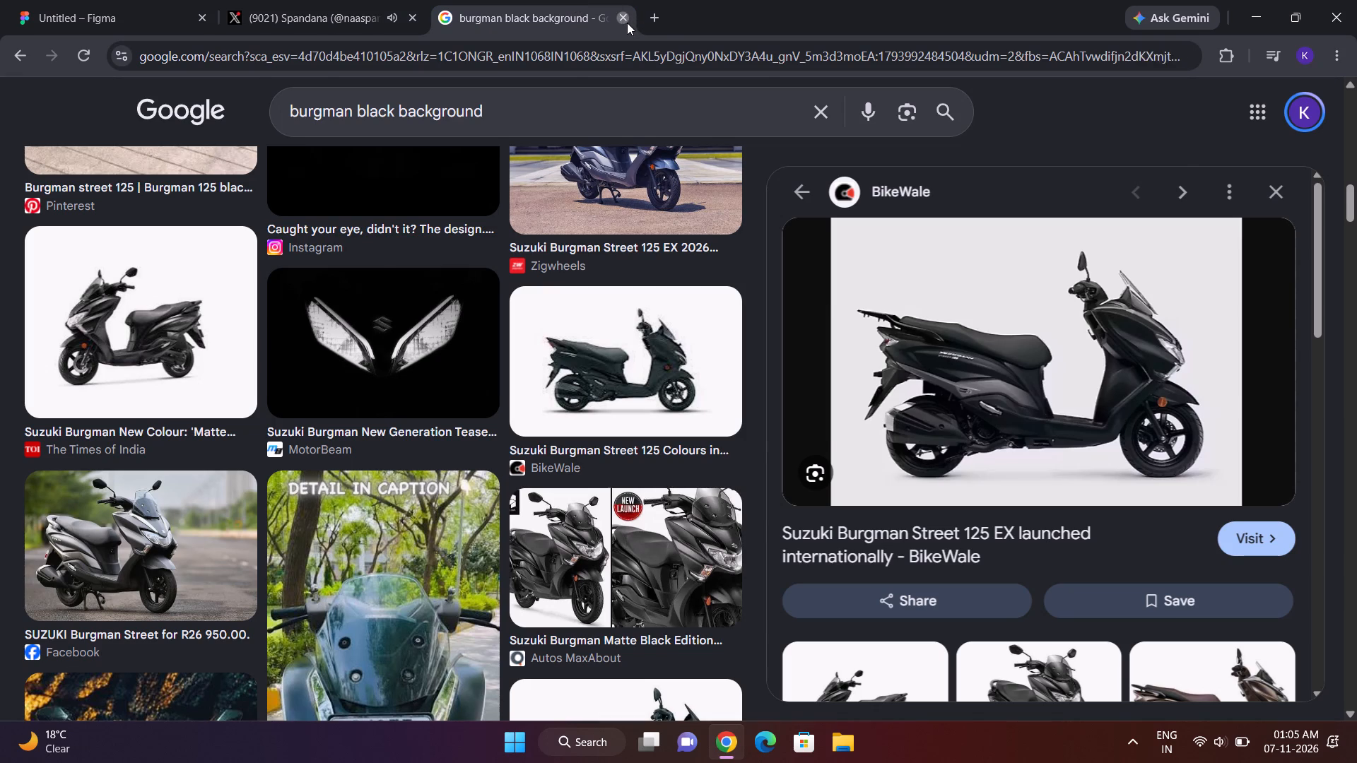
Examine the speaker's account details and replies on X, and leave the profile for the home feed.
scroll(633, 406, "right", 1)
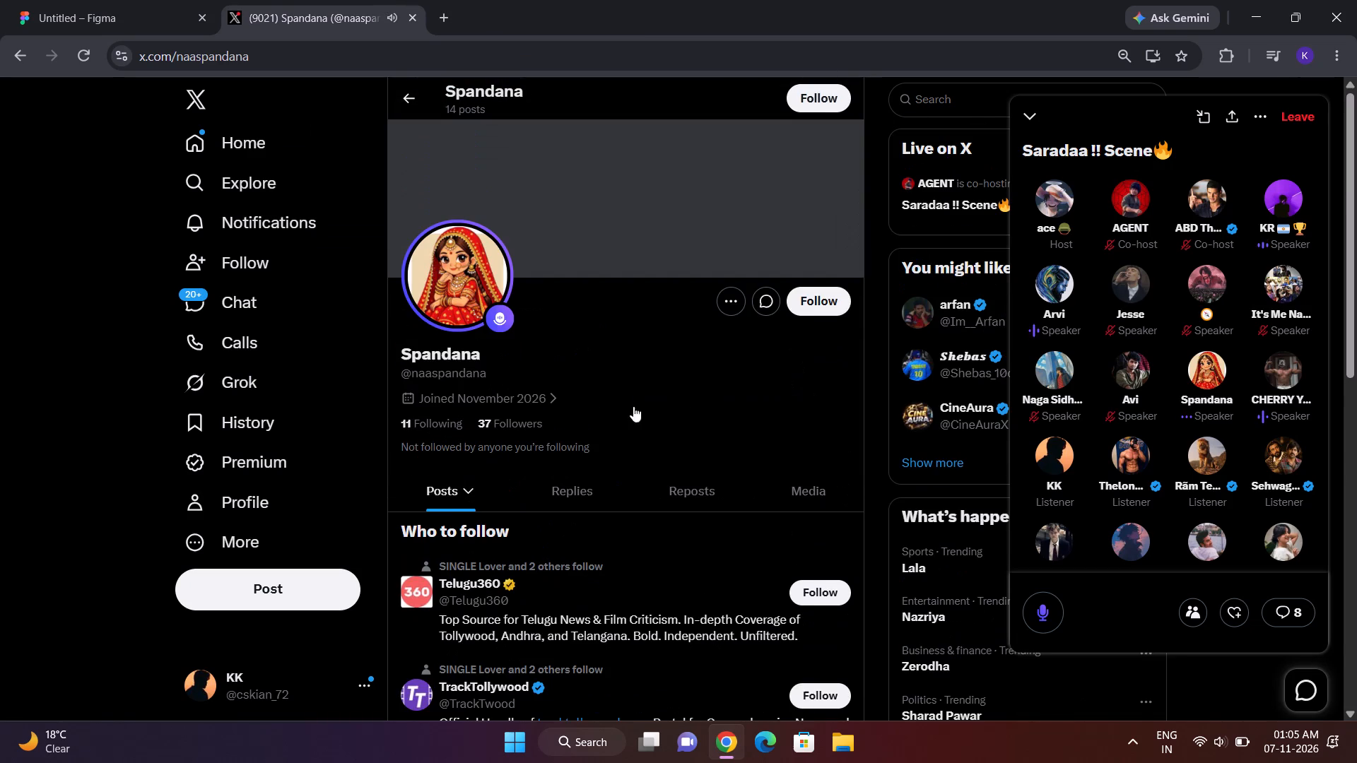
left_click(534, 396)
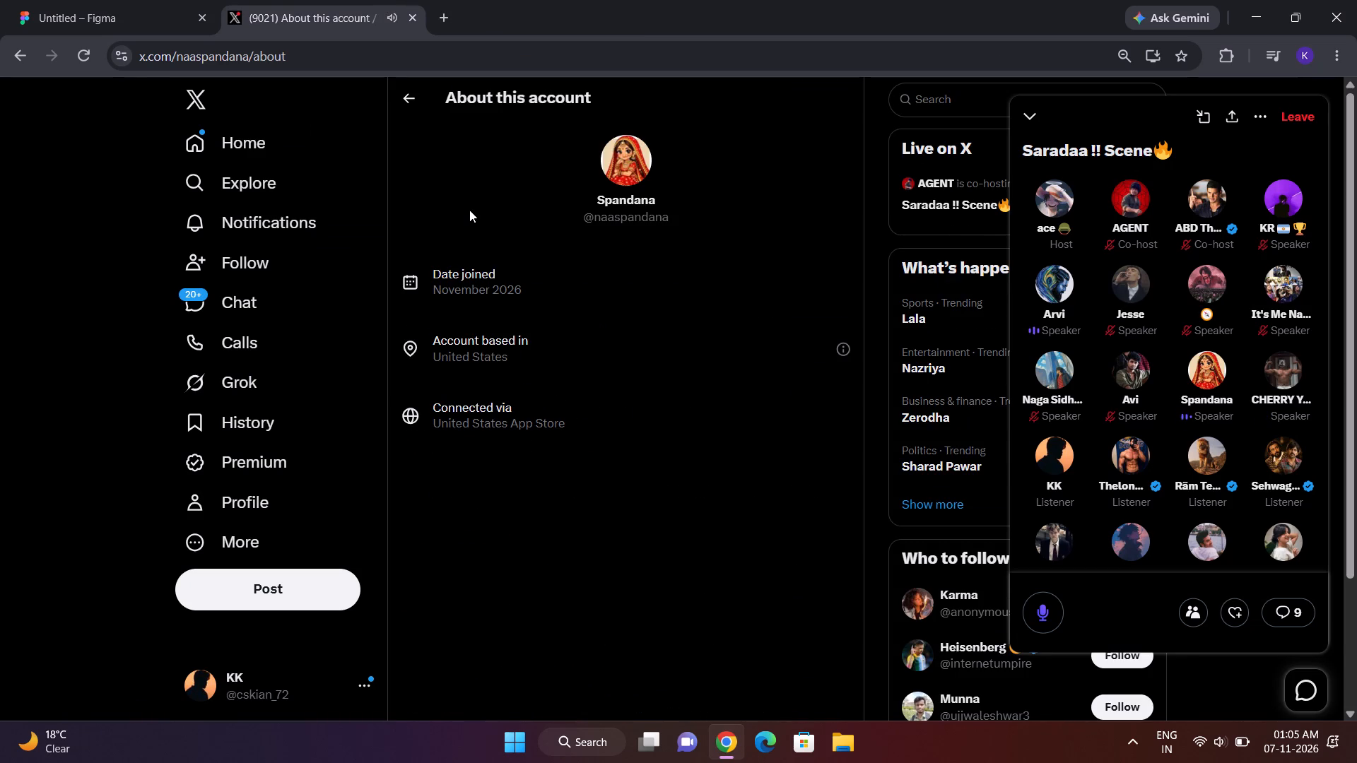
left_click(406, 103)
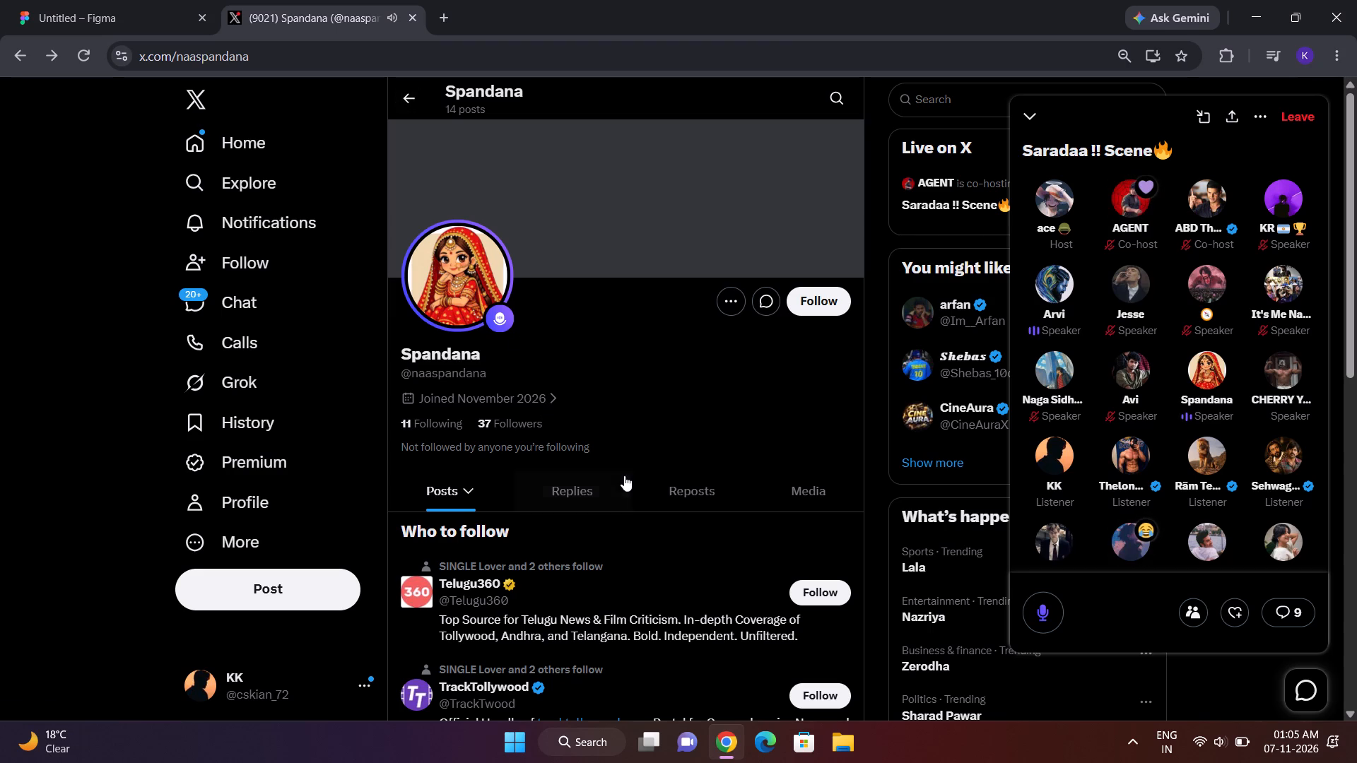
left_click(549, 488)
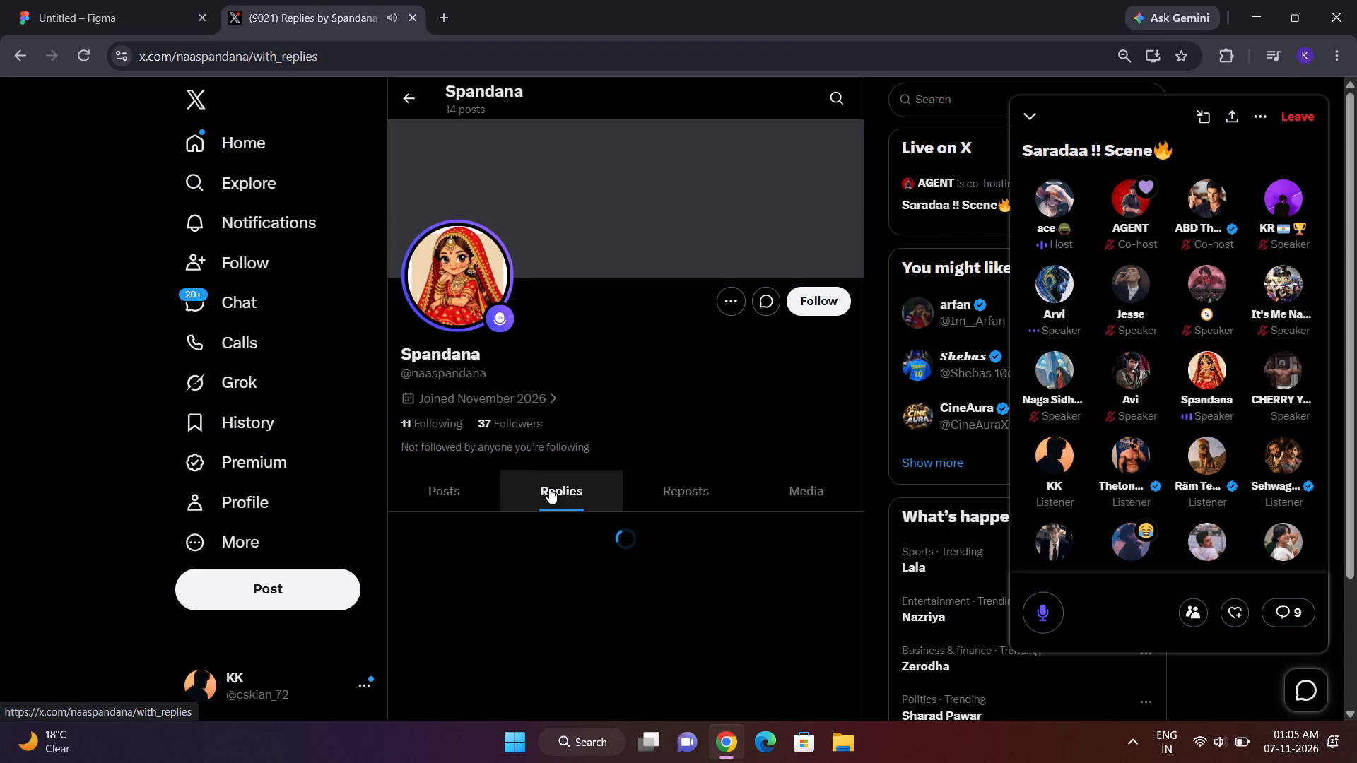
scroll(549, 488, "down", 1)
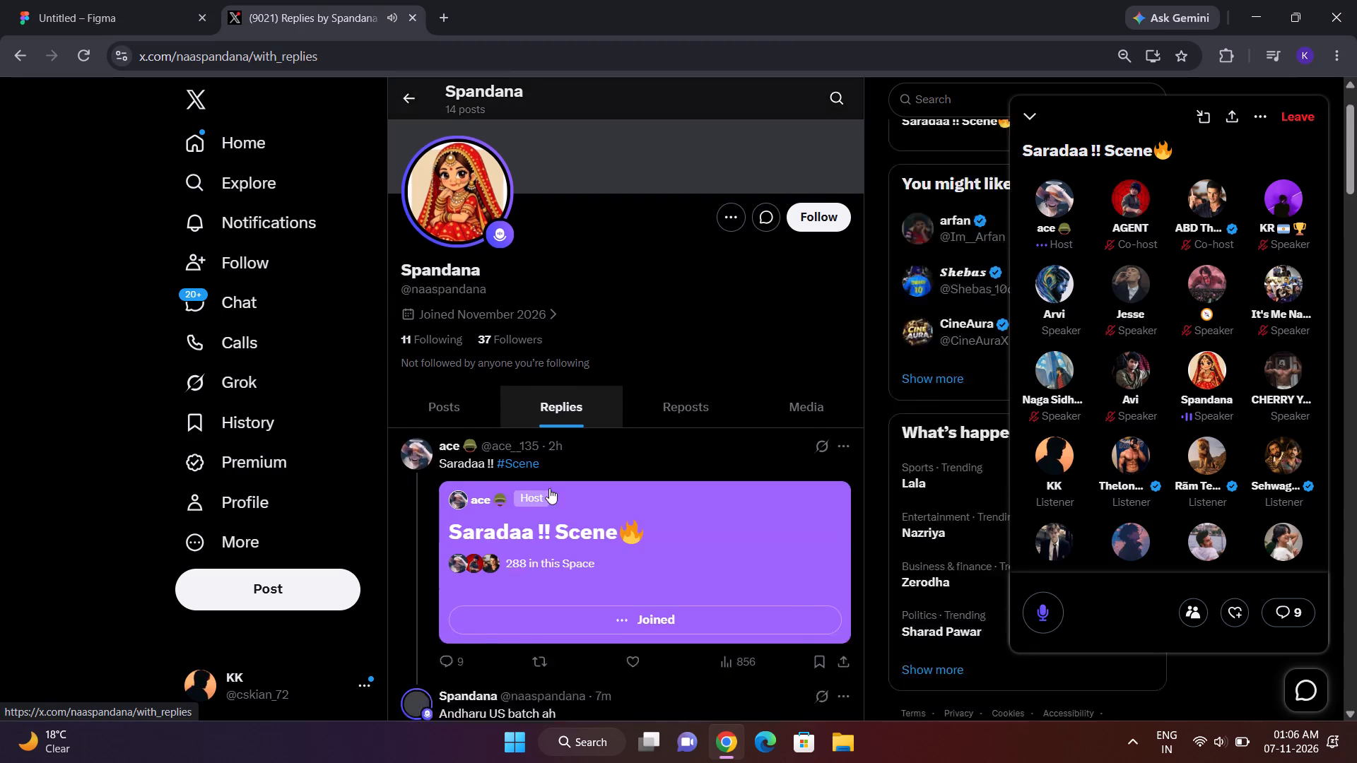
scroll(549, 488, "down", 3)
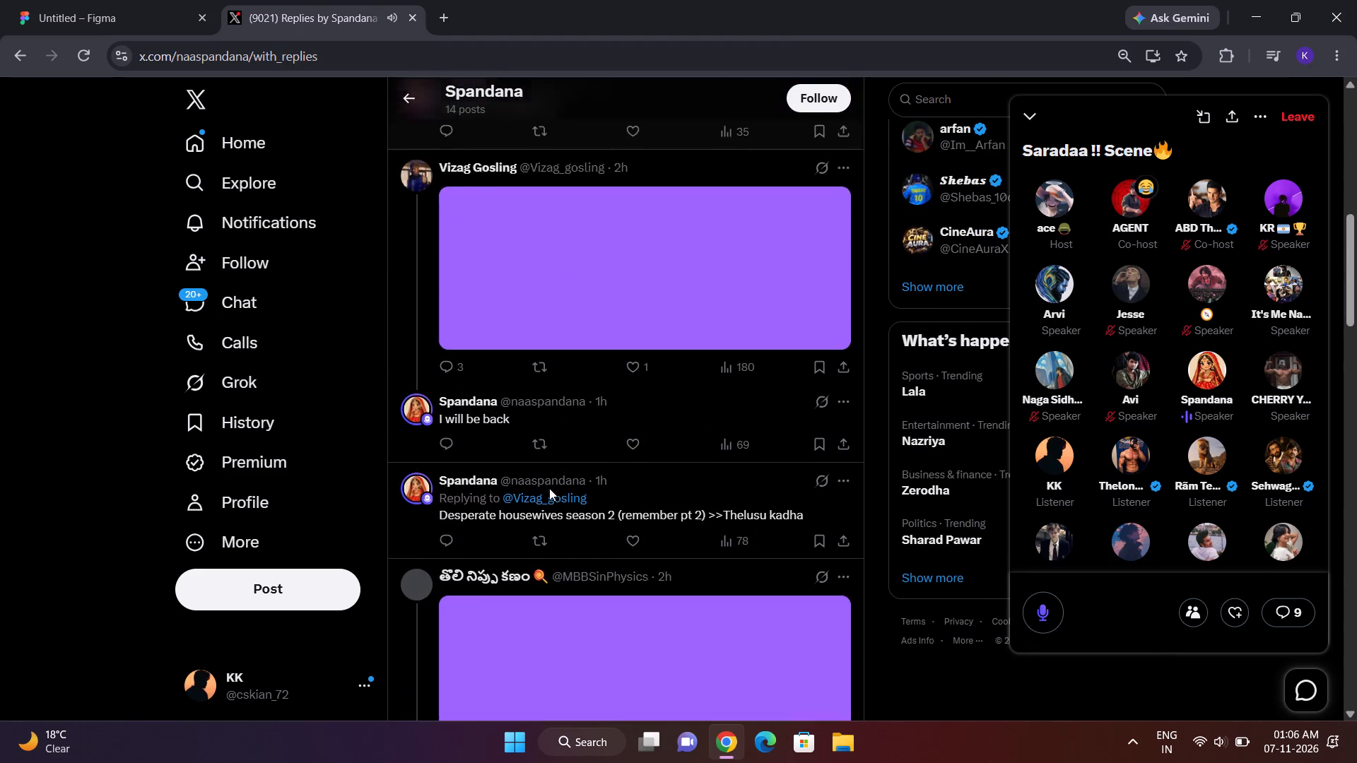
scroll(549, 488, "down", 3)
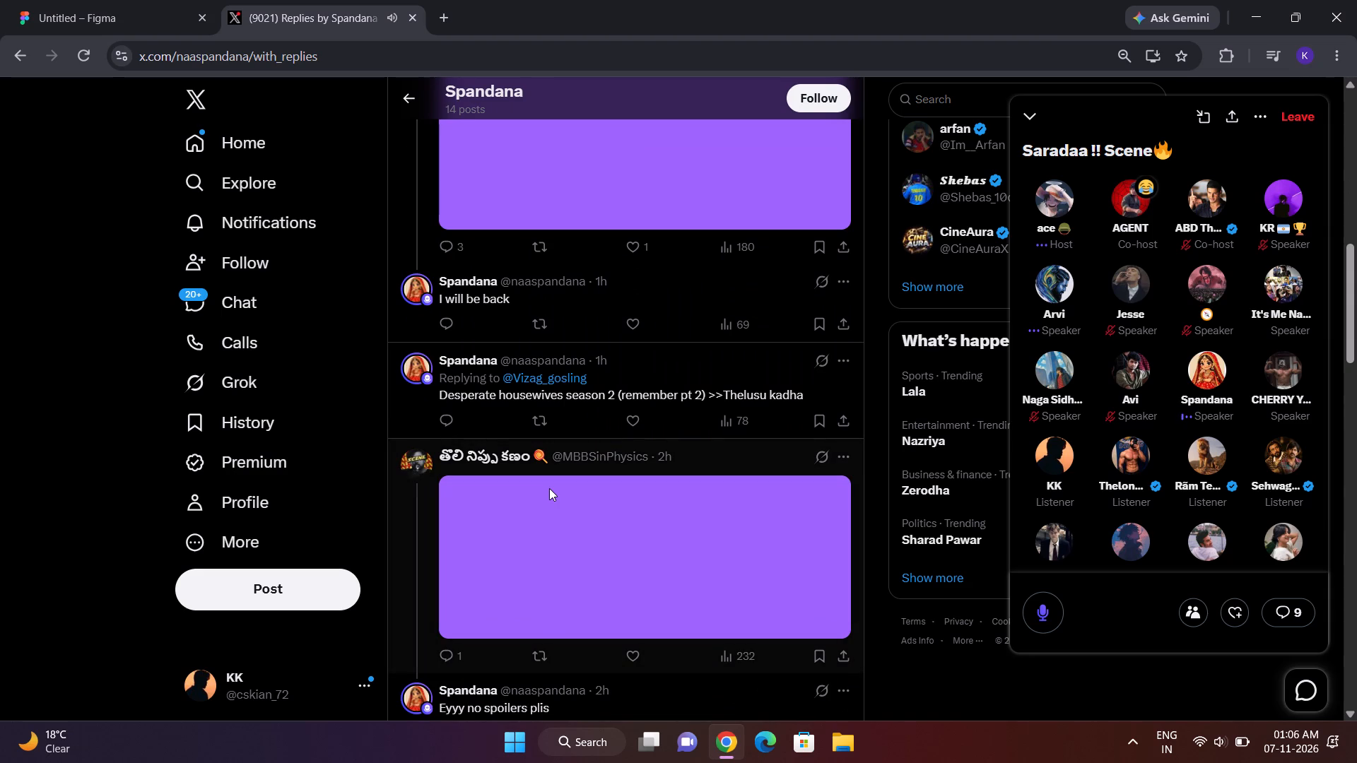
scroll(549, 488, "down", 1)
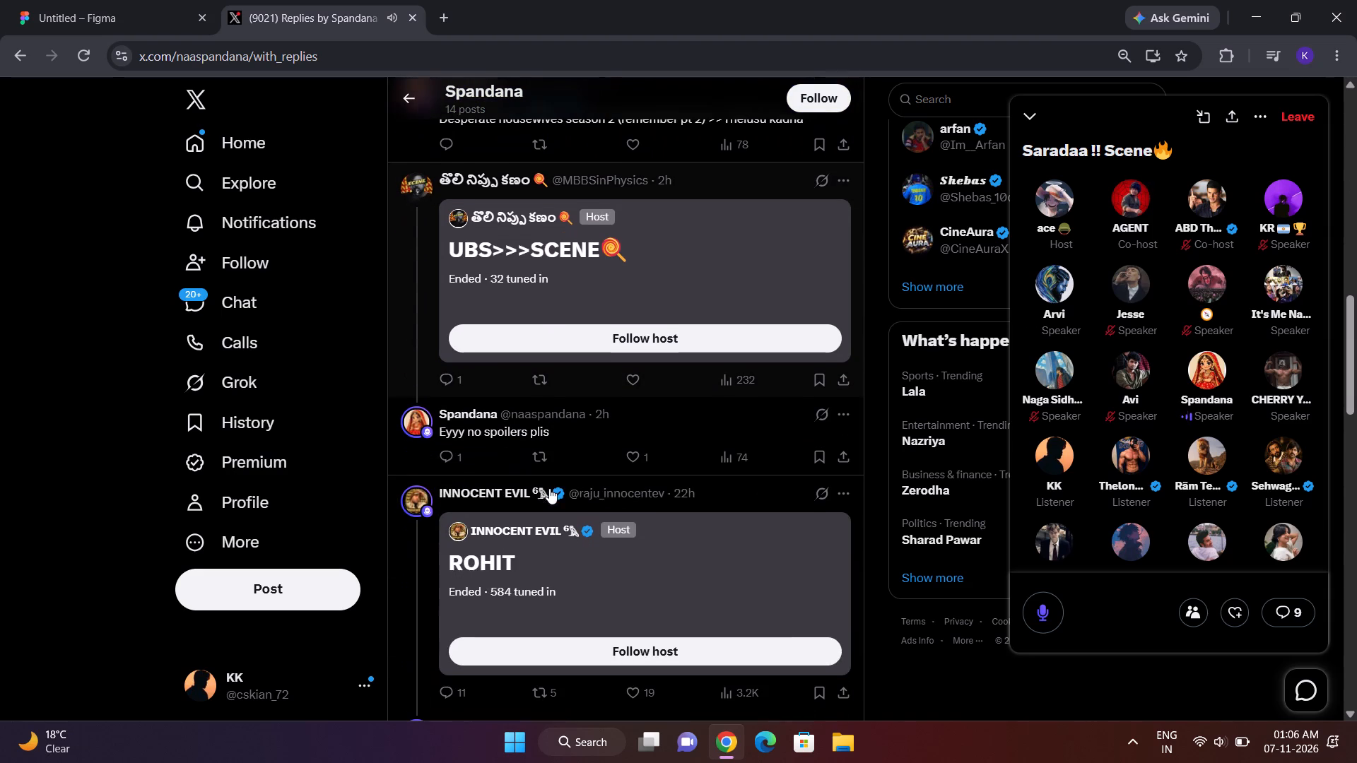
scroll(549, 488, "down", 1)
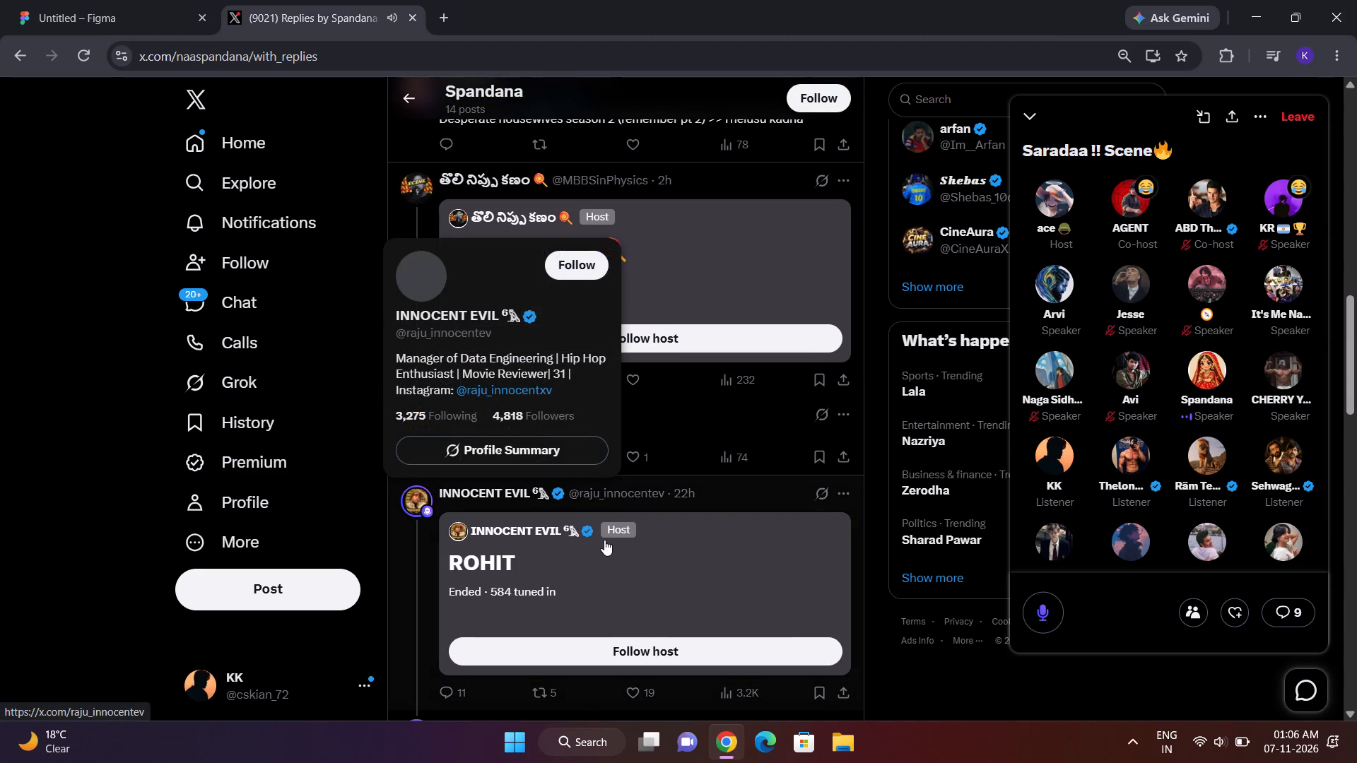
scroll(604, 540, "down", 3)
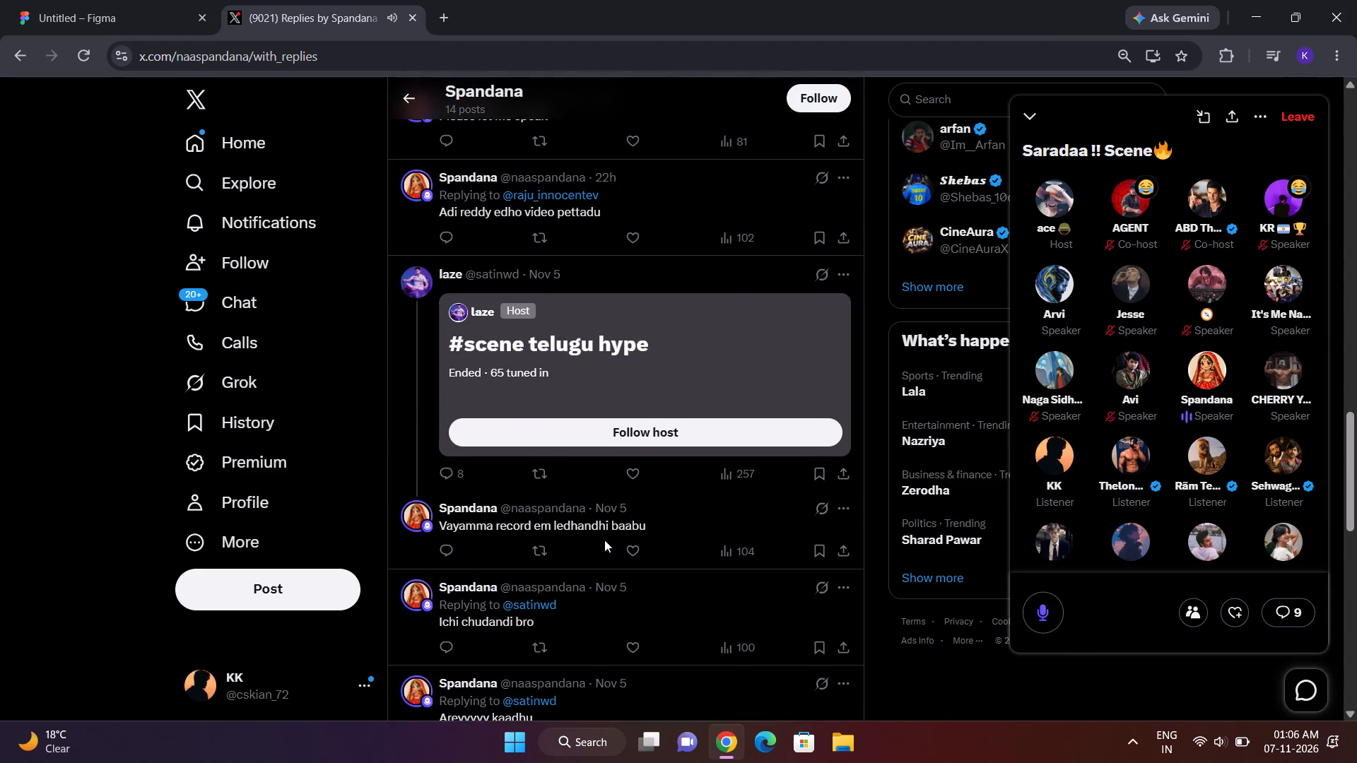
scroll(604, 540, "right", 1)
scroll(604, 540, "down", 1)
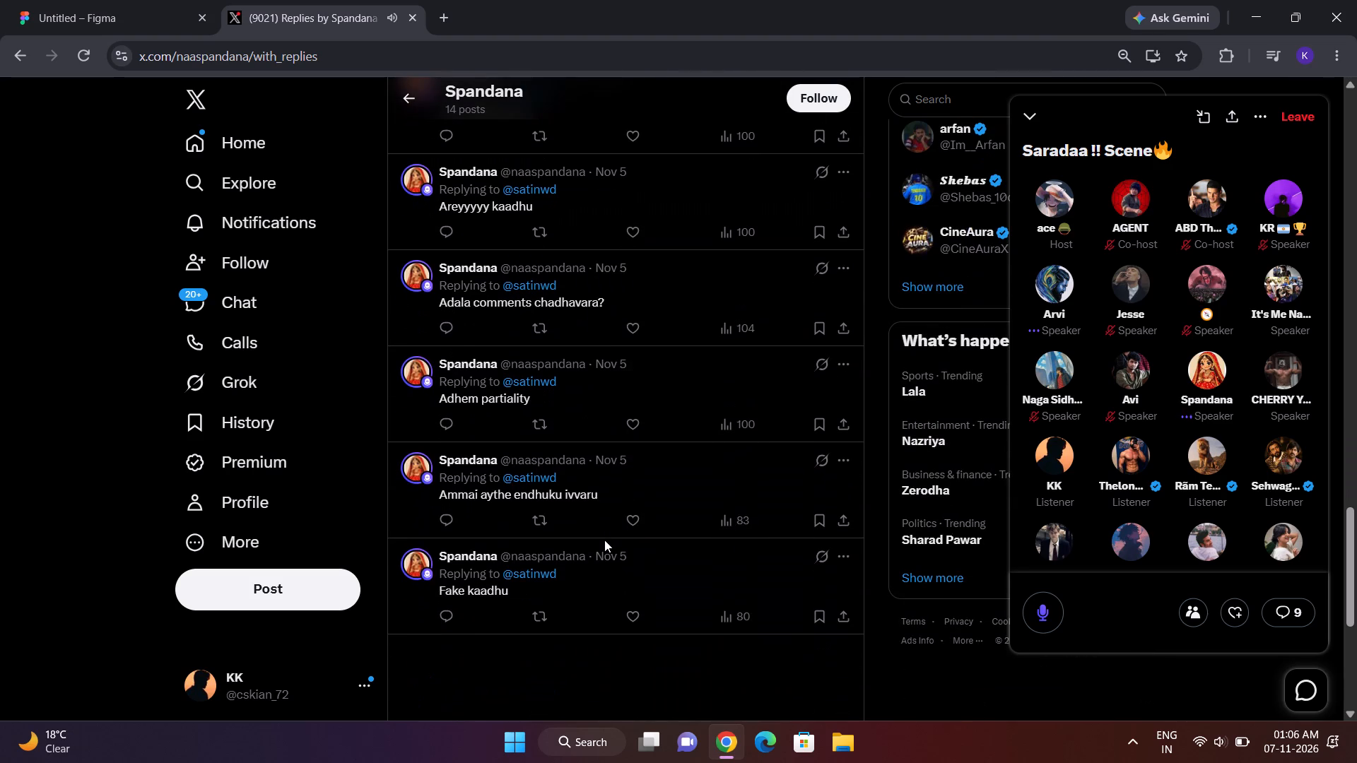
scroll(604, 540, "down", 1)
scroll(570, 324, "up", 8)
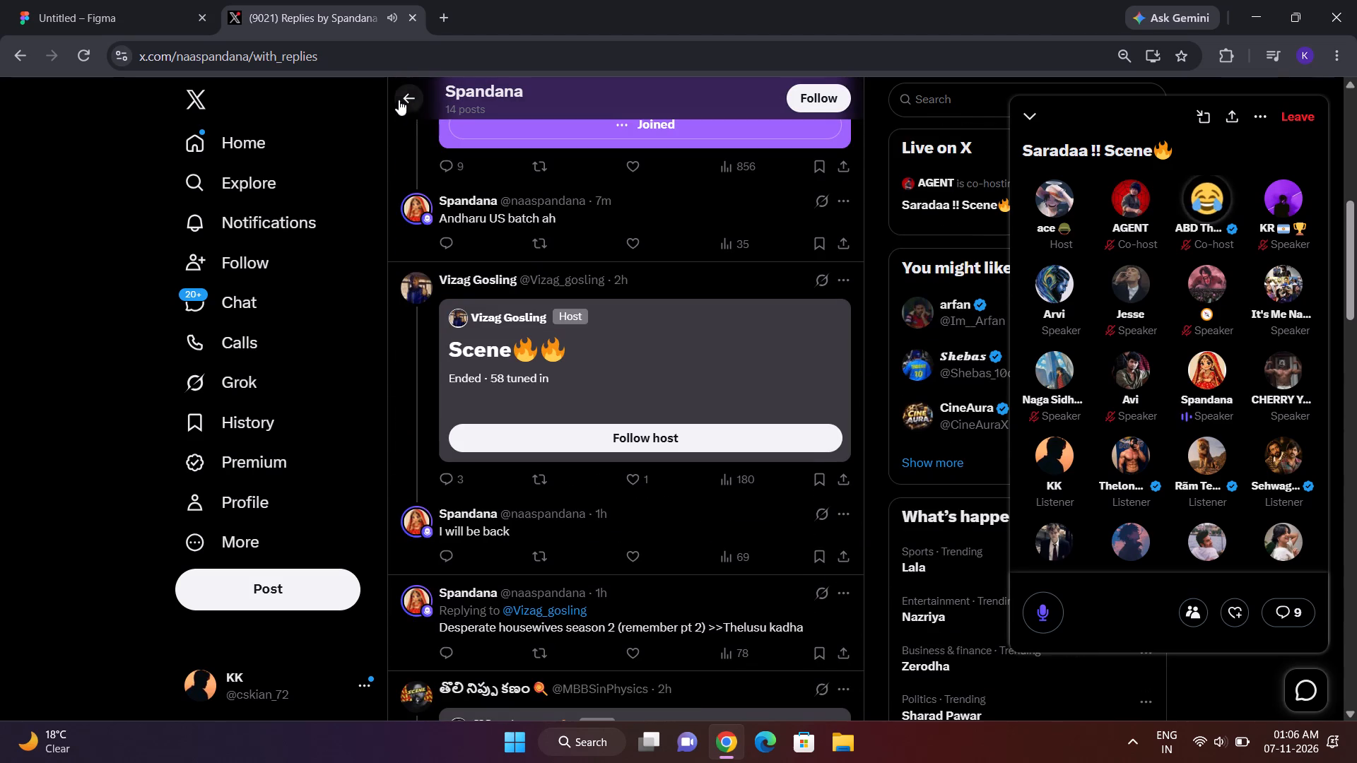
left_click(402, 106)
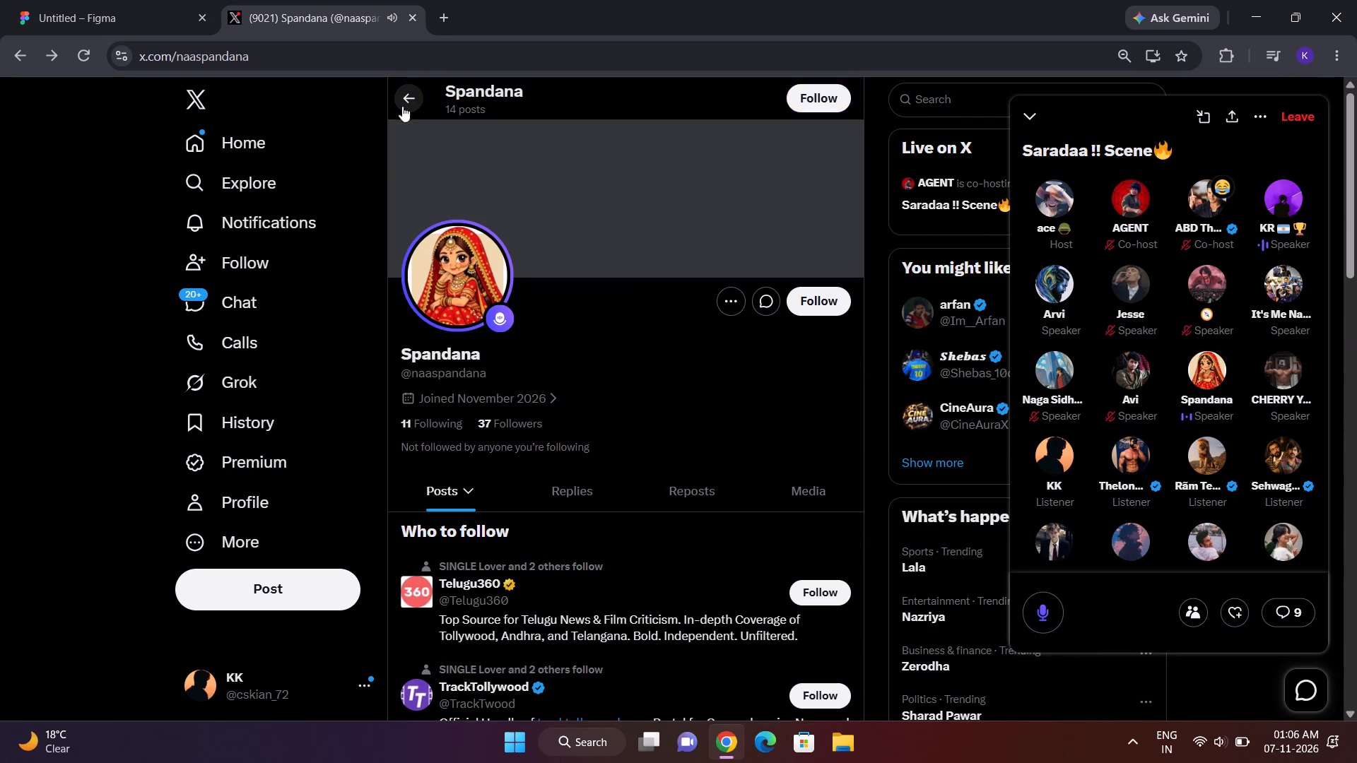
left_click(413, 110)
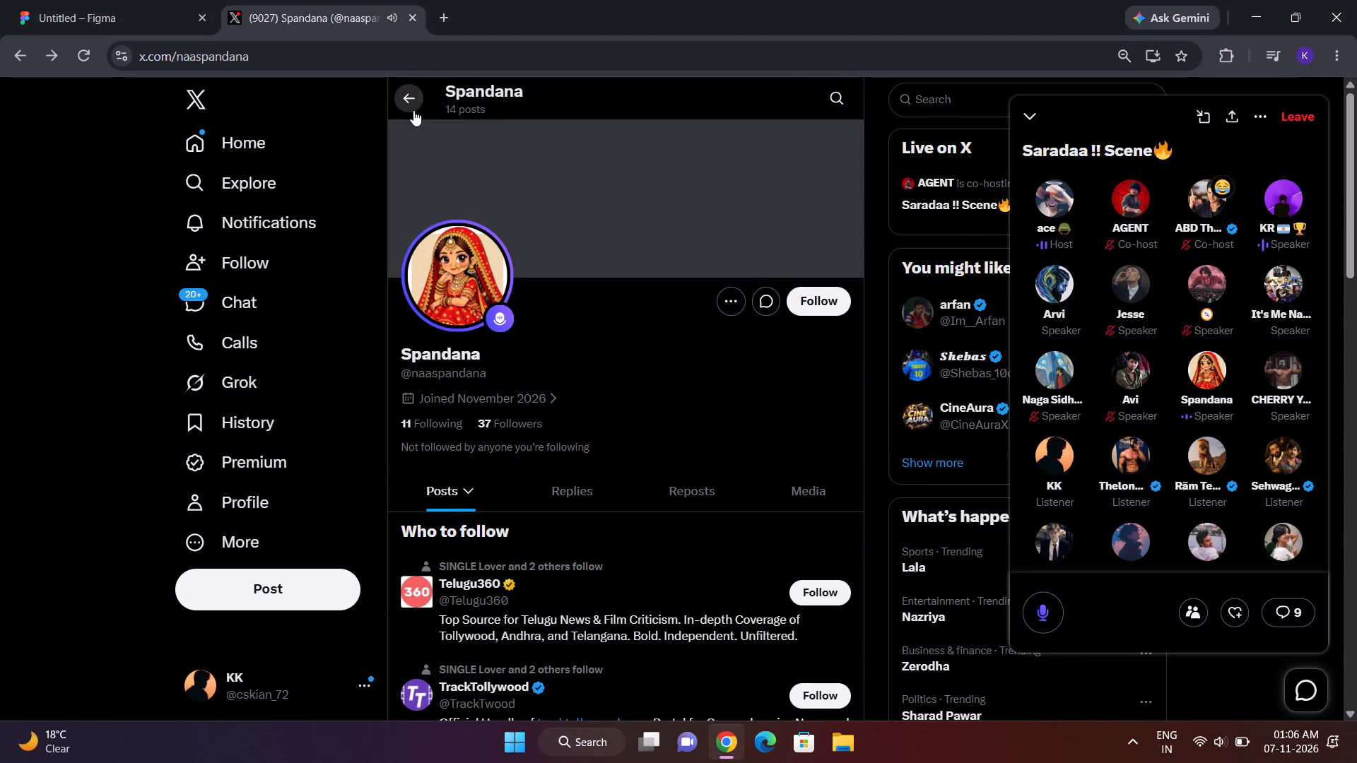
Return to the Figma design and move the blank black button in the scooter card to about X 29, Y 881.
left_click(119, 0)
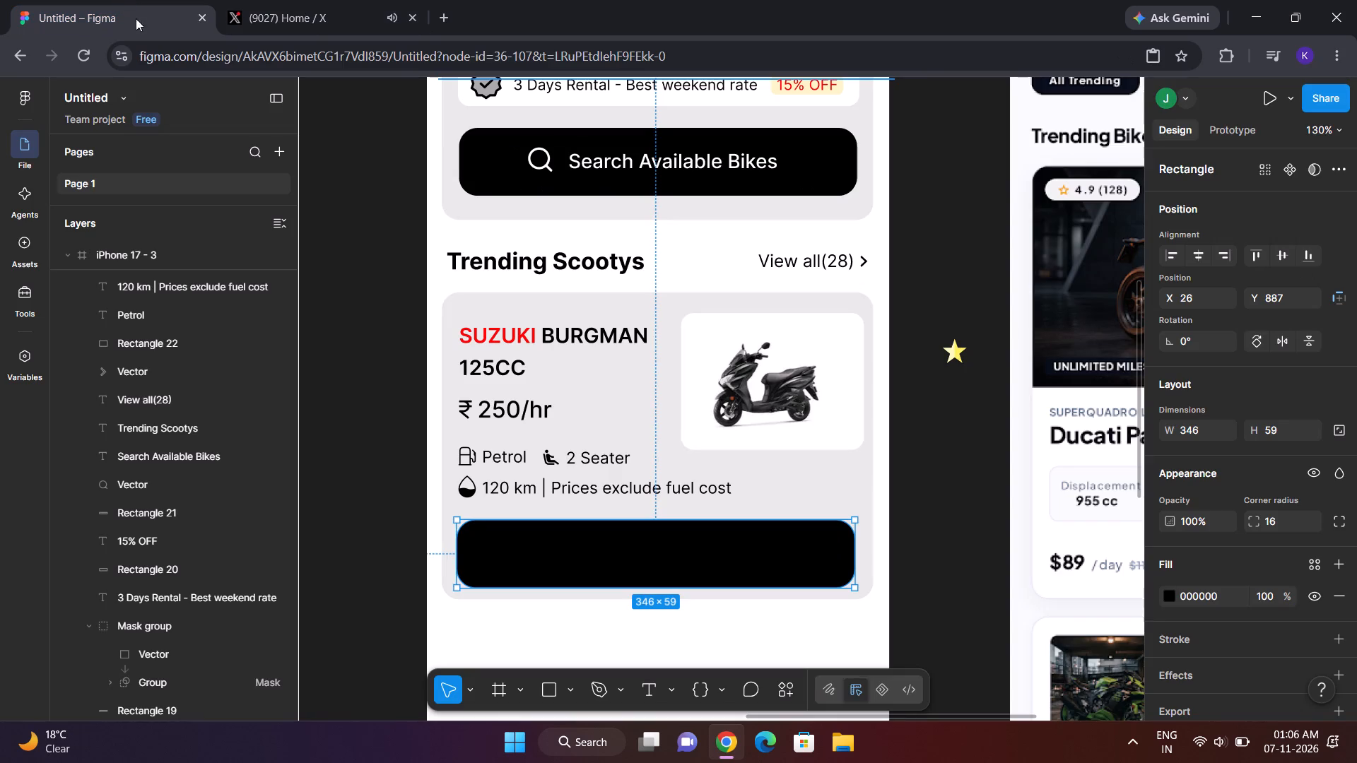
left_click(611, 558)
left_click(611, 558)
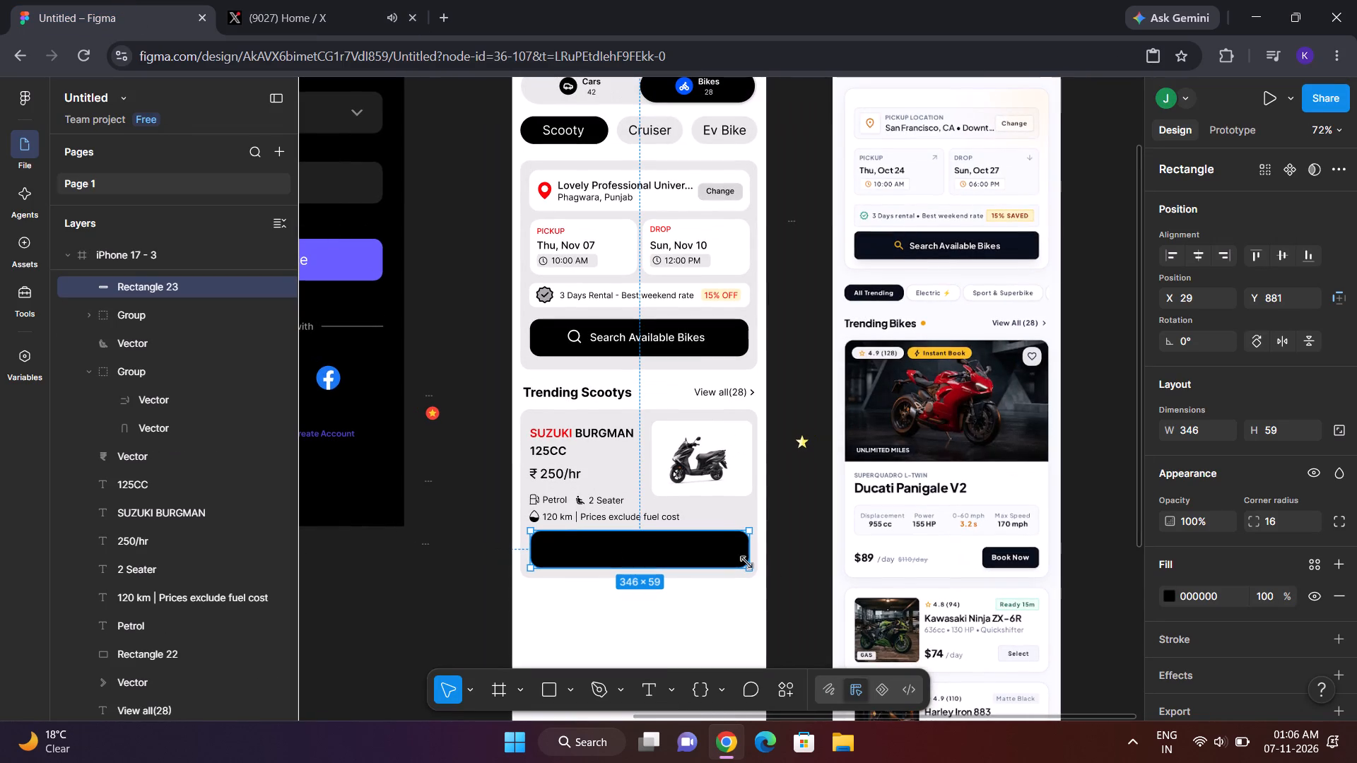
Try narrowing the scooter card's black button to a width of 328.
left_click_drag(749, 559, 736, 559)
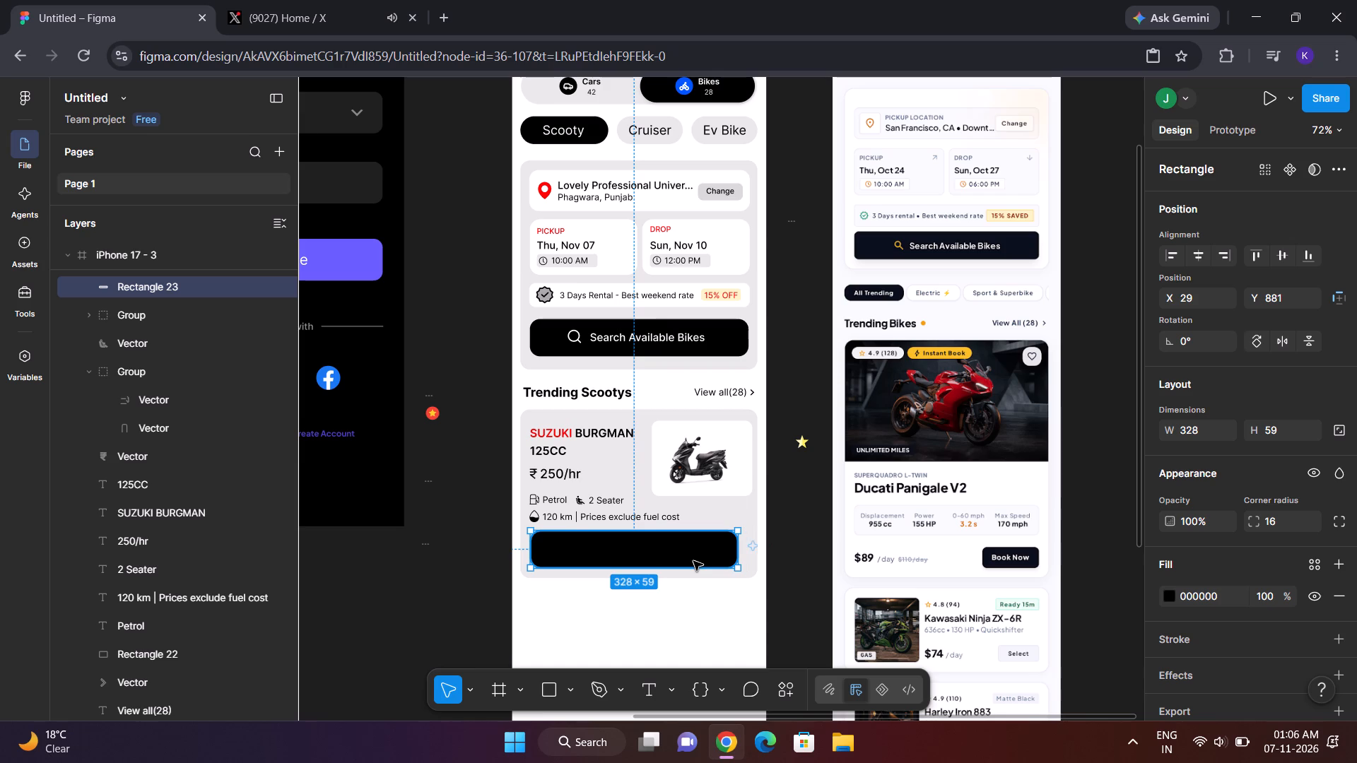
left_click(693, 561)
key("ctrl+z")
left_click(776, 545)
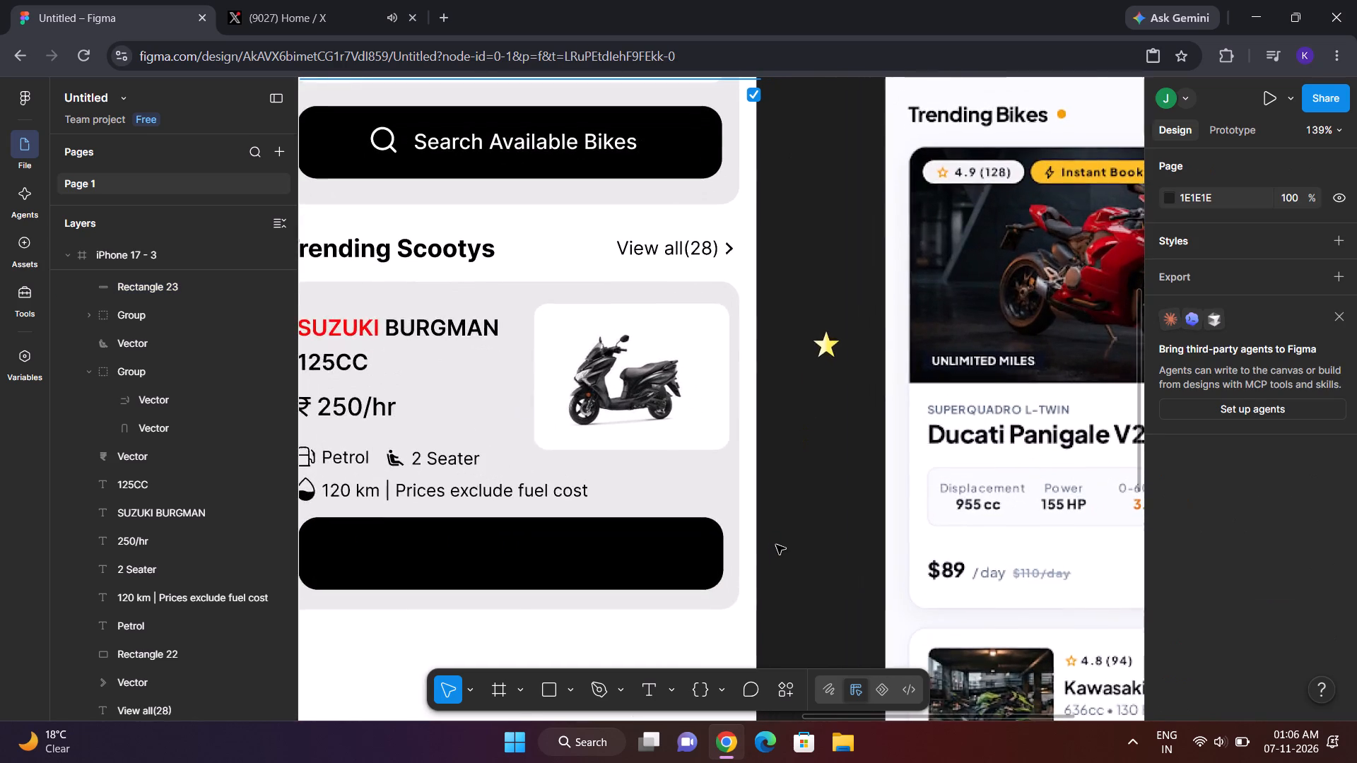
Shift the scooter card's black button slightly left to X 27.
scroll(776, 545, "right", 1)
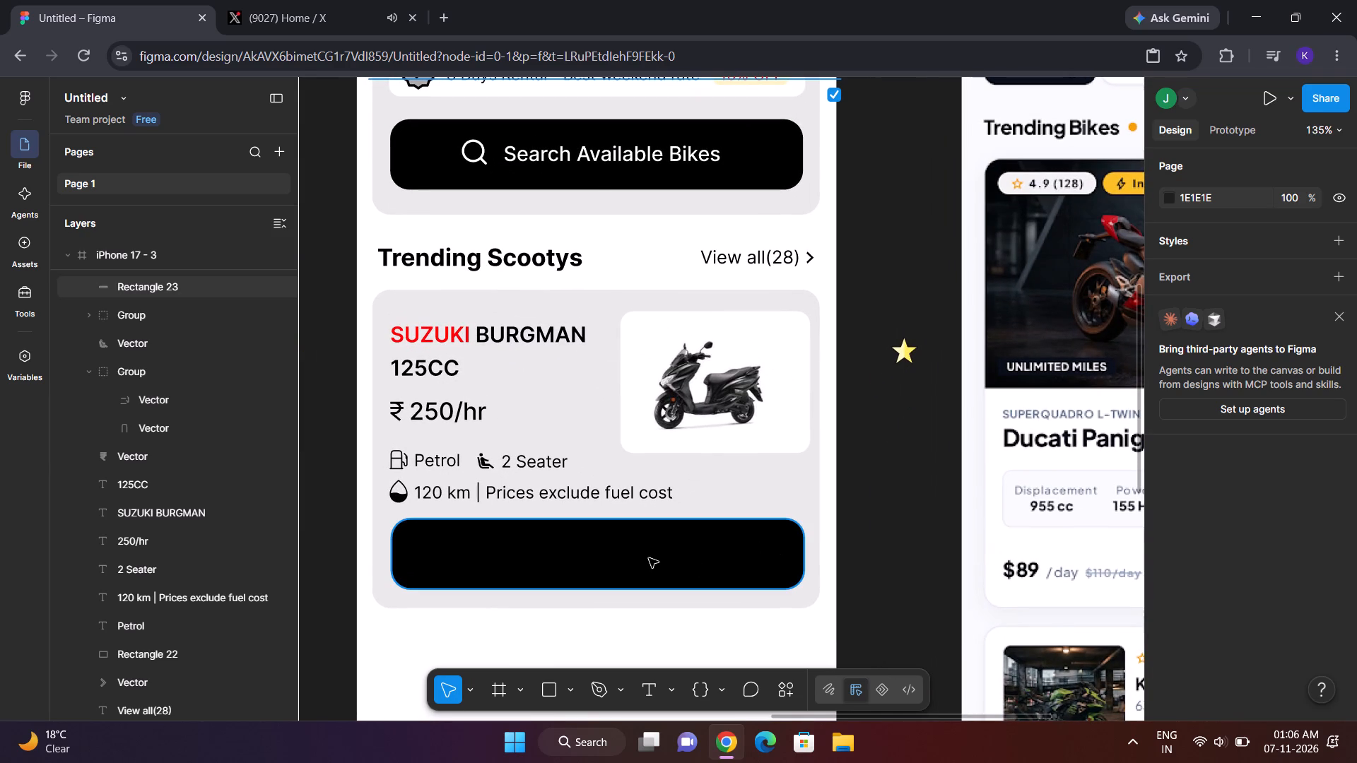
left_click(644, 554)
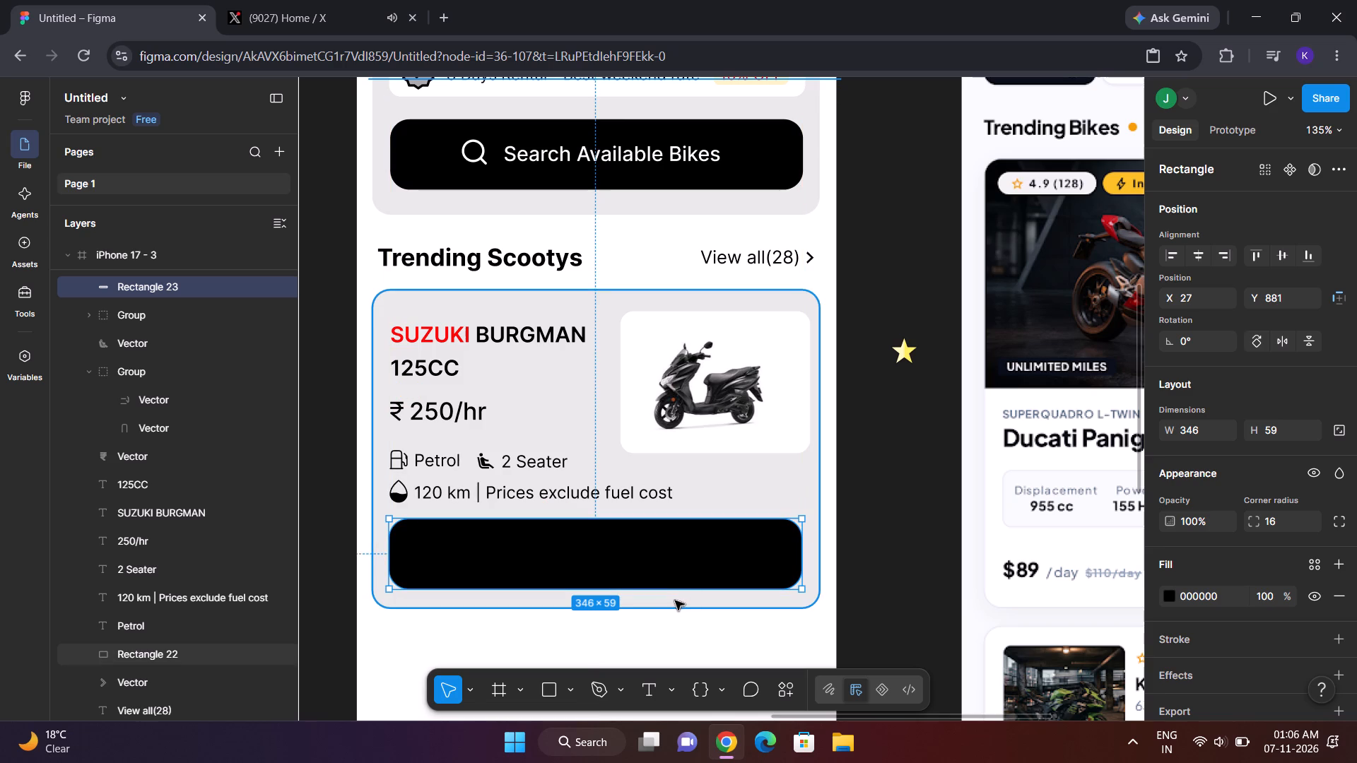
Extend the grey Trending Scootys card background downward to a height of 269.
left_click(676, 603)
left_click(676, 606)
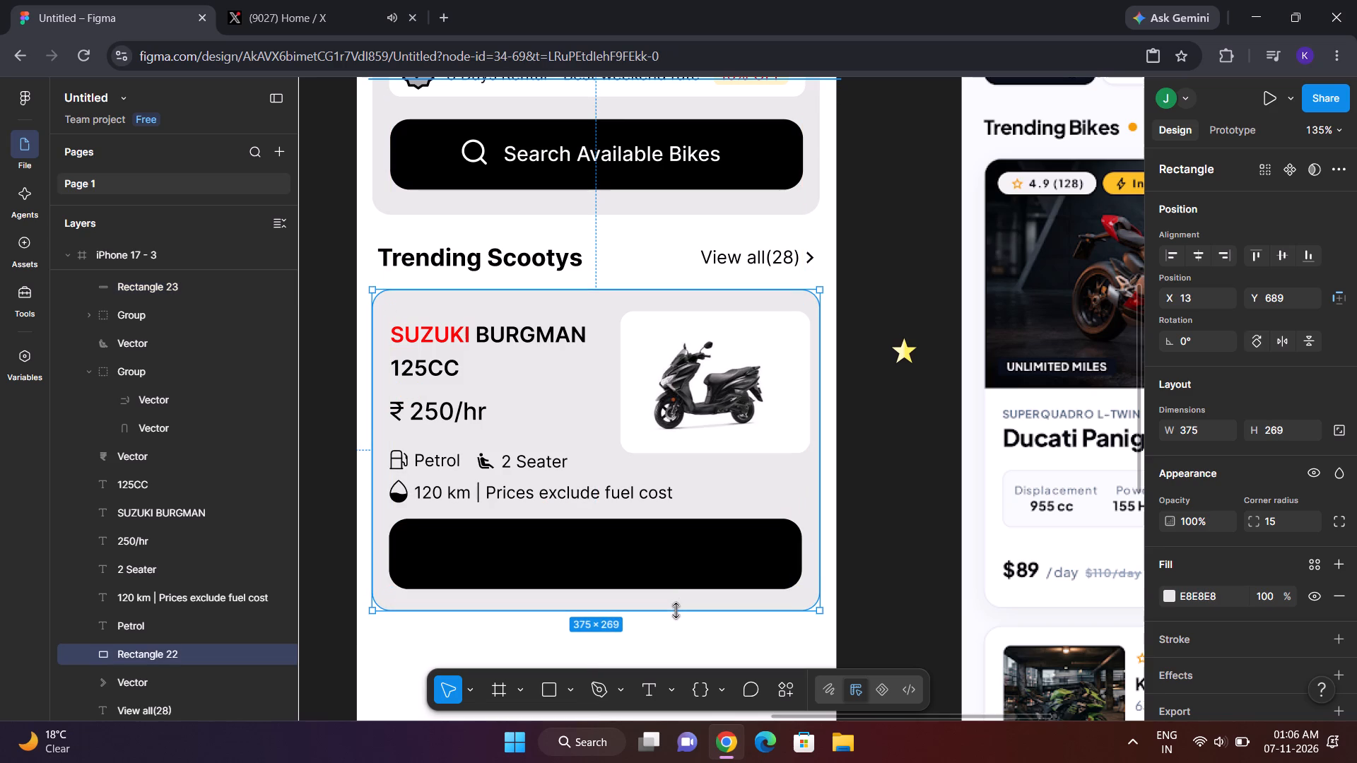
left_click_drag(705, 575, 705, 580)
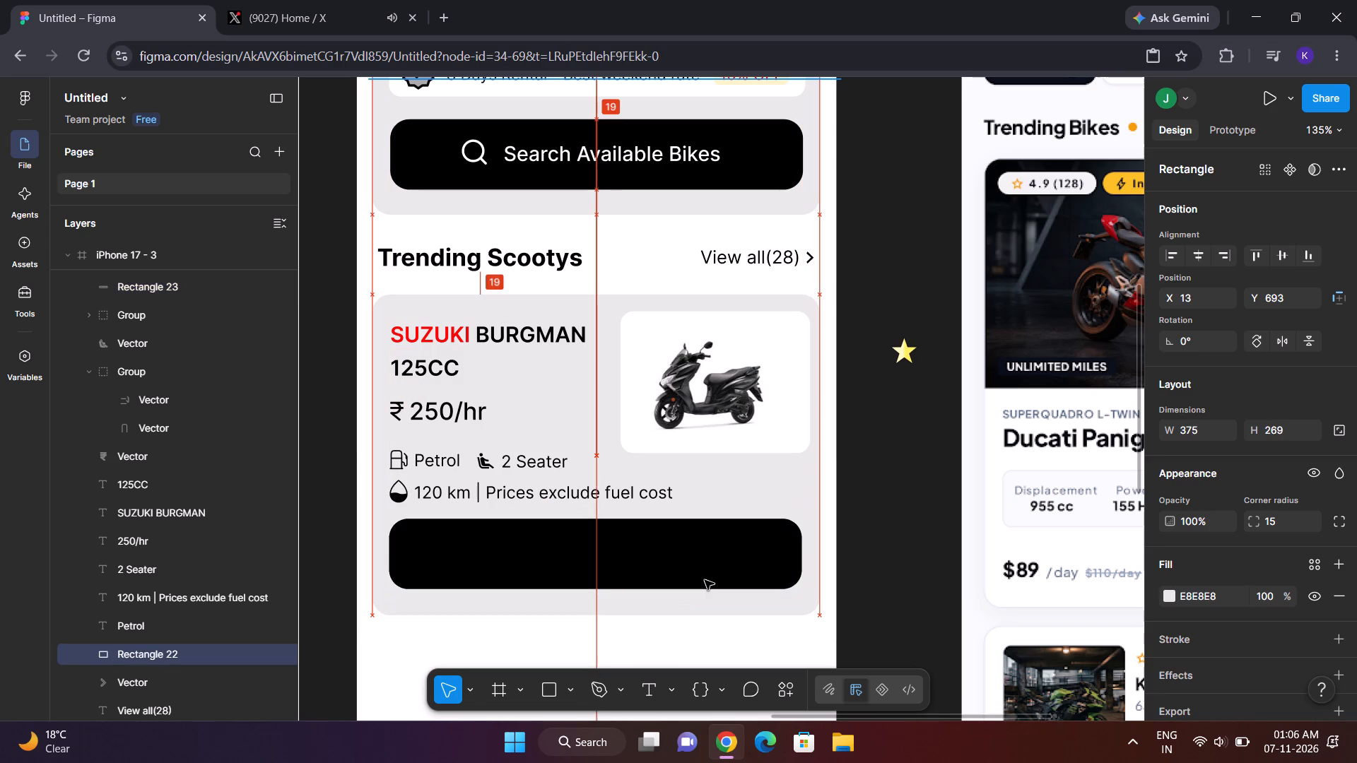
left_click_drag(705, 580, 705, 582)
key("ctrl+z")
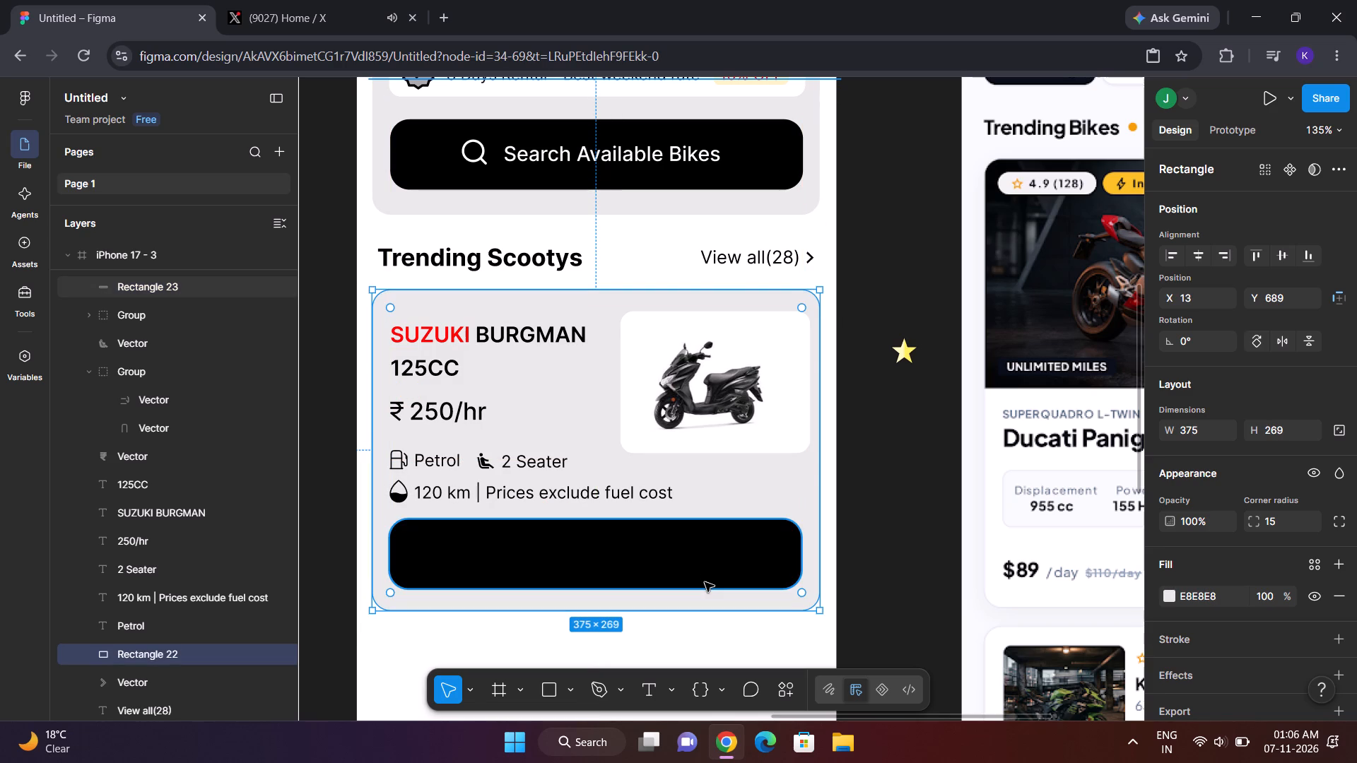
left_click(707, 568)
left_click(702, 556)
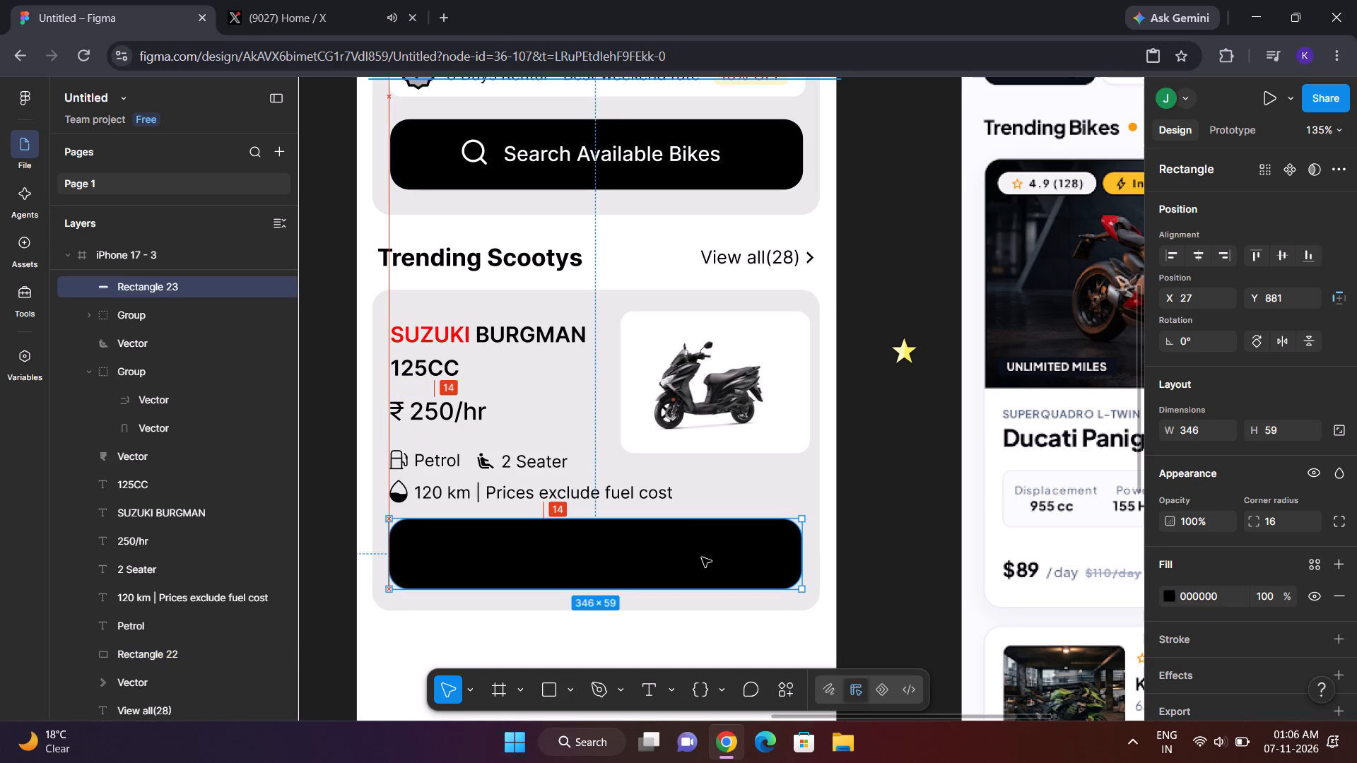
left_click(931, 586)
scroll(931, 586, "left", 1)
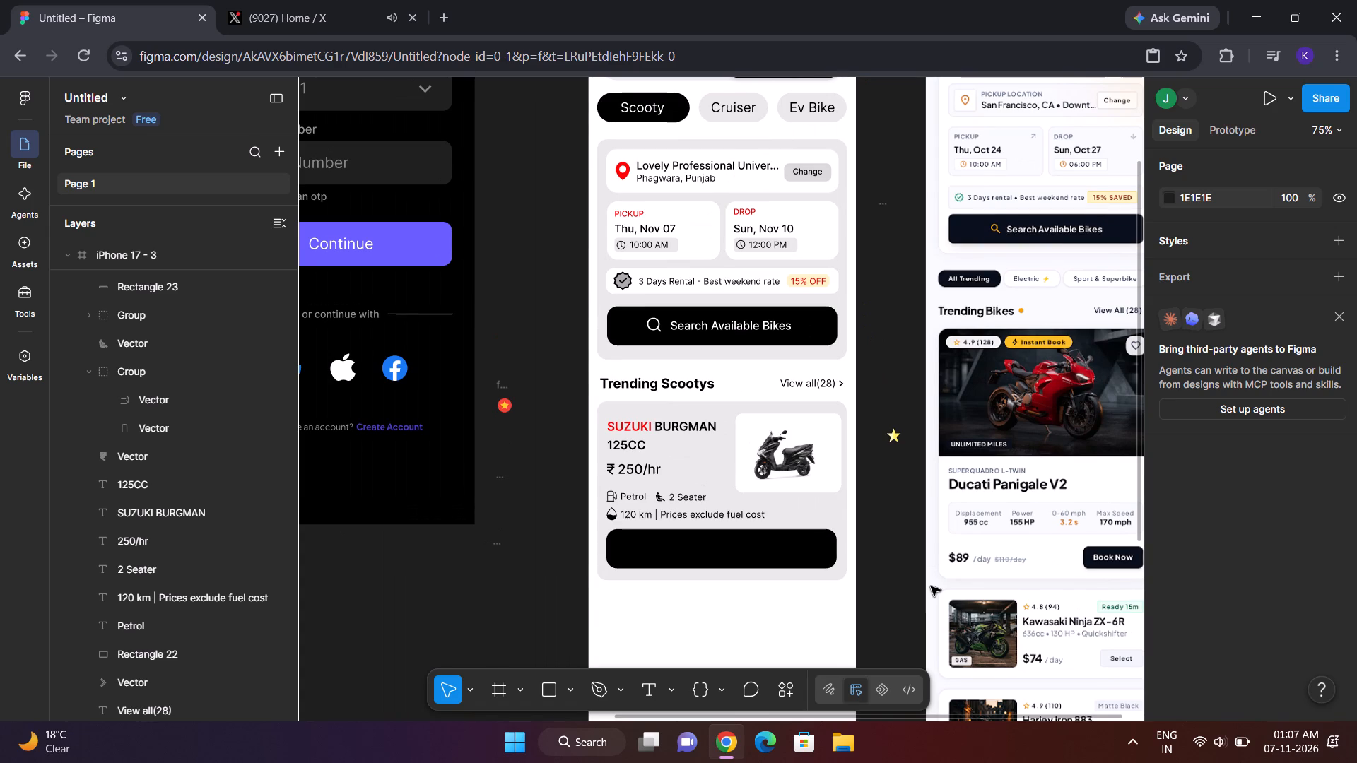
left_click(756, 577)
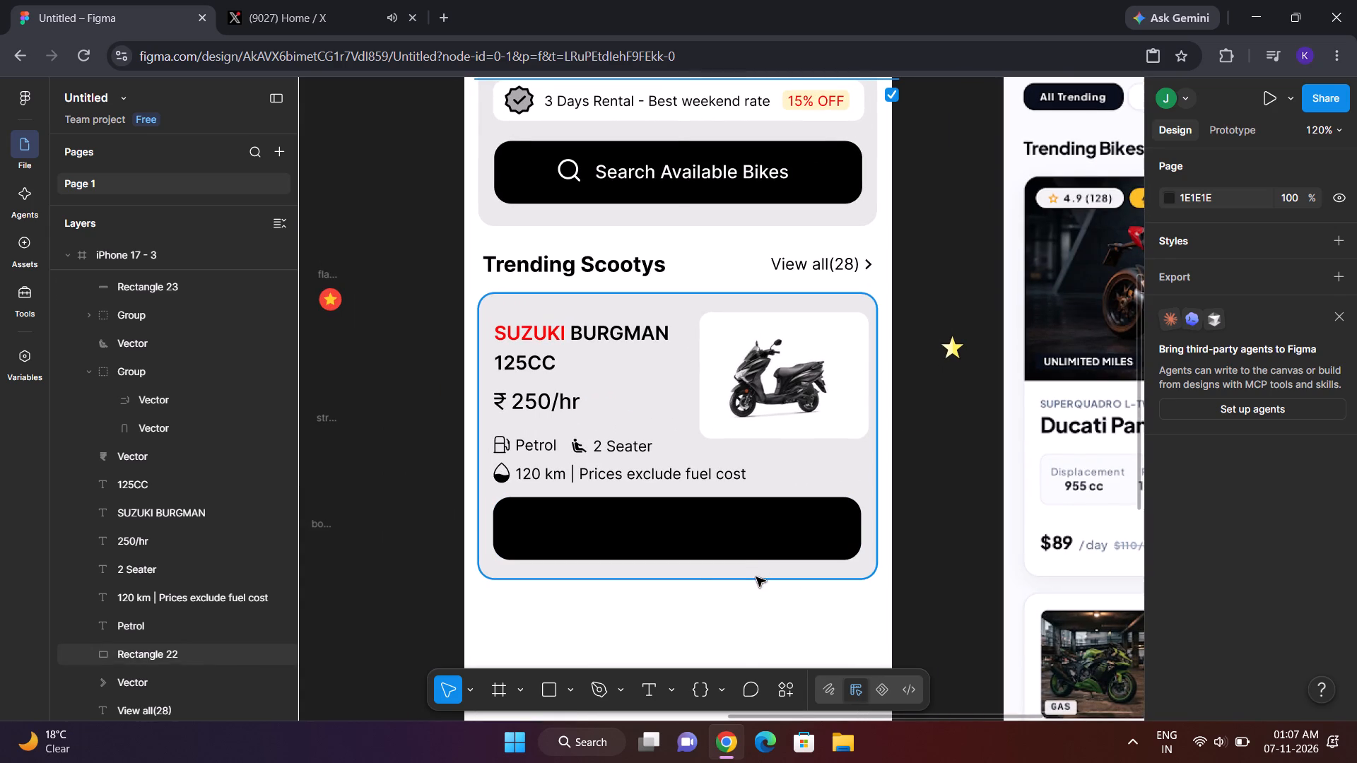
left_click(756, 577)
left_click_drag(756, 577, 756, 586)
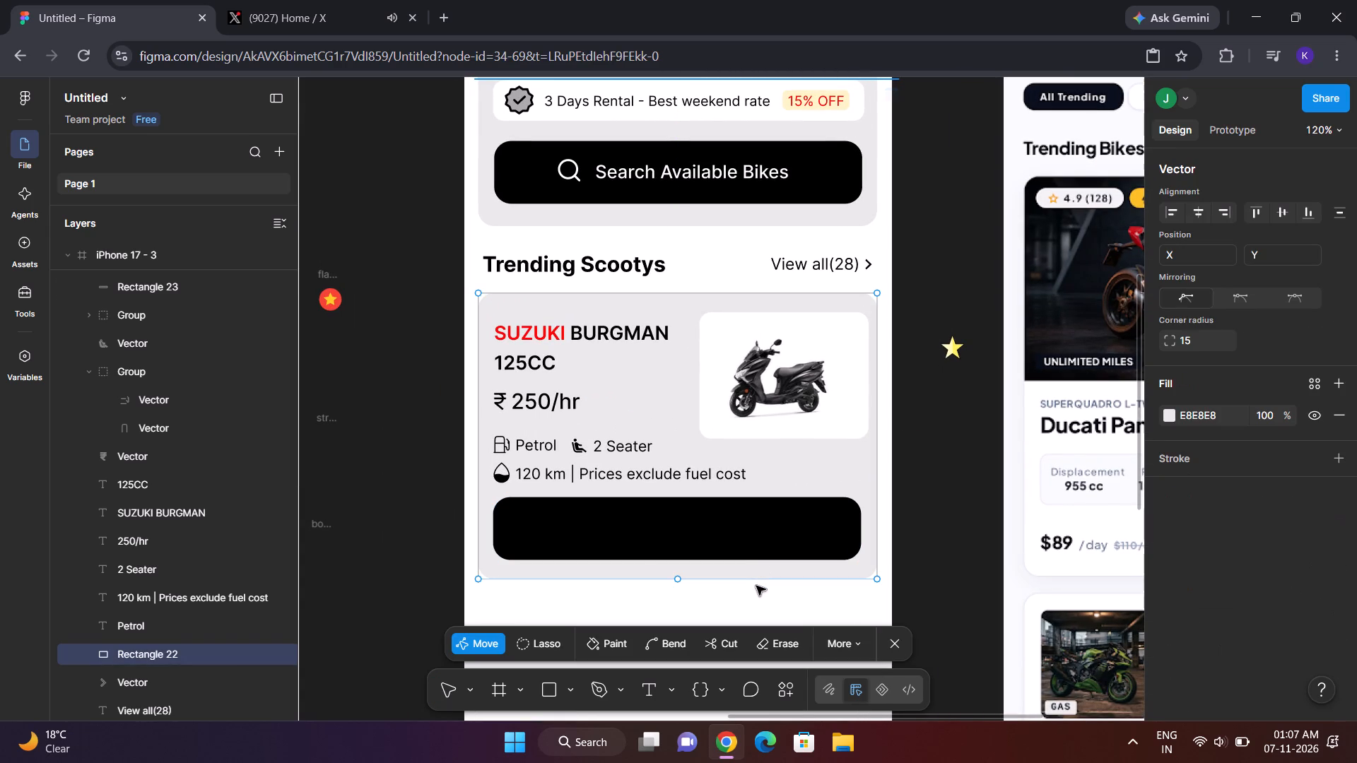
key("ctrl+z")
Extend the grey Trending Scootys card background downward to a height of 280, keeping its top at Y 689.
left_click_drag(756, 579, 758, 591)
left_click_drag(771, 531, 771, 539)
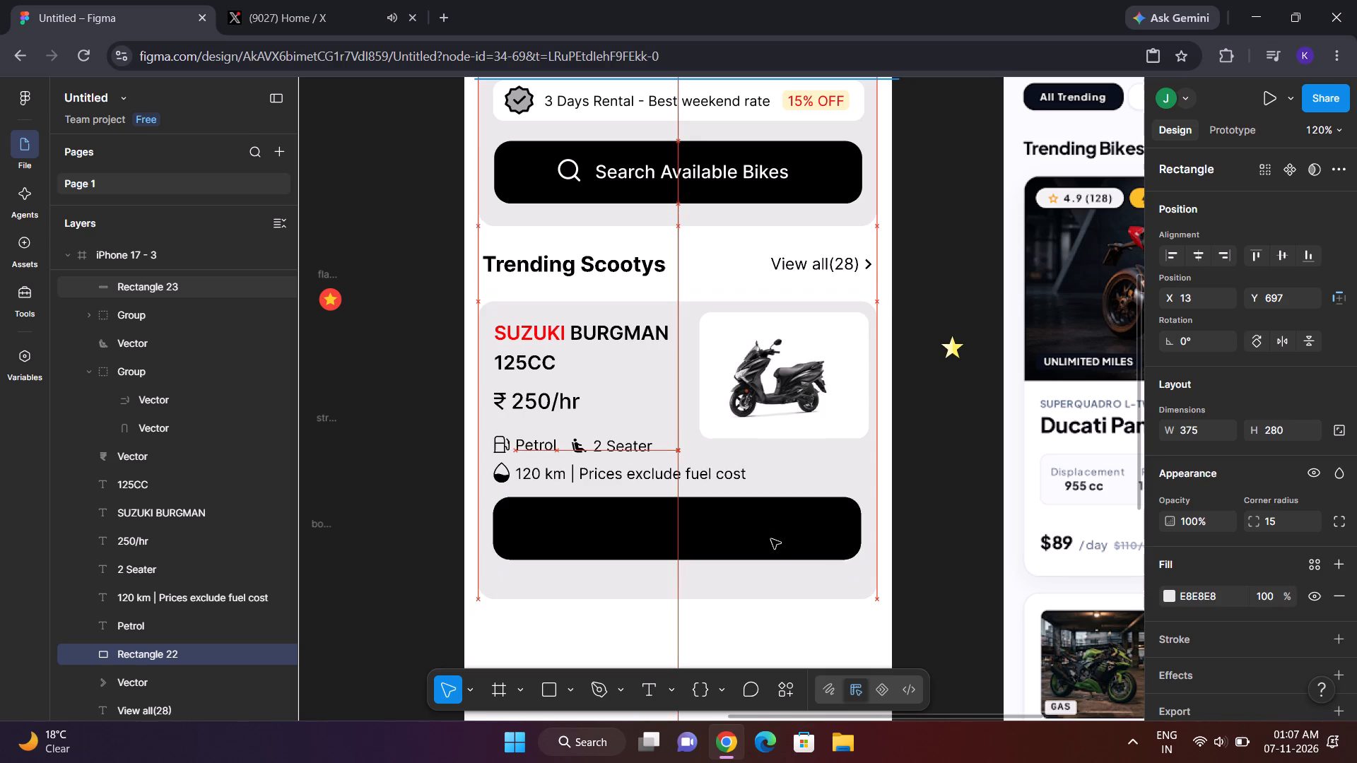
left_click_drag(771, 539, 771, 541)
key("ctrl+z")
Move the scooter card's black button down to X 27, Y 887 inside the grey background.
left_click(771, 541)
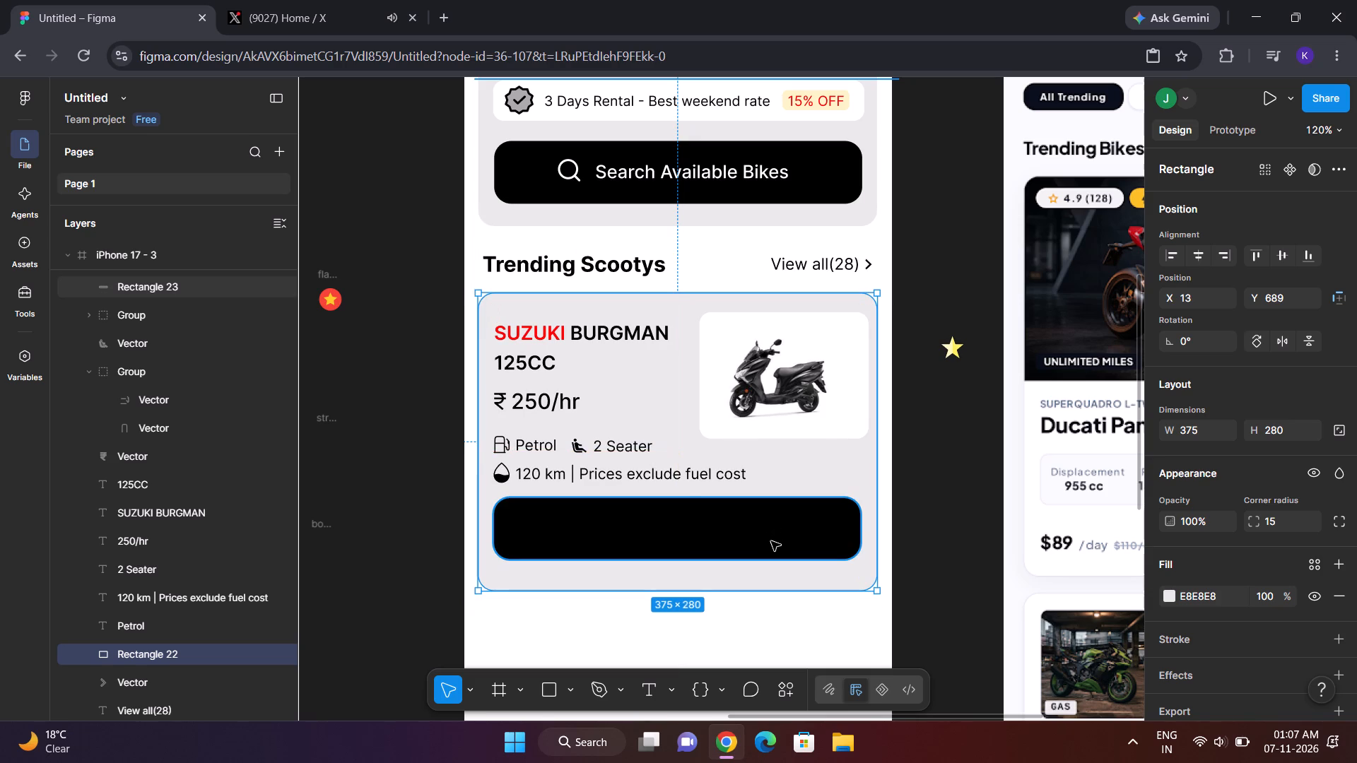
left_click_drag(771, 541, 771, 548)
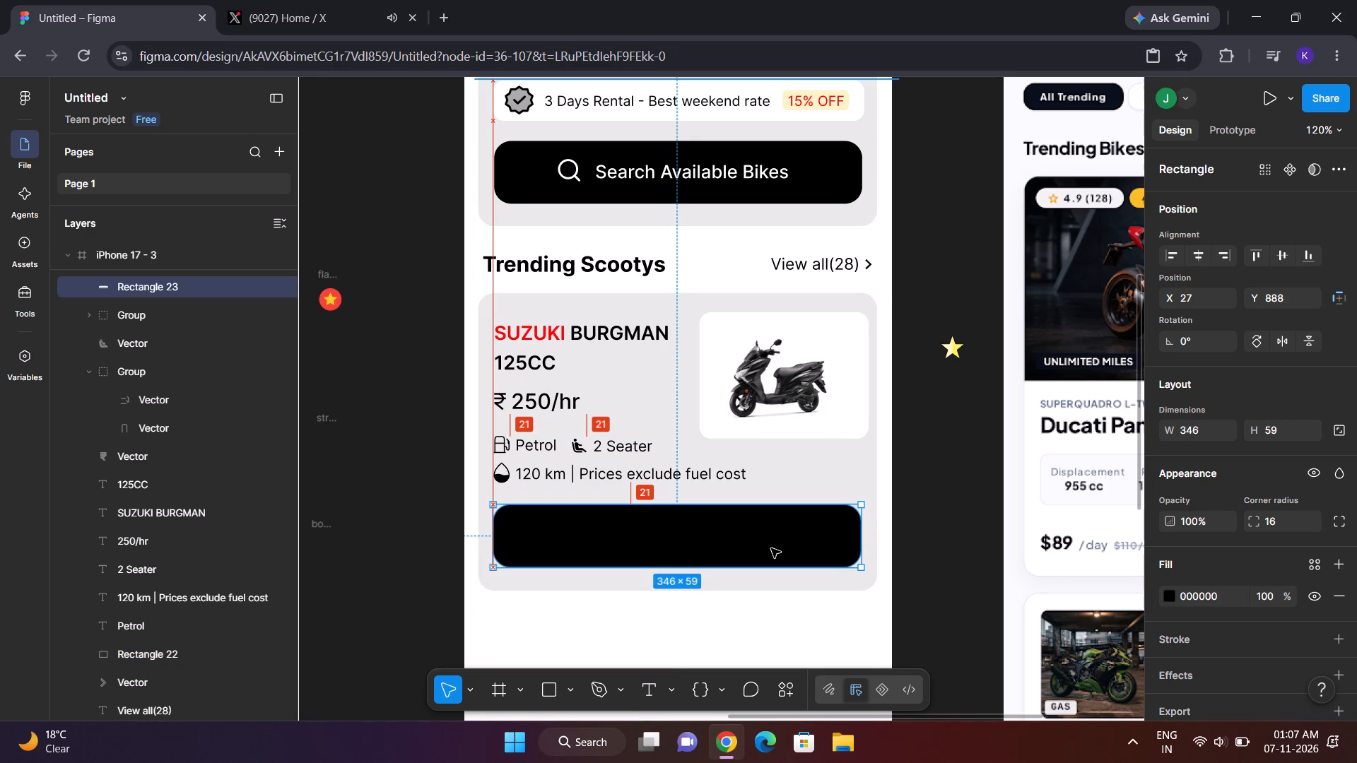
left_click_drag(771, 548, 771, 548)
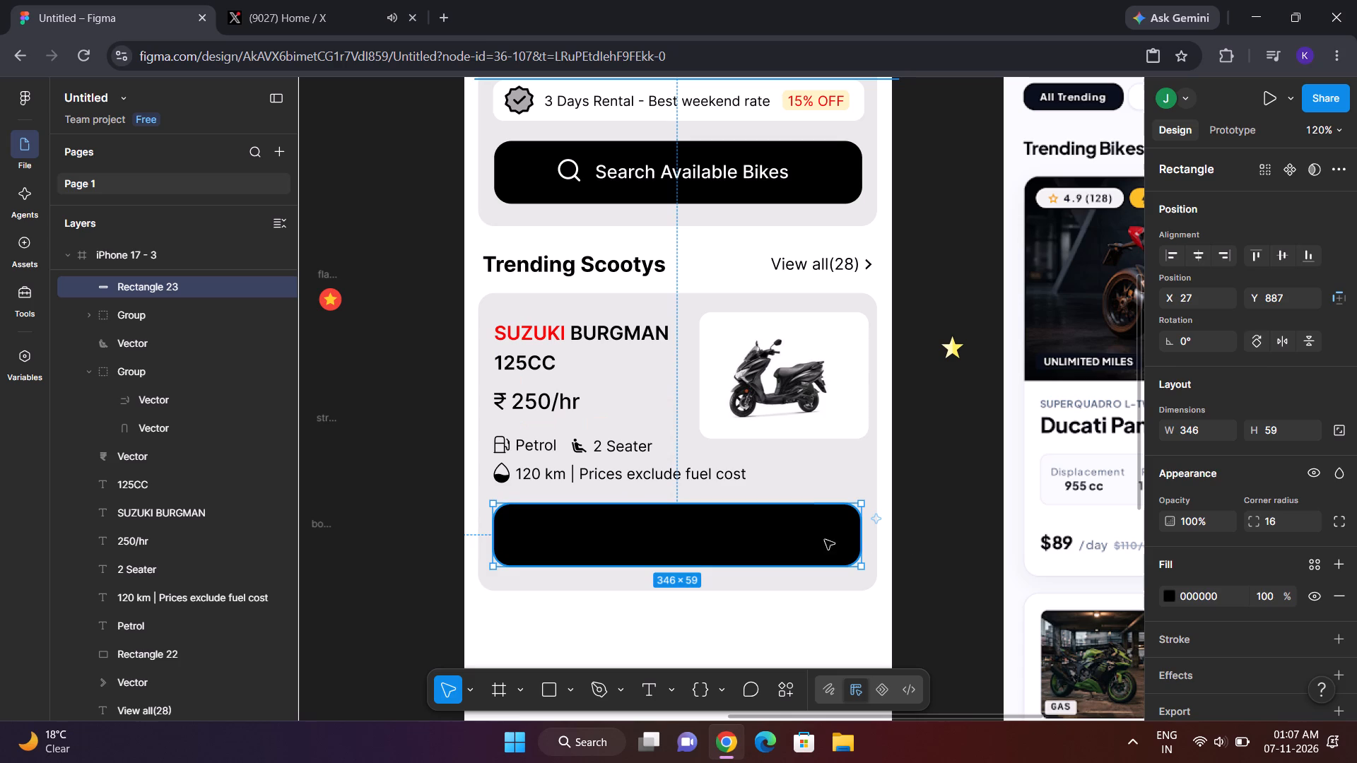
left_click(907, 540)
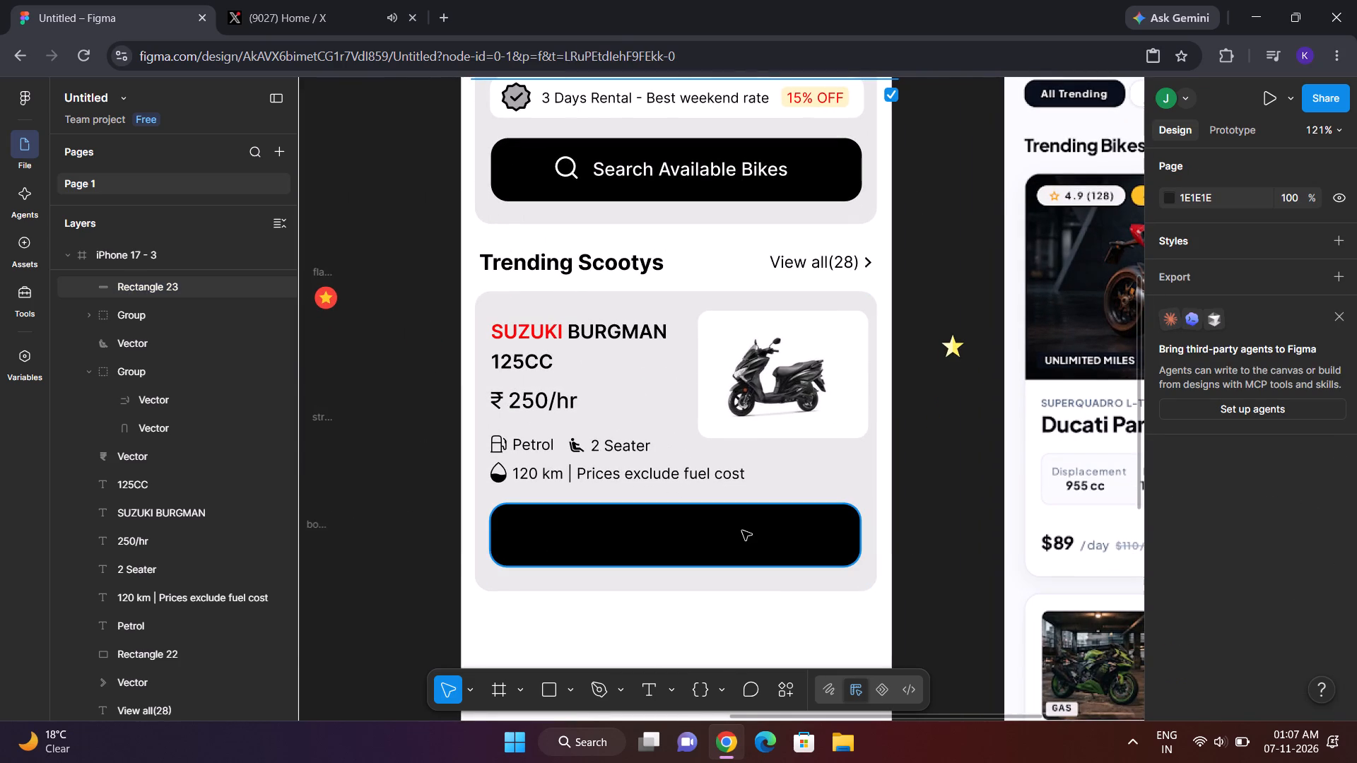
Show the rulers and layout guides on the canvas.
key("shift+r")
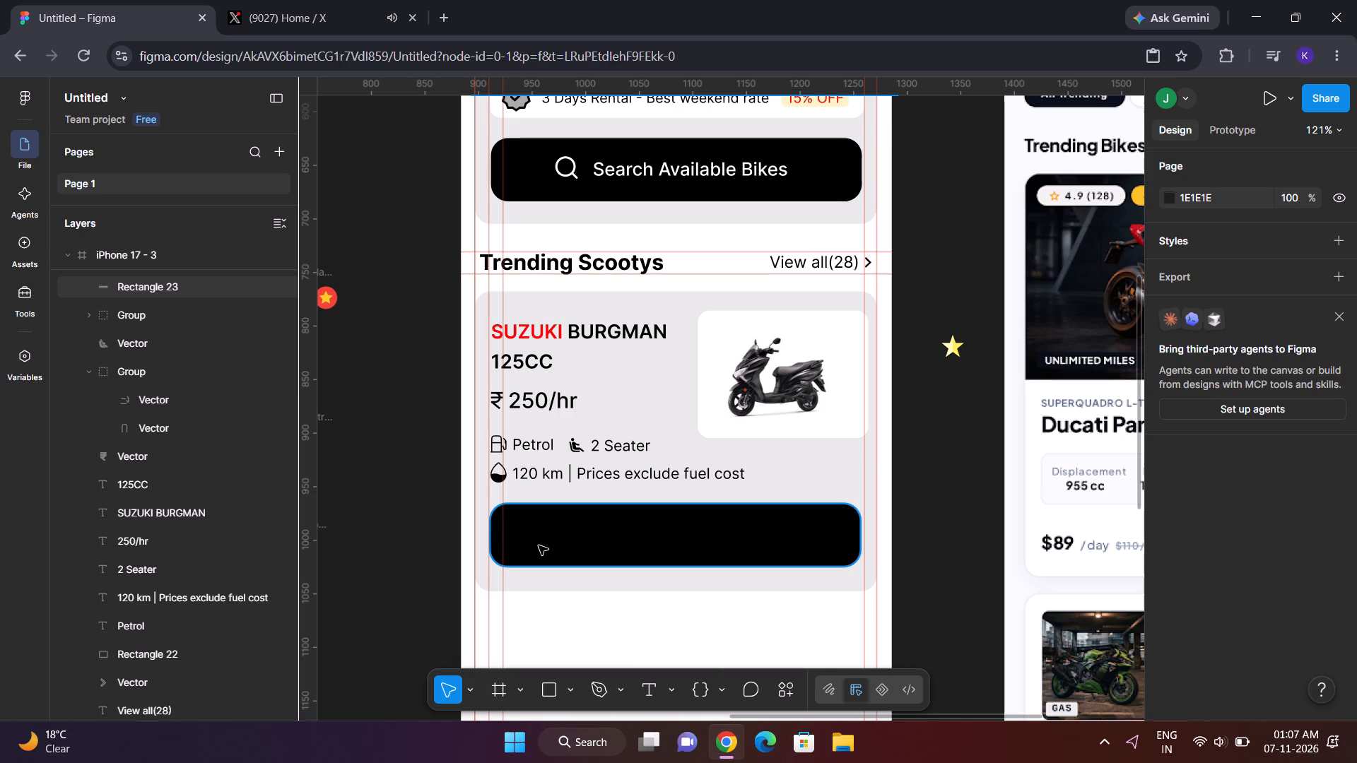
Hide the rulers and layout guides on the canvas and clear the selection.
key("shift+e")
key("shift+r")
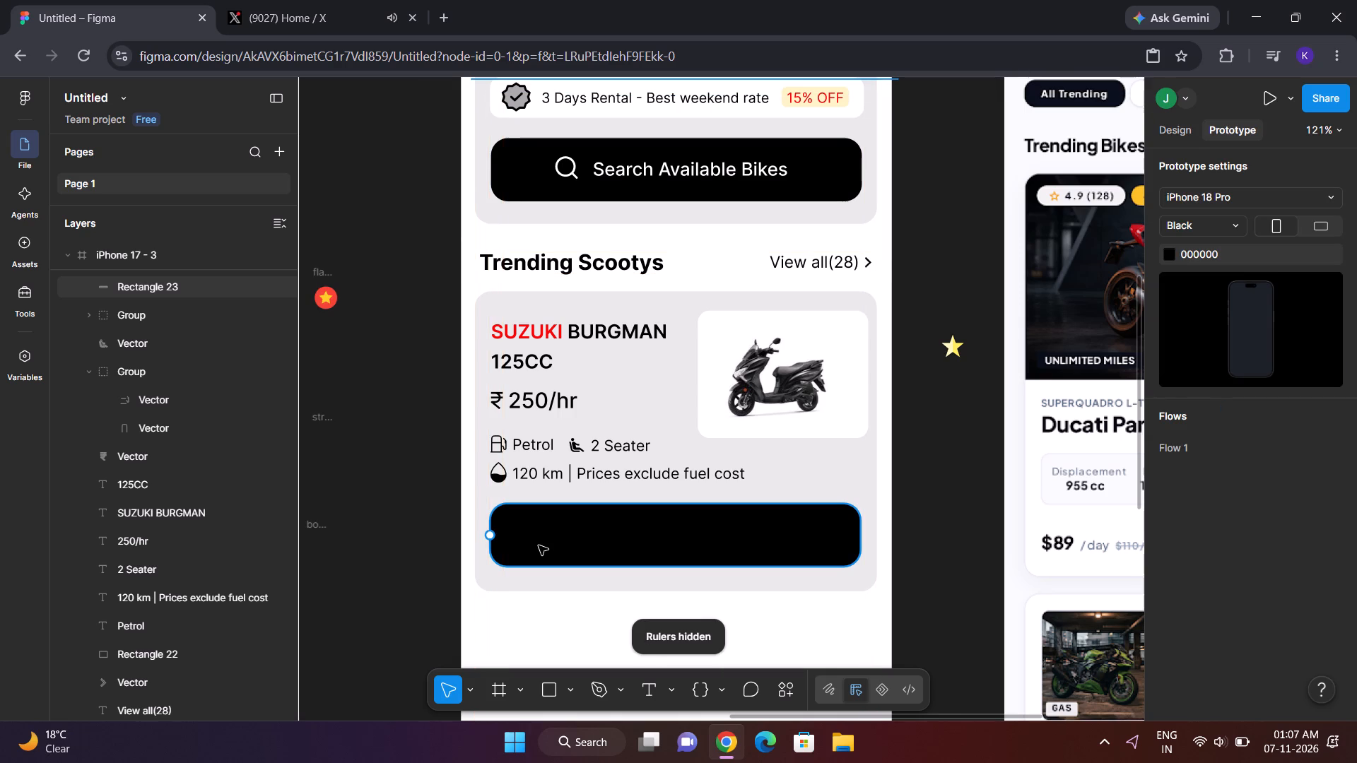
left_click(910, 507)
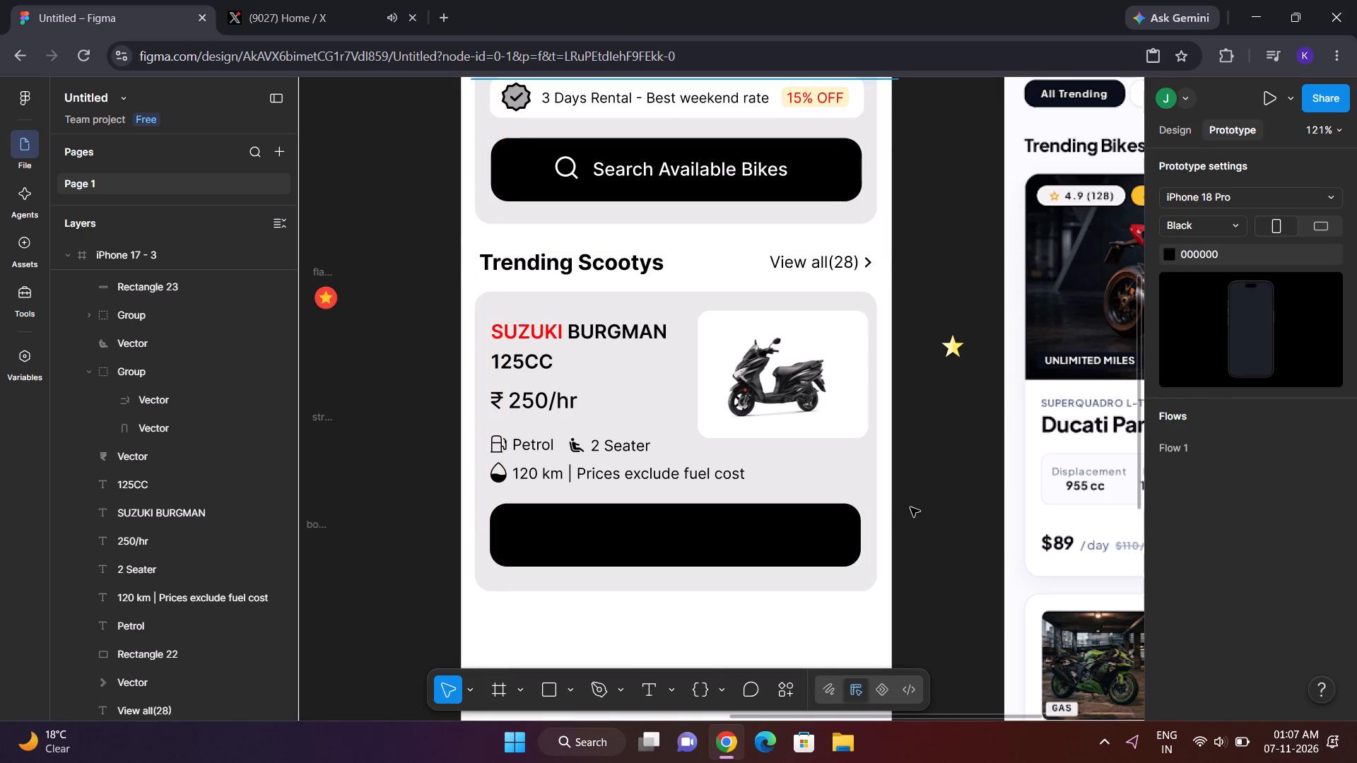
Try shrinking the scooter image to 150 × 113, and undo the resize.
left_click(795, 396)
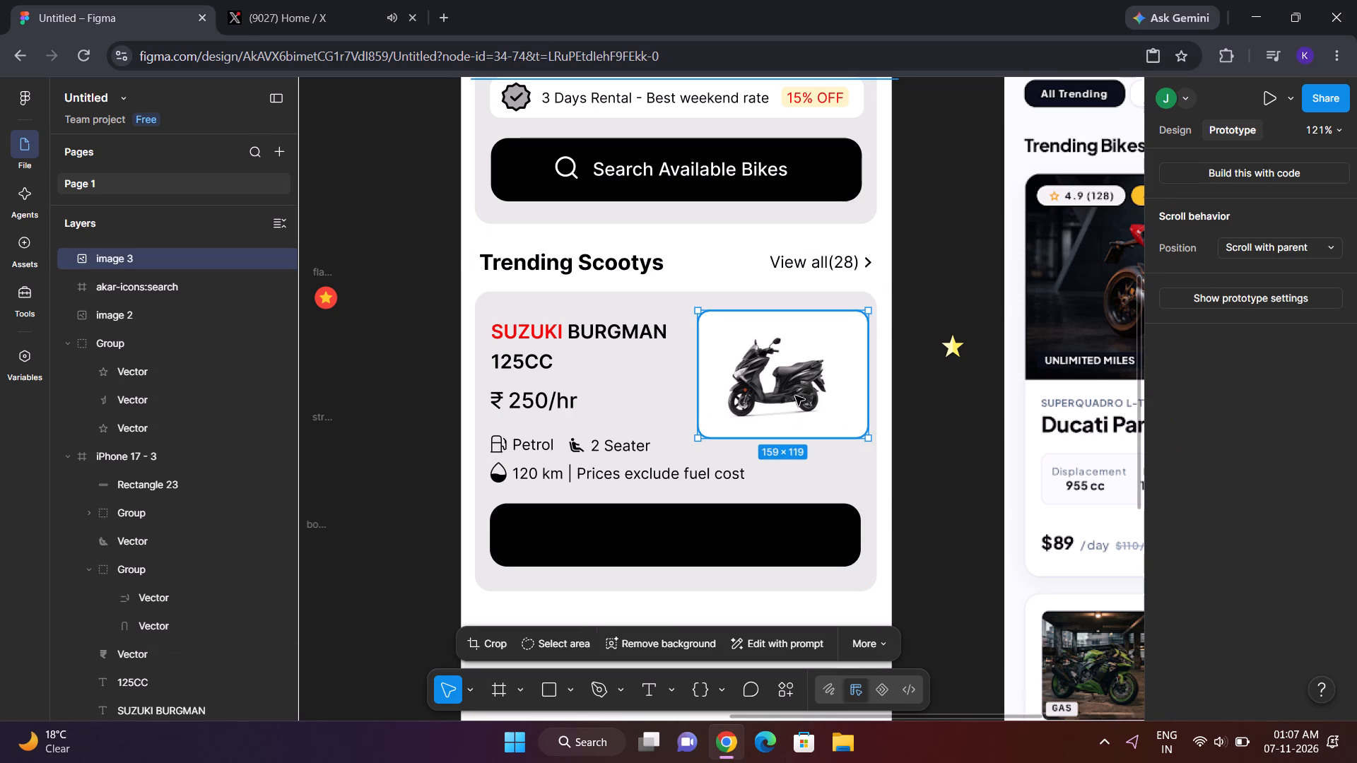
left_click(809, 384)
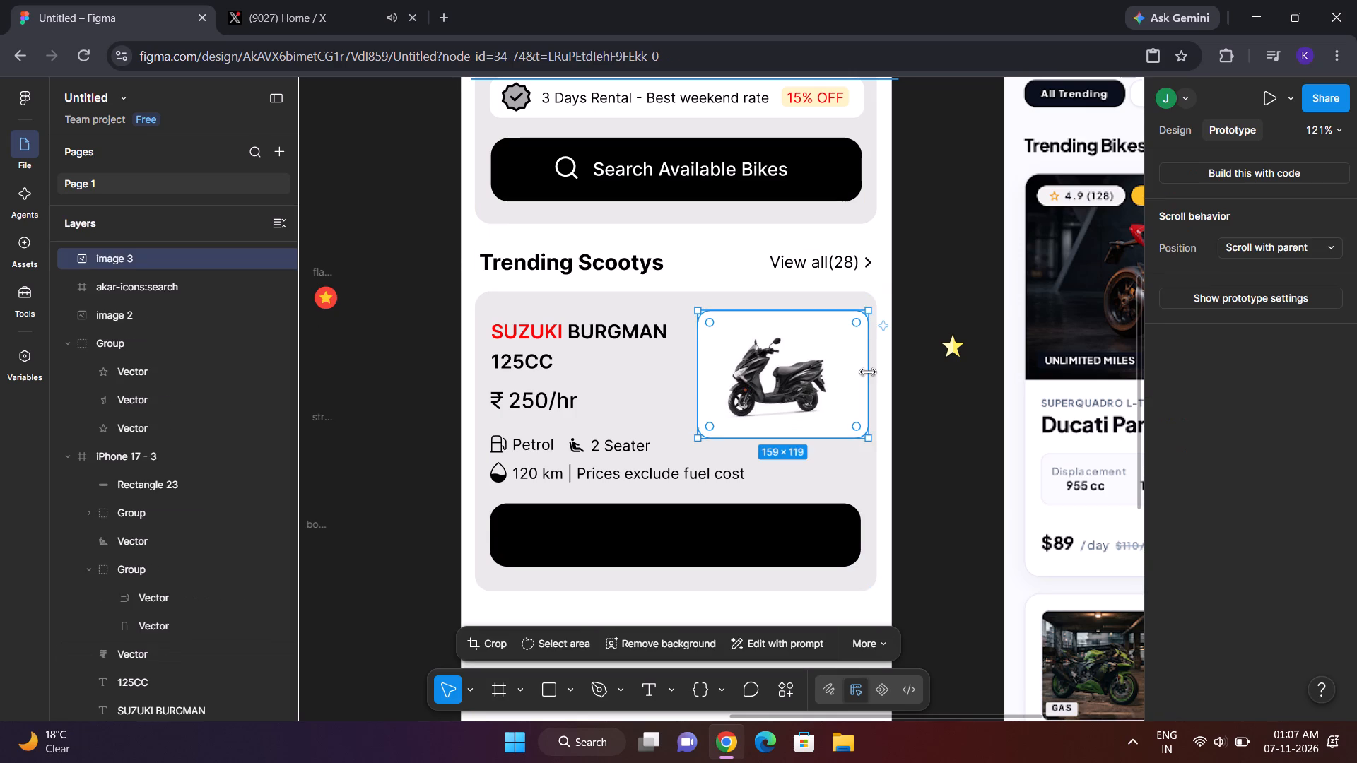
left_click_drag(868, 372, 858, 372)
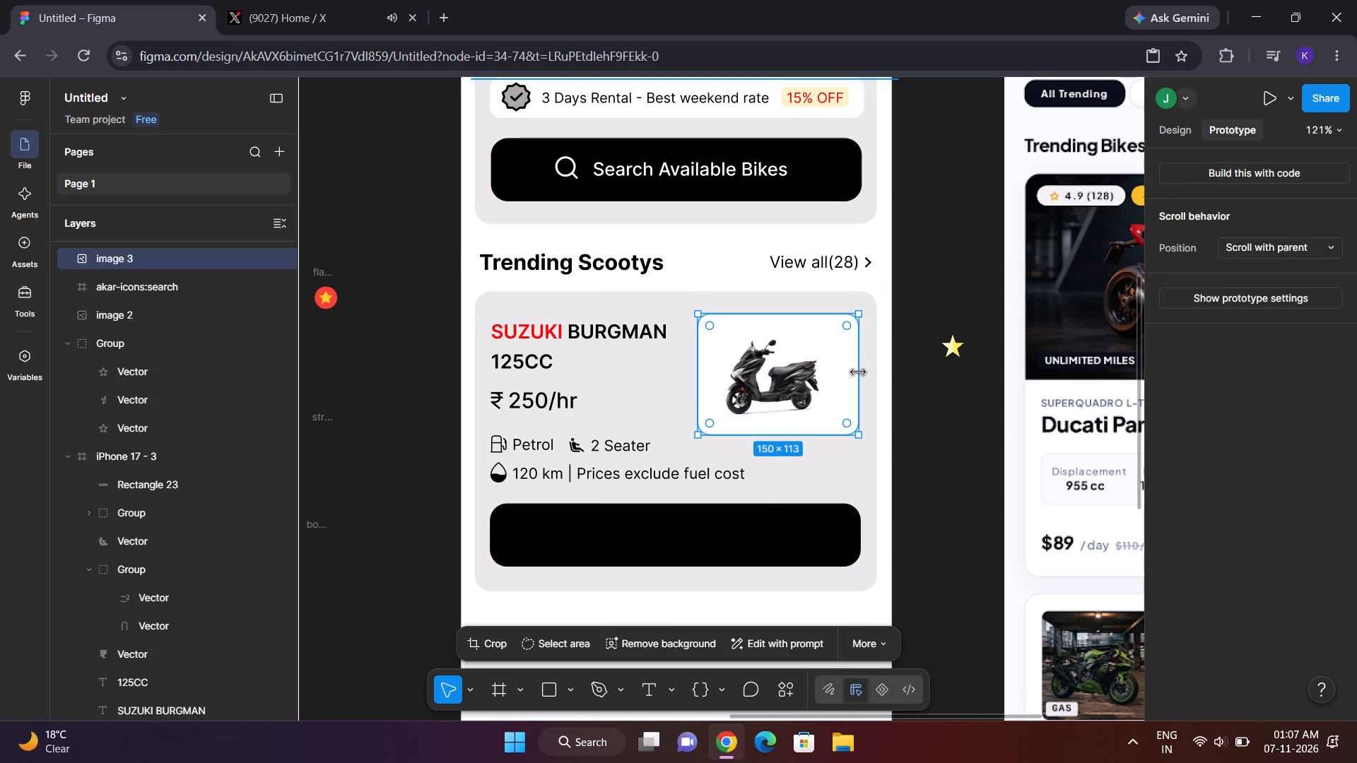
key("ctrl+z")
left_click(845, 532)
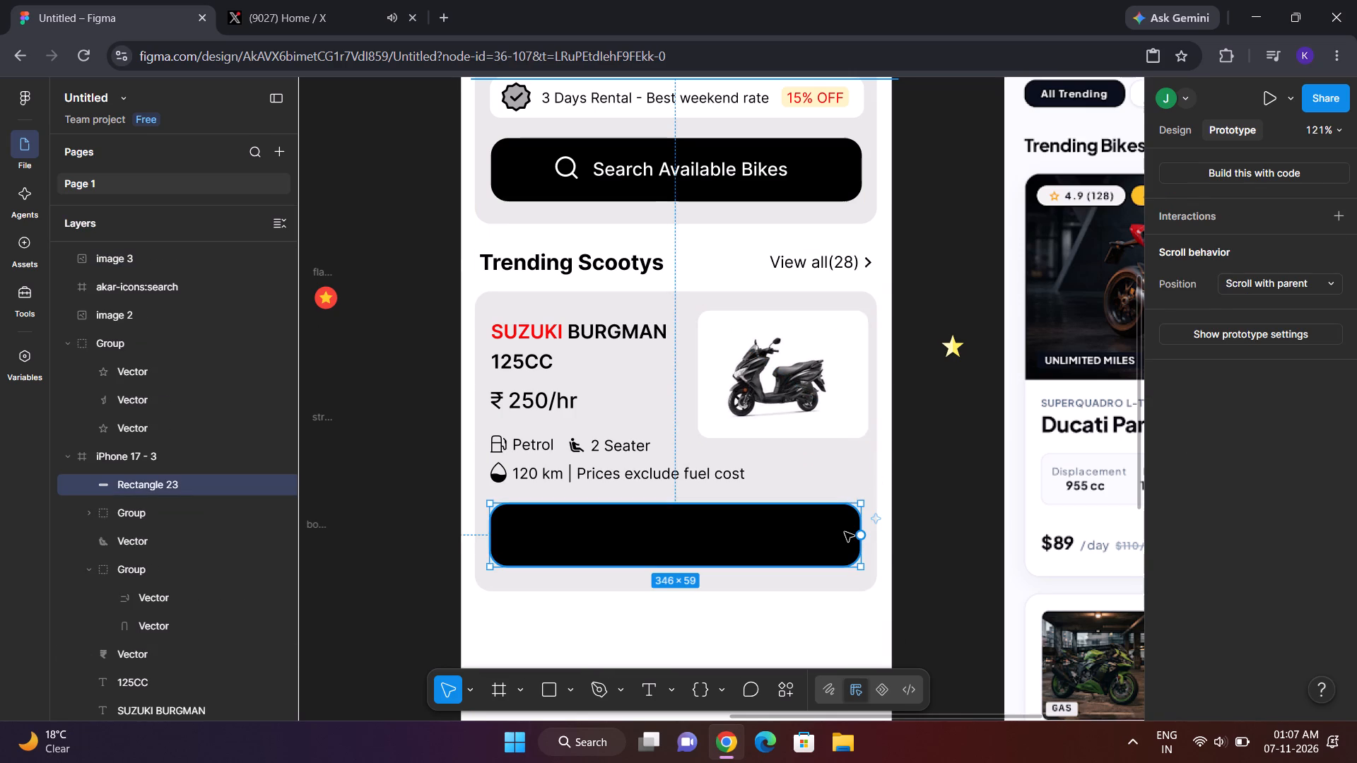
Shift the scooter image slightly left so its right edge sits close to the black button's right edge.
left_click_drag(835, 401, 826, 401)
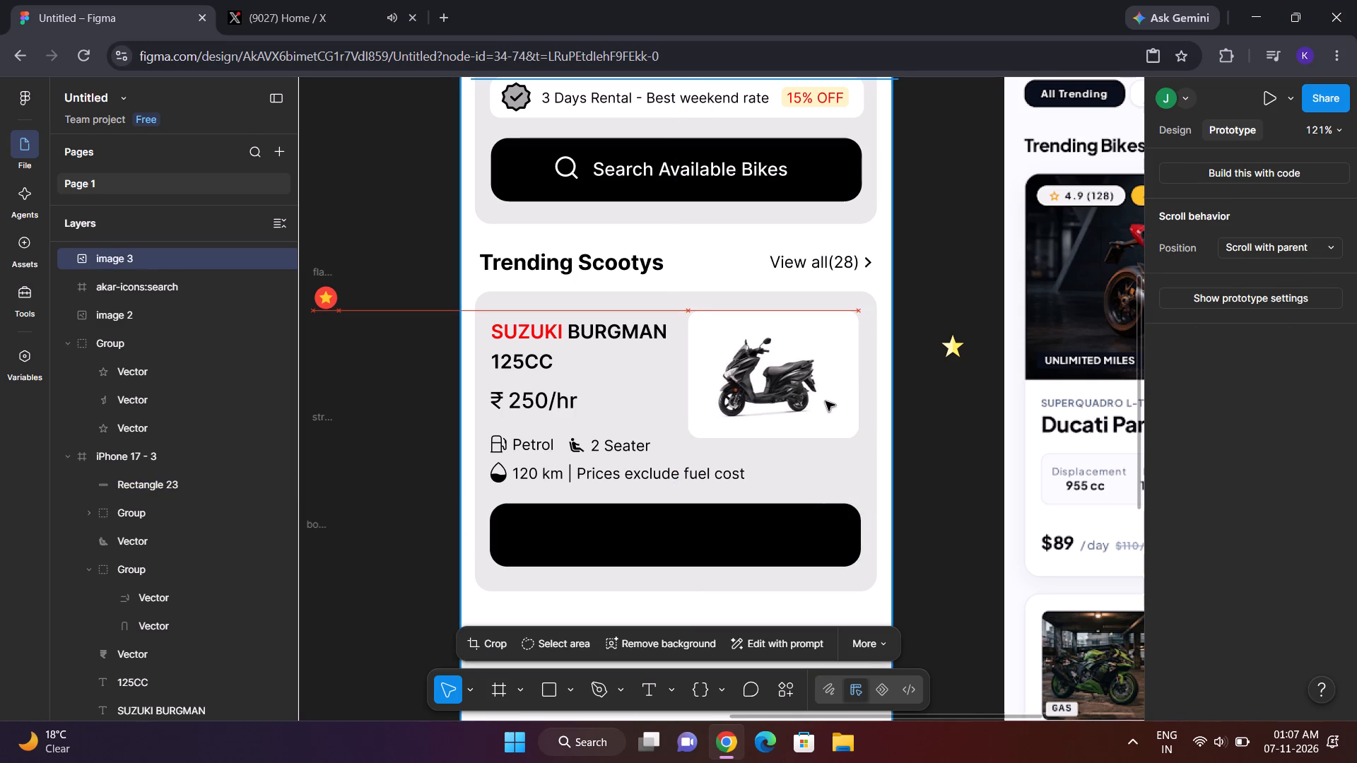
left_click_drag(826, 401, 821, 404)
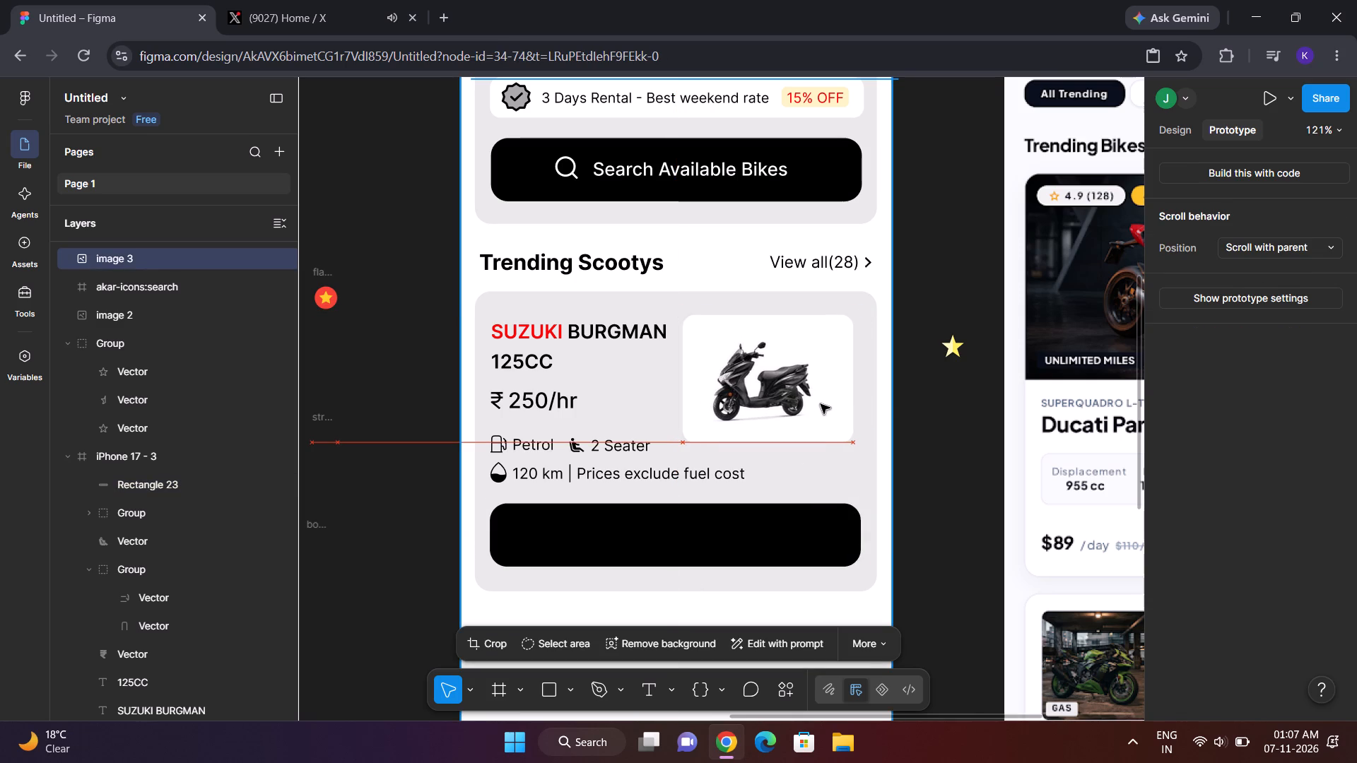
left_click_drag(821, 404, 821, 402)
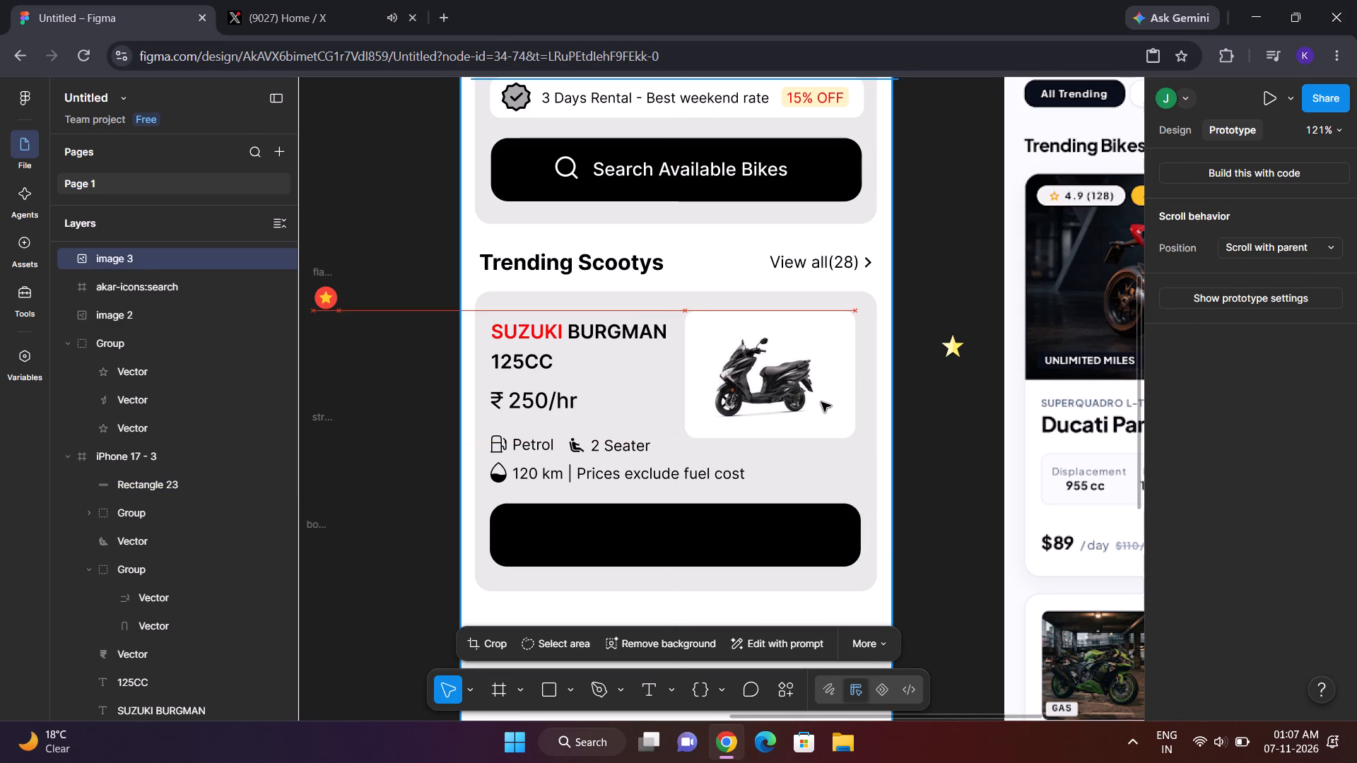
left_click_drag(821, 402, 823, 403)
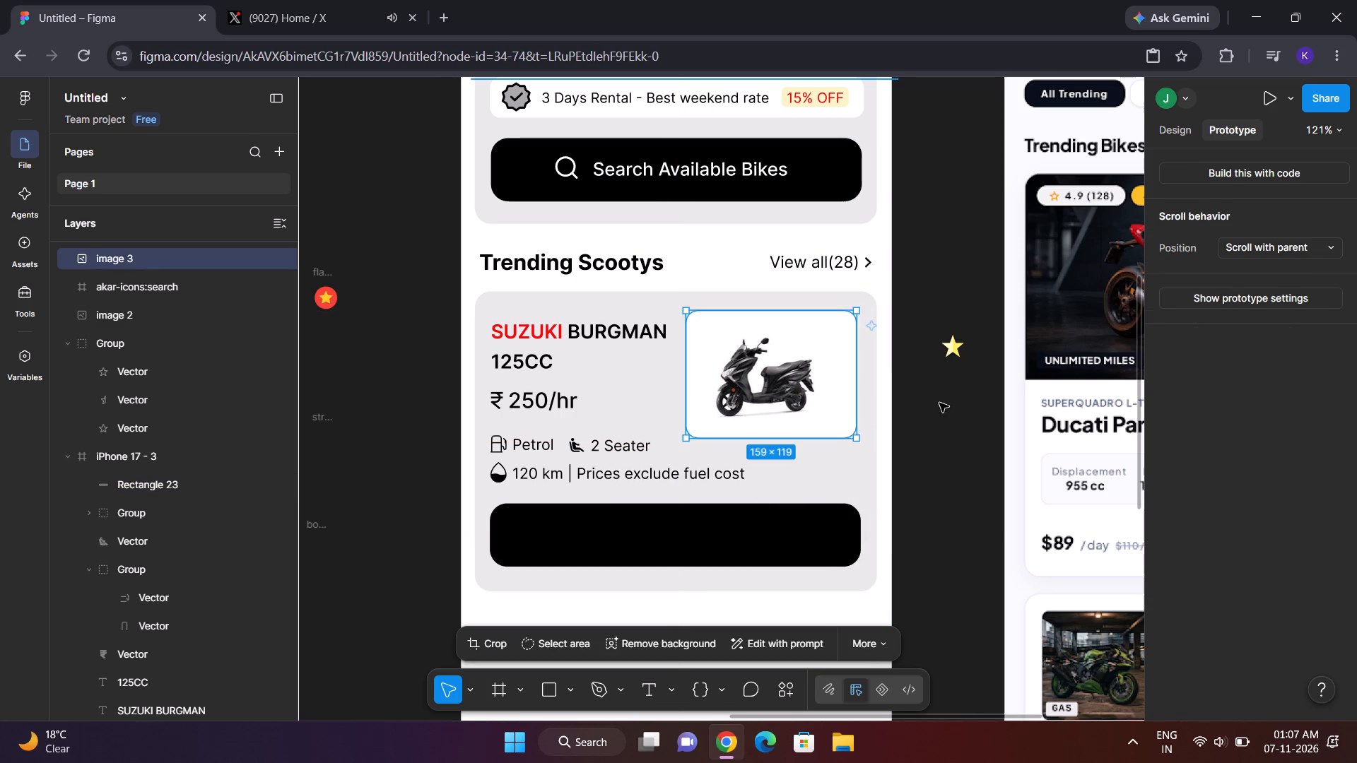
left_click(939, 403)
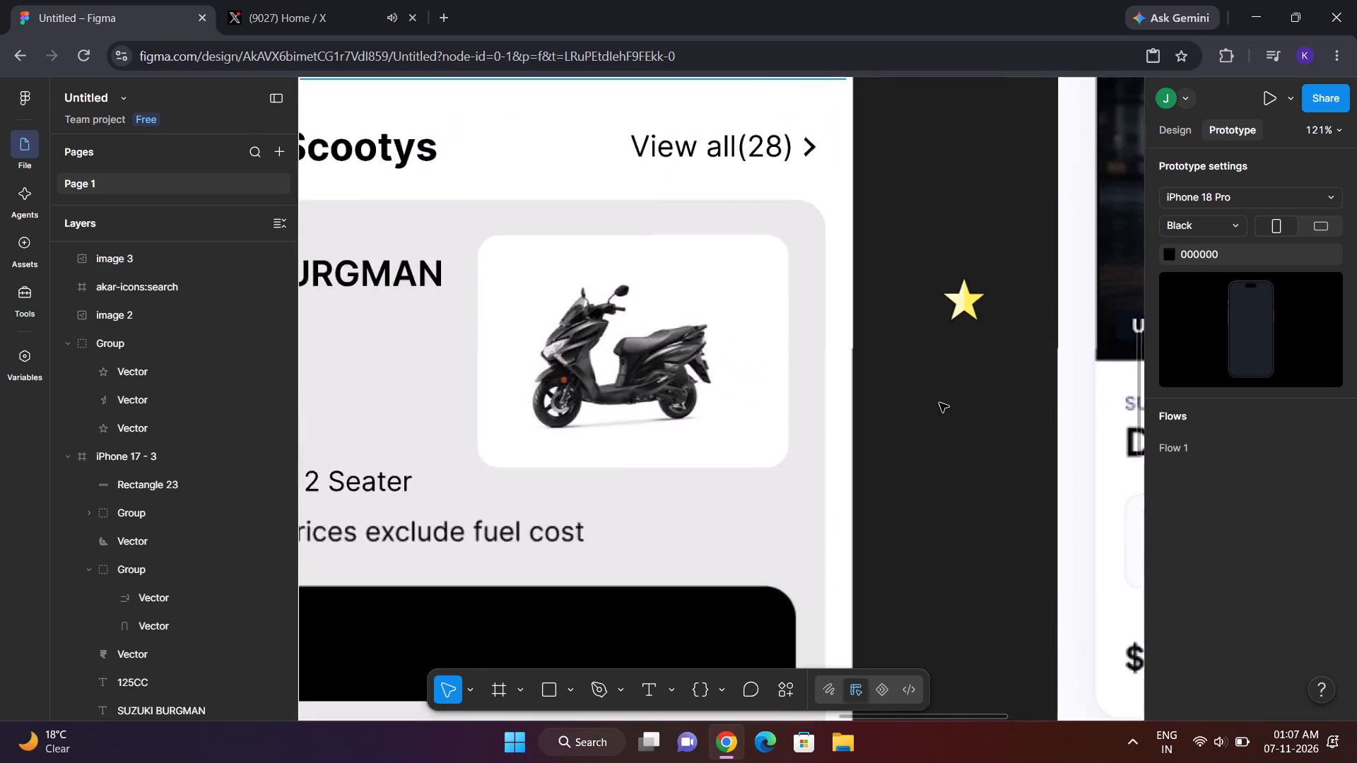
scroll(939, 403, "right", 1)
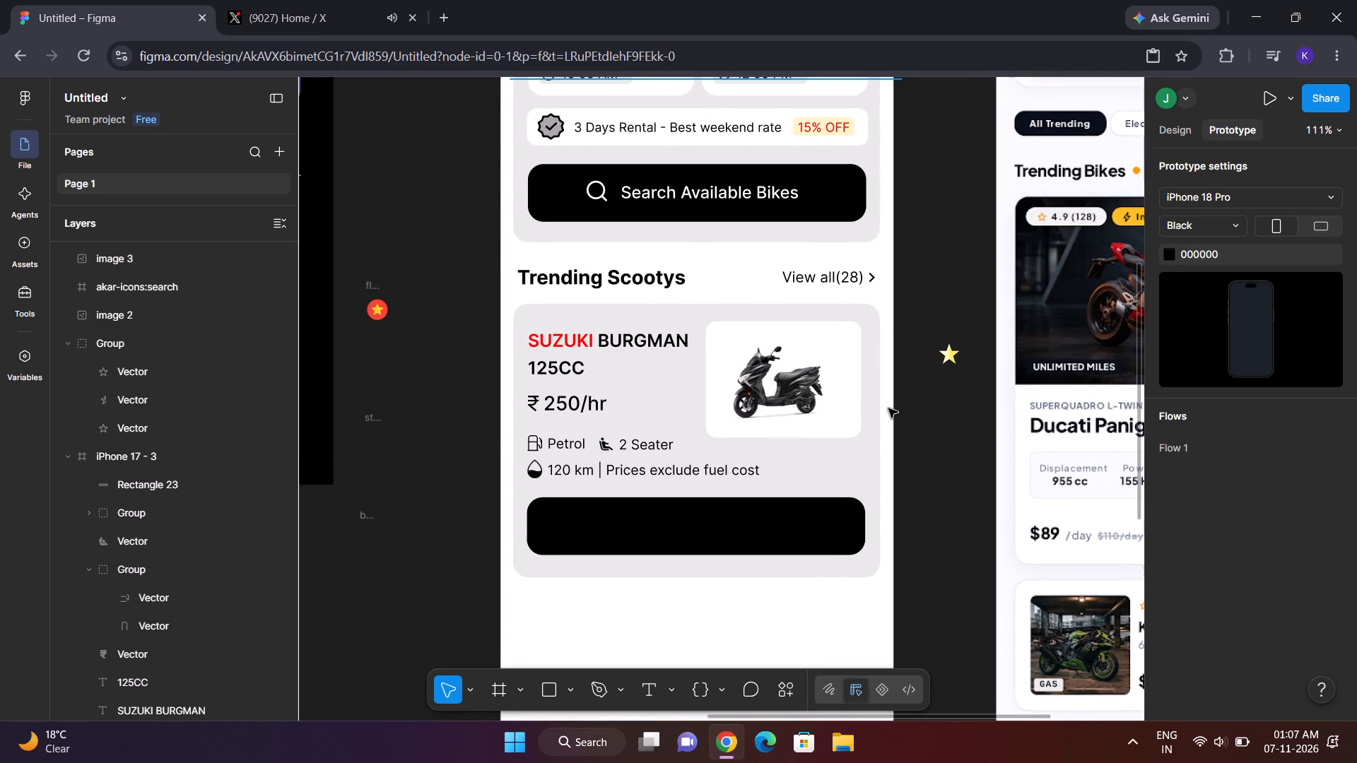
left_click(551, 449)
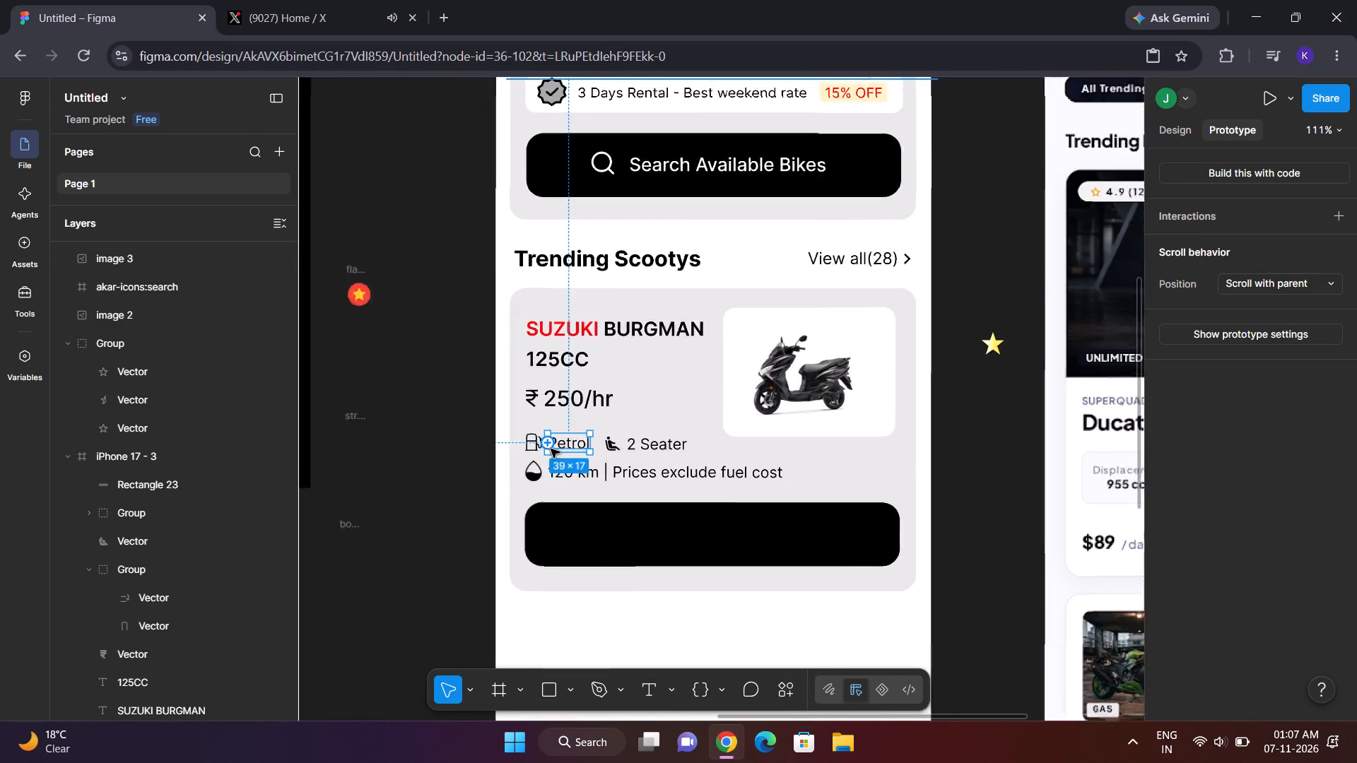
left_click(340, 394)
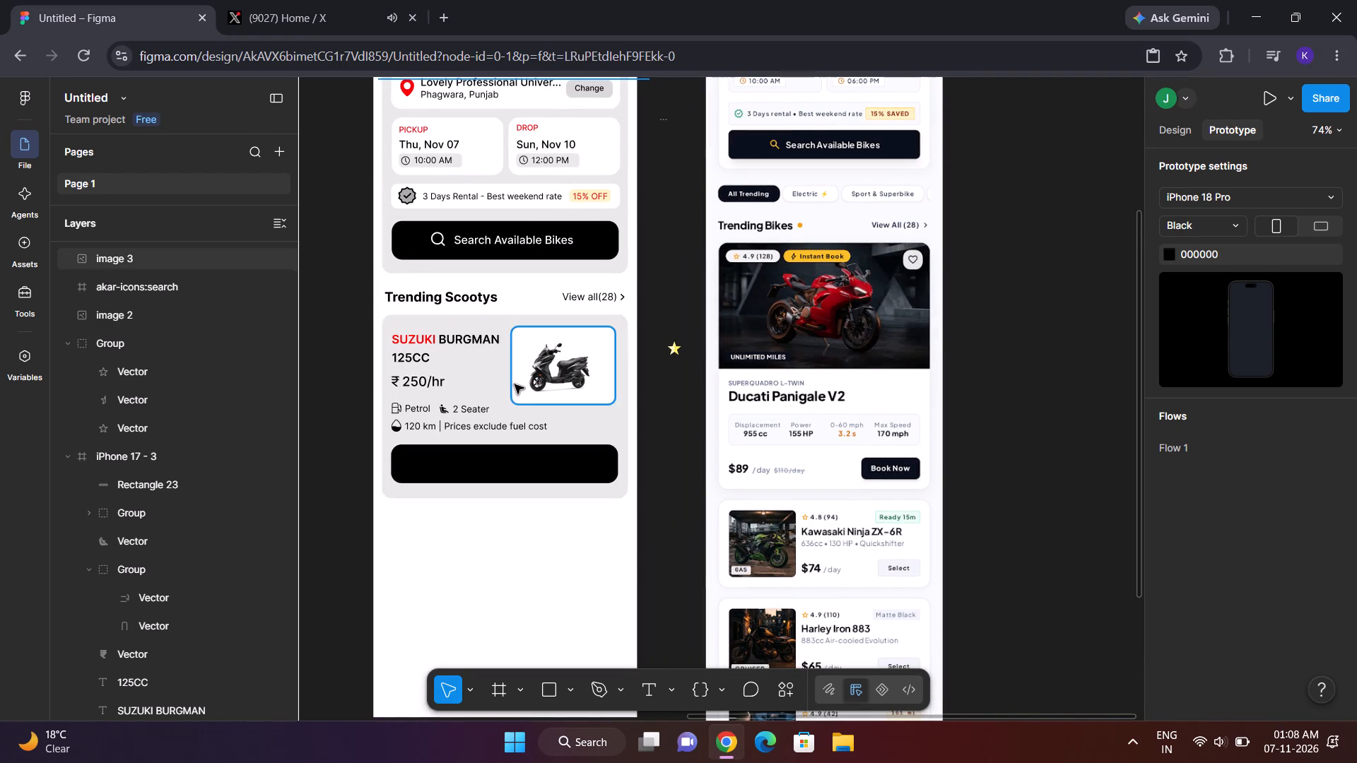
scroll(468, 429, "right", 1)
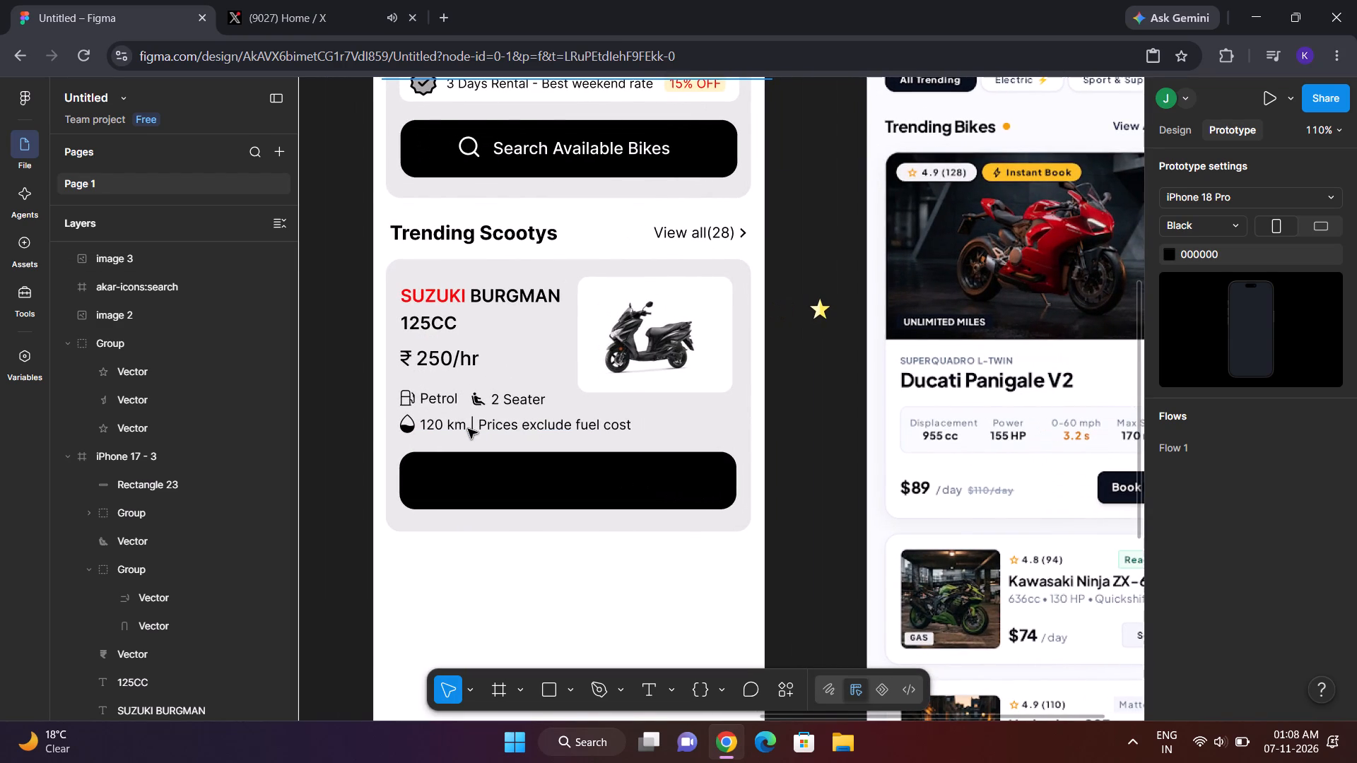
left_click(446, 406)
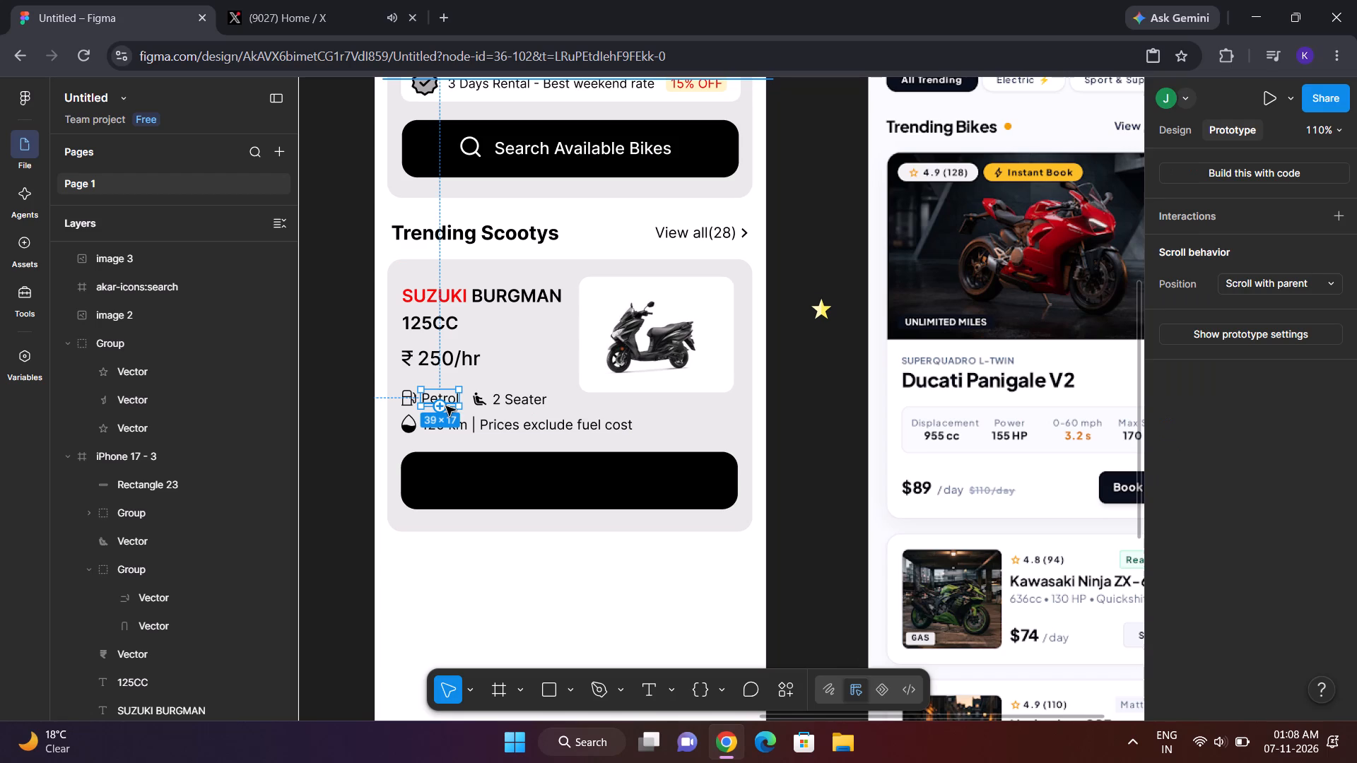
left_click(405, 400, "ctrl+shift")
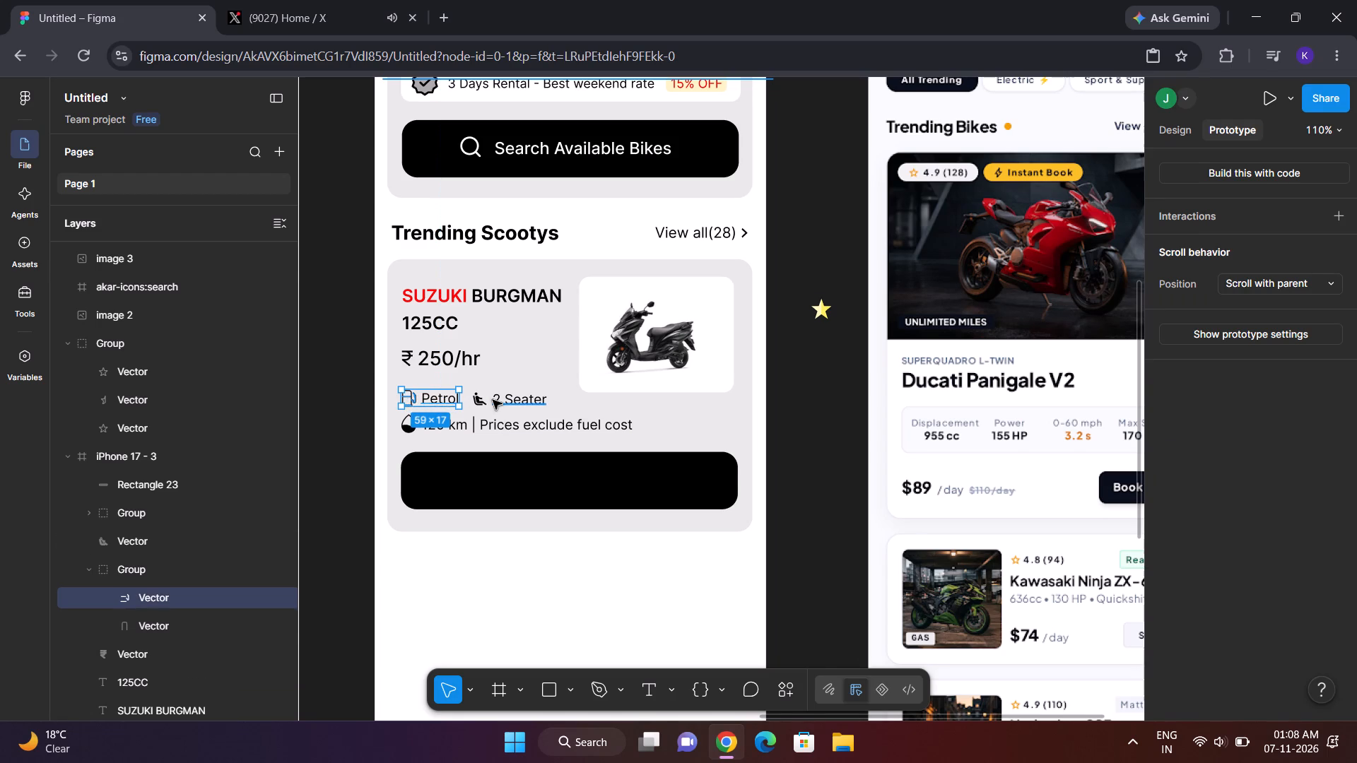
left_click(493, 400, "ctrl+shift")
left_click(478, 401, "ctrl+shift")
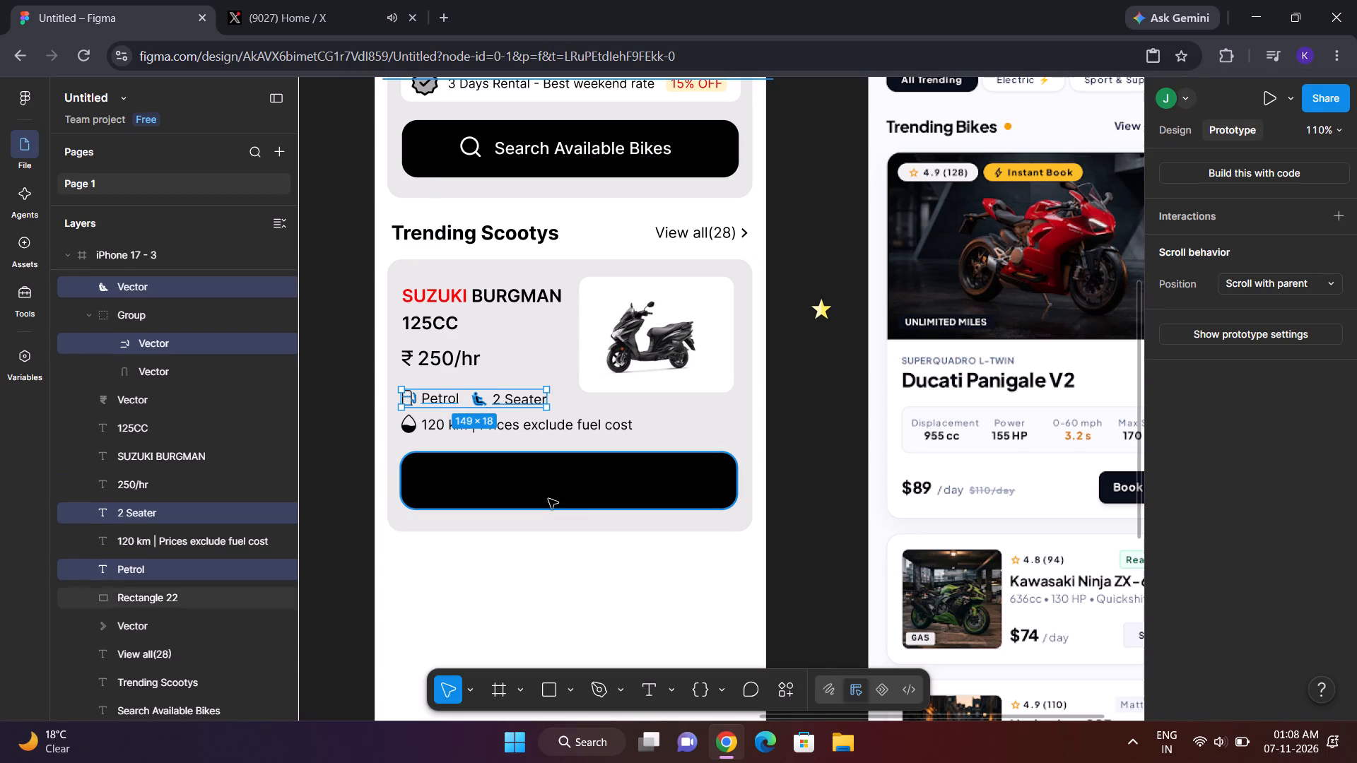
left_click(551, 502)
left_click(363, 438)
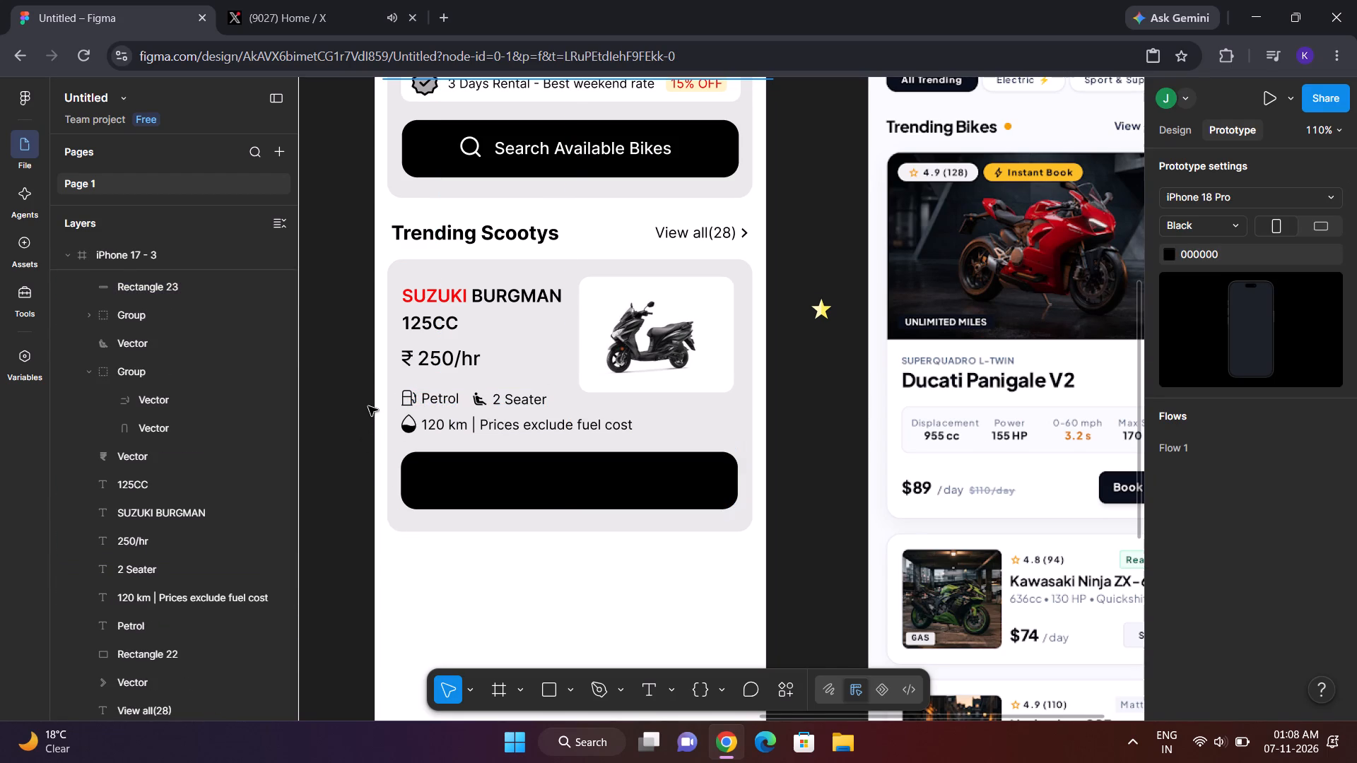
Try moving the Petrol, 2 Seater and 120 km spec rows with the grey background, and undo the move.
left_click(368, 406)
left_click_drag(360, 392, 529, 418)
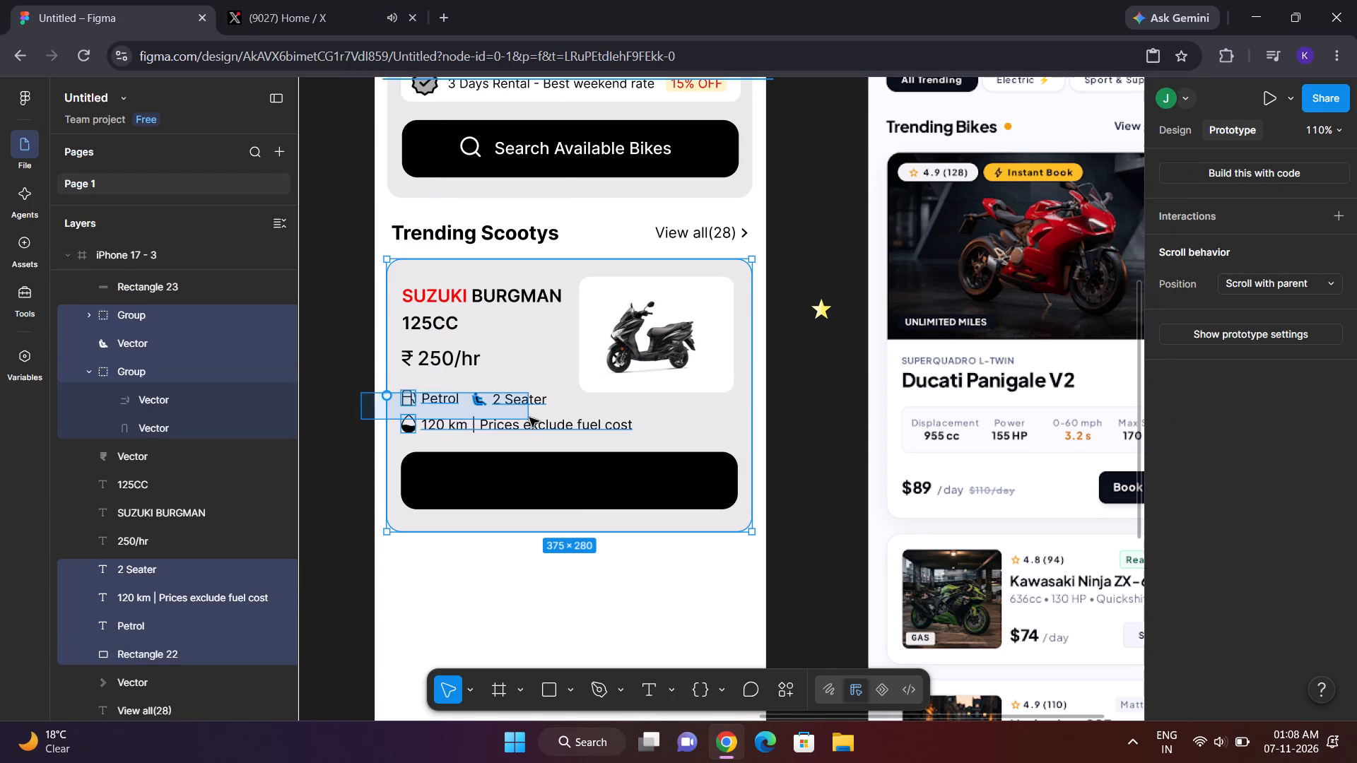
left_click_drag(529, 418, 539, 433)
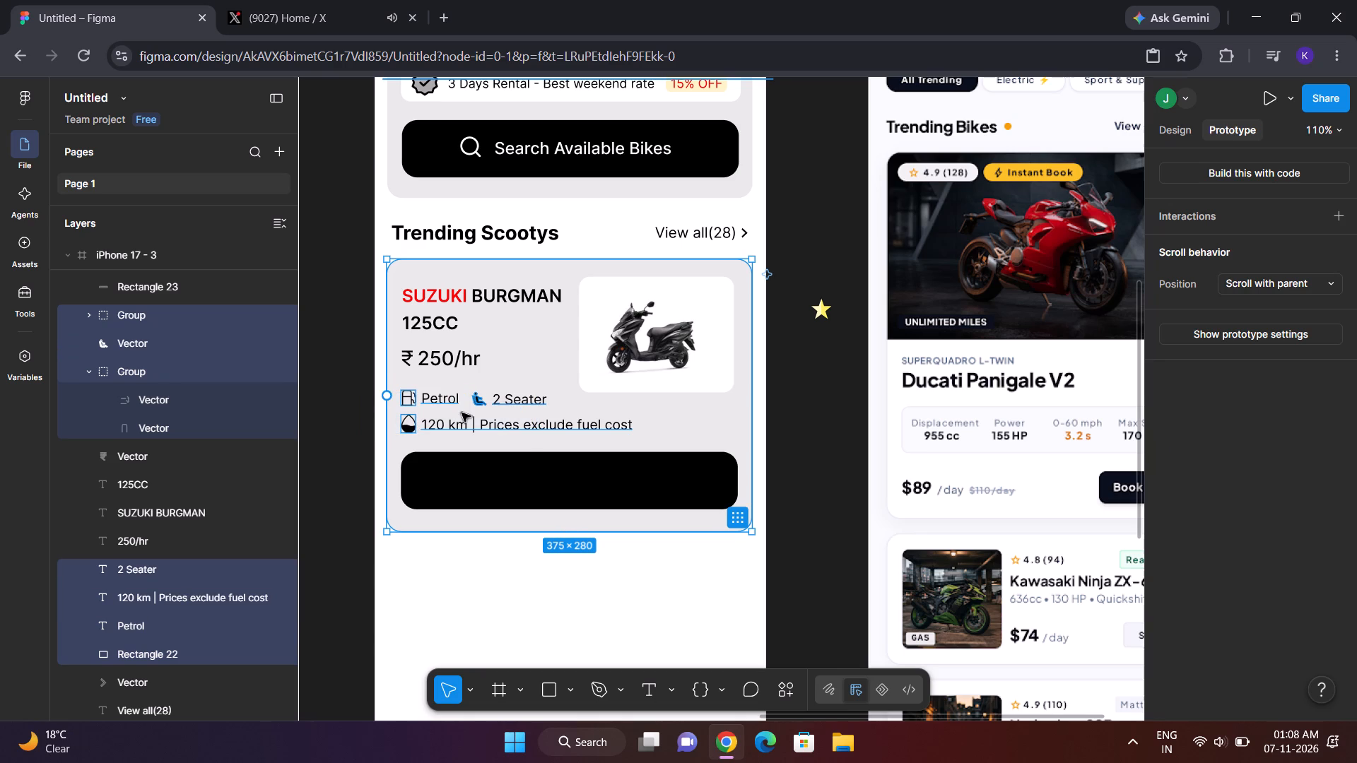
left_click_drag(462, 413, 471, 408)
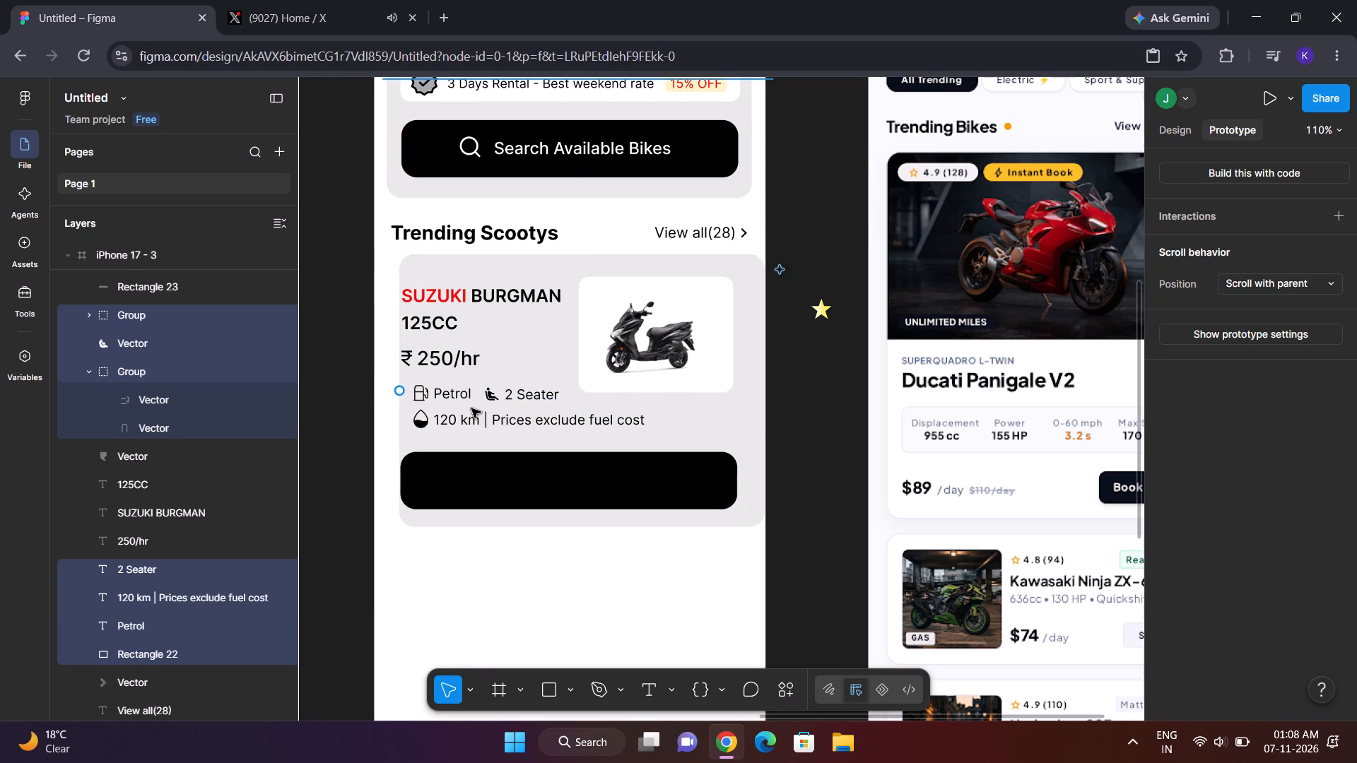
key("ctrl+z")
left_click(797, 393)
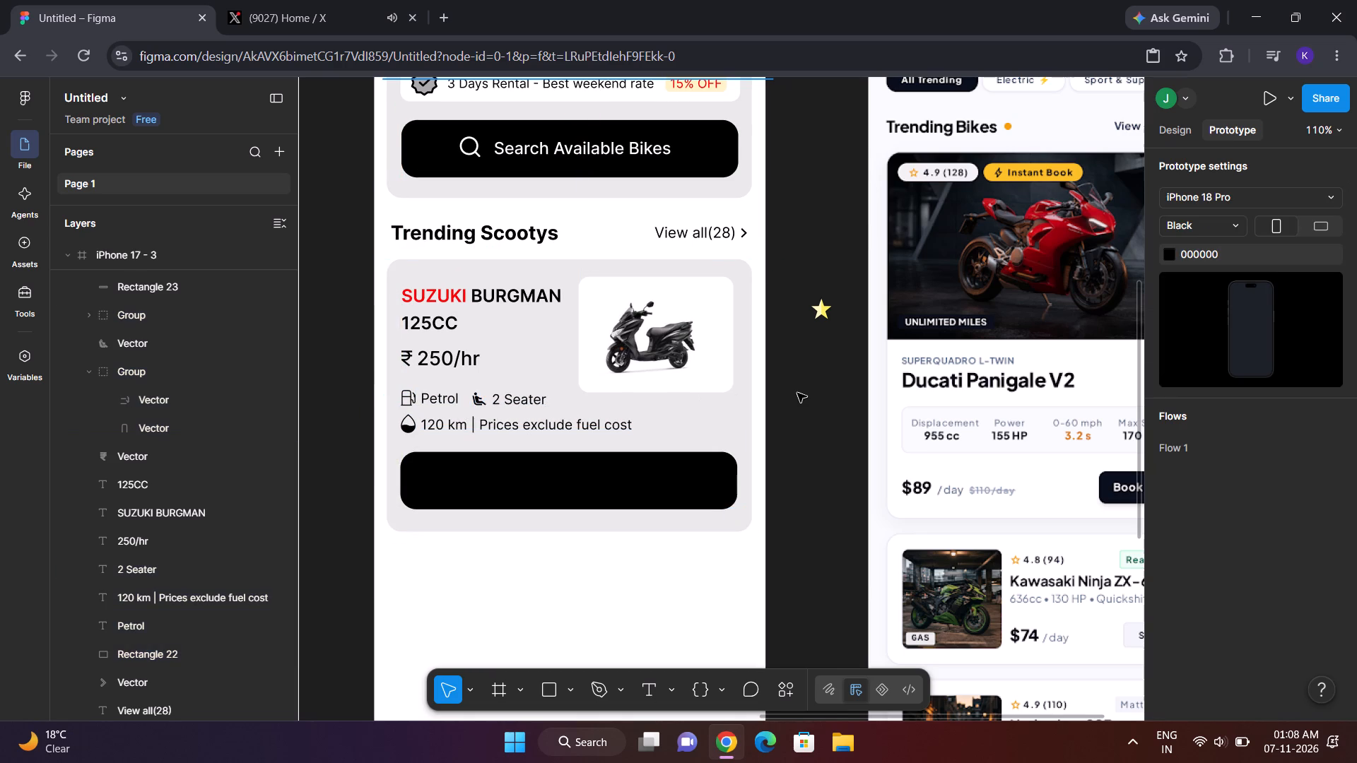
Enlarge the scooter image to 166 × 125 and nudge it slightly left within the card.
left_click(679, 344)
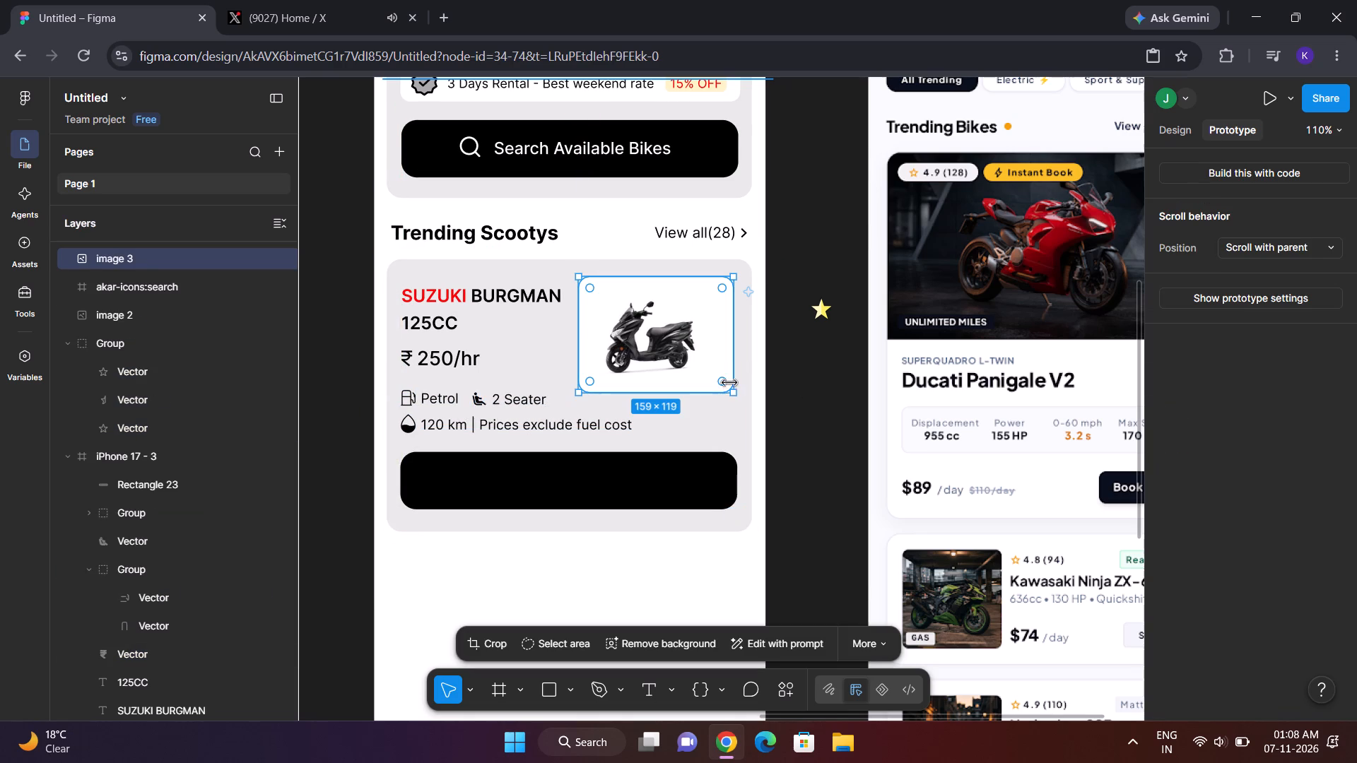
left_click(730, 393)
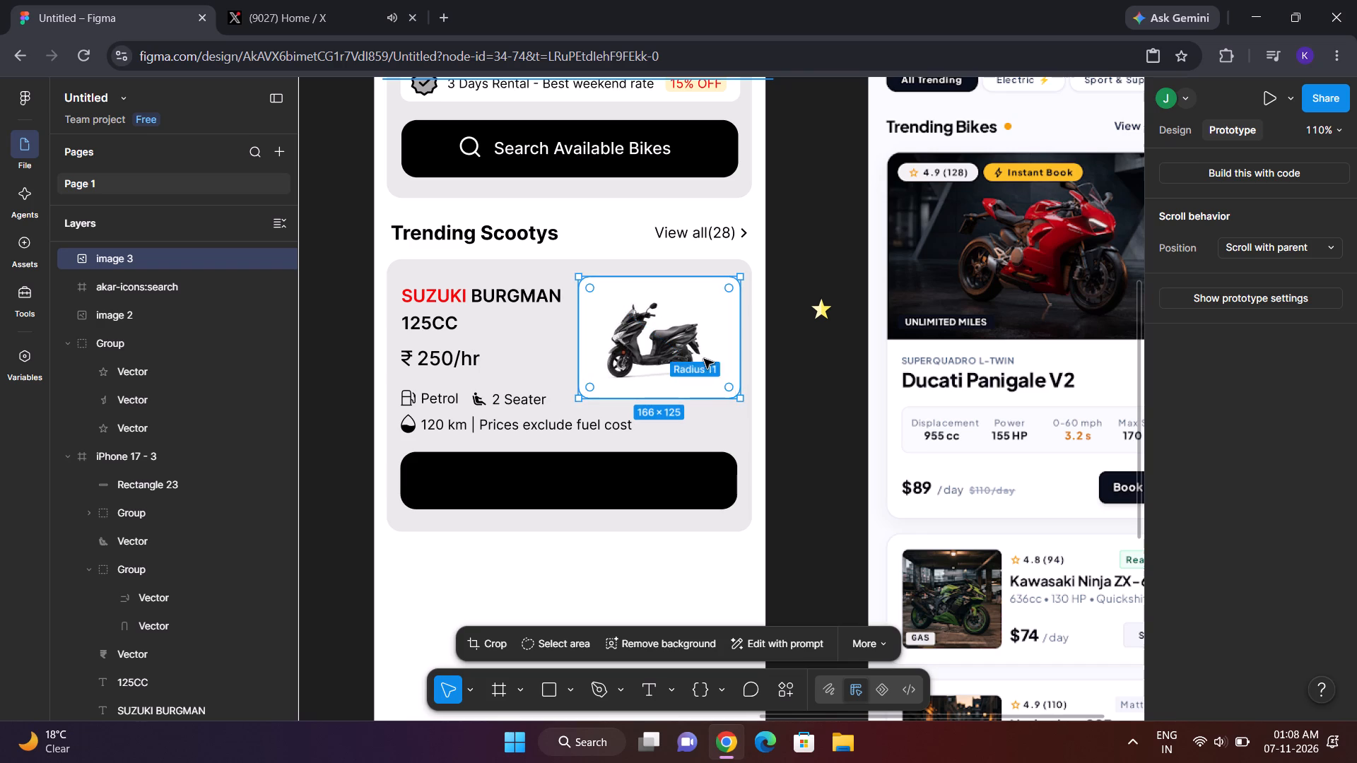
left_click(696, 349)
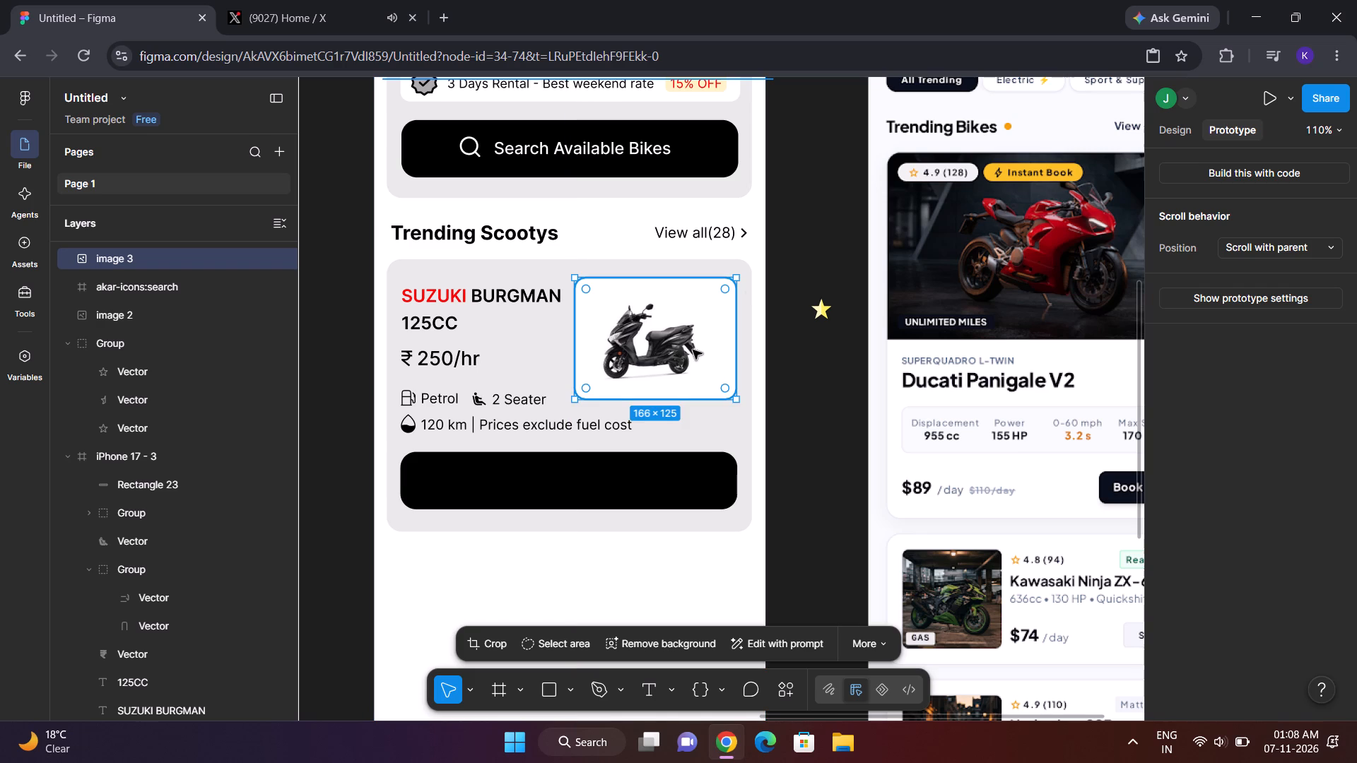
Show the rulers and widen the card's black button to 349 × 59, extending its right edge to the guide at 376.
key("shift+r")
scroll(819, 331, "right", 1)
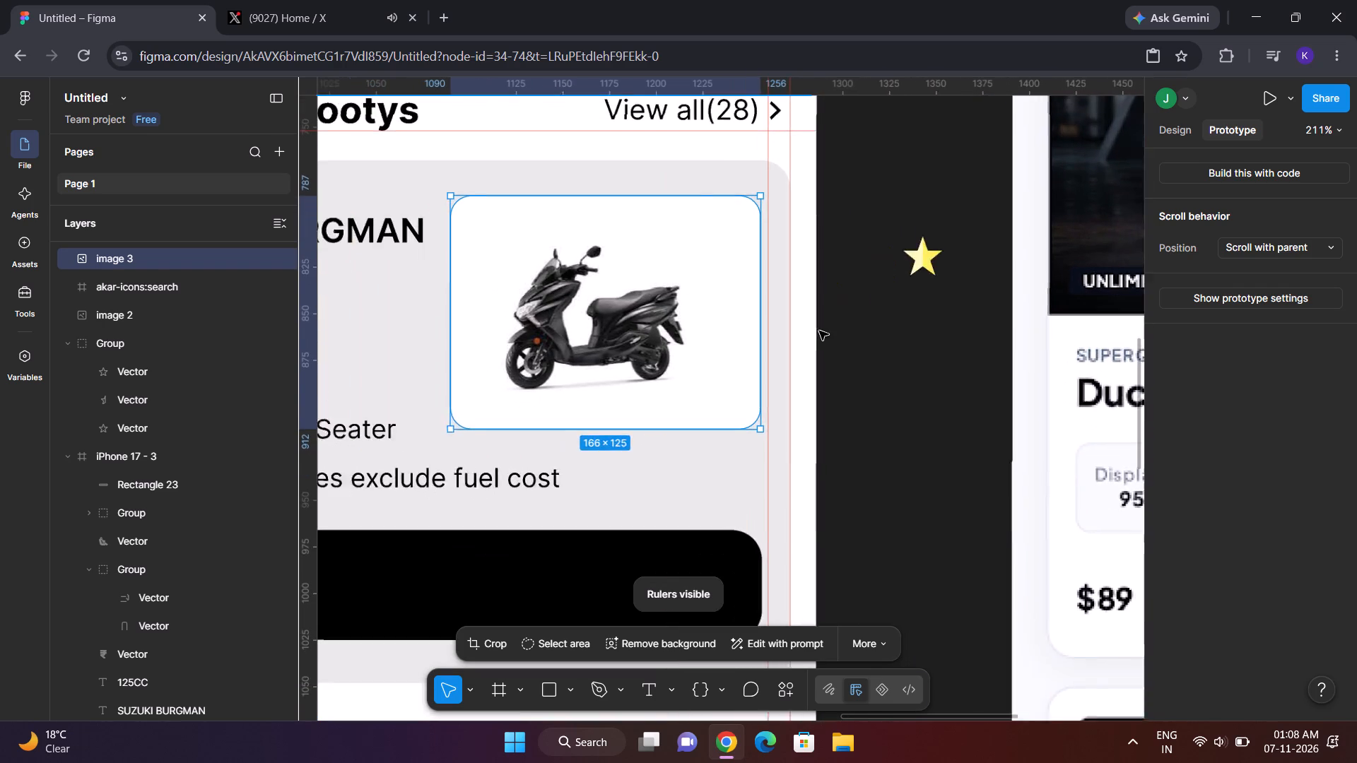
scroll(819, 331, "right", 1)
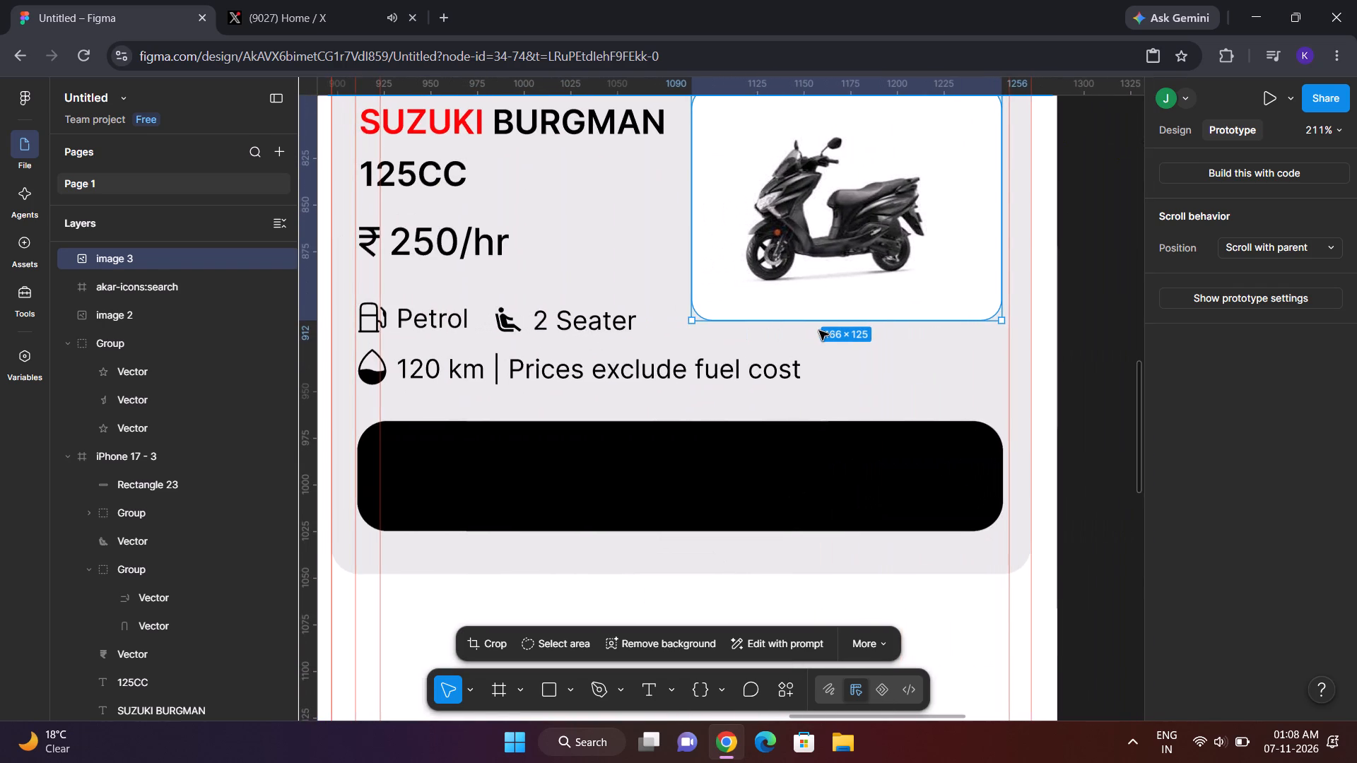
left_click(966, 491)
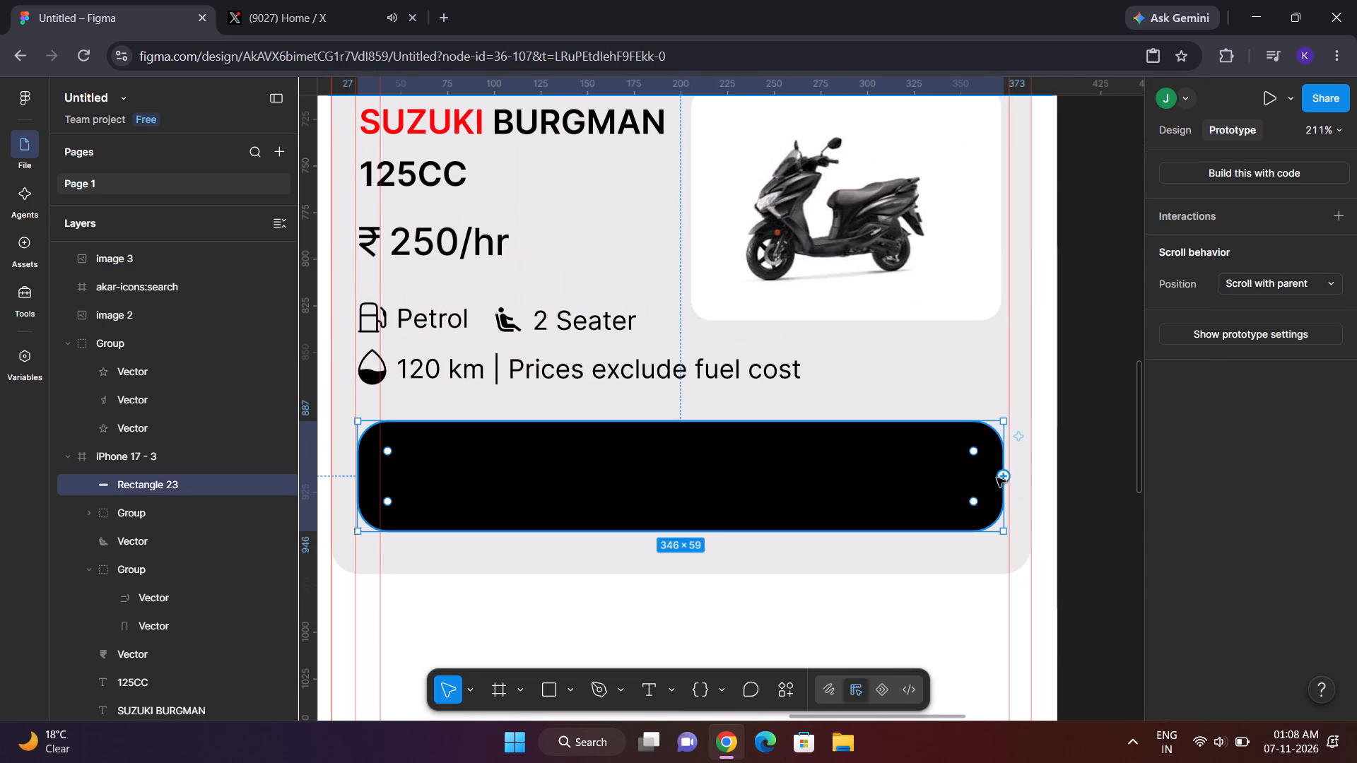
left_click(1004, 506)
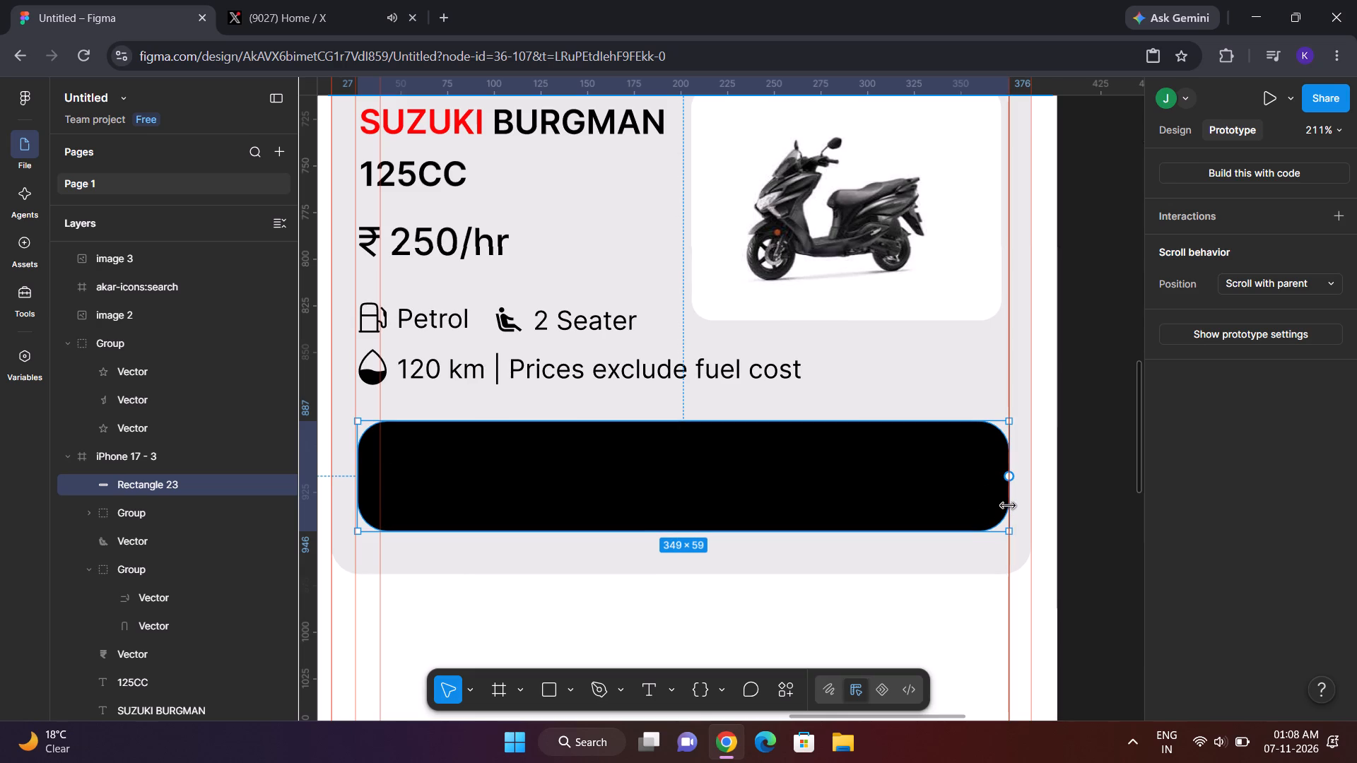
Enlarge the scooter image to 171 × 129 so its right edge reaches the same guide as the black button.
scroll(934, 365, "up", 1)
left_click(934, 365)
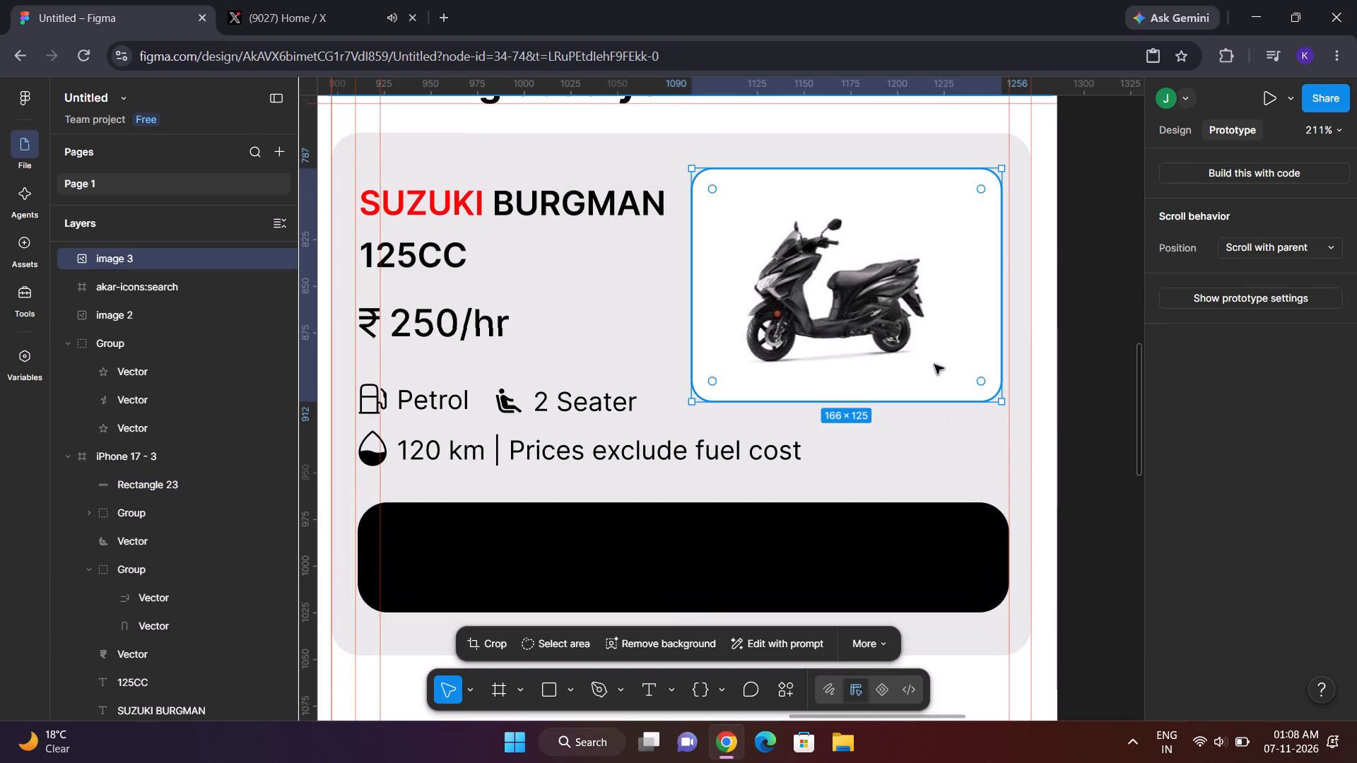
left_click_drag(1001, 401, 1004, 408)
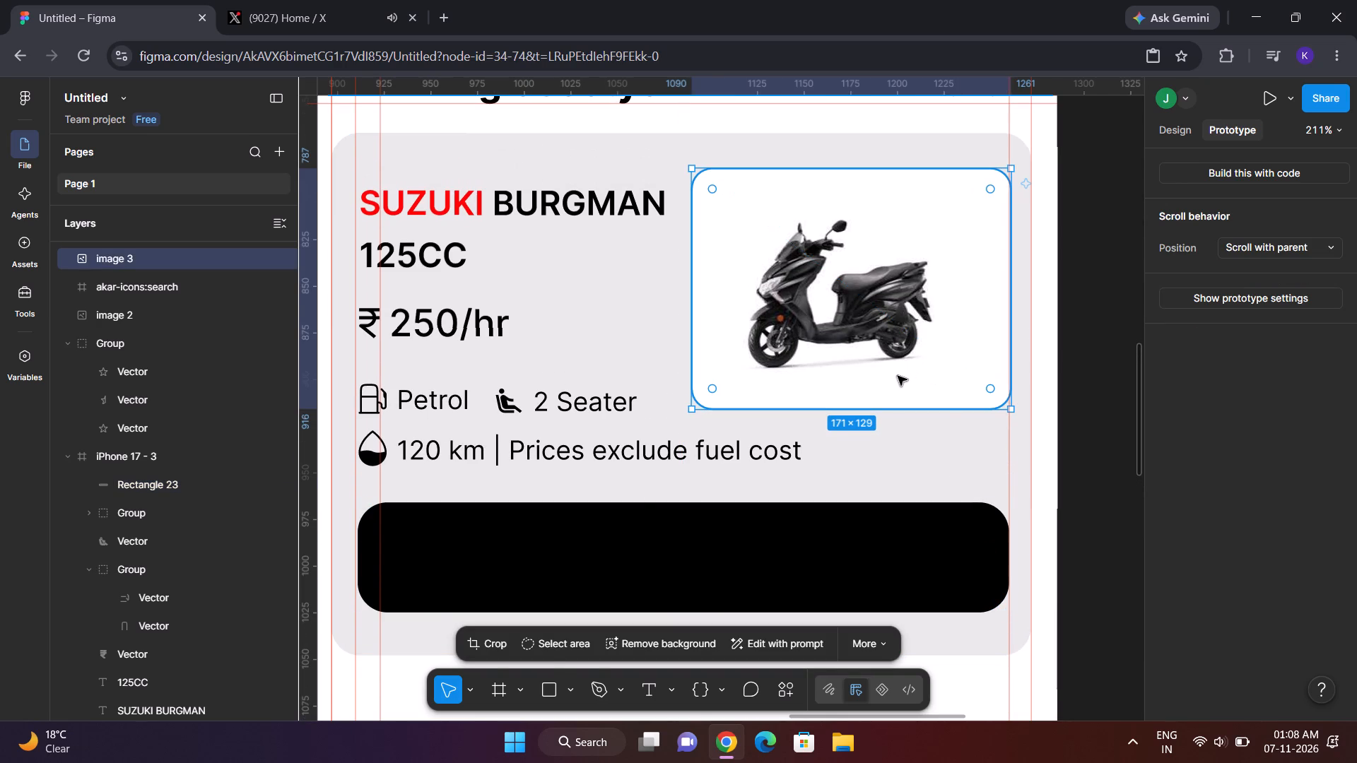
left_click(1072, 350)
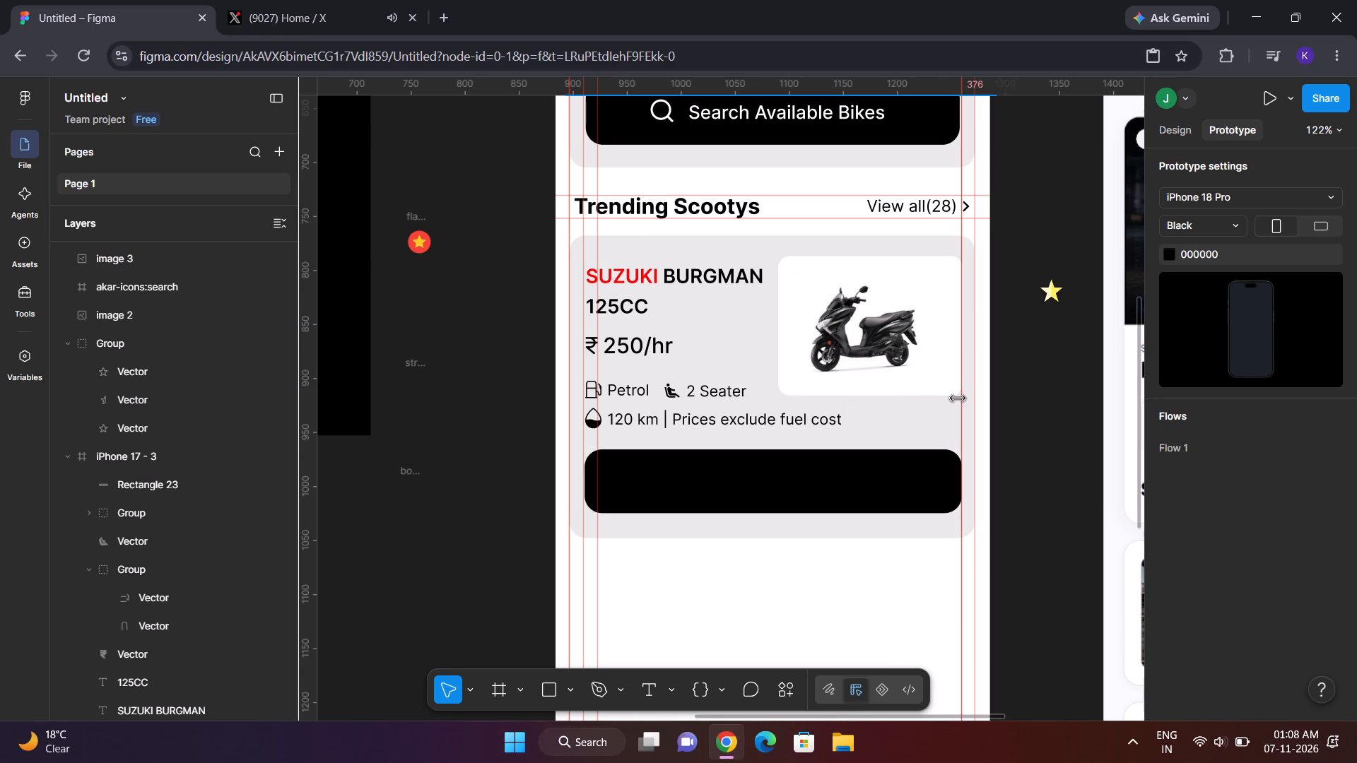
Hide the rulers and layout guides on the canvas.
key("shift+r")
scroll(957, 398, "up", 1)
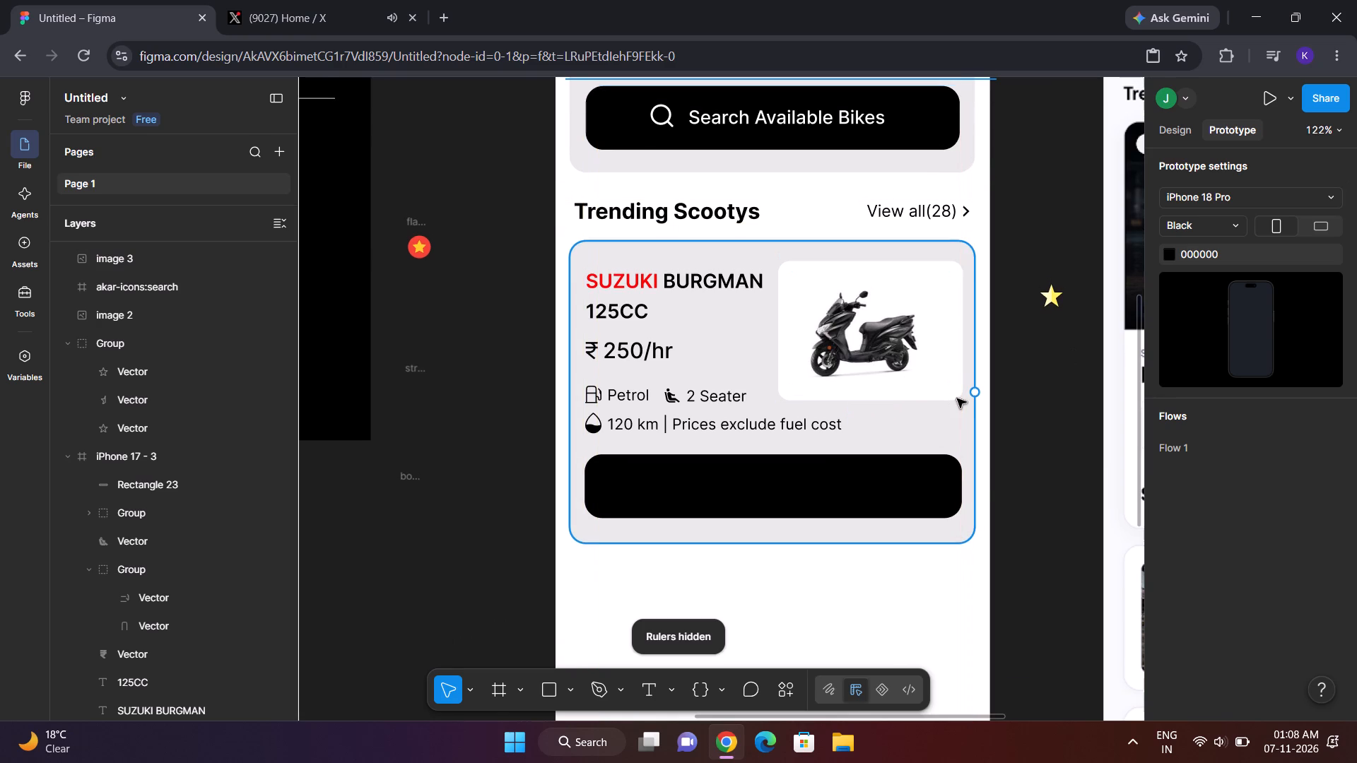
scroll(957, 398, "up", 1)
scroll(957, 398, "left", 1)
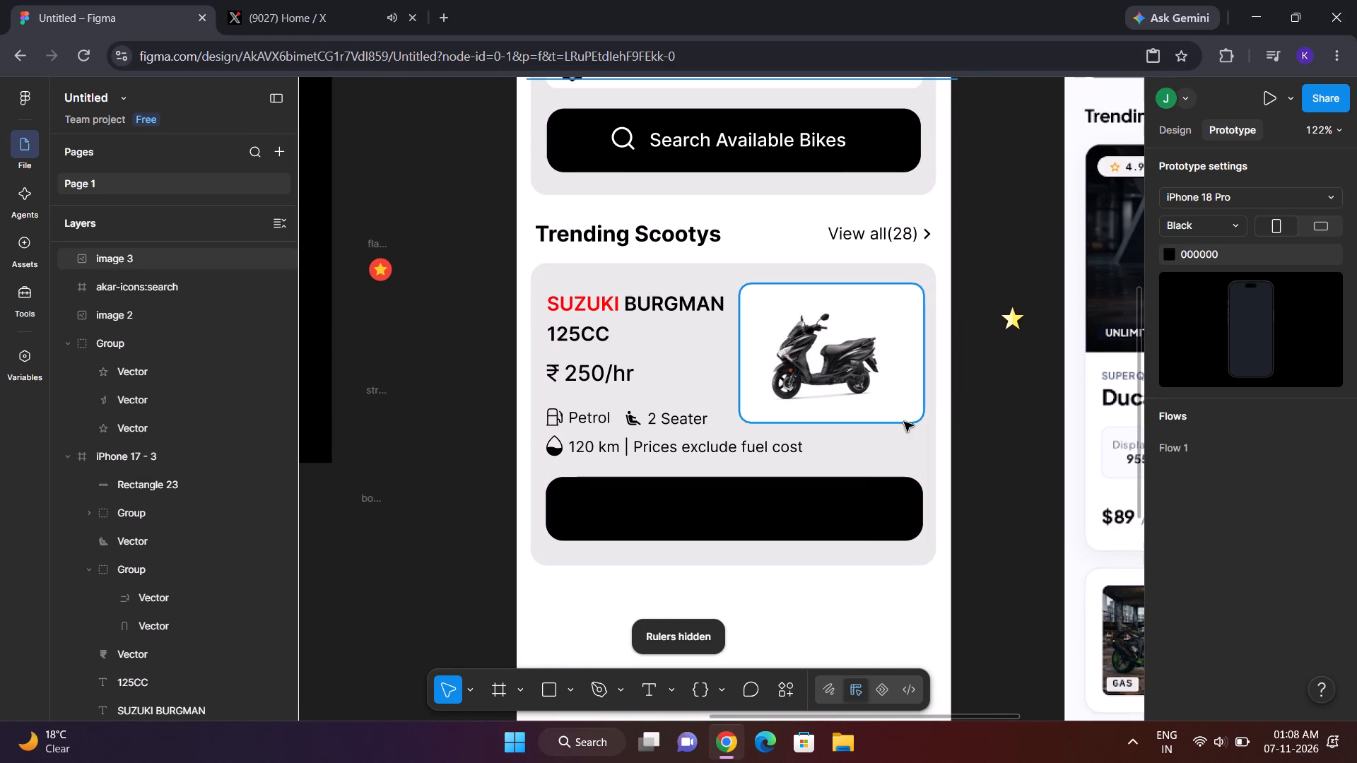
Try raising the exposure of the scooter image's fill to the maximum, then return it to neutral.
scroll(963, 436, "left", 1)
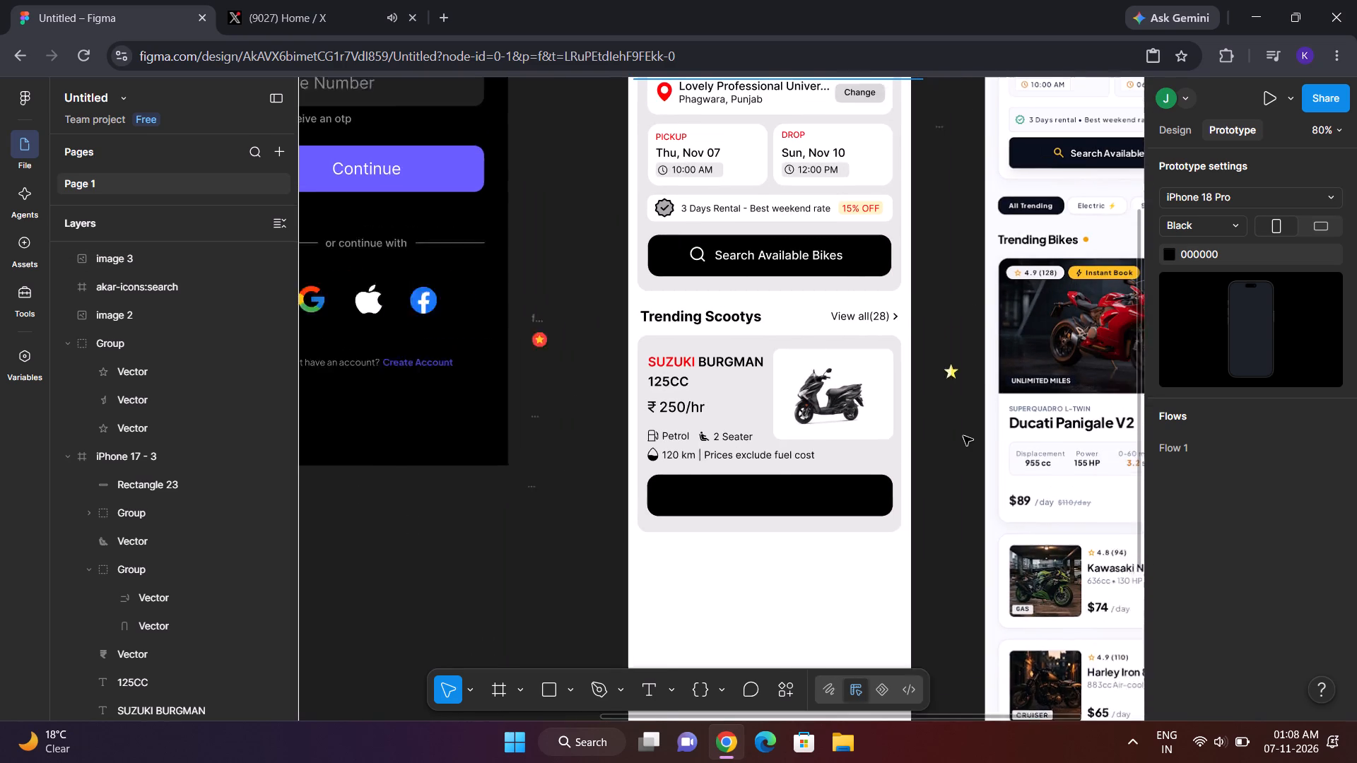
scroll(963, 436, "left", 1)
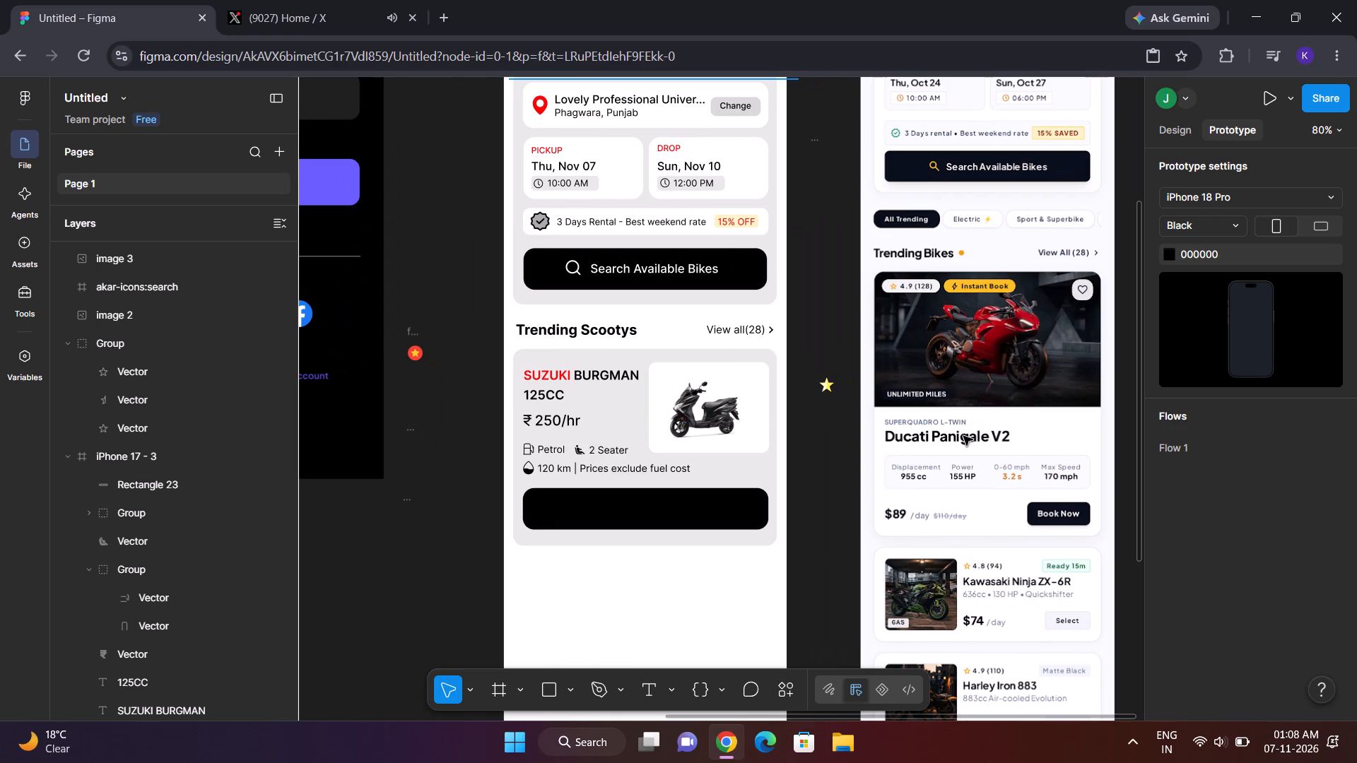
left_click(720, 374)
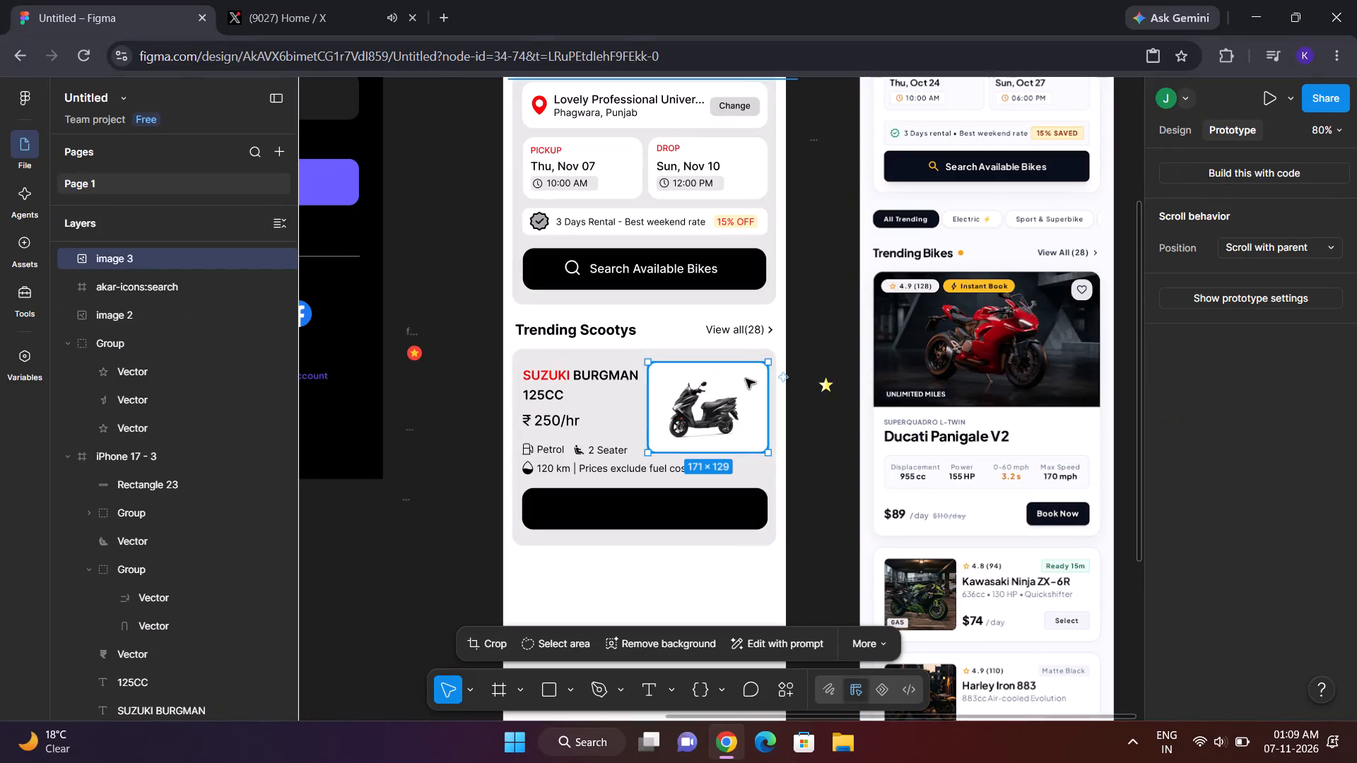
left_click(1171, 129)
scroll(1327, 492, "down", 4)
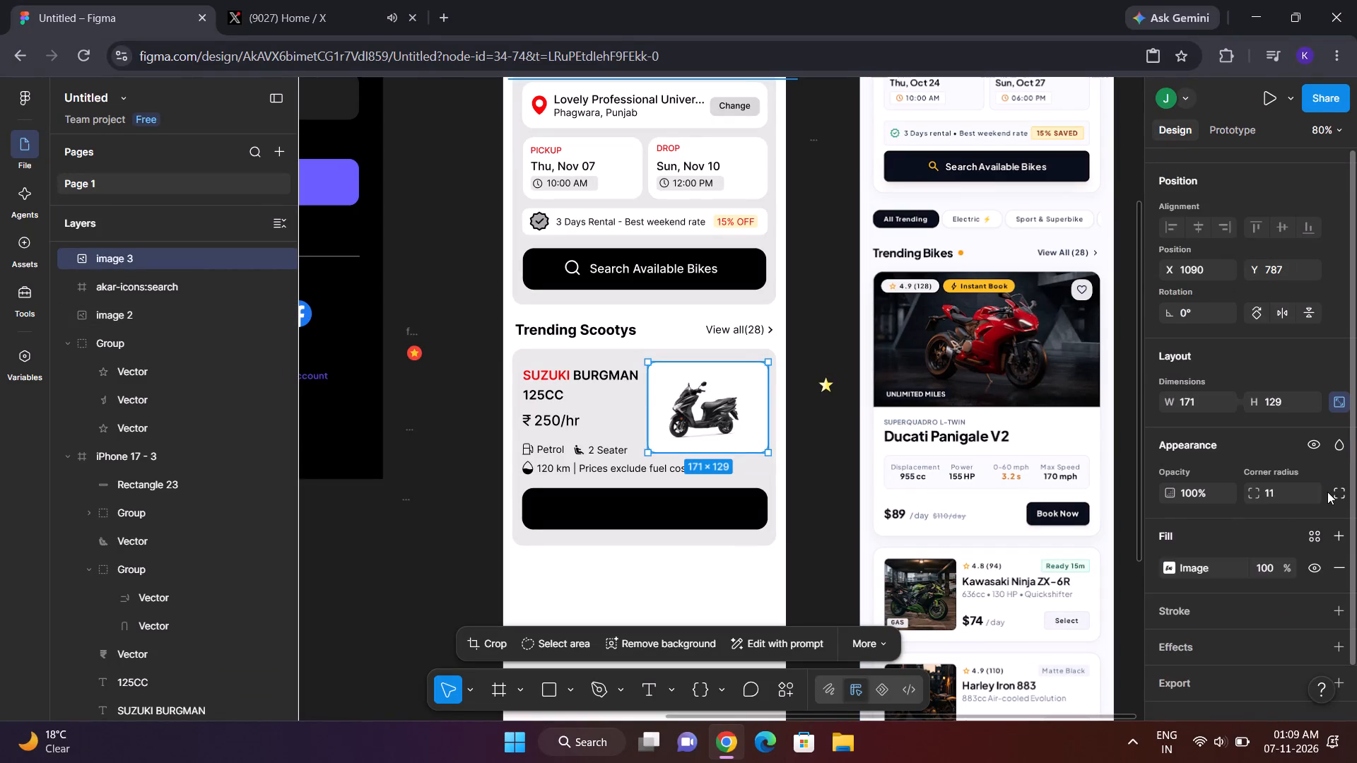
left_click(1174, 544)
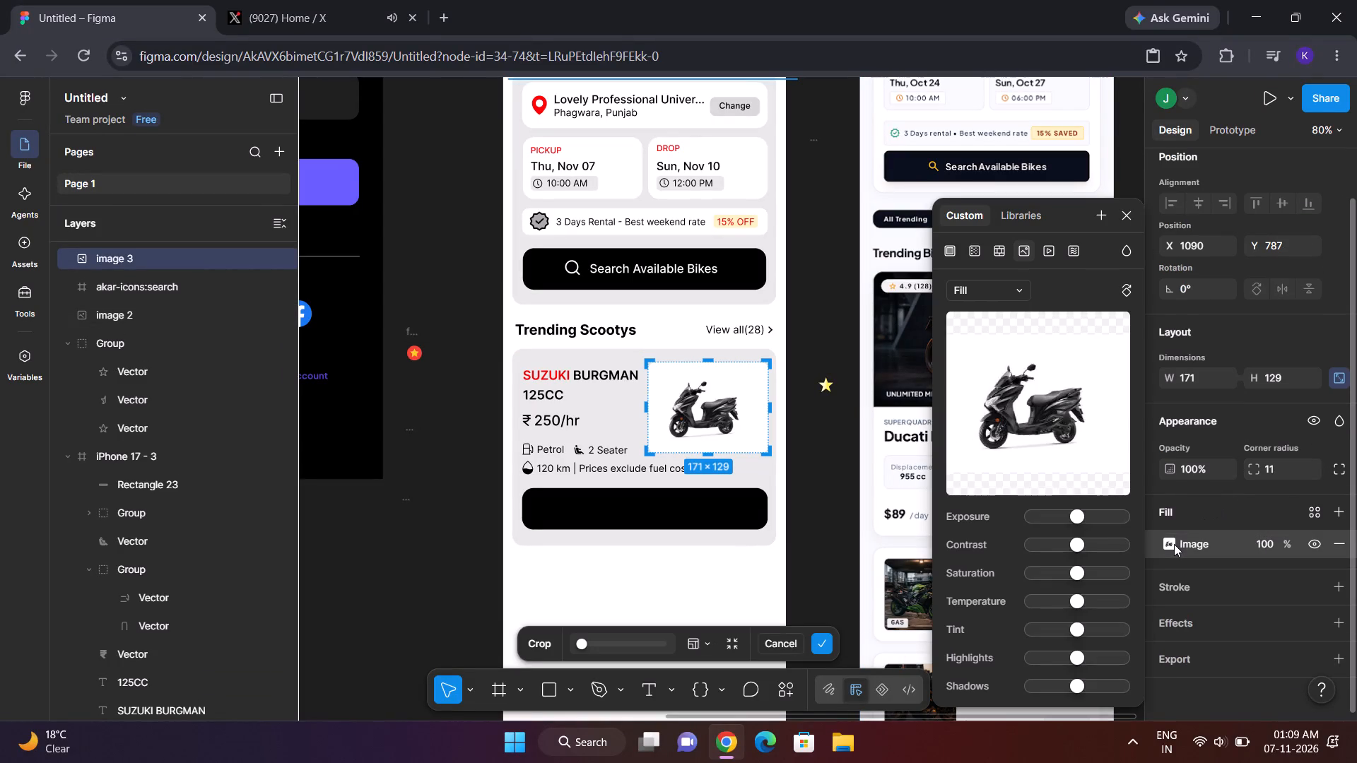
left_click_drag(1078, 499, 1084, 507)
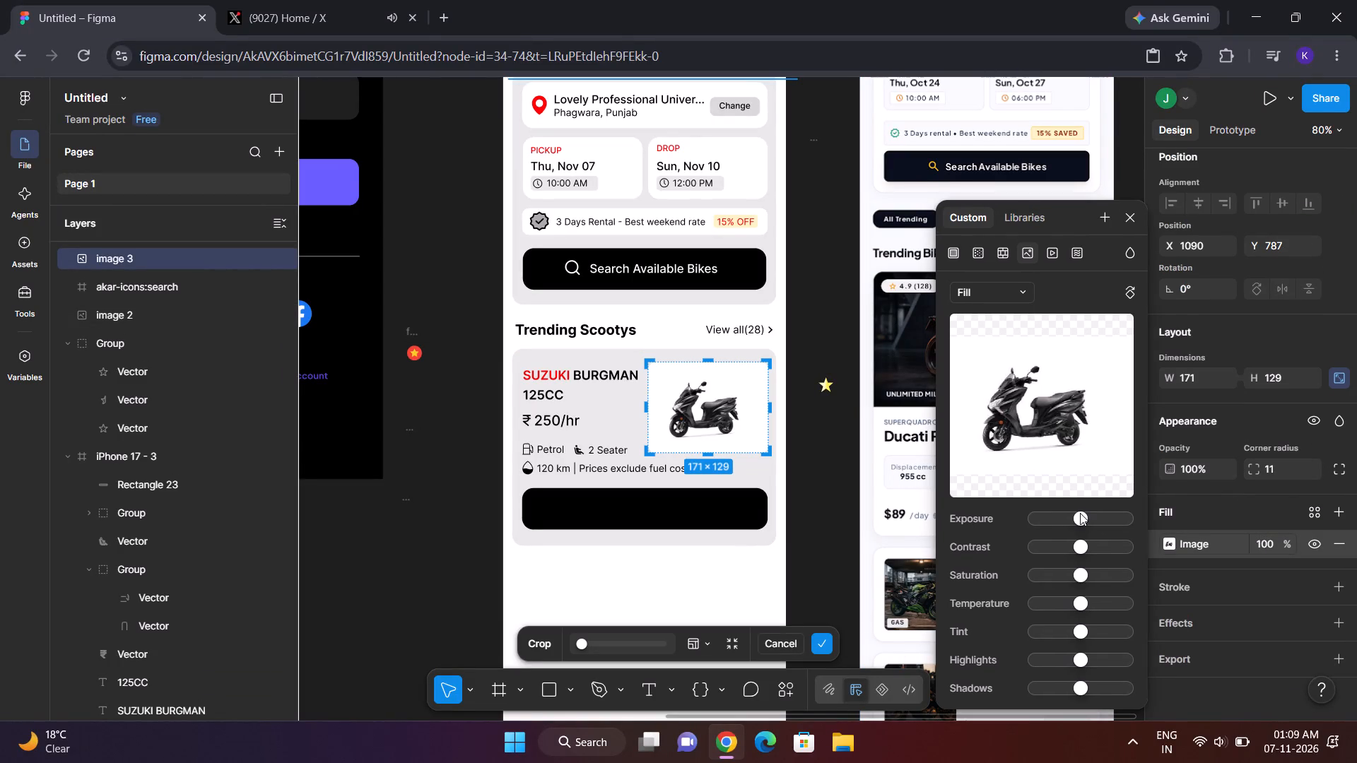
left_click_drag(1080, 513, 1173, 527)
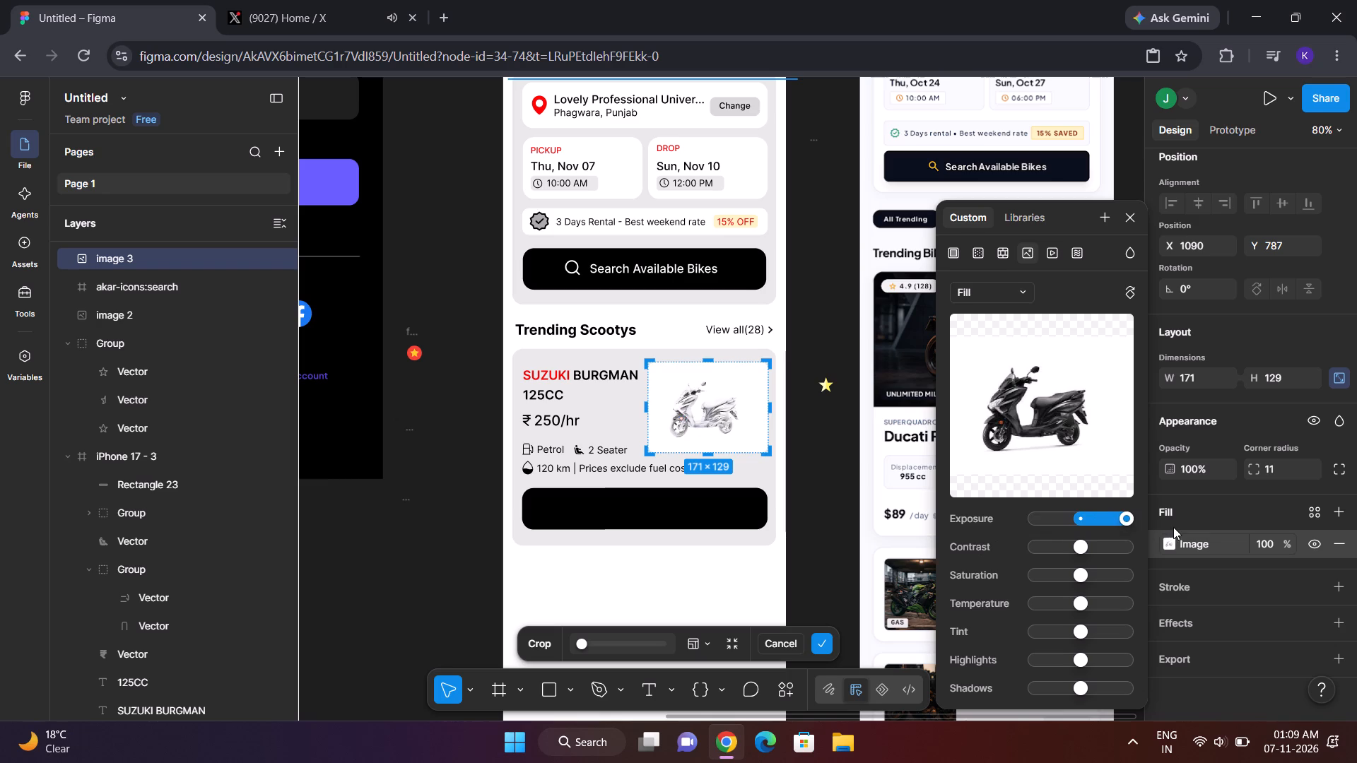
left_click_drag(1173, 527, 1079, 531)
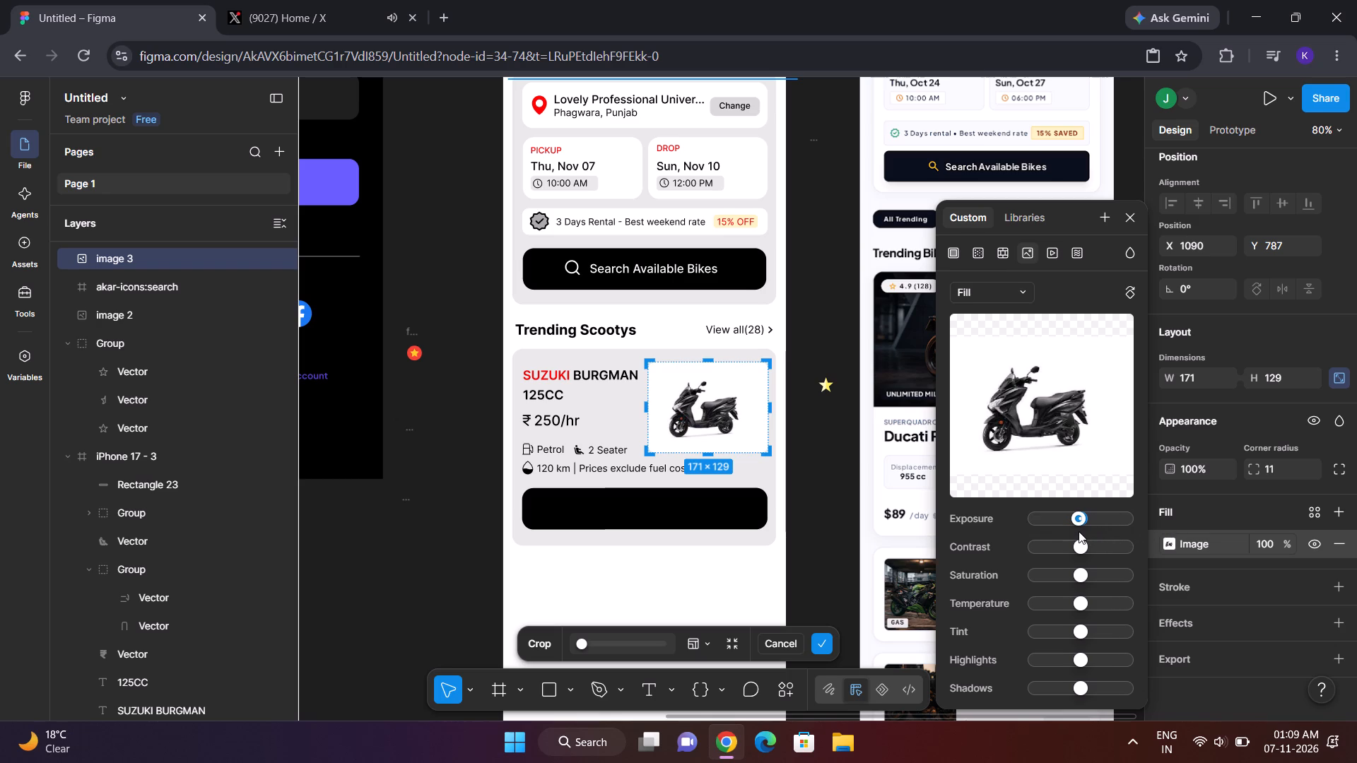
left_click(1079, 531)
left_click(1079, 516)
Lower the contrast of the scooter image's fill to near the minimum so its white background blends into the grey card.
left_click_drag(1082, 553, 980, 581)
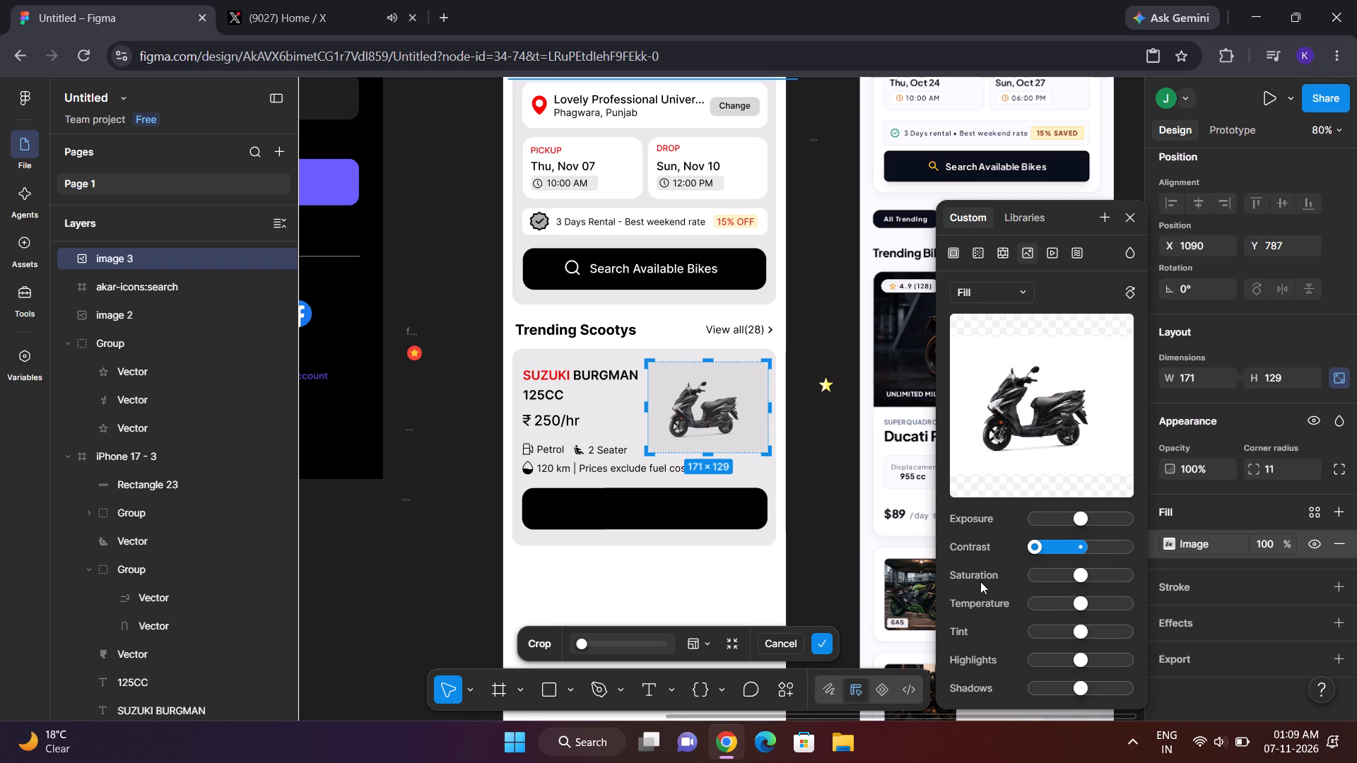
left_click_drag(980, 581, 981, 581)
left_click(837, 537)
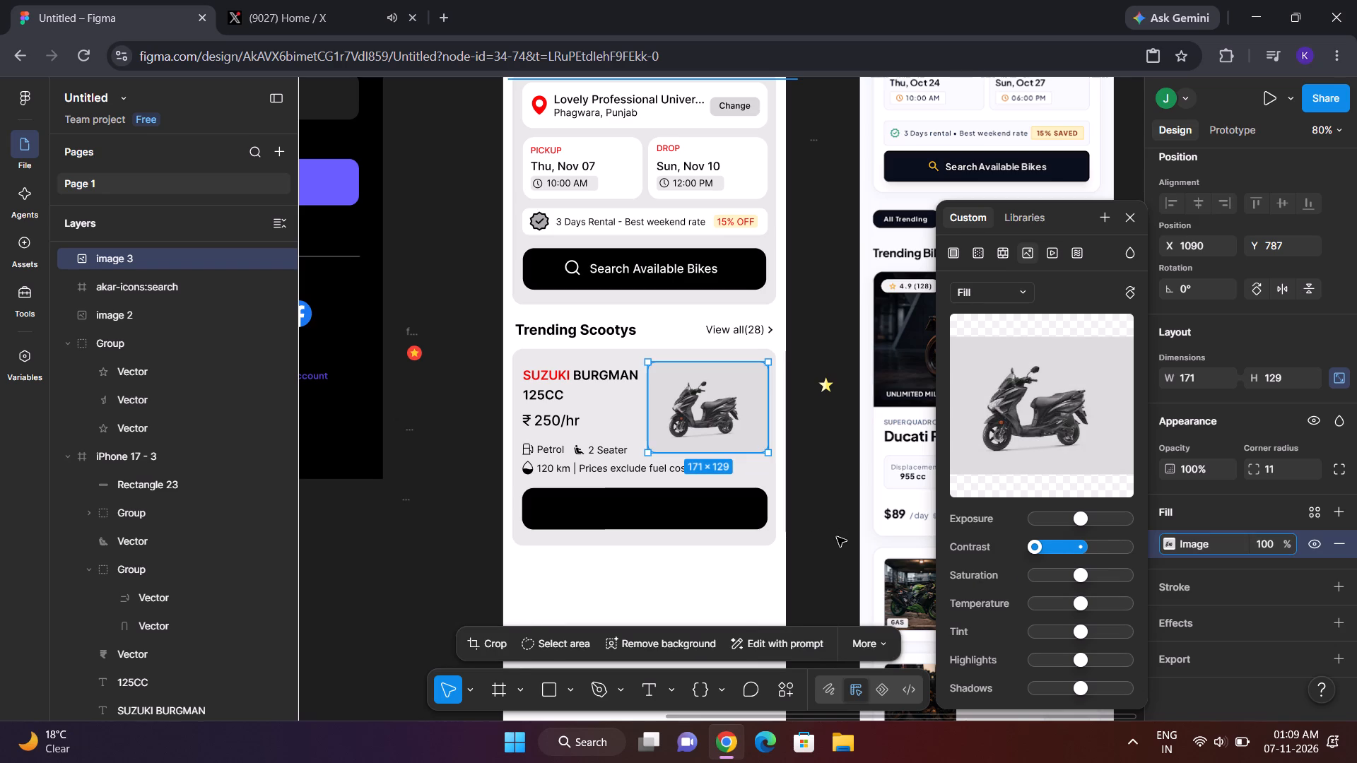
left_click(837, 537)
left_click(735, 373)
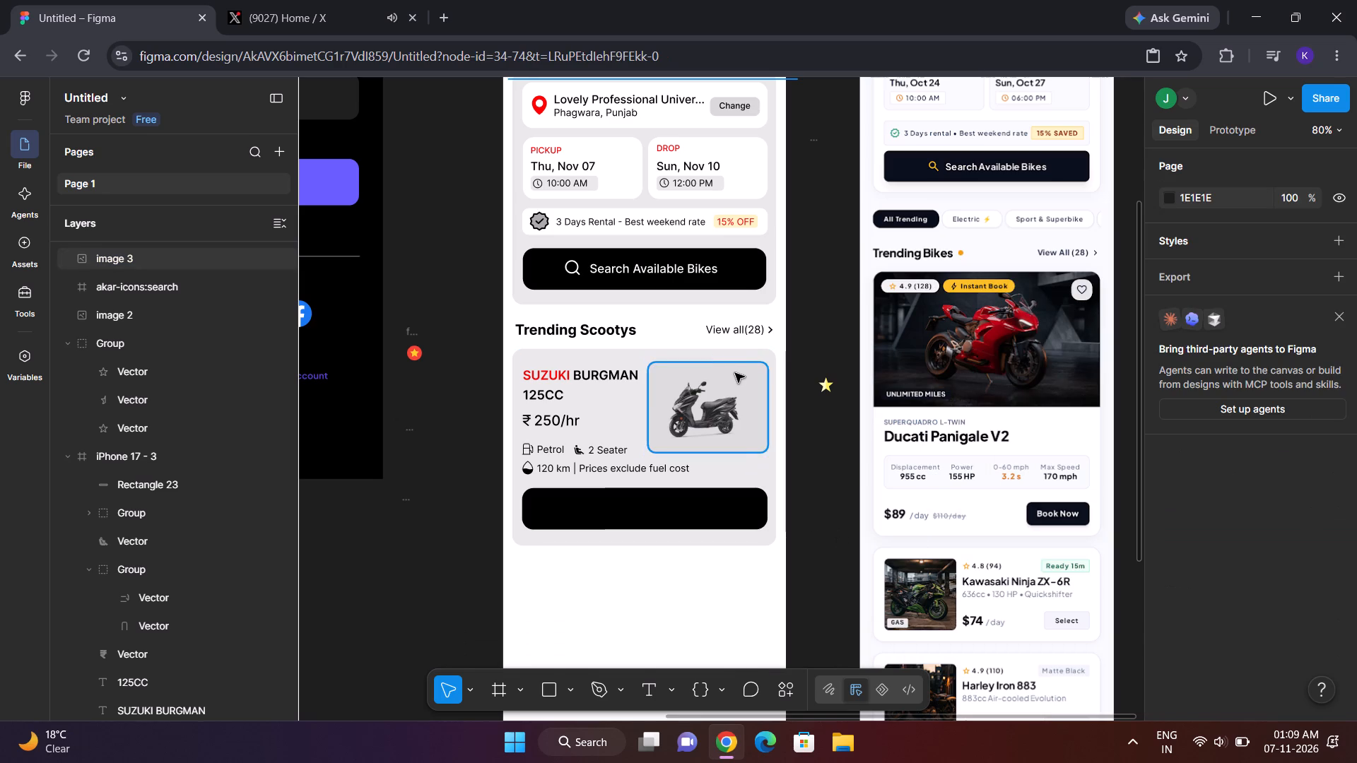
double_click(1168, 582)
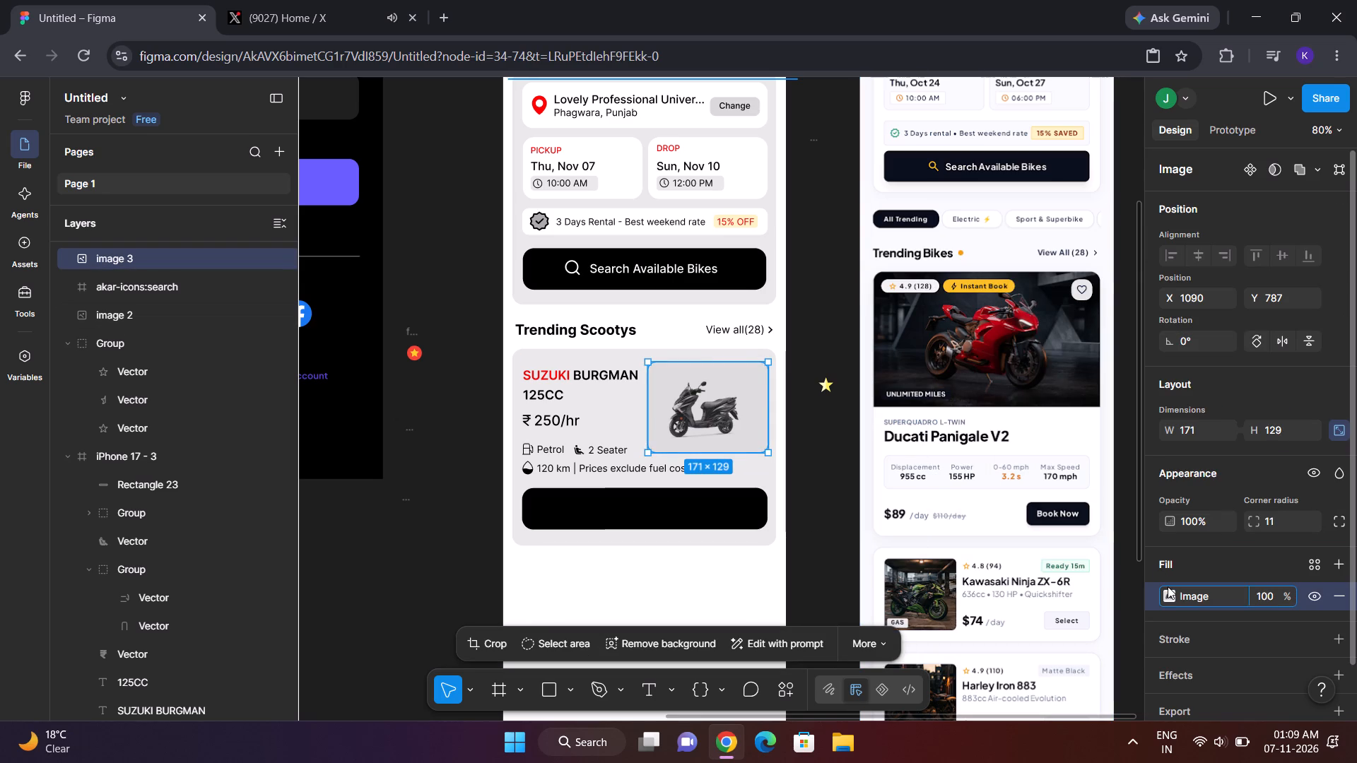
left_click(1168, 586)
left_click_drag(1033, 545, 1045, 545)
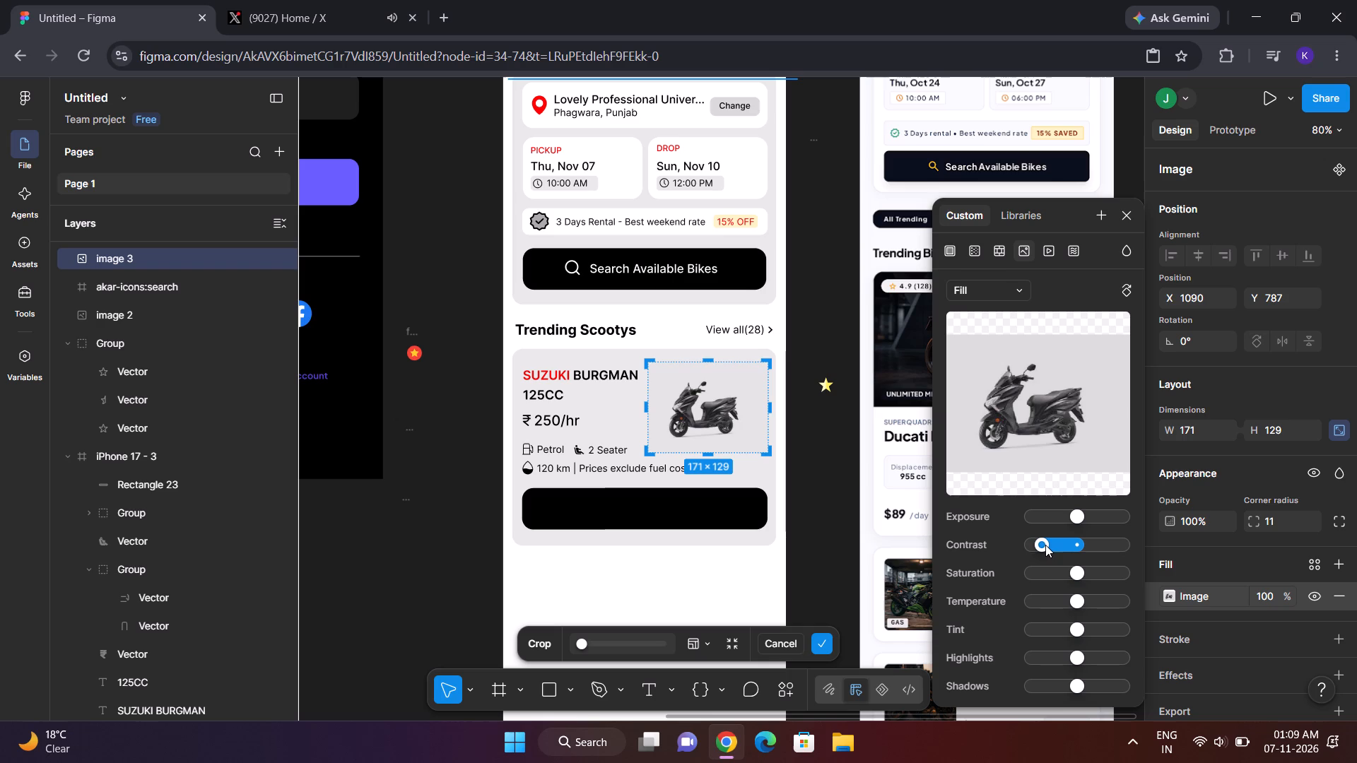
left_click_drag(1045, 545, 1045, 545)
left_click(834, 478)
left_click(834, 478)
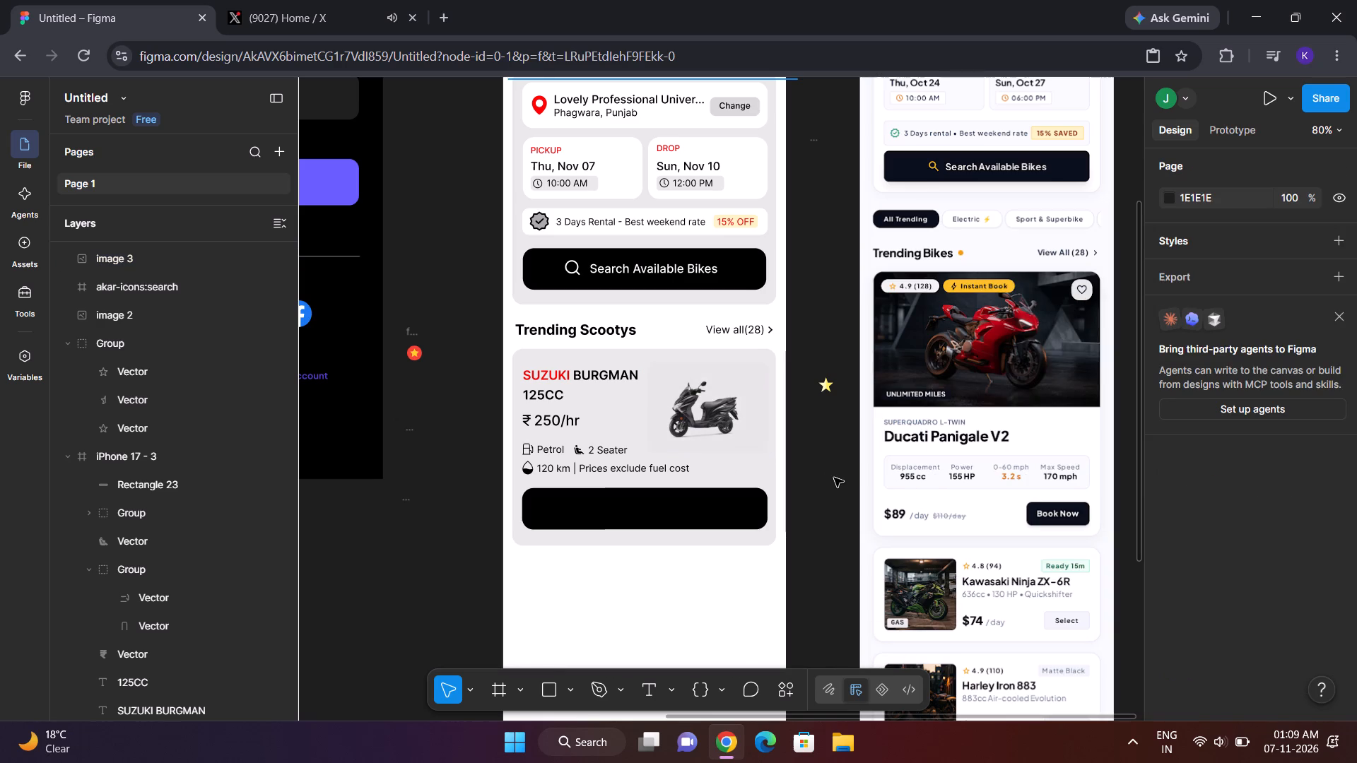
Fine-tune the scooter image's contrast slightly upward, checking its background against the card's grey up close.
scroll(728, 437, "right", 1)
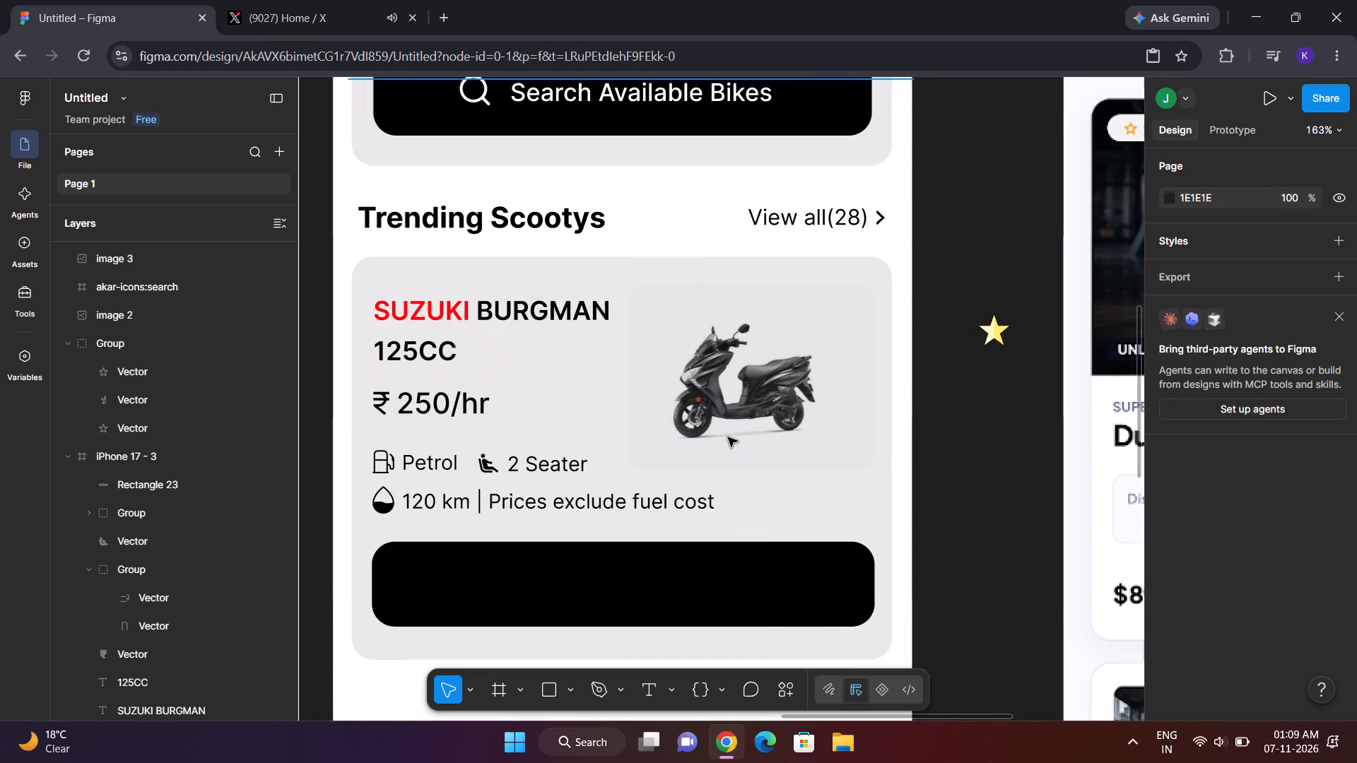
left_click(670, 374)
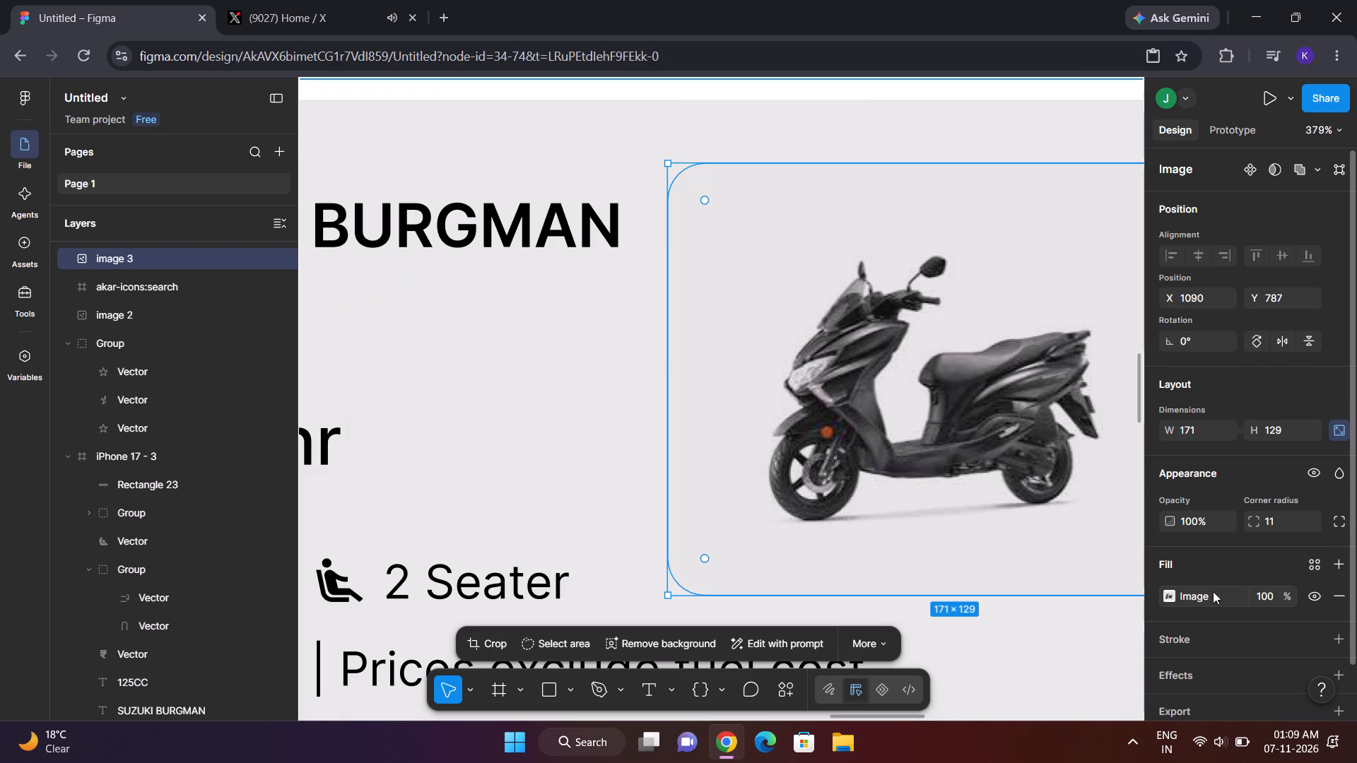
left_click(1178, 595)
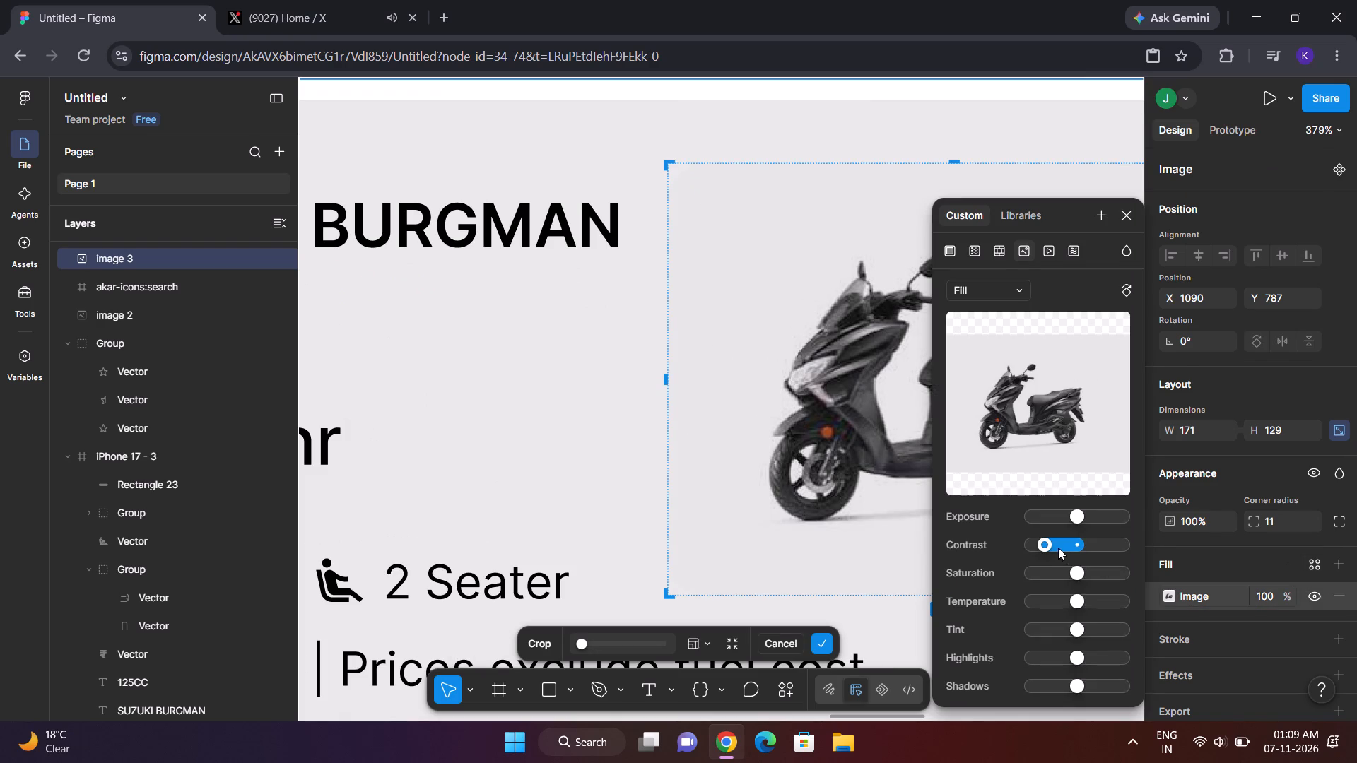
left_click(1049, 545)
left_click(666, 387)
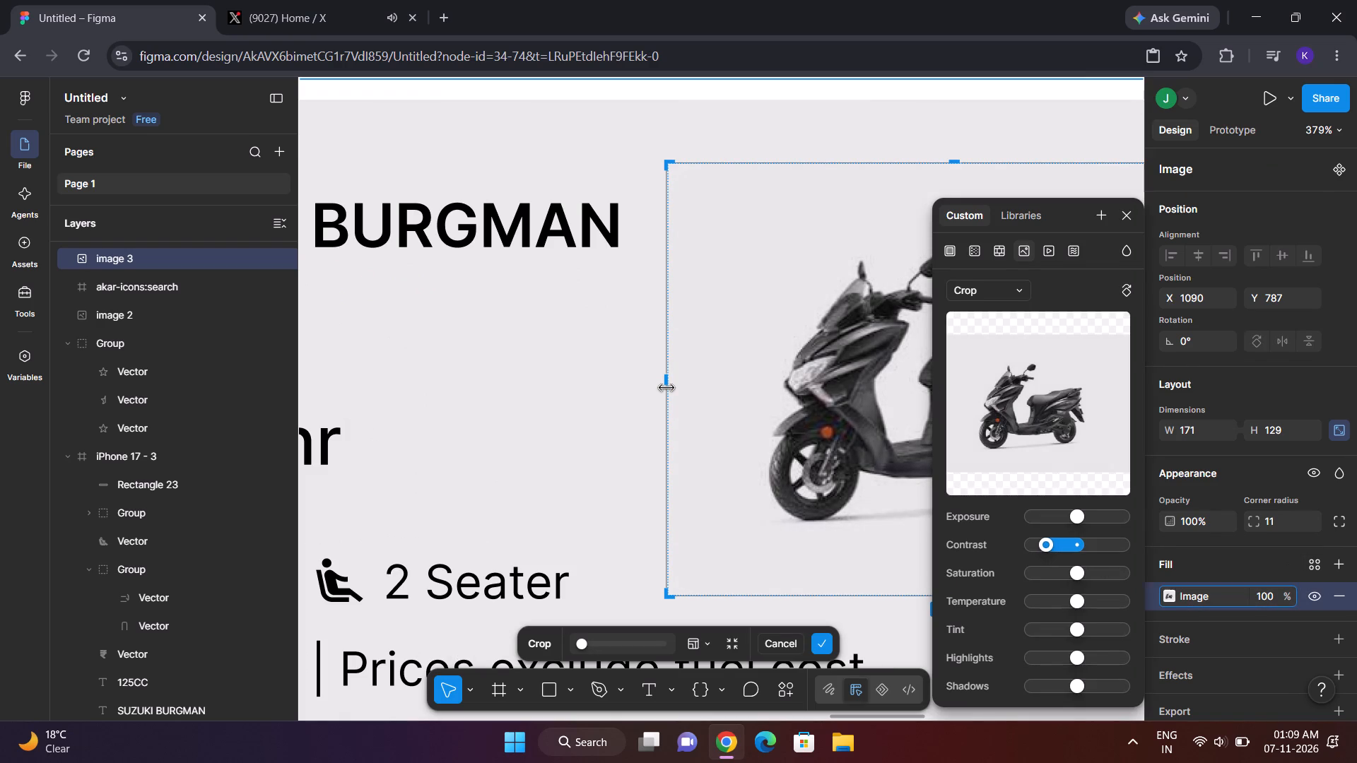
left_click(539, 370)
left_click(539, 370)
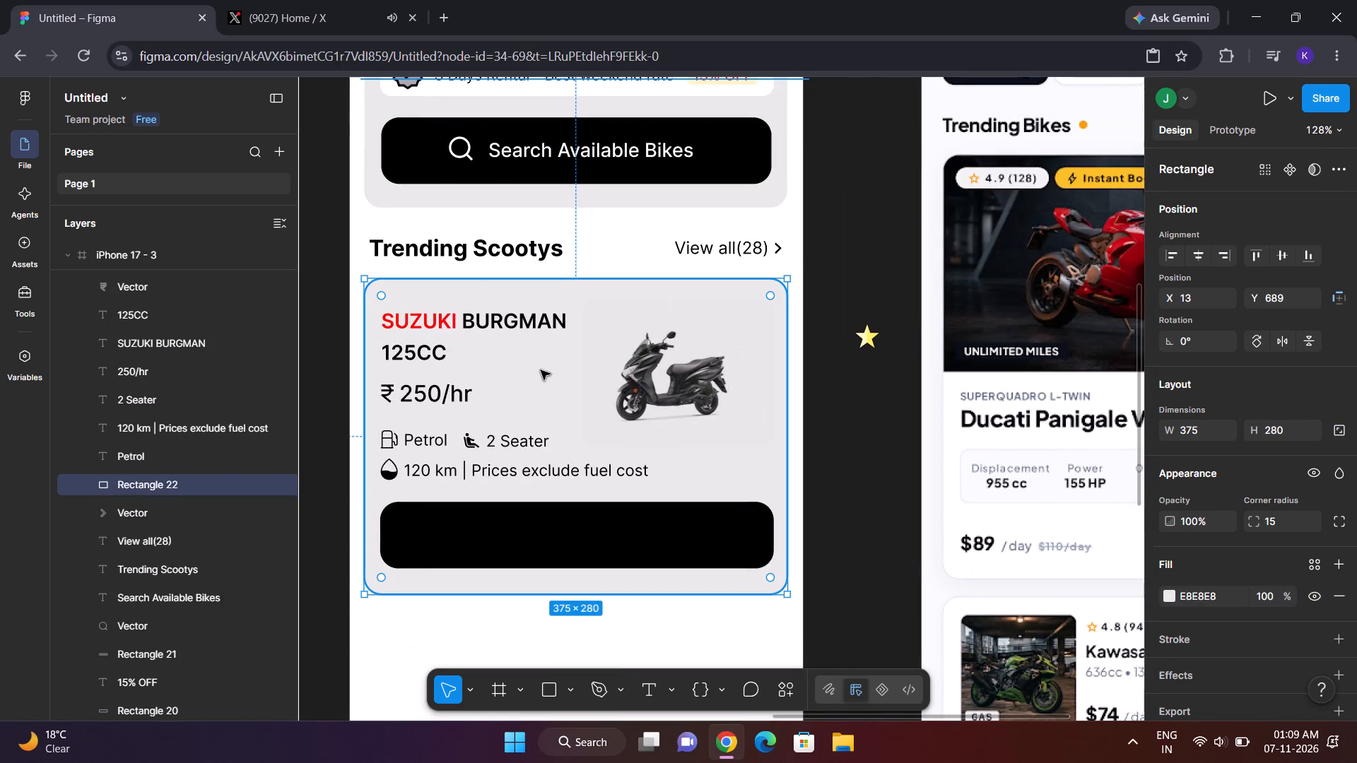
Move the scooter image toward the card's upper-right corner, to X 1099, Y 774, keeping the grey card in its original place.
left_click(703, 372)
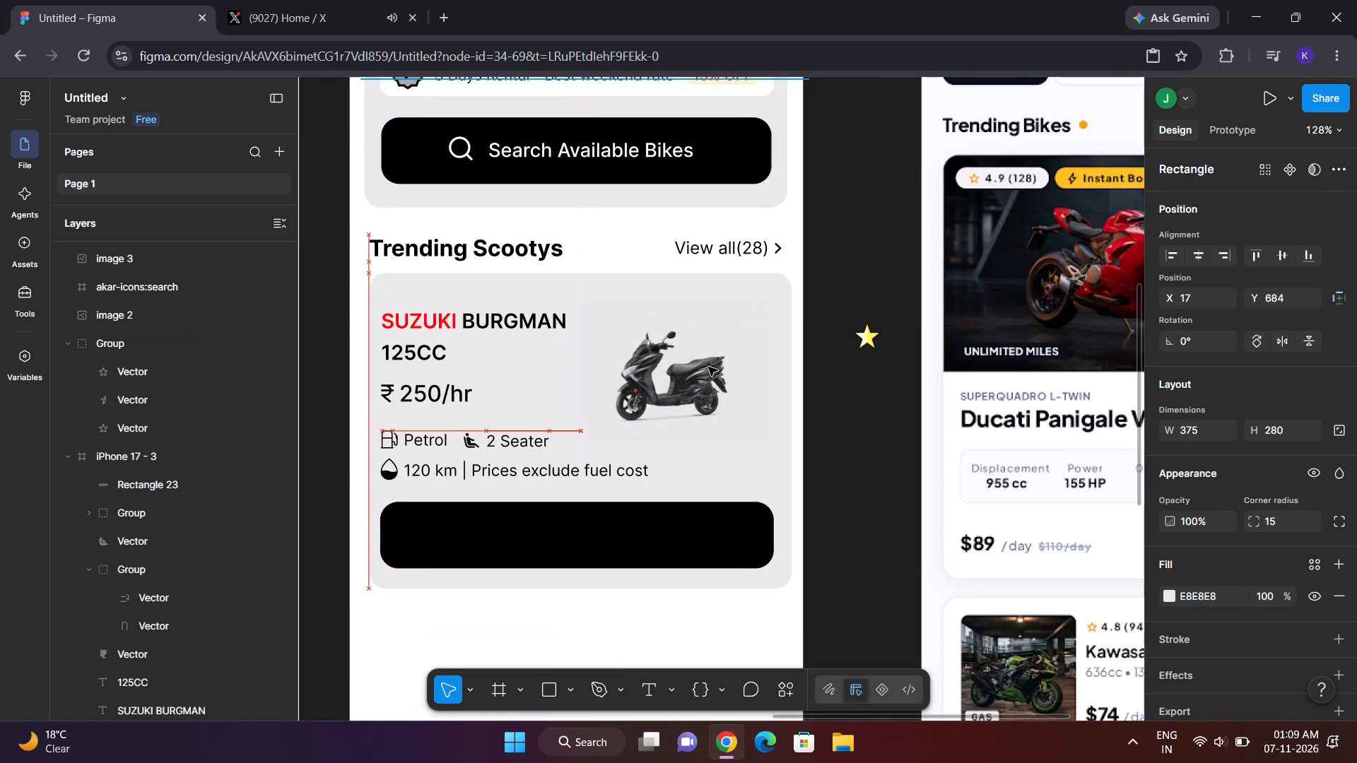
key("ctrl+z")
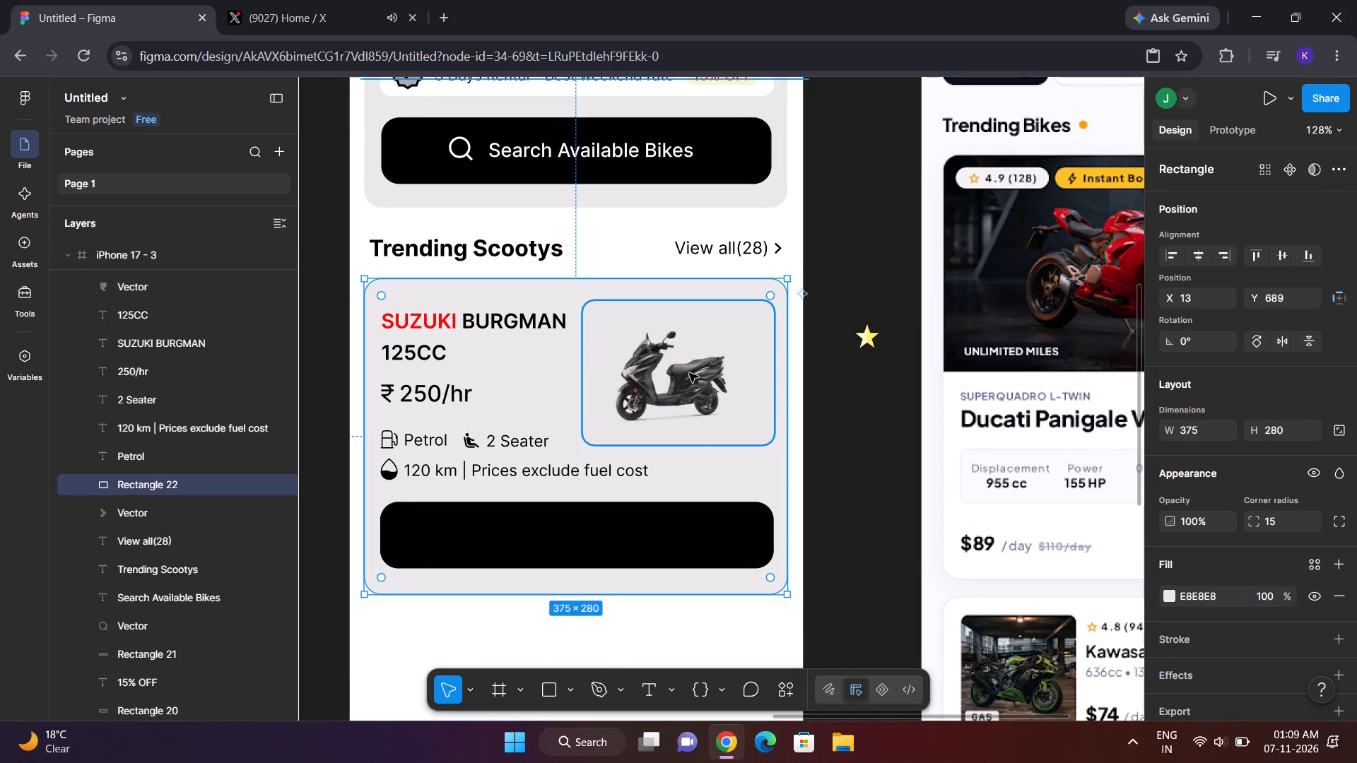
left_click(686, 373)
left_click_drag(686, 373, 691, 369)
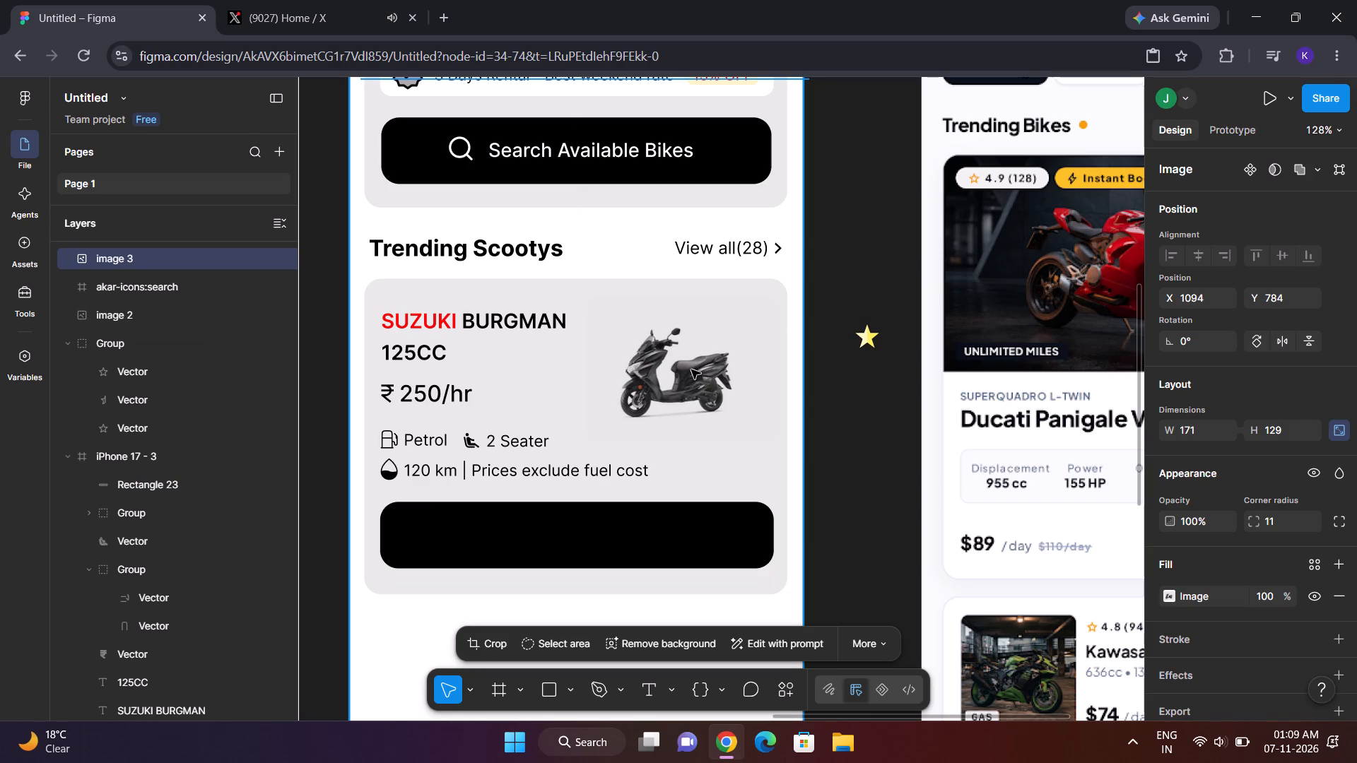
left_click_drag(691, 369, 698, 357)
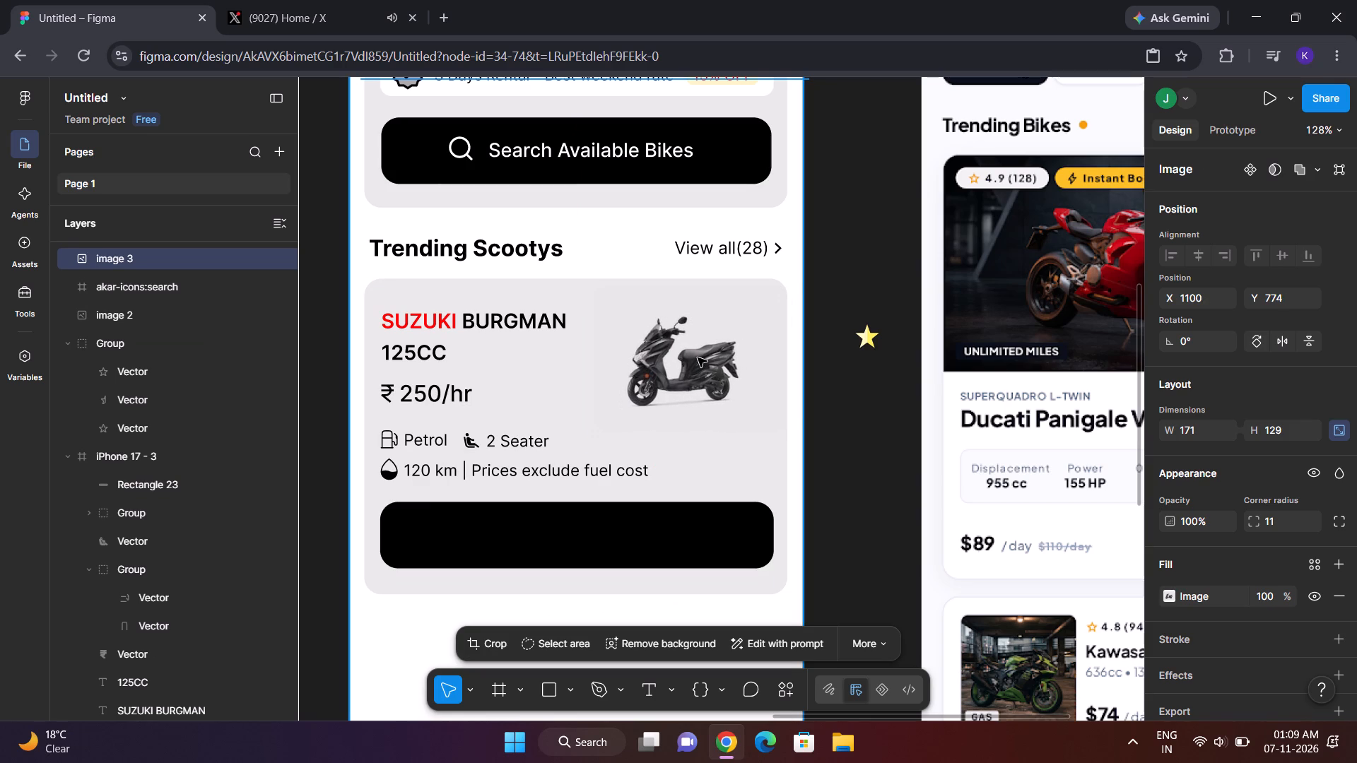
left_click_drag(698, 357, 696, 357)
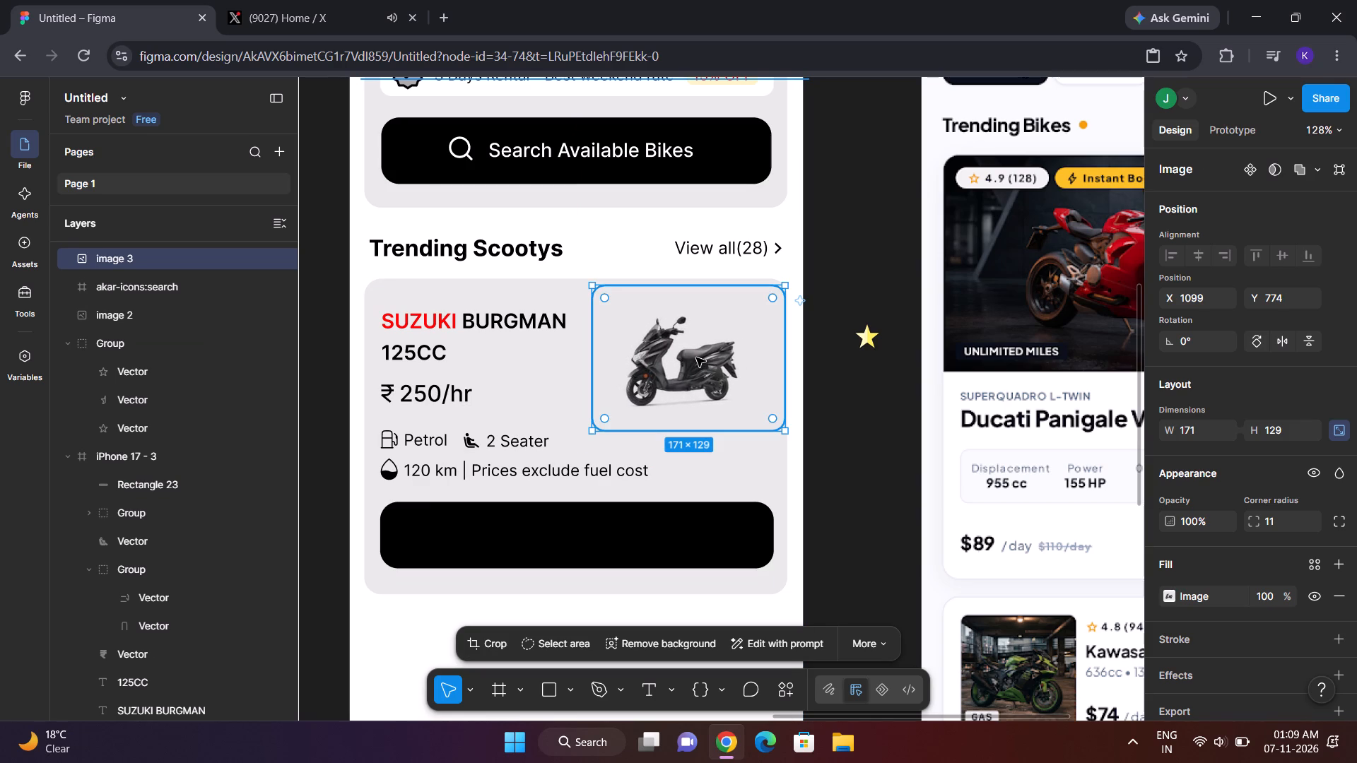
left_click(859, 377)
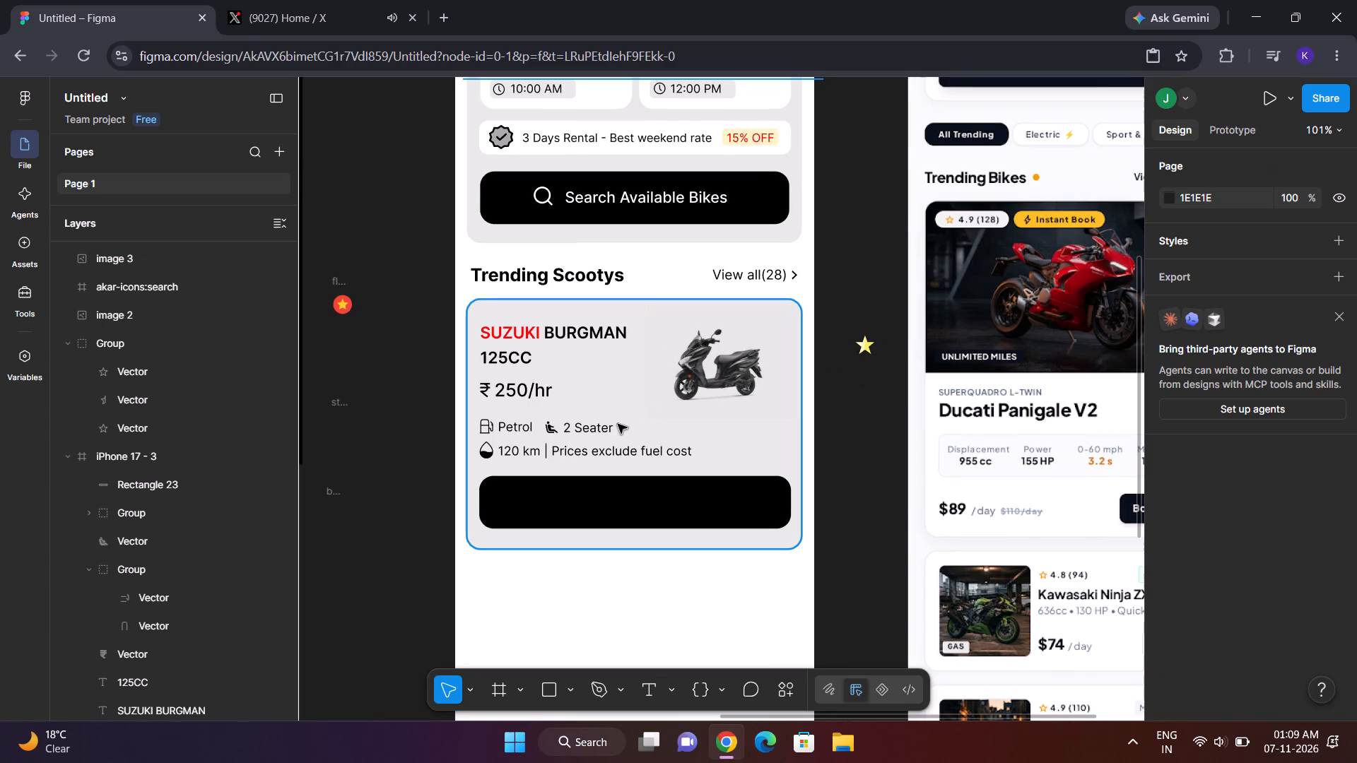
Select the scooter card's name, engine, price, fuel, seat and distance texts with their icons, try shifting them slightly, and undo the shift.
left_click(582, 331)
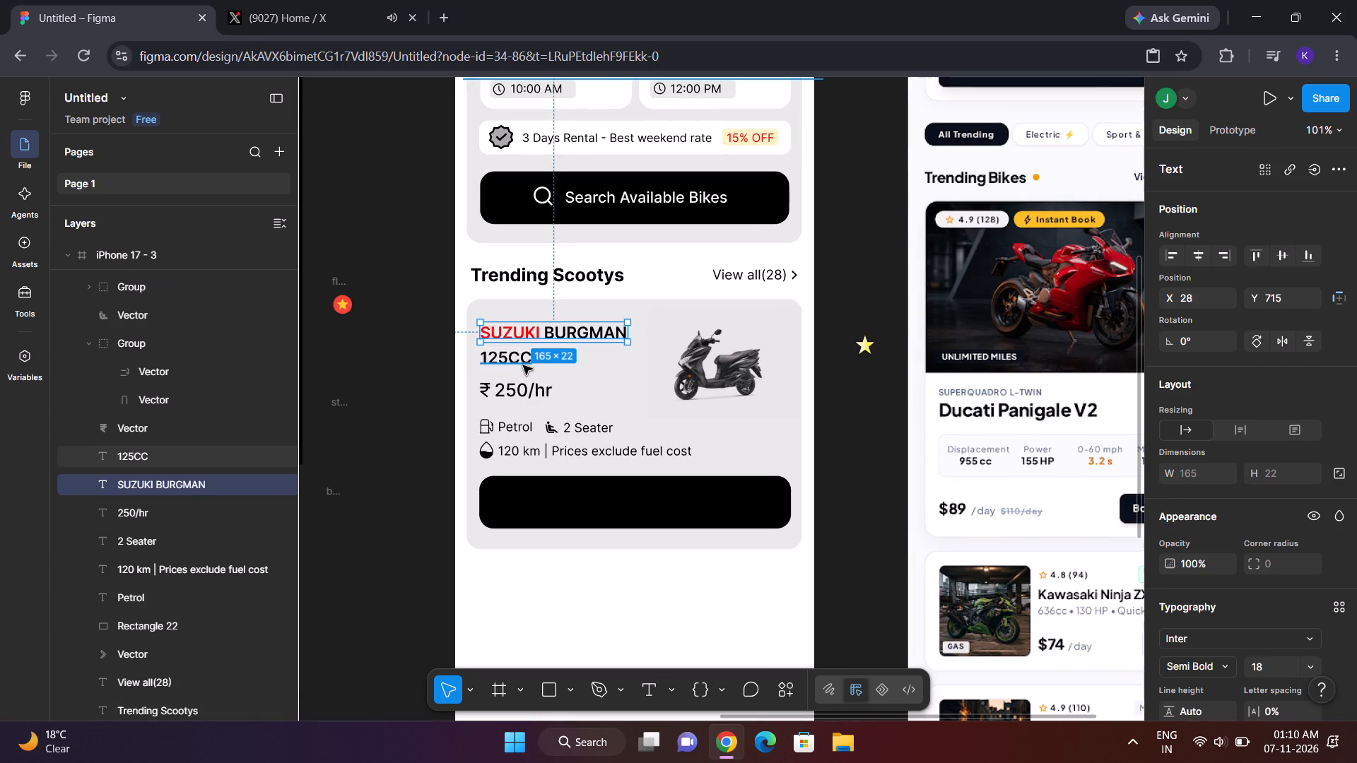
left_click(523, 365, "ctrl+shift")
left_click(519, 391, "ctrl+shift")
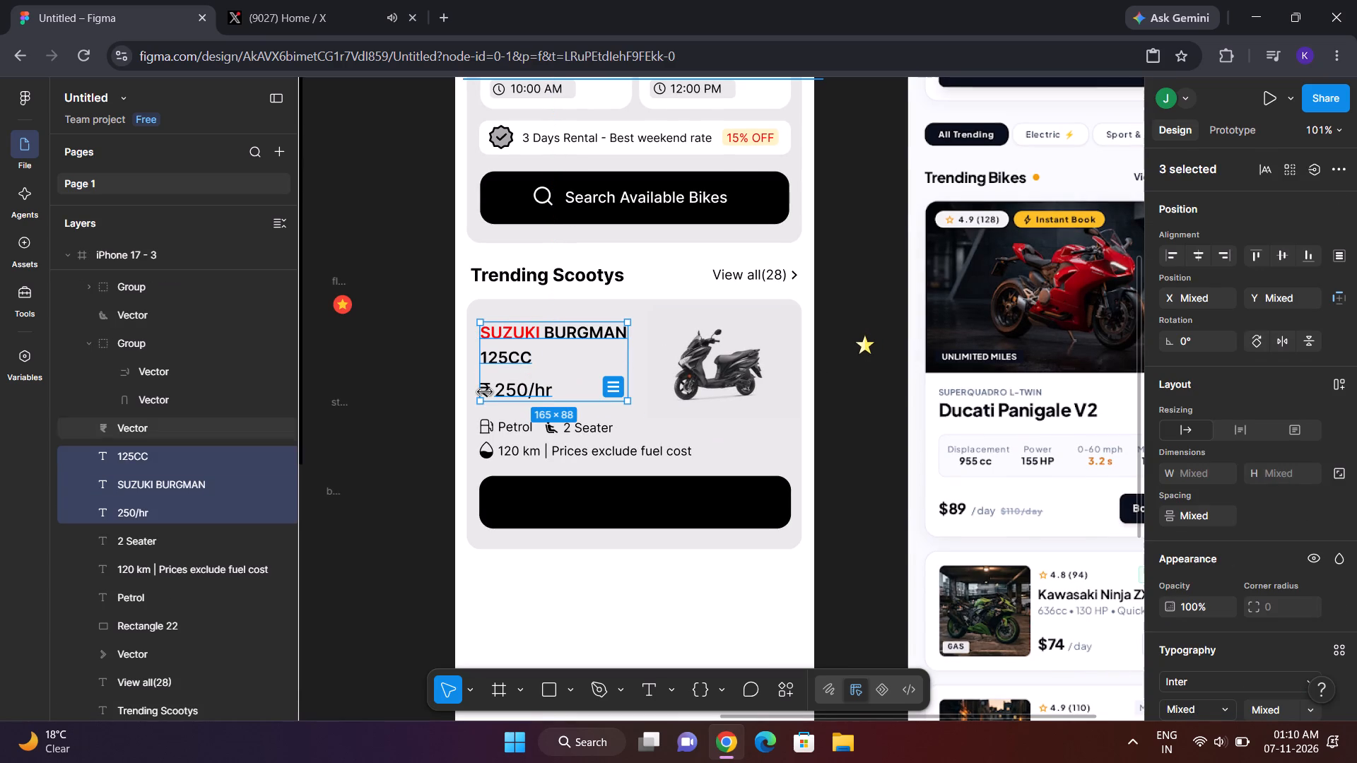
left_click(485, 391, "ctrl+shift")
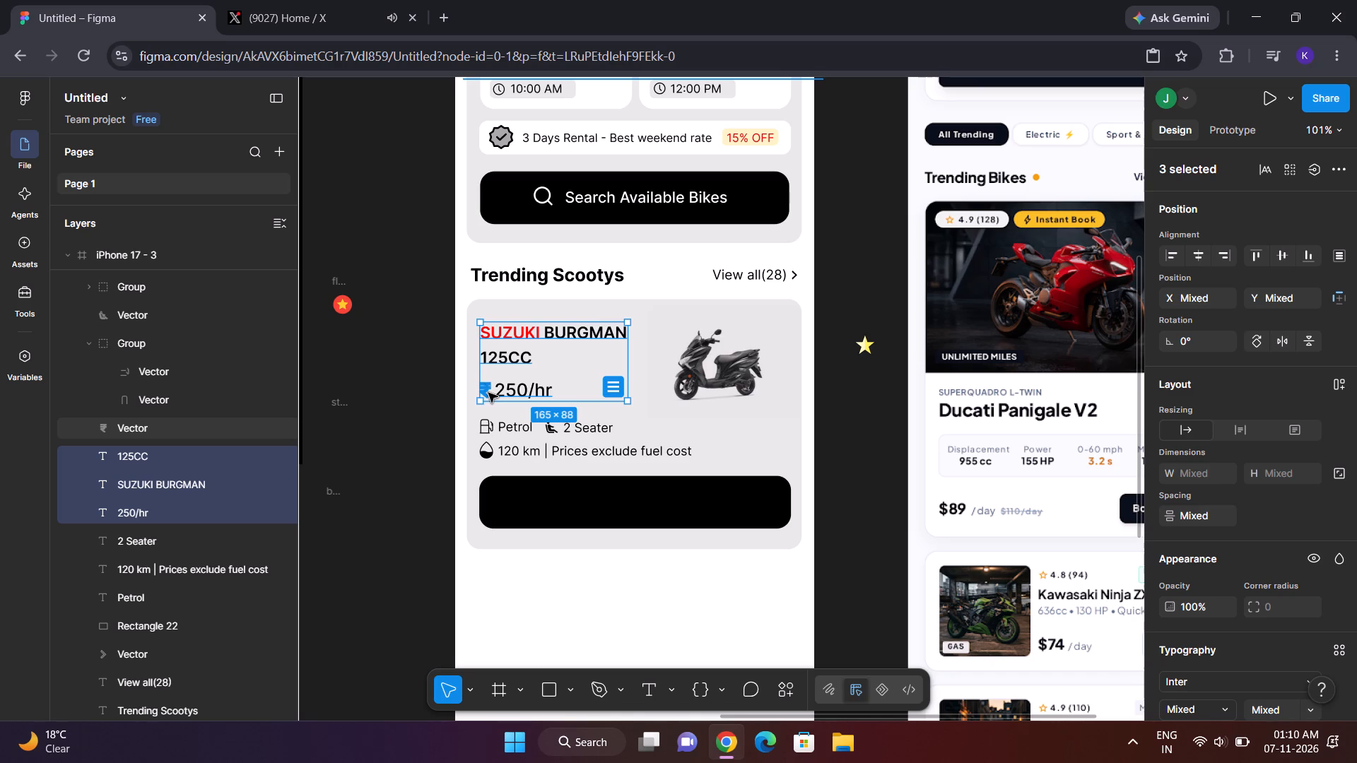
left_click(488, 393, "ctrl+shift")
left_click(493, 432, "ctrl+shift")
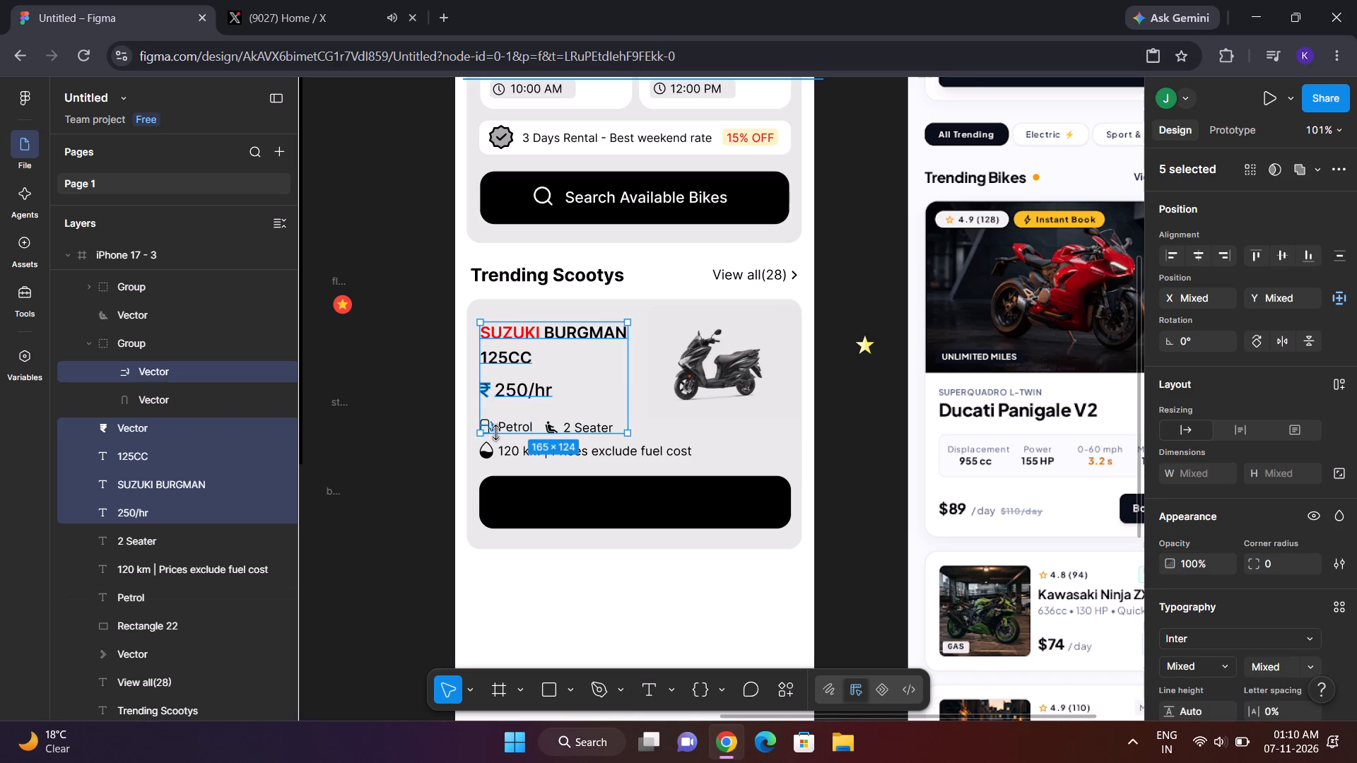
left_click(506, 430, "ctrl+shift")
left_click(518, 422, "ctrl+shift")
left_click(490, 425, "ctrl+shift")
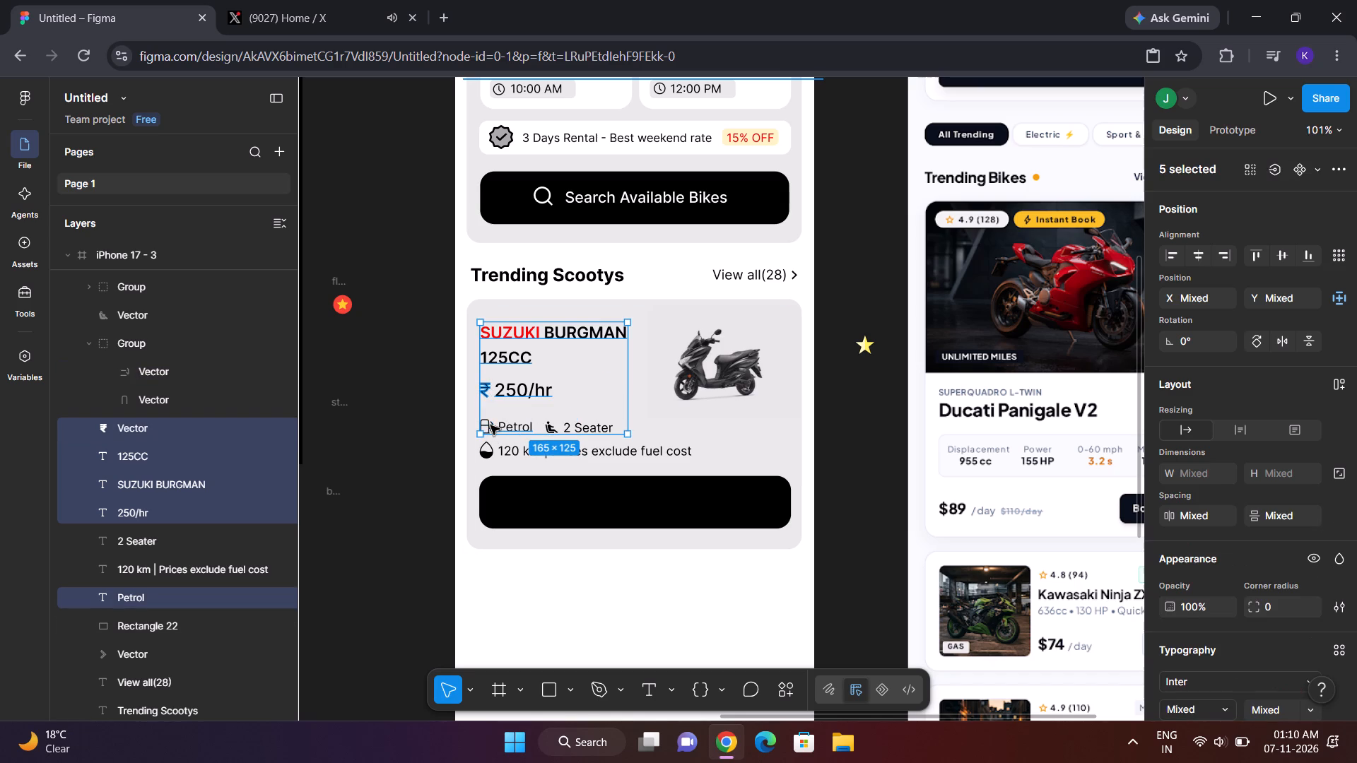
left_click(589, 424, "ctrl+shift")
left_click(554, 426, "ctrl+shift")
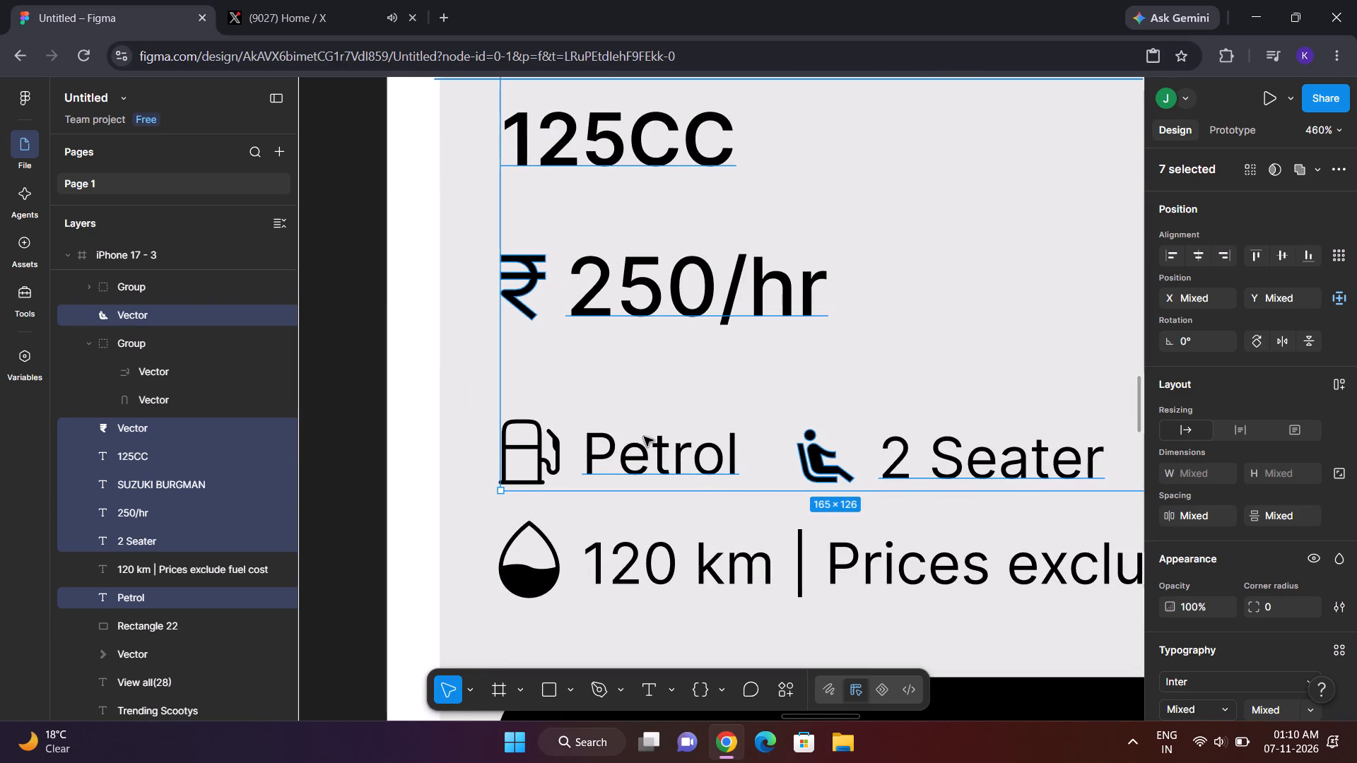
left_click(546, 455, "ctrl+shift")
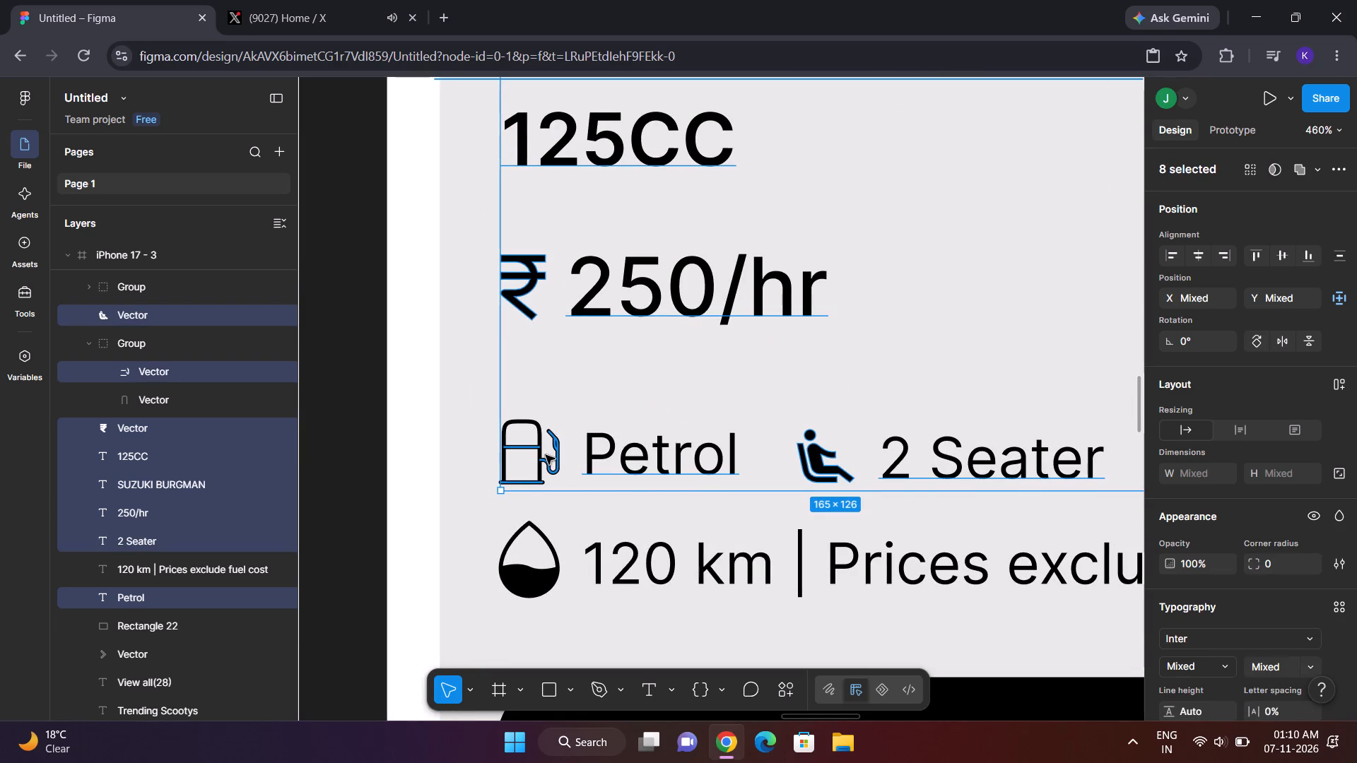
left_click(529, 427, "ctrl+shift")
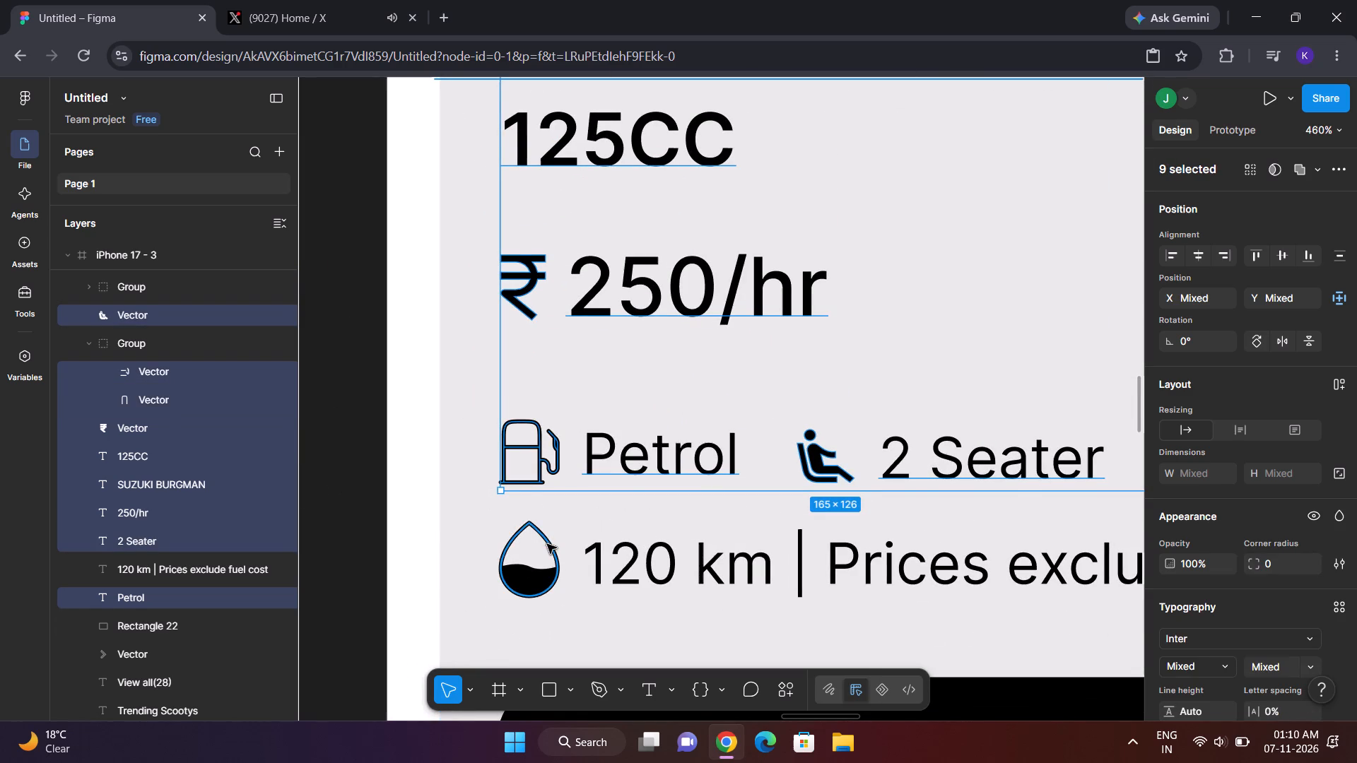
left_click(547, 544, "ctrl+shift")
left_click(663, 575, "ctrl+shift")
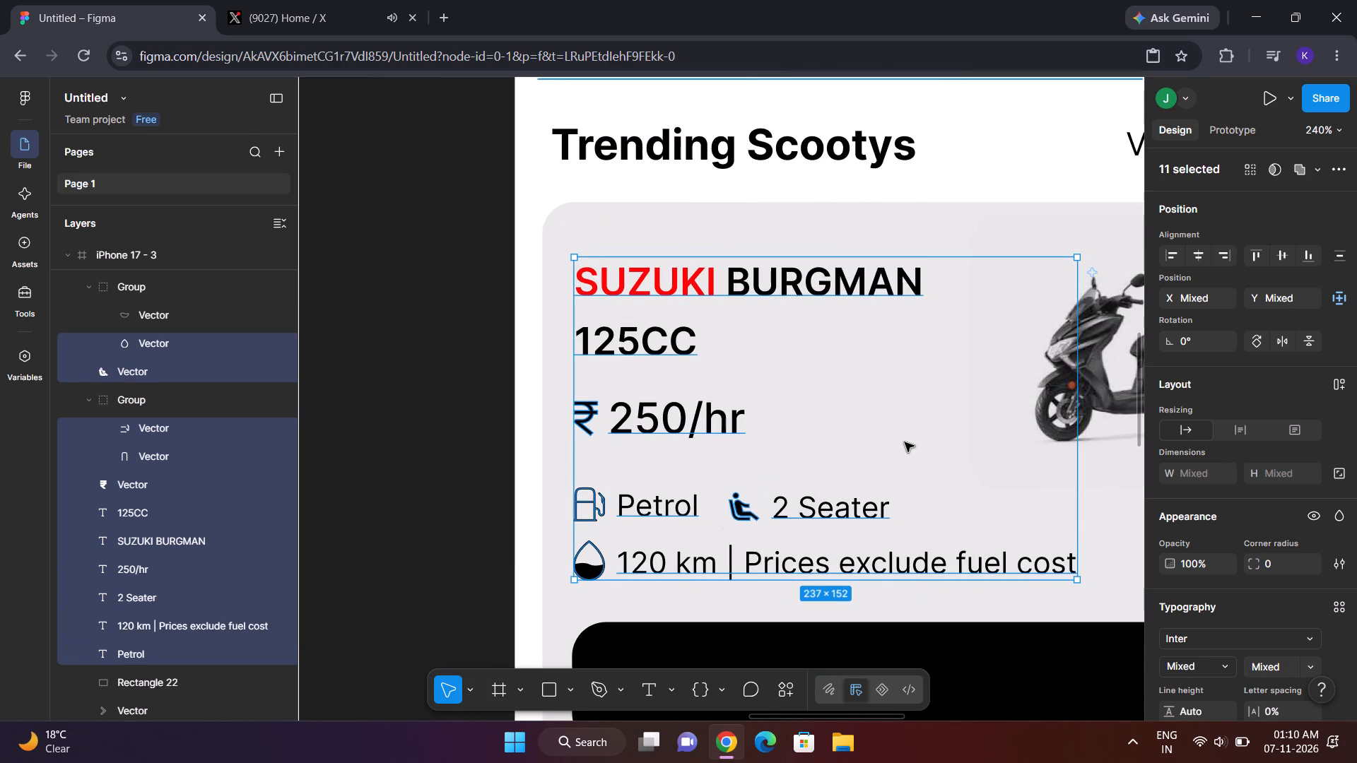
left_click_drag(902, 443, 911, 439)
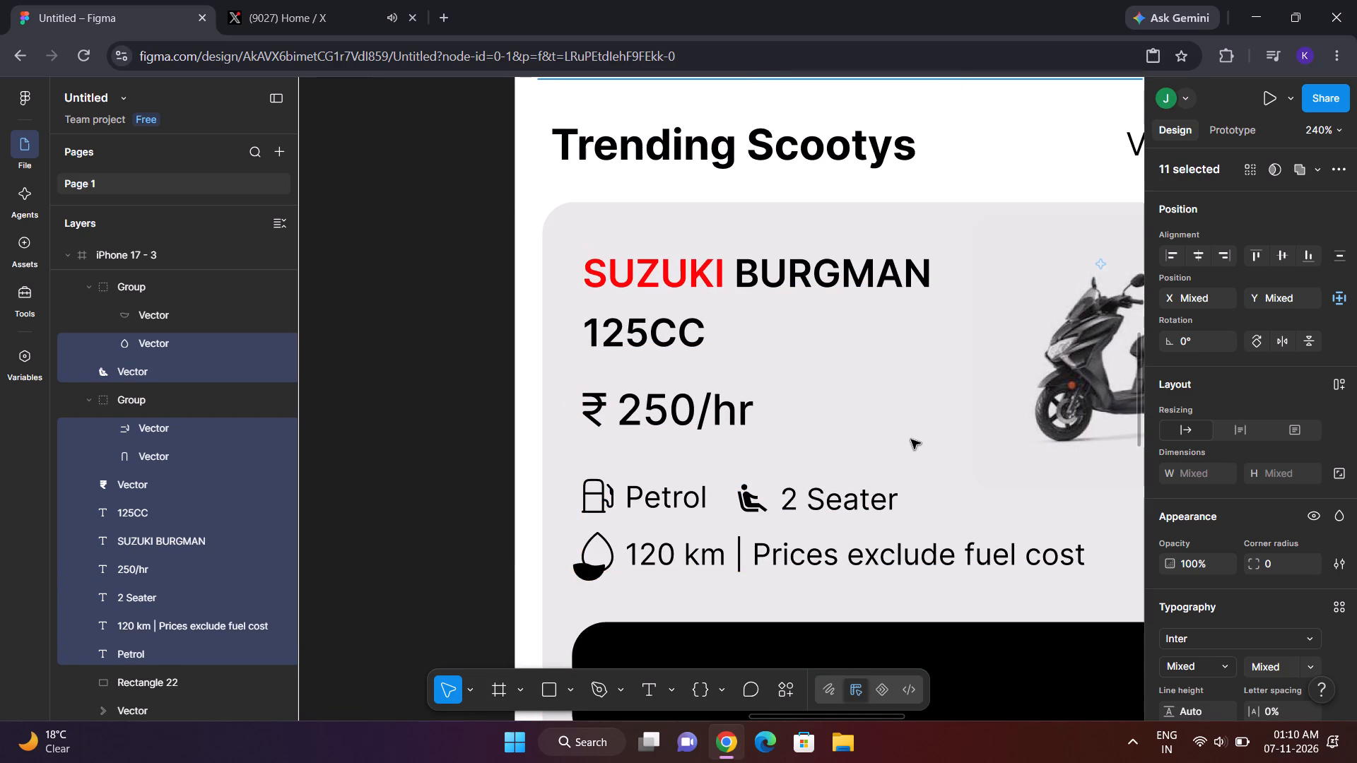
key("ctrl+z")
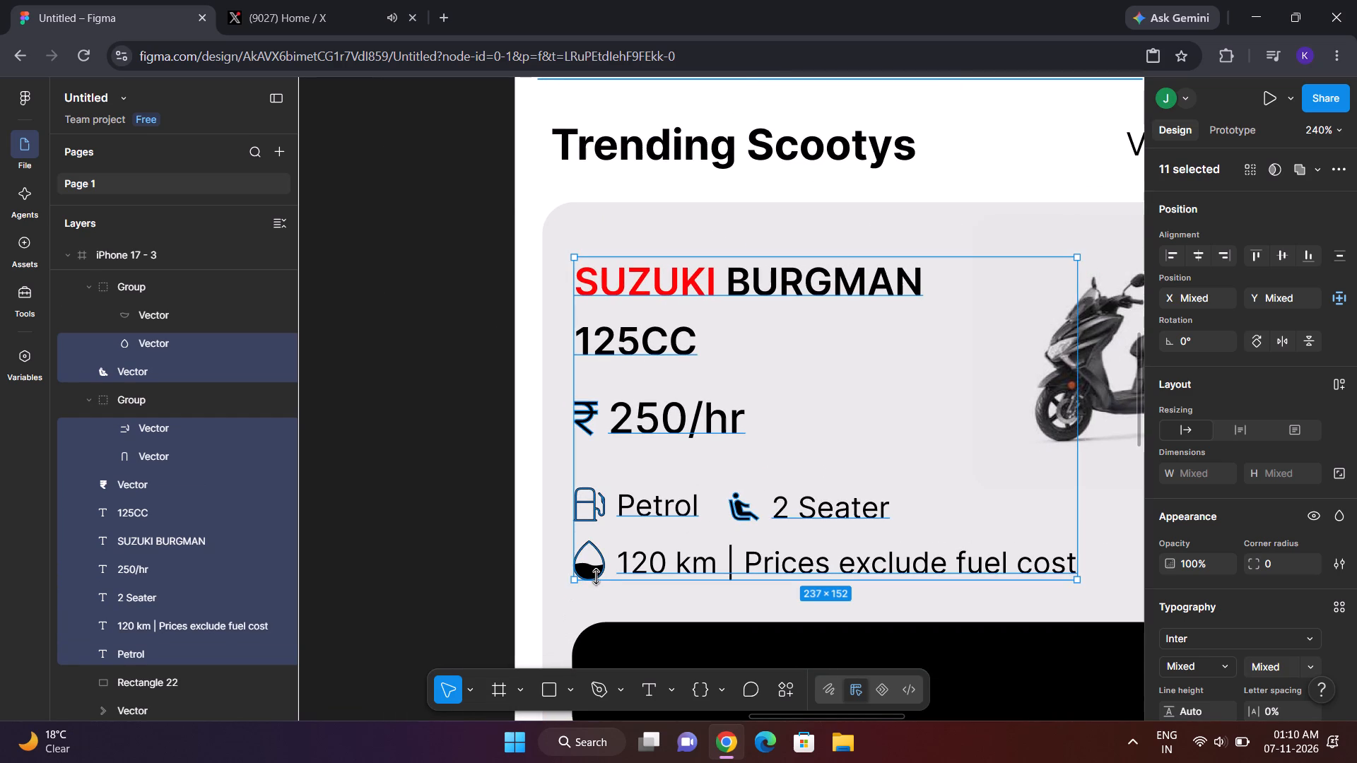
Add the droplet icon's filled part to the selection and nudge all the card's details about 4 px right and up.
left_click(598, 567, "ctrl+shift")
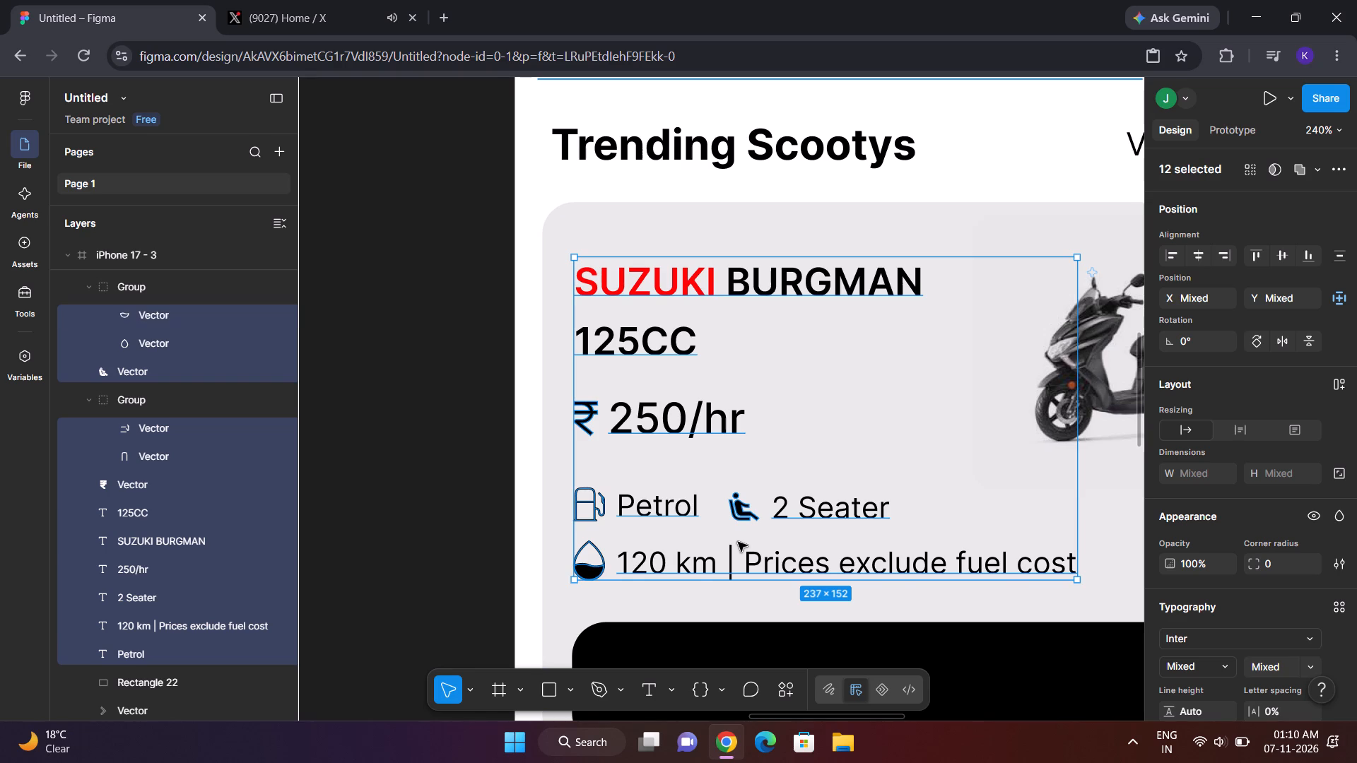
scroll(738, 542, "left", 1)
left_click_drag(728, 483, 735, 478)
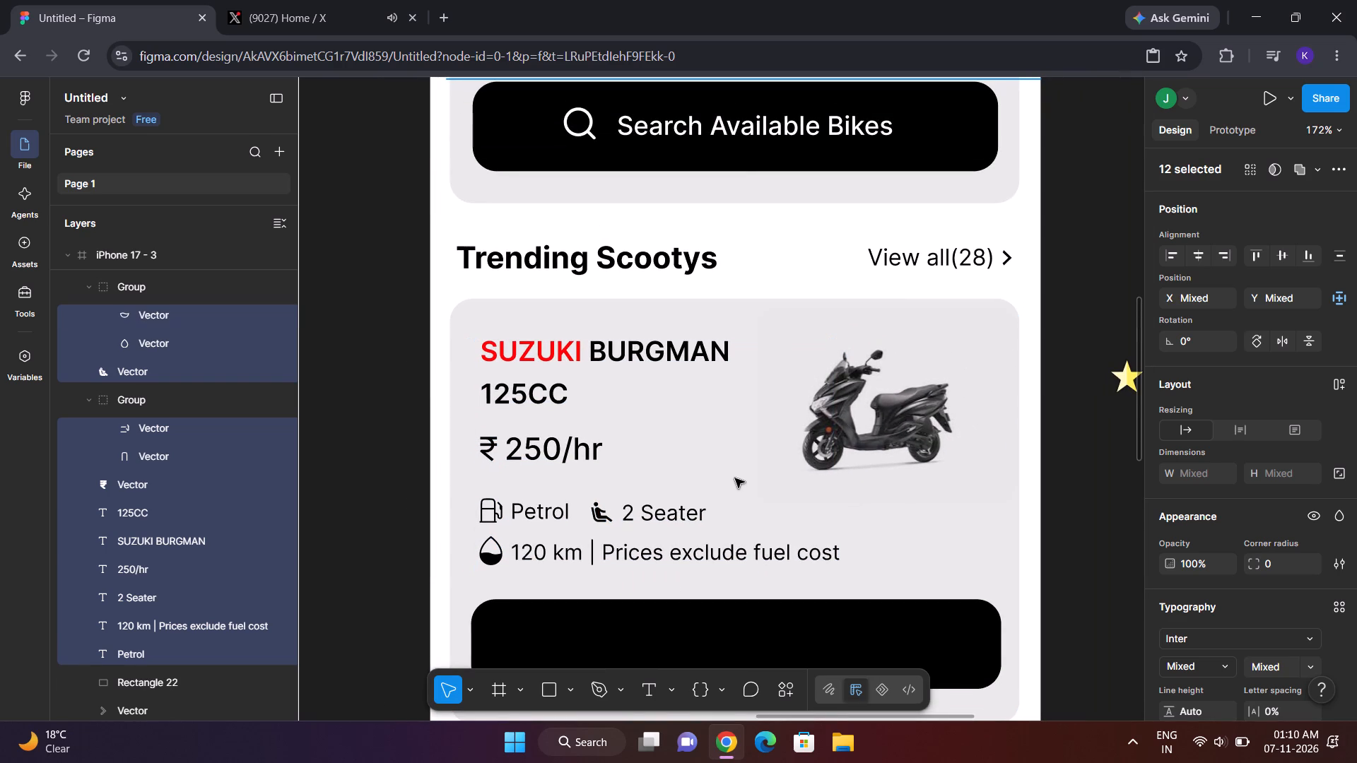
left_click_drag(735, 478, 734, 480)
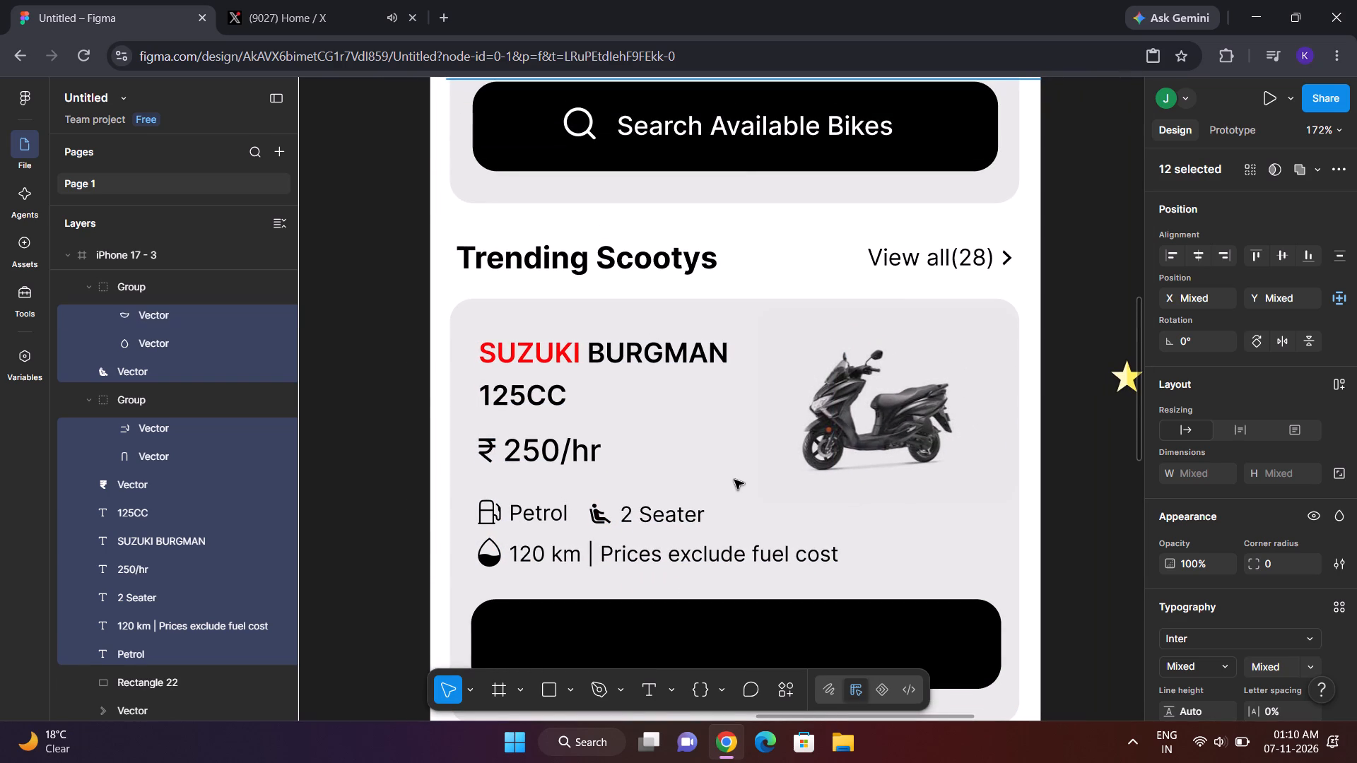
left_click_drag(734, 480, 736, 480)
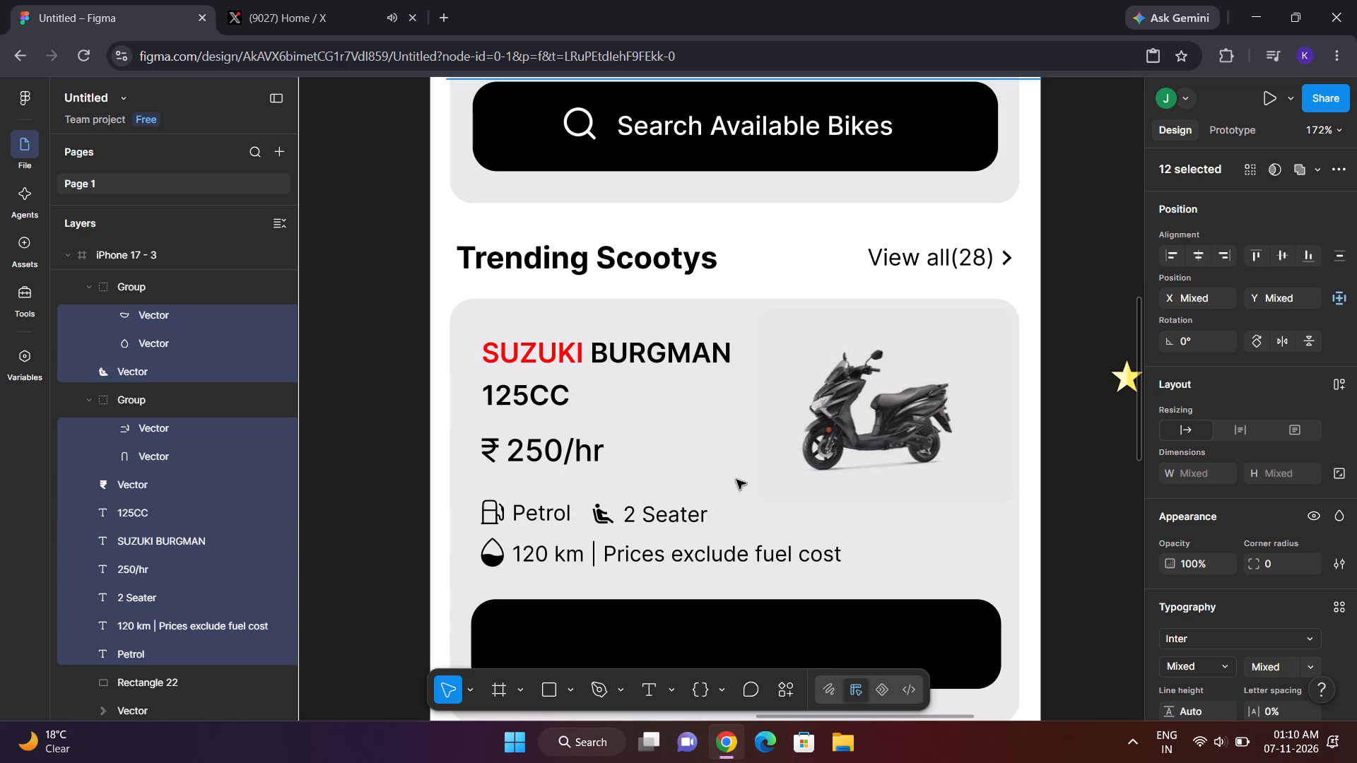
left_click_drag(736, 480, 736, 479)
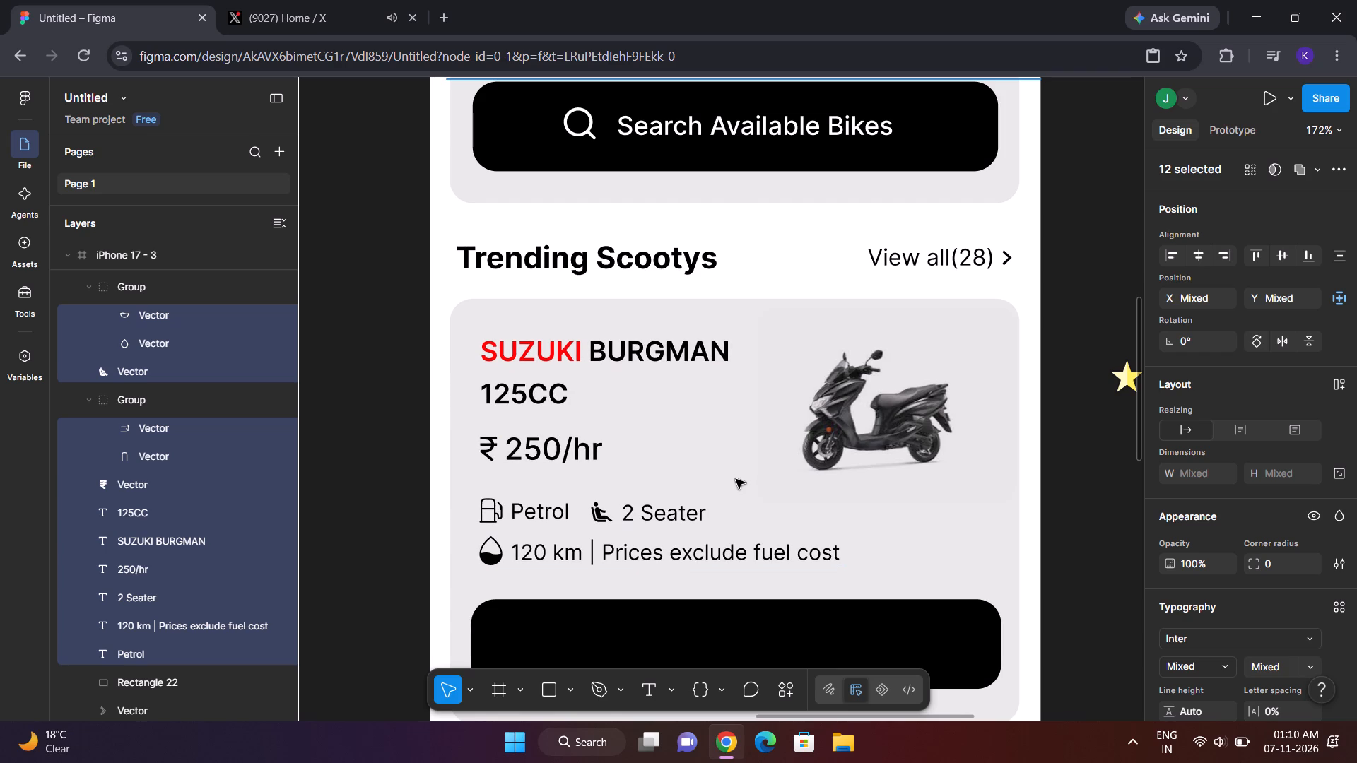
left_click_drag(736, 479, 736, 480)
left_click(393, 398)
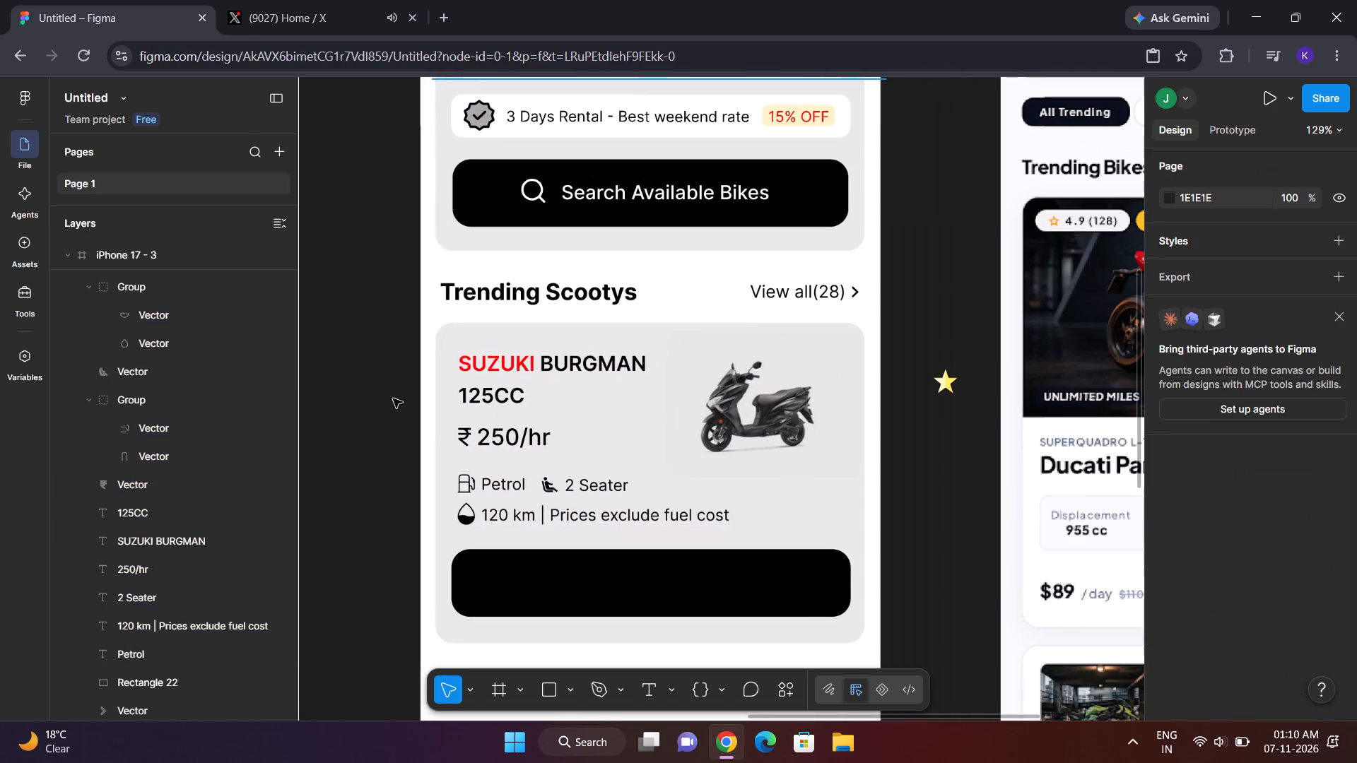
Copy the "Search Available Bikes" text onto the scooter card's black button and change its wording to "Rent Now".
scroll(679, 581, "down", 1)
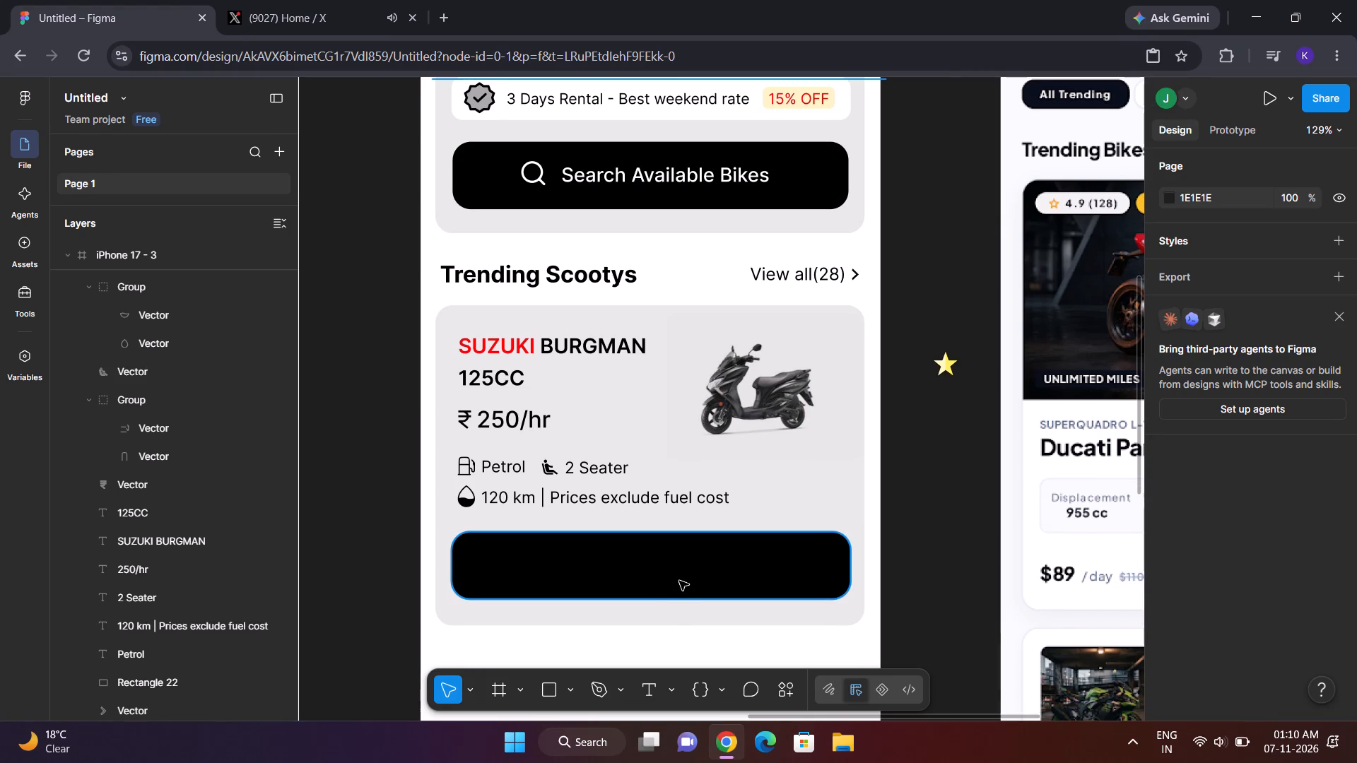
scroll(679, 581, "down", 1)
scroll(723, 568, "left", 1)
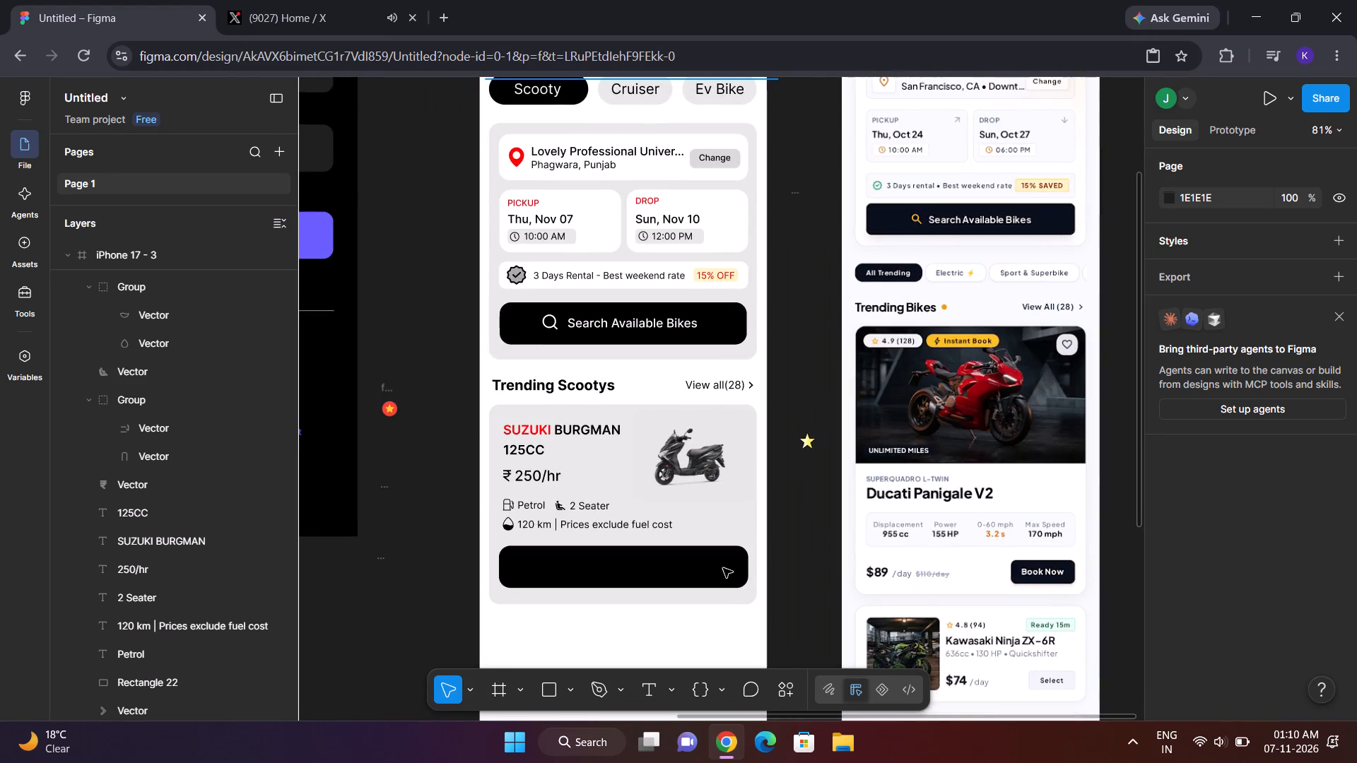
scroll(723, 568, "down", 1)
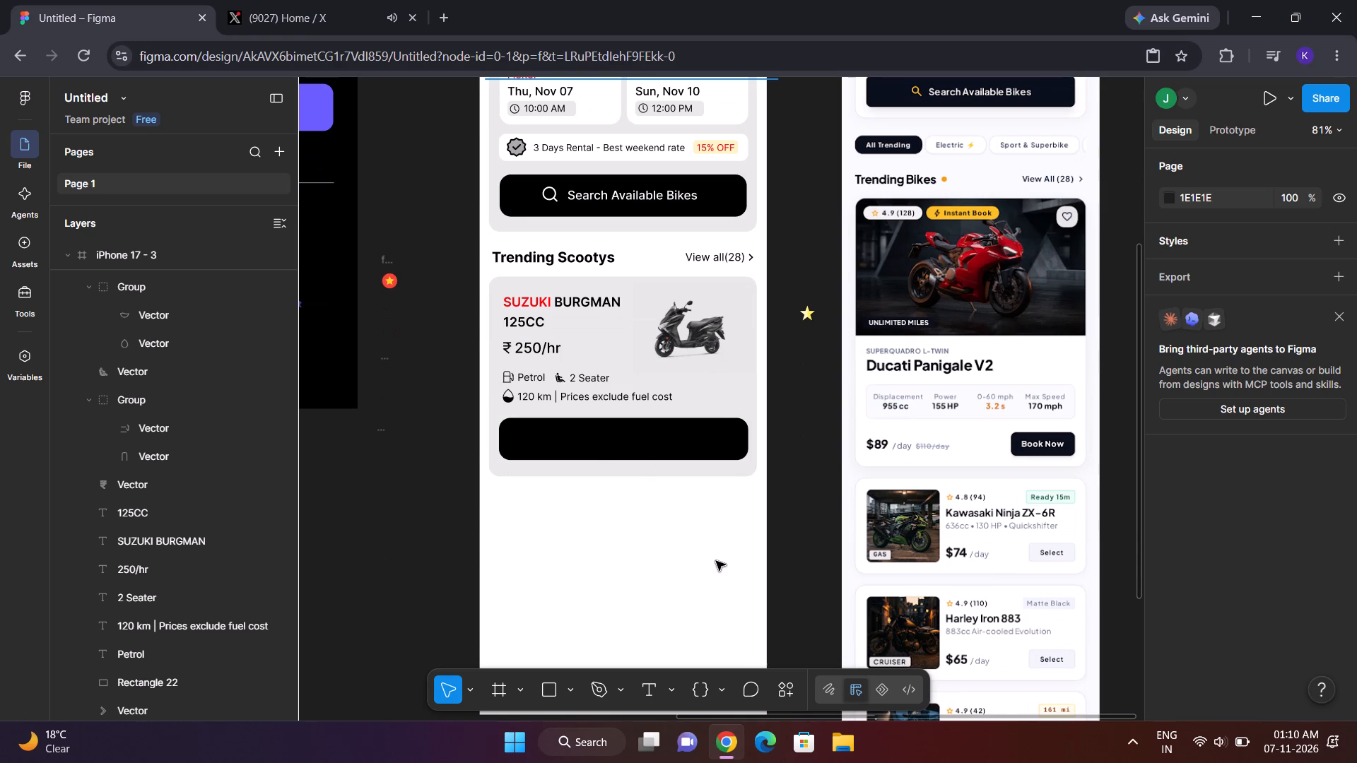
left_click(657, 188)
key("ctrl+c")
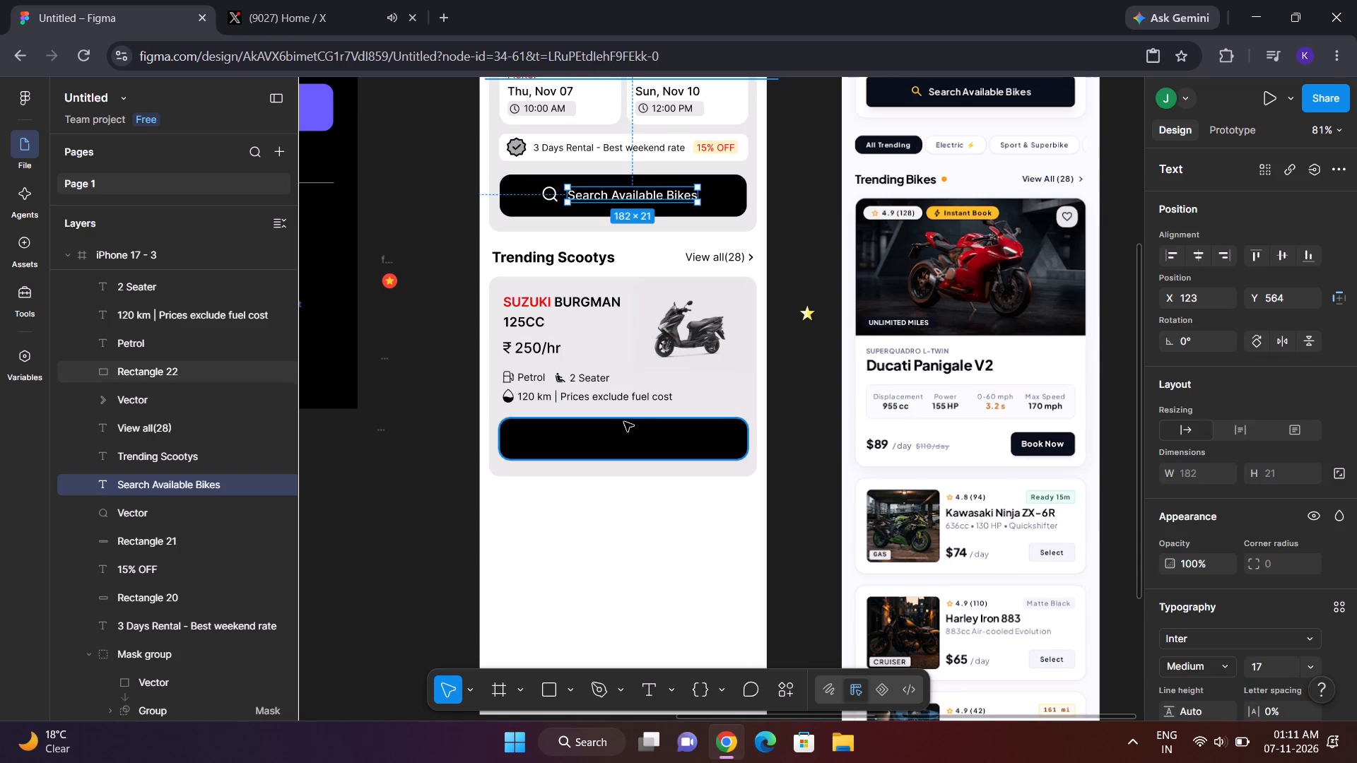
left_click(630, 442)
key("ctrl+v")
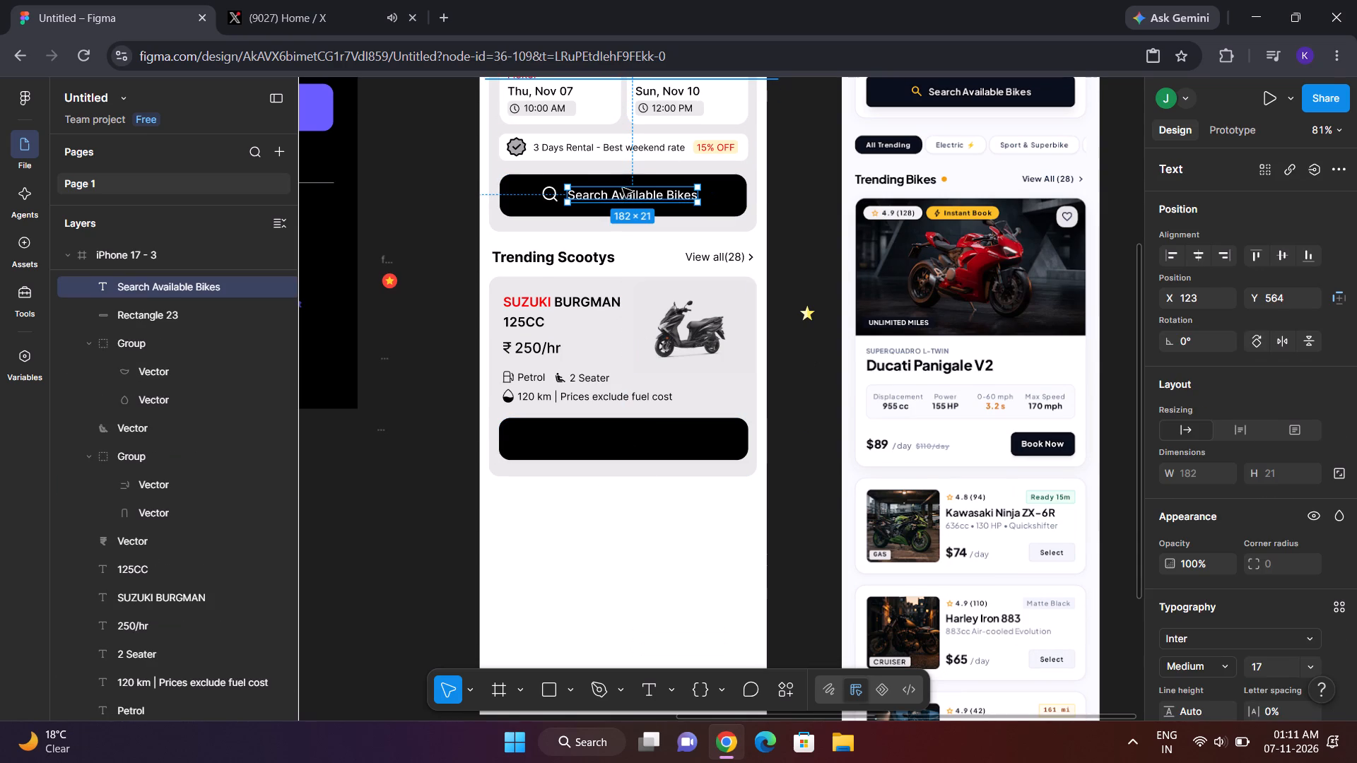
left_click_drag(623, 192, 621, 439)
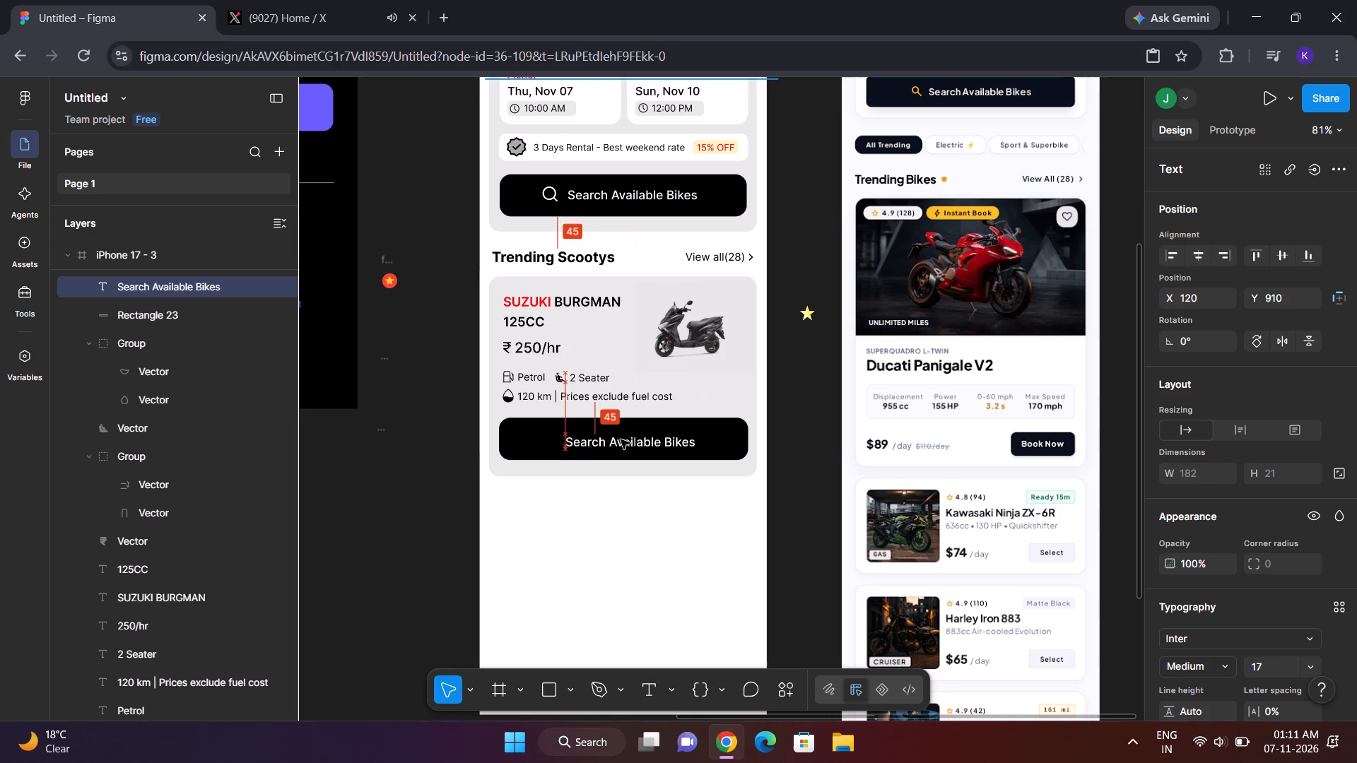
left_click_drag(621, 439, 616, 435)
double_click(616, 435)
key("BackSpace")
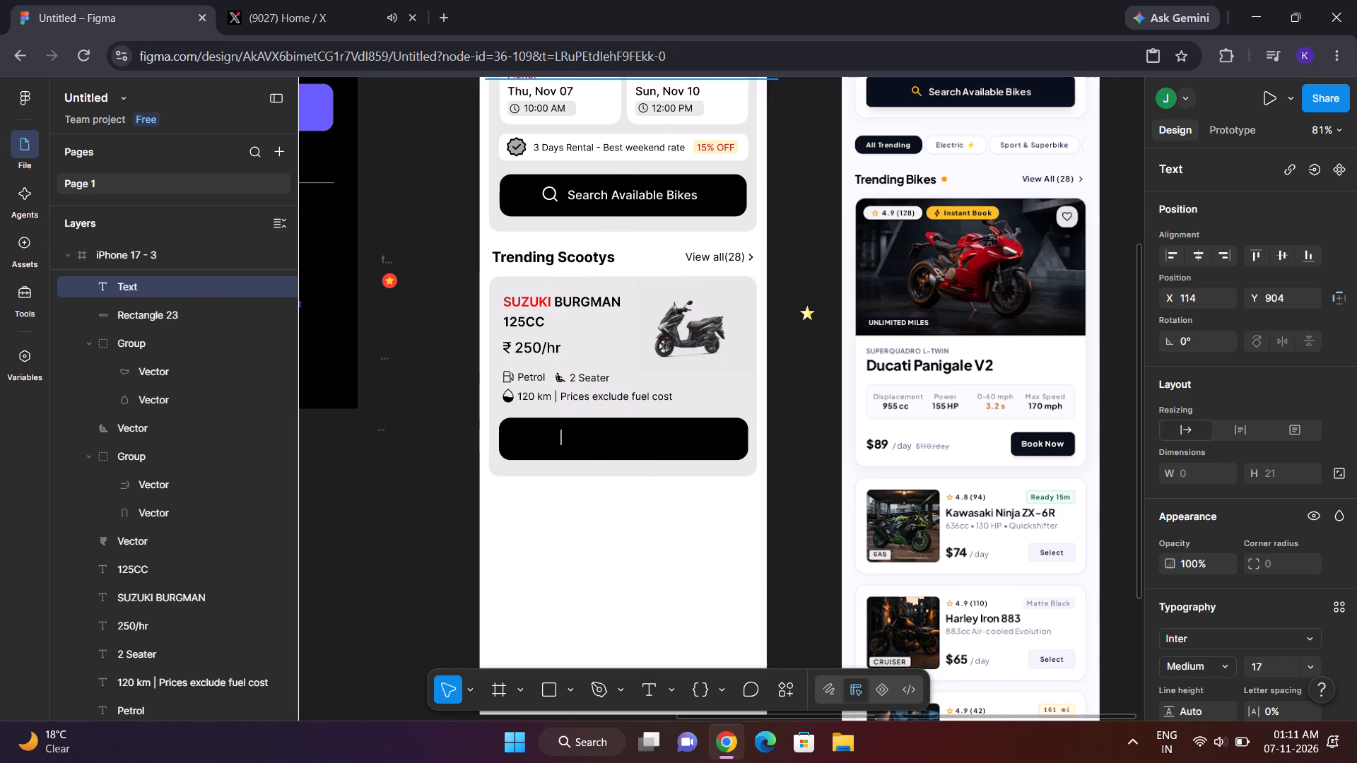
type("Rent Now")
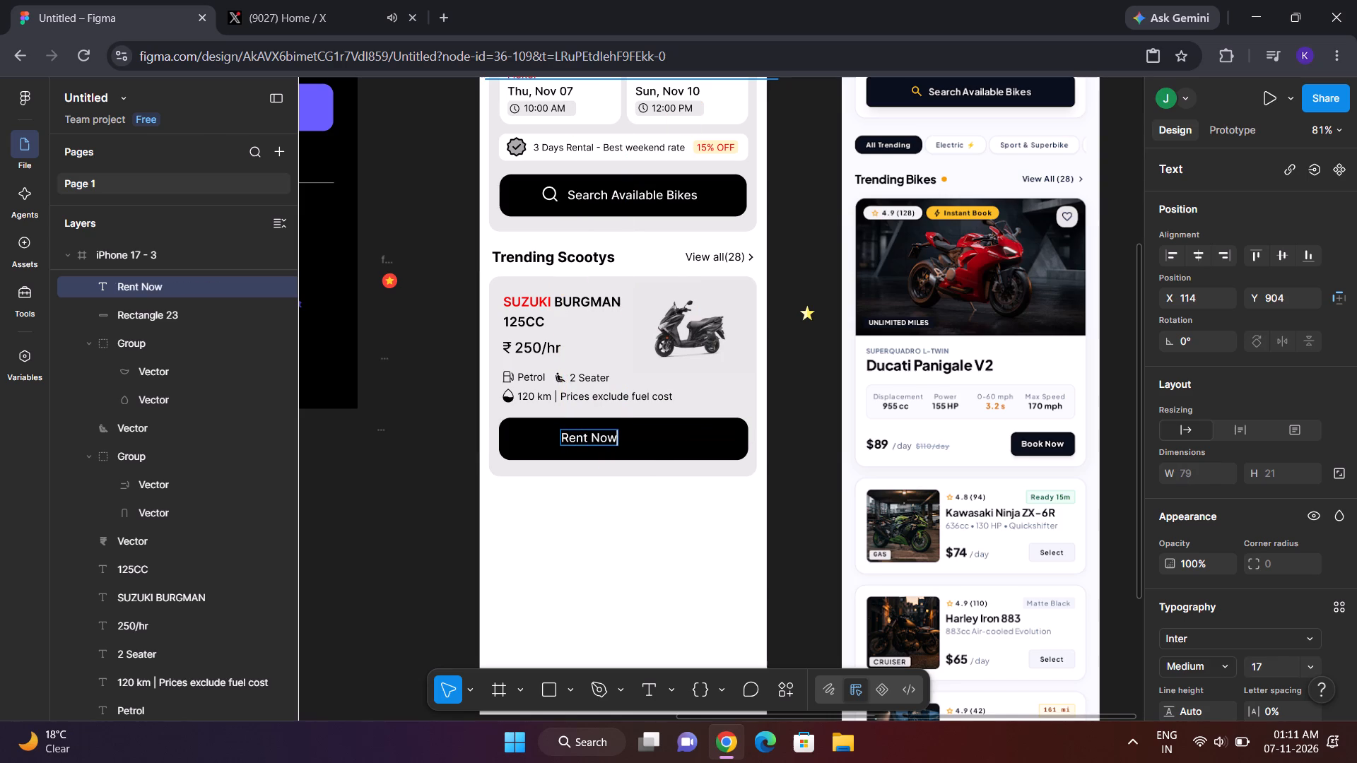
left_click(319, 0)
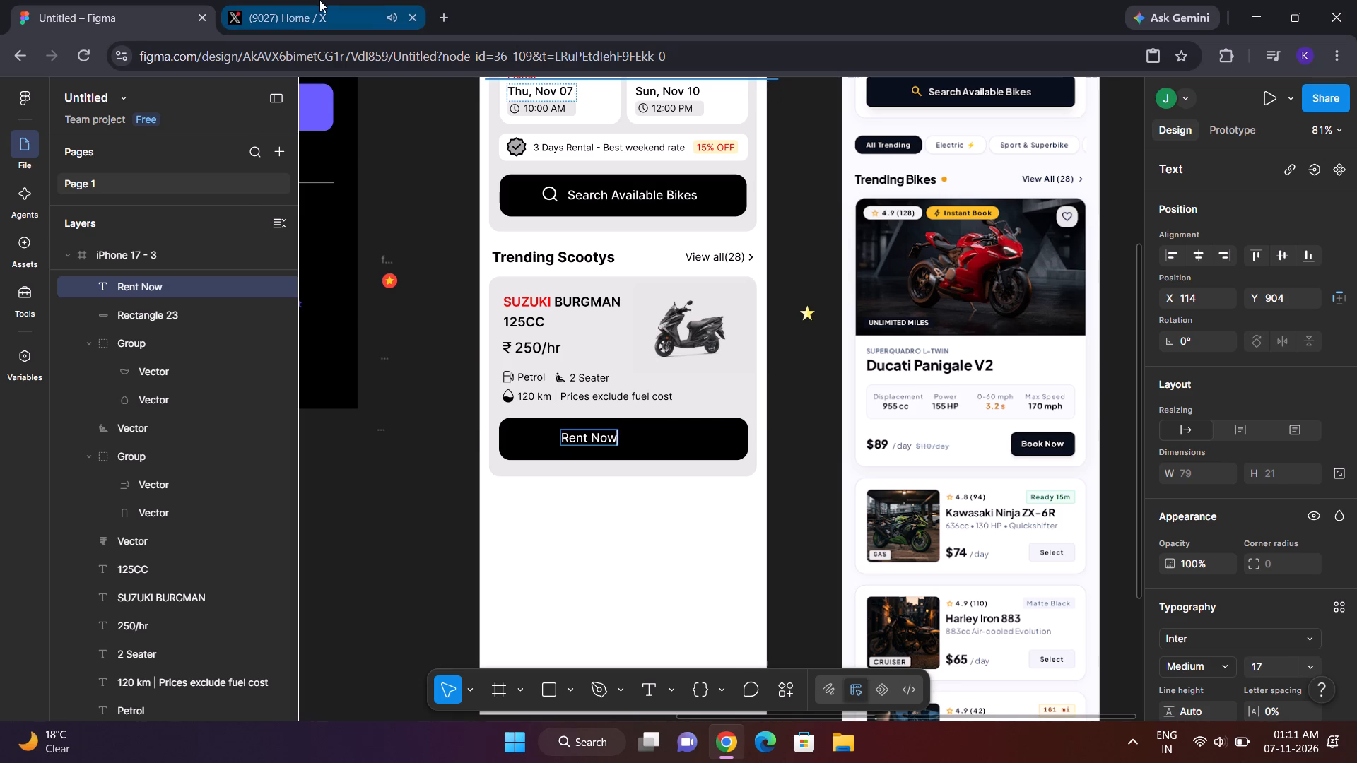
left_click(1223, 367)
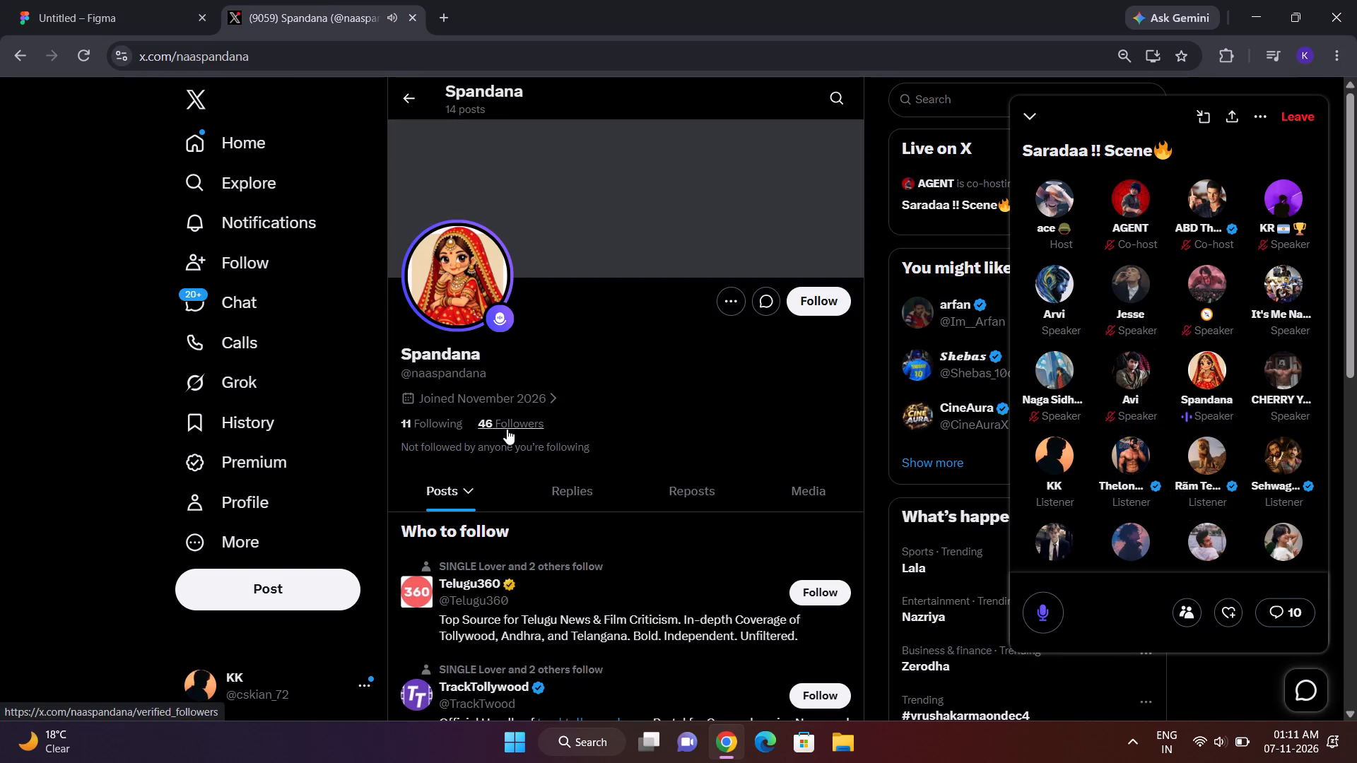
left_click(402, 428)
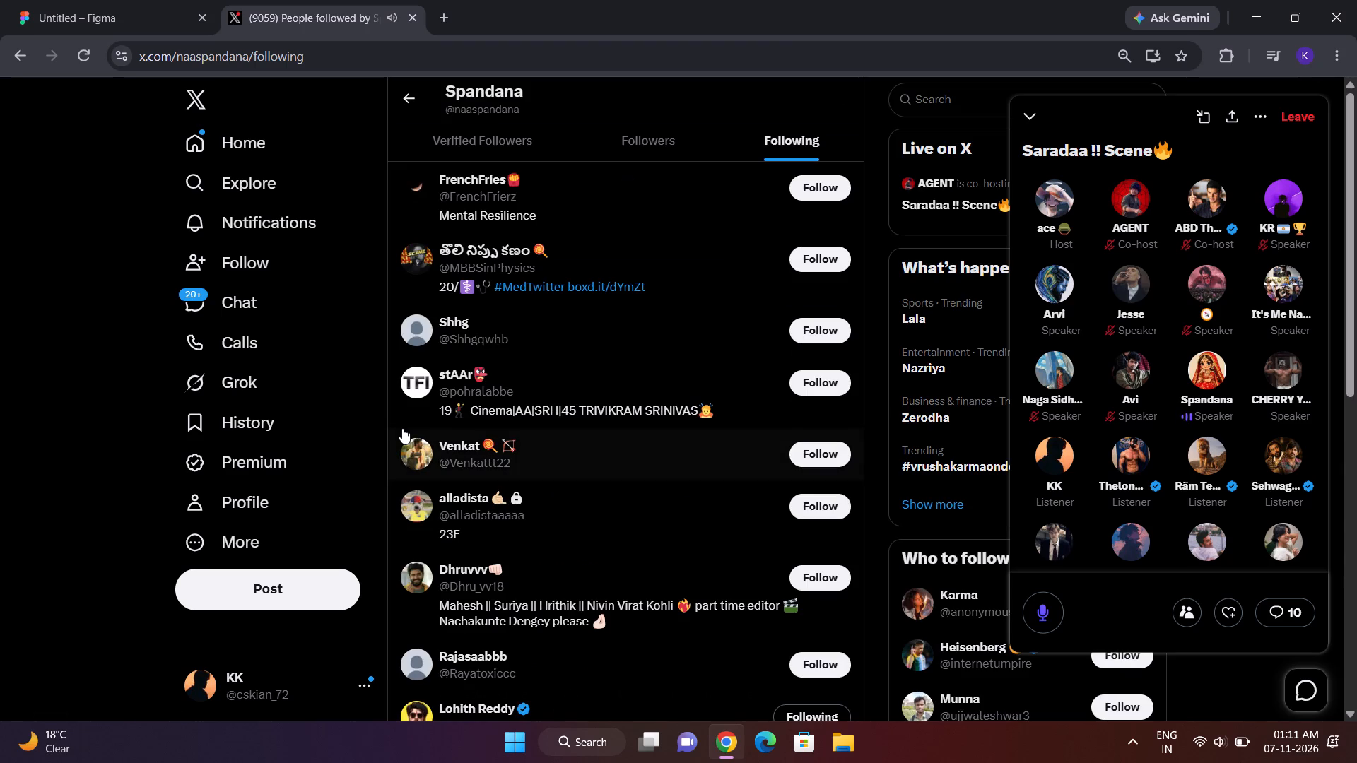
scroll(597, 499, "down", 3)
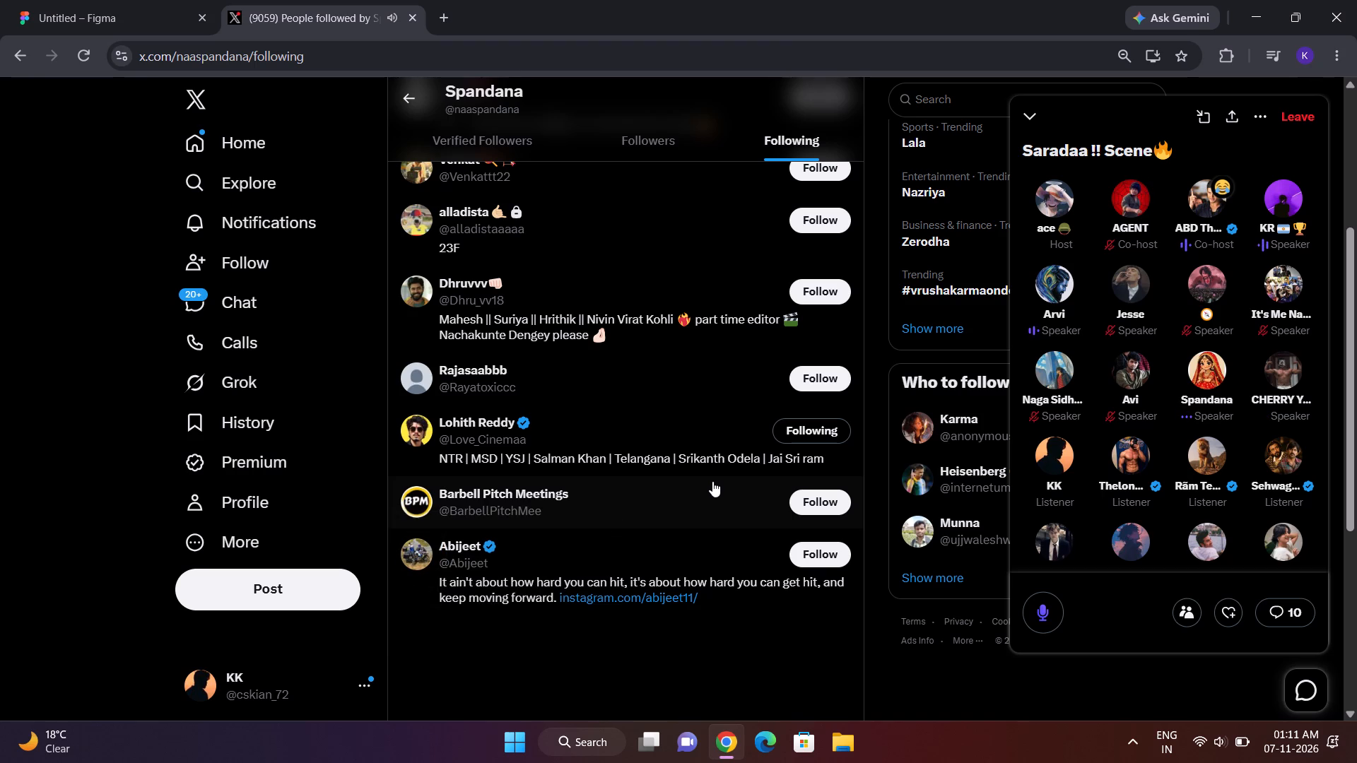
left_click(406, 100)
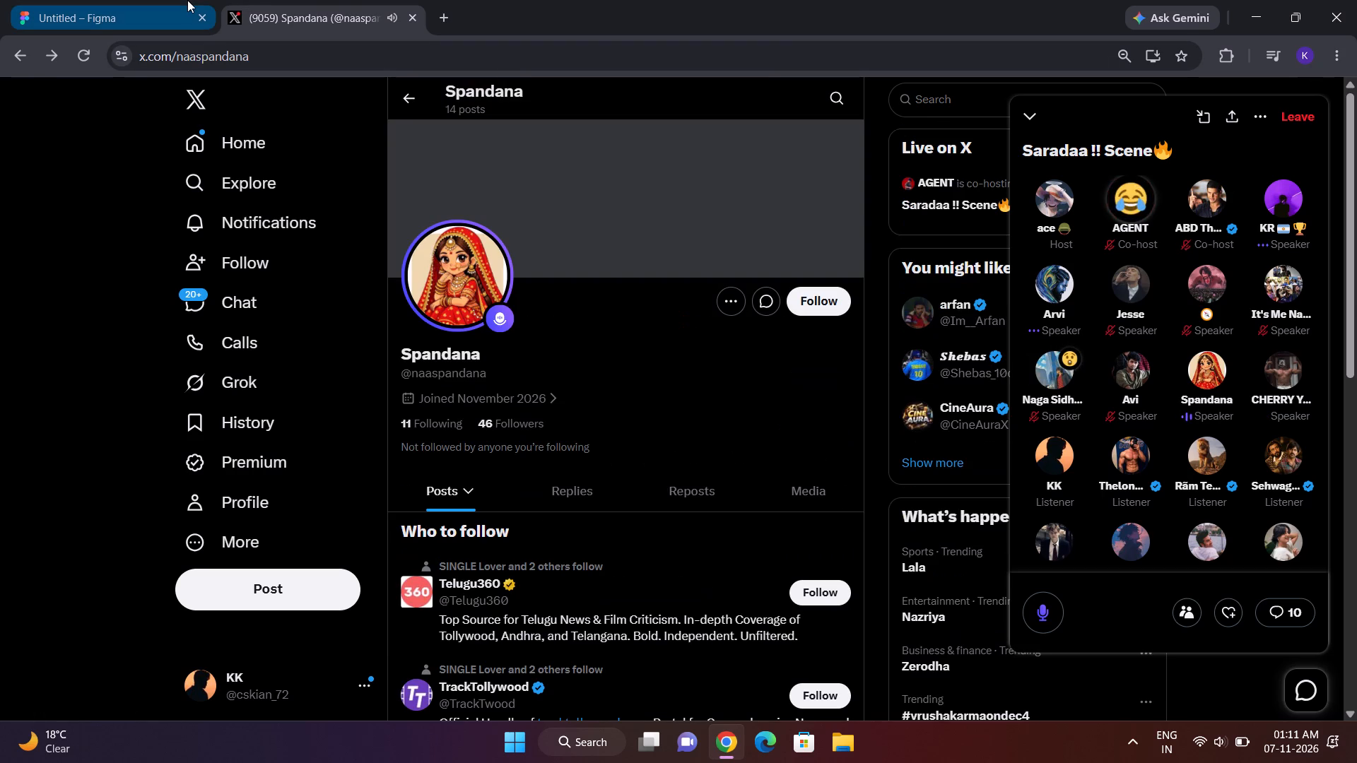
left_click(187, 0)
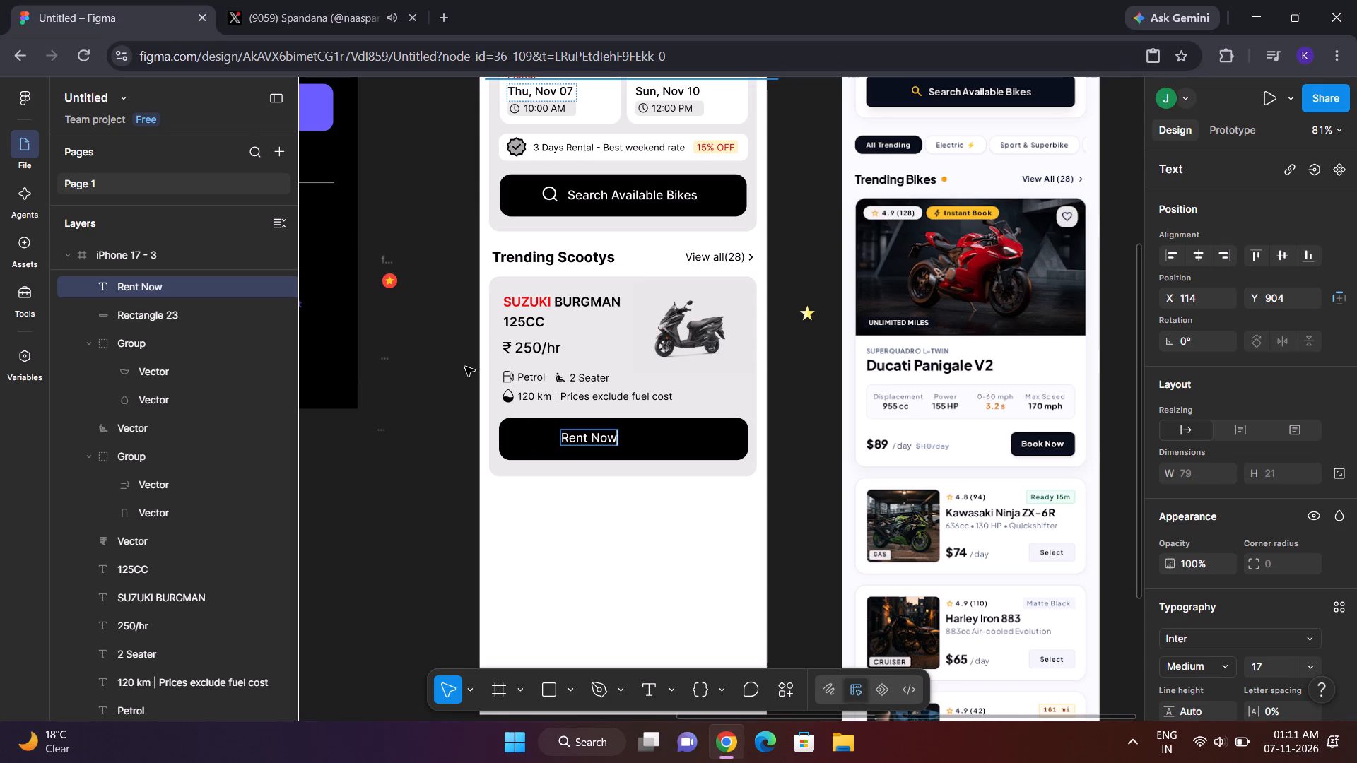
Move the "Rent Now" label to the middle of the scooter card's black button, at X 158, Y 906.
left_click_drag(664, 480, 679, 480)
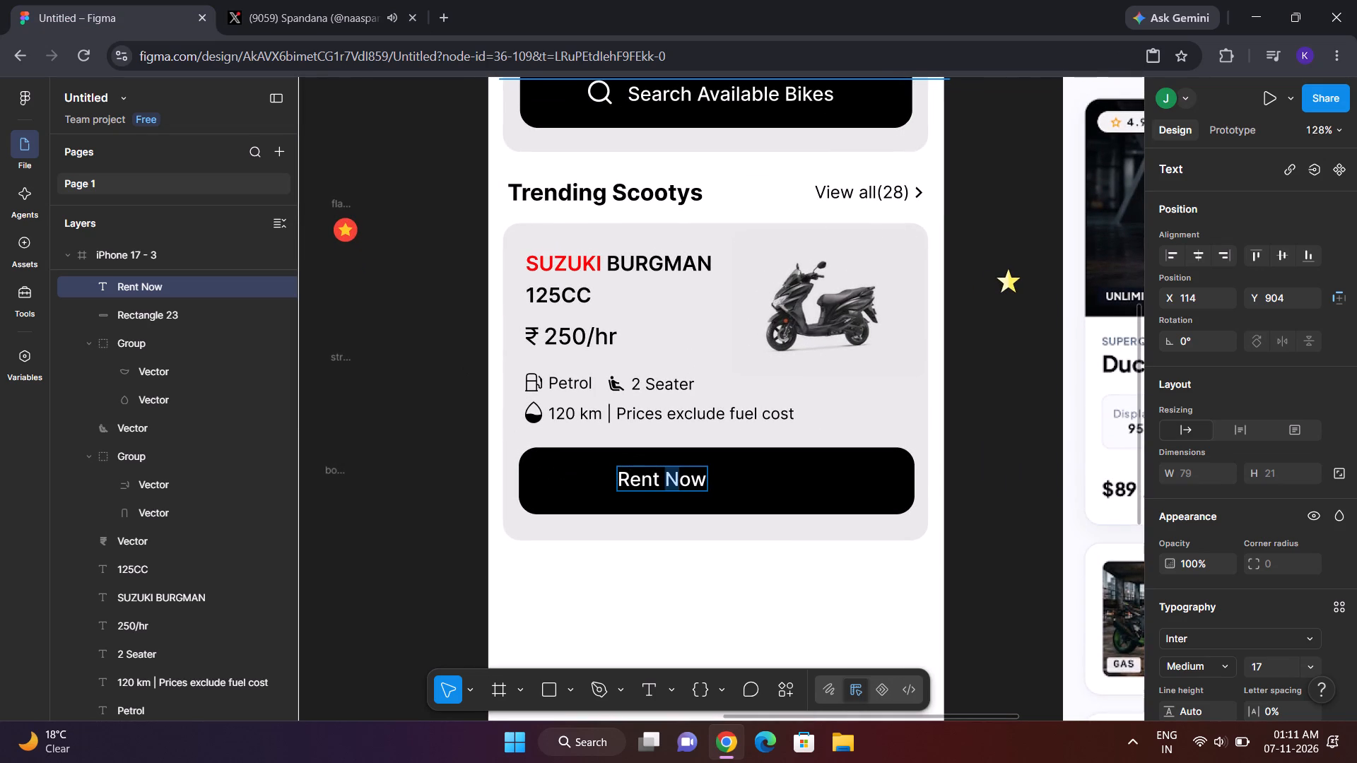
left_click(930, 477)
left_click_drag(671, 471, 725, 471)
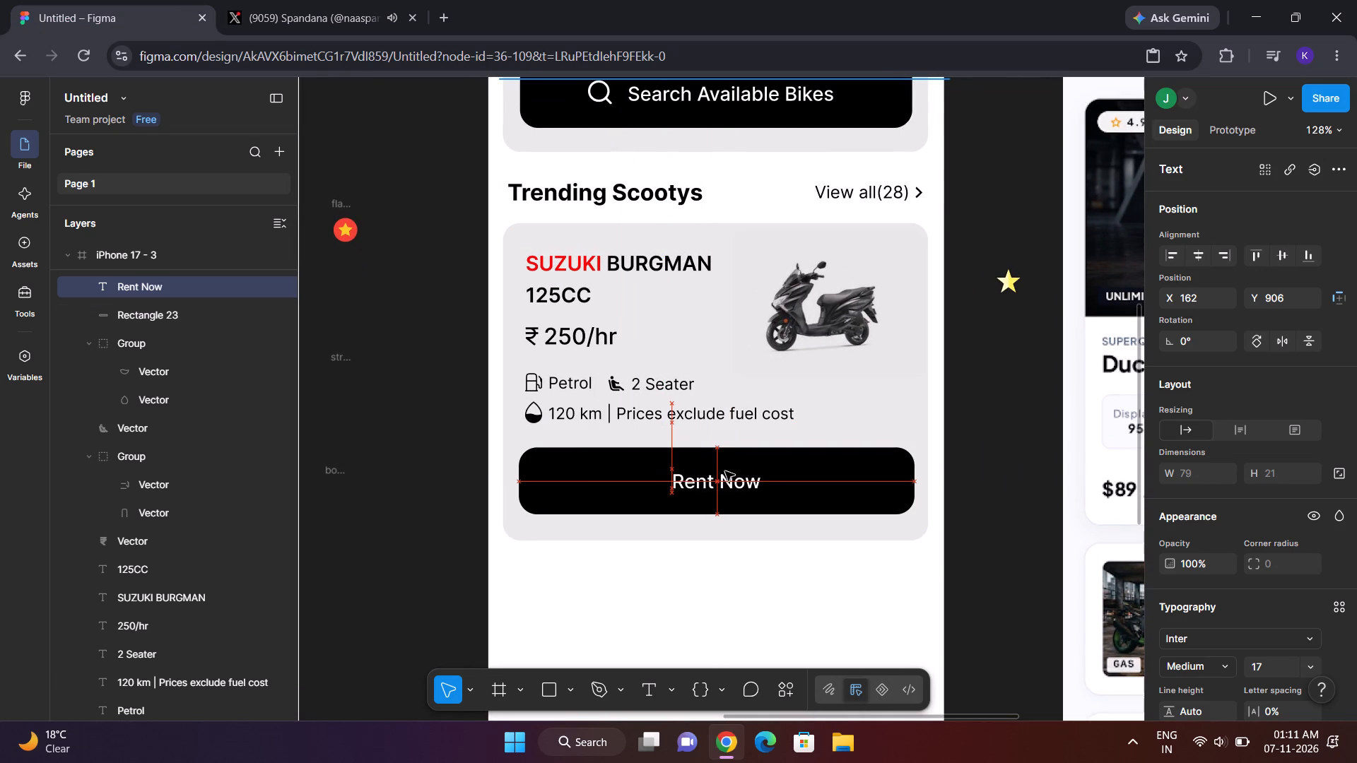
left_click_drag(725, 471, 721, 471)
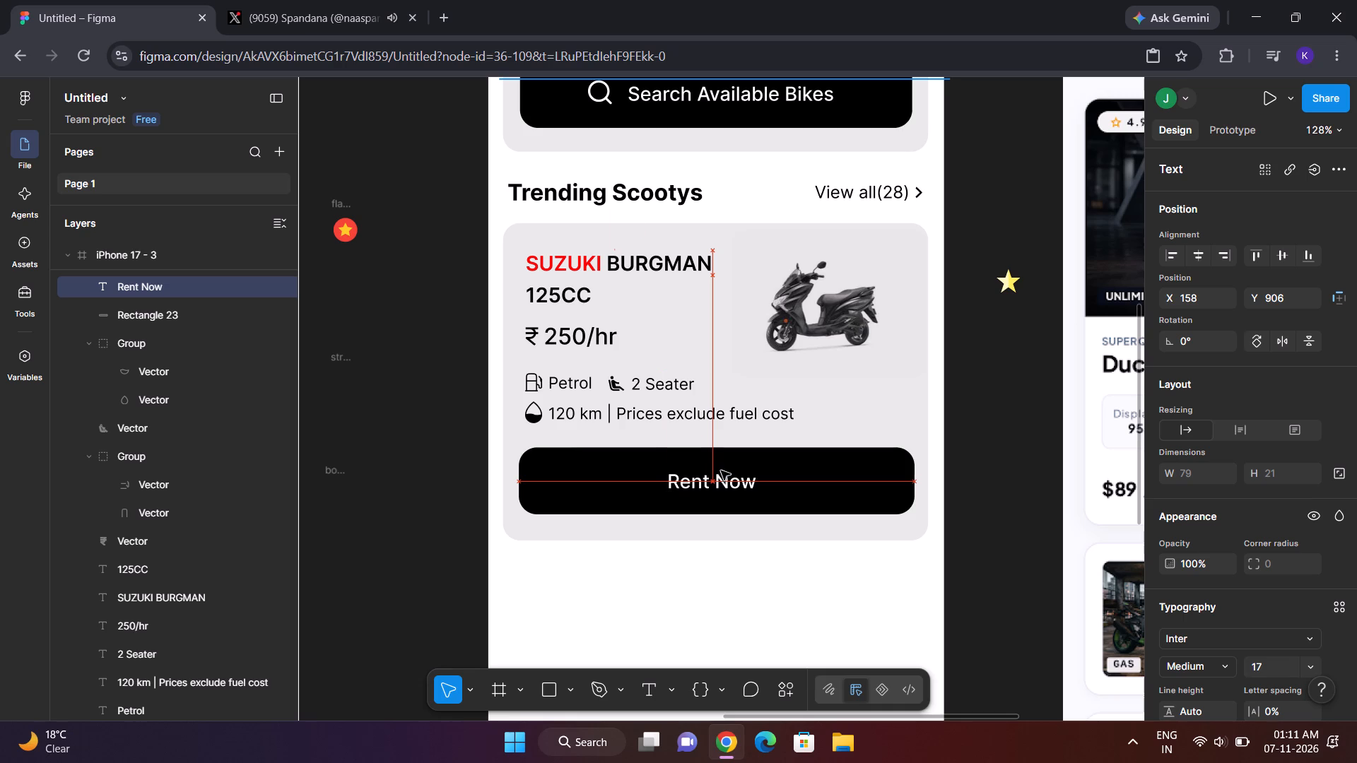
Shift the "Rent Now" label slightly right and up to X 161, centring it horizontally on the scooter card's black button.
left_click_drag(721, 471, 722, 468)
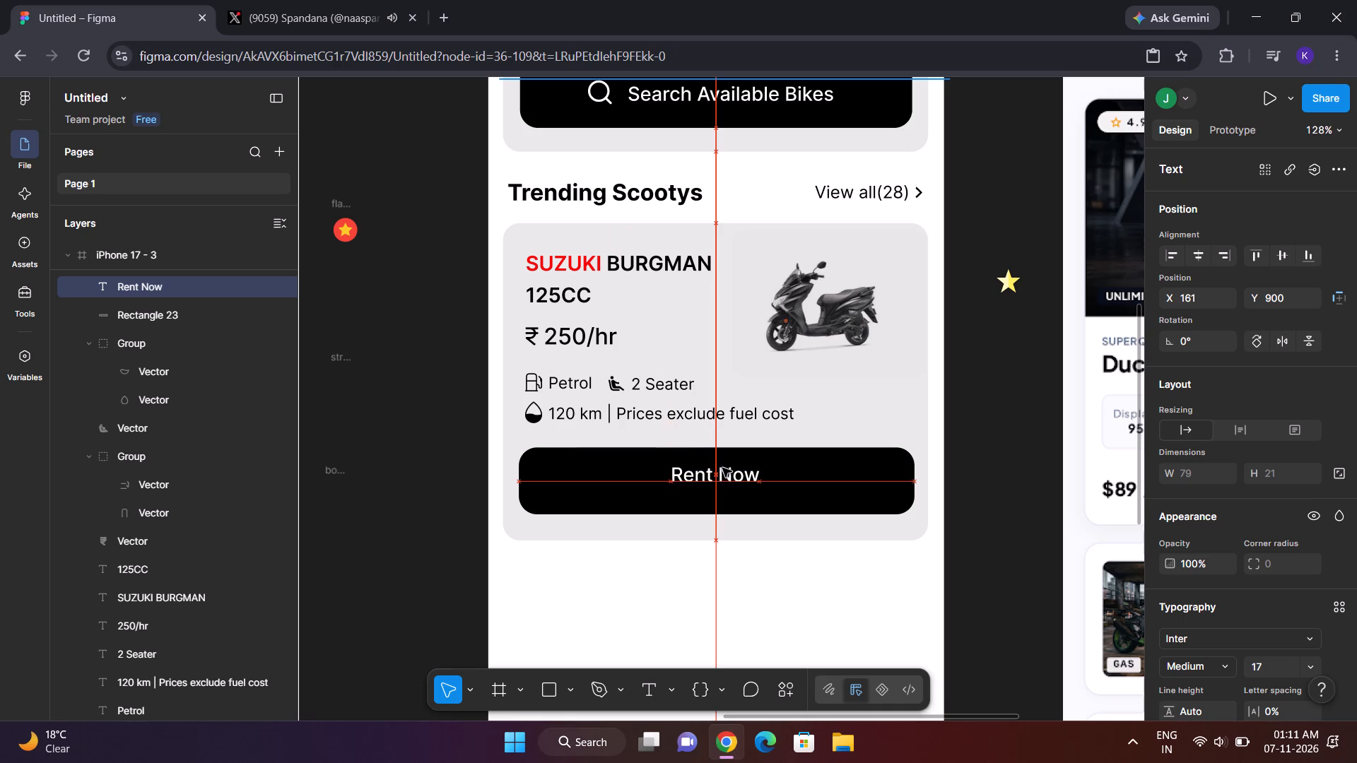
left_click_drag(722, 468, 722, 471)
left_click(1022, 507)
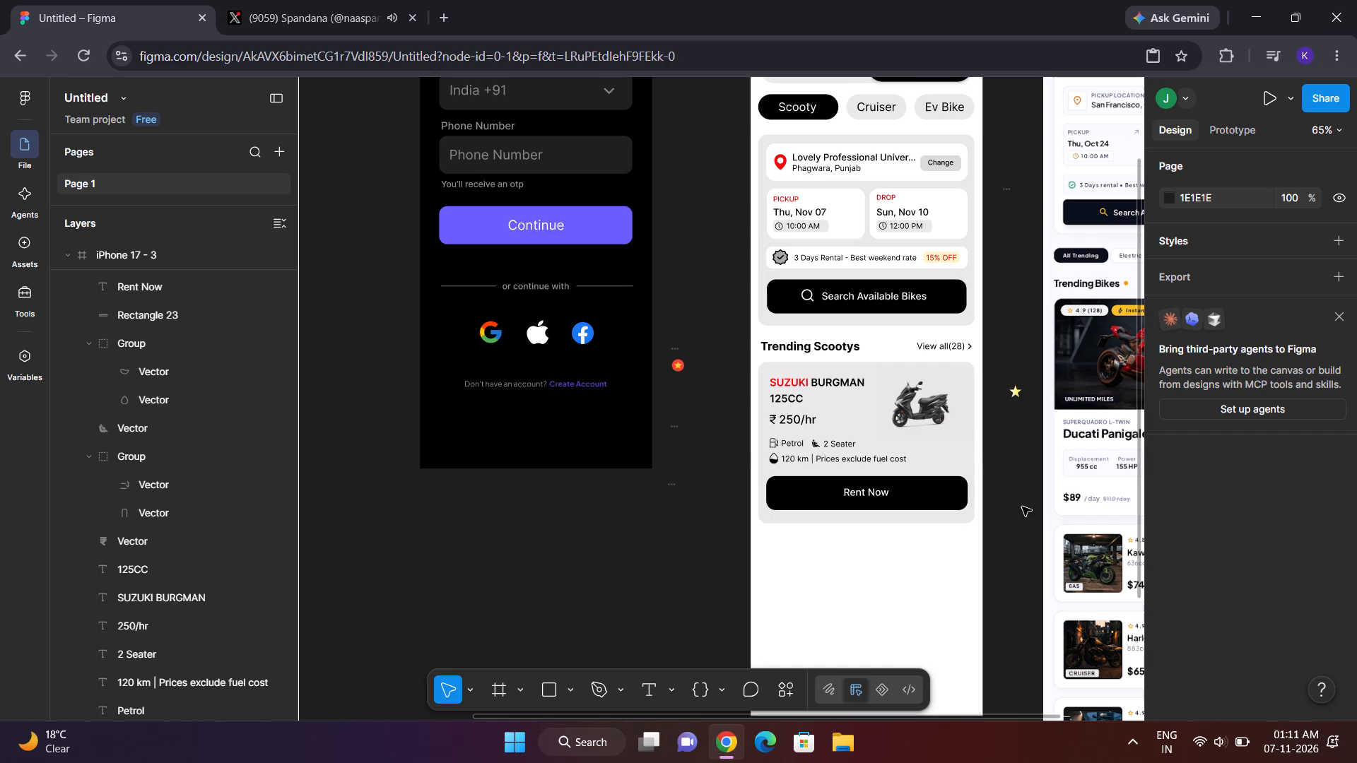
Extend the bottom edge of the scooter card's grey background downward by about 11 px, leaving more room below the Rent Now button.
scroll(1022, 507, "left", 4)
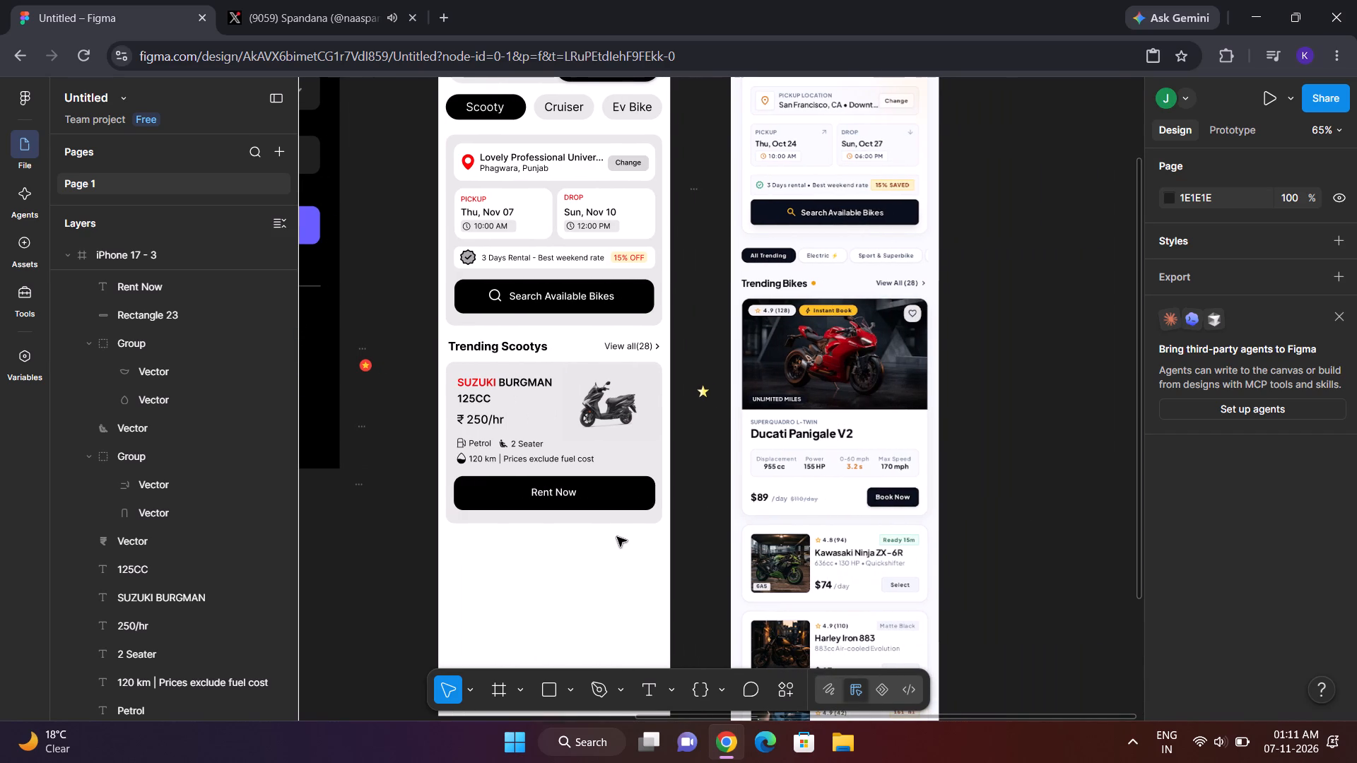
left_click(616, 525)
left_click_drag(606, 524, 605, 533)
Copy the words "Prices exclude fuel cost" from the distance text into a new text below the Rent Now button, at X 38, Y 961.
left_click(574, 457)
left_click(574, 457)
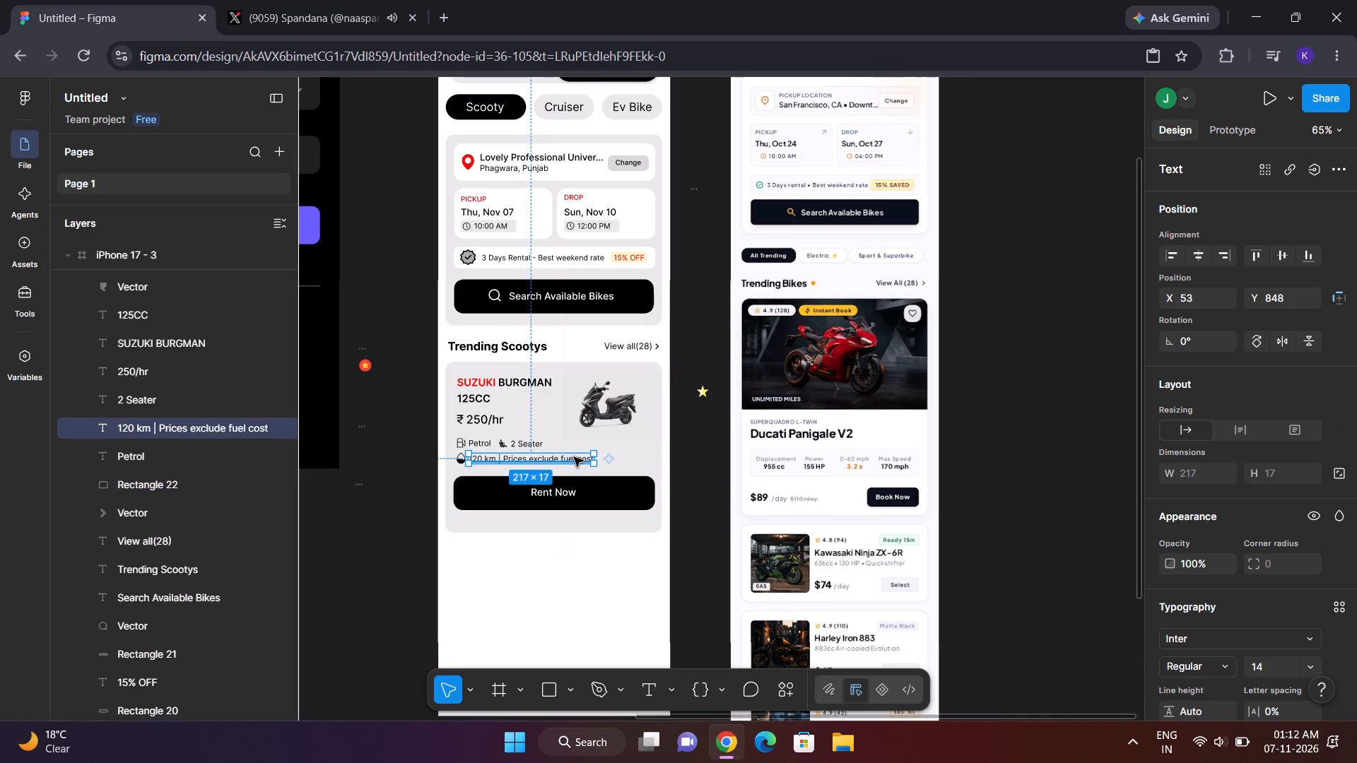
double_click(574, 457)
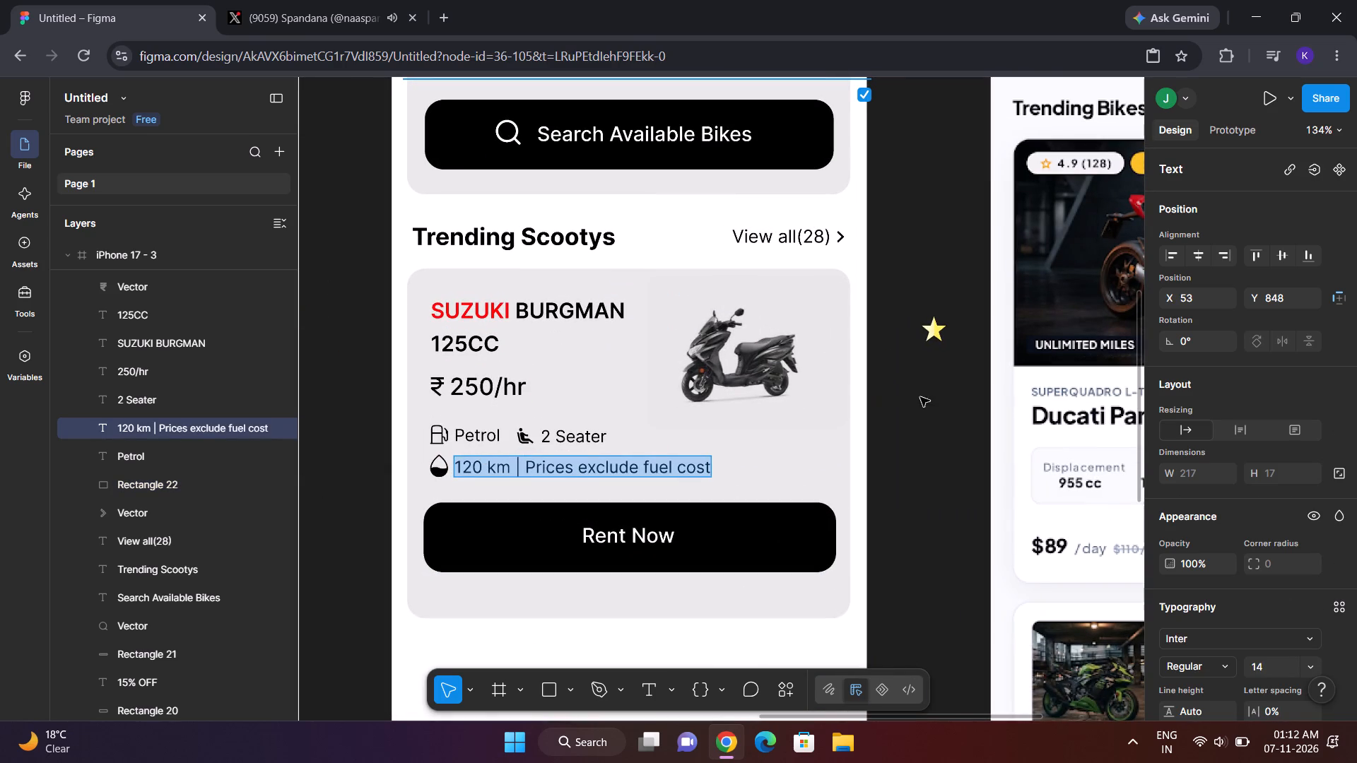
left_click(582, 461)
left_click(1010, 453)
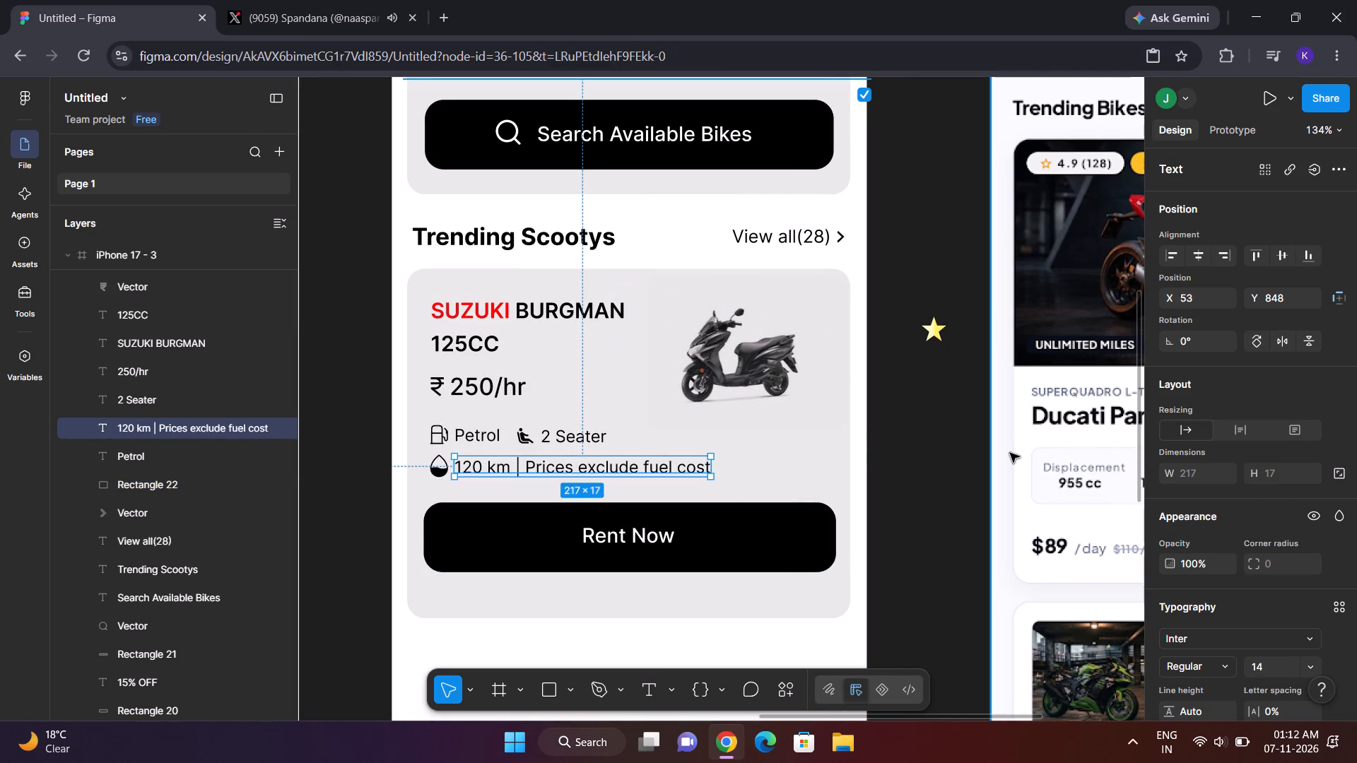
left_click(868, 443)
double_click(583, 468)
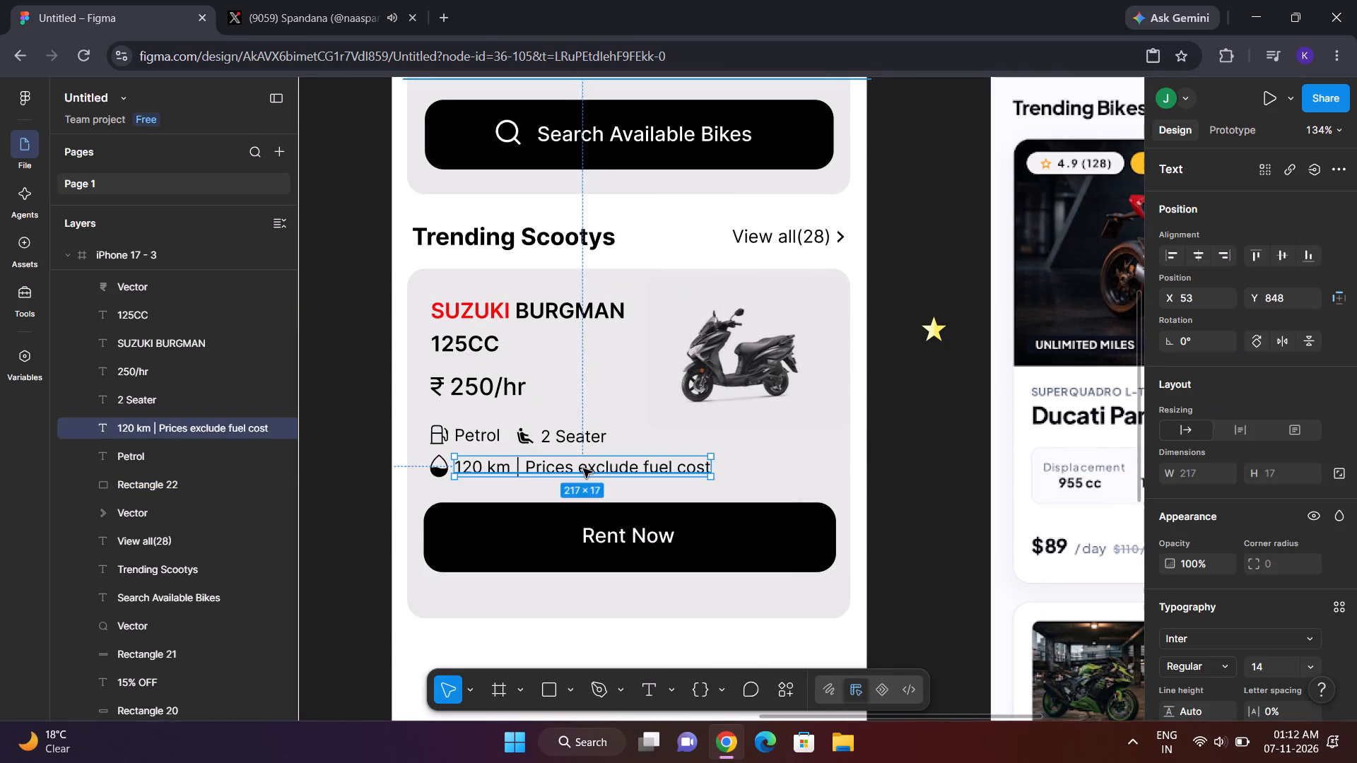
left_click(583, 468)
left_click_drag(524, 468, 712, 465)
key("ctrl+c")
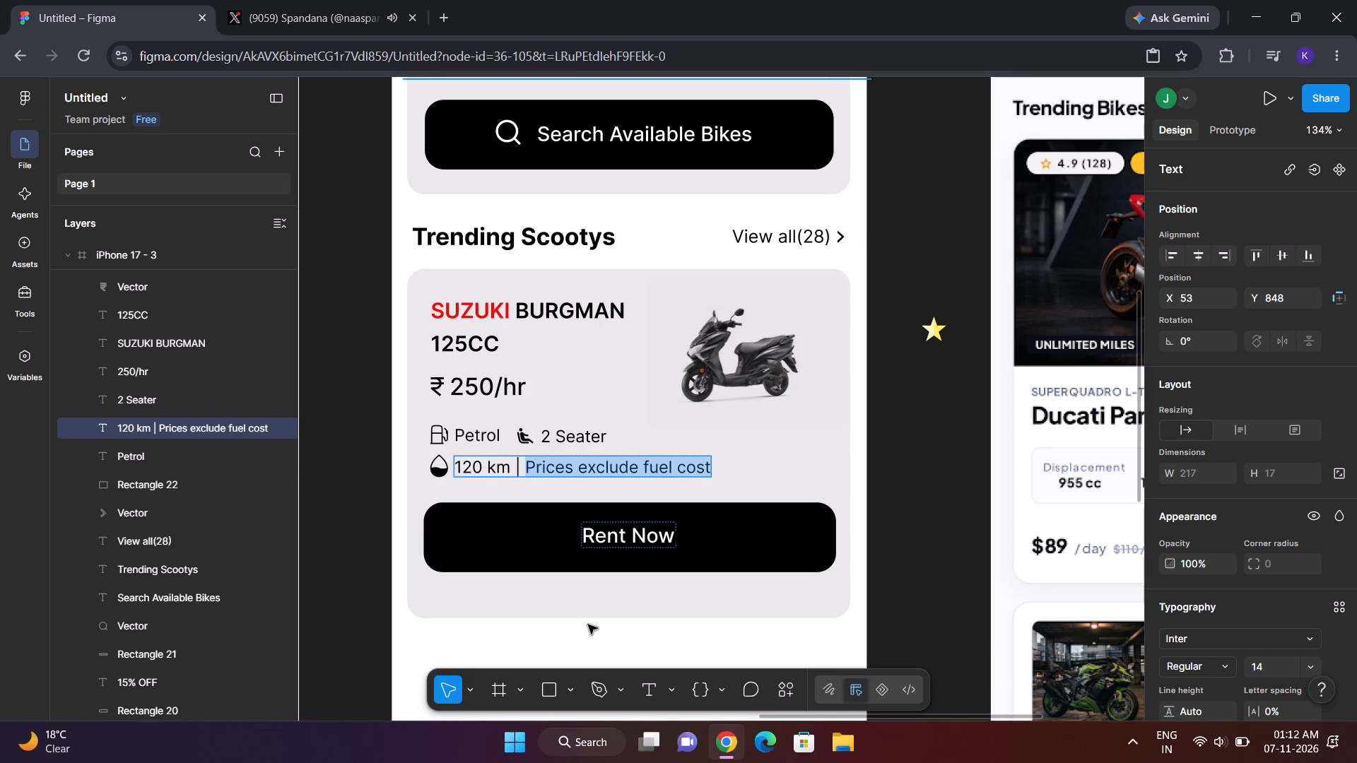
left_click(588, 605)
left_click(645, 682)
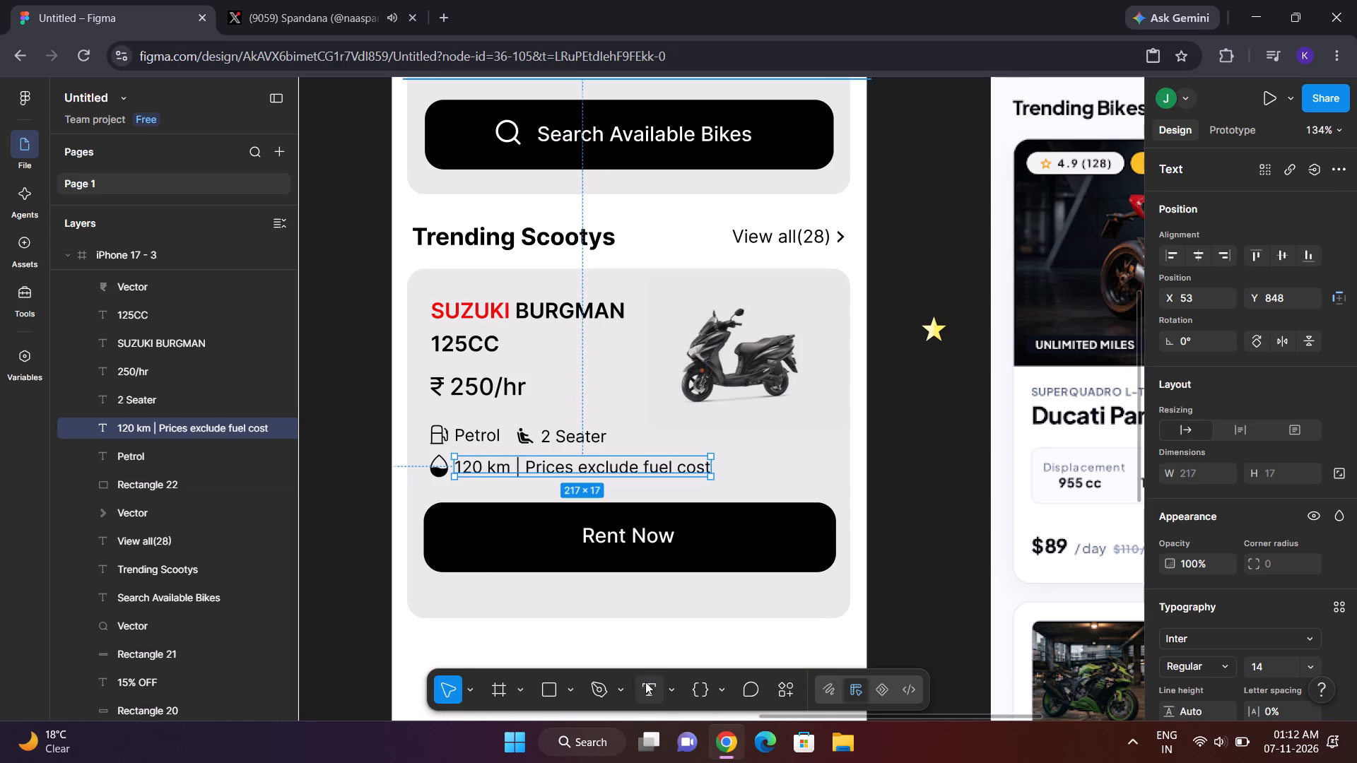
left_click(437, 590)
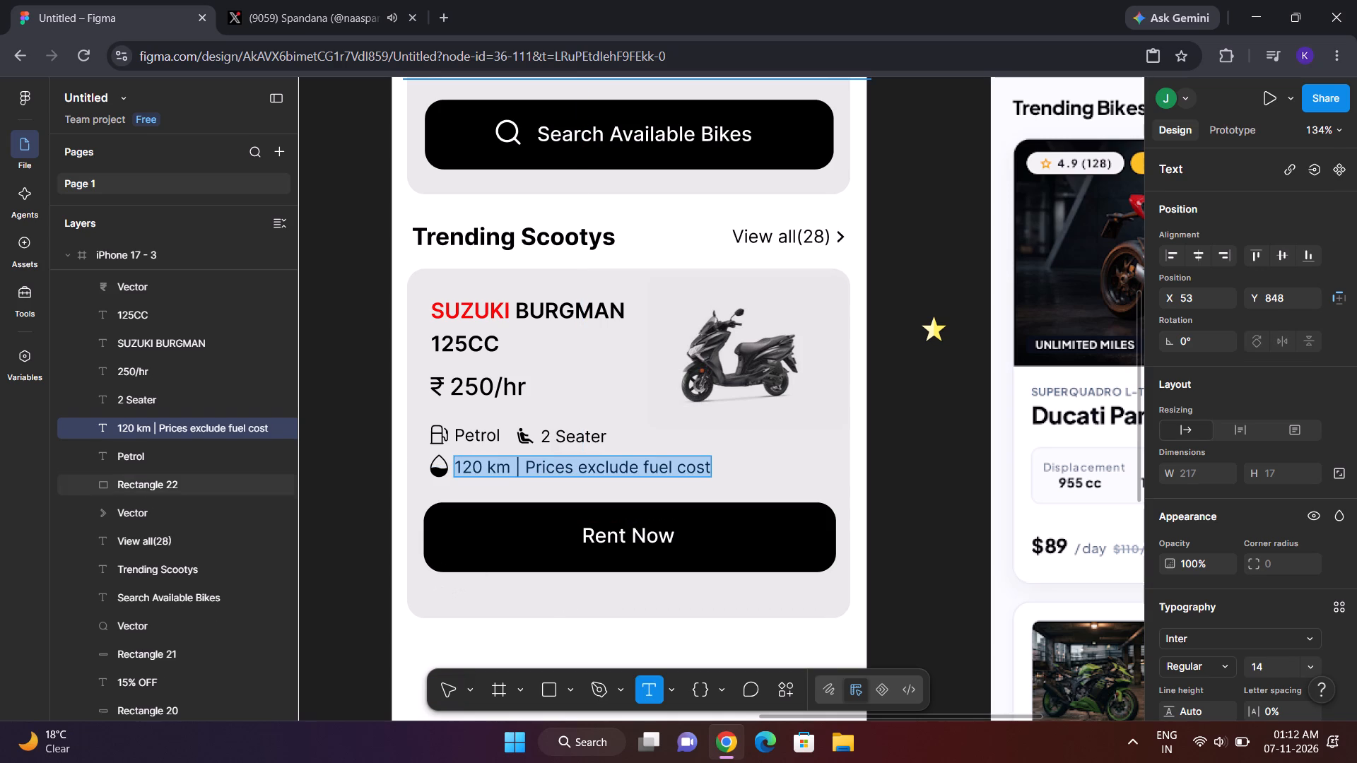
key("ctrl+v")
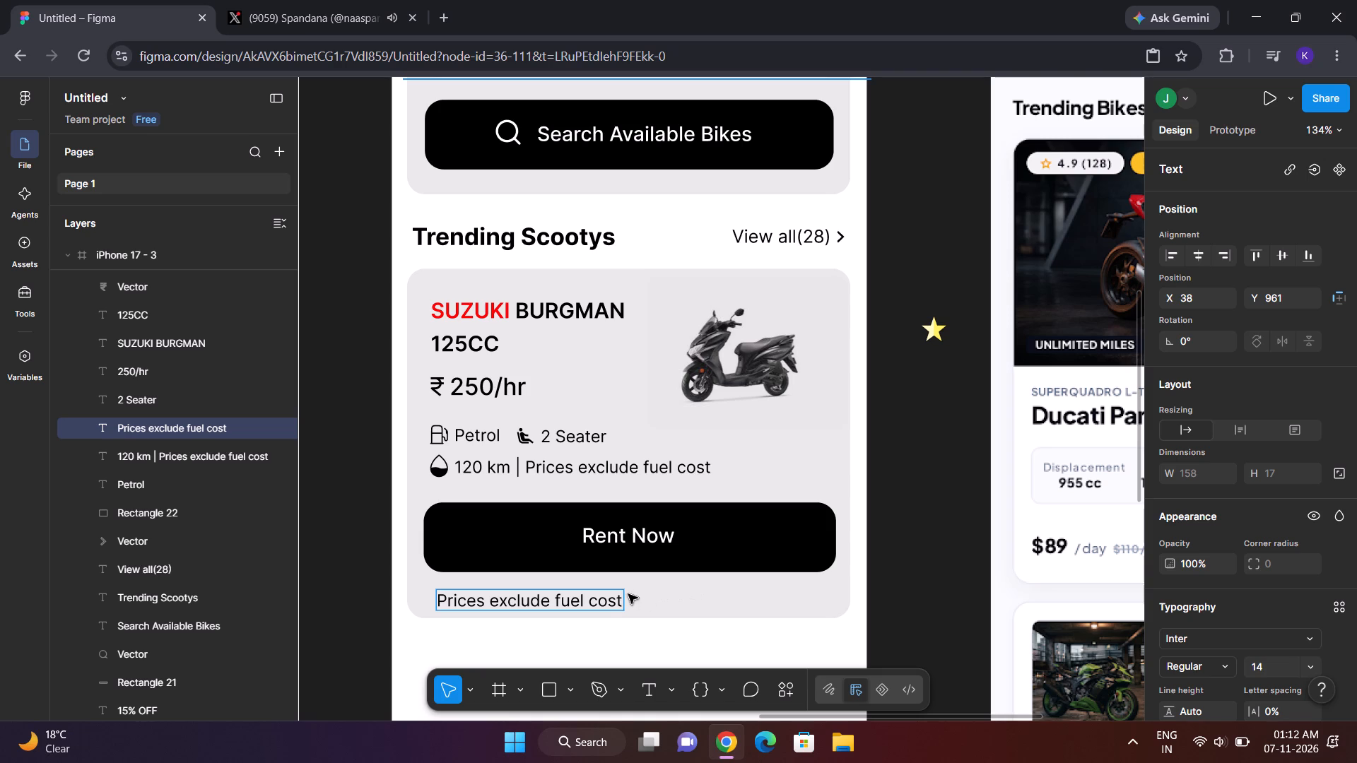
Change the new text below the Rent Now button to "Pickup at Lovely Professional University".
key("BackSpace")
key("BackSpace")
key("BackSpace")
key("BackSpace")
key("BackSpace")
key("BackSpace")
key("BackSpace")
key("BackSpace")
key("BackSpace")
key("BackSpace")
key("BackSpace")
key("BackSpace")
key("BackSpace")
key("BackSpace")
key("BackSpace")
key("BackSpace")
key("BackSpace")
key("BackSpace")
key("BackSpace")
key("BackSpace")
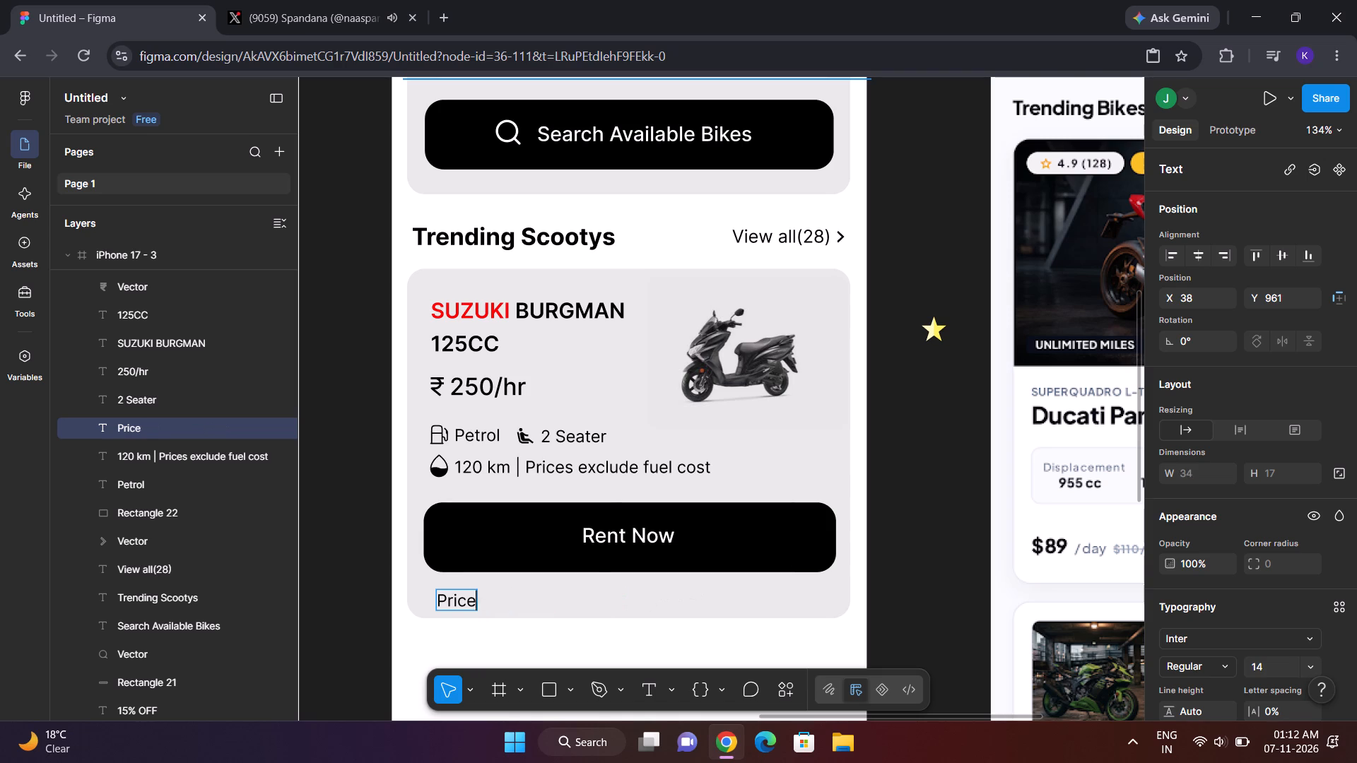
key("BackSpace")
key("BackSpace")
key("BackSpace")
type("ickup at")
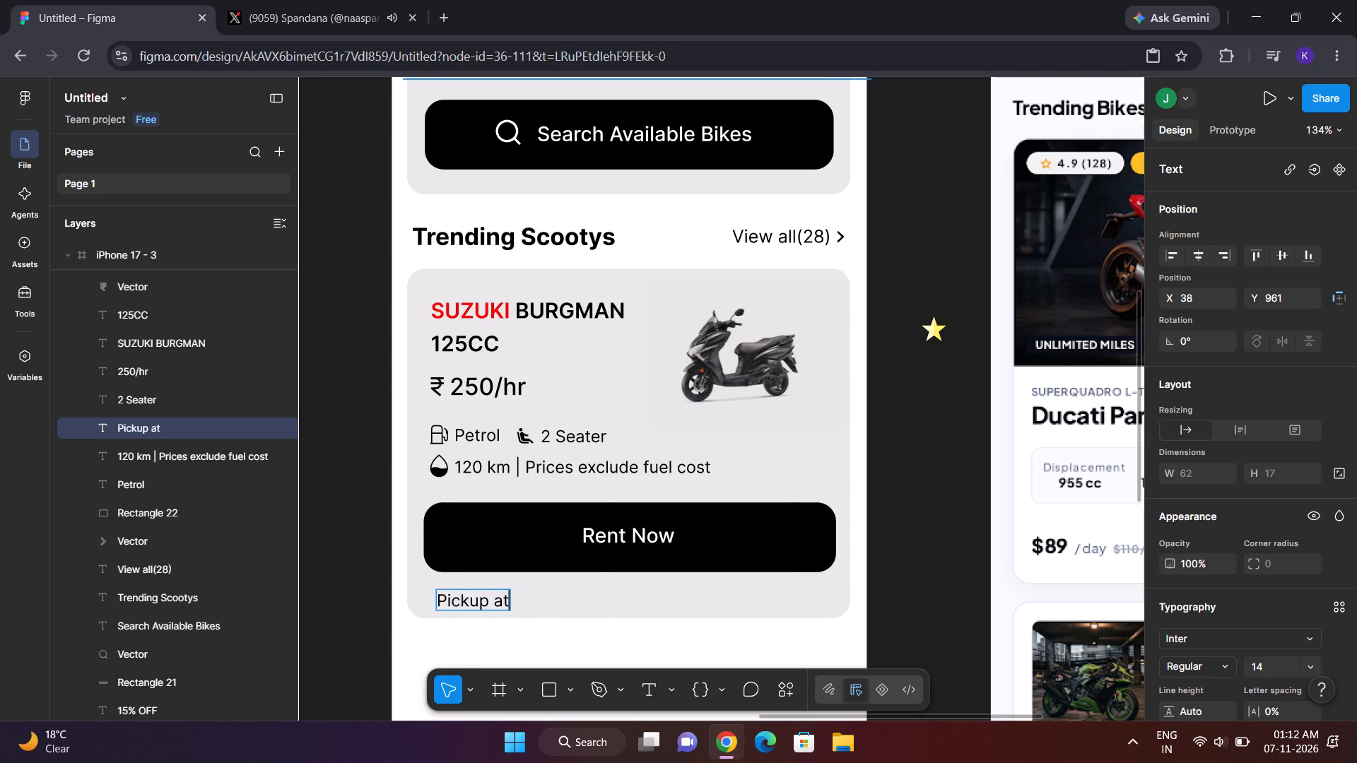
key("space")
type("Lovely Professional University")
left_click(901, 592)
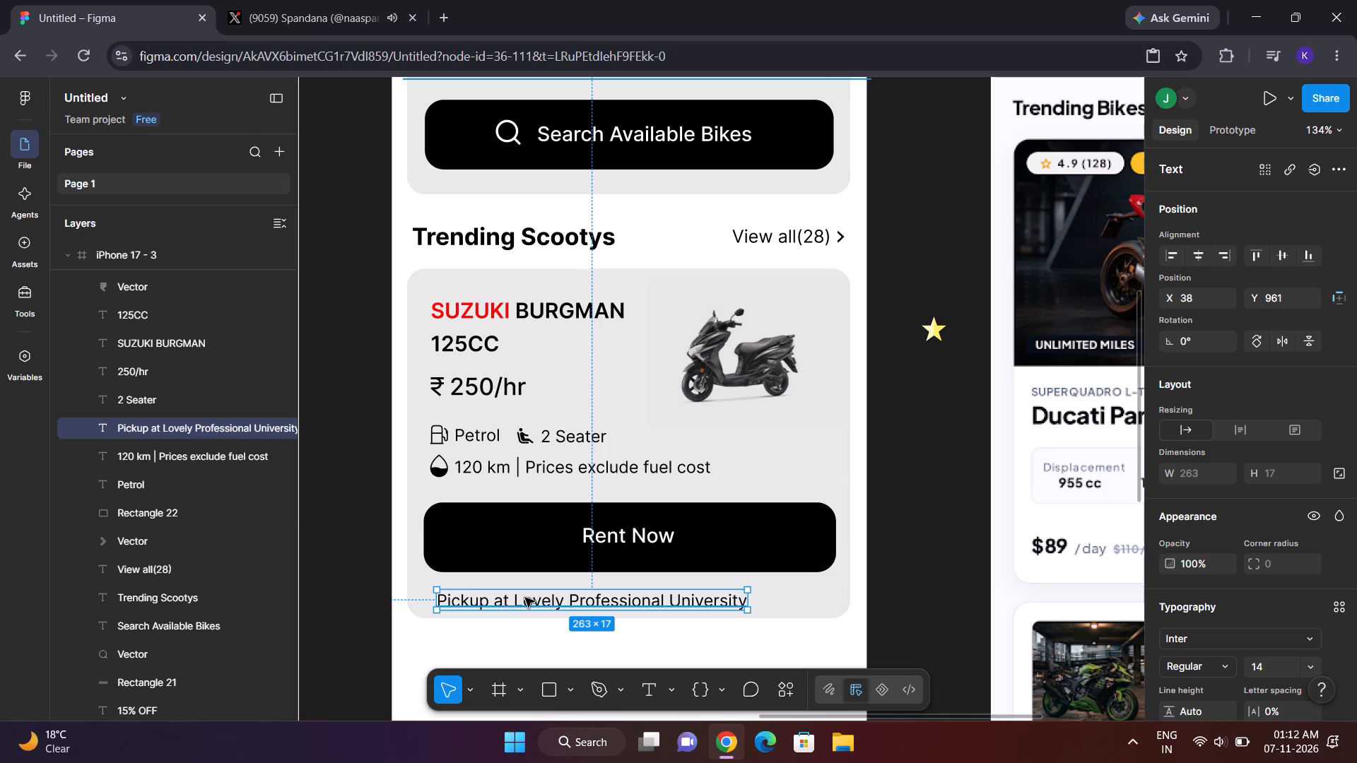
Move the pickup text up just beneath the Rent Now button, aligned with the button's left edge at X 28.
left_click_drag(501, 604, 489, 598)
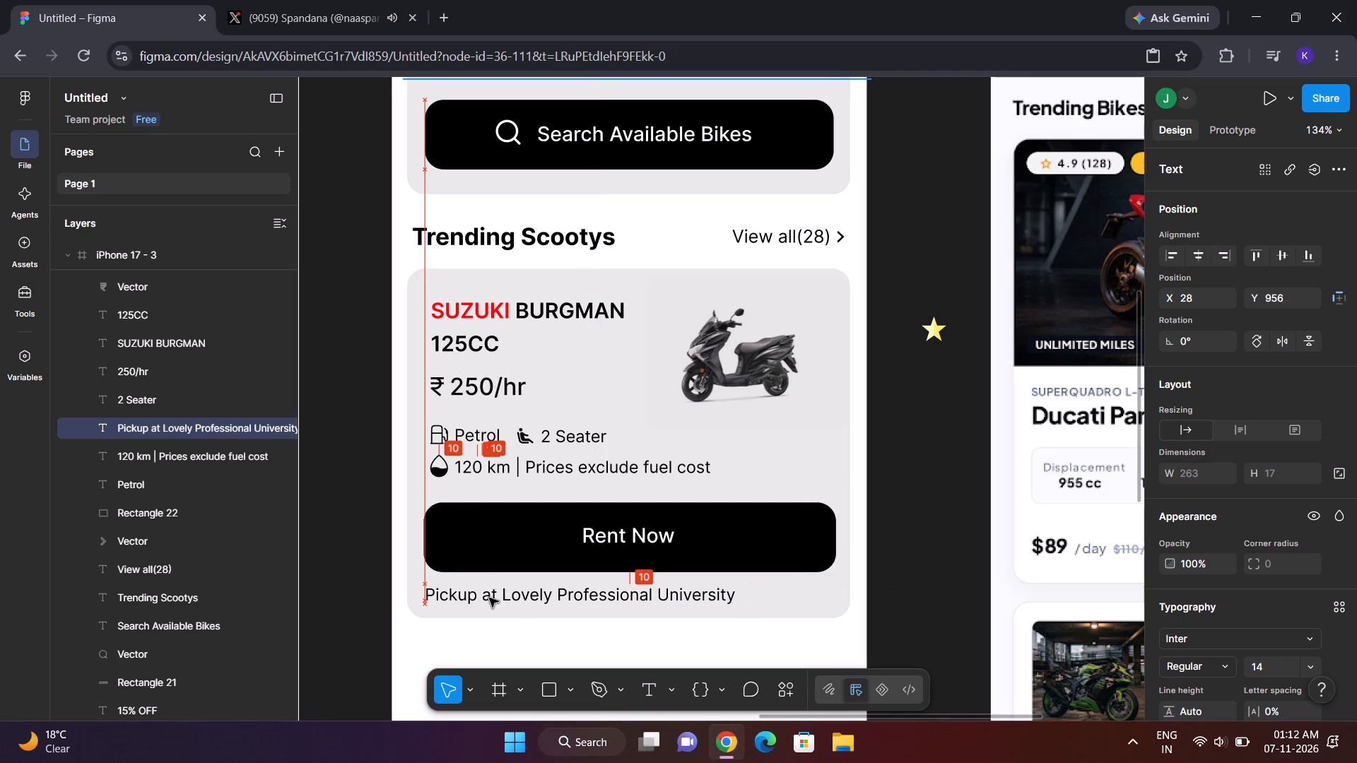
left_click_drag(489, 598, 490, 598)
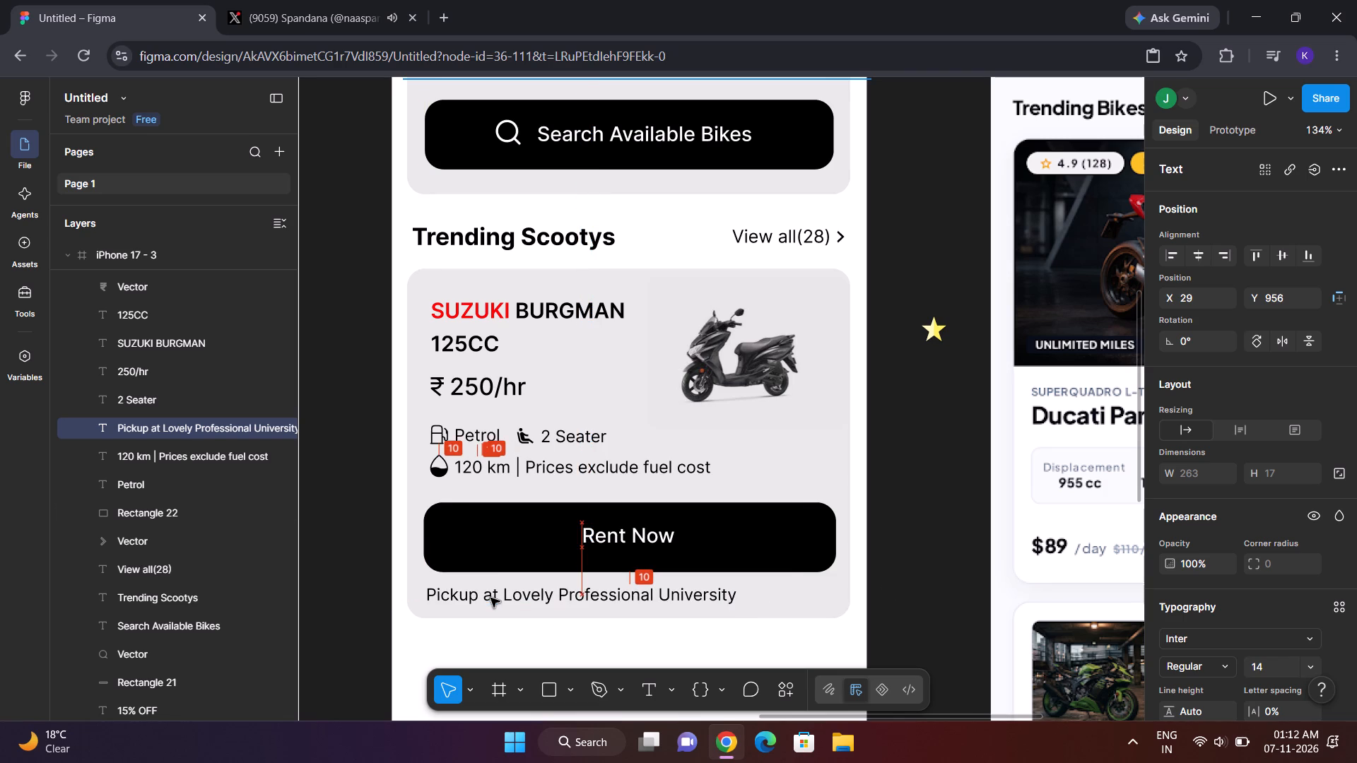
left_click_drag(490, 598, 489, 598)
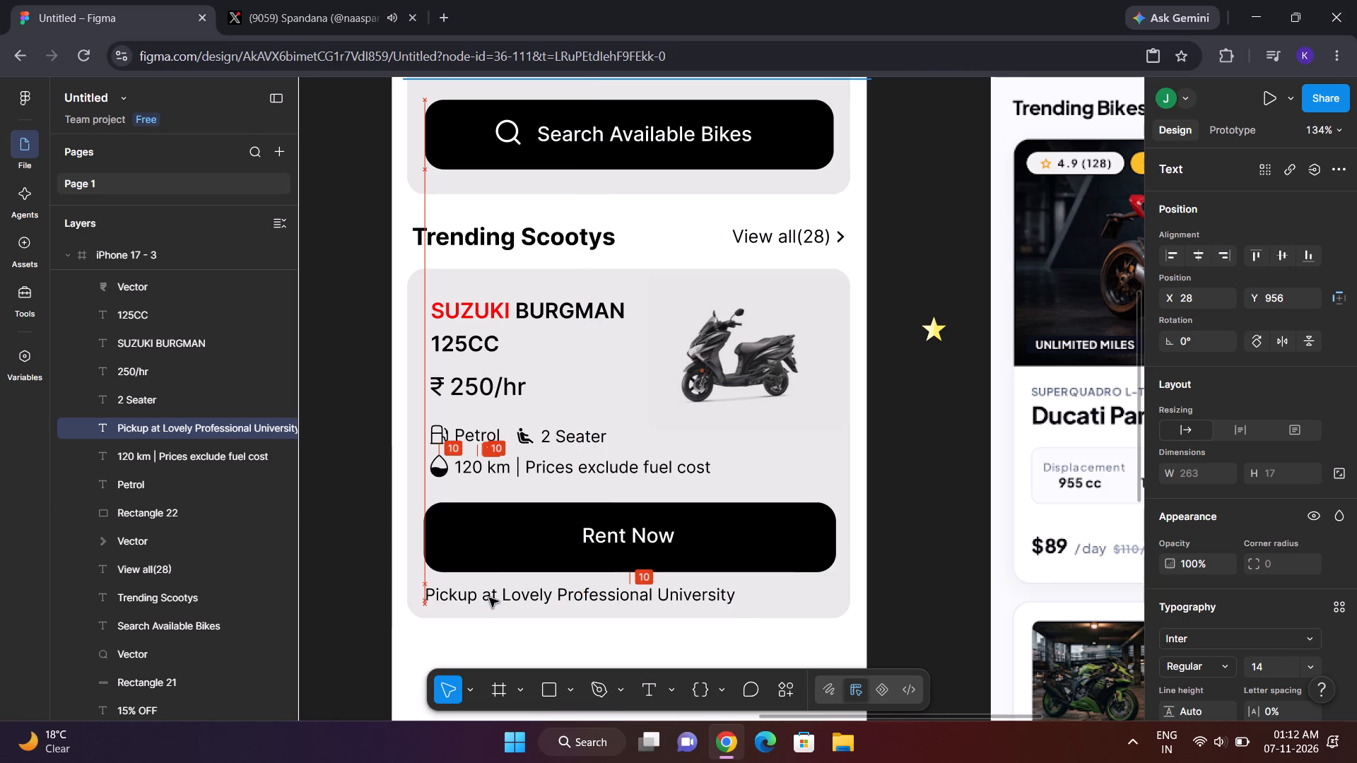
left_click_drag(489, 598, 489, 595)
left_click(886, 525)
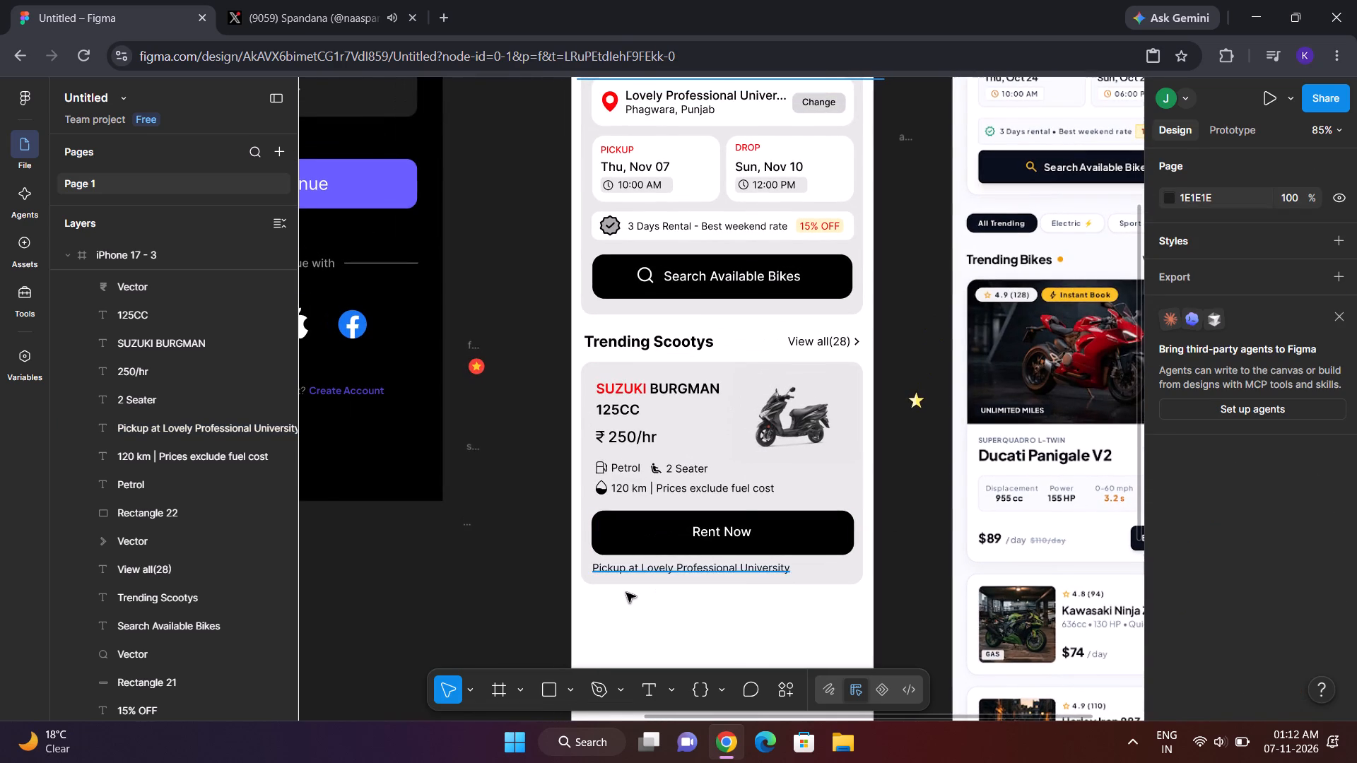
Move the pickup text to X 33, lining up its left edge with the scooter details above the Rent Now button.
double_click(650, 538)
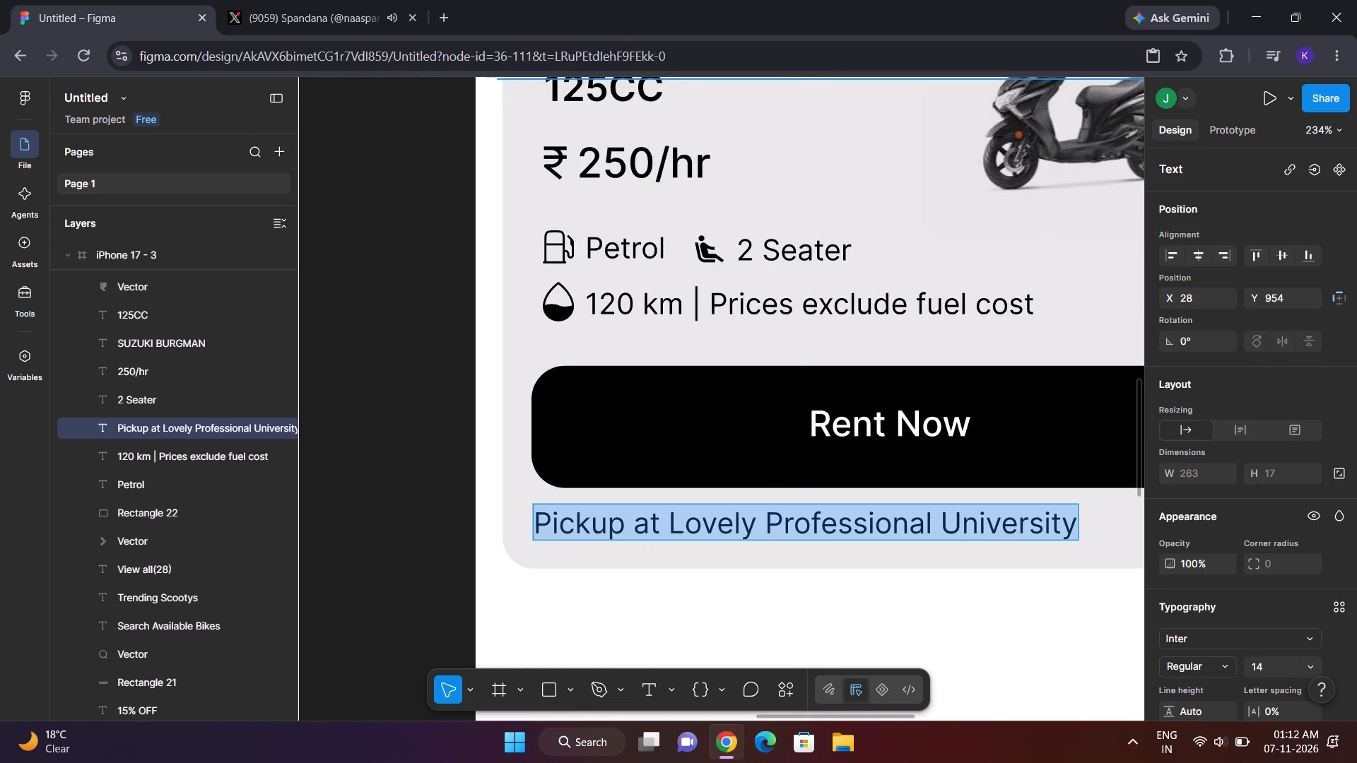
left_click(341, 476)
left_click_drag(676, 526, 681, 526)
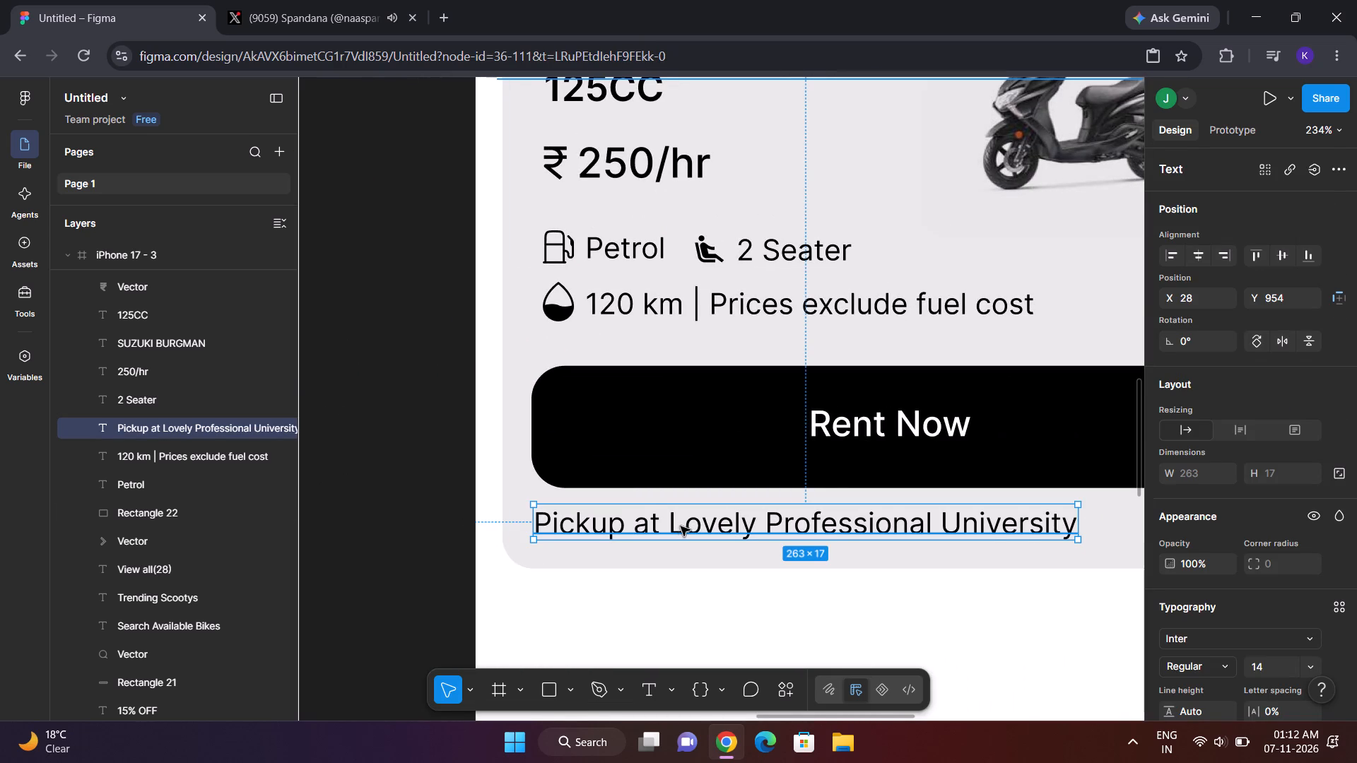
left_click_drag(681, 526, 685, 526)
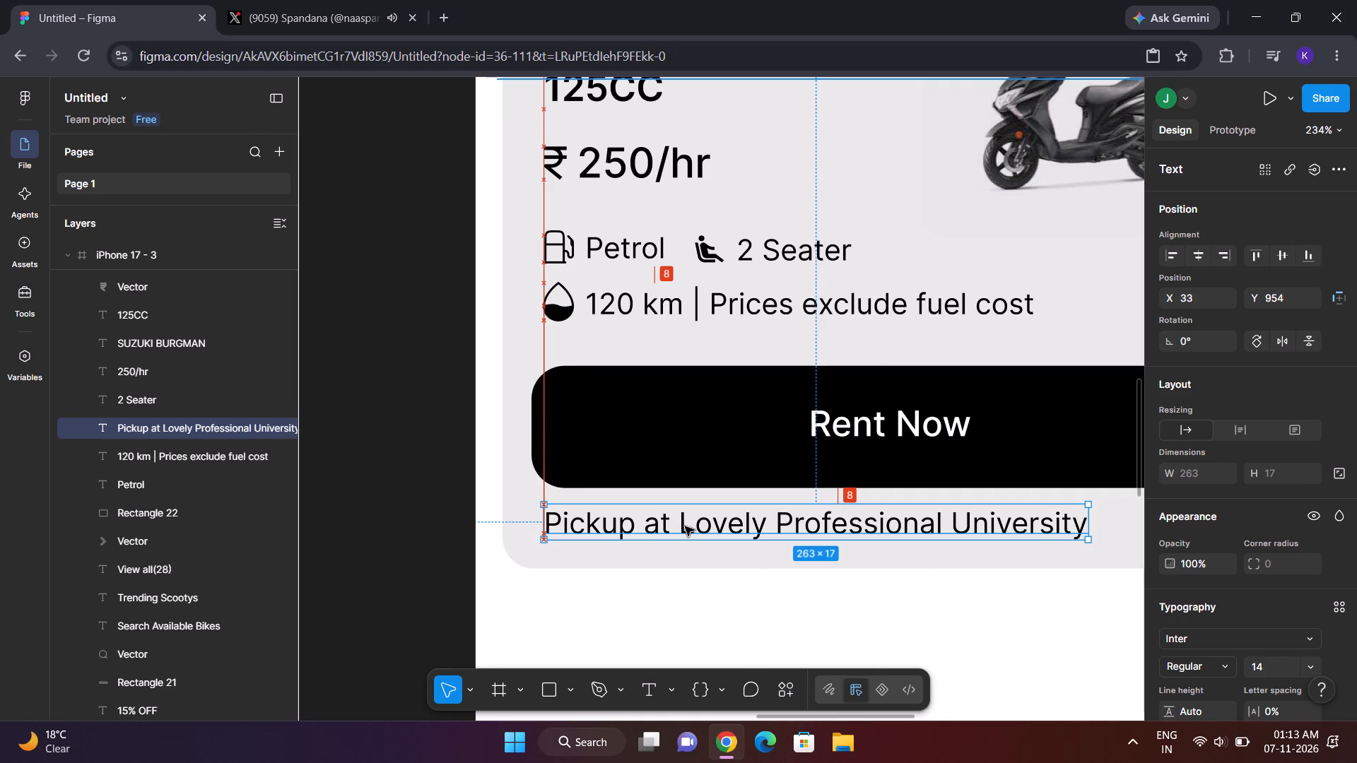
left_click_drag(685, 526, 686, 526)
left_click(380, 424)
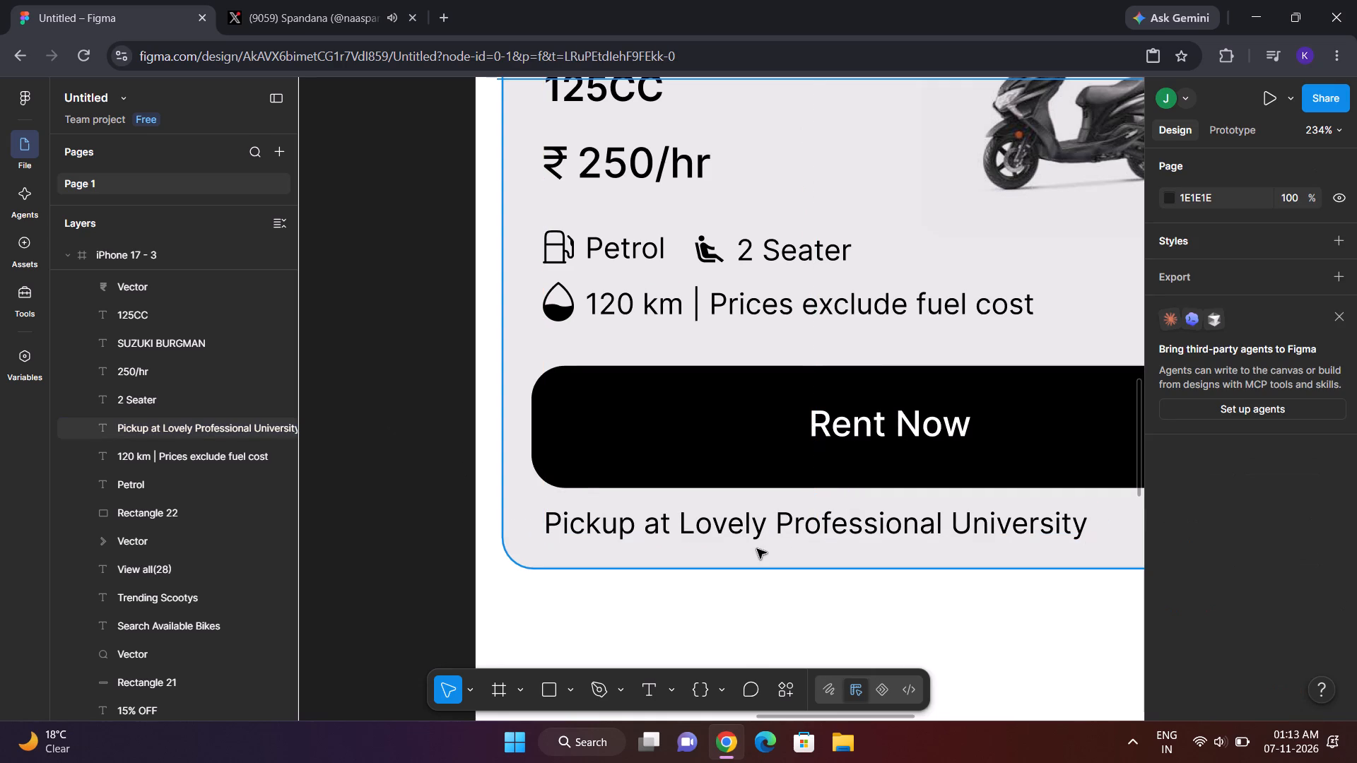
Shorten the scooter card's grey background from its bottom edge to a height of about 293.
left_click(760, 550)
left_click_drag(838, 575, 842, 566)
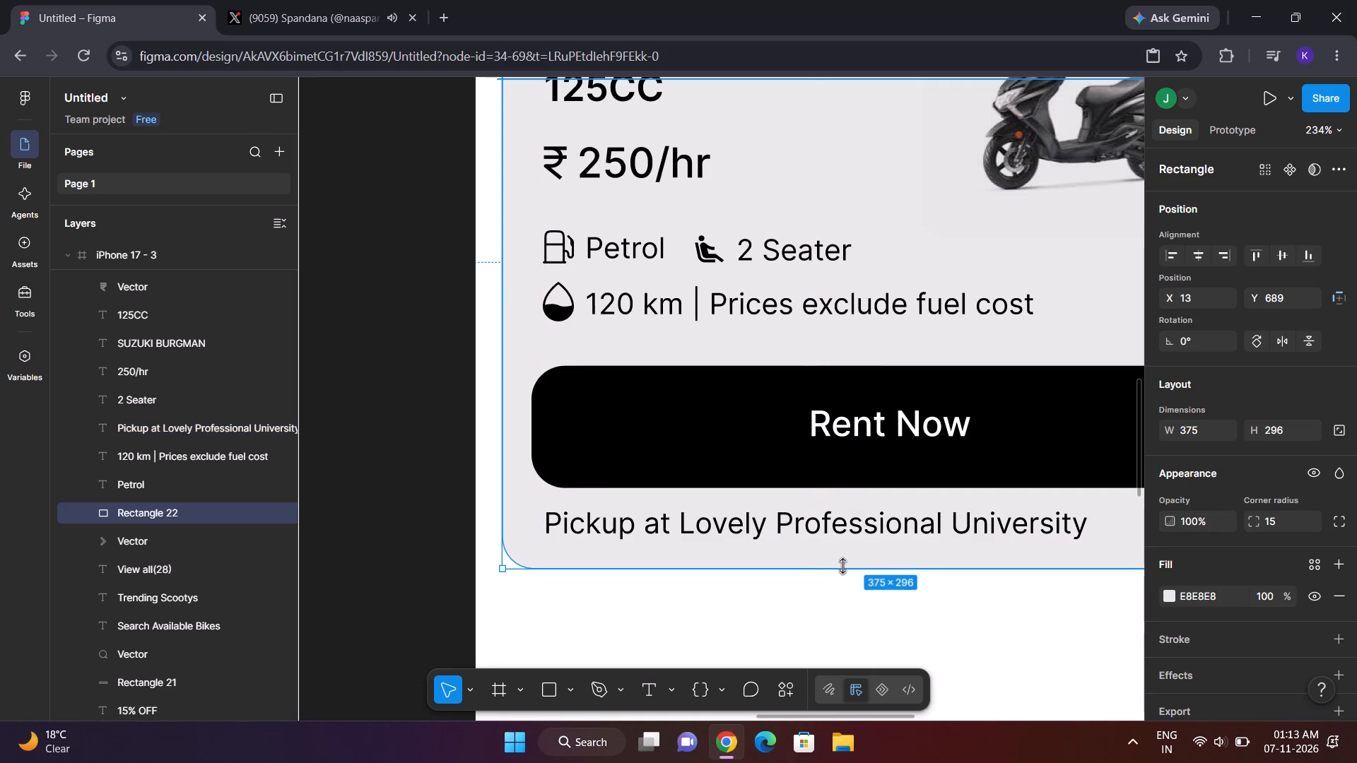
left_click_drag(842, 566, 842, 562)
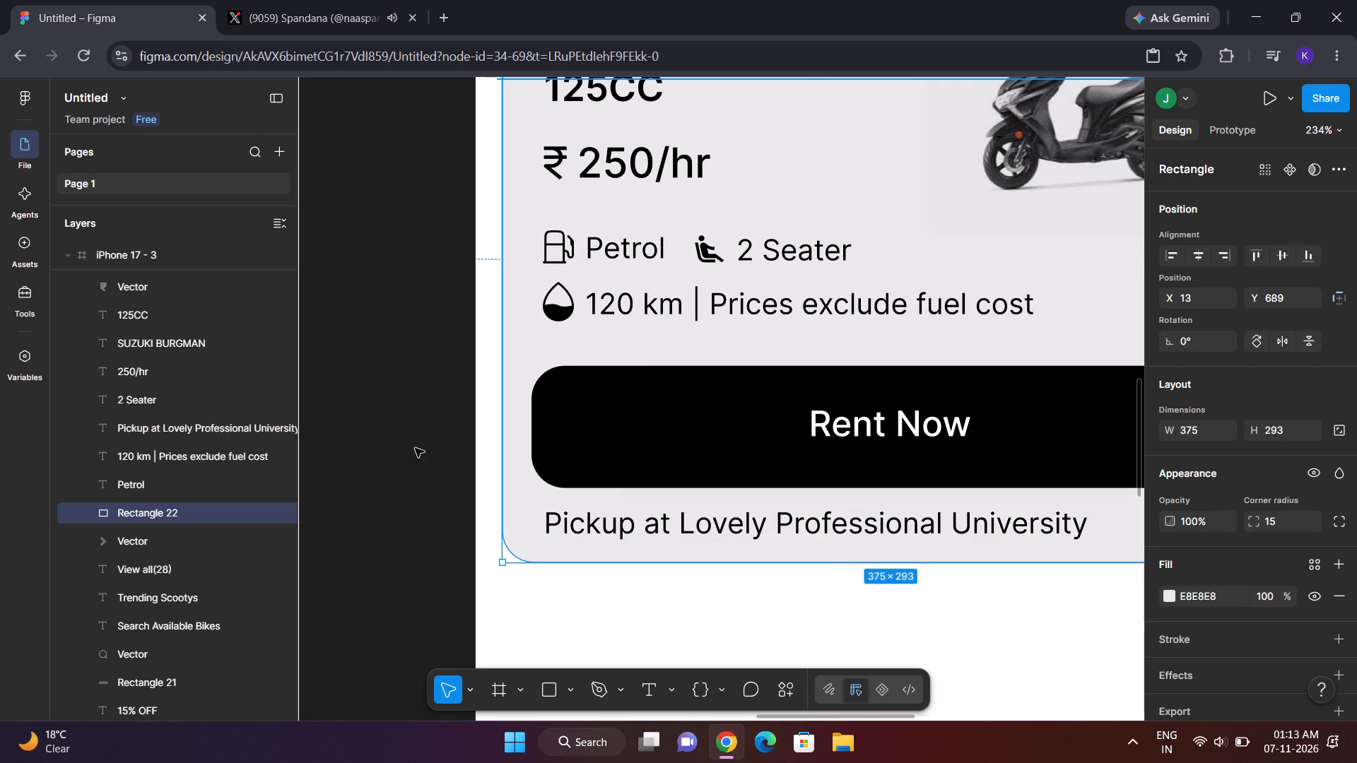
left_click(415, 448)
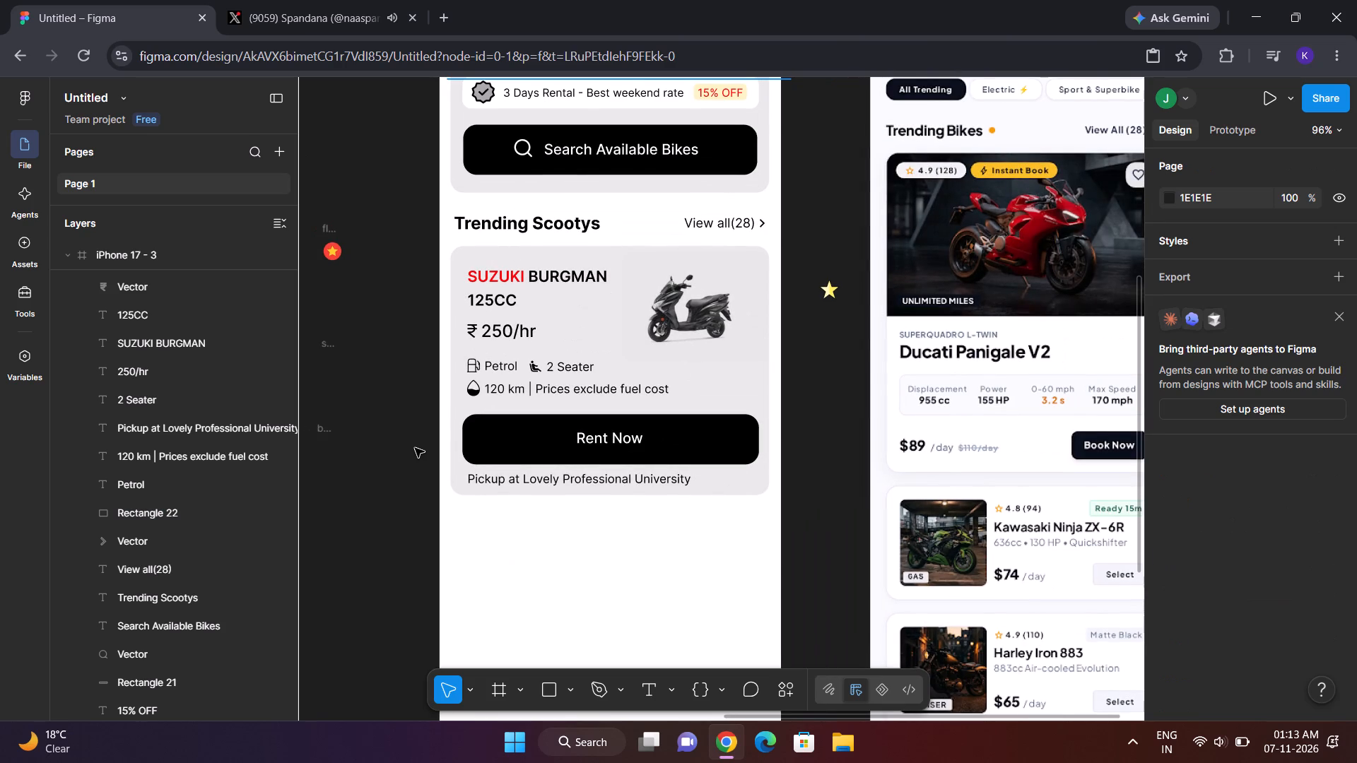
Move the pickup text slightly down to Y 956, keeping it aligned with the details above.
left_click(641, 480)
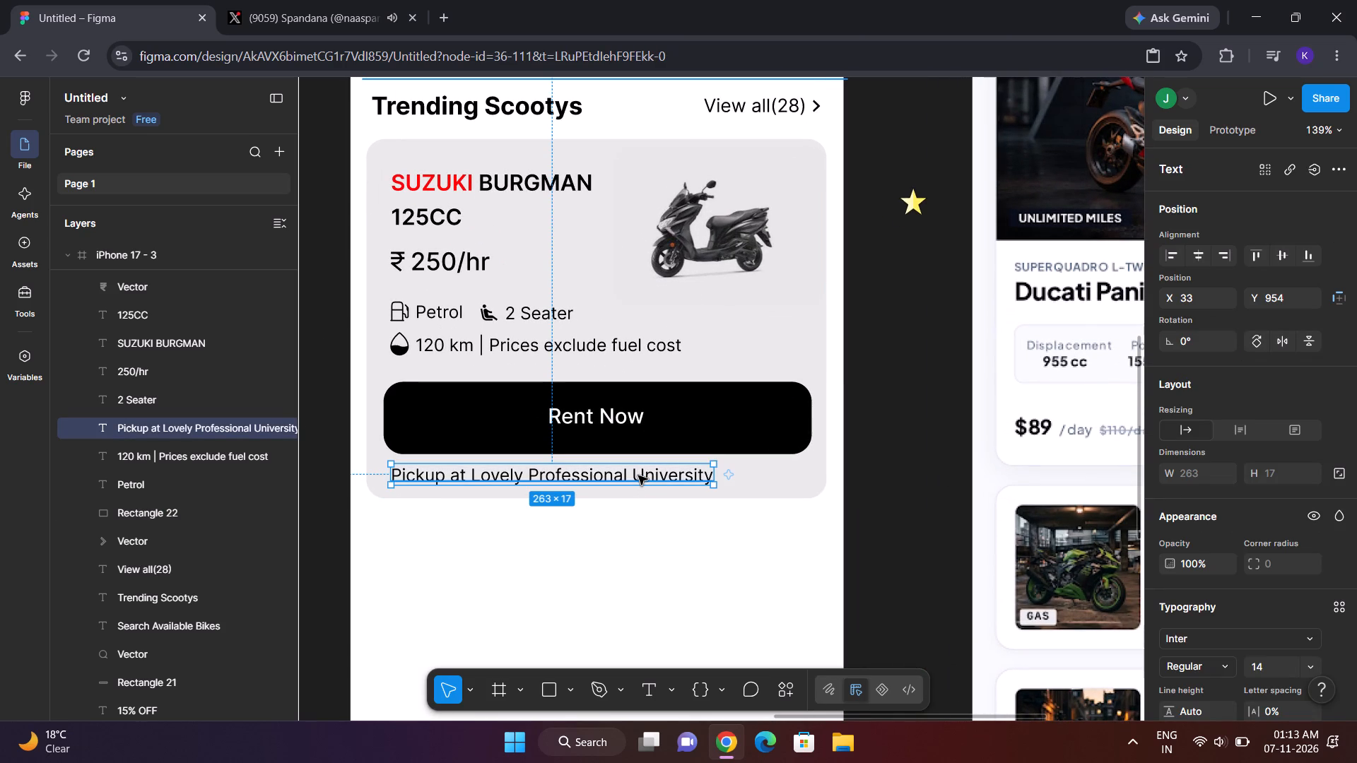
left_click(638, 475)
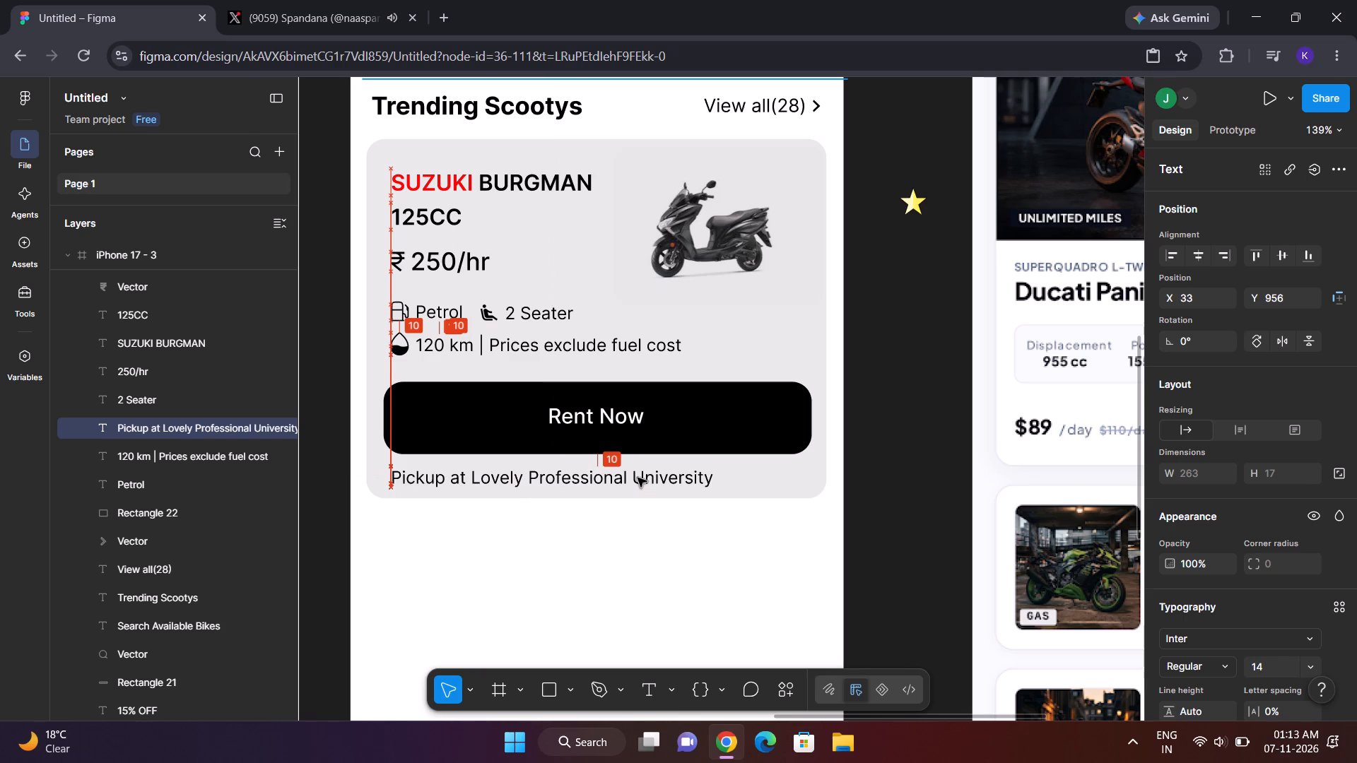
left_click(880, 471)
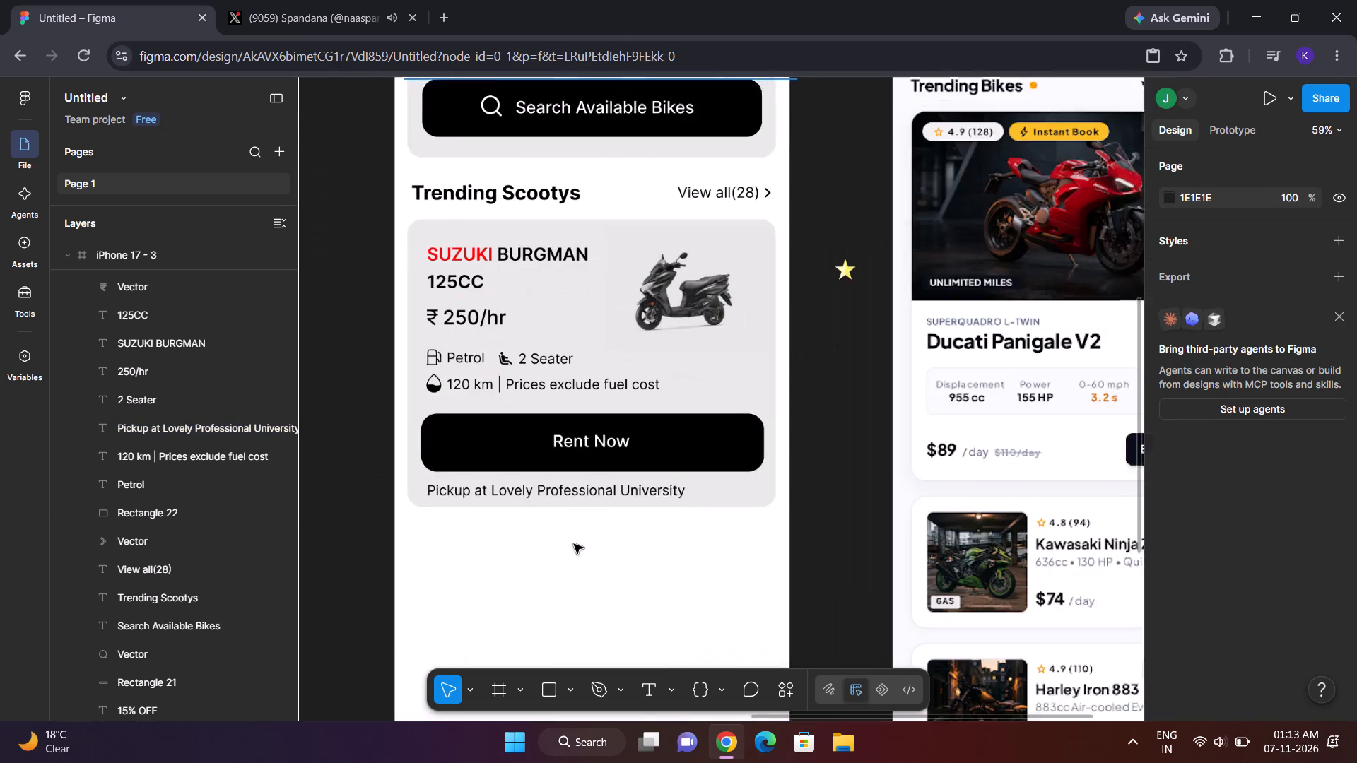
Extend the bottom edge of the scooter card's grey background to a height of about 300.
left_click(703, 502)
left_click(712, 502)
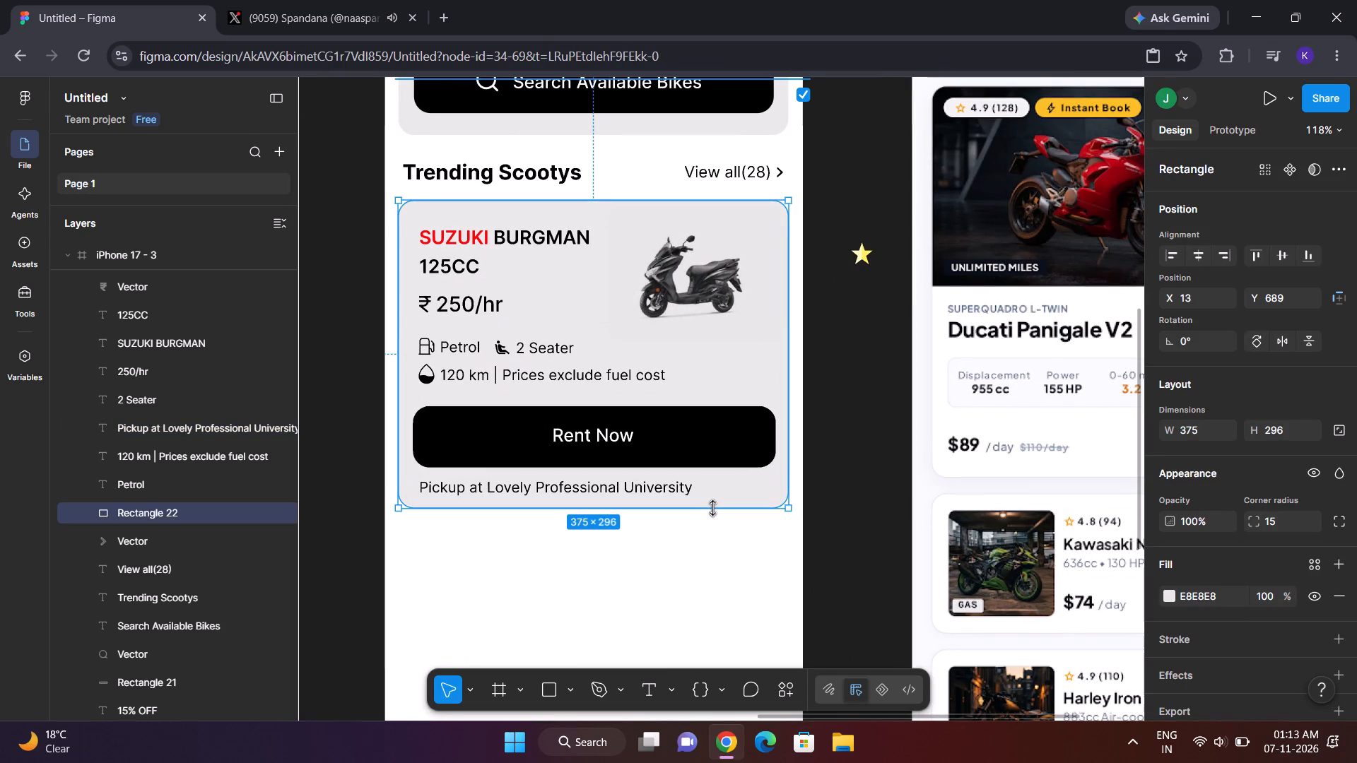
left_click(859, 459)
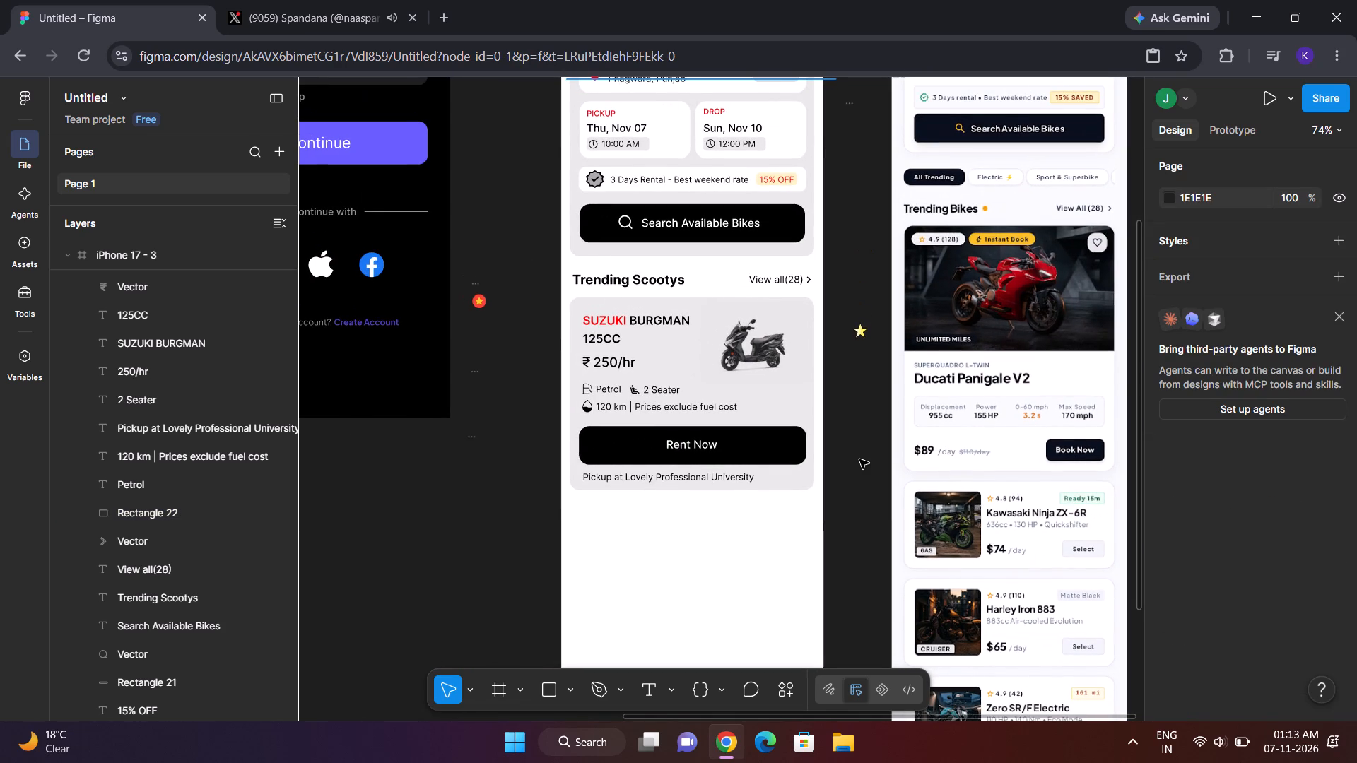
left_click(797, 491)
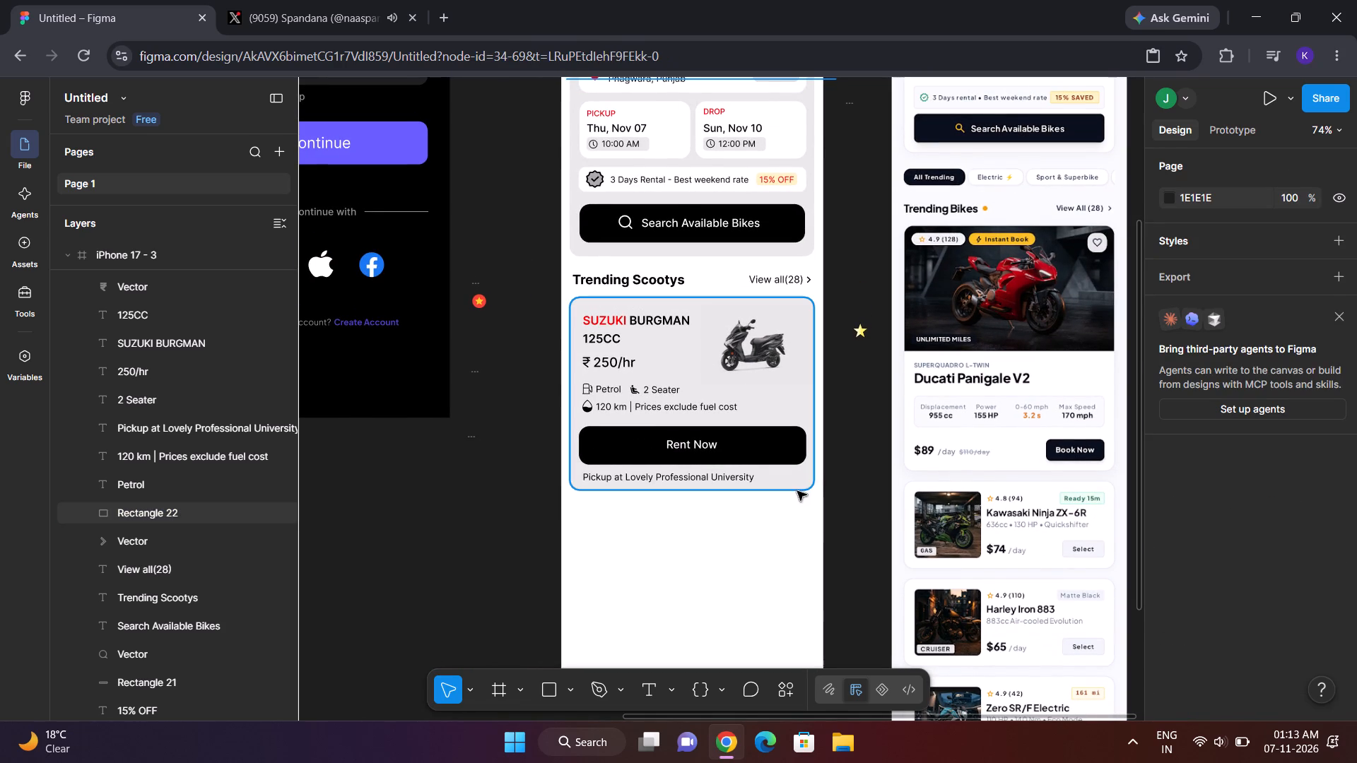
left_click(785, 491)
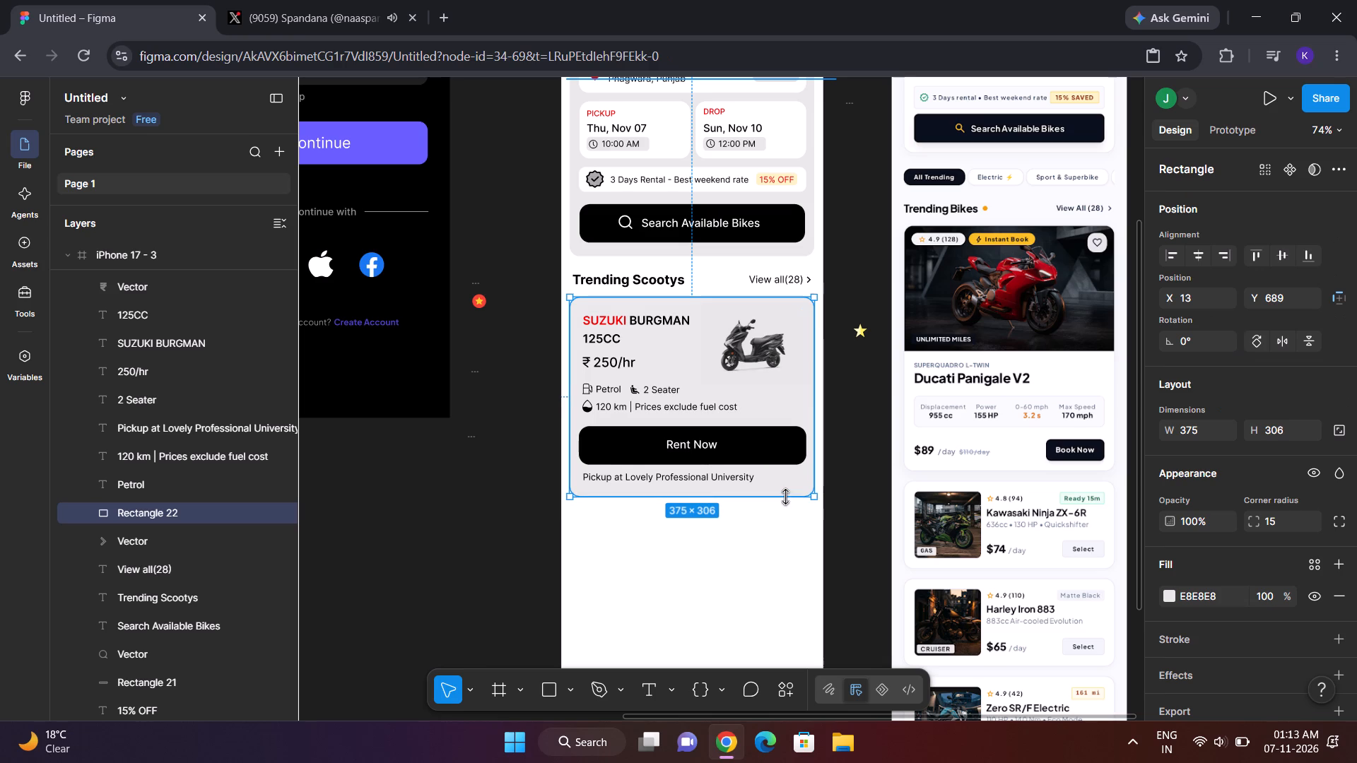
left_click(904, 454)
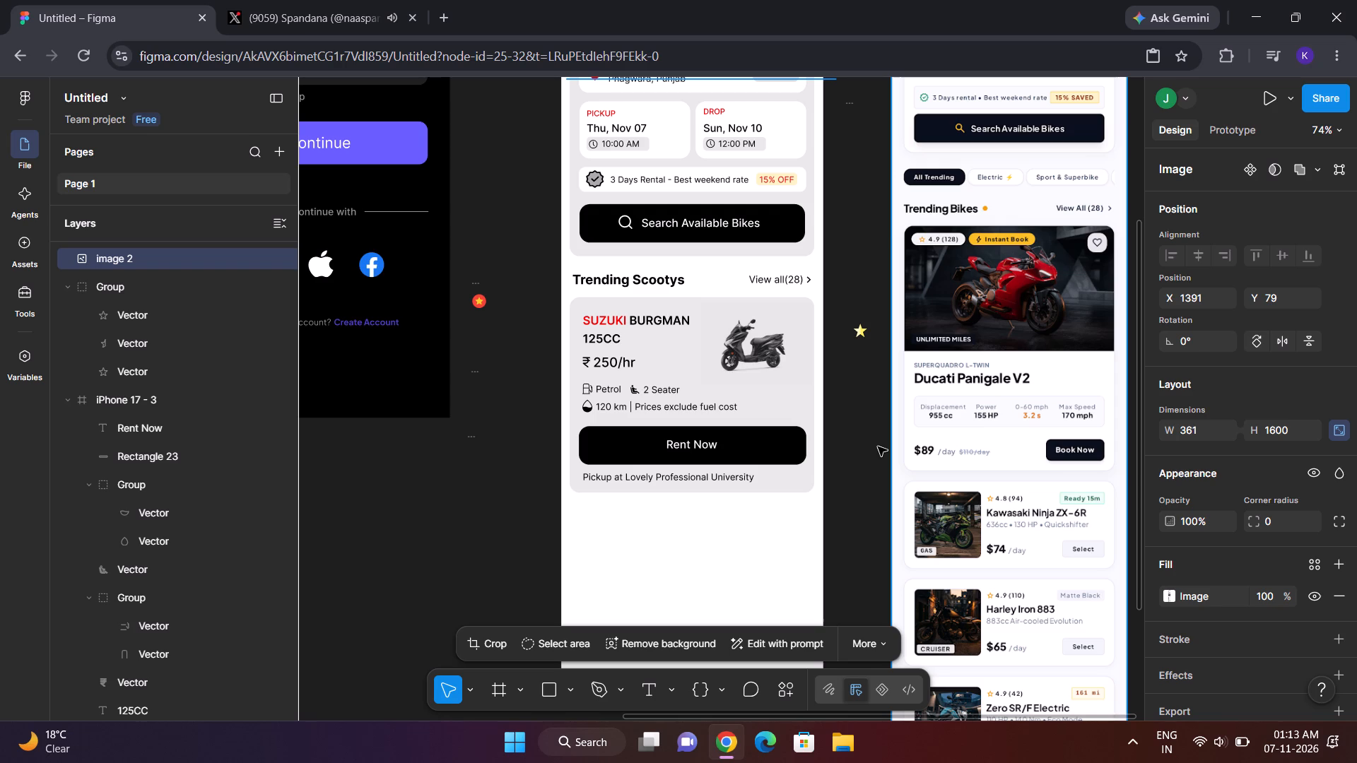
Set the font size of the "Pickup at Lovely Professional University" text to 12.
left_click(731, 480)
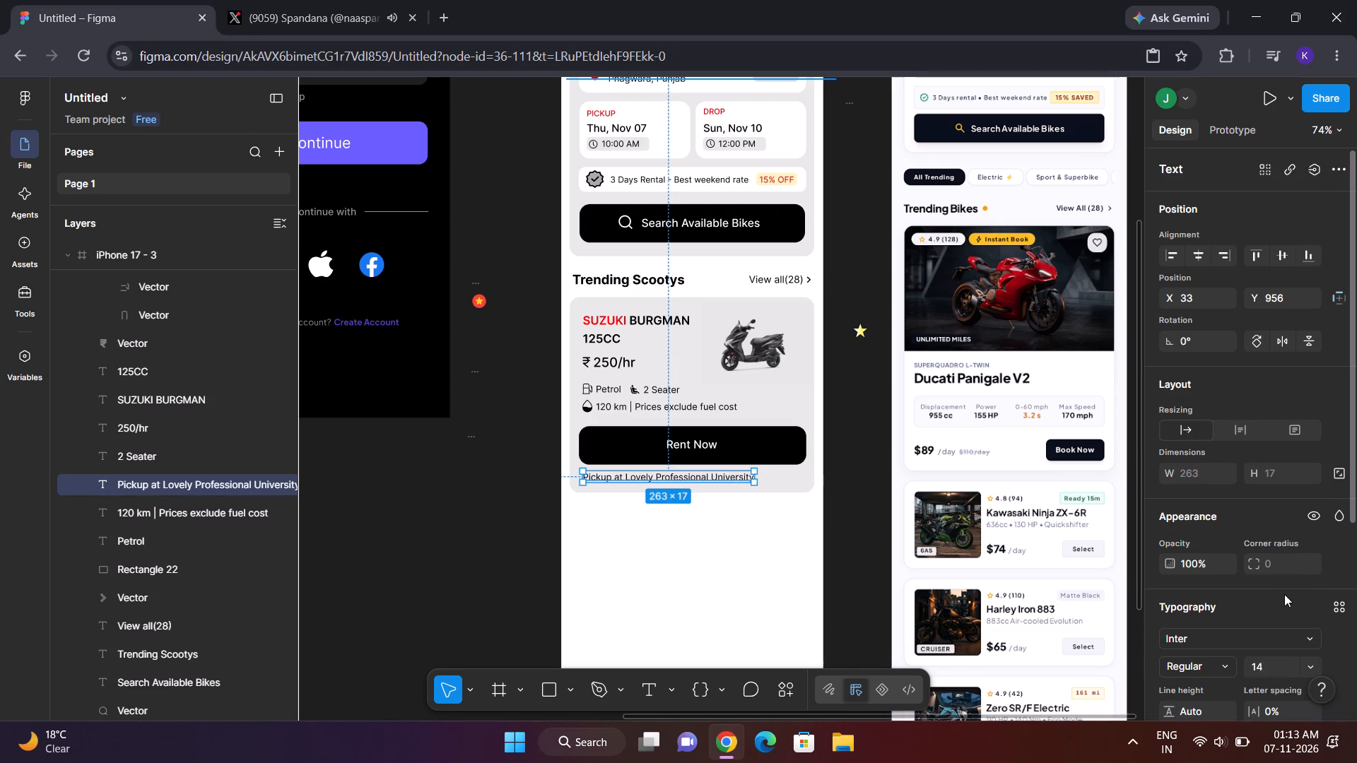
scroll(1284, 594, "down", 3)
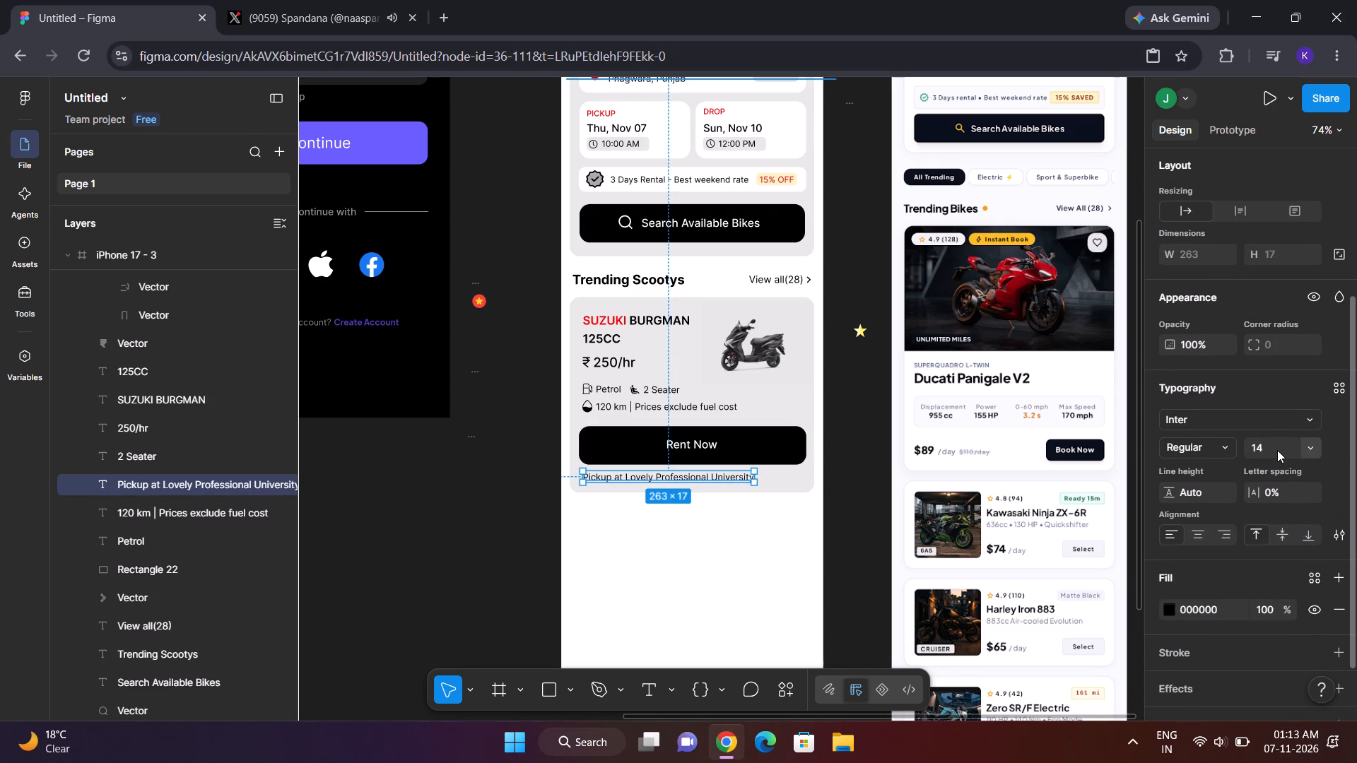
left_click(1277, 450)
key("BackSpace")
type("12")
key("Return")
left_click(874, 502)
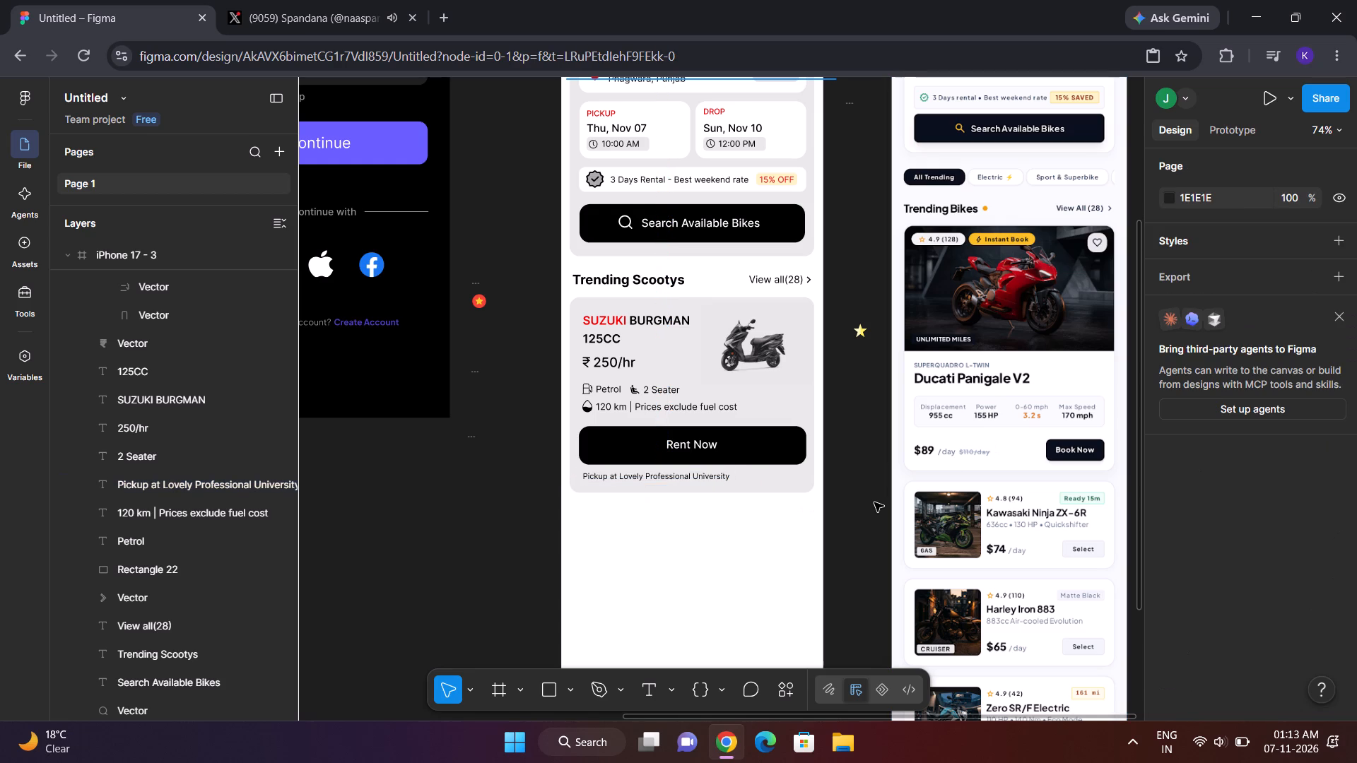
Shorten the scooter card's grey background from its bottom edge to a height of about 296.
left_click(652, 502)
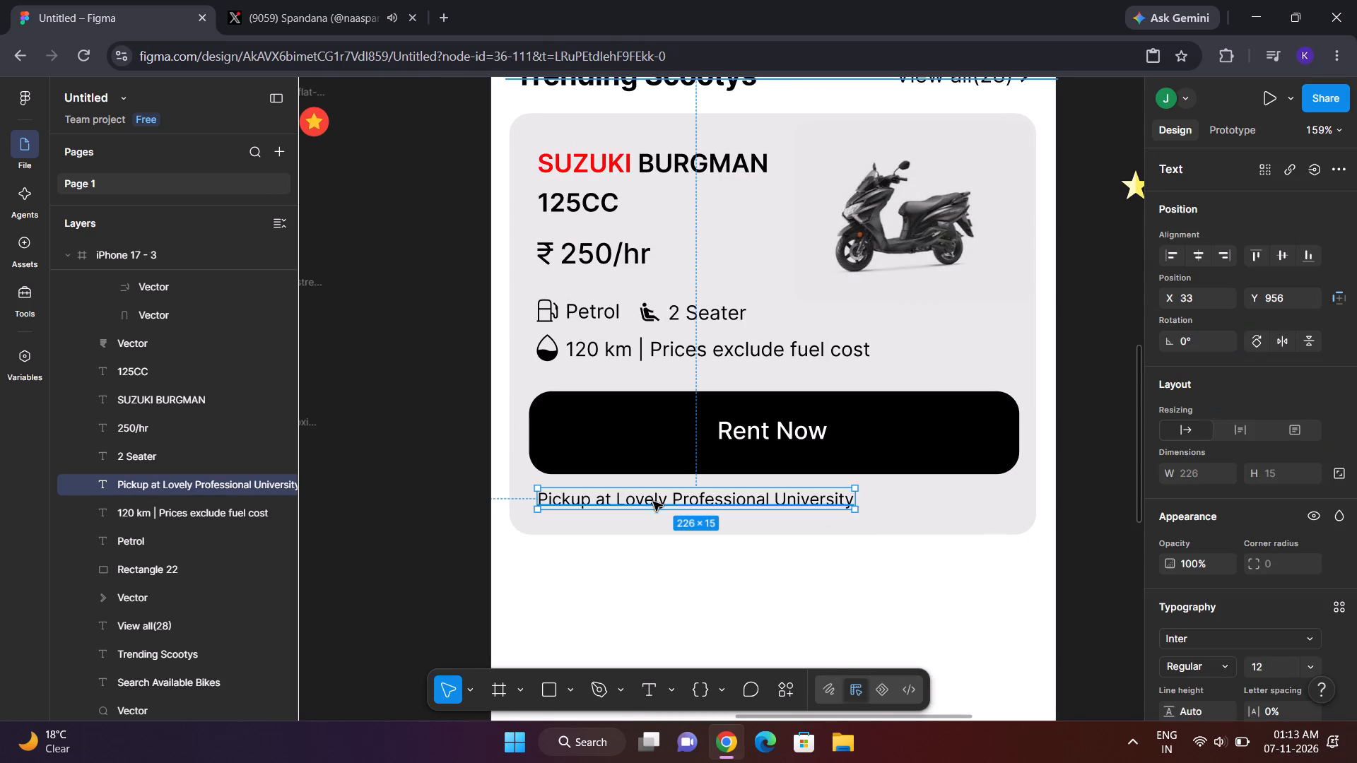
left_click(934, 523)
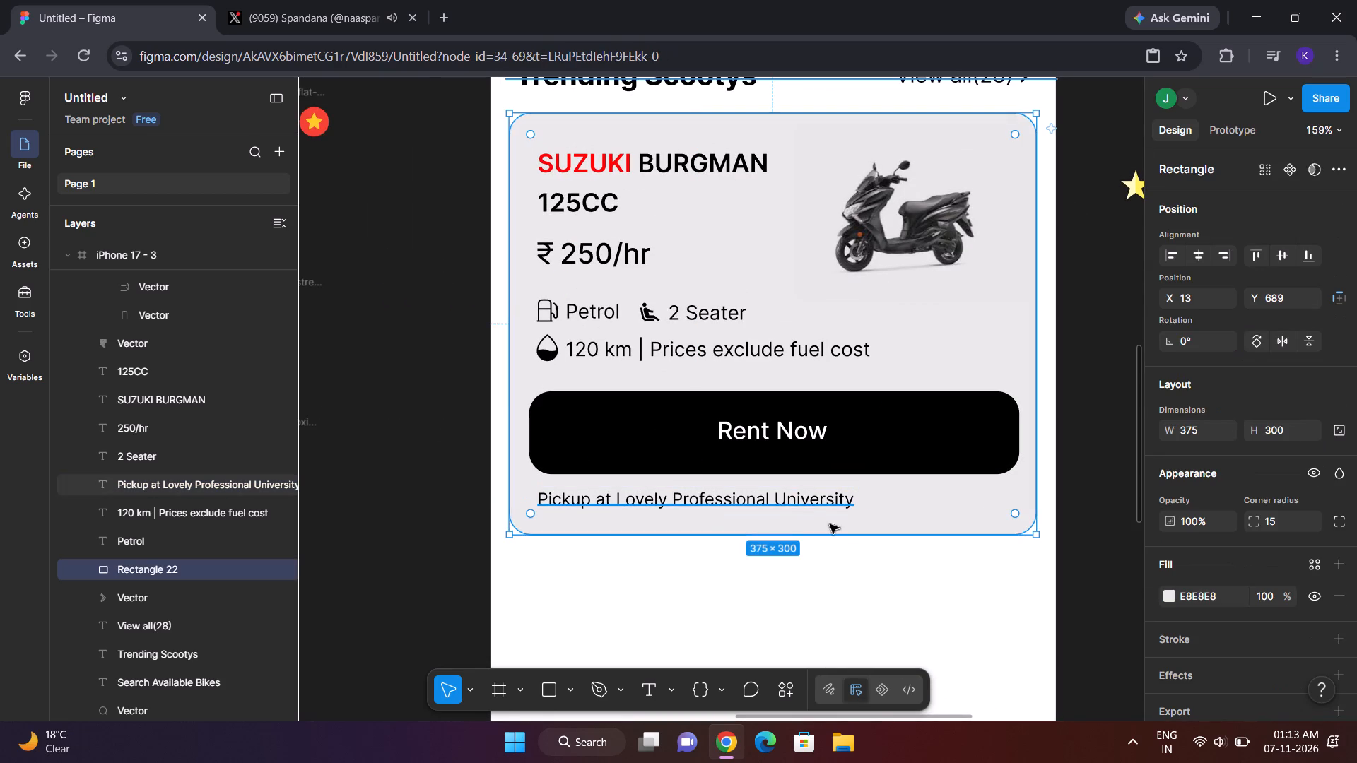
left_click_drag(857, 534, 859, 528)
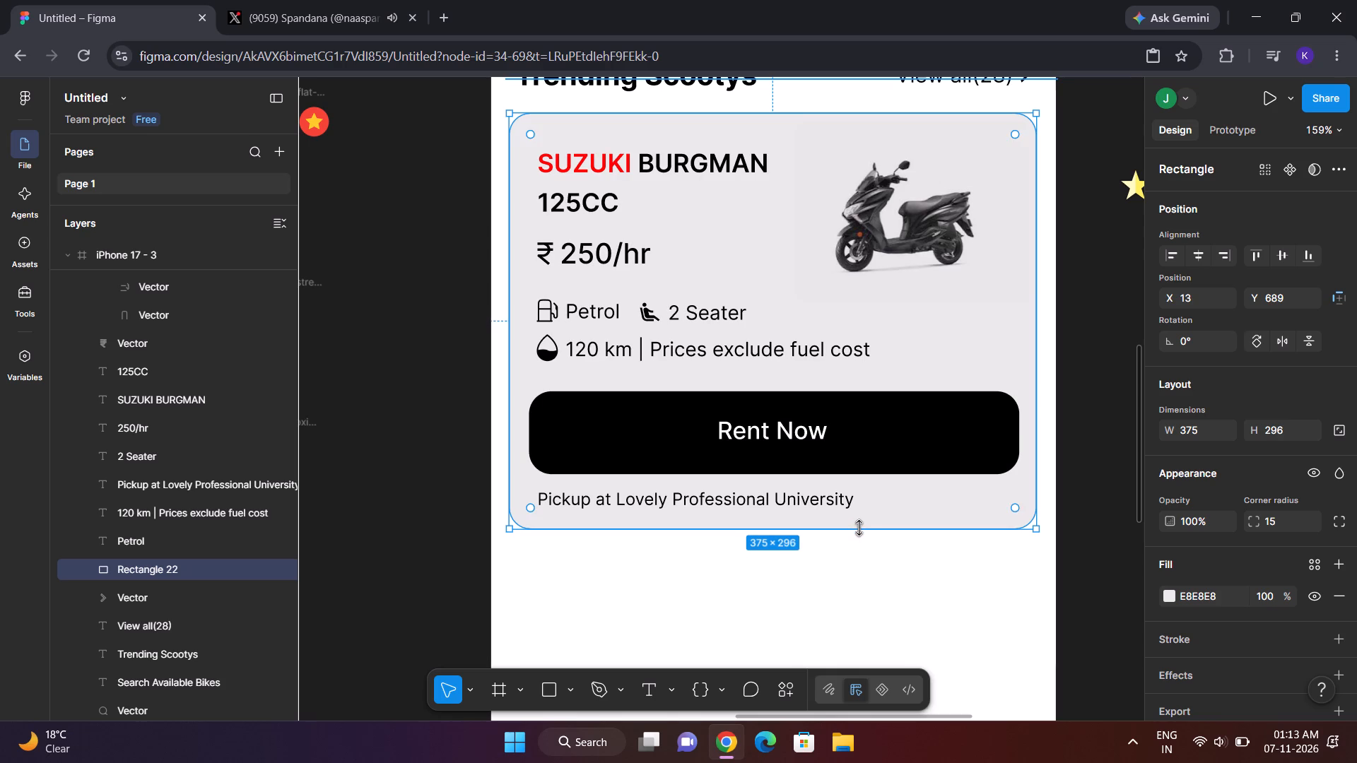
left_click(392, 500)
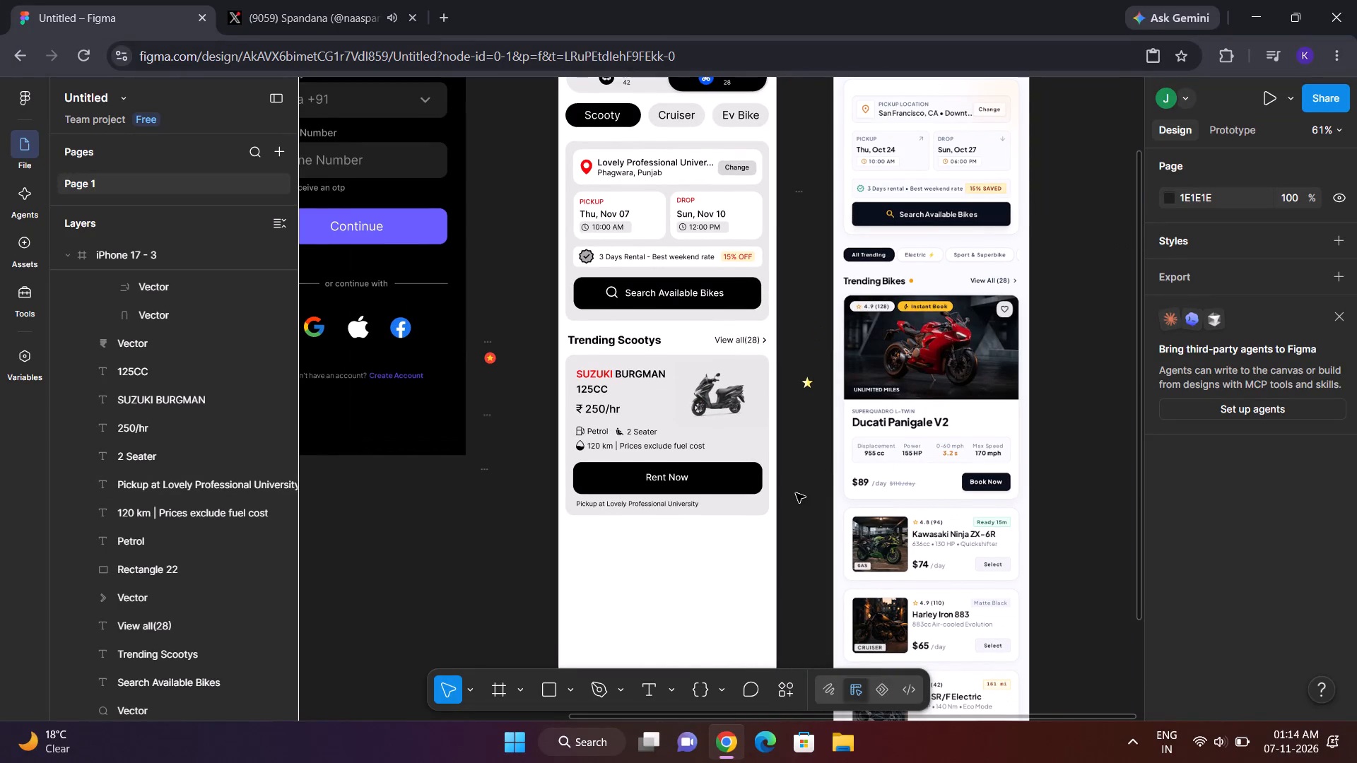
Delete the leftover rating icon and the two empty icon frames below it, between the login screen and the rental screen.
scroll(796, 493, "down", 1)
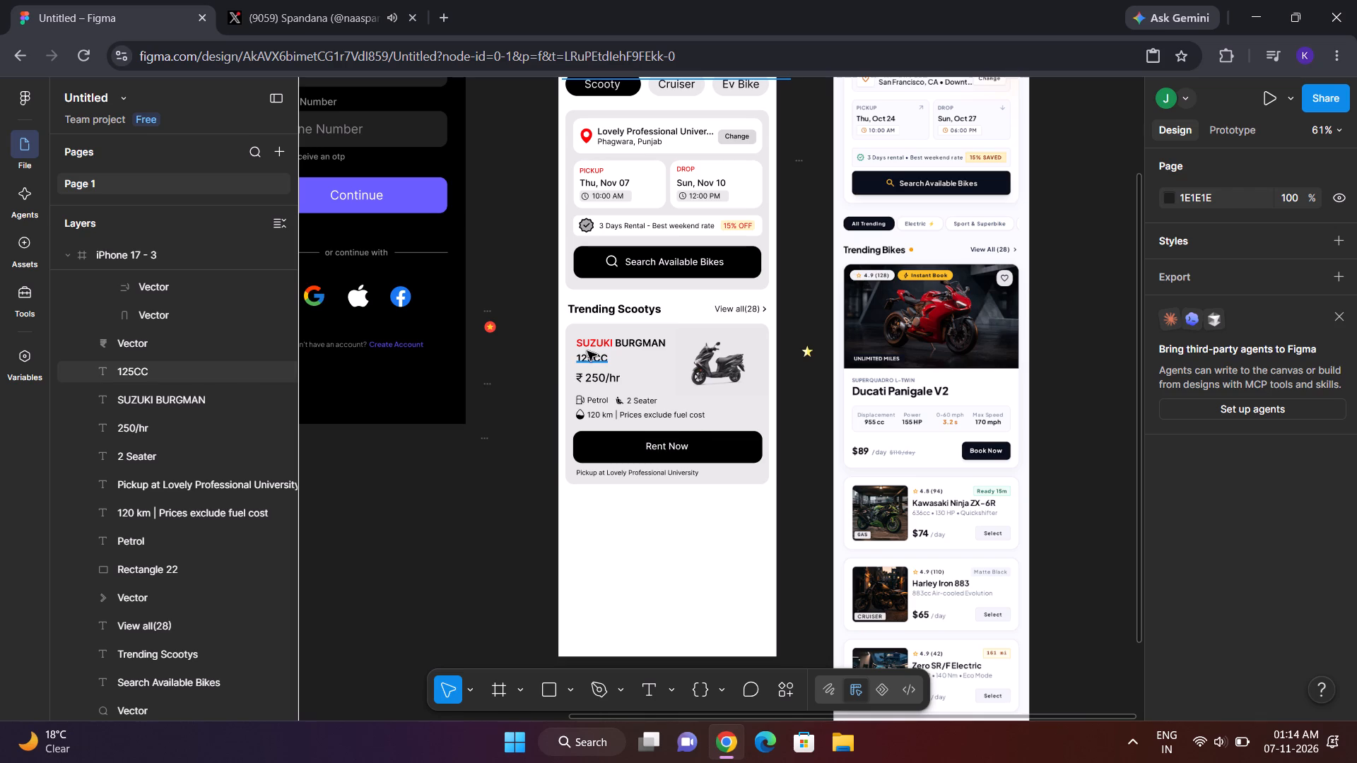
left_click(650, 362)
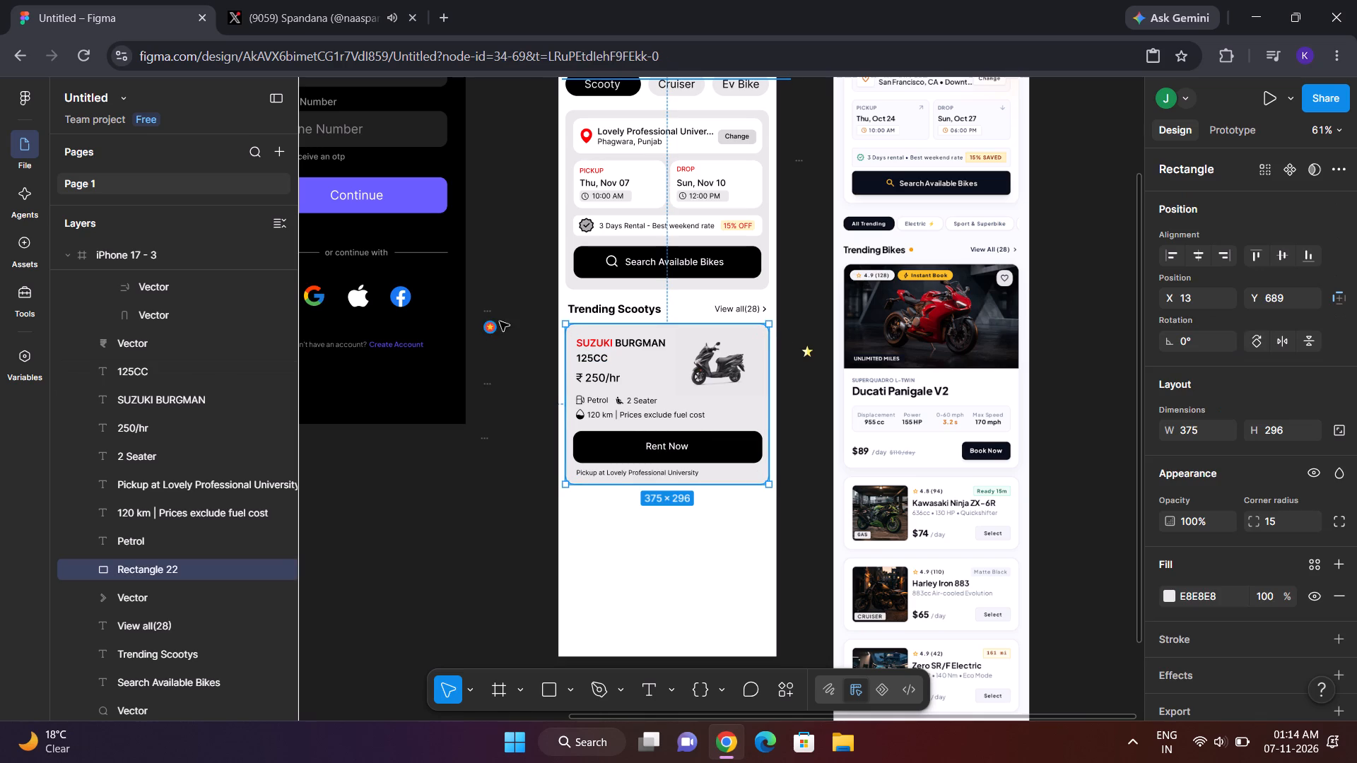
left_click(525, 314)
left_click(492, 330)
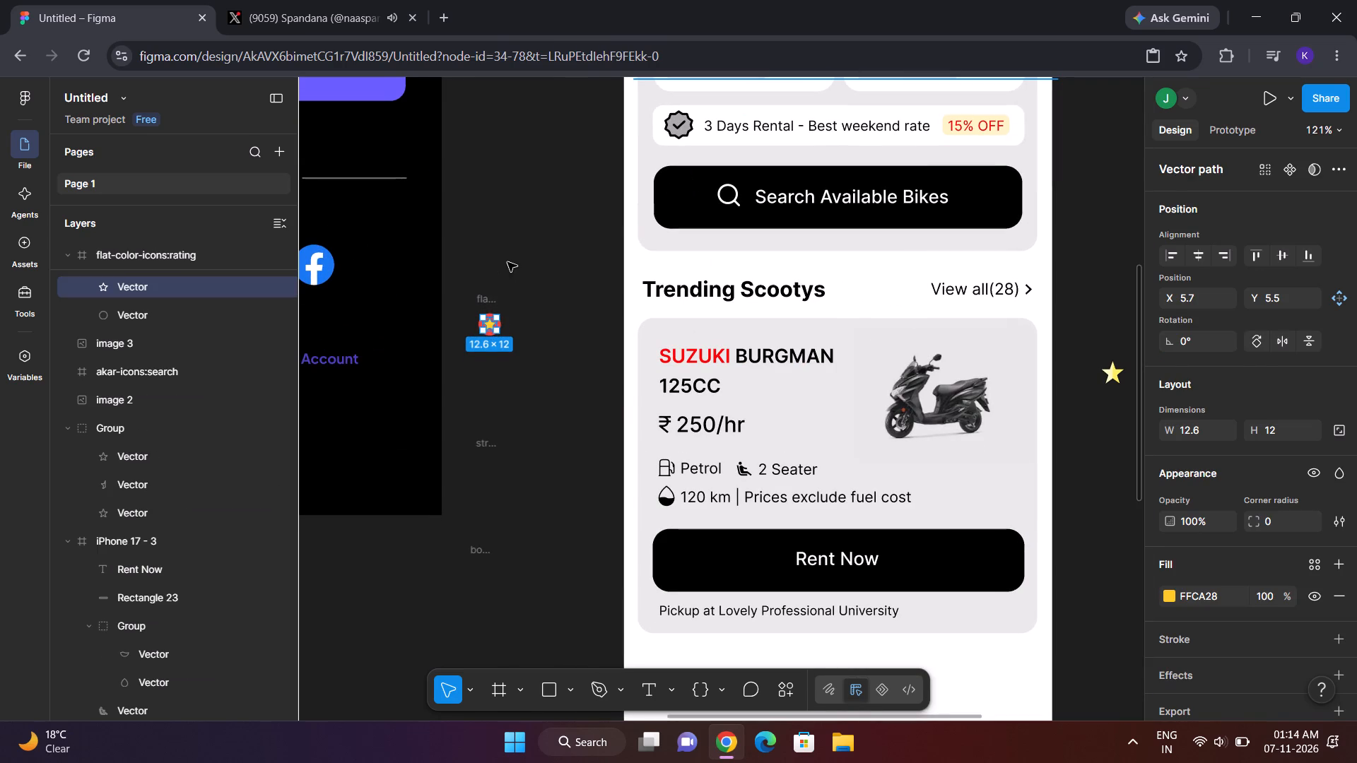
left_click_drag(507, 262, 457, 613)
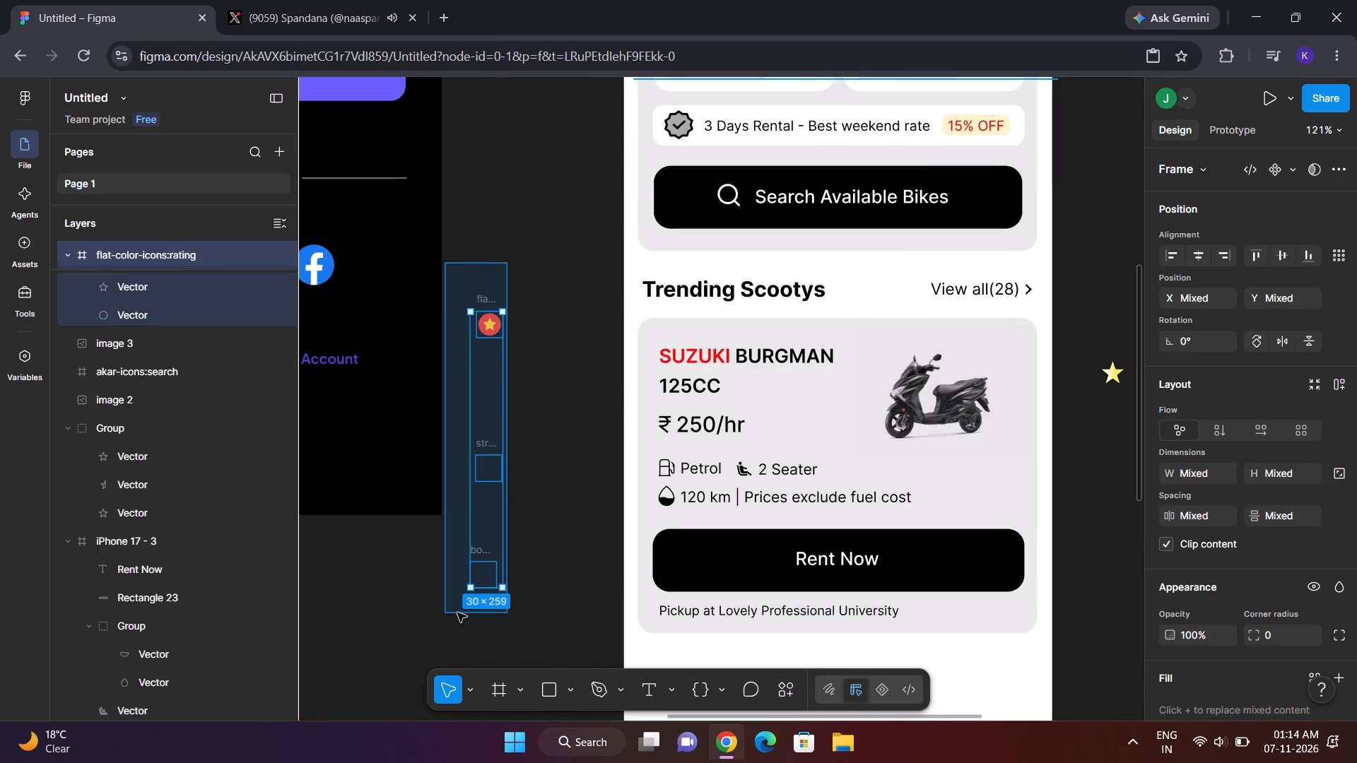
left_click_drag(457, 613, 465, 613)
key("Delete")
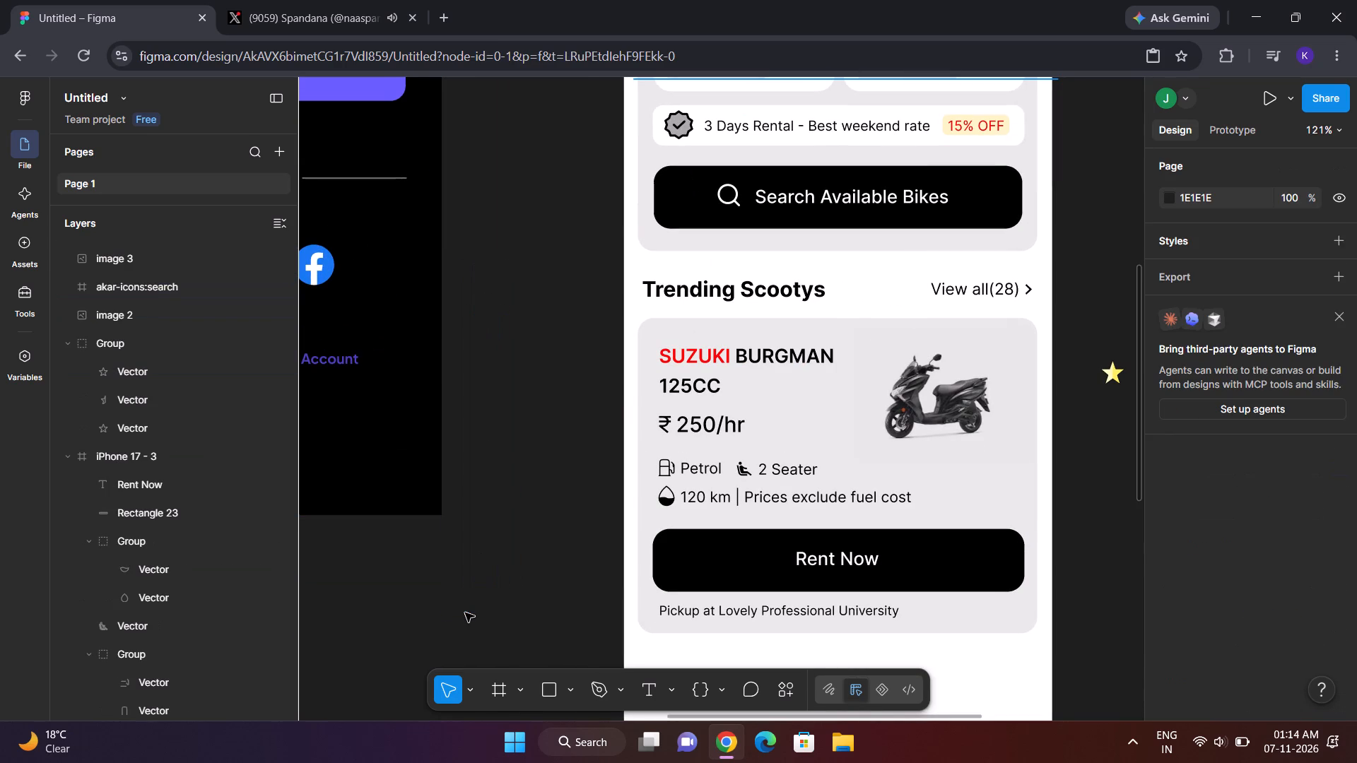
left_click_drag(576, 314, 505, 342)
left_click(505, 342)
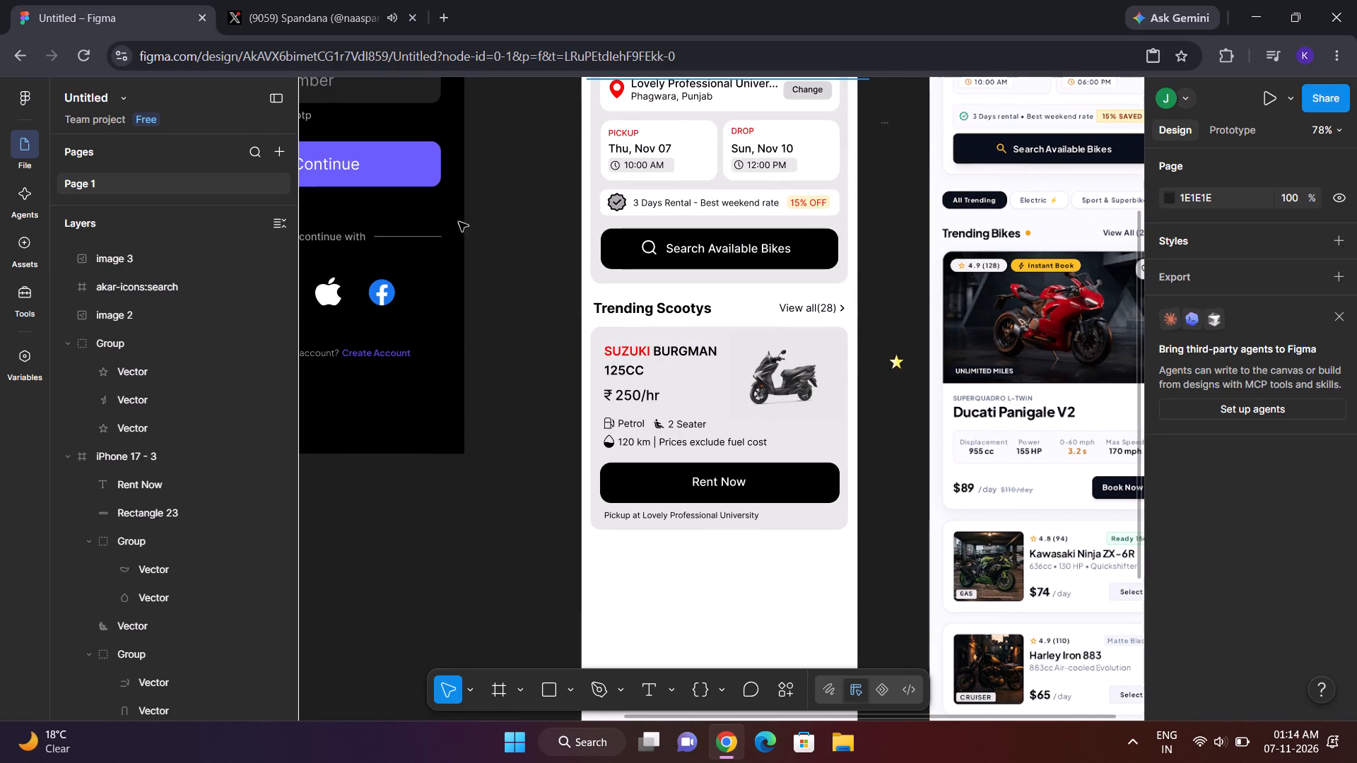
Switch to X, reload the profile page and return to the live Space "Saradaa !! Scene".
left_click(345, 0)
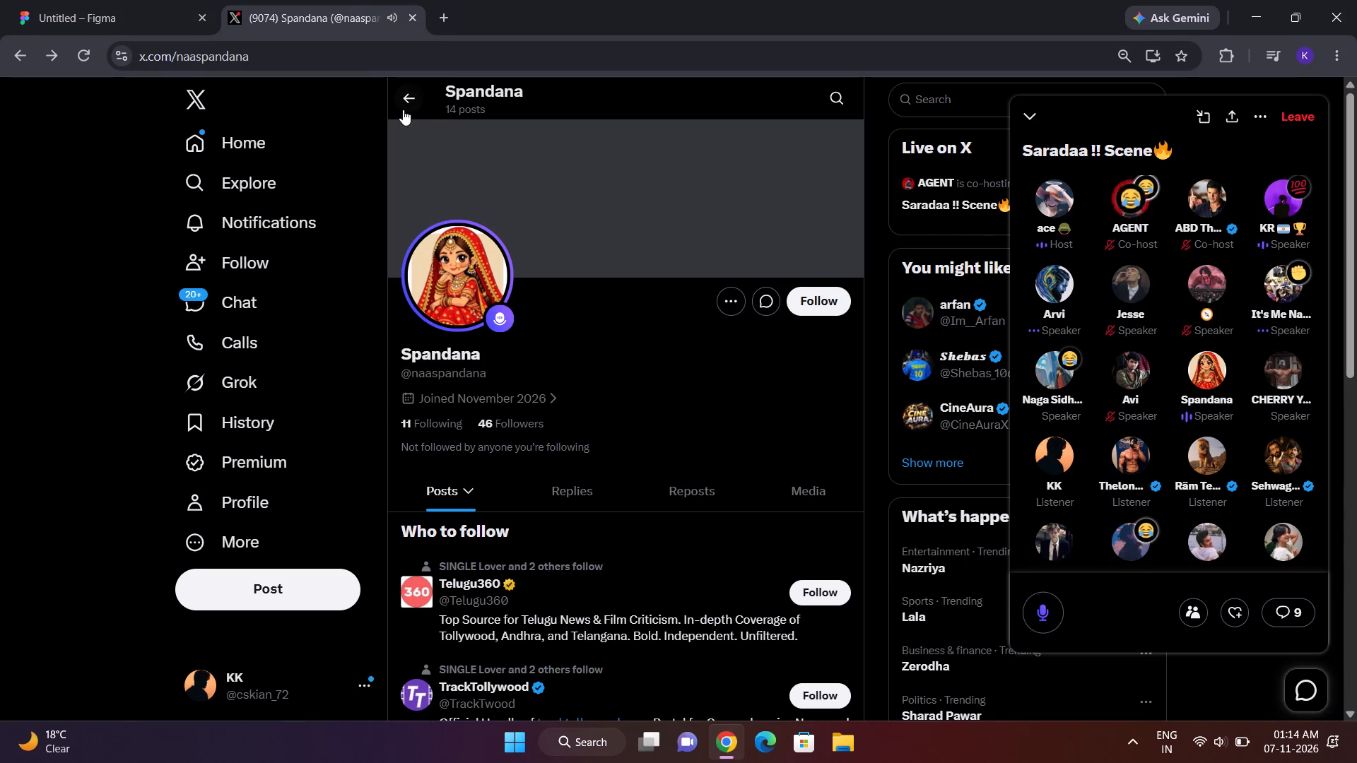
left_click(403, 110)
left_click(1223, 374)
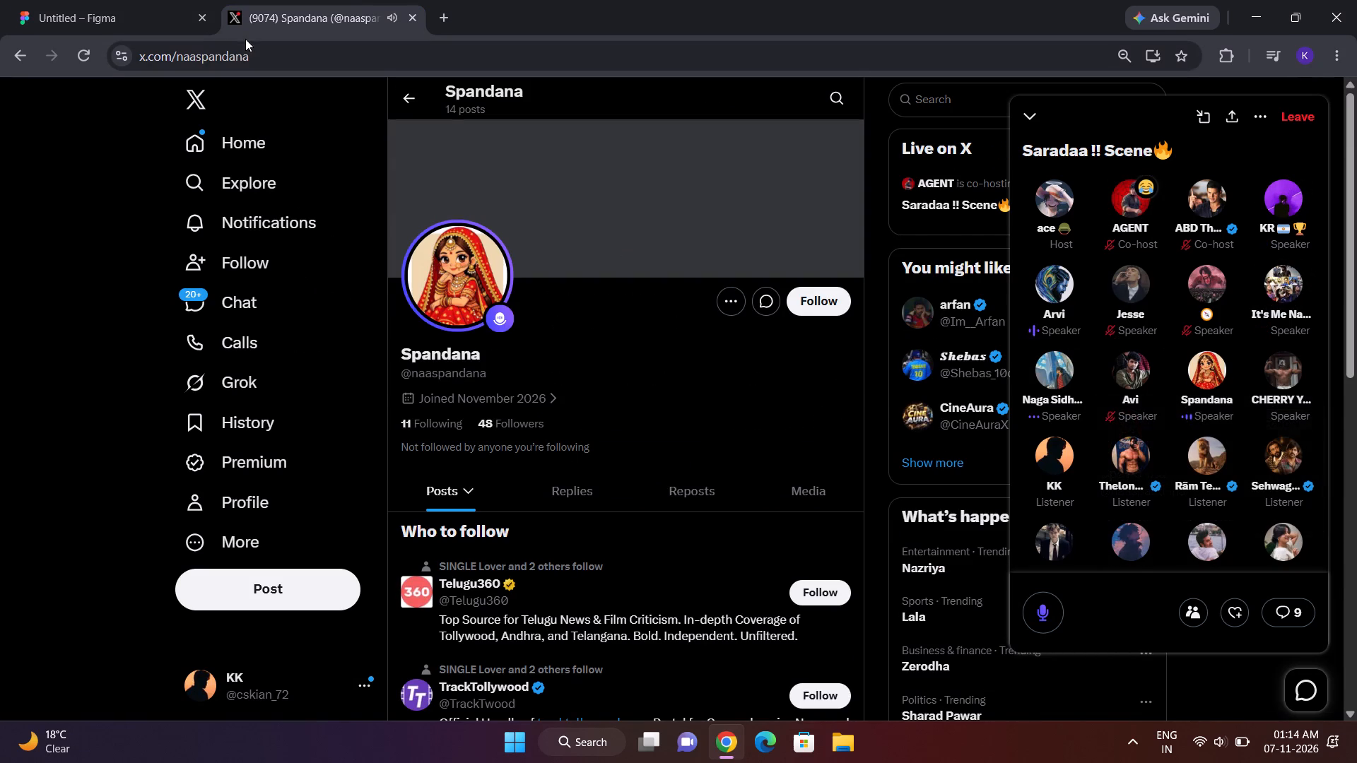
left_click(86, 54)
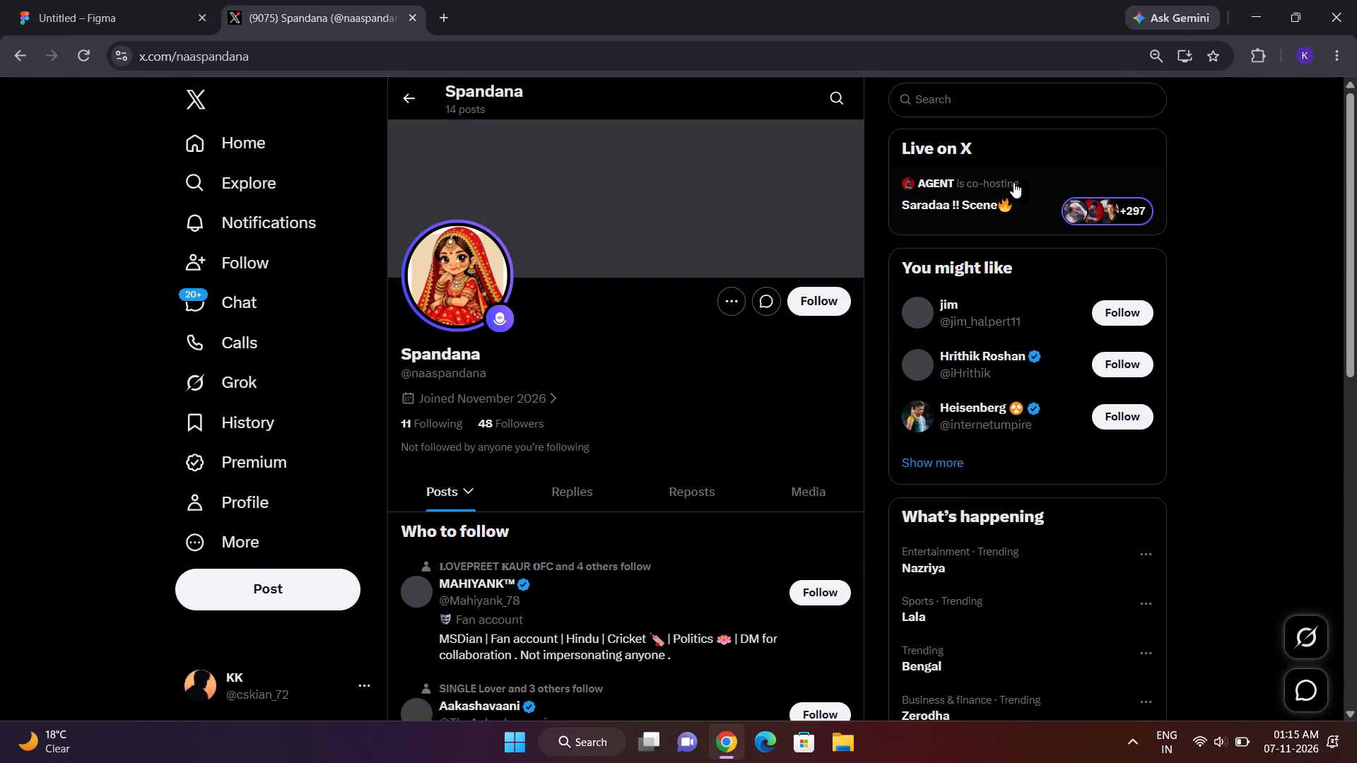
left_click(1023, 198)
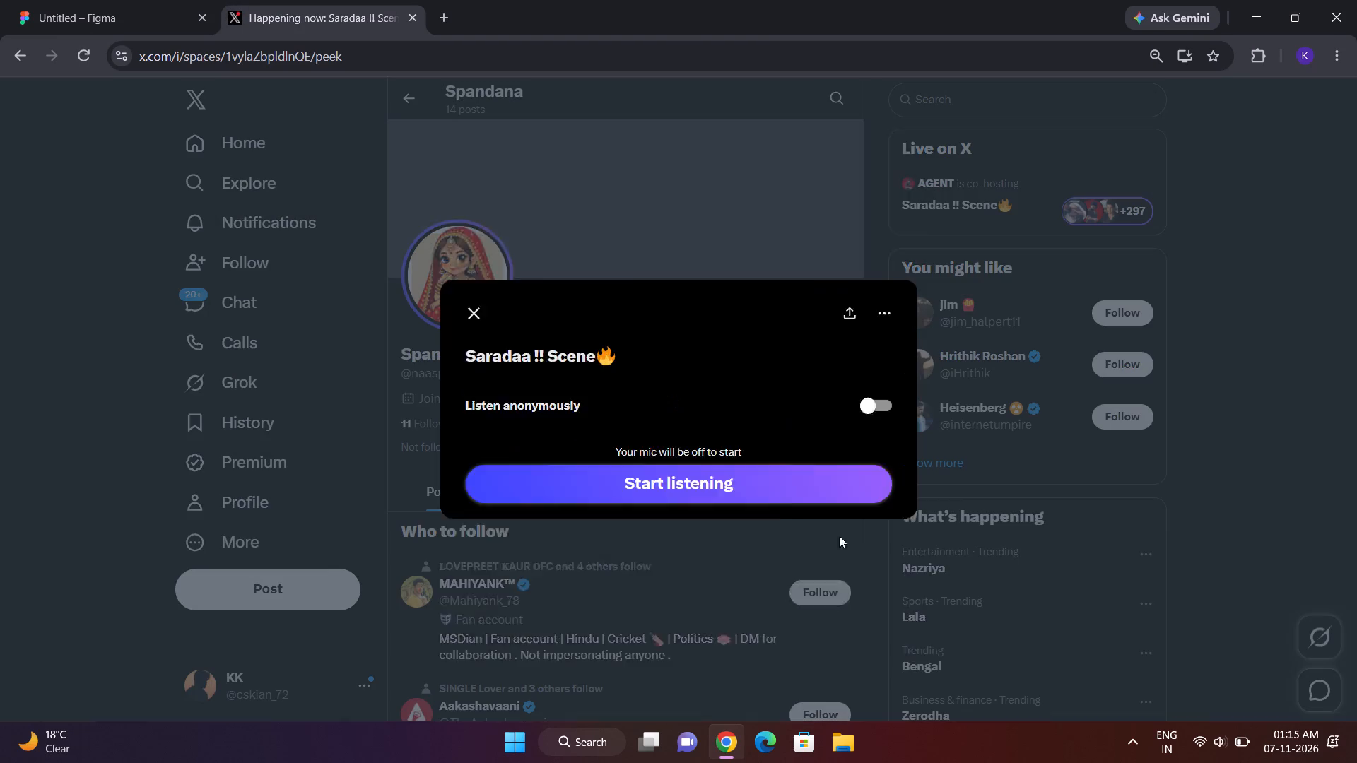
left_click(821, 632)
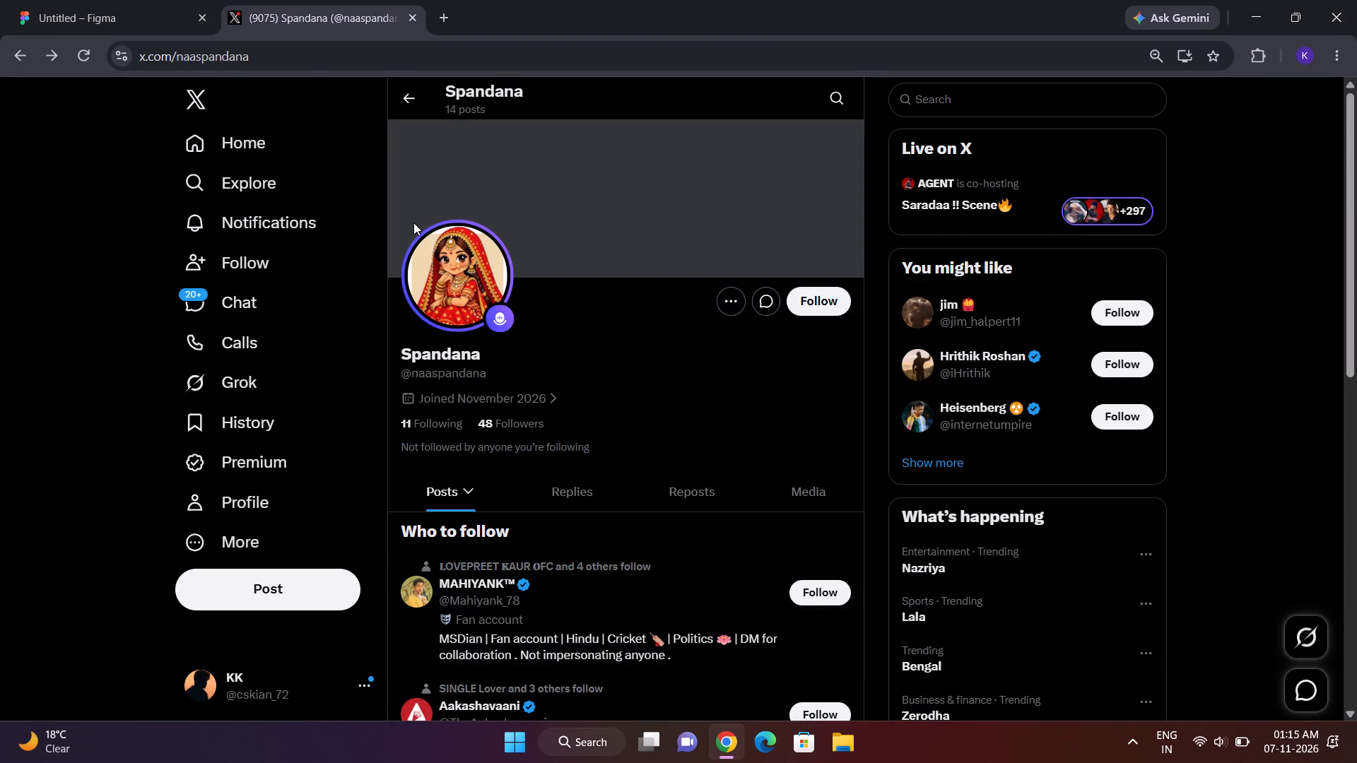
left_click(406, 85)
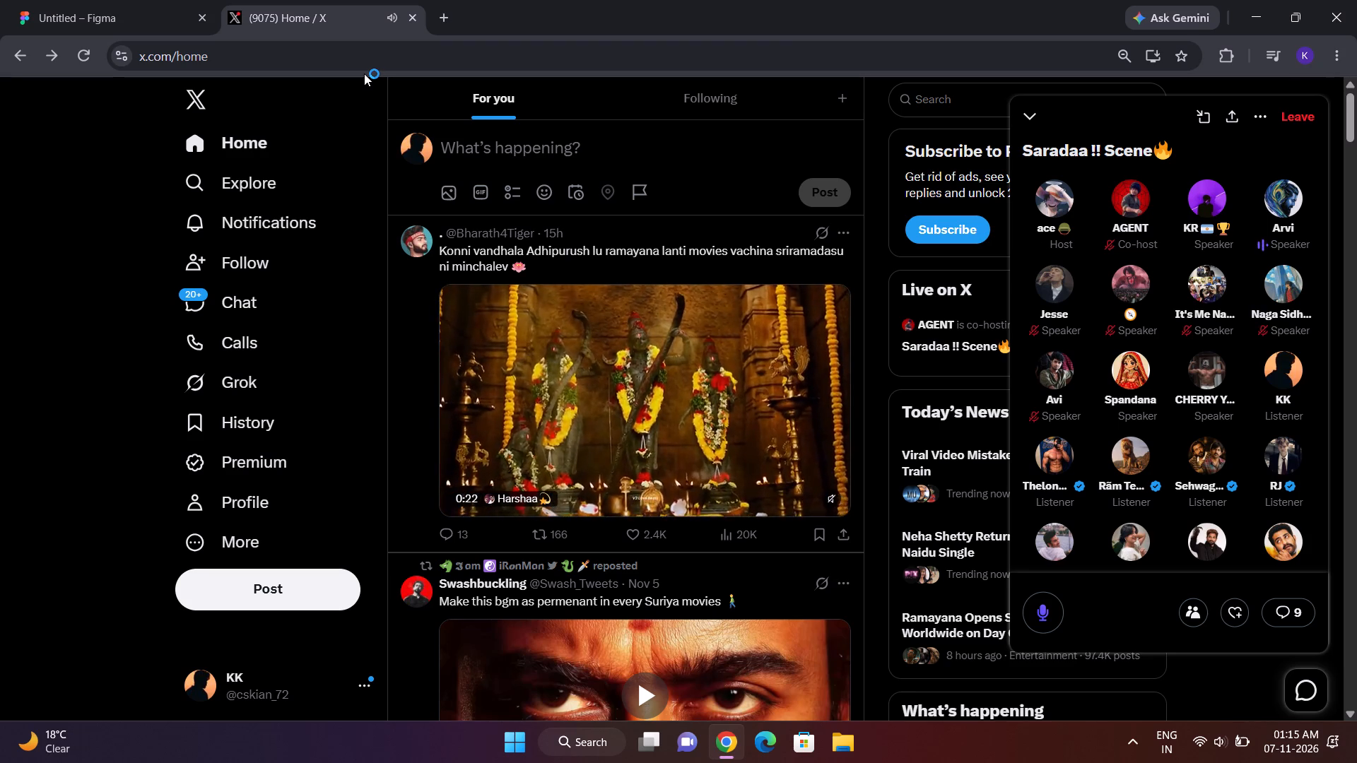
Switch to X, browse the home feed and open the profile of a speaker in the live Space.
left_click(94, 0)
left_click(363, 0)
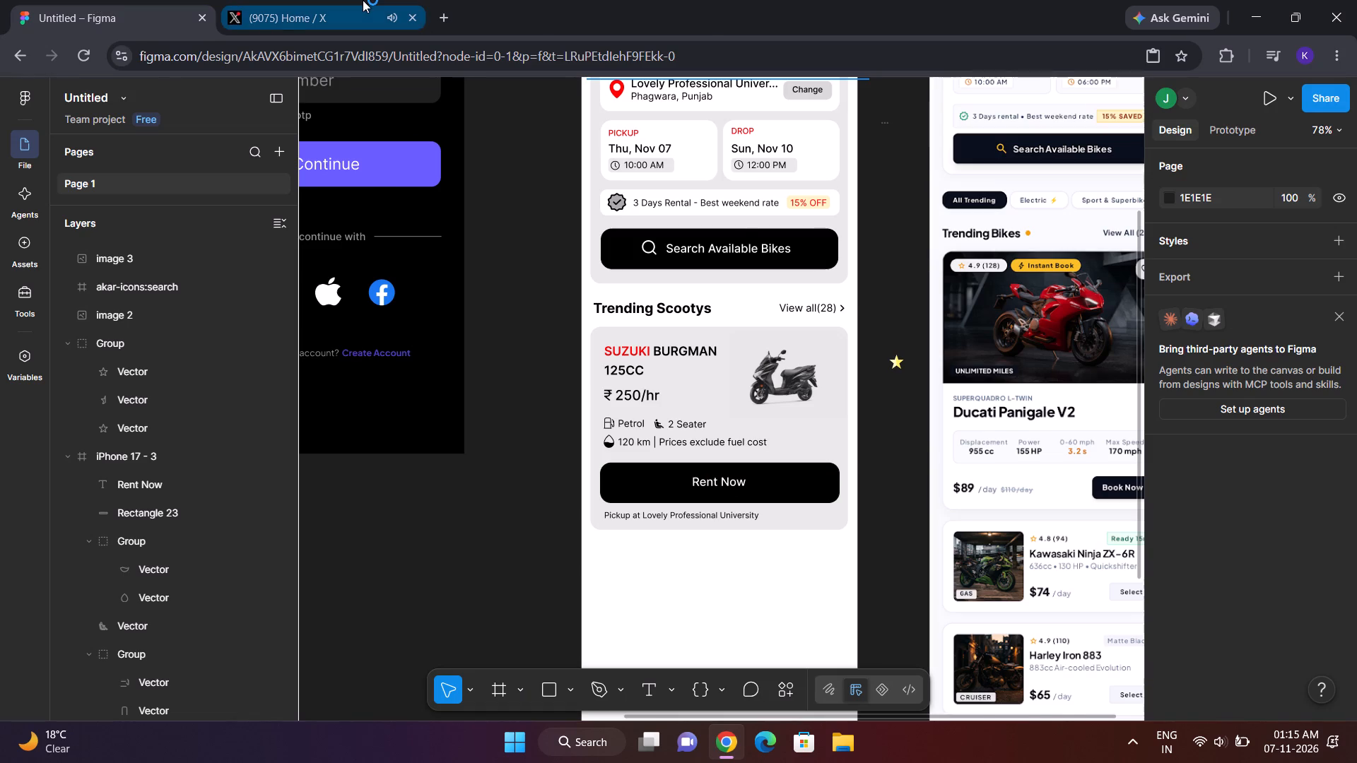
scroll(553, 439, "down", 5)
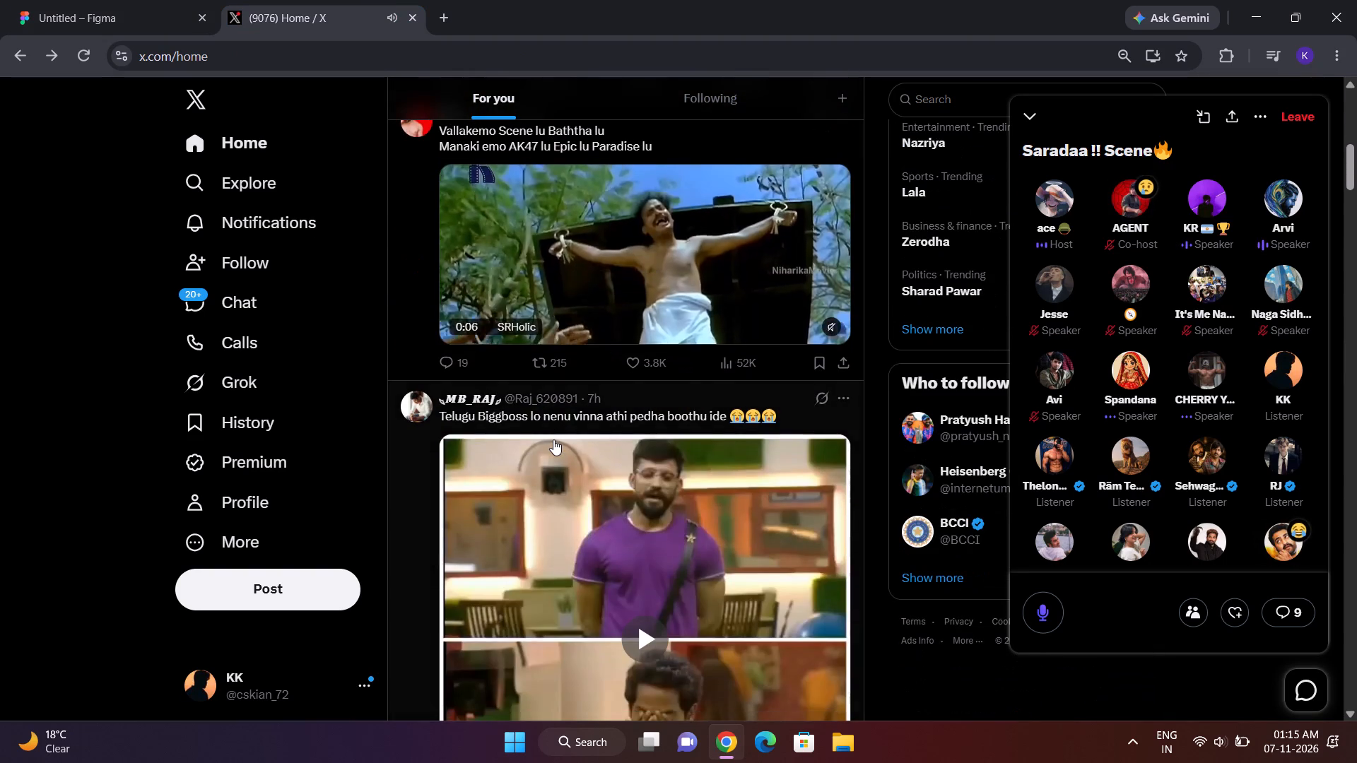
scroll(553, 439, "down", 14)
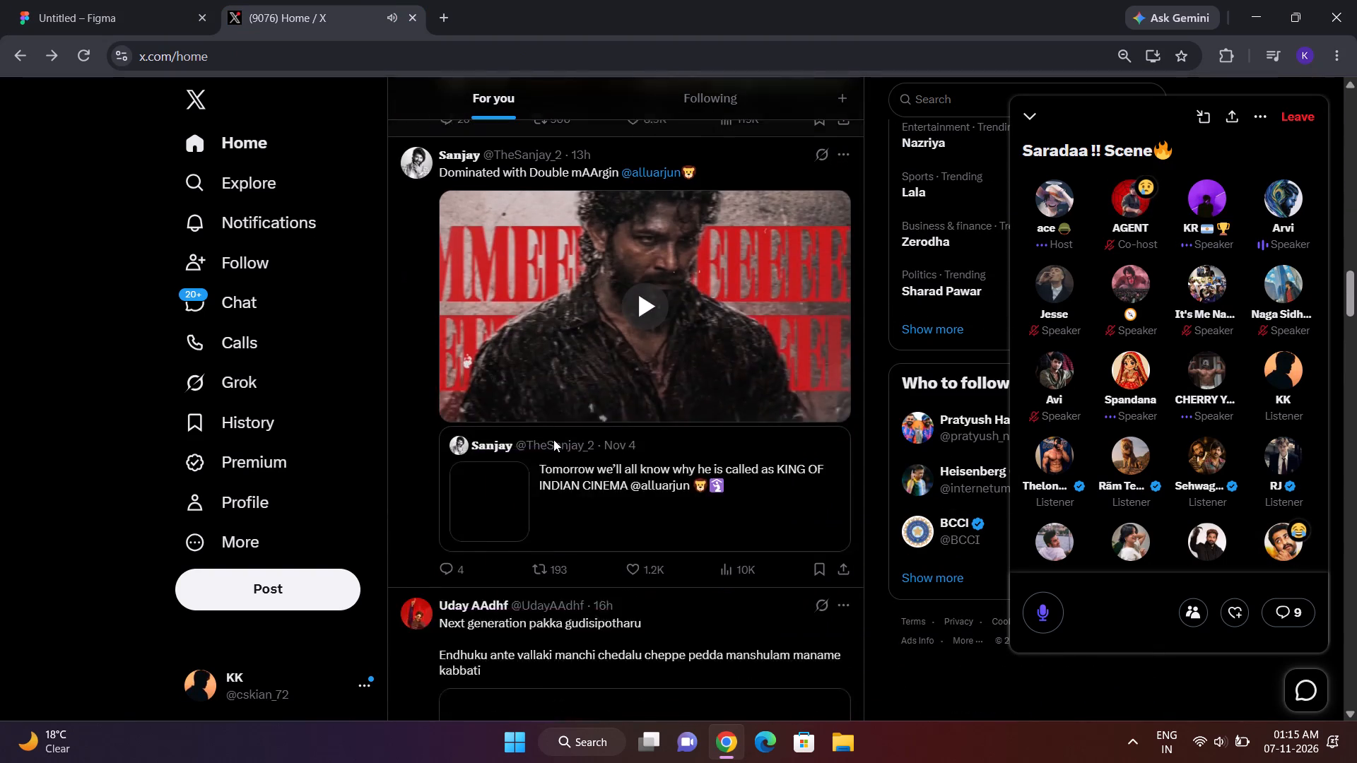
scroll(553, 439, "down", 2)
left_click(233, 133)
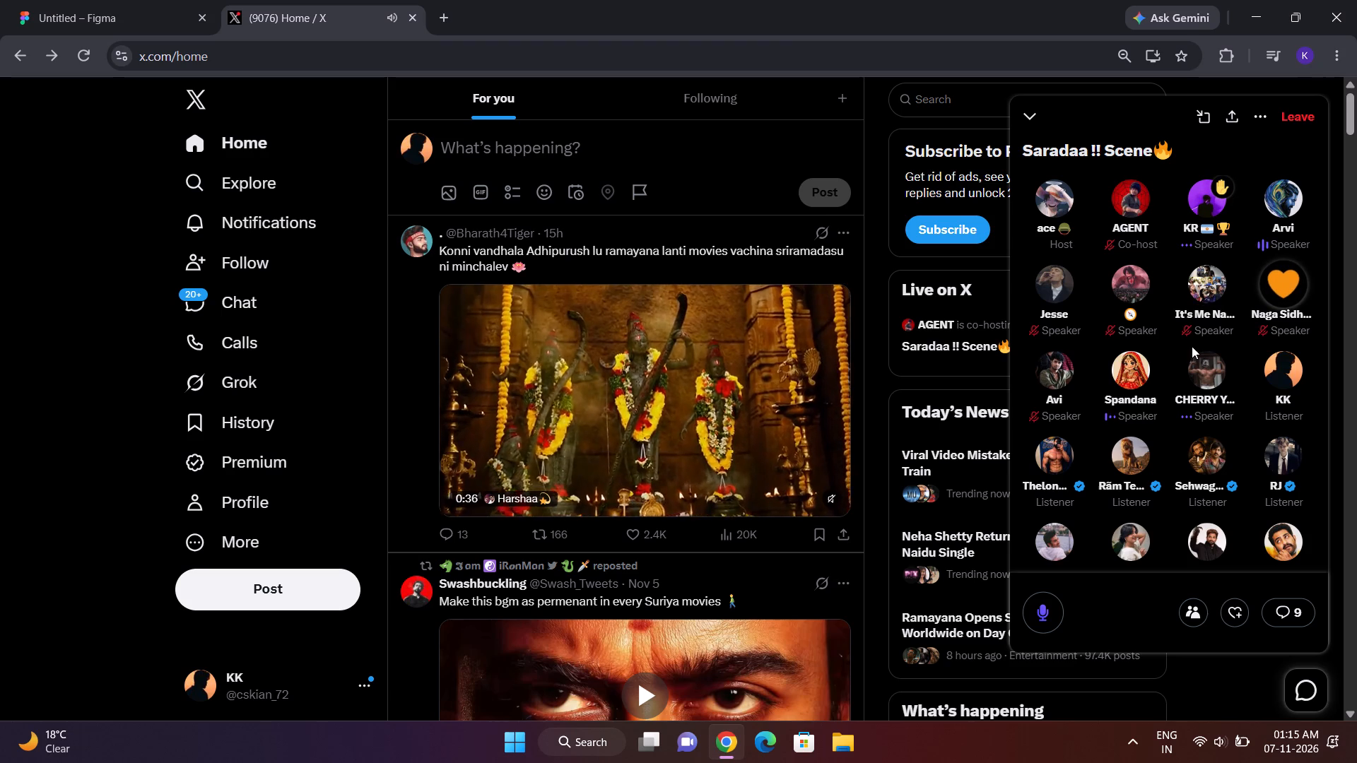
left_click(1121, 357)
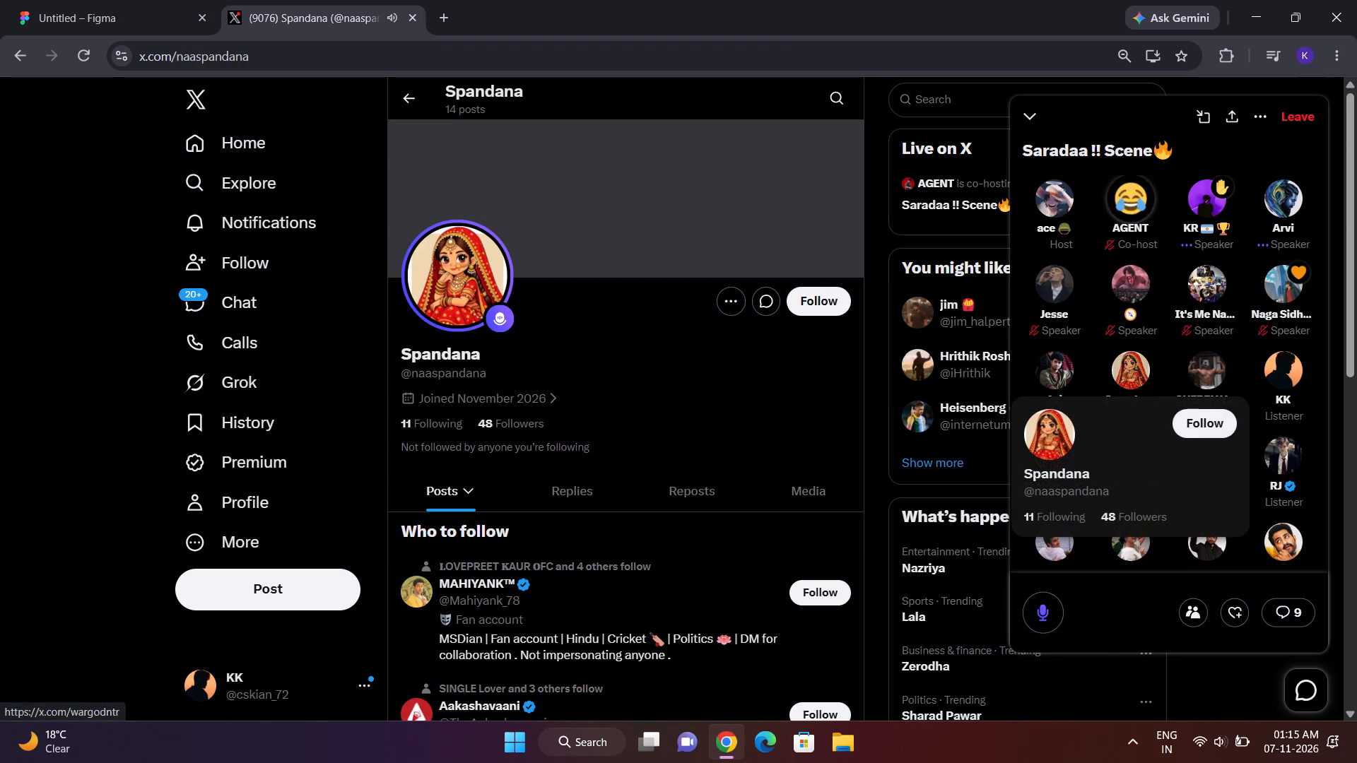
Switch back to Figma and delete the leftover yellow star icon between the rental screen and the reference screen.
left_click(131, 0)
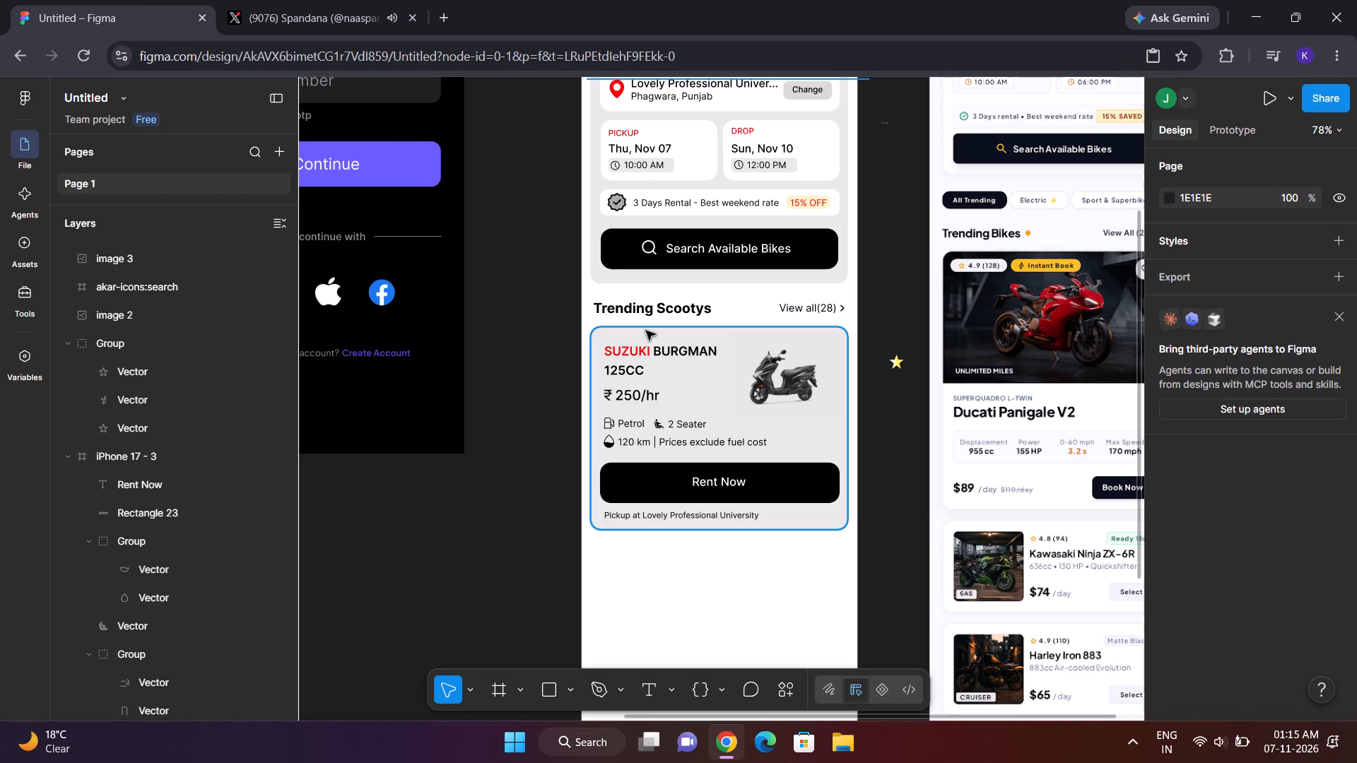
left_click(892, 372)
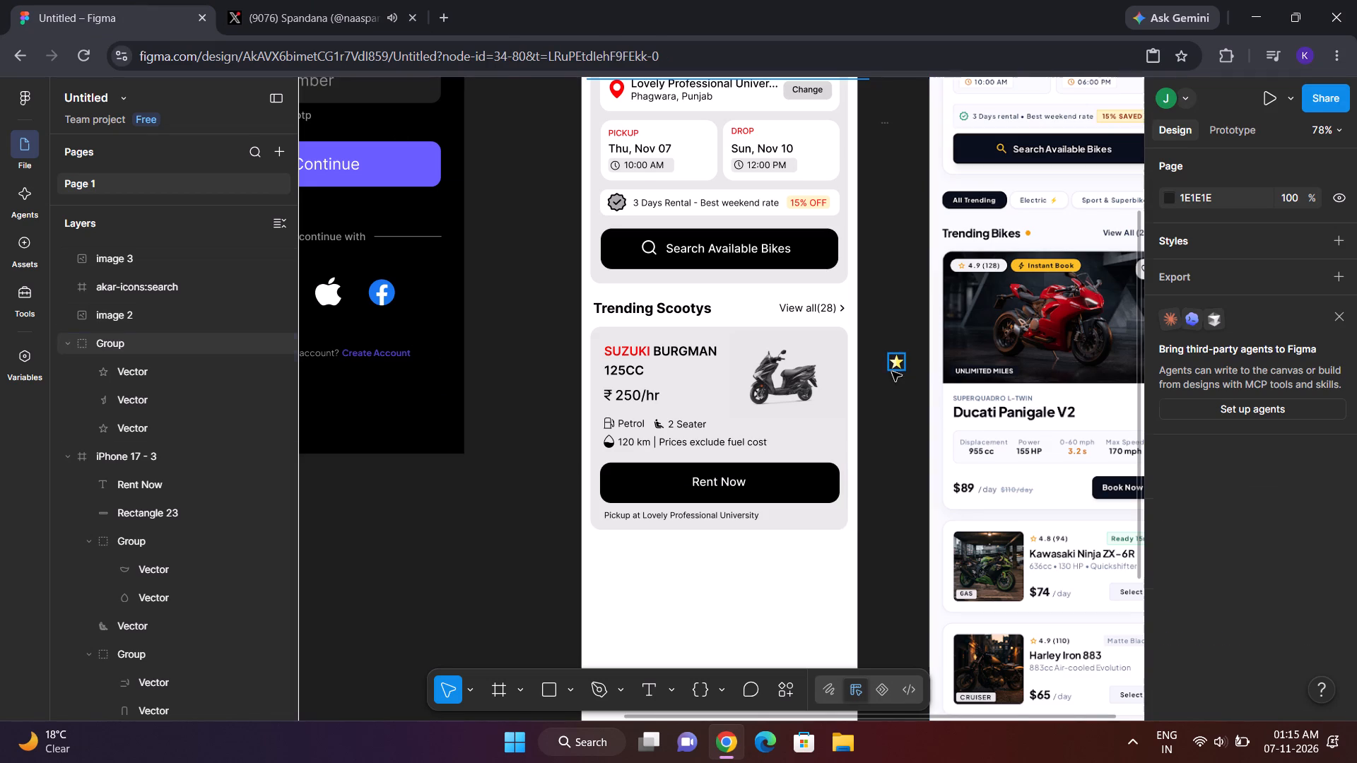
key("Delete")
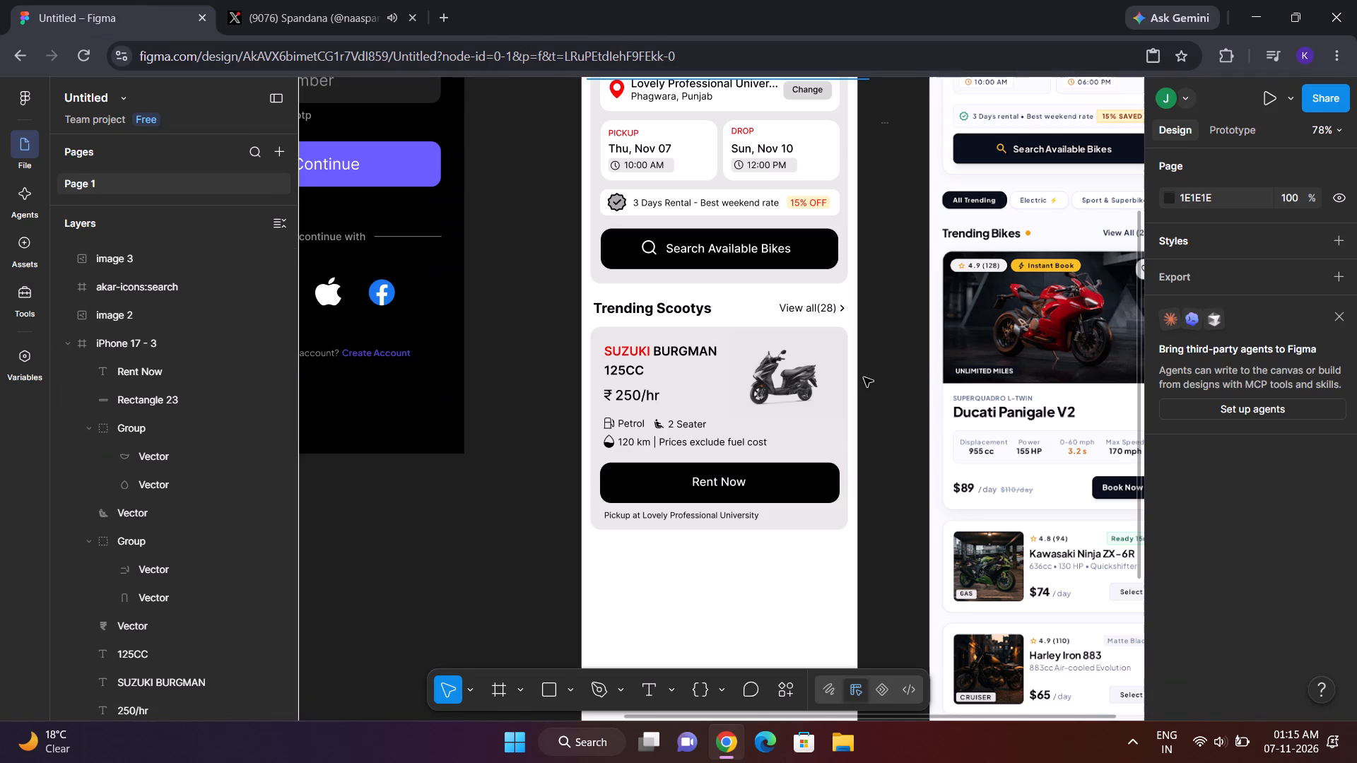
Extend the scooter card's grey background from its bottom edge to a height of about 304.
scroll(864, 377, "left", 1)
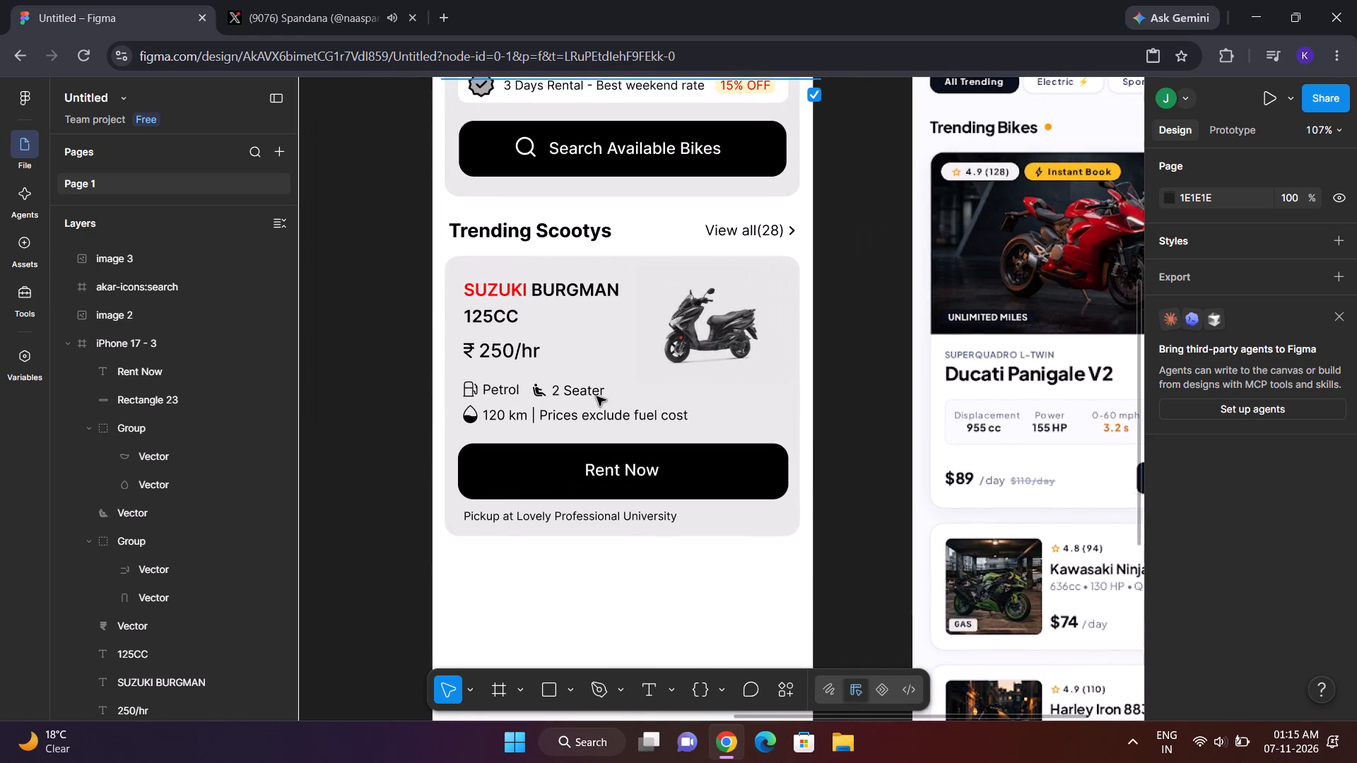
left_click(706, 403)
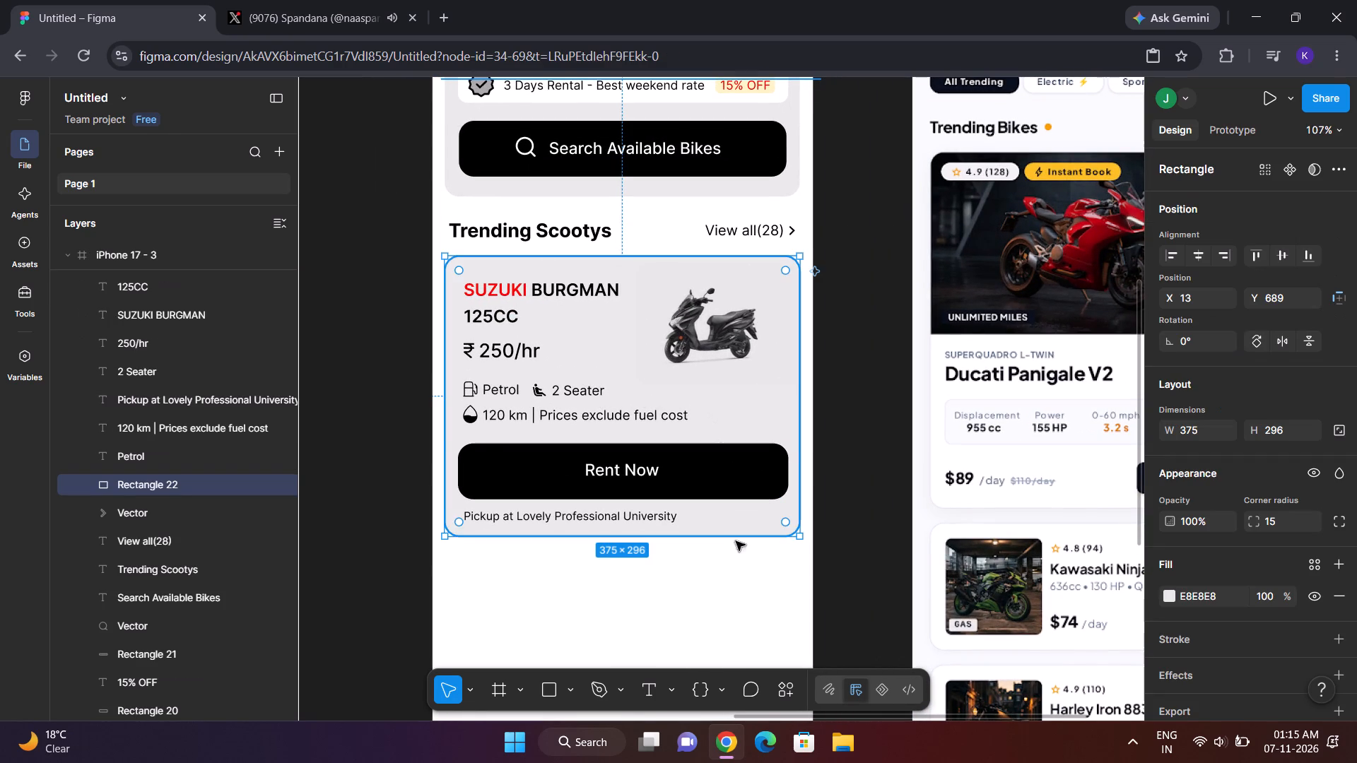
left_click(735, 538)
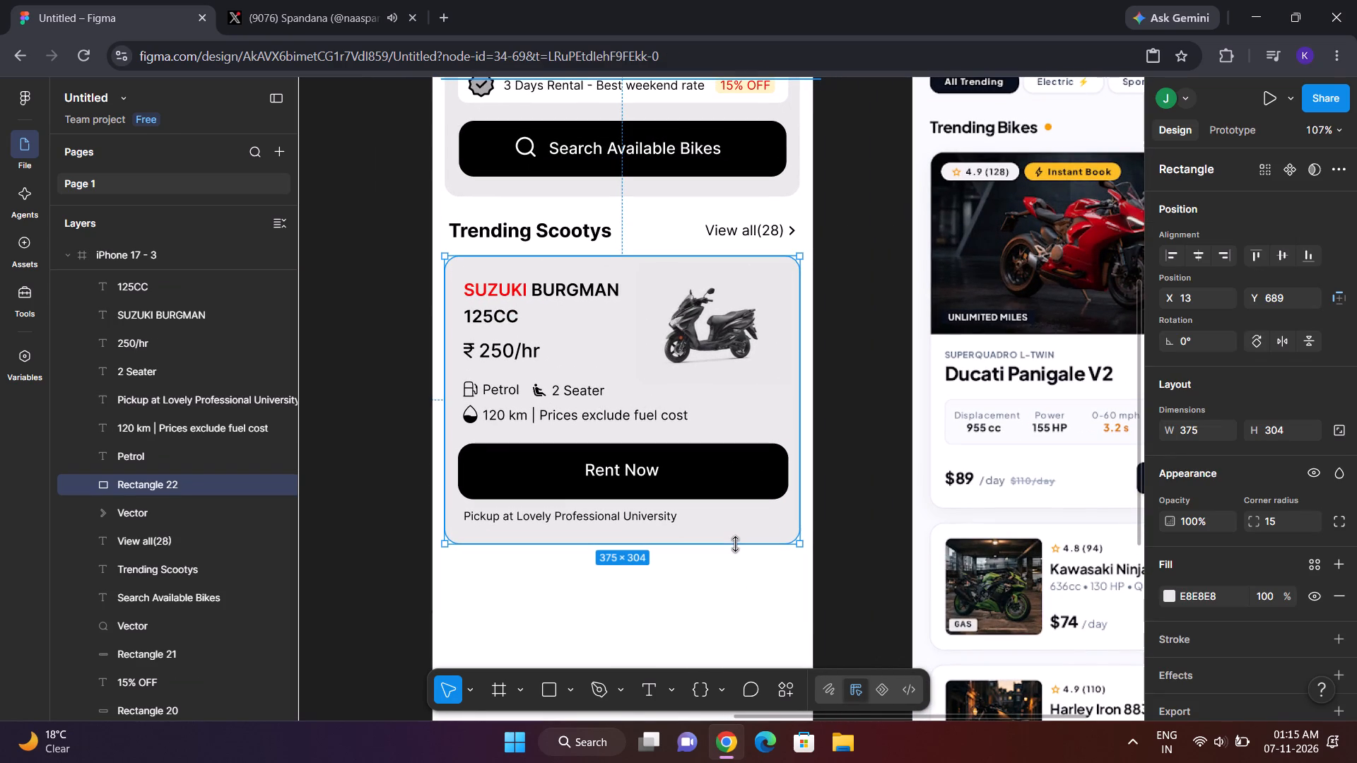
left_click(831, 520)
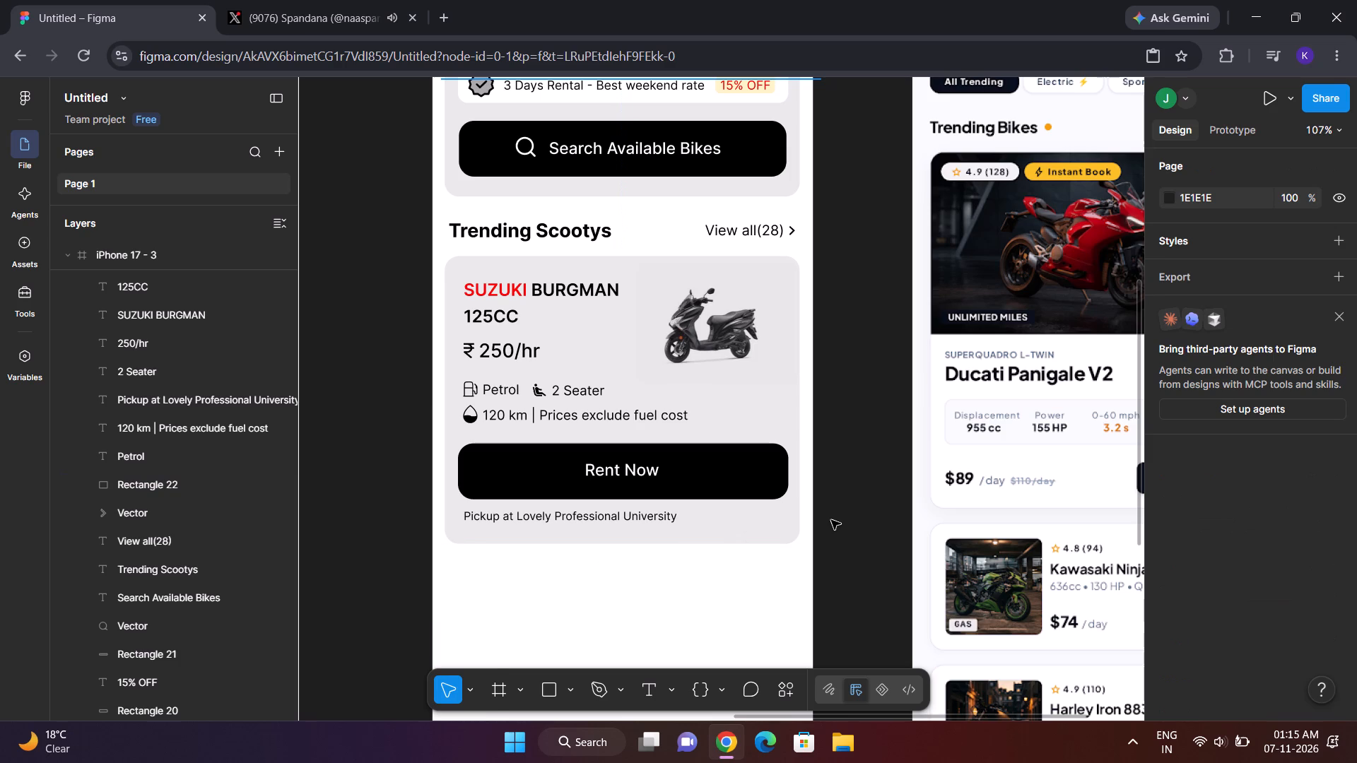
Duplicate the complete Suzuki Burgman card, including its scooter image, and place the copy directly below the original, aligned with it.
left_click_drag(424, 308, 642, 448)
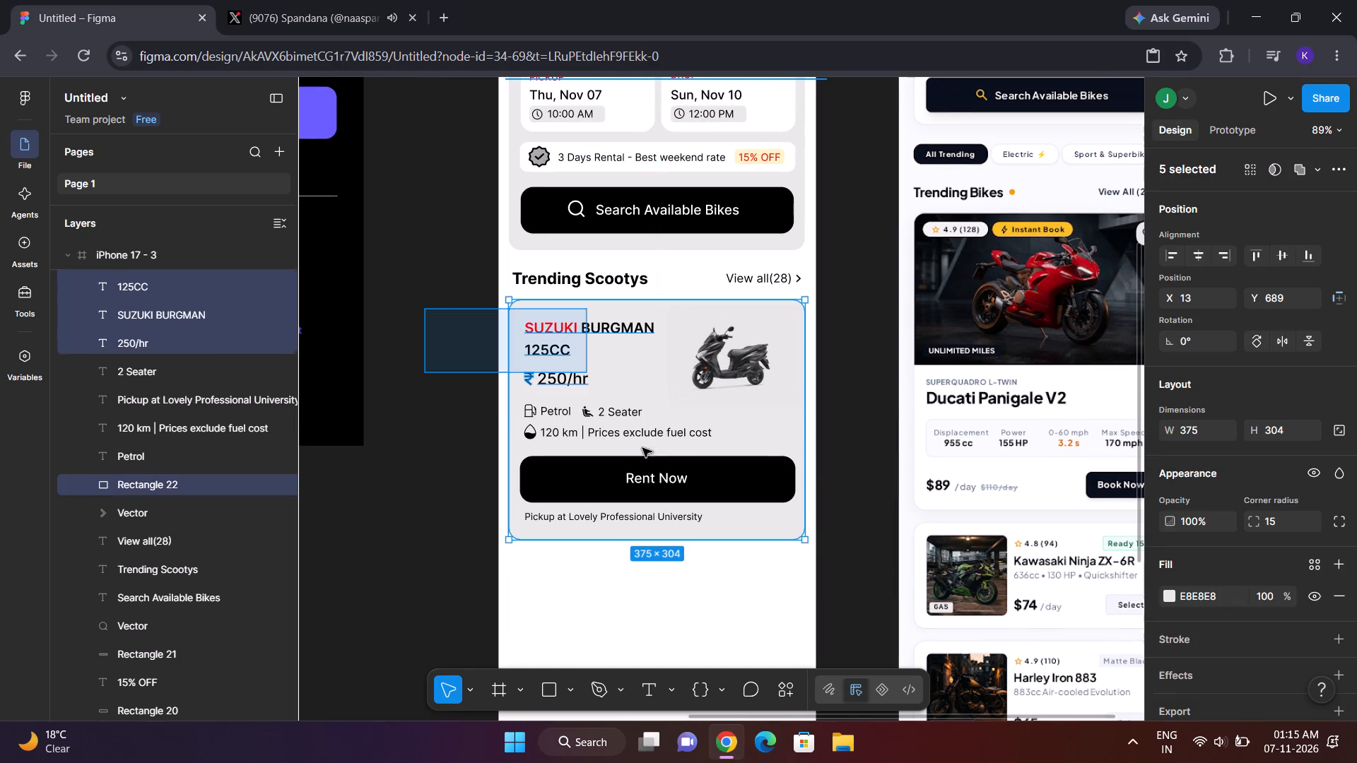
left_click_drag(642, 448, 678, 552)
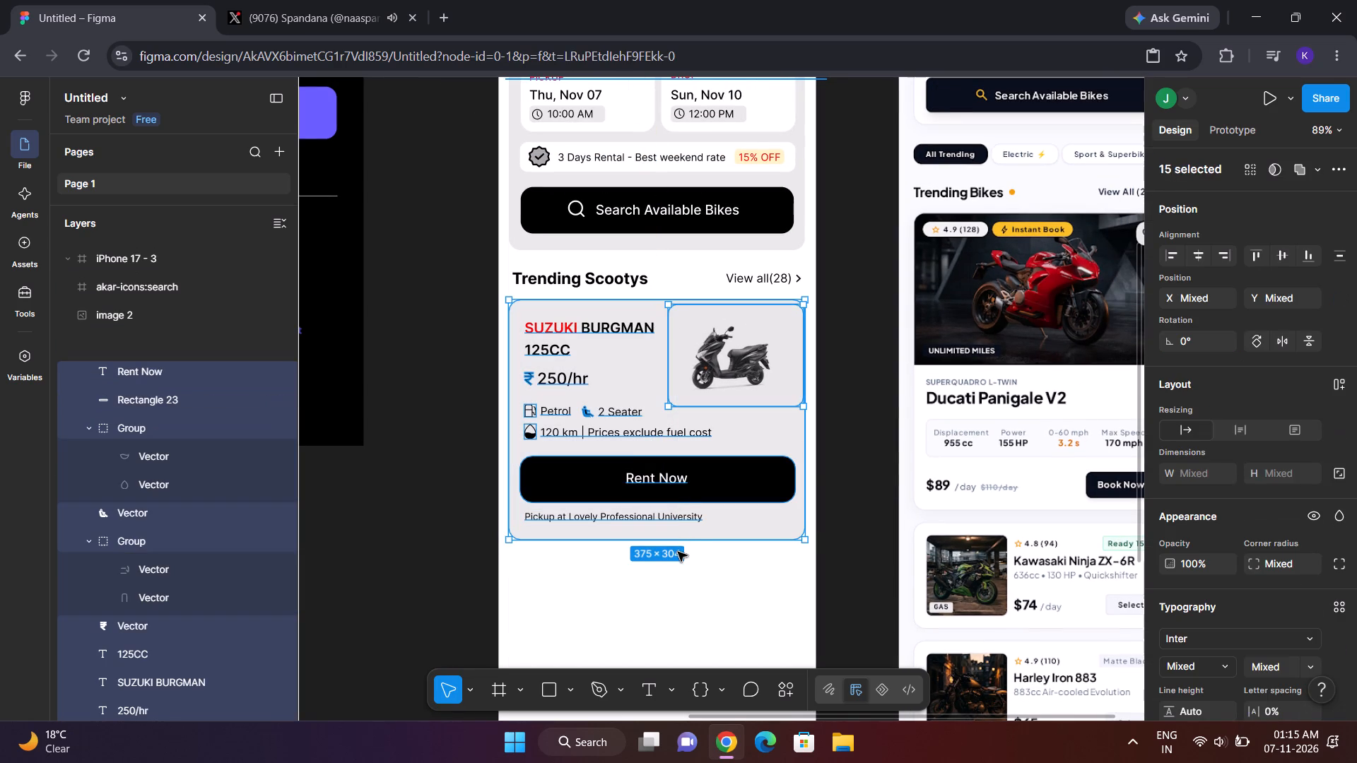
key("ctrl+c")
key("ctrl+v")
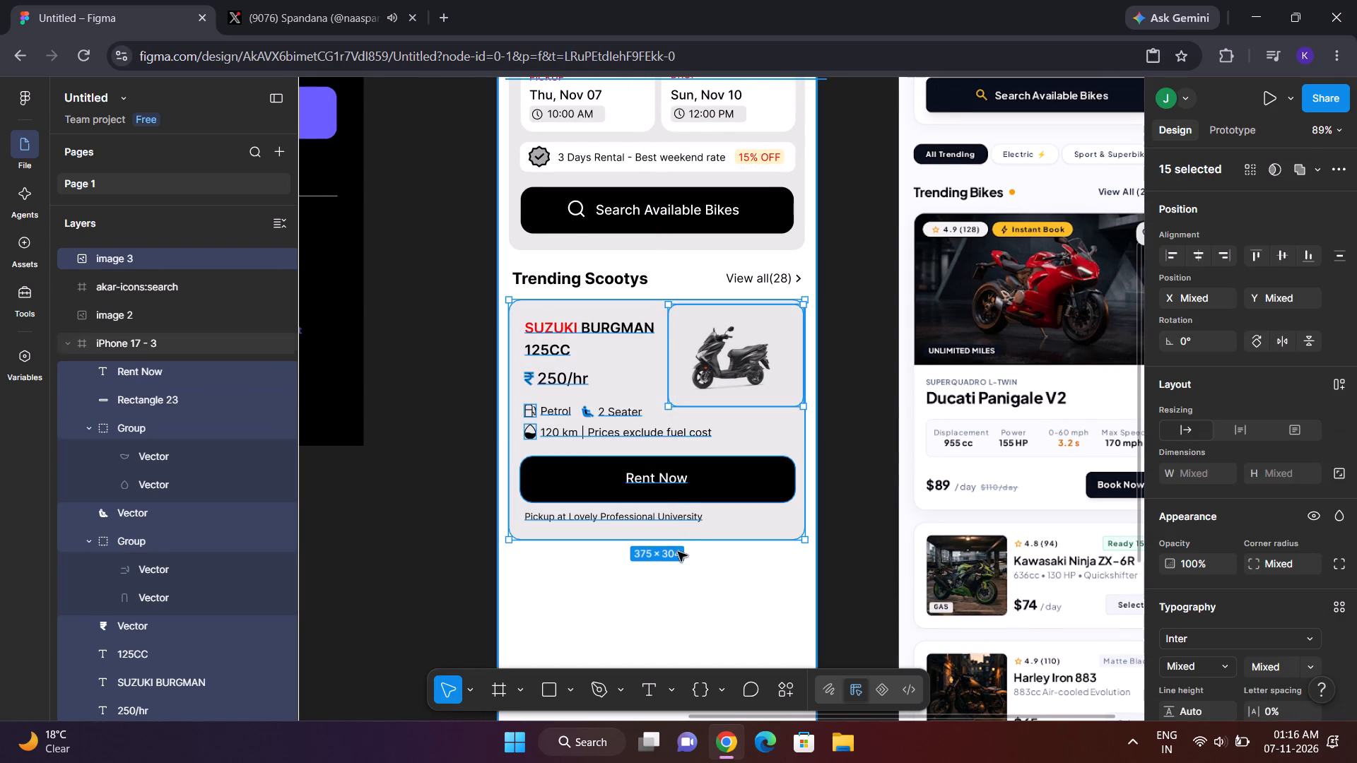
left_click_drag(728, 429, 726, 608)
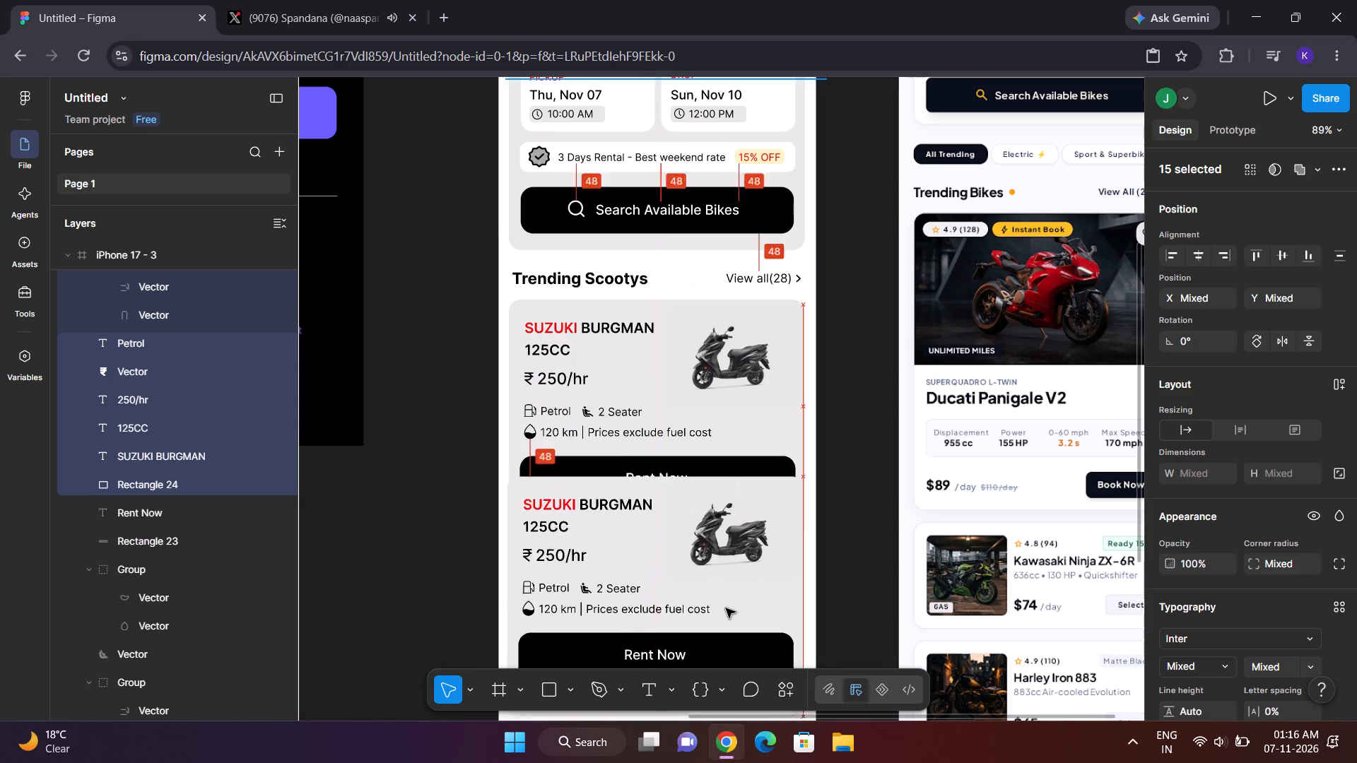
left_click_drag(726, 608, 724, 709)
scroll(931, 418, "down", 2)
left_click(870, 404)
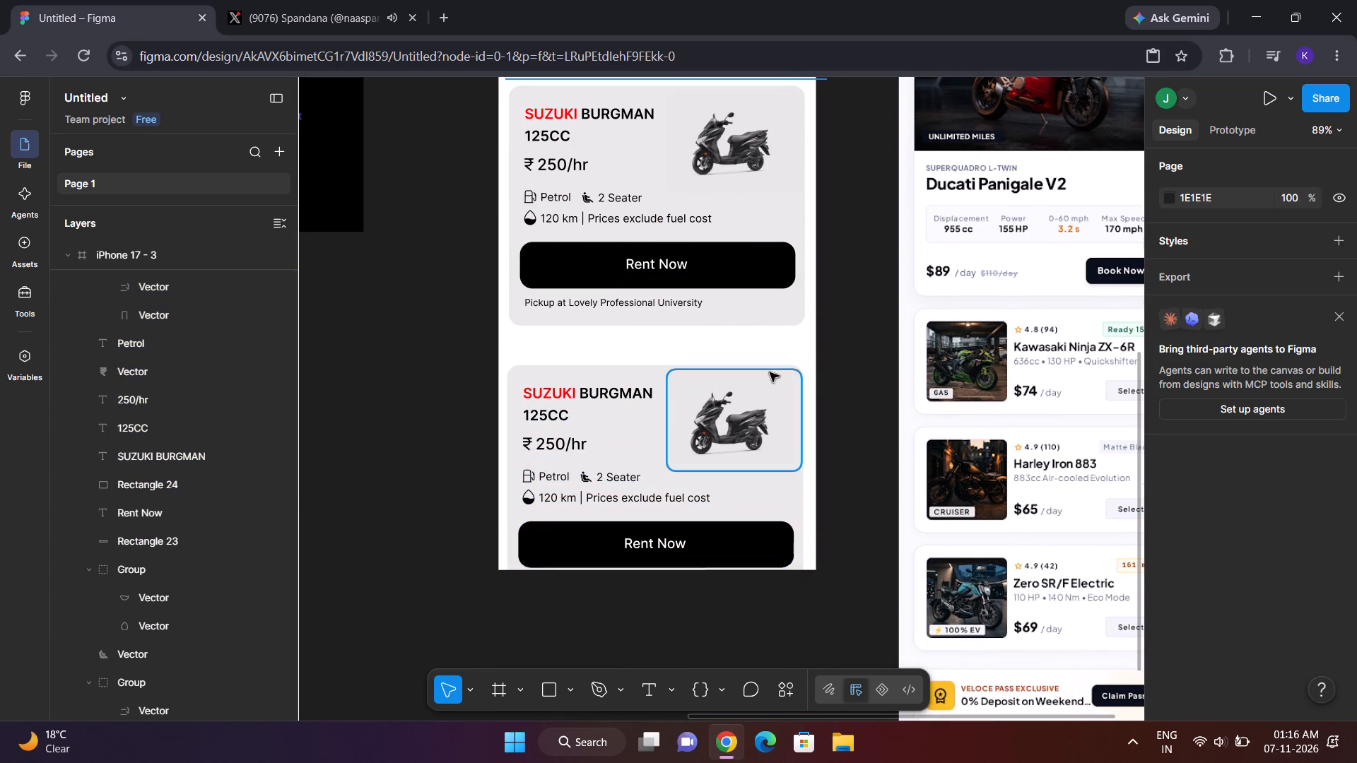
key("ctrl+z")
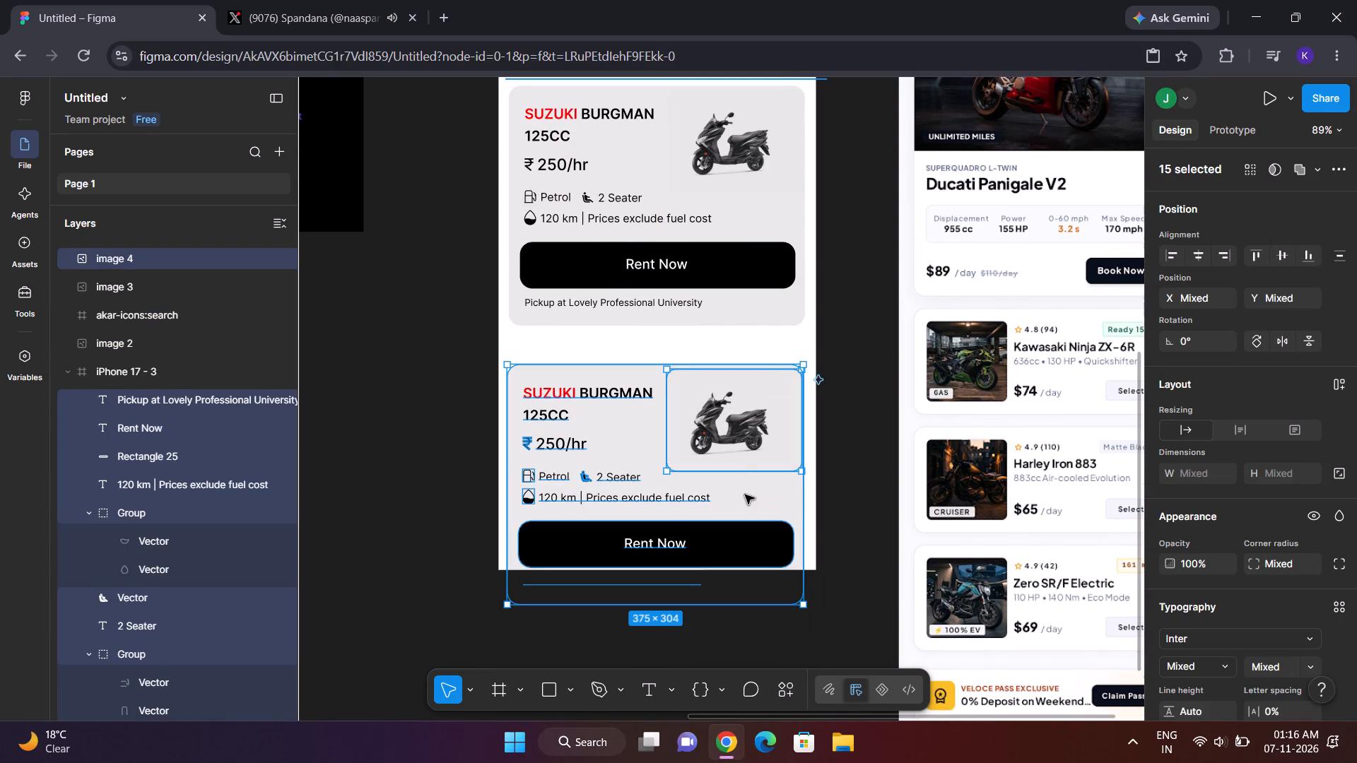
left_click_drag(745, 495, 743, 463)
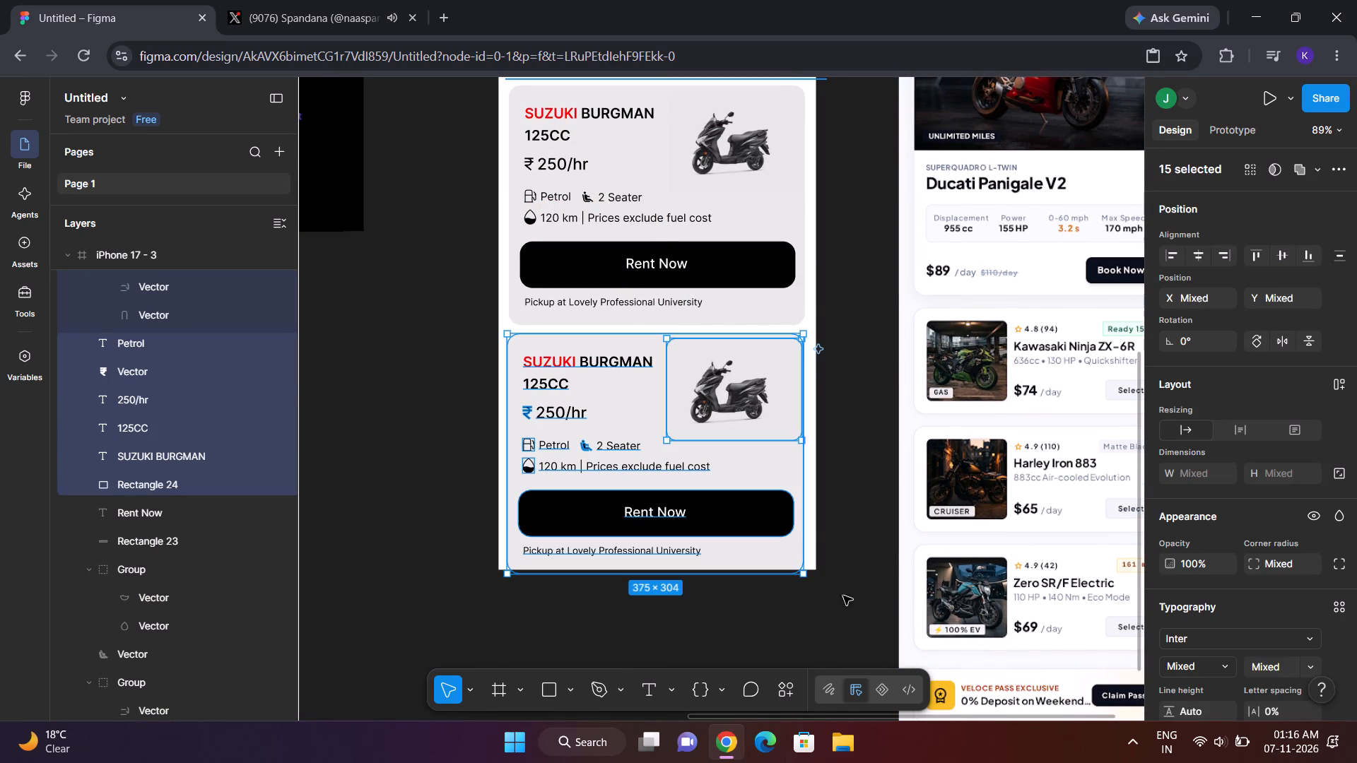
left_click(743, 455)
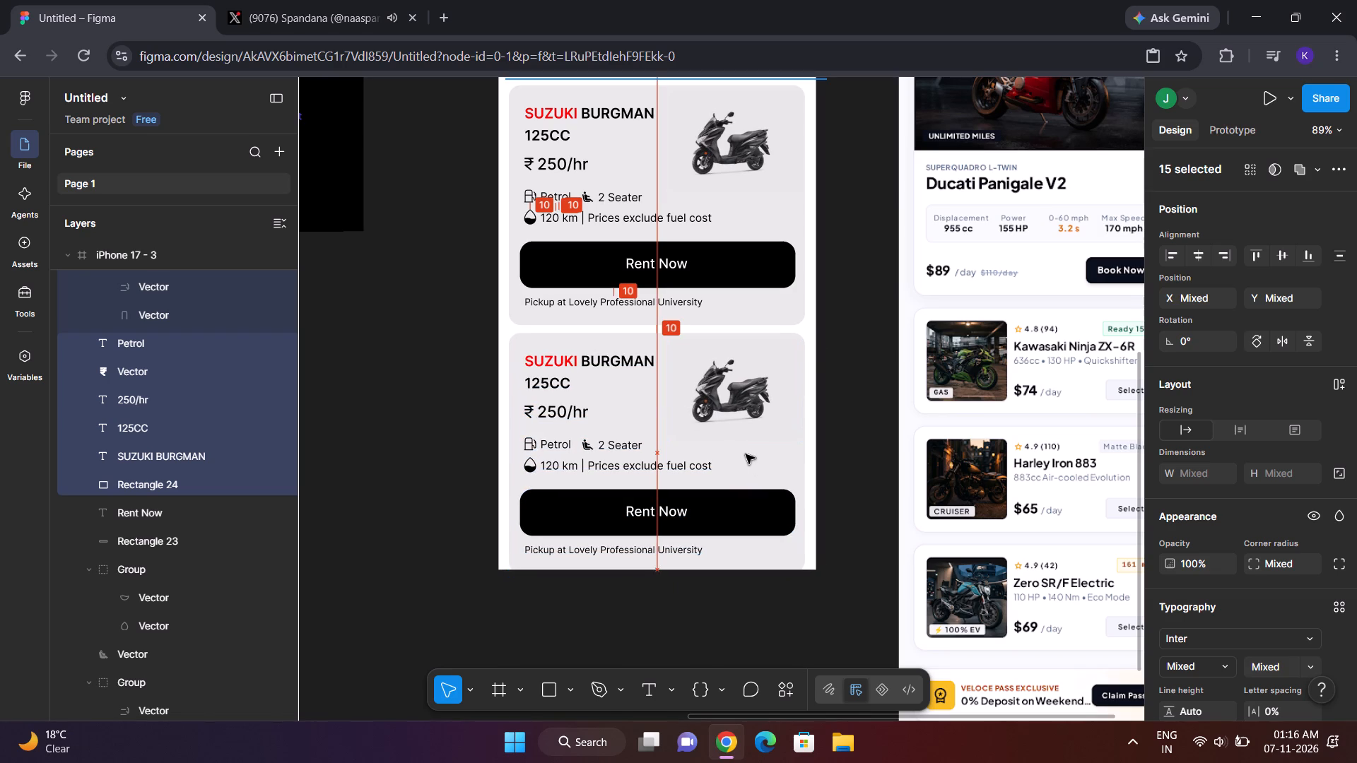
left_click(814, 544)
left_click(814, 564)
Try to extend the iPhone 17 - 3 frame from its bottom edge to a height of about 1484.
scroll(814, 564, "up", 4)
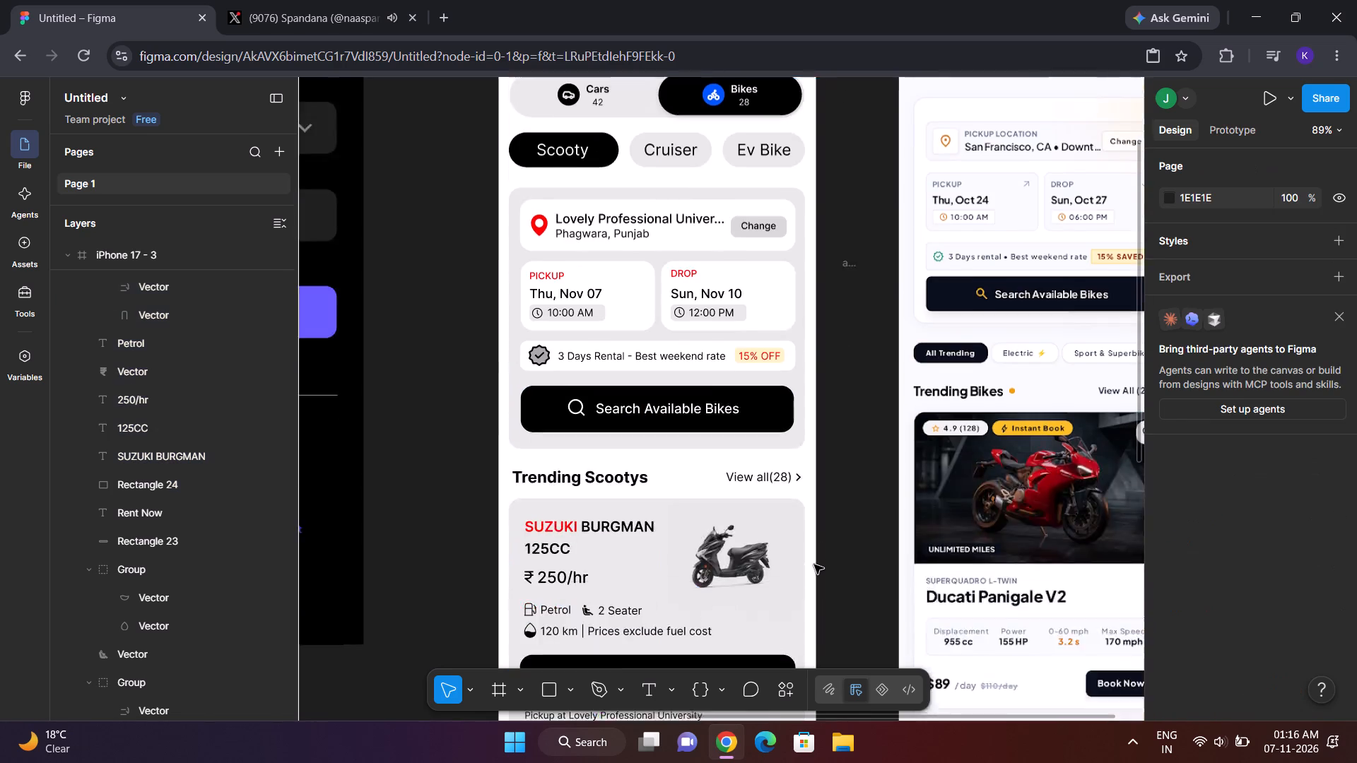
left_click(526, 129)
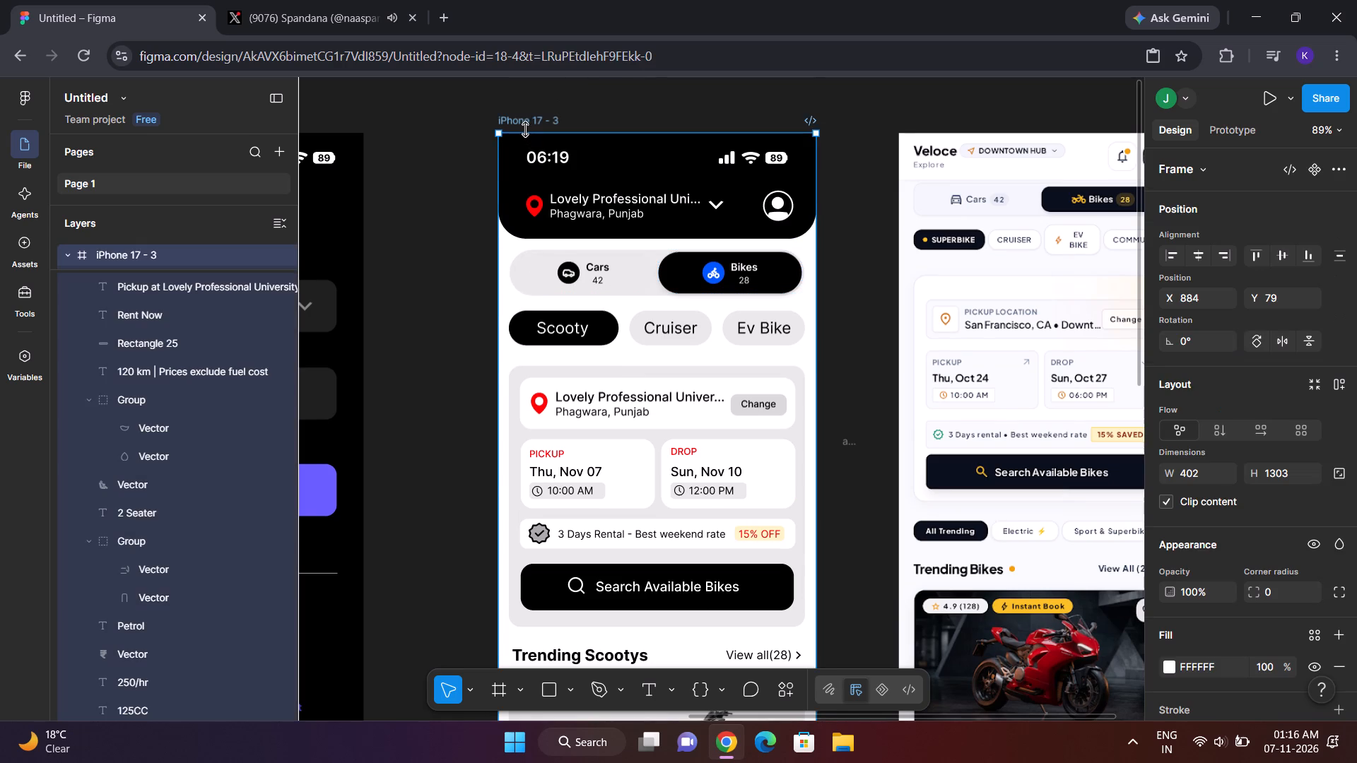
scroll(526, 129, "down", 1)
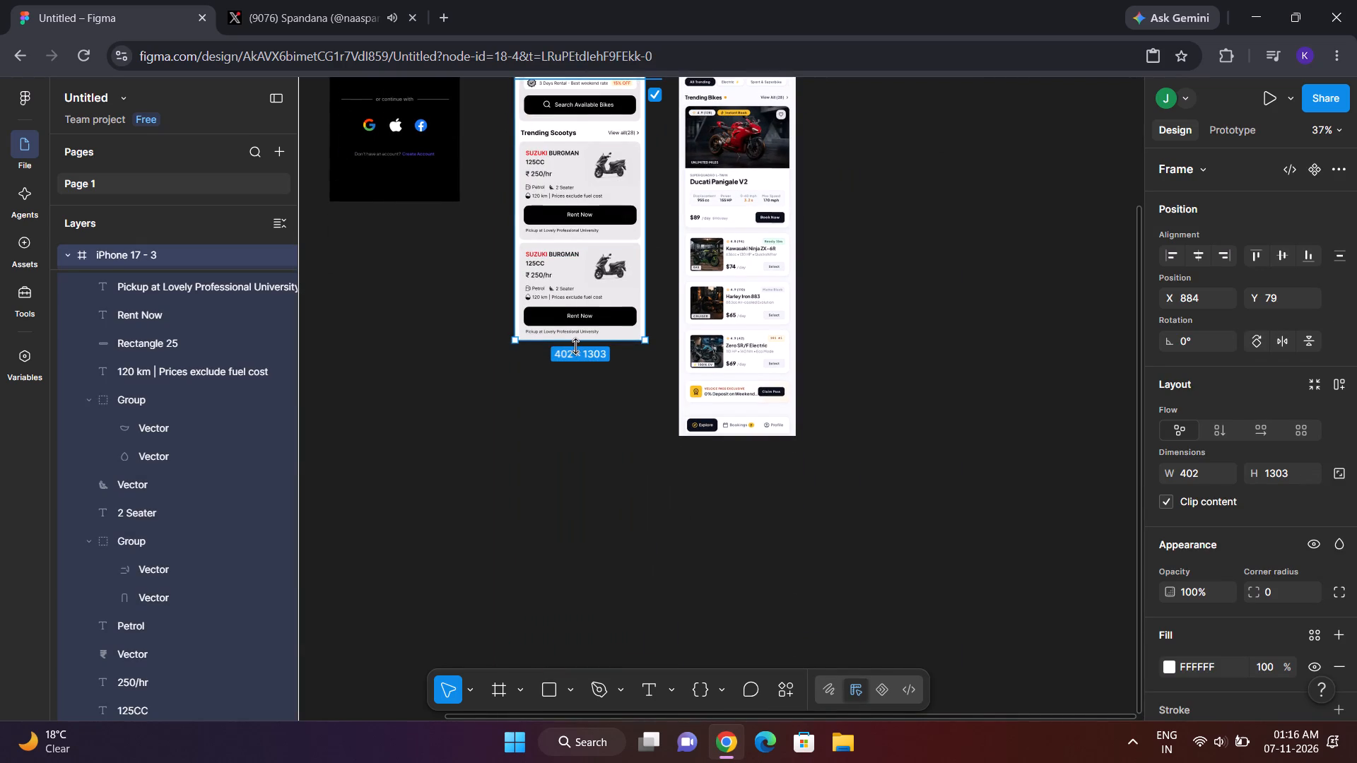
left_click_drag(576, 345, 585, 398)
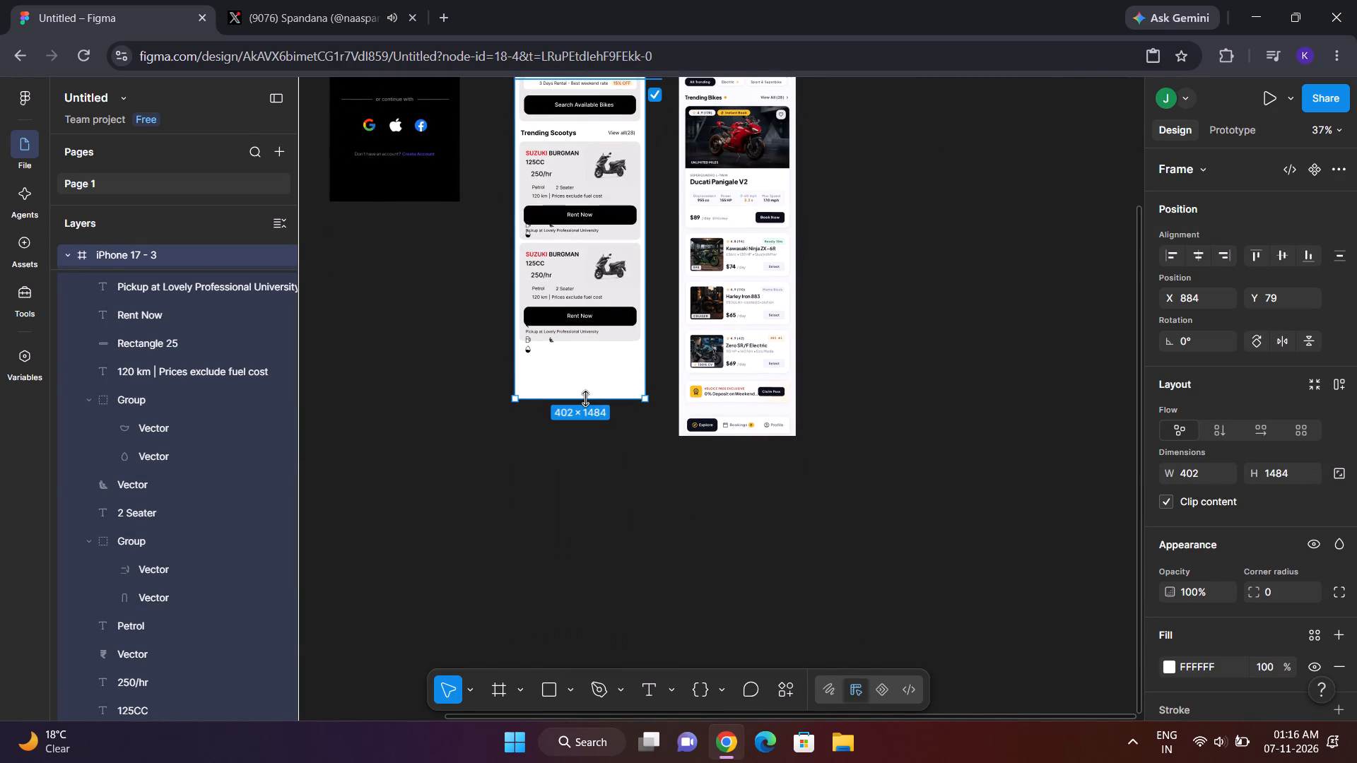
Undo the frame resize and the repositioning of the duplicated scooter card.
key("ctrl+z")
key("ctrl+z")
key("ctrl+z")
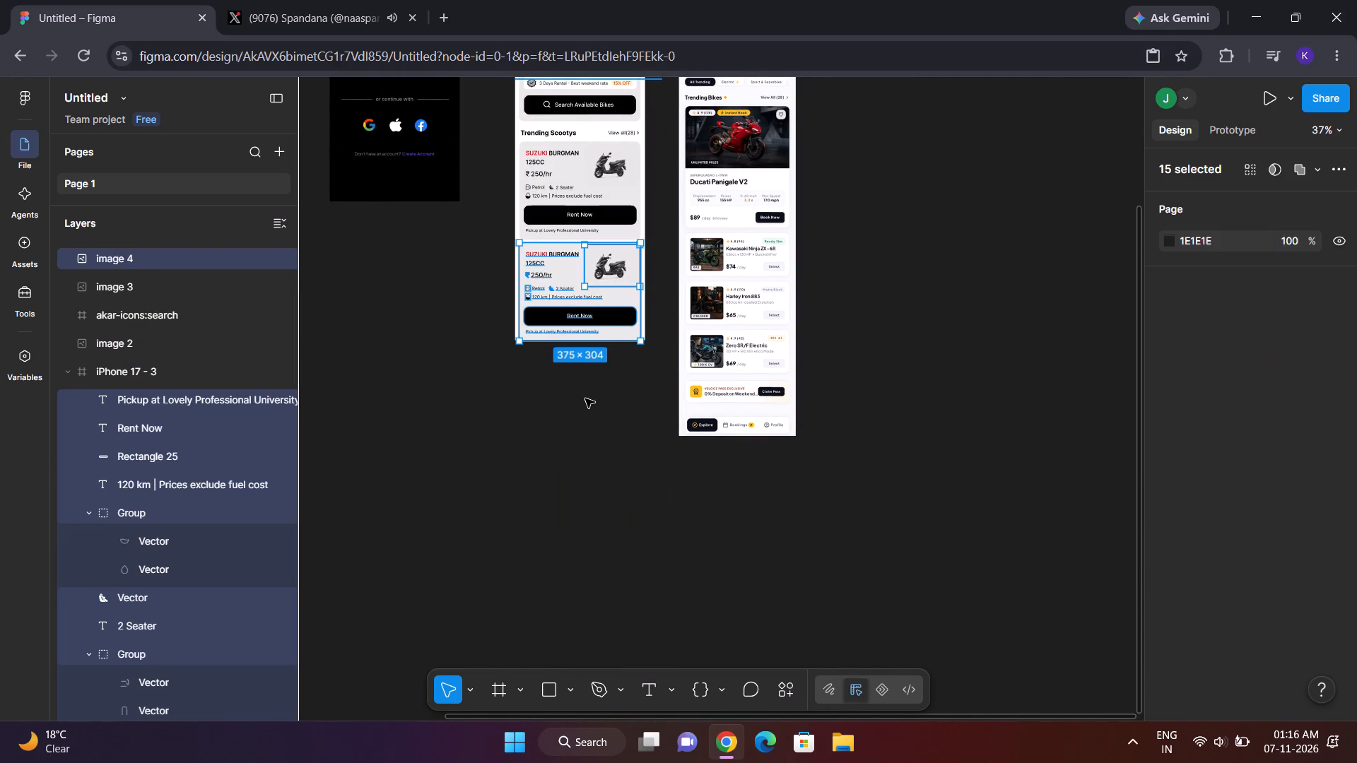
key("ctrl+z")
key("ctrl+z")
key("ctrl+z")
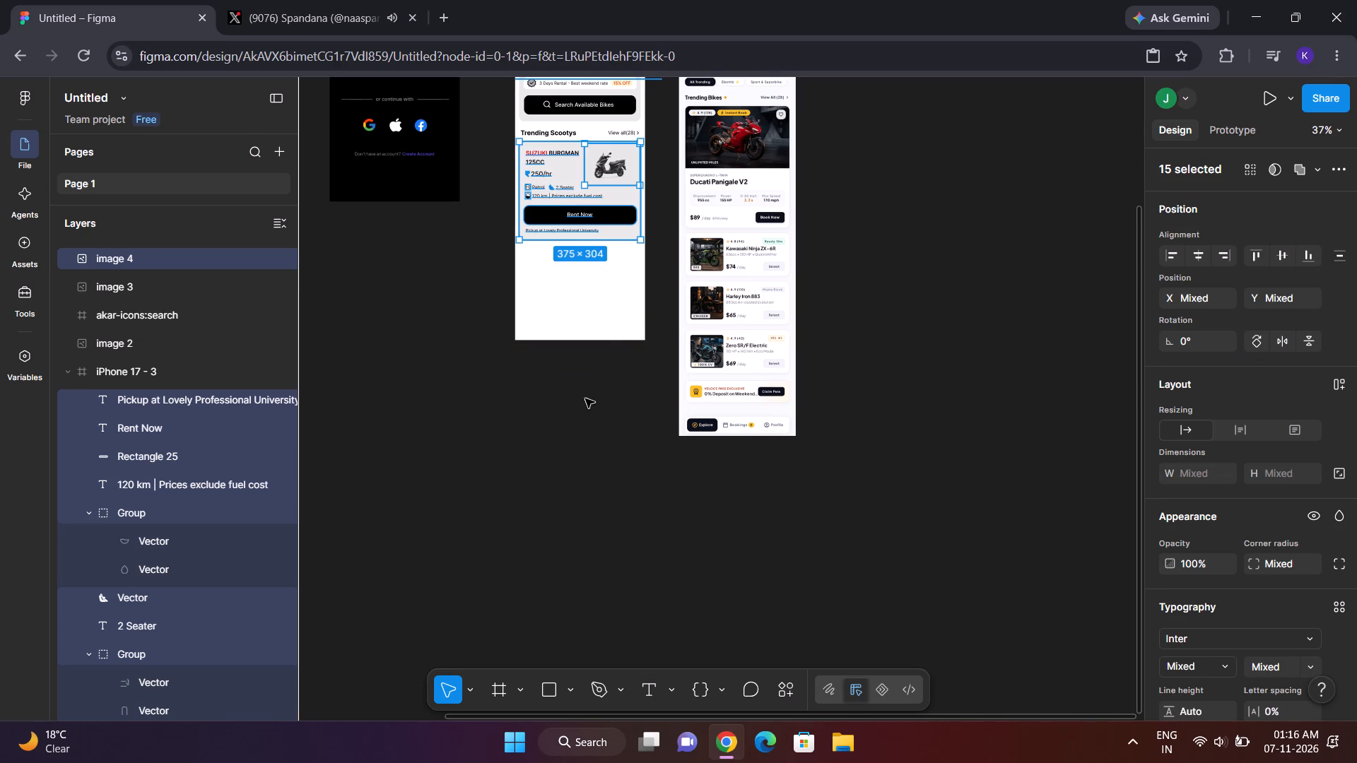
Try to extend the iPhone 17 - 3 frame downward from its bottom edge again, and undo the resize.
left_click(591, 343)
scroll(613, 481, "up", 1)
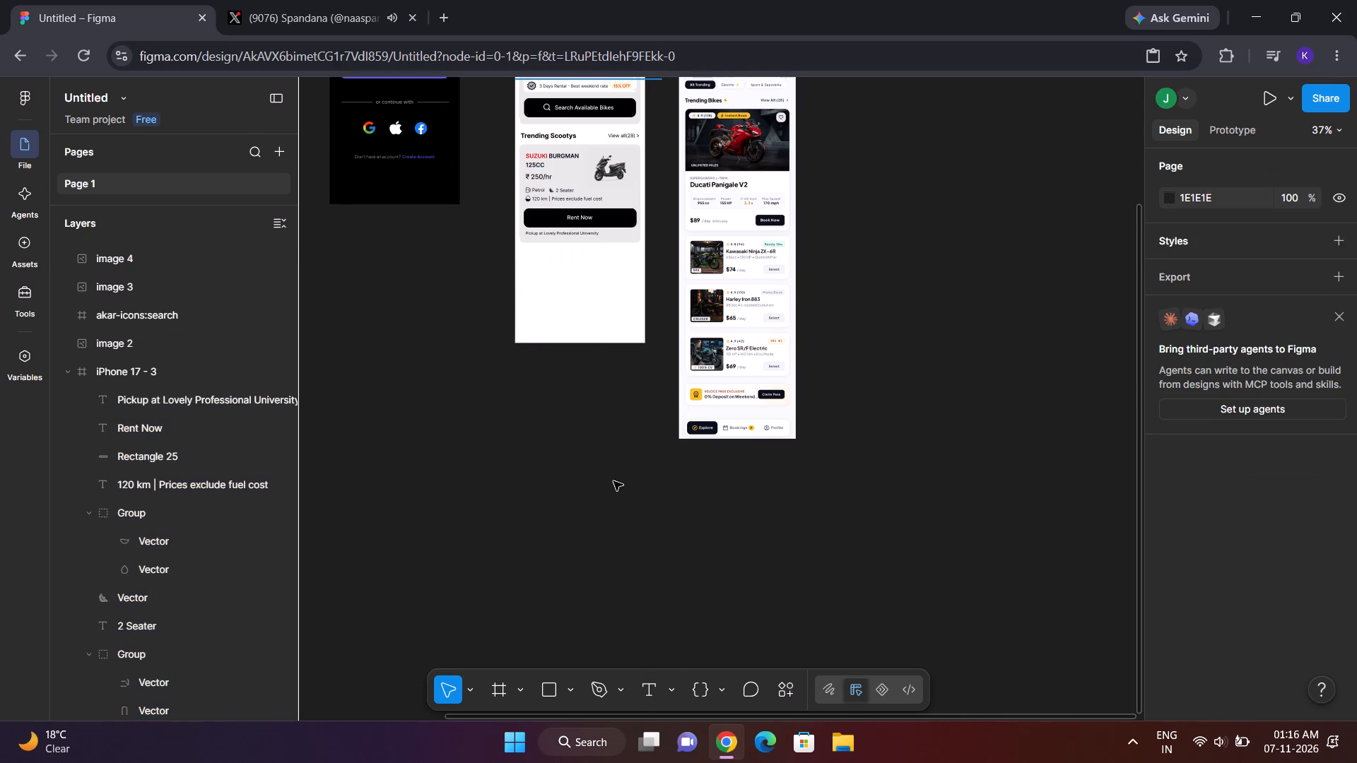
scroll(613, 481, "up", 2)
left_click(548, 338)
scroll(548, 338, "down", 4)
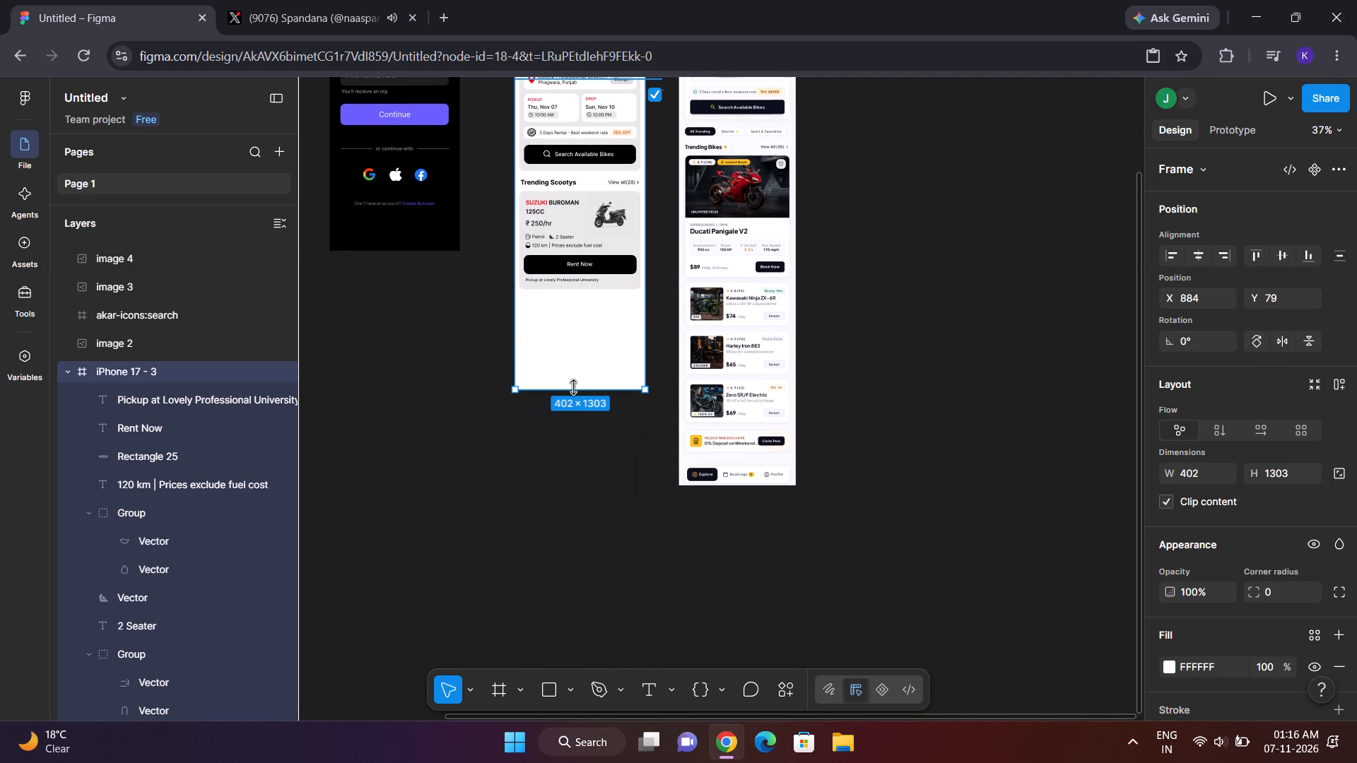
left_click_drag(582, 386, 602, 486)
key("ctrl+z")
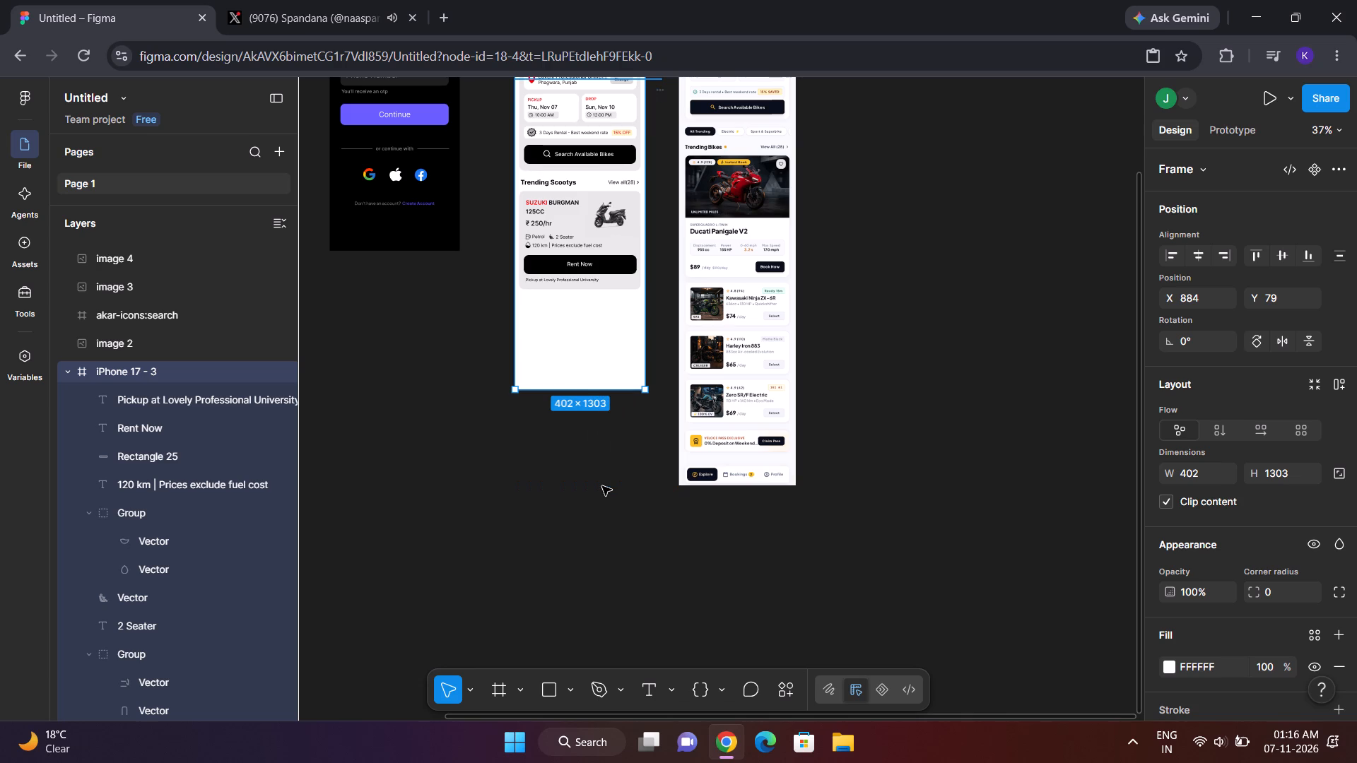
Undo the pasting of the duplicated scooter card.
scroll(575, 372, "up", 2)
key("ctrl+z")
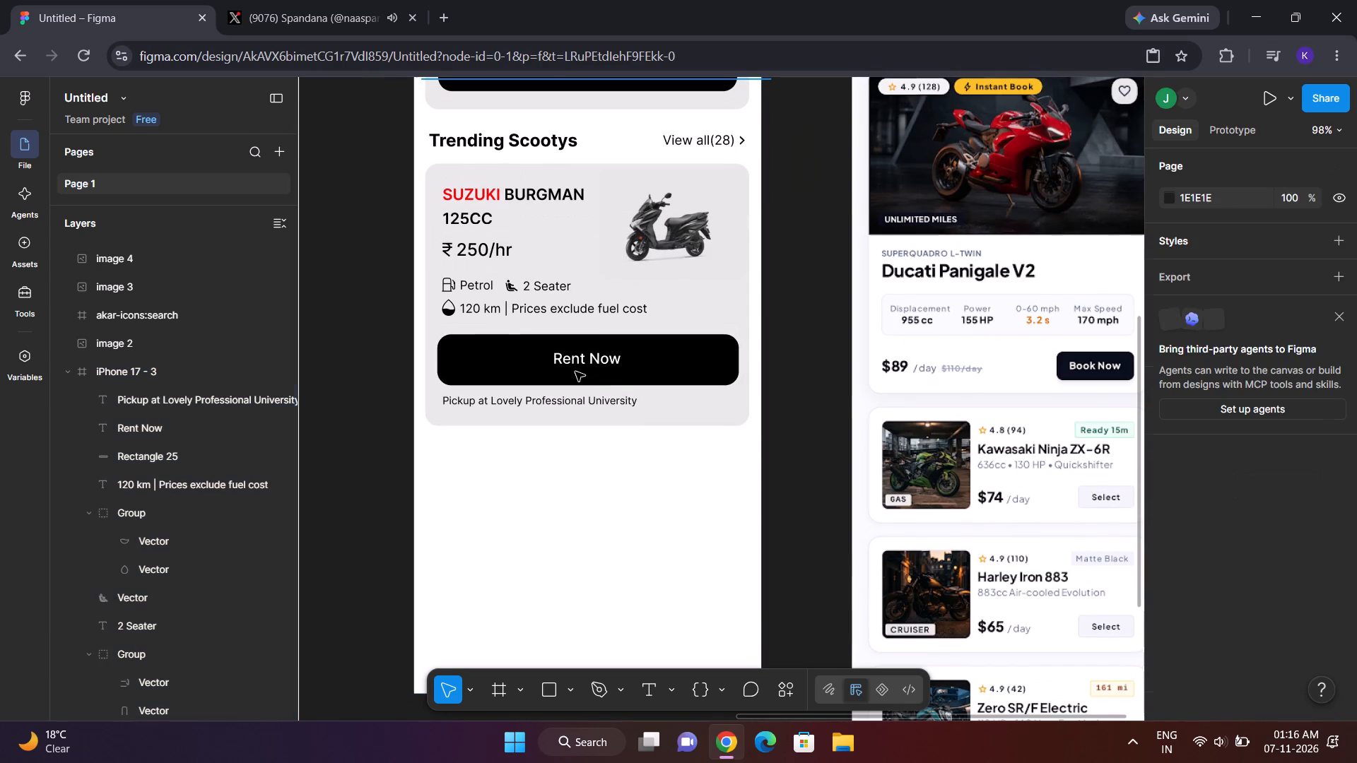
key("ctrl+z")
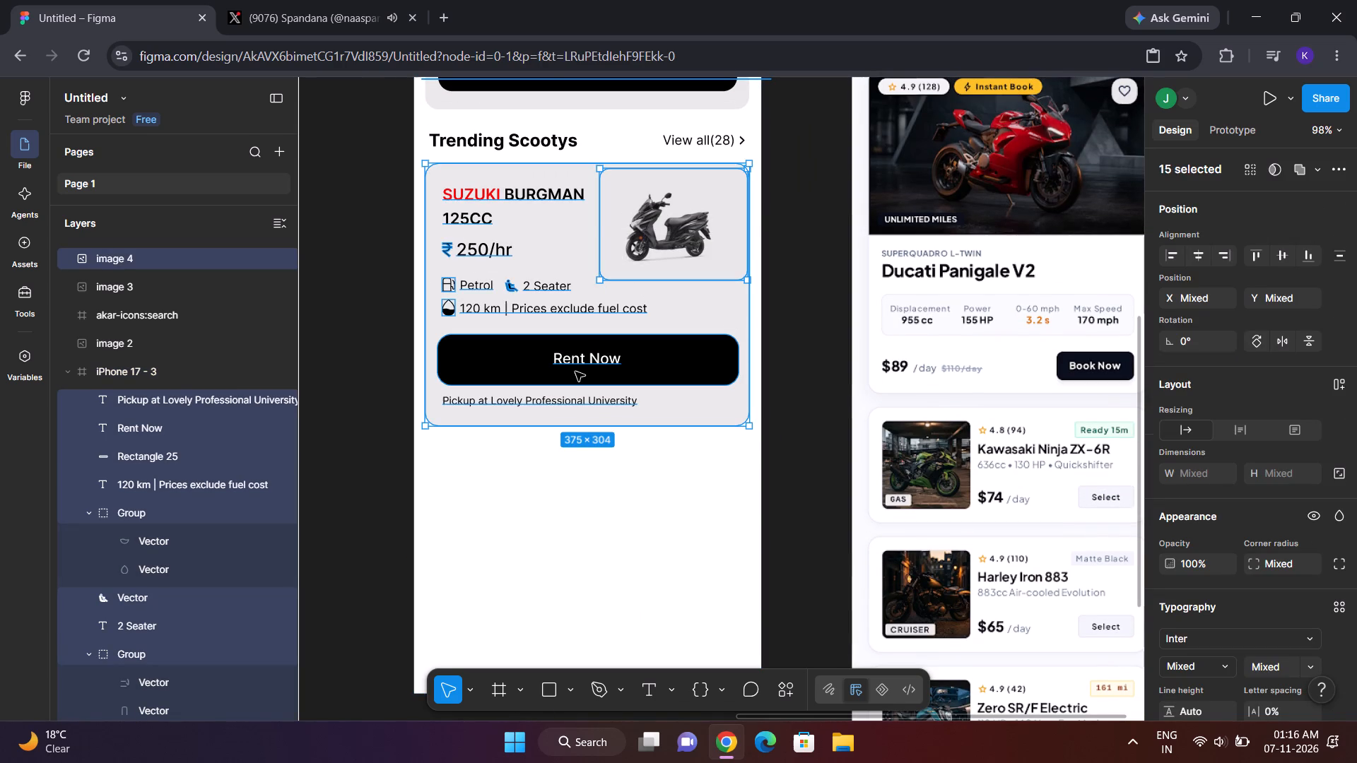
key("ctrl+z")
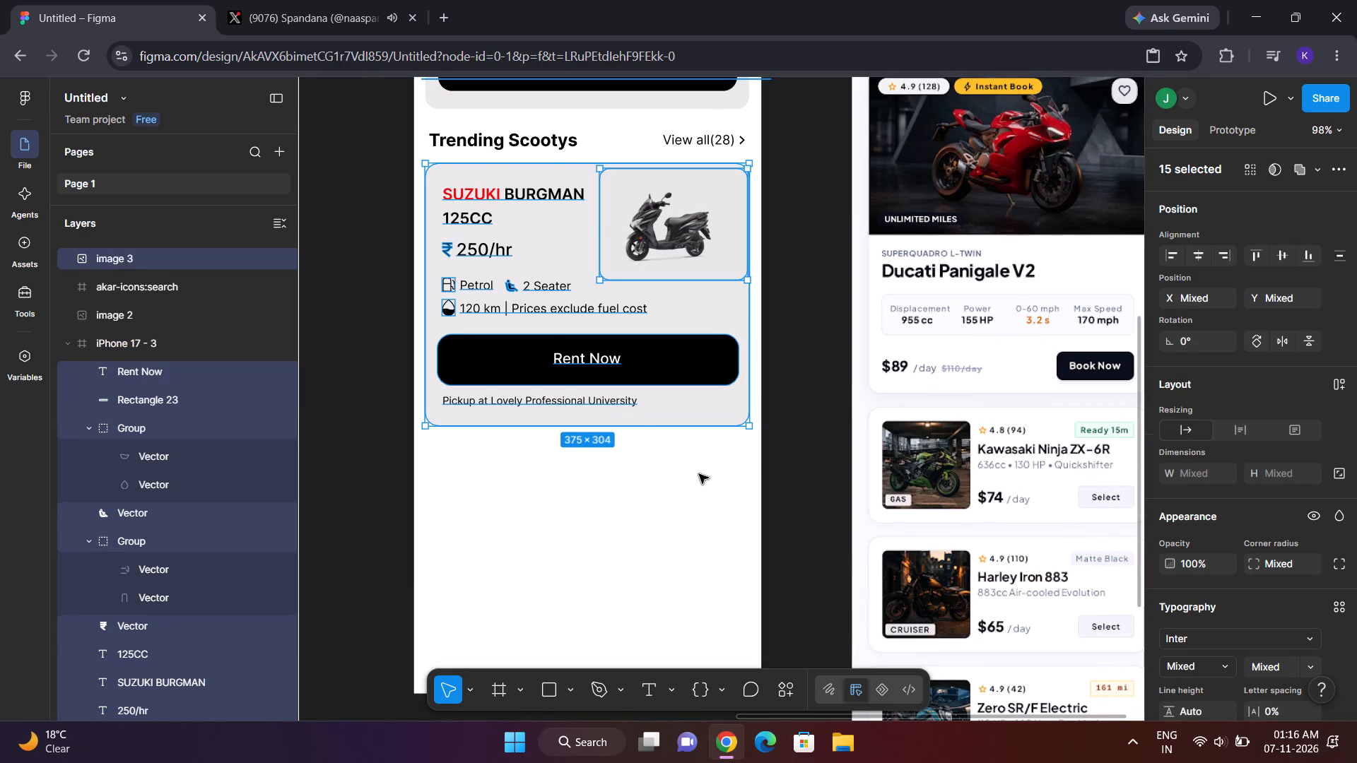
Extend the iPhone 17 - 3 frame from its bottom edge to a height of about 1502.
left_click(781, 449)
scroll(781, 449, "down", 2)
left_click(600, 251)
scroll(600, 251, "up", 2)
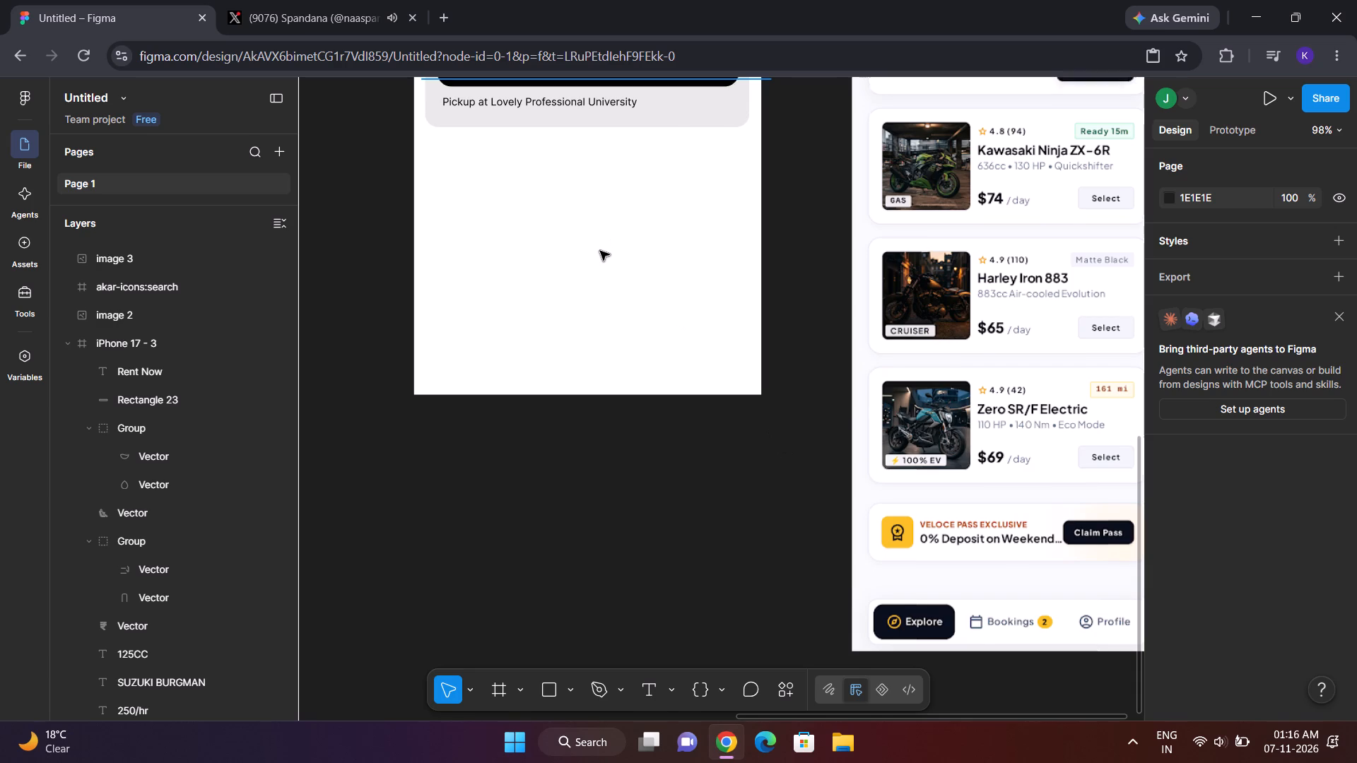
scroll(600, 251, "up", 3)
scroll(482, 94, "up", 1)
left_click(482, 177)
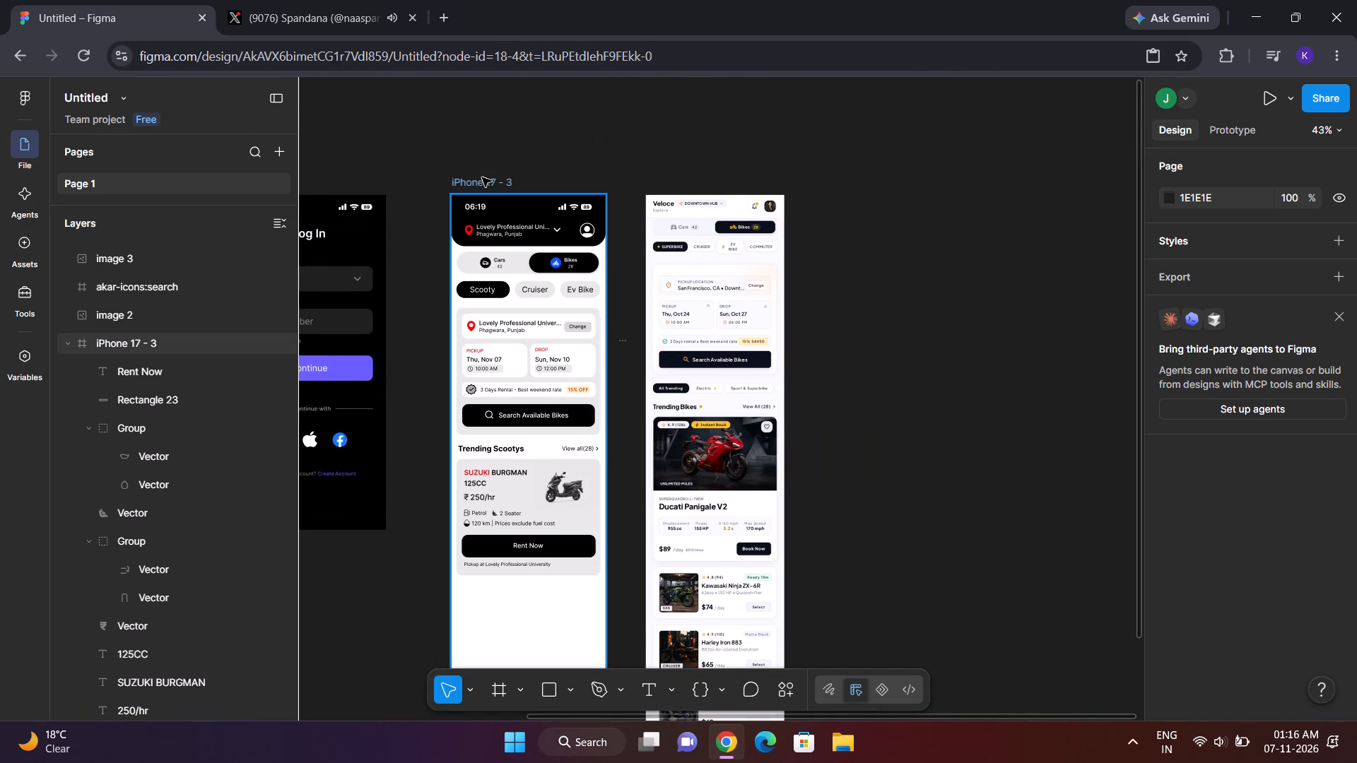
scroll(482, 177, "down", 2)
left_click_drag(537, 449, 544, 524)
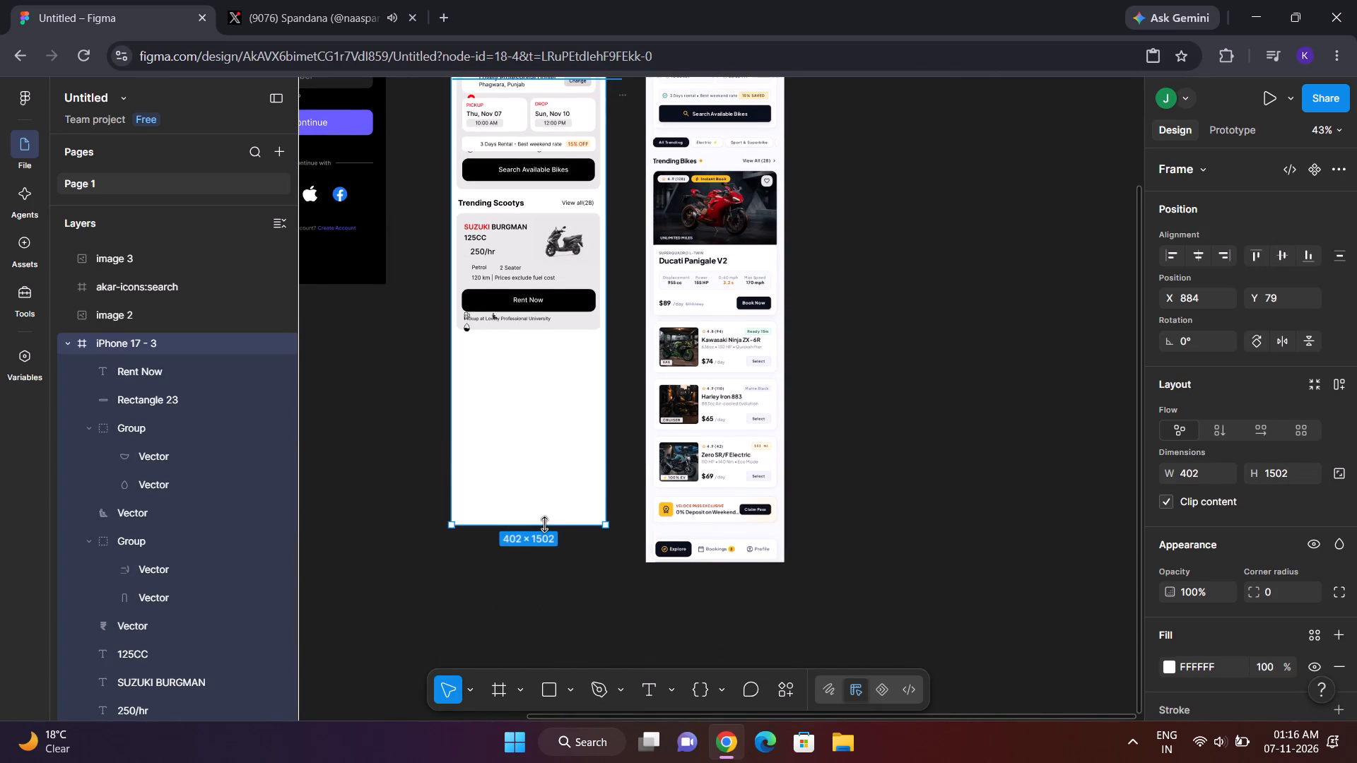
Undo the last height extension of the iPhone 17 - 3 frame.
key("ctrl+z")
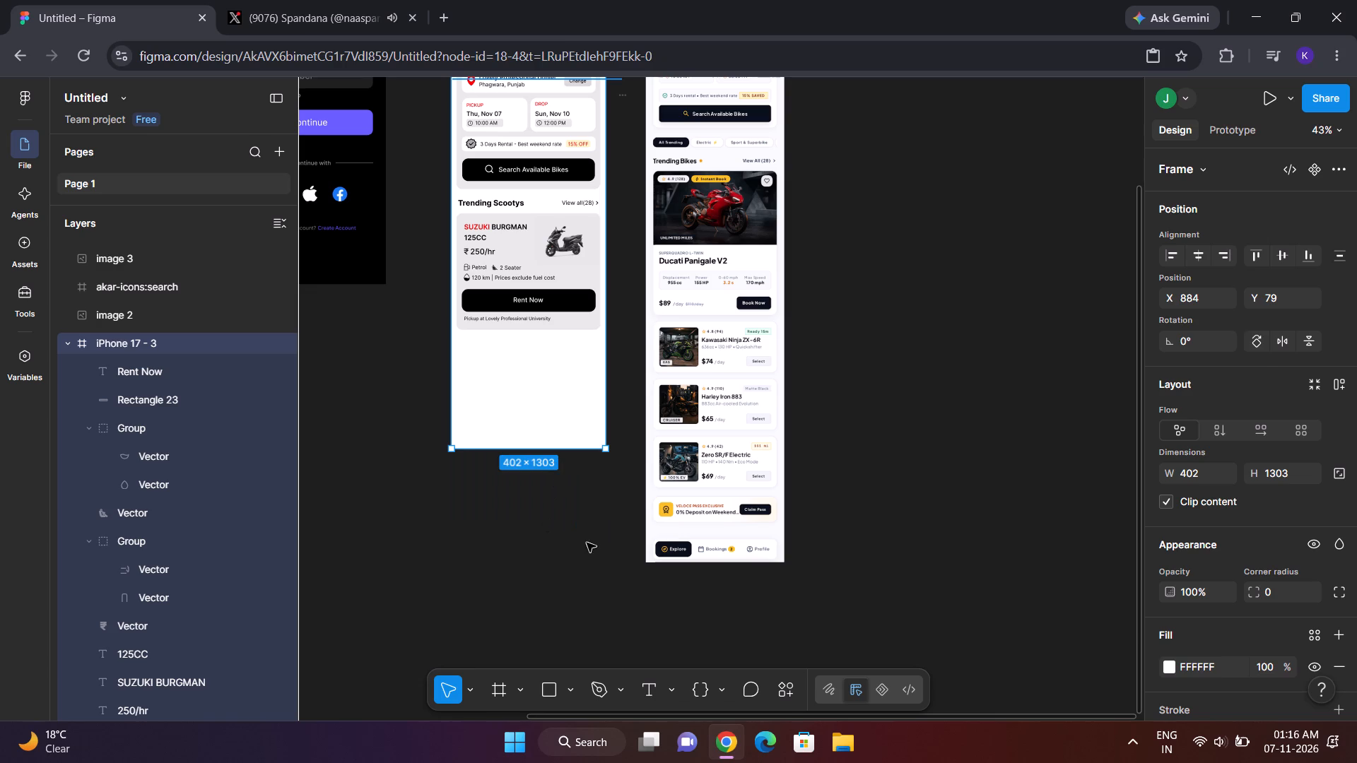
left_click(598, 572)
Group all the contents of the iPhone 17 - 3 screen, from the status bar down to the scooter card.
left_click(539, 384)
scroll(539, 384, "up", 1)
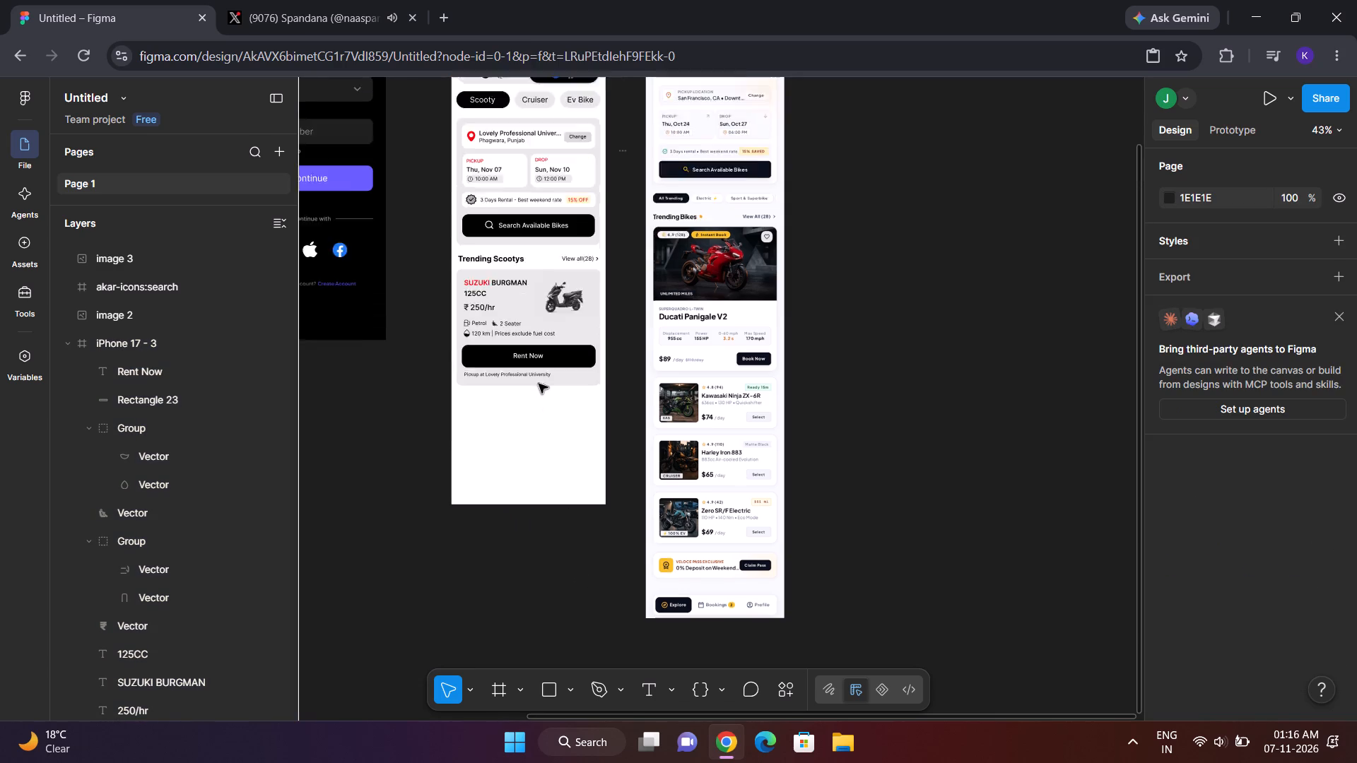
scroll(539, 384, "up", 1)
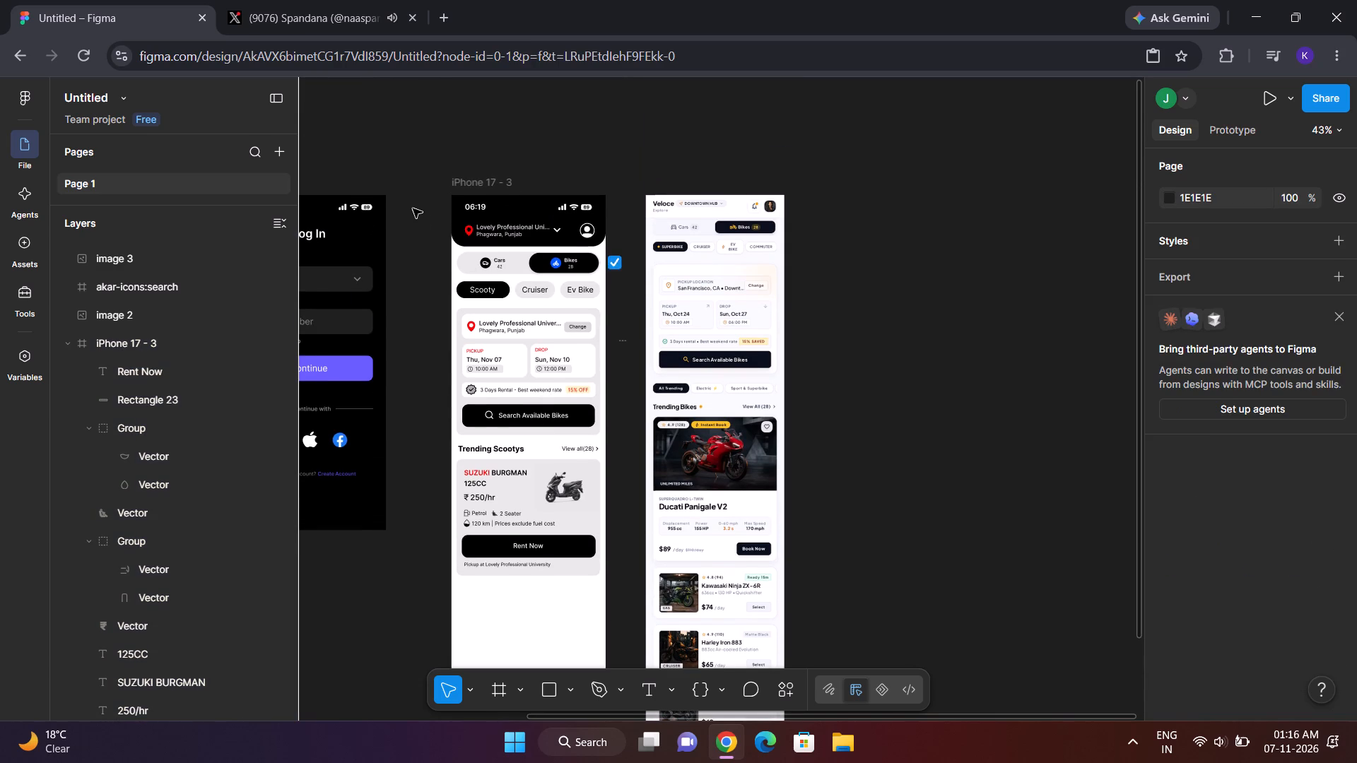
left_click_drag(408, 198, 575, 502)
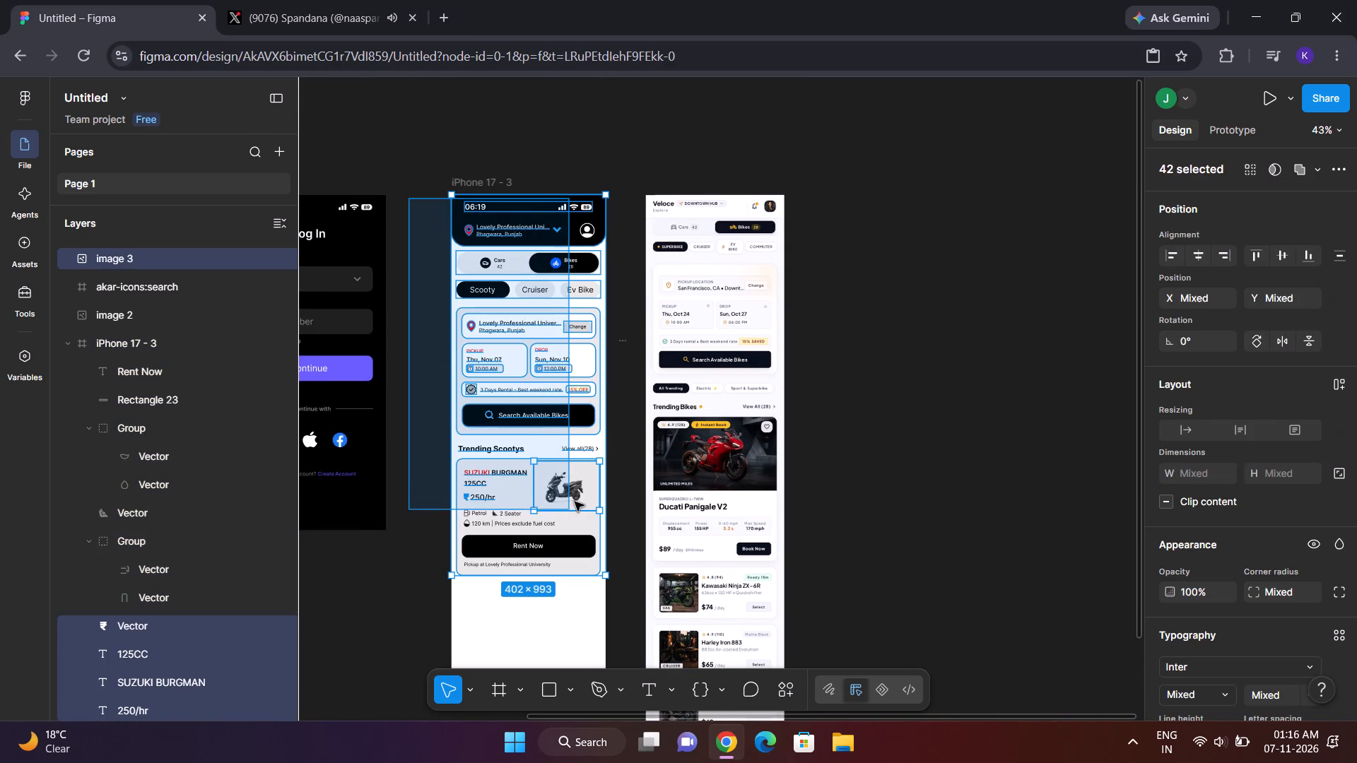
left_click_drag(575, 502, 599, 593)
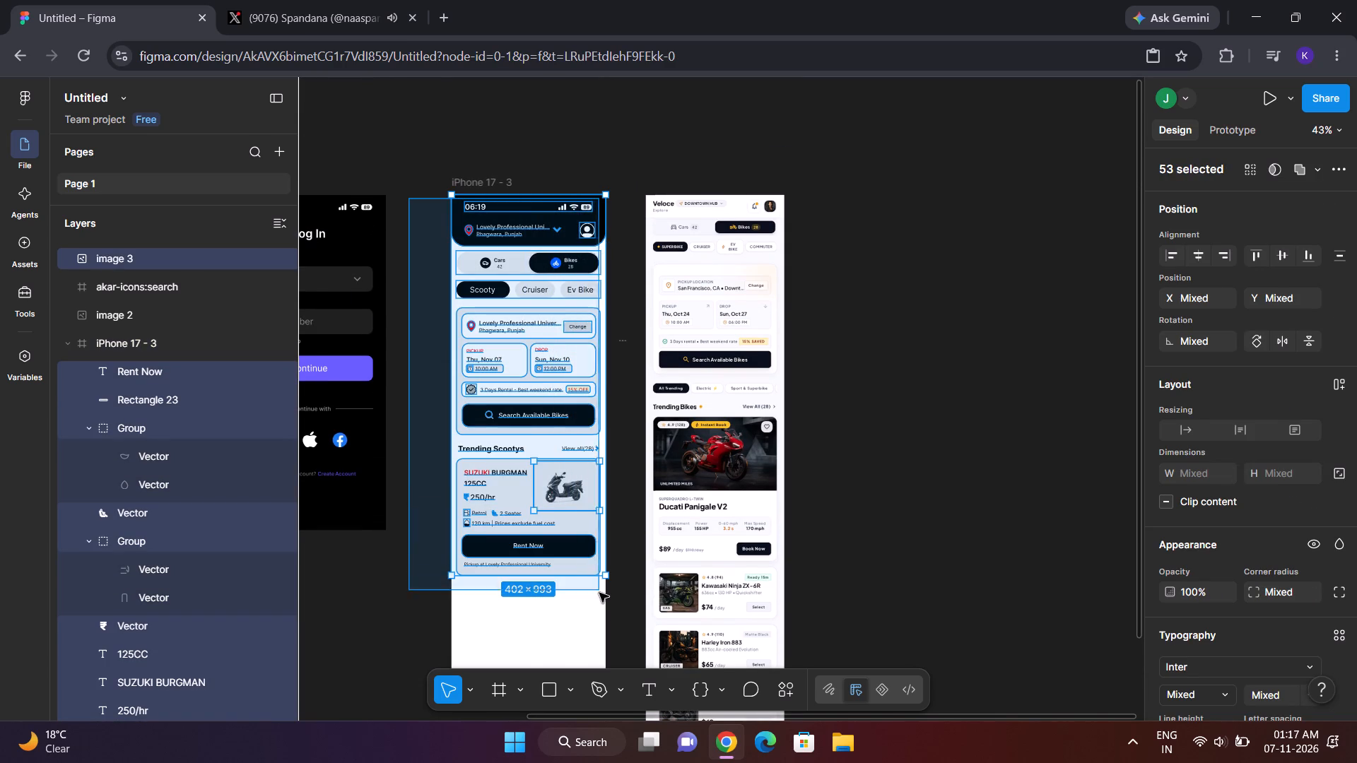
left_click_drag(599, 593, 599, 594)
right_click(535, 465)
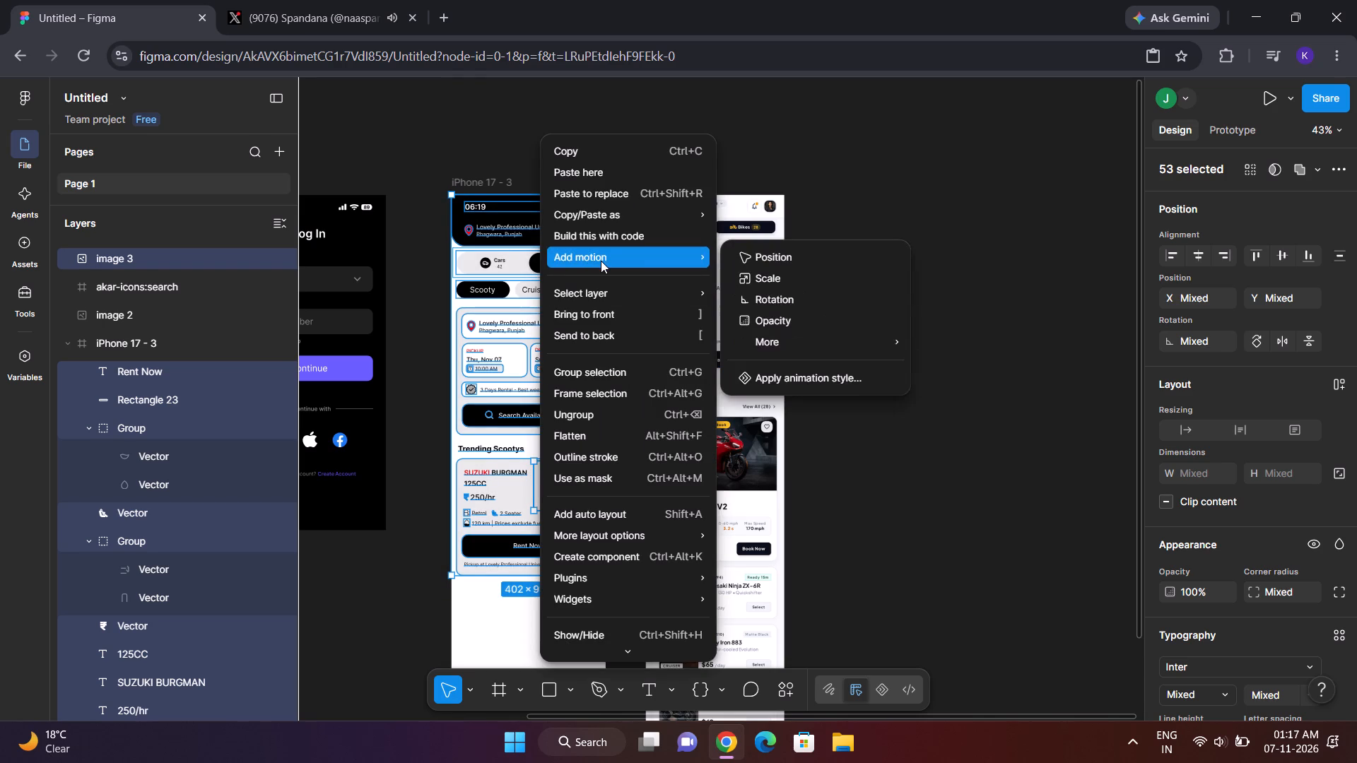
left_click(594, 371)
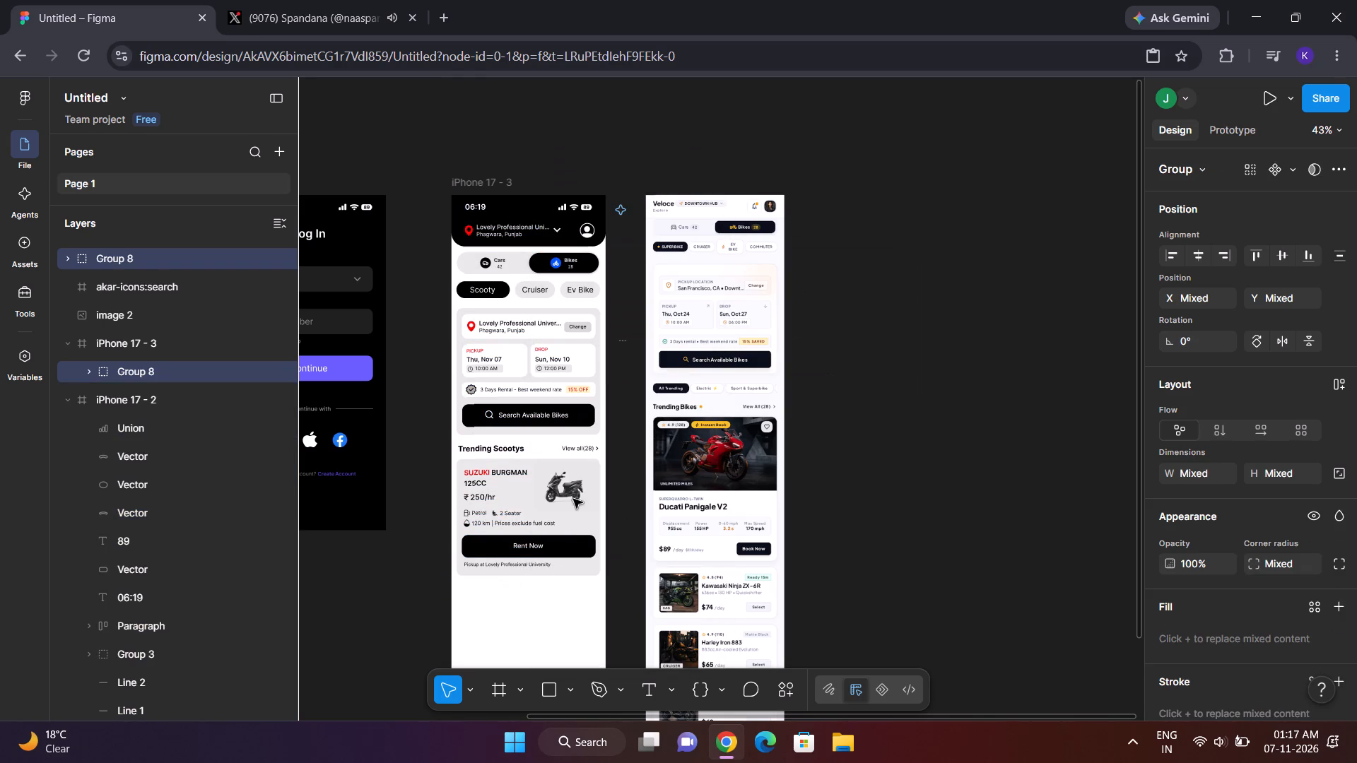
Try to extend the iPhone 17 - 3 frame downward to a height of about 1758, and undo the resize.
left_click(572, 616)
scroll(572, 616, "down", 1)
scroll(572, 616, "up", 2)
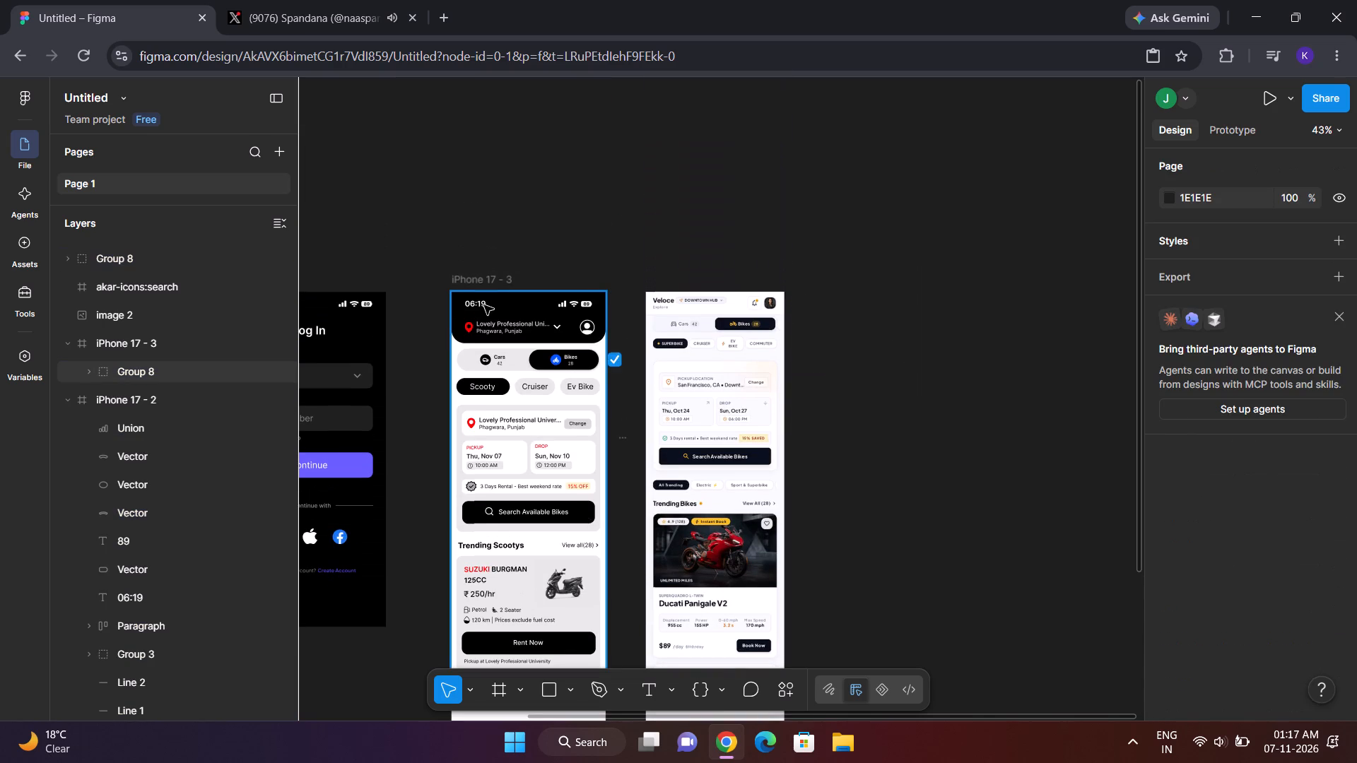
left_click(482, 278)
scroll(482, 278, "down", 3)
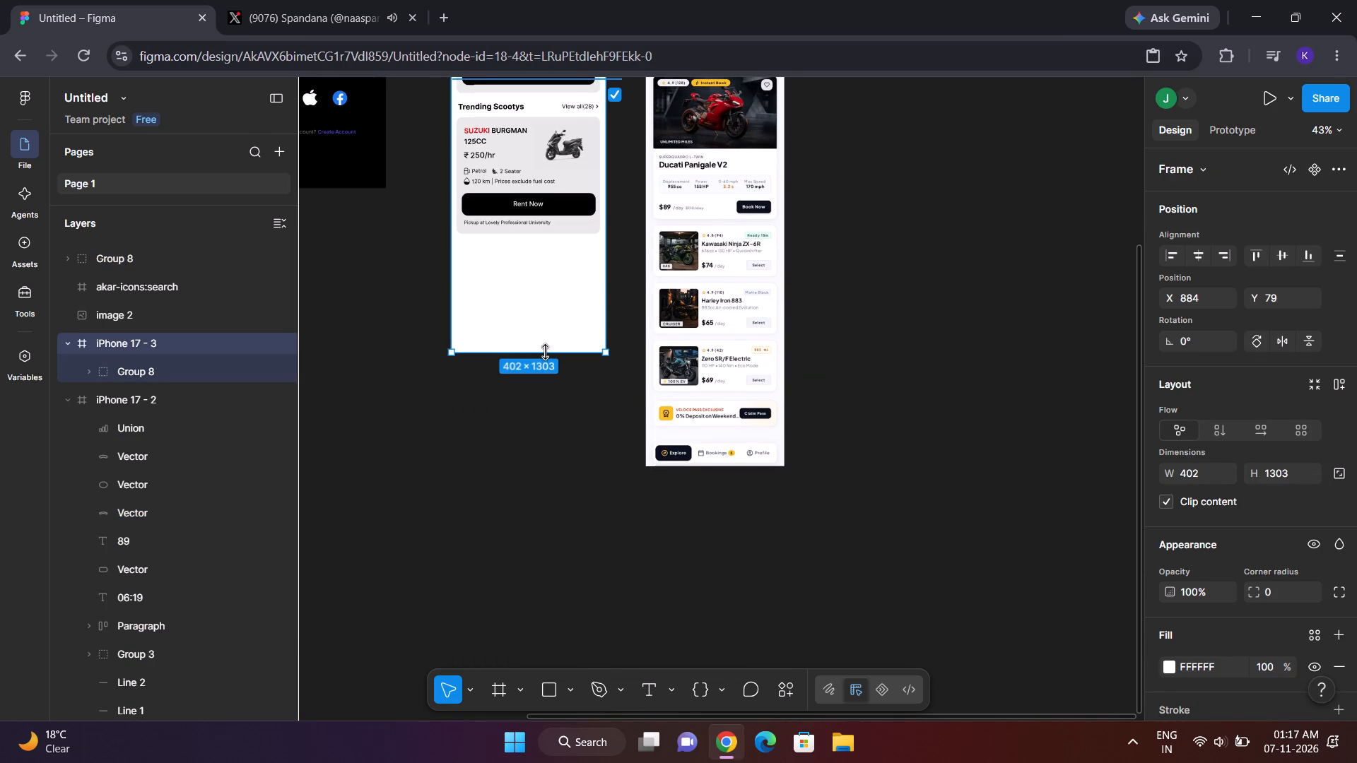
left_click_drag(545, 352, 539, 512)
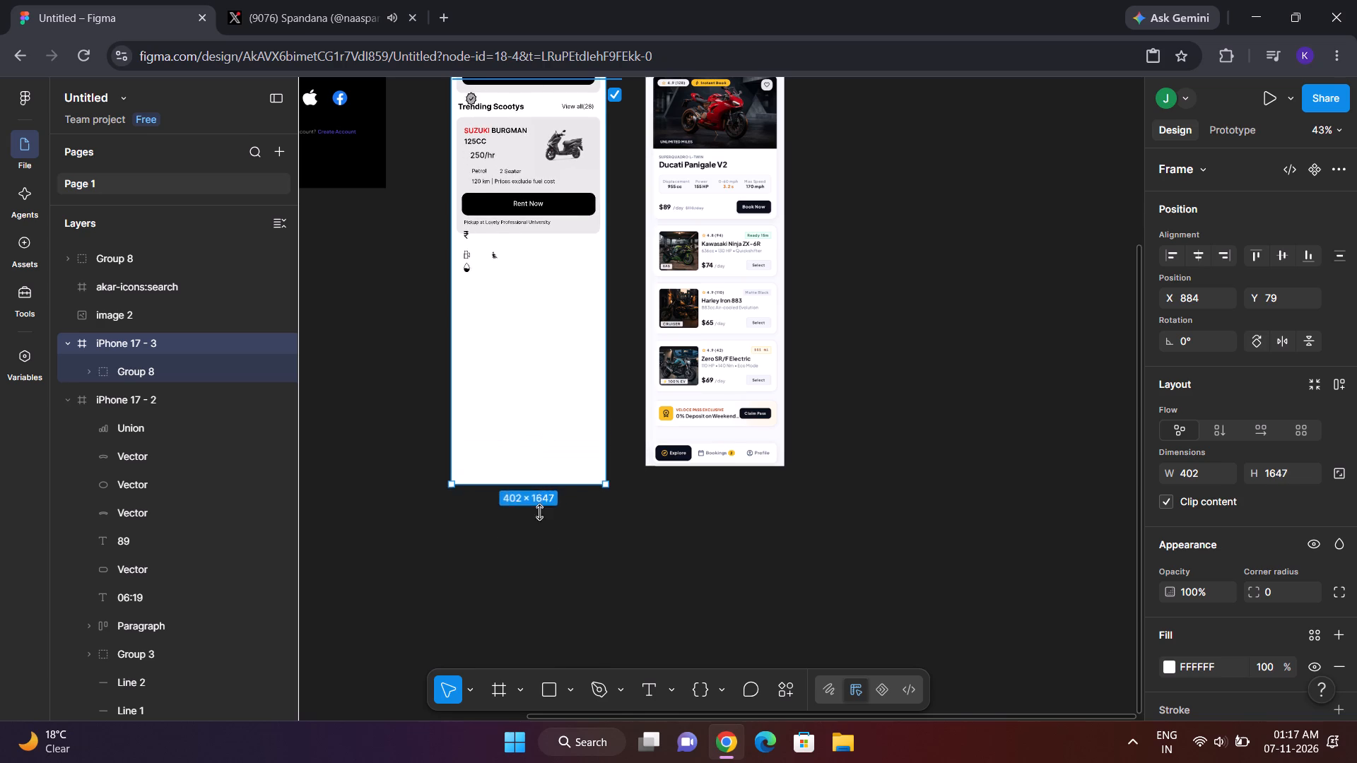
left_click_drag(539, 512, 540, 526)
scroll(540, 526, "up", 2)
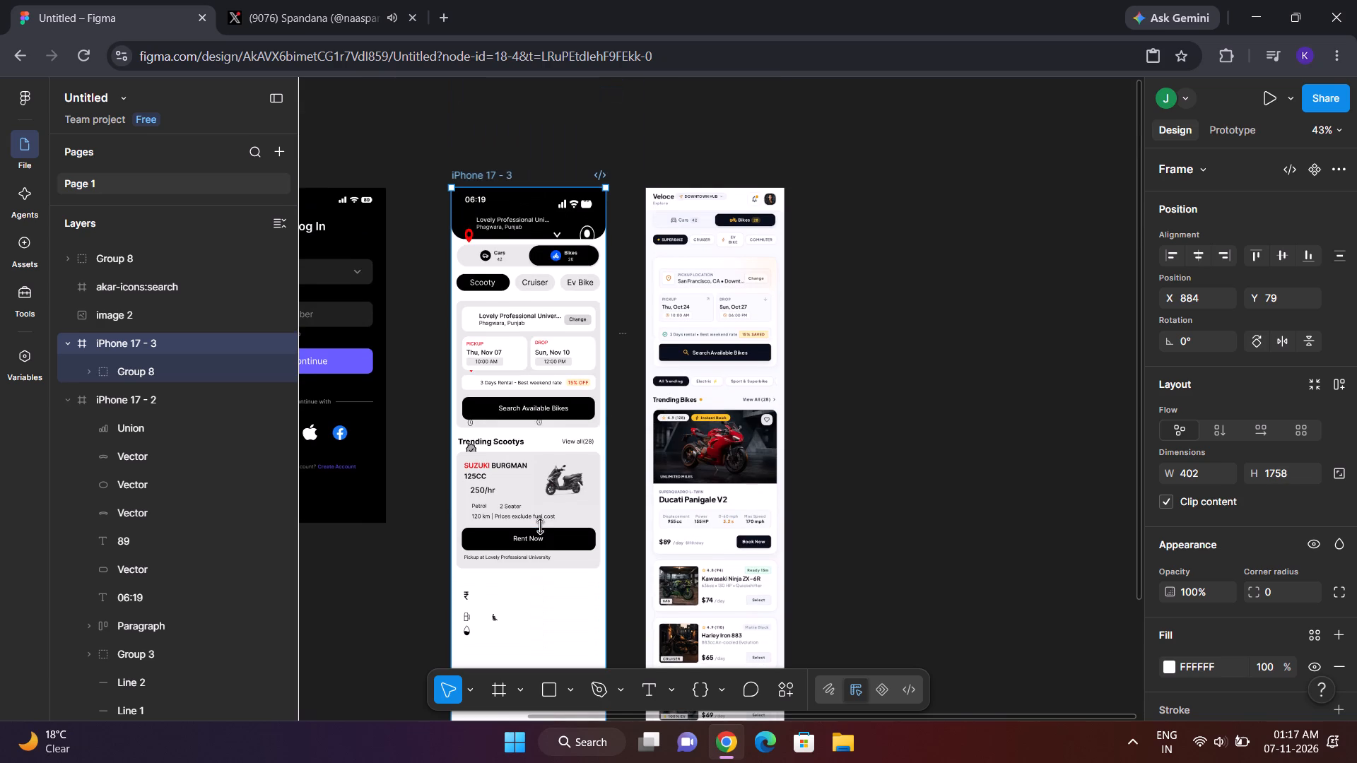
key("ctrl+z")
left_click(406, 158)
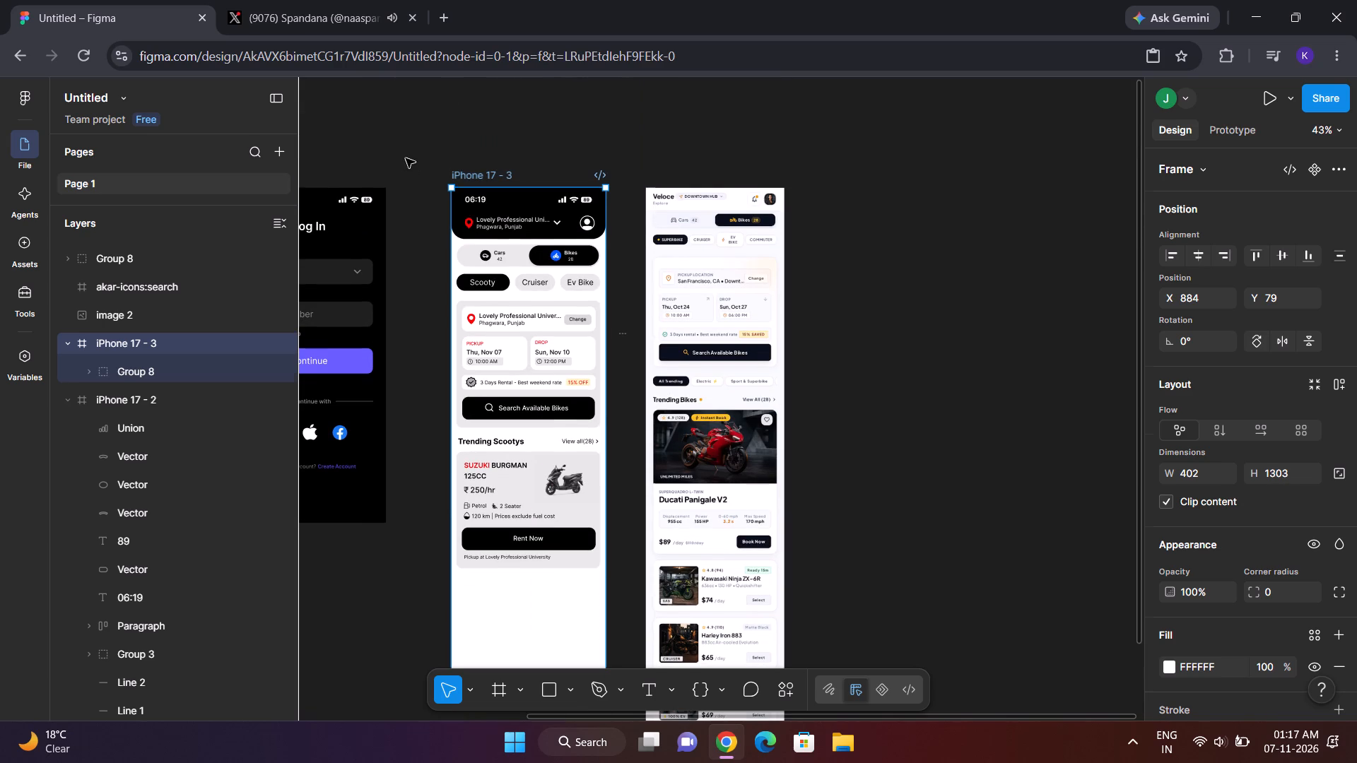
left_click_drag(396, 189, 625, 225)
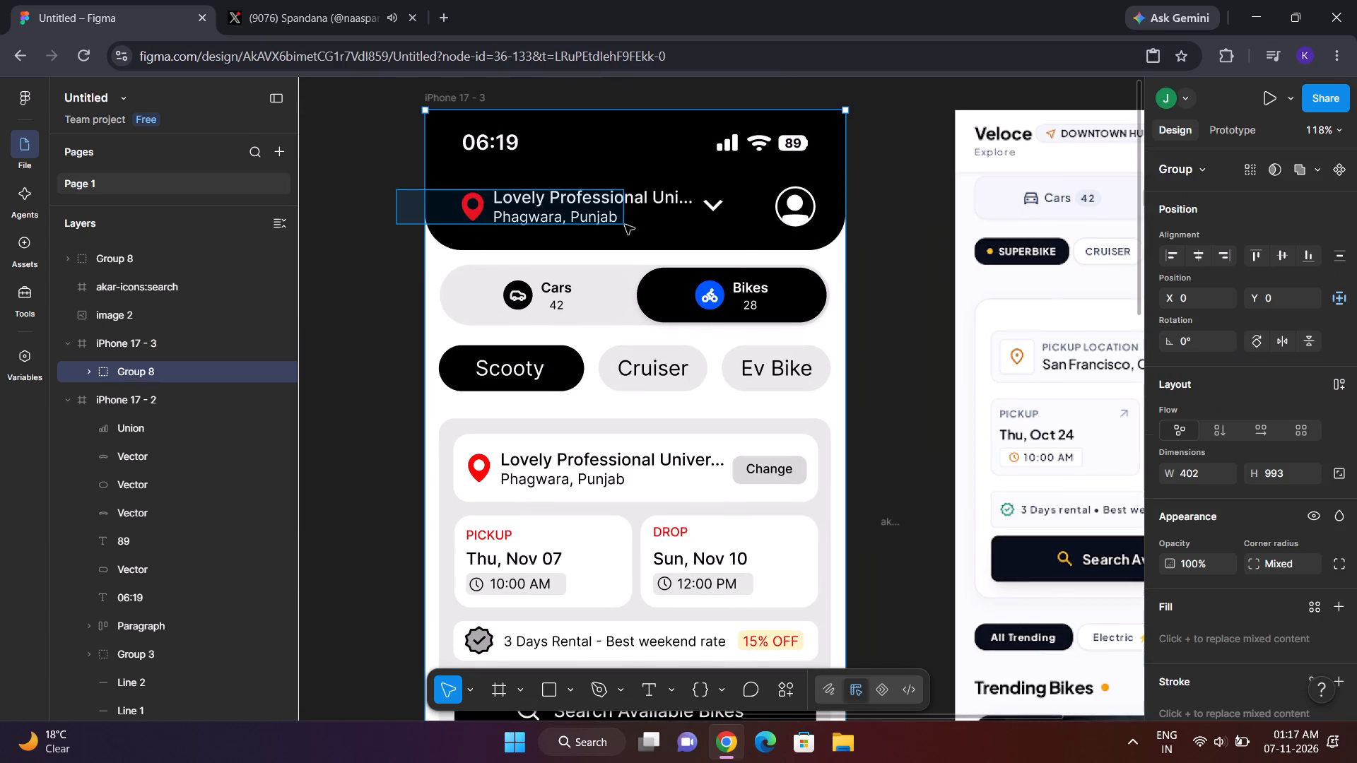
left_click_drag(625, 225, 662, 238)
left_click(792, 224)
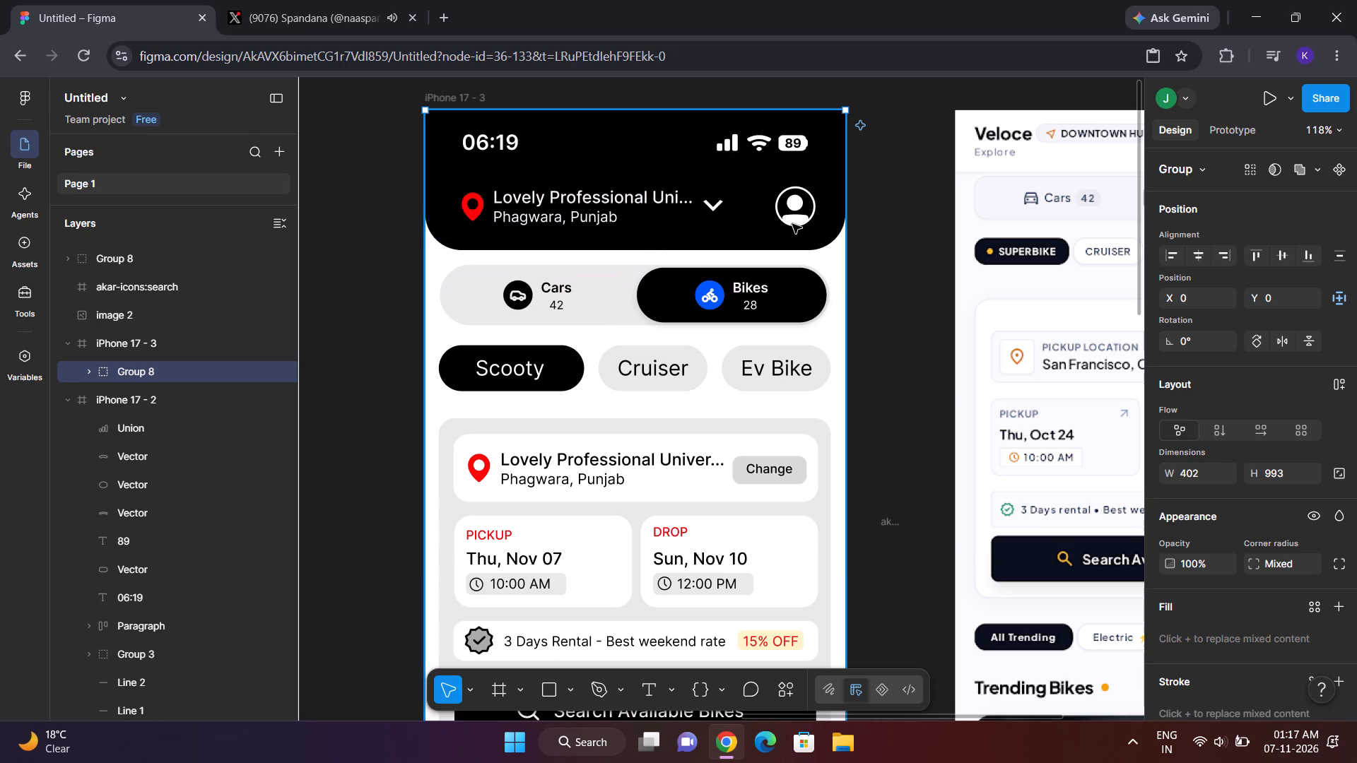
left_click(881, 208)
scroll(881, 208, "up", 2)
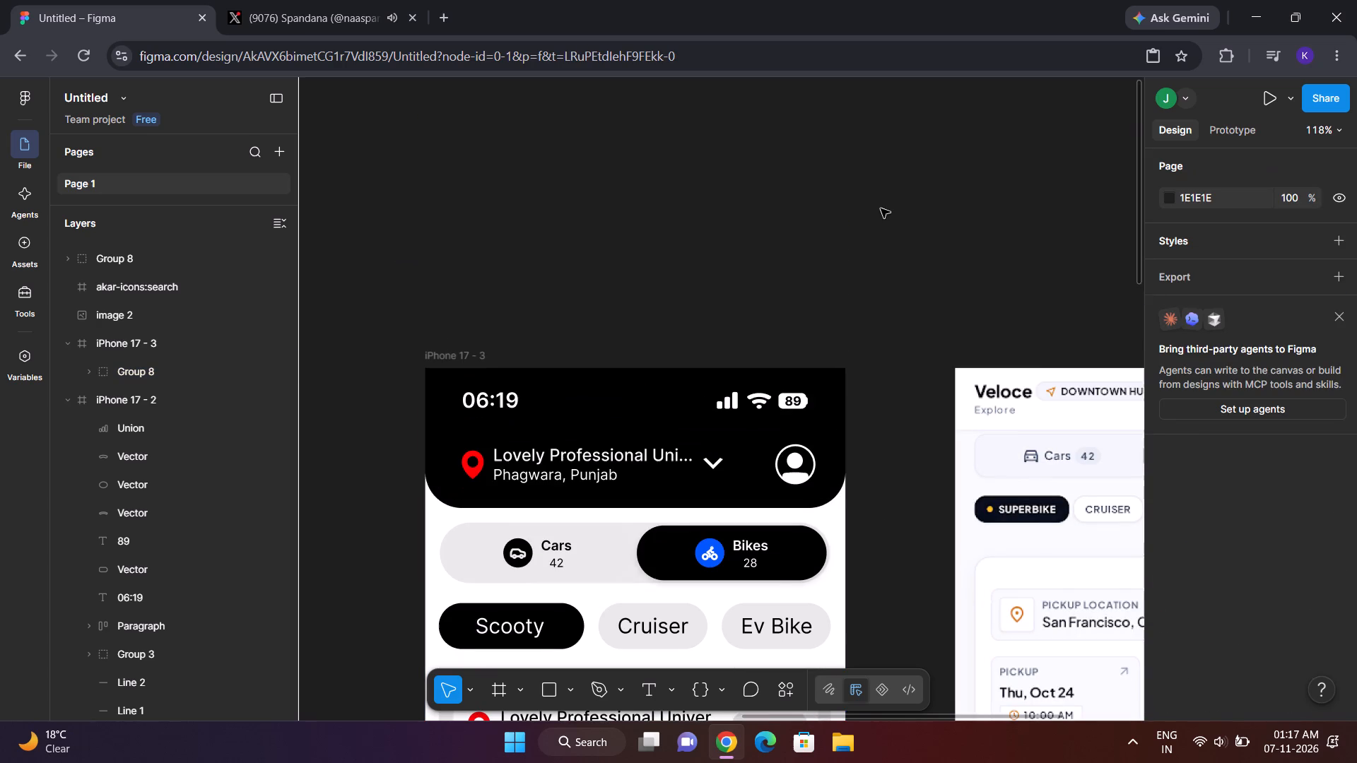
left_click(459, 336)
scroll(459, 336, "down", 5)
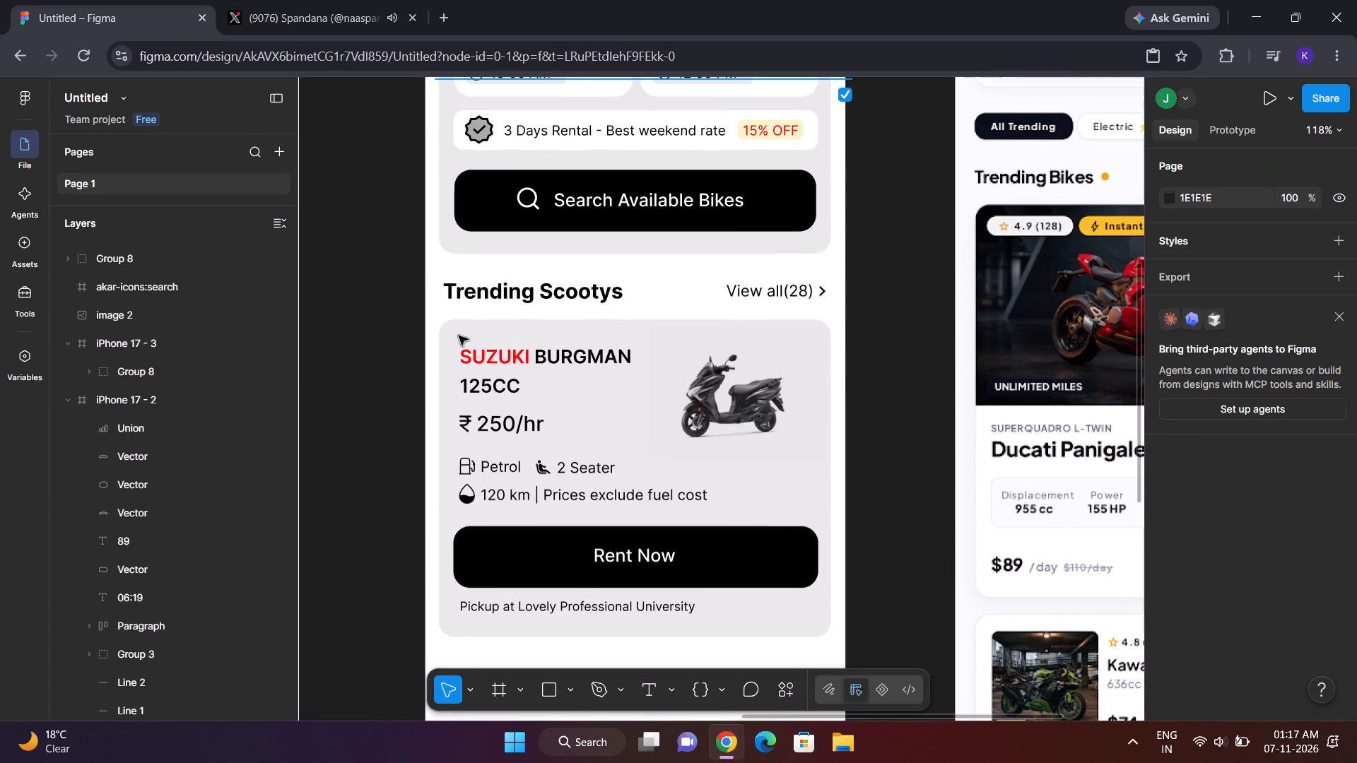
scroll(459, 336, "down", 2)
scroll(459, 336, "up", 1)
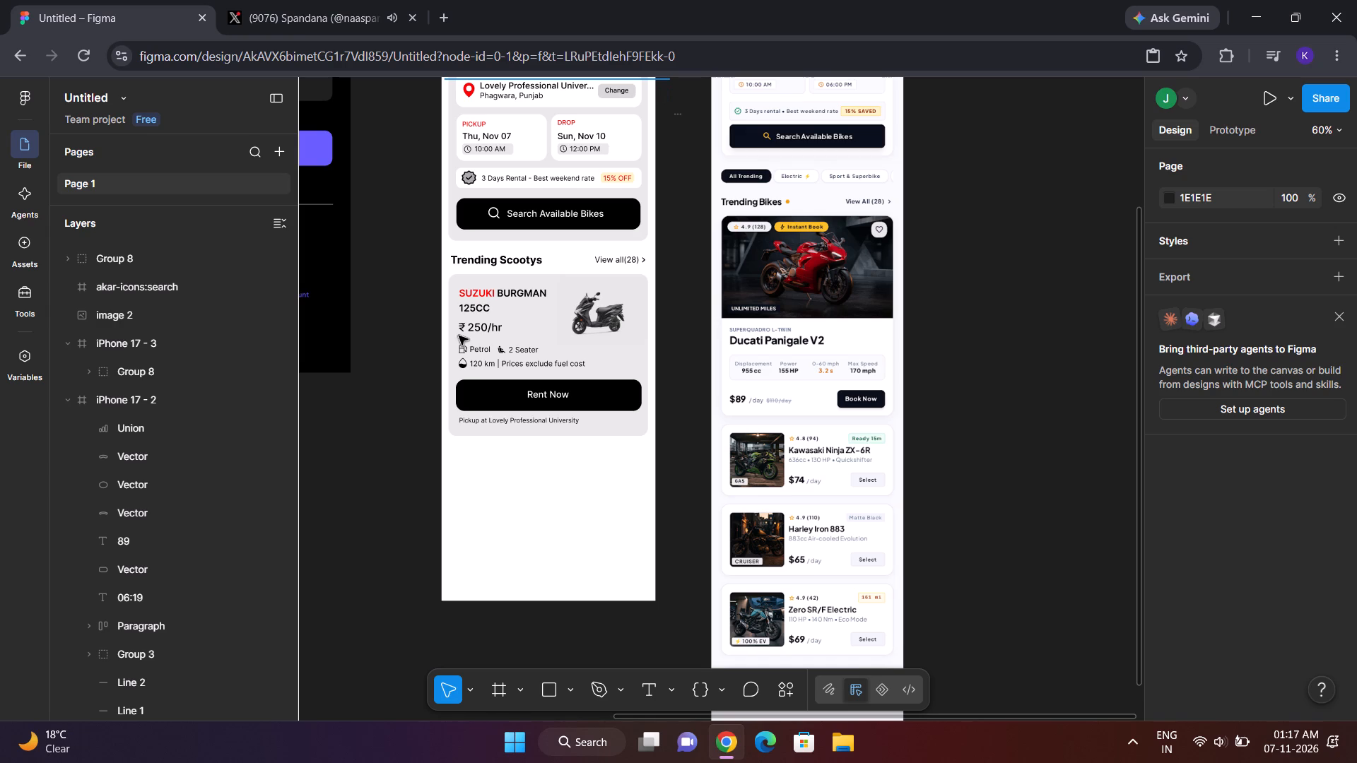
Extend the iPhone 17 - 3 frame from its bottom edge to a height of about 1631.
left_click(563, 537)
scroll(611, 621, "up", 4)
scroll(611, 621, "down", 1)
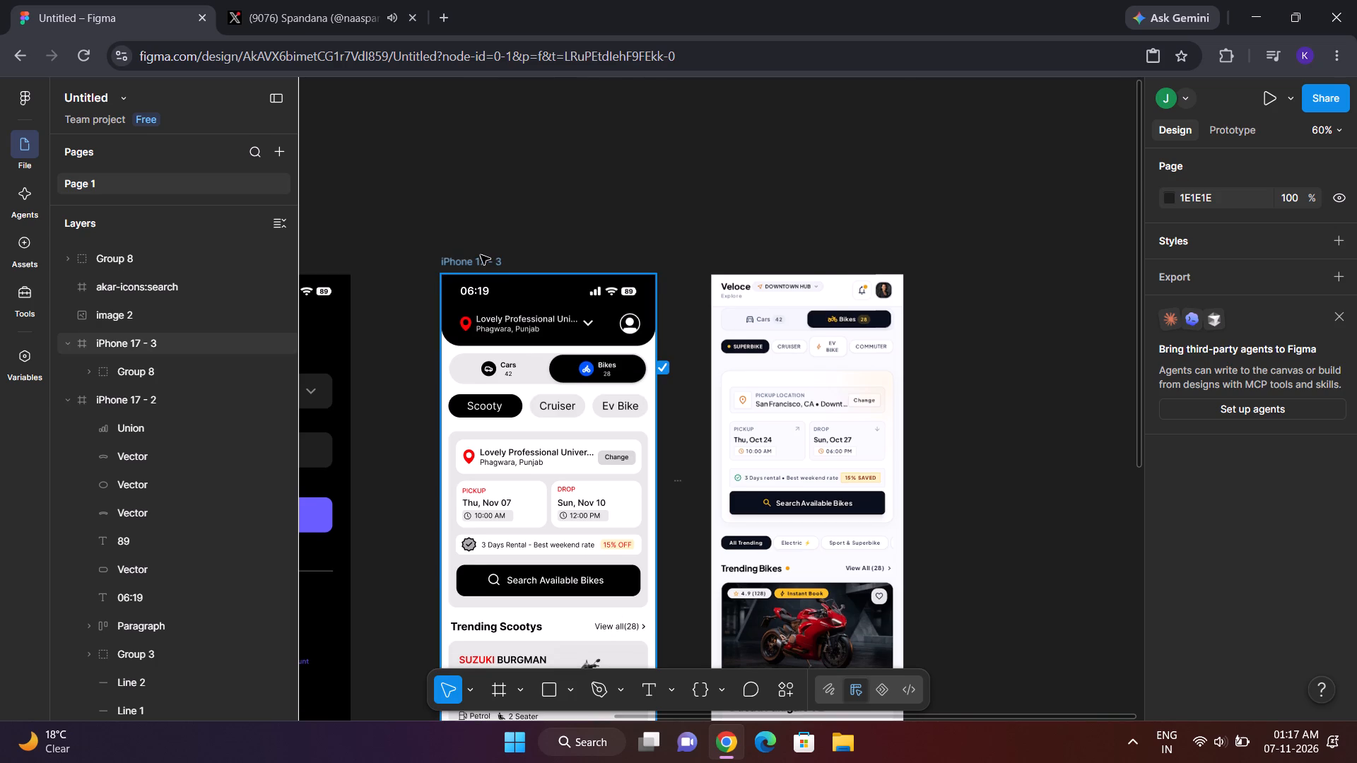
left_click(481, 255)
scroll(481, 255, "down", 2)
scroll(597, 496, "down", 1)
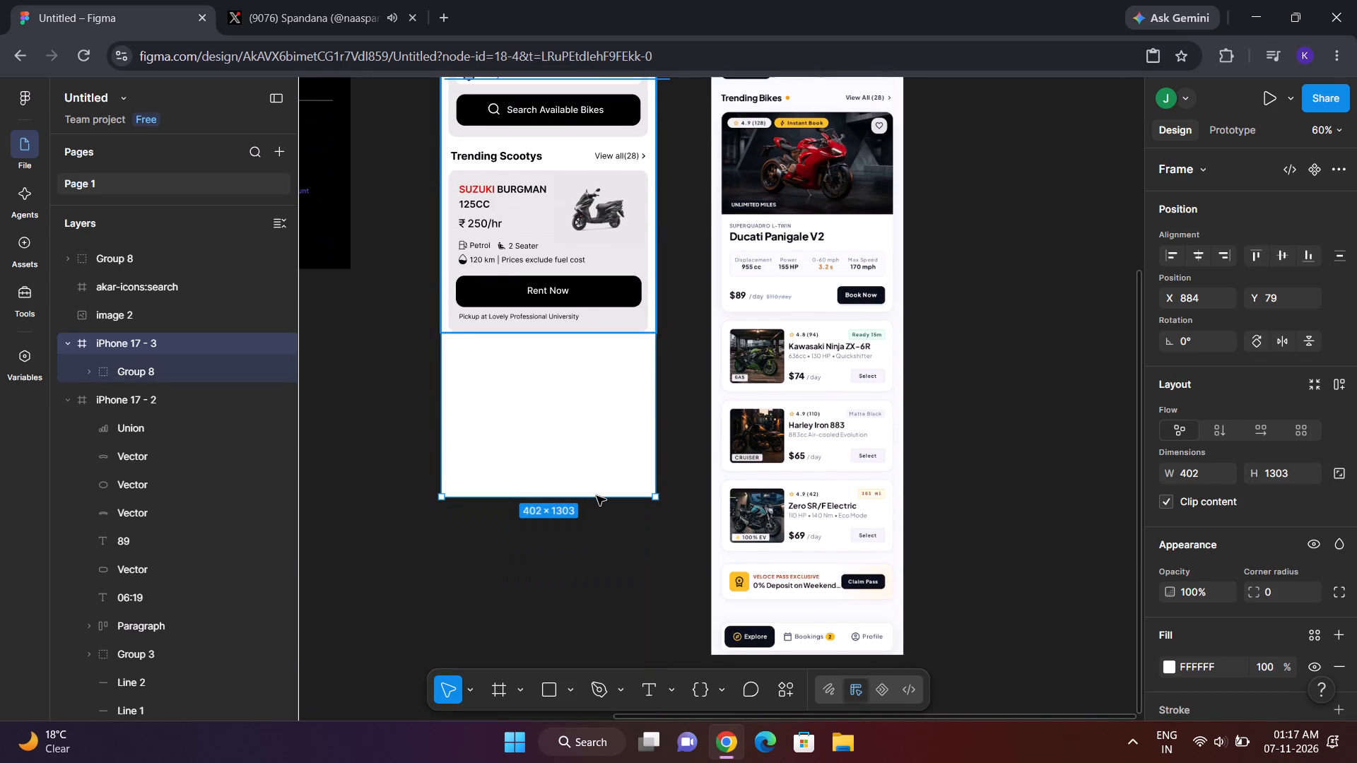
left_click_drag(588, 493, 575, 613)
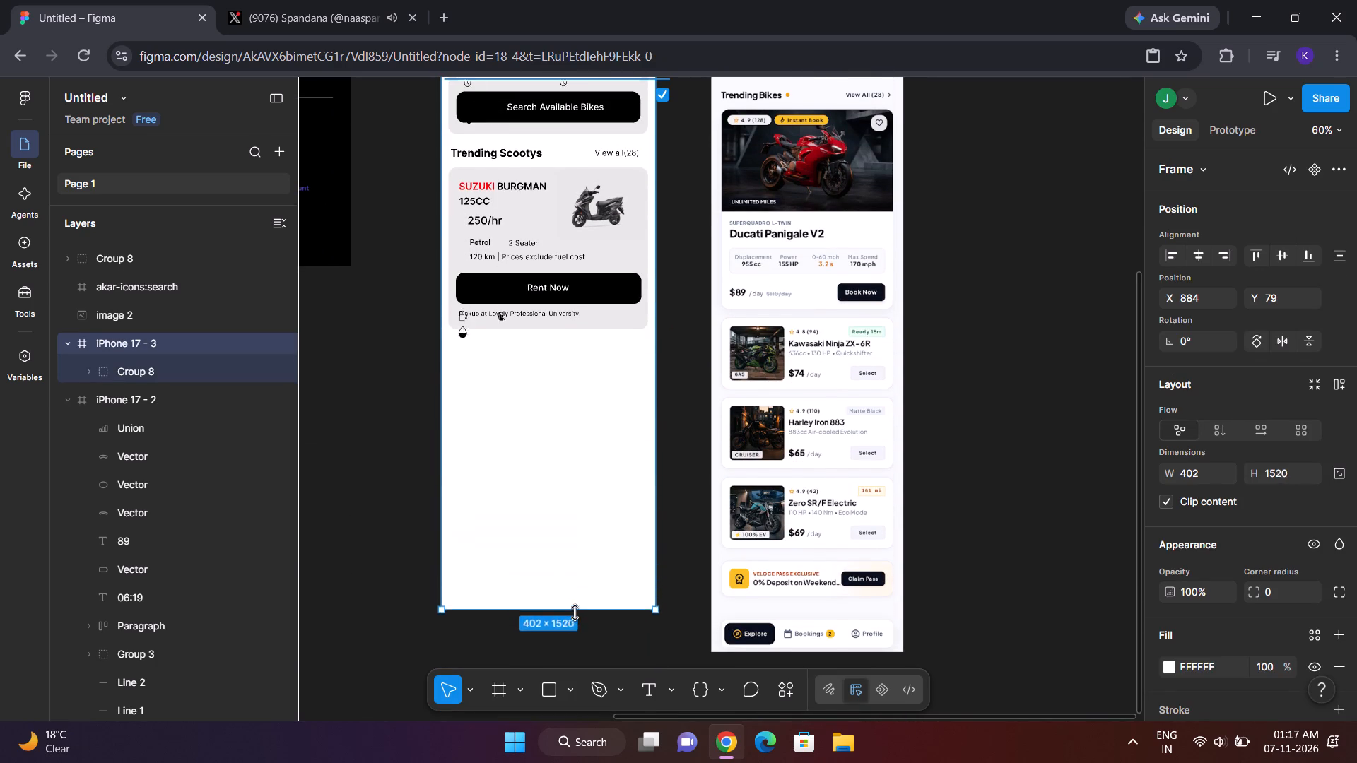
left_click_drag(575, 613, 568, 668)
Examine the layout of the lengthened iPhone 17 - 3 screen from its header down to the scooter card.
scroll(568, 668, "up", 3)
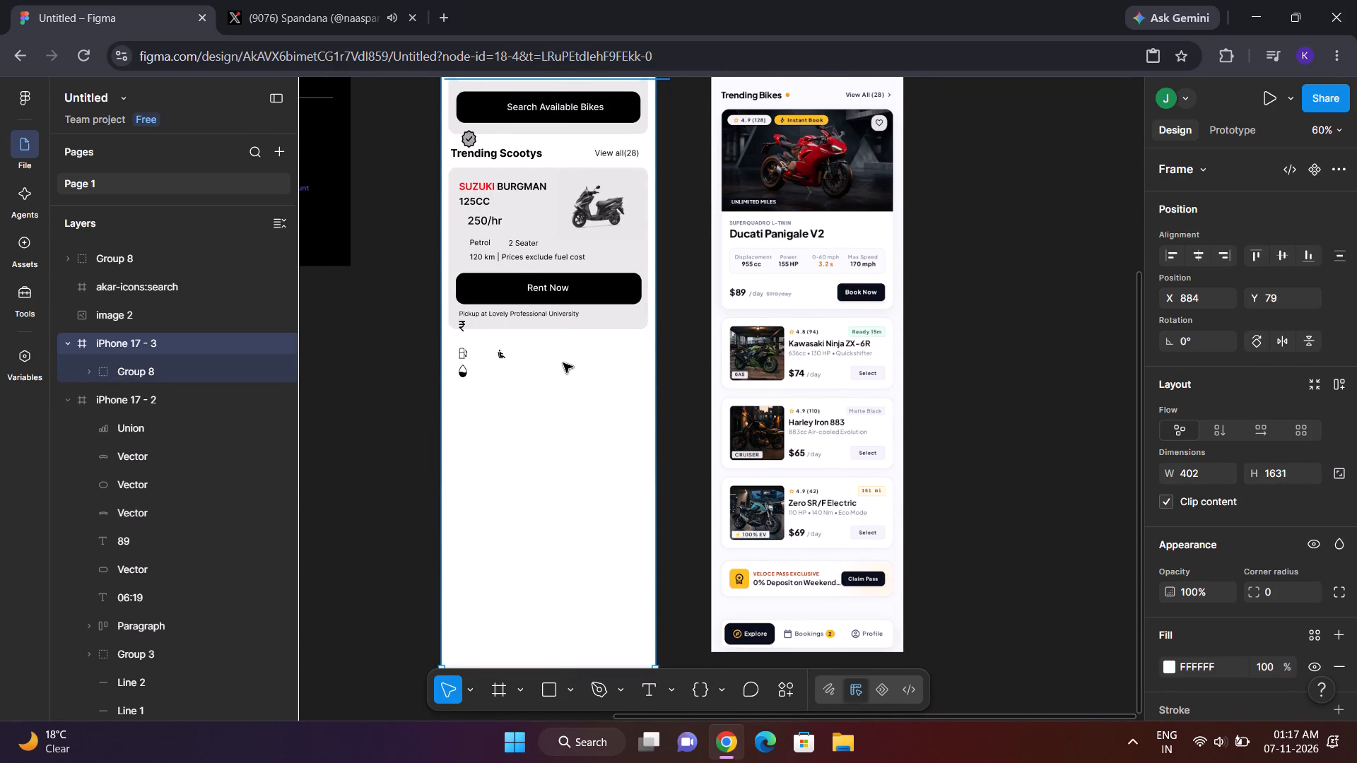
scroll(563, 363, "up", 4)
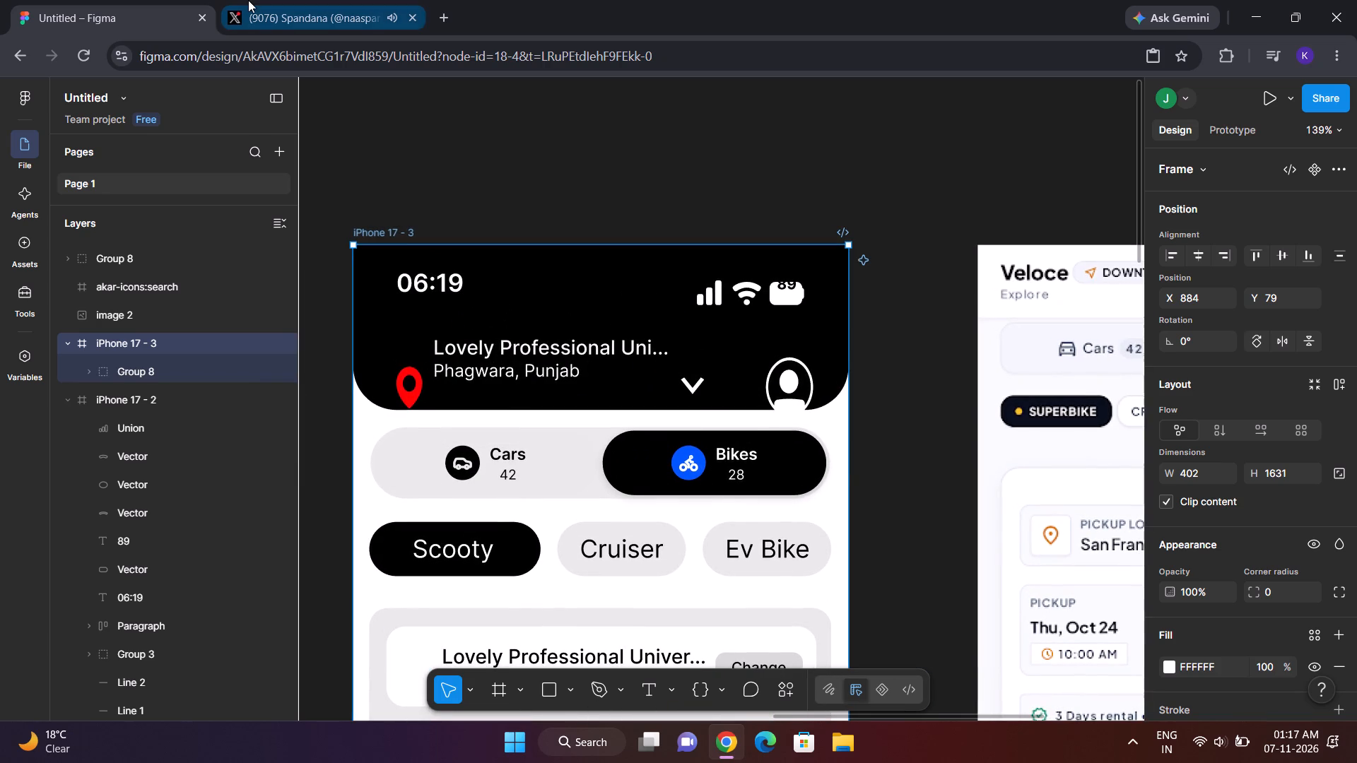
left_click(248, 0)
left_click(110, 0)
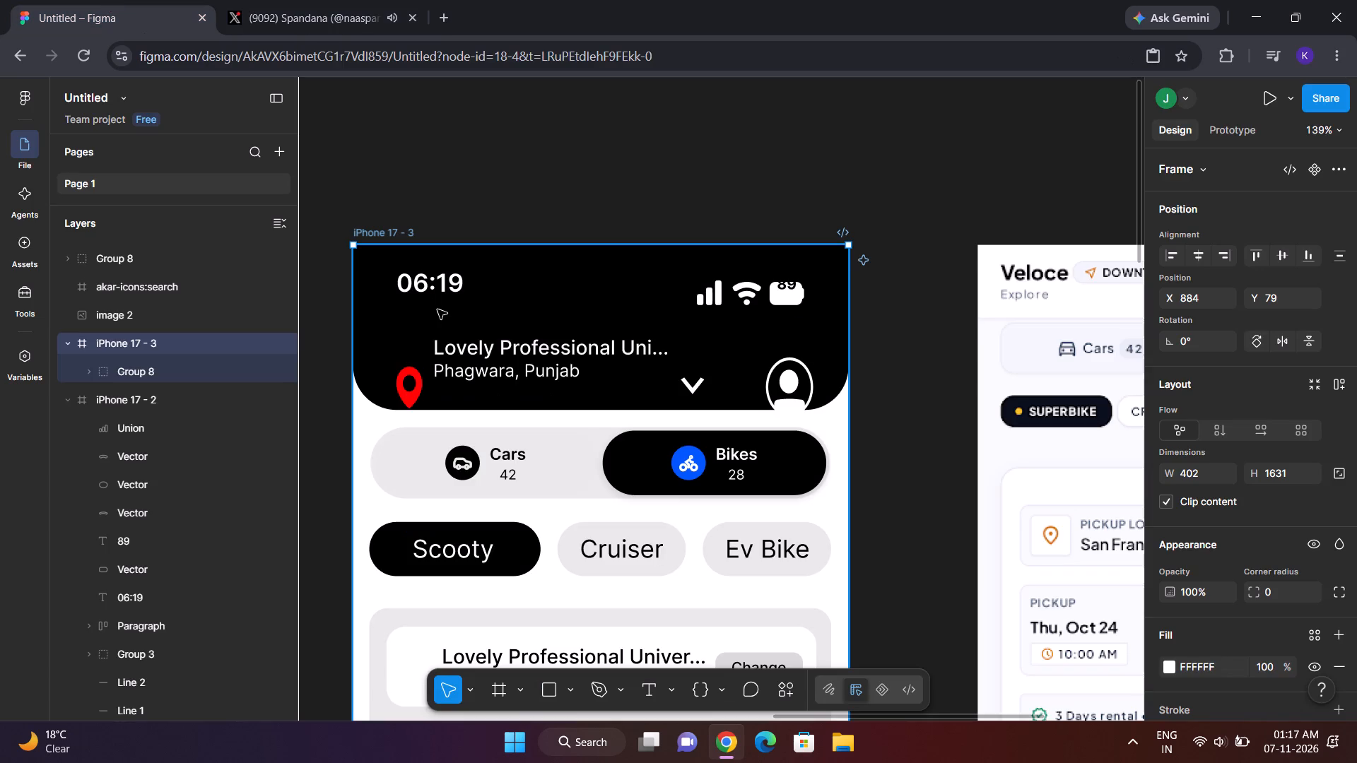
left_click(507, 341)
scroll(507, 341, "down", 4)
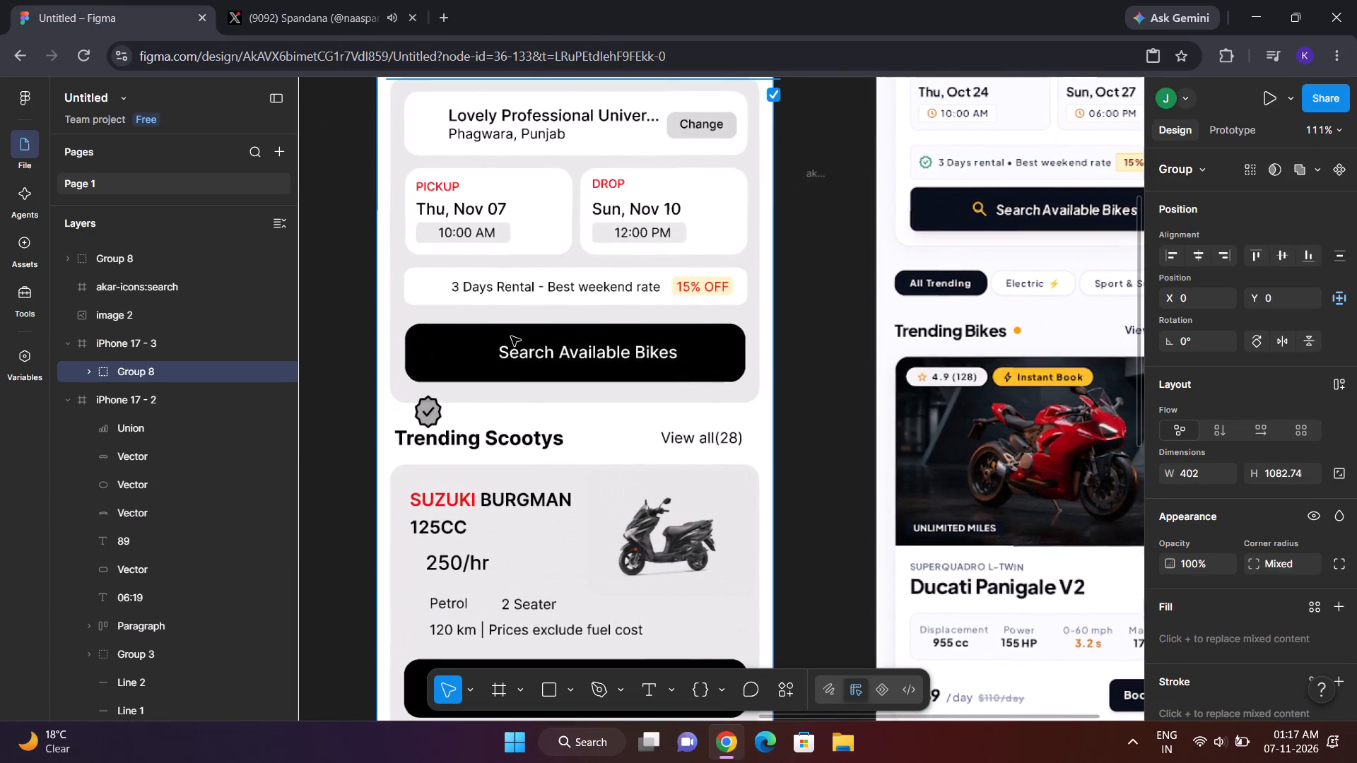
scroll(511, 336, "up", 1)
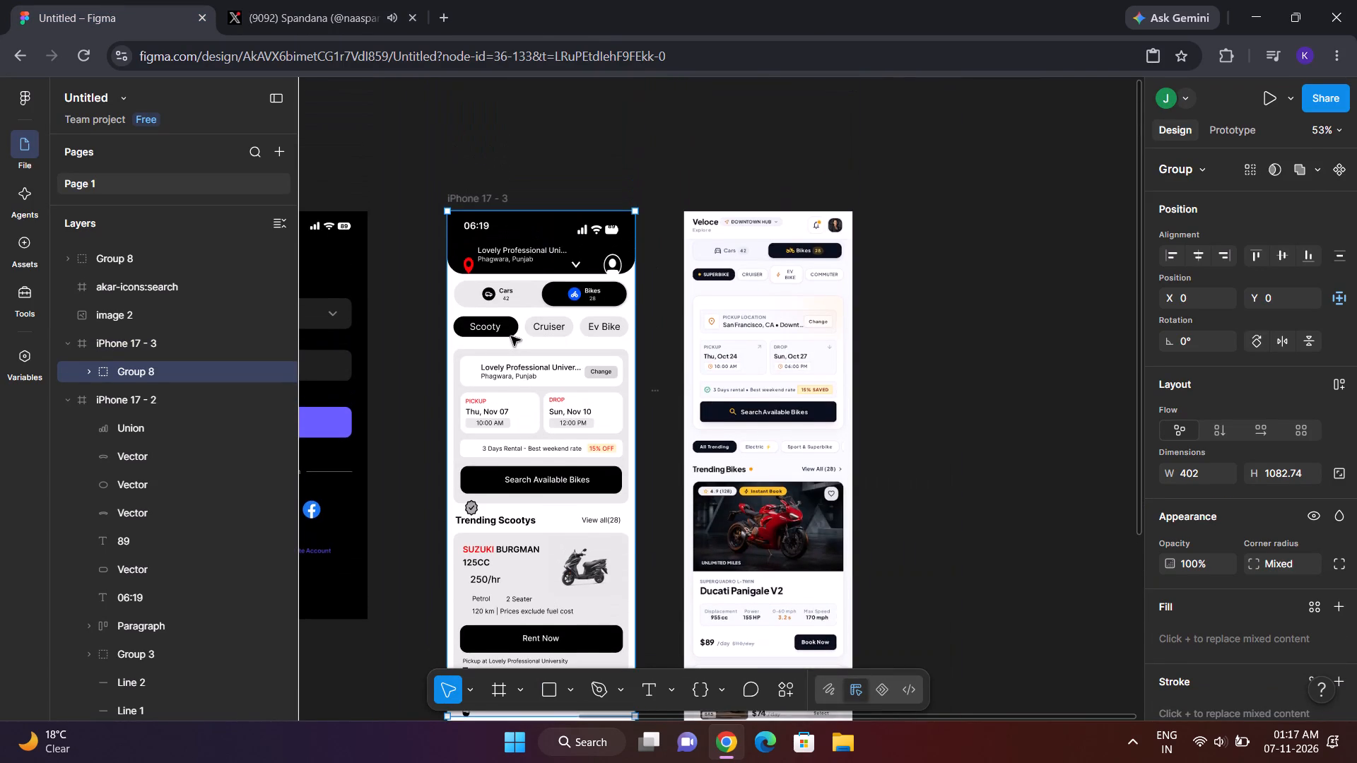
scroll(511, 336, "down", 3)
scroll(511, 336, "up", 2)
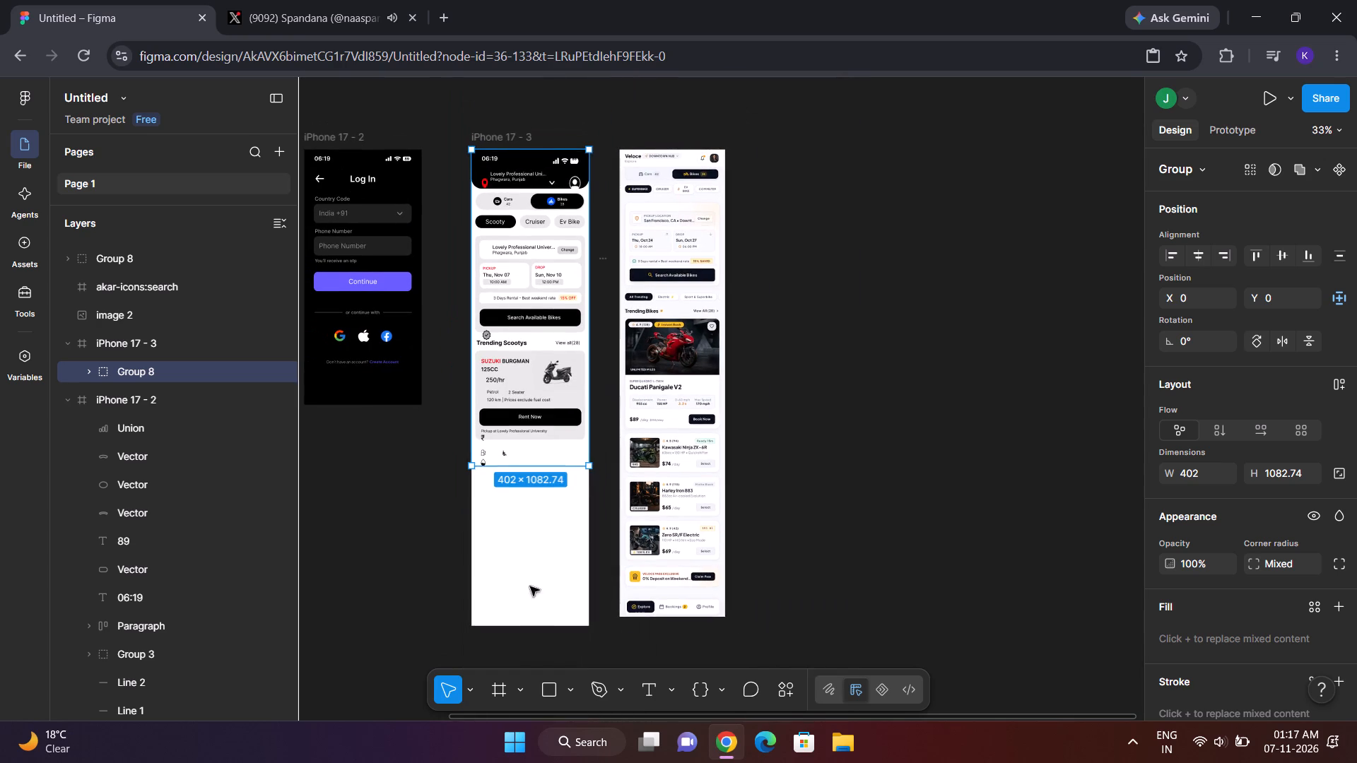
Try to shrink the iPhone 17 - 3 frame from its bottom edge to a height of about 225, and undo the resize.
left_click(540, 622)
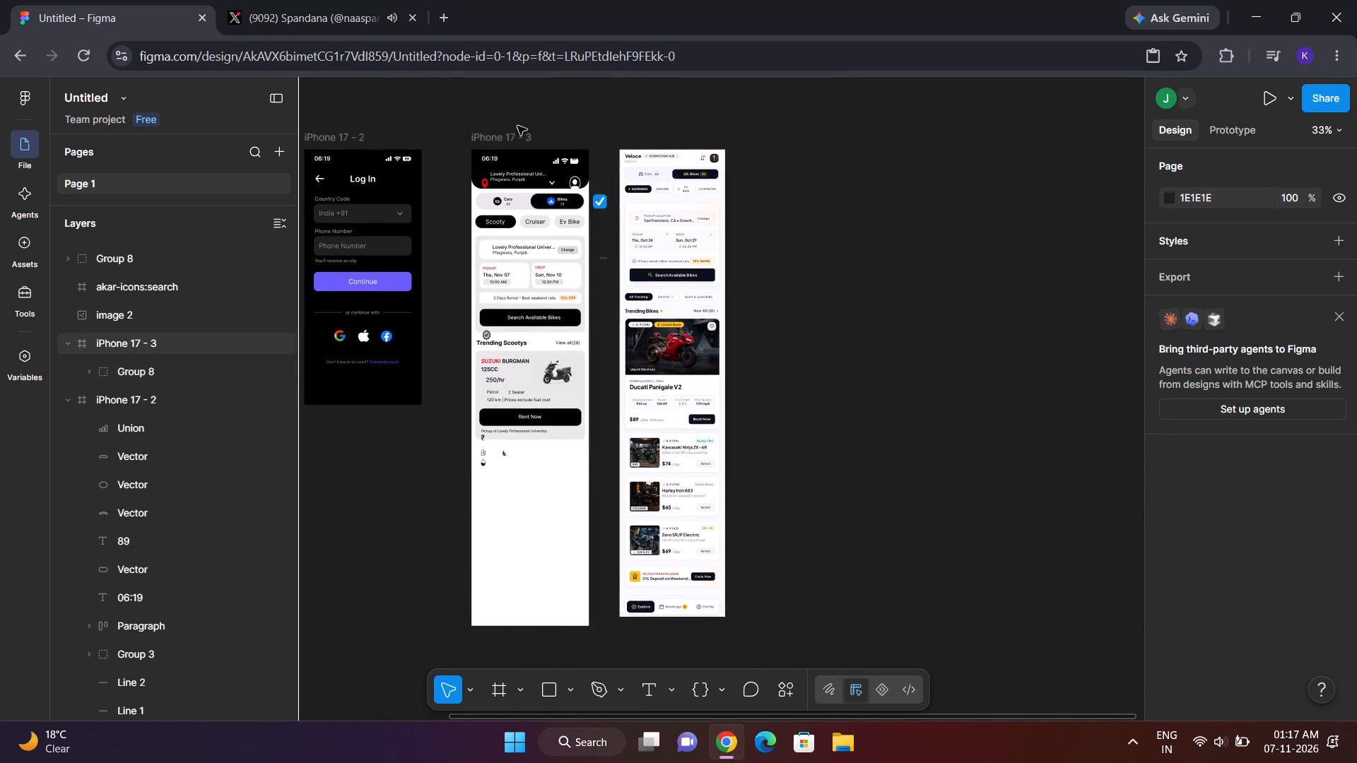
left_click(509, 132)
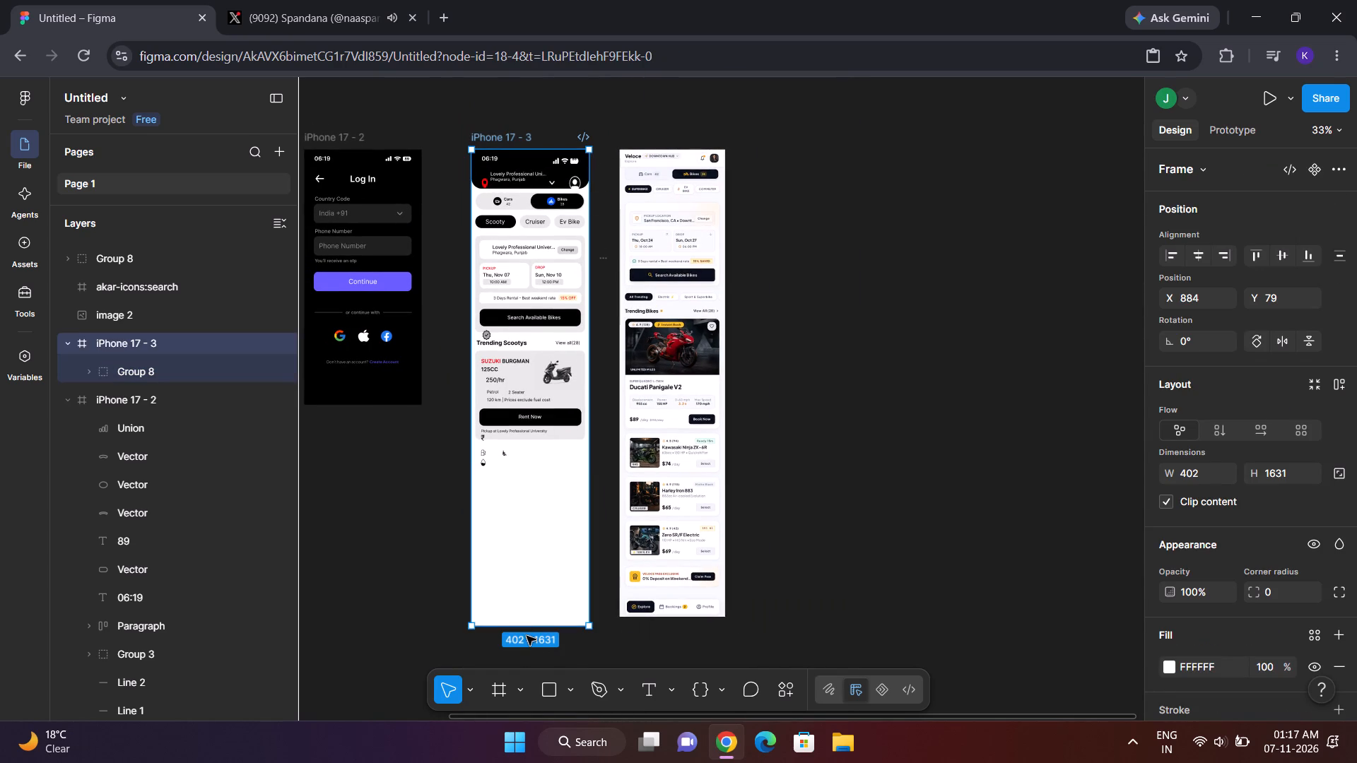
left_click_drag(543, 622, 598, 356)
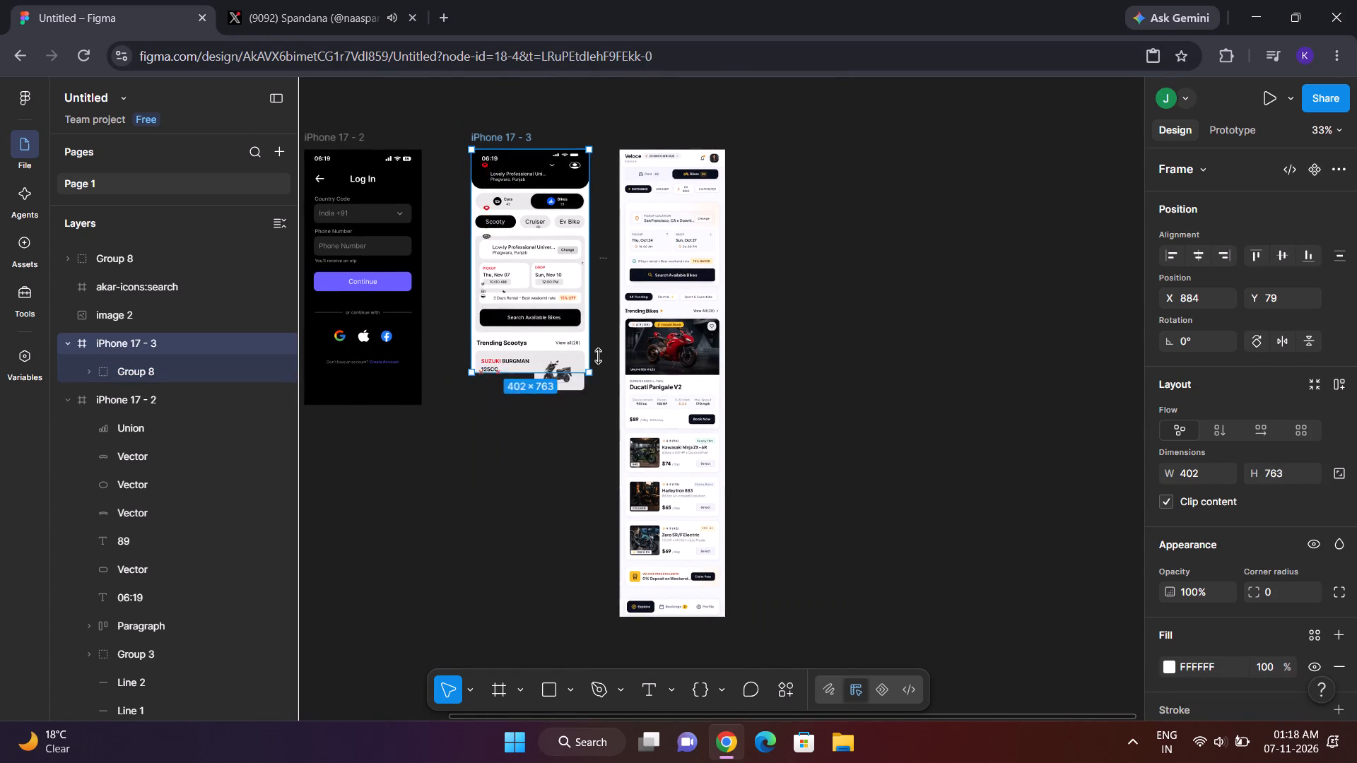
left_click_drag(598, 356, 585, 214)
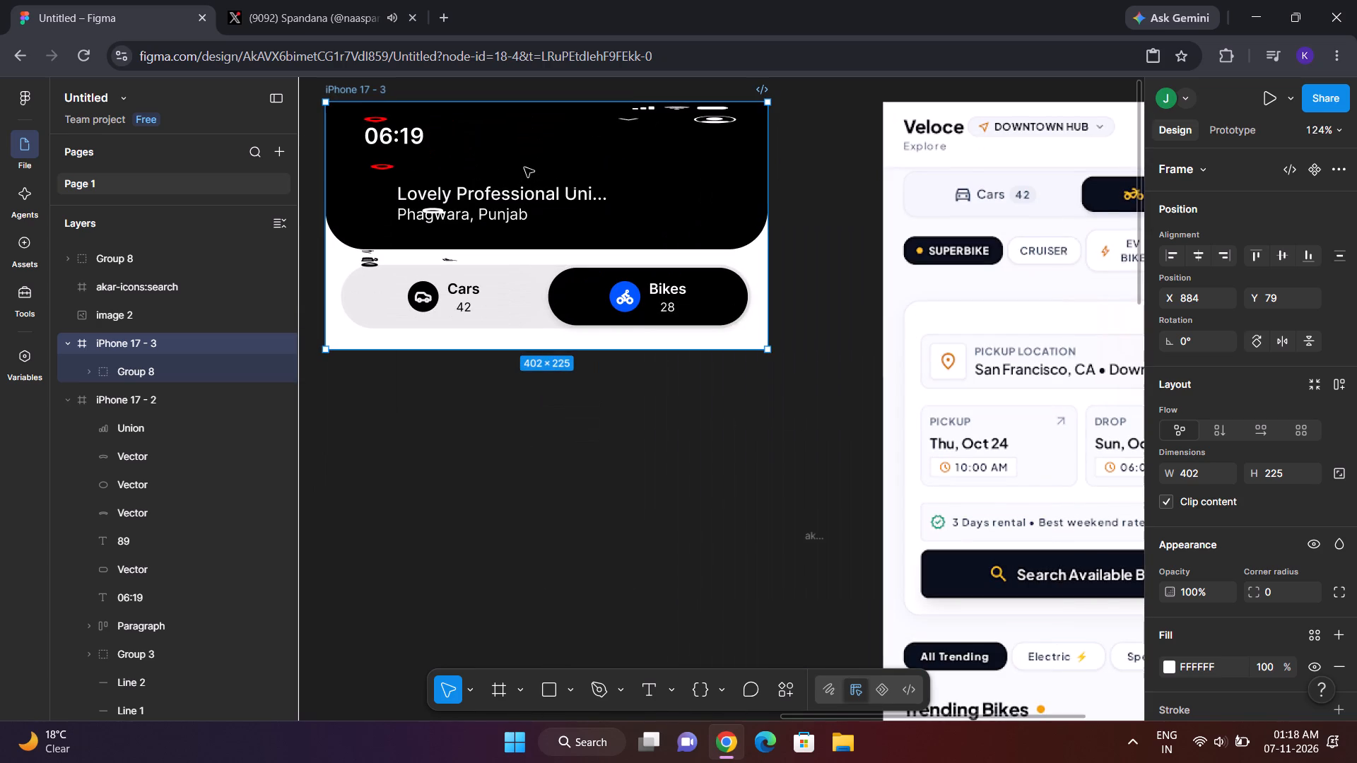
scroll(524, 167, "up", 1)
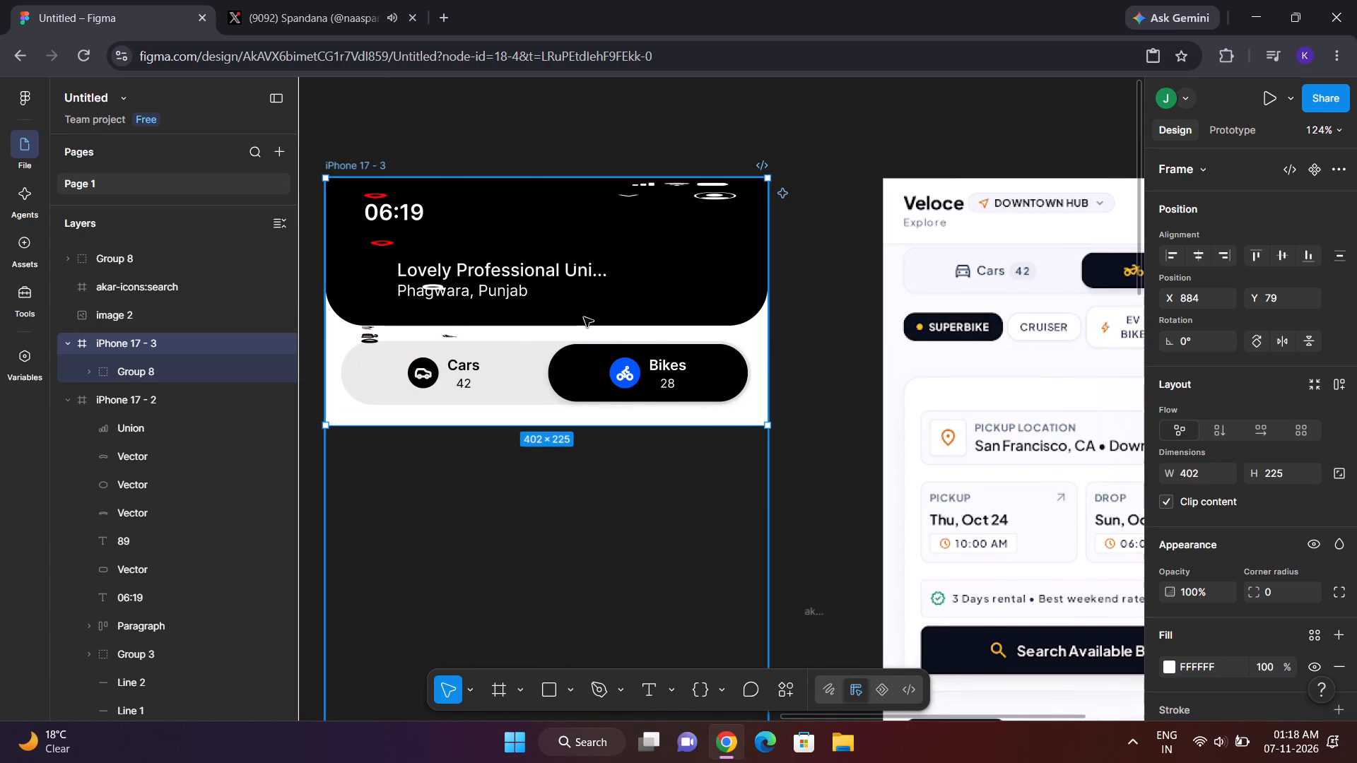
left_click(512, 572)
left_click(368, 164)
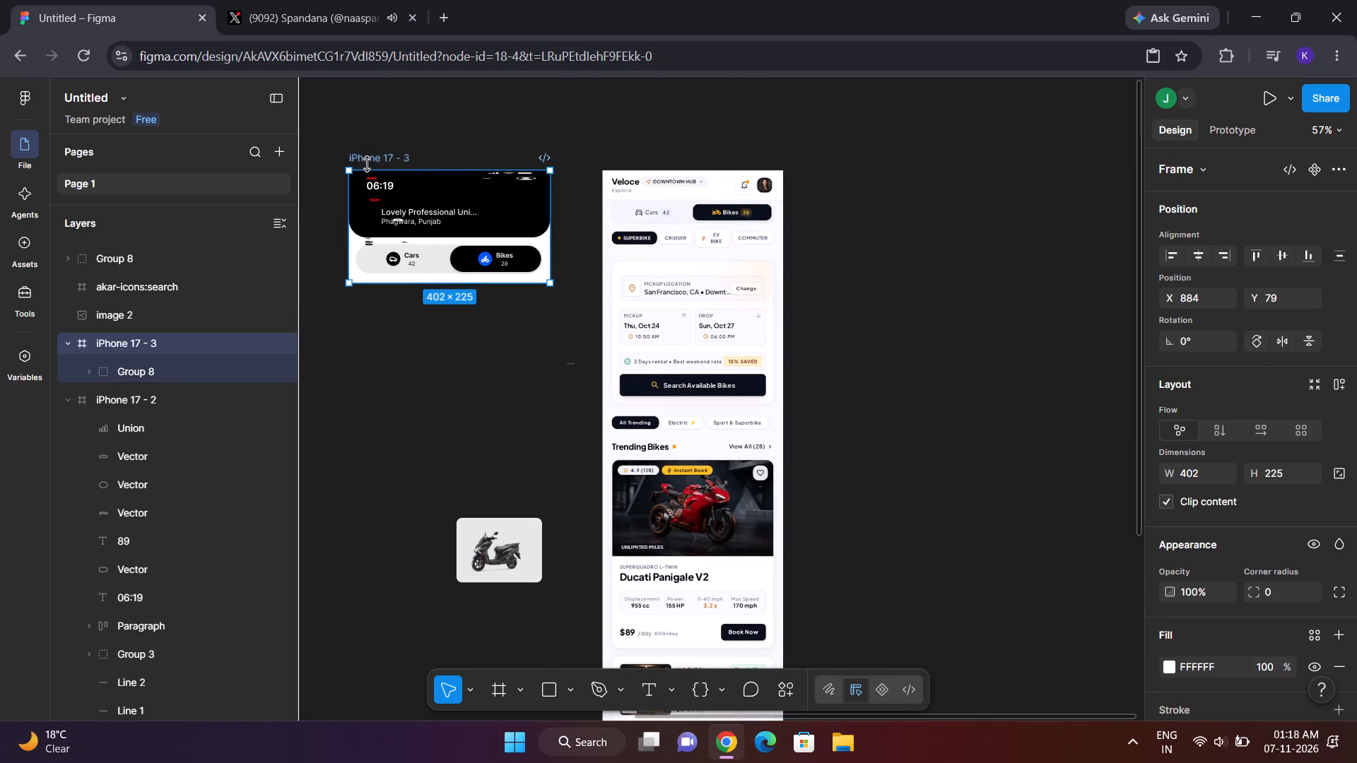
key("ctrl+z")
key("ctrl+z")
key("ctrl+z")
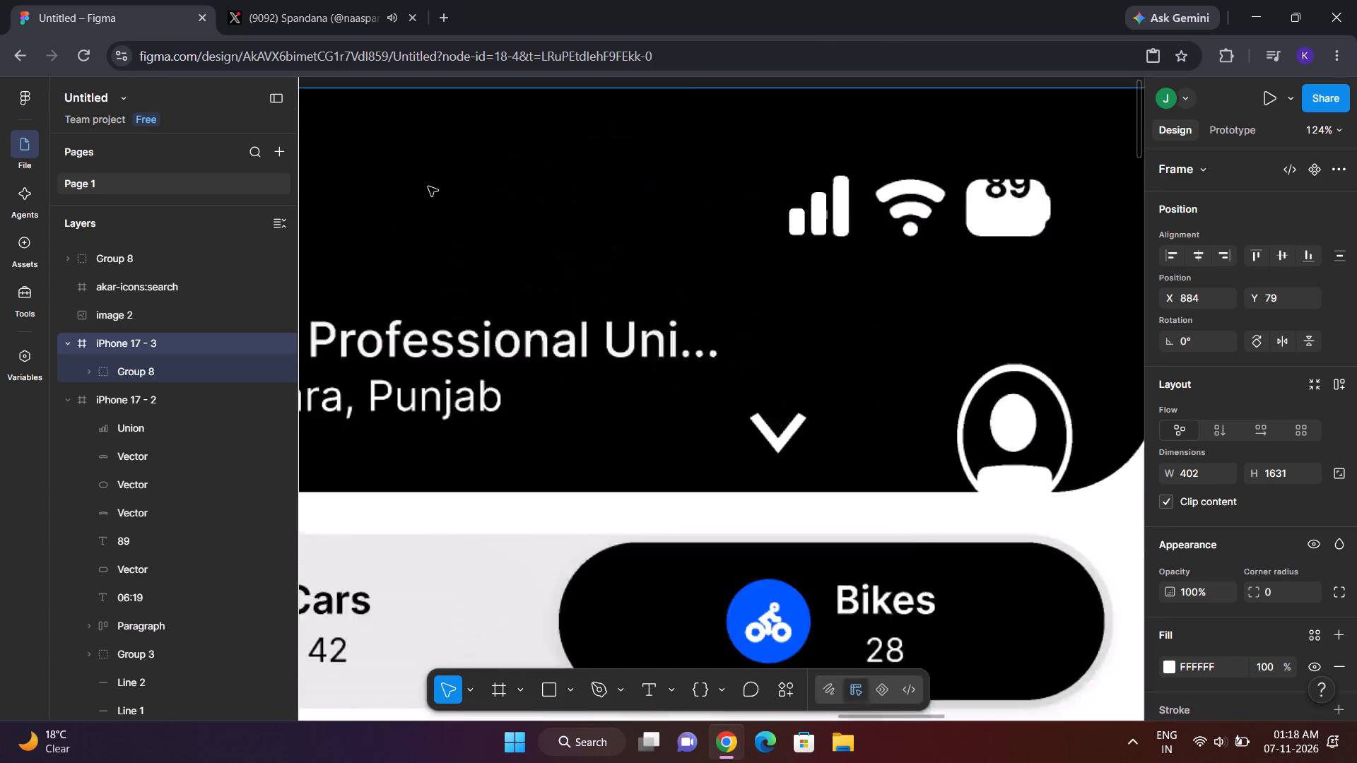
Move the red location pin in the black header up beside the Lovely Professional University address text.
scroll(428, 187, "right", 1)
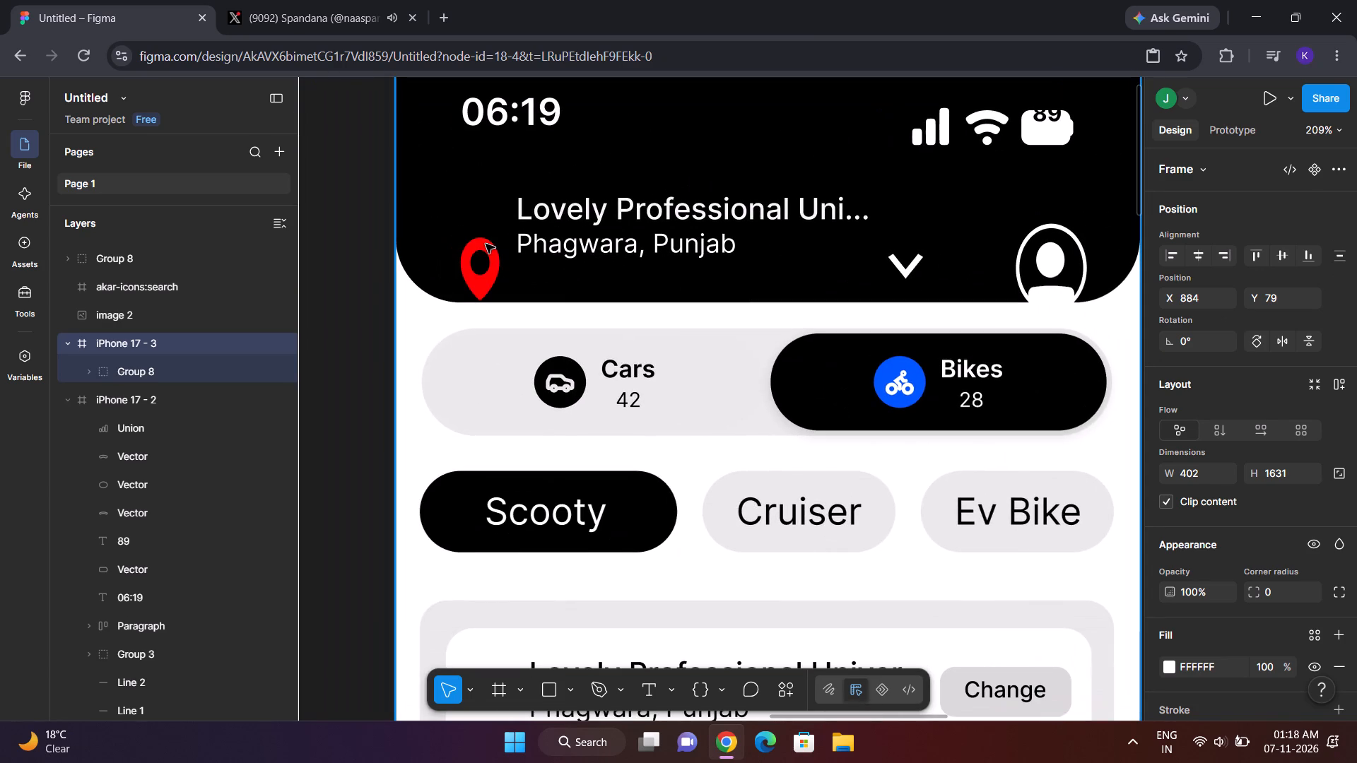
left_click(485, 244)
double_click(485, 244)
left_click_drag(485, 244, 471, 204)
left_click(911, 258)
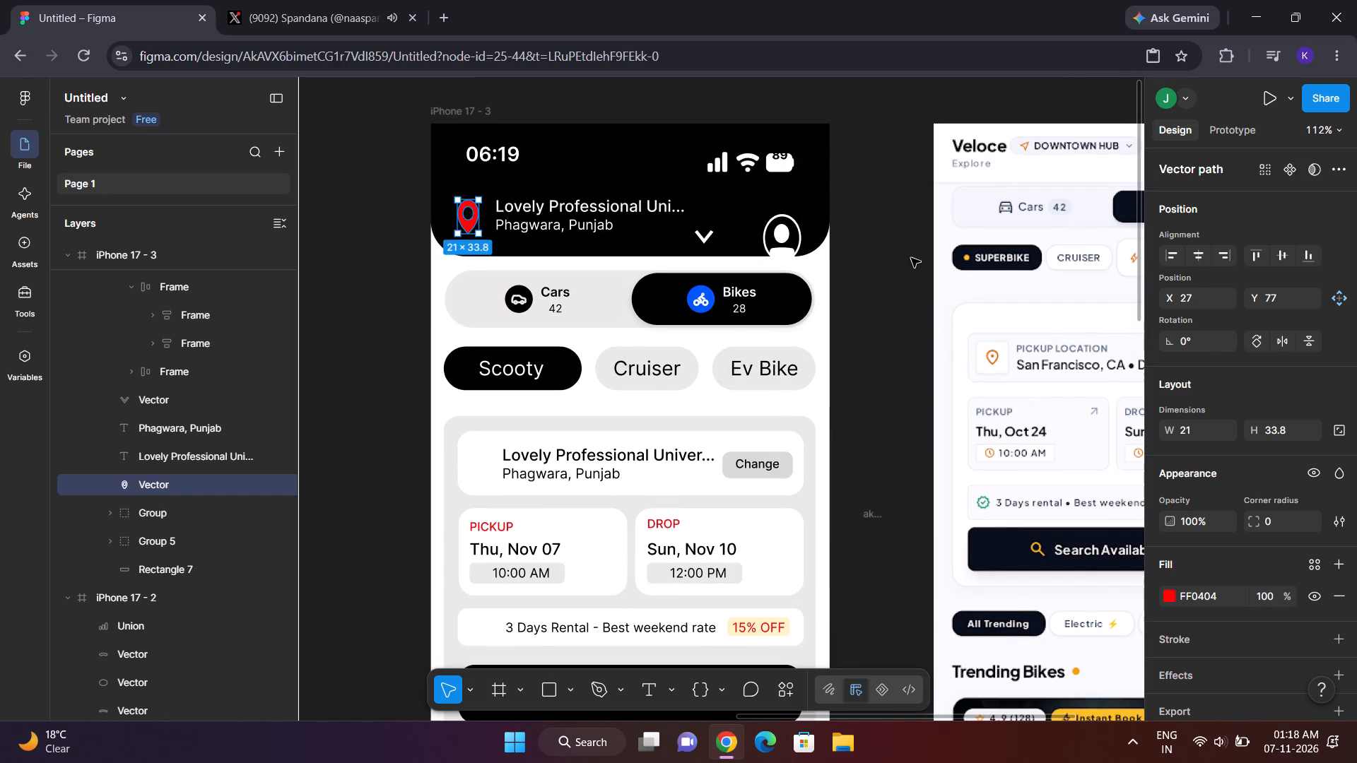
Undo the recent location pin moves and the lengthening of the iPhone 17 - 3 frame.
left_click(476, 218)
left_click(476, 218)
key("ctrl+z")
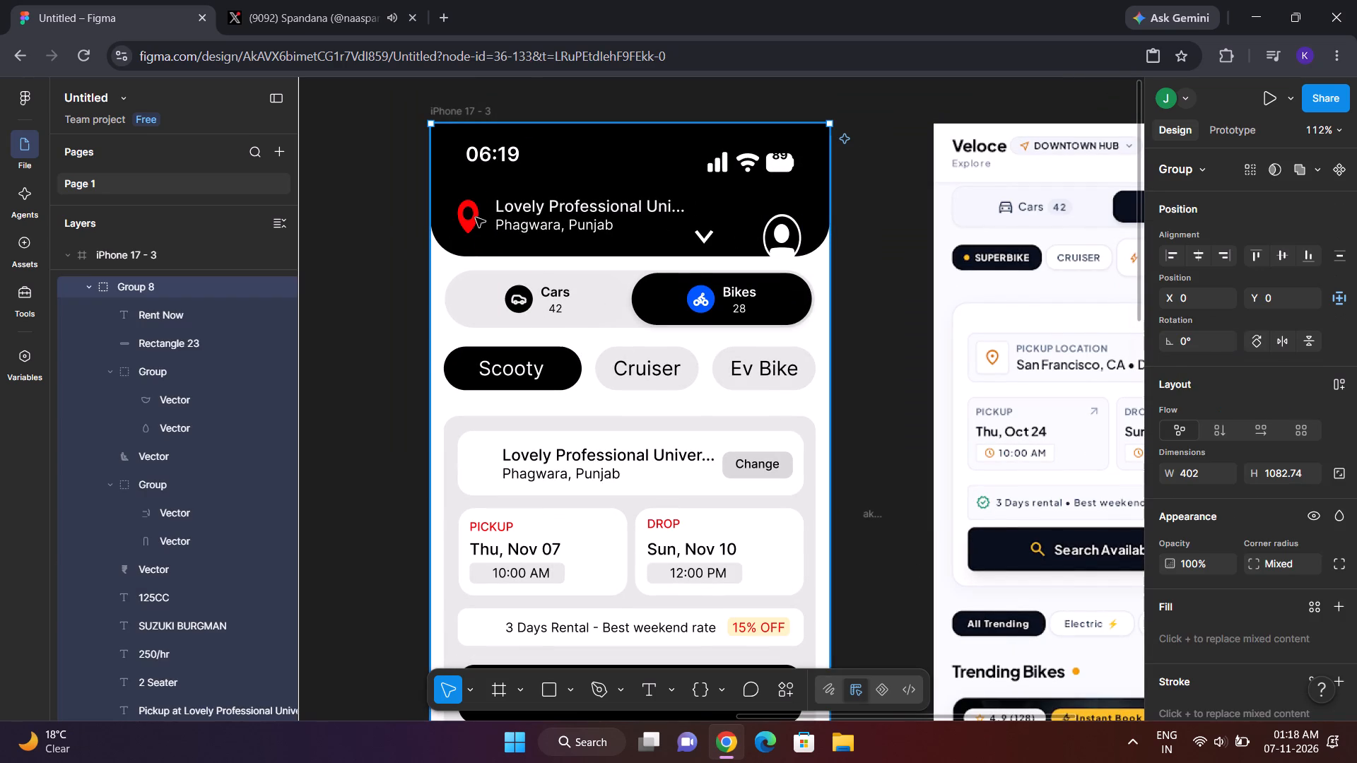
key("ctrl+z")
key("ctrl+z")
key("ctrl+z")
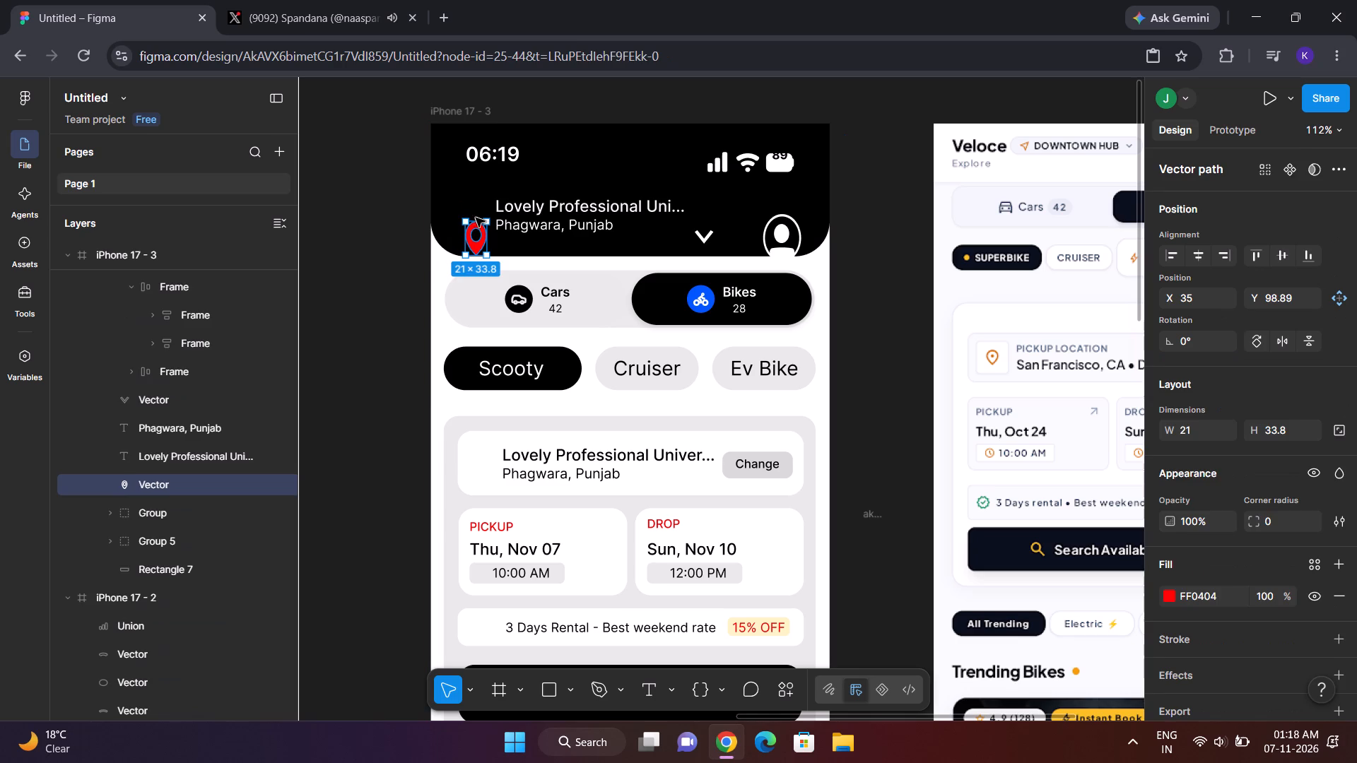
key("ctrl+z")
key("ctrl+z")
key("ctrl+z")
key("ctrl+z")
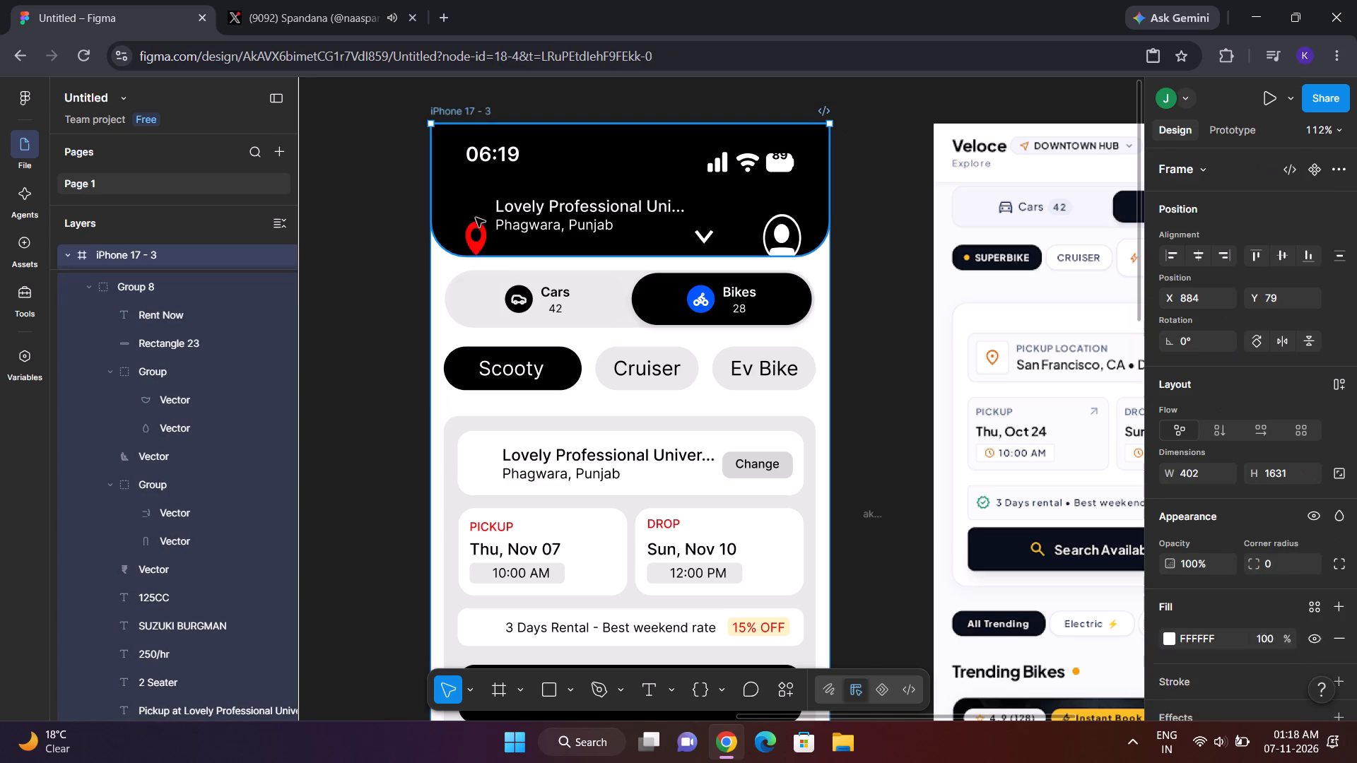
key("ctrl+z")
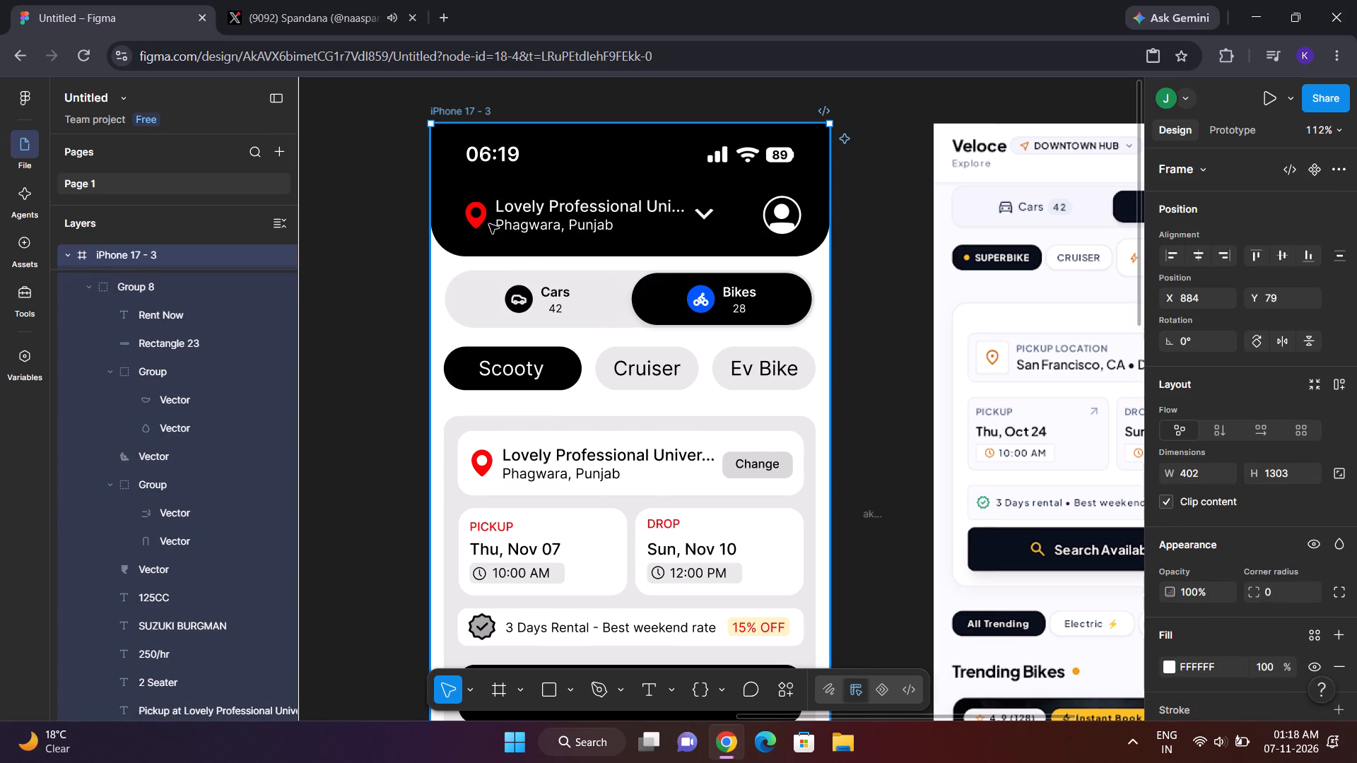
Extend the iPhone 17 - 3 frame from its bottom edge to a height of about 1663.
left_click(488, 223)
left_click(474, 218)
left_click(474, 218)
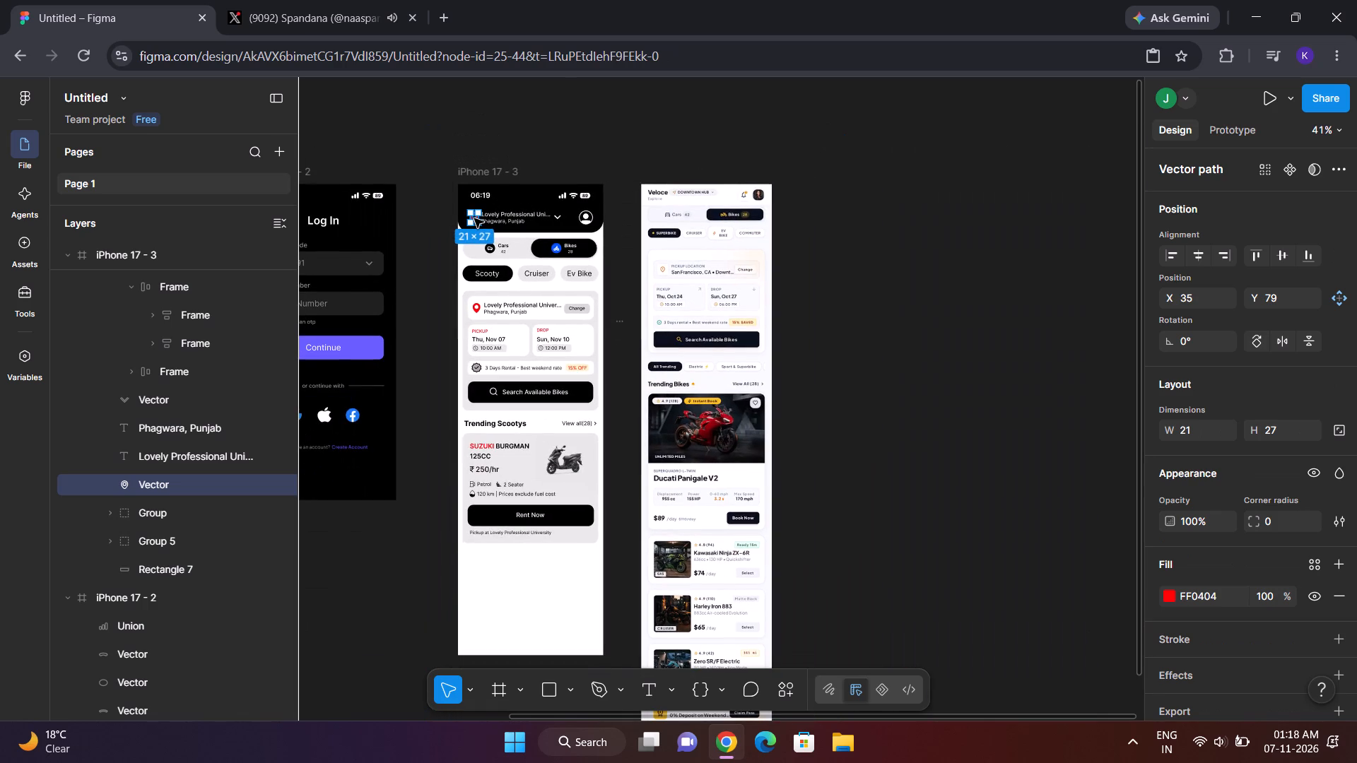
scroll(512, 386, "down", 1)
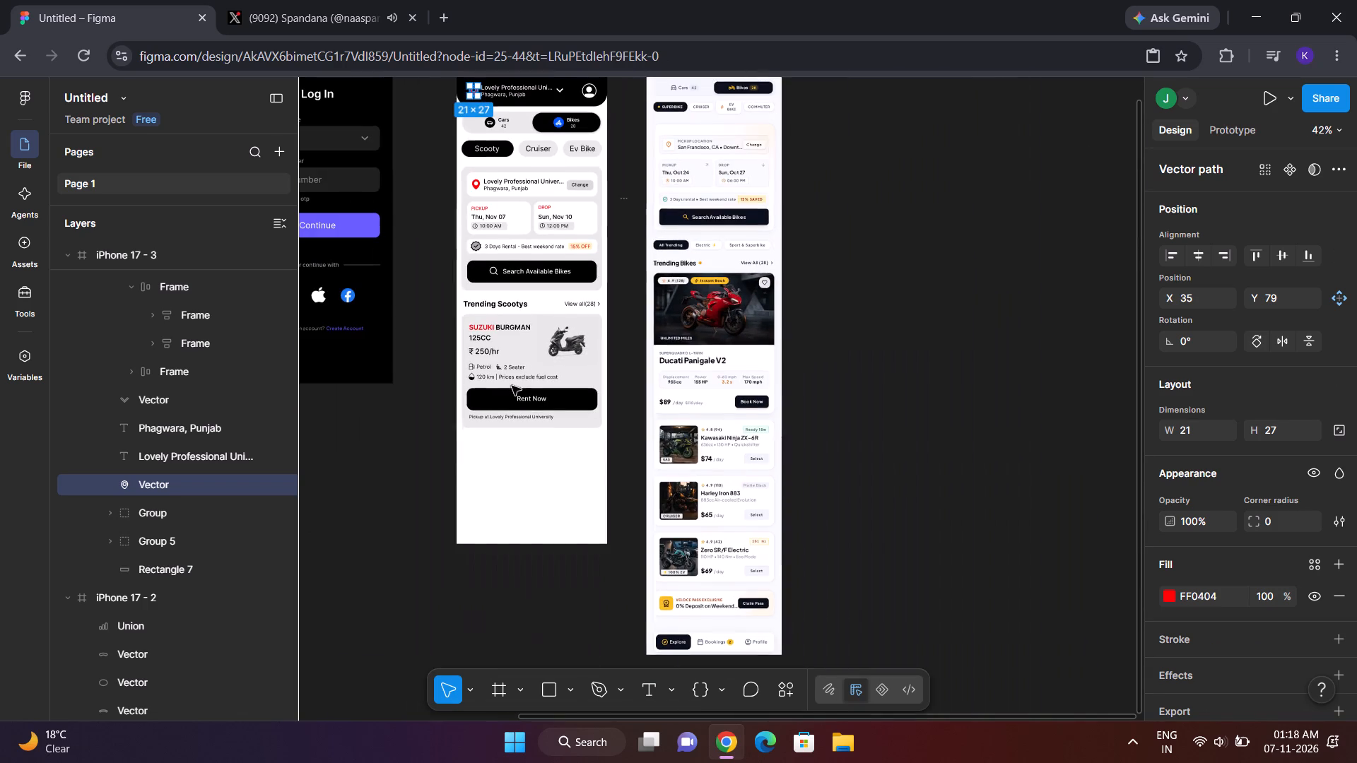
left_click(528, 516)
scroll(528, 516, "up", 2)
left_click(482, 247)
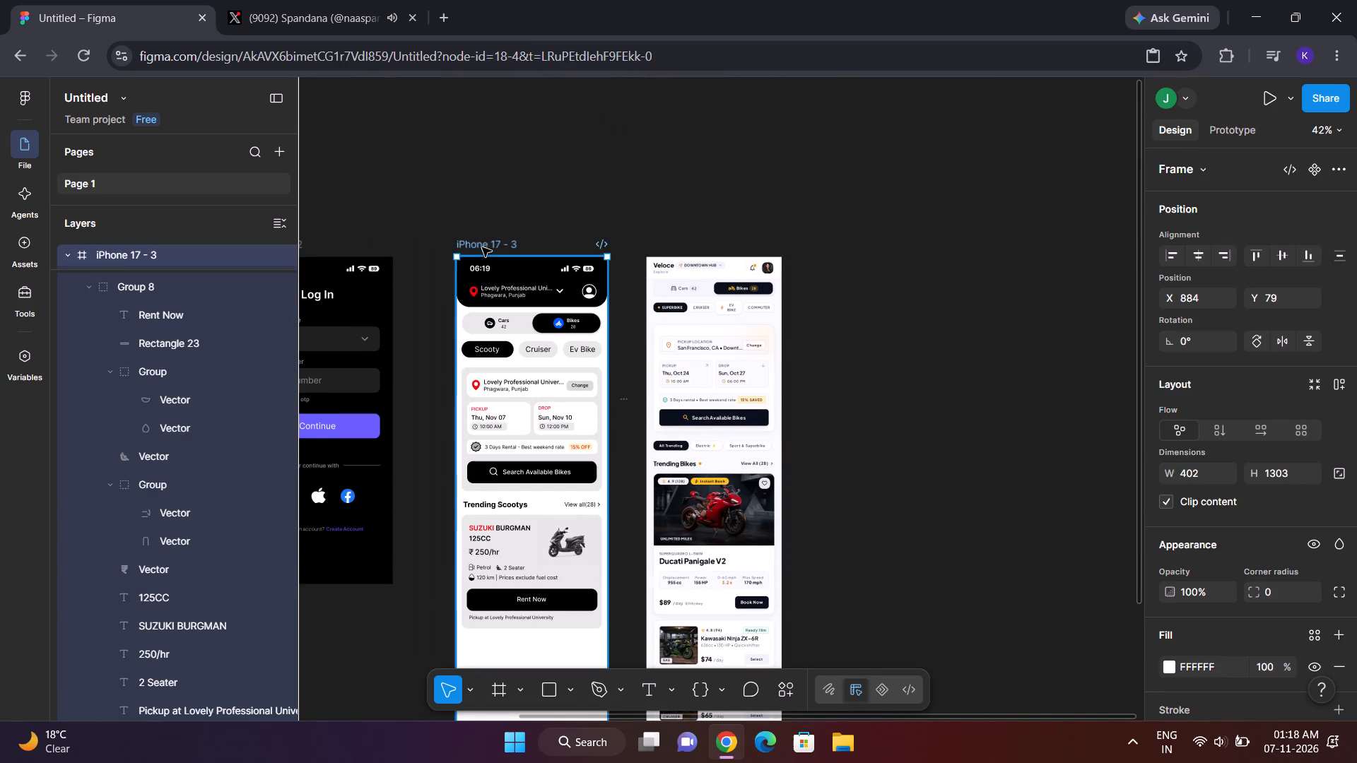
scroll(482, 247, "down", 2)
left_click_drag(523, 447, 522, 531)
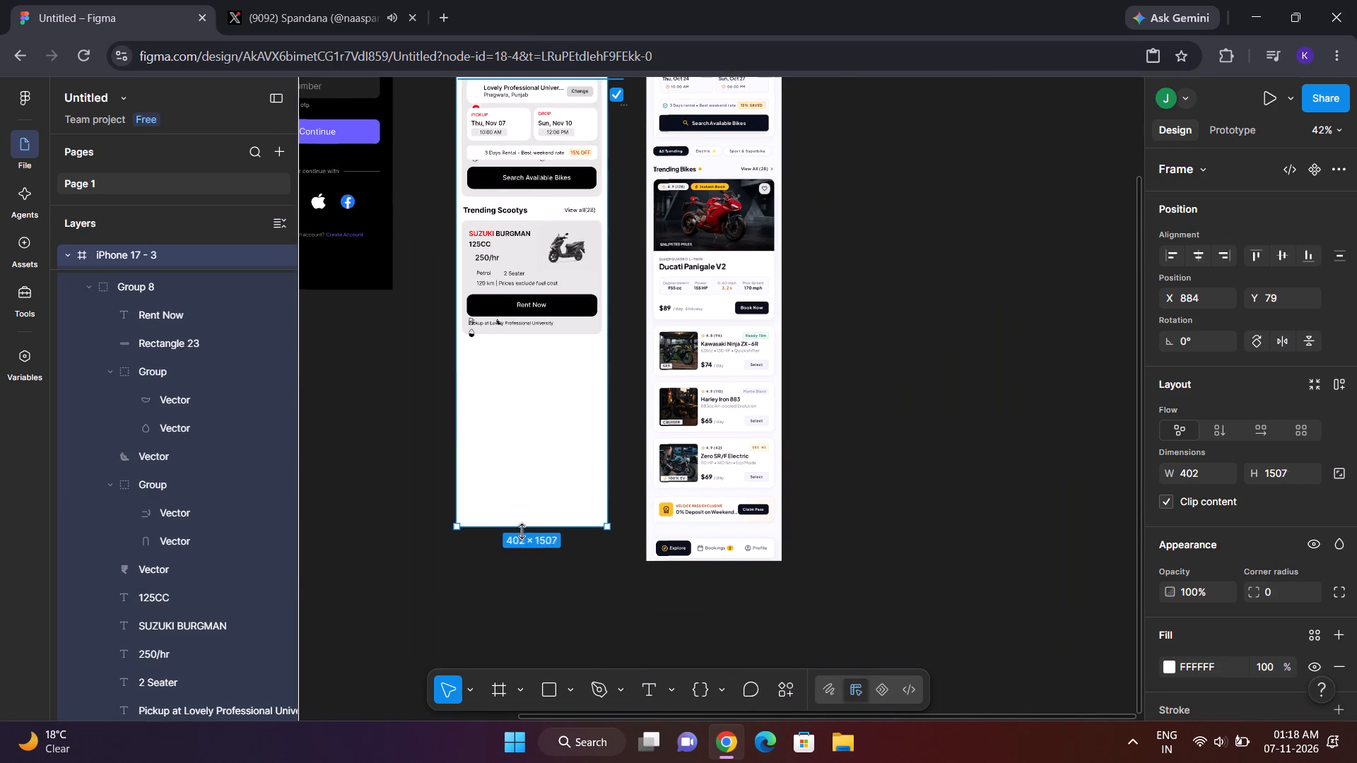
left_click_drag(522, 531, 520, 584)
Set the height of the red location pin in the black header to 26.
scroll(519, 410, "up", 2)
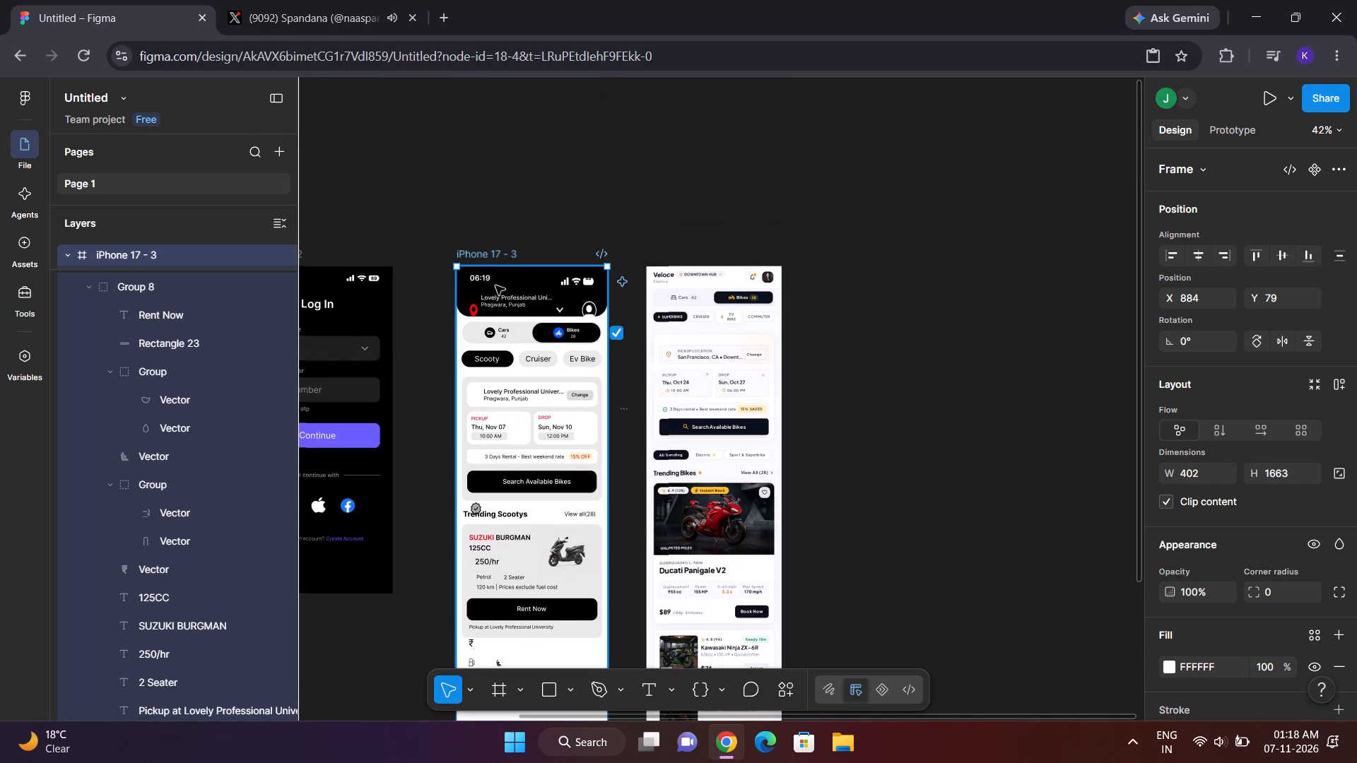
left_click(472, 311)
left_click(472, 311)
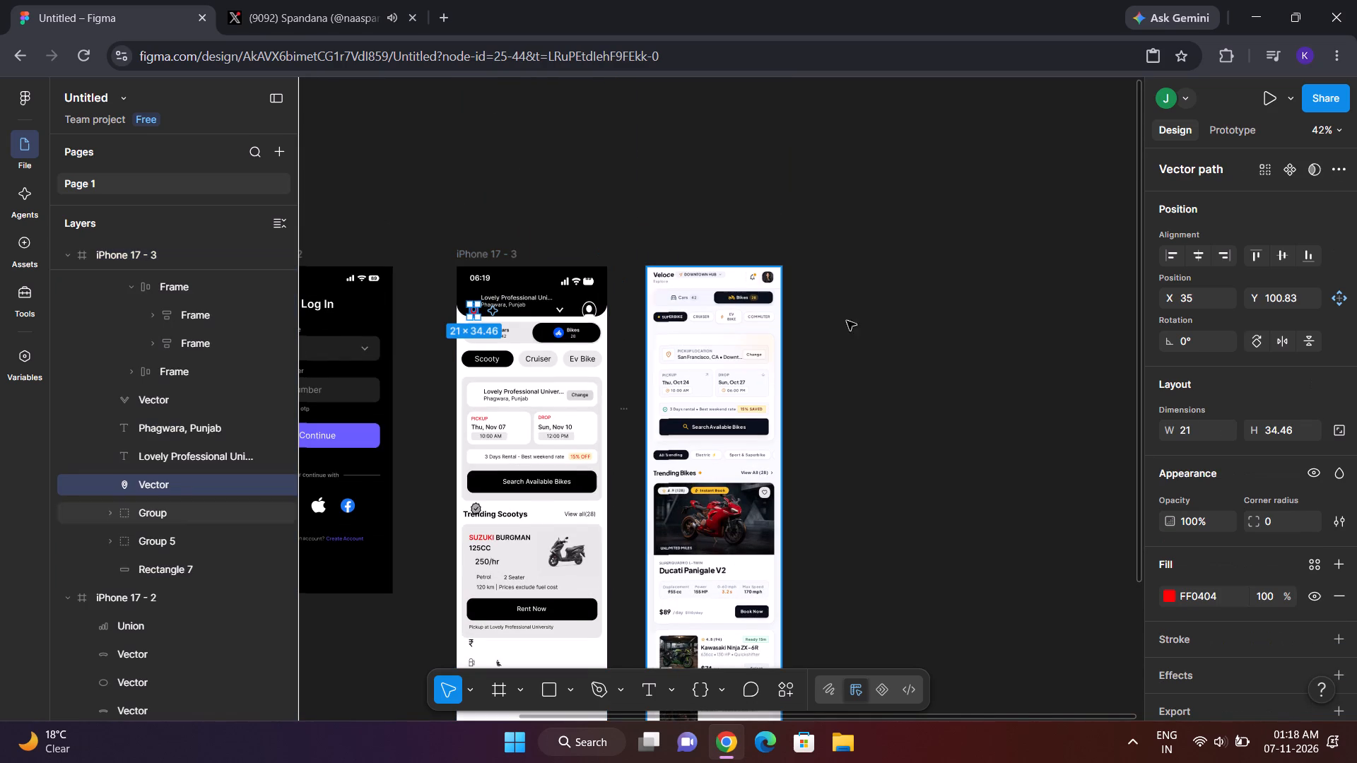
left_click(1297, 424)
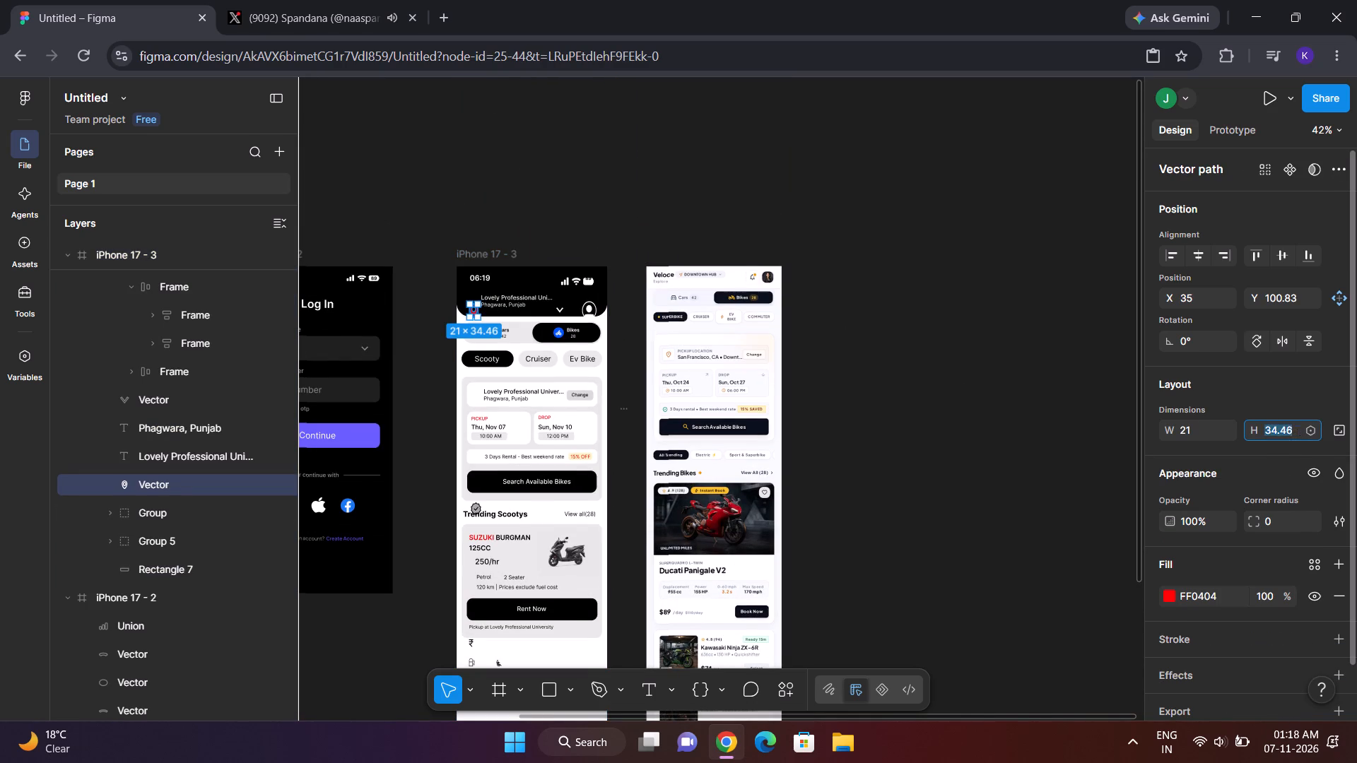
key("BackSpace")
type("16")
key("Return")
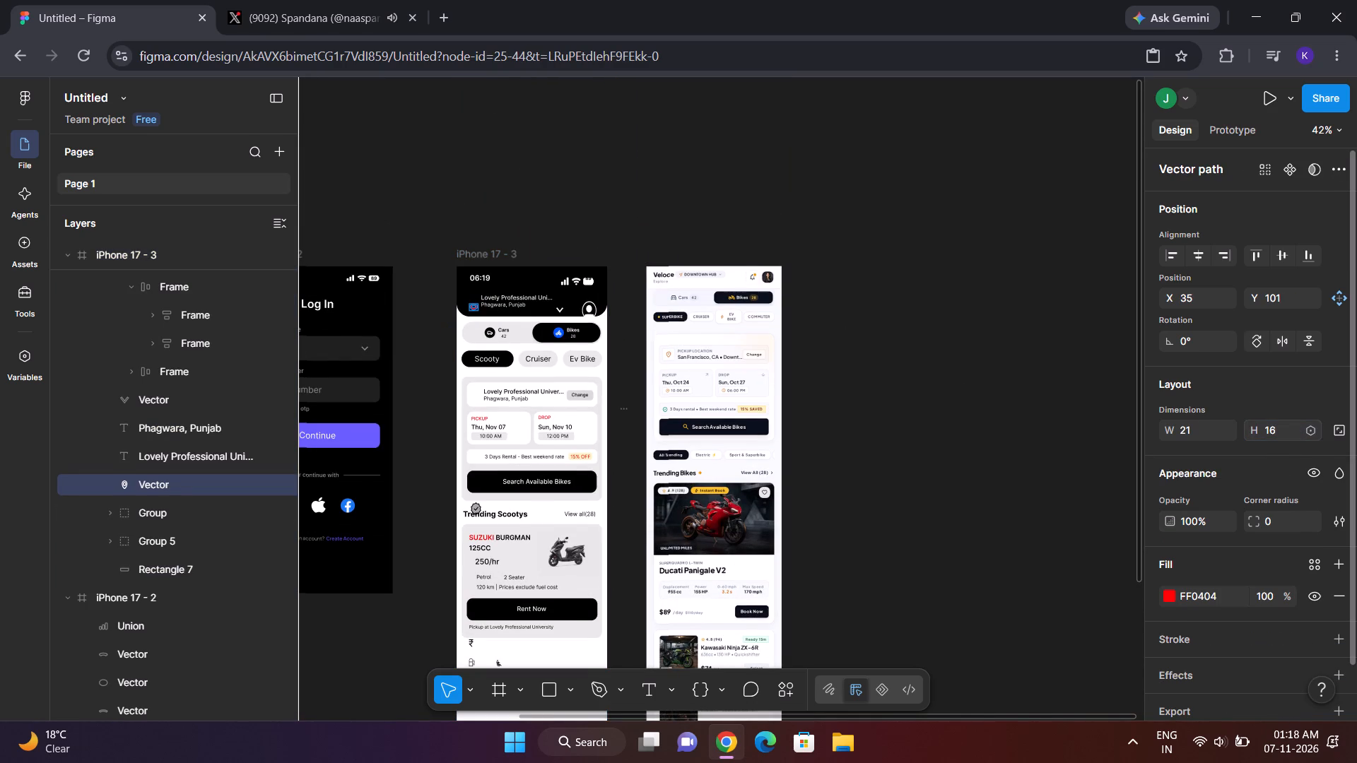
left_click(1275, 433)
key("BackSpace")
type("26")
key("Return")
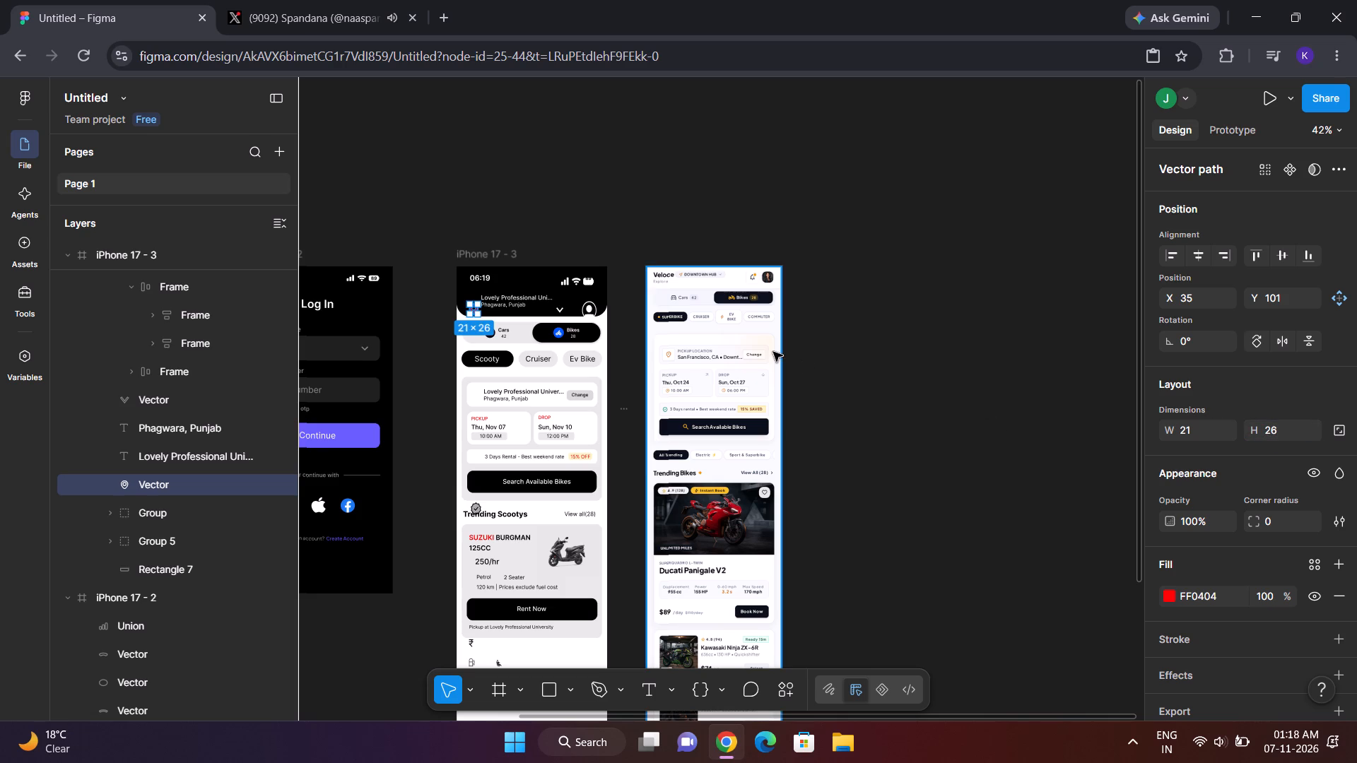
Move the red location pin beside the Lovely Professional University header text, to about X 35, Y 80.
left_click_drag(575, 326, 568, 302)
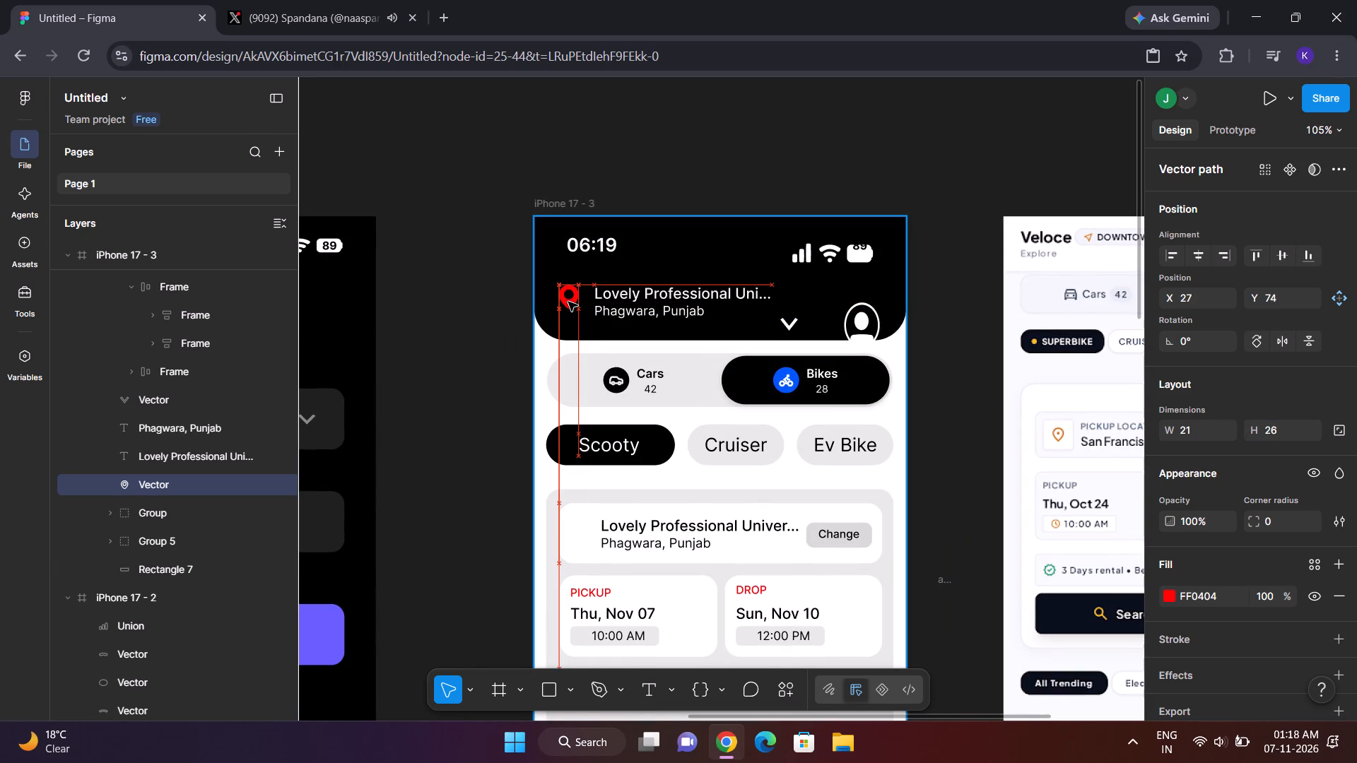
left_click_drag(568, 302, 568, 304)
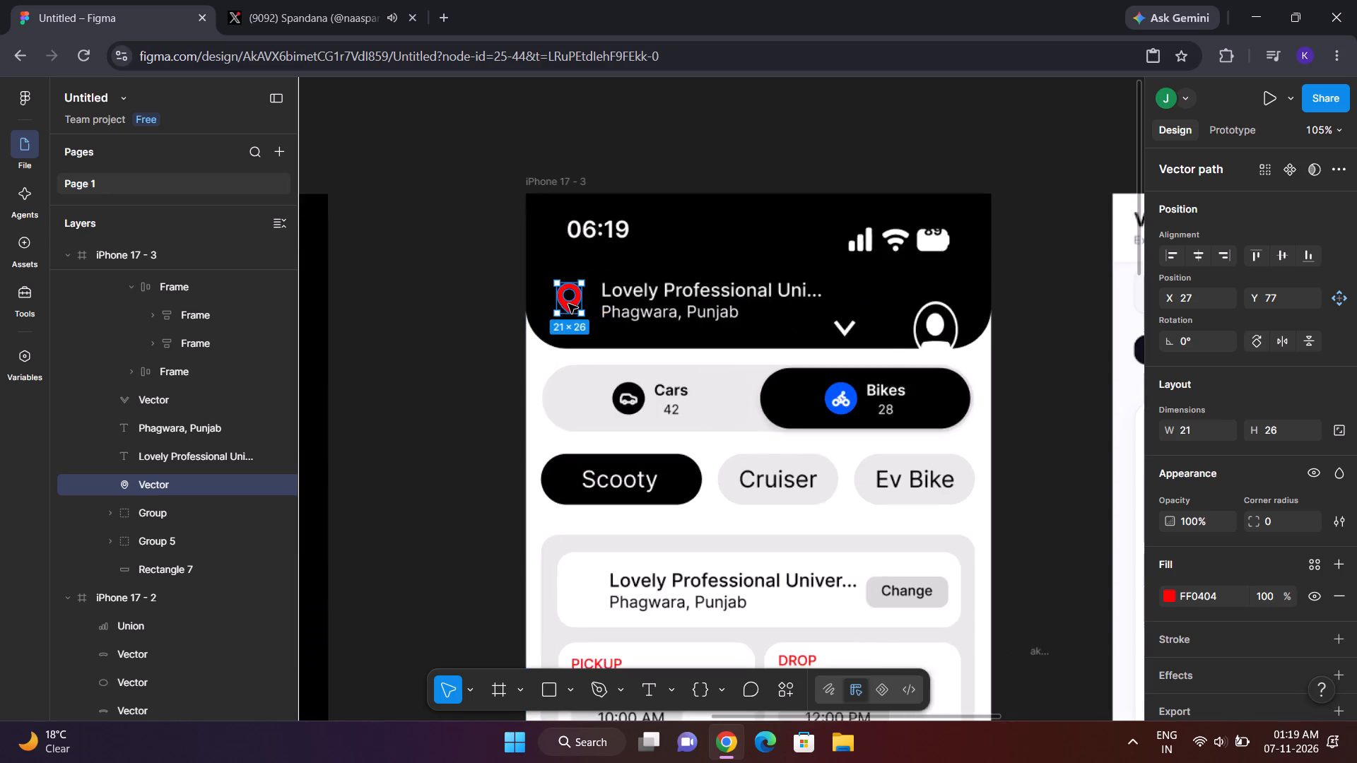
left_click(384, 259)
scroll(384, 259, "up", 1)
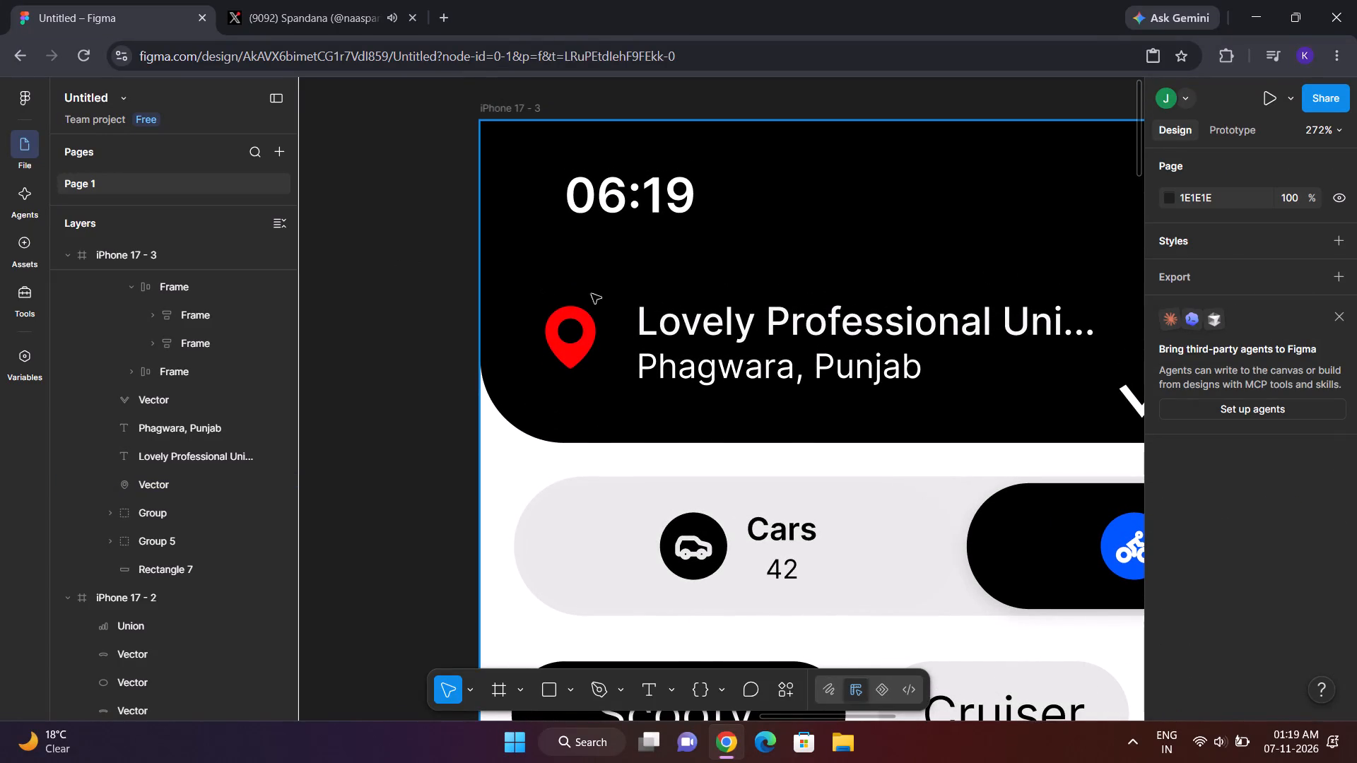
double_click(587, 347)
left_click_drag(580, 336, 580, 341)
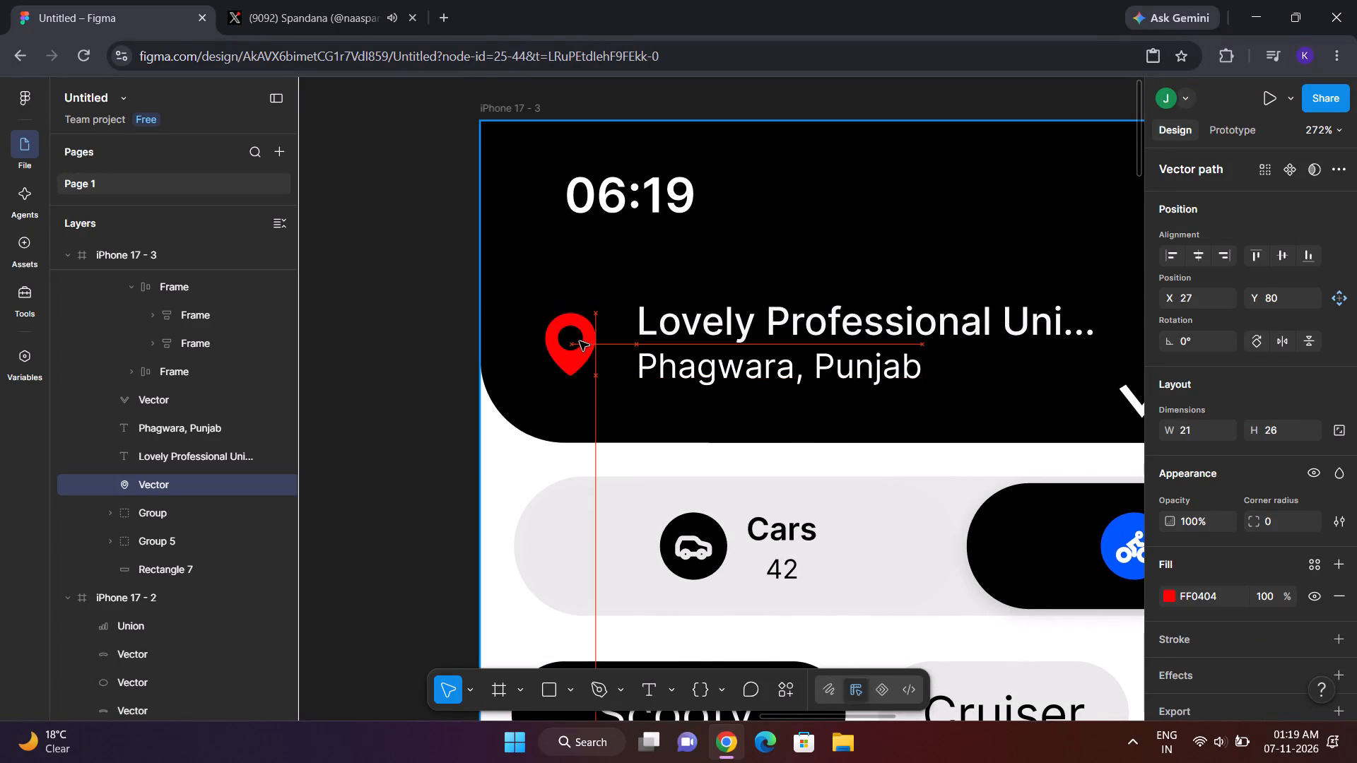
left_click_drag(580, 341, 587, 341)
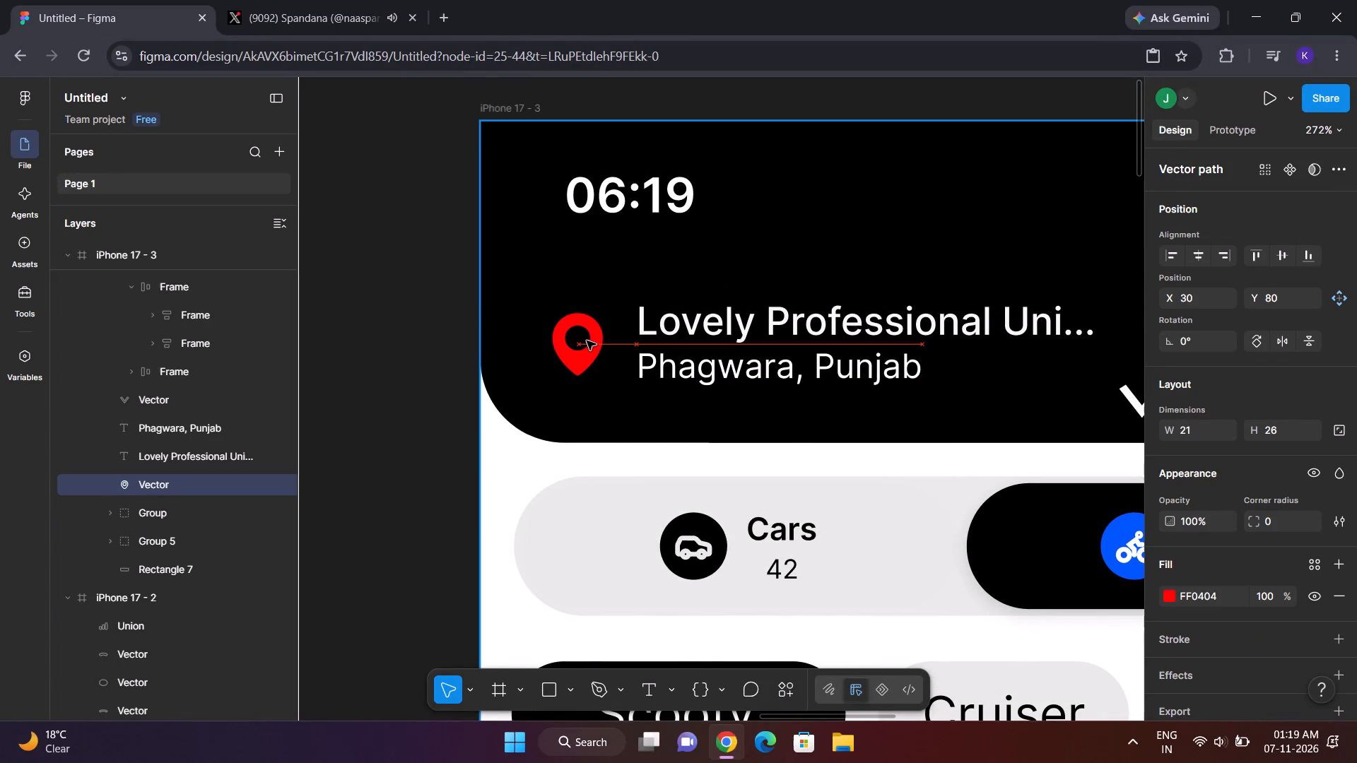
left_click_drag(587, 341, 594, 341)
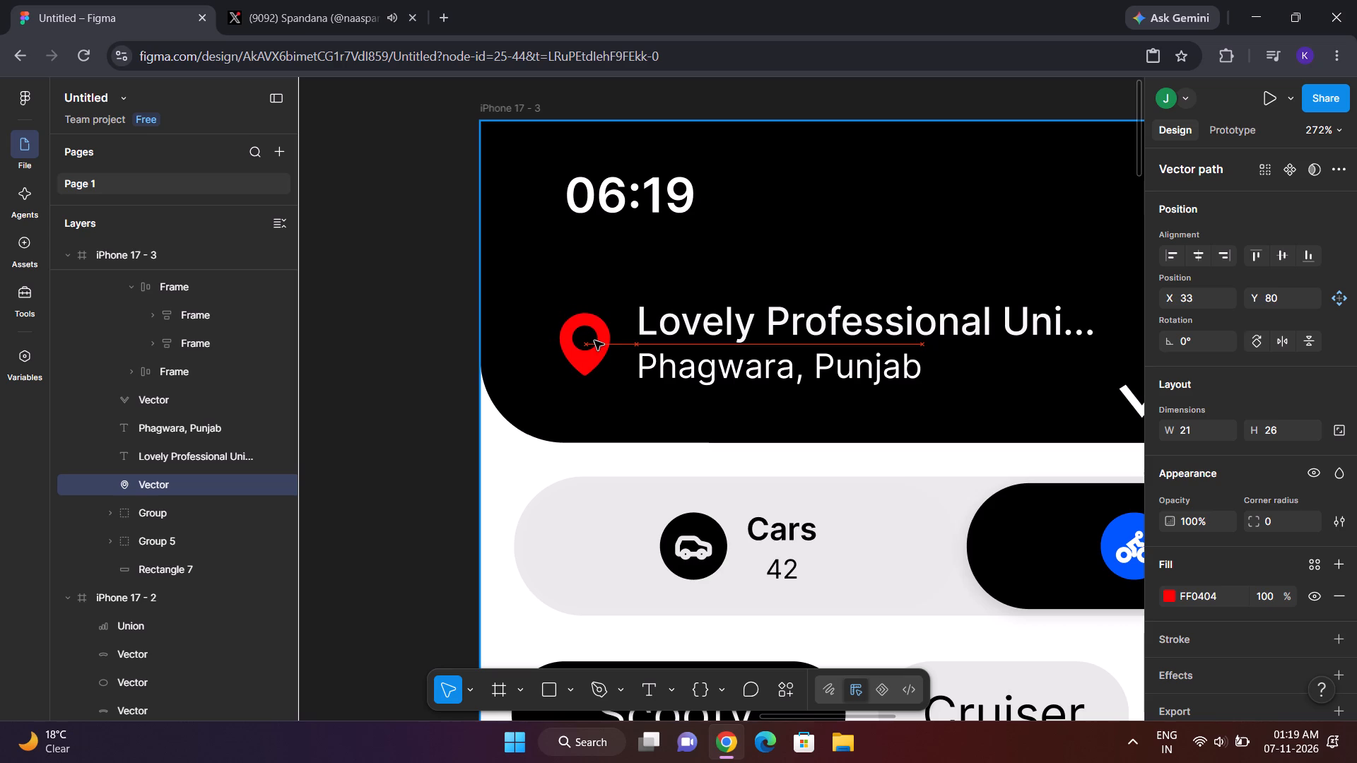
left_click_drag(594, 341, 597, 338)
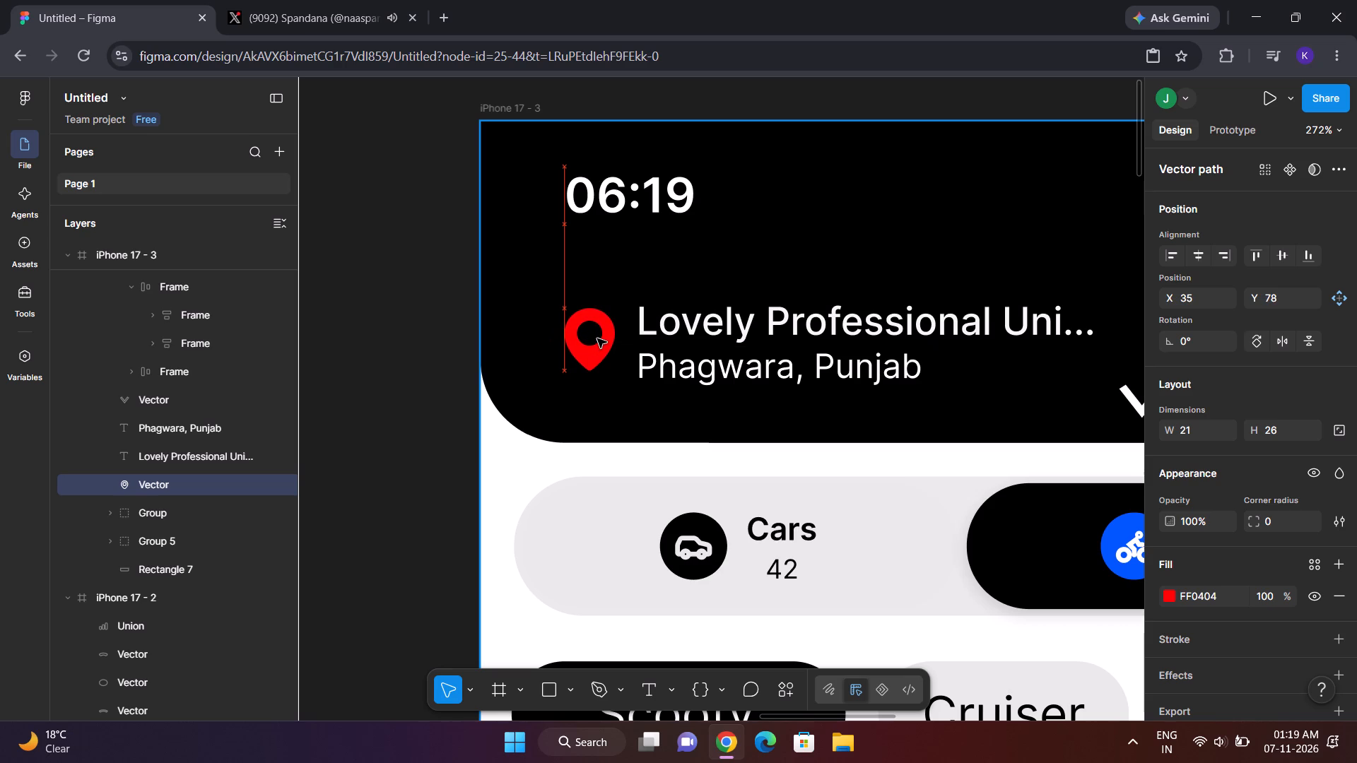
left_click_drag(597, 338, 598, 338)
left_click_drag(598, 338, 598, 341)
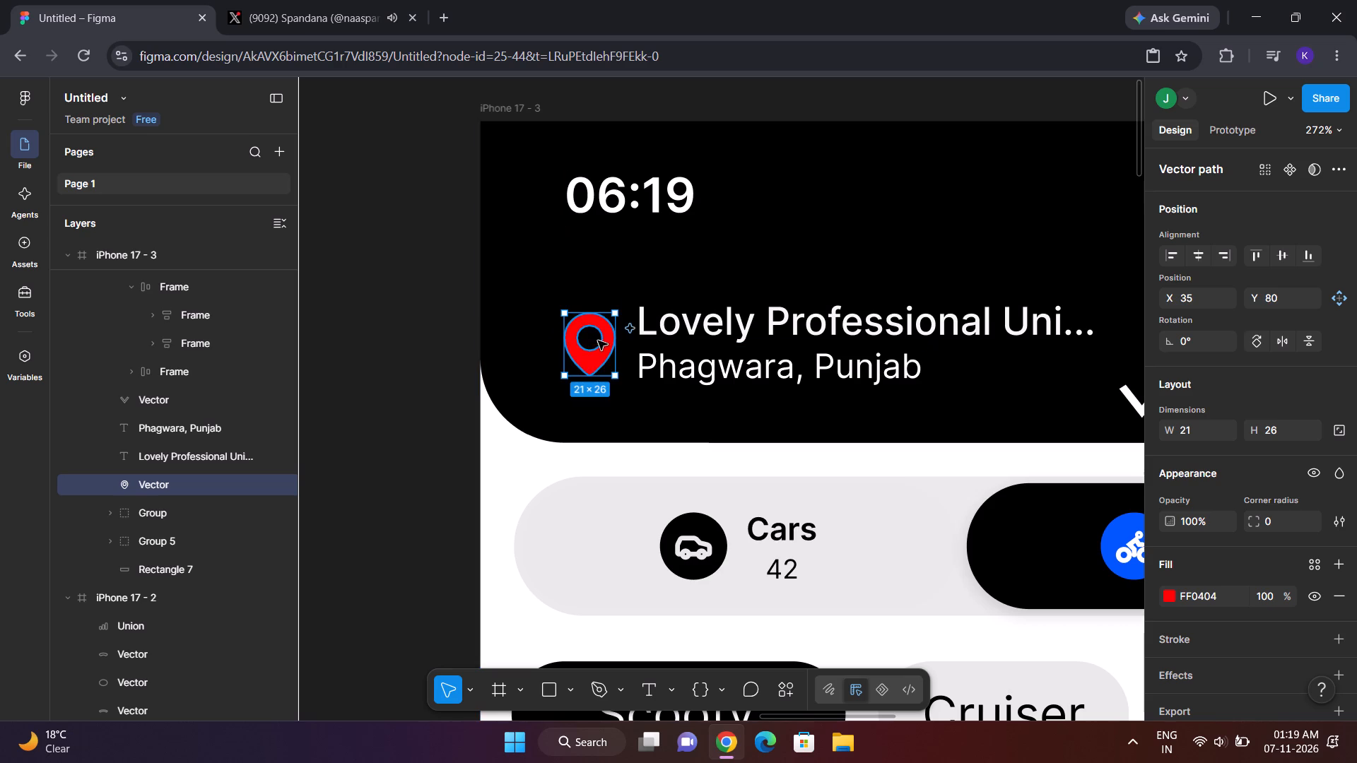
left_click(460, 318)
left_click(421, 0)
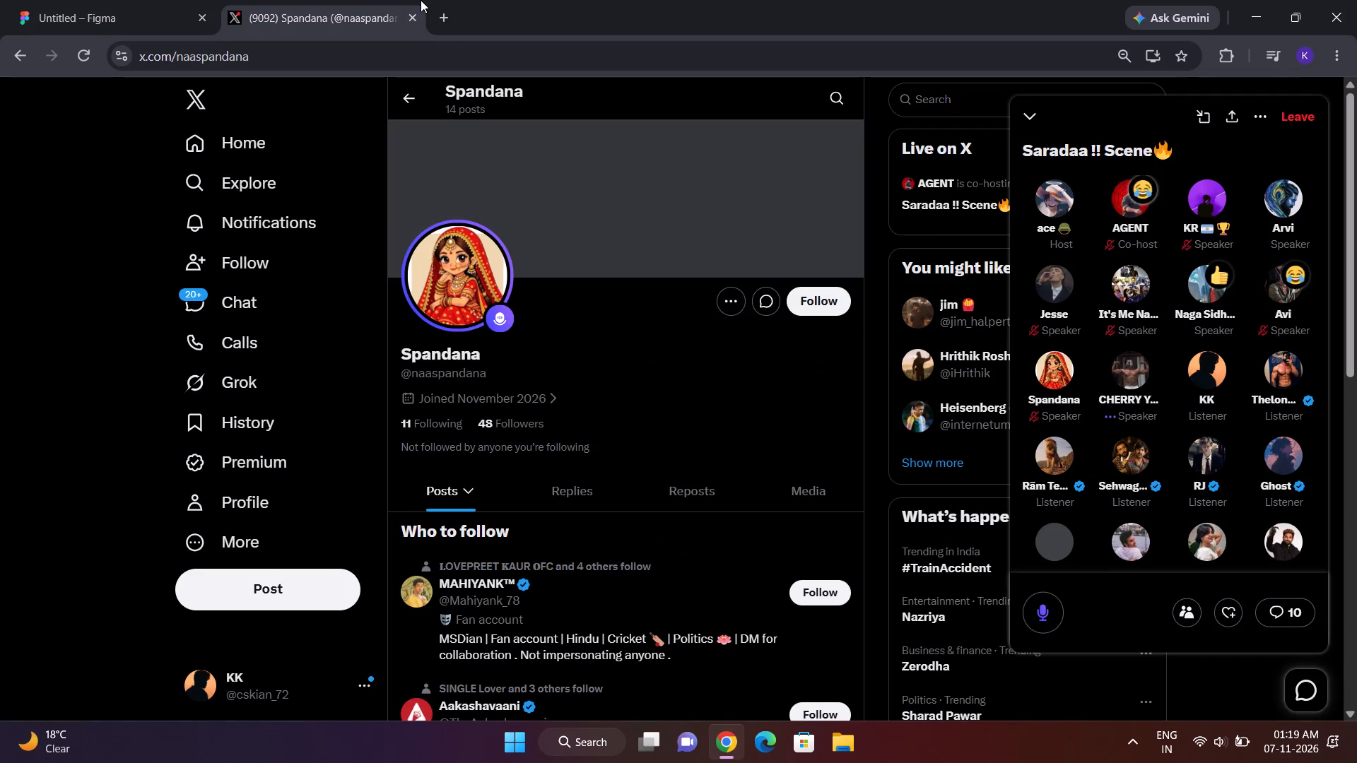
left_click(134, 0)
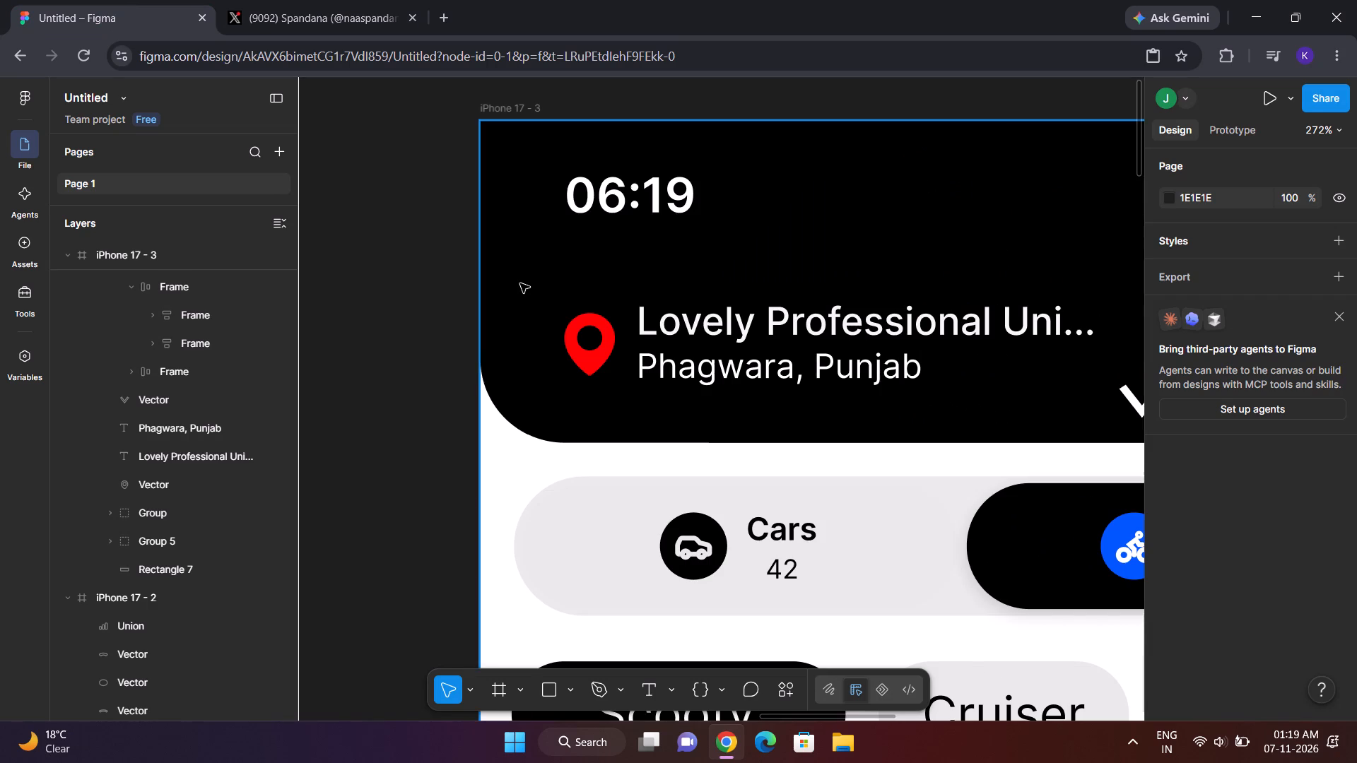
Move the white chevron in the header up beside the Lovely Professional University text, to about X 266, Y 86.
scroll(520, 283, "up", 1)
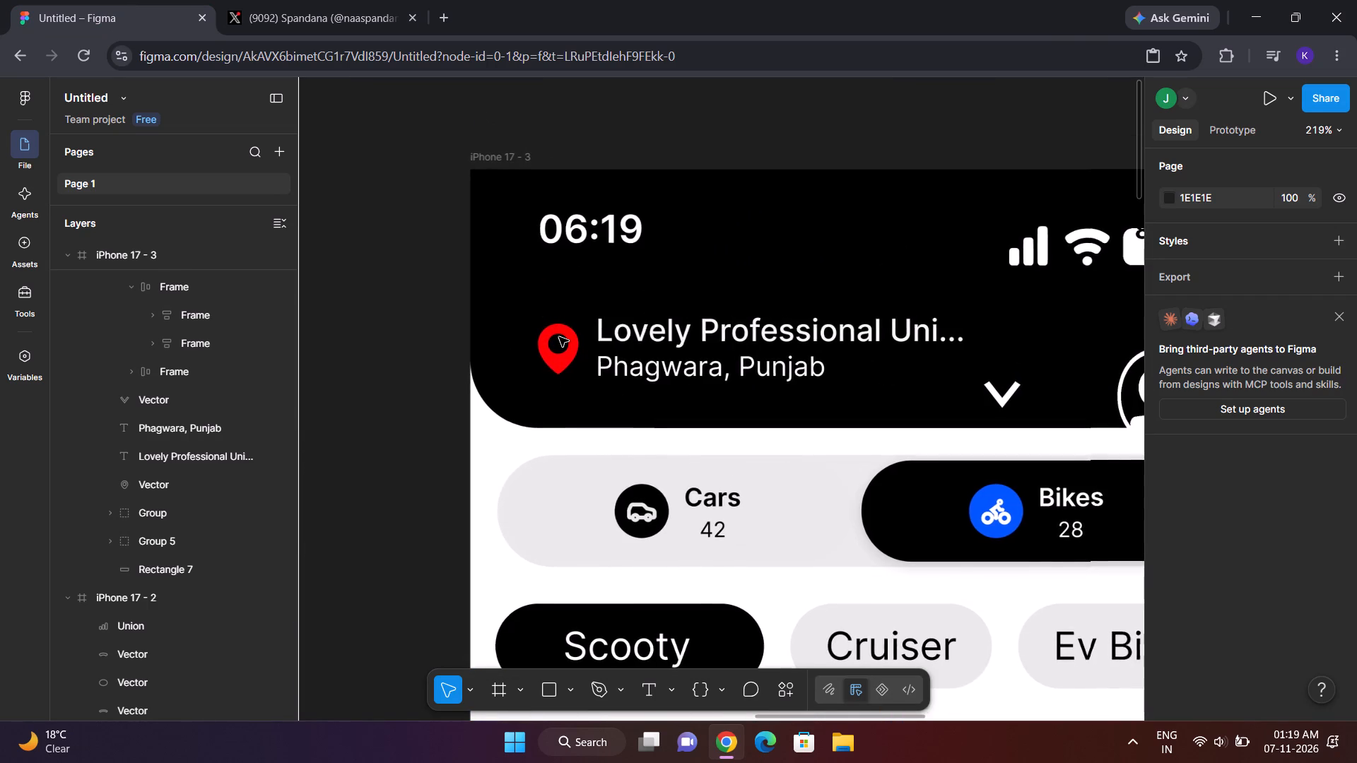
scroll(992, 401, "left", 2)
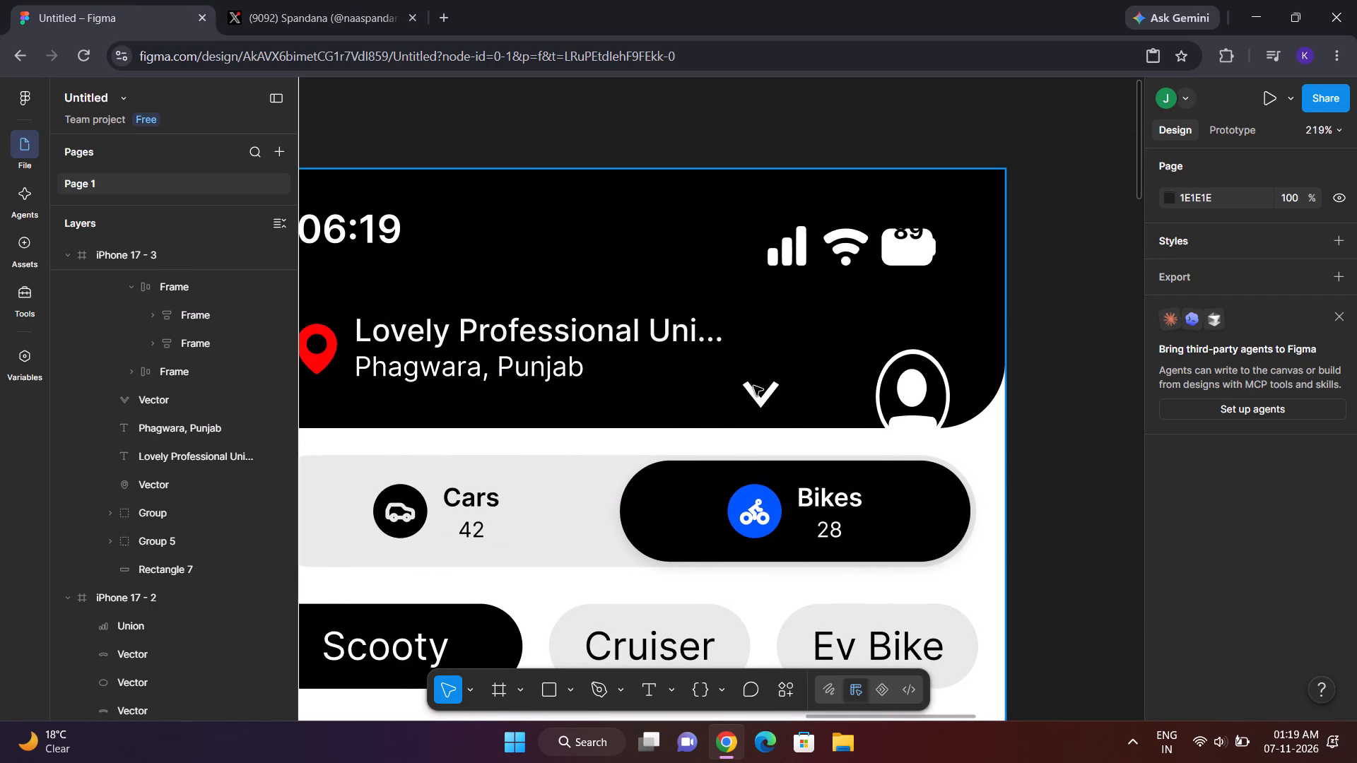
double_click(753, 386)
left_click_drag(753, 386, 756, 355)
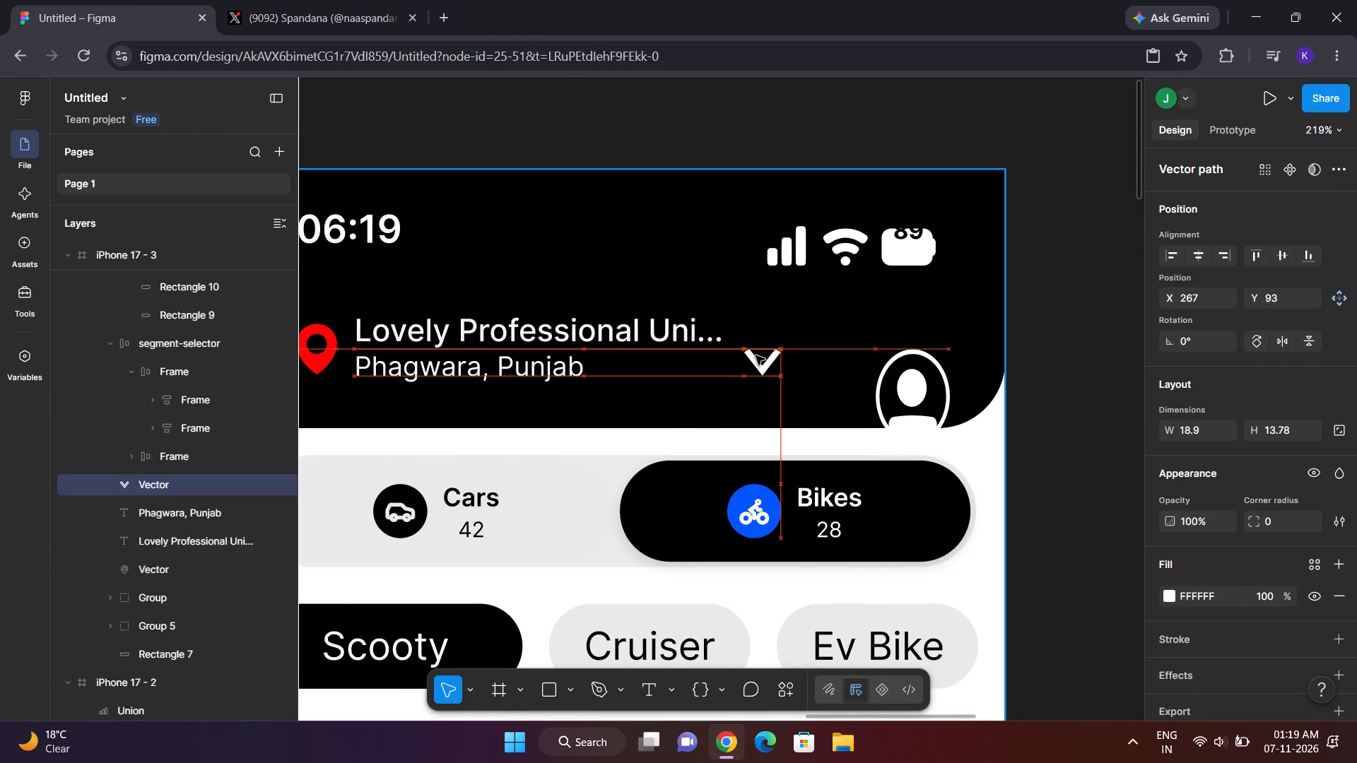
left_click_drag(756, 355, 755, 344)
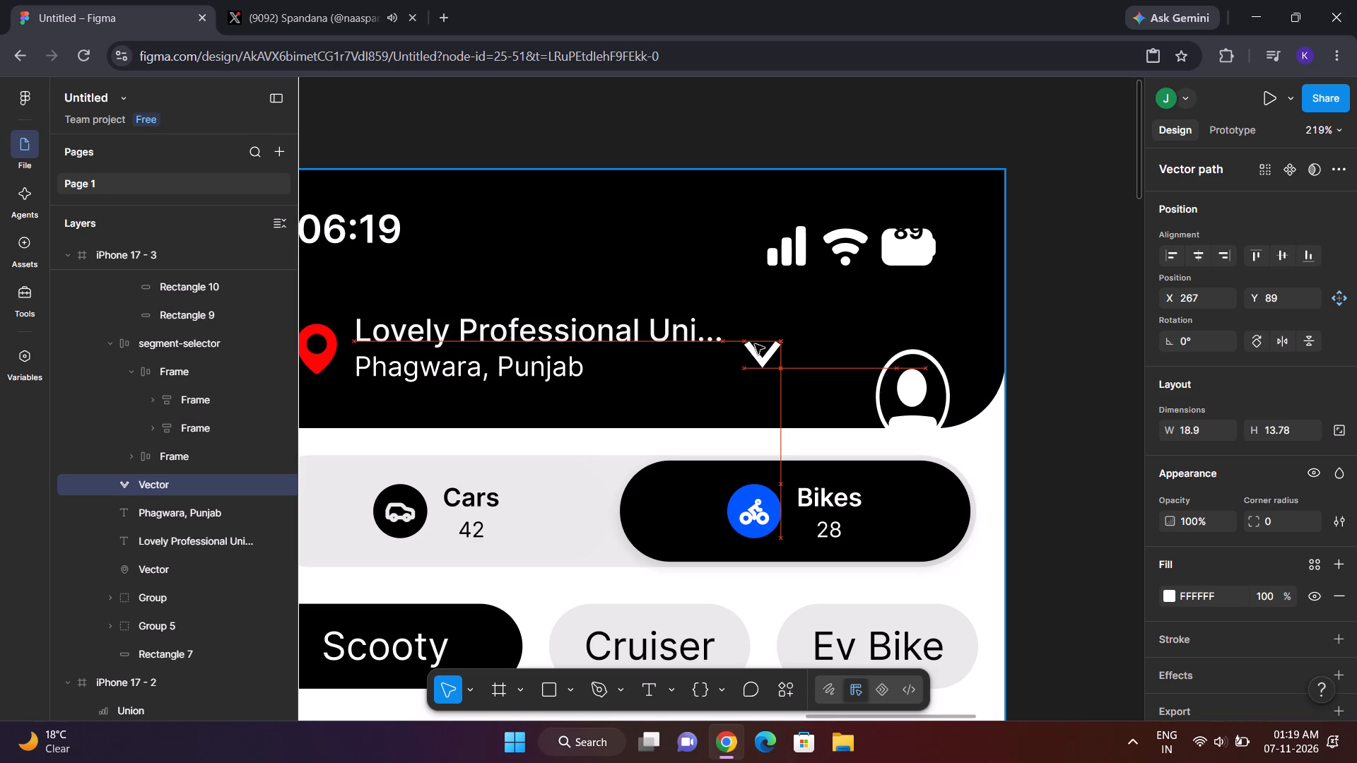
left_click_drag(755, 344, 754, 336)
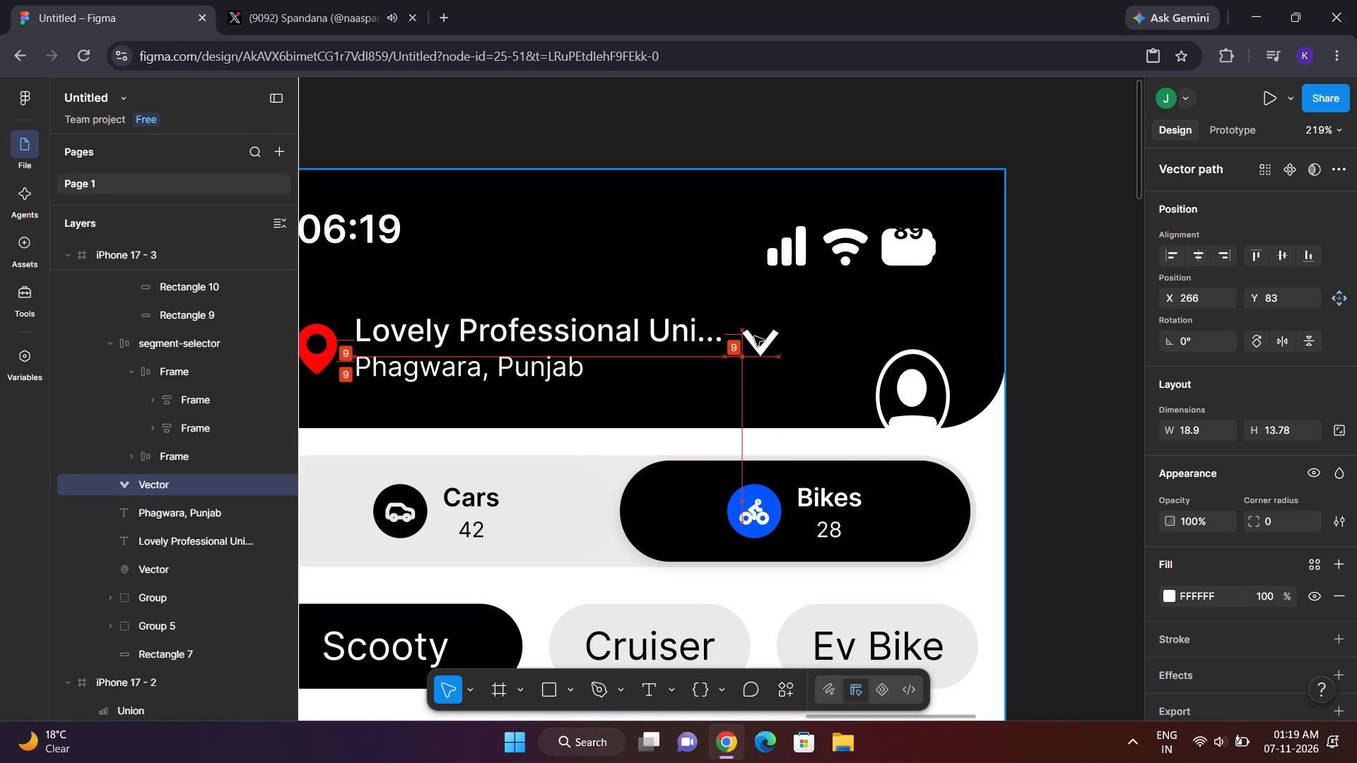
left_click_drag(754, 336, 754, 339)
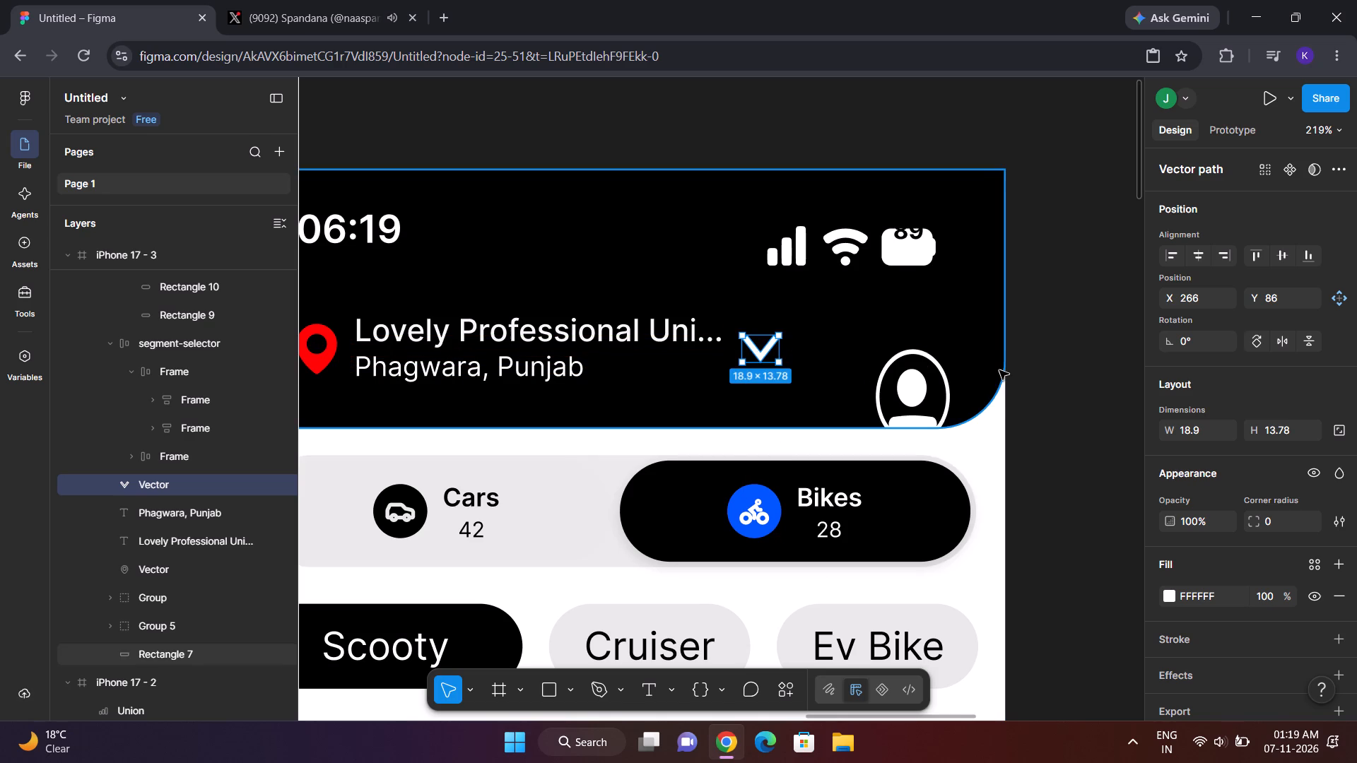
left_click(1055, 373)
Move the grey check badge from the Trending Scootys heading to before the 3 Days Rental text, about X 38, Y 495.
scroll(1055, 373, "left", 1)
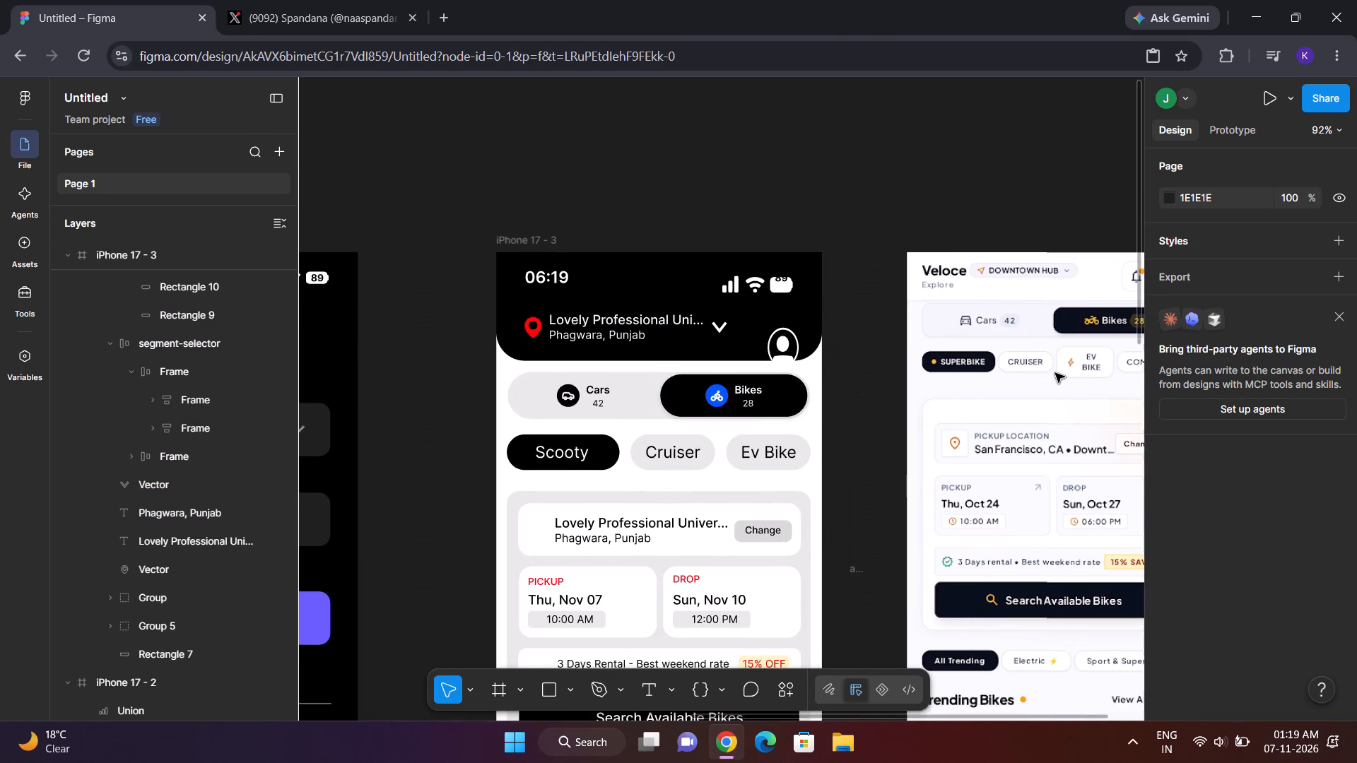
scroll(1055, 373, "down", 1)
scroll(717, 316, "down", 1)
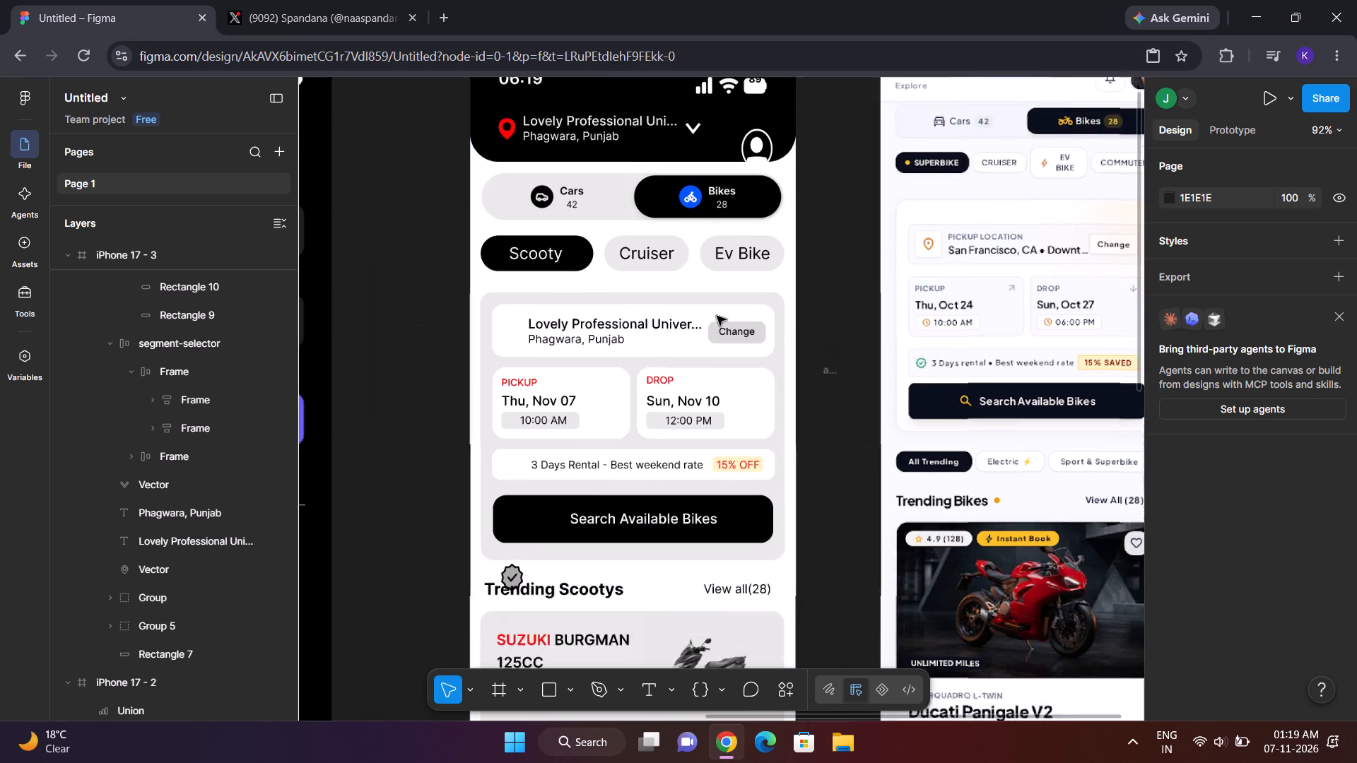
scroll(717, 316, "down", 1)
scroll(517, 427, "down", 1)
scroll(575, 519, "down", 1)
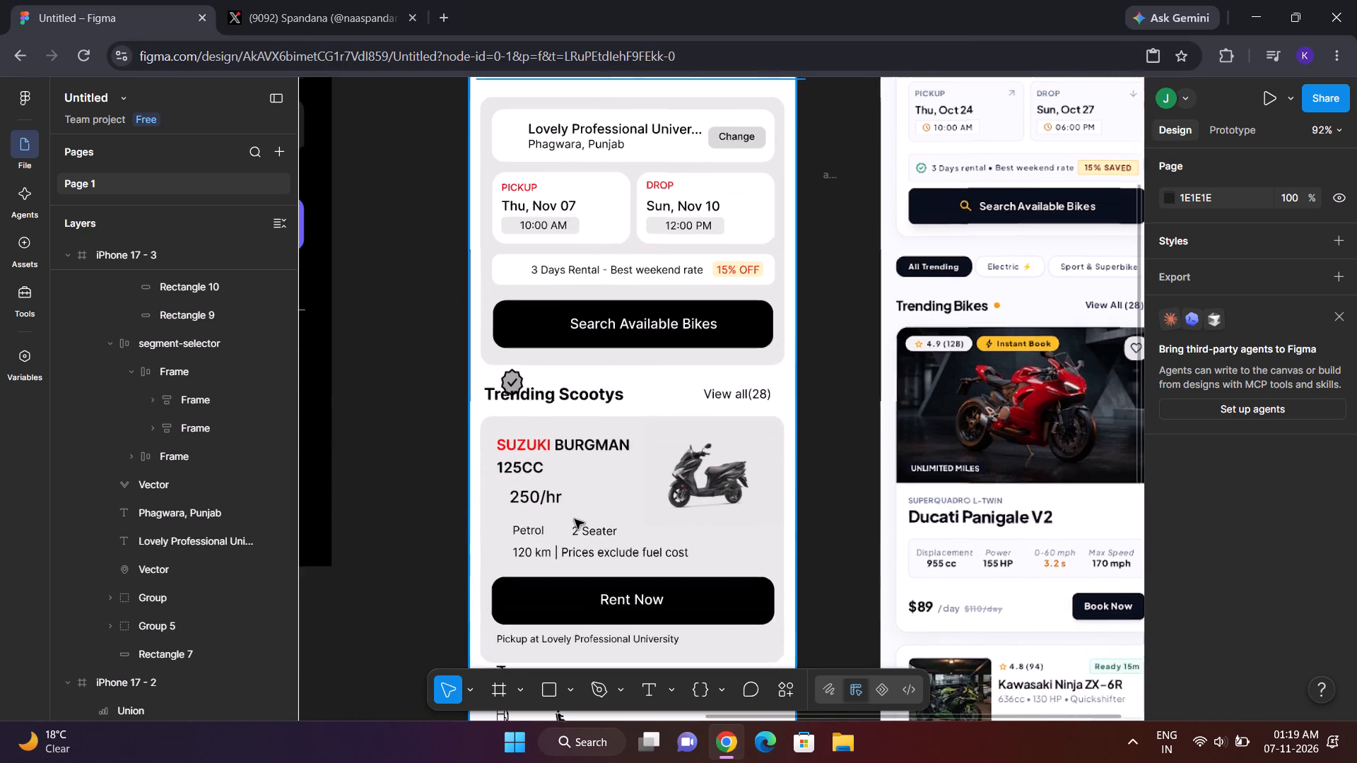
scroll(575, 519, "down", 1)
left_click(510, 377)
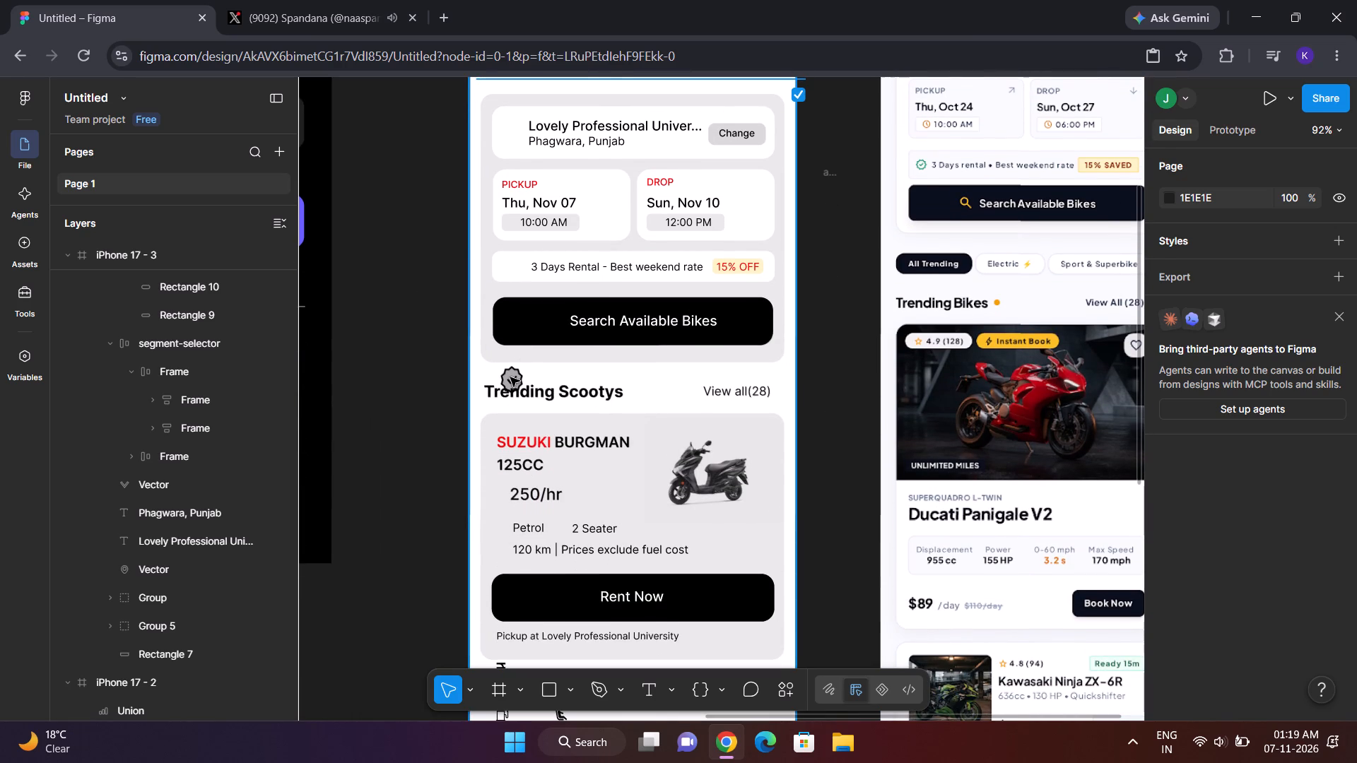
left_click(510, 377)
triple_click(548, 328)
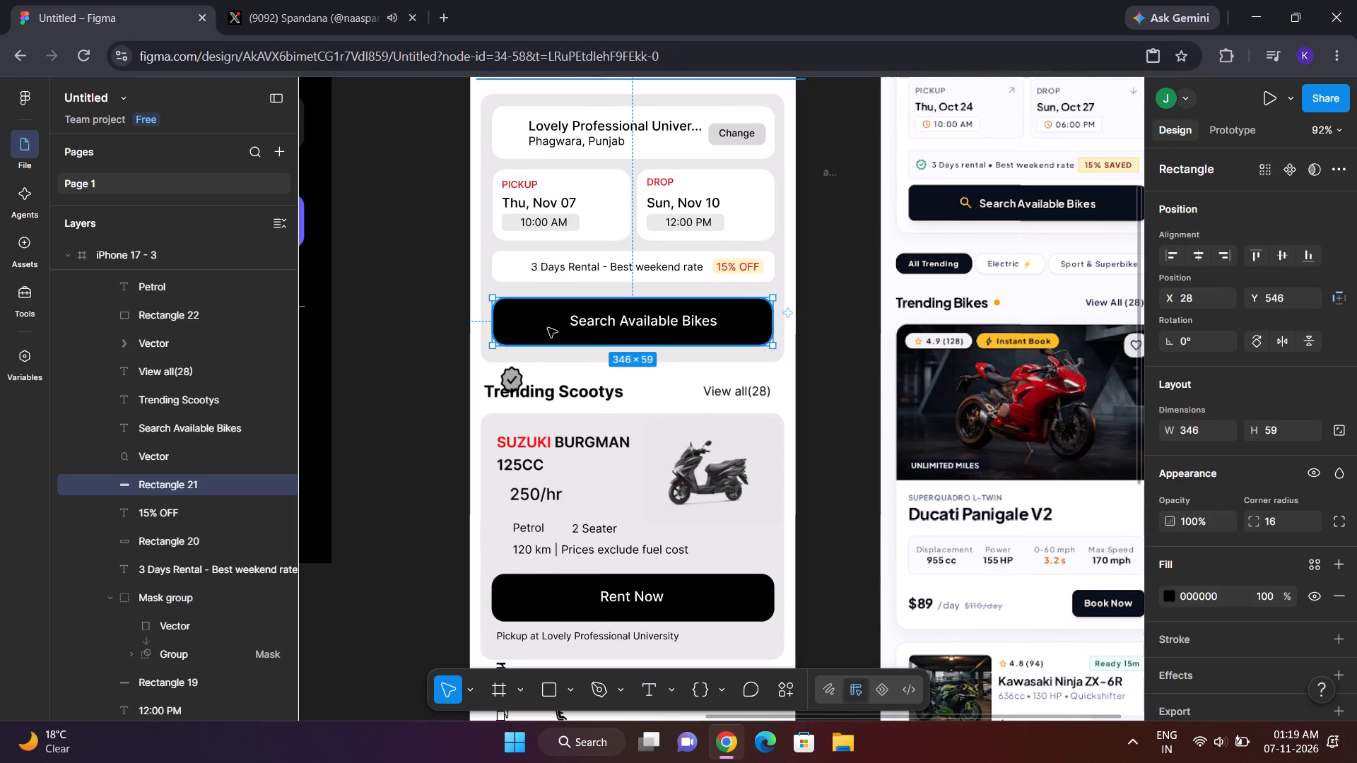
double_click(574, 319)
left_click(840, 400)
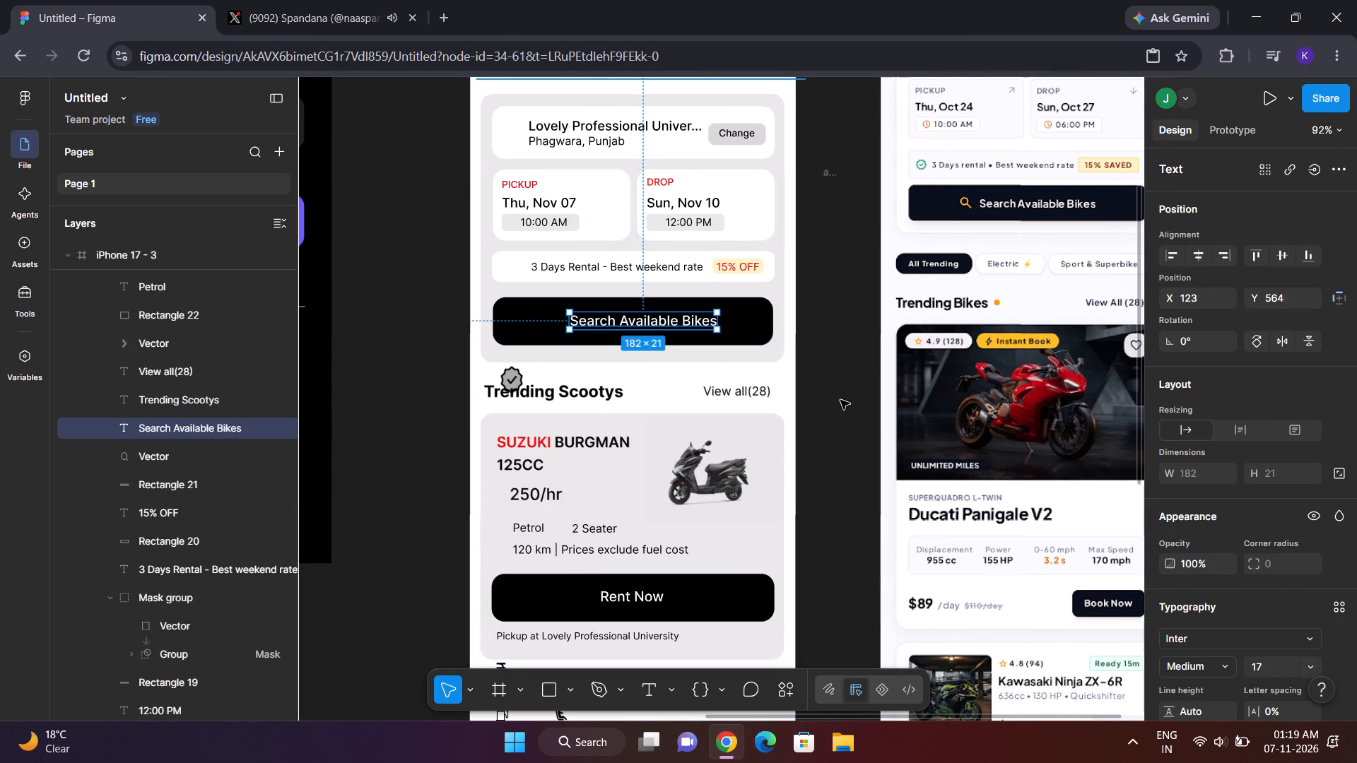
scroll(676, 502, "down", 1)
scroll(519, 474, "up", 2)
left_click(512, 400)
left_click_drag(512, 400, 516, 372)
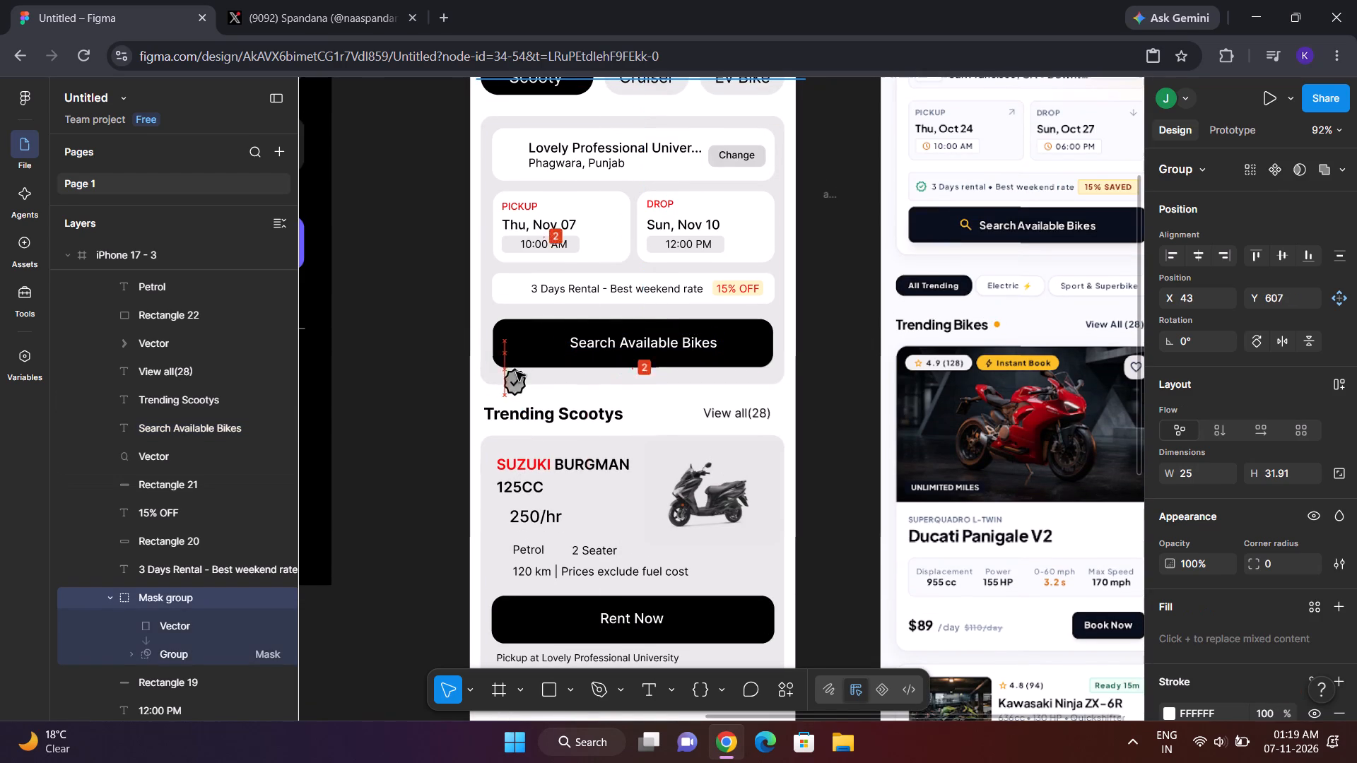
left_click_drag(516, 372, 512, 289)
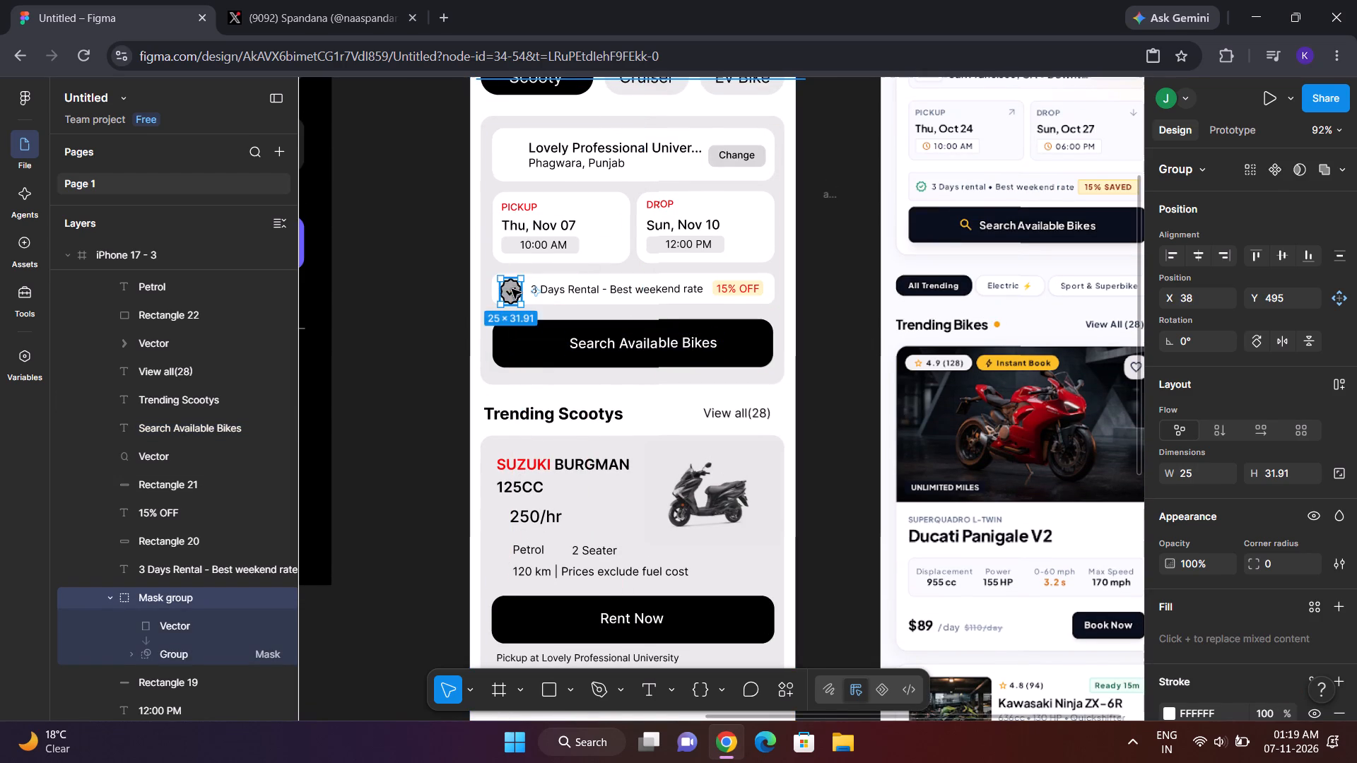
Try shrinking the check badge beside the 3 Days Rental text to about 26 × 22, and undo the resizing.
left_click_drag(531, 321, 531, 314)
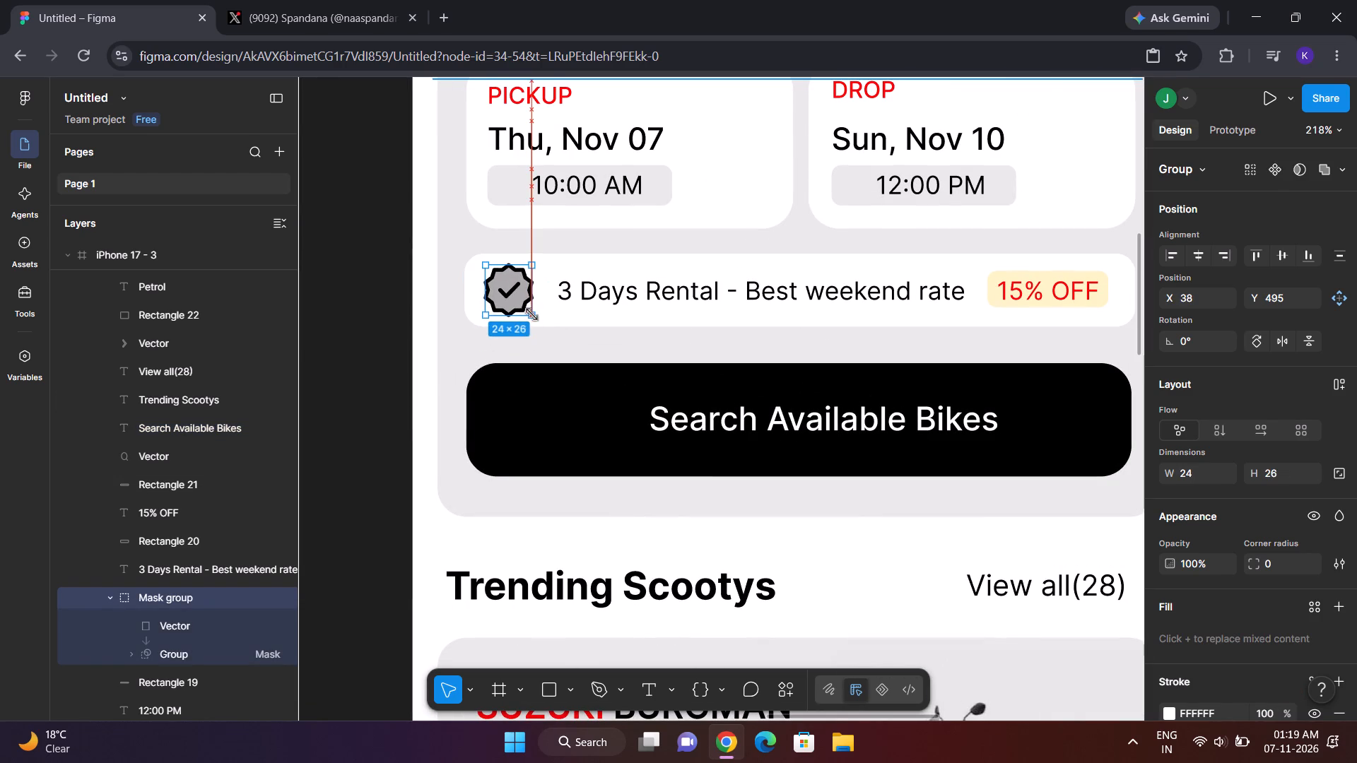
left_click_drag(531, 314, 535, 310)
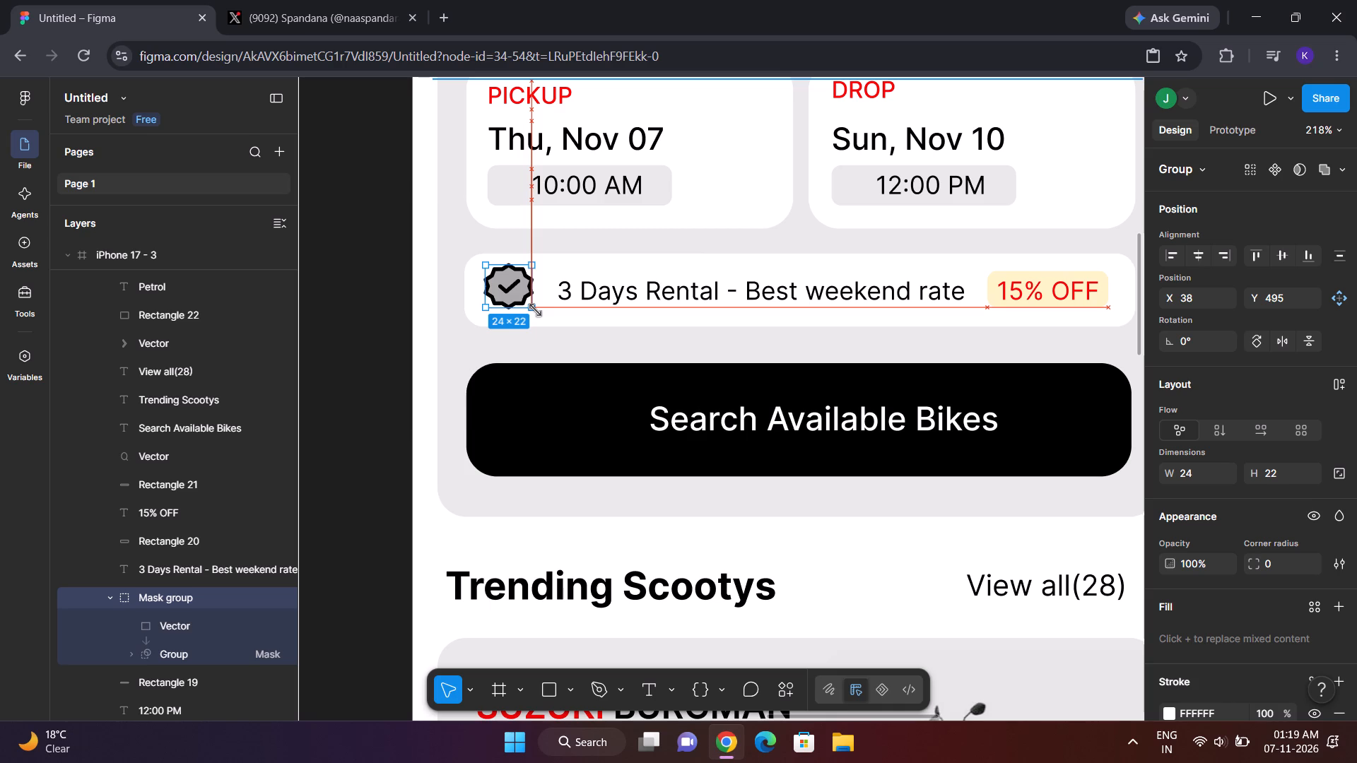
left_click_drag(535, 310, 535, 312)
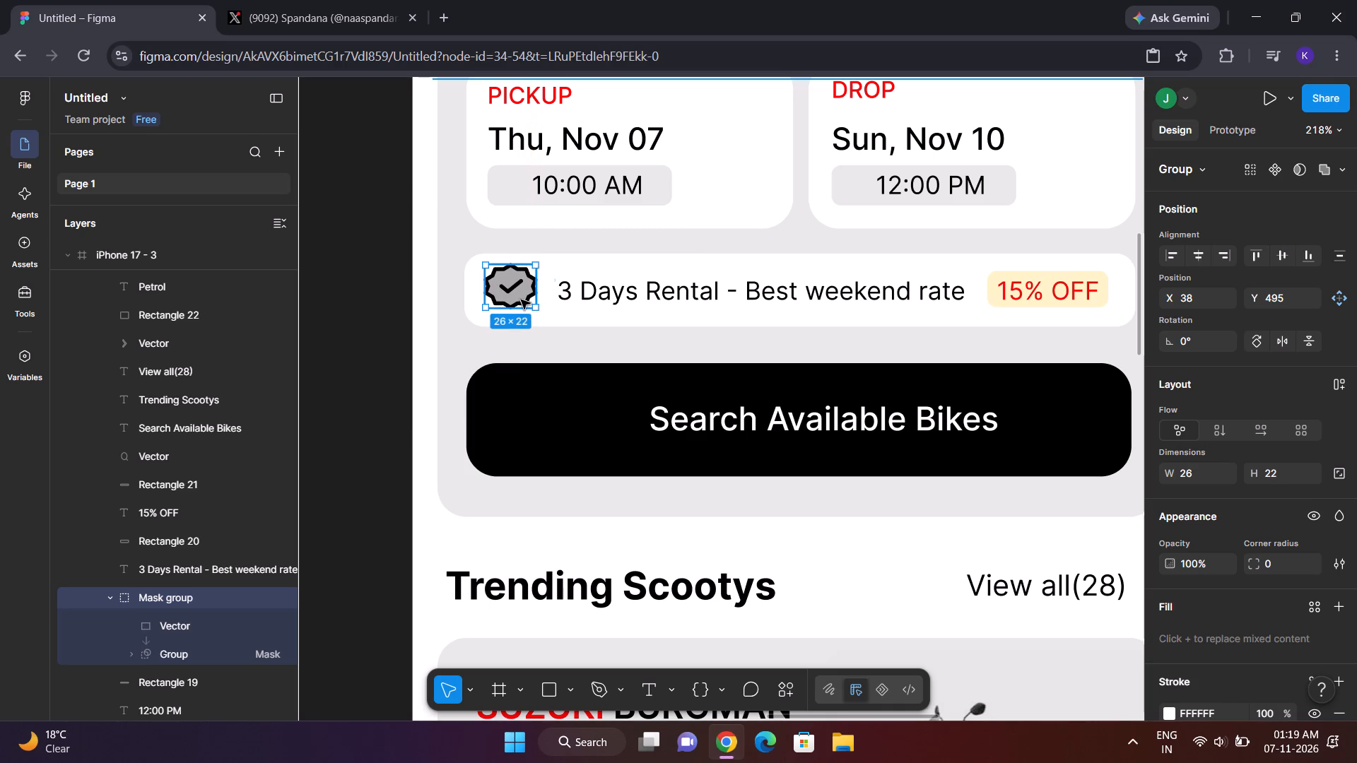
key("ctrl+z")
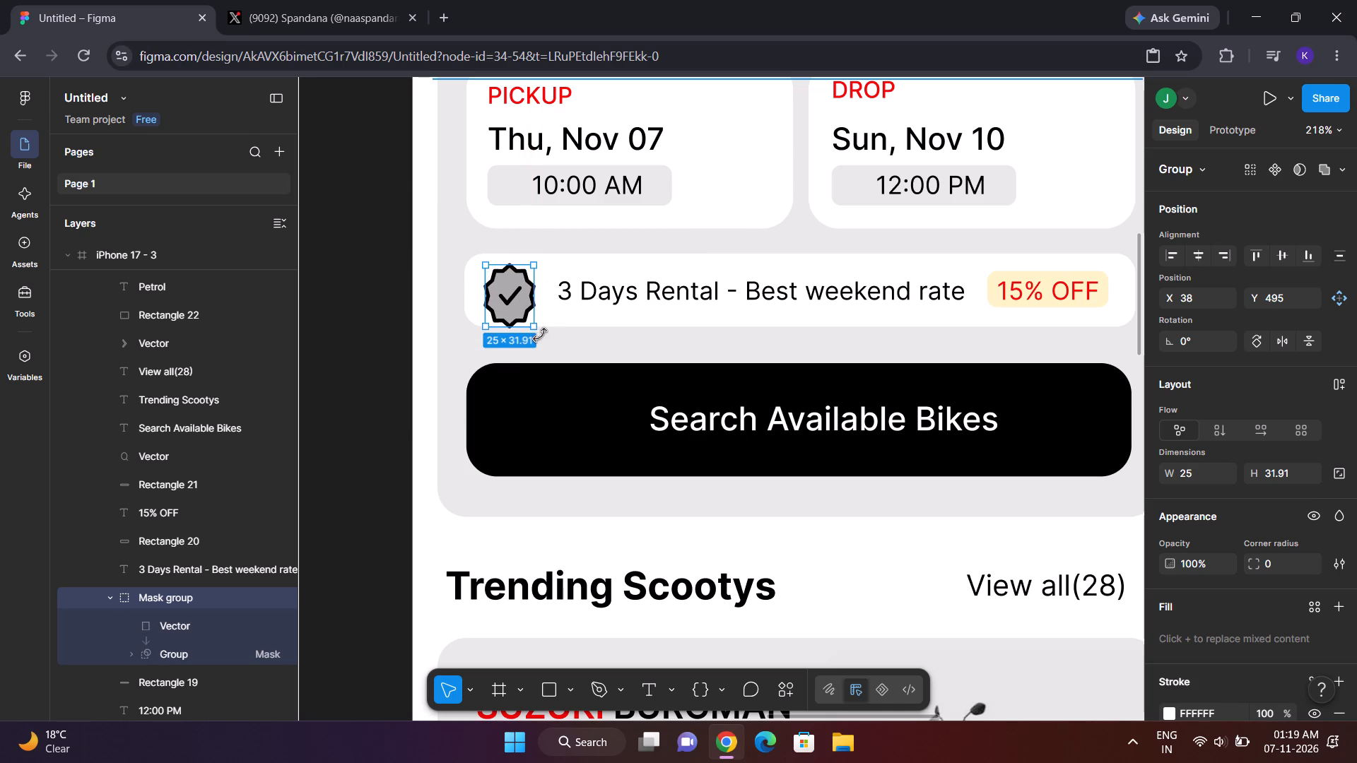
Resize the check badge beside the 3 Days Rental text to a width of about 24 and a height of 24.
left_click(526, 325)
left_click_drag(531, 326, 531, 317)
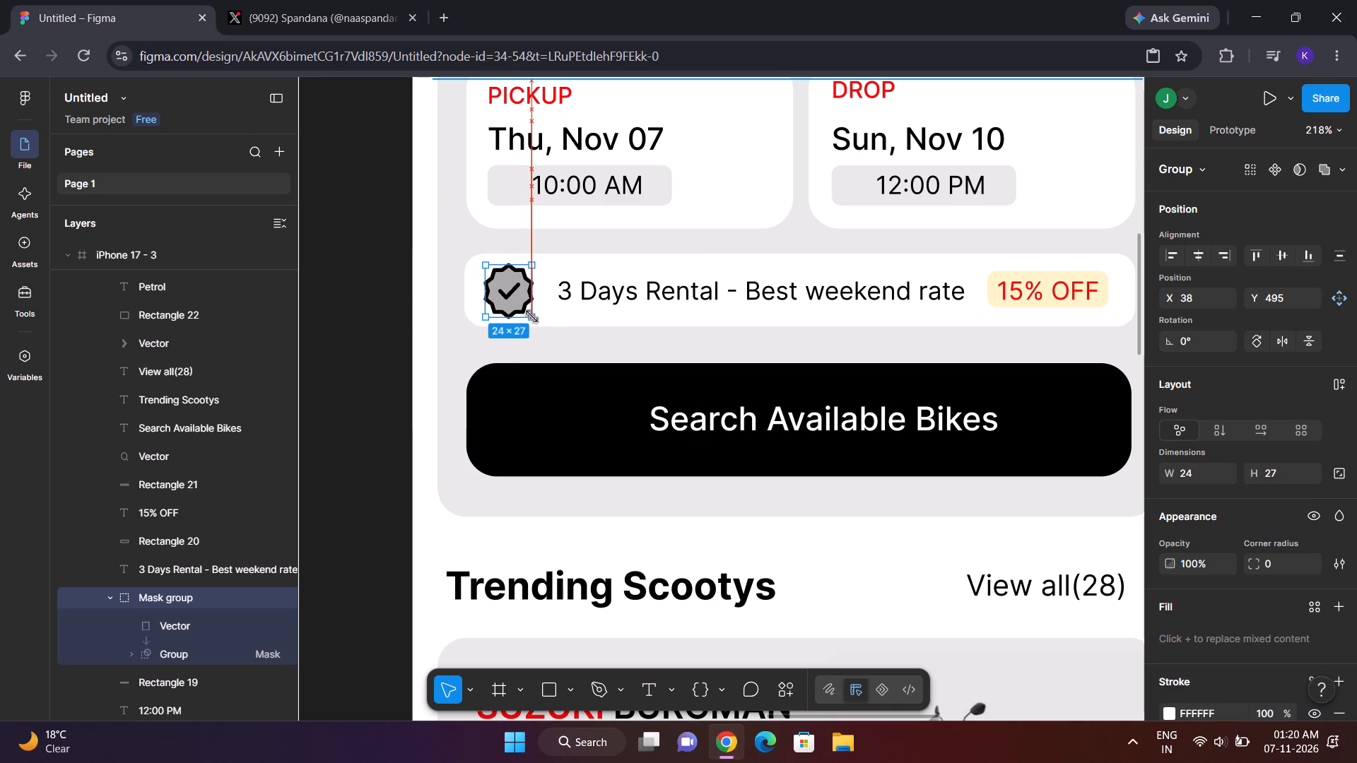
left_click_drag(531, 317, 533, 311)
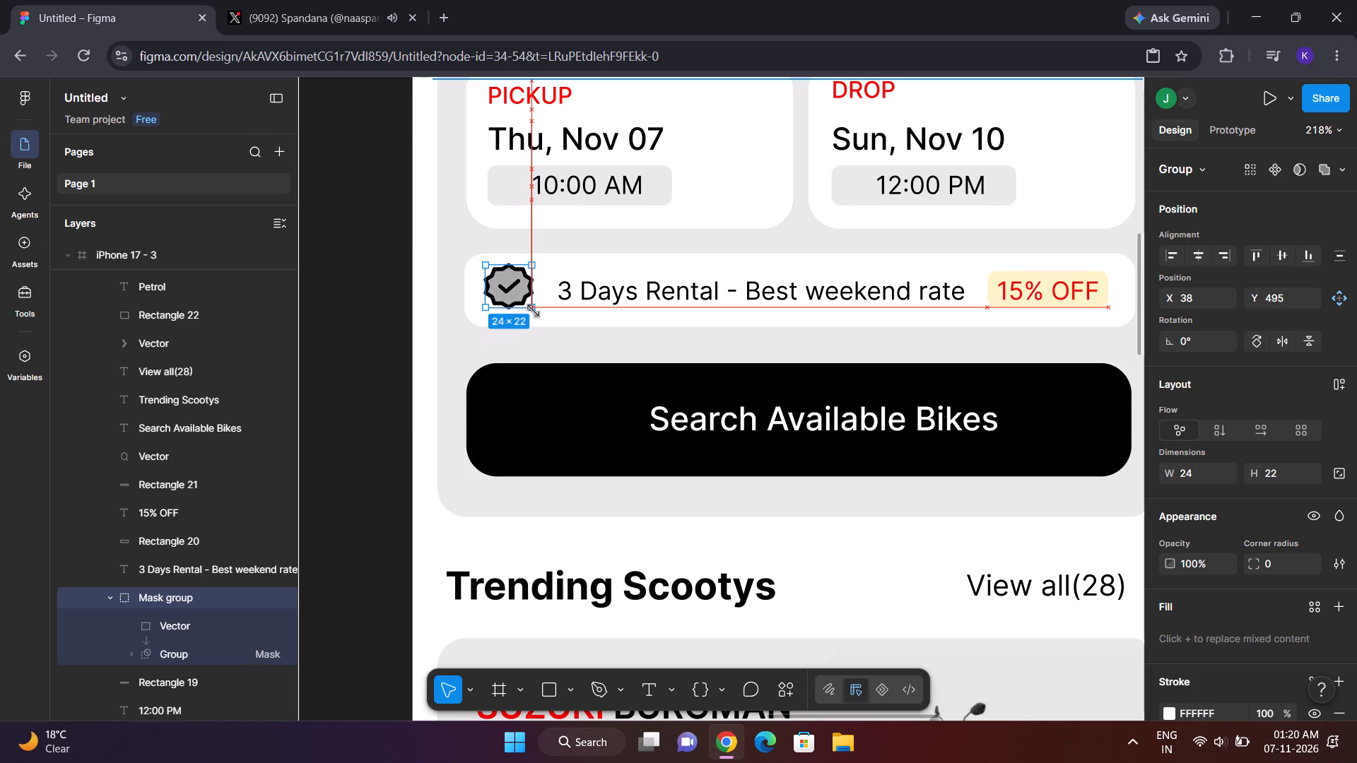
left_click_drag(533, 311, 533, 312)
left_click_drag(520, 293, 519, 300)
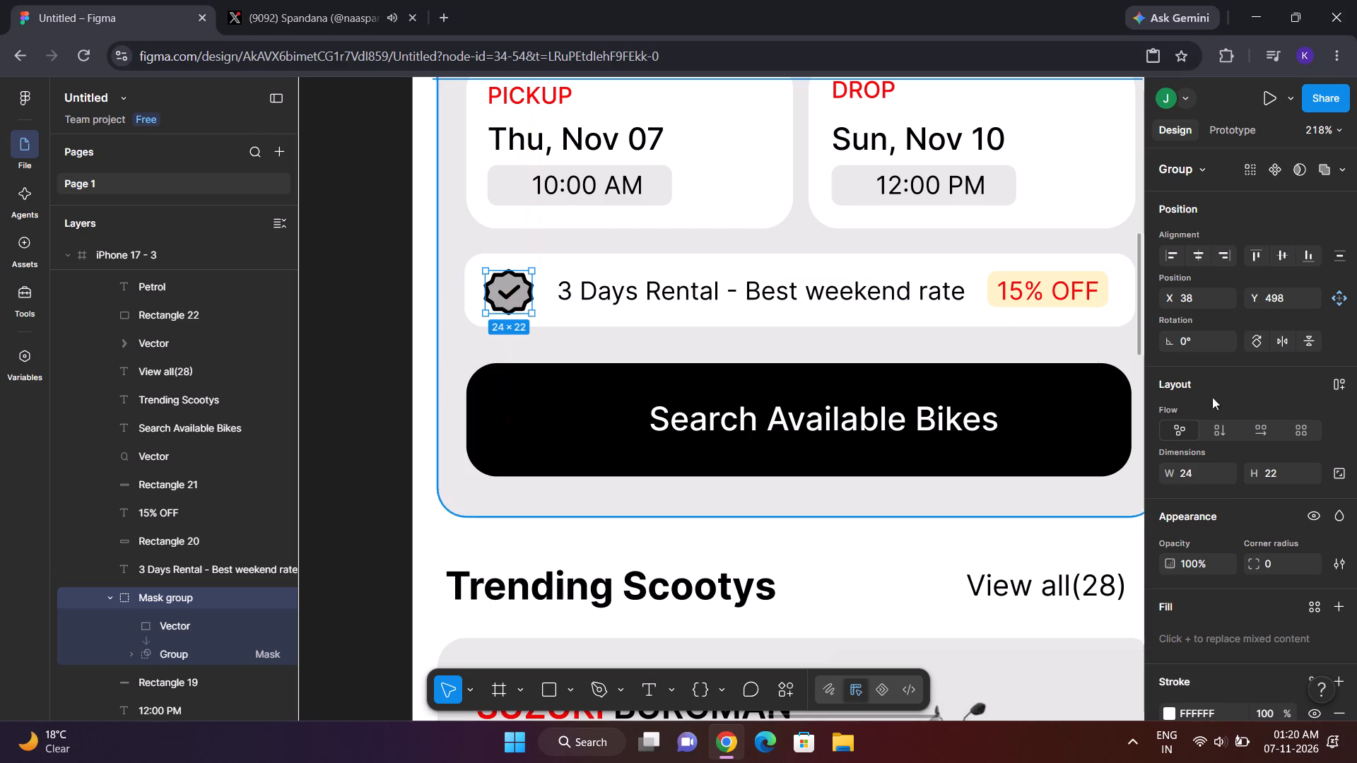
left_click(1280, 478)
key("BackSpace")
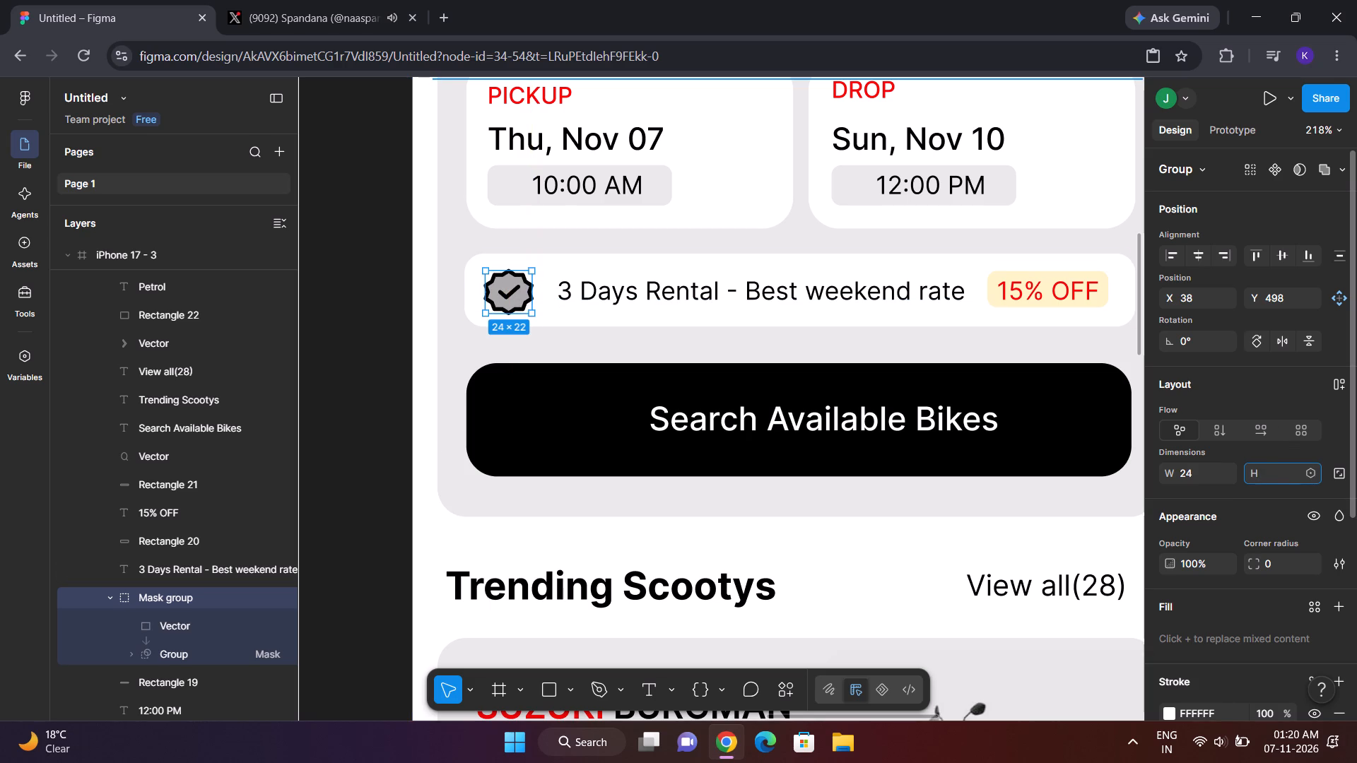
type("24")
key("Return")
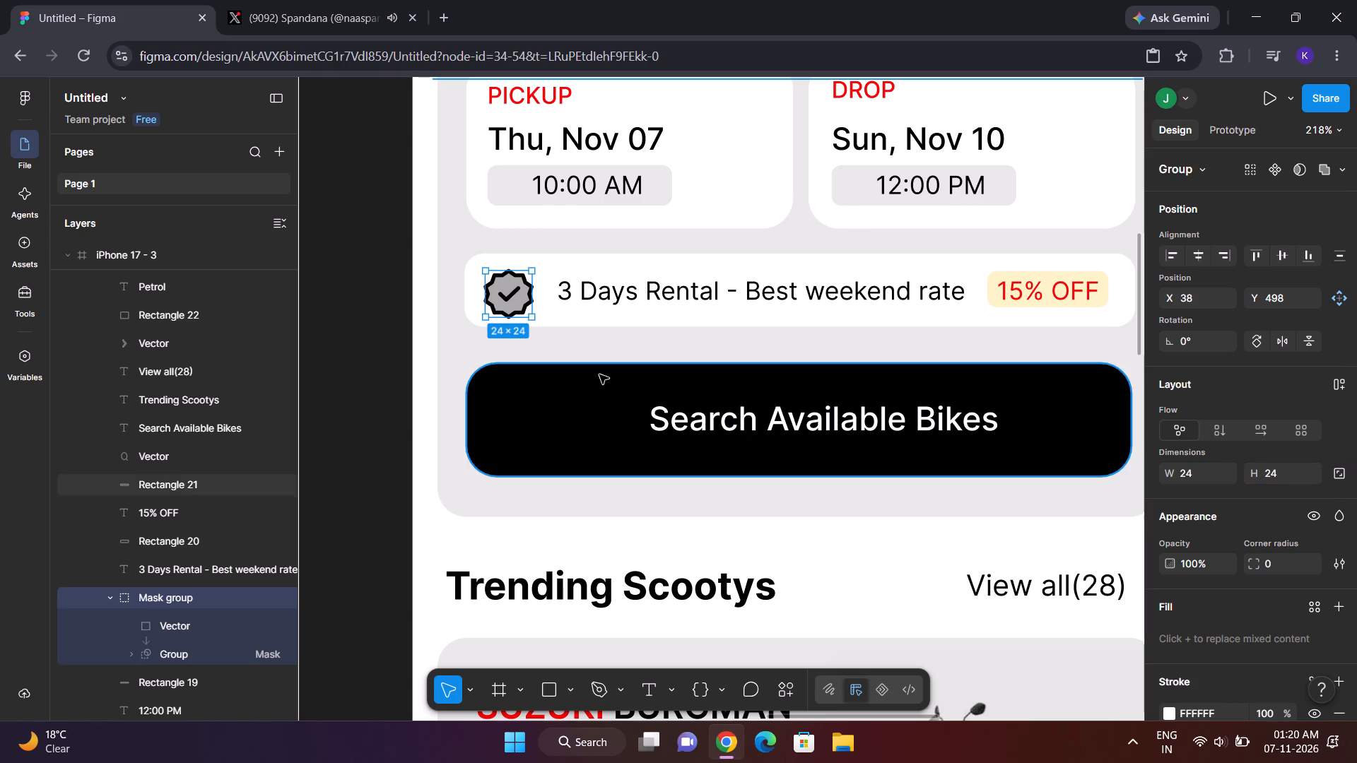
Centre the check badge vertically in the 3 Days Rental row, at X 38, Y 496.
left_click(364, 264)
double_click(510, 298)
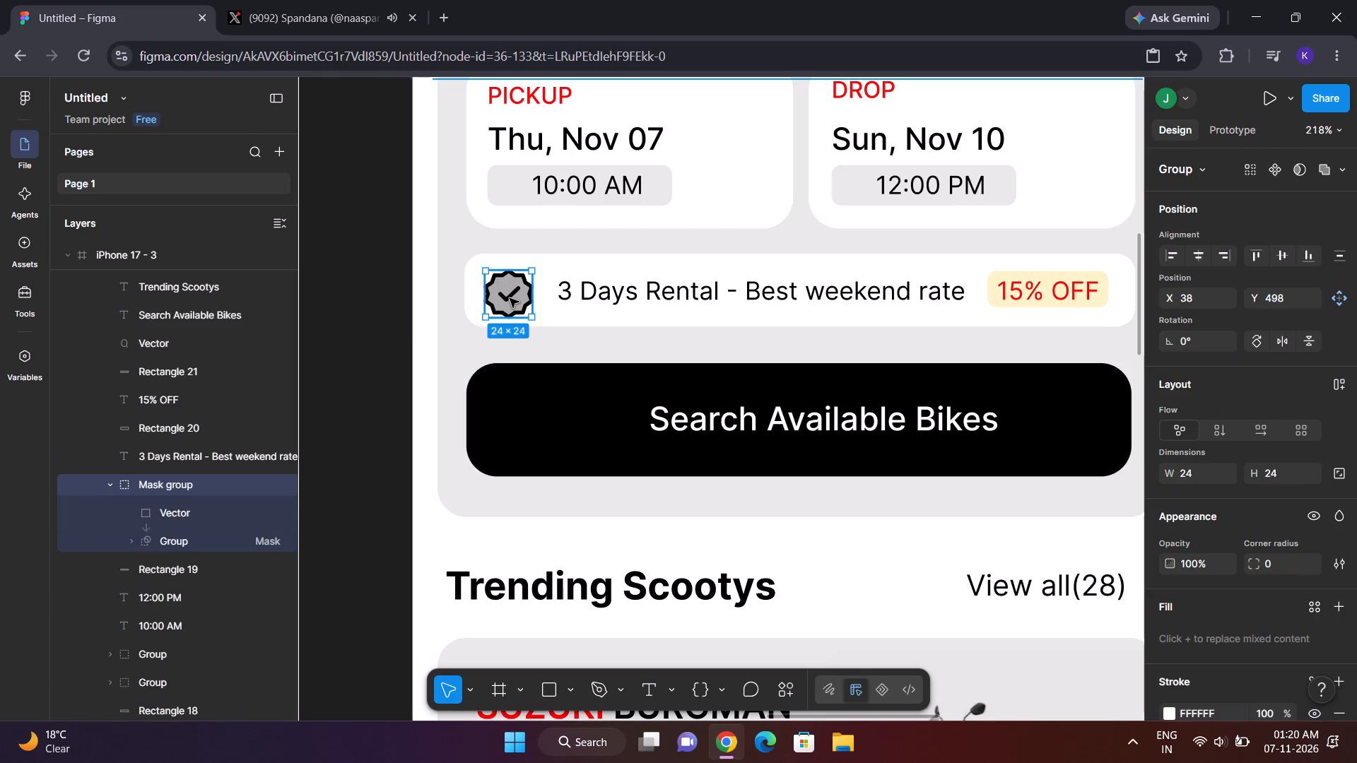
left_click(510, 298)
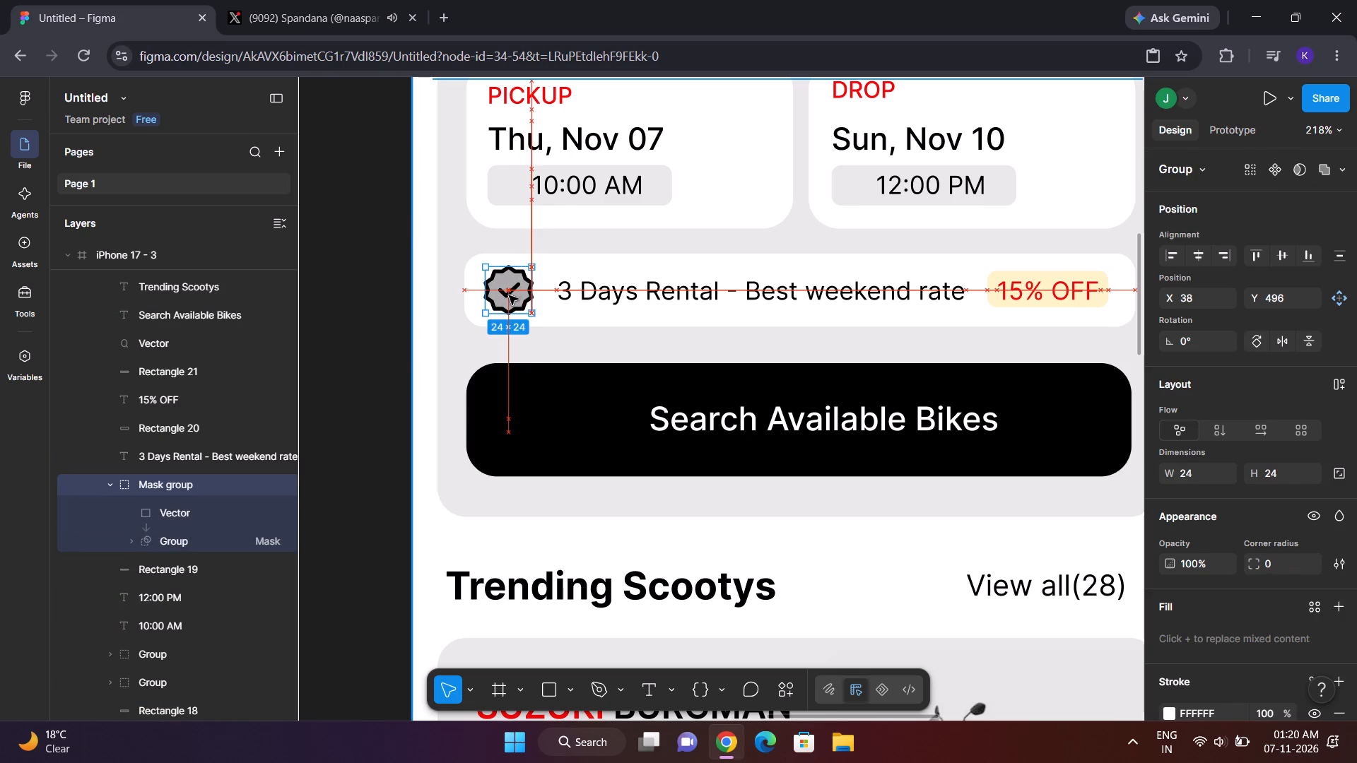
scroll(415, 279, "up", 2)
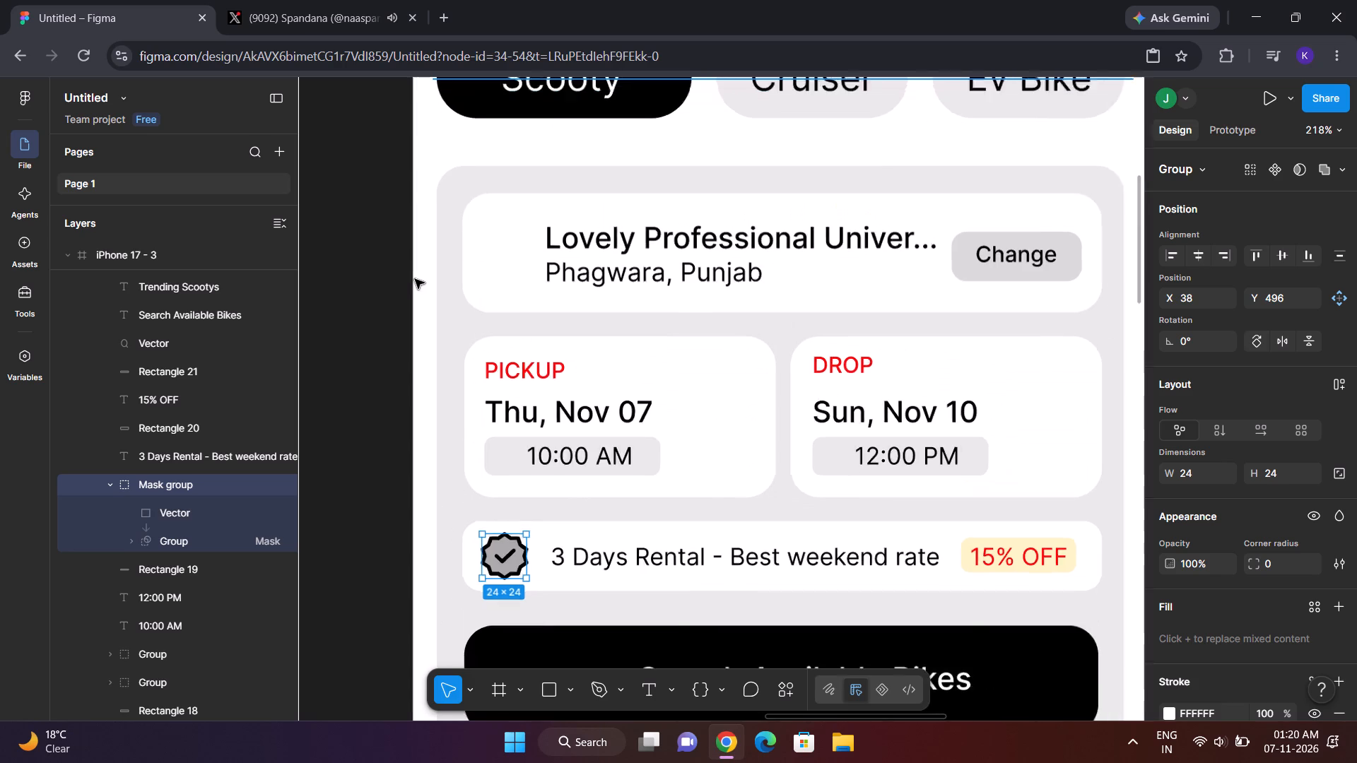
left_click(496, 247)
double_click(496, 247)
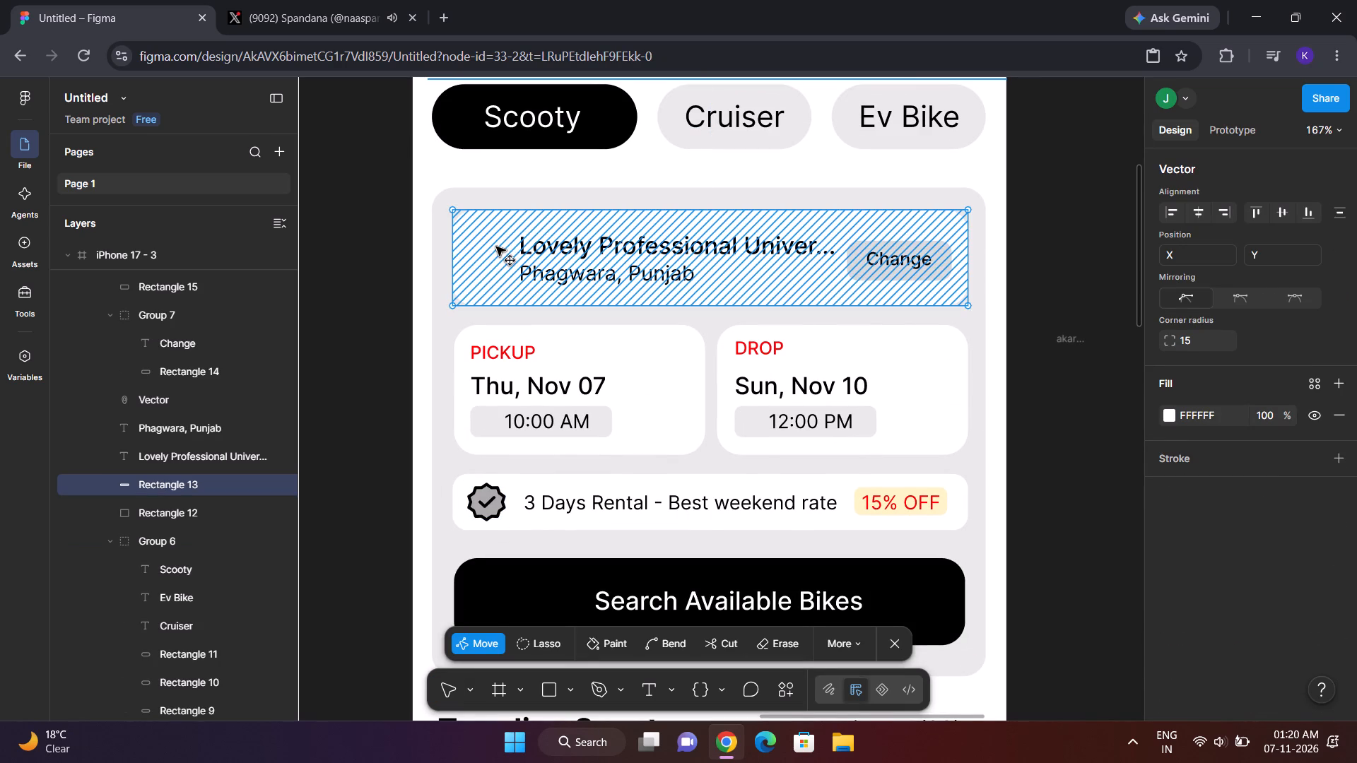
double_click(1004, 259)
Delete the stray akar-icons:search frame lying on the canvas beside the iPhone 17 - 3 screen.
left_click(1073, 372)
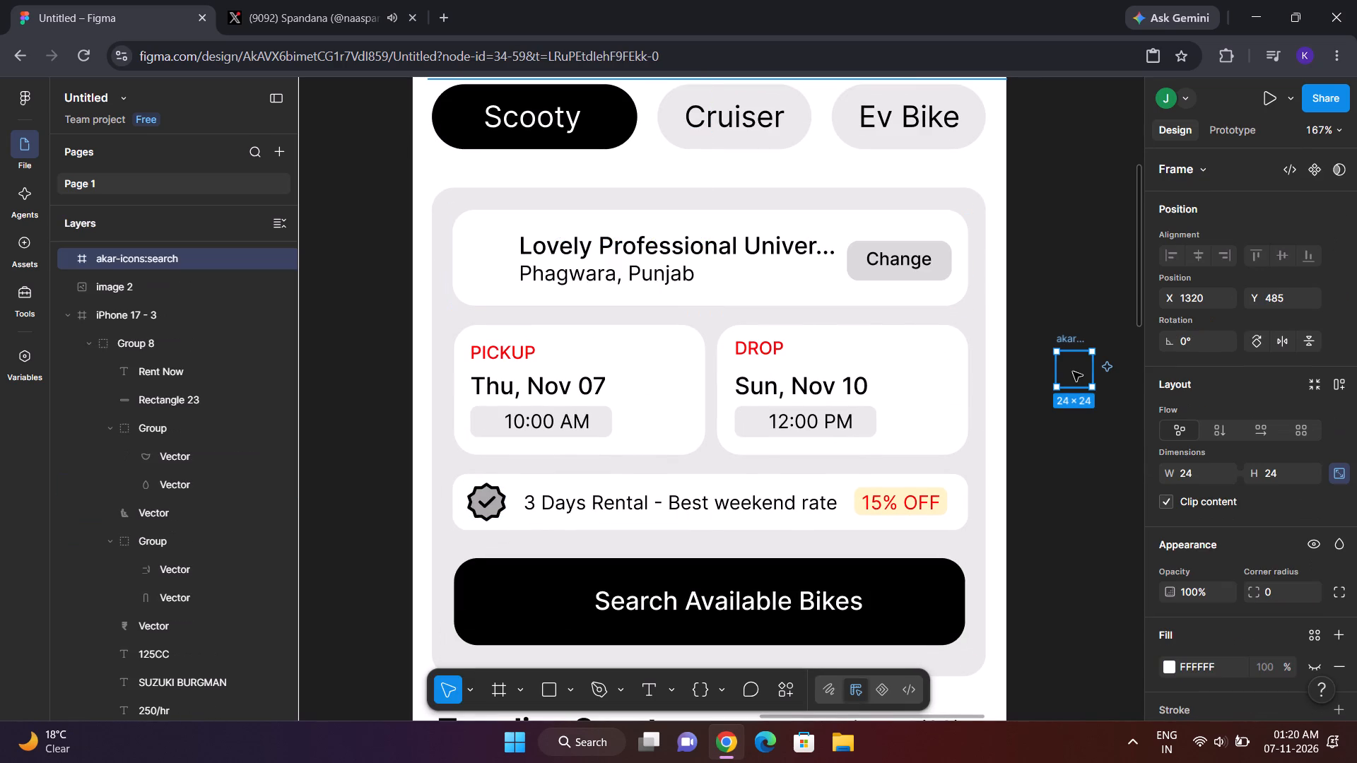
key("Delete")
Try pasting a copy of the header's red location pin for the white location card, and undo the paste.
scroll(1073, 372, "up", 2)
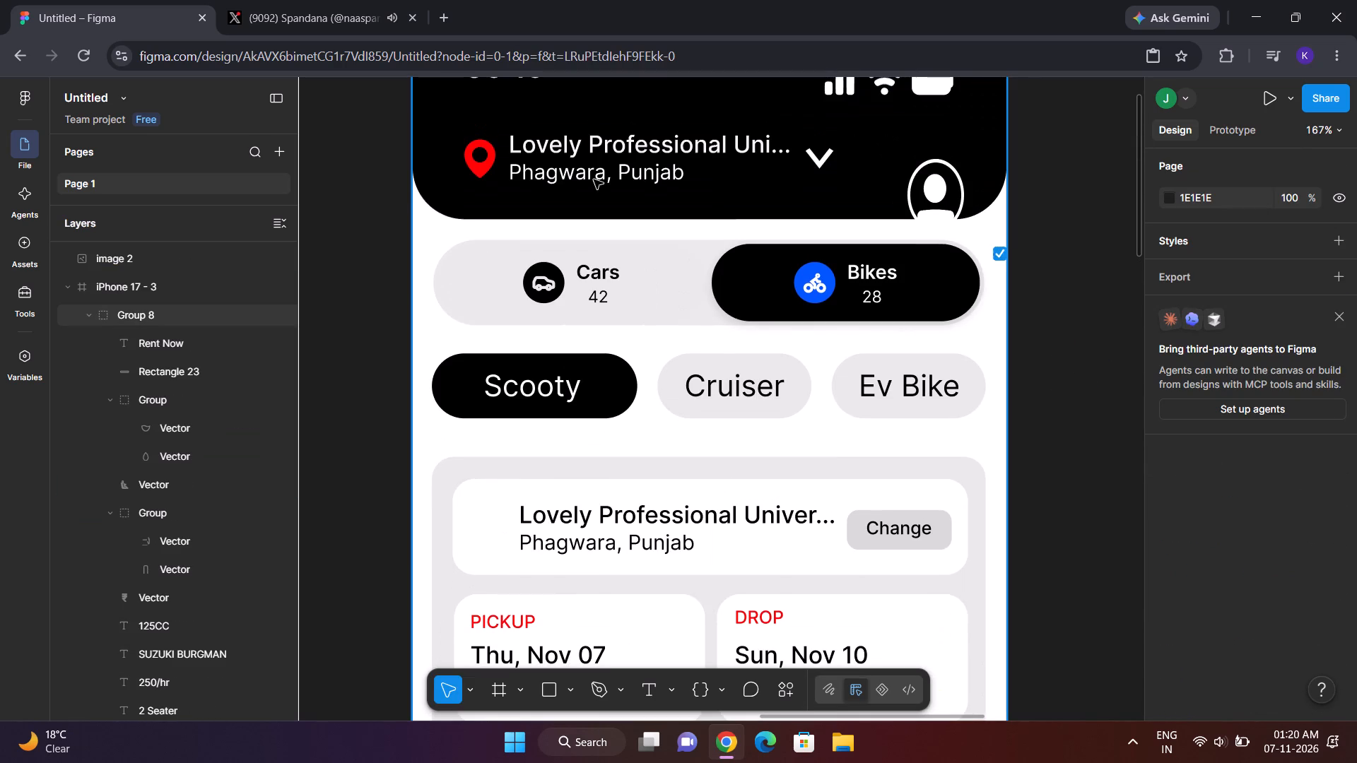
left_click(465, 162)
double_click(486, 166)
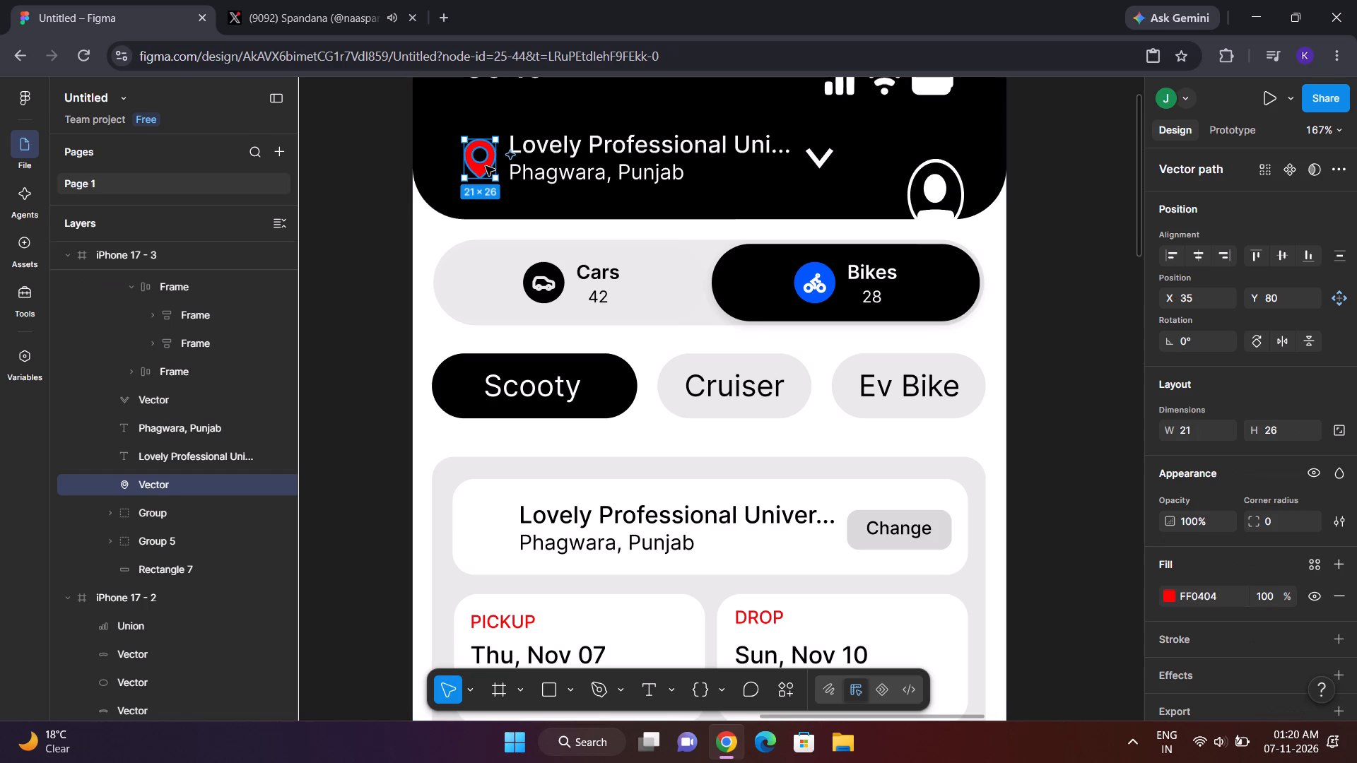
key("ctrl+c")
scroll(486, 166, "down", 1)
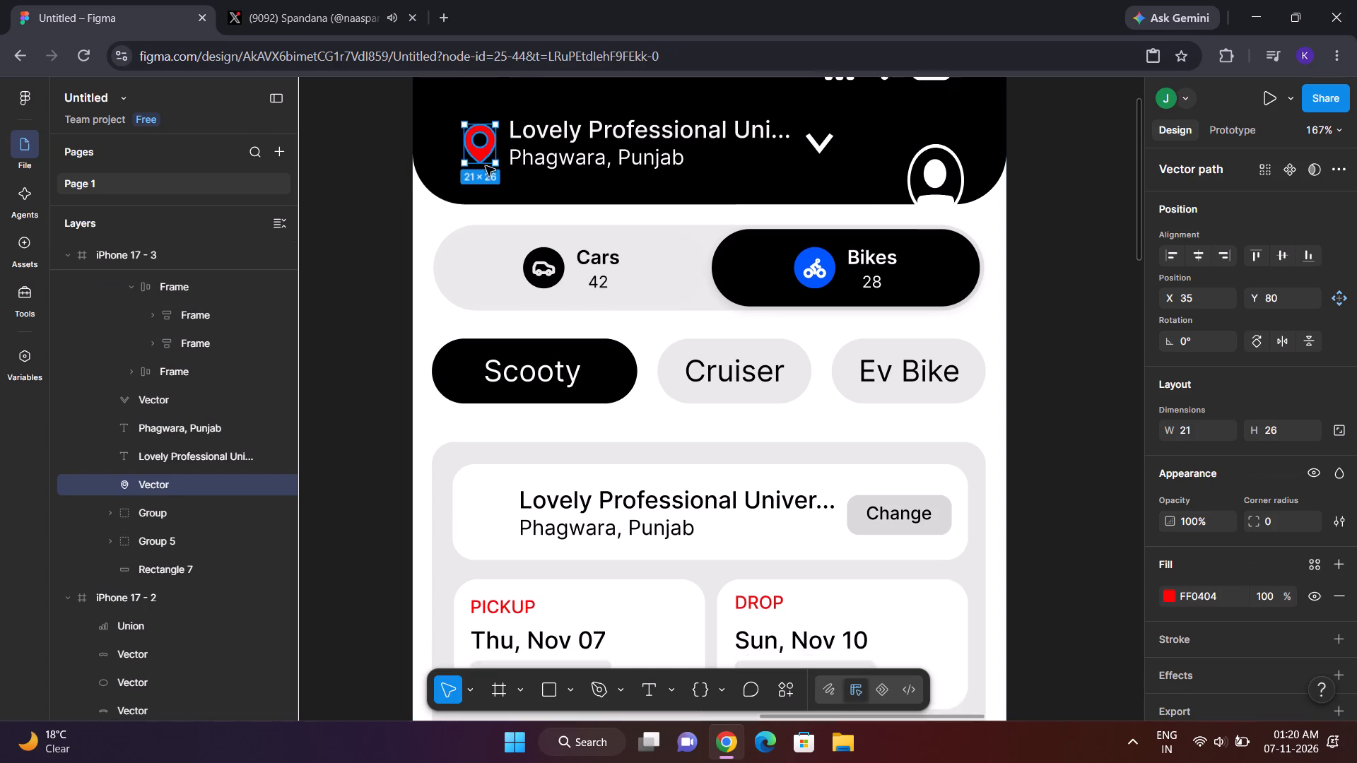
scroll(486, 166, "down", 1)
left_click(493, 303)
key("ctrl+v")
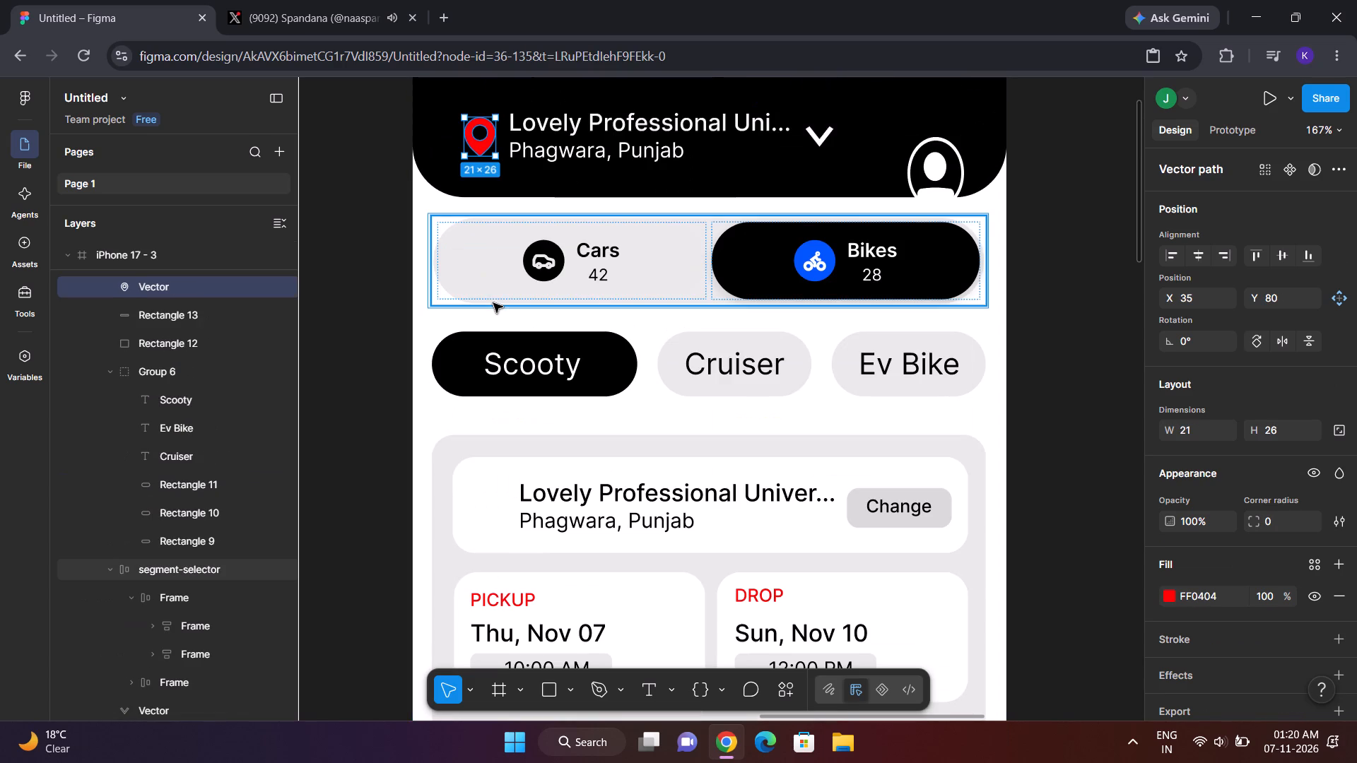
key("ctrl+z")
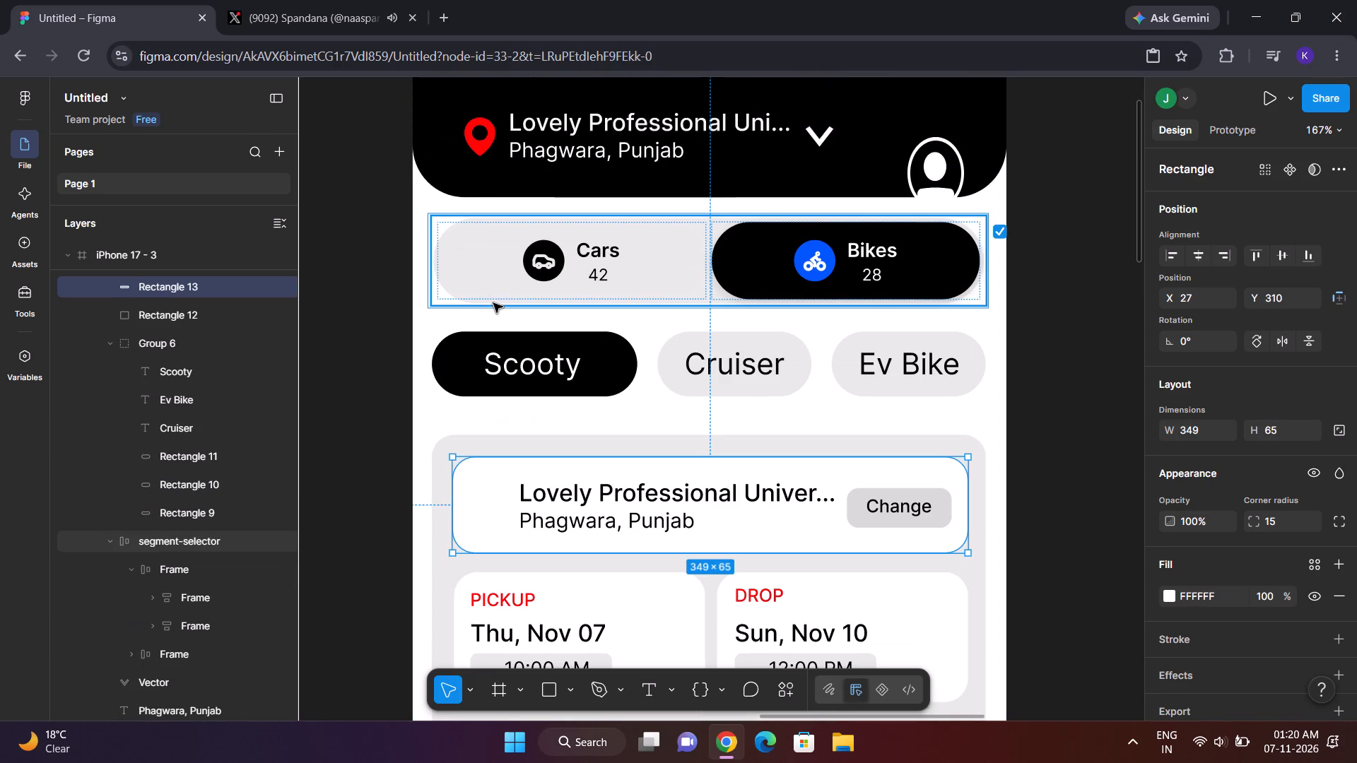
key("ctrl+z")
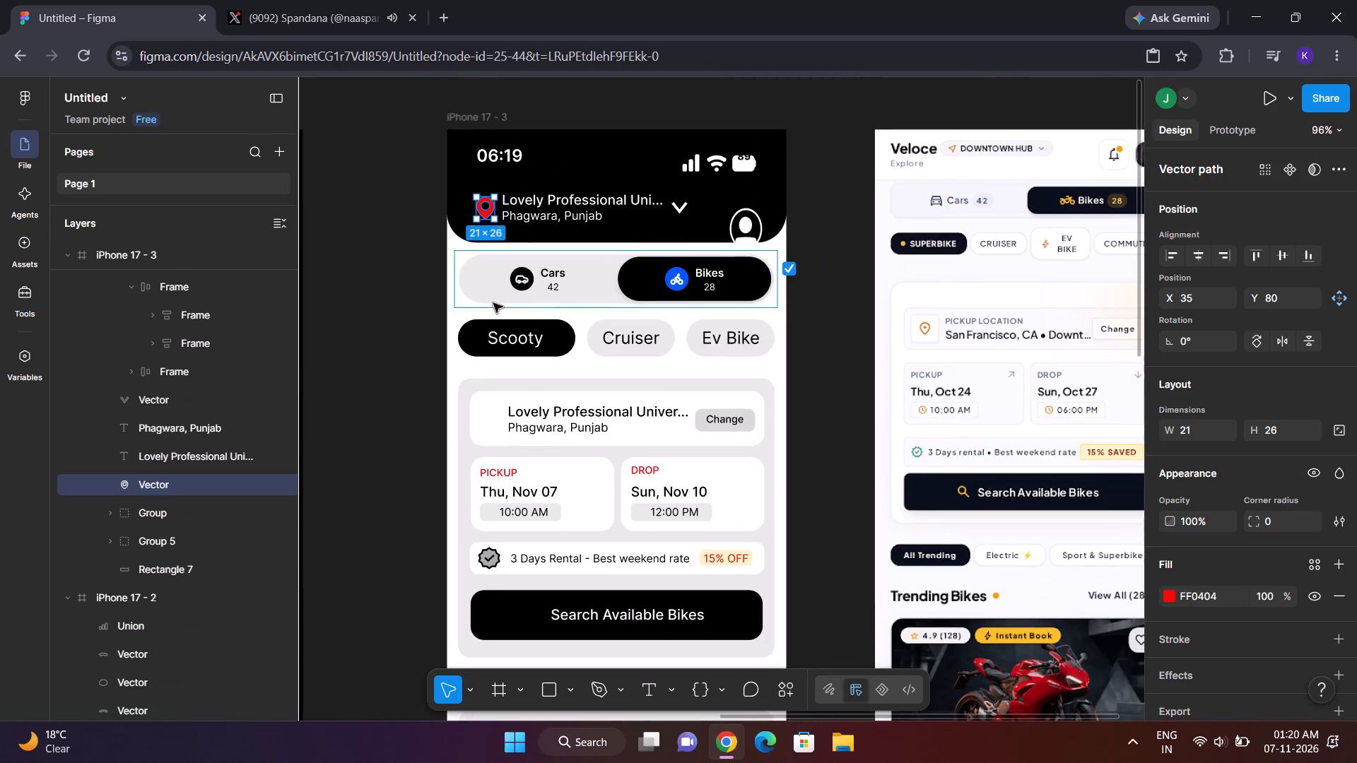
Duplicate the header's red location pin and place the copy before the white card's Lovely Professional University text, about X 41, Y 330.
left_click(840, 363)
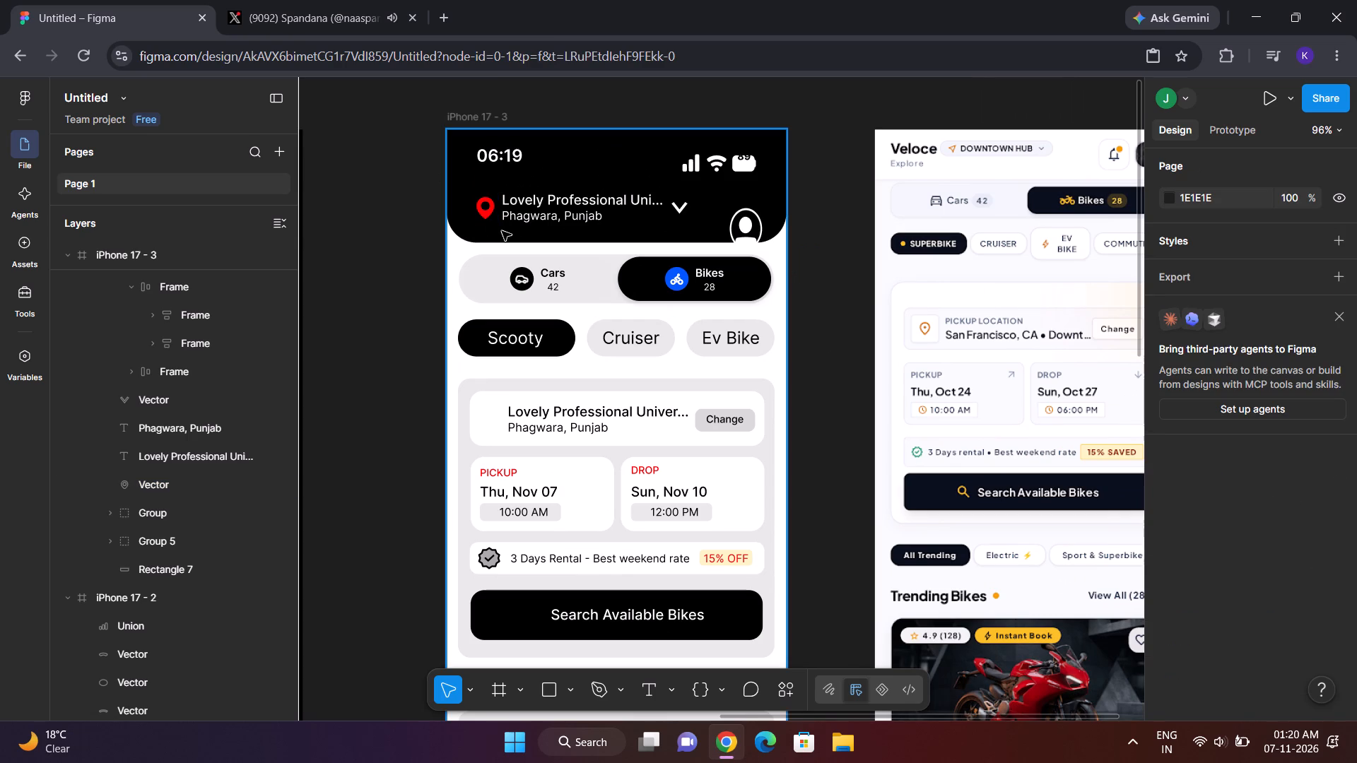
left_click(488, 212)
double_click(488, 212)
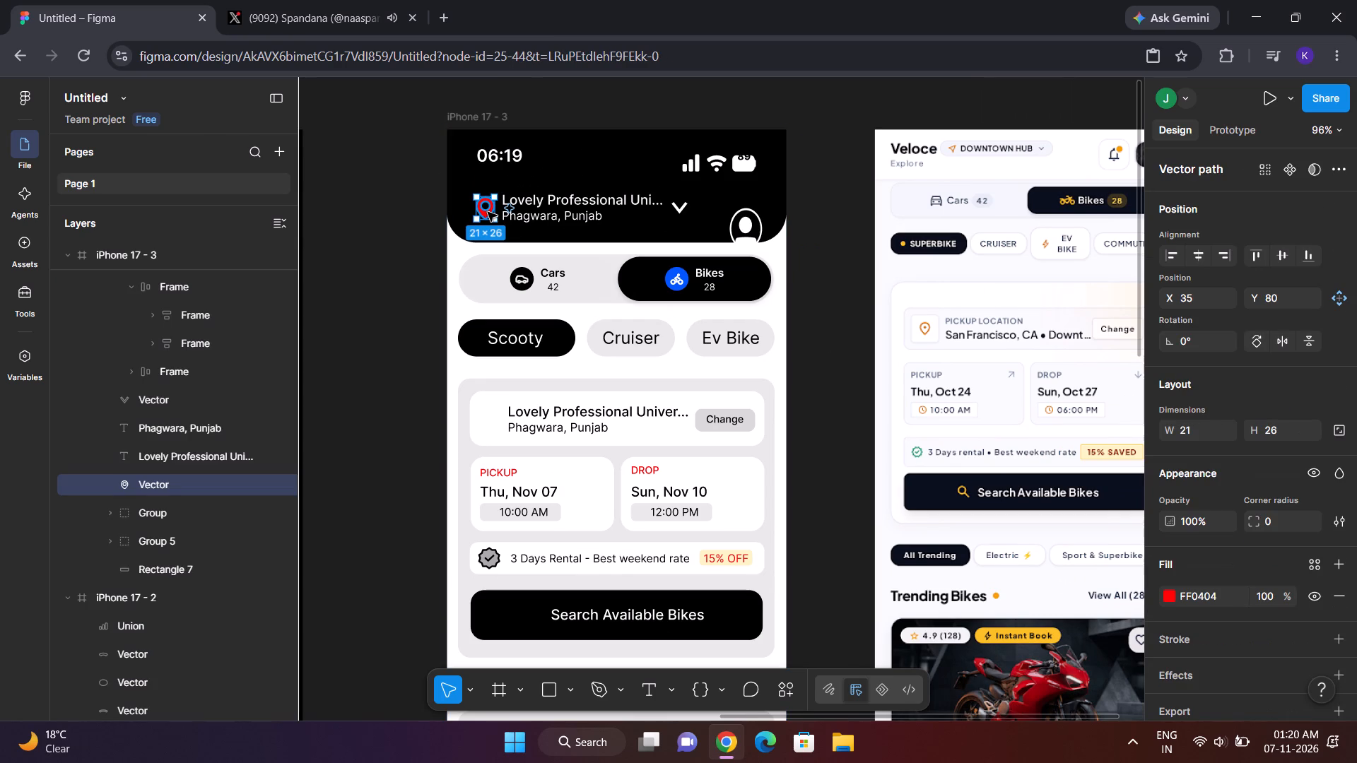
key("ctrl+c")
key("ctrl+v")
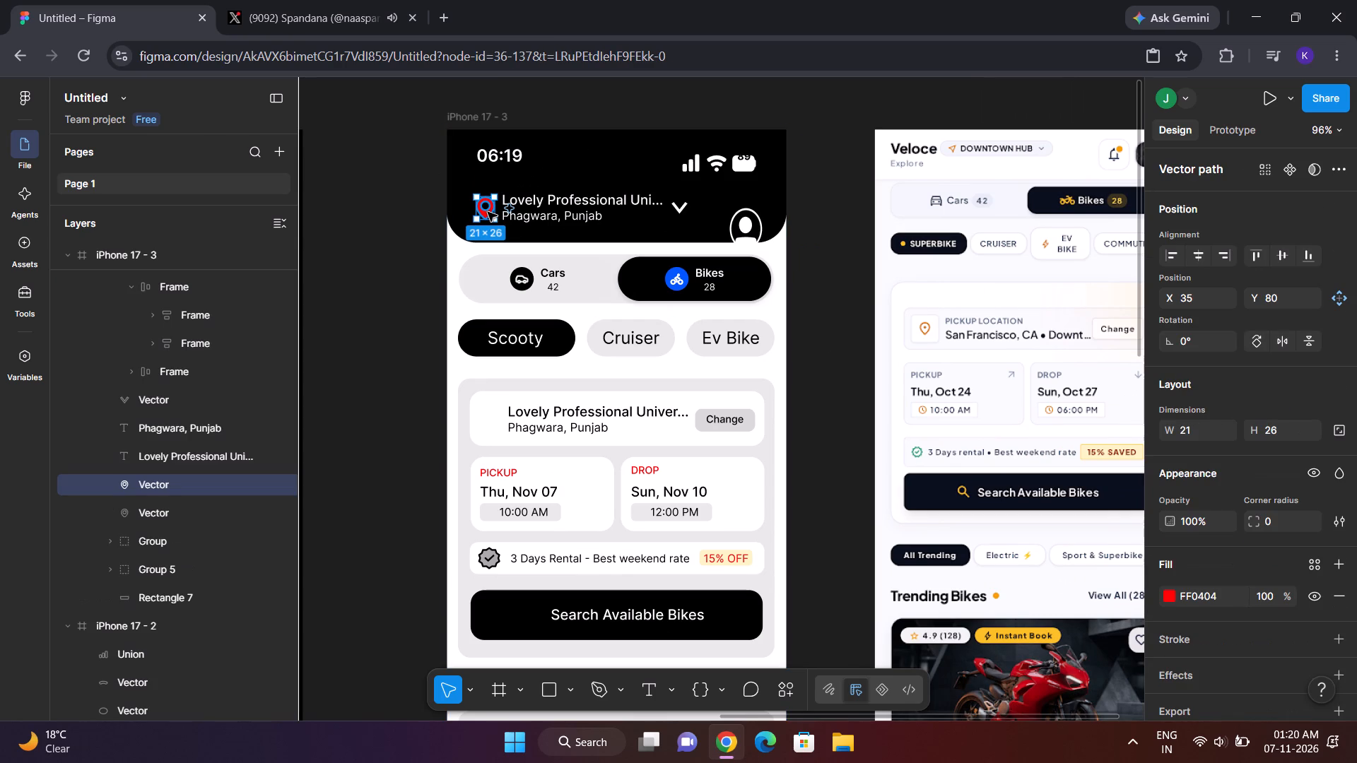
left_click_drag(484, 208, 494, 415)
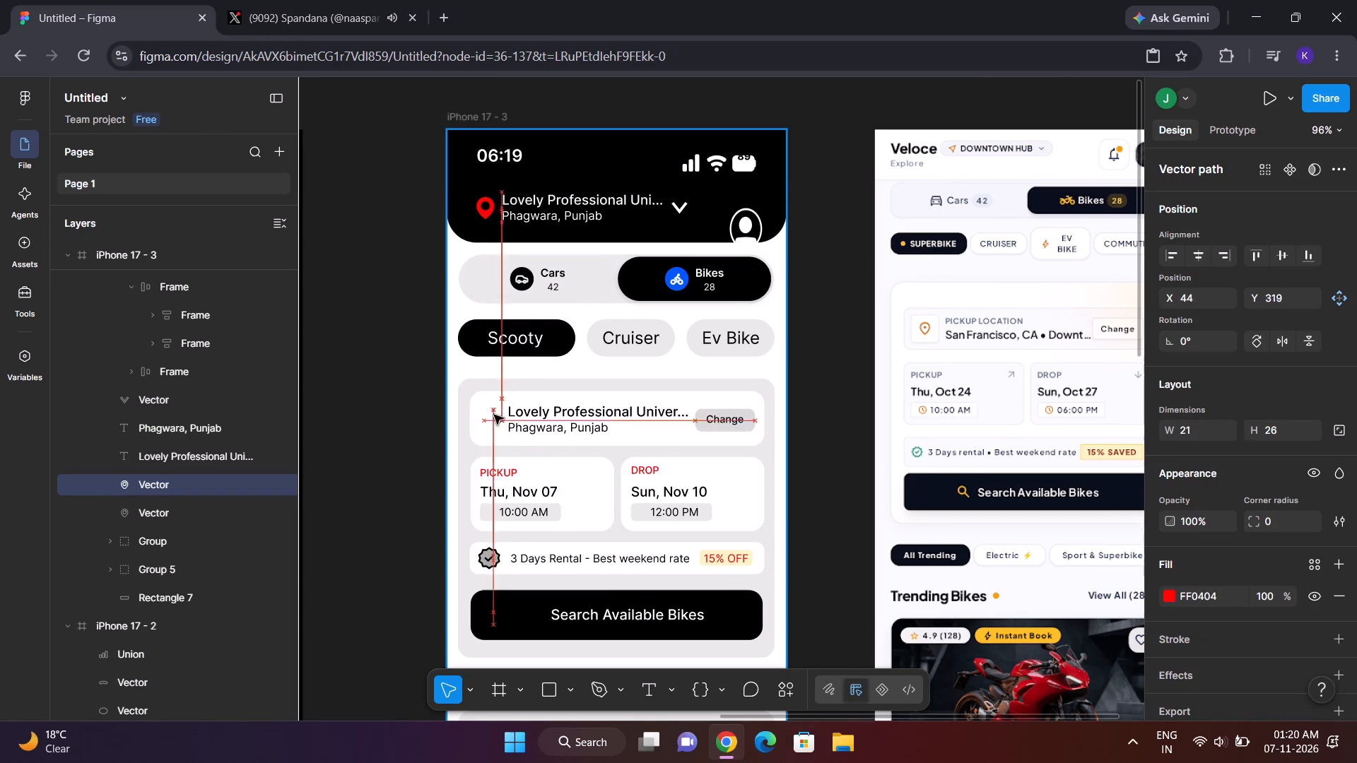
left_click_drag(494, 415, 490, 419)
Bring the copied red location pin to the front of the white location card.
right_click(490, 419)
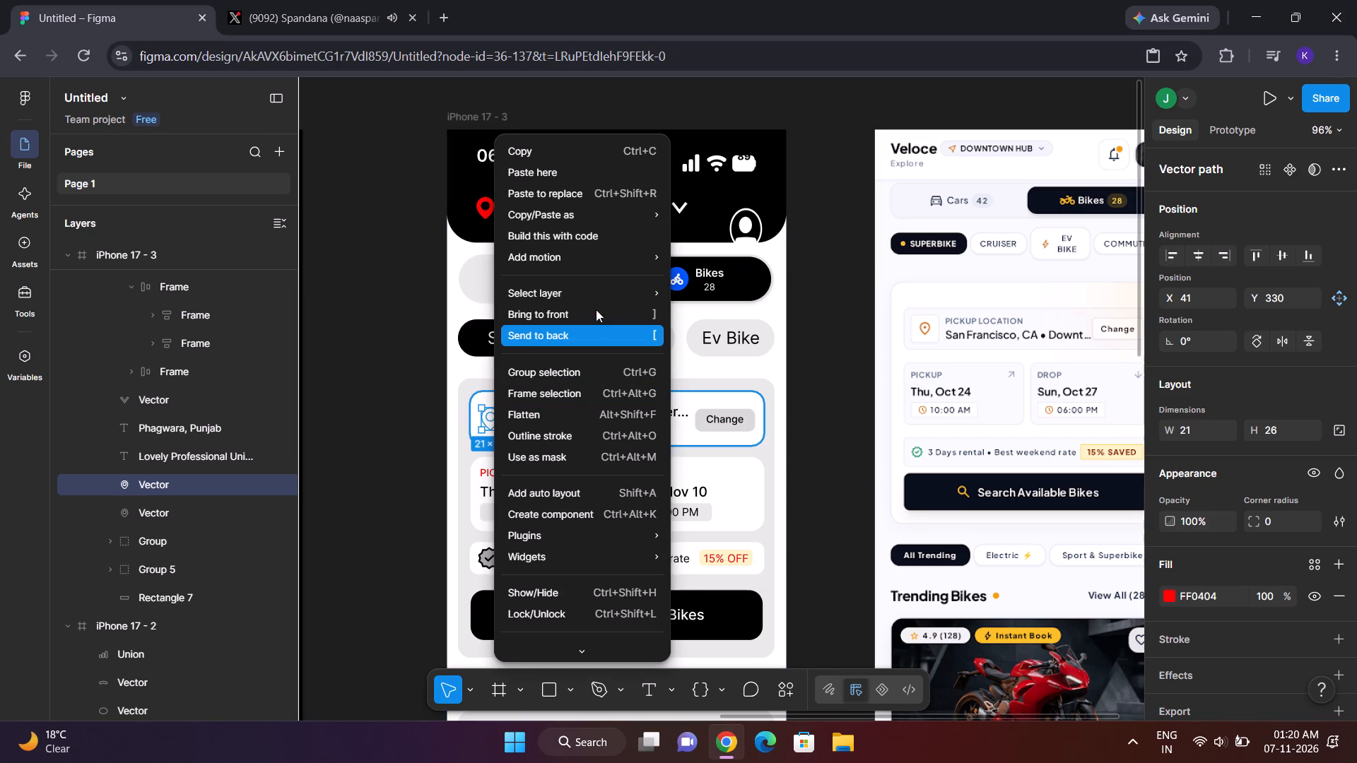
left_click(594, 317)
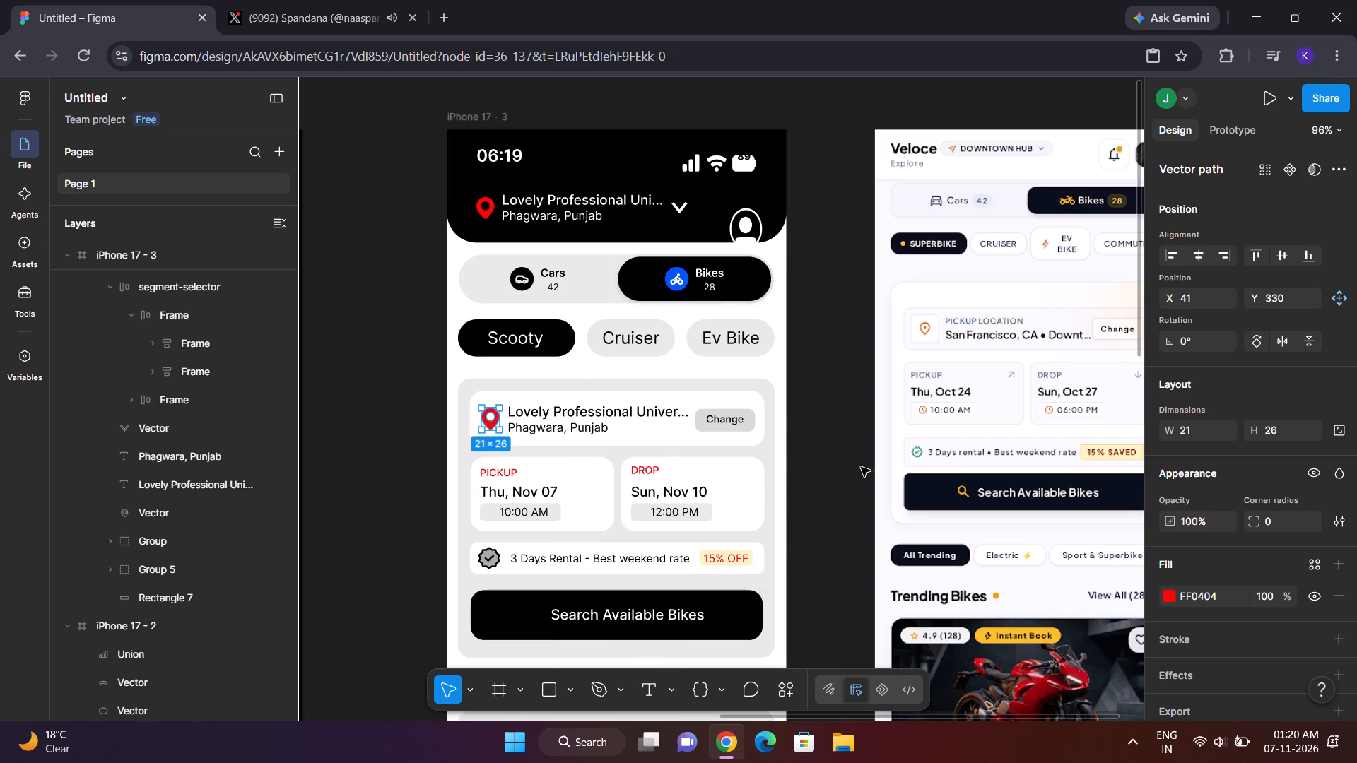
left_click(861, 467)
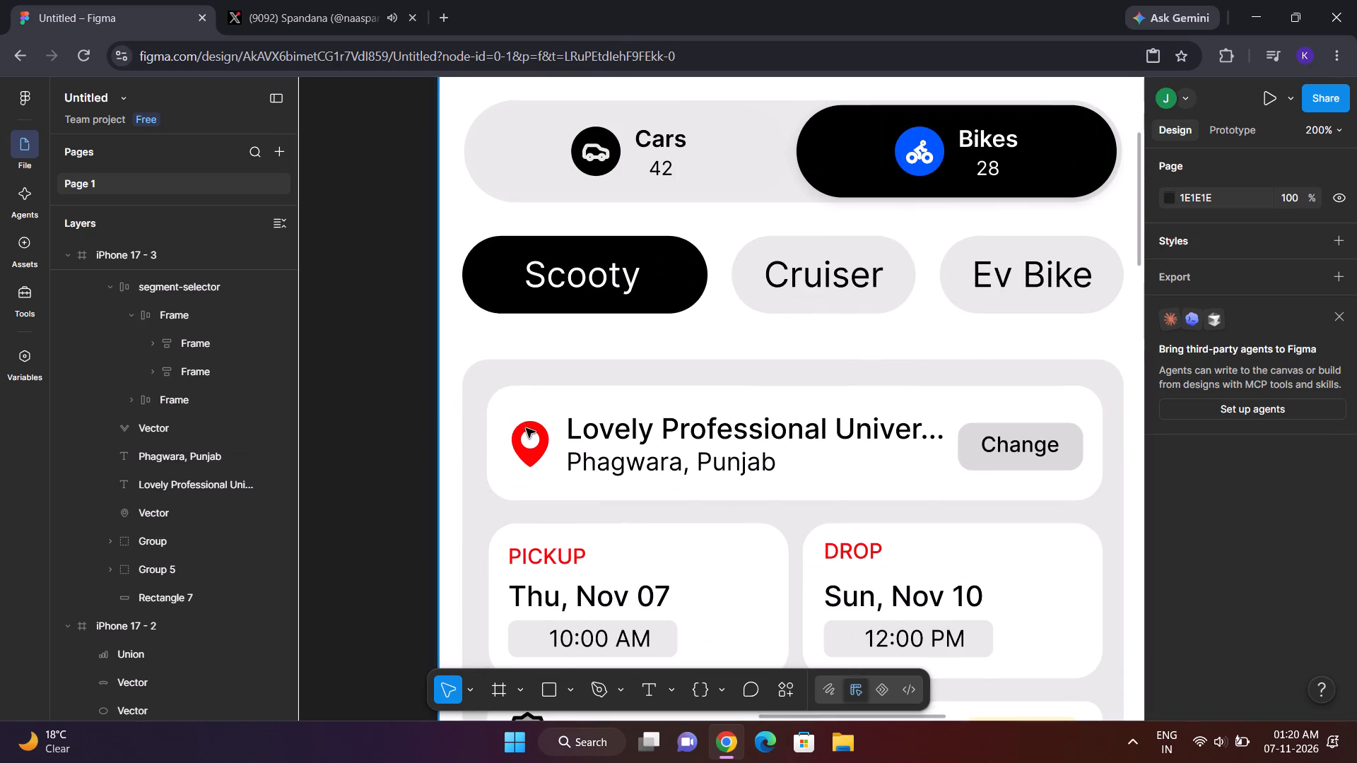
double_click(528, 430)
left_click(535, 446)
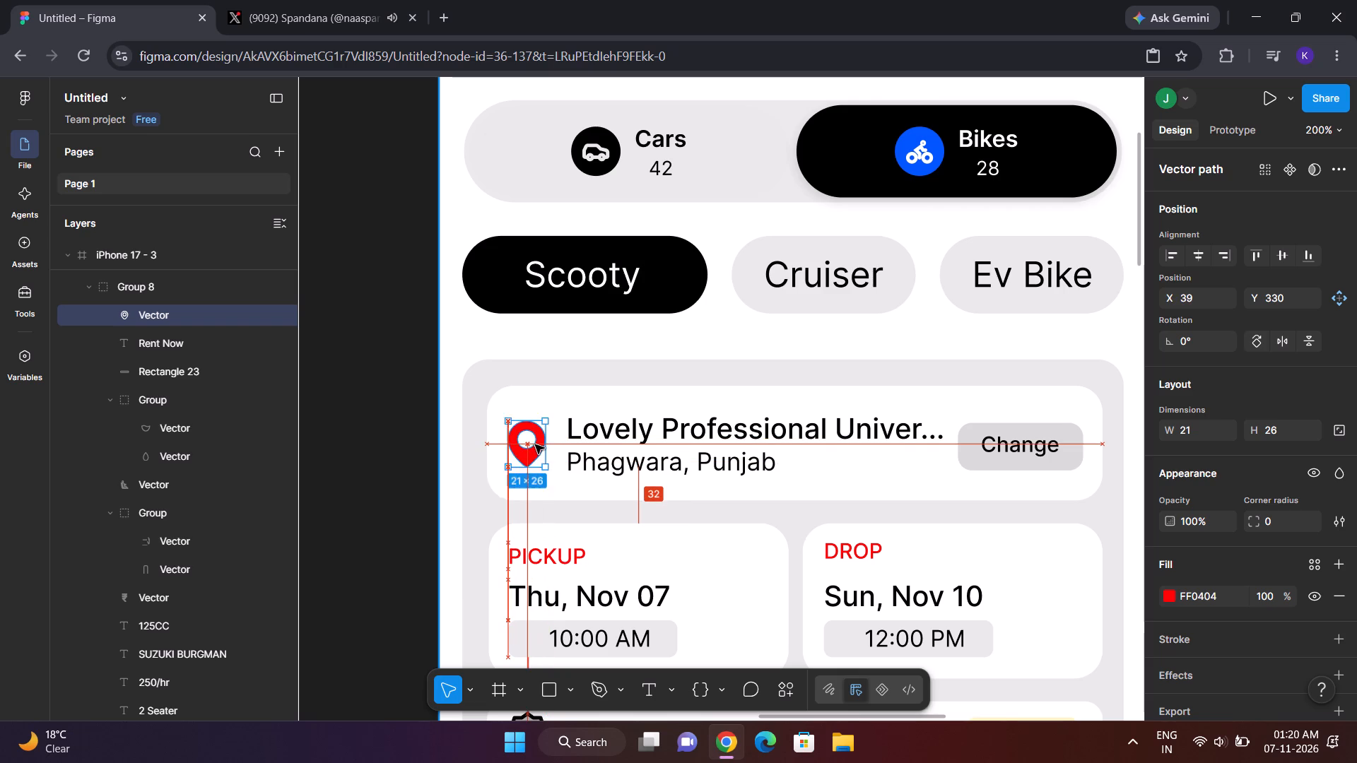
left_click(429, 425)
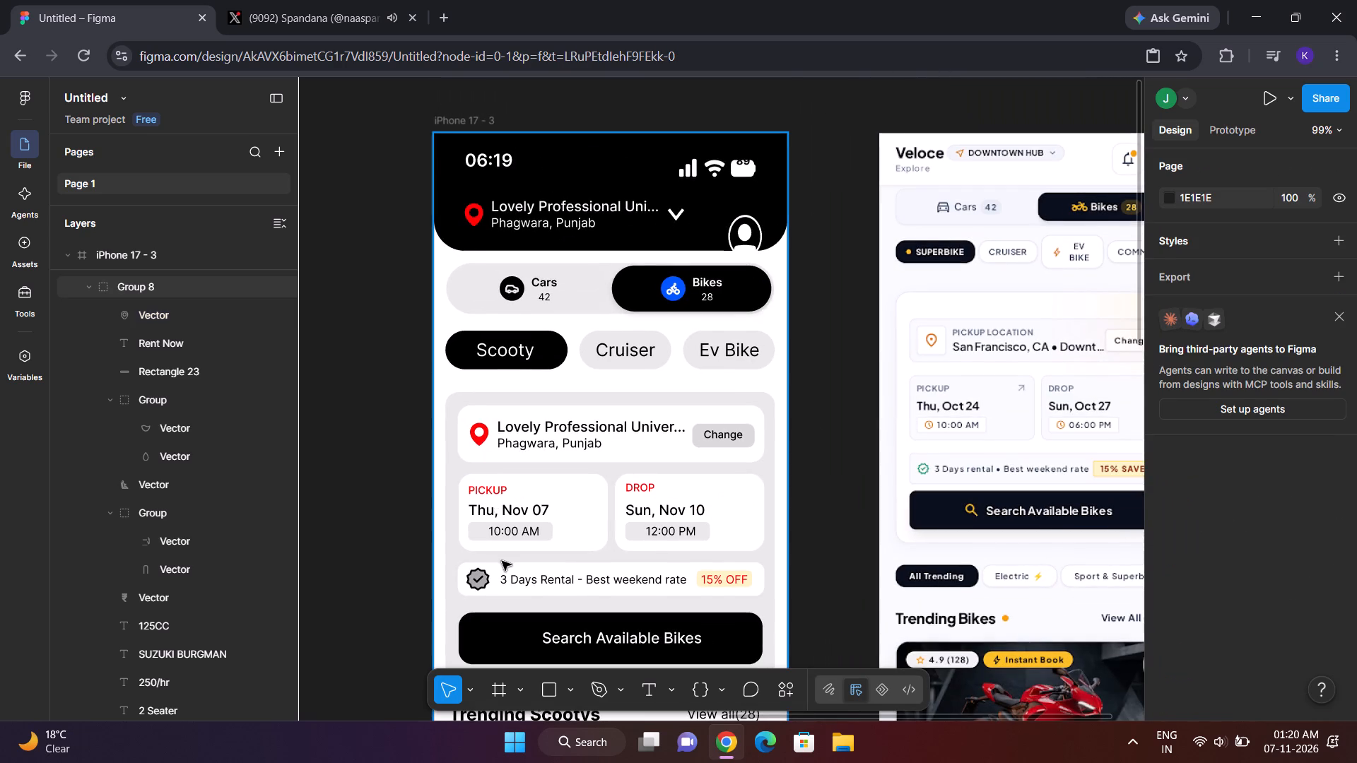
Move the stray rupee icon from below the Suzuki Burgman card to before the 250/hr price, at about X 34, Y 781.
scroll(502, 561, "down", 1)
left_click(580, 382)
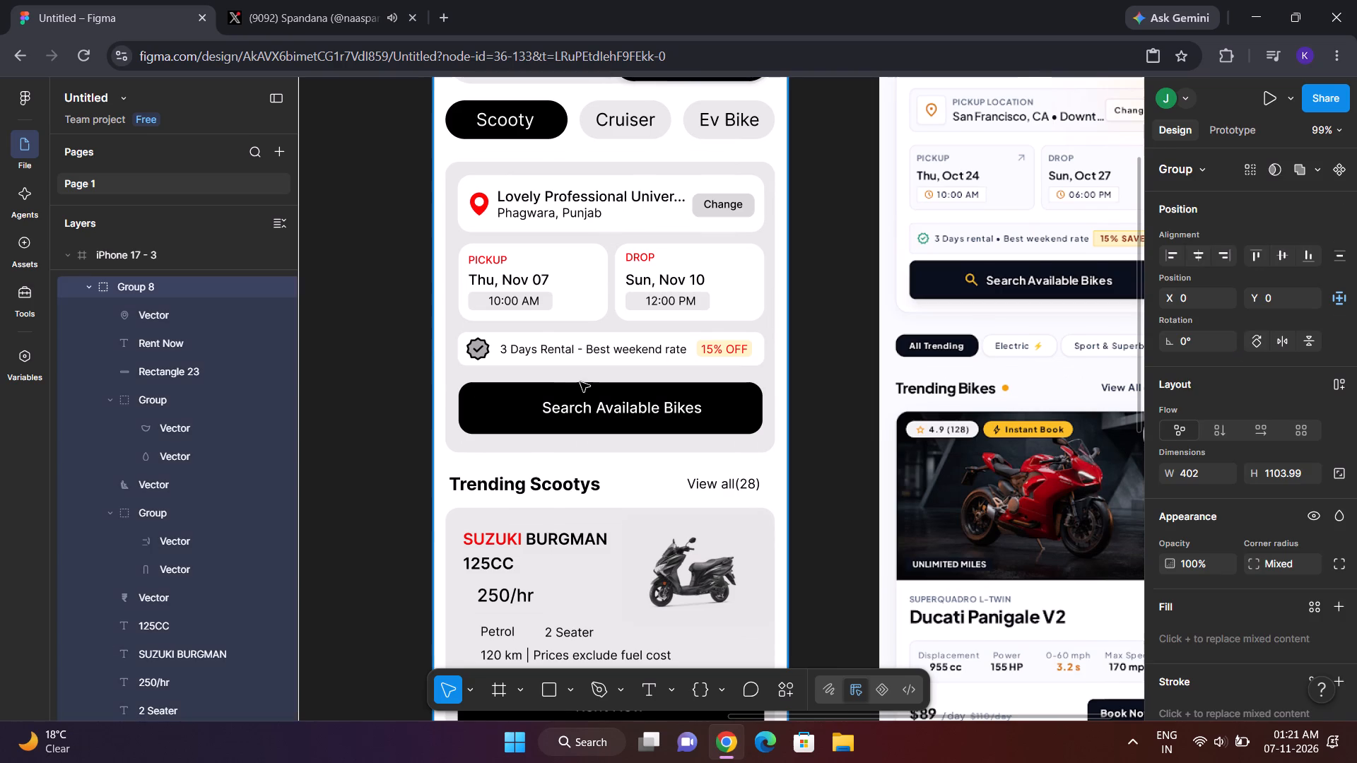
scroll(580, 382, "down", 1)
double_click(469, 598)
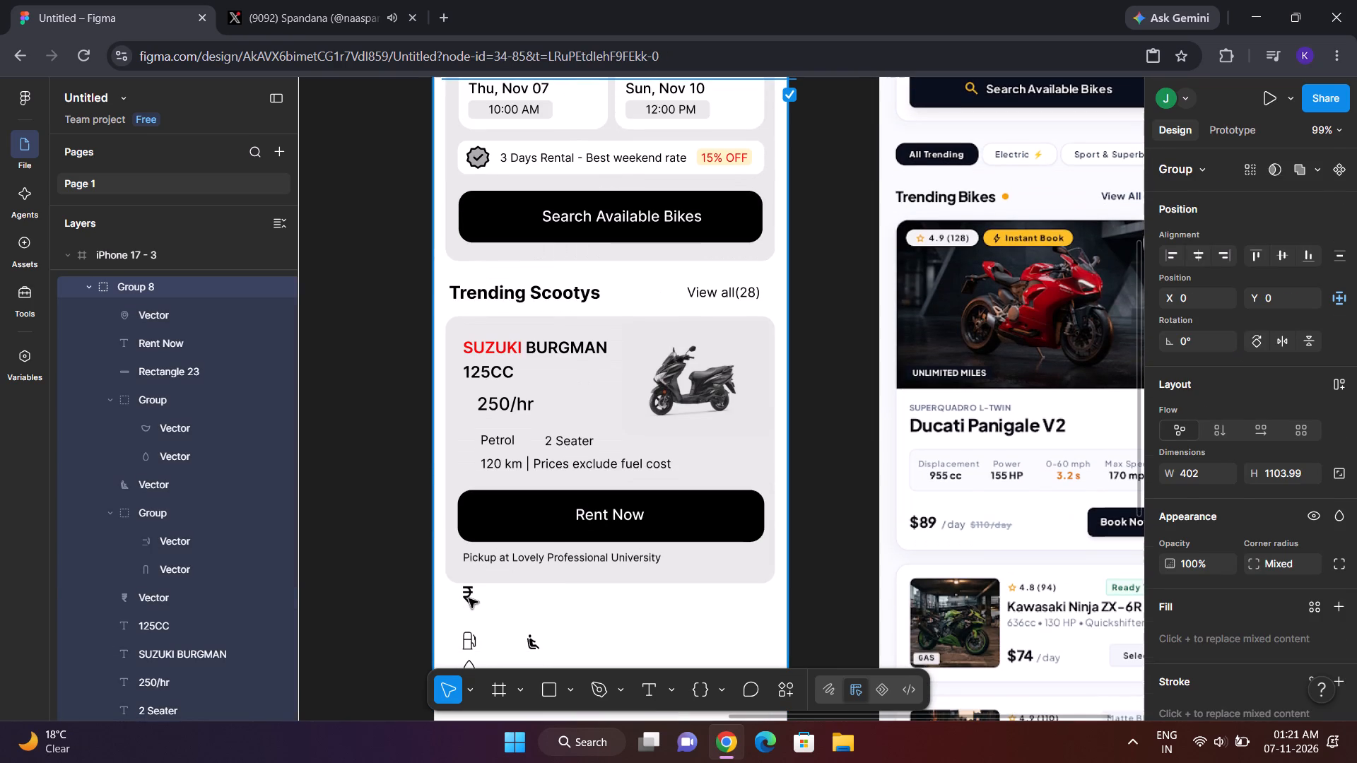
left_click(468, 602)
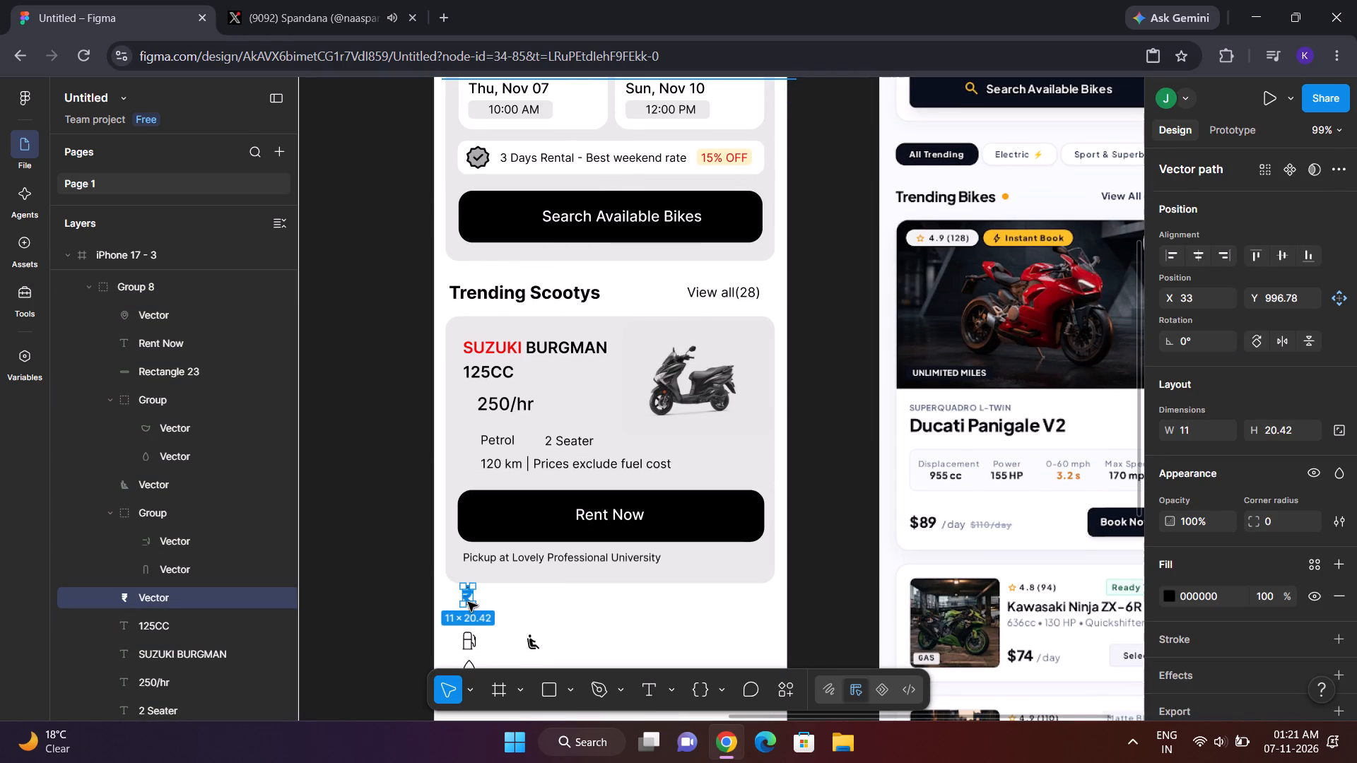
left_click_drag(467, 598, 472, 419)
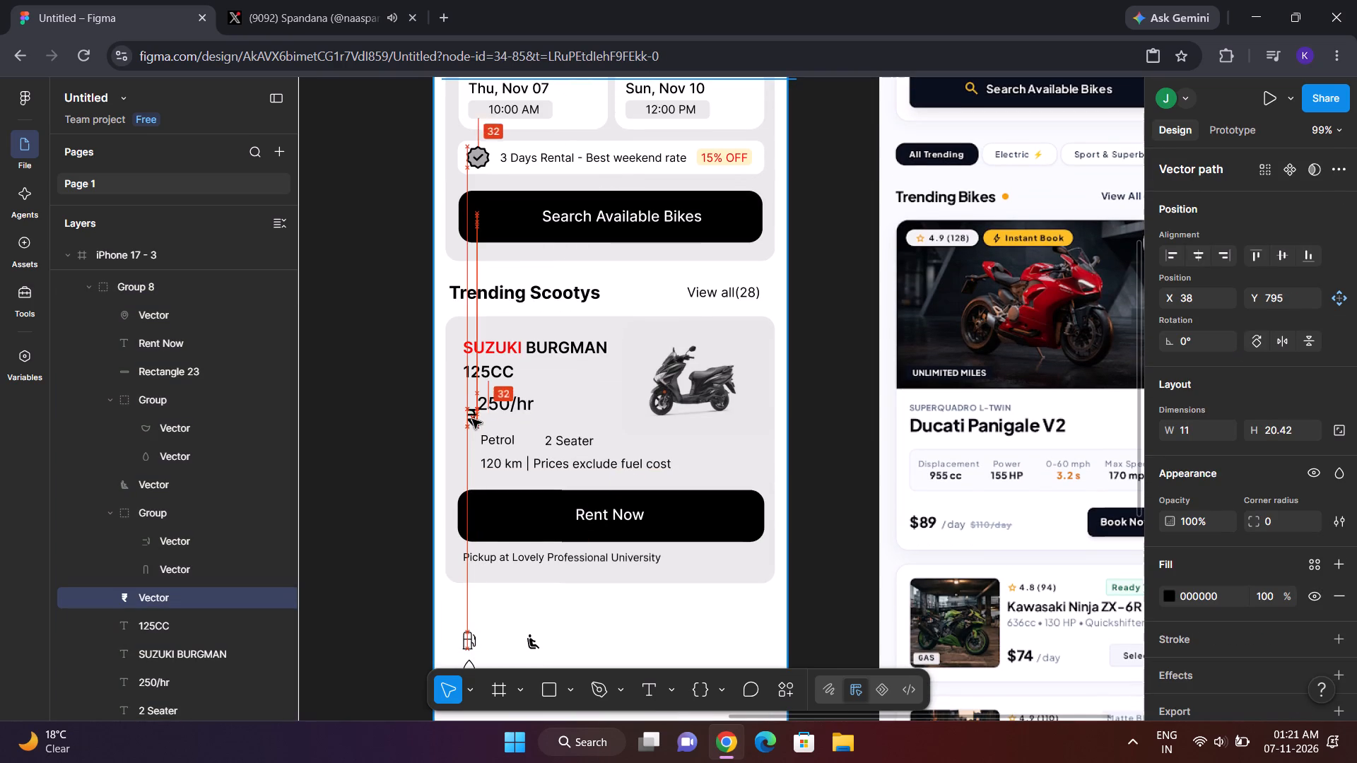
left_click_drag(472, 419, 469, 409)
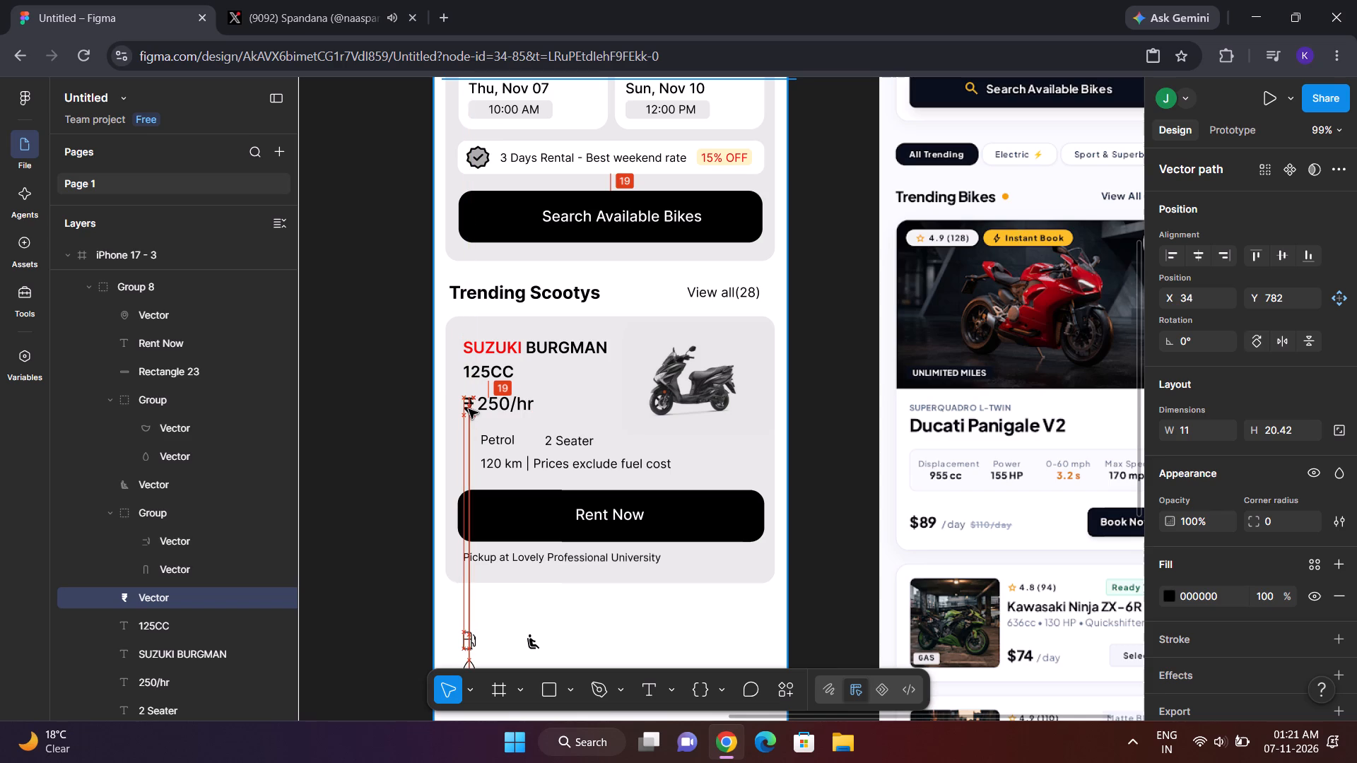
left_click_drag(469, 409, 469, 408)
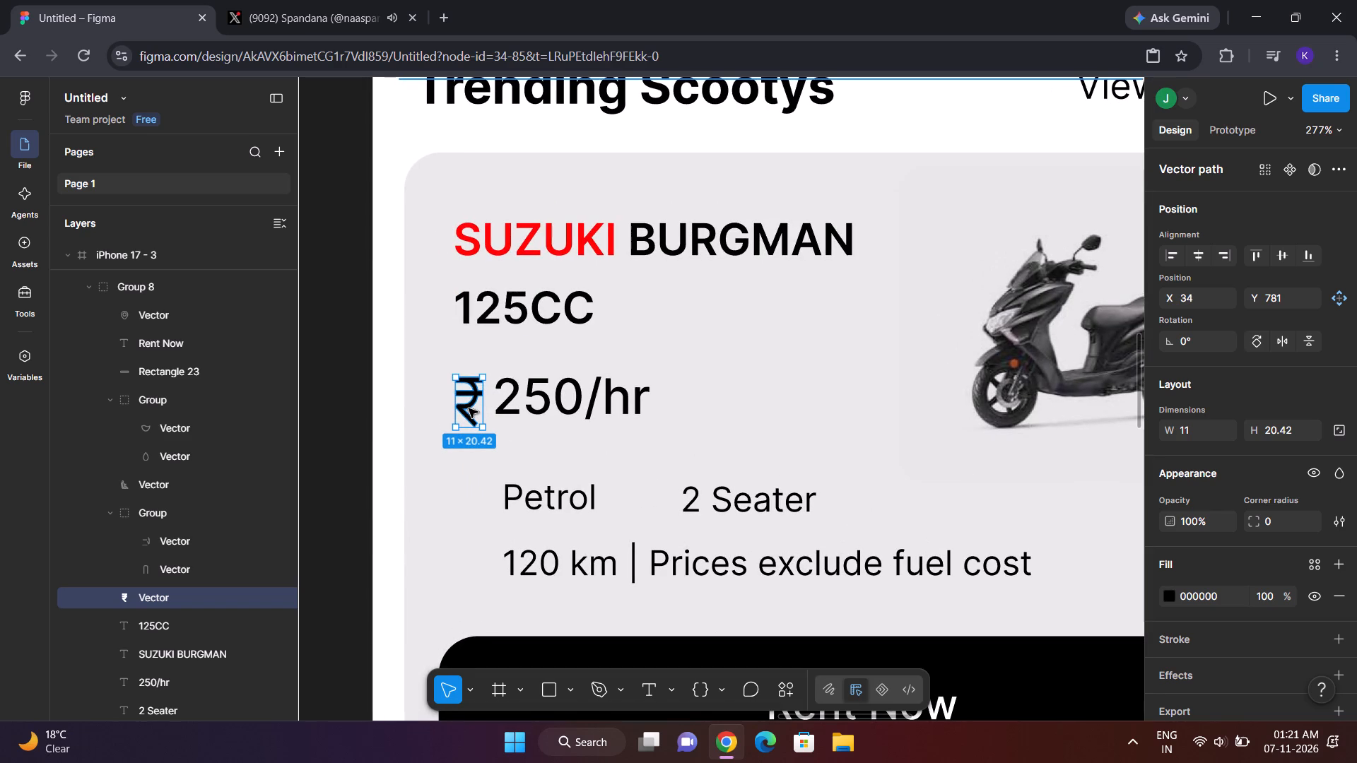
Show the rulers and move the nearby vertical guide to X 34, along the start of the card's text.
key("shift+r")
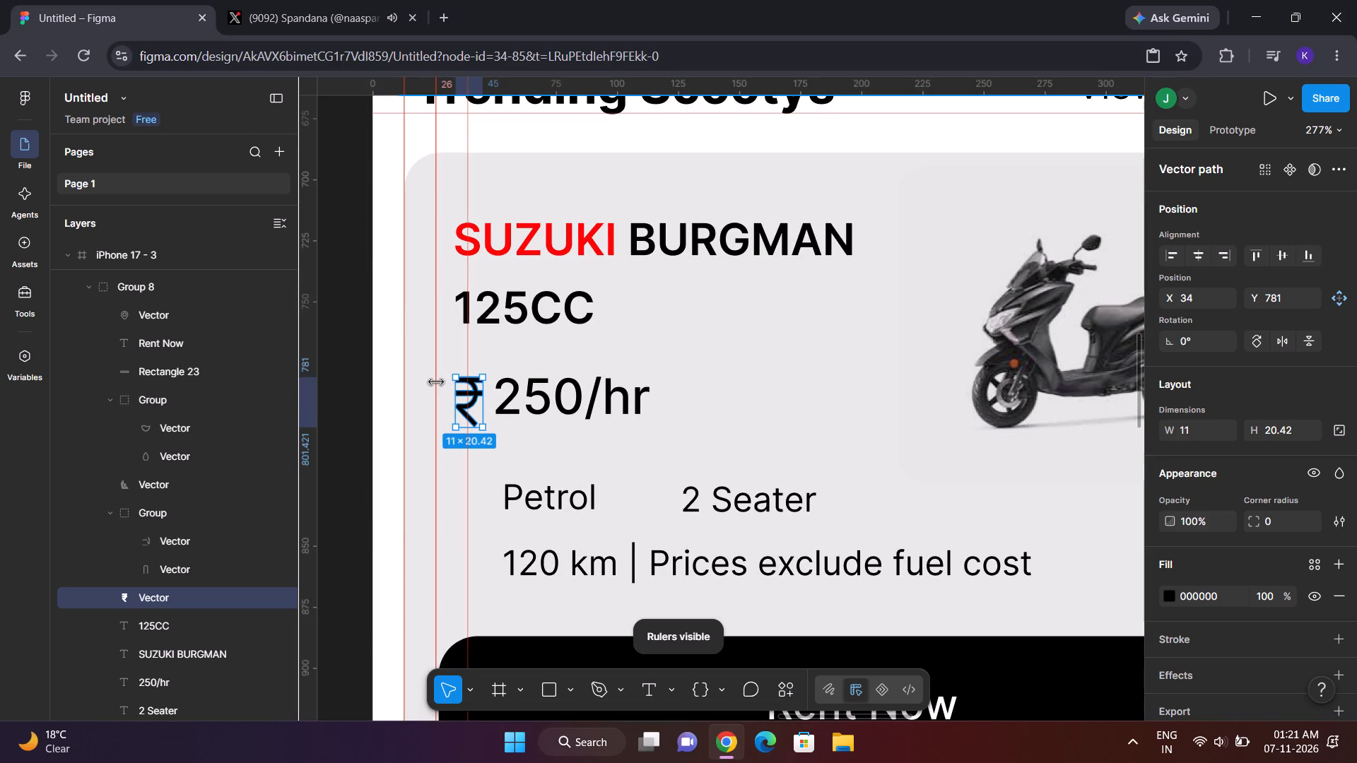
left_click_drag(436, 381, 457, 379)
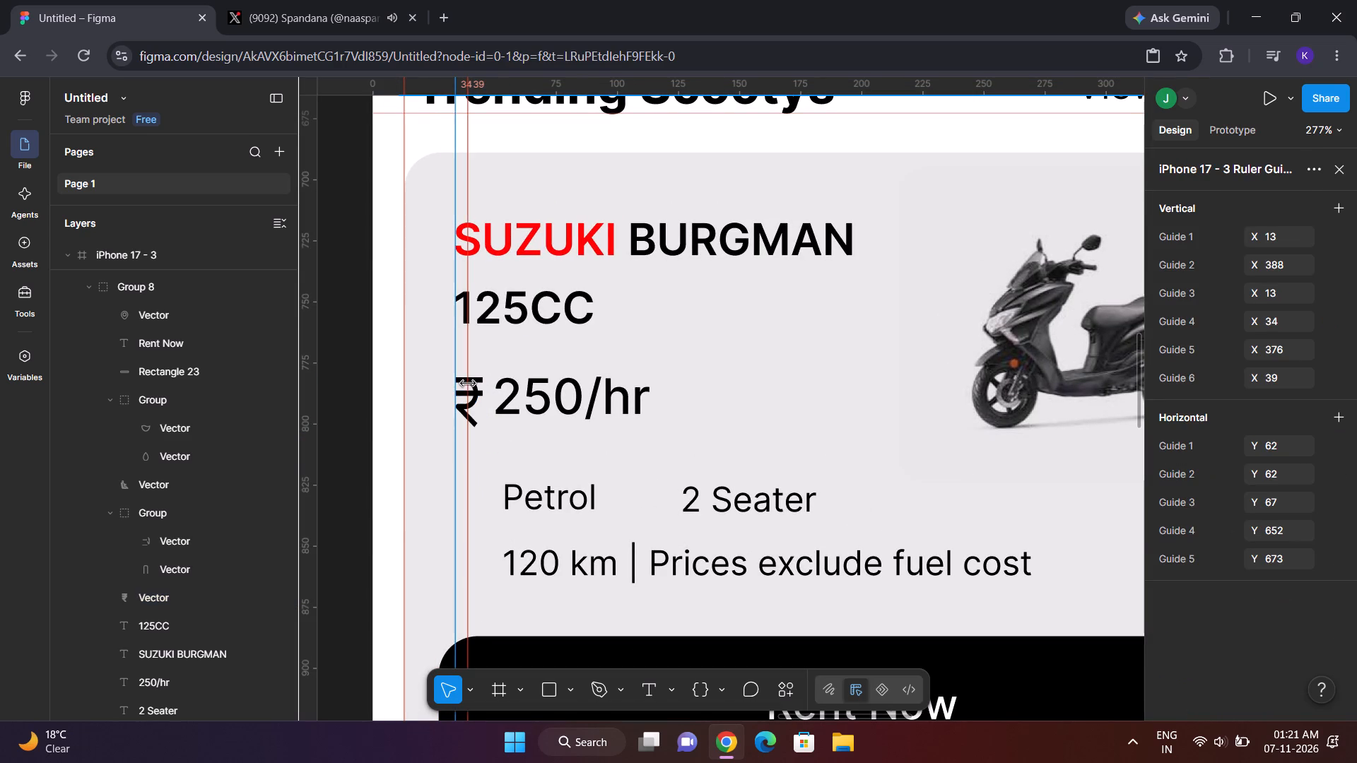
Set the height of the rupee icon before 250/hr to 16.
left_click(478, 405)
double_click(476, 401)
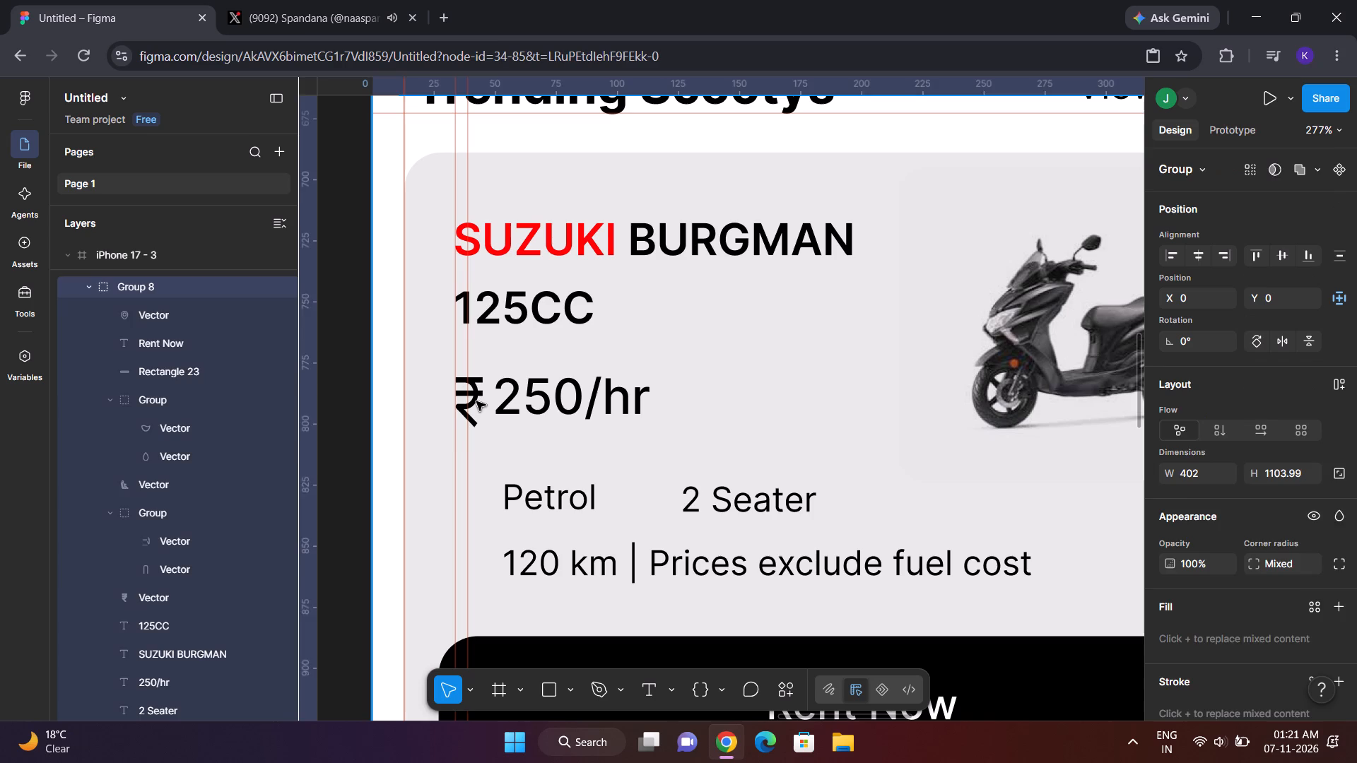
left_click(476, 401)
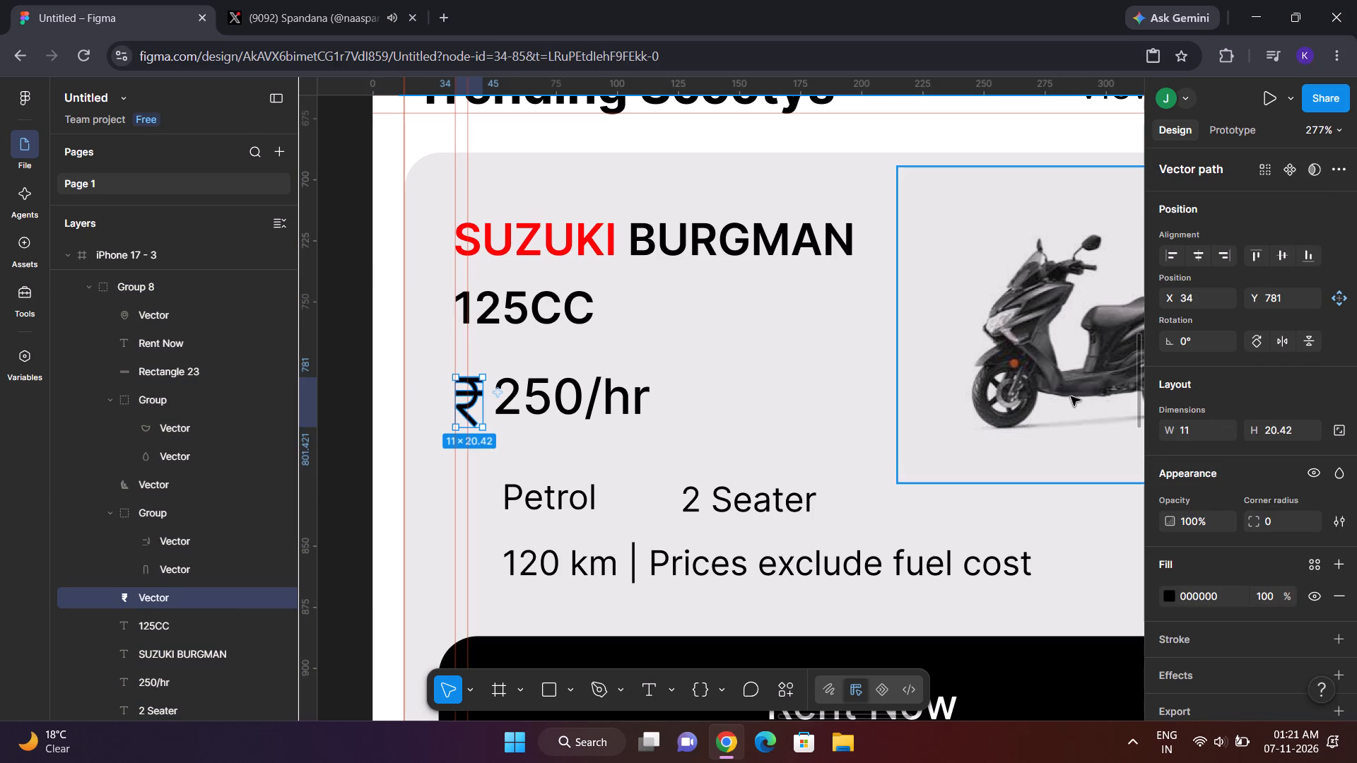
left_click(1285, 427)
key("BackSpace")
key("1")
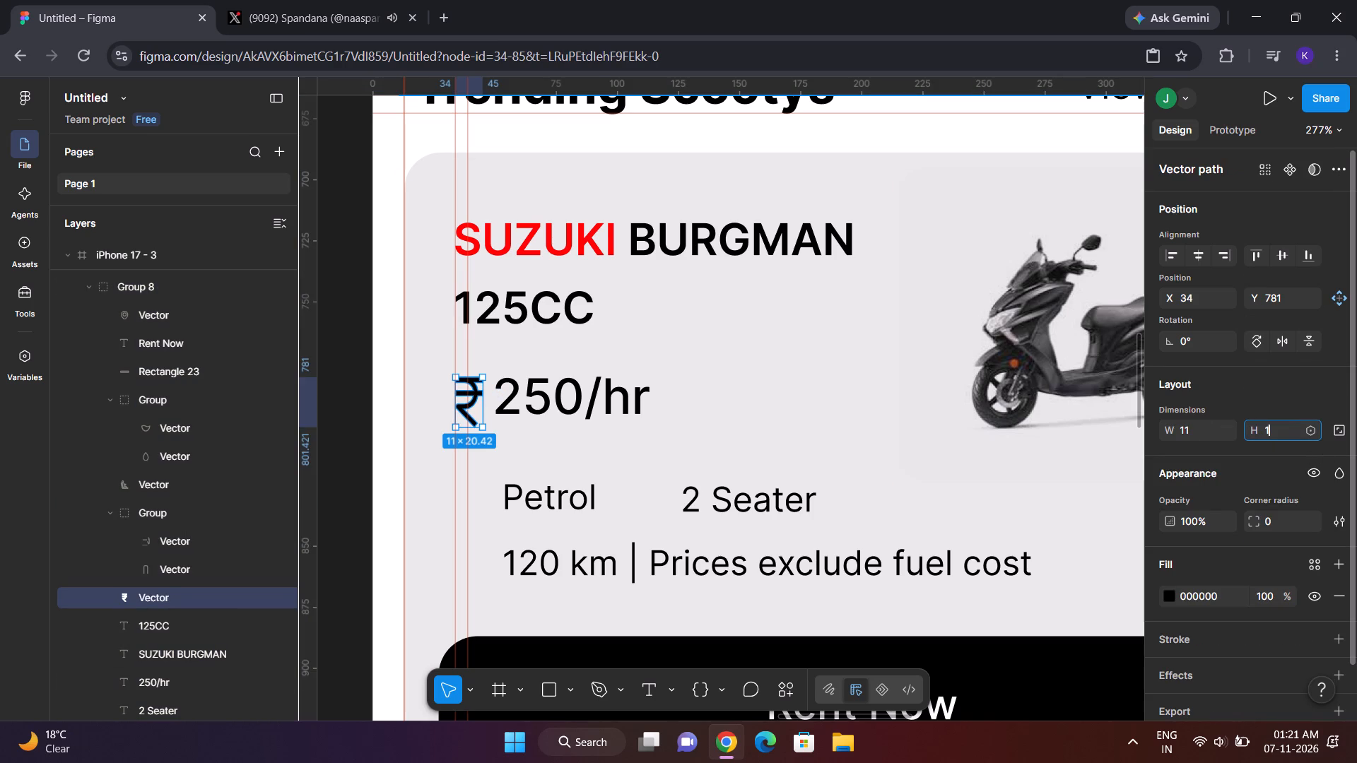
key("6")
key("Return")
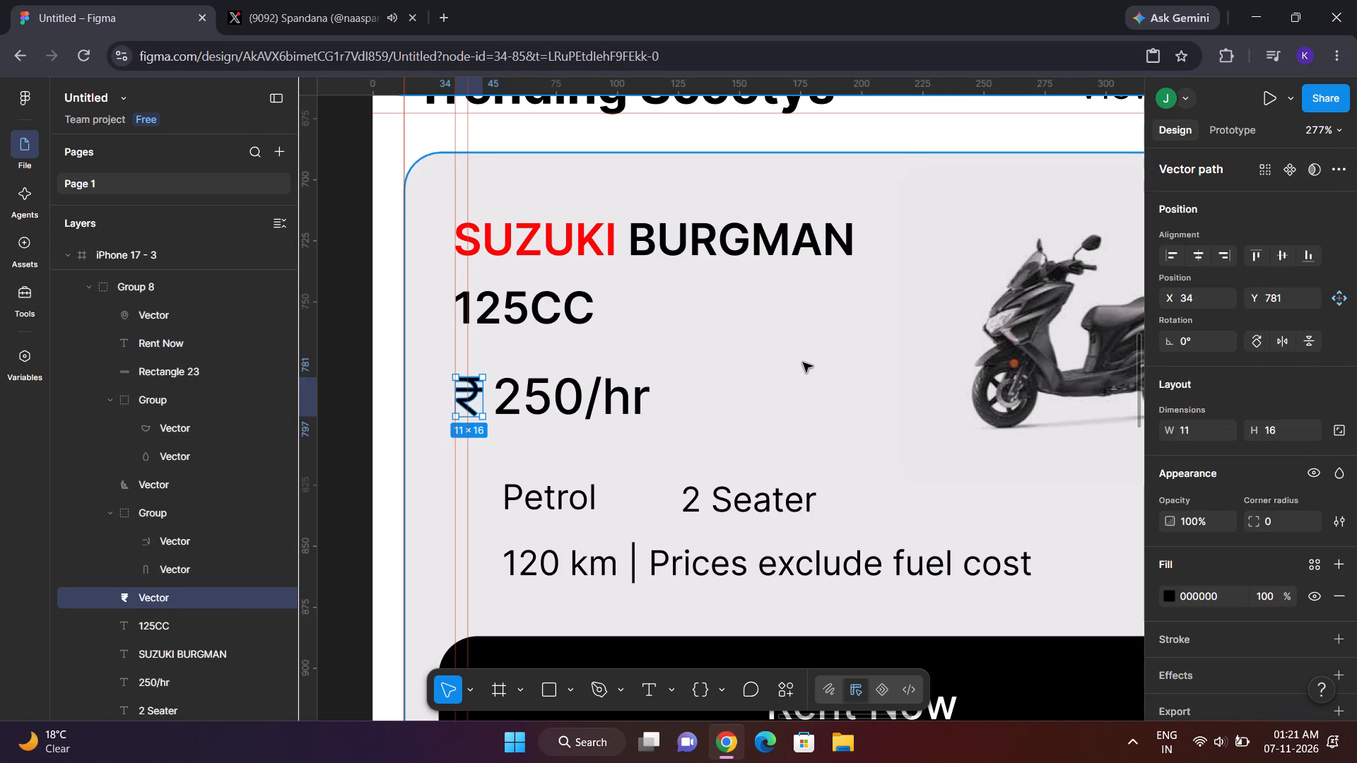
left_click(382, 422)
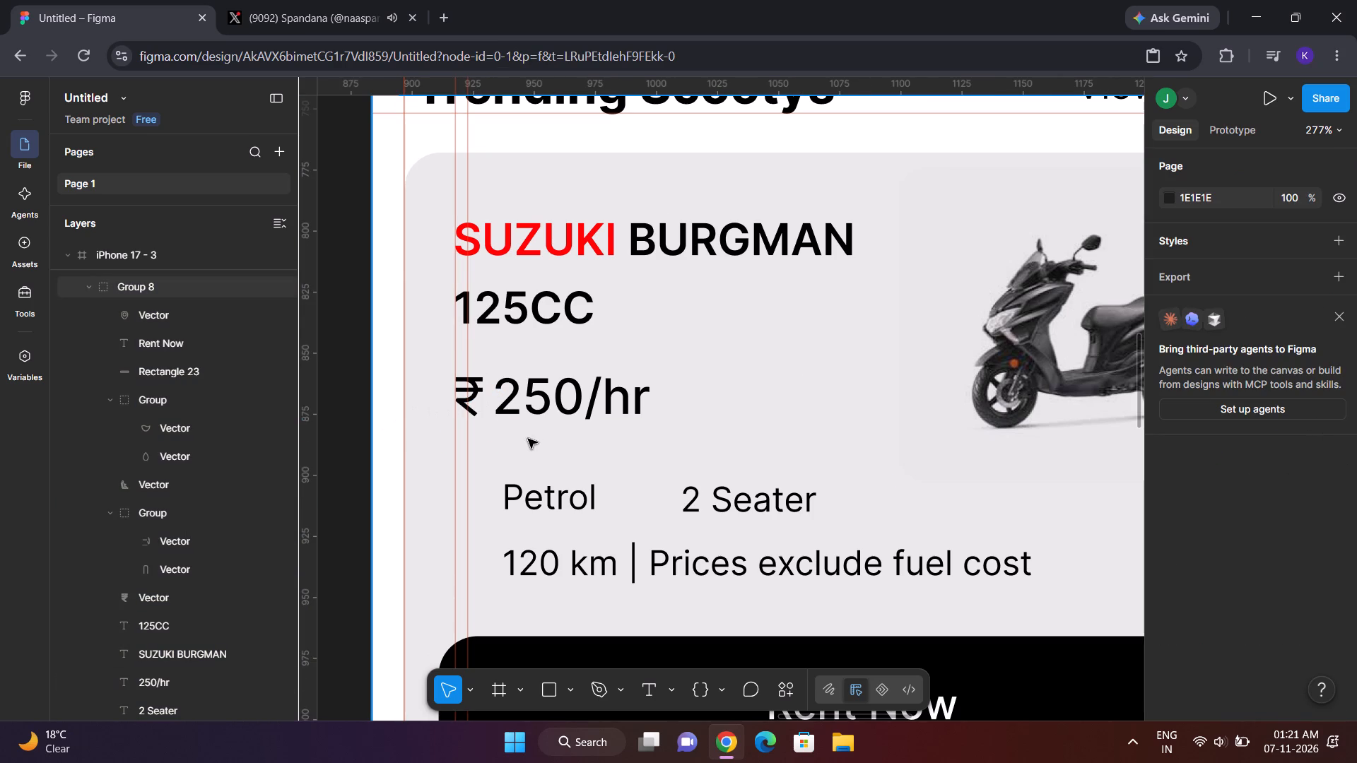
Hide the rulers and move the stray fuel pump icon up to before the Petrol text, at about X 35, Y 825.
left_click(558, 502)
left_click(558, 502)
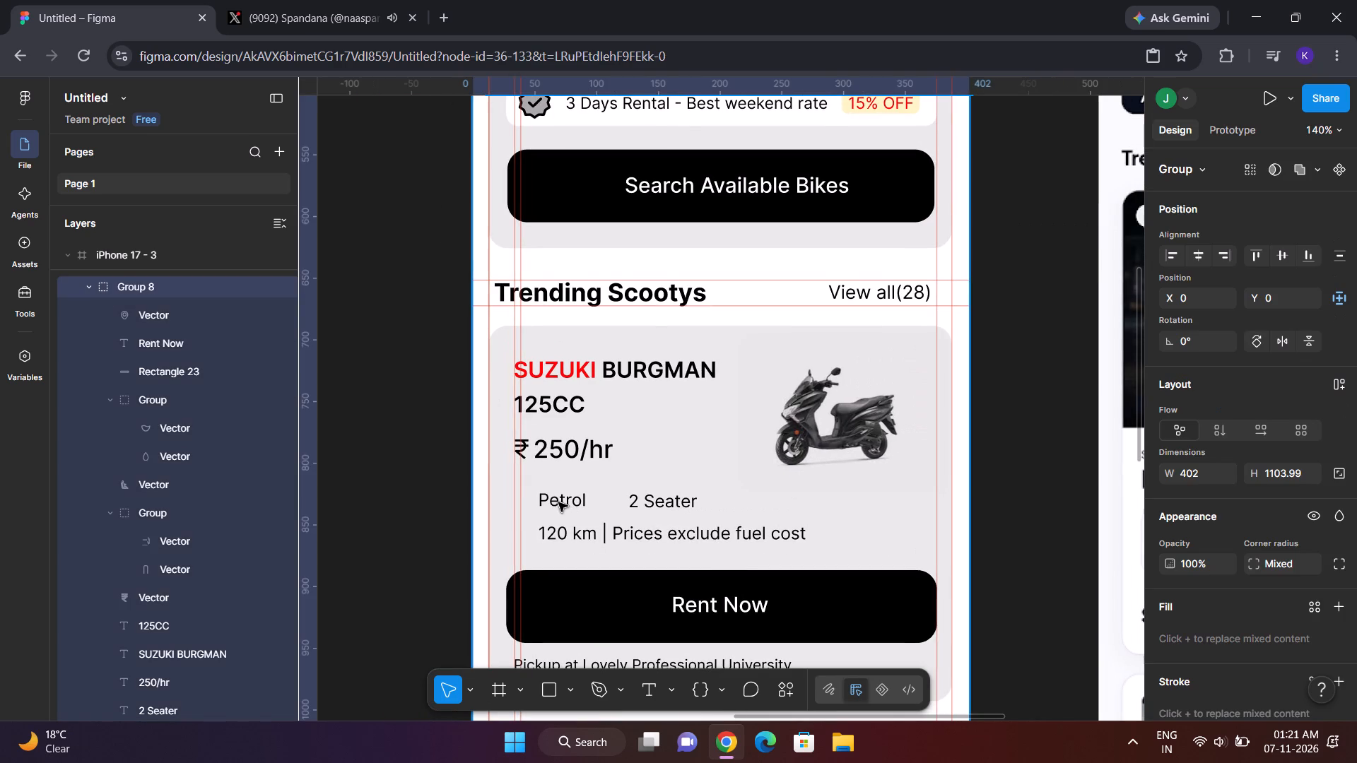
double_click(558, 502)
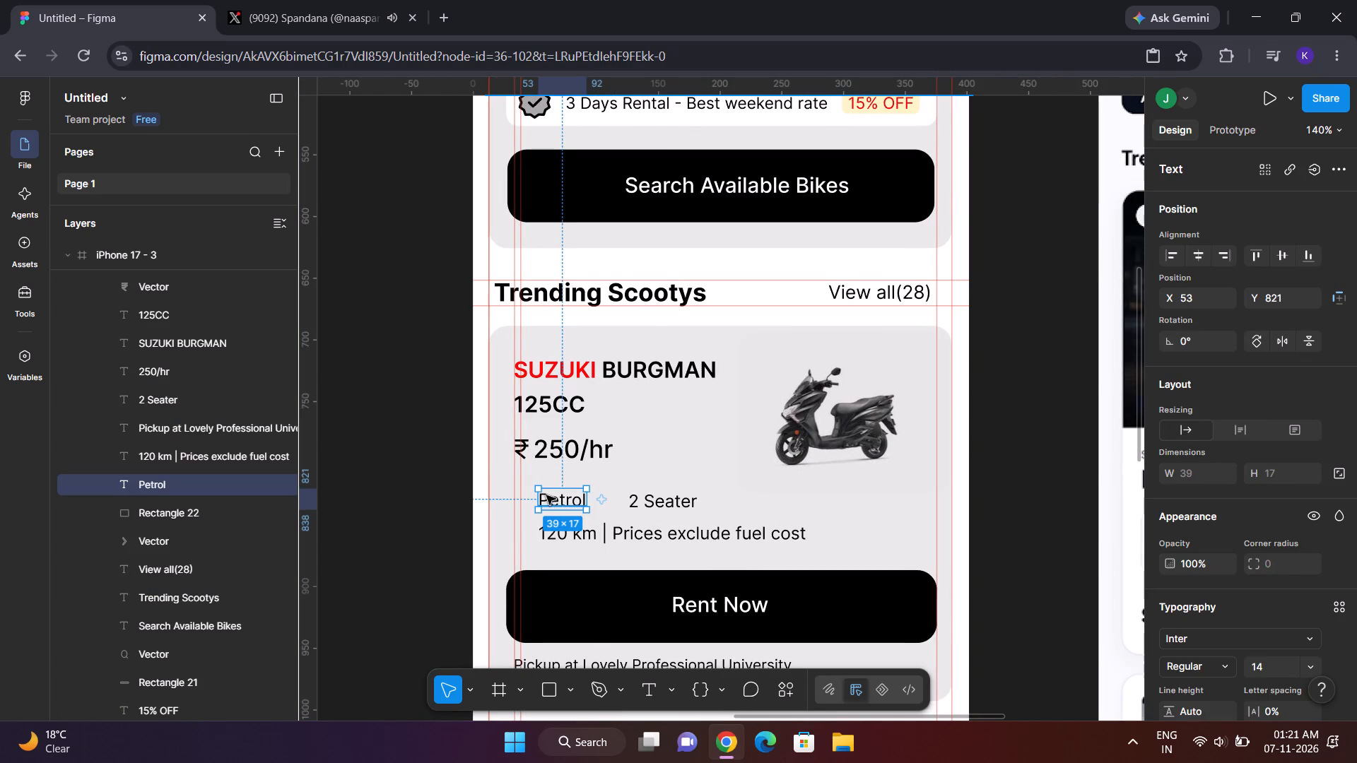
scroll(569, 535, "down", 1)
left_click(524, 567)
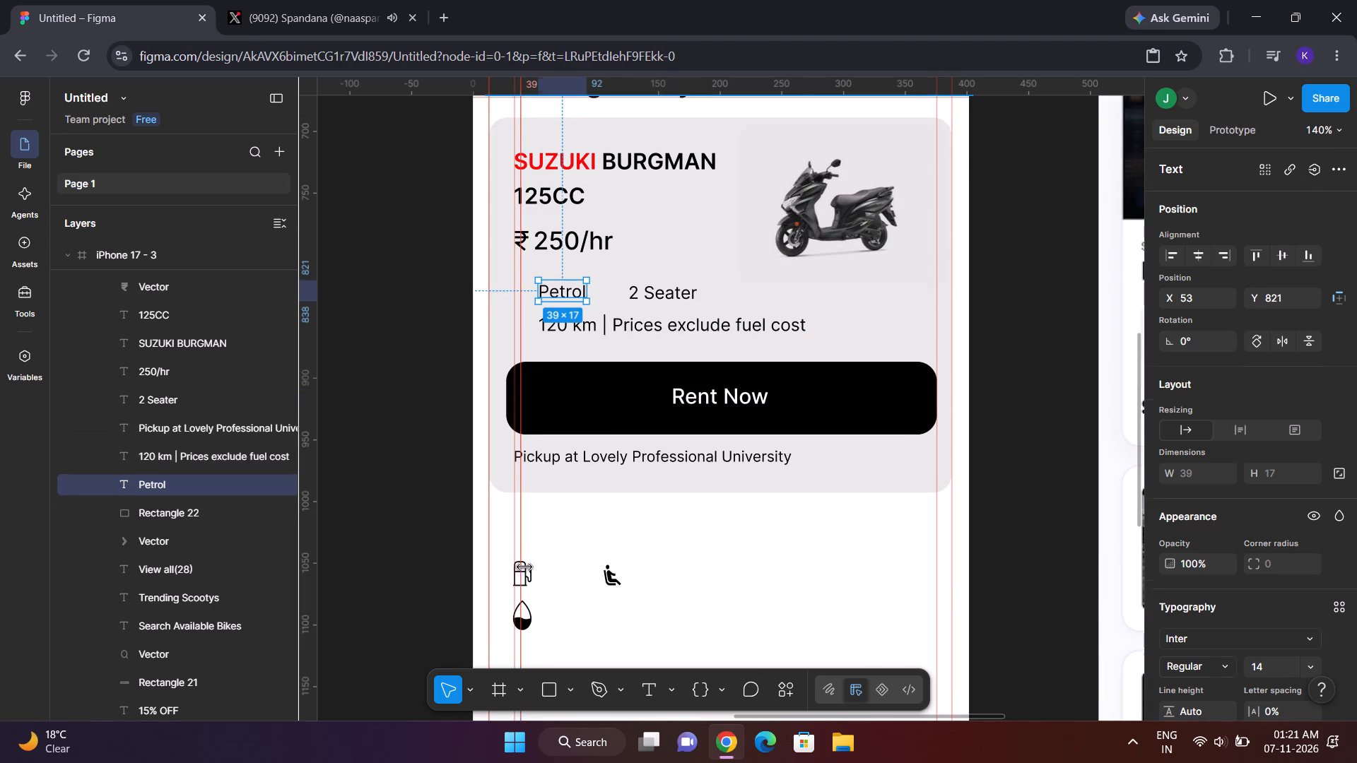
left_click(435, 586)
key("shift+r")
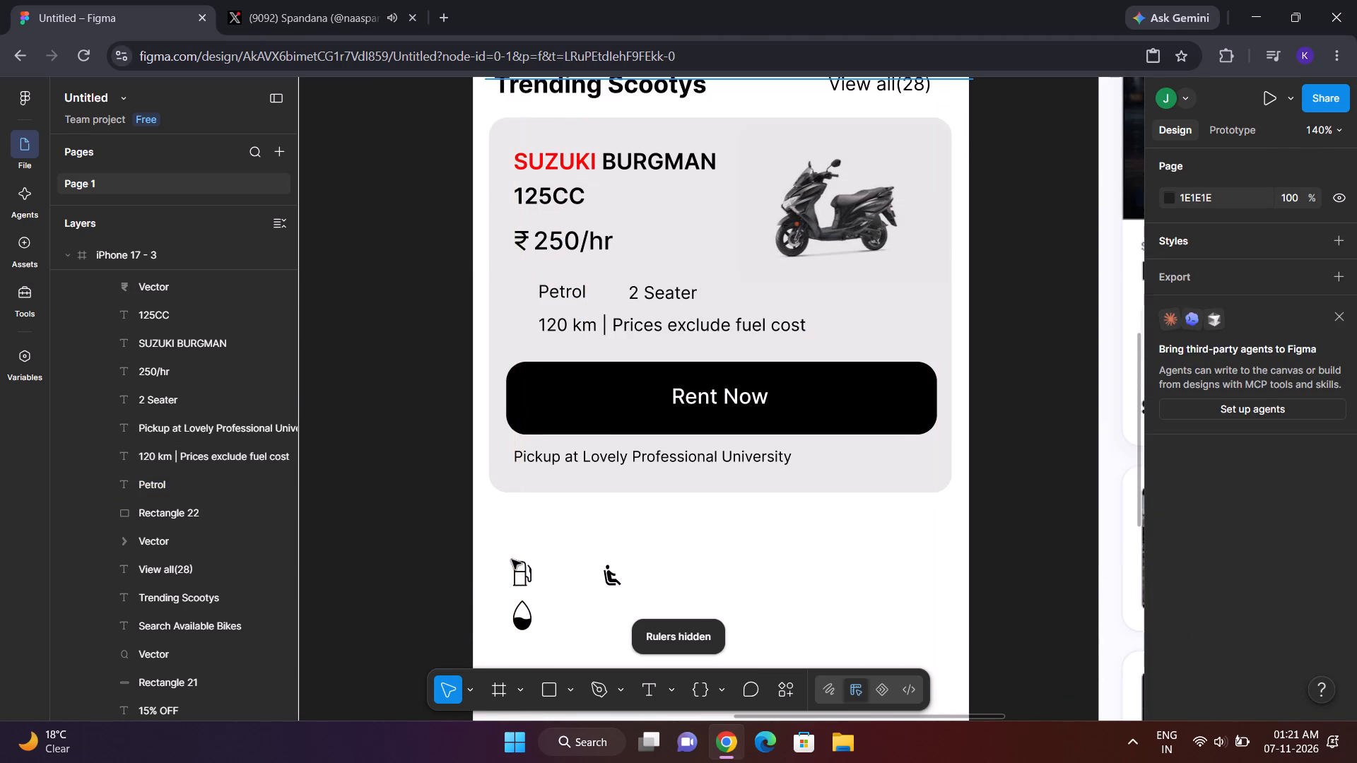
double_click(527, 572)
left_click_drag(527, 572, 544, 341)
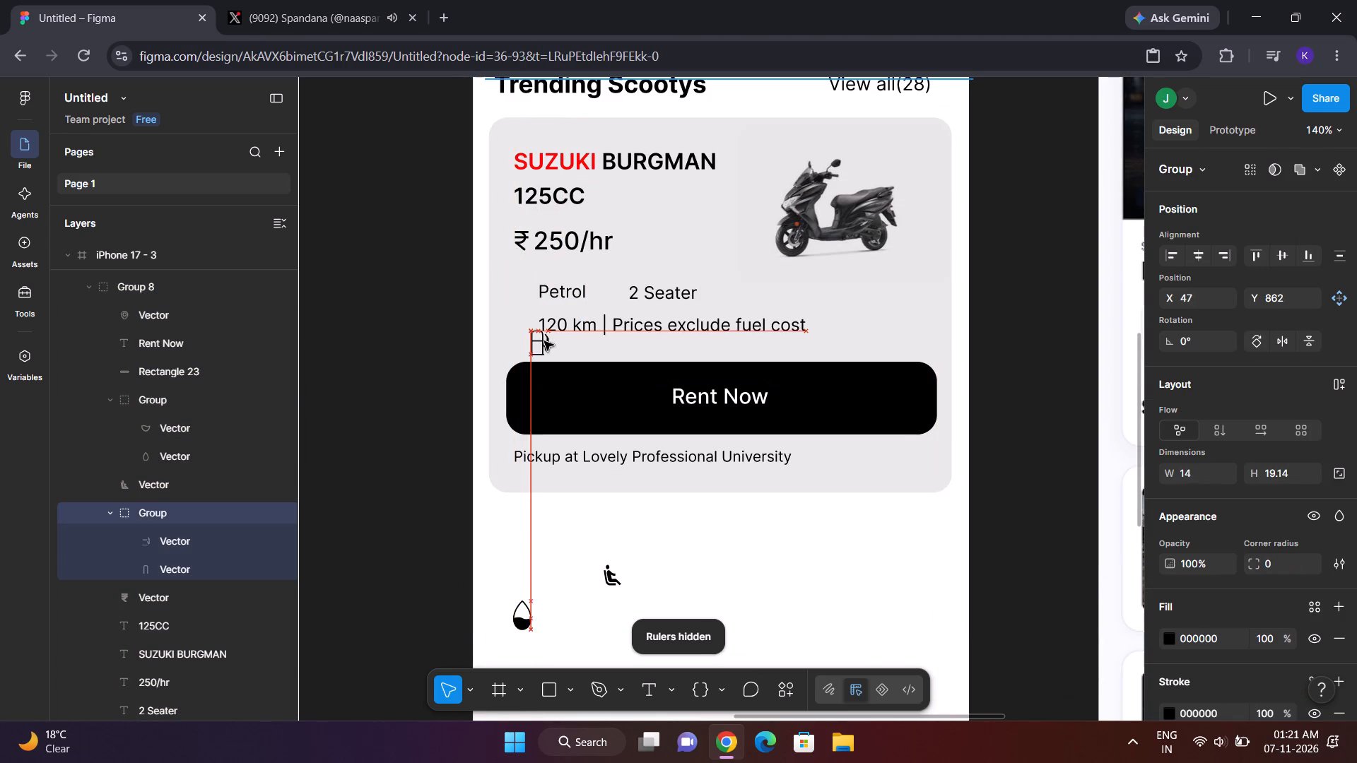
left_click_drag(544, 341, 531, 295)
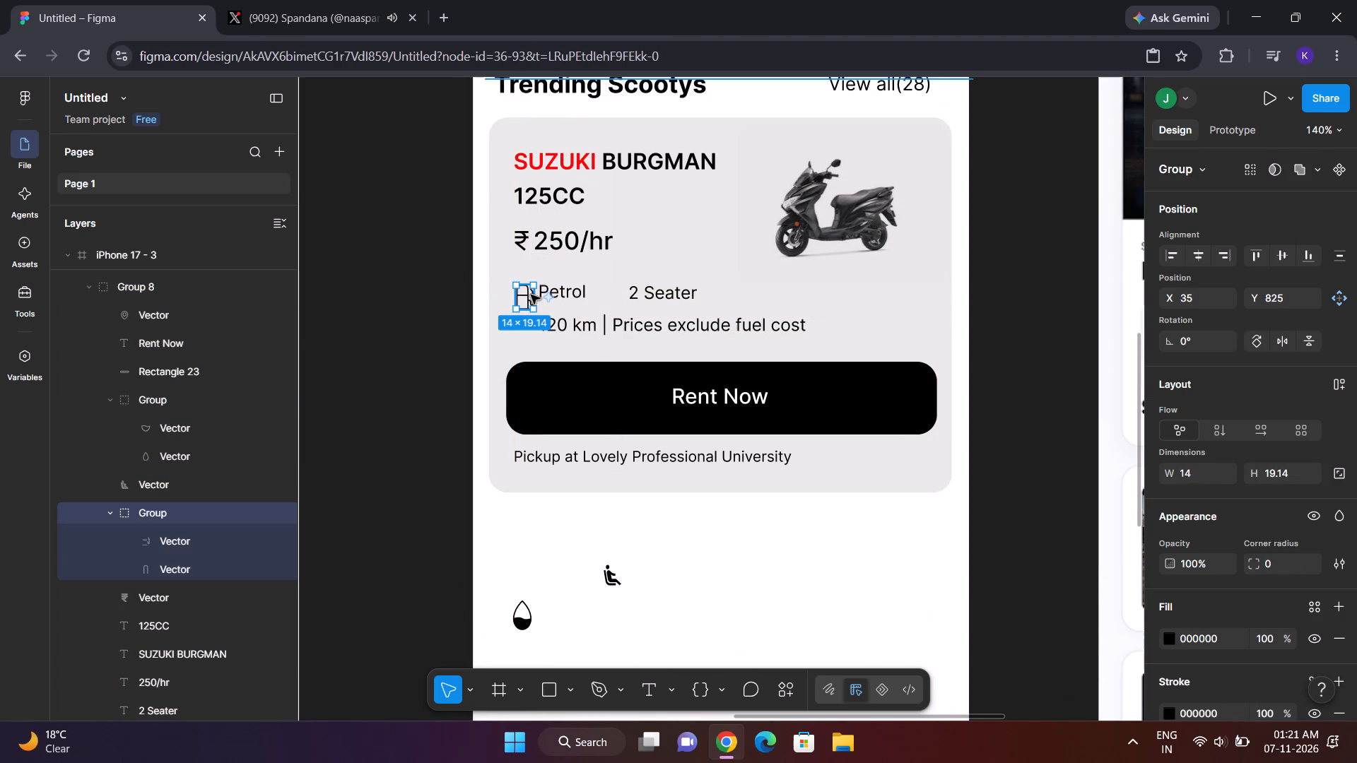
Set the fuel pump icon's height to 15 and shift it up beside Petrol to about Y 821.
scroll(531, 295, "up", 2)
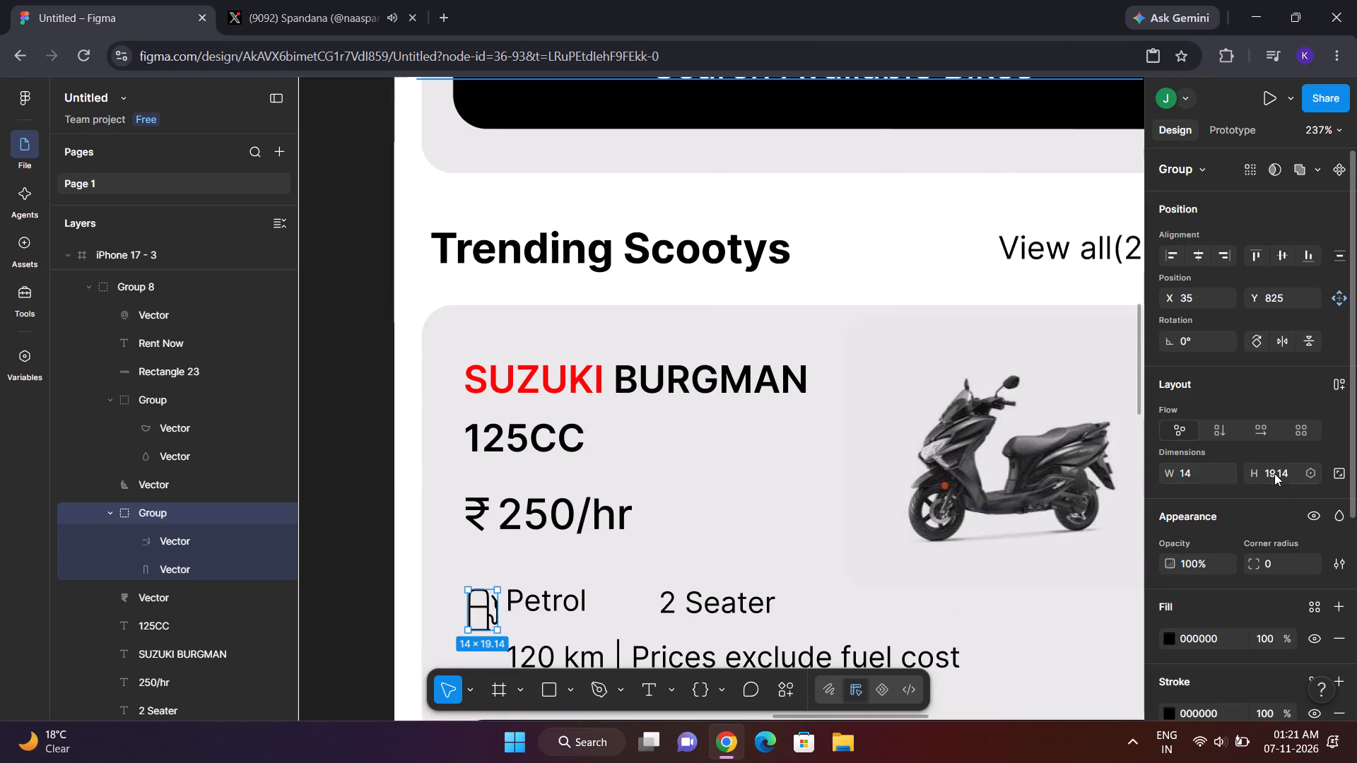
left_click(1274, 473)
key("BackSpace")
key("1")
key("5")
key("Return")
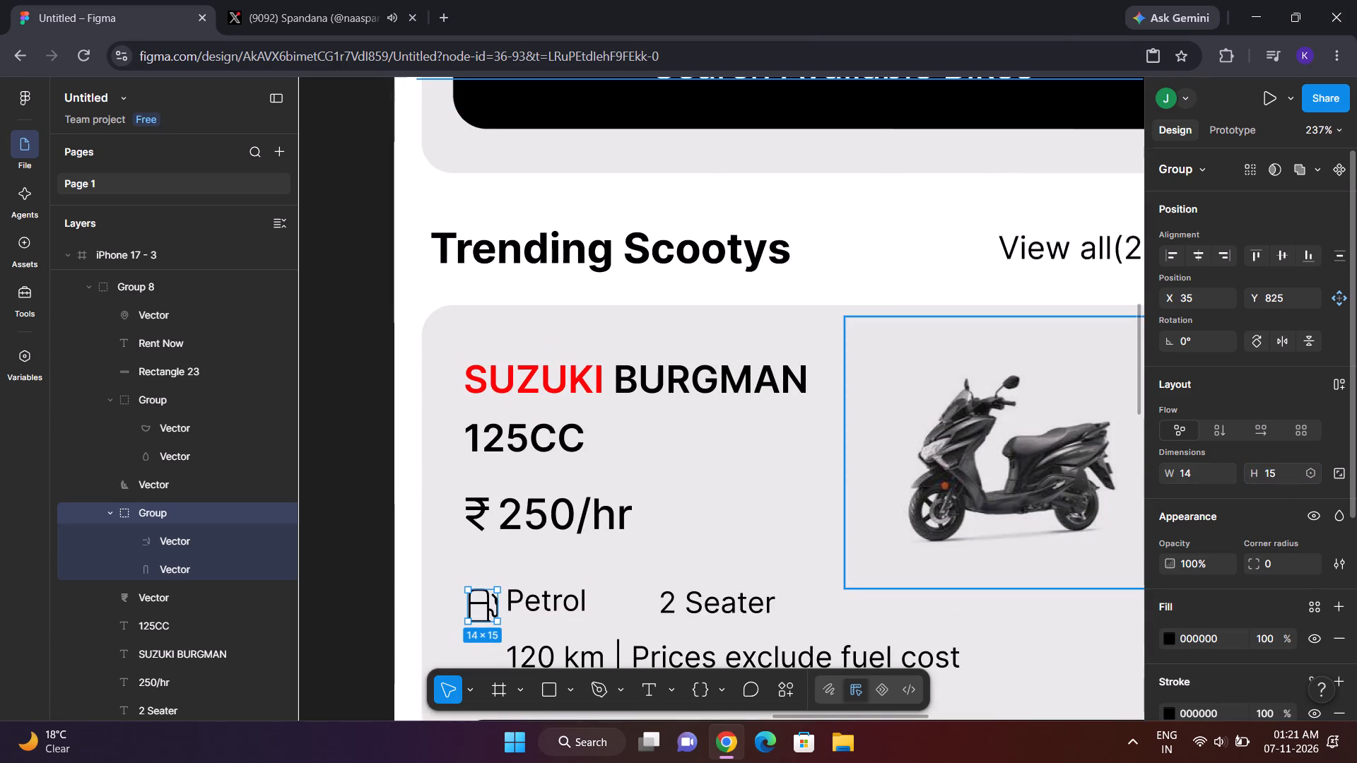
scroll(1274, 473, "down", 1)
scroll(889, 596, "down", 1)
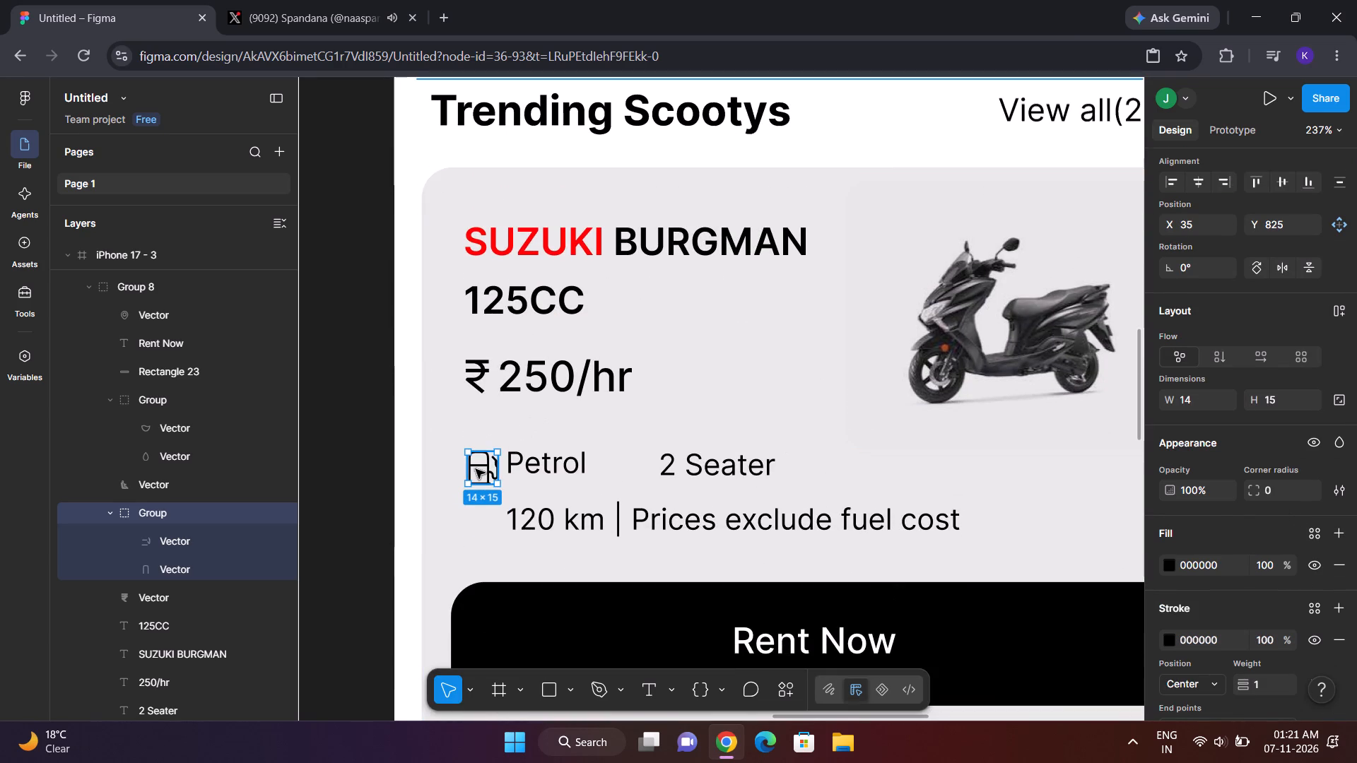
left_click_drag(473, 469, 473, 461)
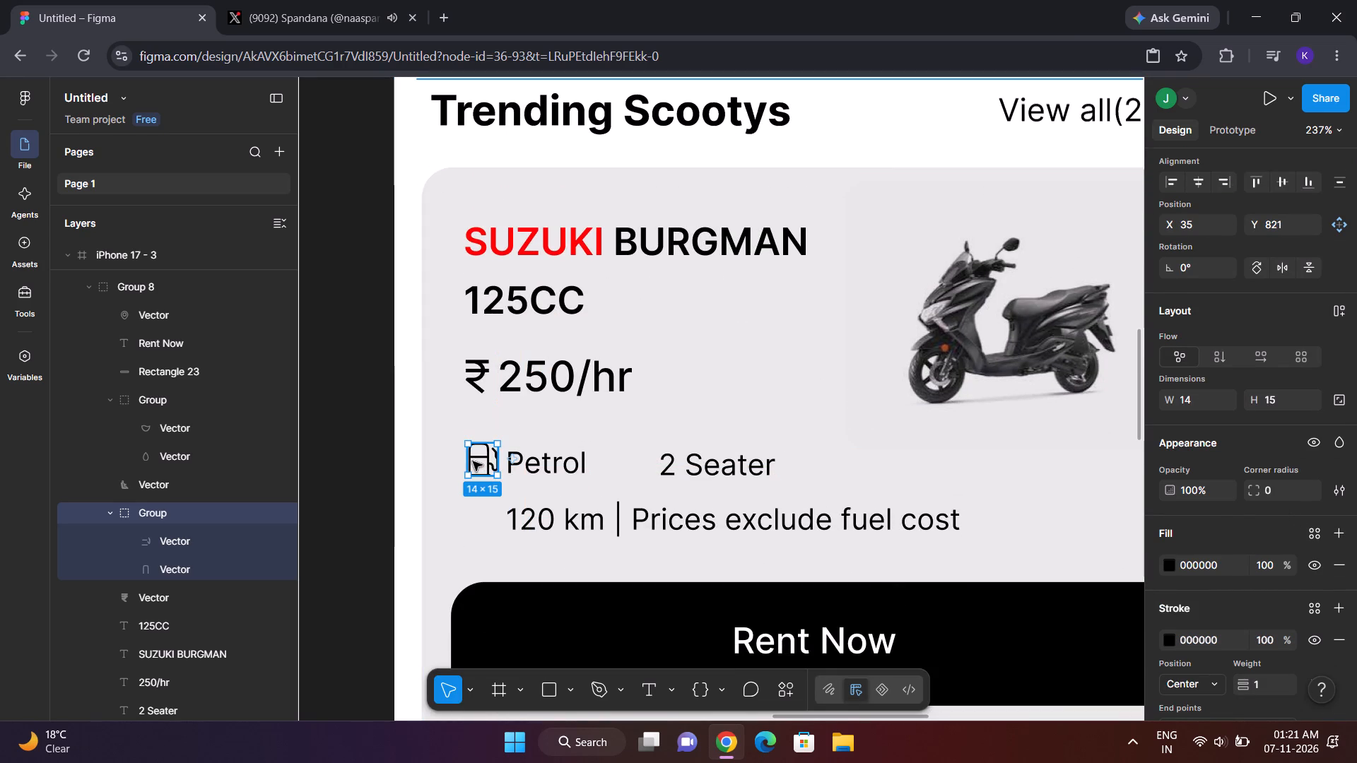
Resize the fuel pump icon to 12 wide by 14 high.
left_click(1196, 404)
key("BackSpace")
type("12")
key("Return")
left_click(1282, 400)
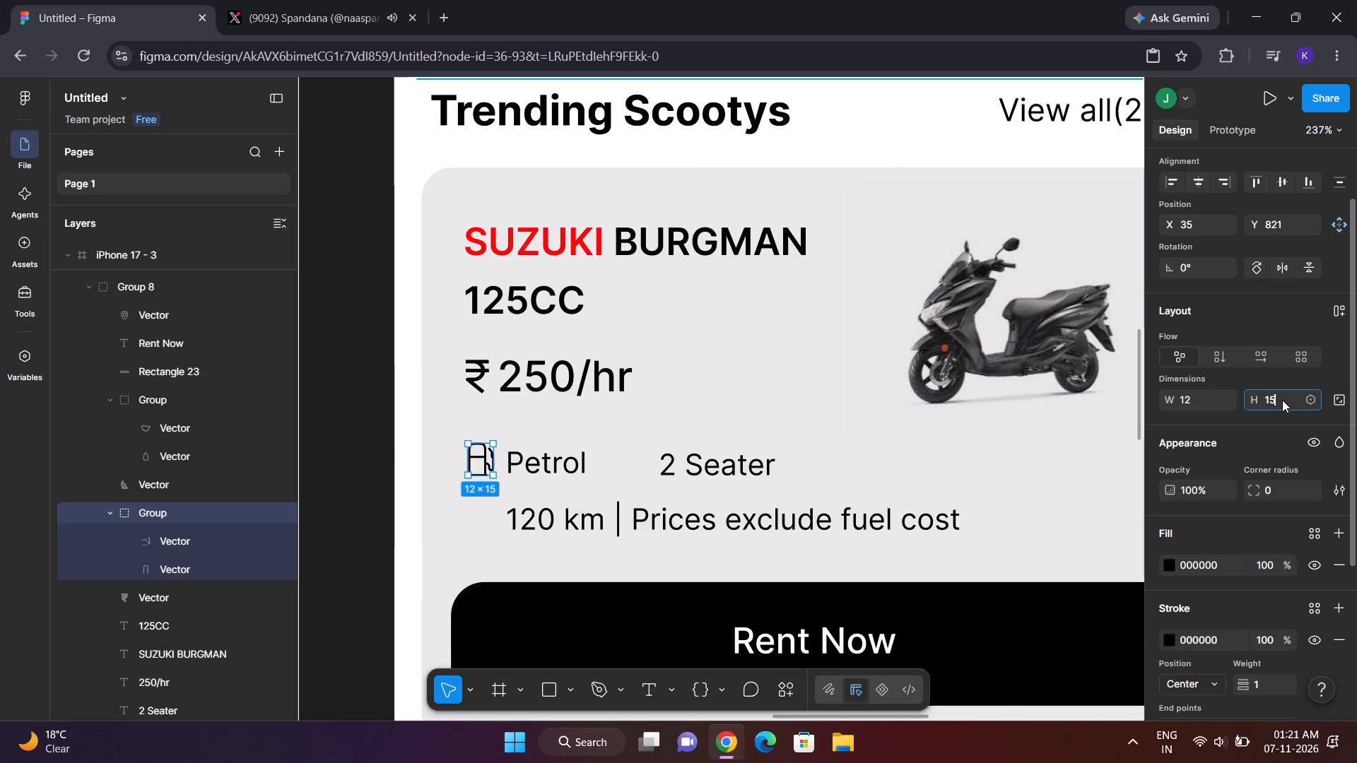
key("BackSpace")
key("2")
key("BackSpace")
key("1")
key("4")
key("Return")
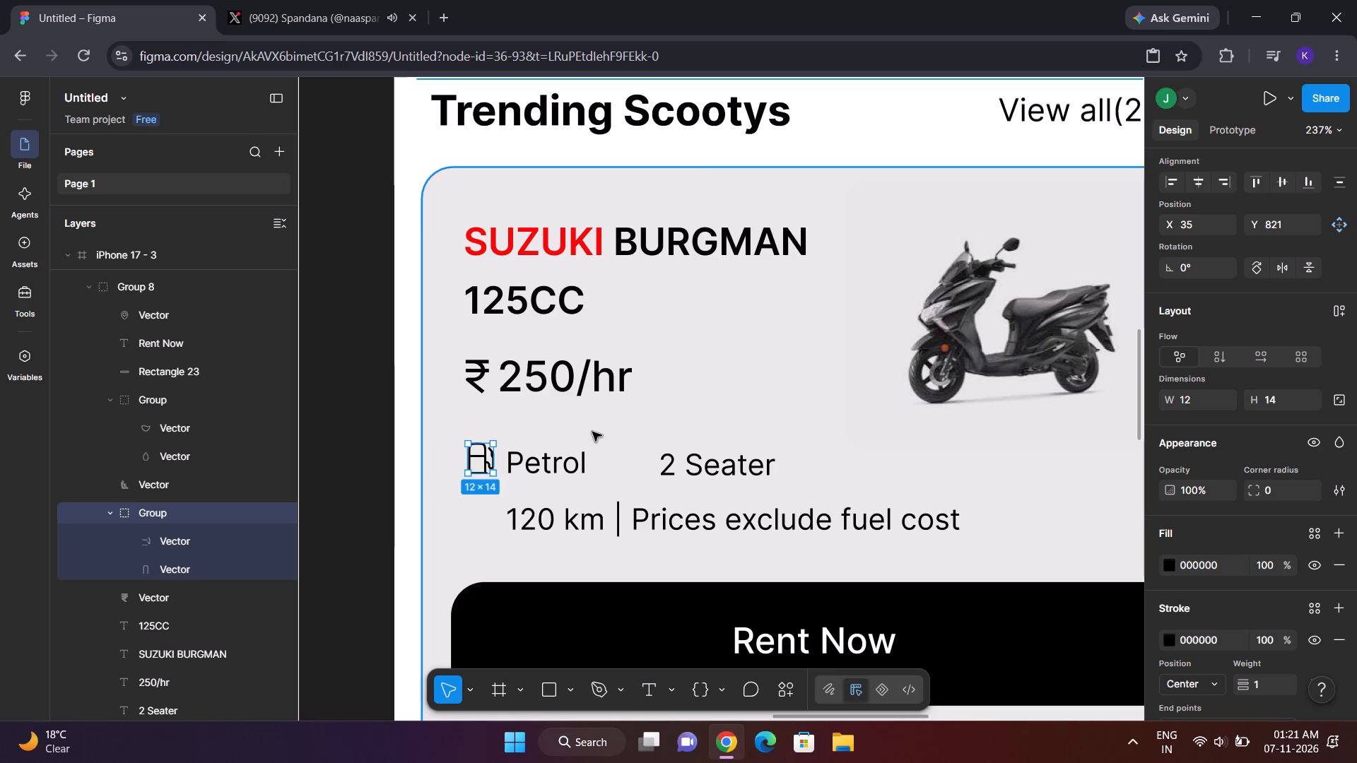
Align the fuel pump icon vertically with the Petrol text, at X 35, Y 823.
left_click_drag(510, 412, 510, 426)
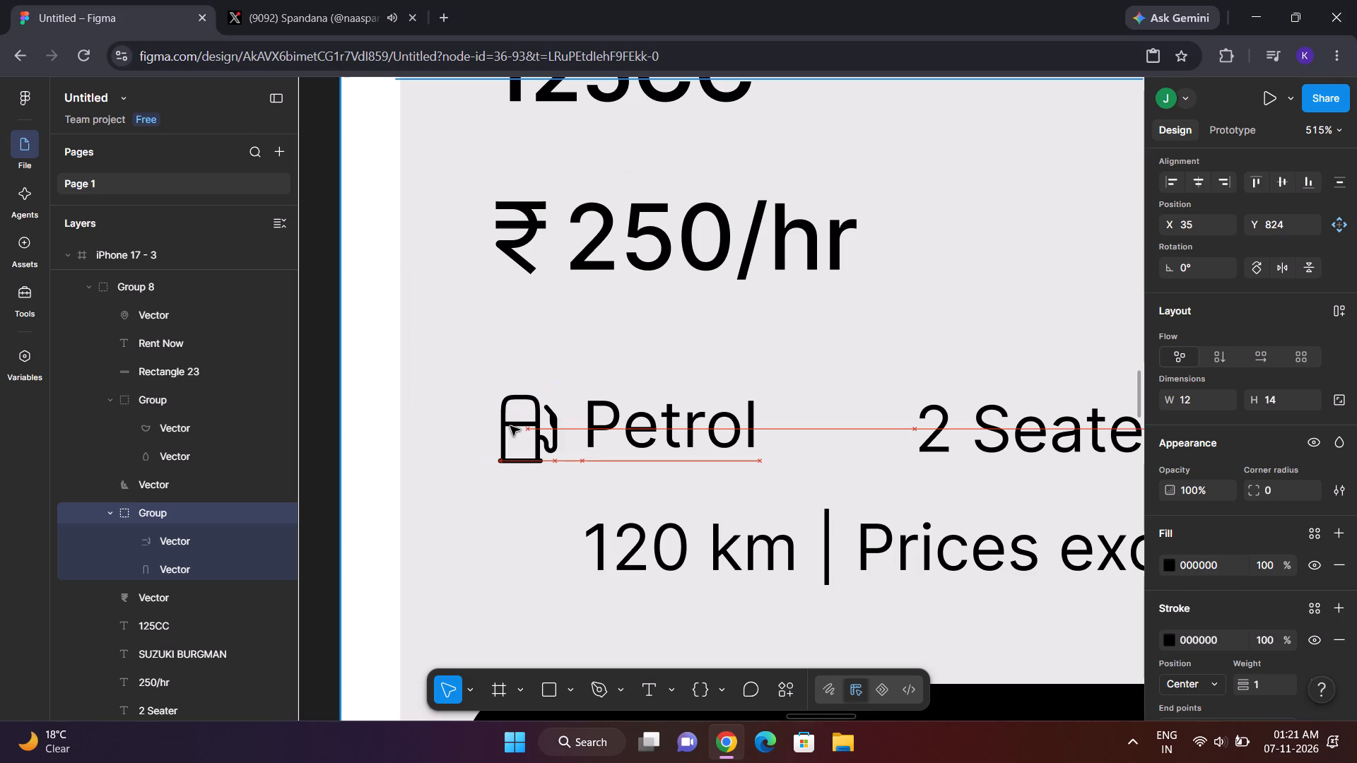
left_click_drag(510, 426, 510, 422)
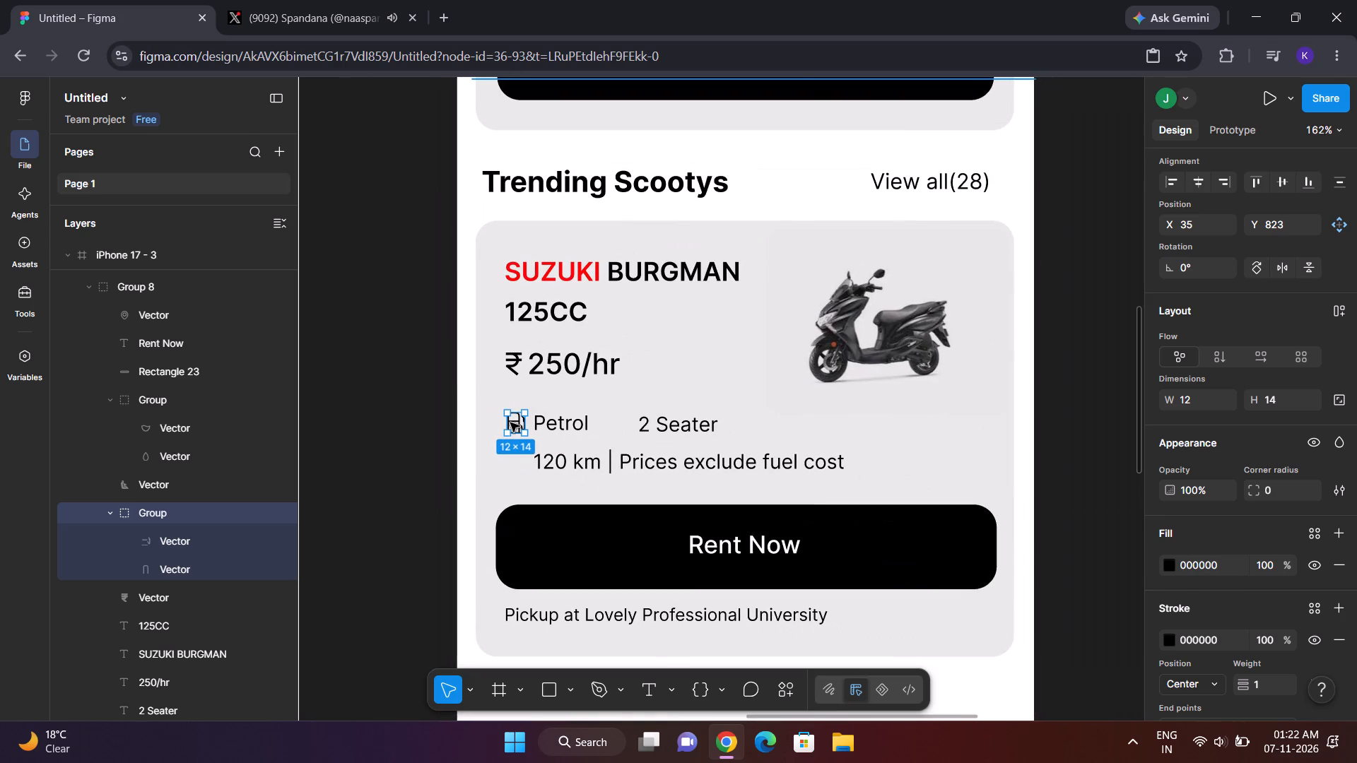
left_click(1061, 440)
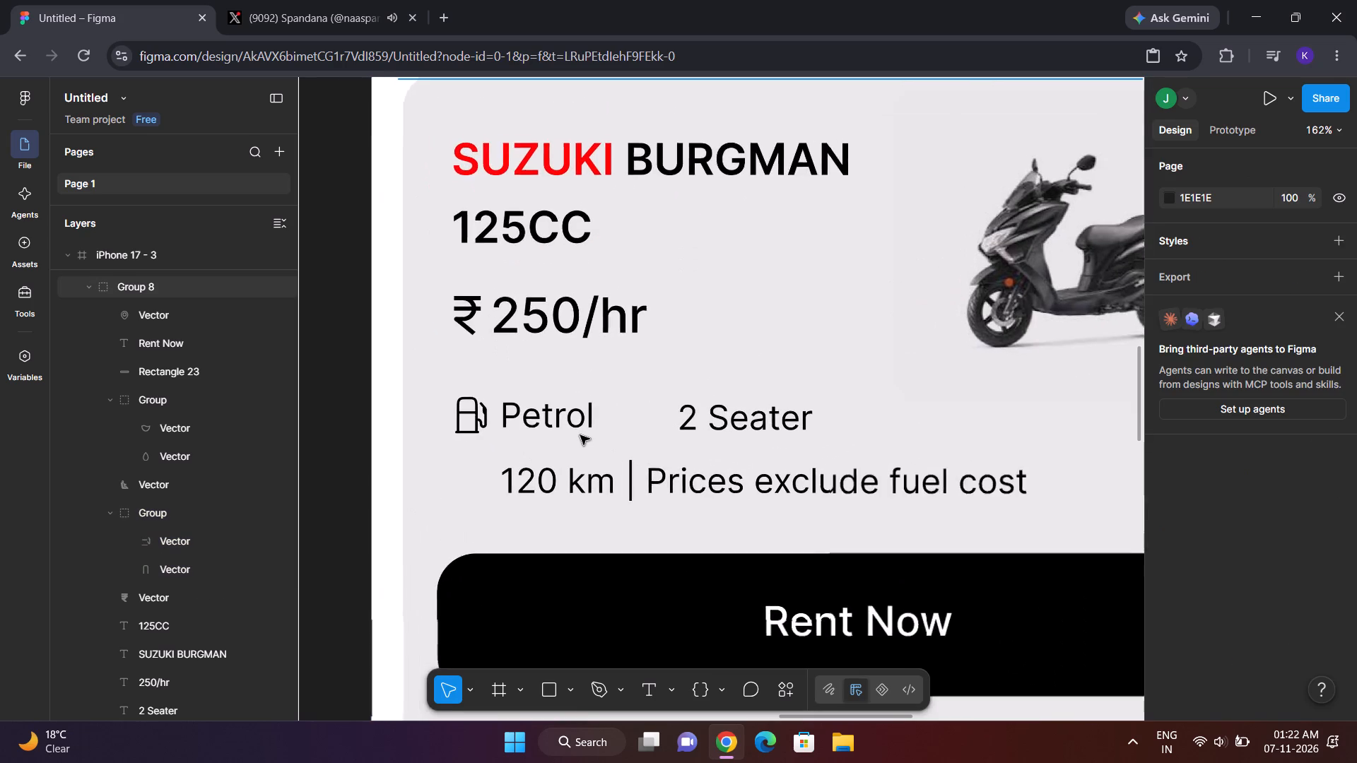
Show the rulers and guides over the Suzuki Burgman card.
left_click(469, 415)
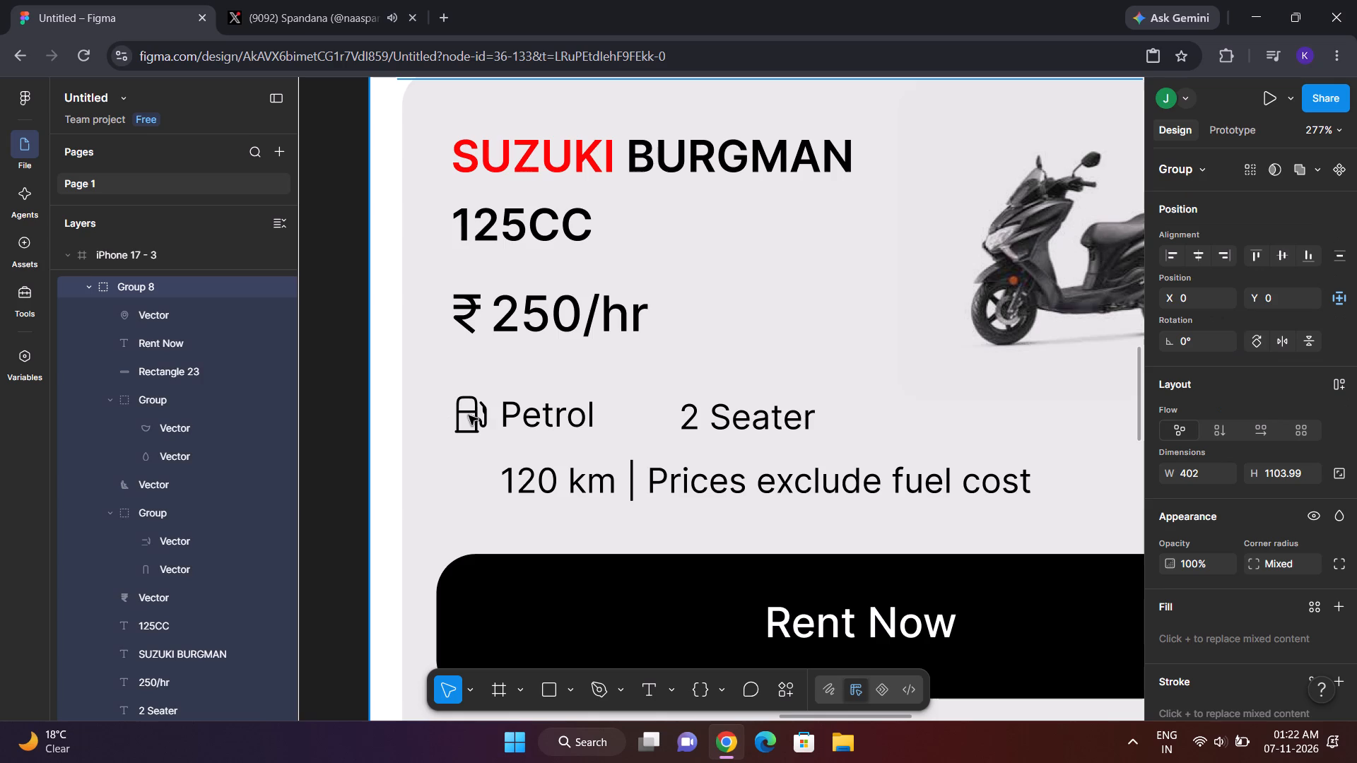
key("shift+r")
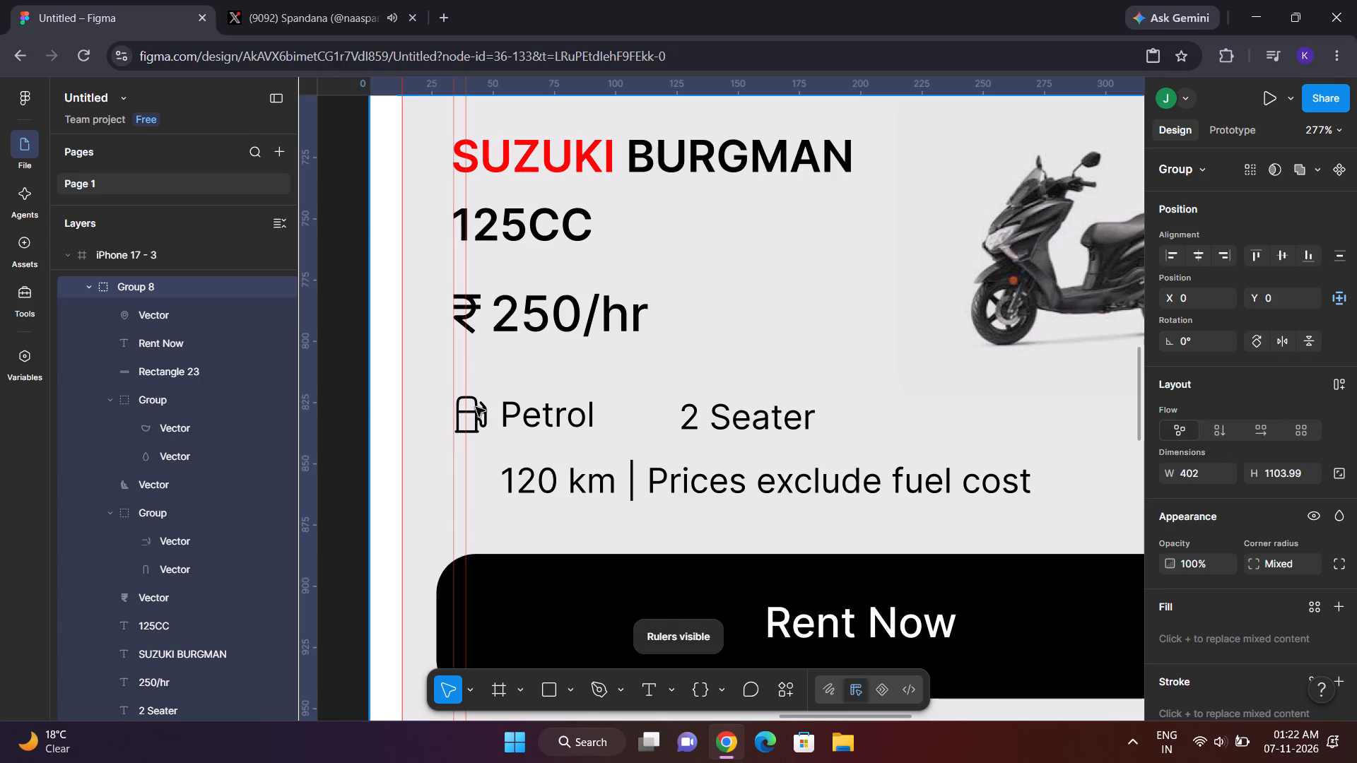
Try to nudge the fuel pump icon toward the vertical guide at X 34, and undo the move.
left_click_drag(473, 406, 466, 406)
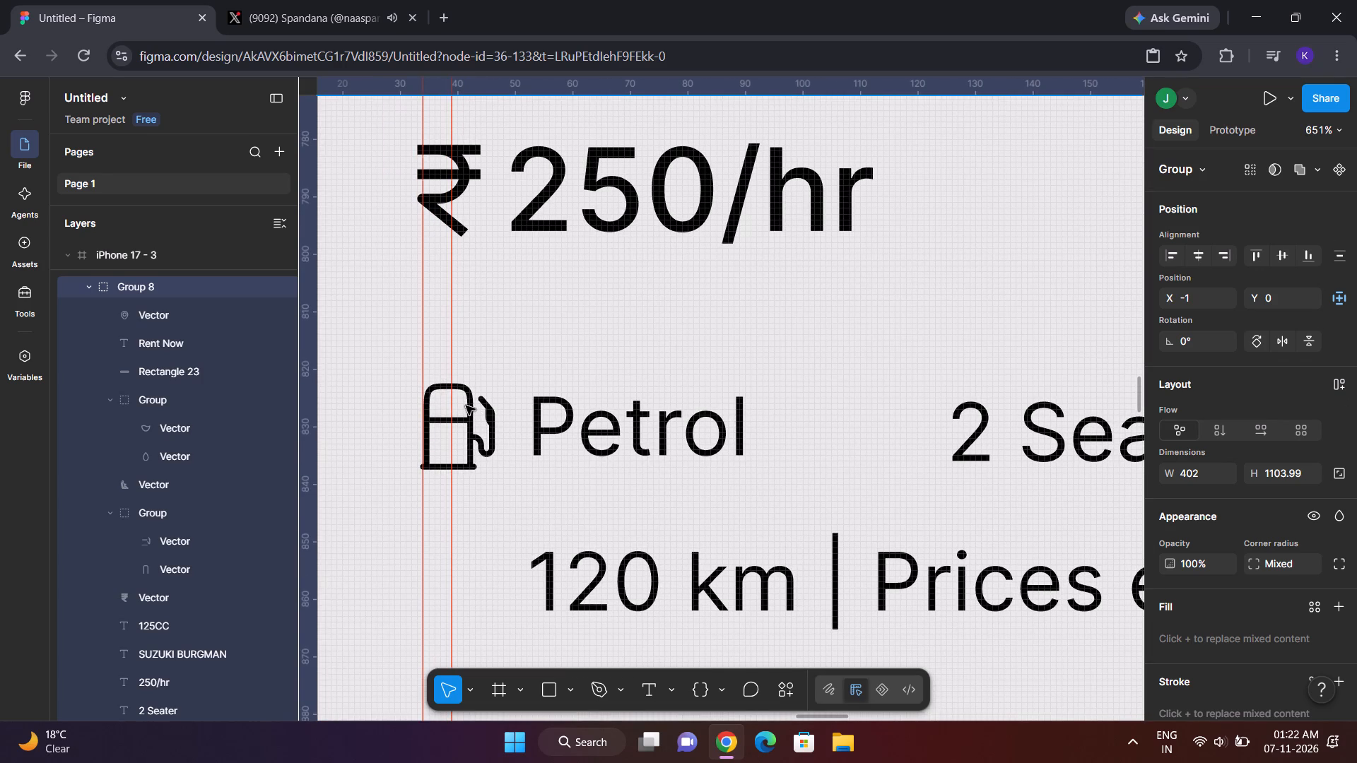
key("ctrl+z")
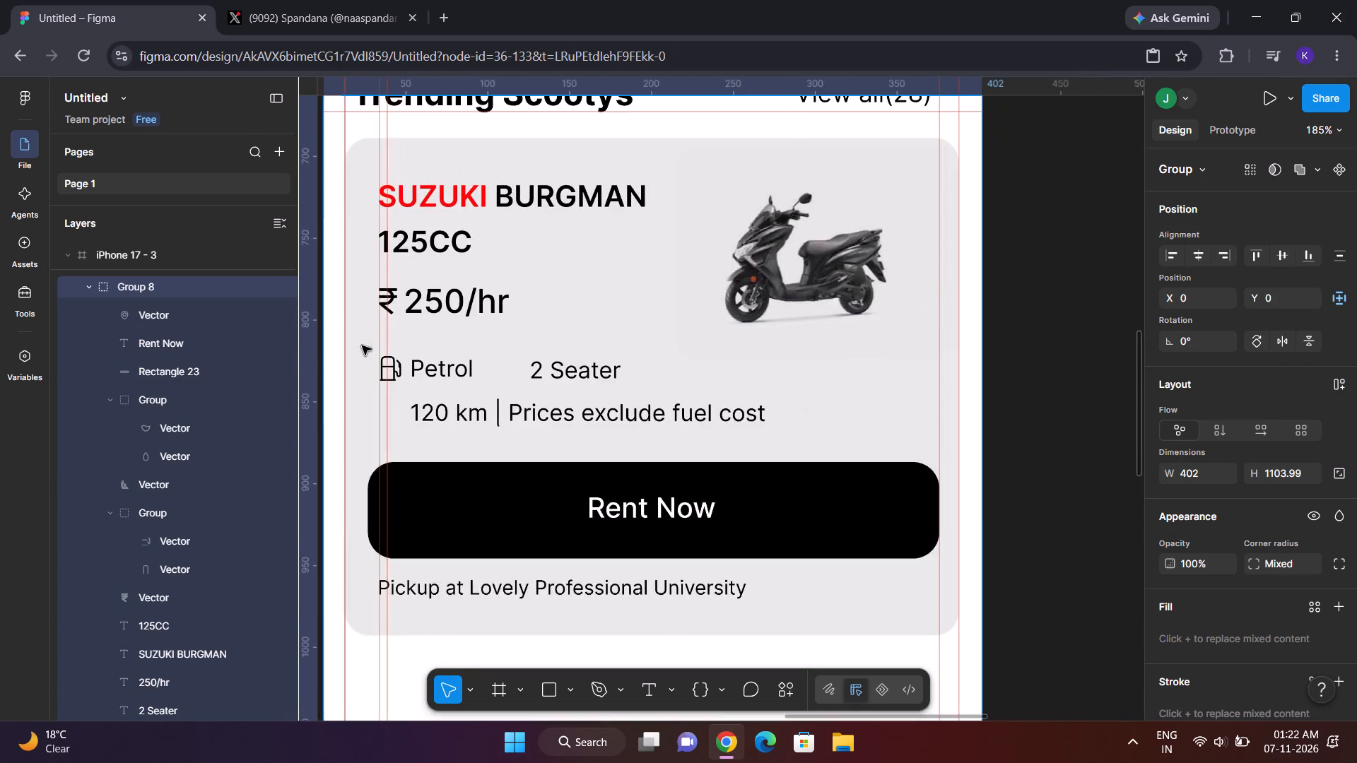
Find the displaced search icon over the Suzuki Burgman title and move it onto the Search Available Bikes button, at X 82, Y 563.
scroll(362, 345, "up", 3)
left_click(581, 353)
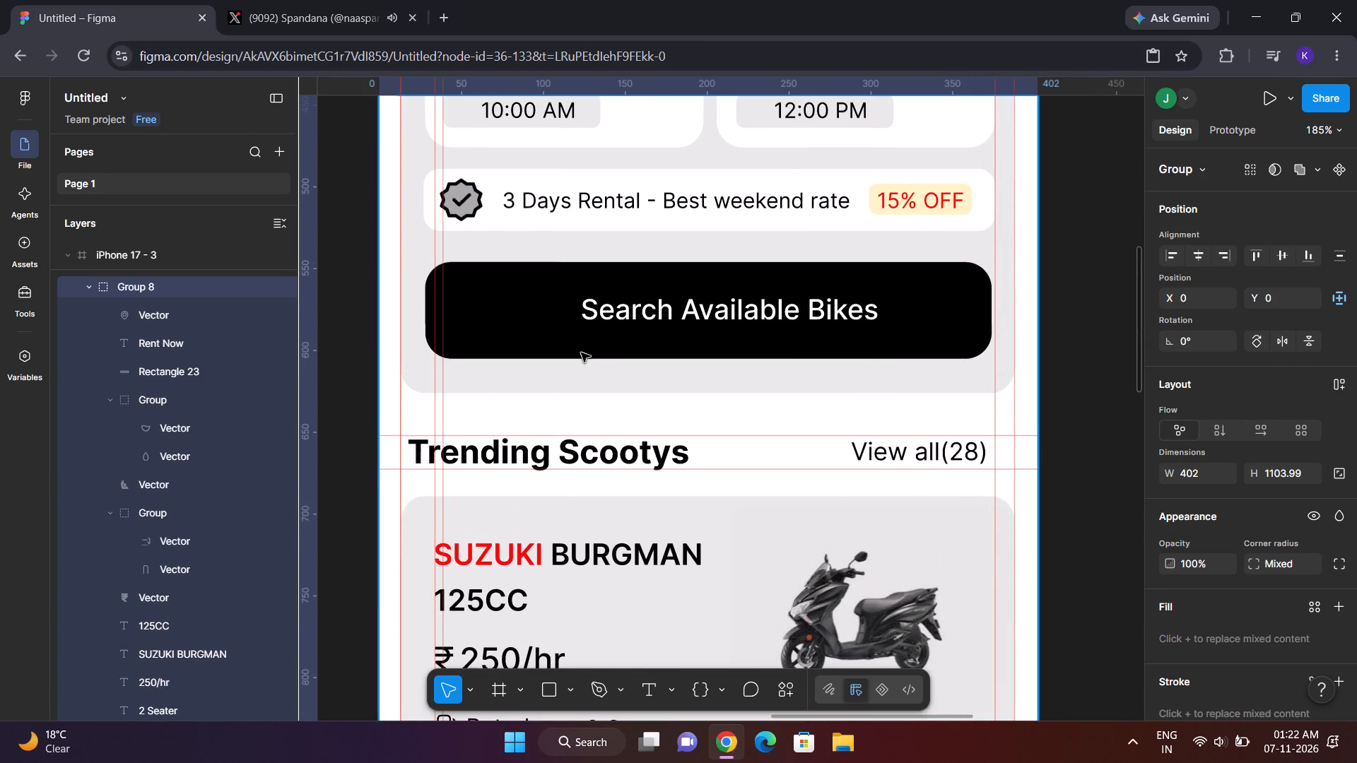
triple_click(505, 273)
left_click(505, 273)
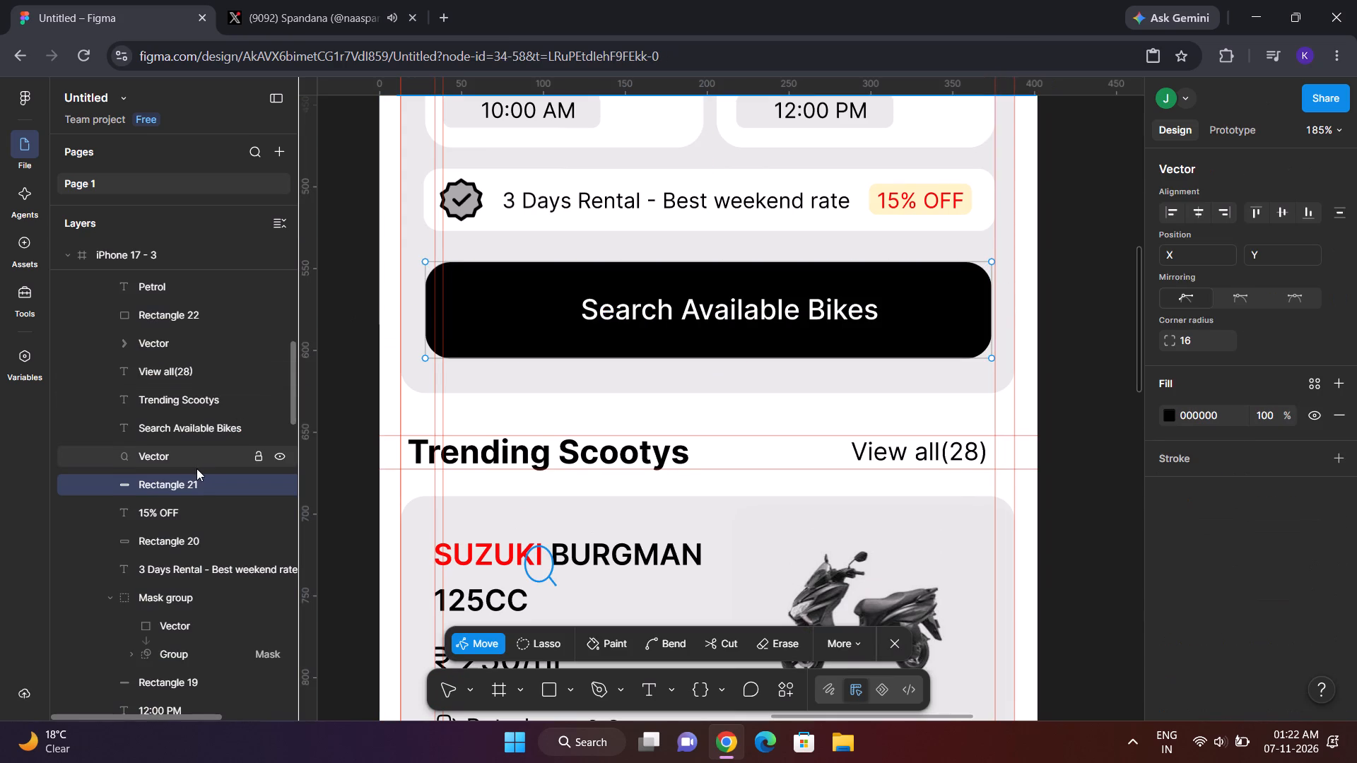
scroll(196, 468, "down", 1)
left_click(172, 627)
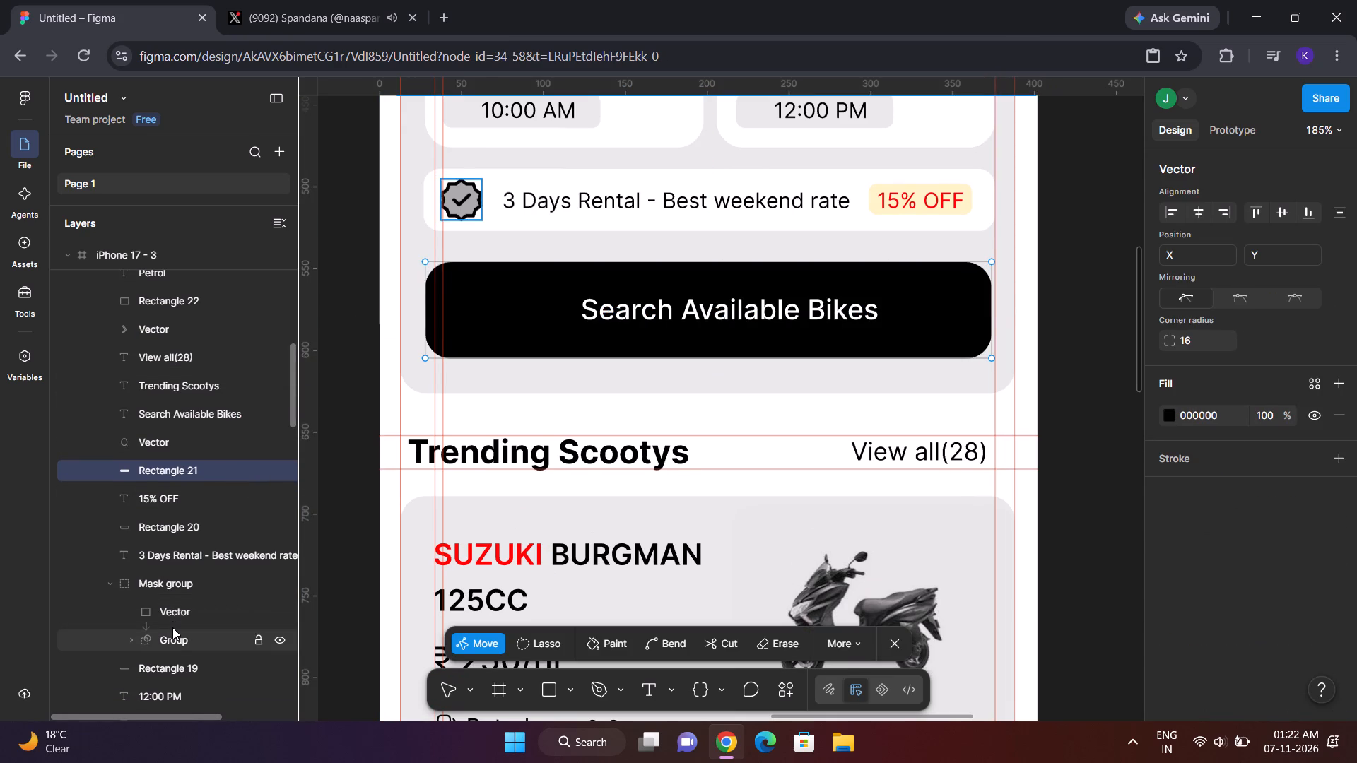
left_click(176, 616)
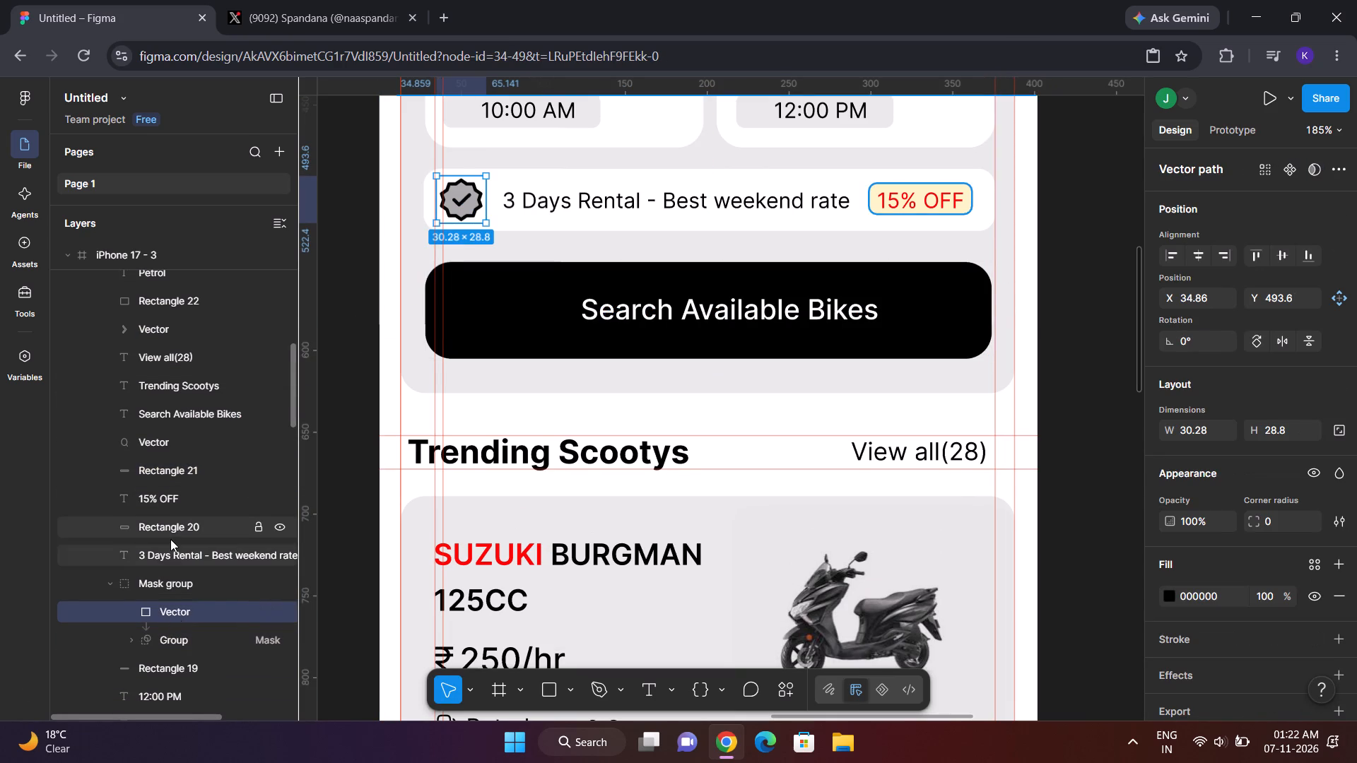
scroll(170, 539, "up", 1)
left_click(182, 464)
scroll(182, 464, "down", 3)
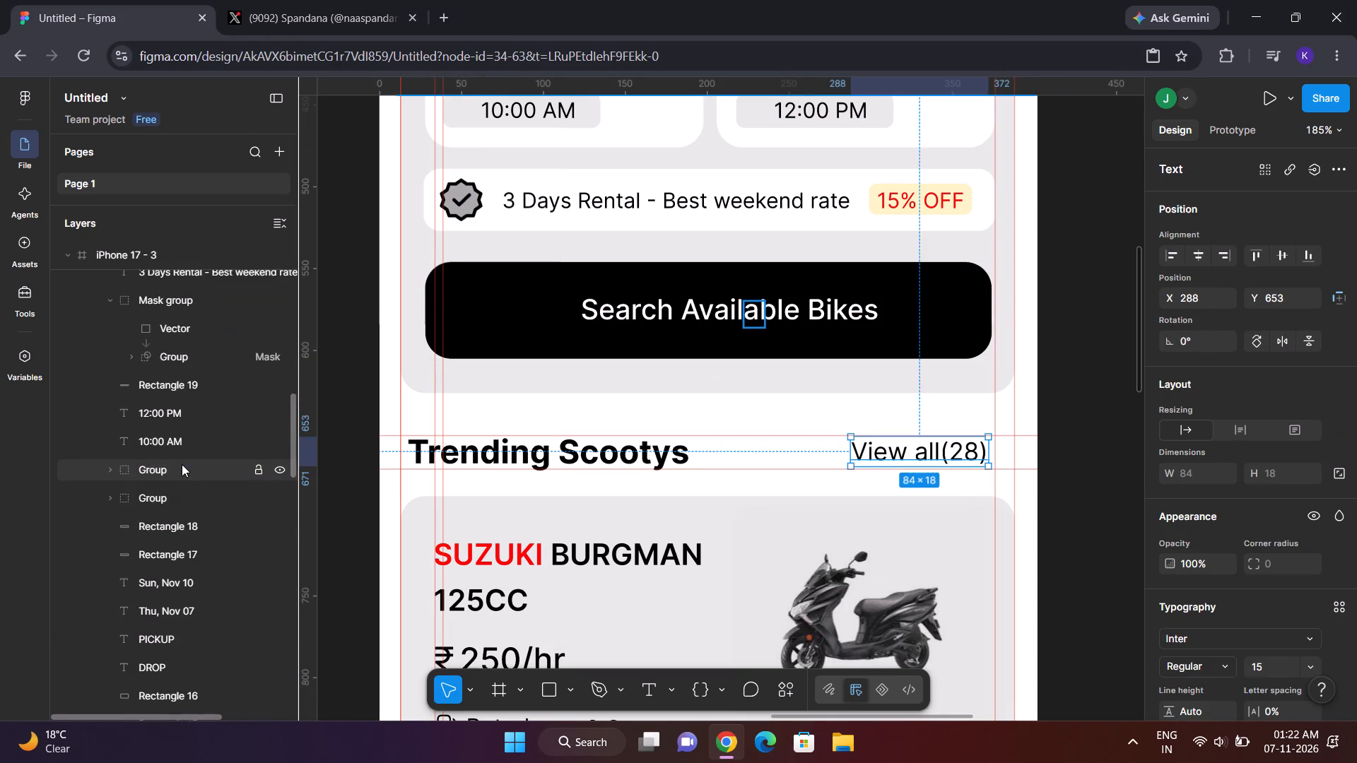
scroll(189, 587, "down", 2)
left_click(189, 474)
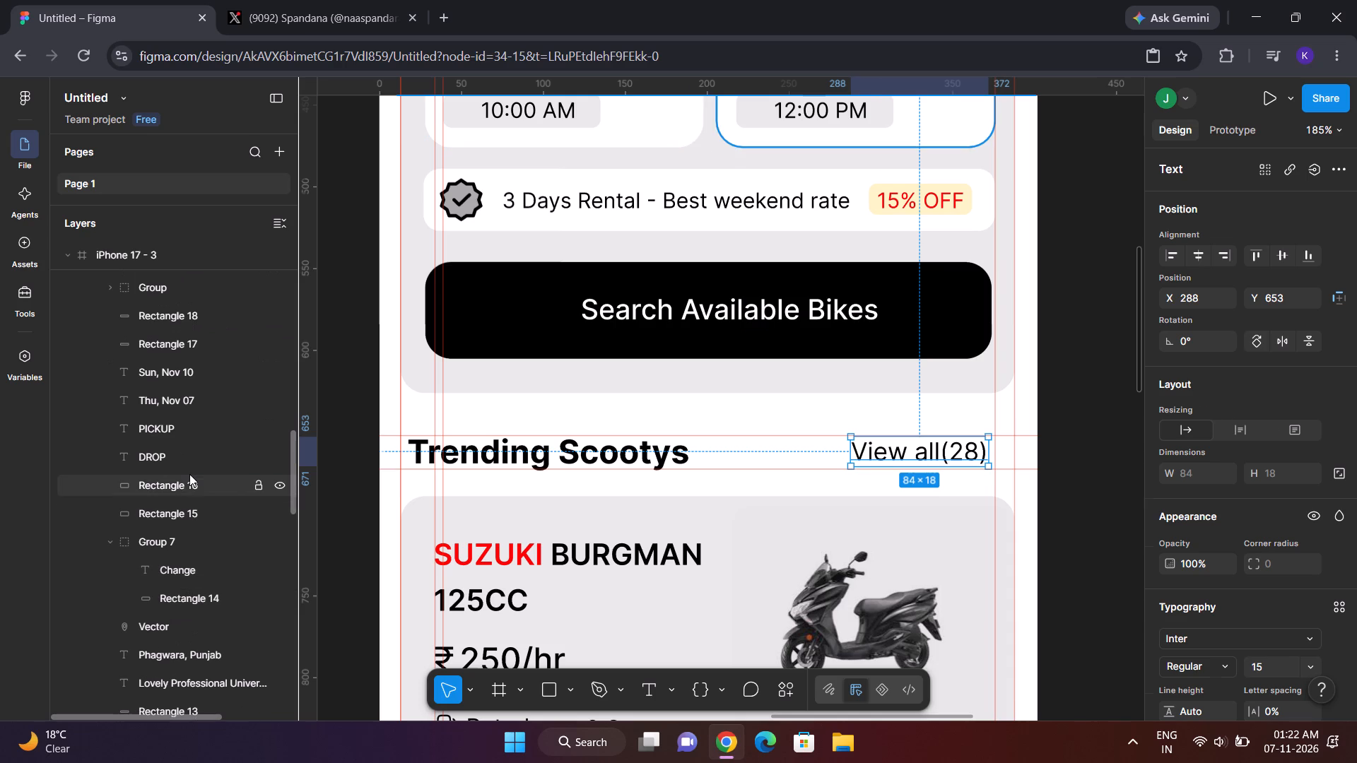
left_click(489, 293)
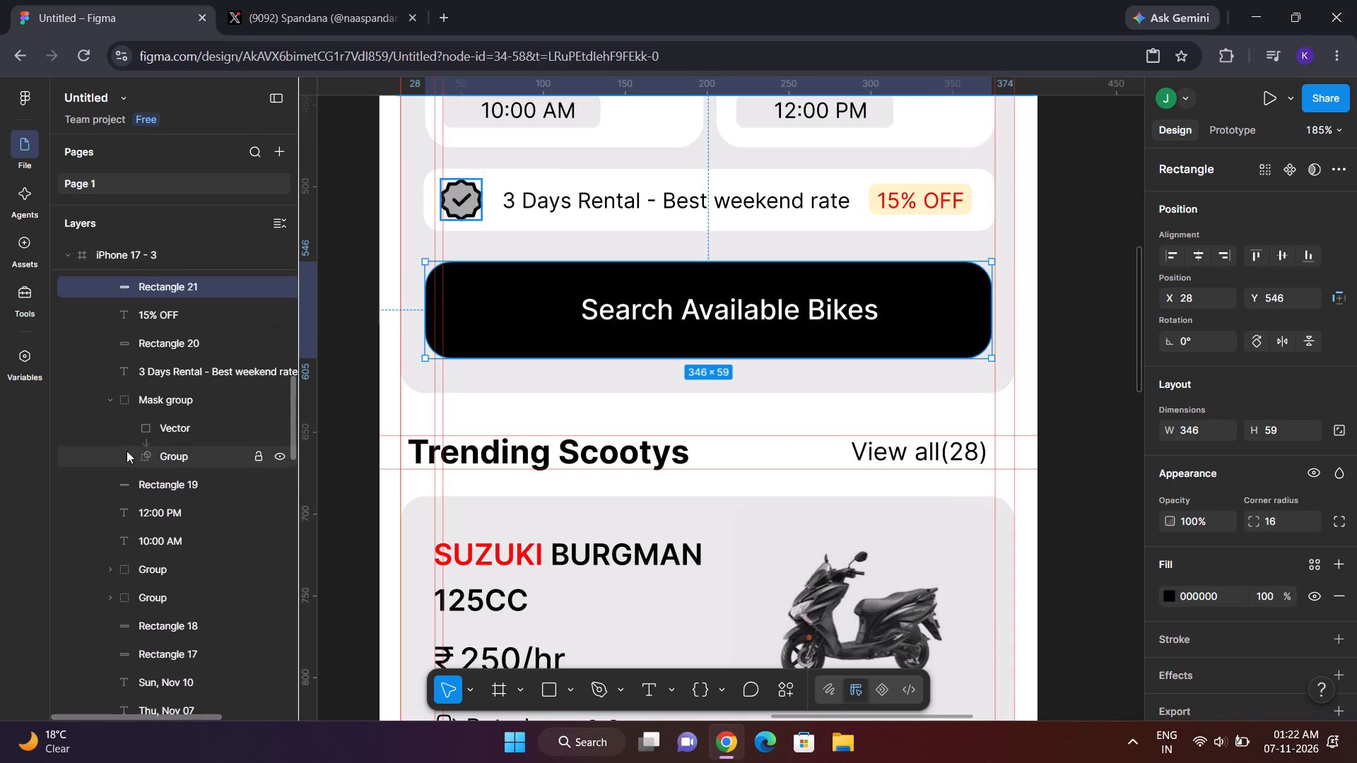
scroll(127, 451, "up", 2)
scroll(169, 512, "up", 1)
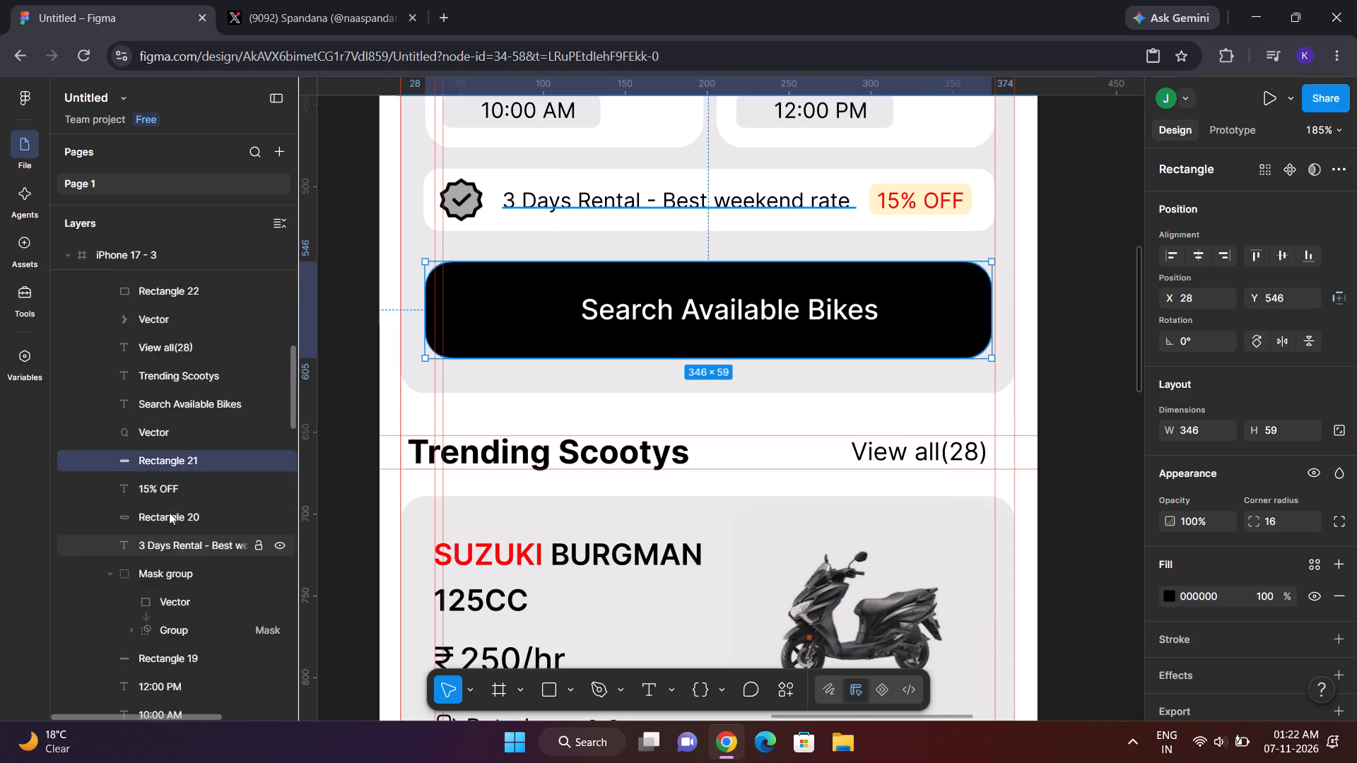
scroll(169, 512, "up", 1)
left_click(169, 512)
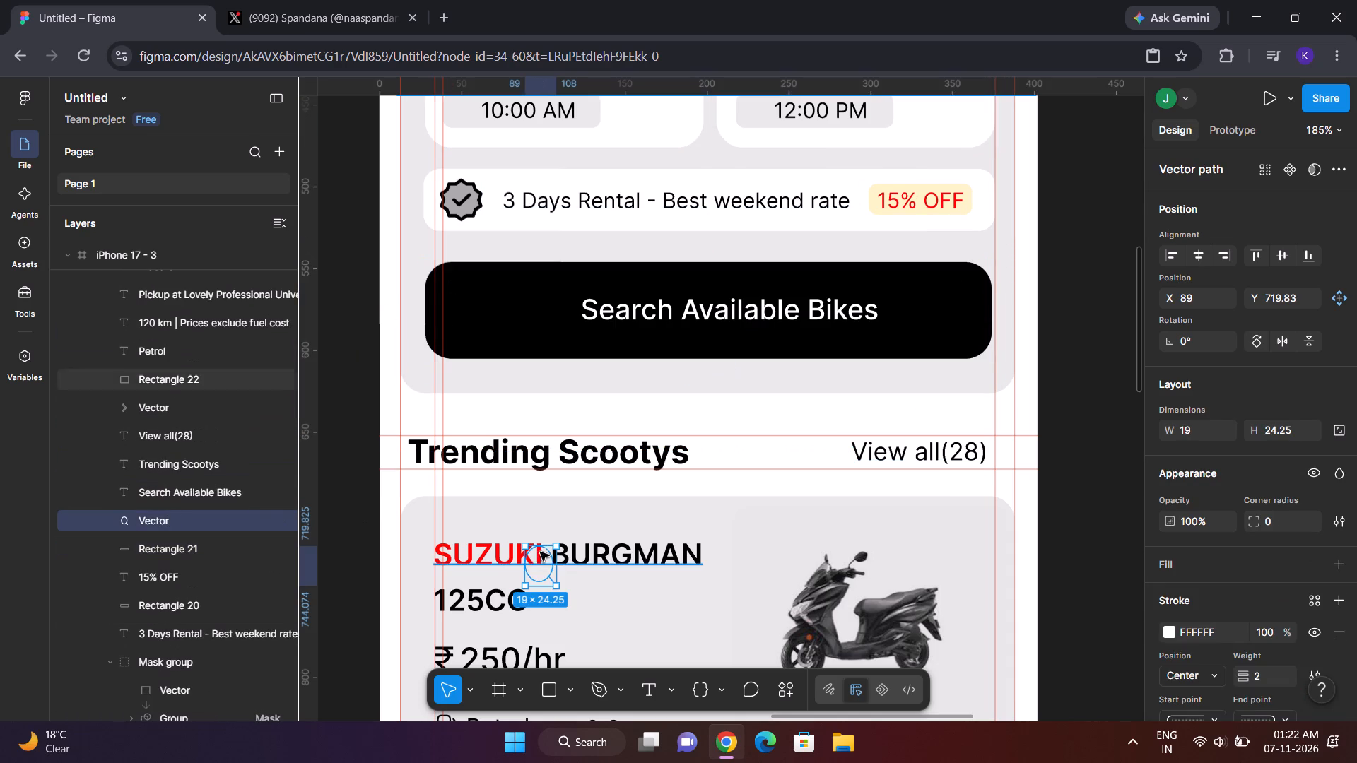
left_click_drag(539, 562, 528, 299)
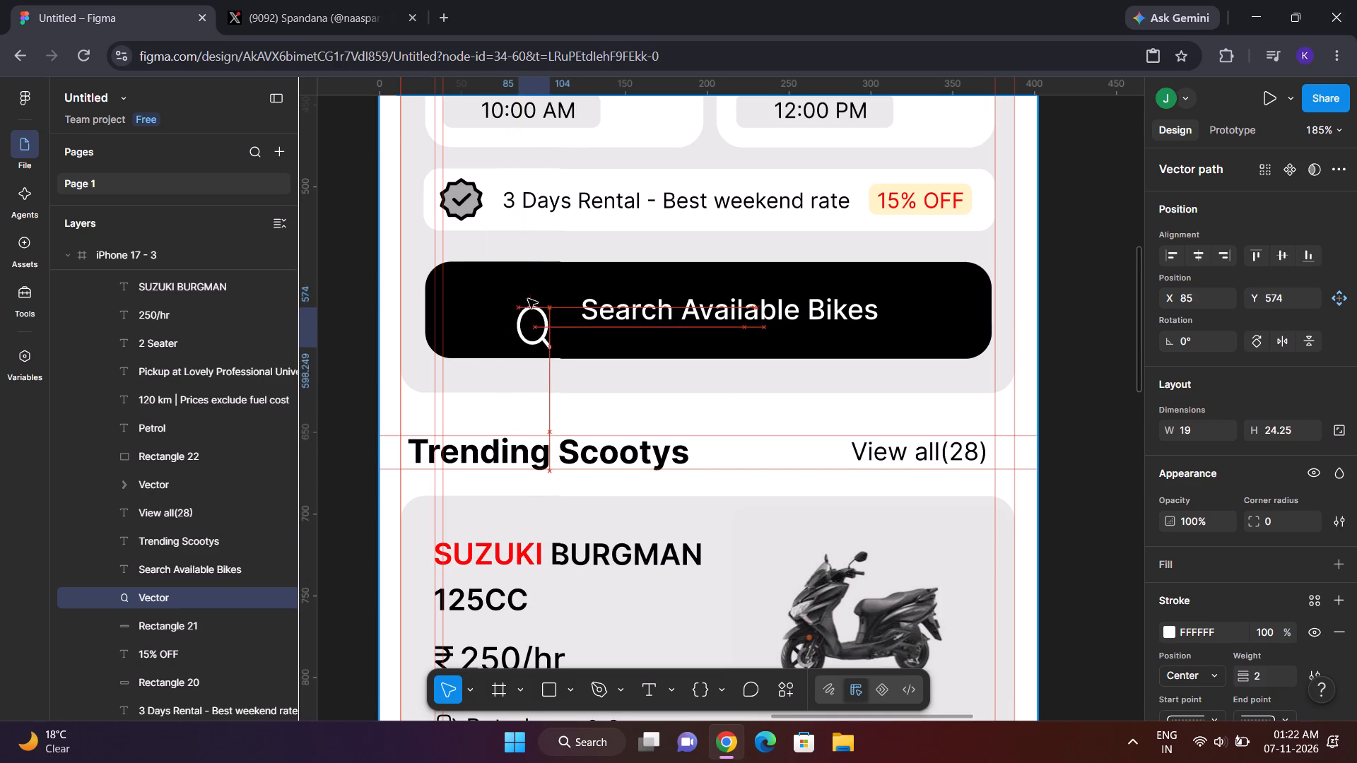
left_click_drag(528, 299, 529, 304)
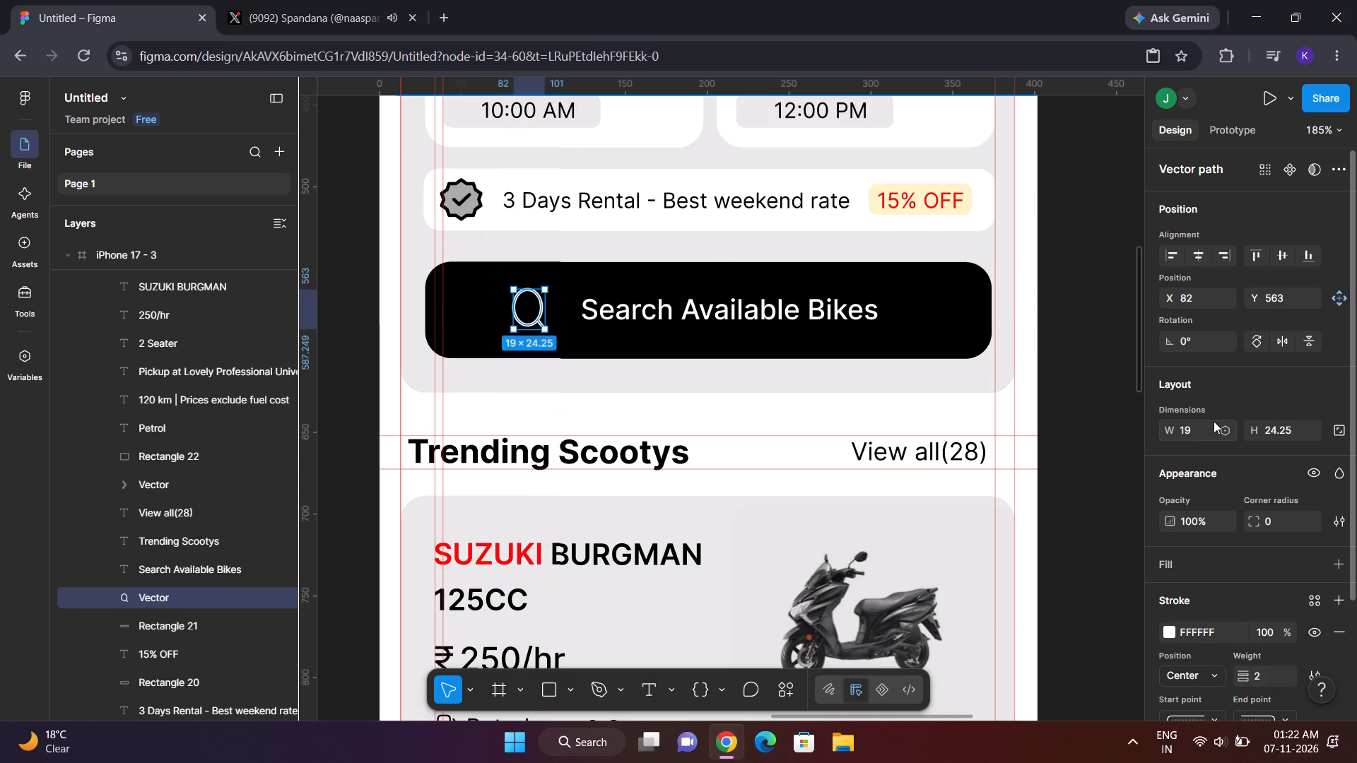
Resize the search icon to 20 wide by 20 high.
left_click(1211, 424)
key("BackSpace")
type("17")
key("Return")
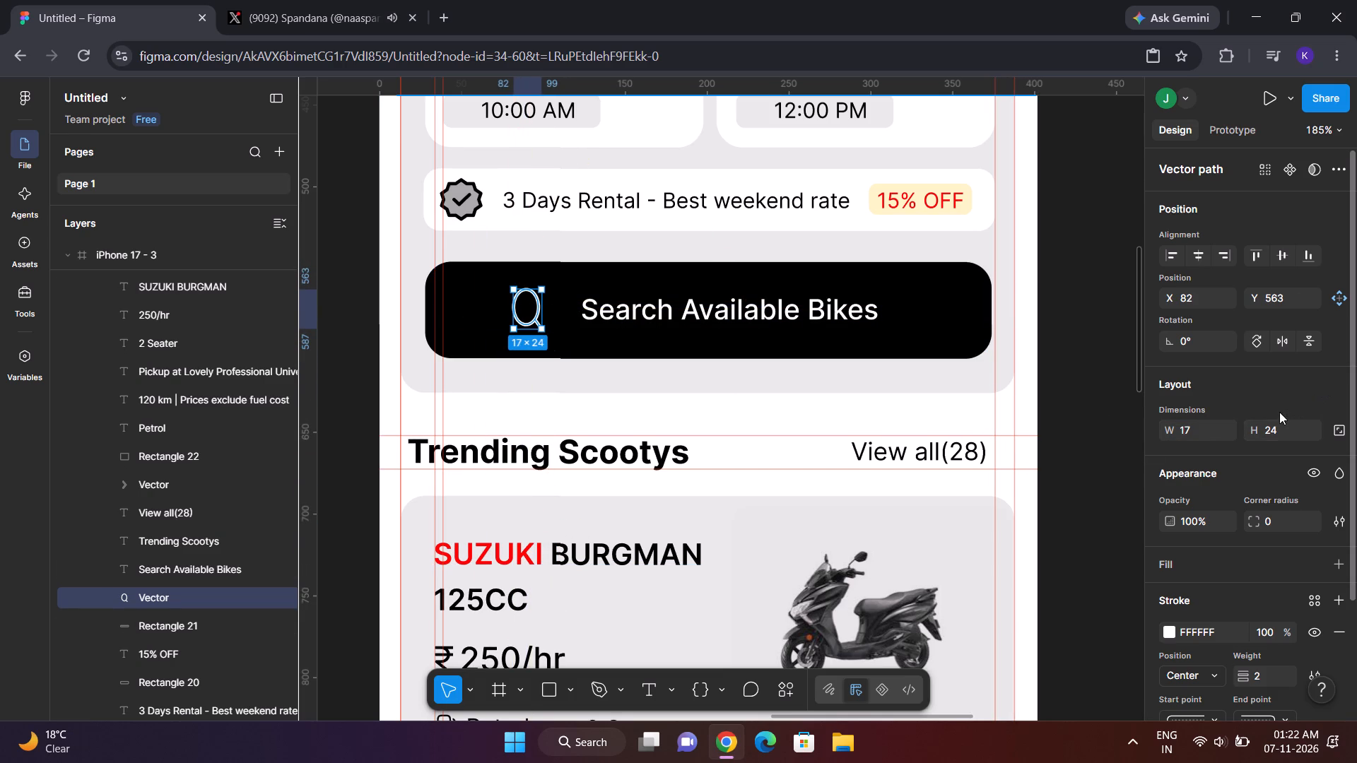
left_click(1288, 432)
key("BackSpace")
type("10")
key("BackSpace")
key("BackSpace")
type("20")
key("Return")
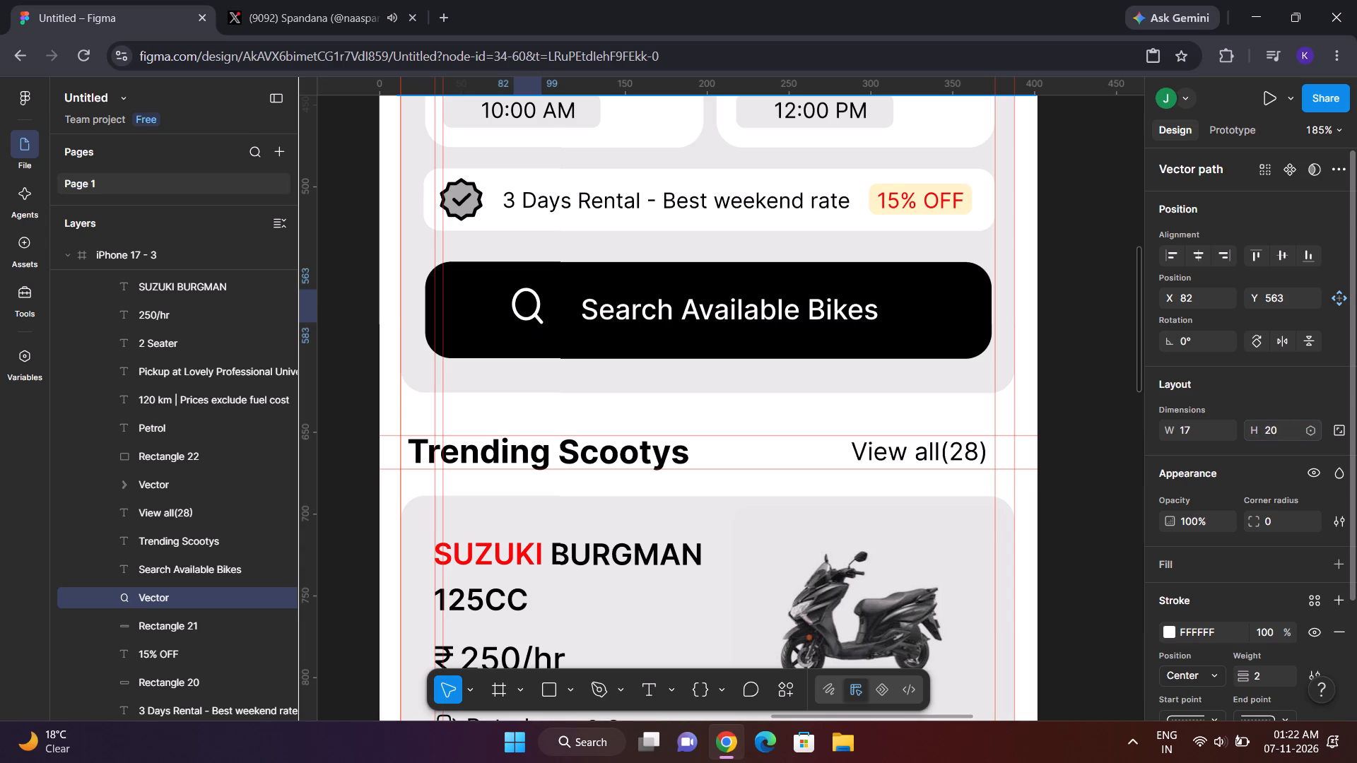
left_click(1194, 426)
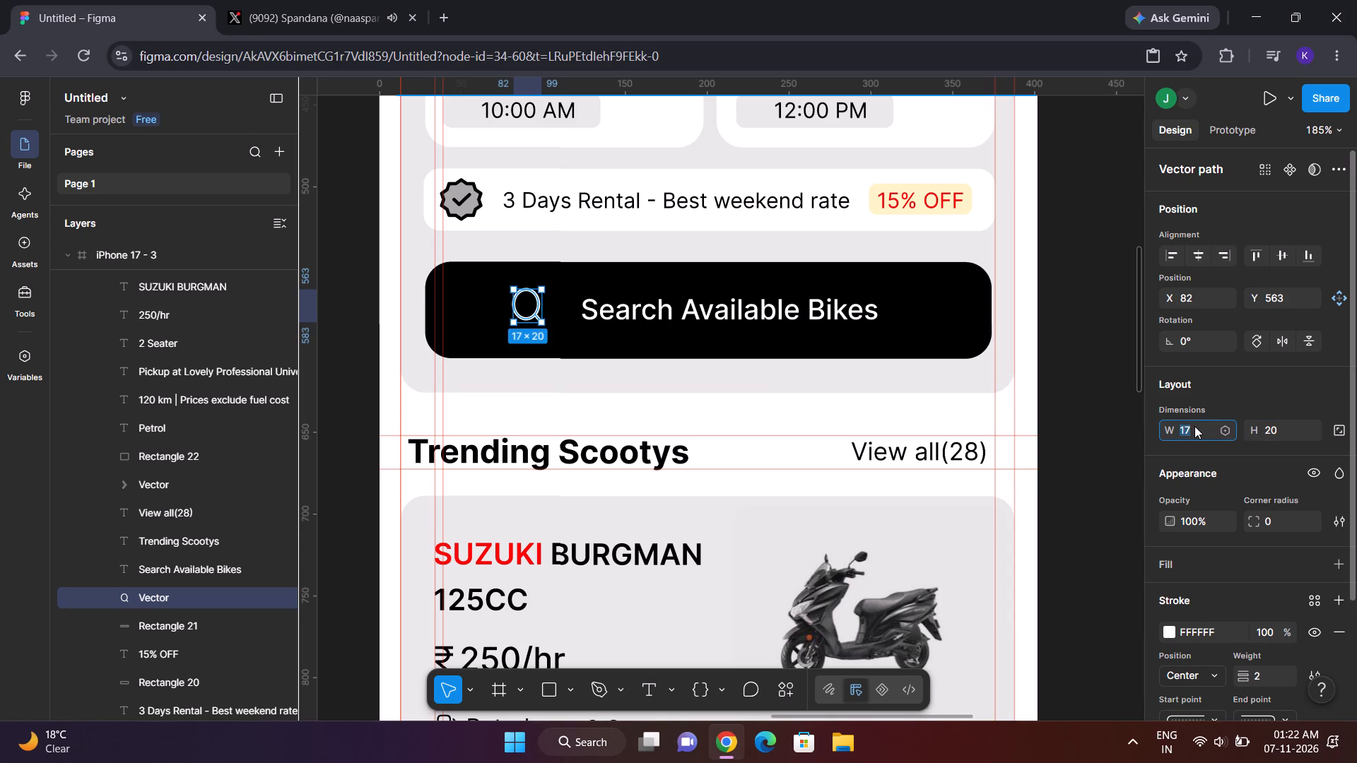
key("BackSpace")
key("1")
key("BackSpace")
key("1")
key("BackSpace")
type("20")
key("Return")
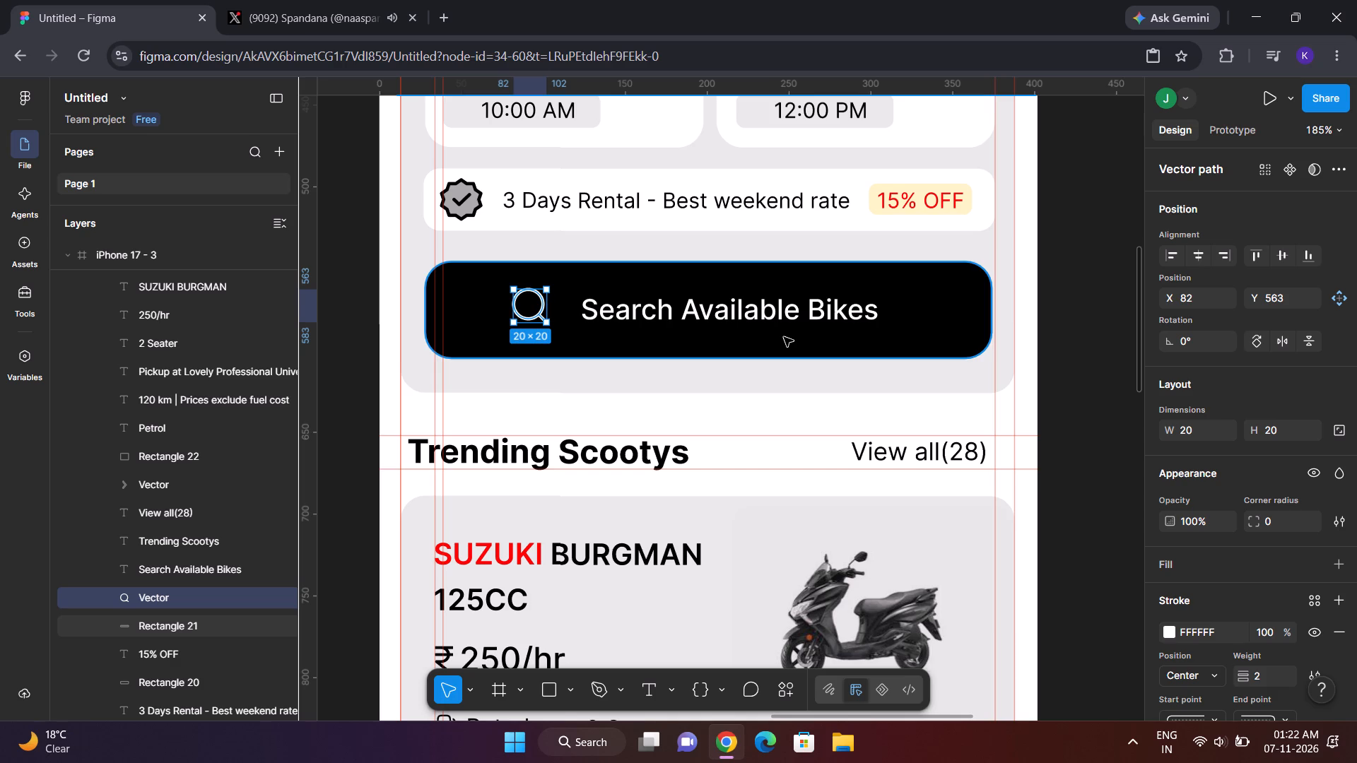
Move the search icon closer to the Search Available Bikes text, to about X 91, Y 565.
left_click(1026, 283)
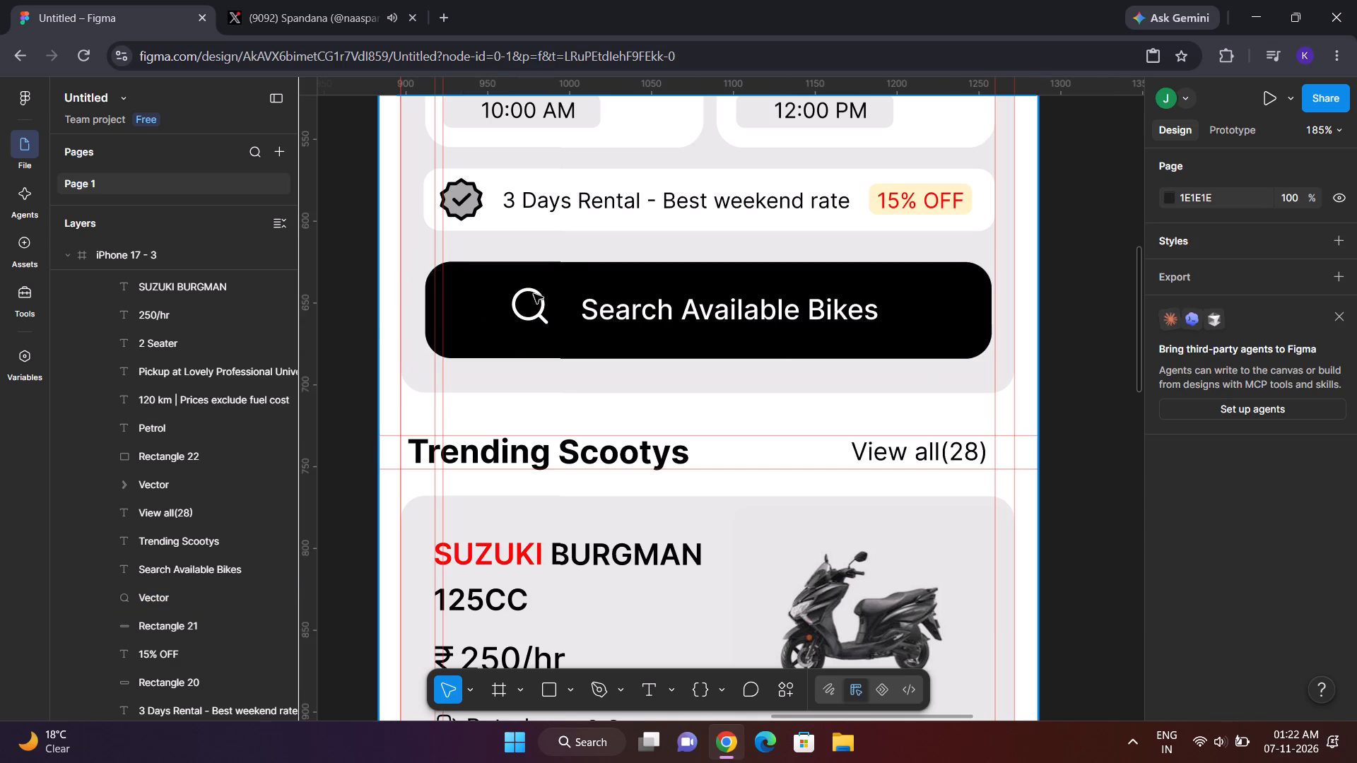
left_click(534, 294)
double_click(534, 294)
left_click_drag(534, 294, 536, 303)
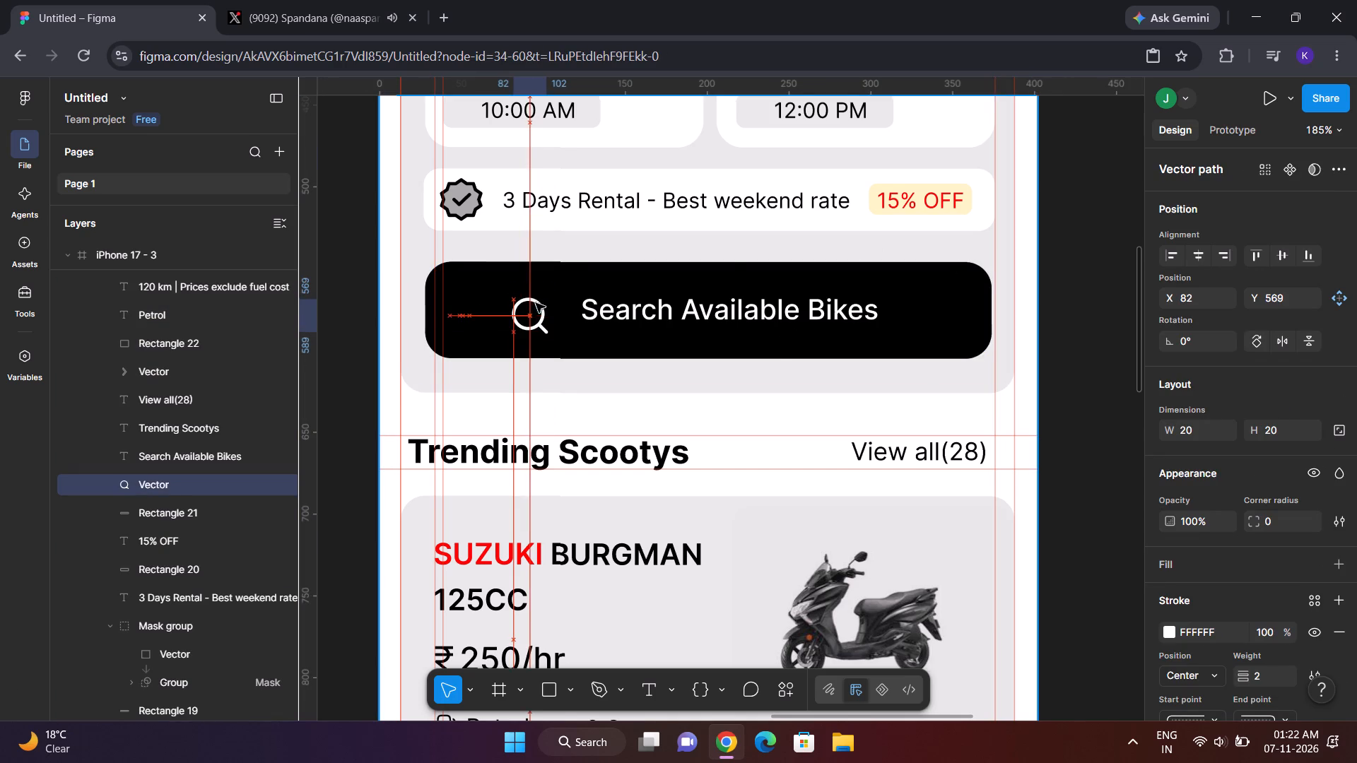
left_click_drag(536, 303, 536, 299)
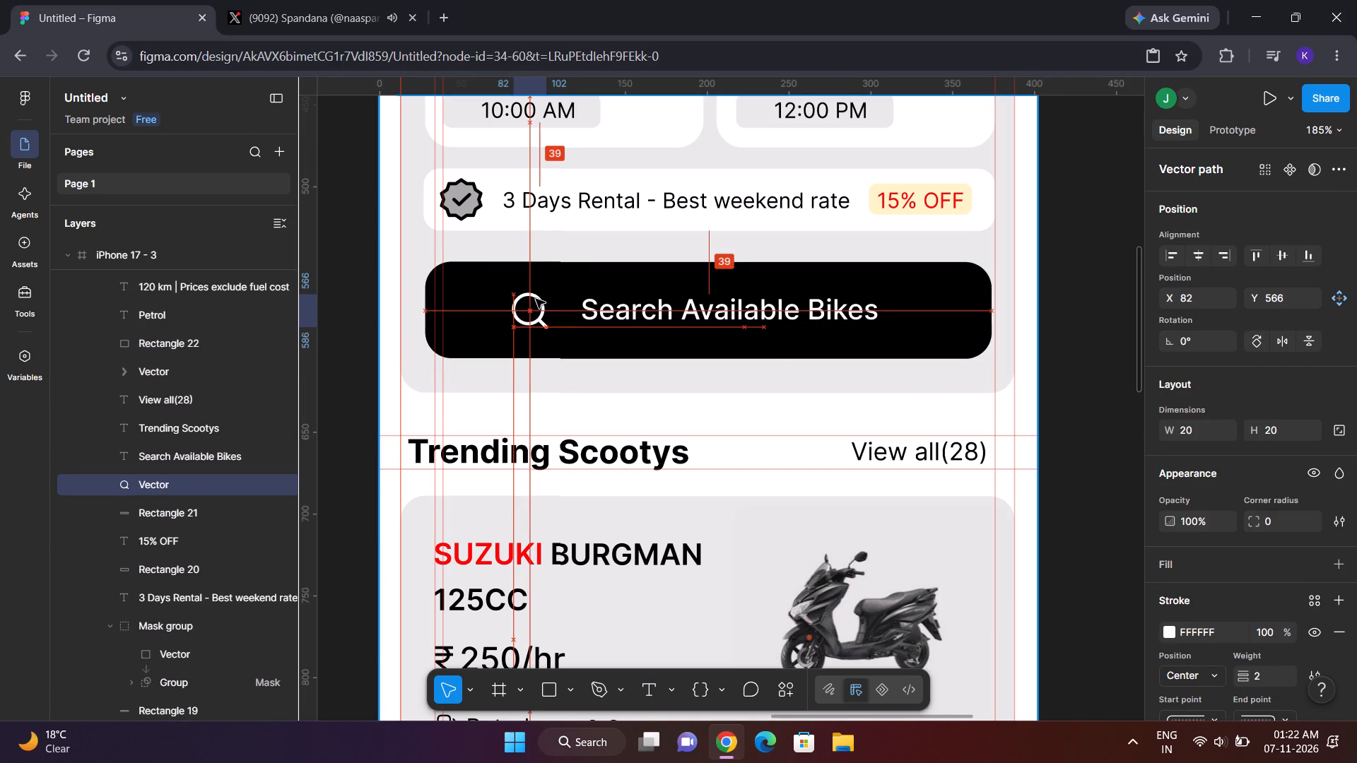
left_click_drag(536, 299, 546, 299)
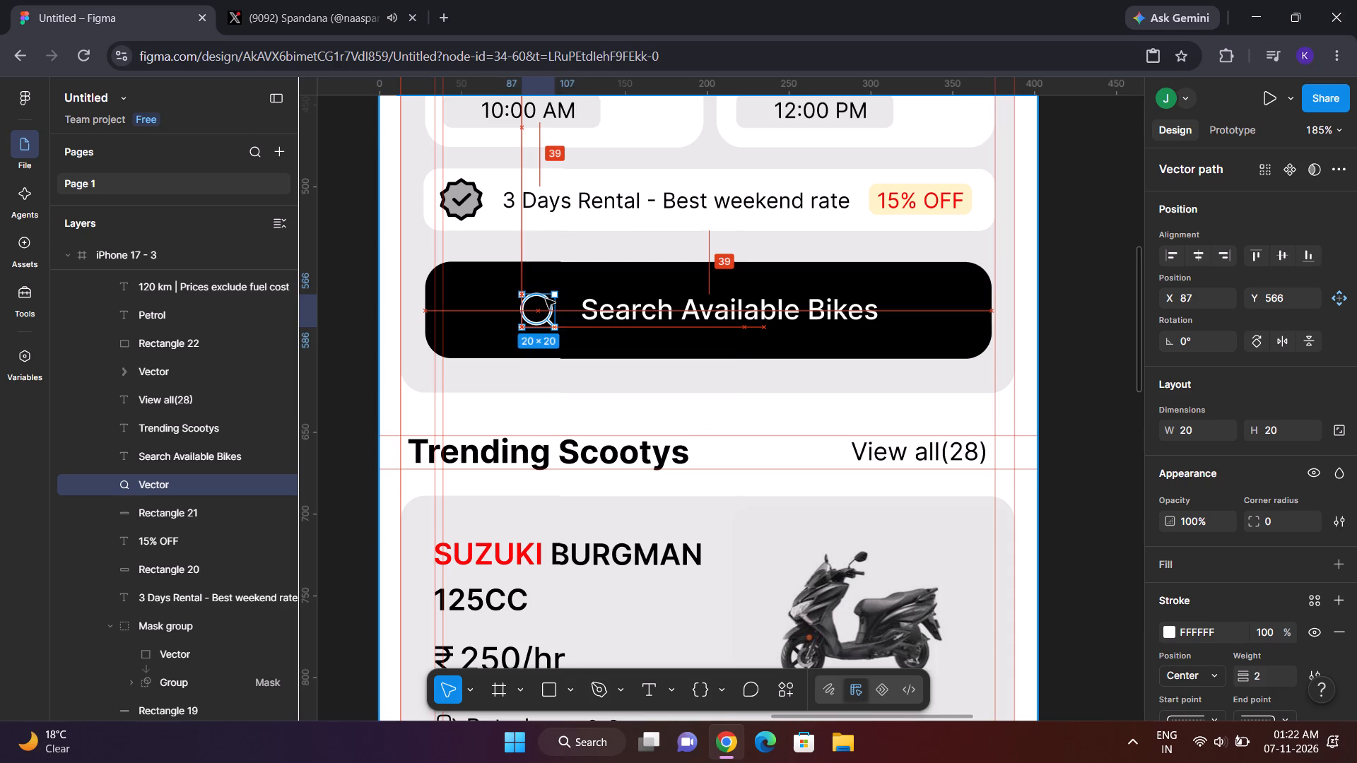
left_click_drag(546, 299, 546, 299)
left_click(1091, 305)
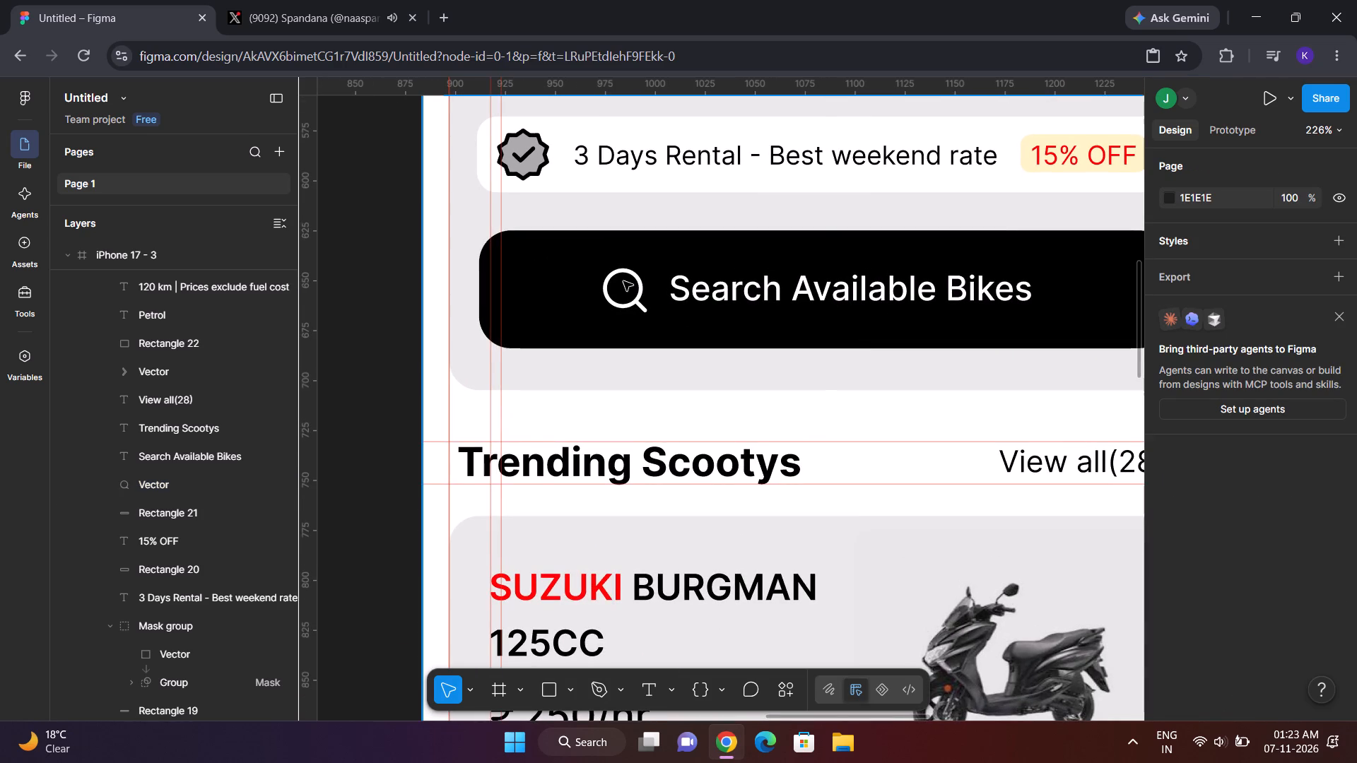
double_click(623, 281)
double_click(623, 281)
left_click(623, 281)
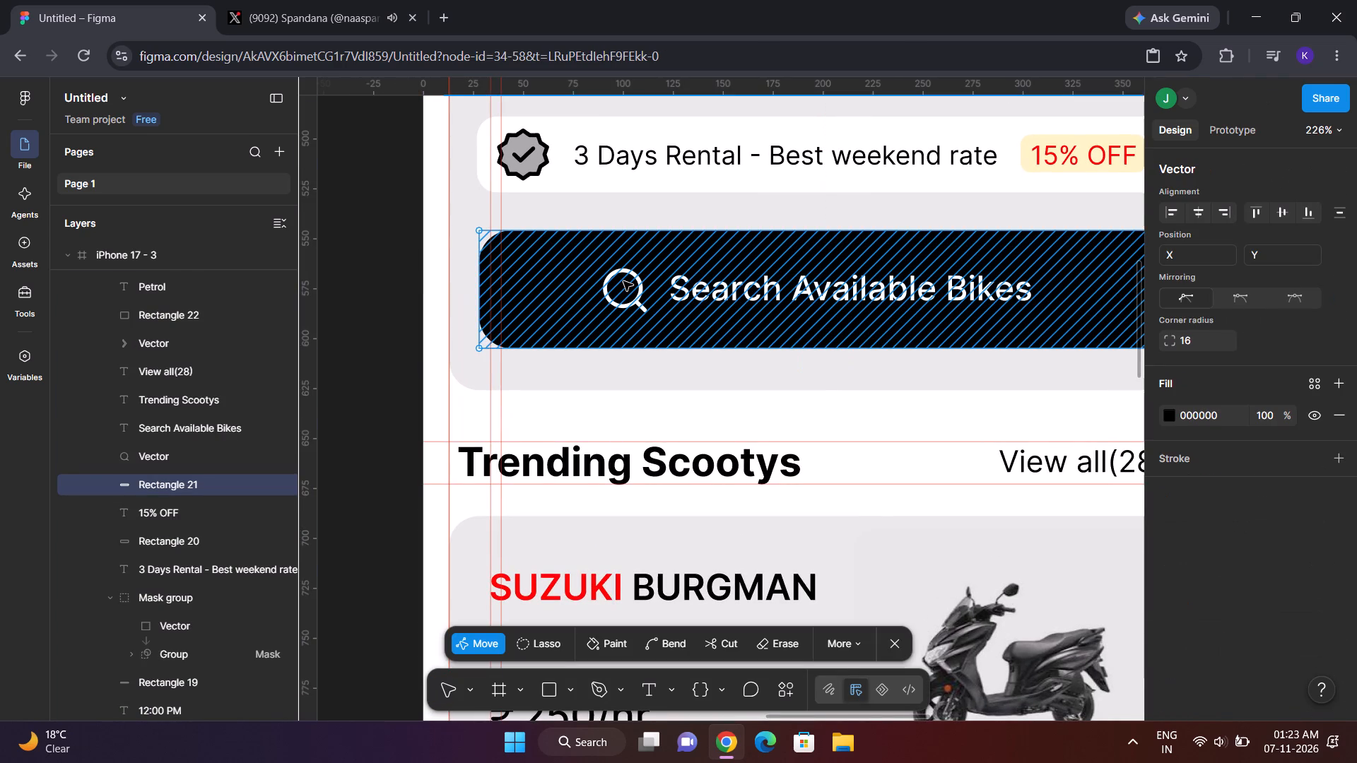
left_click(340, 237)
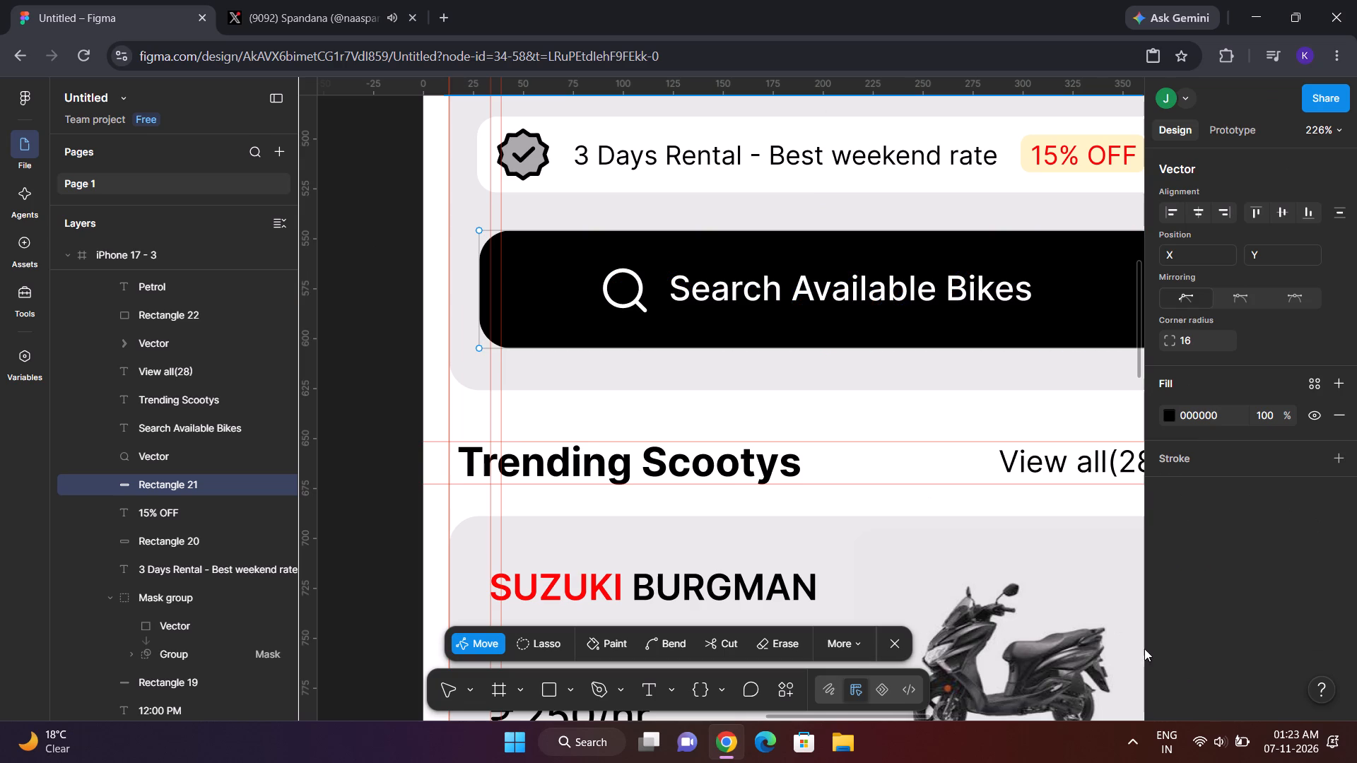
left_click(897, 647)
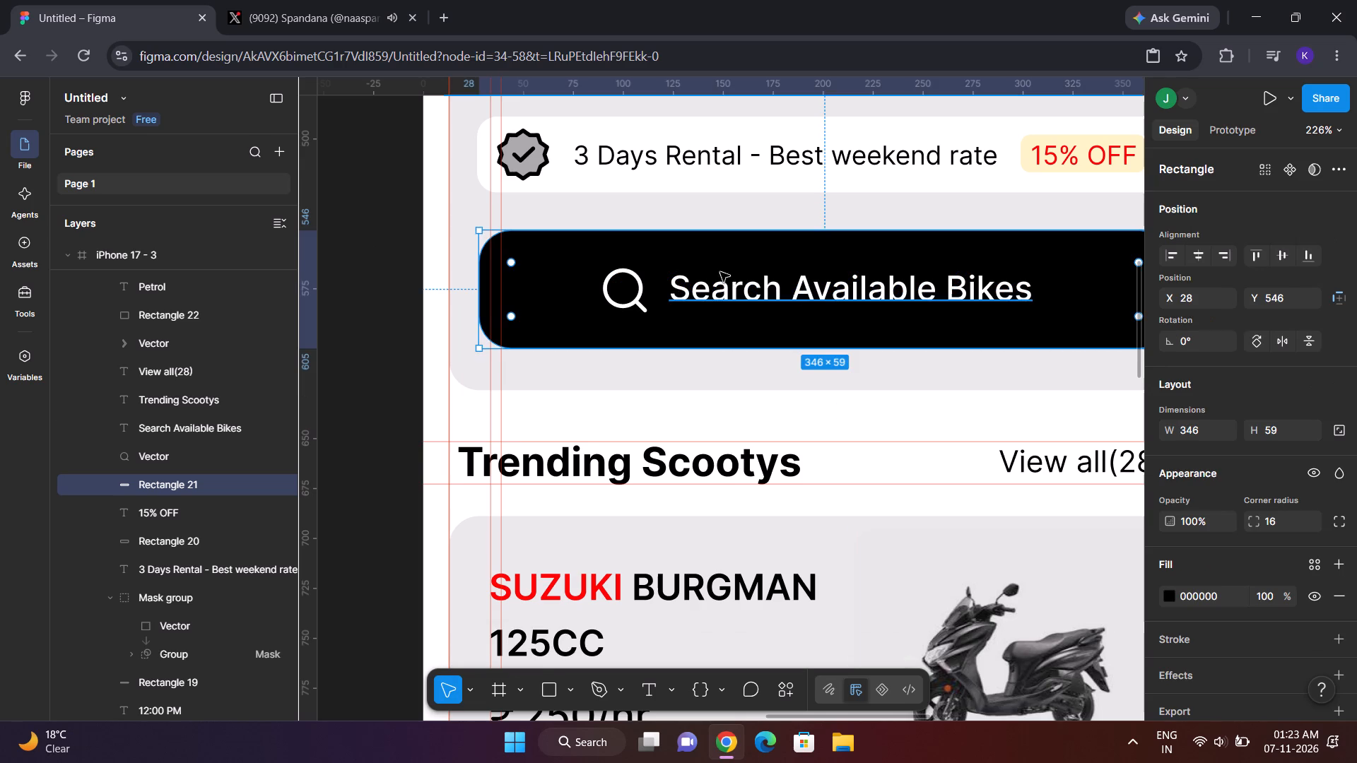
Resize the search icon to 17 wide by 17 high.
left_click(613, 302)
left_click(618, 298)
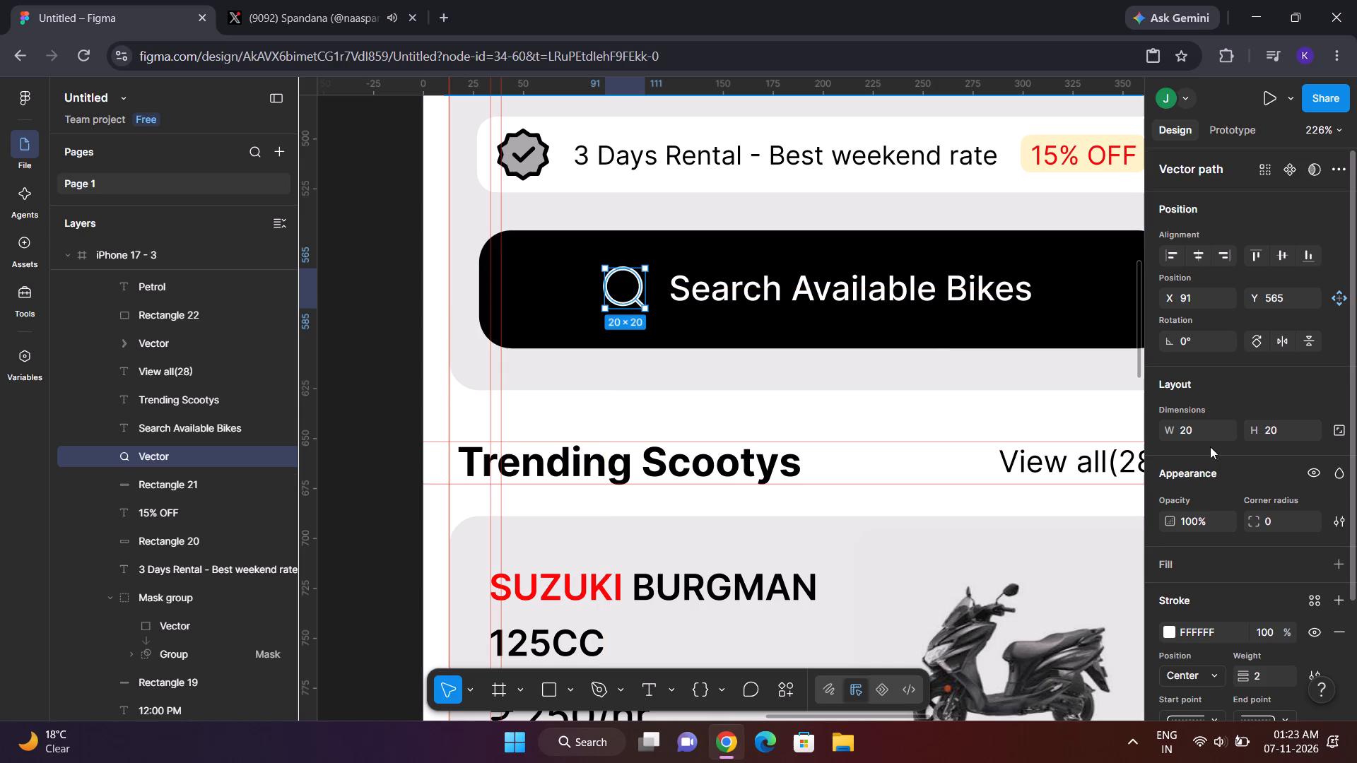
left_click(1202, 430)
key("BackSpace")
type("18")
key("BackSpace")
key("7")
key("Return")
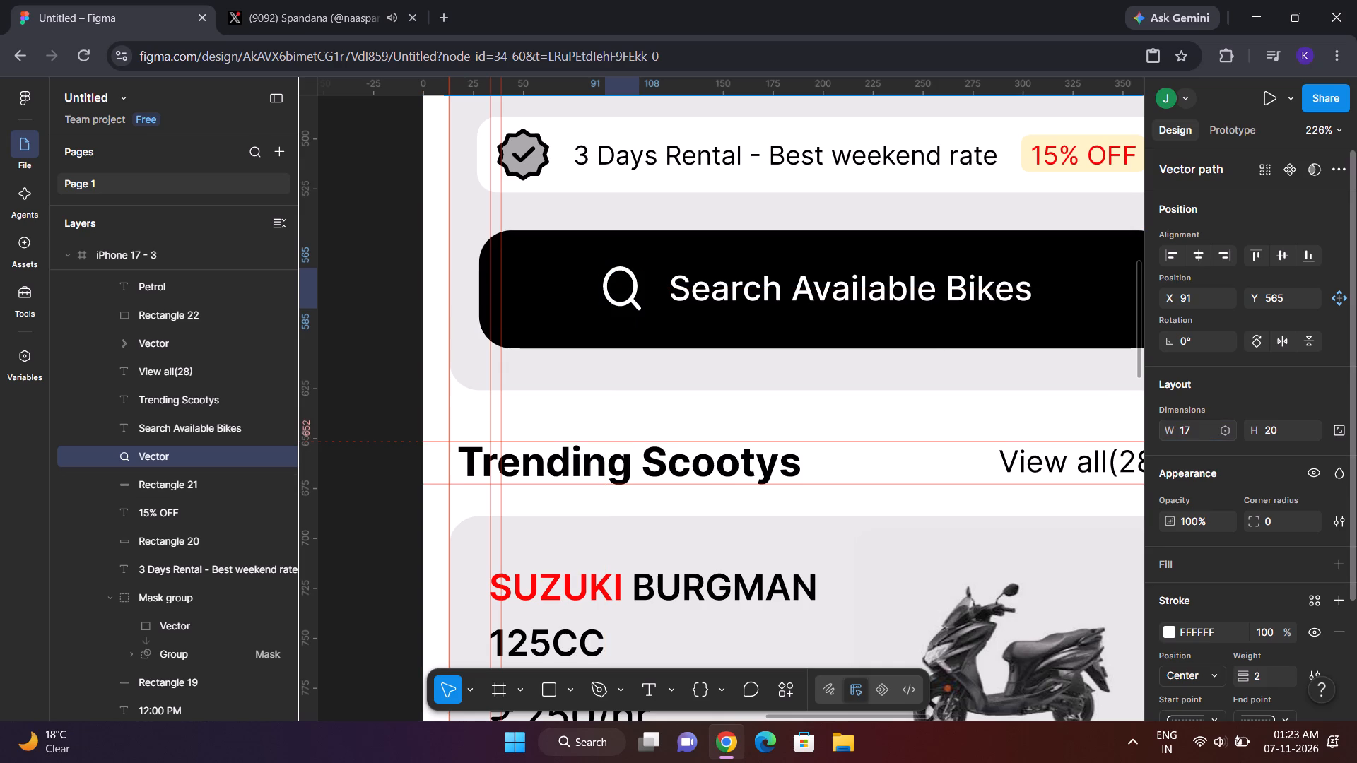
left_click(1286, 422)
key("BackSpace")
type("17")
key("Return")
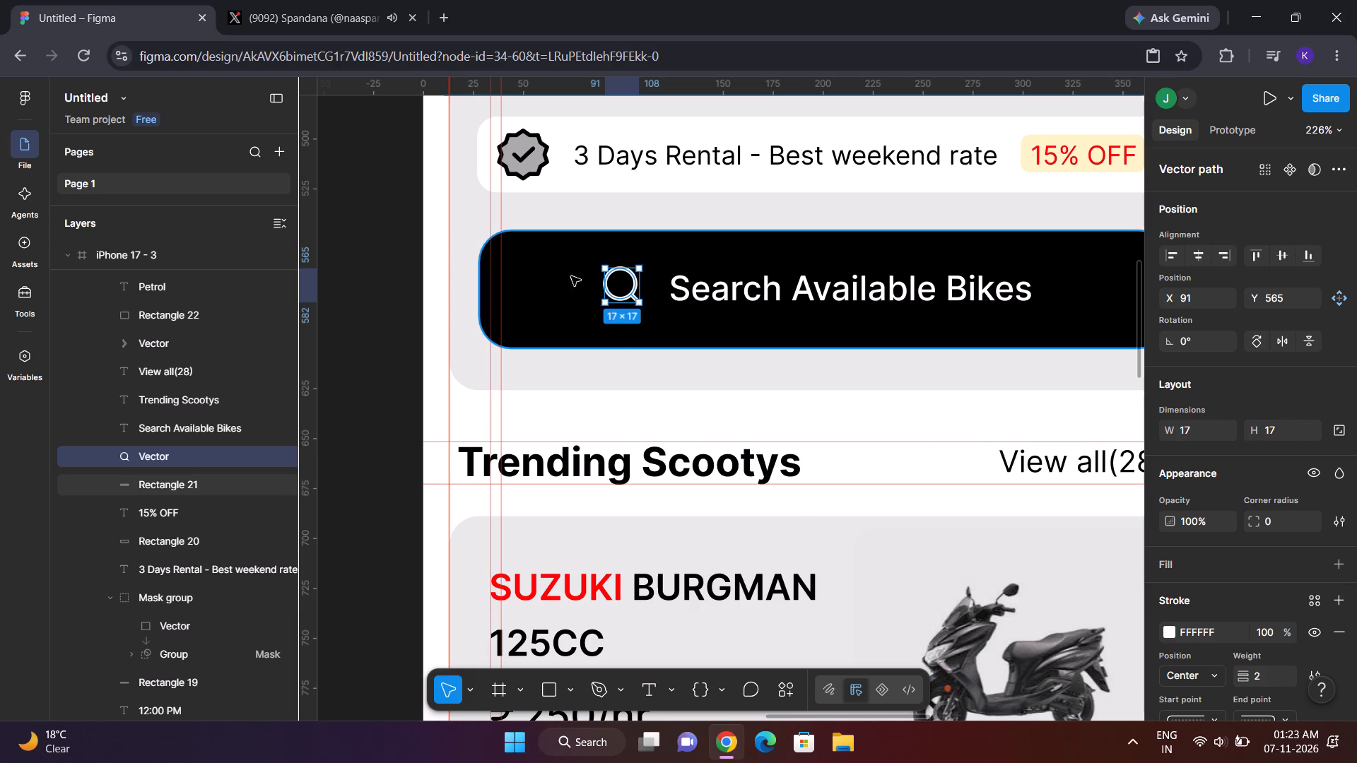
Align the search icon vertically with the Search Available Bikes text, at X 91, Y 567.
left_click(618, 286)
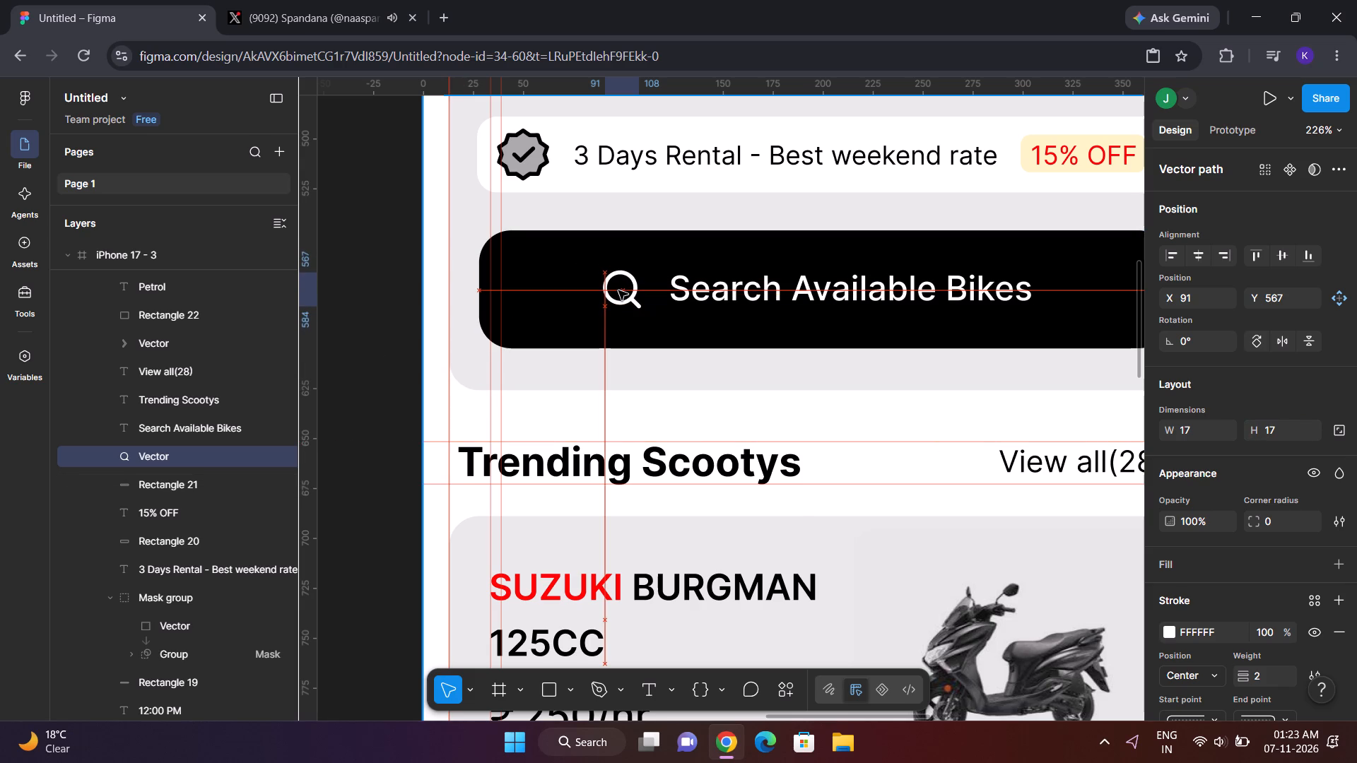
left_click(374, 279)
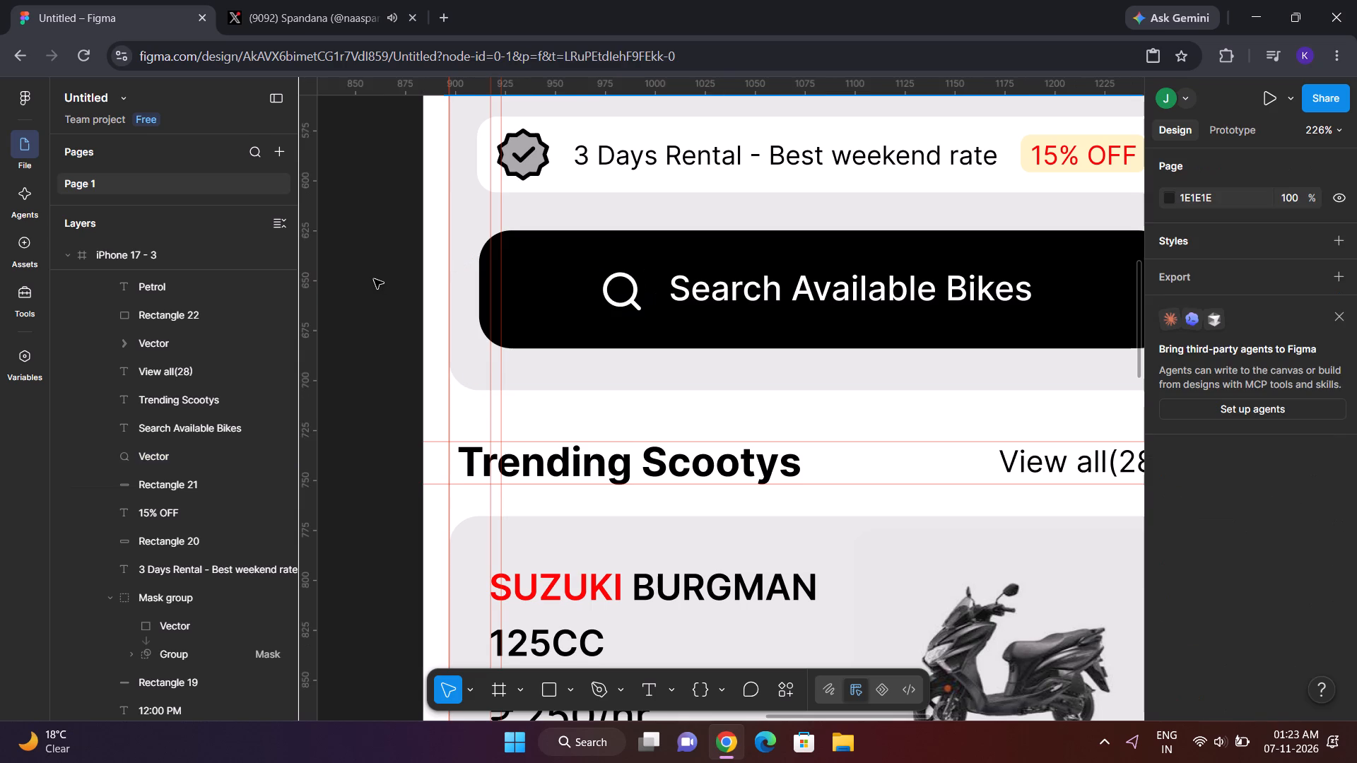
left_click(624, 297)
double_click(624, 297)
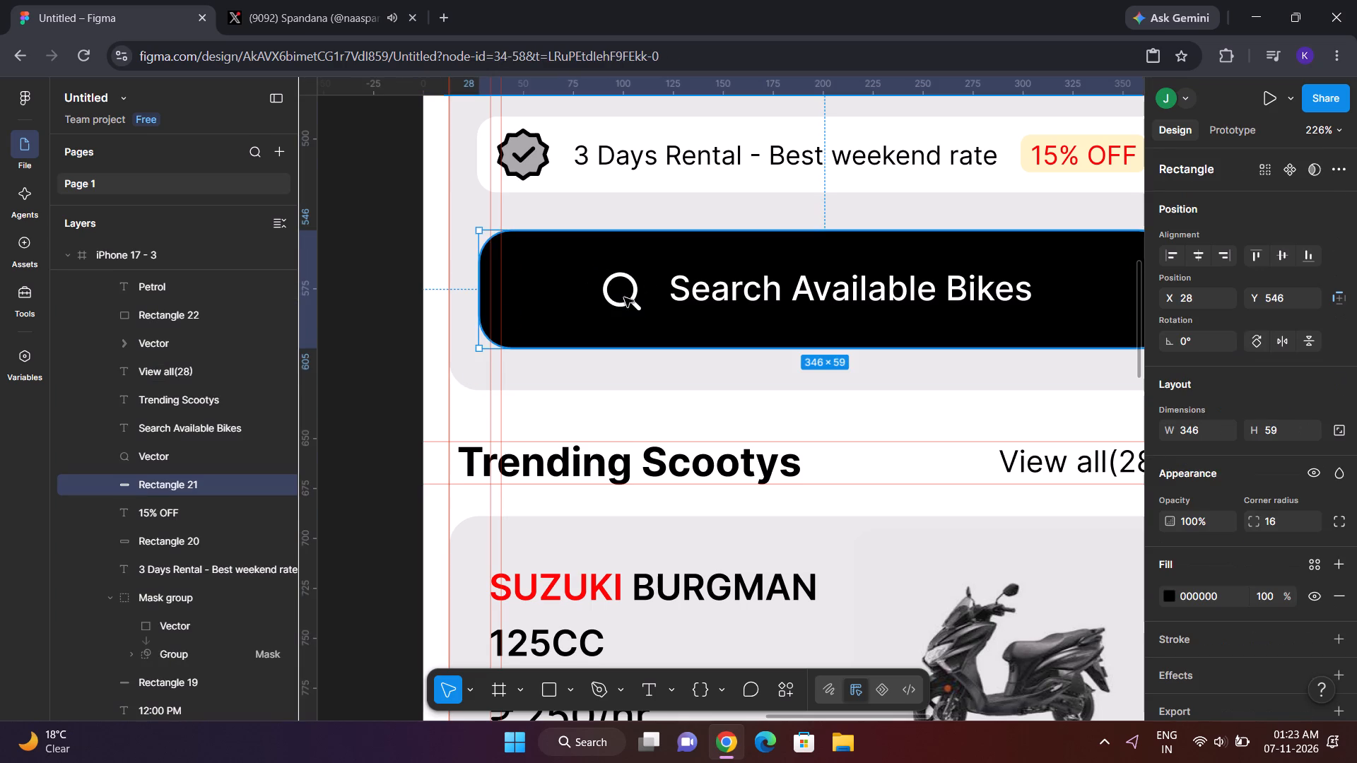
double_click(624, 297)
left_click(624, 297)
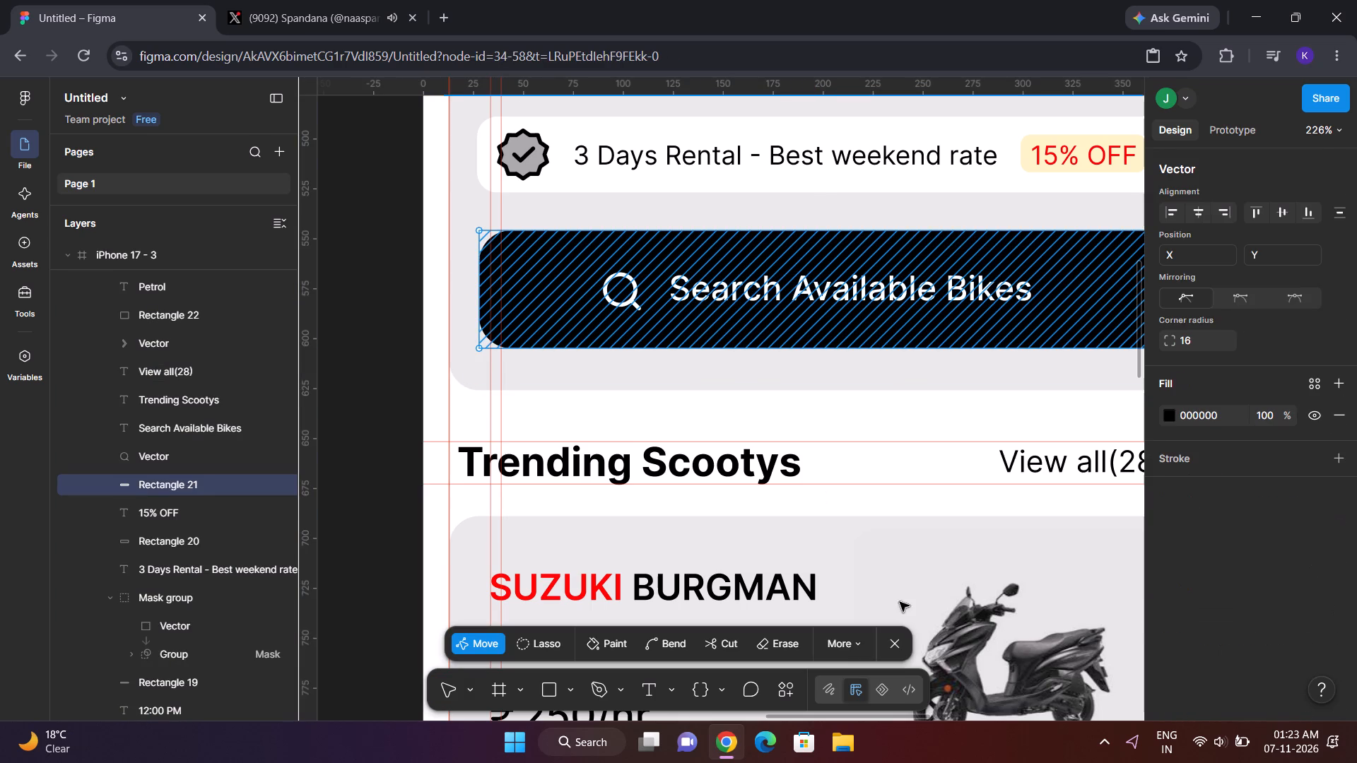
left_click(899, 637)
Shift the search icon and the Search Available Bikes text together to the right, with the icon starting at about X 99.
left_click(627, 288)
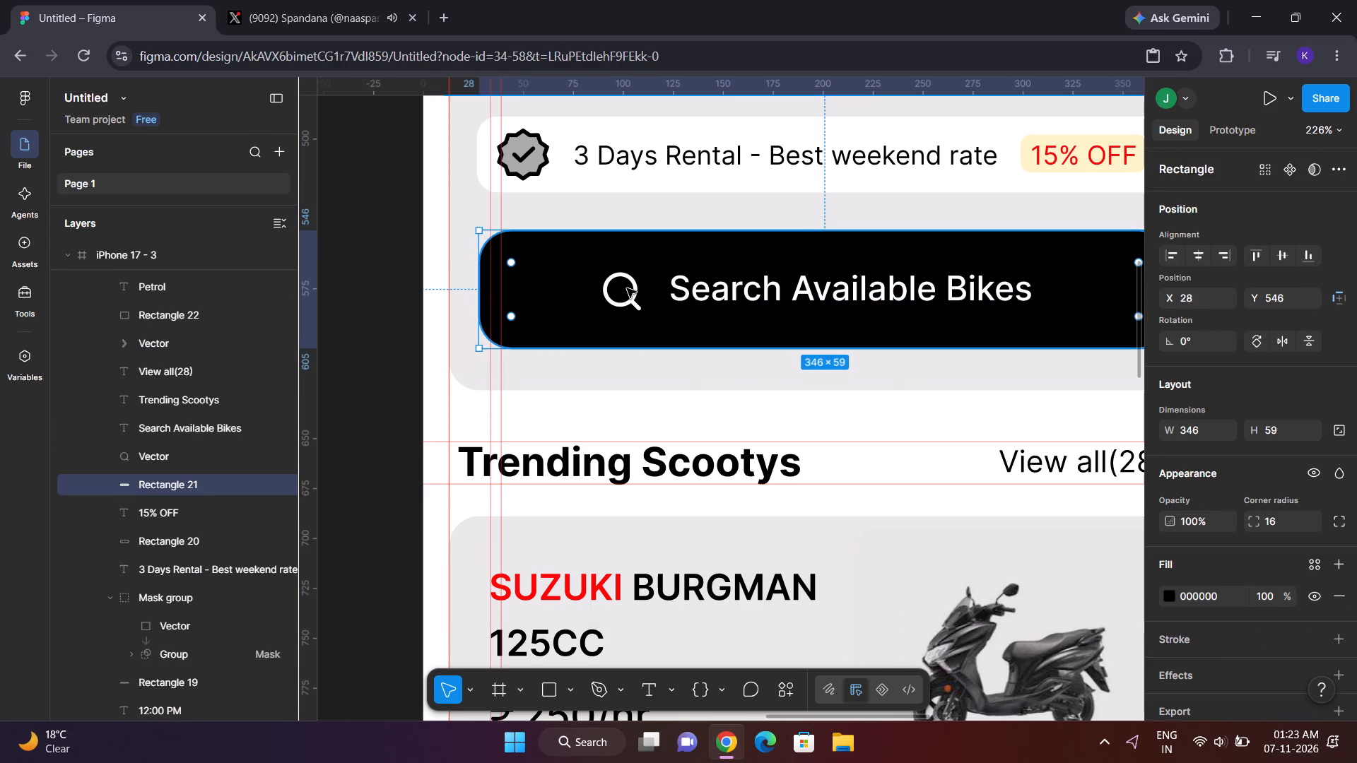
left_click(632, 281)
left_click(630, 288)
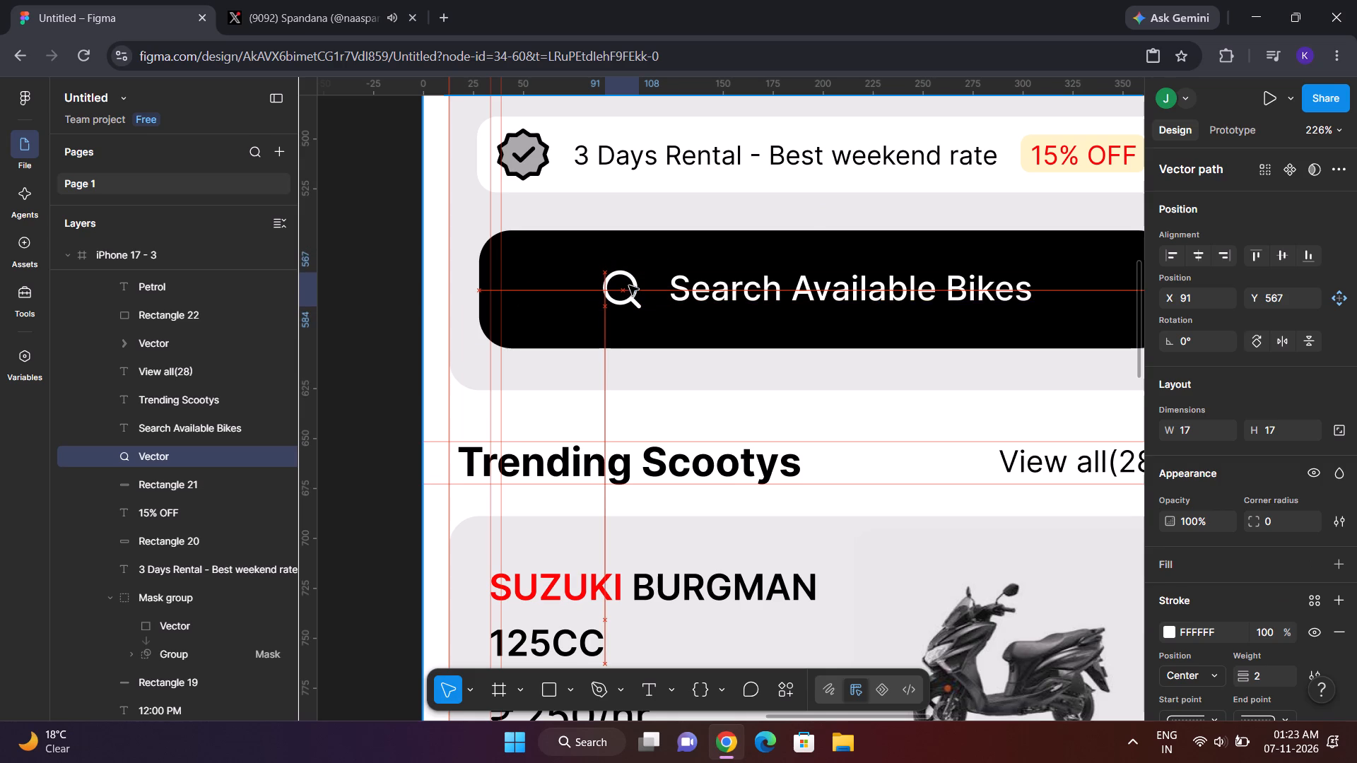
left_click(791, 293, "ctrl+shift")
left_click_drag(799, 290, 811, 289)
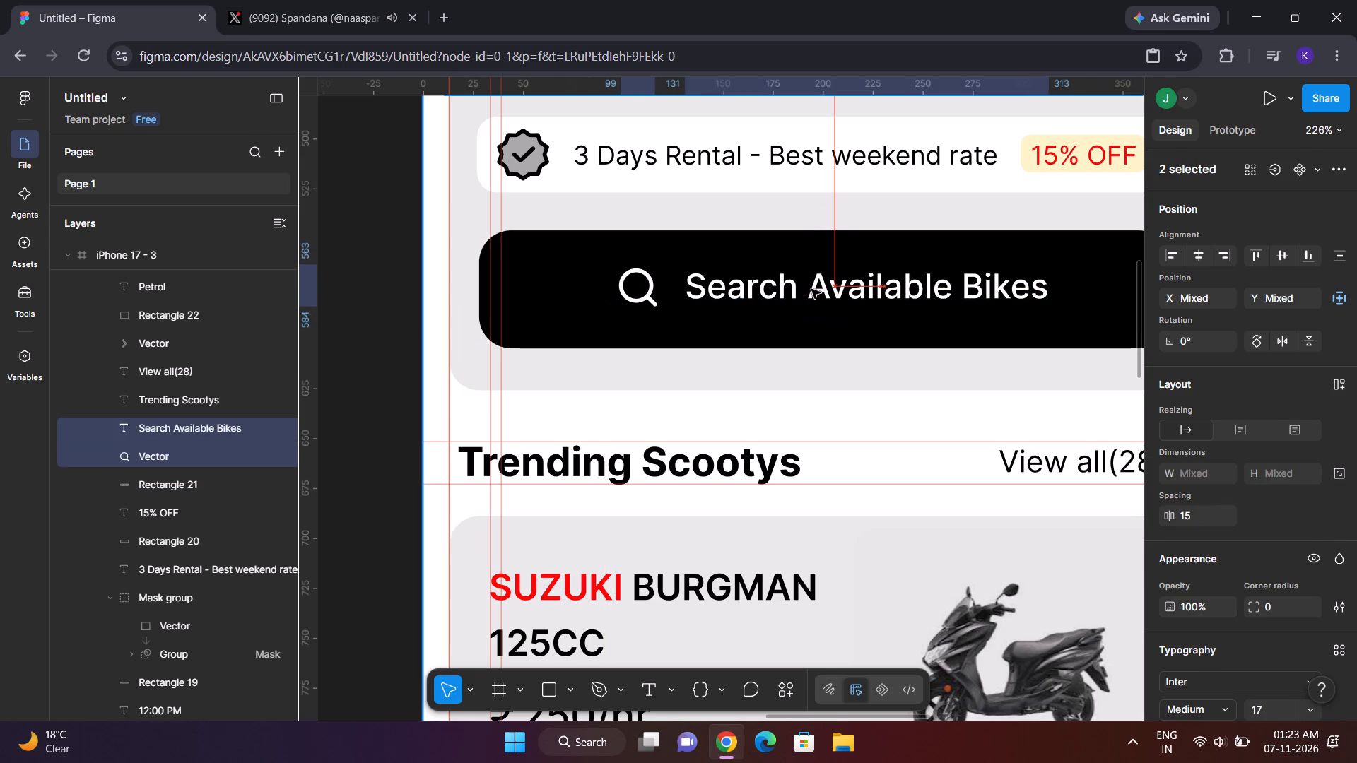
Fine-tune the position of the search icon and Search Available Bikes text together, with the icon starting at about X 95, Y 564.
left_click_drag(811, 289, 808, 289)
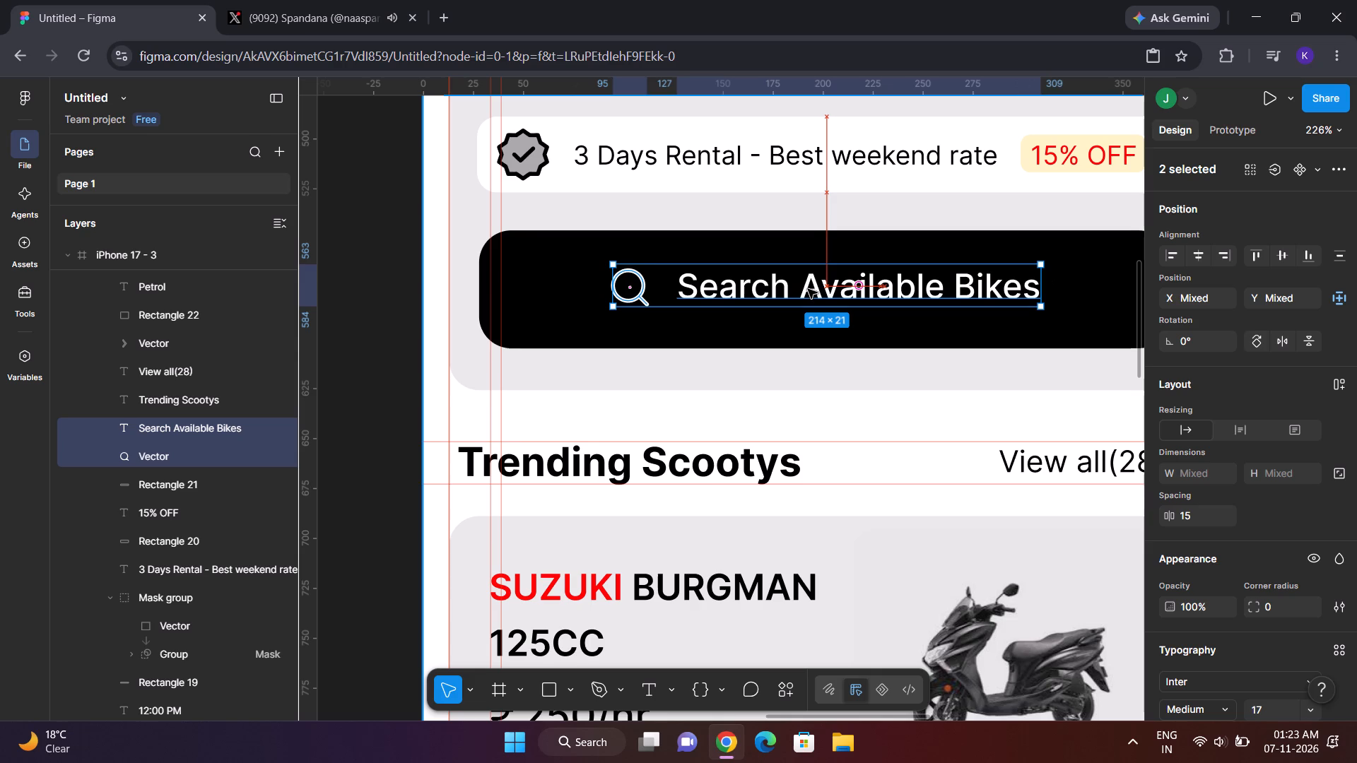
left_click_drag(808, 289, 806, 290)
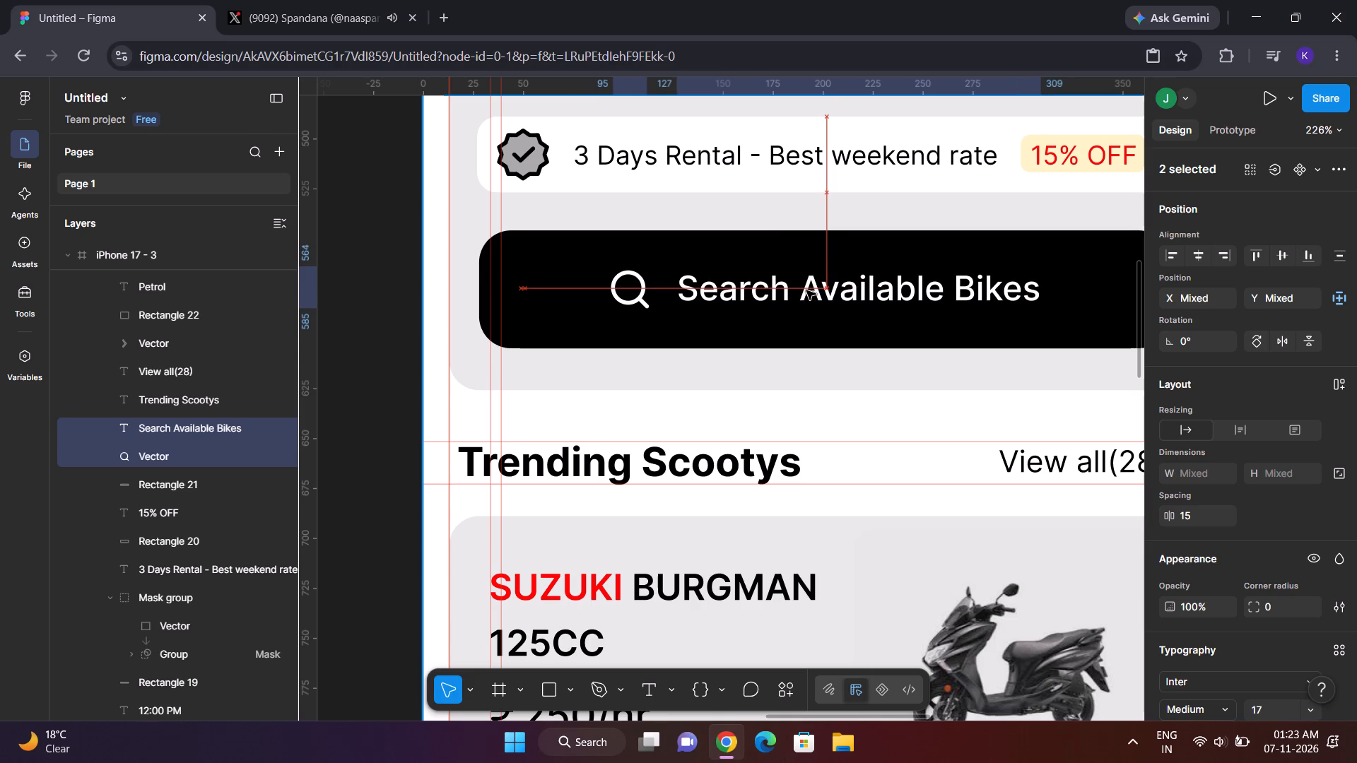
left_click_drag(806, 290, 806, 290)
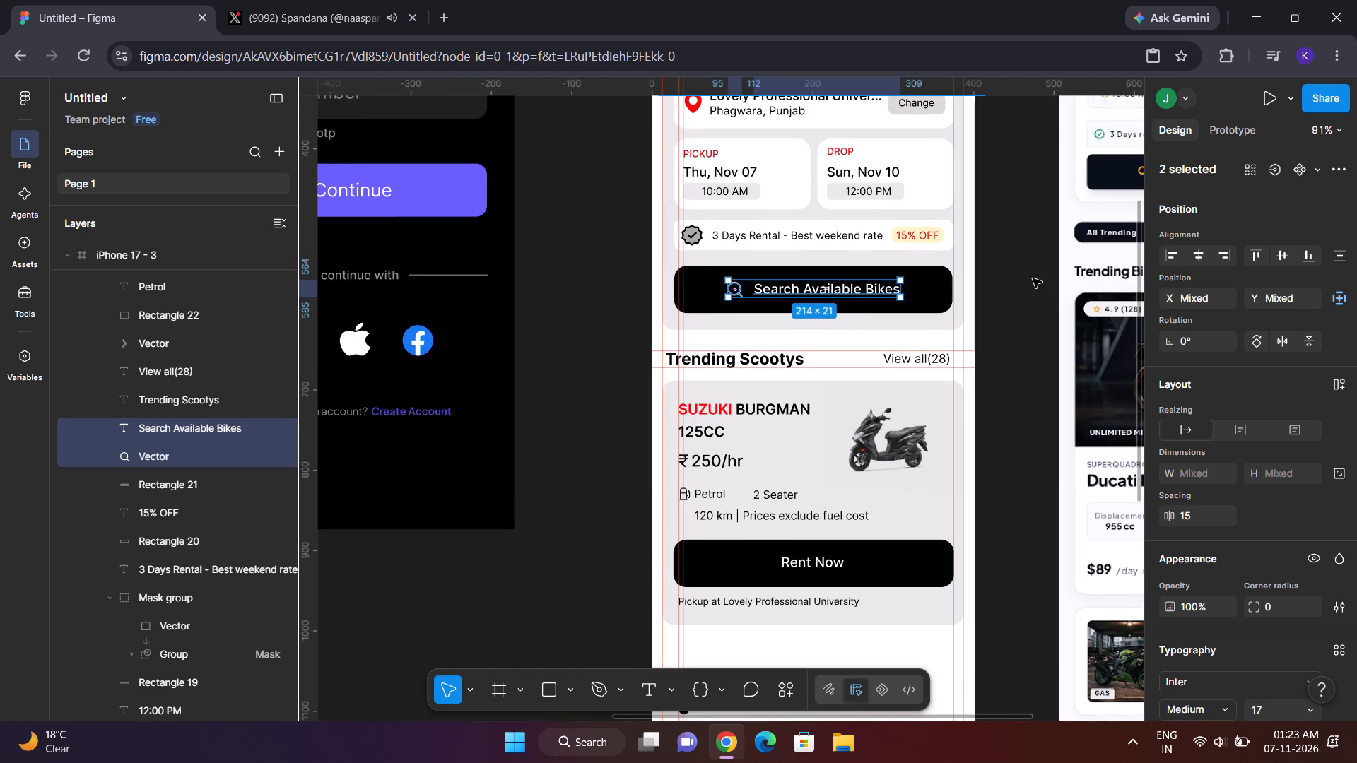
left_click(1033, 278)
Hide the rulers and guides on the canvas.
scroll(912, 286, "up", 1)
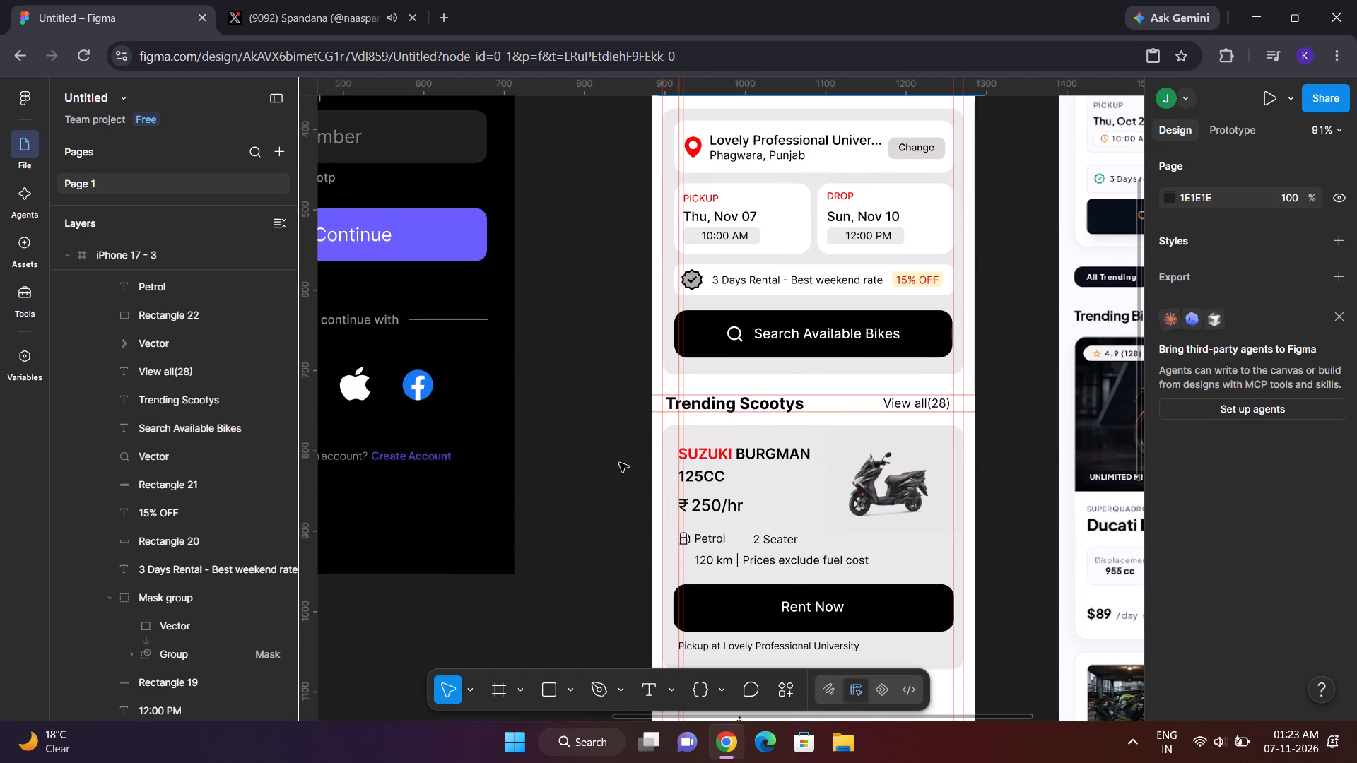
key("shift+r")
Move the displaced seat icon from below the Suzuki Burgman card to just before the 2 Seater text, at about X 109, Y 822.
scroll(619, 463, "down", 1)
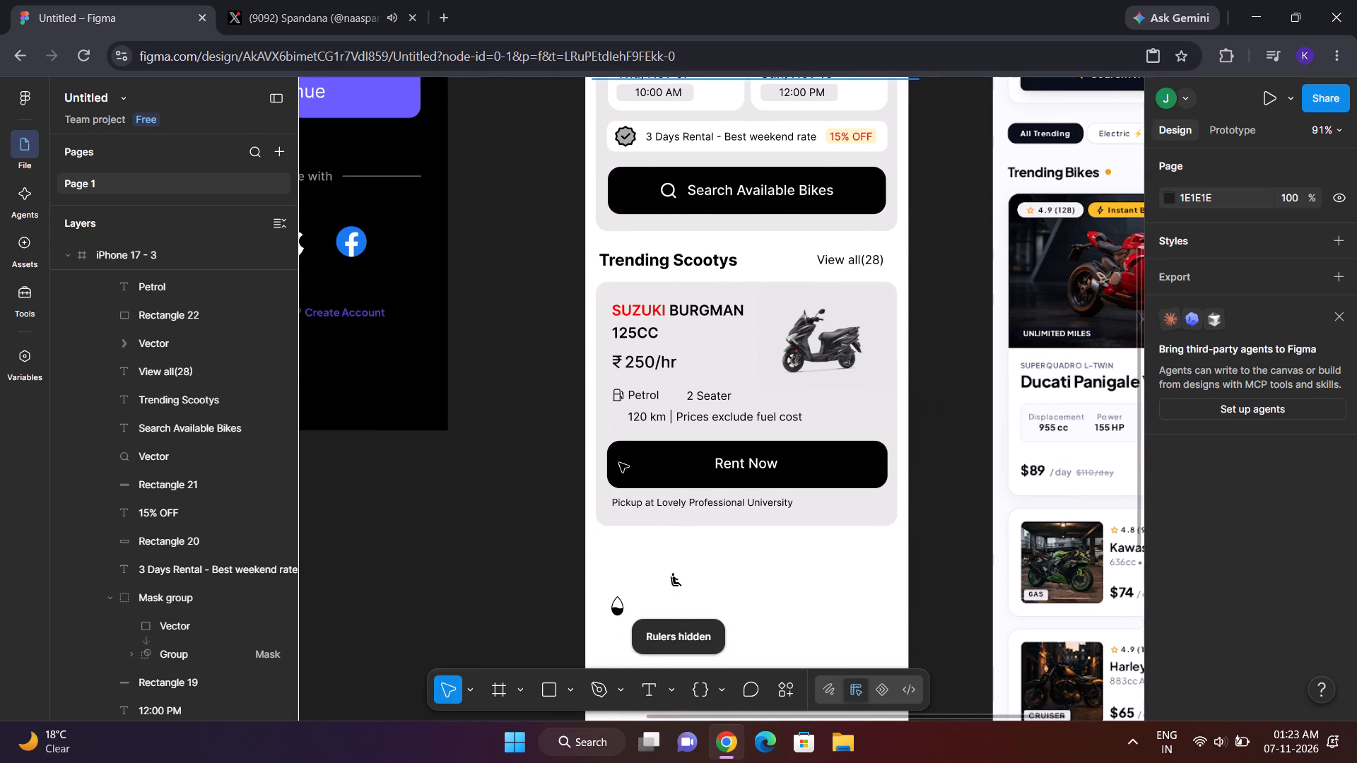
left_click(672, 576)
double_click(672, 576)
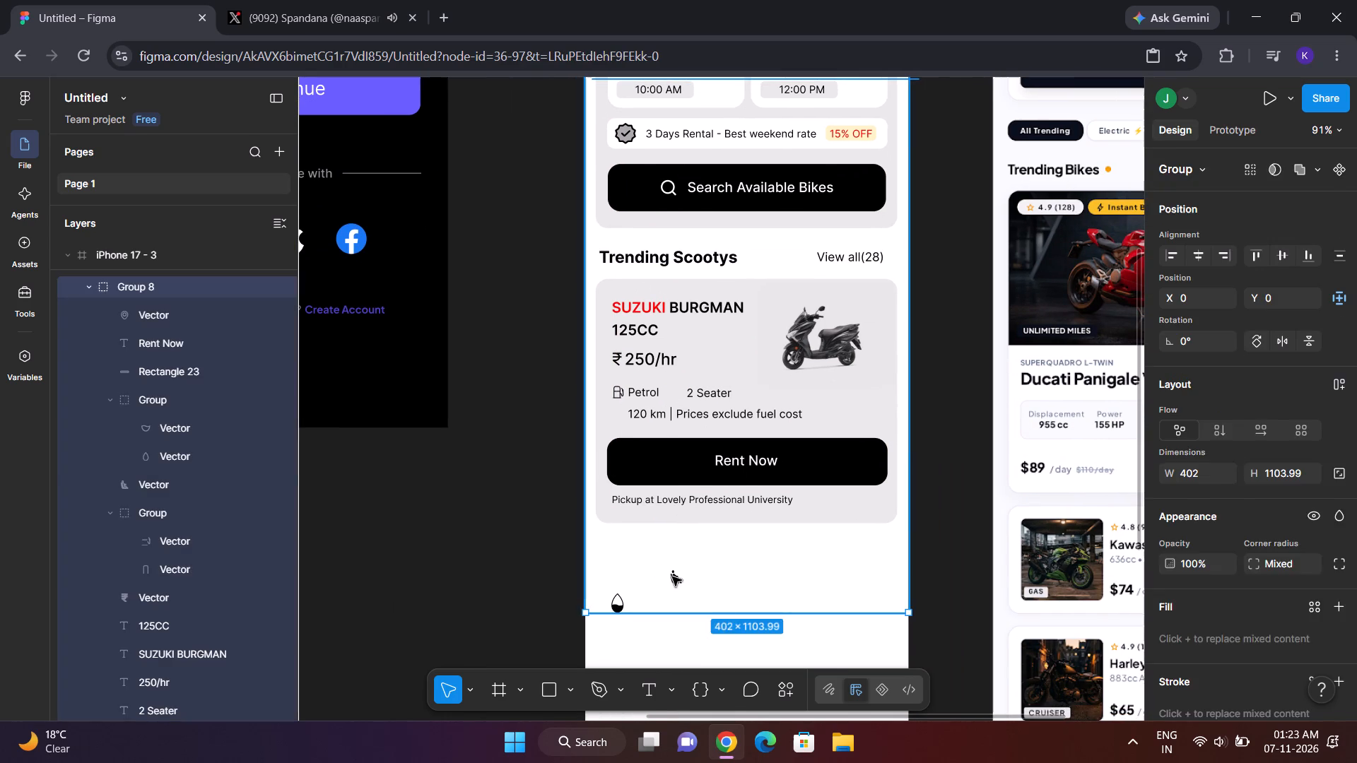
left_click_drag(680, 578, 681, 422)
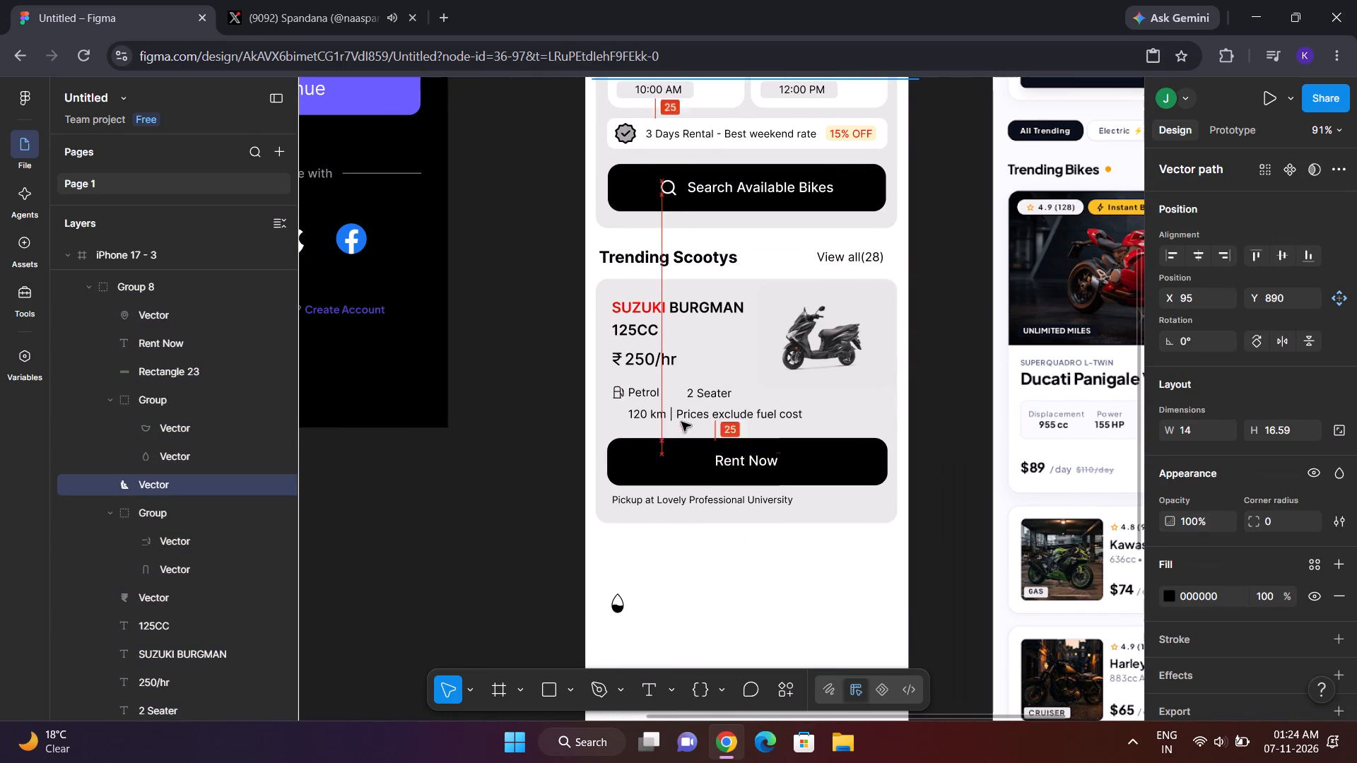
left_click_drag(681, 422, 683, 393)
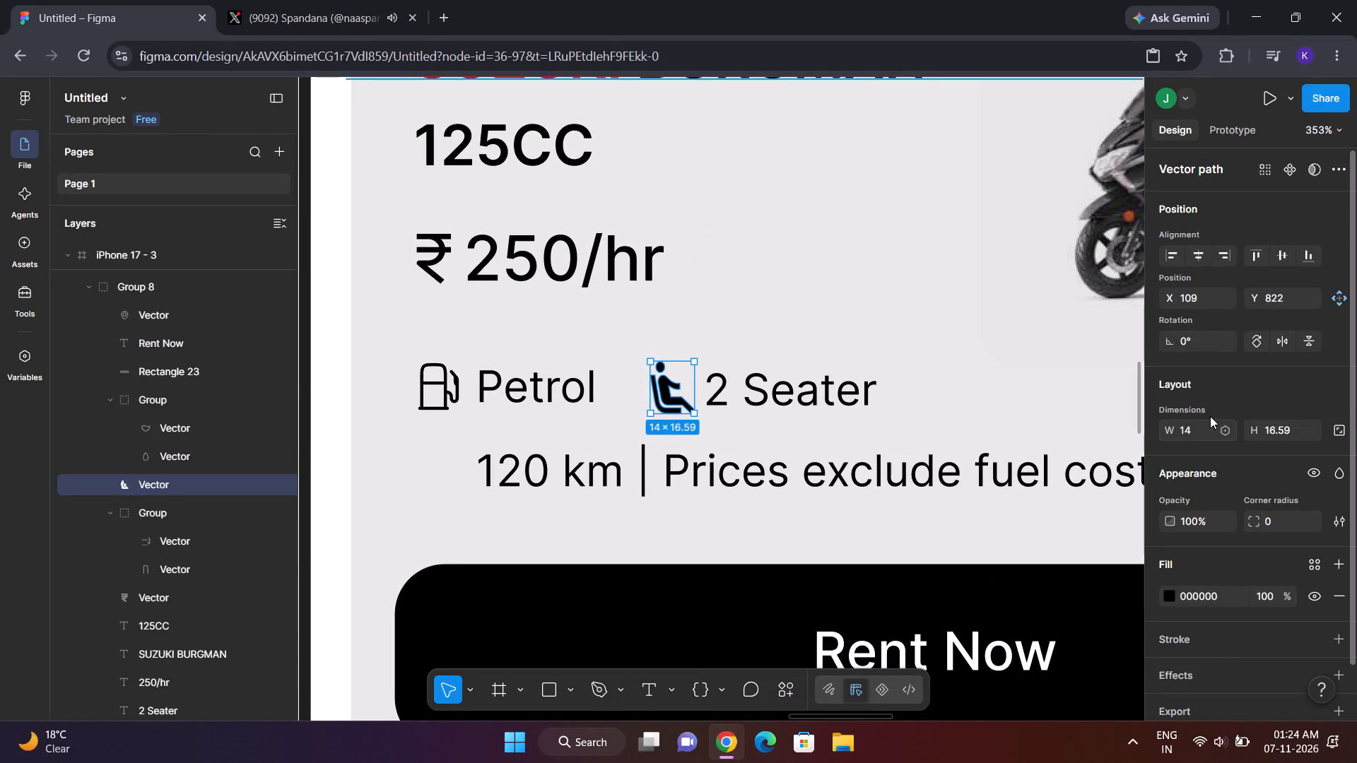
Resize the seat icon to 12 wide by 12 high.
left_click(1207, 425)
key("BackSpace")
type("12")
key("Return")
left_click(1284, 422)
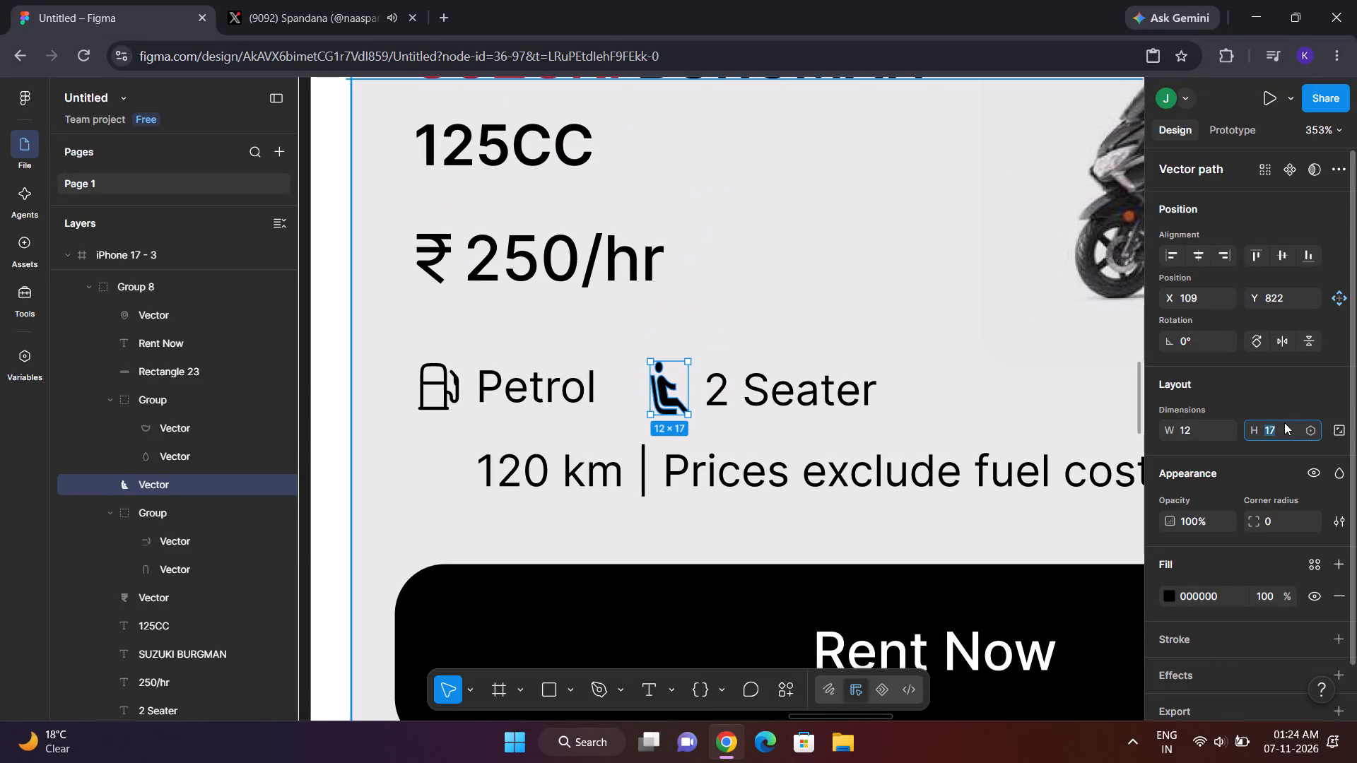
key("BackSpace")
key("1")
key("4")
key("Return")
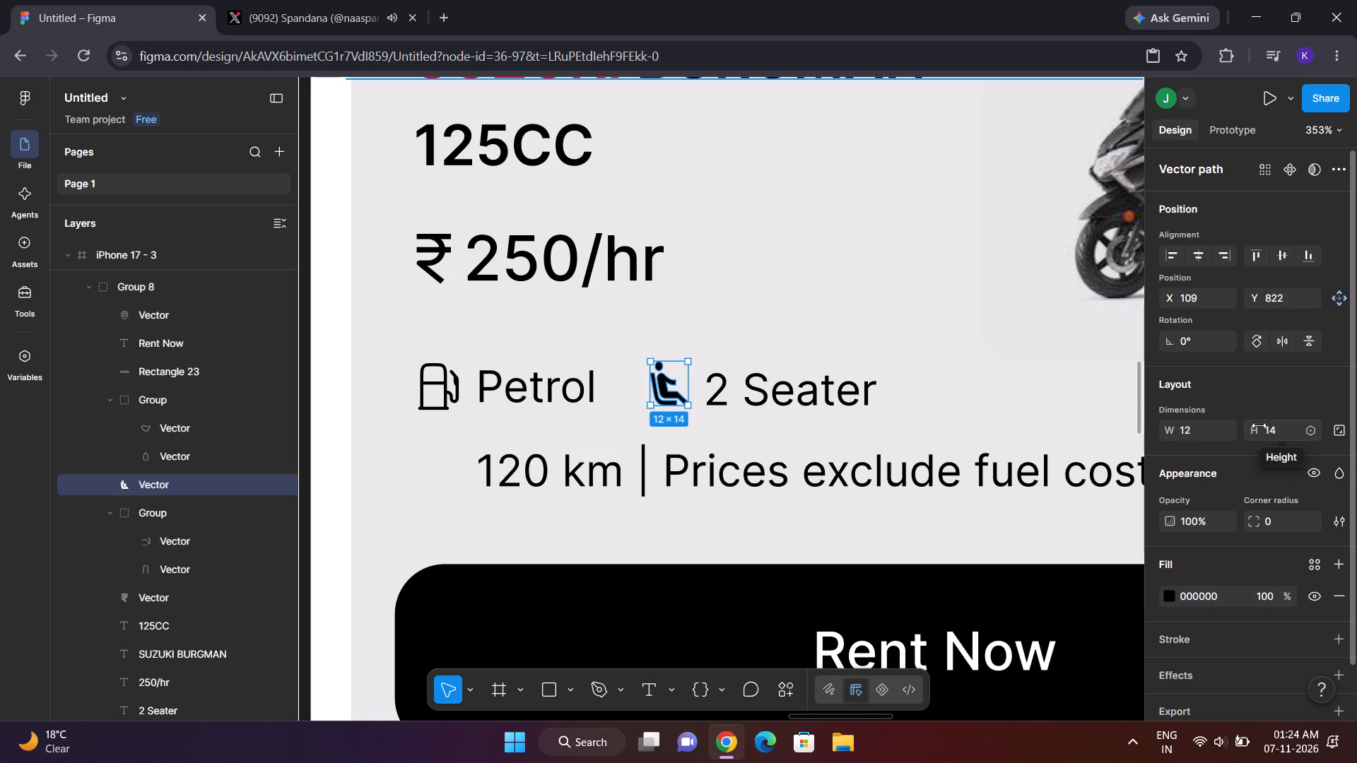
left_click_drag(1259, 425, 652, 377)
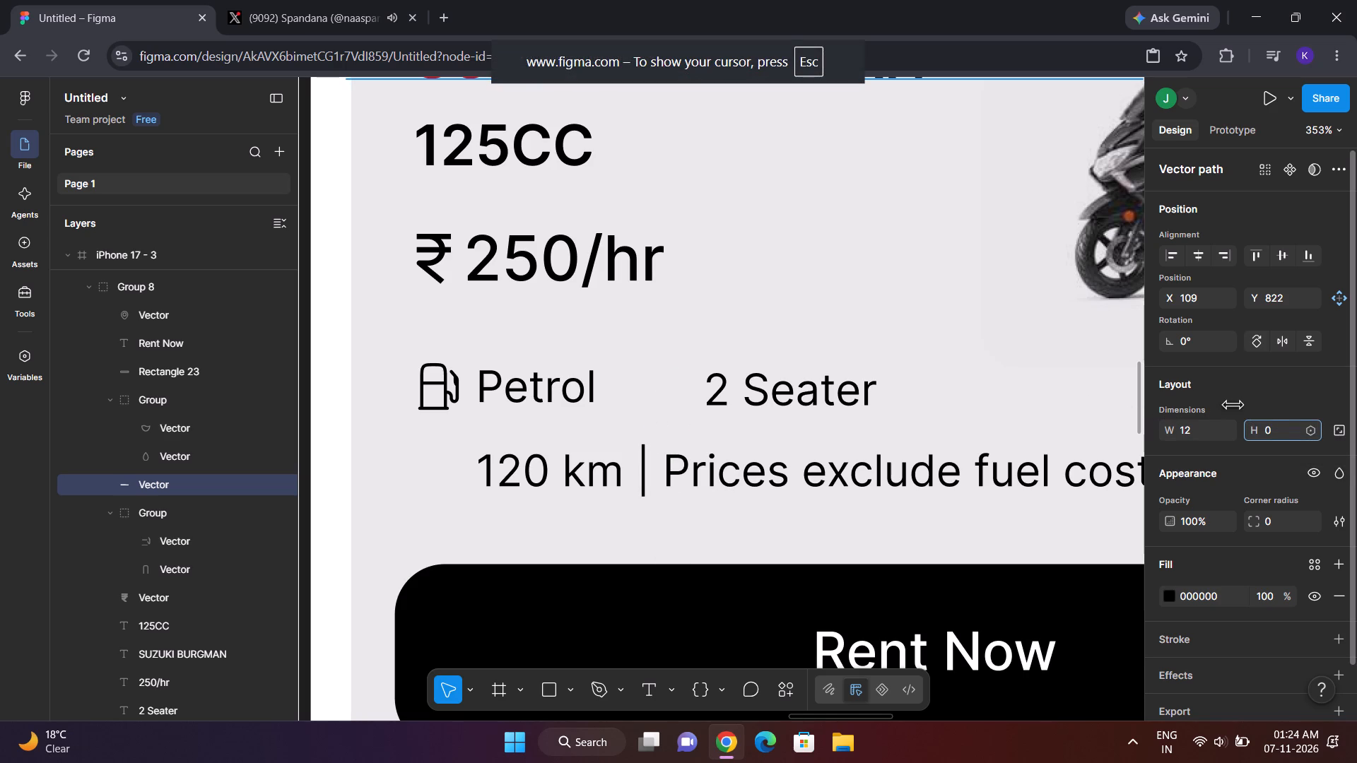
left_click_drag(652, 377, 674, 379)
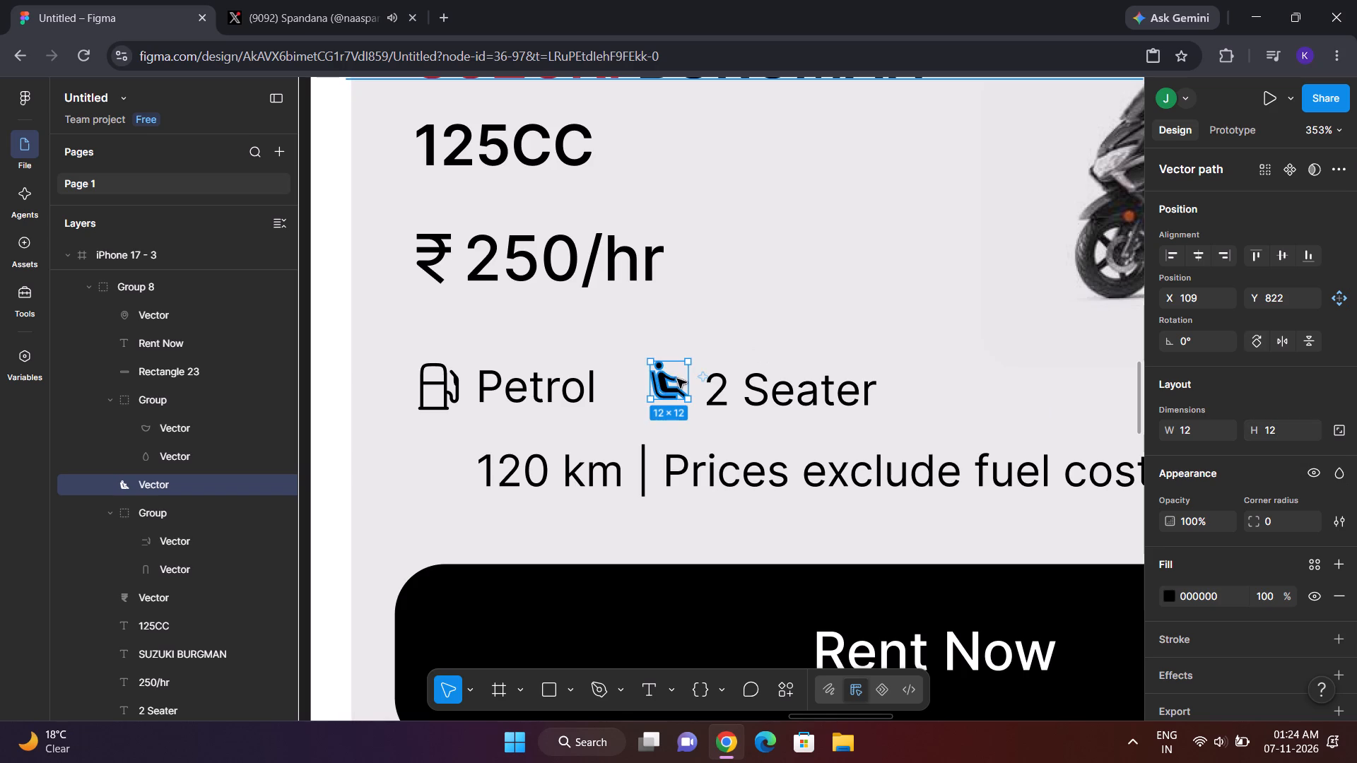
Align the seat icon with the 2 Seater text, at X 108, Y 824.
left_click_drag(677, 379, 681, 386)
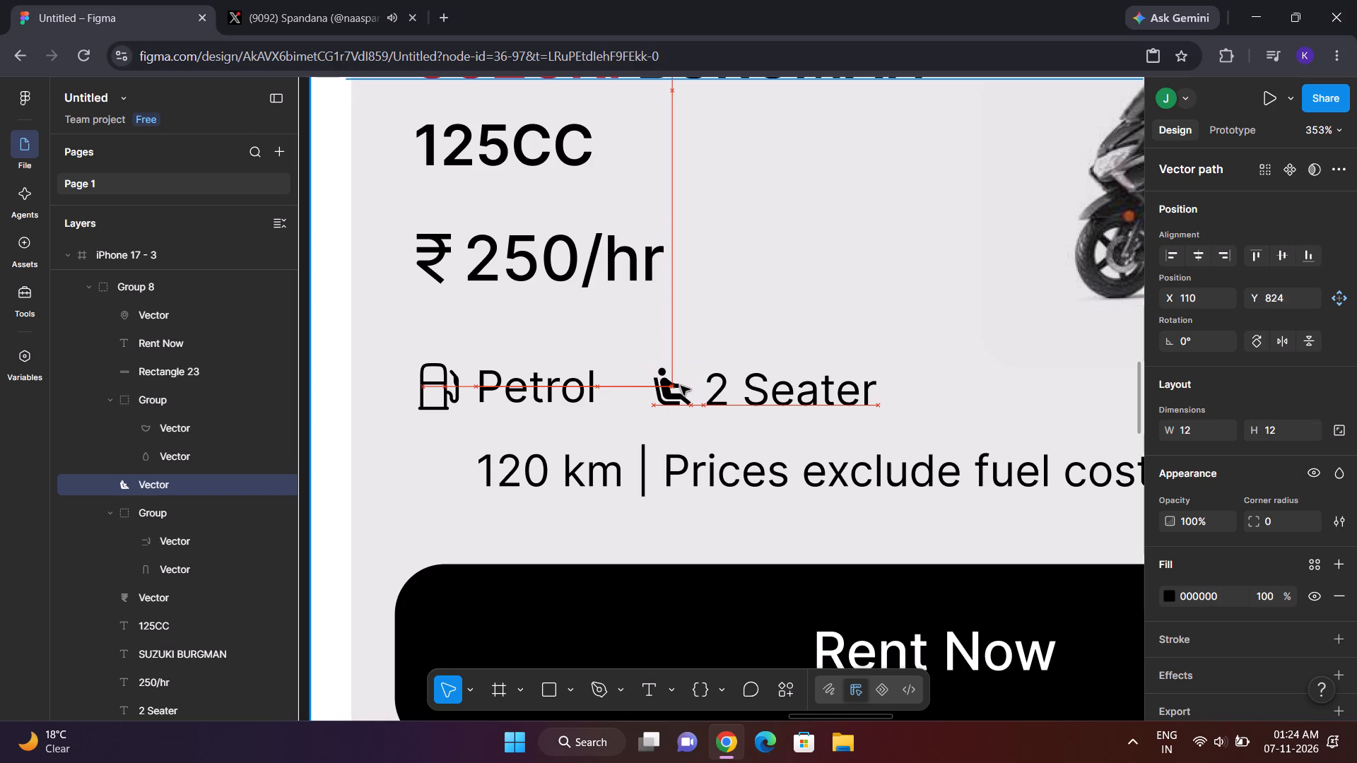
left_click_drag(681, 386, 676, 385)
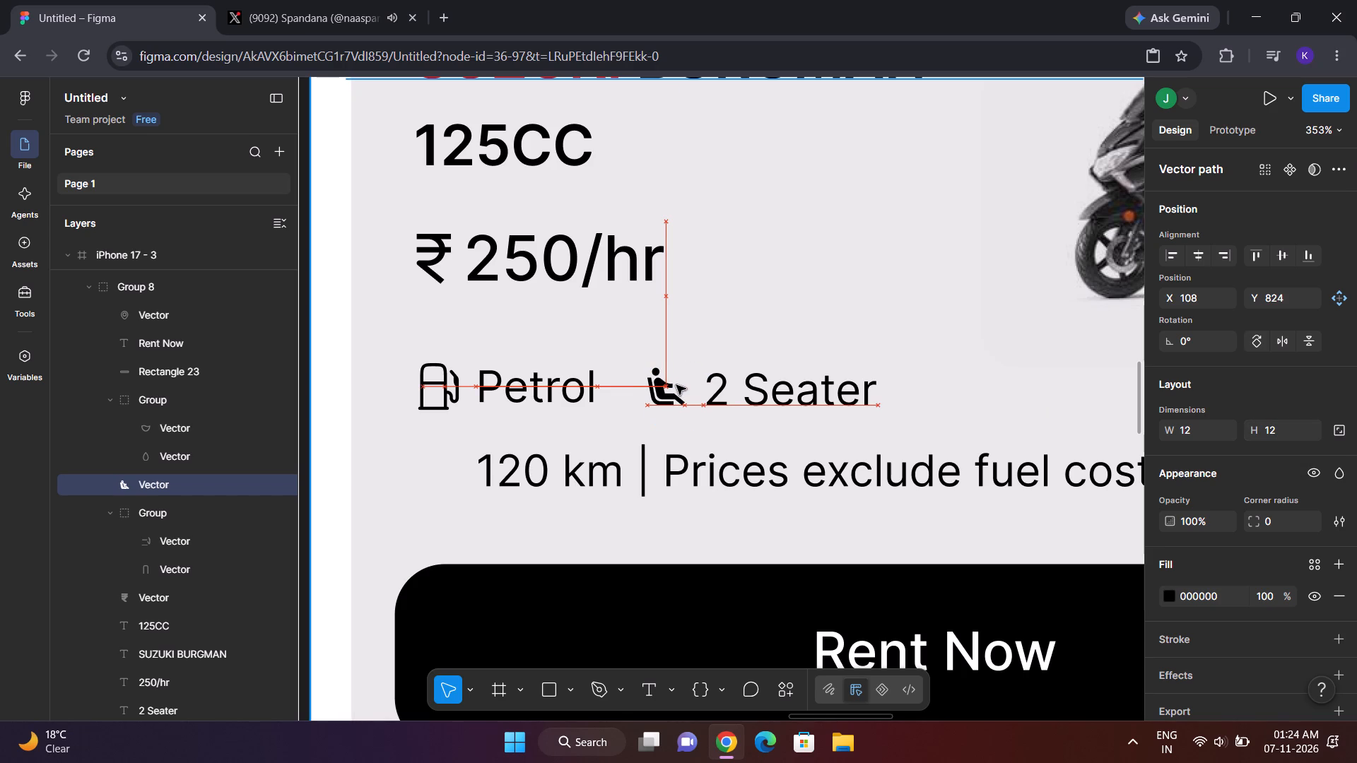
left_click_drag(676, 385, 677, 385)
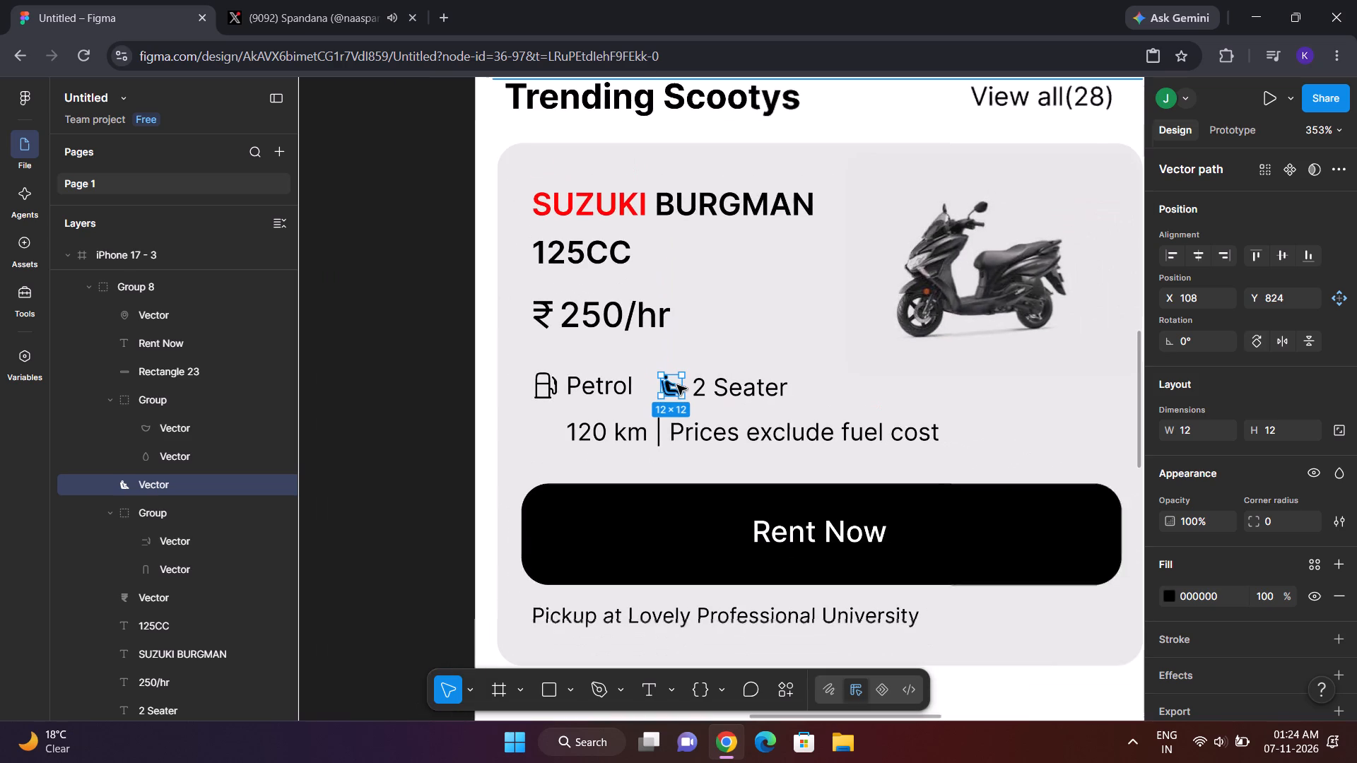
left_click(433, 401)
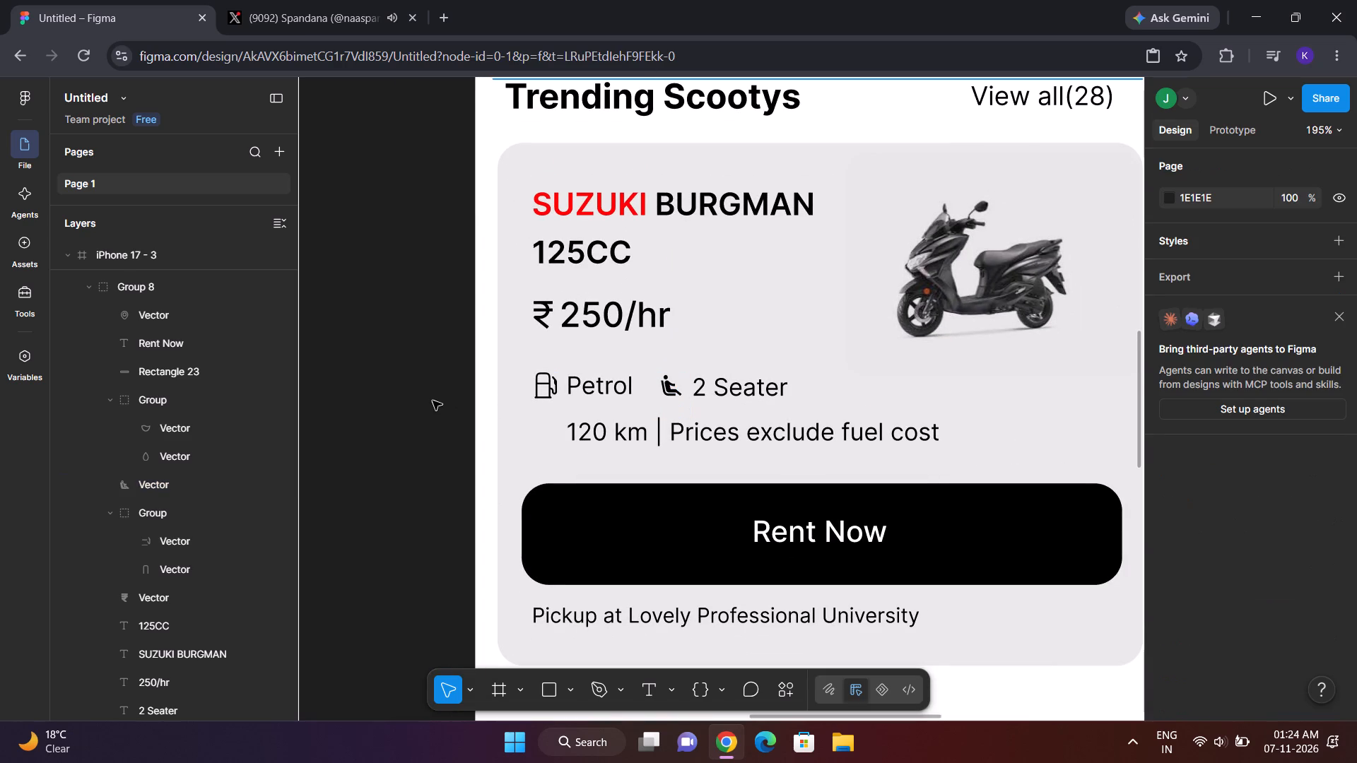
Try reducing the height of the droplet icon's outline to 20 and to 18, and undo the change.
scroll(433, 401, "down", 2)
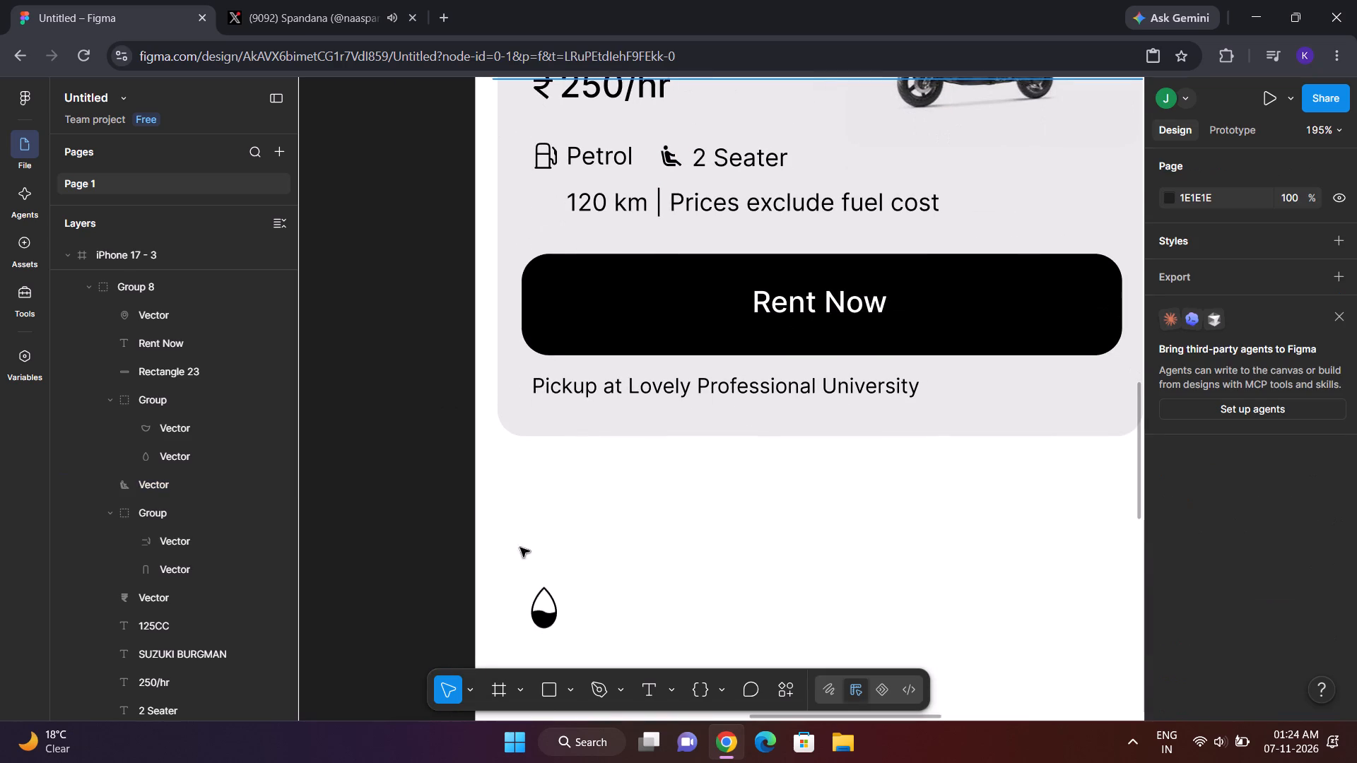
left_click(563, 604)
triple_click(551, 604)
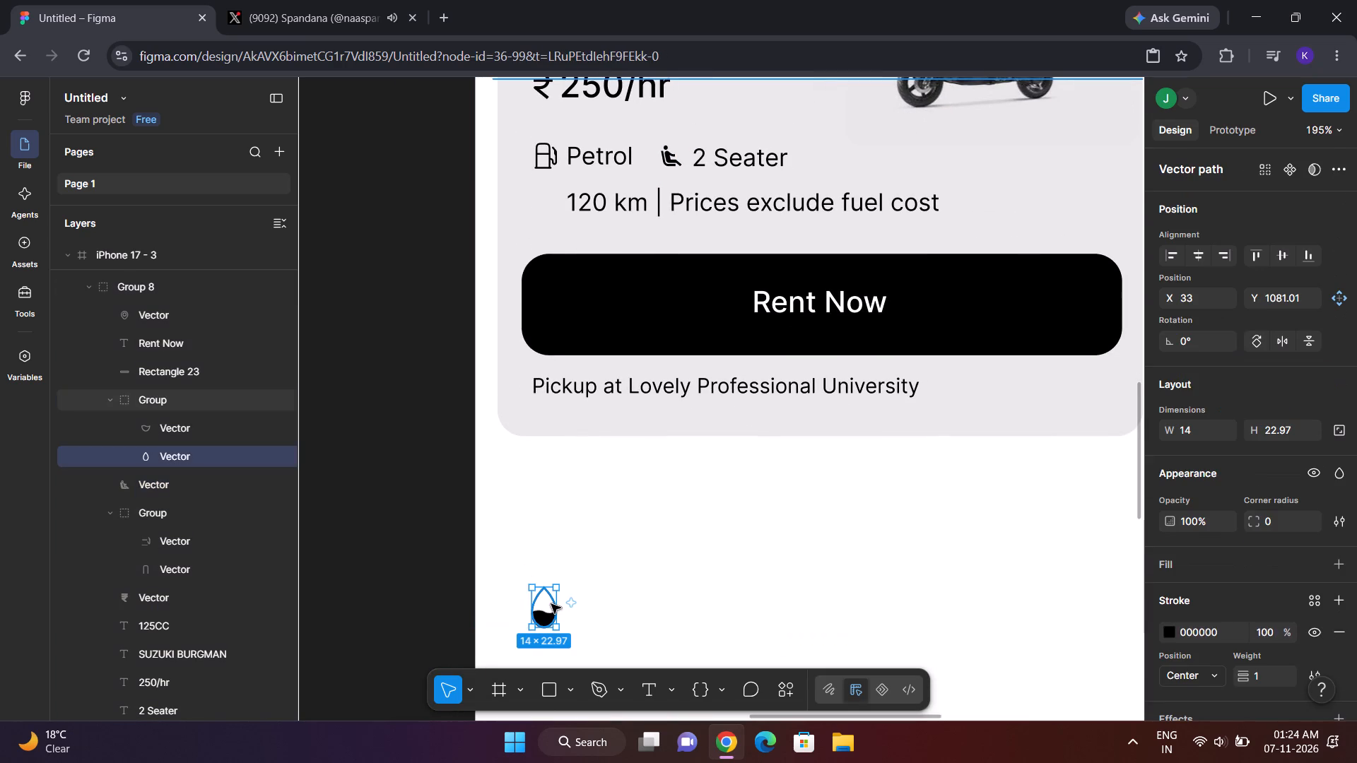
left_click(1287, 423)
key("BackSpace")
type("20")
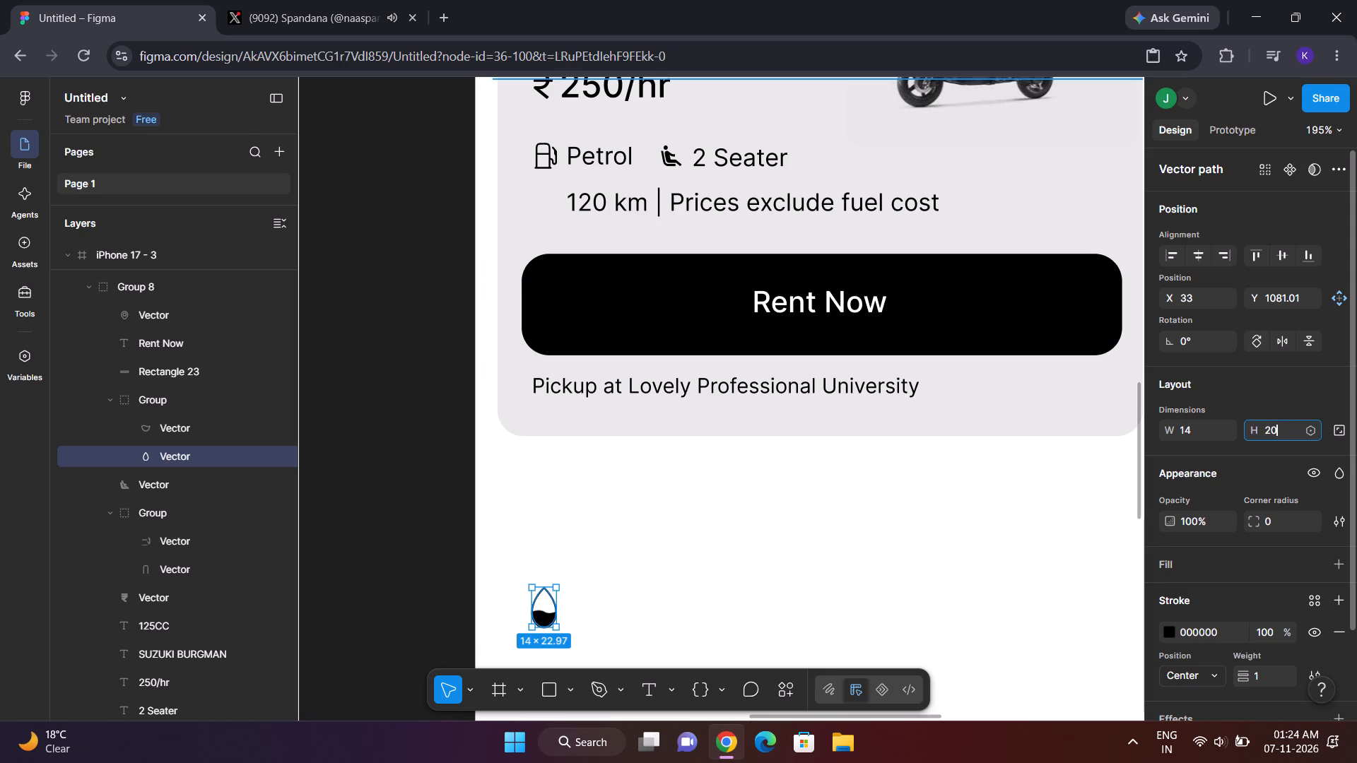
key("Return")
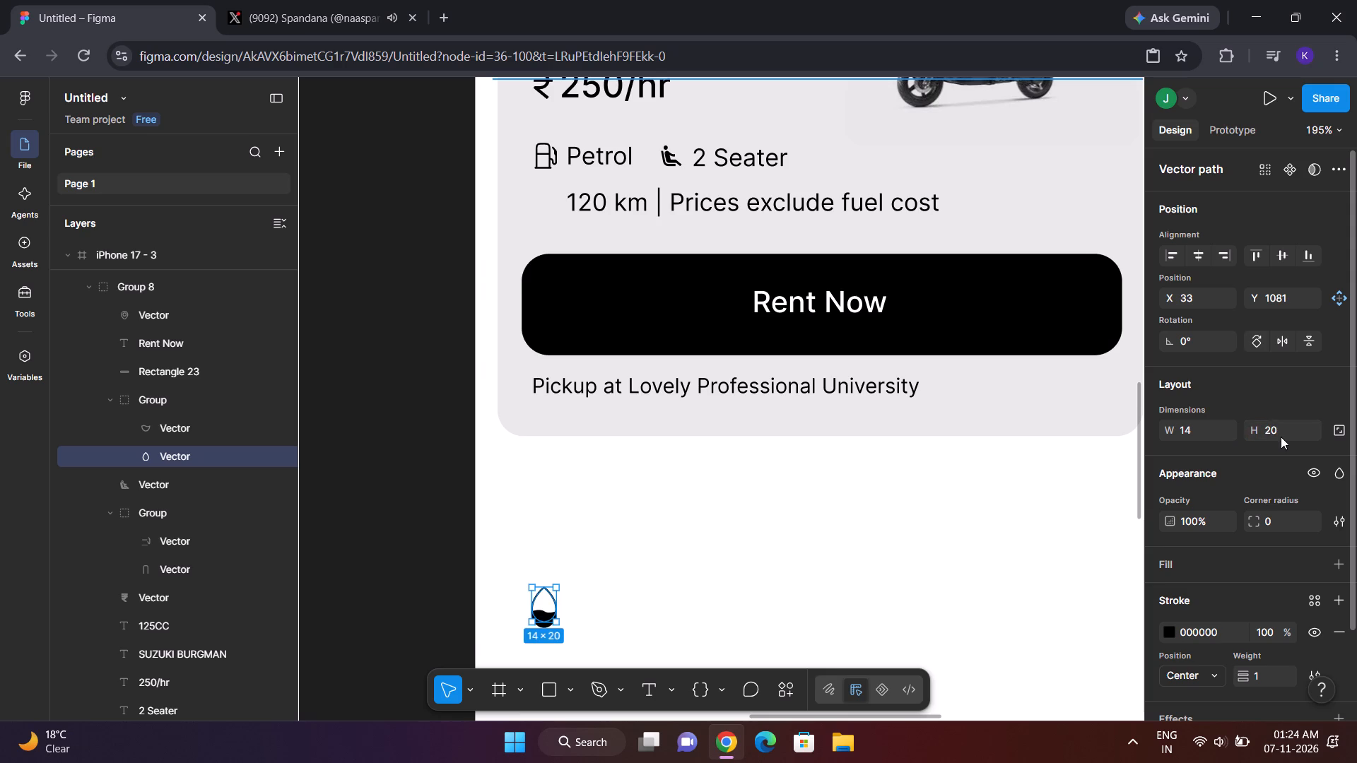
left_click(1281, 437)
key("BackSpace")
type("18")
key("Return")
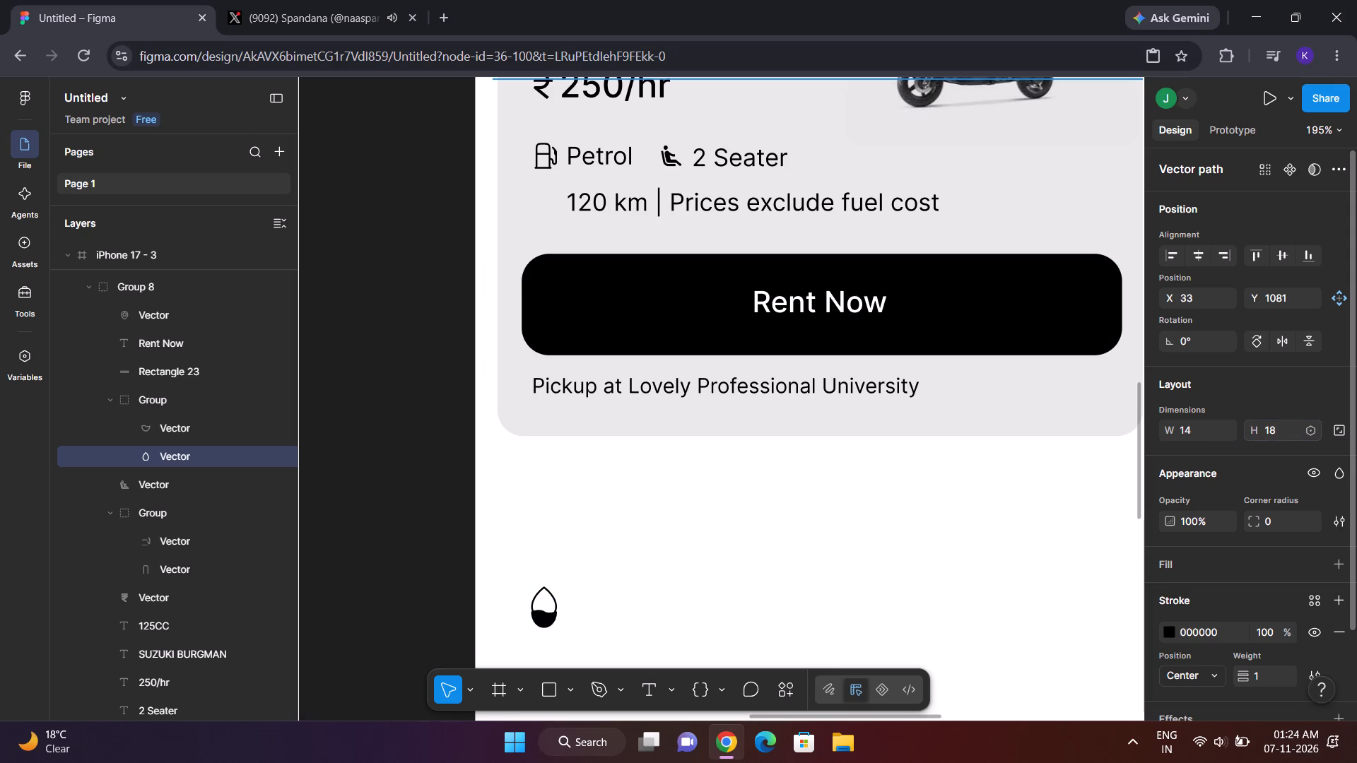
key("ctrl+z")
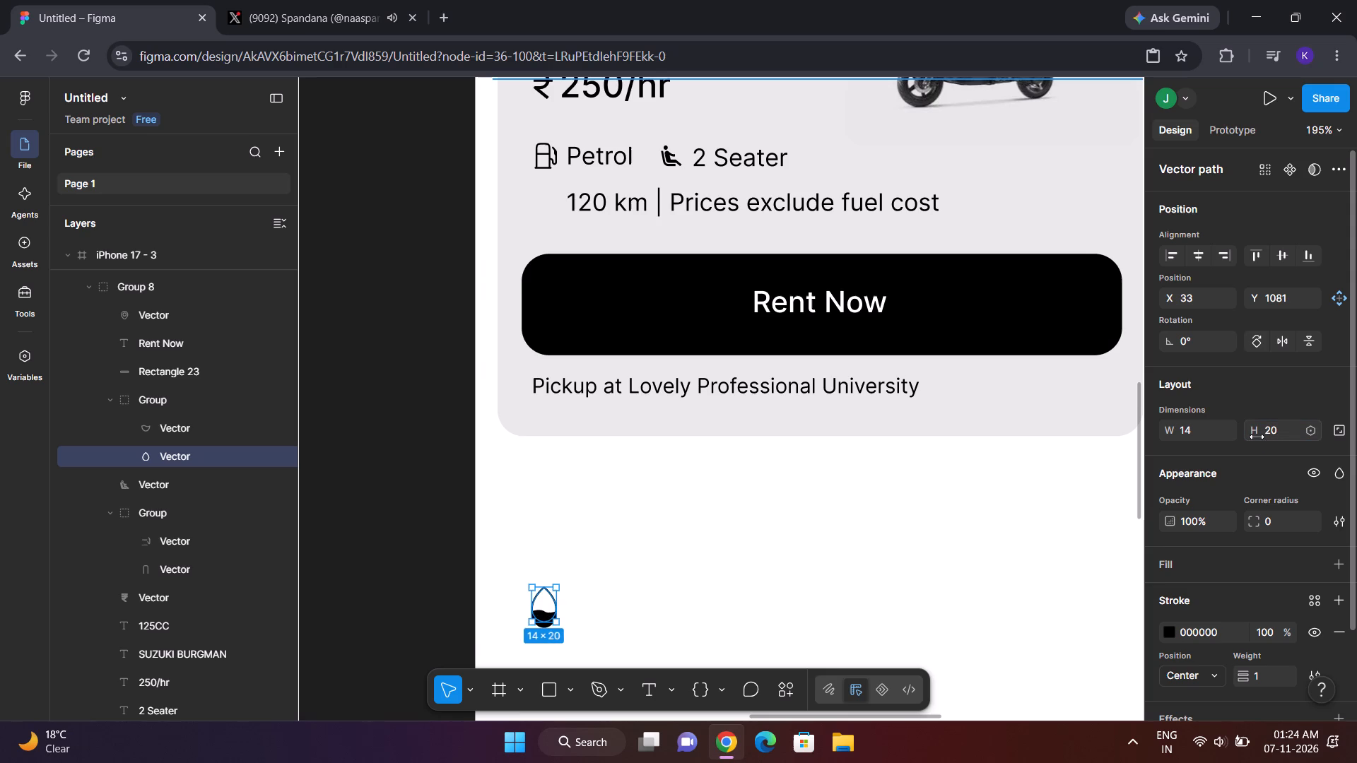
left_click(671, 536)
Move the whole droplet icon group from below the card to just before the 120 km text, at about X 32, Y 846.
triple_click(537, 603)
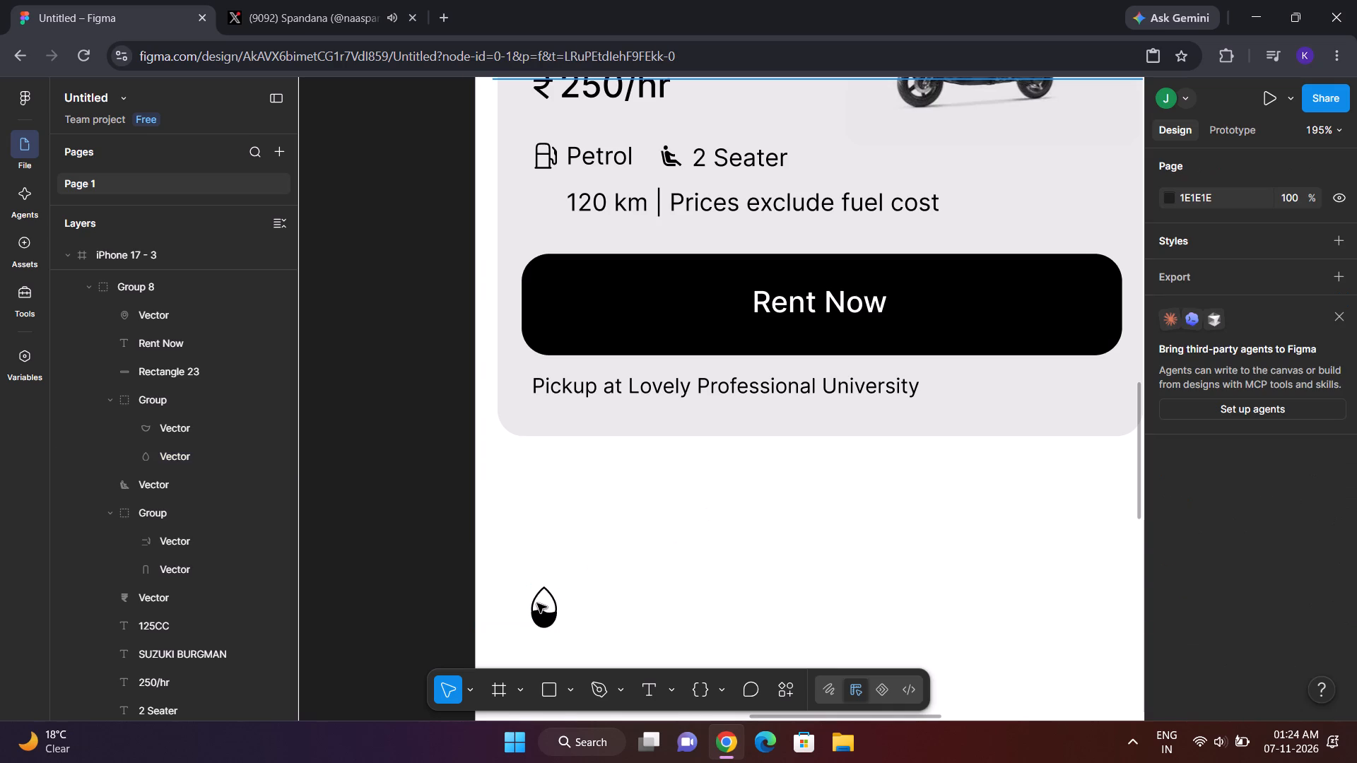
triple_click(548, 606)
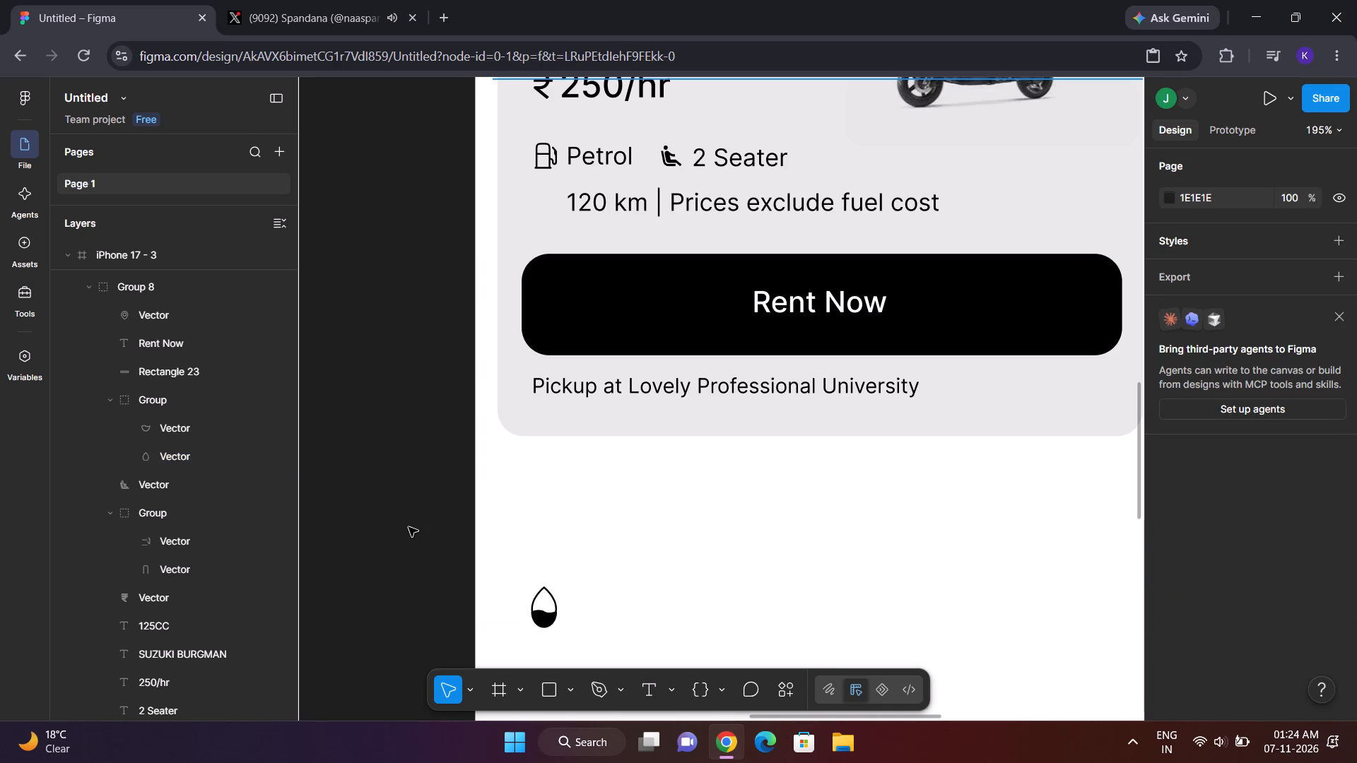
left_click(409, 527)
scroll(409, 527, "down", 1)
left_click(505, 488)
left_click_drag(505, 488, 498, 483)
left_click(498, 483)
left_click(498, 483)
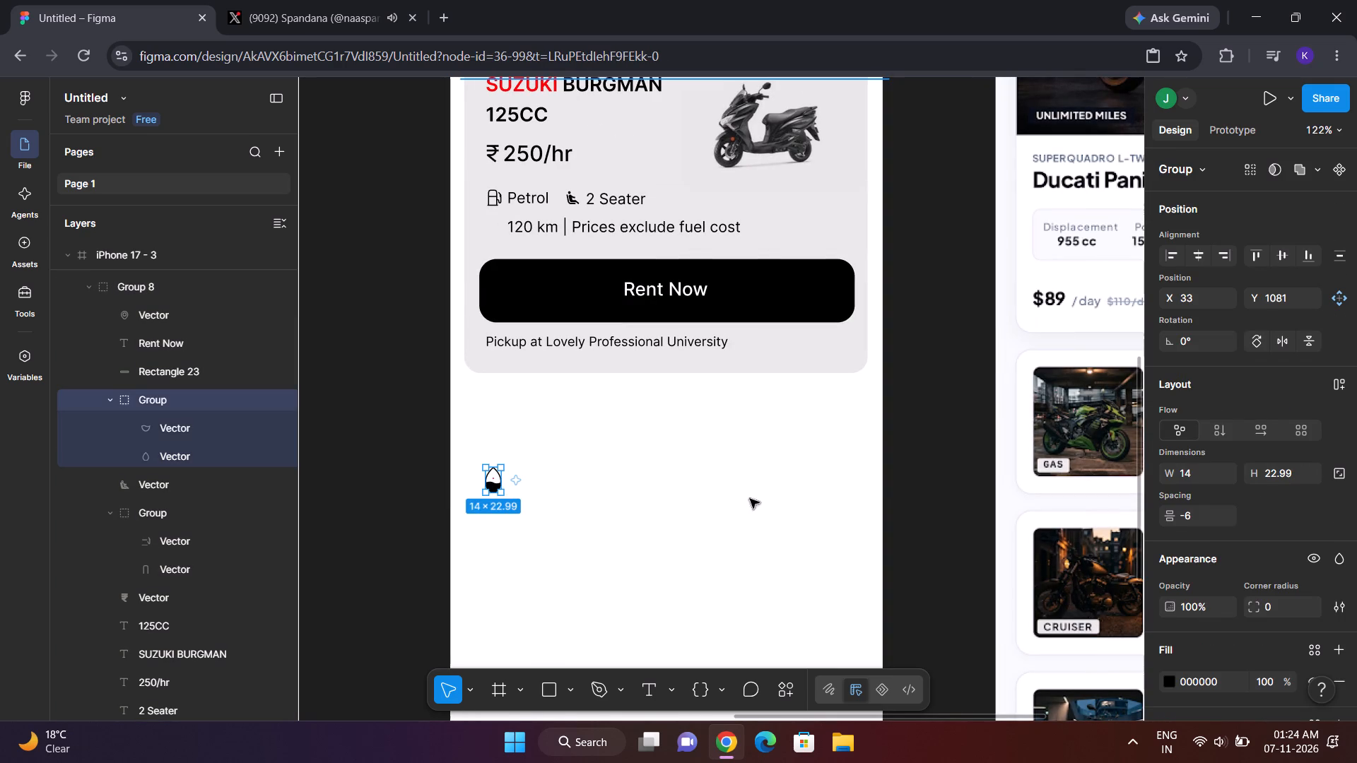
left_click_drag(498, 484, 503, 430)
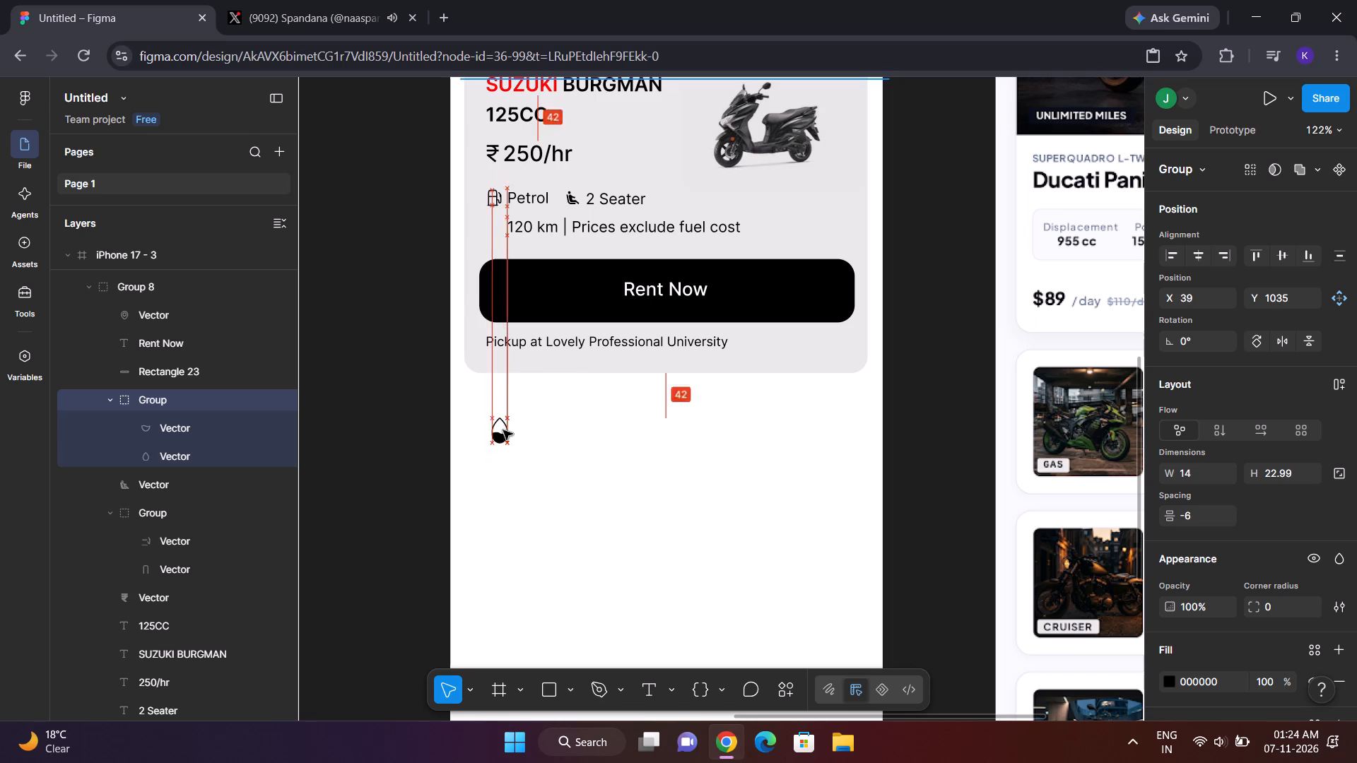
left_click_drag(503, 430, 496, 230)
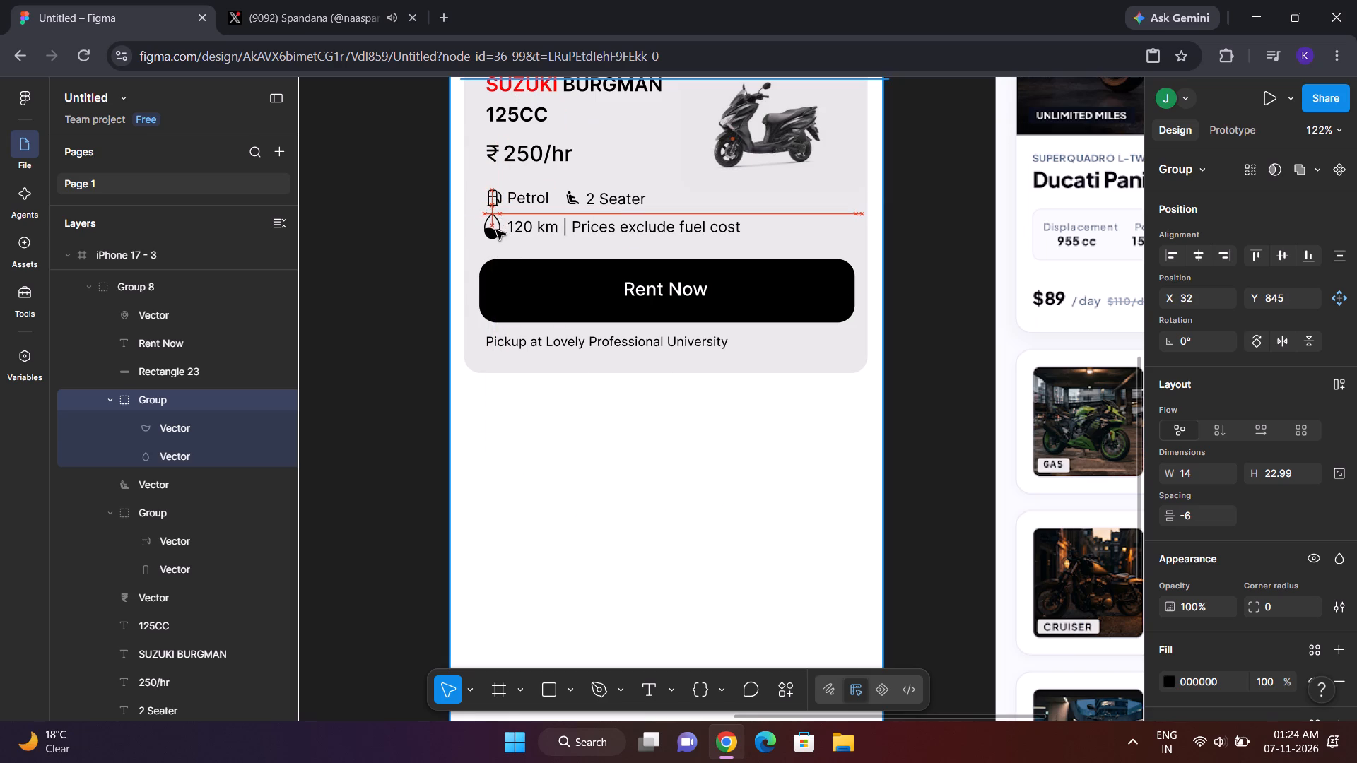
left_click_drag(496, 230, 496, 231)
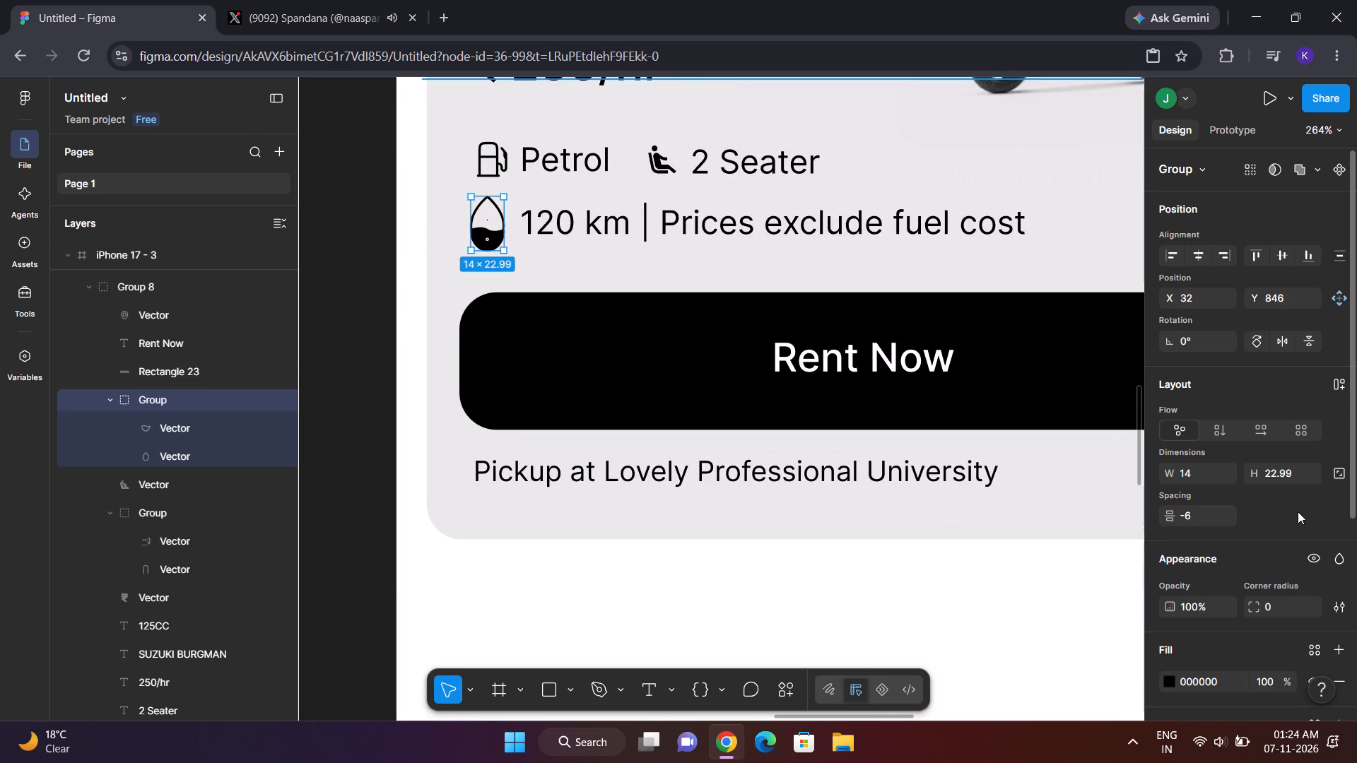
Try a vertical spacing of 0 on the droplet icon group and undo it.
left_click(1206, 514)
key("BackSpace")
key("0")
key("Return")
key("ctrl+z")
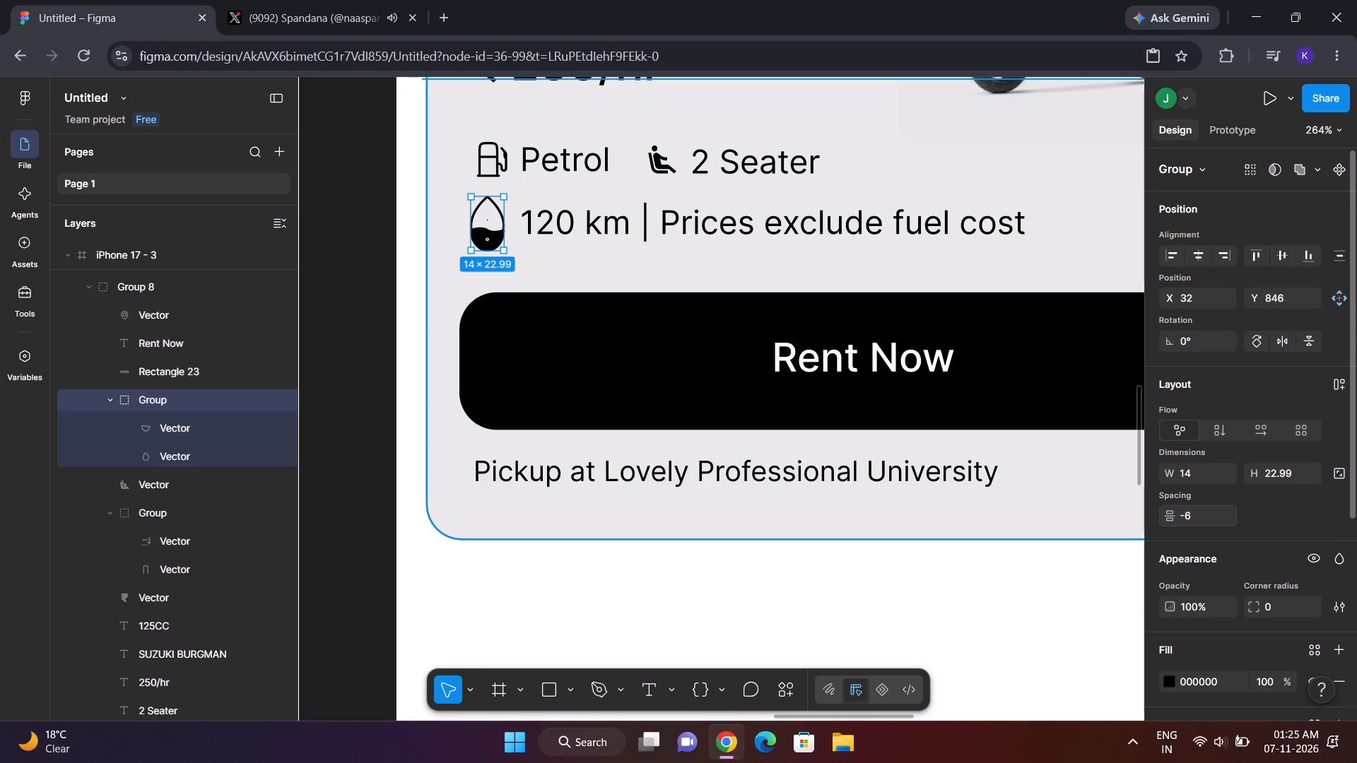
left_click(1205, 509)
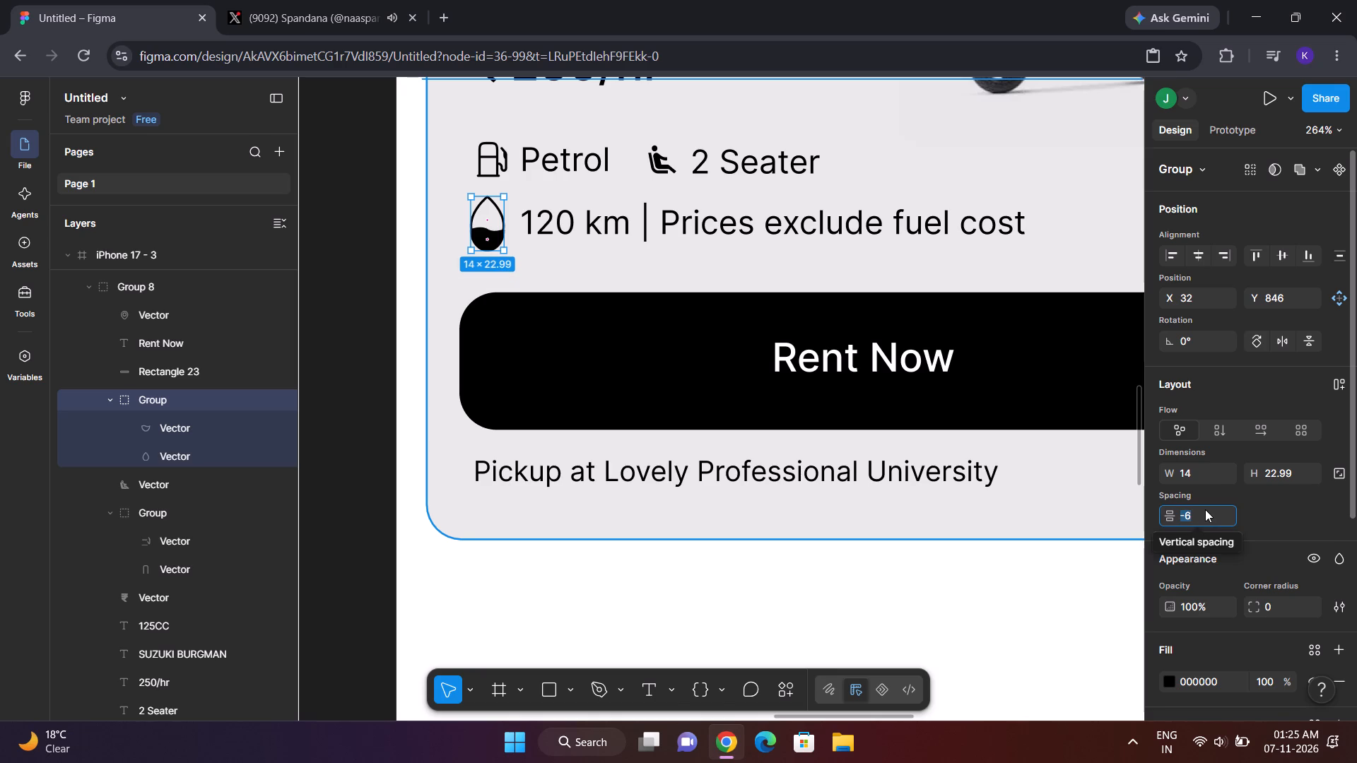
Shrink the droplet icon to about 16 high and align it with the 120 km text at about X 33, Y 849.
left_click_drag(489, 198, 490, 213)
left_click_drag(493, 225, 495, 218)
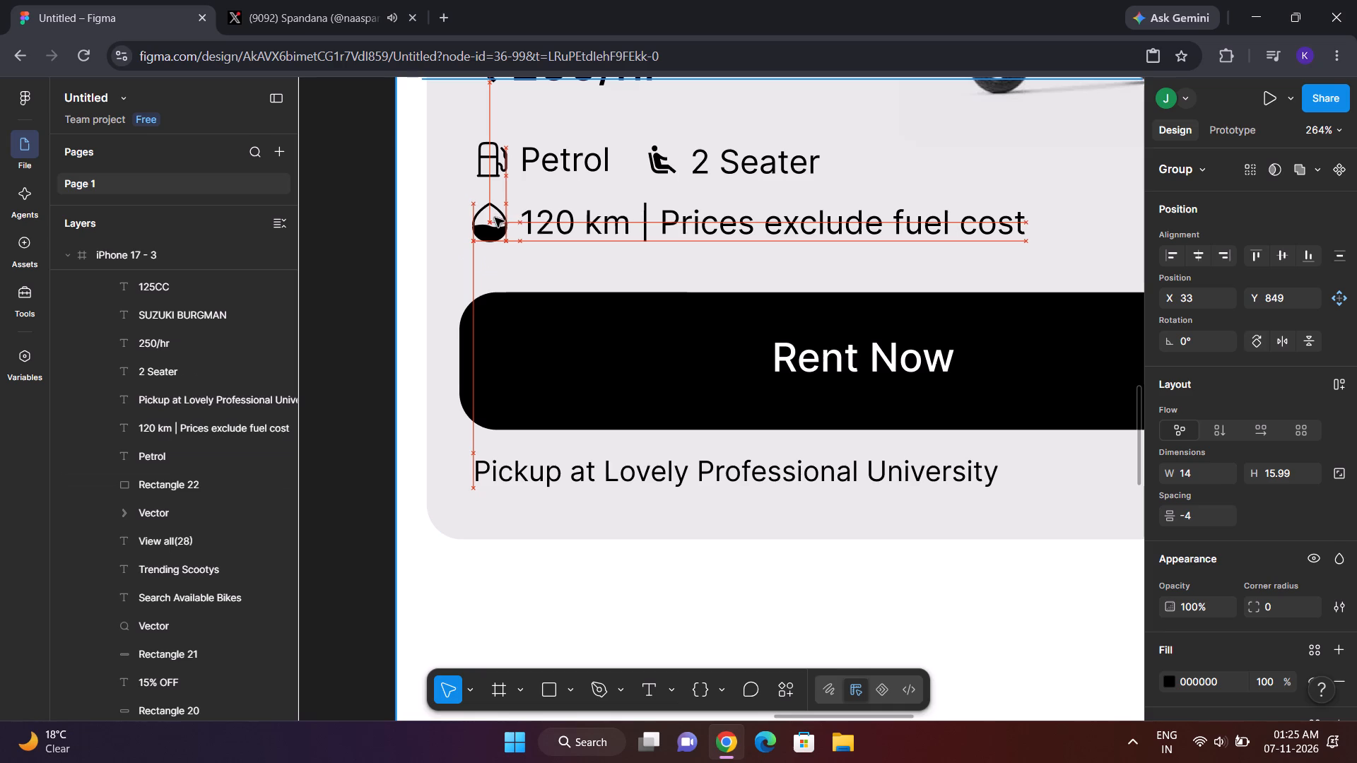
left_click_drag(495, 218, 495, 216)
left_click(383, 211)
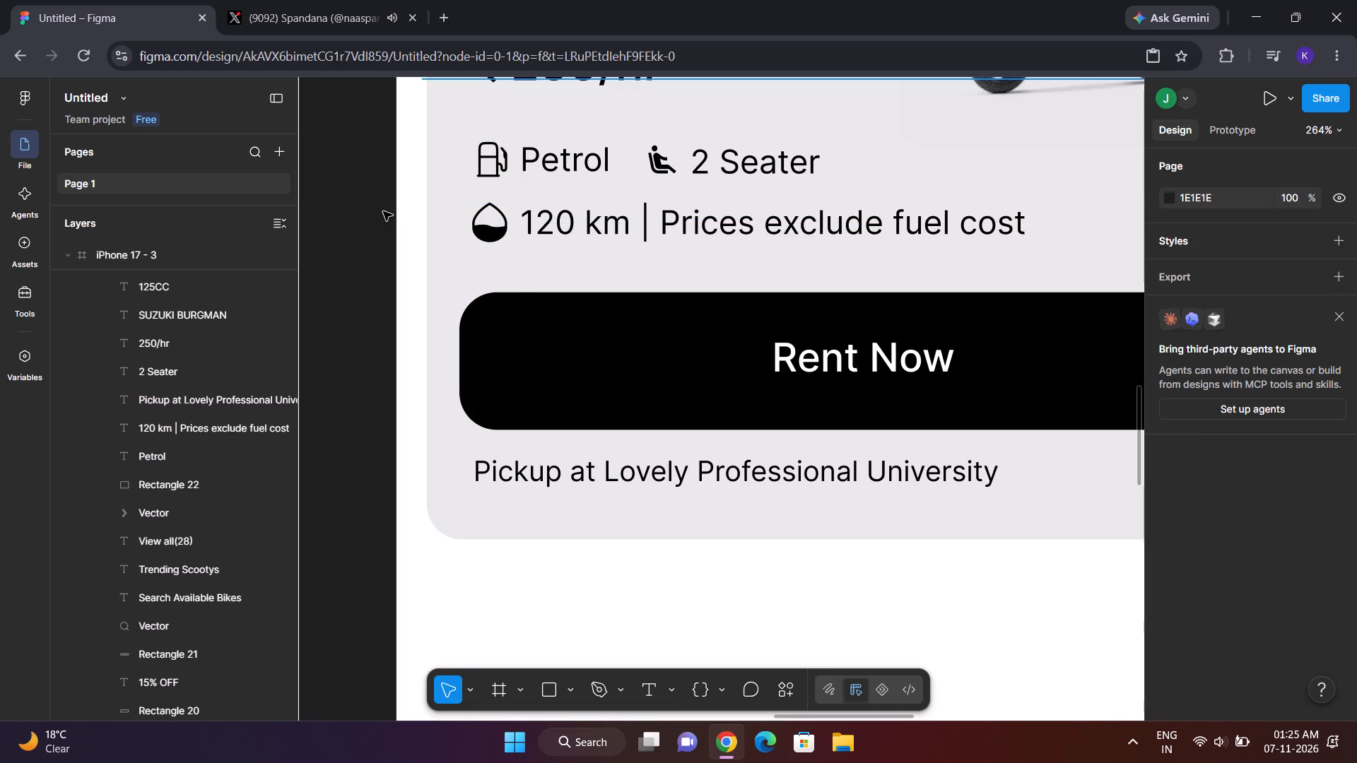
scroll(512, 280, "up", 1)
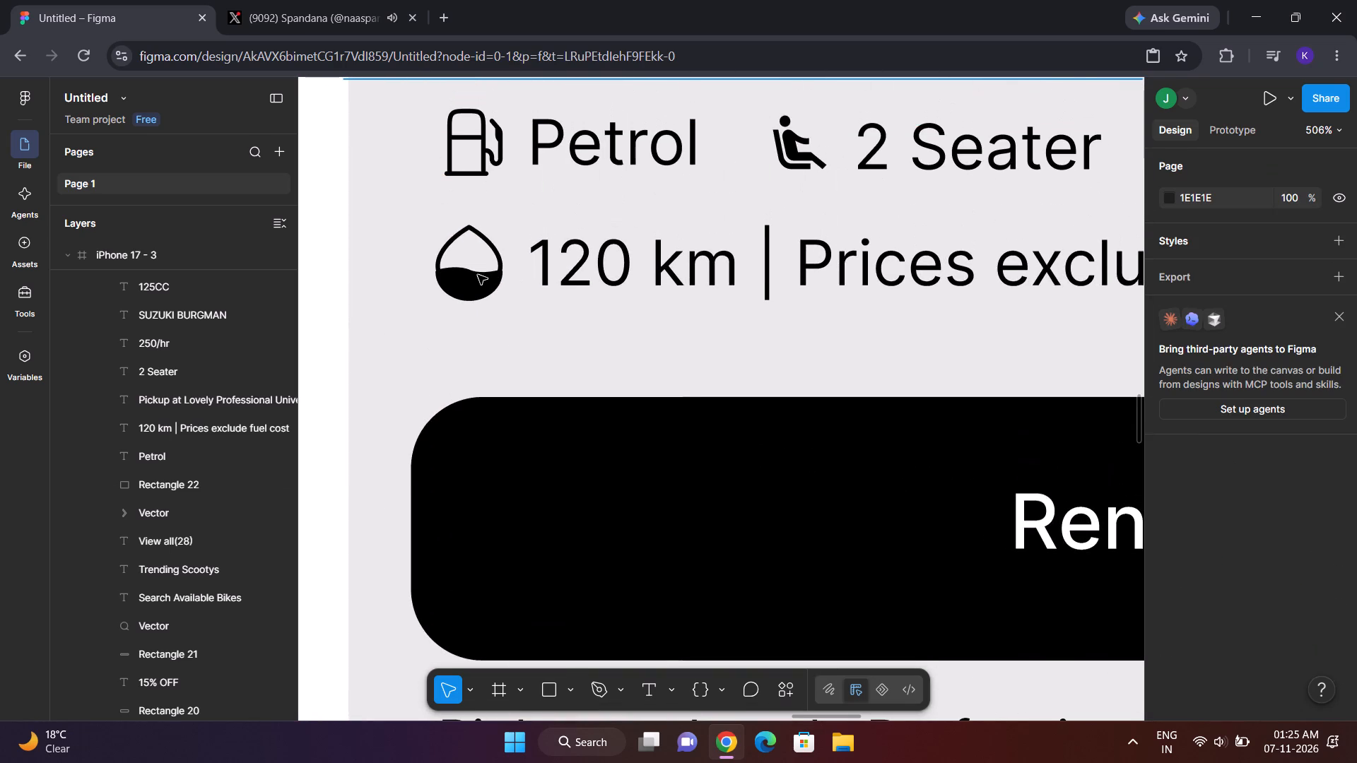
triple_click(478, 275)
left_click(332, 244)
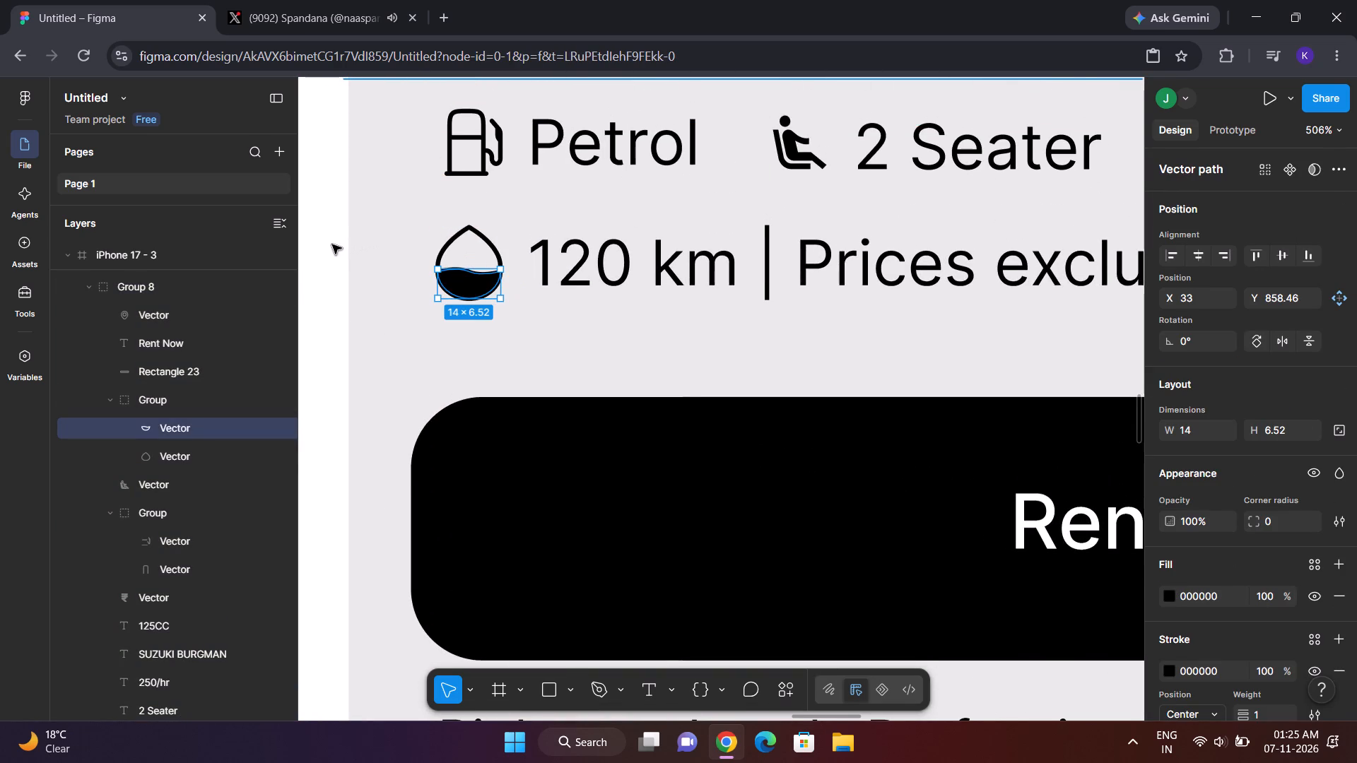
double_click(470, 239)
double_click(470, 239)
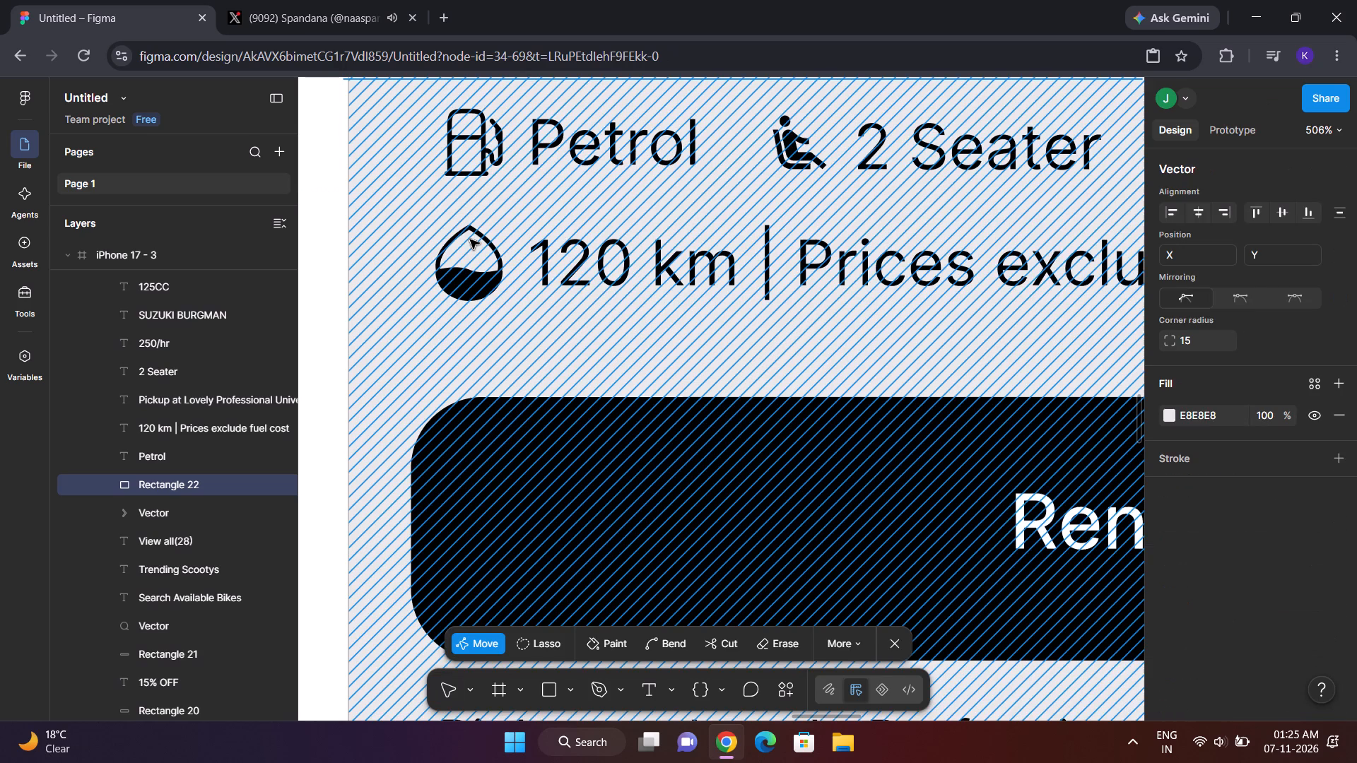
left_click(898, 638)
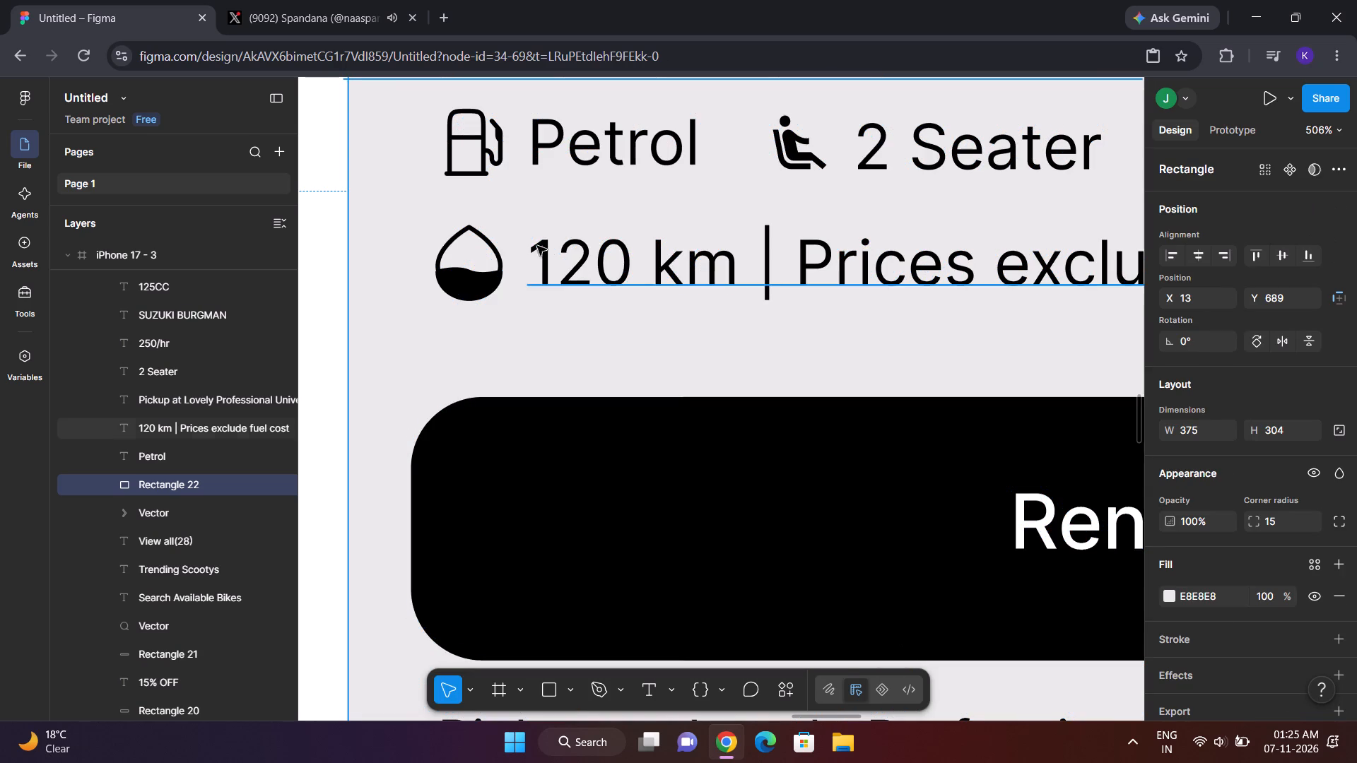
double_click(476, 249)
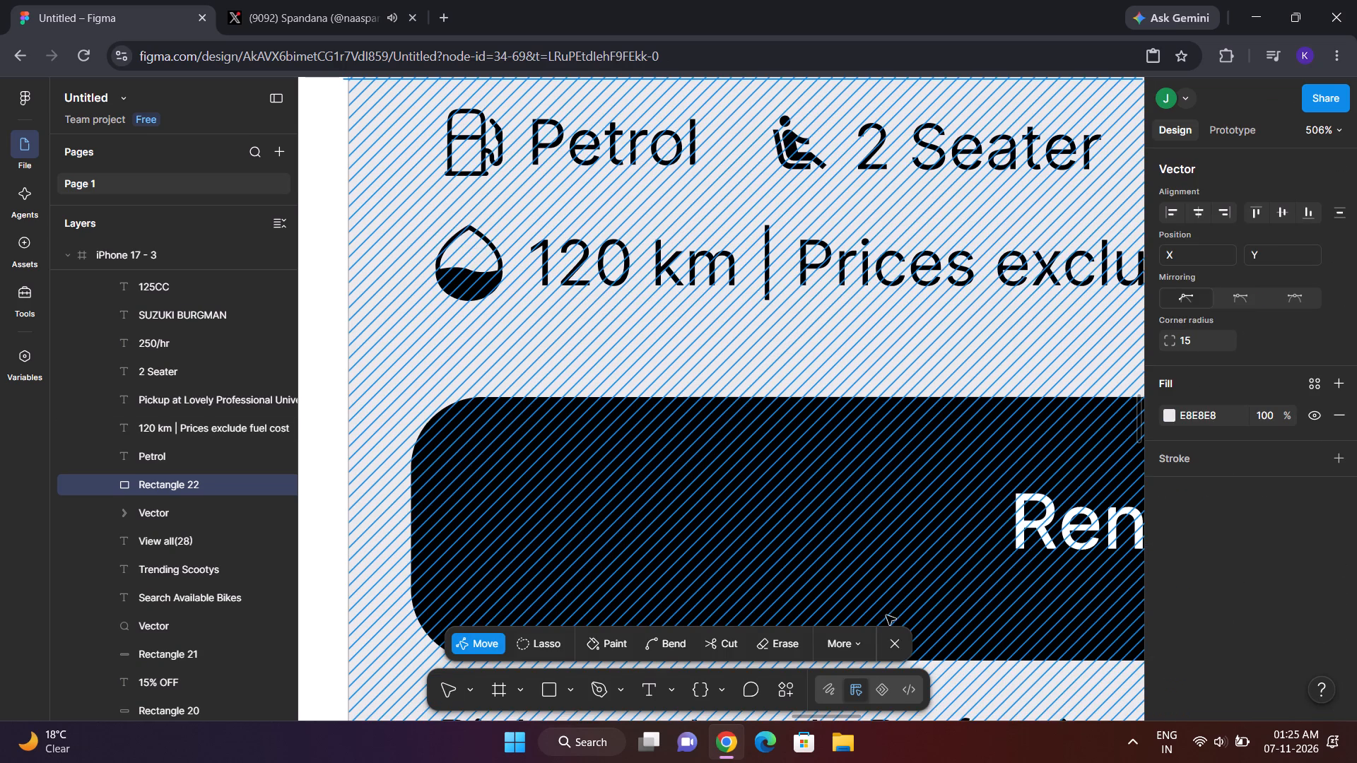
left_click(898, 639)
Shrink the droplet icon group beside the 120 km text to 12 wide and about 13.88 high.
left_click(490, 255)
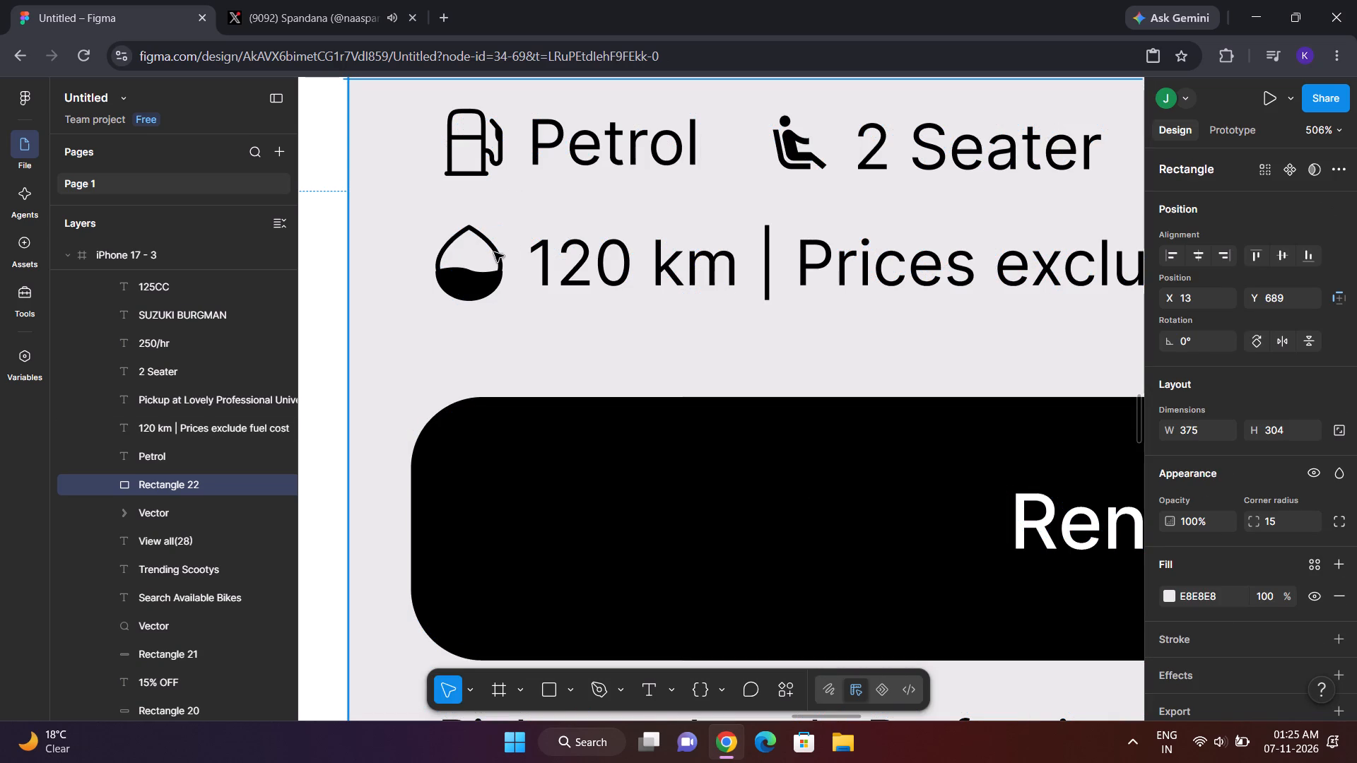
left_click(491, 247)
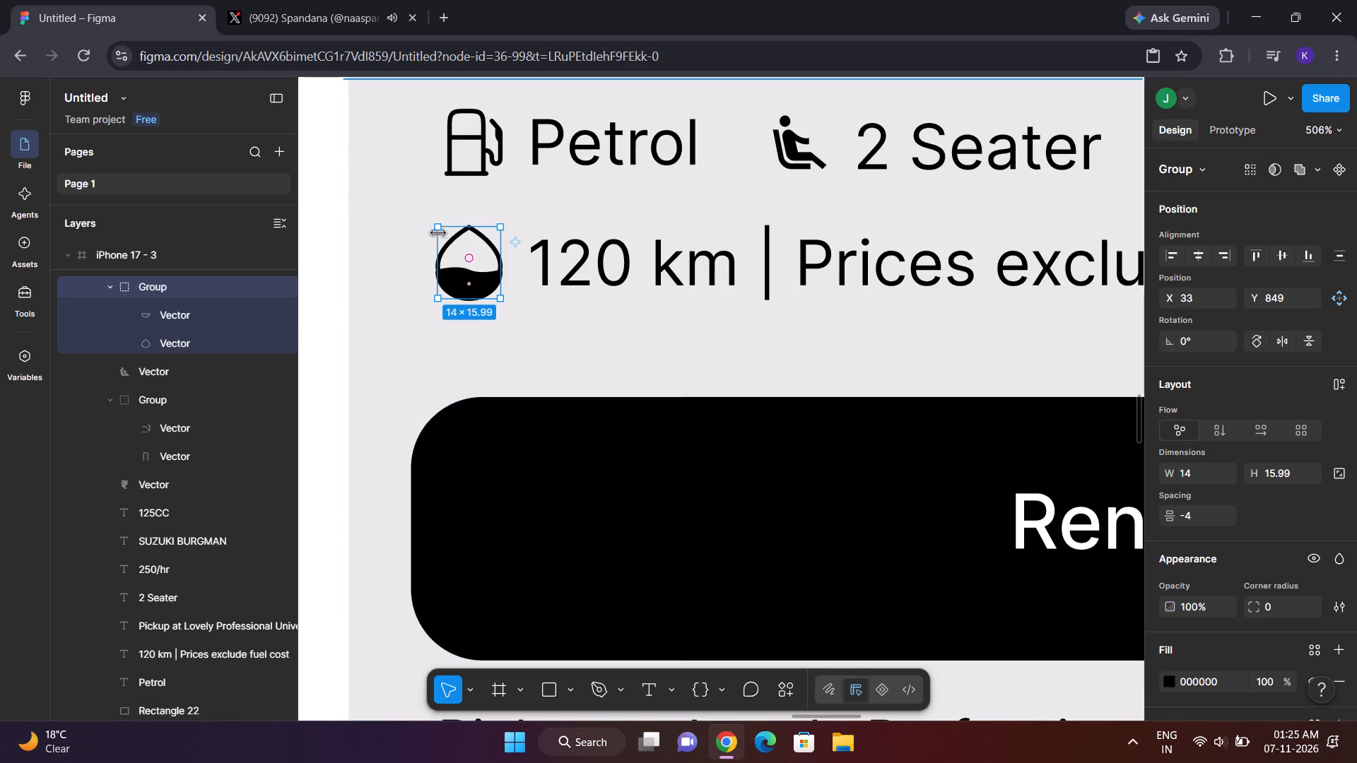
left_click_drag(437, 230, 448, 235)
left_click(470, 266)
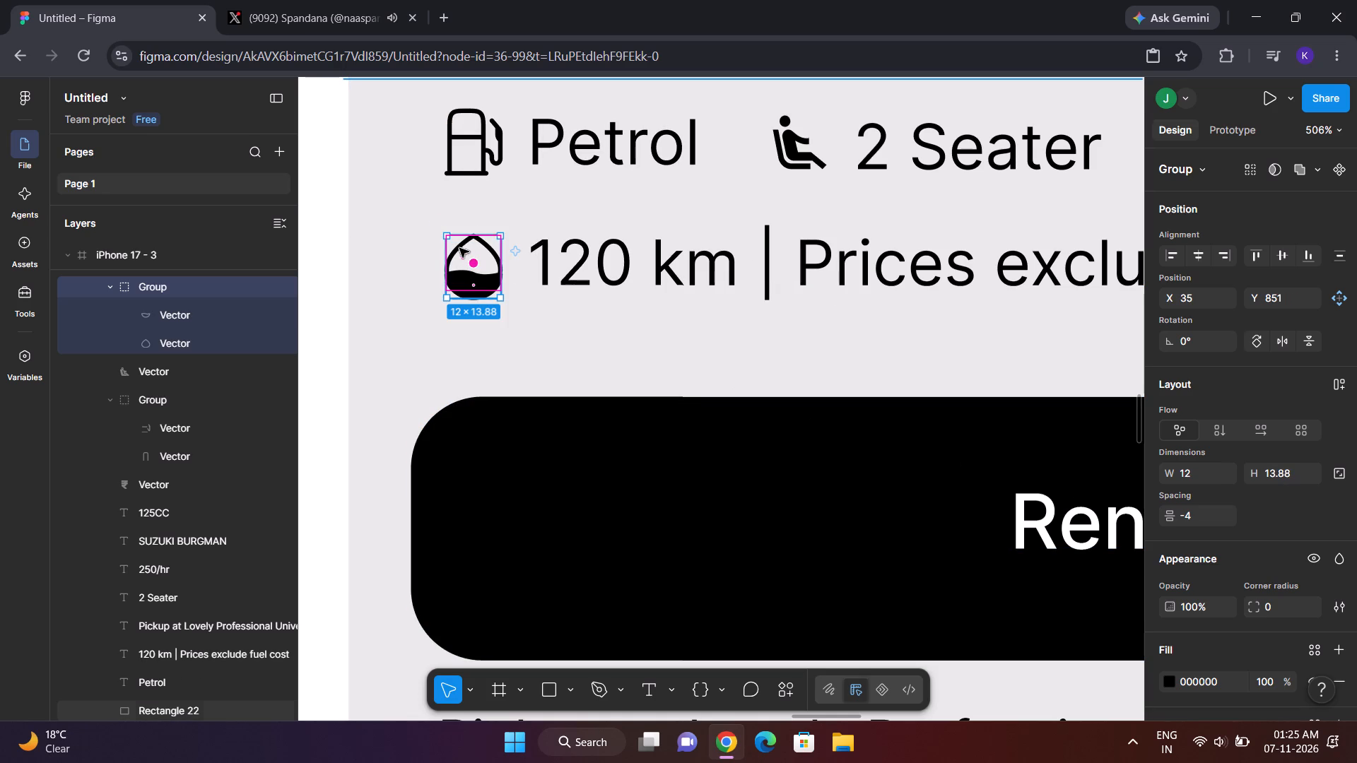
double_click(454, 246)
left_click(456, 244)
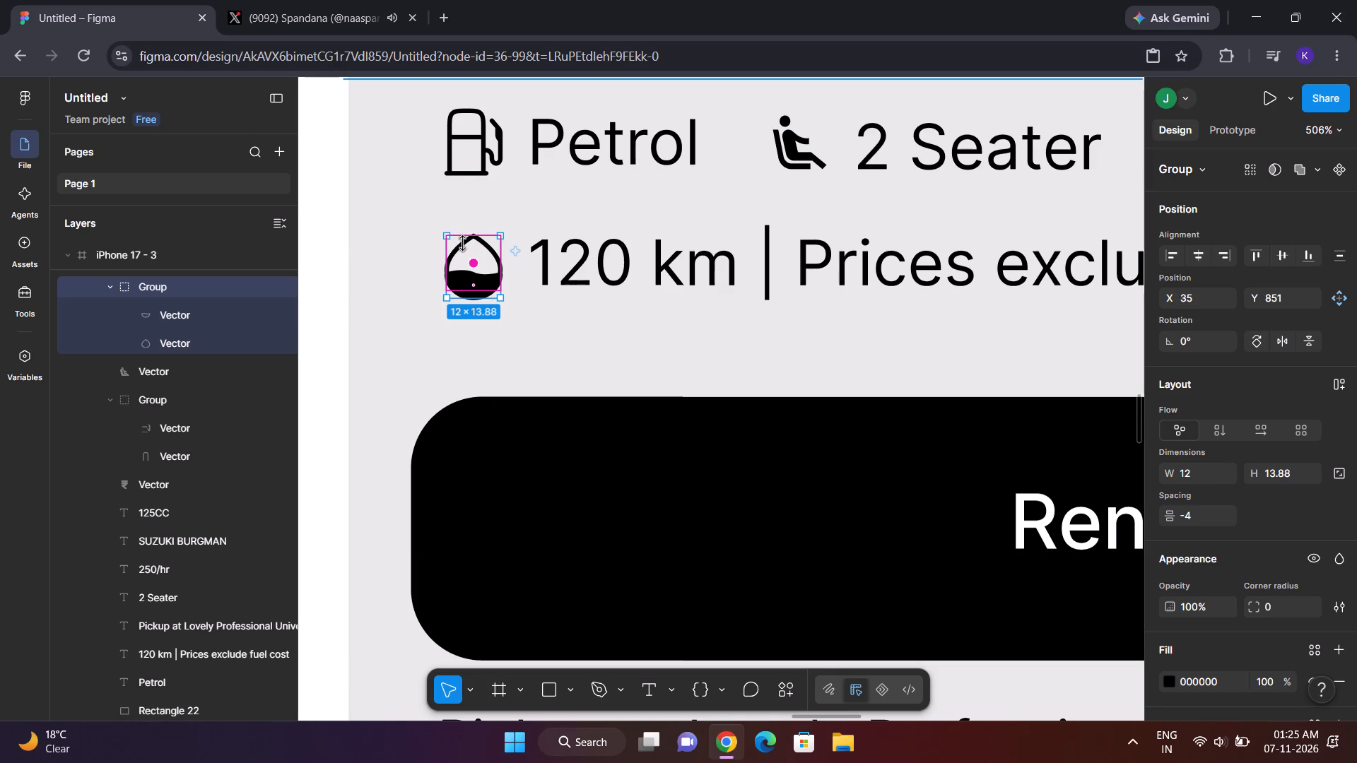
left_click(339, 258)
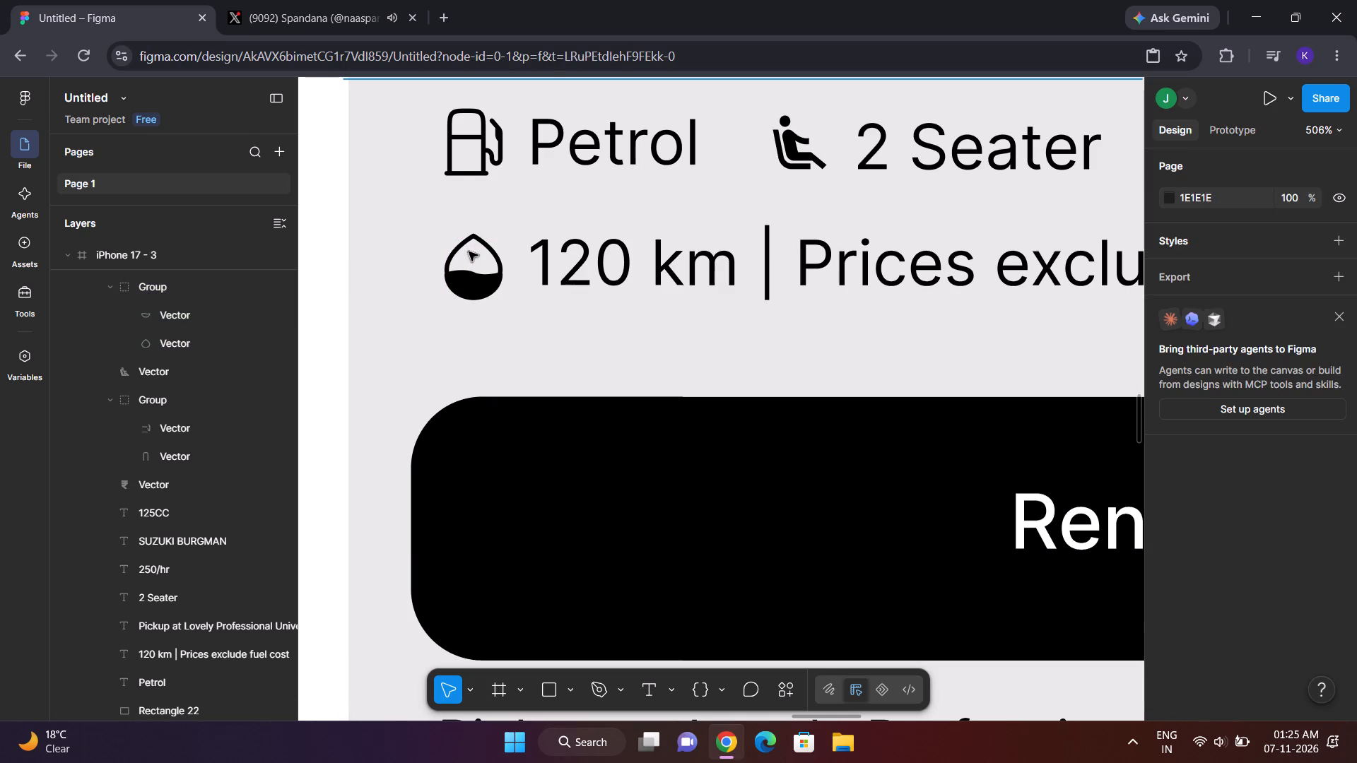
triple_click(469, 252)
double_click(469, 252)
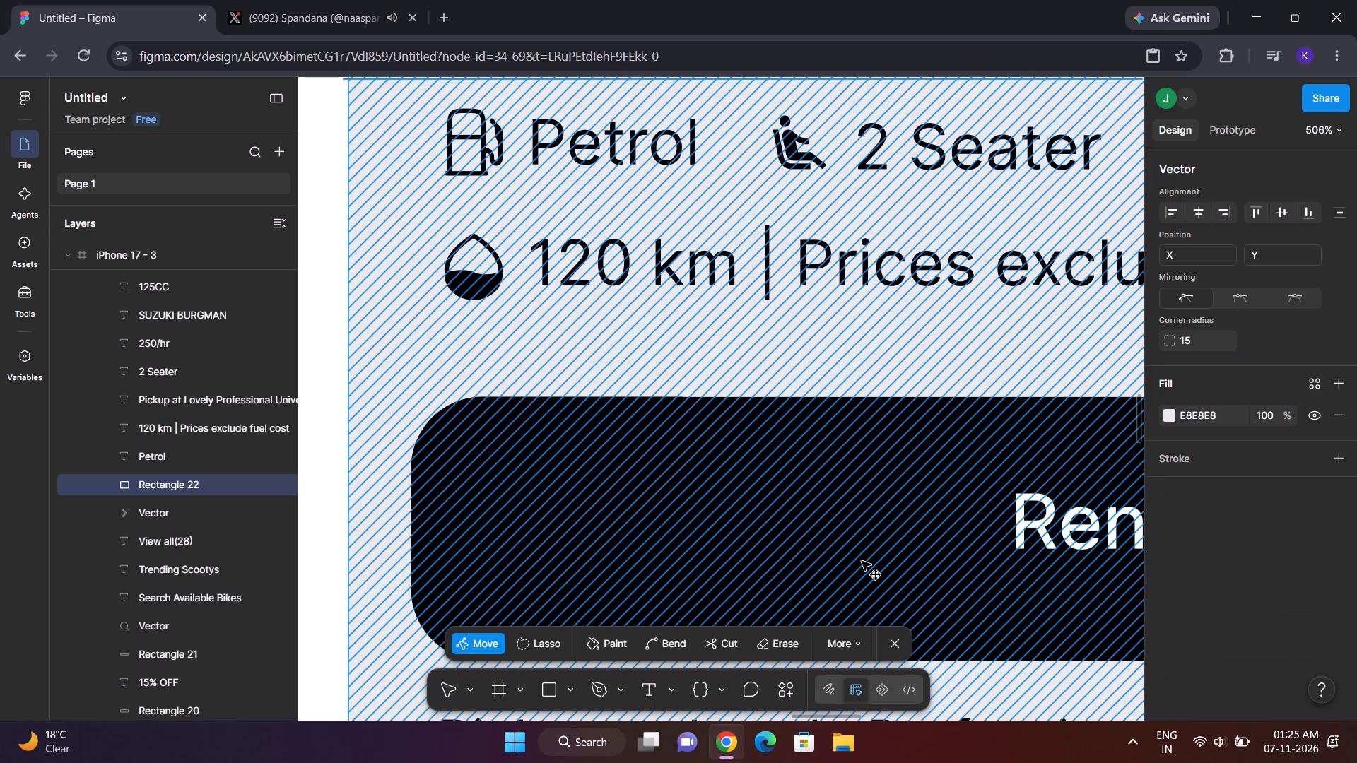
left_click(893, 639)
Move the droplet icon group up to Y 850, centred on the 120 km text and aligned under the petrol icon.
left_click(484, 268)
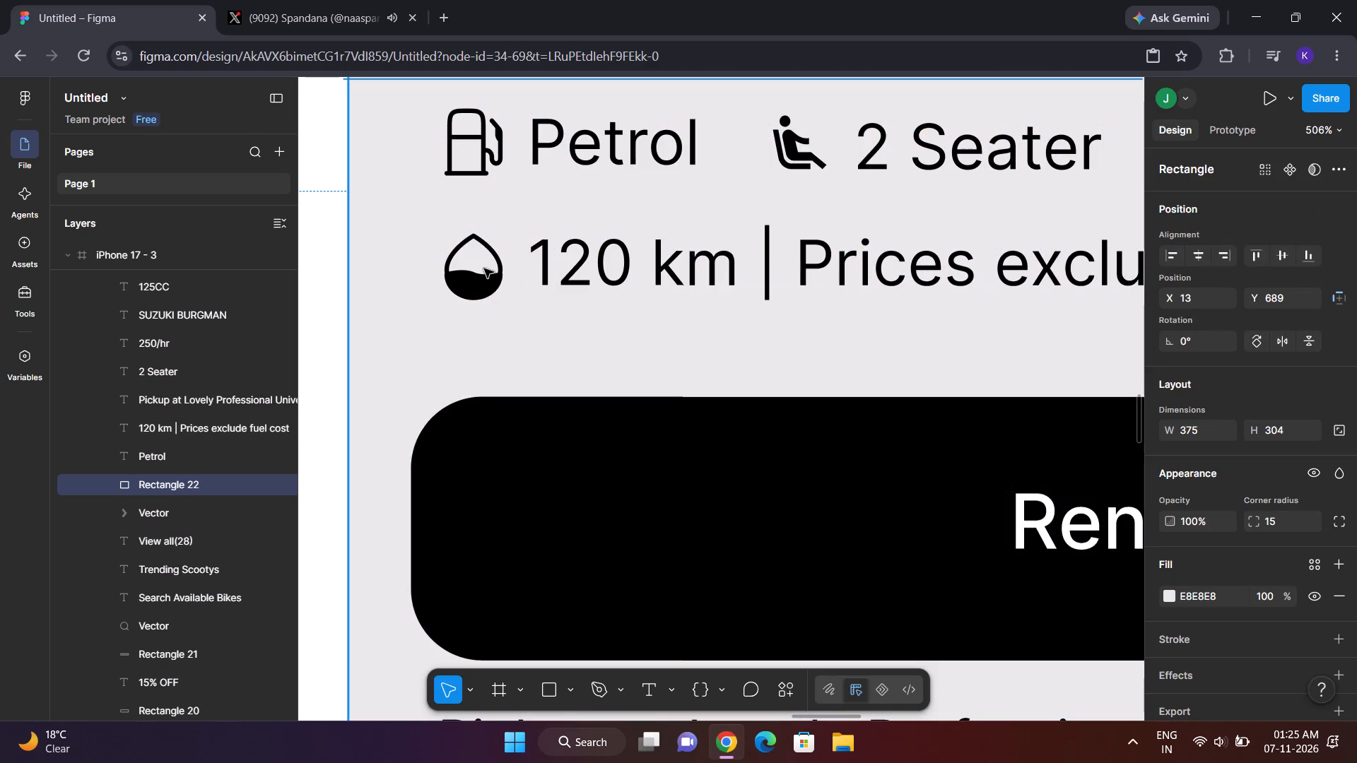
left_click(496, 264)
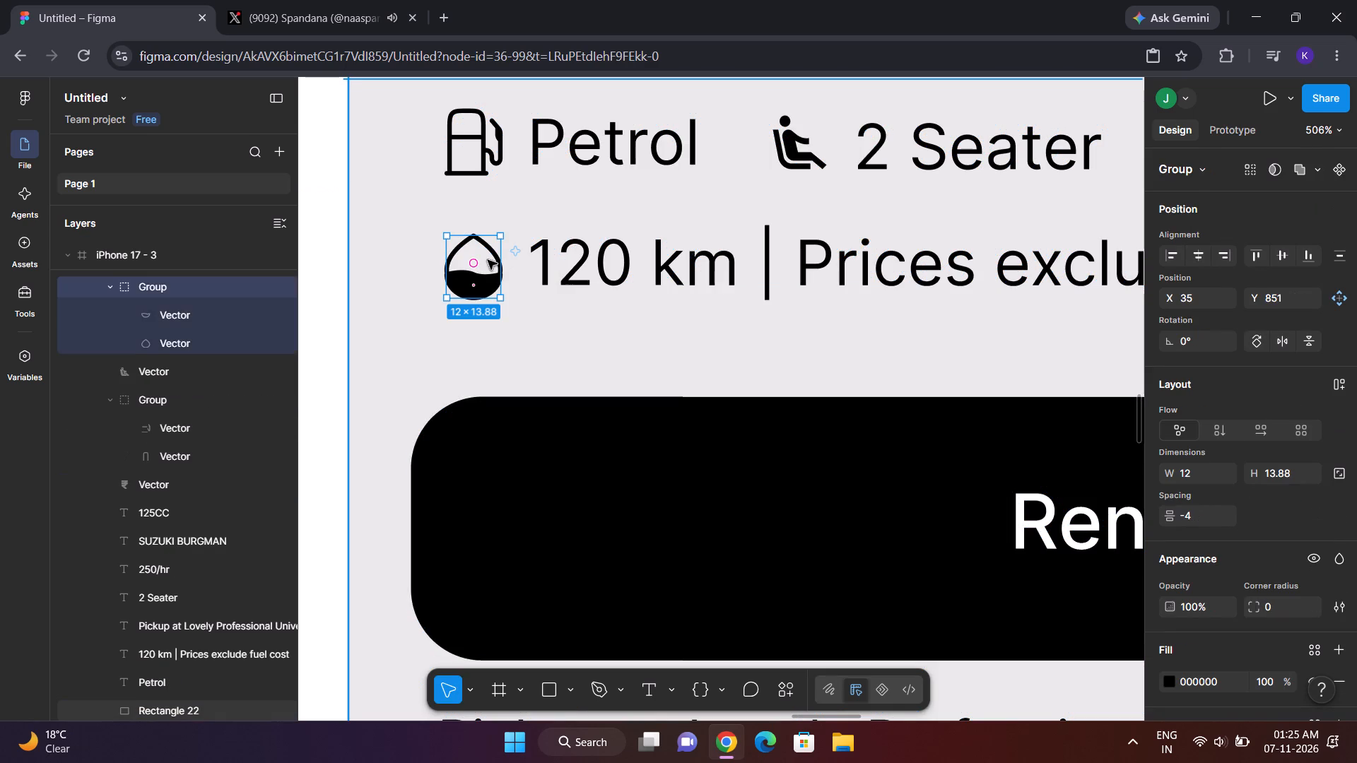
left_click(488, 260)
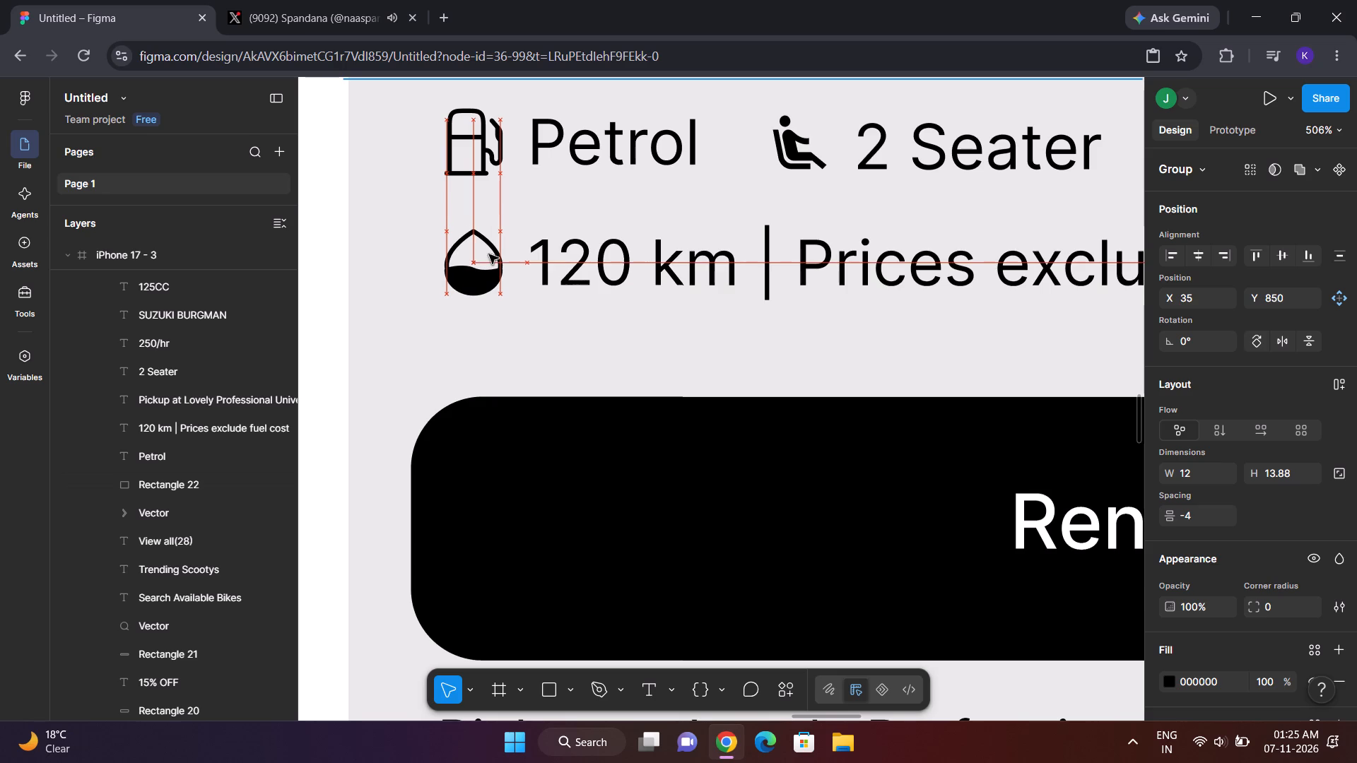
left_click(321, 242)
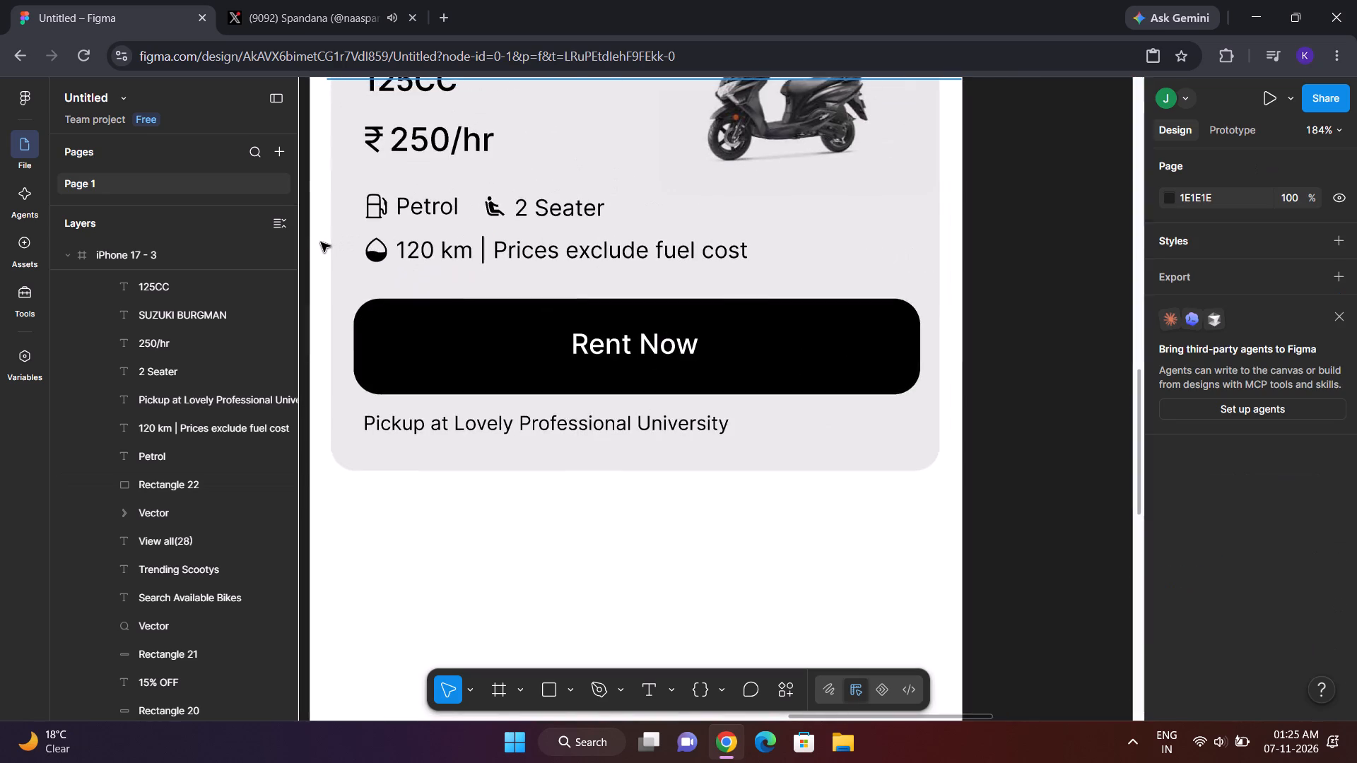
Examine the booking and scooty cards and read through the layer list down to the iPhone 17 - 2 frame.
scroll(321, 242, "up", 1)
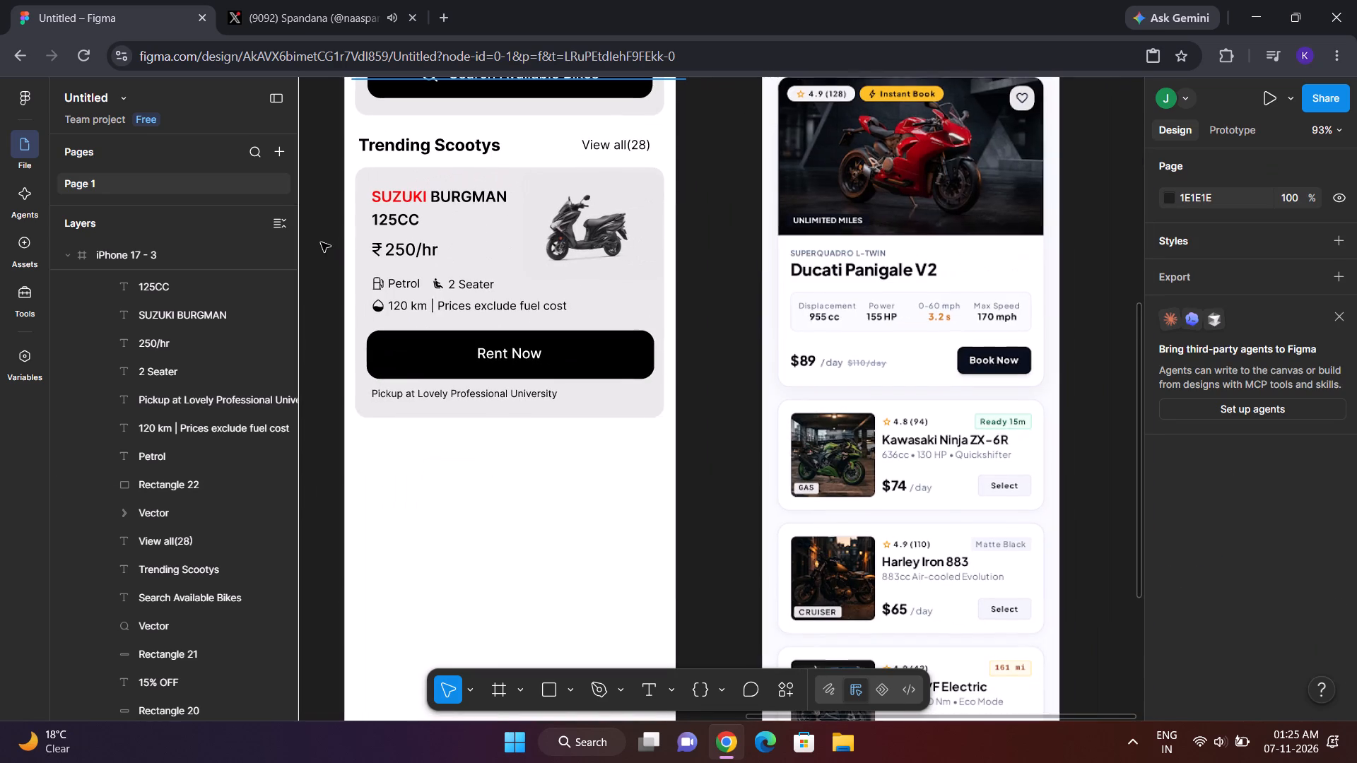
scroll(520, 360, "up", 2)
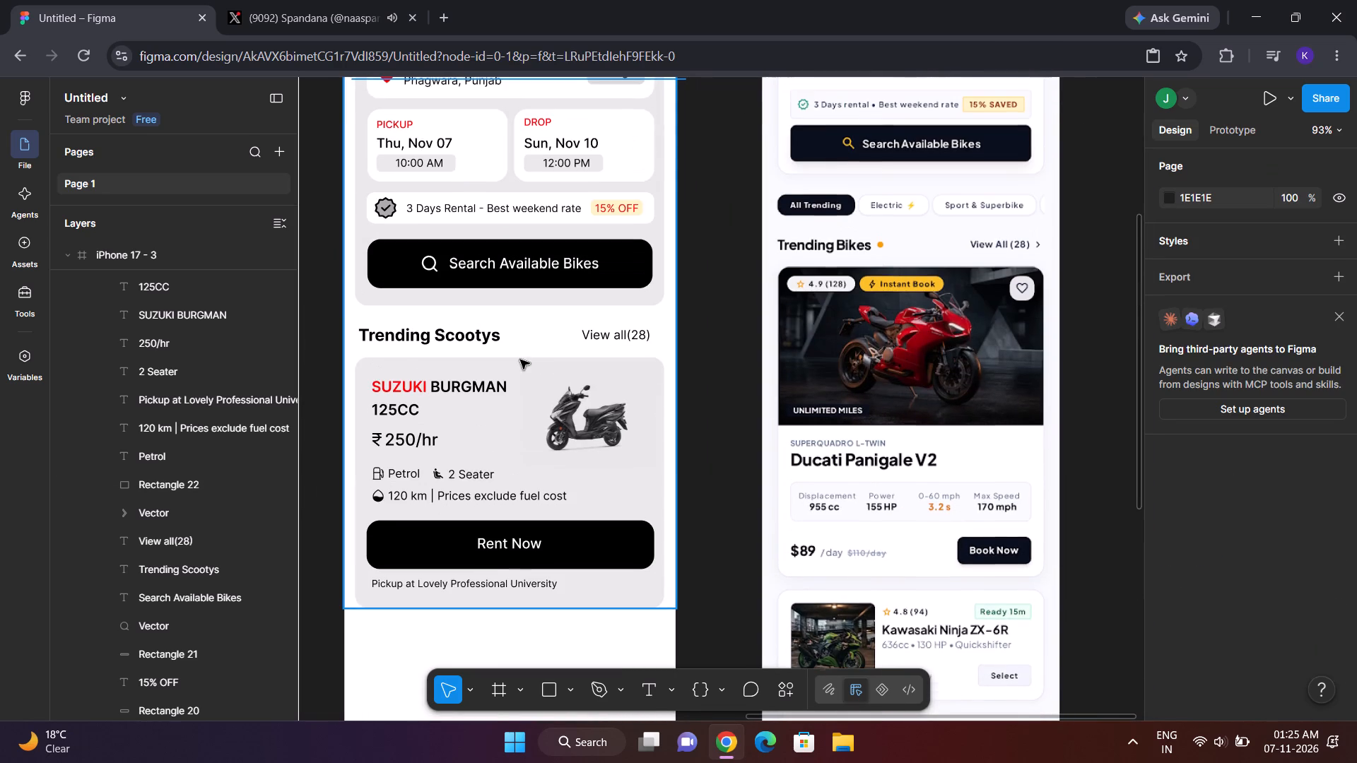
scroll(520, 360, "up", 1)
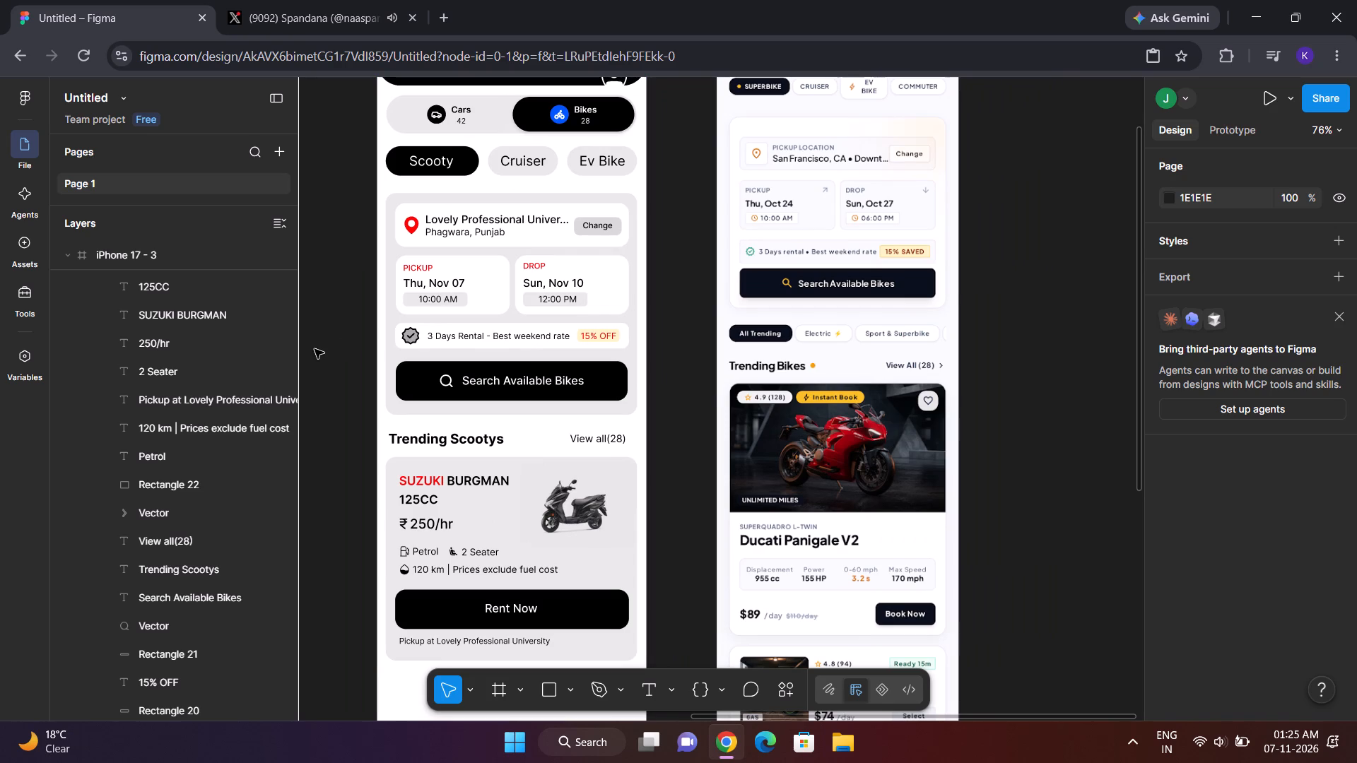
scroll(182, 348, "up", 2)
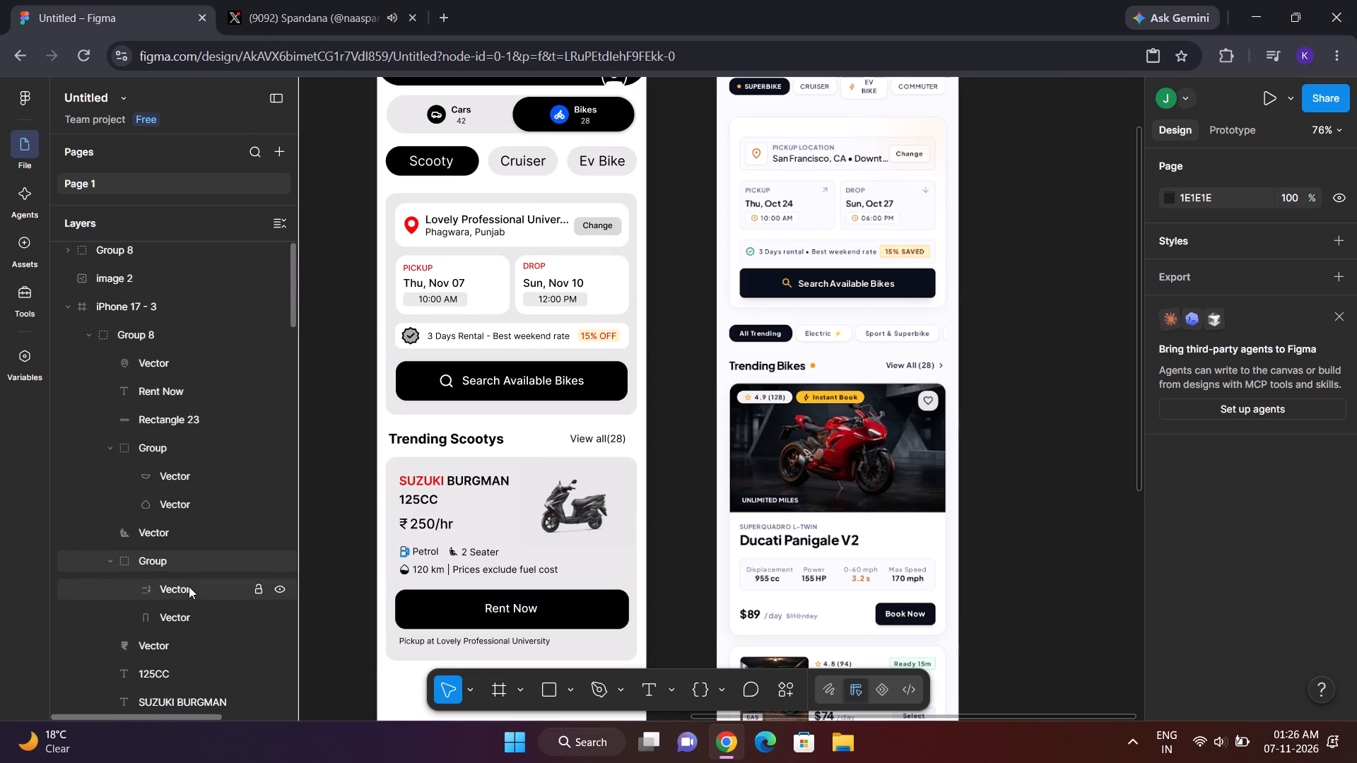
scroll(189, 586, "up", 1)
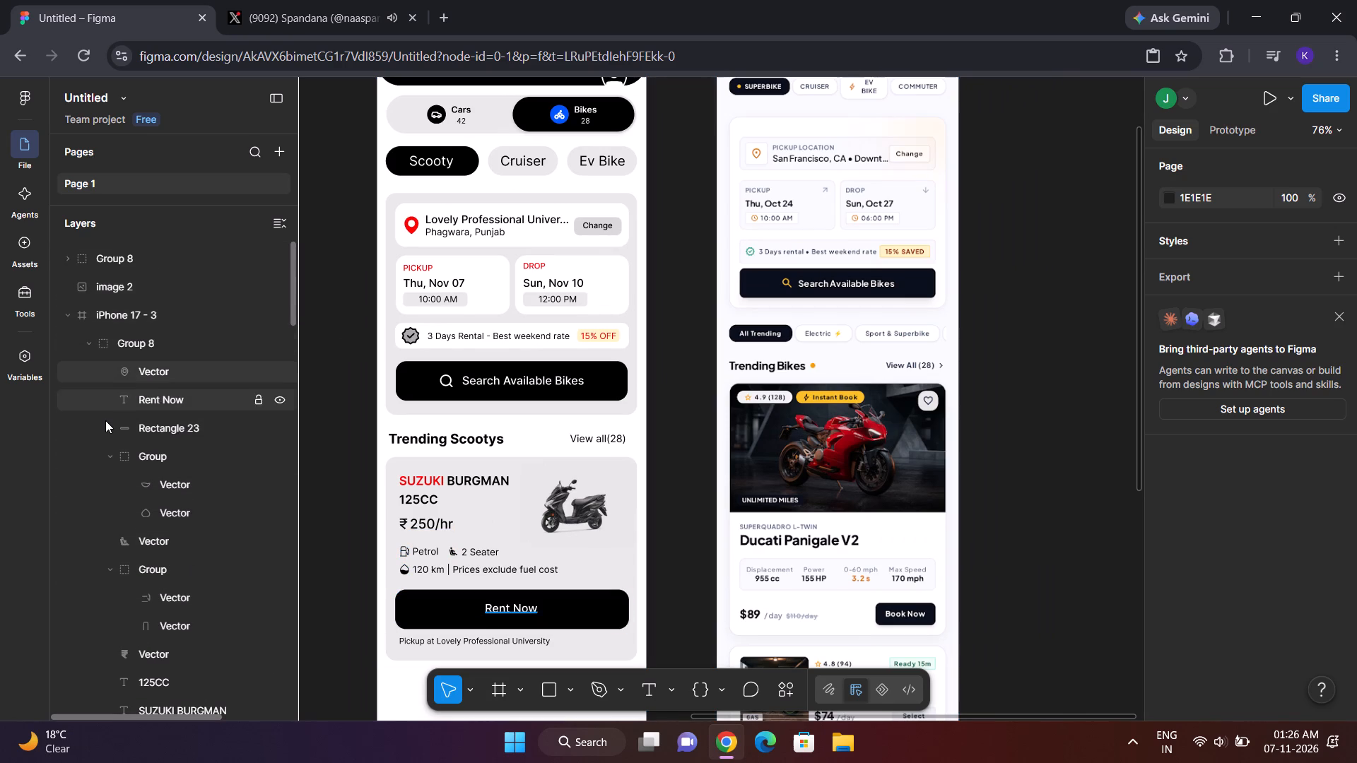
scroll(105, 420, "down", 5)
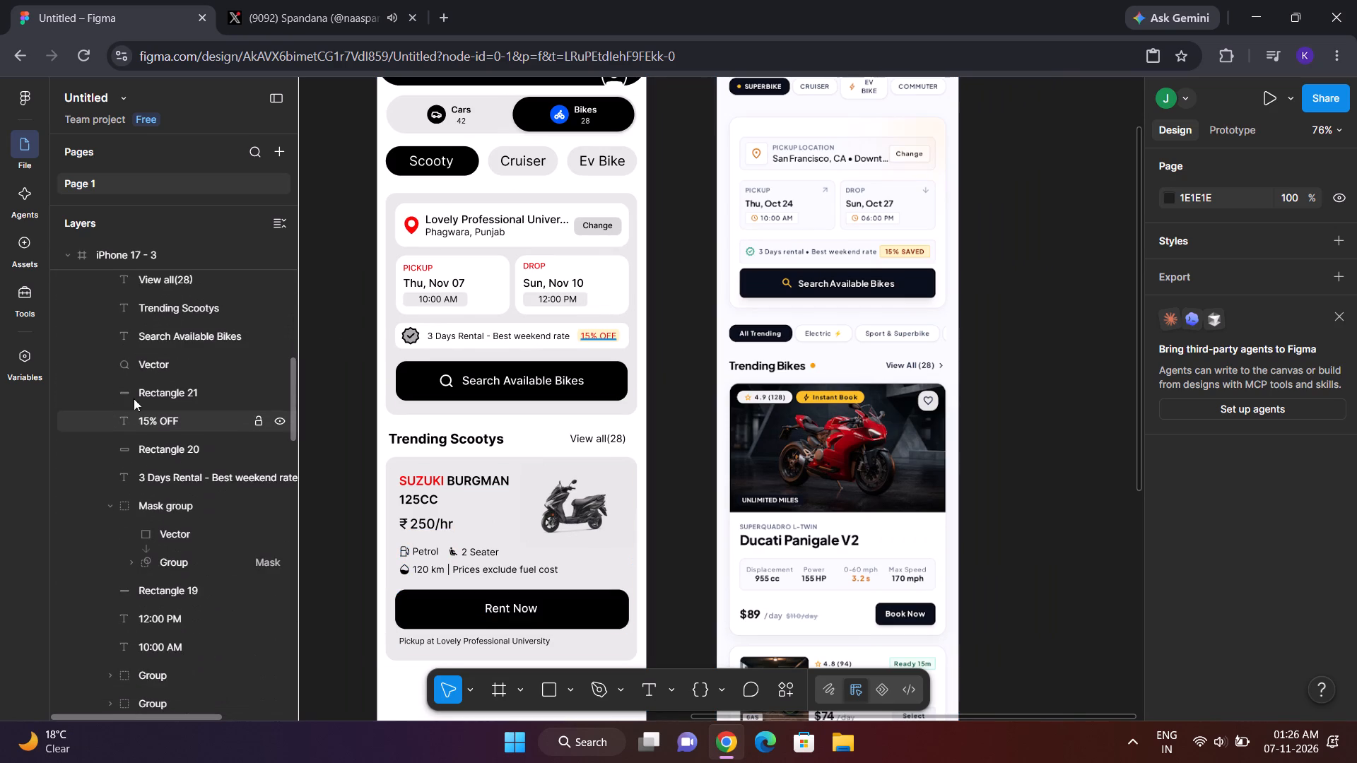
scroll(149, 535, "down", 3)
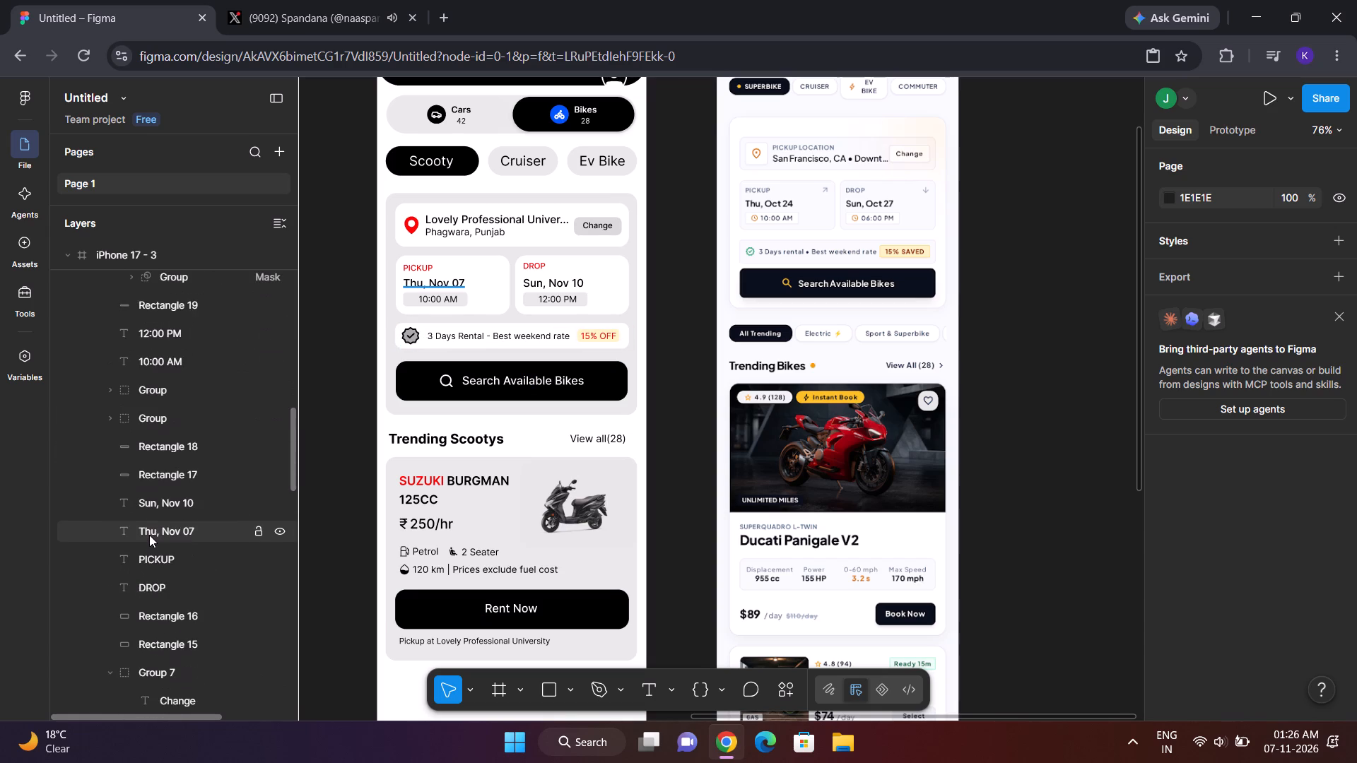
scroll(149, 535, "down", 2)
scroll(143, 596, "down", 2)
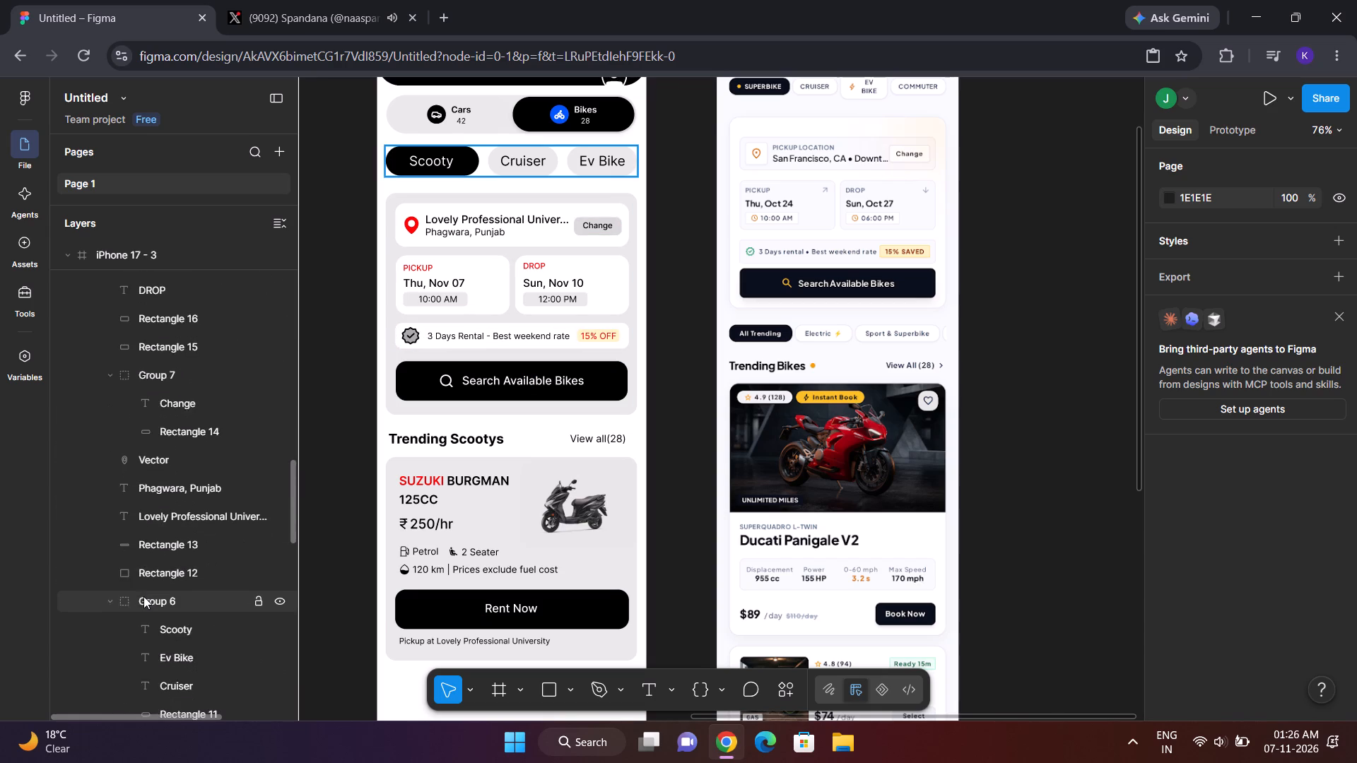
scroll(143, 596, "down", 4)
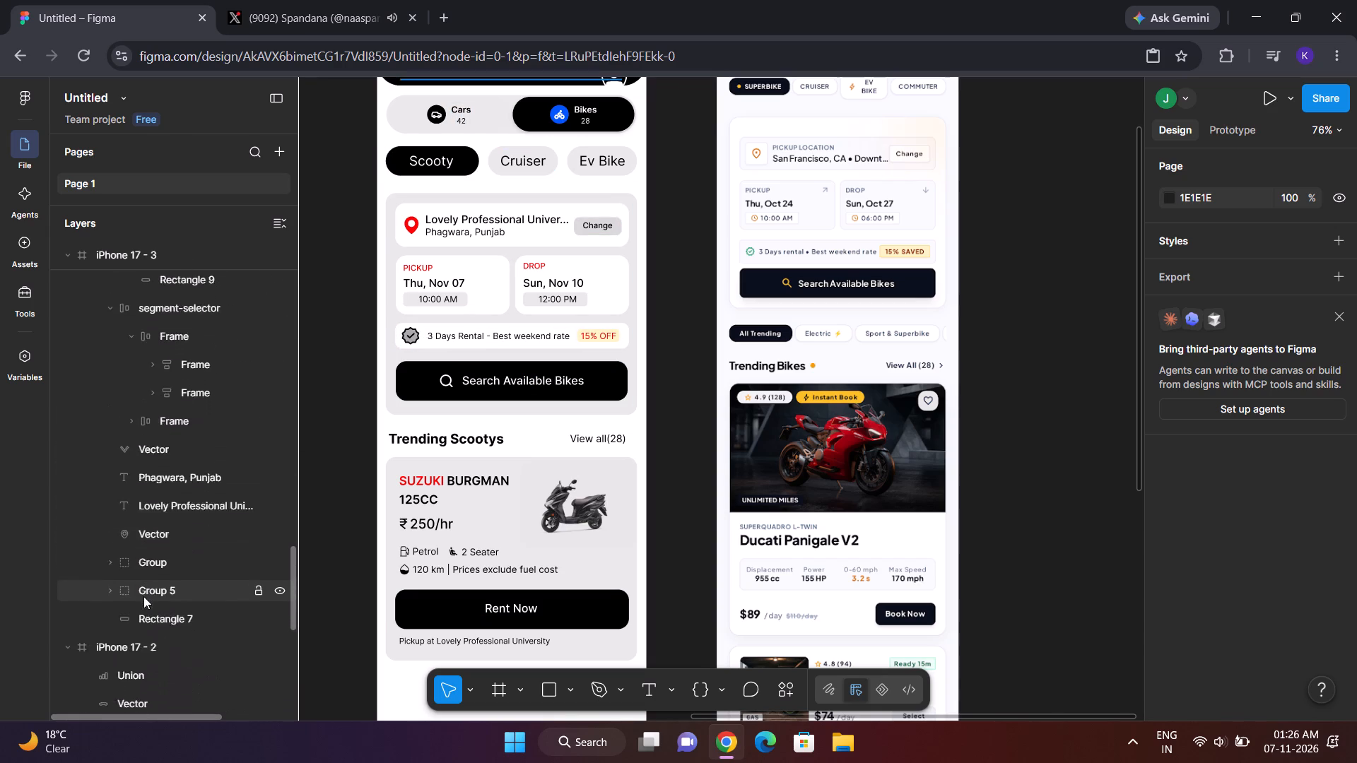
scroll(143, 596, "down", 5)
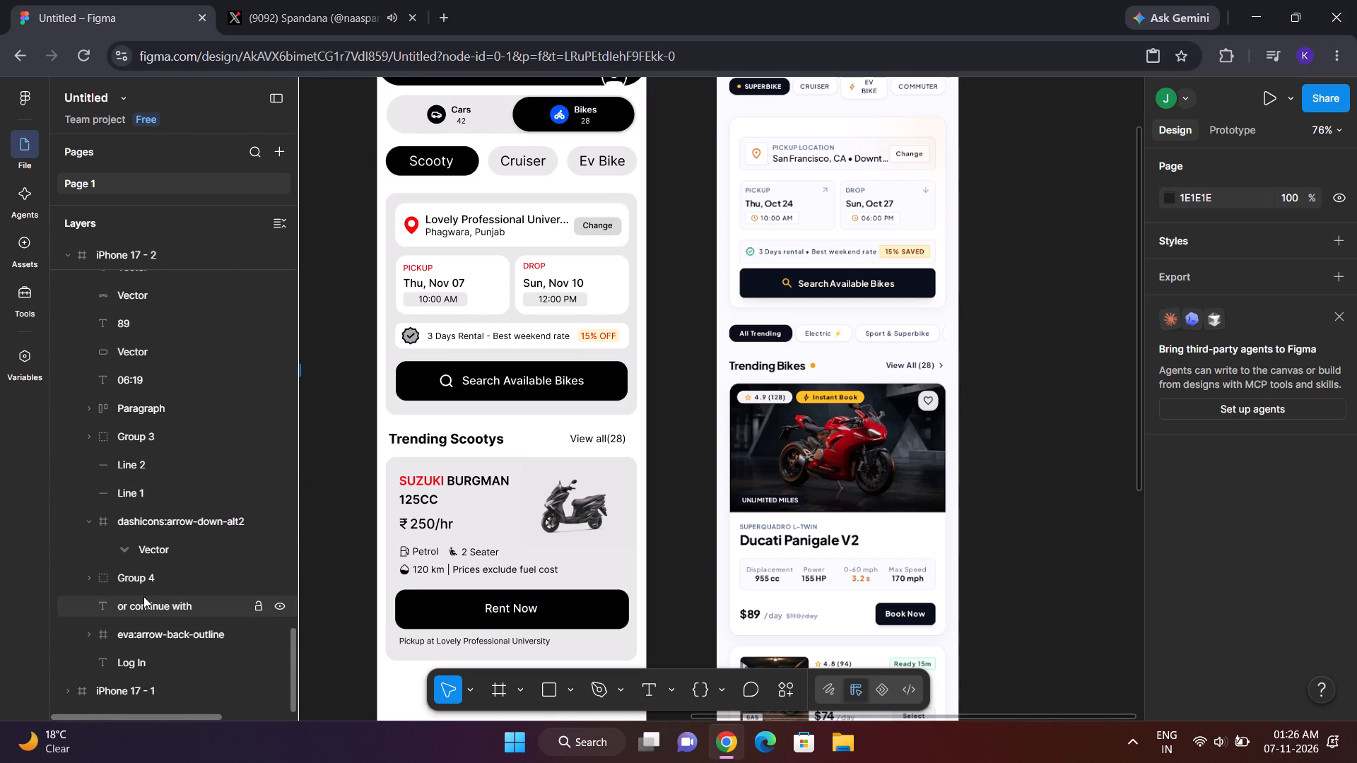
scroll(143, 596, "down", 1)
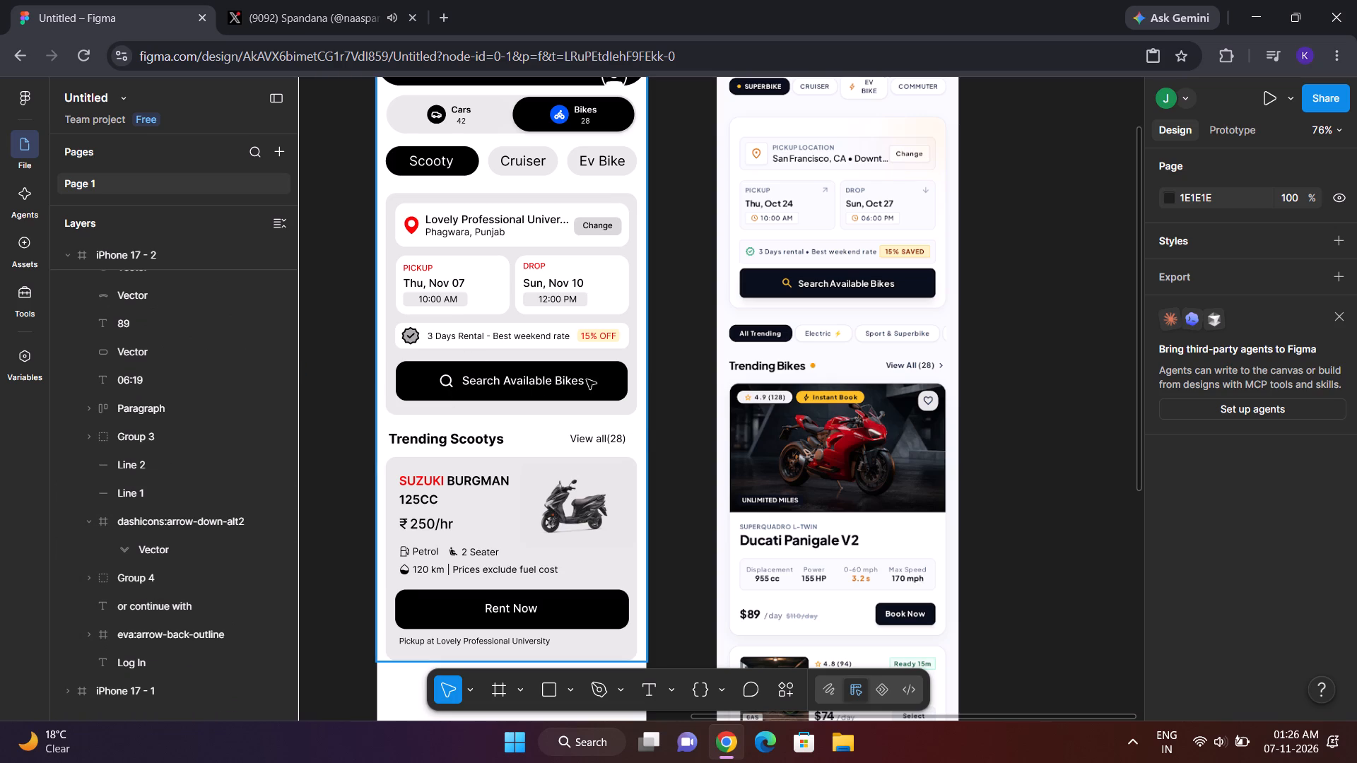
Compare the whole iPhone 17 - 3 screen, from the header to the empty area below the card, with the reference design.
left_click(640, 431)
scroll(640, 431, "up", 1)
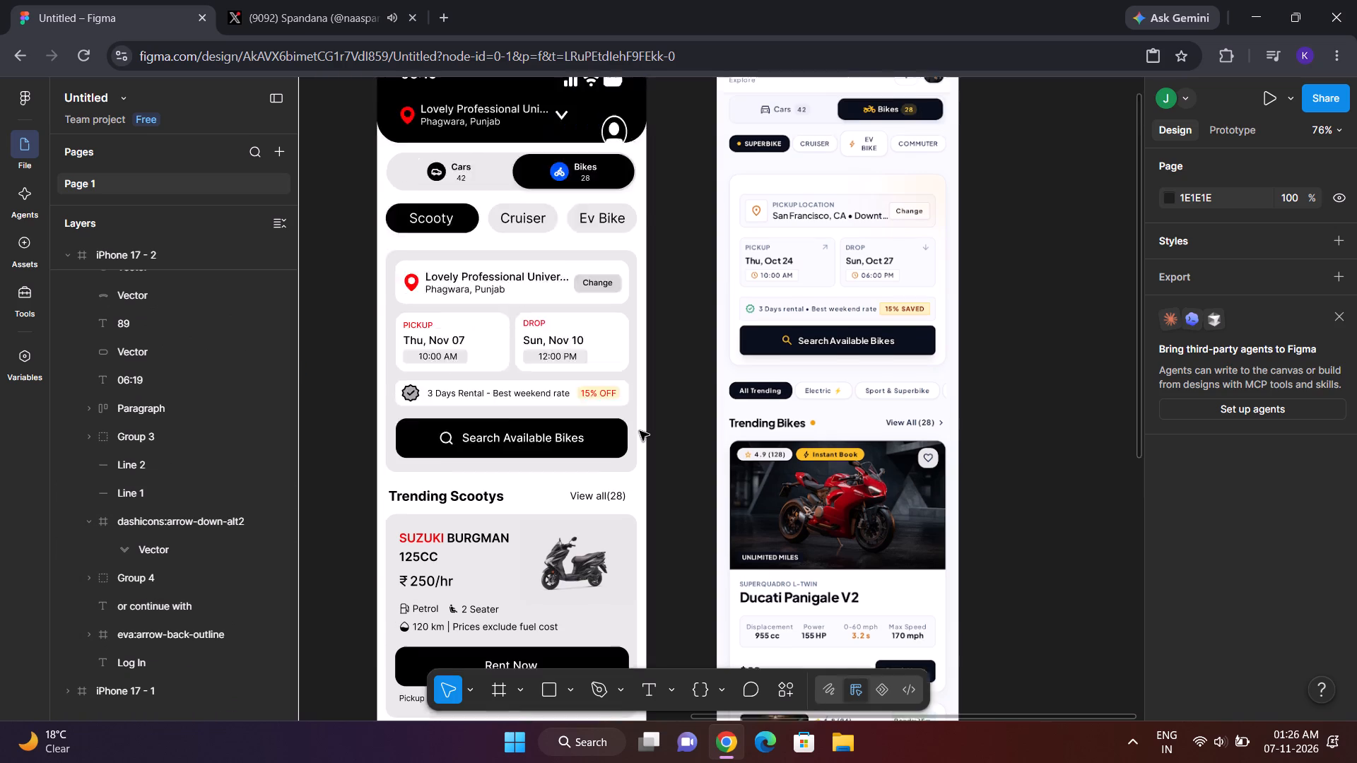
scroll(640, 431, "up", 1)
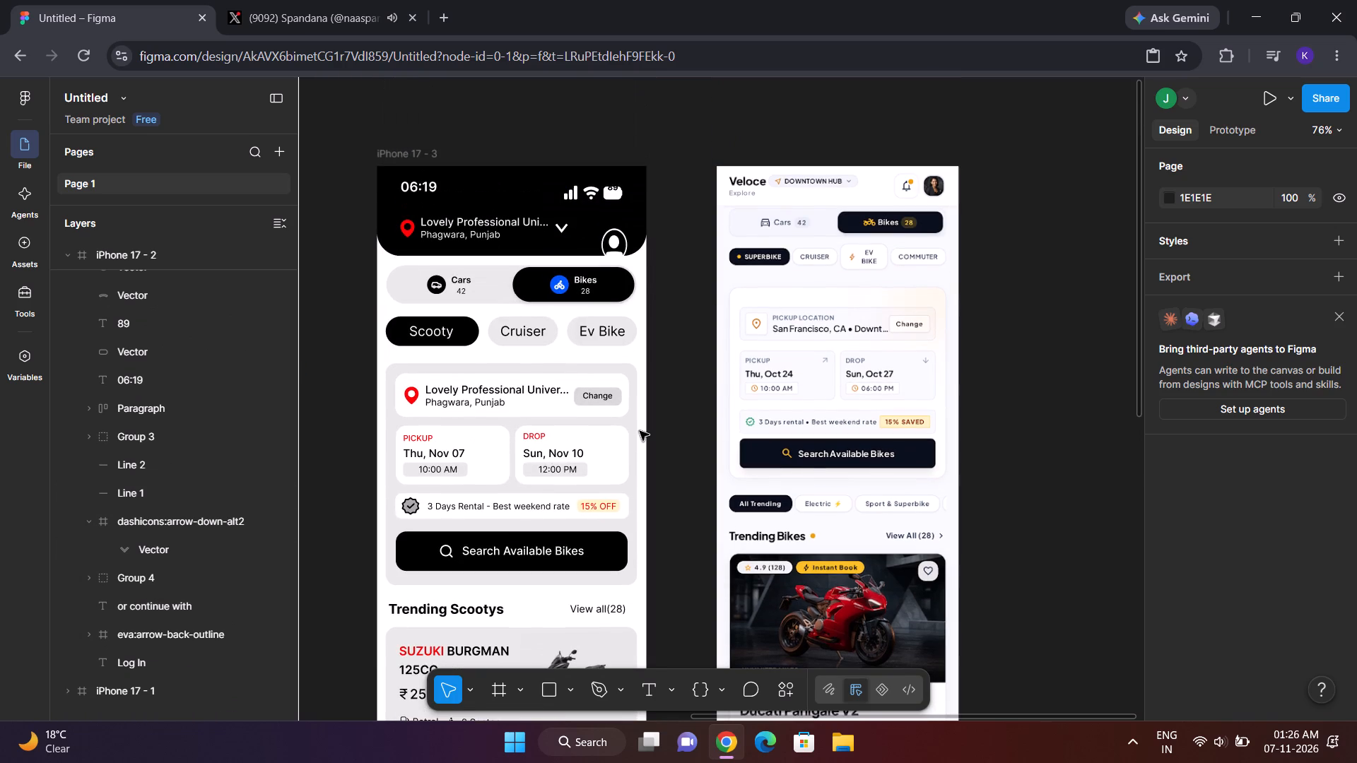
scroll(640, 431, "down", 1)
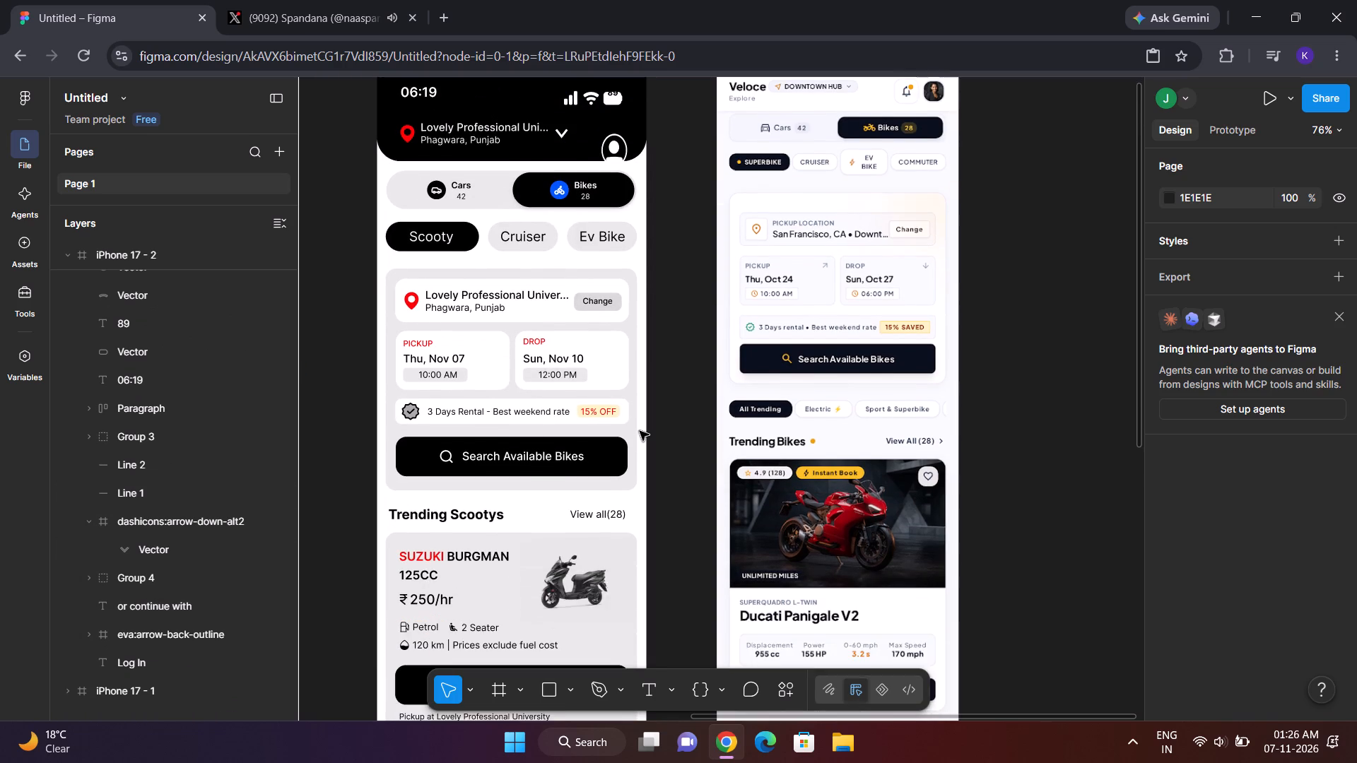
scroll(640, 431, "down", 1)
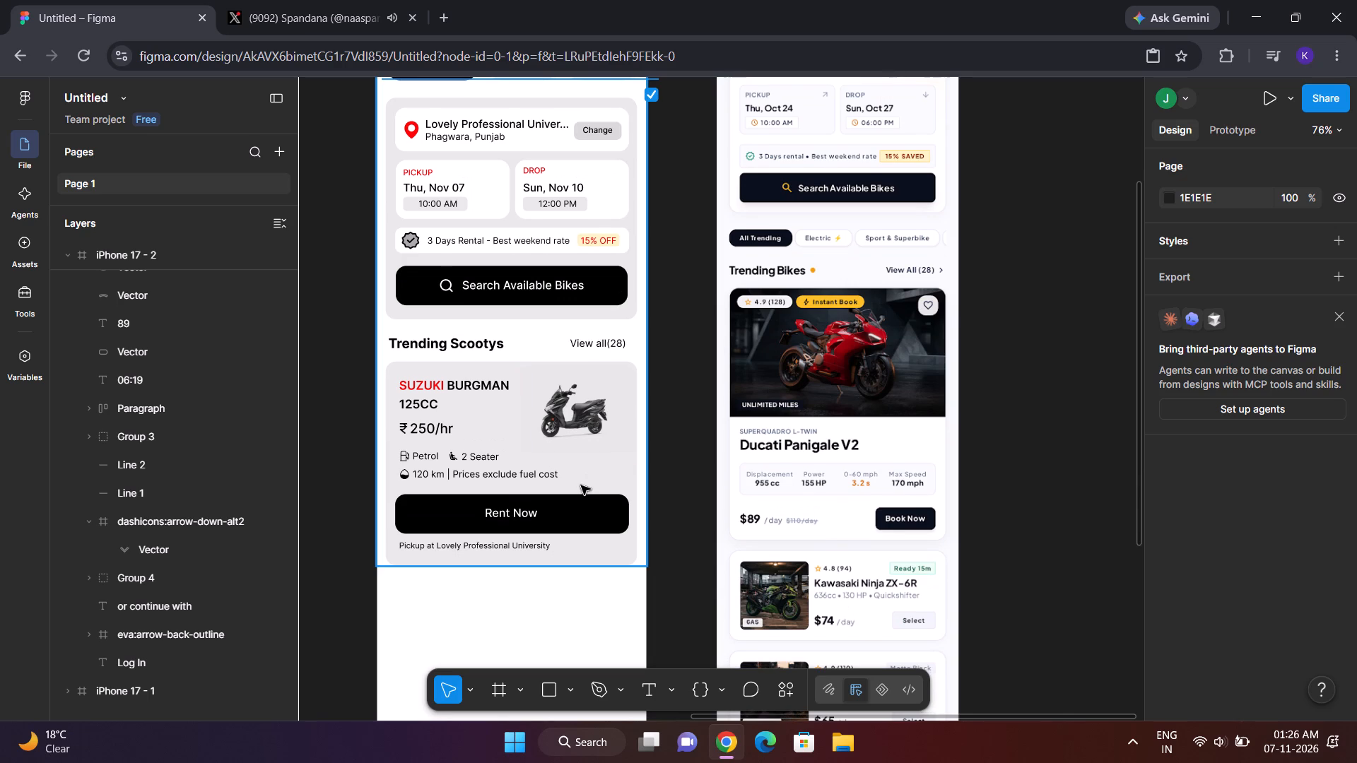
left_click(555, 508)
double_click(555, 508)
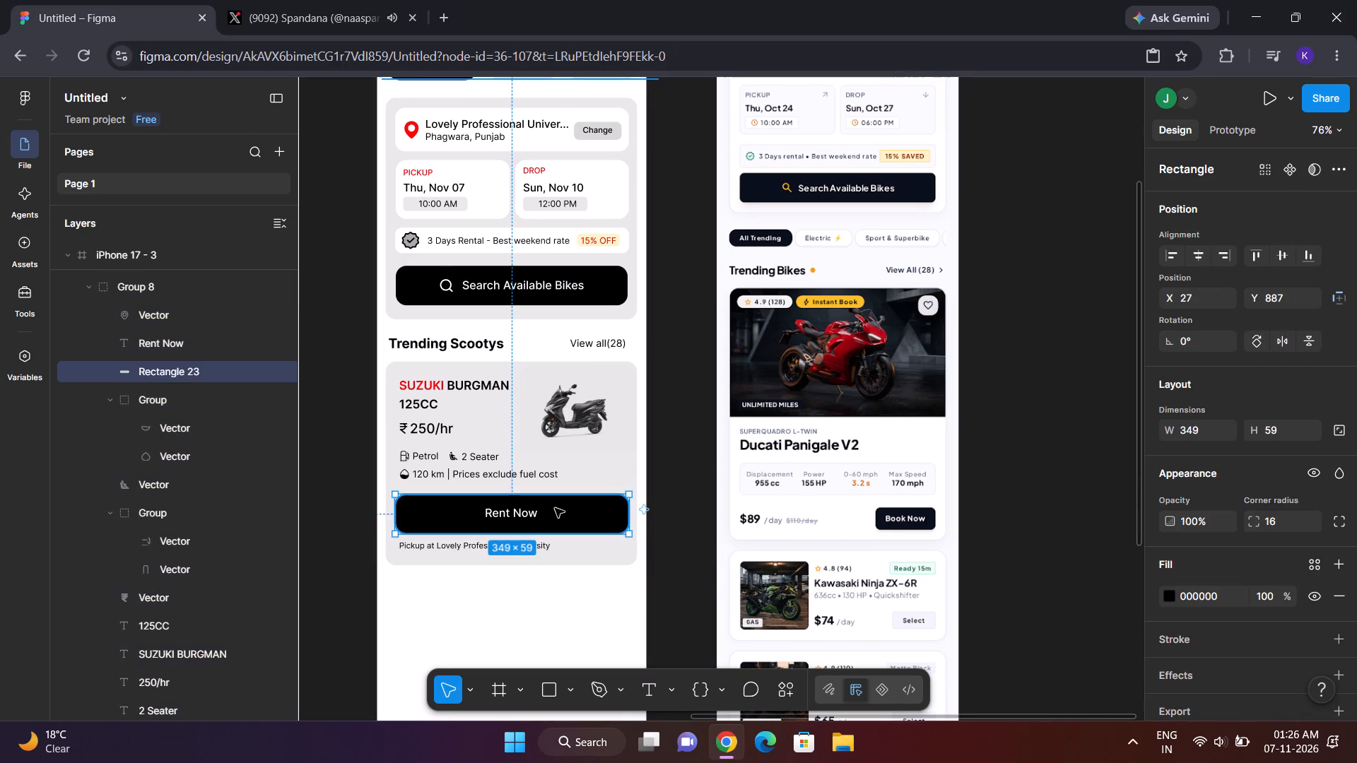
left_click(710, 459)
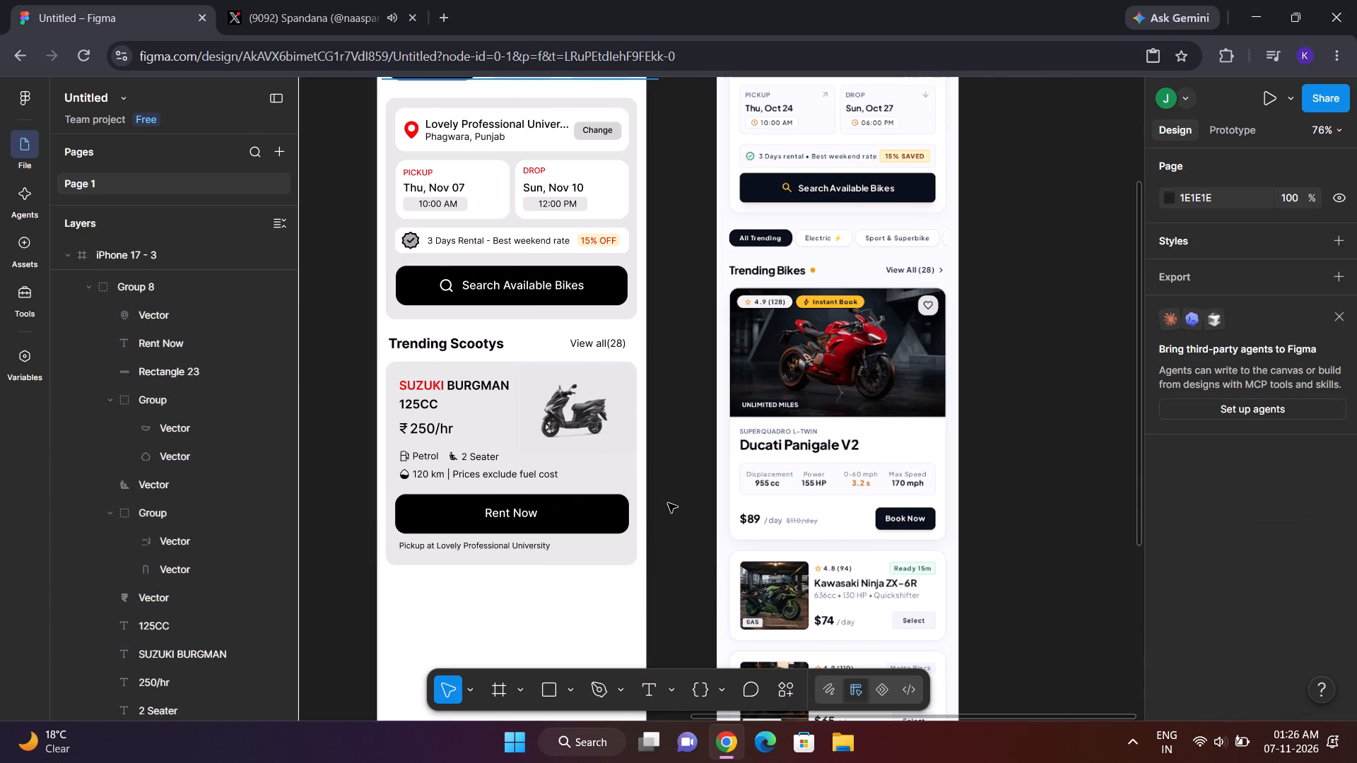
scroll(668, 503, "down", 5)
scroll(668, 503, "up", 1)
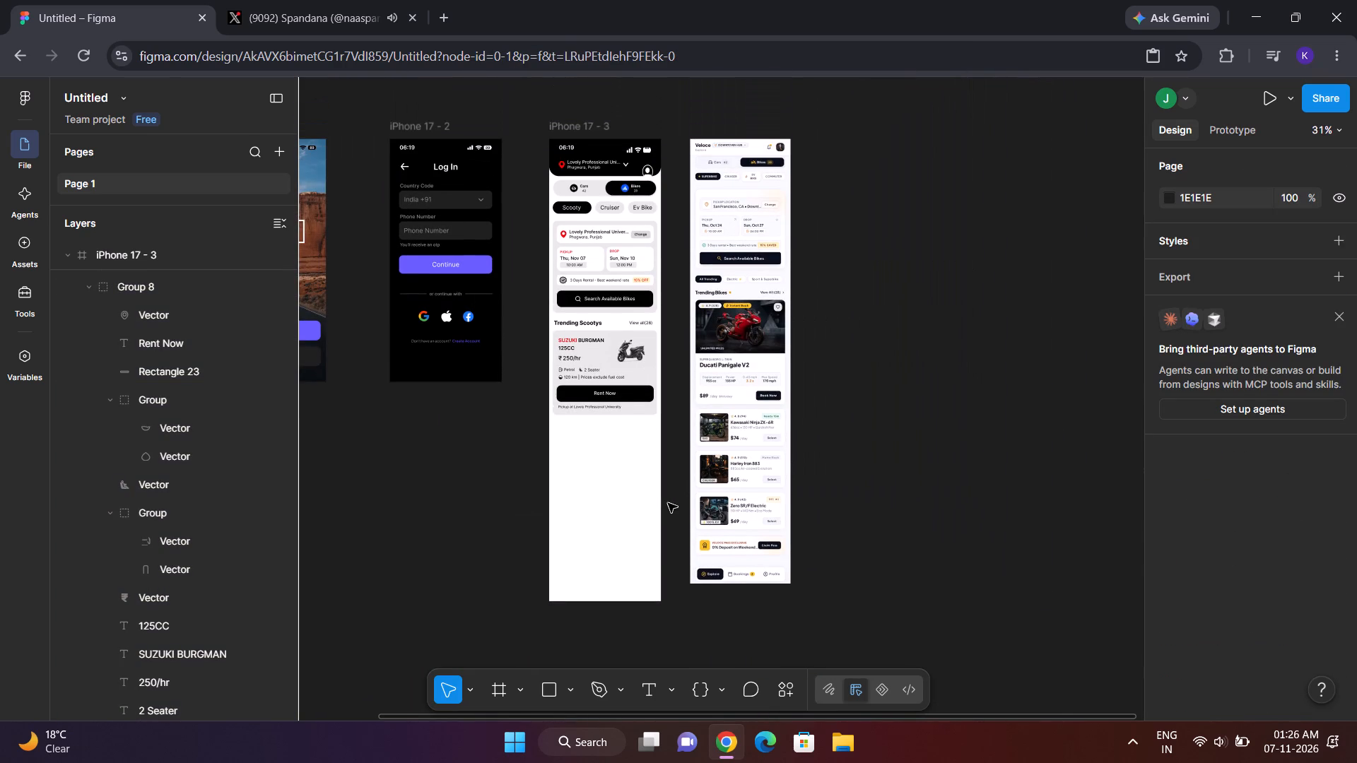
left_click(612, 576)
scroll(553, 305, "up", 1)
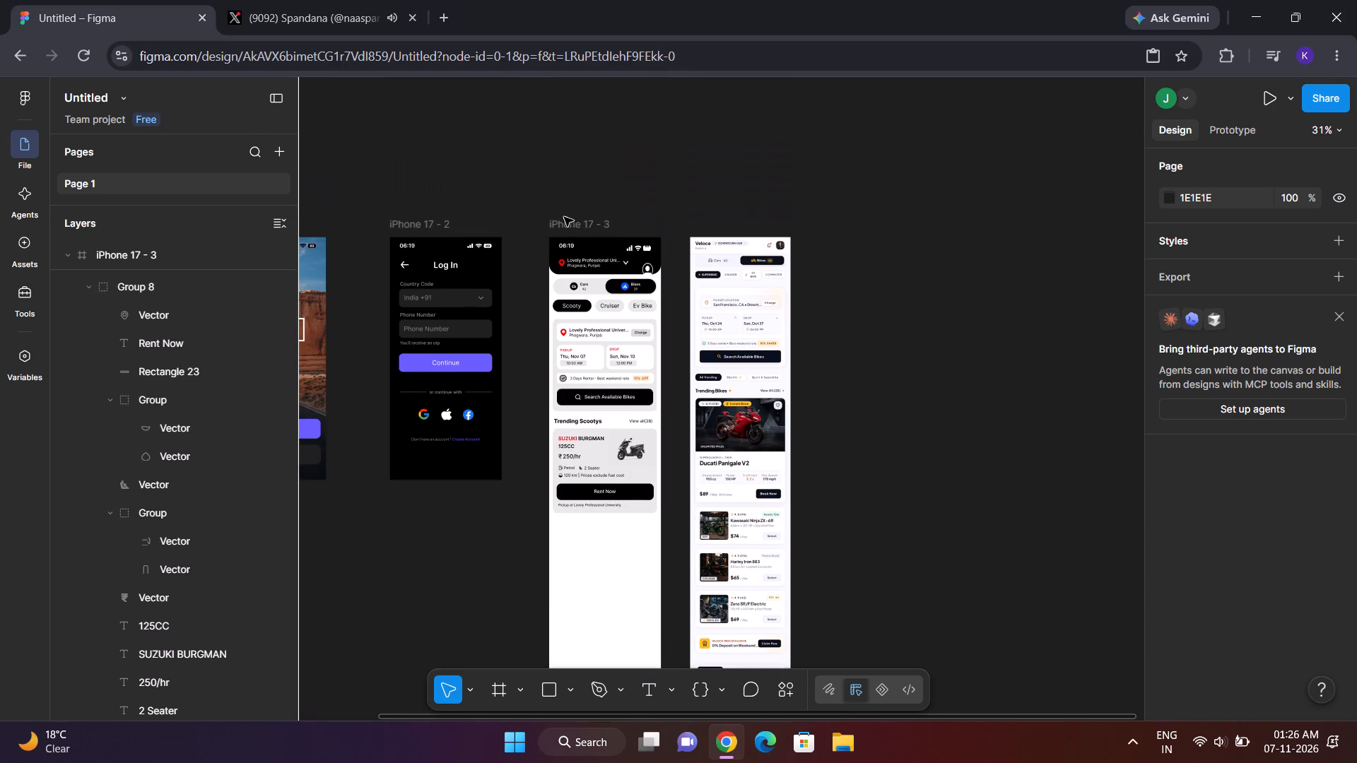
left_click(568, 224)
scroll(633, 472, "down", 2)
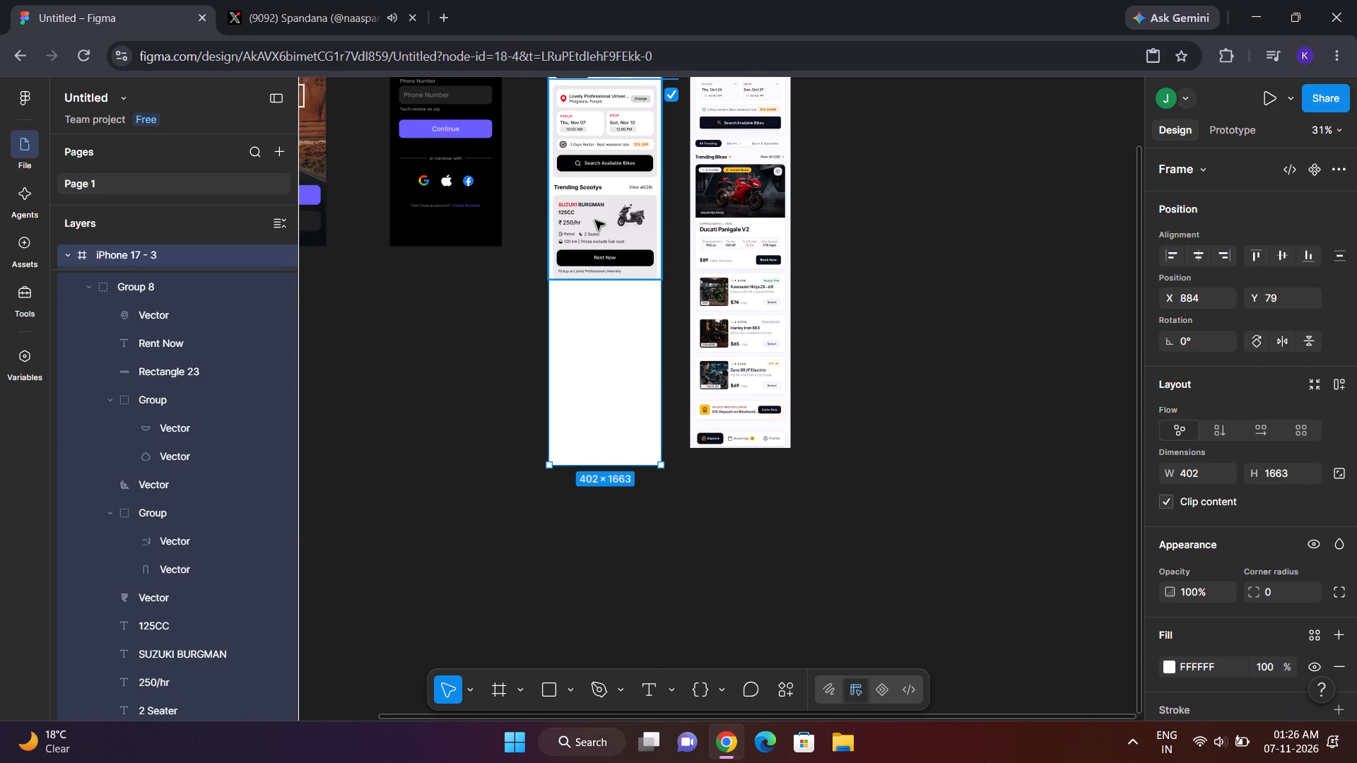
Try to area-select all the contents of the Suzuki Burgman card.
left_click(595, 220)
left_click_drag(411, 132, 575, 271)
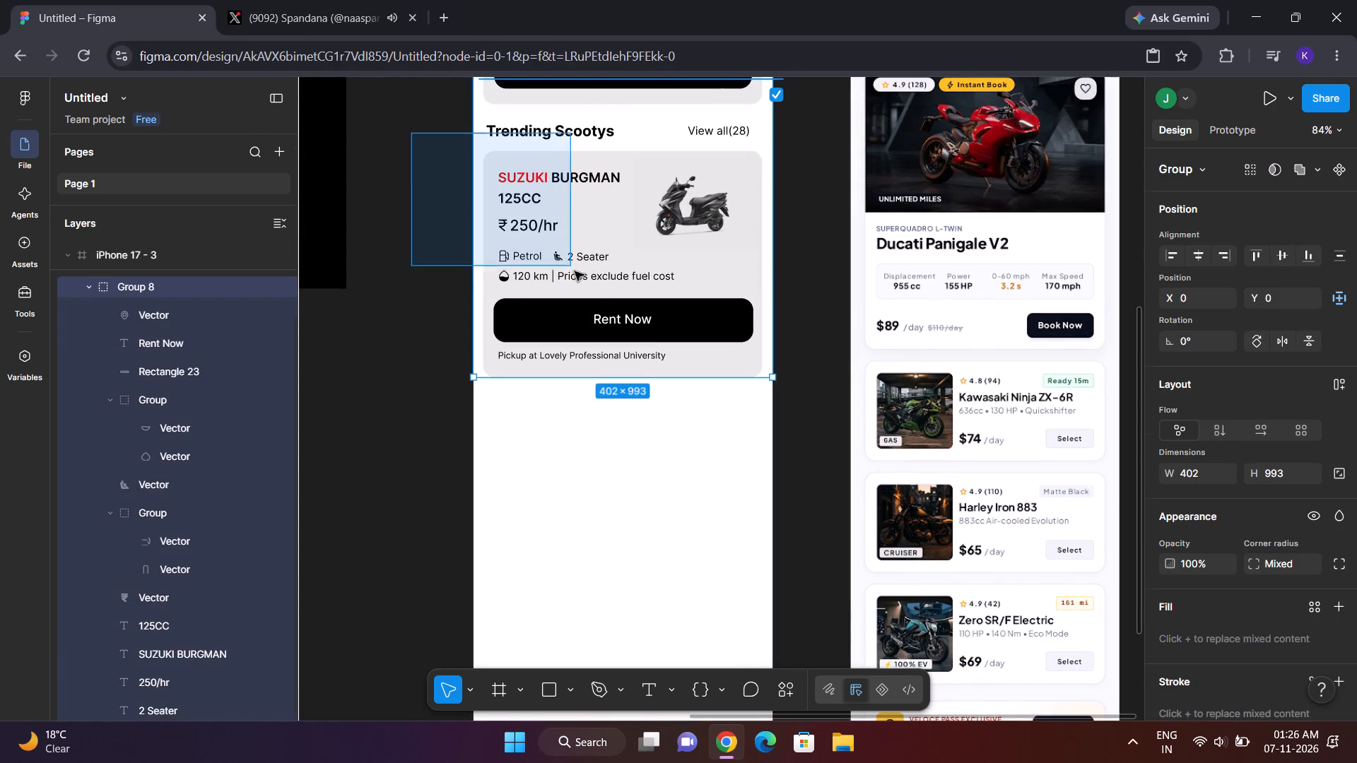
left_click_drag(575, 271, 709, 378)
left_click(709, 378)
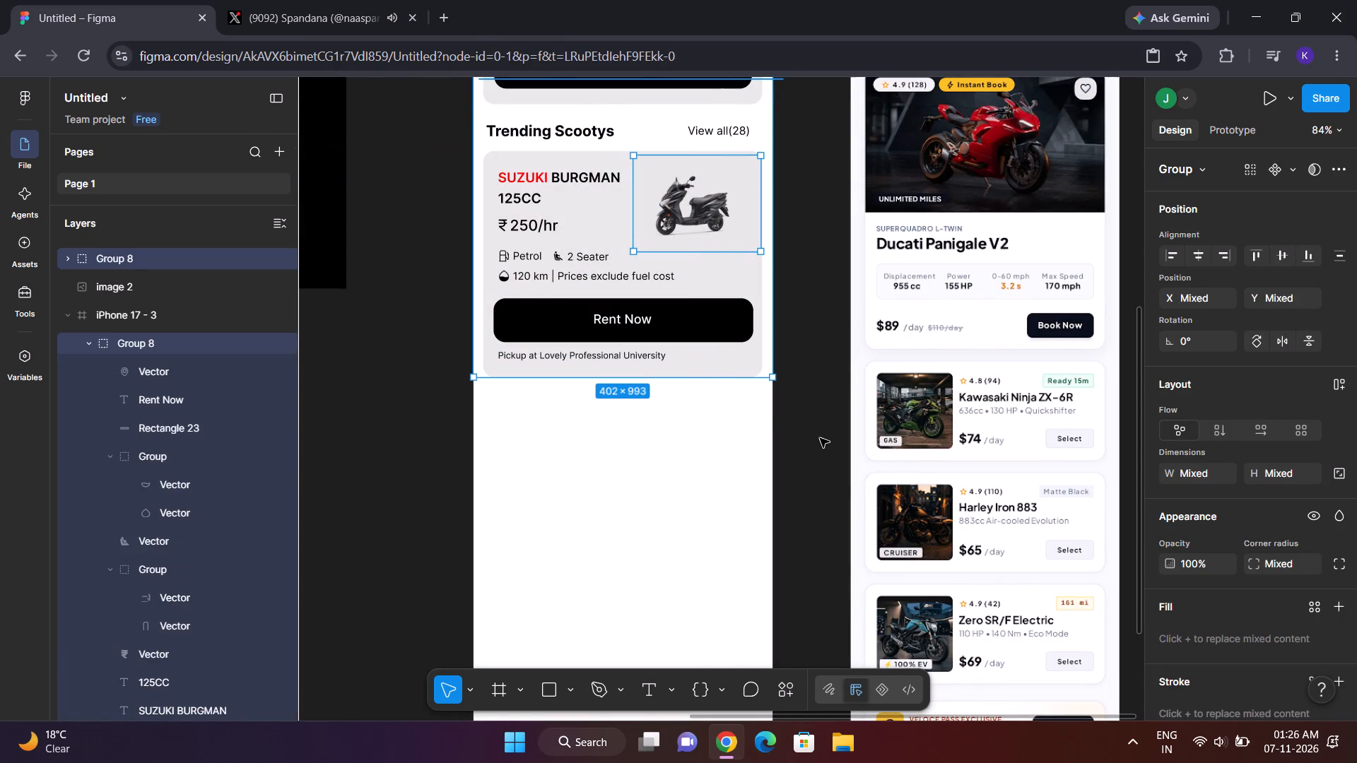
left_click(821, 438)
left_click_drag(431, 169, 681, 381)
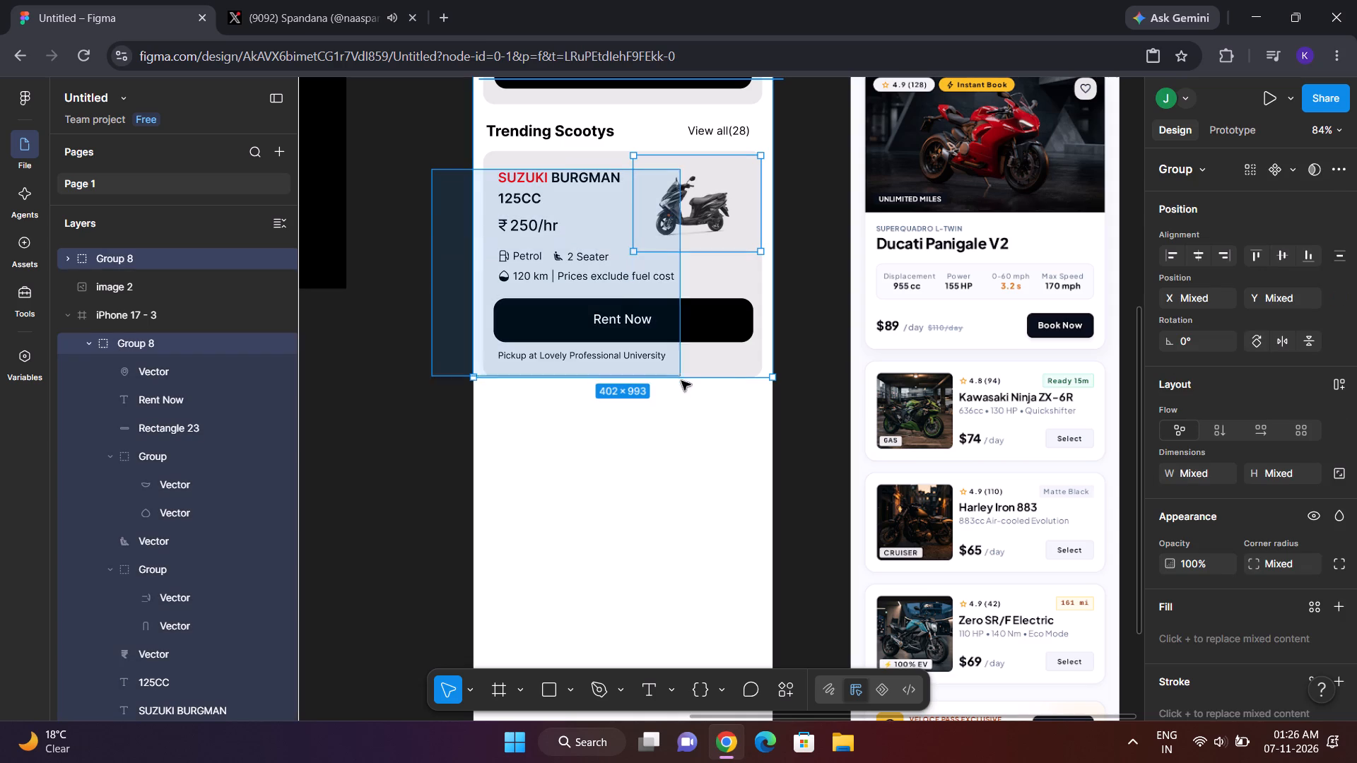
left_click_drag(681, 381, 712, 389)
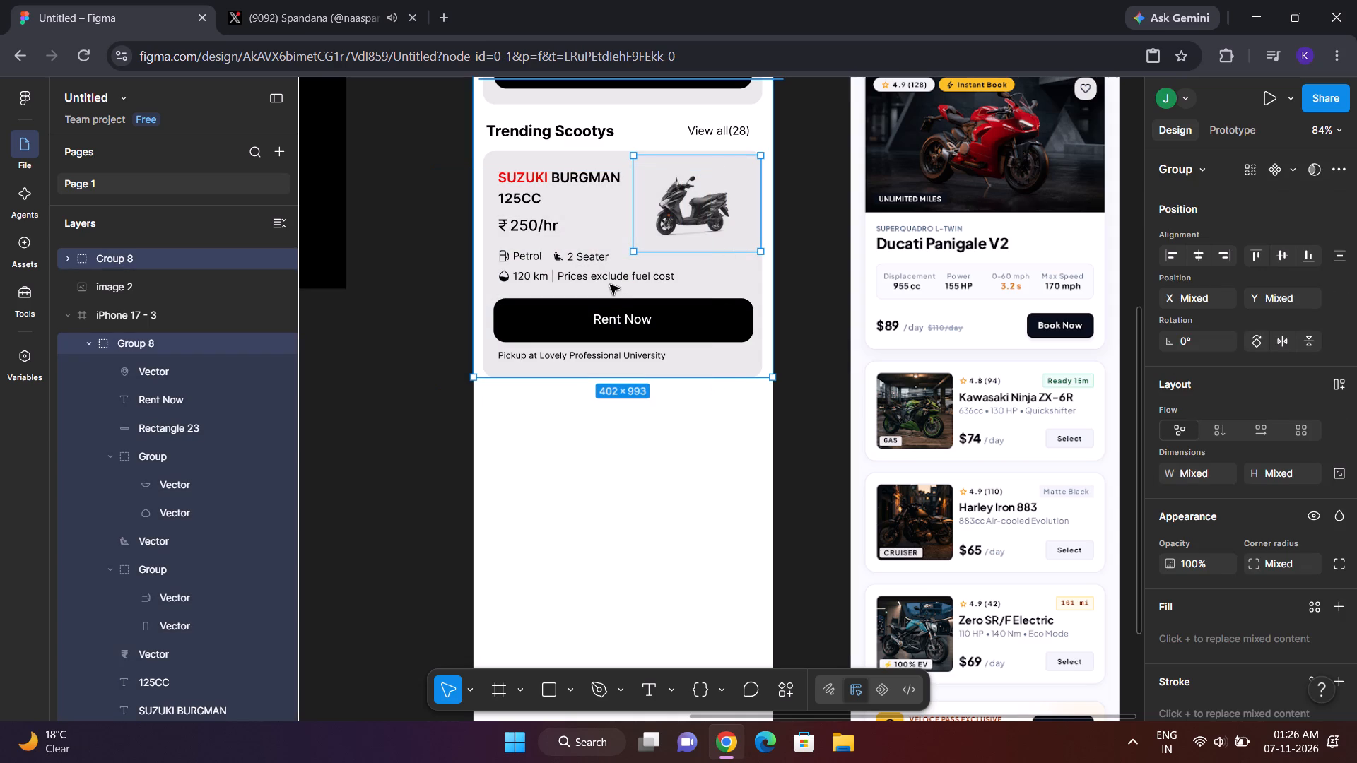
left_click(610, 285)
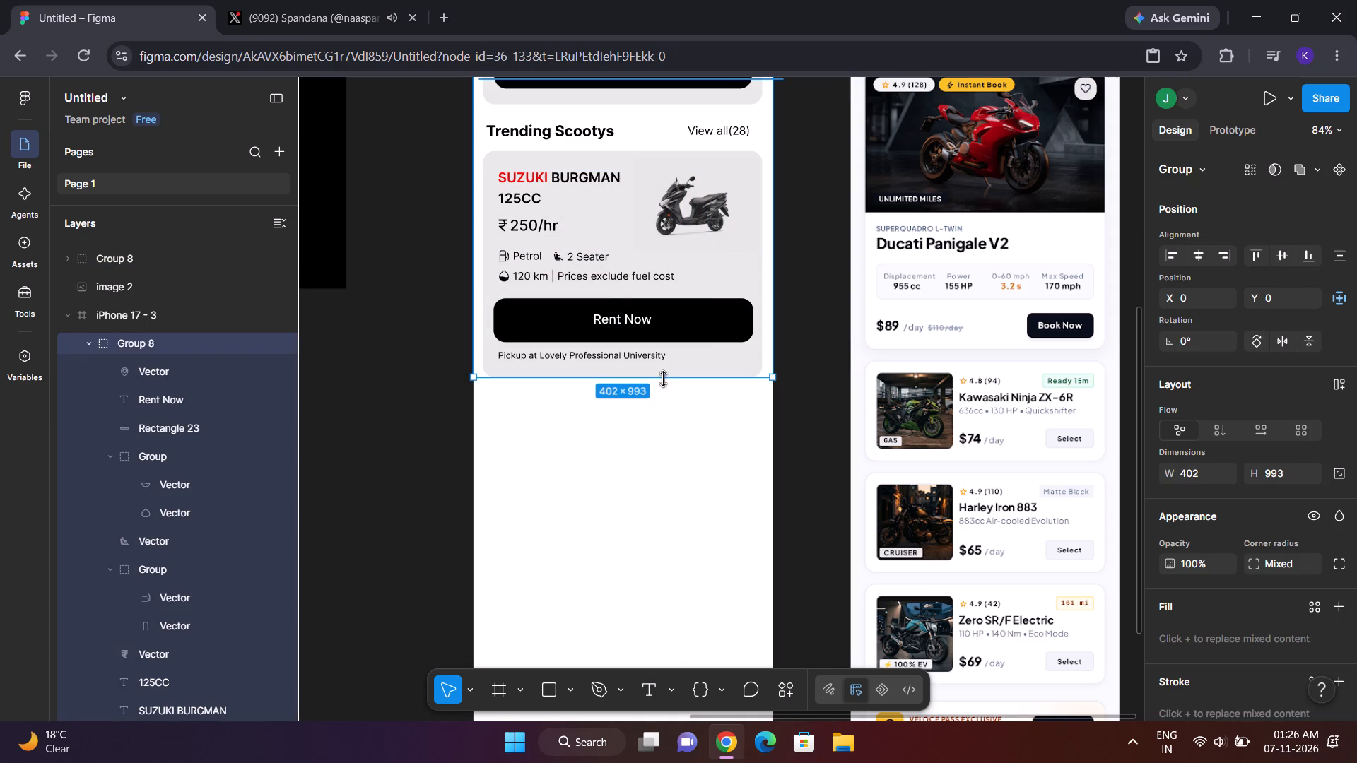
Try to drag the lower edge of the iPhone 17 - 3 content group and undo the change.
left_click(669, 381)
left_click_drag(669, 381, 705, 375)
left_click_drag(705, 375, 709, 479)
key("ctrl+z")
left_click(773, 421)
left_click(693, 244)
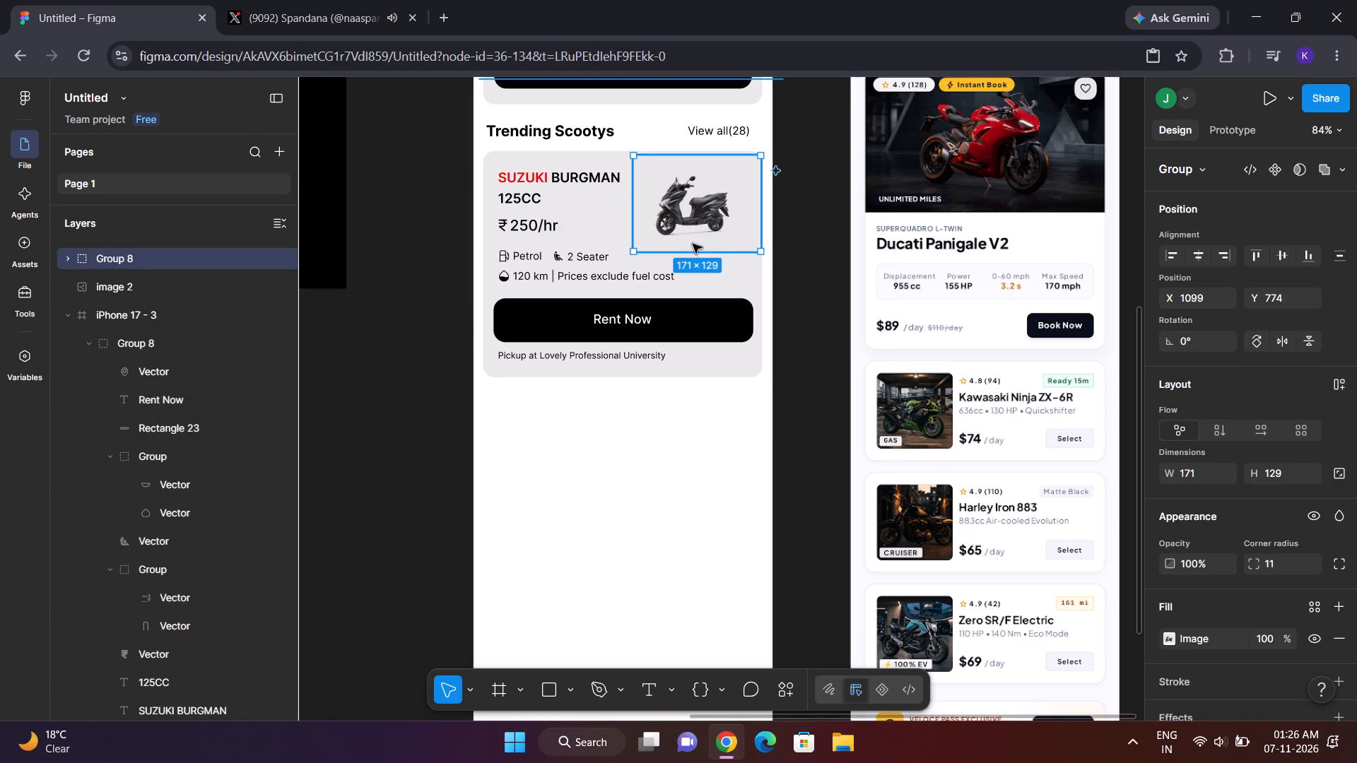
Duplicate the Suzuki Burgman card by copying its background, texts, rupee, petrol, seat and droplet icons, Rent Now button and scooter image together.
triple_click(503, 173)
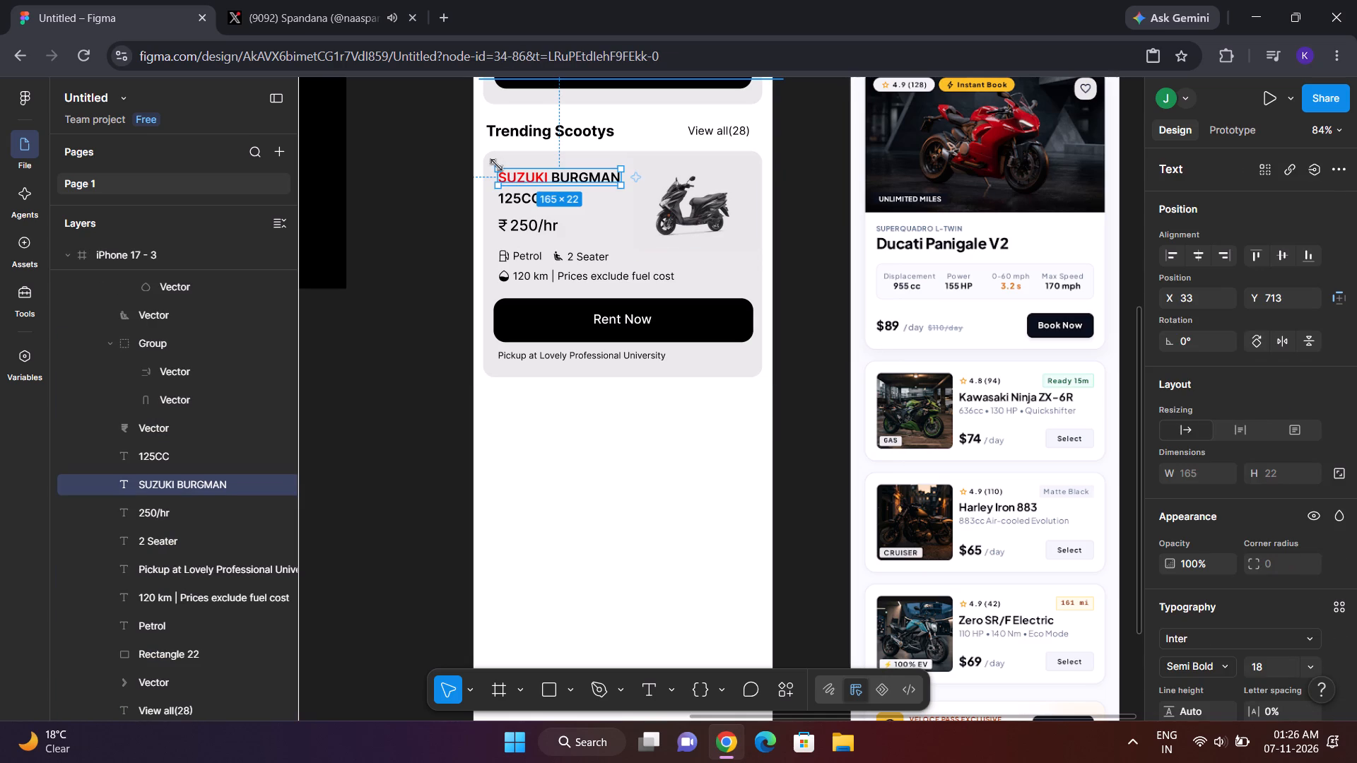
left_click(496, 160)
left_click(497, 154)
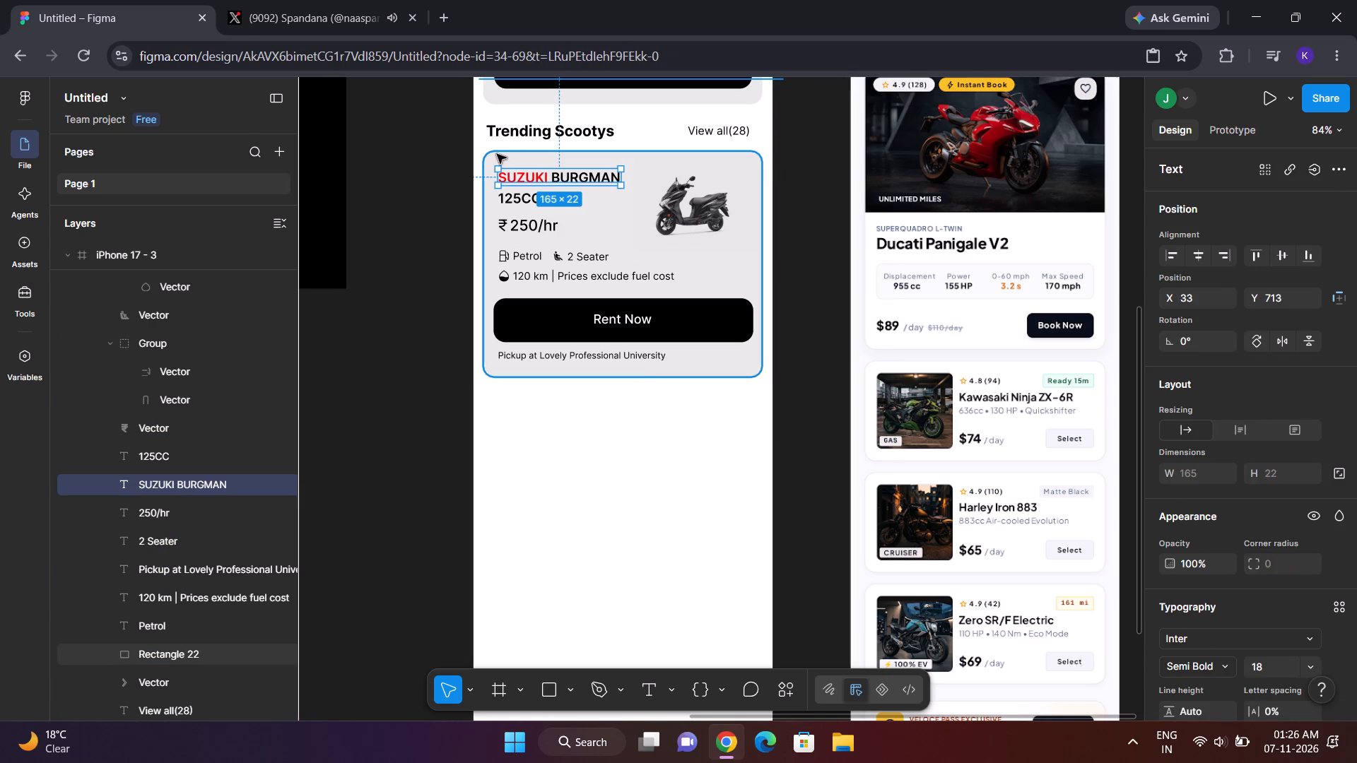
left_click(574, 187, "ctrl+shift")
left_click(529, 198, "ctrl+shift")
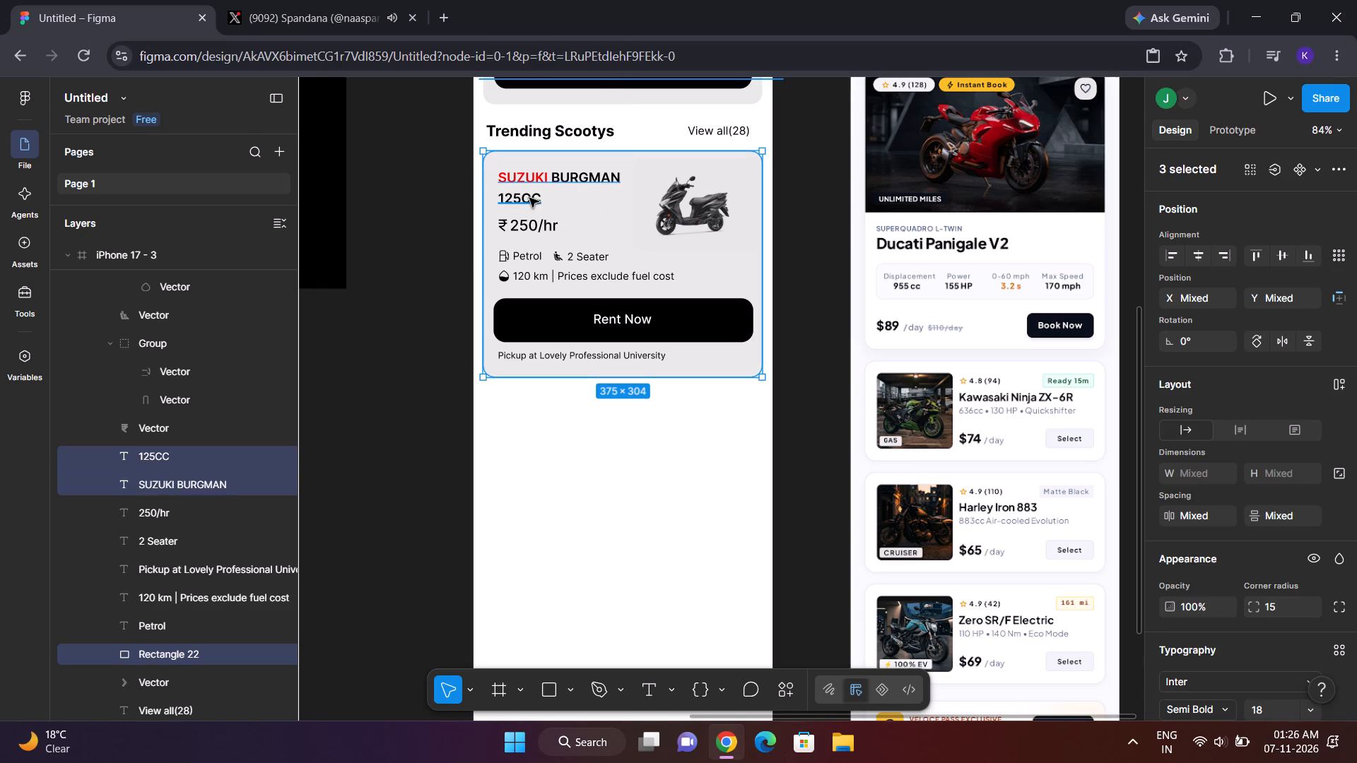
left_click(528, 223, "ctrl+shift")
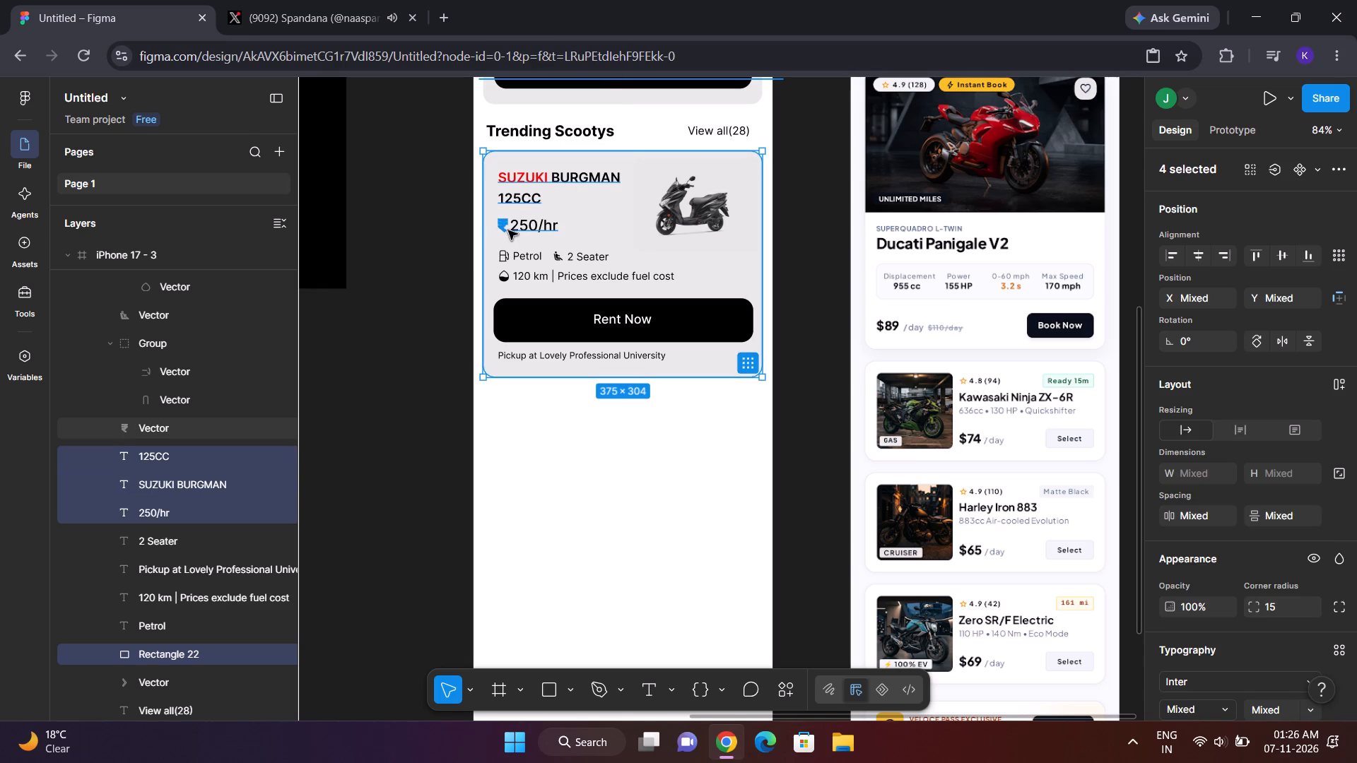
left_click(505, 230, "ctrl+shift")
left_click(529, 255, "ctrl+shift")
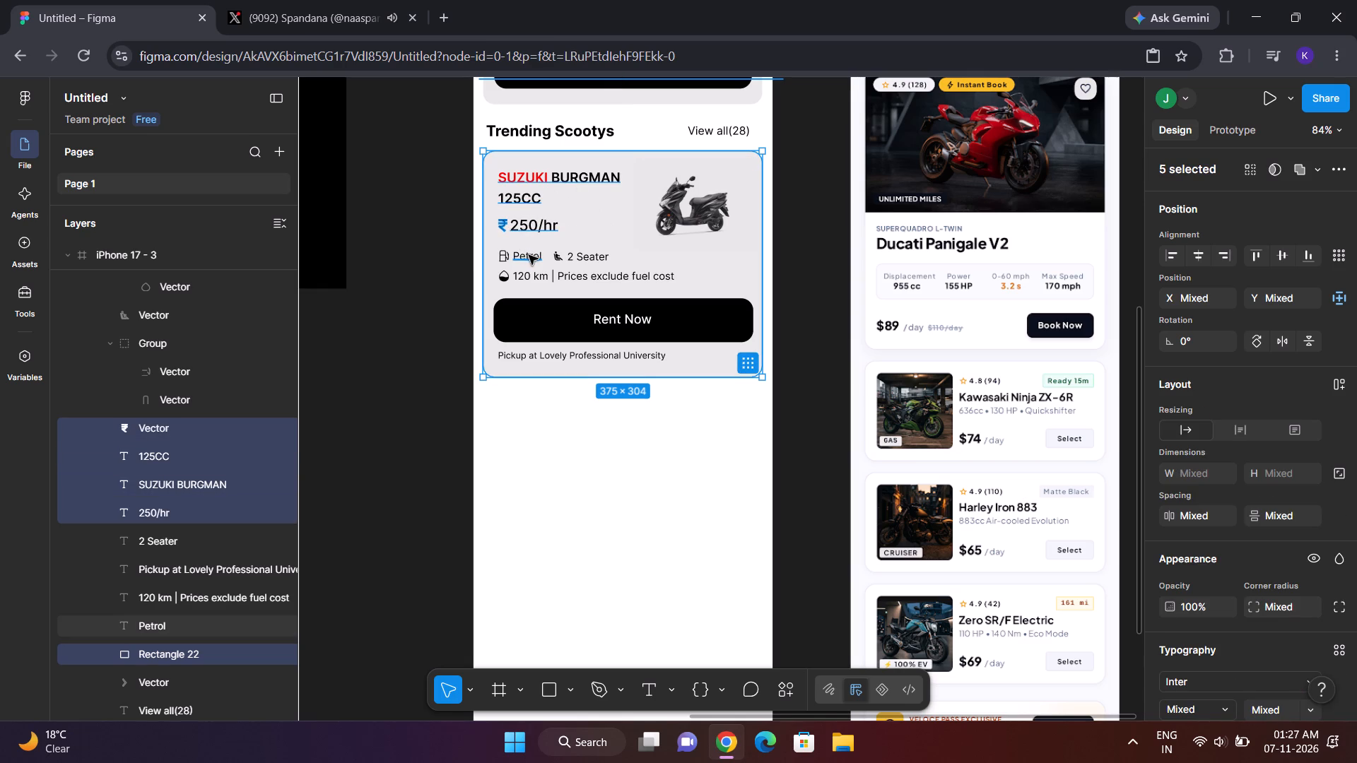
left_click(506, 260, "ctrl+shift")
left_click(583, 259, "ctrl+shift")
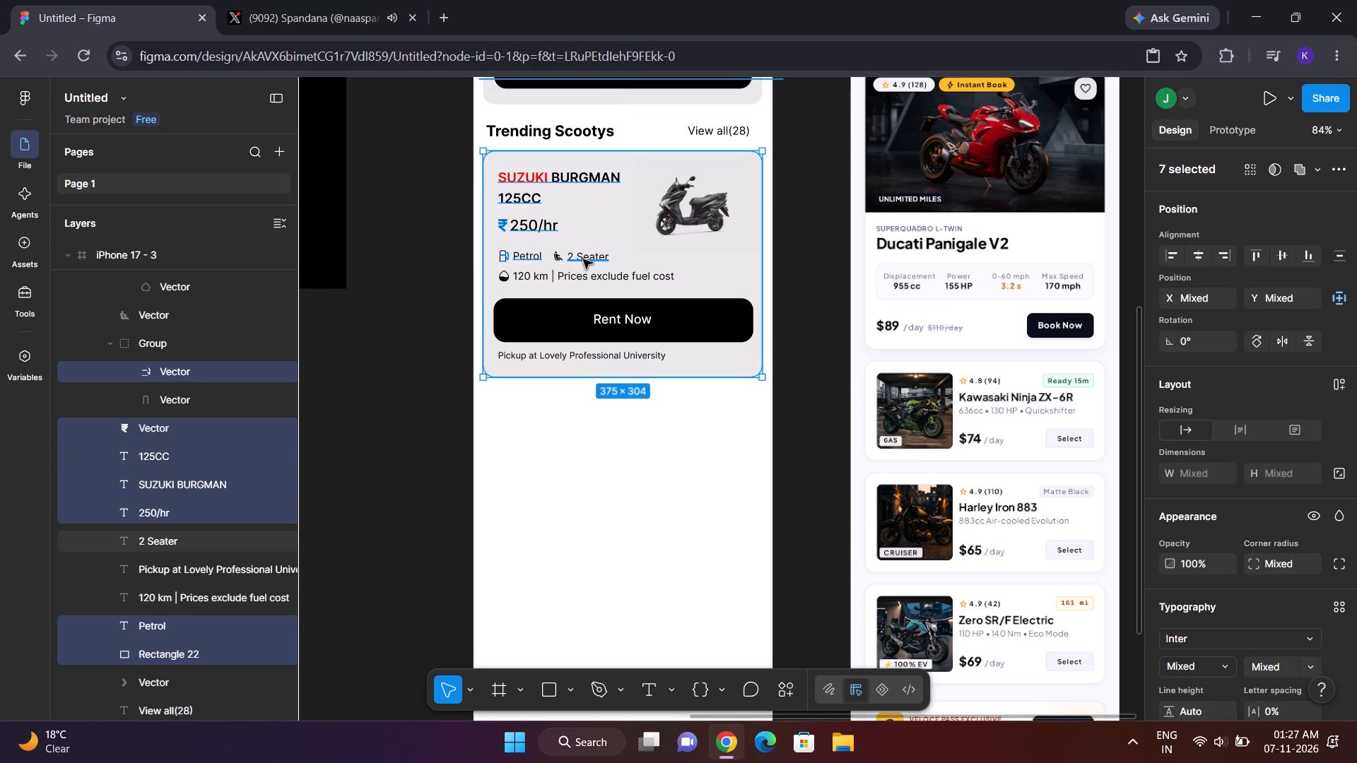
left_click(560, 261, "ctrl+shift")
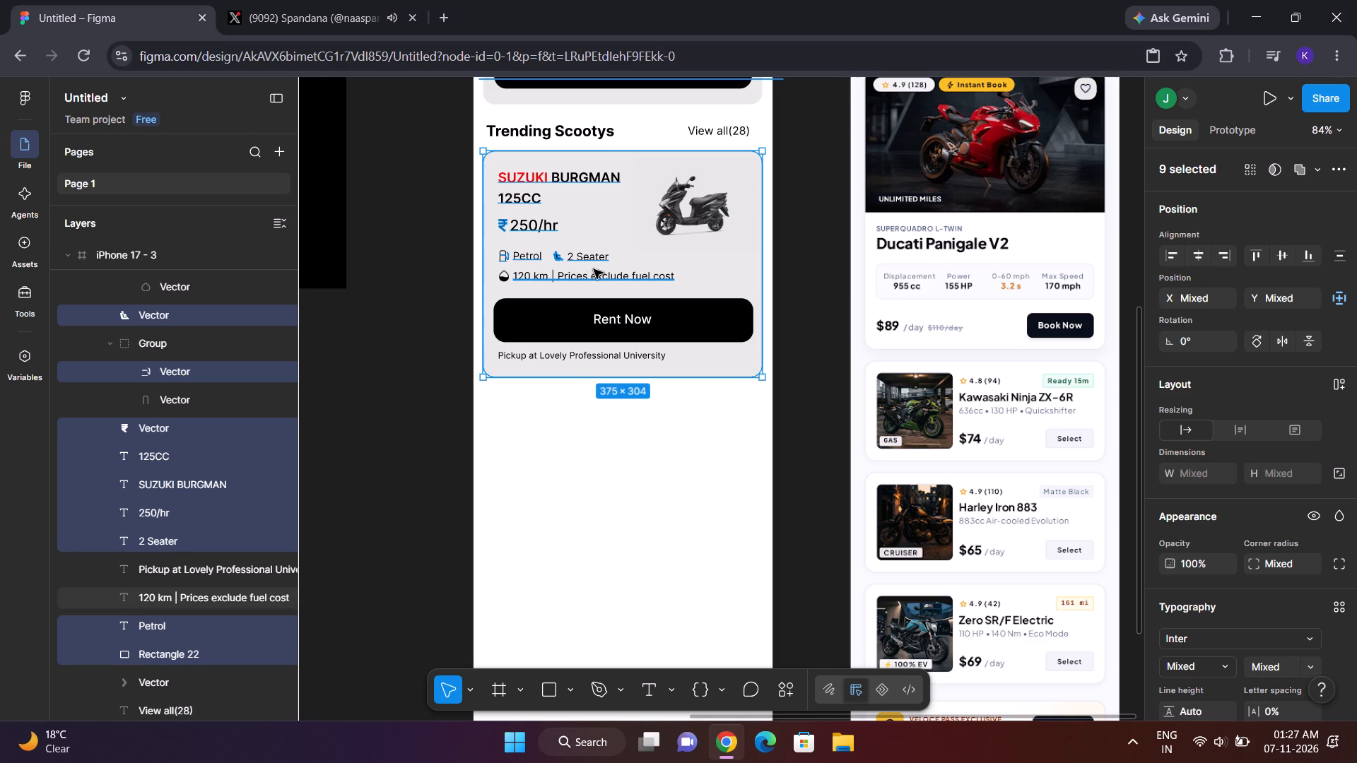
left_click(594, 269, "ctrl+shift")
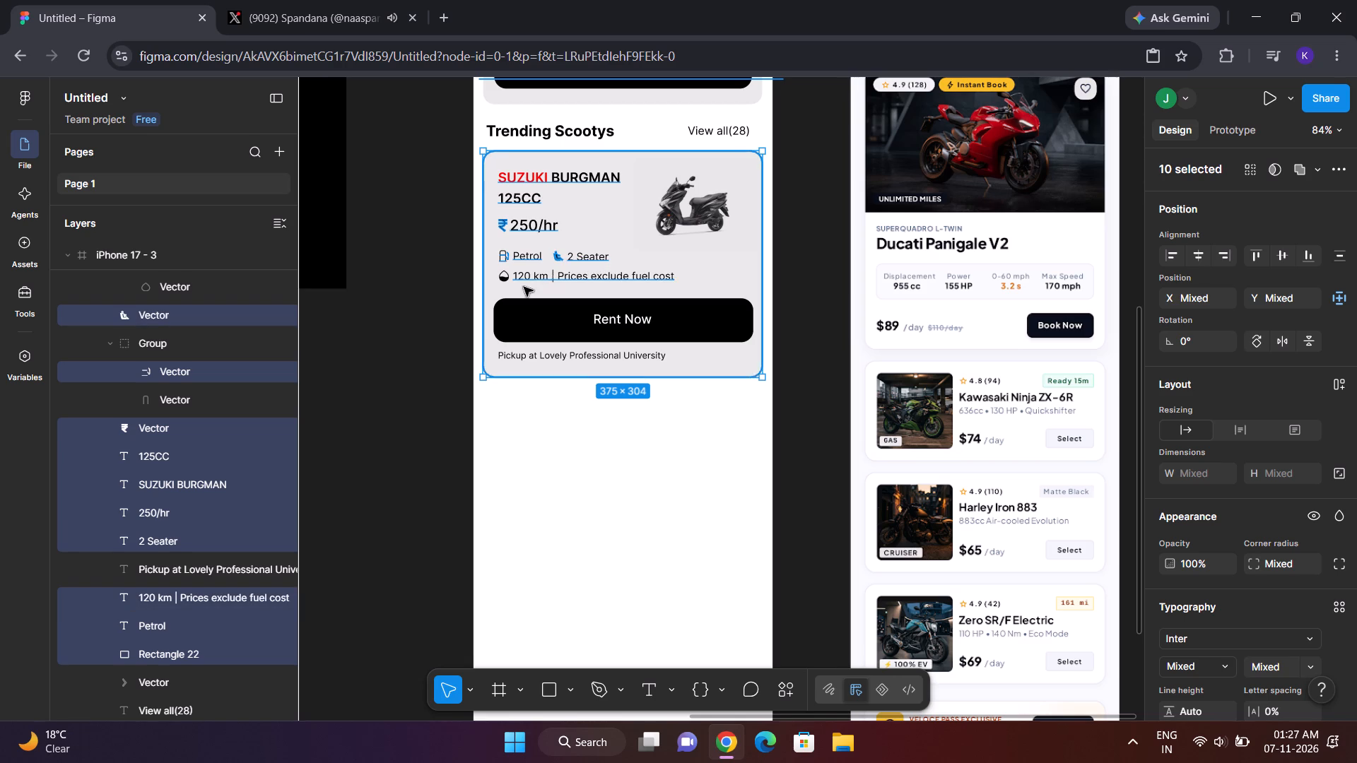
left_click(508, 278, "ctrl+shift")
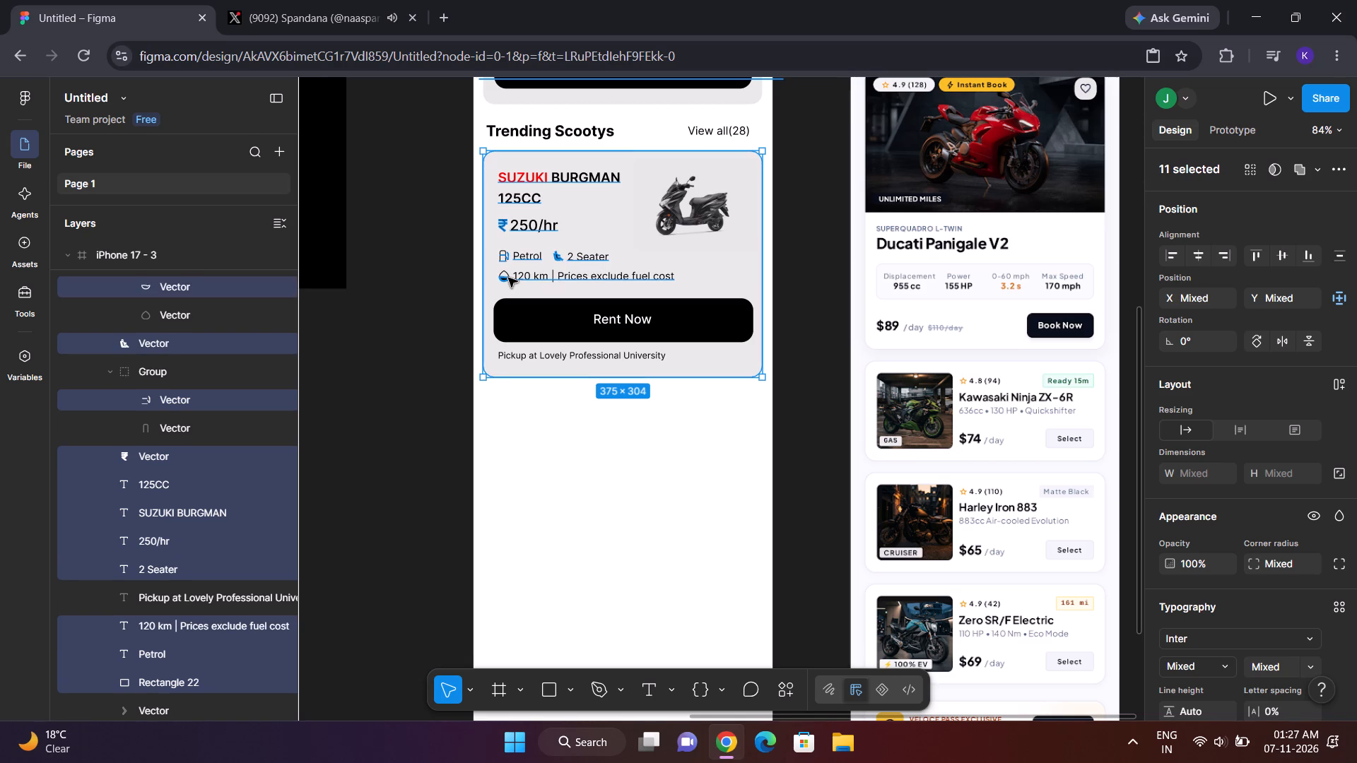
left_click(633, 323, "ctrl+shift")
left_click(729, 328, "ctrl+shift")
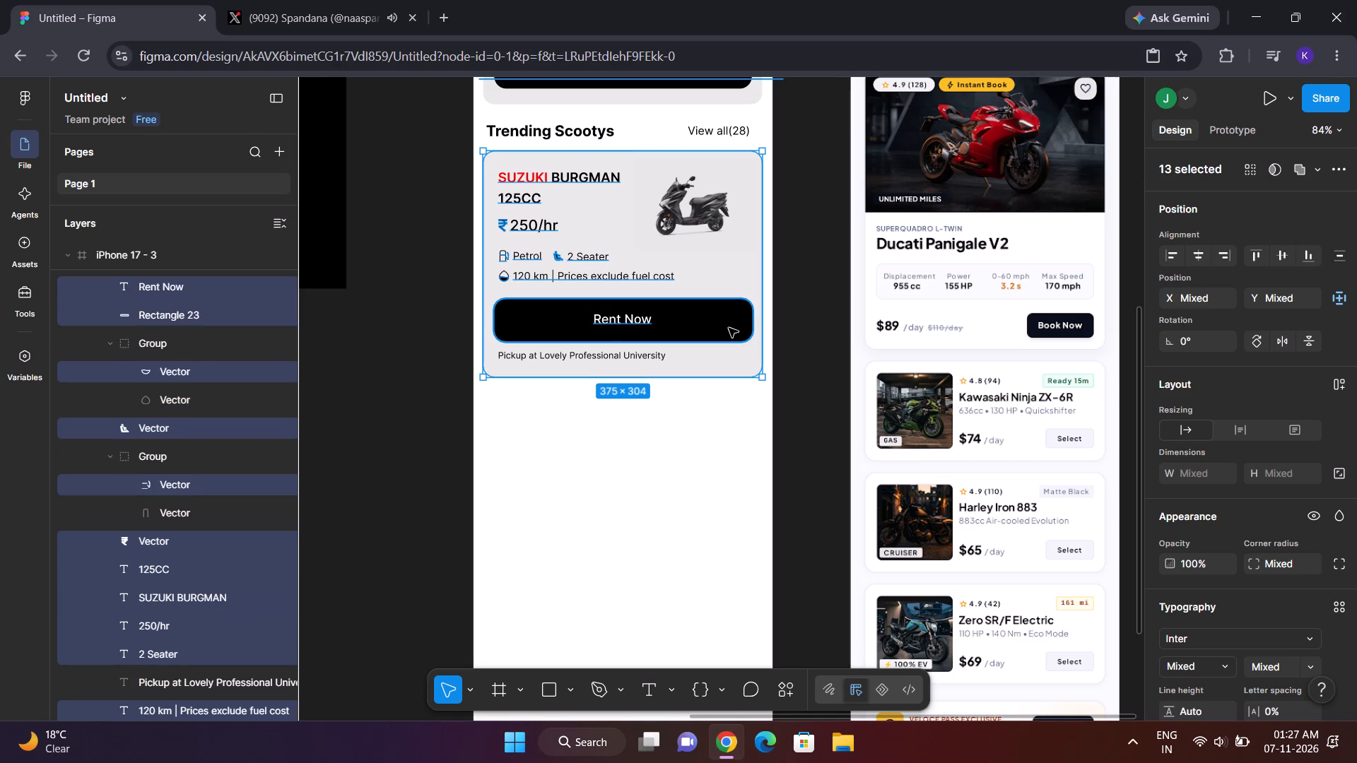
left_click(652, 352, "ctrl+shift")
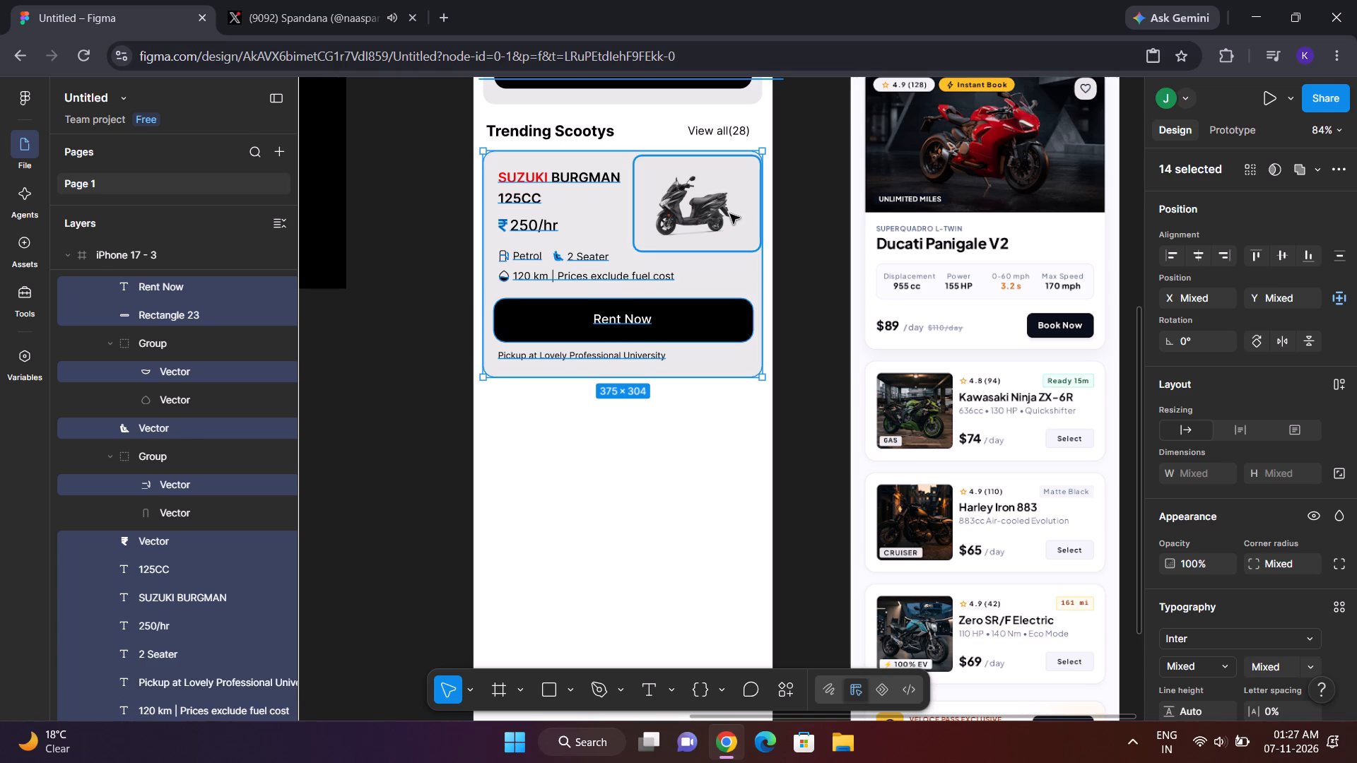
left_click(730, 214, "ctrl+shift")
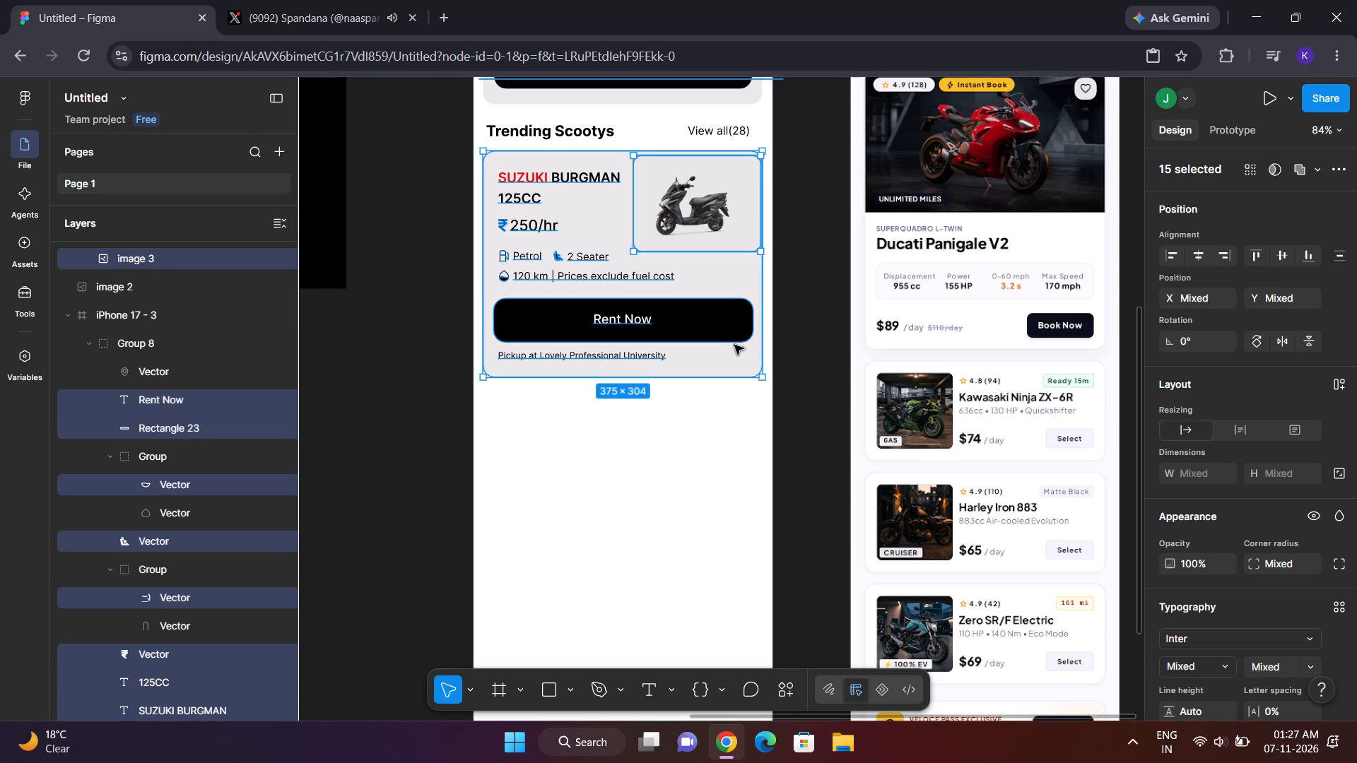
key("ctrl+c")
key("ctrl+v")
Place the duplicated card directly below the original, horizontally aligned with it and separated by a small gap.
left_click_drag(732, 276, 741, 322)
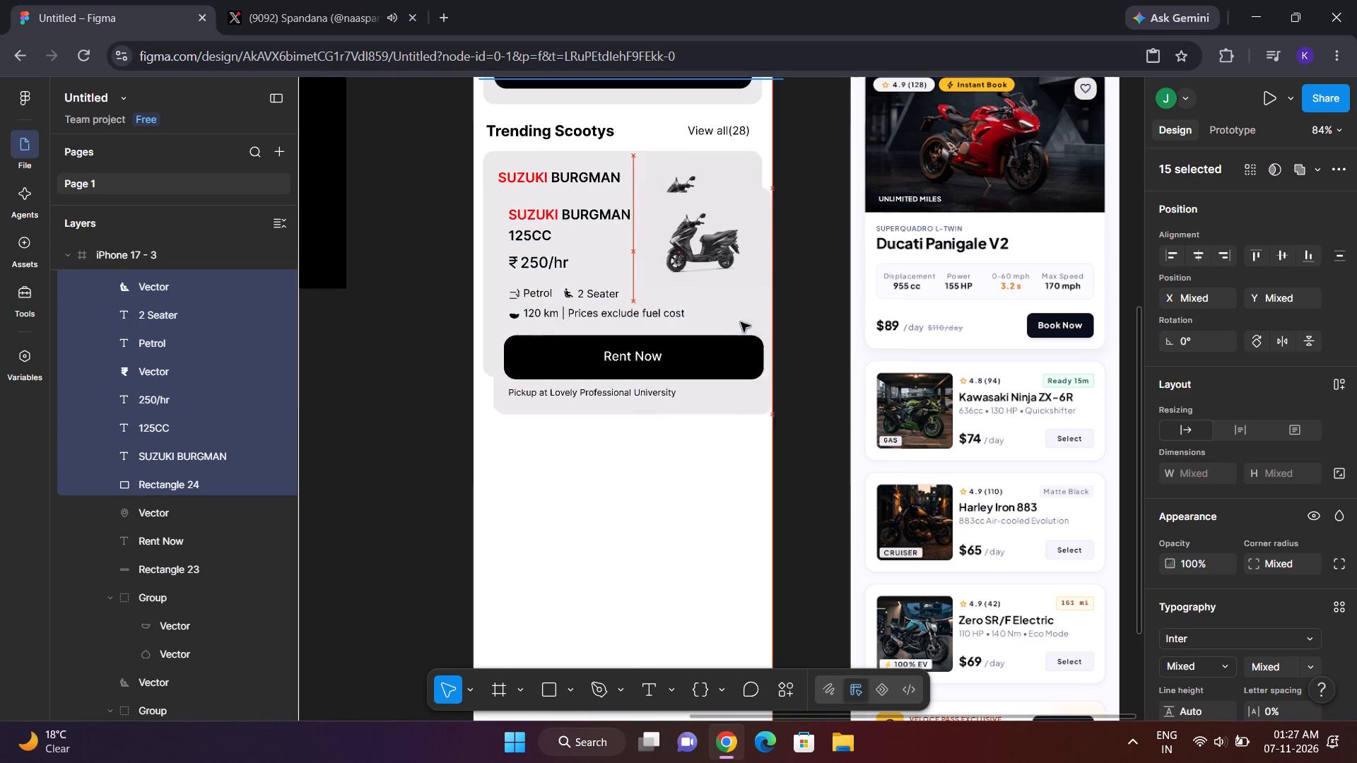
left_click_drag(741, 322, 735, 516)
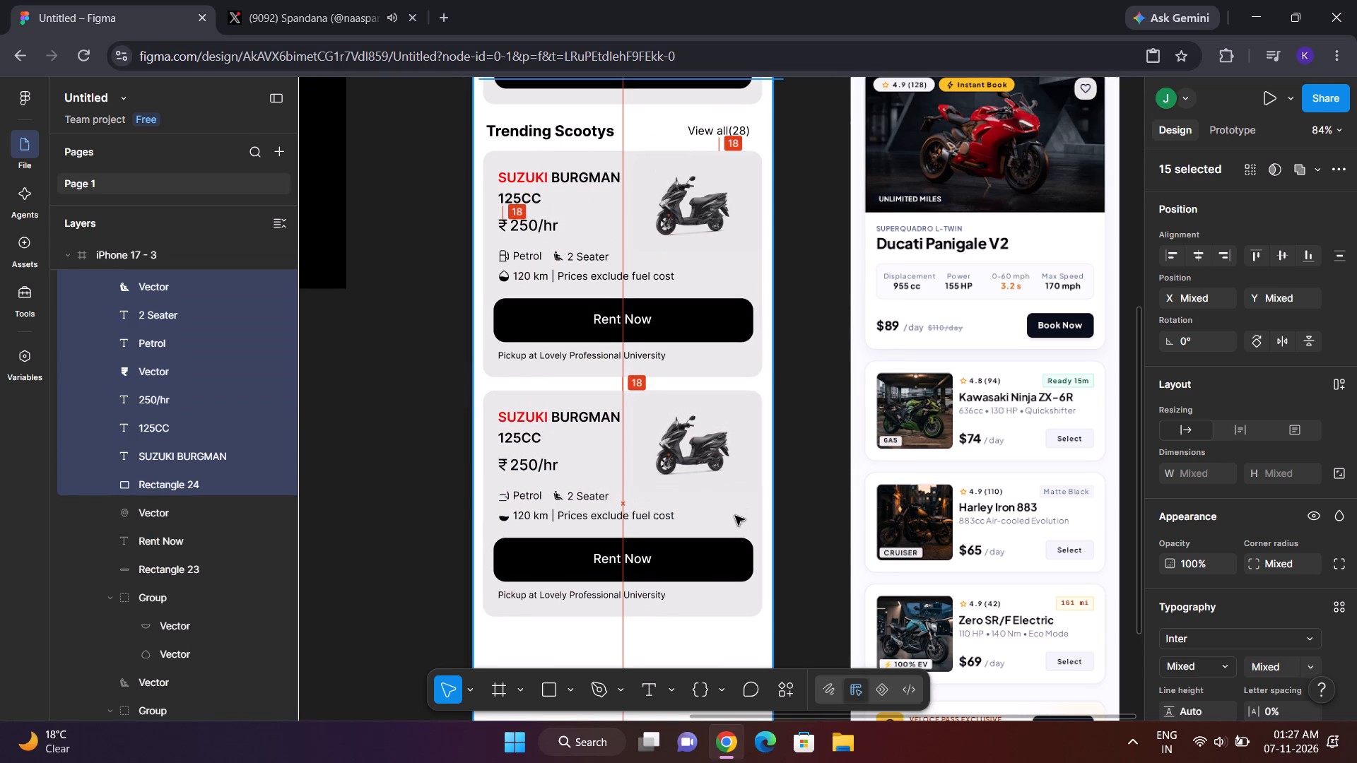
left_click_drag(735, 516, 735, 518)
left_click(811, 486)
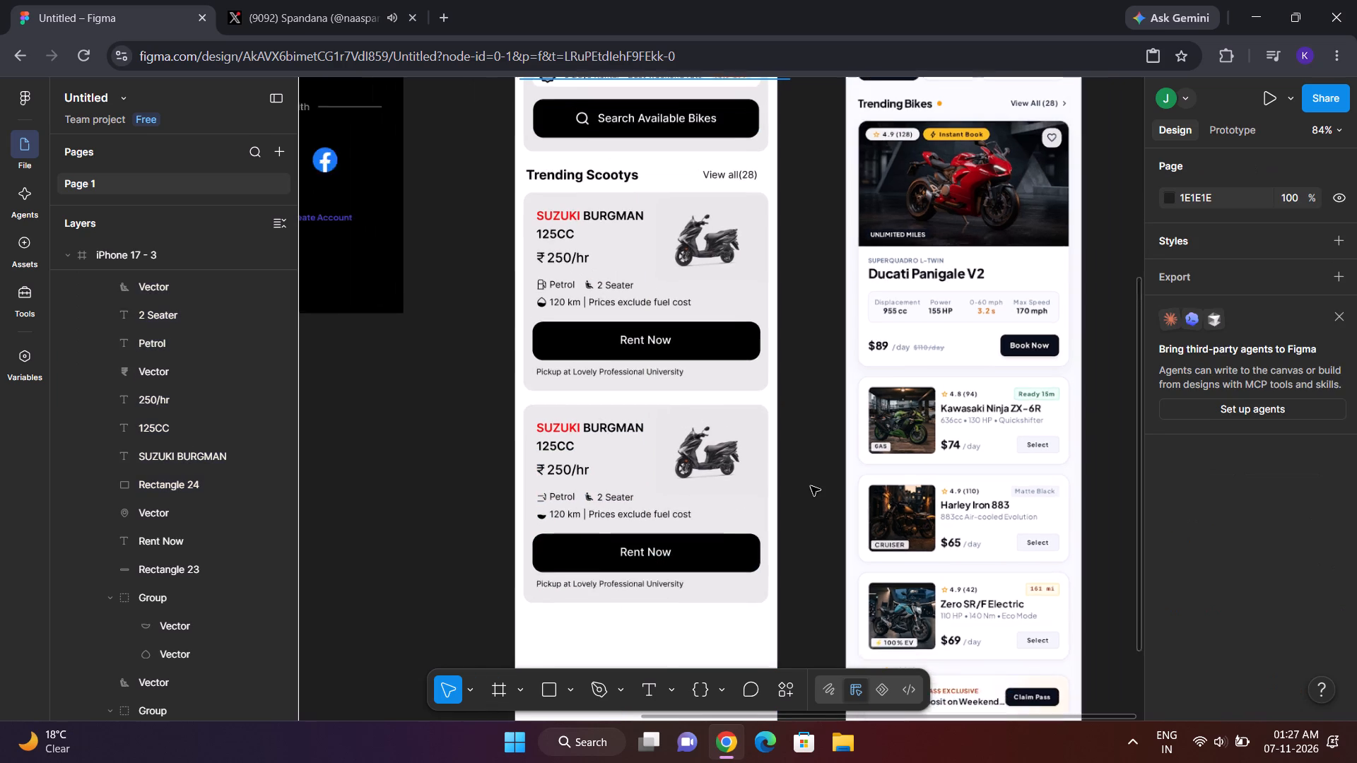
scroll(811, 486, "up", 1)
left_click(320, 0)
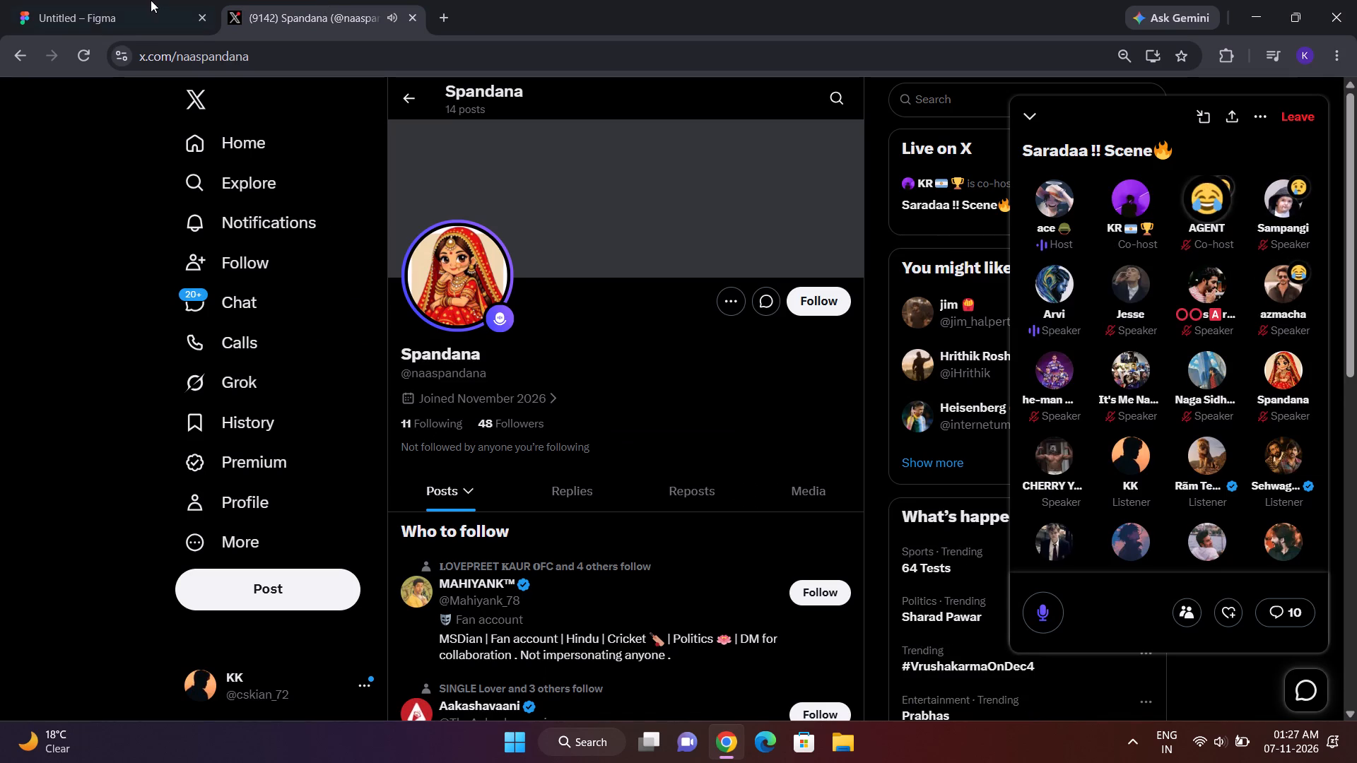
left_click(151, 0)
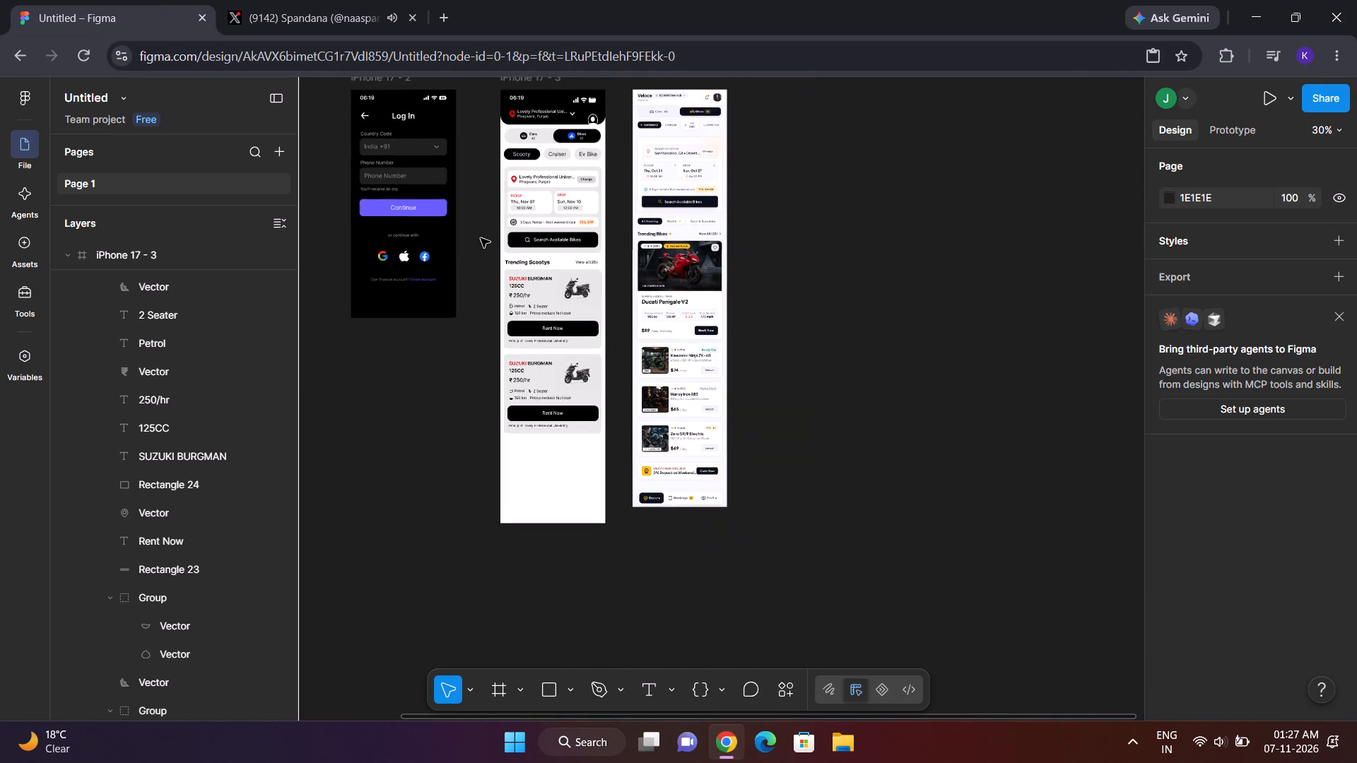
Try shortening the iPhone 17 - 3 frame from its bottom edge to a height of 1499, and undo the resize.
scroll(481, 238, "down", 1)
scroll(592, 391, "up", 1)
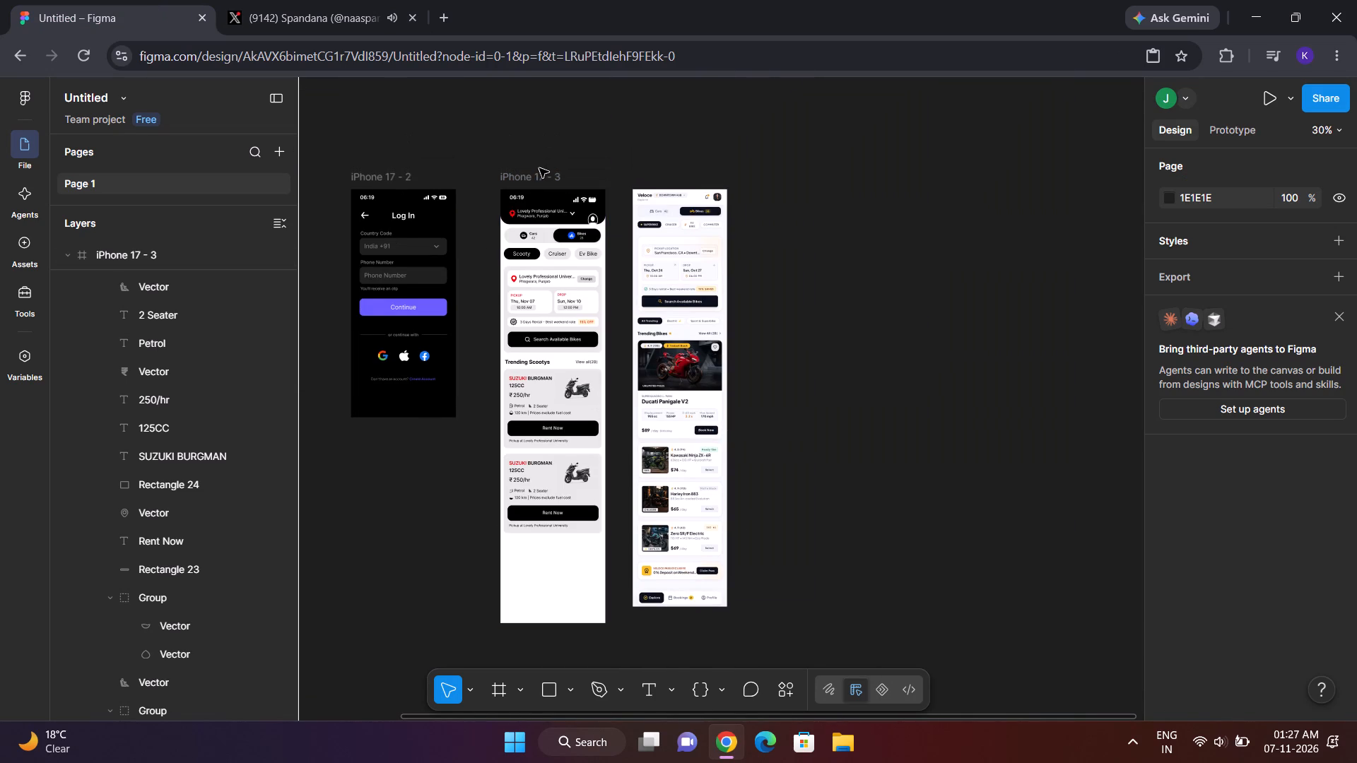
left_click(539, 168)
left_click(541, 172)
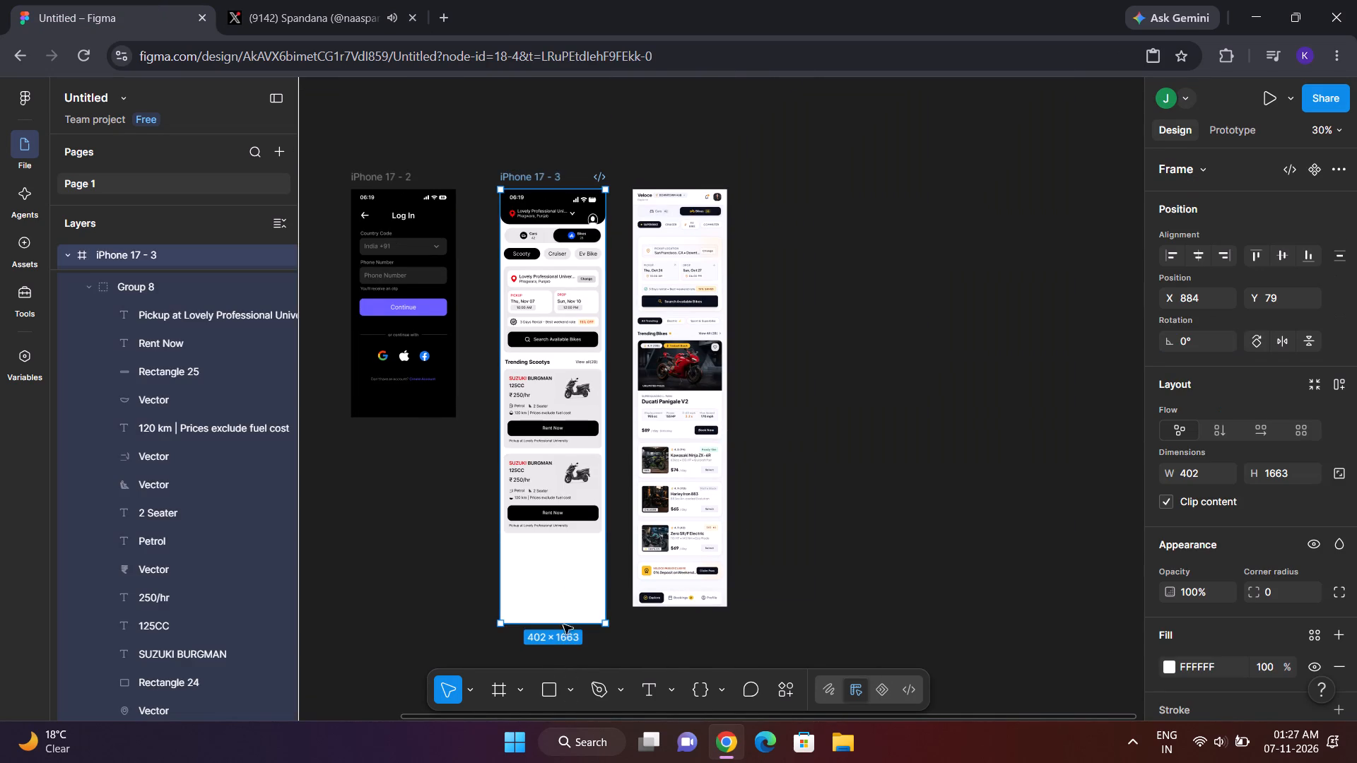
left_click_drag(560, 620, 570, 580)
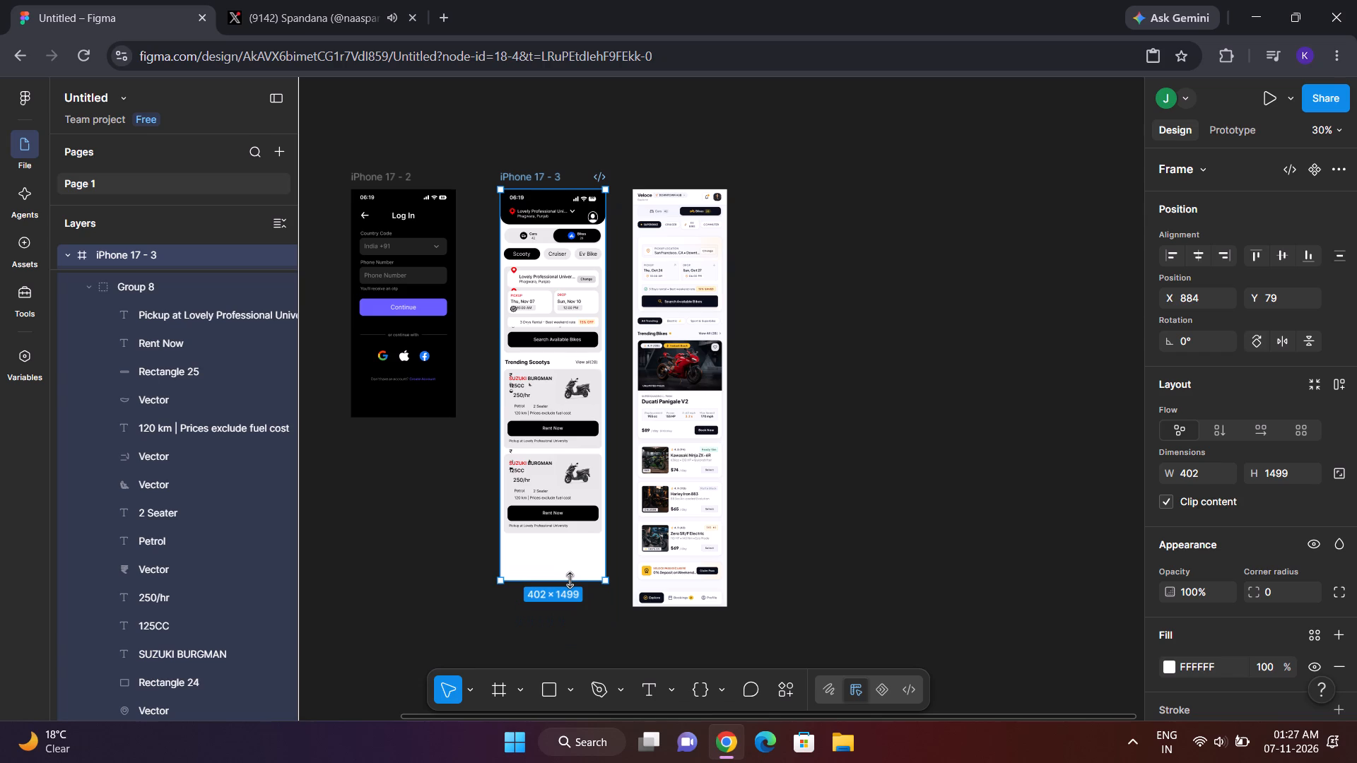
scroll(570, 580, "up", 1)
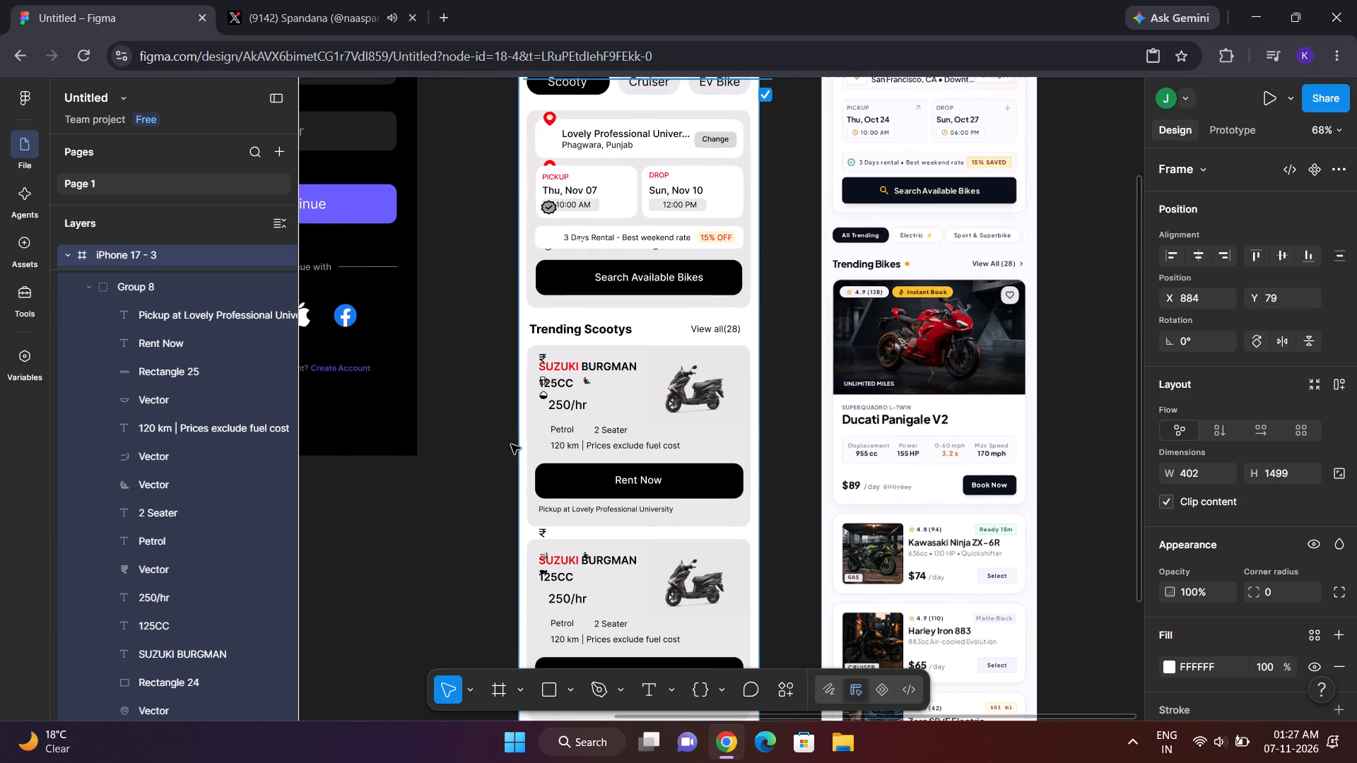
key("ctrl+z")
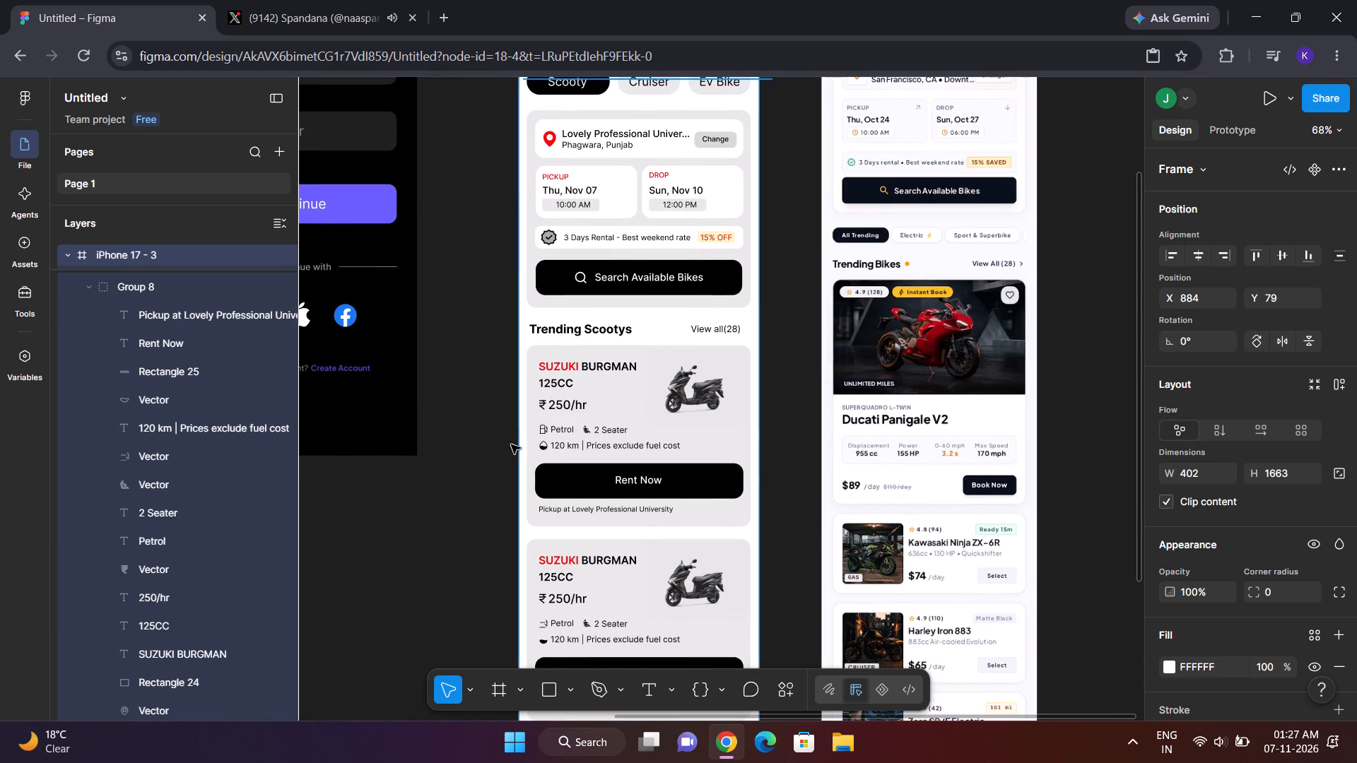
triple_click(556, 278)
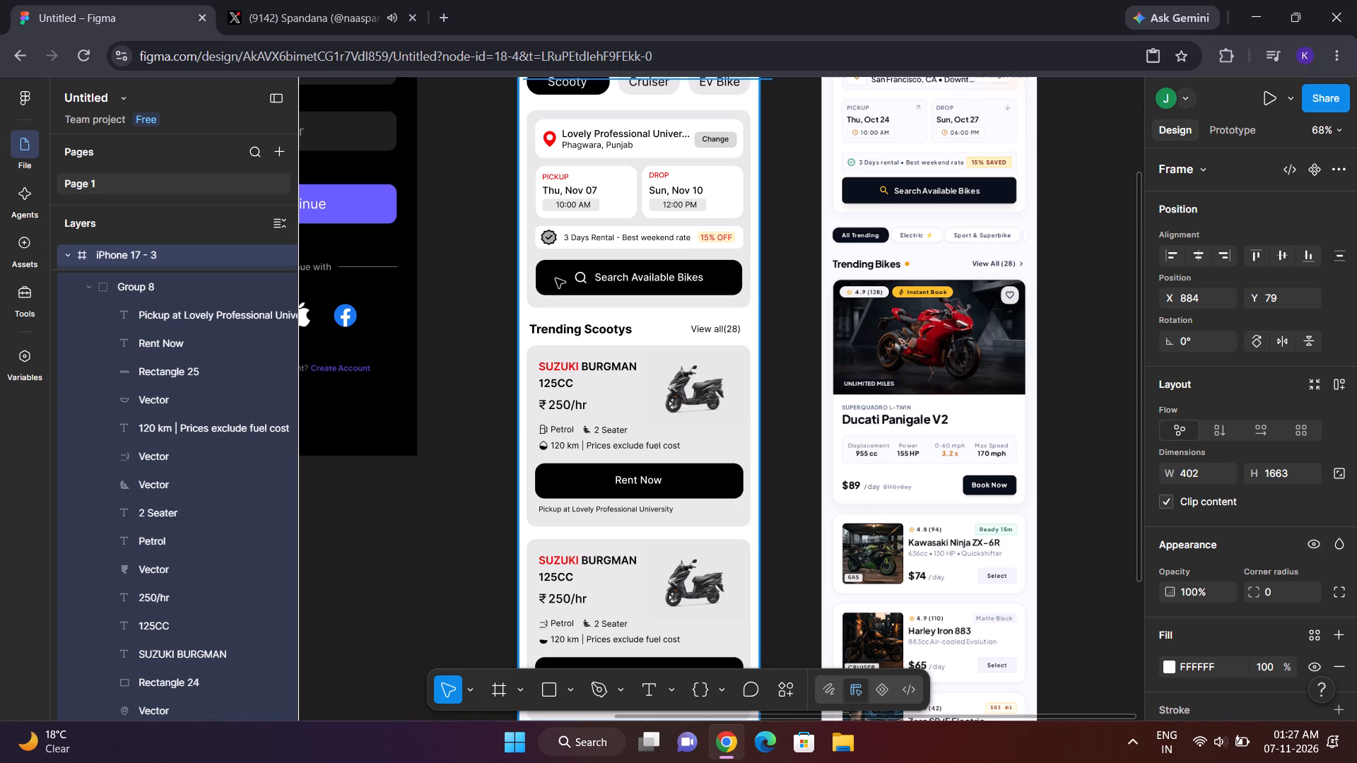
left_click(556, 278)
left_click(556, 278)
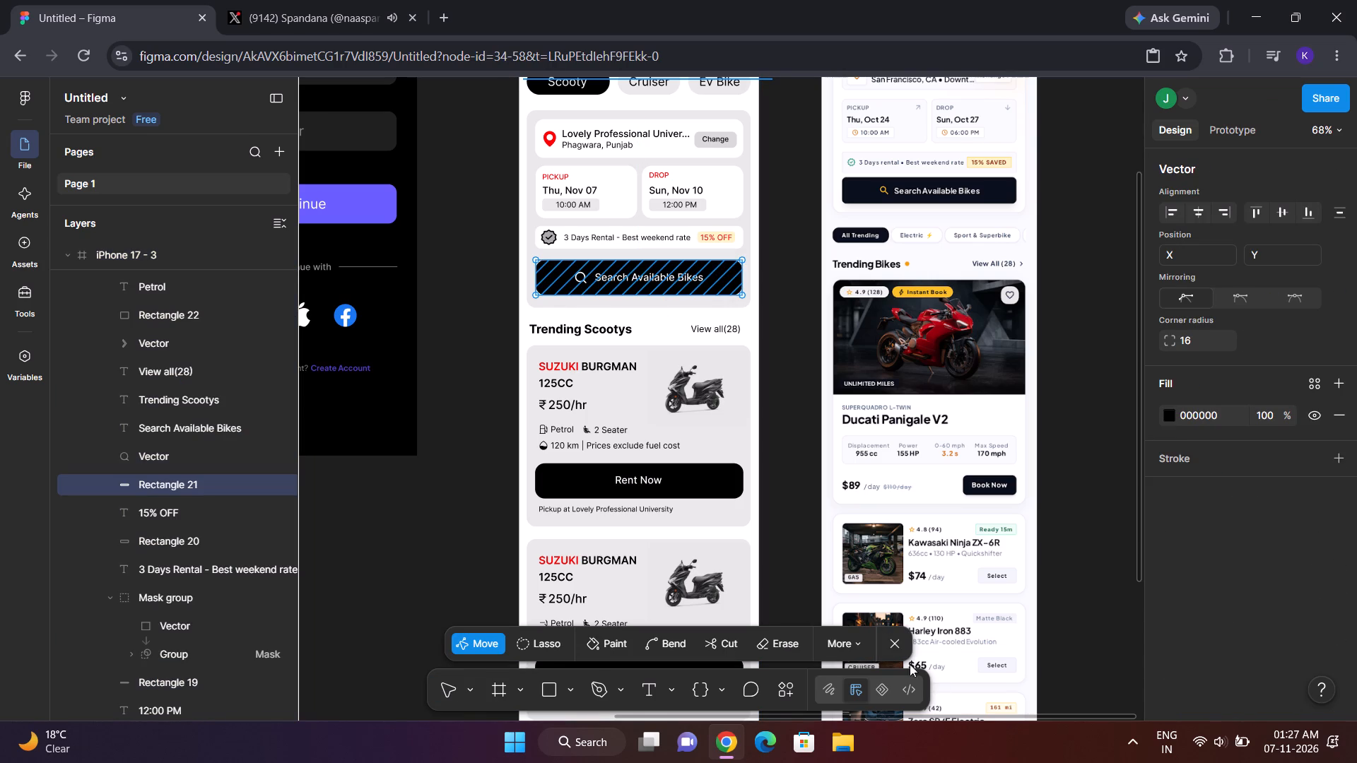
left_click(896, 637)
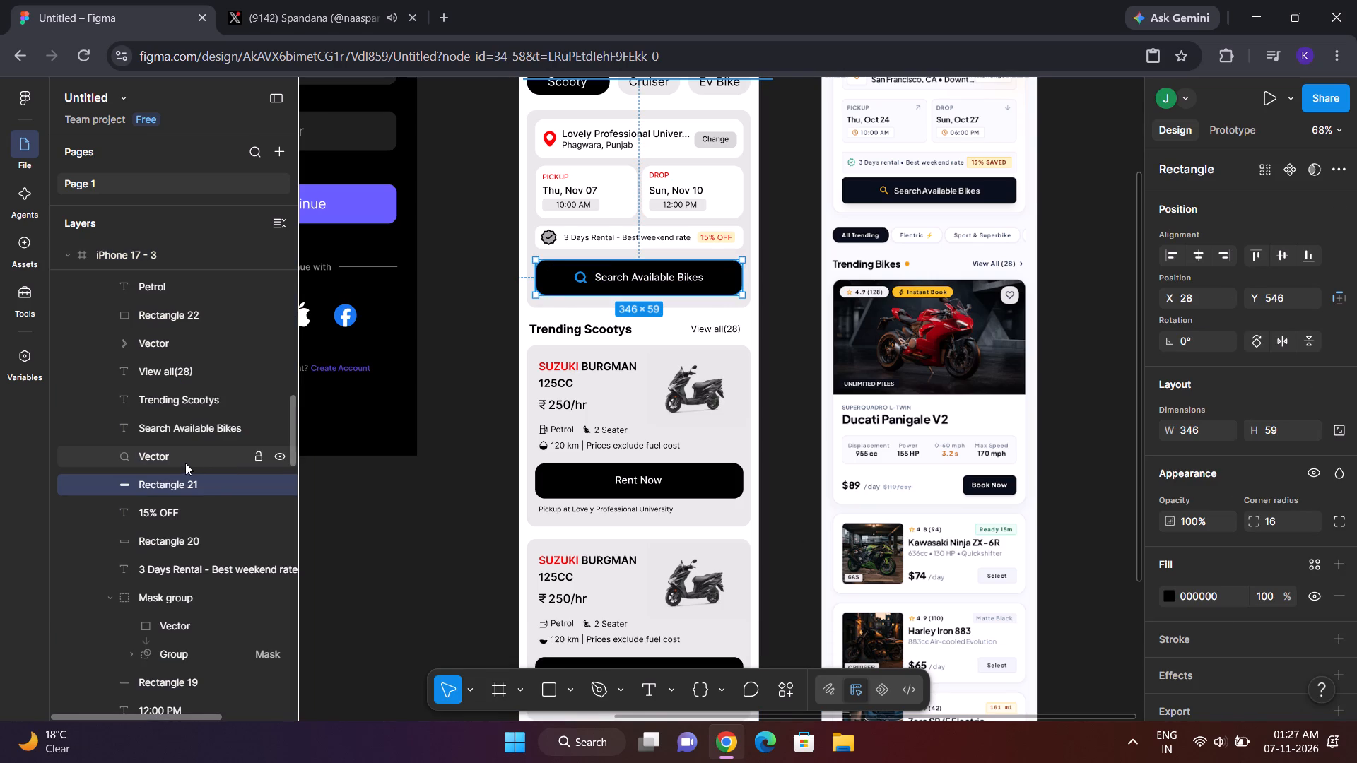
Inspect the layers behind the 3 Days Rental offer row, its 15% OFF badge and check icon, and the Trending Scootys heading.
left_click(186, 504)
left_click(191, 527)
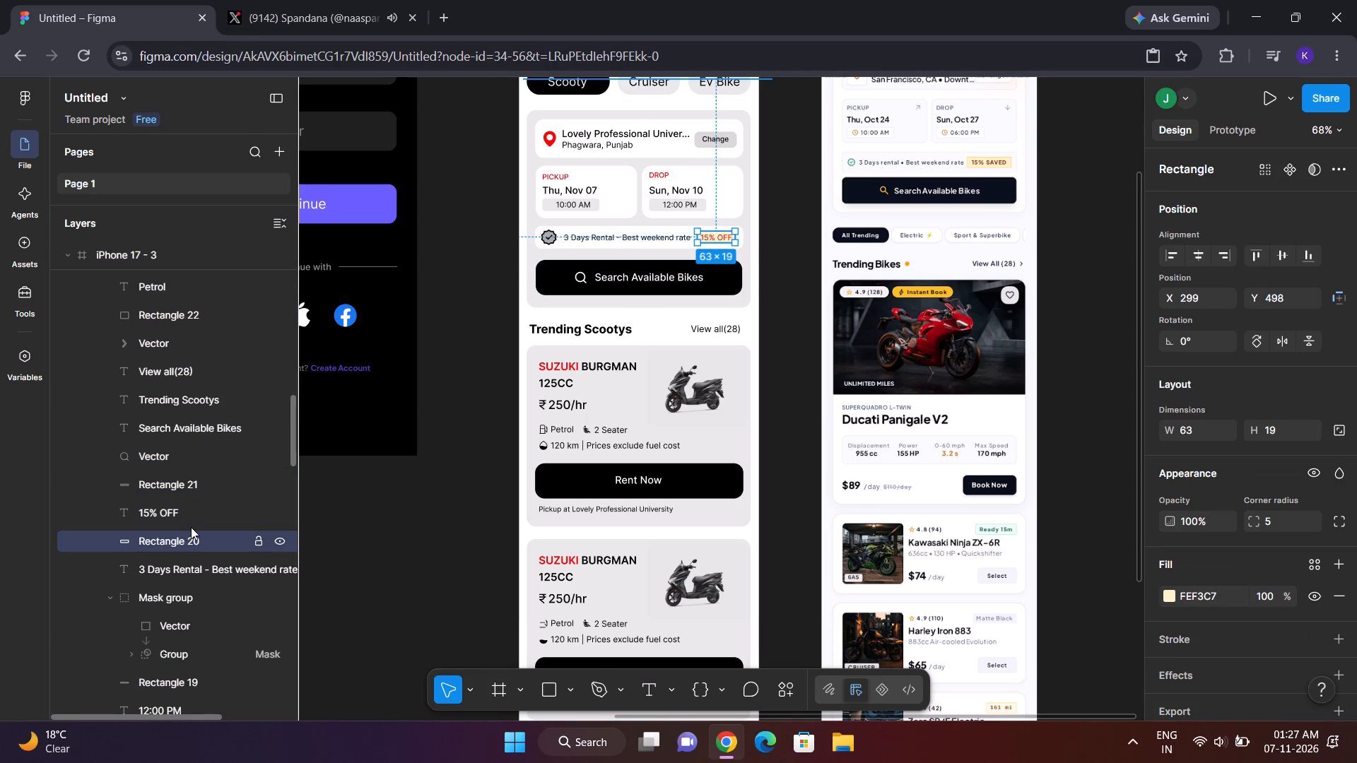
left_click(194, 552)
left_click(196, 574)
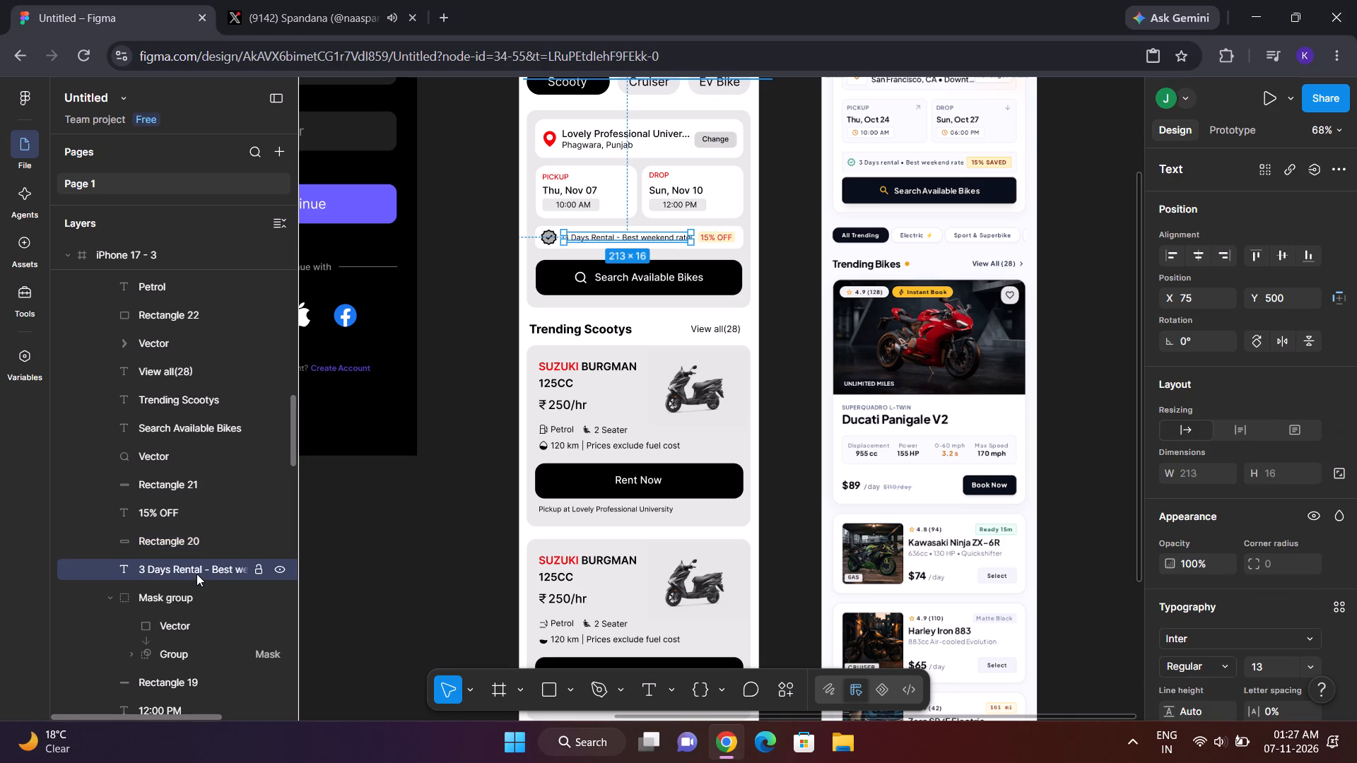
left_click(201, 533)
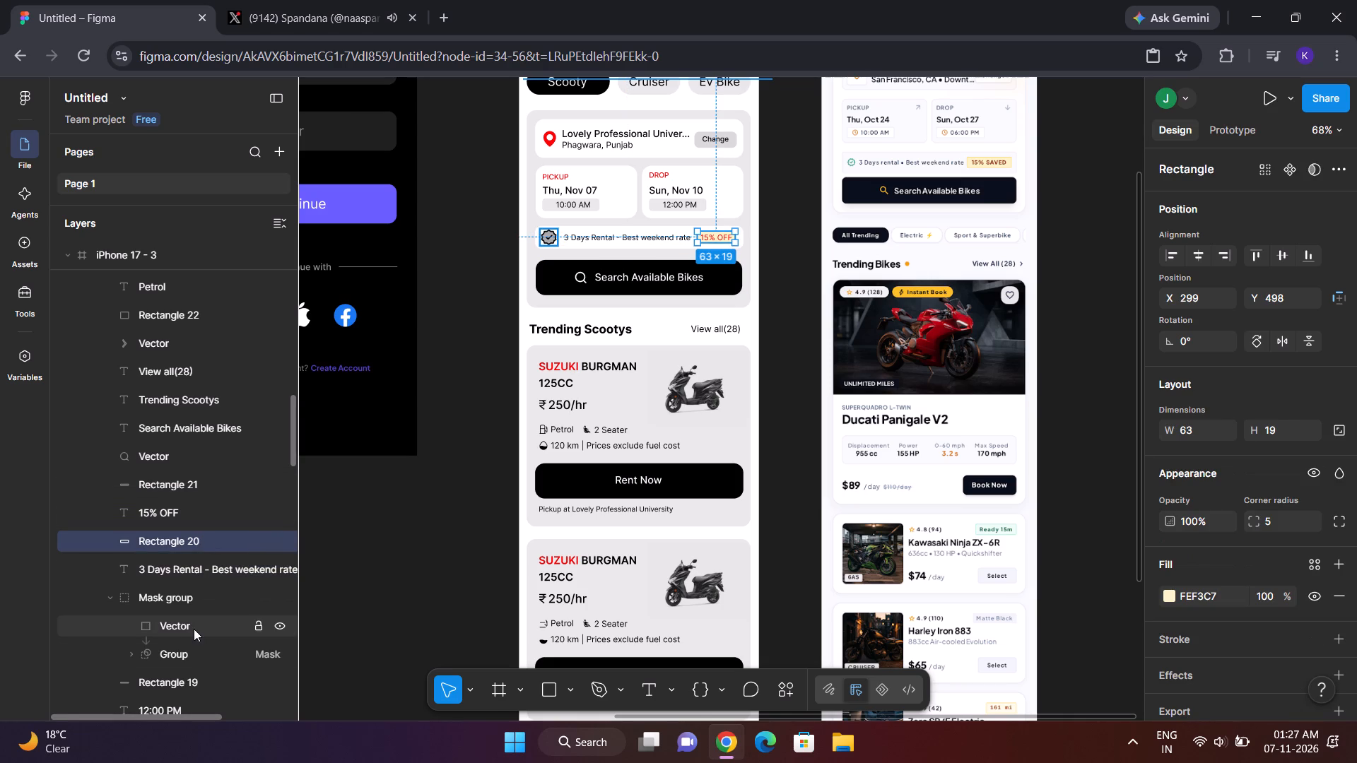
left_click(194, 649)
left_click(193, 622)
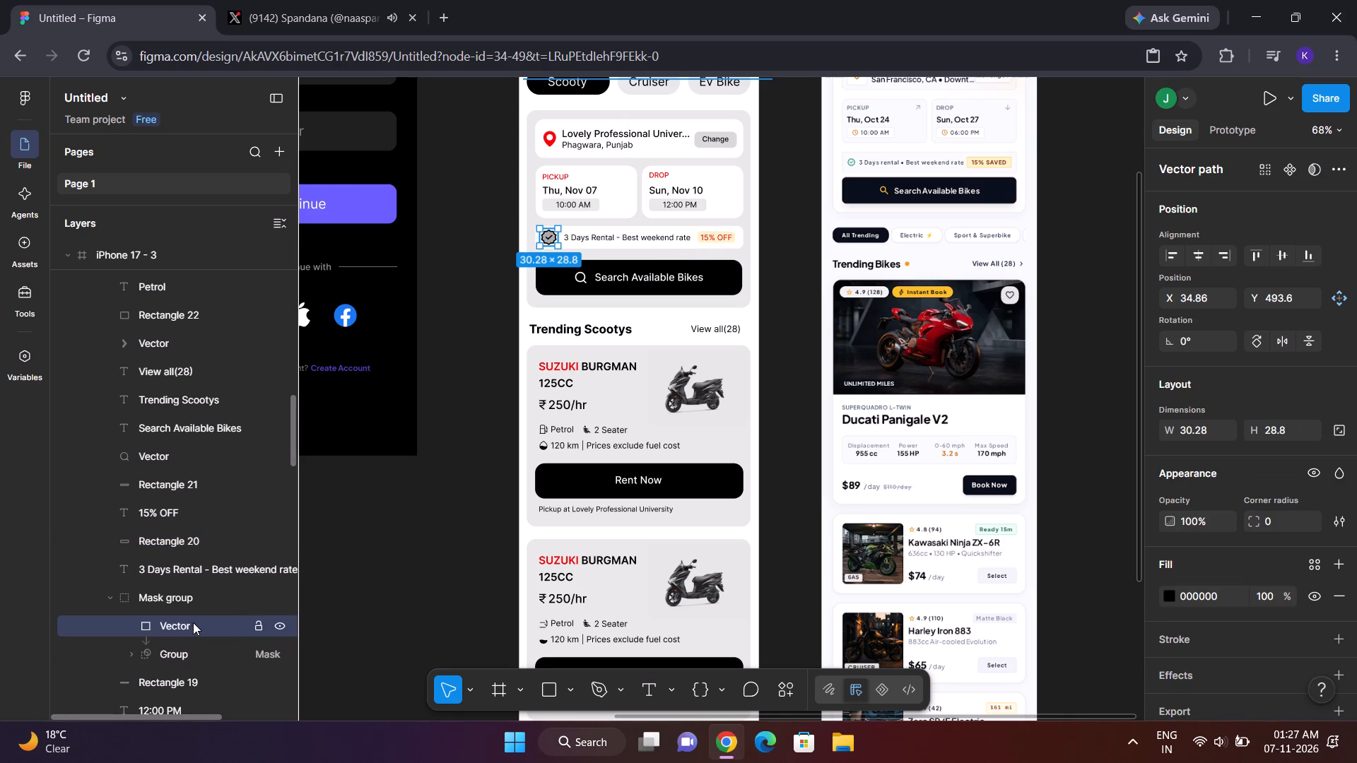
scroll(155, 418, "up", 1)
left_click(271, 0)
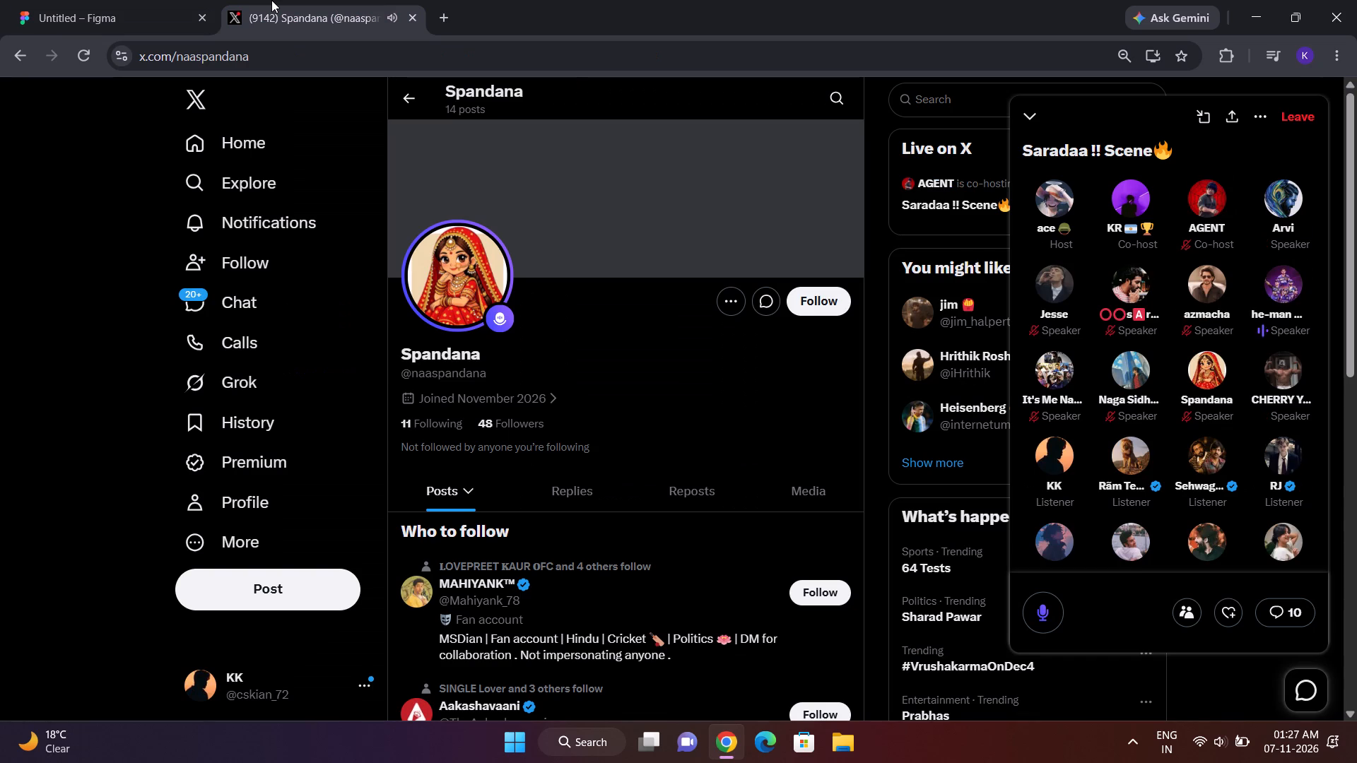
left_click(102, 0)
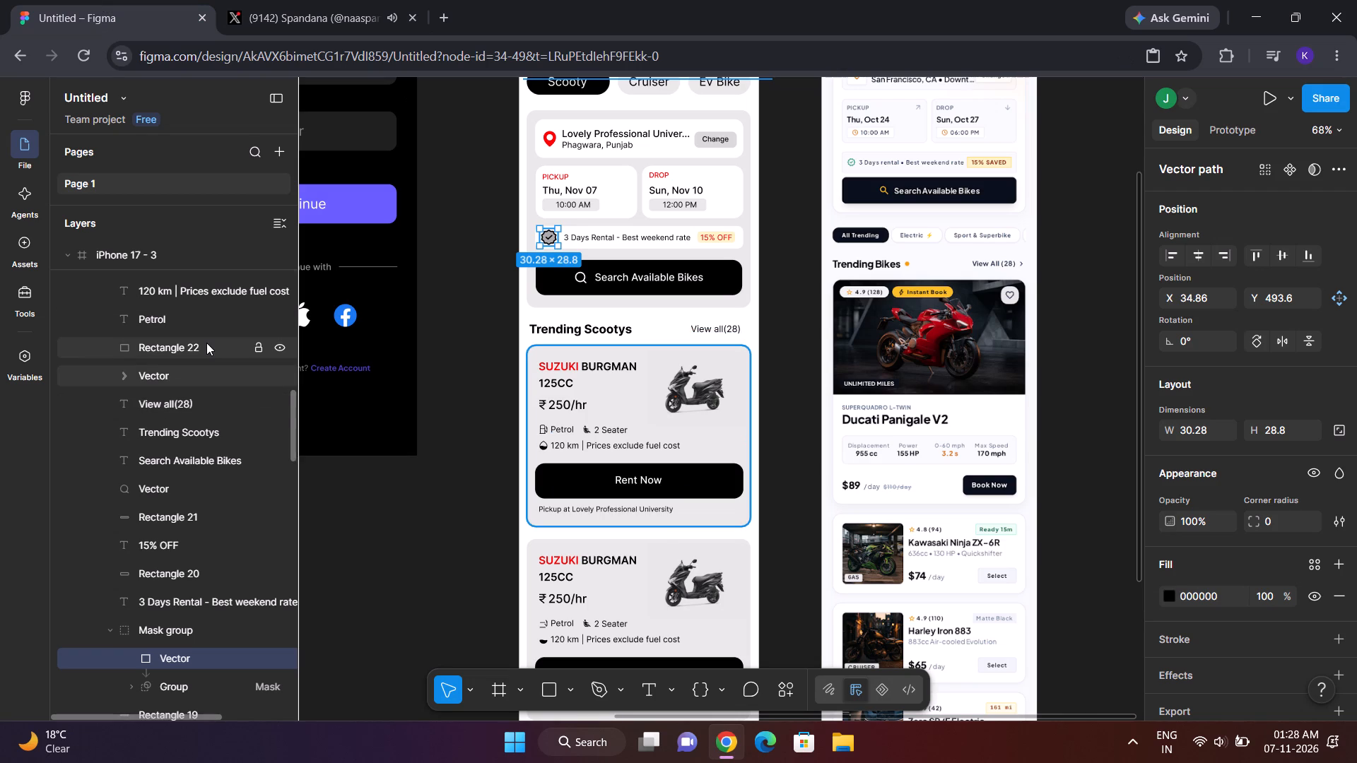
left_click(206, 343)
left_click(211, 429)
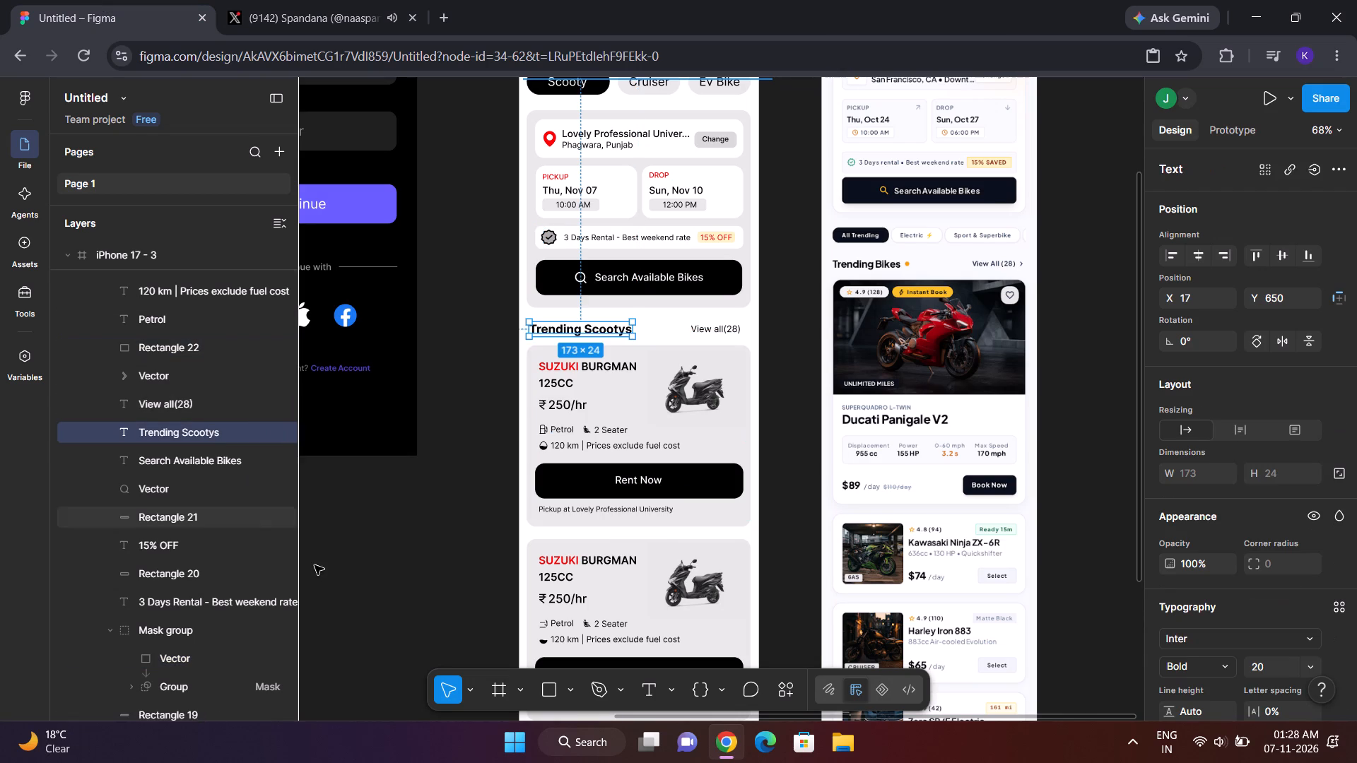
Review the whole iPhone 17 - 3 screen from bottom to top against the Veloce reference design beside it.
left_click(449, 499)
scroll(449, 499, "down", 2)
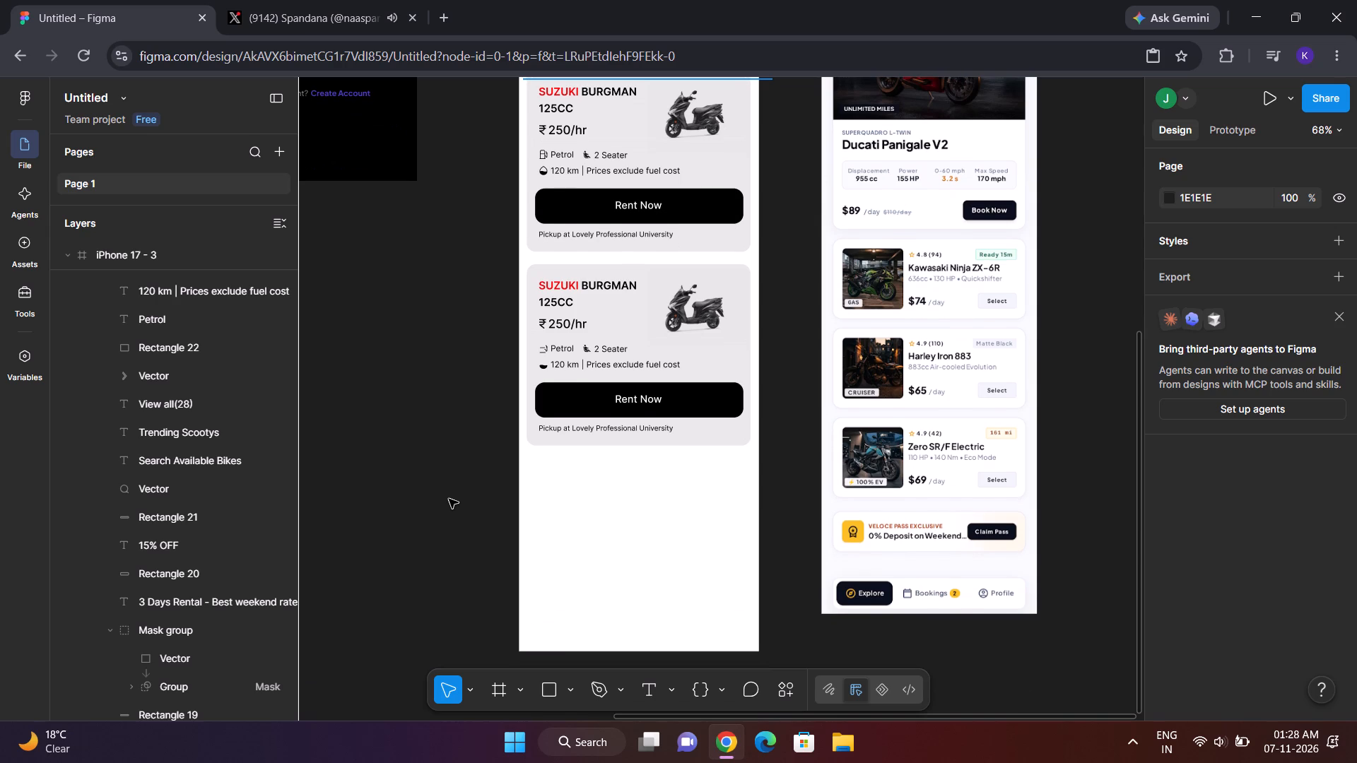
scroll(449, 499, "up", 2)
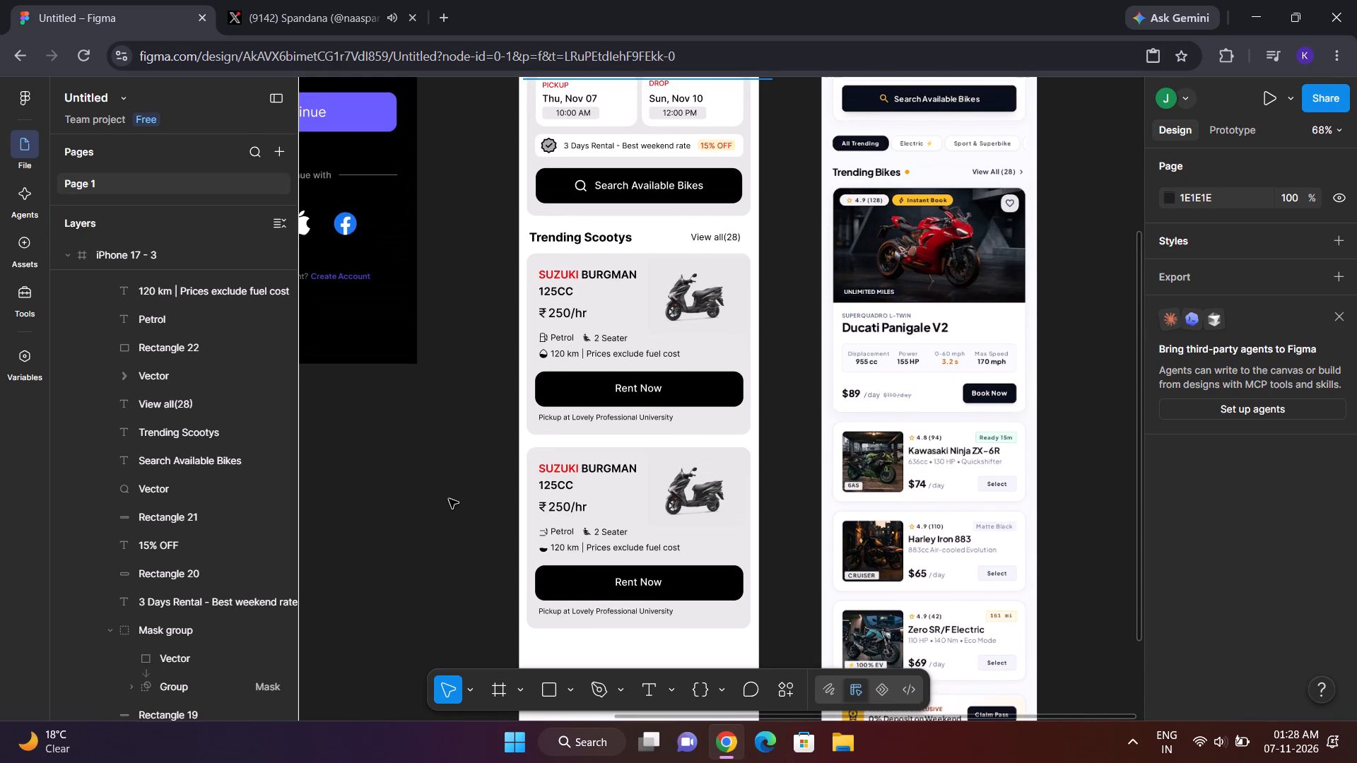
scroll(449, 499, "up", 2)
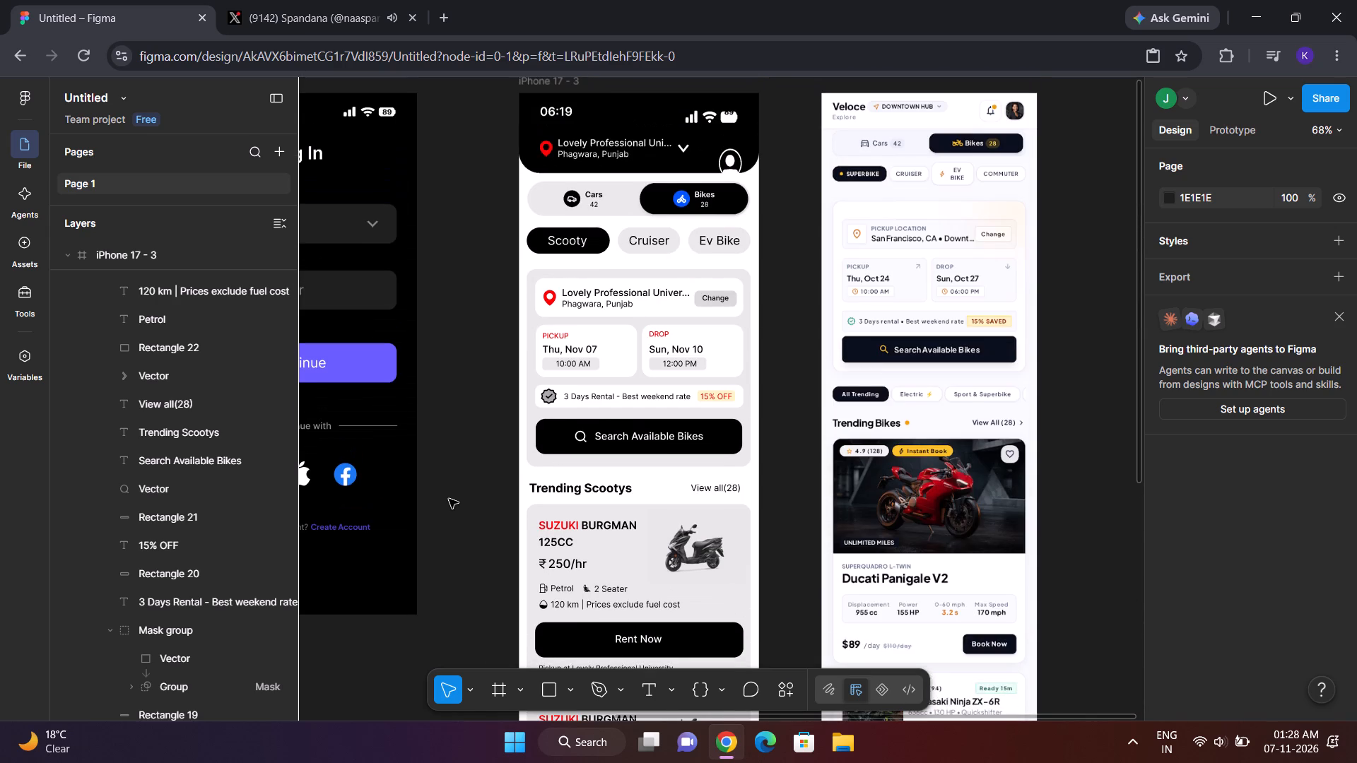
scroll(449, 499, "down", 1)
scroll(449, 499, "up", 1)
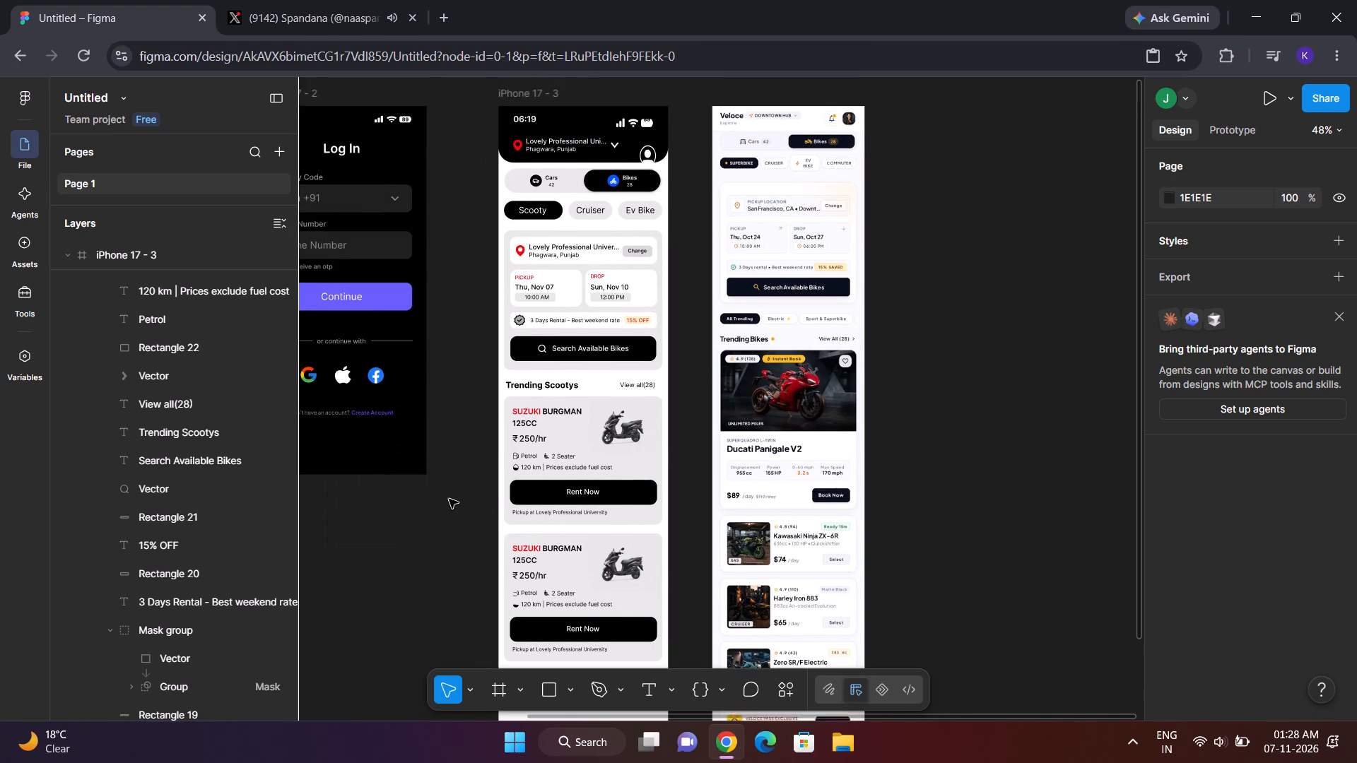
Move the profile icon up so it sits fully inside the black header, at about Y 73.
scroll(449, 499, "up", 1)
scroll(616, 181, "up", 1)
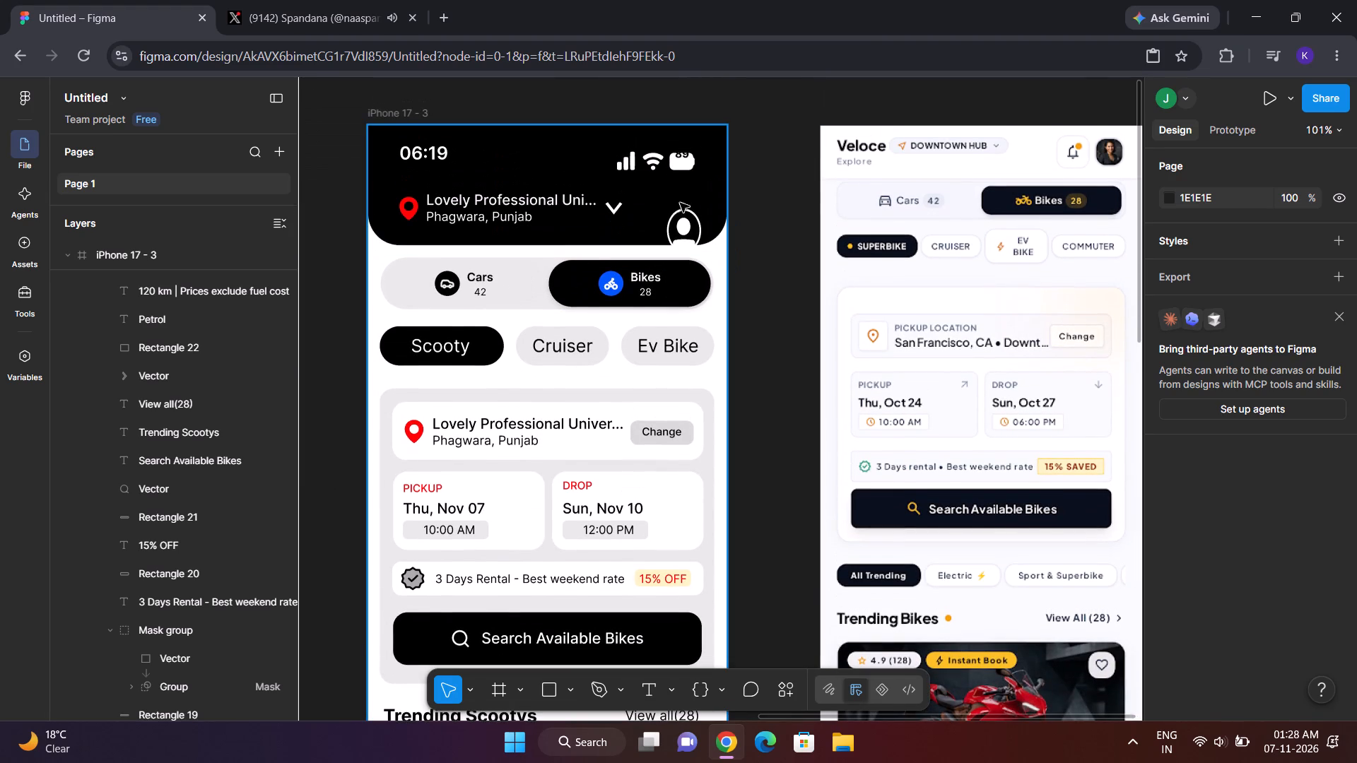
left_click(681, 235)
double_click(687, 221)
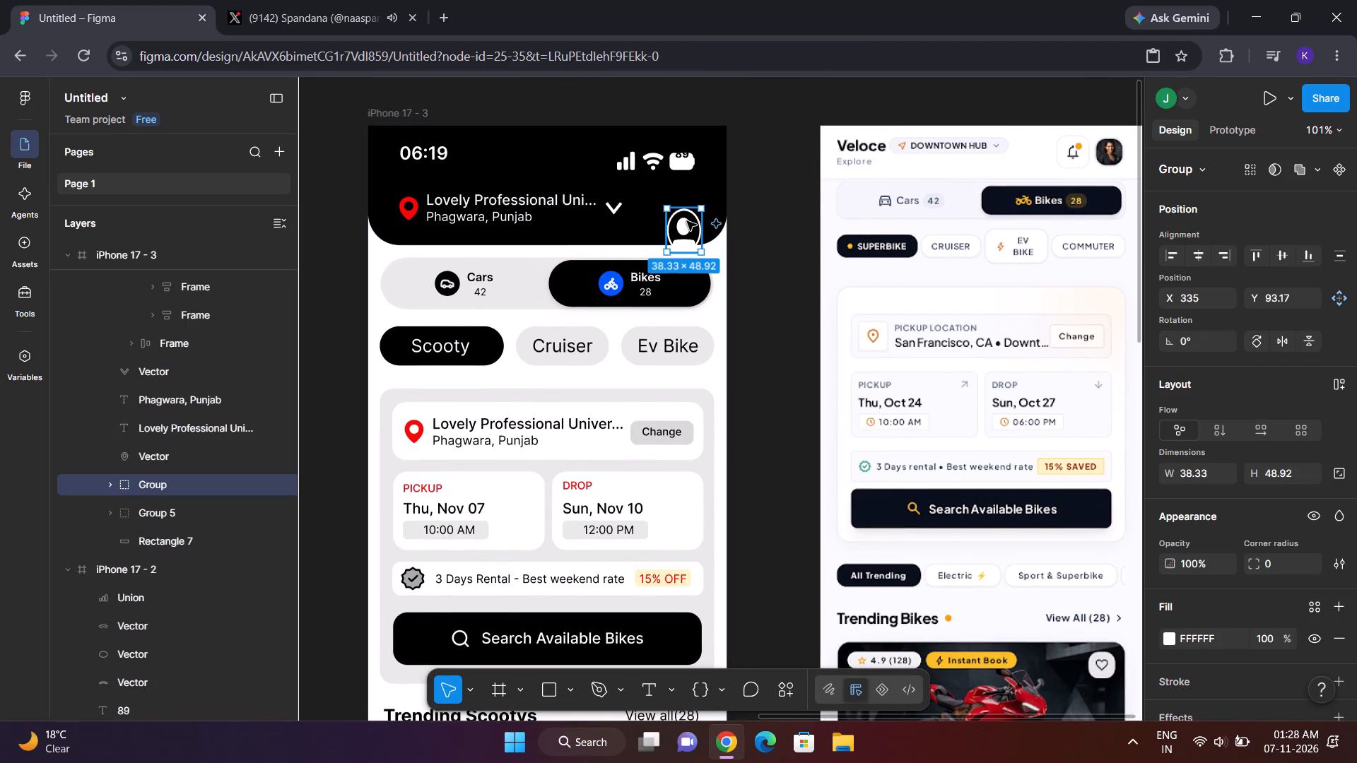
left_click_drag(687, 221, 687, 202)
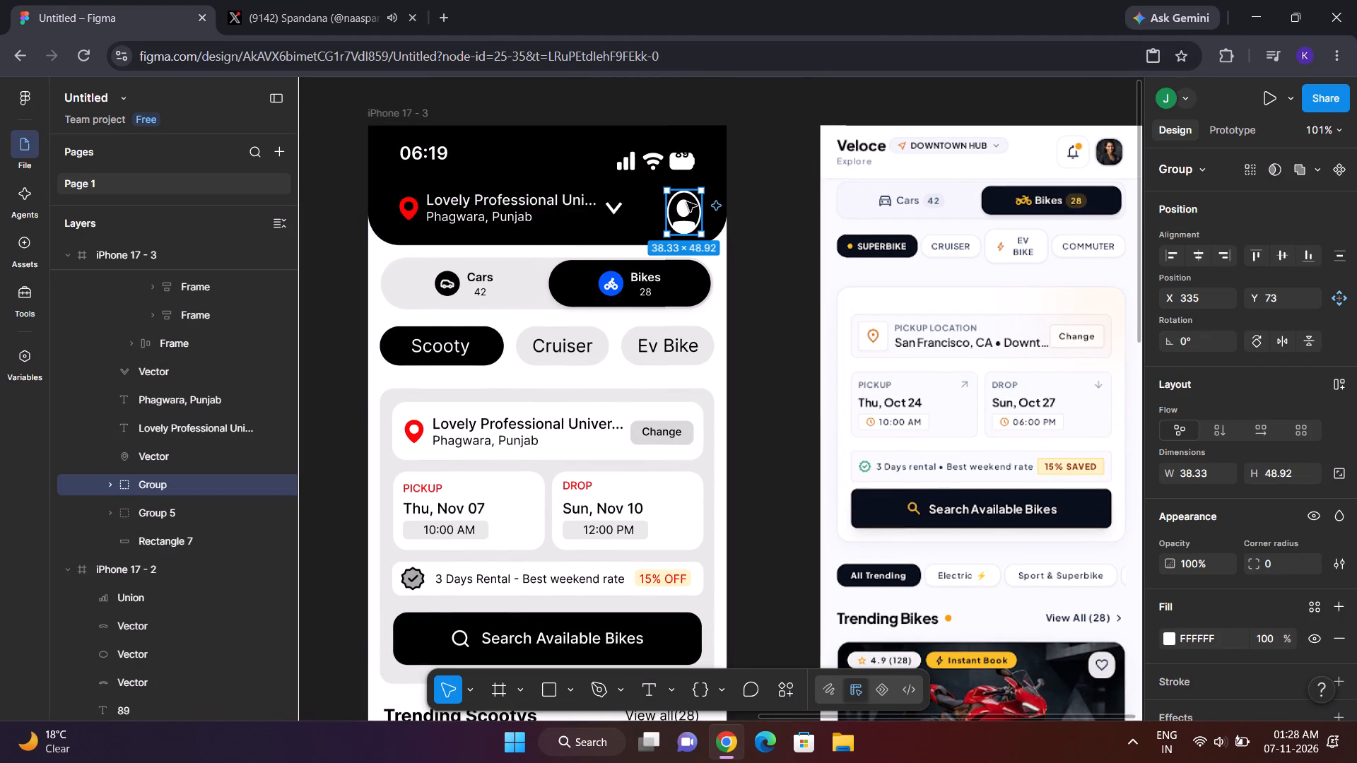
Resize the header's profile icon to a width of 35 and a height of 35.
left_click(1229, 459)
left_click(1224, 463)
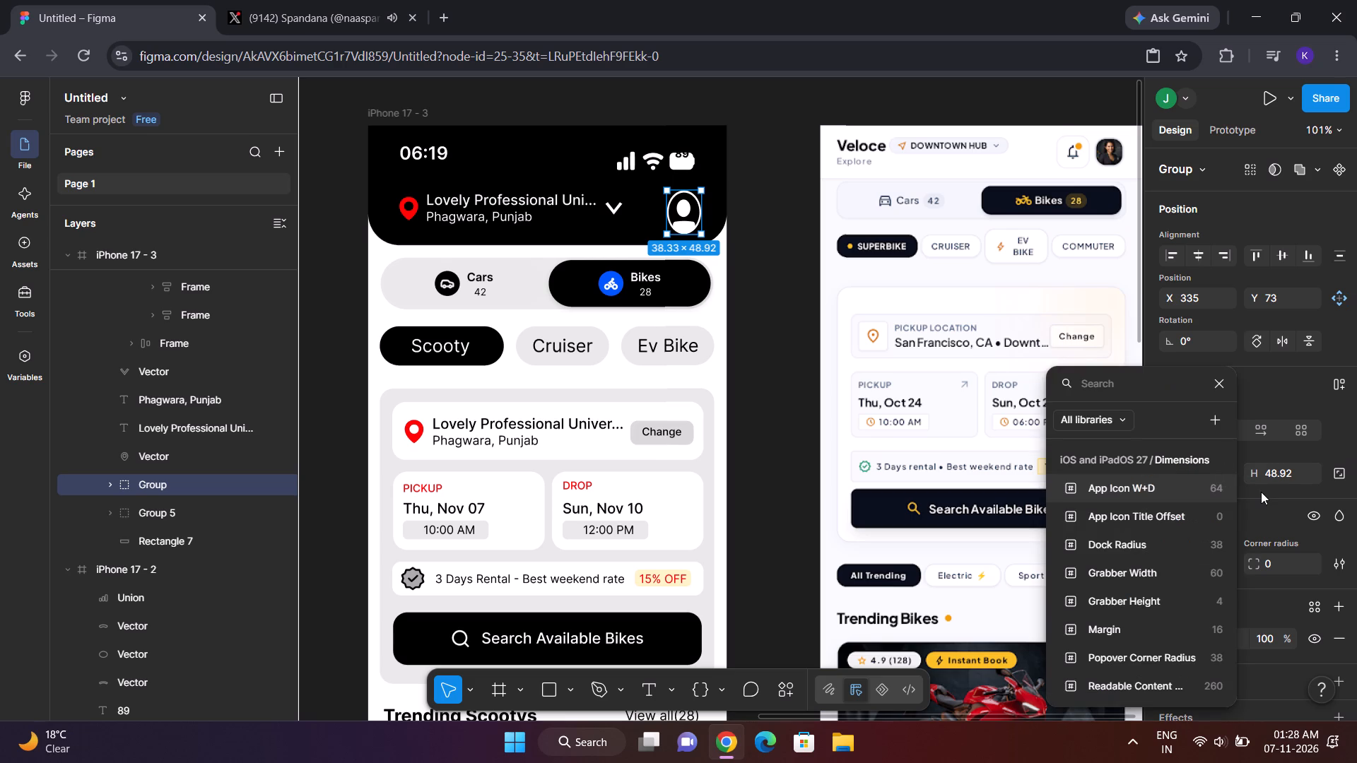
left_click(1261, 492)
left_click(1208, 475)
key("BackSpace")
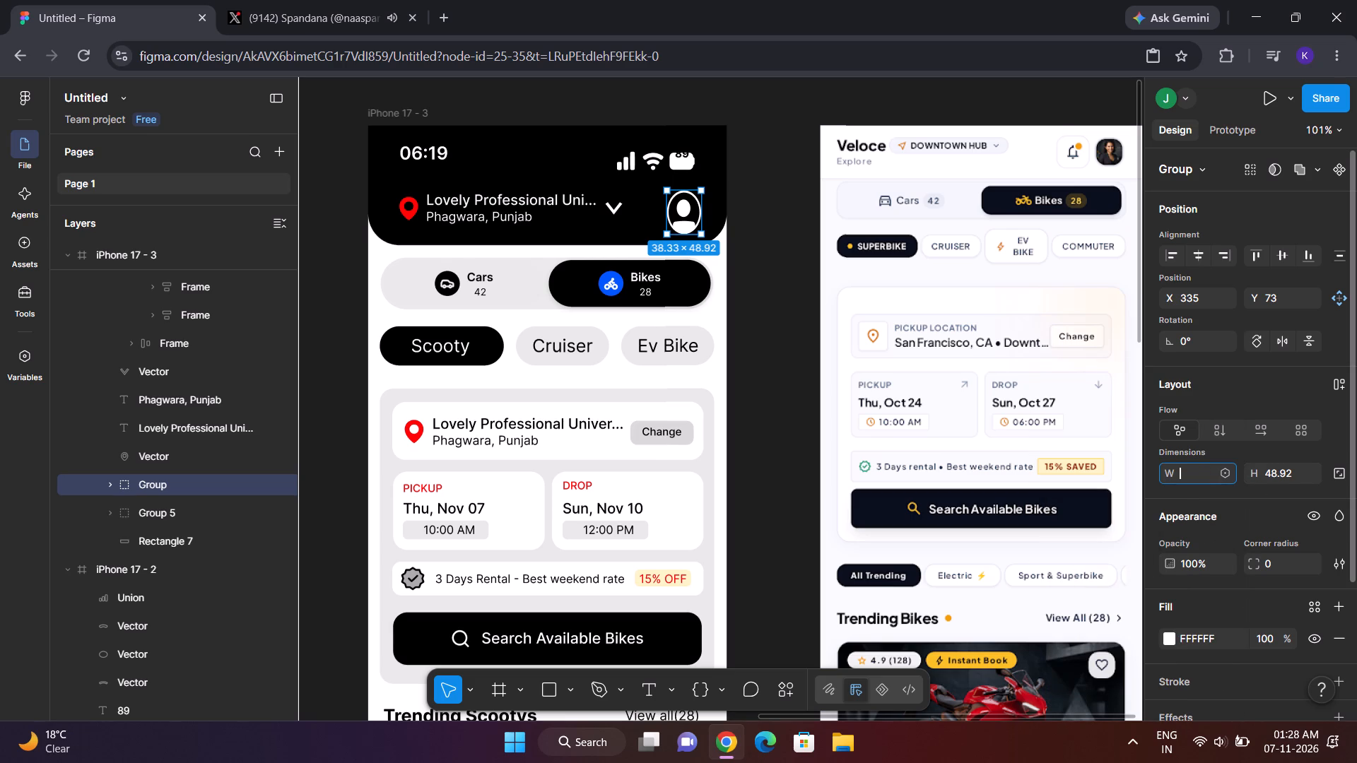
type("35")
key("Return")
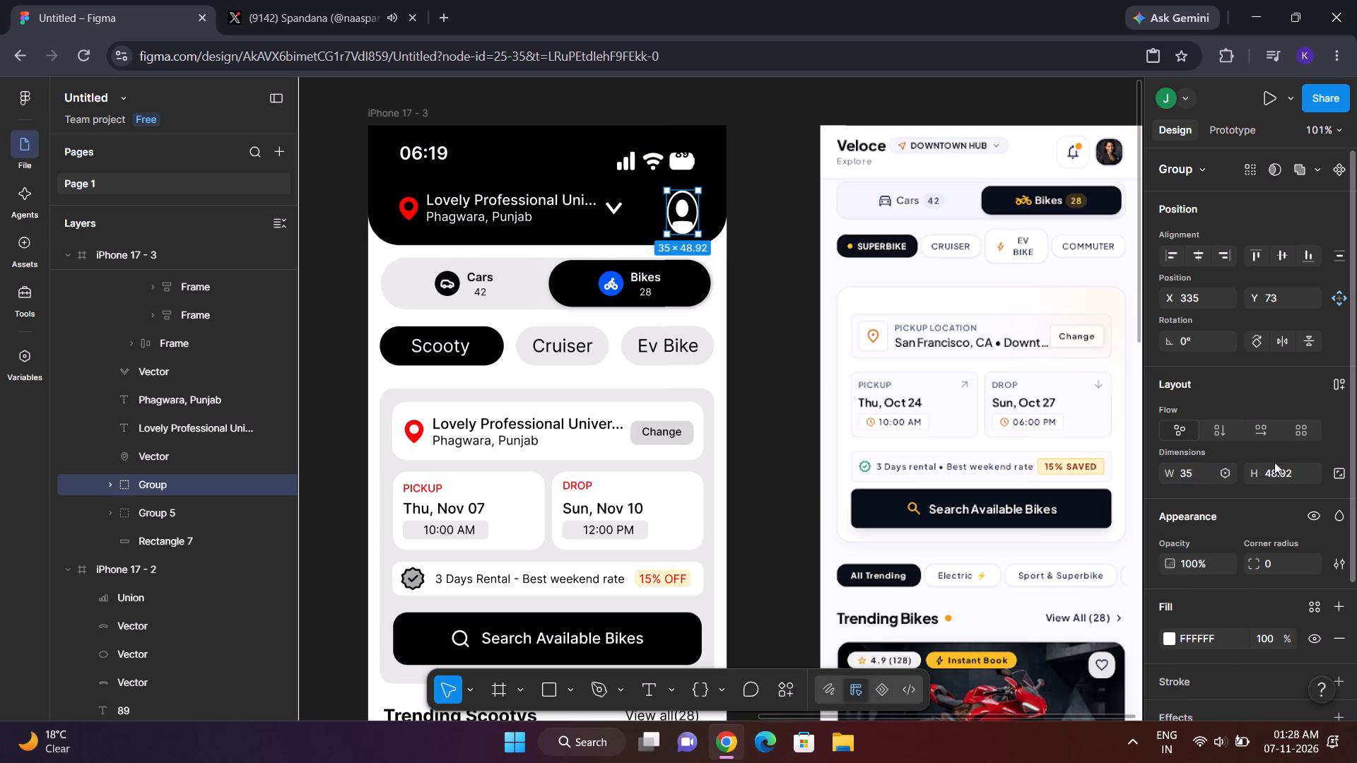
left_click(1278, 474)
key("BackSpace")
type("35")
key("Return")
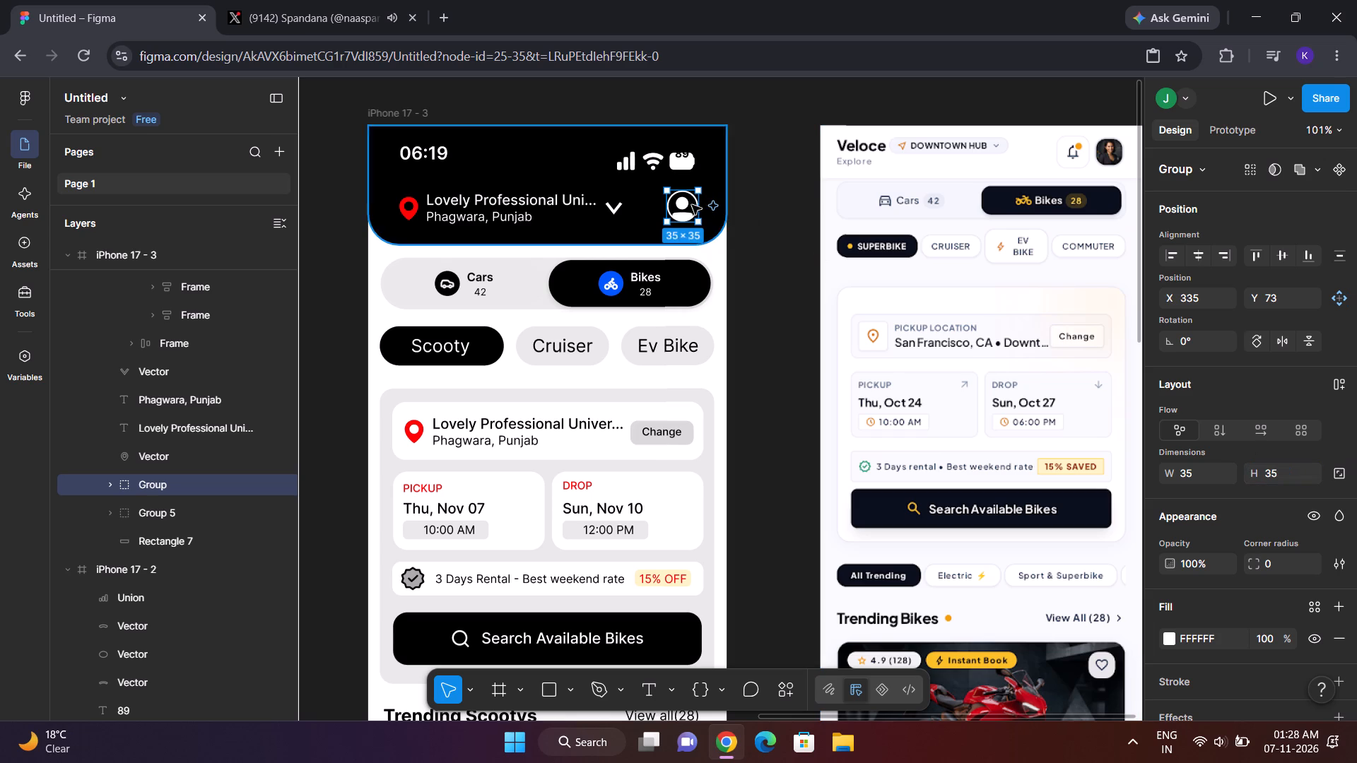
Reposition the profile icon to about X 334, Y 75 in the header and deselect it.
left_click(689, 205)
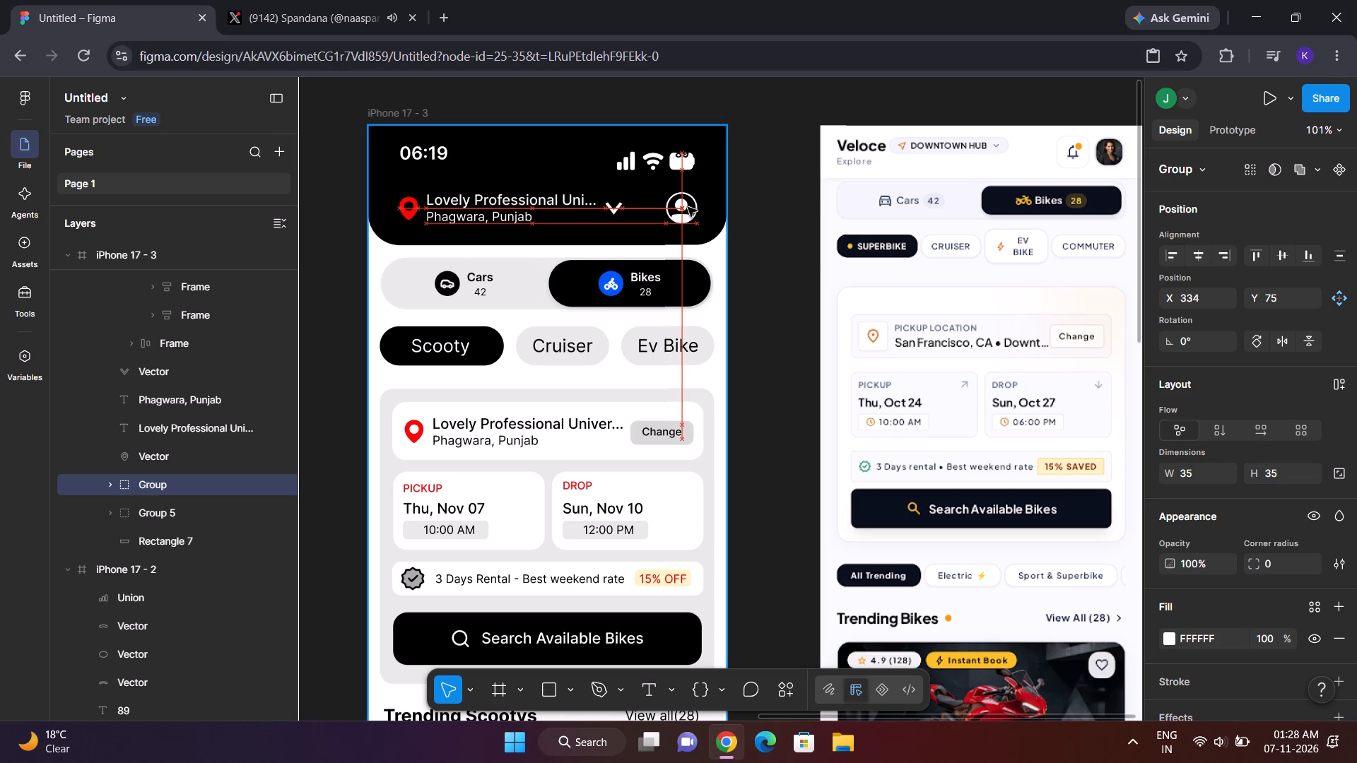
left_click(756, 180)
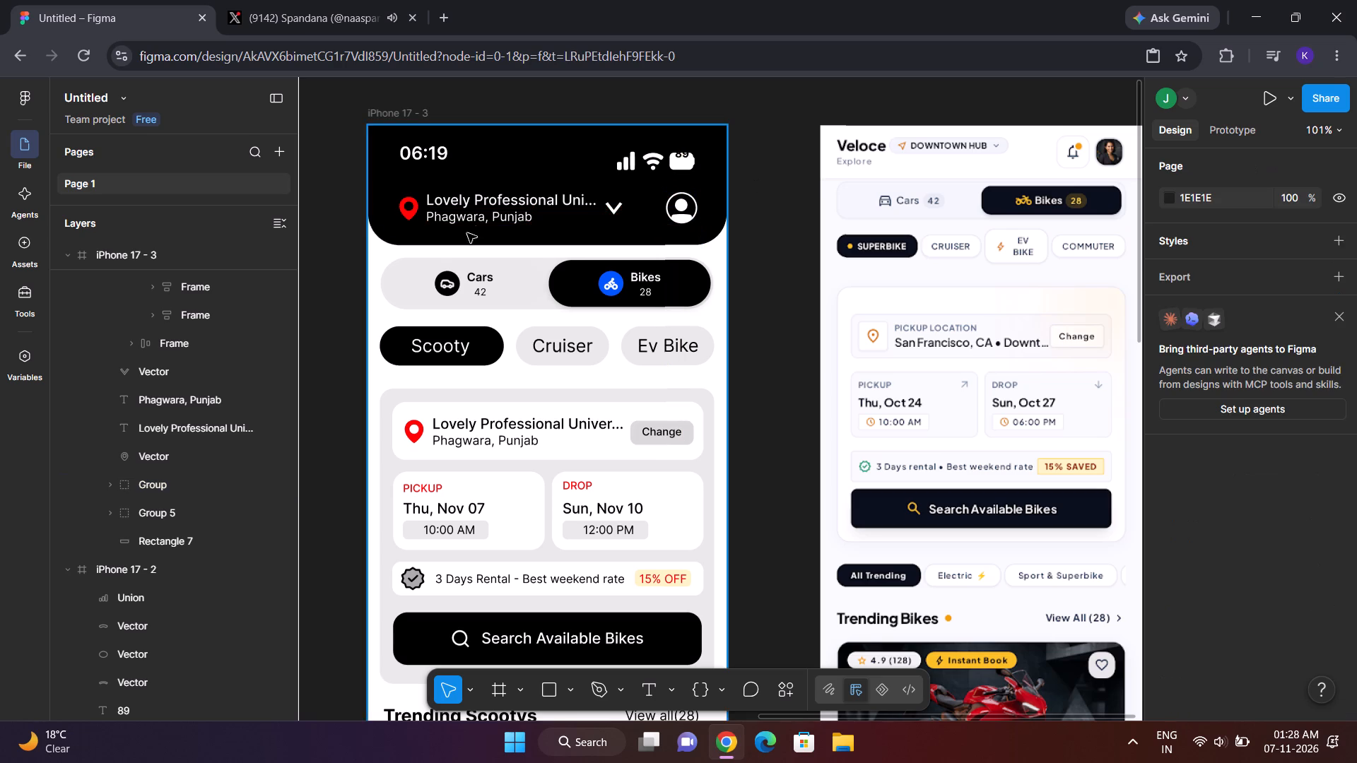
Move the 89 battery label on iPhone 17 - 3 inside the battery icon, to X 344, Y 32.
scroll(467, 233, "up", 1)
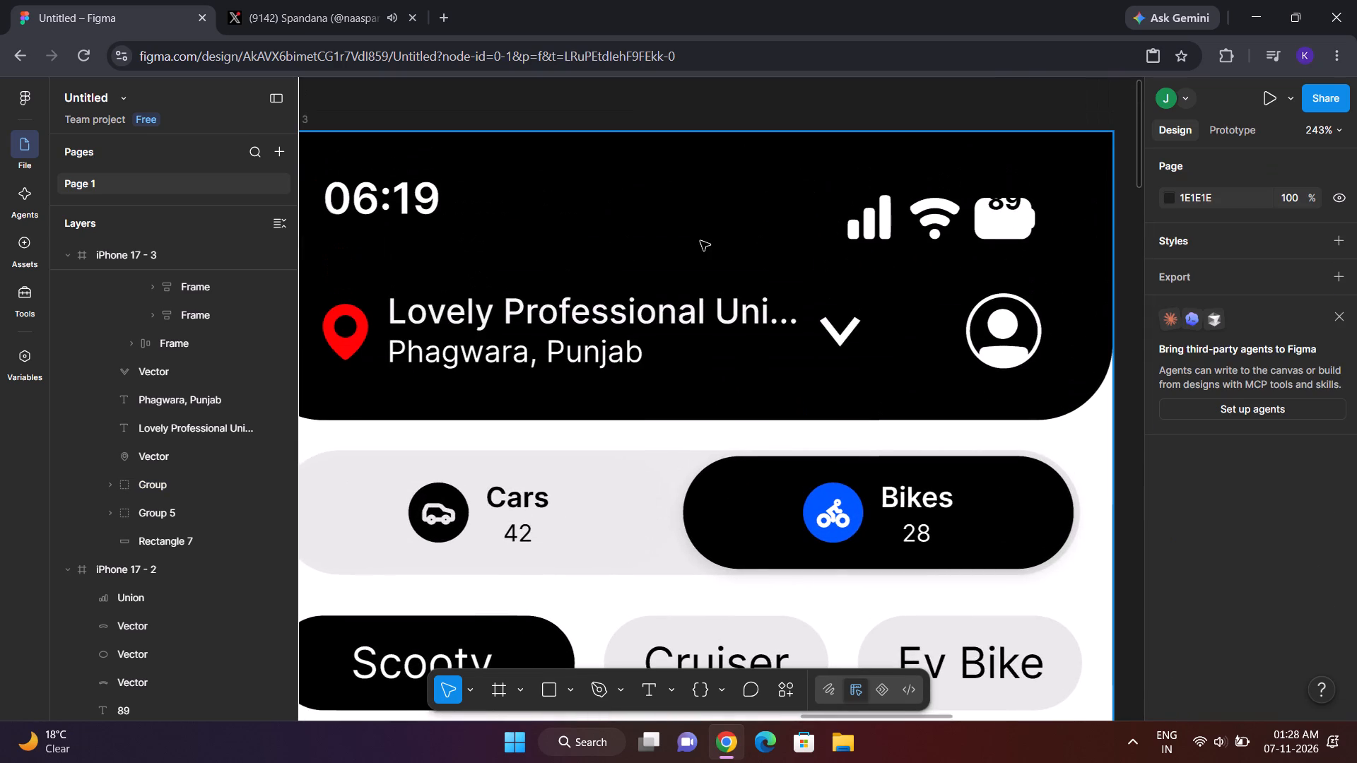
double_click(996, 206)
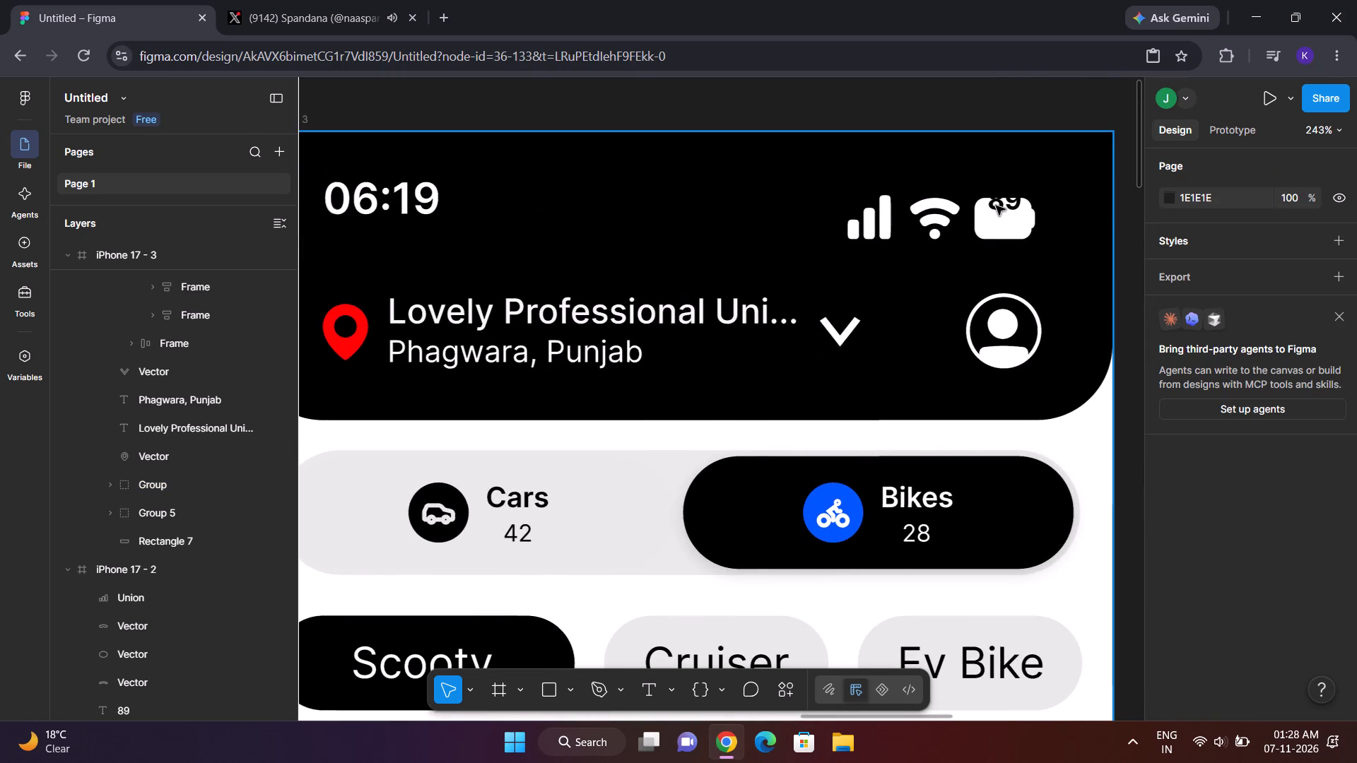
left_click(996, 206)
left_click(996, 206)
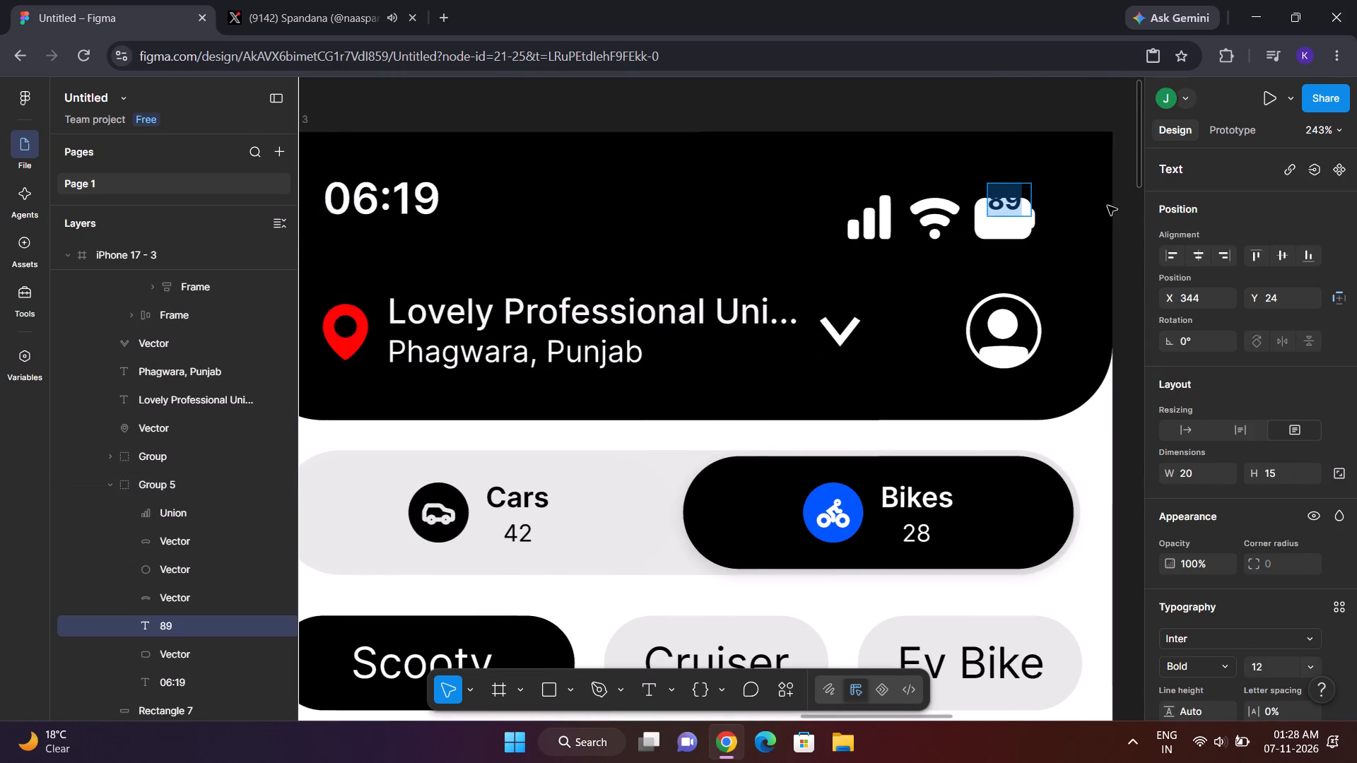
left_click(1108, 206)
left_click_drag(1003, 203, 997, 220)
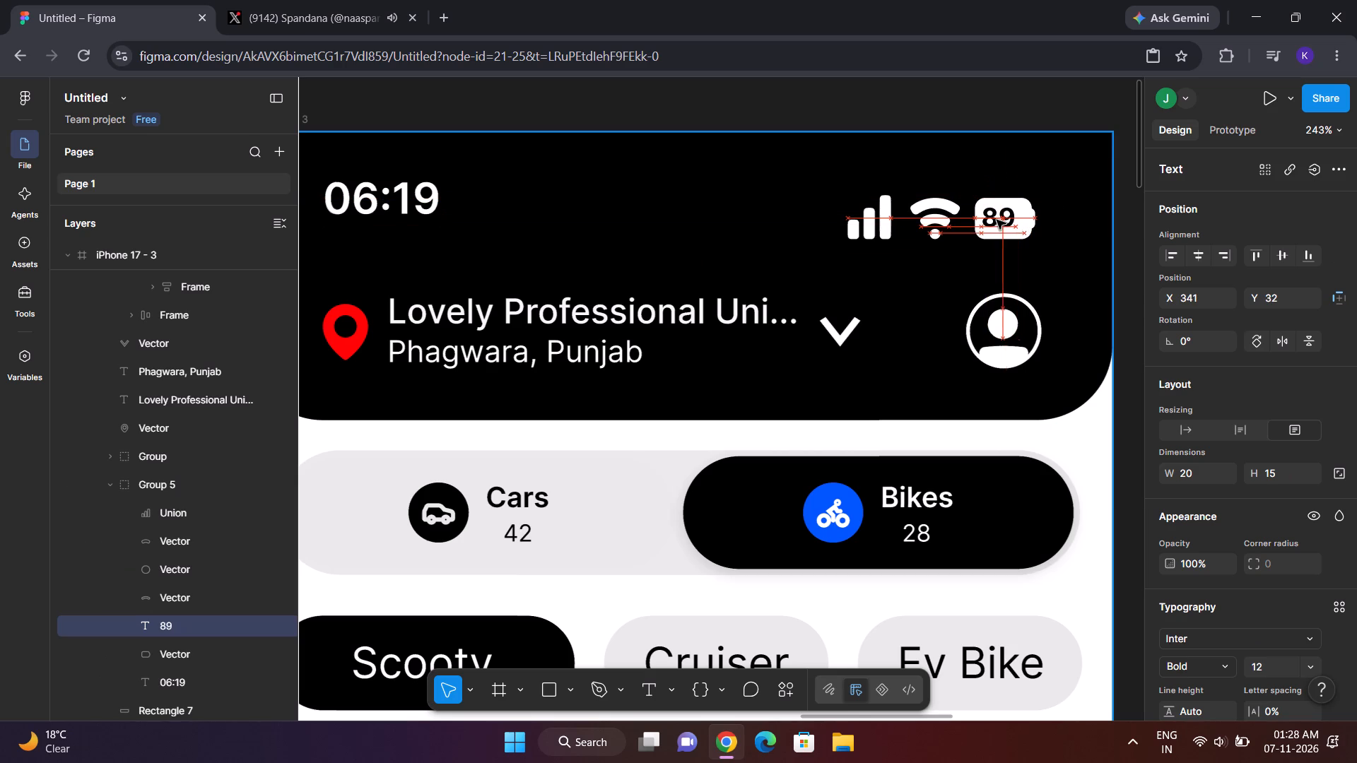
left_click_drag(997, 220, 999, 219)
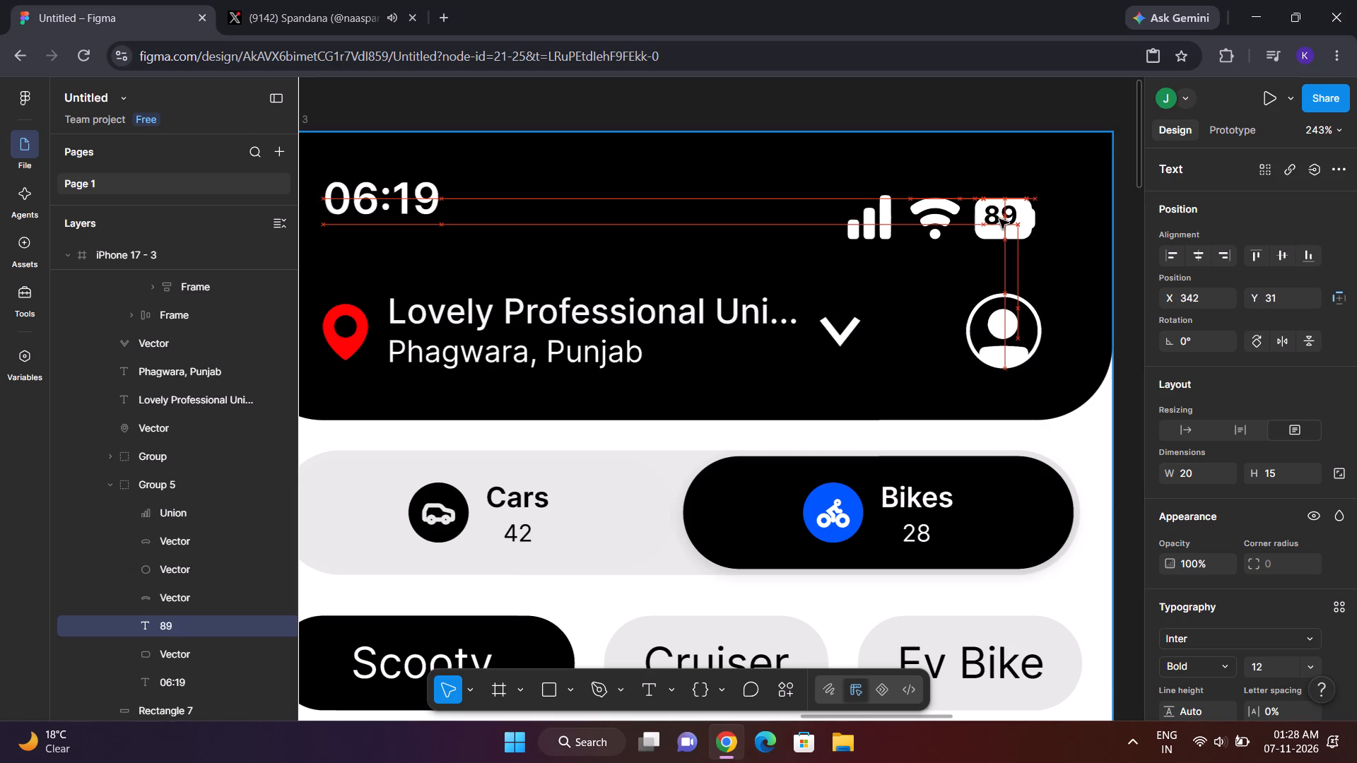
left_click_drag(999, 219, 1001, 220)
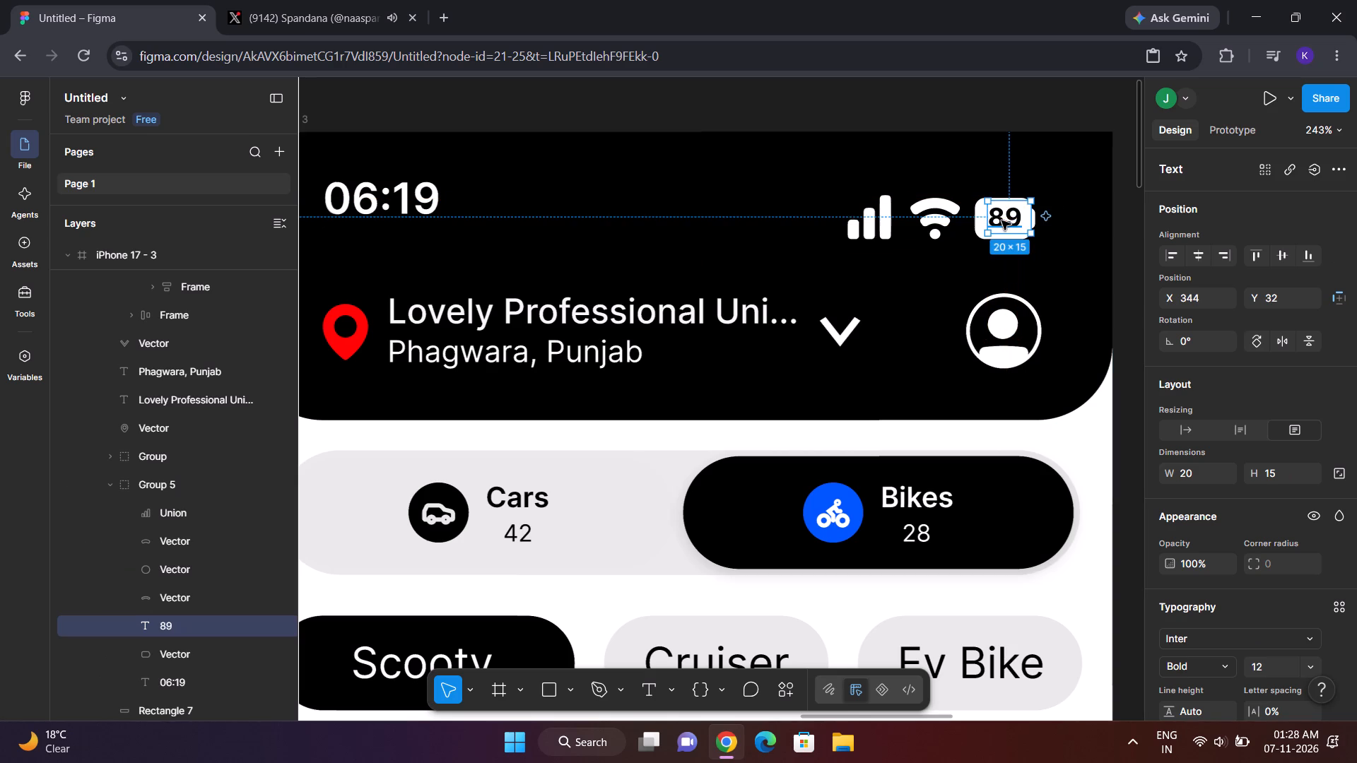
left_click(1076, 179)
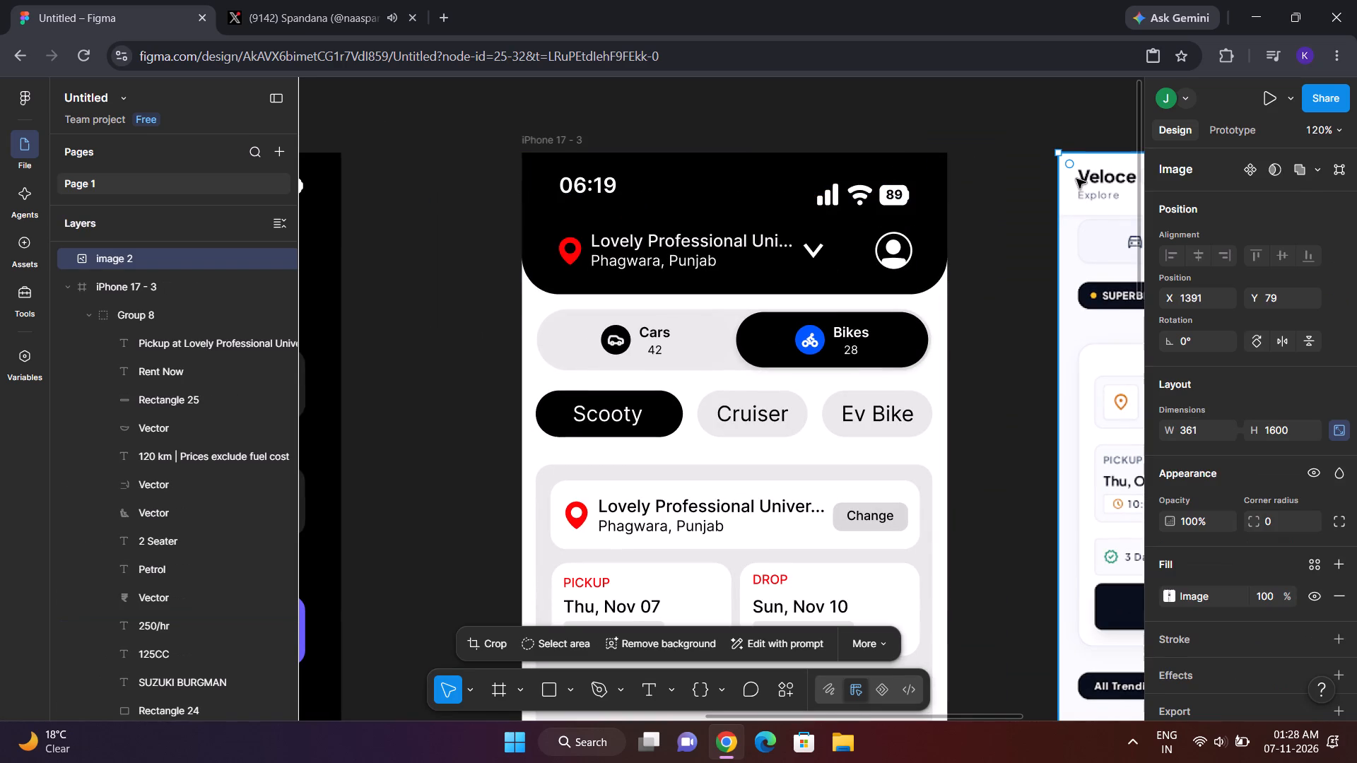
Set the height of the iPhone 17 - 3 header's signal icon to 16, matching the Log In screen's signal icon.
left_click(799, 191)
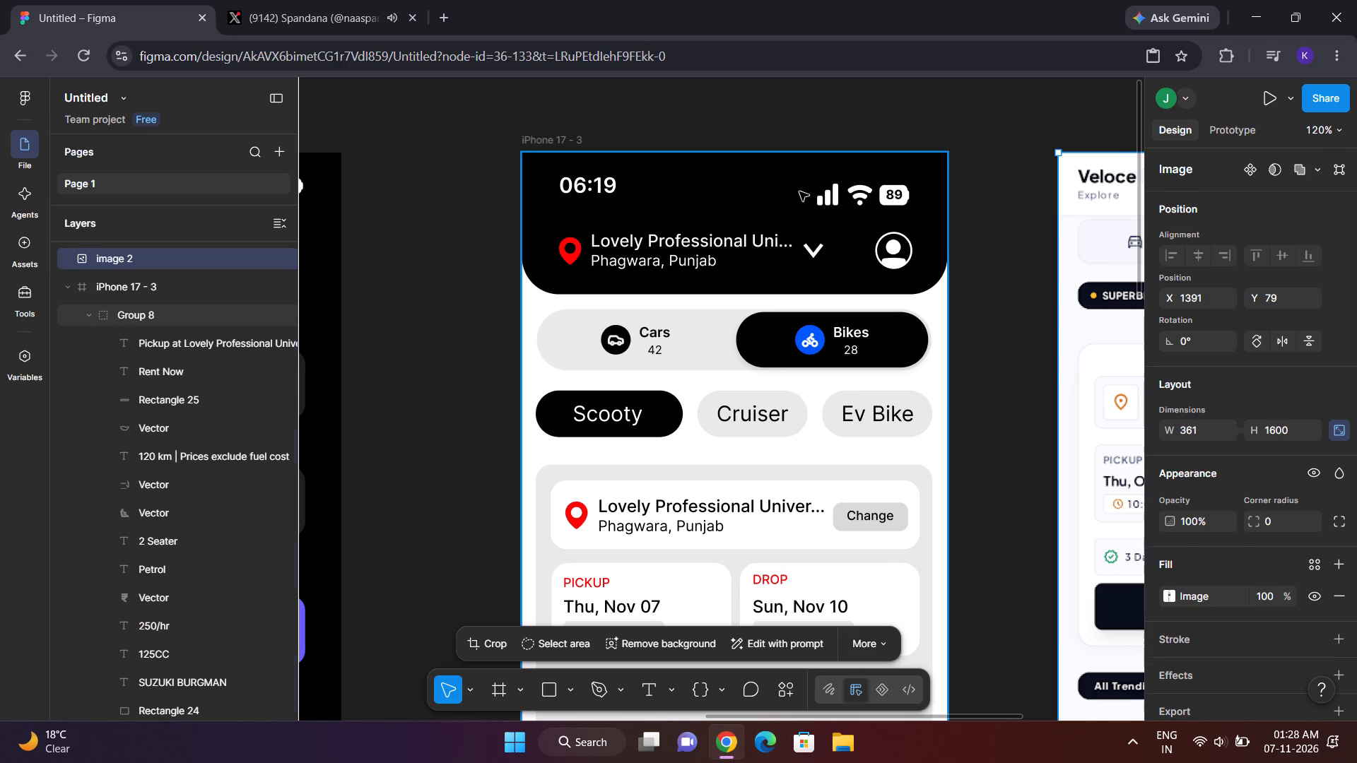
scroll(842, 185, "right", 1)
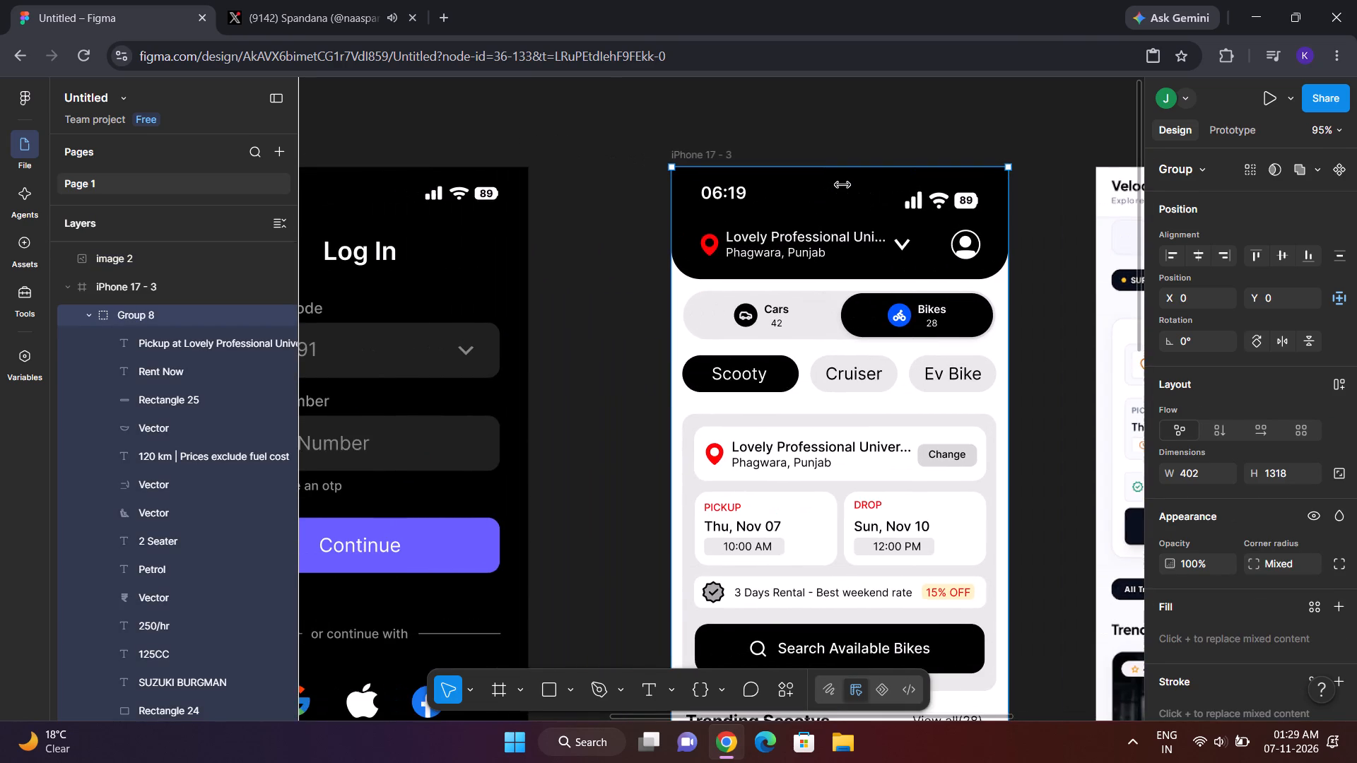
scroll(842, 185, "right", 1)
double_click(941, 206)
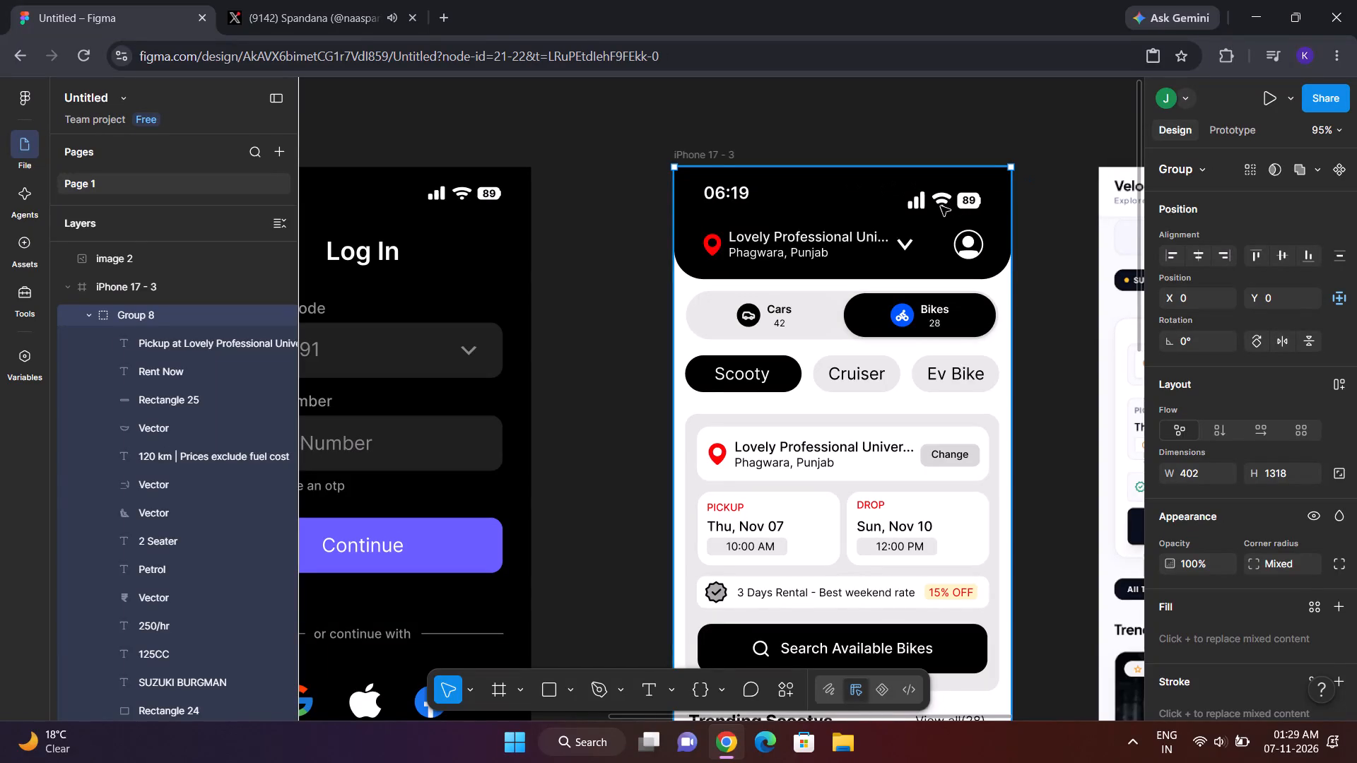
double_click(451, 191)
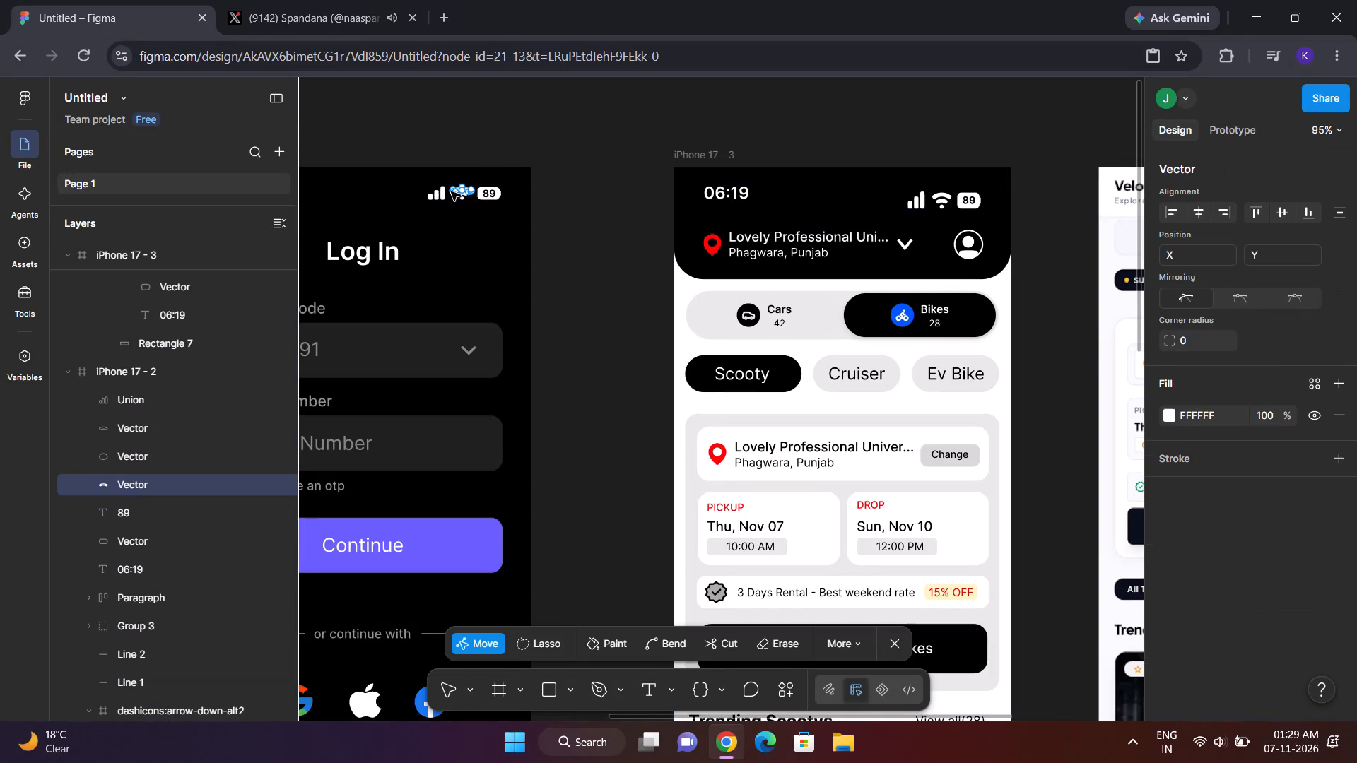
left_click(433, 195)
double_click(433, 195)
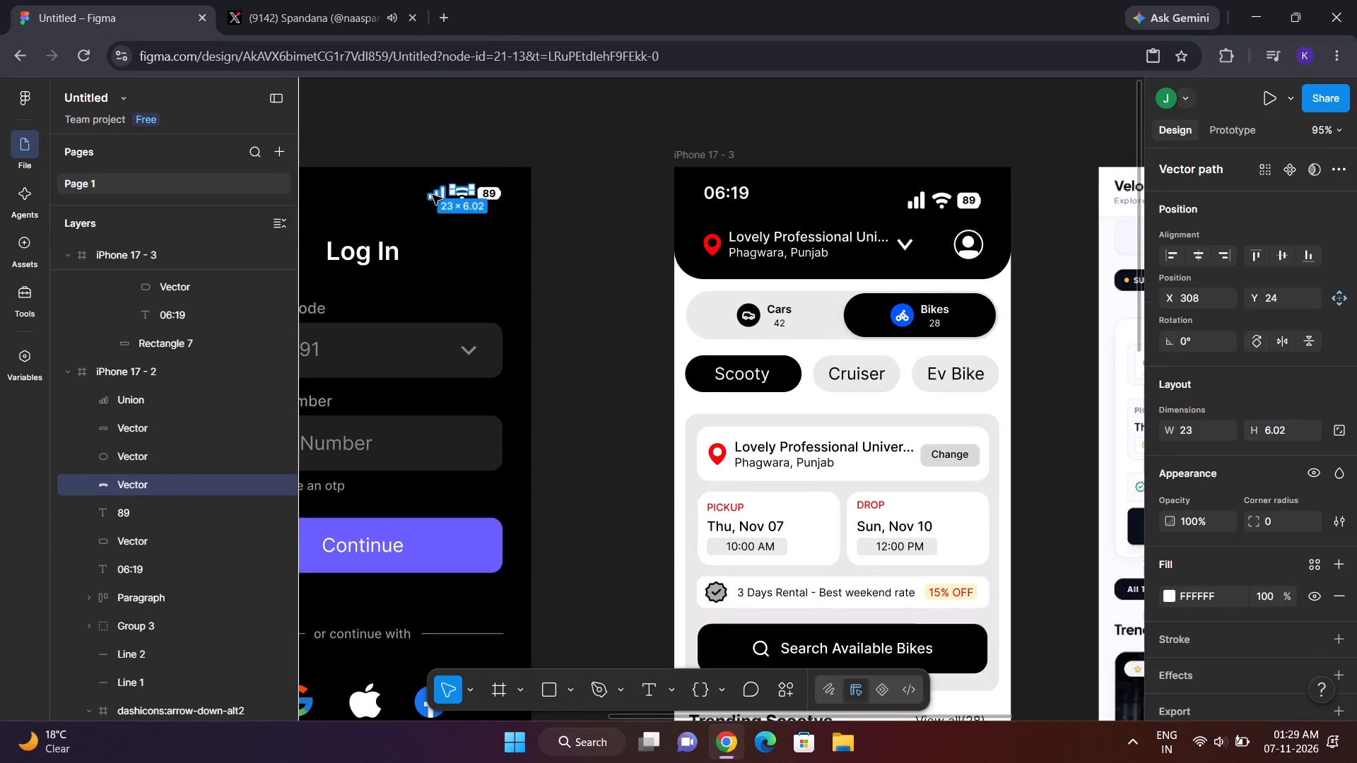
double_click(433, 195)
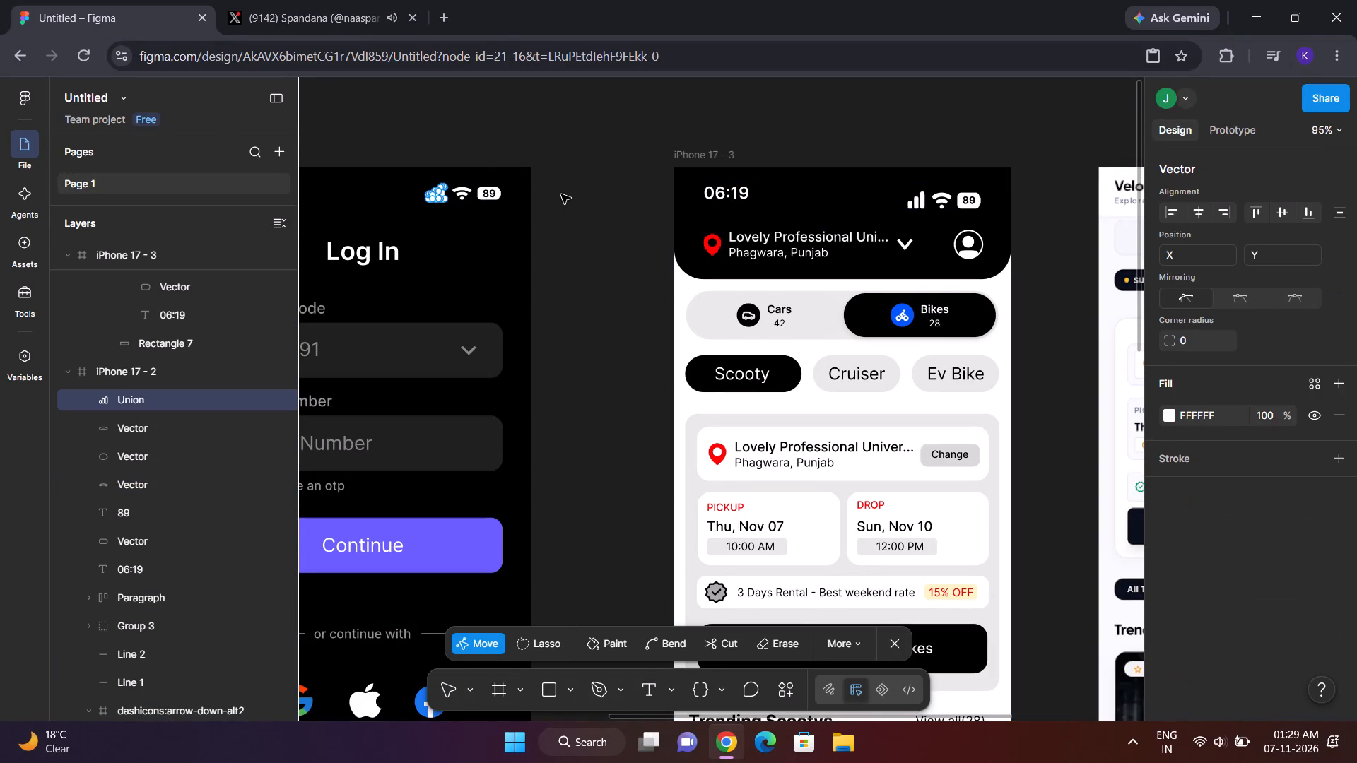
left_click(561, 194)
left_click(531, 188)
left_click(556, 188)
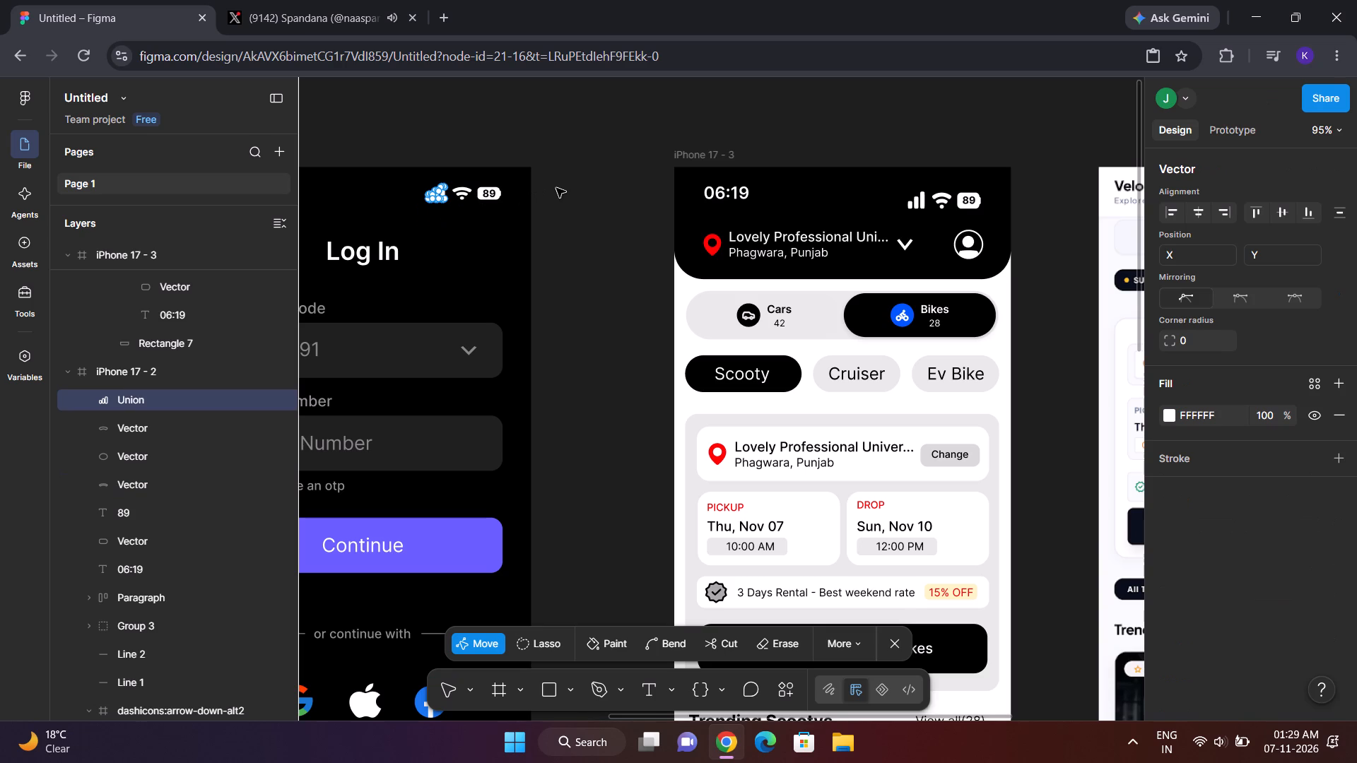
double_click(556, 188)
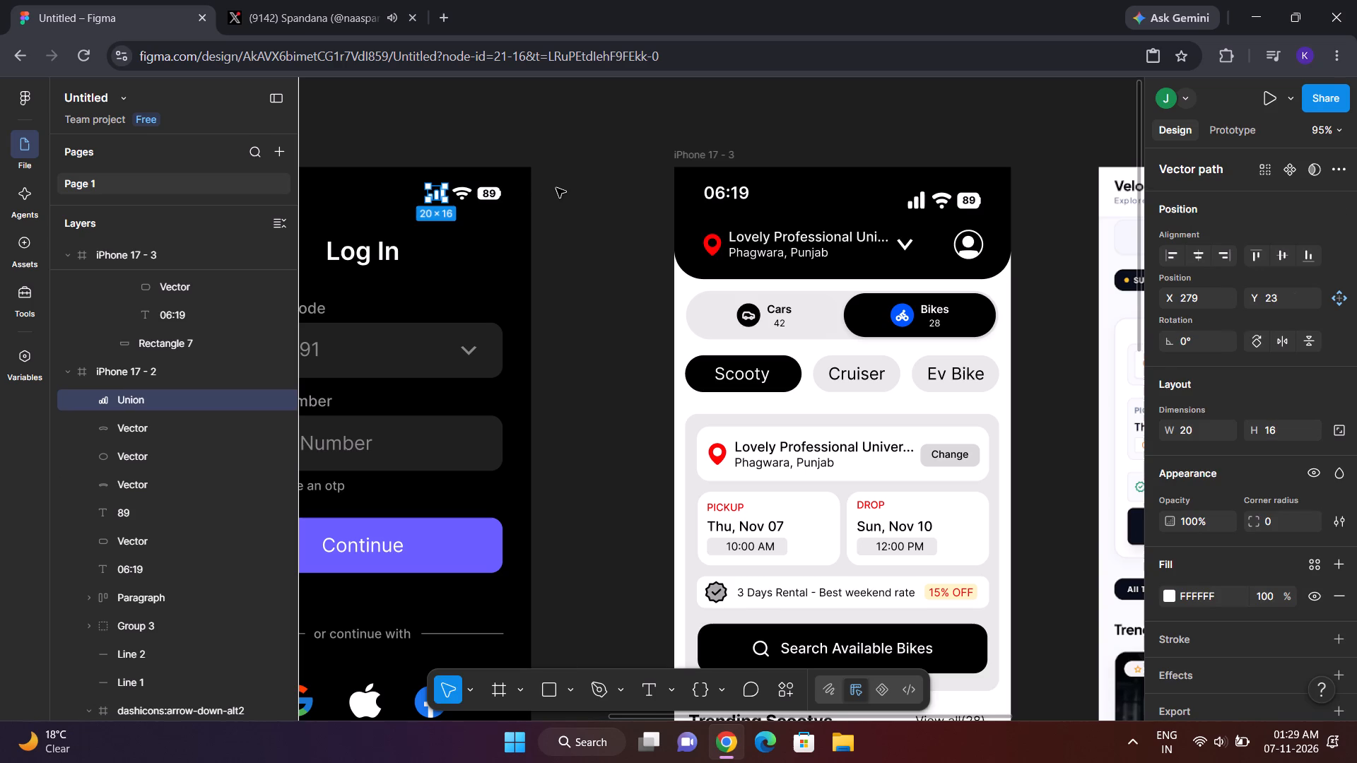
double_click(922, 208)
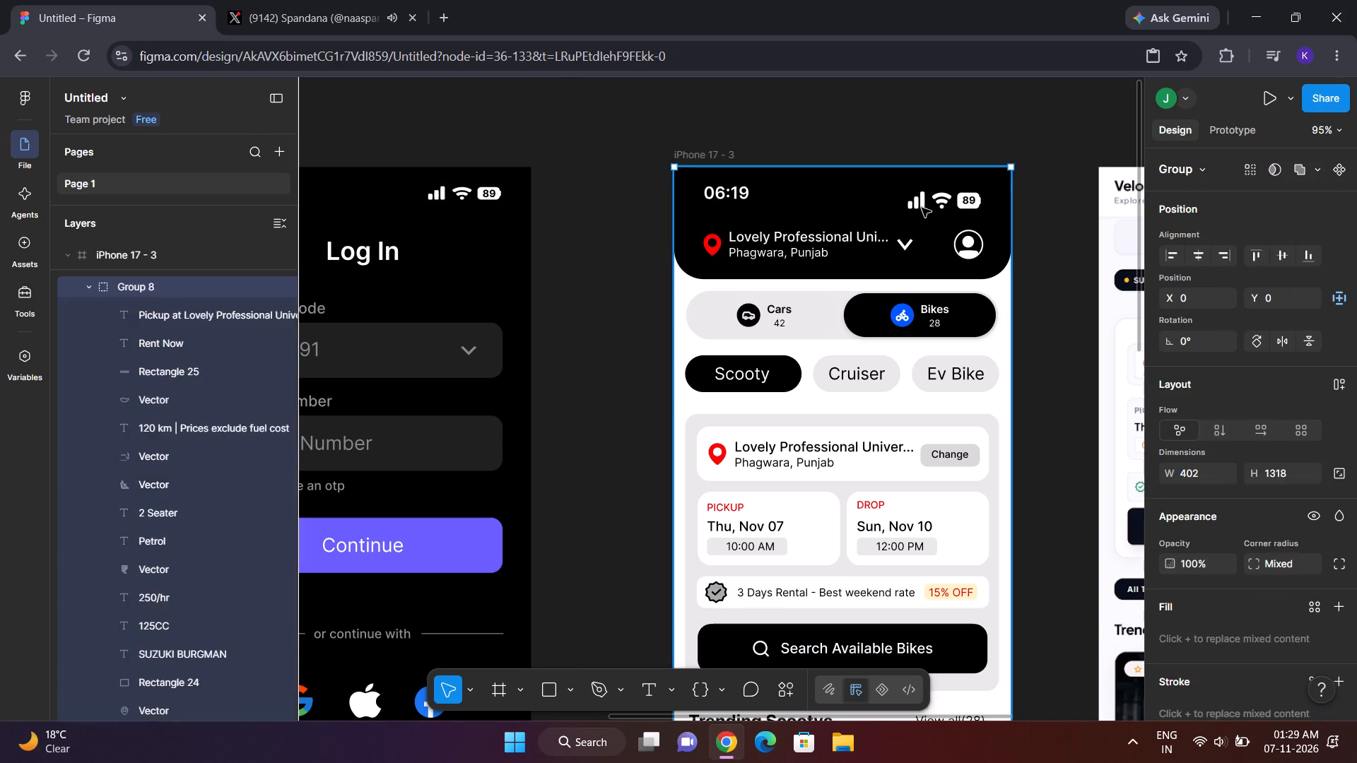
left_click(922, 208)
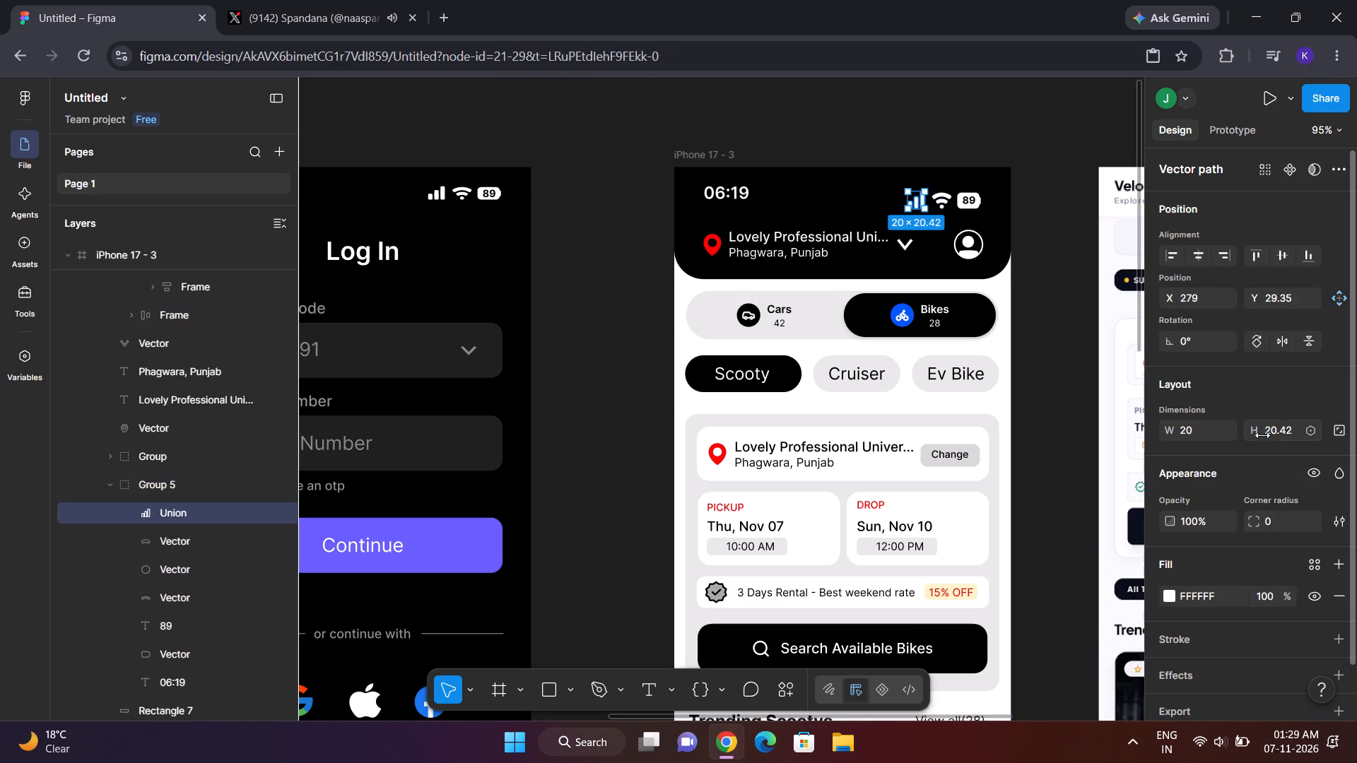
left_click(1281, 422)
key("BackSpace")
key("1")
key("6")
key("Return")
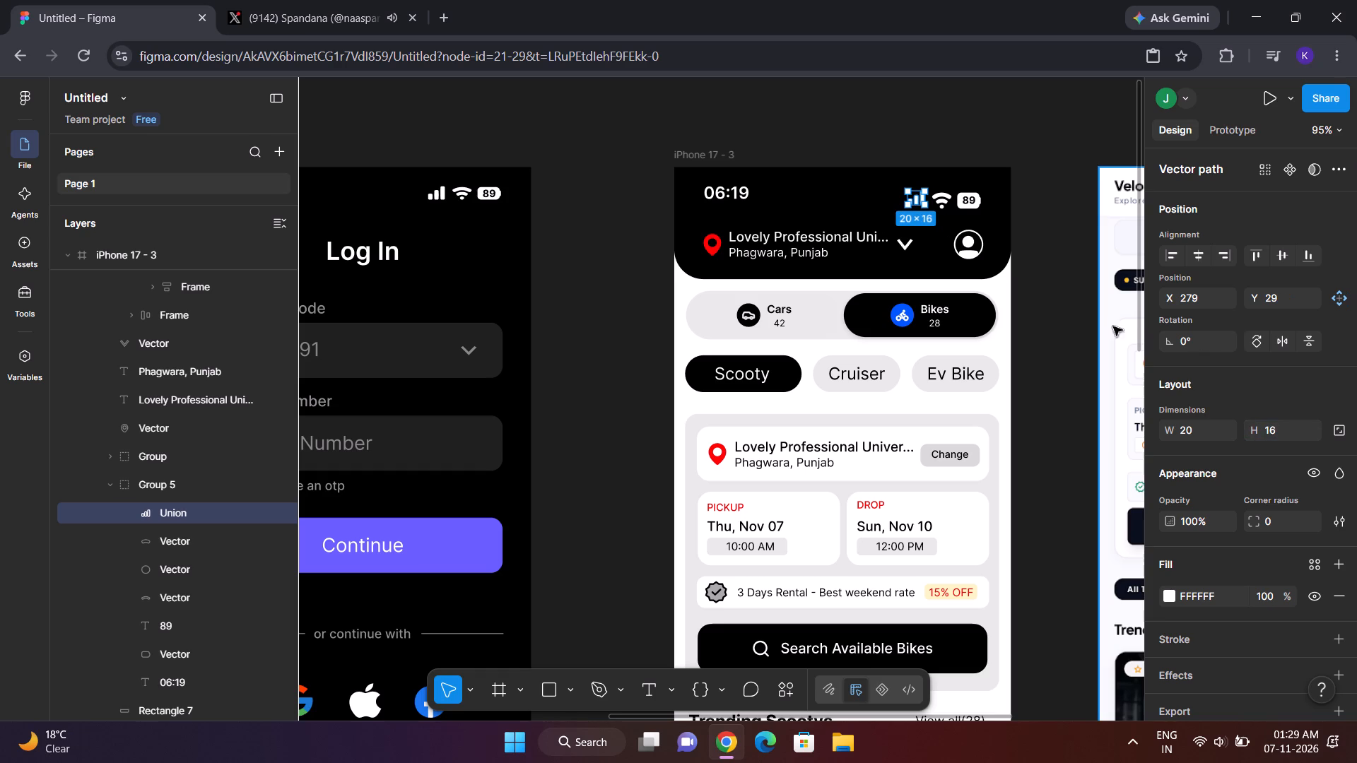
Examine the size and position of the 89 label and battery shape in the Log In screen's status bar.
double_click(492, 196)
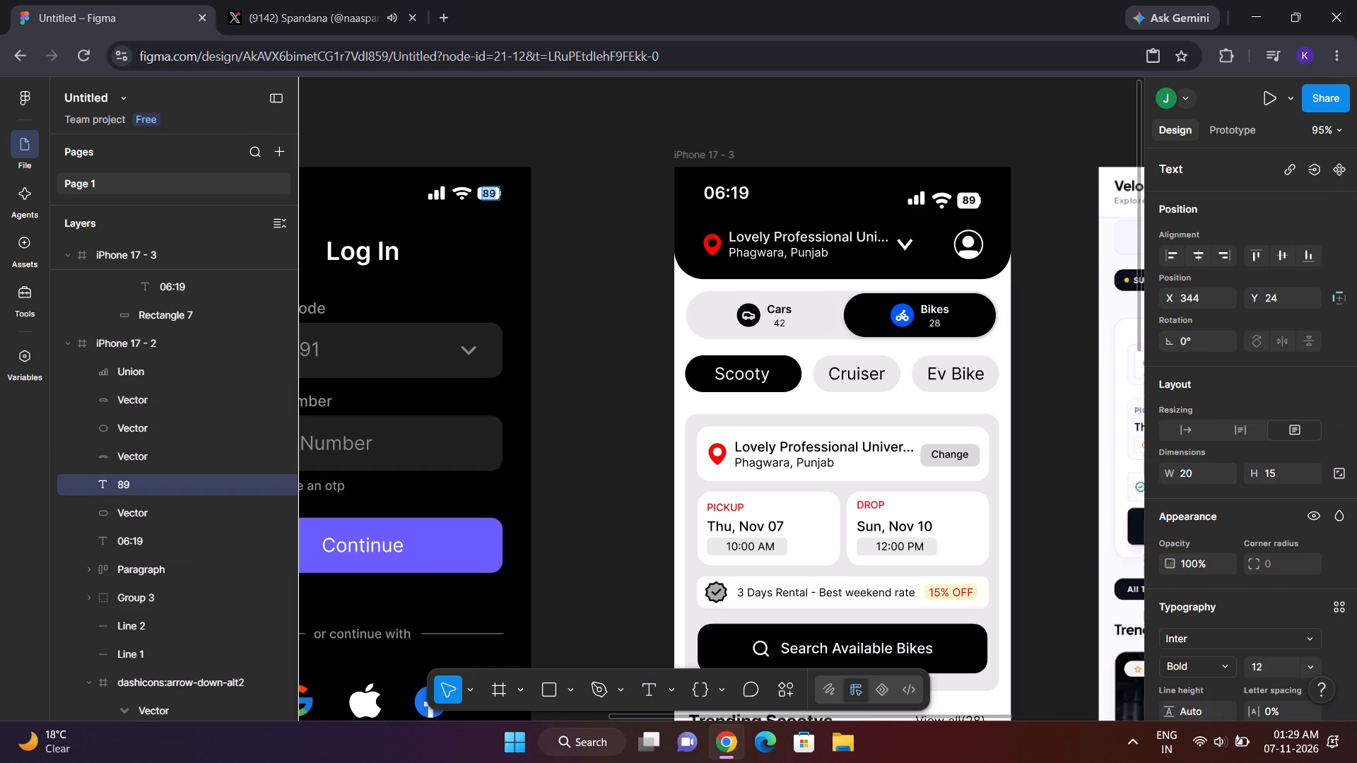
left_click(516, 194)
left_click(558, 198)
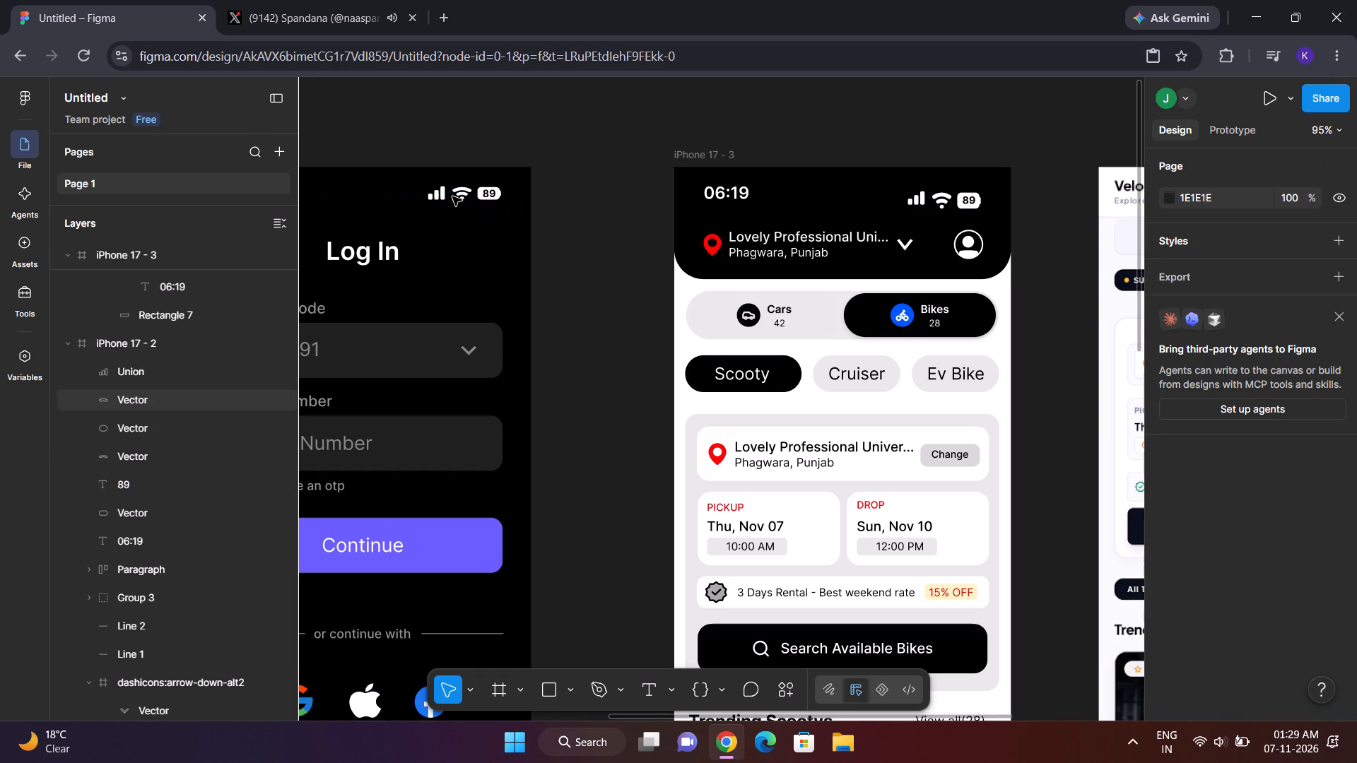
left_click(586, 184)
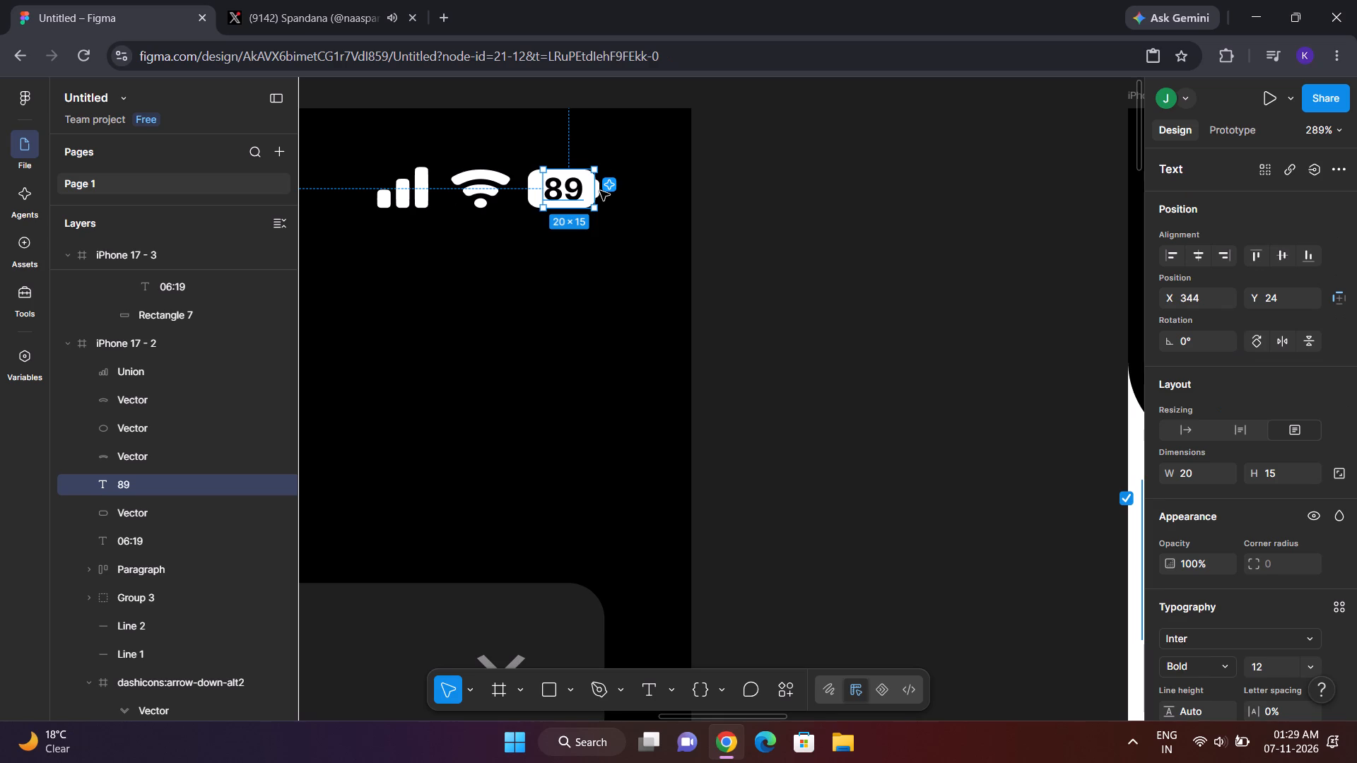
left_click(531, 199)
left_click(736, 208)
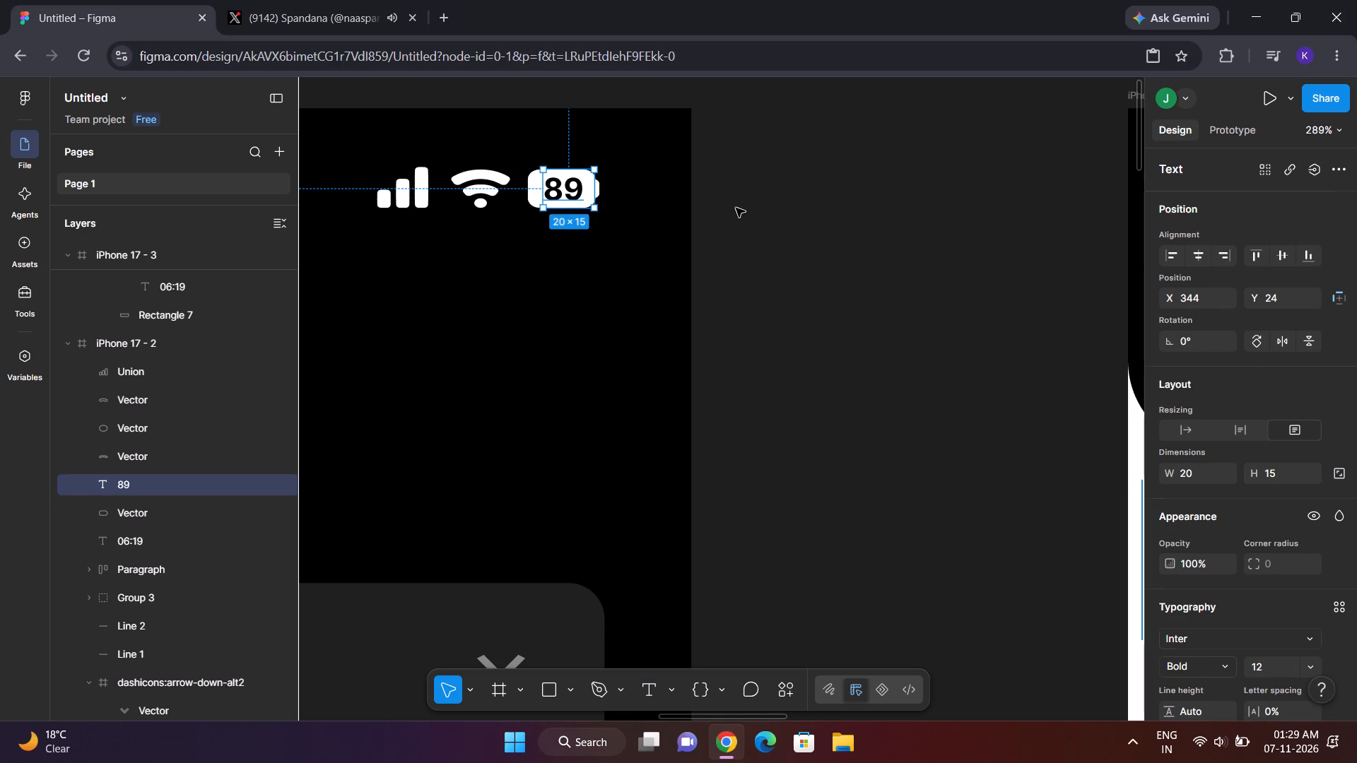
double_click(536, 197)
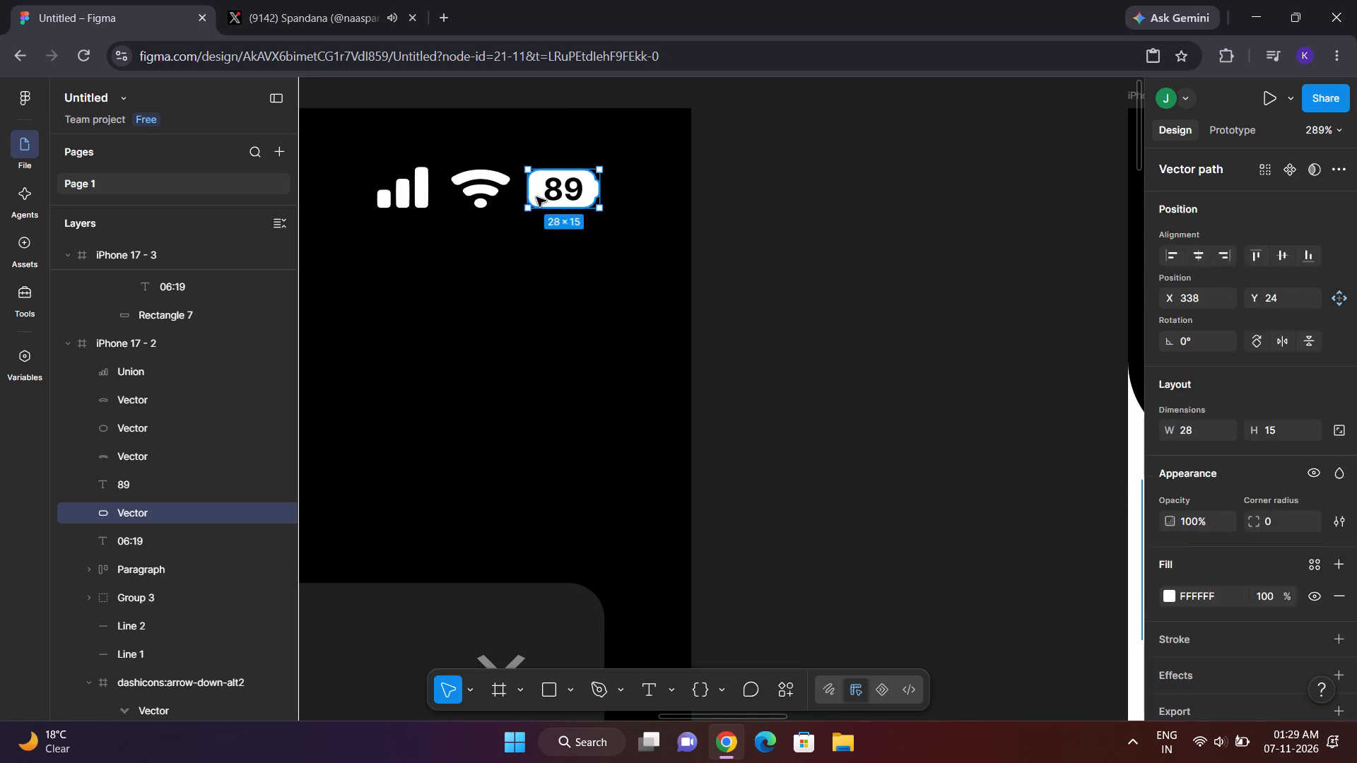
left_click(681, 201)
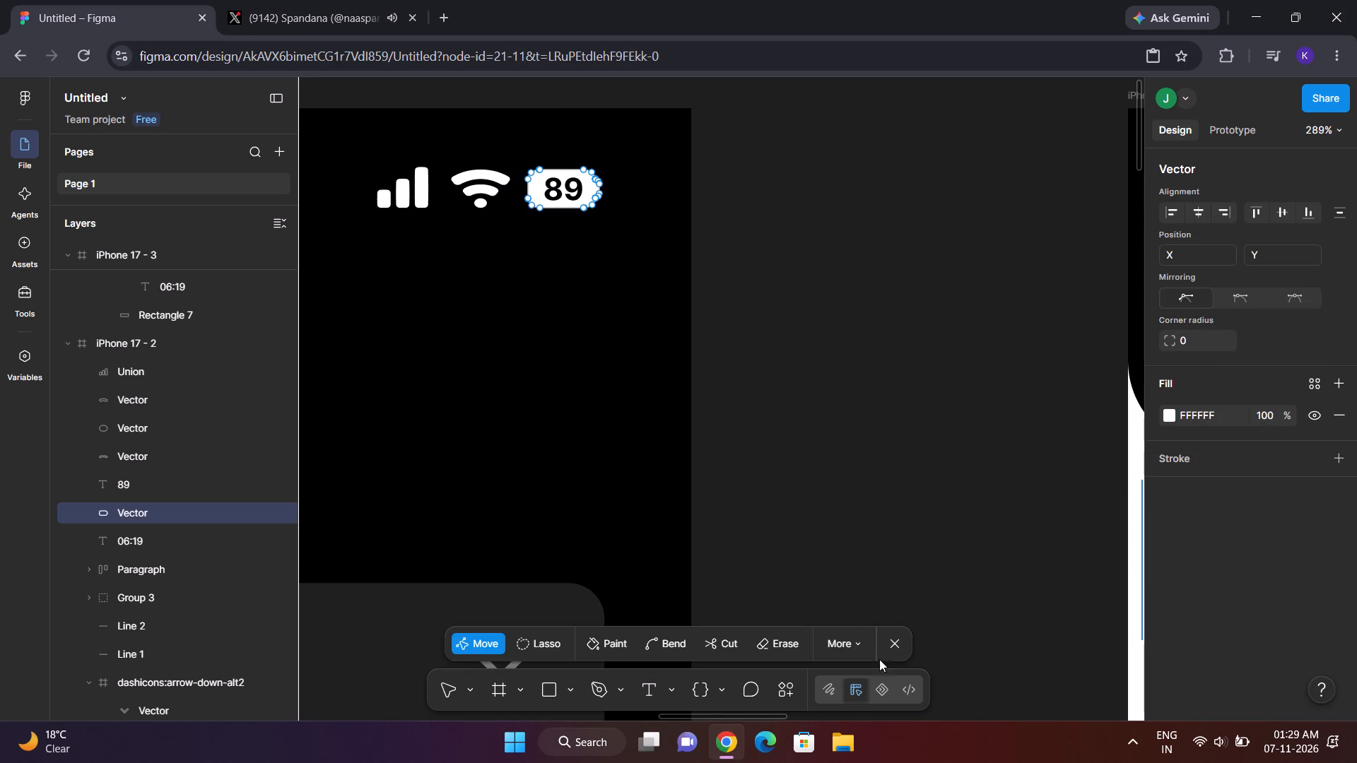
left_click(895, 644)
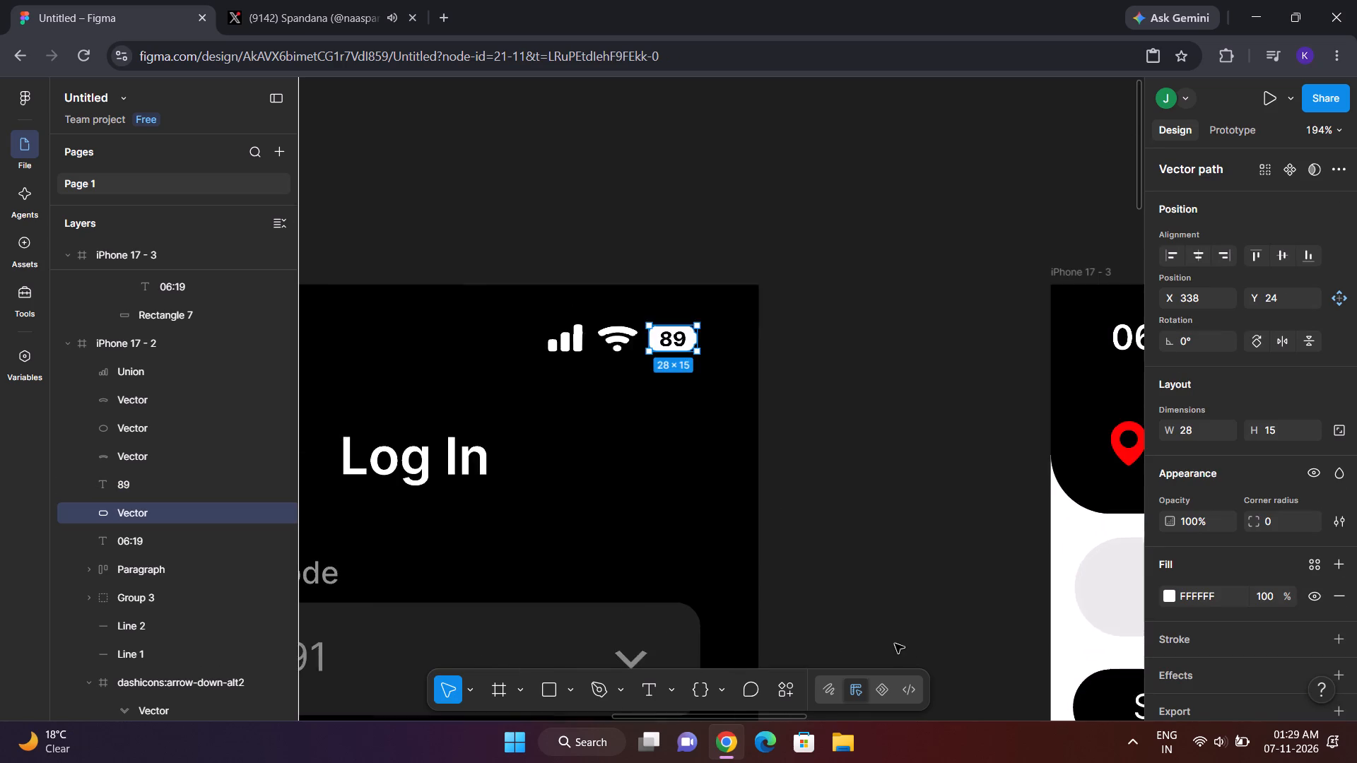
Delete the whole status bar group, with the time, signal, Wi-Fi and battery, from the iPhone 17 - 3 header.
scroll(895, 644, "left", 4)
scroll(1103, 448, "left", 3)
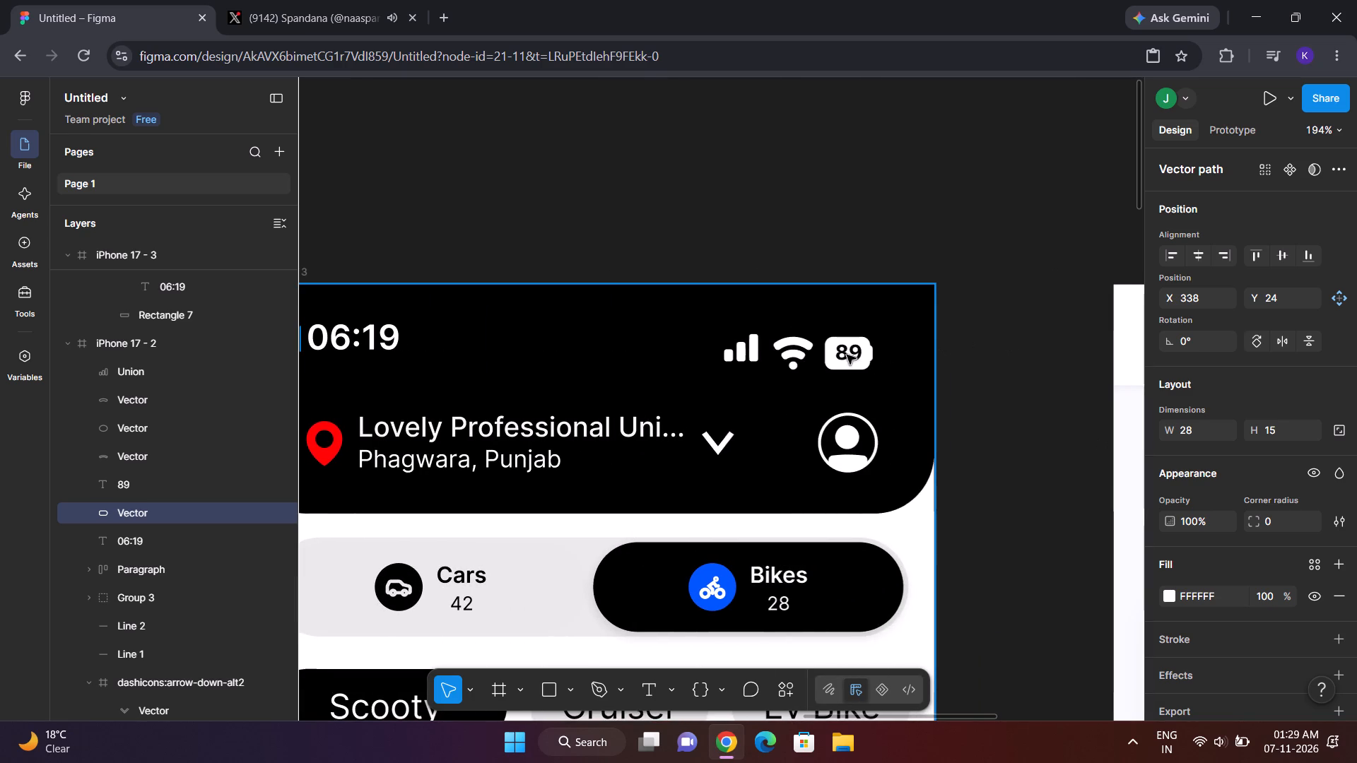
double_click(871, 360)
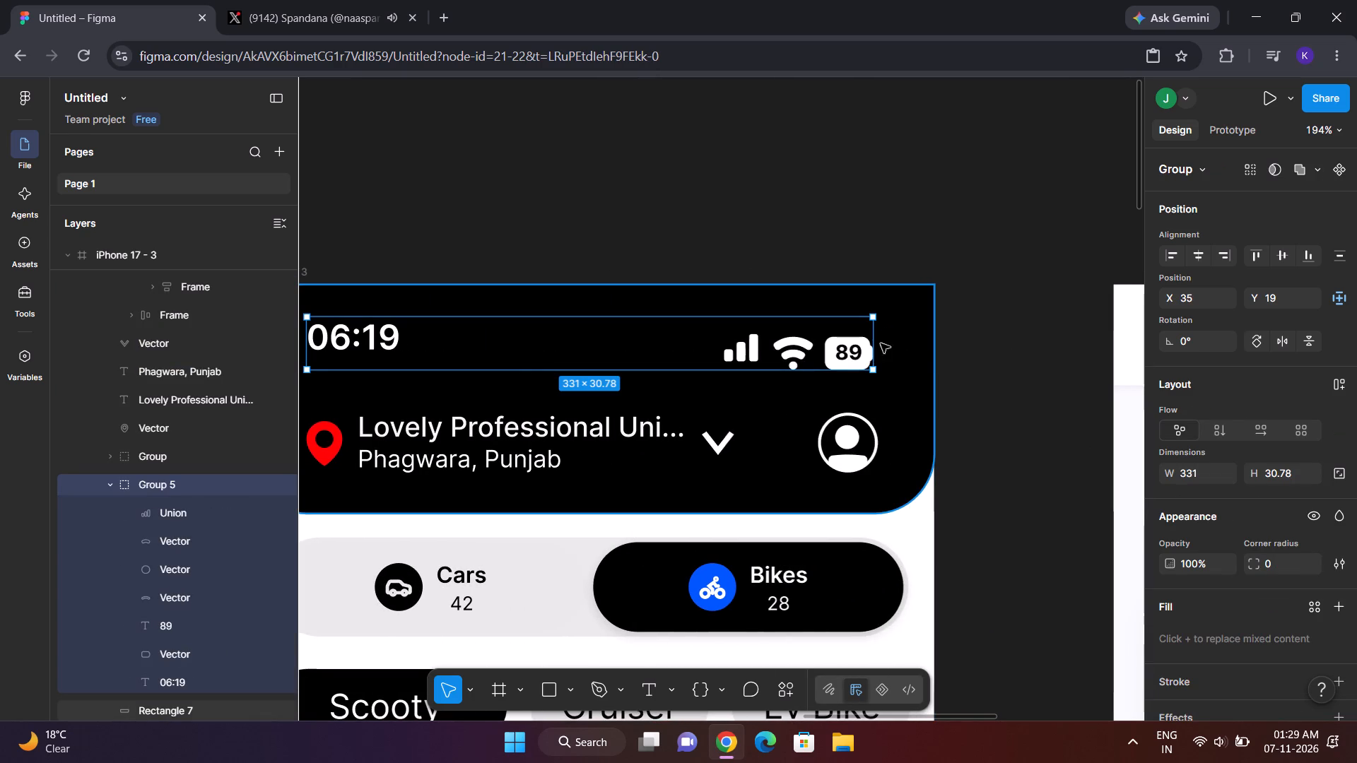
double_click(855, 367)
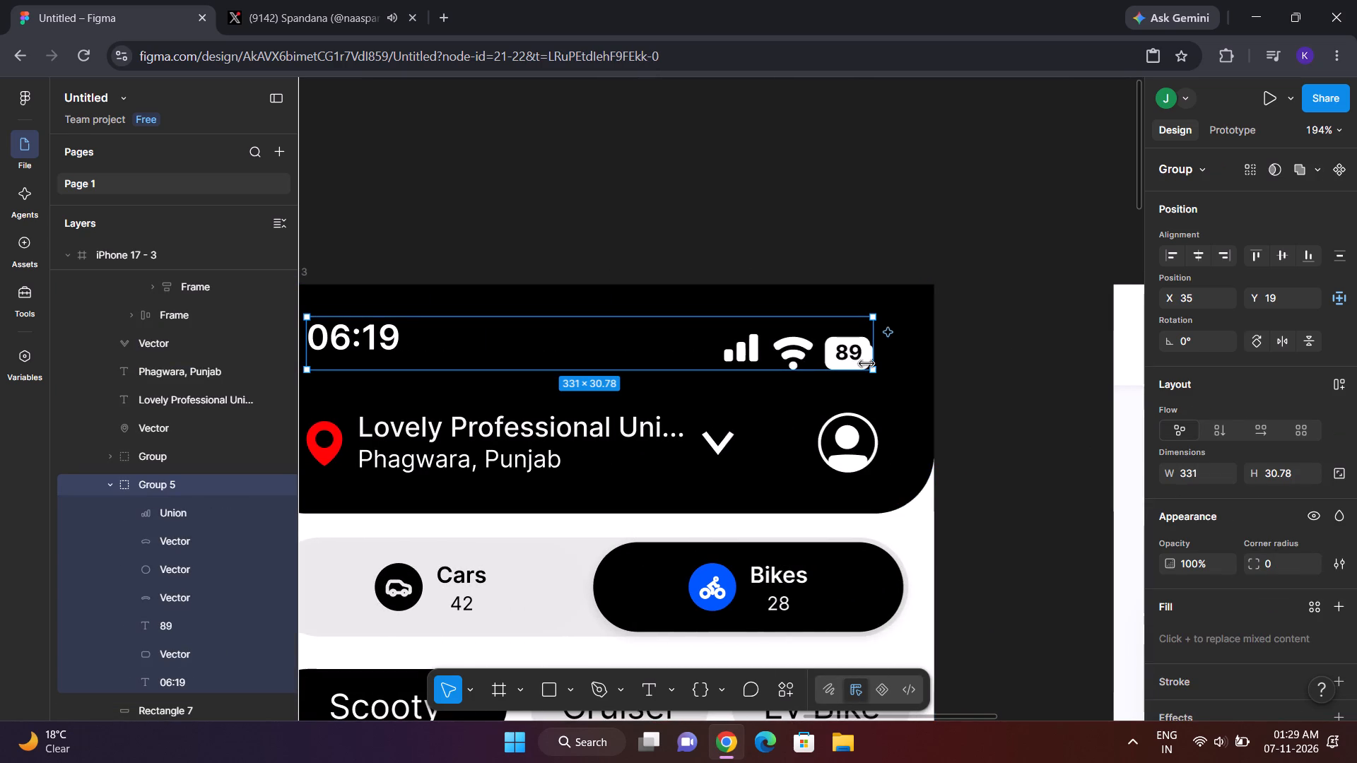
key("Delete")
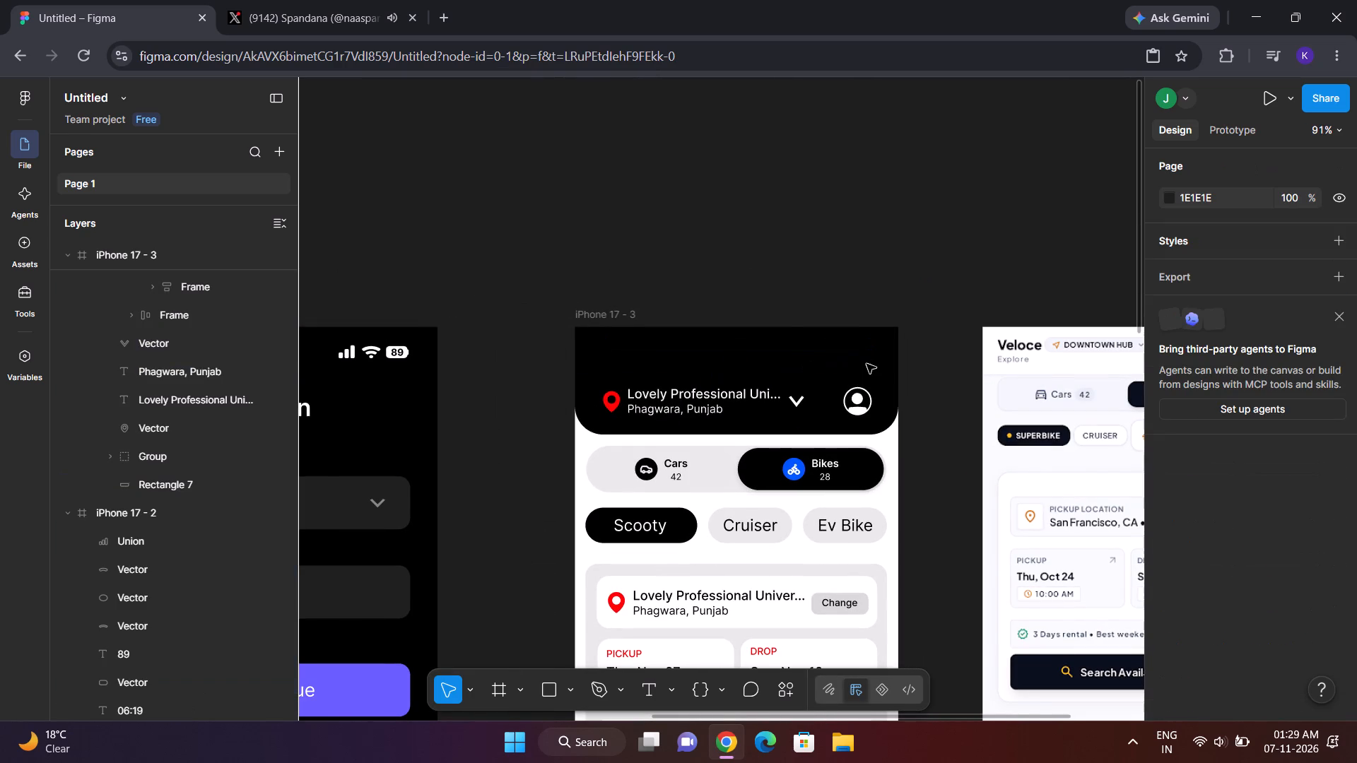
Copy the 06:19 time and the signal, Wi-Fi and battery icons from iPhone 17 - 2 into the iPhone 17 - 3 frame.
scroll(426, 328, "right", 2)
double_click(570, 369)
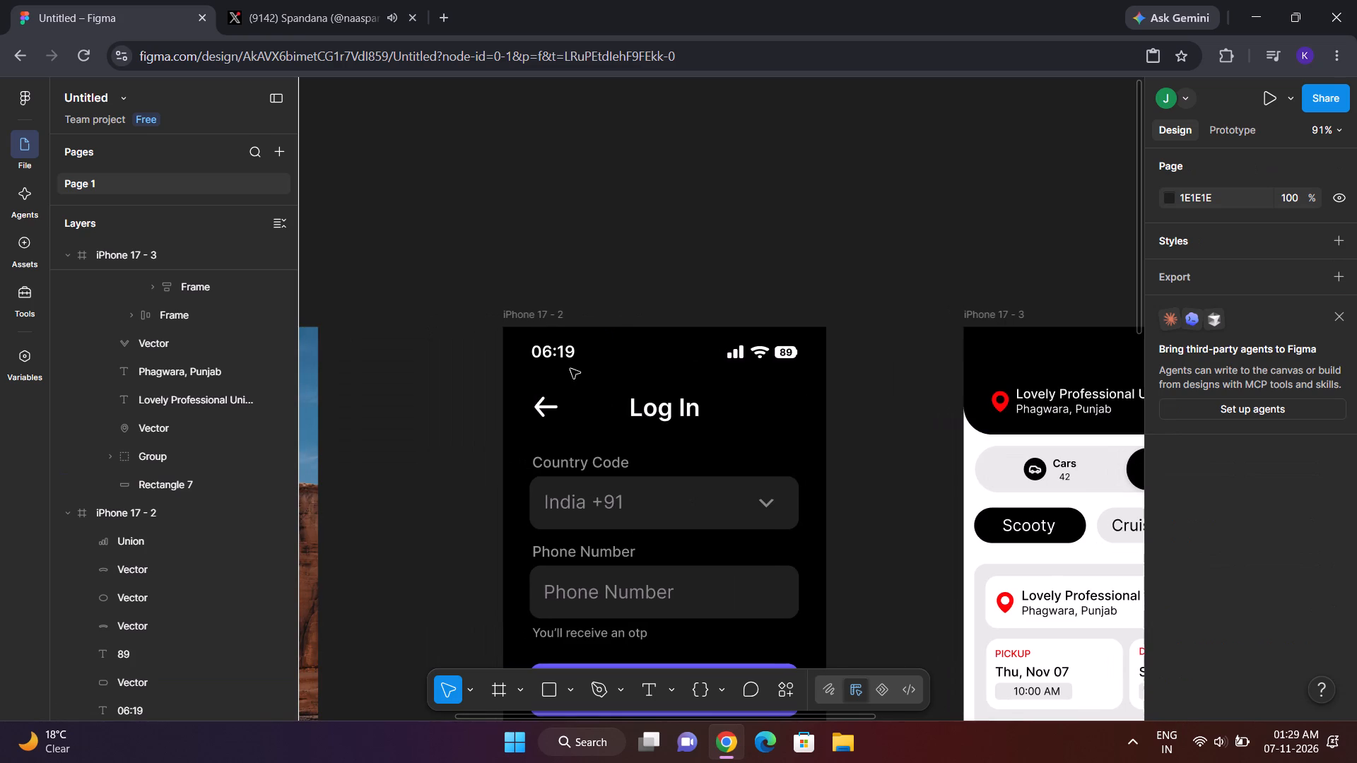
double_click(563, 360)
left_click(687, 360)
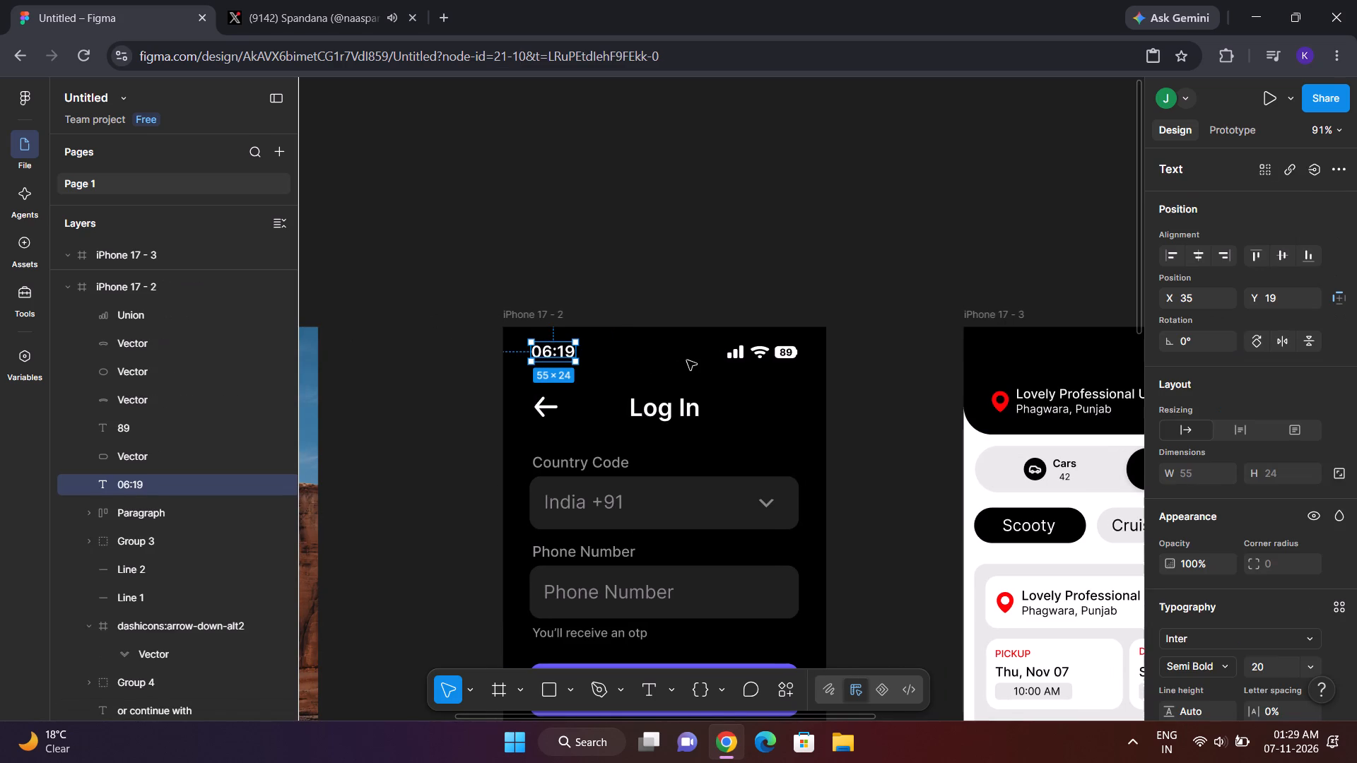
left_click_drag(922, 386, 531, 338)
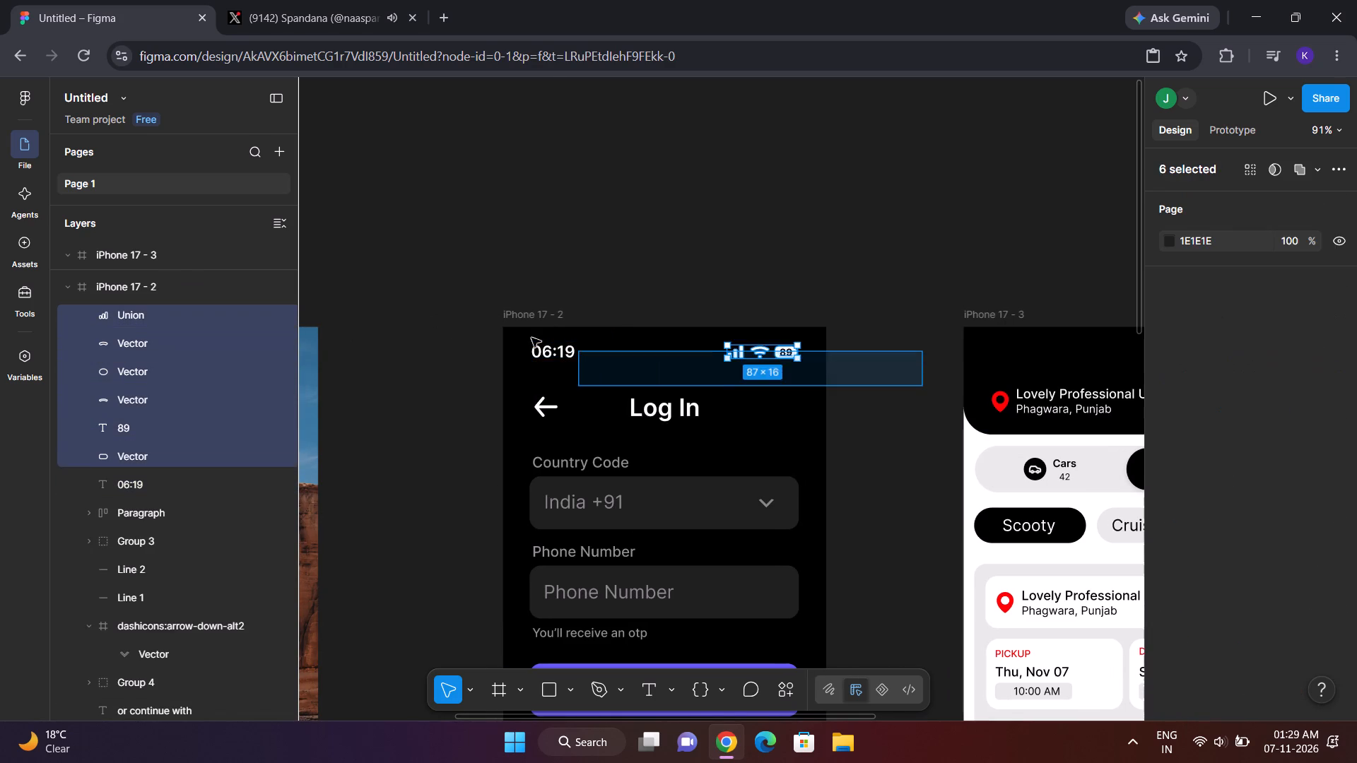
left_click_drag(531, 338, 493, 324)
key("ctrl+c")
scroll(493, 324, "left", 2)
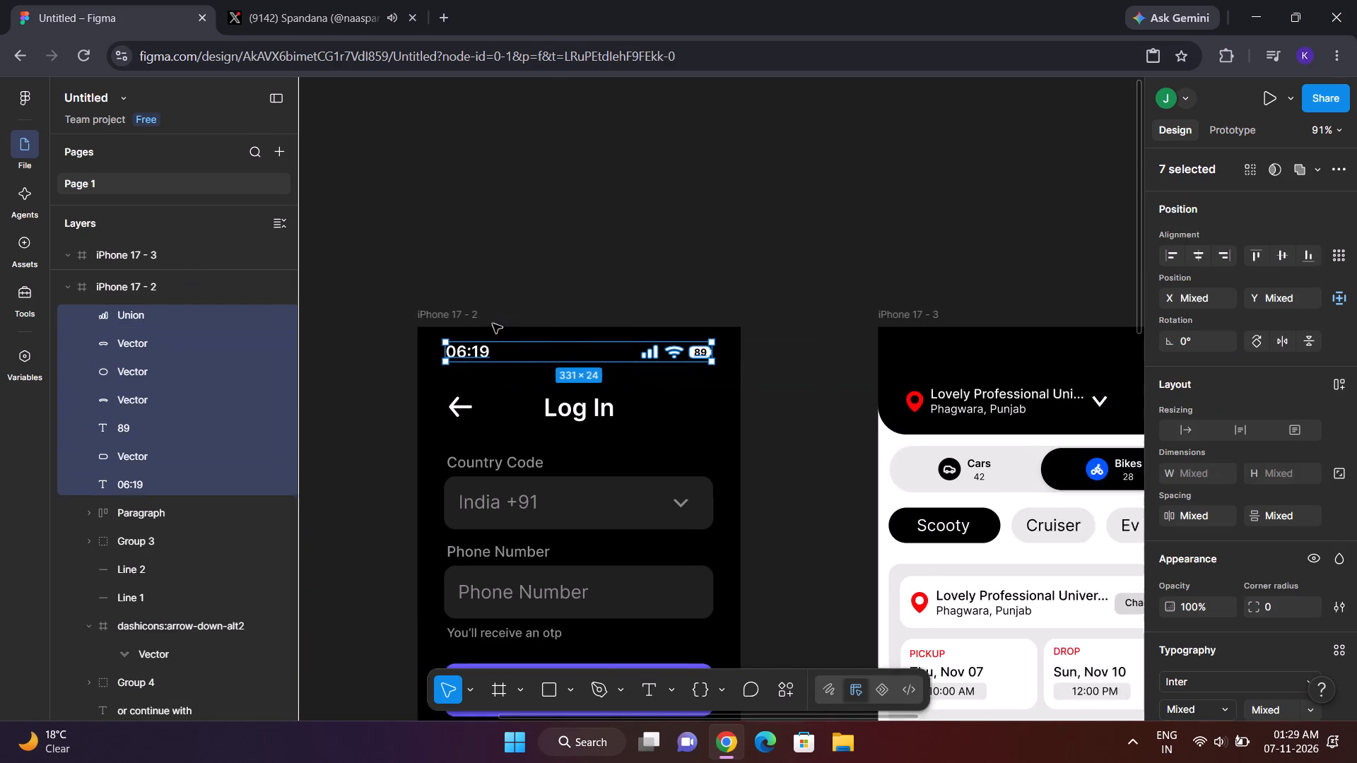
scroll(493, 324, "left", 2)
left_click(606, 321)
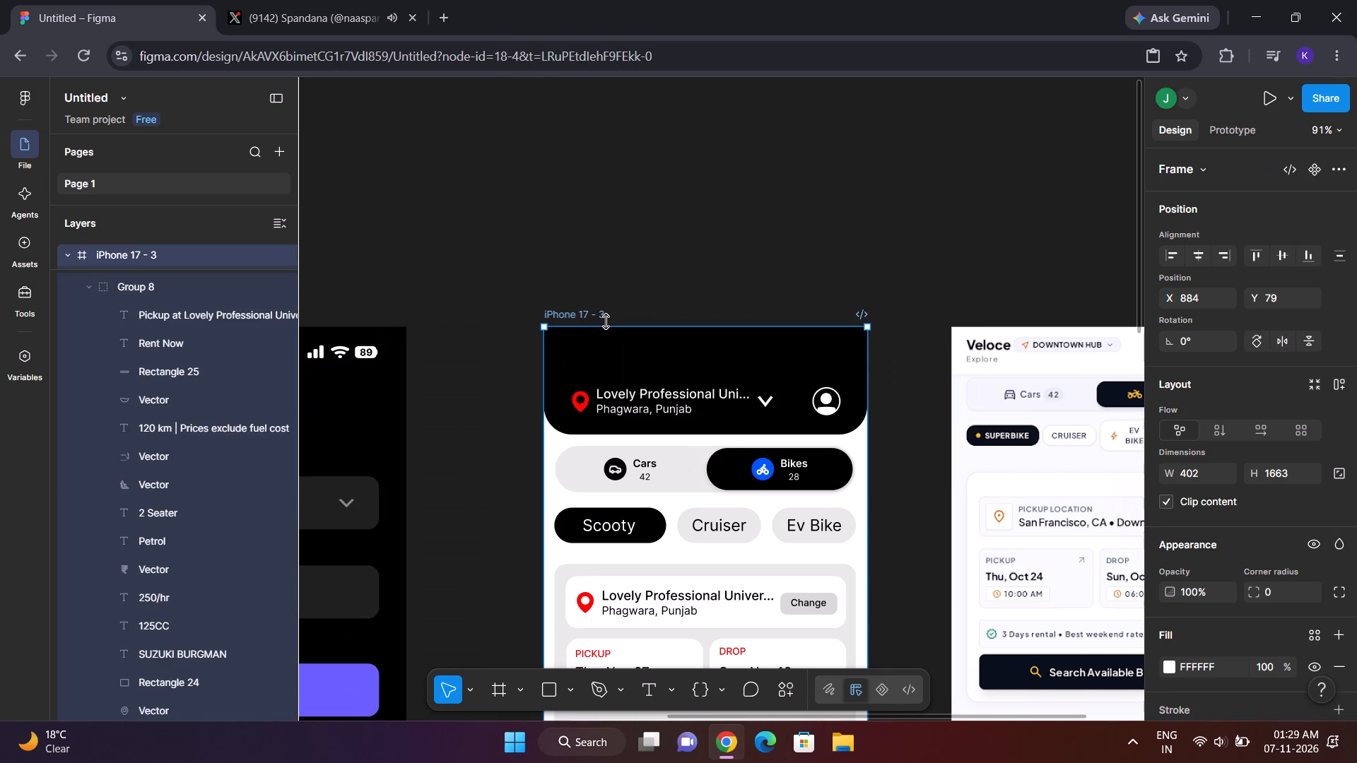
key("ctrl+v")
left_click(889, 321)
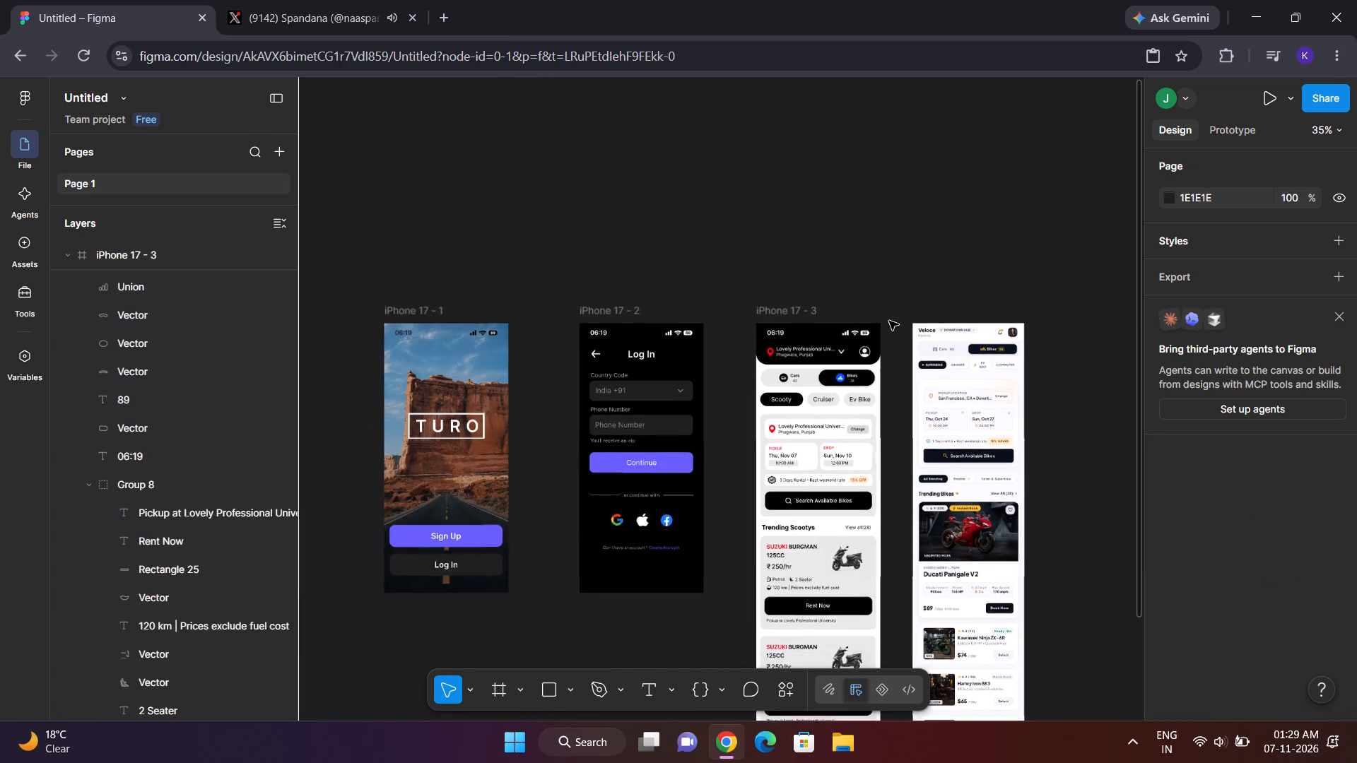
Select the fuel icon beside Petrol in the second SUZUKI BURGMAN card on iPhone 17 - 3.
scroll(889, 321, "down", 1)
scroll(835, 485, "down", 1)
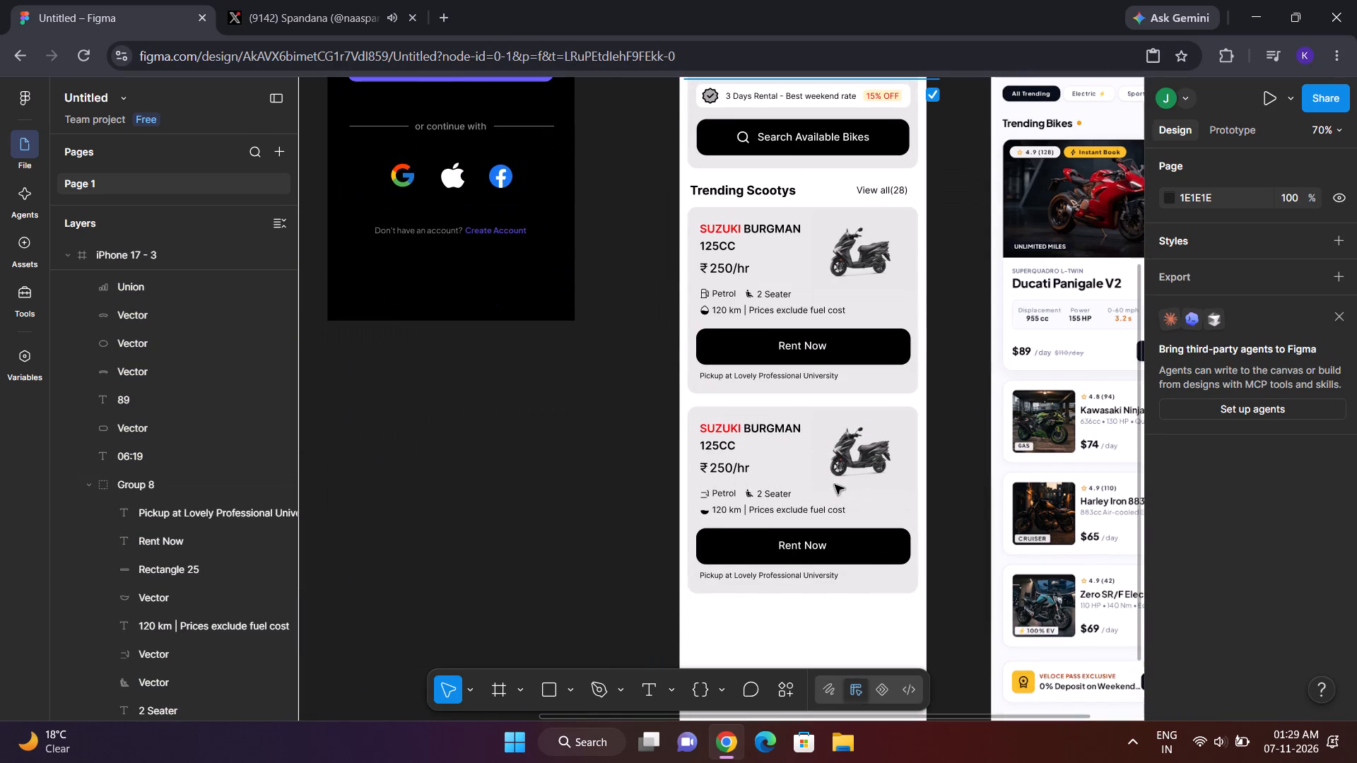
left_click(301, 0)
left_click(124, 0)
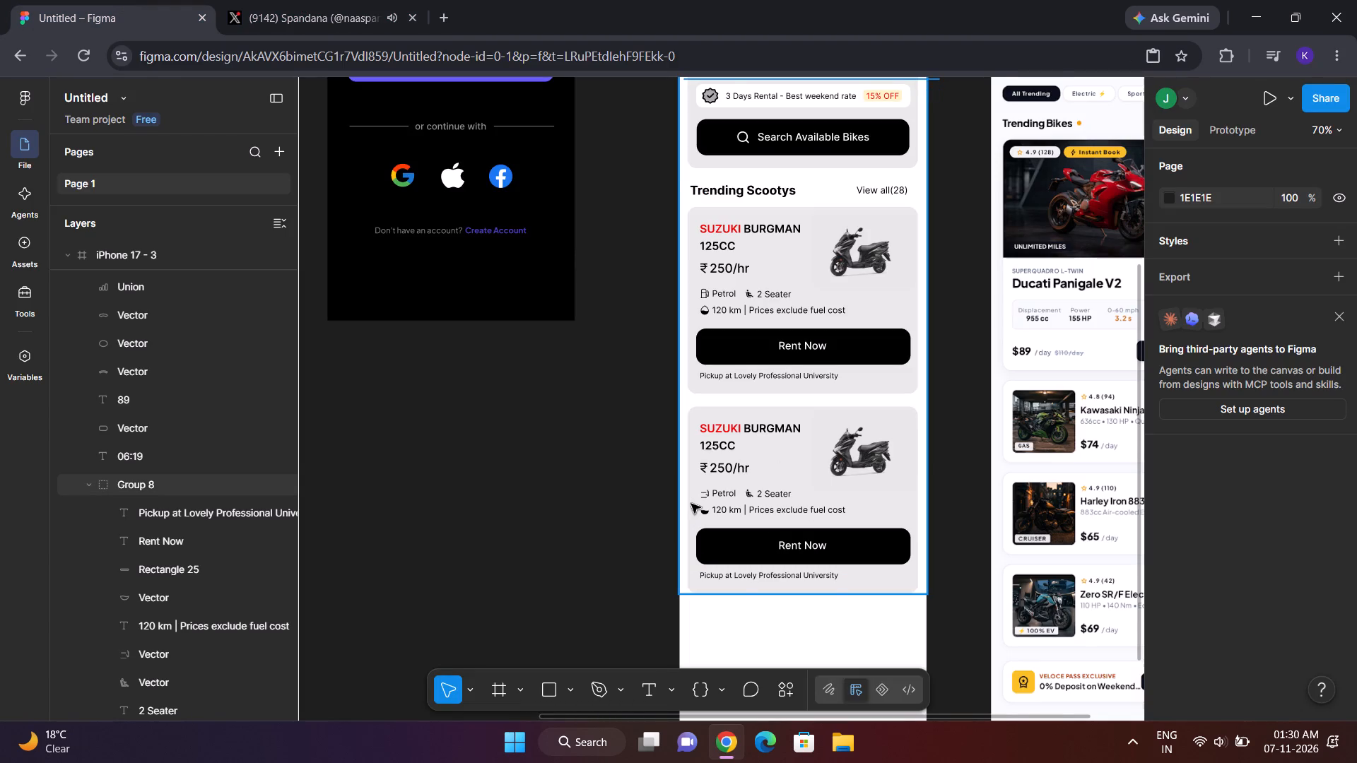
double_click(724, 475)
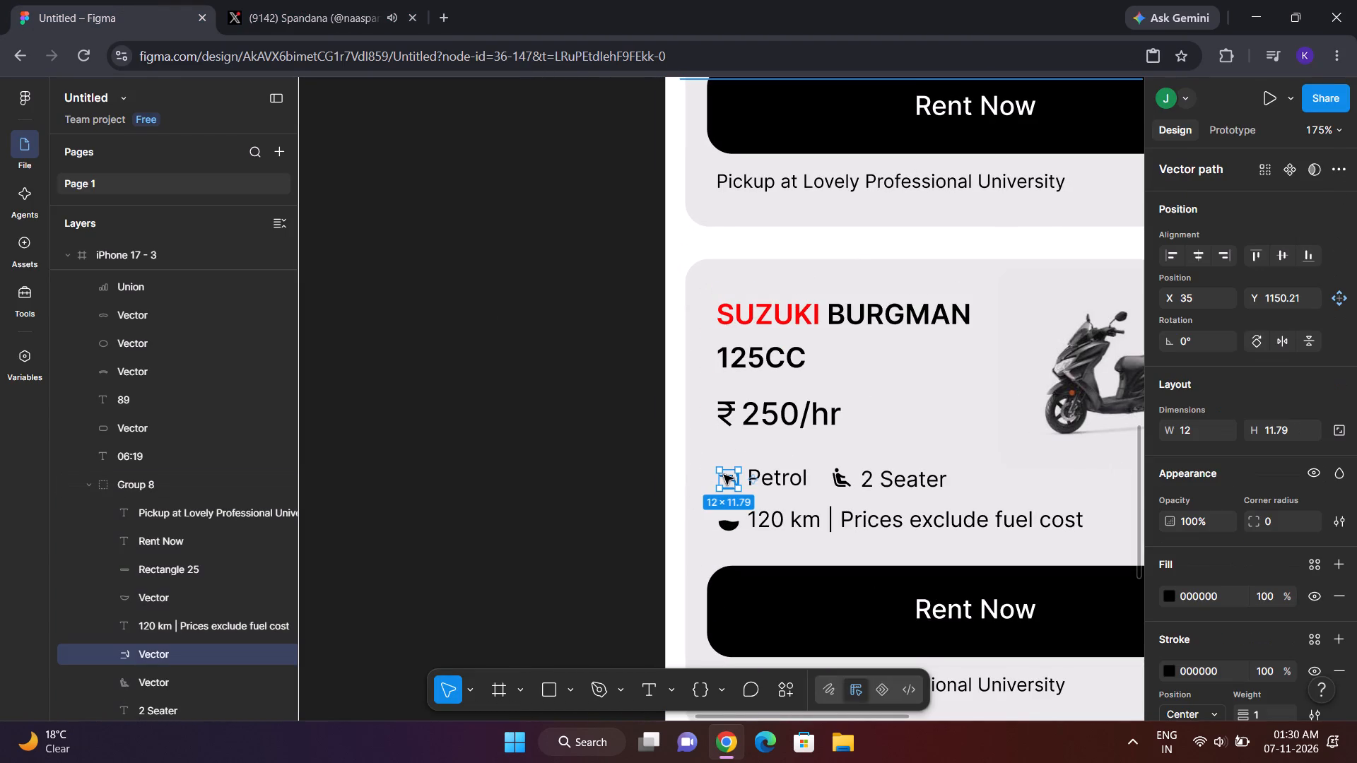
scroll(724, 475, "right", 1)
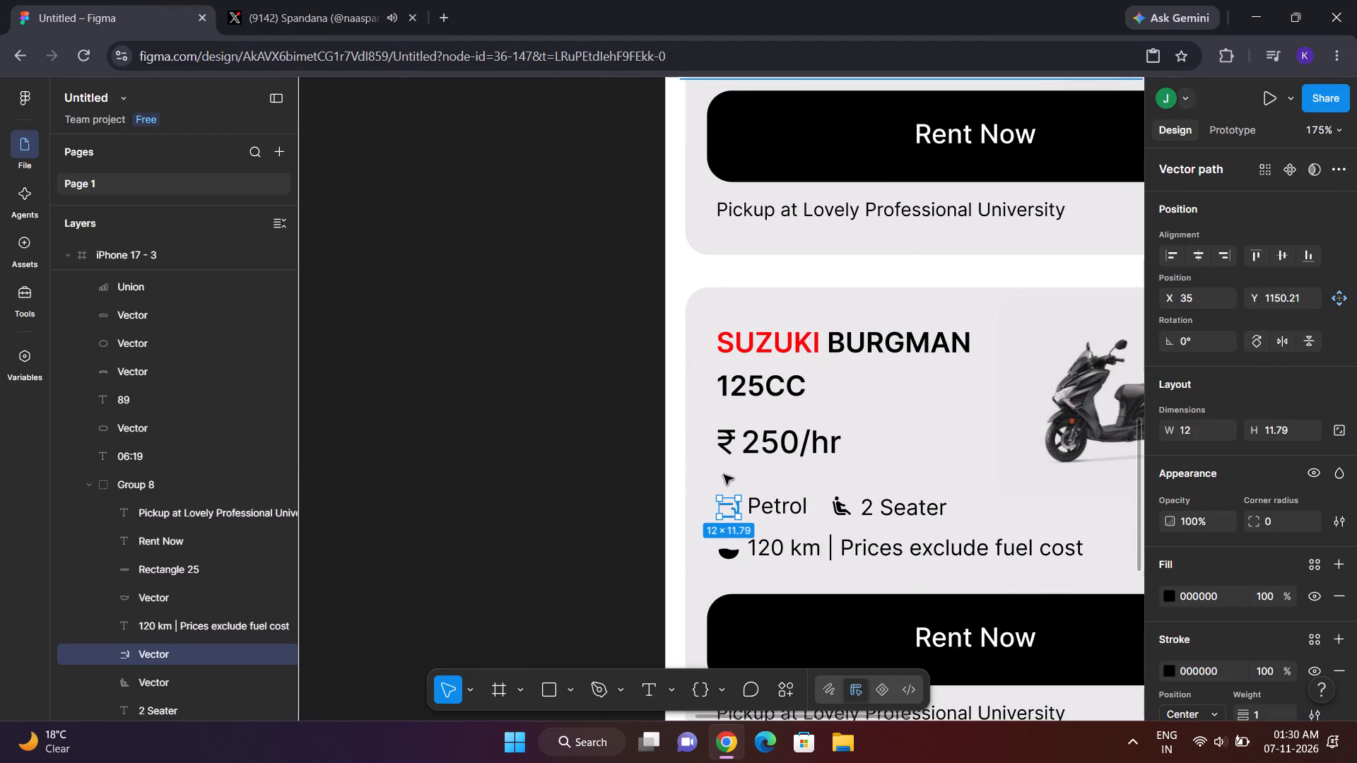
Delete the incomplete petrol and droplet icon shapes from the lower Suzuki Burgman card.
key("Delete")
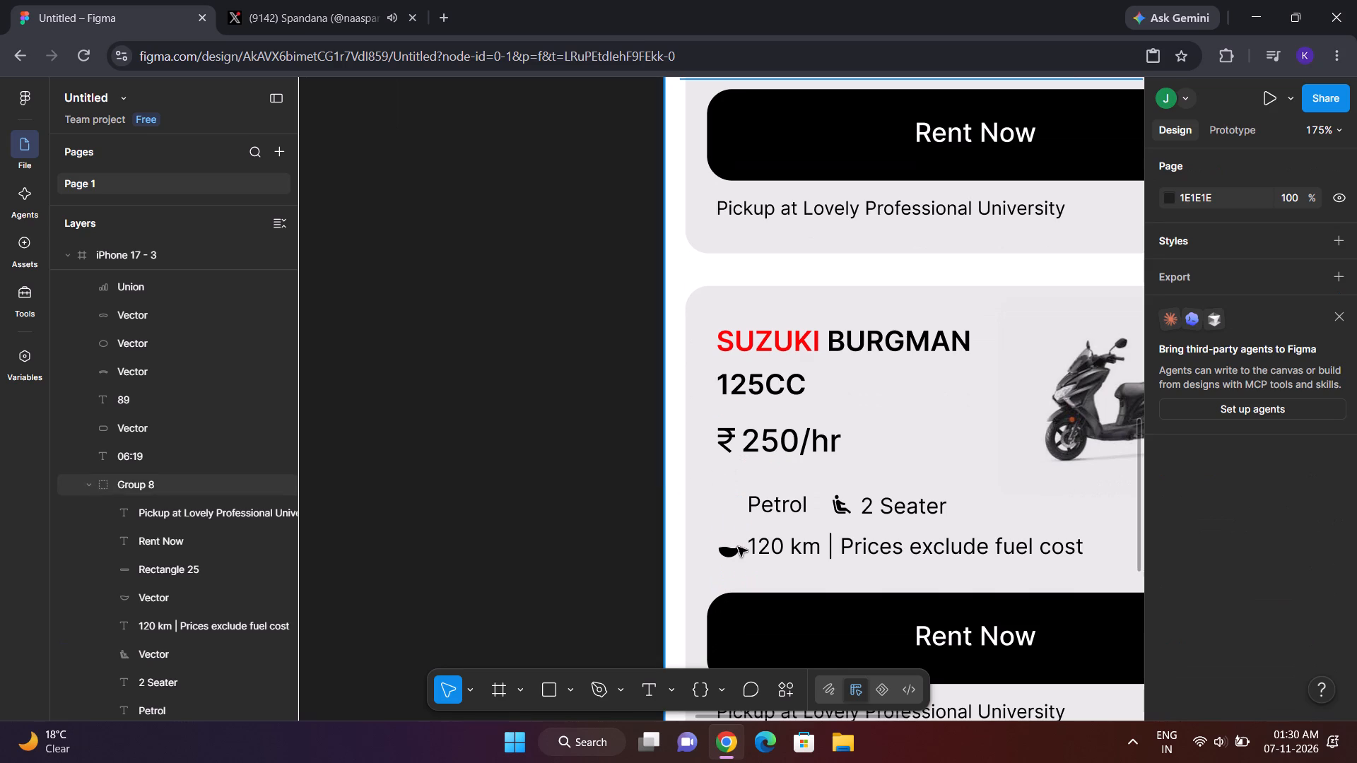
left_click(738, 547)
double_click(729, 560)
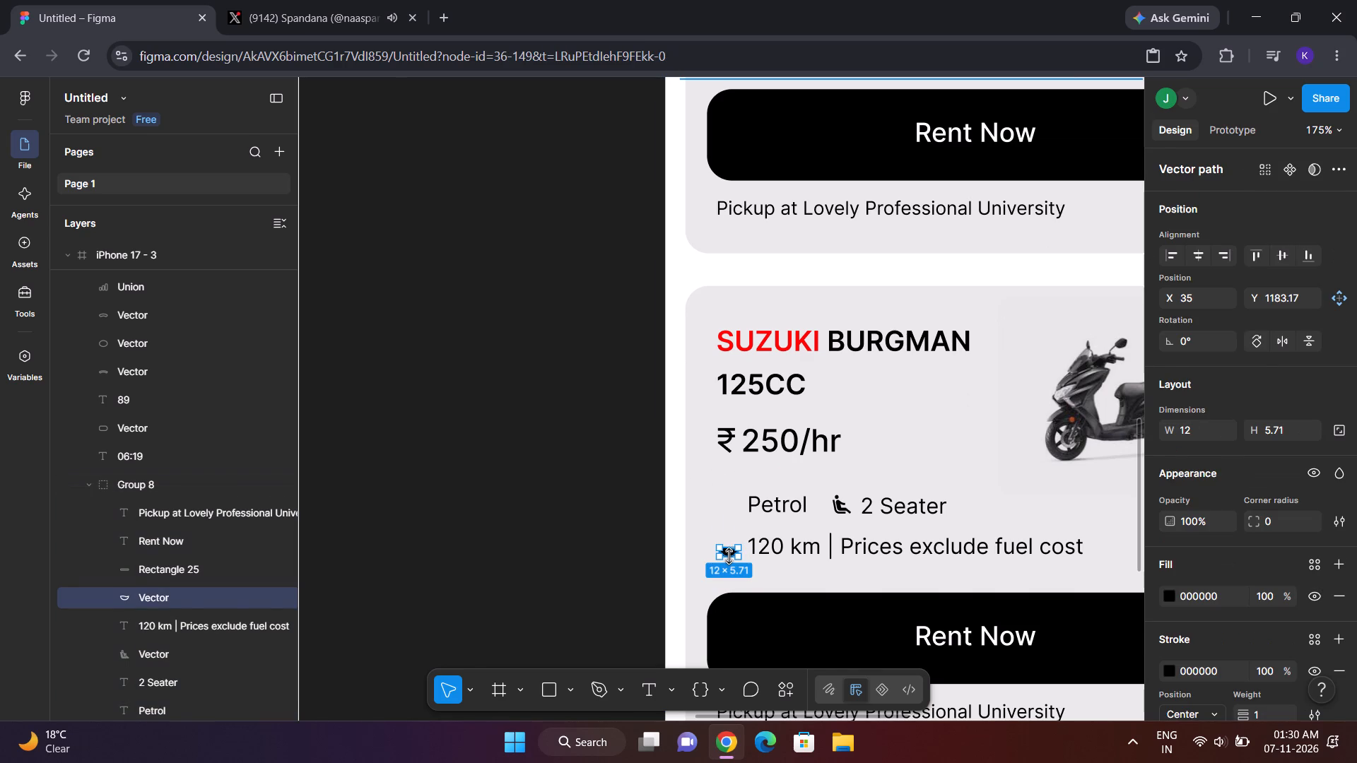
key("Delete")
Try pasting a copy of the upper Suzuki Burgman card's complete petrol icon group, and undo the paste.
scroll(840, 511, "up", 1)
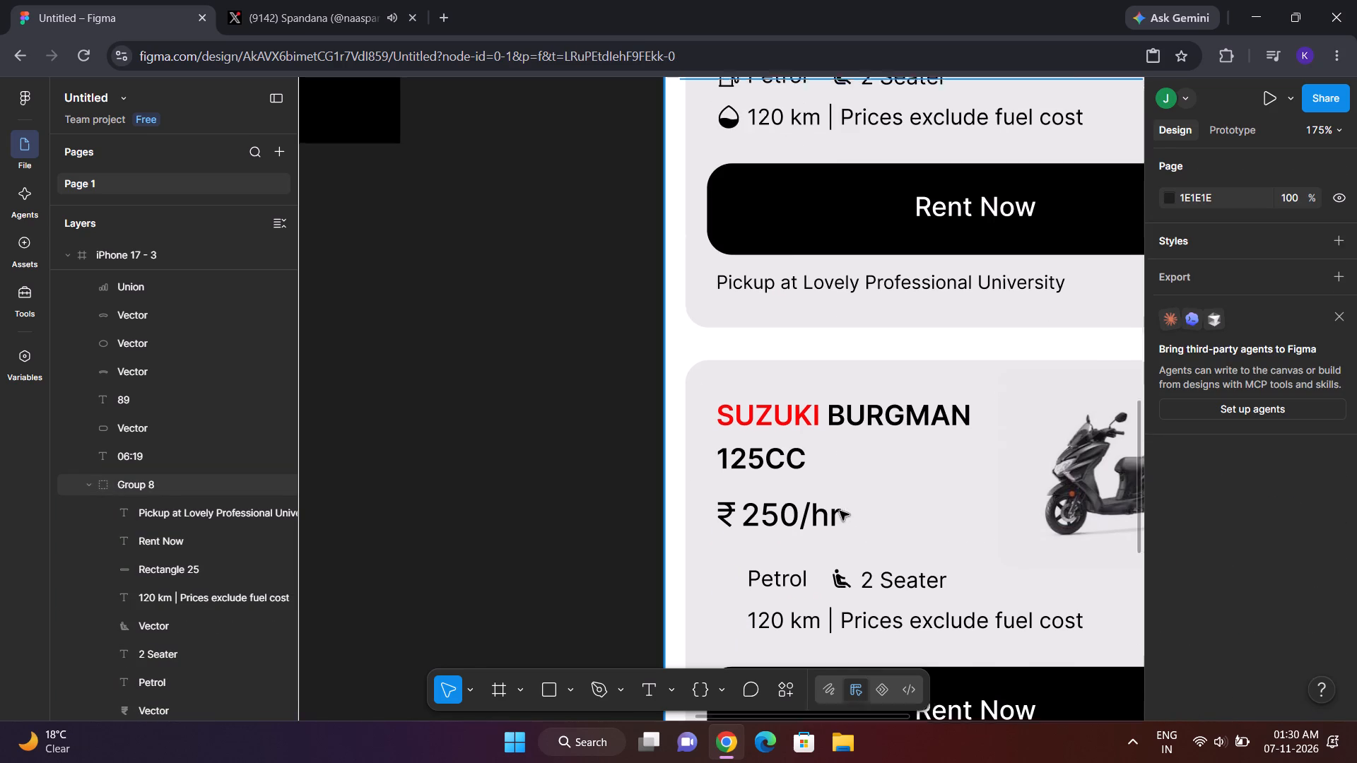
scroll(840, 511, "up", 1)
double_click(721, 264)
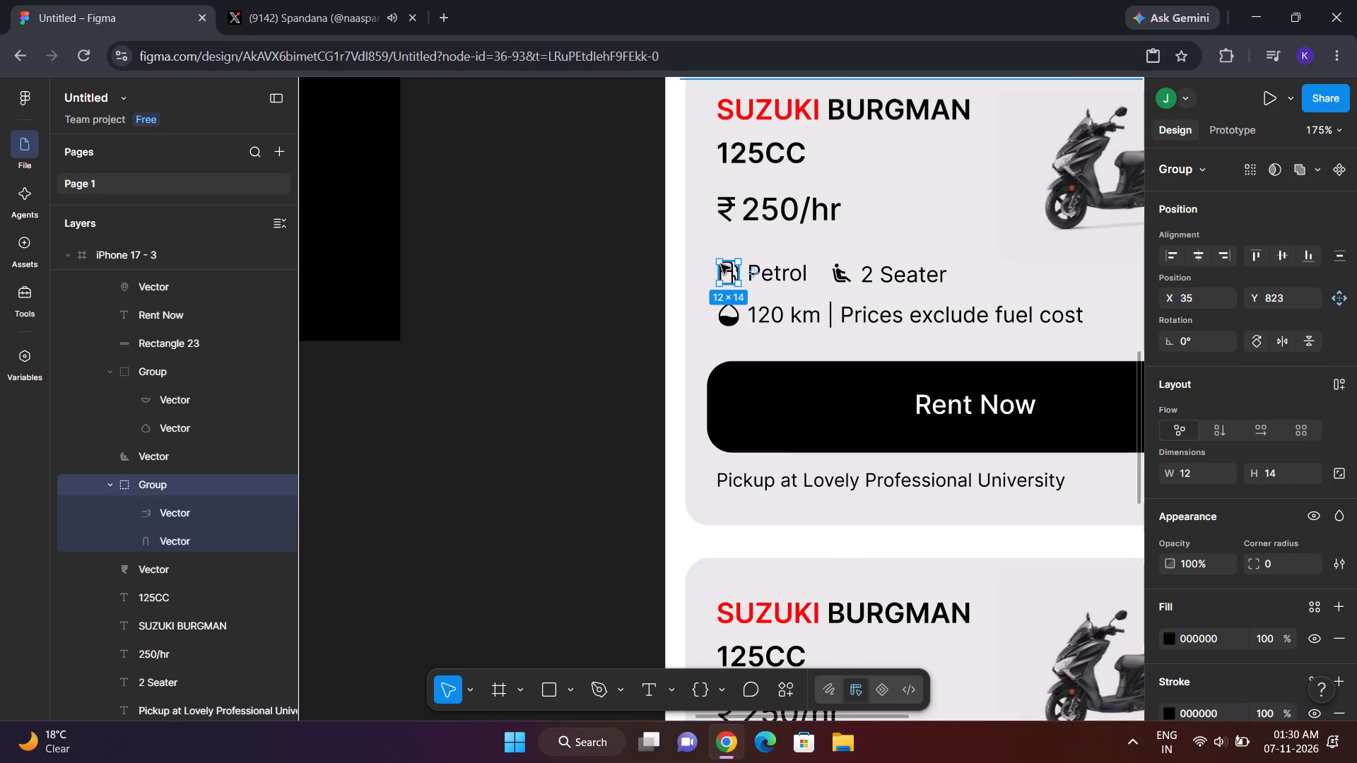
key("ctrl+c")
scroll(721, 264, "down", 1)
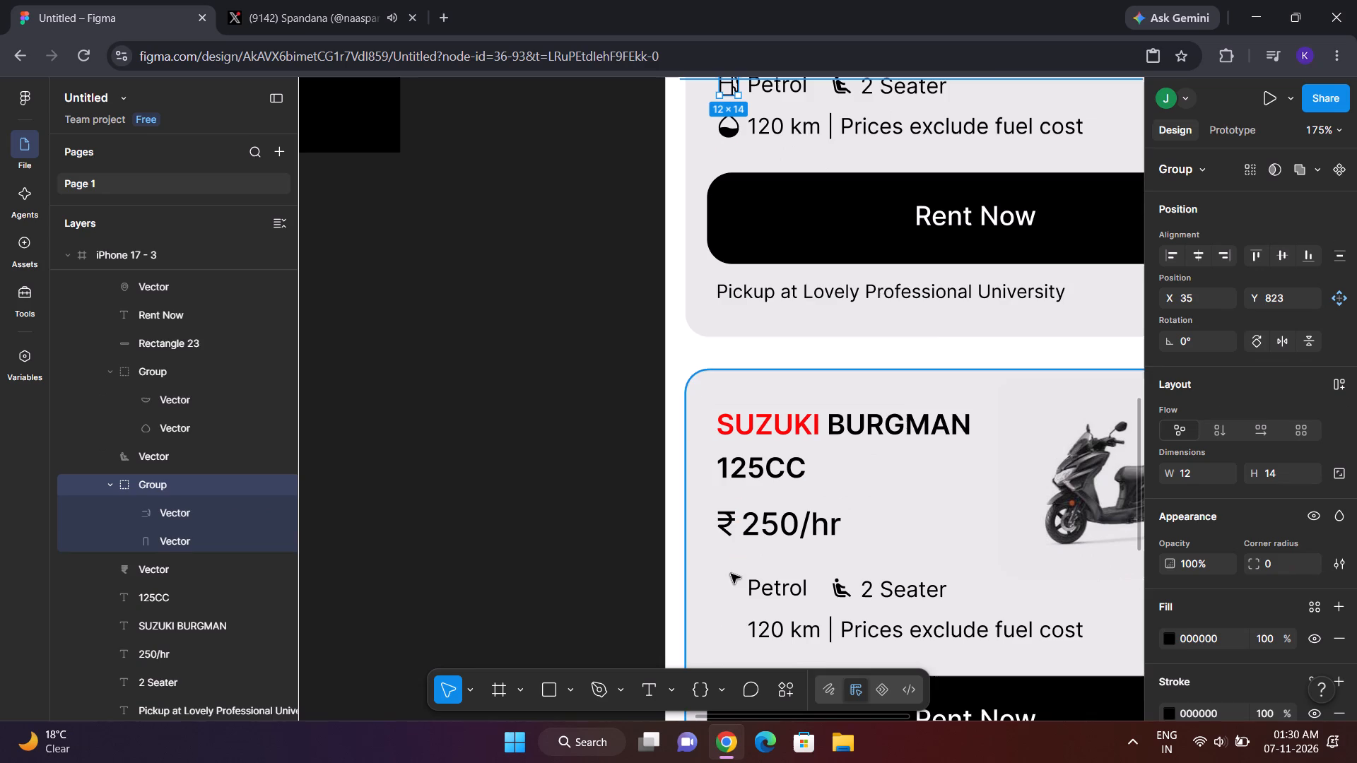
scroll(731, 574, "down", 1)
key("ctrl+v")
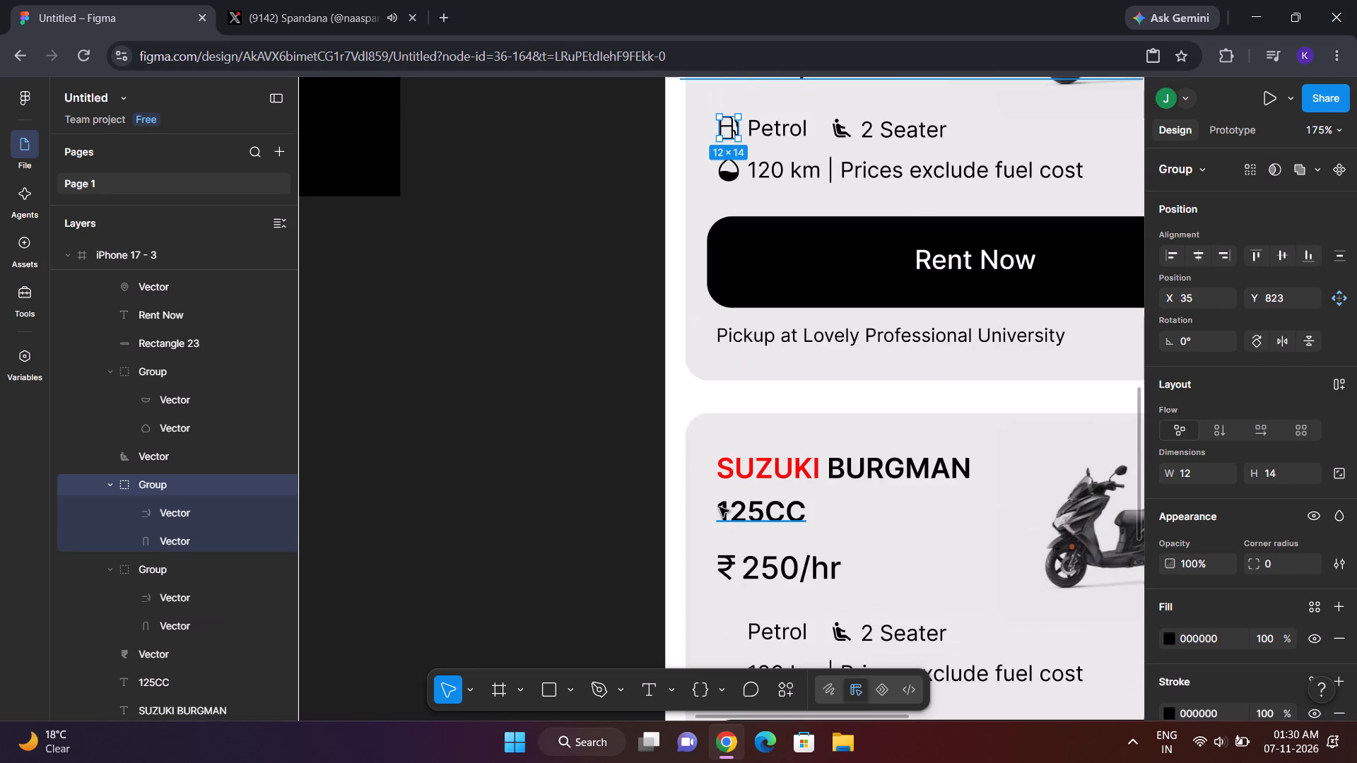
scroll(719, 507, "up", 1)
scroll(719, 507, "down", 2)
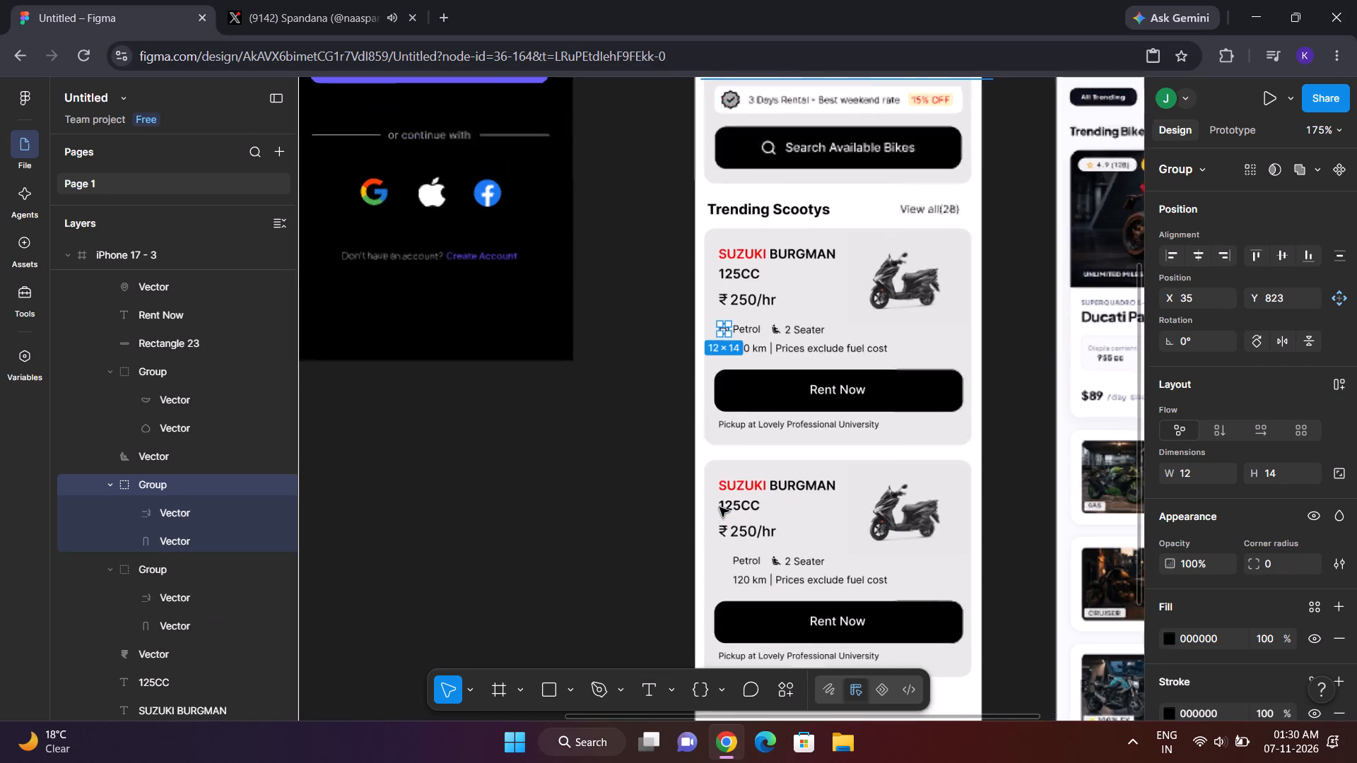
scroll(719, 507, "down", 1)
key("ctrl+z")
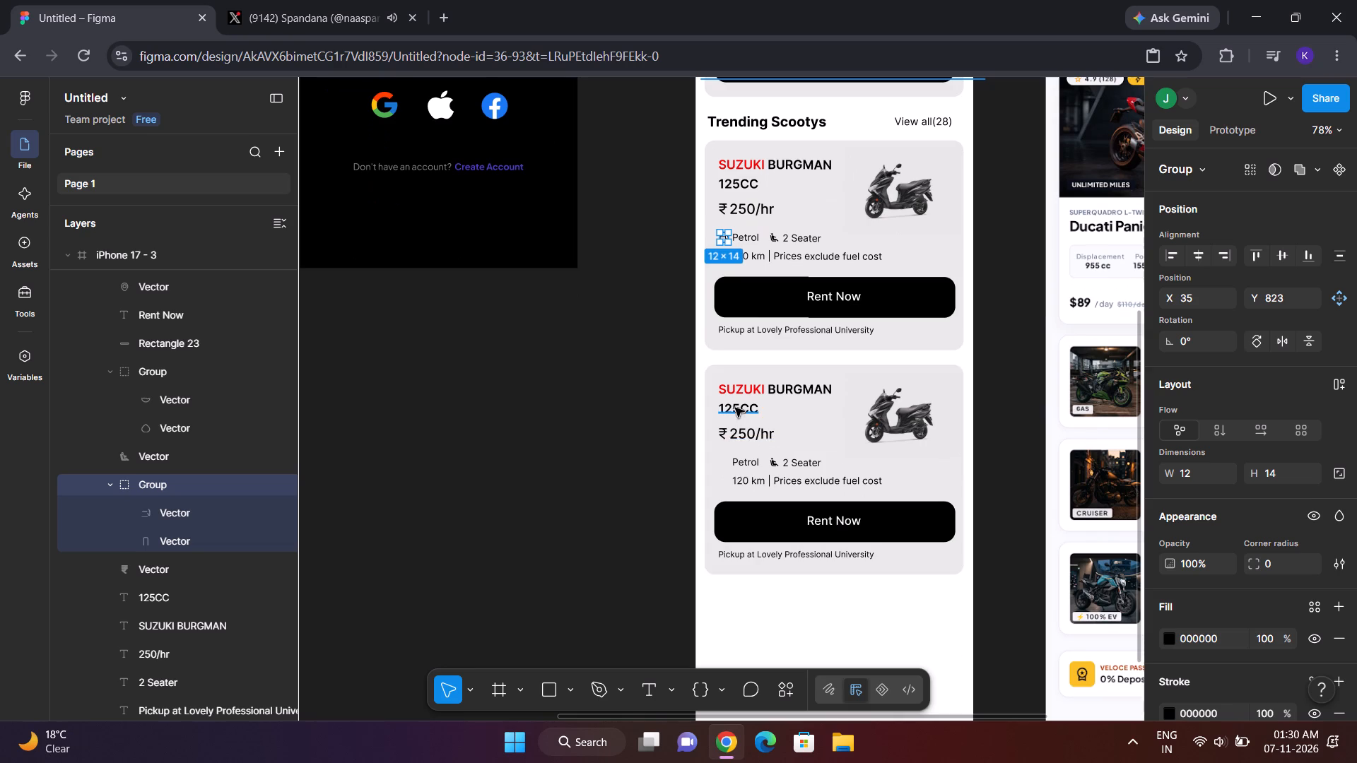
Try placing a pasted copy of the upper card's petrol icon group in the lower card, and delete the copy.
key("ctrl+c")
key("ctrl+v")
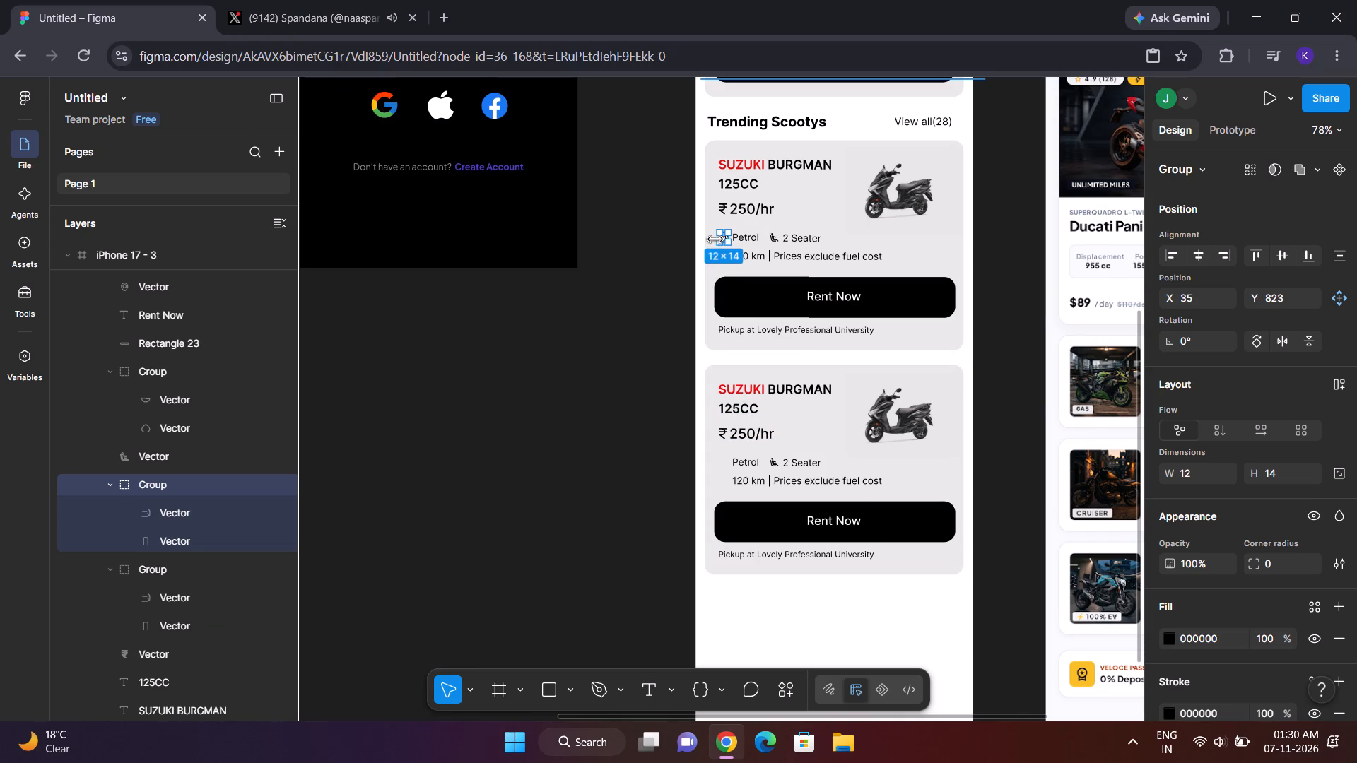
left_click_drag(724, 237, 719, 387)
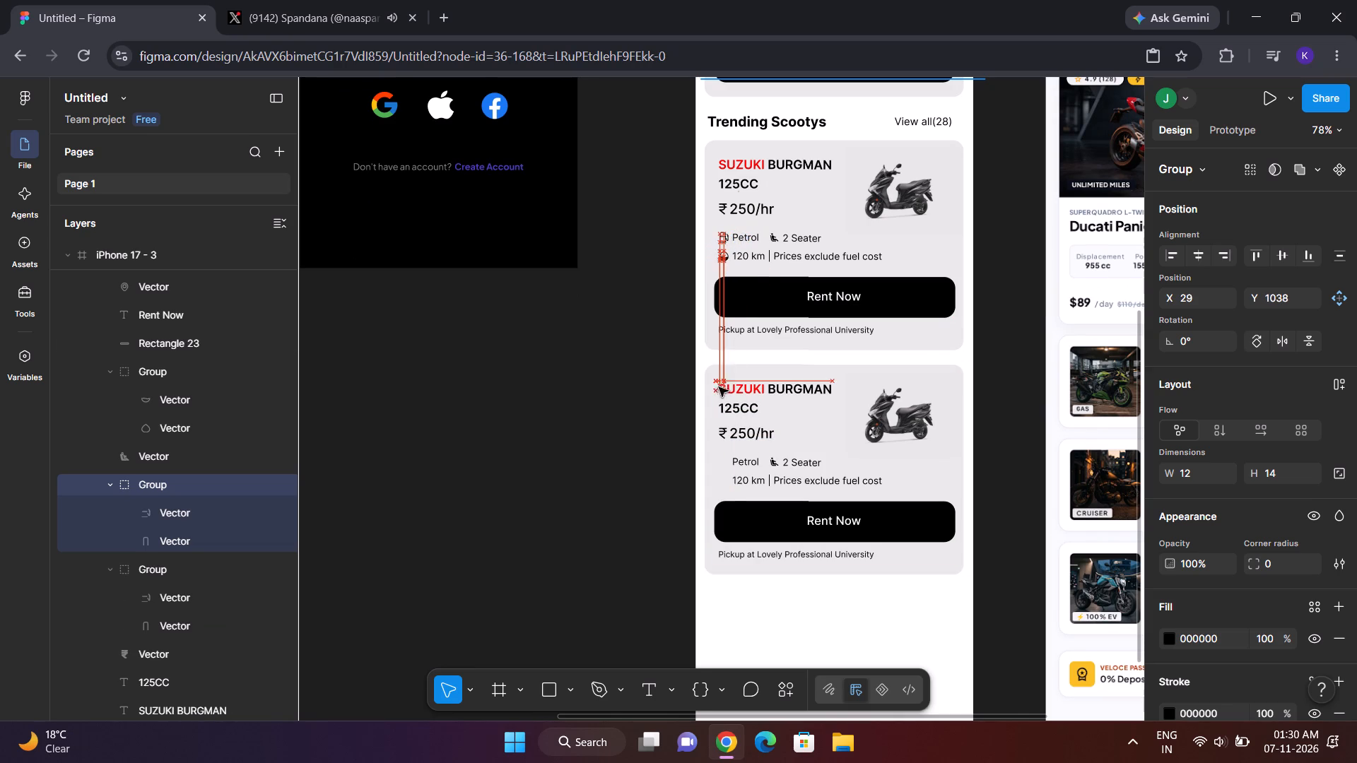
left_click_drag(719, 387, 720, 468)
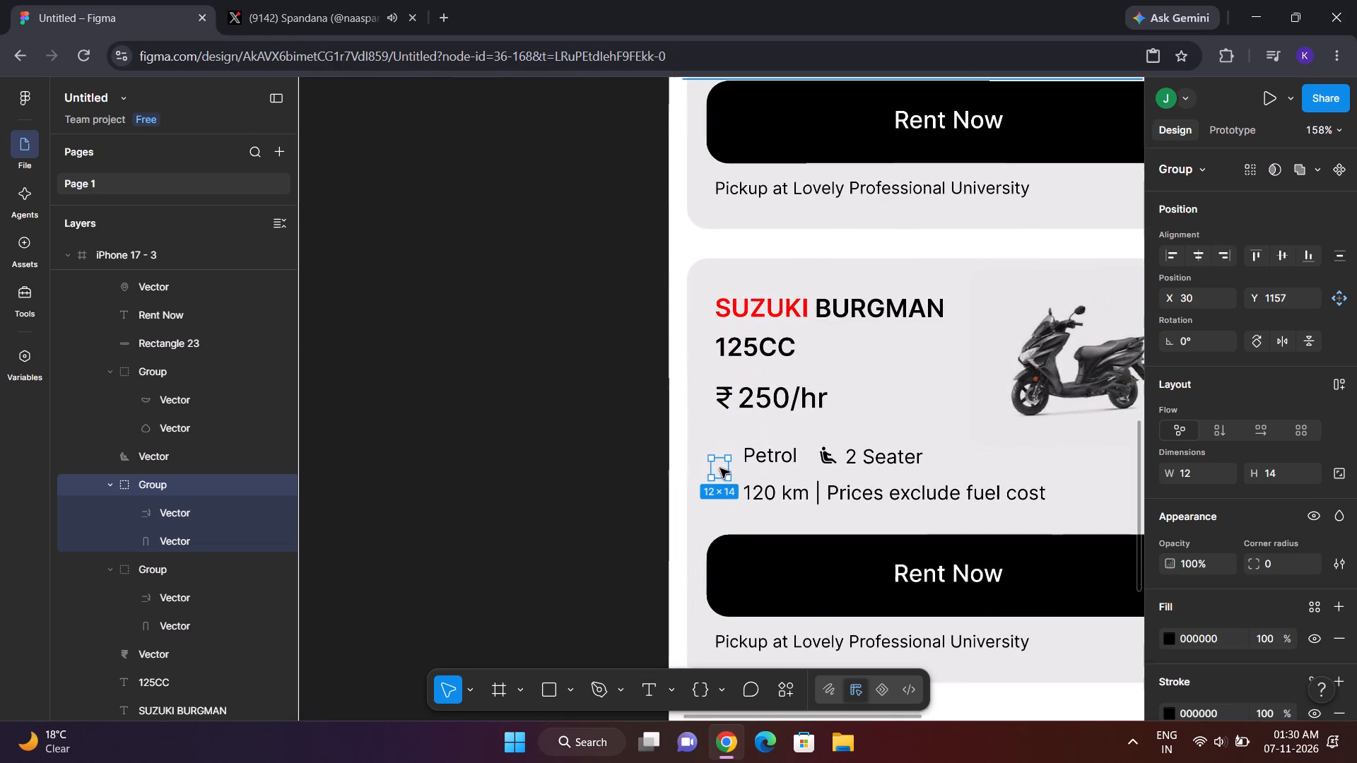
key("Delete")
Copy the upper card's petrol icon group and place the copy beside the lower card's Petrol label at about X 35, Y 1148.
scroll(720, 468, "up", 3)
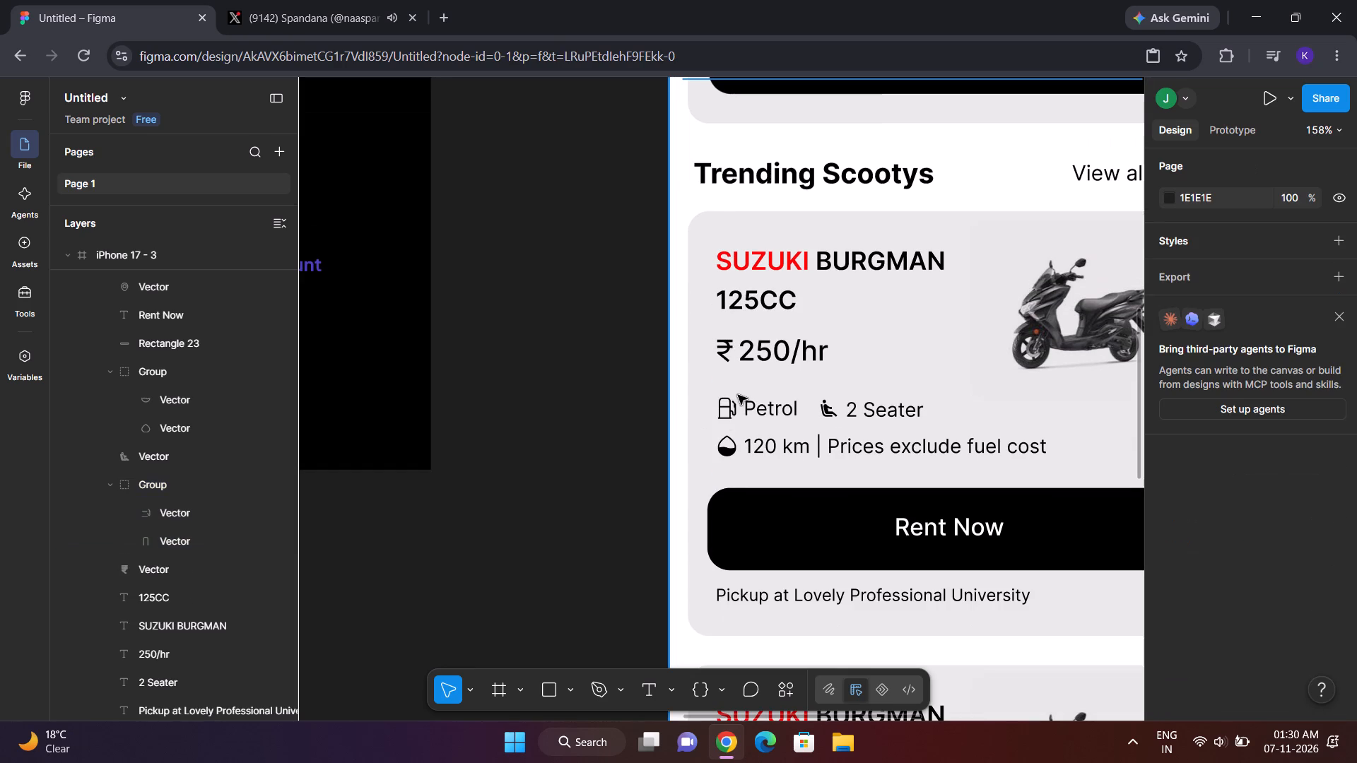
double_click(725, 420)
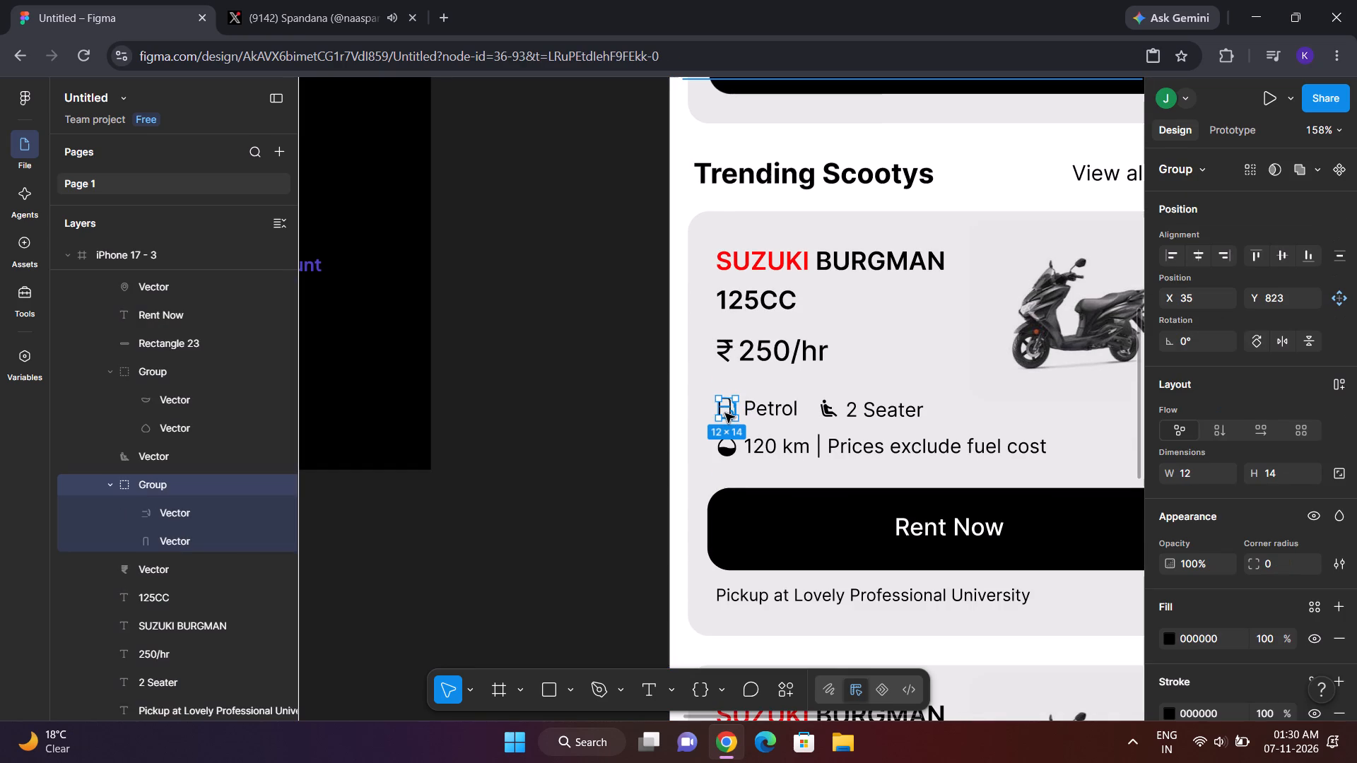
key("ctrl+c")
key("ctrl+v")
left_click_drag(723, 407, 638, 415)
left_click_drag(638, 415, 710, 615)
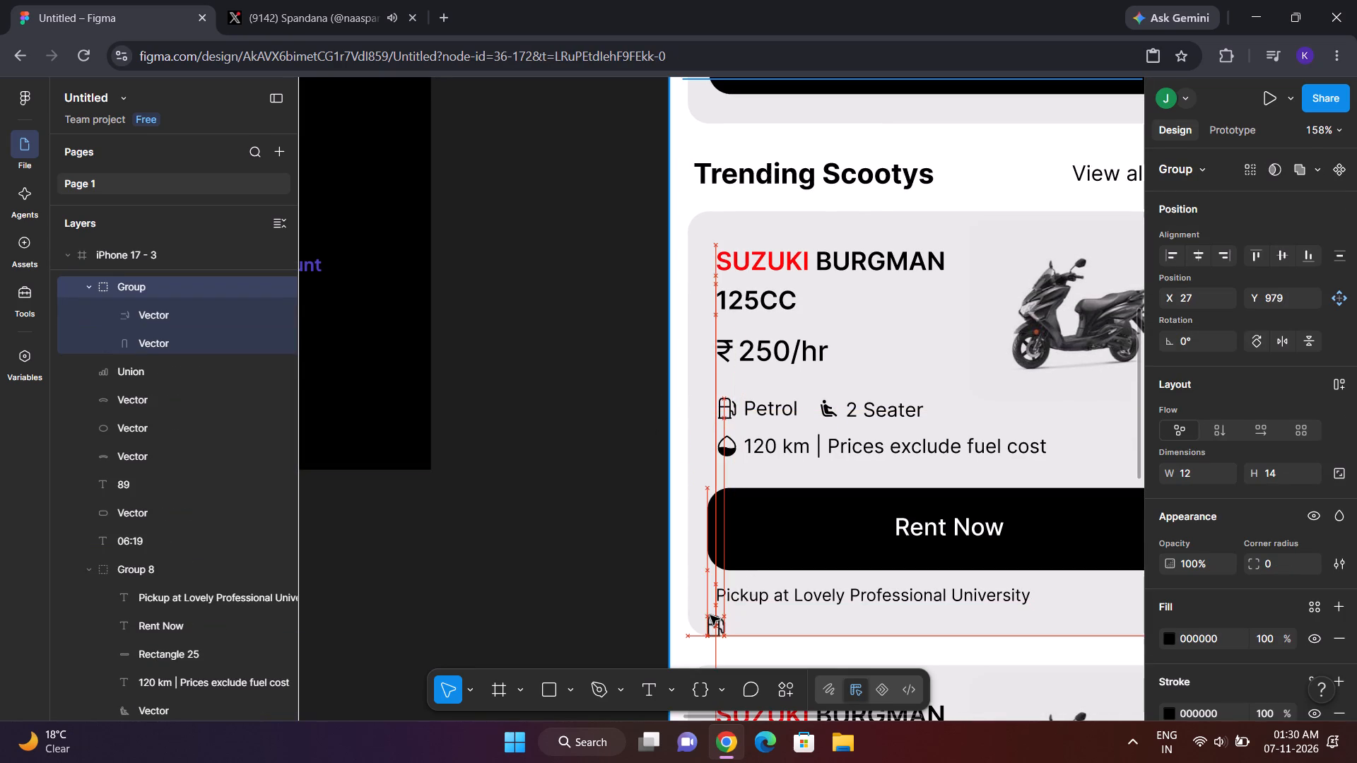
left_click_drag(710, 615, 712, 692)
scroll(710, 598, "down", 2)
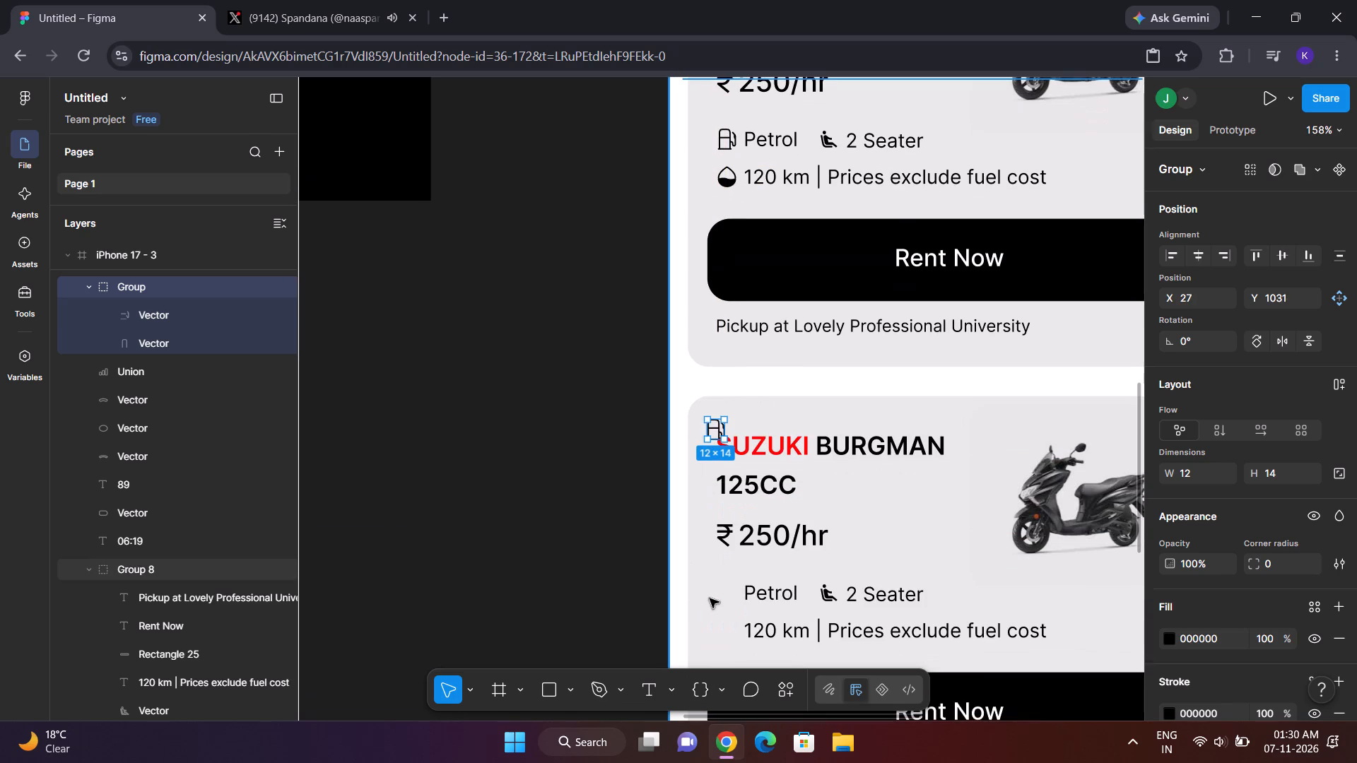
left_click_drag(716, 428, 731, 593)
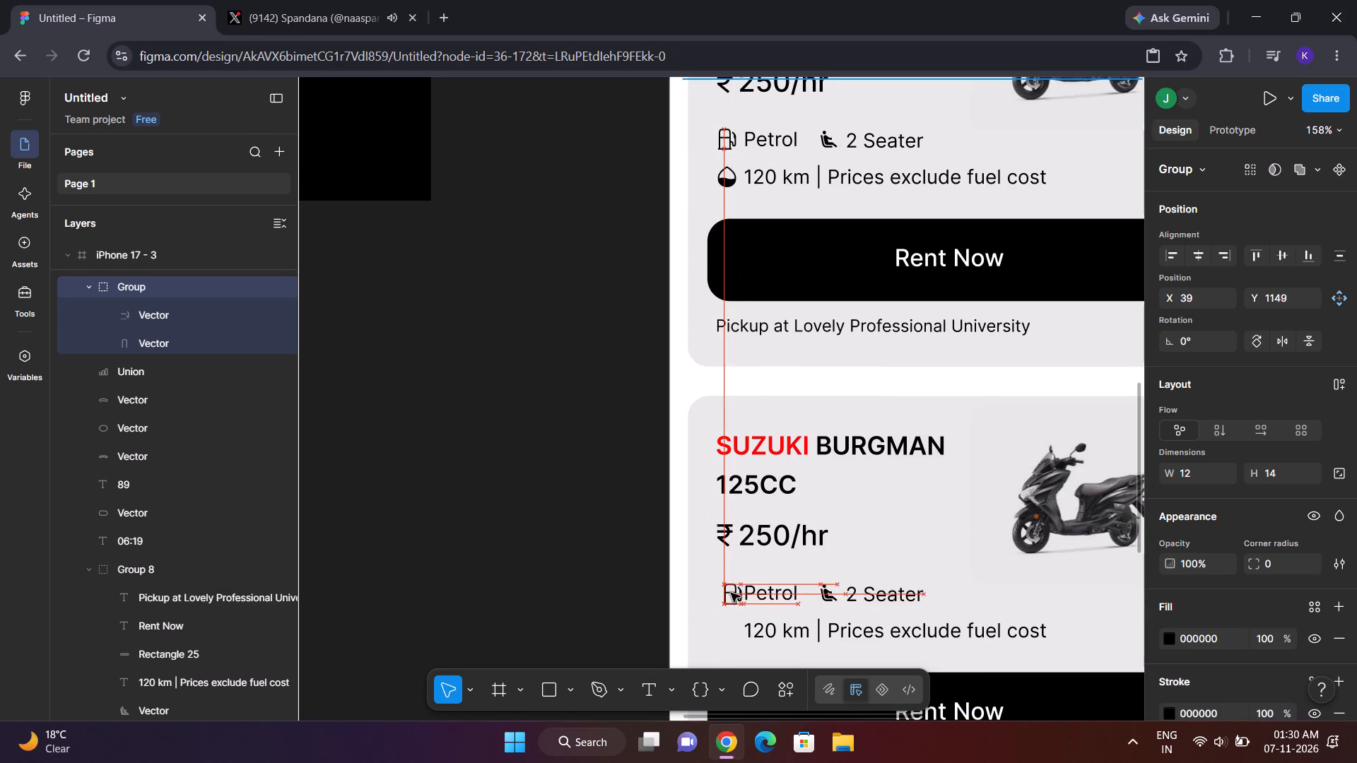
left_click_drag(731, 593, 727, 591)
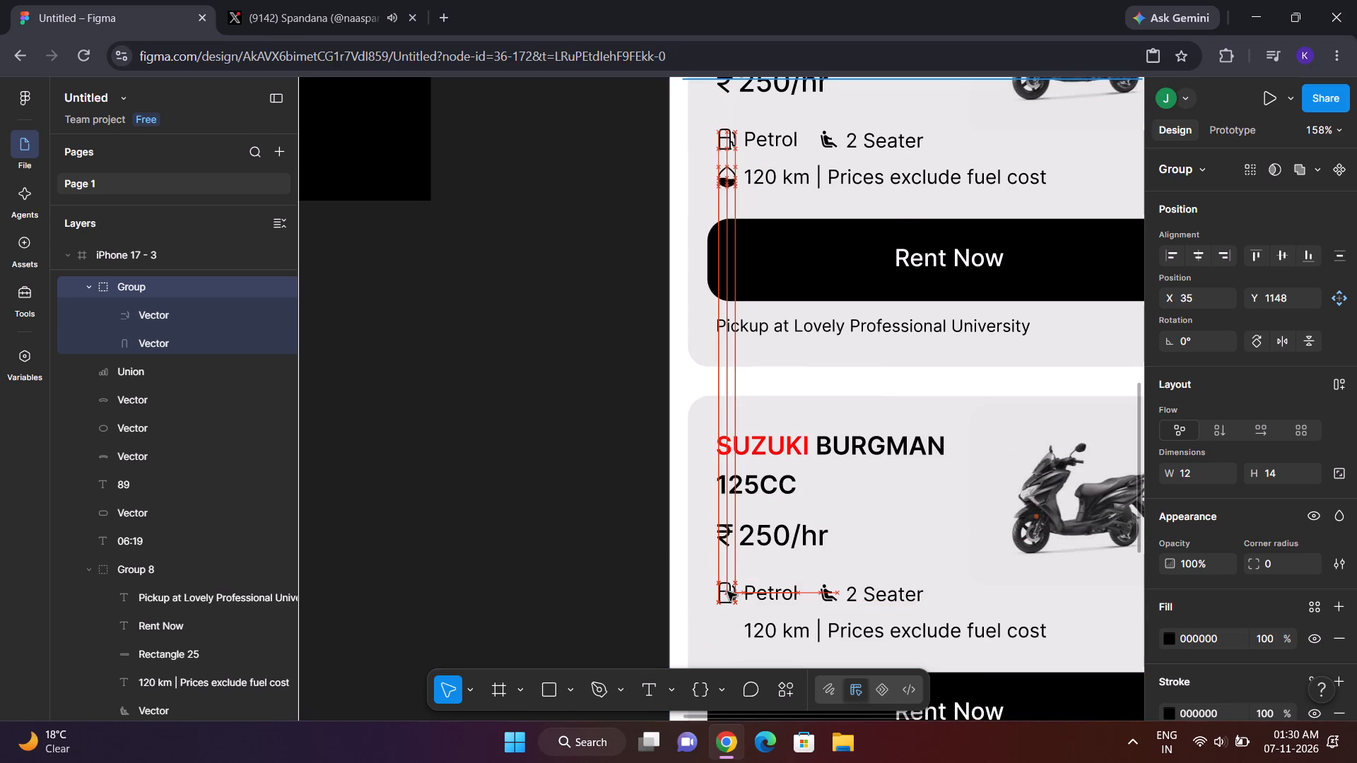
left_click_drag(727, 591, 727, 593)
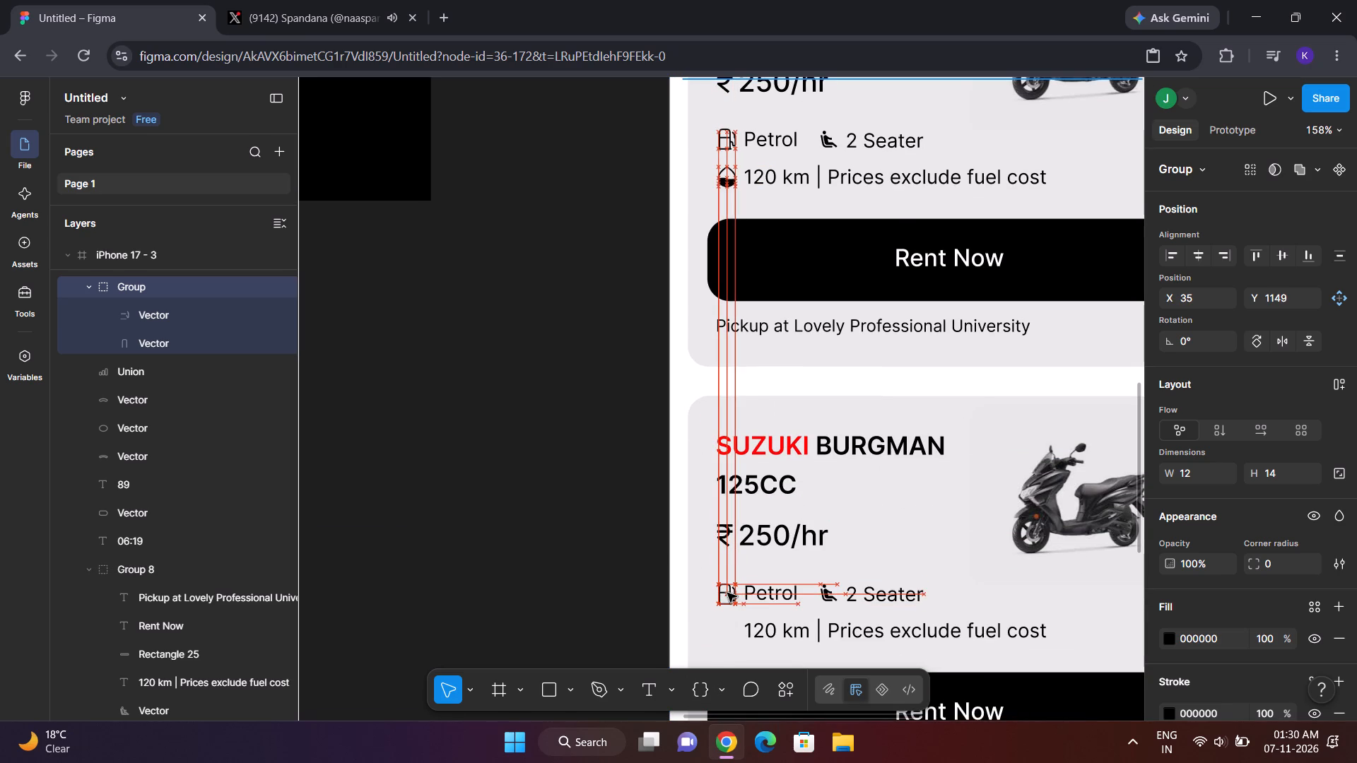
left_click_drag(727, 593, 727, 592)
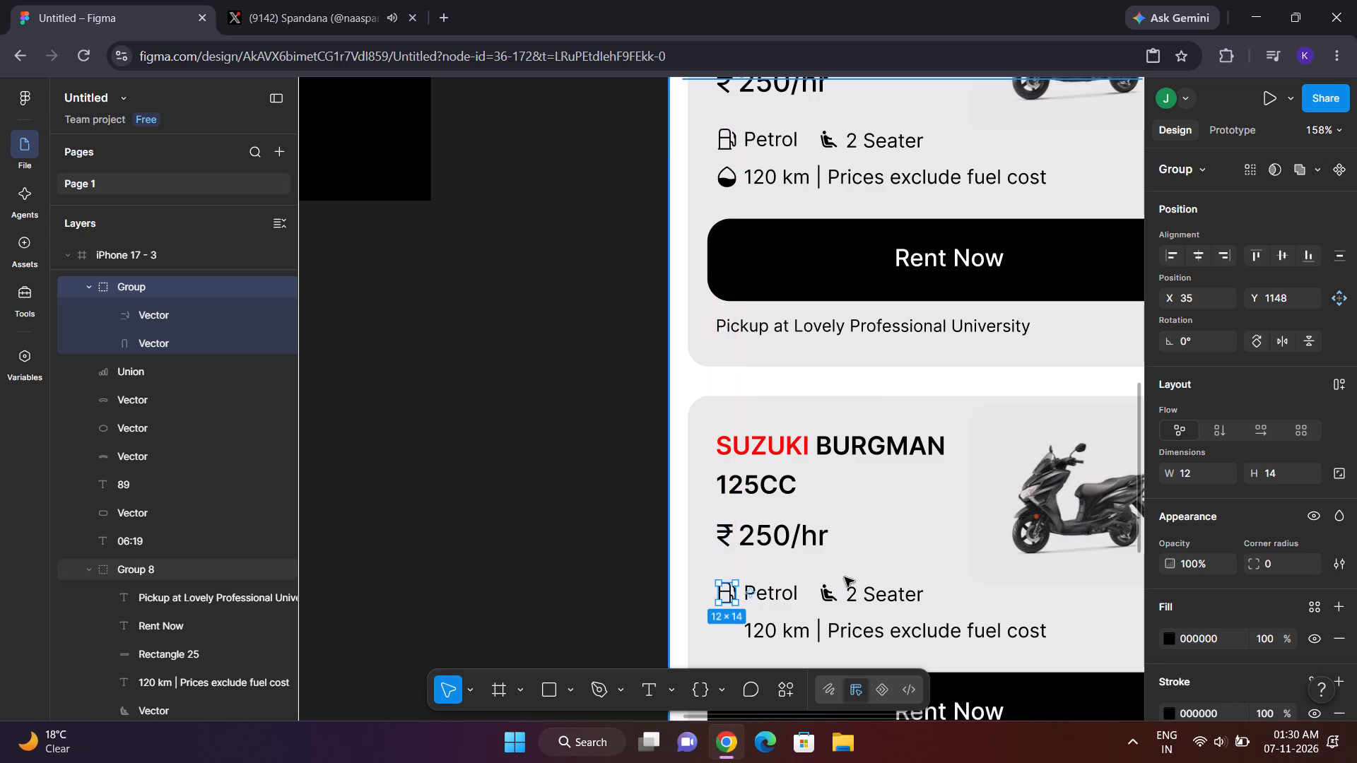
Place a copy of the upper card's droplet icon group beside the lower card's 120 km text and bring it to the front.
left_click(719, 163)
double_click(733, 179)
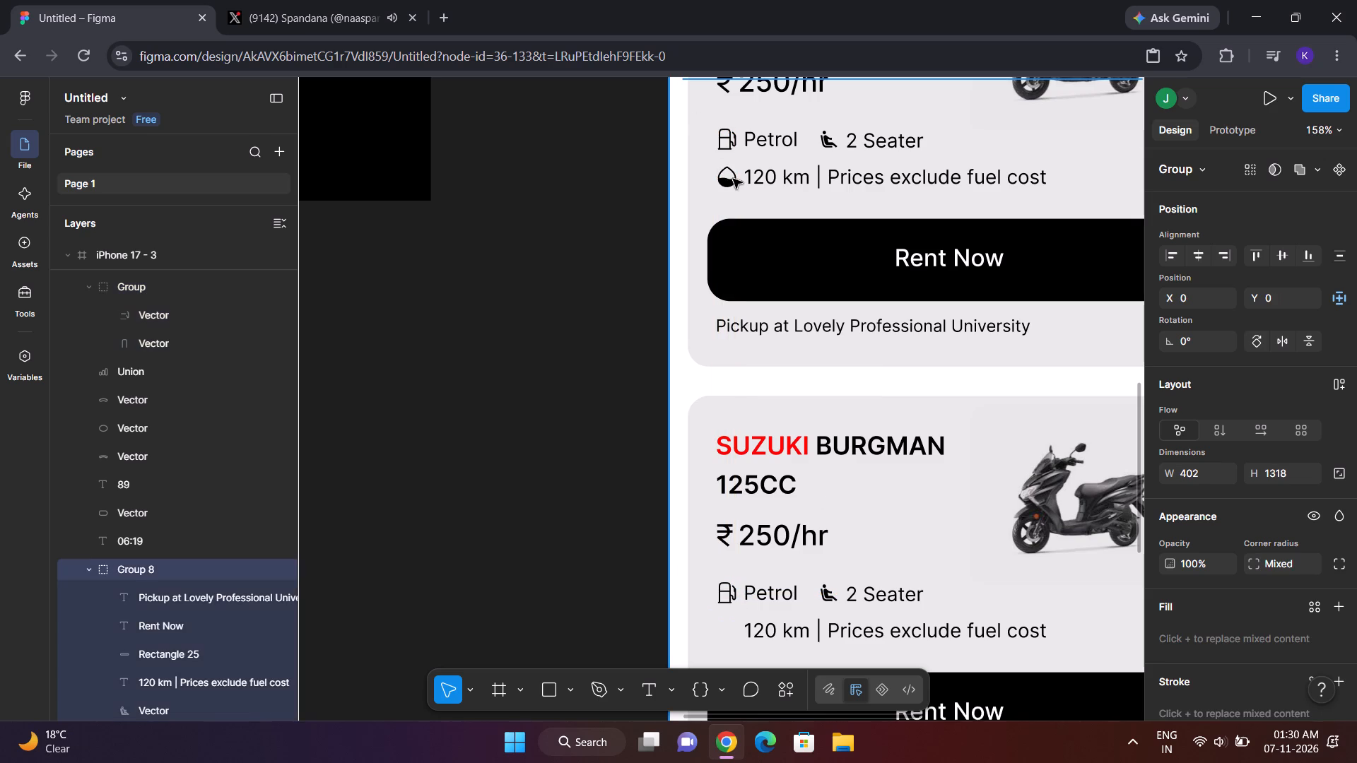
key("ctrl+c")
key("ctrl+v")
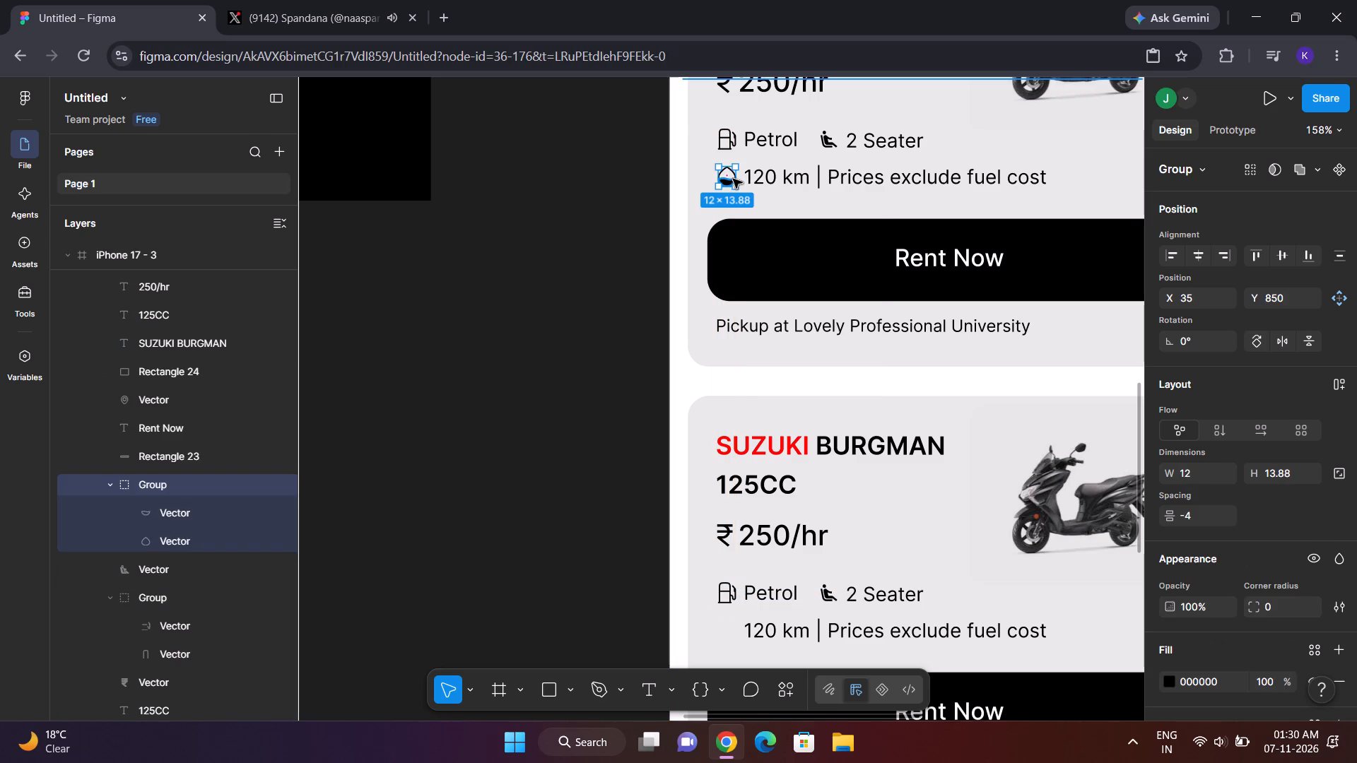
left_click(724, 163)
left_click_drag(728, 170, 730, 214)
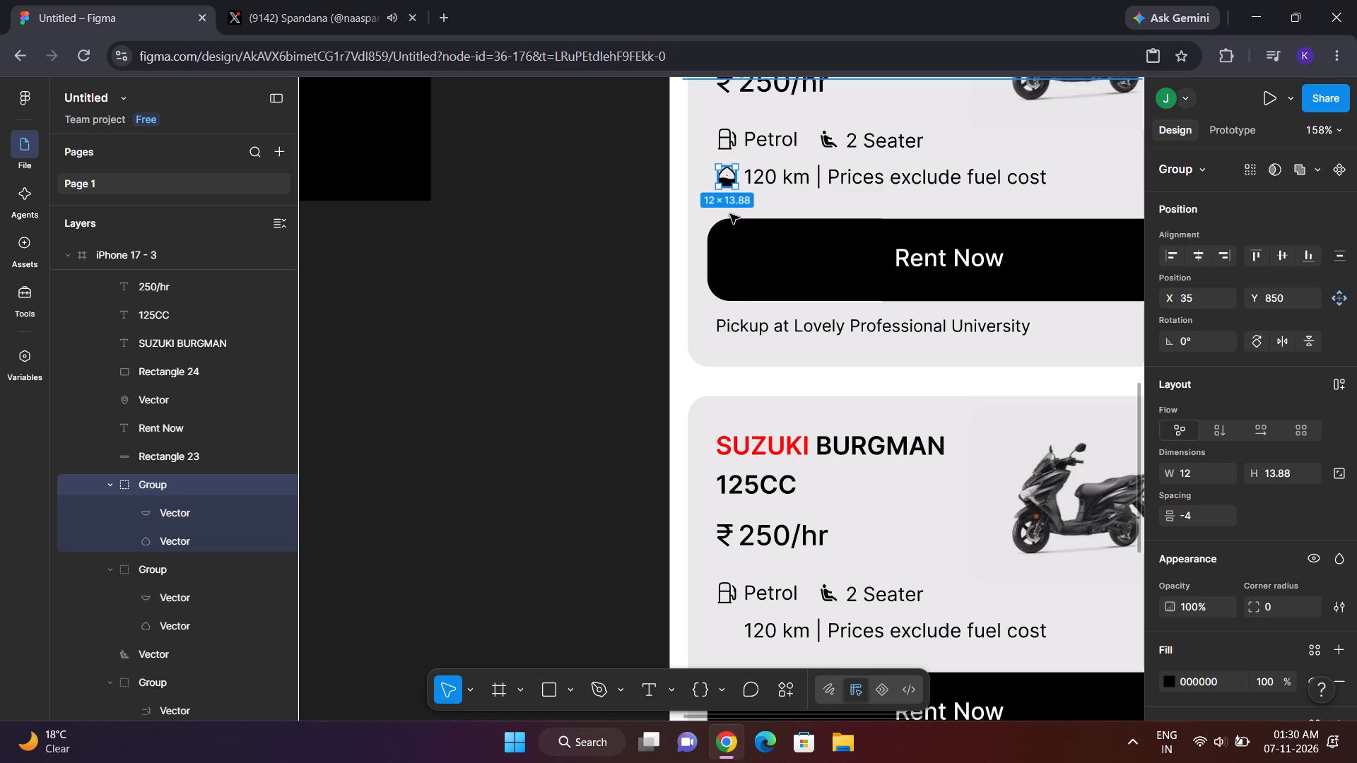
left_click_drag(730, 214, 724, 646)
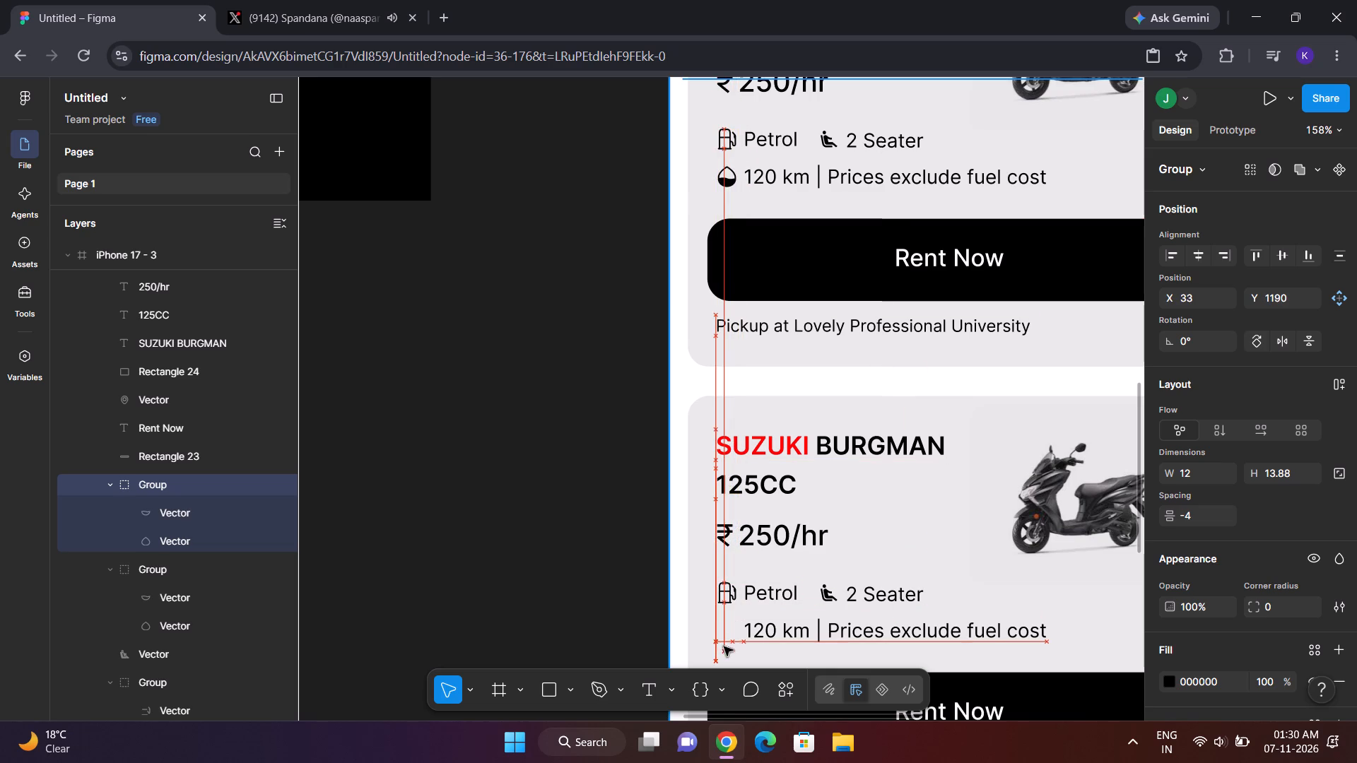
left_click_drag(724, 646, 722, 626)
right_click(722, 626)
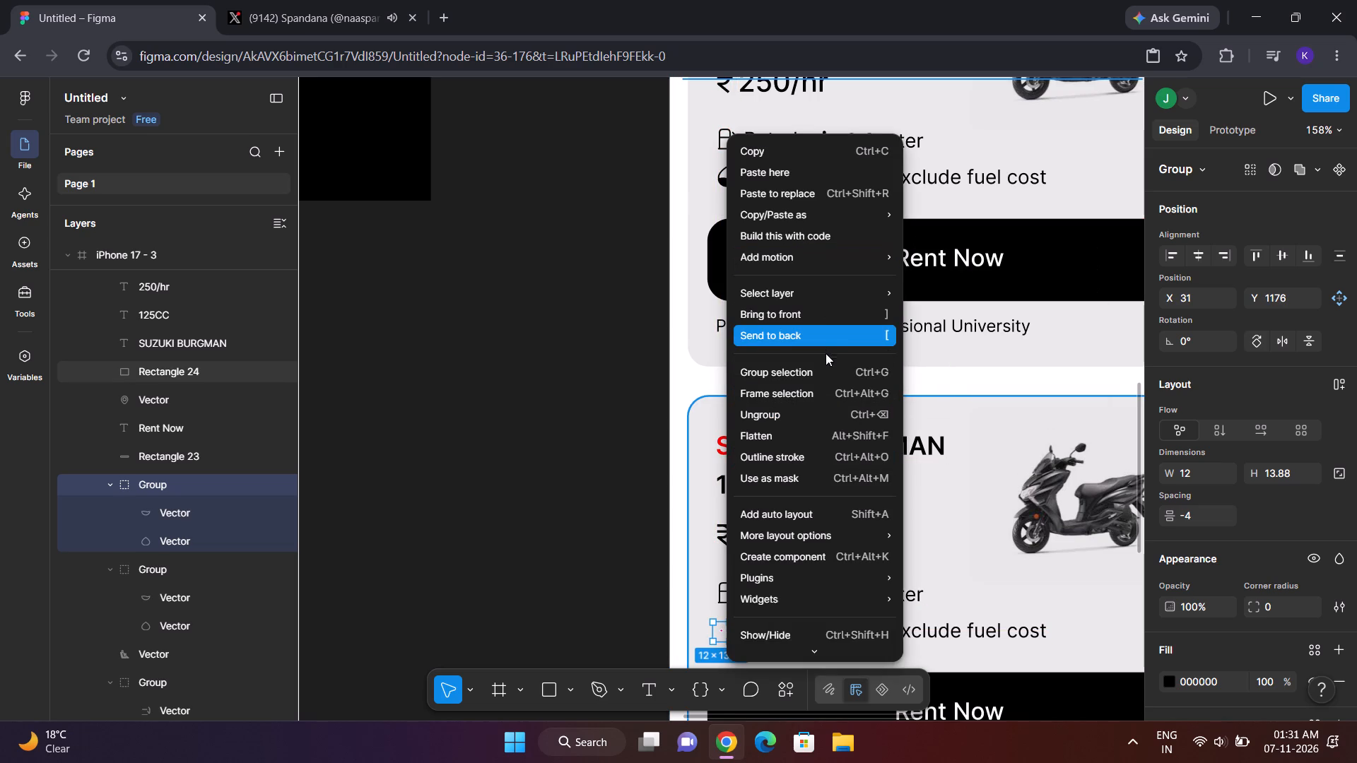
left_click(828, 321)
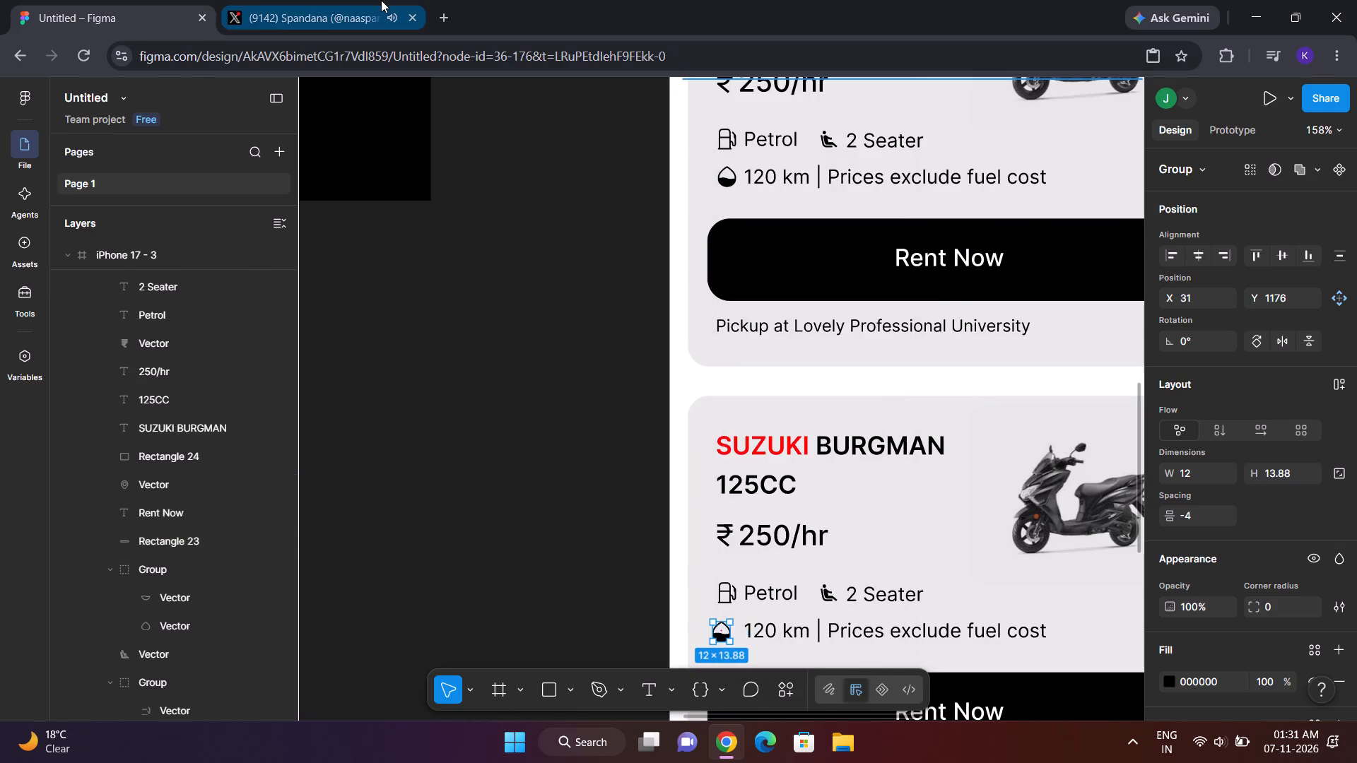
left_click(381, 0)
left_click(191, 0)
Align the copied droplet icon beneath the lower card's petrol icon at about X 35, Y 1175 and deselect it.
scroll(619, 442, "down", 1)
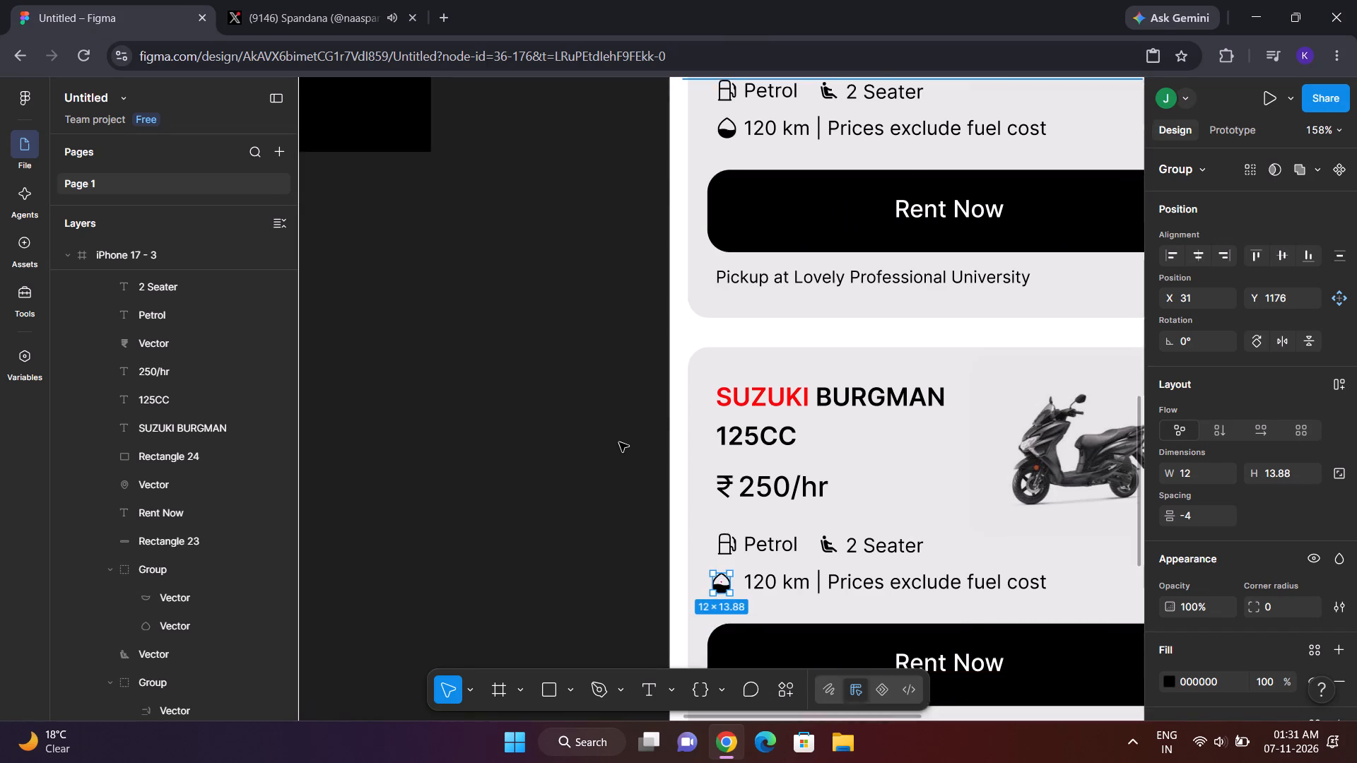
scroll(619, 442, "down", 1)
left_click_drag(719, 381, 730, 378)
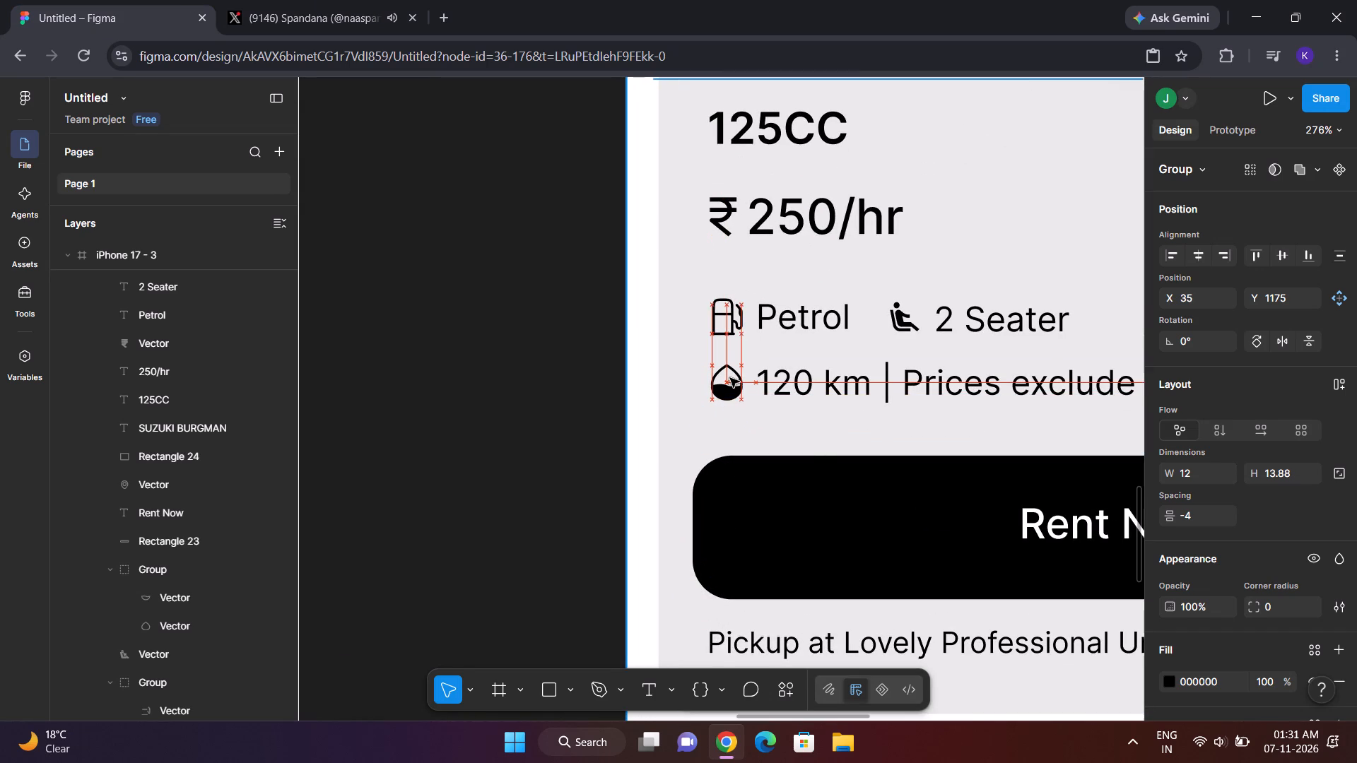
left_click_drag(730, 378, 730, 377)
left_click(552, 338)
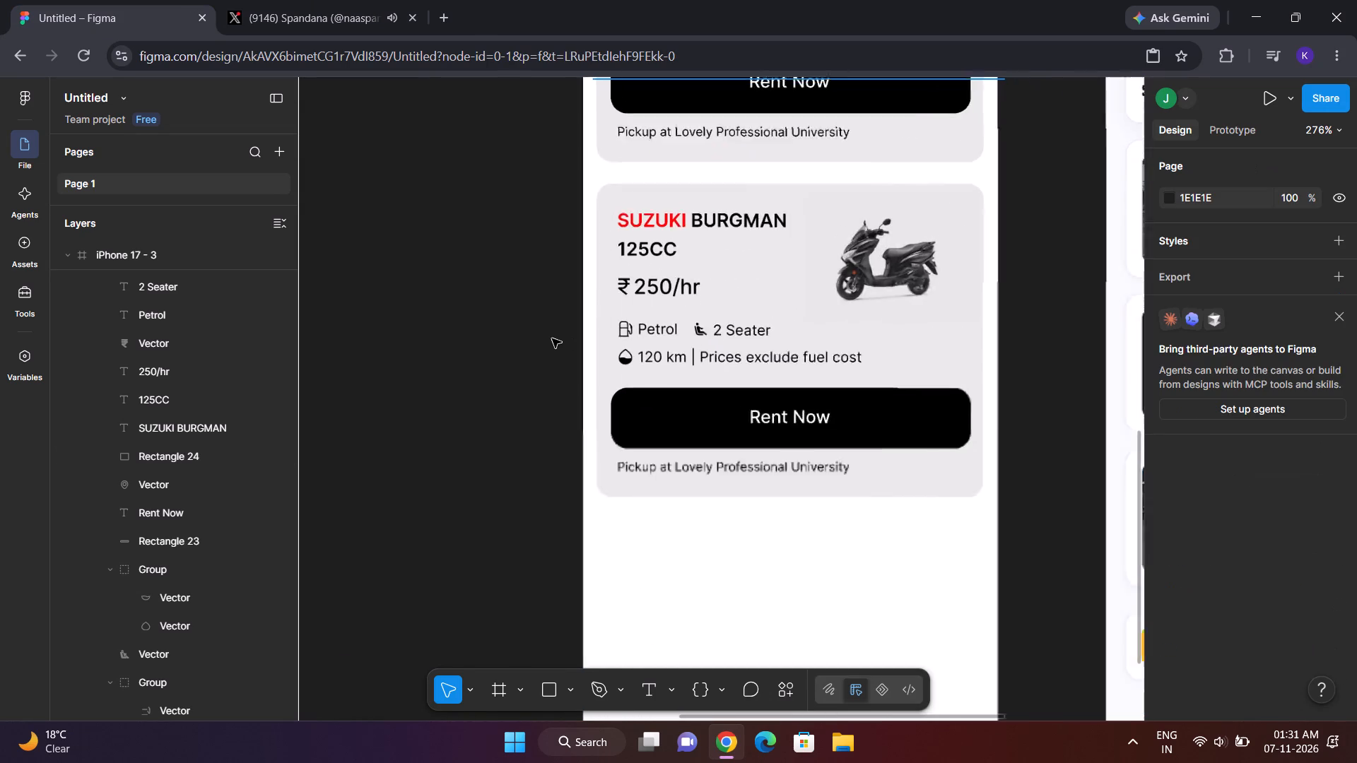
Change the distance in the lower card's fuel cost line to 100 km.
scroll(552, 338, "up", 1)
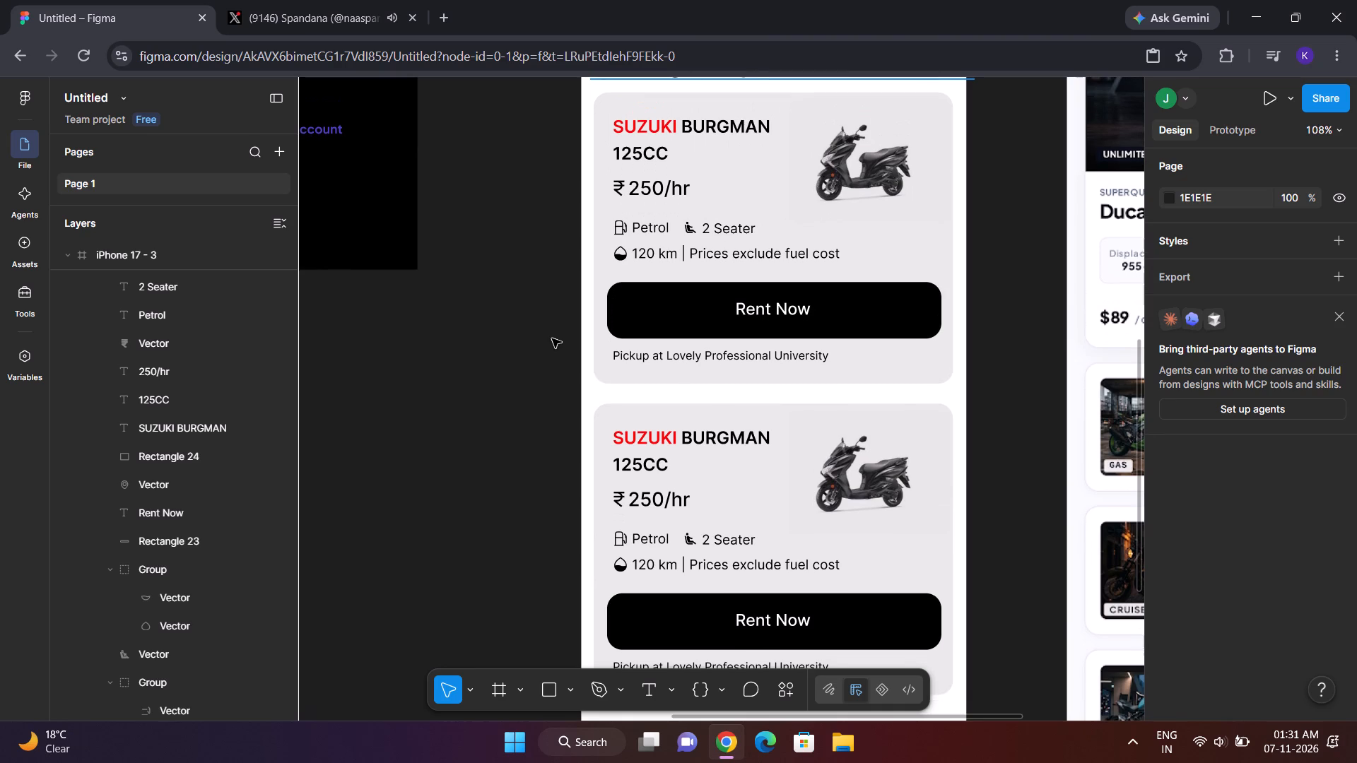
left_click(663, 567)
double_click(659, 567)
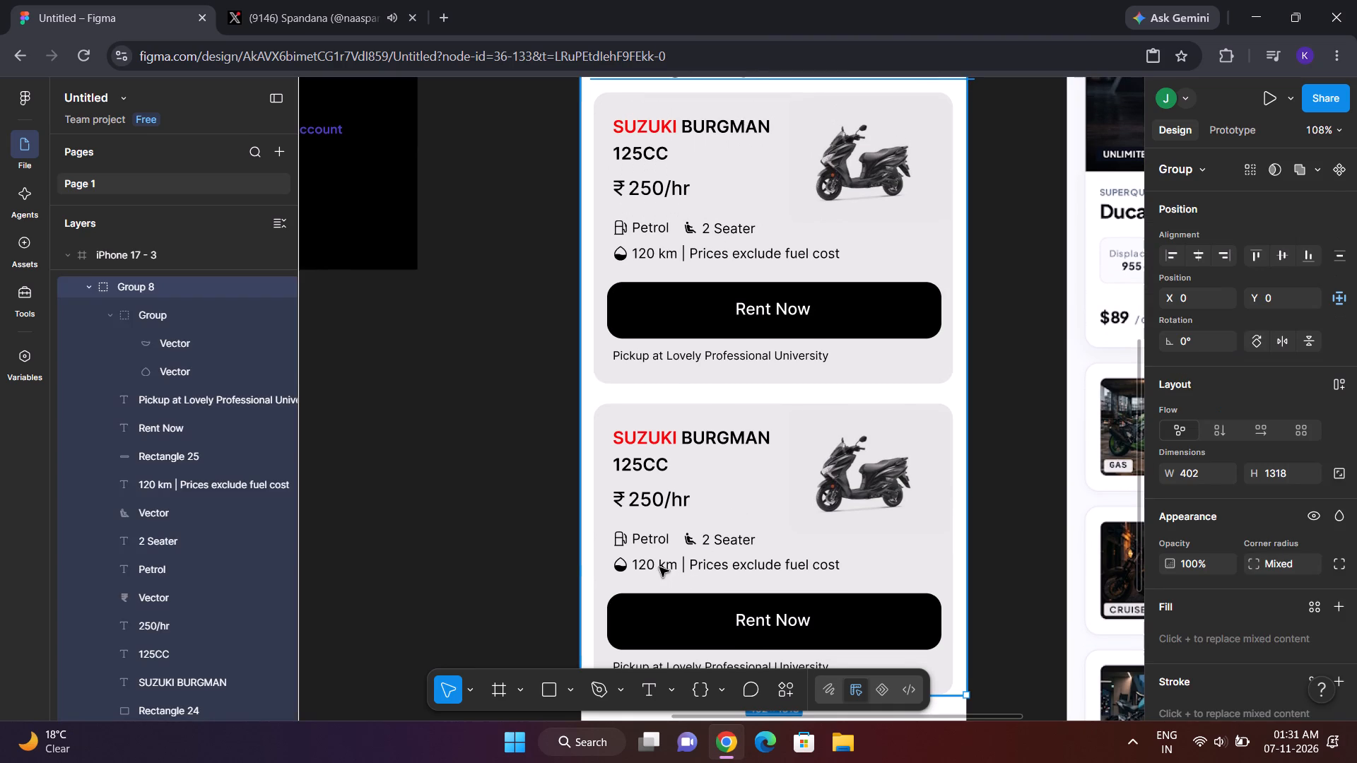
left_click(655, 567)
left_click(655, 567)
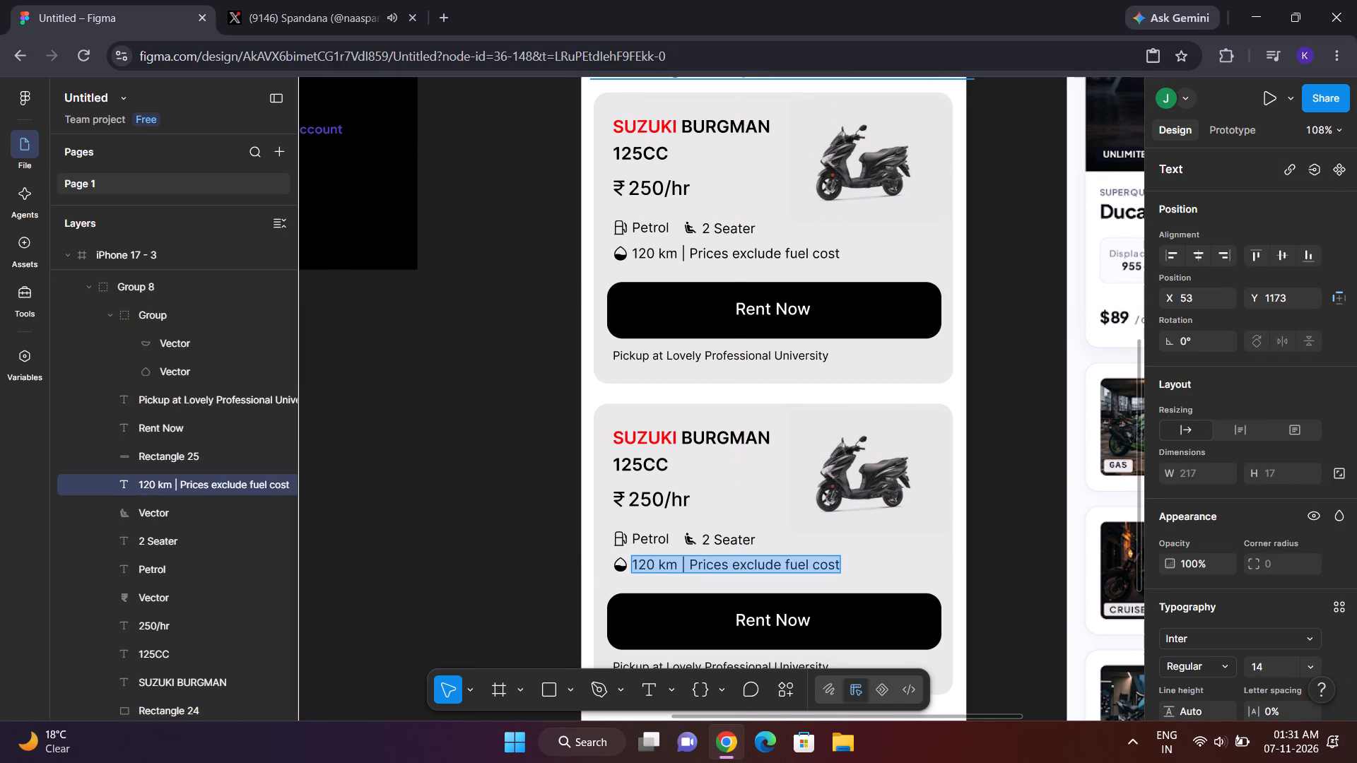
left_click(654, 564)
key("BackSpace")
key("BackSpace")
type("--")
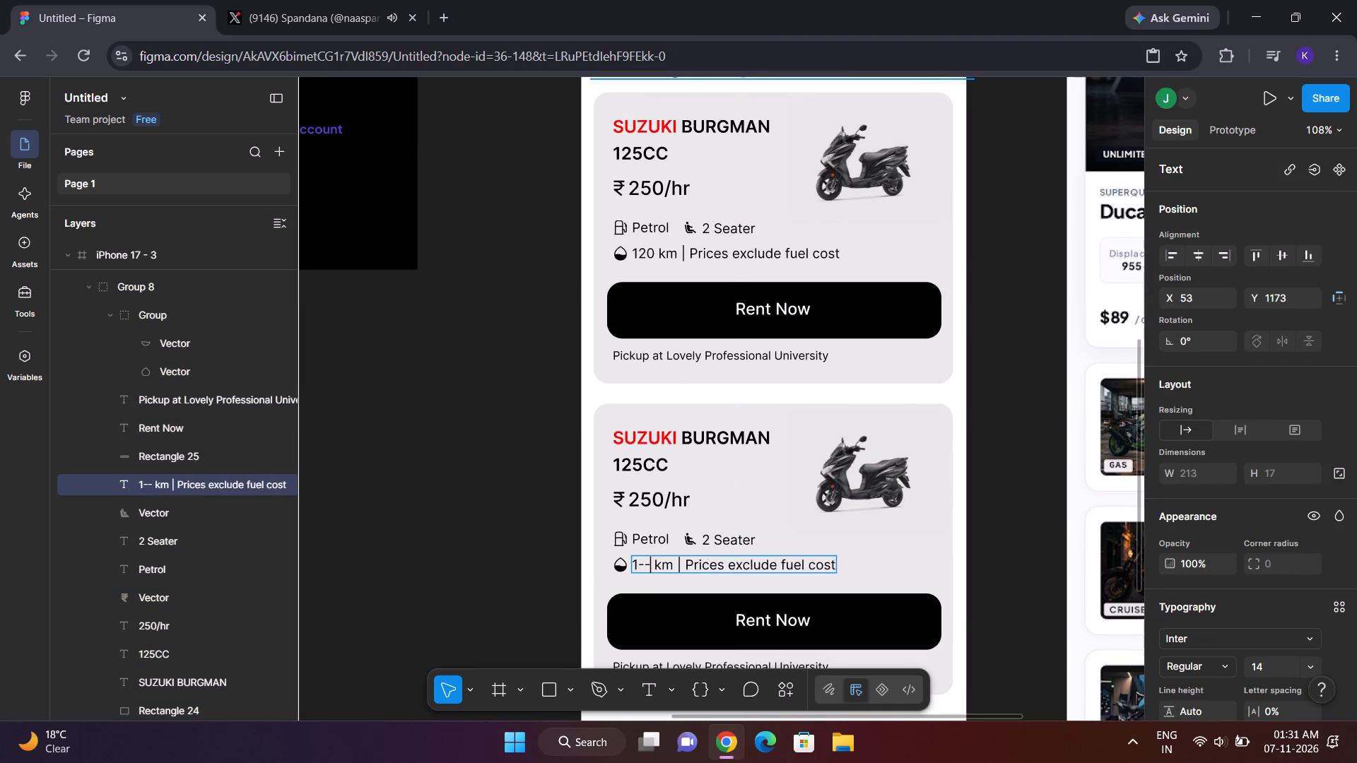
key("BackSpace")
key("BackSpace")
type("00")
key("Return")
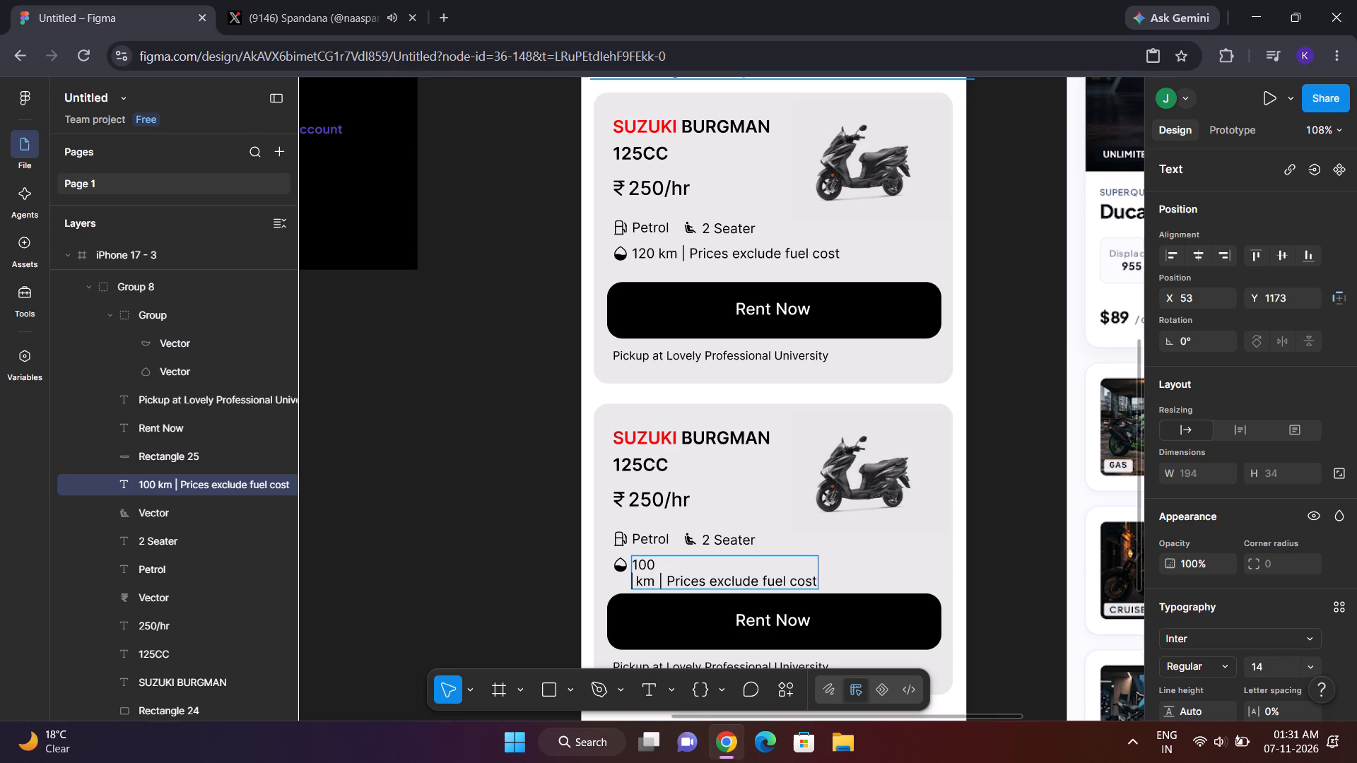
key("ctrl+z")
left_click(491, 497)
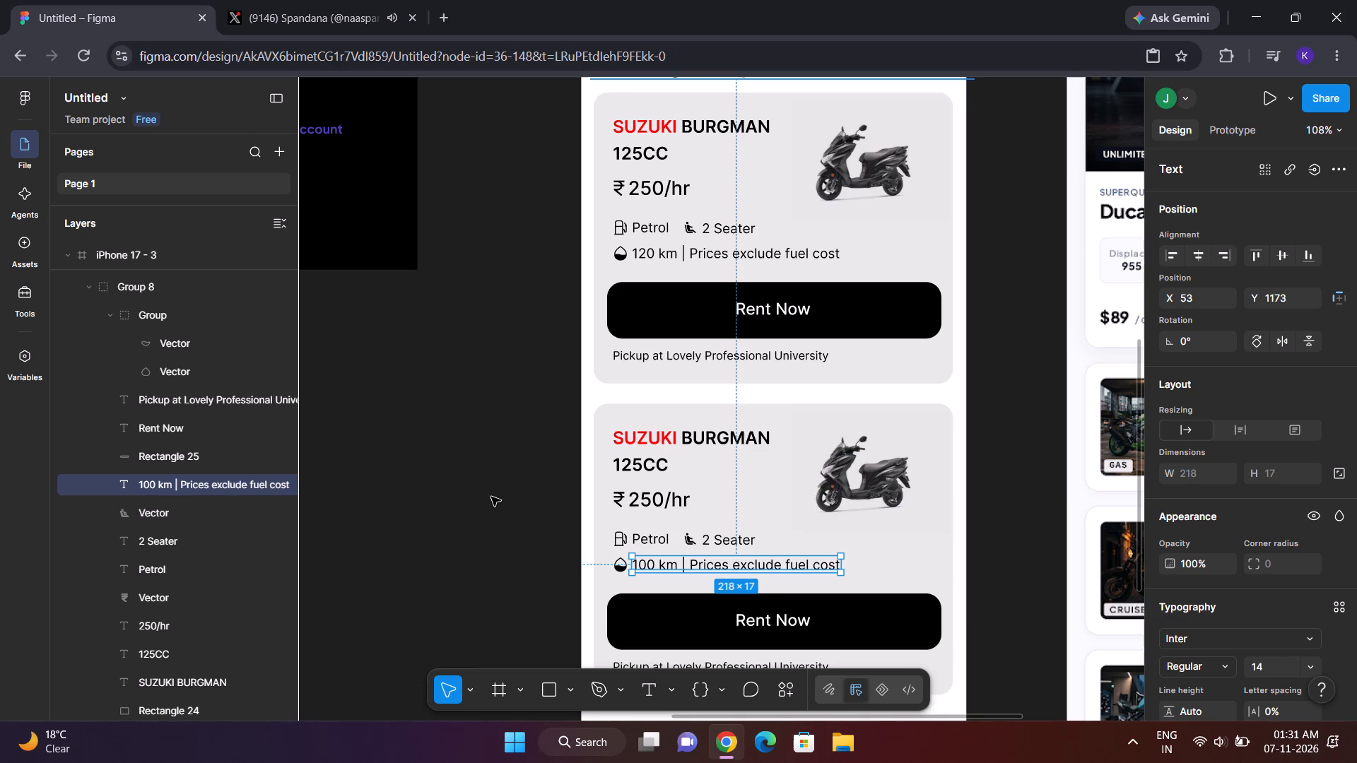
Change the lower card's hourly price text to 219/hr.
left_click(647, 504)
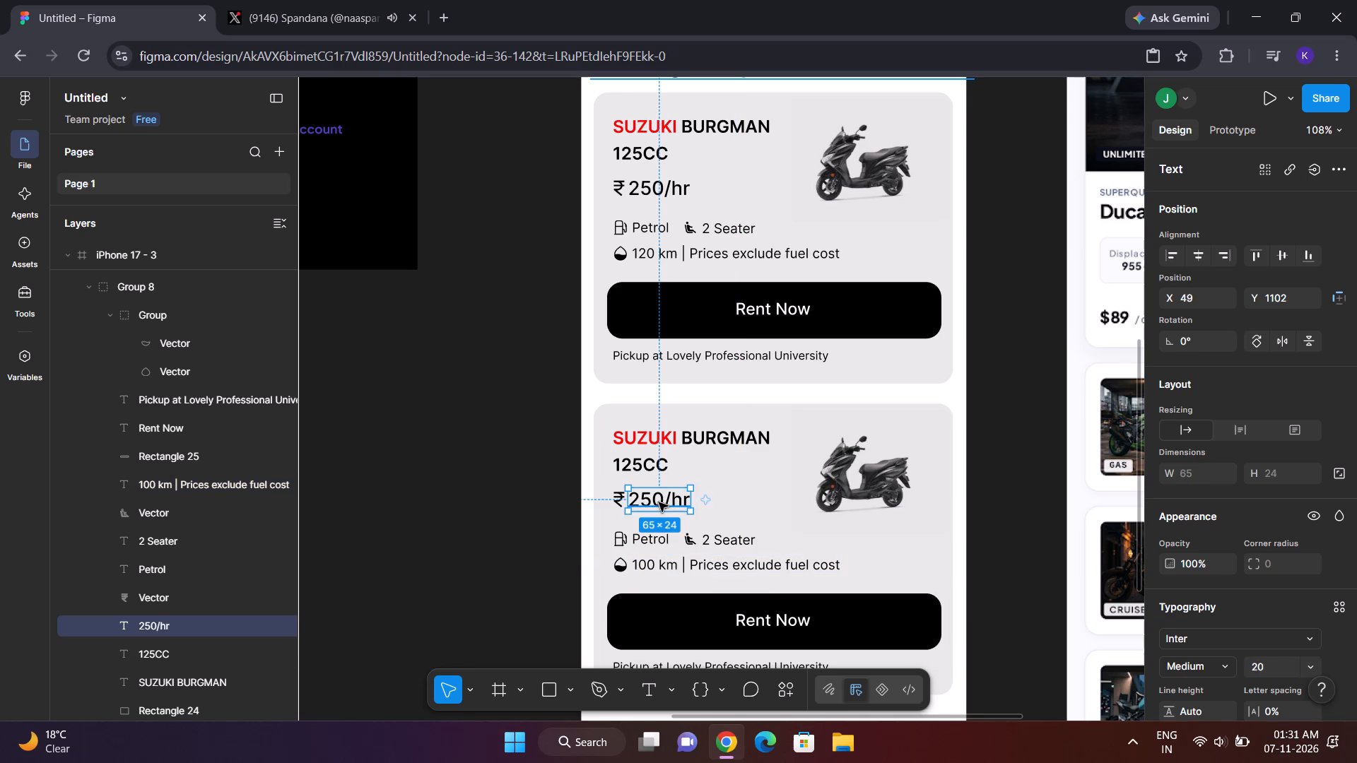
double_click(659, 502)
left_click(661, 501)
key("BackSpace")
key("BackSpace")
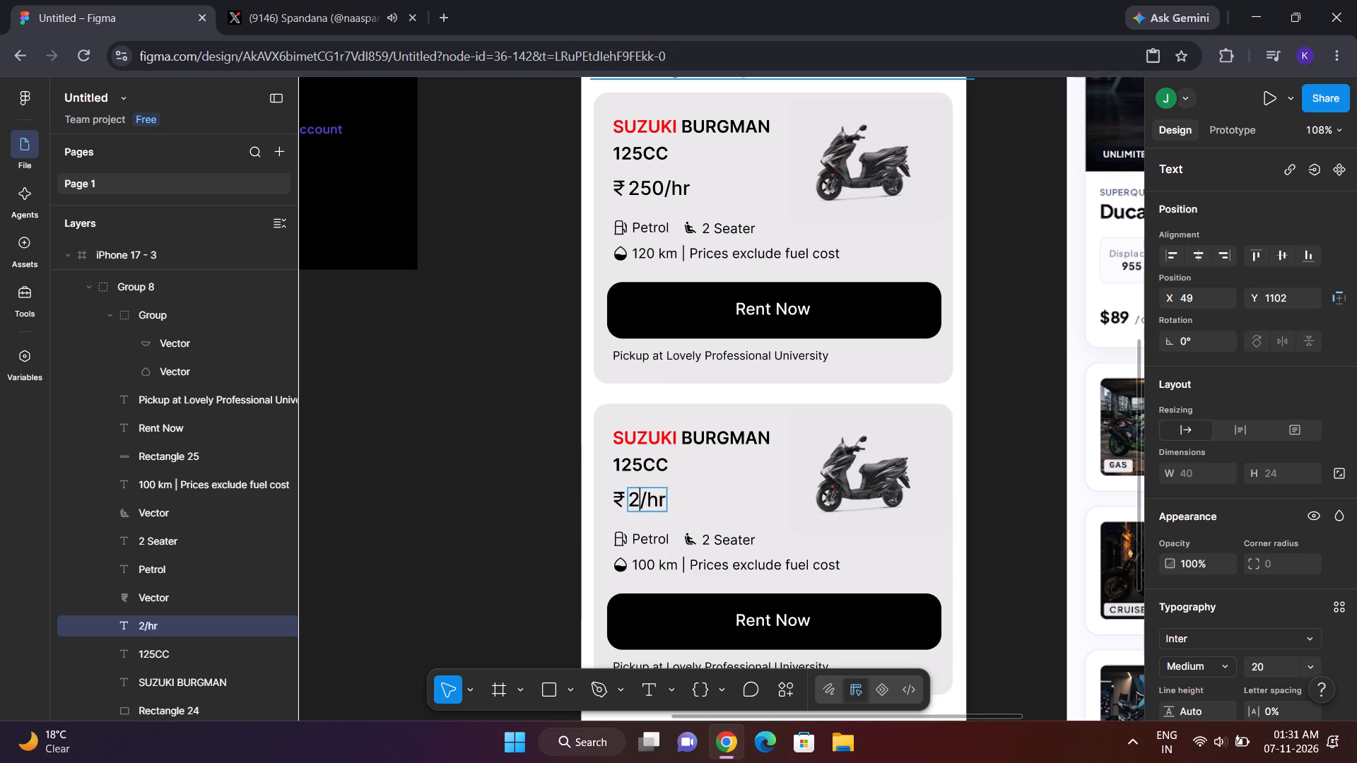
key("1")
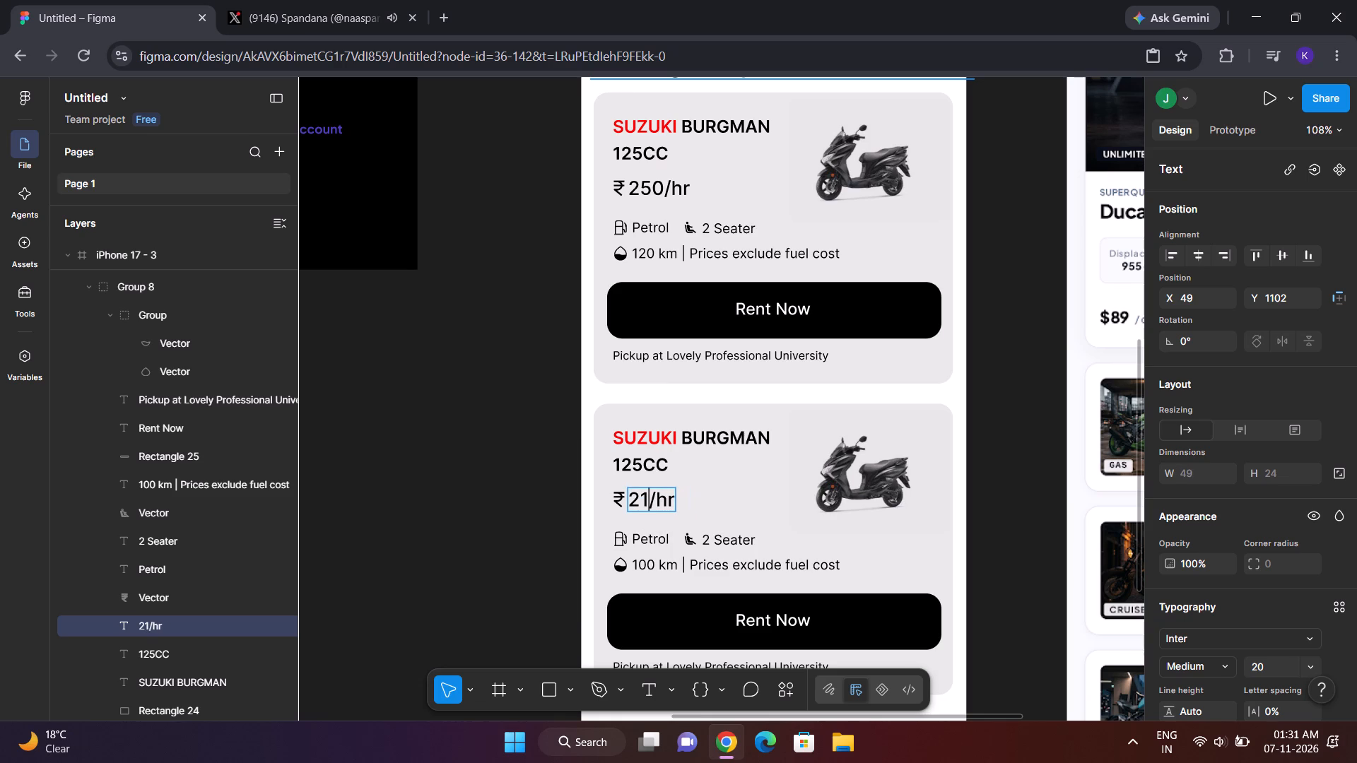
key("9")
left_click(507, 540)
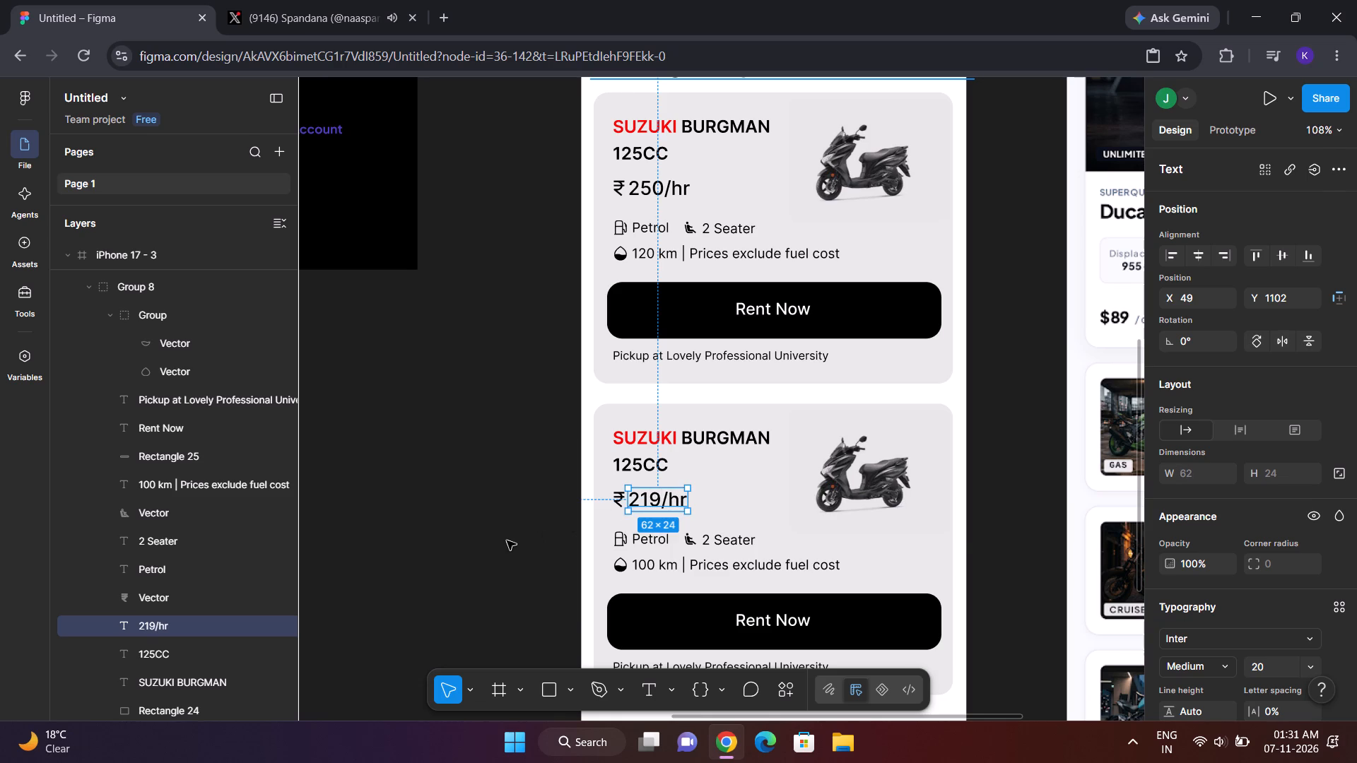
Open the lower card's SUZUKI BURGMAN title text for editing.
double_click(661, 442)
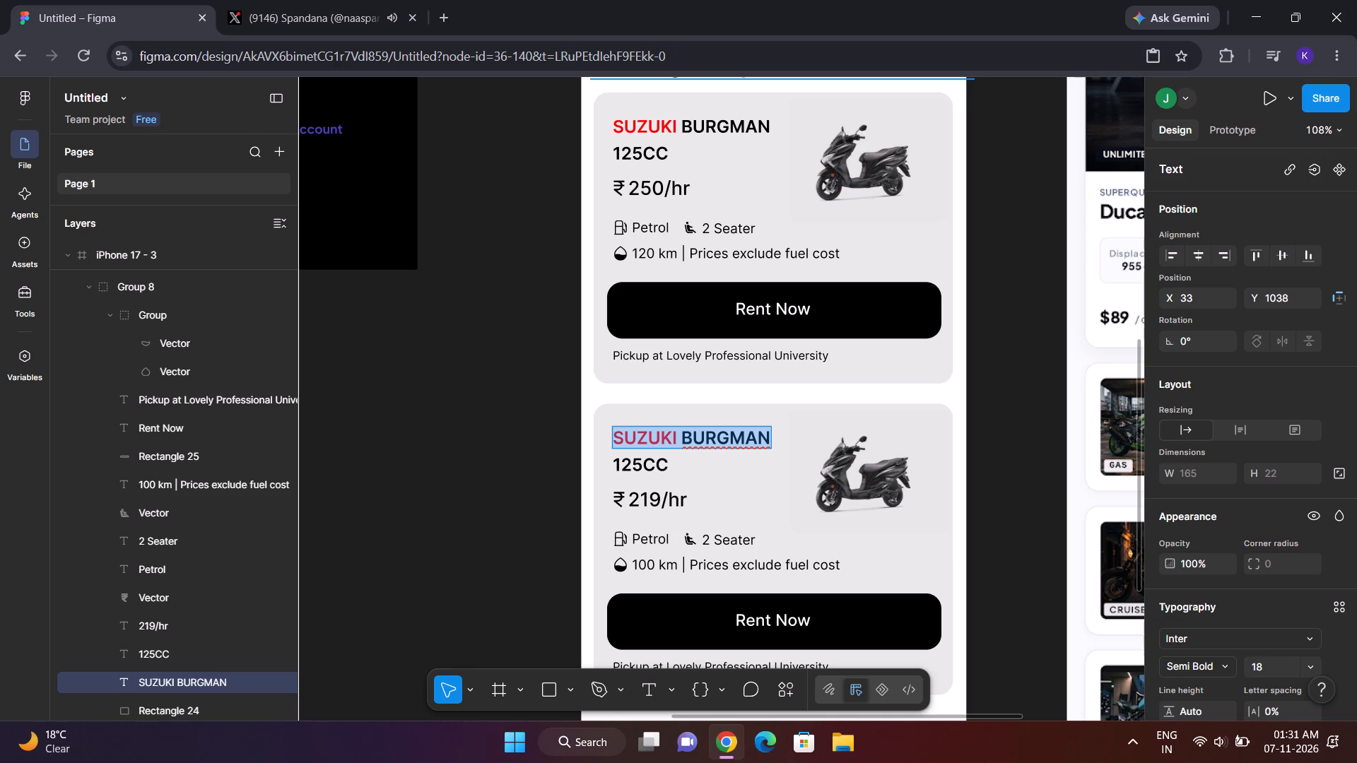
Search Google Images for "honda activa 6g" in a new browser tab.
left_click(434, 0)
type("honda act")
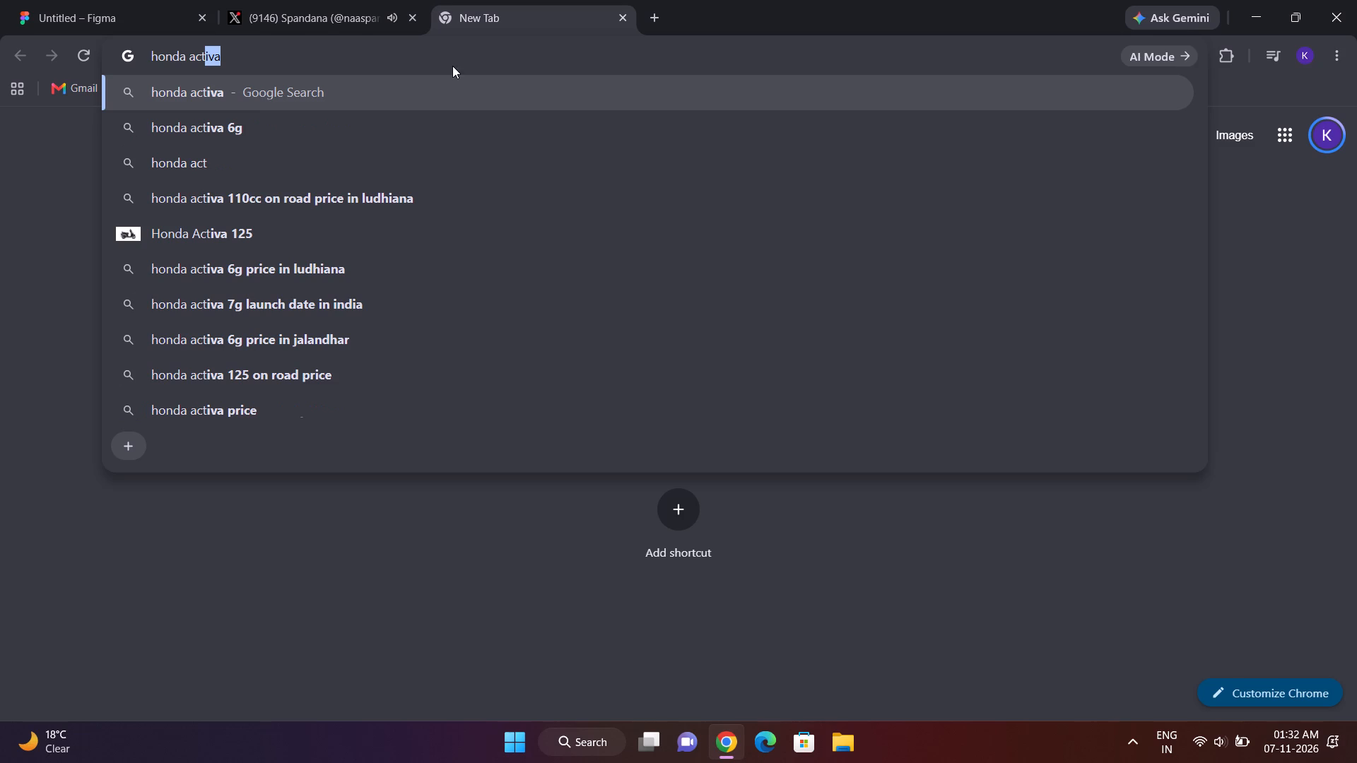
left_click(435, 142)
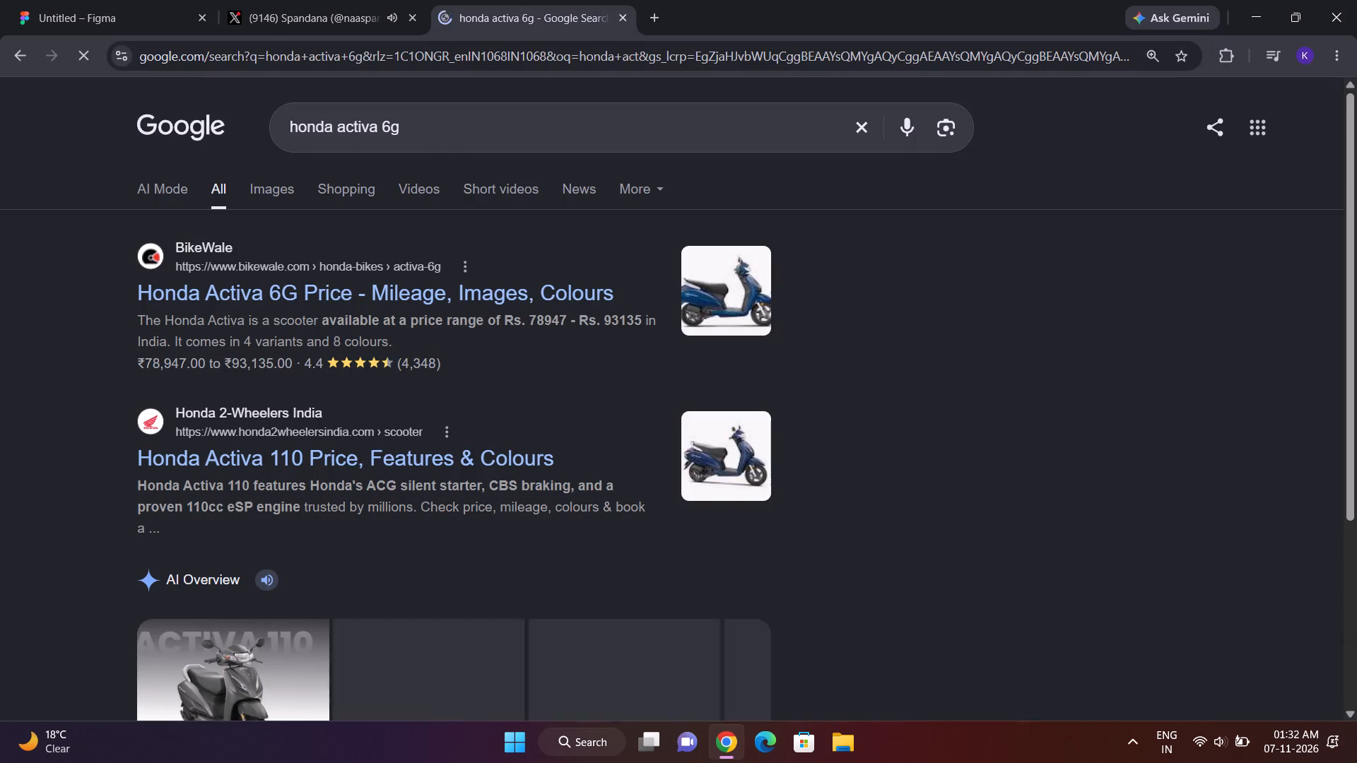
left_click(280, 178)
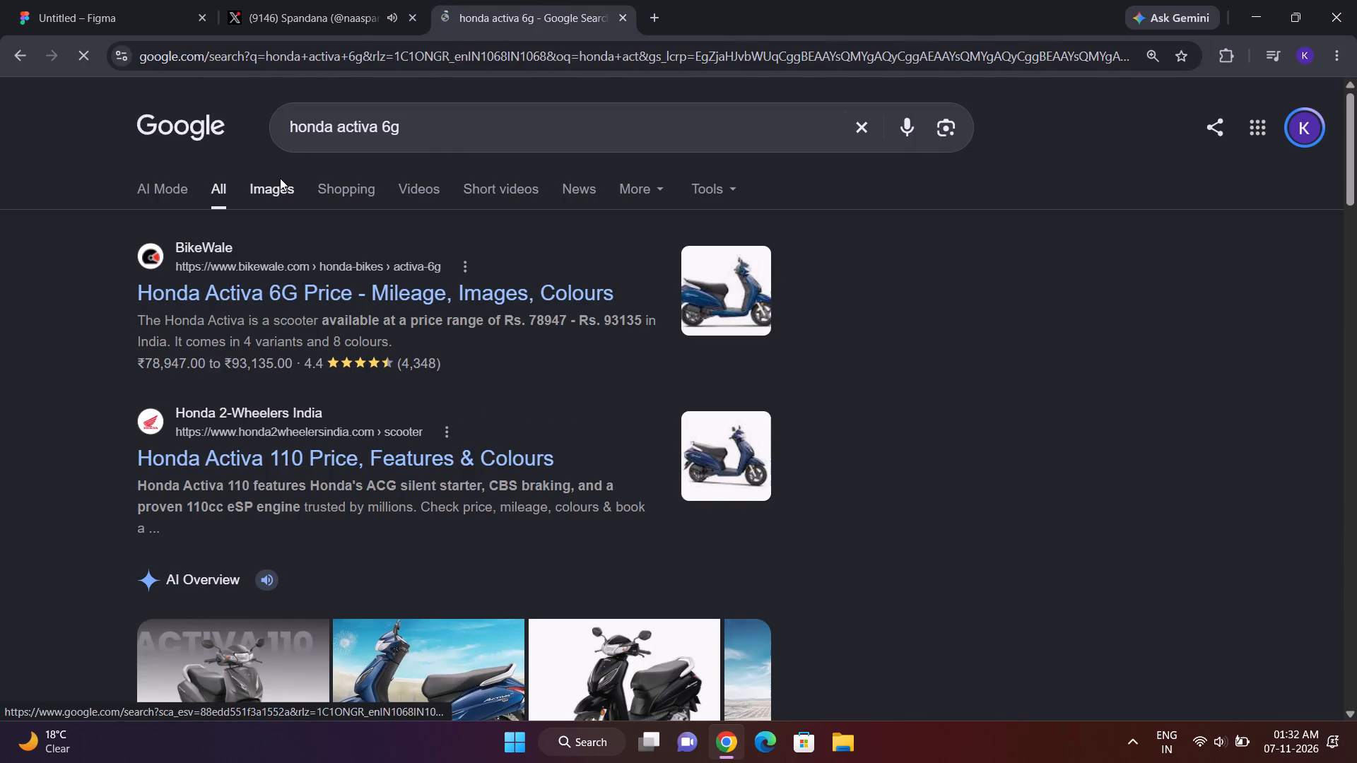
Find the dark green Honda Activa 6G picture on a white background in the image results and copy it.
scroll(784, 492, "down", 1)
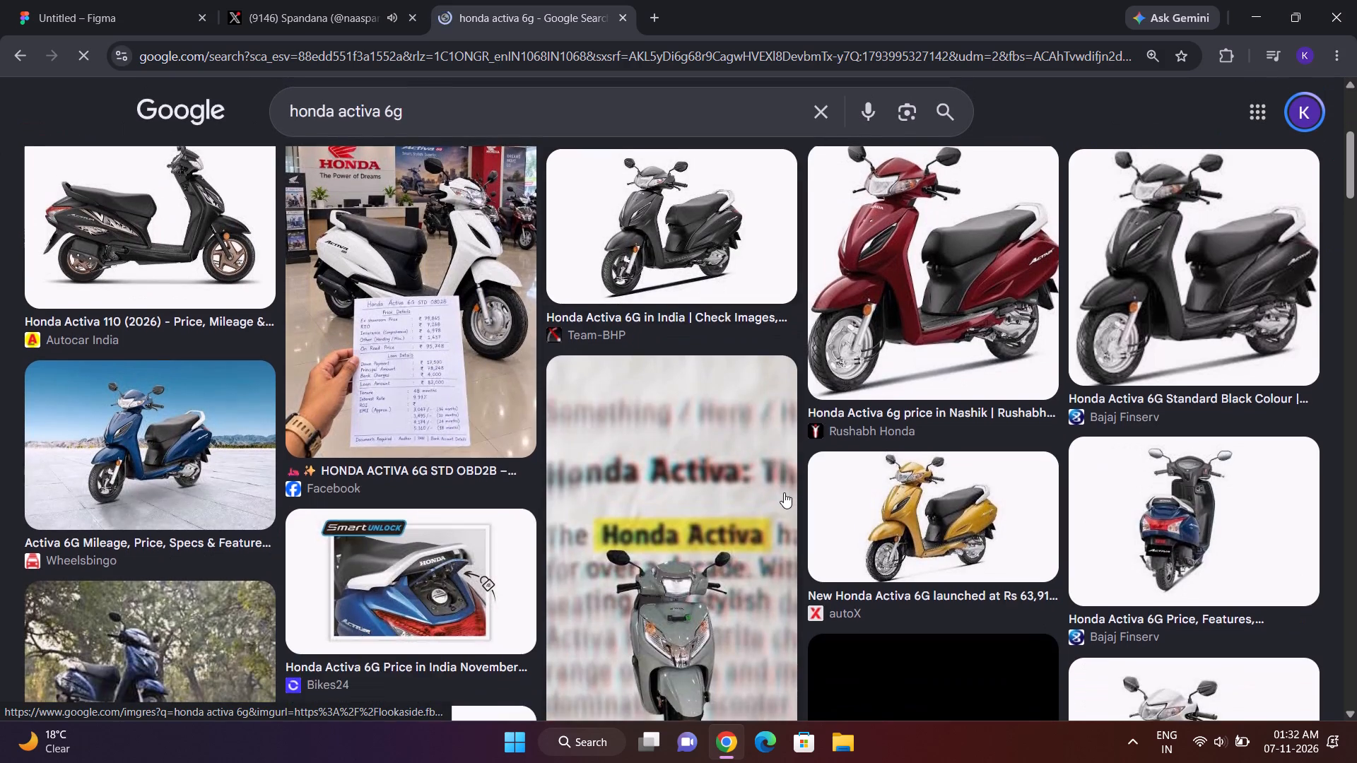
scroll(784, 492, "down", 1)
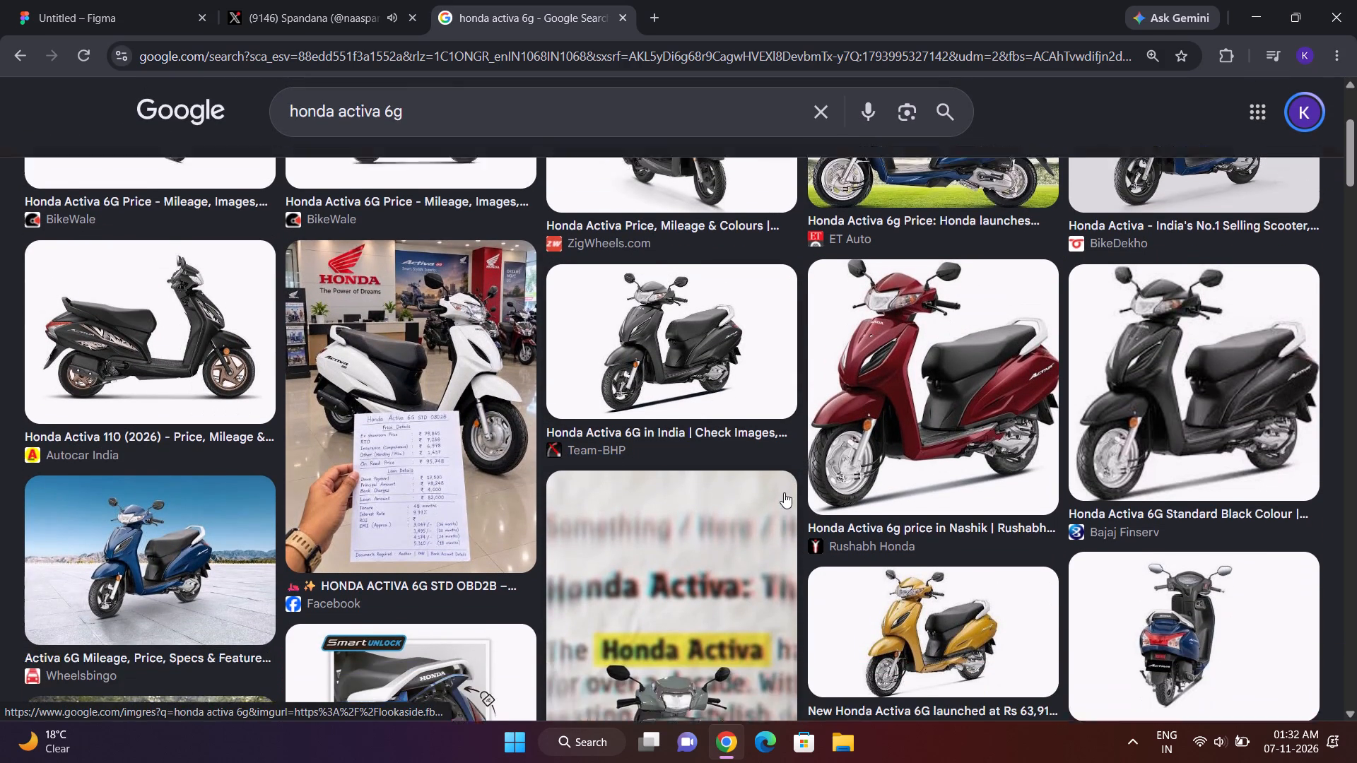
scroll(763, 455, "down", 3)
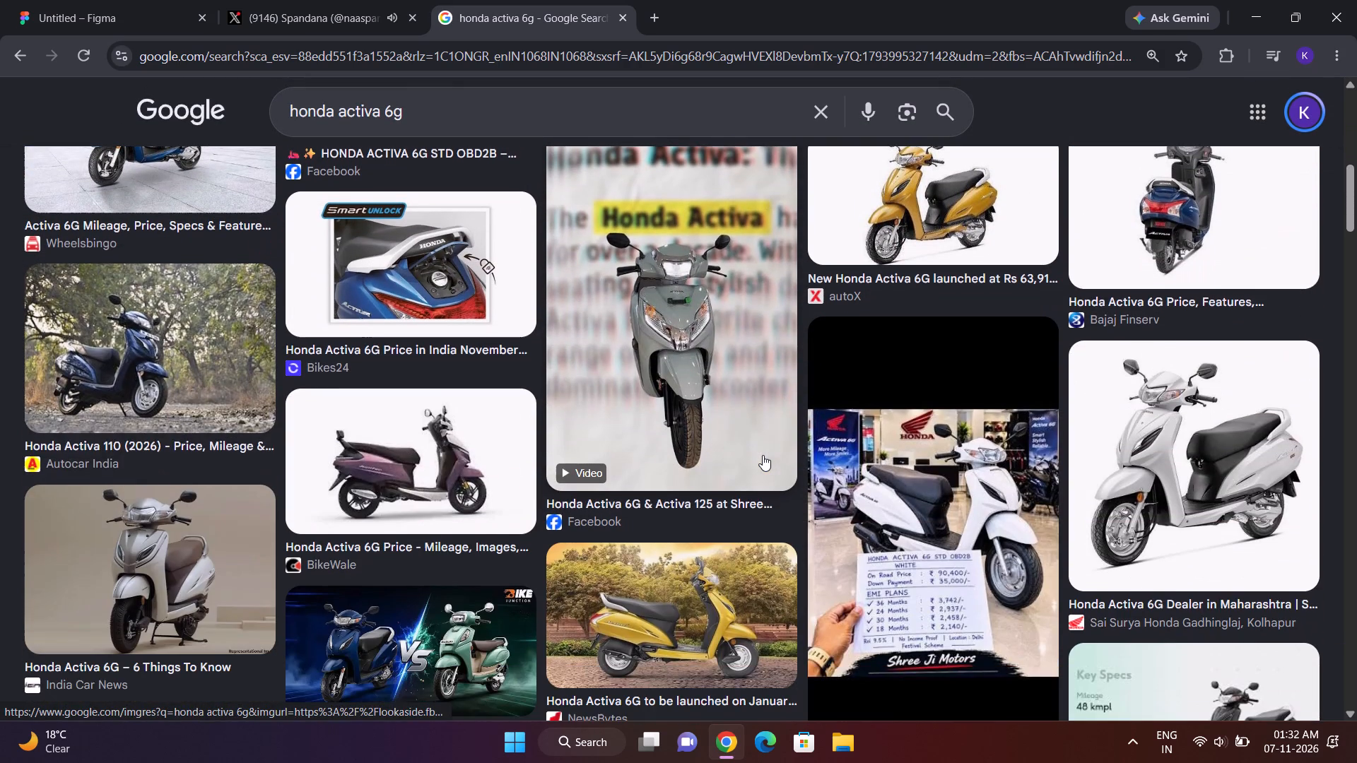
scroll(763, 455, "down", 3)
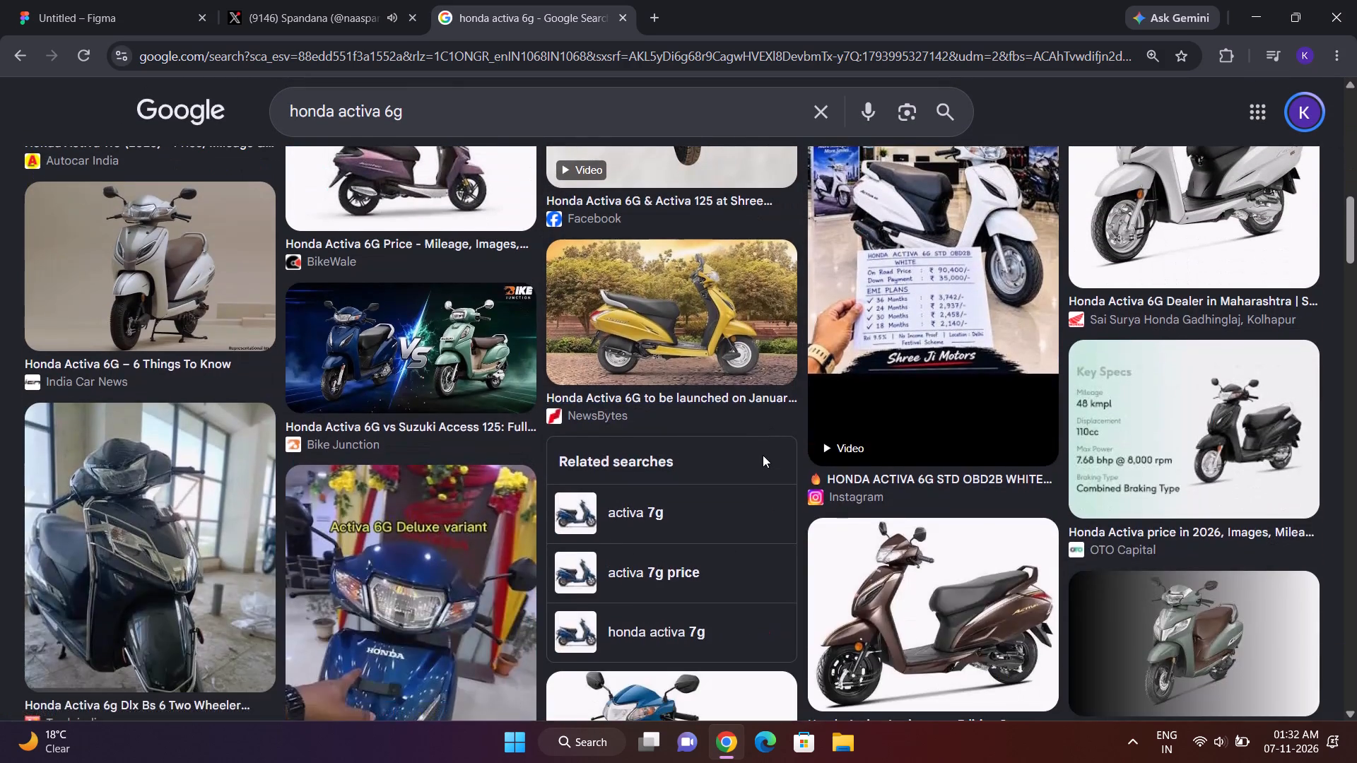
scroll(763, 455, "up", 6)
scroll(763, 455, "down", 1)
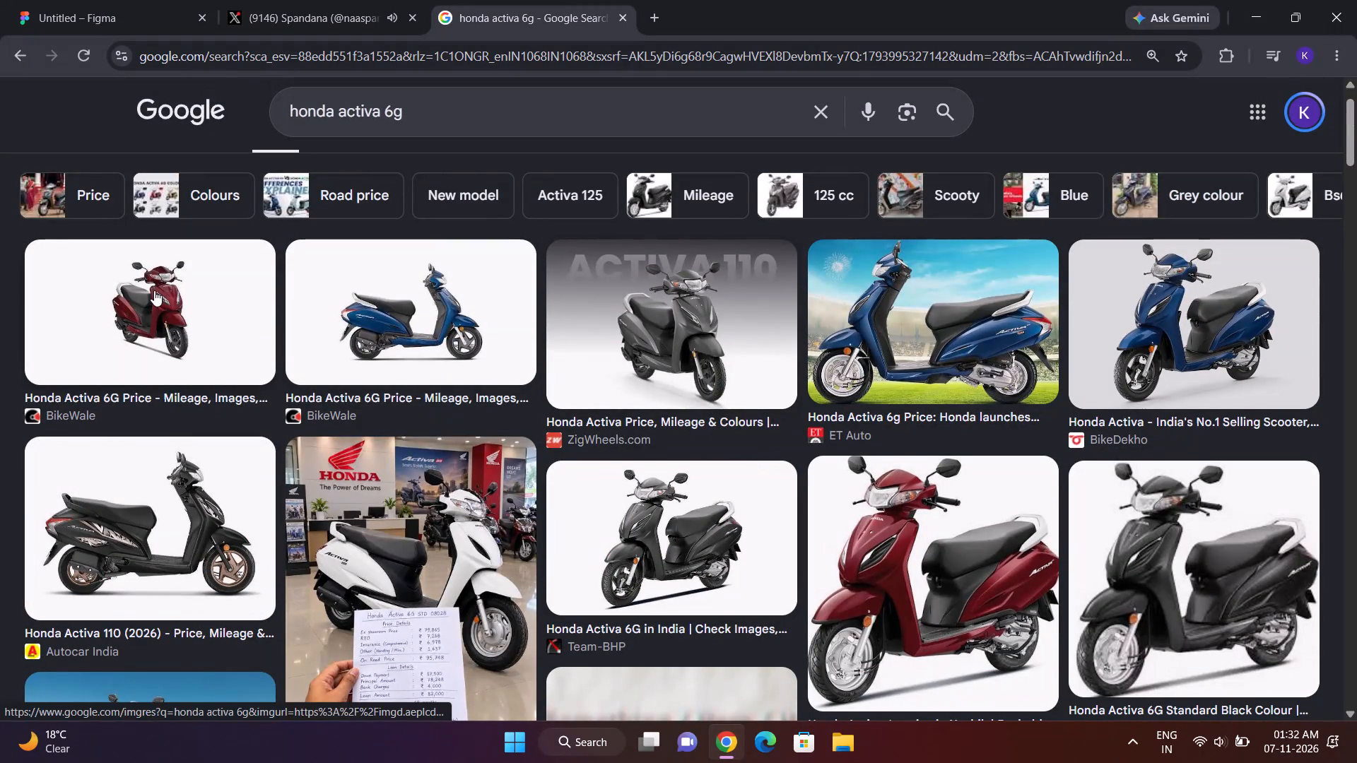
scroll(154, 290, "down", 11)
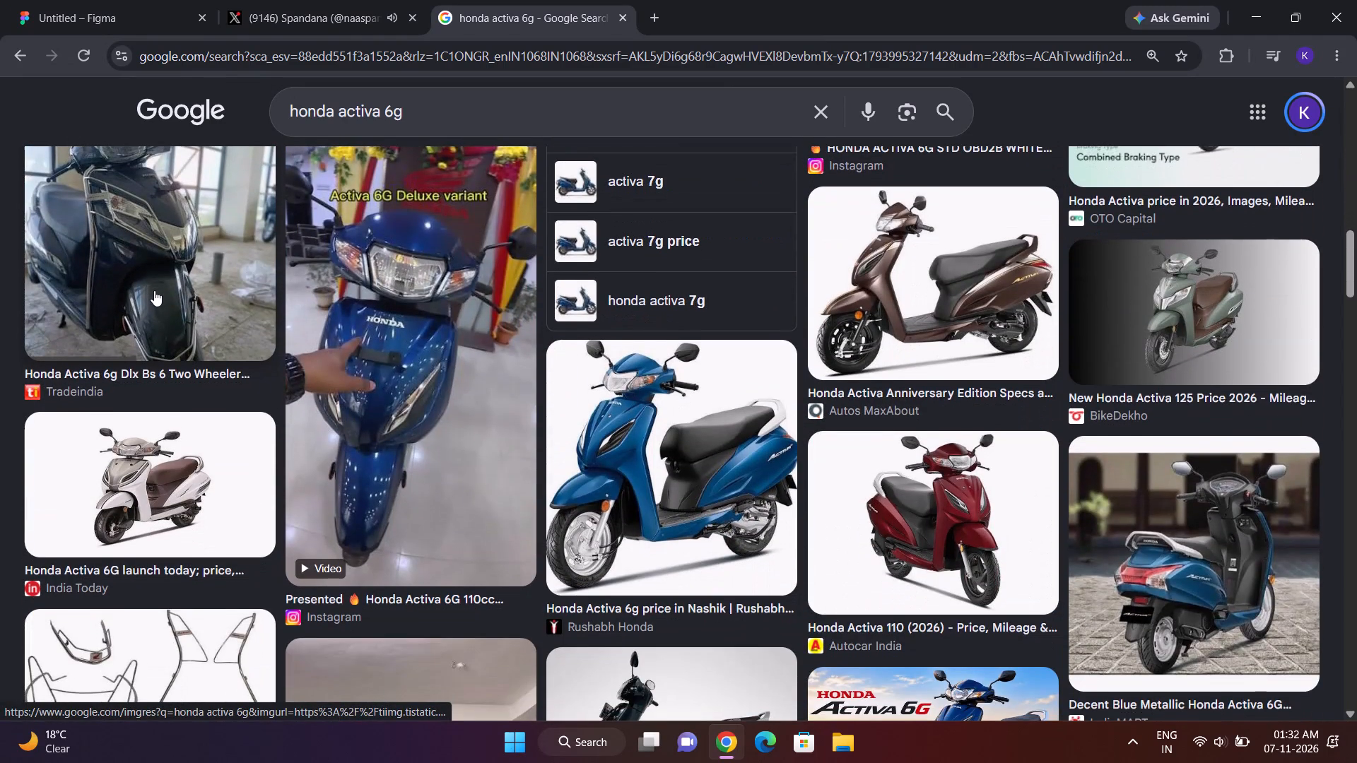
scroll(154, 290, "down", 5)
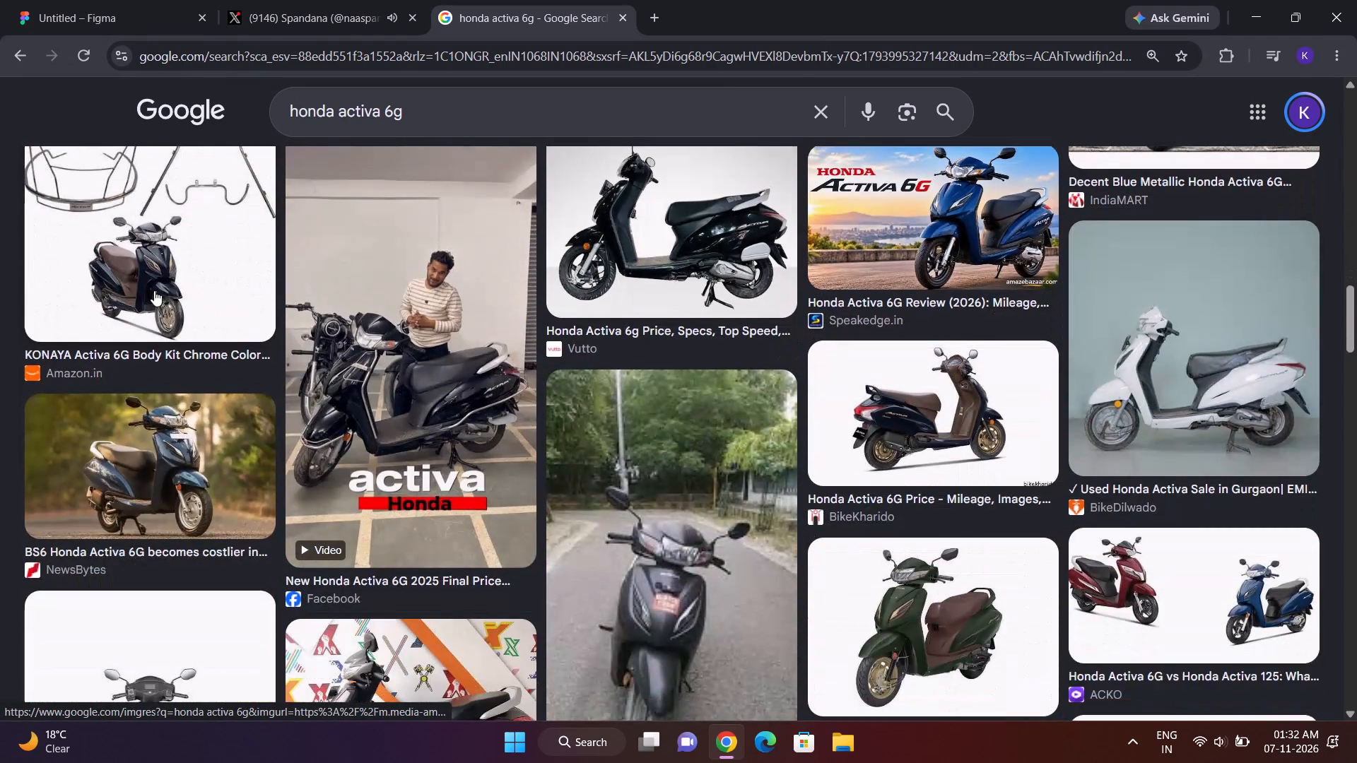
scroll(154, 290, "down", 2)
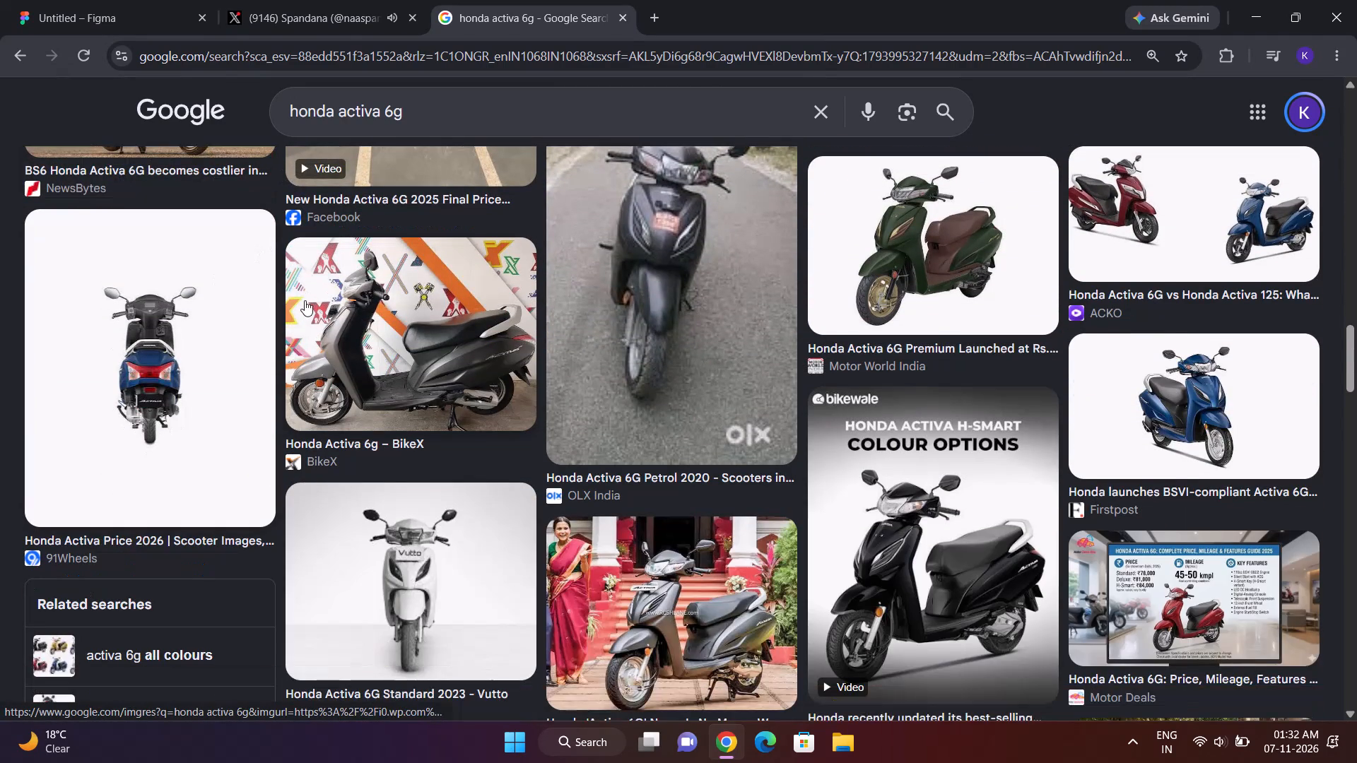
right_click(917, 215)
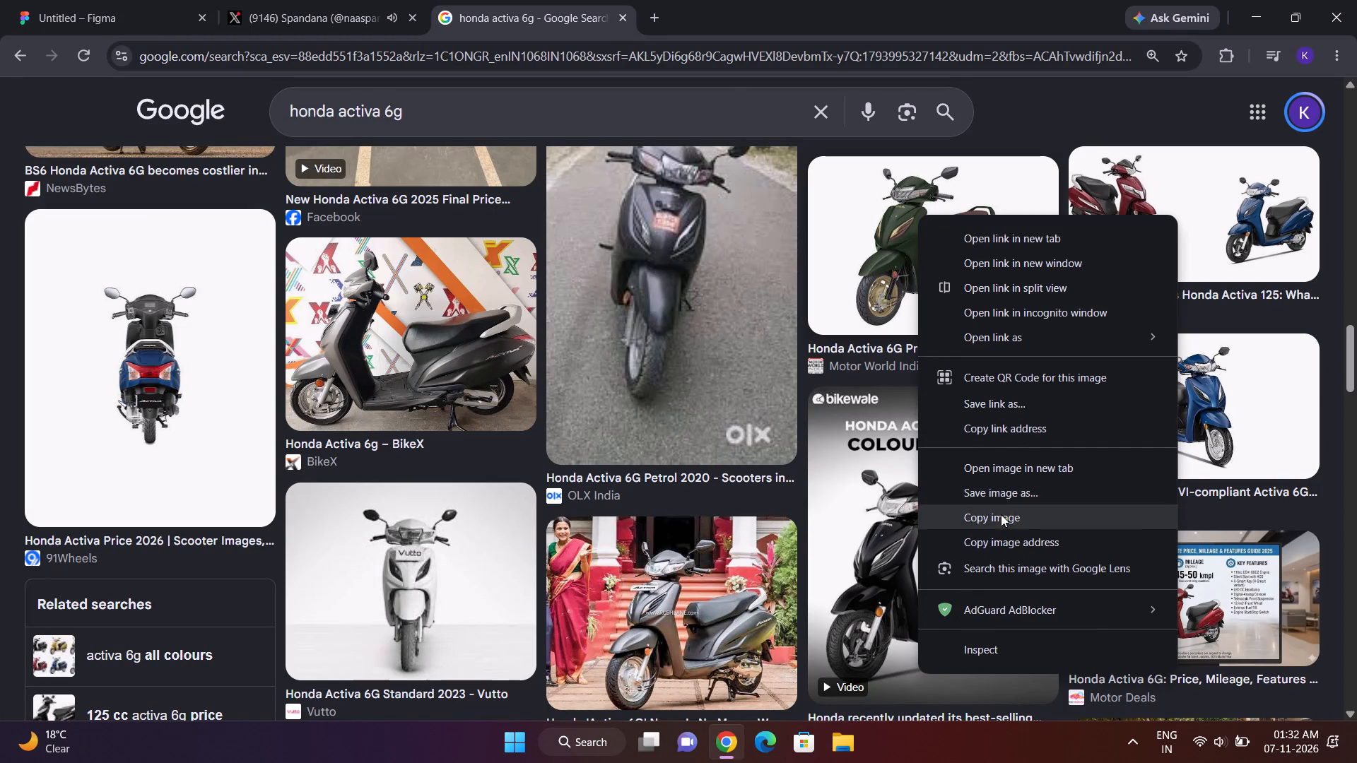
left_click(1001, 514)
Return to the Figma design and replace the lower card's scooter picture with the copied green Activa image.
left_click(407, 2)
left_click(25, 0)
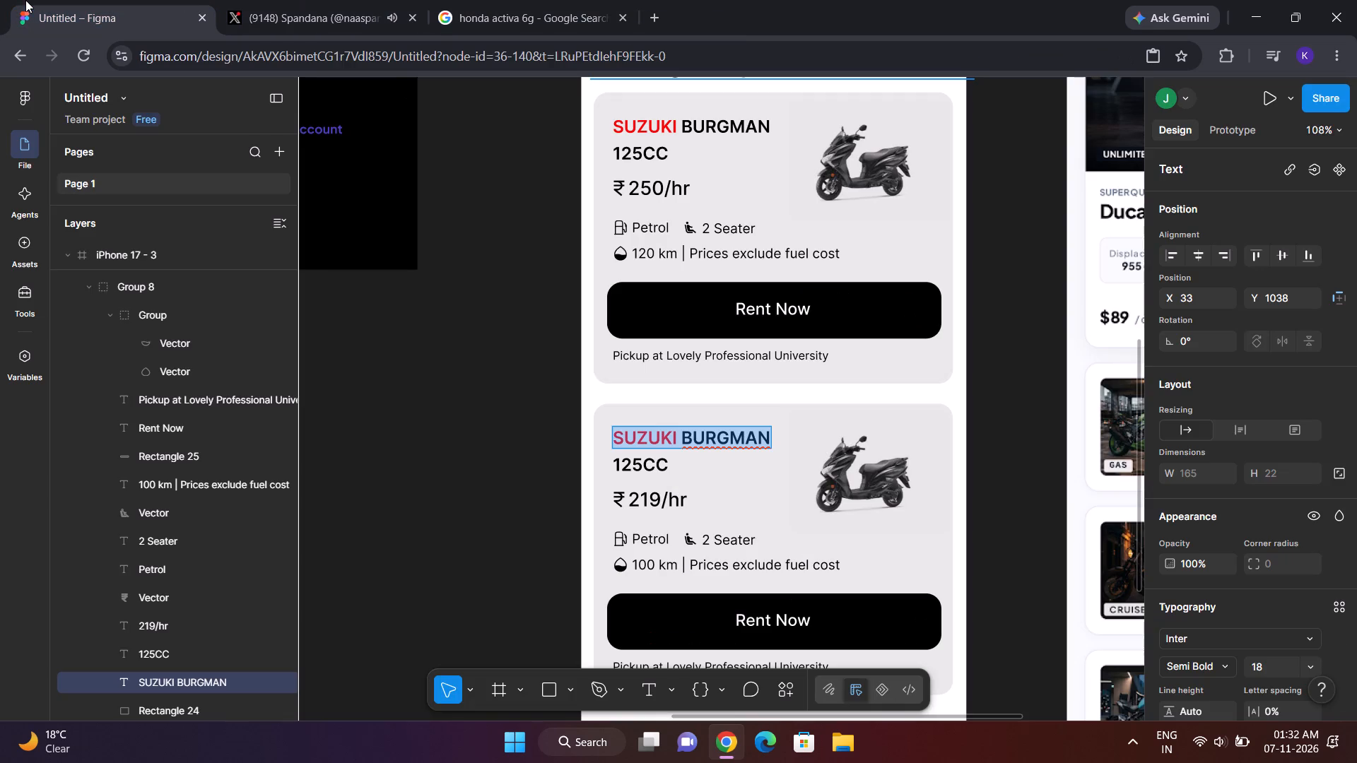
double_click(854, 475)
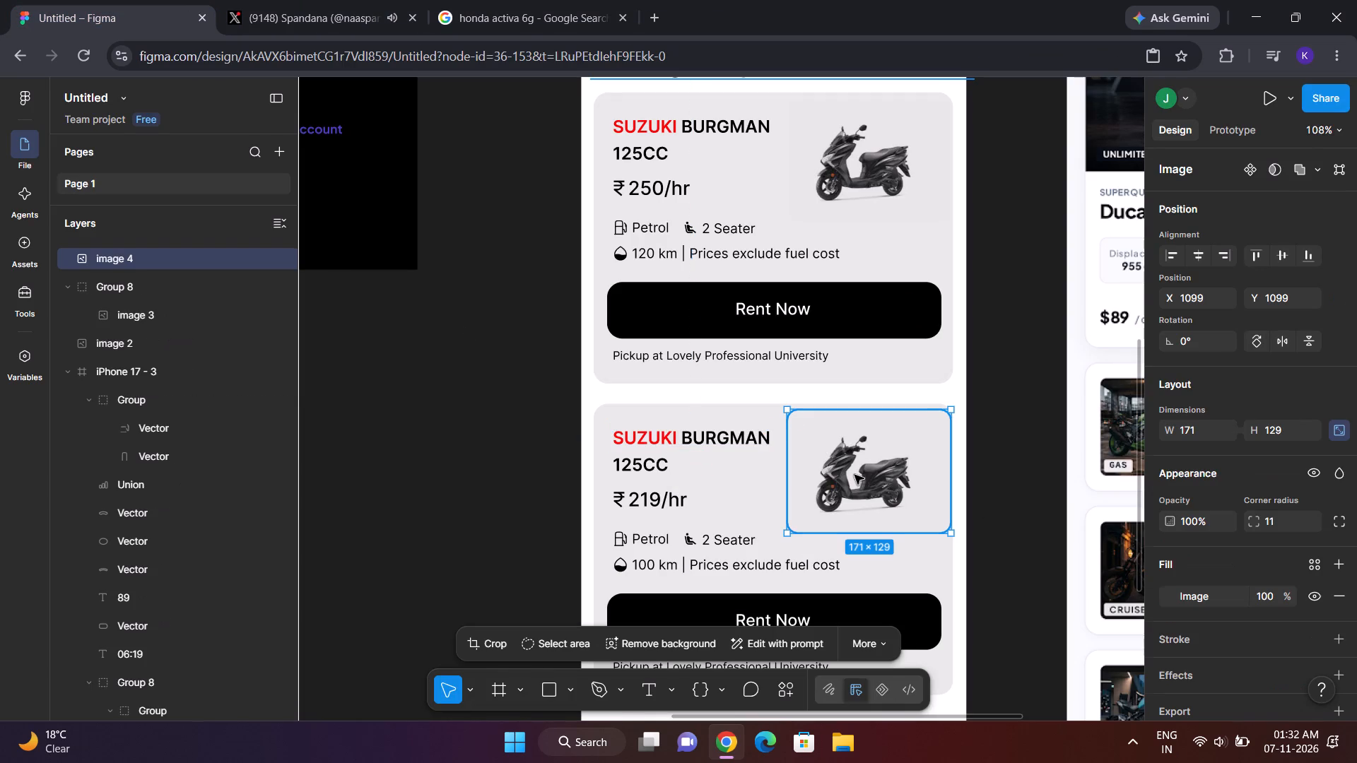
key("ctrl+v")
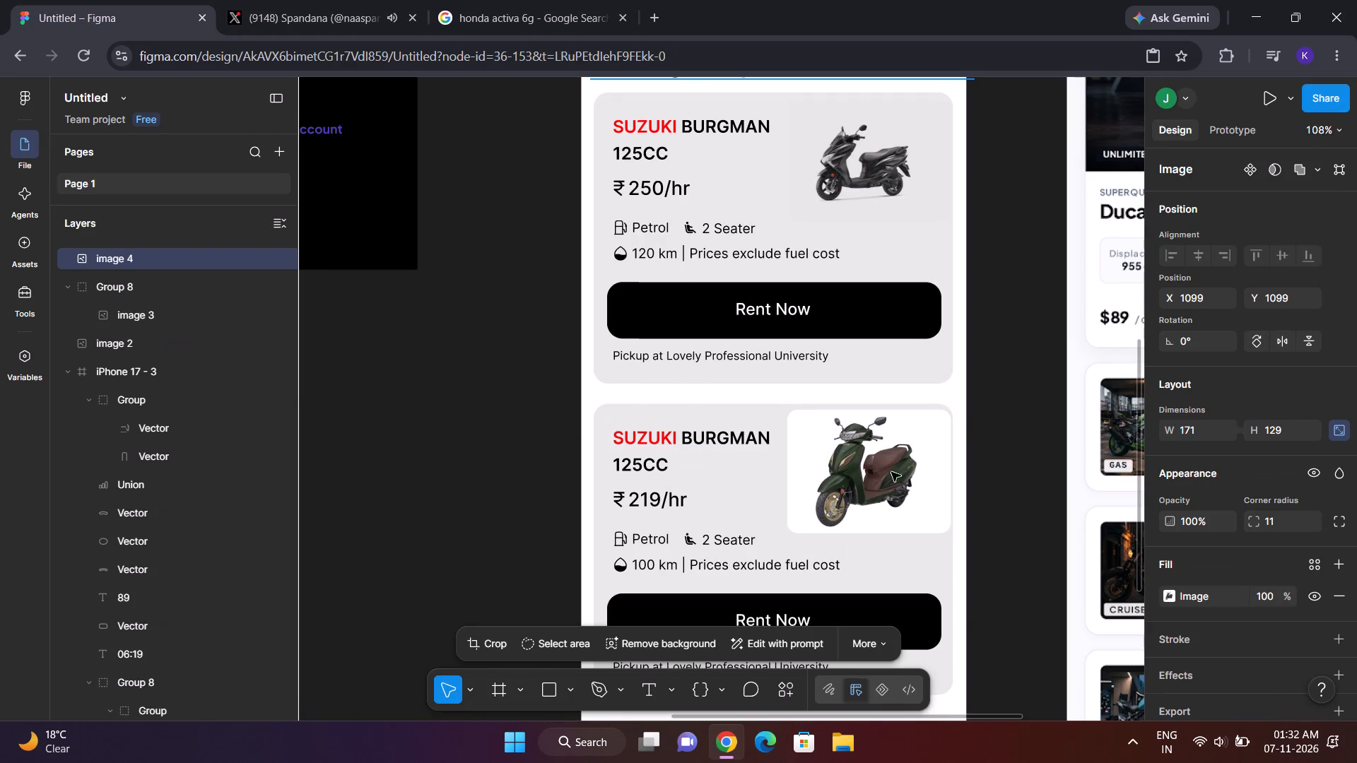
left_click(907, 472)
right_click(907, 472)
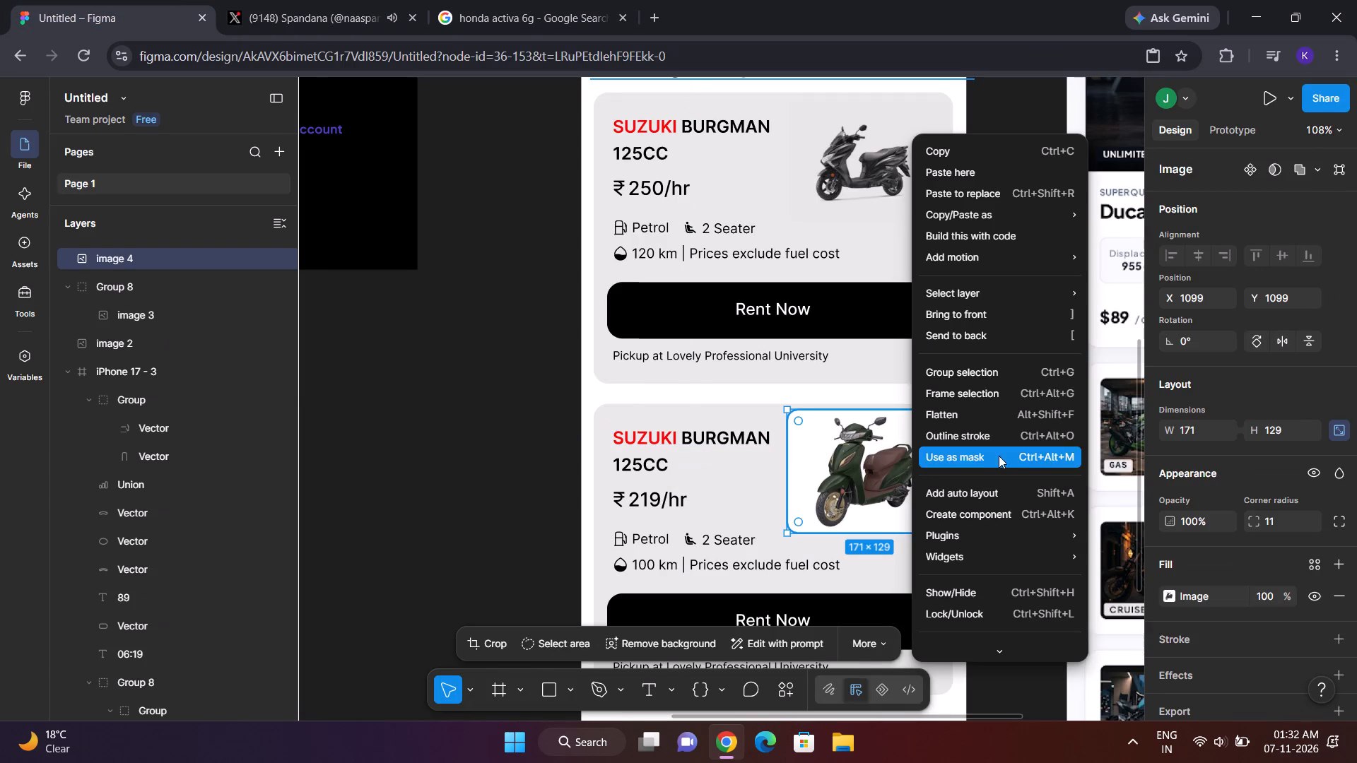
left_click(830, 470)
Lower the green scooter image's contrast almost to minimum so its white background blends into the grey card.
scroll(1270, 622, "down", 1)
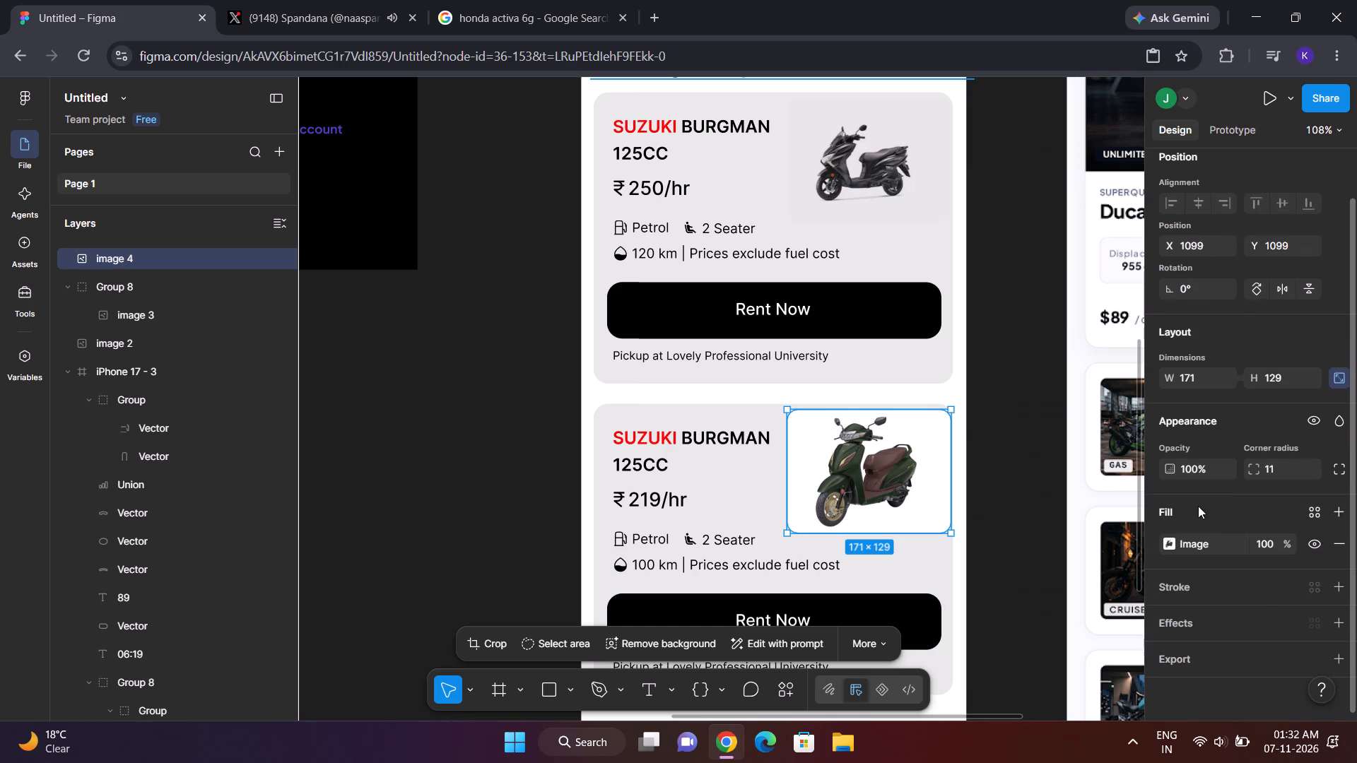
left_click(1170, 538)
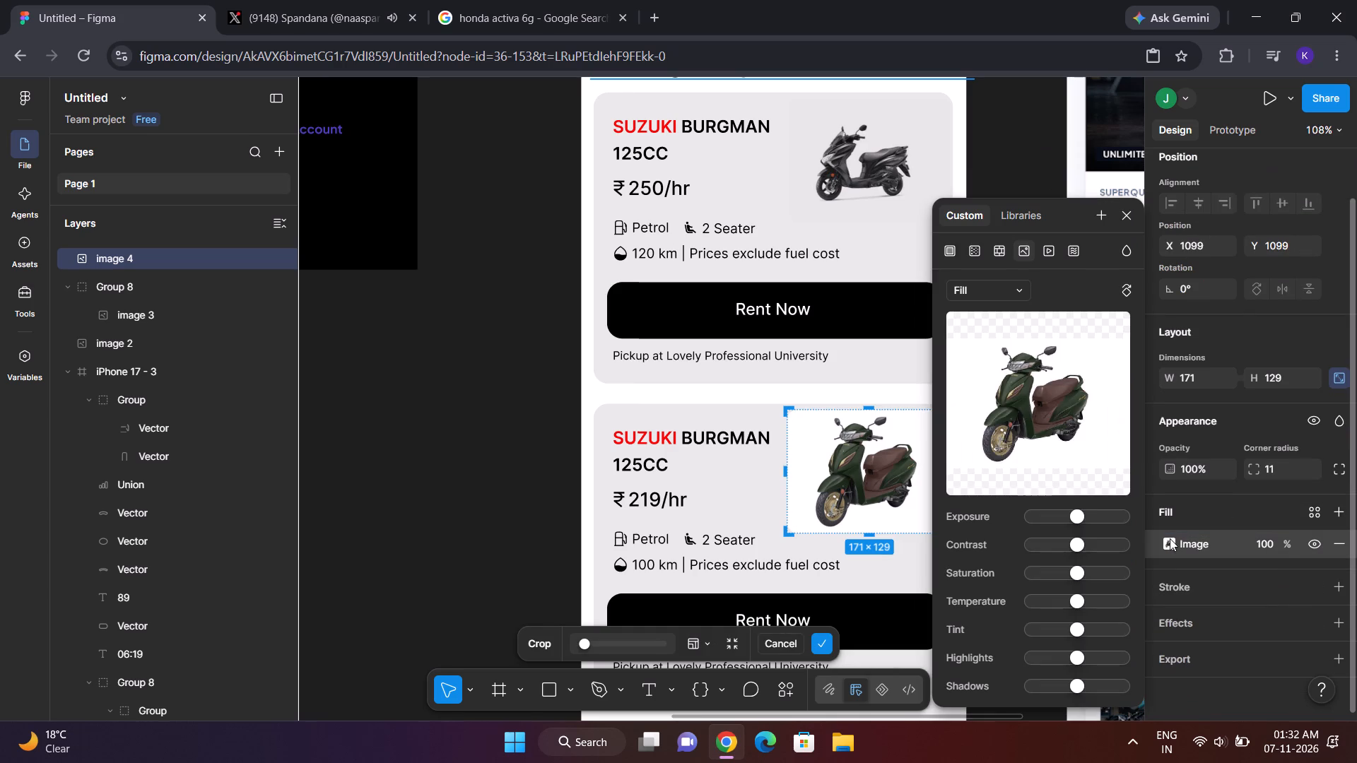
left_click_drag(1080, 539, 1023, 537)
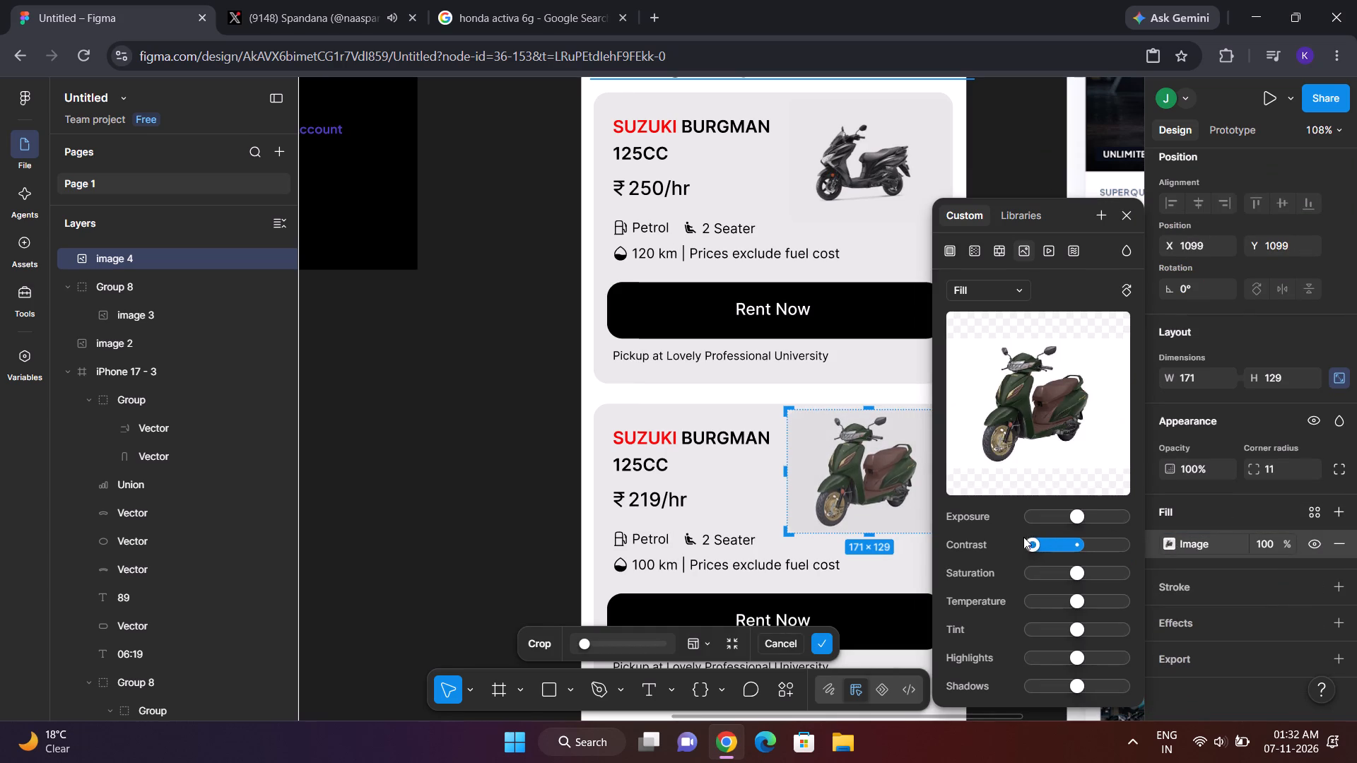
left_click_drag(1023, 537, 1079, 552)
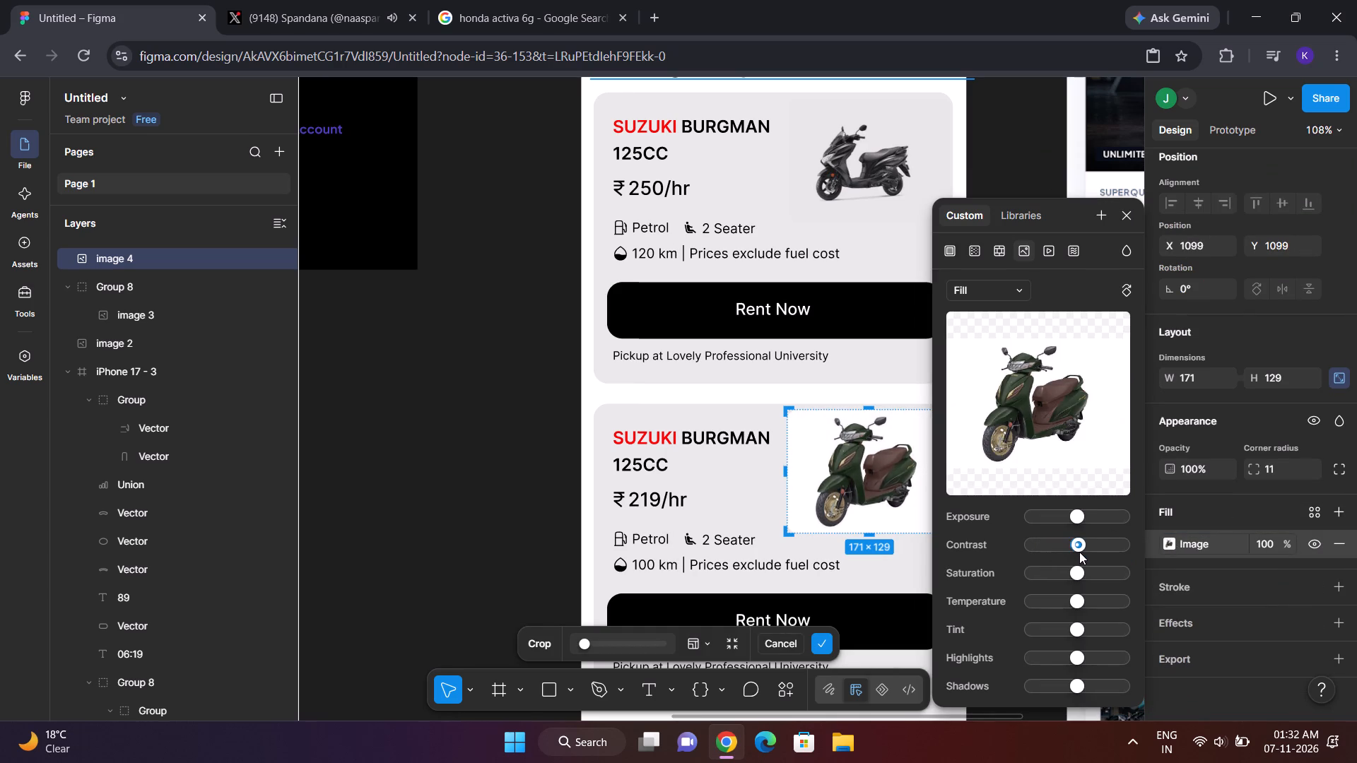
left_click_drag(1079, 552, 1028, 552)
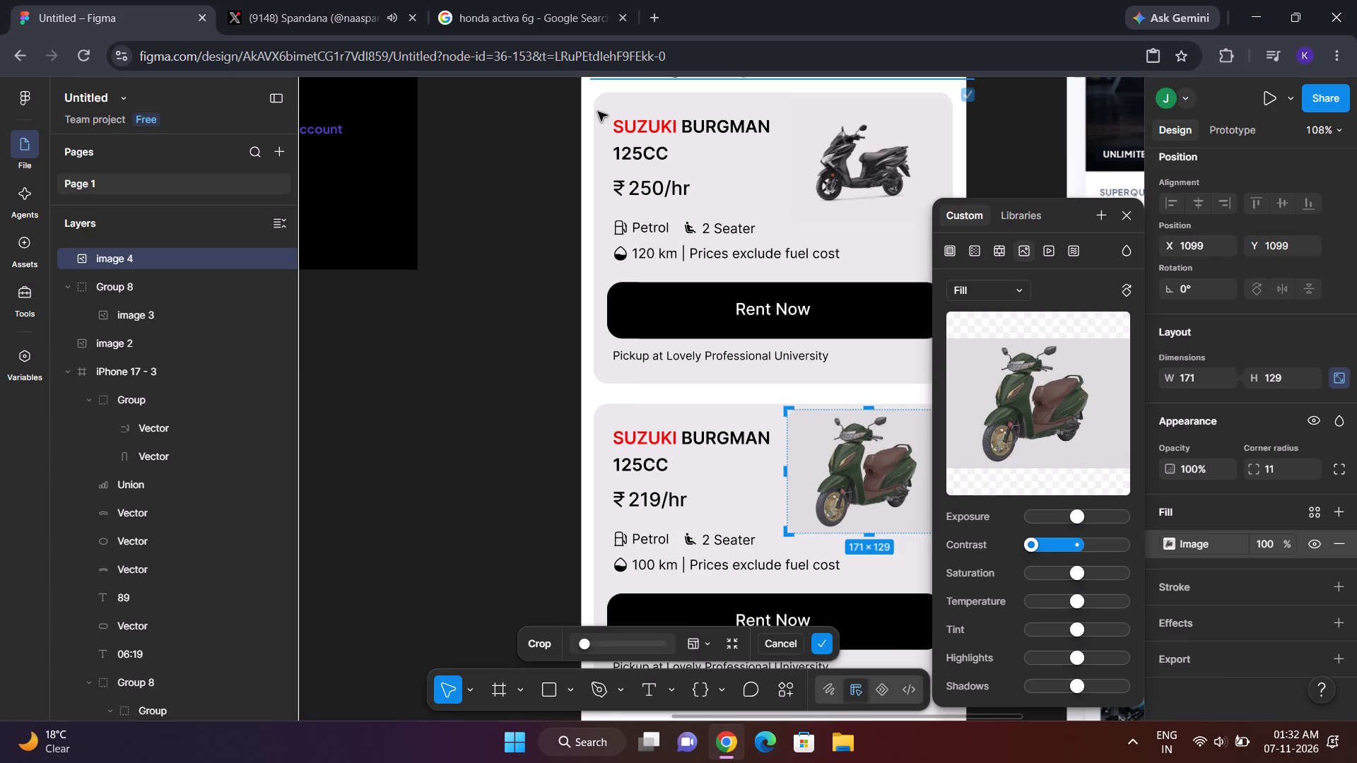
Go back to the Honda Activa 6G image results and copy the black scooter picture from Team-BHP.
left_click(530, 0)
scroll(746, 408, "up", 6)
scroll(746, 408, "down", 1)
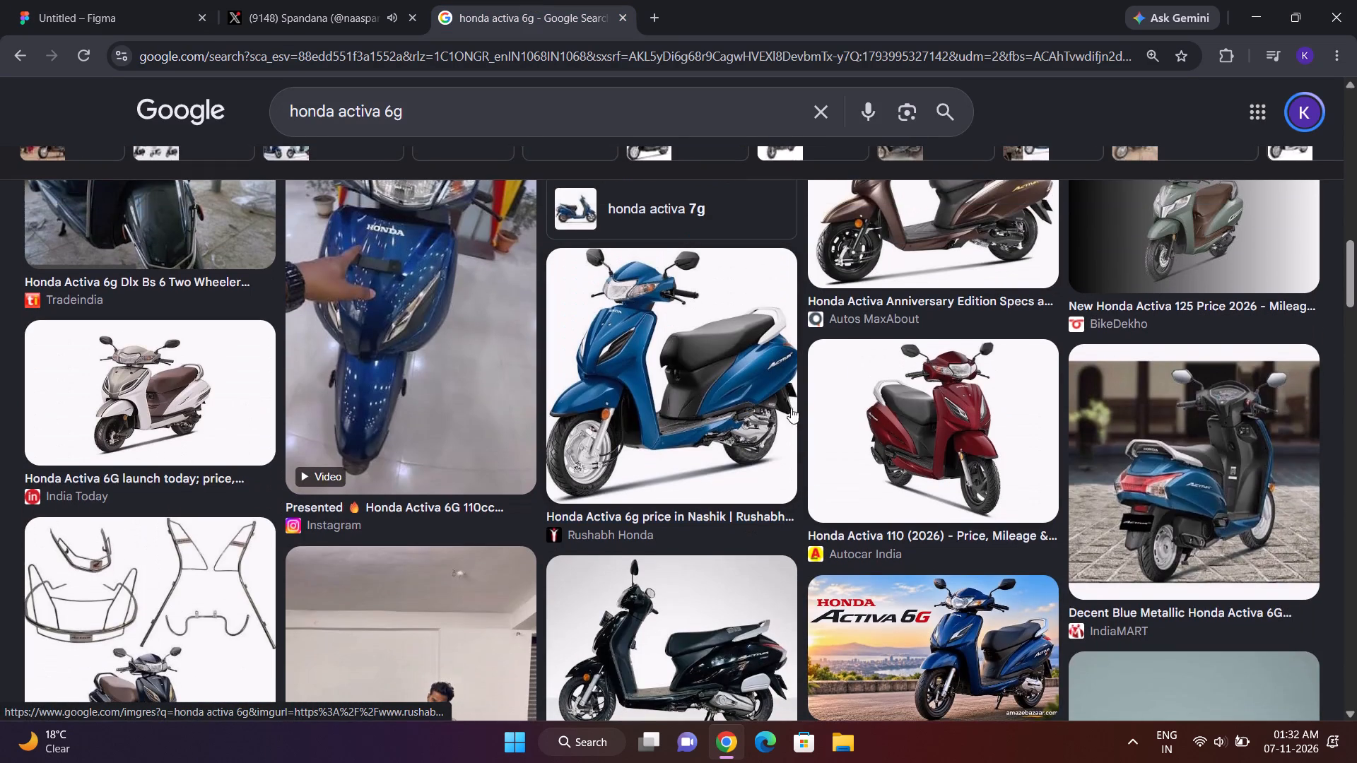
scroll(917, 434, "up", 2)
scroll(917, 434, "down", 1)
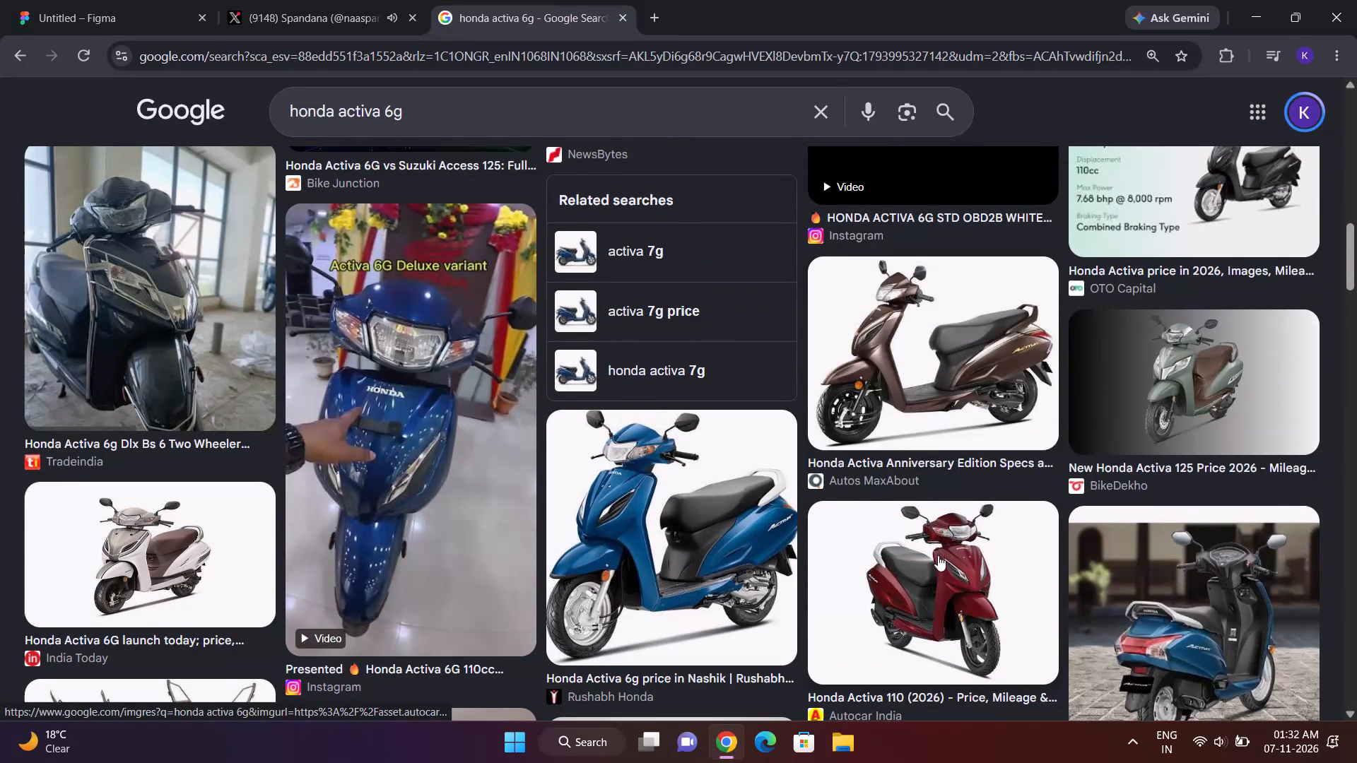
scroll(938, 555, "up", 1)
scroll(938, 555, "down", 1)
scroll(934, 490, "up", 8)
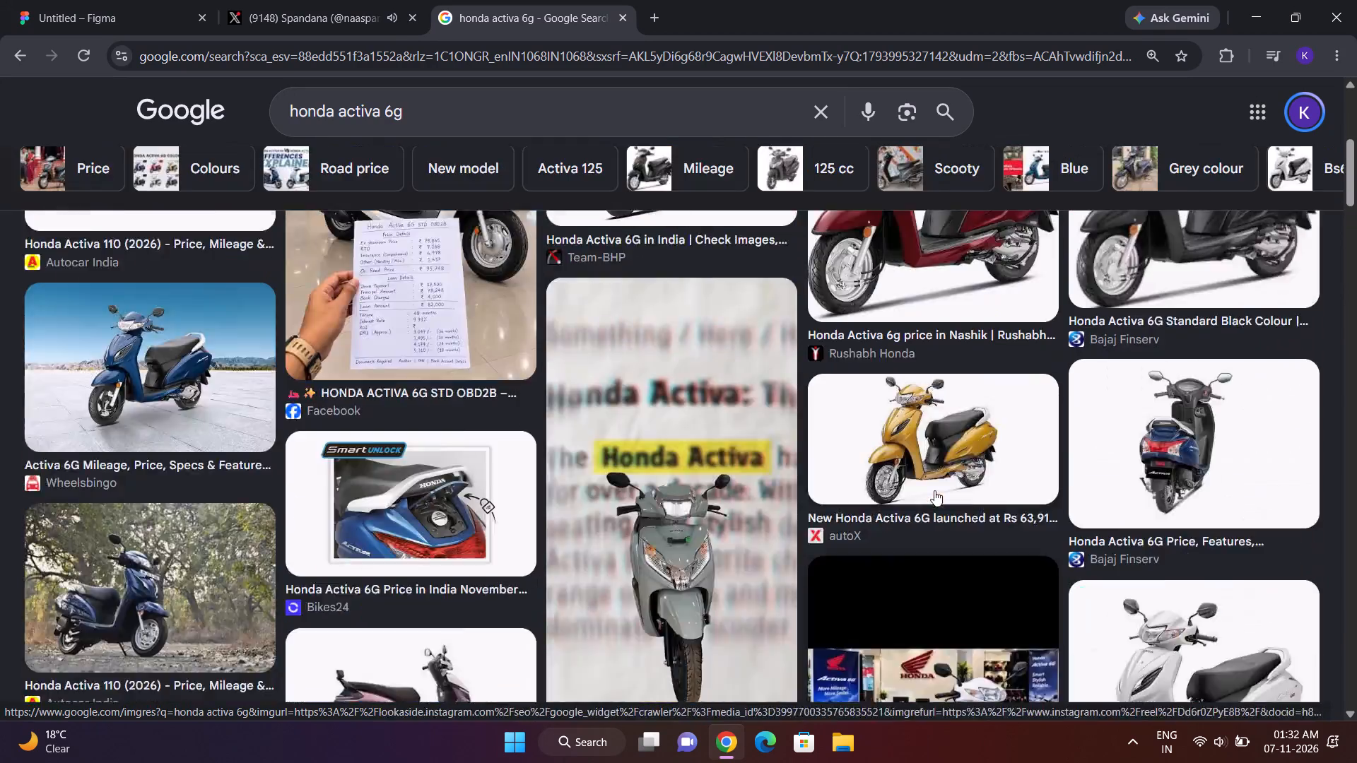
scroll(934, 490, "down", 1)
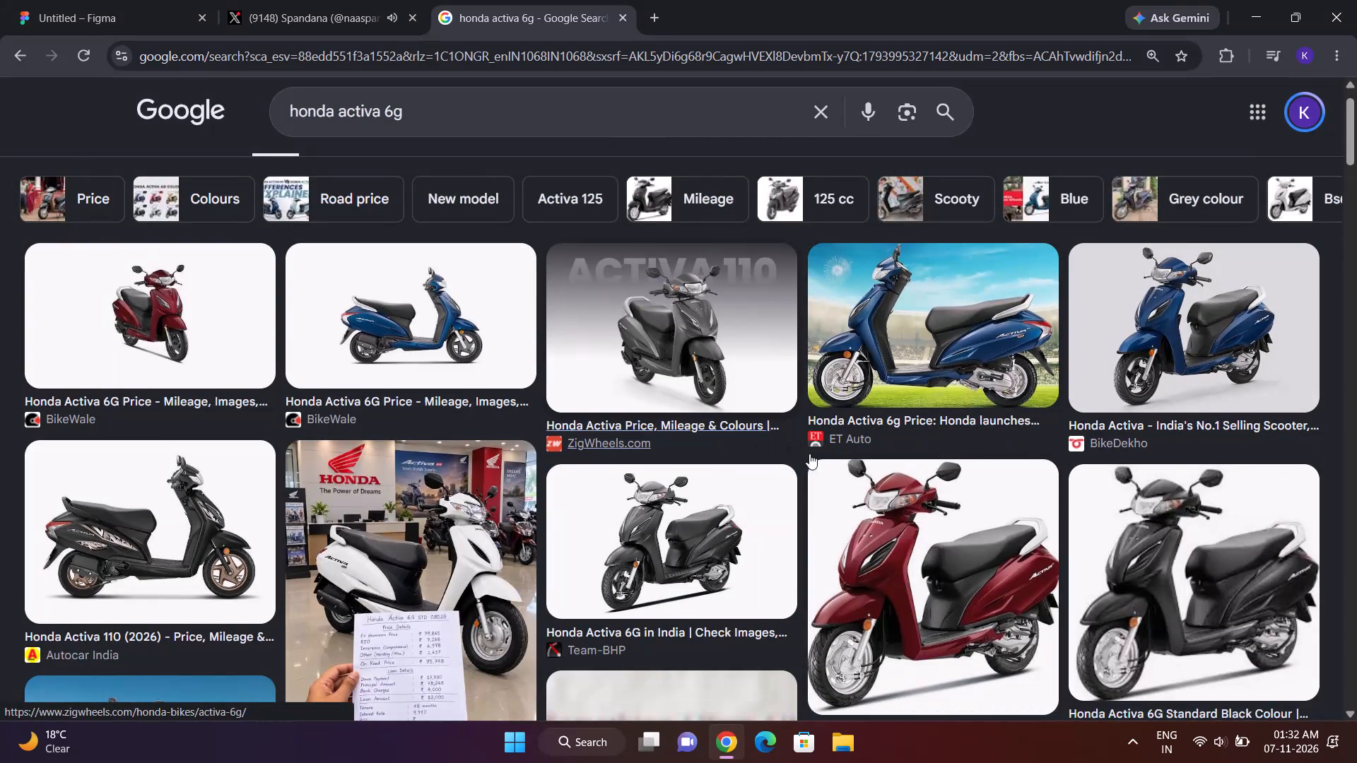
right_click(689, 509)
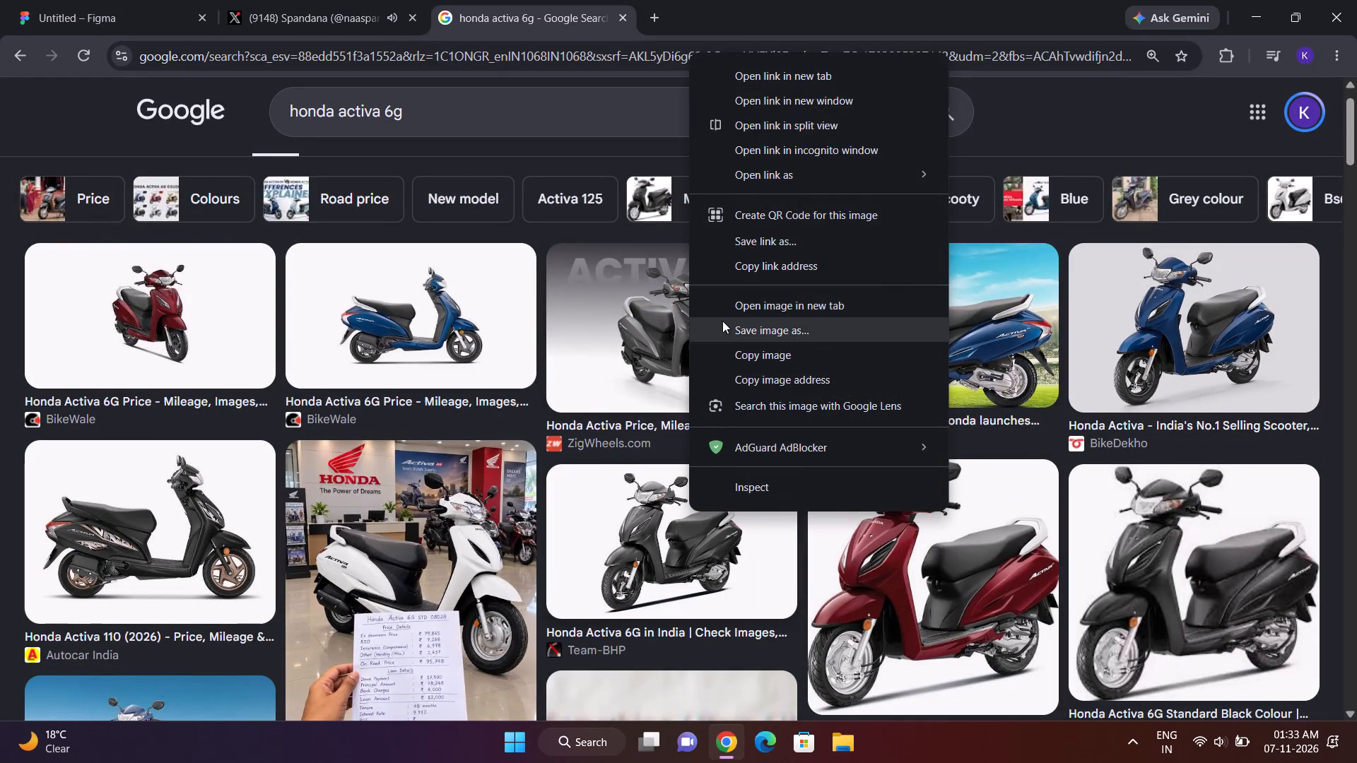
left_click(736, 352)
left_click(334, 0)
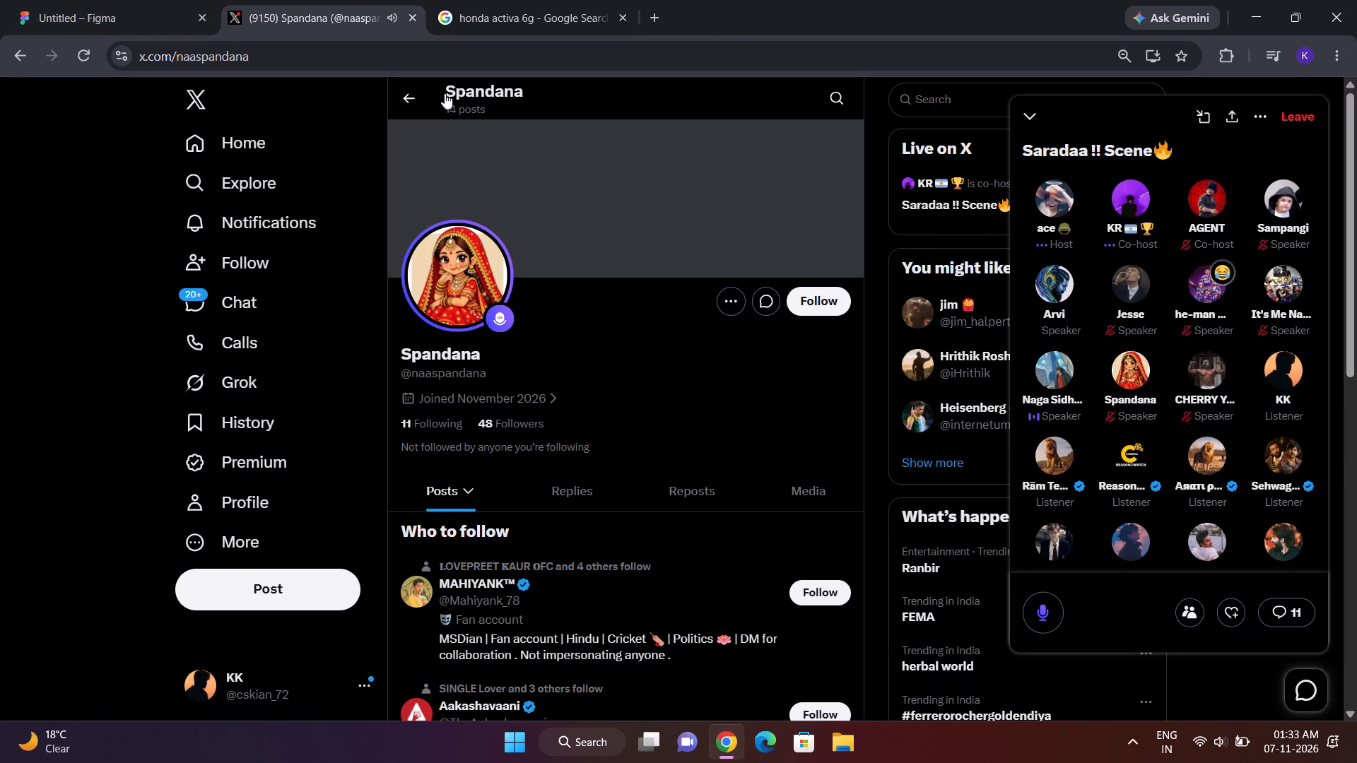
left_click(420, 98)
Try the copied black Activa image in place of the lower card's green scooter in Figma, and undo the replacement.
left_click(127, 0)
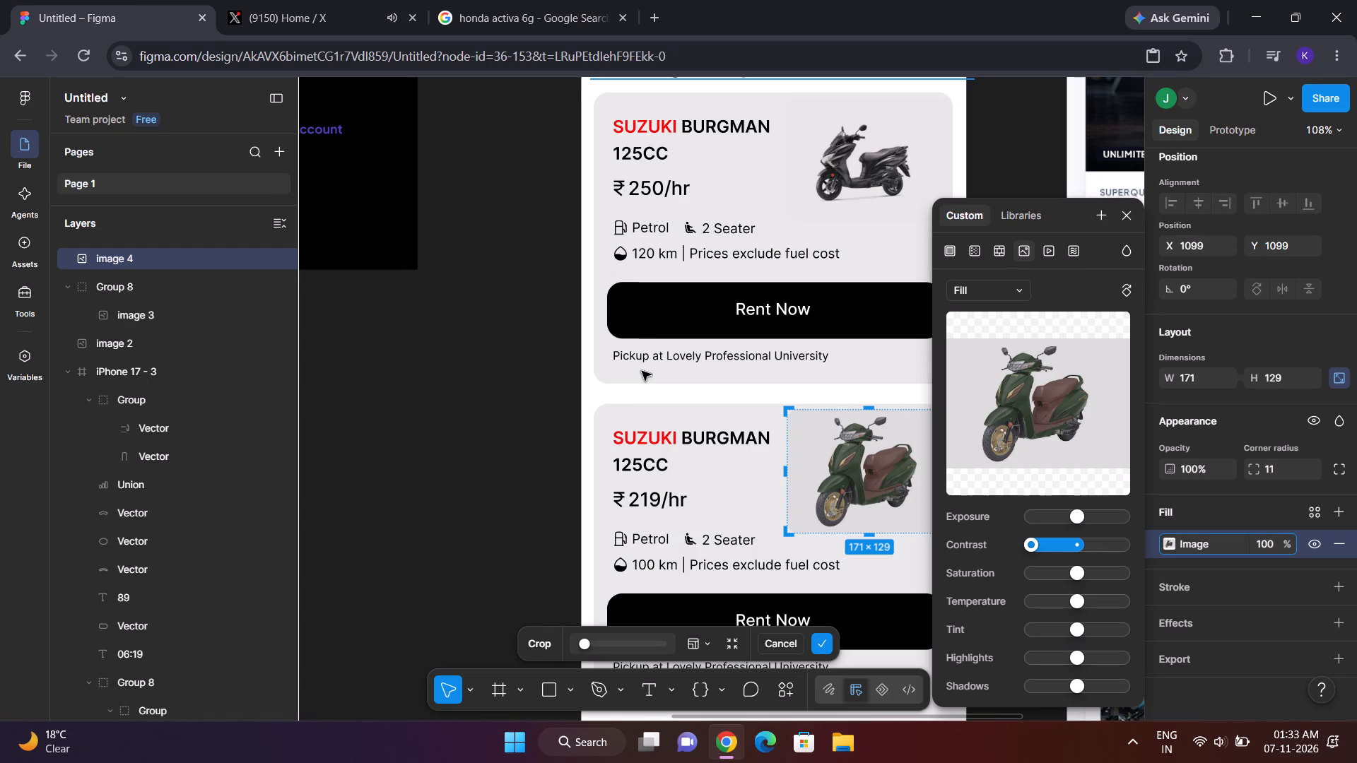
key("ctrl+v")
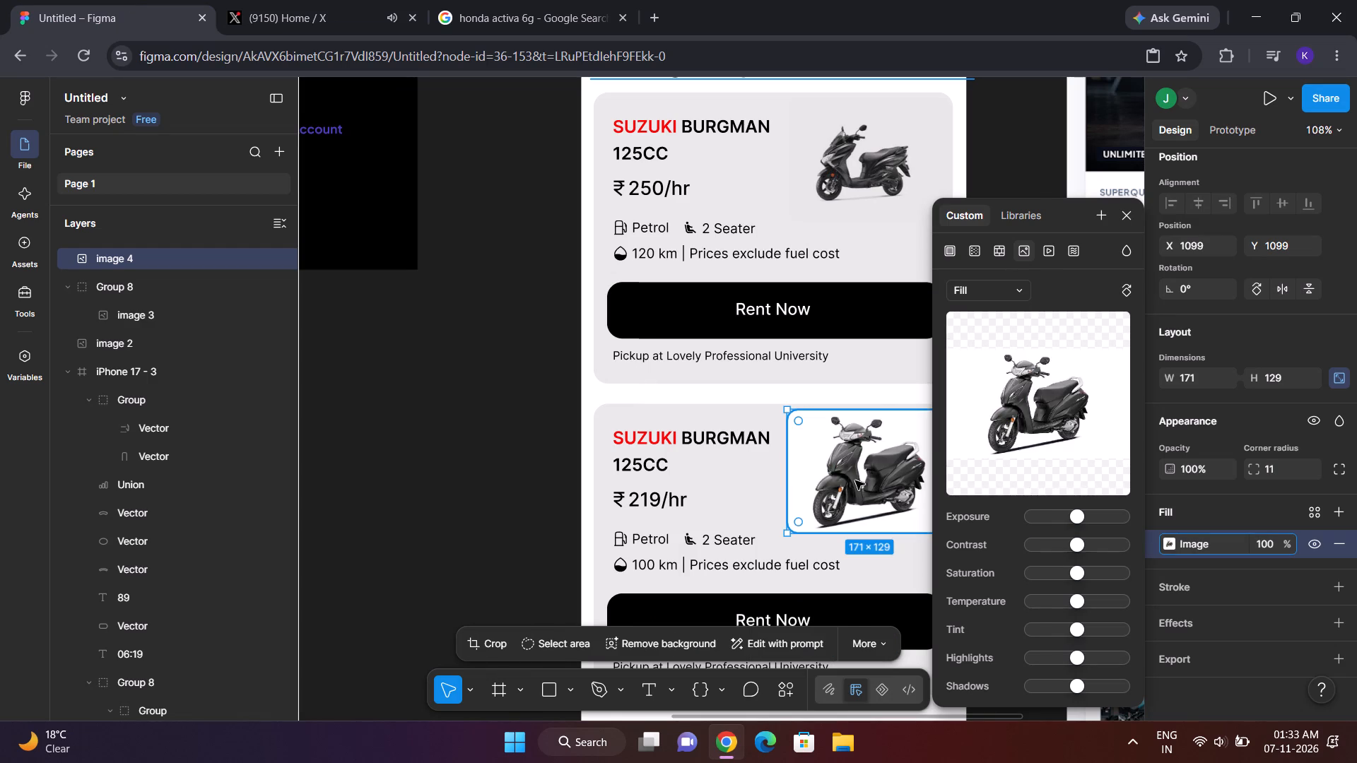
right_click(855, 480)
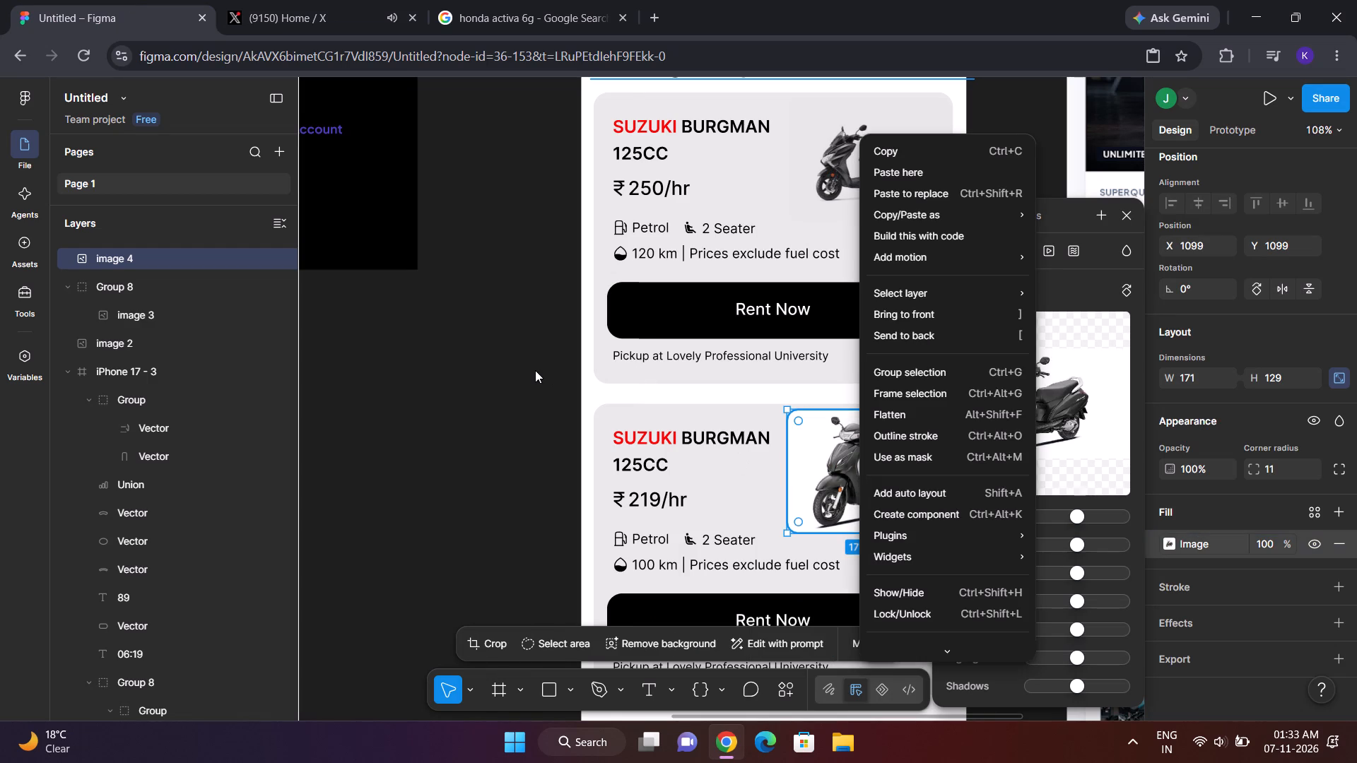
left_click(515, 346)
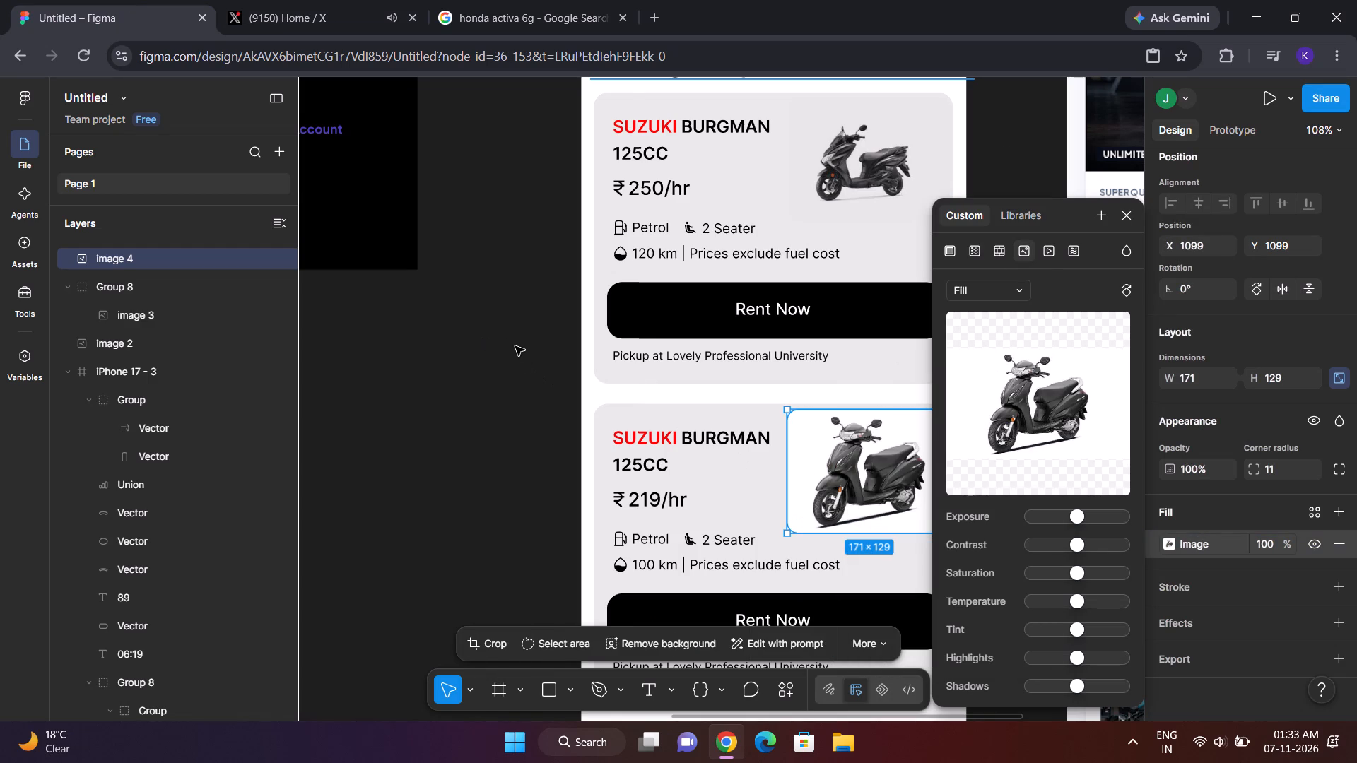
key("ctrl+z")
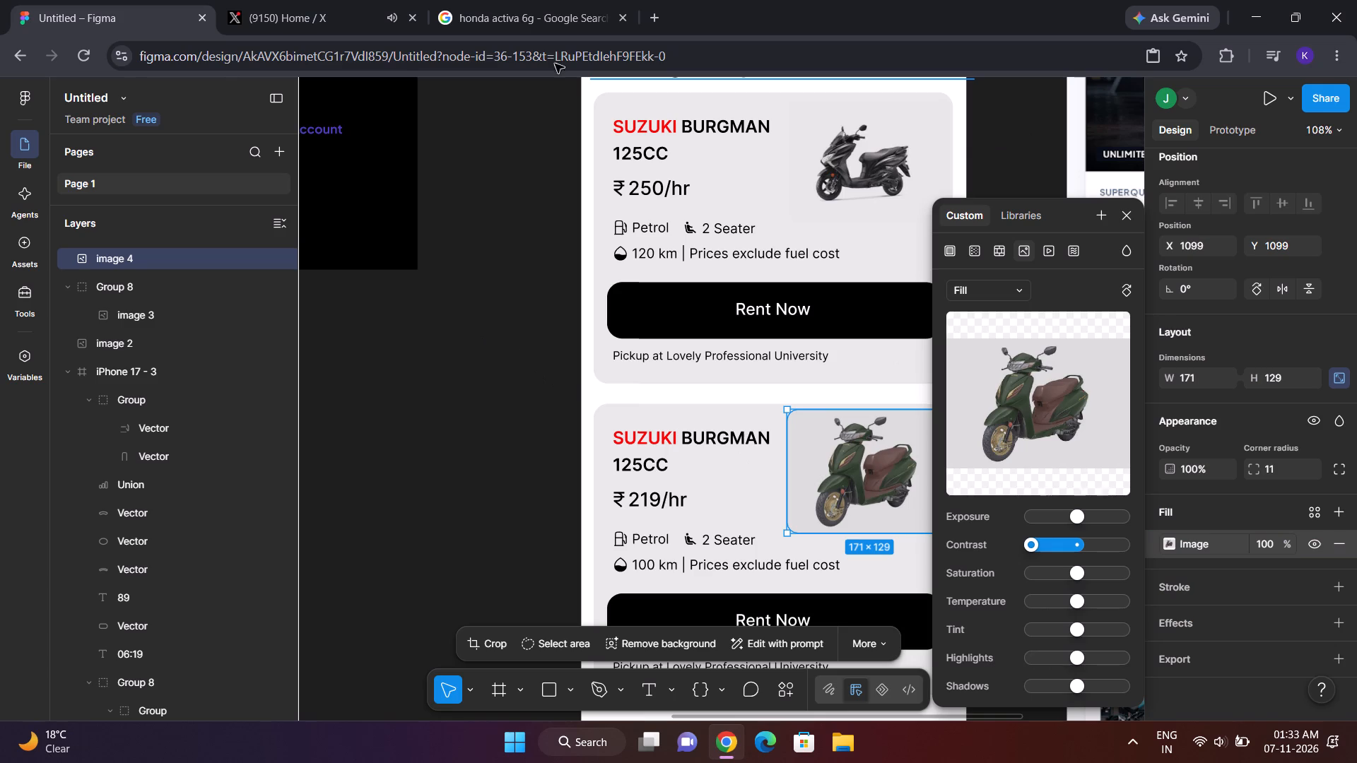
Return to the Honda Activa 6G image results and look through them for another scooter picture suited to the lower card.
left_click(633, 0)
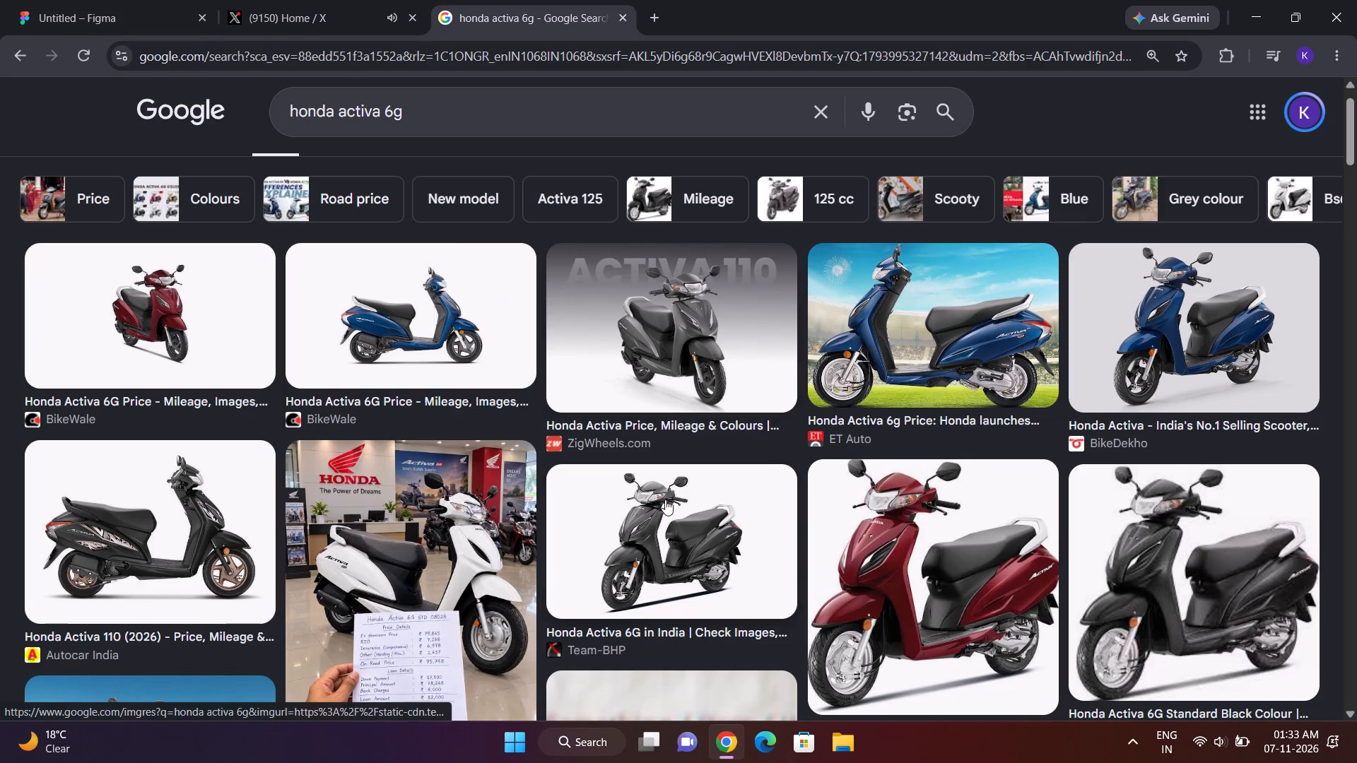
scroll(665, 499, "down", 1)
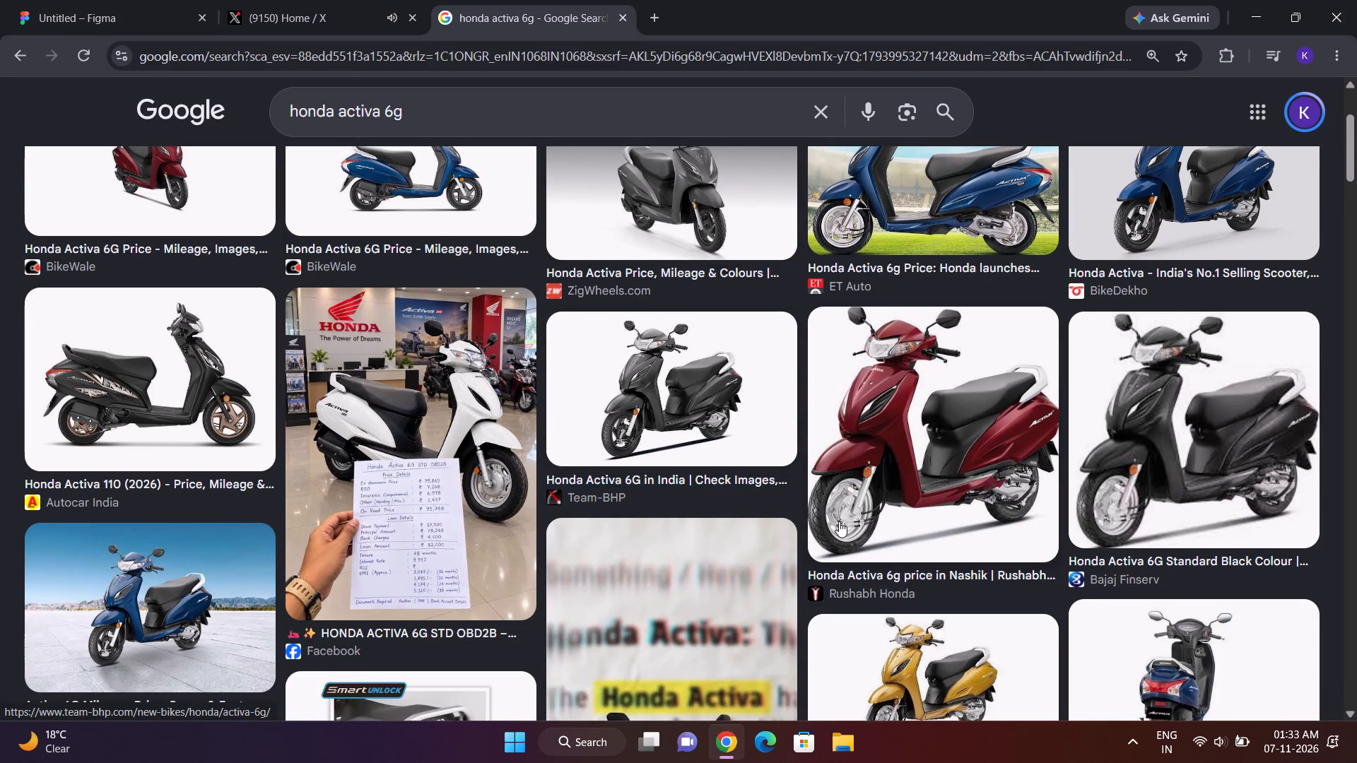
scroll(839, 521, "down", 2)
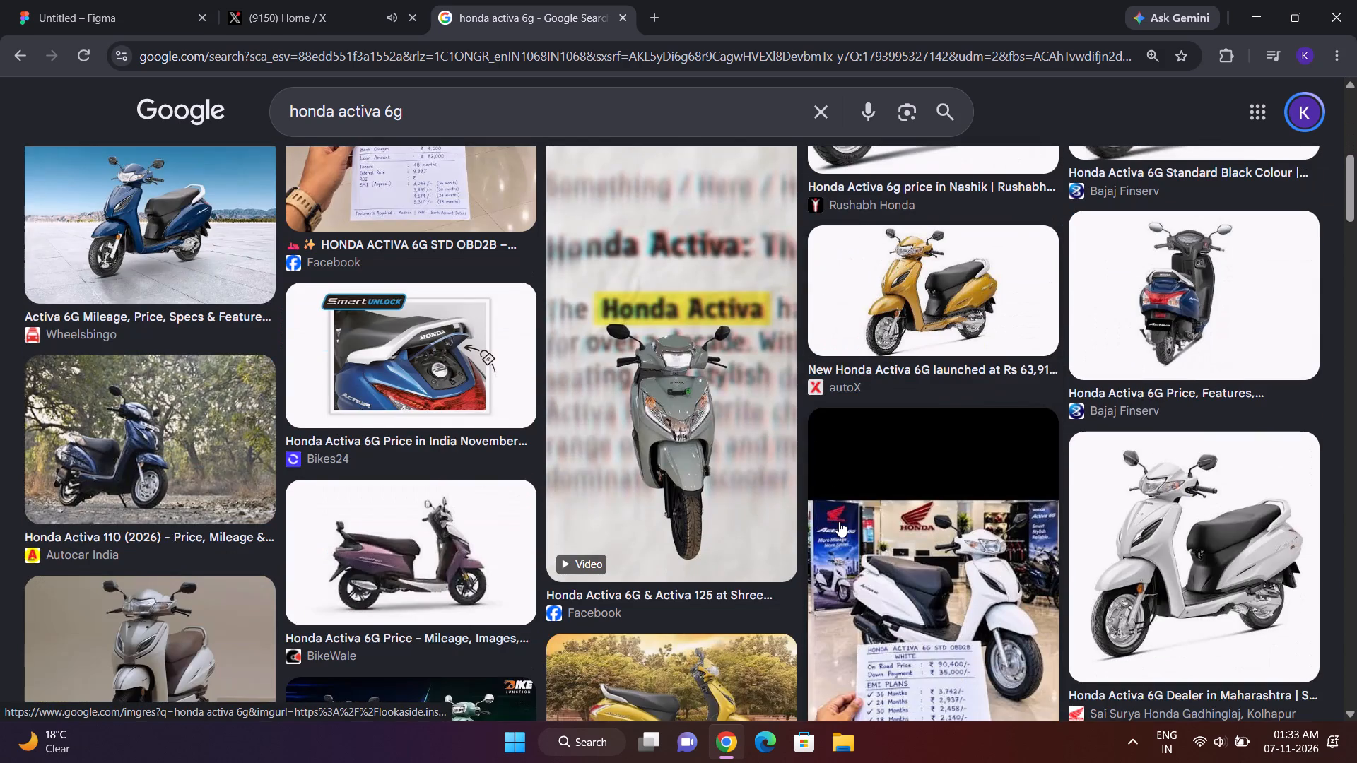
scroll(839, 521, "down", 5)
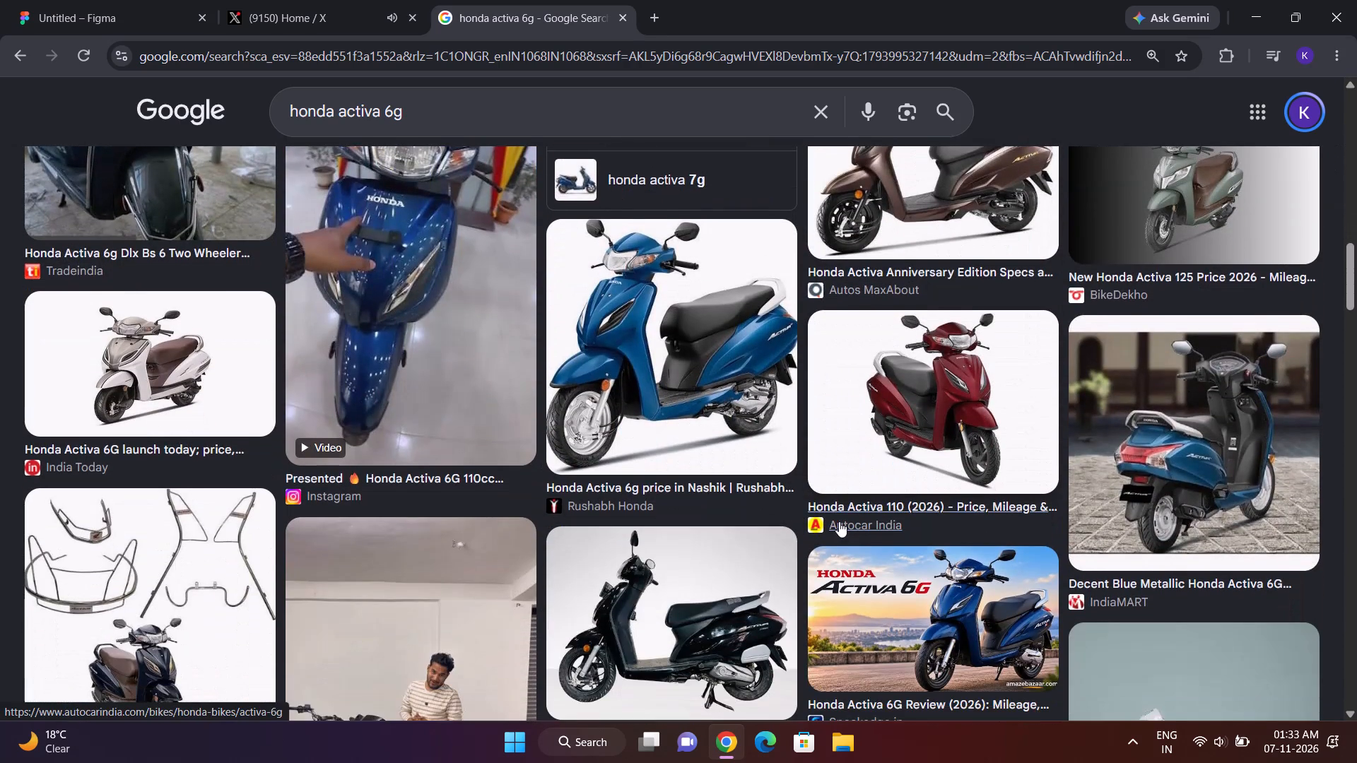
scroll(839, 521, "down", 5)
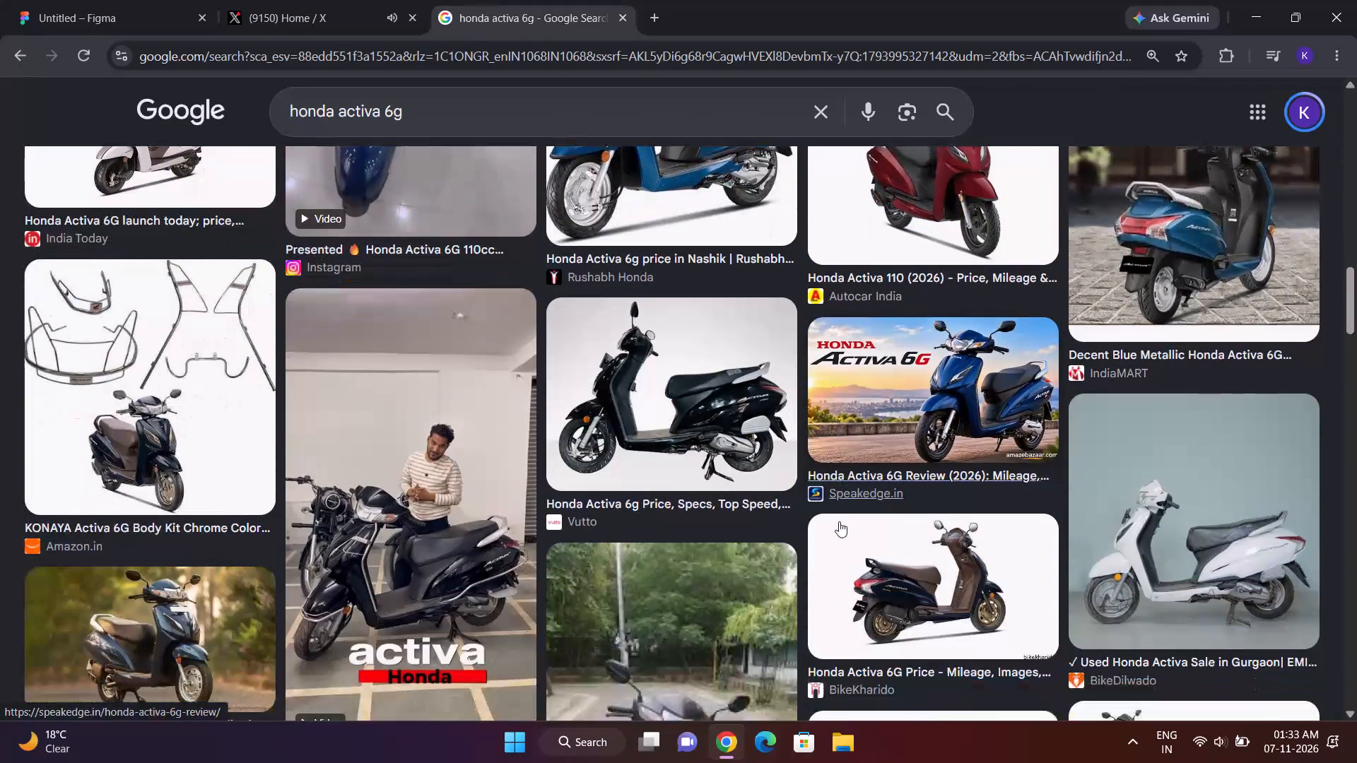
scroll(839, 521, "down", 13)
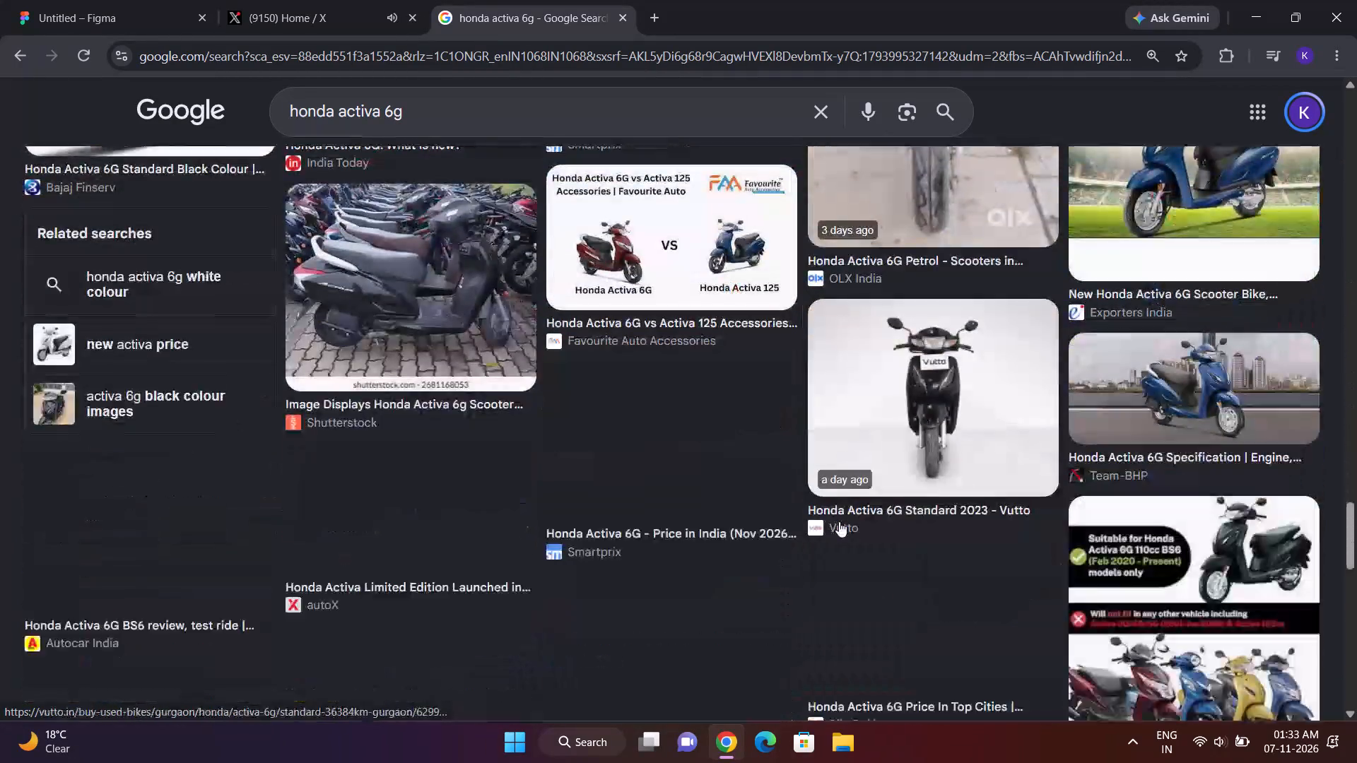
scroll(839, 521, "down", 10)
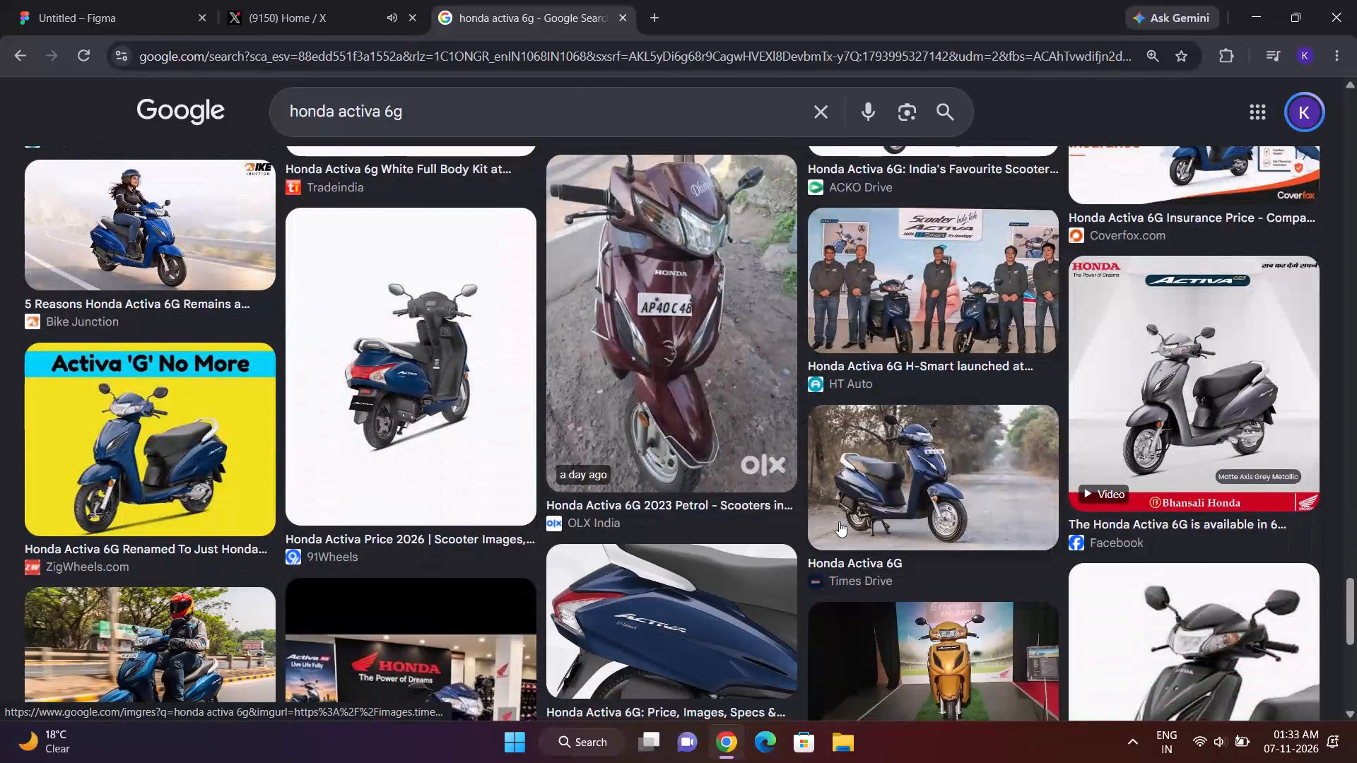
scroll(839, 521, "down", 7)
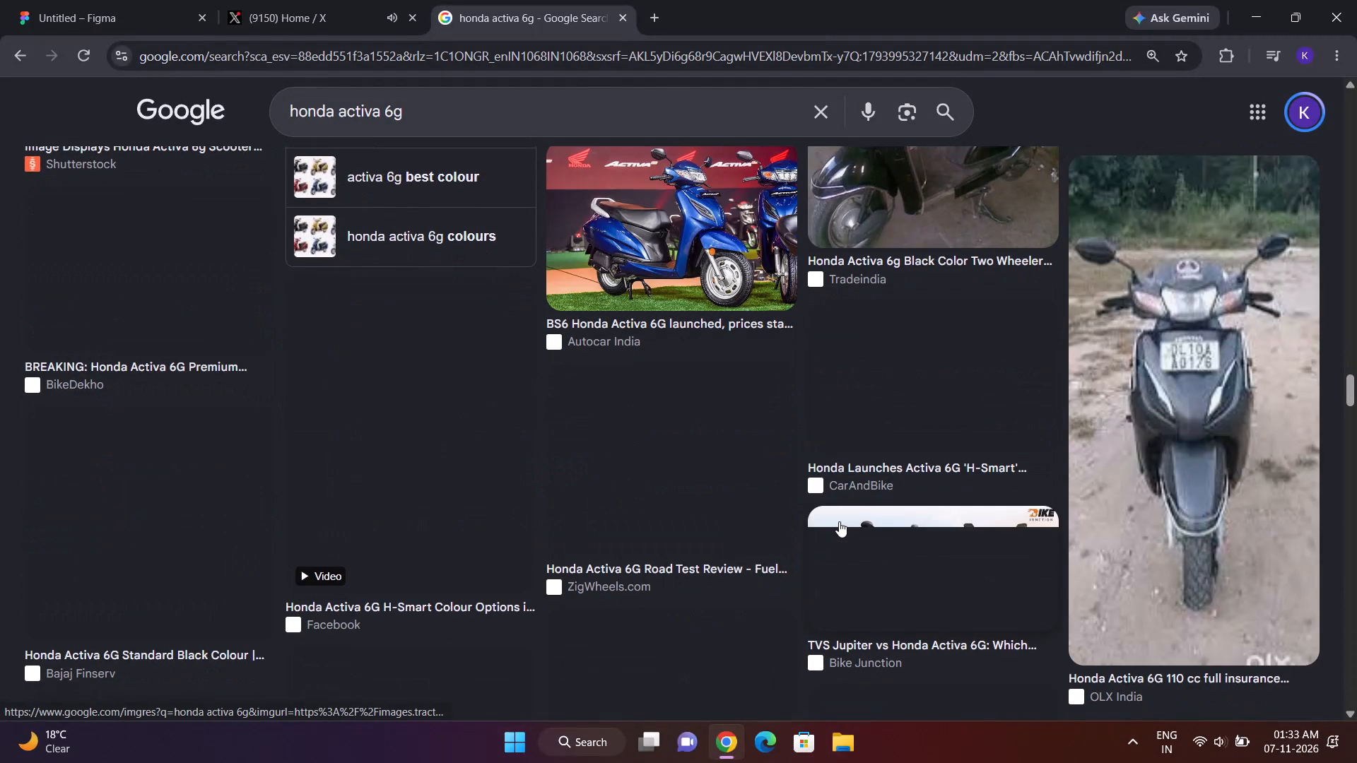
scroll(839, 521, "down", 3)
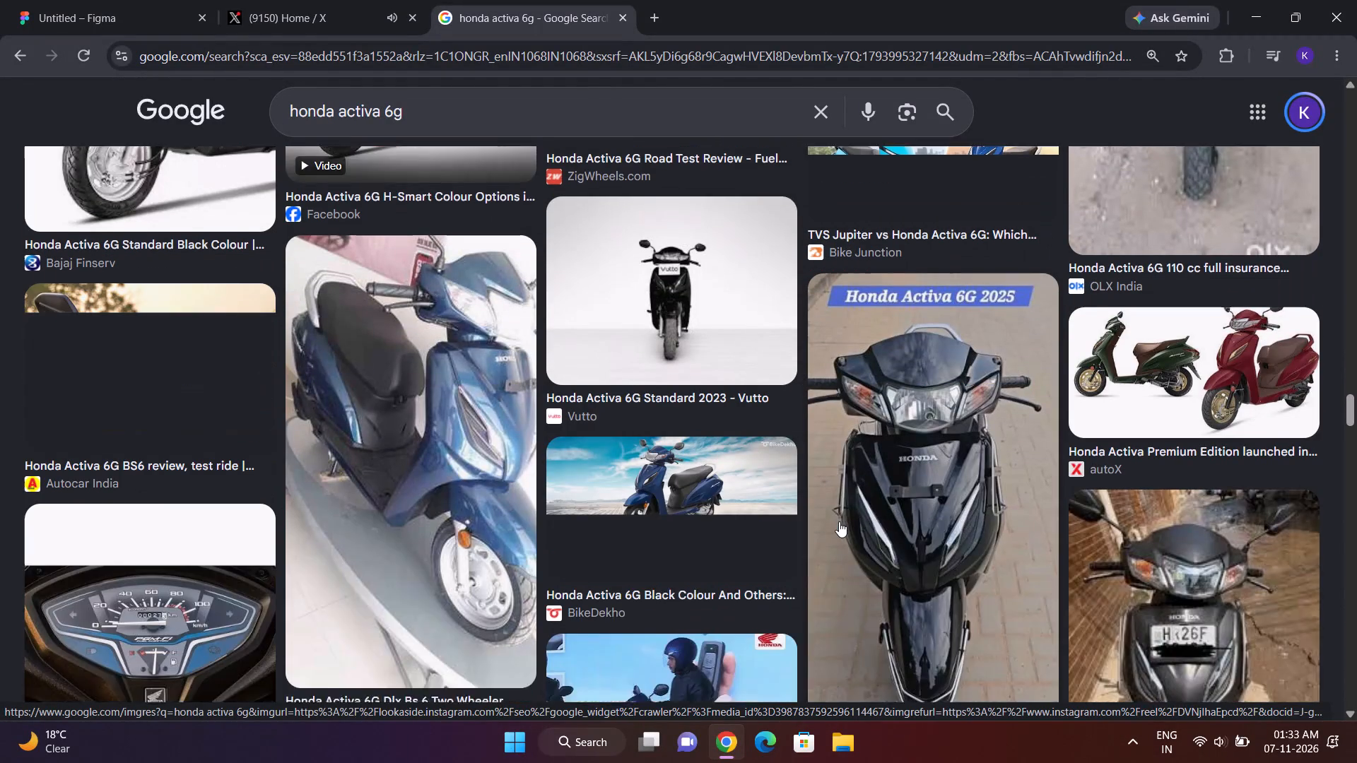
scroll(839, 521, "down", 4)
scroll(839, 521, "up", 15)
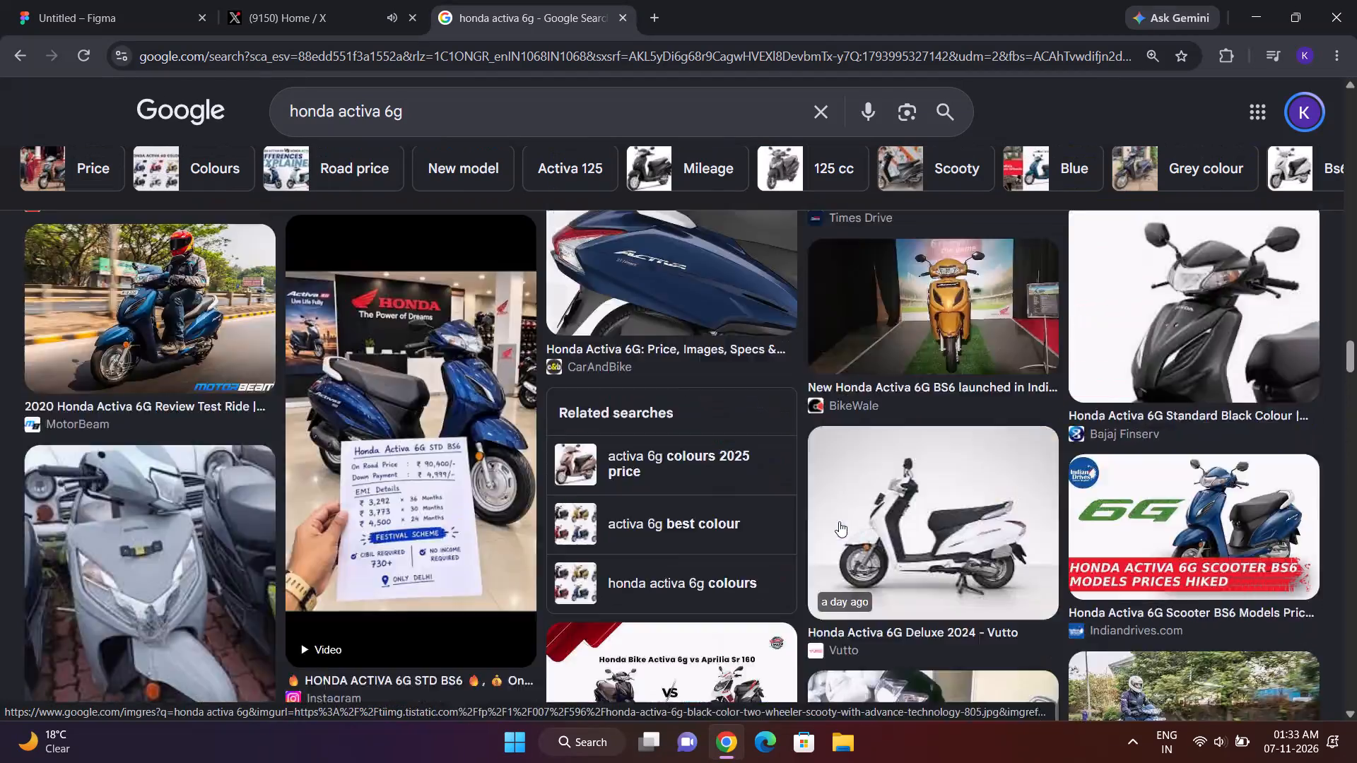
scroll(839, 521, "up", 13)
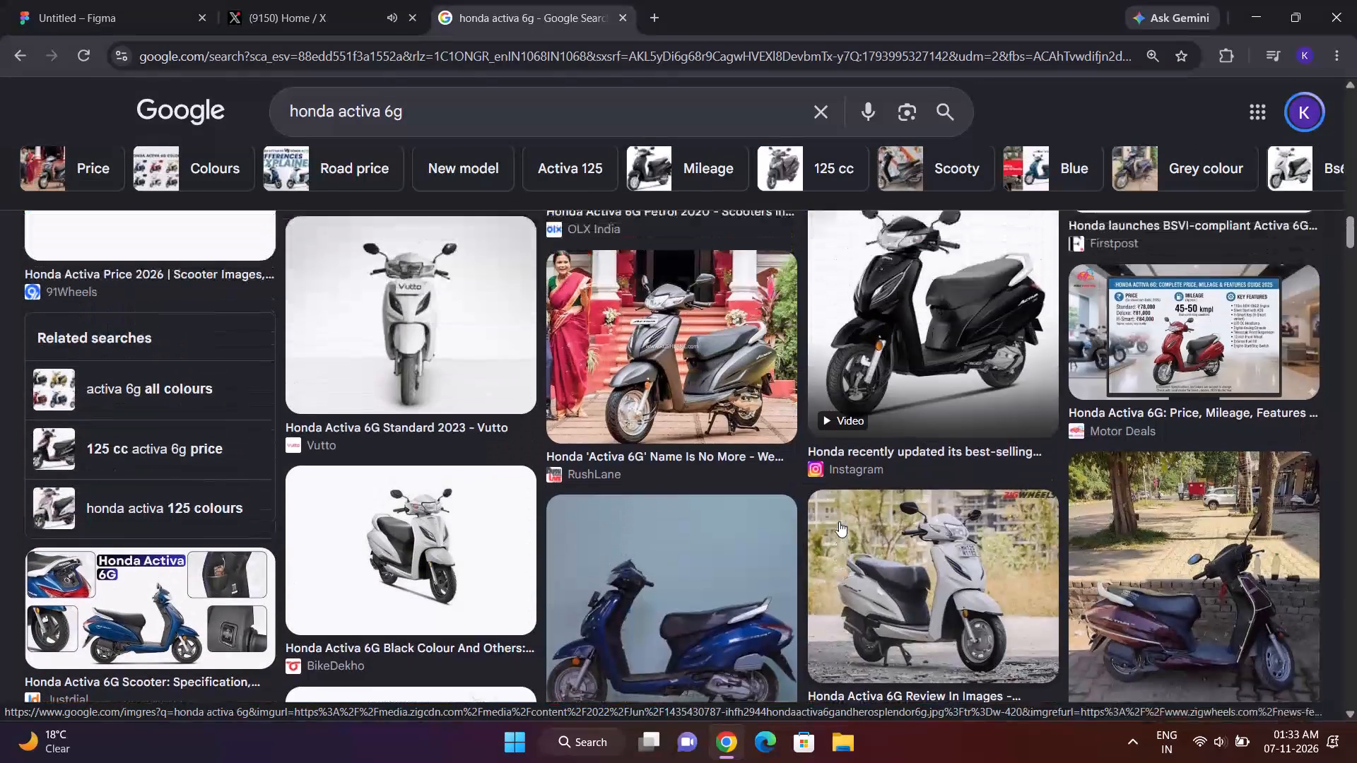
scroll(839, 521, "up", 2)
scroll(854, 447, "up", 1)
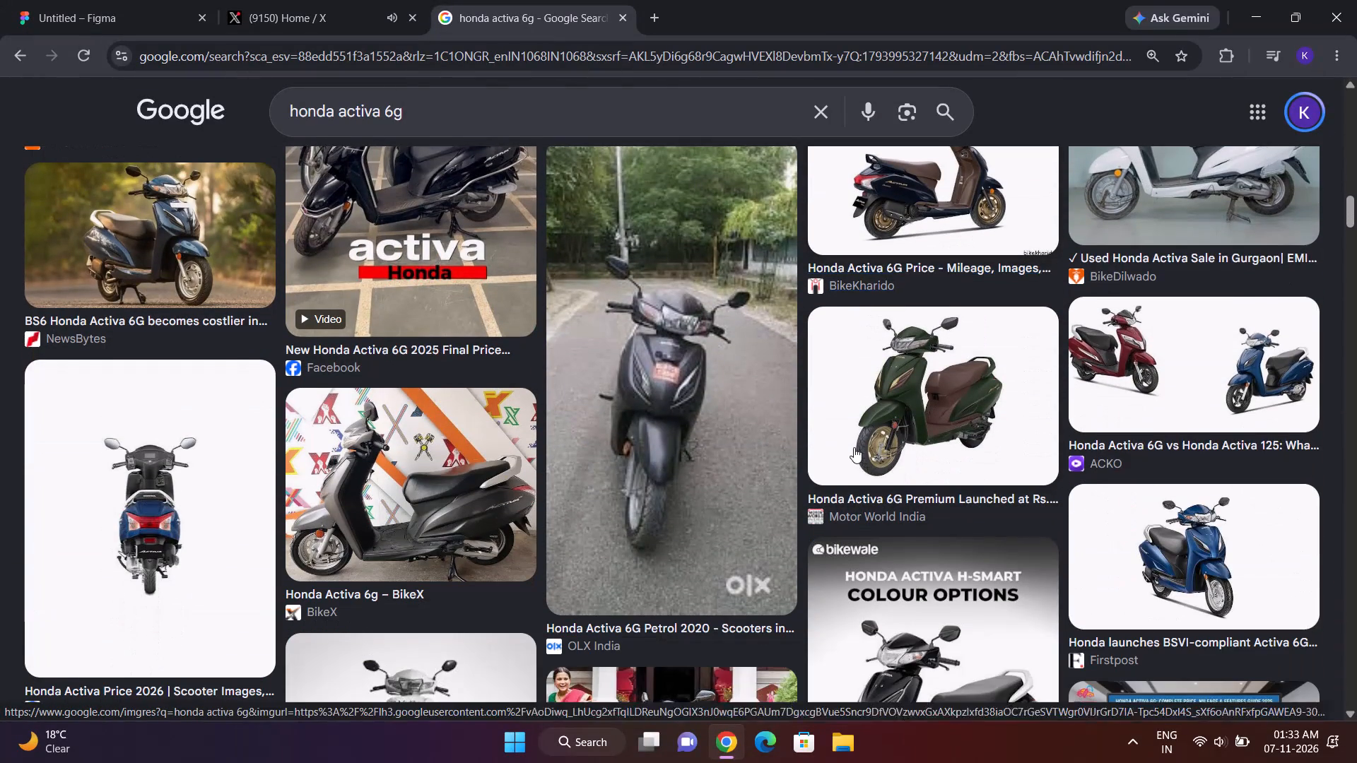
scroll(854, 447, "up", 2)
scroll(859, 321, "up", 2)
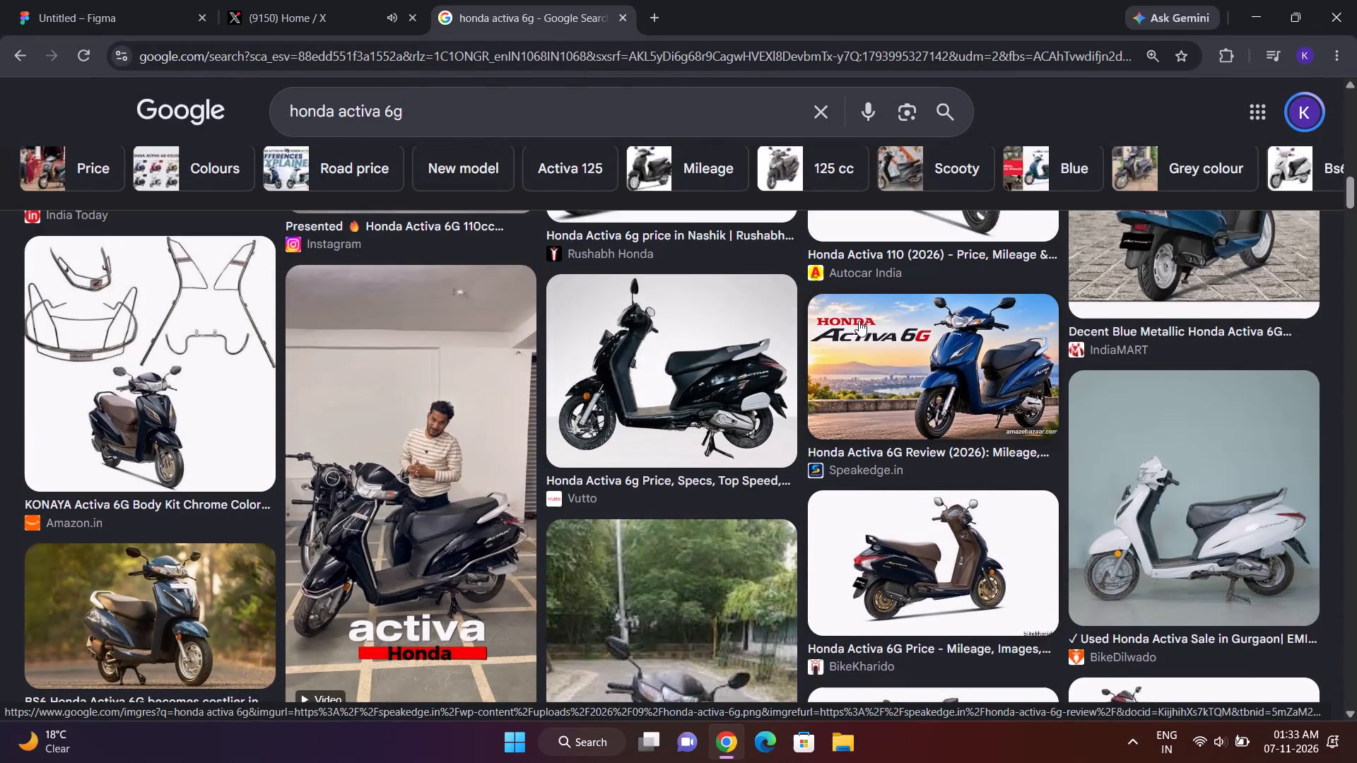
scroll(859, 321, "down", 3)
scroll(859, 321, "up", 3)
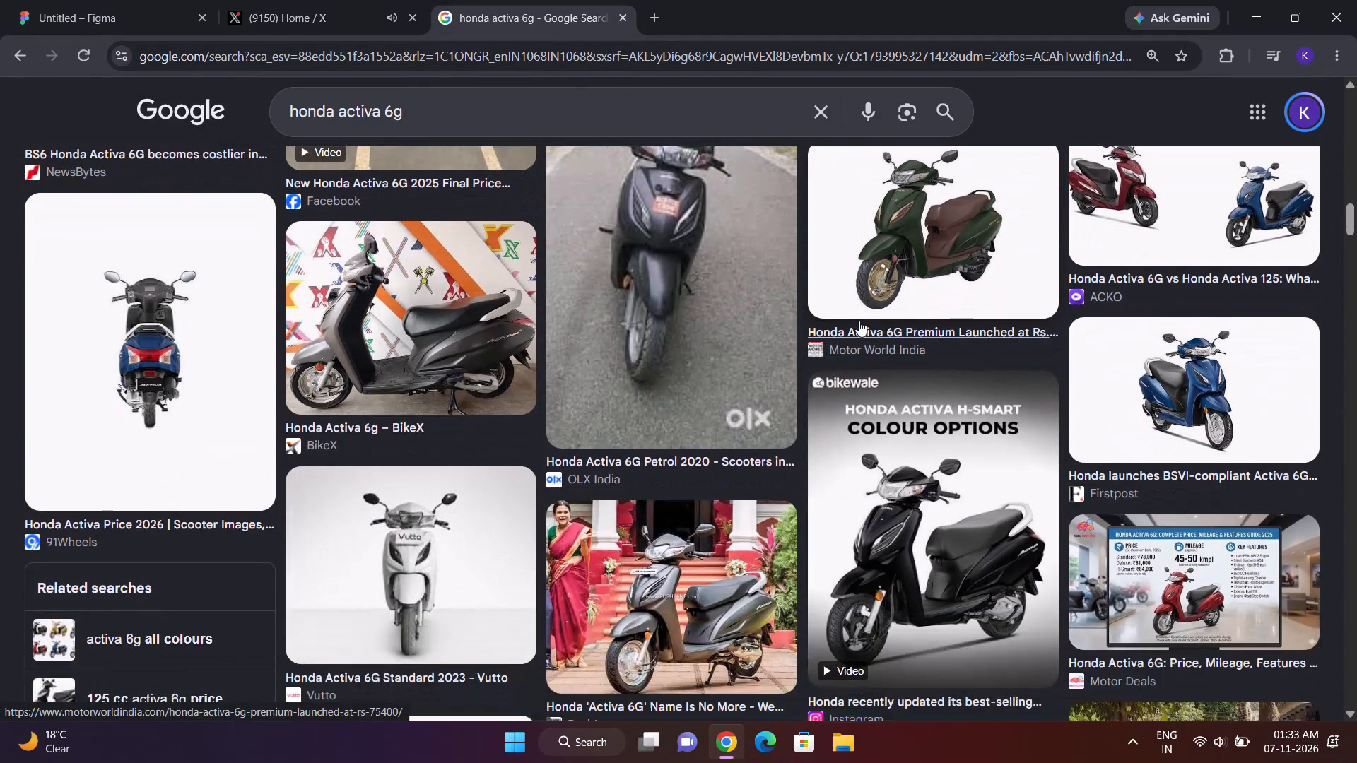
scroll(859, 321, "up", 9)
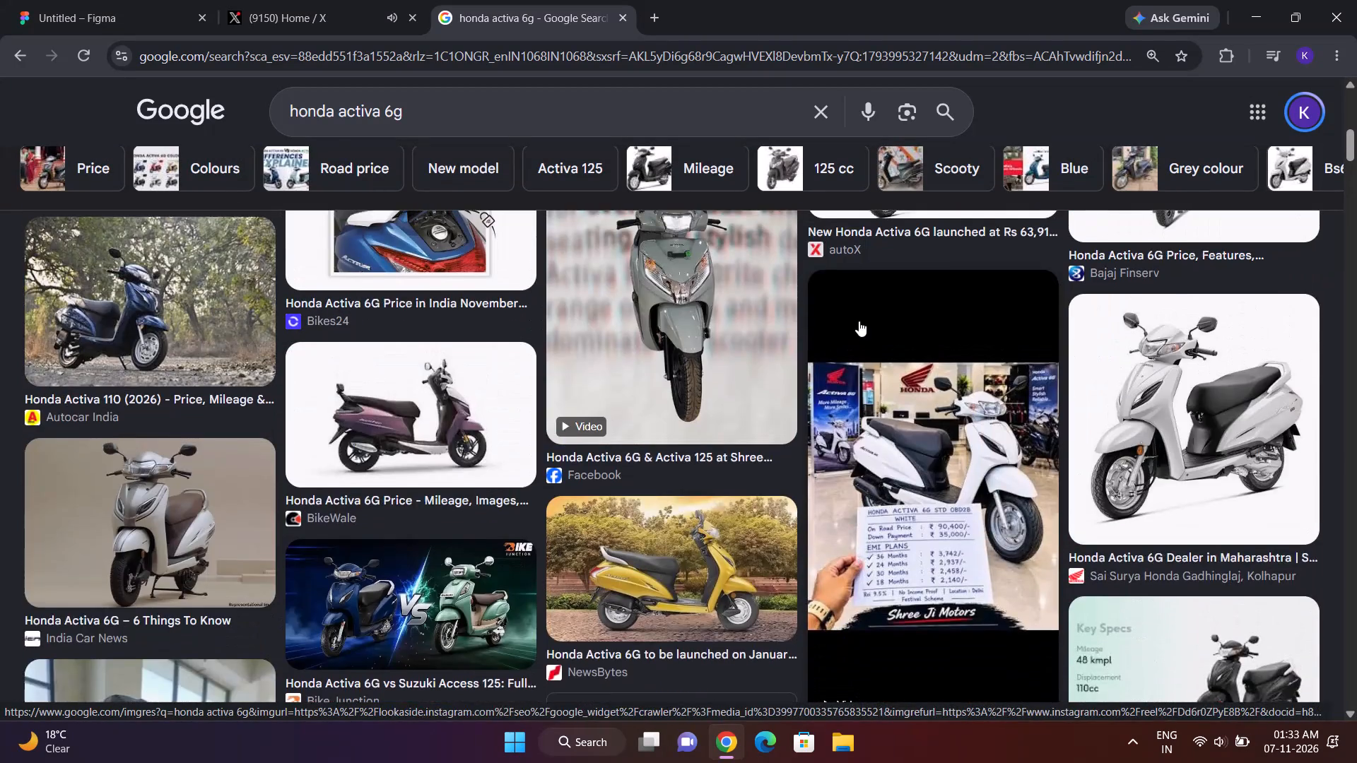
scroll(859, 321, "up", 4)
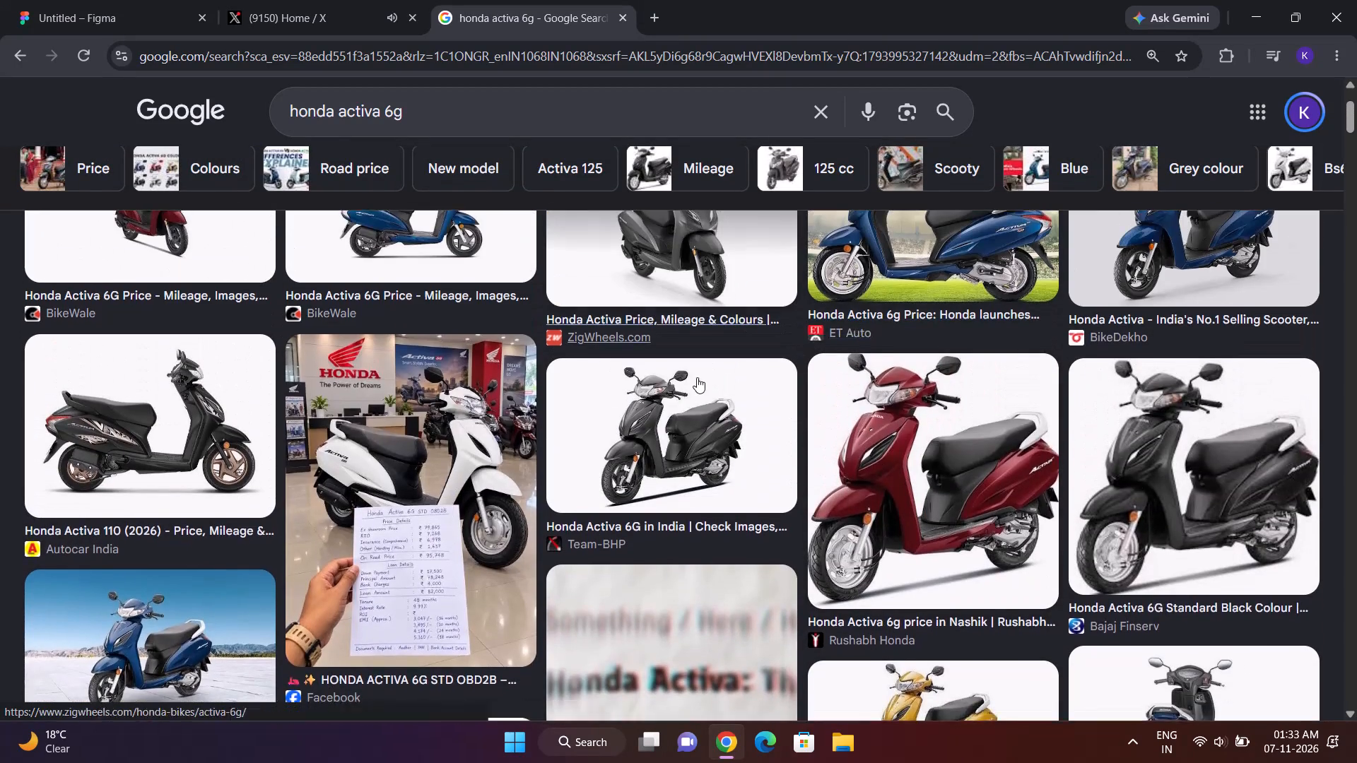
scroll(696, 377, "up", 1)
scroll(652, 341, "up", 1)
scroll(652, 341, "down", 1)
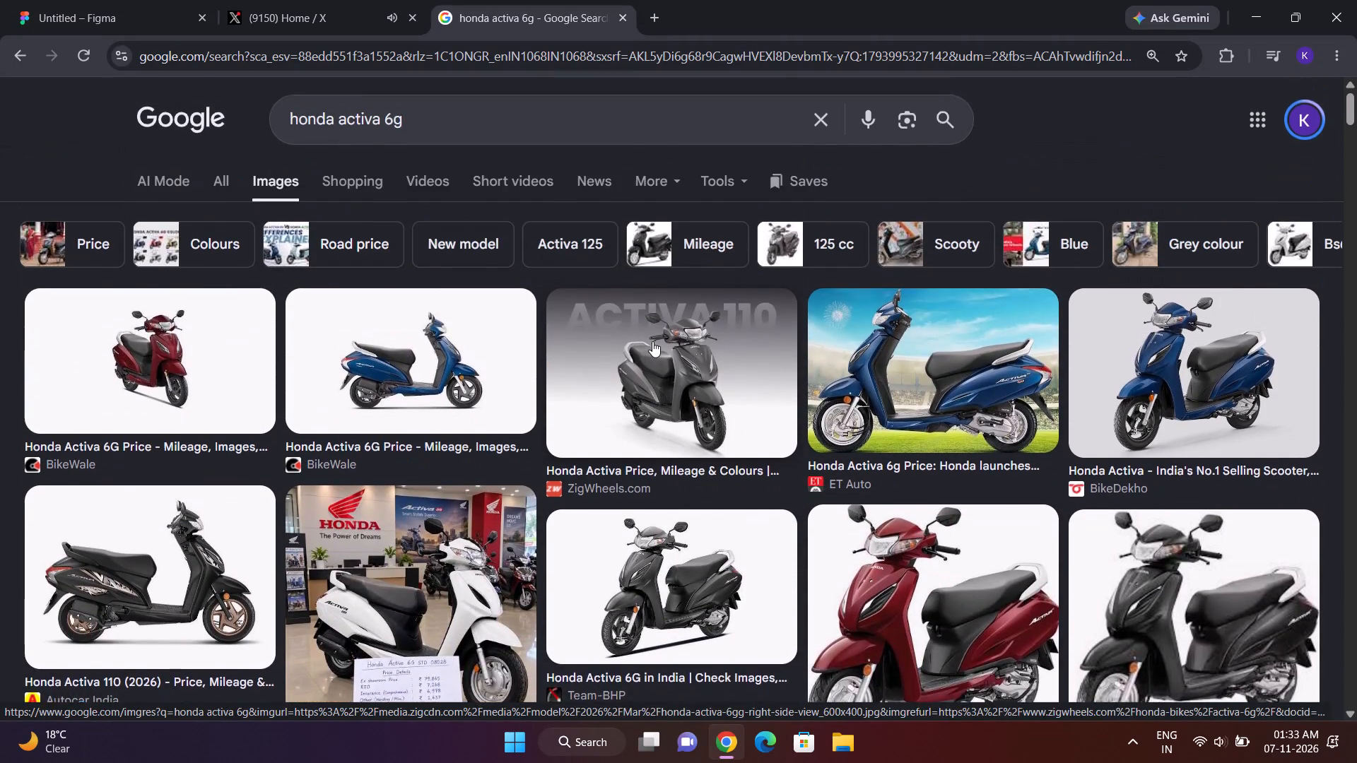
scroll(652, 341, "down", 1)
scroll(652, 341, "up", 3)
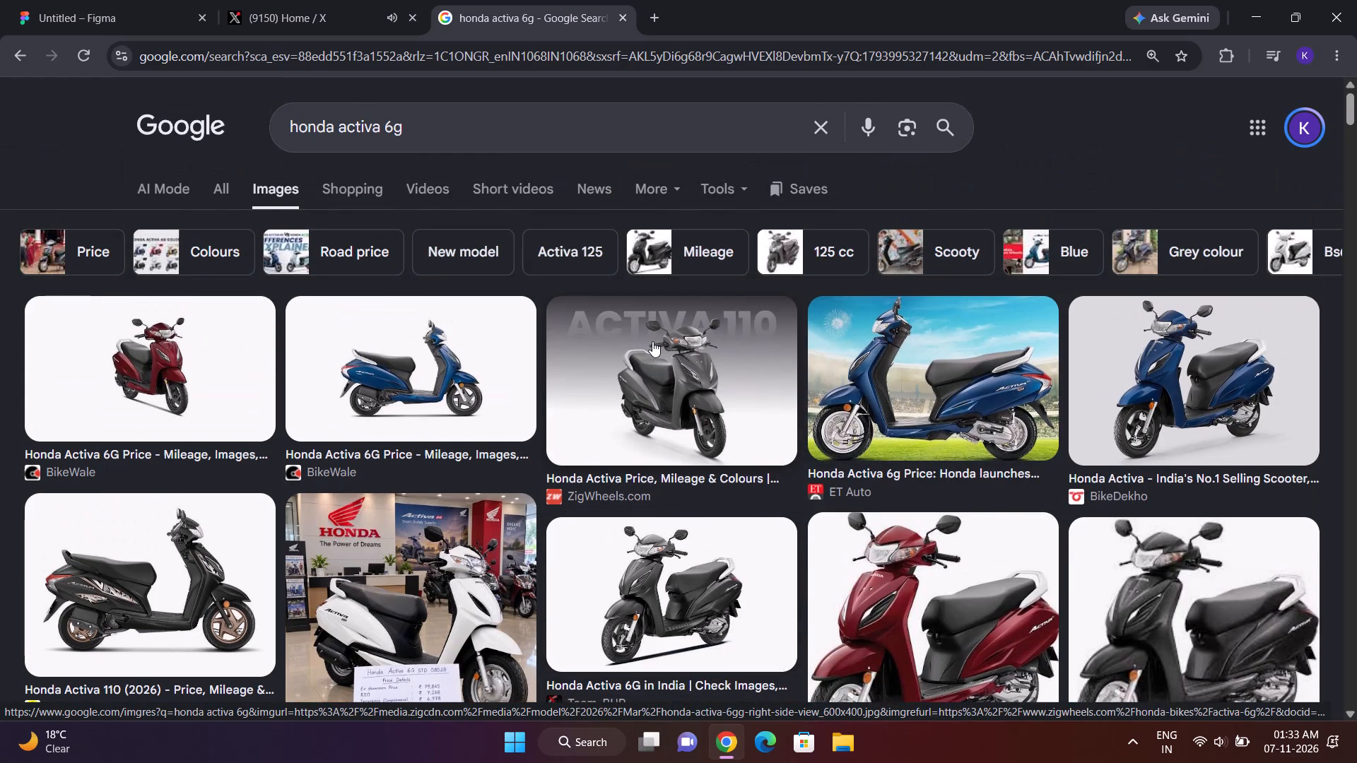
scroll(652, 341, "down", 10)
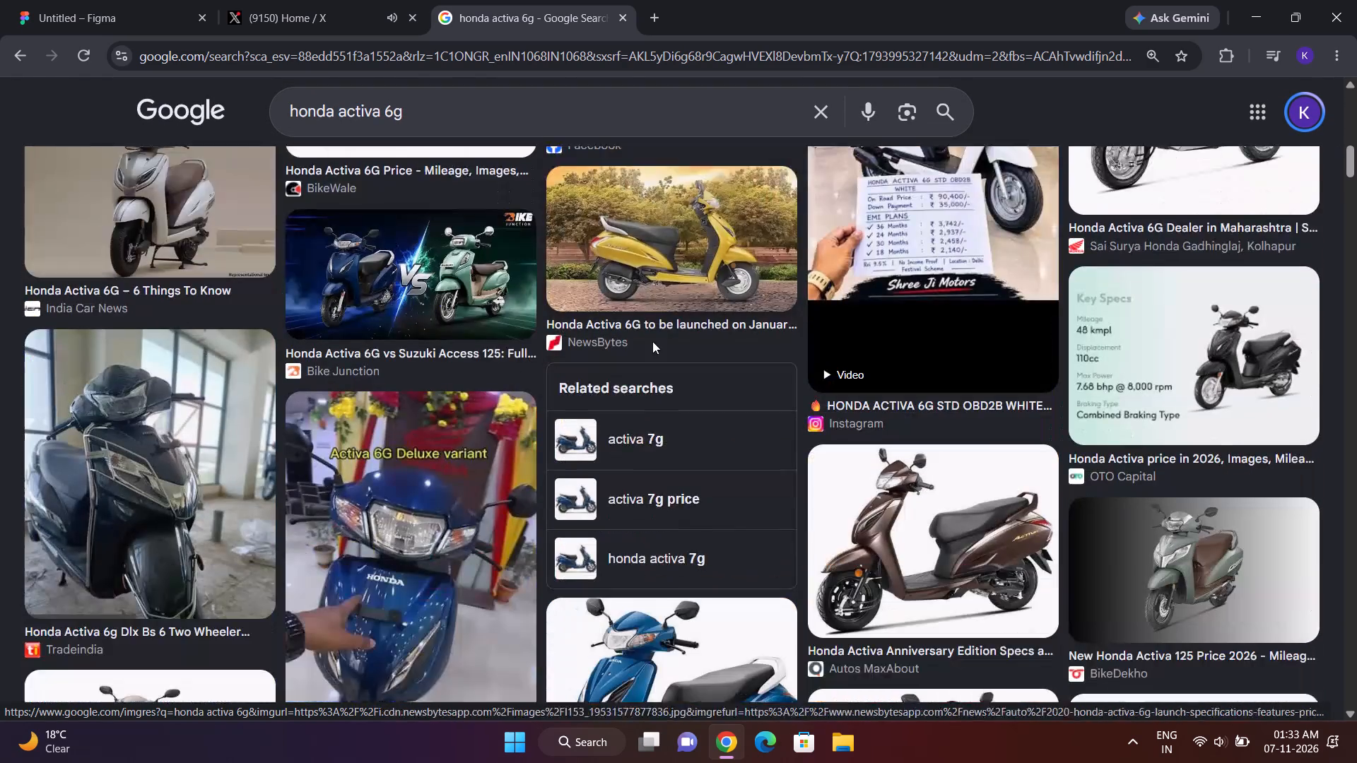
scroll(652, 341, "down", 4)
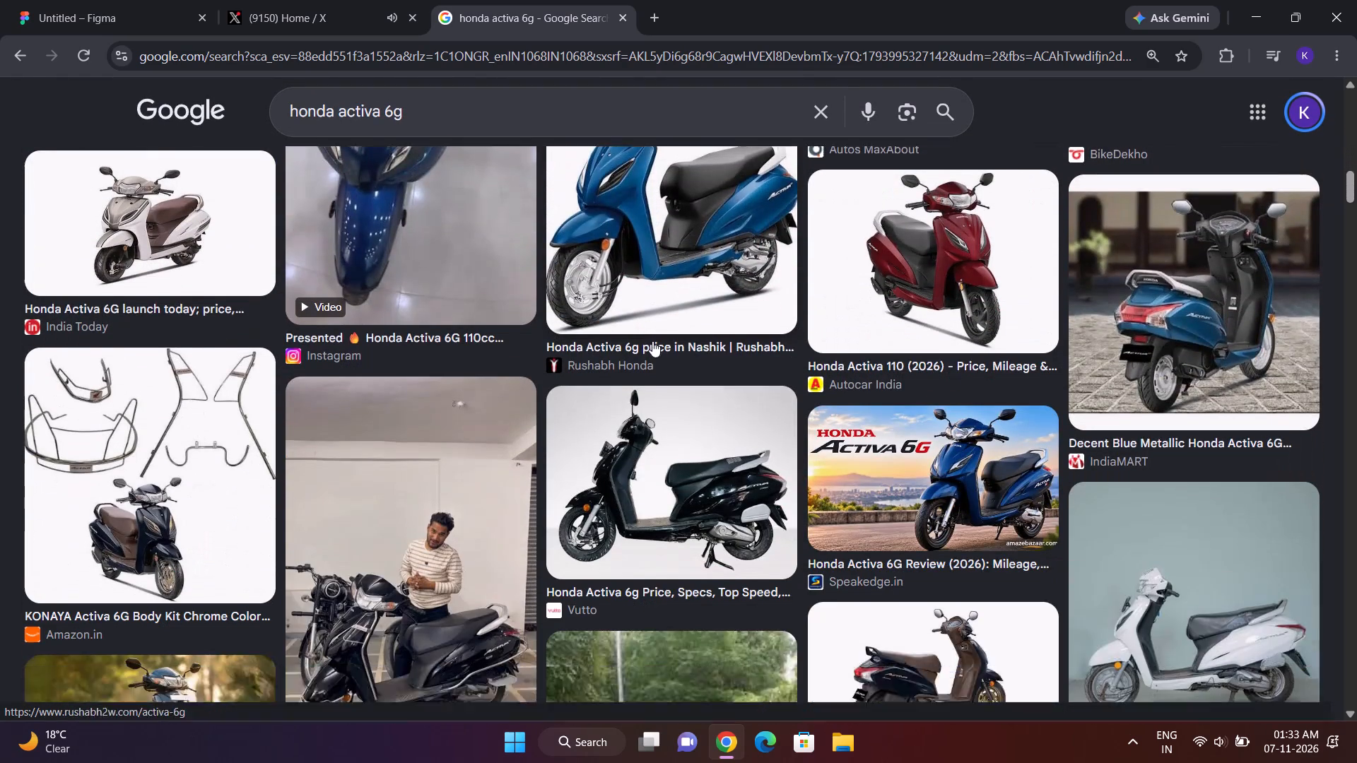
scroll(652, 341, "down", 3)
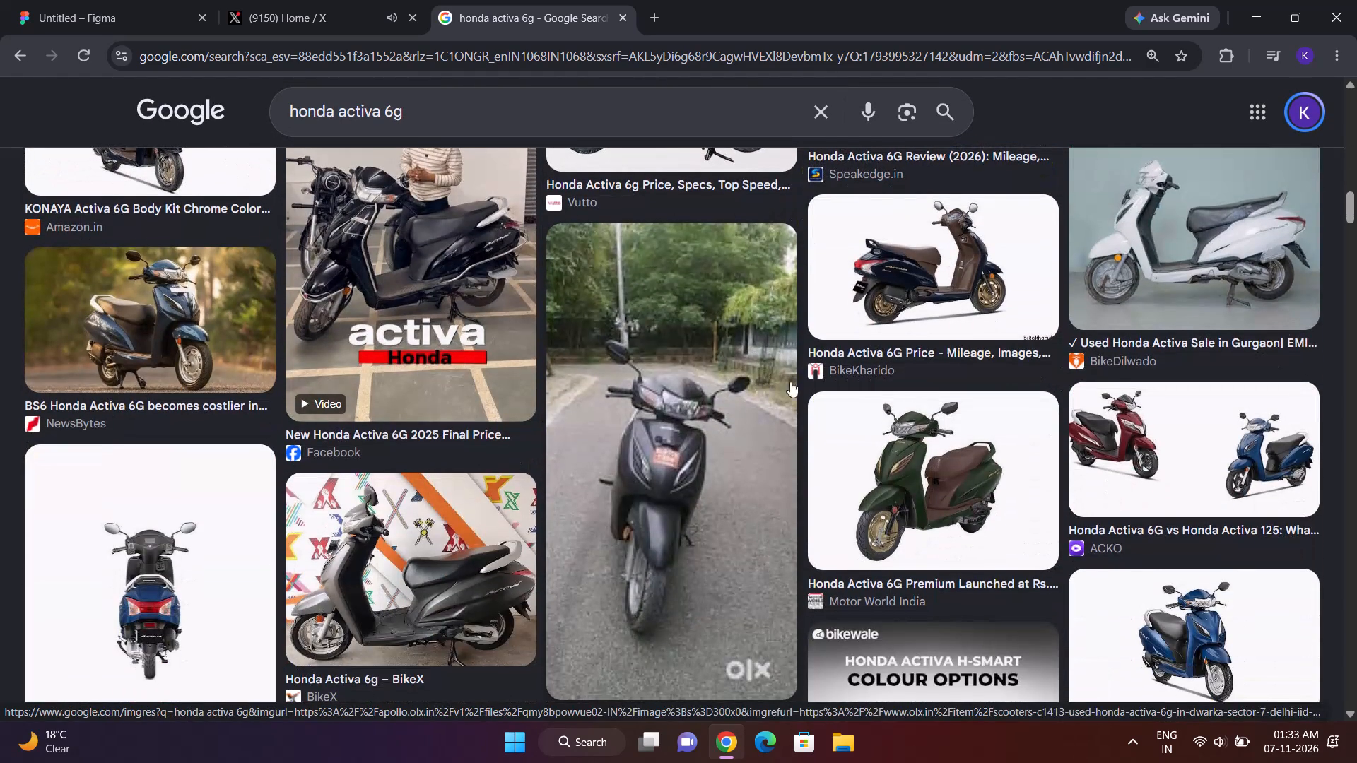
scroll(813, 428, "down", 3)
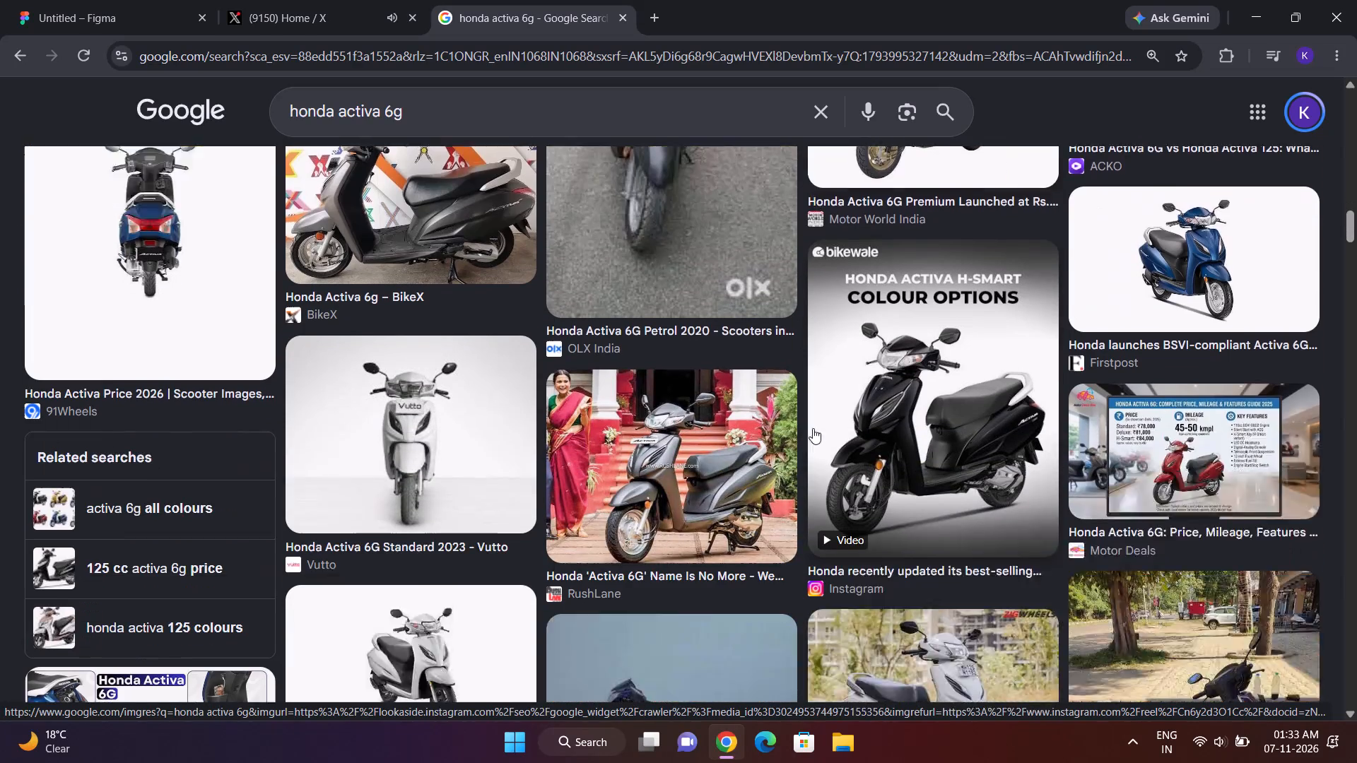
scroll(813, 428, "down", 4)
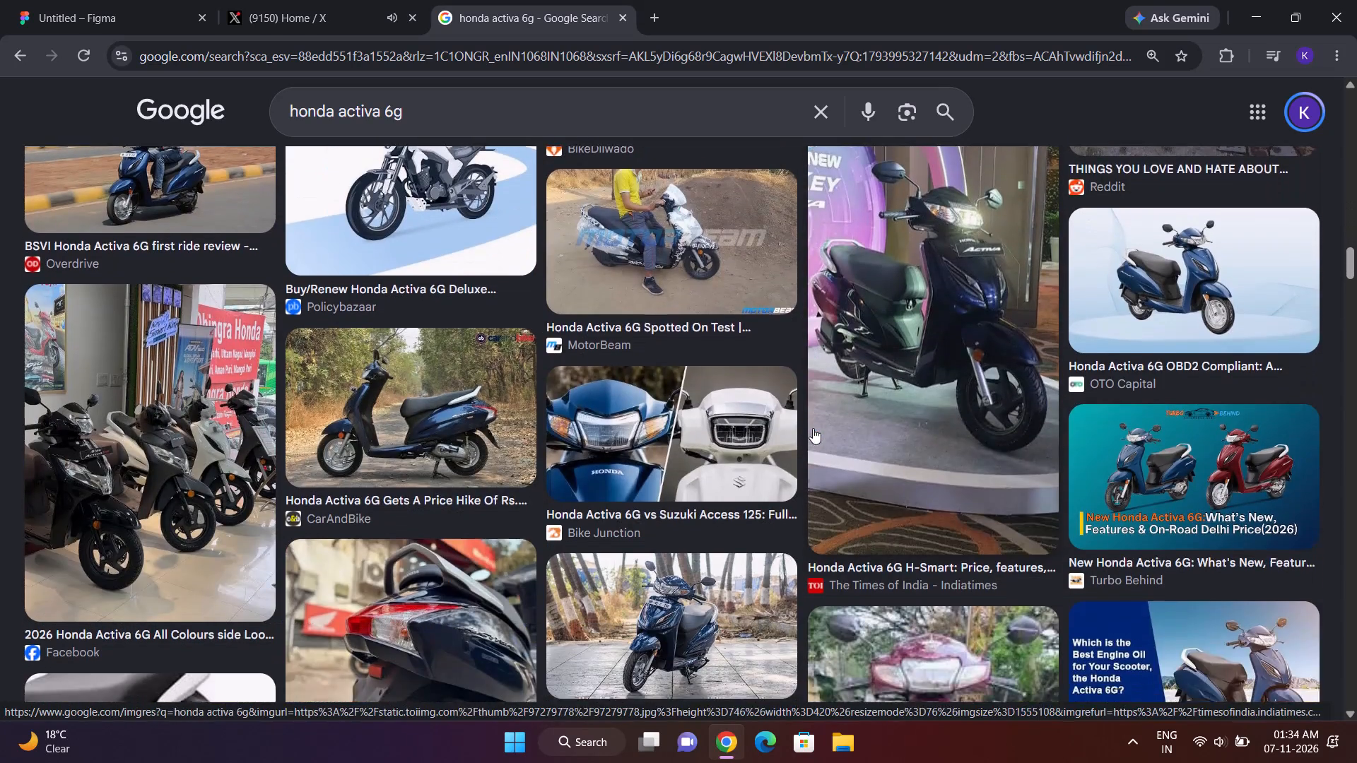
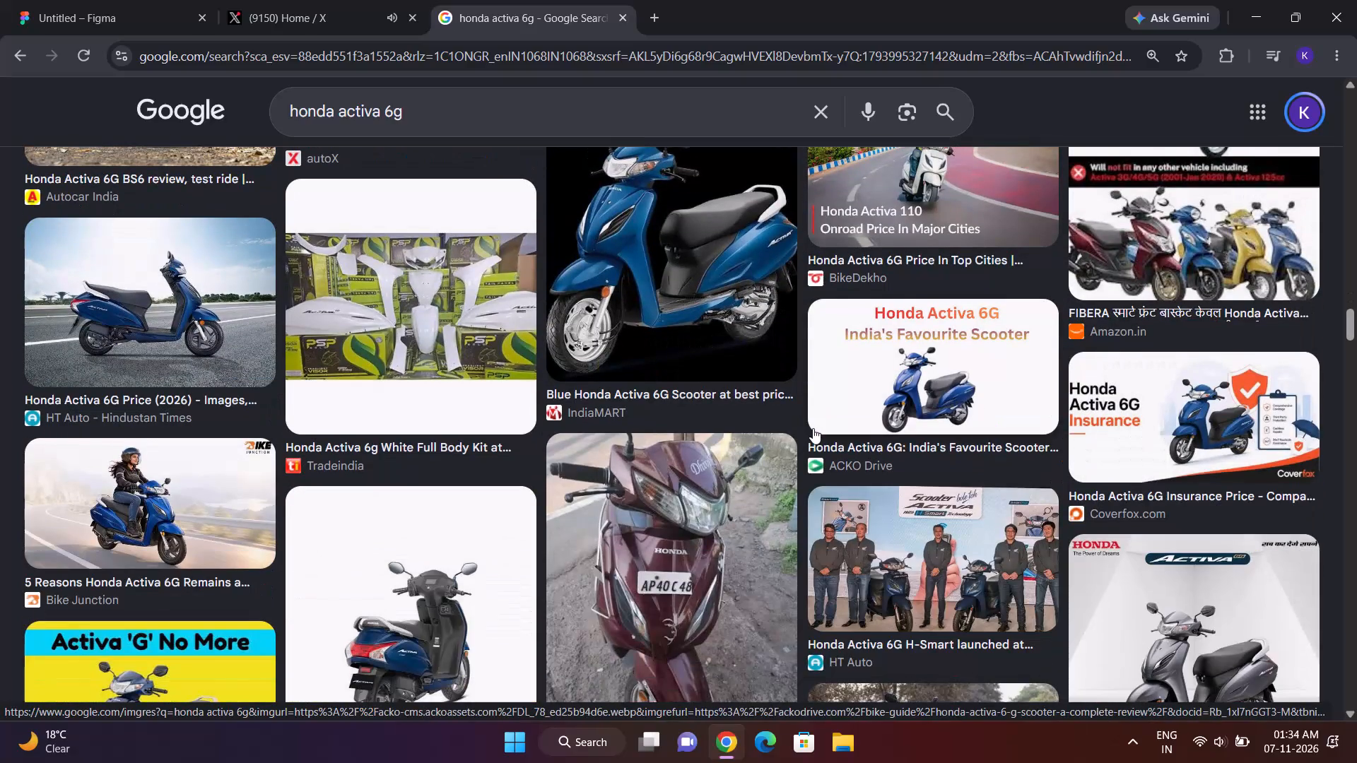
Look through the Honda Activa 6G image results for a suitable scooter picture.
scroll(813, 428, "up", 2)
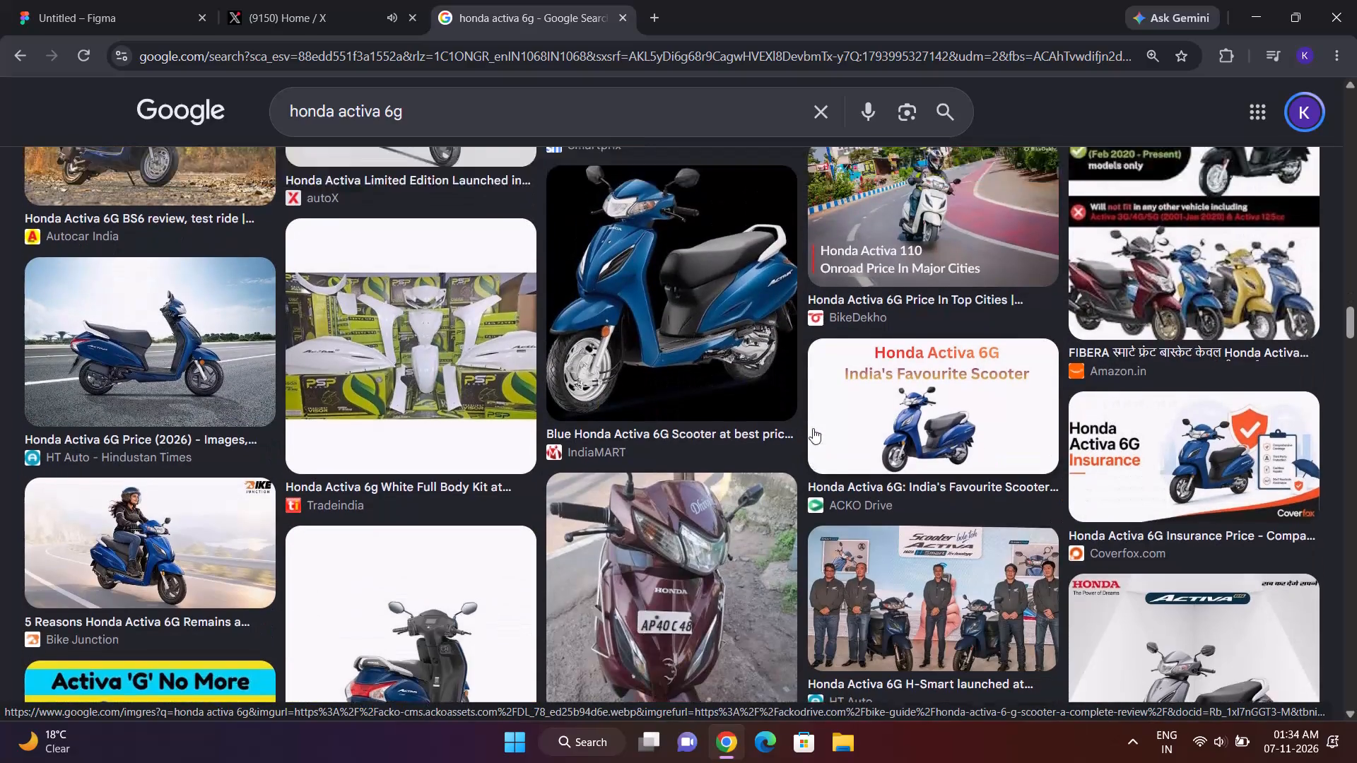
scroll(813, 428, "up", 20)
scroll(813, 428, "up", 8)
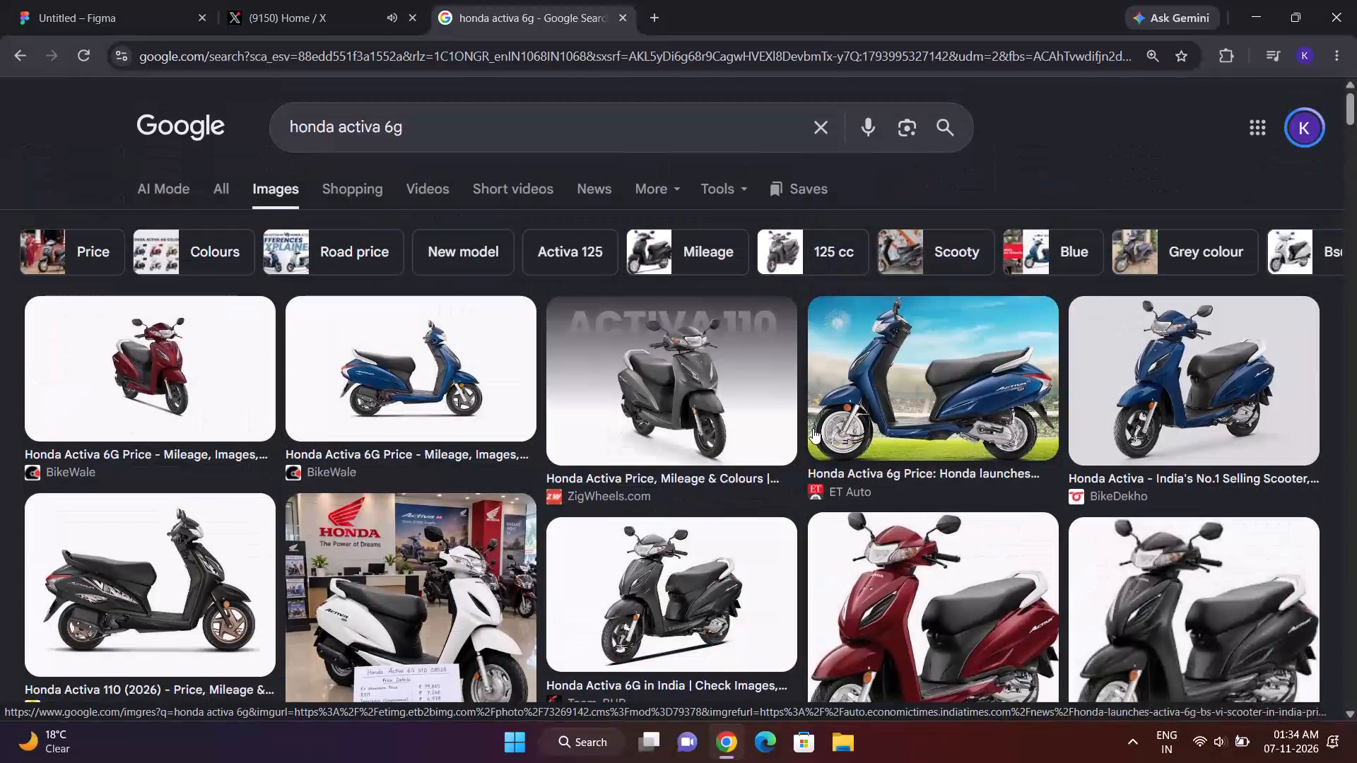
scroll(813, 428, "down", 2)
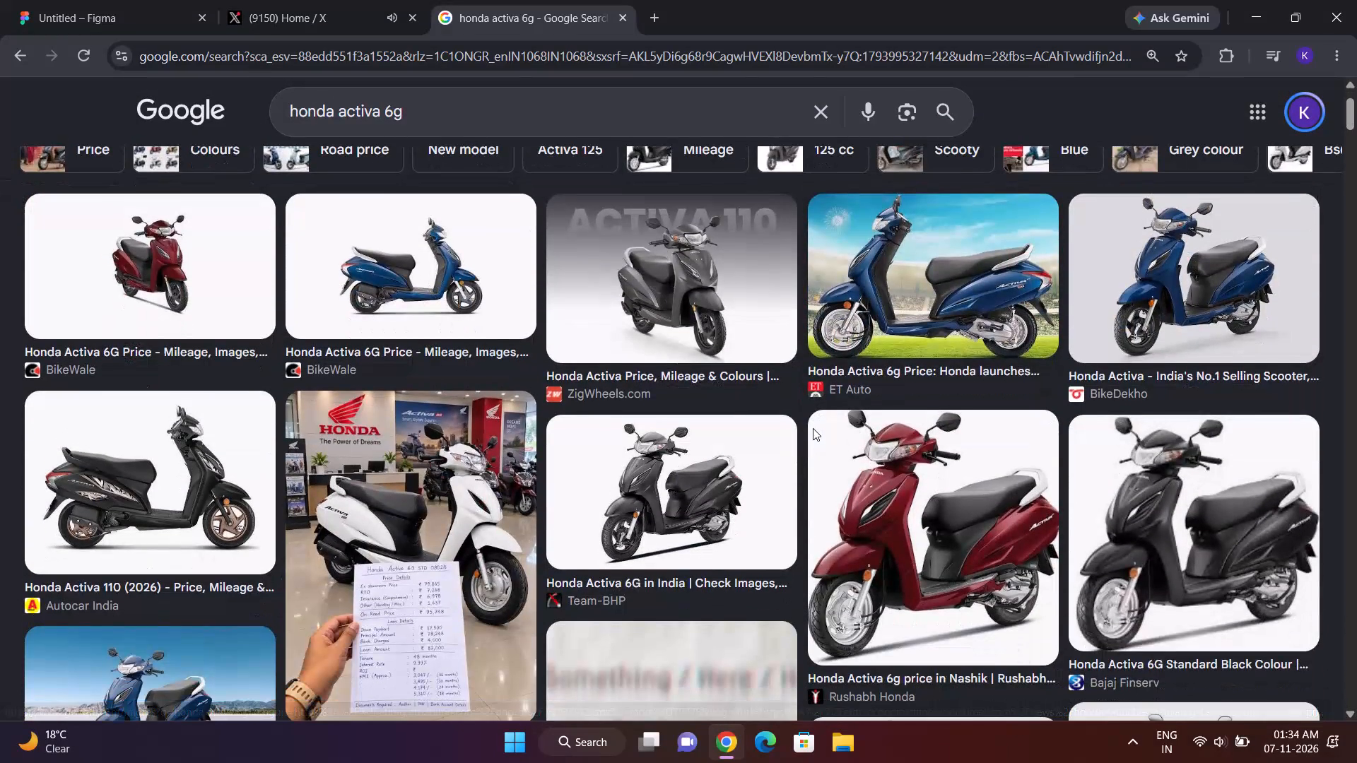
scroll(813, 428, "down", 3)
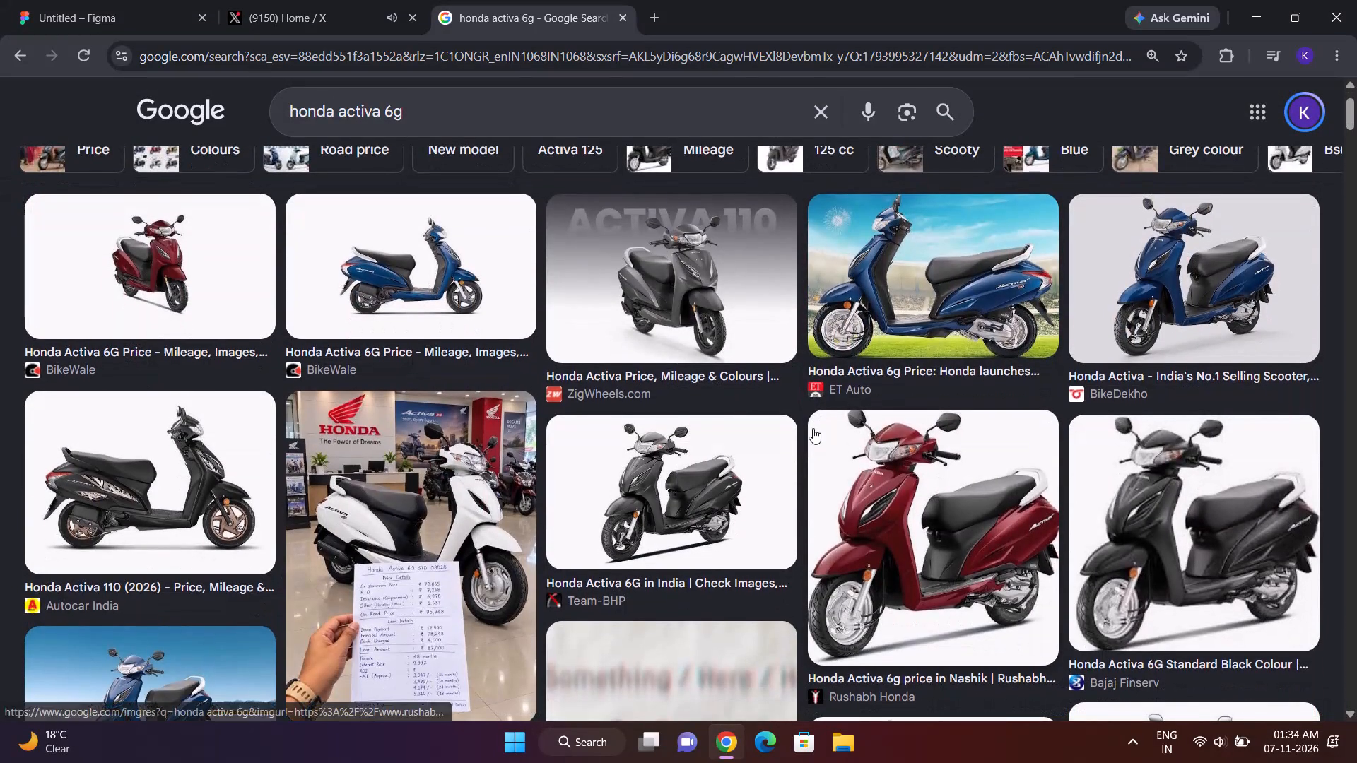
scroll(813, 428, "down", 1)
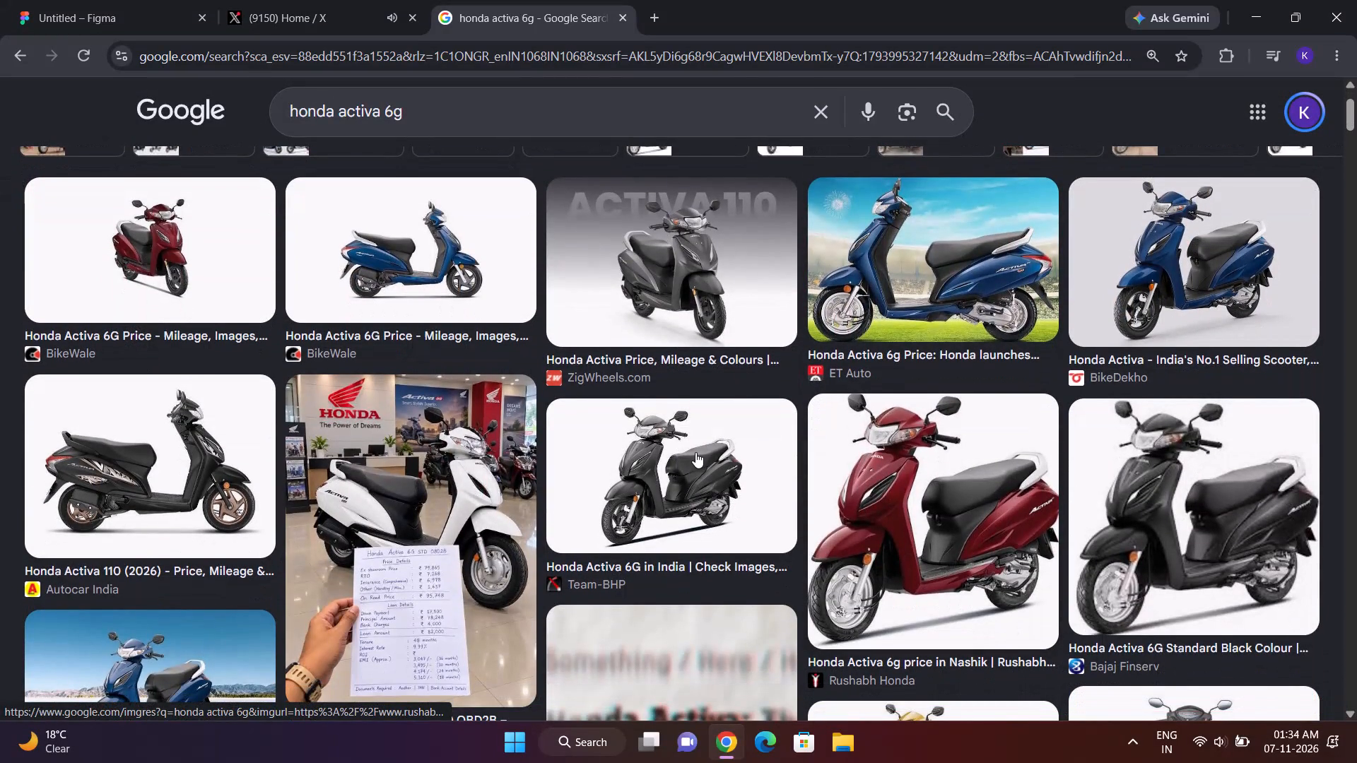
Switch to the Figma design and use undo and redo to restore the black scooter image in the ₹219/hr card.
left_click(425, 0)
left_click(207, 0)
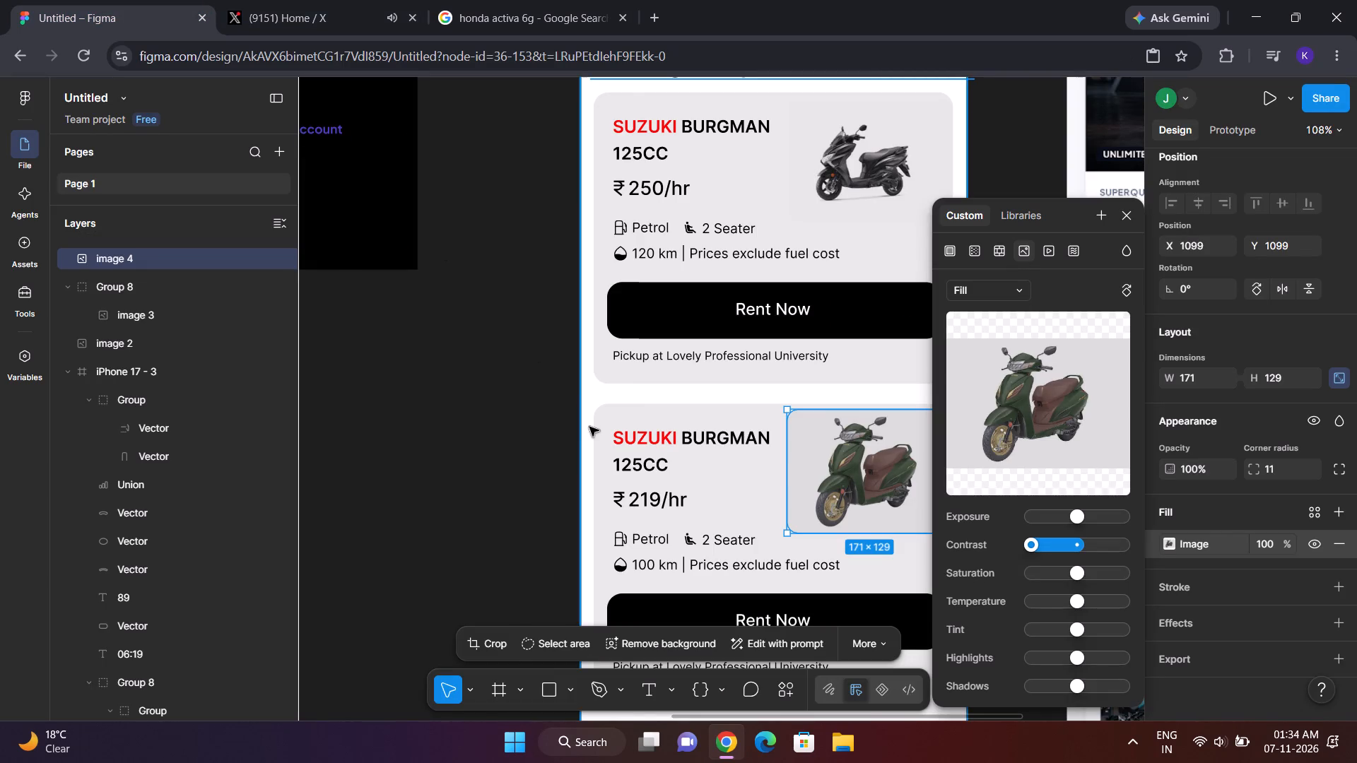
key("ctrl+z")
key("ctrl+y")
key("ctrl+y")
left_click(473, 415)
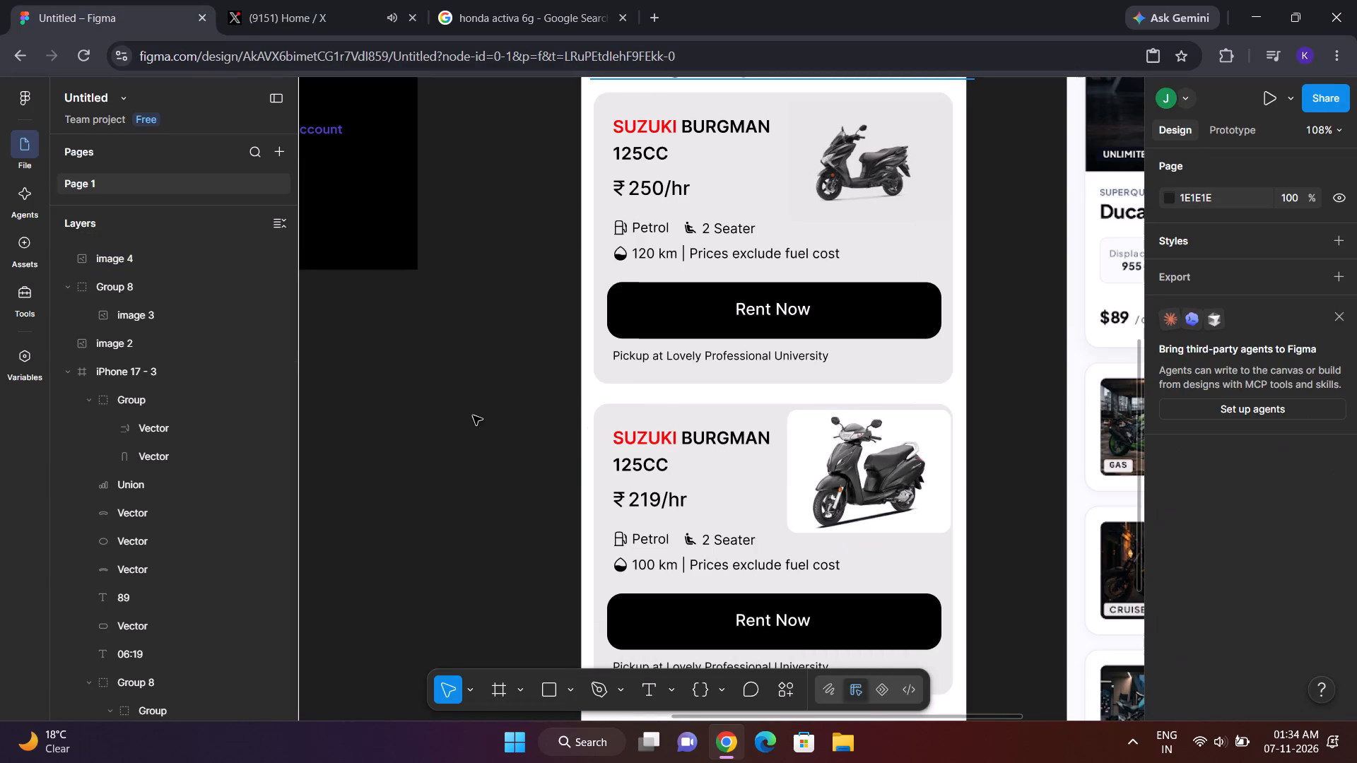
Lower the contrast of the black scooter image so its white background blends into the grey card.
left_click(914, 497)
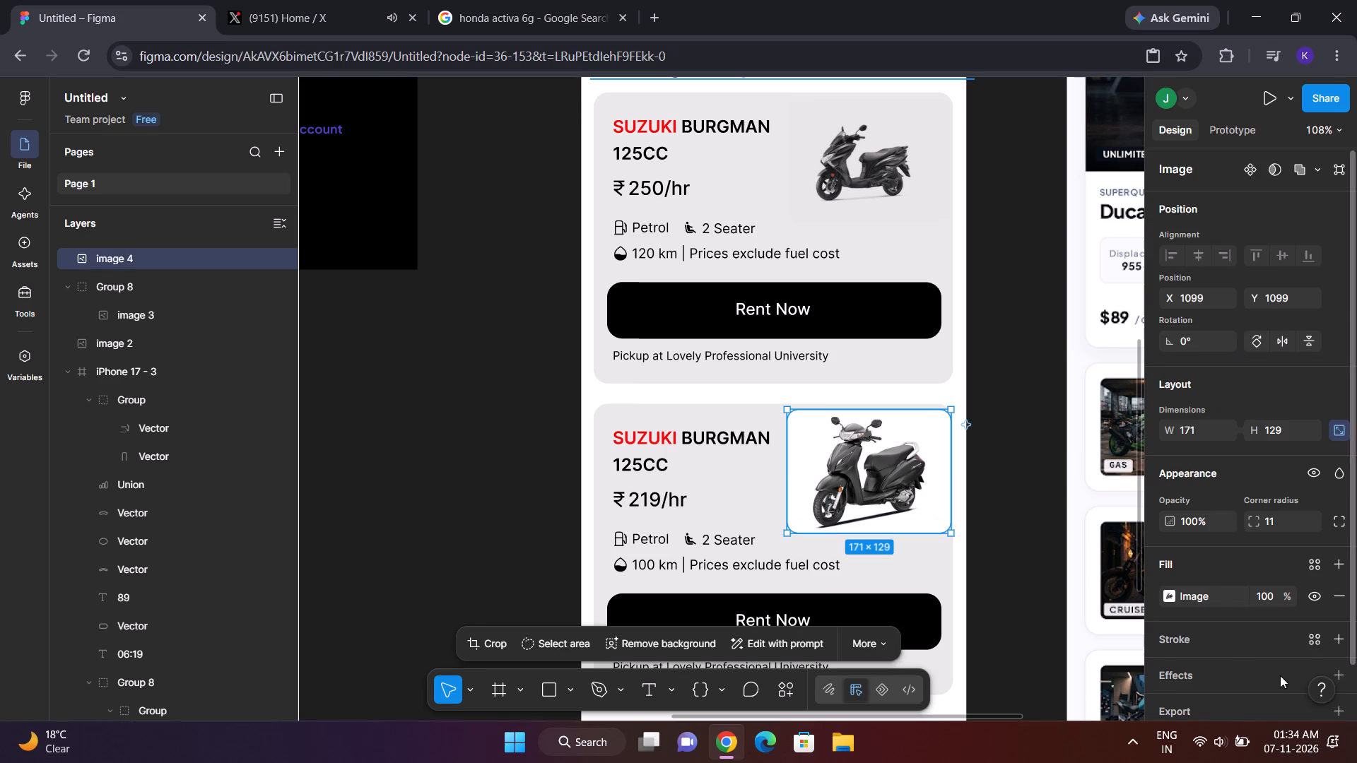
left_click(1170, 593)
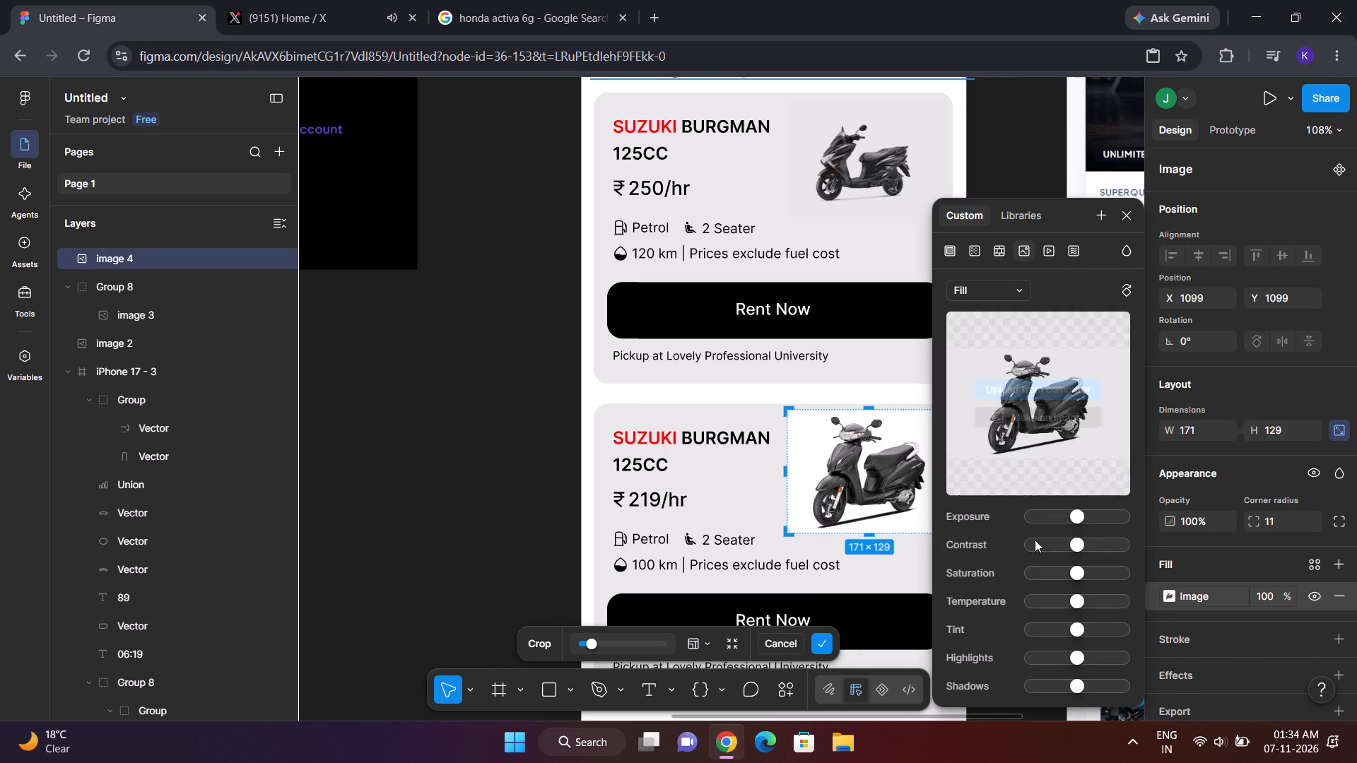
left_click_drag(1076, 541, 1047, 536)
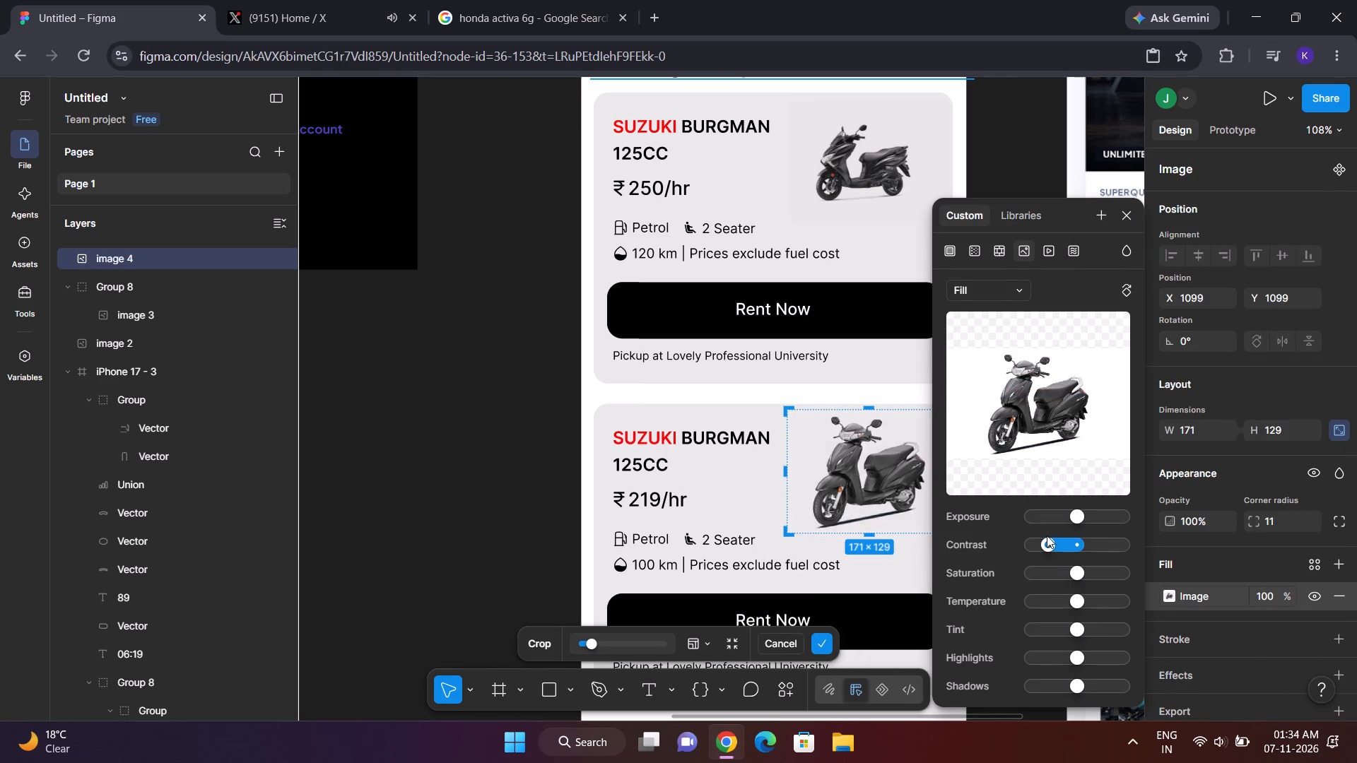
left_click_drag(1047, 536, 1035, 534)
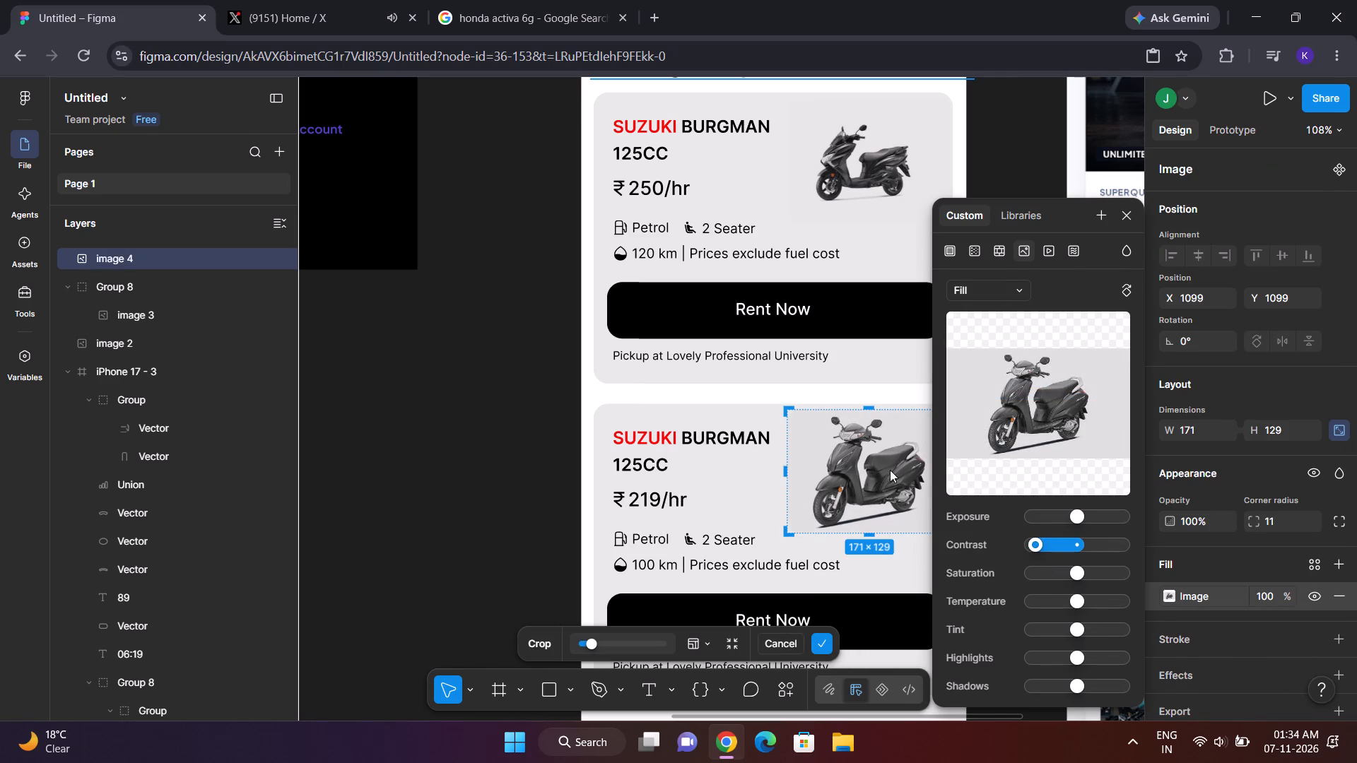
double_click(739, 458)
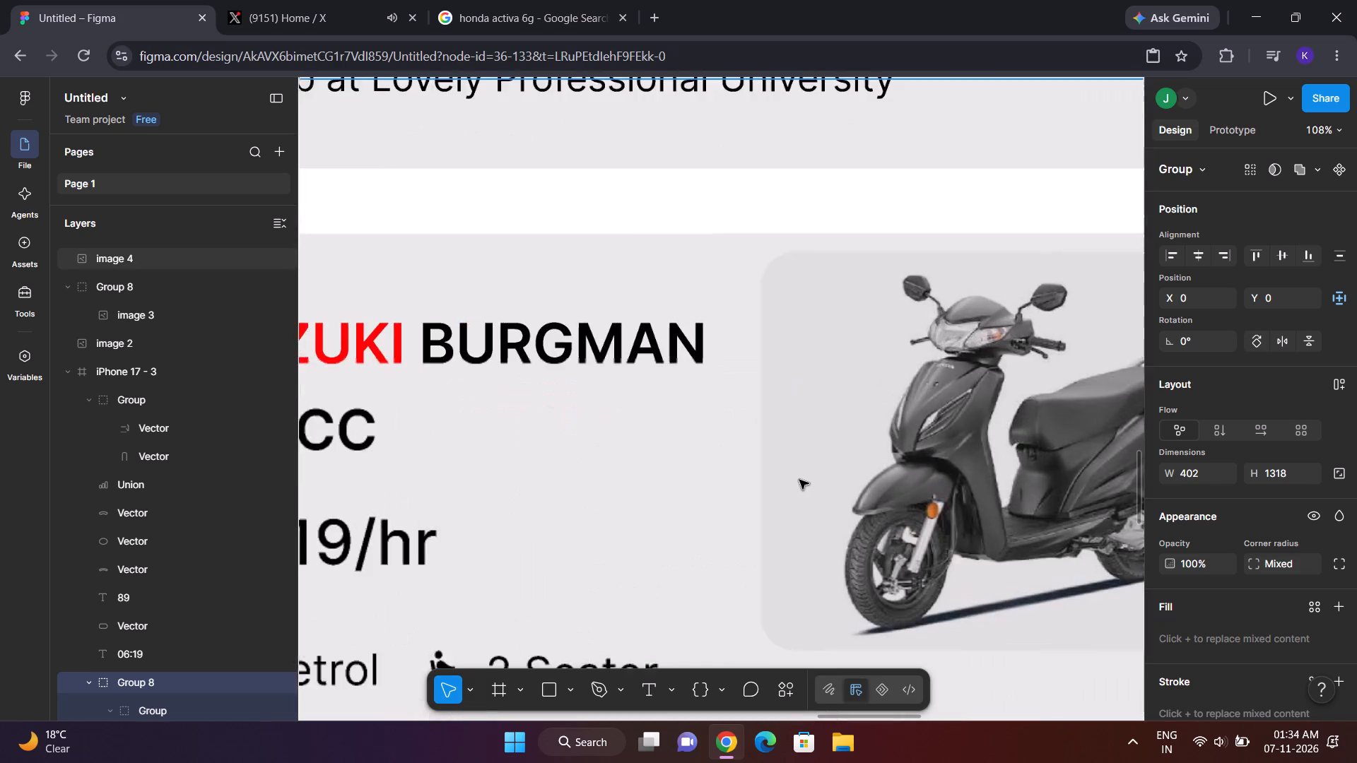
Fine-tune the black scooter image by raising its contrast slightly, keeping the background matched to the card.
scroll(799, 480, "down", 1)
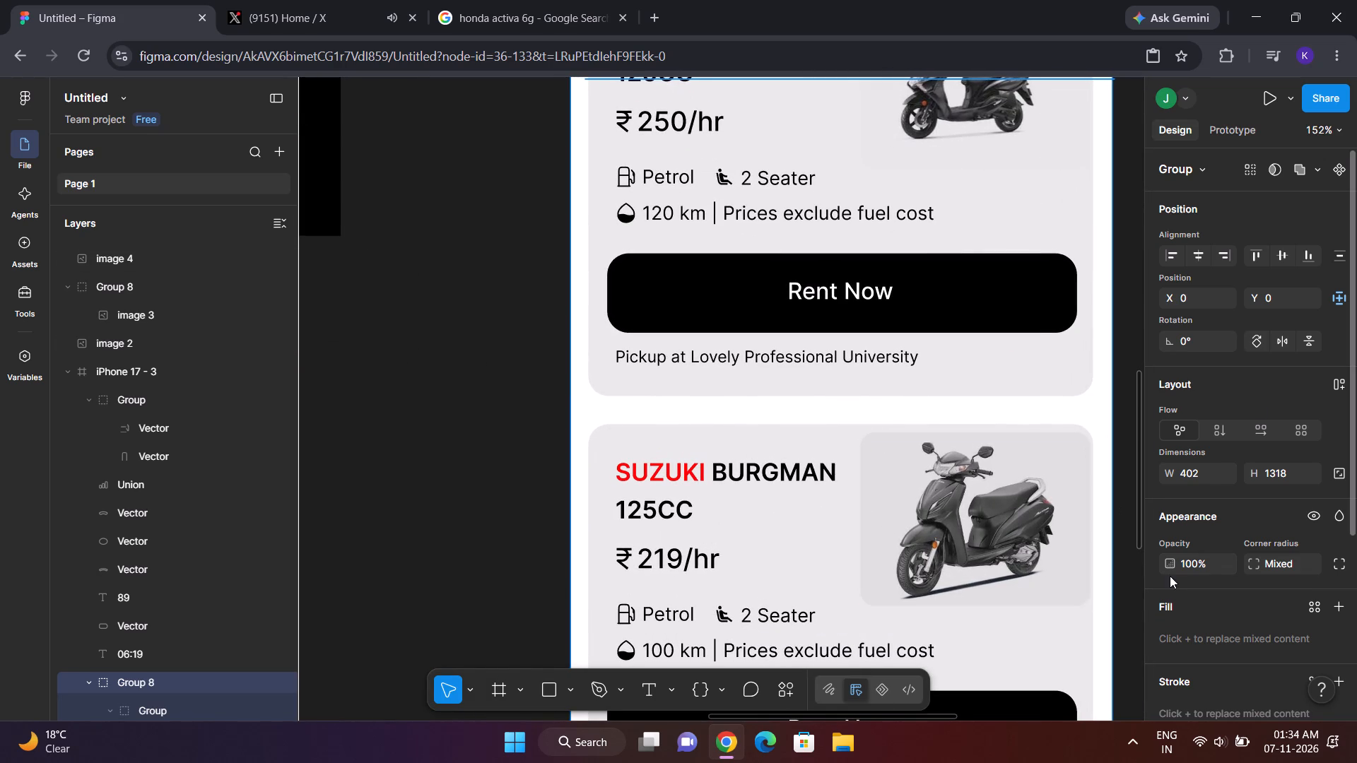
left_click(1000, 491)
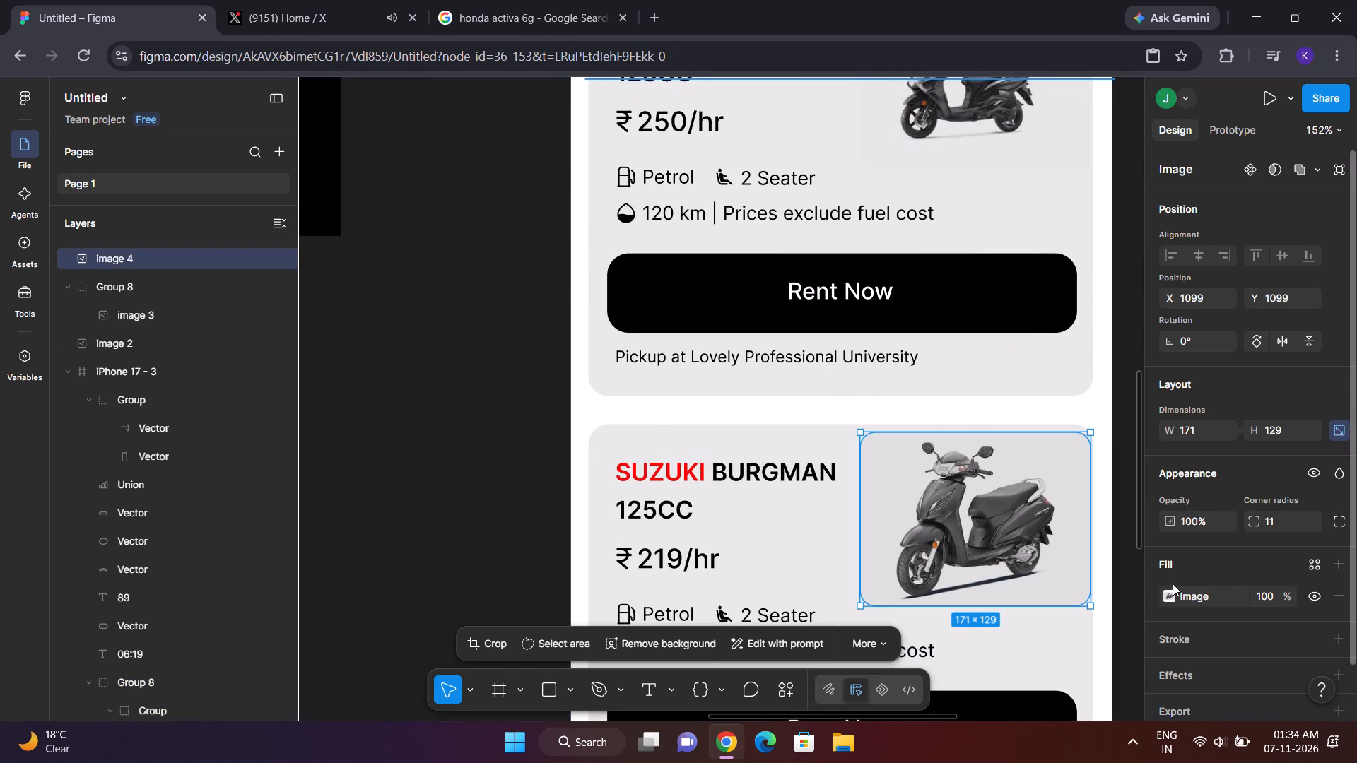
left_click(1168, 600)
left_click_drag(1036, 550, 1047, 550)
left_click(793, 419)
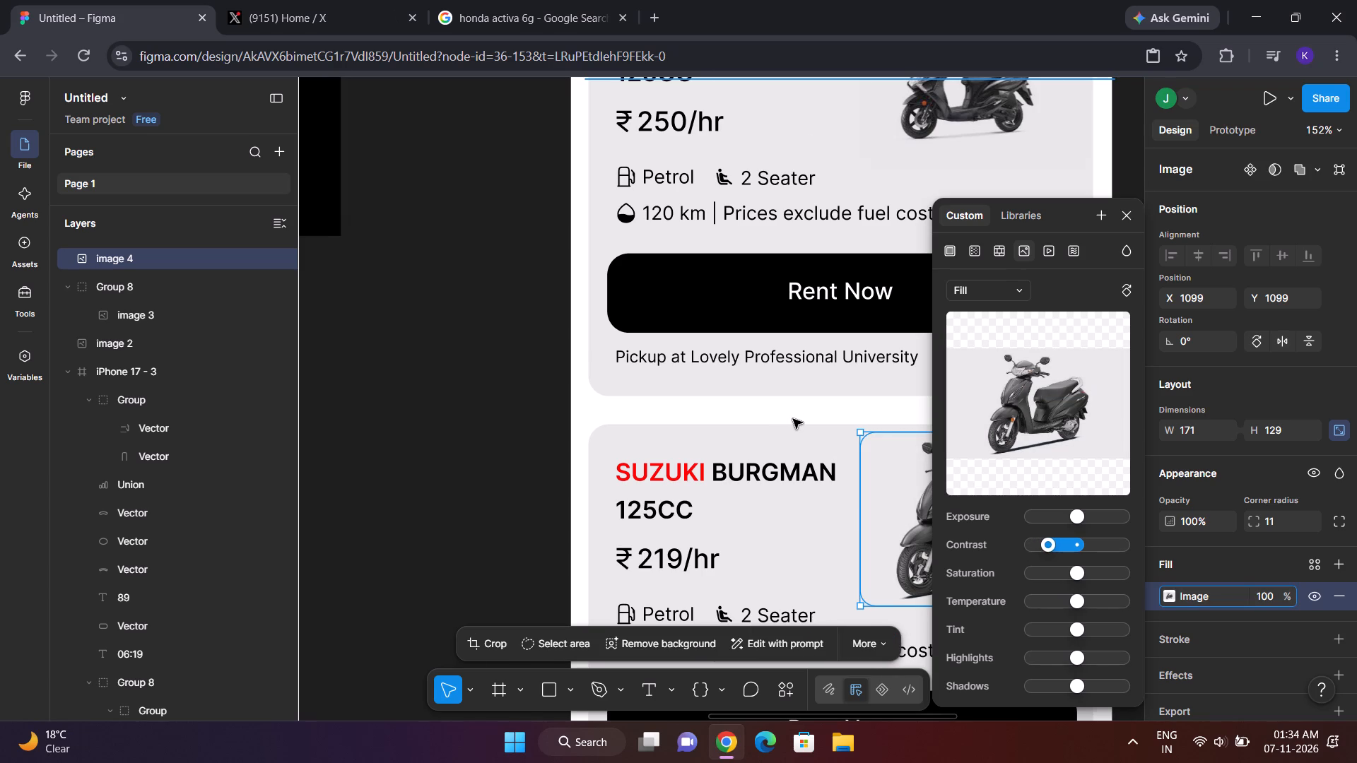
left_click(775, 406)
scroll(775, 406, "left", 1)
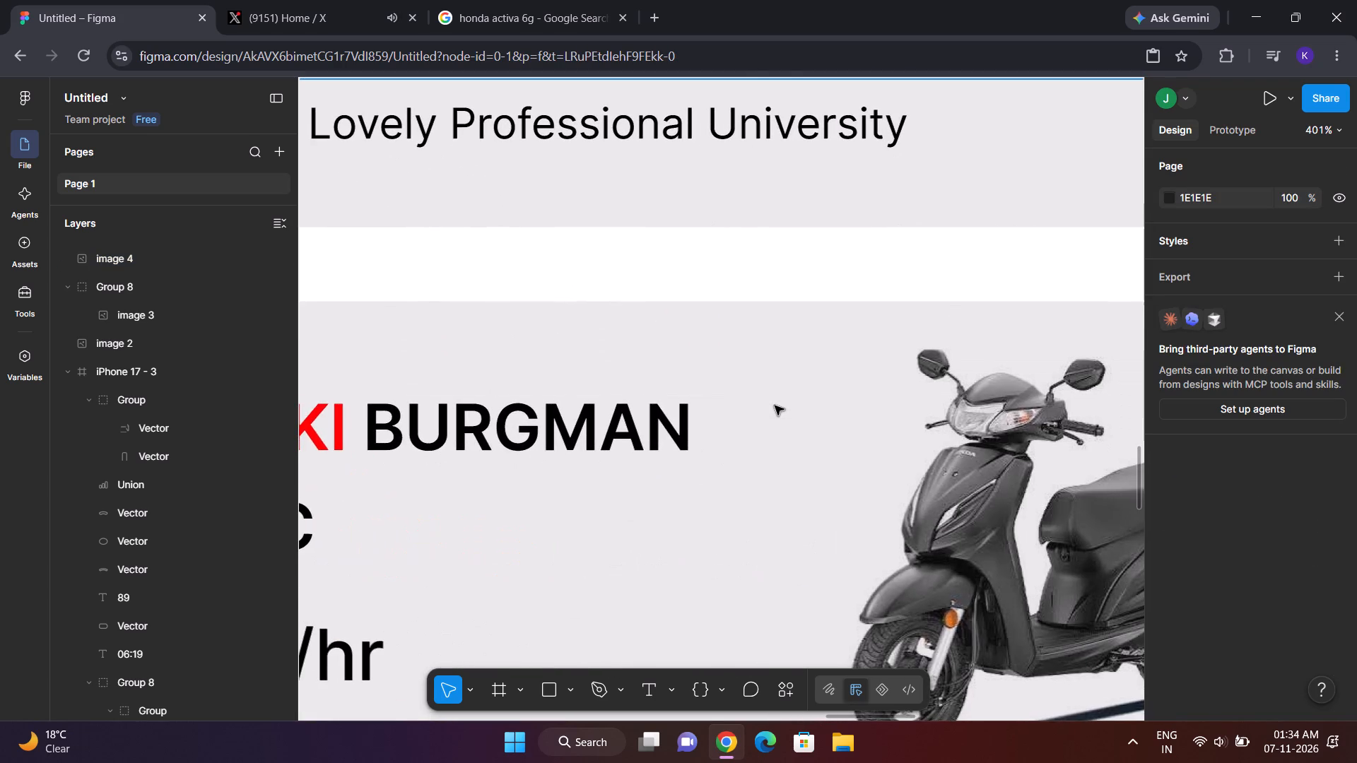
left_click(842, 438)
left_click_drag(842, 438, 859, 438)
left_click(1125, 212)
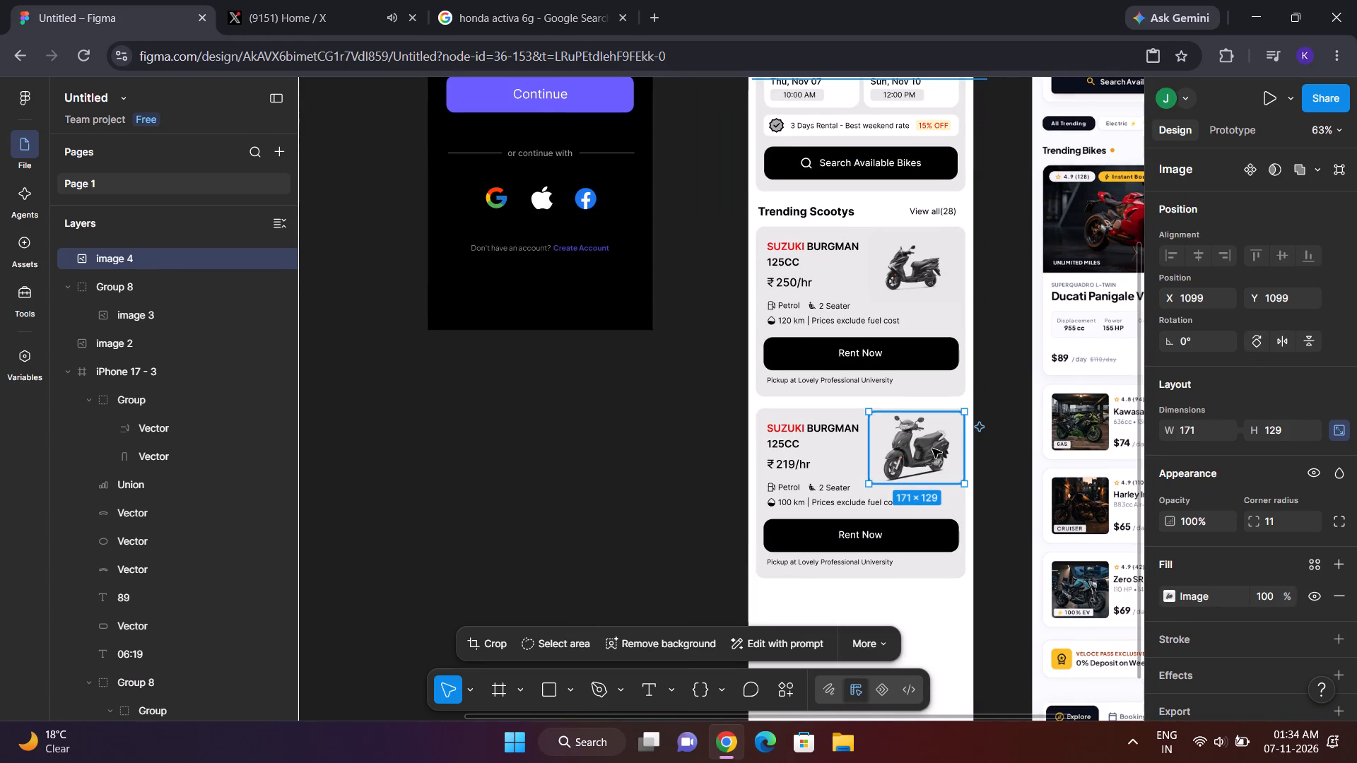
Scale the black scooter image to 151 × 114 and position it in line with the first card's scooter.
left_click(932, 449)
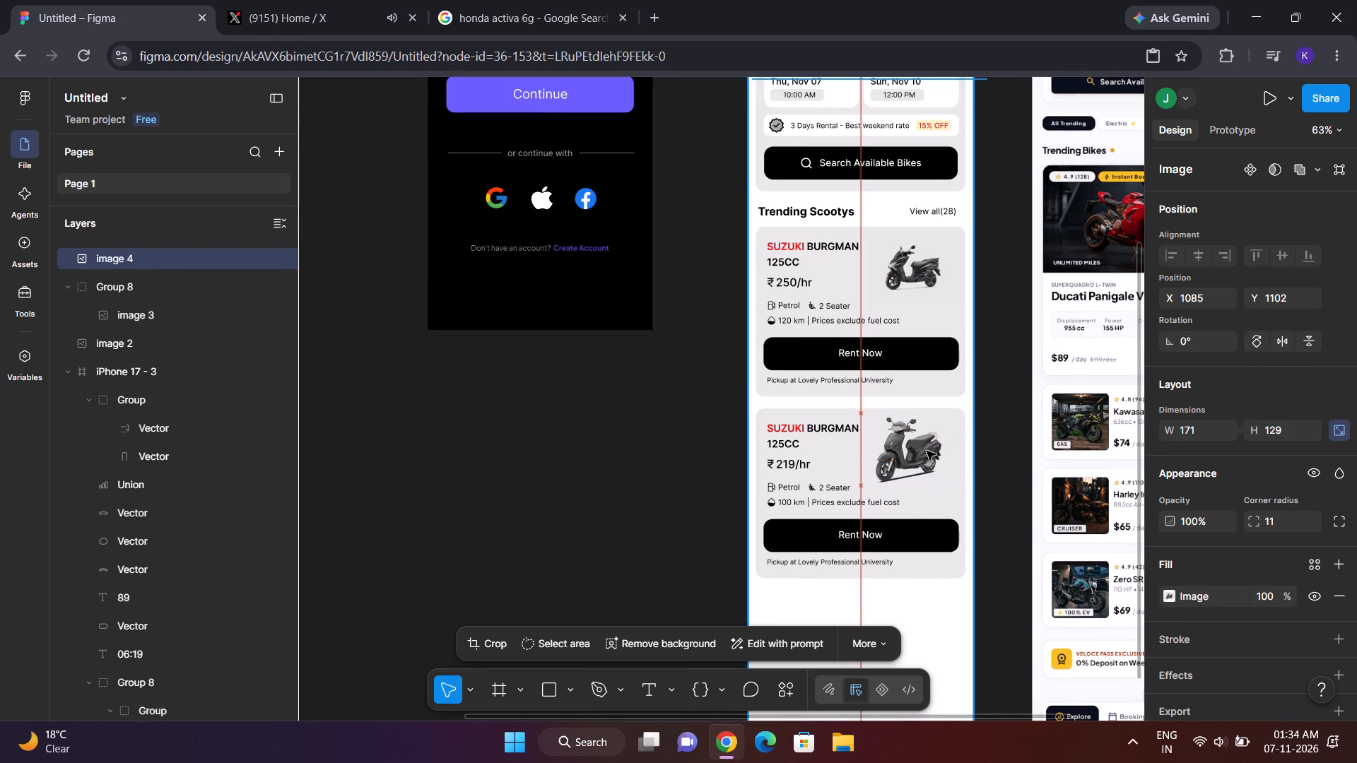
left_click_drag(956, 482, 945, 468)
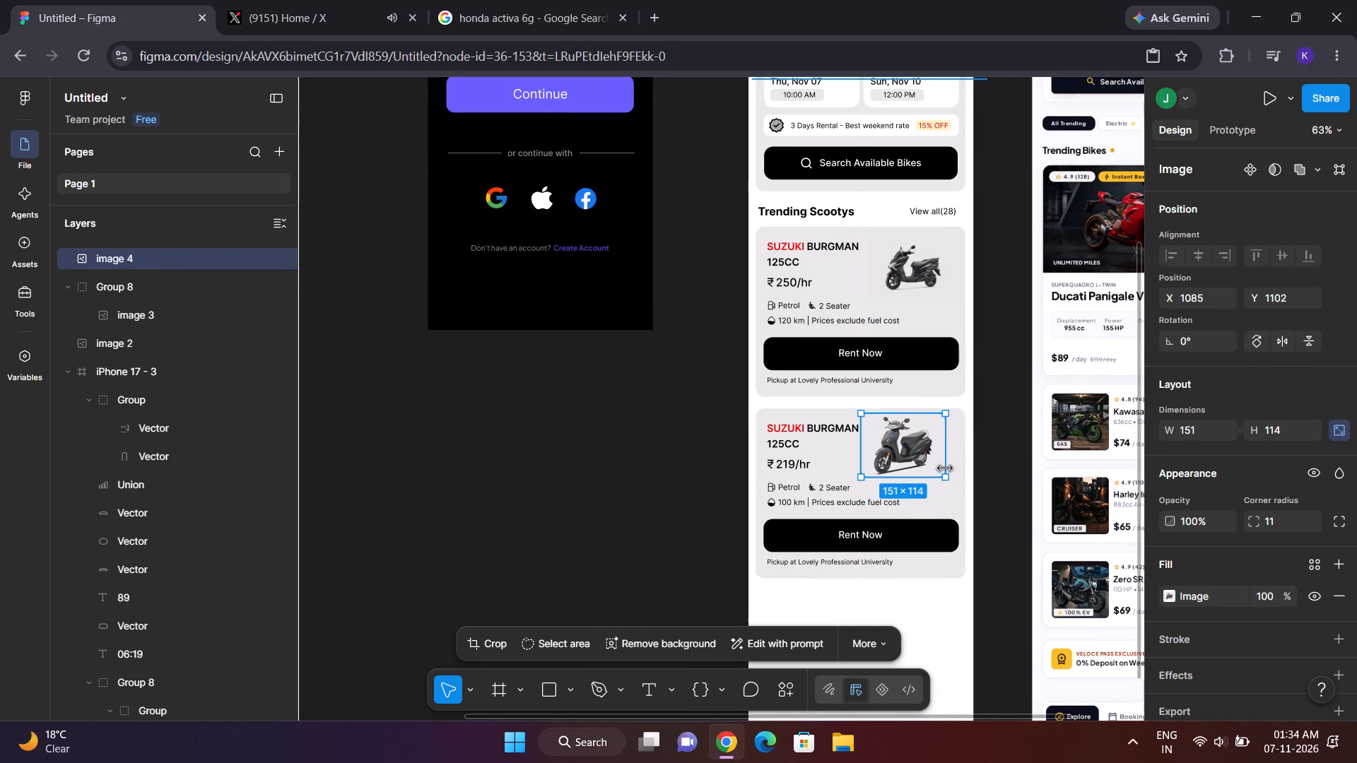
left_click_drag(917, 445, 929, 449)
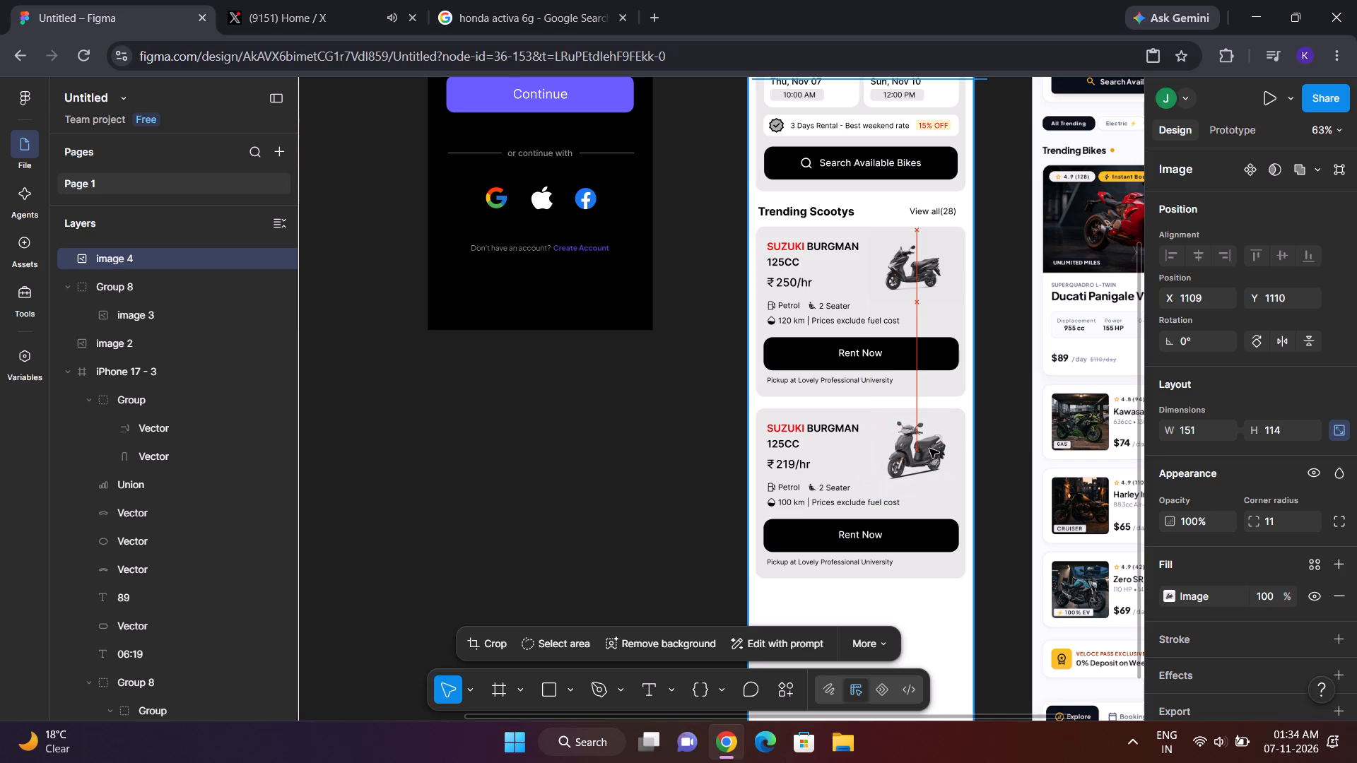
left_click_drag(929, 449, 927, 451)
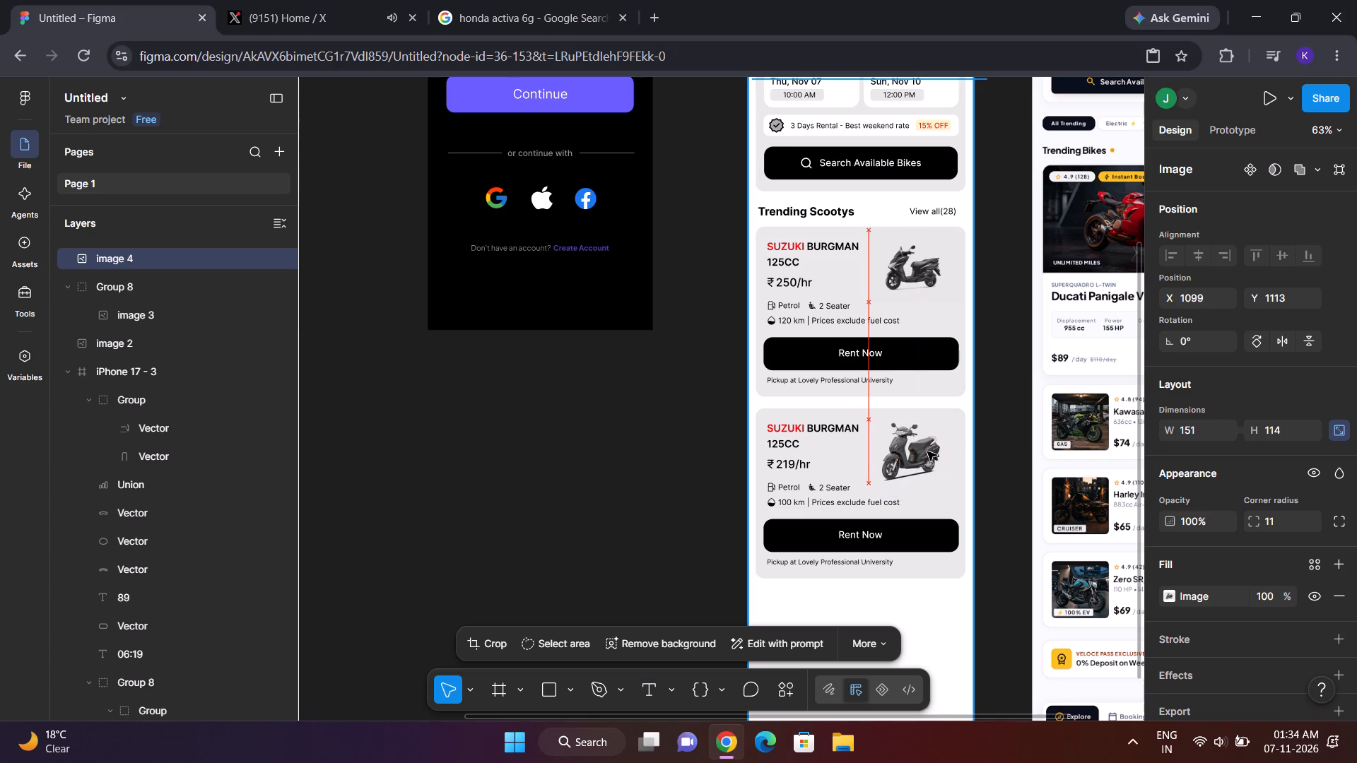
left_click_drag(927, 451, 929, 450)
left_click(987, 455)
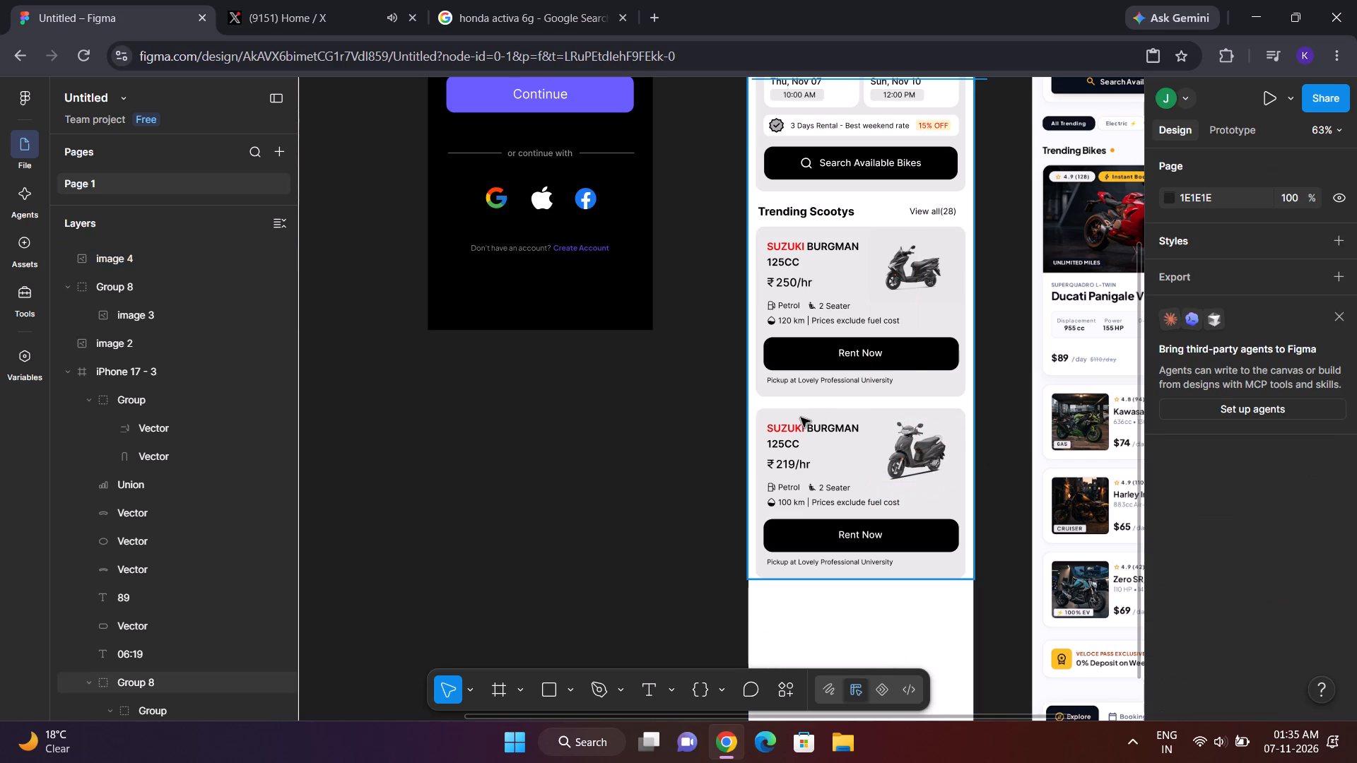
Replace the red brand word SUZUKI with HONDA in the title of the ₹219/hr card.
double_click(794, 436)
double_click(794, 439)
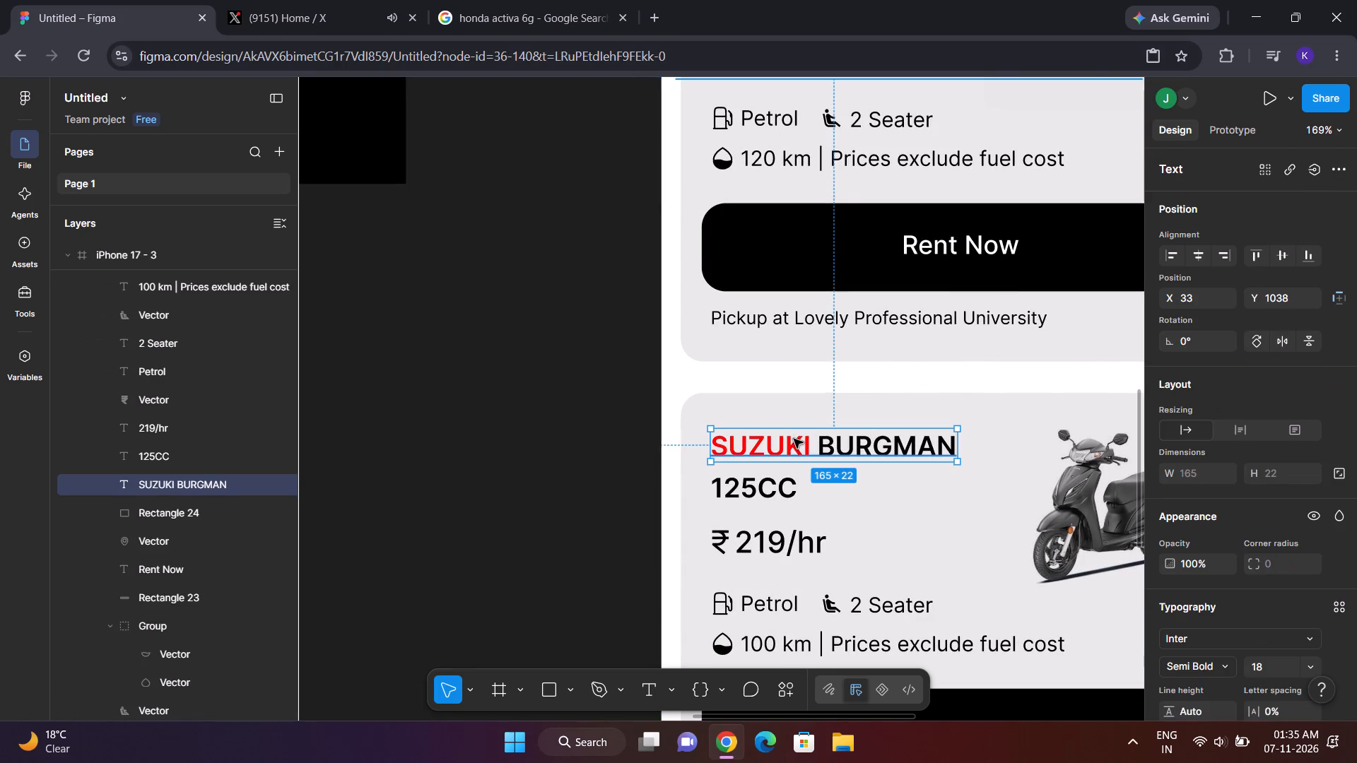
left_click(816, 450)
key("Left")
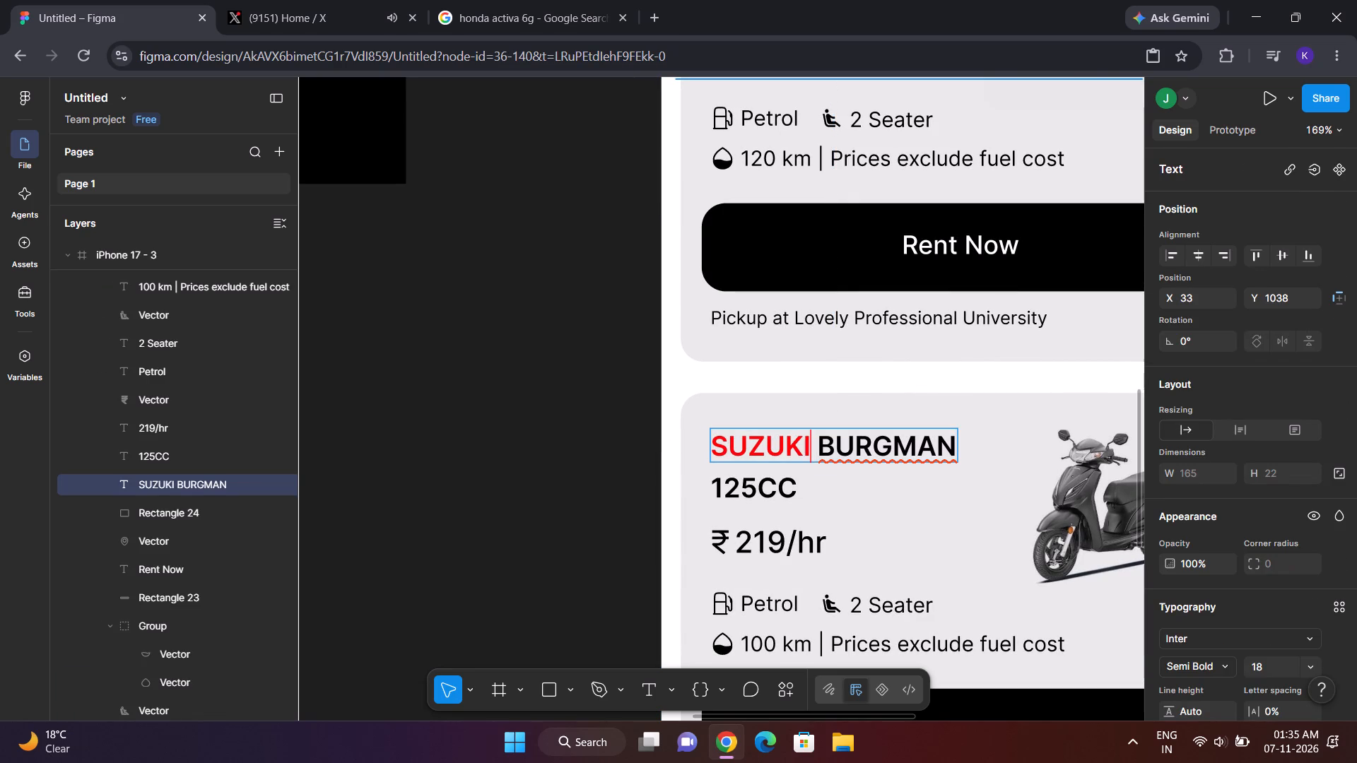
key("BackSpace")
key("BackSpace")
key("BackSpace")
key("BackSpace")
key("BackSpace")
type("Hon")
key("BackSpace")
key("BackSpace")
type("ONDA")
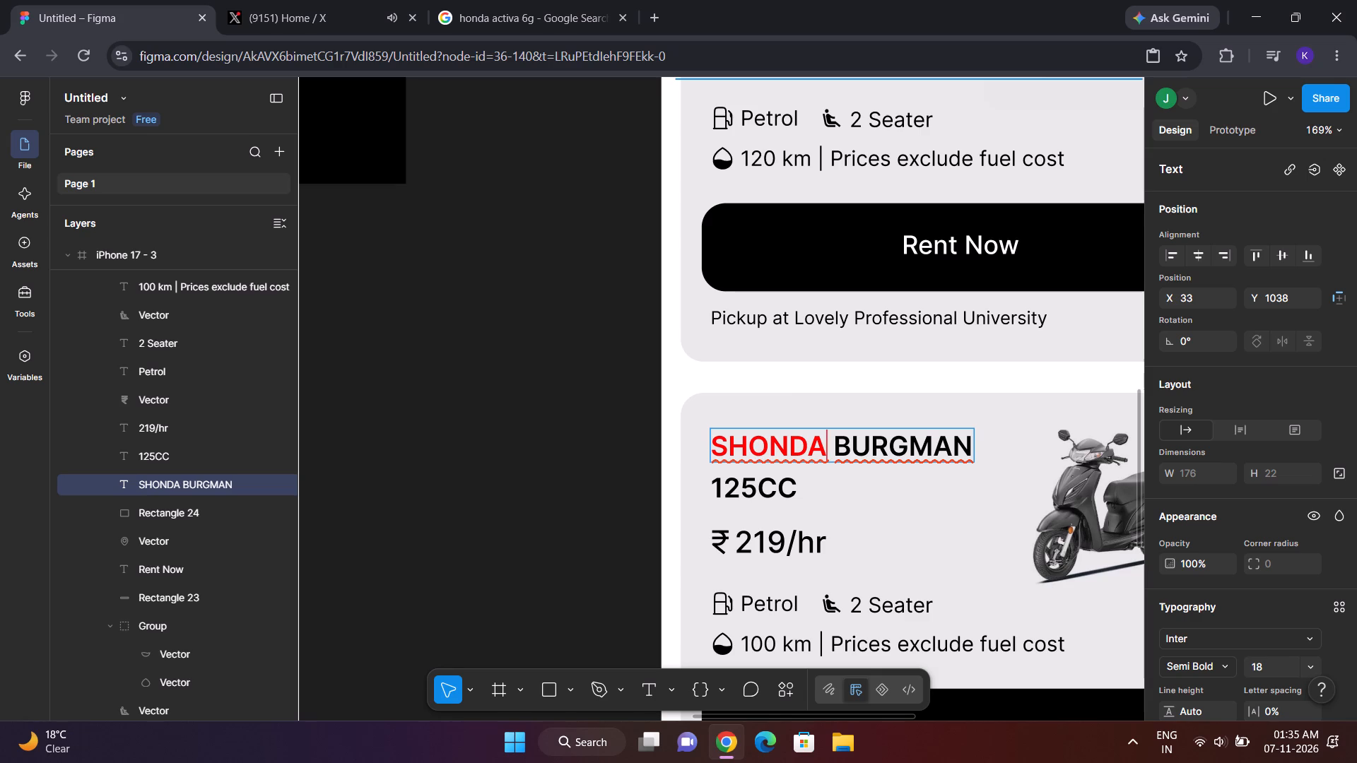
left_click(722, 435)
key("BackSpace")
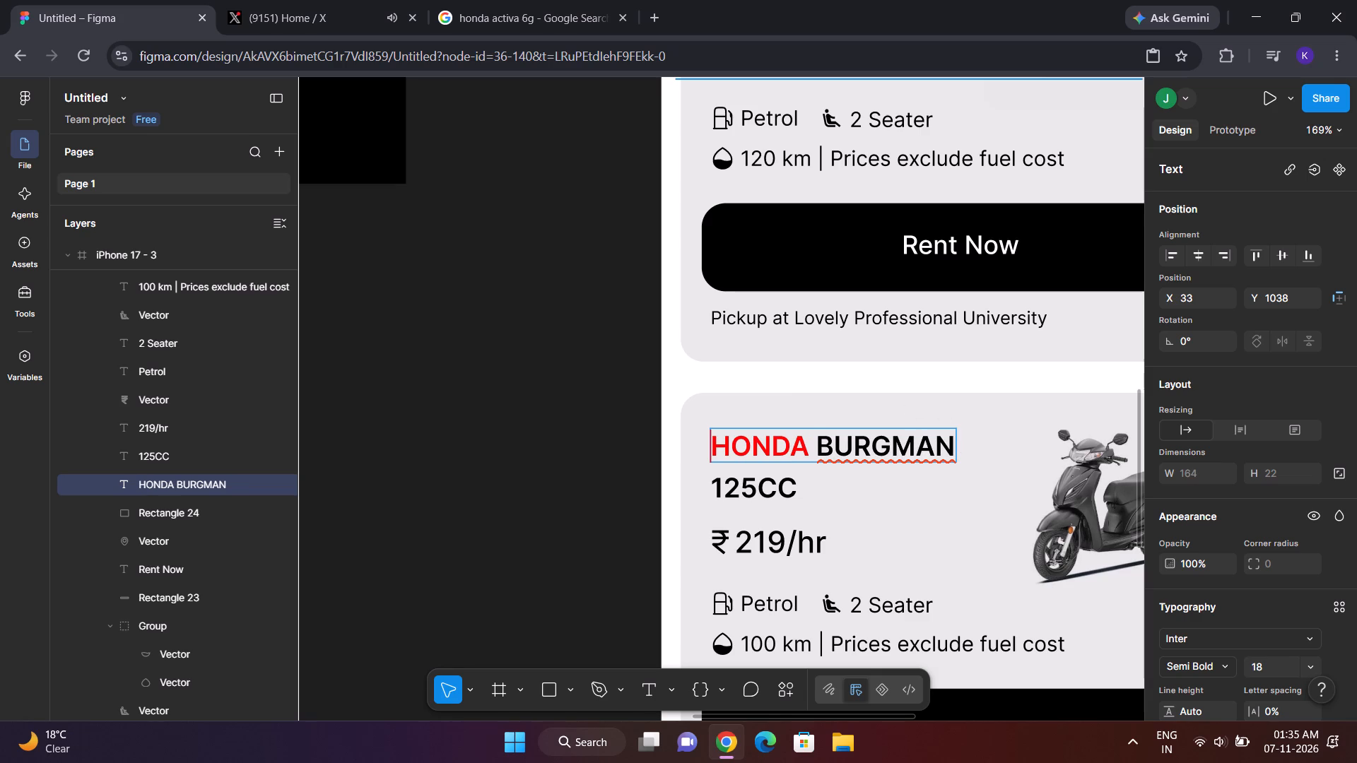
Replace the model name BURGMAN with ACTIVA 6G in the HONDA card's title.
left_click(949, 450)
key("BackSpace")
key("BackSpace")
key("BackSpace")
key("BackSpace")
key("BackSpace")
key("BackSpace")
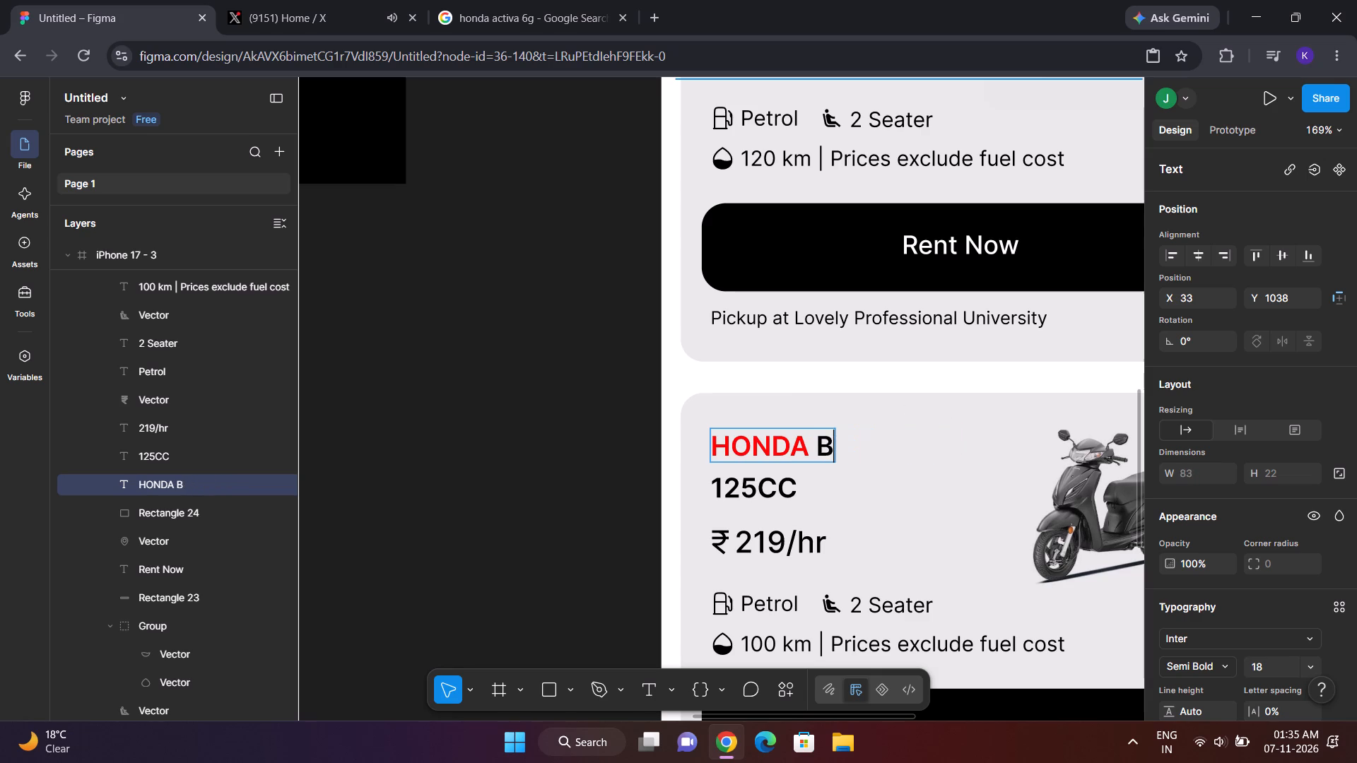
key("BackSpace")
key("shift+a")
type("CTIVA")
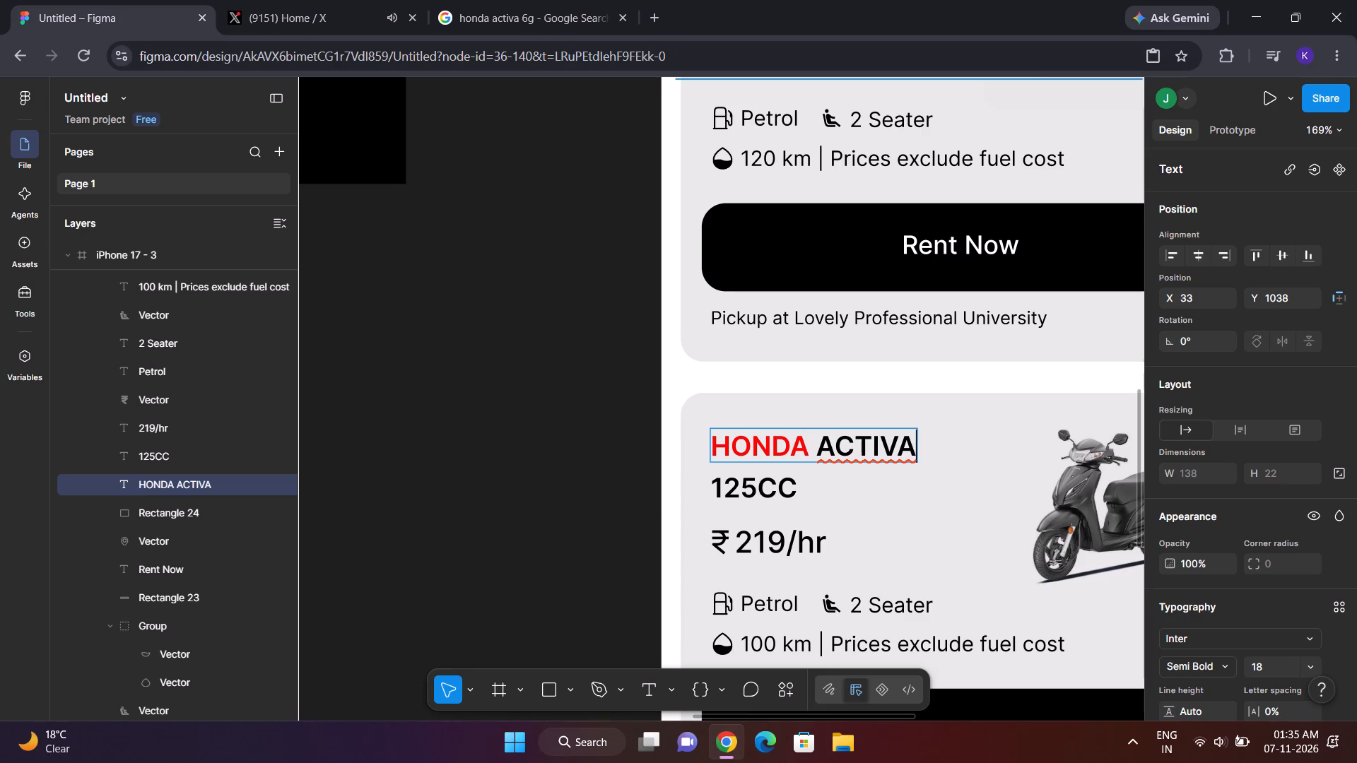
key("space")
key("shift+asciicircum")
key("BackSpace")
key("6")
key("shift+g")
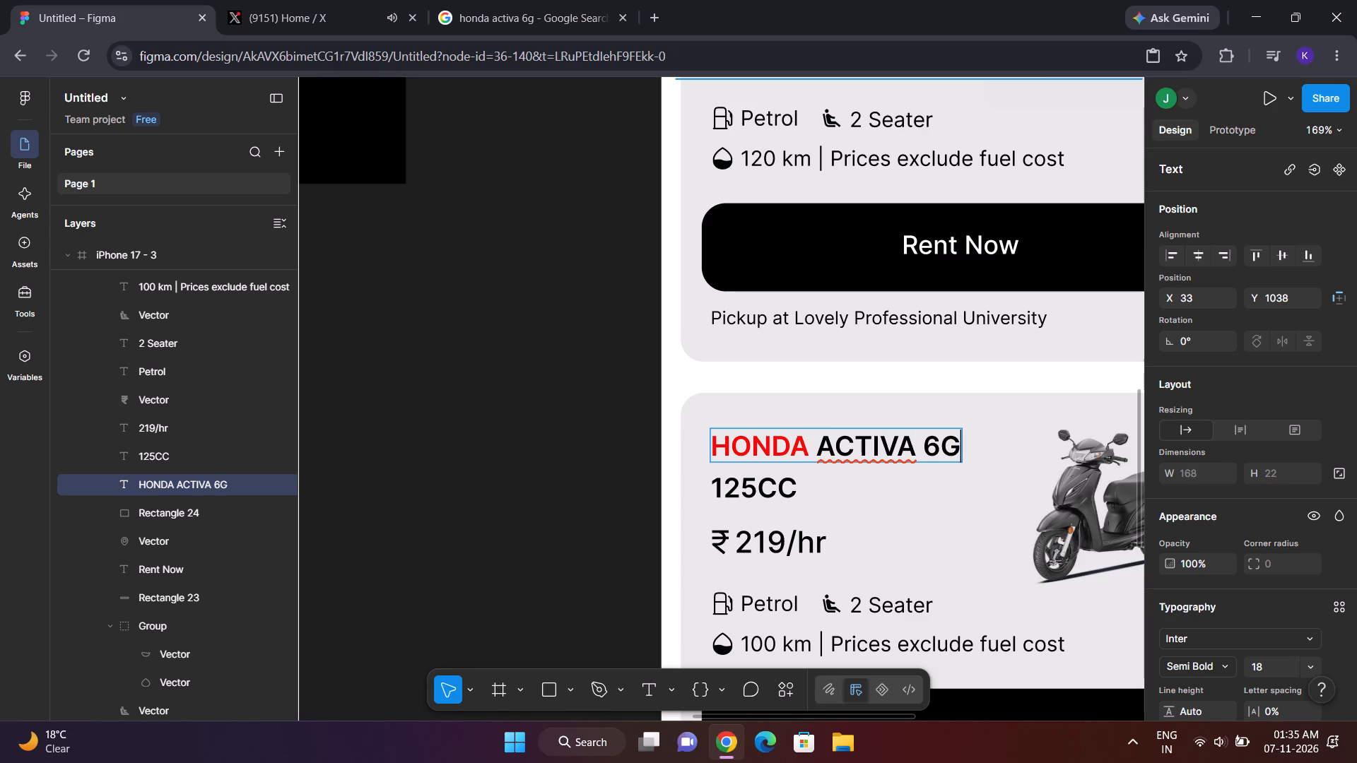
left_click(640, 420)
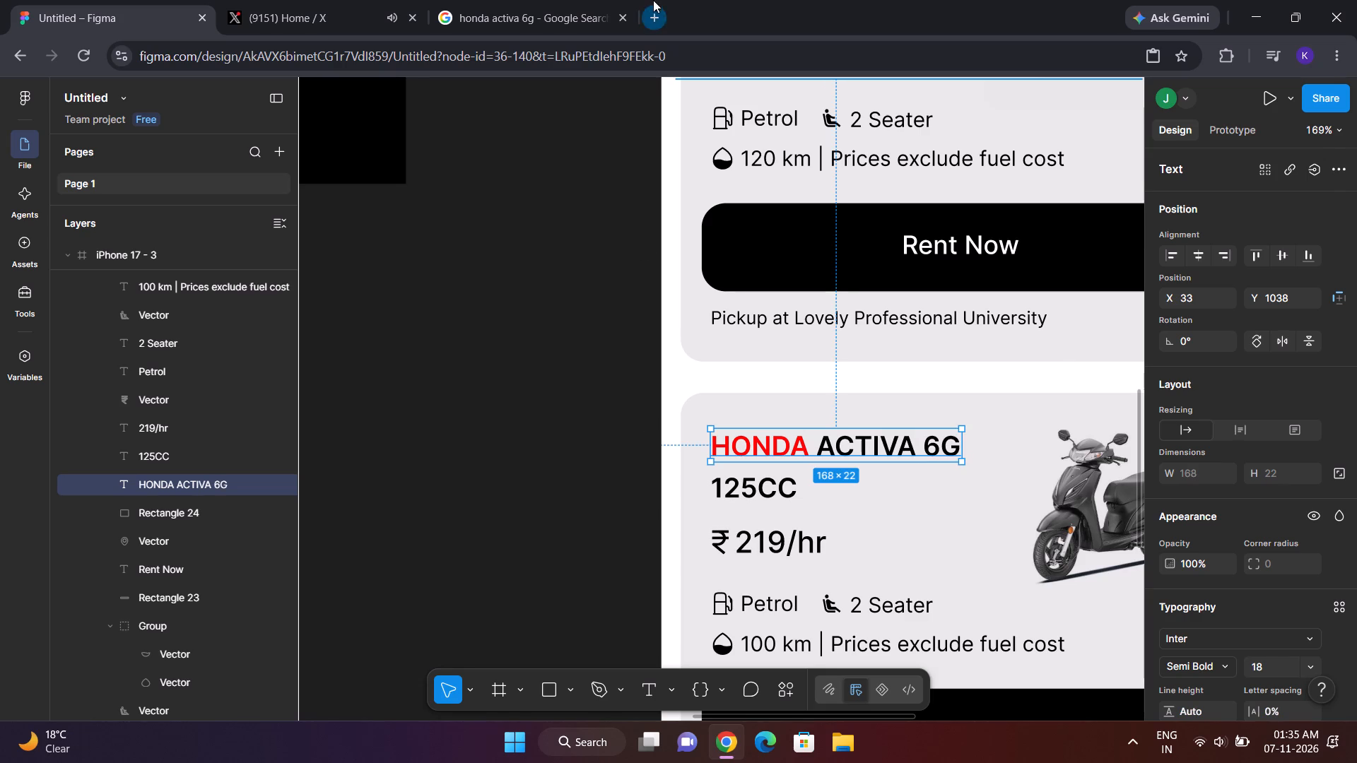
Switch to the Google results and search for "honda activa 6g cc" to look up the scooter's engine capacity.
left_click(582, 0)
left_click(572, 115)
key("m")
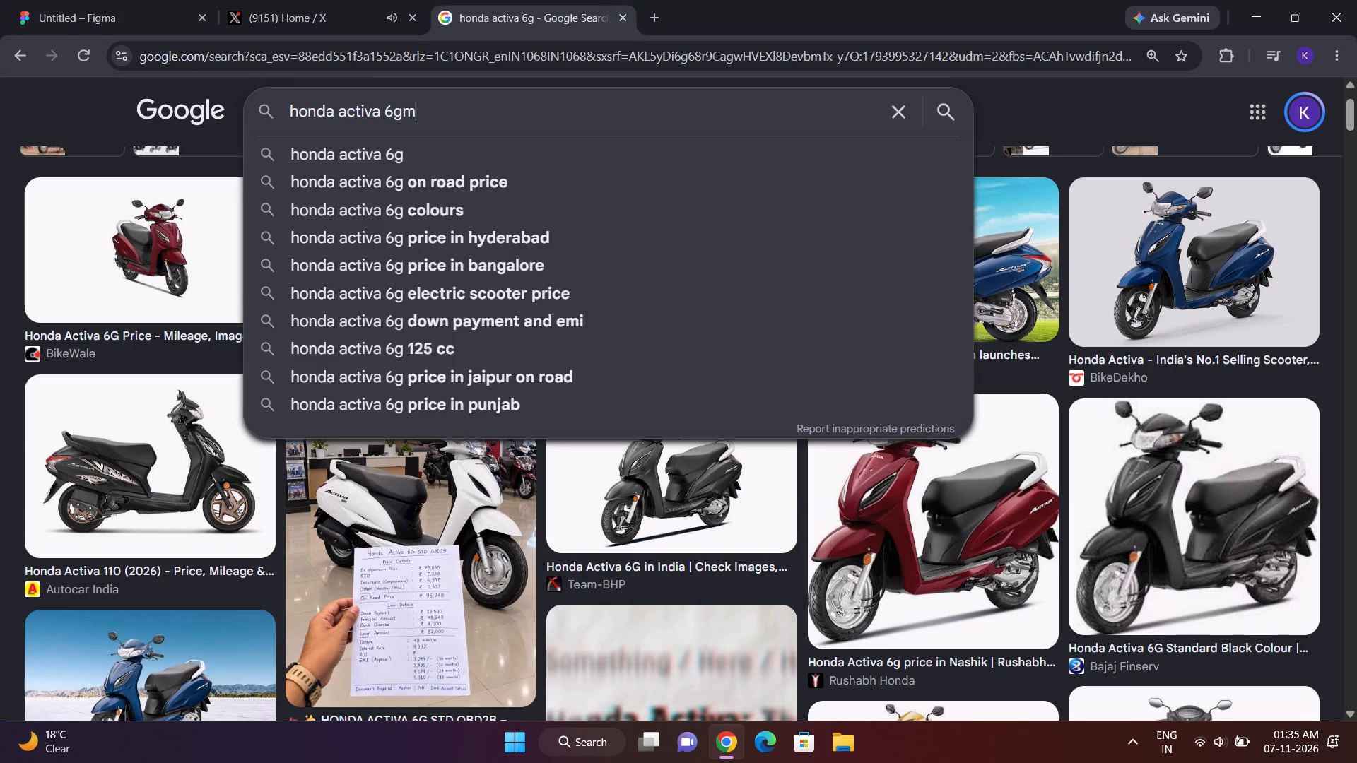
key("BackSpace")
key("space")
type("cc")
key("Return")
left_click(211, 176)
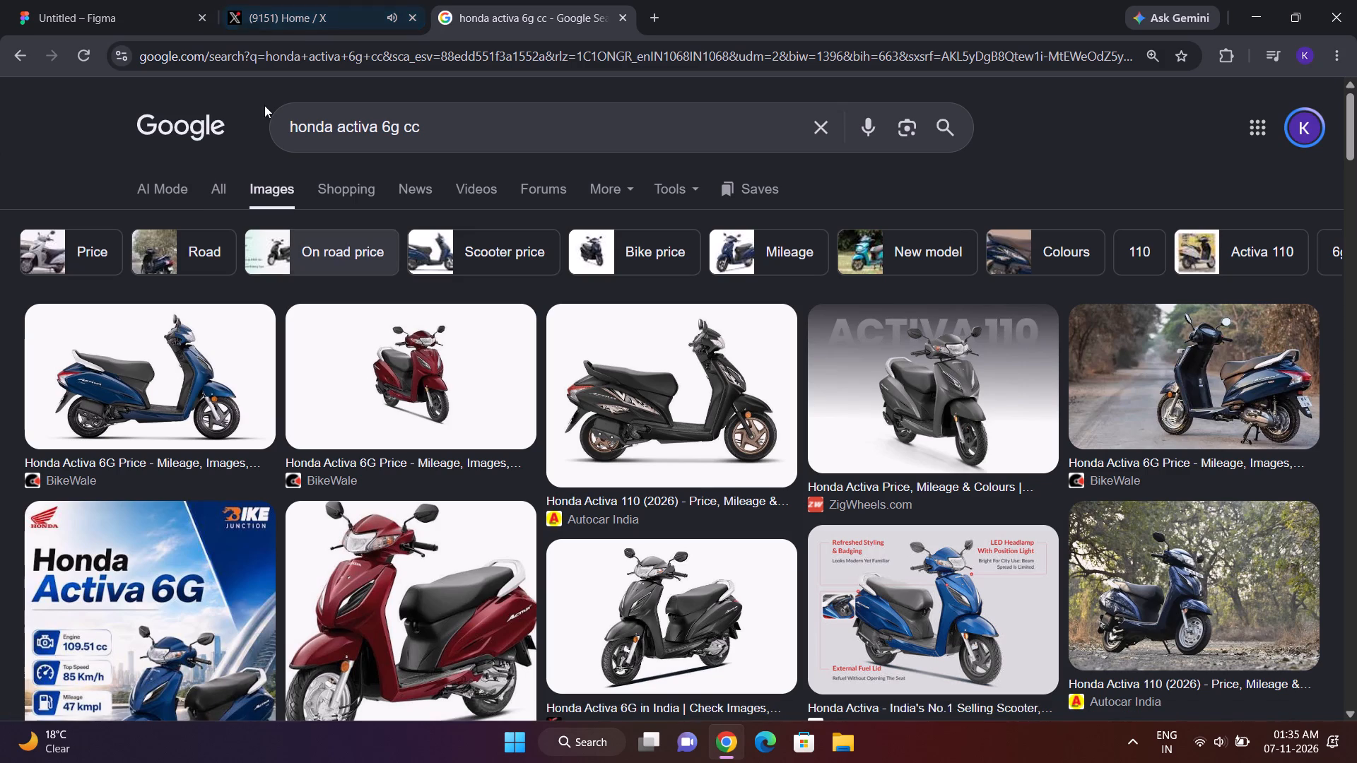
Show all web results for the honda activa 6g cc search to read the scooter's engine displacement.
left_click(214, 201)
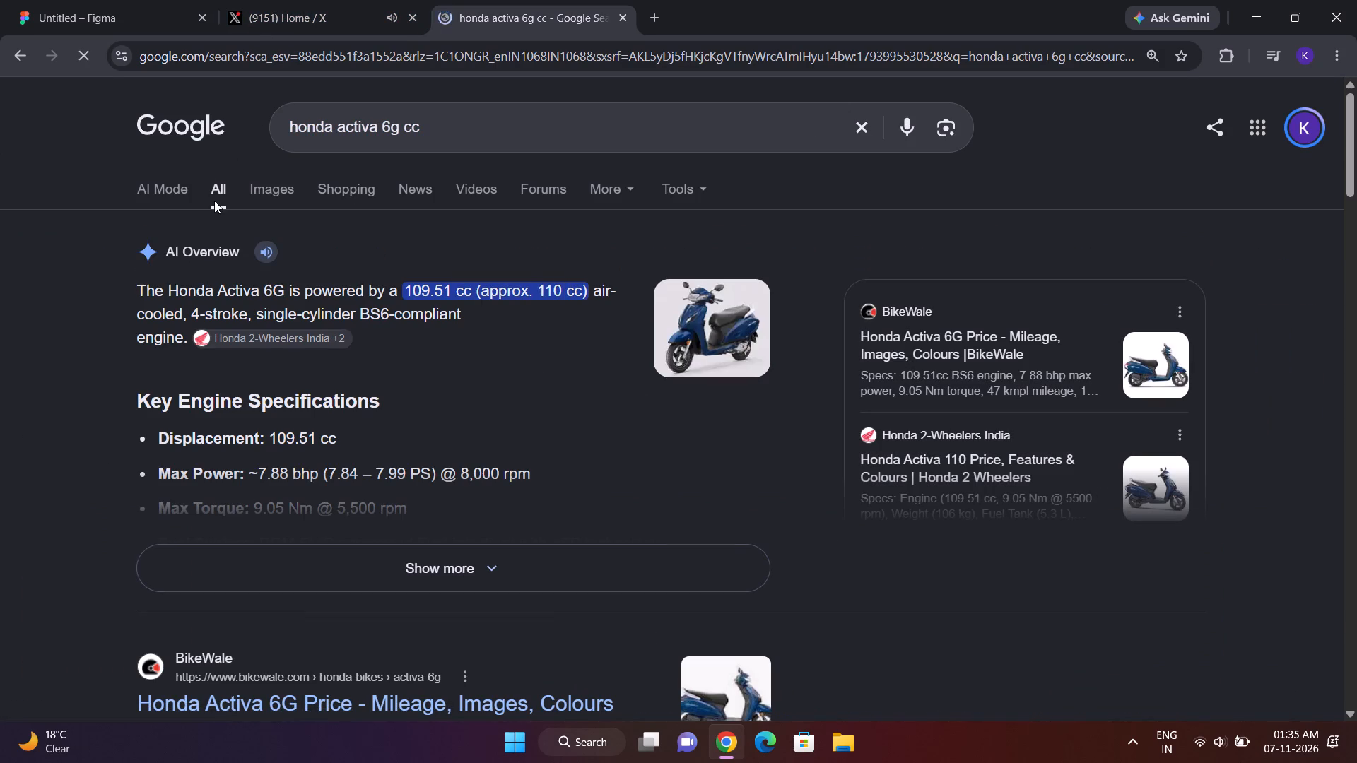
Switch back to Figma and change the engine capacity on the HONDA ACTIVA 6G card to 110CC.
left_click(271, 0)
left_click(99, 0)
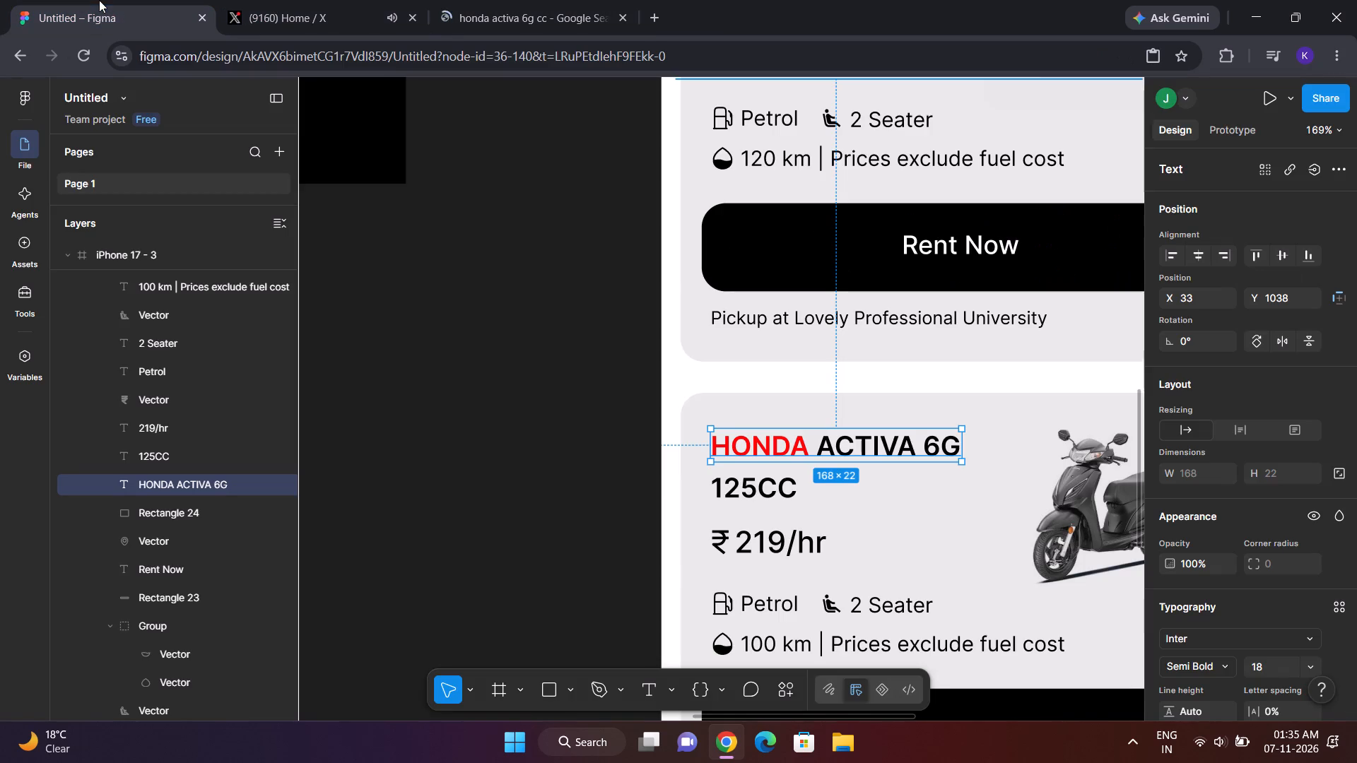
left_click(770, 483)
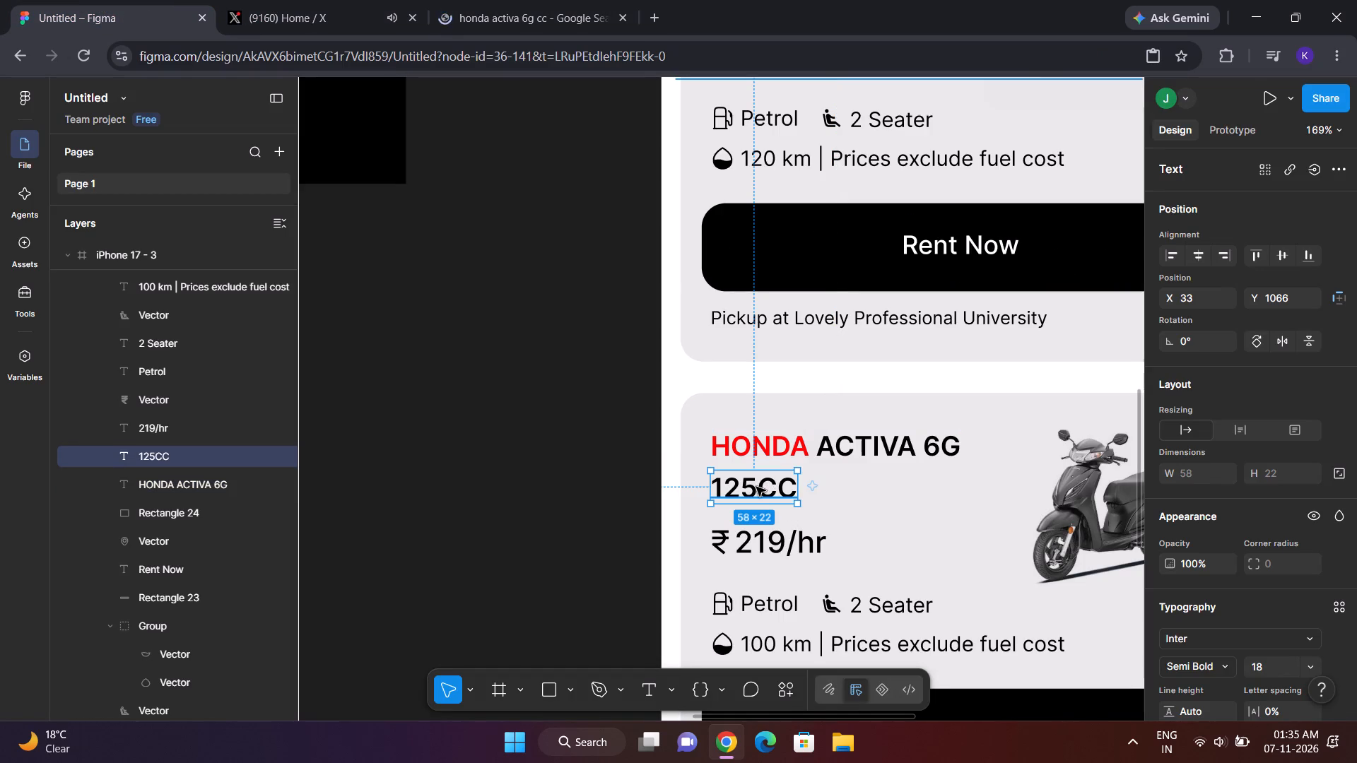
double_click(756, 487)
left_click(756, 487)
left_click(756, 487)
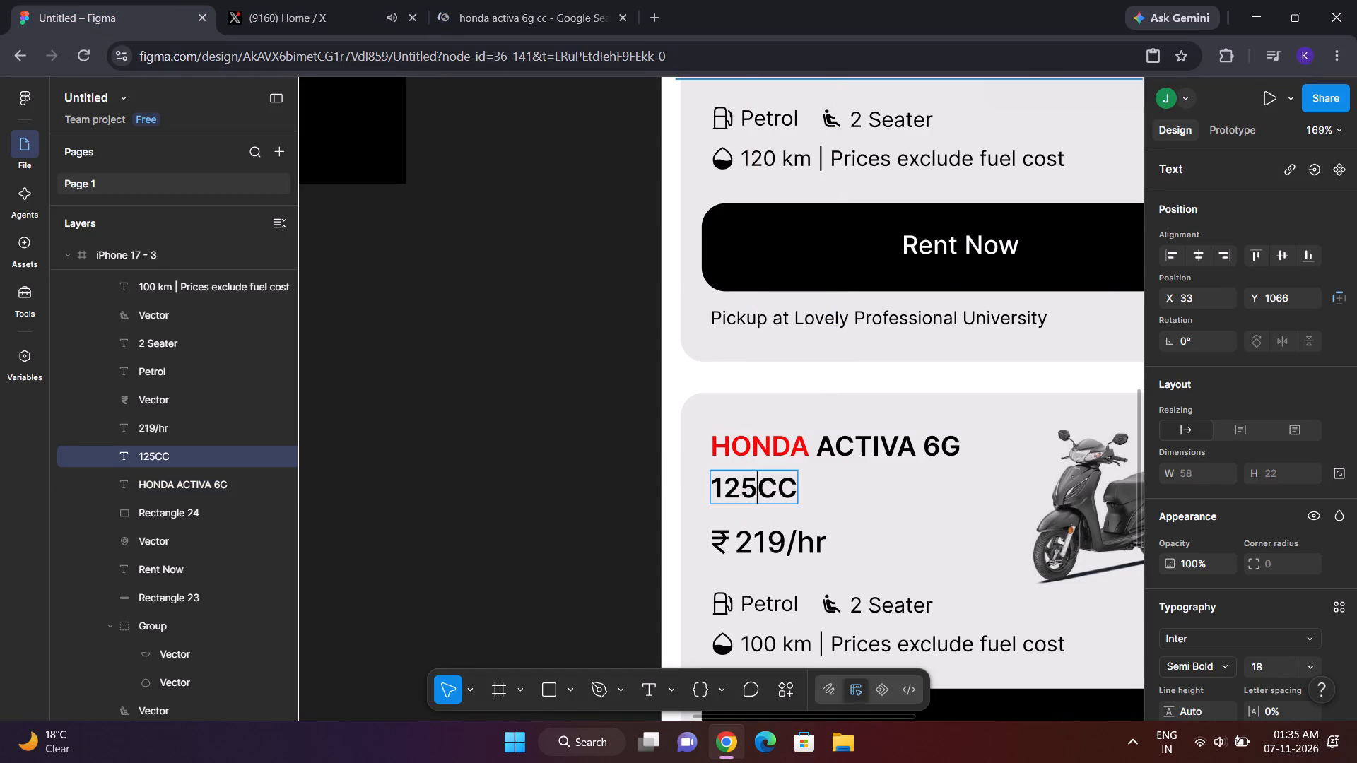
key("BackSpace")
key("BackSpace")
key("1")
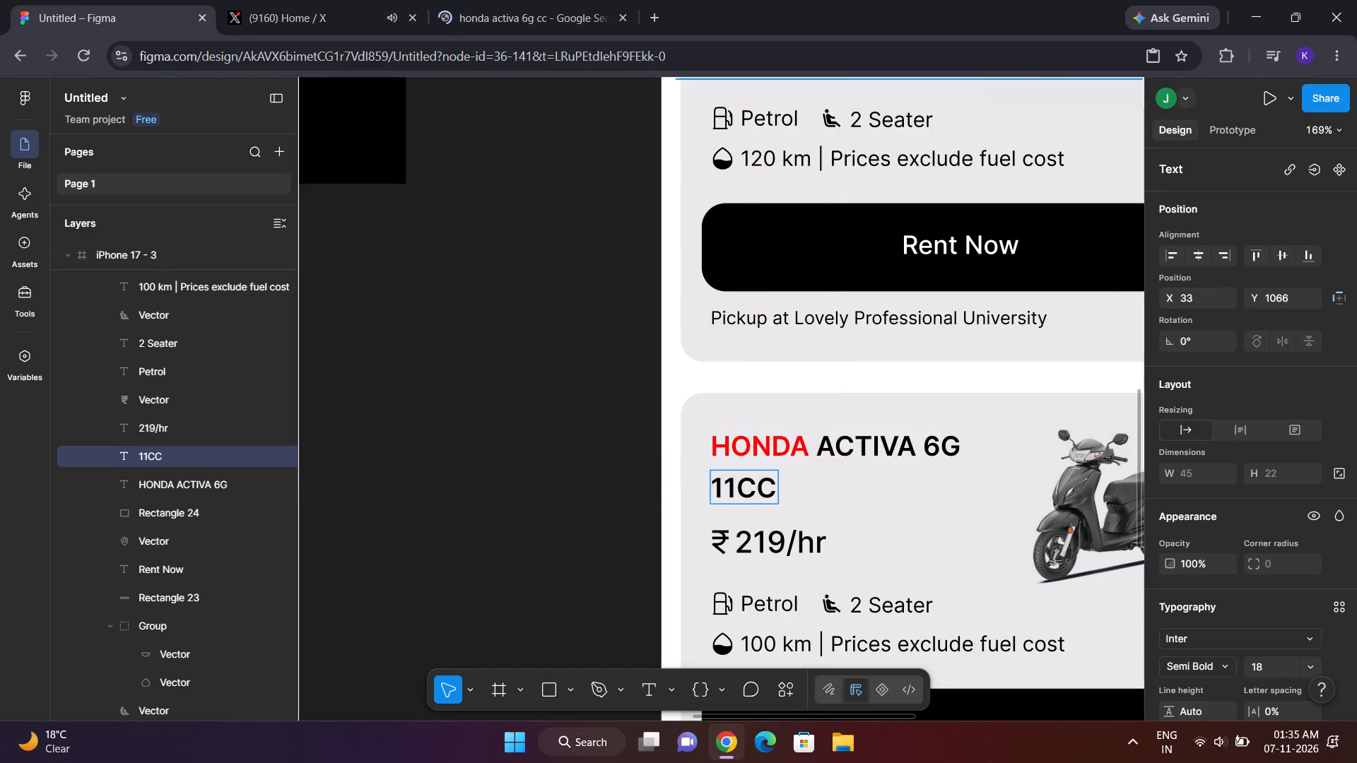
key("0")
left_click(535, 461)
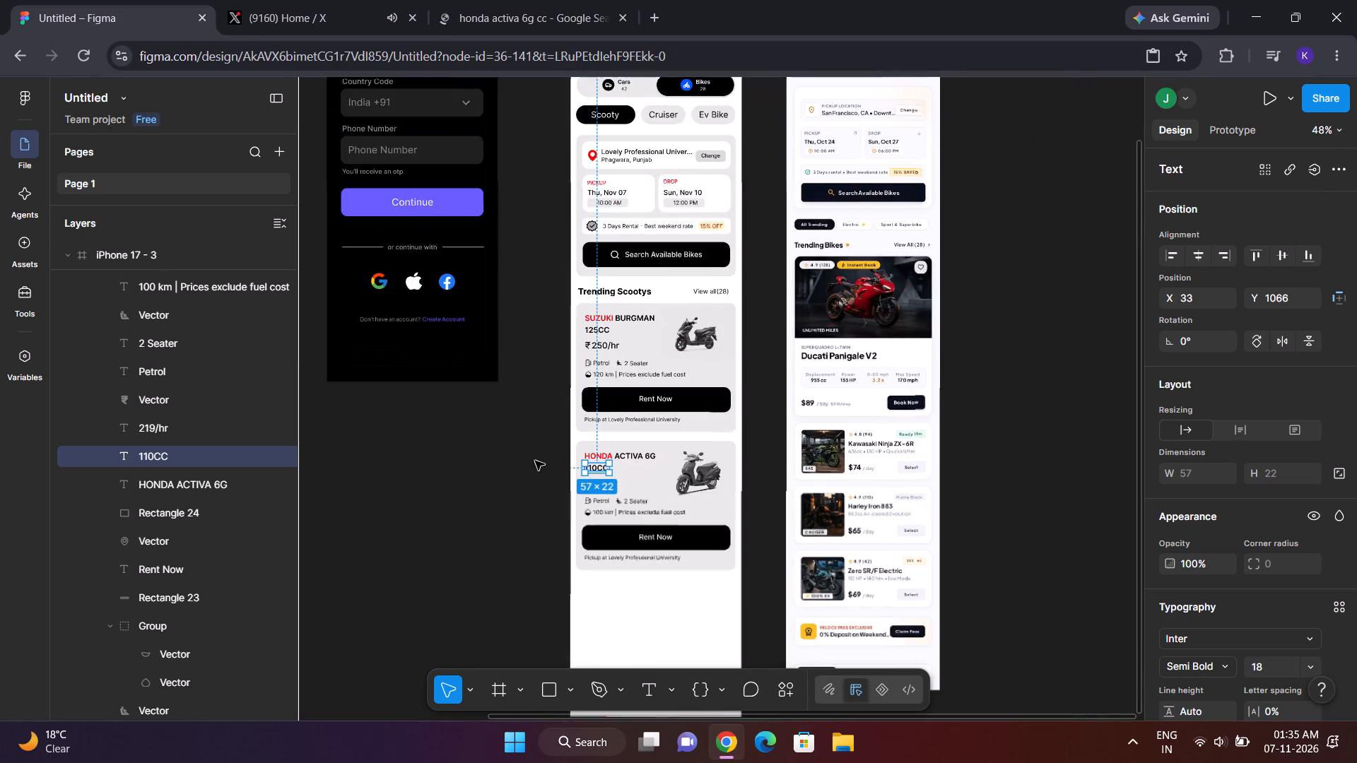
left_click(769, 533)
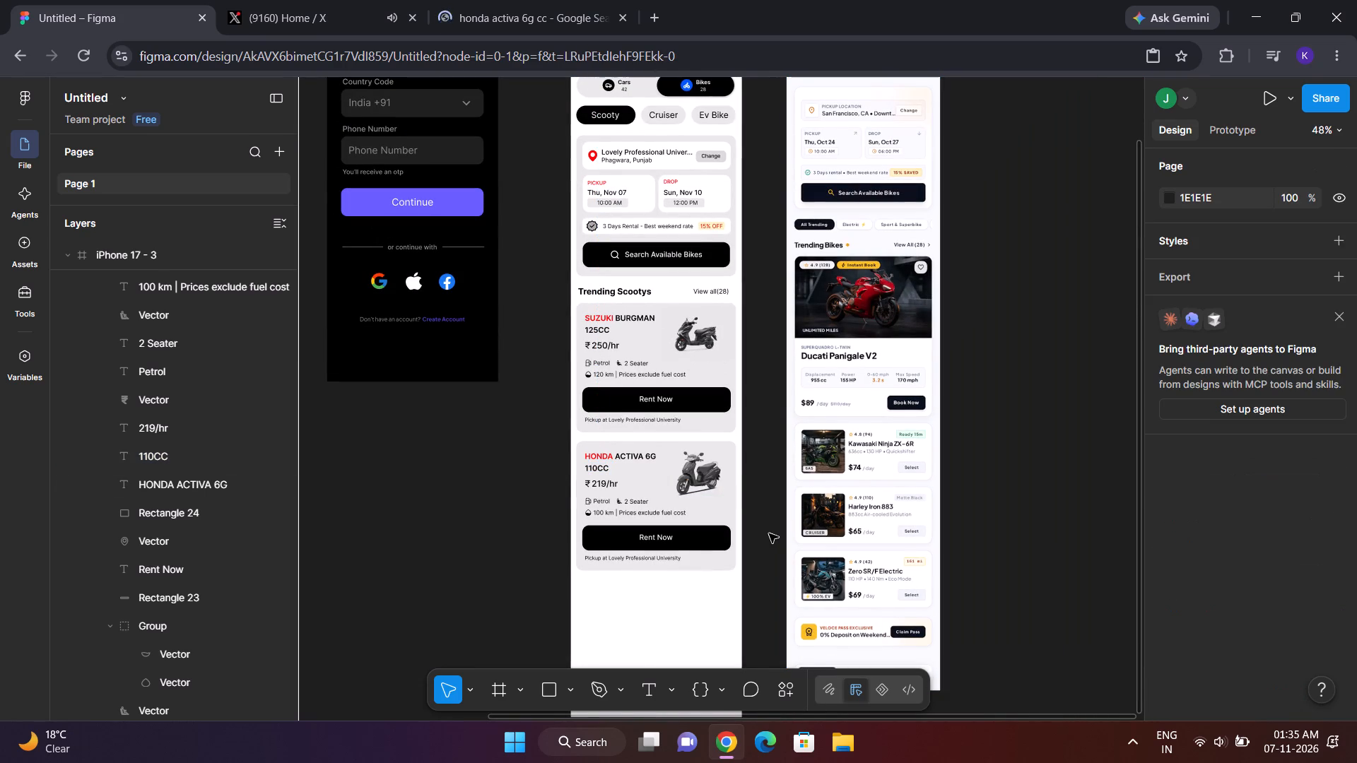
Draw a full-width rectangle of 402 × 115 along the bottom edge of the iPhone 17 - 3 frame.
scroll(769, 533, "right", 1)
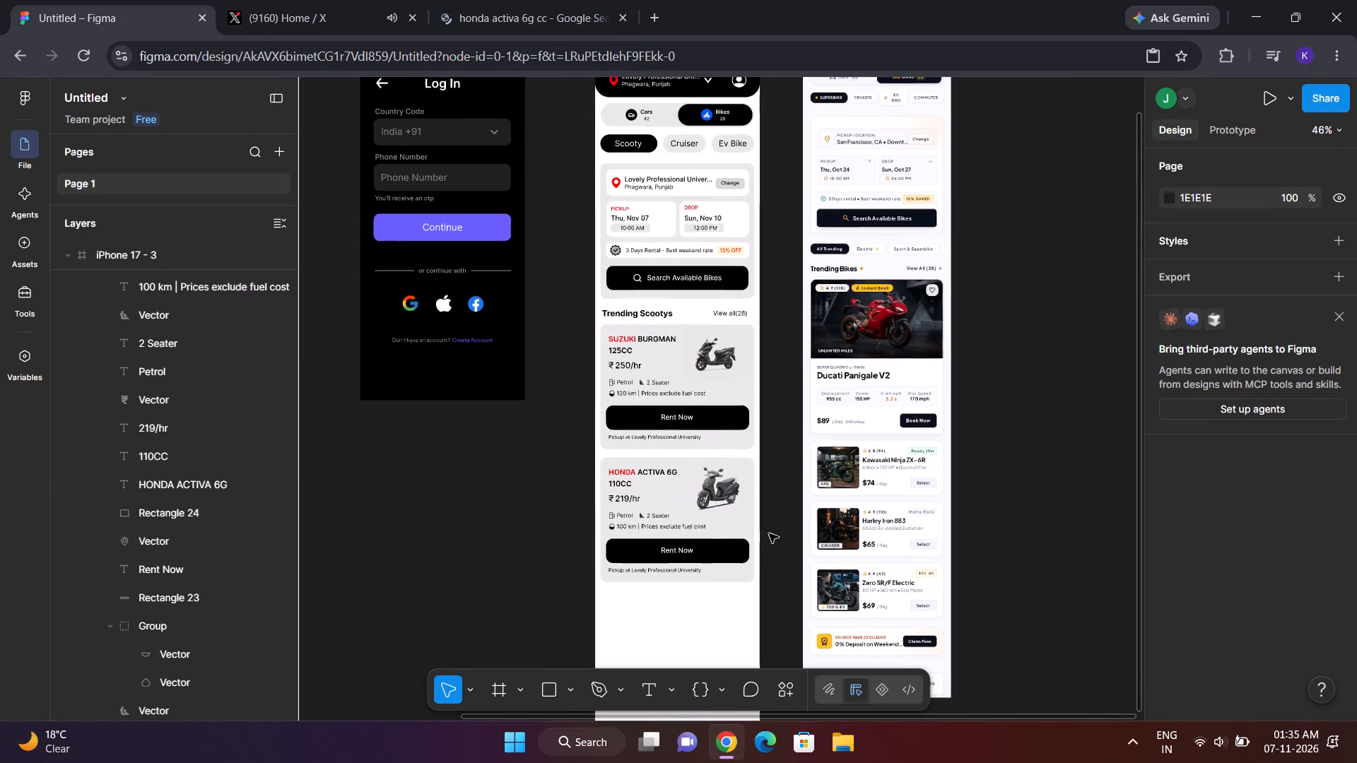
scroll(734, 460, "up", 1)
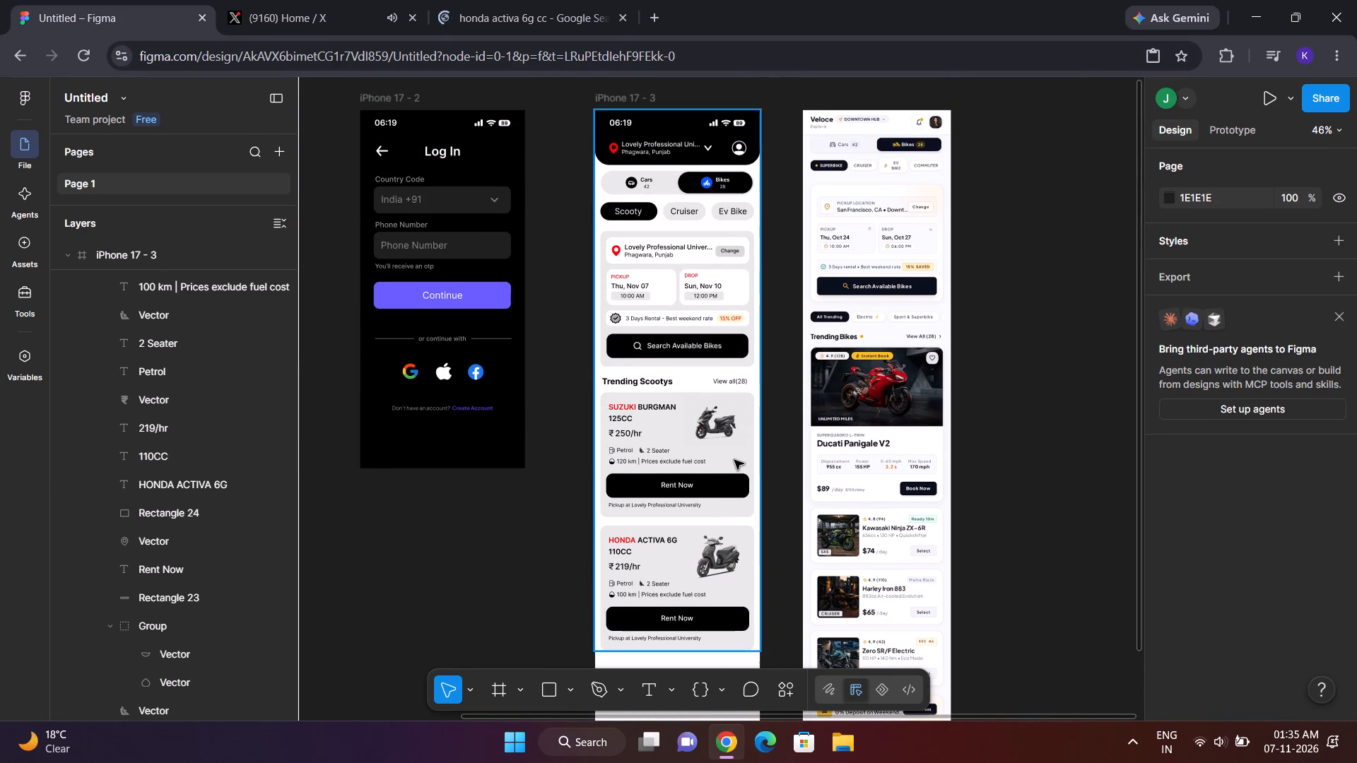
scroll(734, 460, "down", 2)
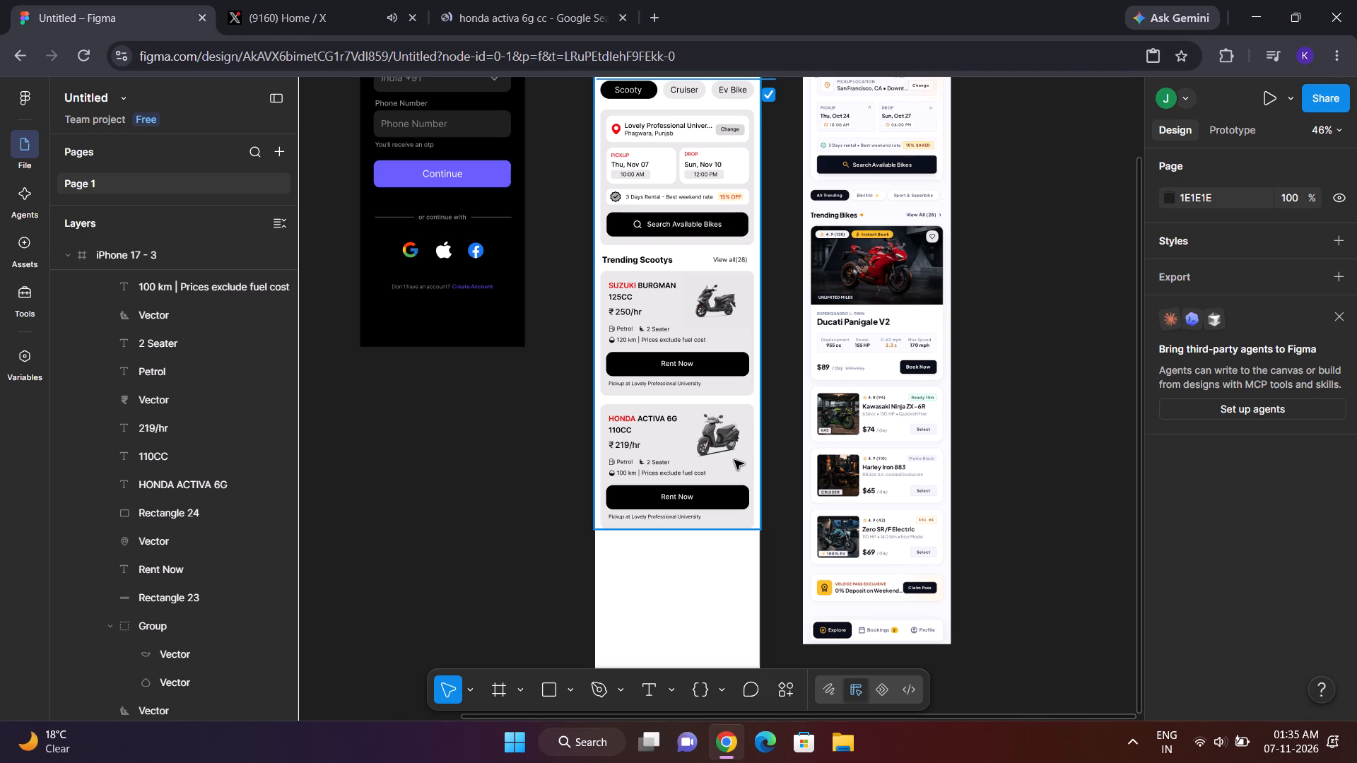
scroll(734, 460, "down", 1)
scroll(734, 460, "up", 1)
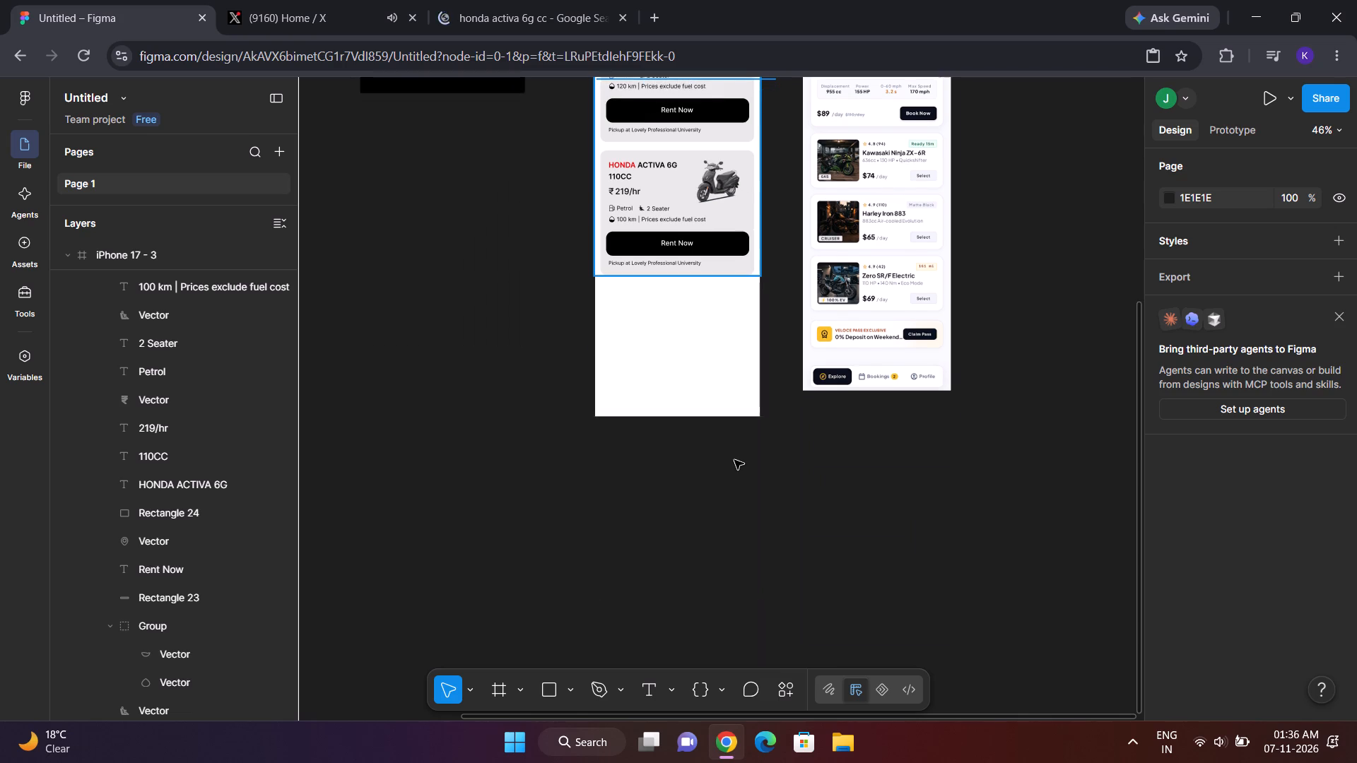
scroll(734, 460, "up", 1)
left_click(544, 694)
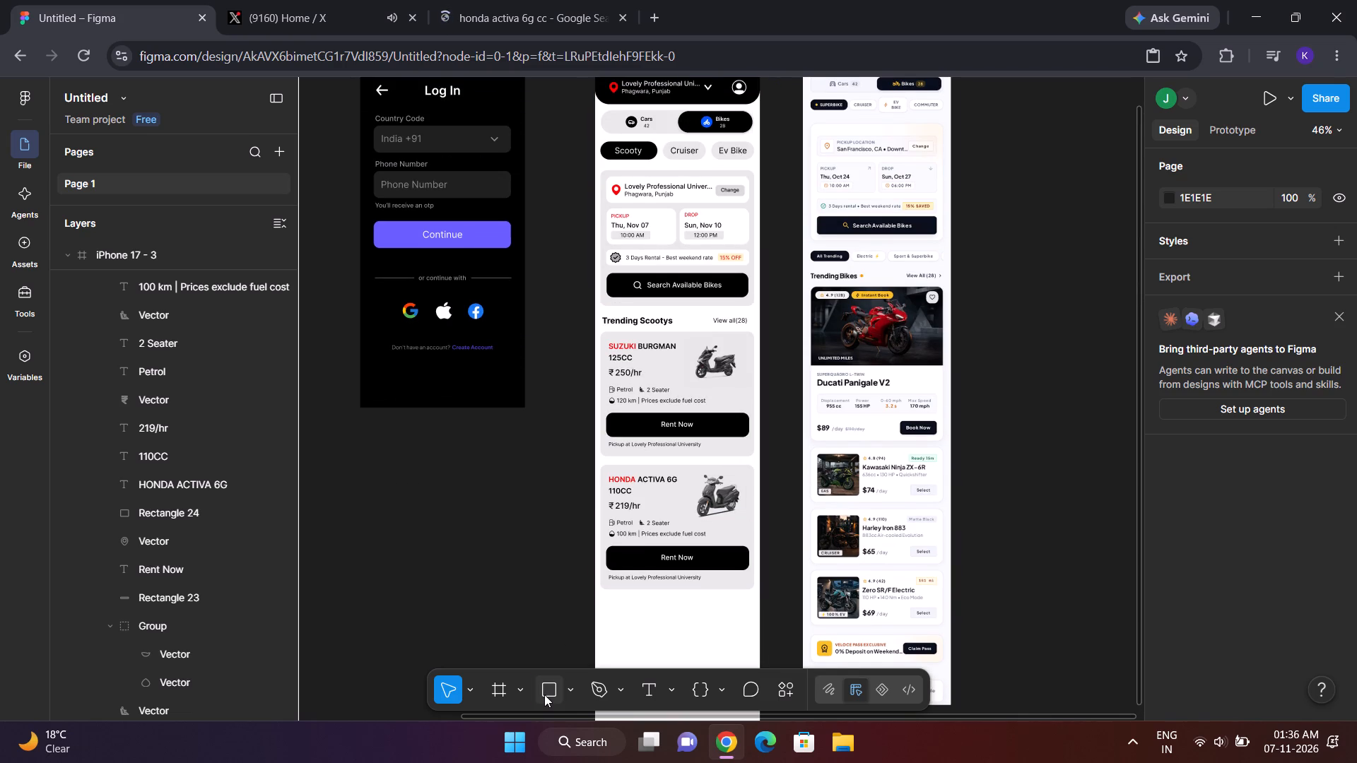
scroll(544, 694, "down", 1)
scroll(529, 561, "down", 2)
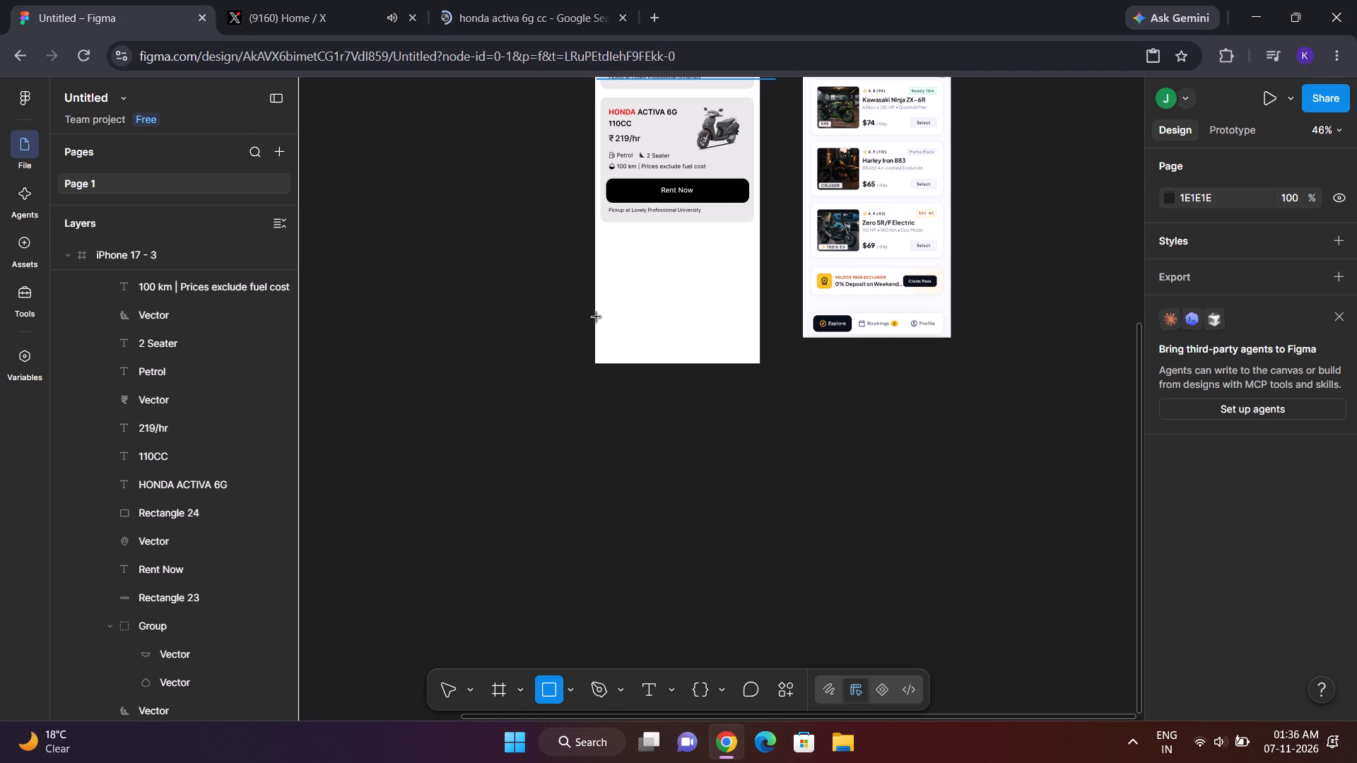
left_click_drag(596, 316, 817, 349)
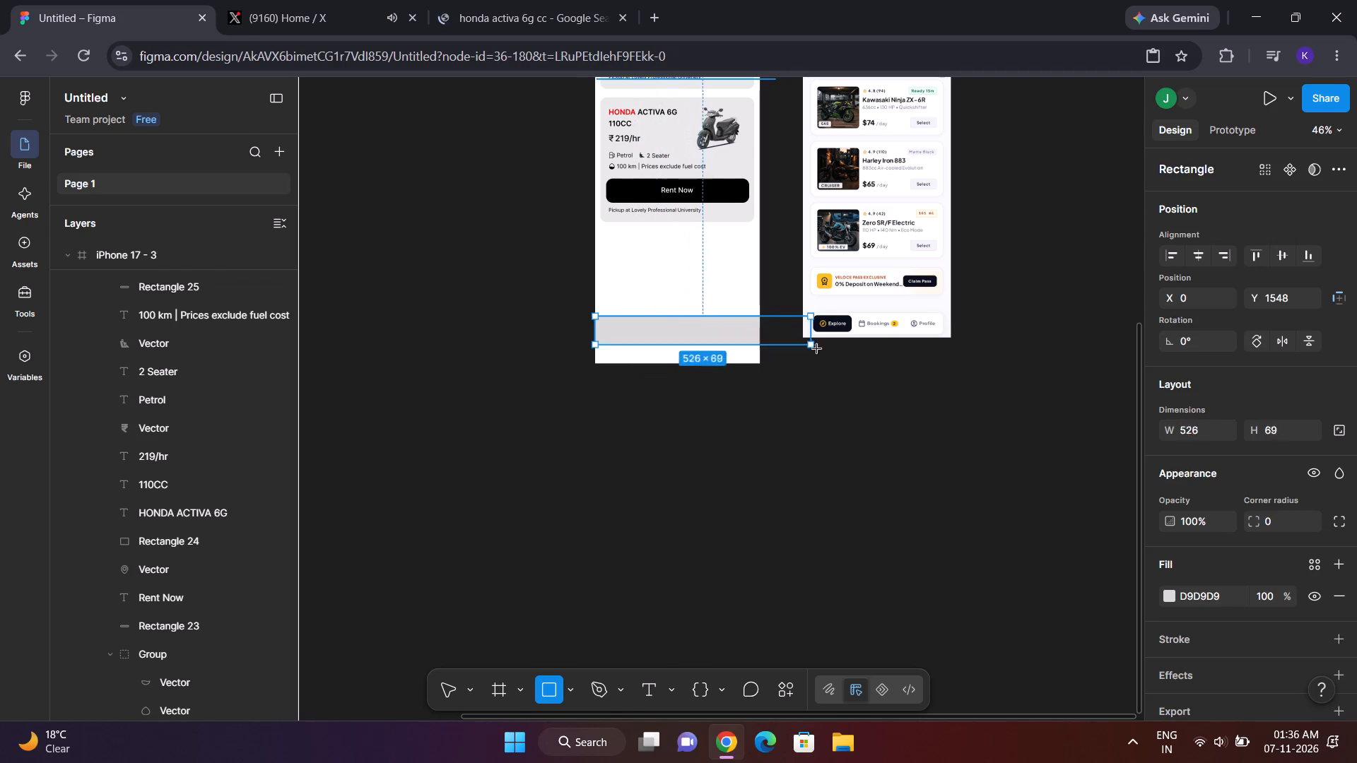
left_click_drag(817, 349, 753, 360)
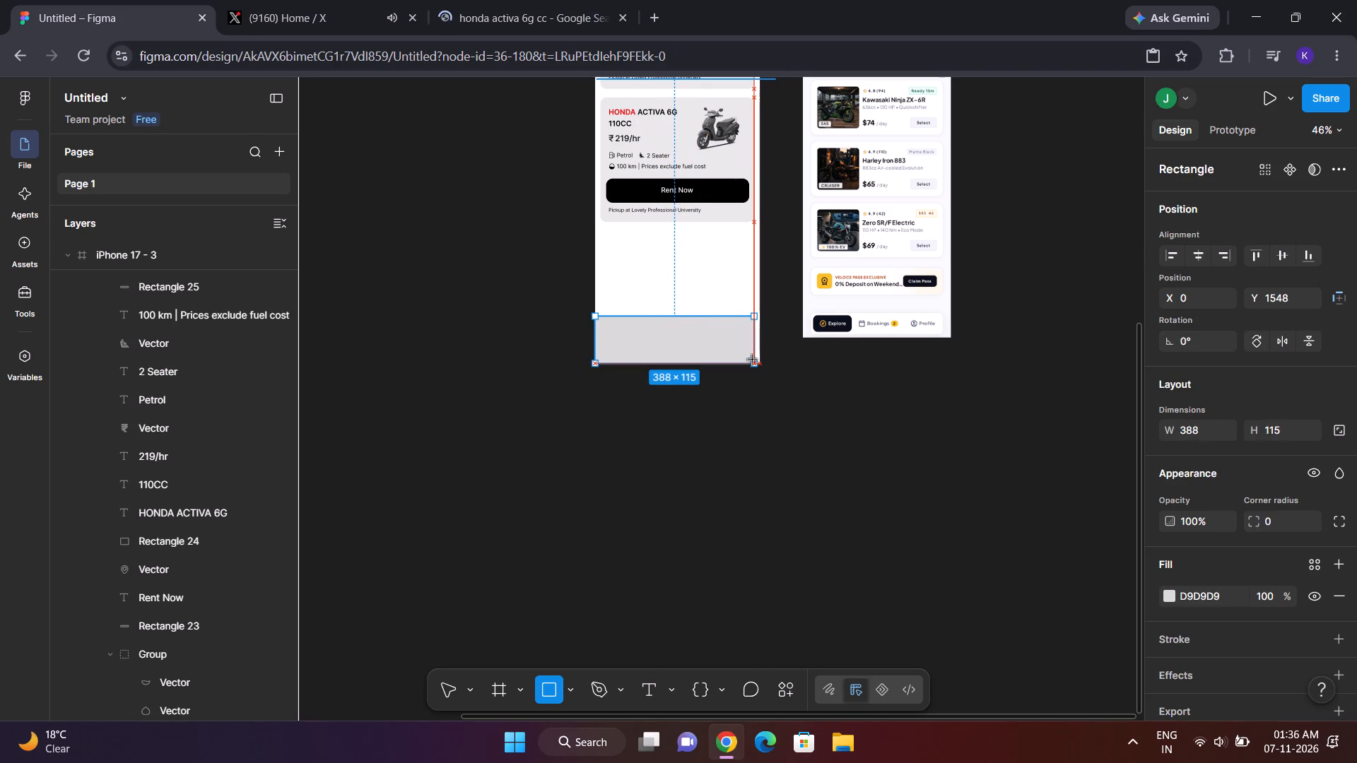
left_click_drag(753, 360, 758, 362)
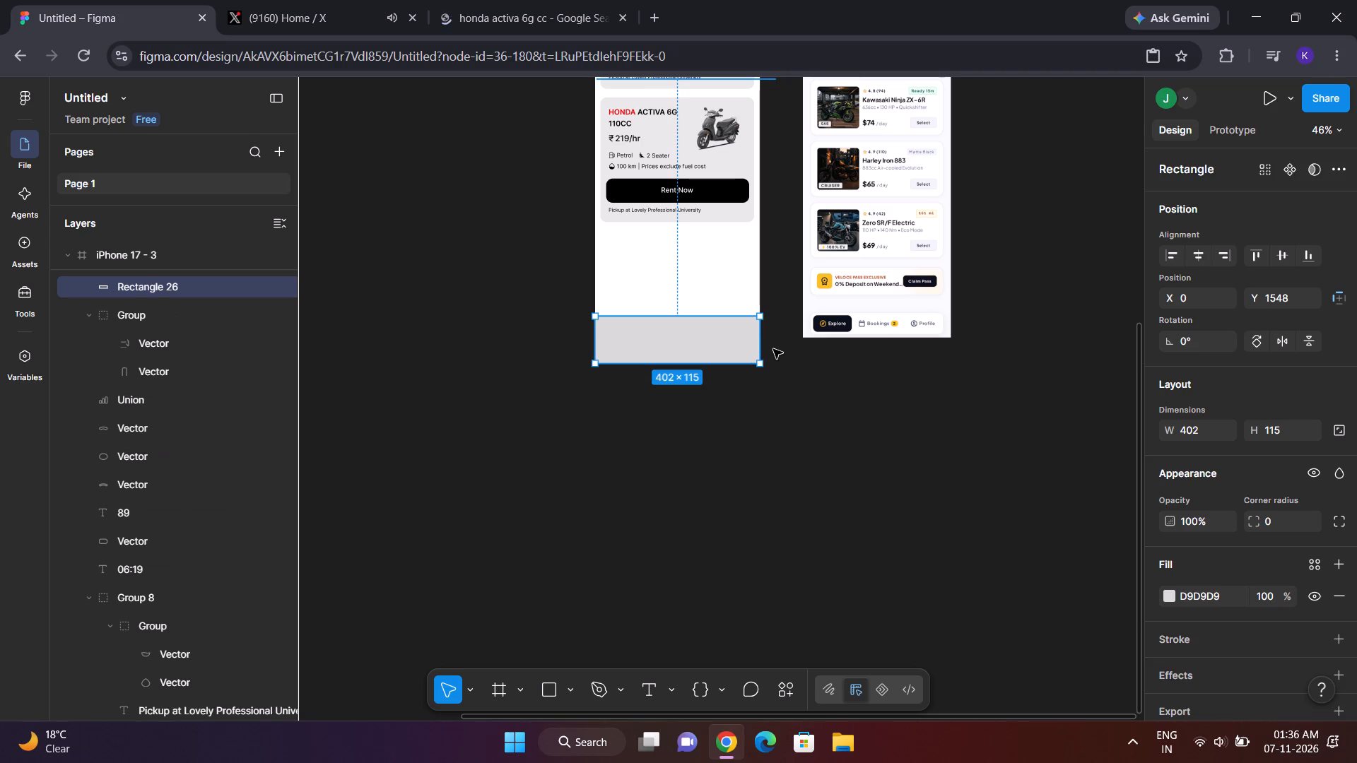
left_click(774, 349)
Fill the new rectangle at the bottom of the iPhone 17 - 3 frame with black, 000000.
scroll(774, 349, "up", 2)
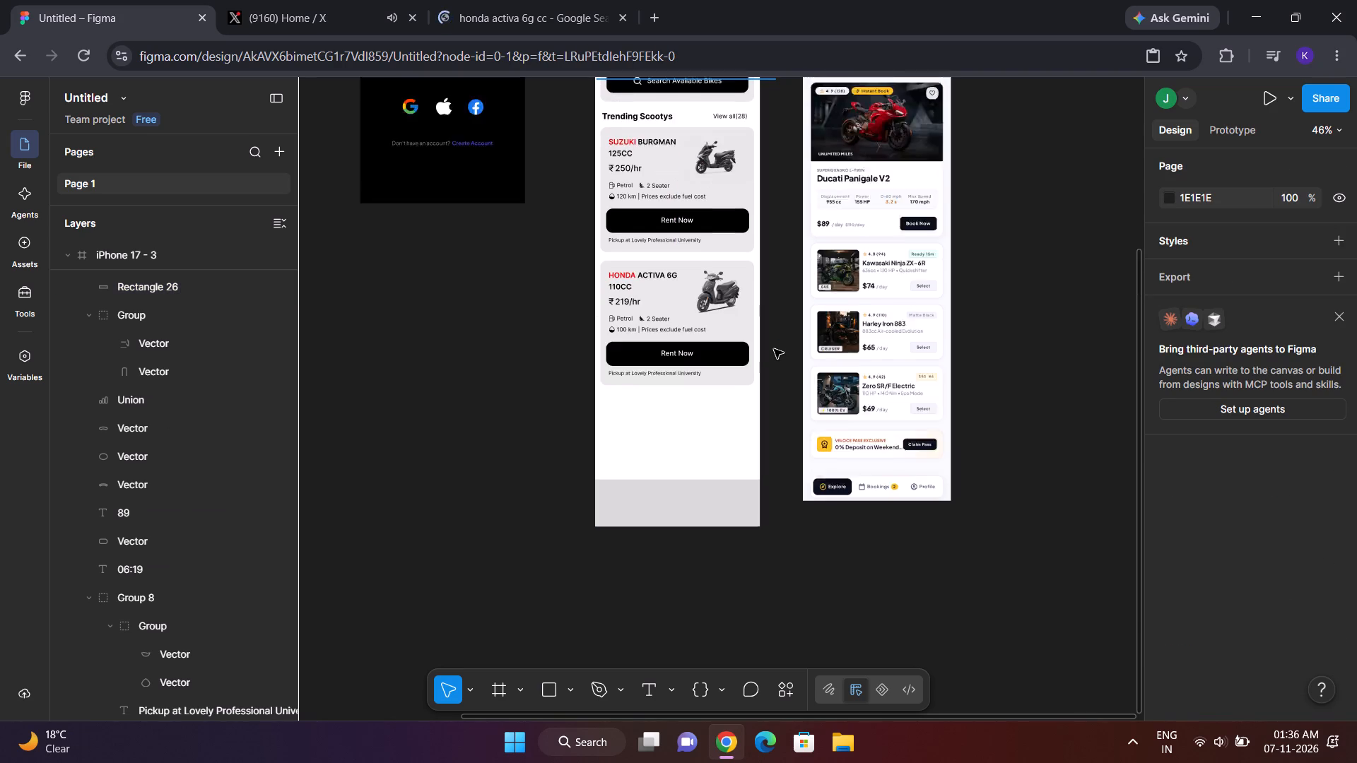
scroll(774, 349, "up", 2)
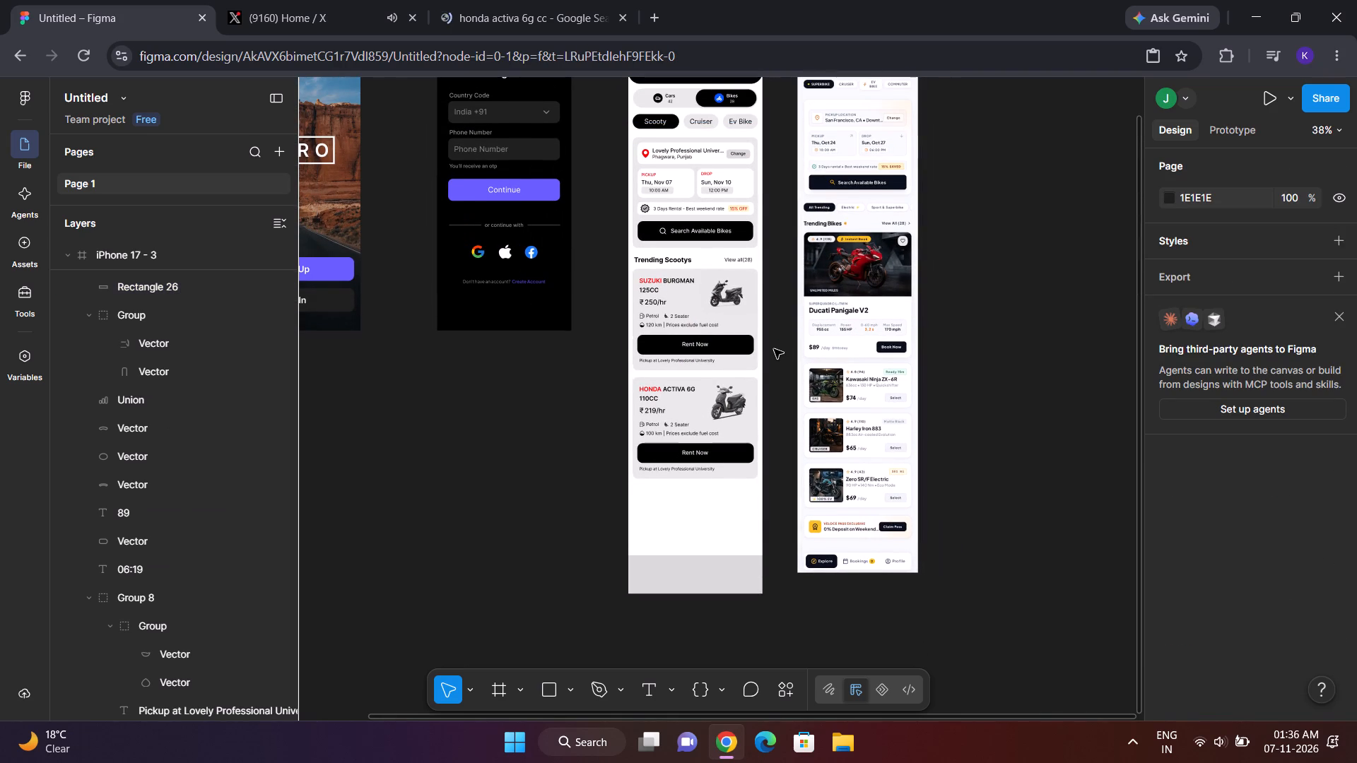
left_click(703, 568)
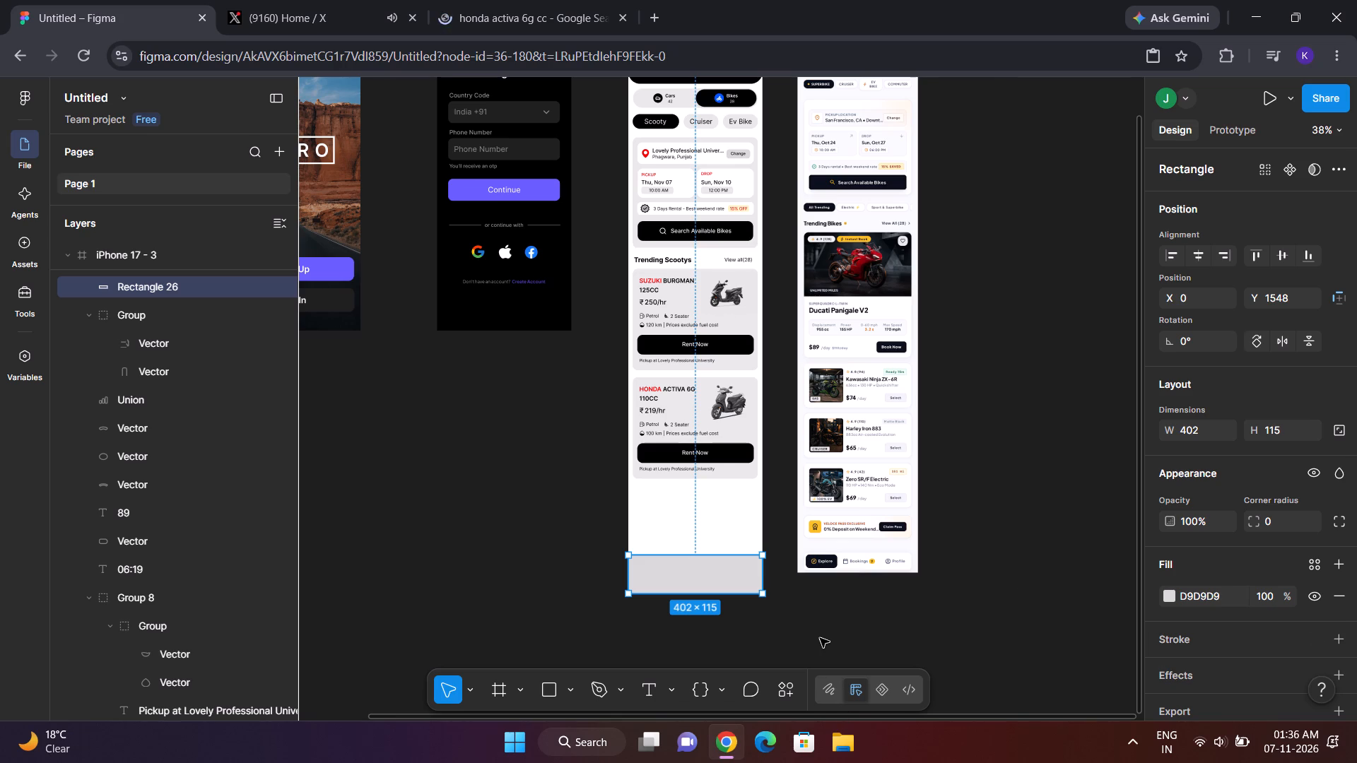
left_click(1168, 594)
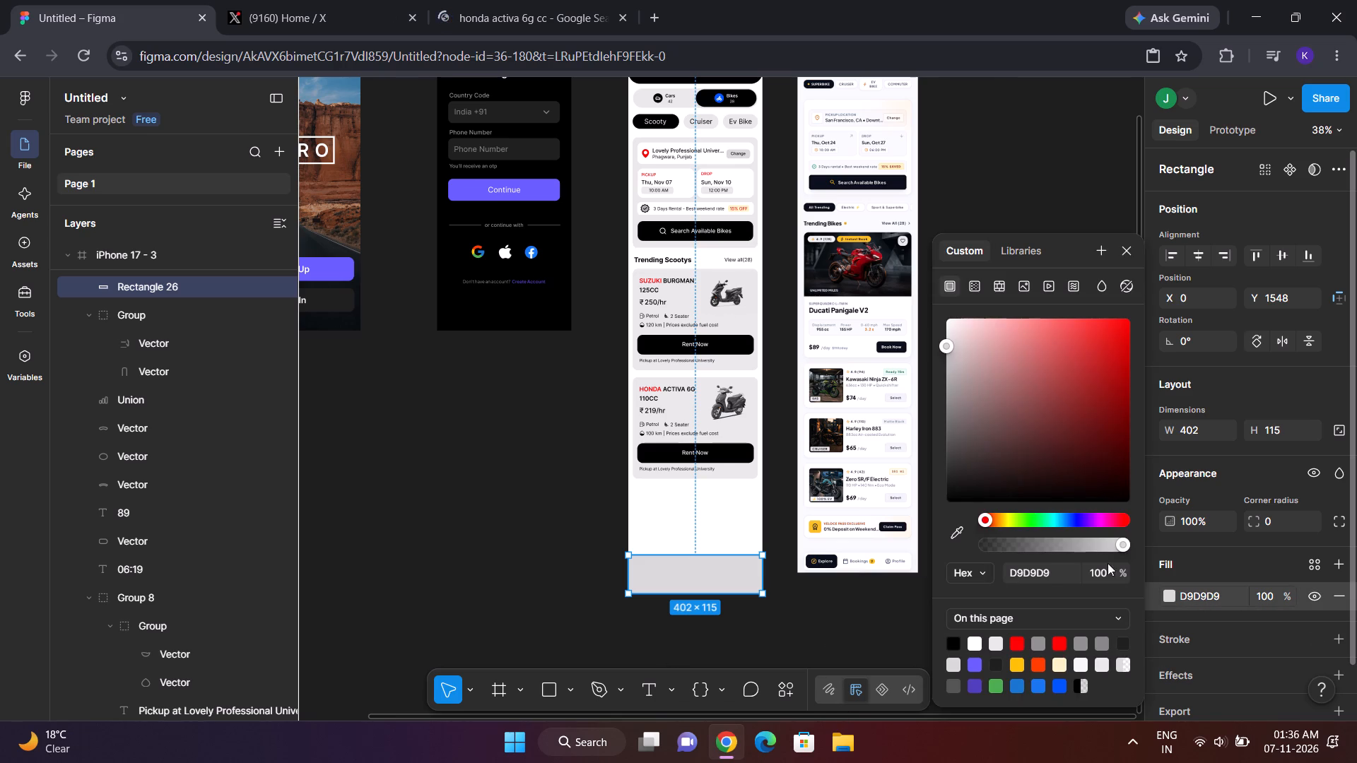
left_click_drag(1023, 458, 1153, 523)
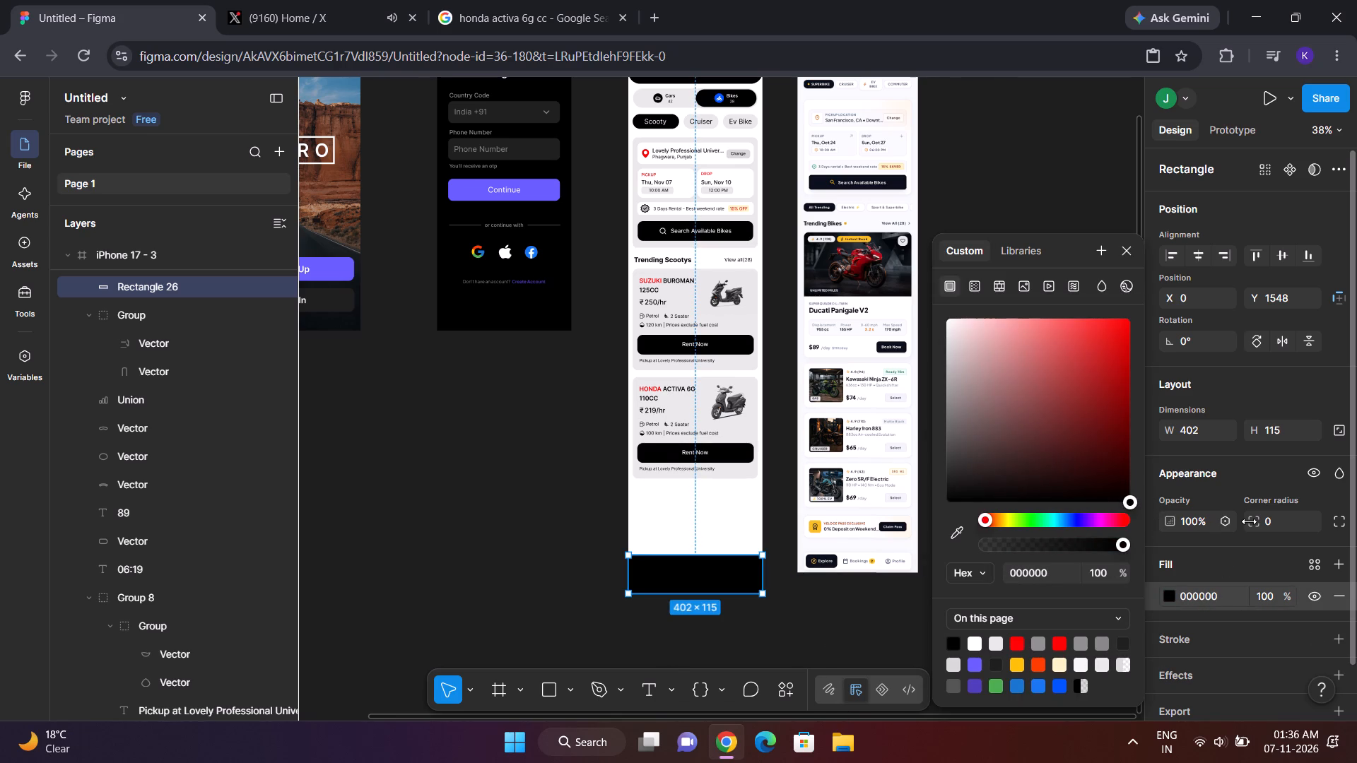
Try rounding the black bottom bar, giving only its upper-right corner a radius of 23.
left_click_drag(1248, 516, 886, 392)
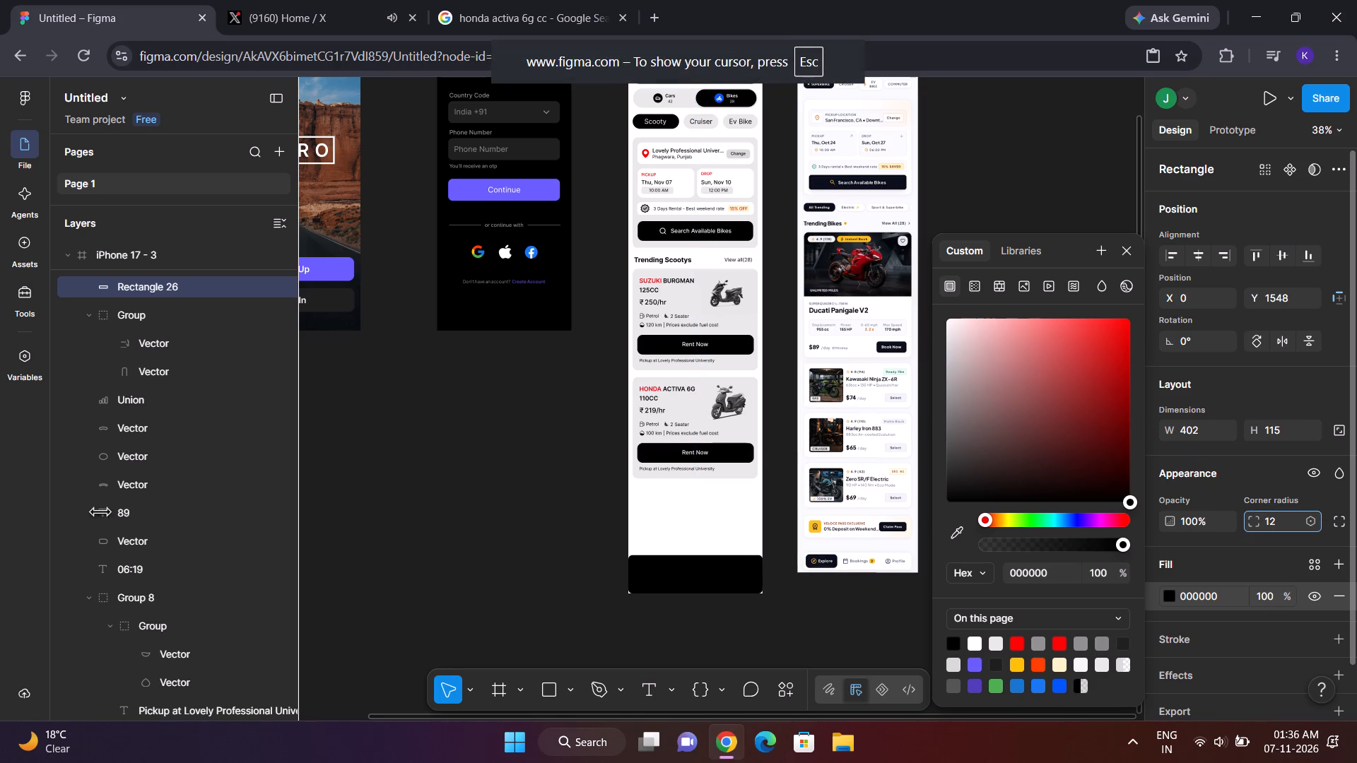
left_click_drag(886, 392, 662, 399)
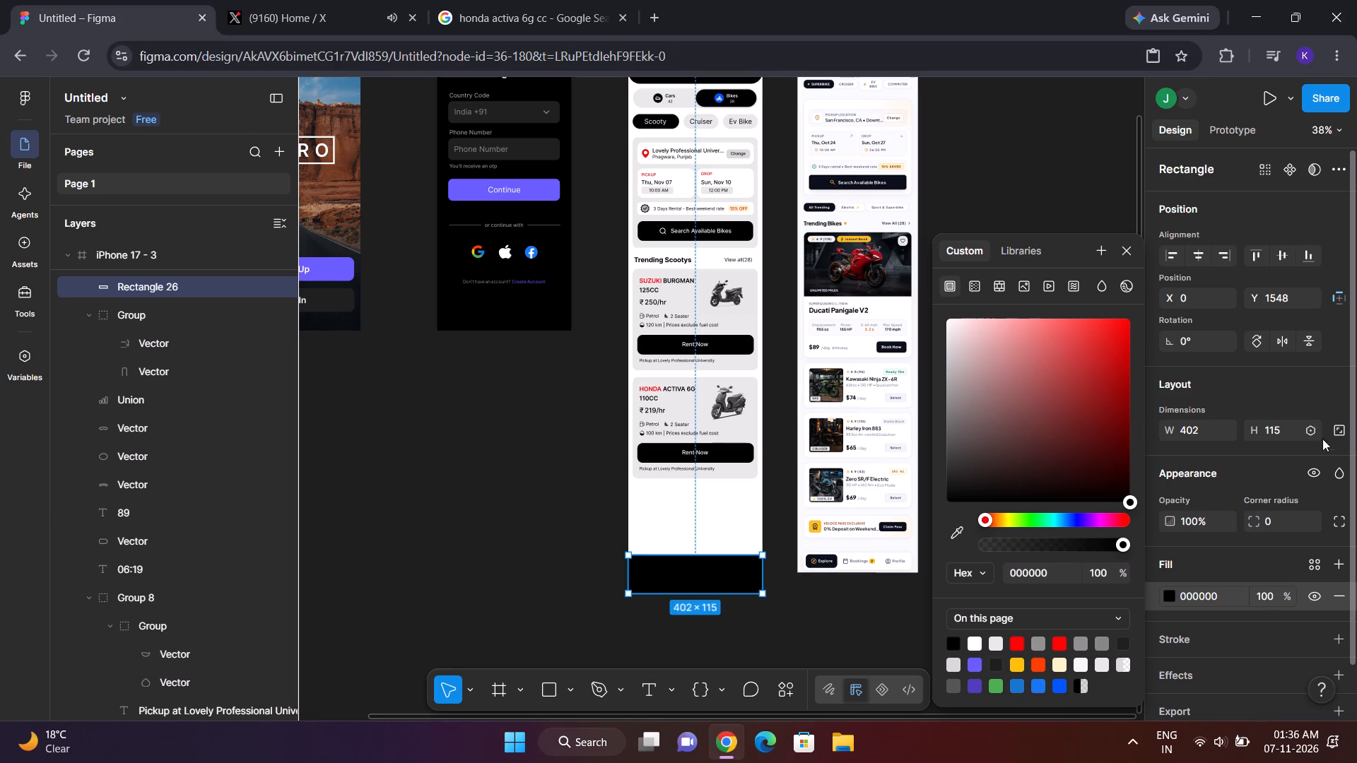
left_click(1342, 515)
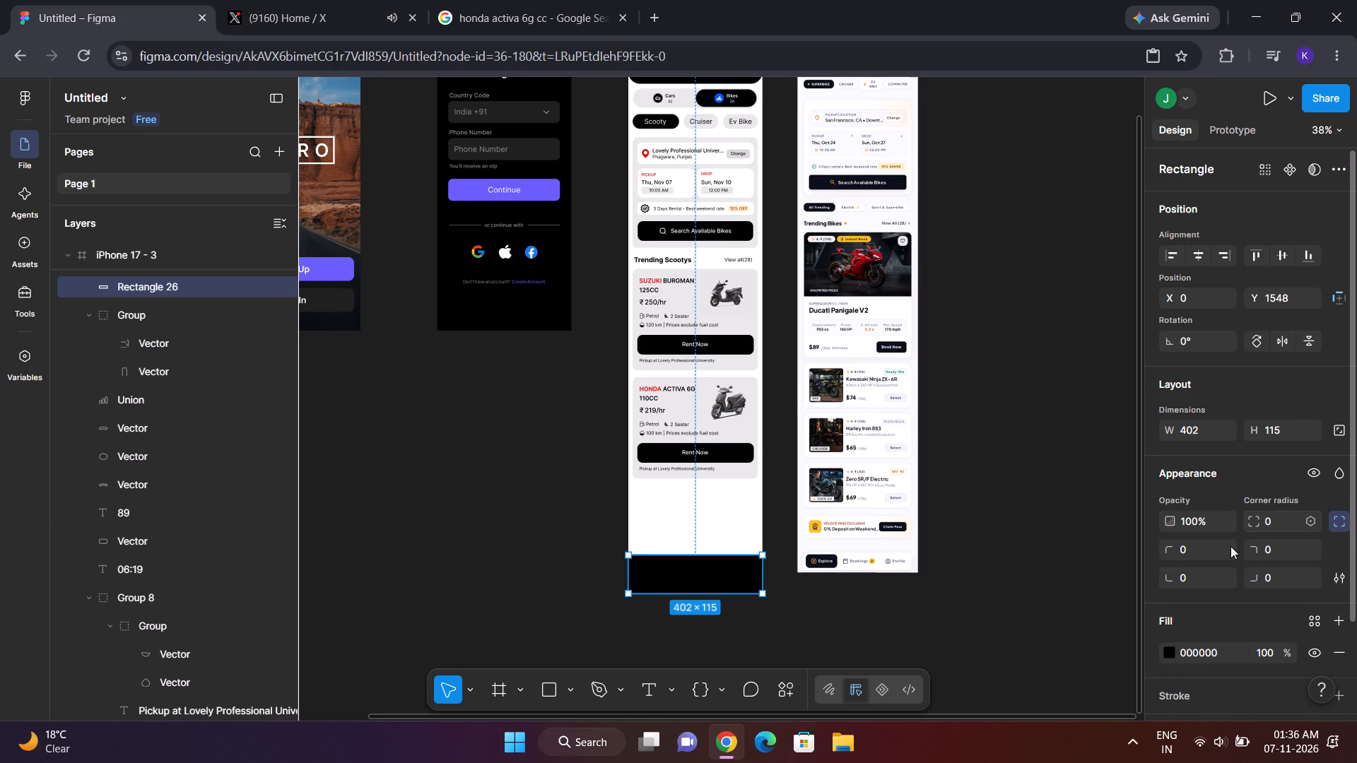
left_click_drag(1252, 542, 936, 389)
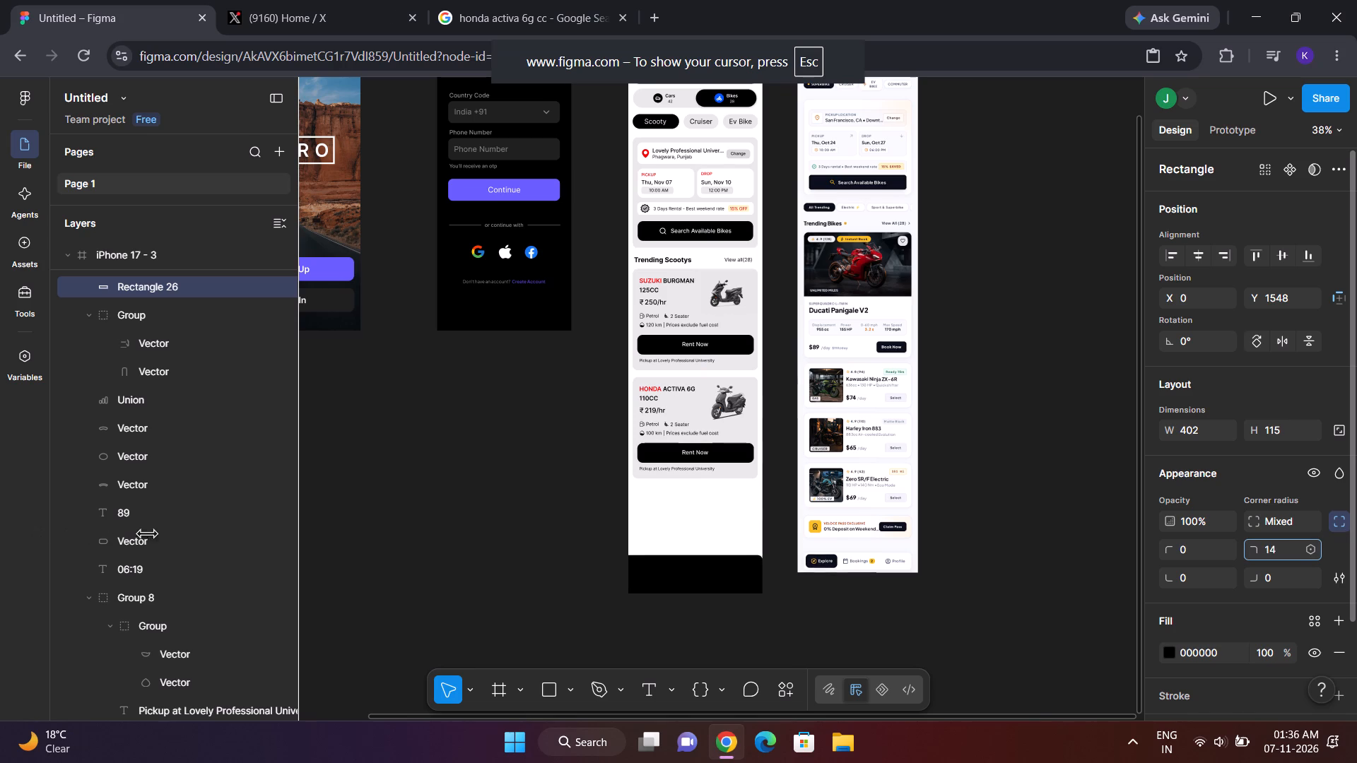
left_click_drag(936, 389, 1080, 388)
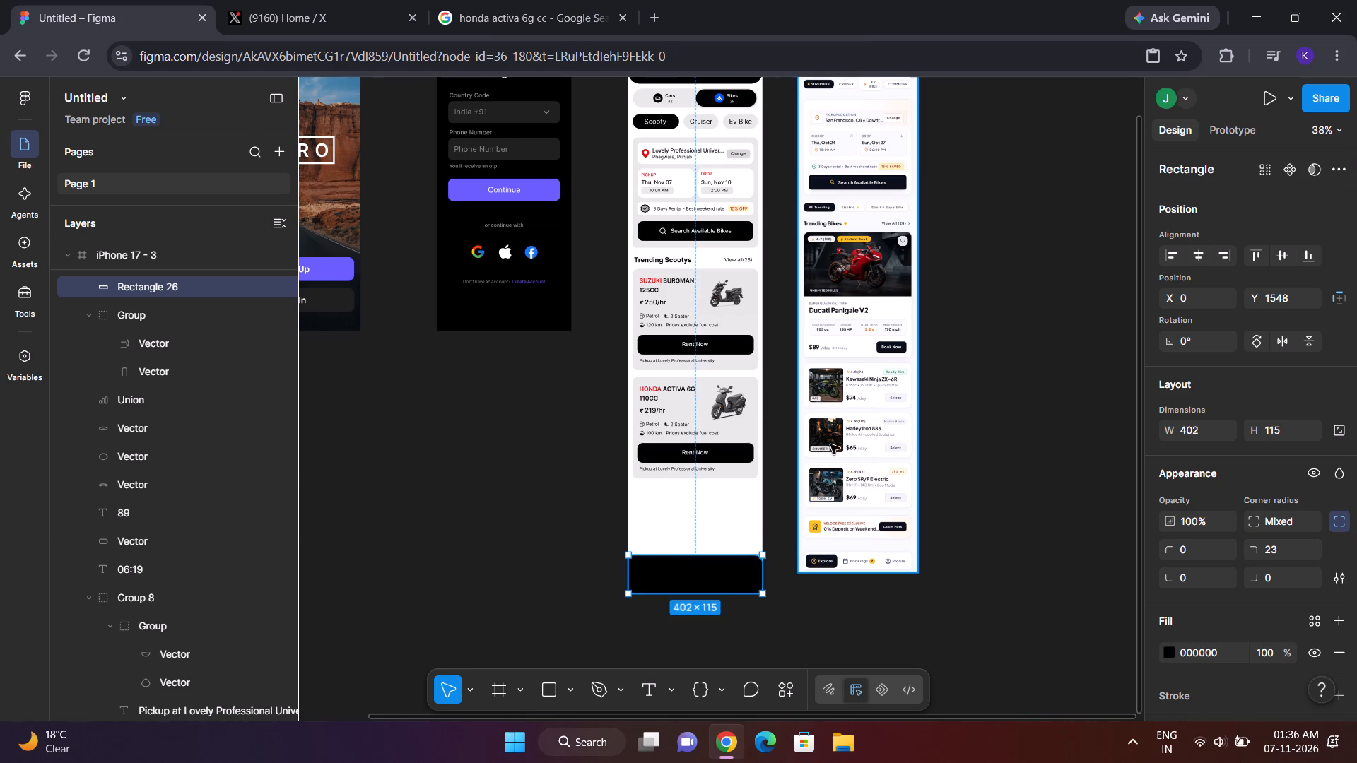
Select the black header rectangle of the iPhone 17 - 3 frame to examine its corner radii.
scroll(830, 444, "up", 3)
double_click(720, 392)
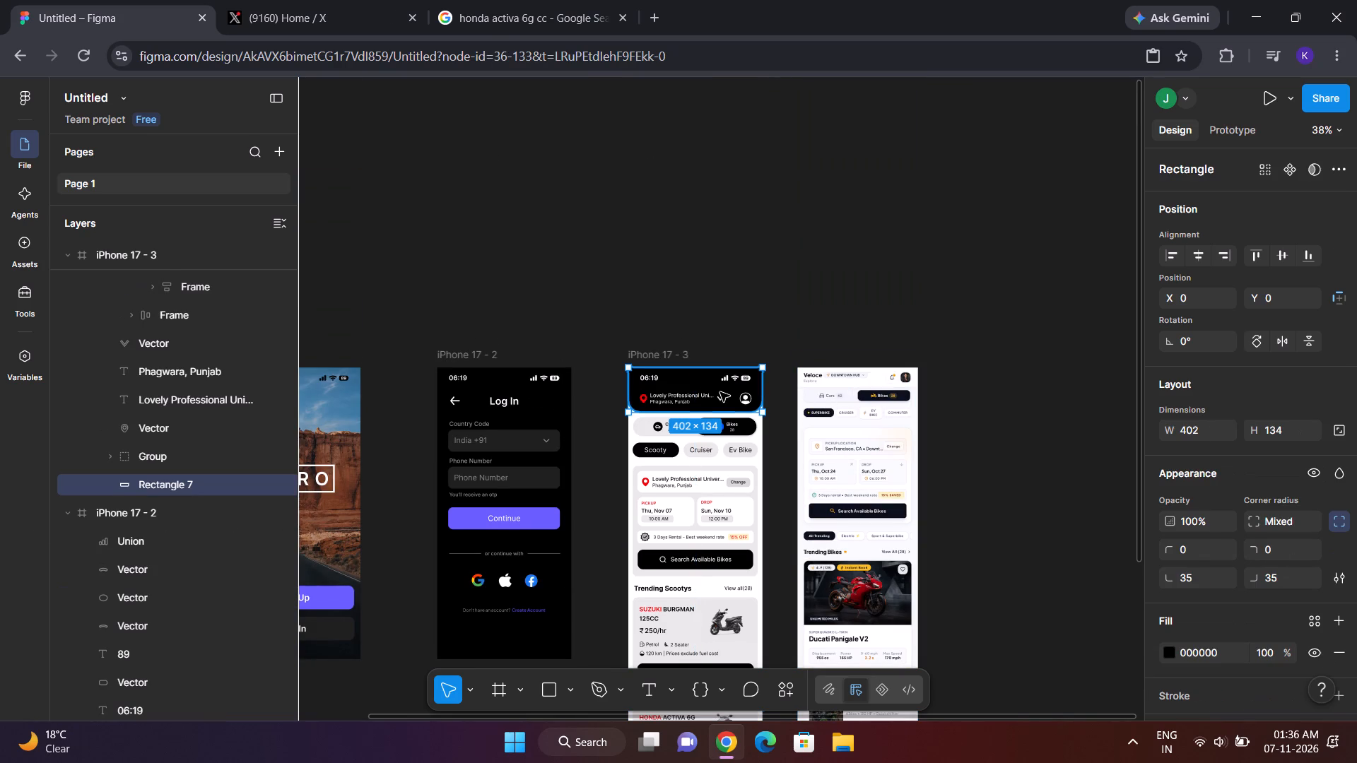
double_click(720, 392)
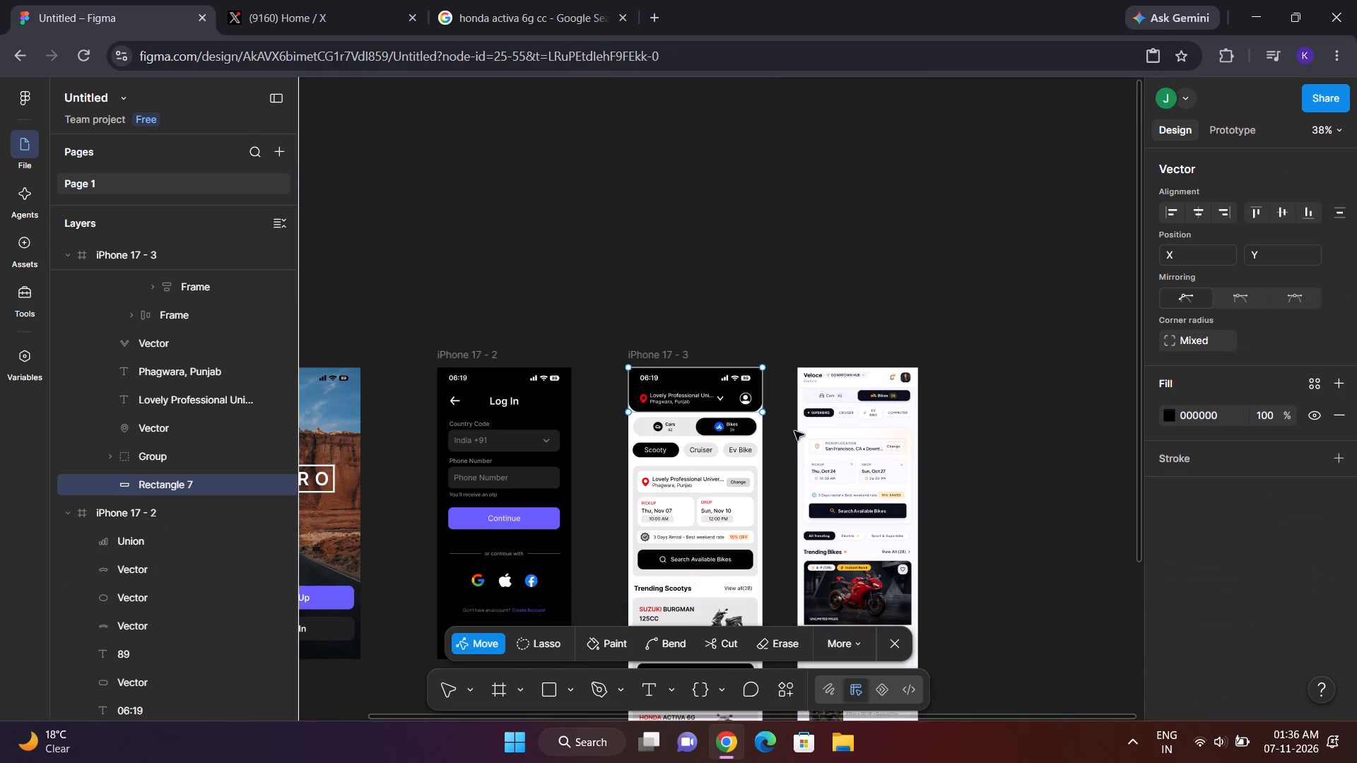
left_click(794, 432)
left_click(703, 395)
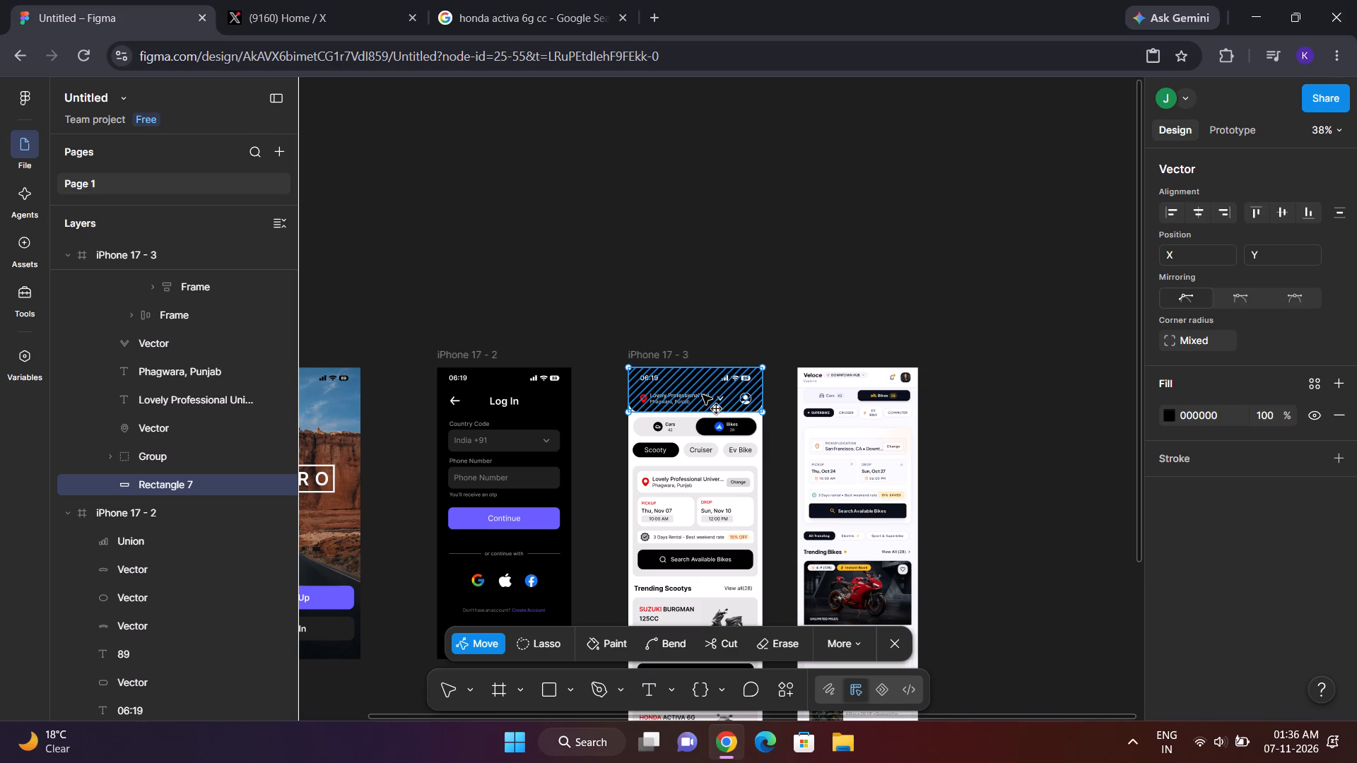
left_click(888, 639)
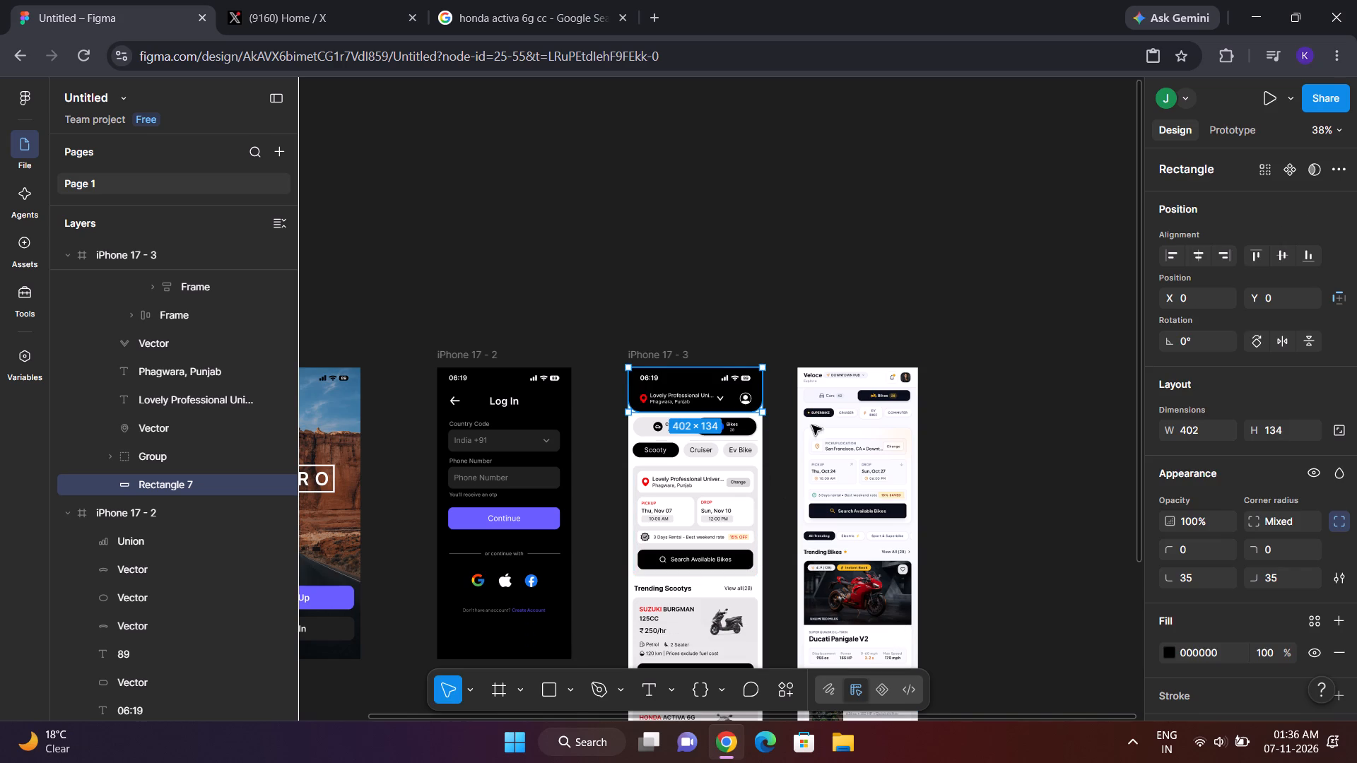
scroll(806, 525, "down", 3)
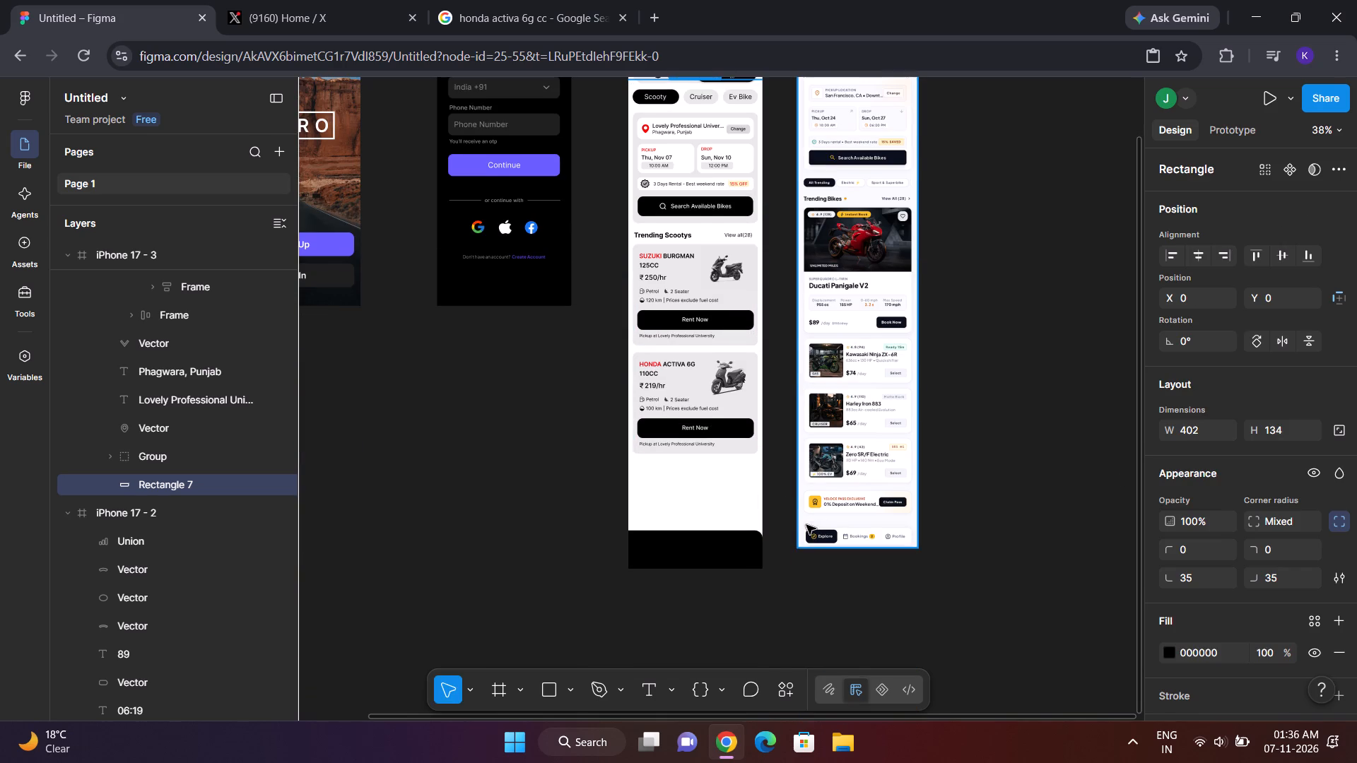
Set the upper-right corner radius of the black bottom bar in iPhone 17 - 3 to 35.
left_click(741, 536)
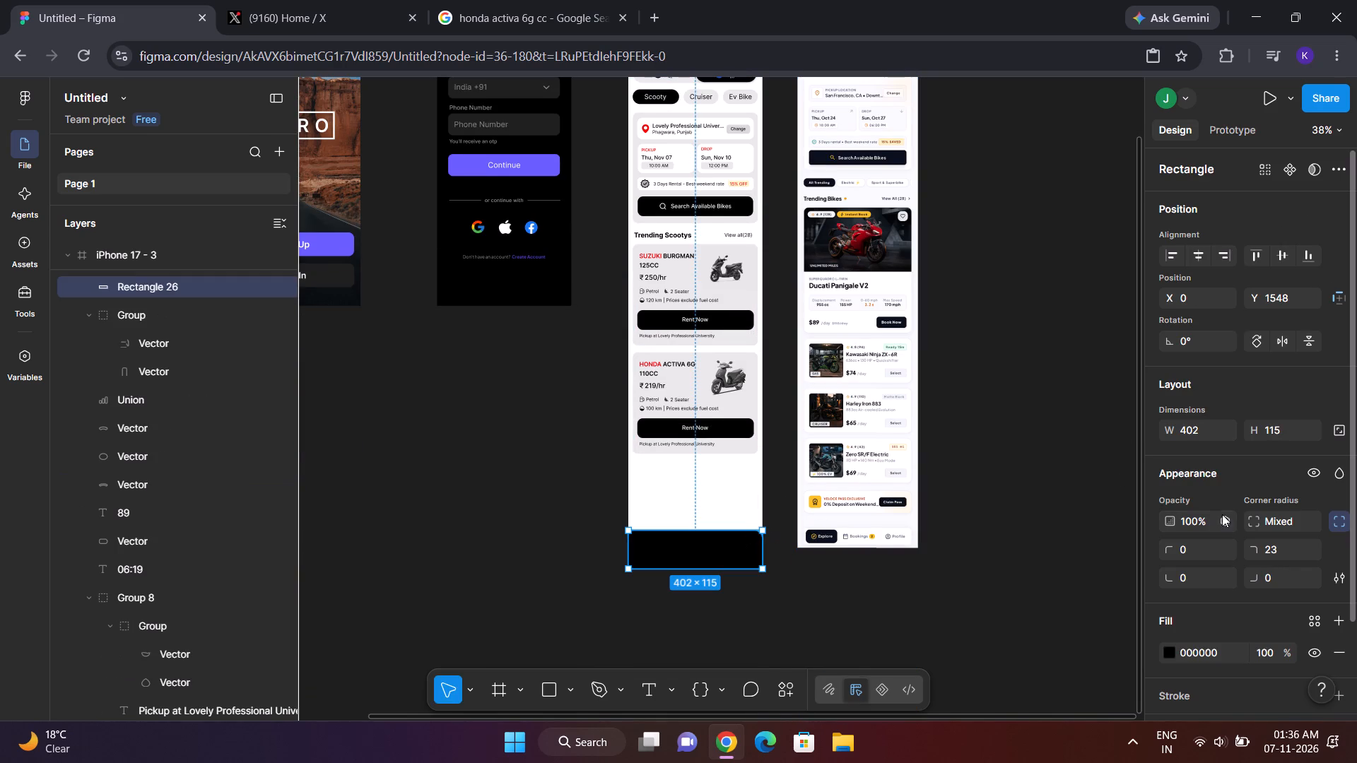
left_click(1282, 548)
key("BackSpace")
type("26")
key("BackSpace")
key("4")
key("BackSpace")
key("BackSpace")
key("3")
key("5")
key("Return")
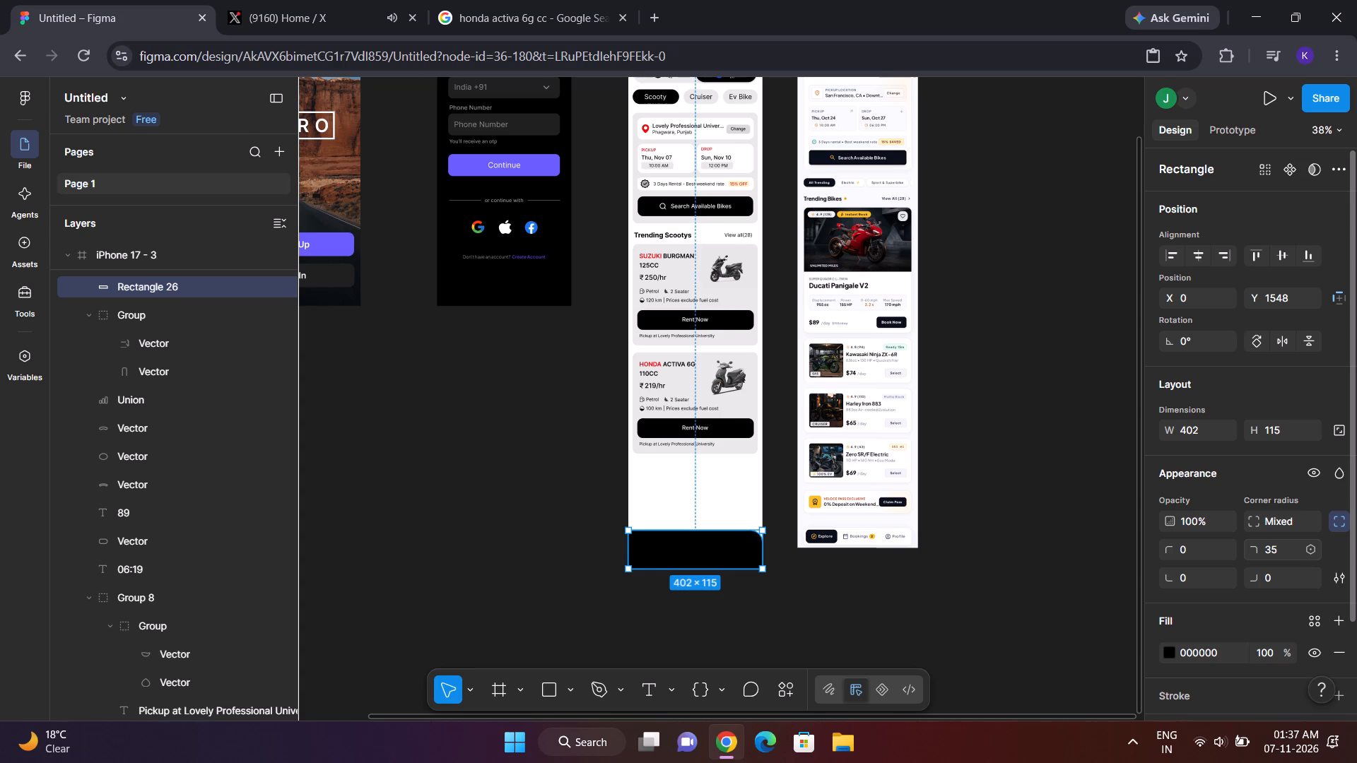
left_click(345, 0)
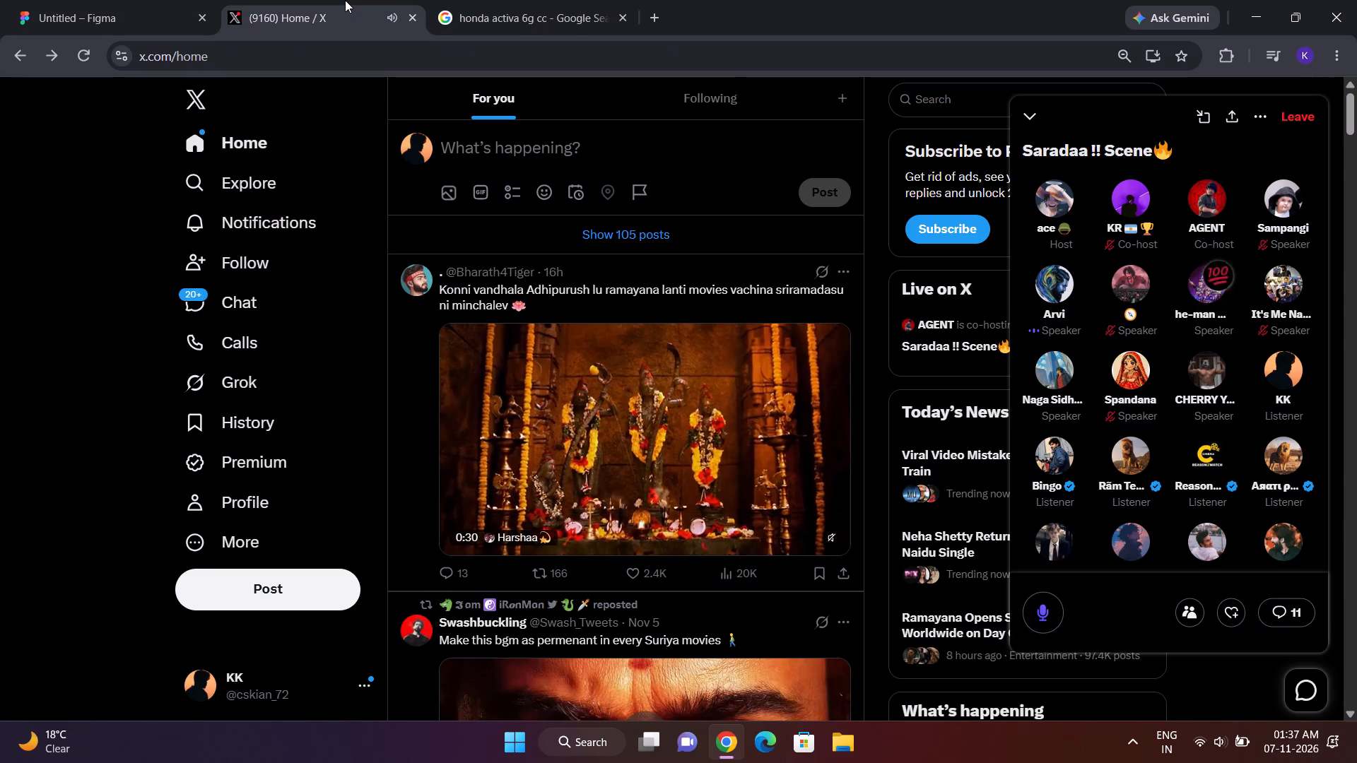
Return to the Figma design and set the upper-left corner radius of the black bottom bar in iPhone 17 - 3 to 35.
left_click(243, 0)
left_click(148, 0)
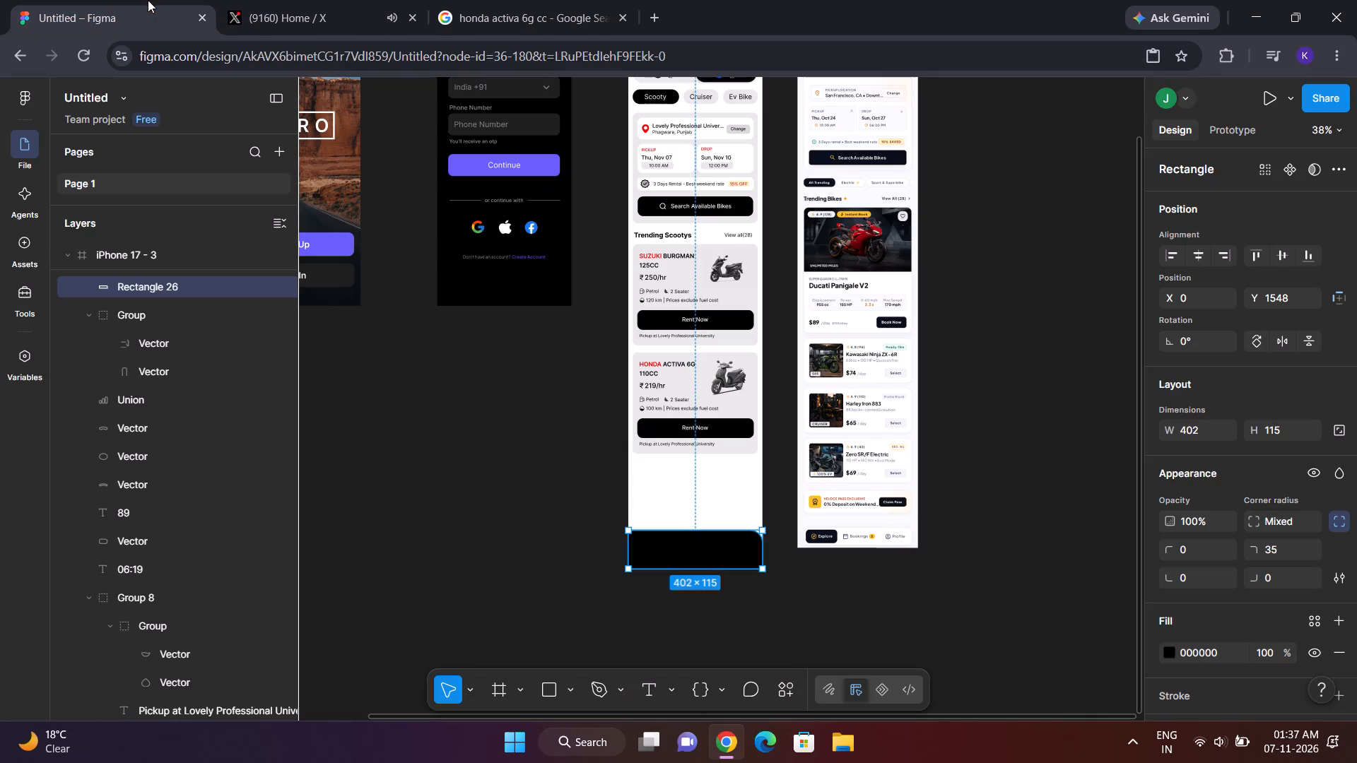
left_click(1197, 559)
key("BackSpace")
key("2")
key("BackSpace")
type("35")
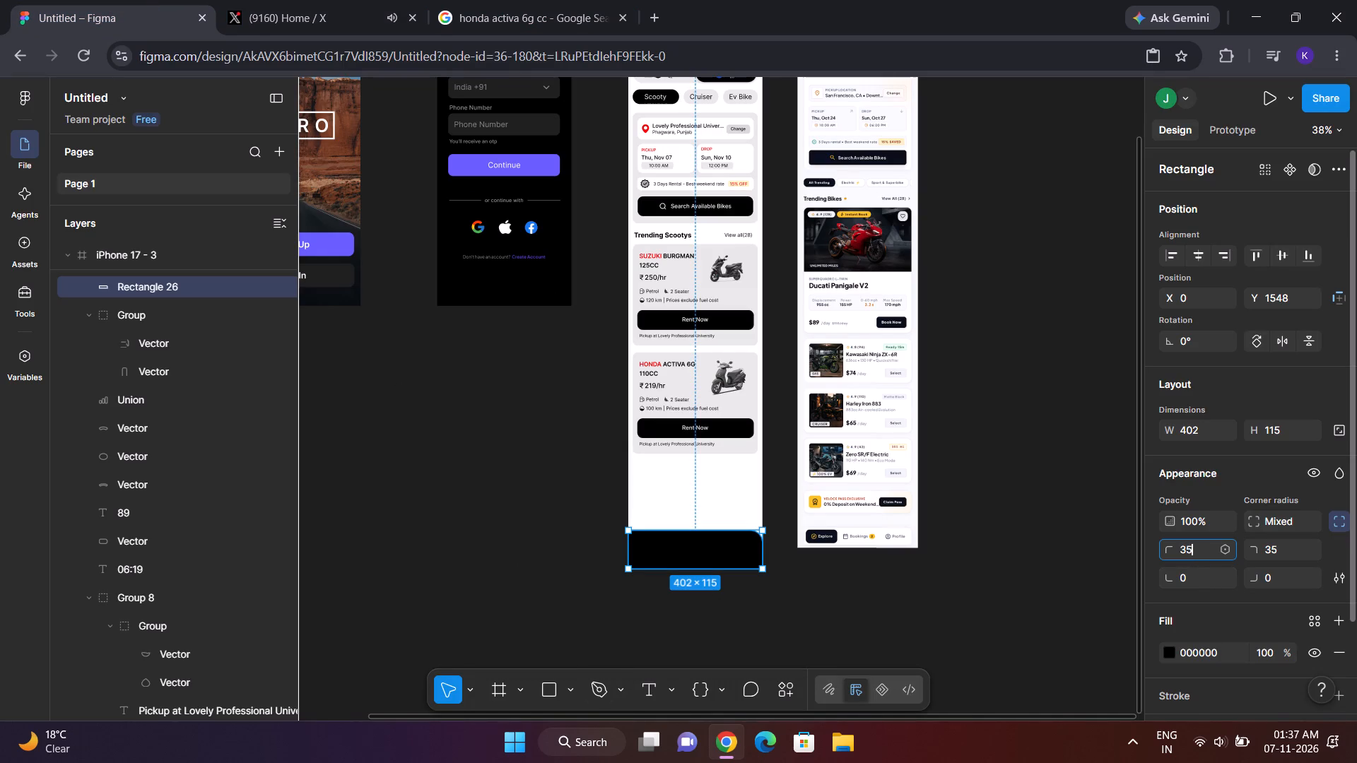
key("Return")
left_click(980, 547)
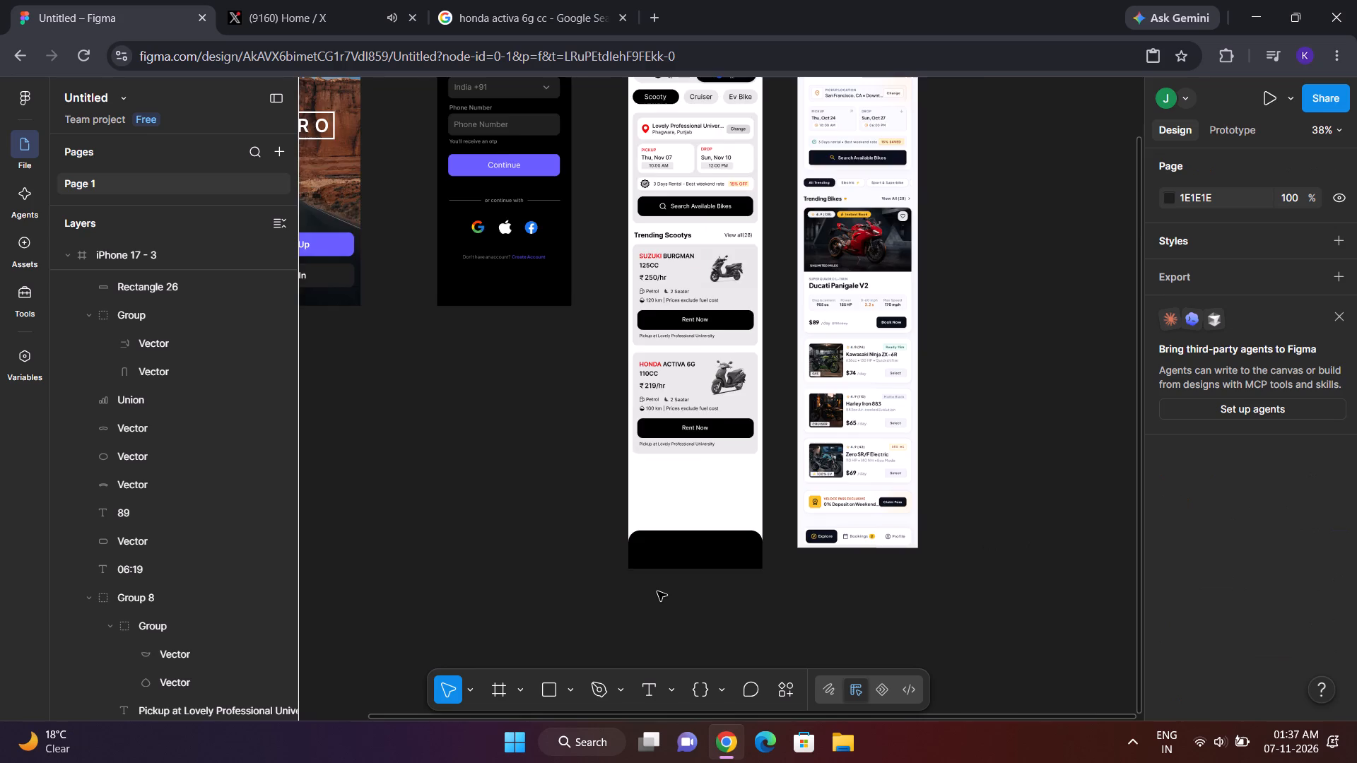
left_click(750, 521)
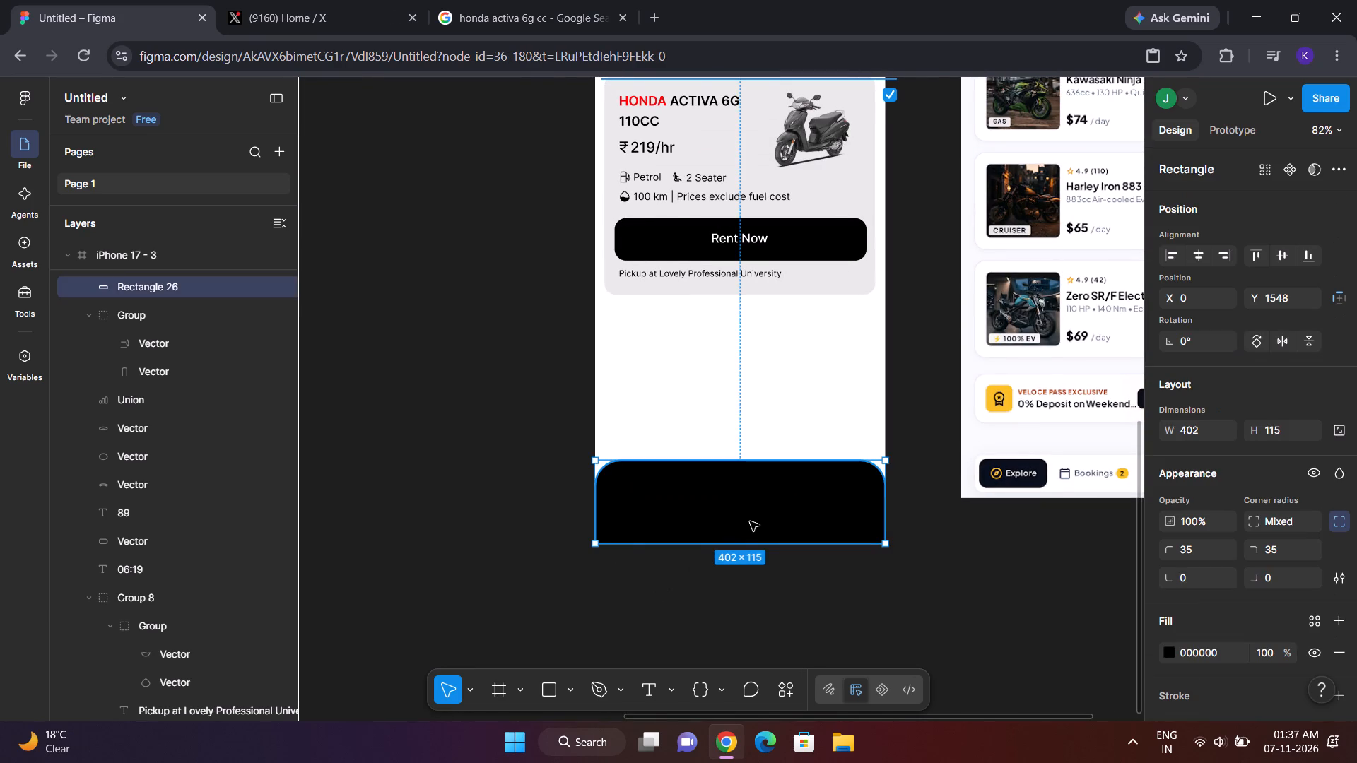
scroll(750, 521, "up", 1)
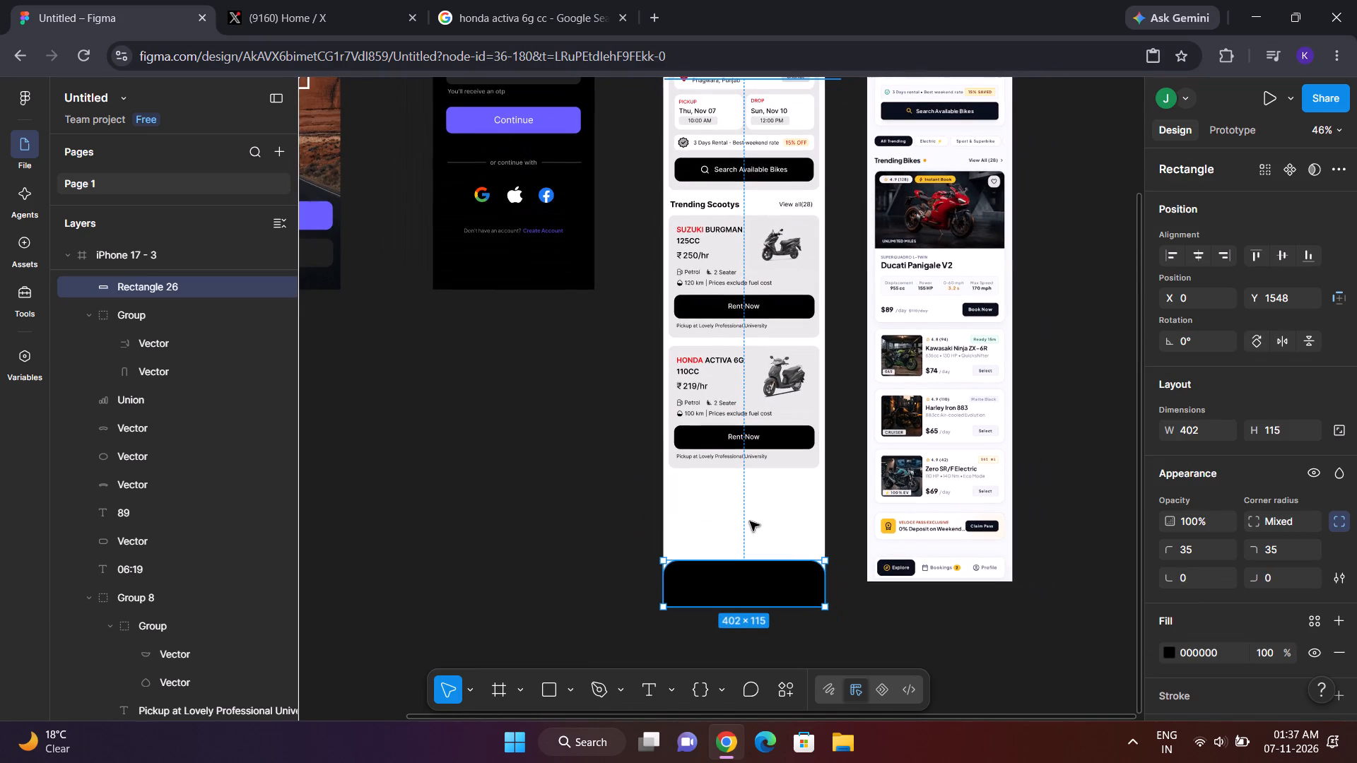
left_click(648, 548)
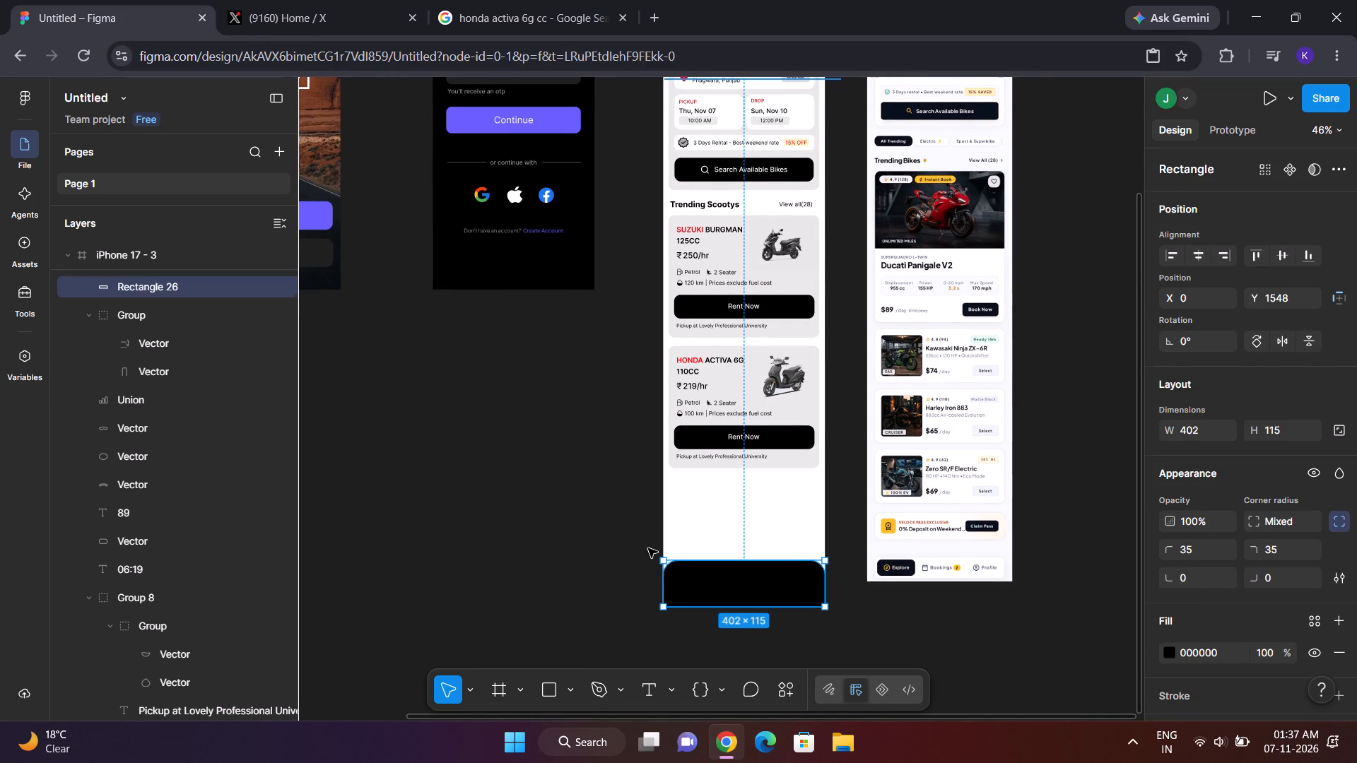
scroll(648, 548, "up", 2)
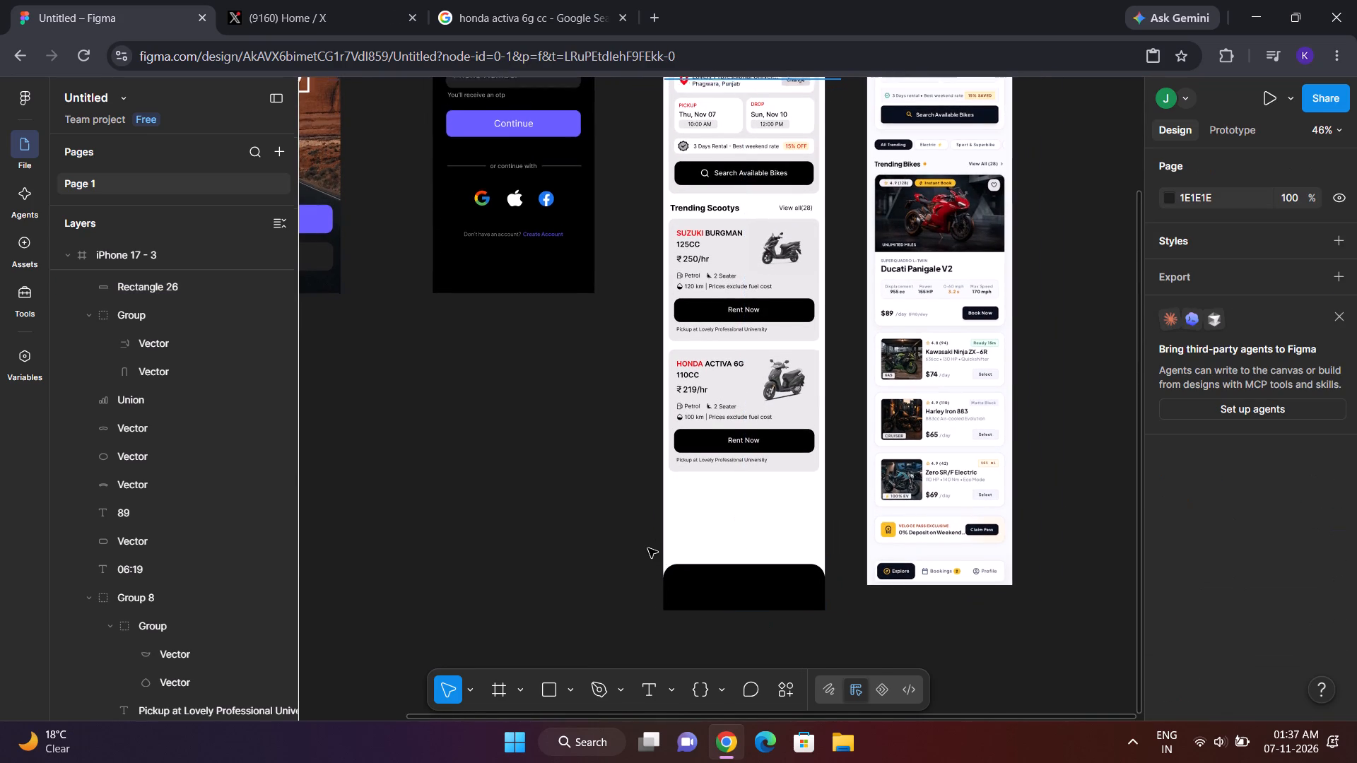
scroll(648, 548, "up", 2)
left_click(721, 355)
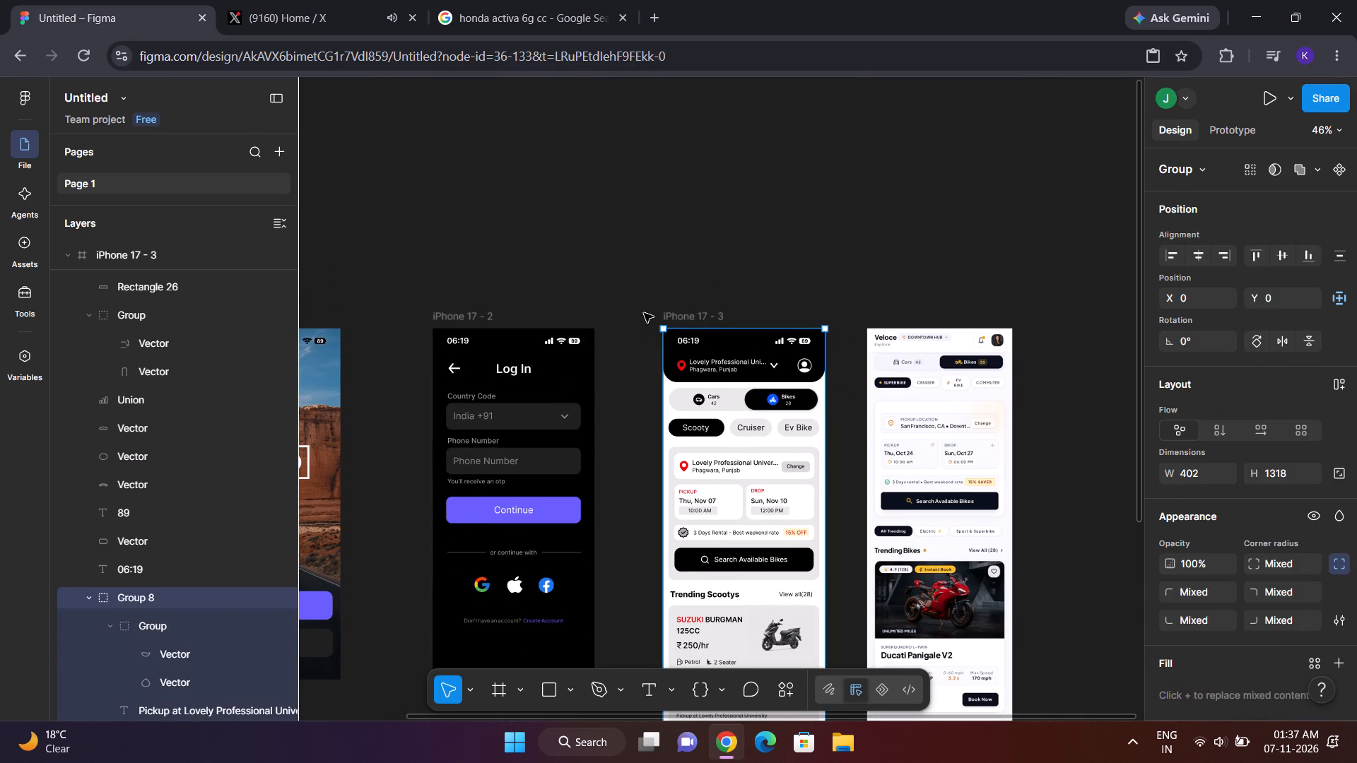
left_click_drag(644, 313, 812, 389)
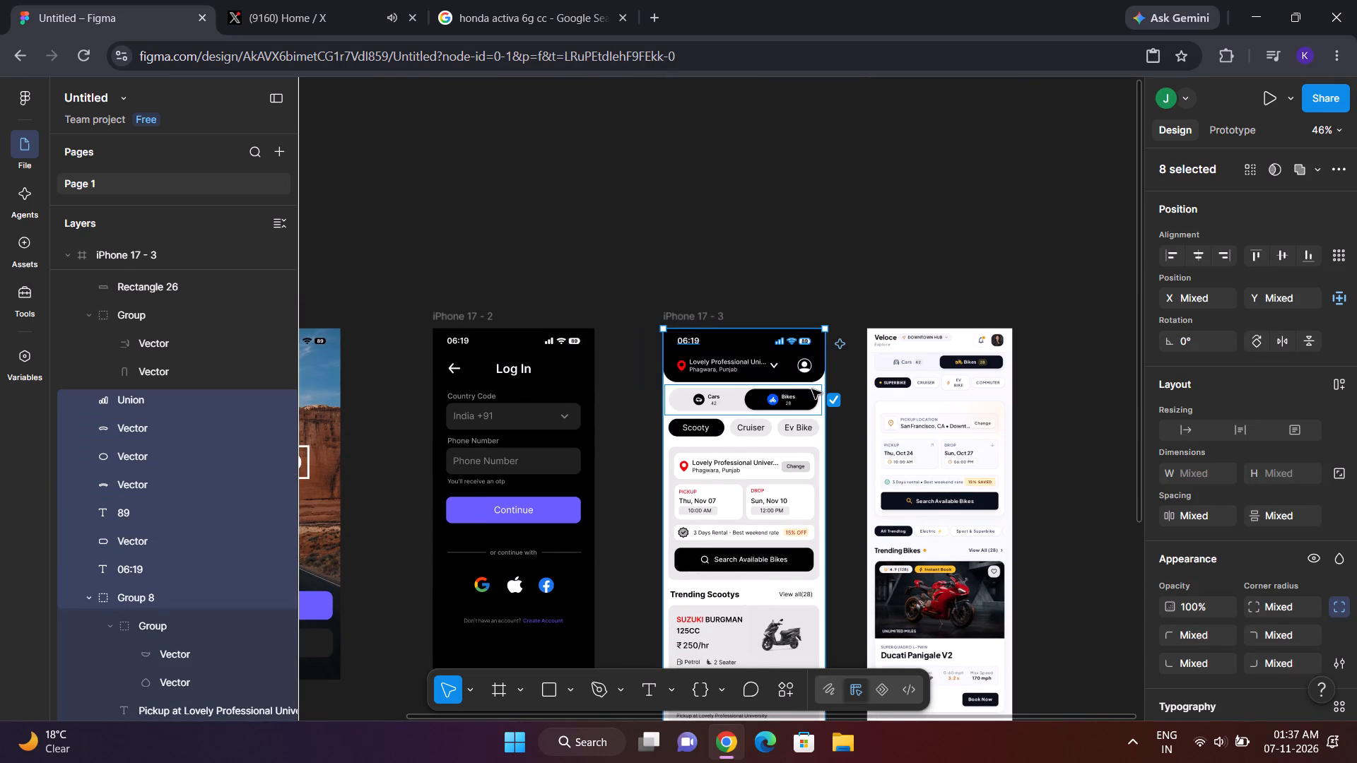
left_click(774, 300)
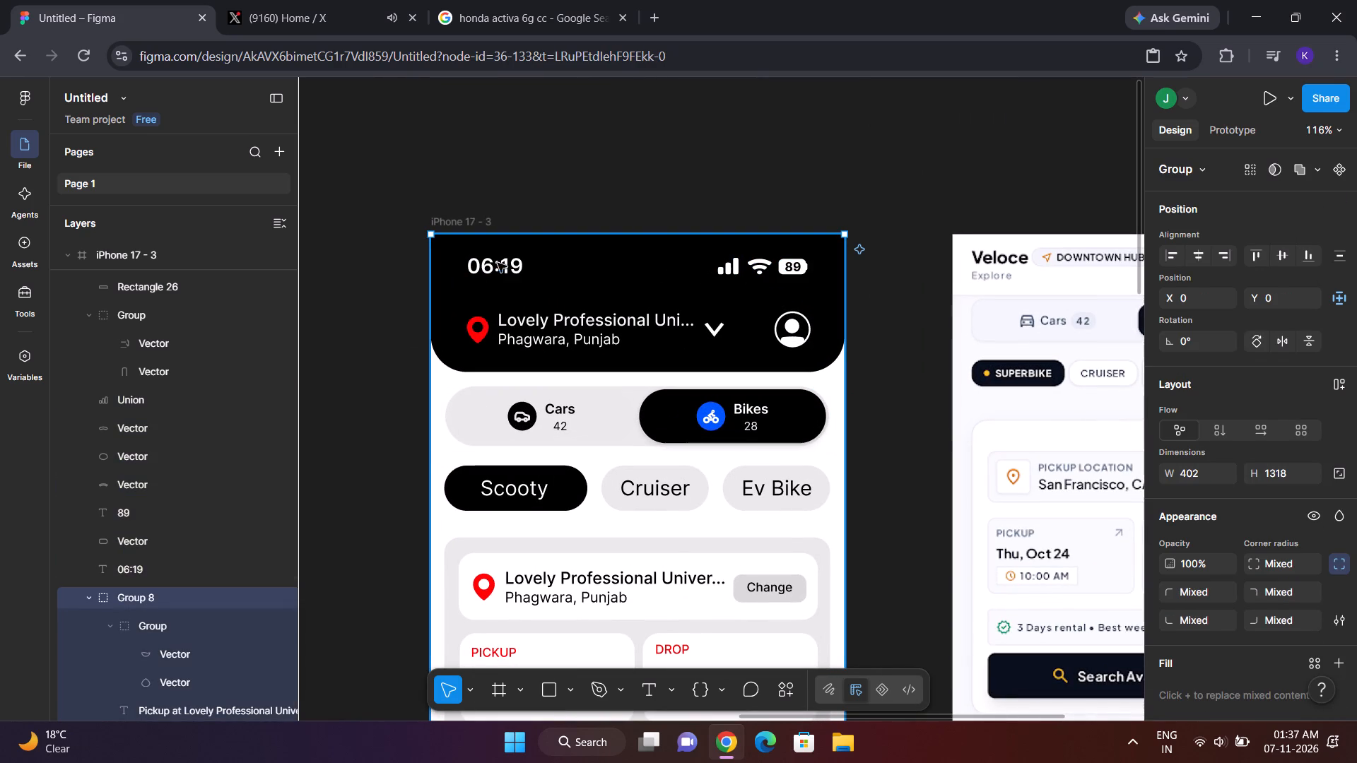
Select the 06:19 time, signal, Wi-Fi and 89 battery elements together with the black header rectangle of iPhone 17 - 3.
left_click(493, 263)
left_click(732, 268, "ctrl+shift")
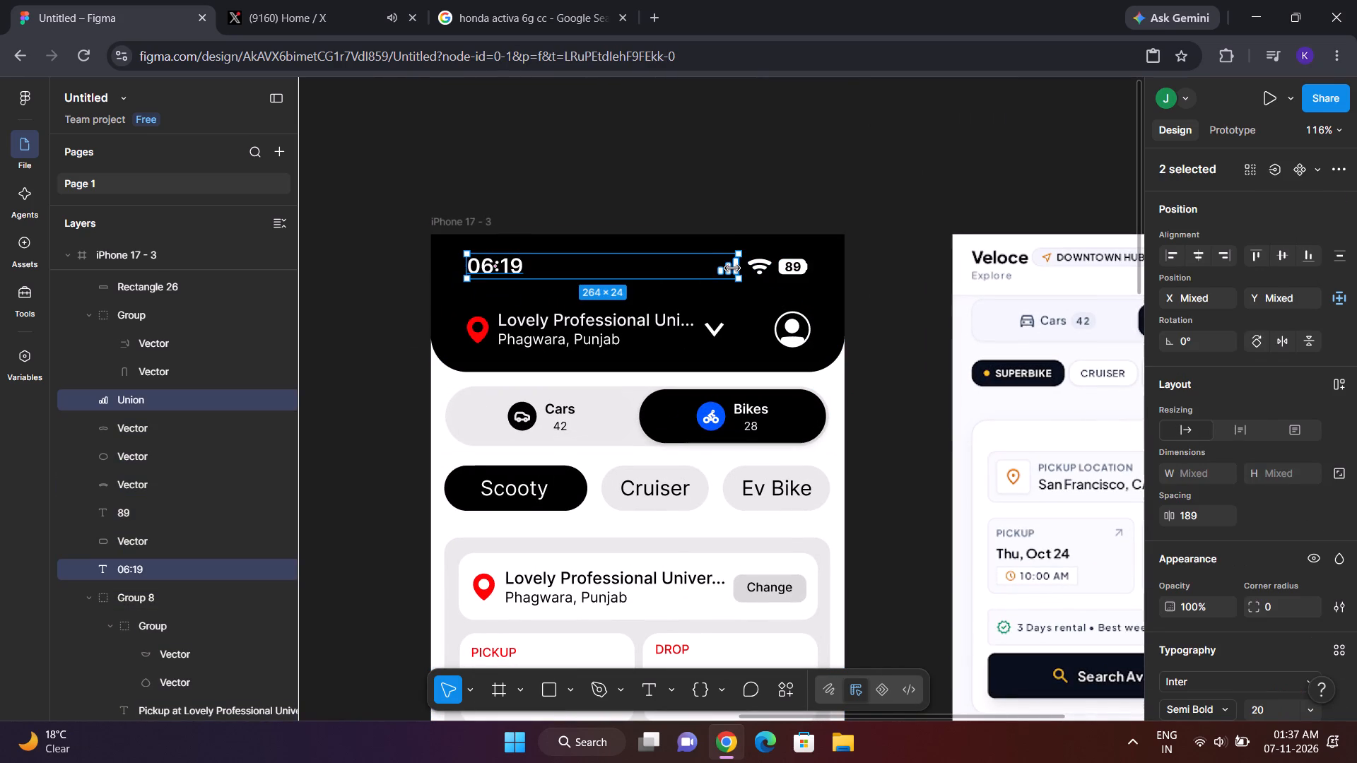
left_click(755, 268, "ctrl+shift")
left_click(793, 275, "ctrl+shift")
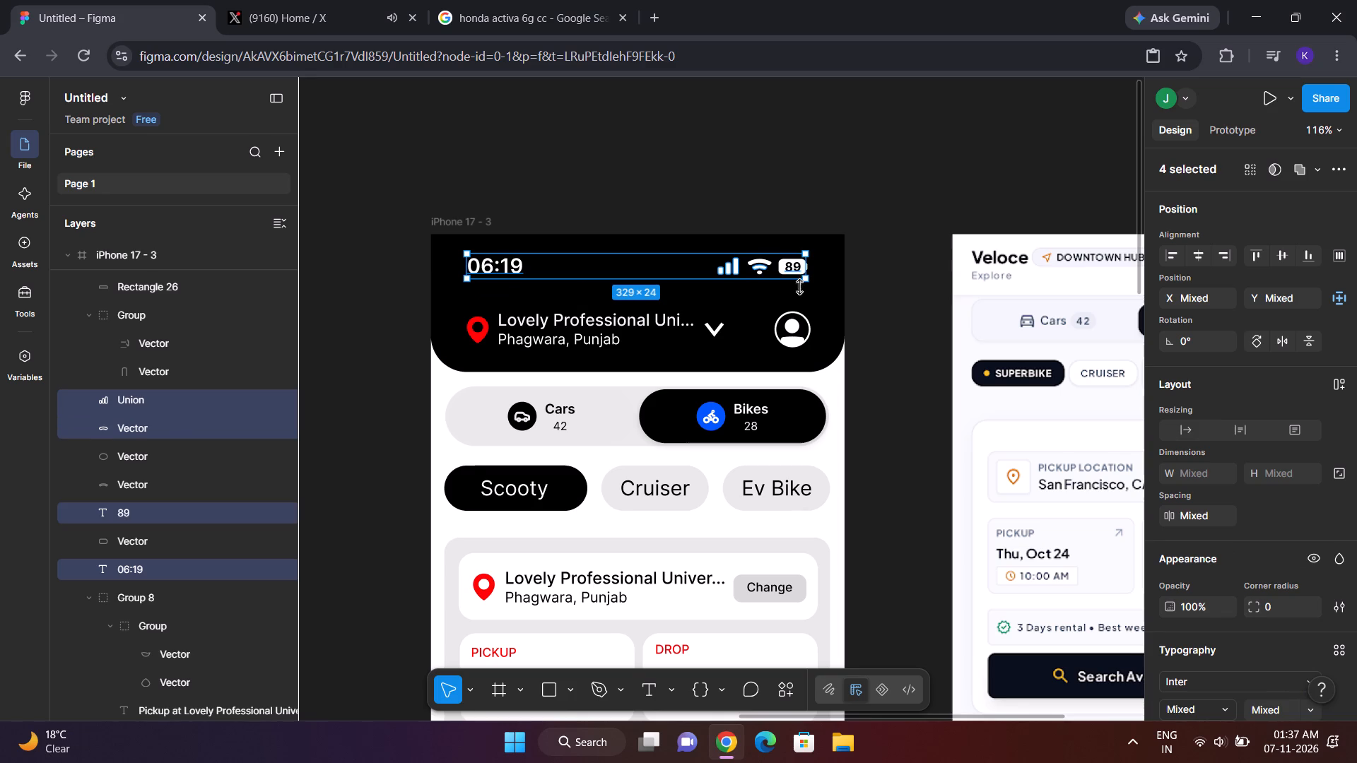
left_click(809, 298, "ctrl+shift")
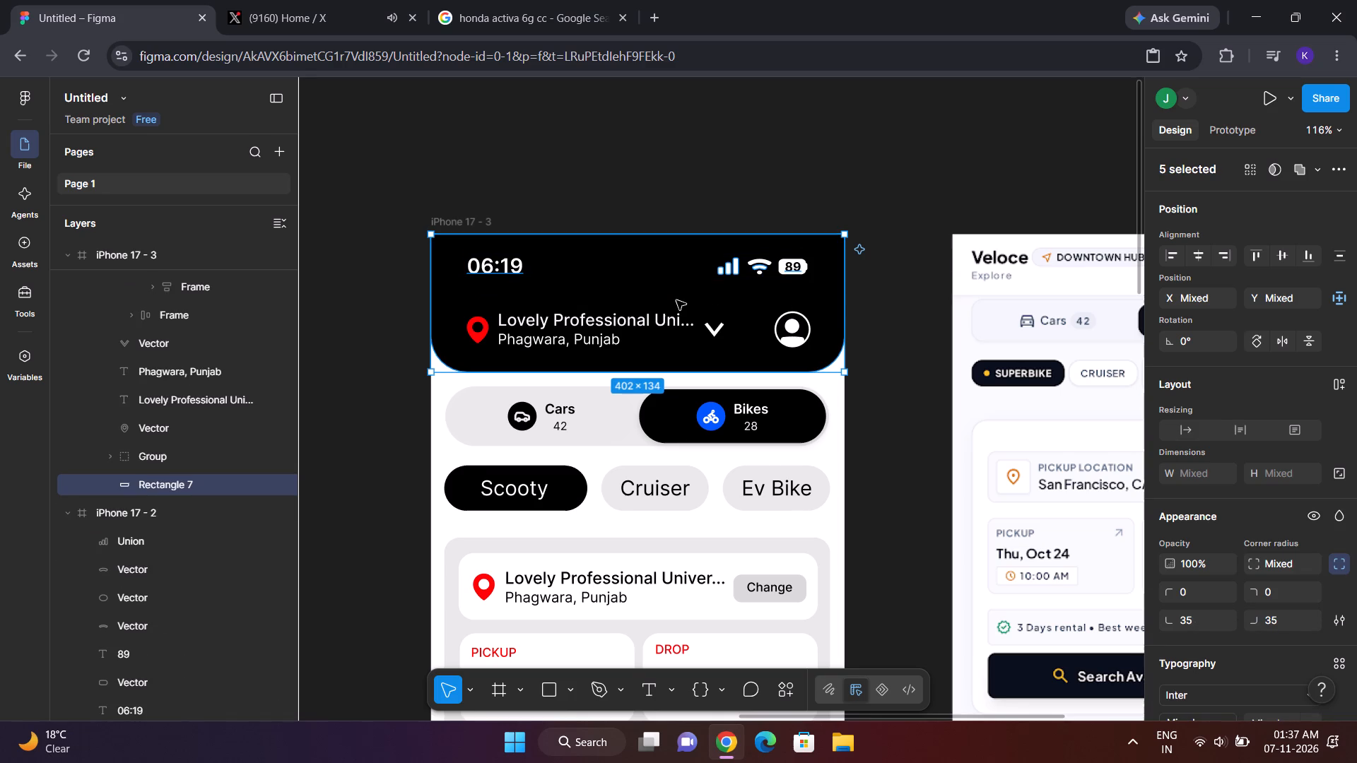
scroll(150, 430, "up", 3)
scroll(150, 430, "right", 1)
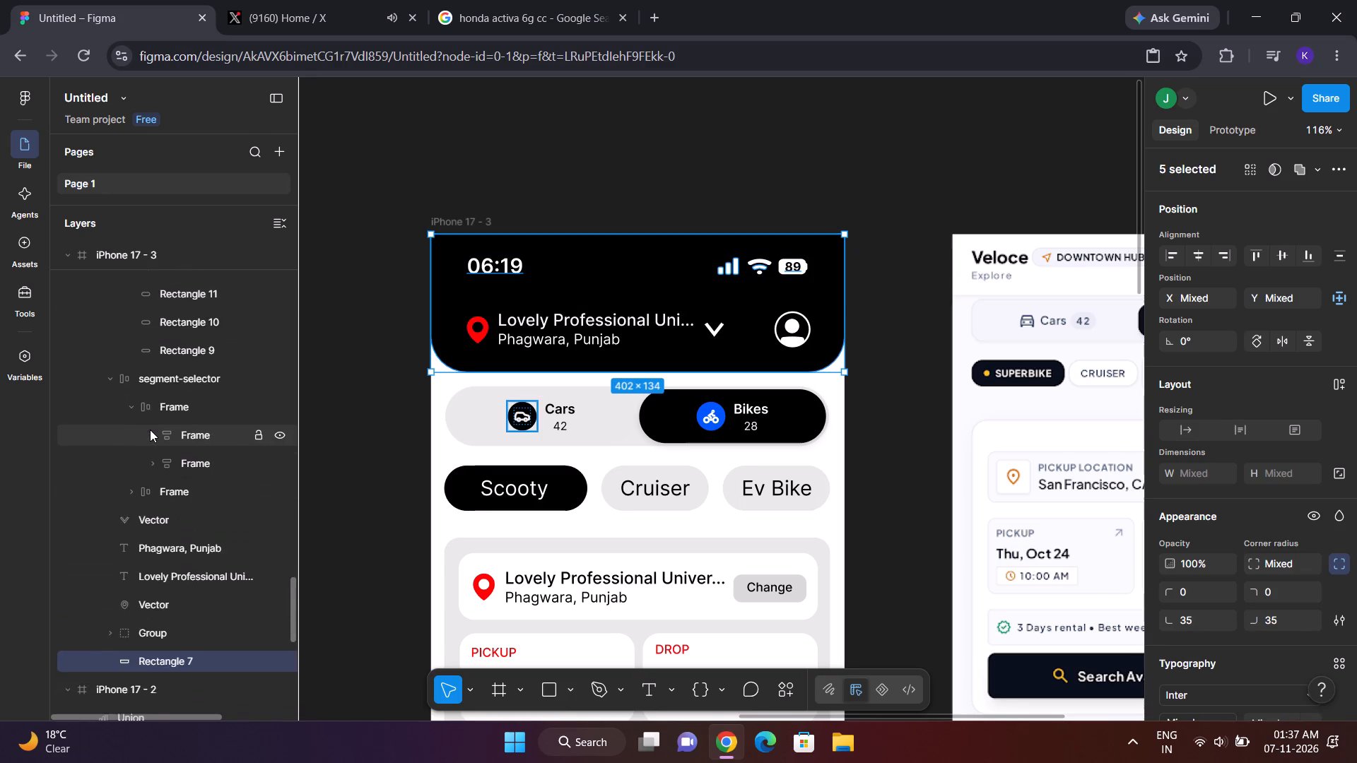
scroll(150, 430, "right", 1)
scroll(150, 430, "up", 2)
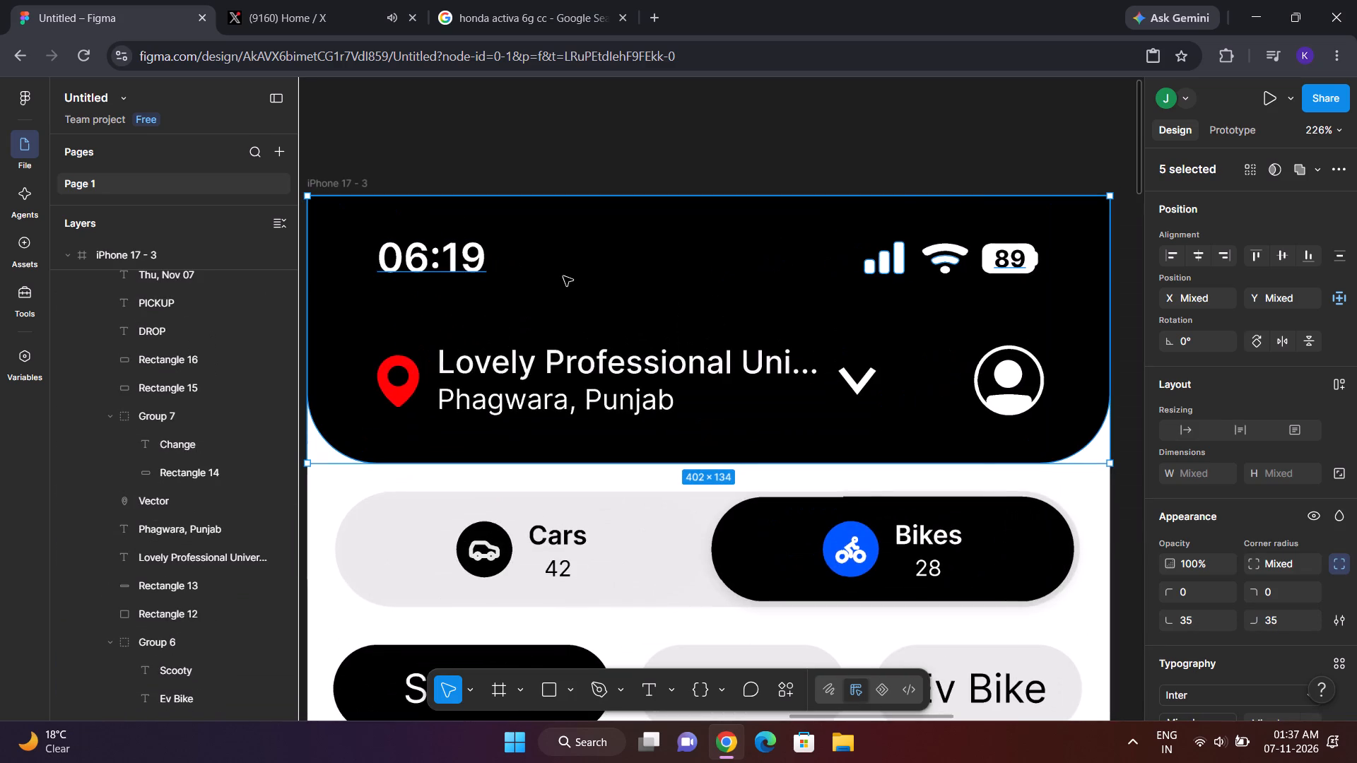
left_click(956, 249, "ctrl+shift")
left_click(955, 257, "ctrl+shift")
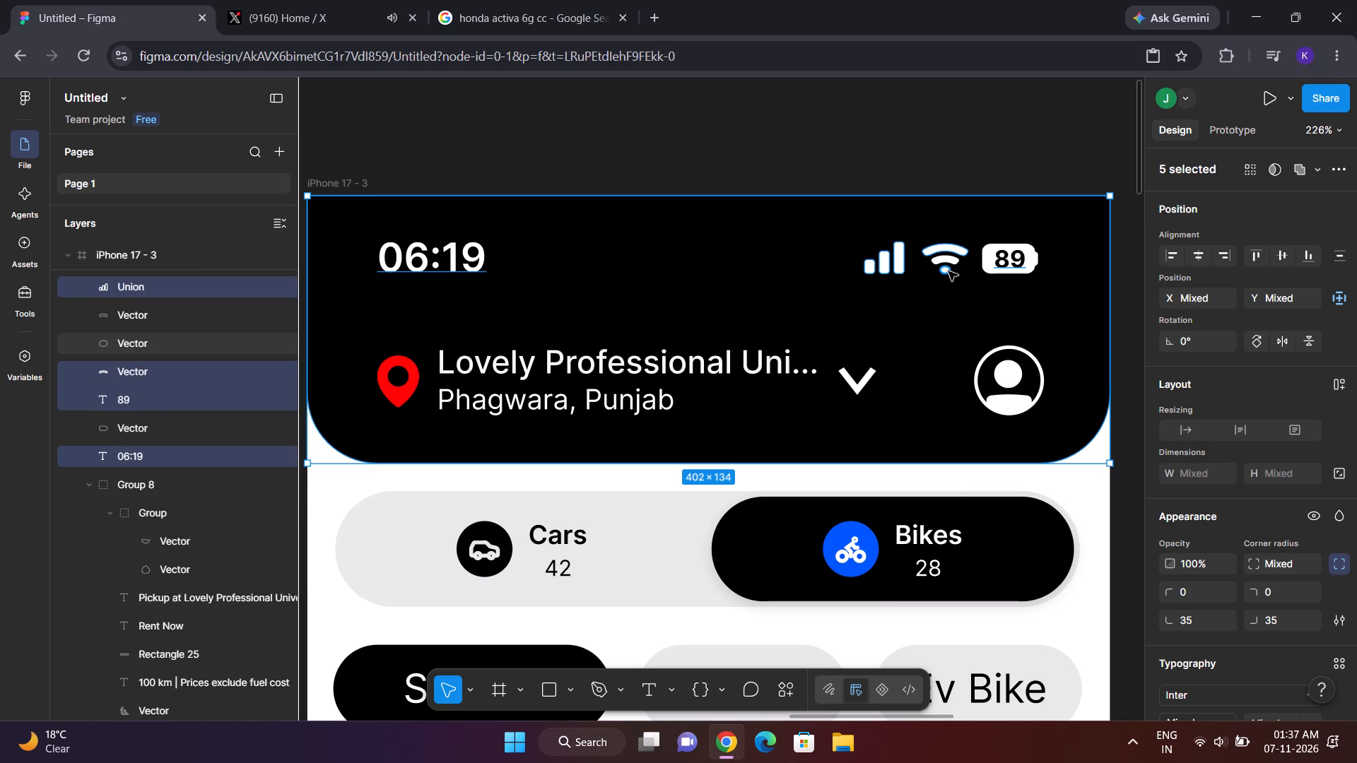
left_click(948, 271, "ctrl+shift")
left_click(948, 261, "ctrl+shift")
left_click(950, 250, "ctrl+shift")
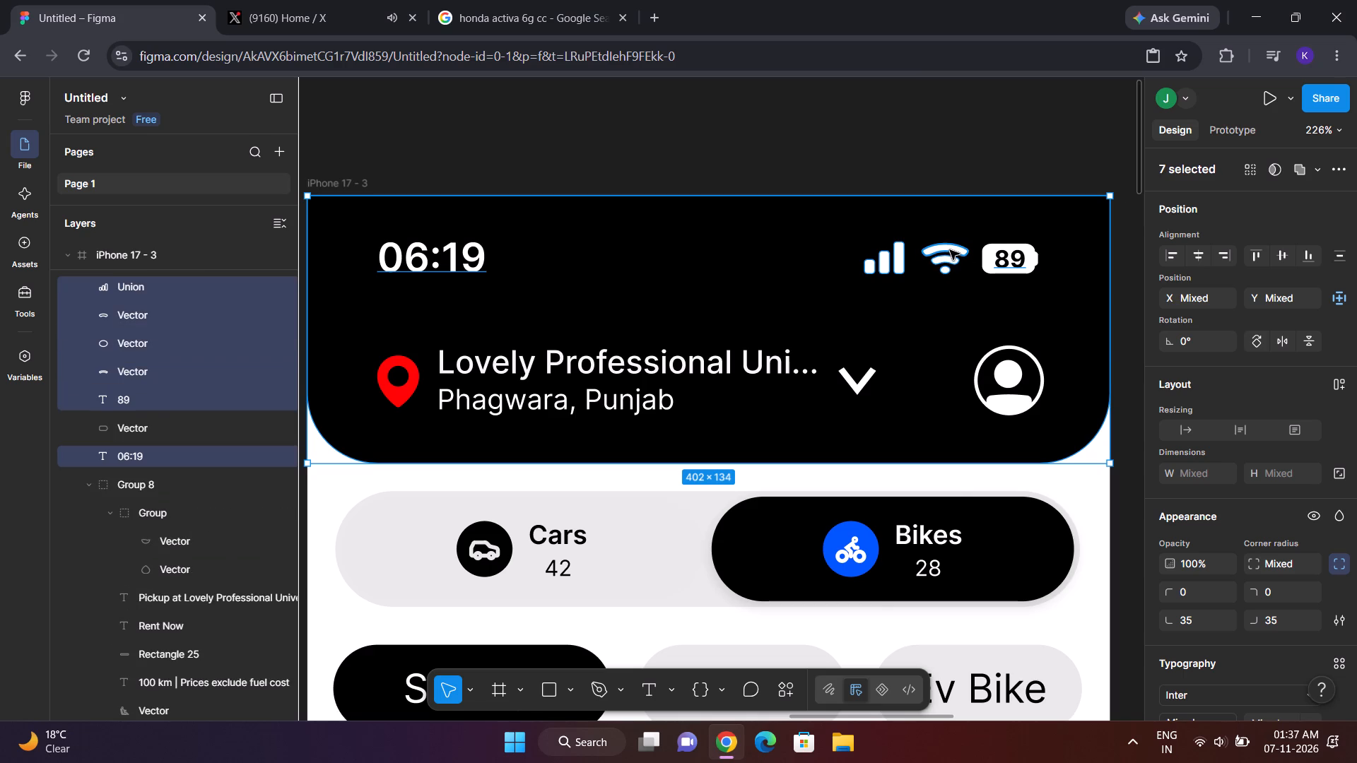
left_click(1018, 261, "ctrl+shift")
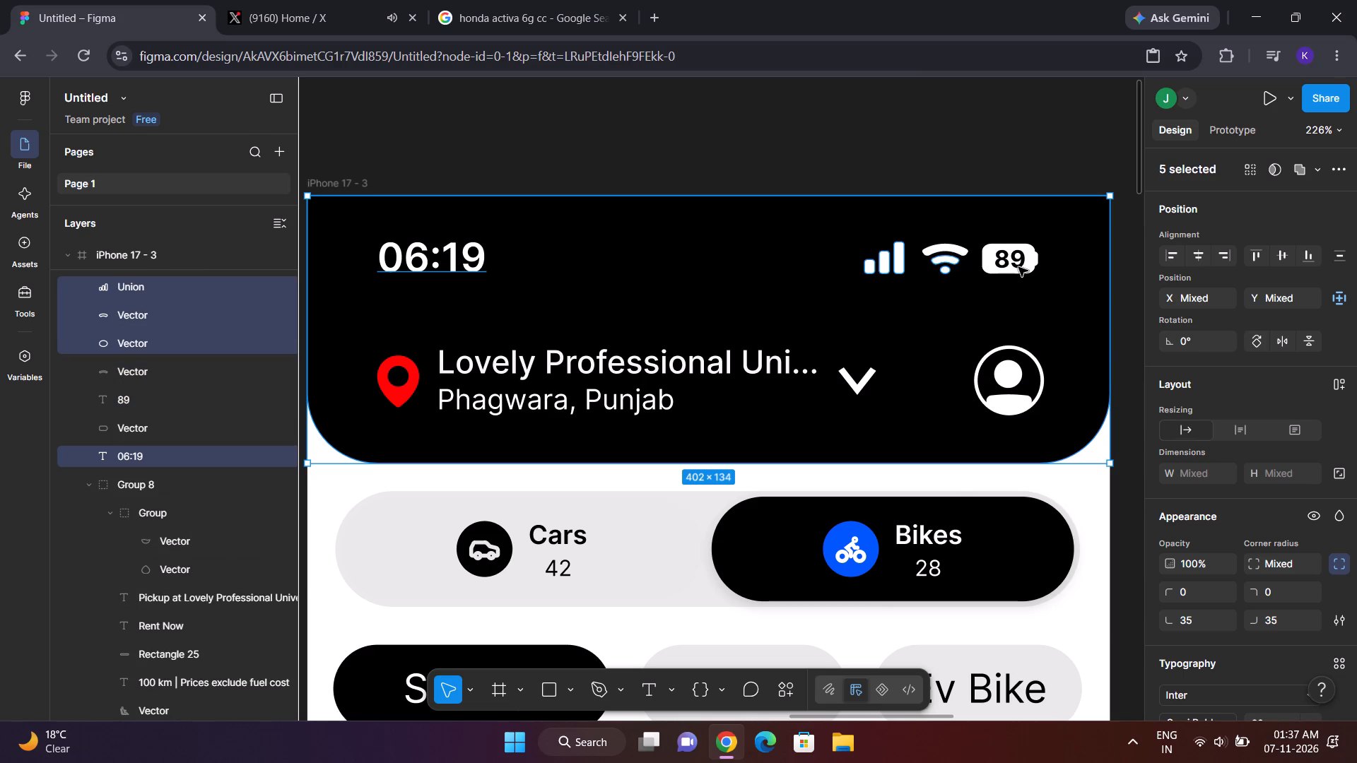
left_click(1018, 267, "ctrl+shift")
left_click(1035, 264, "ctrl+shift")
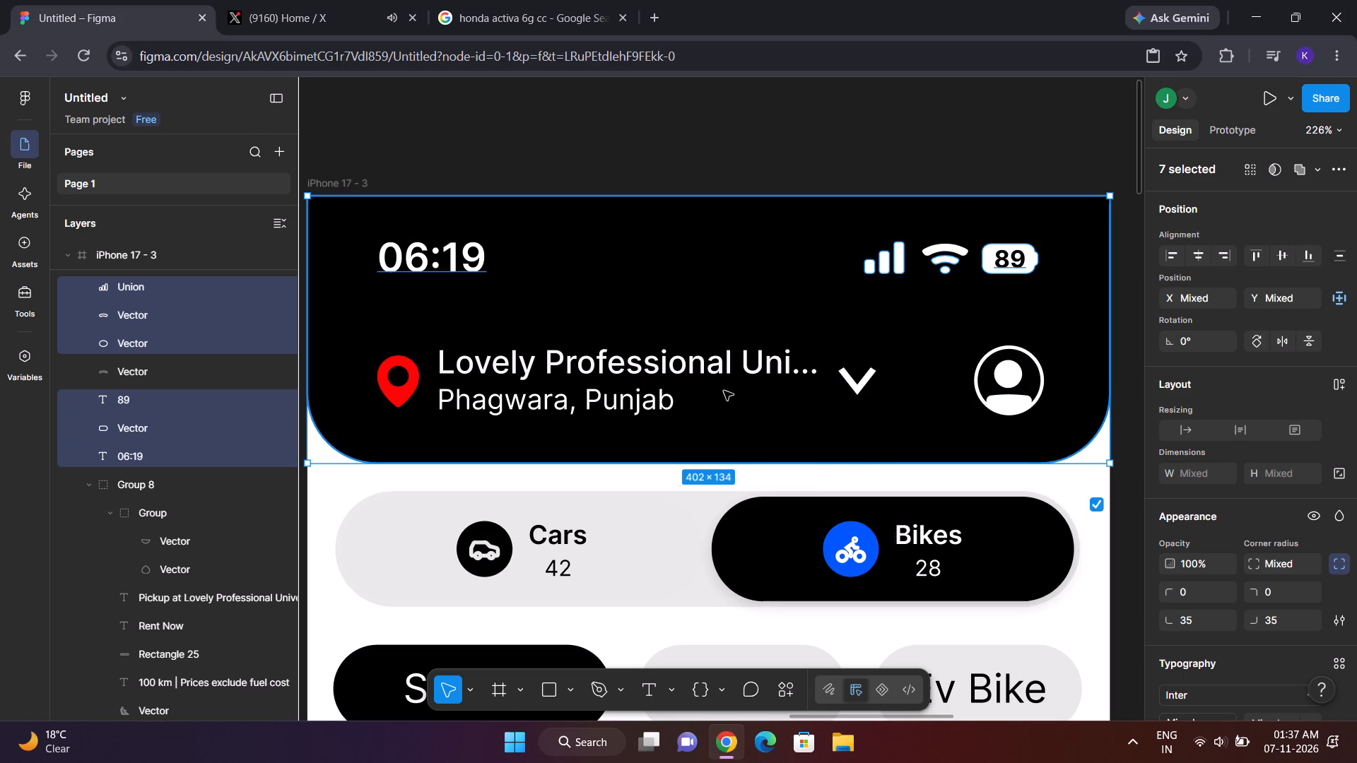
Add the profile icon, both location texts, the down arrow and the red pin to the header selection.
left_click(1016, 367, "ctrl+shift")
left_click(1030, 361, "ctrl+shift")
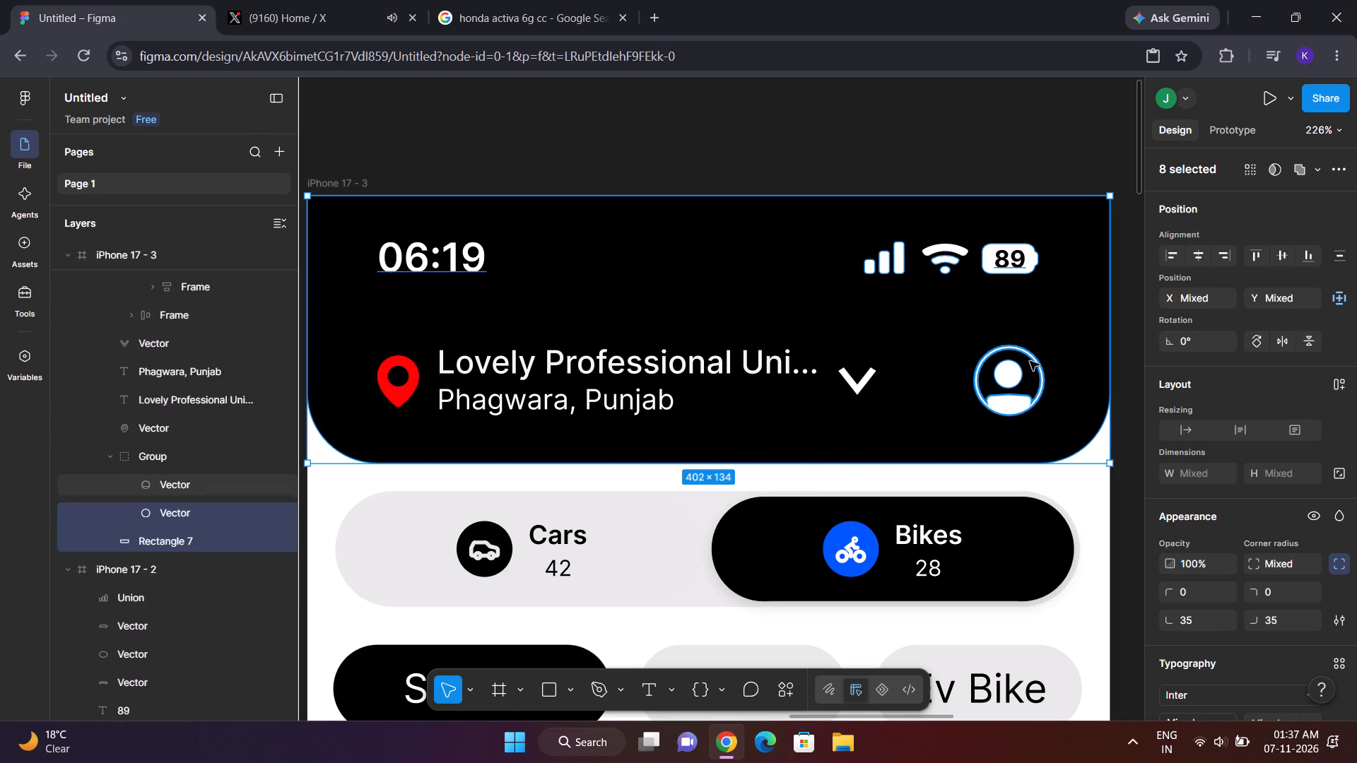
left_click(640, 378, "ctrl+shift")
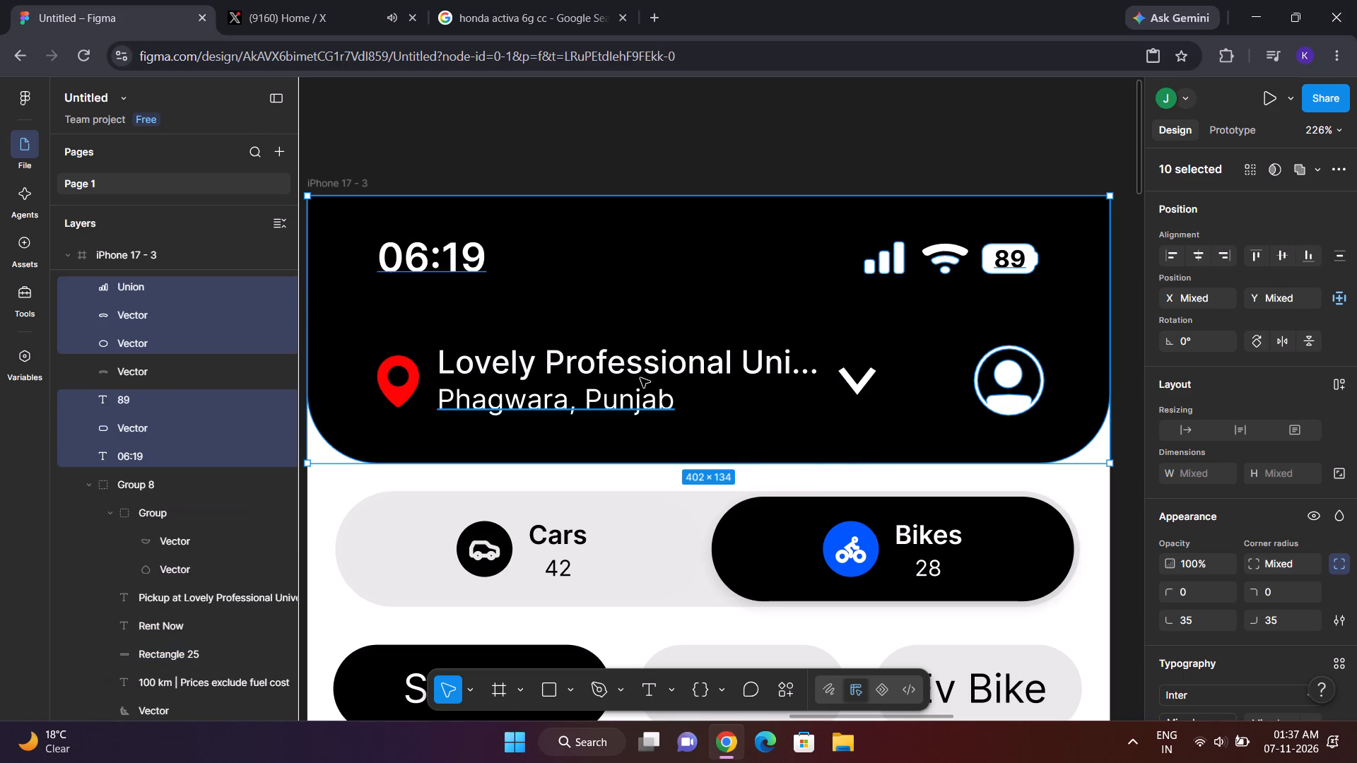
left_click(652, 365, "ctrl+shift")
left_click(864, 377, "ctrl+shift")
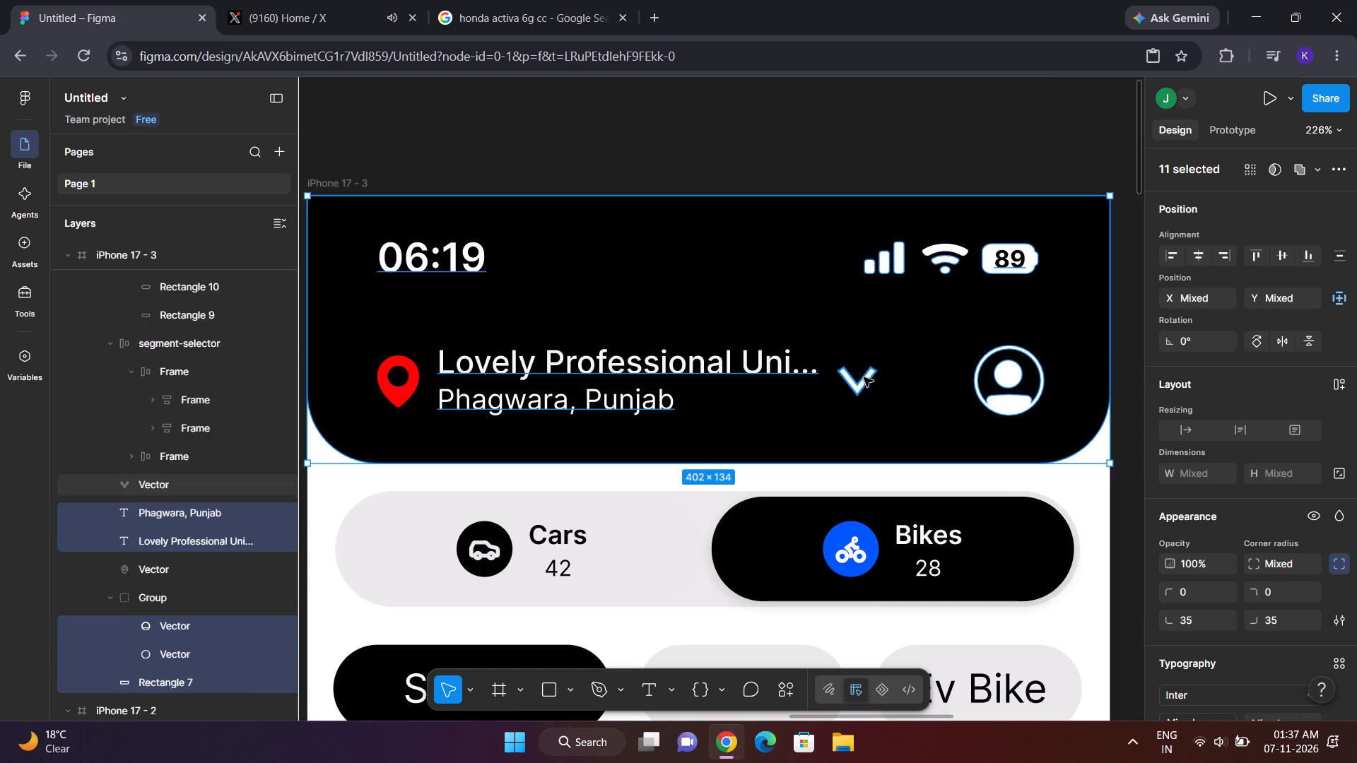
left_click(407, 389, "ctrl+shift")
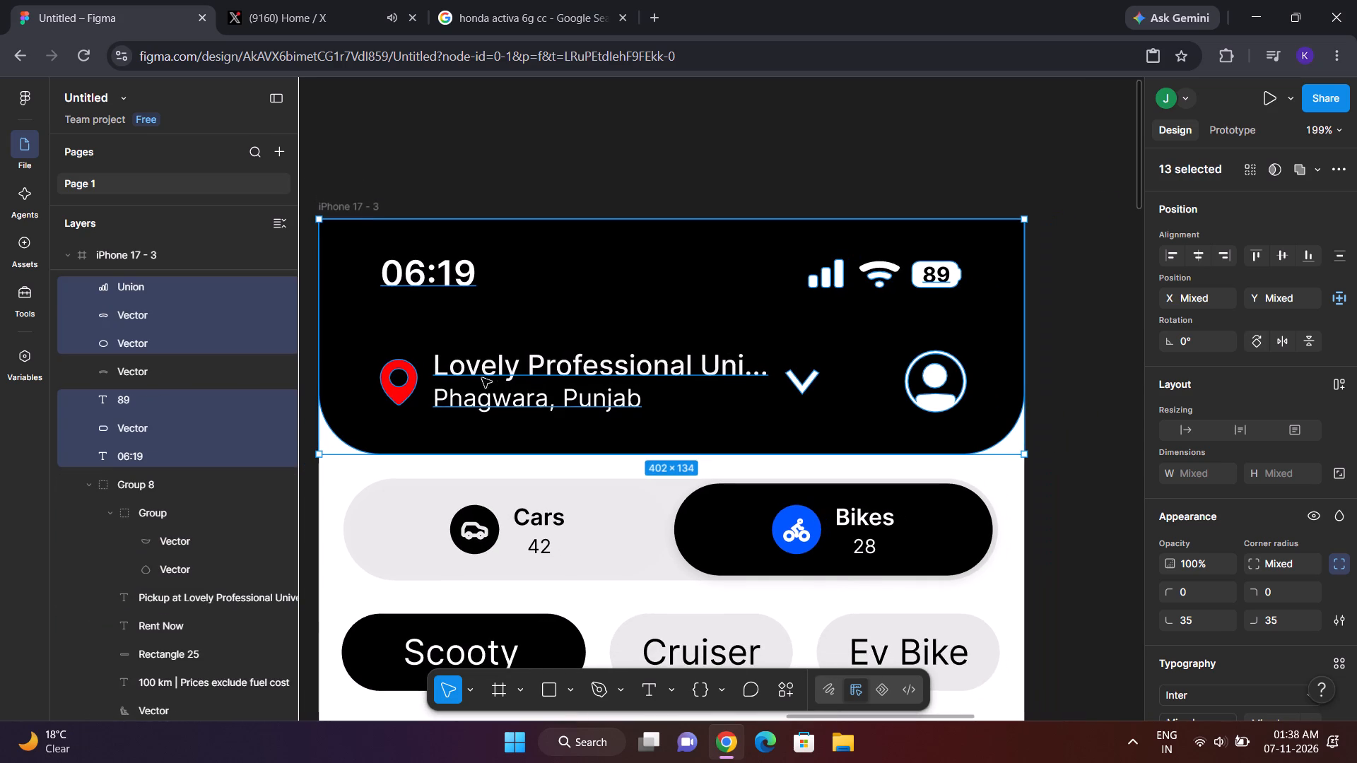
right_click(650, 296)
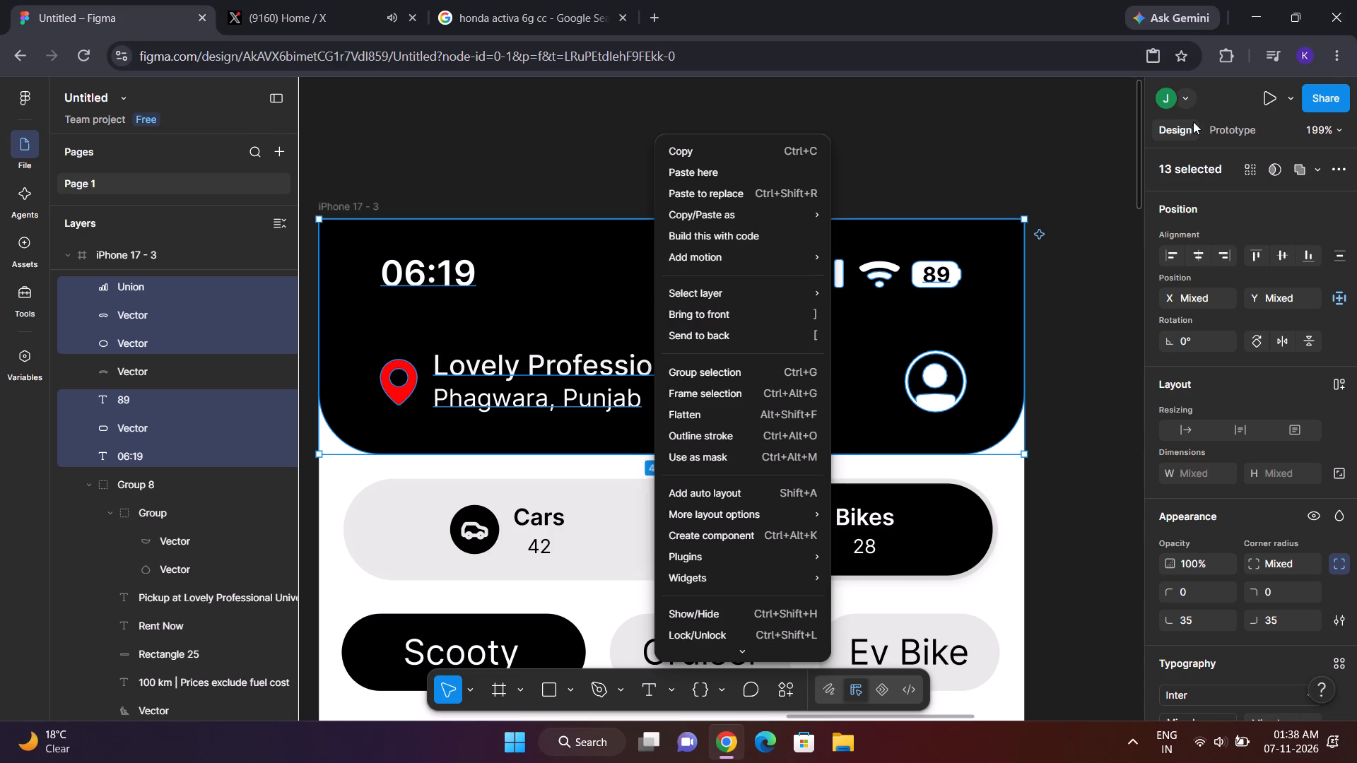
Set the scroll position of the selected iPhone 17 - 3 header elements to Sticky (stop at top edge).
left_click(1214, 117)
left_click(1223, 122)
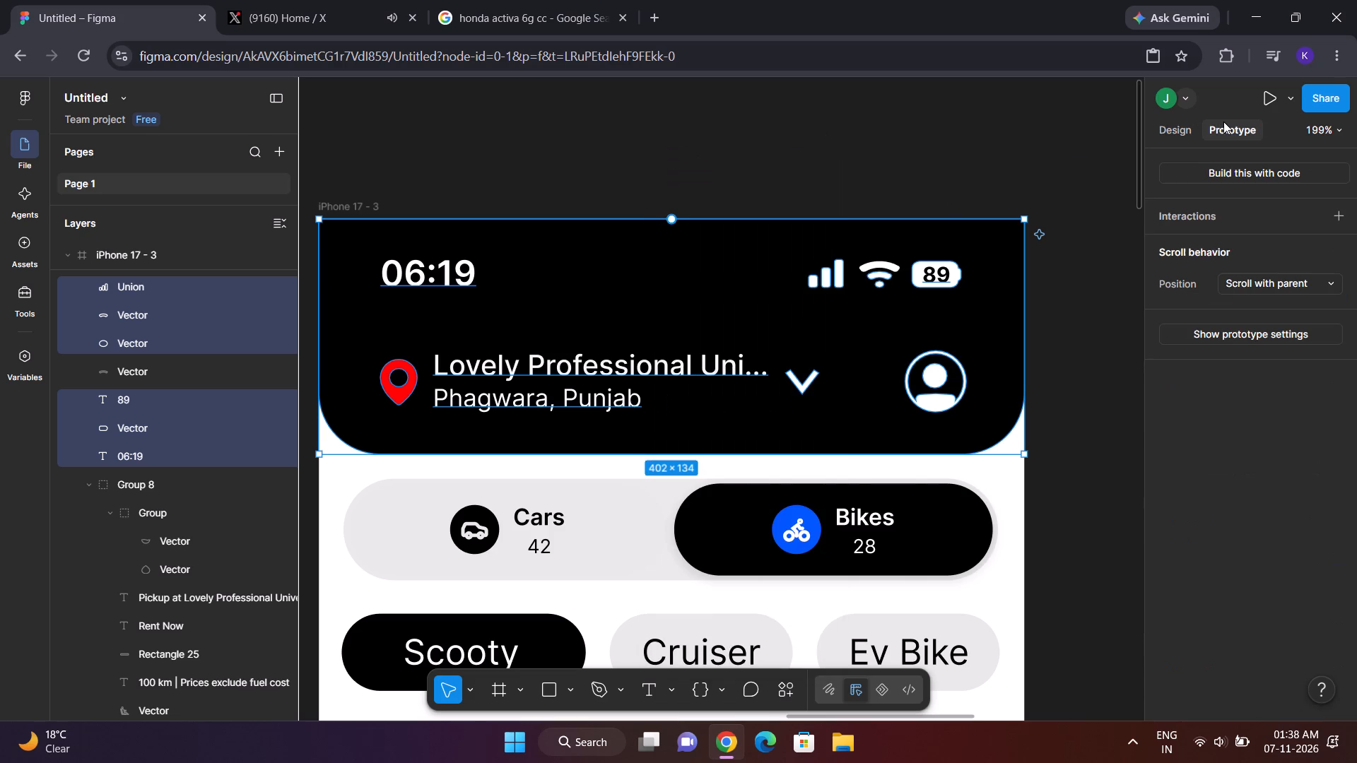
left_click(1283, 295)
left_click(1285, 292)
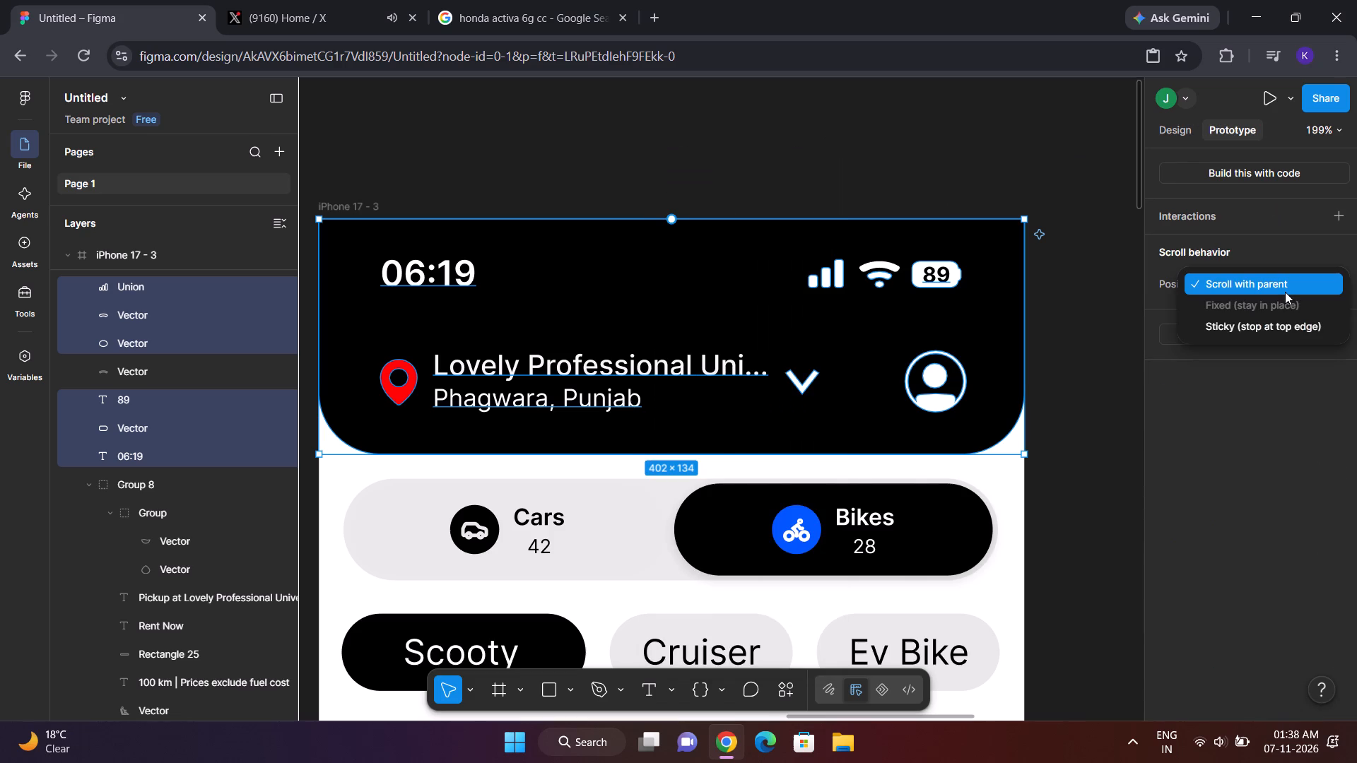
left_click(1291, 332)
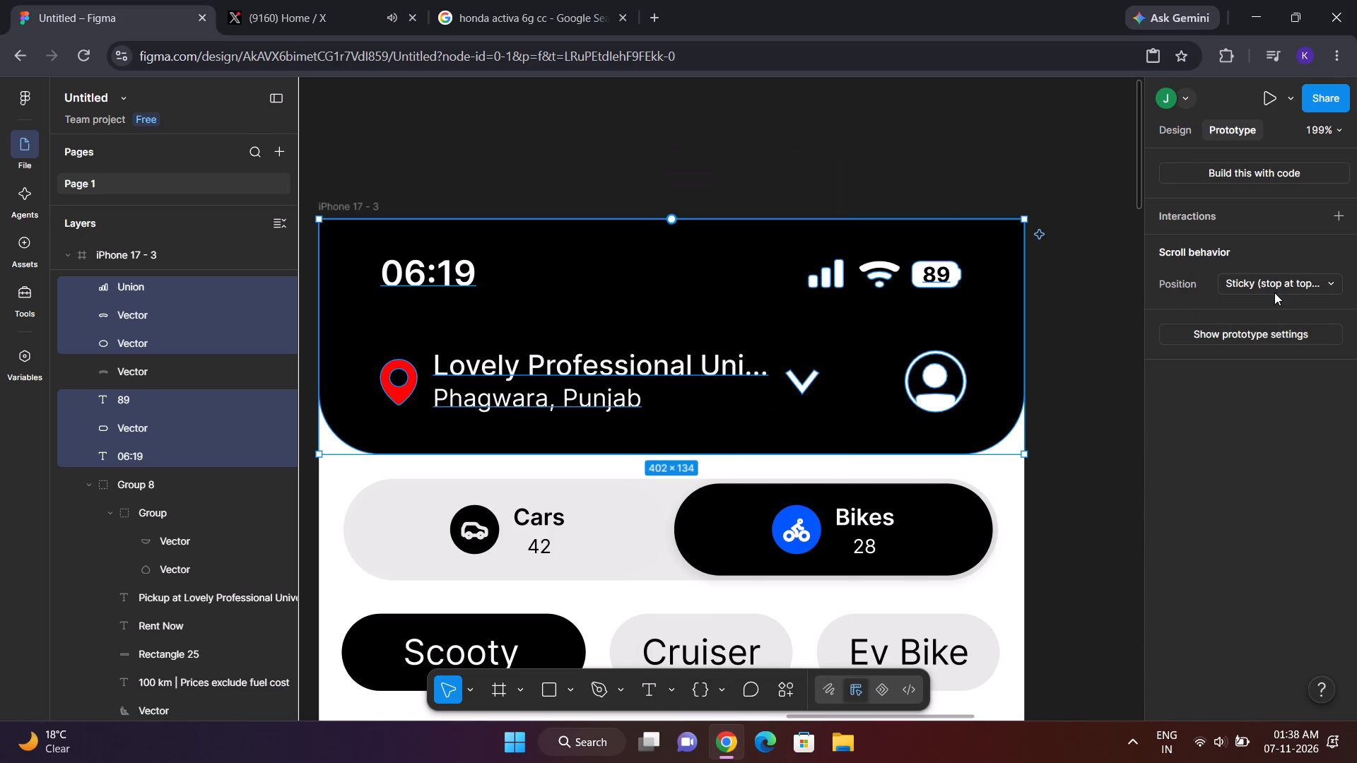
left_click(1274, 292)
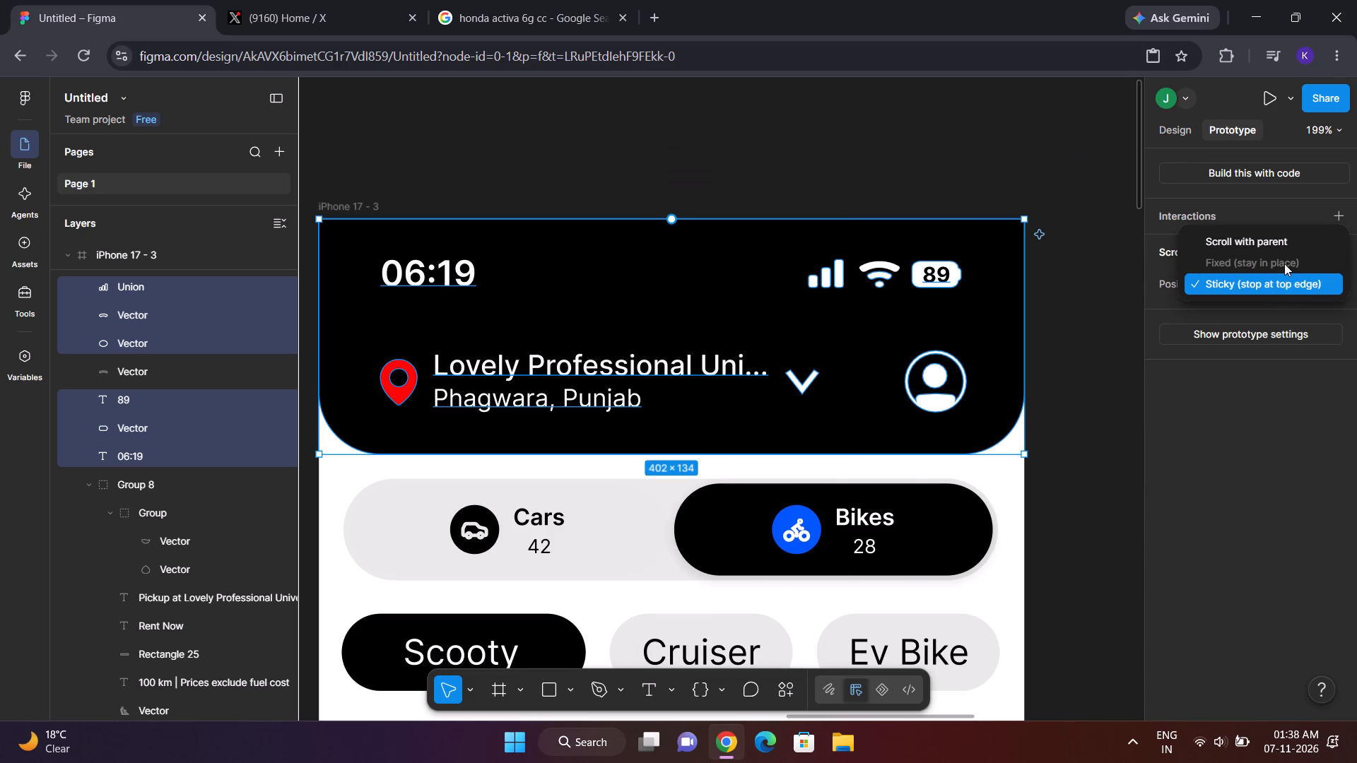
left_click(1283, 289)
Check the internet connection on the internet.lpu.in login page and in the Wi-Fi network list.
left_click(373, 0)
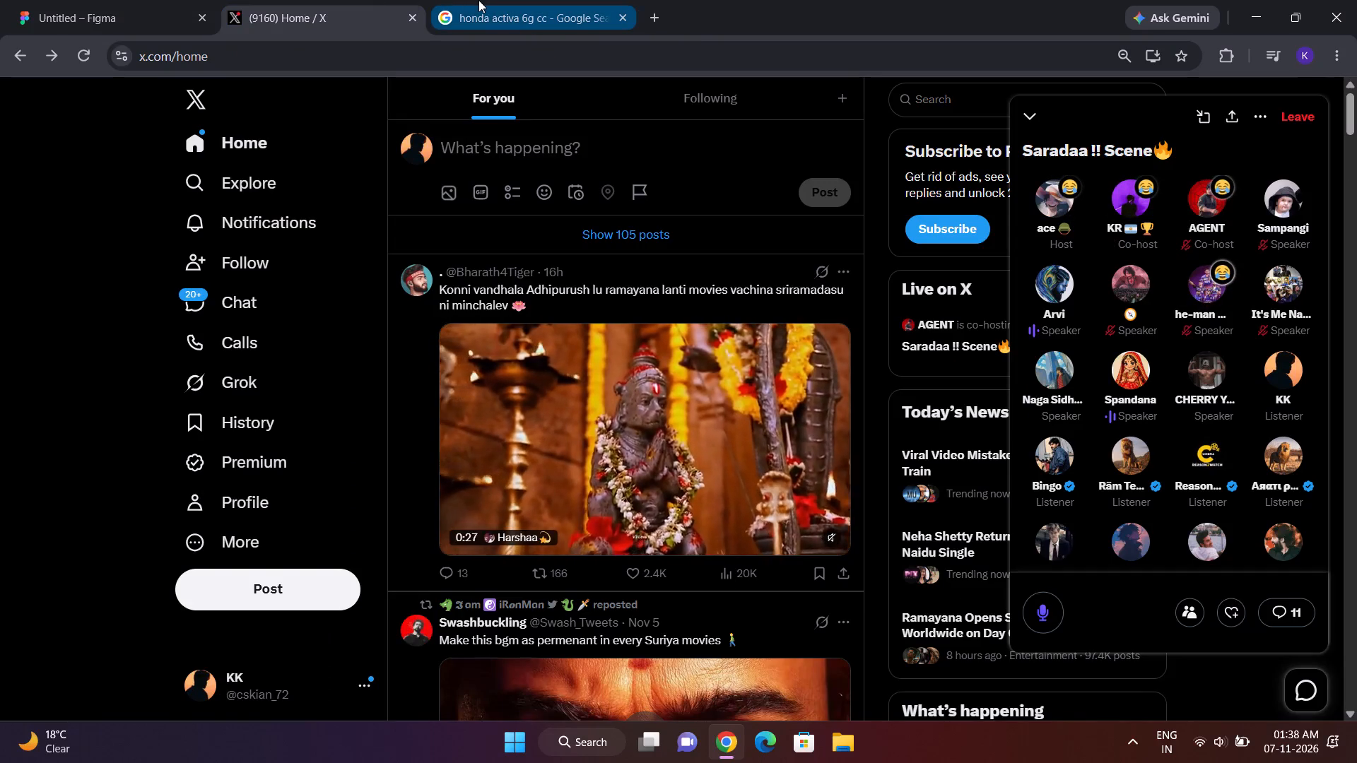
left_click(659, 0)
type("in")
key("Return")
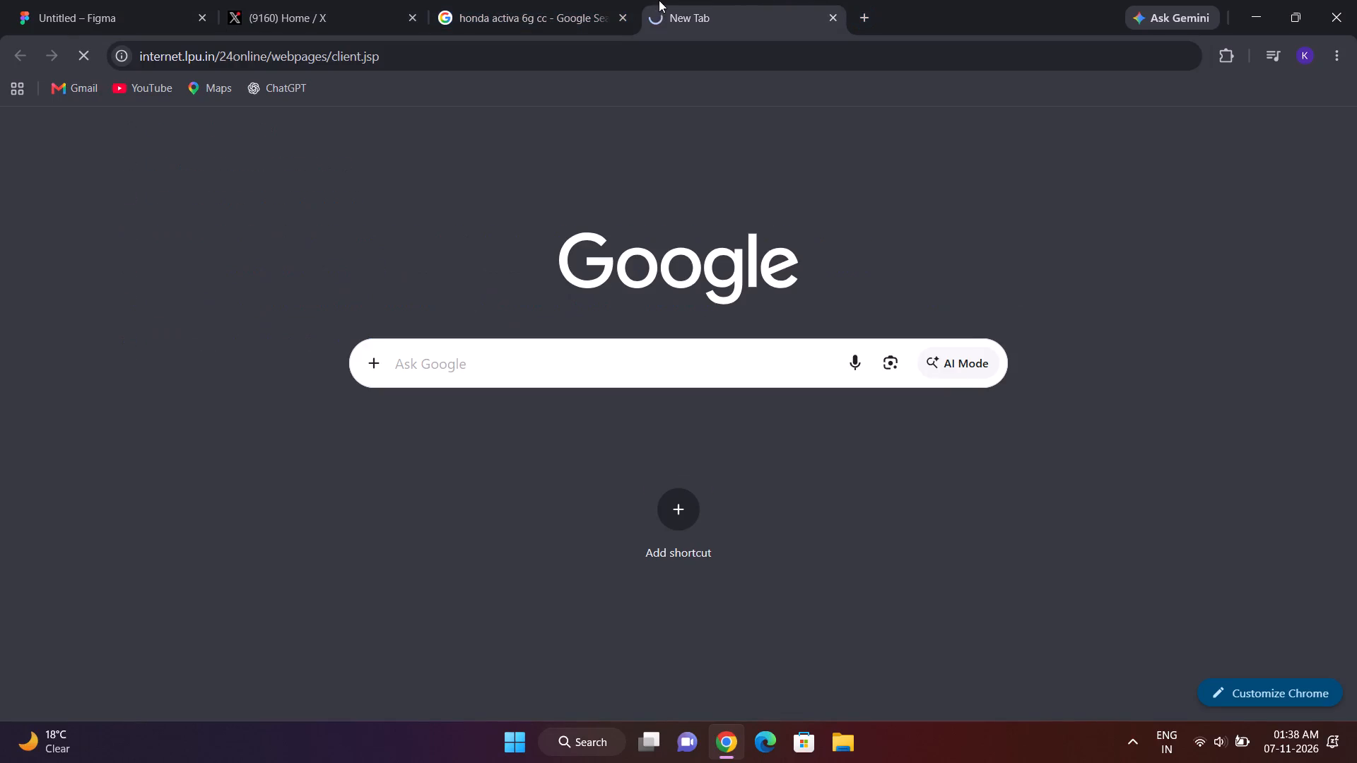
left_click(1240, 762)
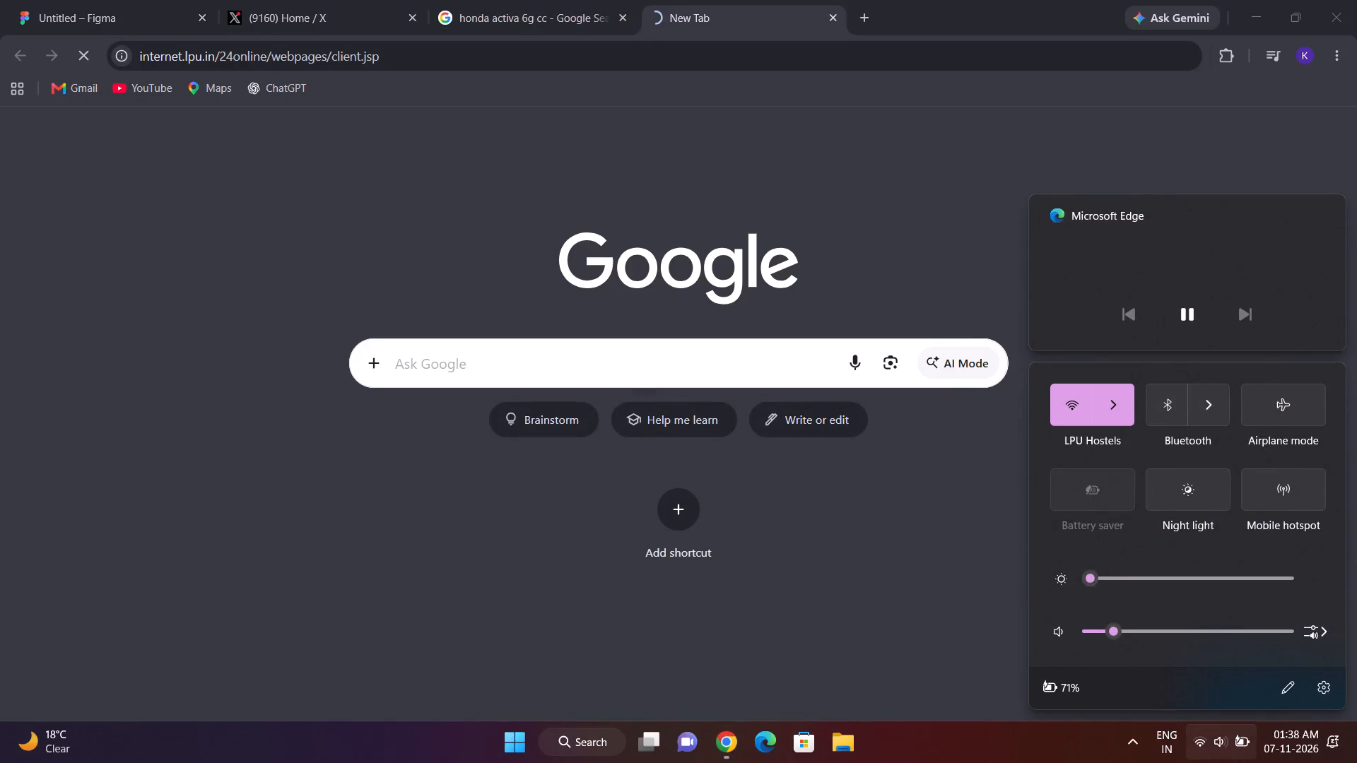
left_click(1110, 427)
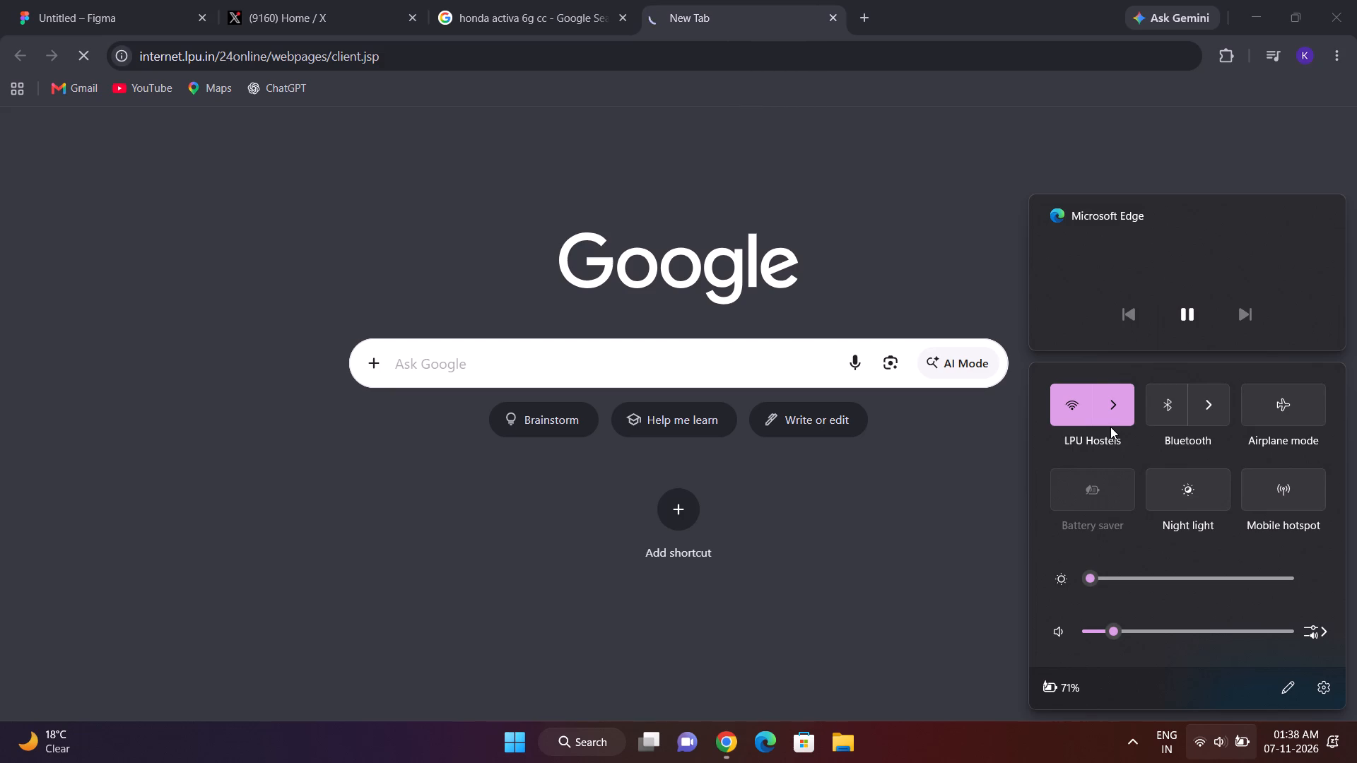
left_click(1117, 413)
scroll(1115, 613, "down", 4)
scroll(1115, 613, "up", 2)
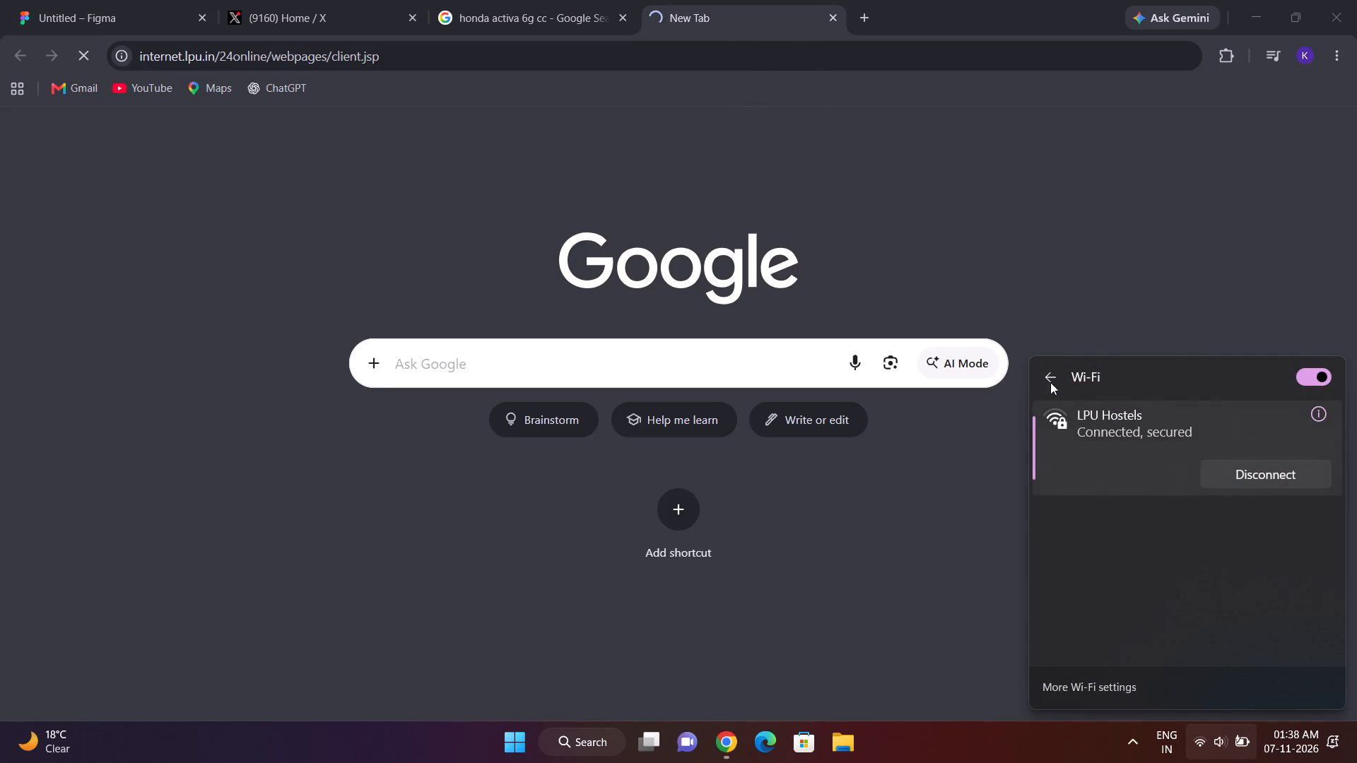
Close the honda activa 6g cc search page and return to the Figma design.
double_click(621, 14)
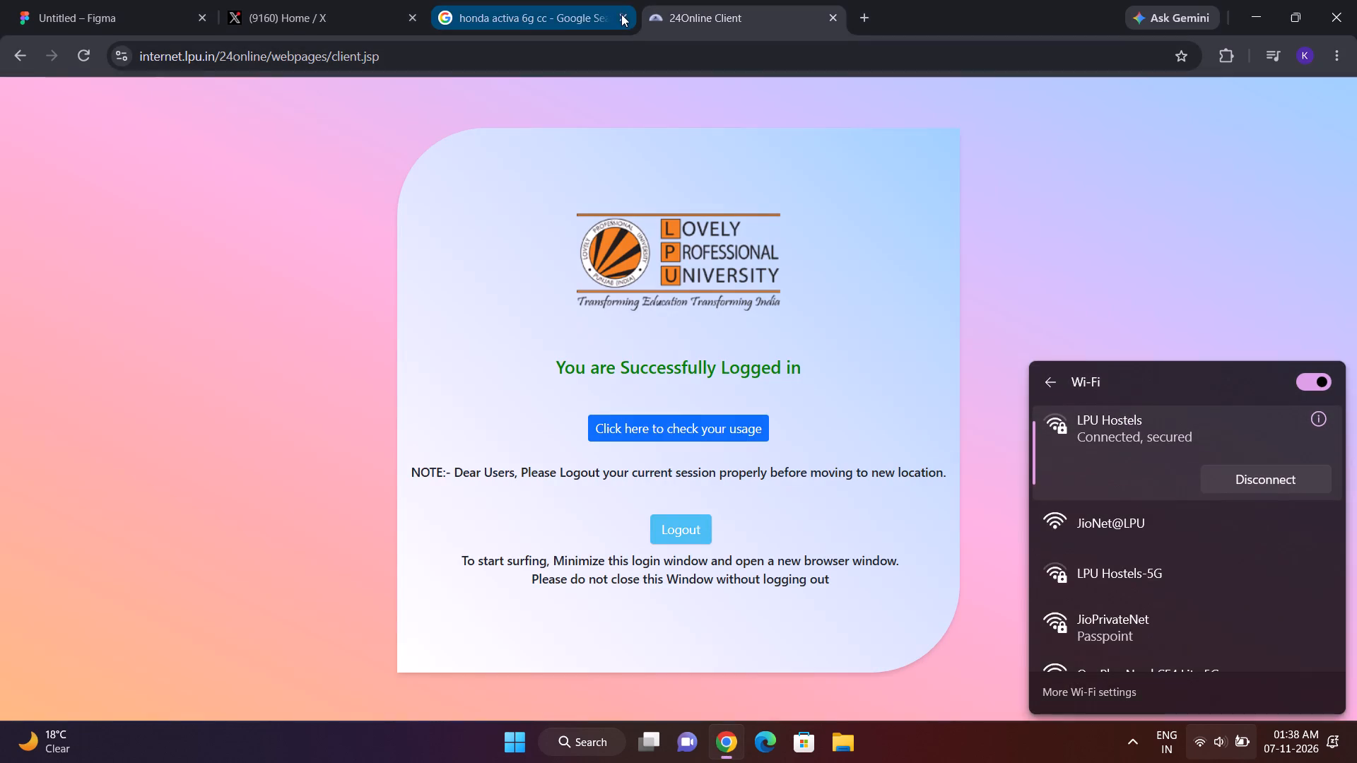
left_click(292, 0)
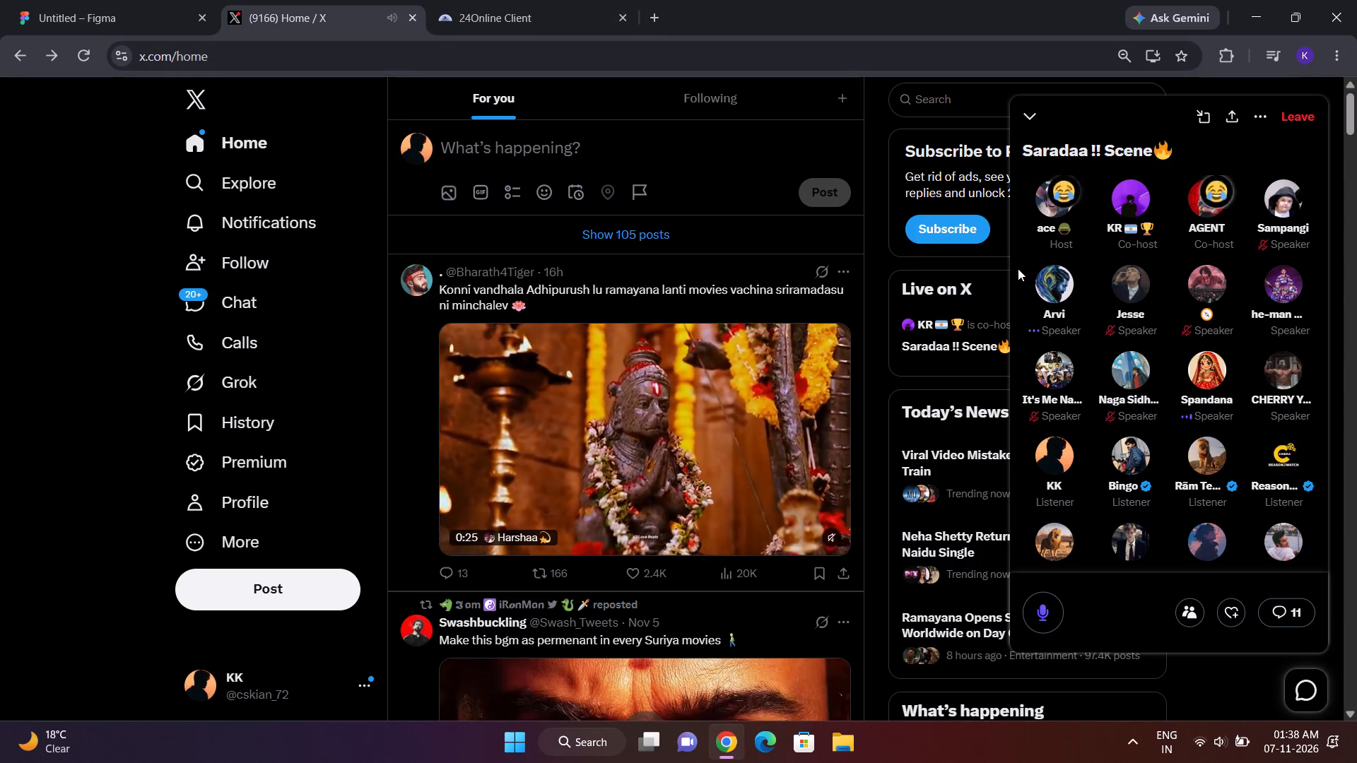
left_click(156, 0)
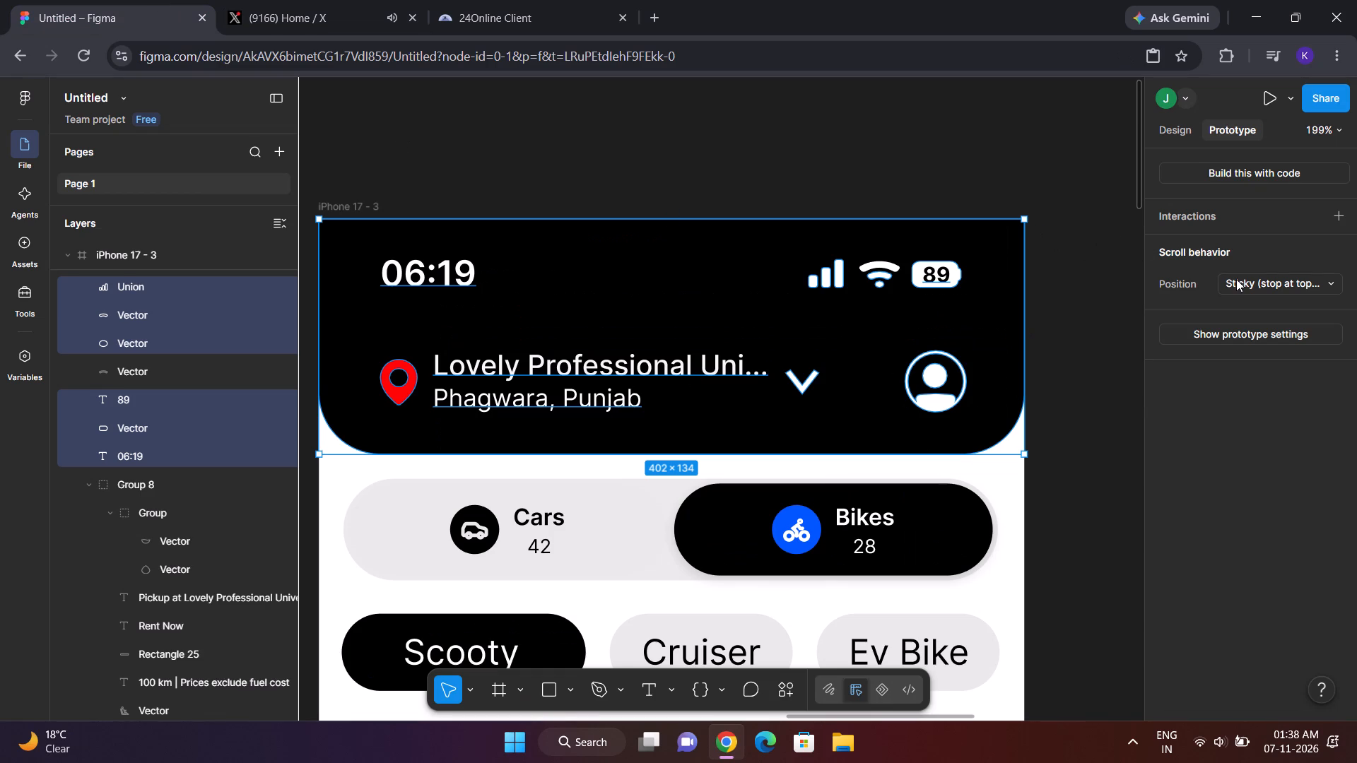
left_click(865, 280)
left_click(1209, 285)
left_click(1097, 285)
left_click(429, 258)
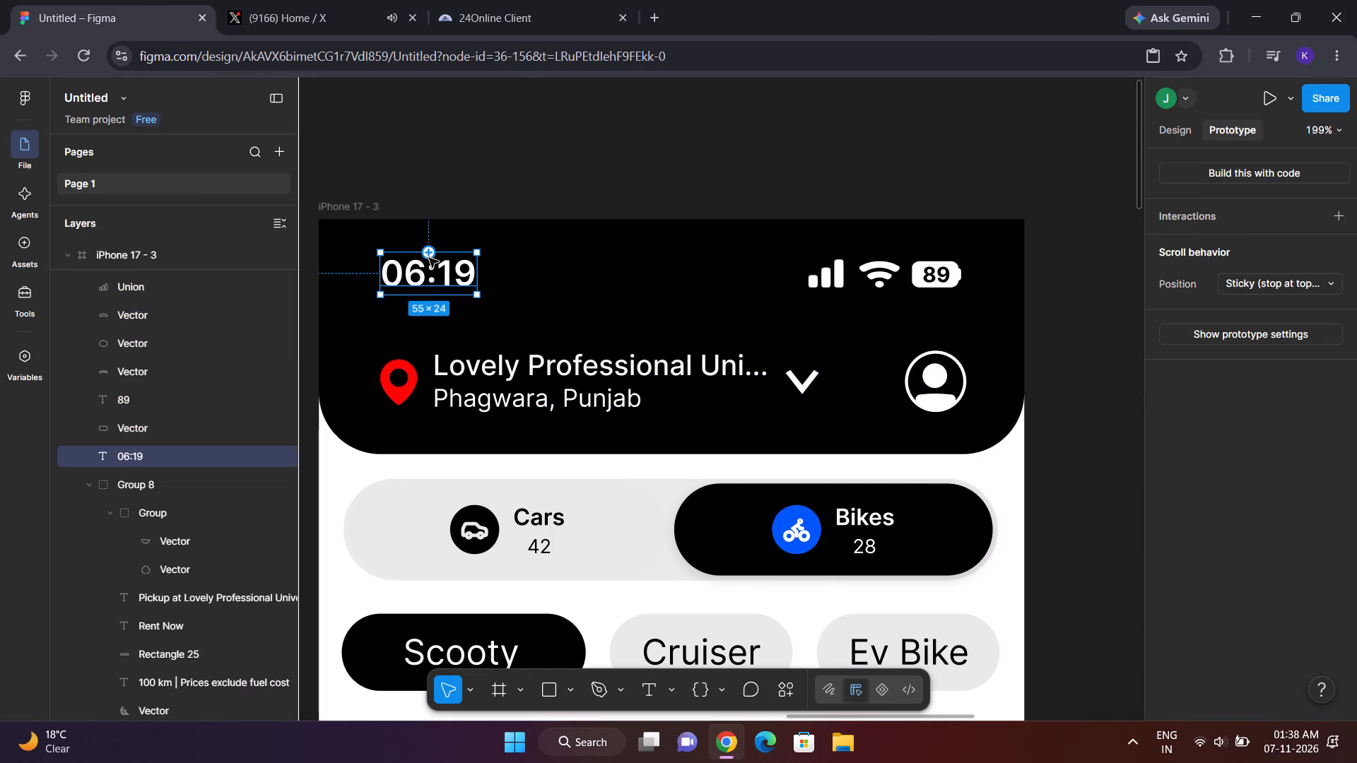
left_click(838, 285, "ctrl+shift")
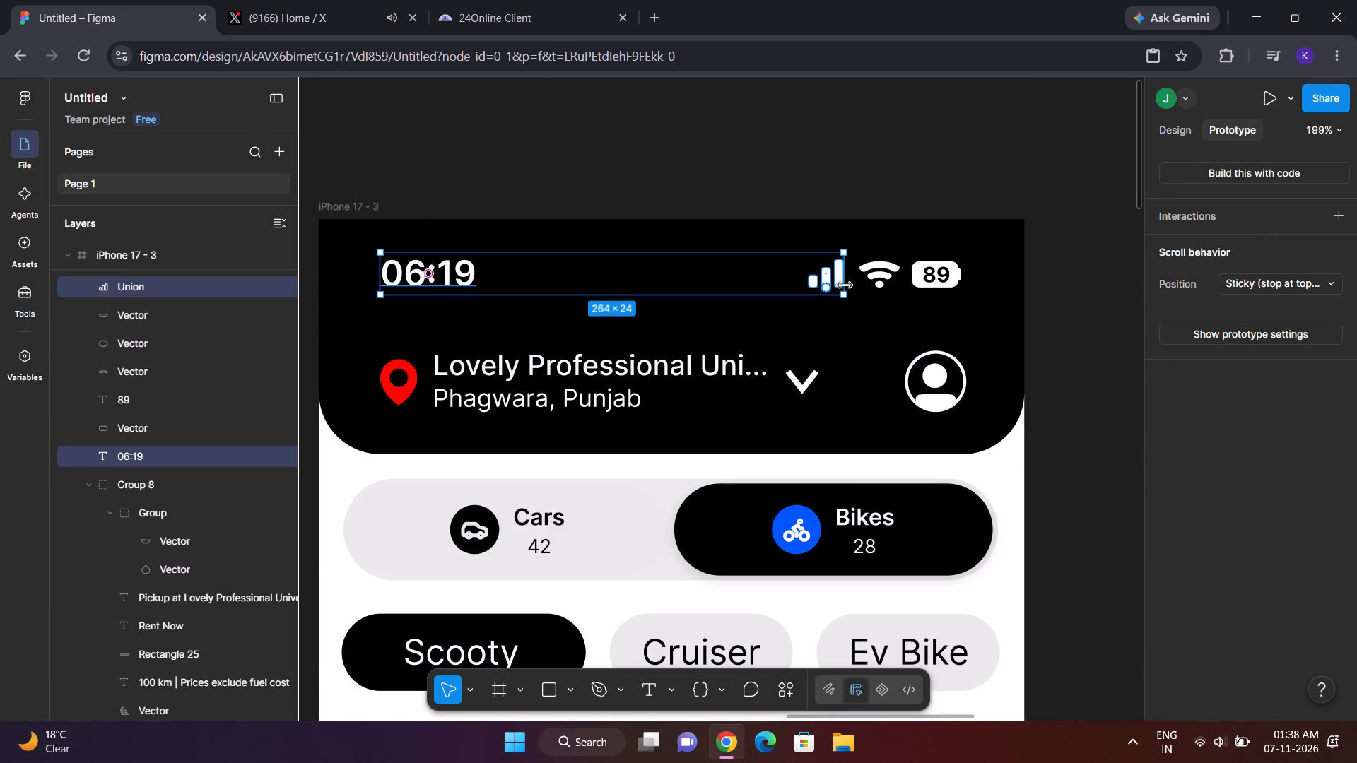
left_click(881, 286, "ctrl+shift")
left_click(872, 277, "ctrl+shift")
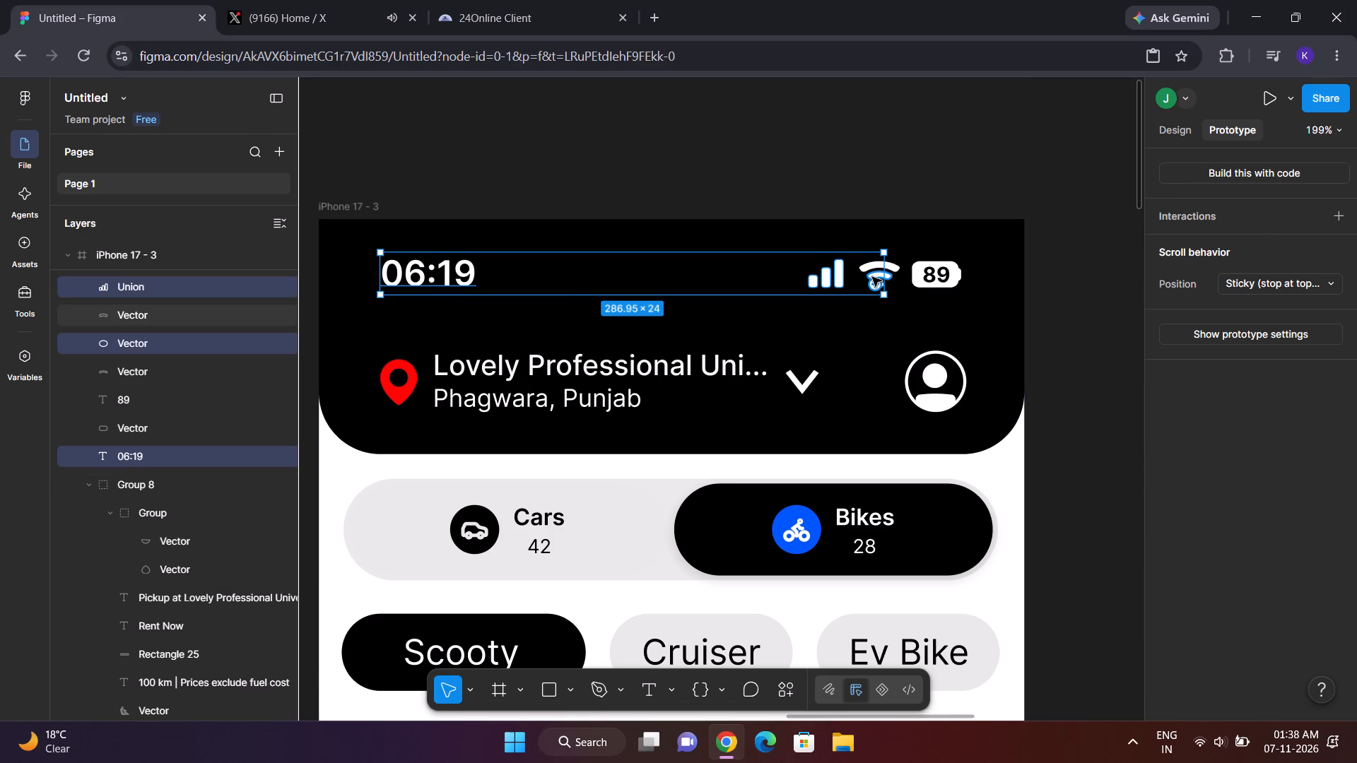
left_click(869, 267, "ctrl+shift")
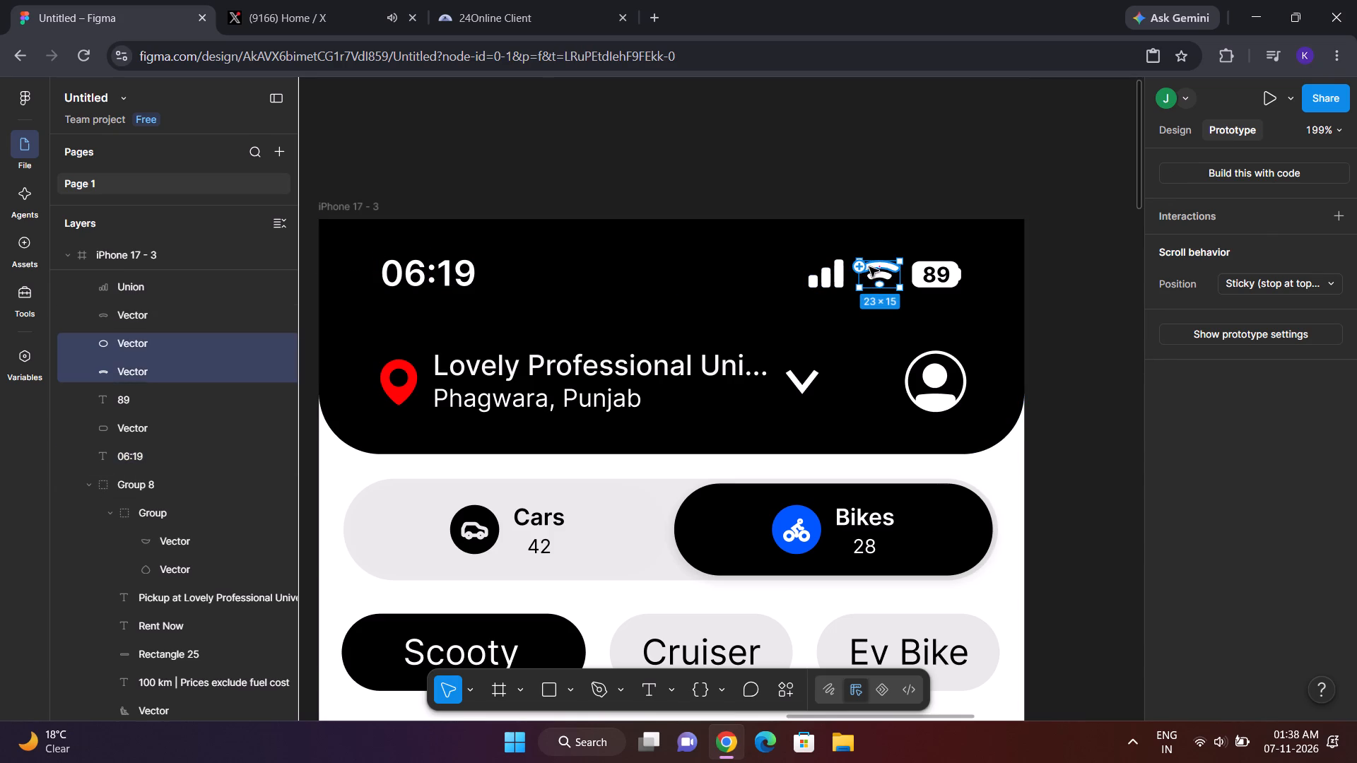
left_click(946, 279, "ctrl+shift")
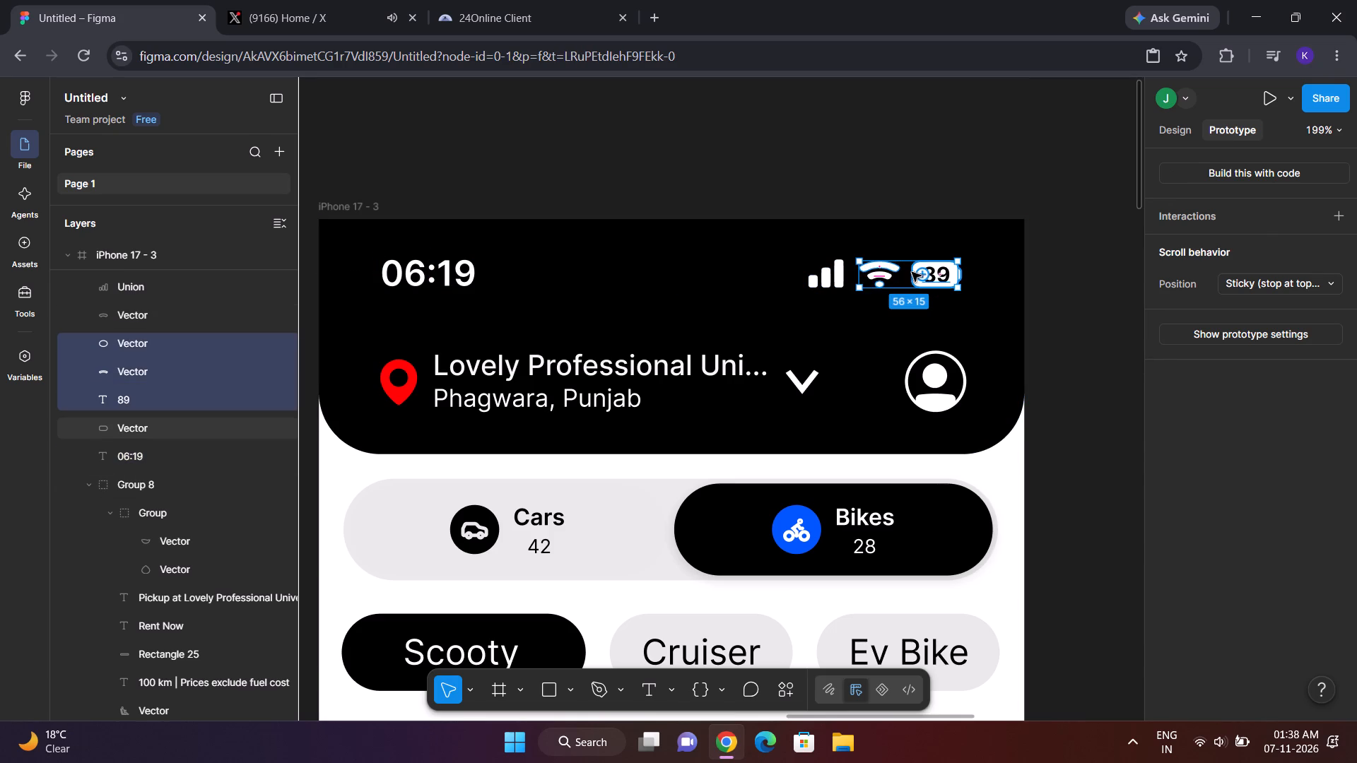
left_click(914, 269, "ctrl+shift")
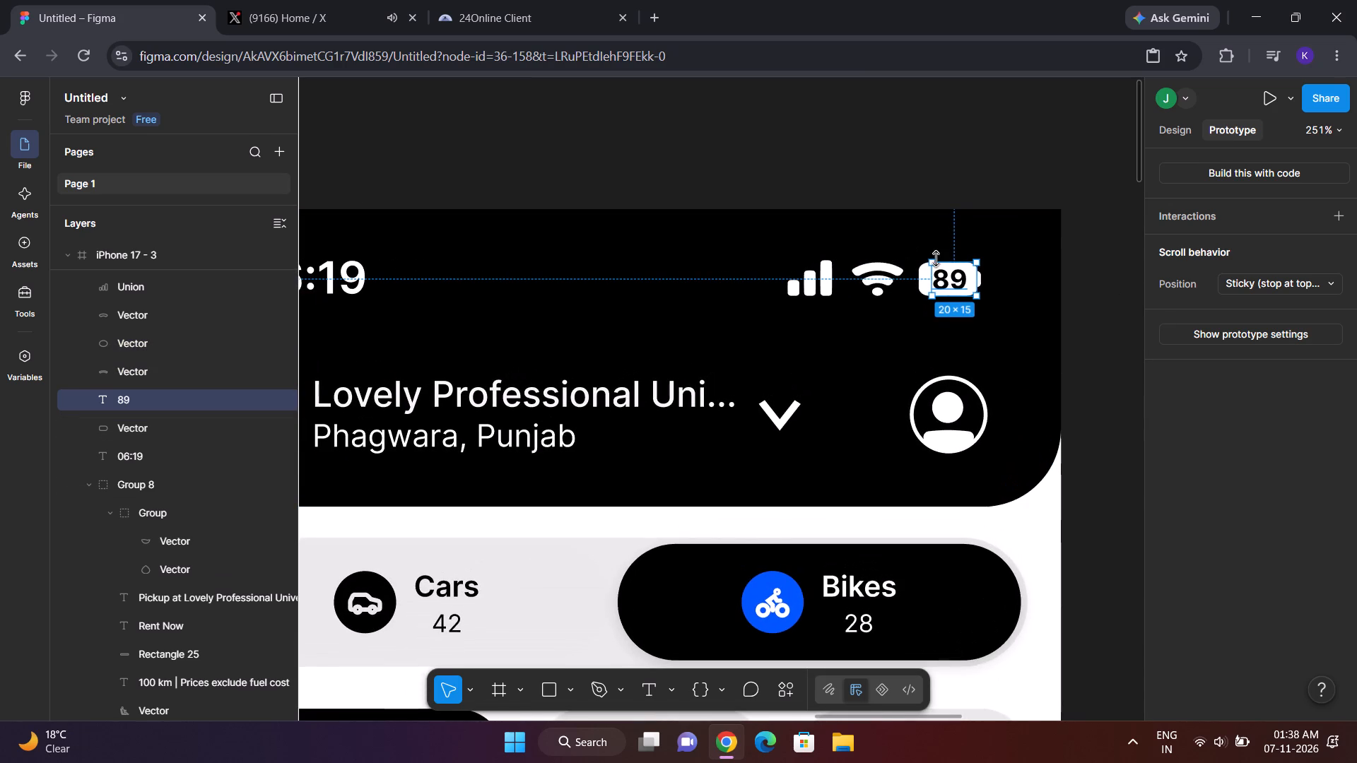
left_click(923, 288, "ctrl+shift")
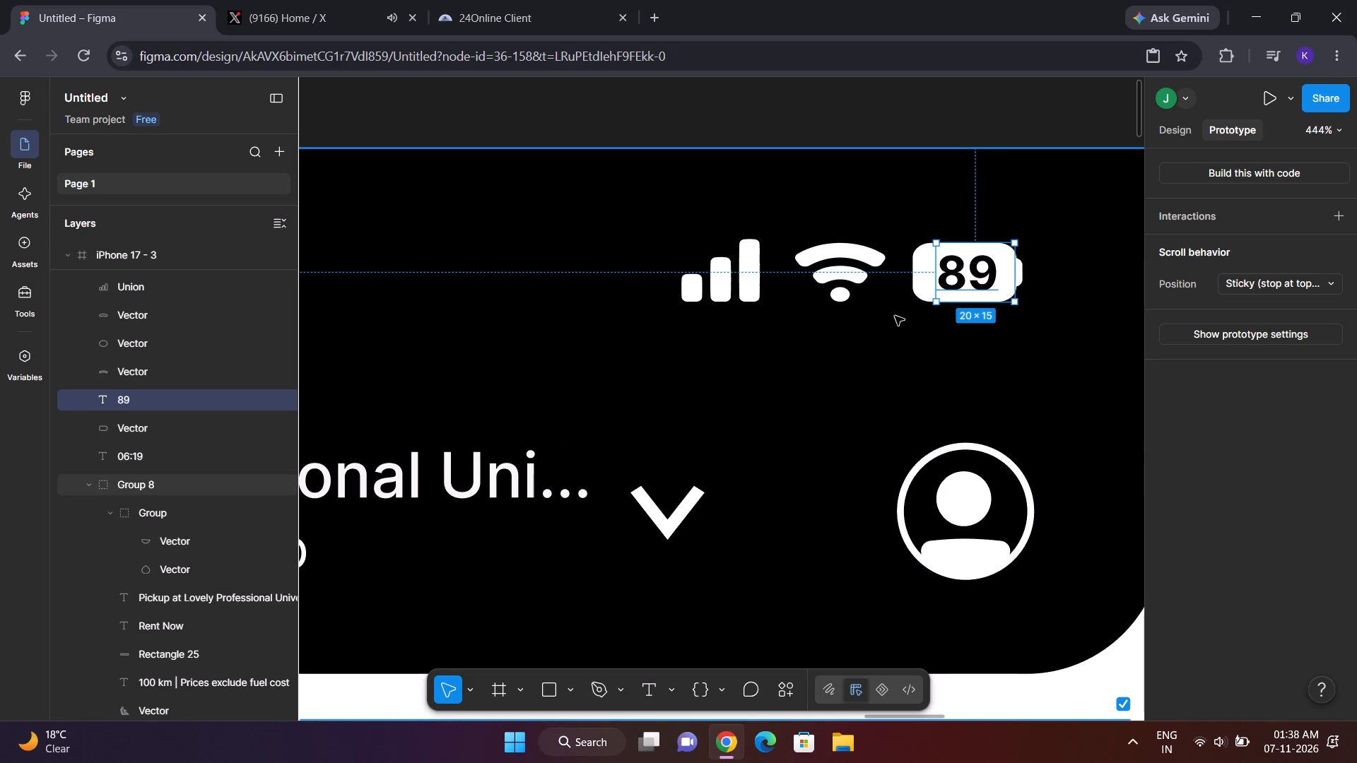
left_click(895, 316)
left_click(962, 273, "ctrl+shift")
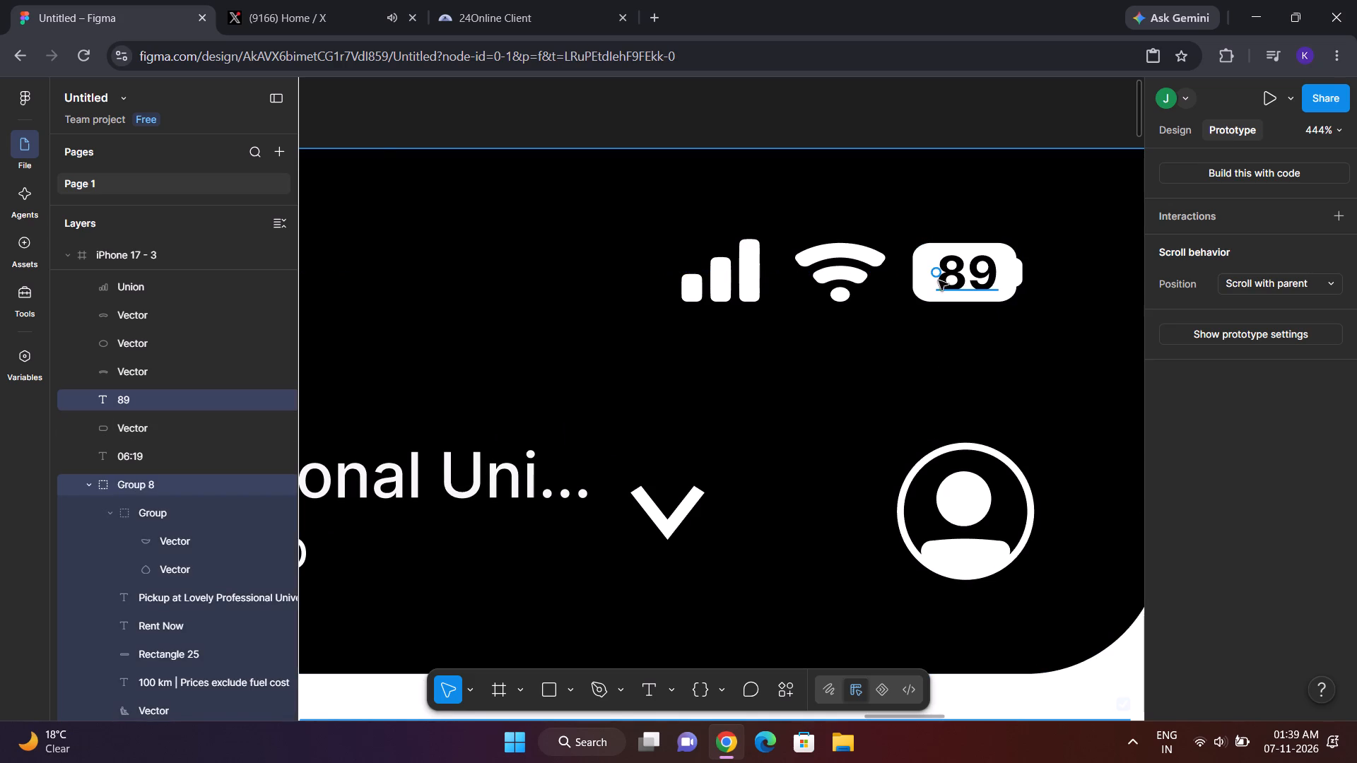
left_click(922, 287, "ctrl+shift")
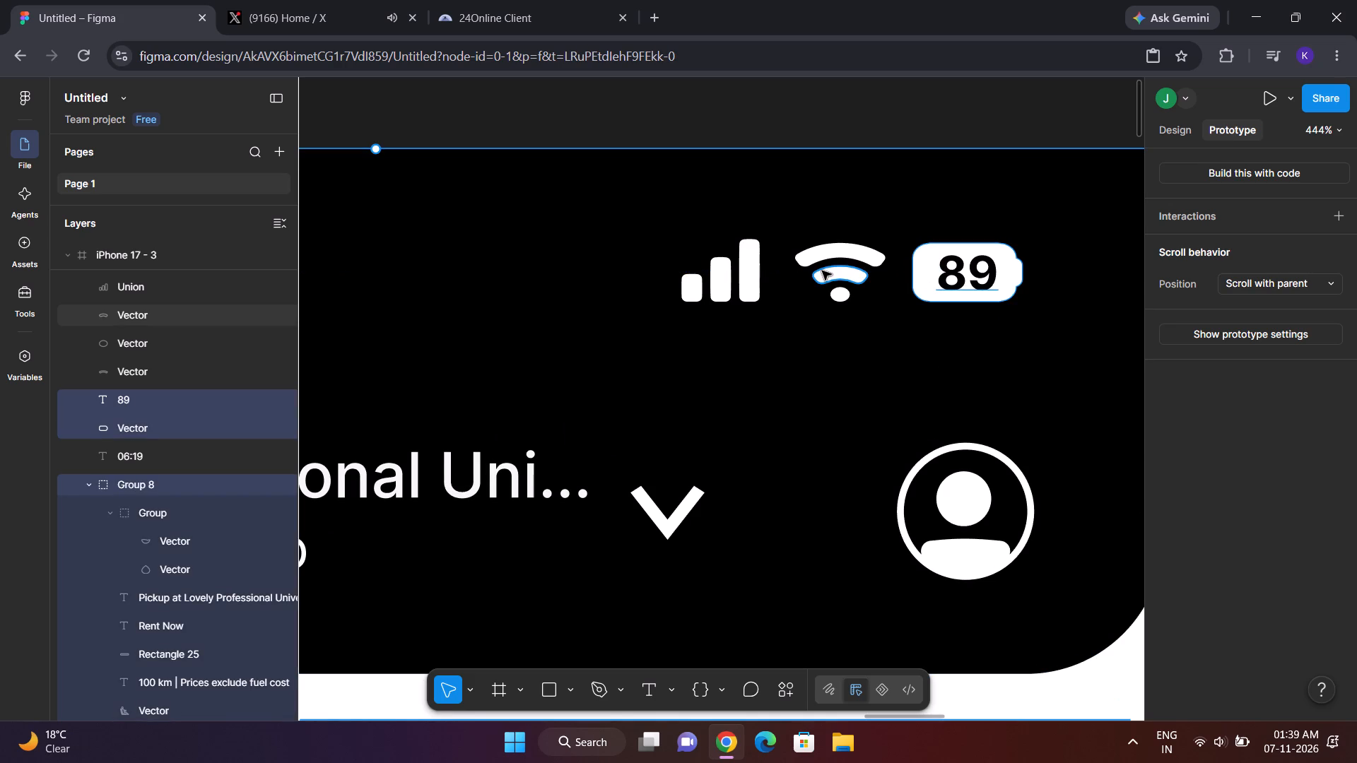
Set the scroll position of the 06:19 time, signal, Wi-Fi and 89 battery elements in iPhone 17 - 3 to Fixed (stay in place).
left_click(826, 271, "ctrl+shift")
left_click(834, 292, "ctrl+shift")
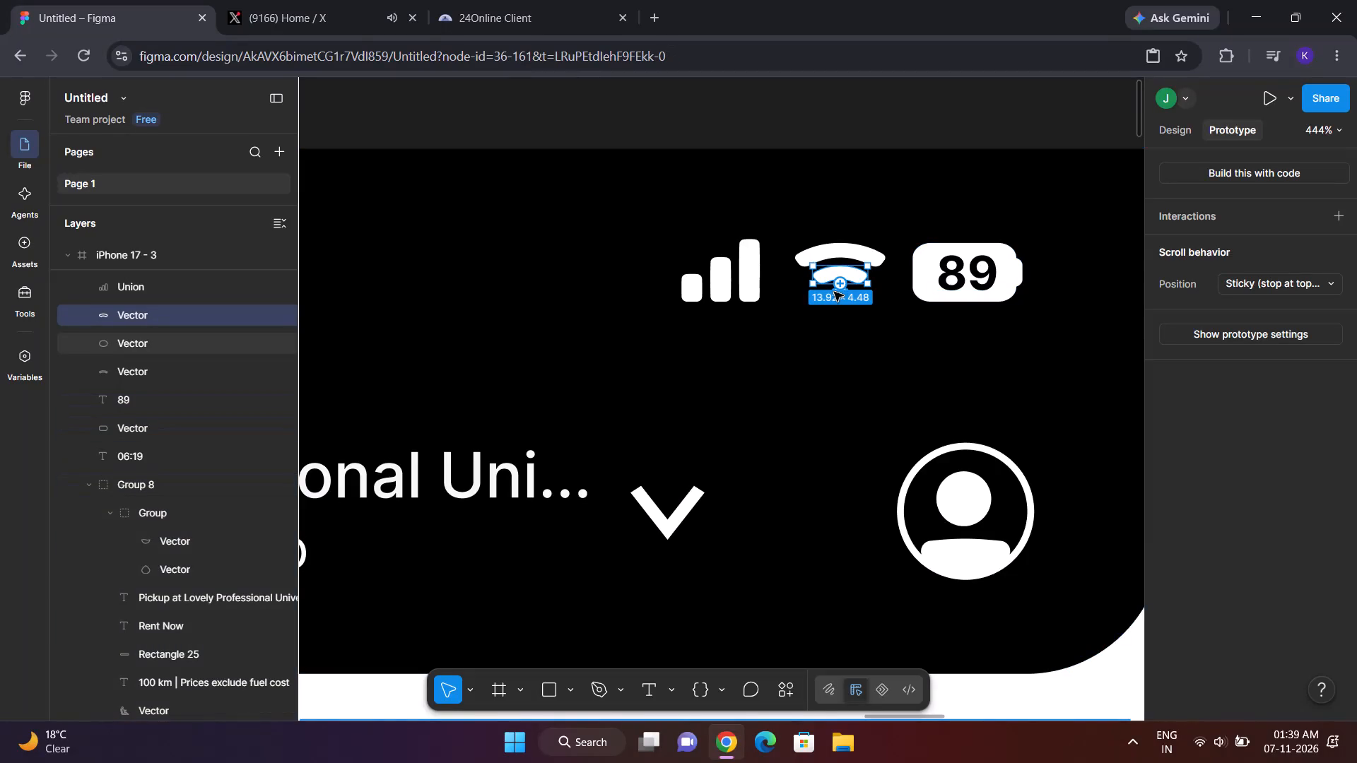
left_click(854, 244, "ctrl+shift")
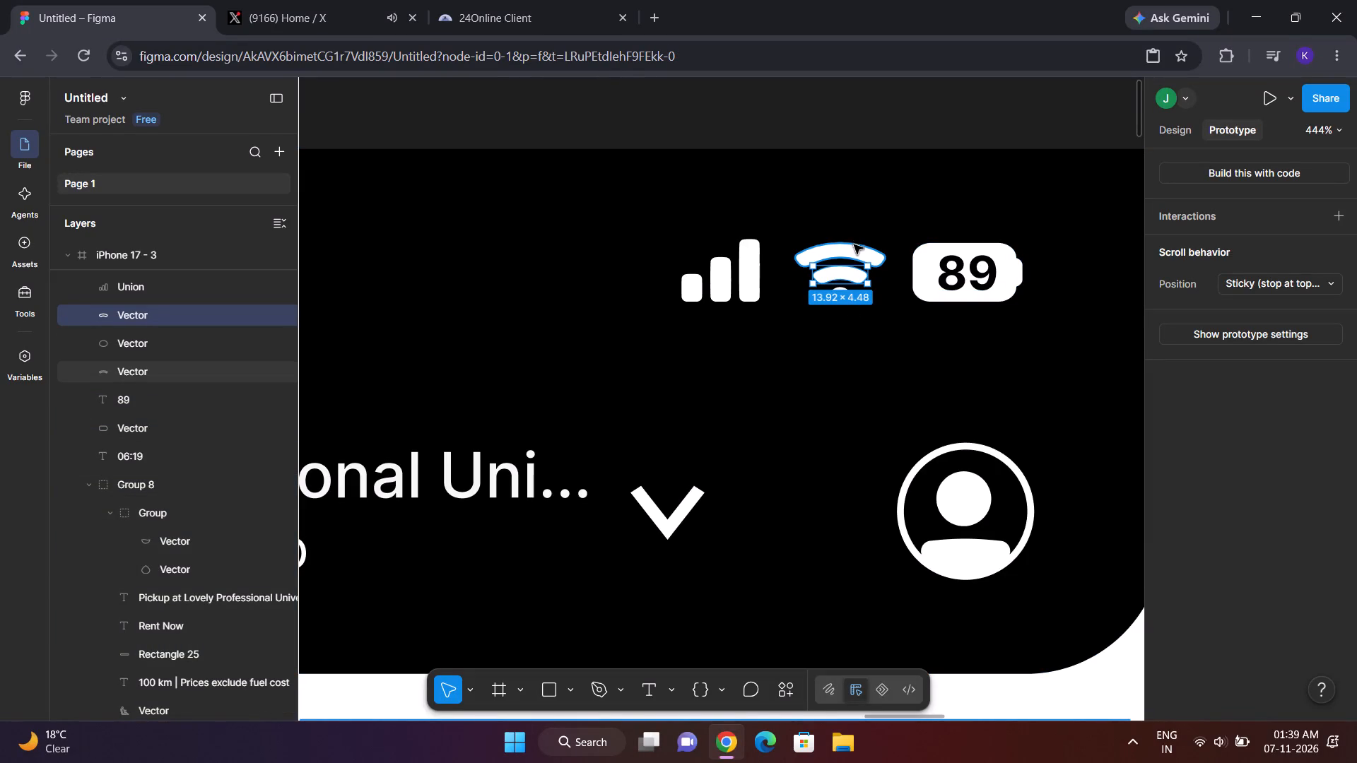
left_click(842, 297, "ctrl+shift")
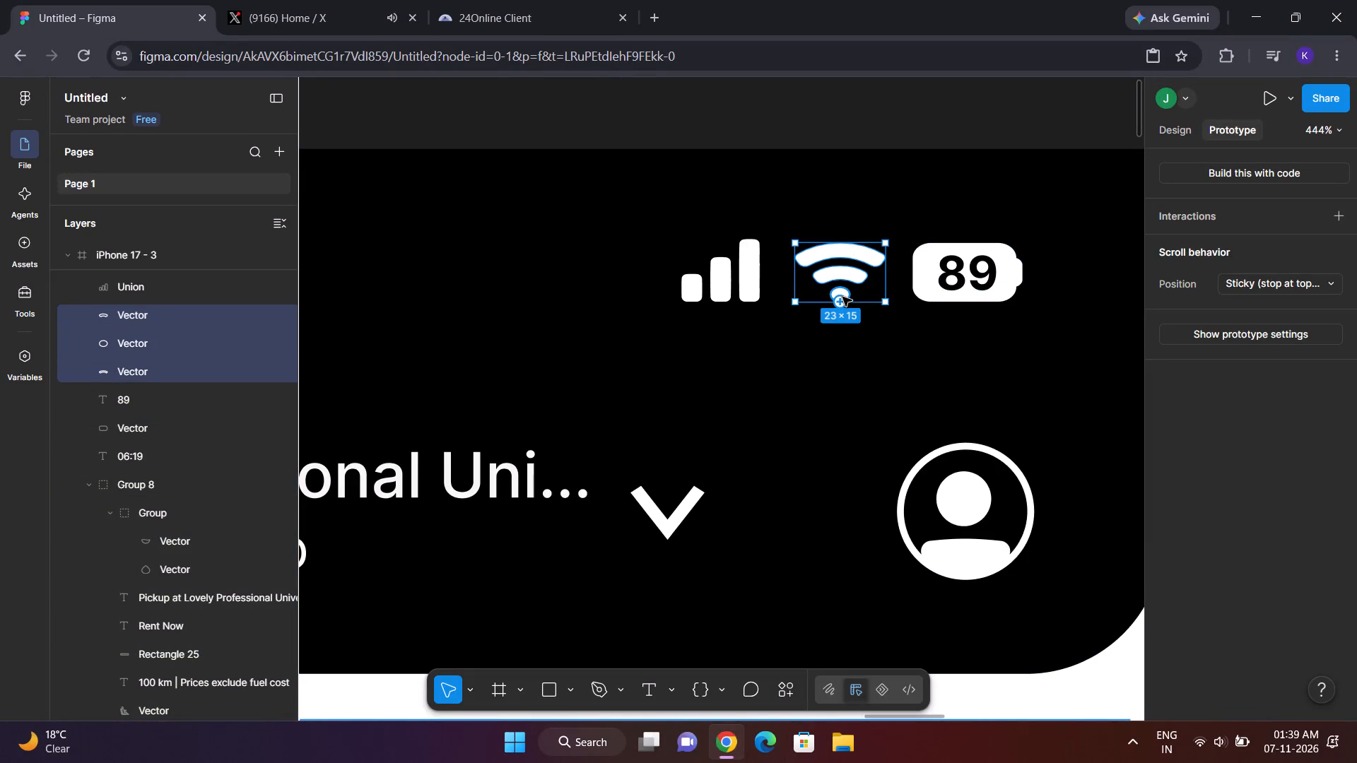
left_click(748, 281, "ctrl+shift")
scroll(748, 281, "right", 1, "ctrl+shift")
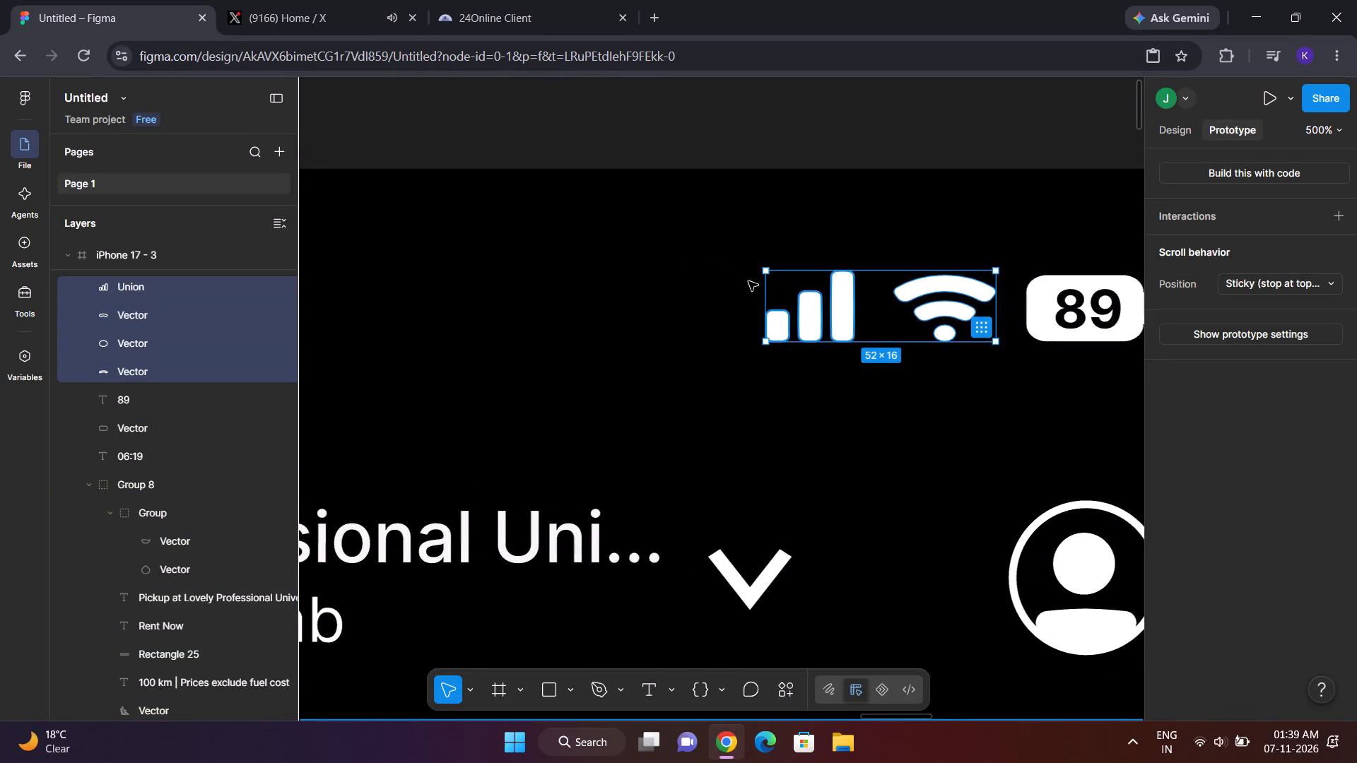
left_click(1095, 327, "ctrl+shift")
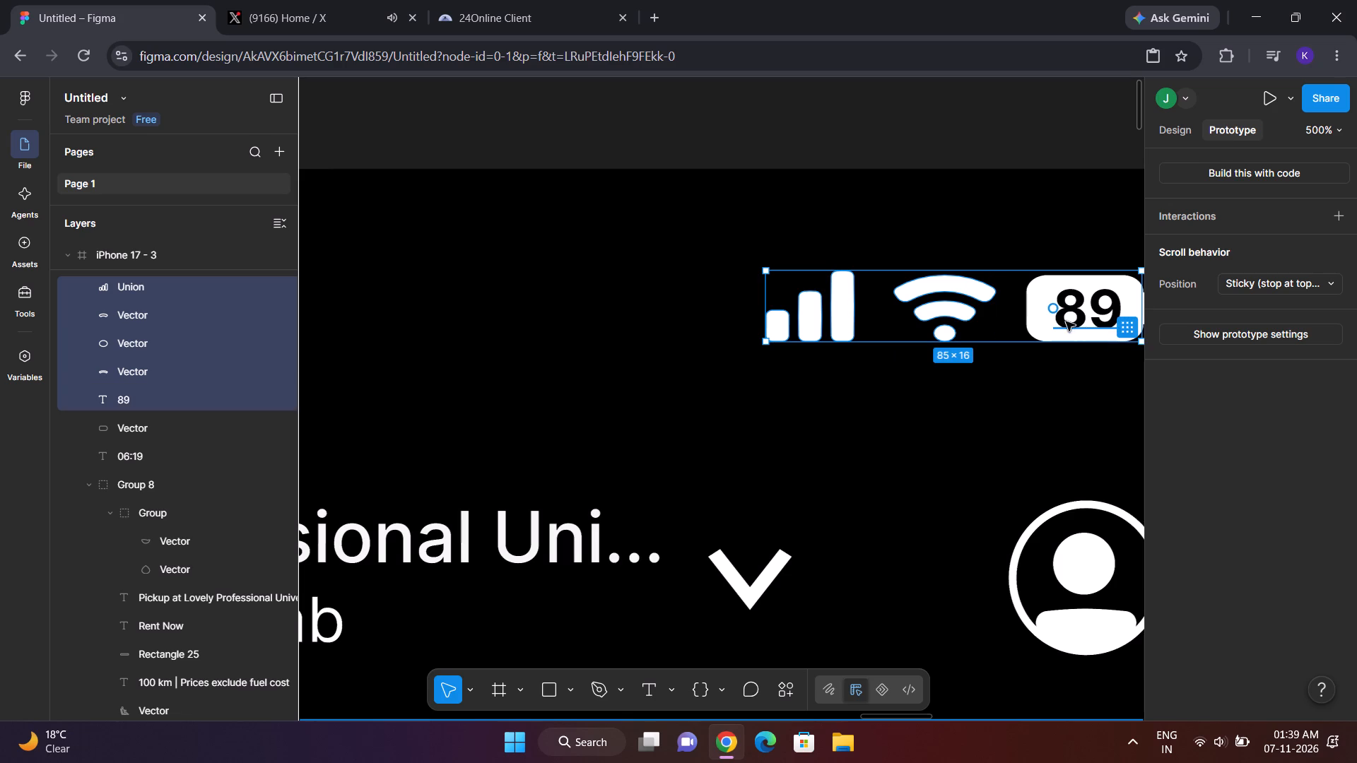
left_click(1041, 325, "ctrl+shift")
scroll(1041, 325, "right", 1)
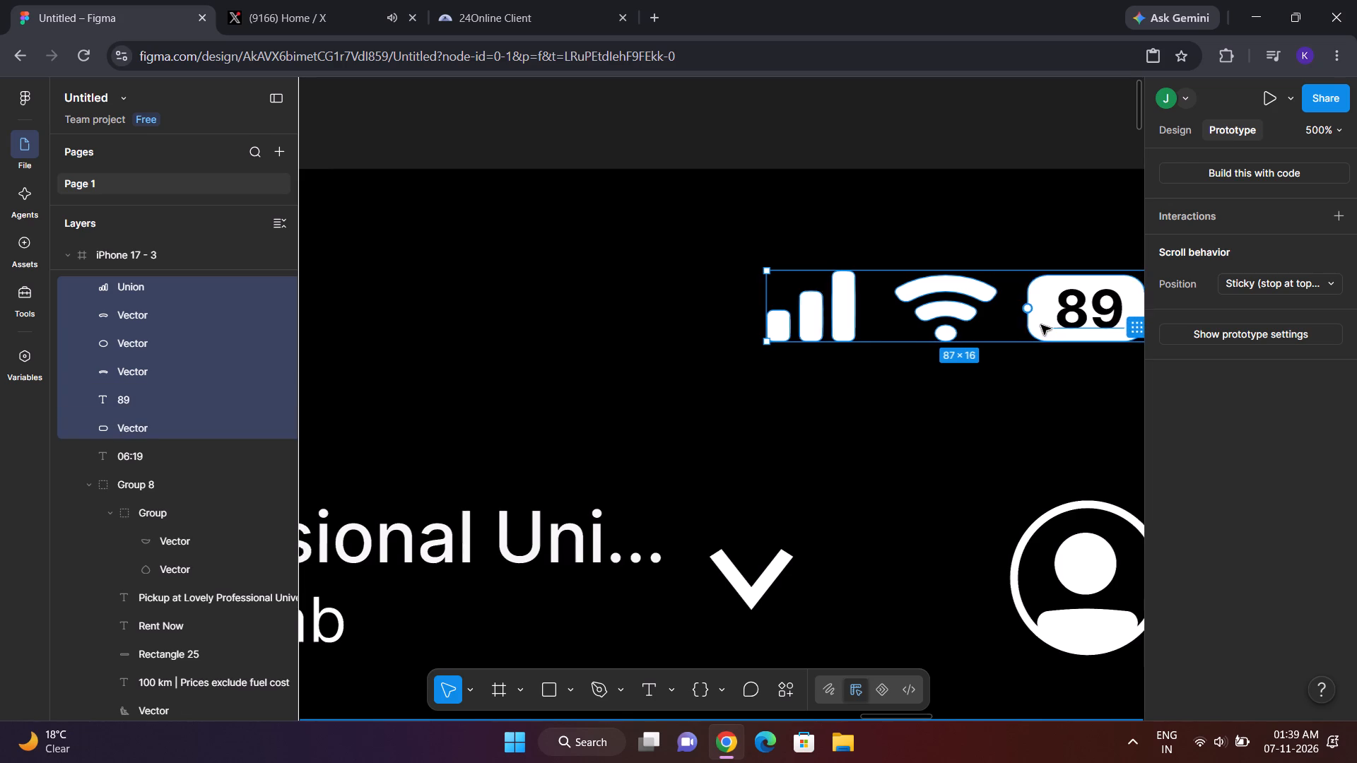
scroll(1041, 325, "right", 2)
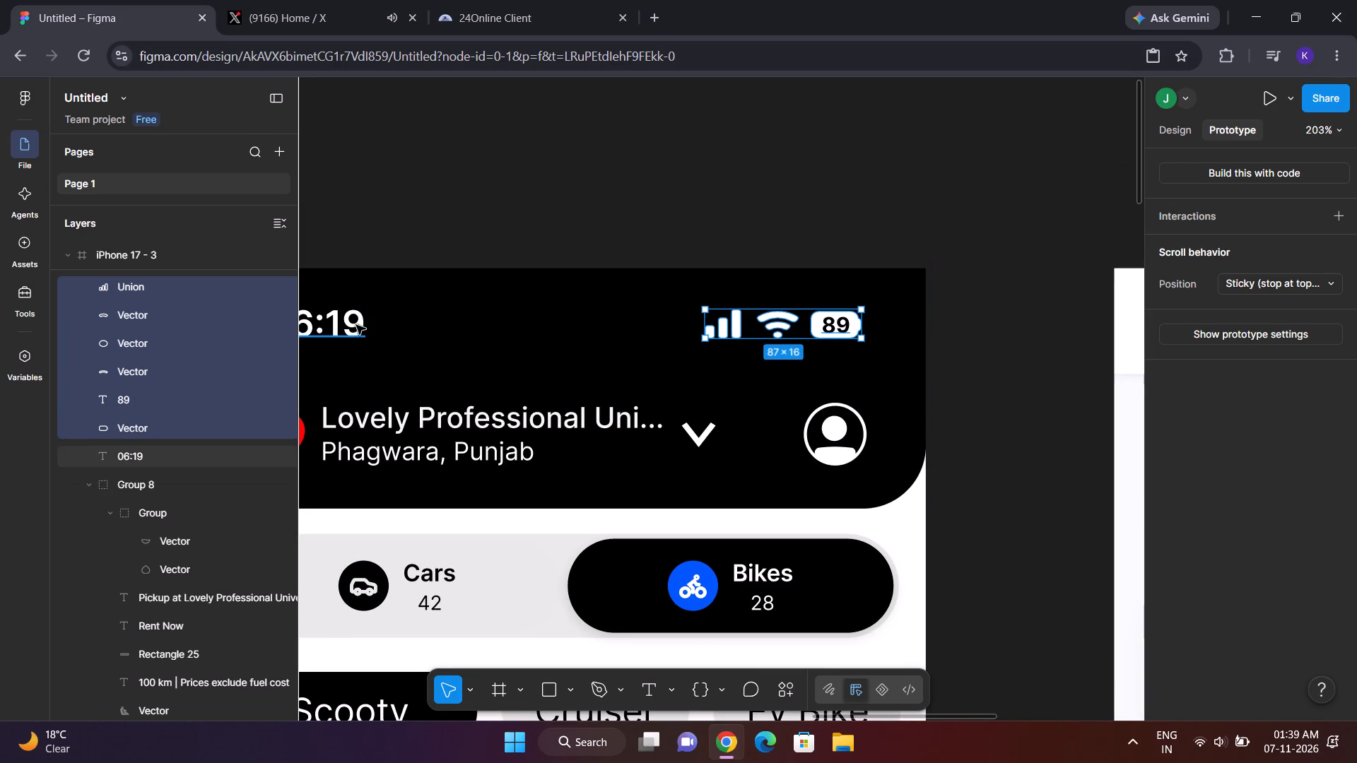
left_click(356, 325, "ctrl+shift")
scroll(498, 329, "right", 1)
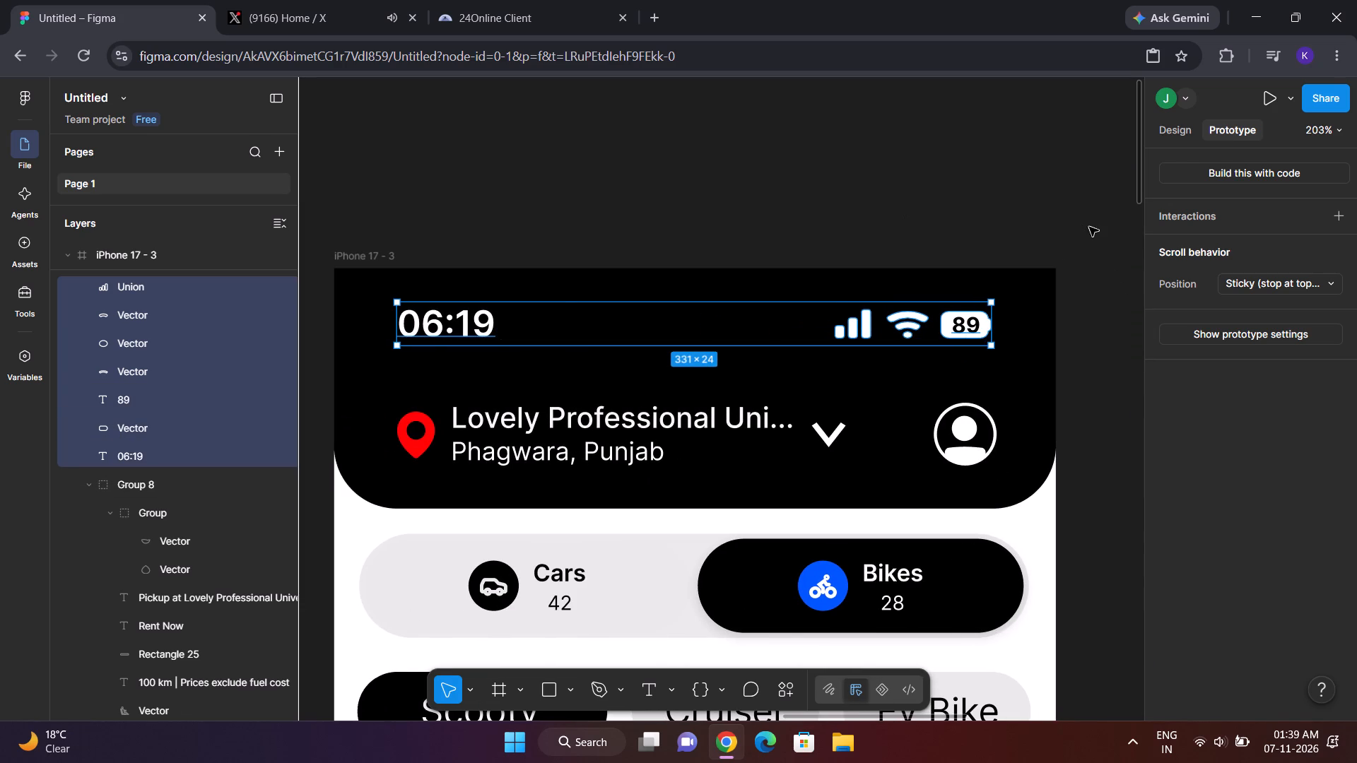
left_click(1276, 282)
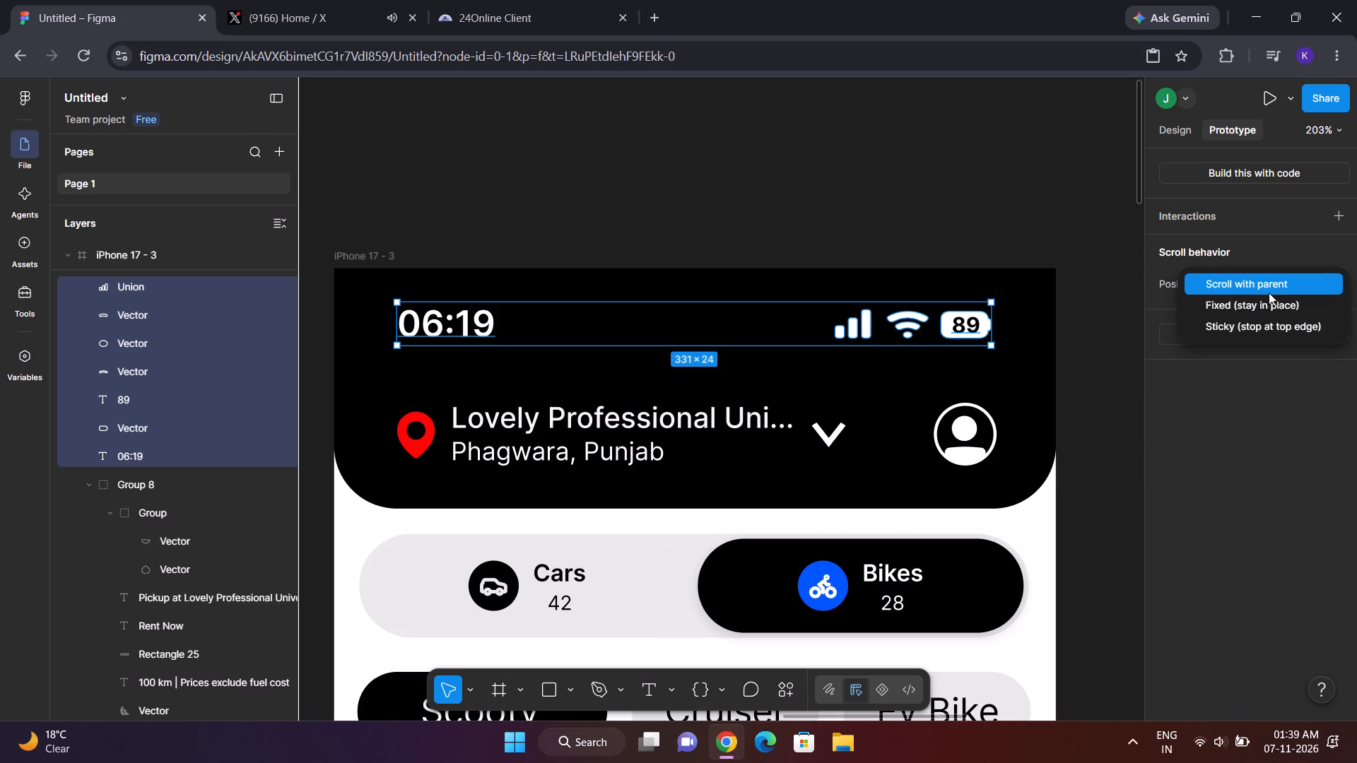
left_click(1269, 299)
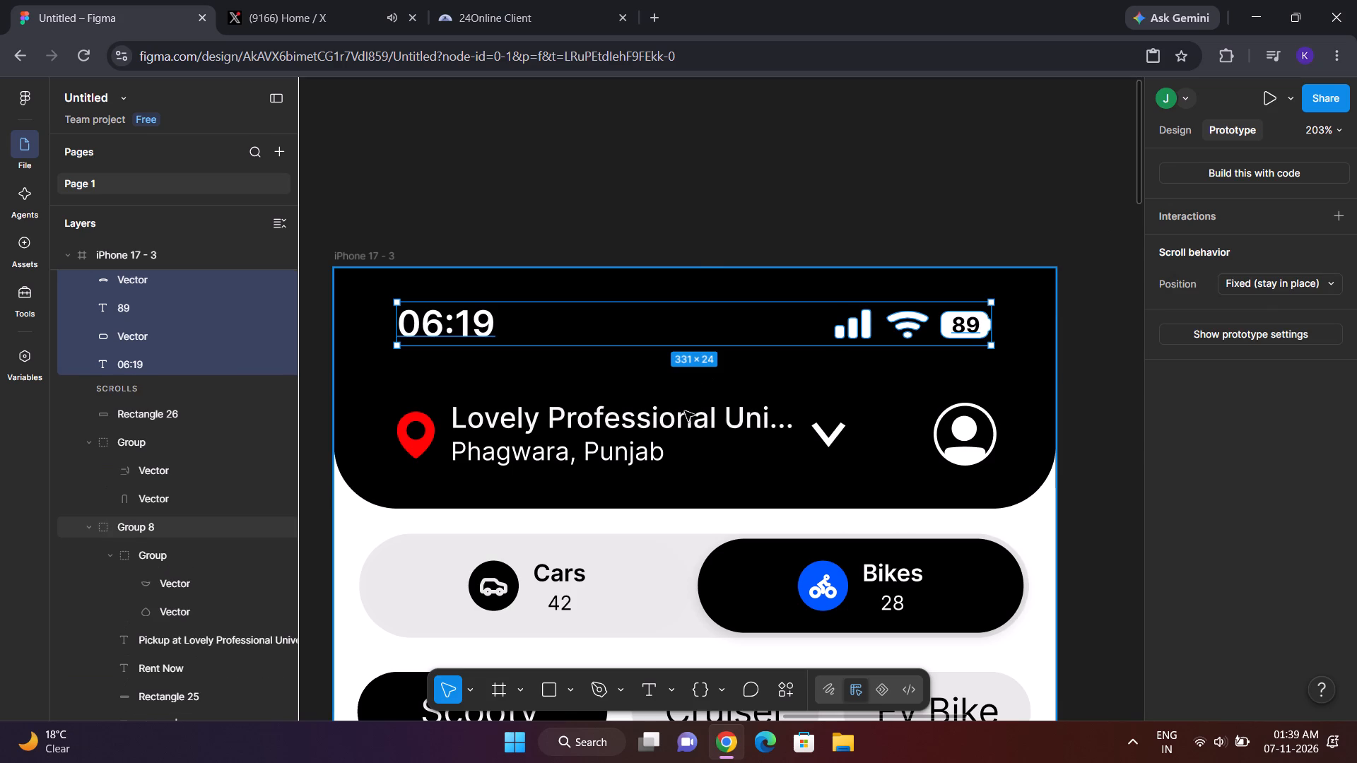
Select the black header background rectangle of iPhone 17 - 3.
left_click(685, 411)
left_click(685, 411)
double_click(670, 362)
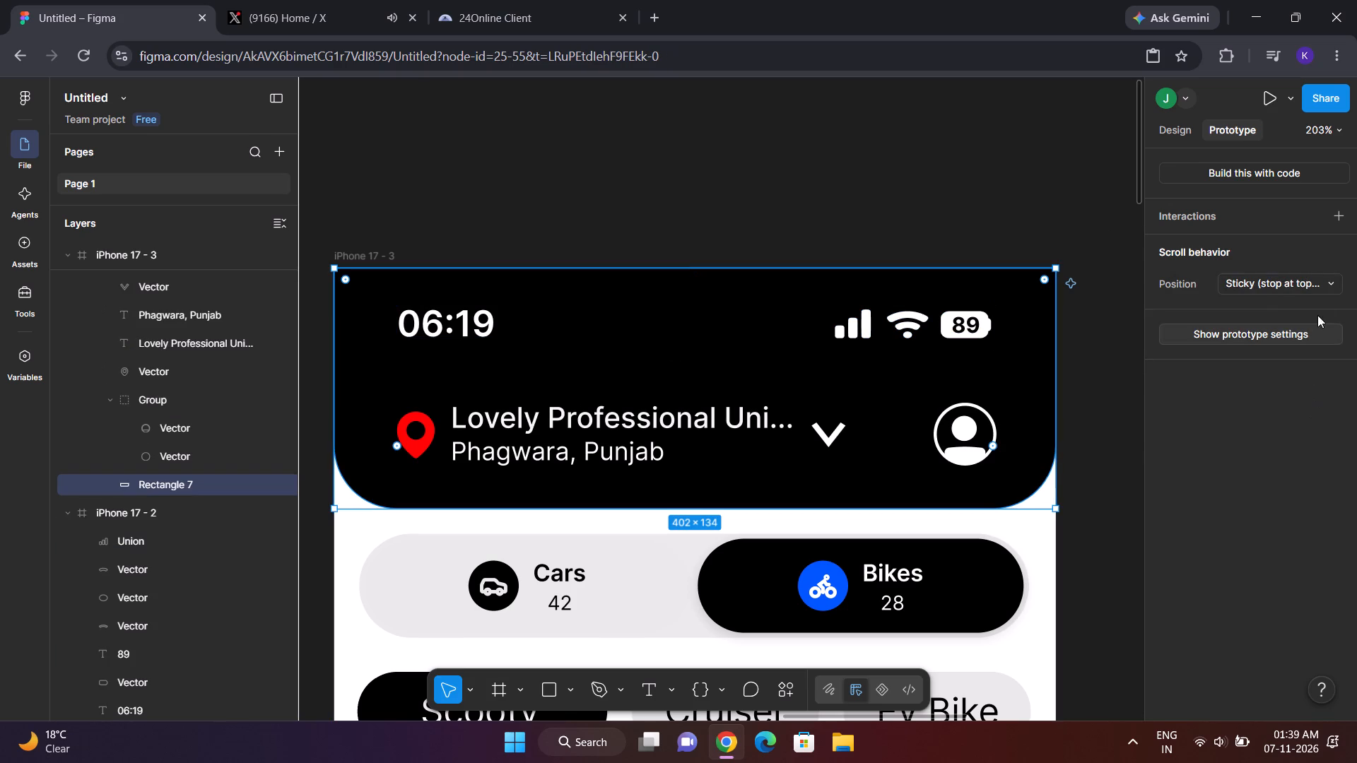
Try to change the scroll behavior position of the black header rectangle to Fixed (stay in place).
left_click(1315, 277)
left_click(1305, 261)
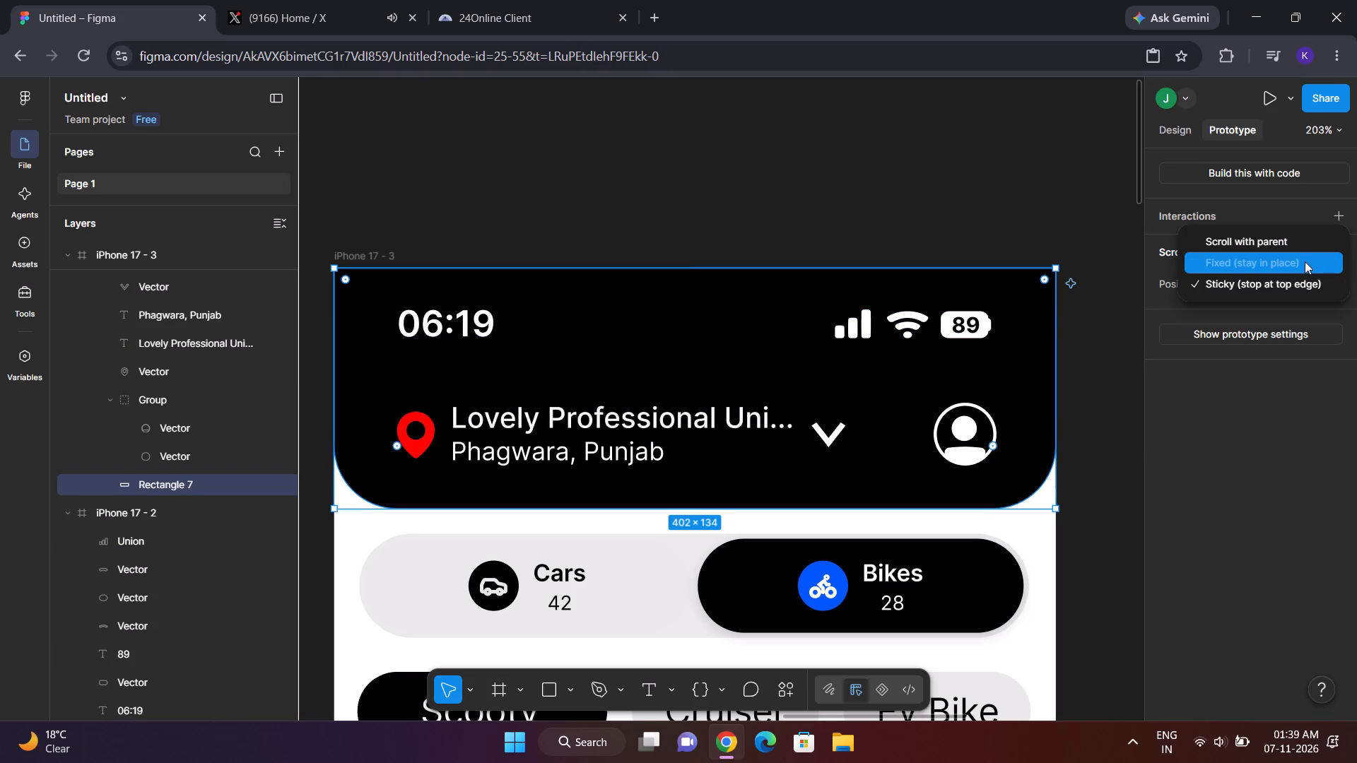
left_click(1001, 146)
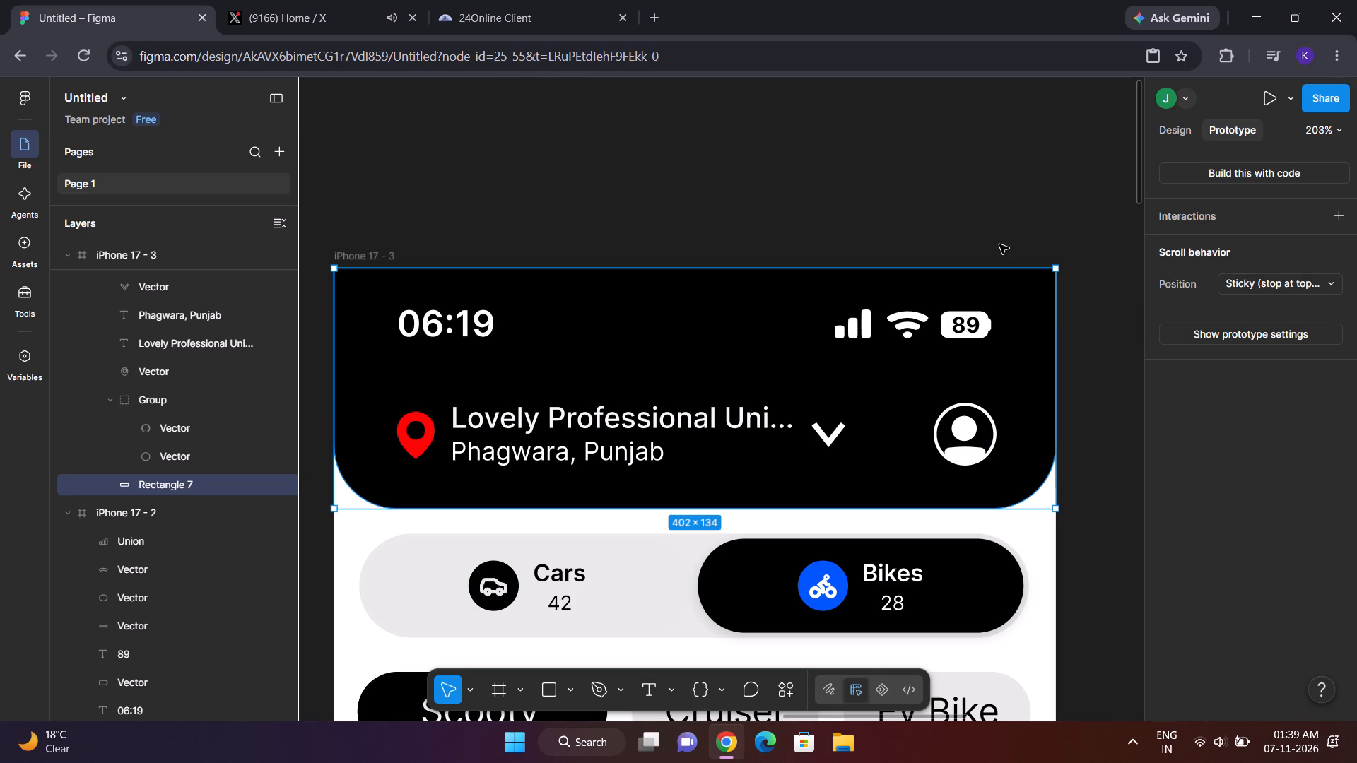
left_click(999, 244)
Select the down arrow beside the header location text to examine its scroll behavior position.
scroll(999, 244, "down", 2)
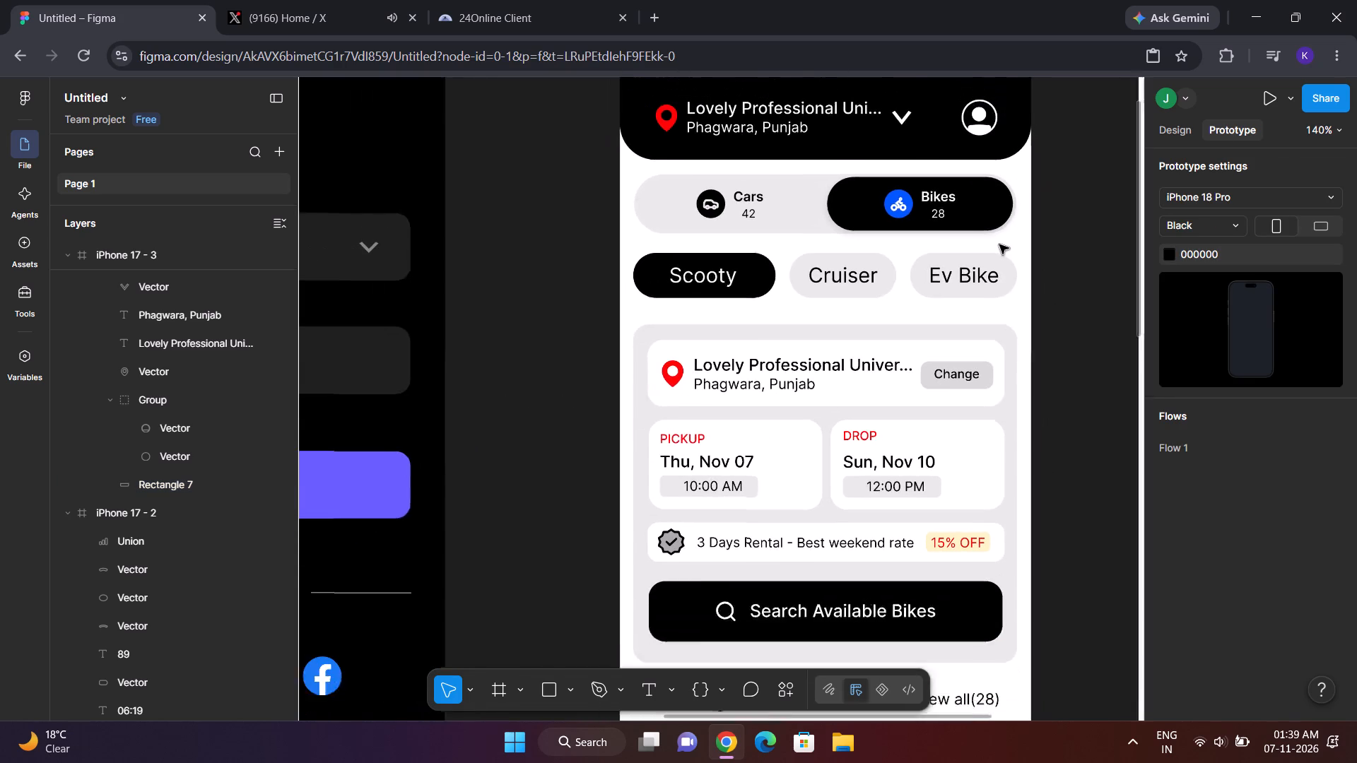
scroll(999, 244, "up", 1)
left_click(900, 188)
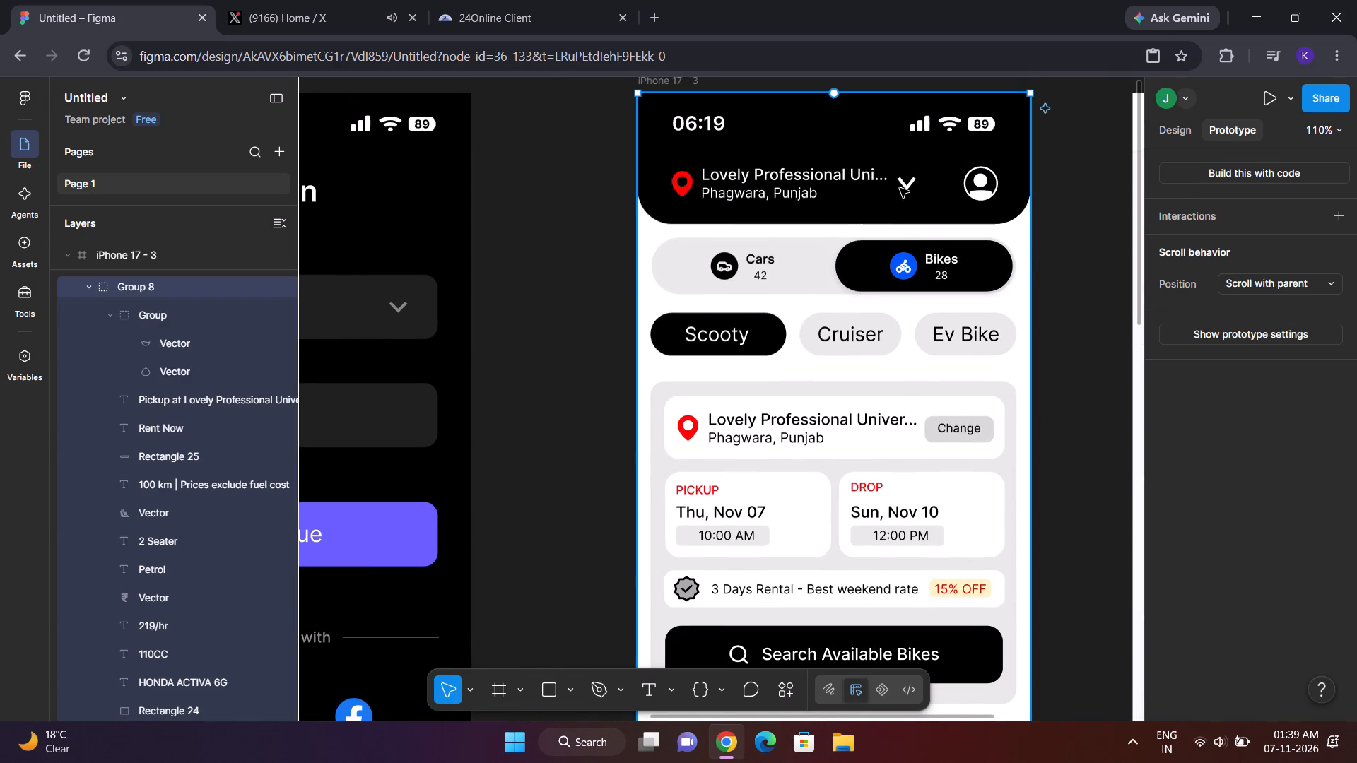
left_click(900, 187)
double_click(908, 187)
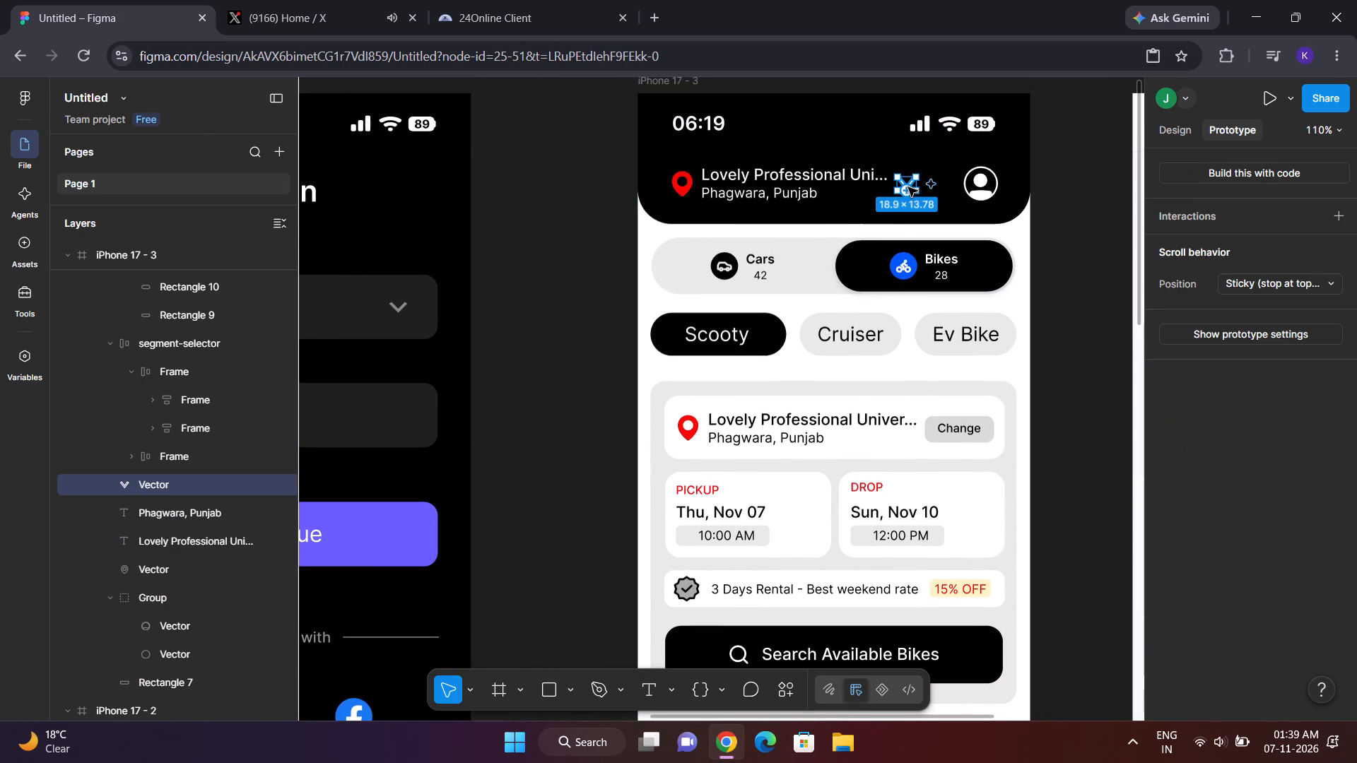
left_click(1032, 264)
Open the Iconify plugin for the black bottom bar of iPhone 17 - 3 and search it for "Explore".
scroll(1032, 264, "down", 1)
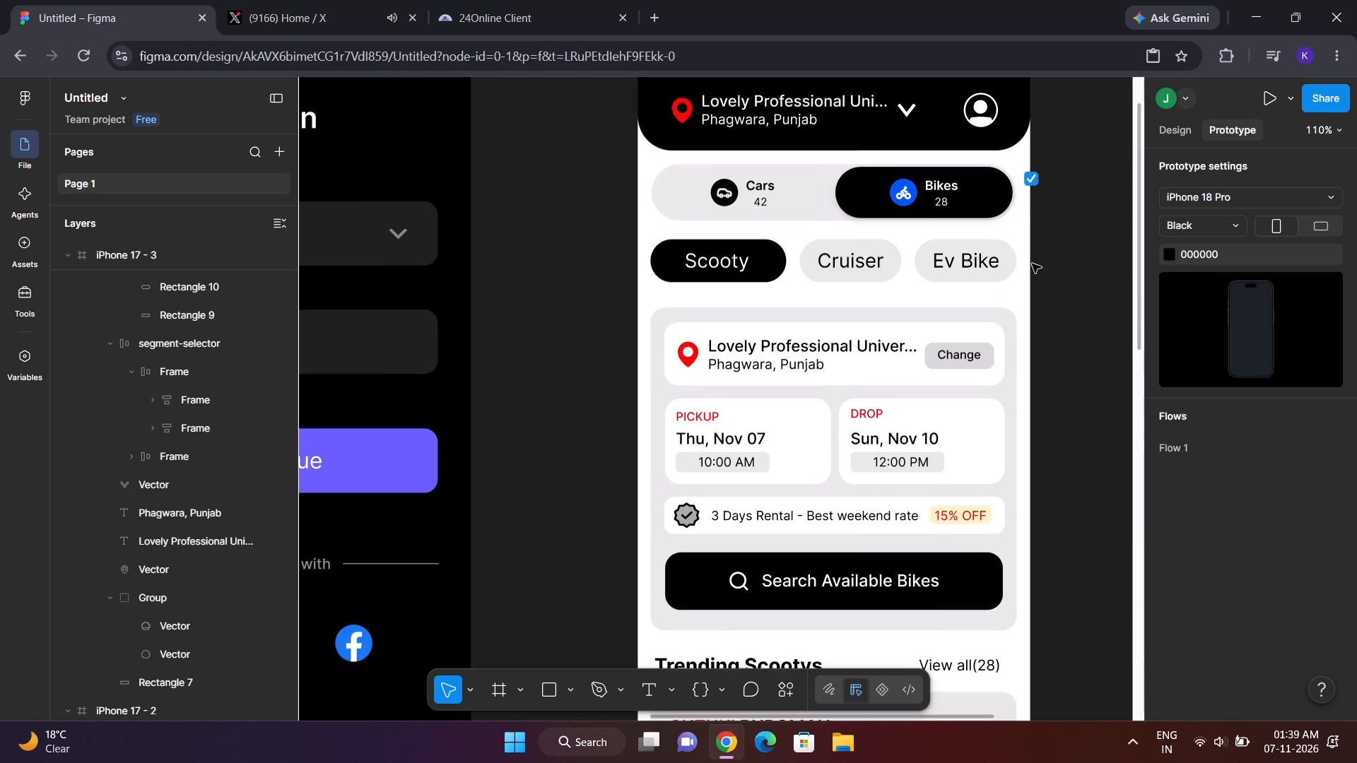
scroll(1032, 264, "down", 2)
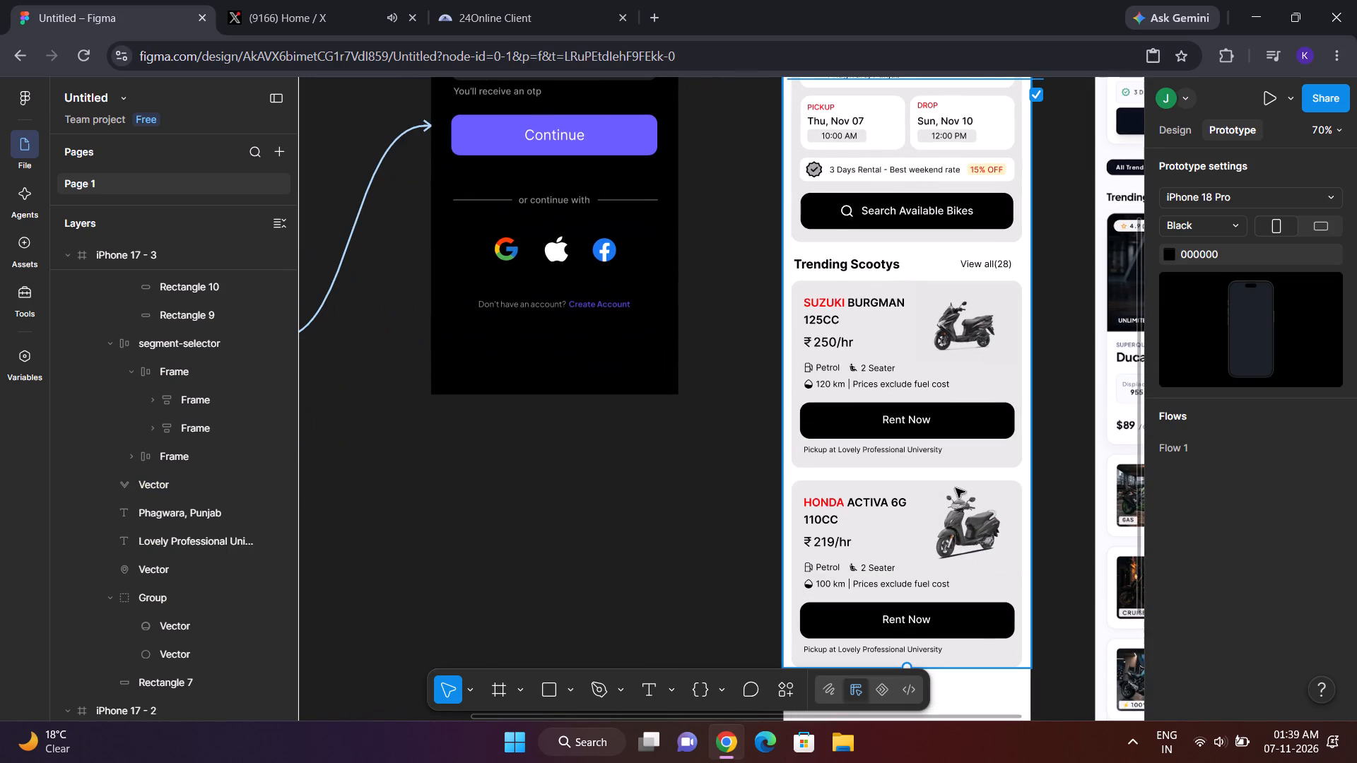
scroll(956, 488, "down", 1)
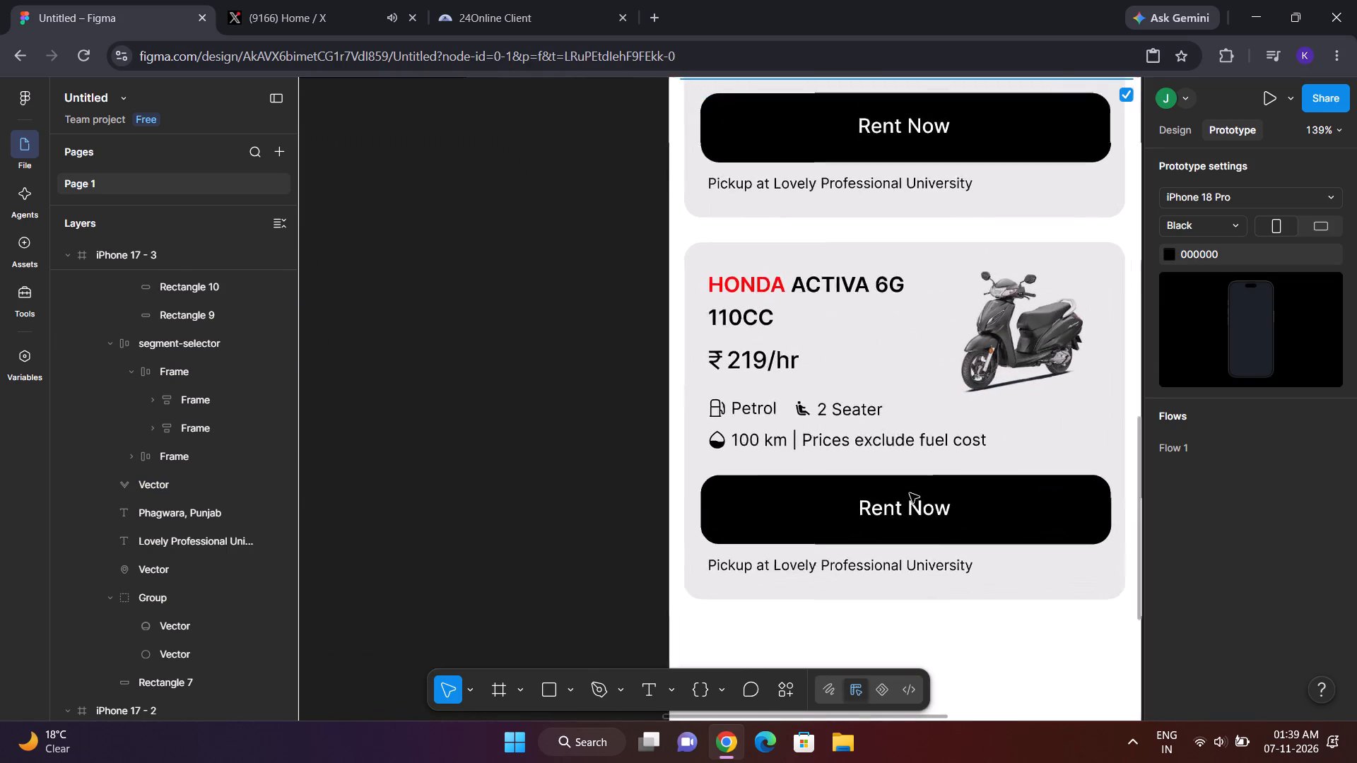
scroll(910, 493, "down", 2)
left_click(893, 446)
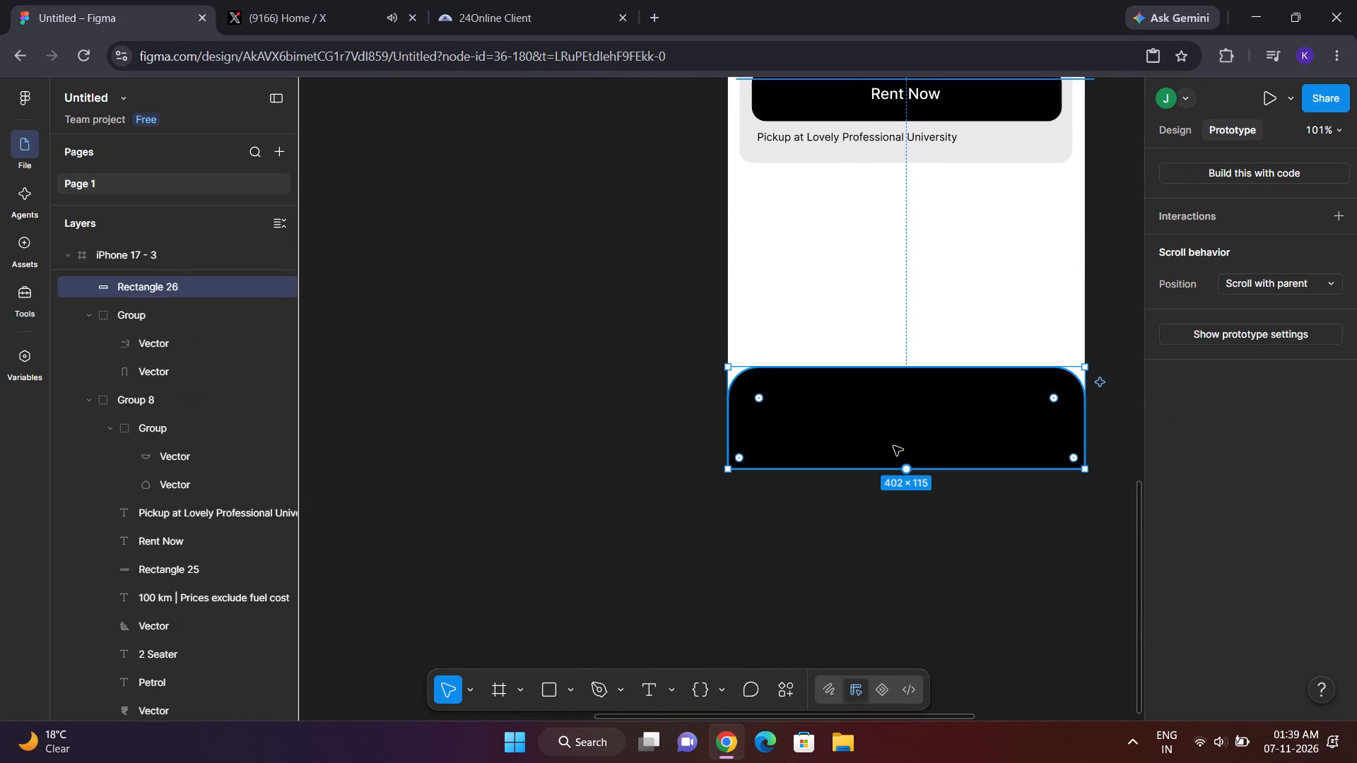
right_click(547, 431)
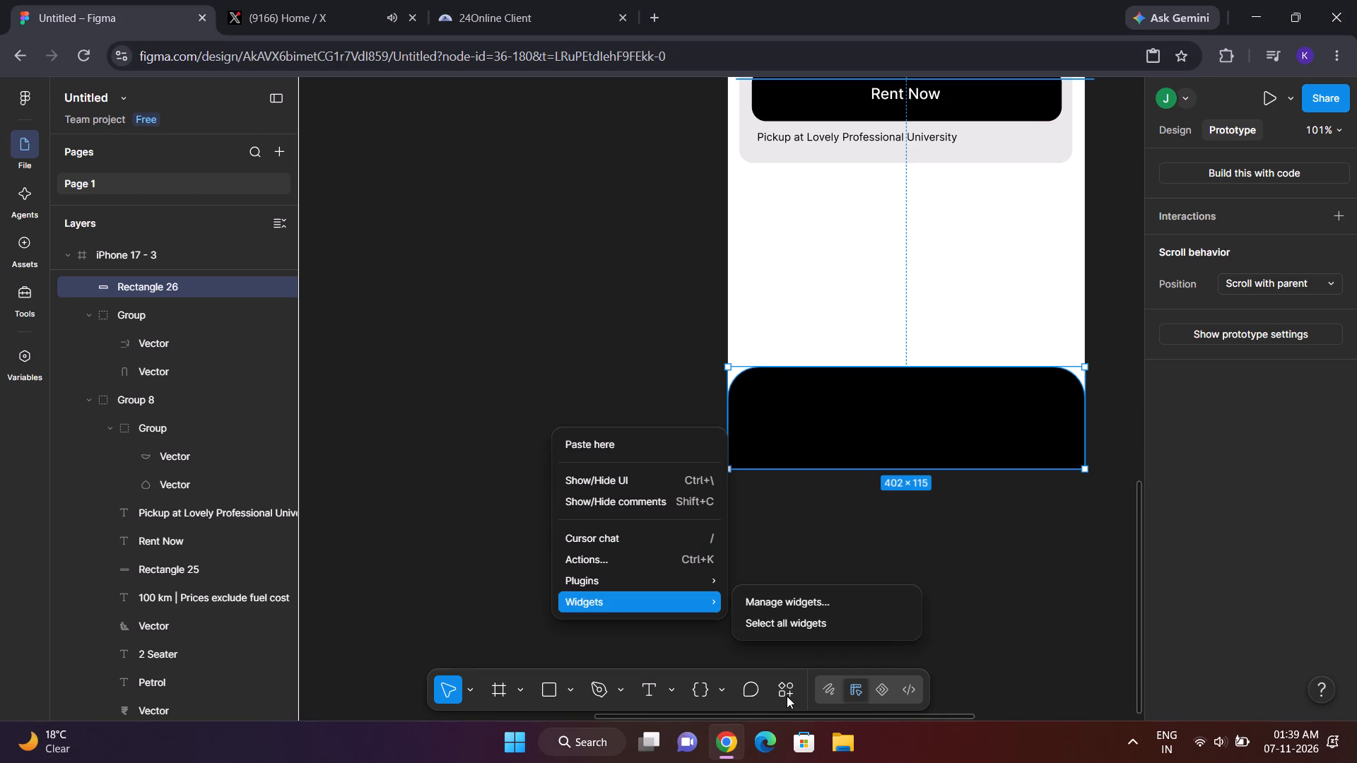
left_click(782, 683)
double_click(782, 683)
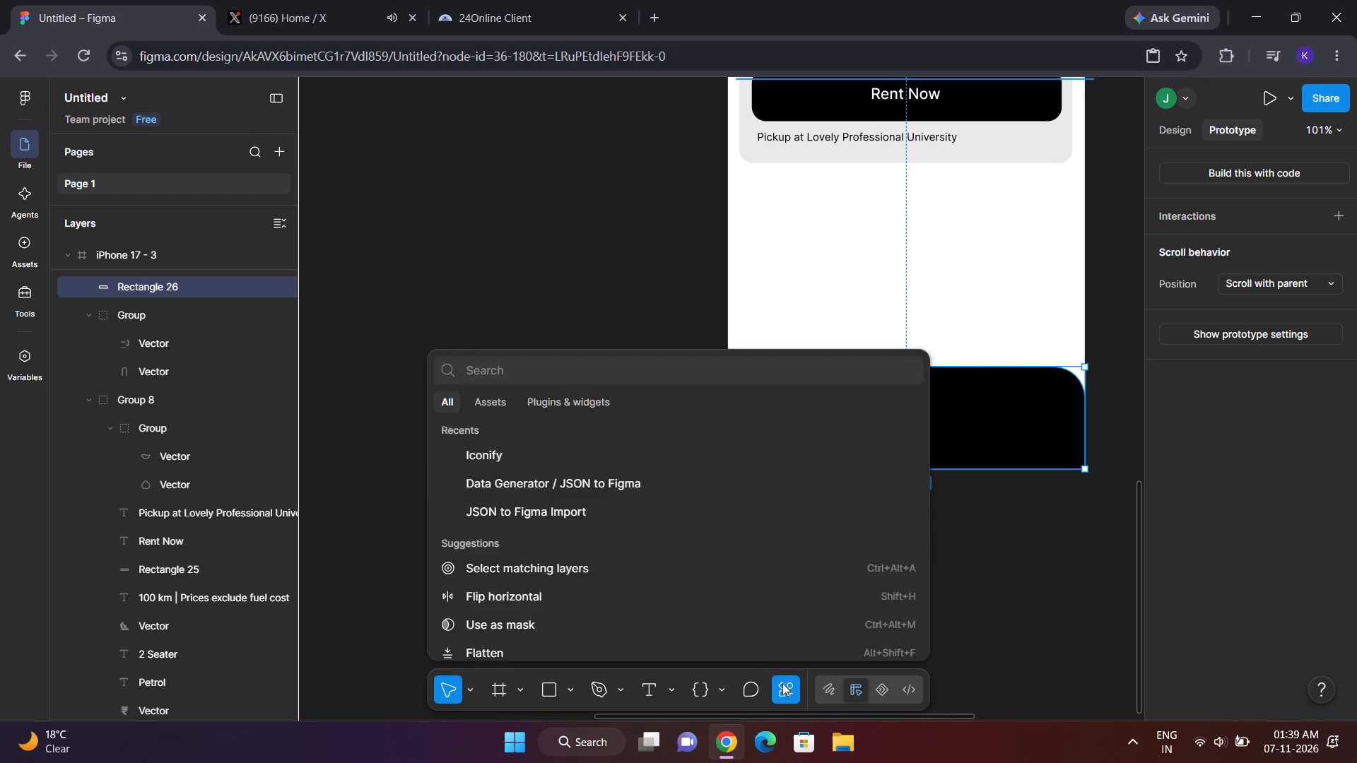
left_click(785, 679)
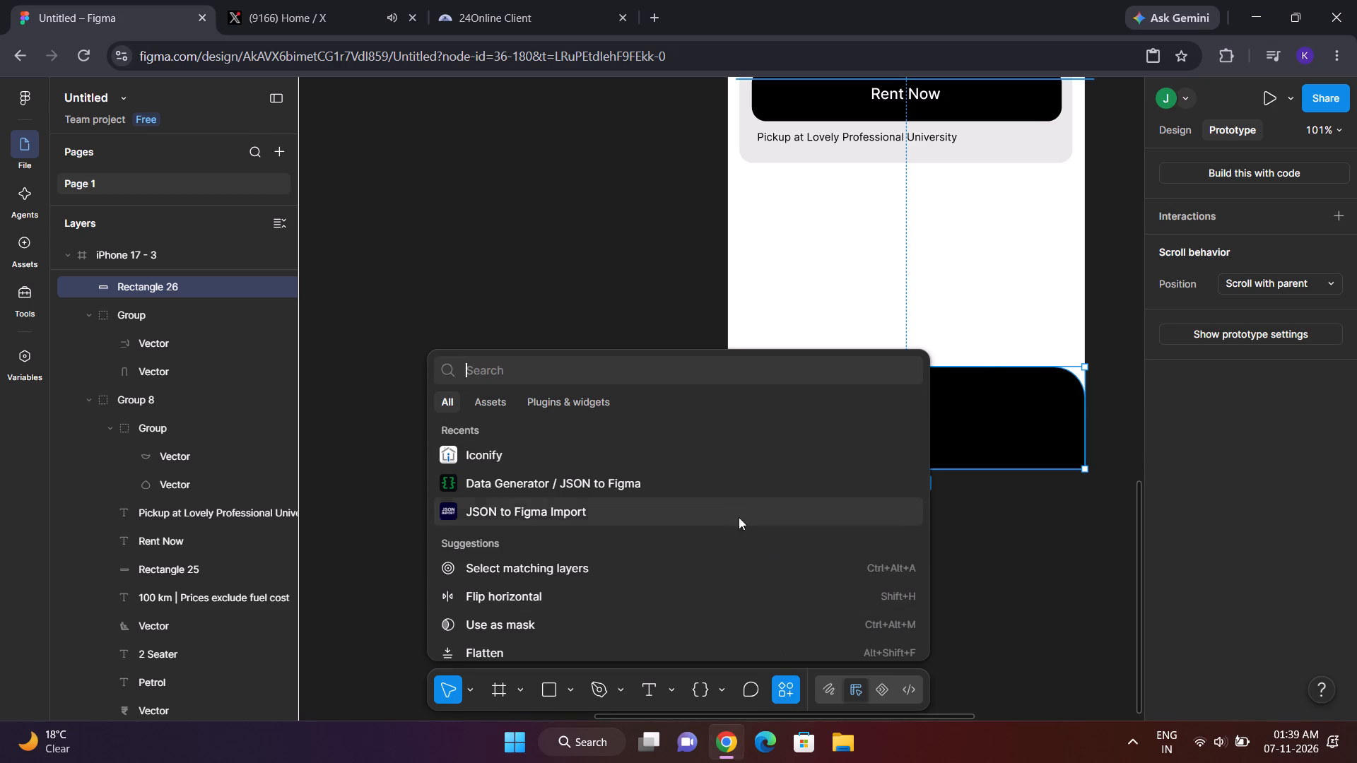
left_click(730, 462)
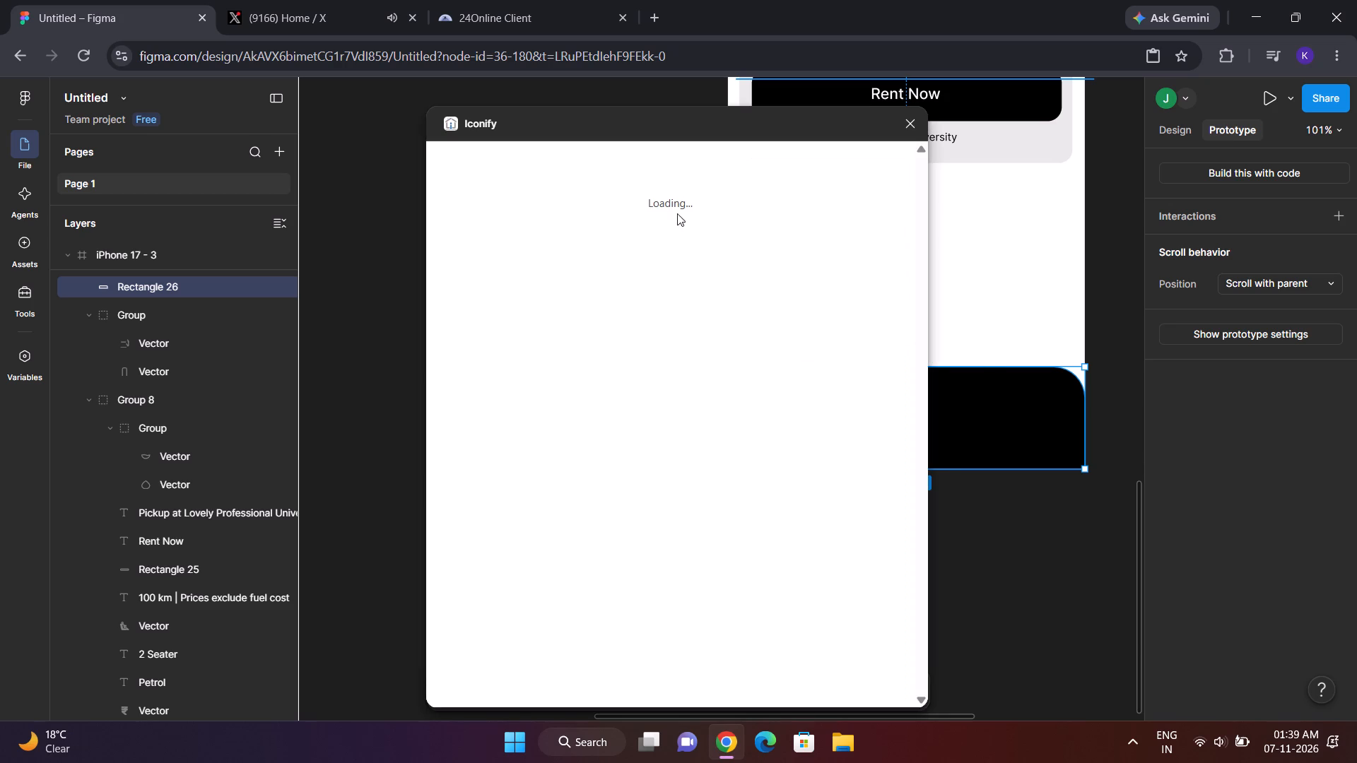
left_click(582, 183)
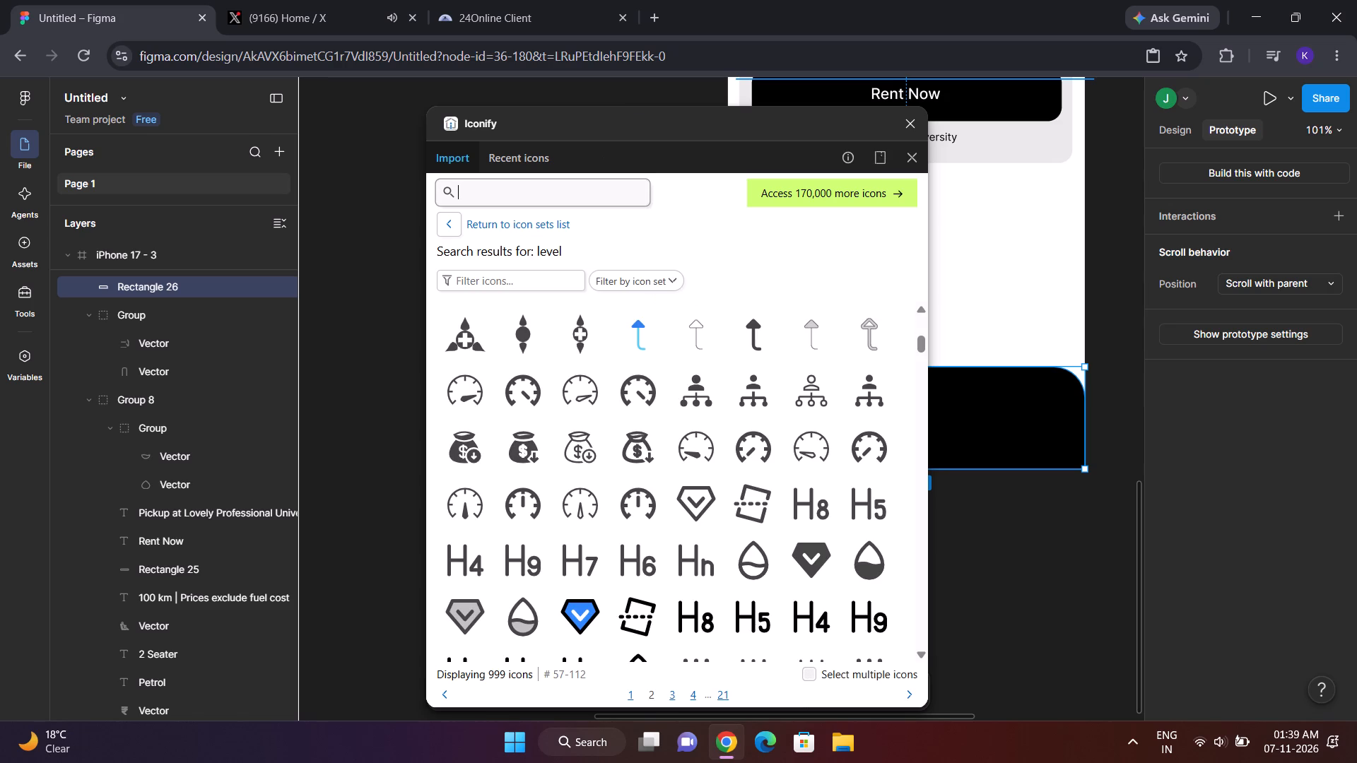
type("Explore")
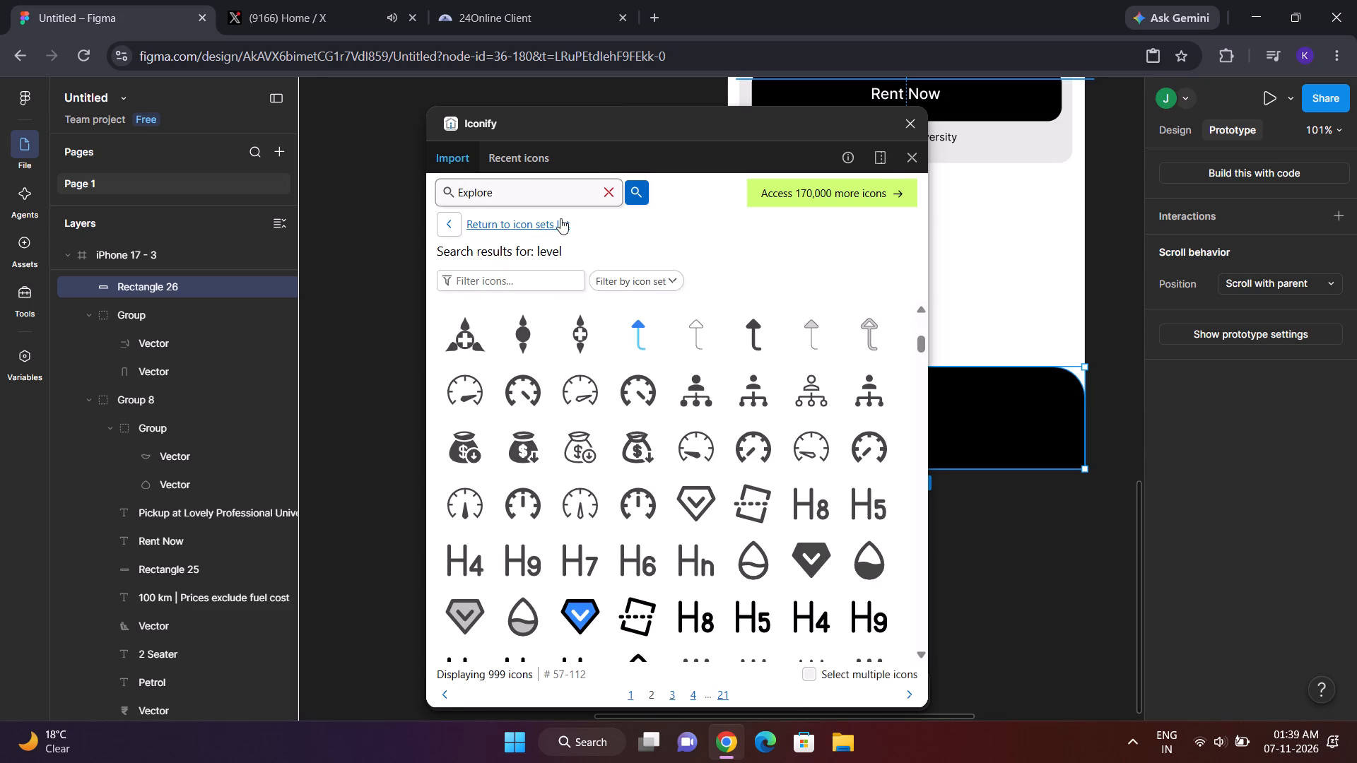
key("Return")
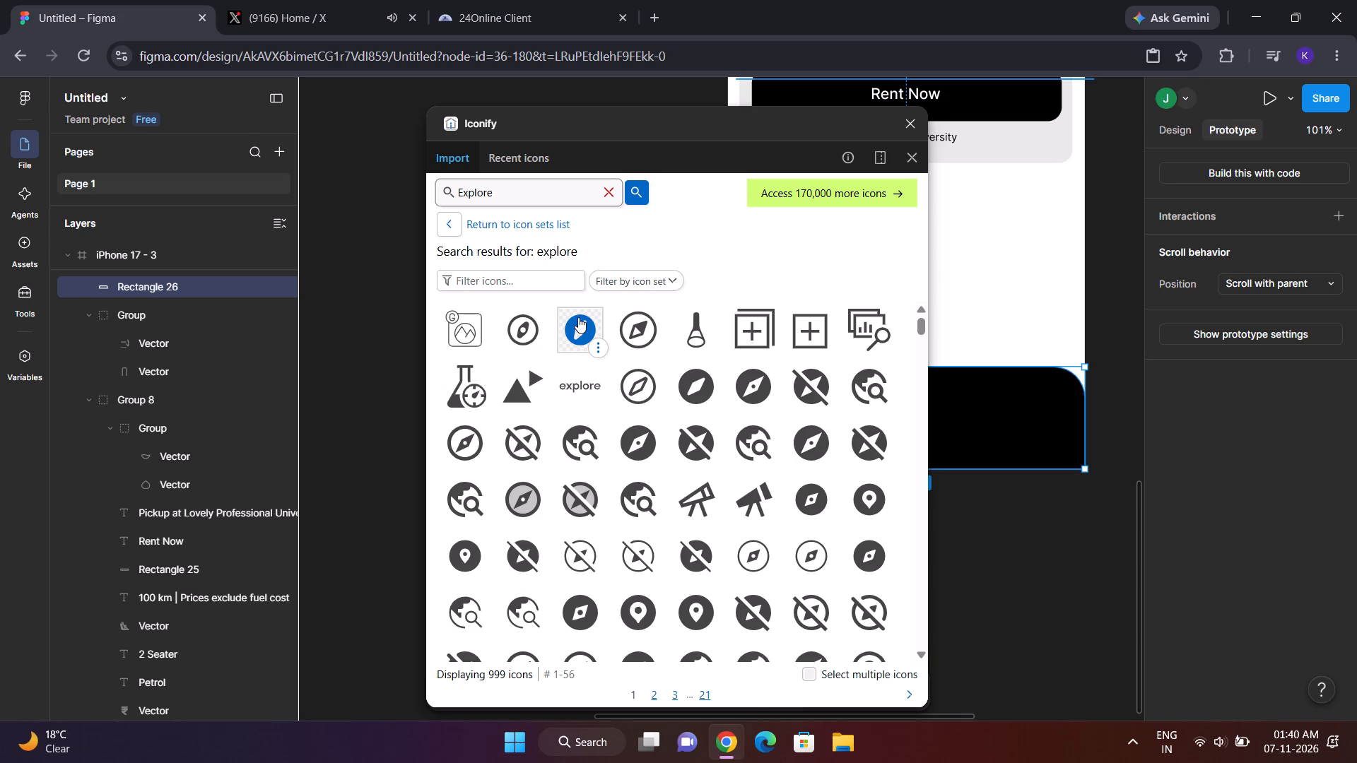
Place the solid compass icon basil:explore-solid on the black bottom bar and close the plugin.
left_click_drag(578, 317, 963, 379)
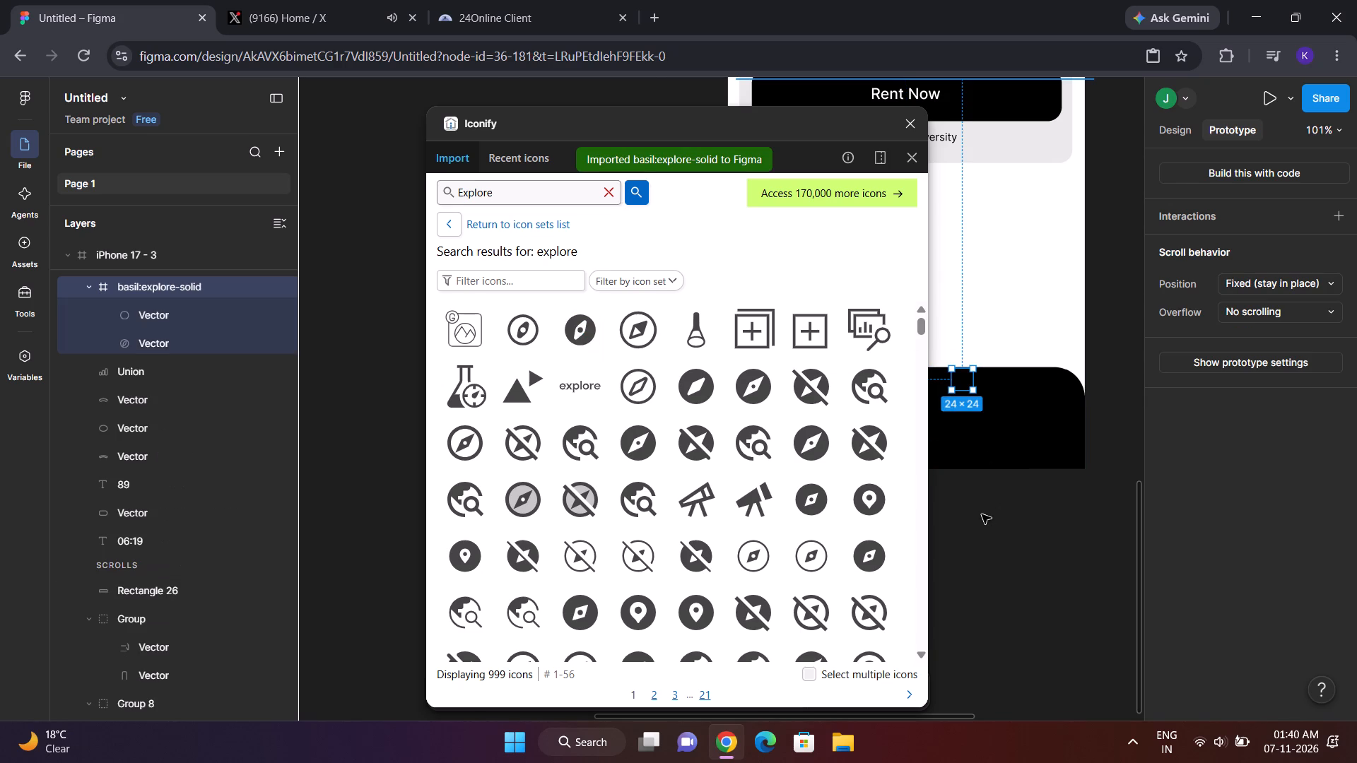
left_click(982, 514)
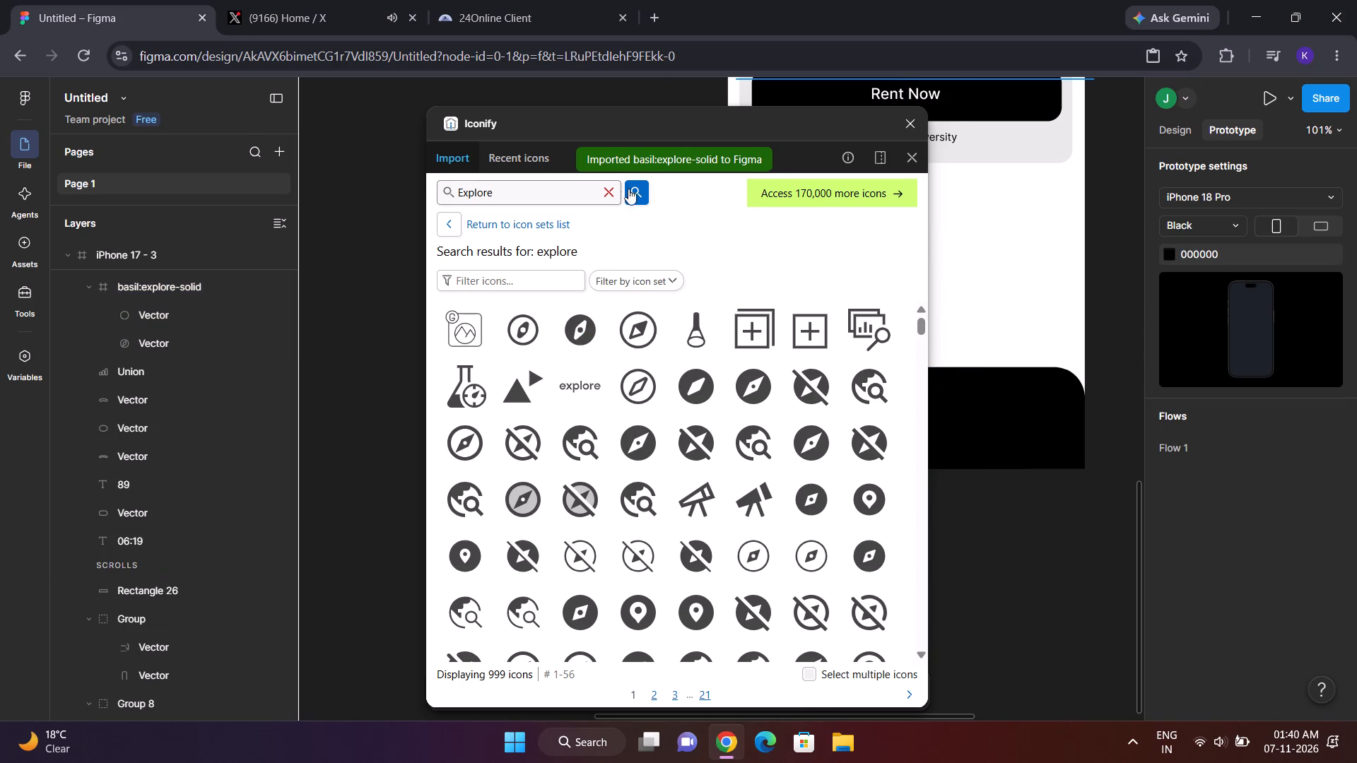
left_click(614, 191)
left_click(1088, 608)
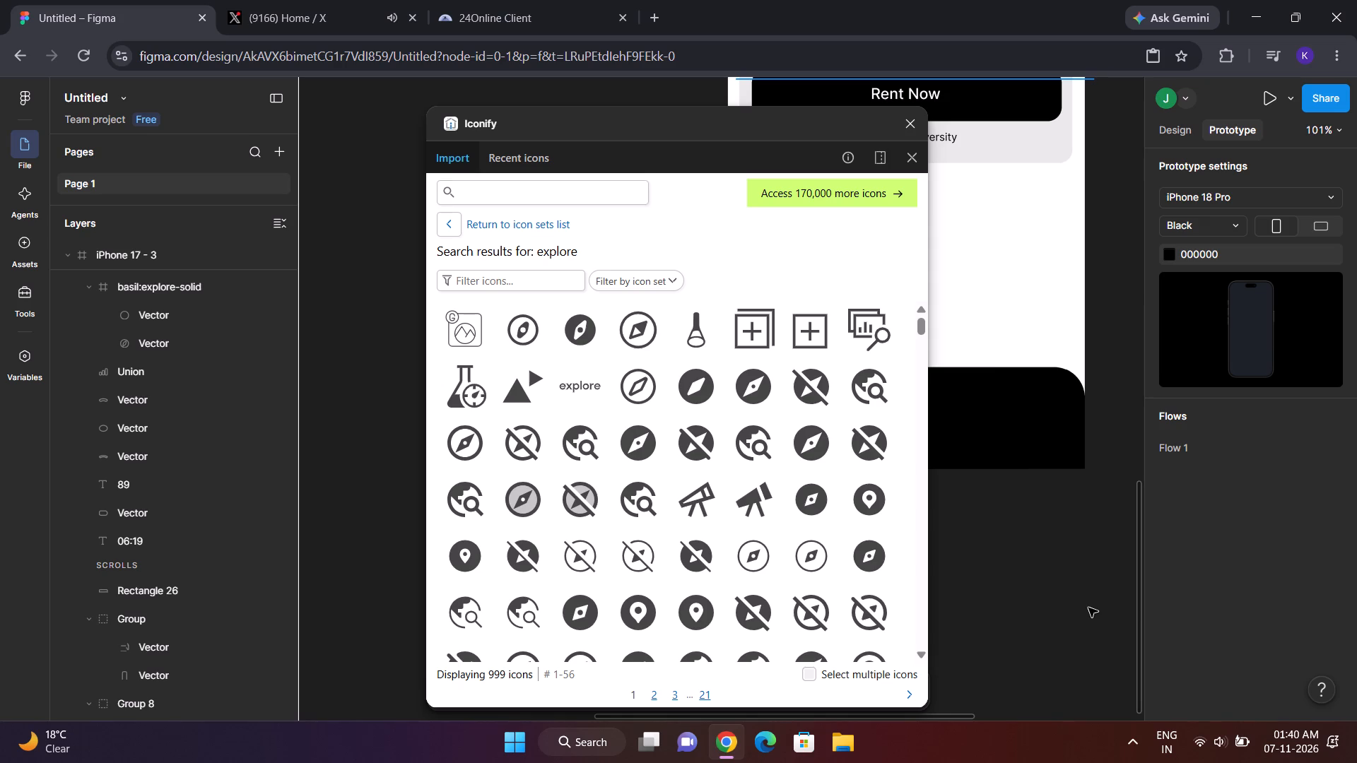
left_click(913, 122)
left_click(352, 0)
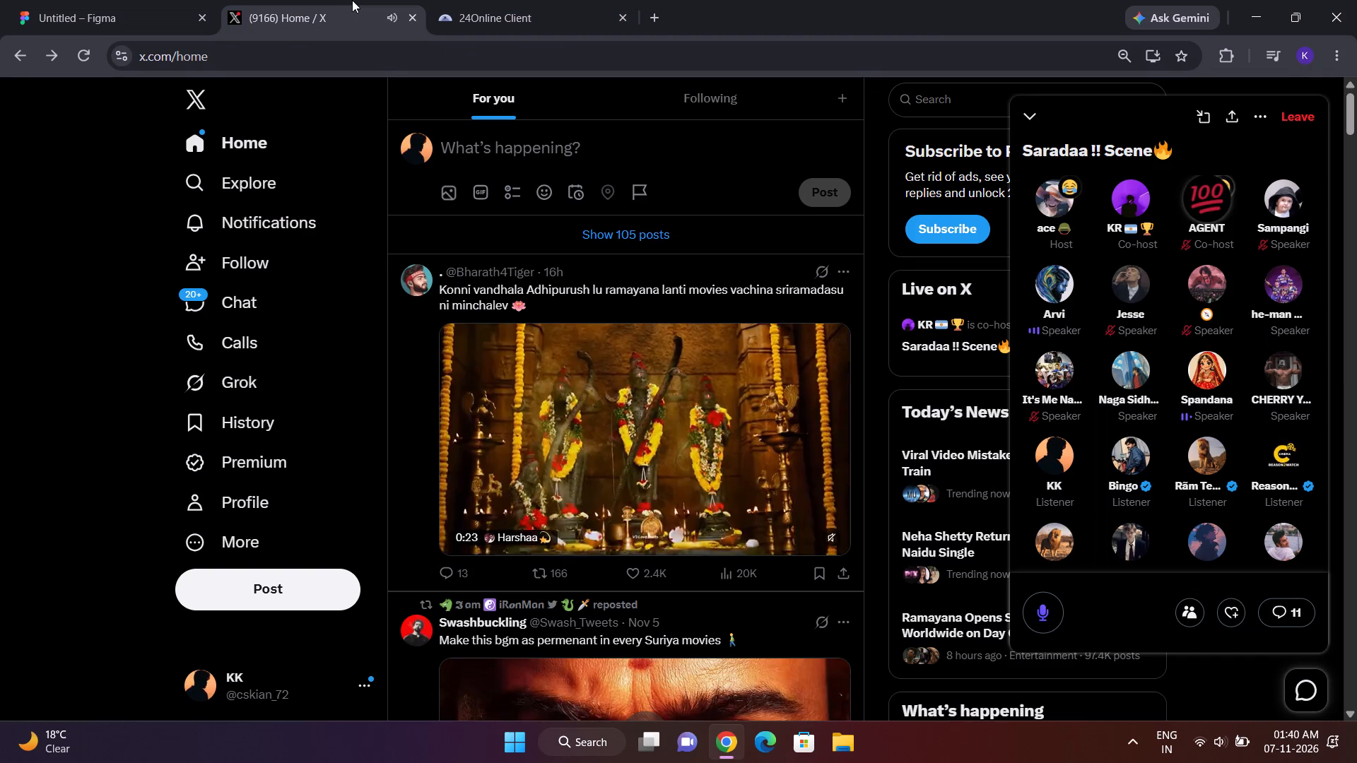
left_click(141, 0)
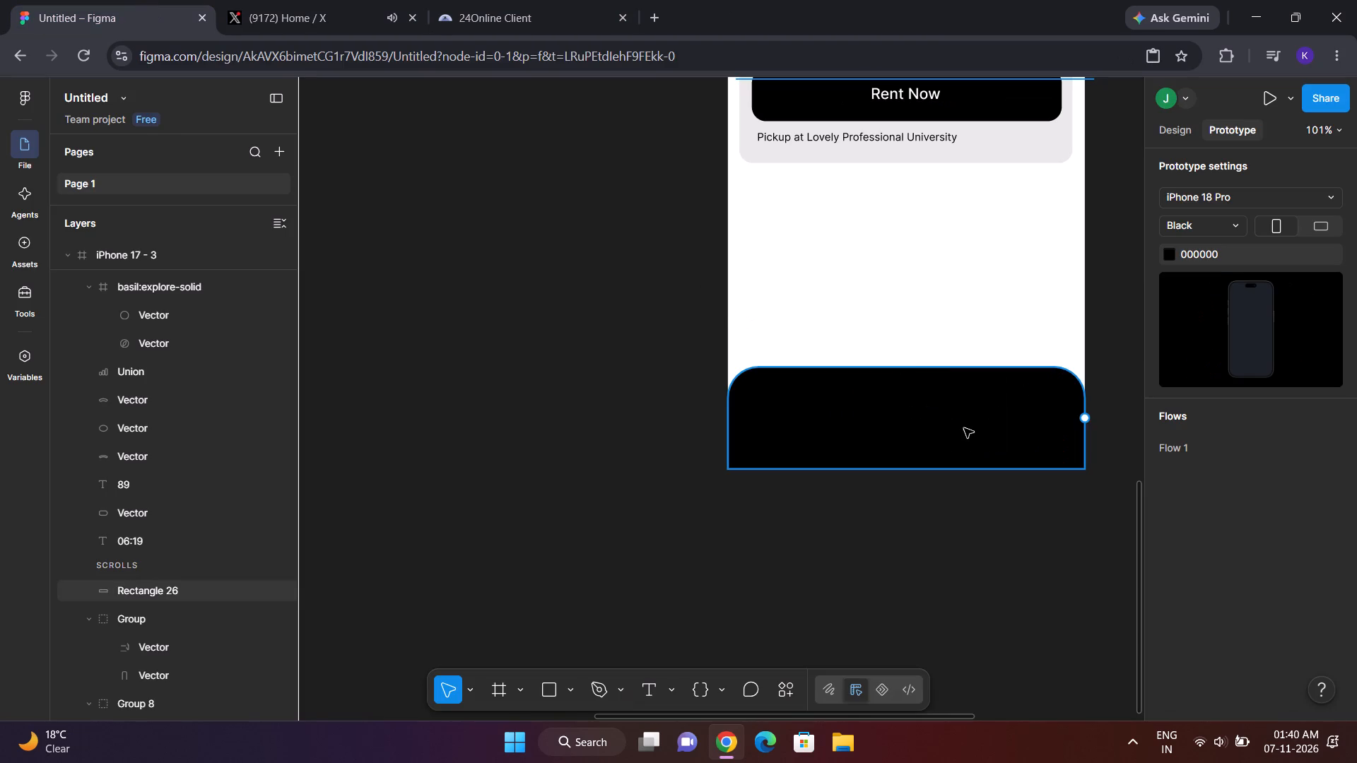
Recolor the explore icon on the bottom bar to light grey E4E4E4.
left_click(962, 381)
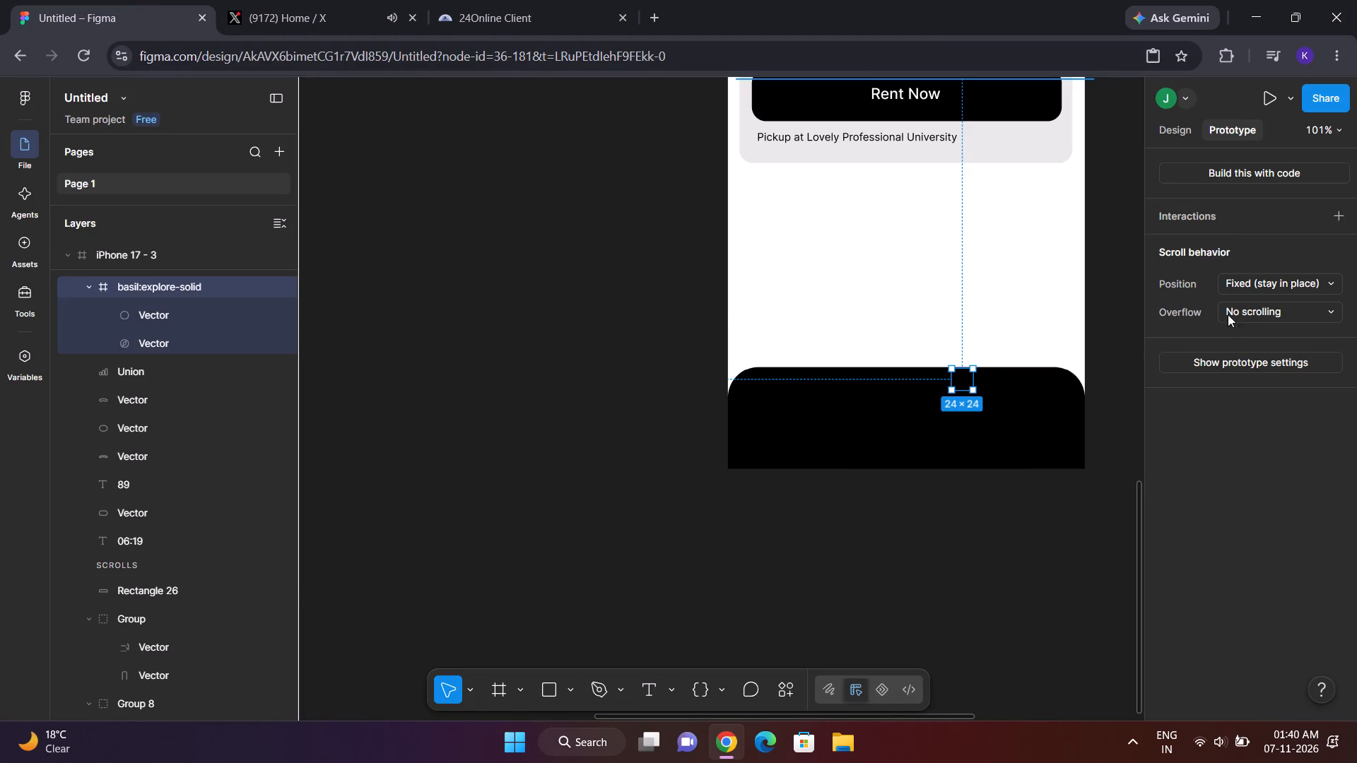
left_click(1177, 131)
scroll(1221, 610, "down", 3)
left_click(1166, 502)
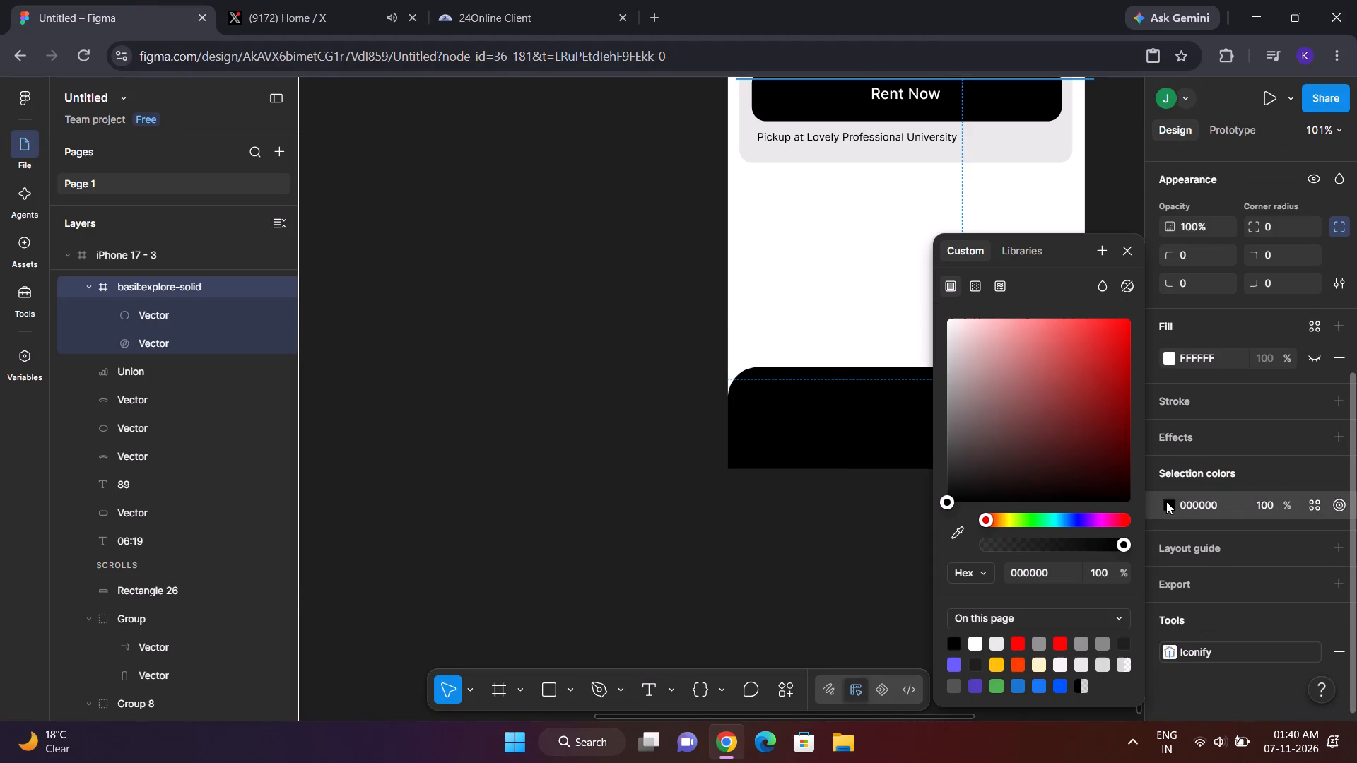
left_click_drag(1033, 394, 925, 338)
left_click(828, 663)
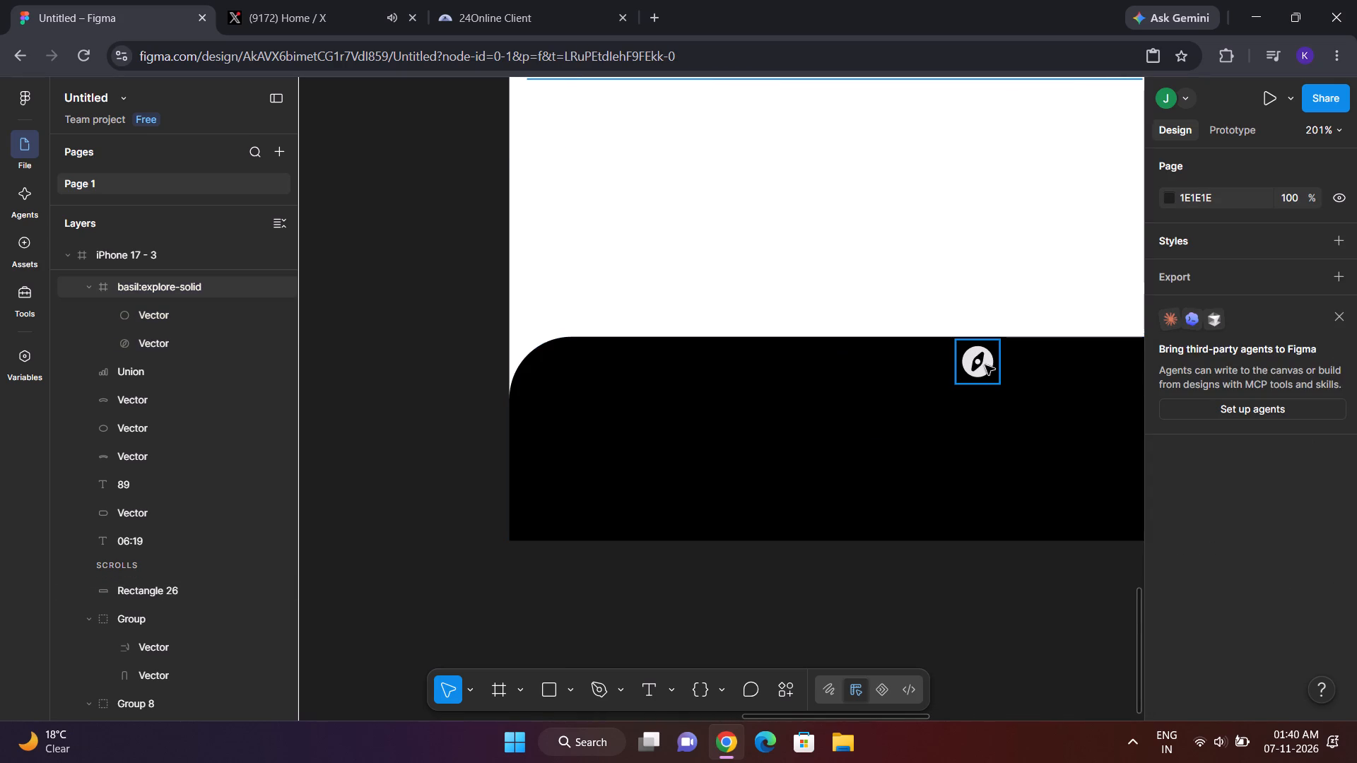
Set the explore icon's color to white FFFFFF by sampling the screen's white background.
left_click(982, 365)
scroll(1154, 572, "down", 3)
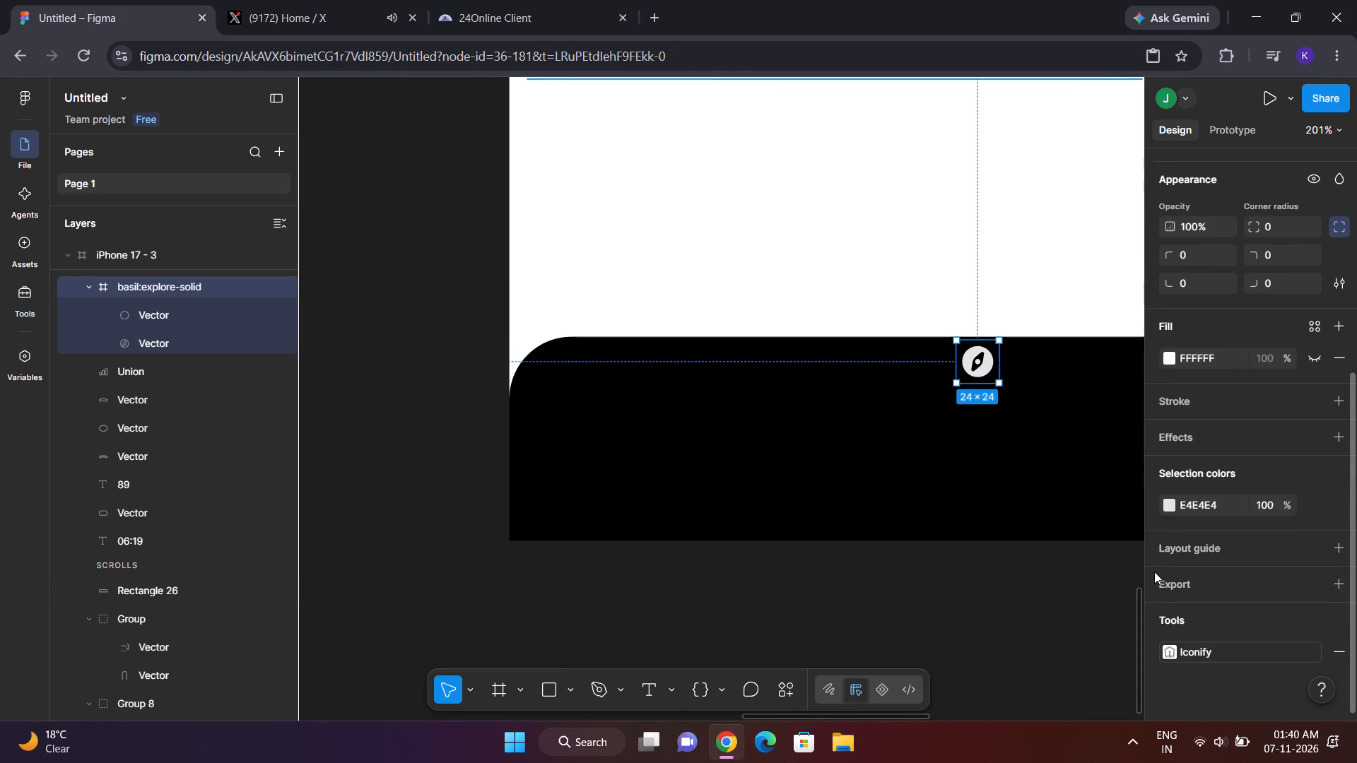
double_click(1168, 513)
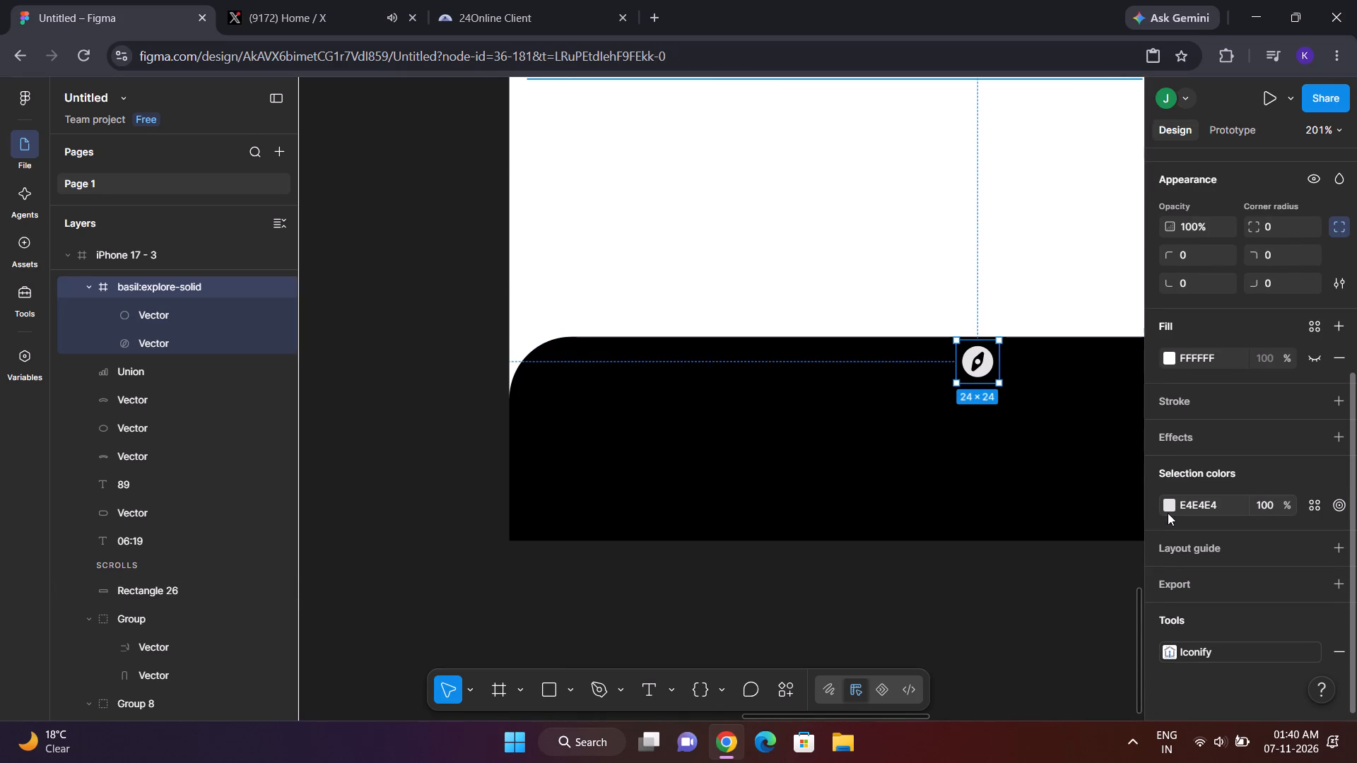
left_click(1168, 509)
left_click(954, 531)
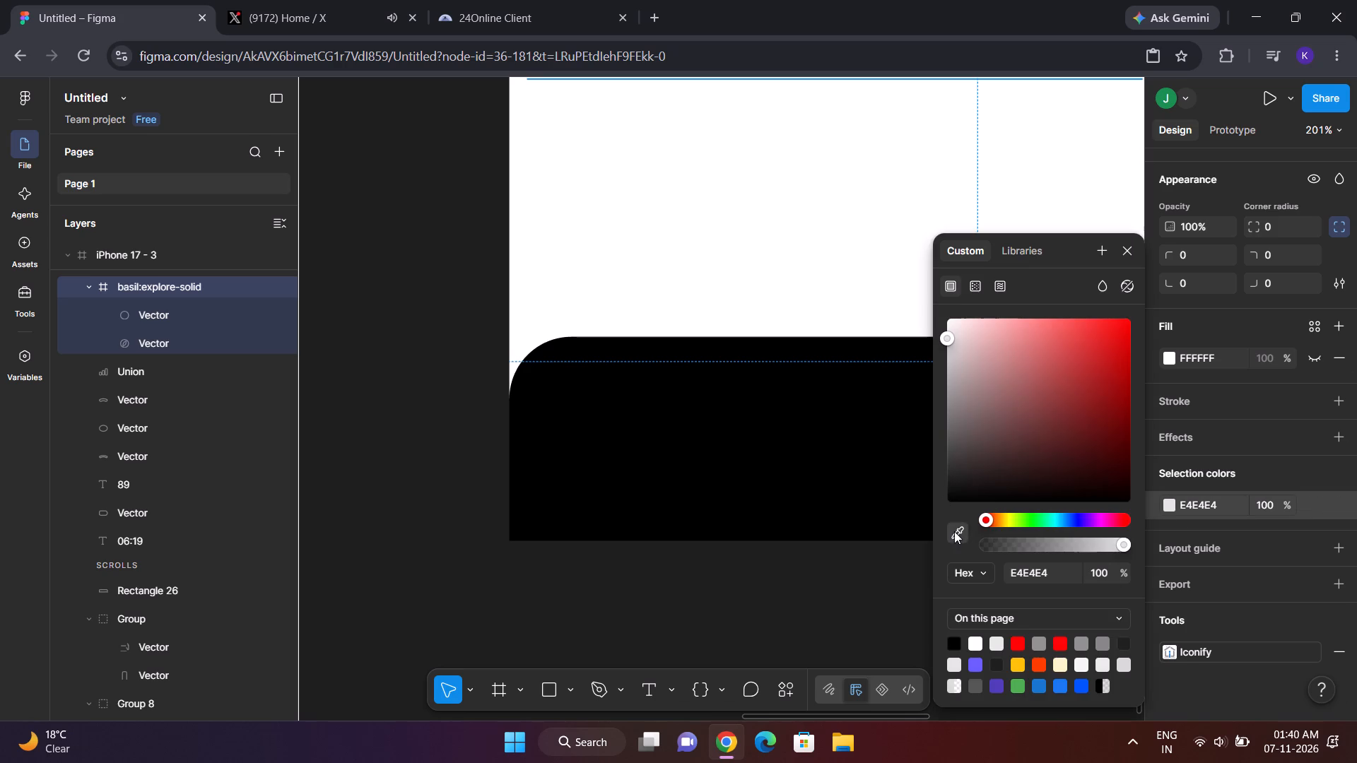
left_click(804, 194)
left_click(1122, 247)
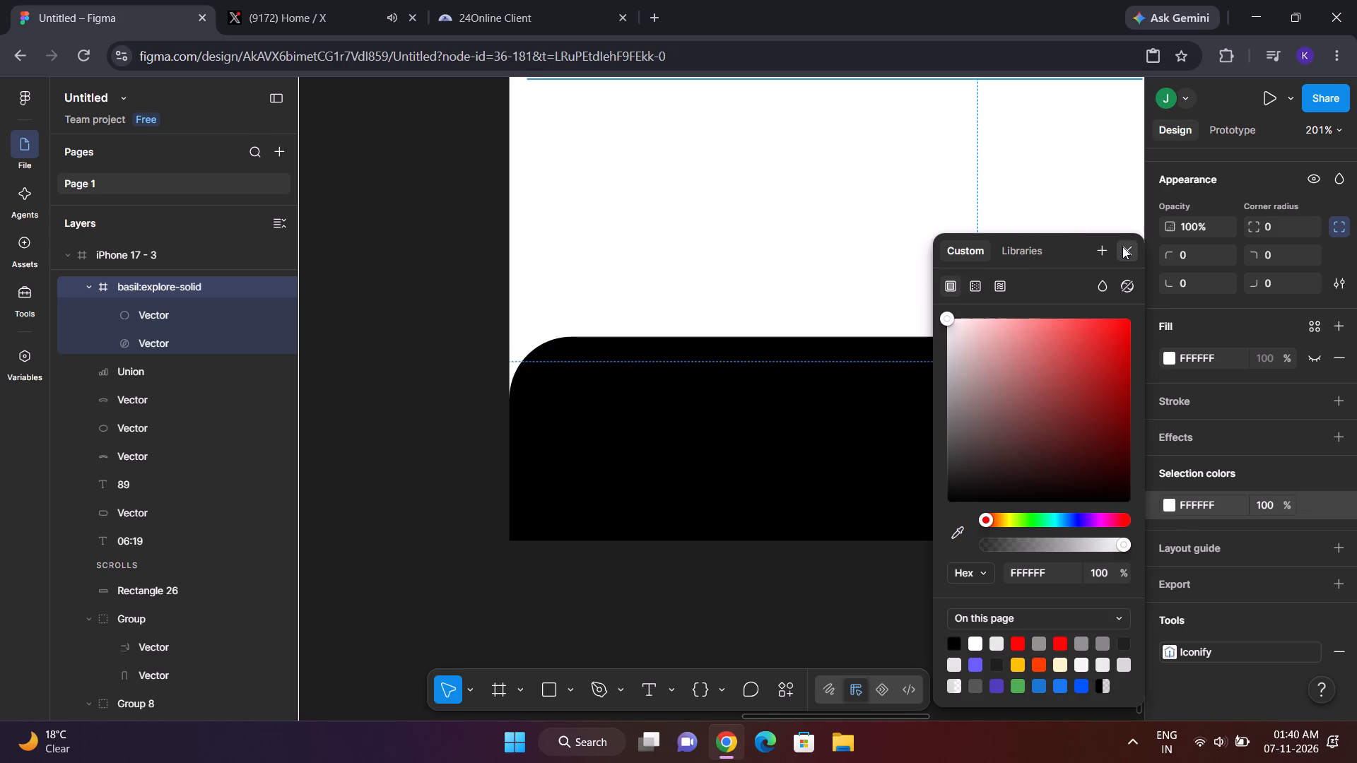
Move the explore icon to the left end of the bottom bar and enlarge it to 45 × 45.
left_click_drag(987, 369, 622, 402)
left_click_drag(635, 416, 669, 446)
left_click(382, 364)
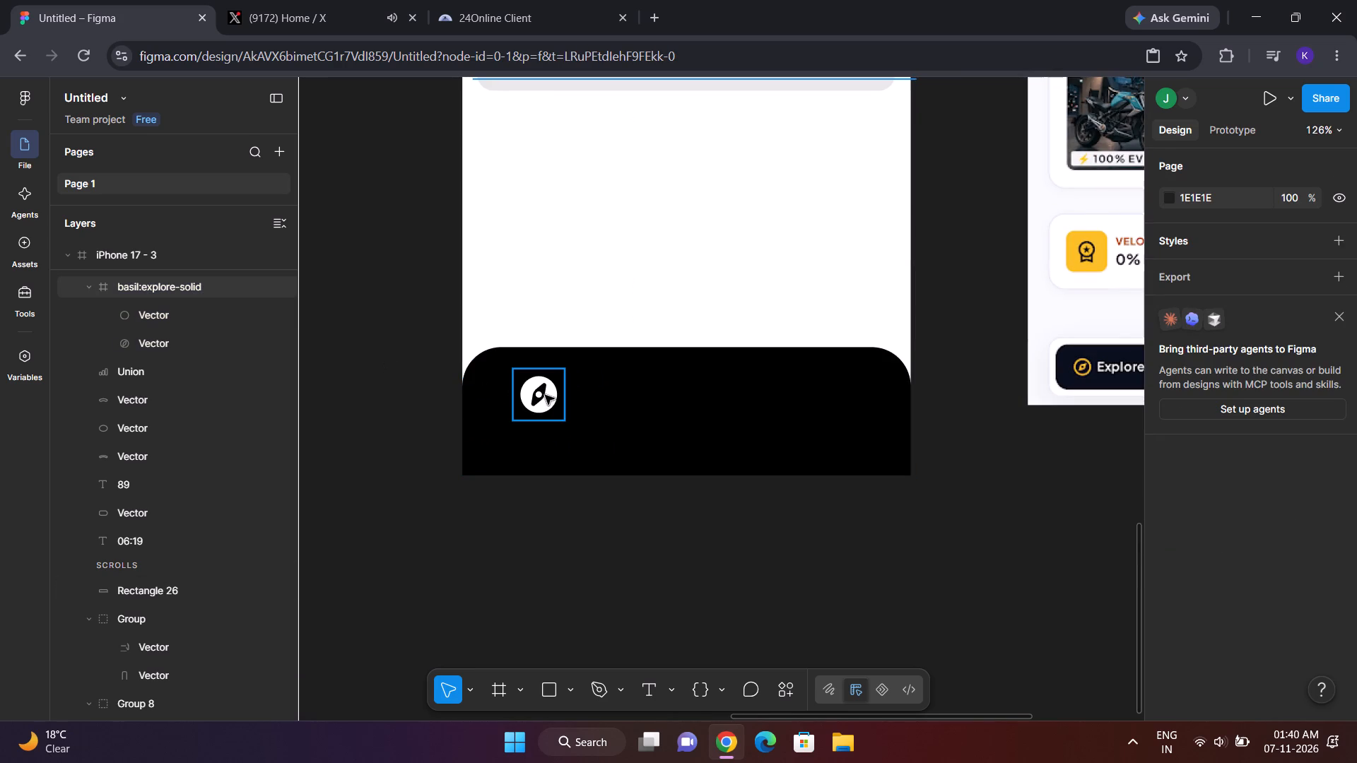
left_click(547, 395)
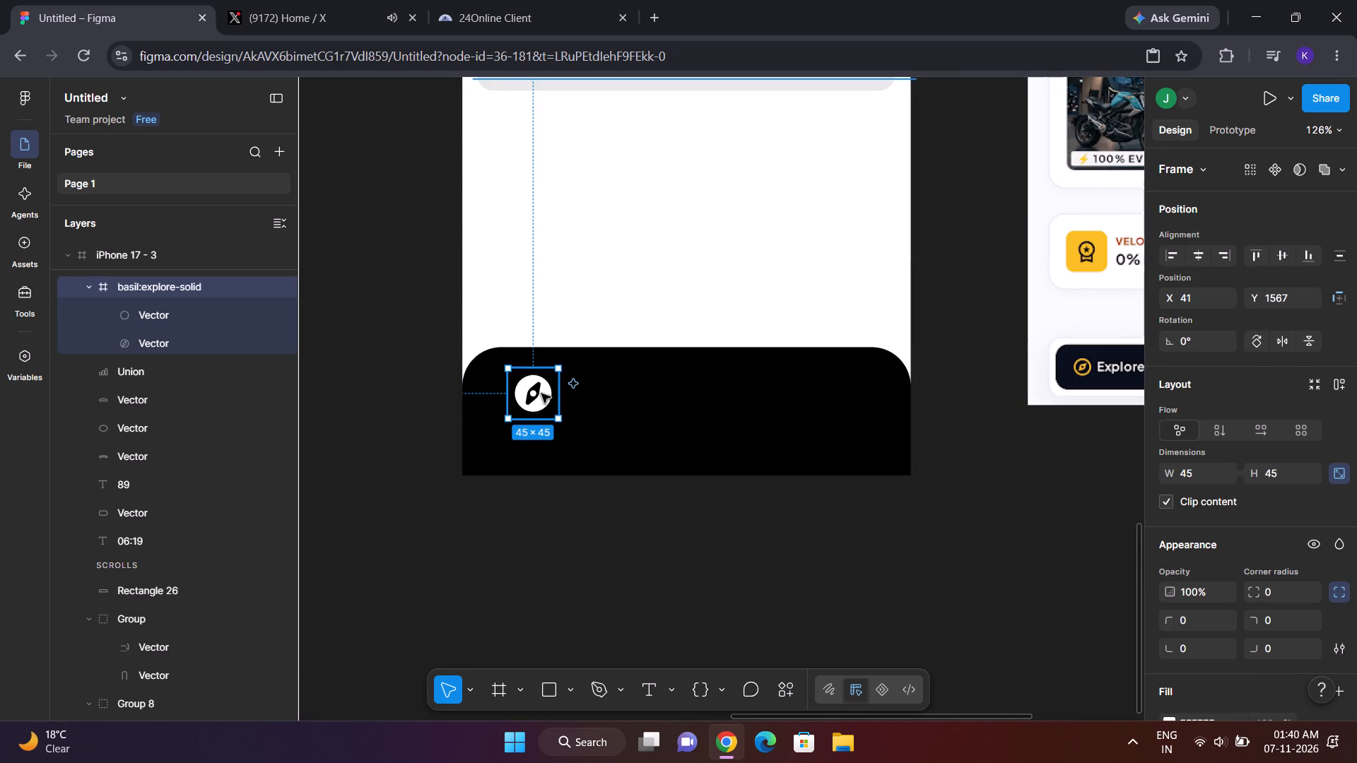
left_click(541, 394)
Set the black bottom bar rectangle's scroll behavior position to Fixed (stay in place).
left_click(724, 372)
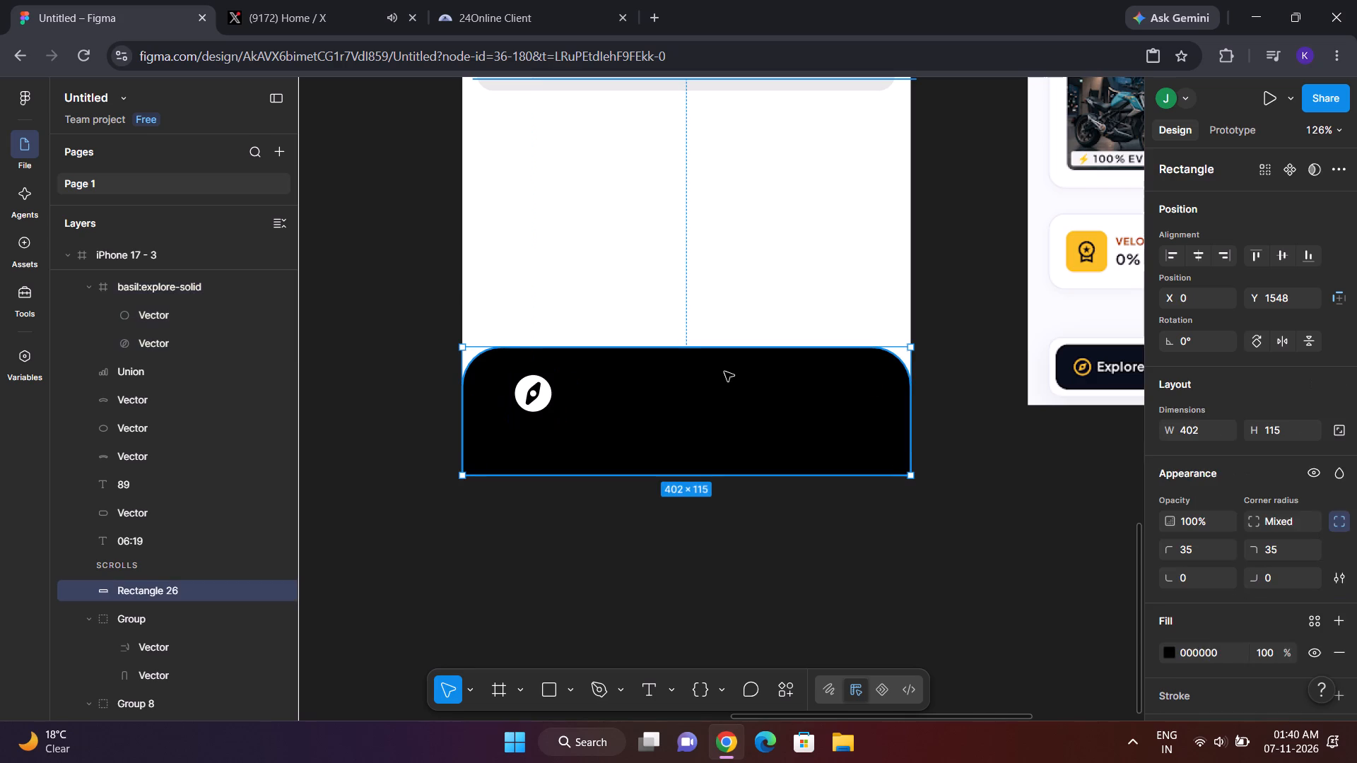
left_click(724, 372)
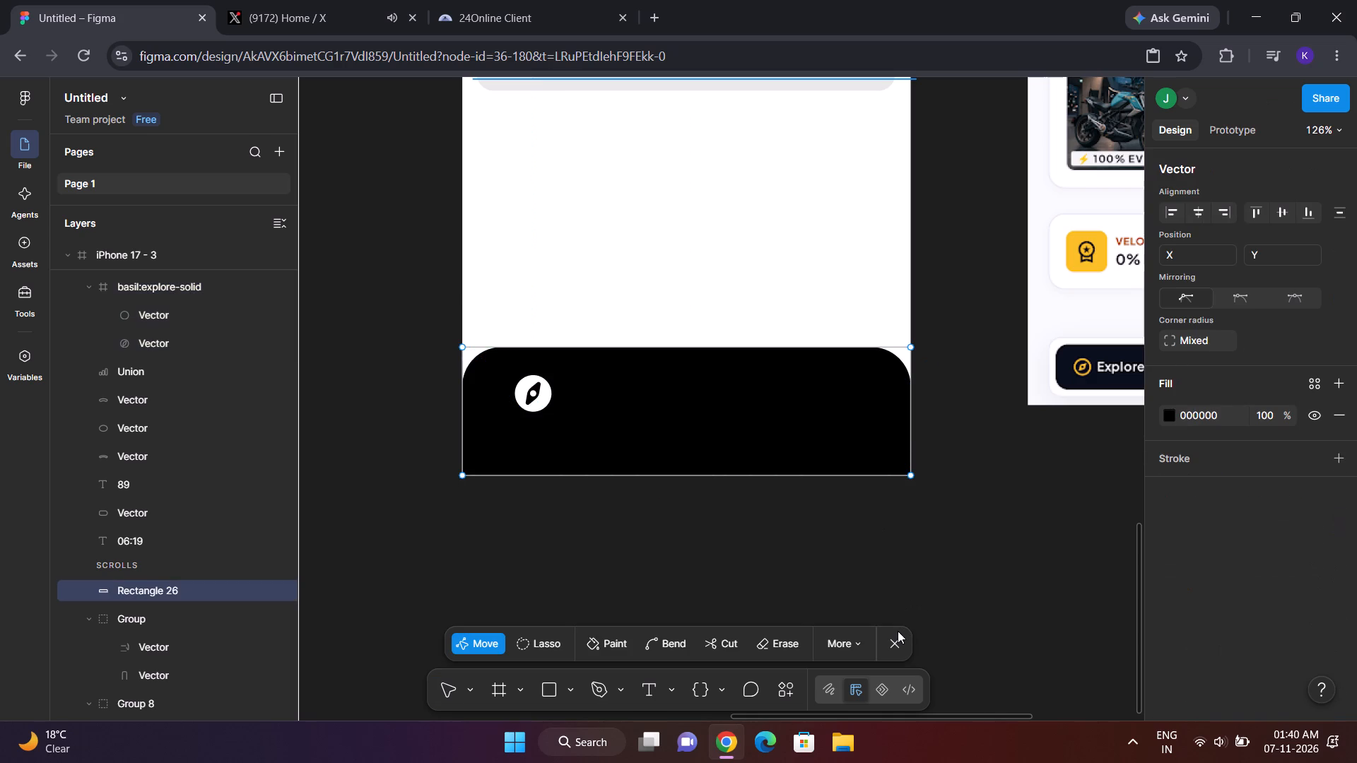
left_click(898, 631)
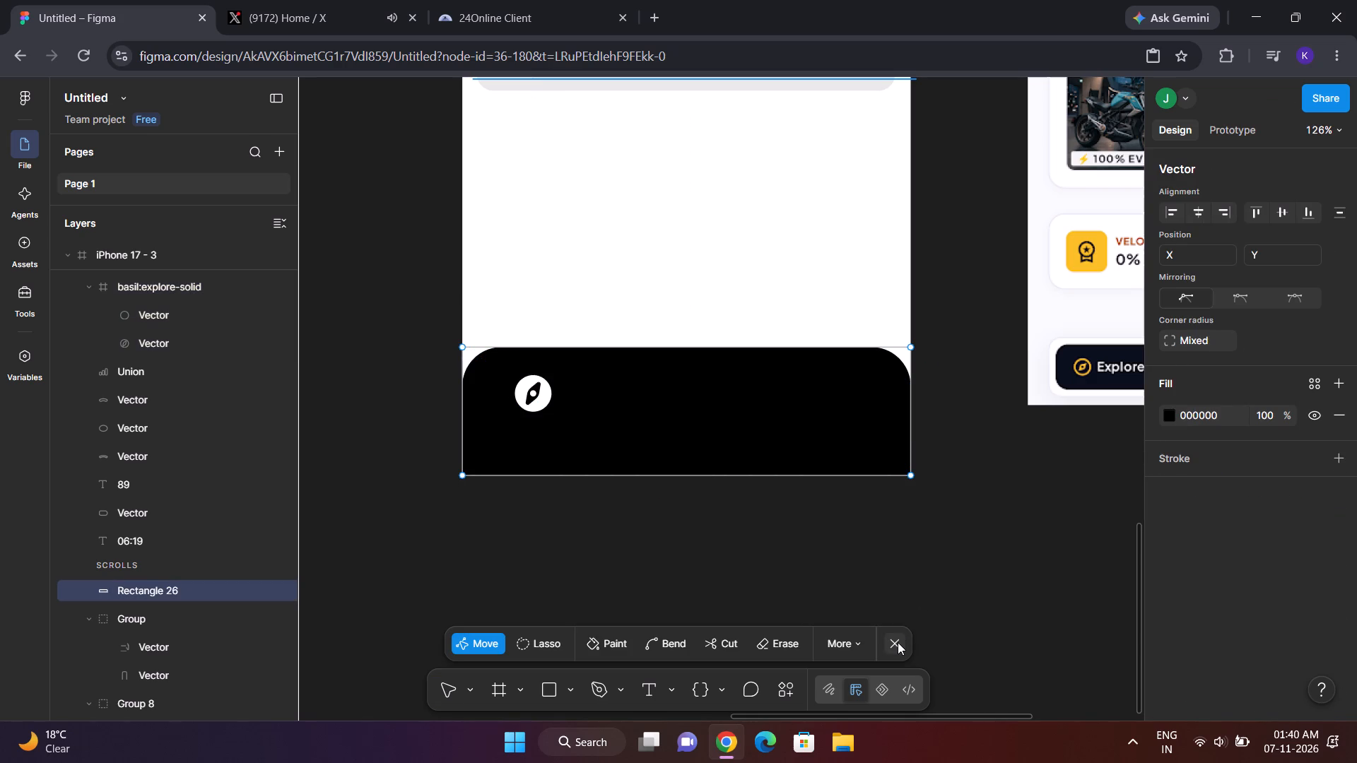
left_click(897, 642)
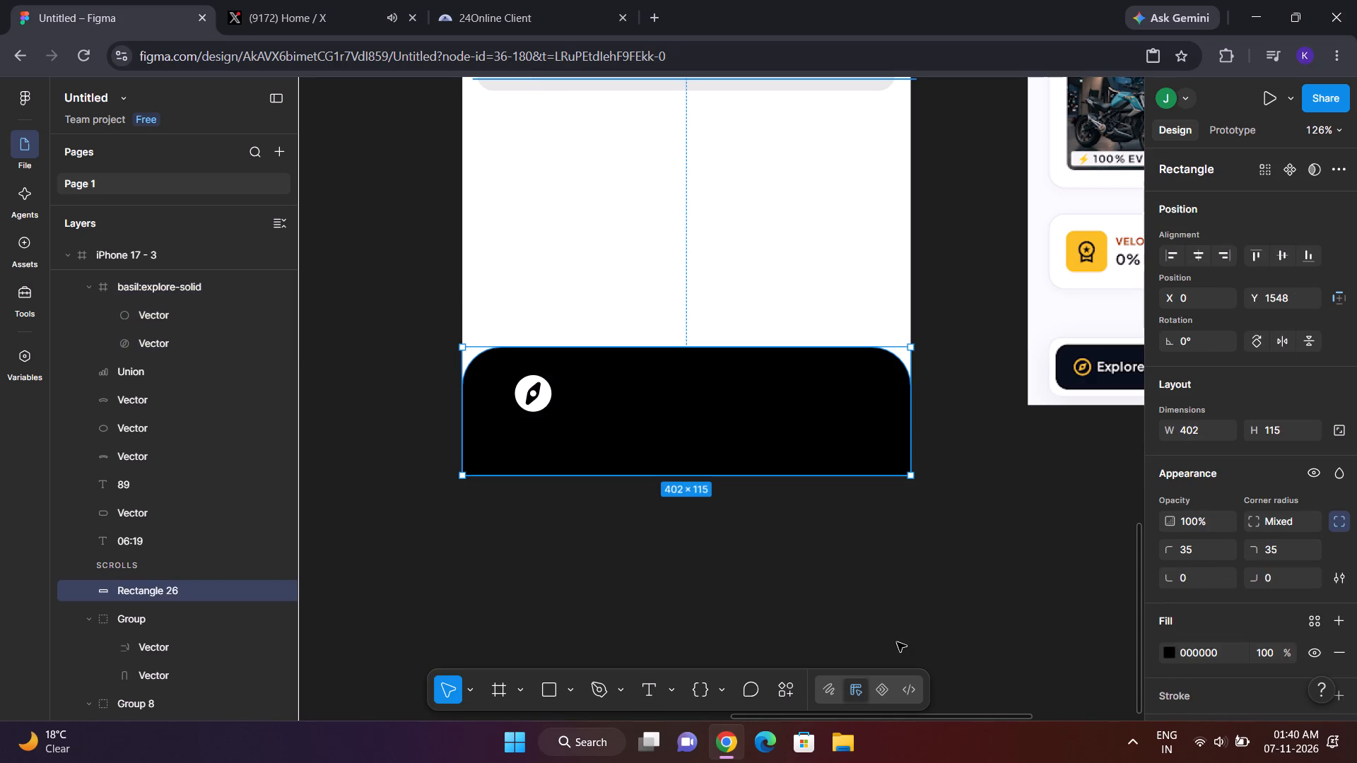
left_click(1252, 129)
left_click(1305, 284)
left_click(1300, 300)
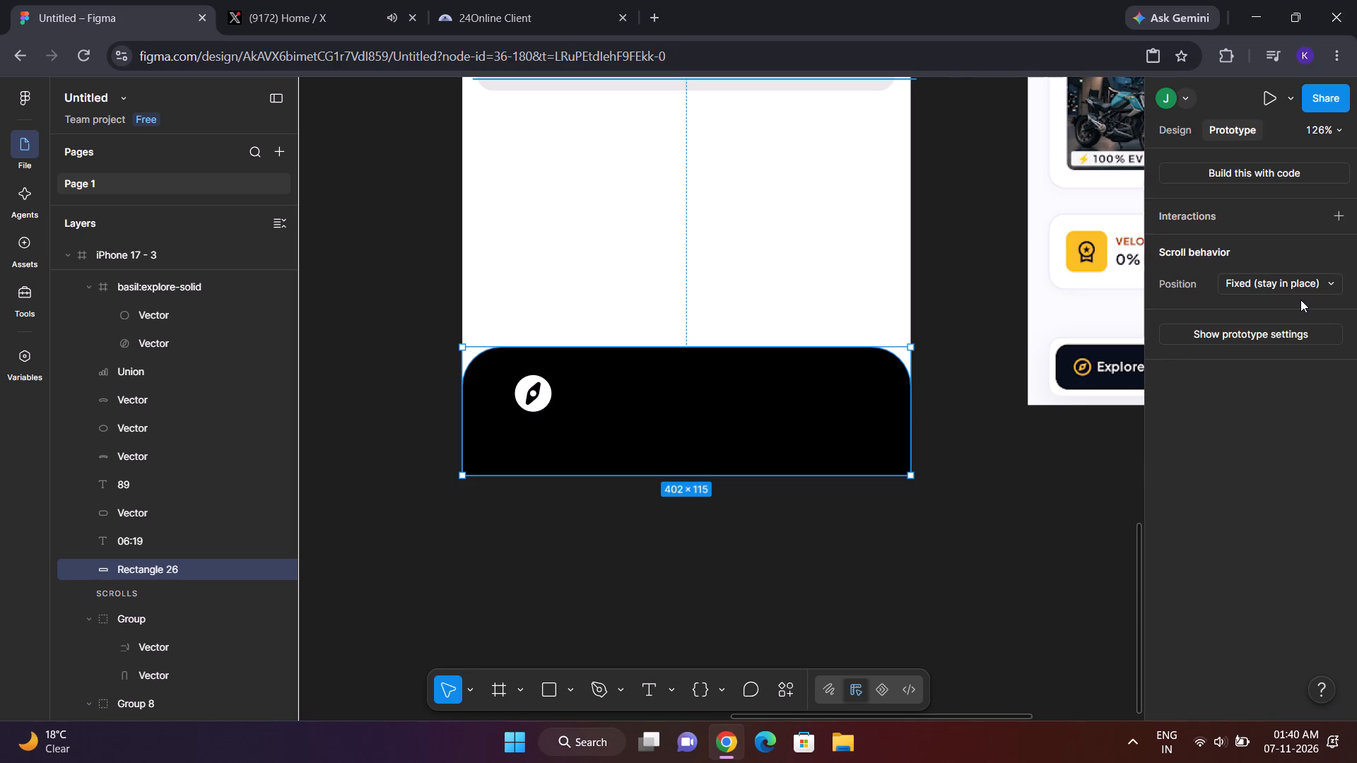
left_click(1052, 494)
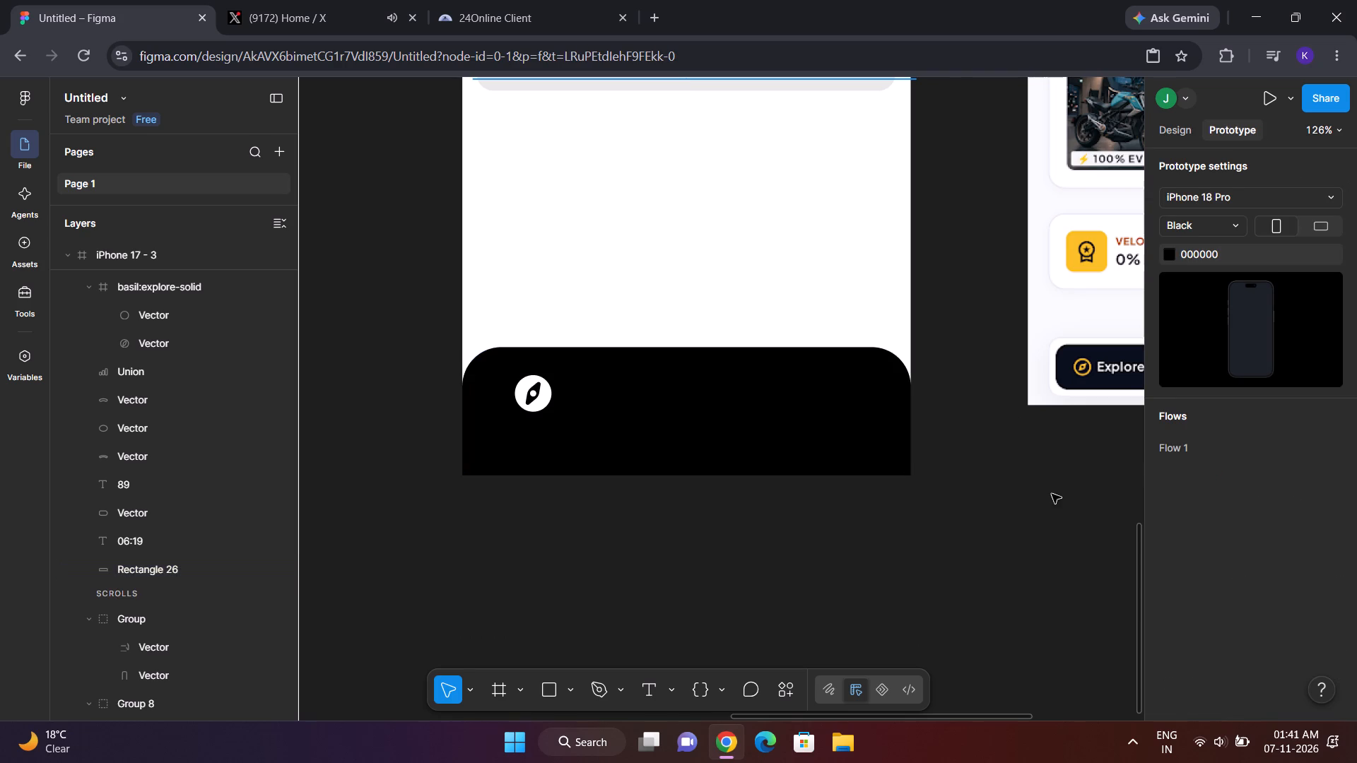
Shift the explore icon slightly downward within the black bottom bar.
scroll(626, 555, "up", 1)
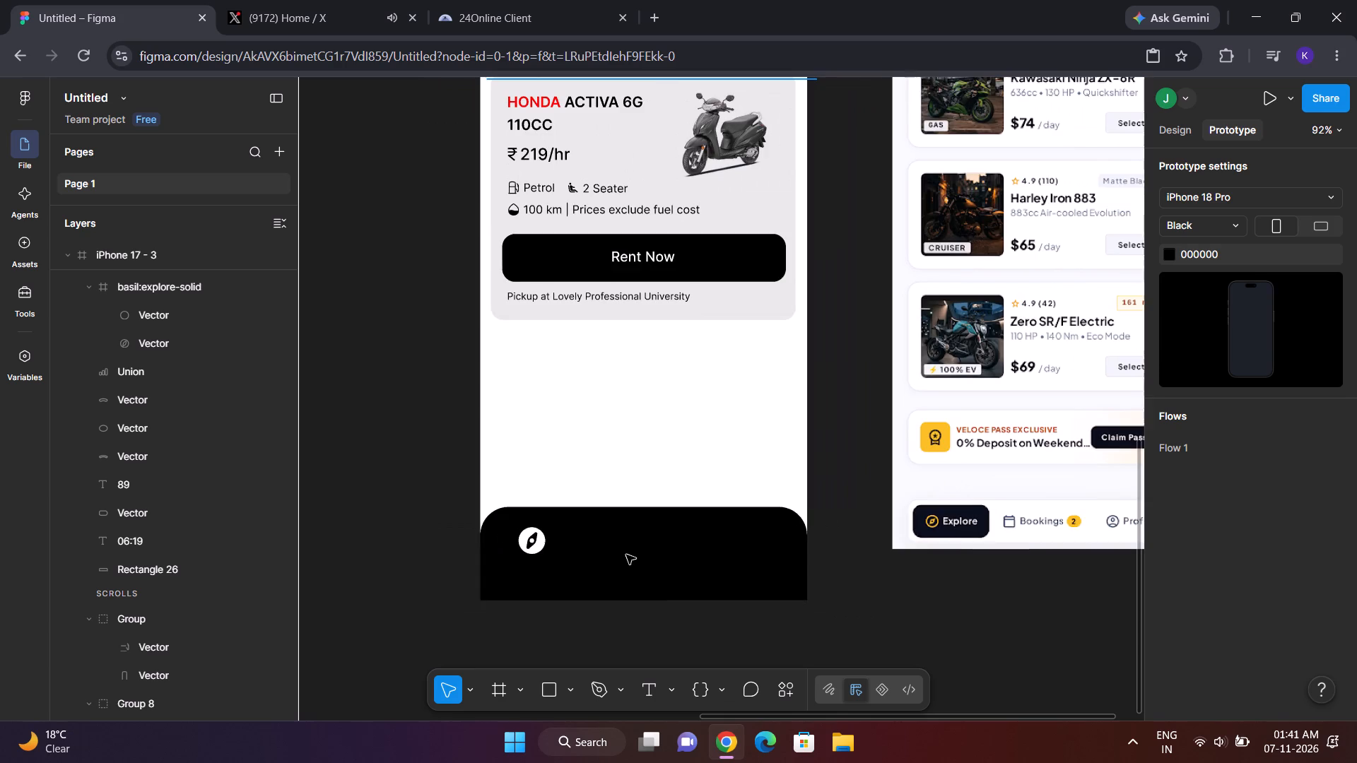
scroll(626, 555, "right", 1)
left_click(760, 472)
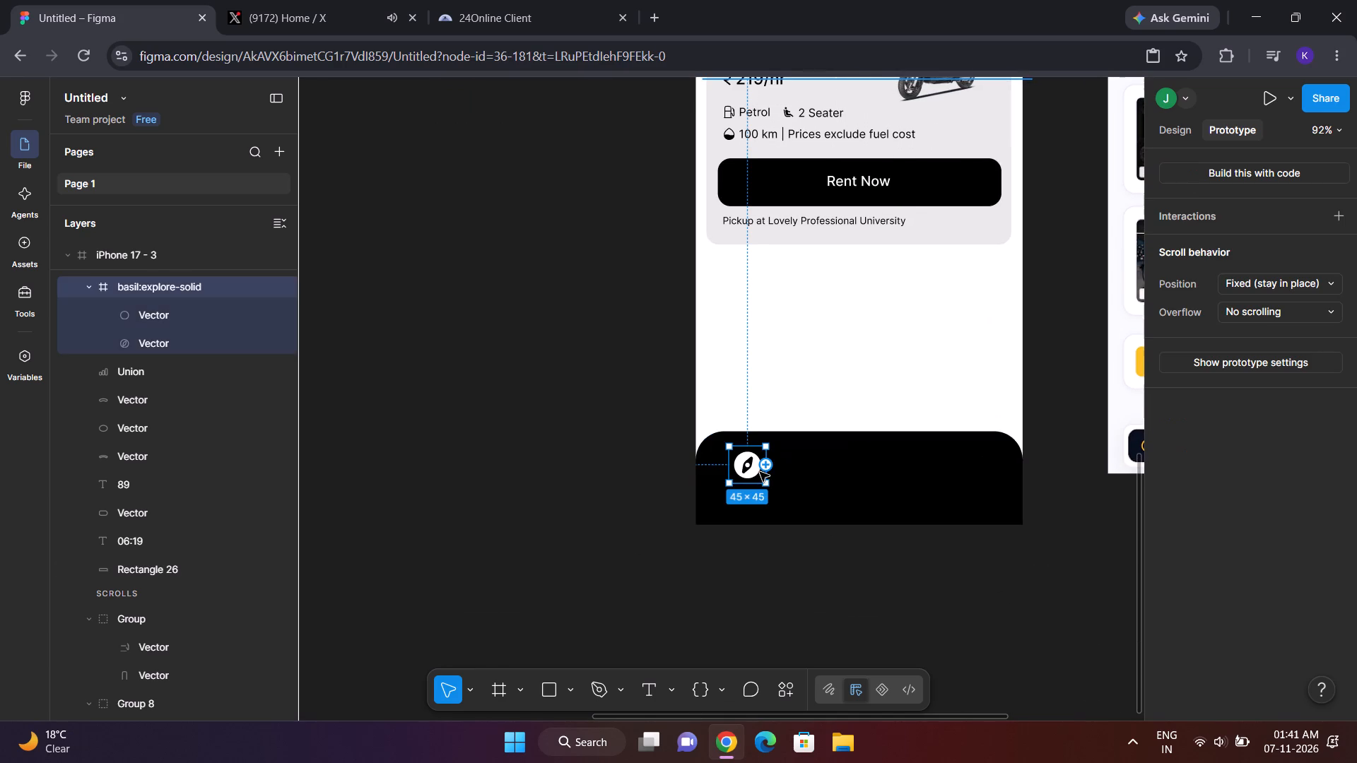
left_click(757, 473)
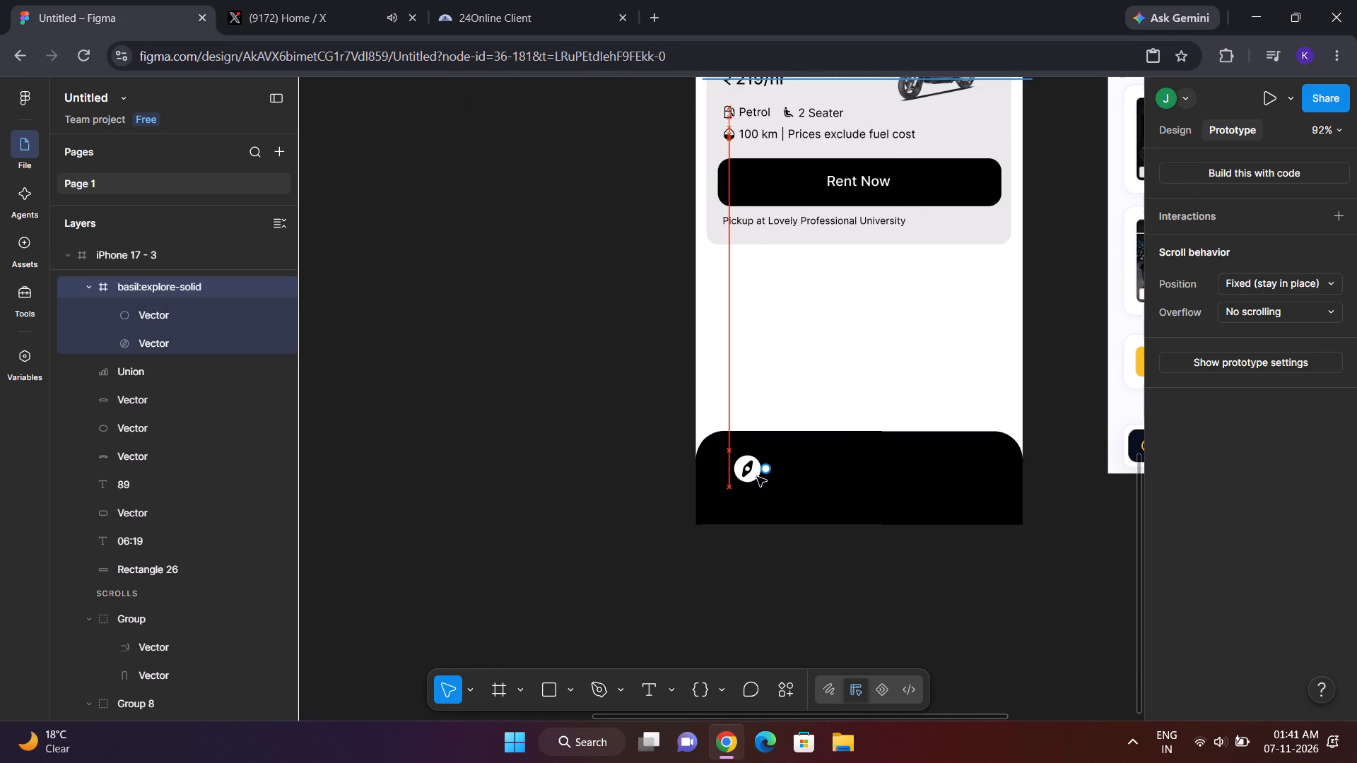
Add the text label "Explore" below the explore icon in the black bottom bar.
left_click(647, 690)
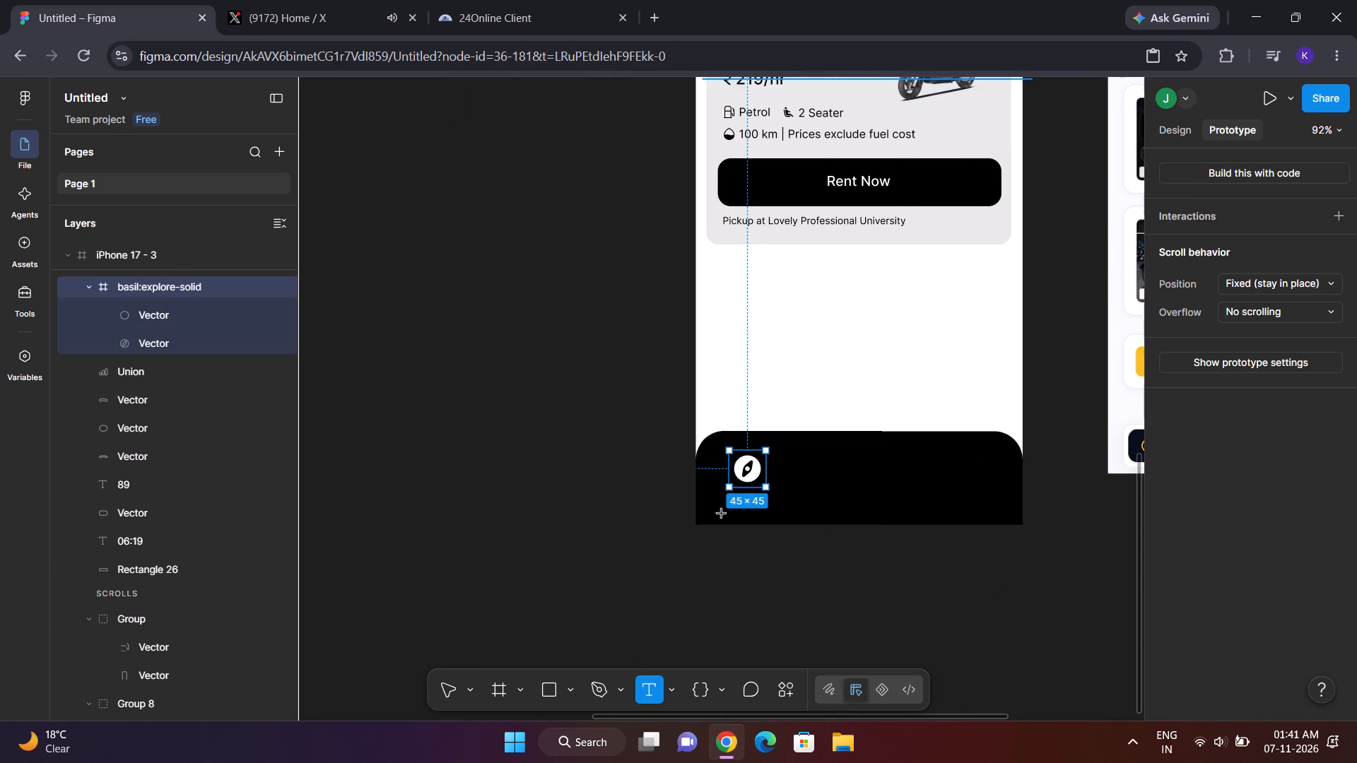
left_click(724, 506)
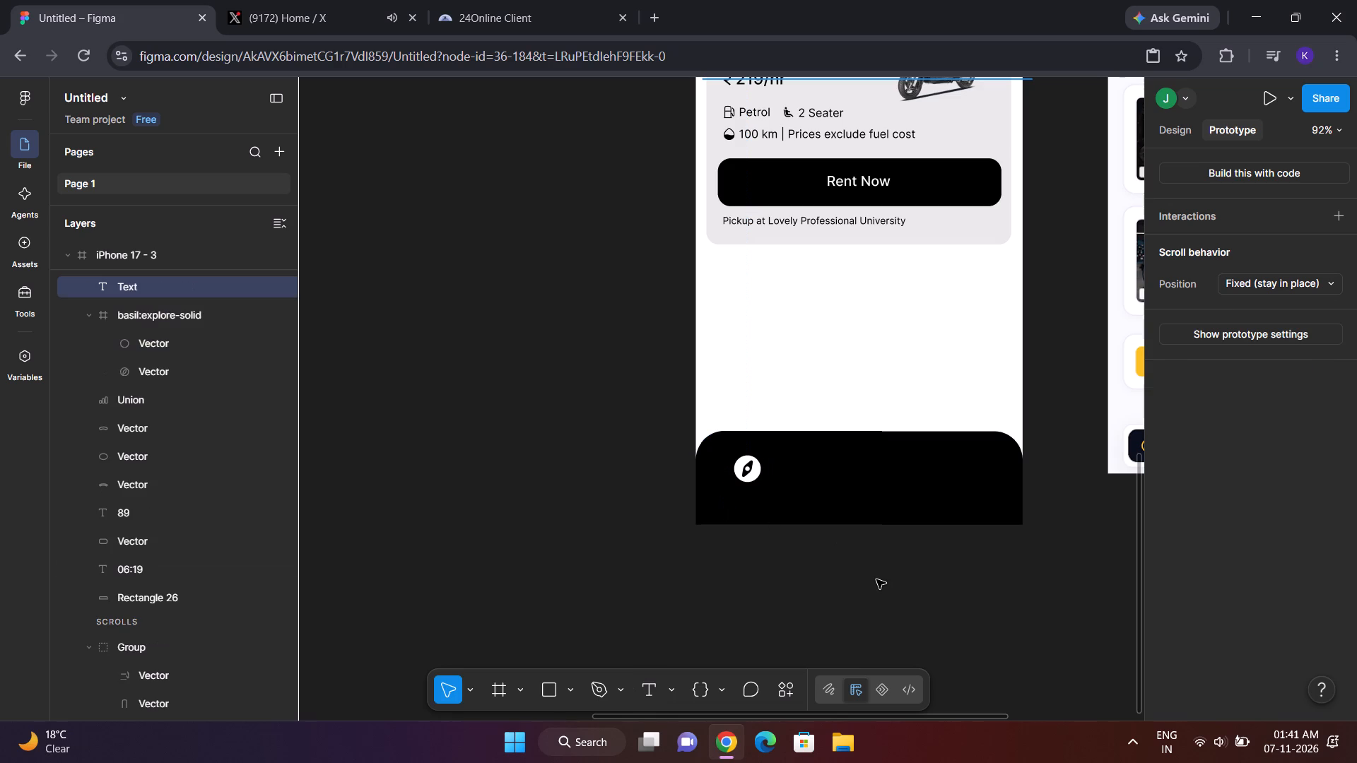
type("Ex")
type("plore")
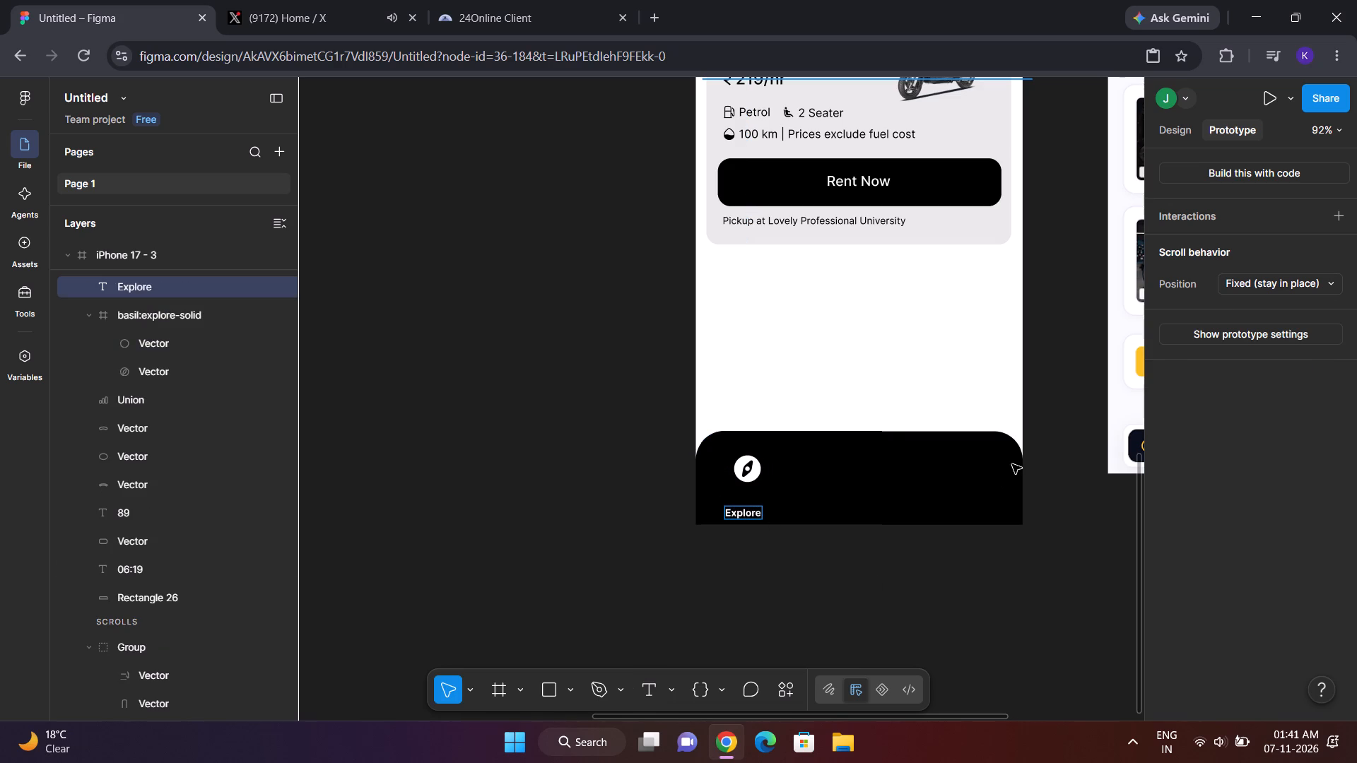
Set the Explore label's font size to 16 and its weight to Semi Bold.
key("ctrl+a")
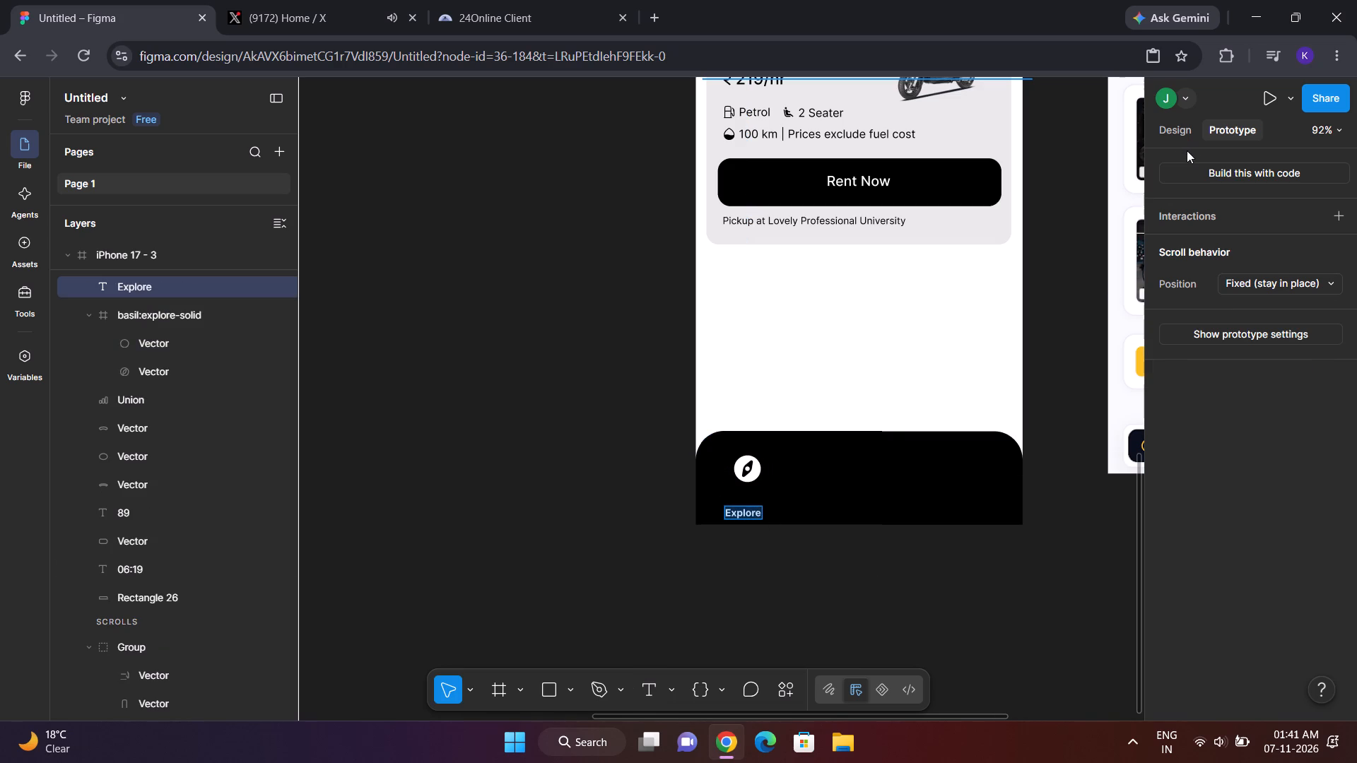
left_click(1177, 136)
scroll(1243, 430, "down", 3)
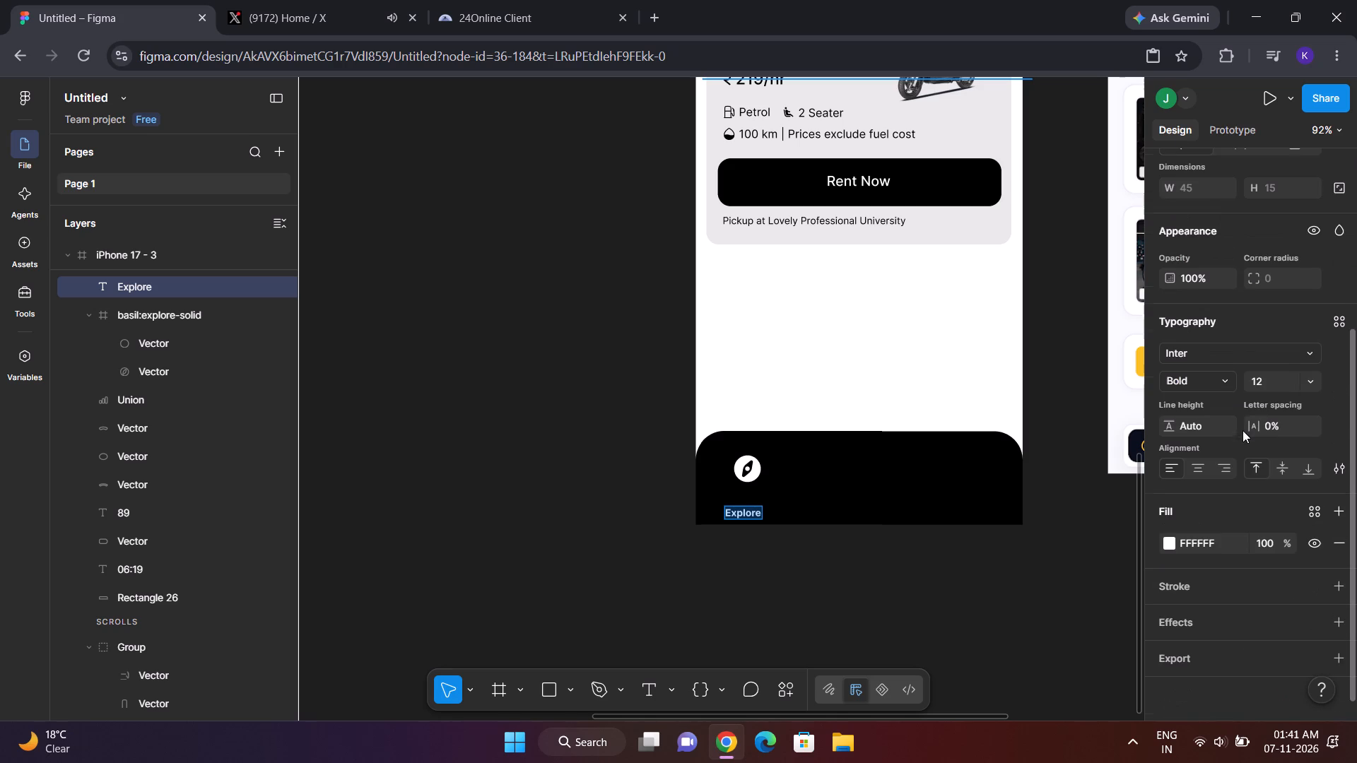
left_click(1309, 385)
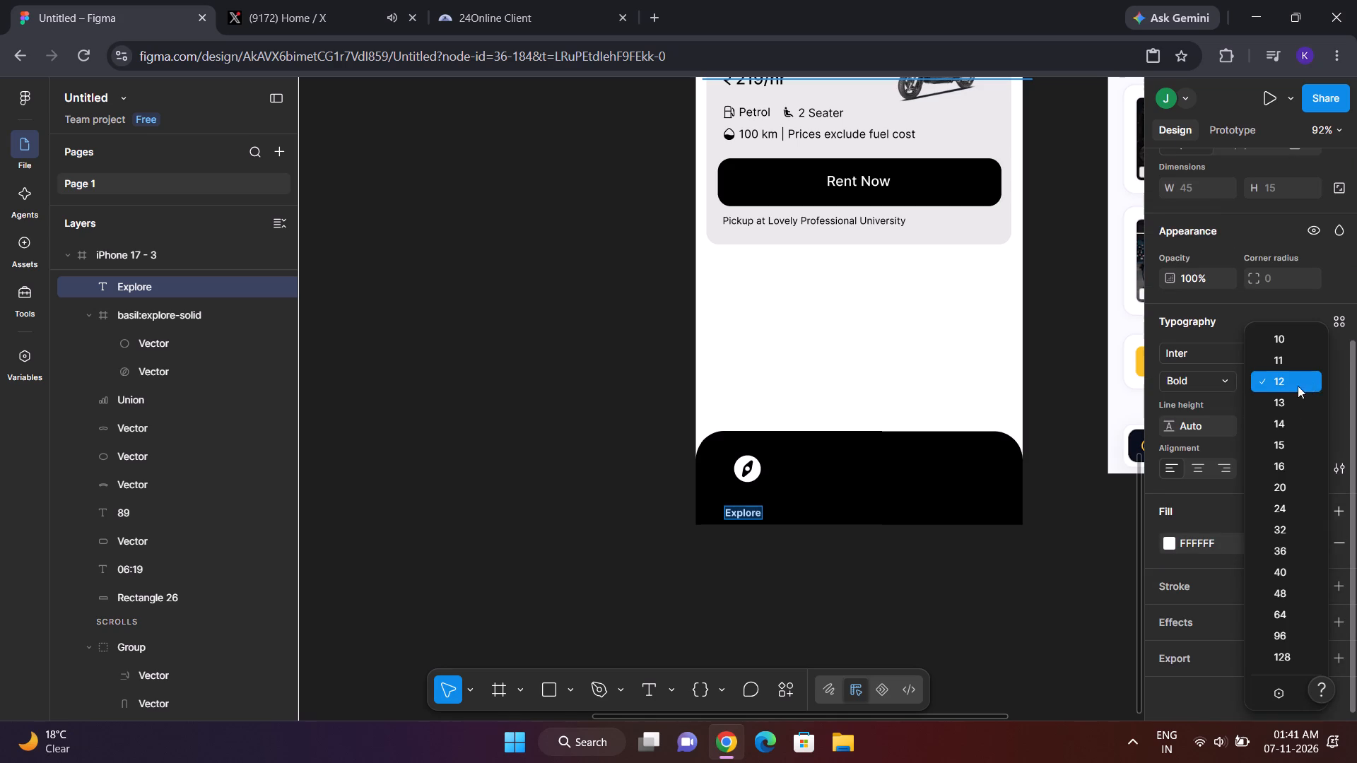
left_click(1288, 460)
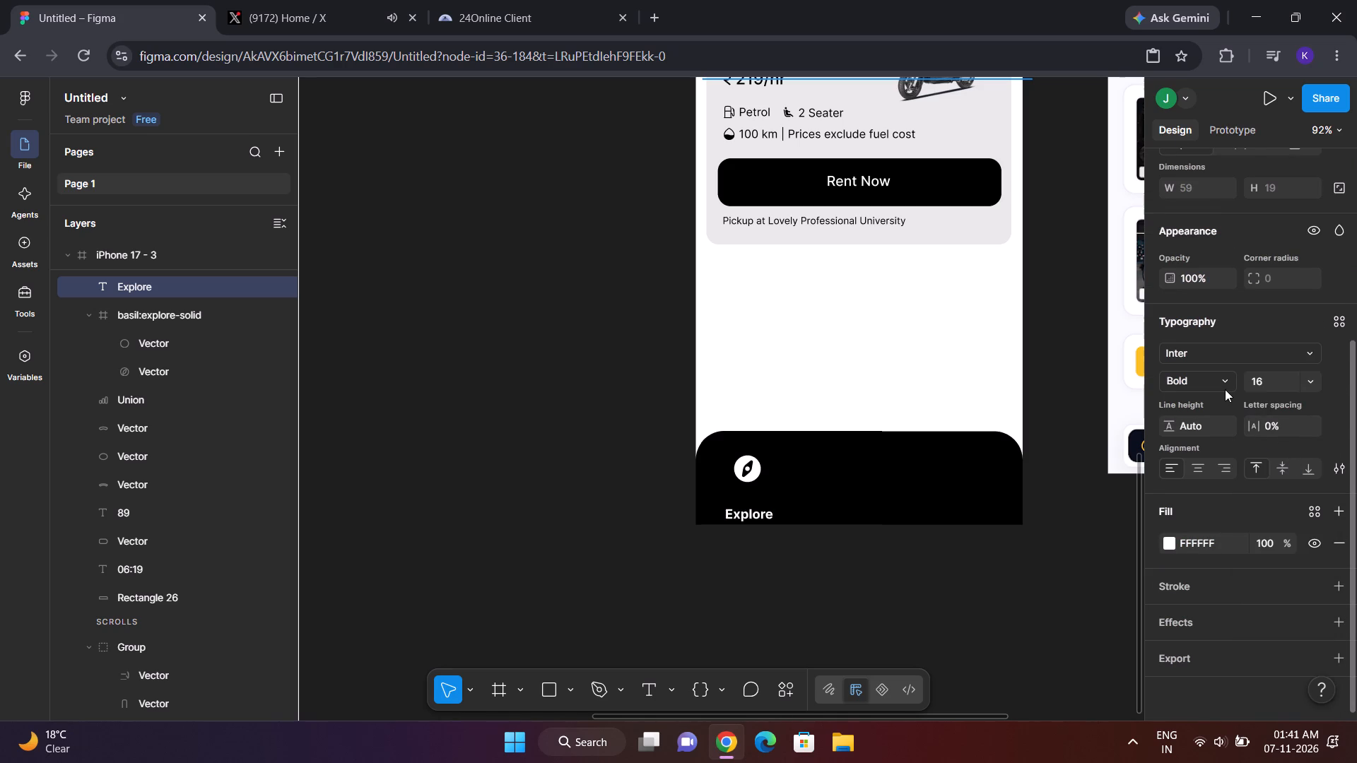
left_click(1221, 386)
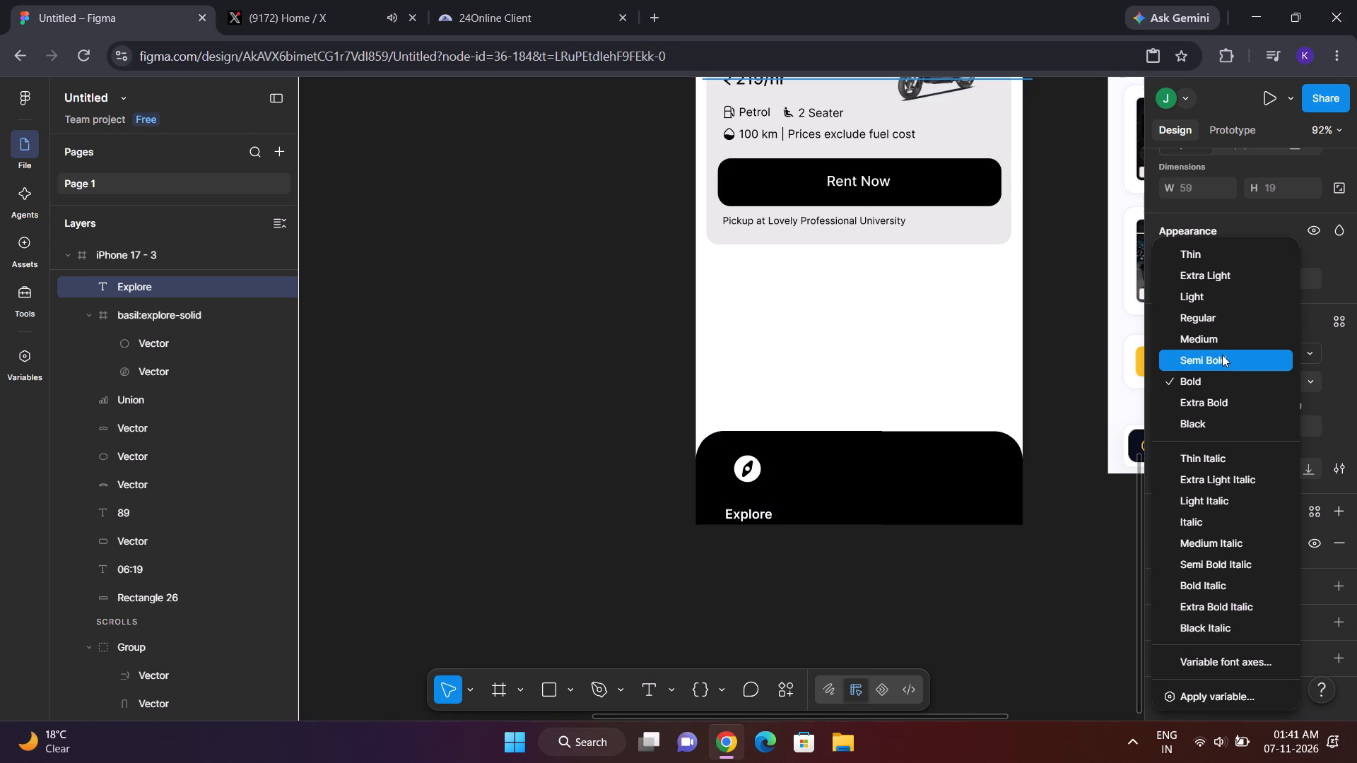
left_click(1222, 355)
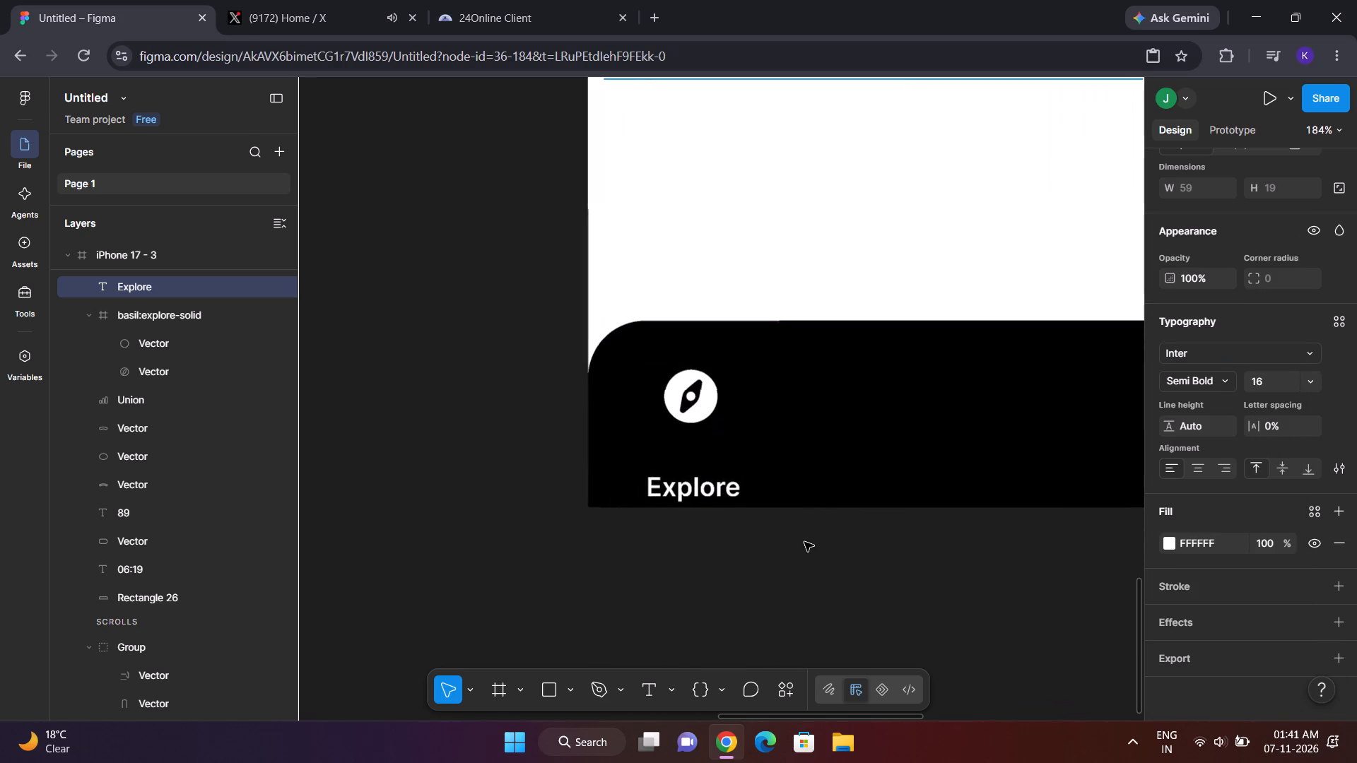
left_click(734, 536)
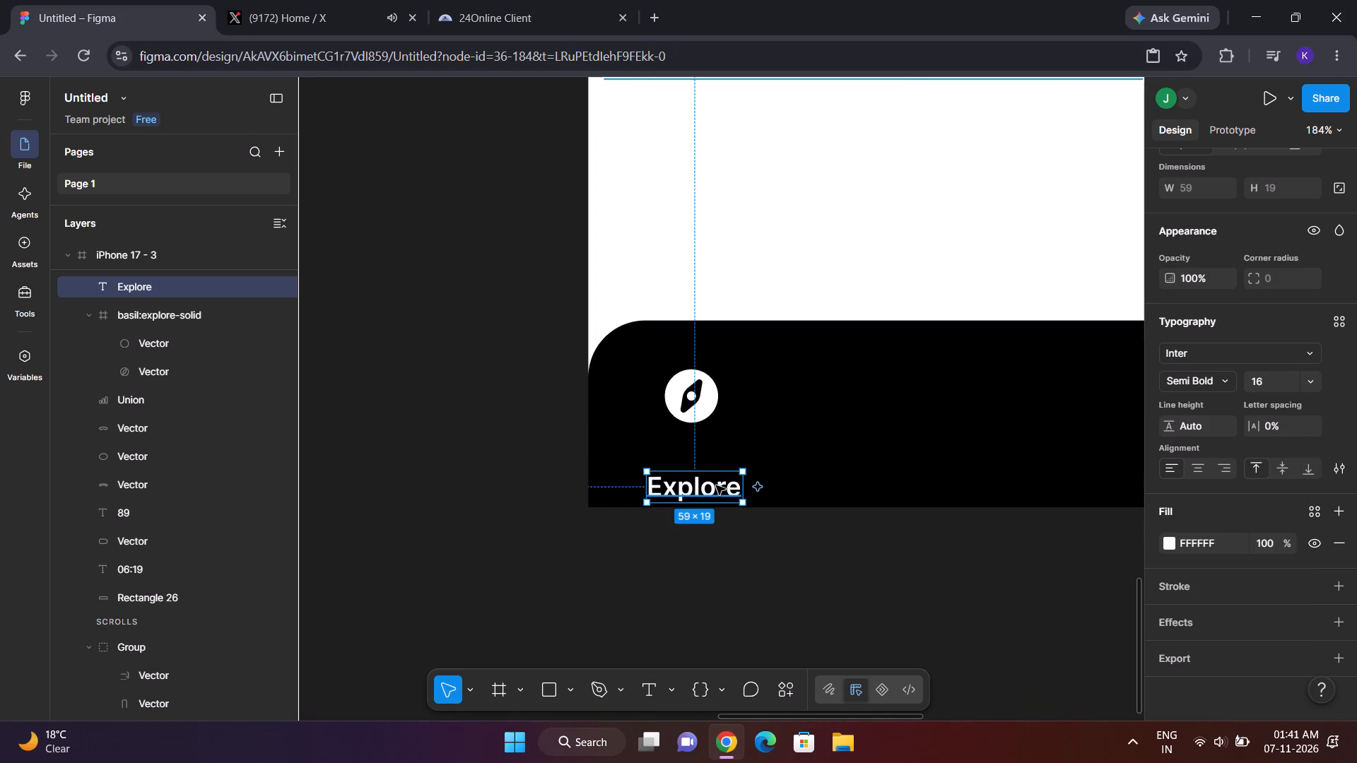
Move the Explore label up so it sits closer beneath the explore icon.
left_click_drag(714, 483, 715, 455)
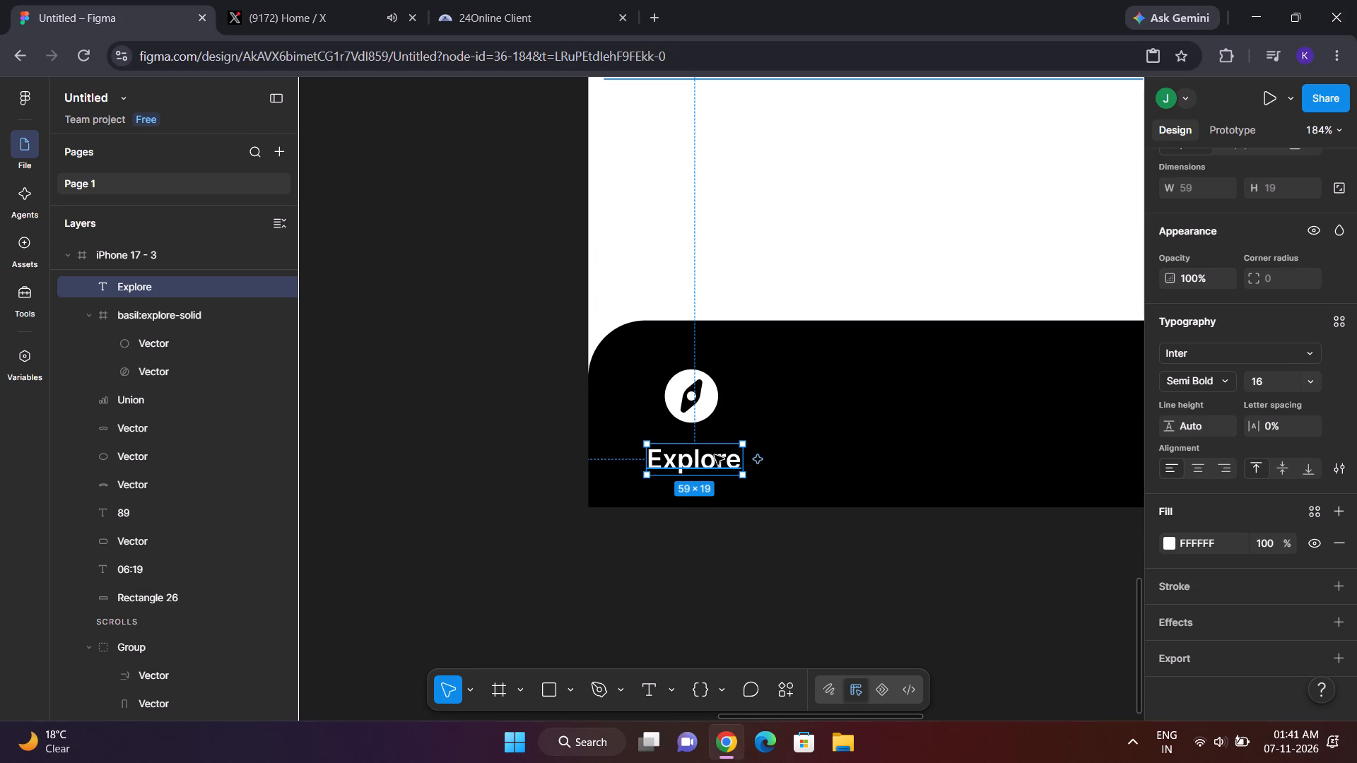
left_click(784, 584)
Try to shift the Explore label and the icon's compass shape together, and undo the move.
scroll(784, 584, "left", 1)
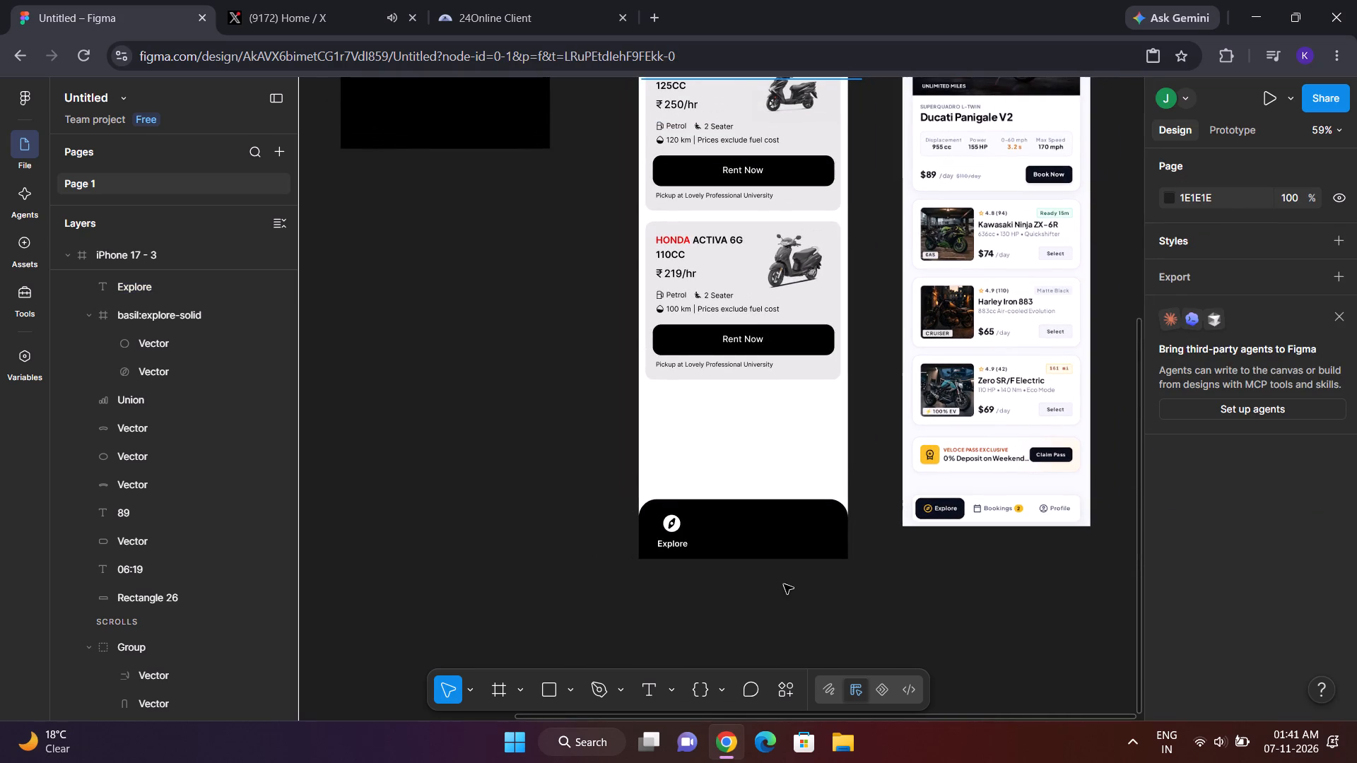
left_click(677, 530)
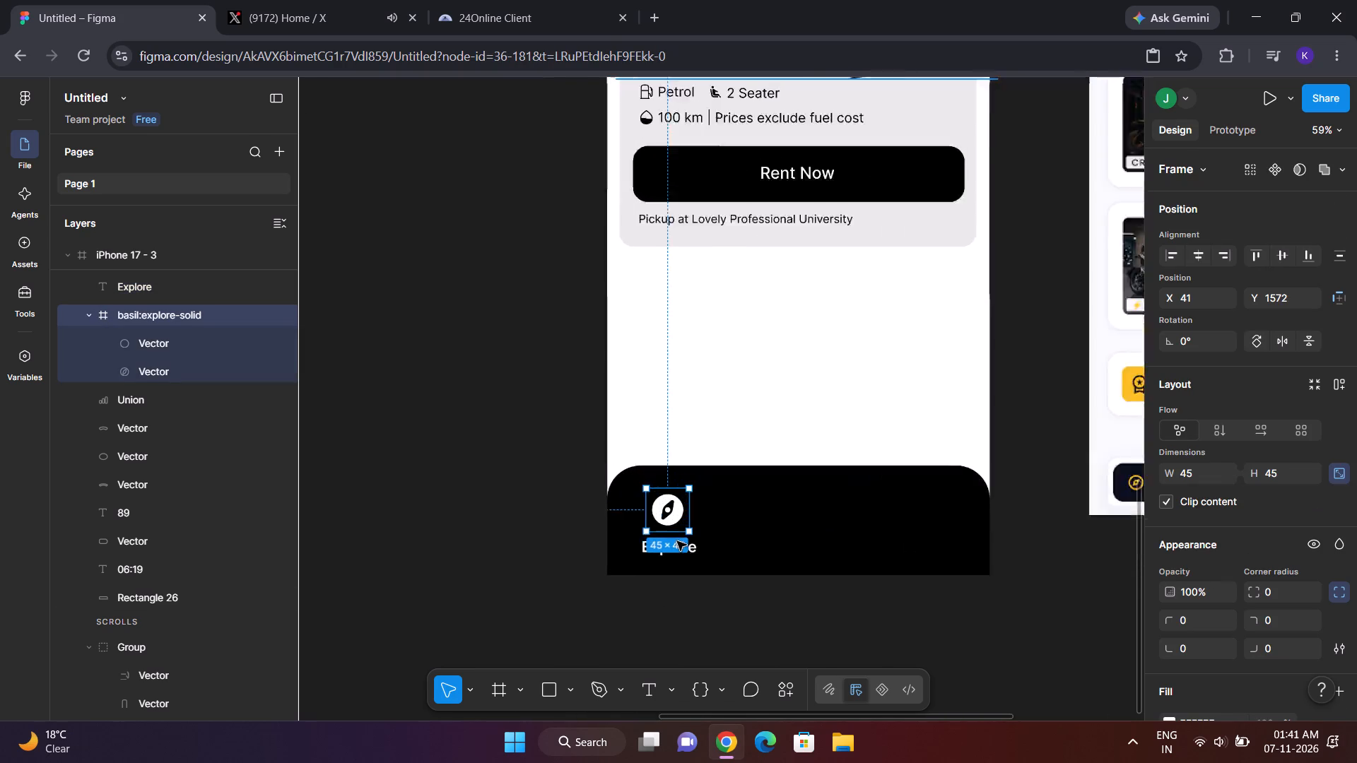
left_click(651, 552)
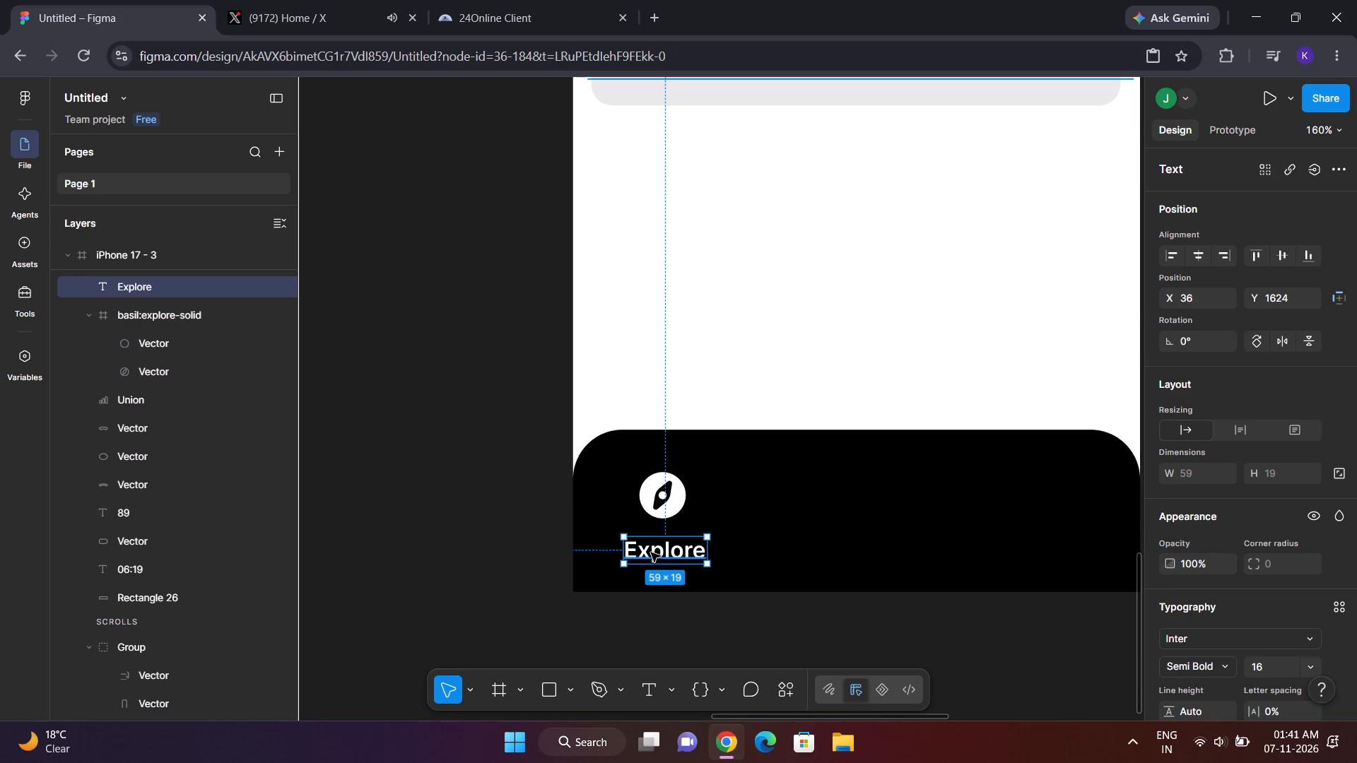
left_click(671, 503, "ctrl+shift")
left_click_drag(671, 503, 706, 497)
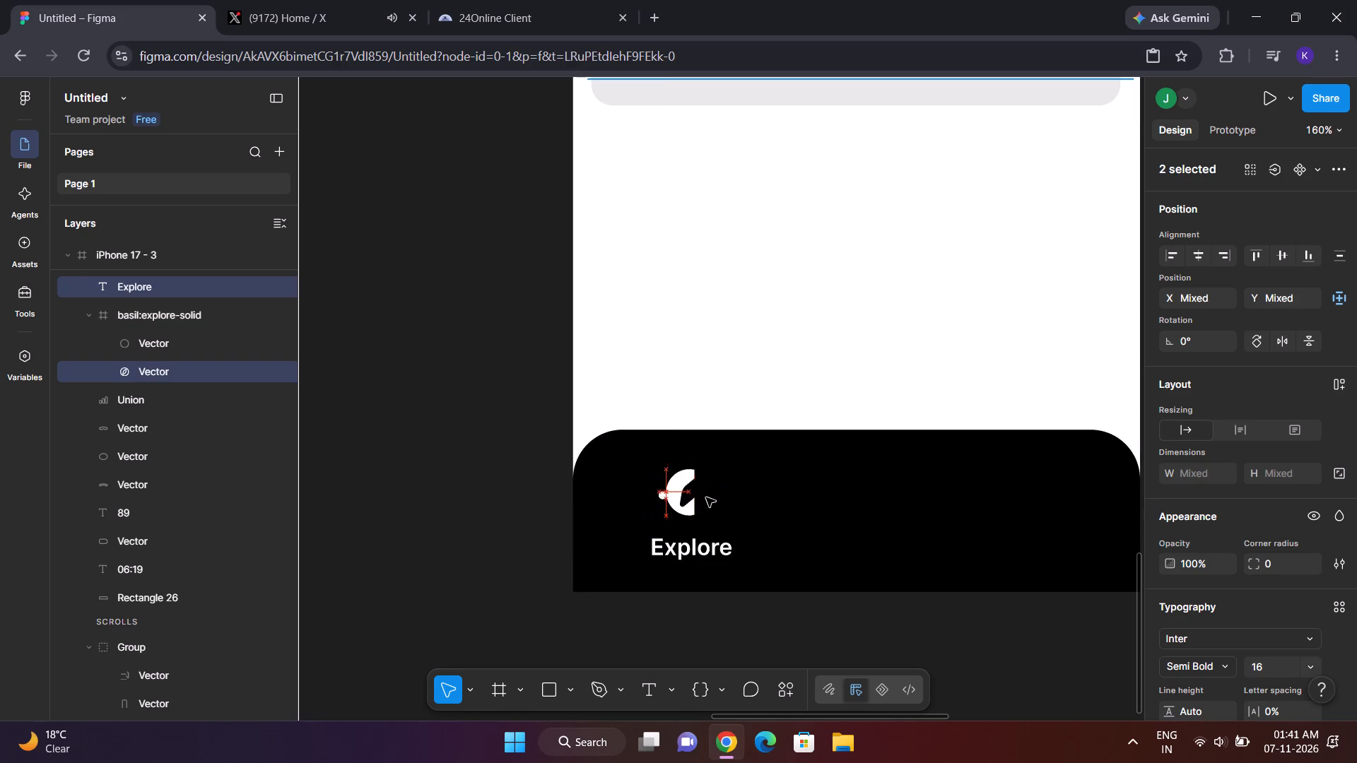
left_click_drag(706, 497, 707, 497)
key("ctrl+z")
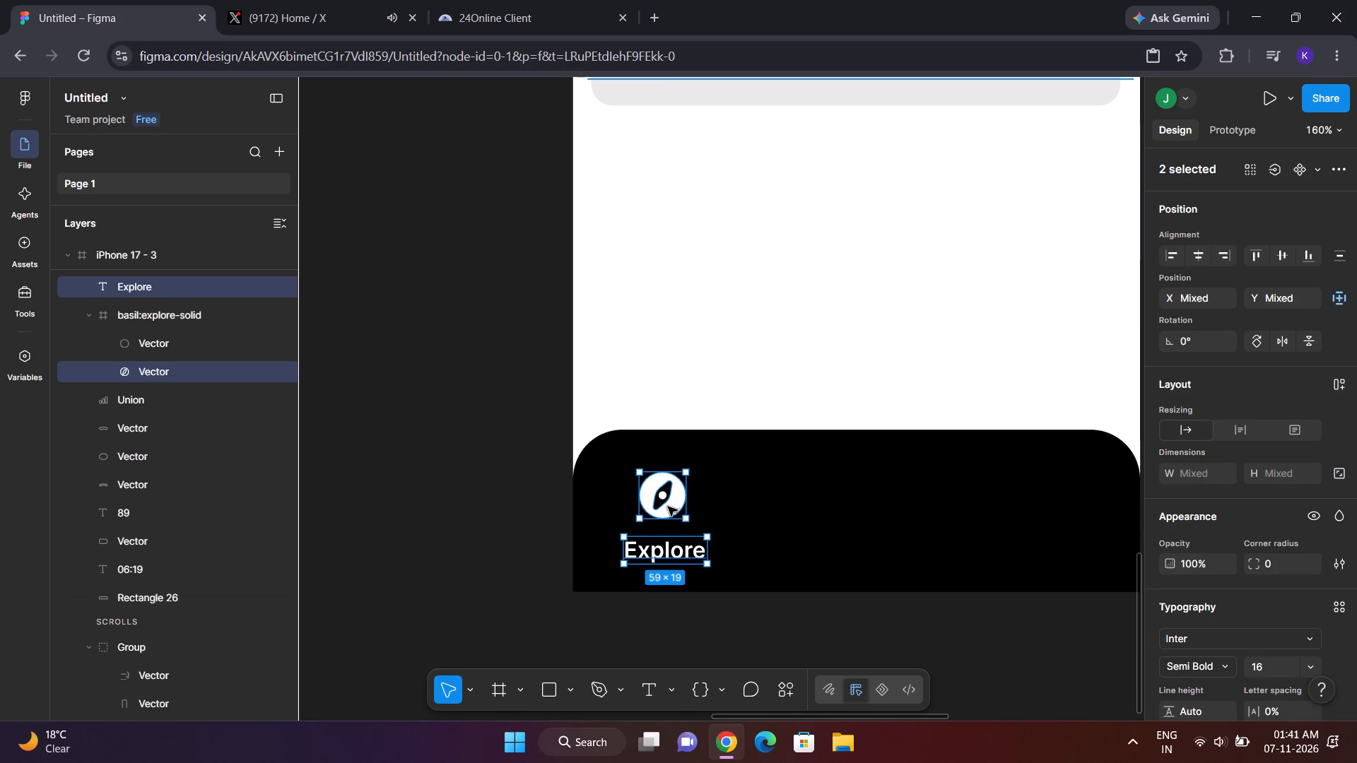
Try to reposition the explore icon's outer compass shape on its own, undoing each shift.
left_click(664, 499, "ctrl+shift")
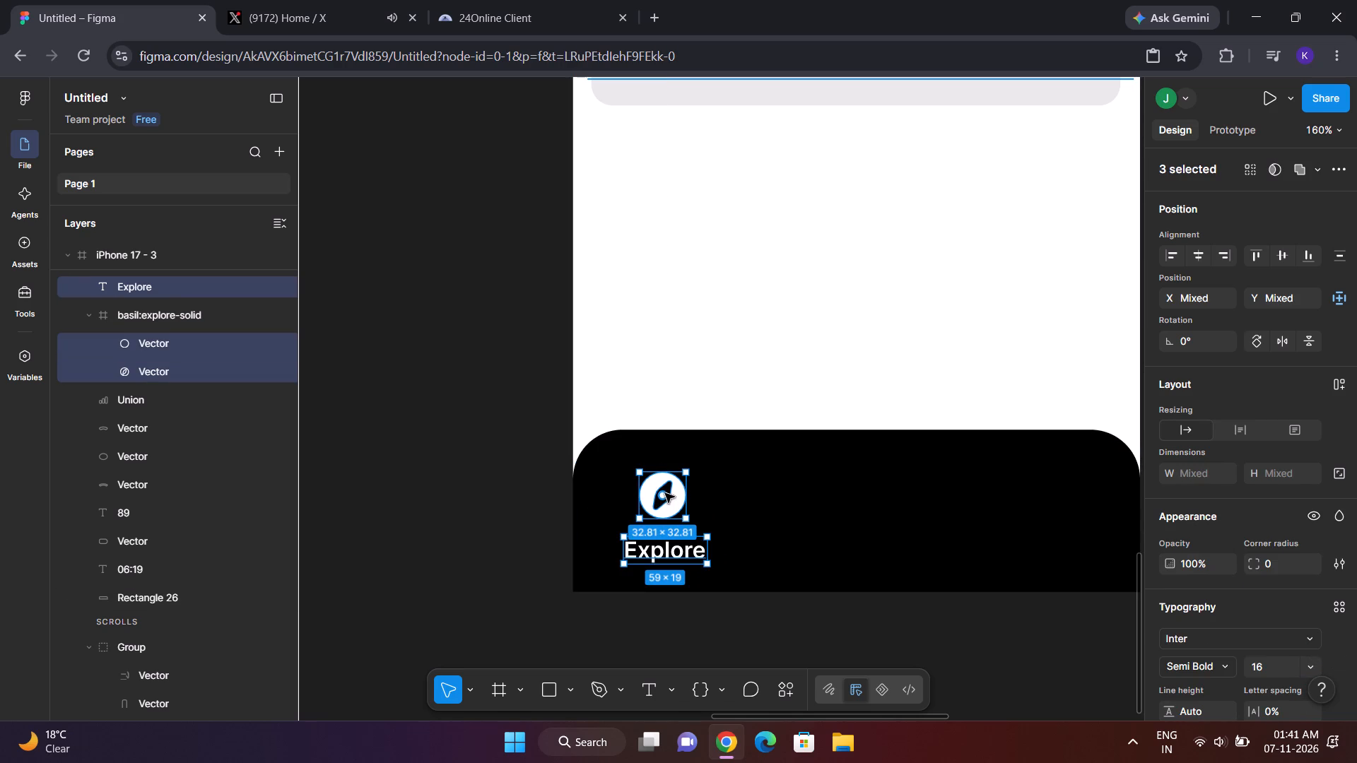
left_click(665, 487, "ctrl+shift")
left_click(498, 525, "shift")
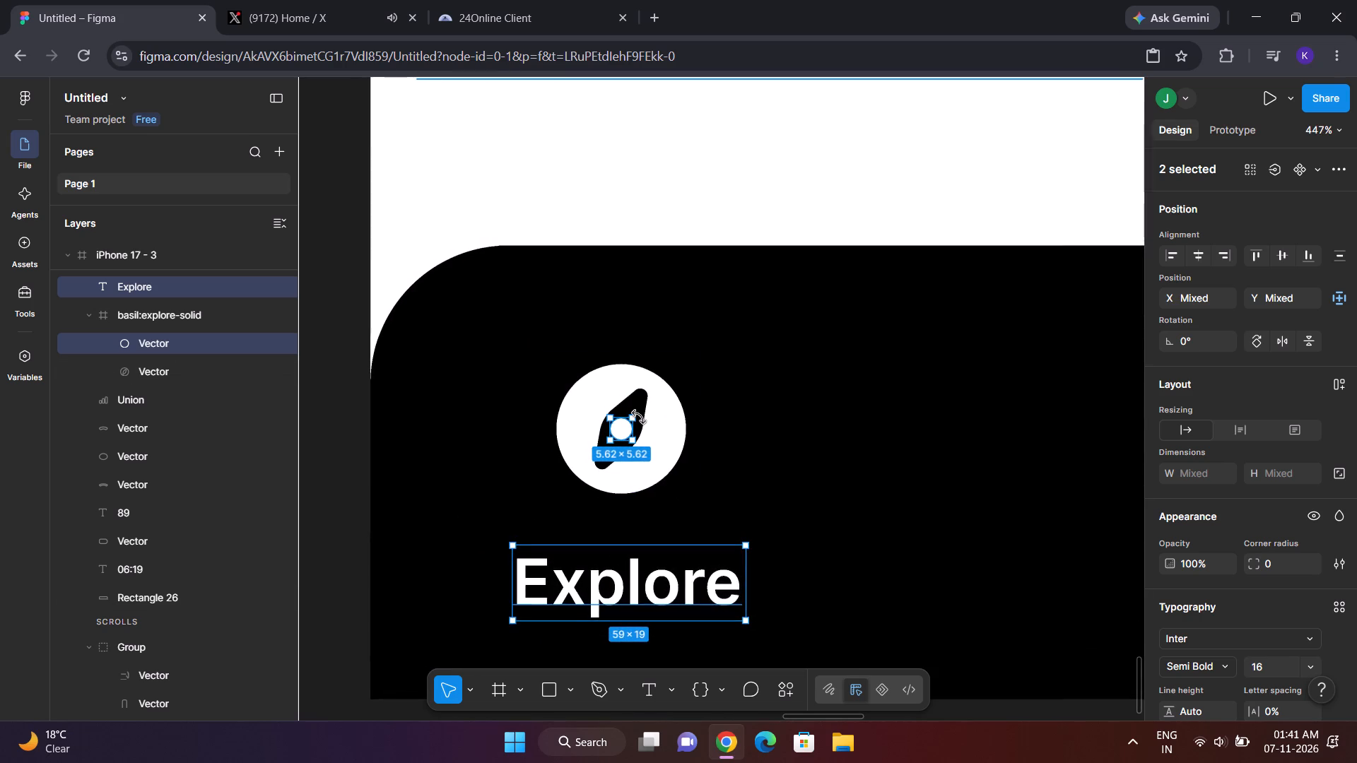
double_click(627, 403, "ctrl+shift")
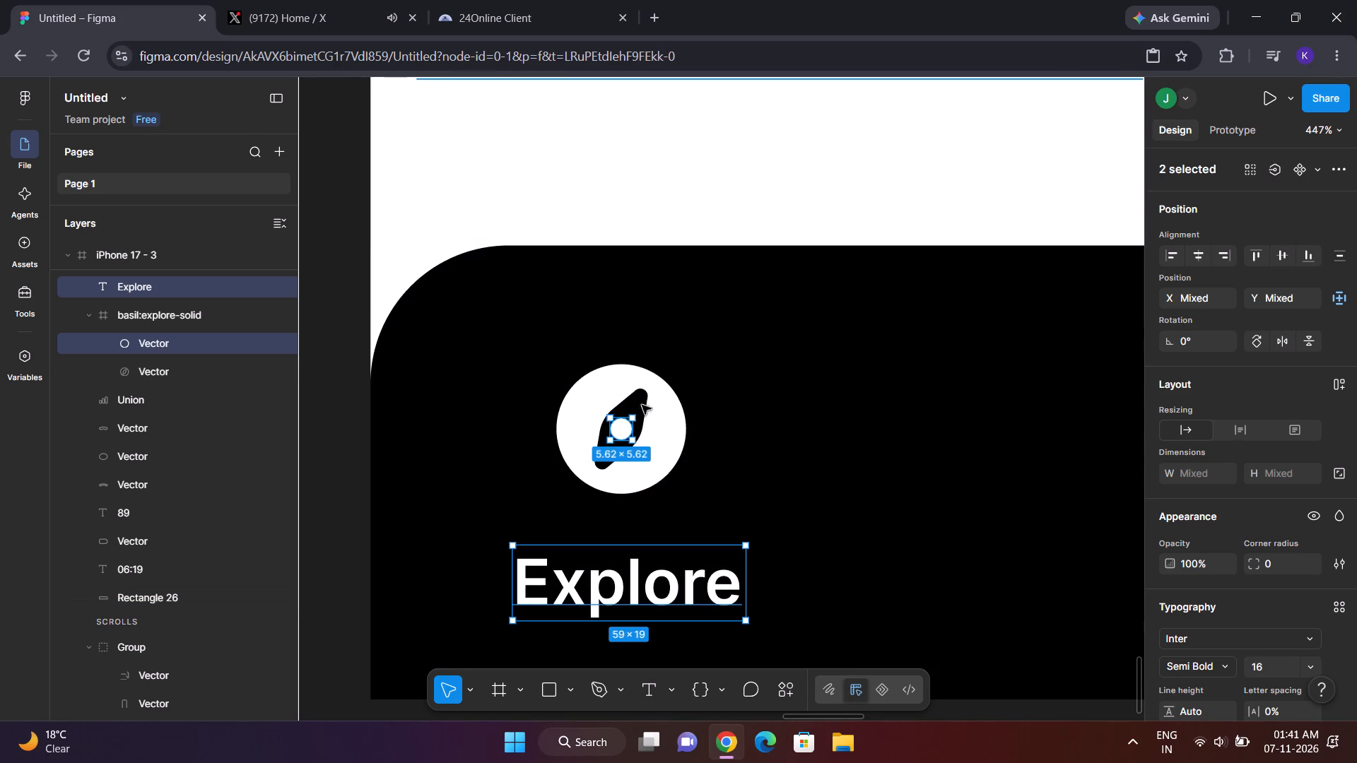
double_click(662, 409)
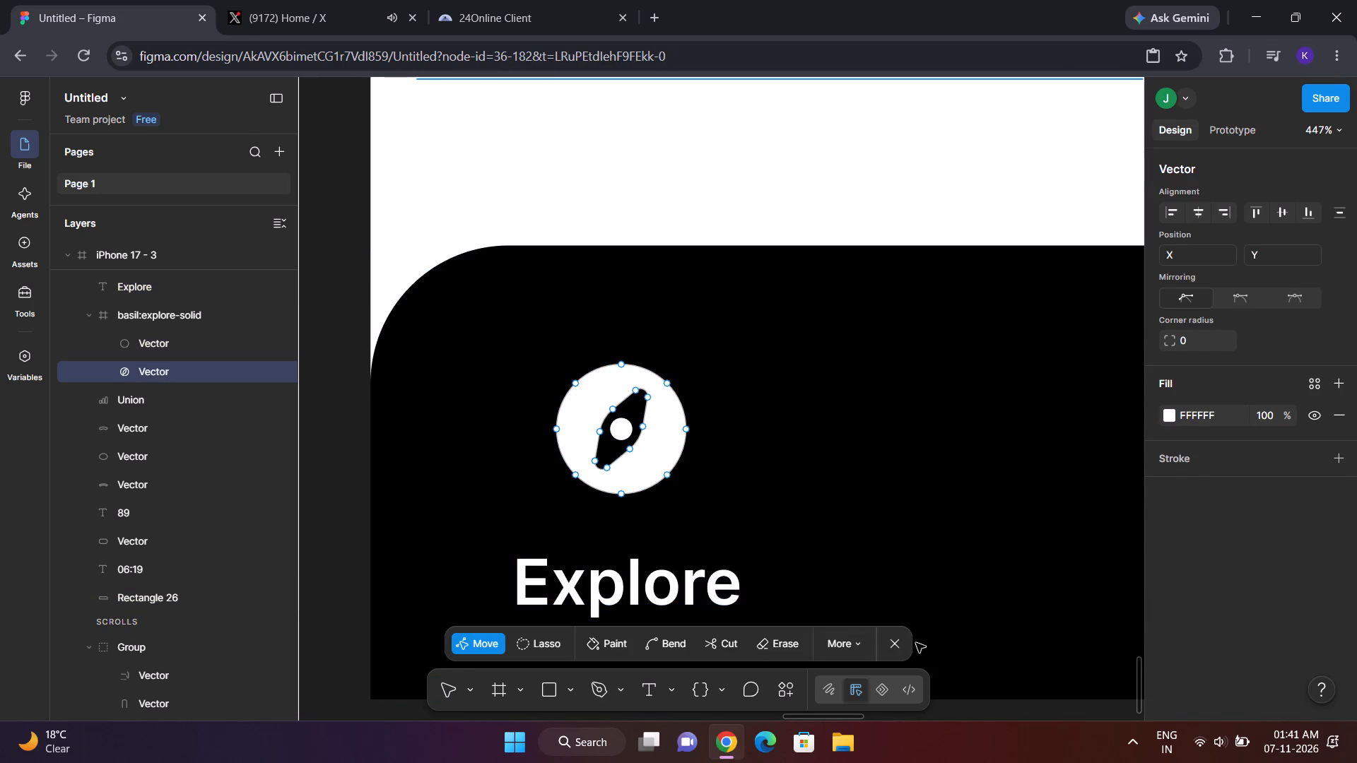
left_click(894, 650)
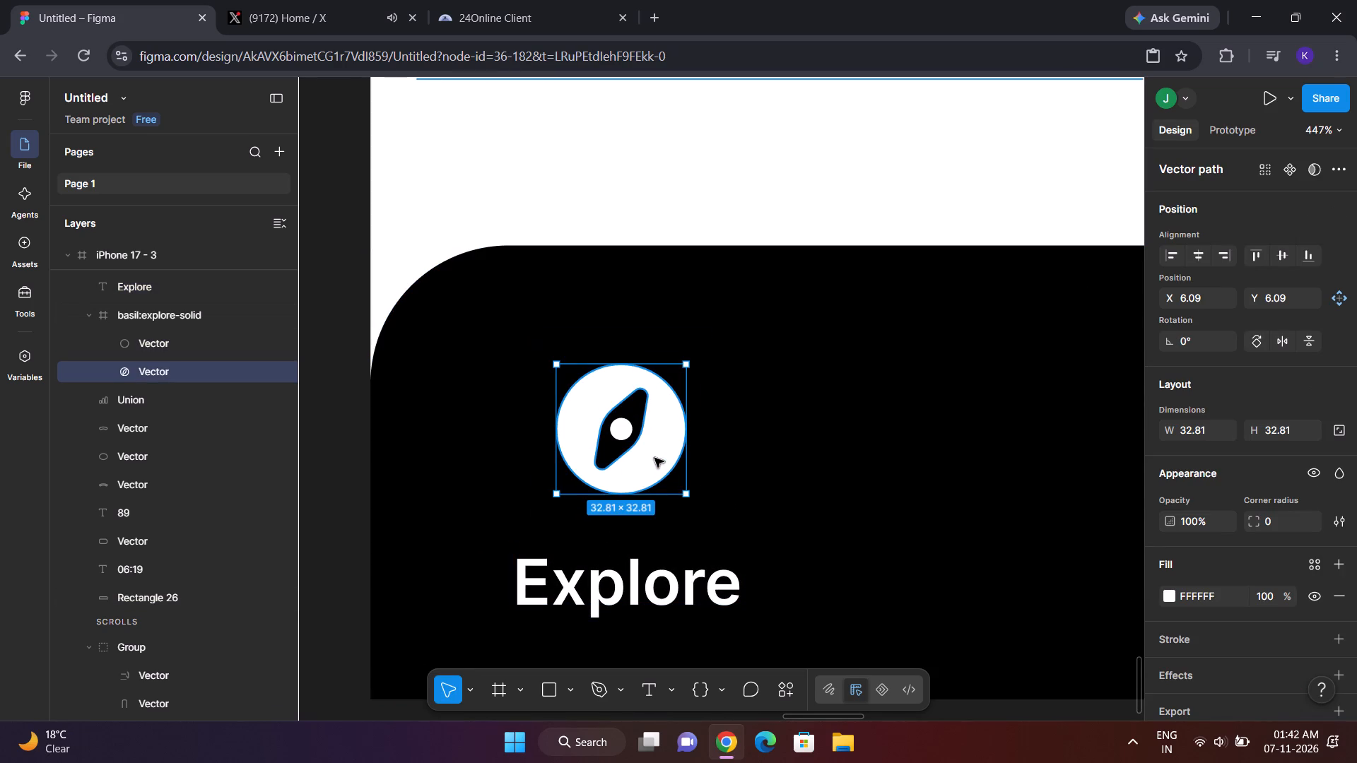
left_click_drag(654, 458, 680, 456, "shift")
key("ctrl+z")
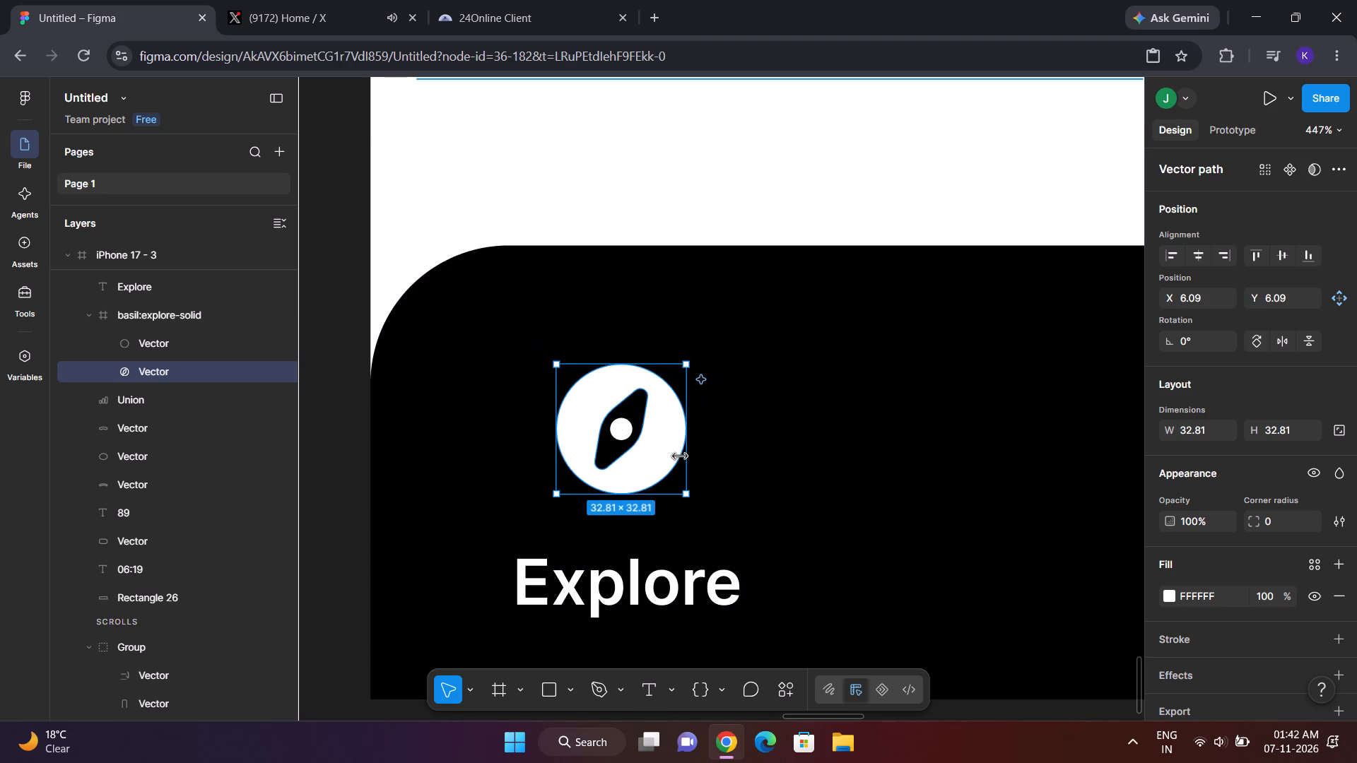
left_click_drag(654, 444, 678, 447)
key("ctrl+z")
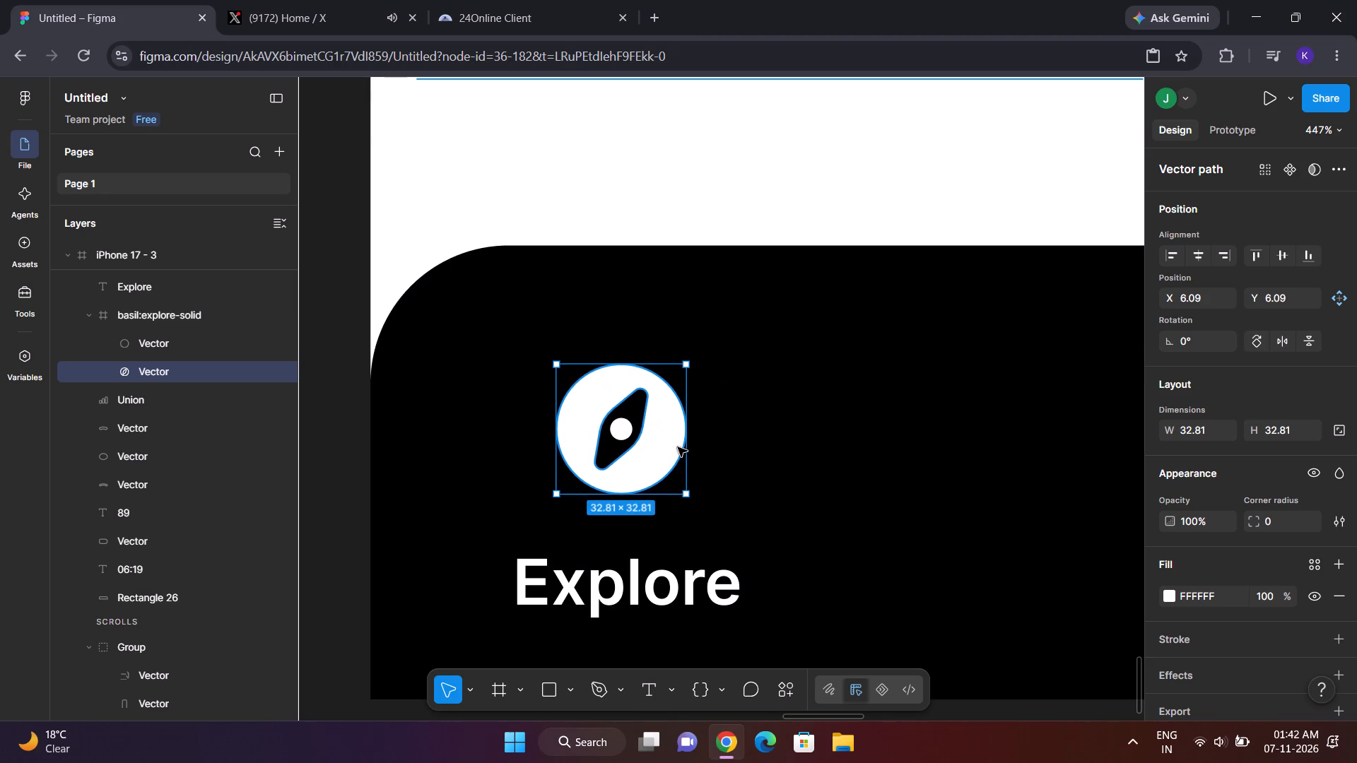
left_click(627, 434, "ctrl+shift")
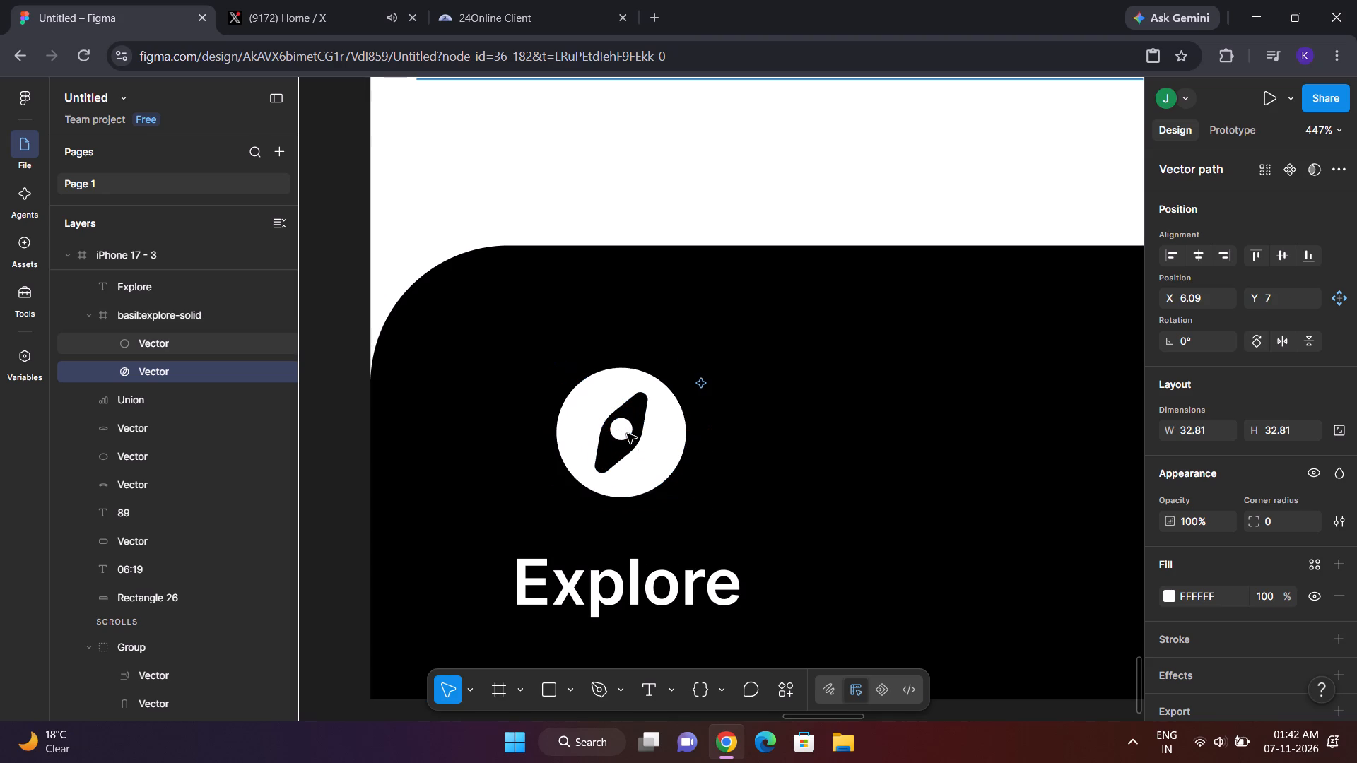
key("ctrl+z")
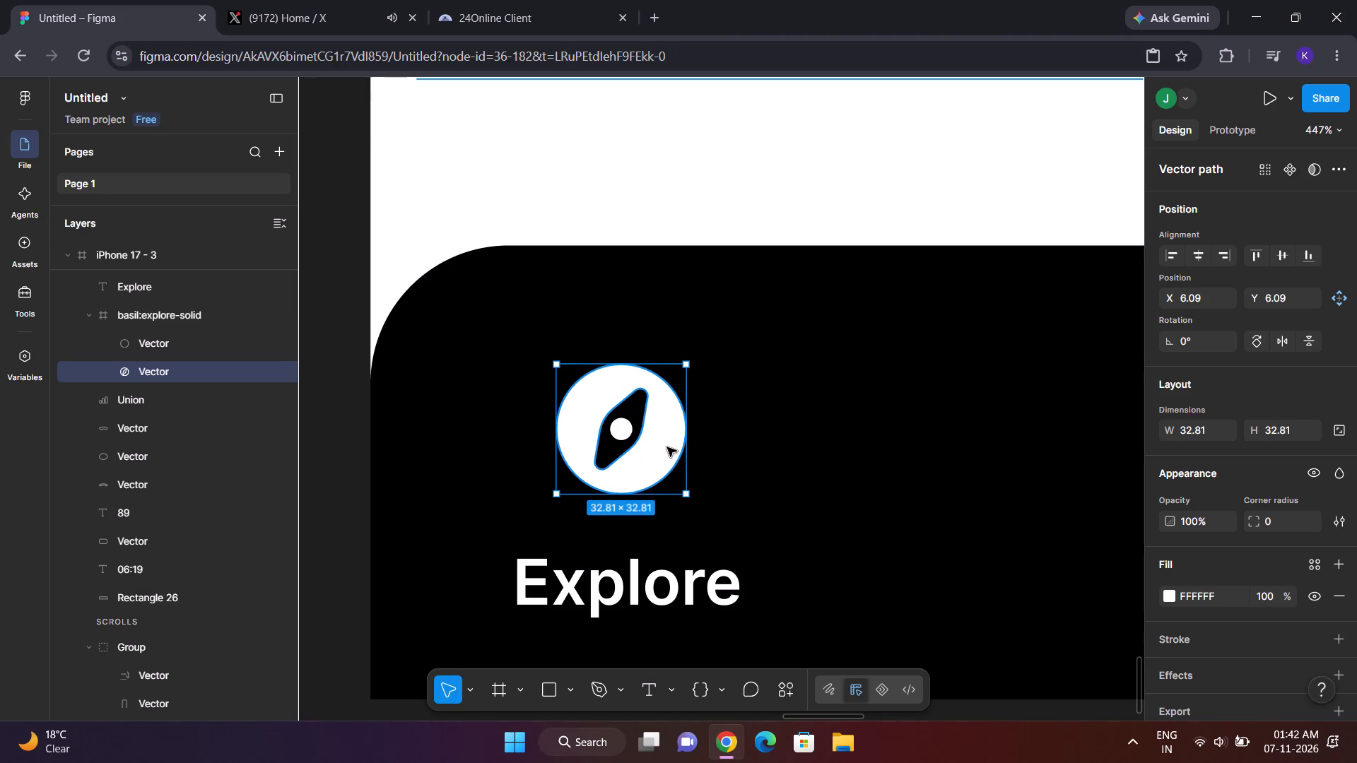
Select both explore icon vectors with the Explore label and move them together slightly right and up within the black bar.
left_click(623, 432, "ctrl+shift")
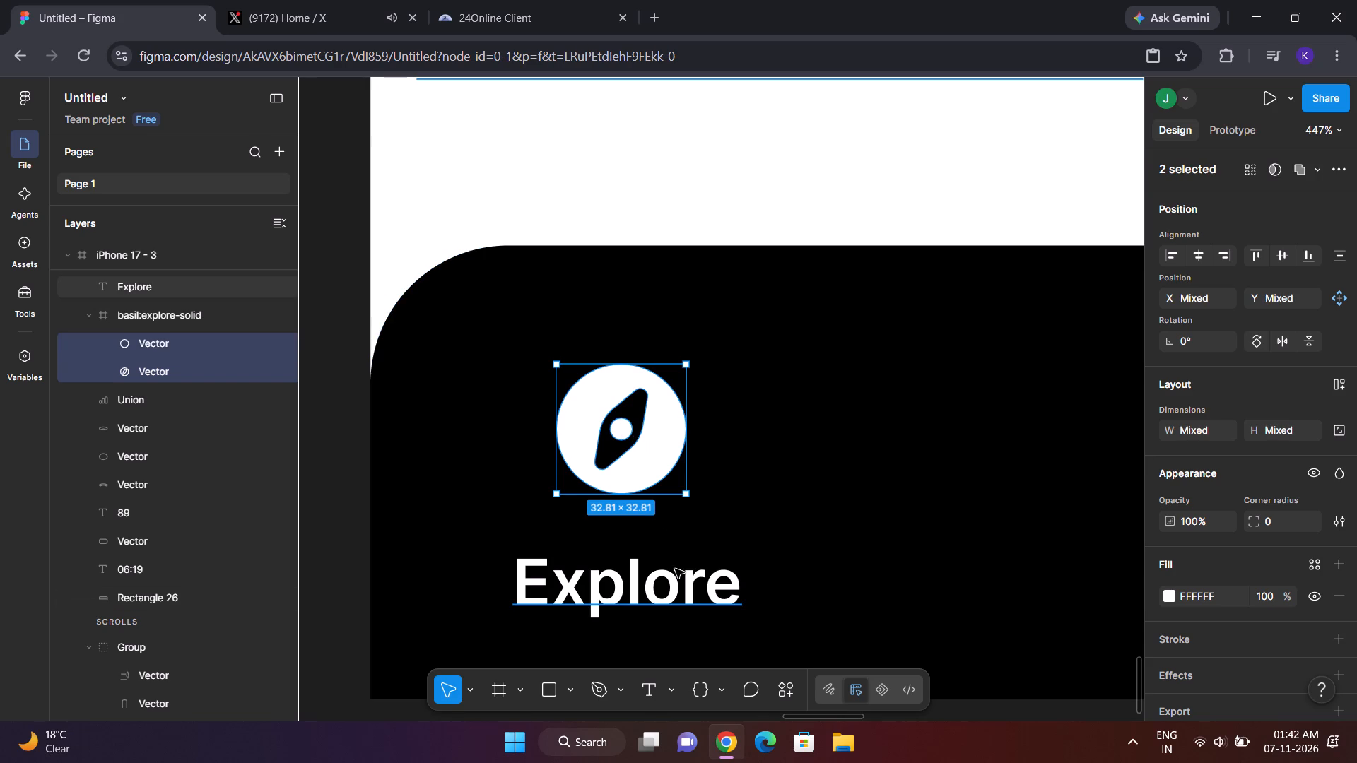
left_click(673, 572, "ctrl+shift")
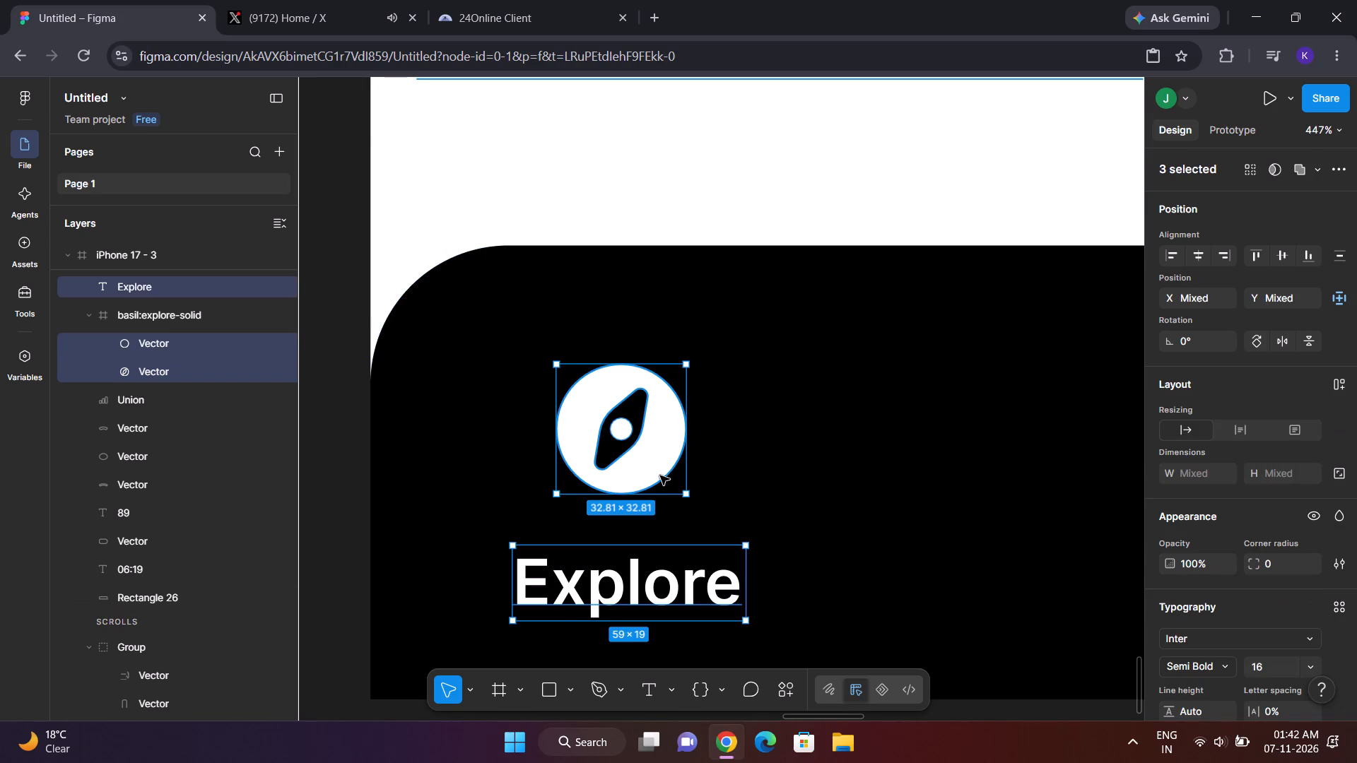
left_click(660, 475, "ctrl+shift")
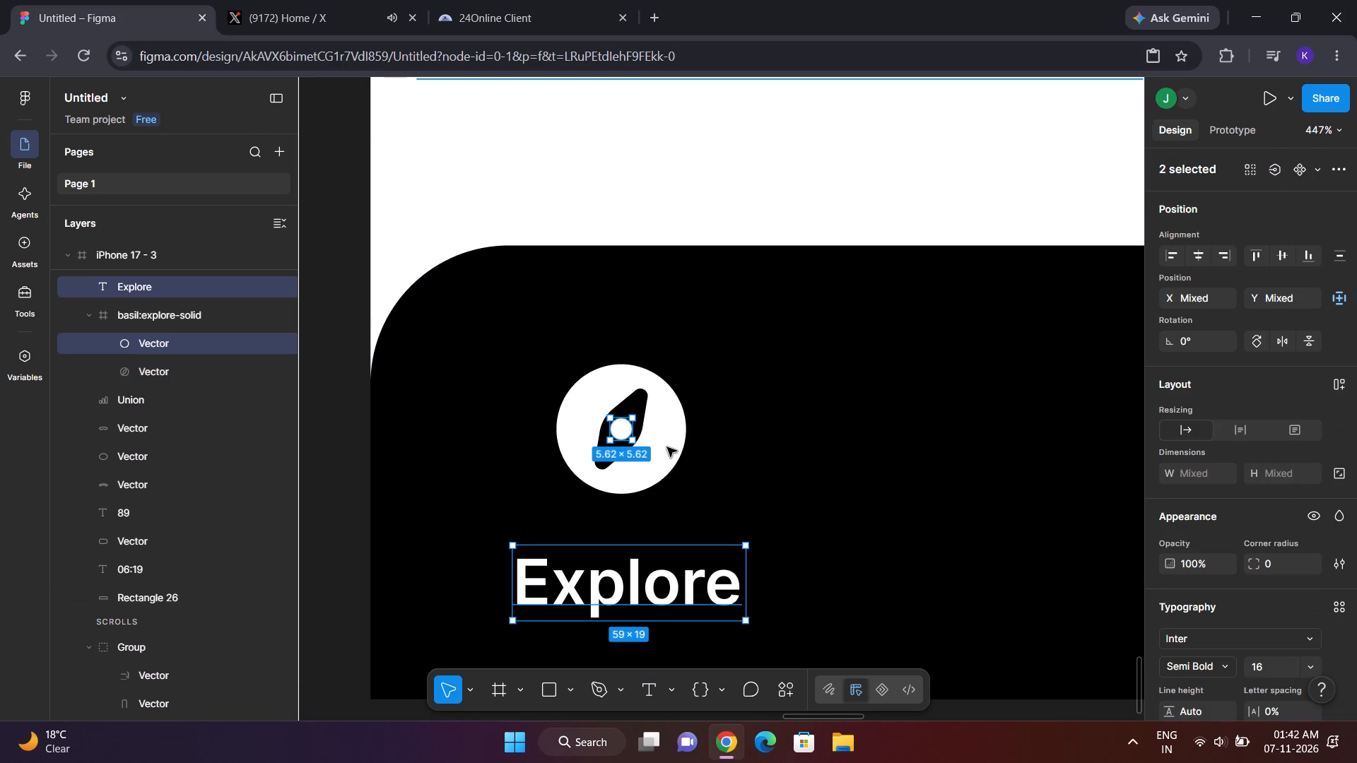
left_click(667, 447, "ctrl+shift")
left_click(667, 447, "ctrl+shift")
left_click(667, 447, "ctrl+shift")
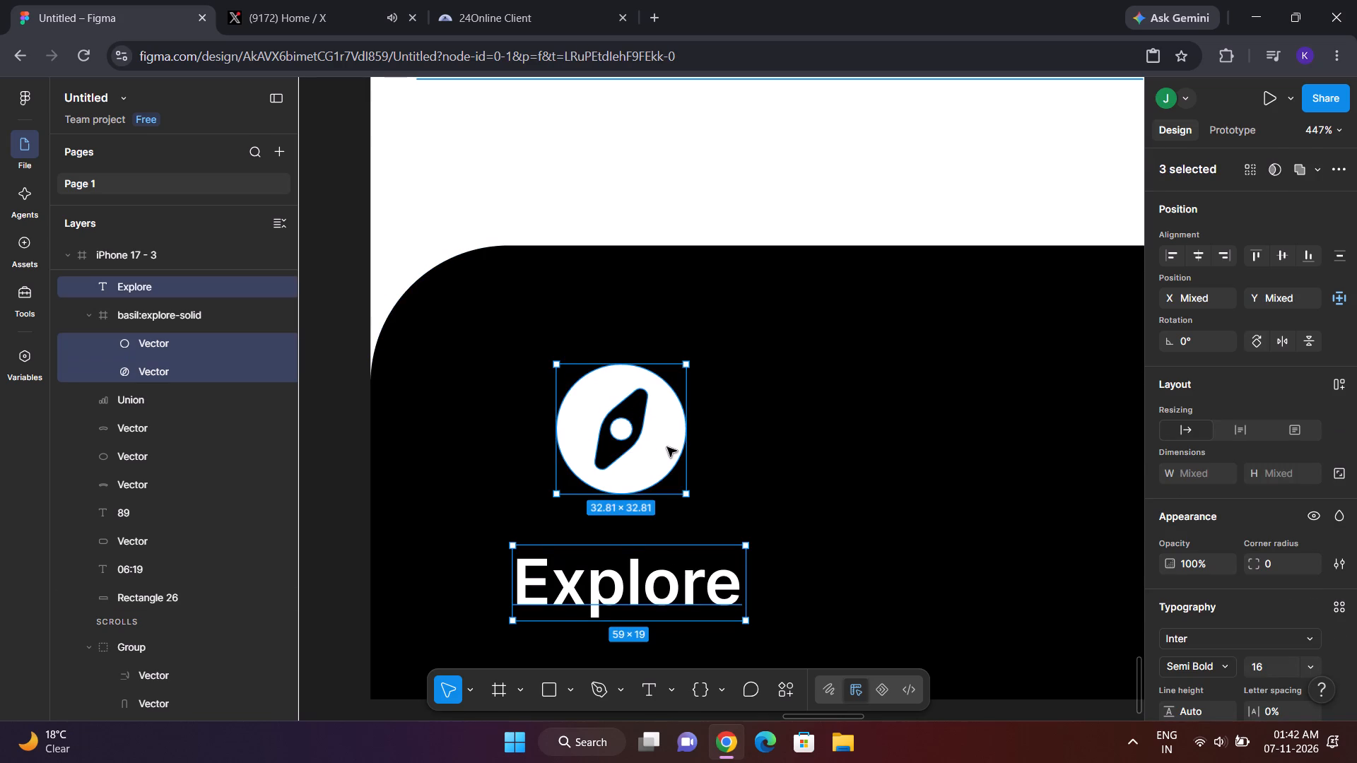
left_click_drag(667, 447, 717, 456)
left_click_drag(712, 456, 729, 459)
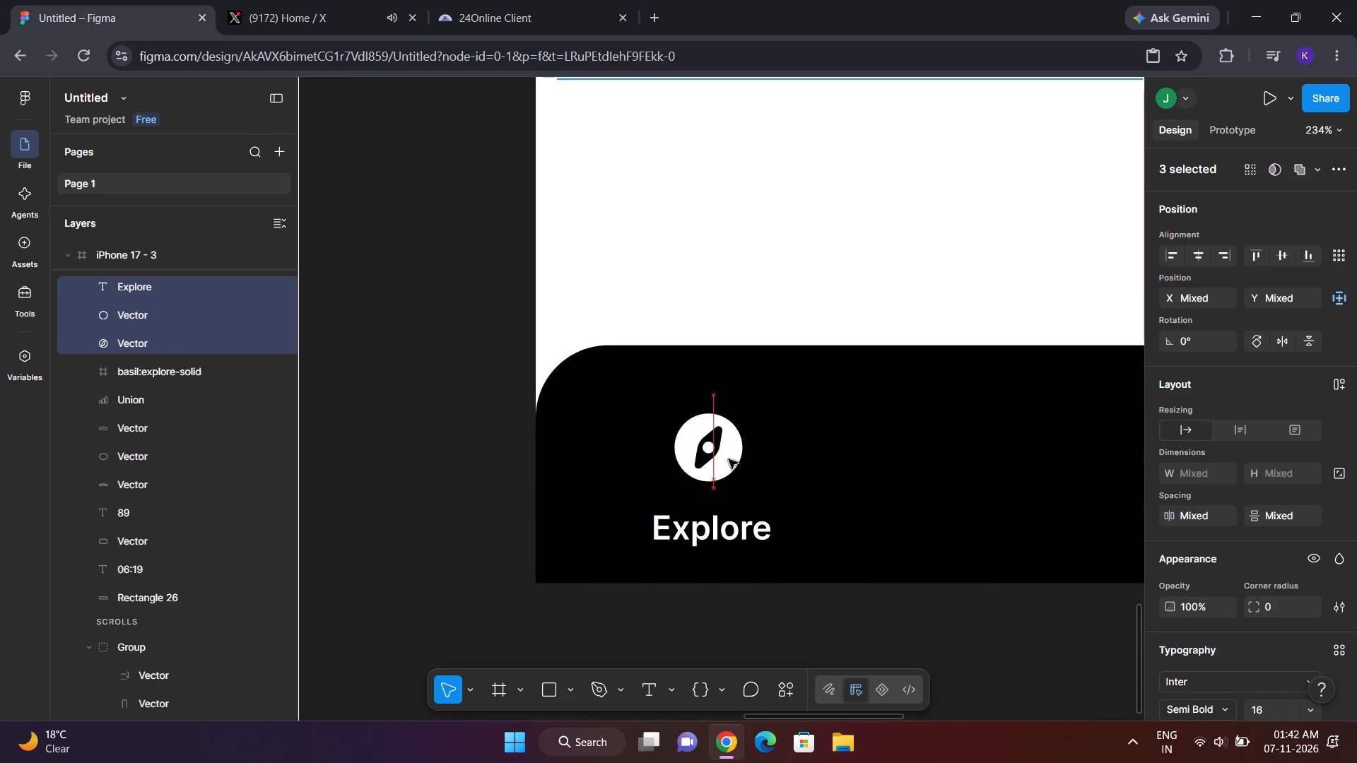
left_click_drag(729, 459, 698, 449)
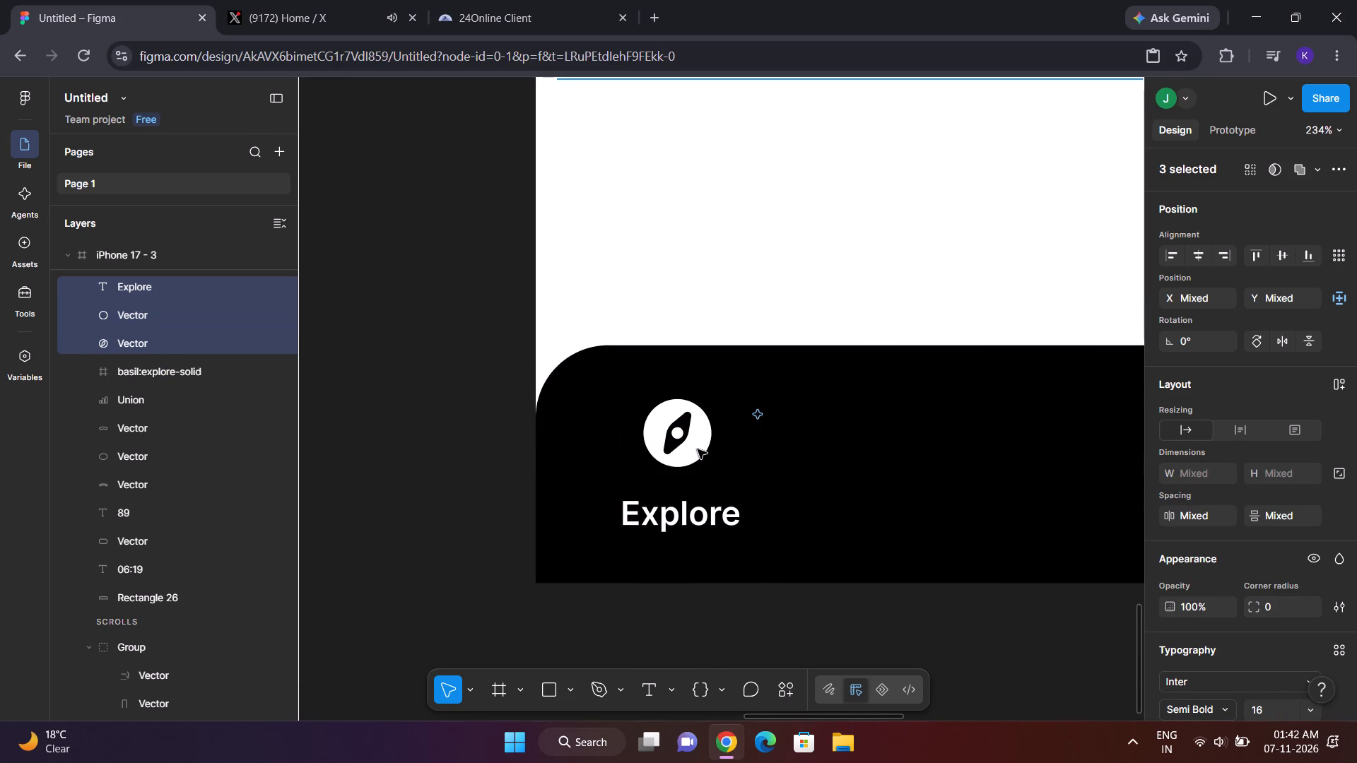
left_click(892, 532)
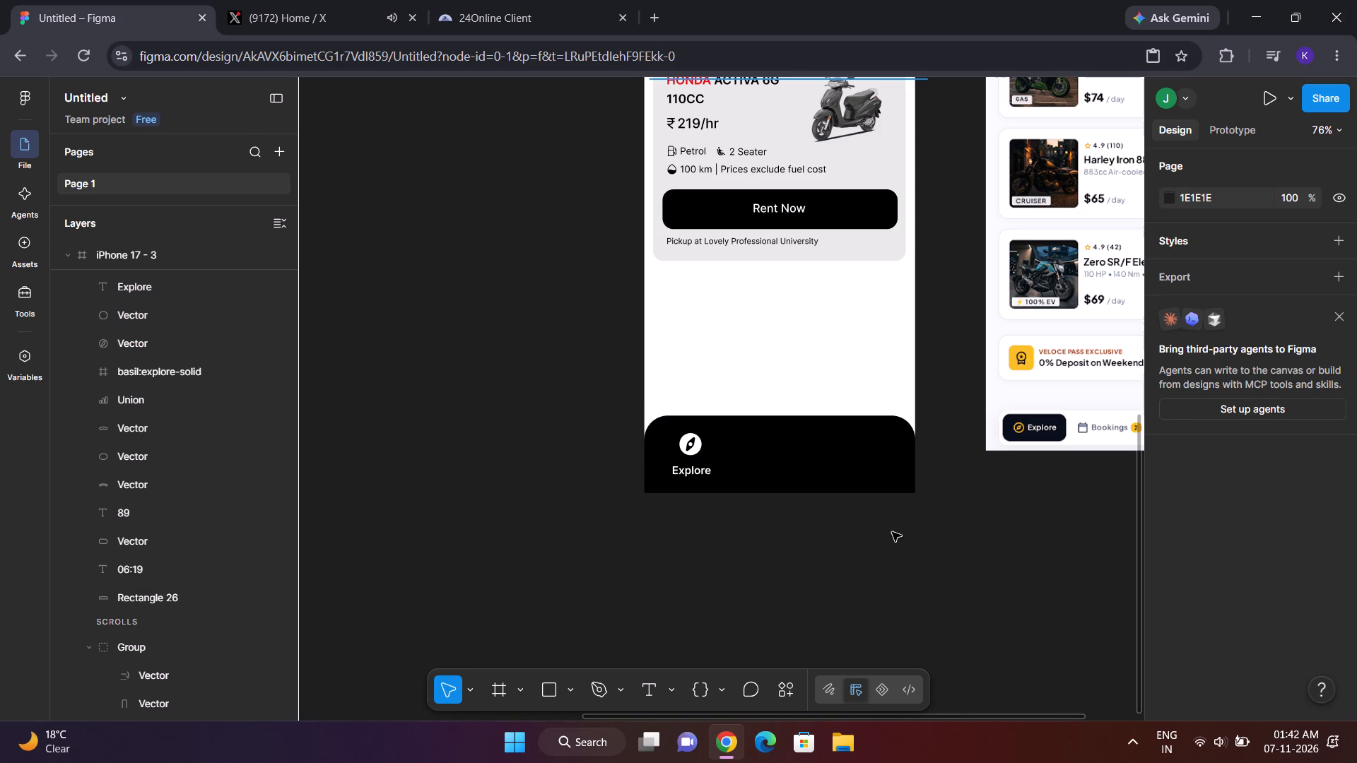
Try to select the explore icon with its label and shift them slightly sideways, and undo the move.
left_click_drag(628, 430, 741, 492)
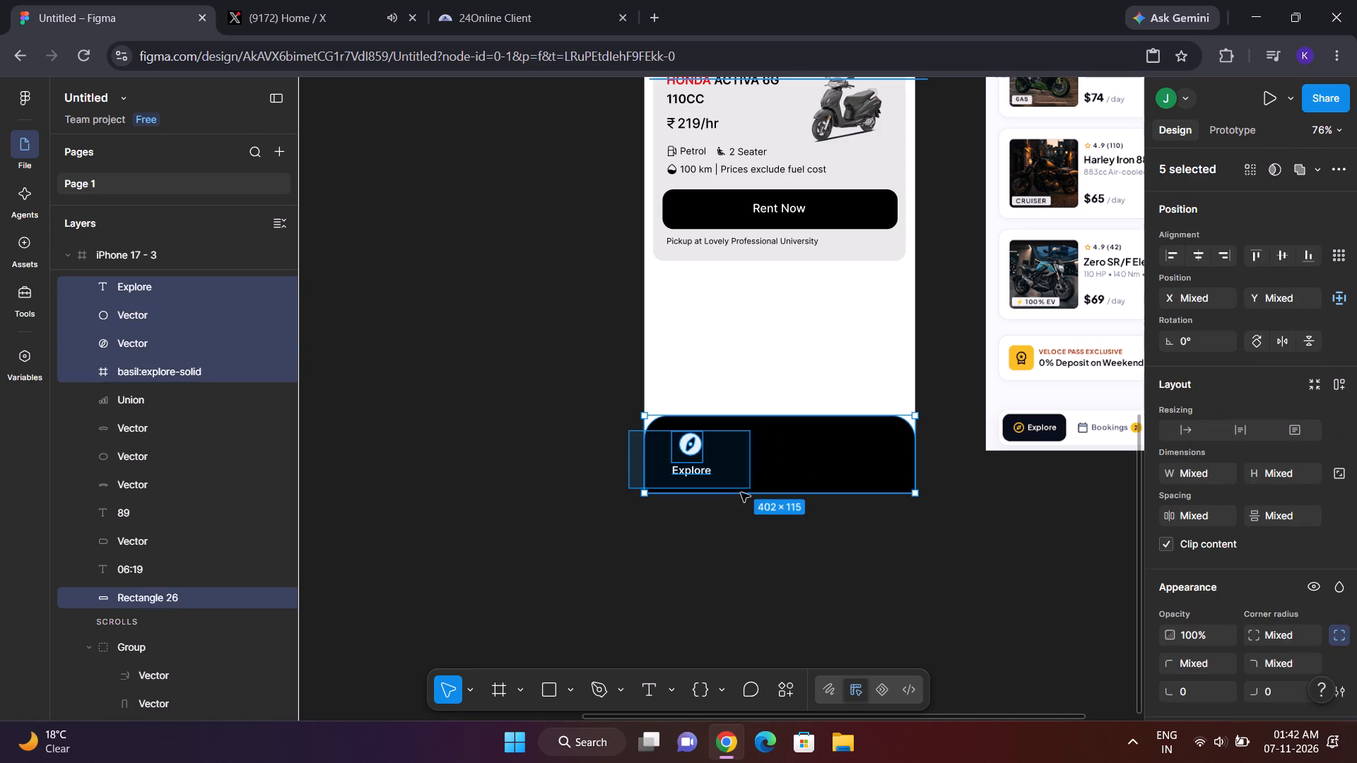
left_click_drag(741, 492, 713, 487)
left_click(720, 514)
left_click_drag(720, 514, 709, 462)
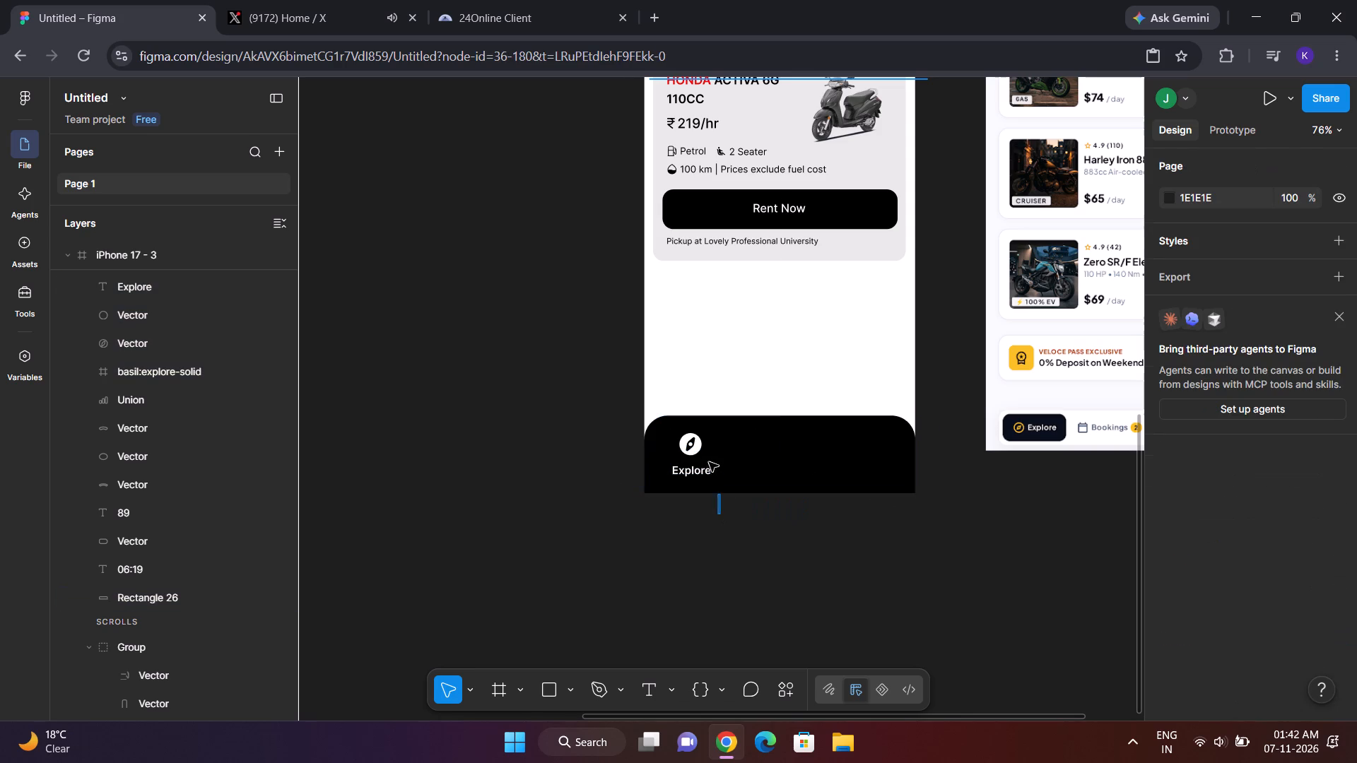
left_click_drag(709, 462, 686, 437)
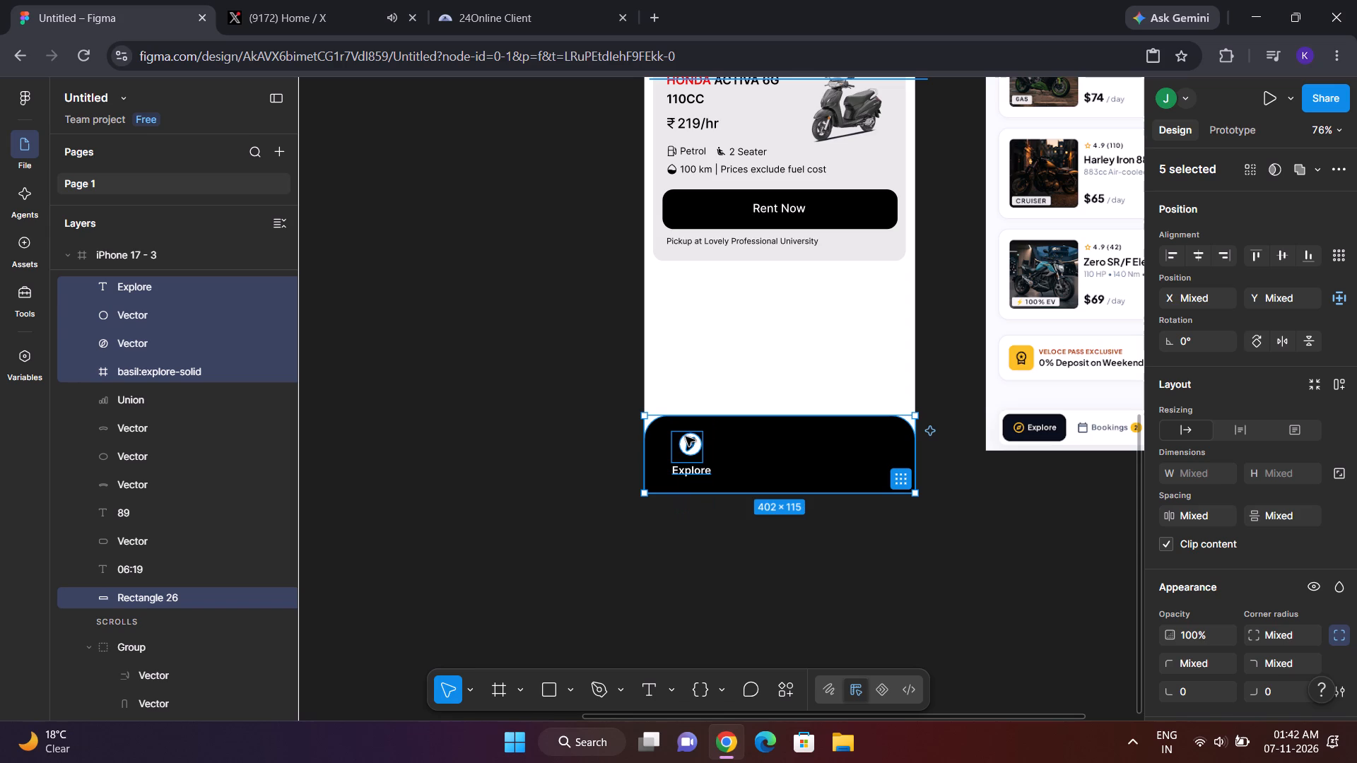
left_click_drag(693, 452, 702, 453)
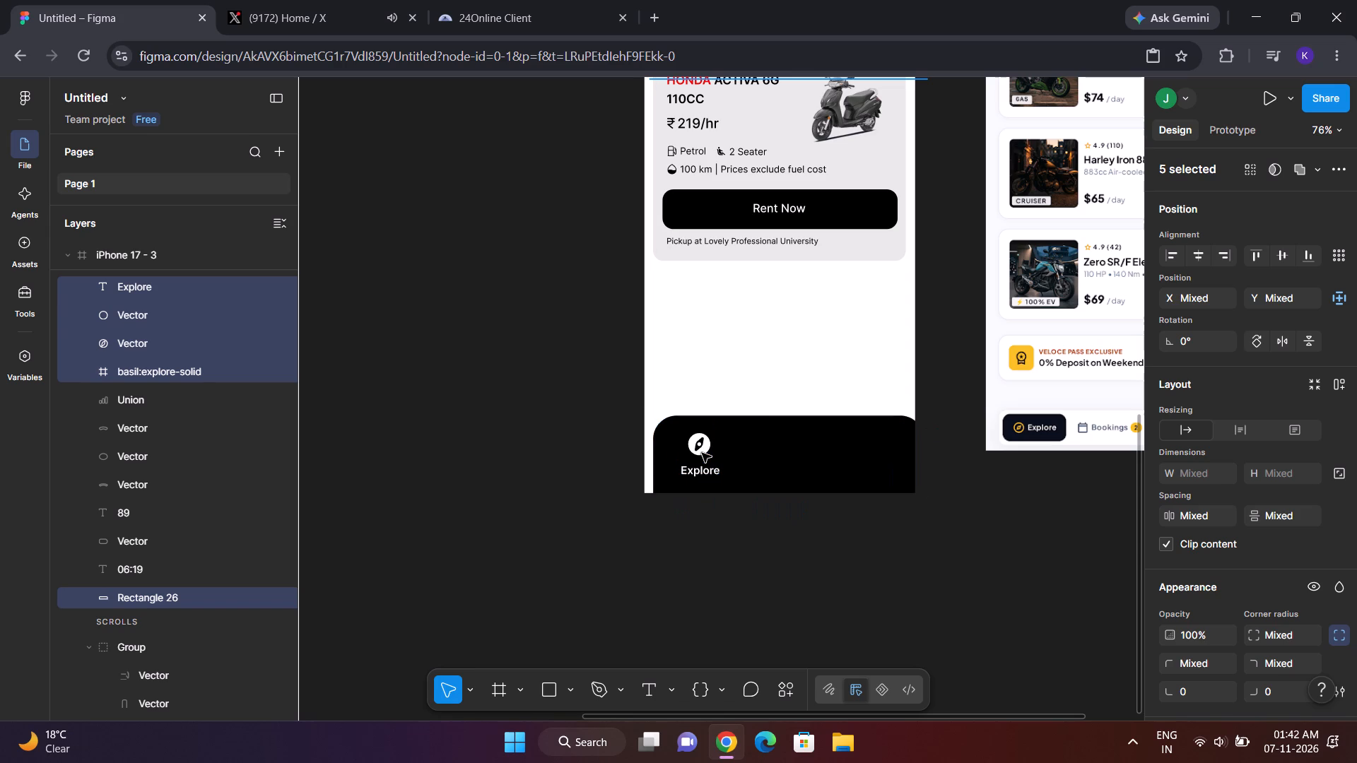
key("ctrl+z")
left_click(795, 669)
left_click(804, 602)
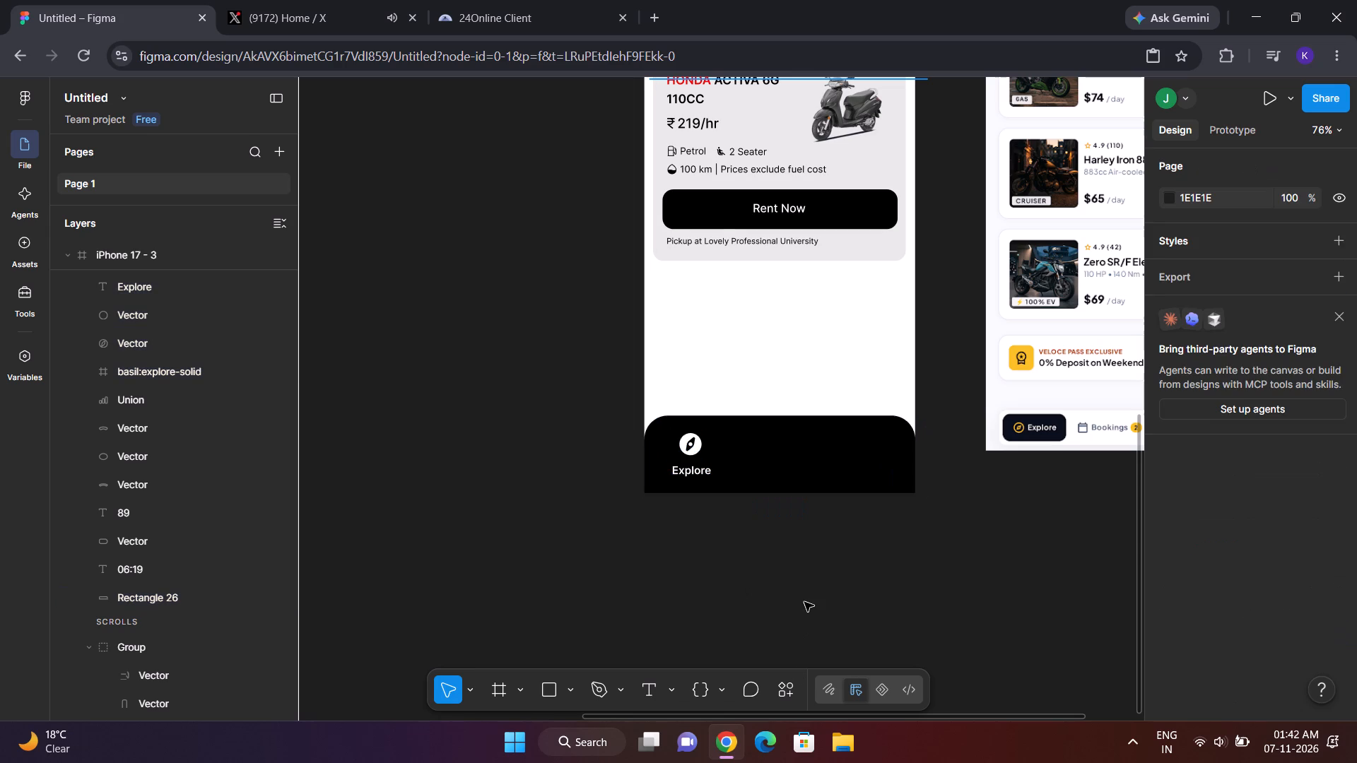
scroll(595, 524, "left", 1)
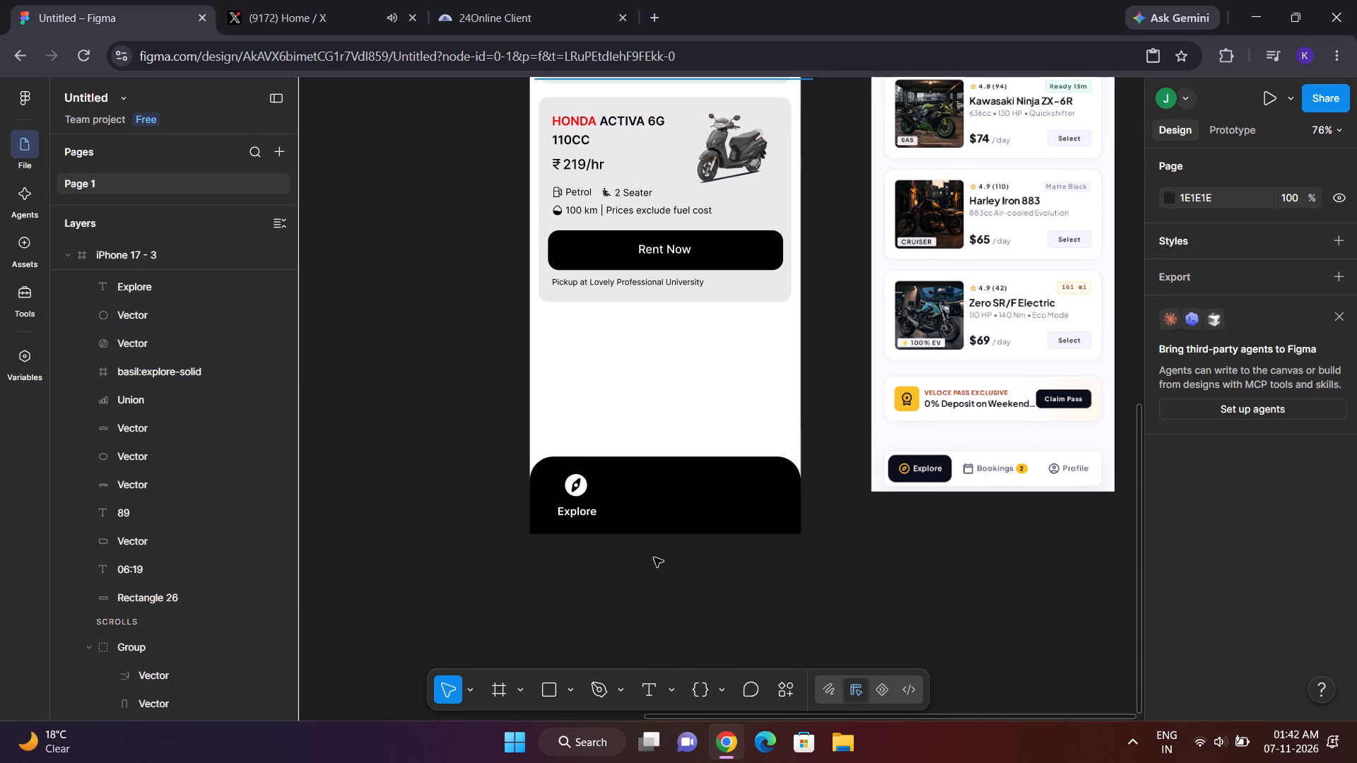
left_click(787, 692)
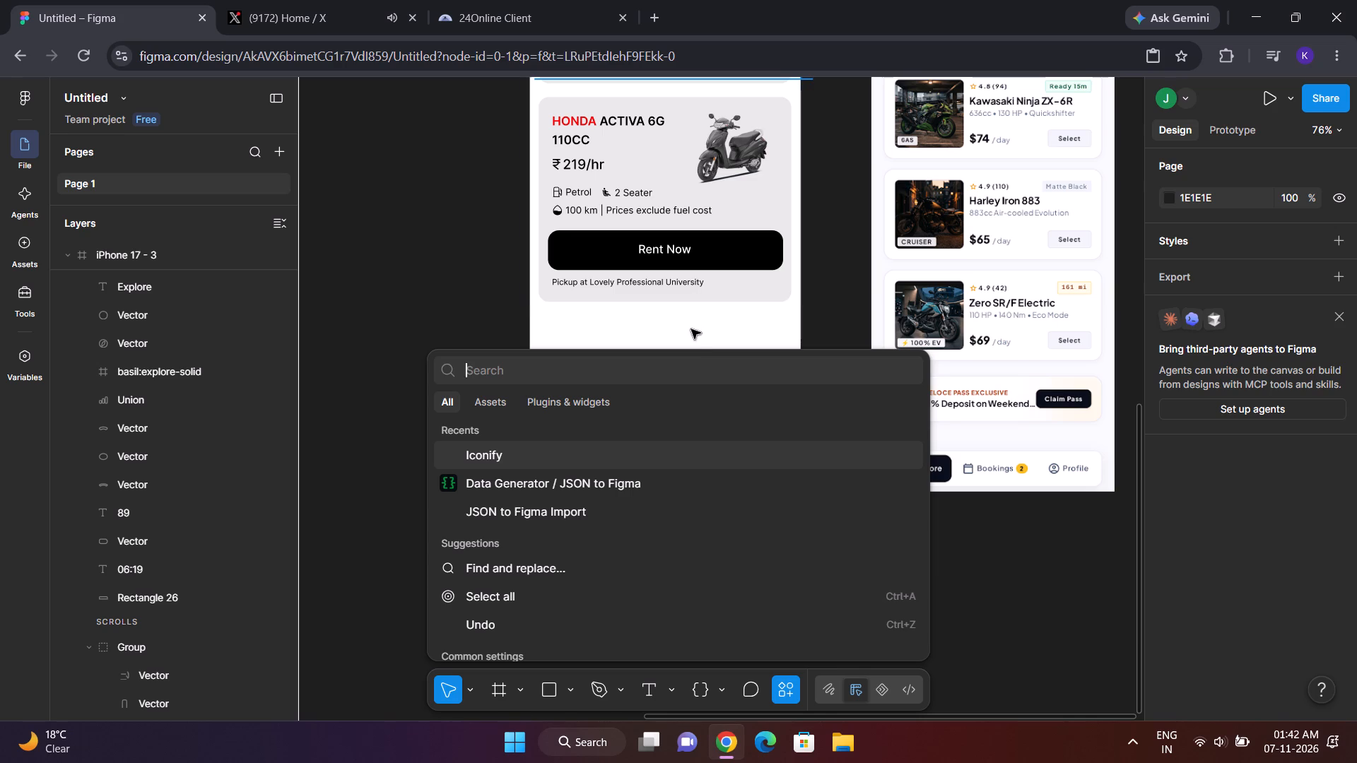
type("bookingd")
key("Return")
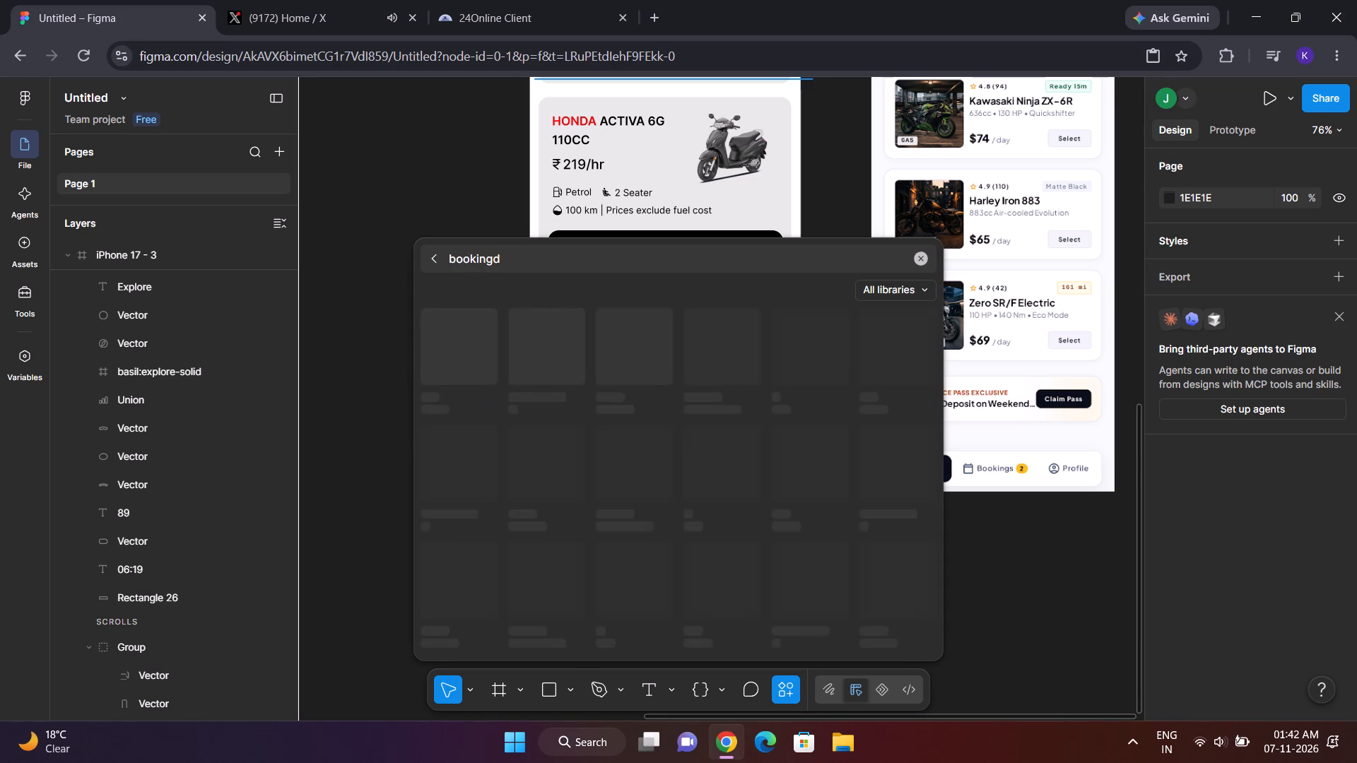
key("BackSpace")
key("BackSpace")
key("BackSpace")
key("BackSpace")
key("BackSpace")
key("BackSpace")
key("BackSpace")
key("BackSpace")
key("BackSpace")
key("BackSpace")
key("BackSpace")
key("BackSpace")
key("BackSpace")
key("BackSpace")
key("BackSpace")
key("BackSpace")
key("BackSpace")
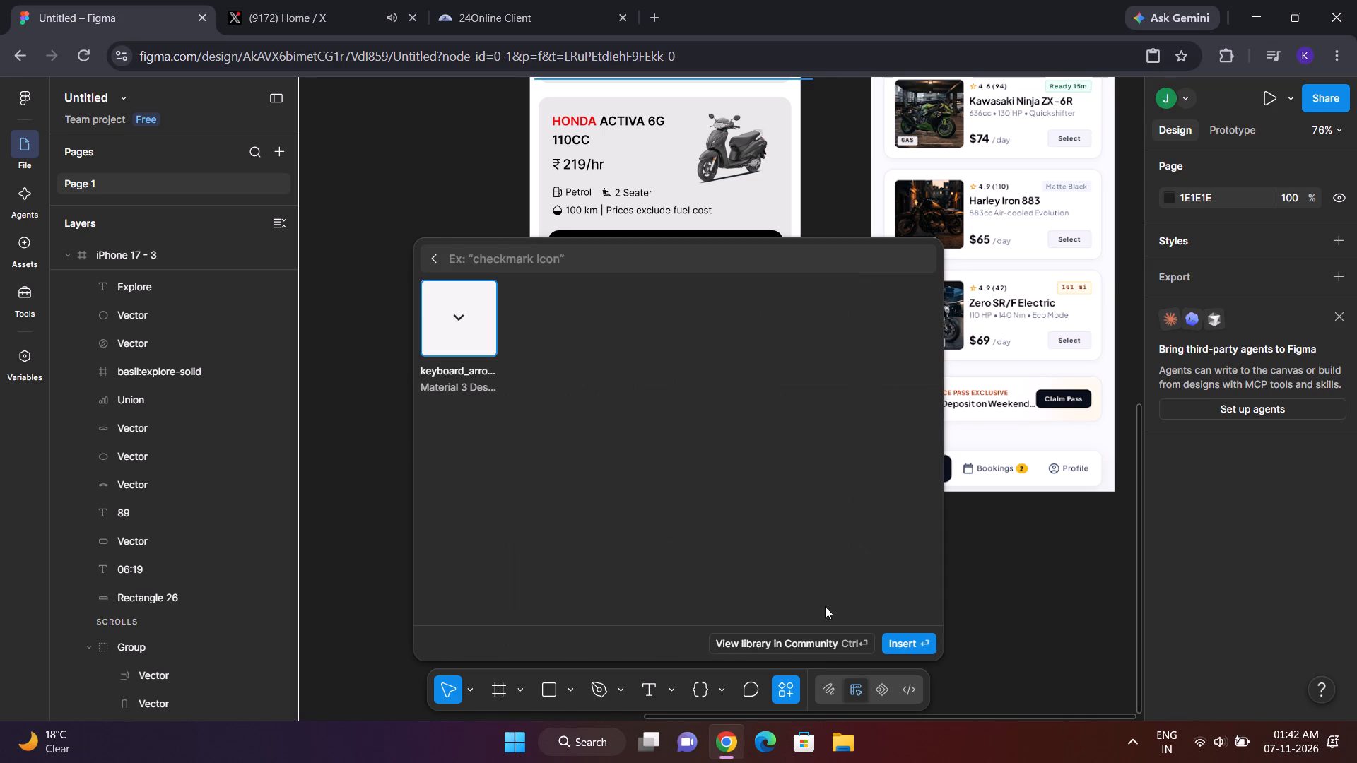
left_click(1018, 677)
Open the Iconify plugin and search its icons for "booking".
left_click(790, 685)
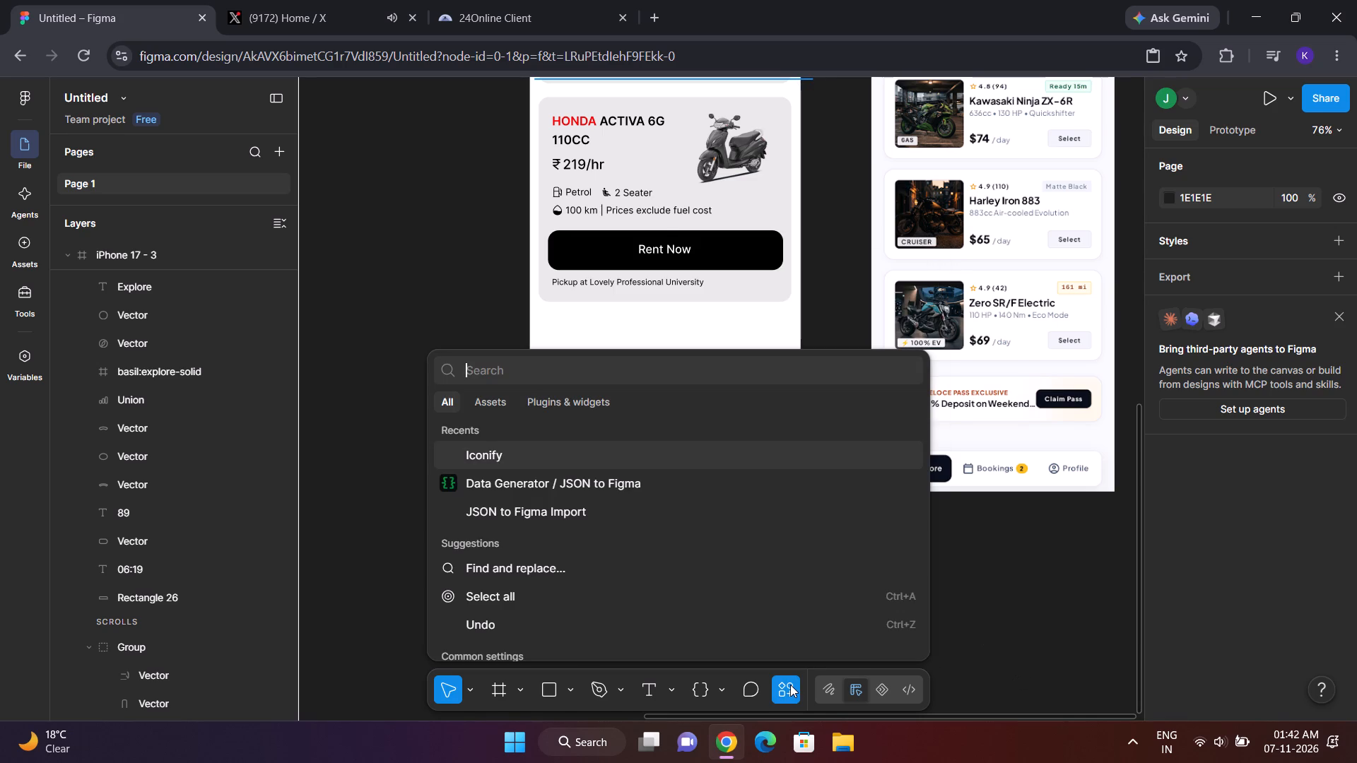
left_click(721, 460)
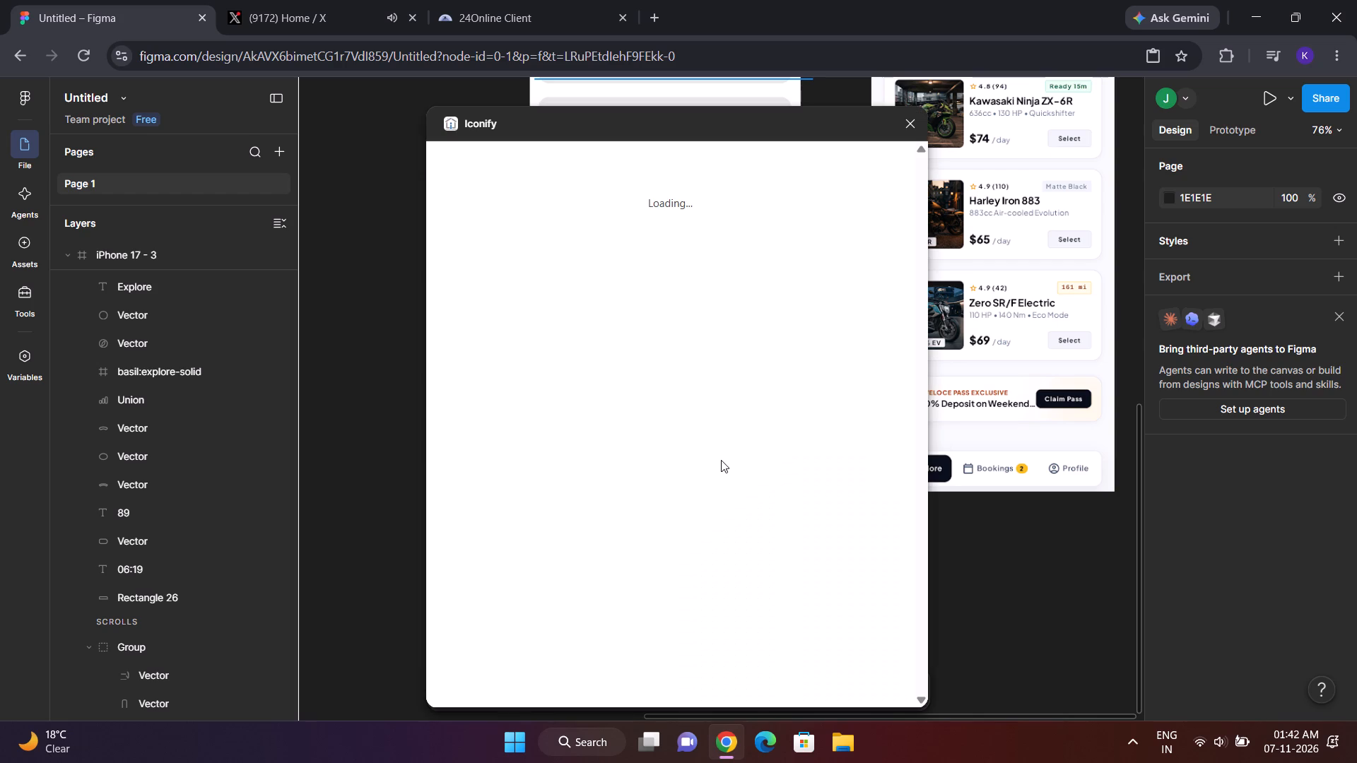
left_click(578, 188)
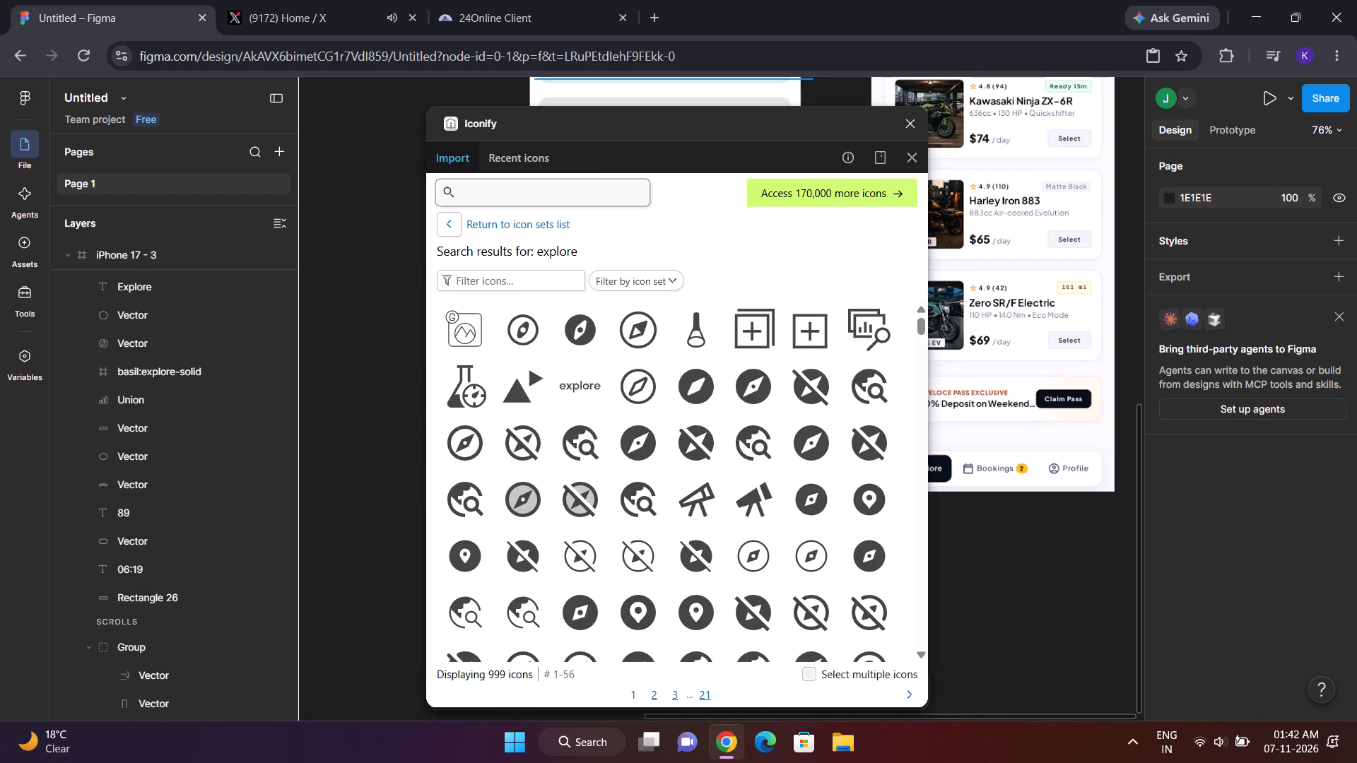
type("bookk")
key("BackSpace")
type("ing")
key("Return")
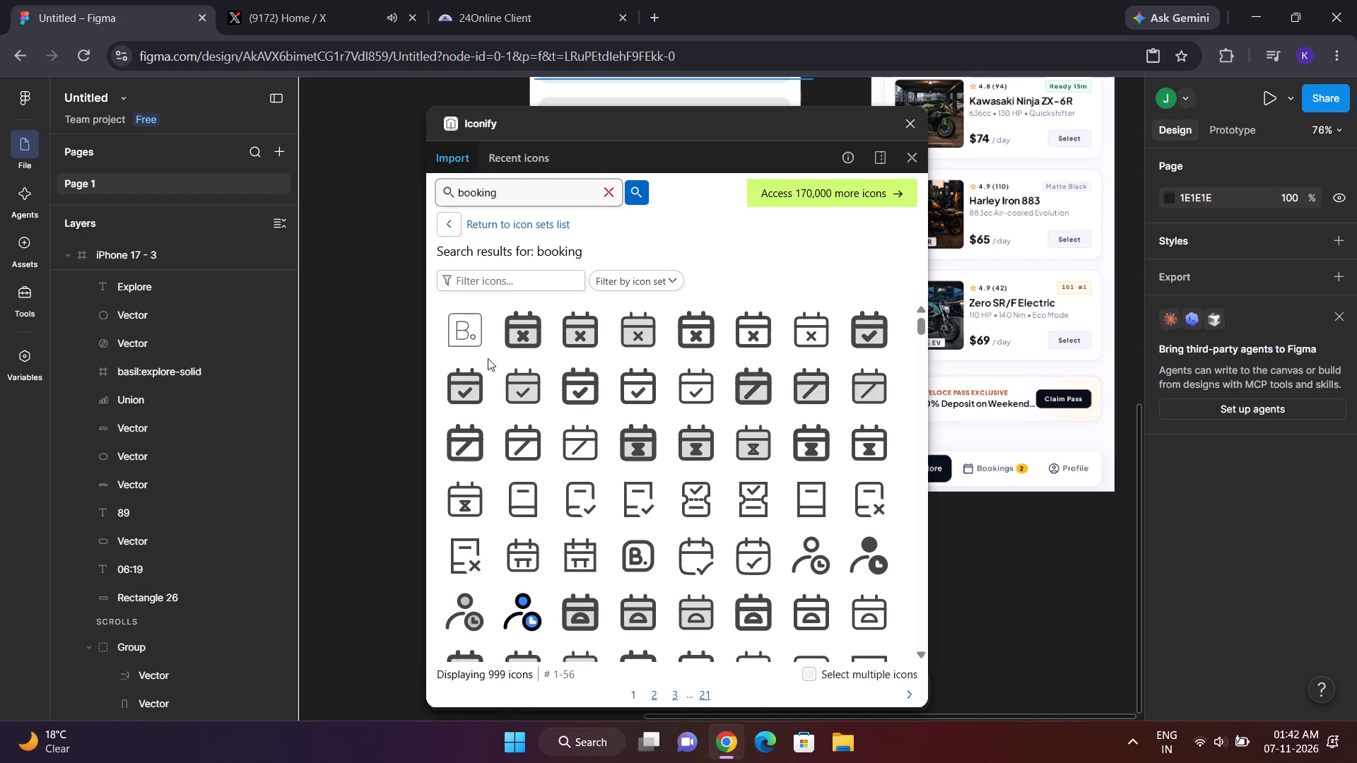
Browse the booking icons, place the outlined booking-confirm calendar with a check mark on the canvas beside the phone frame, and close Iconify.
scroll(500, 401, "right", 1)
scroll(500, 401, "up", 1)
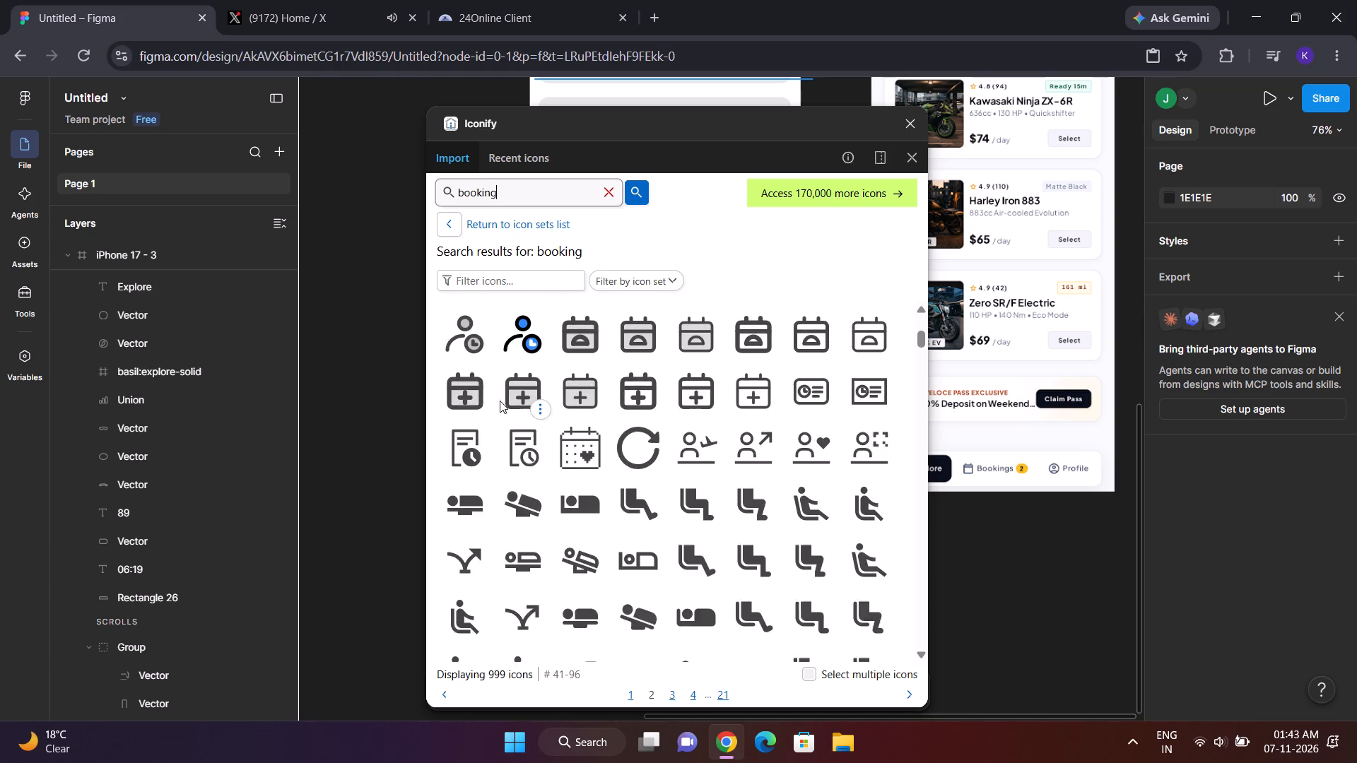
scroll(500, 401, "up", 1)
scroll(500, 401, "down", 3)
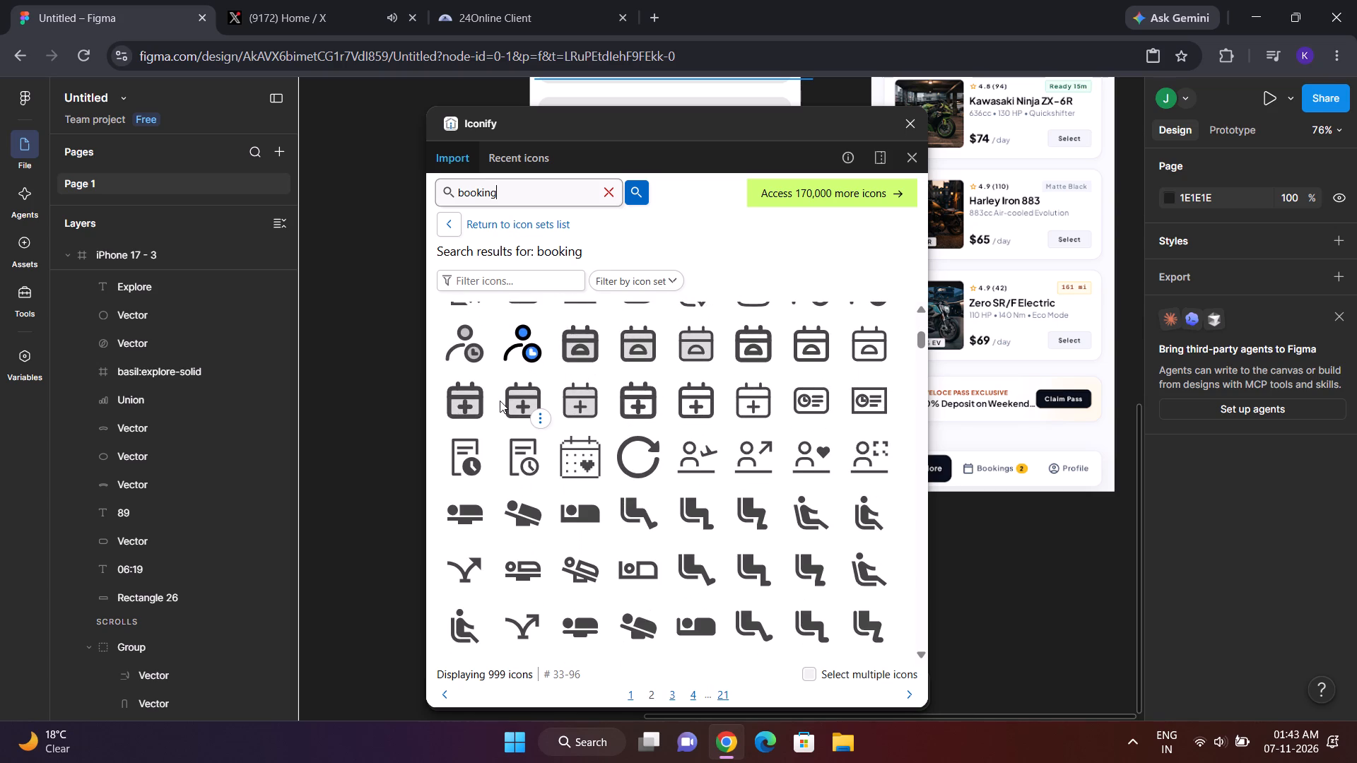
scroll(500, 401, "down", 3)
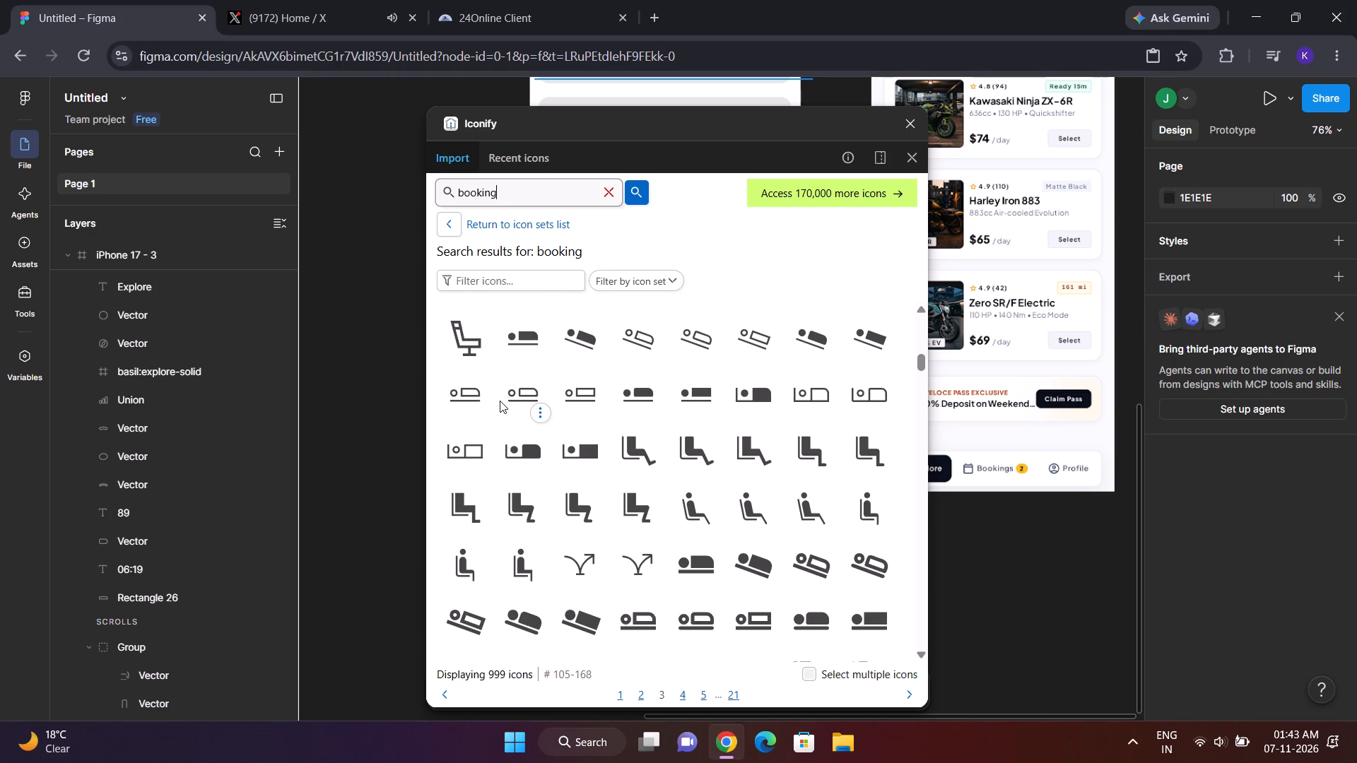
scroll(500, 401, "down", 2)
scroll(500, 401, "up", 2)
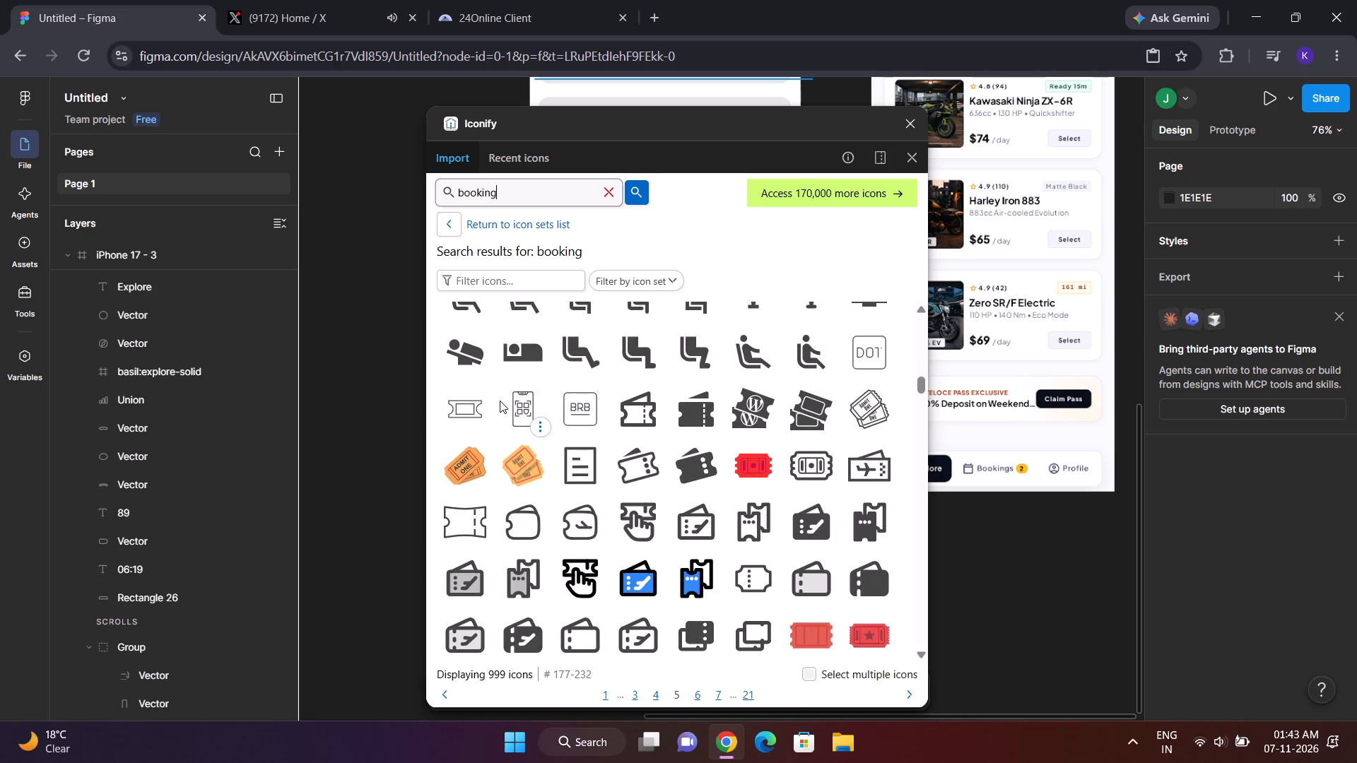
scroll(500, 401, "up", 3)
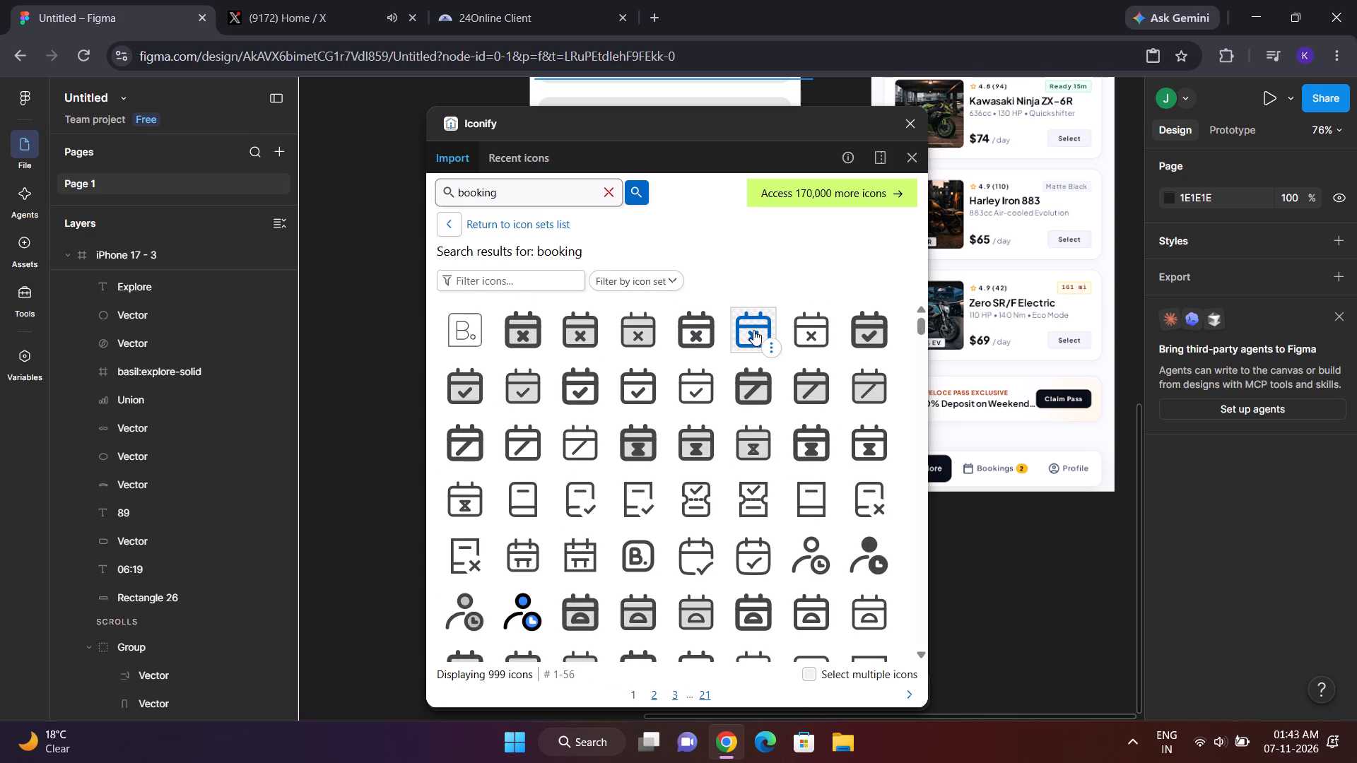
left_click_drag(645, 375, 454, 381)
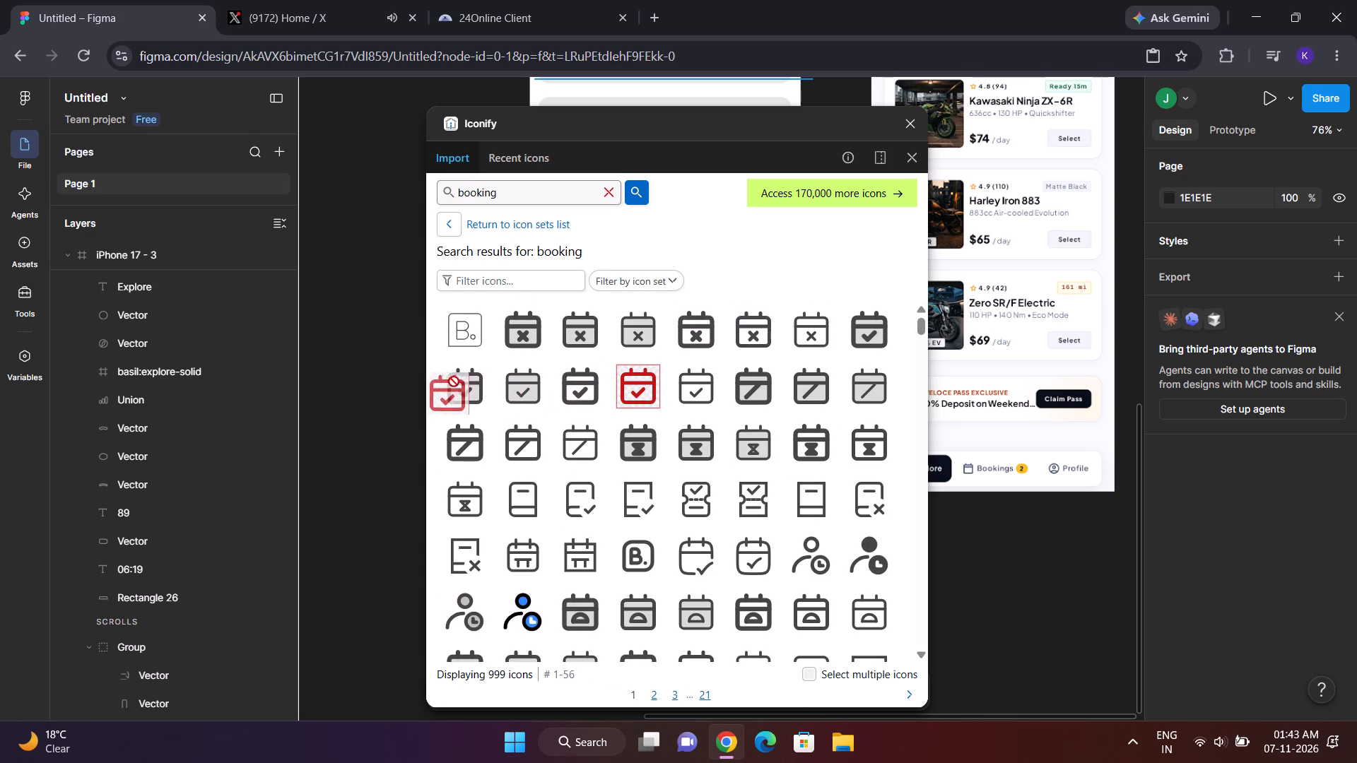
left_click_drag(454, 381, 382, 390)
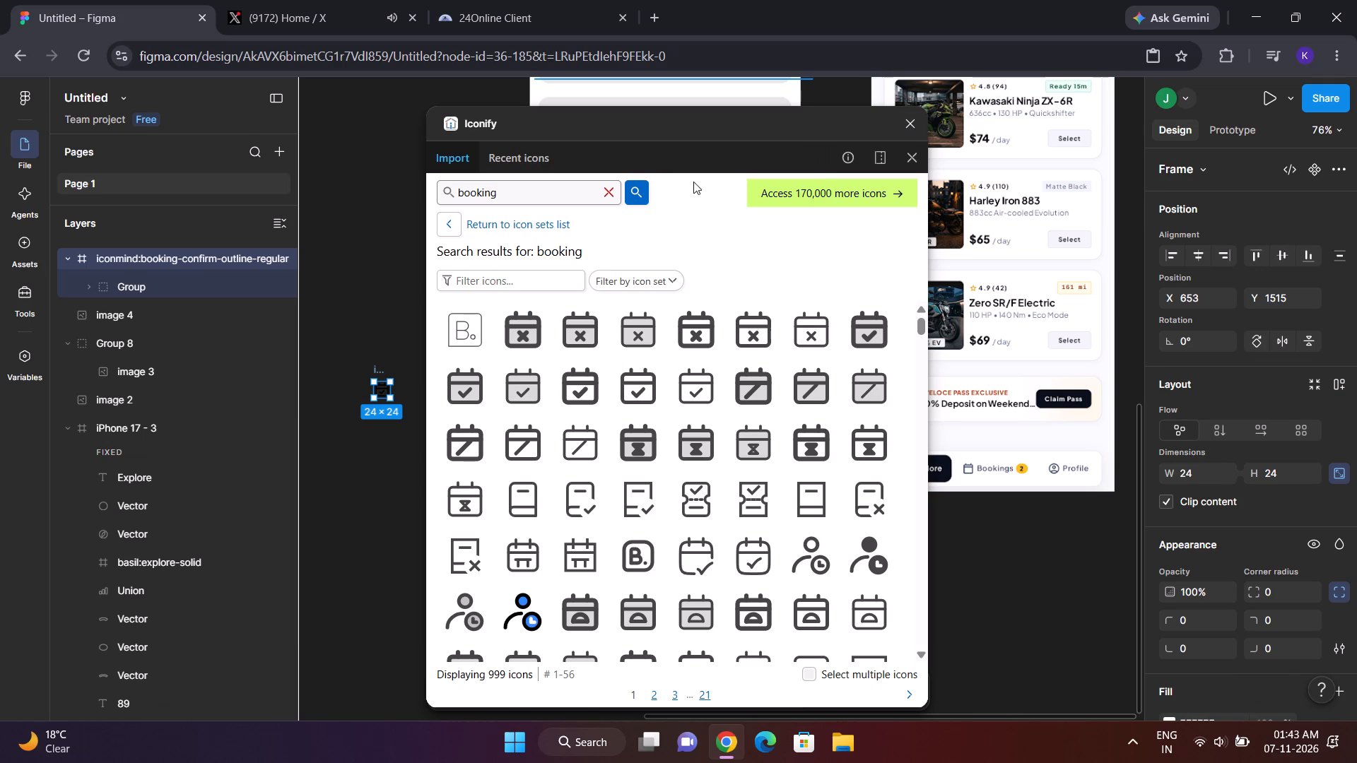
left_click(616, 183)
left_click(611, 187)
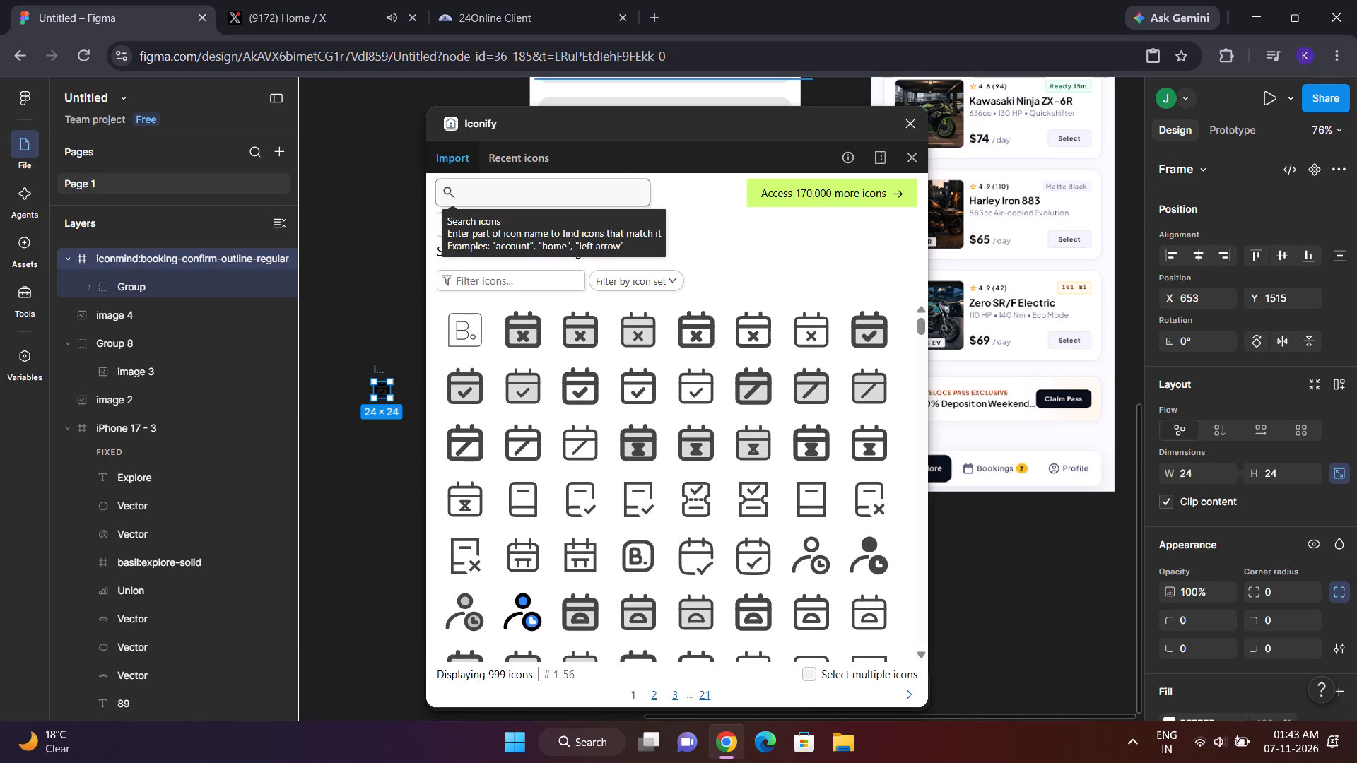
left_click(915, 124)
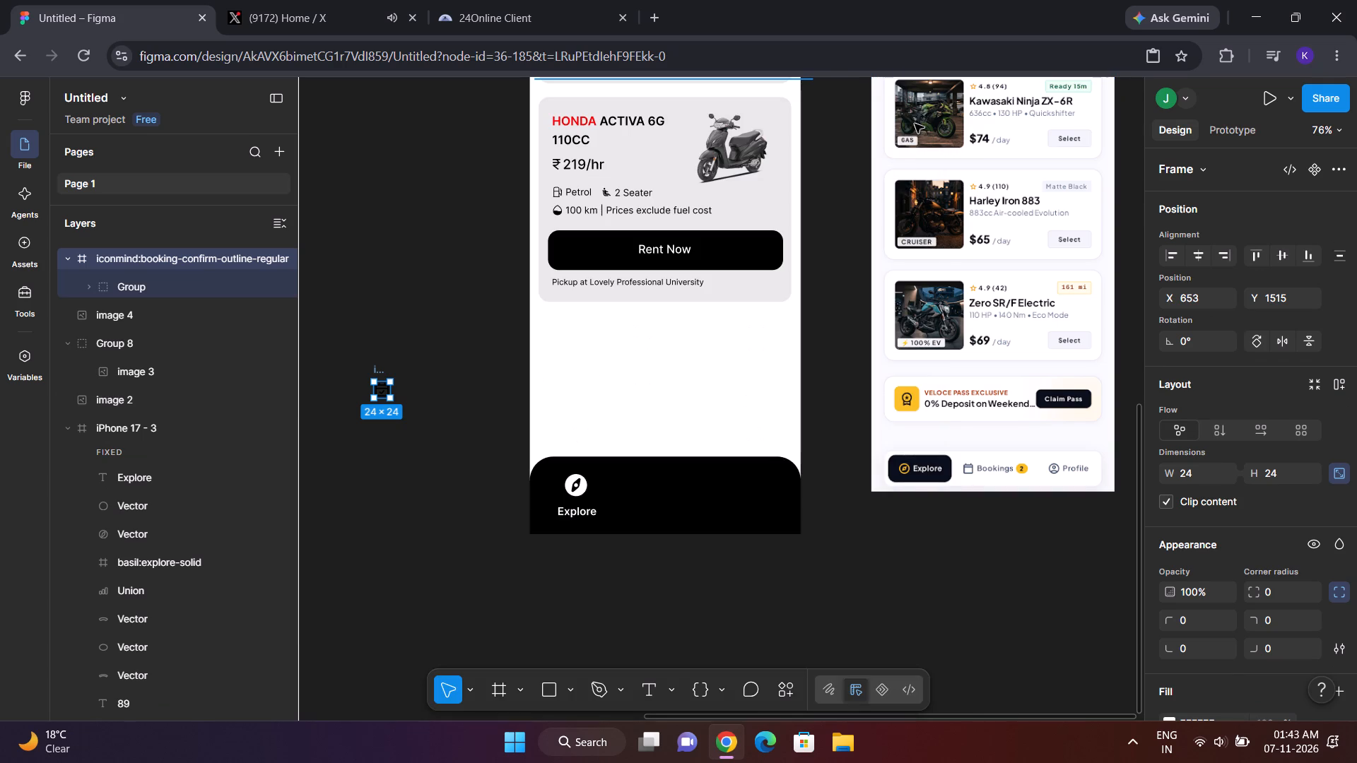
Move the booking icon's inner group into the black navigation bar, beside the explore icon and level with it.
left_click(382, 393)
left_click_drag(382, 393, 642, 483)
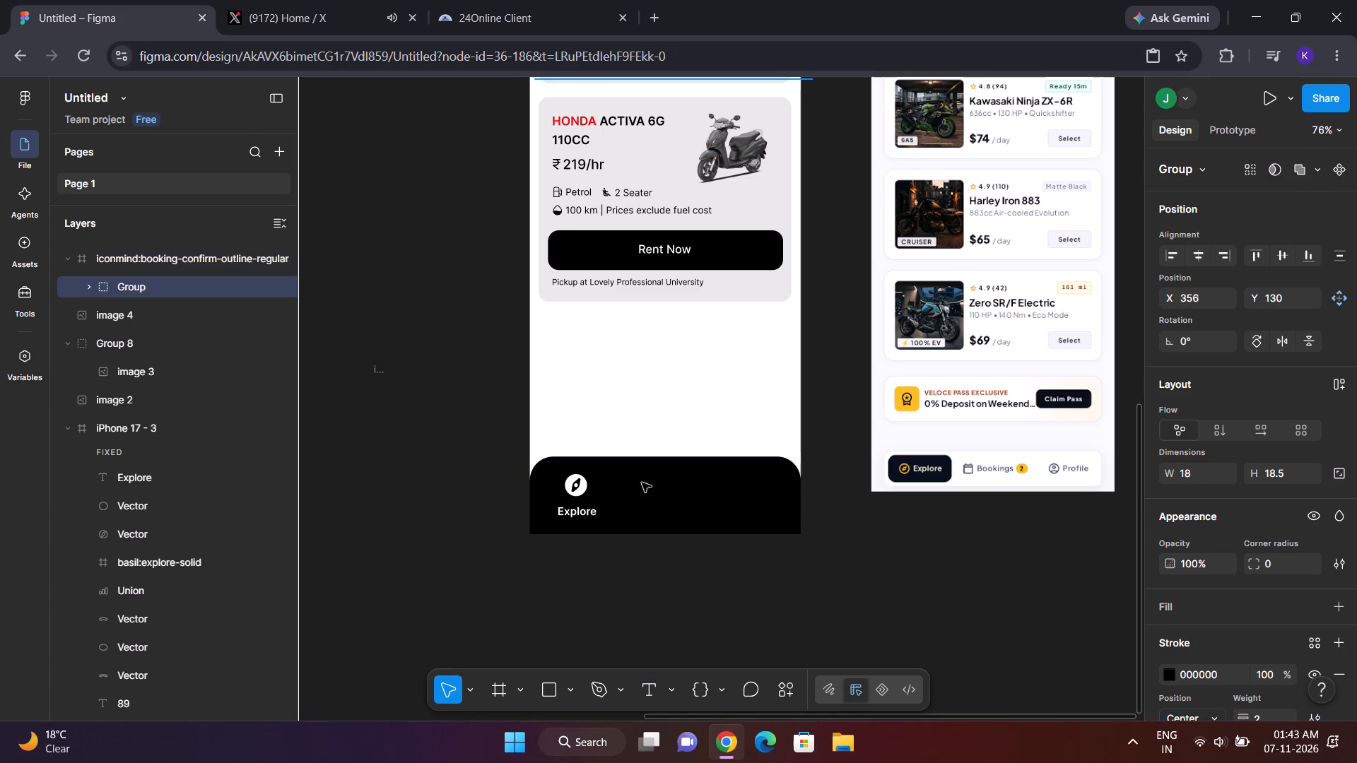
left_click_drag(642, 483, 660, 485)
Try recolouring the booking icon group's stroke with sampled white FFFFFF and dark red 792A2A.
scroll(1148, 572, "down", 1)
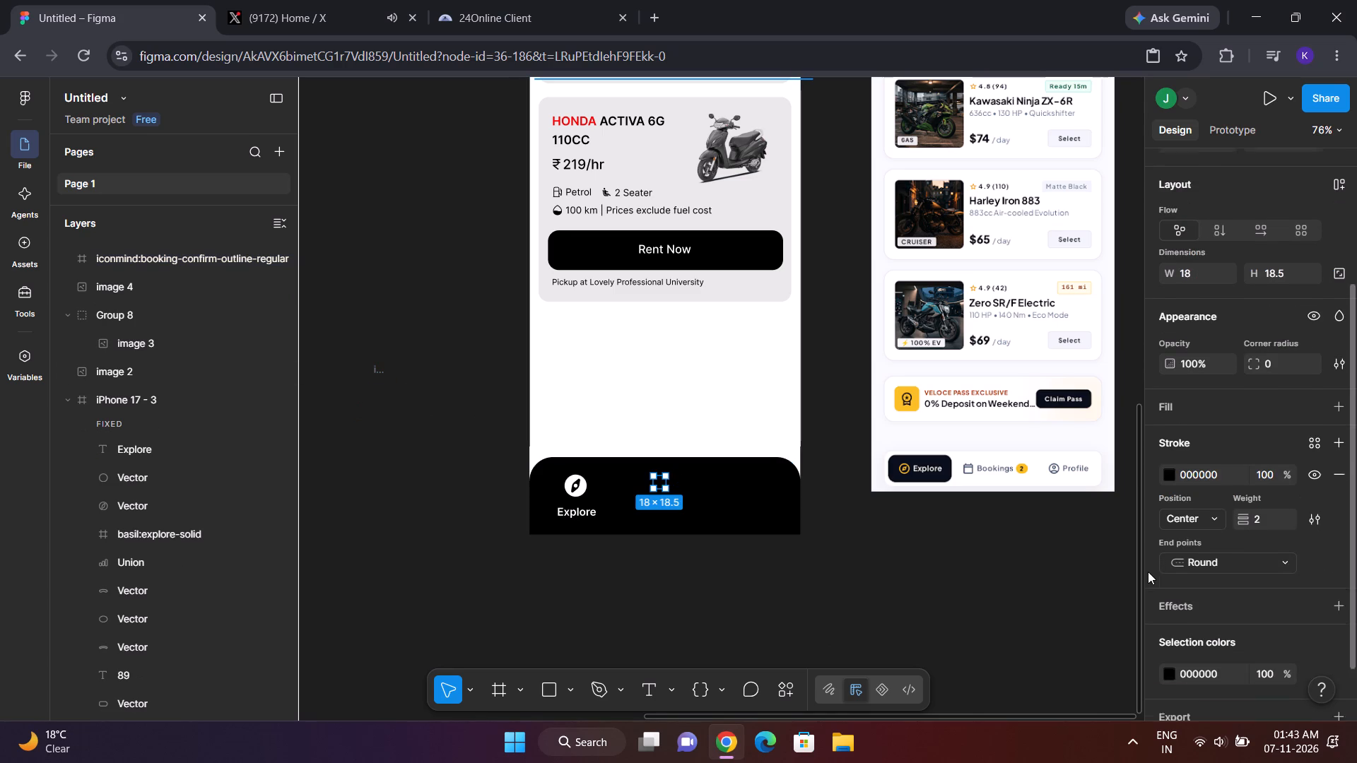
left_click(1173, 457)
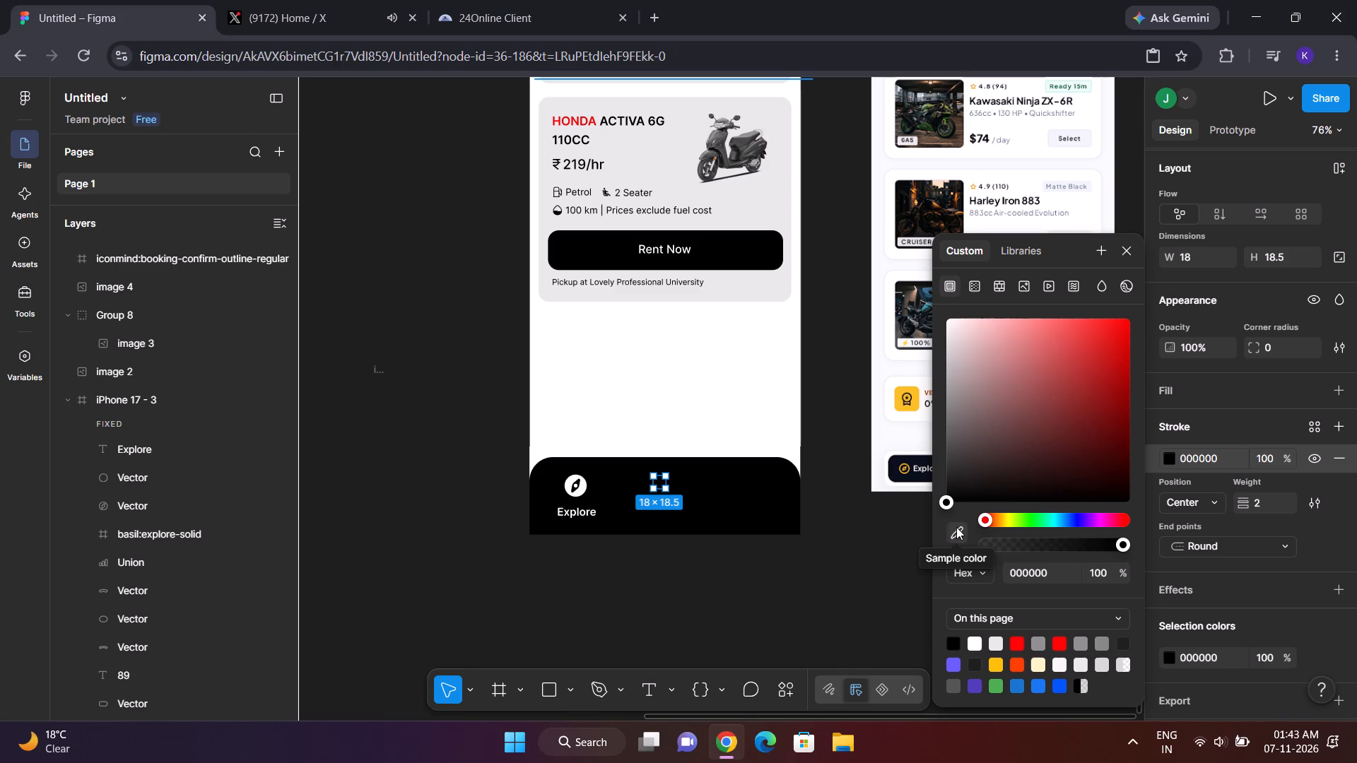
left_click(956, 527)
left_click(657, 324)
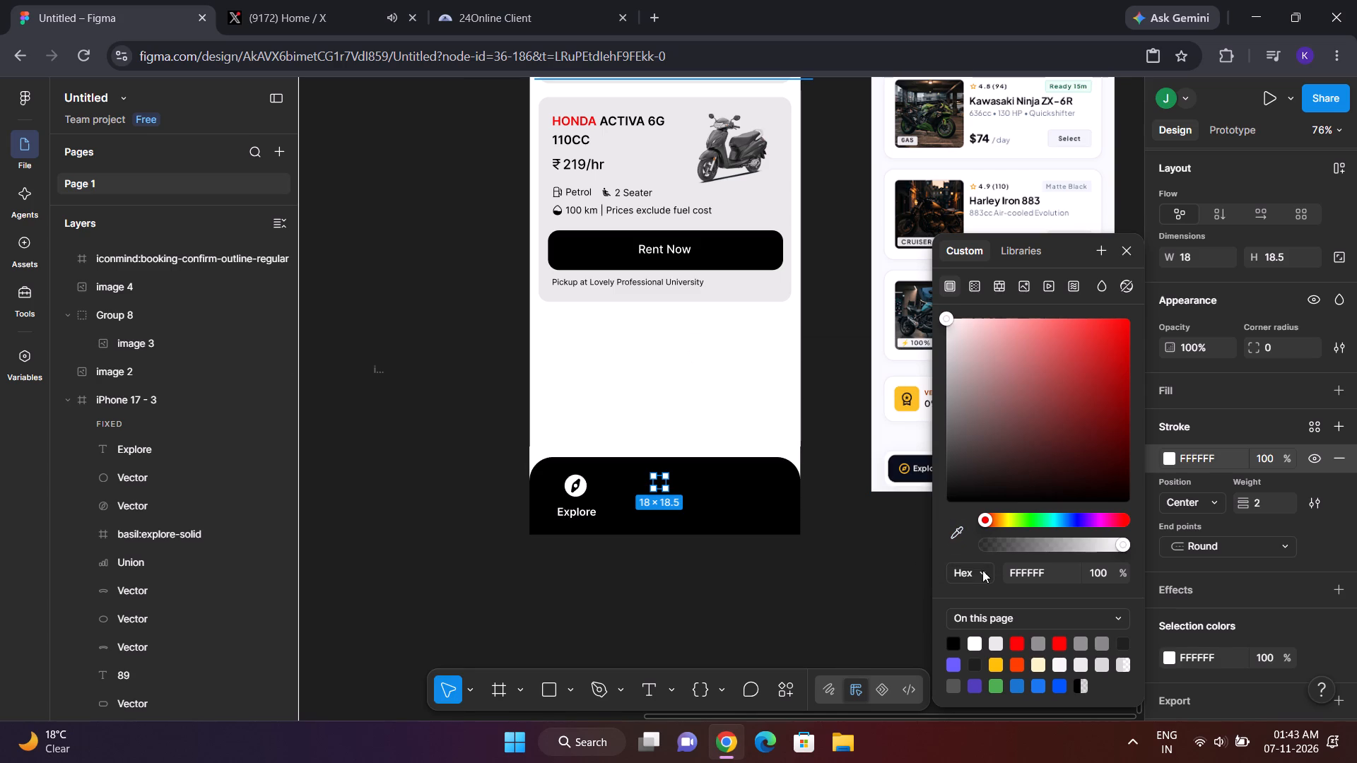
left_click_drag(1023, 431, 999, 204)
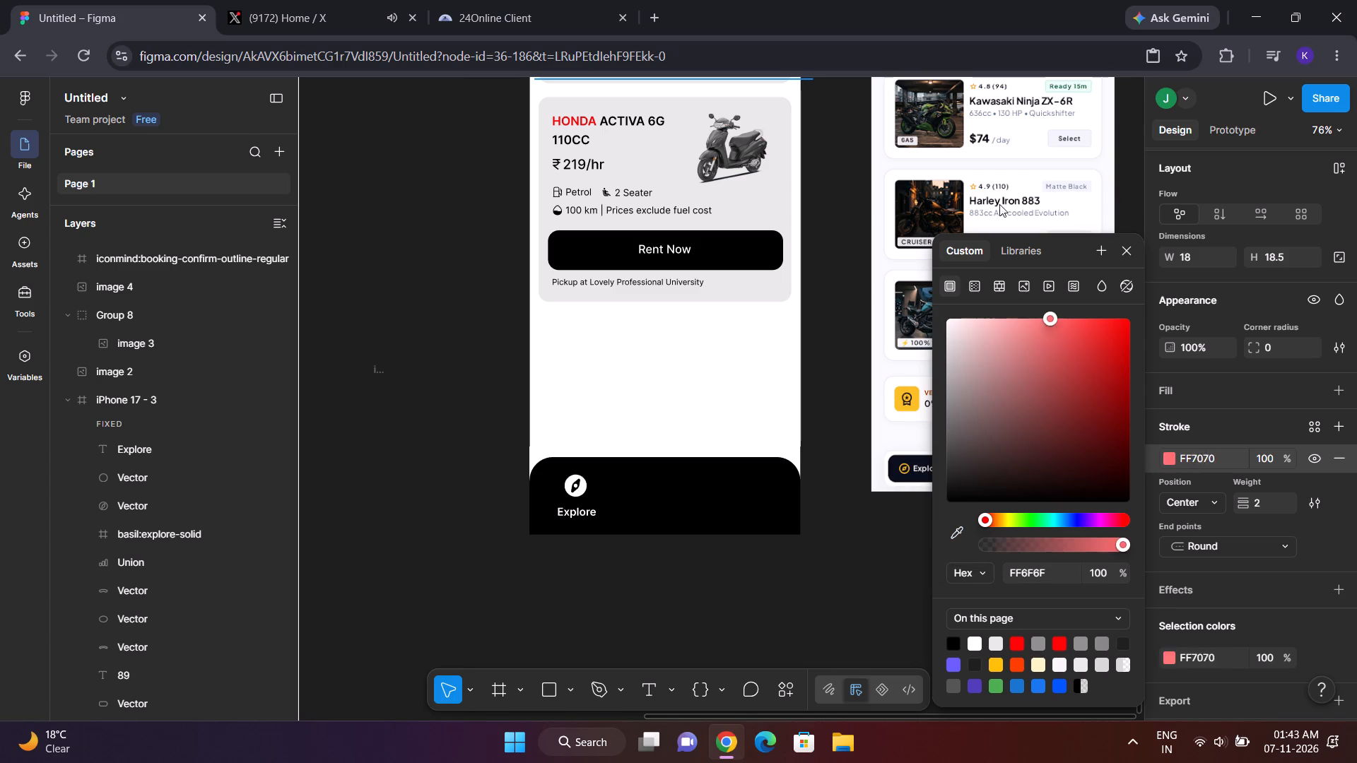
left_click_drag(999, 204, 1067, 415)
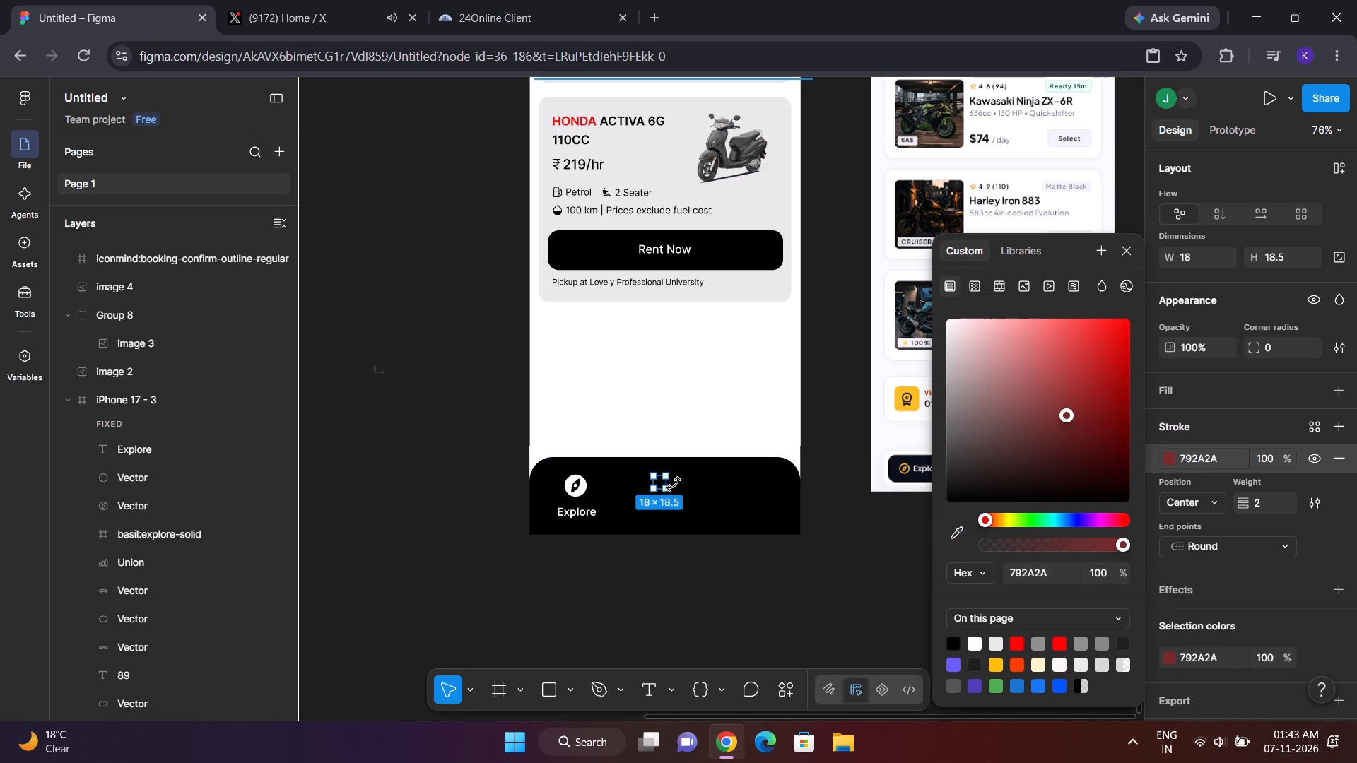
Bring the booking icon group to the front of the phone frame's layers.
right_click(663, 485)
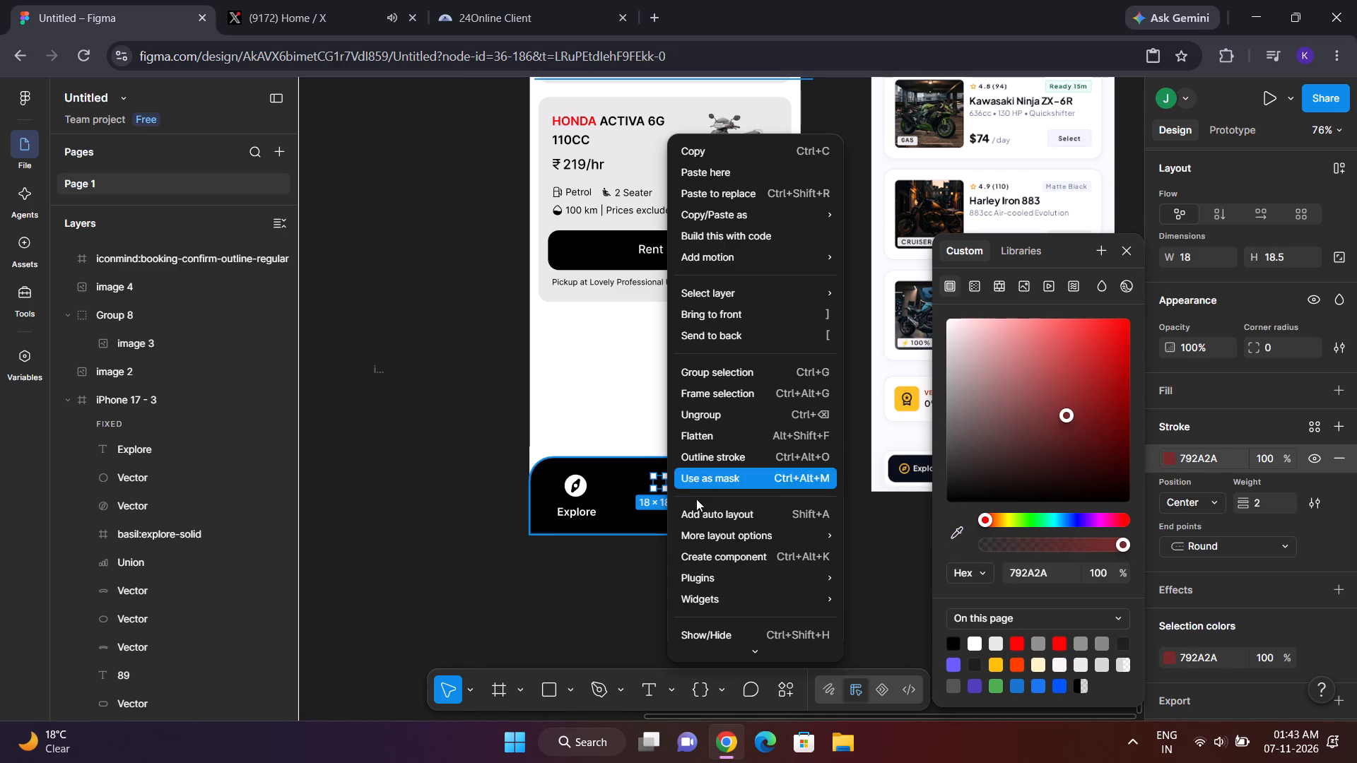
left_click(611, 618)
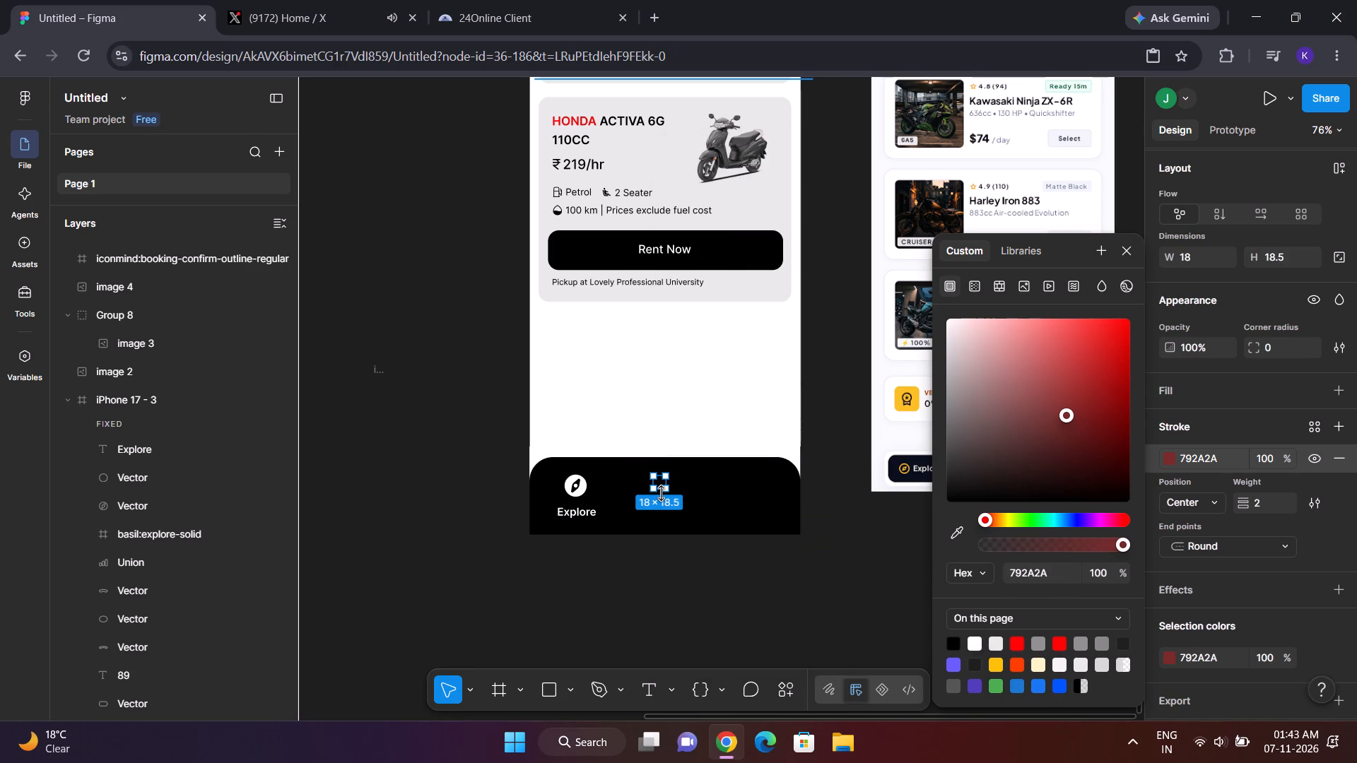
right_click(657, 483)
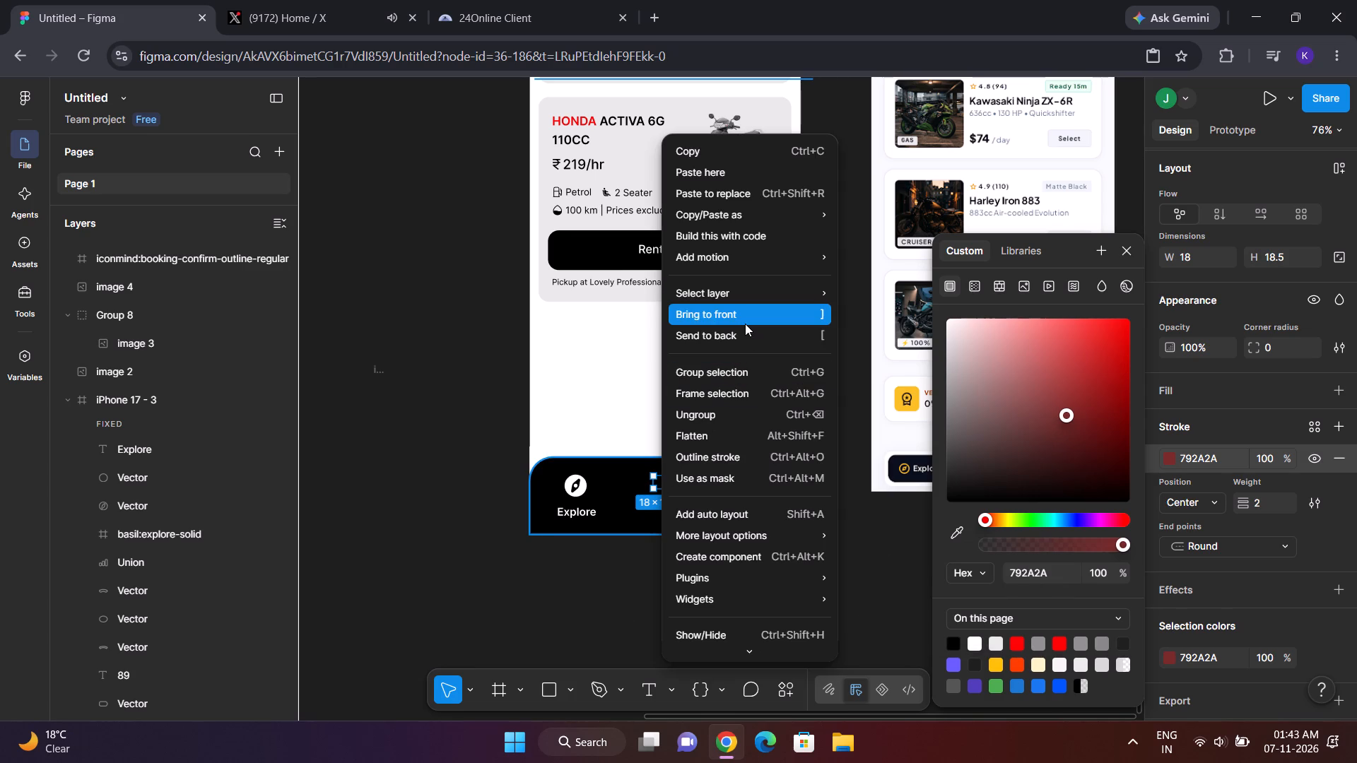
left_click(745, 324)
Set the booking icon group's stroke colour to white FFFFFF.
left_click_drag(995, 445, 867, 305)
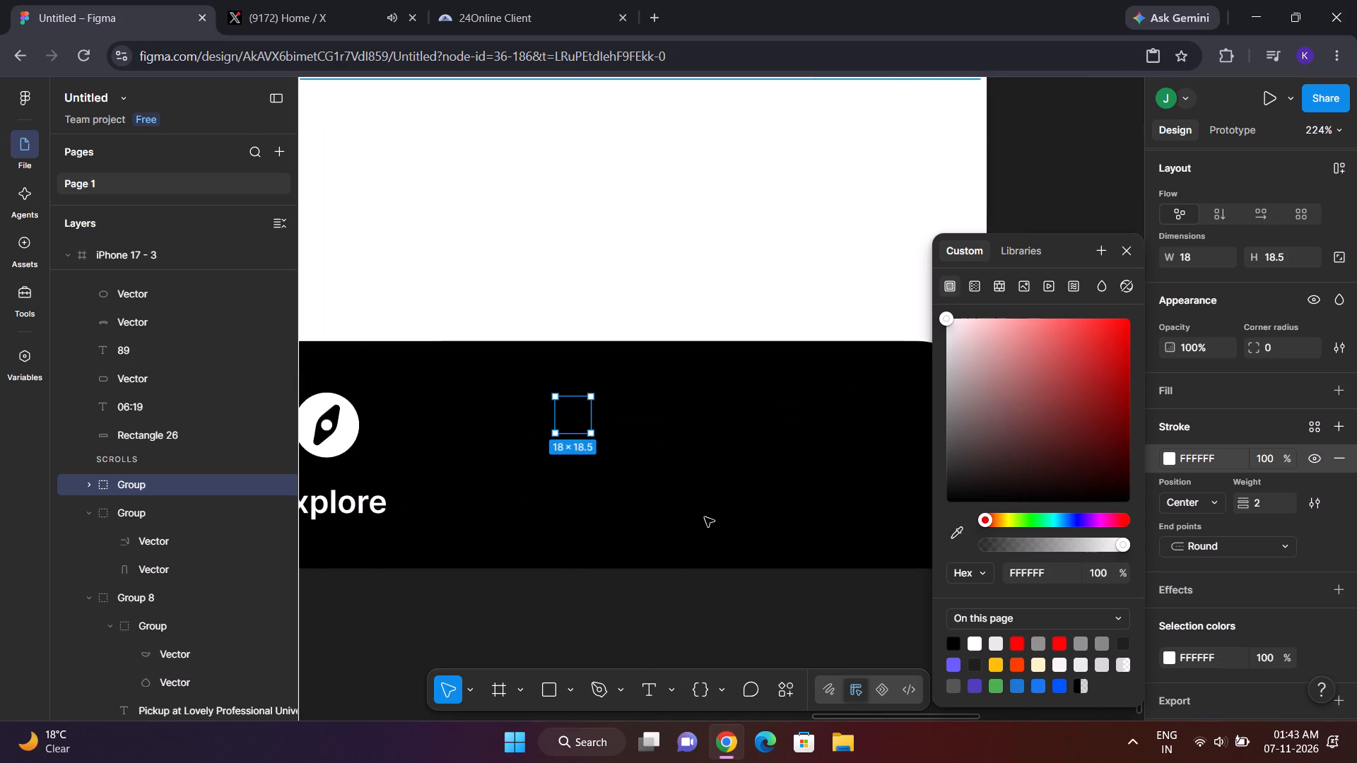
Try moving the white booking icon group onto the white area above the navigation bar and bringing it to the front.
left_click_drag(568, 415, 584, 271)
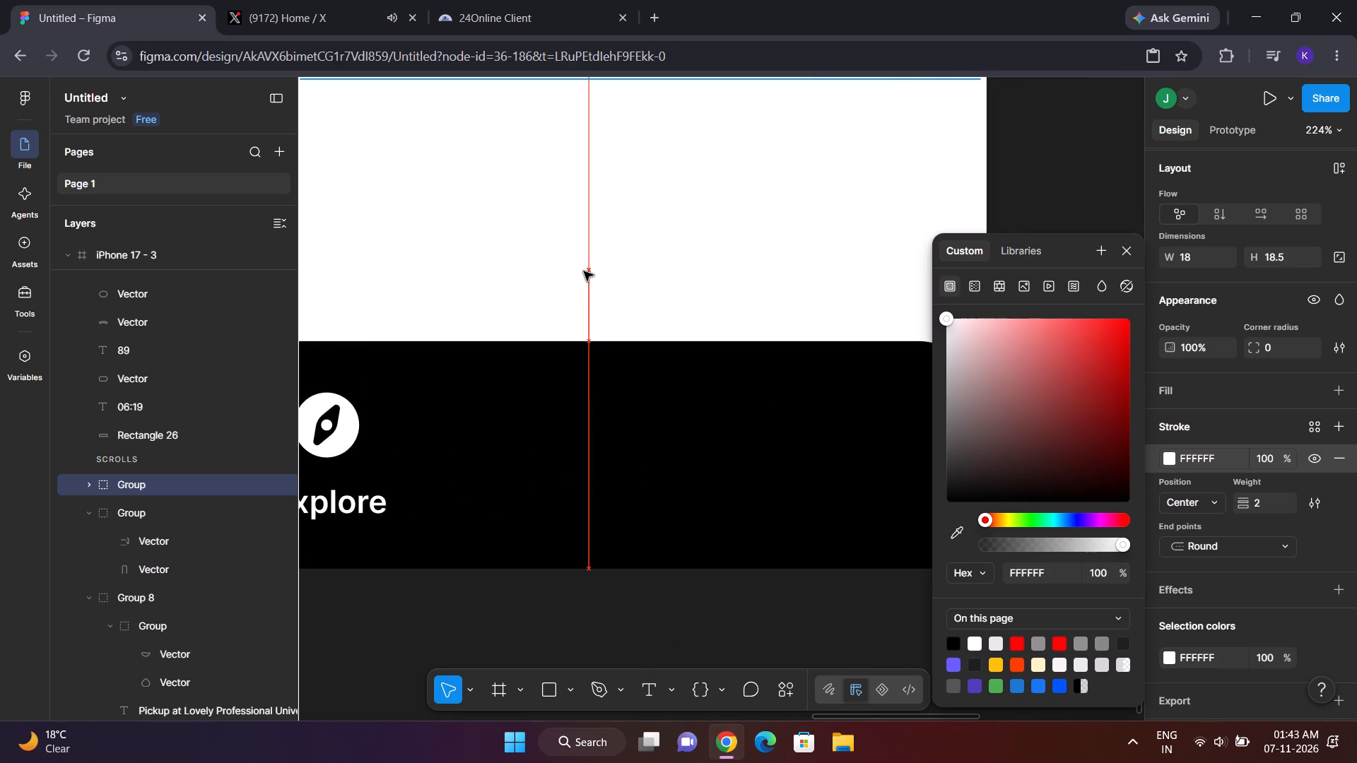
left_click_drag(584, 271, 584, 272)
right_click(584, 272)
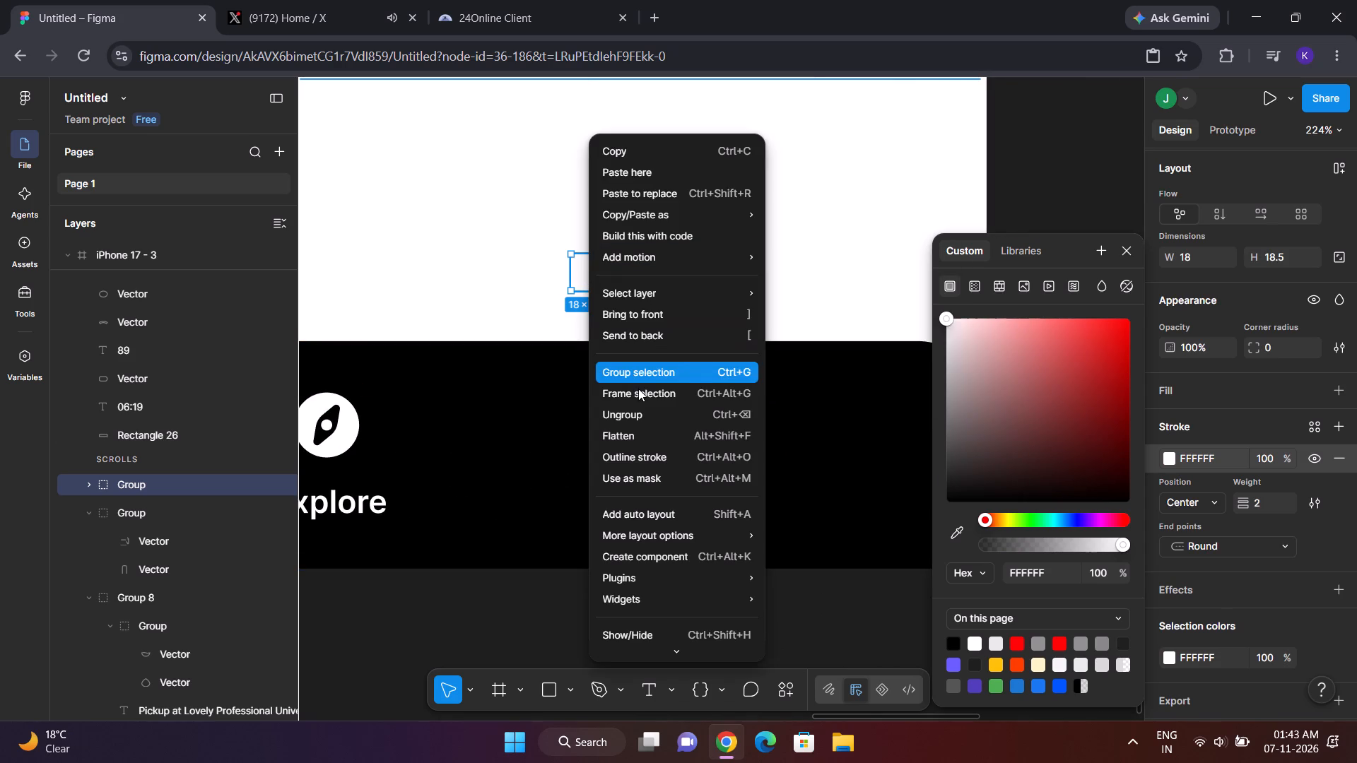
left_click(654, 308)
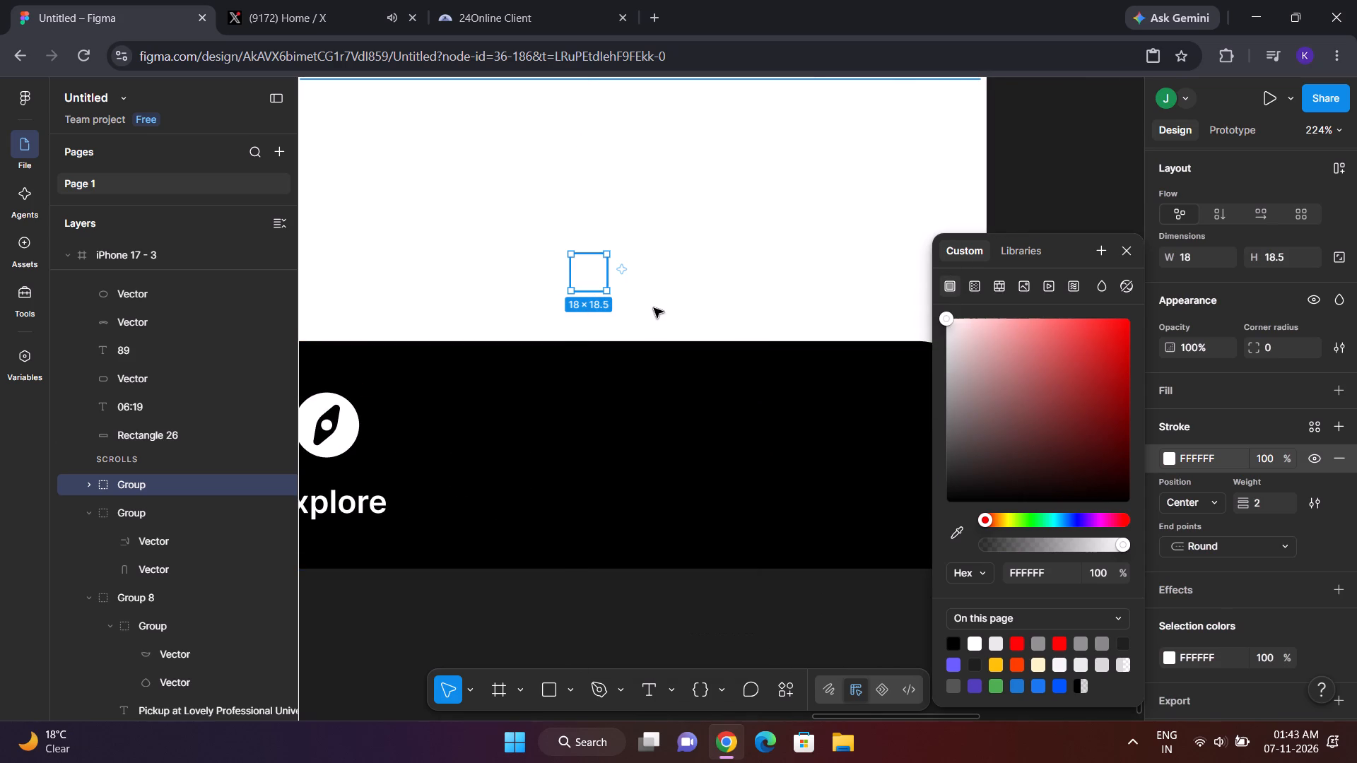
Delete the booking icon's inner group from the phone frame.
left_click_drag(920, 381, 1011, 379)
key("ctrl+z")
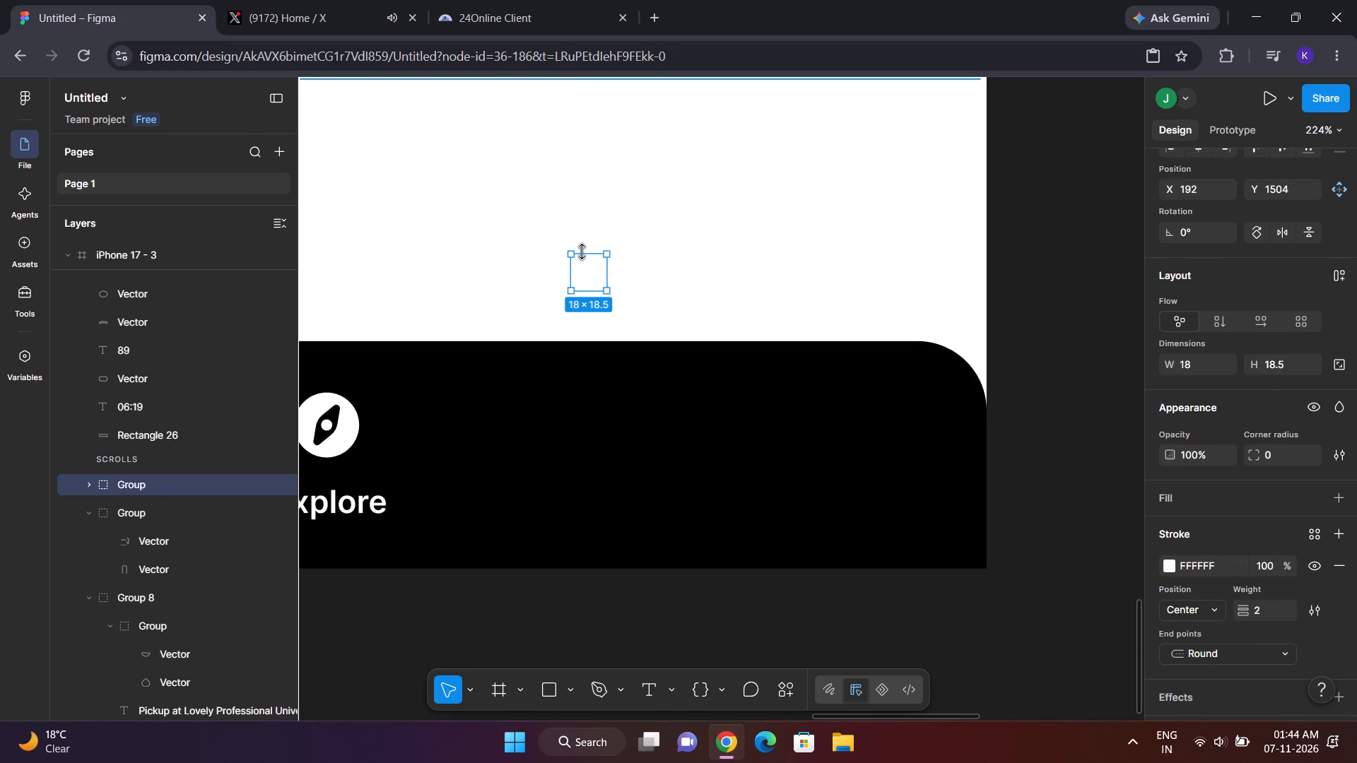
key("Delete")
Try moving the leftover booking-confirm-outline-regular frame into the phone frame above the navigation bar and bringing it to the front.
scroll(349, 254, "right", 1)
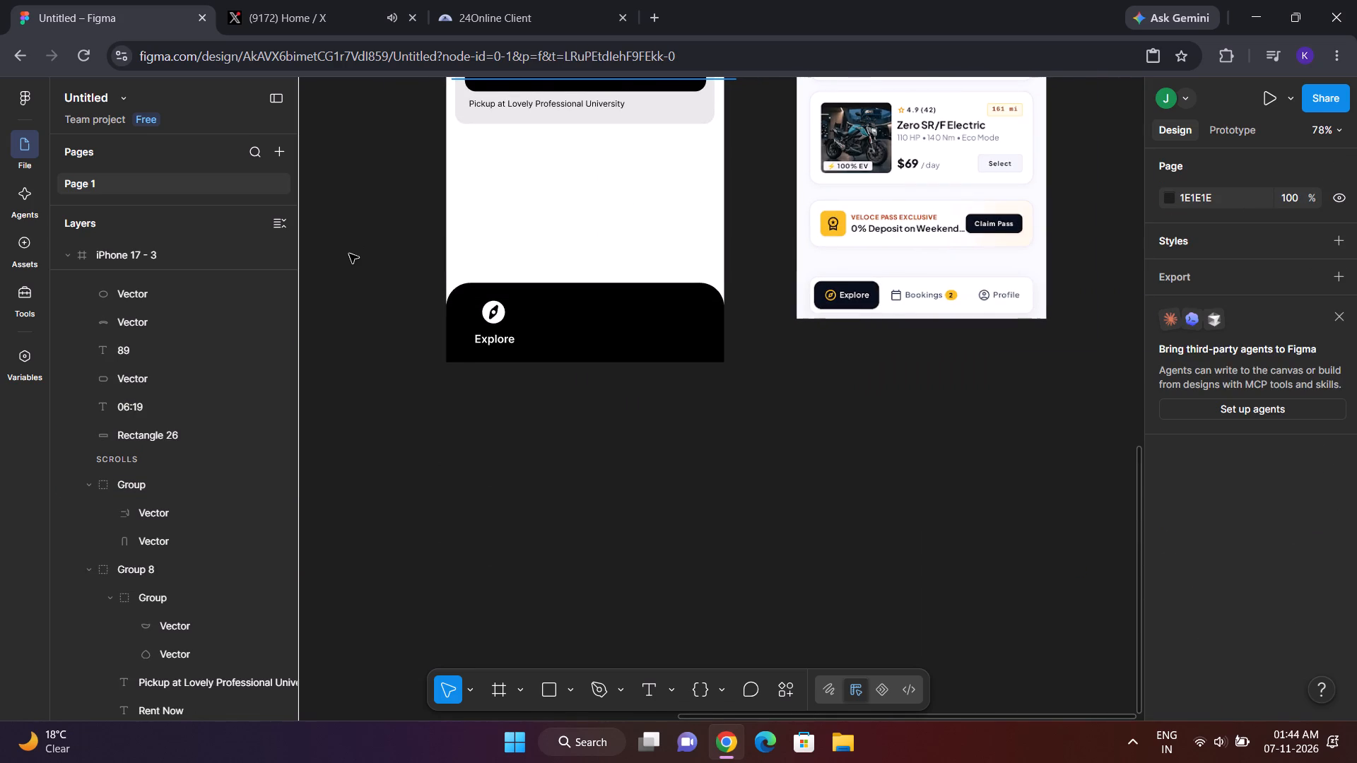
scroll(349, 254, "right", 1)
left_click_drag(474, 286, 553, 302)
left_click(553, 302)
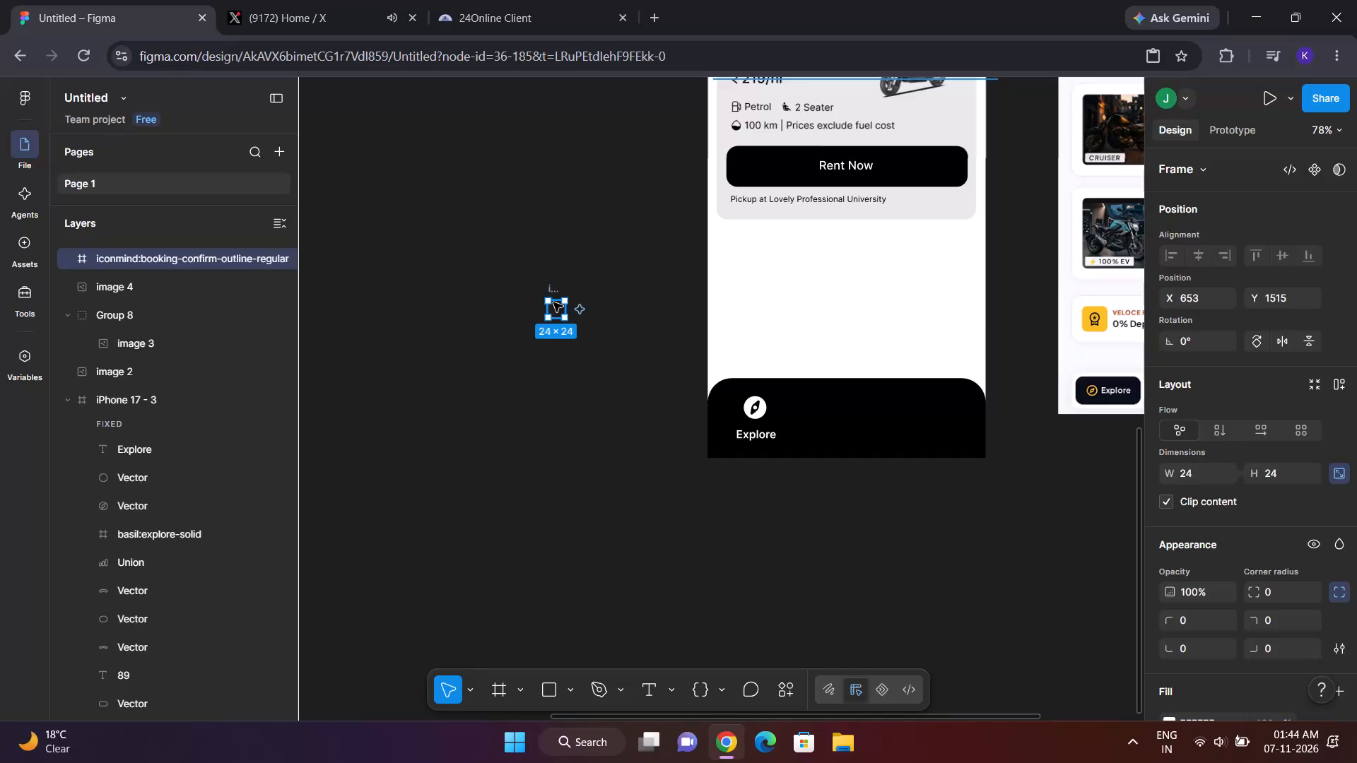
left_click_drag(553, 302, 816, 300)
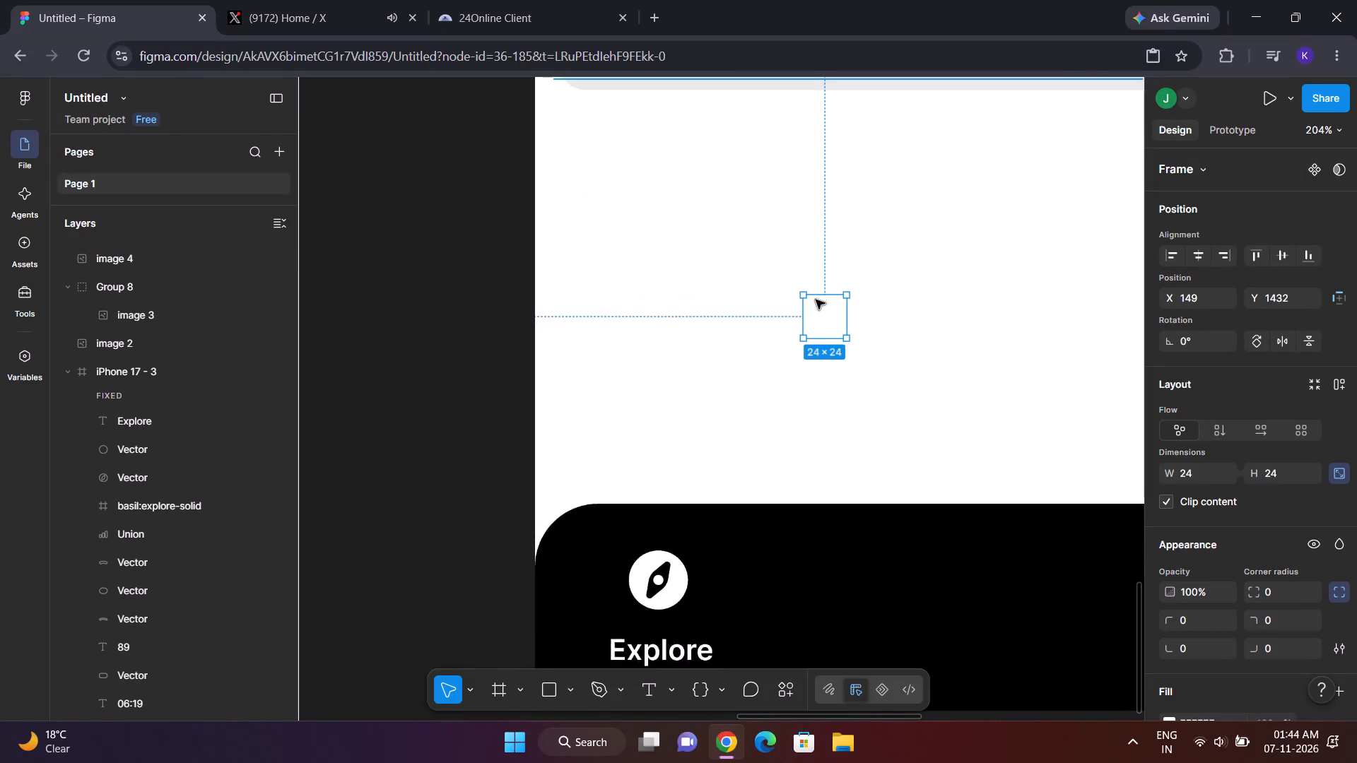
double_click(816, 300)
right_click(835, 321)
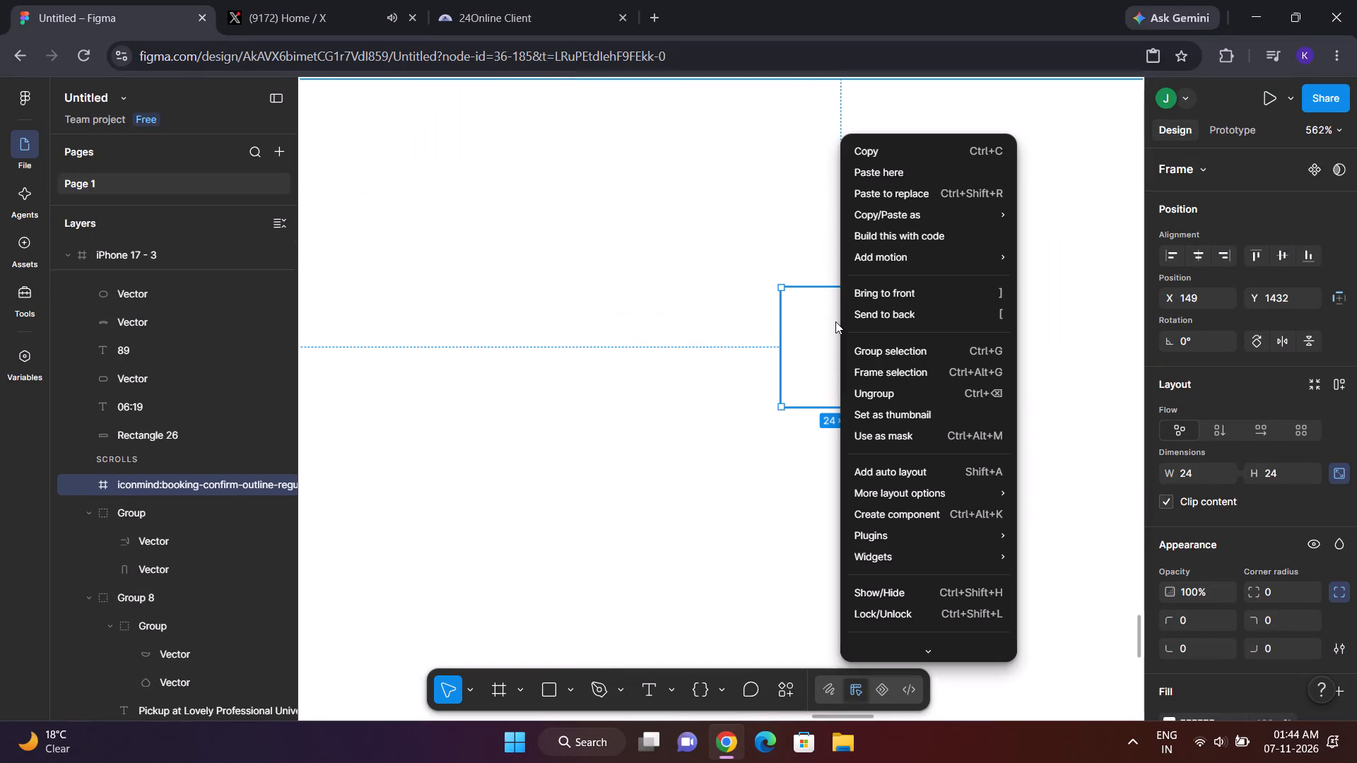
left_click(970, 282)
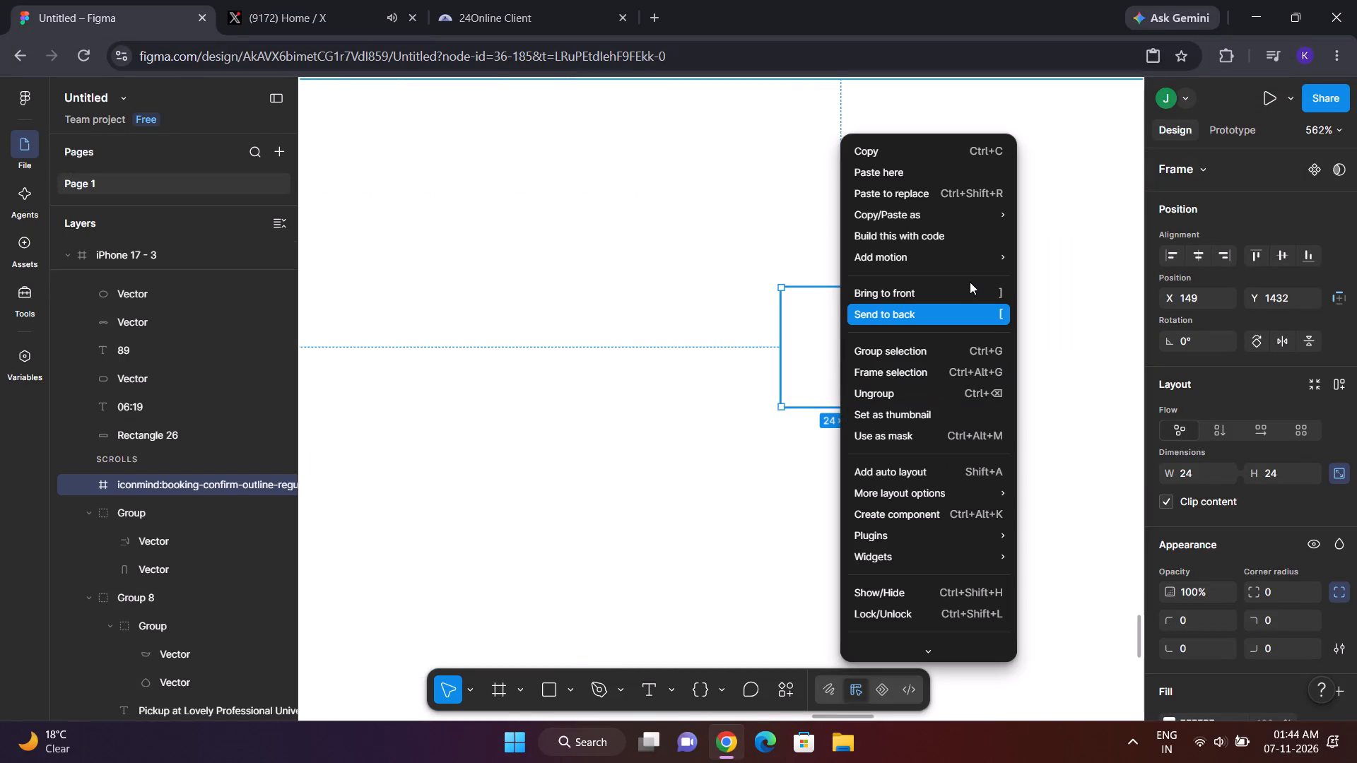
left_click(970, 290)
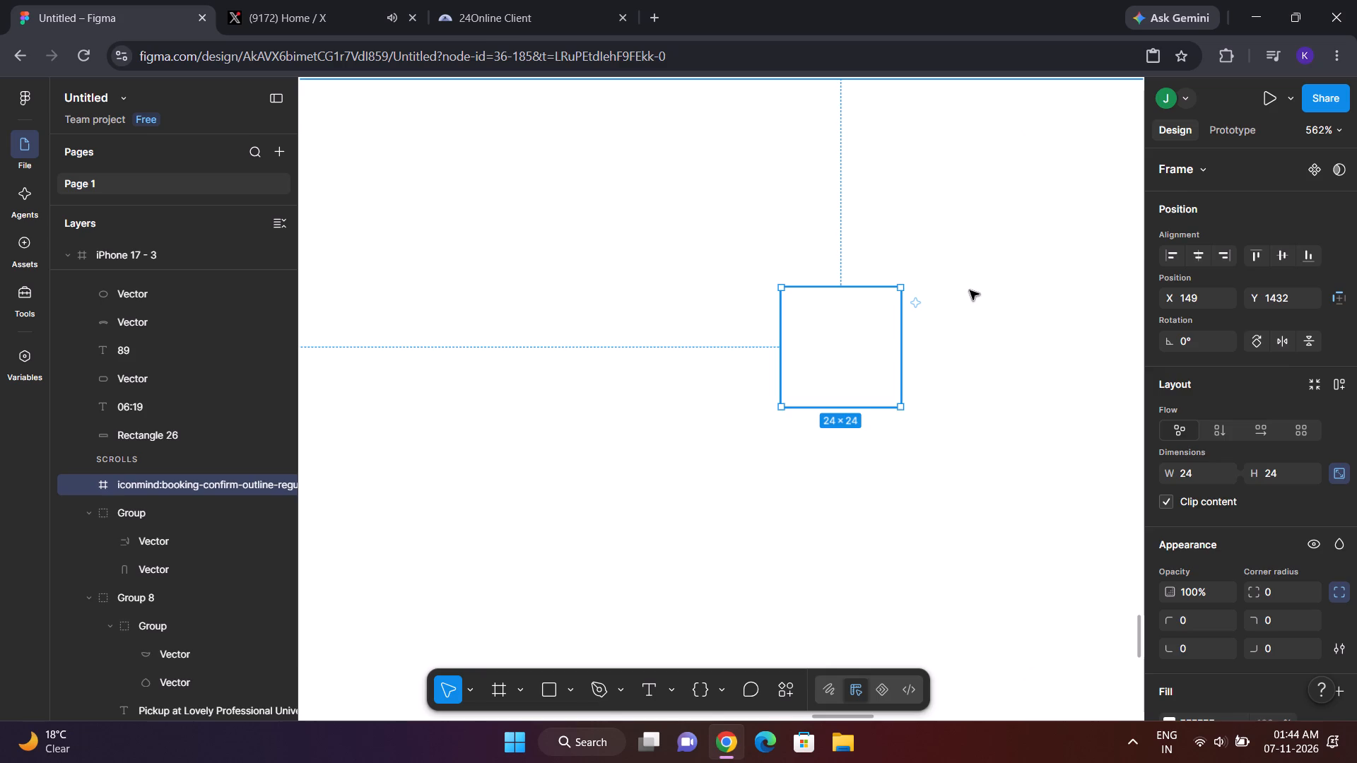
Delete the leftover booking-confirm-outline-regular frame.
key("Delete")
scroll(970, 290, "left", 2)
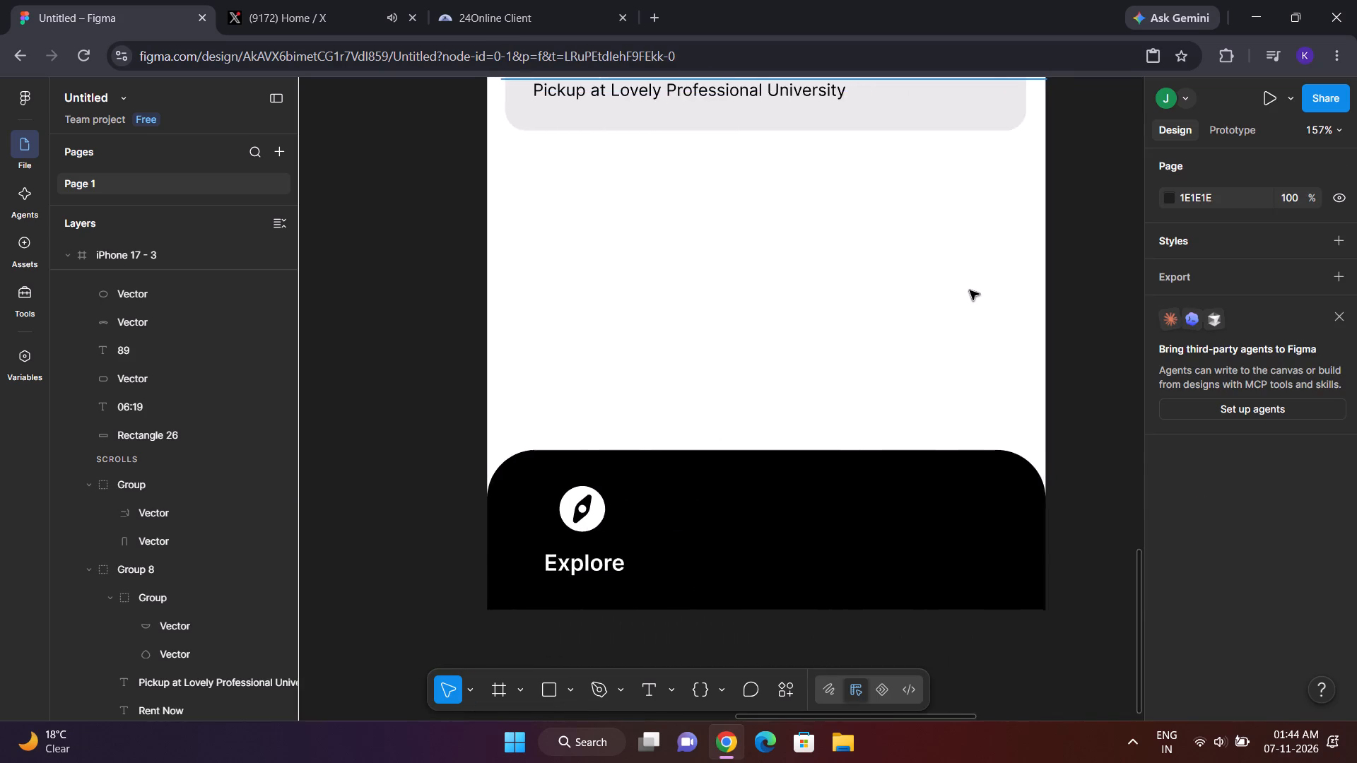
Open the Iconify plugin.
left_click(771, 692)
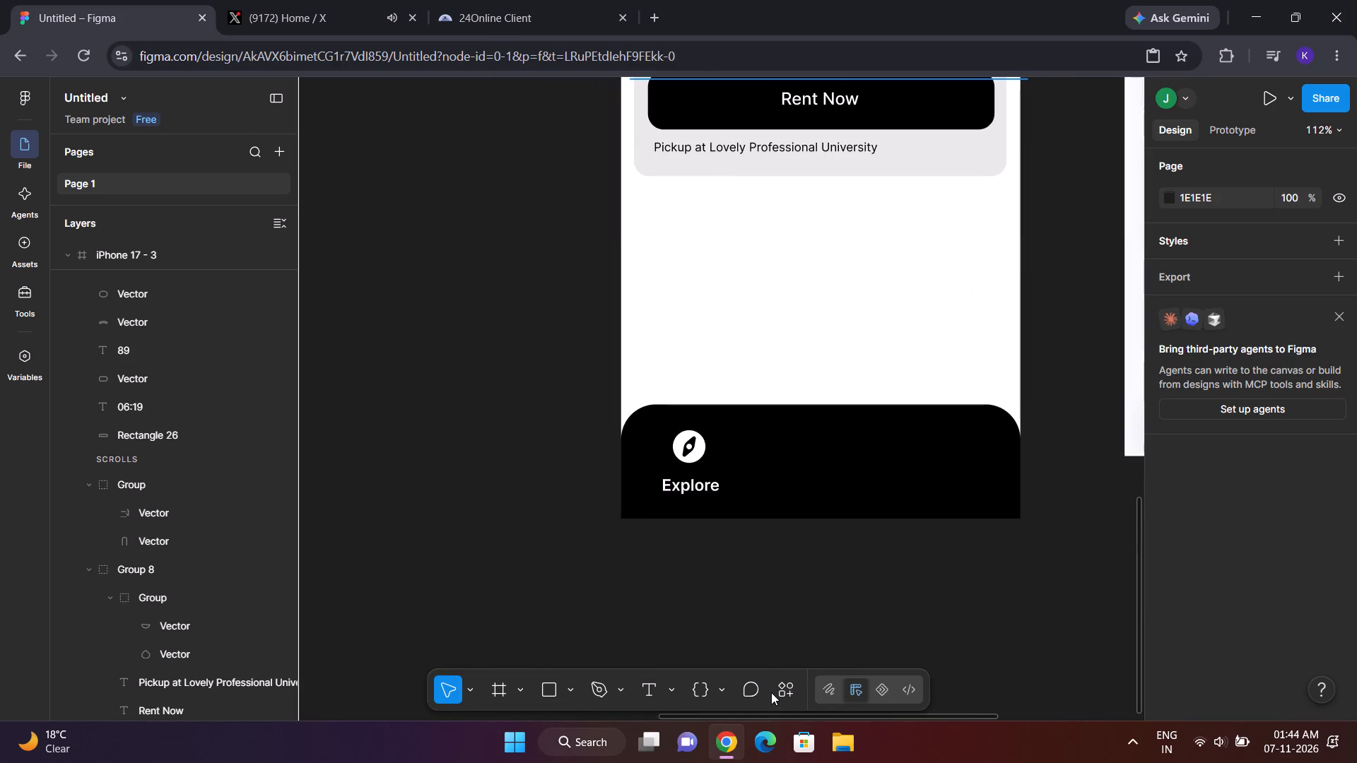
left_click(783, 692)
left_click(644, 448)
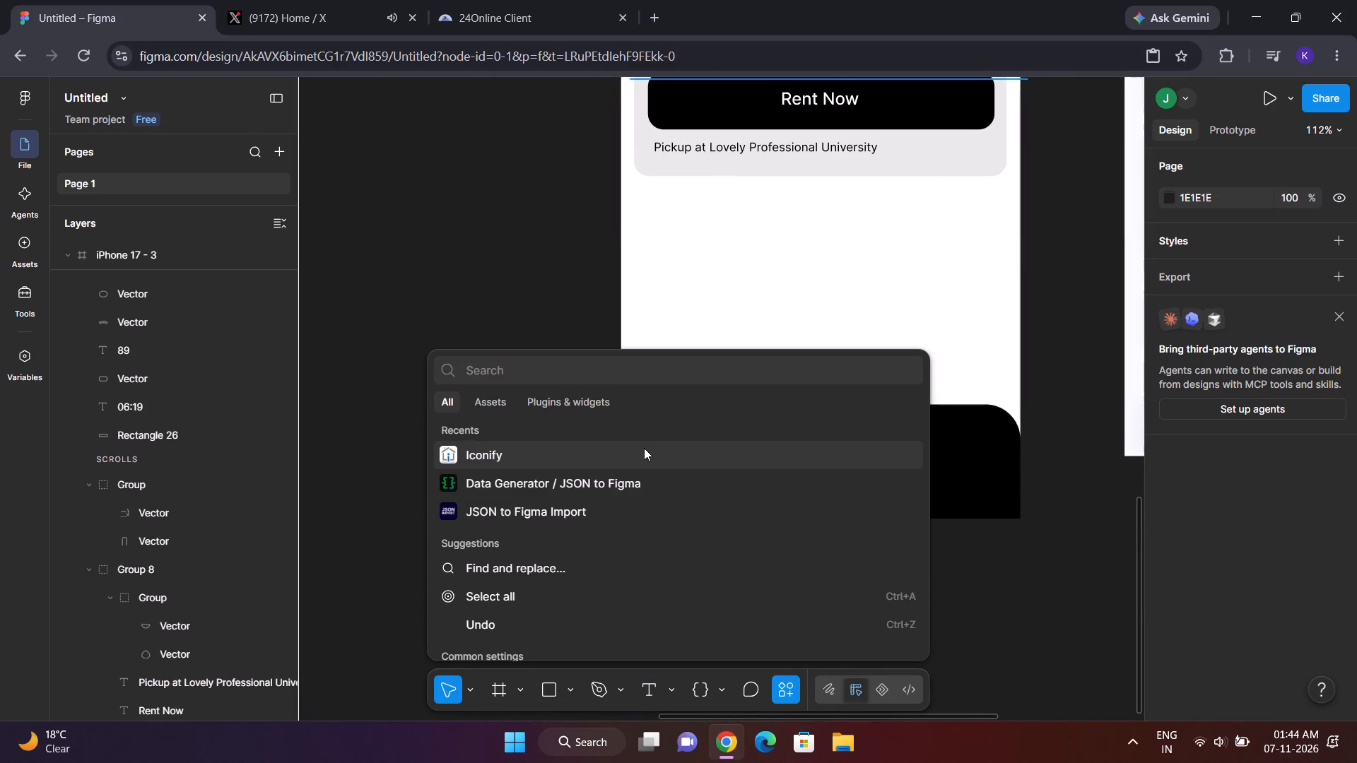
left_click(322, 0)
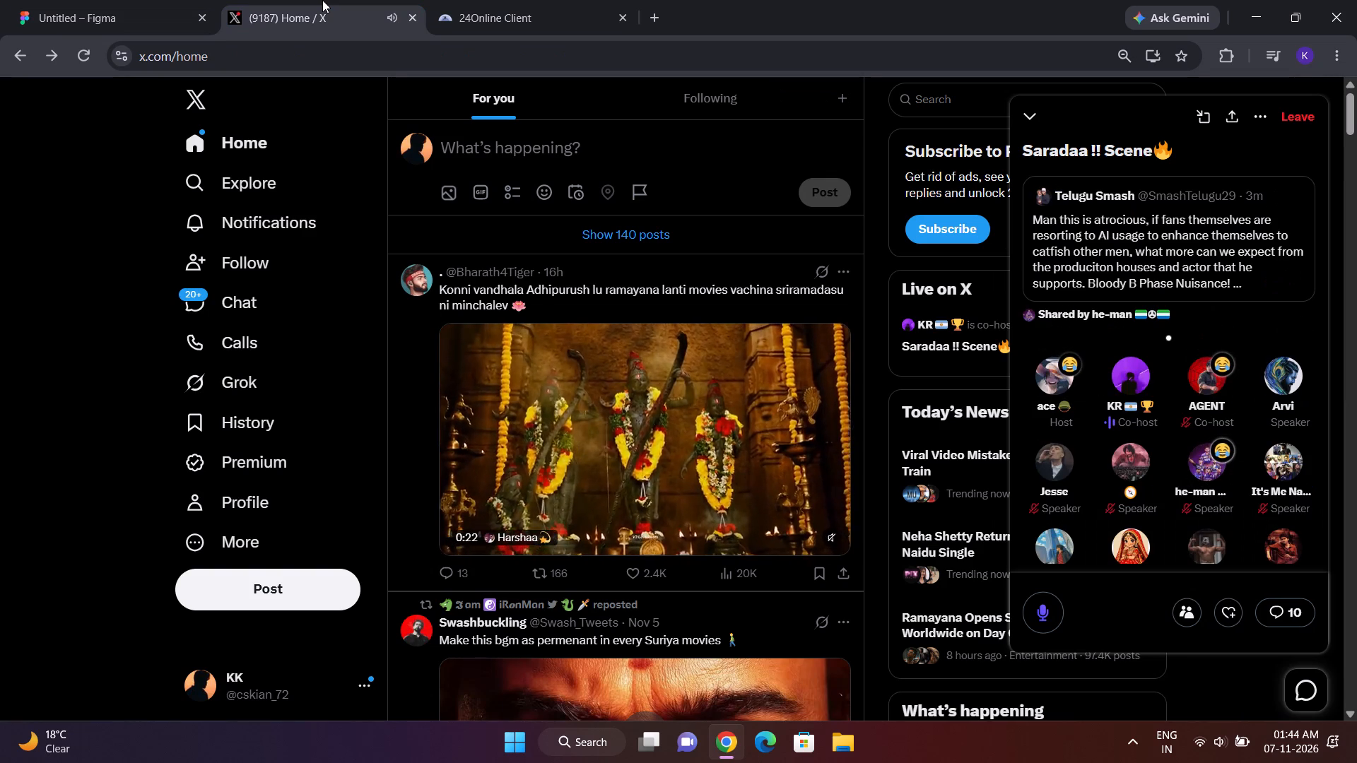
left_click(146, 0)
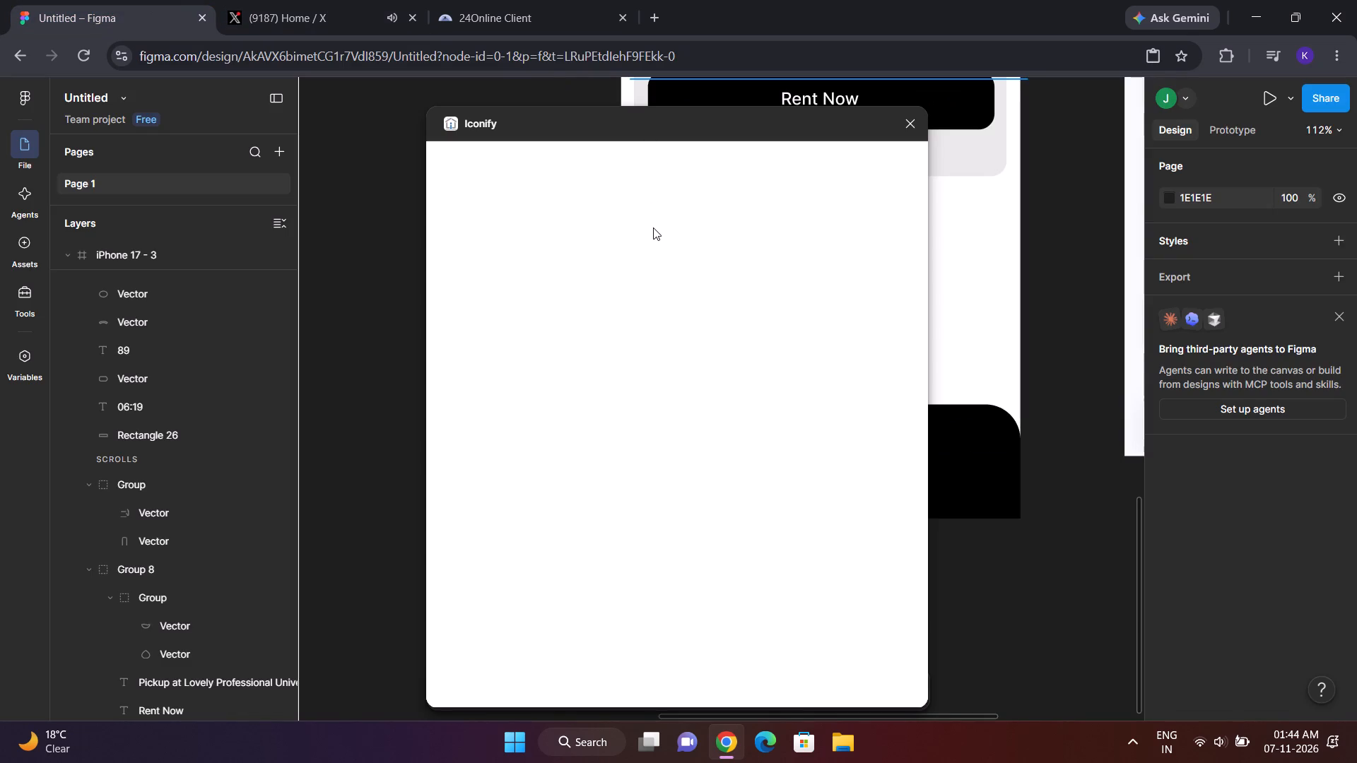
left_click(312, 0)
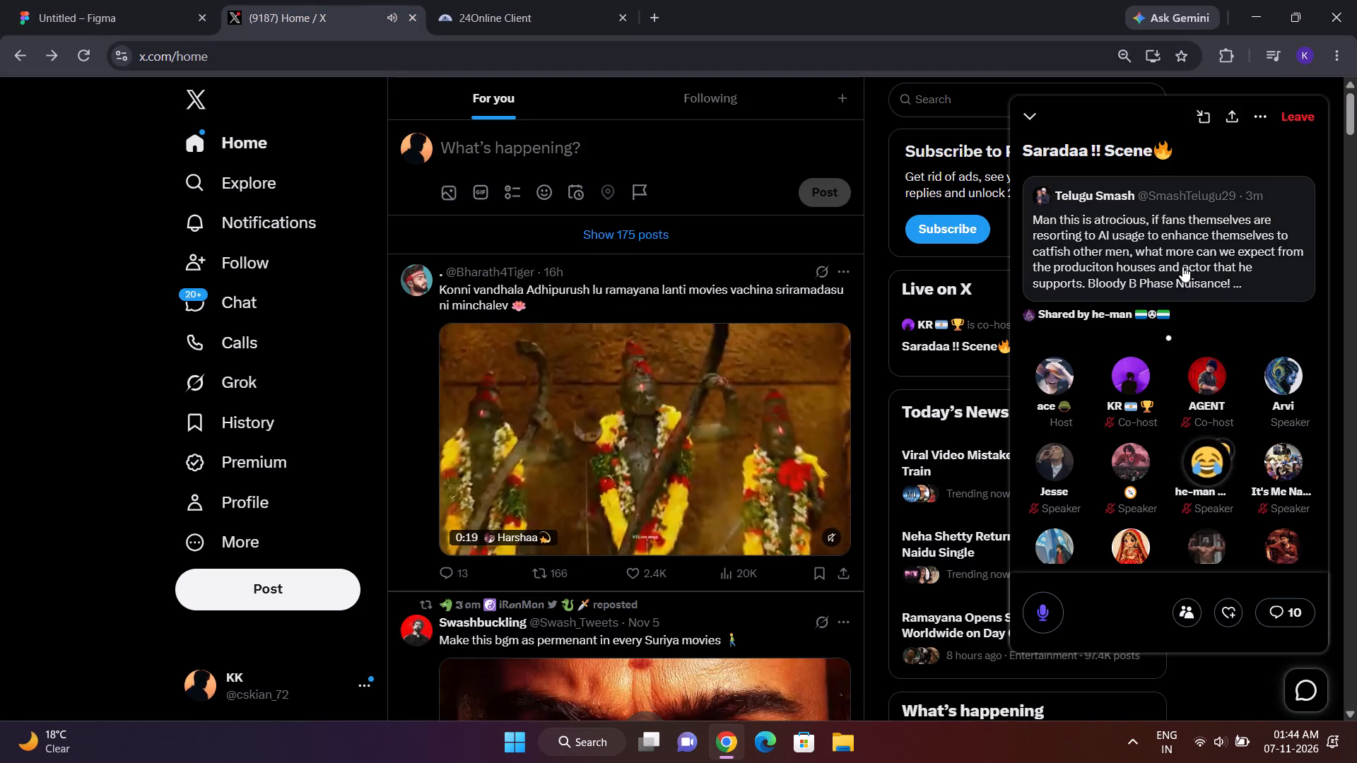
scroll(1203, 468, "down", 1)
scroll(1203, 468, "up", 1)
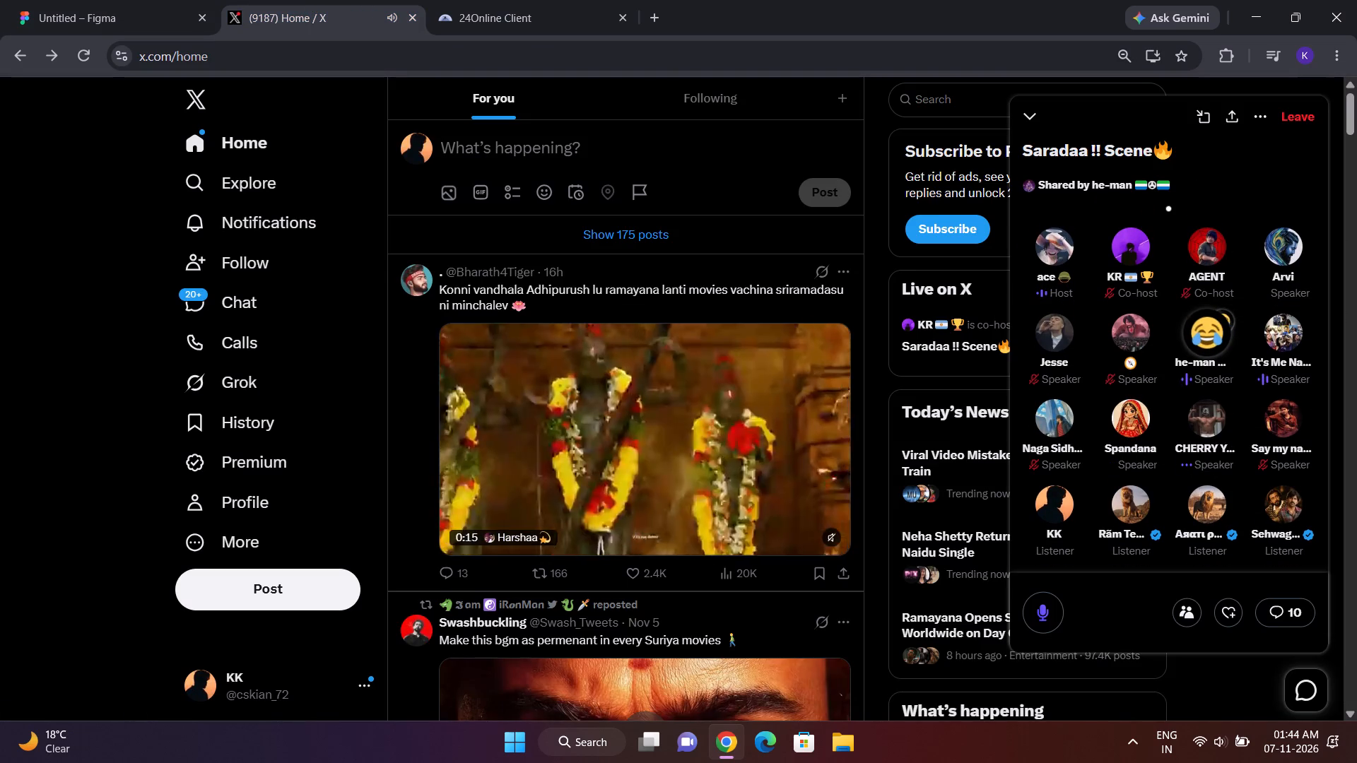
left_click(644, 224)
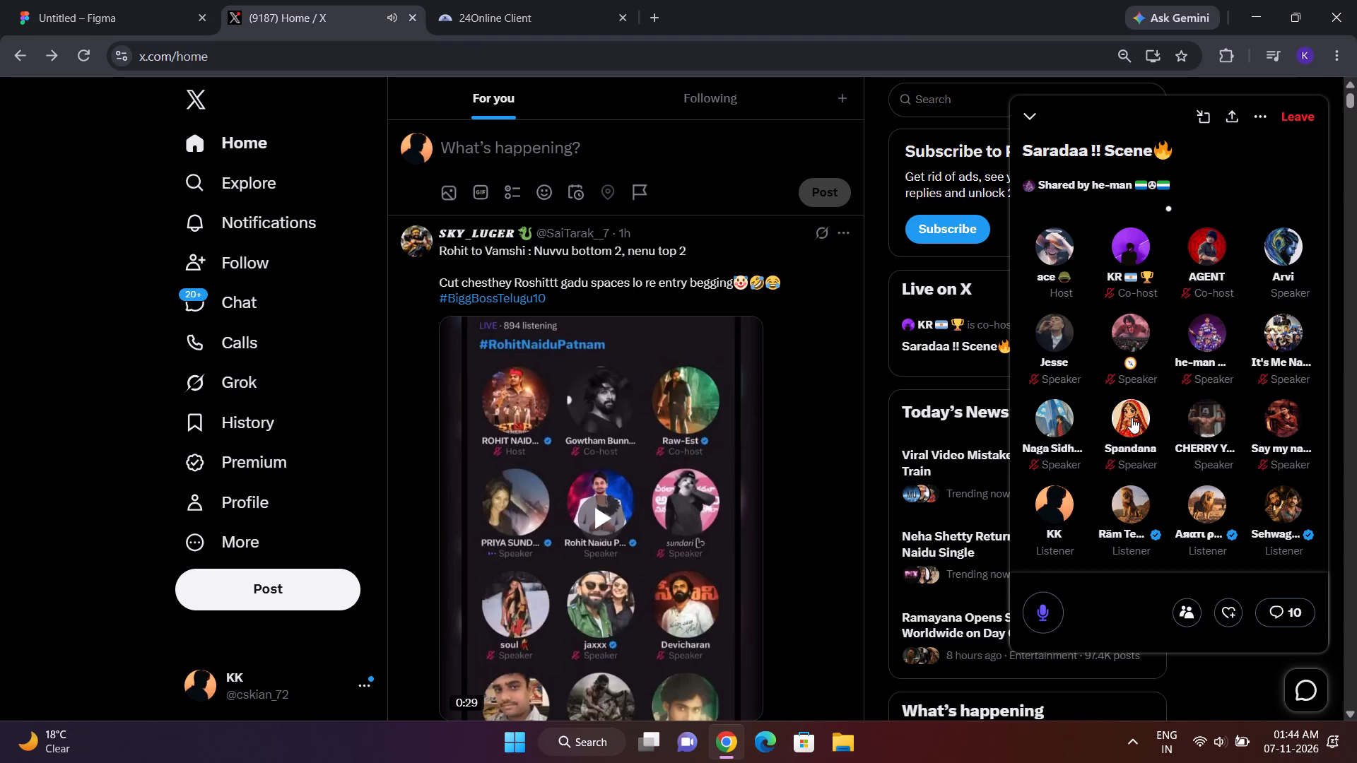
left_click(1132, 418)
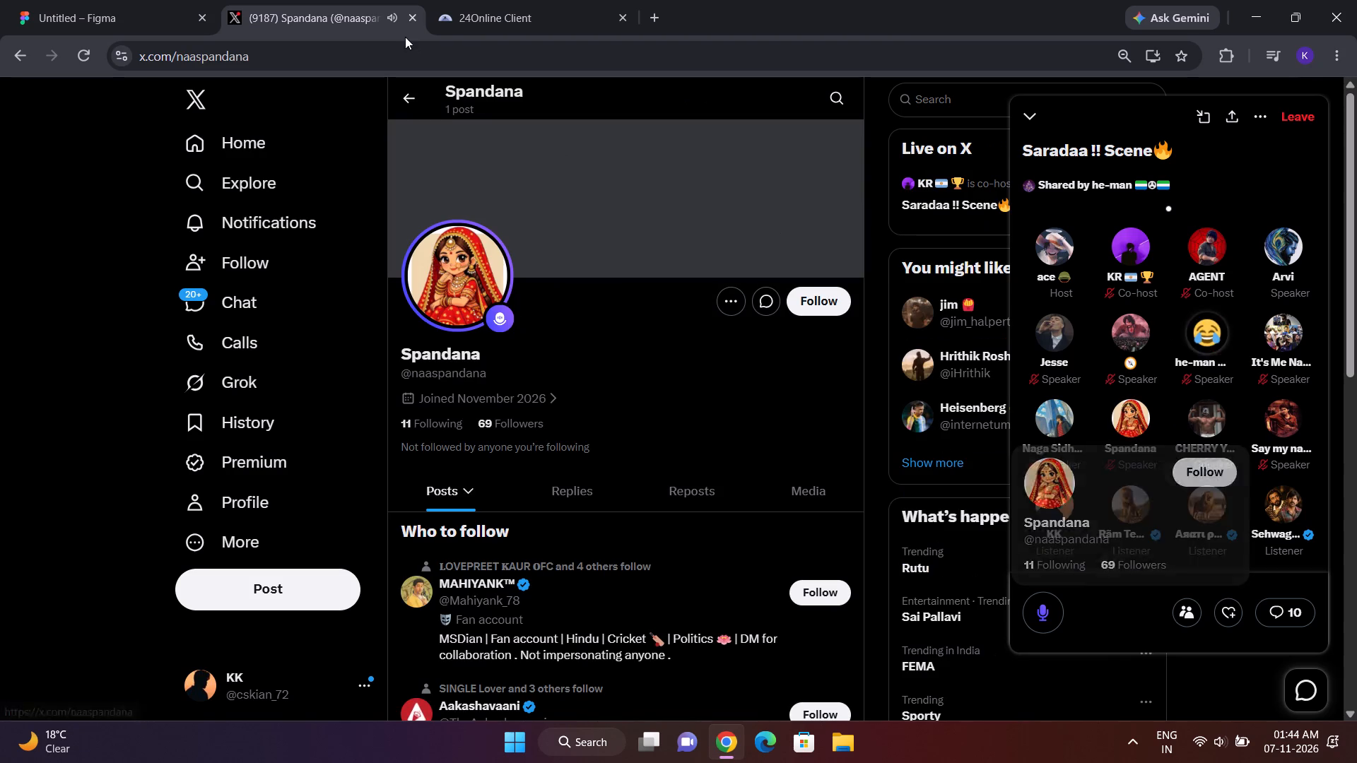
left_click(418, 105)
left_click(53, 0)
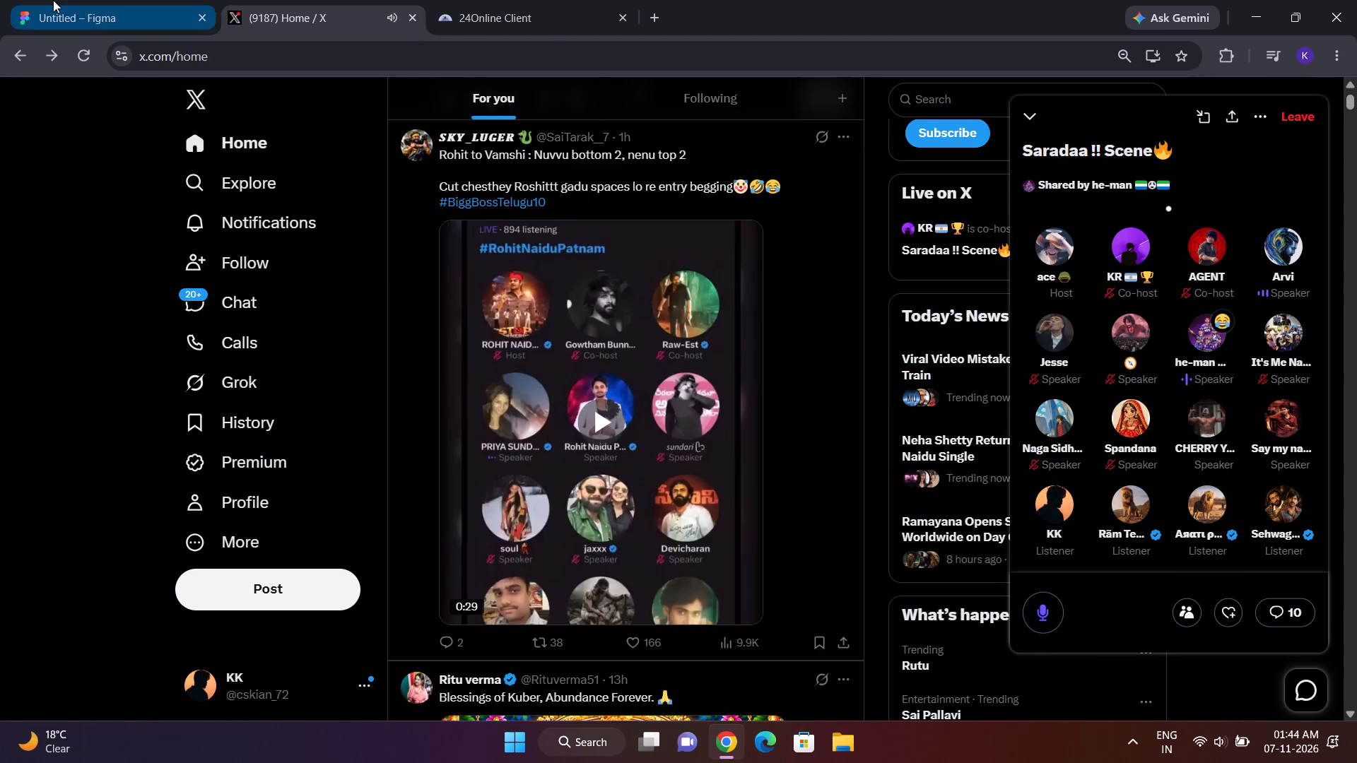
Insert the bold outline booking-confirm calendar icon from Iconify into the phone frame above the navigation bar, and close the plugin.
left_click_drag(576, 395, 978, 266)
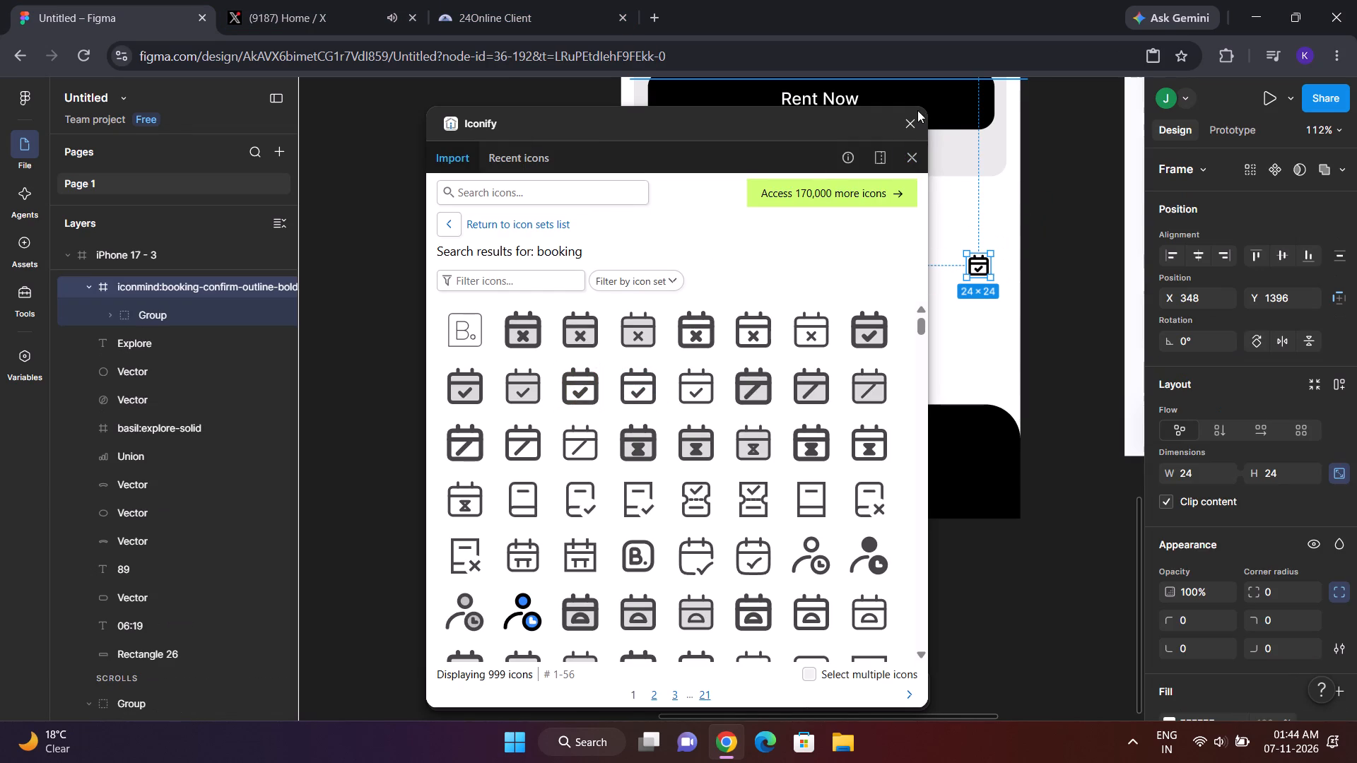
left_click(910, 124)
Change the new booking icon's black selection colour to white FFFFFF.
scroll(1356, 579, "down", 2)
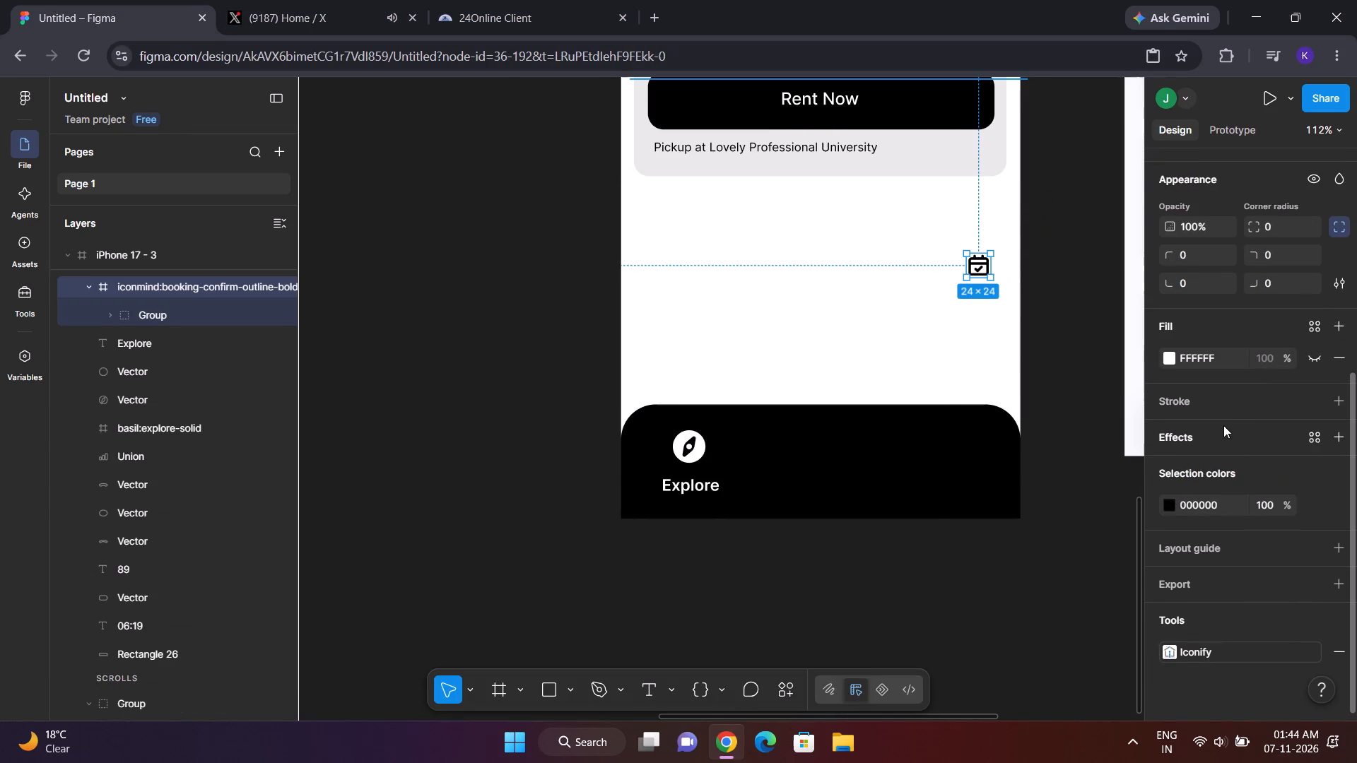
left_click(1165, 496)
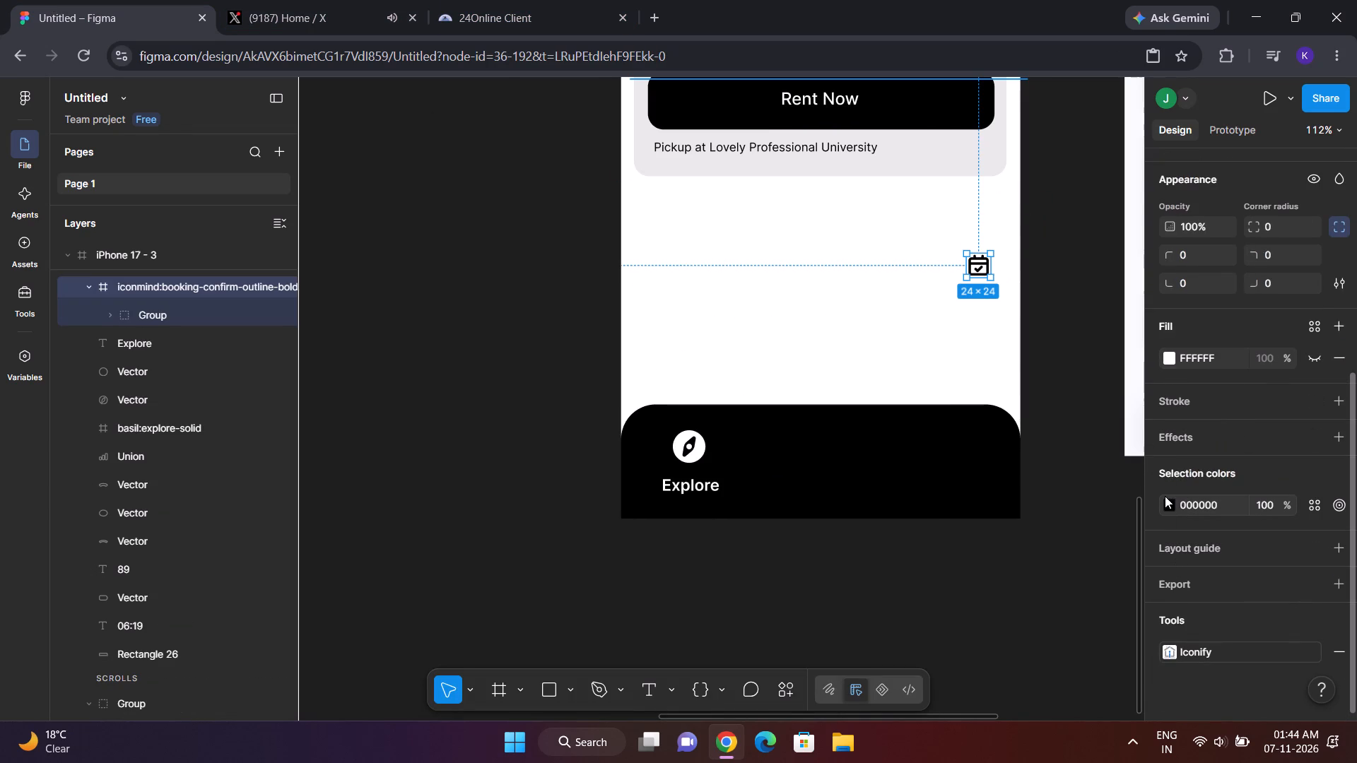
left_click(1167, 500)
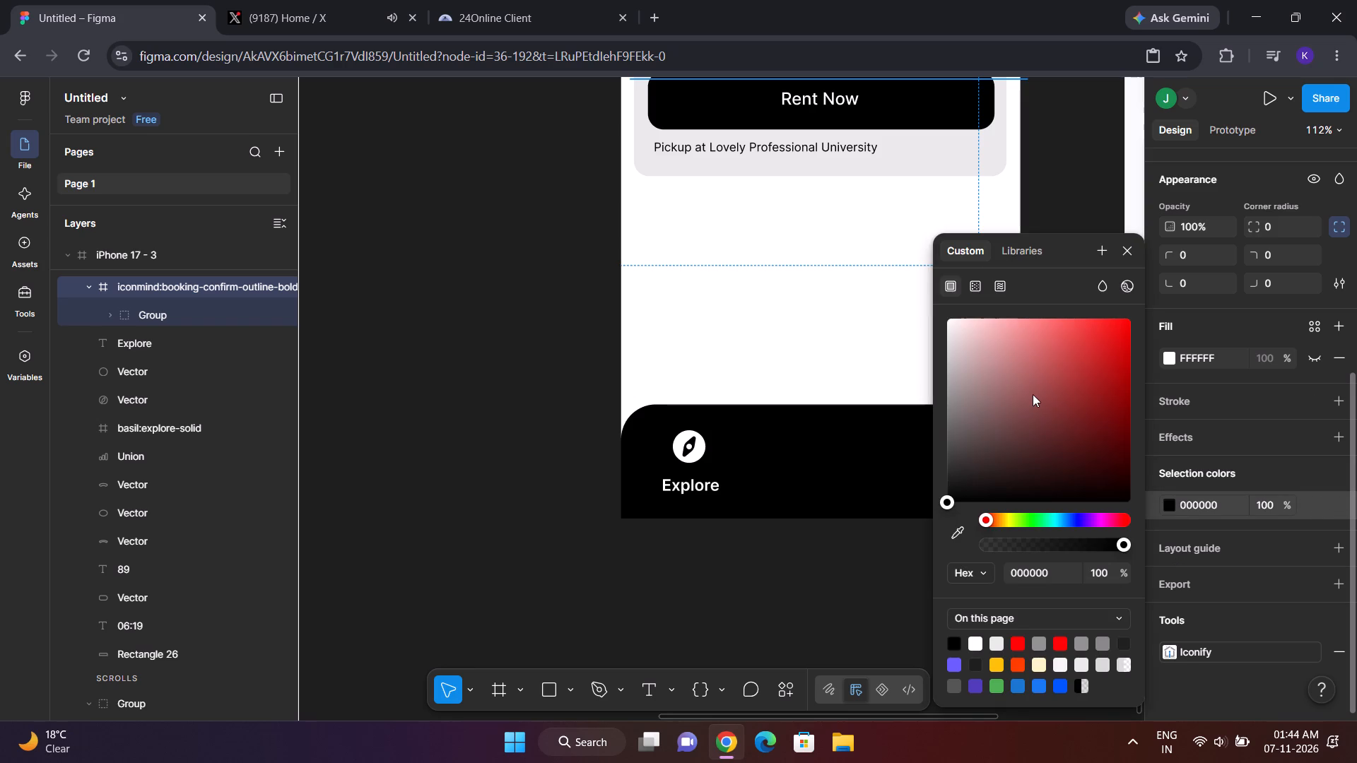
scroll(874, 341, "down", 1)
left_click_drag(1047, 365, 1114, 324)
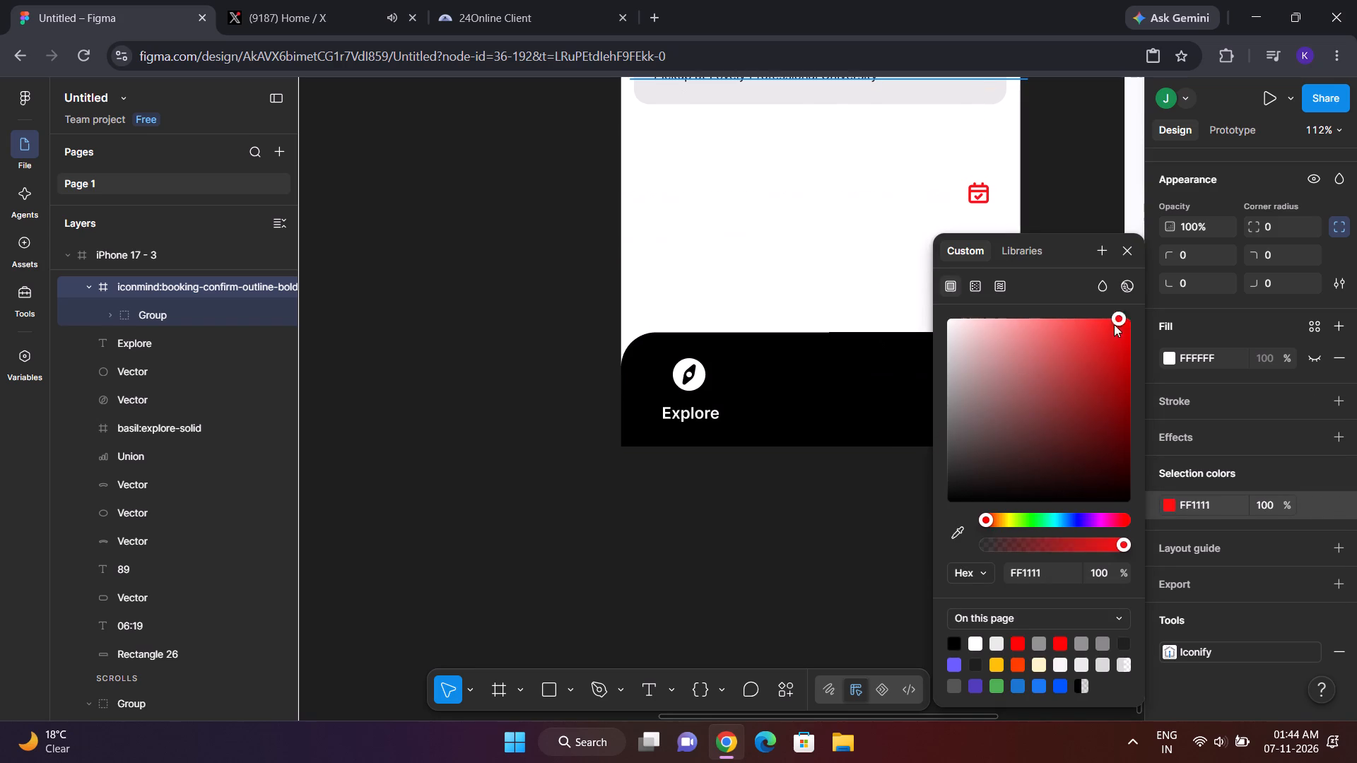
left_click_drag(1114, 324, 851, 290)
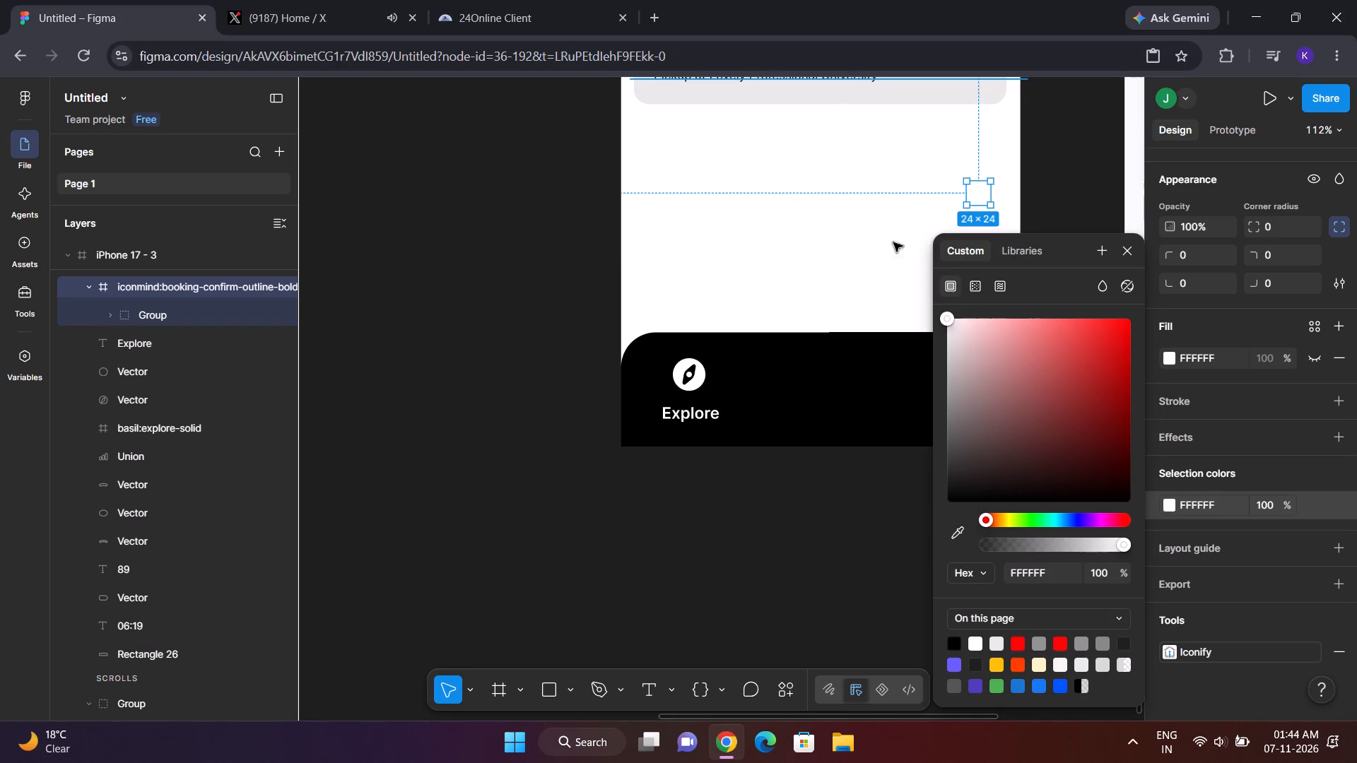
Move the white booking icon into the black navigation bar, beside the explore icon and level with it.
left_click_drag(982, 187, 807, 368)
Resize the booking icon proportionally to 33 × 33, close to the explore icon's size.
left_click(679, 371)
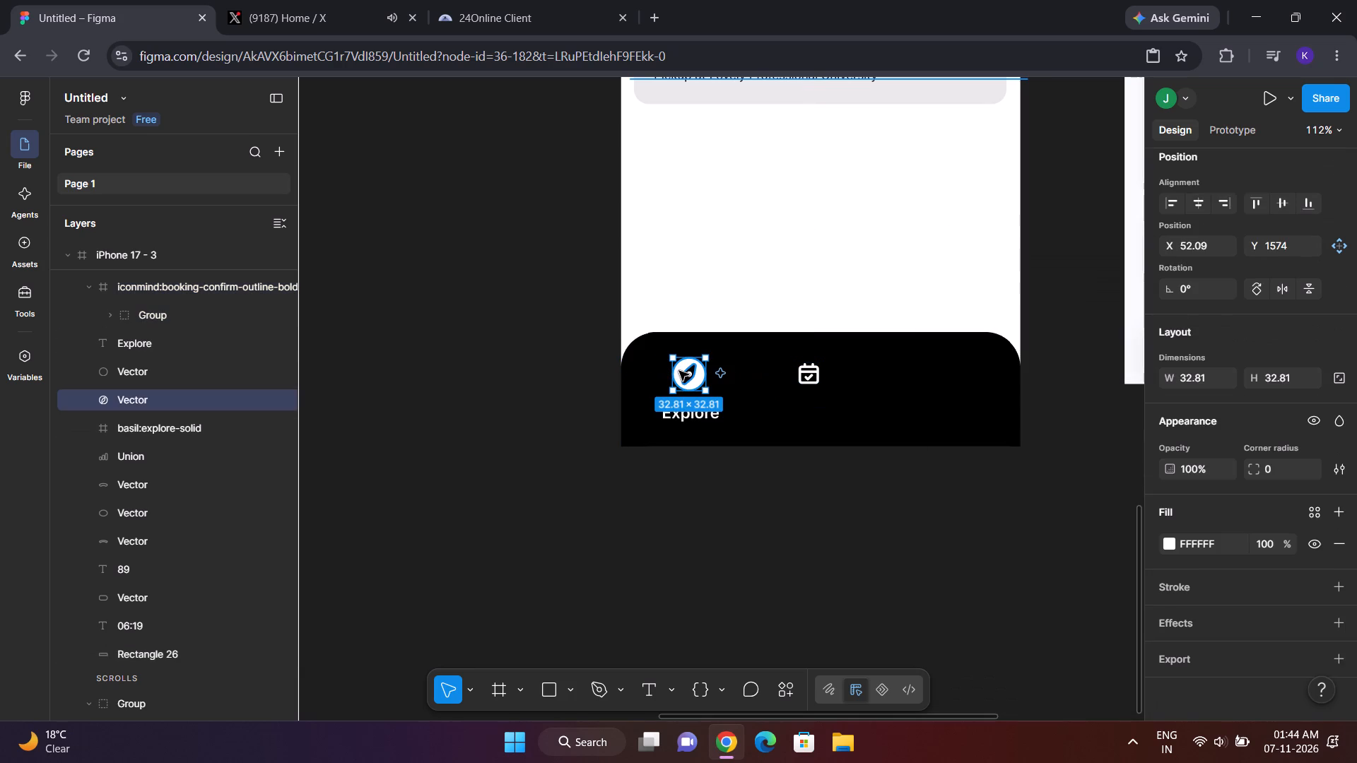
left_click(813, 386)
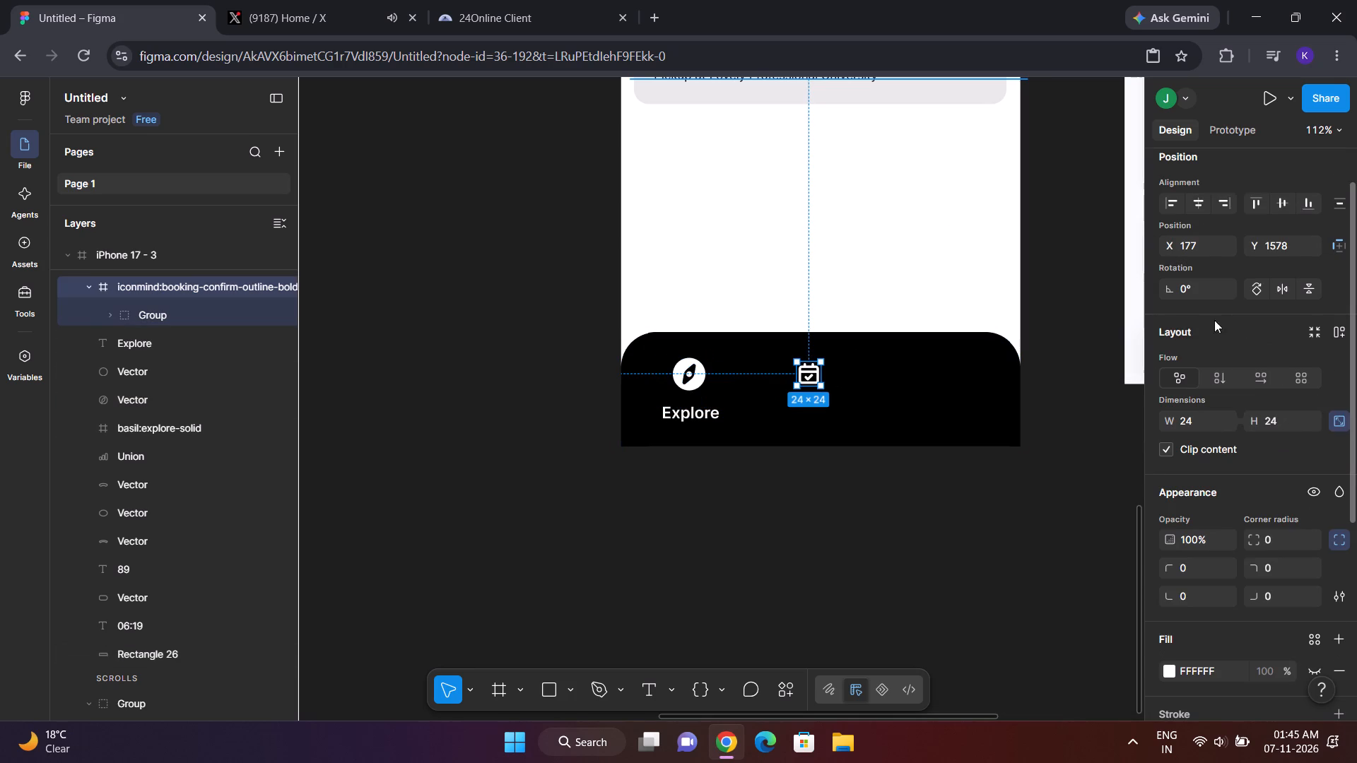
left_click(1202, 417)
key("BackSpace")
type("33")
key("Return")
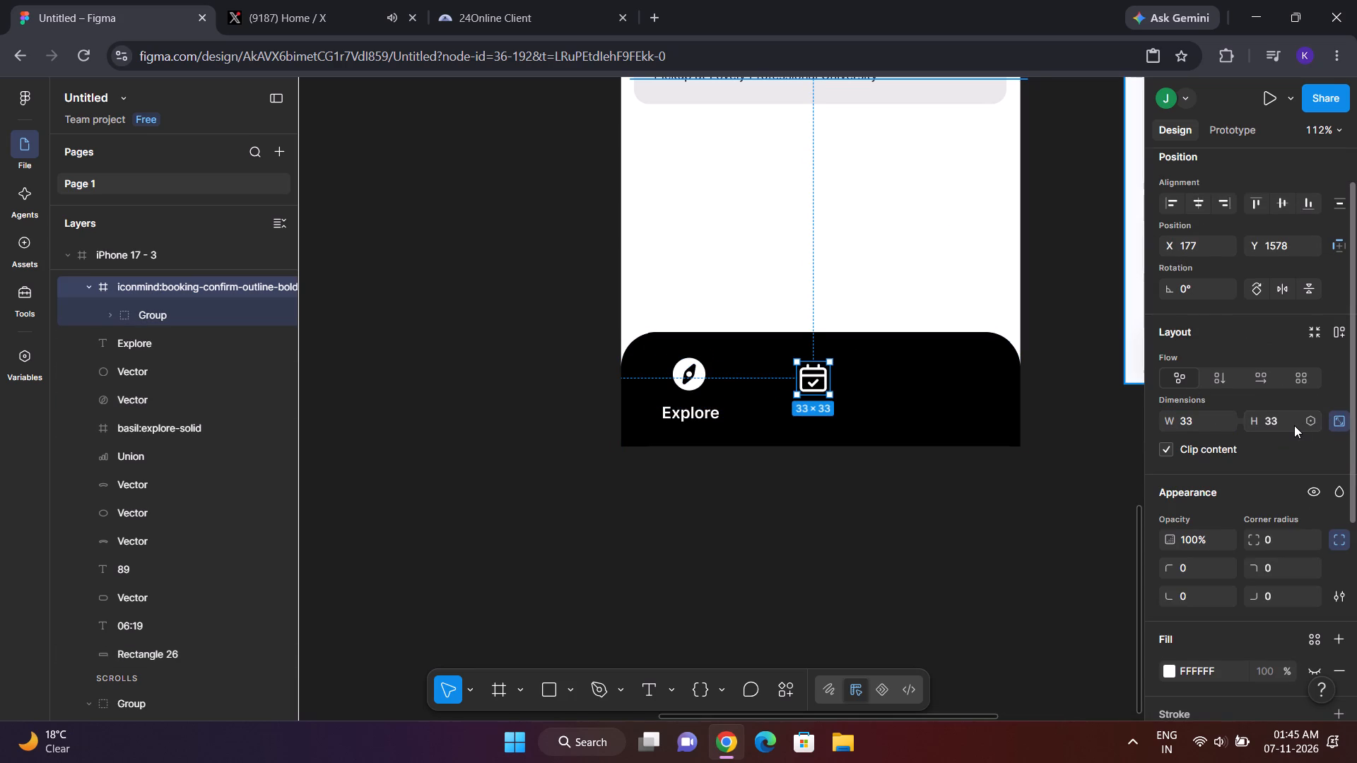
Reposition the booking icon in the navigation bar at X 184, Y 1572, roughly level with the explore icon.
left_click(1059, 477)
scroll(961, 417, "left", 1)
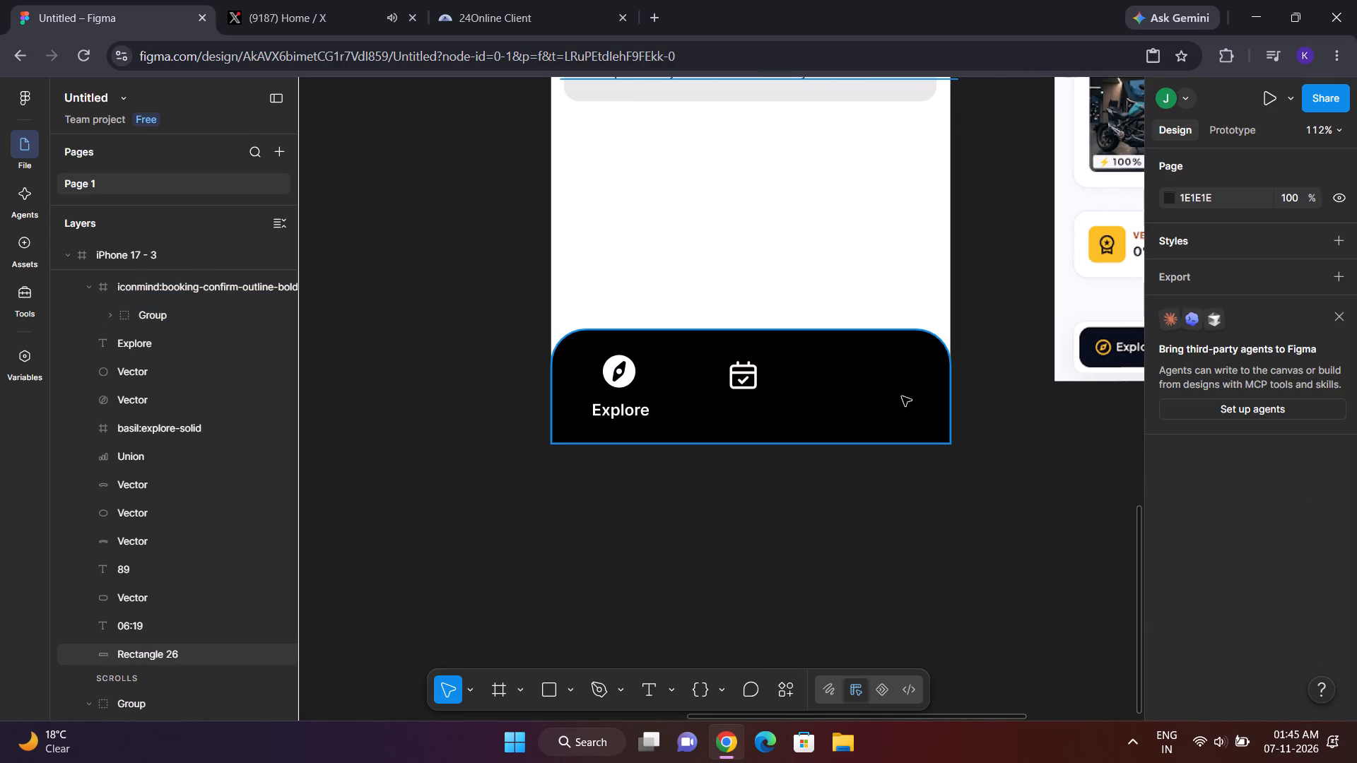
left_click_drag(734, 383, 746, 381)
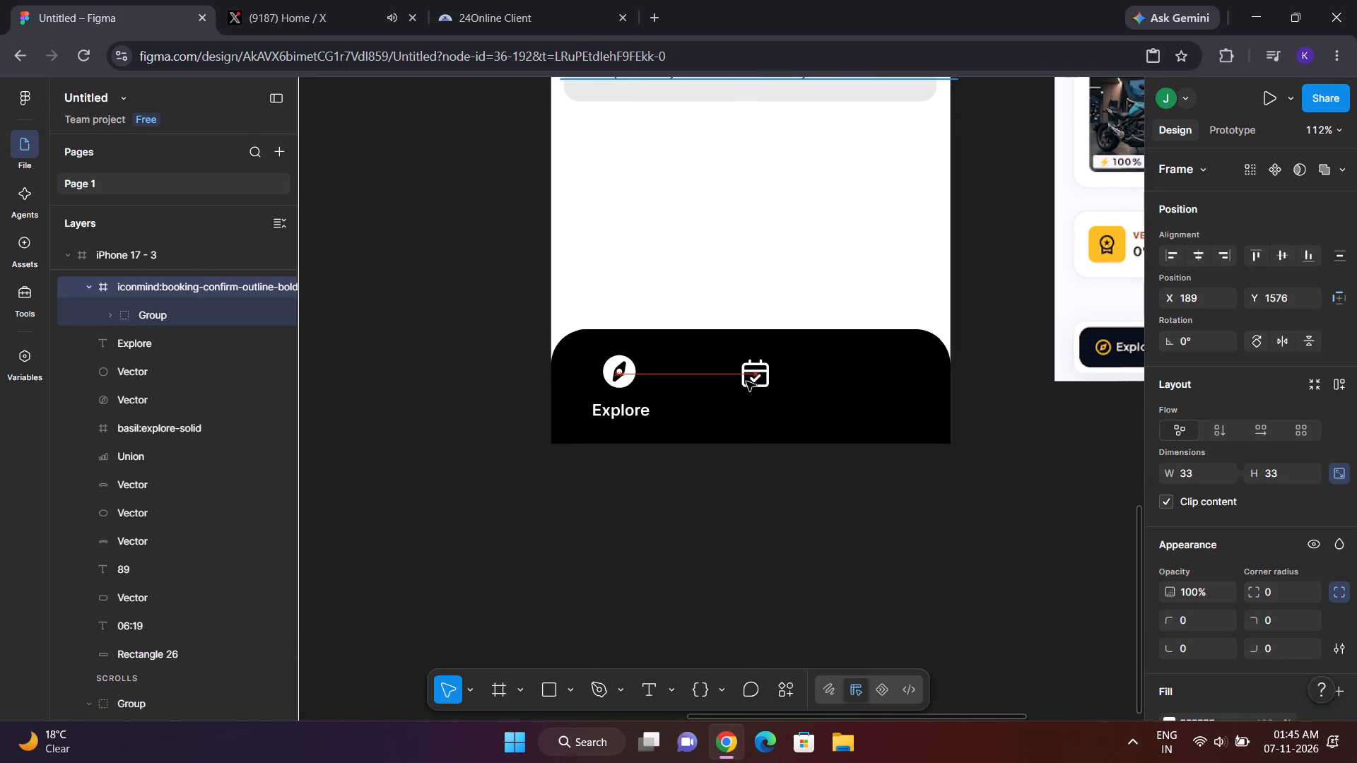
left_click_drag(746, 381, 742, 381)
left_click(748, 375)
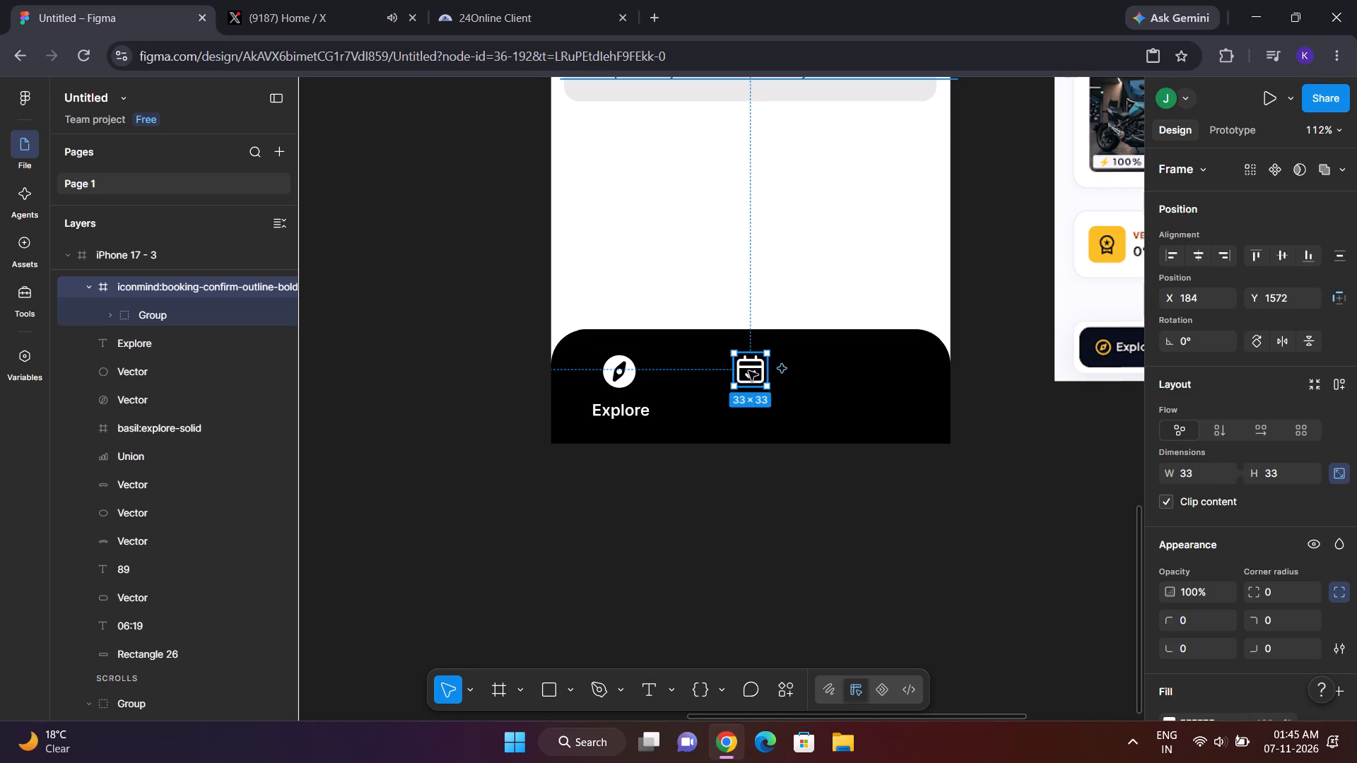
left_click(724, 491)
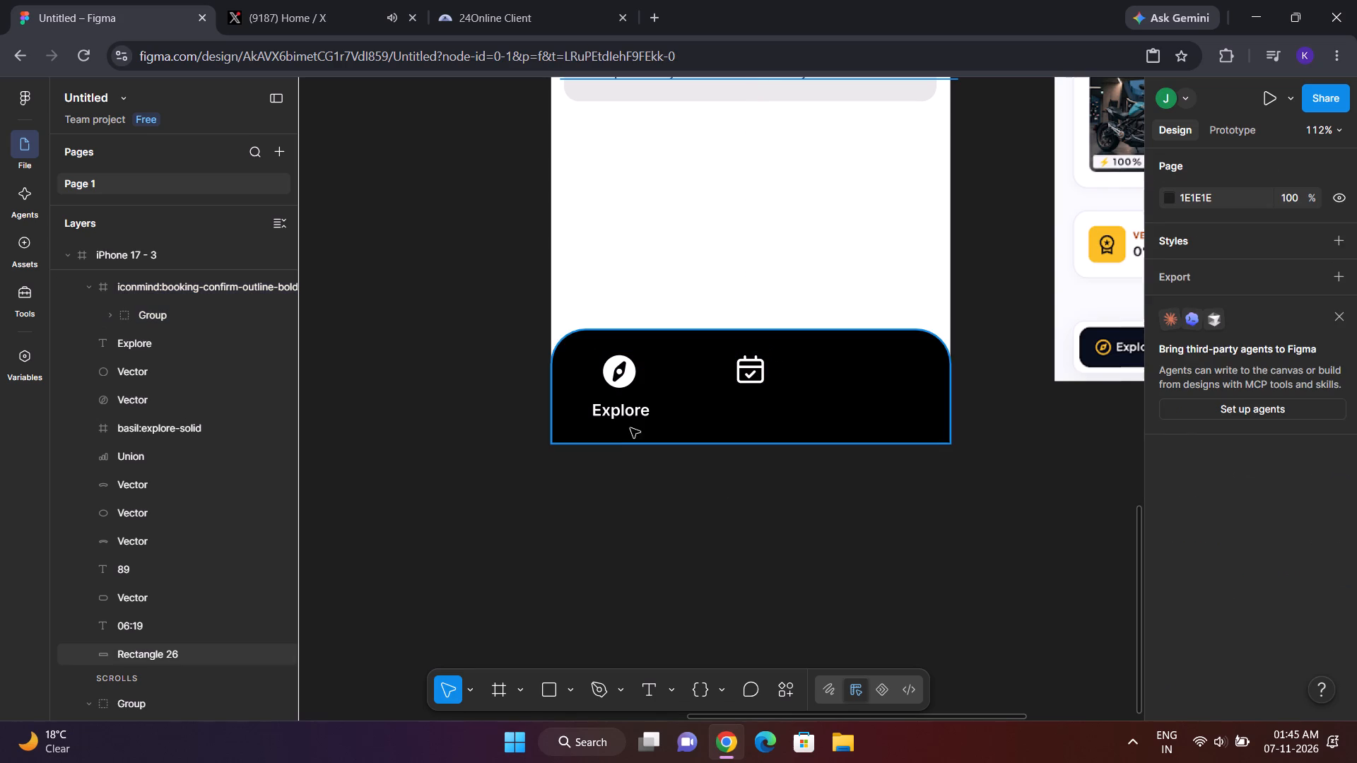
Duplicate the Explore label, place the copy beneath the booking icon, and change its text to Bookings.
left_click(631, 418)
key("ctrl+c")
key("ctrl+v")
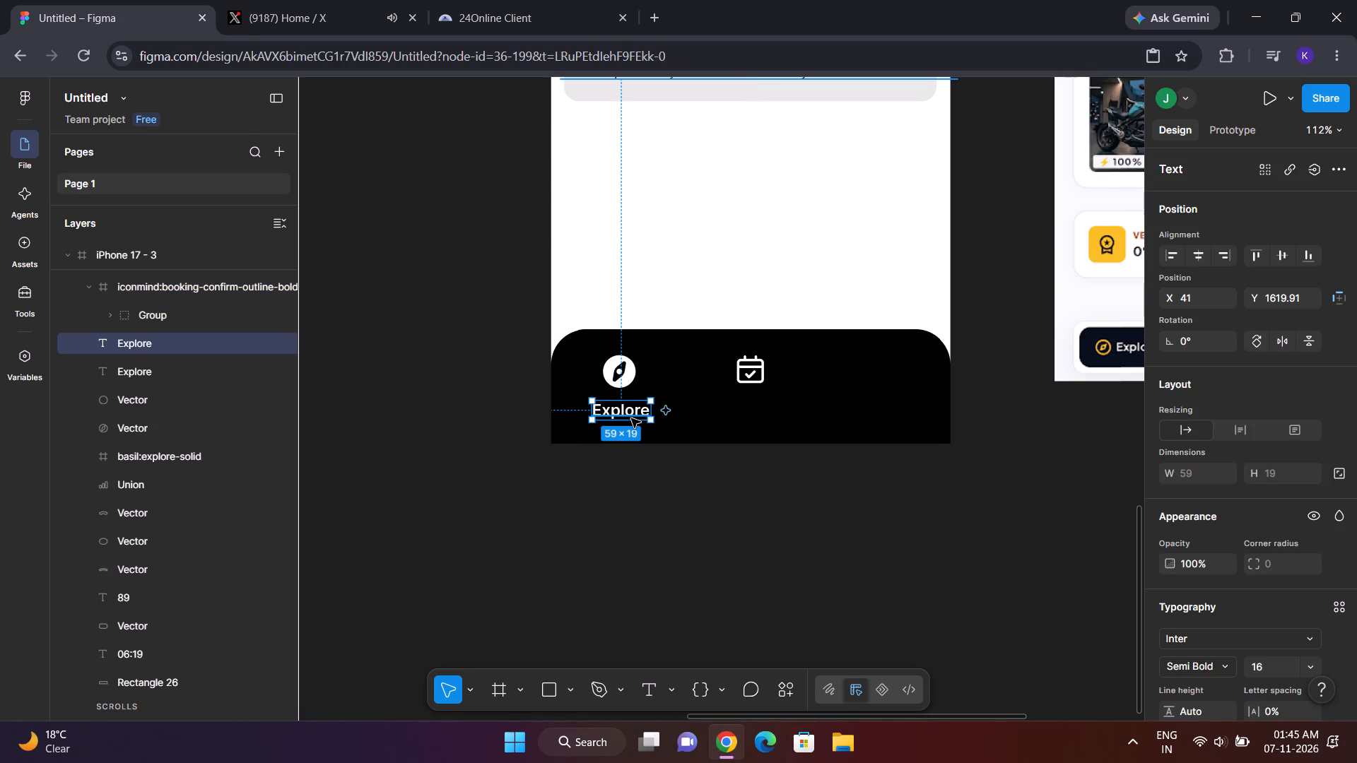
left_click_drag(630, 416, 765, 414)
double_click(765, 414)
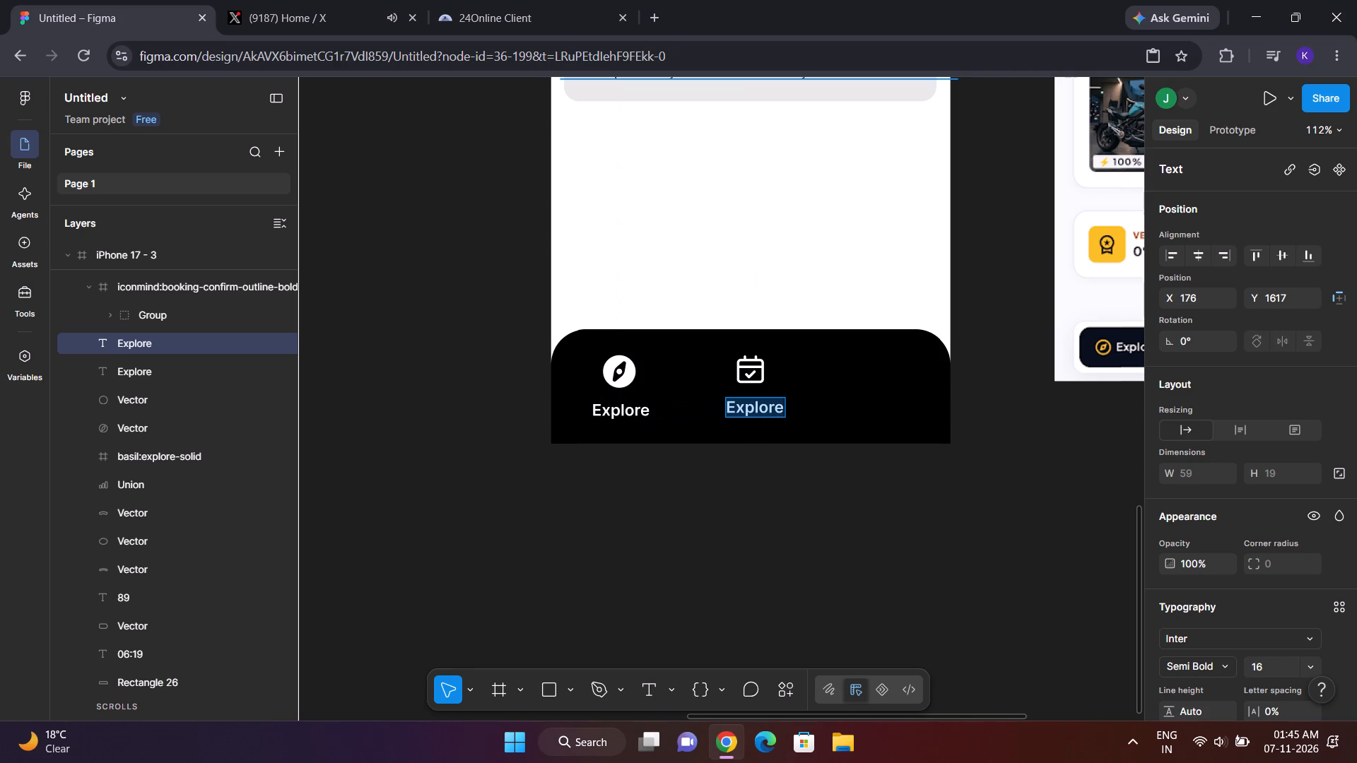
key("BackSpace")
type("BO")
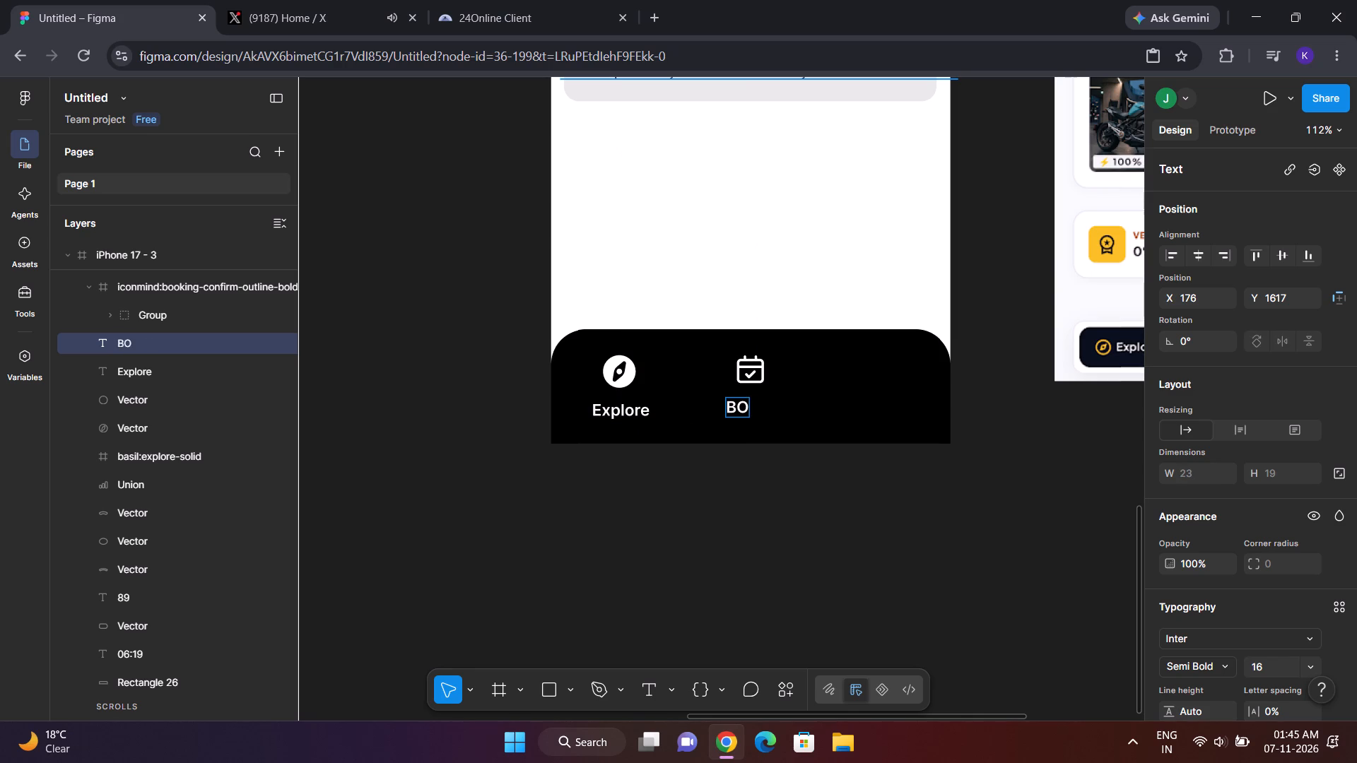
key("BackSpace")
type("ookings")
left_click(853, 528)
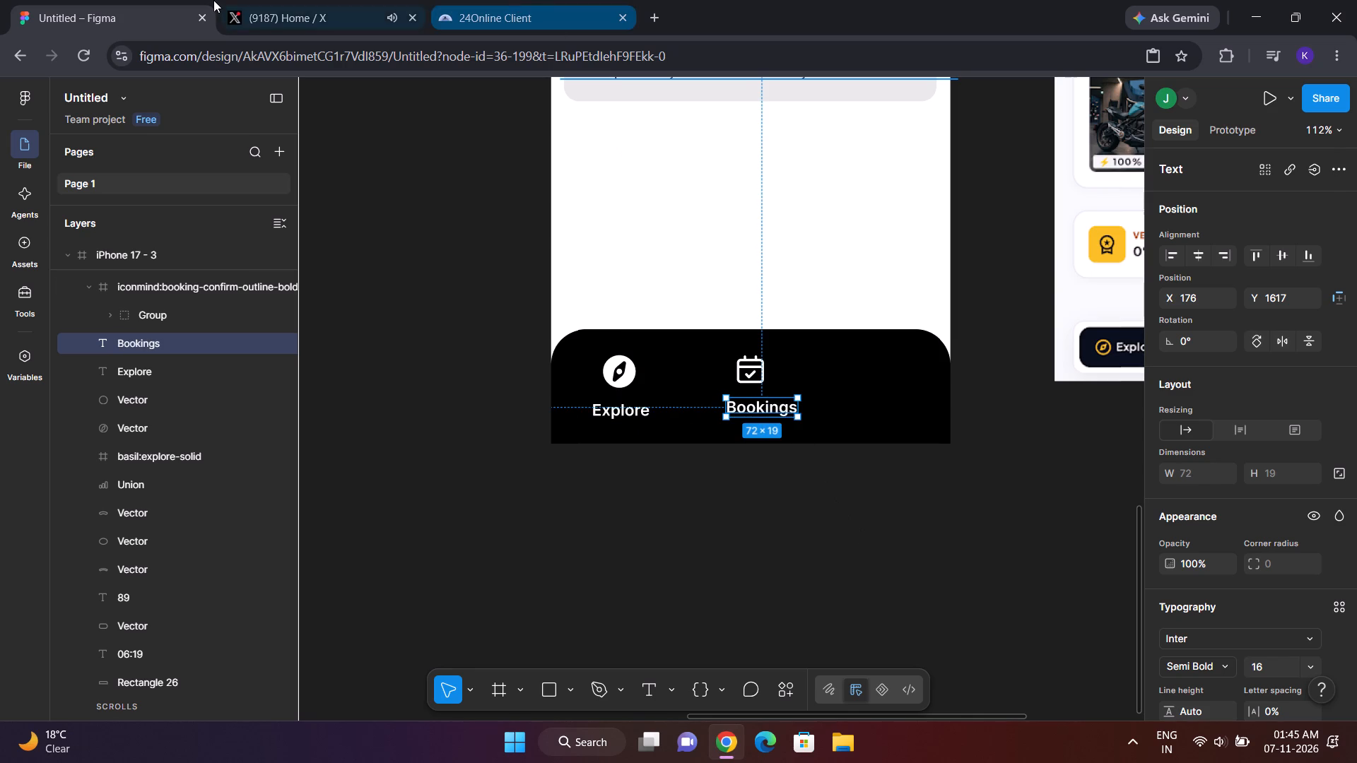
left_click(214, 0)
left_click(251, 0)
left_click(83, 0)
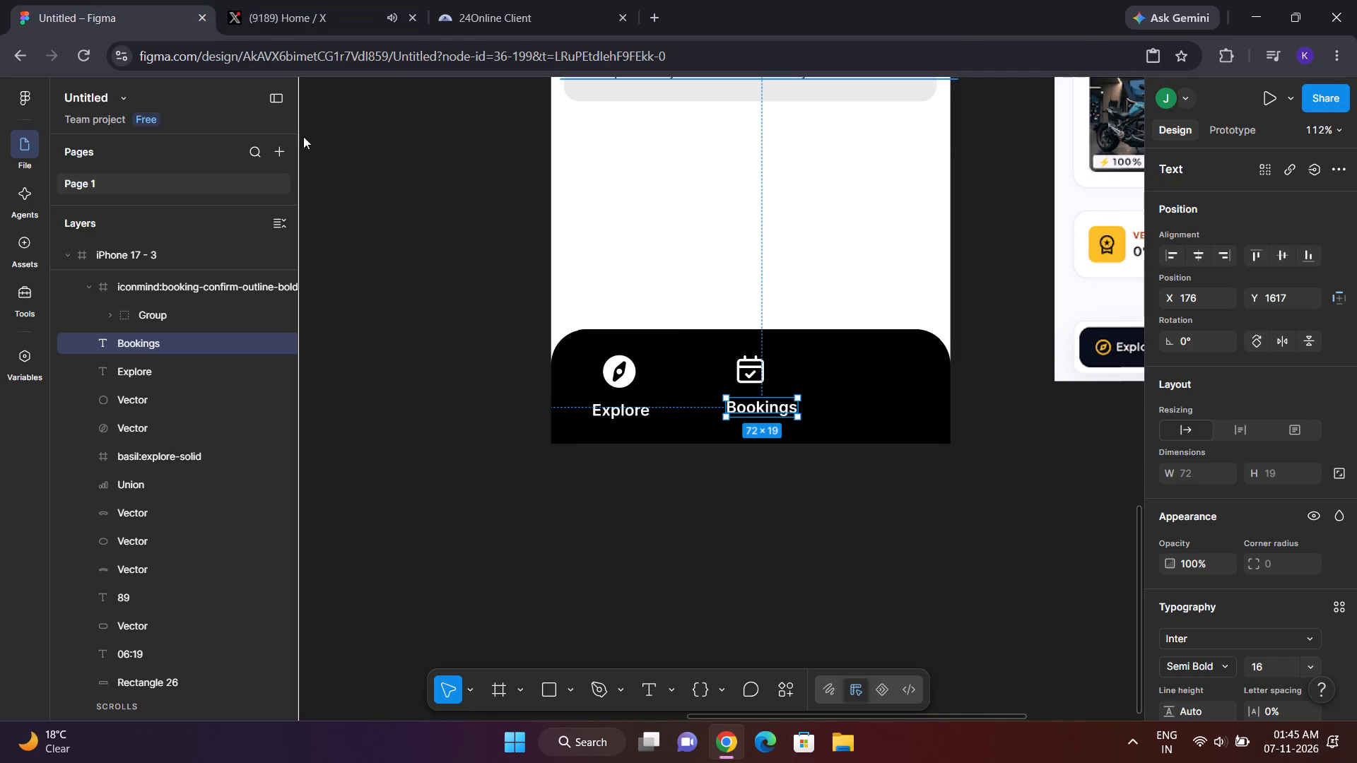
Centre the Bookings label under the booking icon at X 165, Y 1620, level with the Explore label.
left_click(737, 459)
left_click(768, 408)
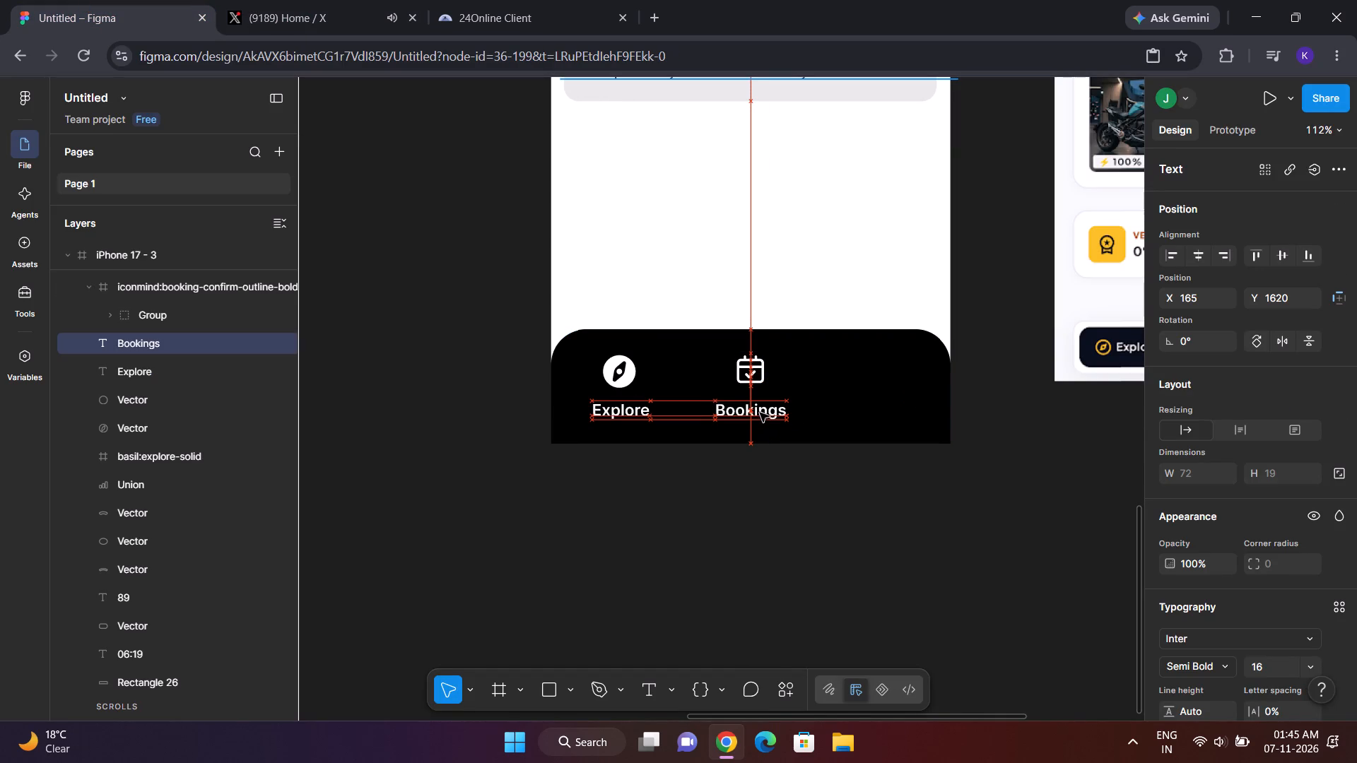
left_click(774, 455)
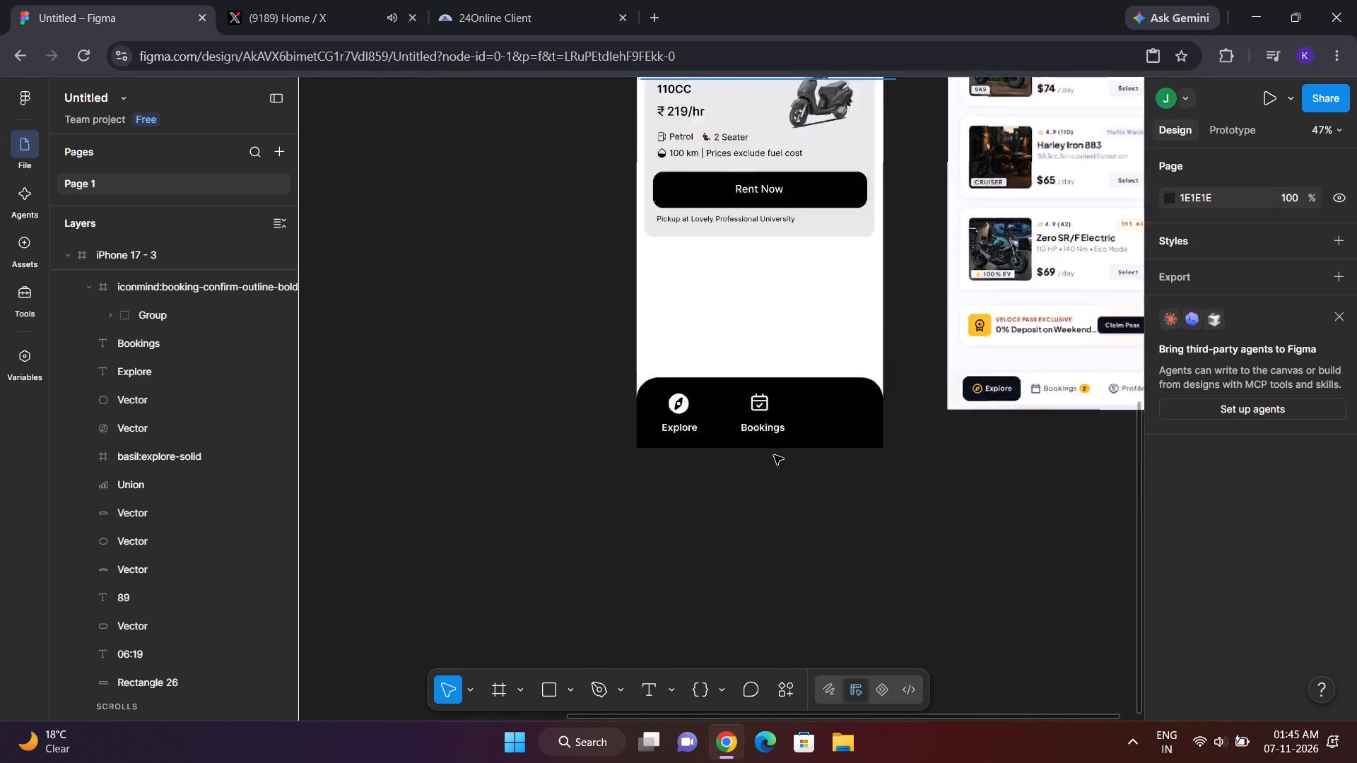
Select the booking icon and Bookings label together and shift them slightly away from the Explore item, toward the navigation bar's centre.
left_click(738, 379)
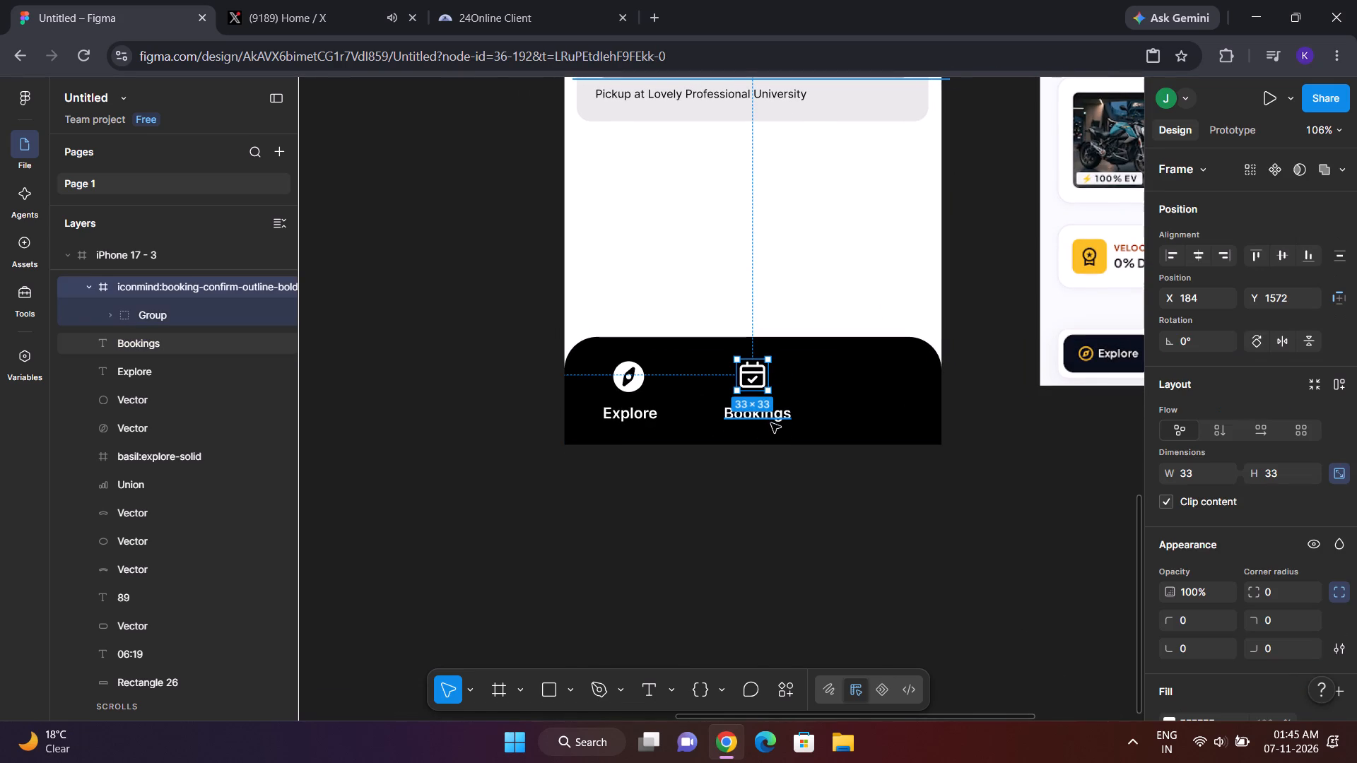
left_click(773, 415, "ctrl+shift")
left_click_drag(759, 401, 765, 401)
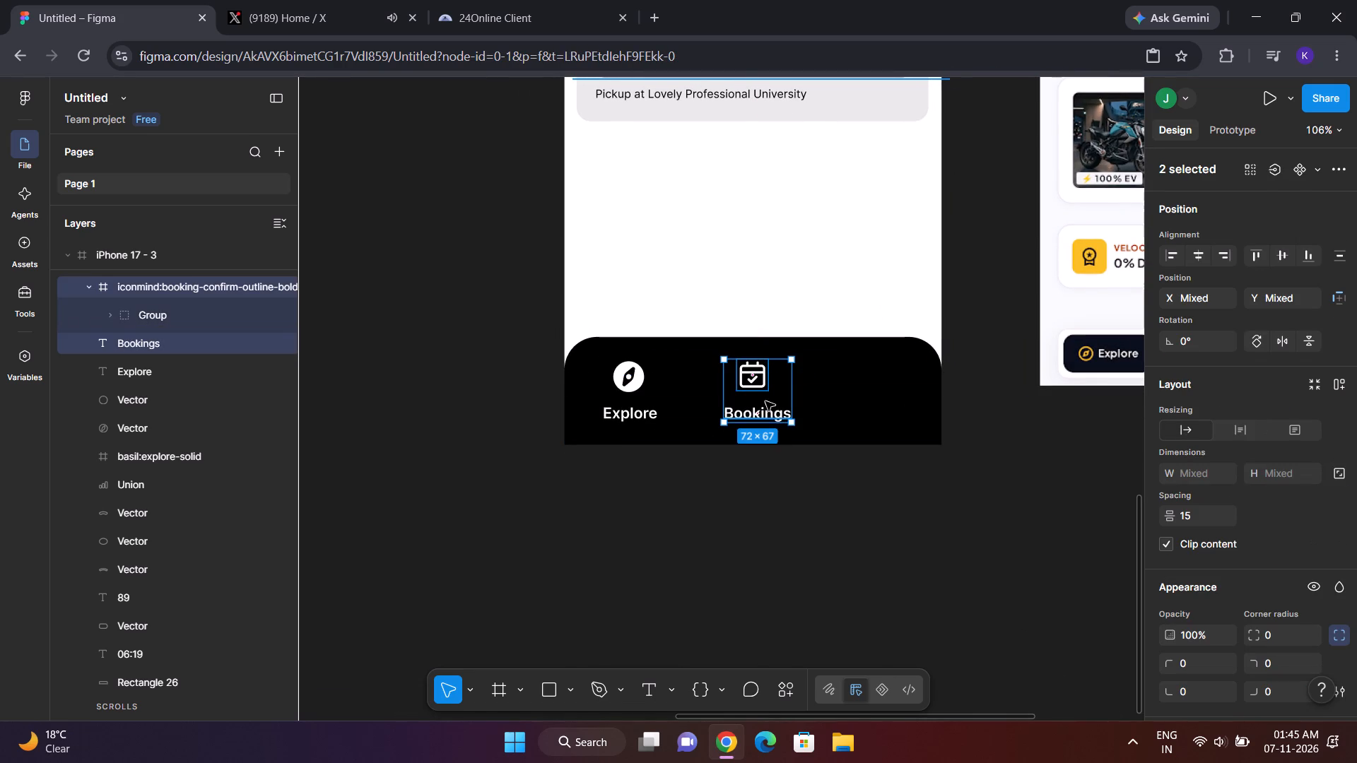
left_click_drag(765, 401, 770, 403)
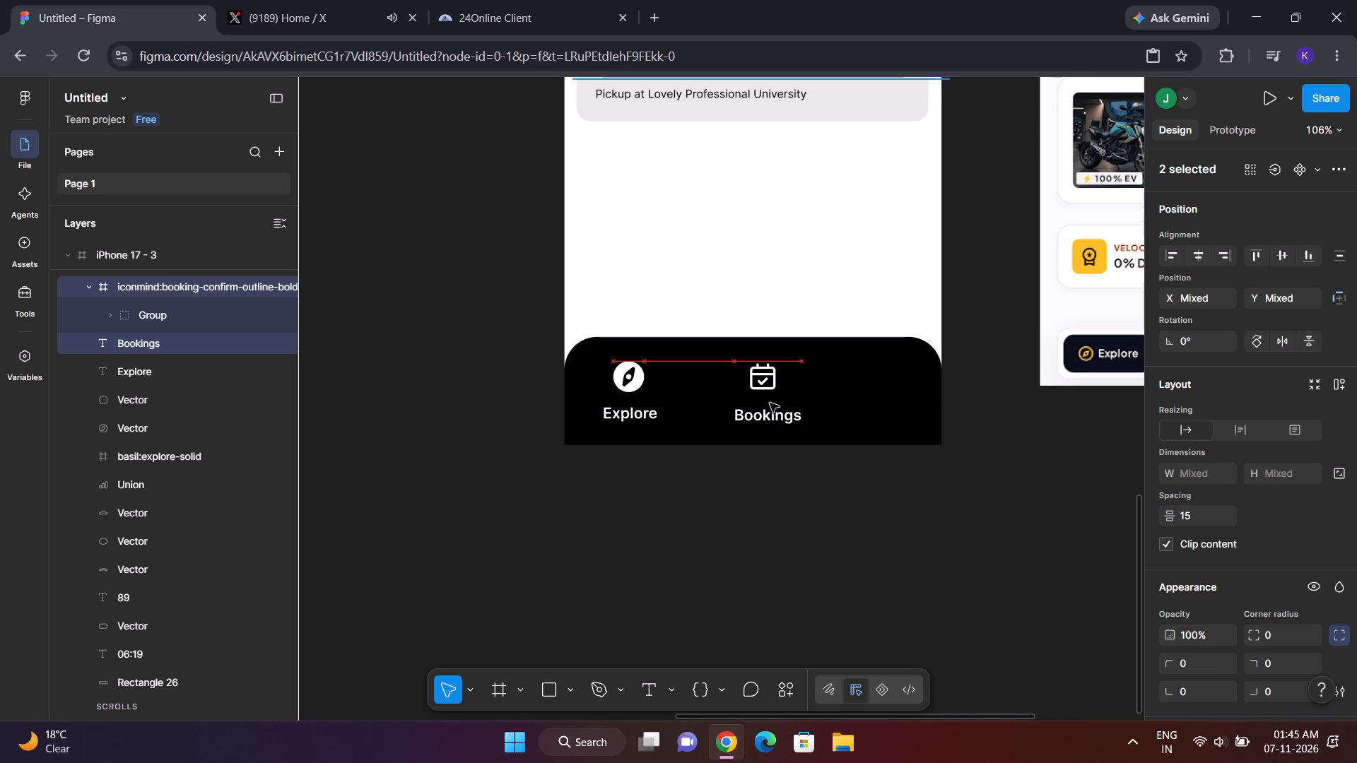
left_click_drag(770, 403, 771, 403)
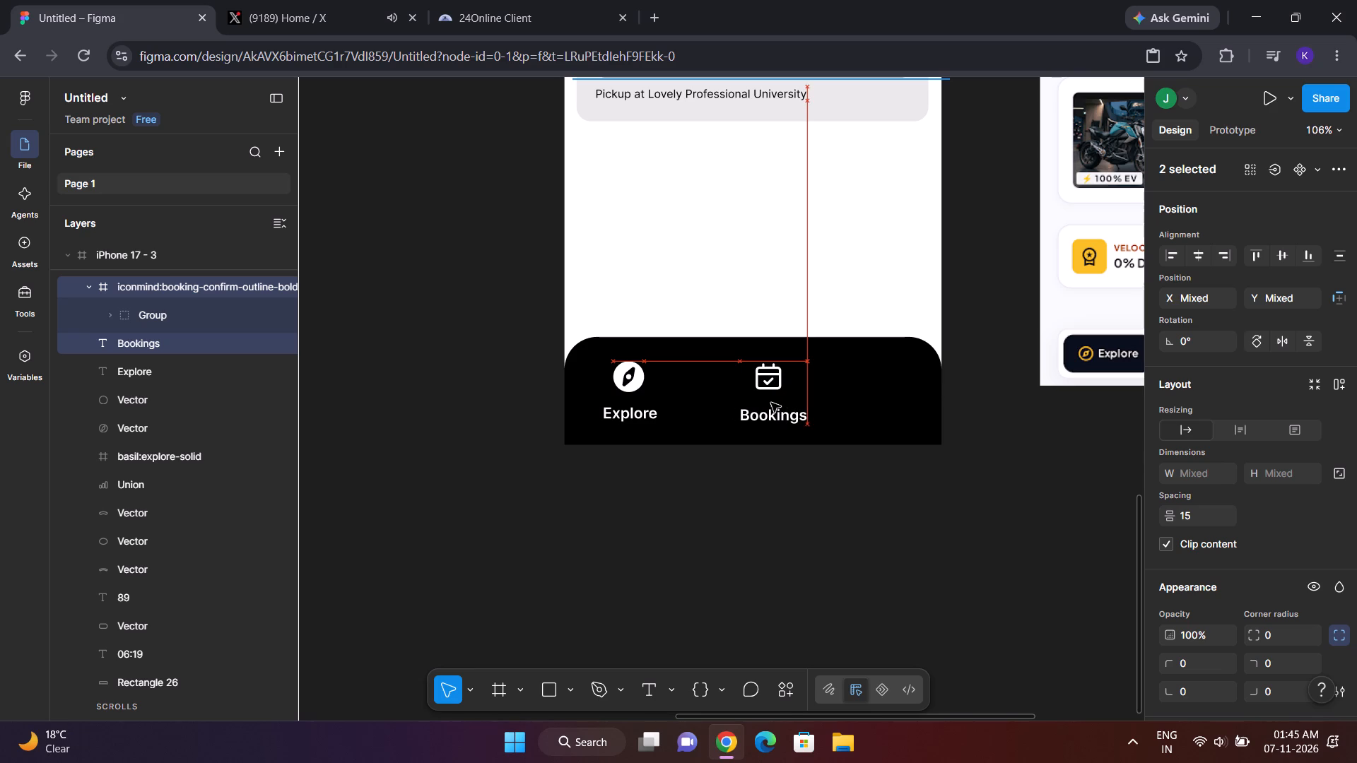
left_click_drag(771, 403, 767, 403)
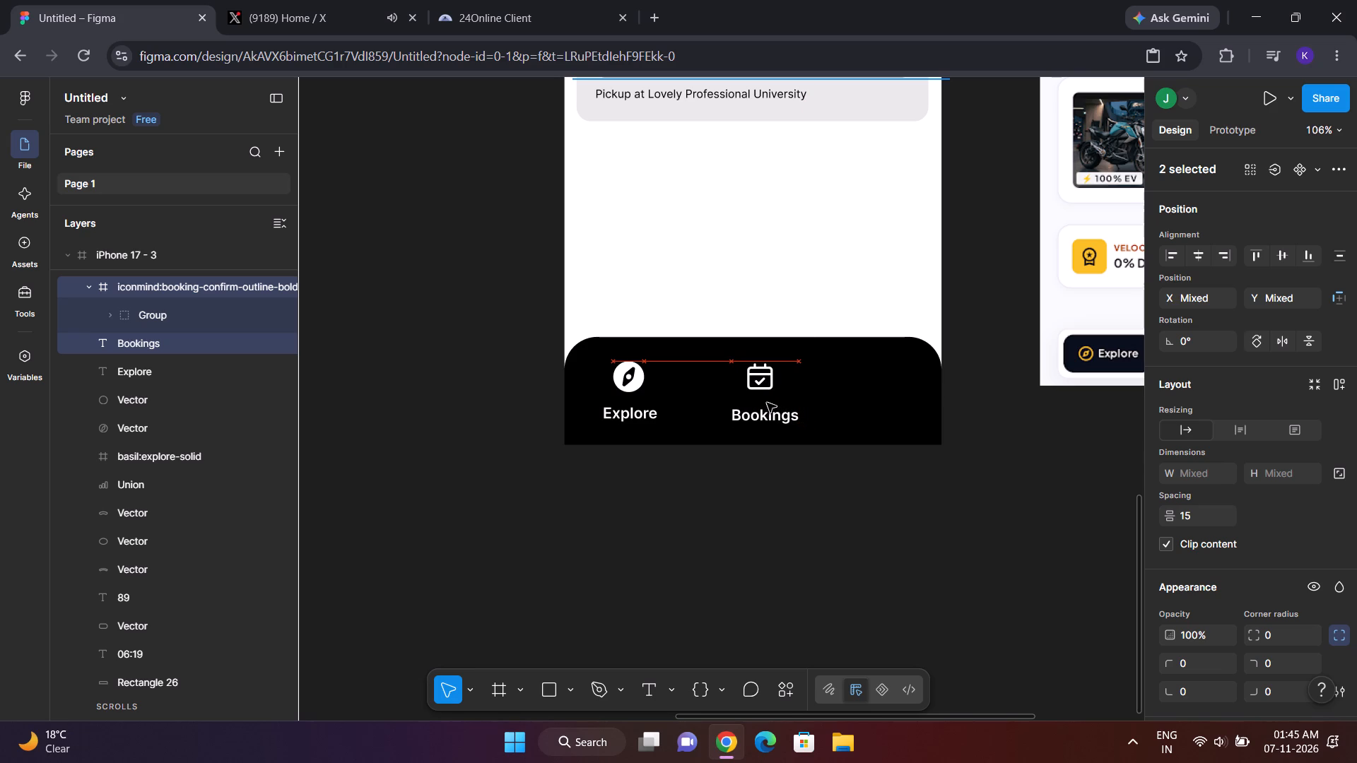
left_click_drag(767, 403, 768, 403)
left_click(770, 413)
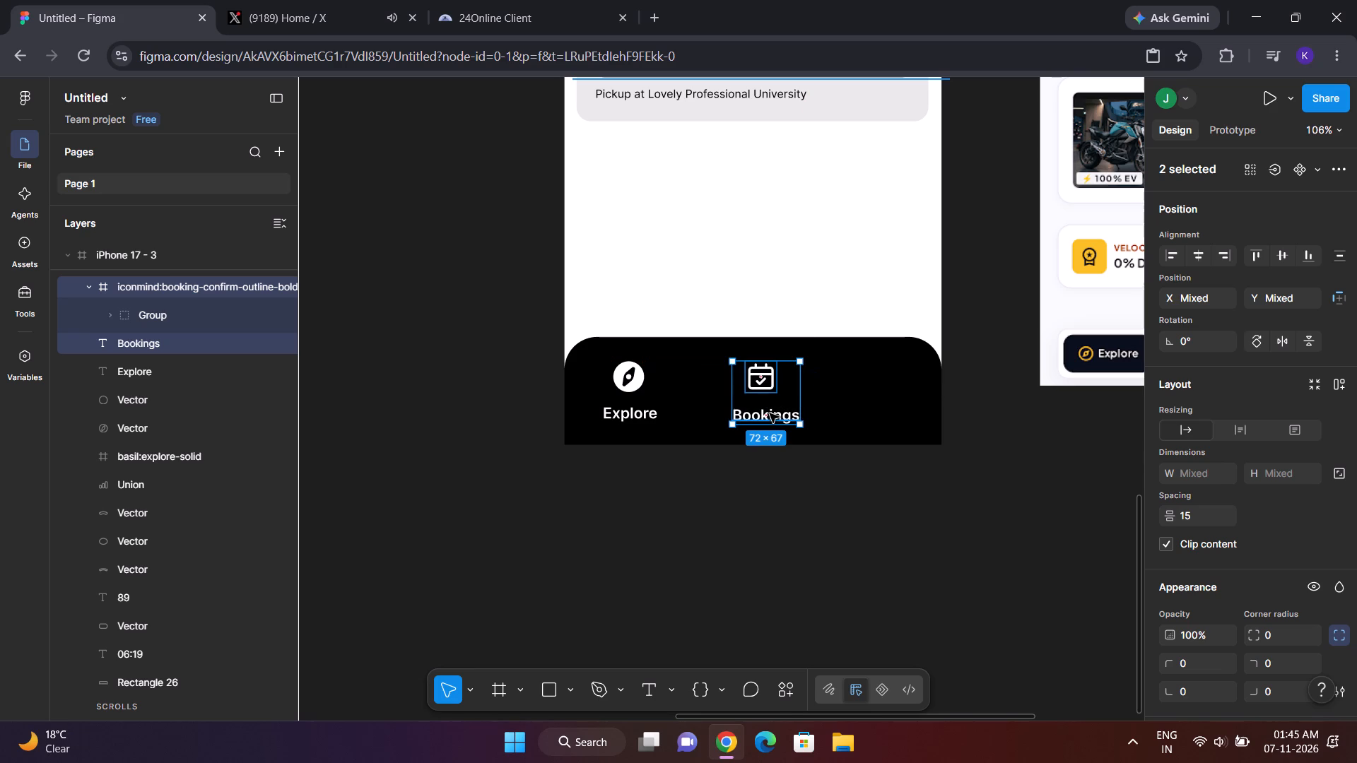
left_click(797, 506)
Realign the Bookings label under its icon at X 174, Y 1620, level with the Explore label.
left_click(772, 414)
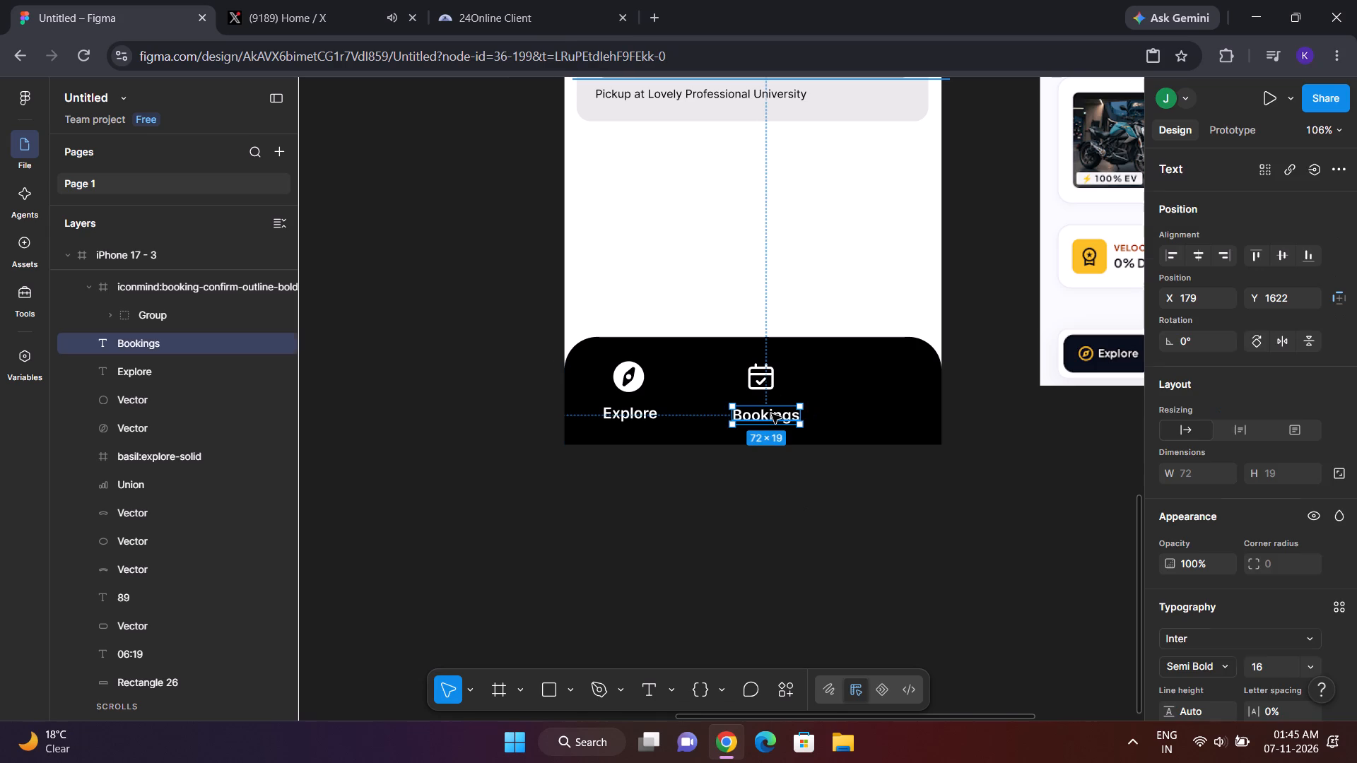
left_click(772, 414)
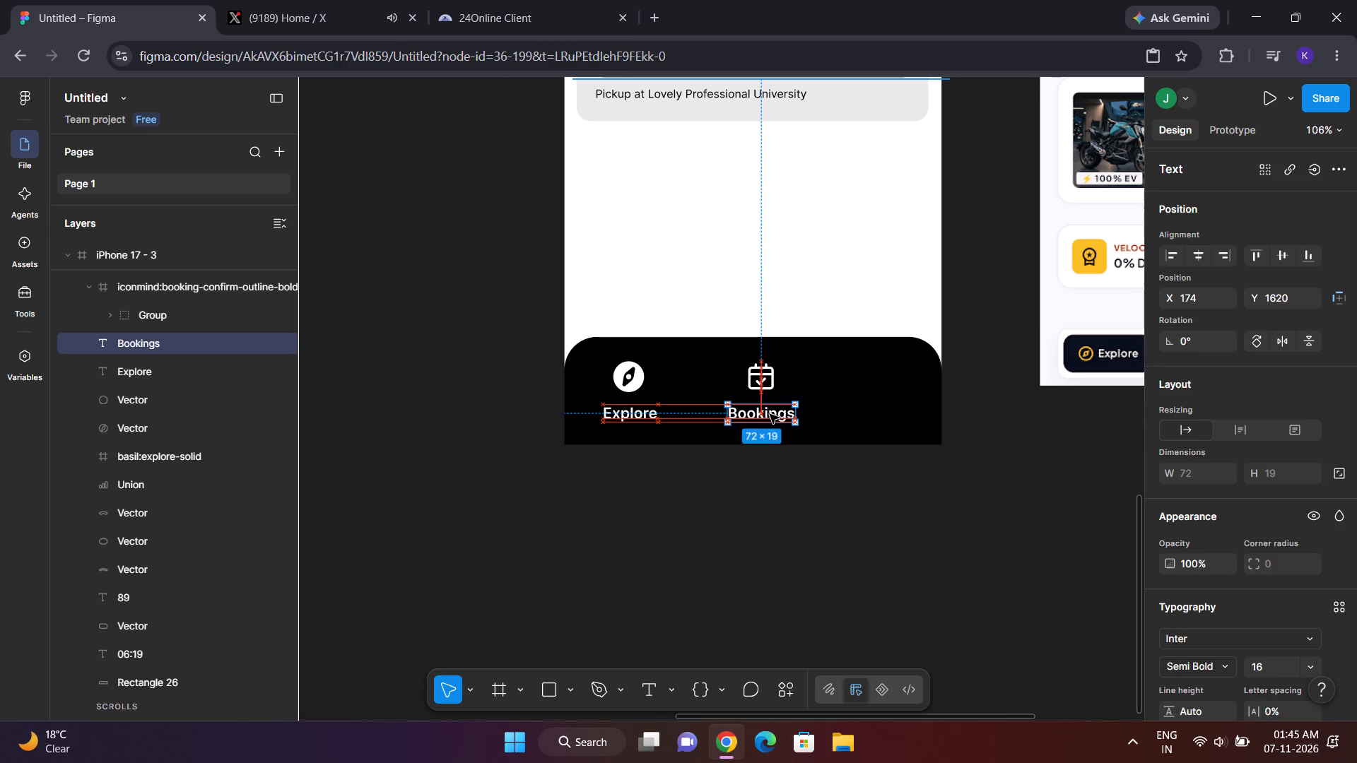
left_click(845, 499)
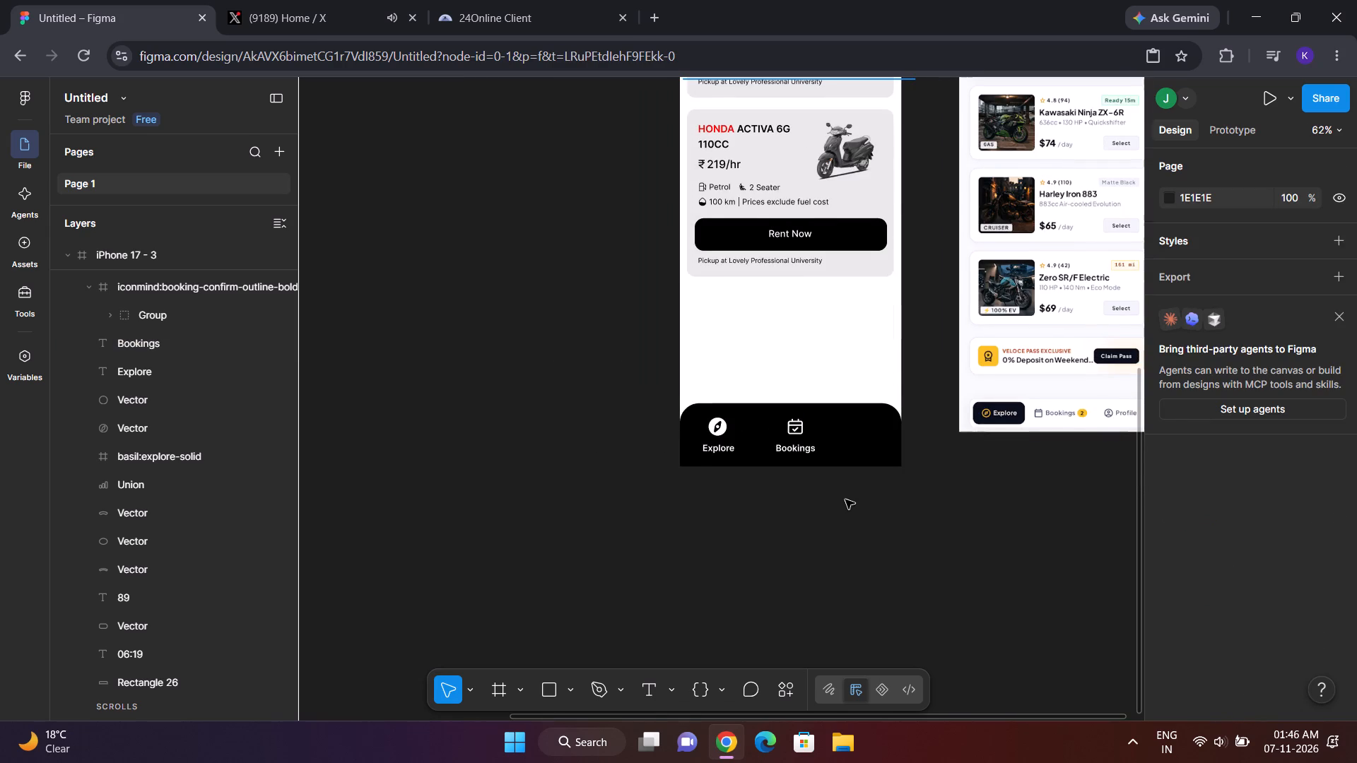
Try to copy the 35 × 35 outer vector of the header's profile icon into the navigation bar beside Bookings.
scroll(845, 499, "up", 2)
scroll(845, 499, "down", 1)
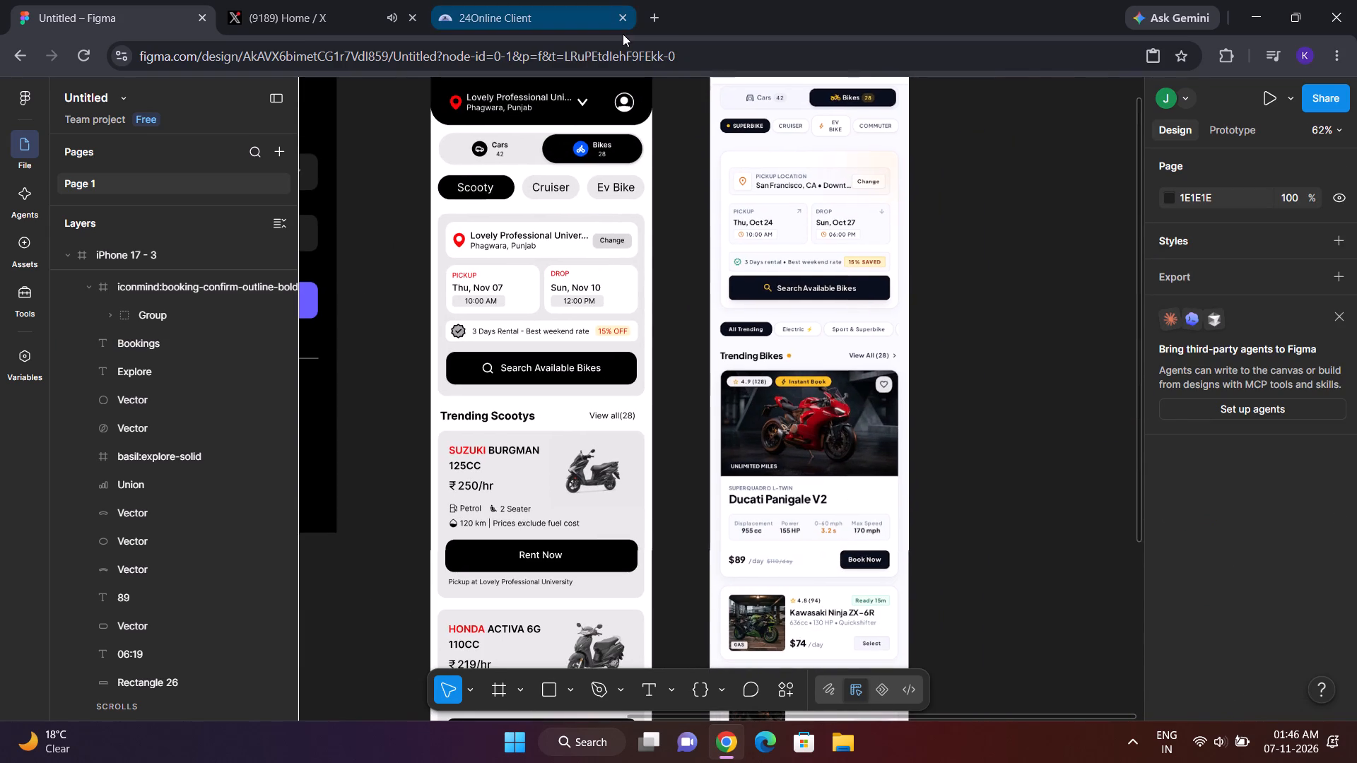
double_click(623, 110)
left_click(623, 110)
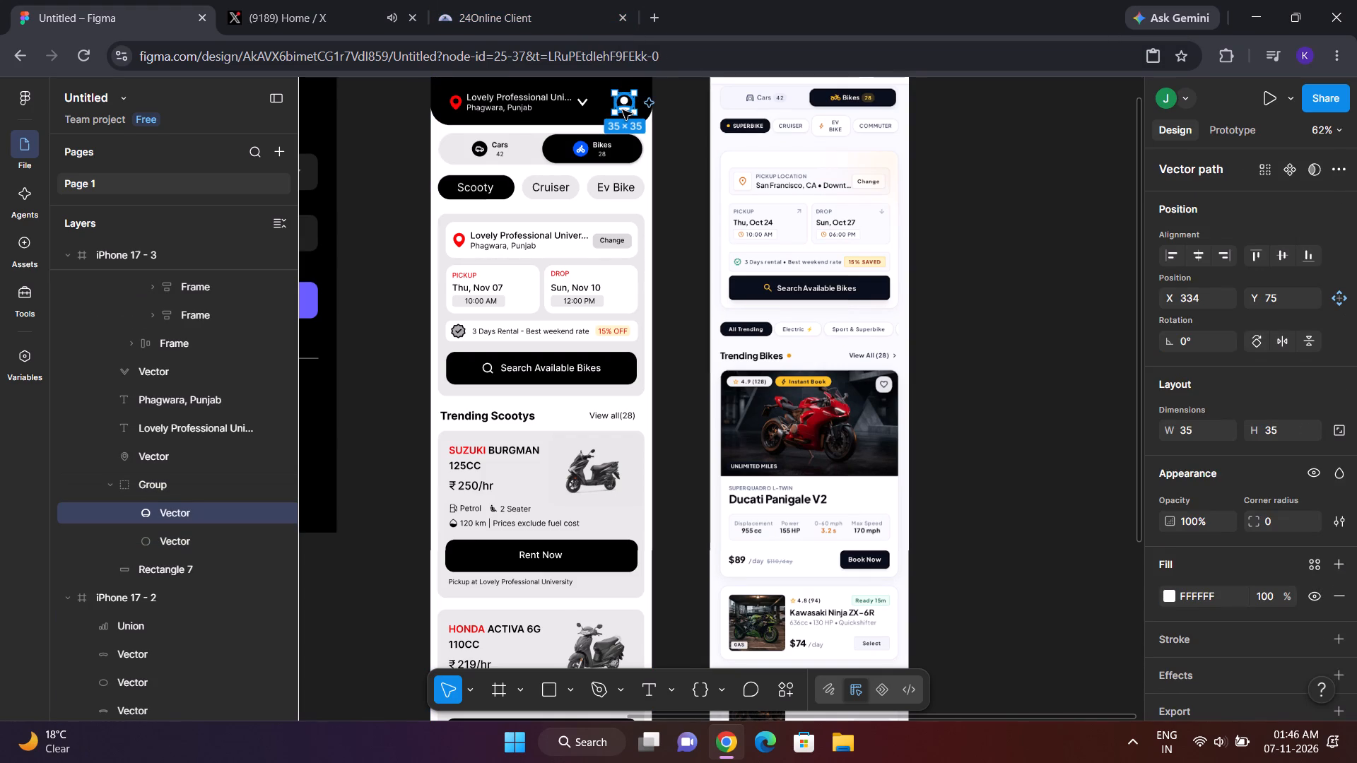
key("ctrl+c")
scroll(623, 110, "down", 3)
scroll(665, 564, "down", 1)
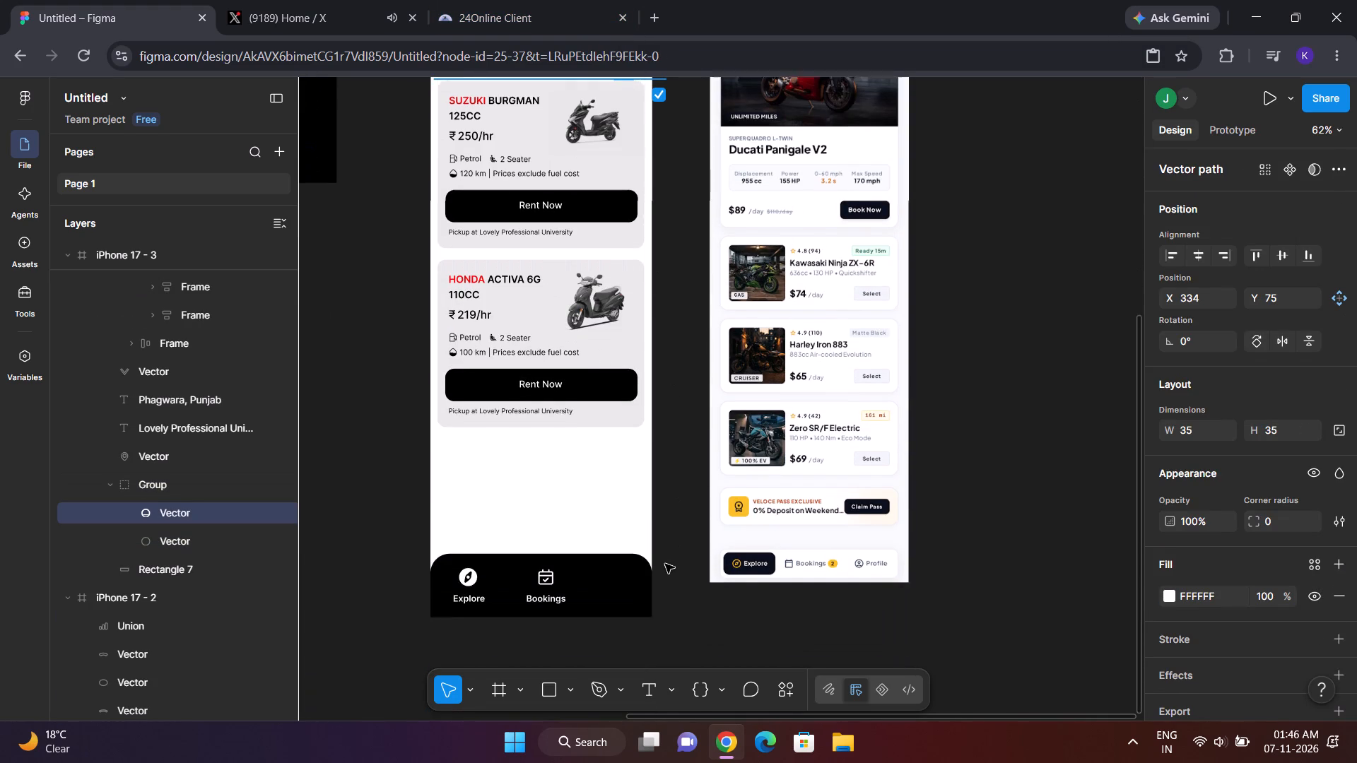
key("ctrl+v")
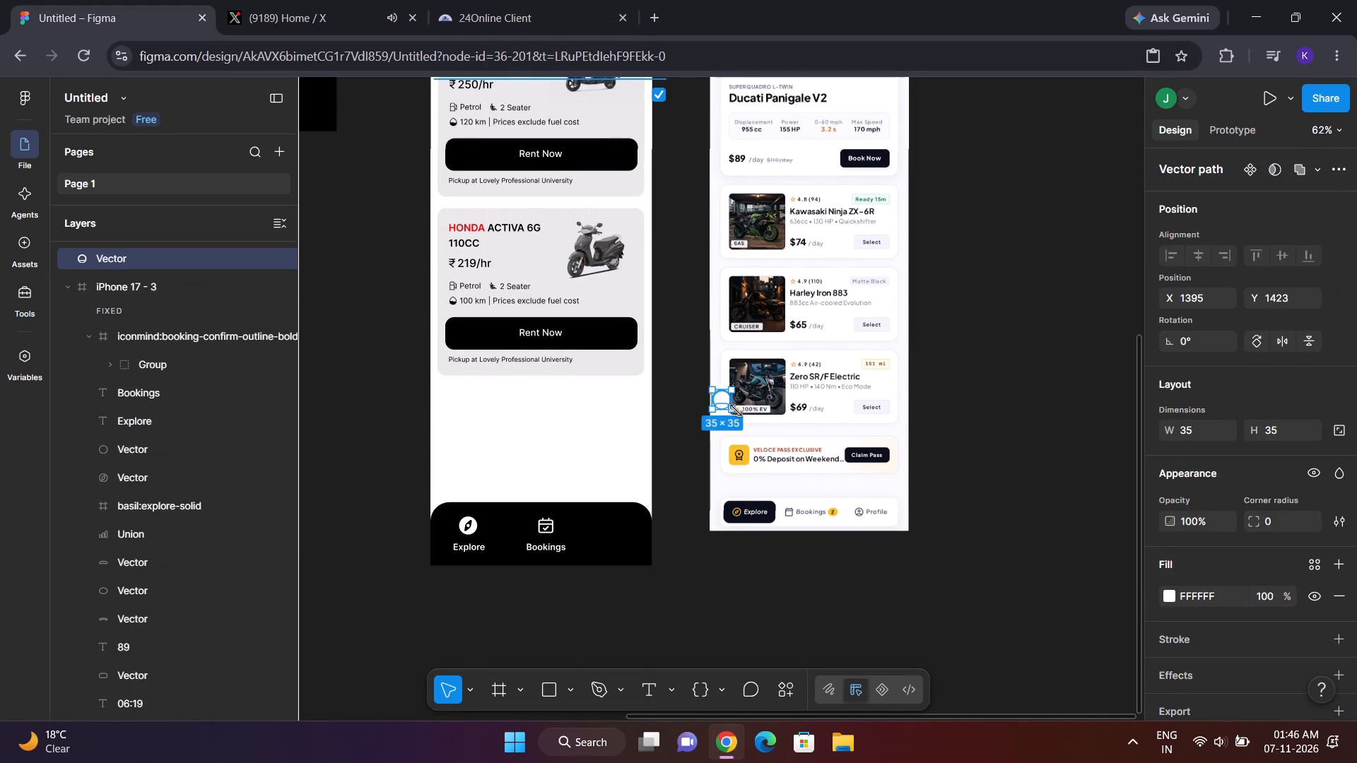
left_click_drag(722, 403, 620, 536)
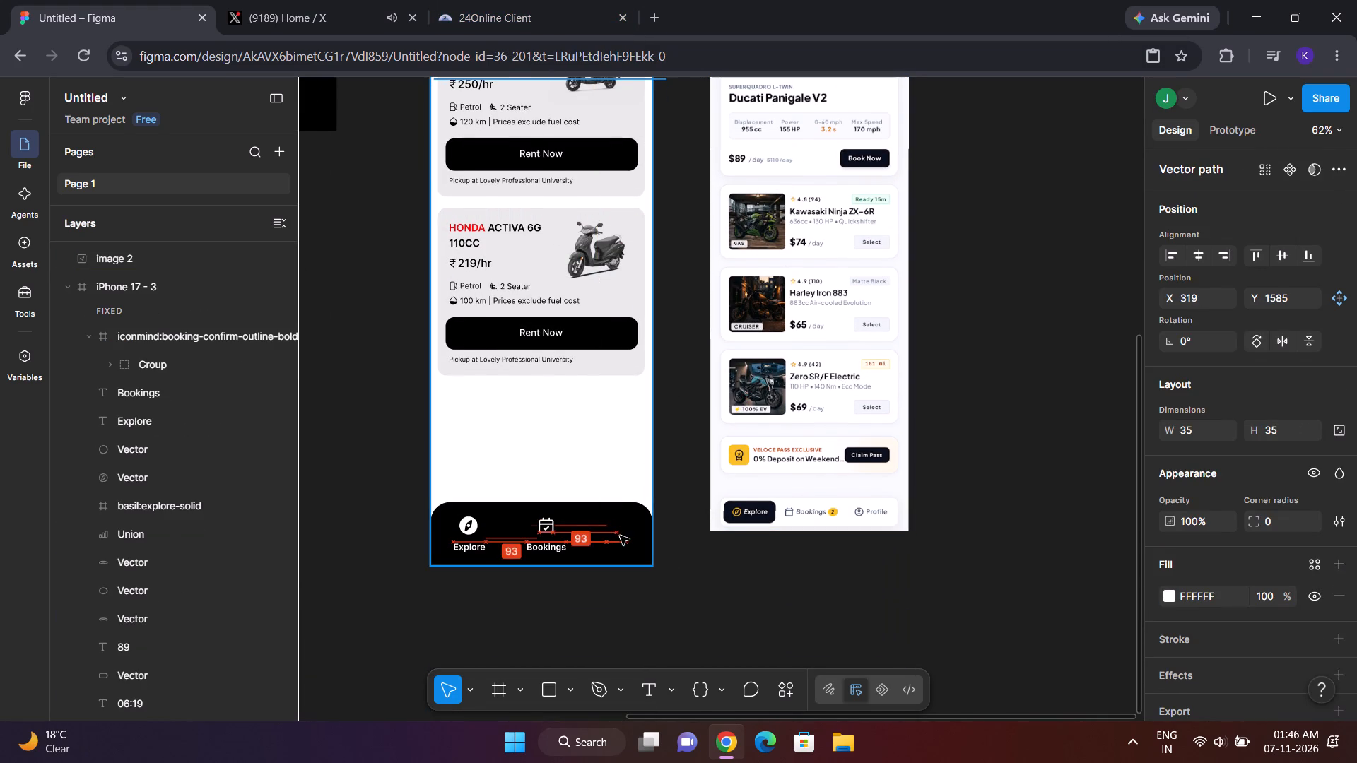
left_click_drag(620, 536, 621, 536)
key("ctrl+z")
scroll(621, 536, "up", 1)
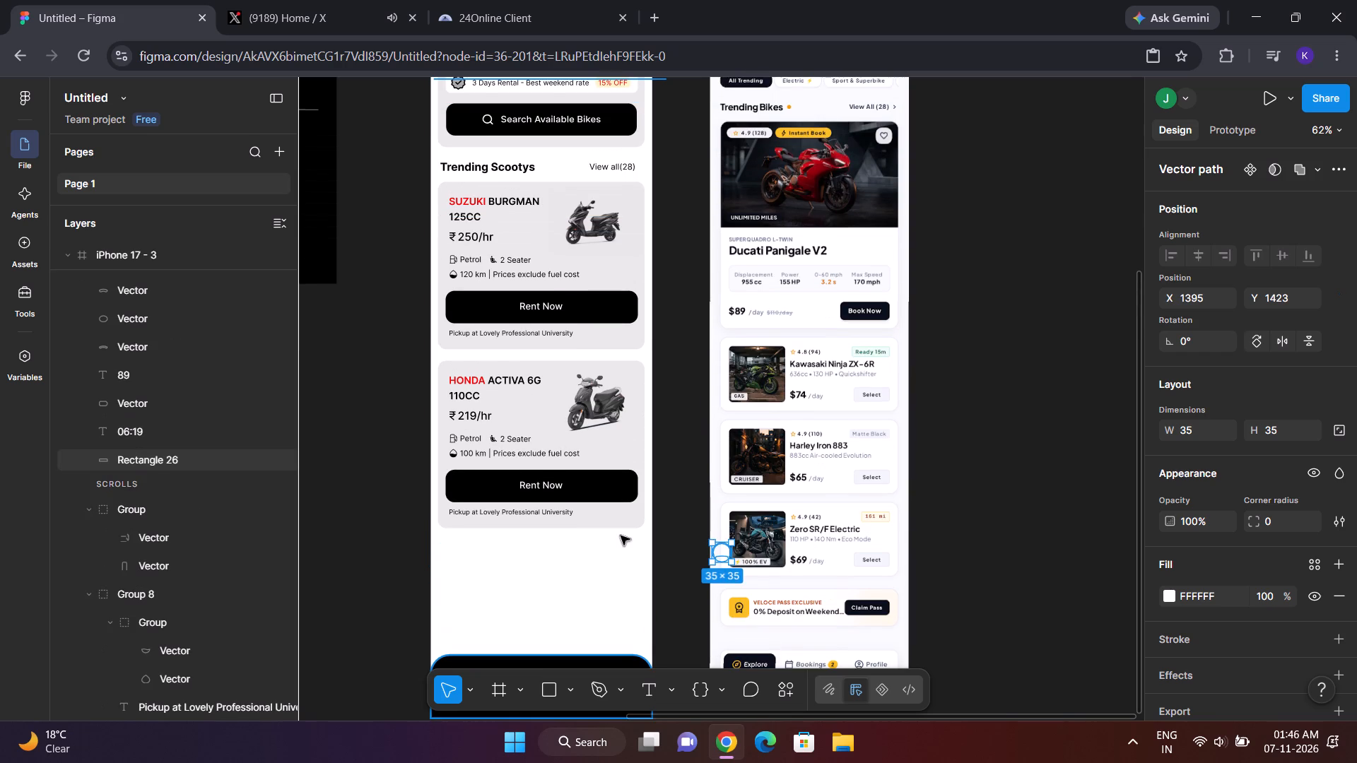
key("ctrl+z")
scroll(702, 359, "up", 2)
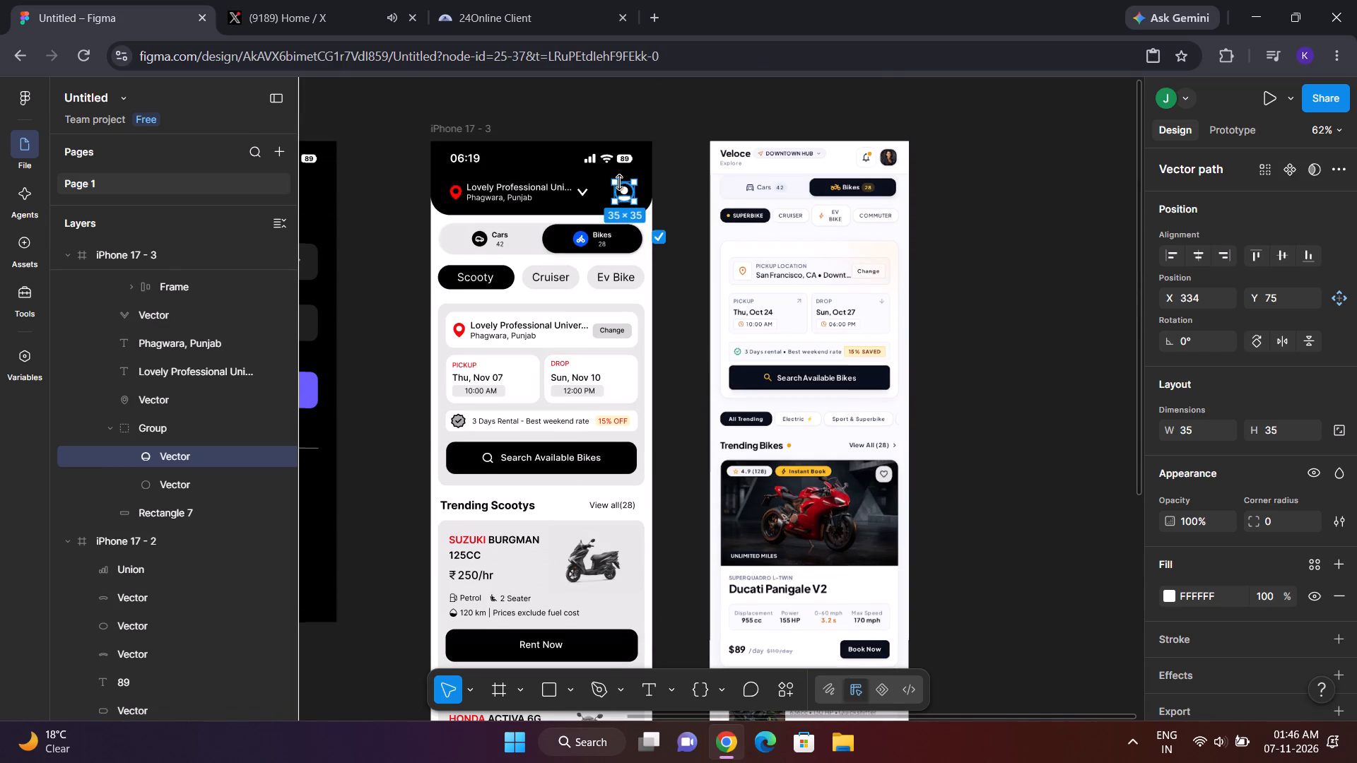
Select both vectors of the header's profile icon, the outer ring and the inner head circle, and duplicate them together.
left_click(643, 230, "ctrl+shift")
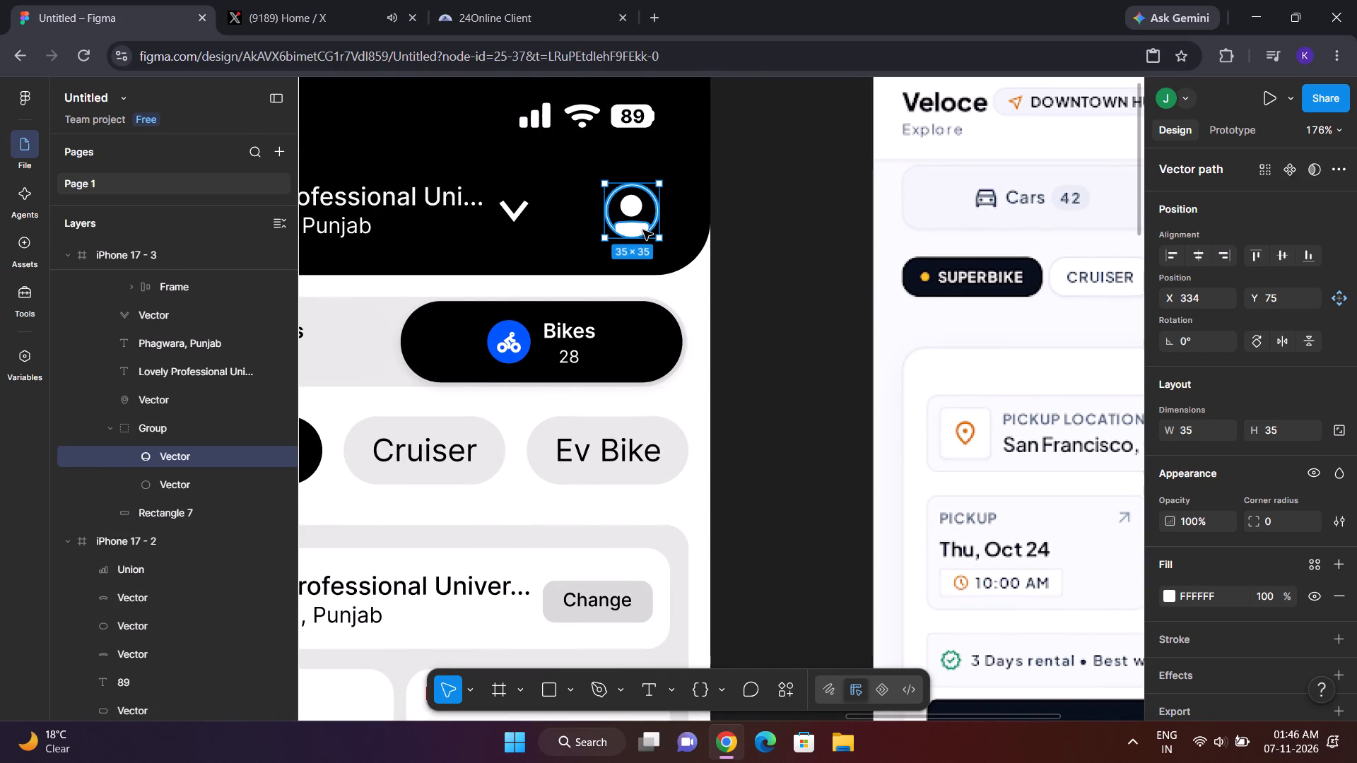
left_click(635, 209)
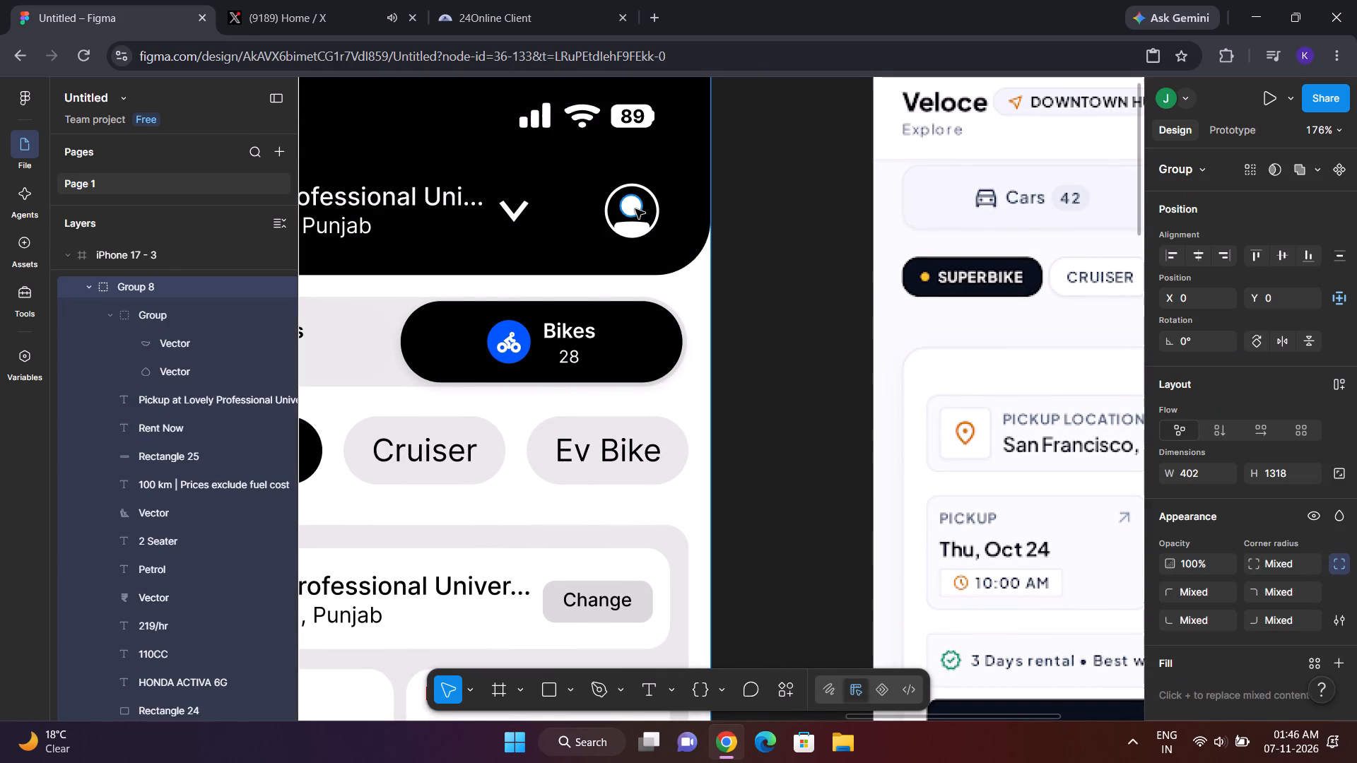
left_click(635, 209, "ctrl+shift")
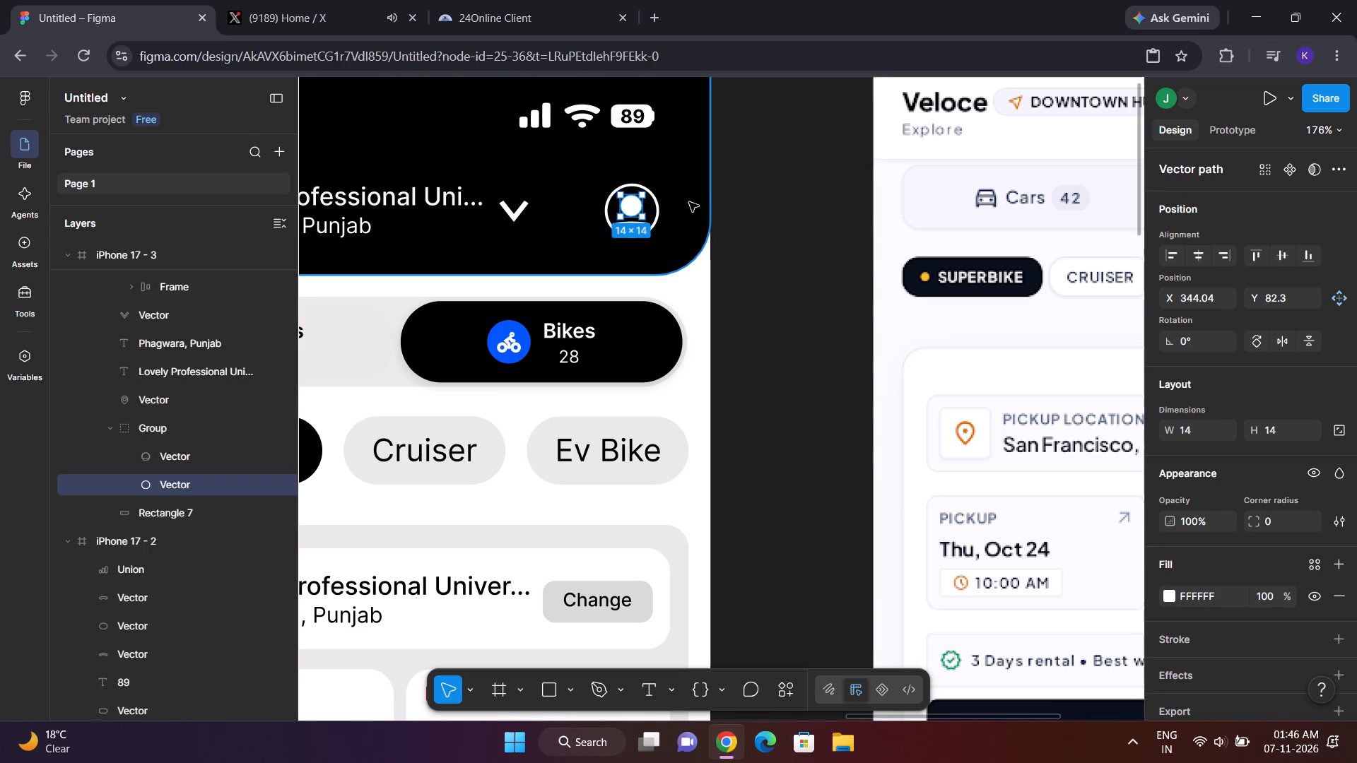
left_click(705, 213, "ctrl+shift")
left_click(632, 223)
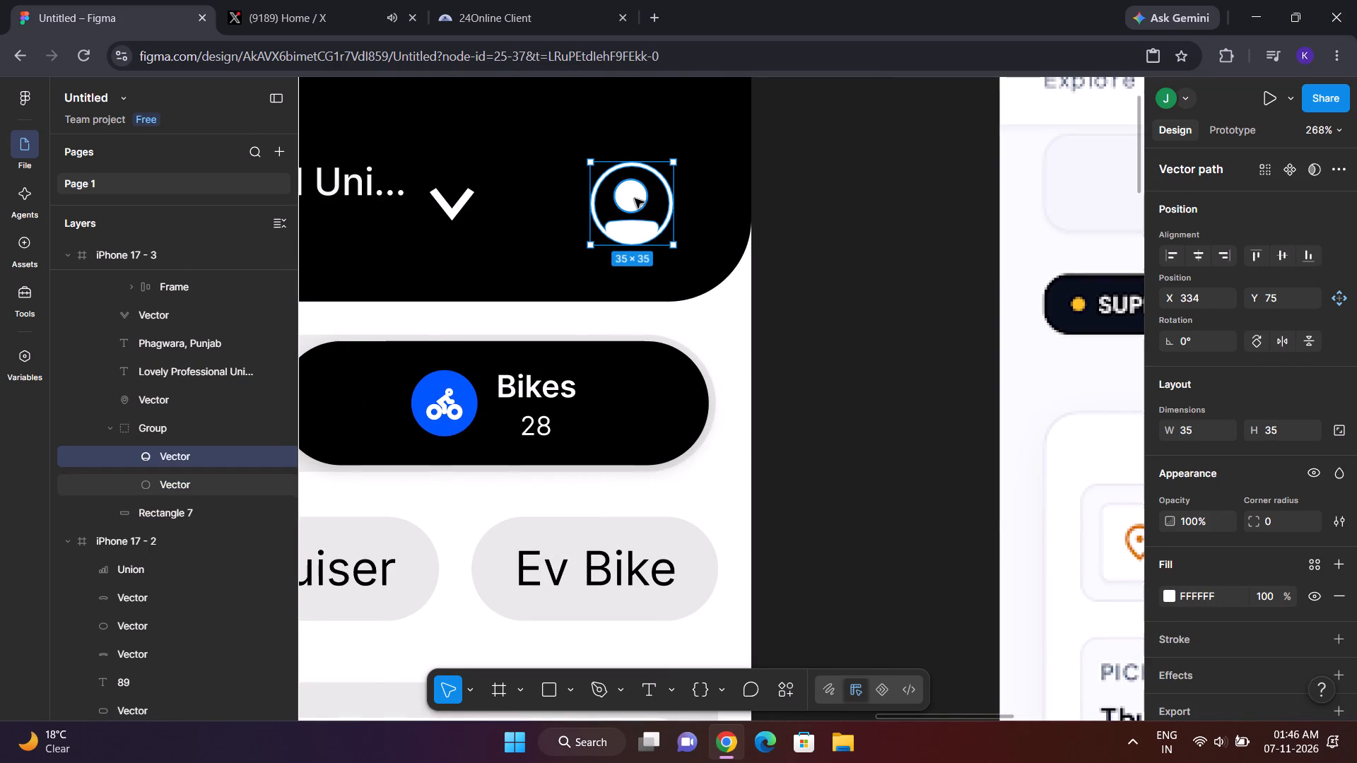
left_click(635, 198, "ctrl+shift")
key("ctrl+c")
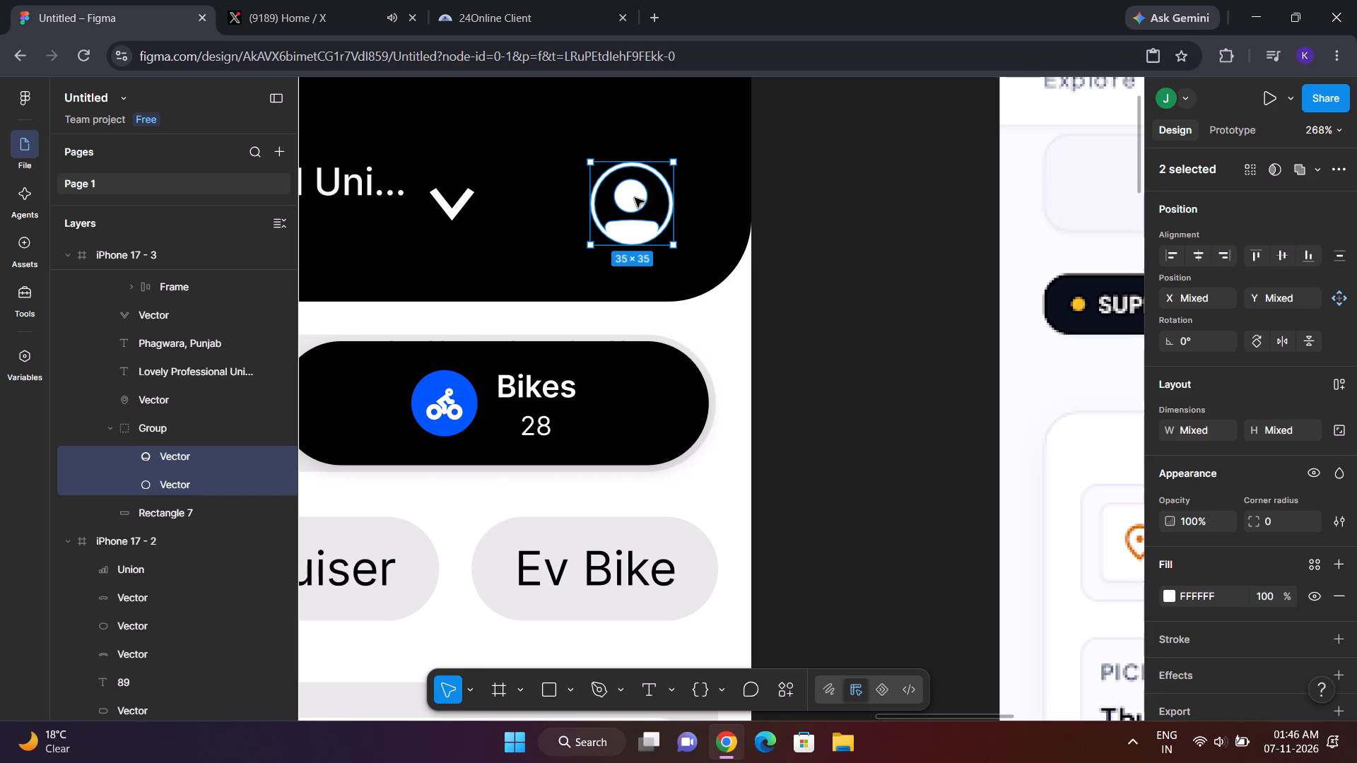
key("ctrl+v")
left_click(635, 198)
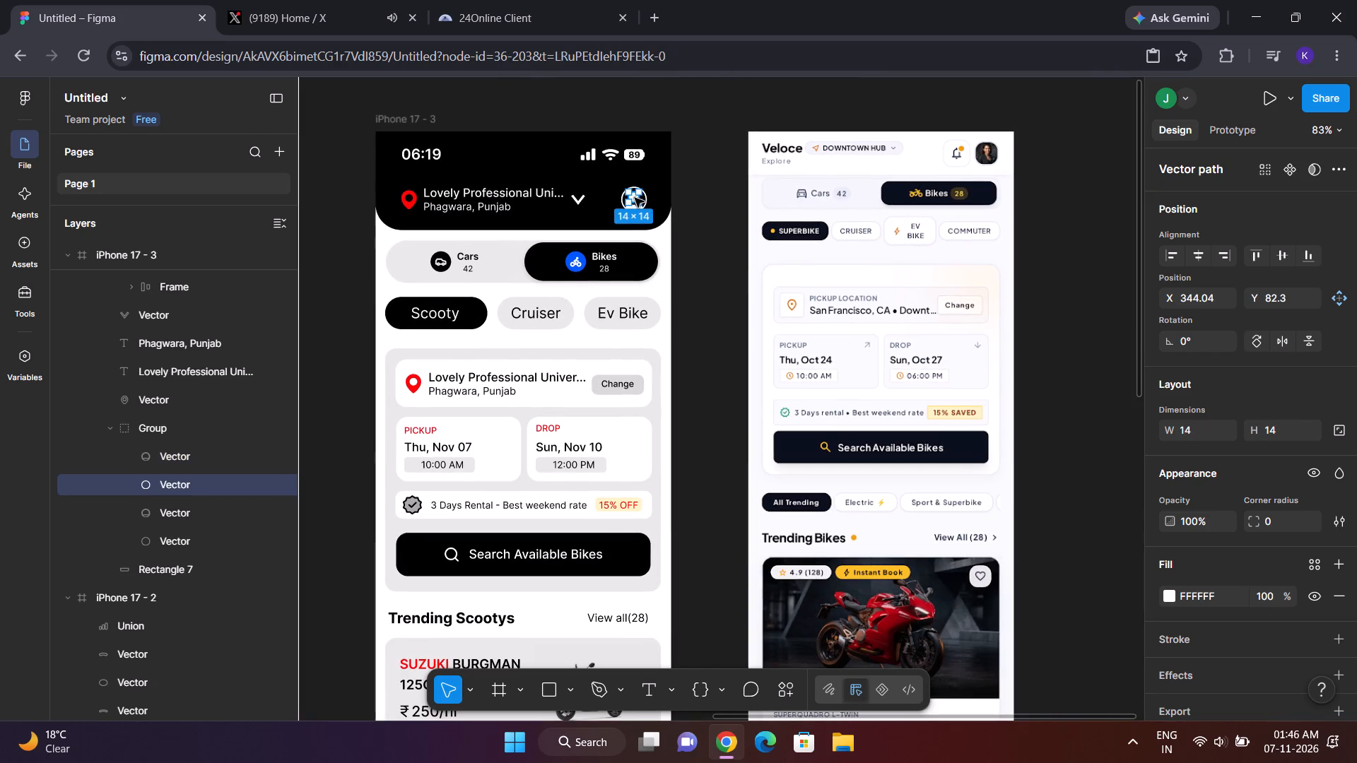
left_click(683, 203)
key("ctrl+z")
key("ctrl+z")
Move the duplicated profile icon from the header down to the blank area just above the black navigation bar.
left_click_drag(632, 199, 621, 487)
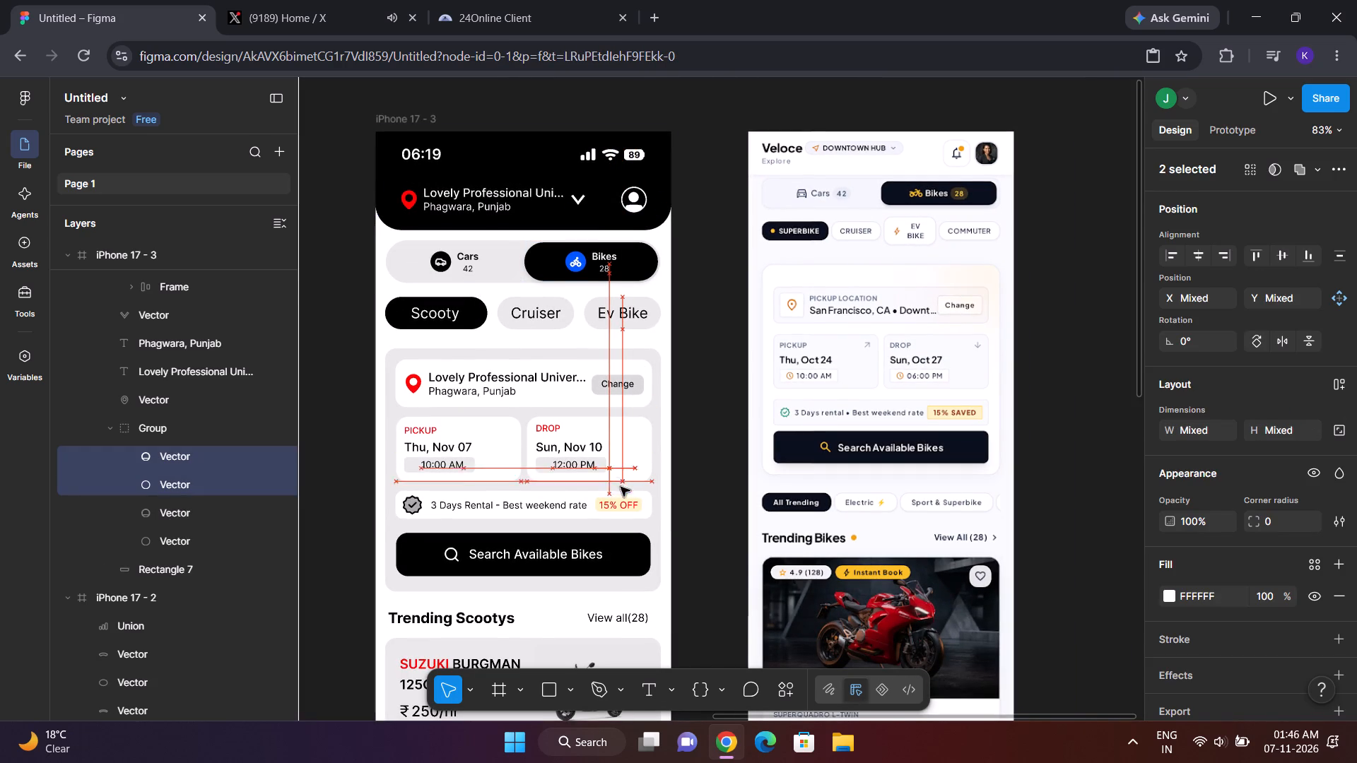
left_click_drag(621, 487, 621, 723)
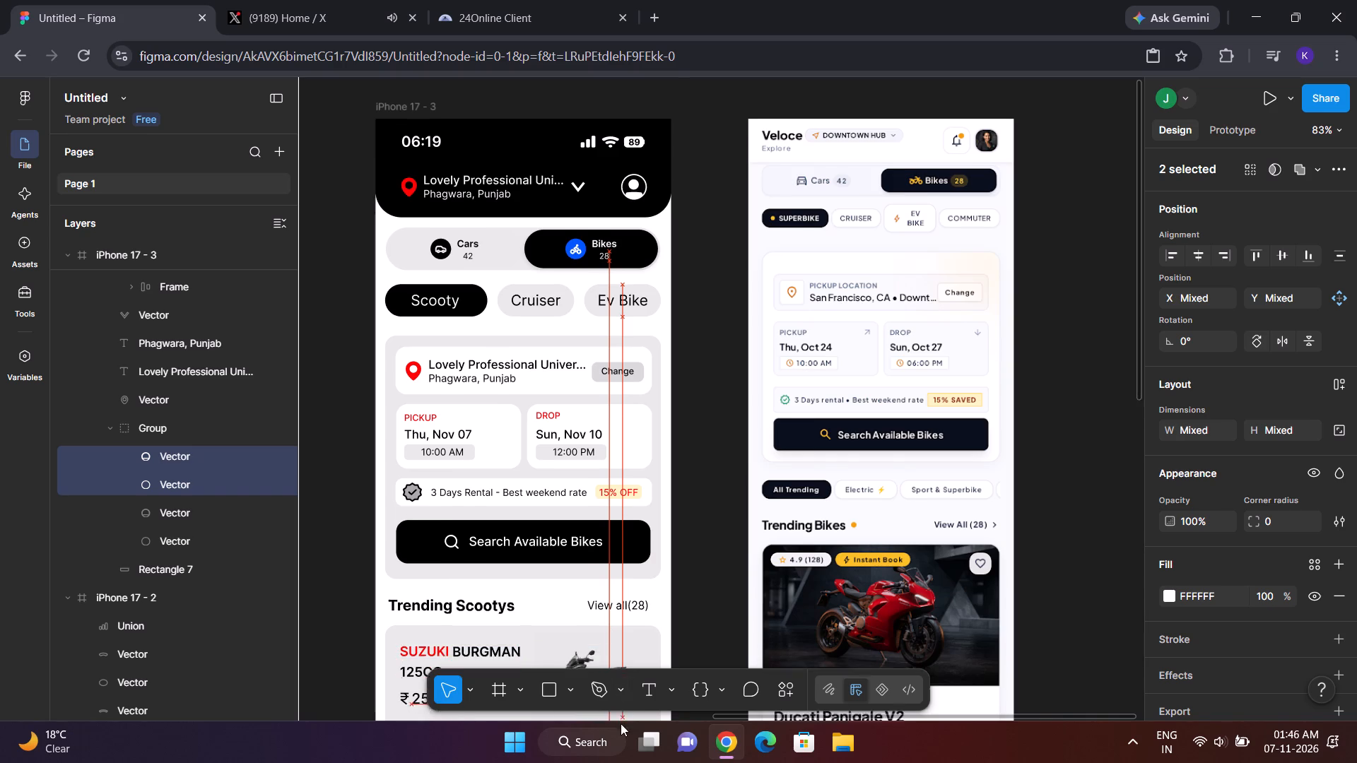
left_click_drag(621, 723, 630, 720)
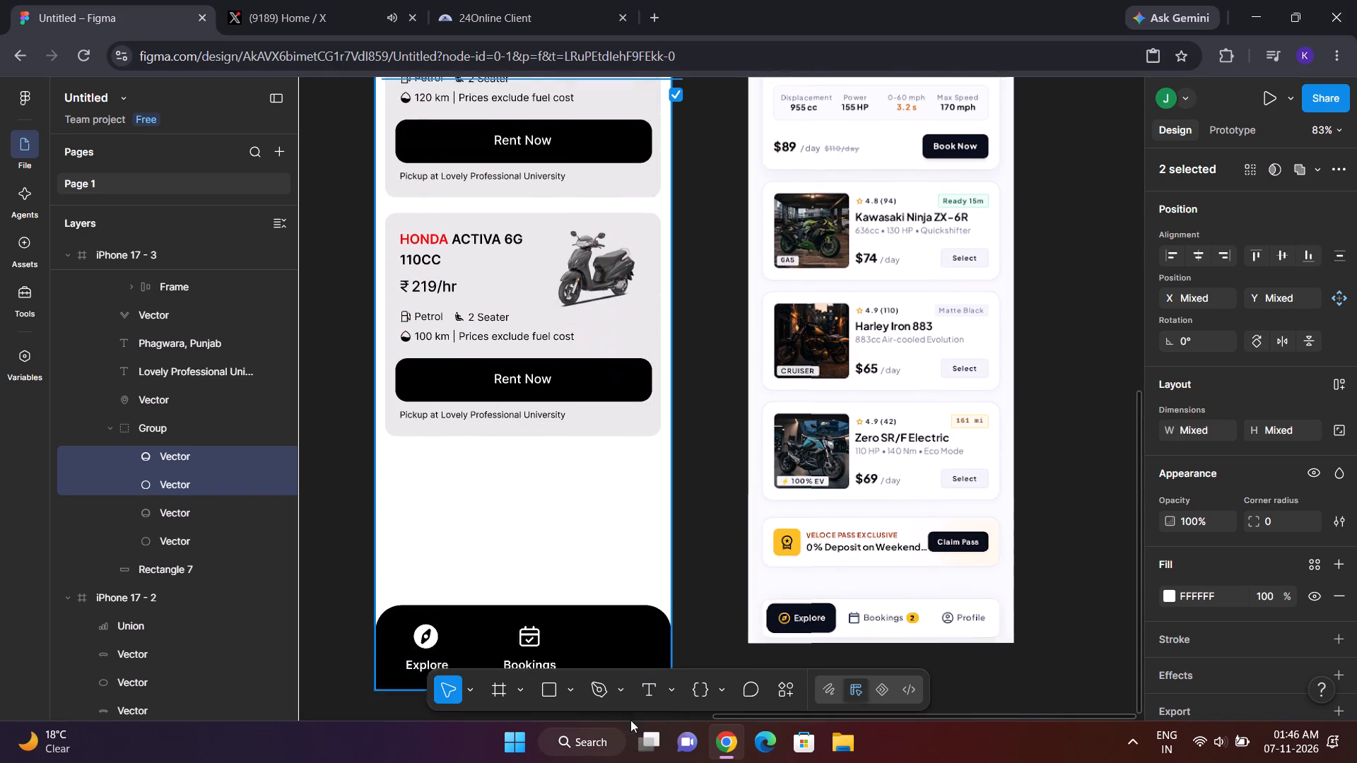
left_click_drag(630, 720, 628, 531)
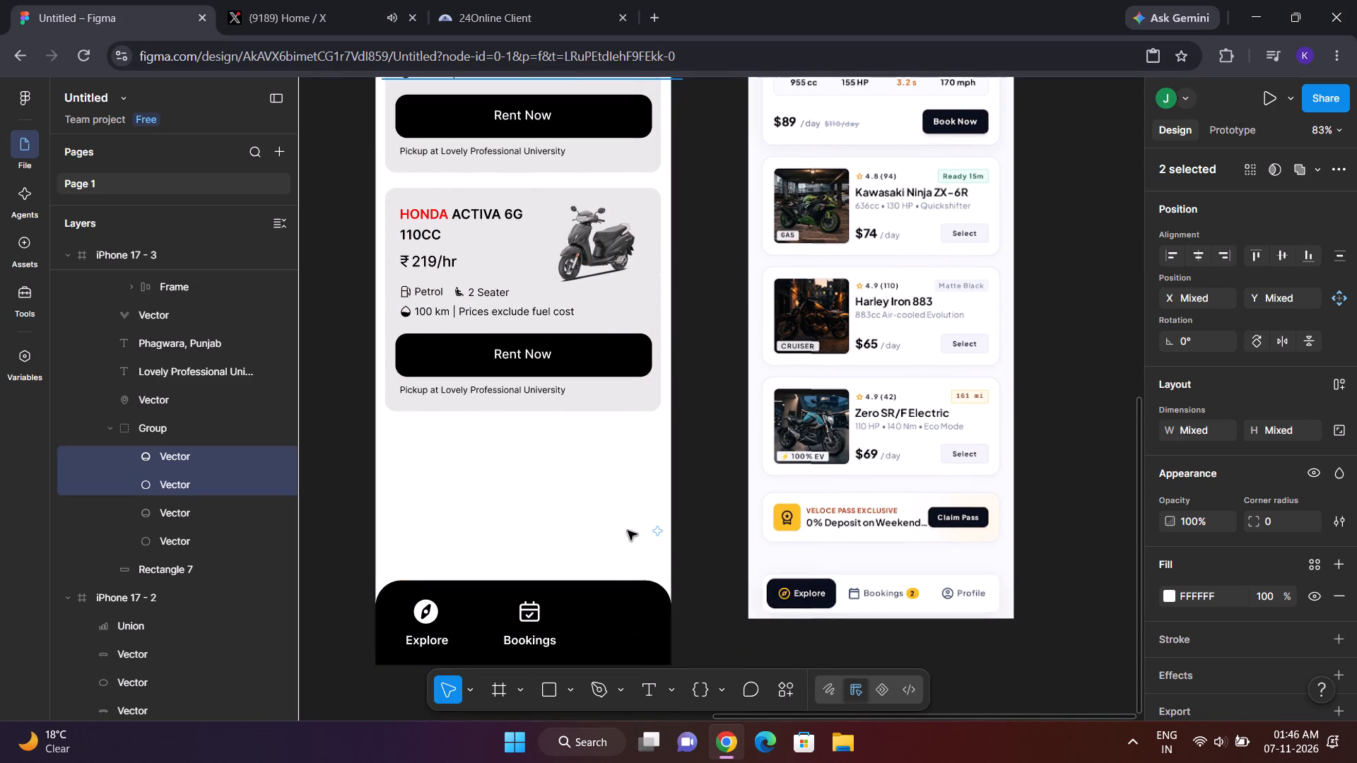
Move the duplicated profile icon into the black navigation bar beside Bookings and bring it to the front.
right_click(628, 531)
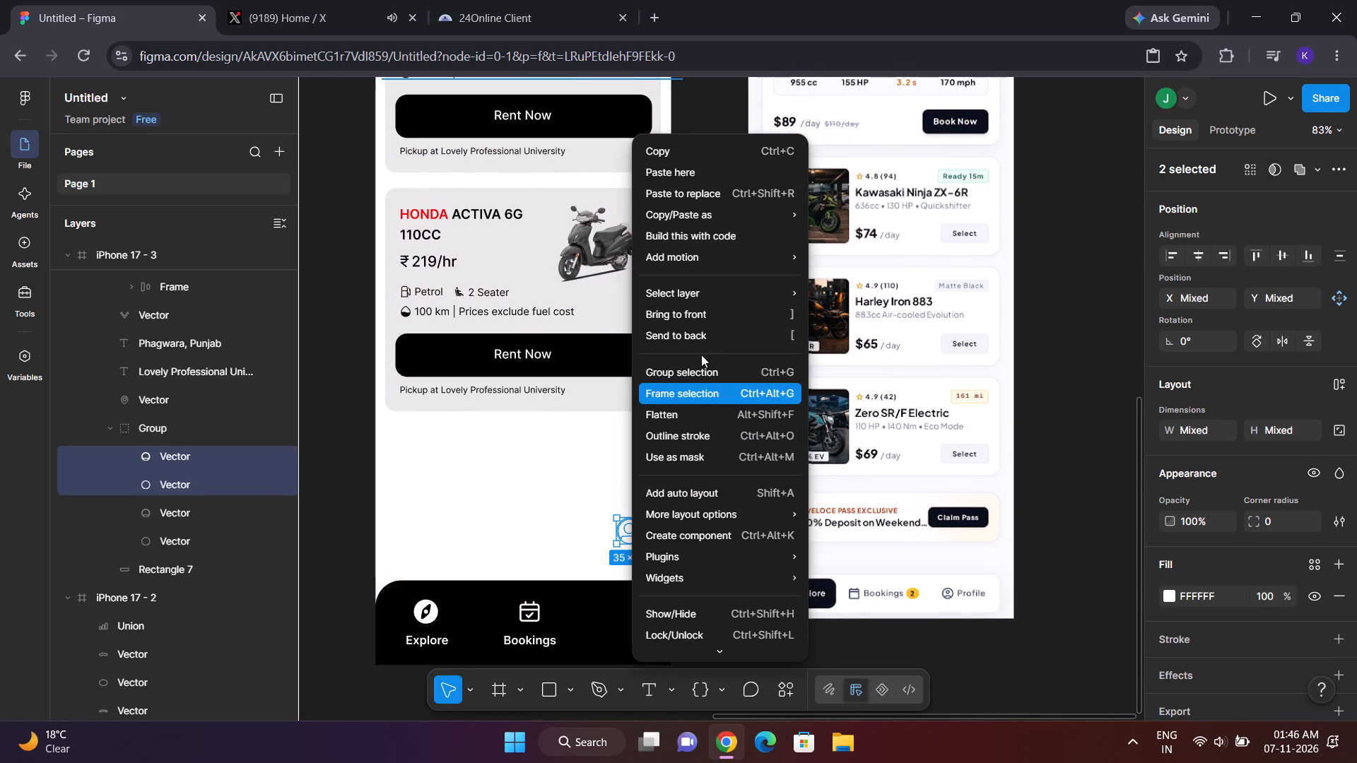
left_click(721, 304)
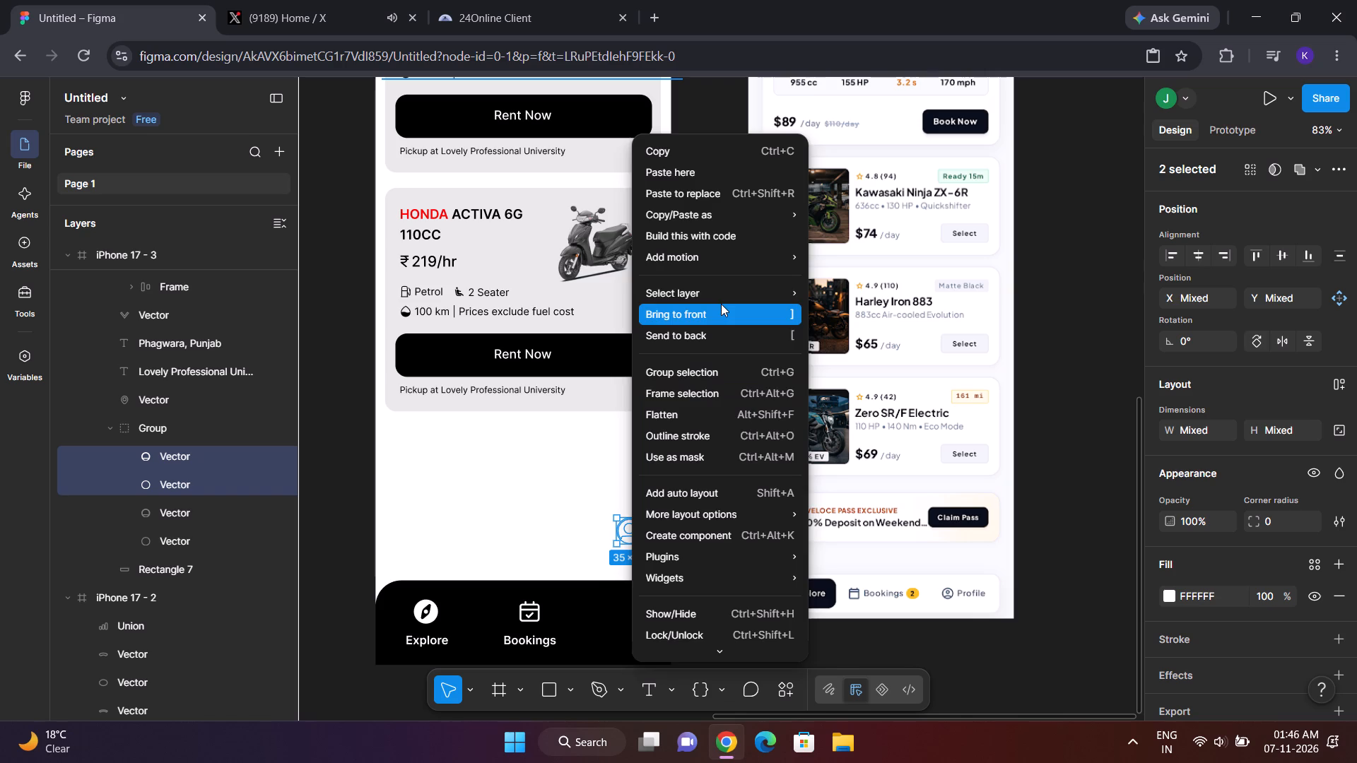
left_click_drag(634, 536, 628, 634)
right_click(628, 634)
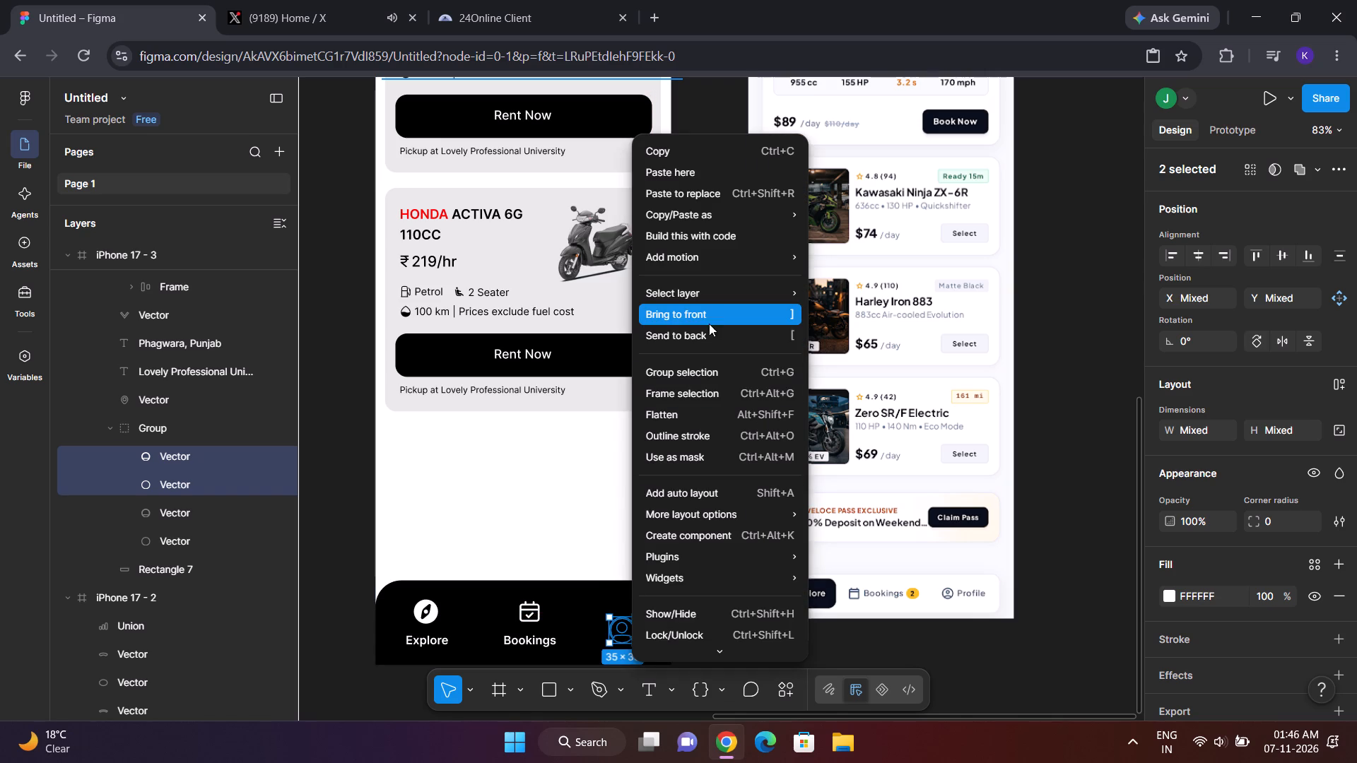
left_click(710, 307)
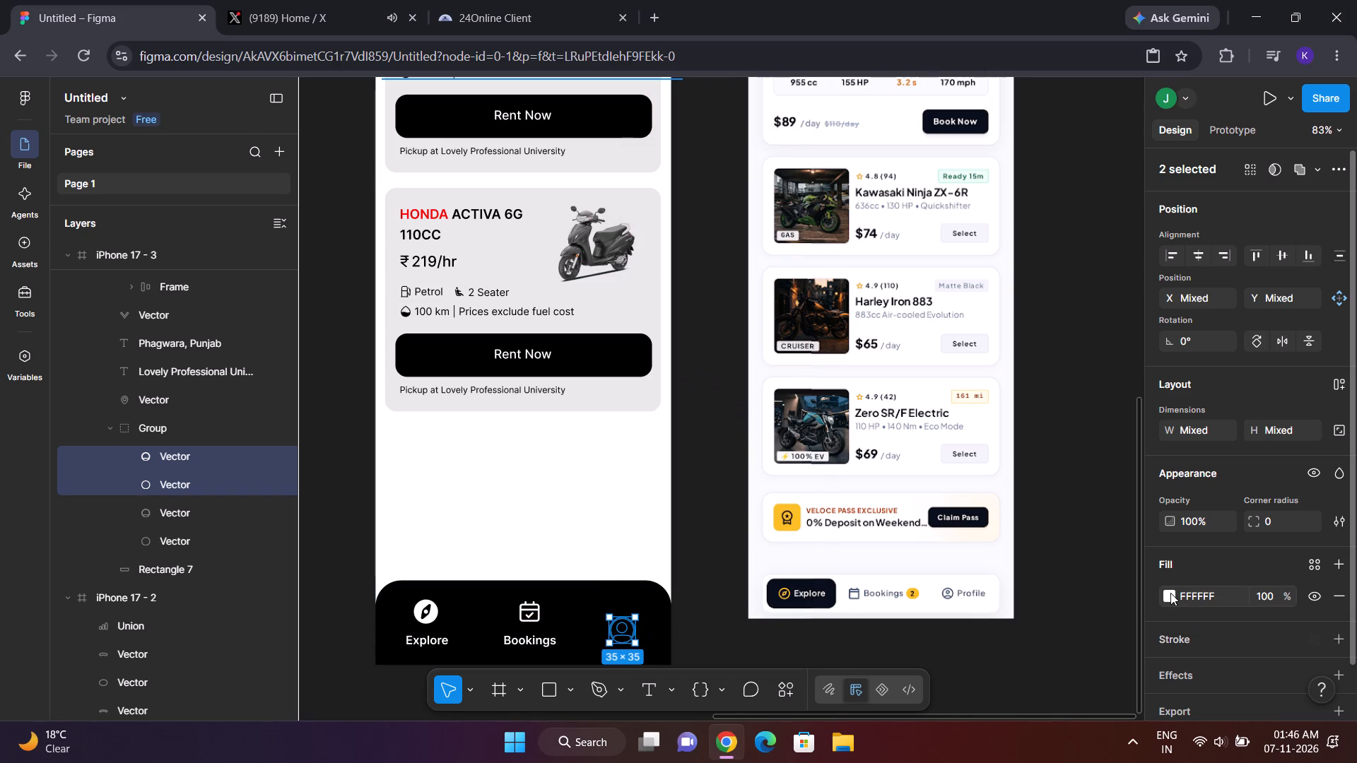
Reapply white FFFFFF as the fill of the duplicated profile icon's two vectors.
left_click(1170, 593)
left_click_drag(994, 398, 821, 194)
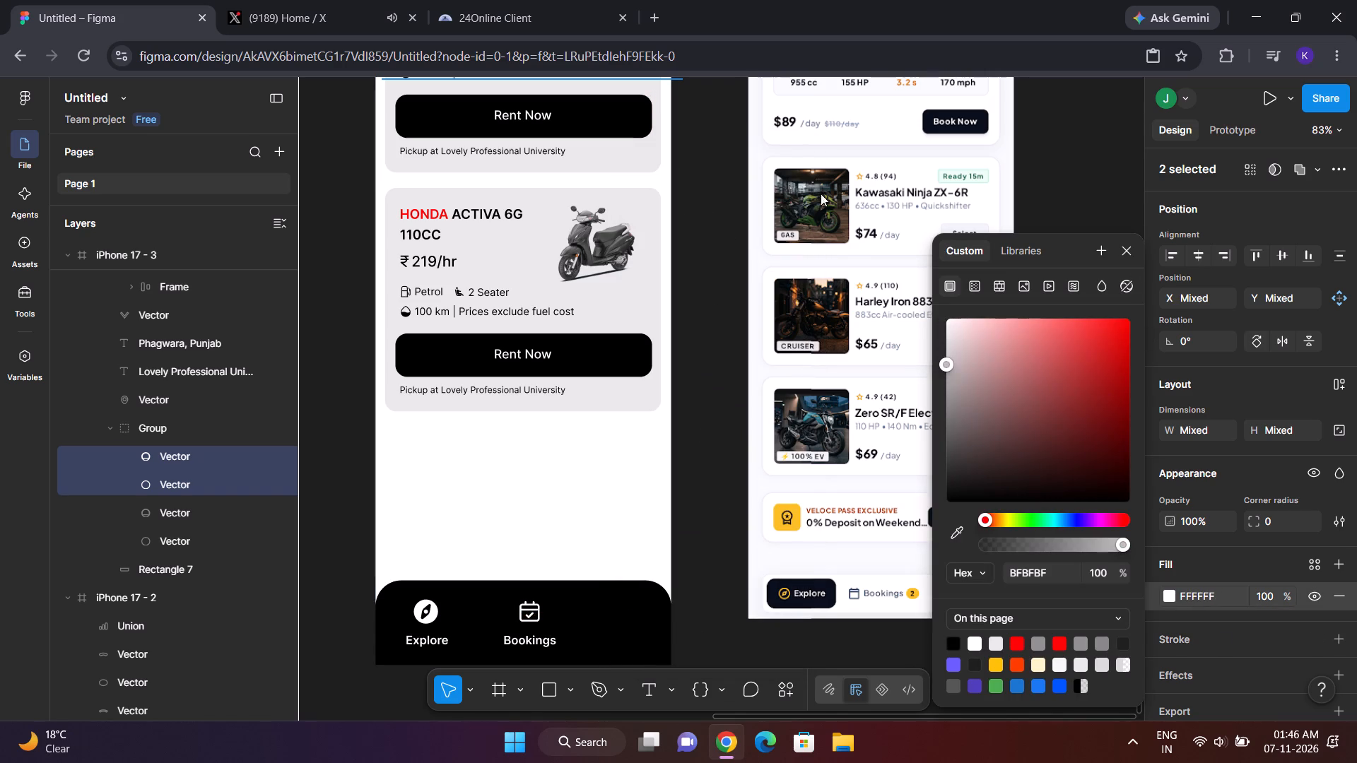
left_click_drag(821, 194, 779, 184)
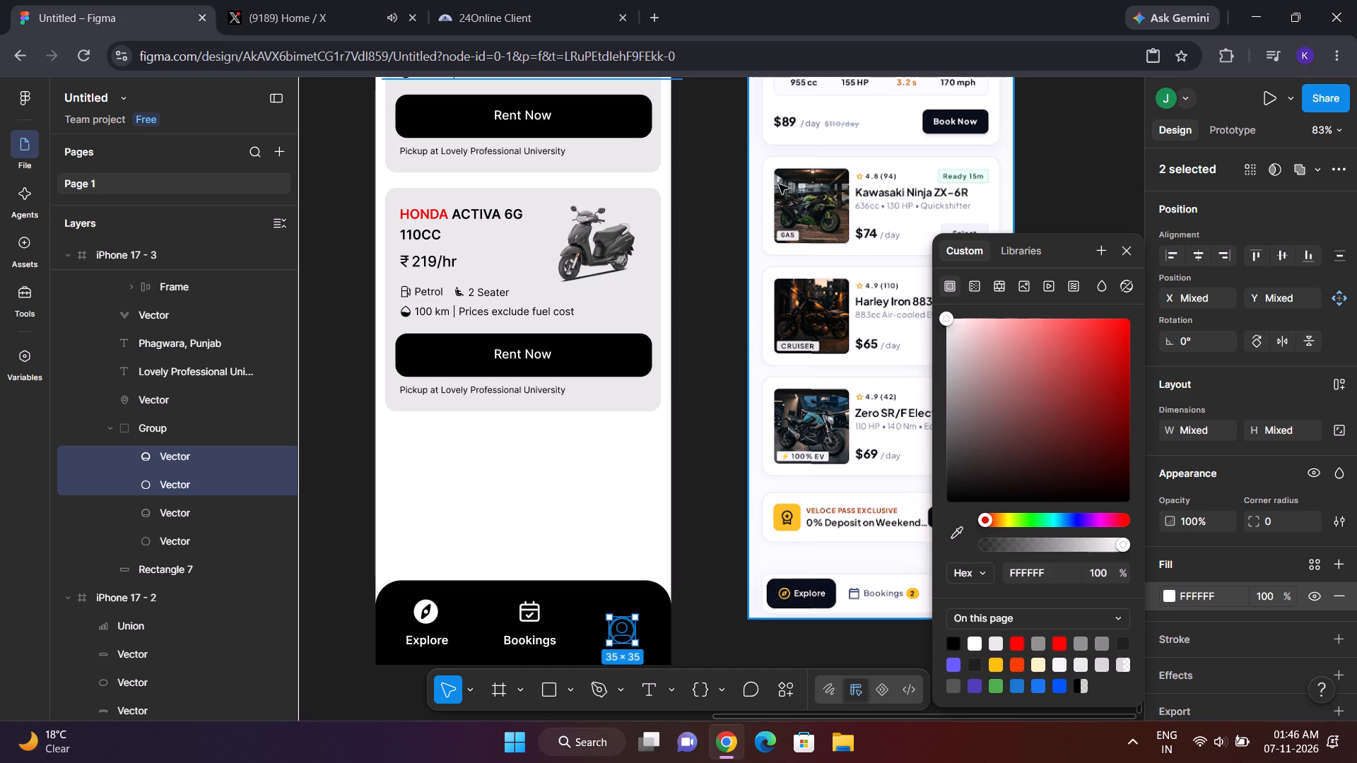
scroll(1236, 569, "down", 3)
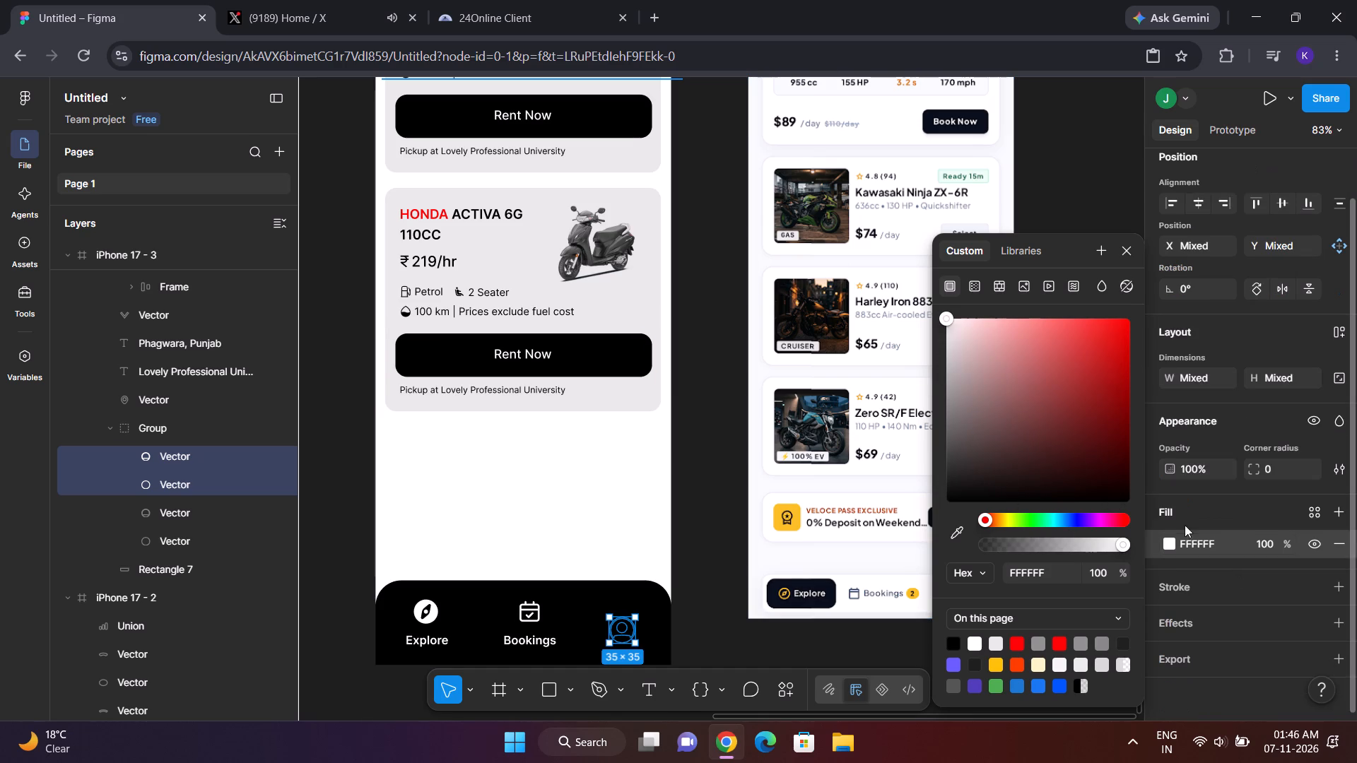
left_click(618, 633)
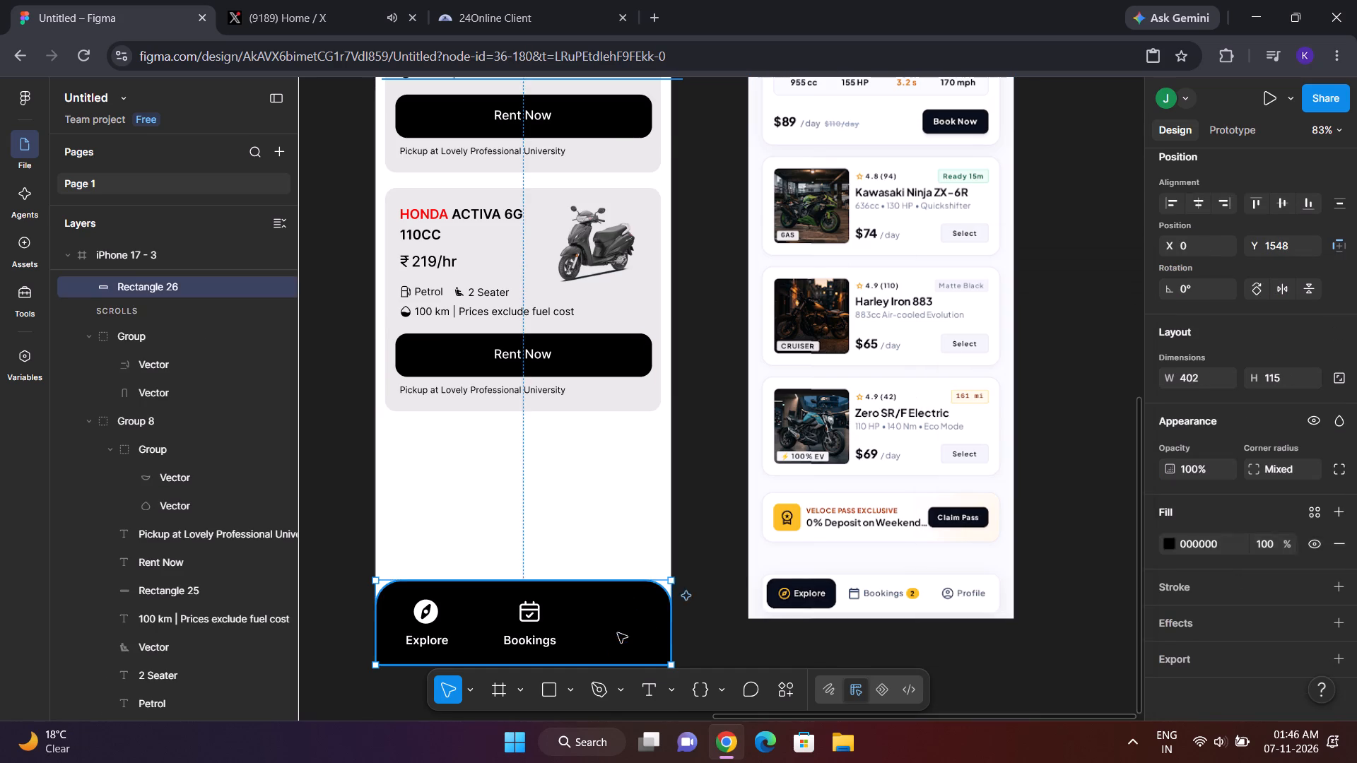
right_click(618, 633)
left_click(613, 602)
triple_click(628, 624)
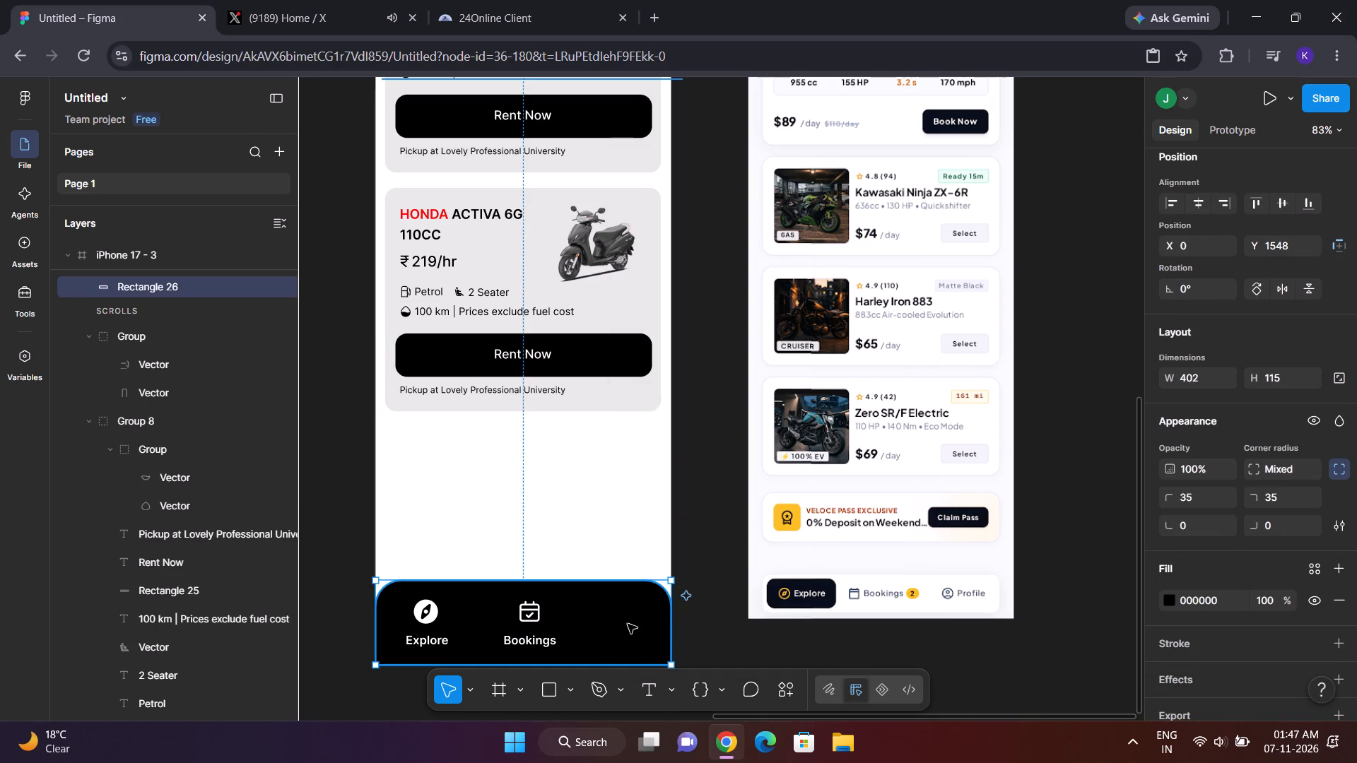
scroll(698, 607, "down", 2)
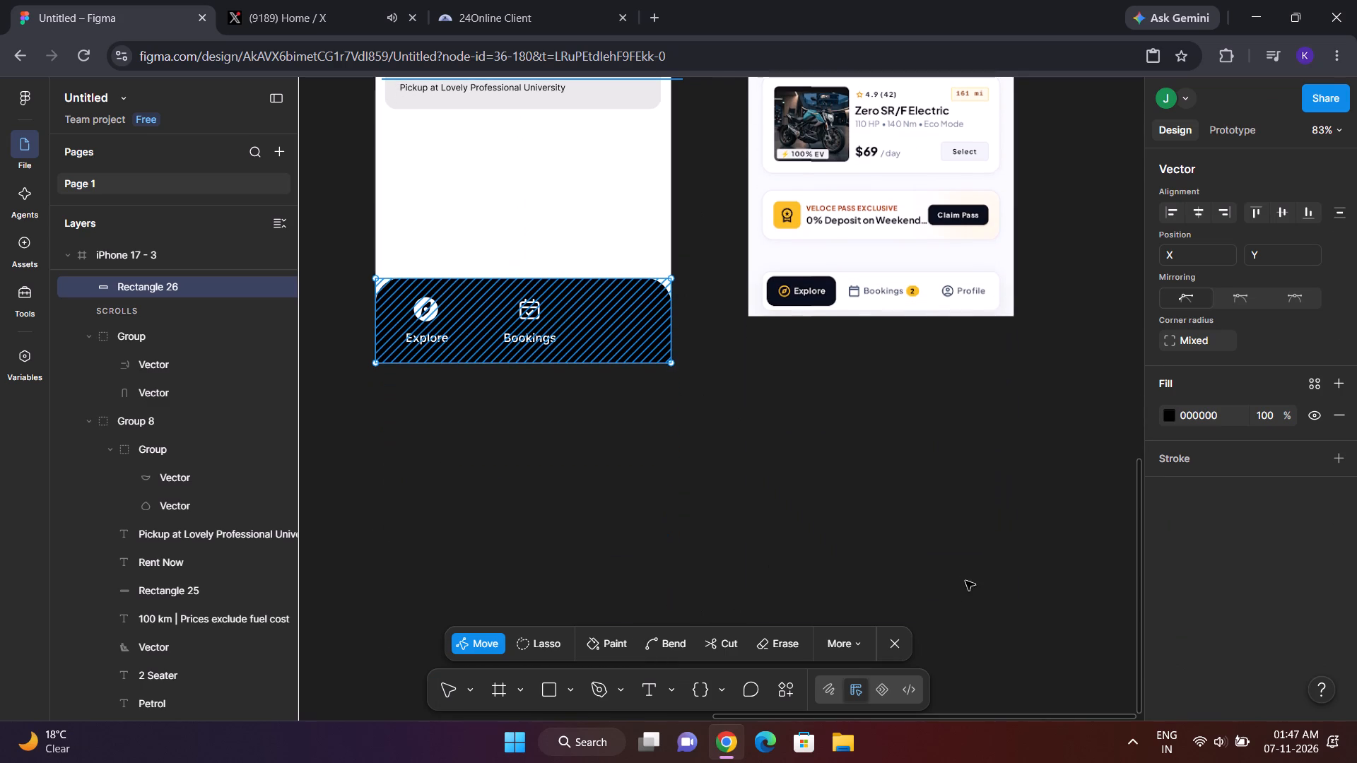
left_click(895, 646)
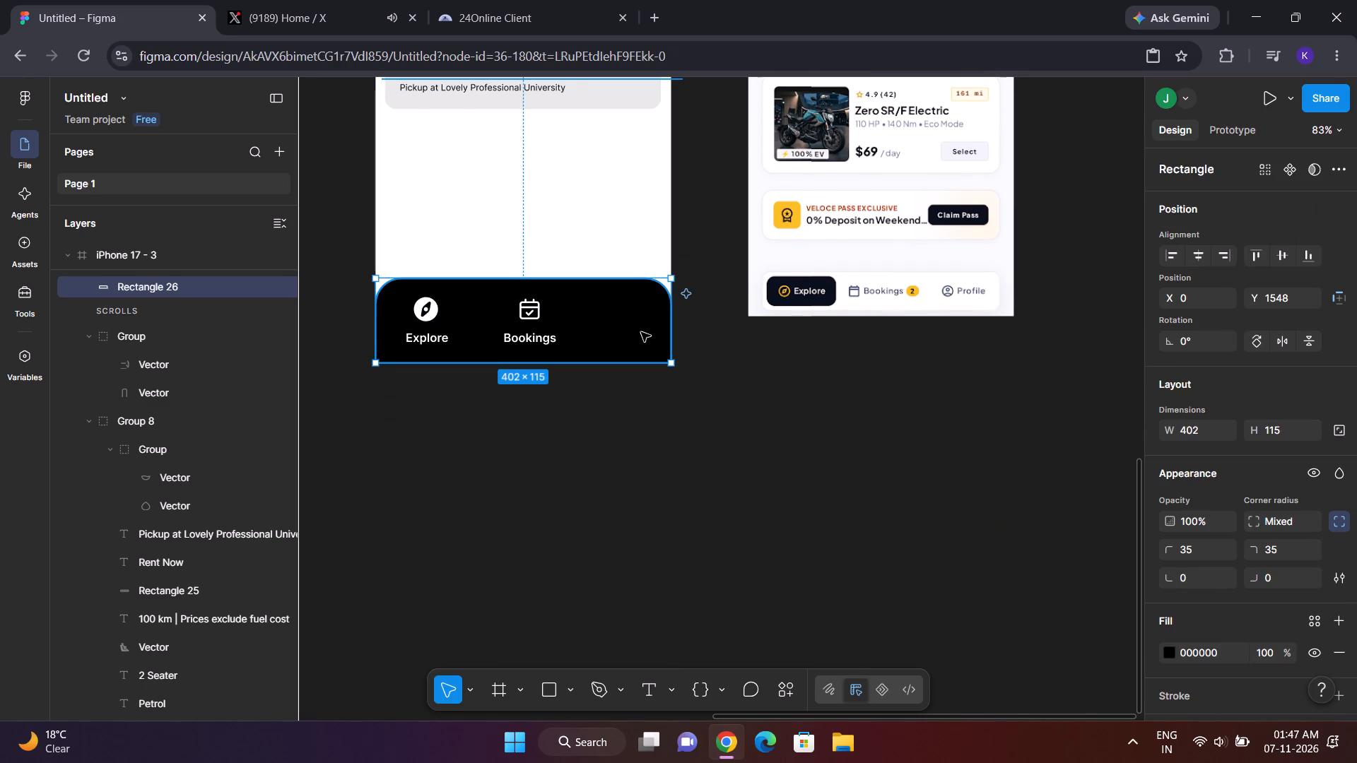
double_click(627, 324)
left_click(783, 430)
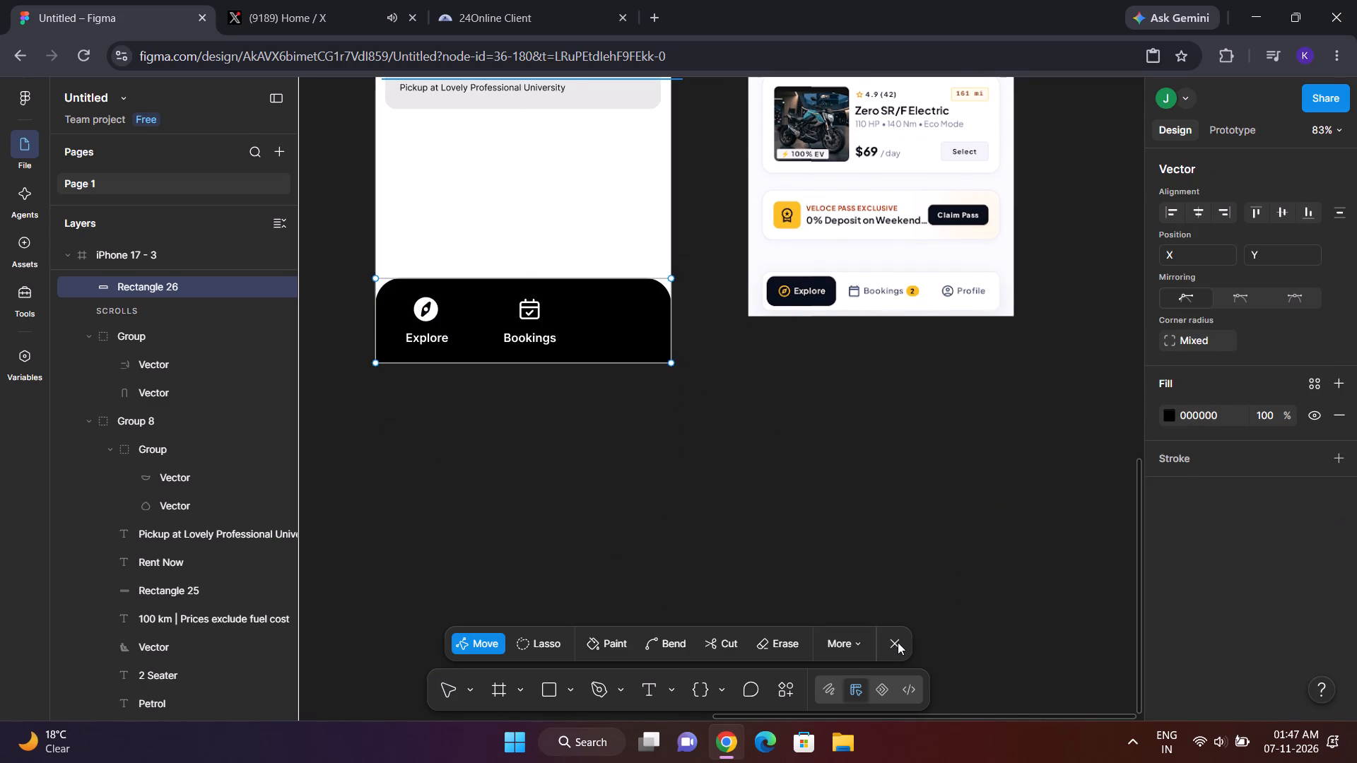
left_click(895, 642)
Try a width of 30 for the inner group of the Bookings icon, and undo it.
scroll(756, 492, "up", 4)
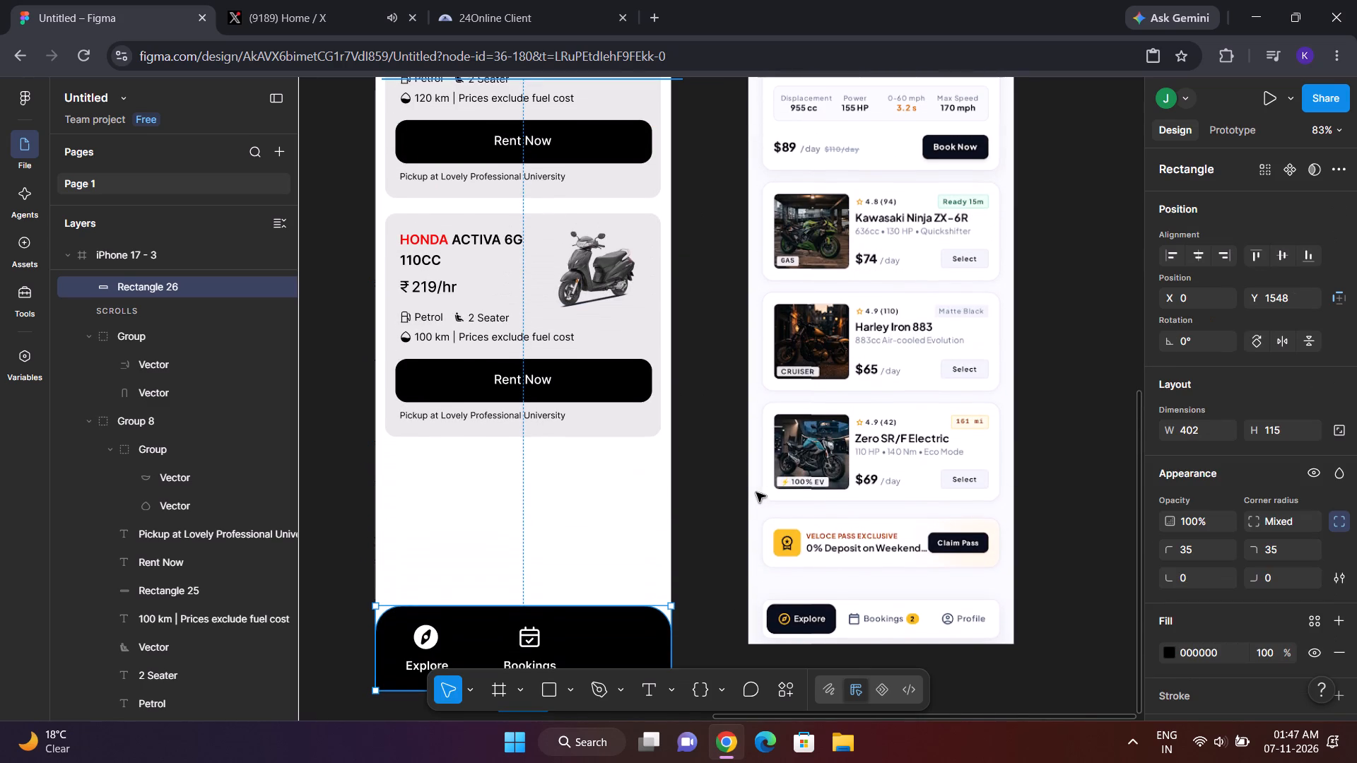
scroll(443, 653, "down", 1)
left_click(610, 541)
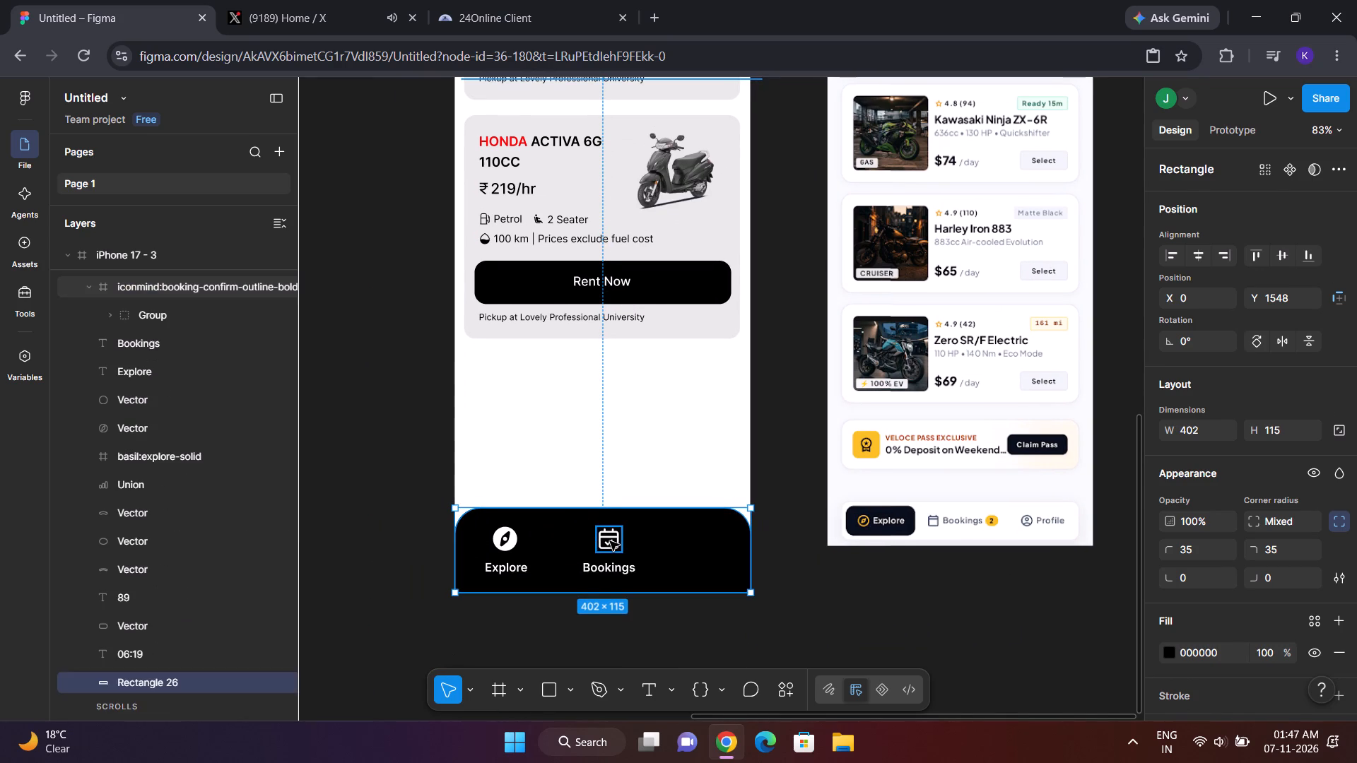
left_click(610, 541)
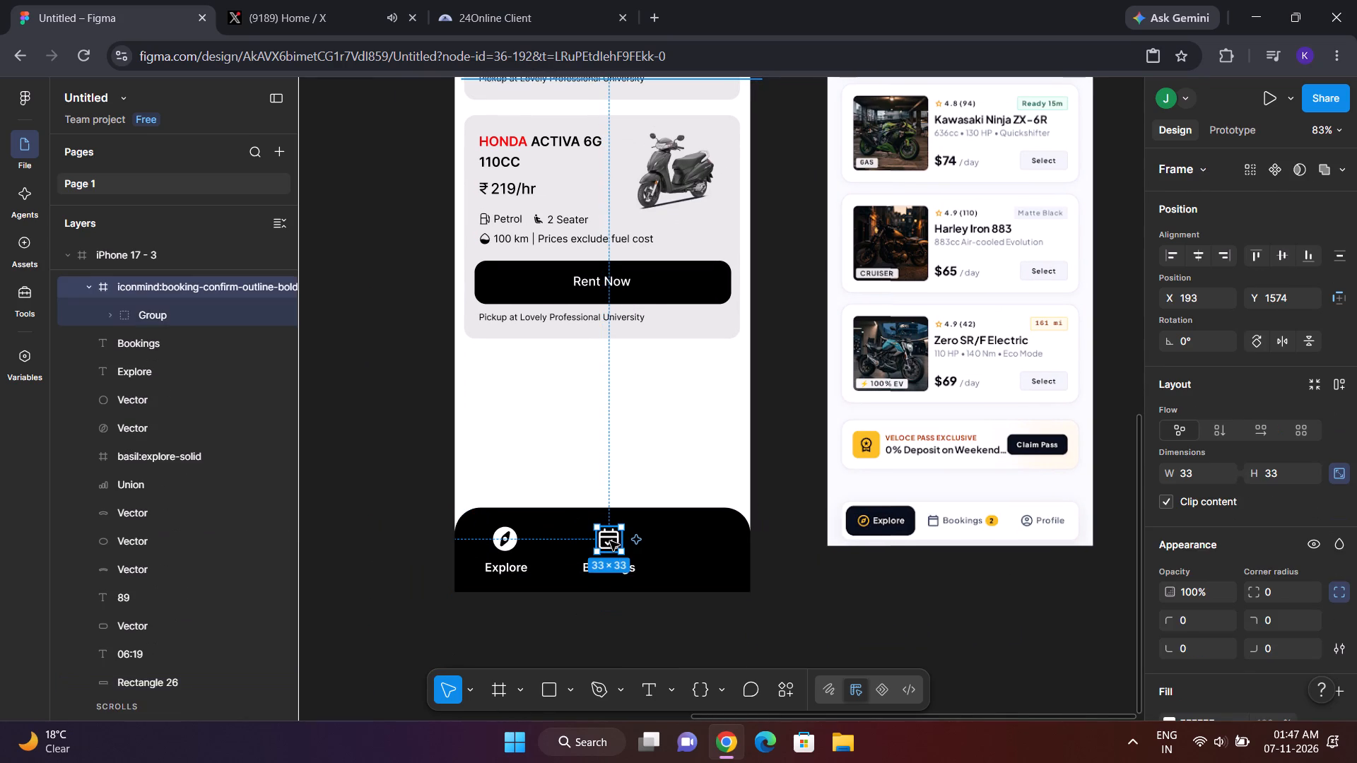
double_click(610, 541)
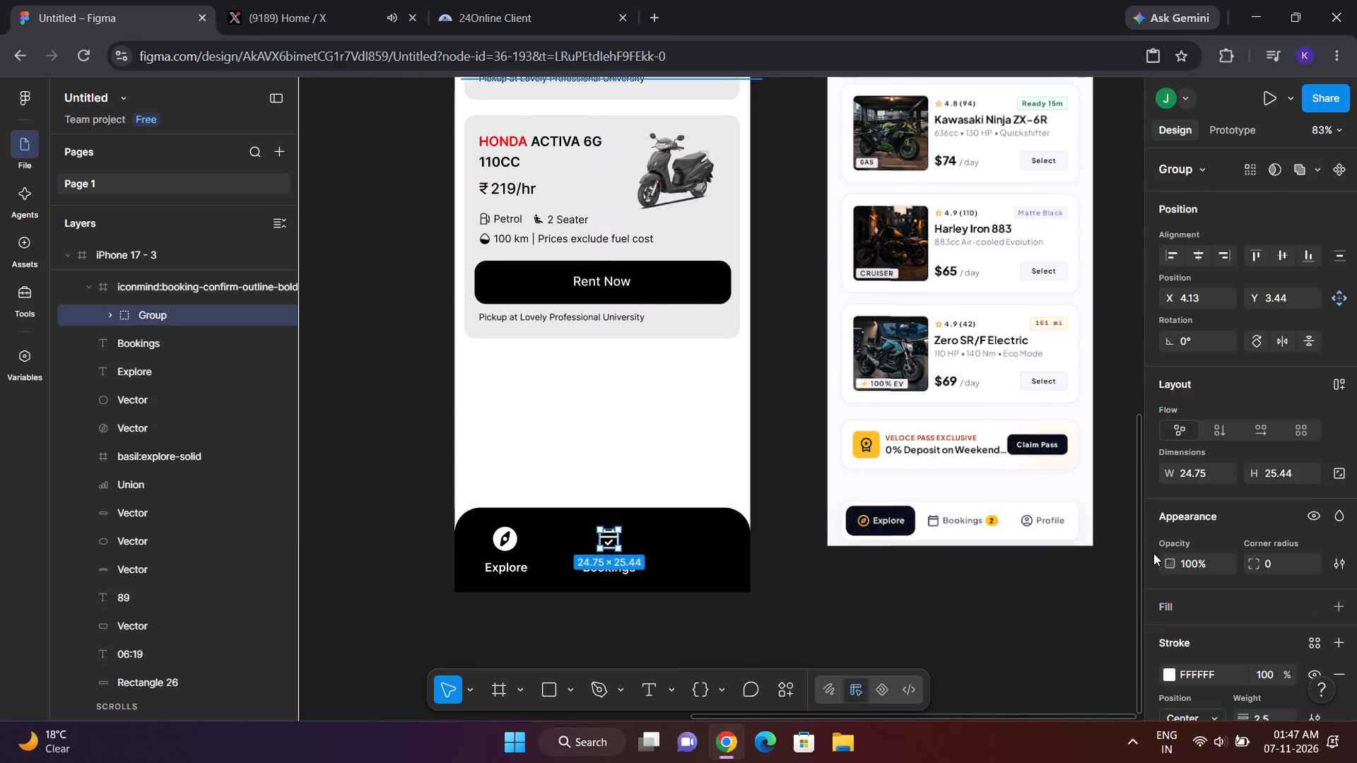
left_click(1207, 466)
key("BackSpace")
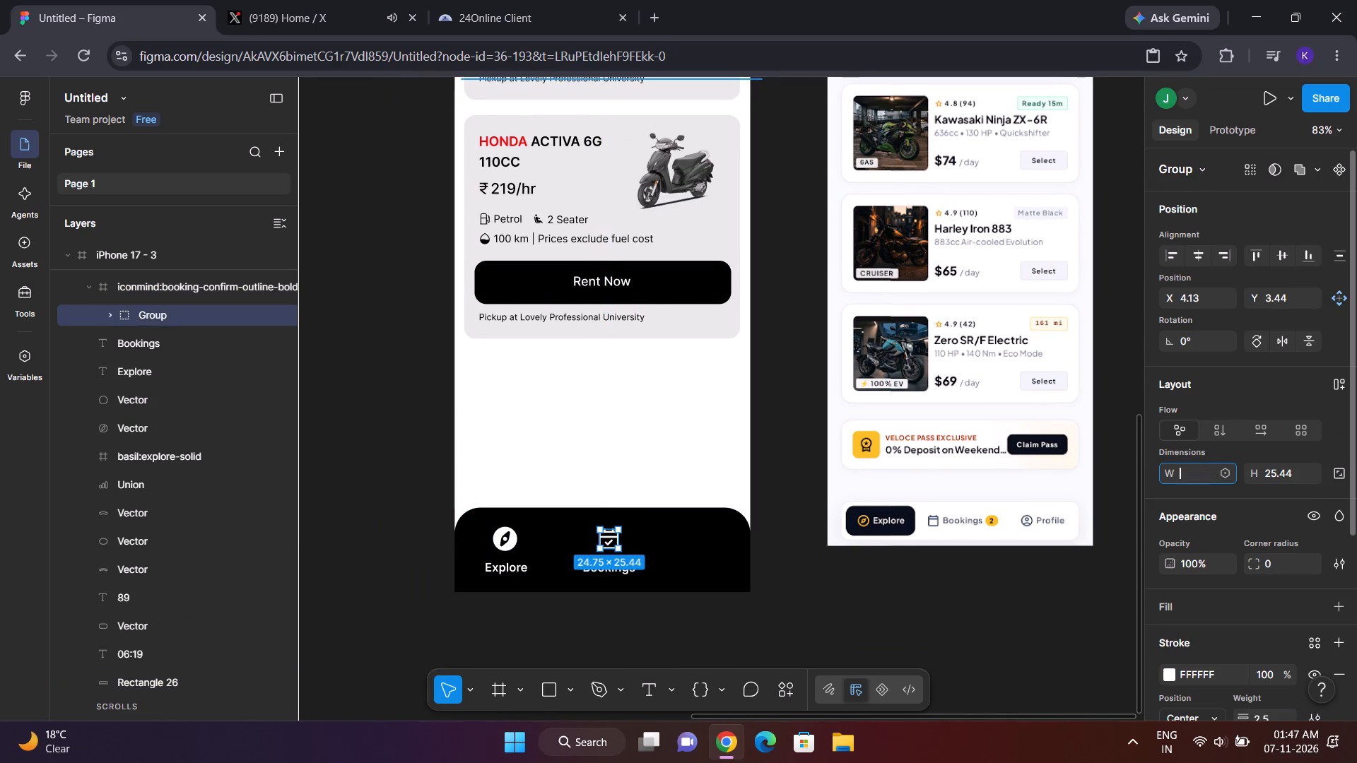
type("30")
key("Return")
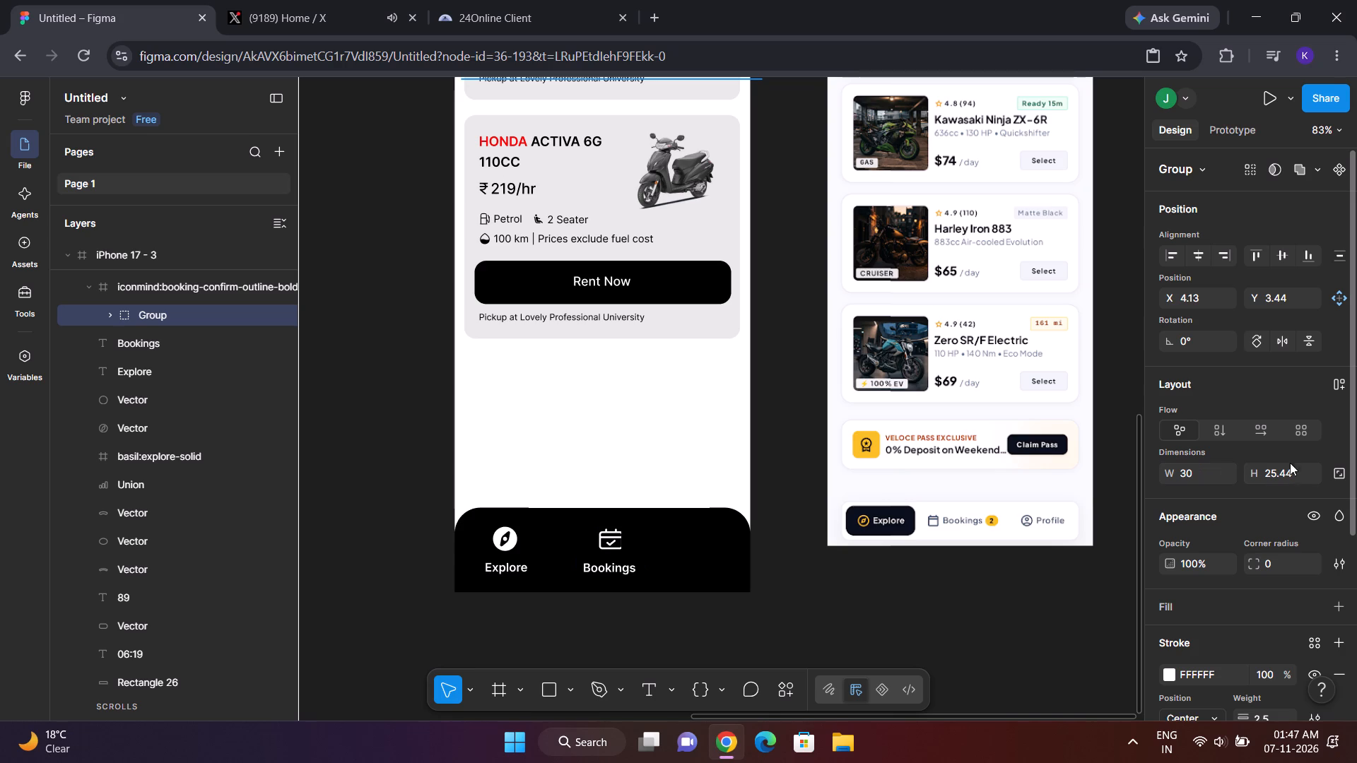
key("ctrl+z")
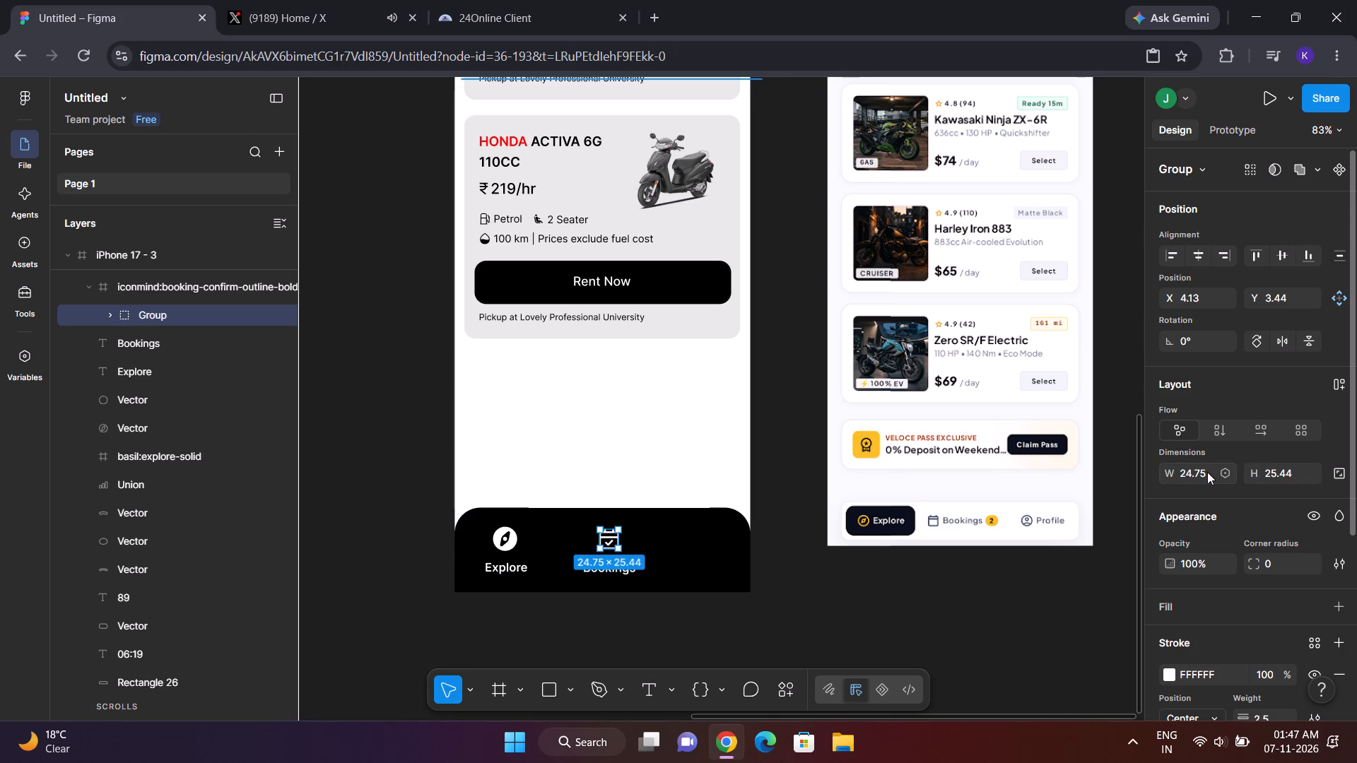
Resize the inner group of the Bookings icon to 26 × 26.
left_click(1207, 472)
key("BackSpace")
type("26")
key("Return")
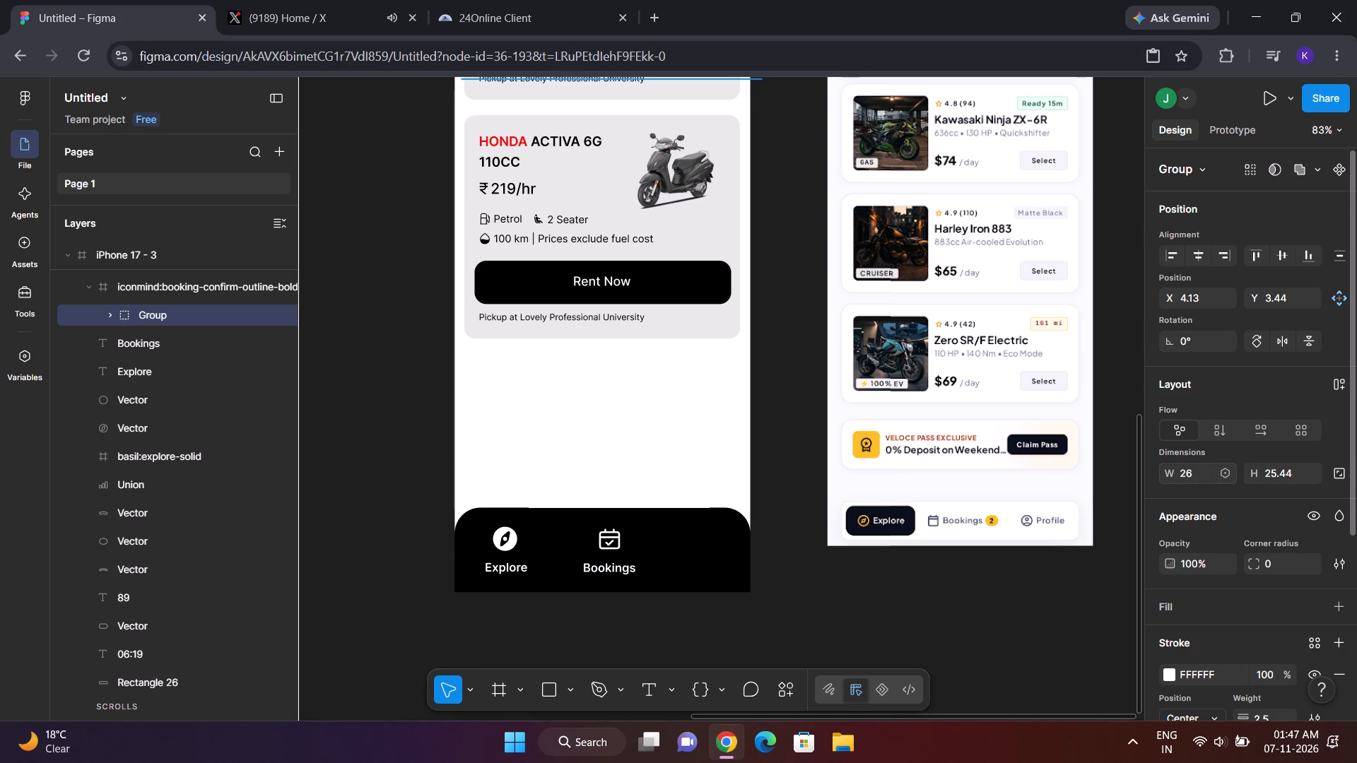
left_click(1297, 468)
key("BackSpace")
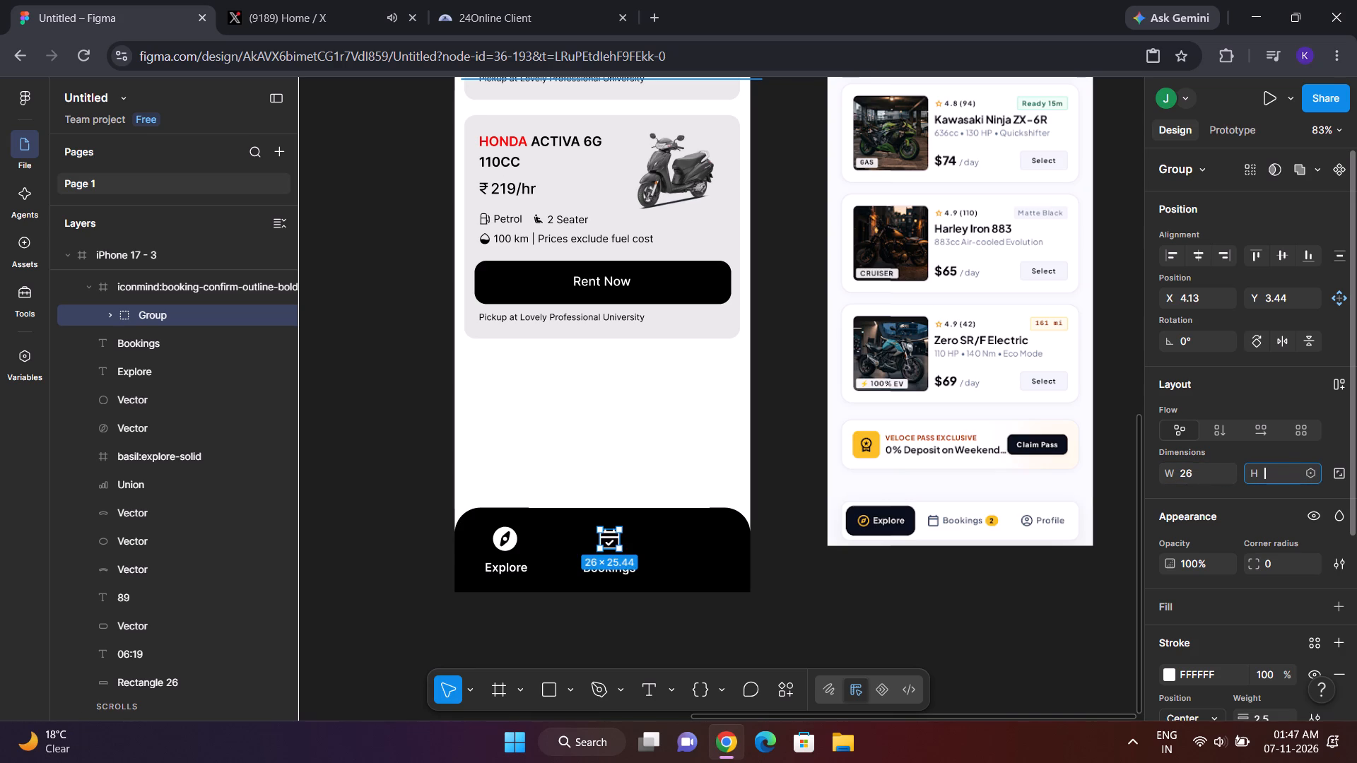
type("26")
key("Return")
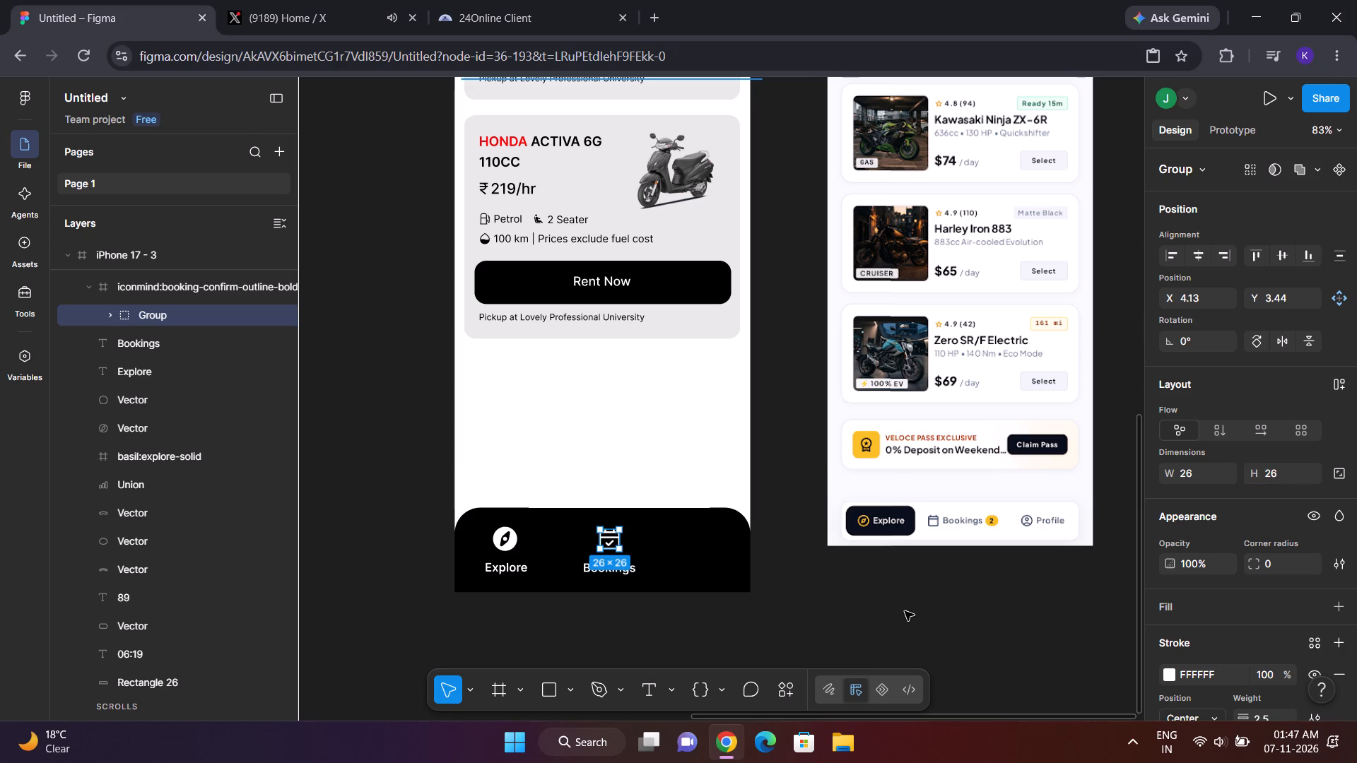
left_click(905, 611)
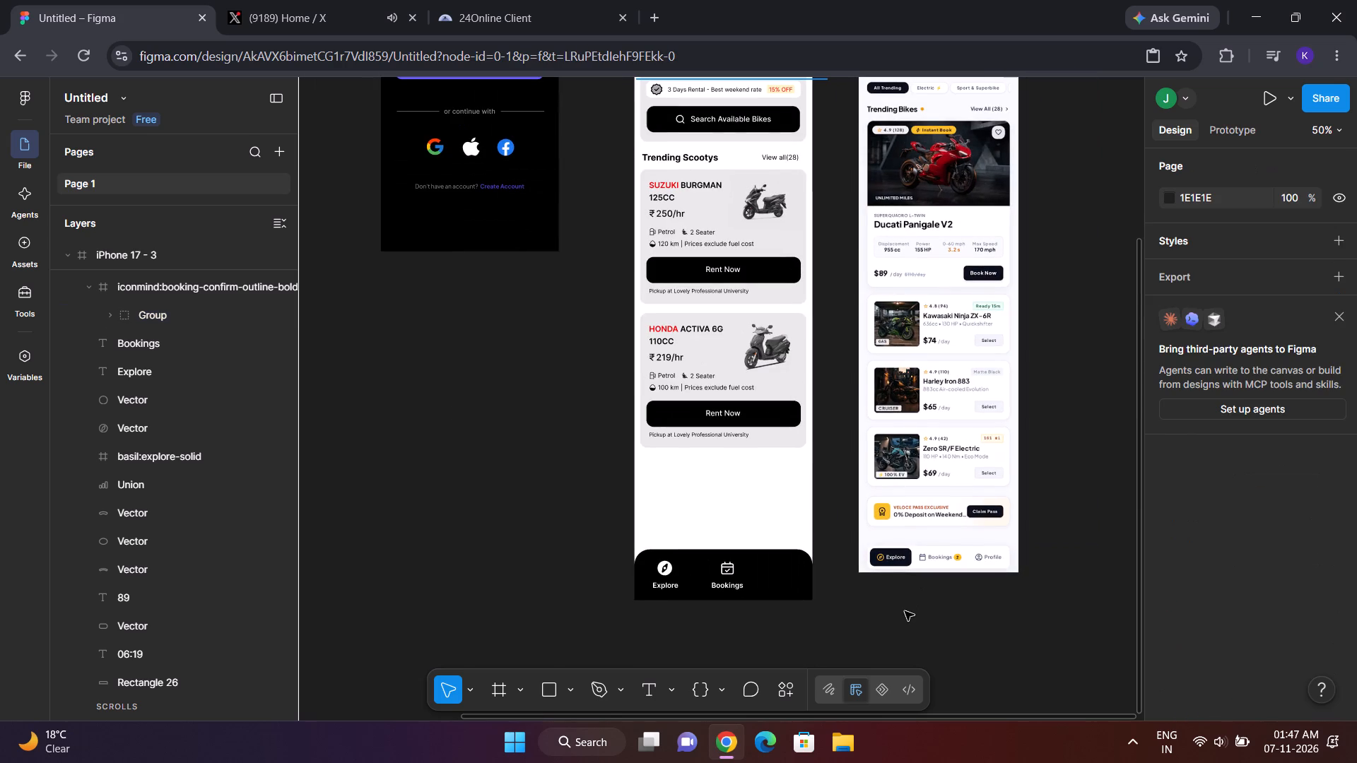
Select the ring and head vectors of the header's profile icon and duplicate them in place.
scroll(799, 468, "up", 2)
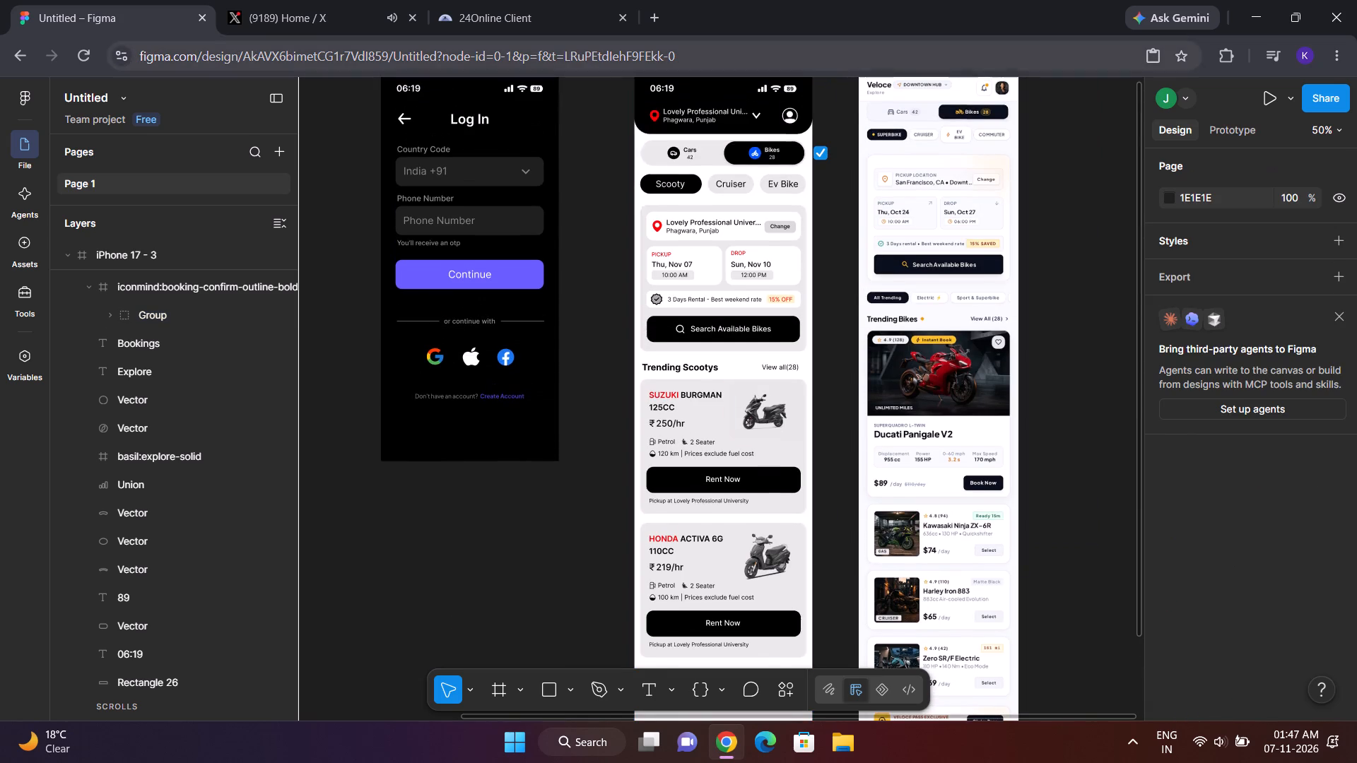
scroll(770, 160, "up", 3)
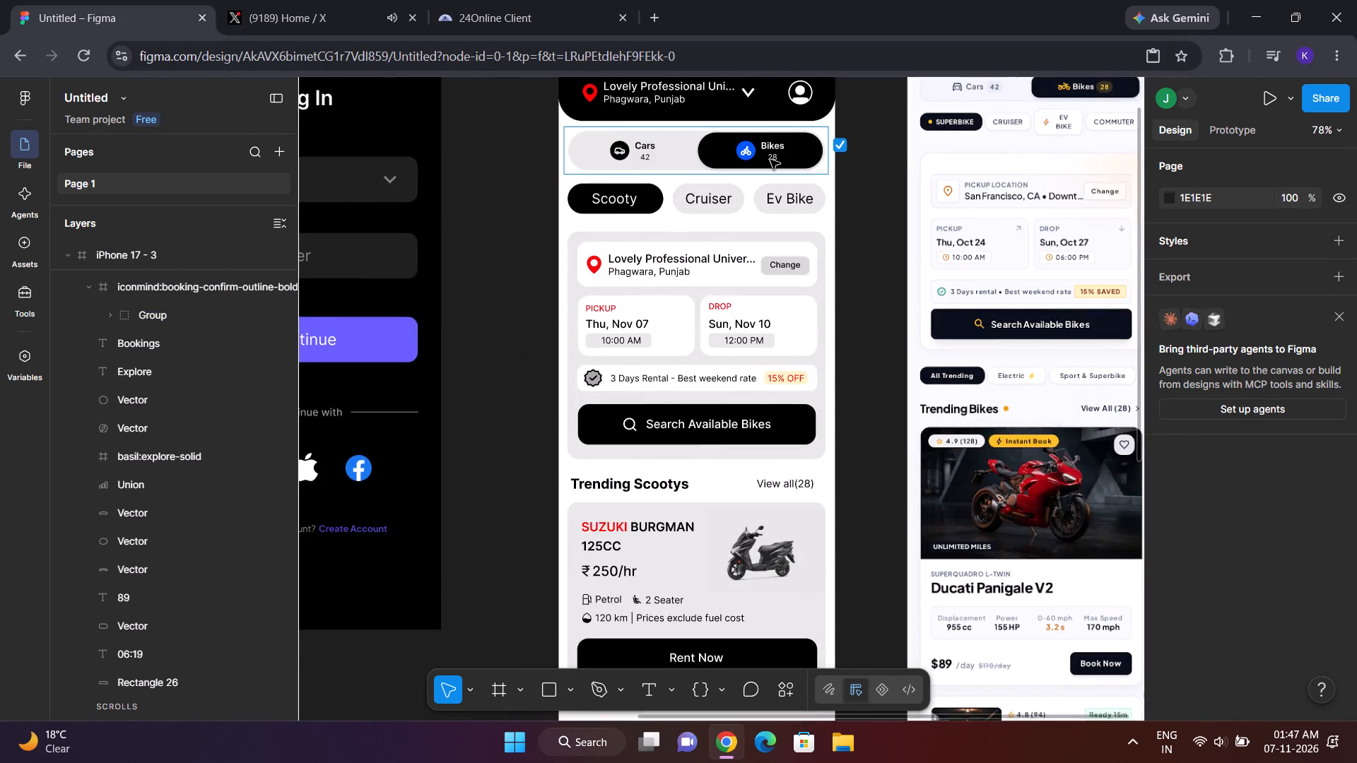
scroll(770, 160, "up", 2)
double_click(804, 391)
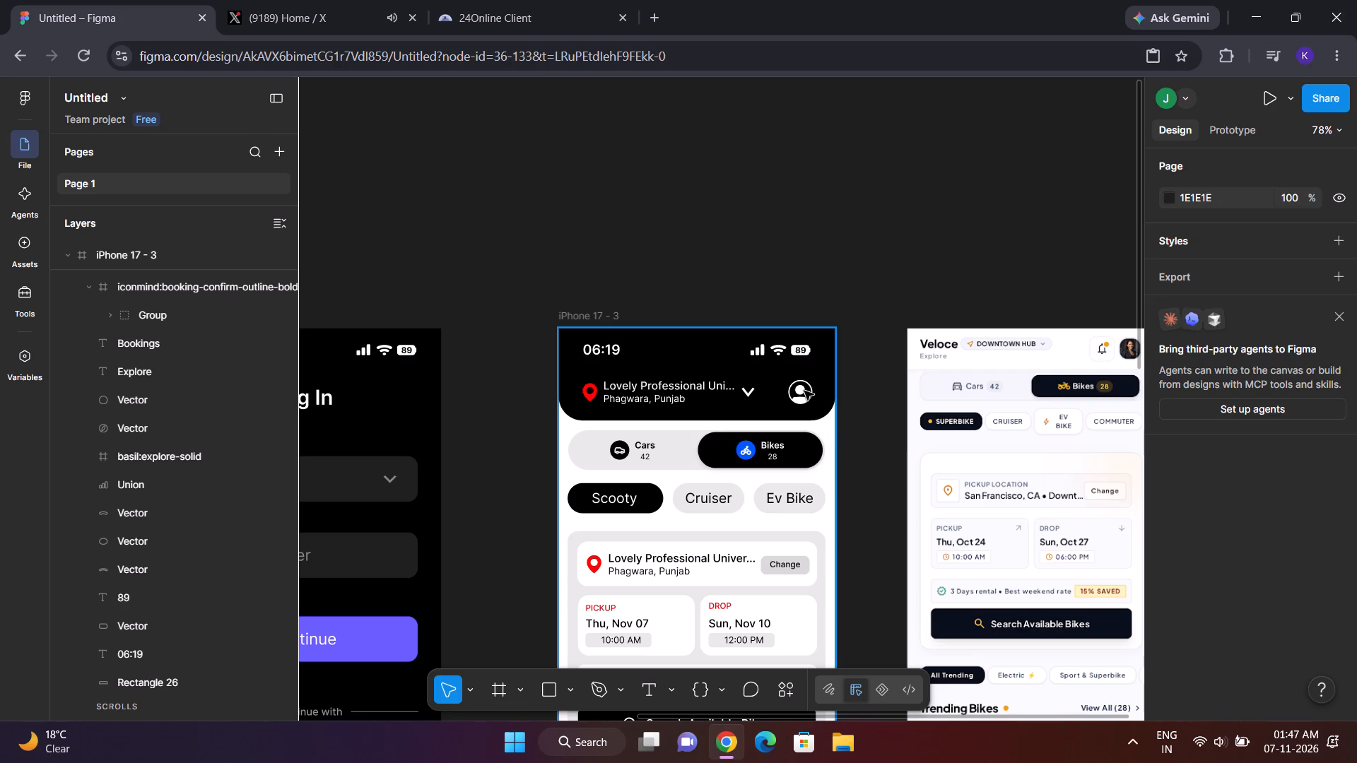
double_click(804, 391)
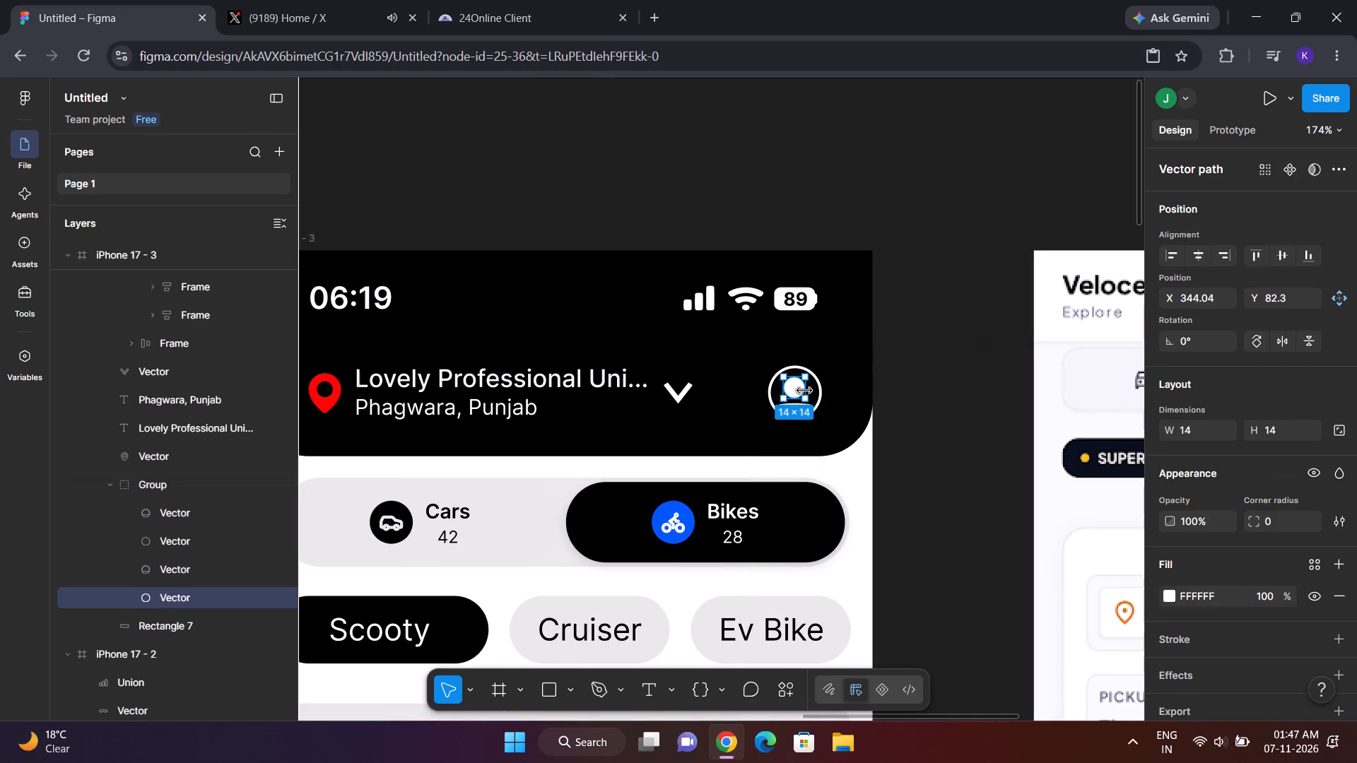
left_click(816, 388, "ctrl+shift")
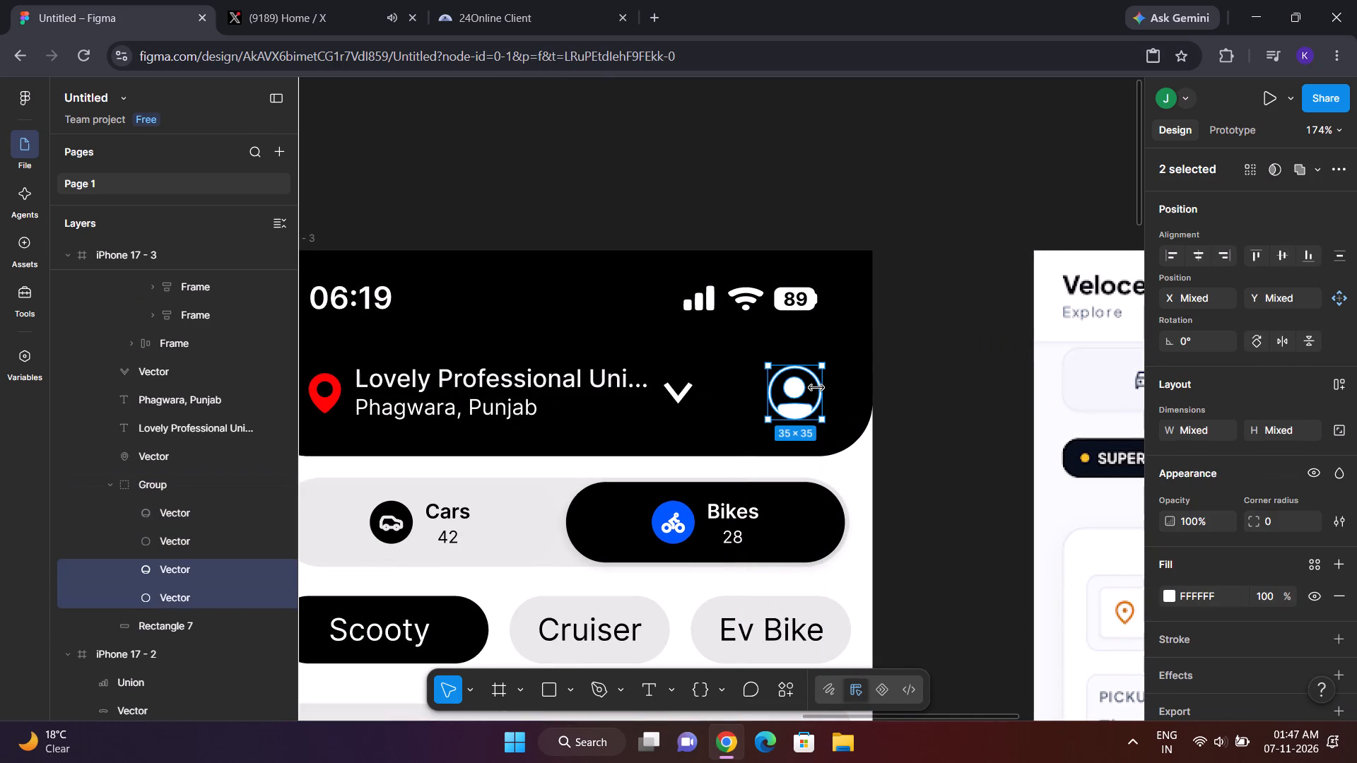
scroll(845, 401, "up", 1, "ctrl+shift")
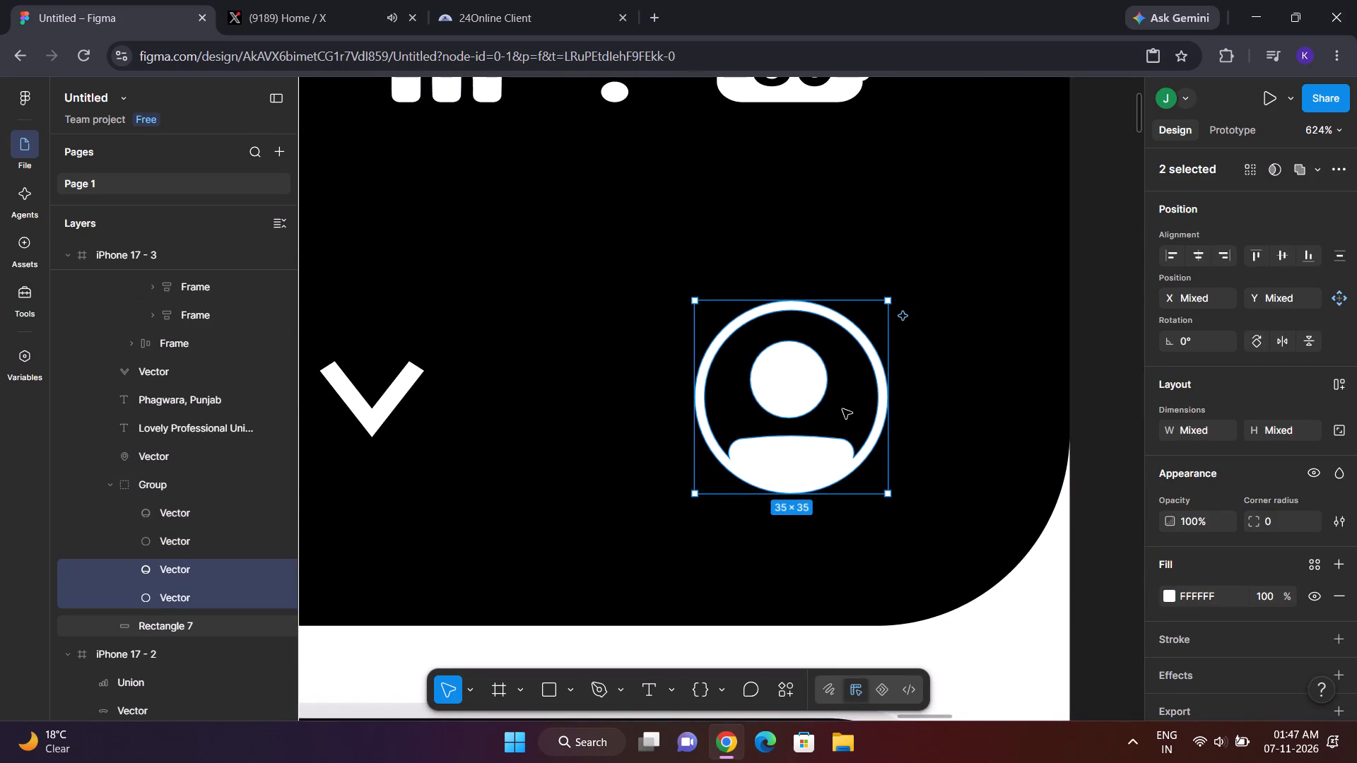
key("ctrl+c")
key("ctrl+v")
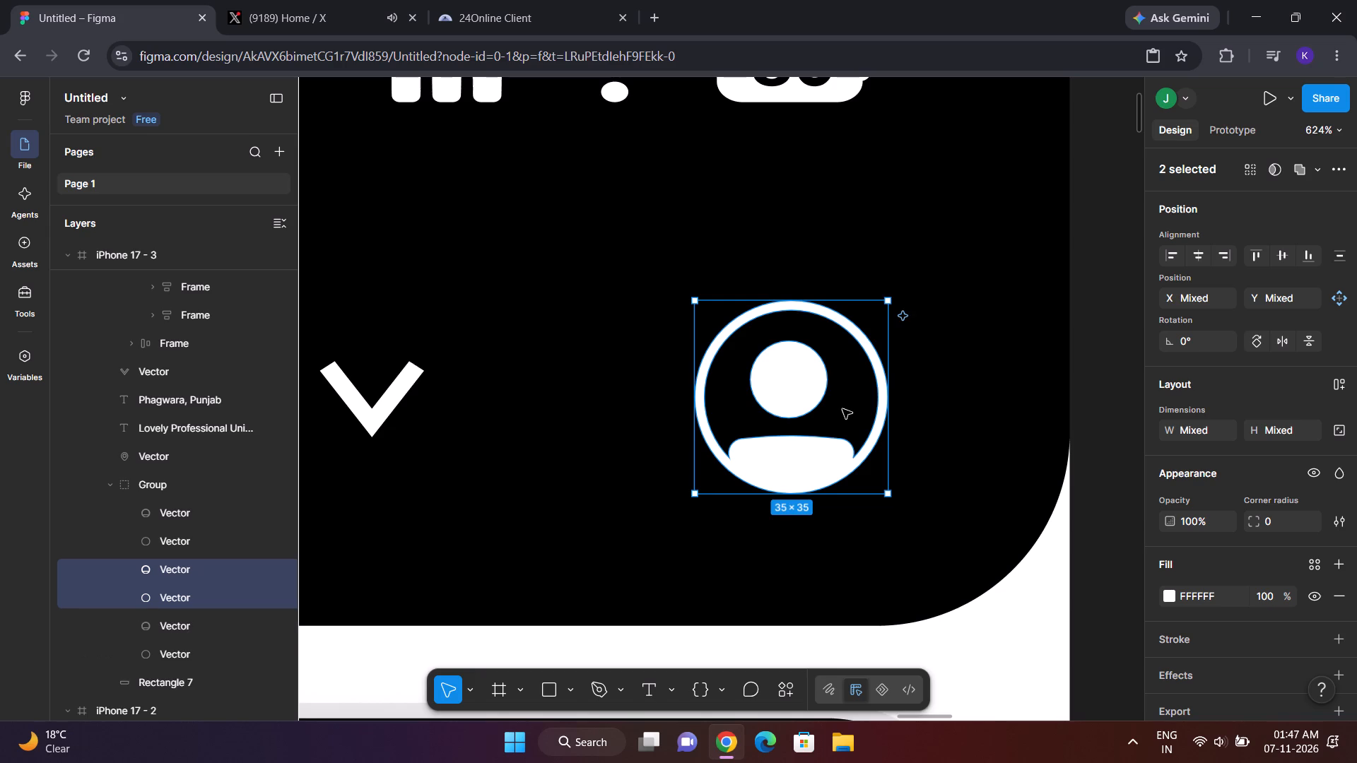
Move the new profile icon copy from the header into the navigation bar beside Bookings and bring it to the front.
left_click_drag(842, 409, 997, 391)
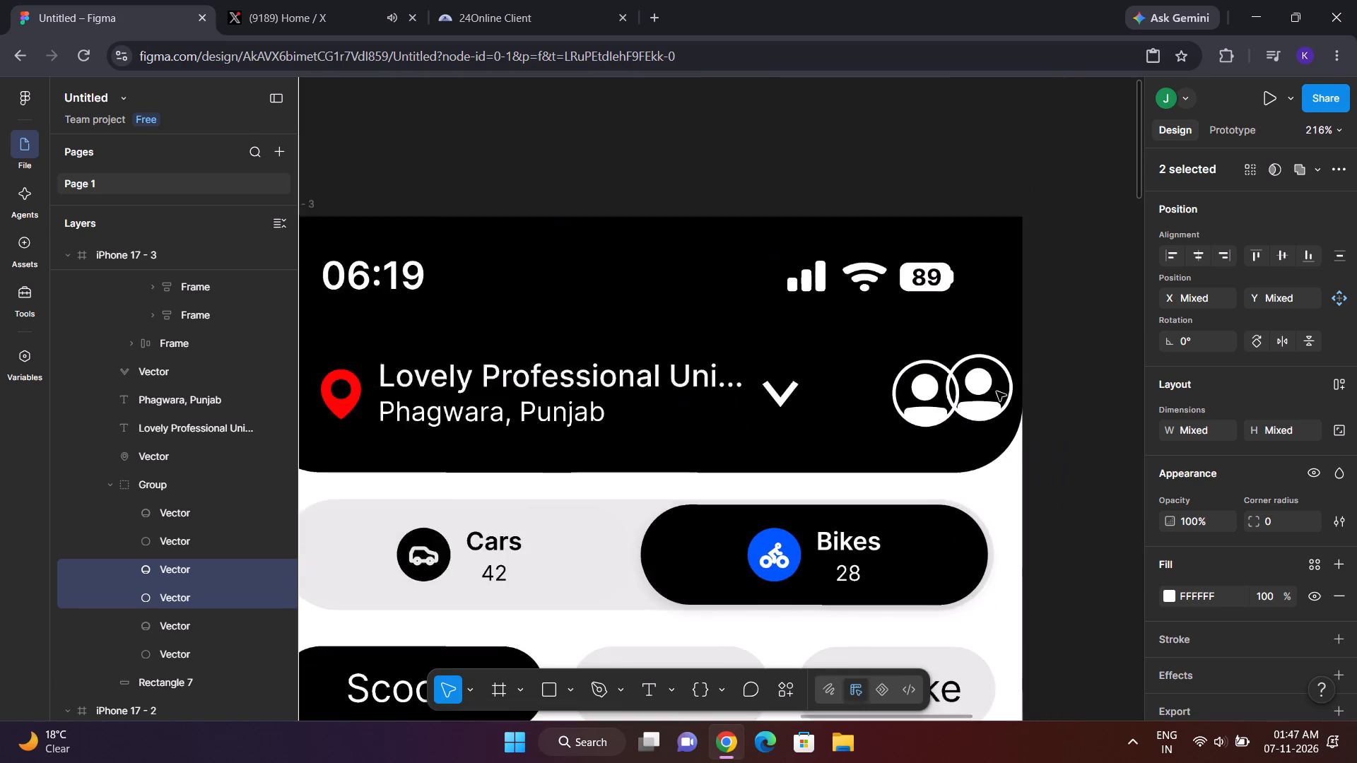
scroll(997, 391, "down", 2)
left_click_drag(988, 113, 953, 704)
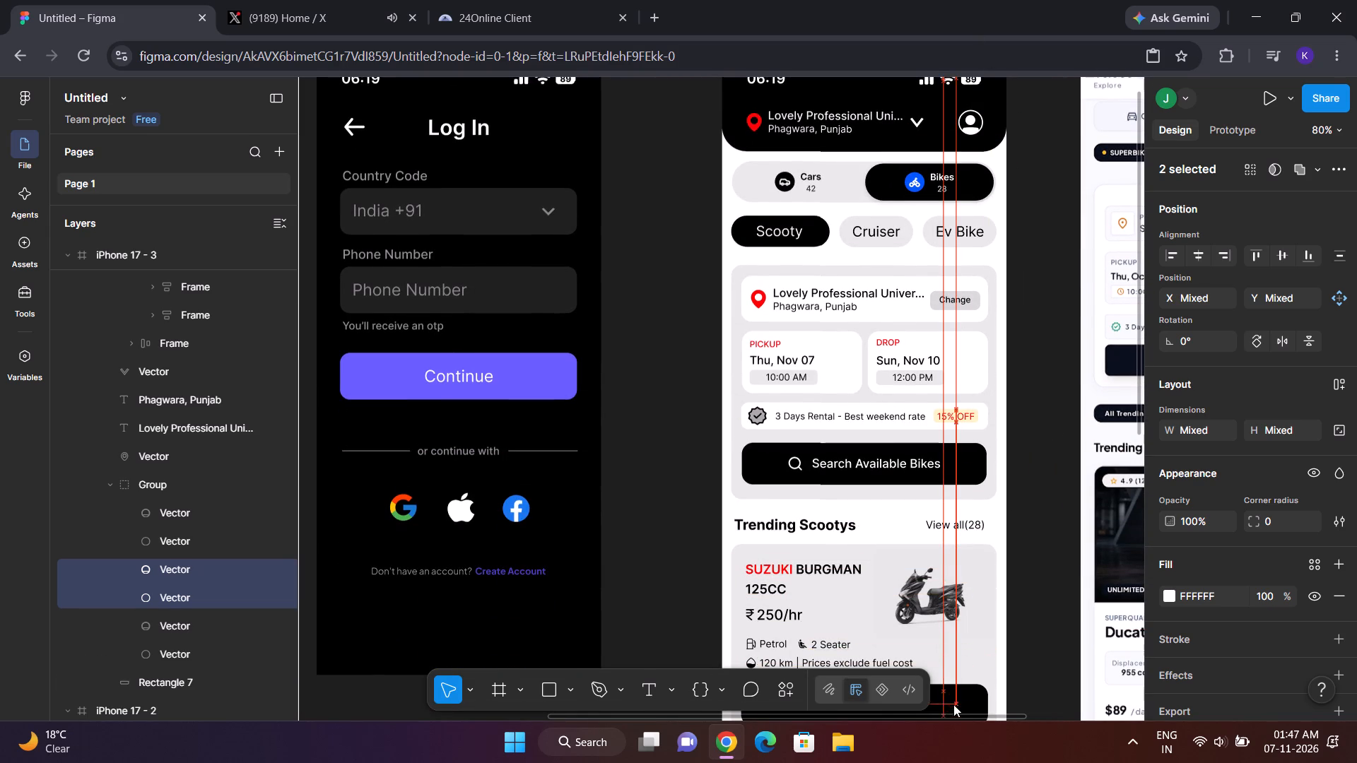
left_click_drag(953, 704, 956, 572)
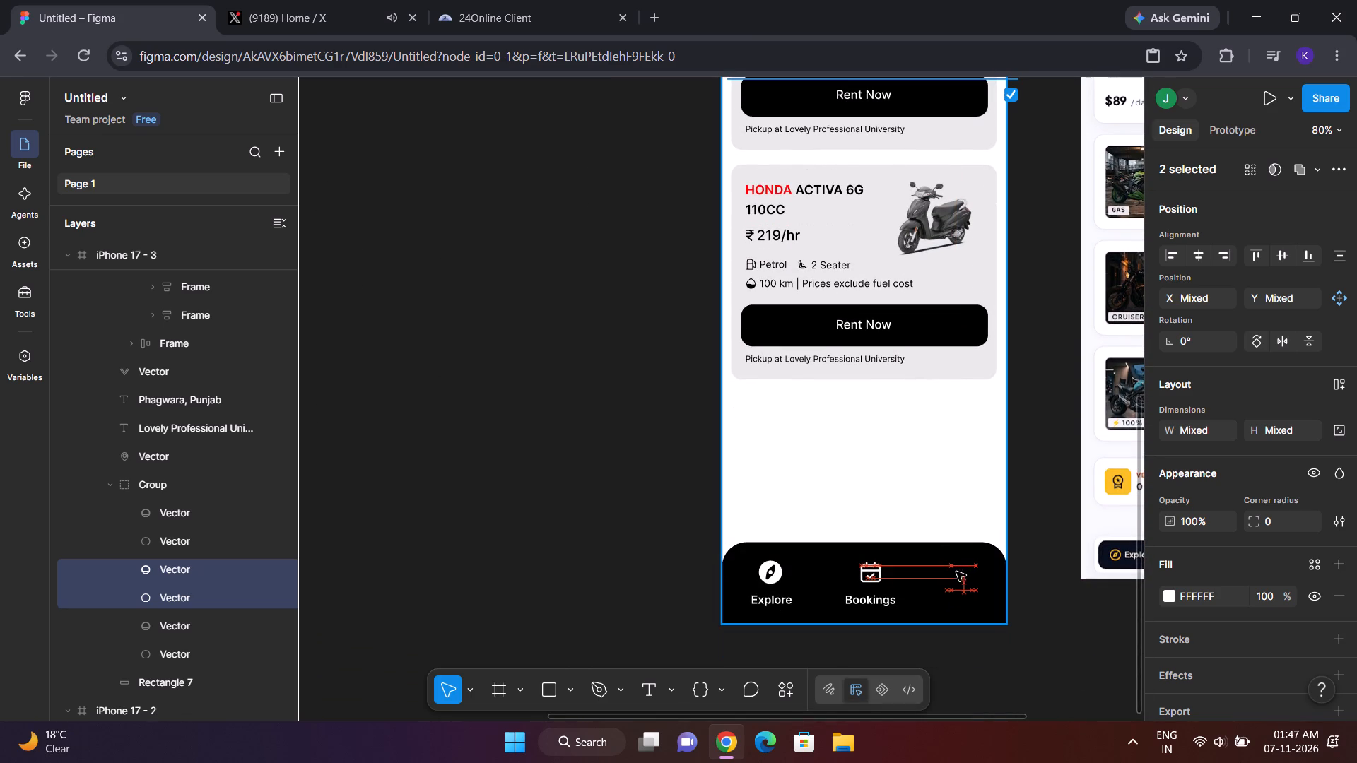
left_click_drag(956, 572, 953, 573)
right_click(953, 573)
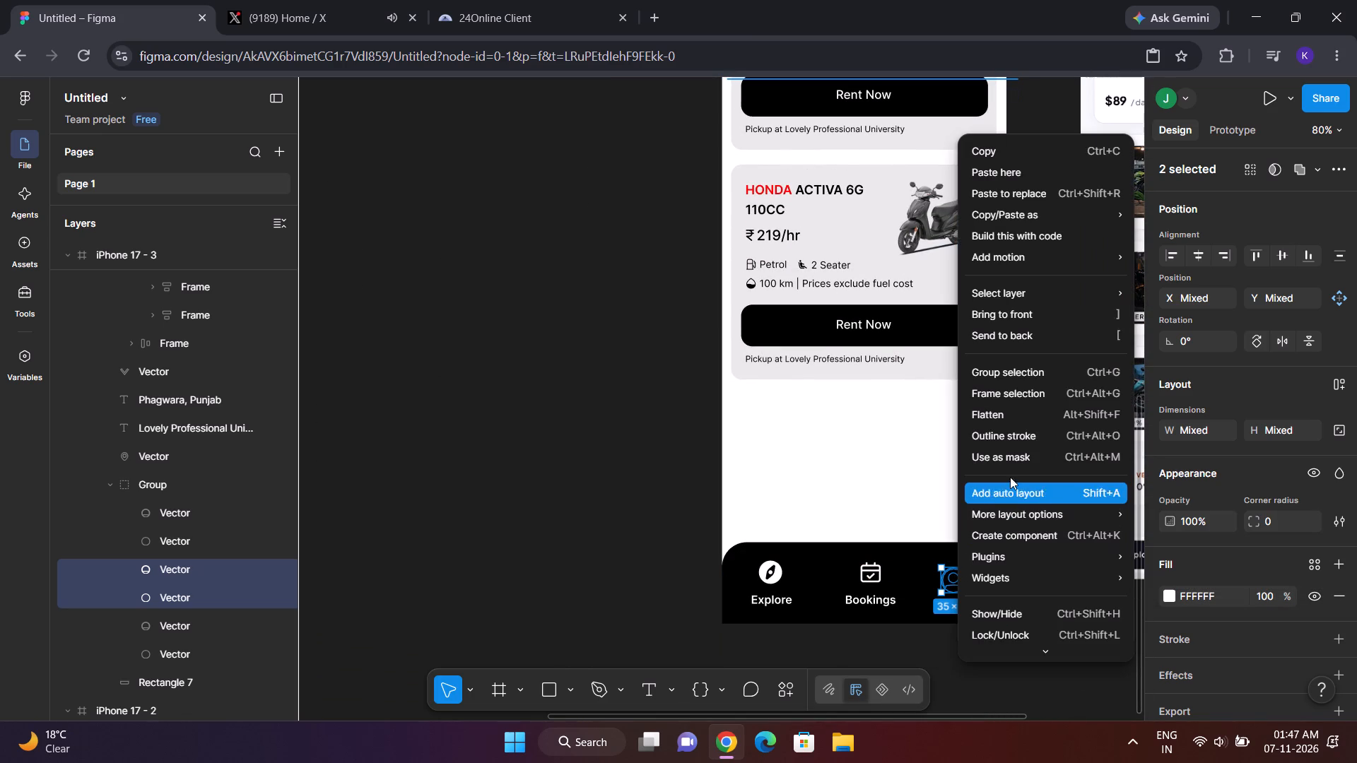
left_click(1034, 317)
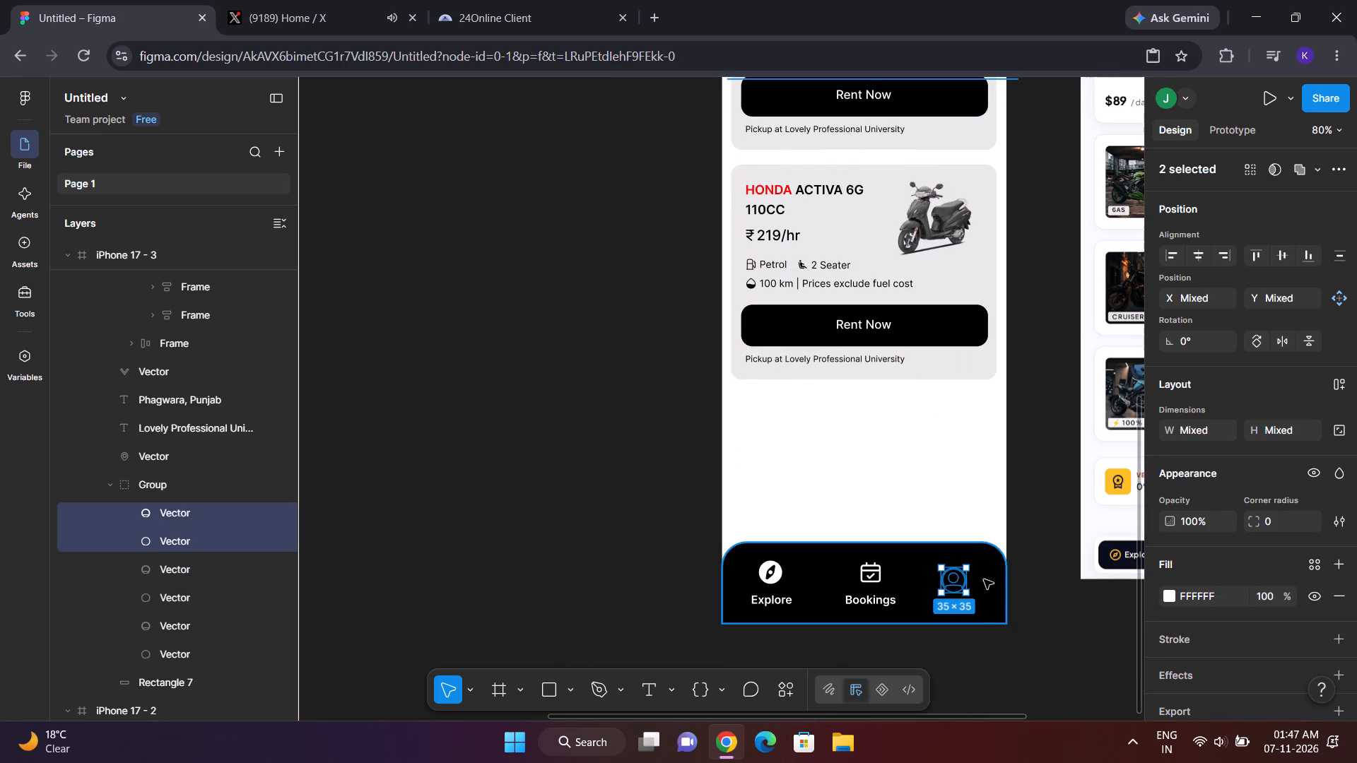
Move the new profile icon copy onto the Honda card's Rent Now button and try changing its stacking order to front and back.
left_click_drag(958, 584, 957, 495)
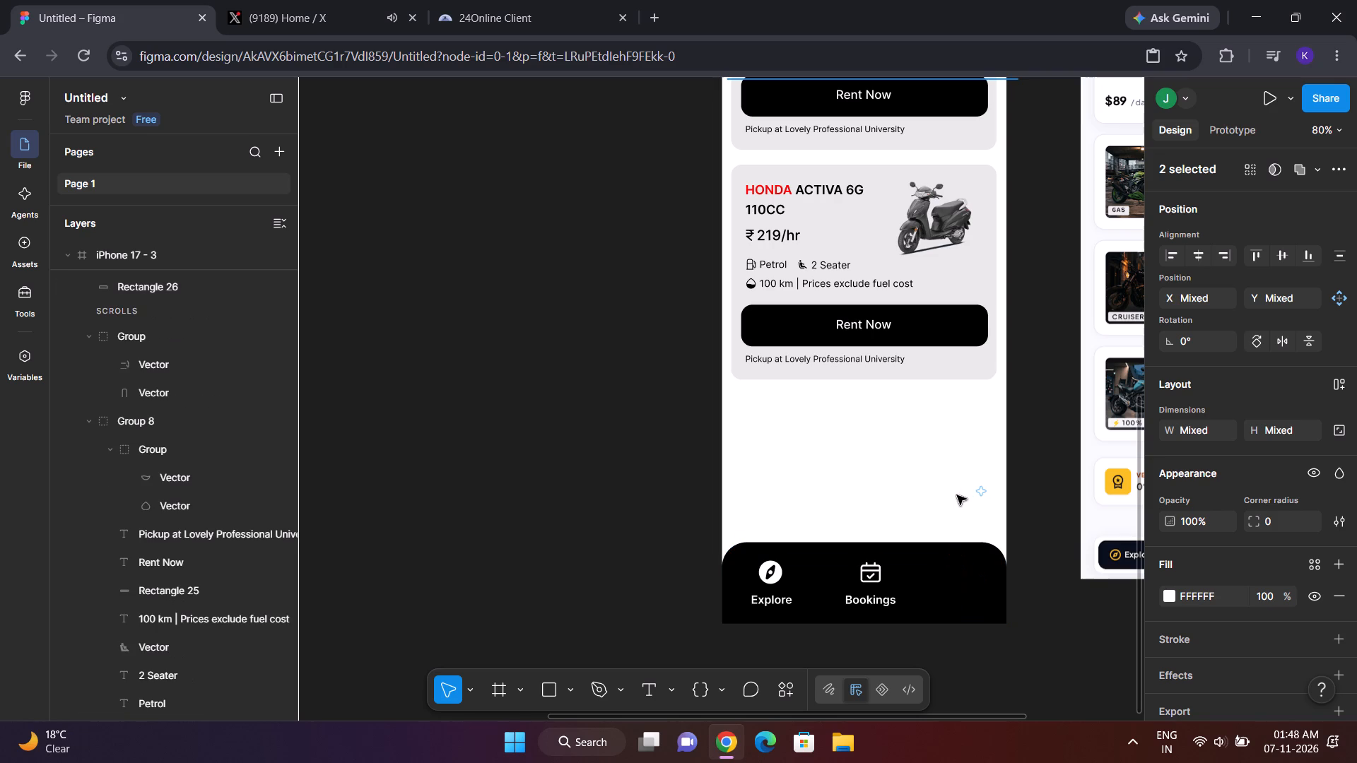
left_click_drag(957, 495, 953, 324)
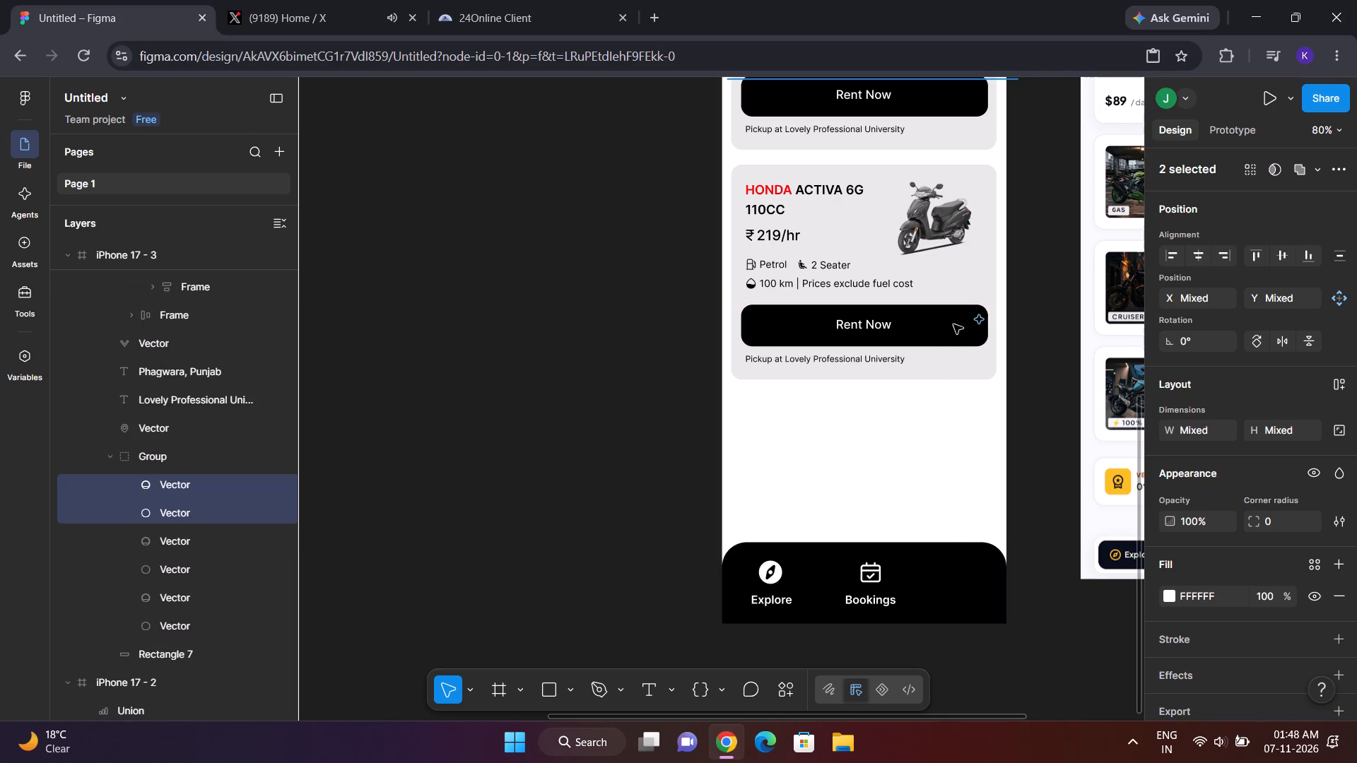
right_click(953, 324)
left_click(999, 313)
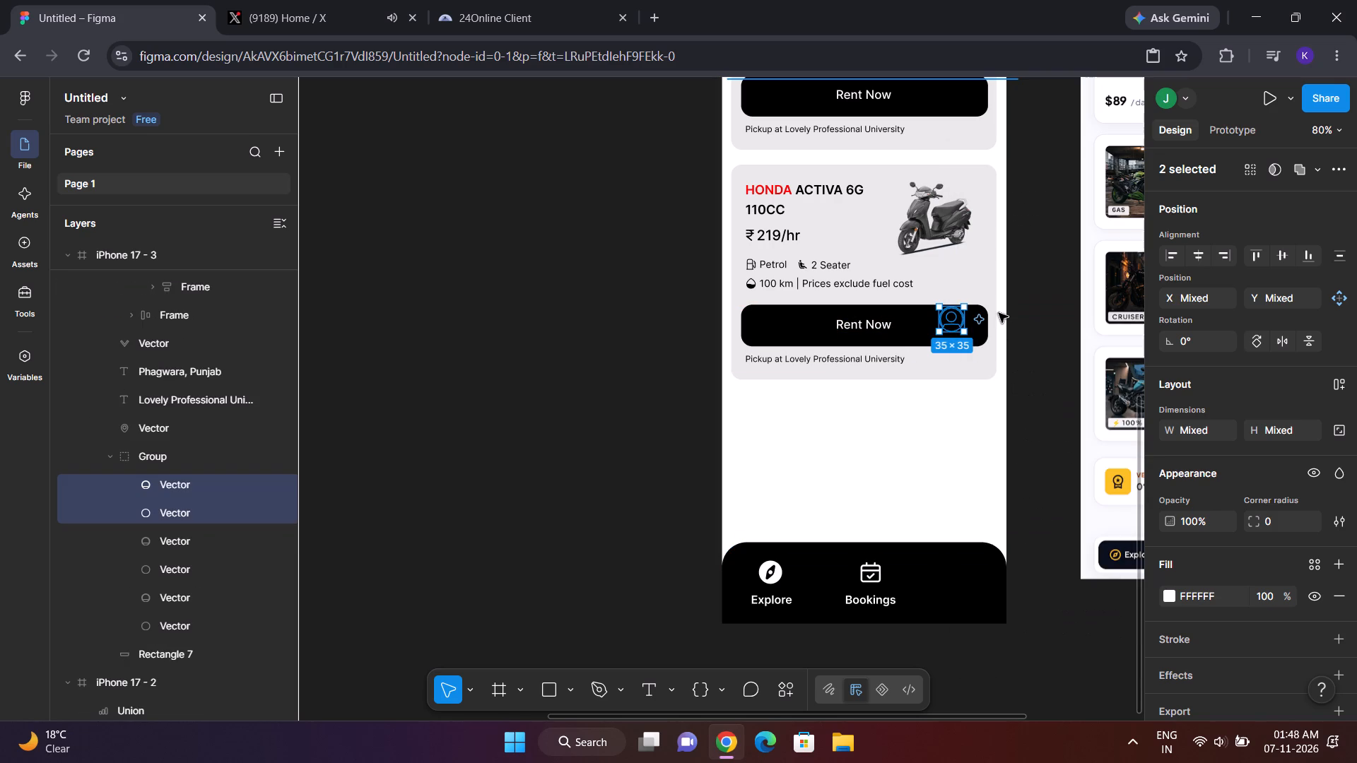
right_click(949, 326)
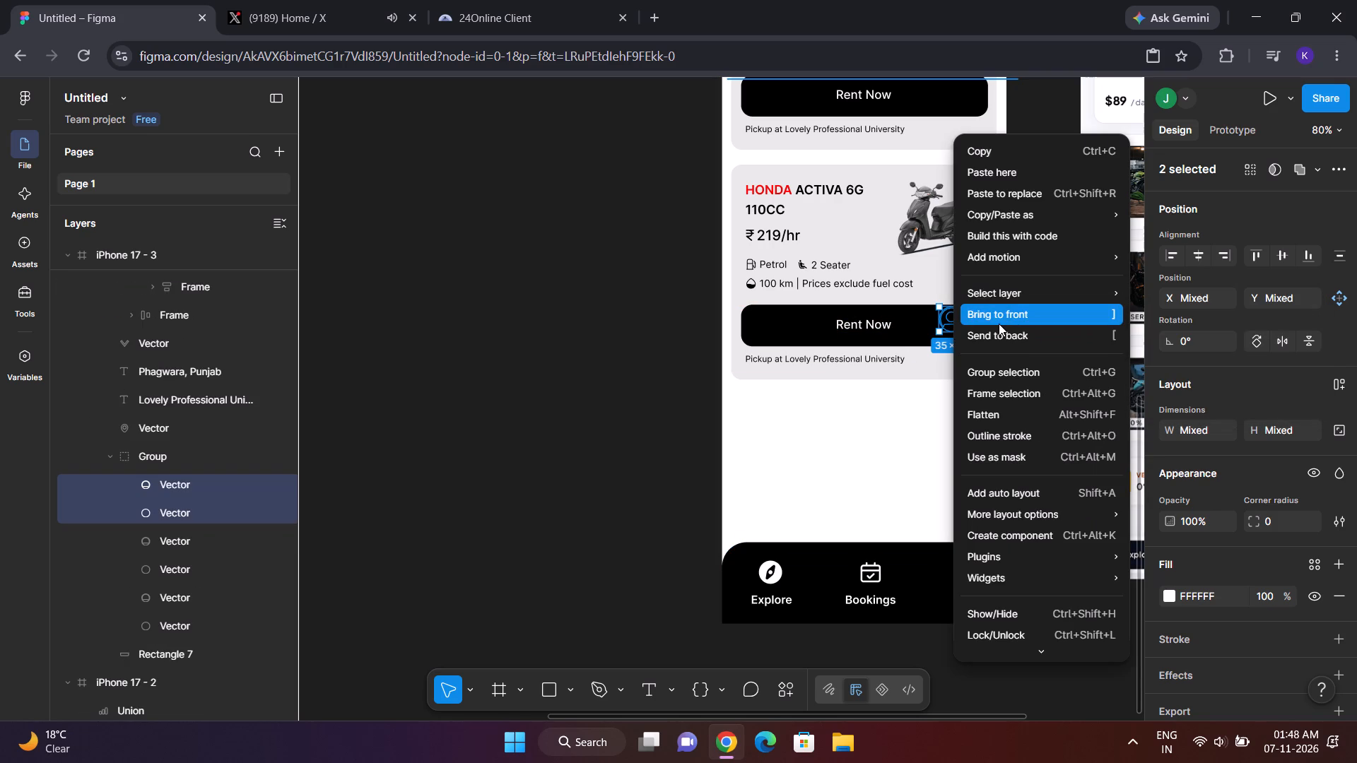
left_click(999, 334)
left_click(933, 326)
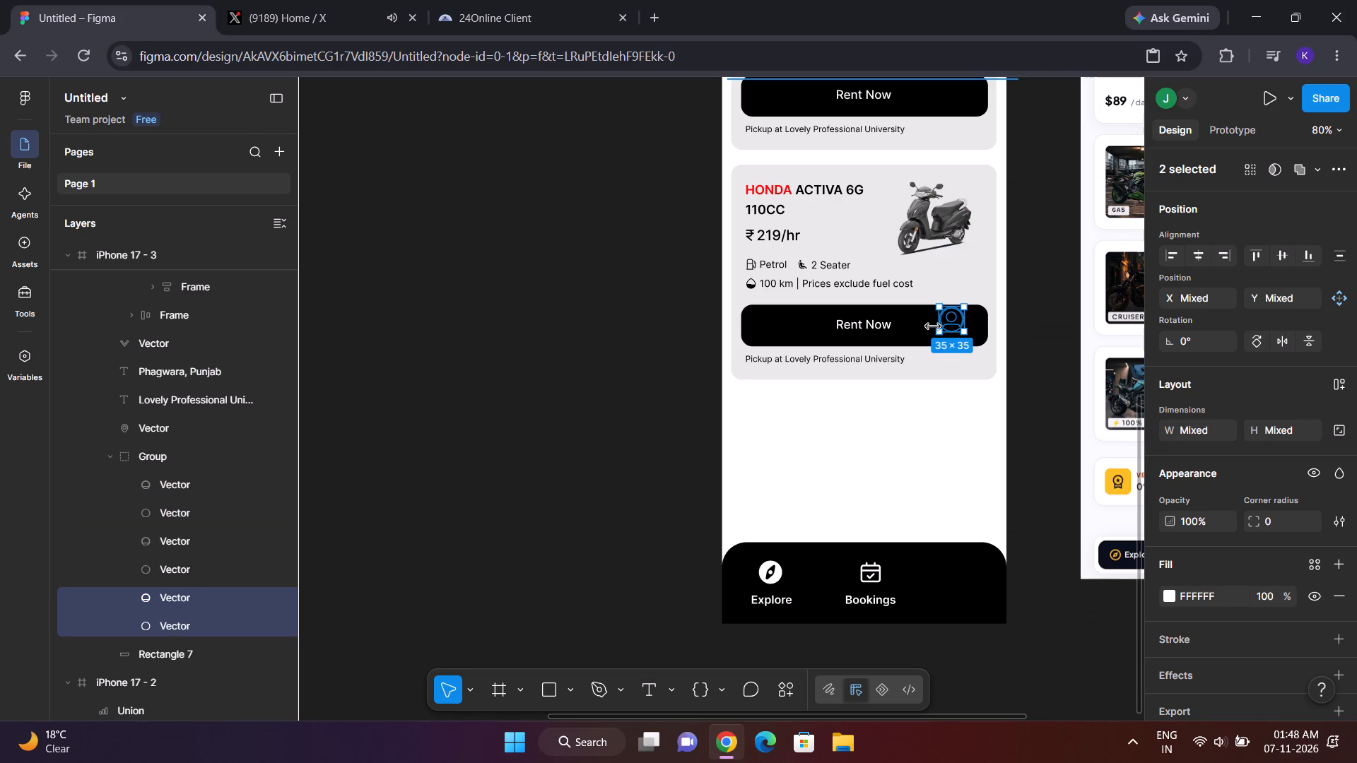
Bring the profile icon copy to the front and move it back into the navigation bar beside Bookings.
right_click(953, 317)
left_click(998, 314)
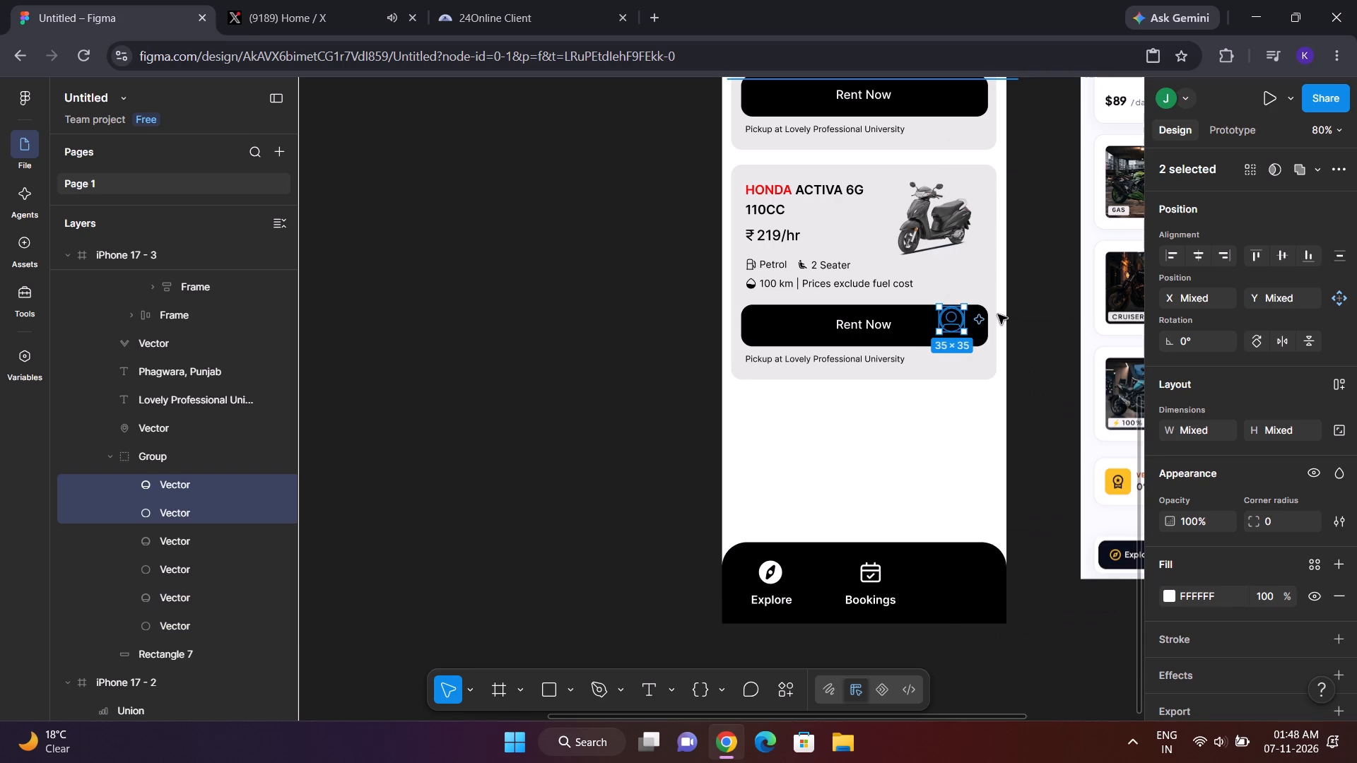
left_click_drag(953, 324, 944, 598)
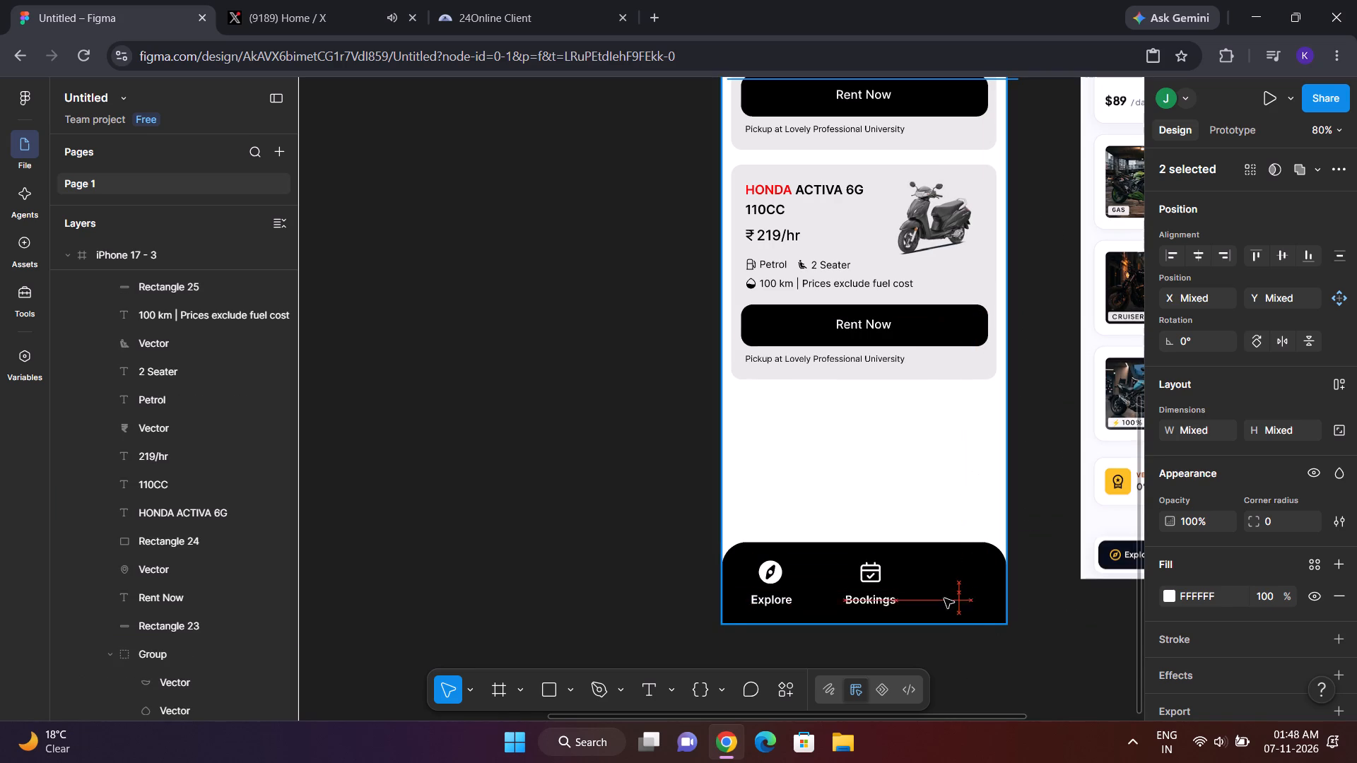
left_click_drag(944, 598, 958, 575)
Try other fill colours on the profile icon copy, ending with dark grey 595959.
scroll(1247, 582, "down", 3)
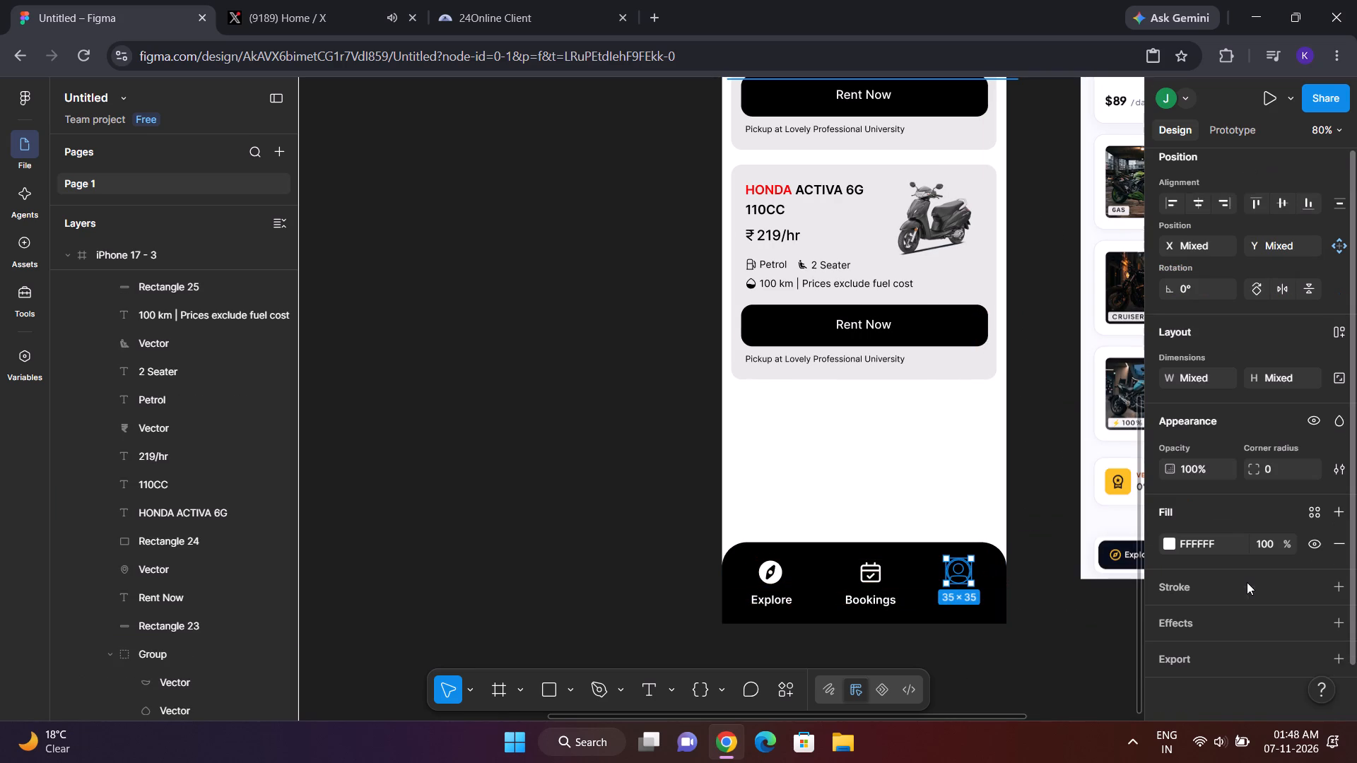
left_click(1171, 540)
left_click_drag(1063, 415, 1096, 275)
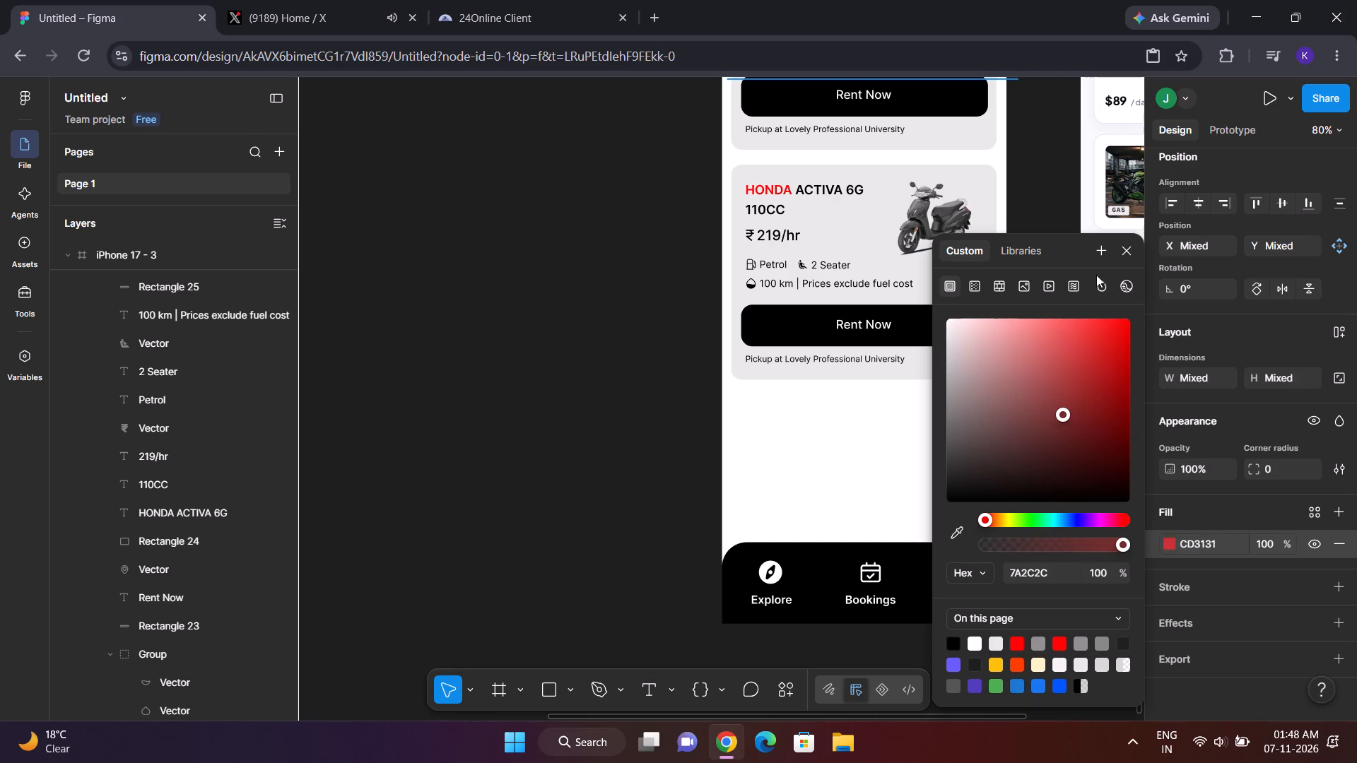
left_click_drag(1096, 275, 881, 386)
scroll(881, 386, "left", 2)
left_click_drag(1008, 415, 1055, 241)
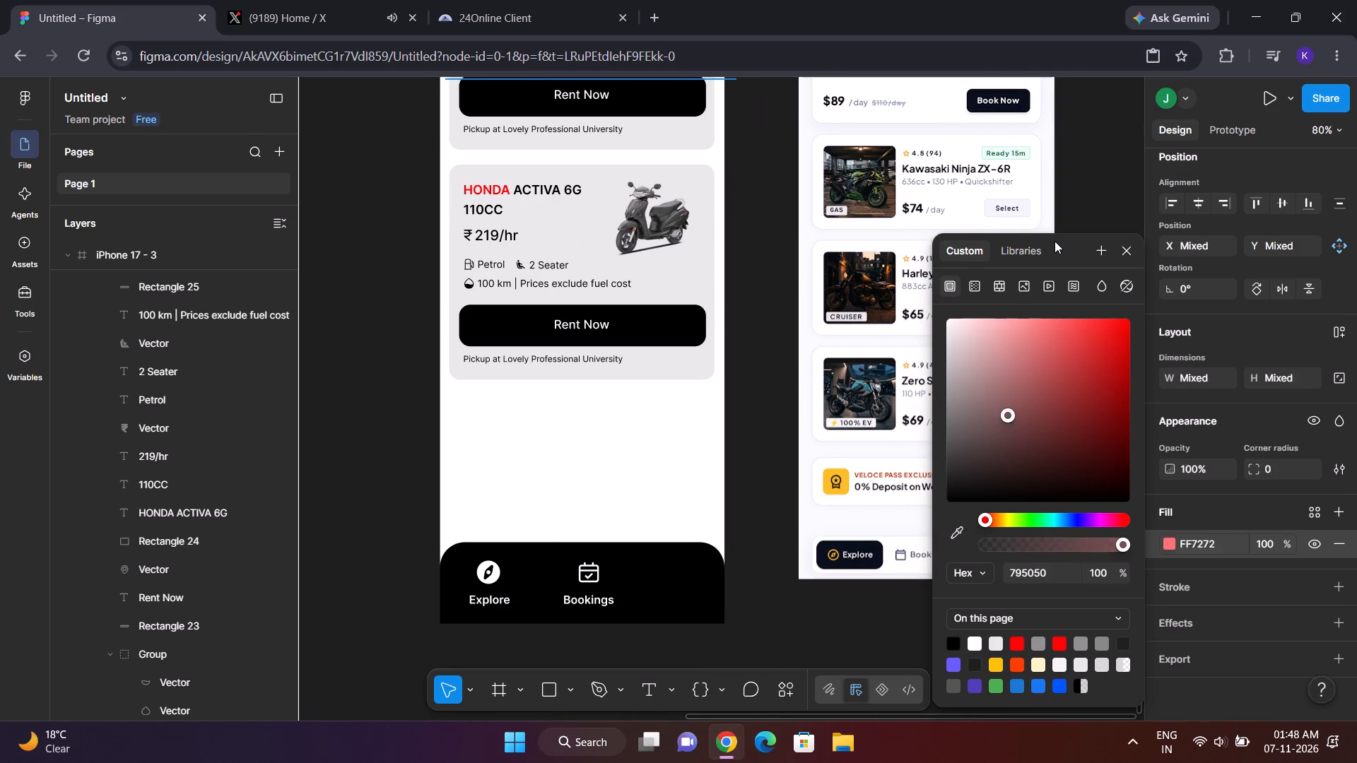
left_click_drag(1055, 241, 829, 438)
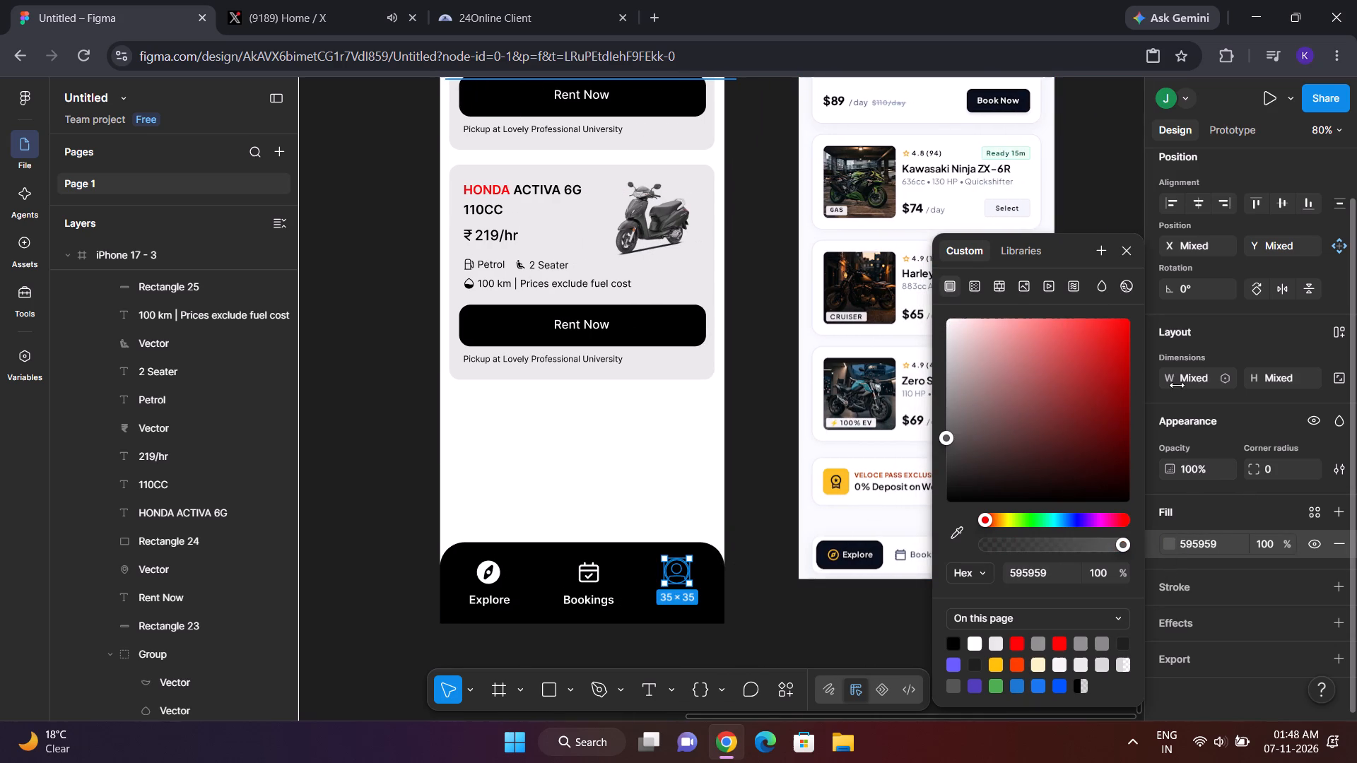
left_click_drag(1172, 459, 678, 398)
left_click(737, 482)
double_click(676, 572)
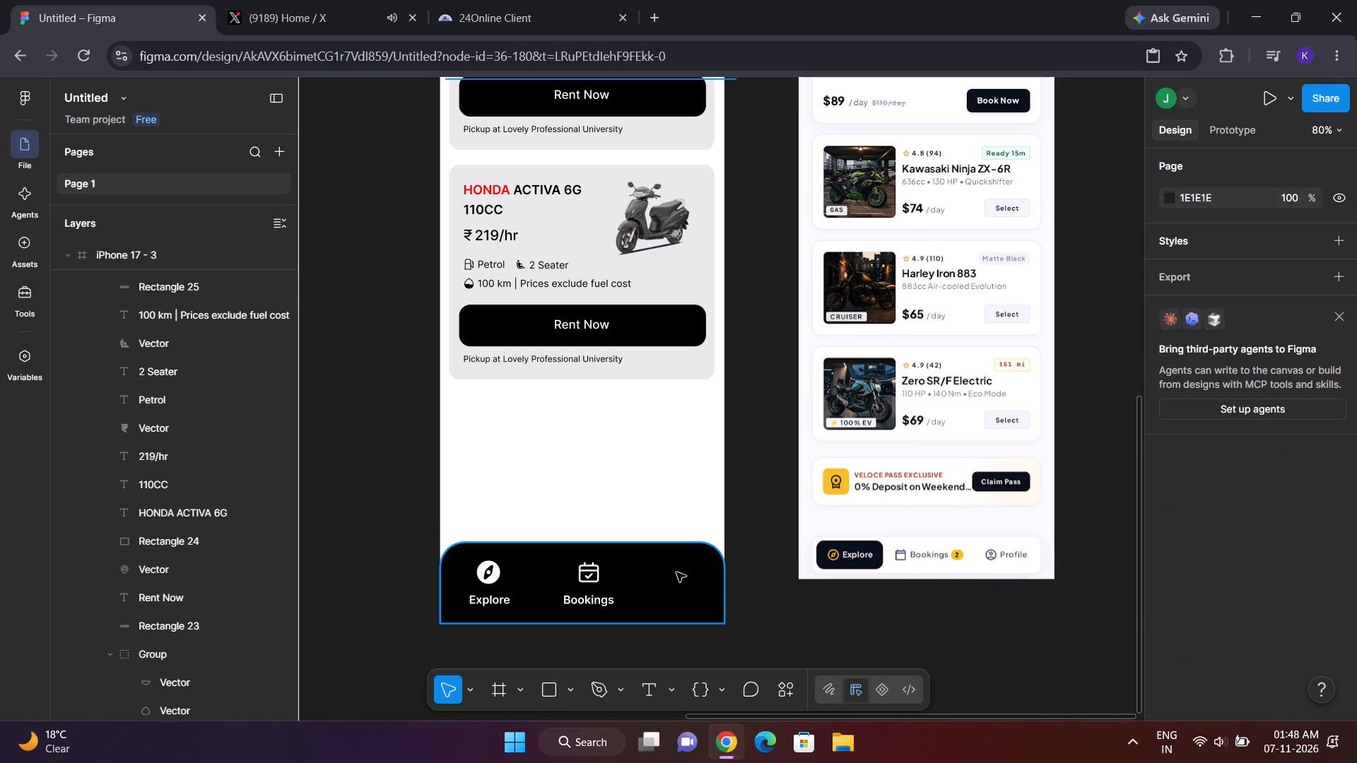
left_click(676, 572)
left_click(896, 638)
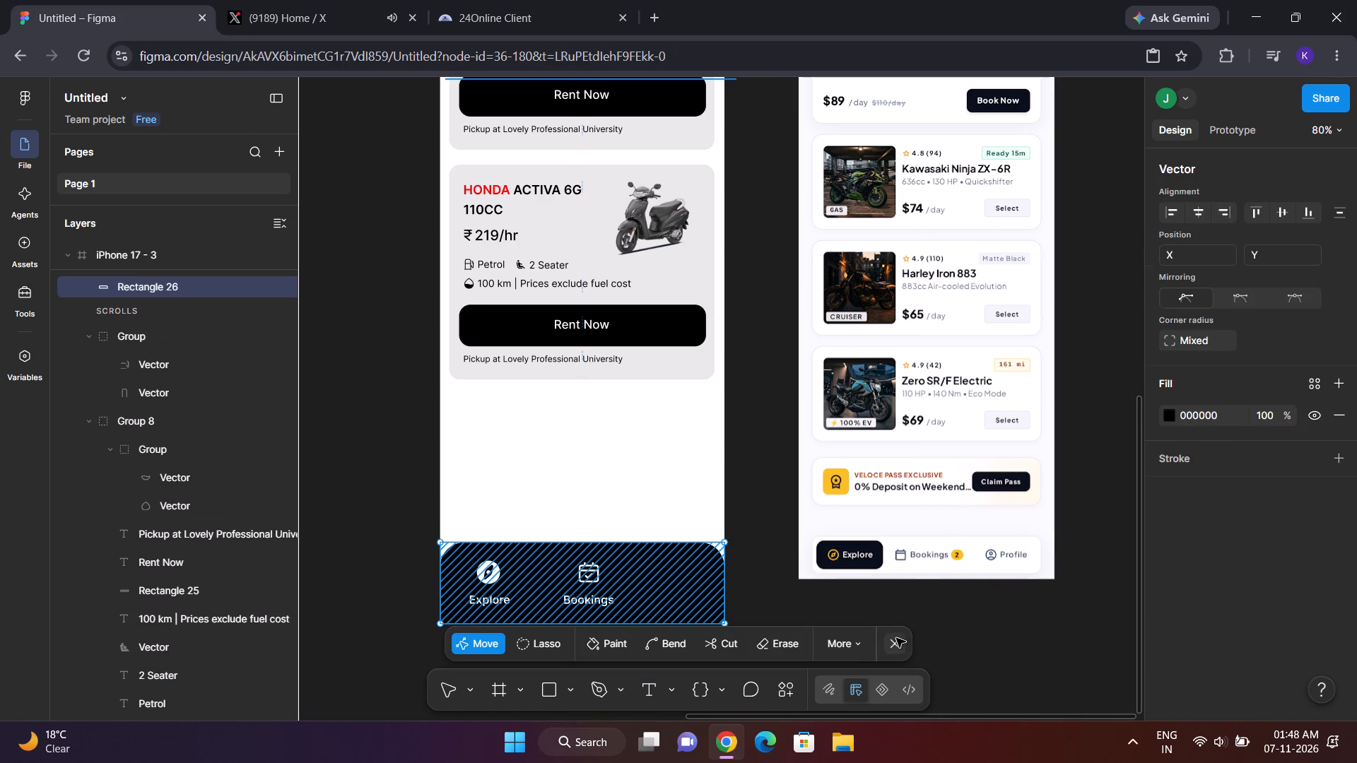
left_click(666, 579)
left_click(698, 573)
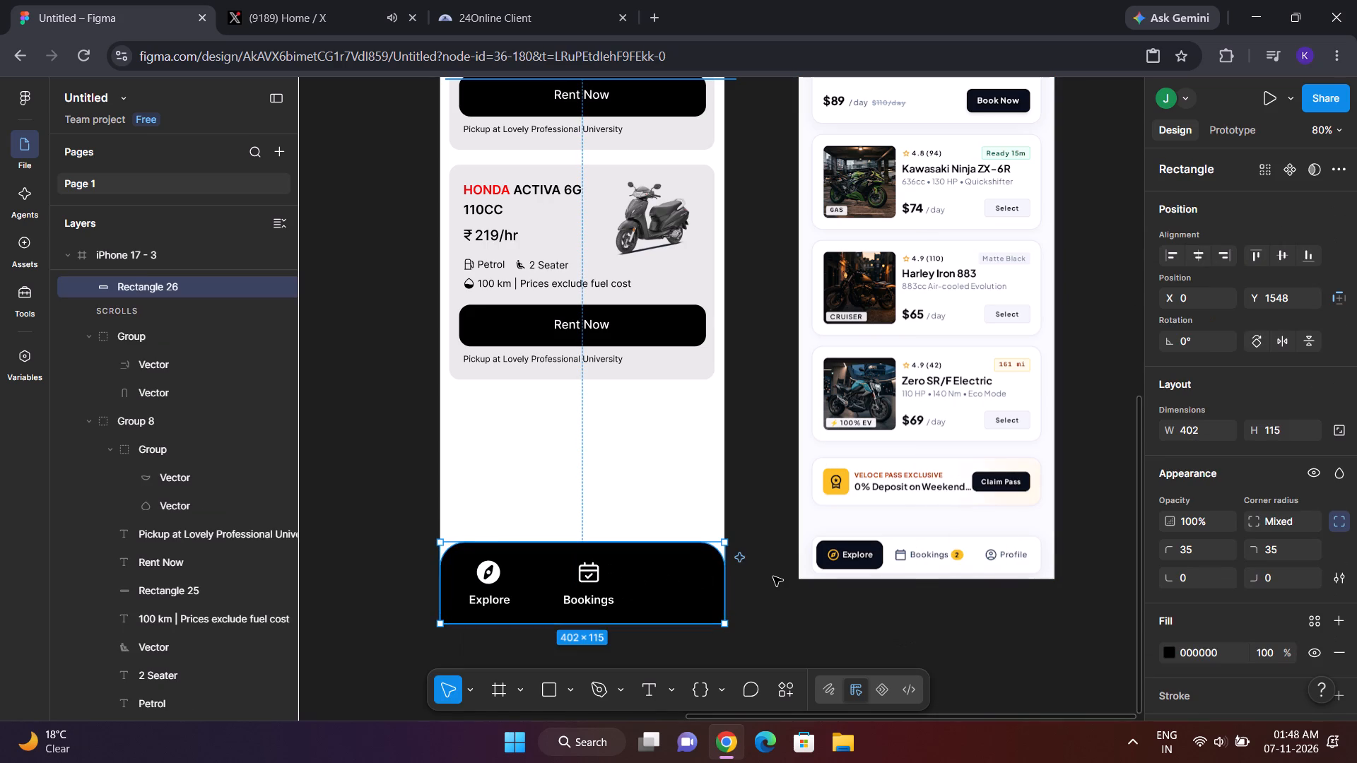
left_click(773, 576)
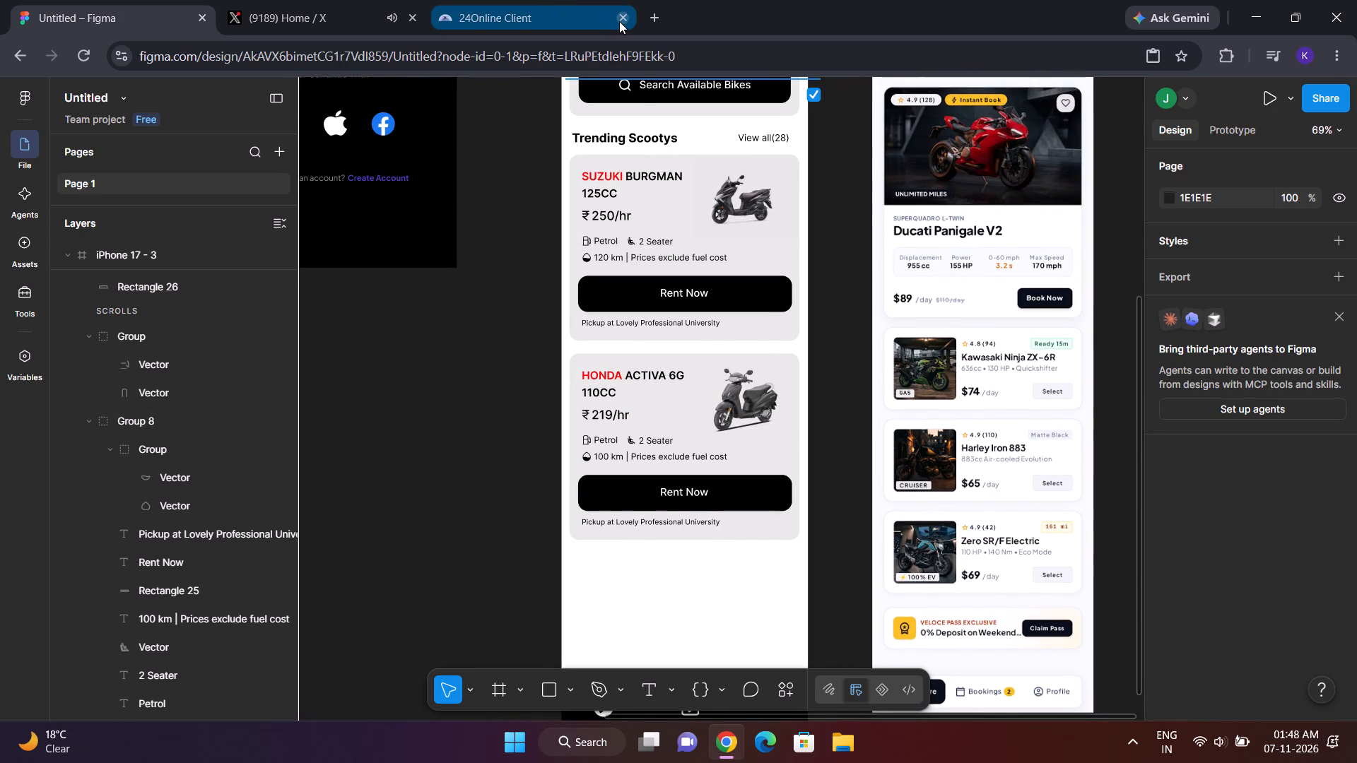
Close the 24Online Client browser page.
left_click(619, 21)
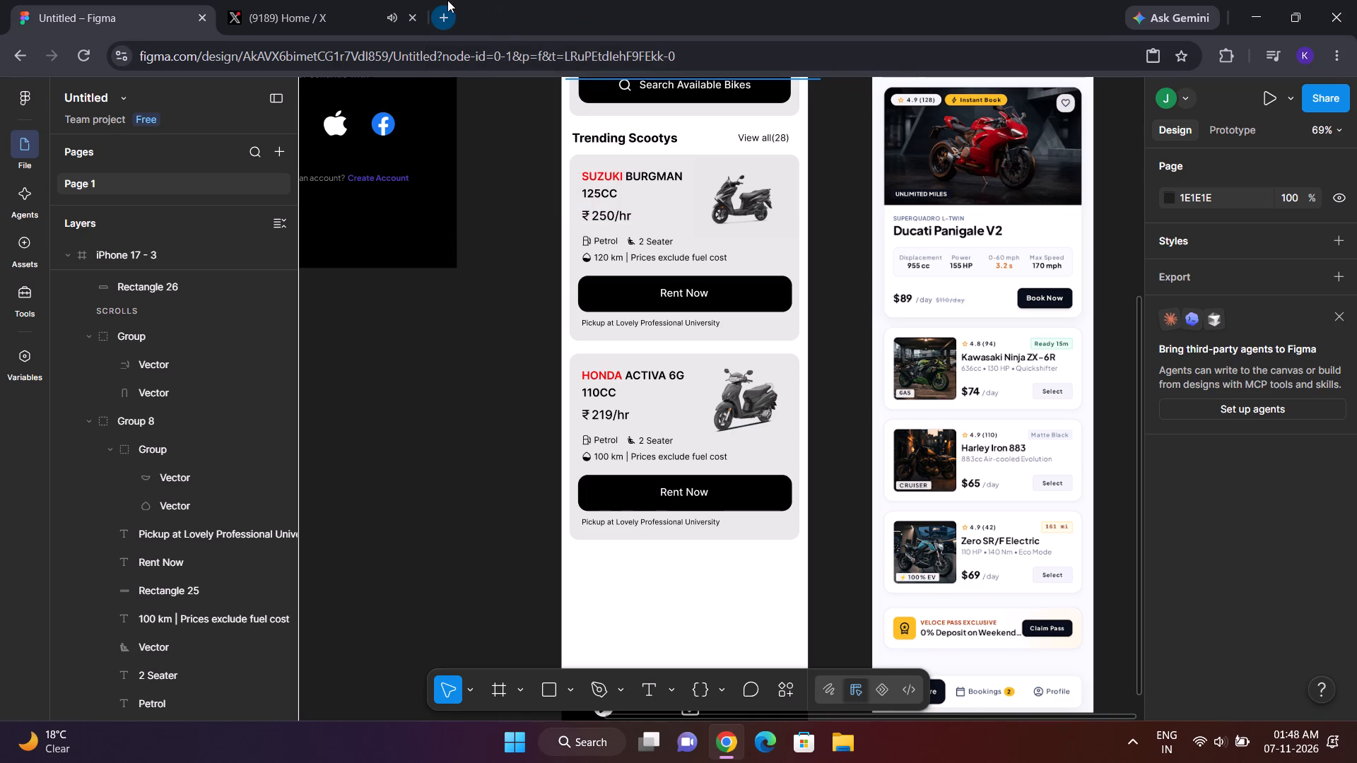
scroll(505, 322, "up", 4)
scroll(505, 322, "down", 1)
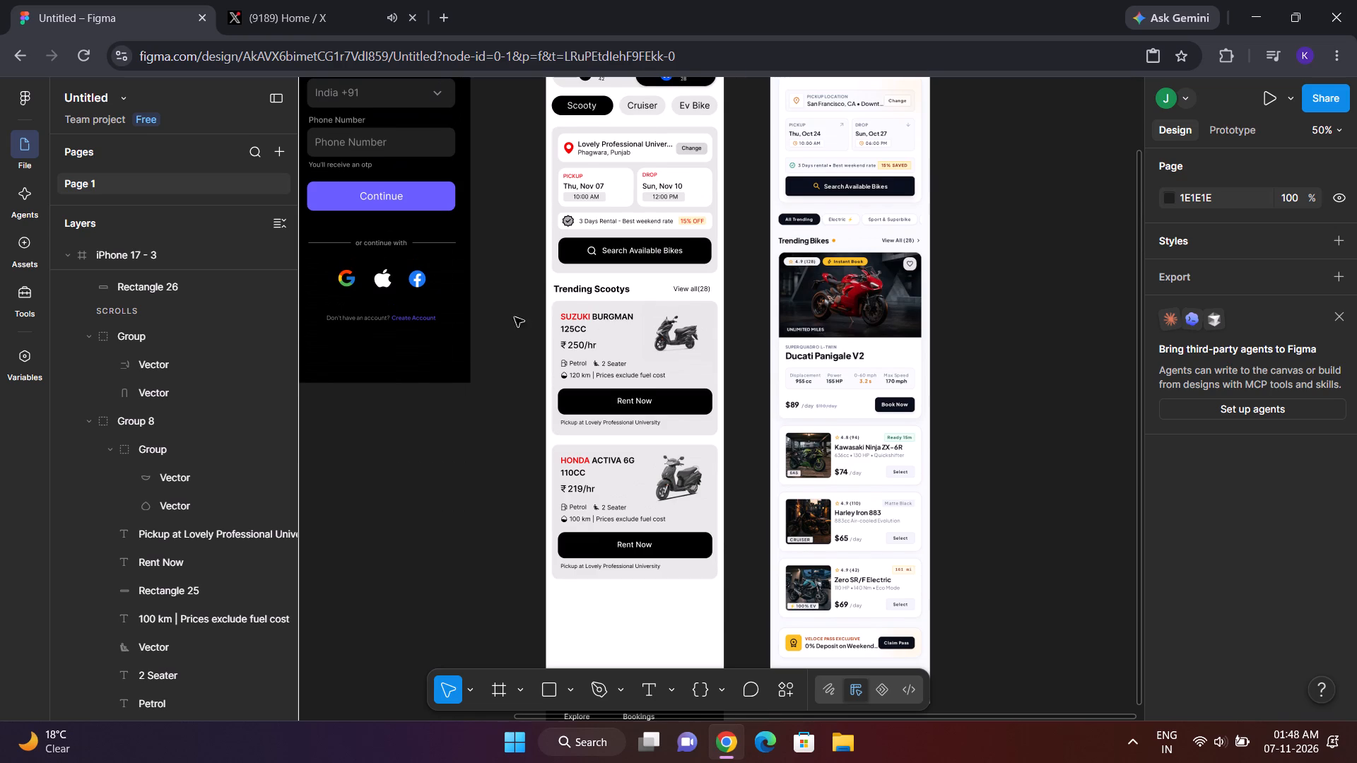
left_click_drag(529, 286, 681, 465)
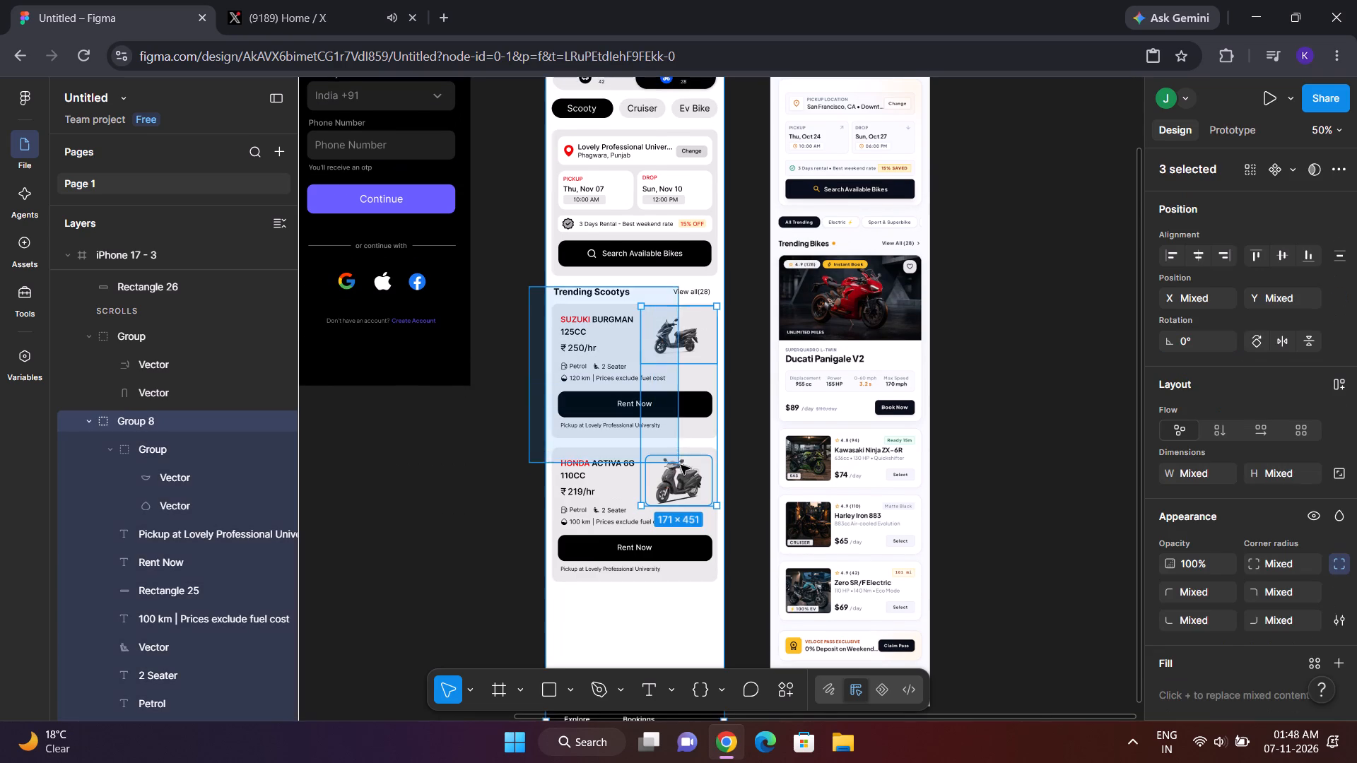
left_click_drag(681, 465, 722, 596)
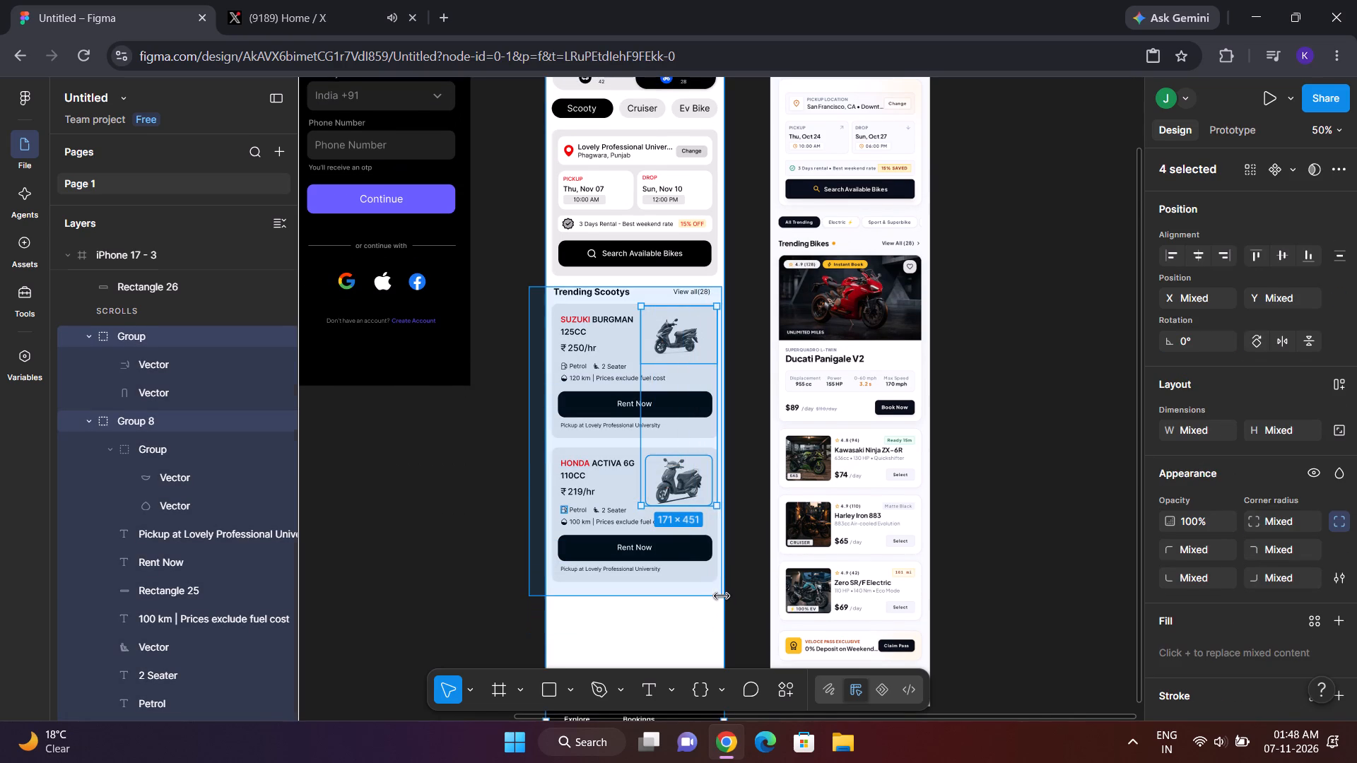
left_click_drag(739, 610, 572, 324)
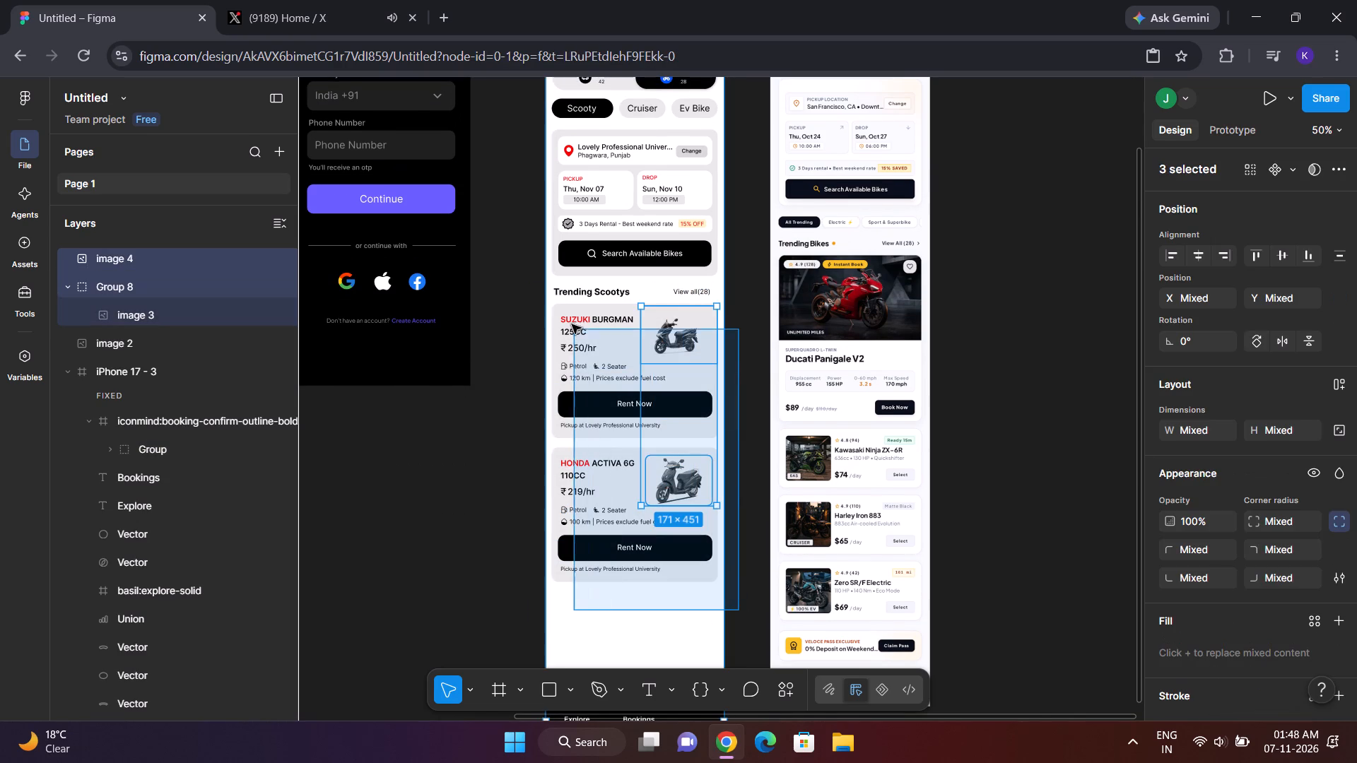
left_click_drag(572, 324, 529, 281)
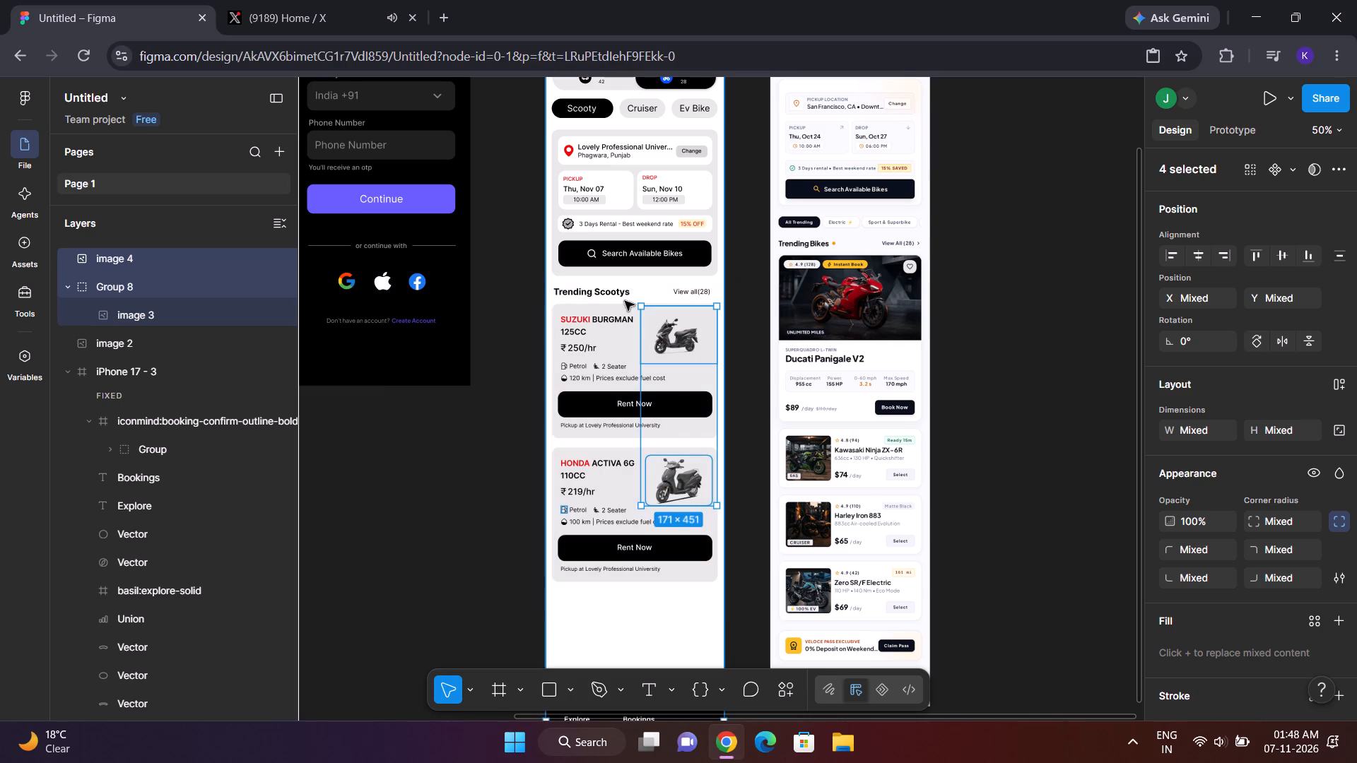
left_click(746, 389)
Select the black navigation bar rectangle, run the Iconify plugin and search its icons for "profile".
scroll(746, 389, "down", 1)
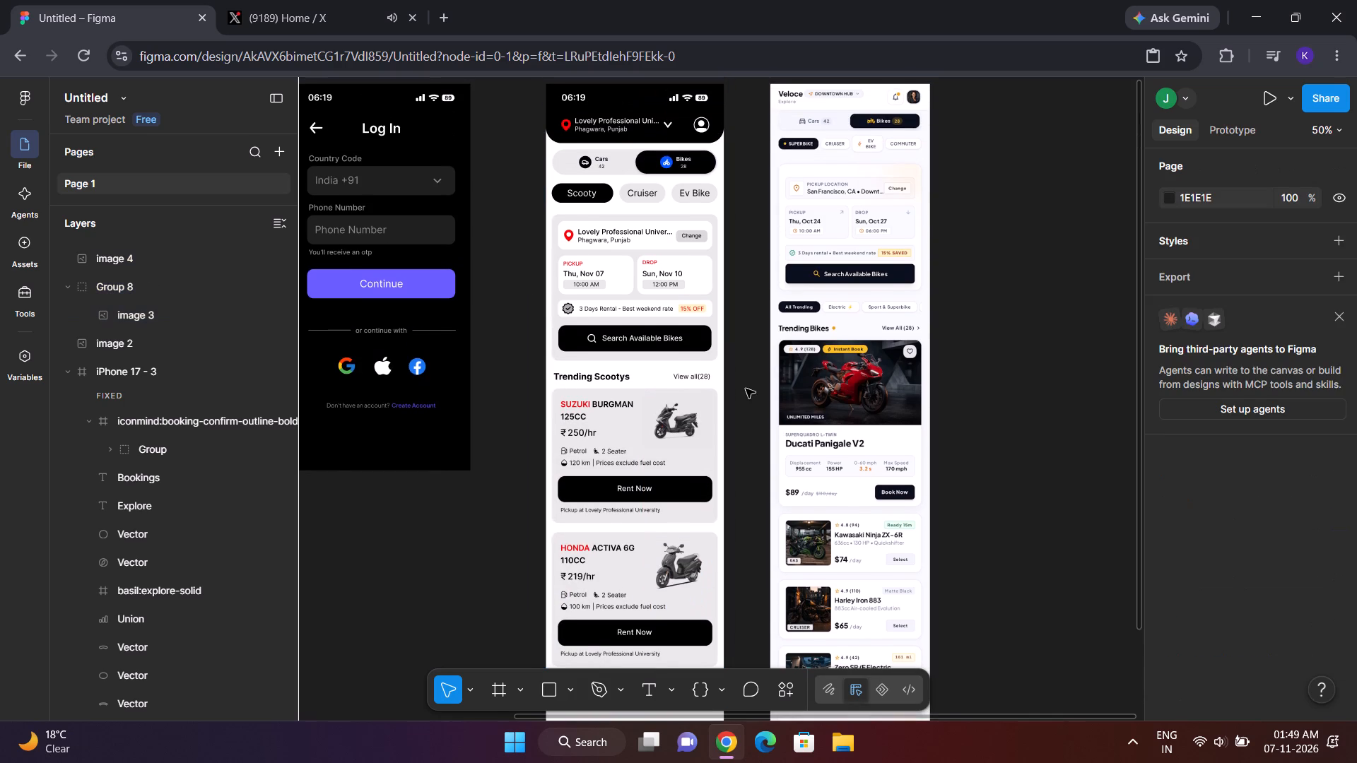
scroll(746, 389, "down", 2)
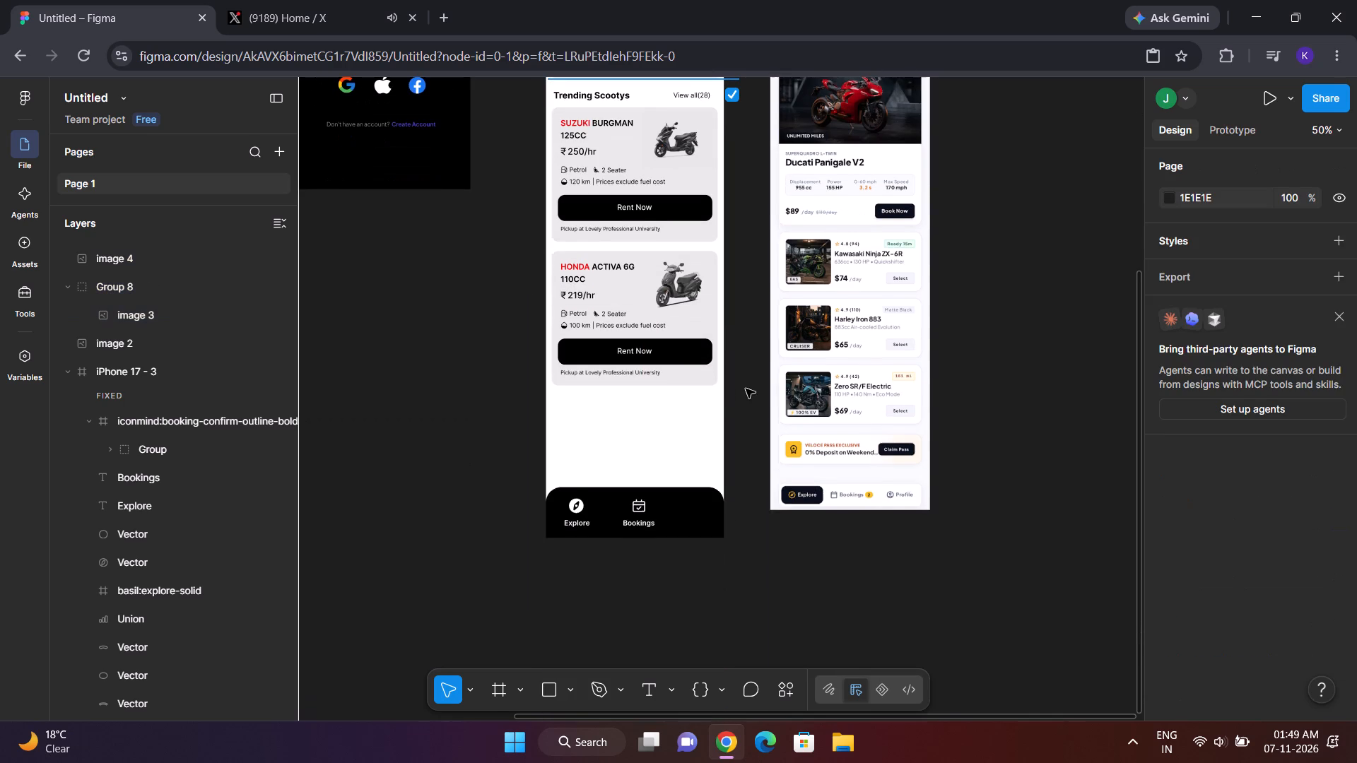
scroll(746, 389, "down", 1)
left_click(682, 500)
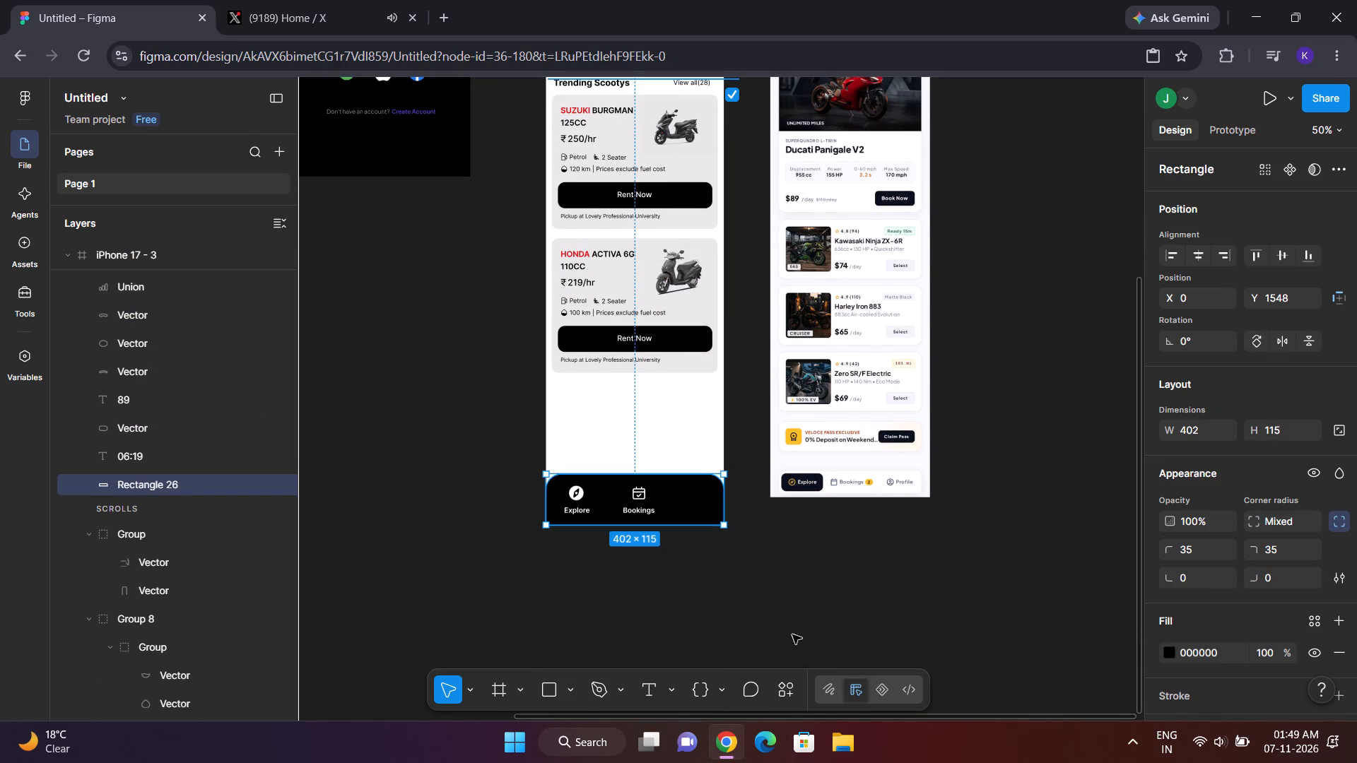
left_click(789, 685)
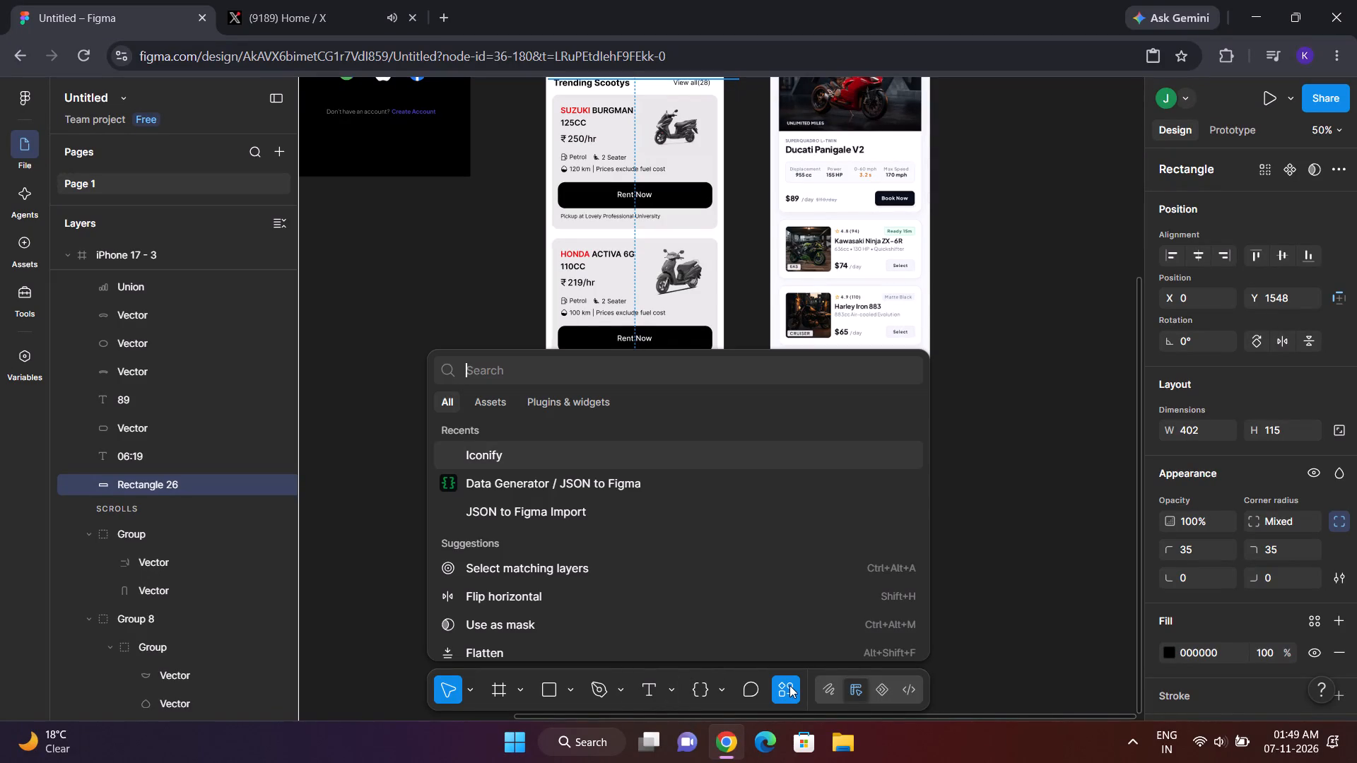
left_click(750, 460)
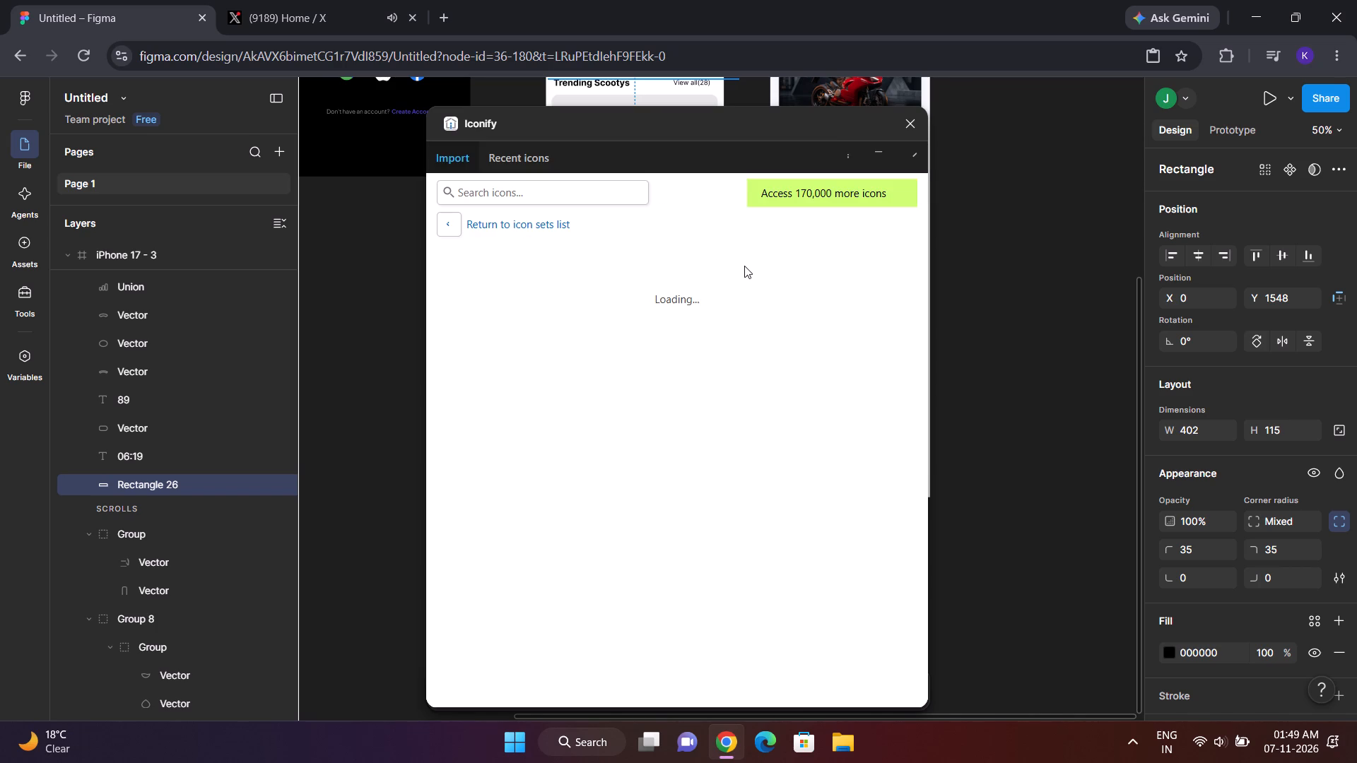
left_click(597, 206)
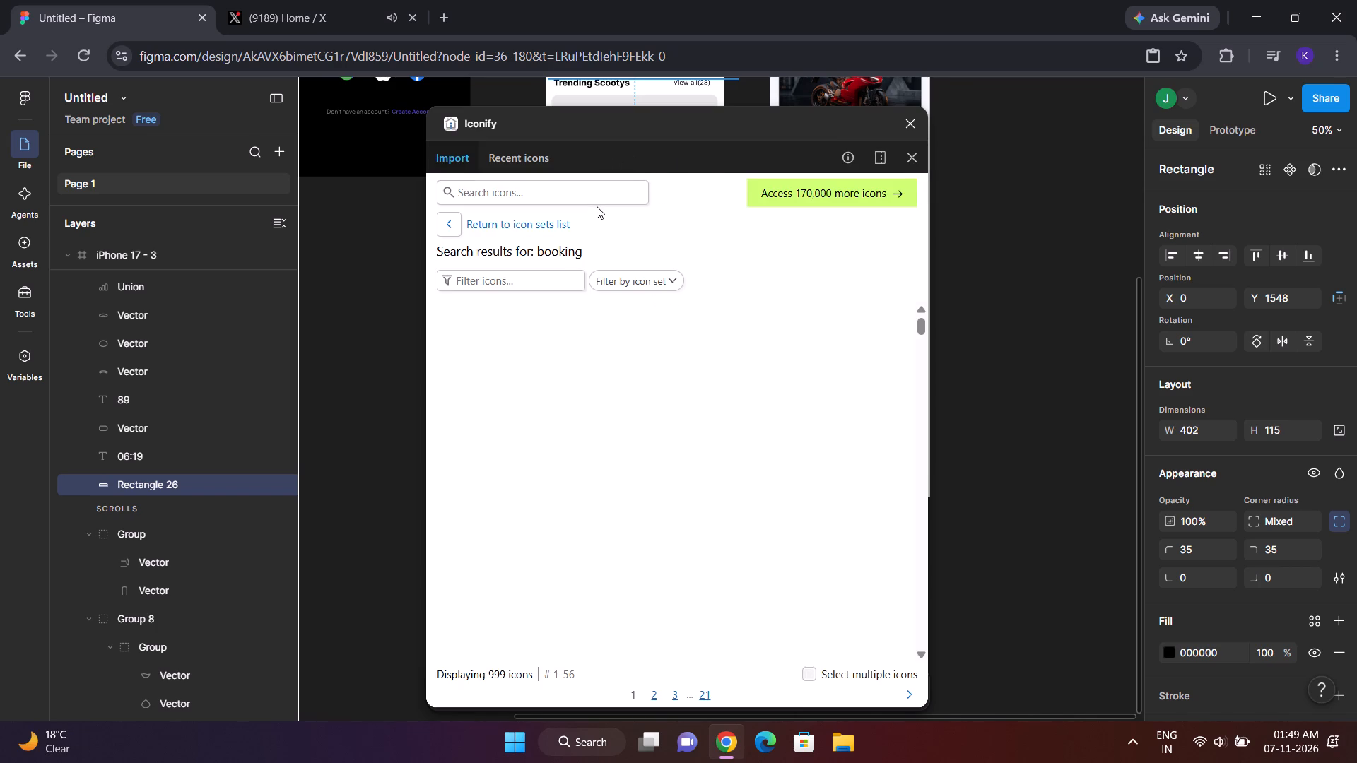
left_click(599, 200)
type("pfo")
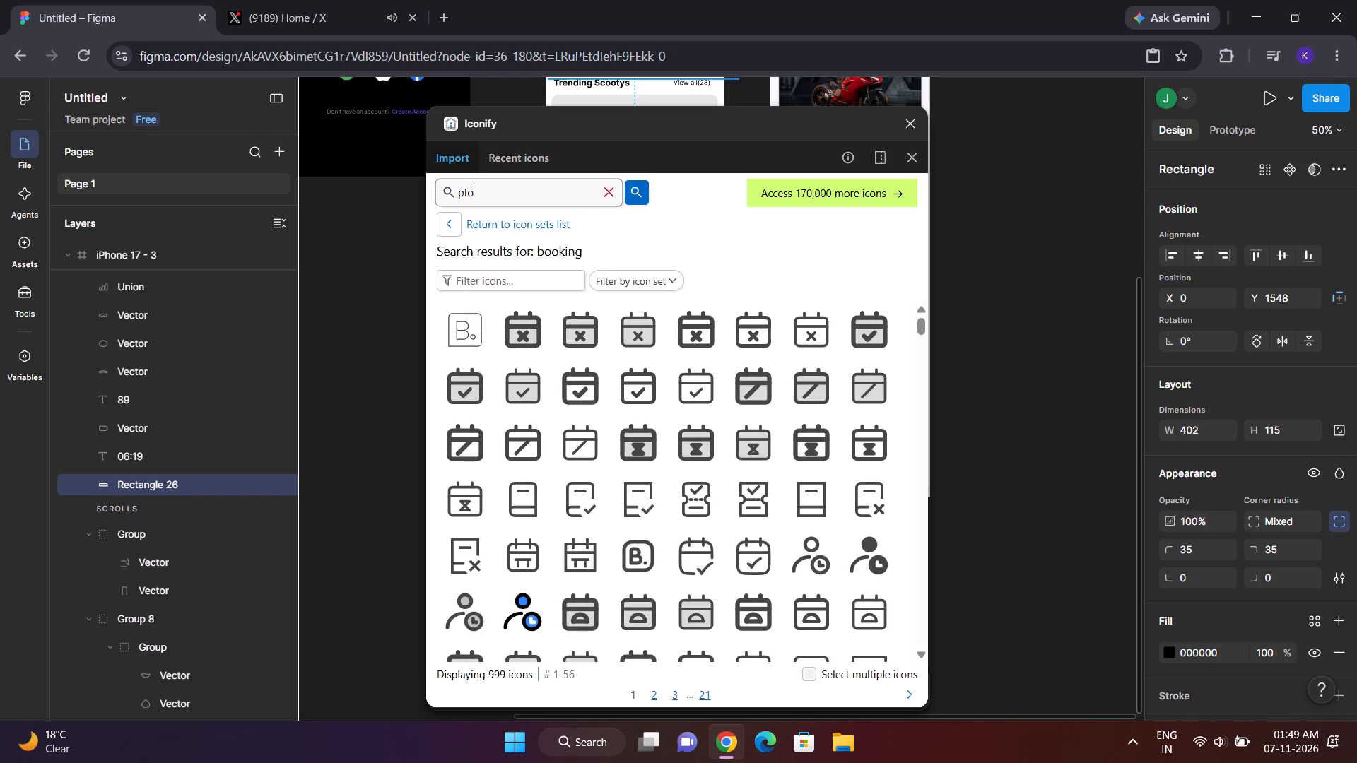
key("BackSpace")
key("BackSpace")
type("rofile")
key("Return")
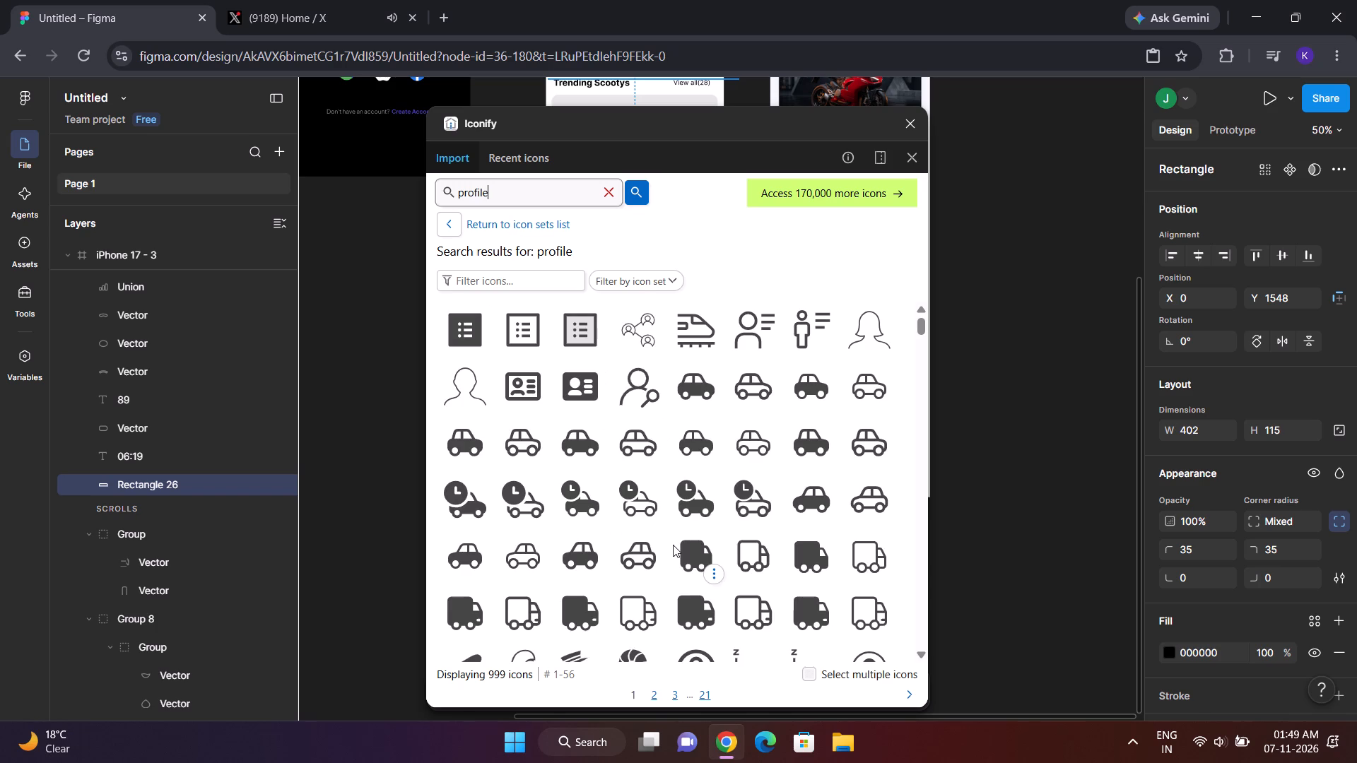
Browse the profile search results, place the healthicons ui-user-profile icon on the empty canvas beside the screens, and close Iconify.
scroll(673, 545, "down", 3)
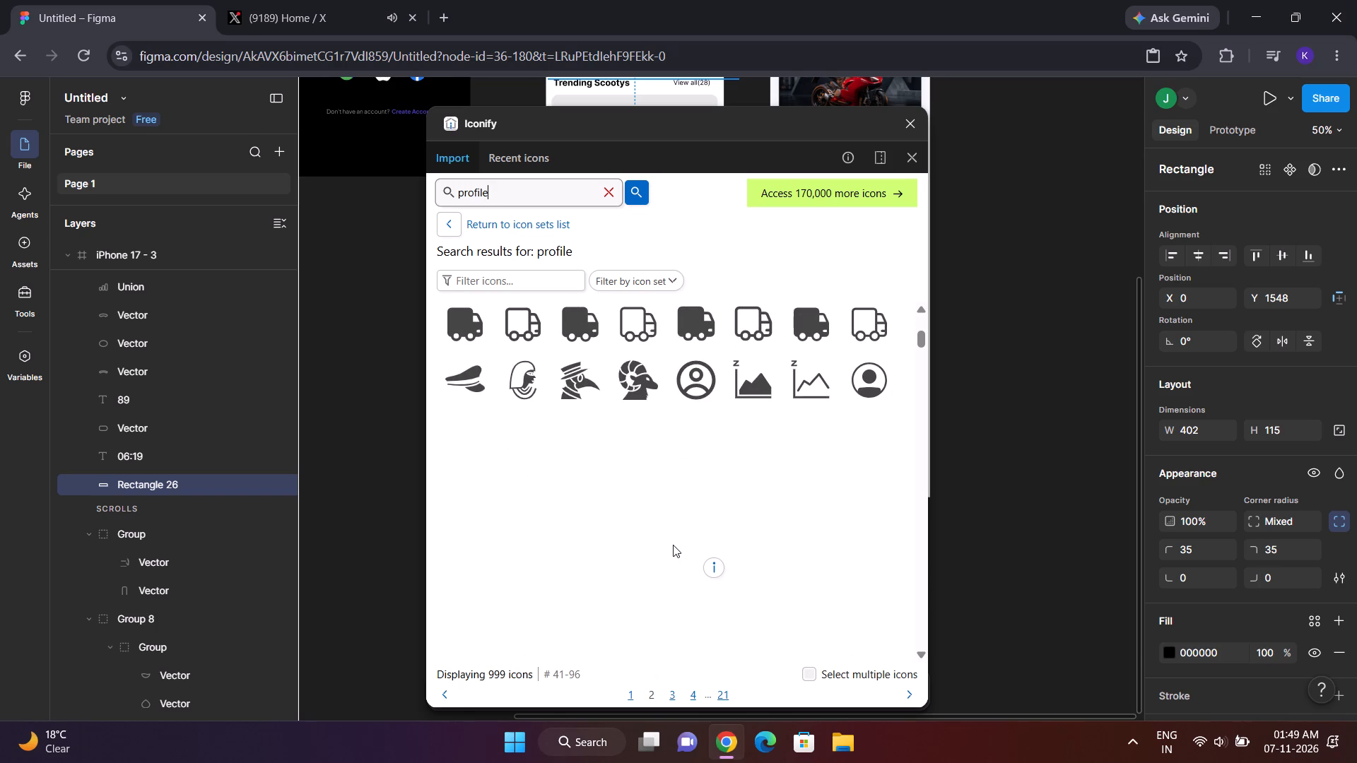
scroll(973, 357, "up", 1)
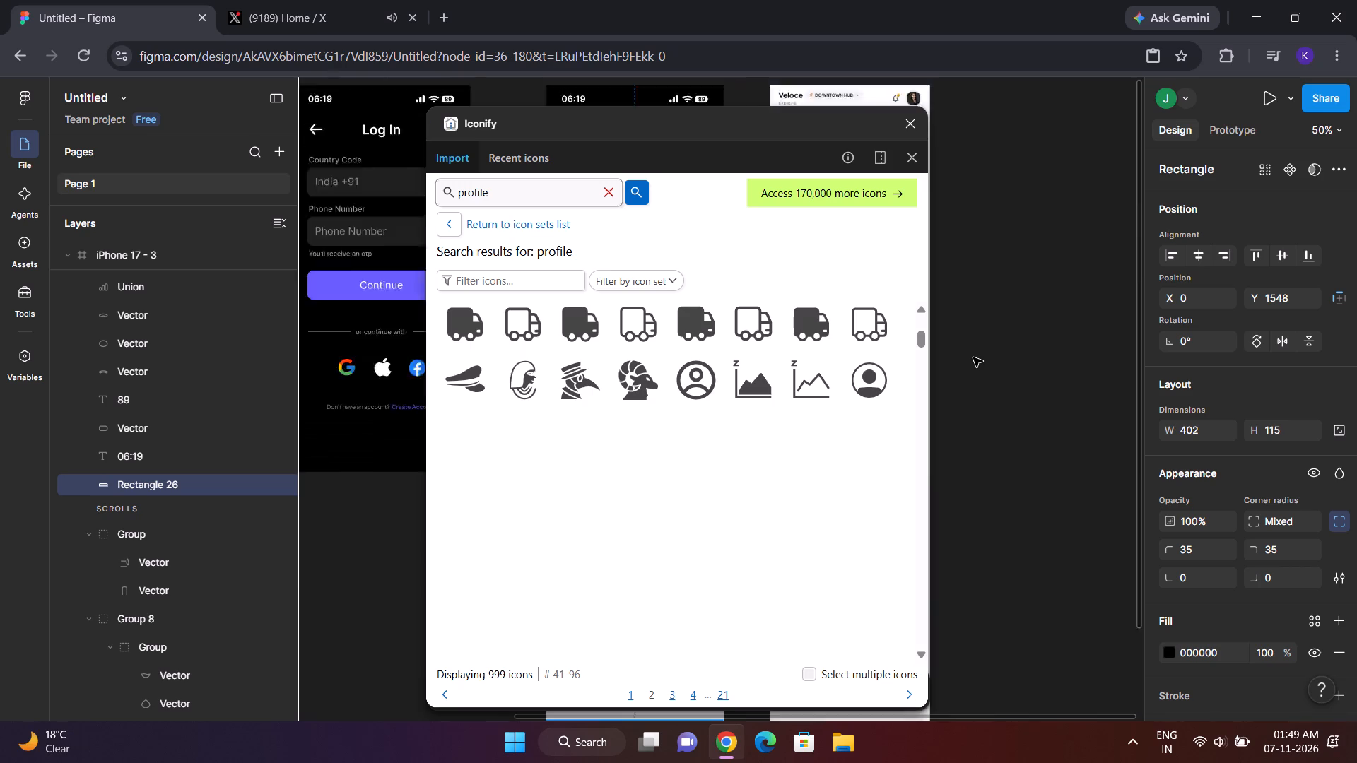
scroll(973, 357, "up", 1)
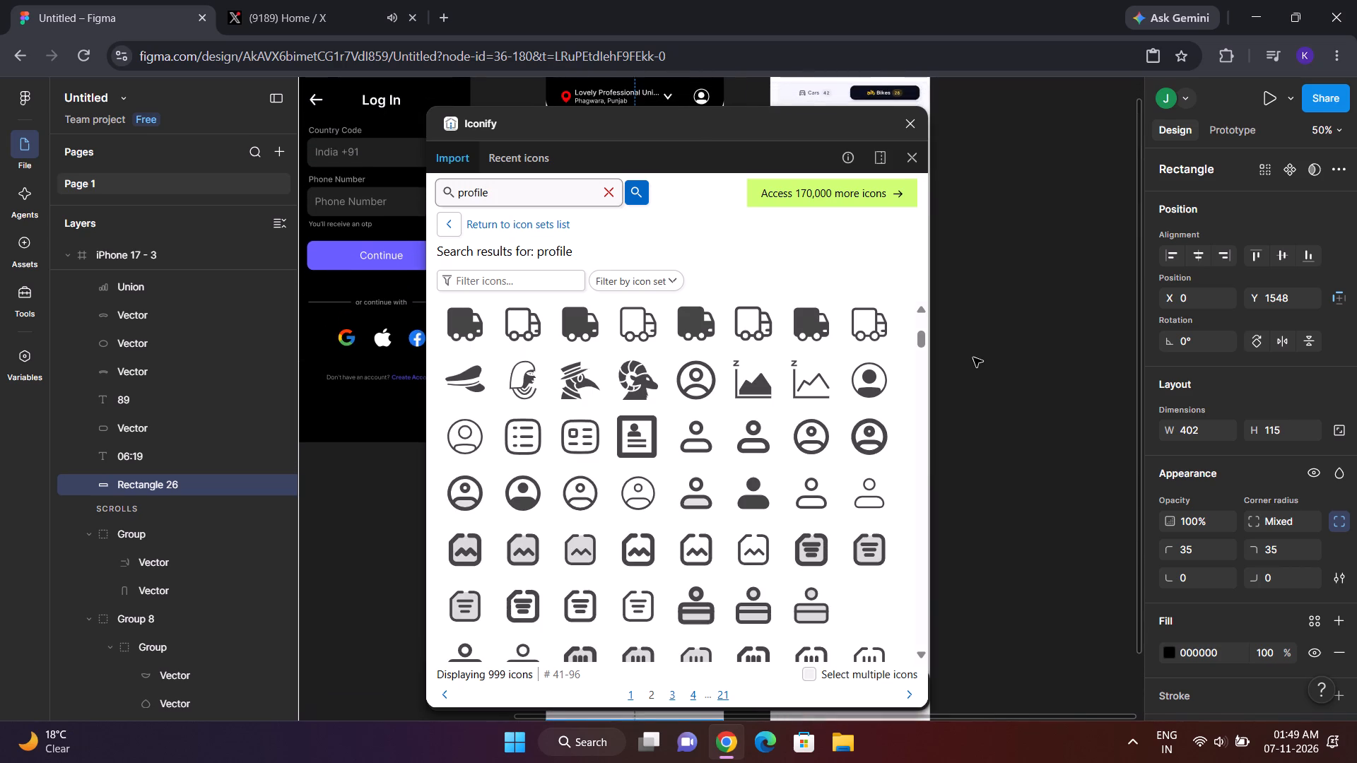
scroll(973, 357, "up", 1)
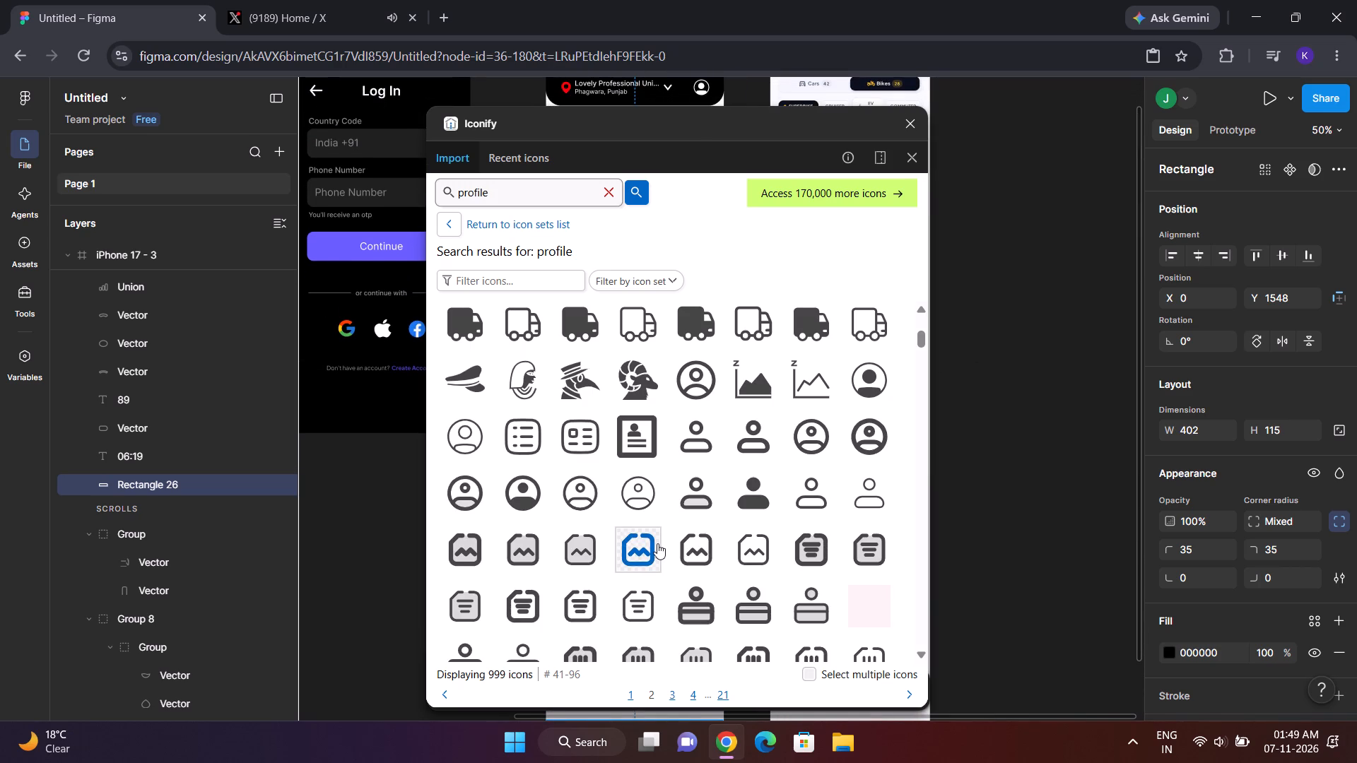
scroll(657, 543, "right", 1)
scroll(577, 492, "up", 1)
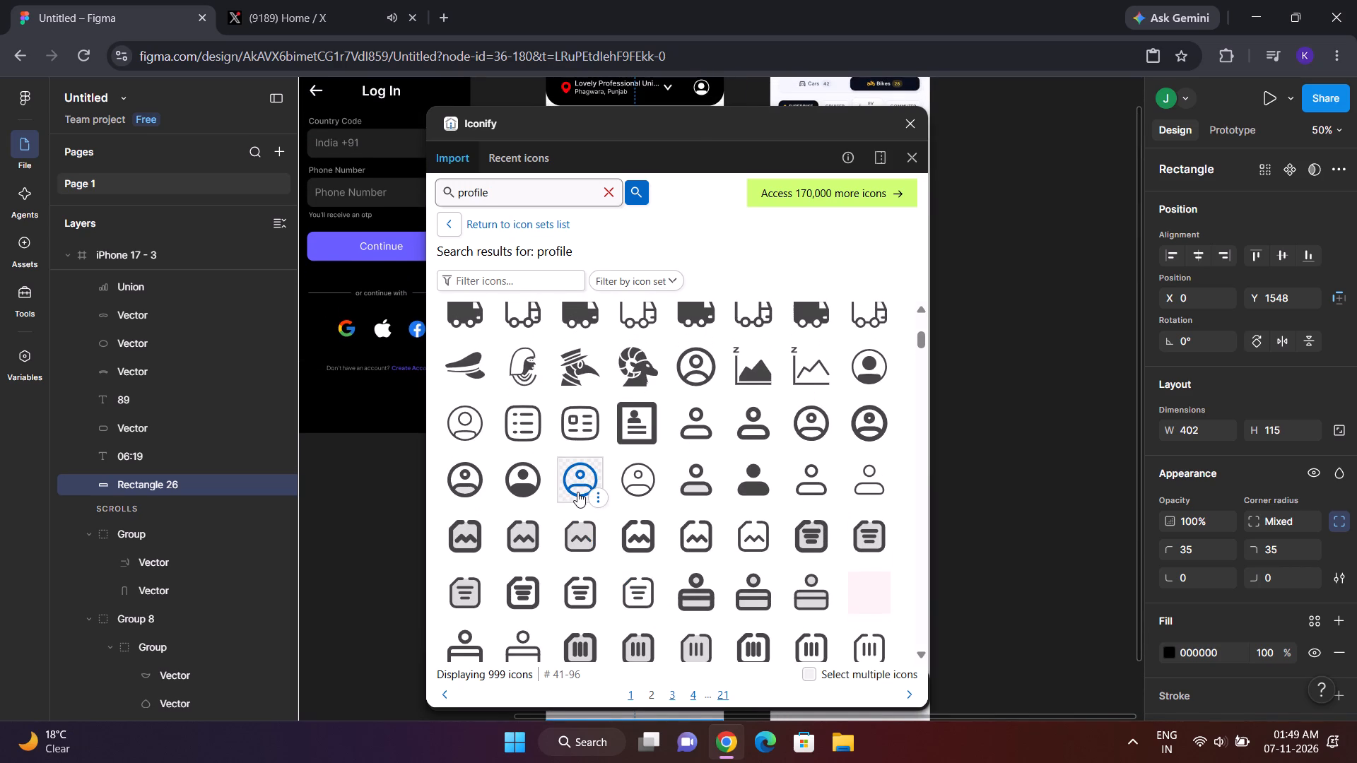
scroll(984, 411, "right", 1)
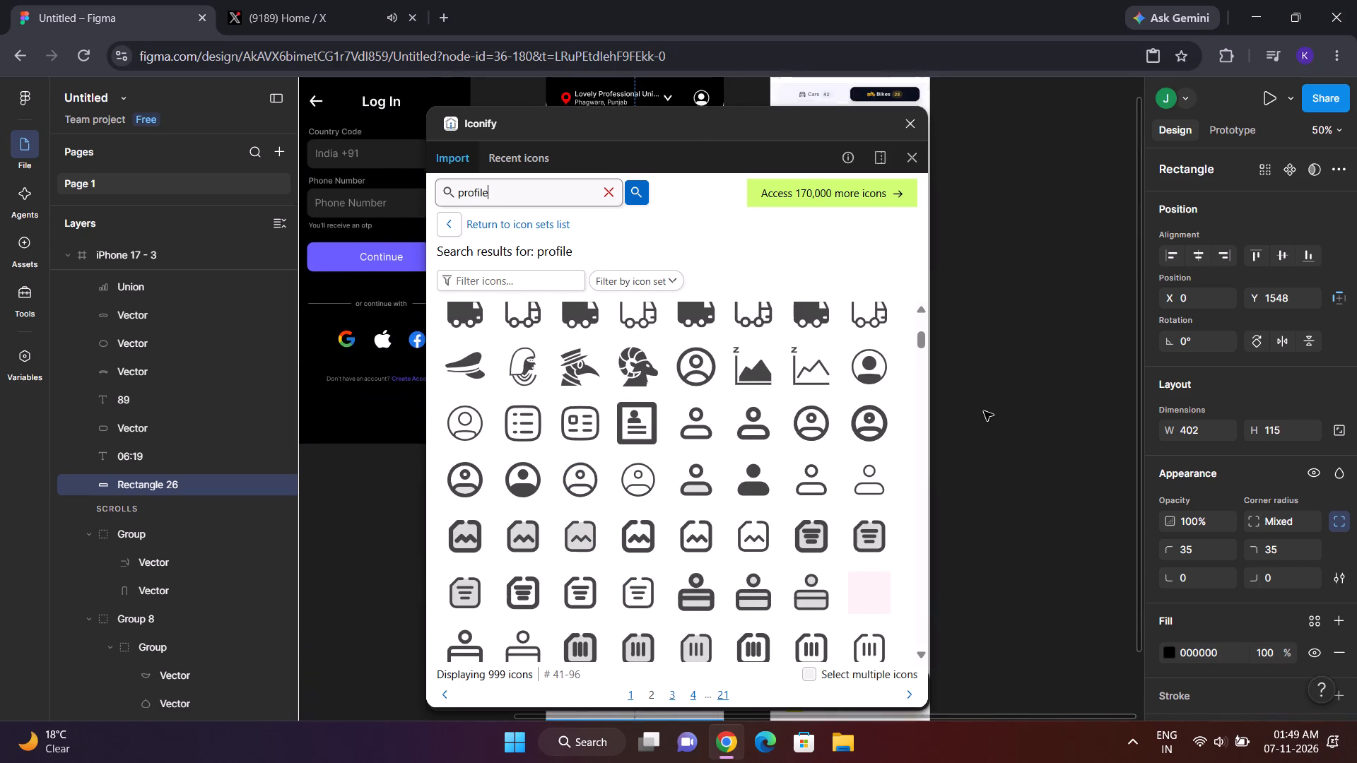
scroll(984, 411, "right", 1)
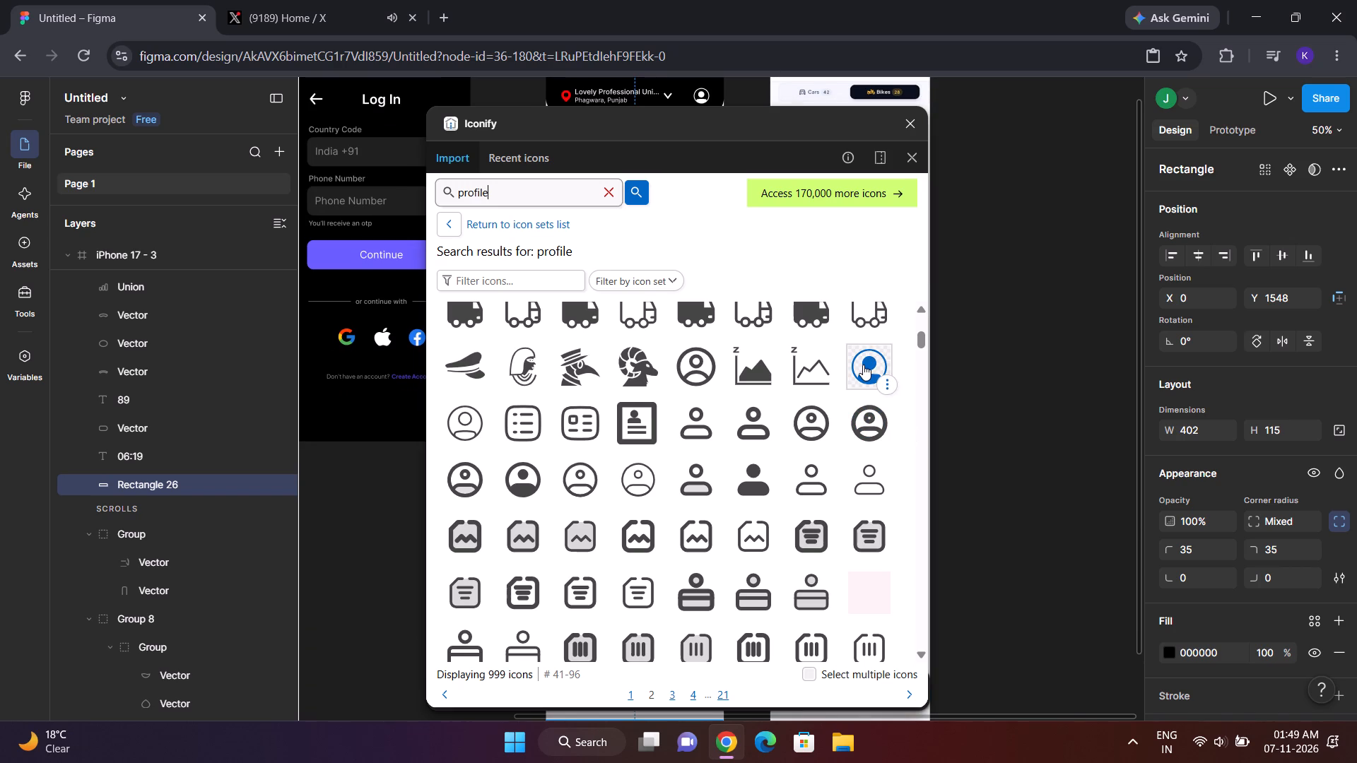
left_click_drag(863, 365, 1015, 274)
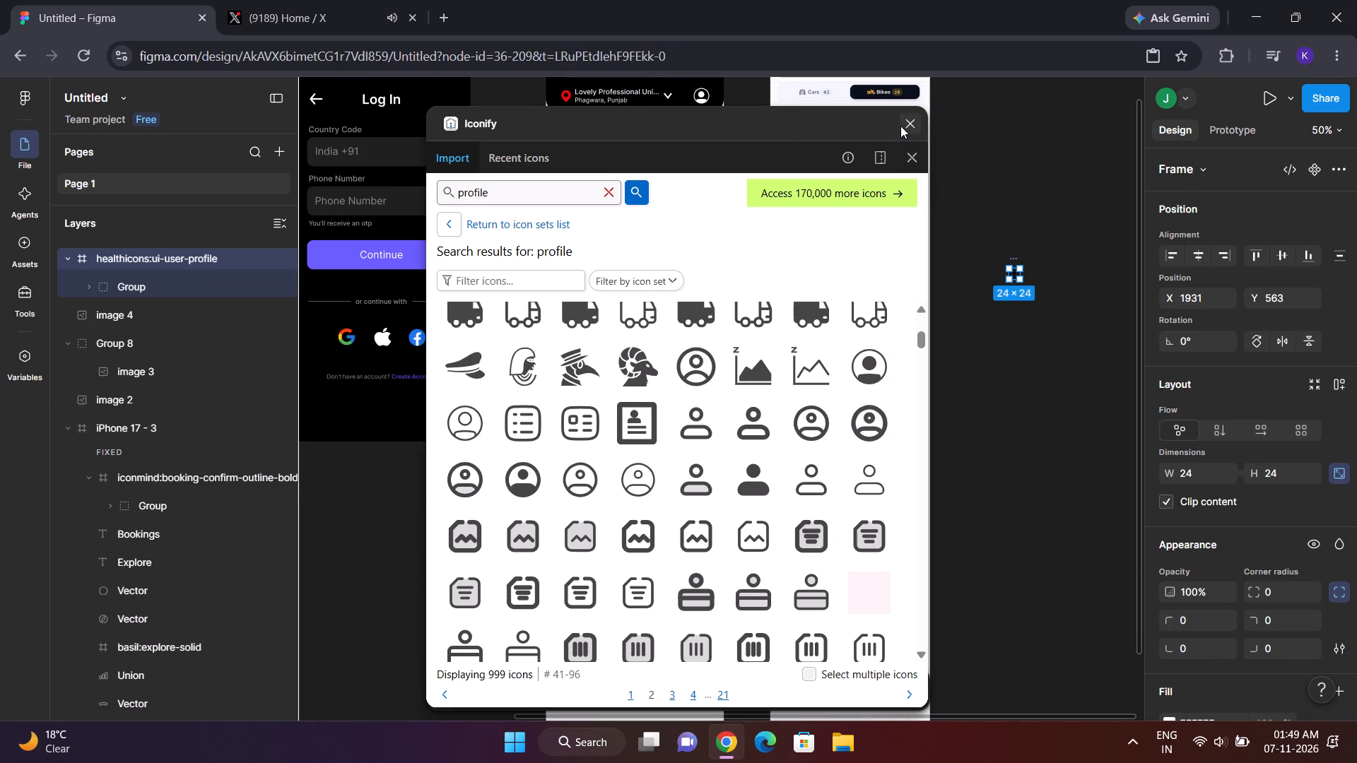
left_click(906, 124)
Change the imported user profile icon's colour to white FFFFFF.
right_click(1015, 274)
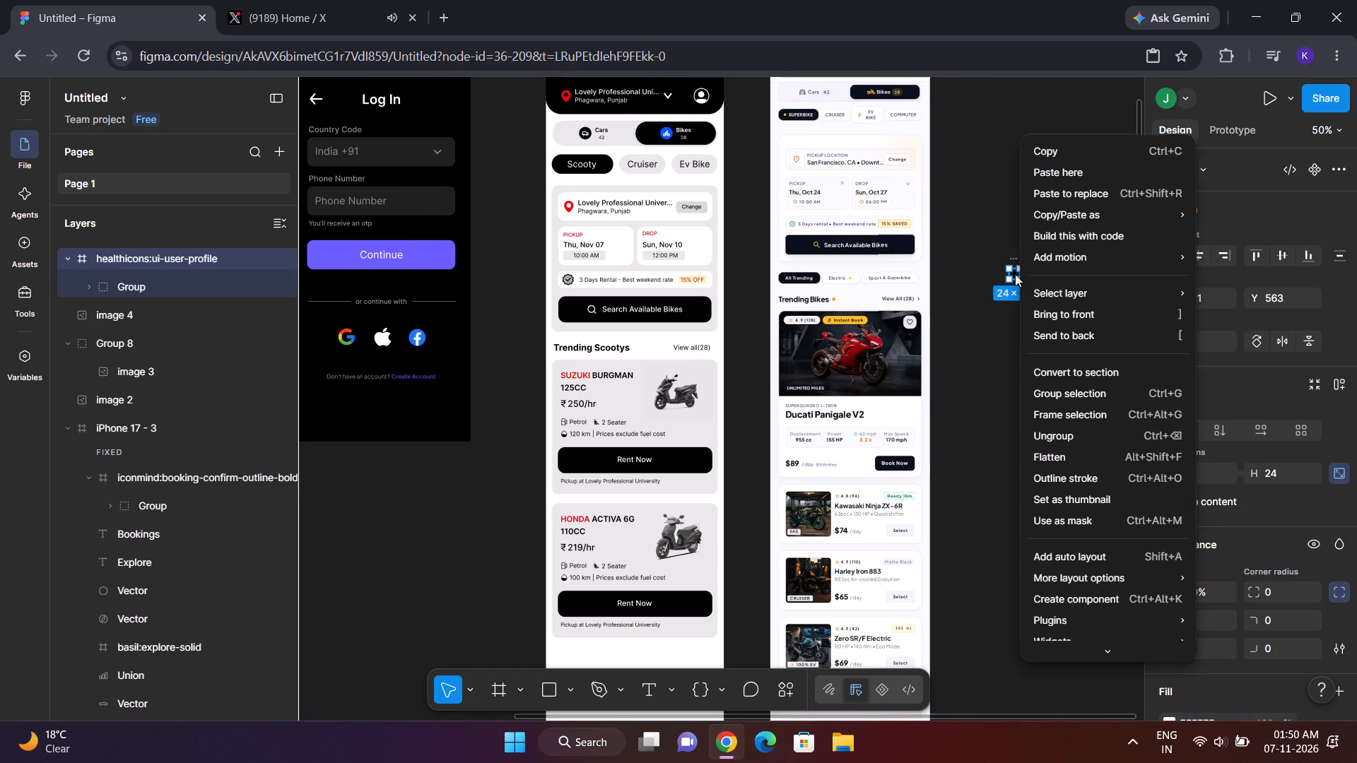
left_click(1022, 348)
scroll(1264, 561, "down", 3)
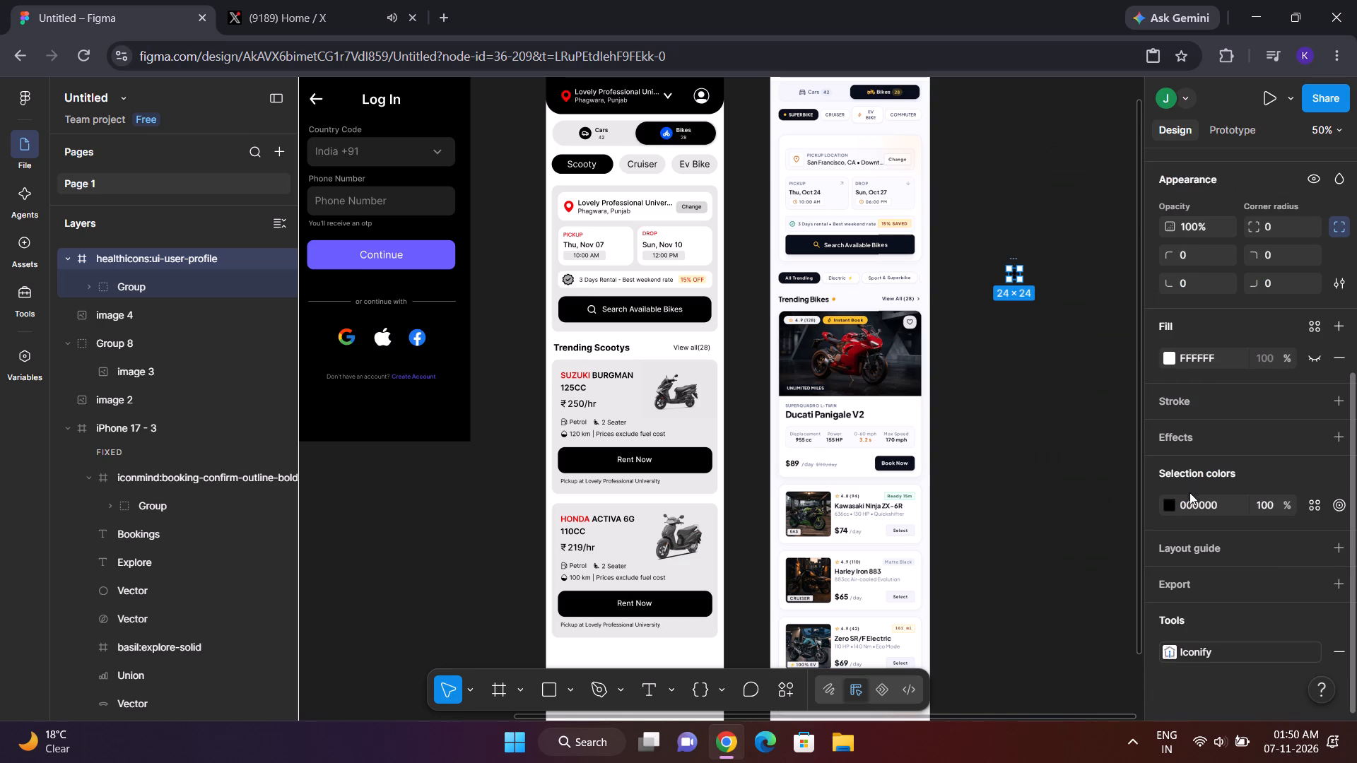
left_click(1172, 504)
left_click_drag(1052, 396, 897, 286)
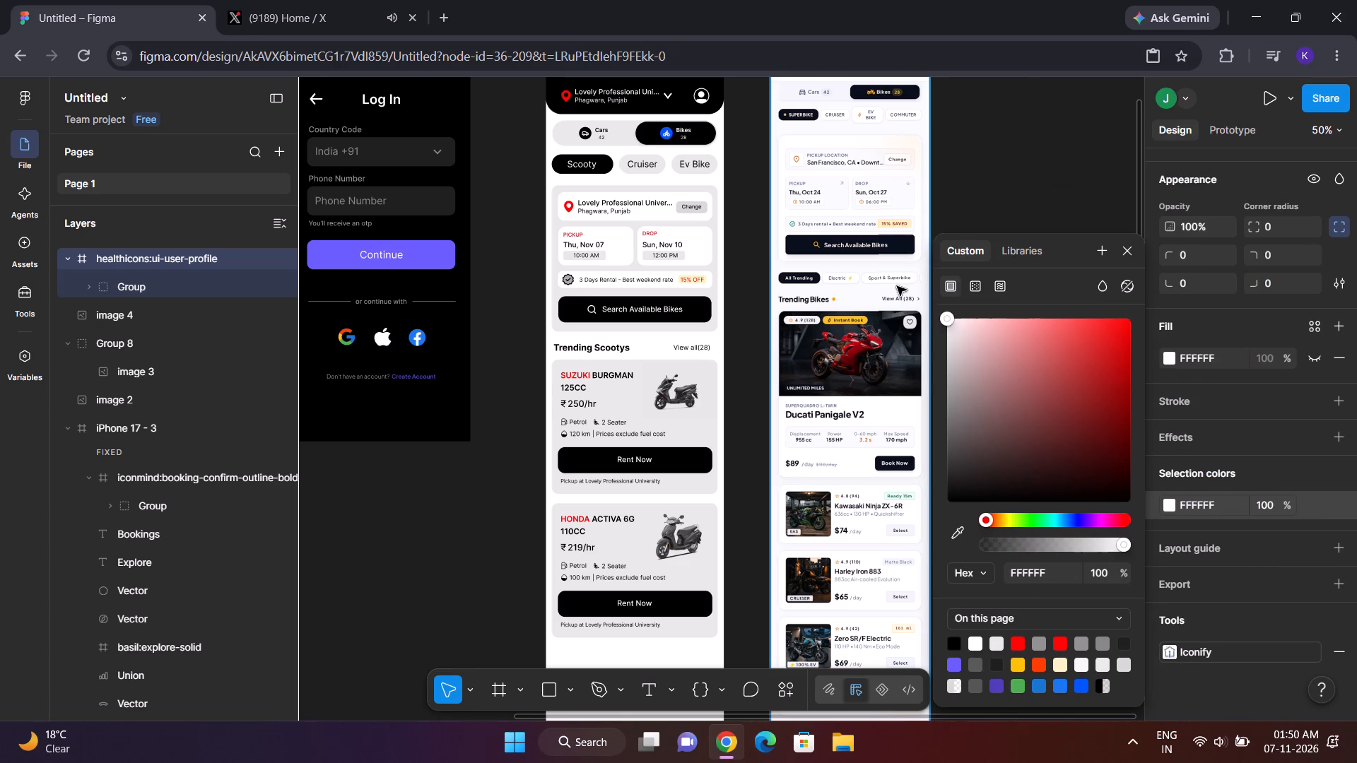
left_click(1028, 76)
left_click(1026, 118)
Move the white profile icon group into the black navigation bar beside Bookings, at about X 354, Y 1588, and bring it to the front.
scroll(1044, 244, "down", 1)
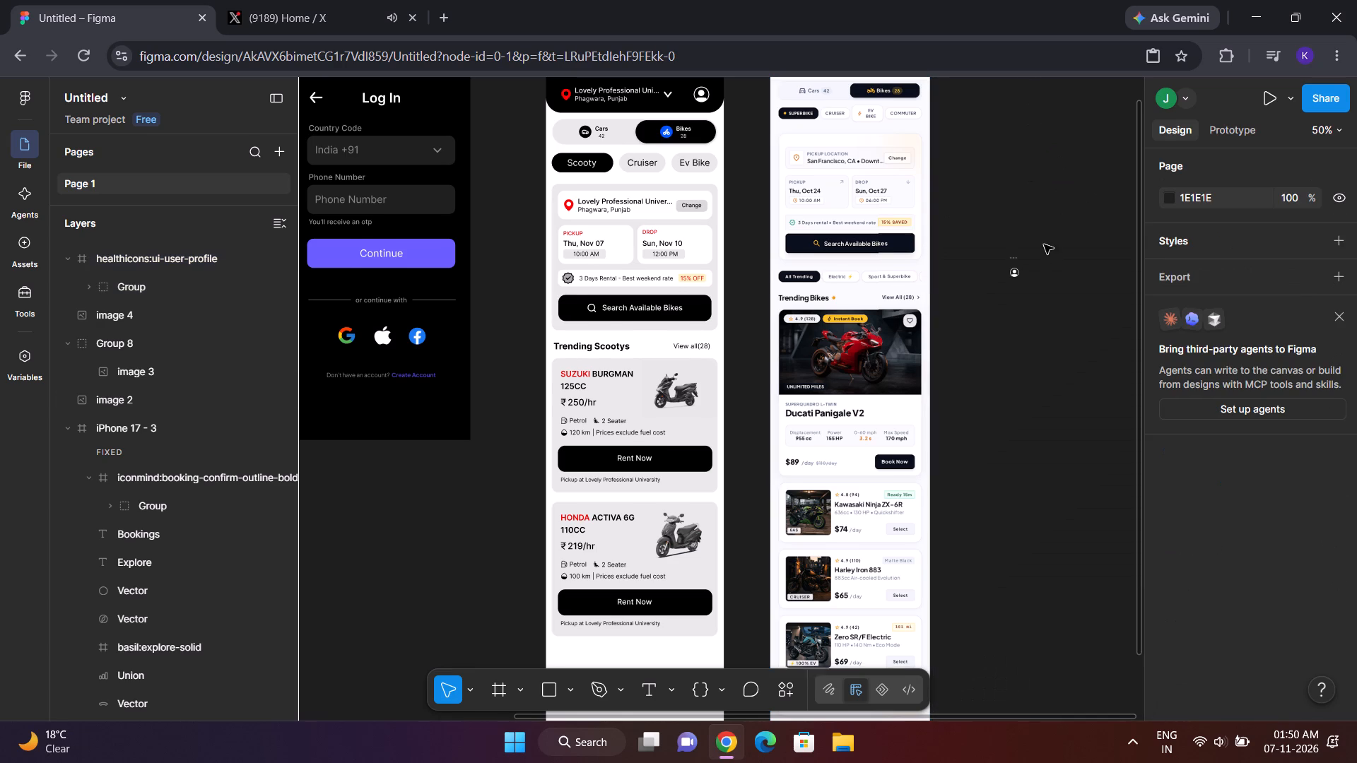
scroll(1044, 244, "down", 1)
left_click(1013, 163)
left_click_drag(1013, 163, 936, 294)
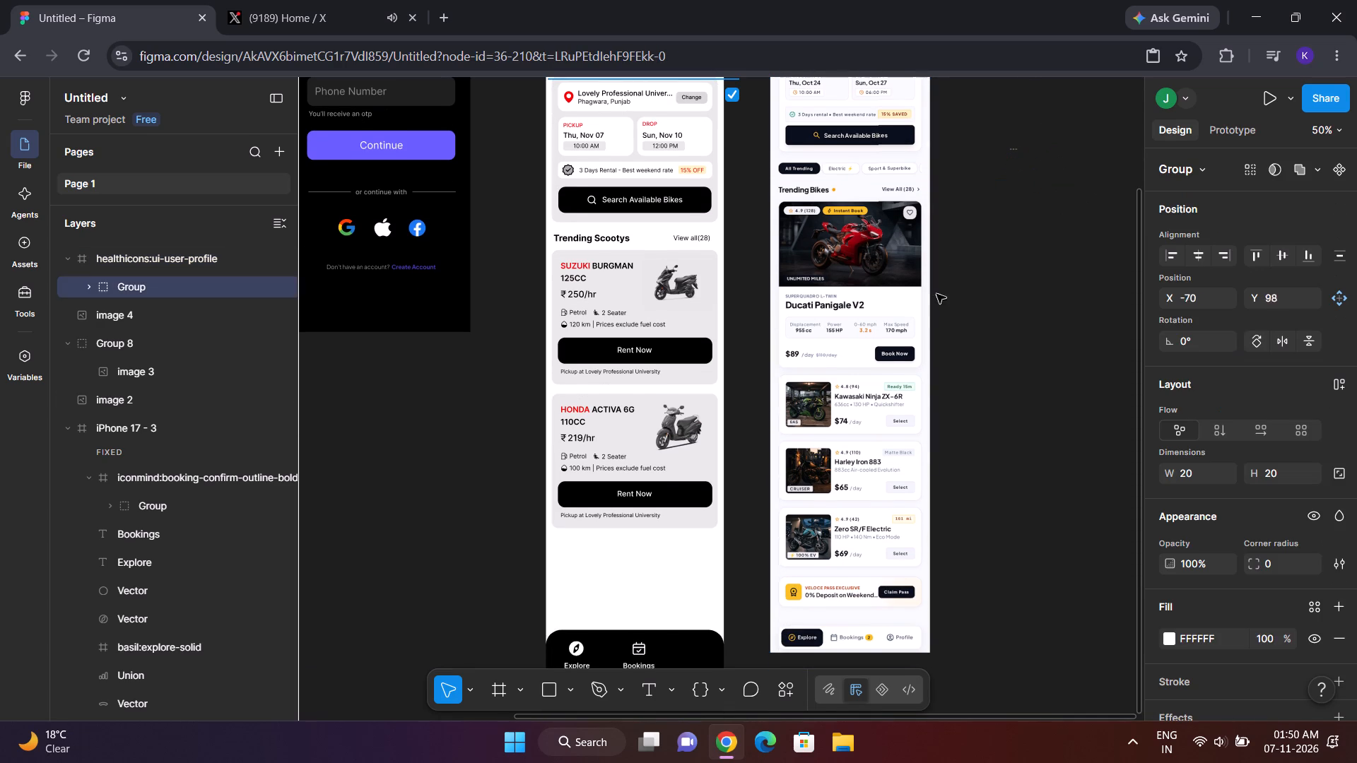
left_click_drag(936, 294, 845, 543)
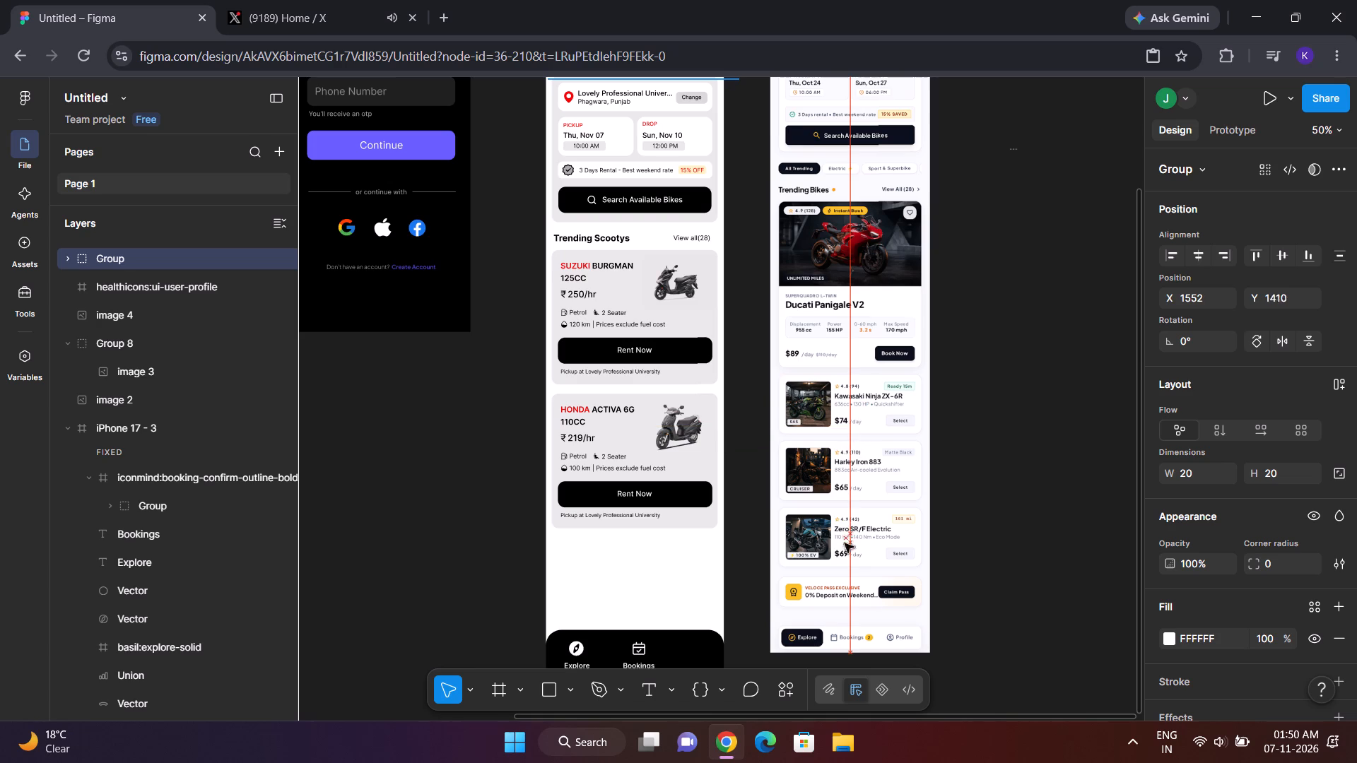
left_click_drag(845, 543, 706, 648)
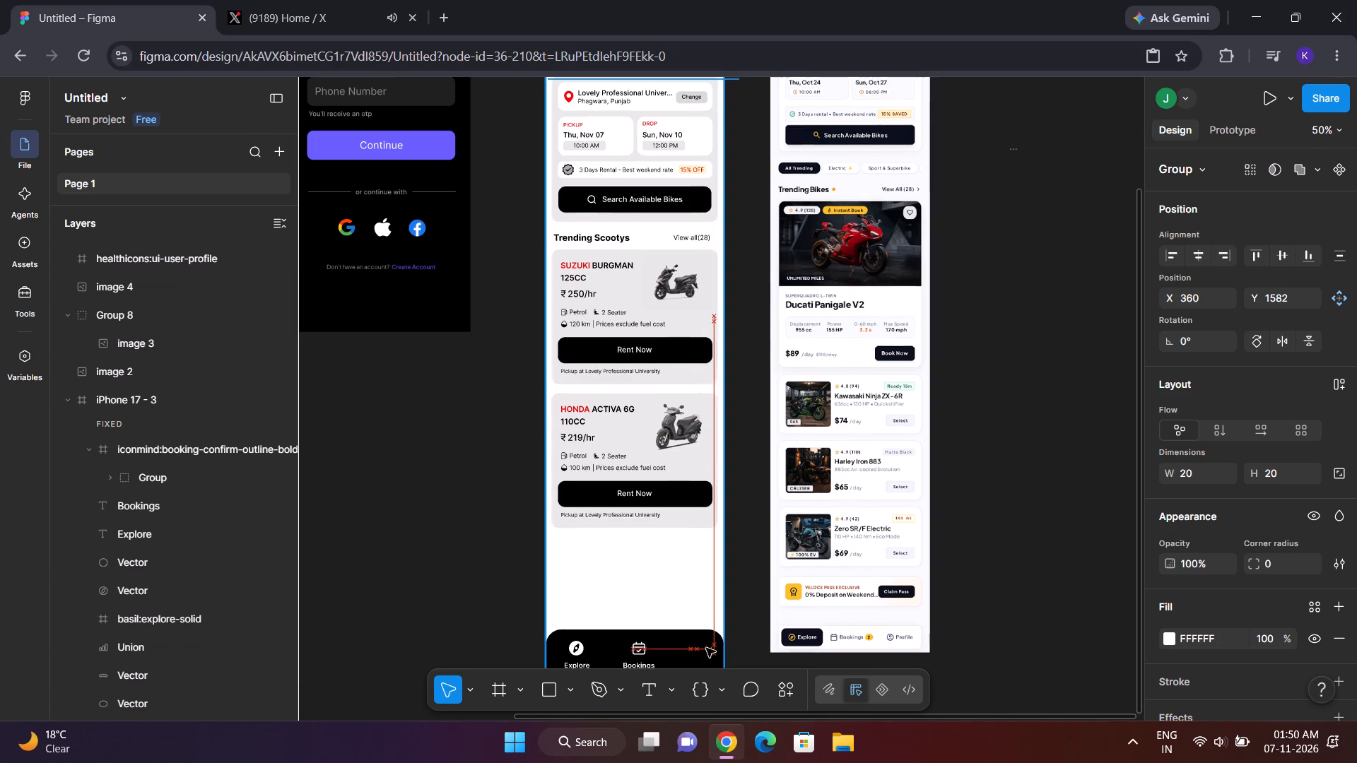
left_click_drag(706, 648, 705, 651)
right_click(705, 651)
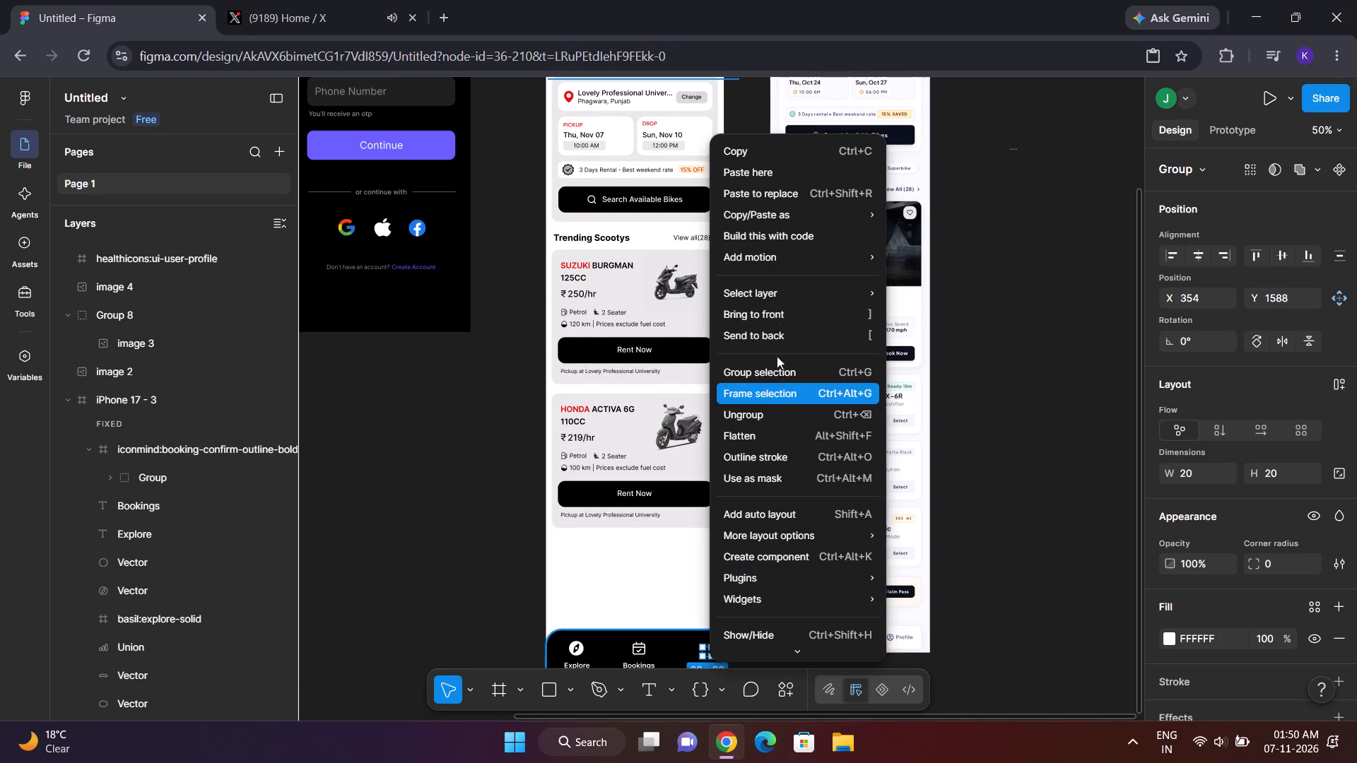
left_click(772, 312)
left_click(562, 562)
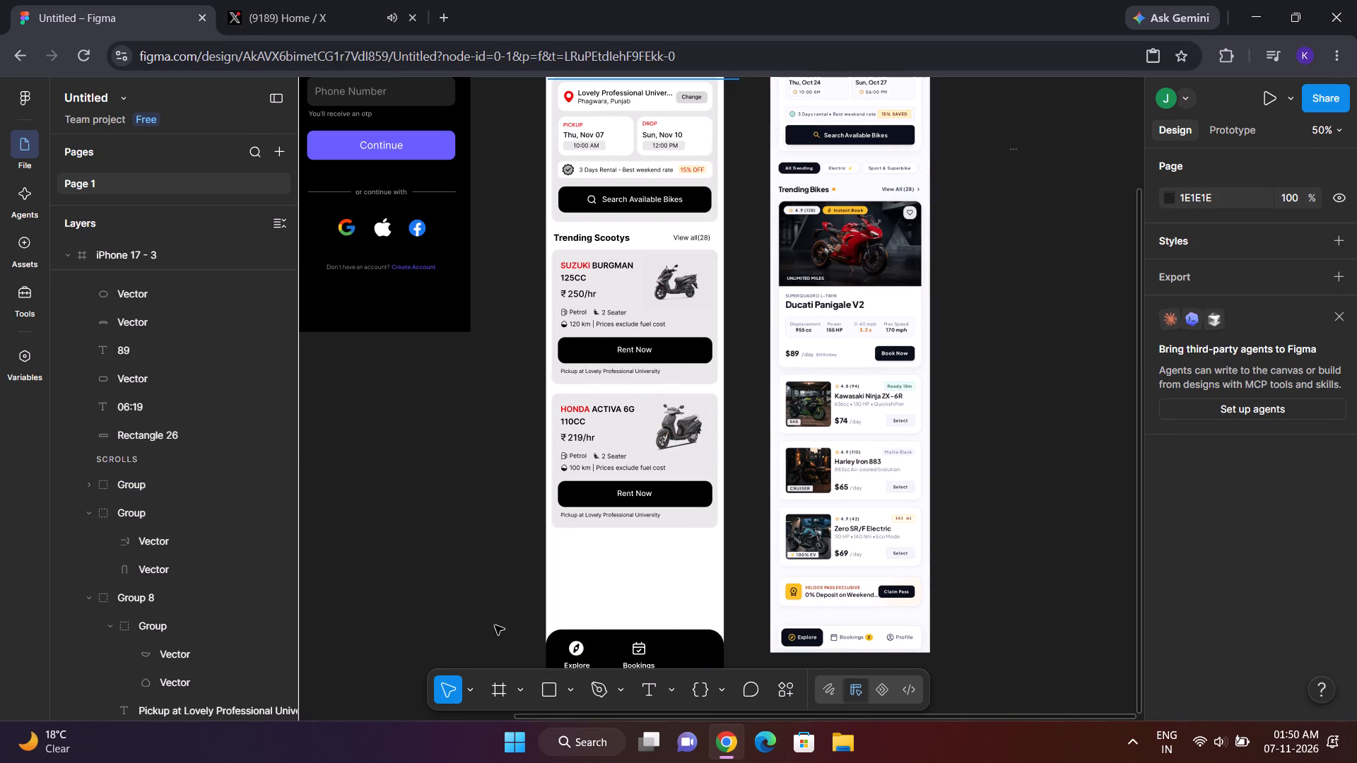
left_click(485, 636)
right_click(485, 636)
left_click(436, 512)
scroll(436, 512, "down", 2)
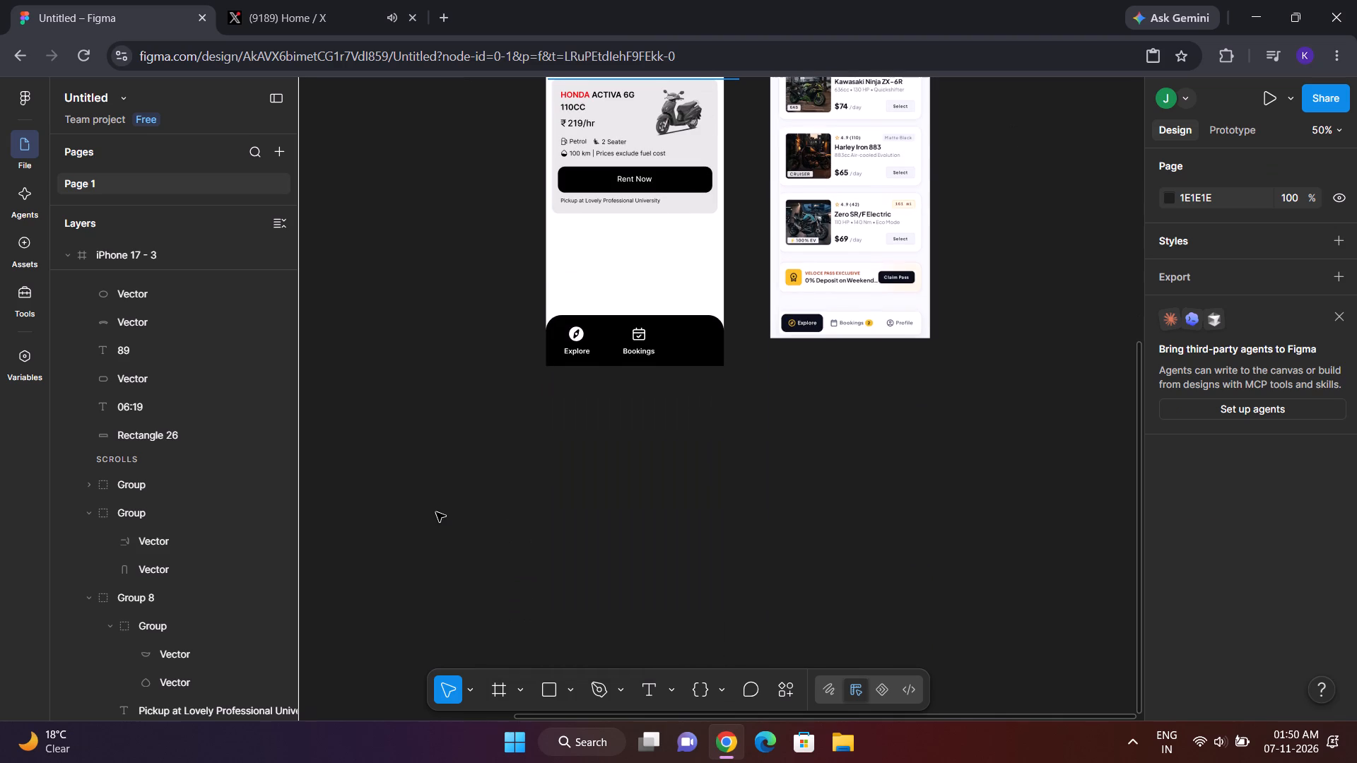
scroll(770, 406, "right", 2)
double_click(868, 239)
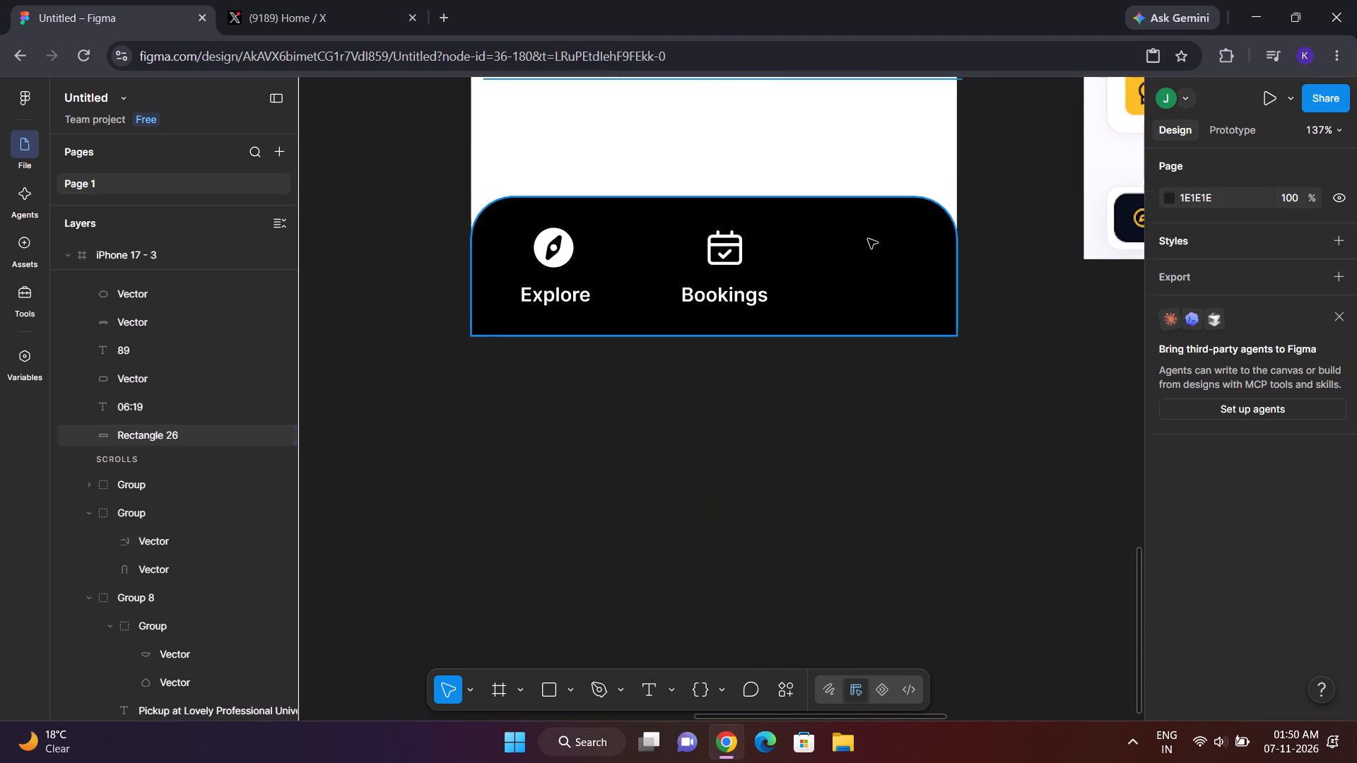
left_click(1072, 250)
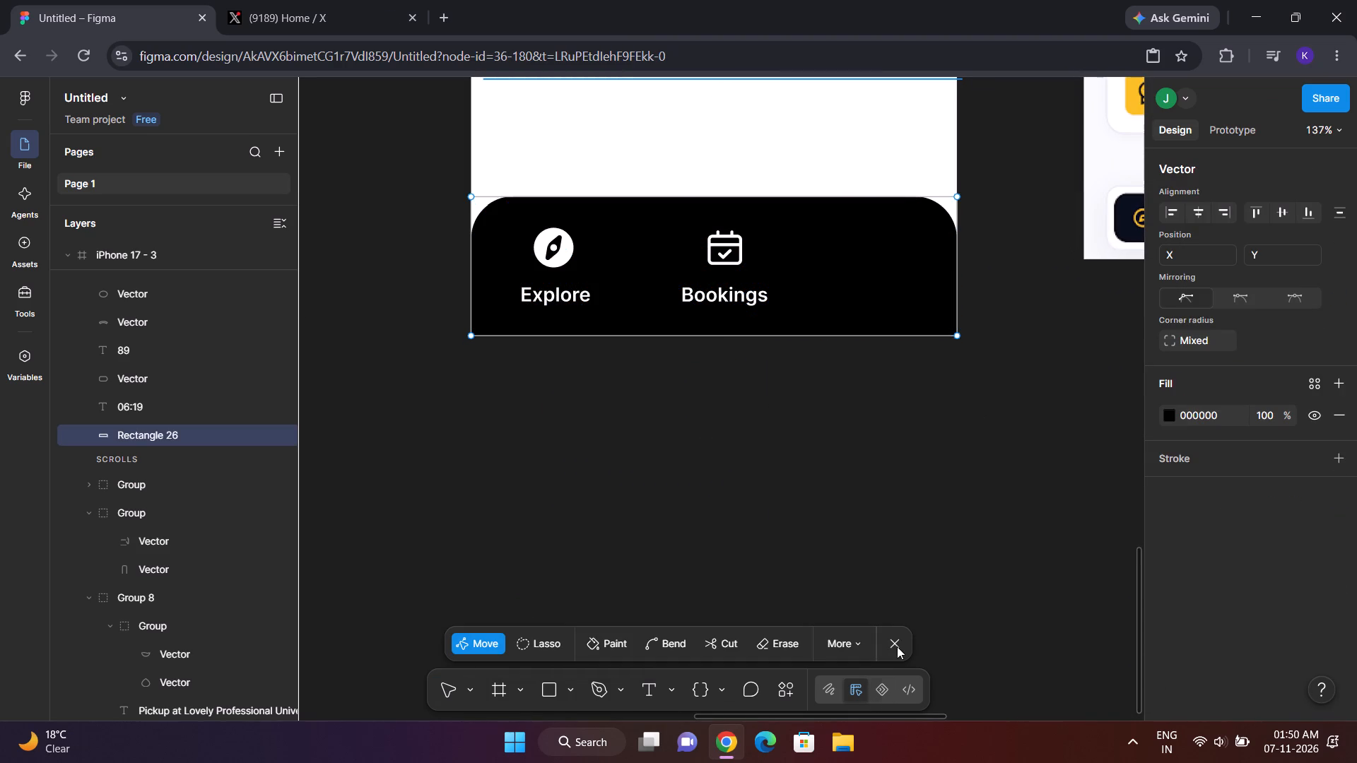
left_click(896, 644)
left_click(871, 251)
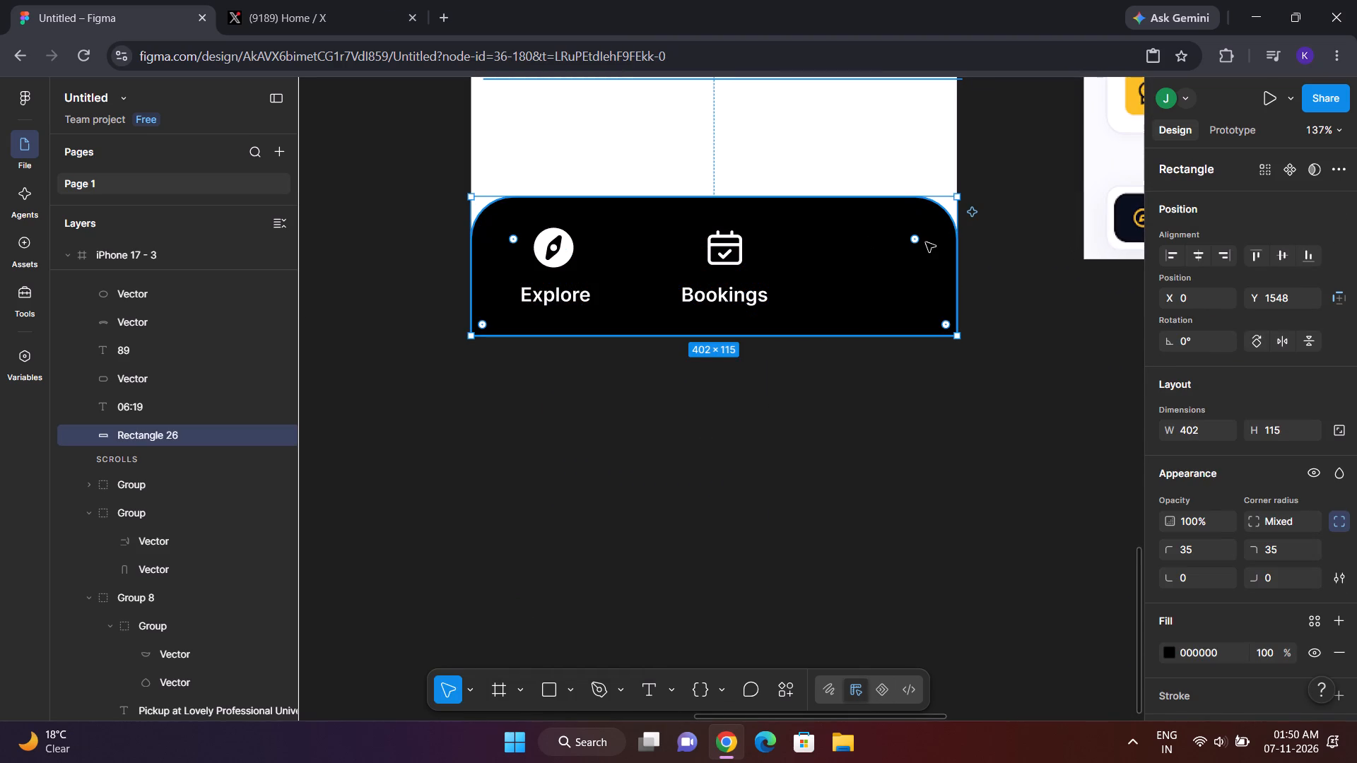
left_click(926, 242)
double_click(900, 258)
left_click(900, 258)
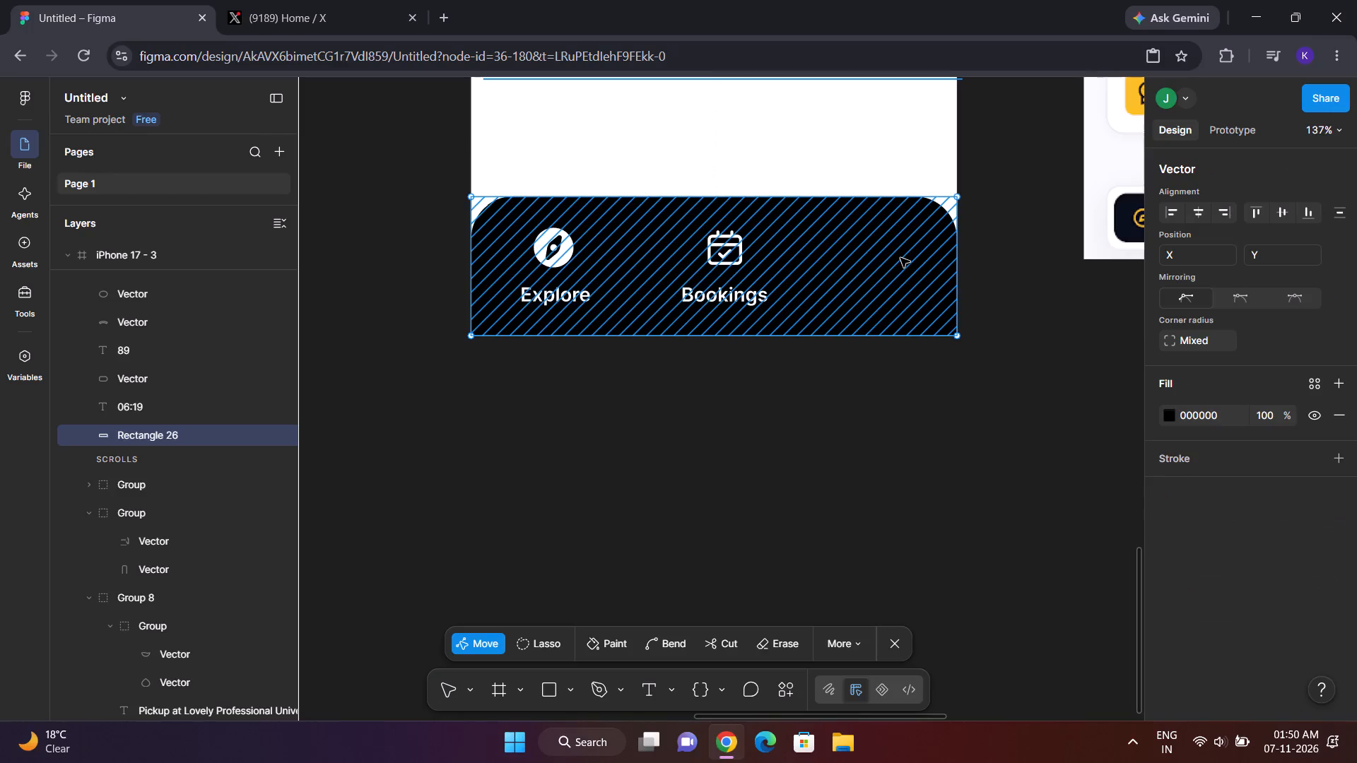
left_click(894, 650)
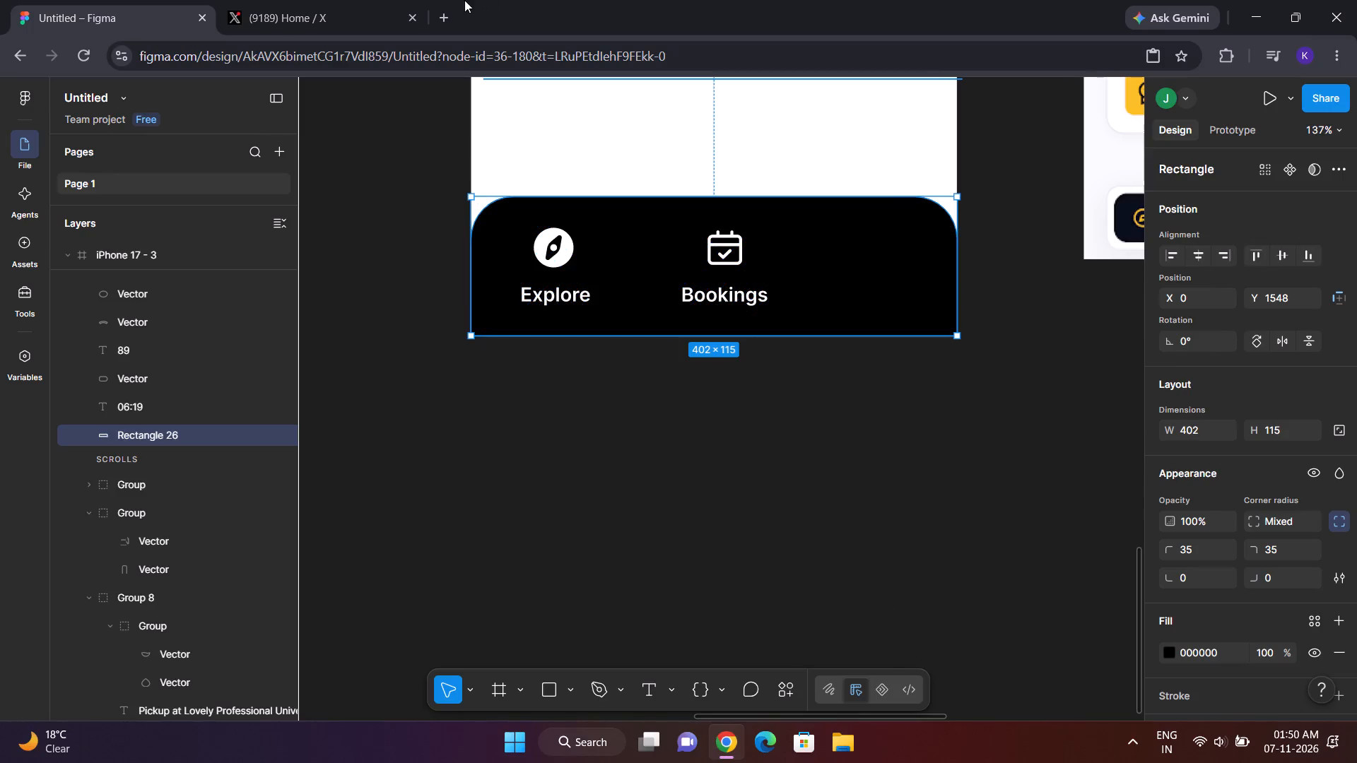
Open the 24Online Client page in a new browser tab, then return to the Figma file.
left_click(451, 0)
type("in")
key("Return")
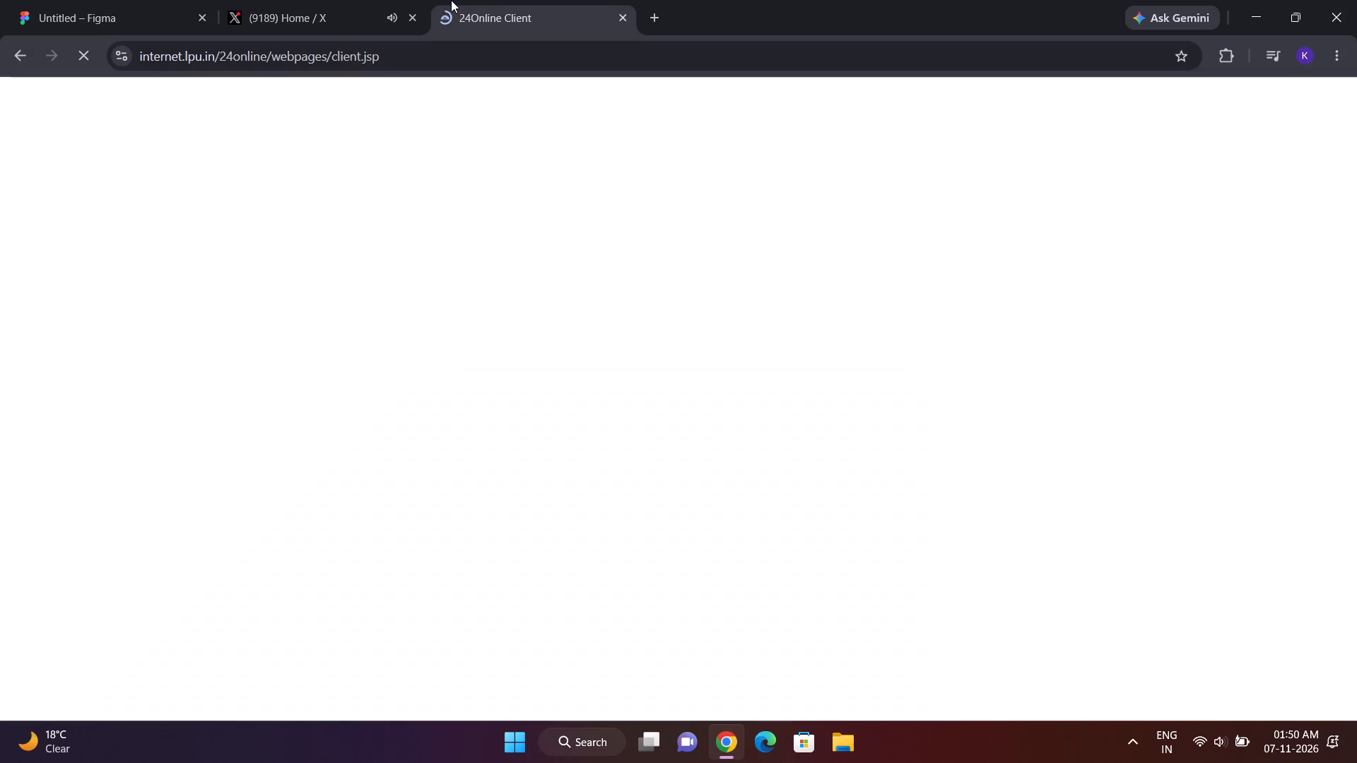
left_click(399, 0)
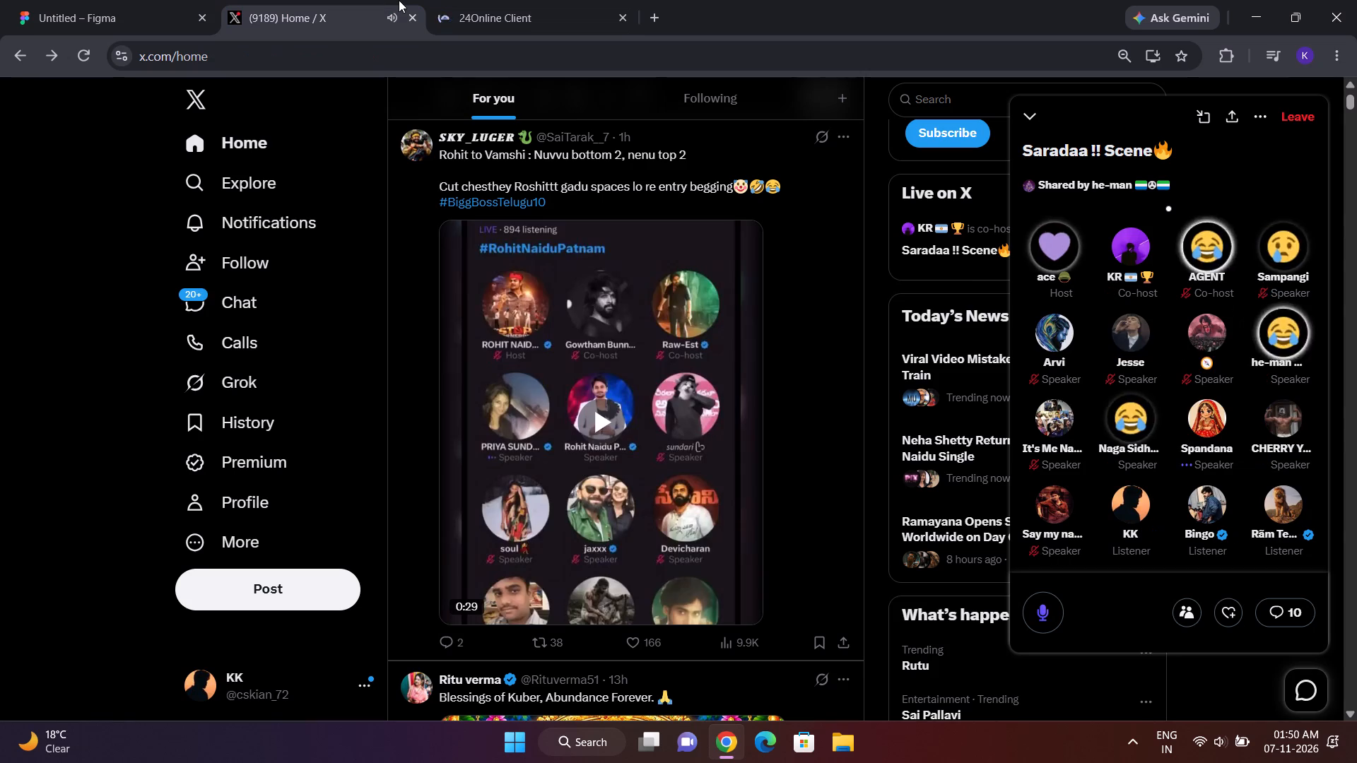
left_click(399, 0)
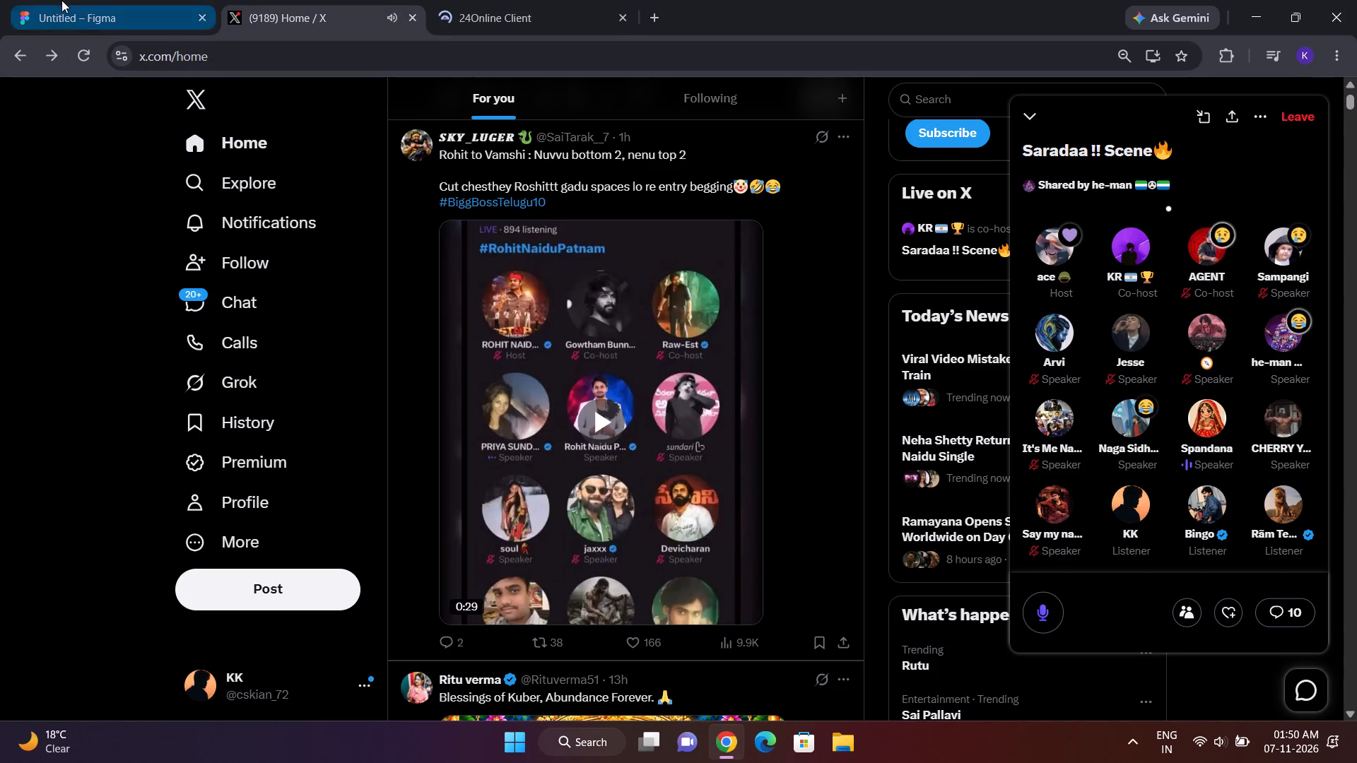
left_click(61, 0)
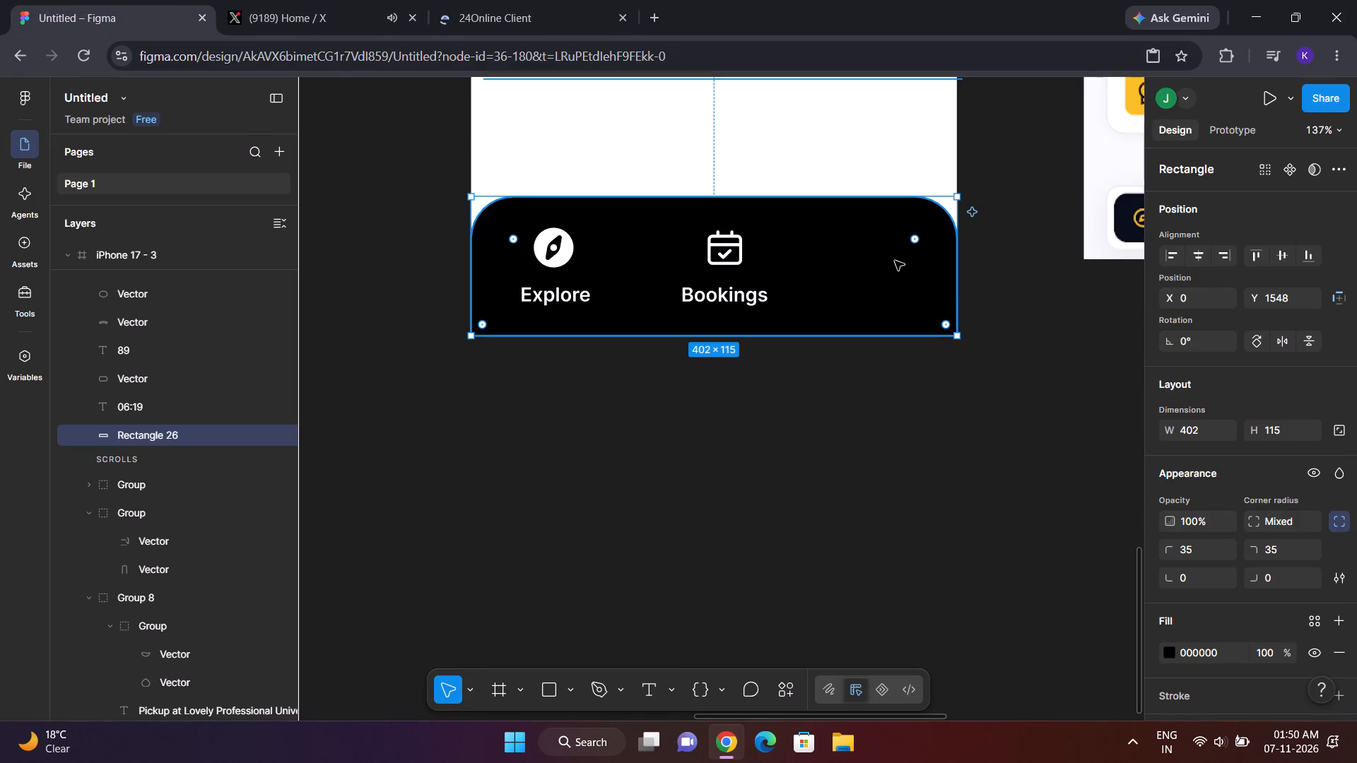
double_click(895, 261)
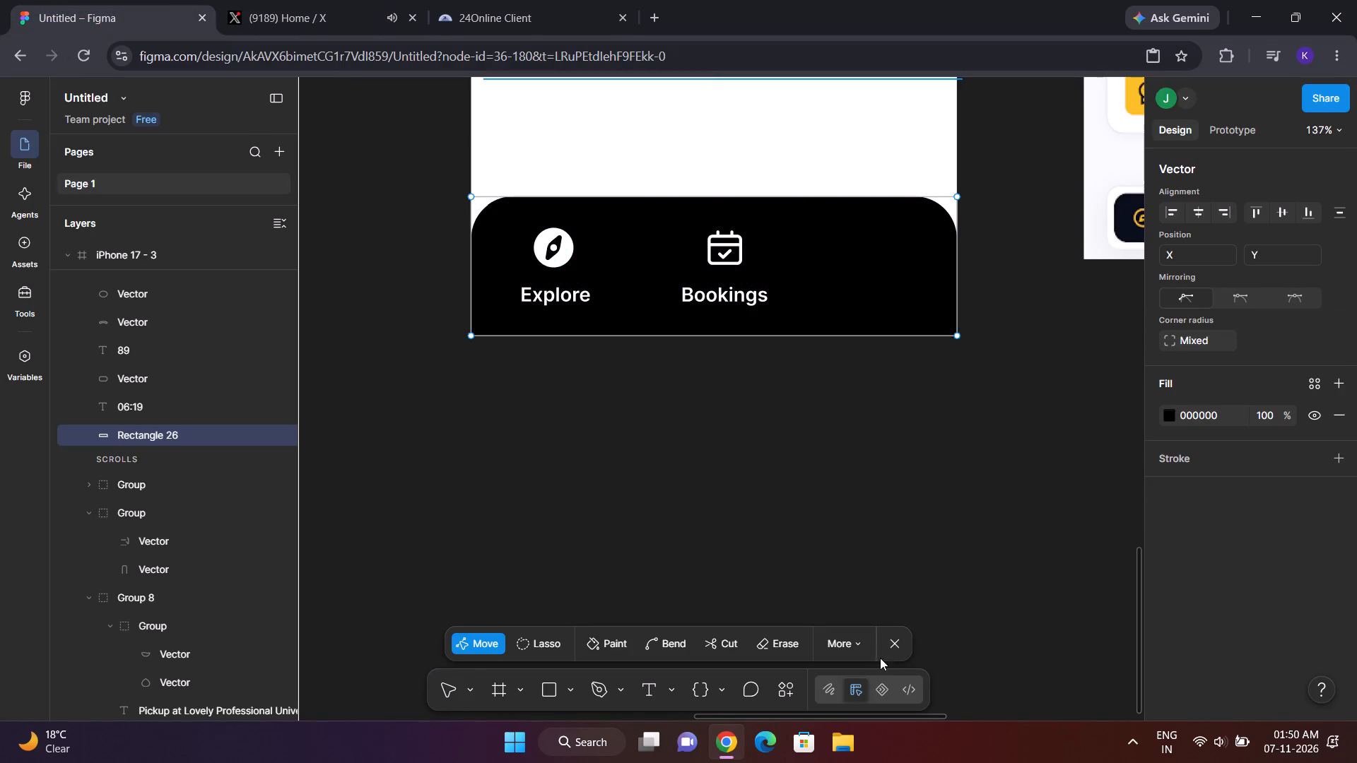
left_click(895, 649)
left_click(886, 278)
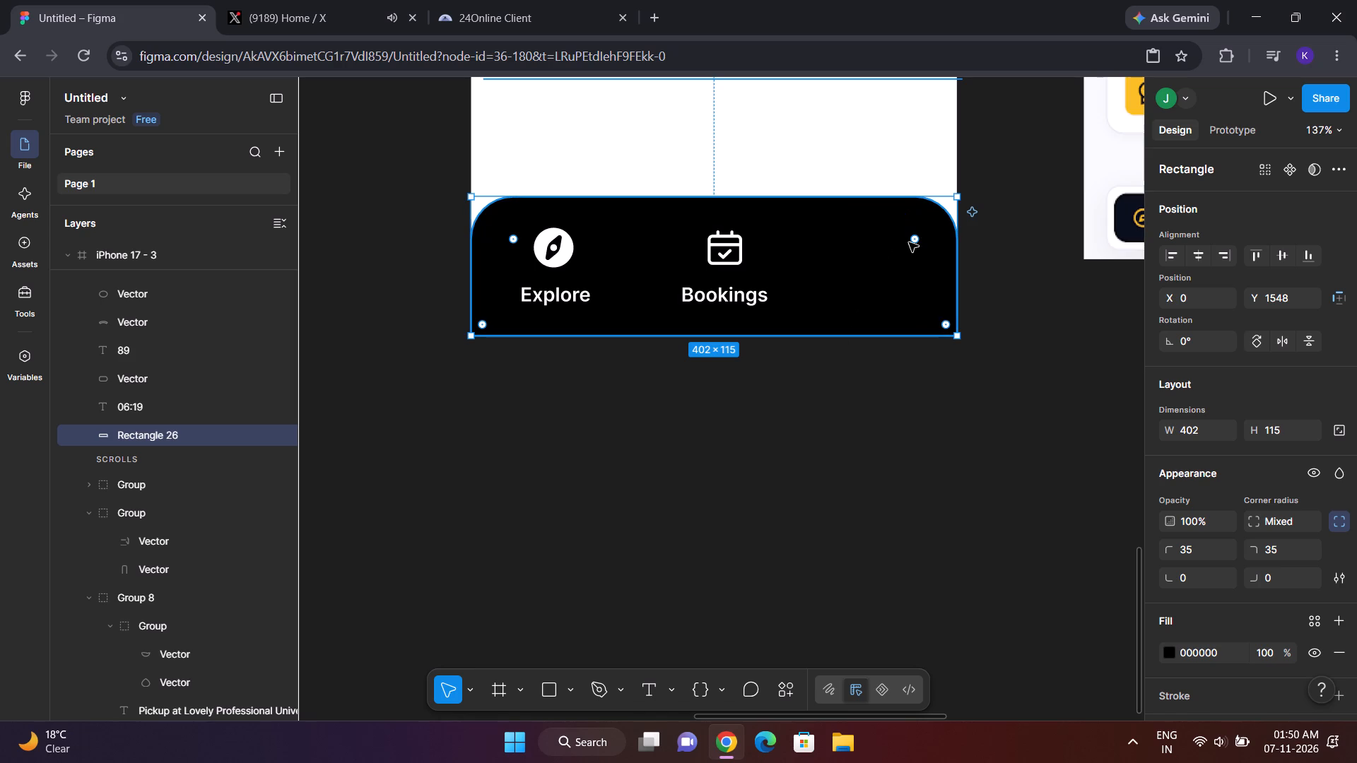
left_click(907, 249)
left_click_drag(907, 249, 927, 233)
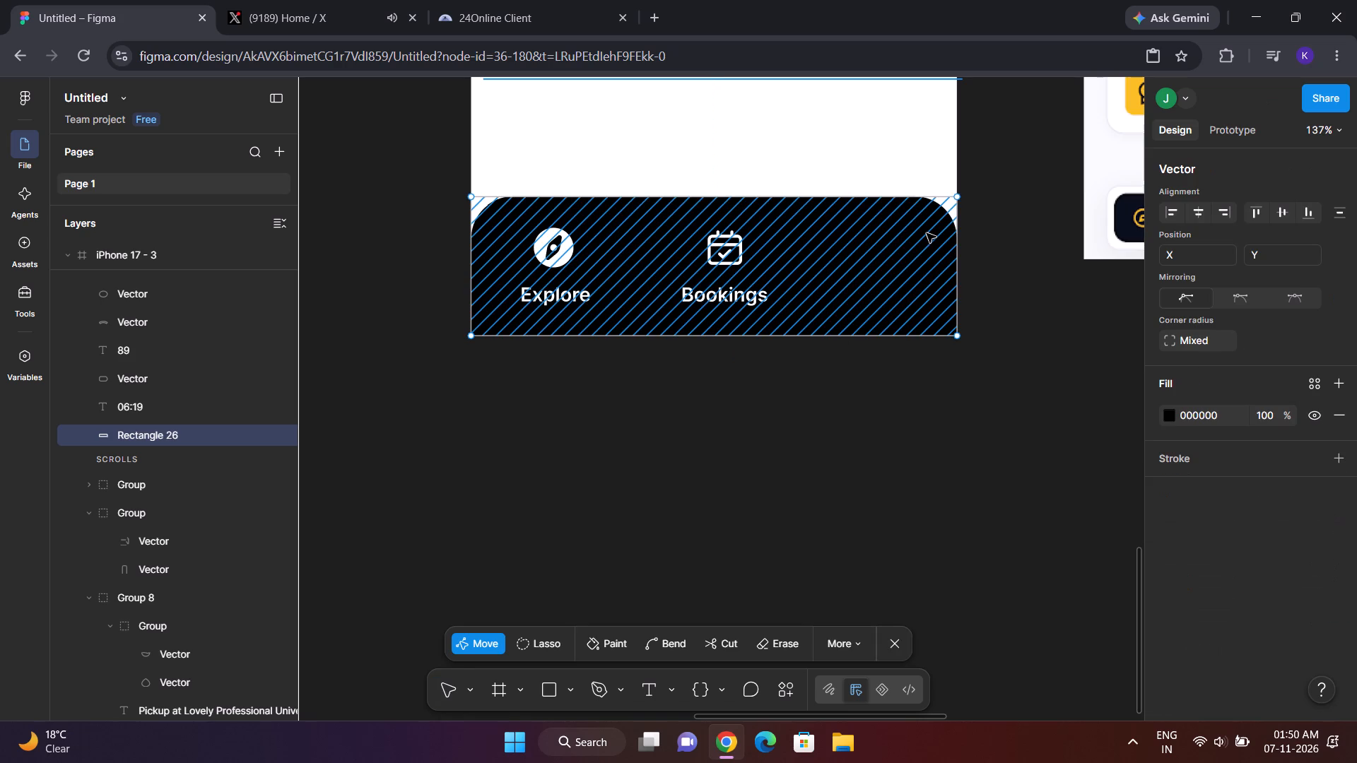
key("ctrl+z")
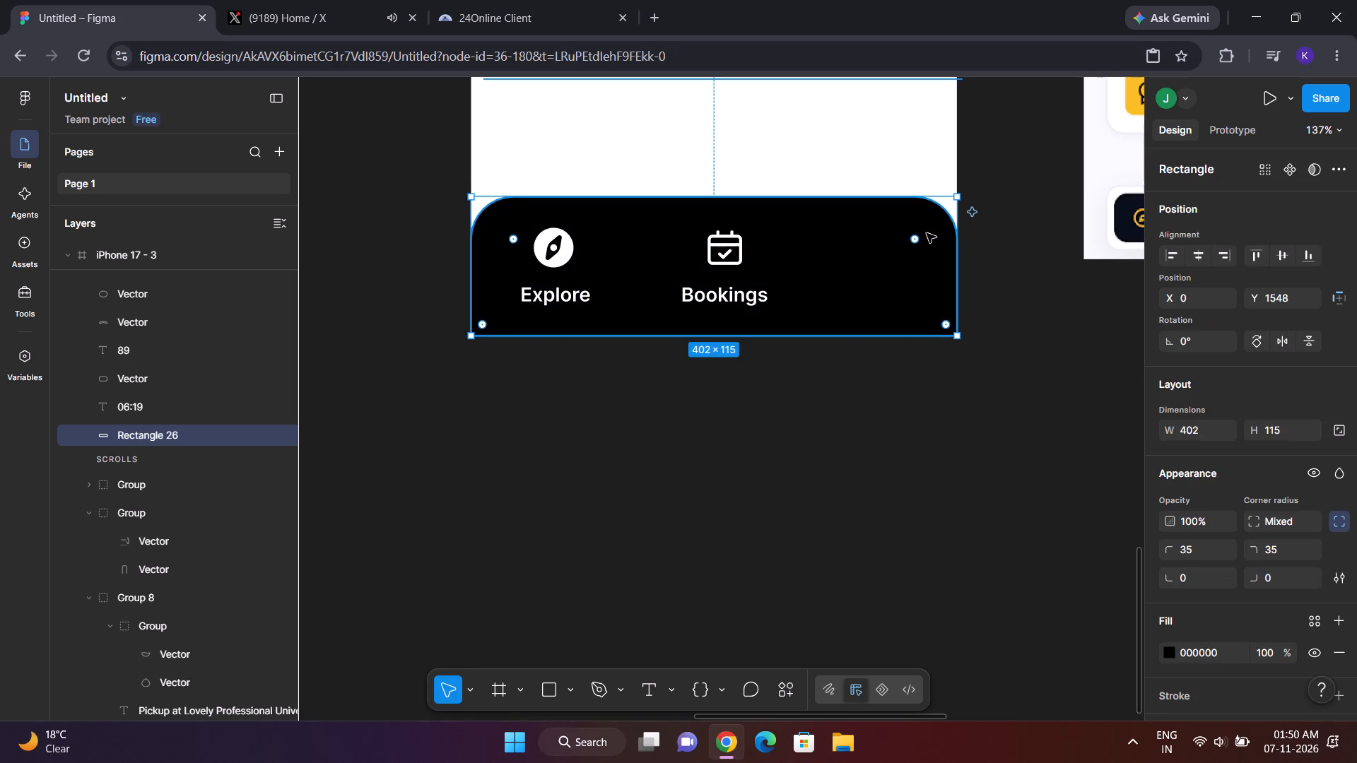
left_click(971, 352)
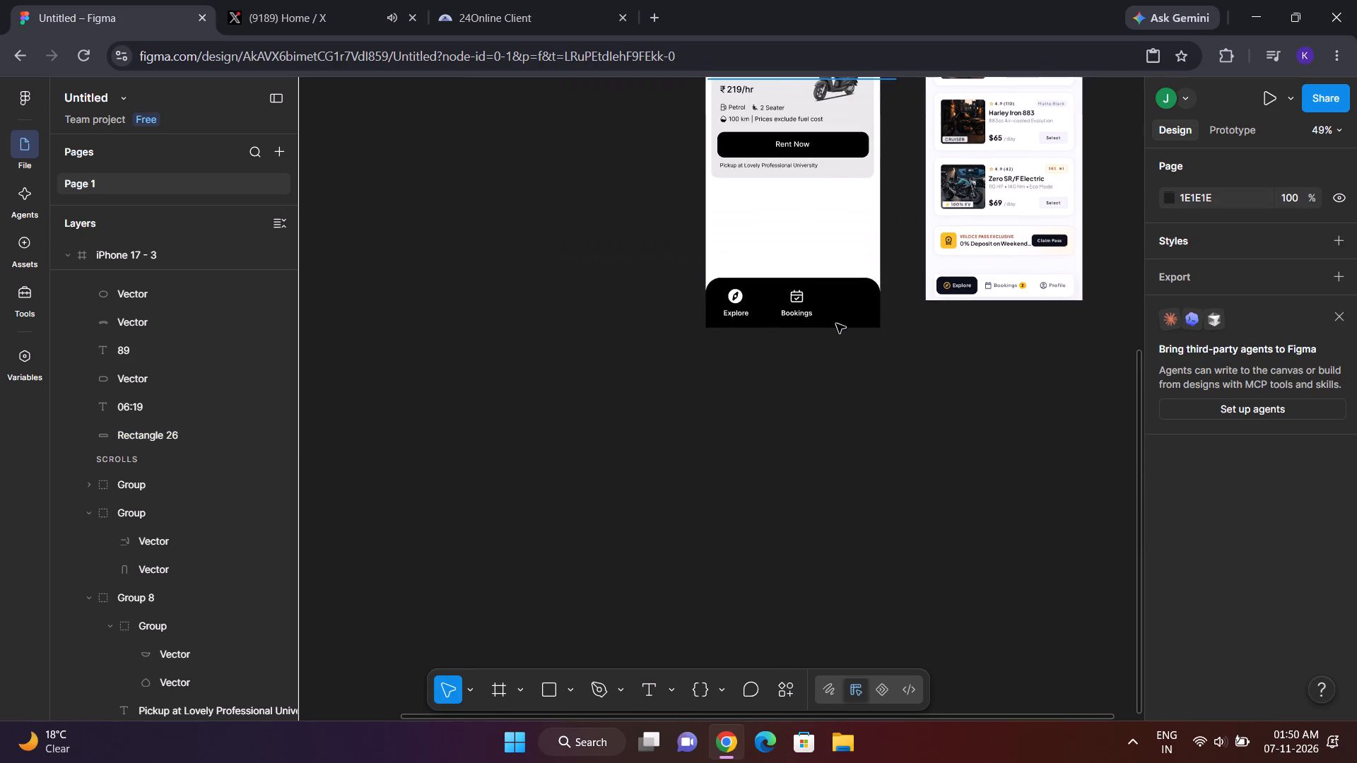
Duplicate the Bookings label and place the copy to its right in the navigation bar, at about X 288, Y 1618.
left_click(804, 314)
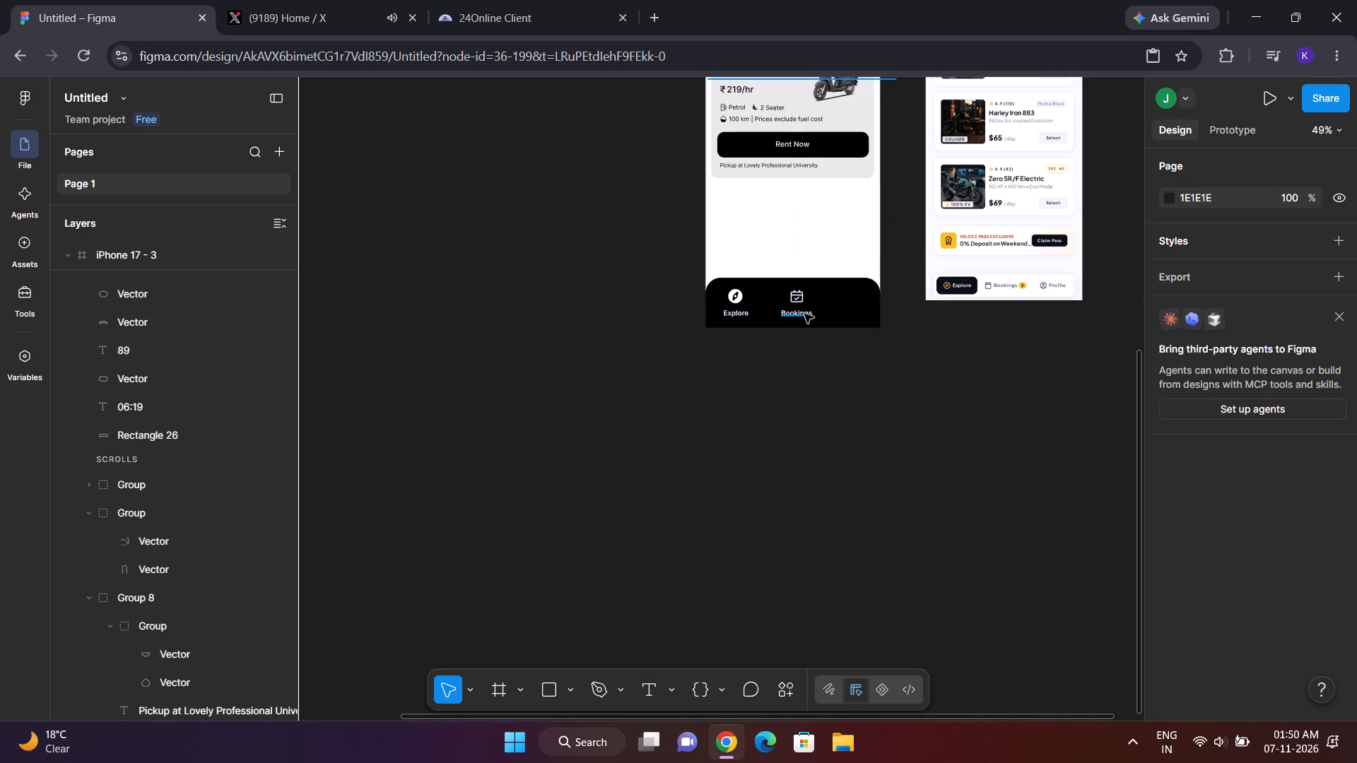
key("ctrl+c")
key("ctrl+v")
left_click_drag(804, 314, 846, 317)
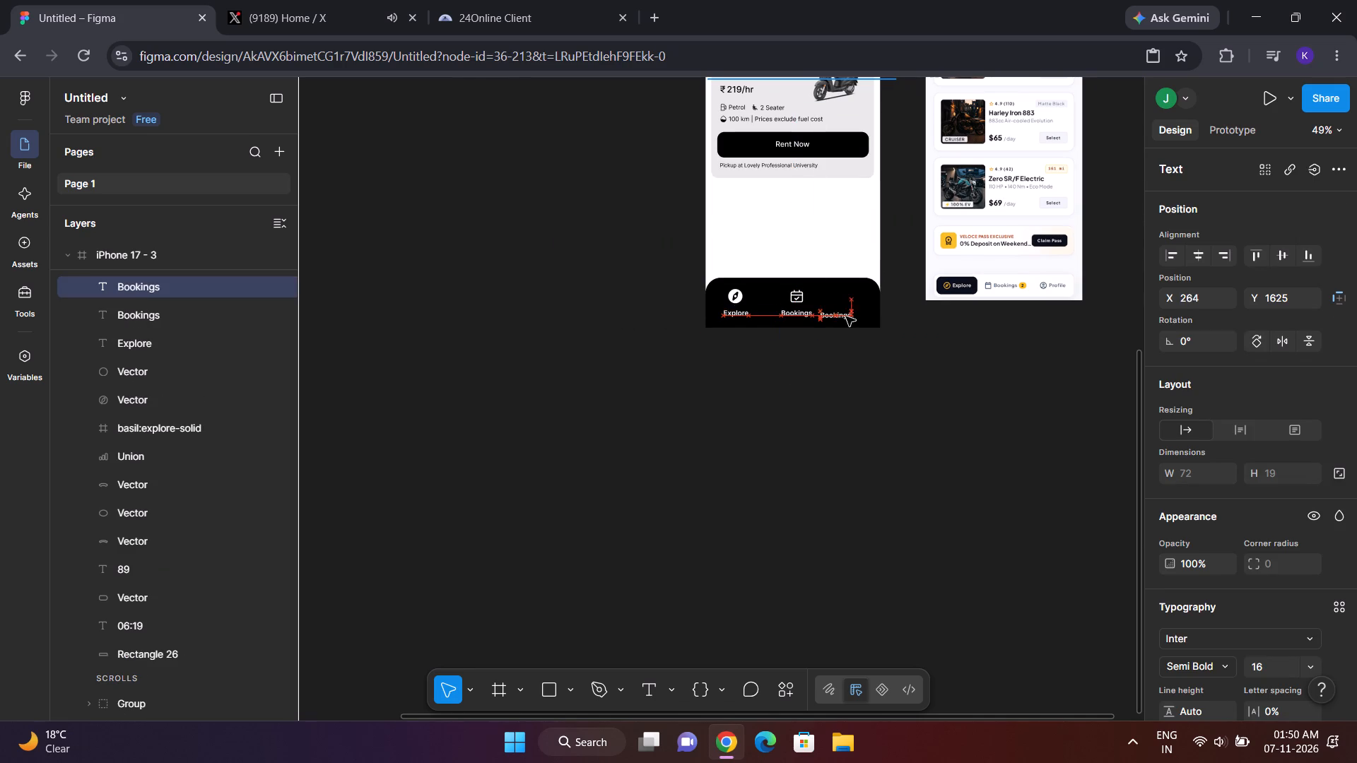
left_click_drag(846, 317, 853, 313)
Change the text of the copied Bookings label in the navigation bar to Profile.
double_click(853, 313)
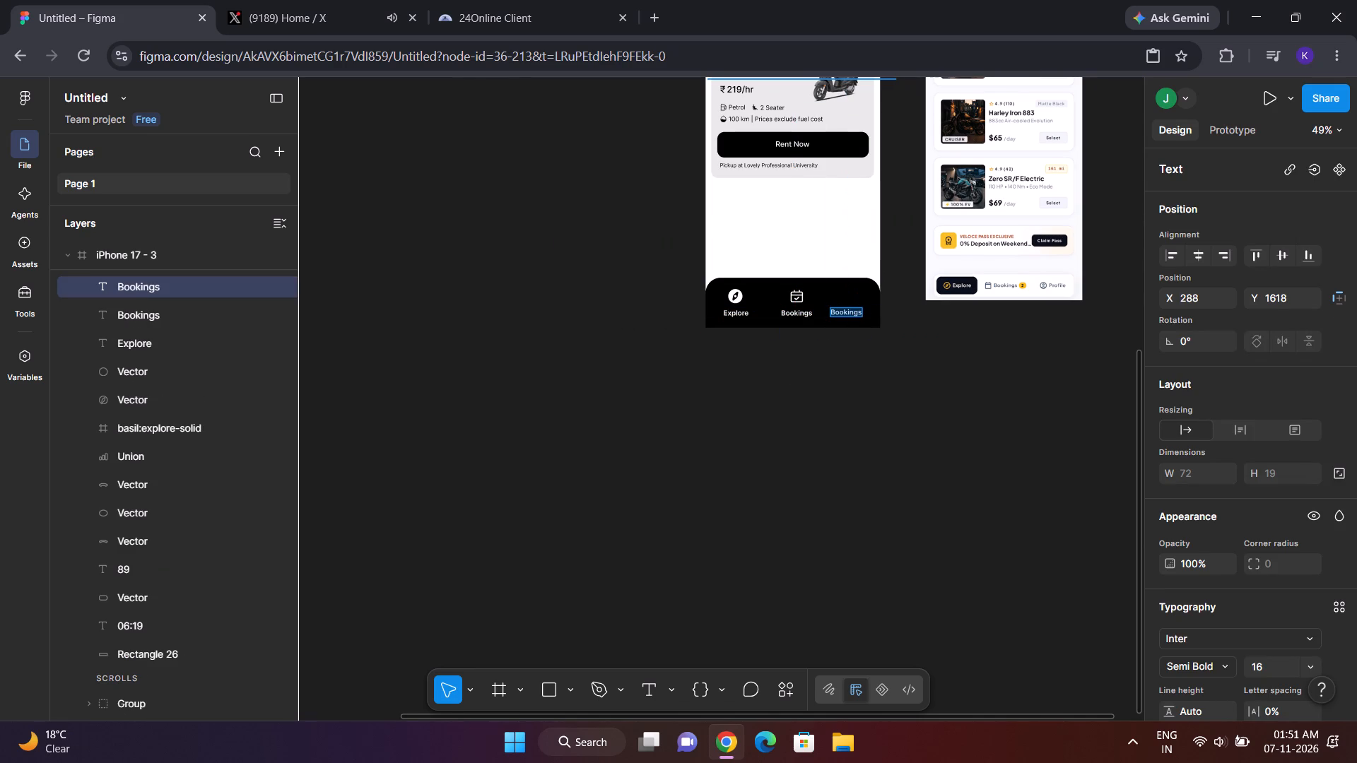
key("BackSpace")
key("shift+p")
type("rof")
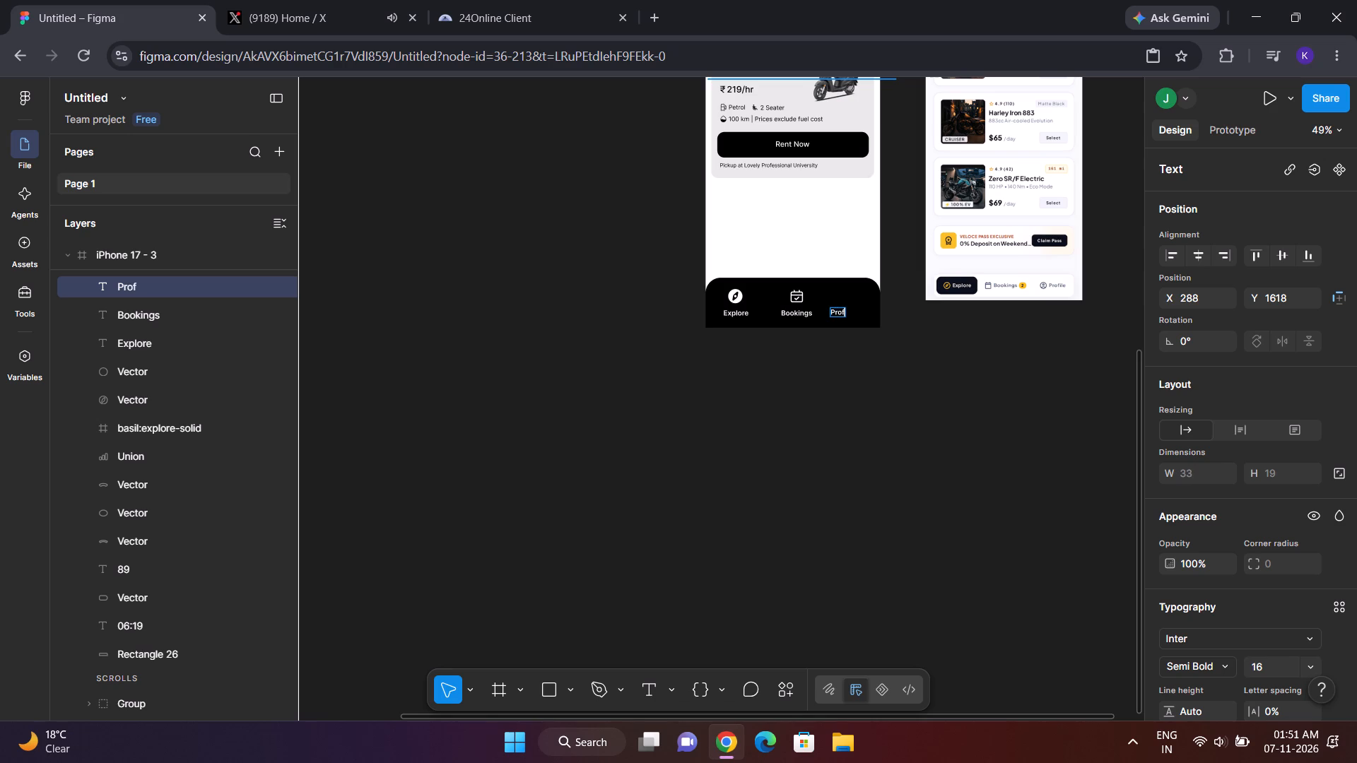
type("iel")
key("BackSpace")
key("BackSpace")
type("le")
left_click(879, 398)
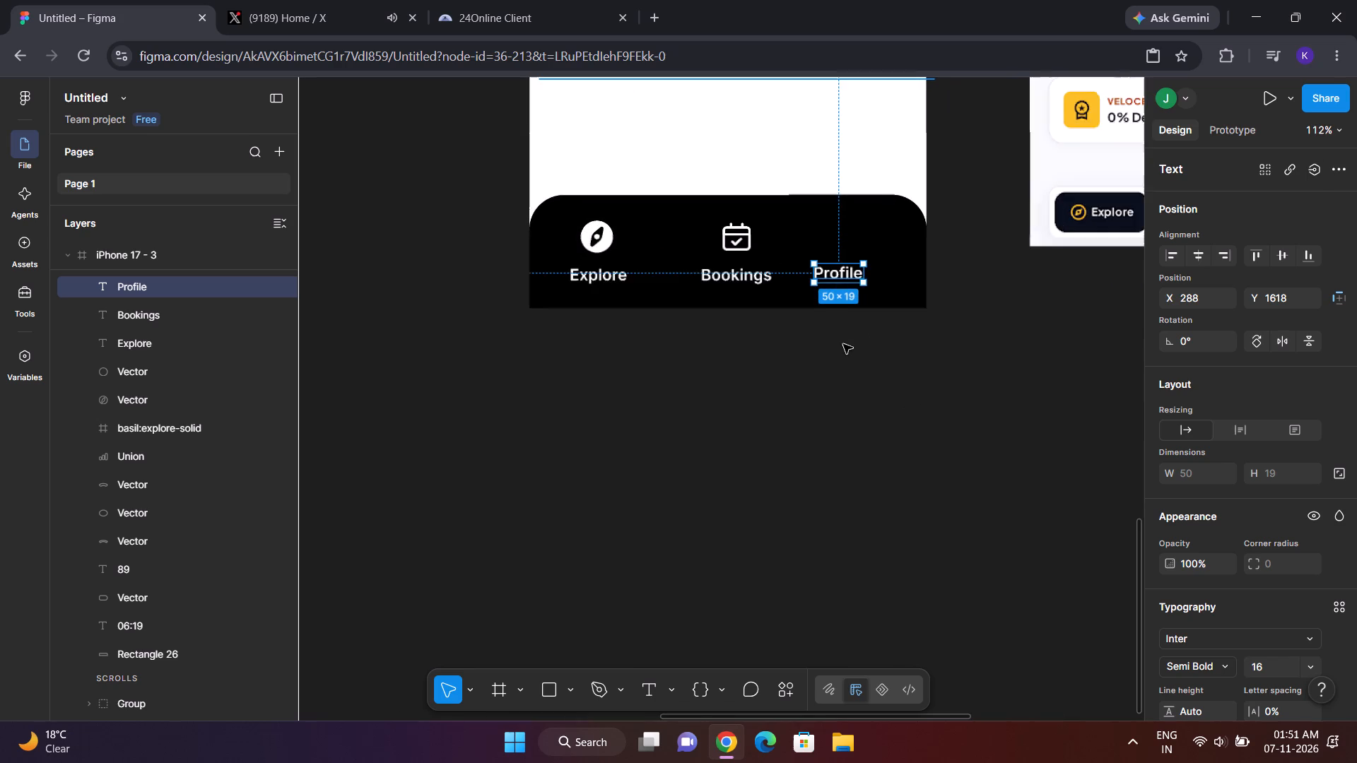
Move the Profile label level with Explore and Bookings at Y 1620, evenly spaced to the right of Bookings.
left_click_drag(843, 276, 862, 278)
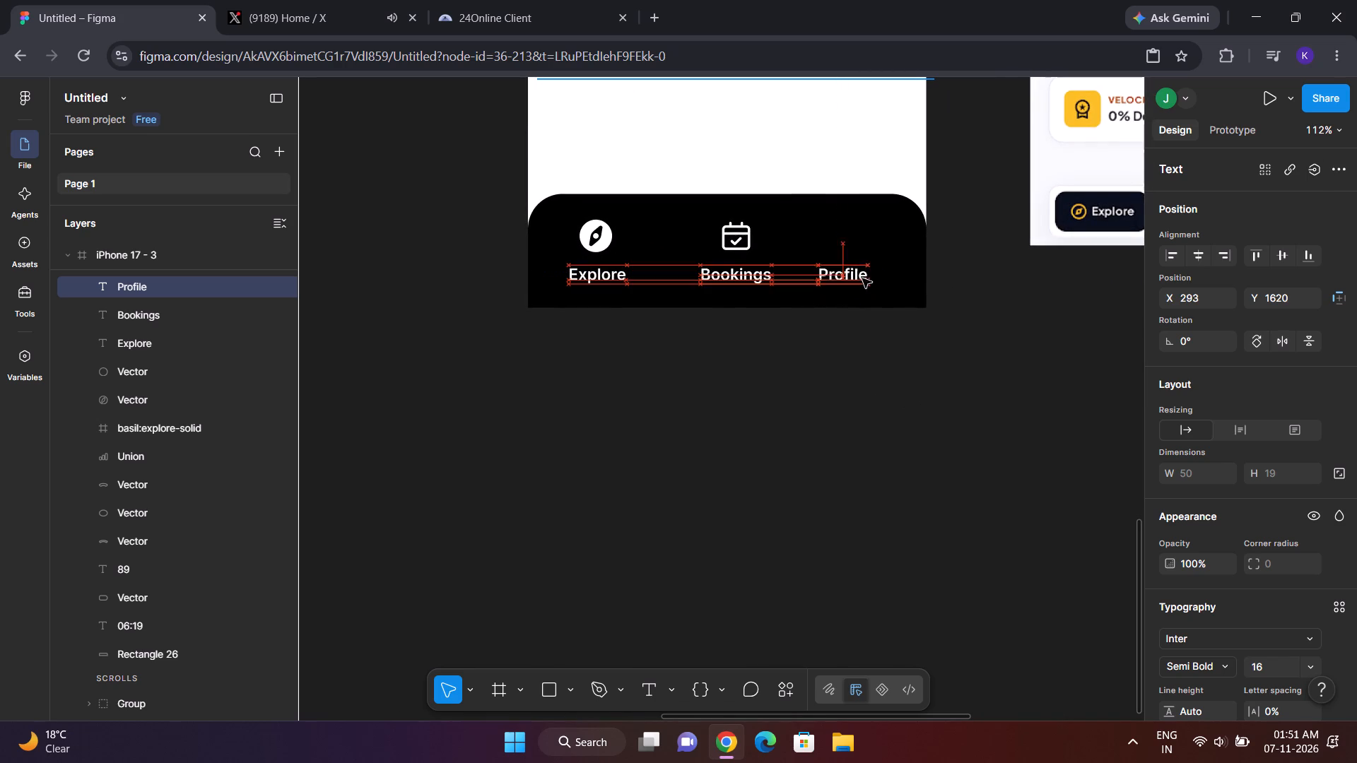
left_click_drag(862, 278, 869, 278)
left_click(988, 302)
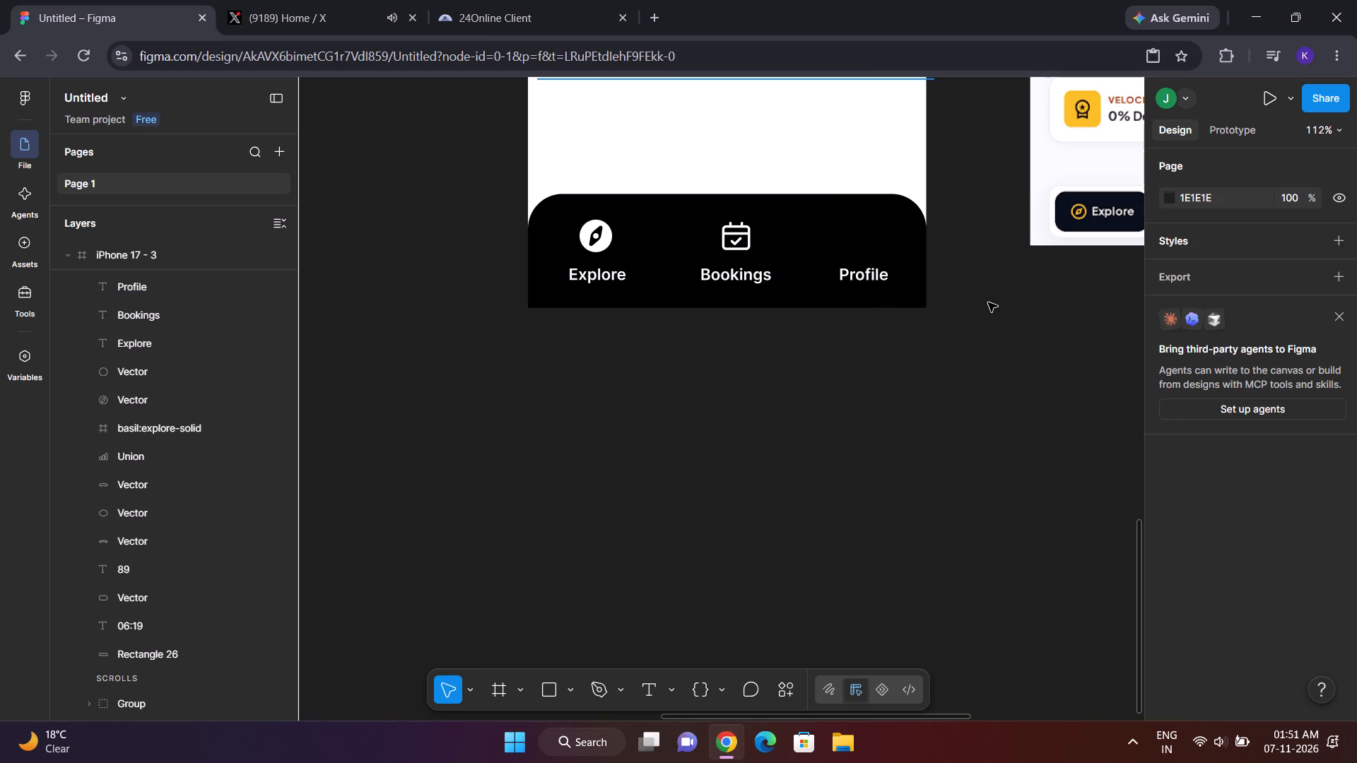
Examine the navigation bar's icons and its black background rectangle on the canvas and in the layer list.
scroll(914, 300, "right", 1)
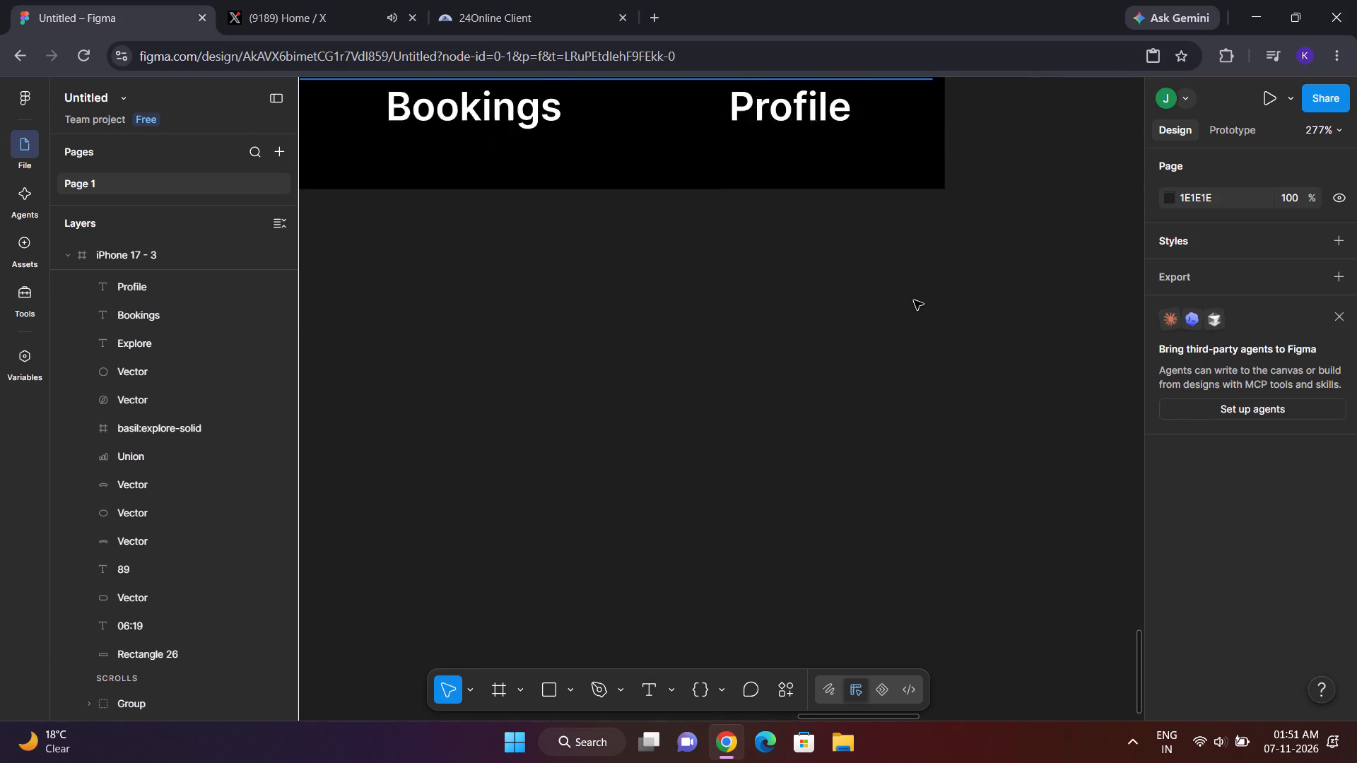
scroll(914, 300, "right", 2)
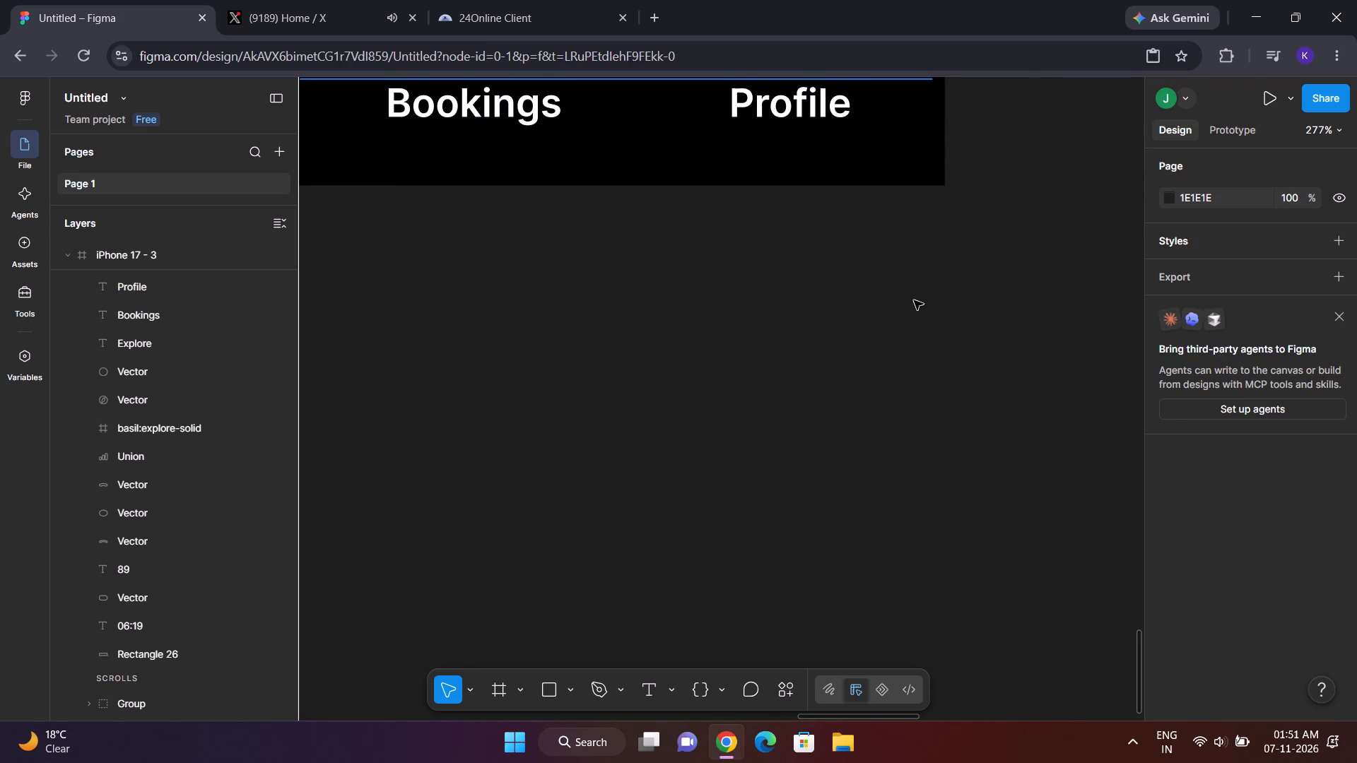
scroll(914, 300, "up", 1)
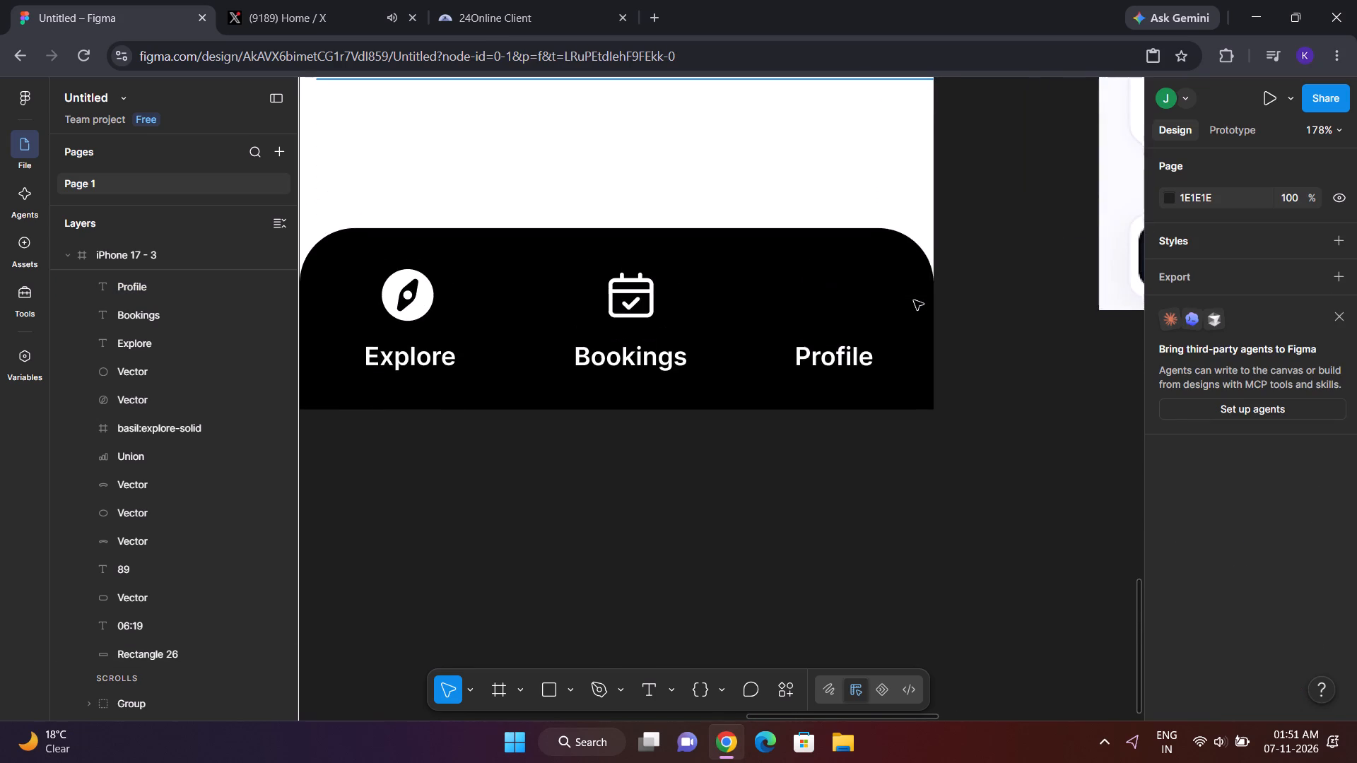
scroll(914, 300, "up", 1)
left_click(611, 306)
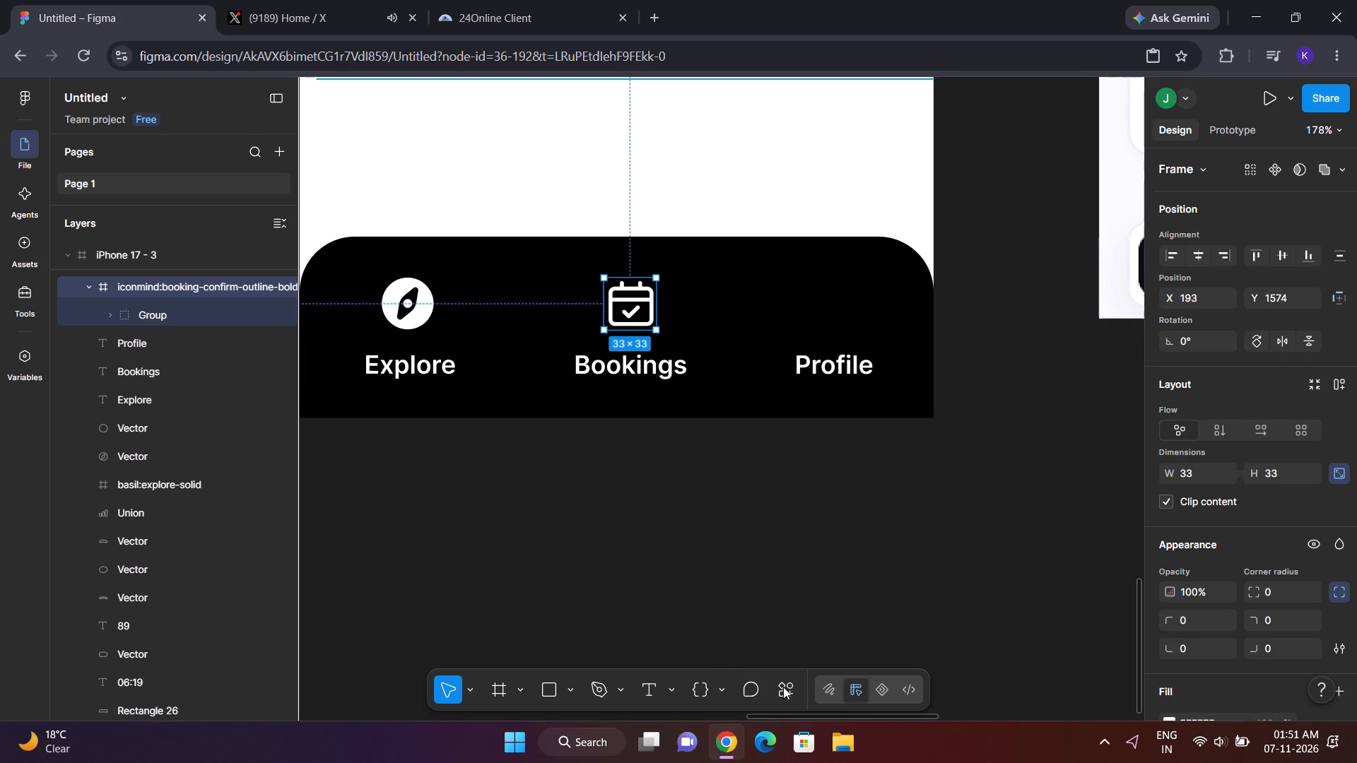
left_click(883, 373)
scroll(243, 456, "up", 2)
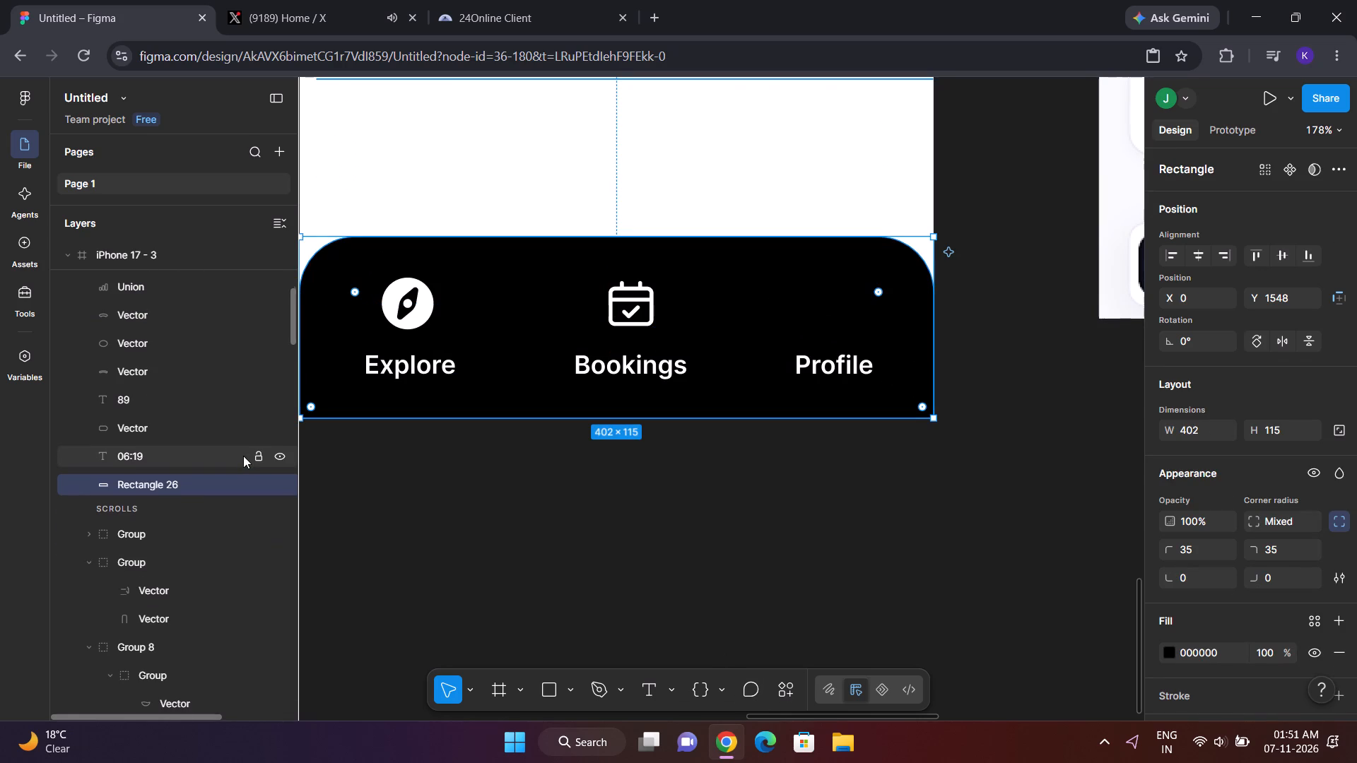
scroll(243, 456, "up", 7)
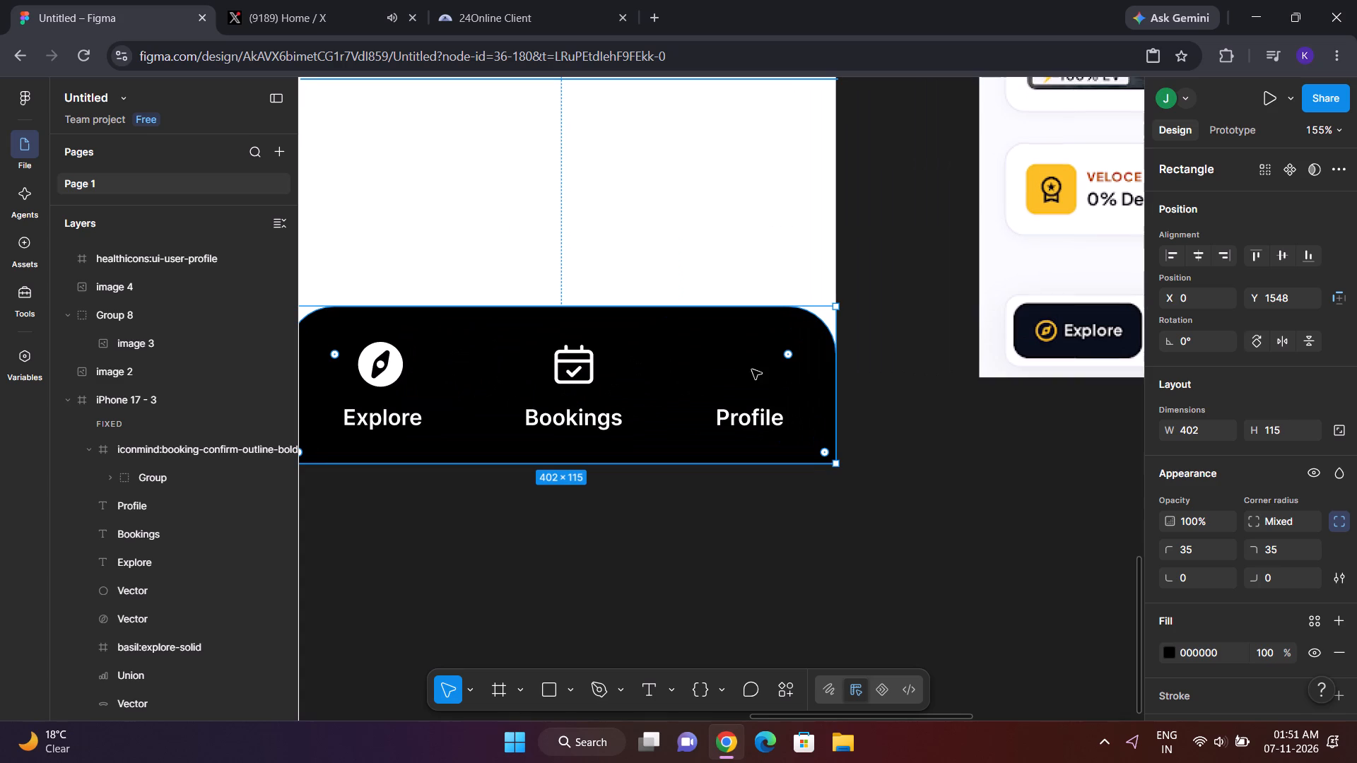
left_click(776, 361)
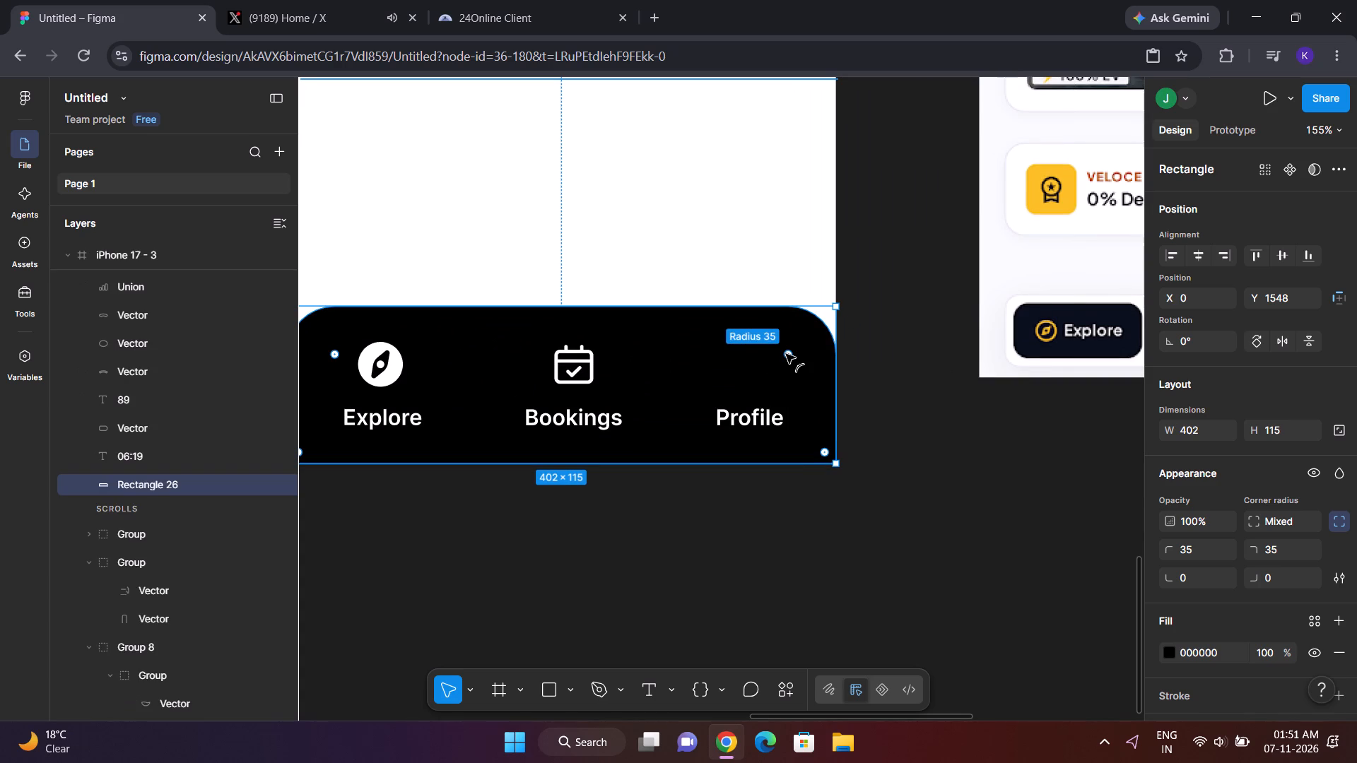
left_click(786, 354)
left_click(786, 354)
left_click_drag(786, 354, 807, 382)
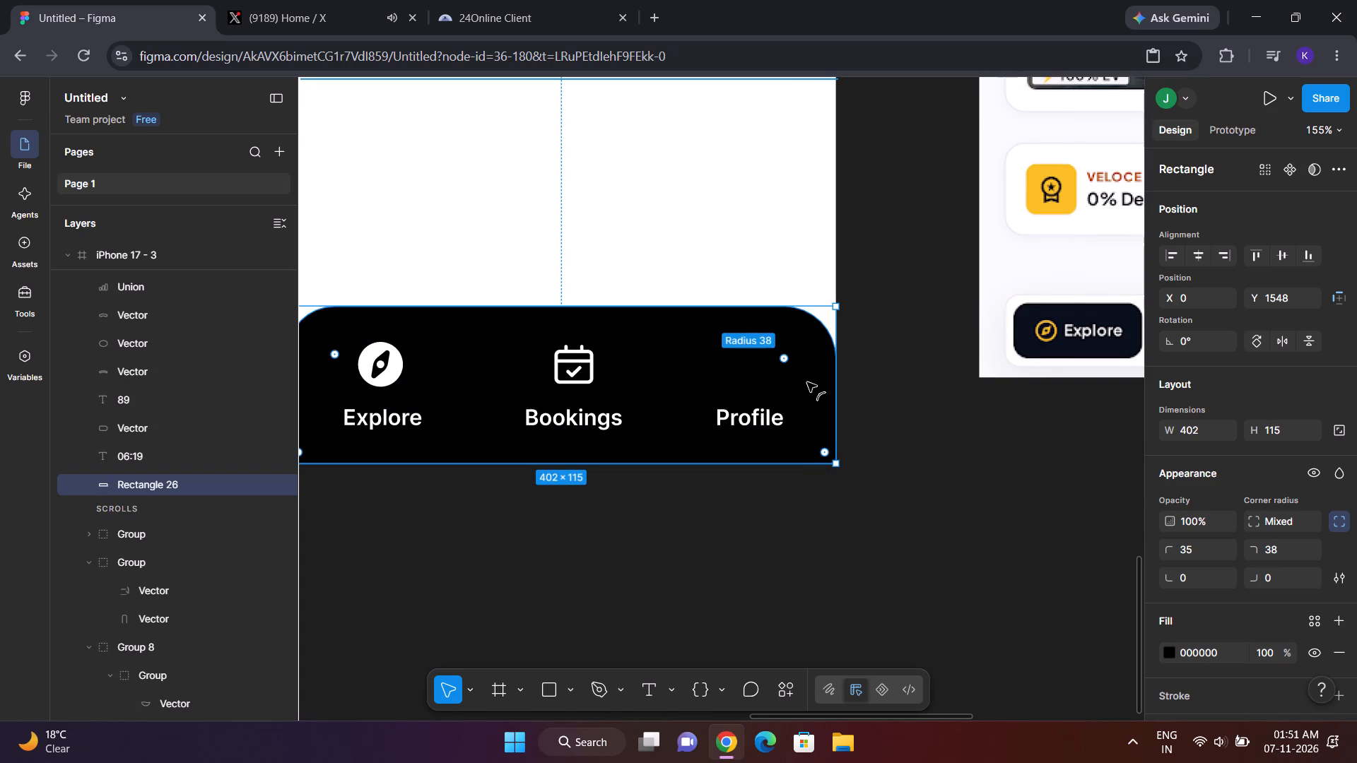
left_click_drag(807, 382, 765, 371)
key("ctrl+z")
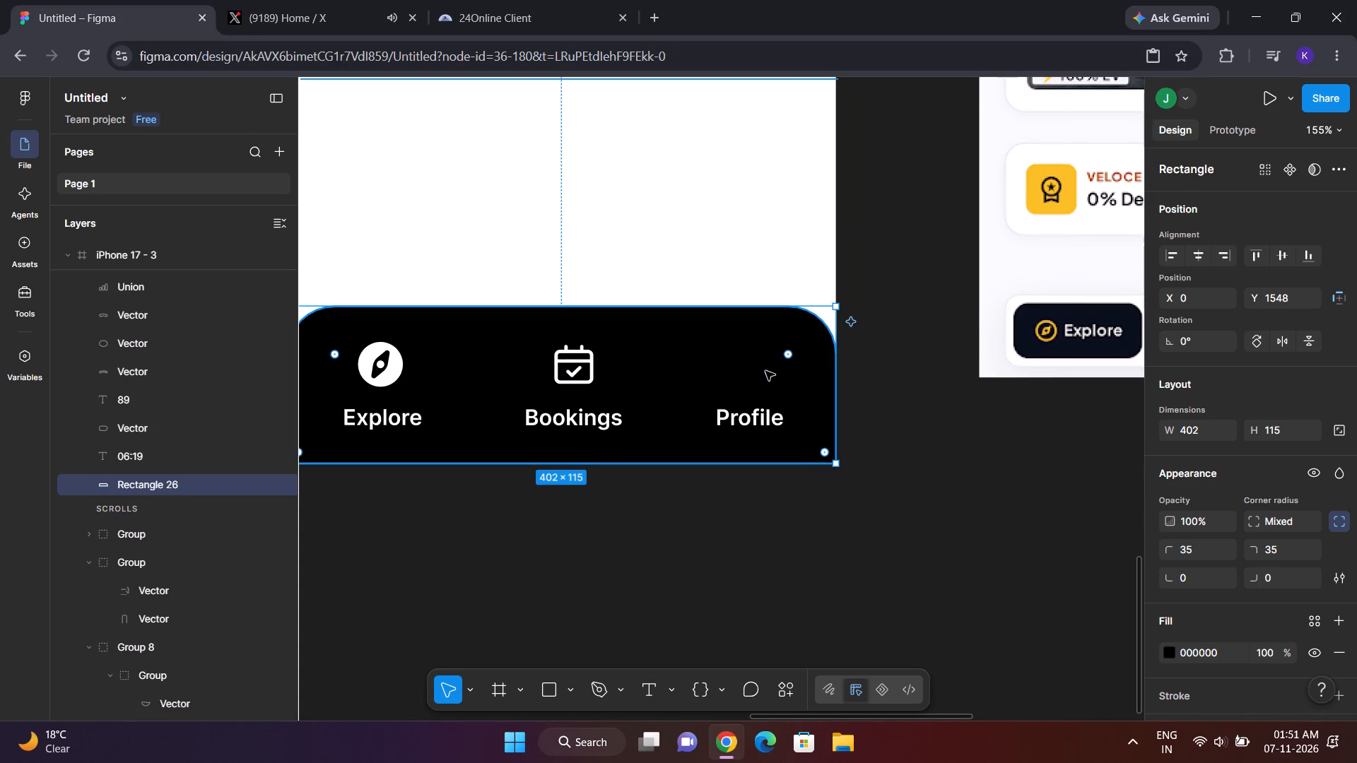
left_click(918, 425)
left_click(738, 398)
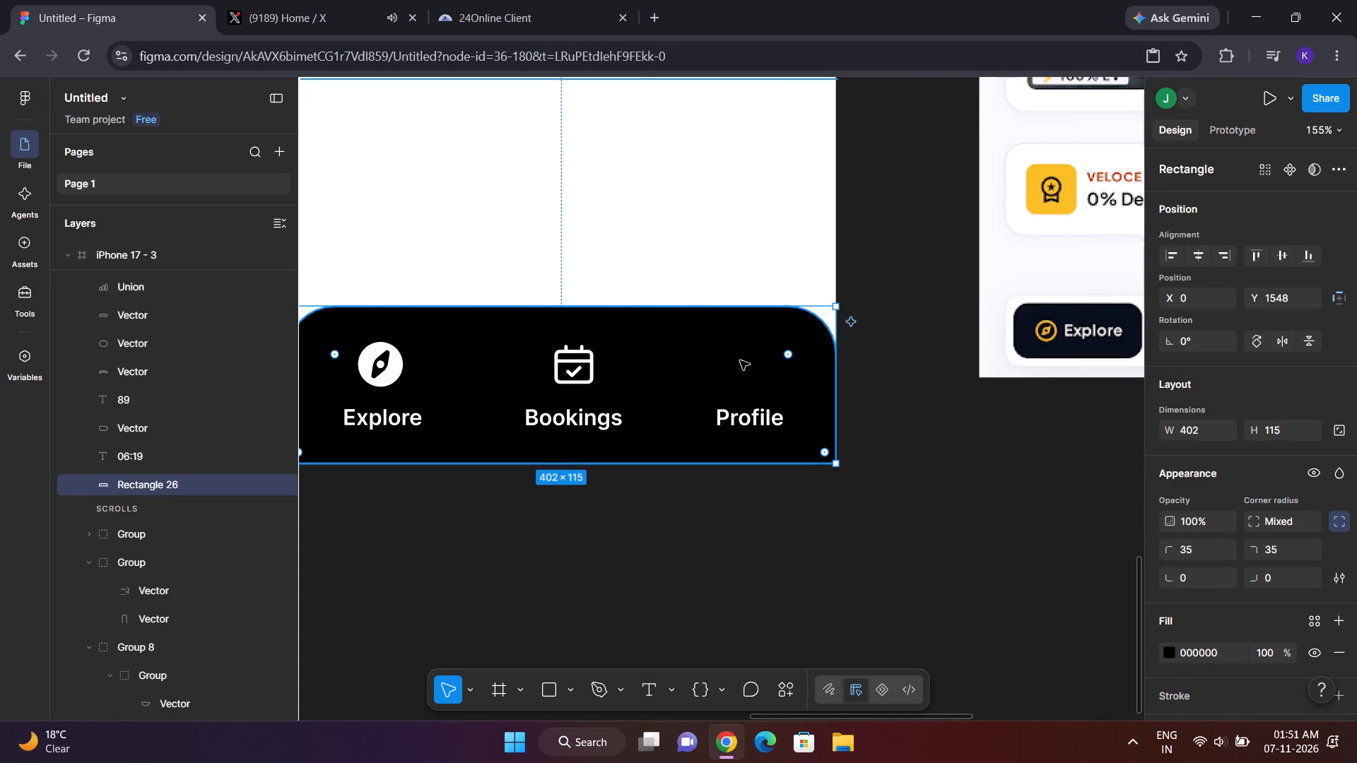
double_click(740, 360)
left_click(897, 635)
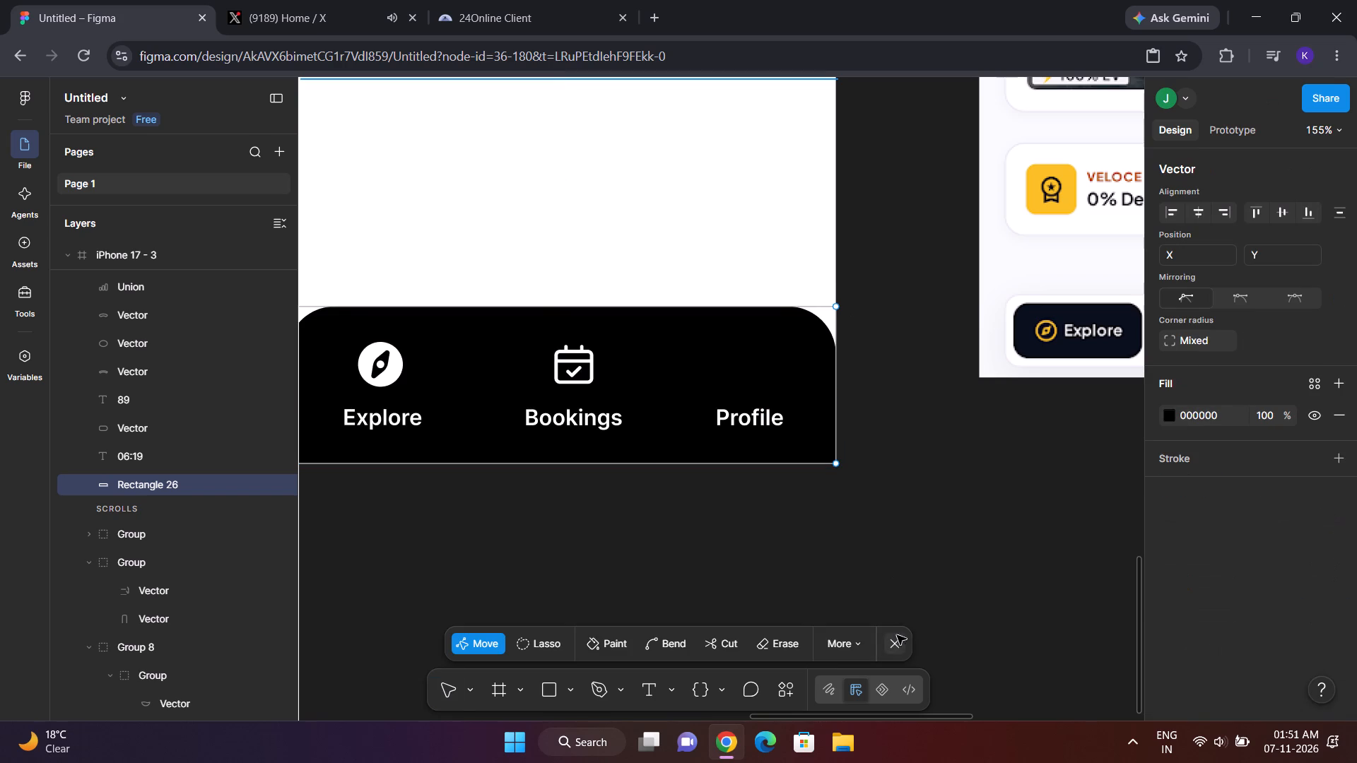
Duplicate both vectors of the header's white profile icon, placing the copy on the canvas beside the frame and bringing it to the front.
scroll(894, 526, "up", 3)
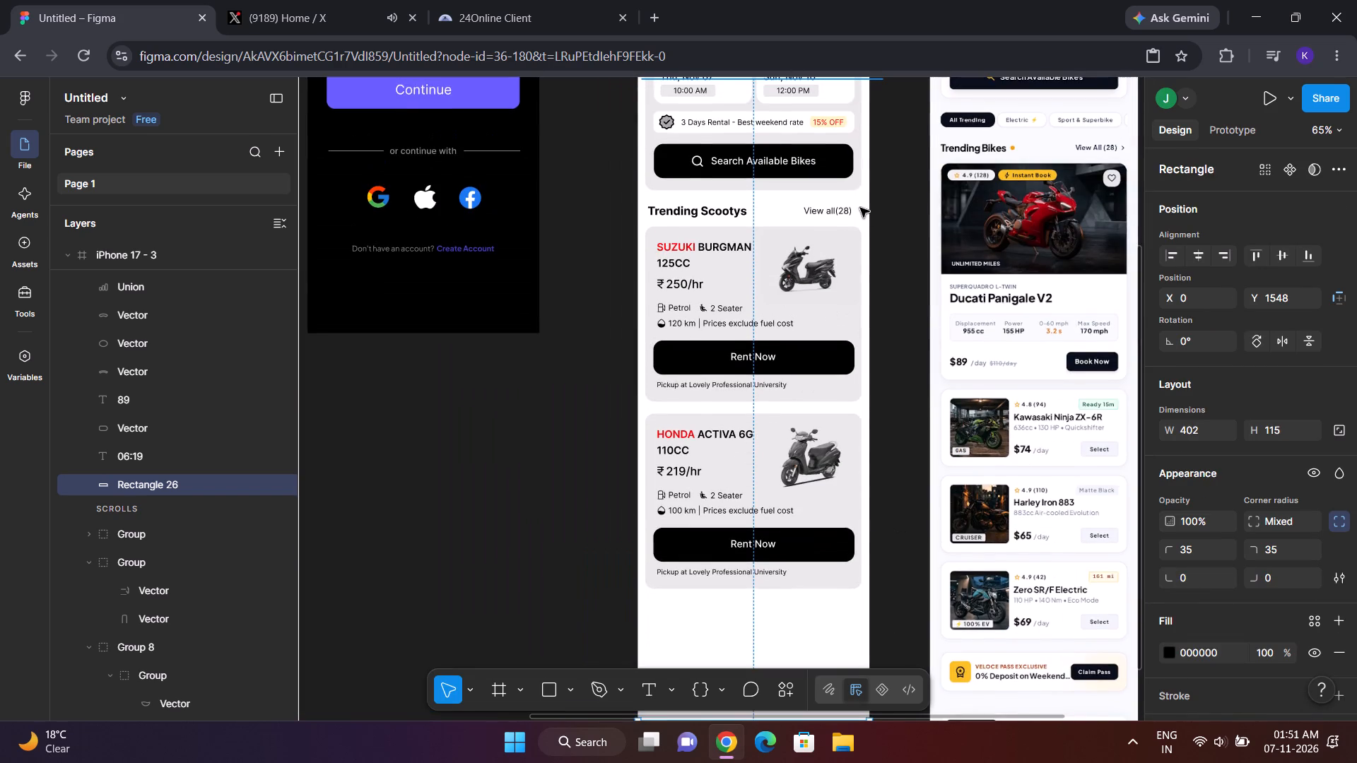
scroll(860, 208, "up", 2)
double_click(847, 133)
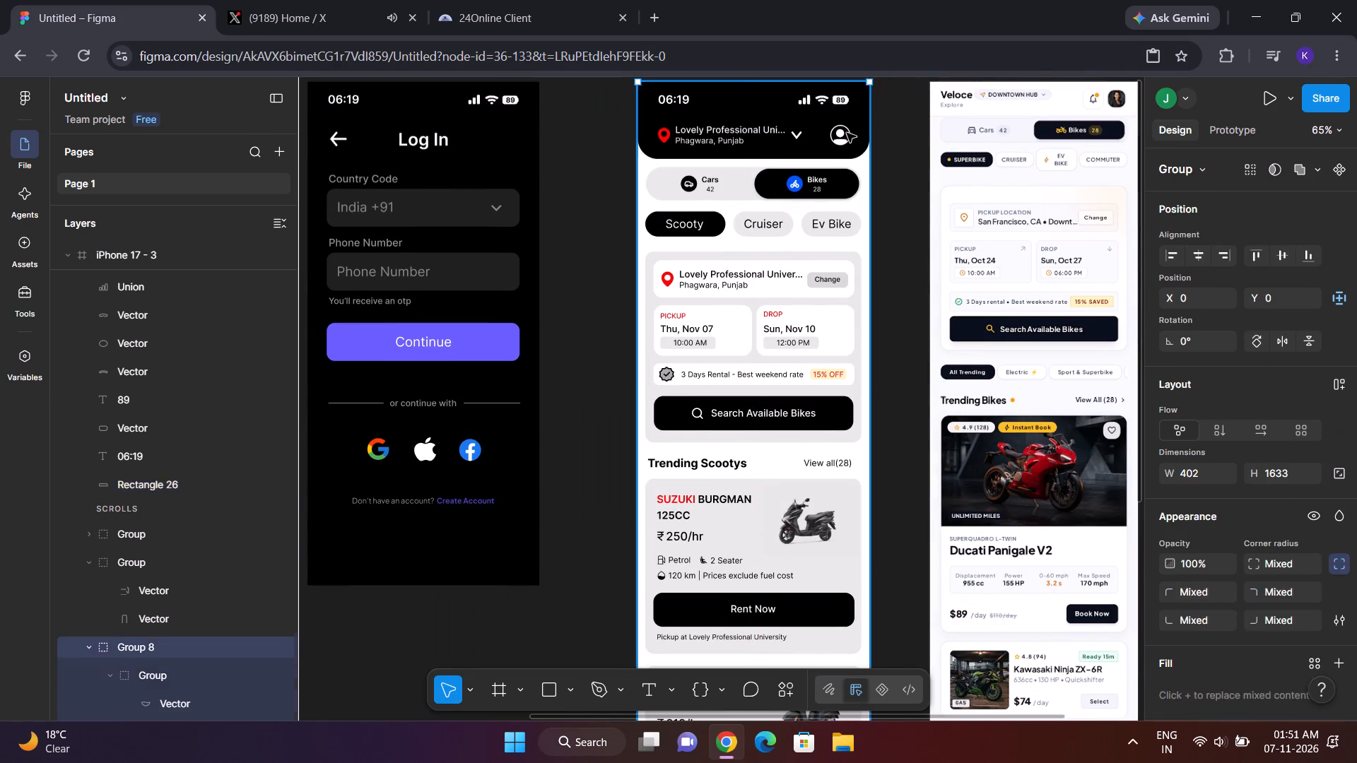
left_click(847, 133)
left_click(847, 133)
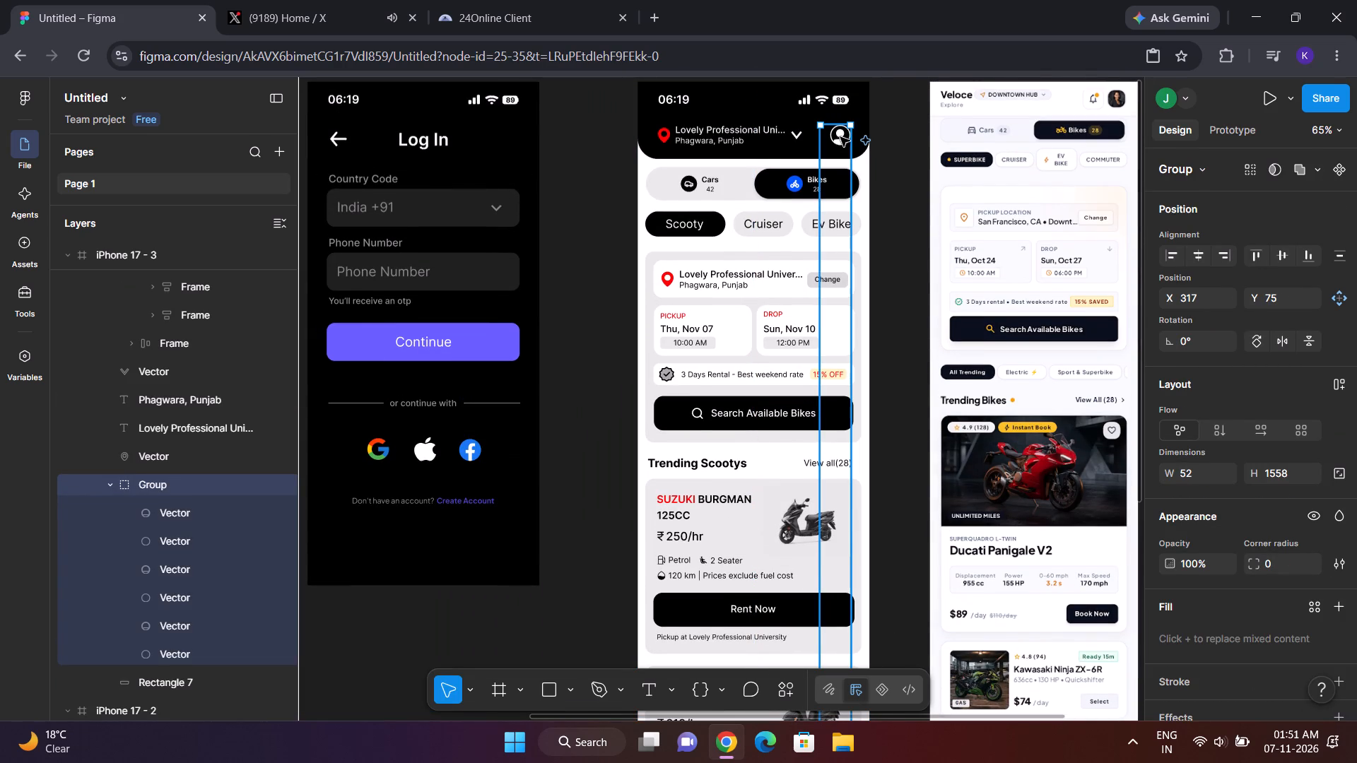
double_click(839, 137)
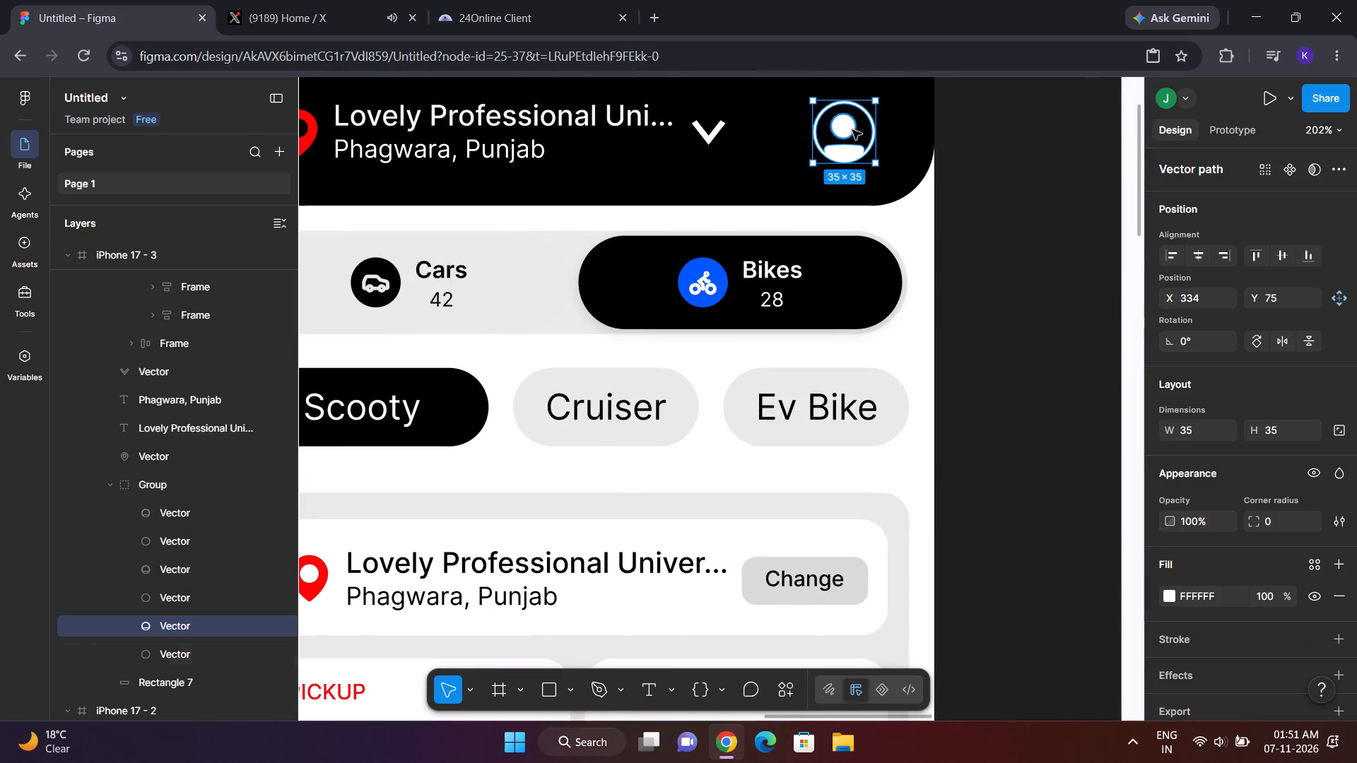
left_click(852, 126, "ctrl+shift")
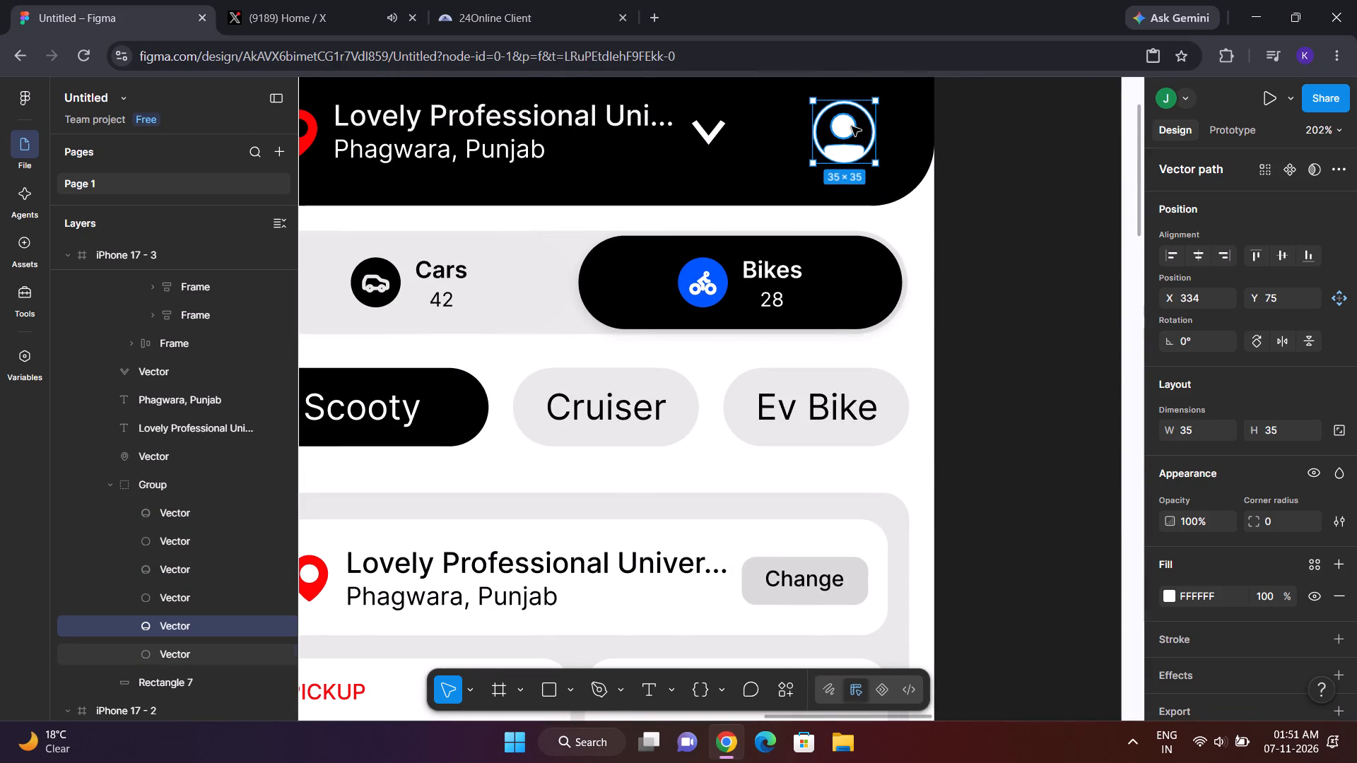
key("ctrl+c")
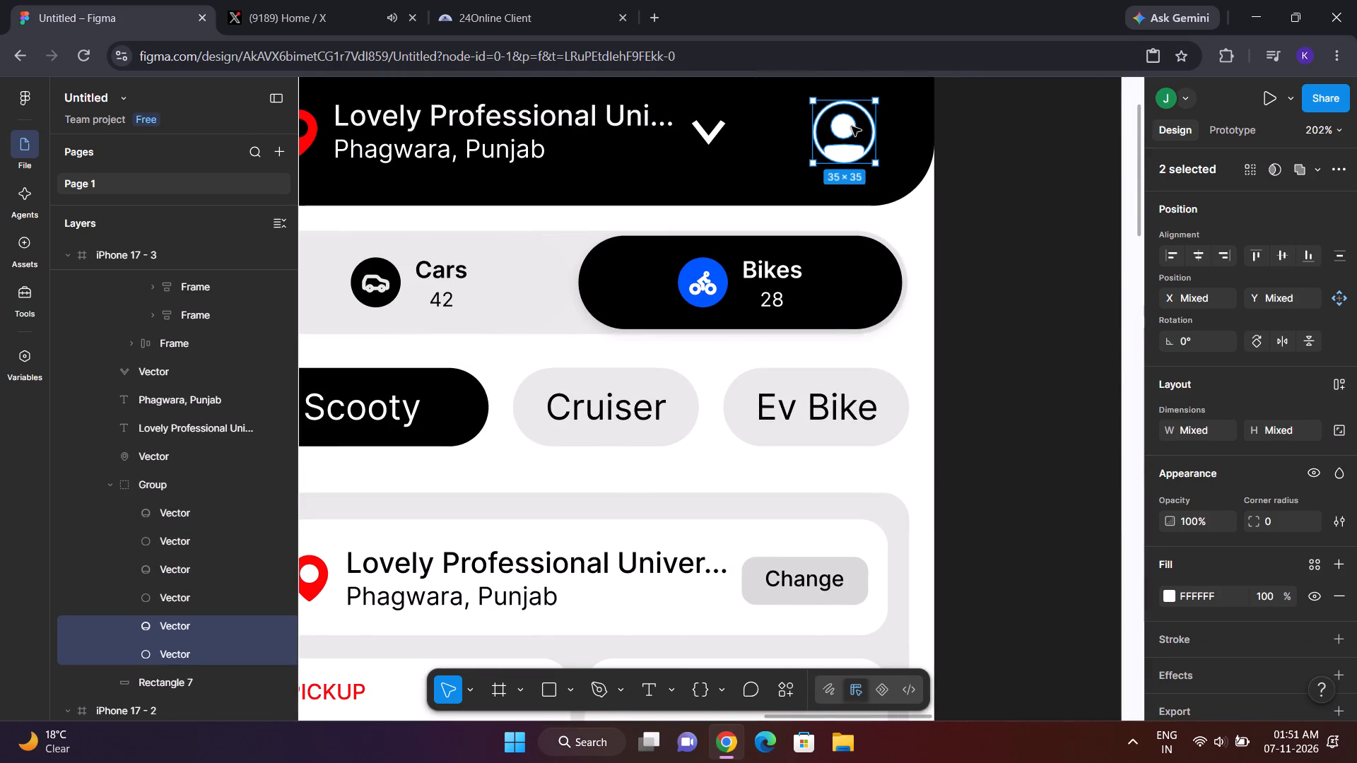
key("ctrl+v")
left_click_drag(852, 126, 826, 360)
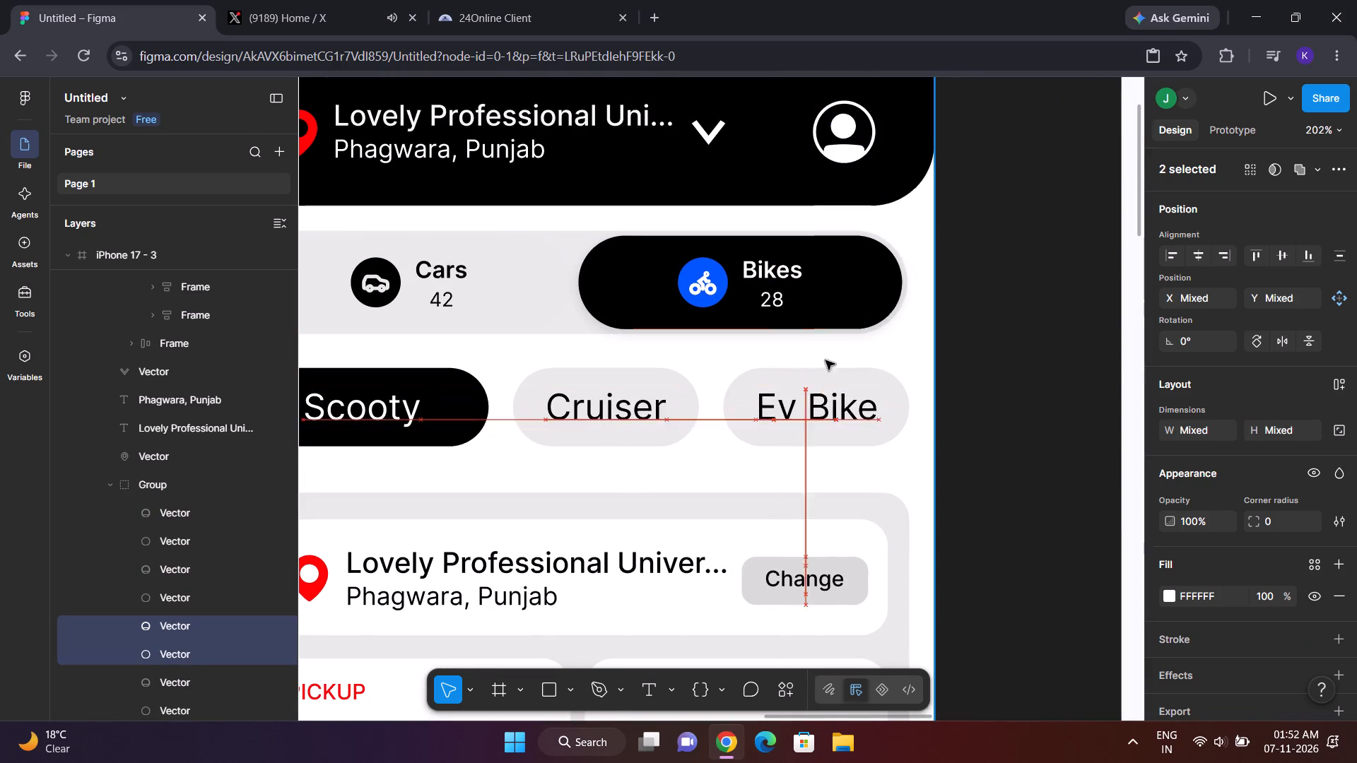
left_click_drag(826, 360, 1037, 293)
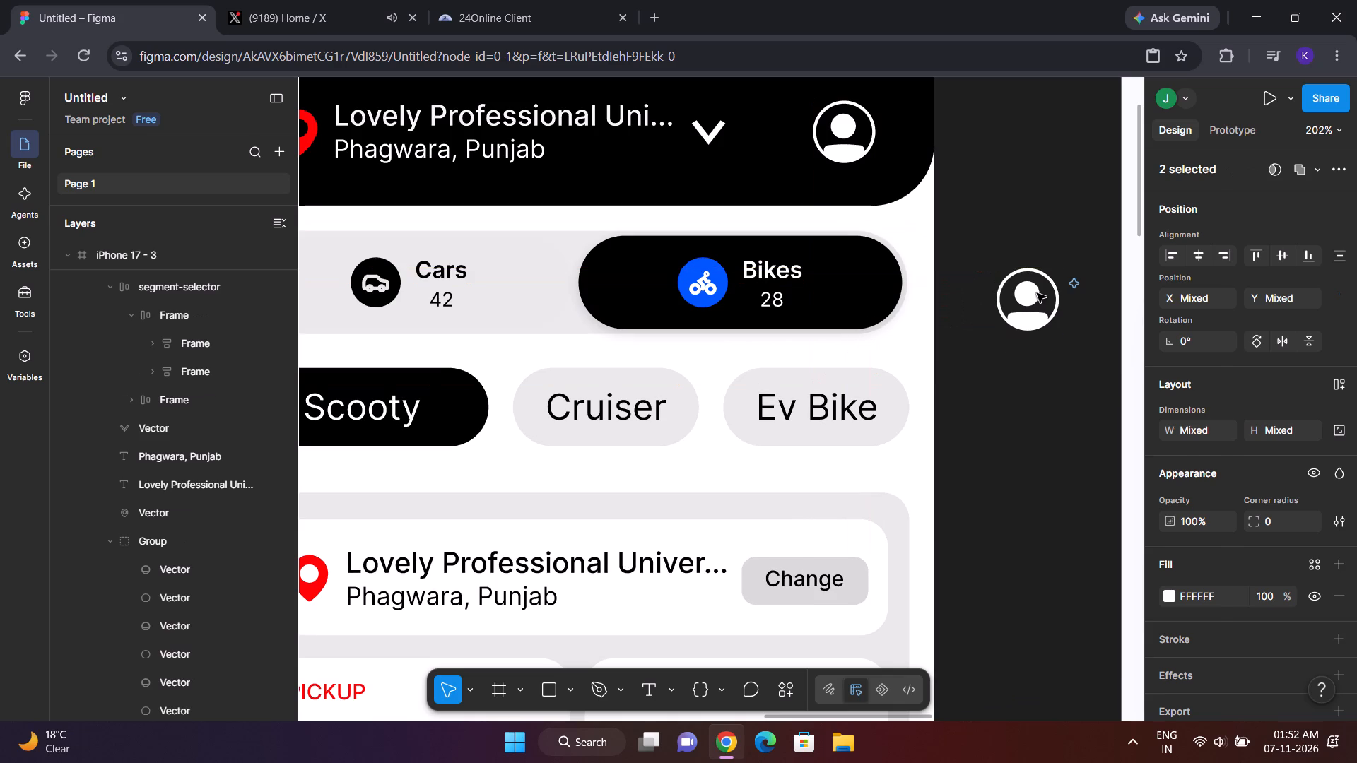
right_click(1037, 293)
left_click(1086, 291)
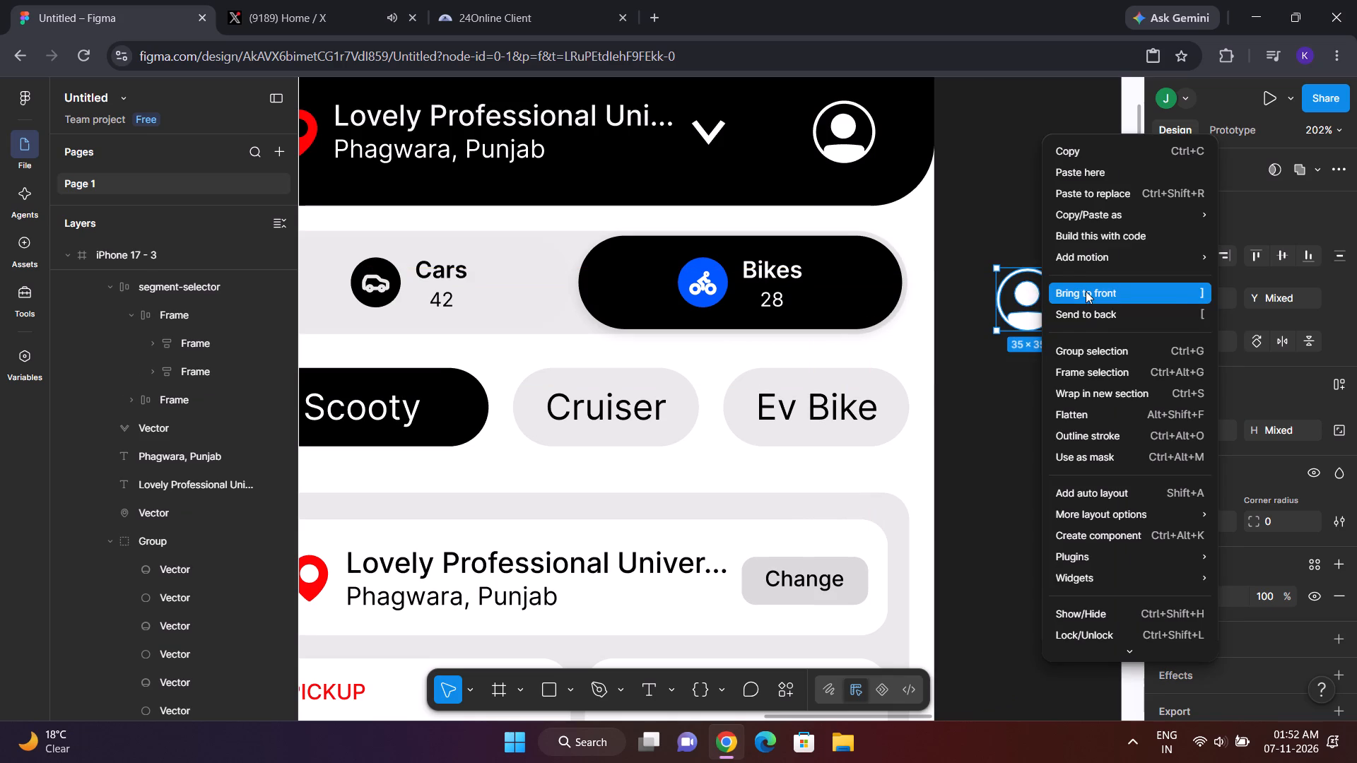
Move the copied profile icon down into the black navigation bar, centred above the Profile label, and bring it to the front.
left_click_drag(1028, 292, 885, 327)
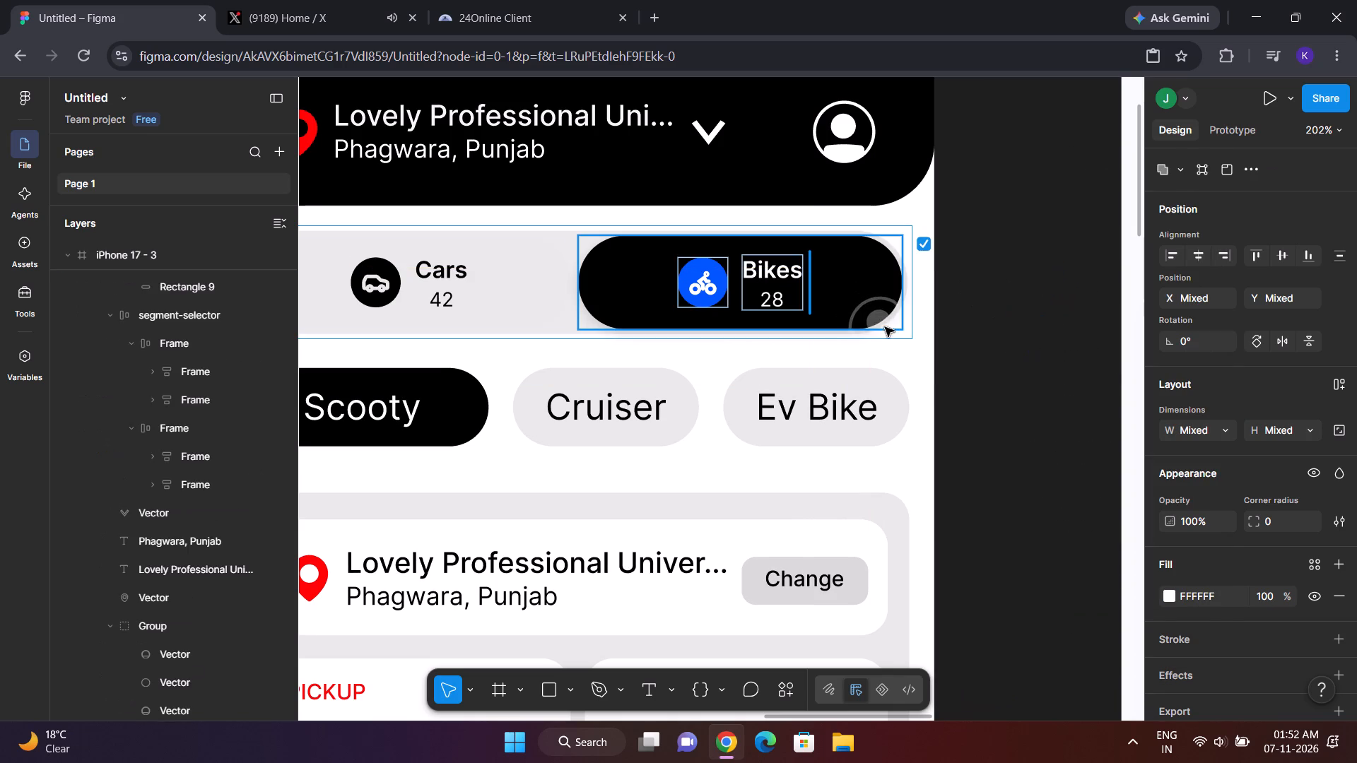
left_click_drag(885, 327, 866, 593)
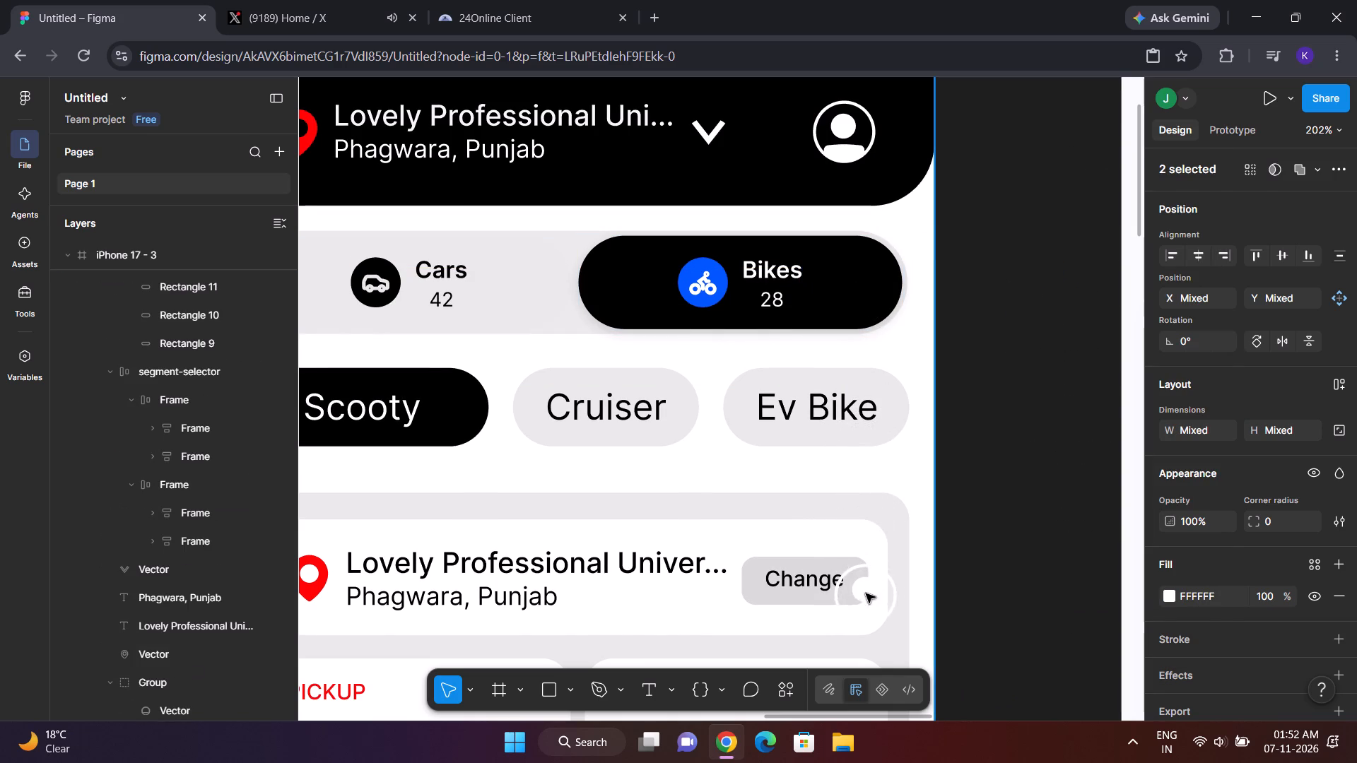
left_click_drag(866, 593, 873, 762)
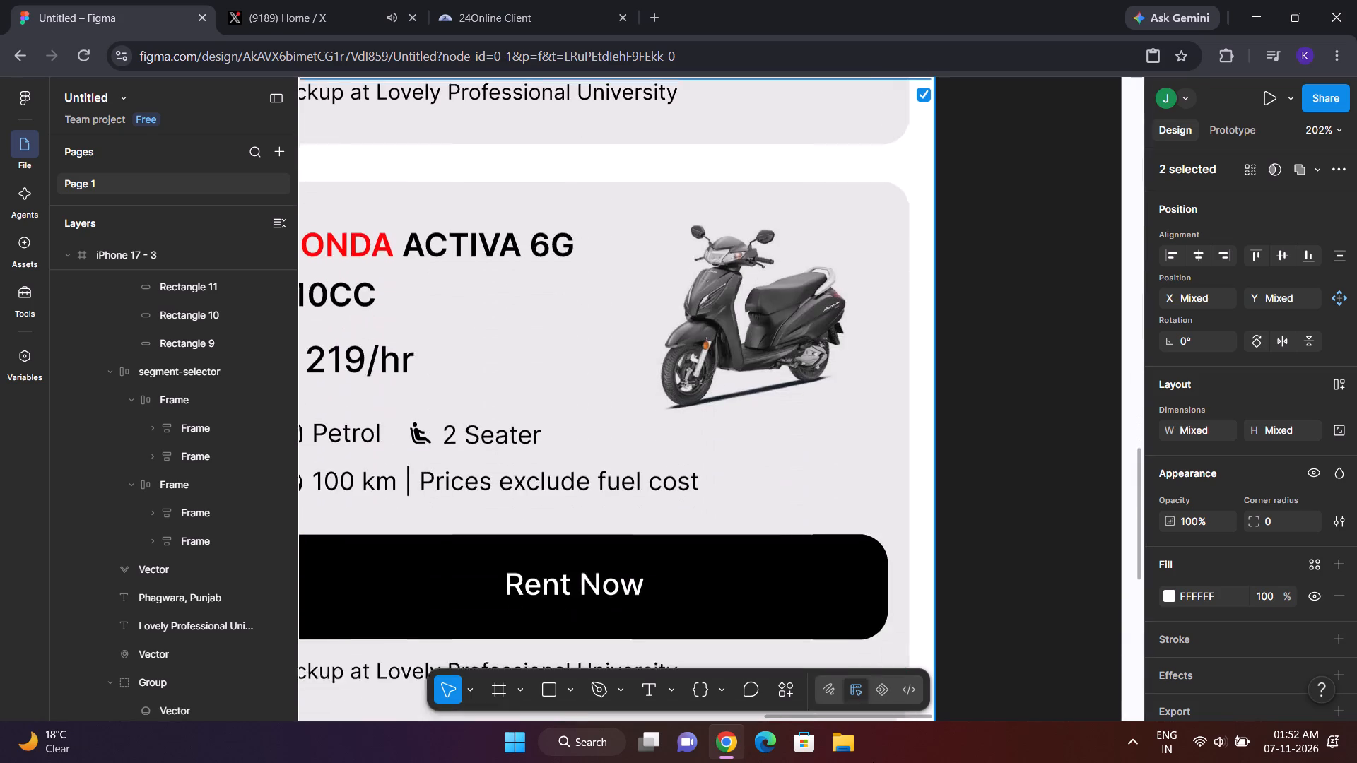
left_click_drag(873, 762, 830, 508)
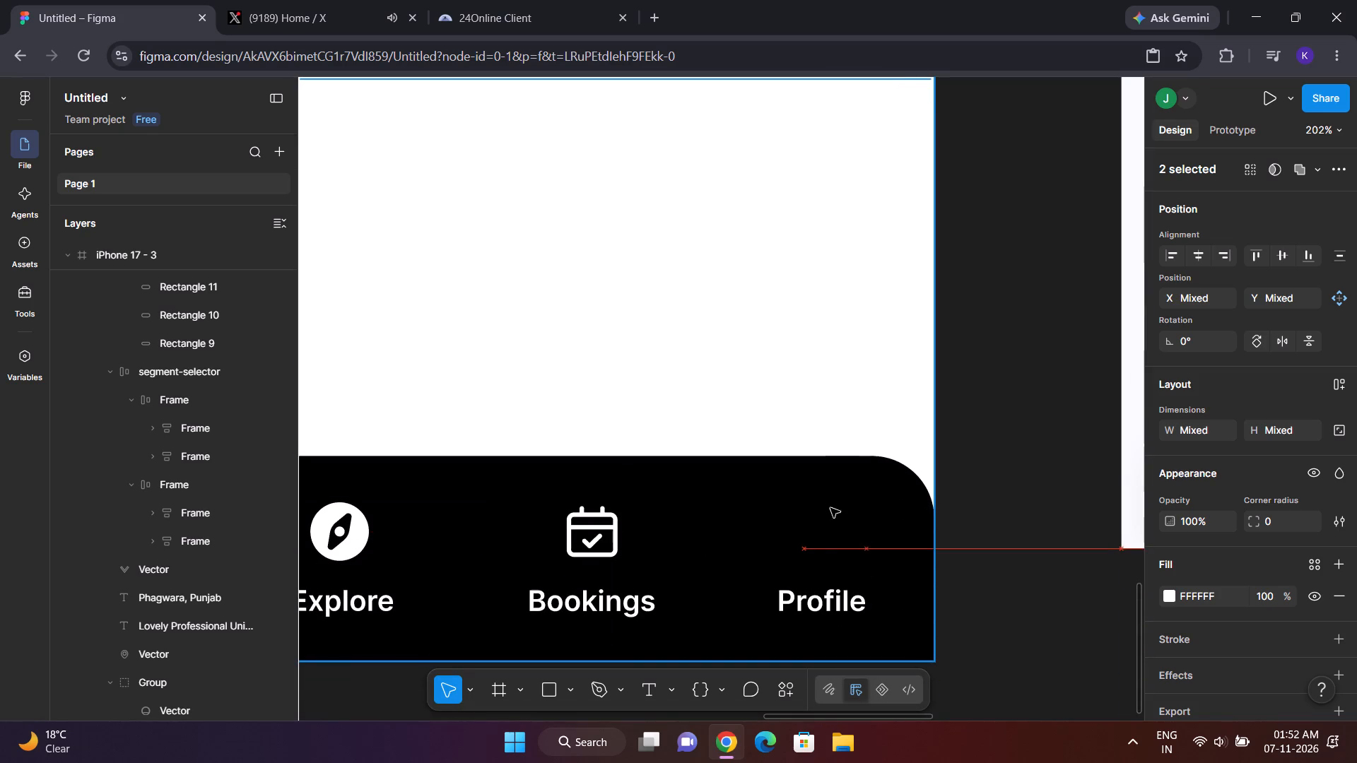
left_click_drag(830, 508, 824, 516)
right_click(824, 516)
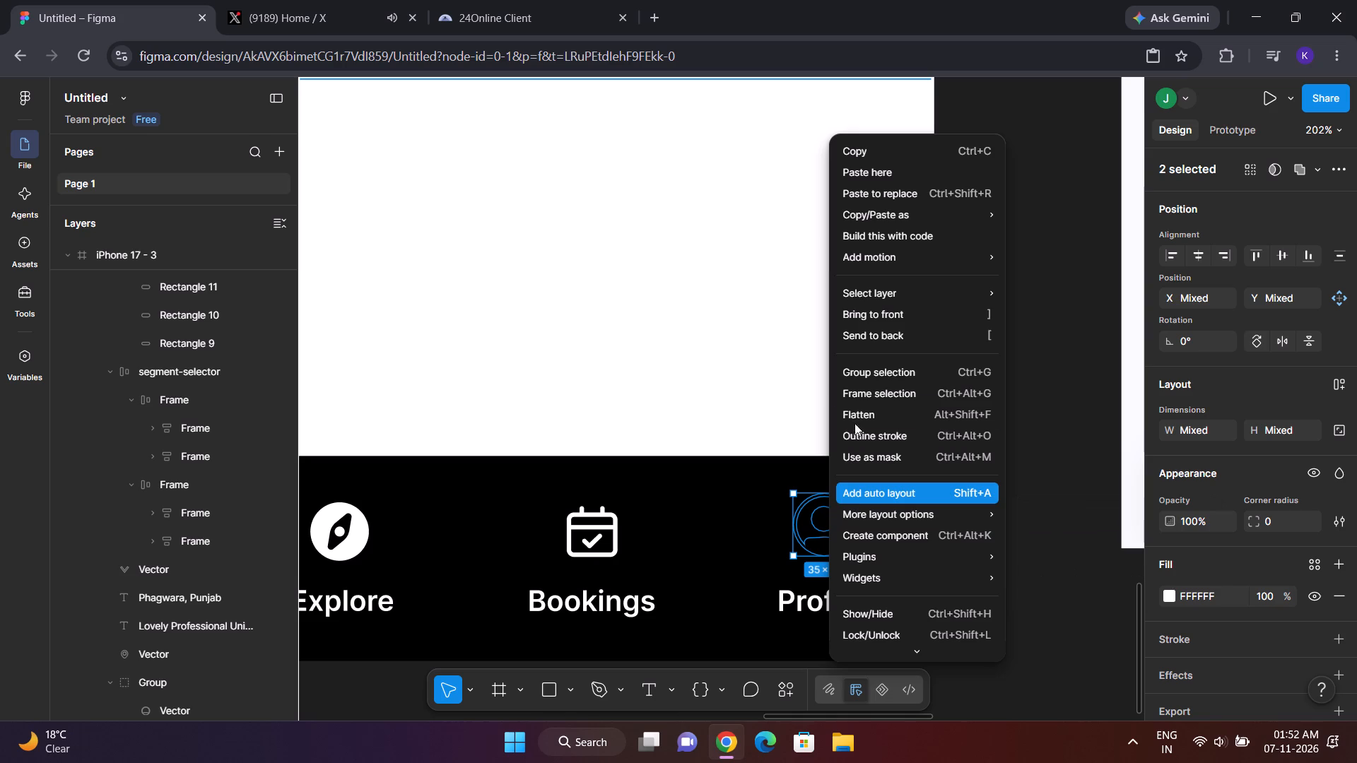
left_click(878, 320)
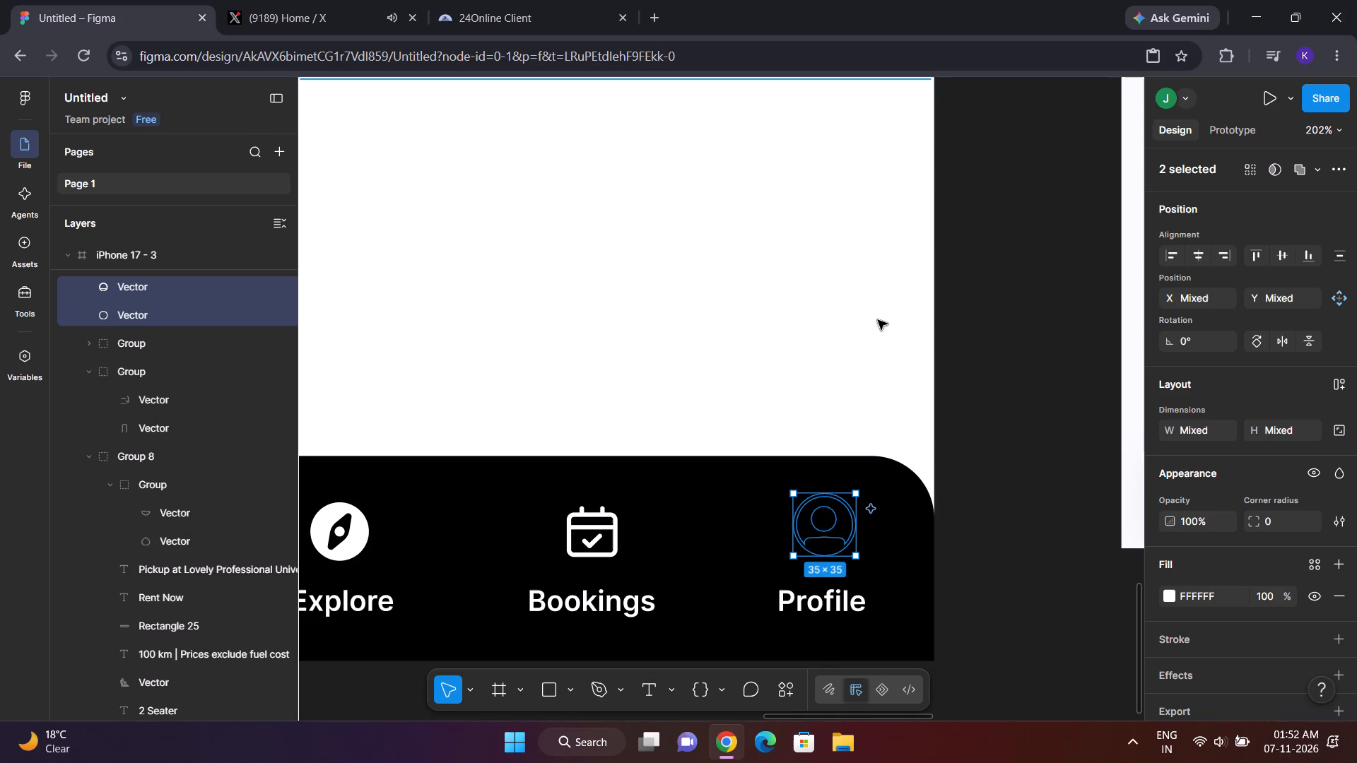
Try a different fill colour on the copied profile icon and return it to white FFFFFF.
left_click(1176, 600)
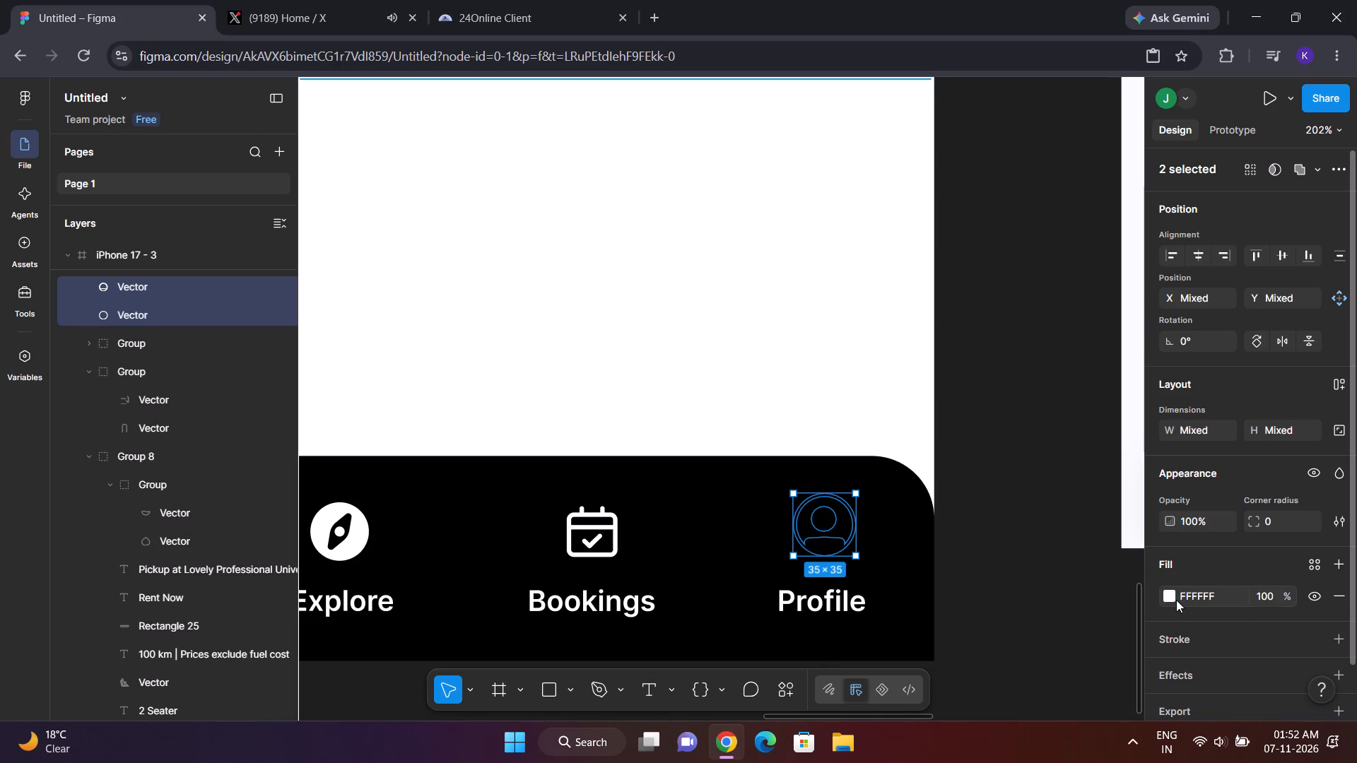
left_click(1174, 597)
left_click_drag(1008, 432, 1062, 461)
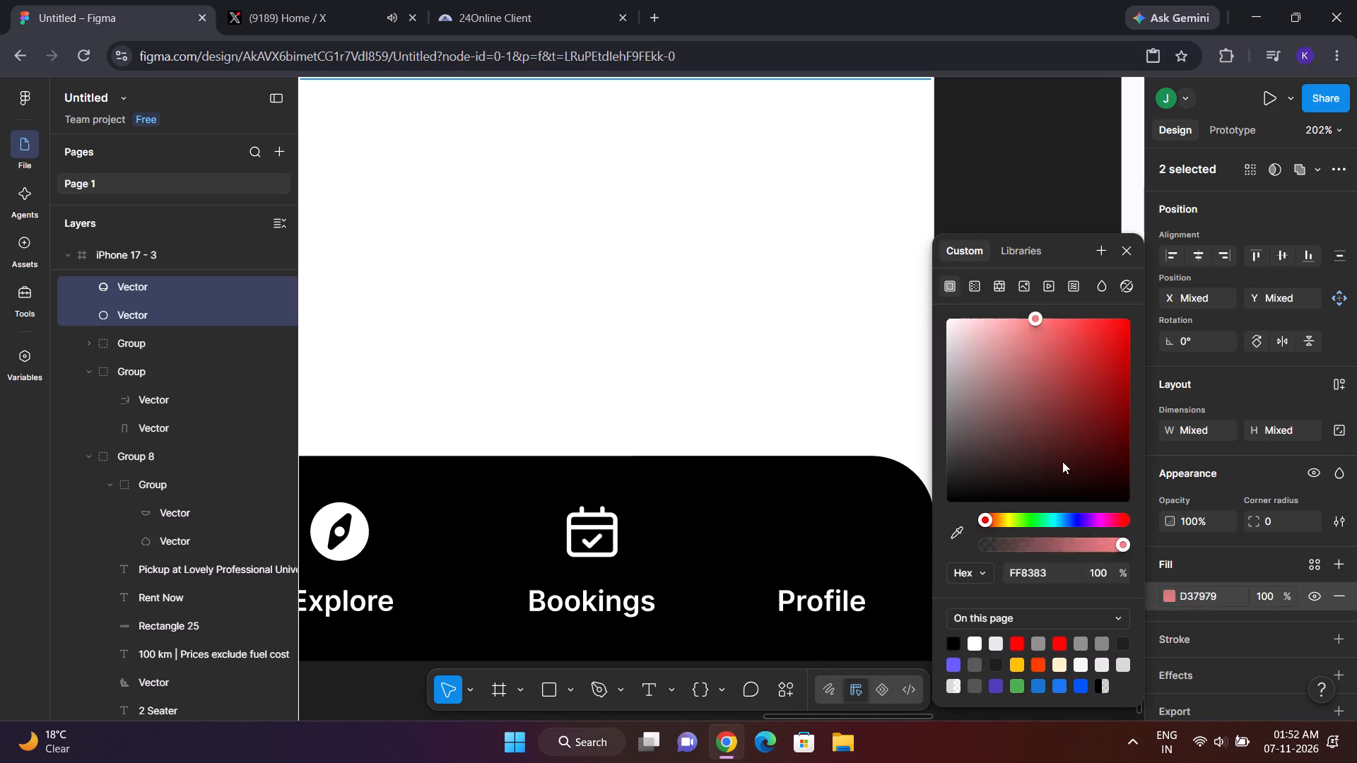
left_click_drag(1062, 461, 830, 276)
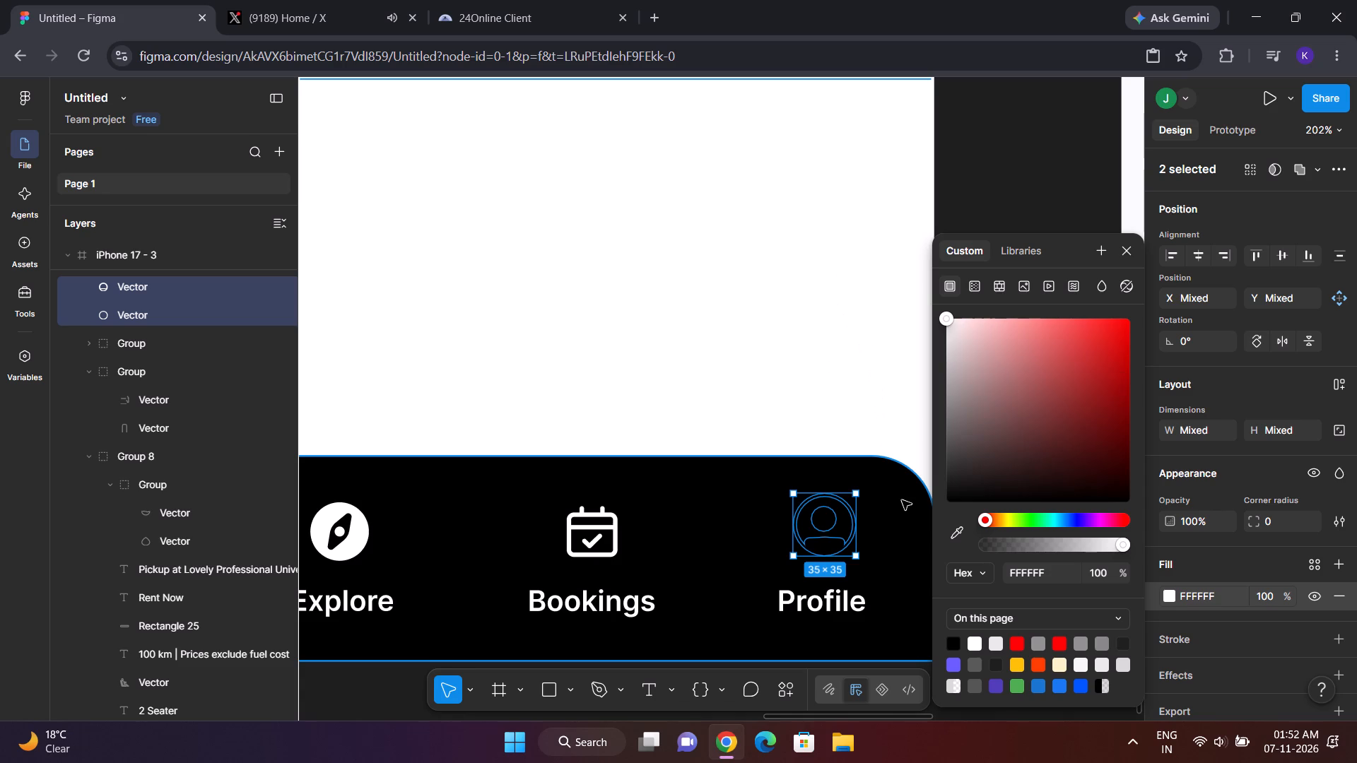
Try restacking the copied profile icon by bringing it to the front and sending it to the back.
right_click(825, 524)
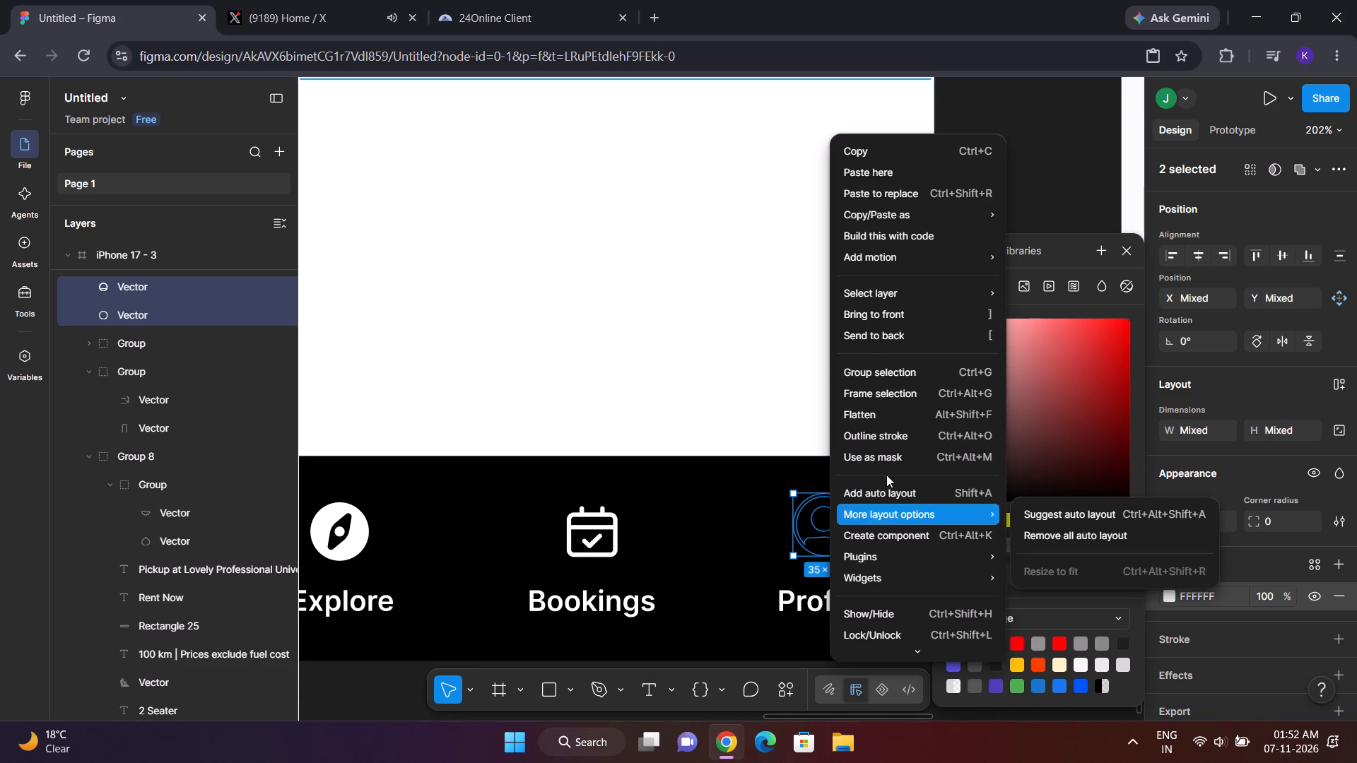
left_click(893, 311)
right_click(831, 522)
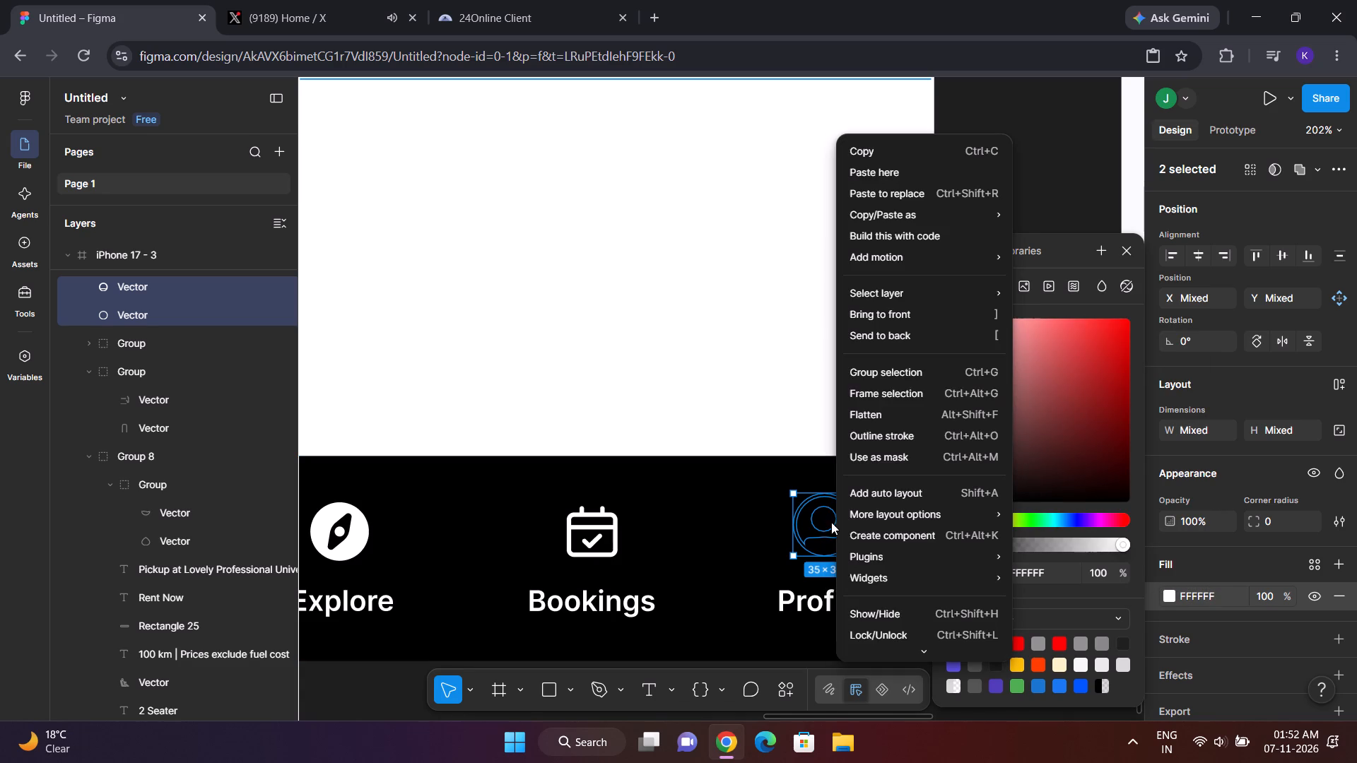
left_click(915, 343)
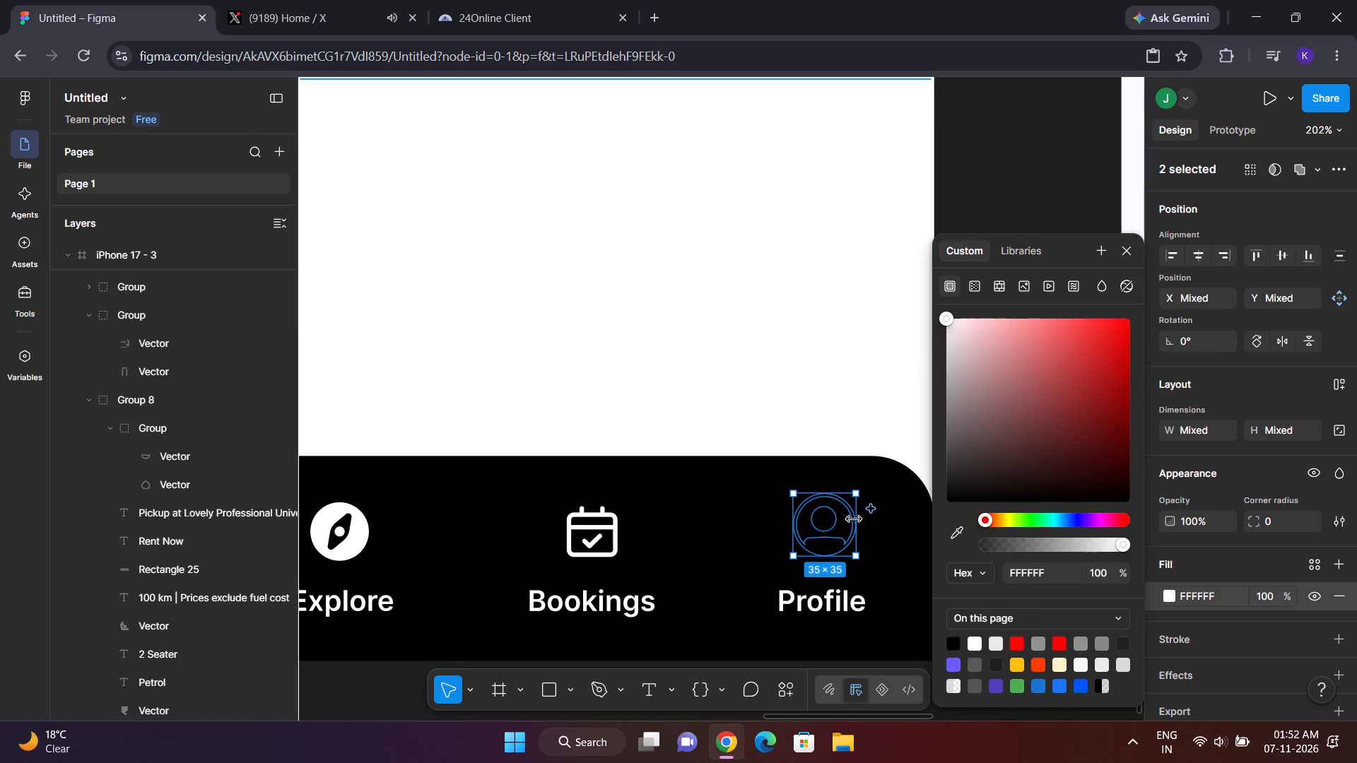
Bring the copied profile icon to the front over the white area above the navigation bar and move it back above the Profile label.
left_click_drag(835, 538, 836, 389)
right_click(836, 389)
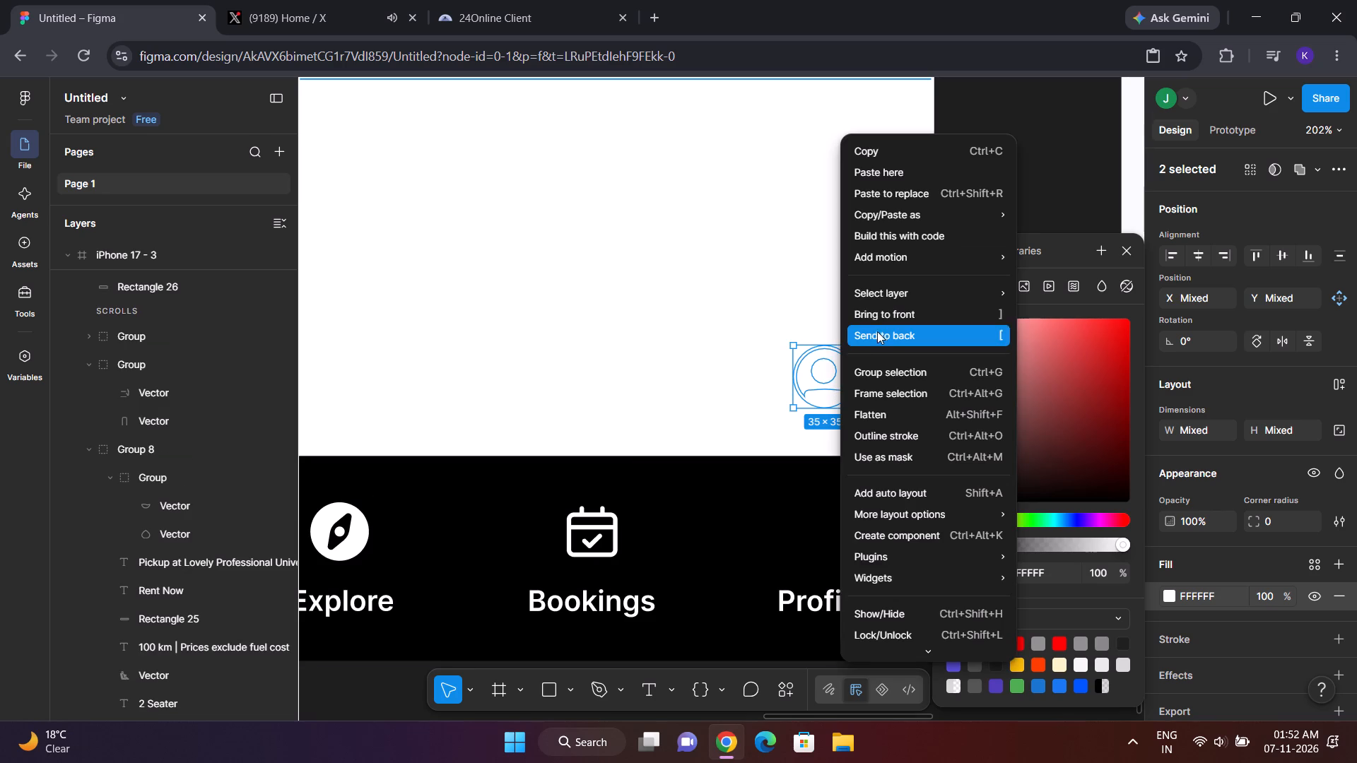
left_click(881, 319)
left_click_drag(823, 372, 809, 570)
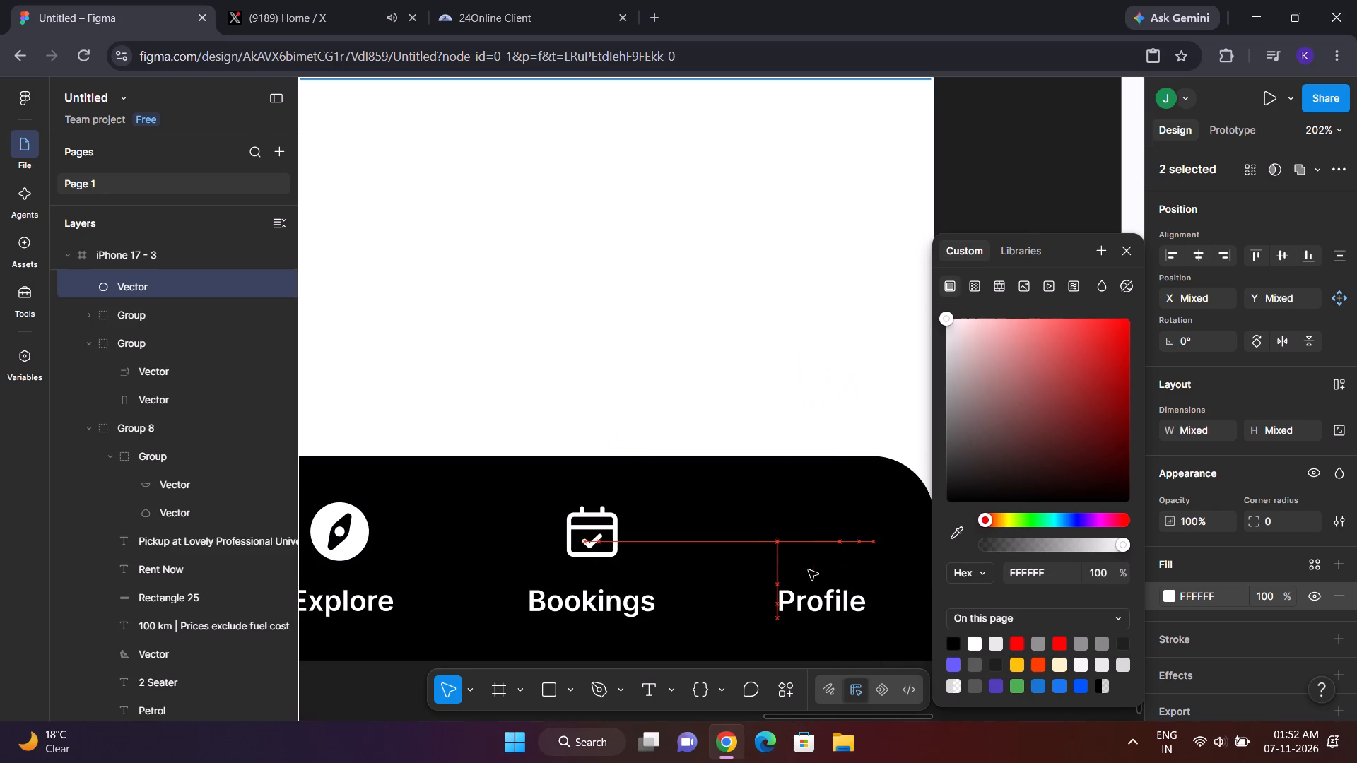
left_click_drag(809, 570, 838, 542)
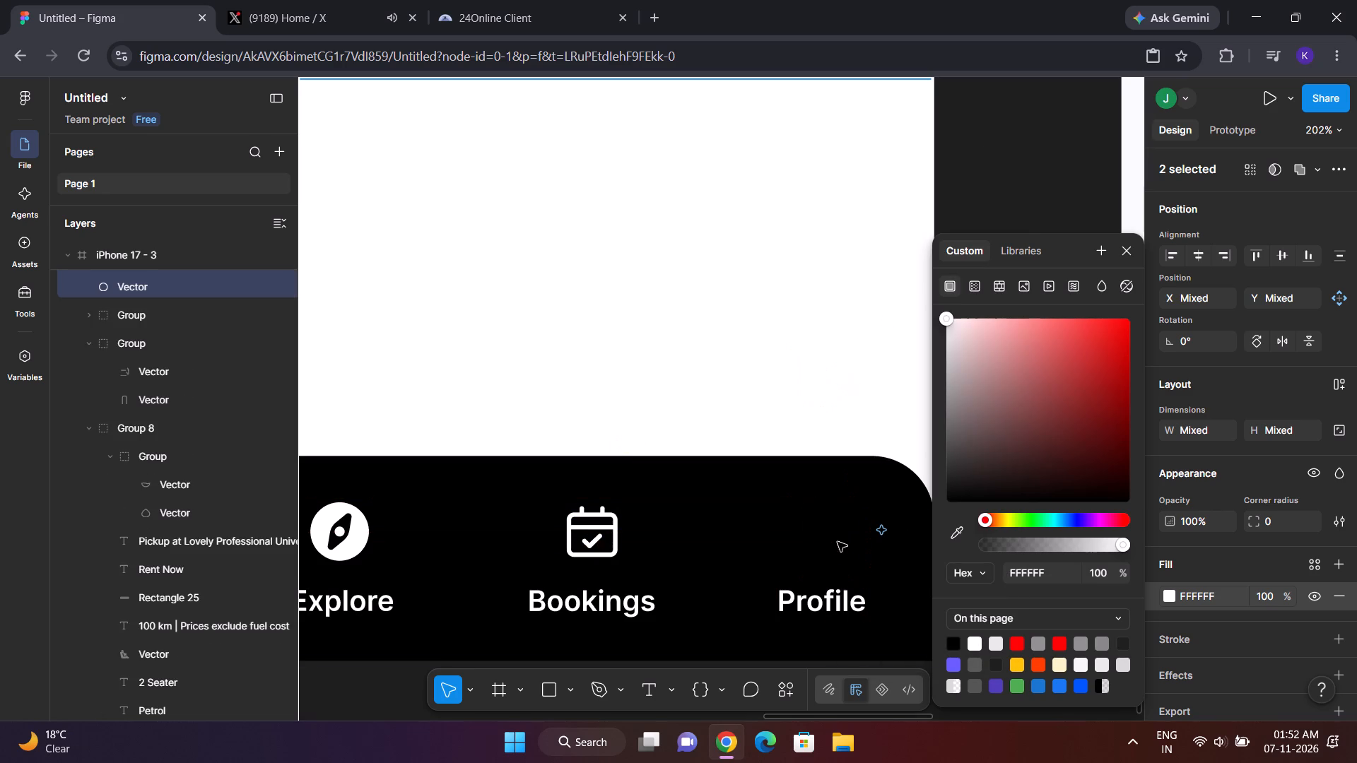
Ask the AI agent to handle the two selected profile icon vectors with the prompt "please place this here in the front".
left_click(884, 530)
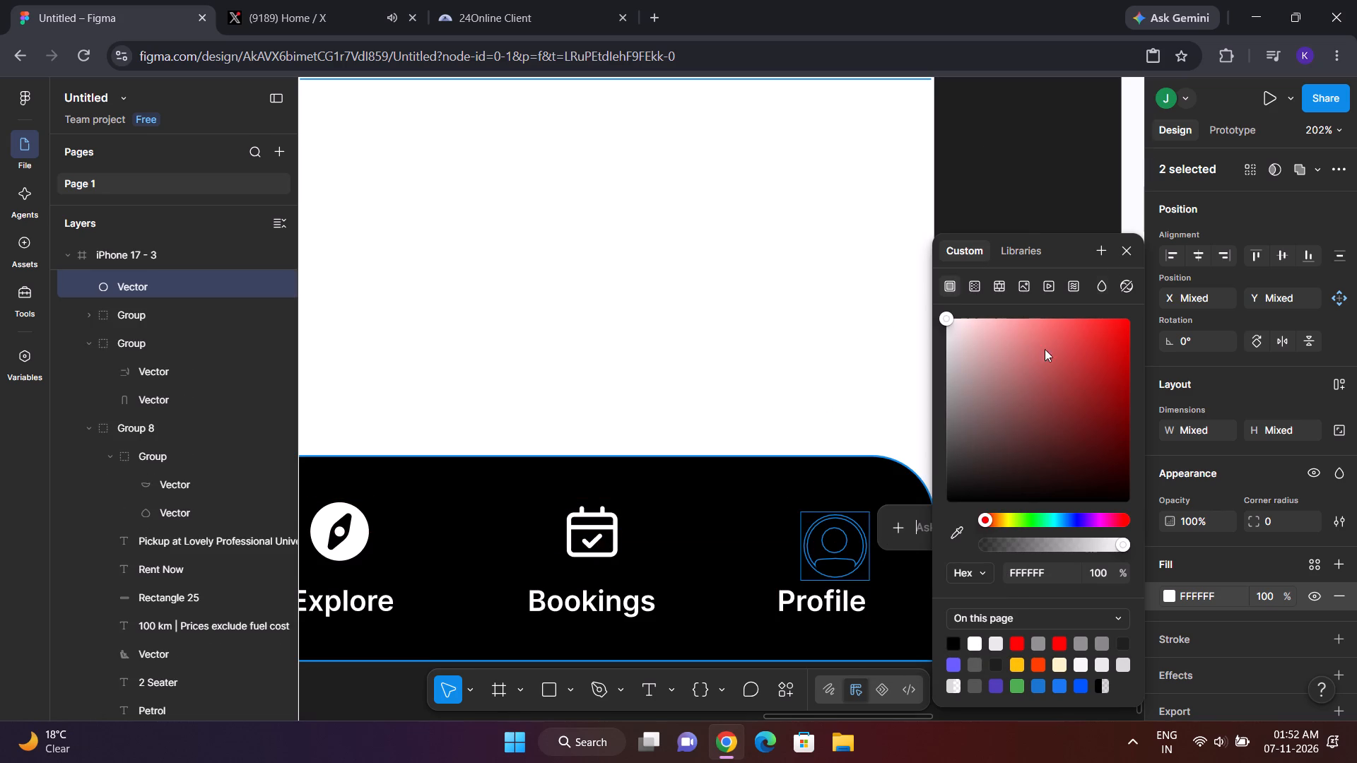
left_click(1124, 254)
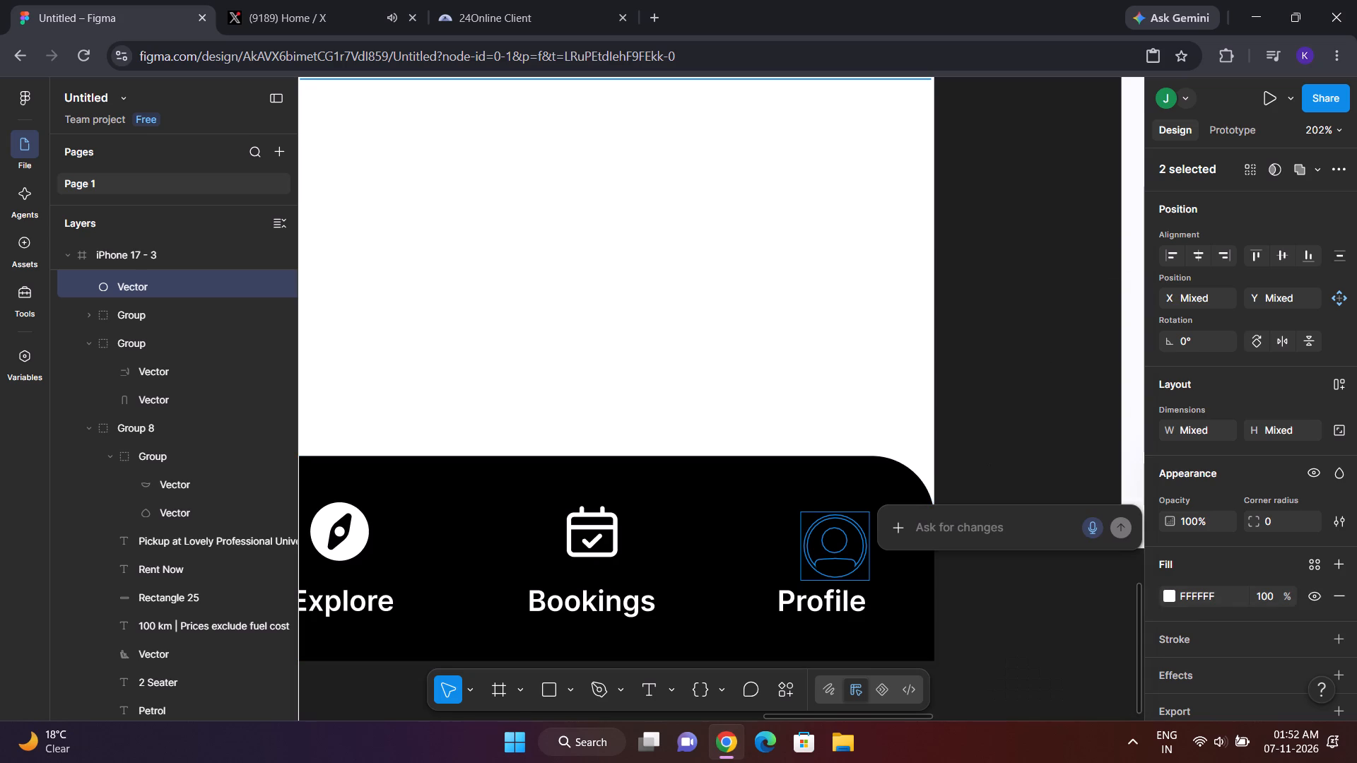
left_click(957, 536)
type("please place this here")
key("space")
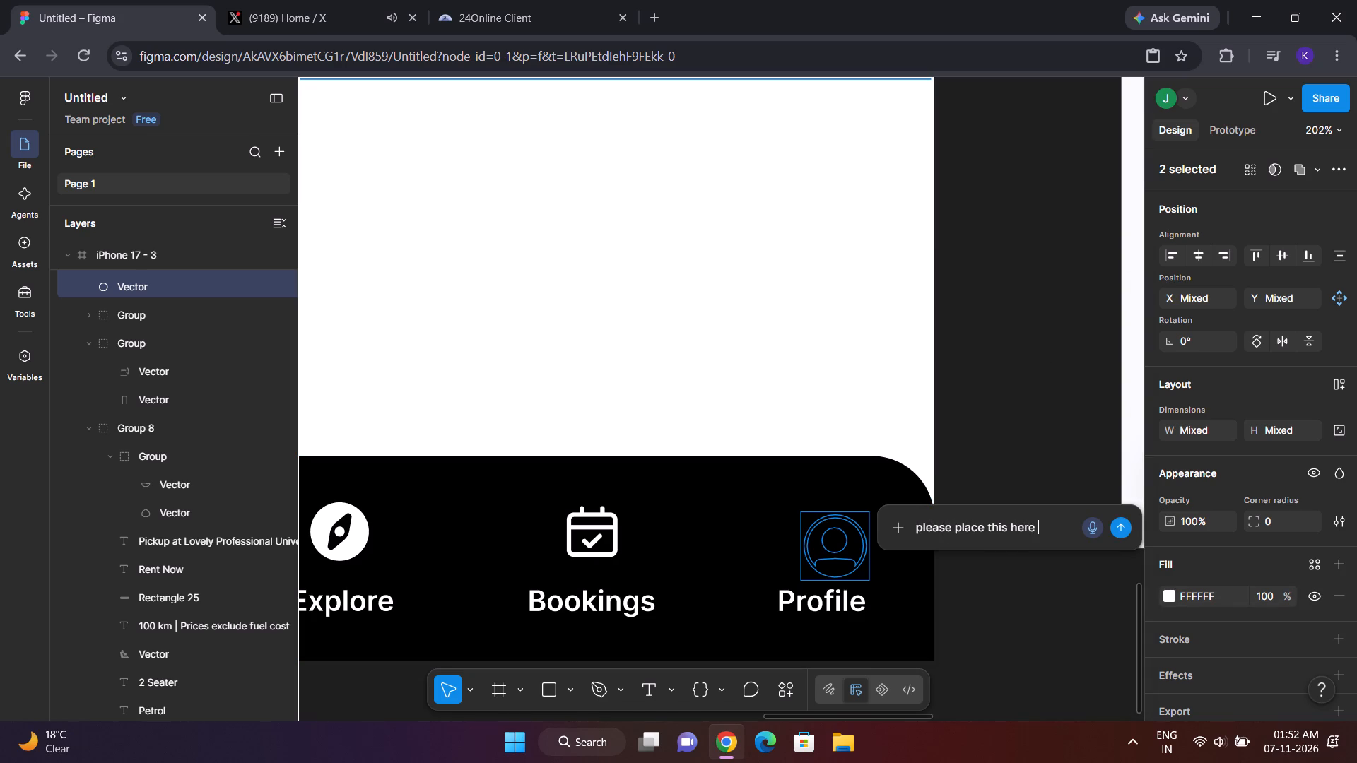
type("in the for")
key("BackSpace")
key("BackSpace")
type("ront")
key("Return")
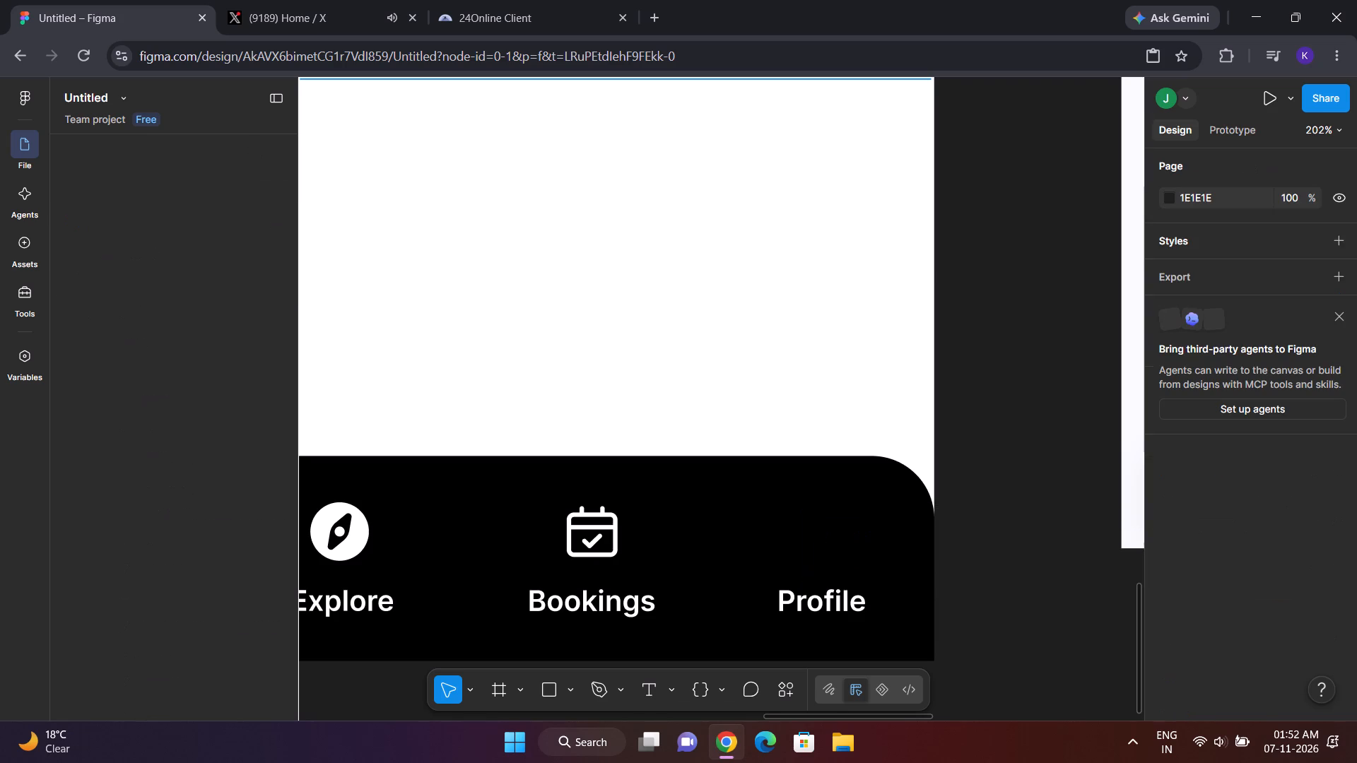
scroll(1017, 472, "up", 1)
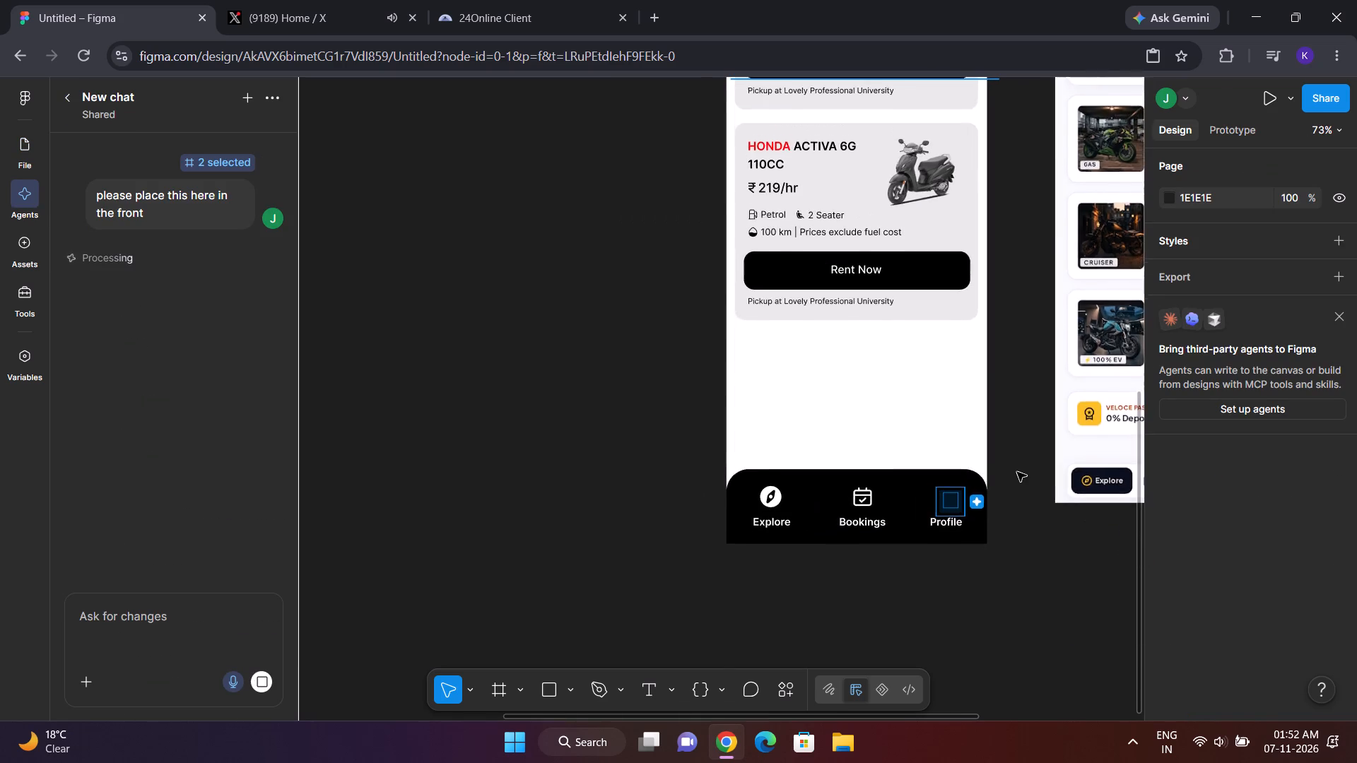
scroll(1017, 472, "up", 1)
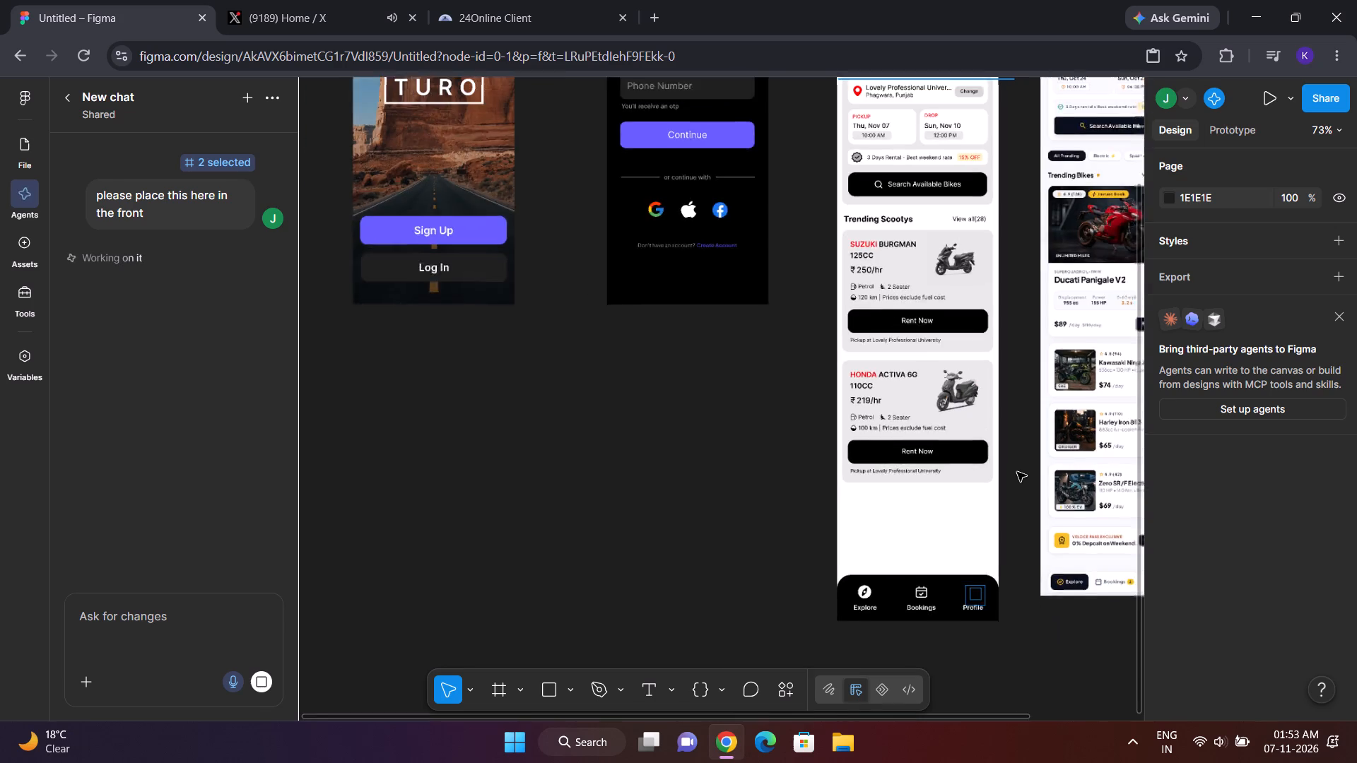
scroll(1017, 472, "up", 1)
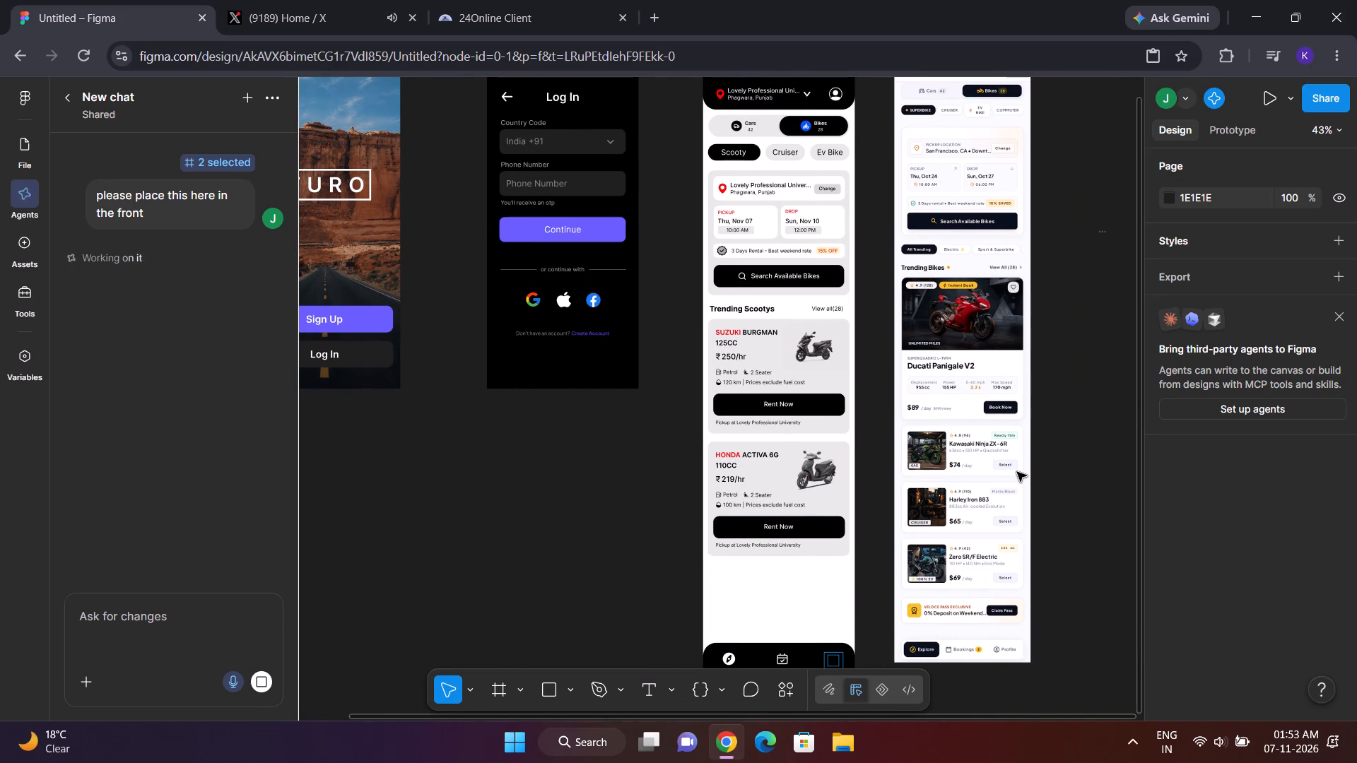
Close the 24Online Client browser tab.
left_click(621, 22)
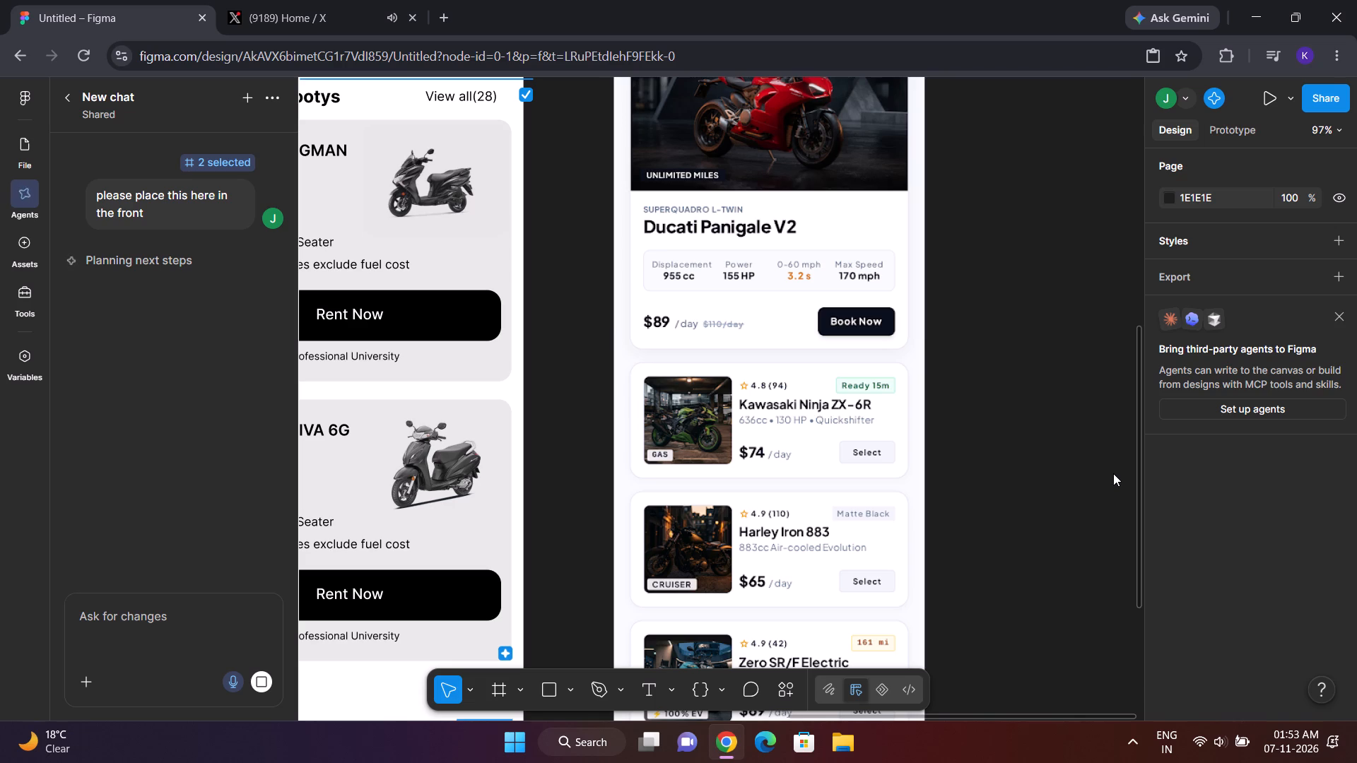
Examine the scooter rental screen alongside the reference bike rental screen, from header to bottom navigation bar, while the agent works.
scroll(1113, 473, "down", 1)
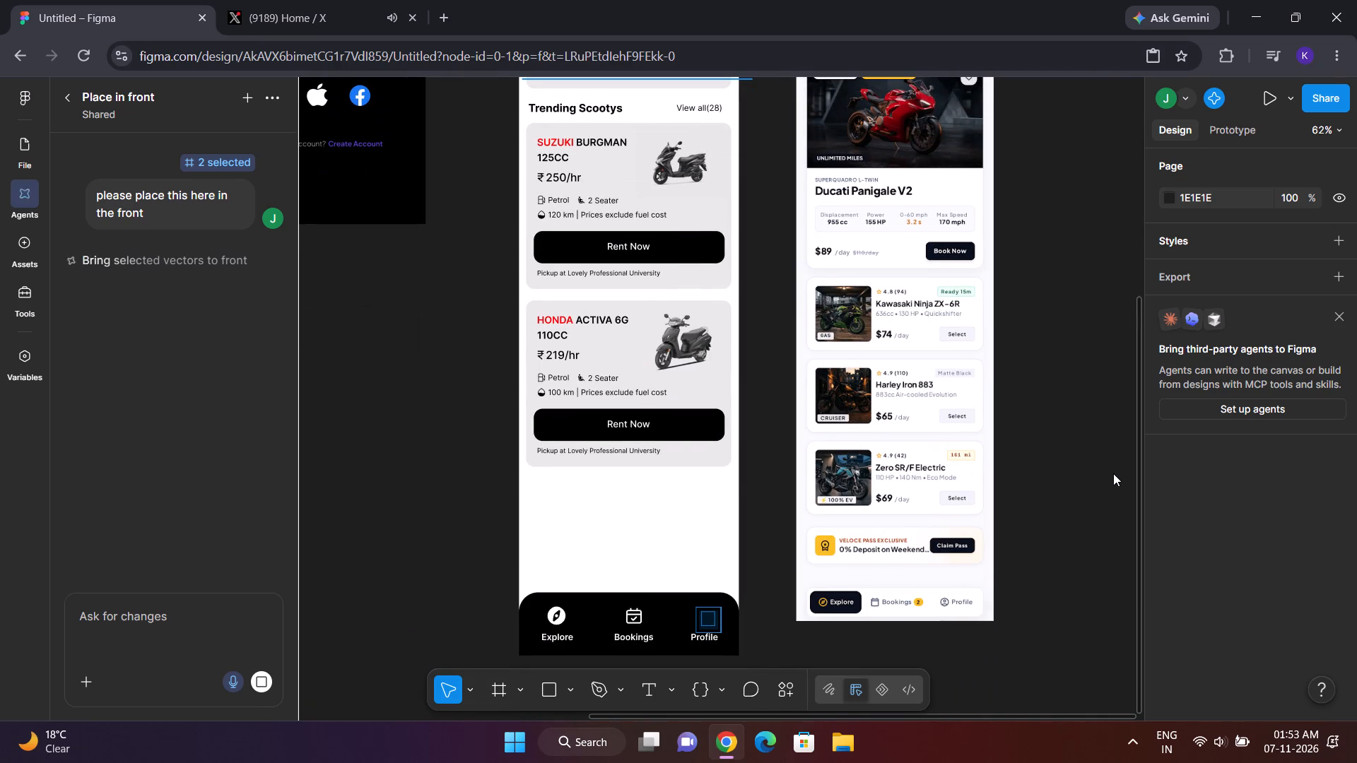
scroll(1113, 473, "up", 1)
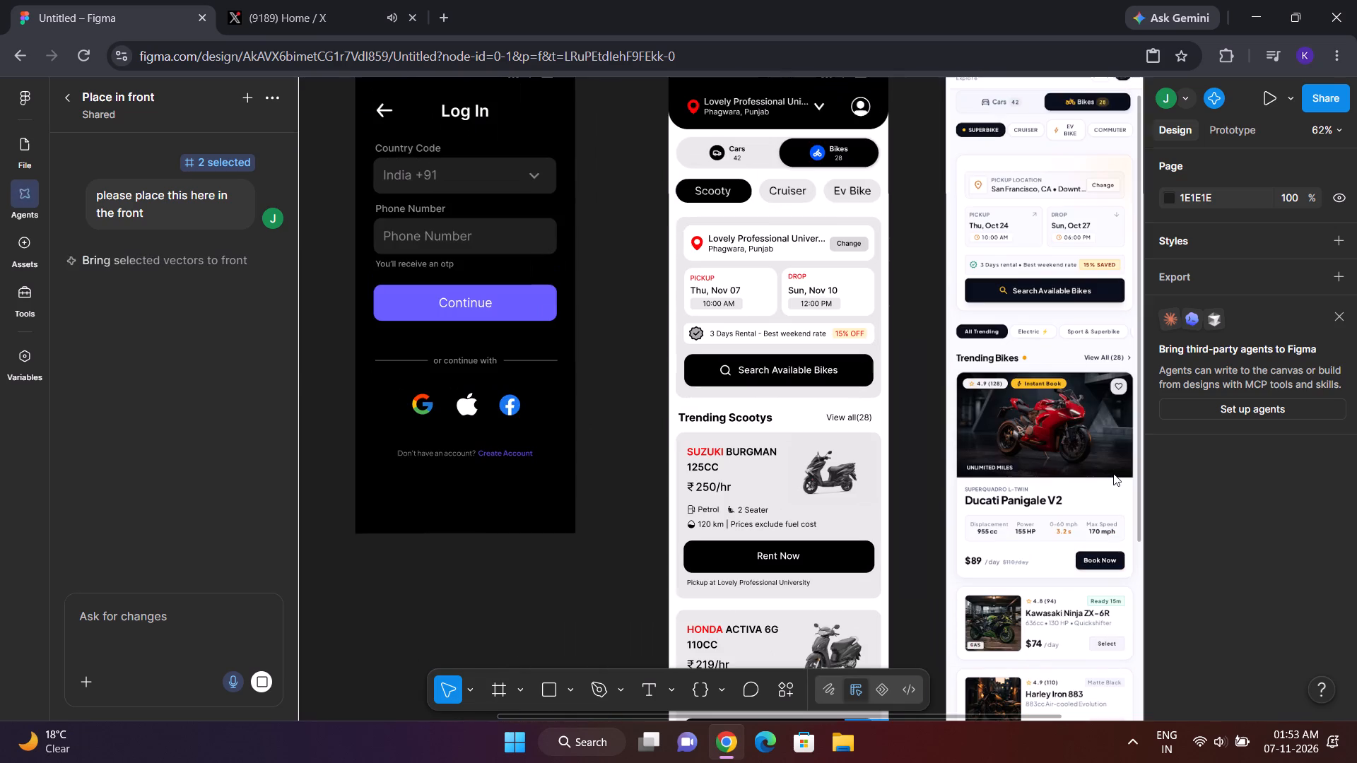
scroll(1113, 473, "up", 2)
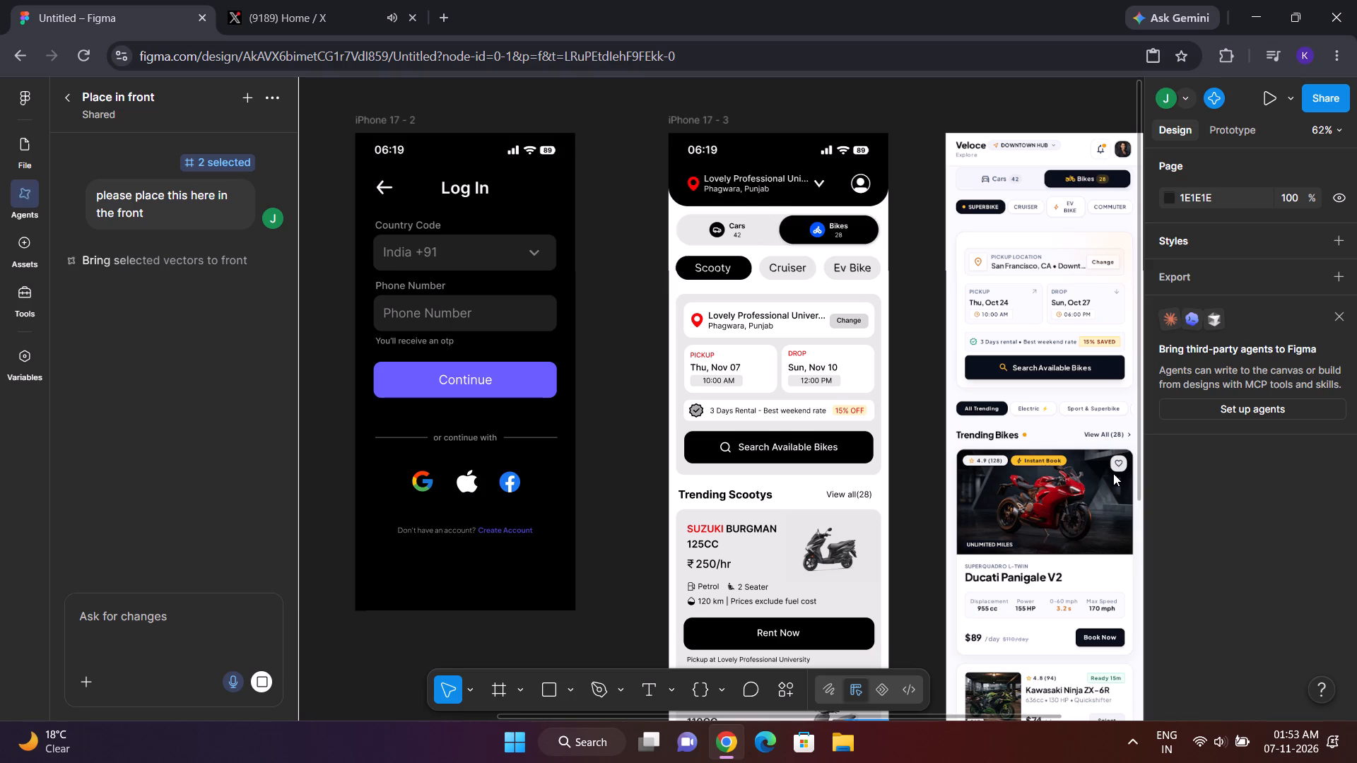
scroll(935, 445, "left", 1)
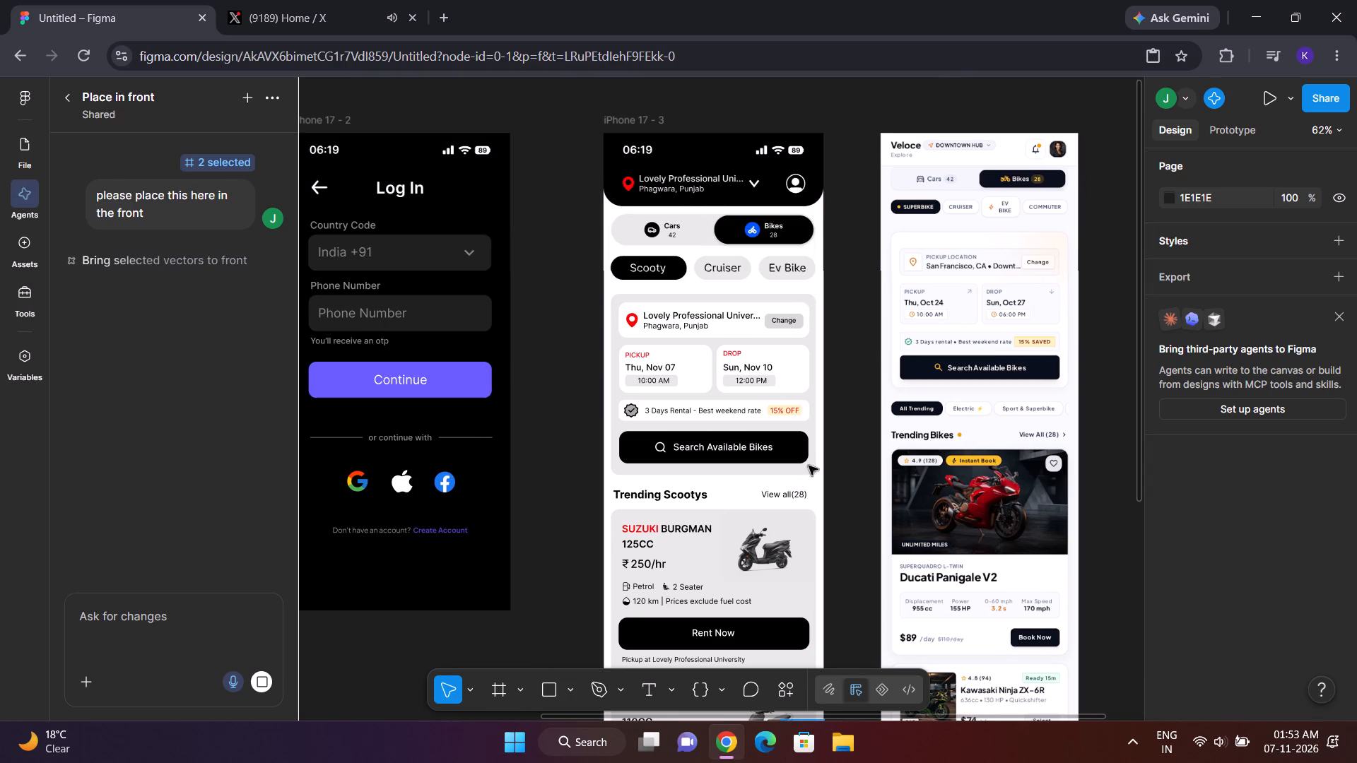
scroll(794, 673, "down", 2)
scroll(789, 529, "down", 1)
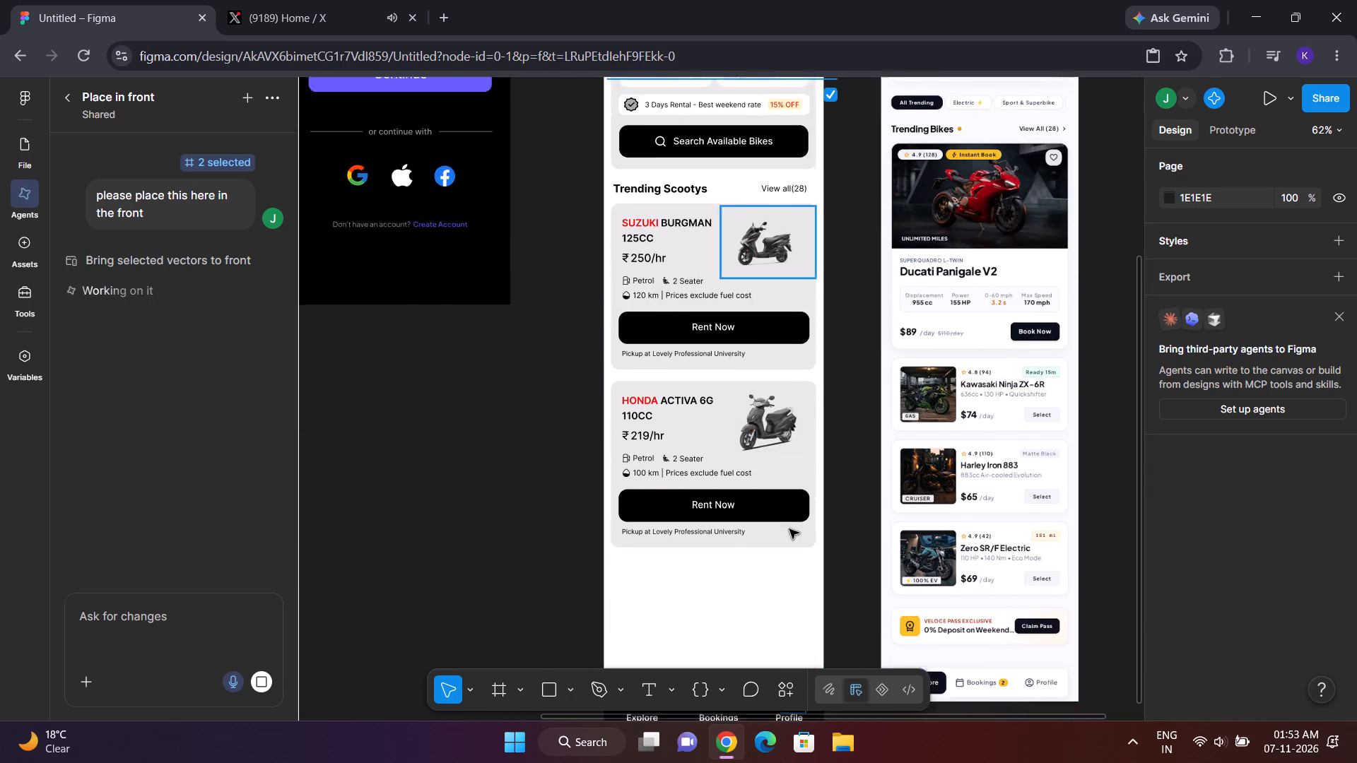
scroll(789, 529, "down", 2)
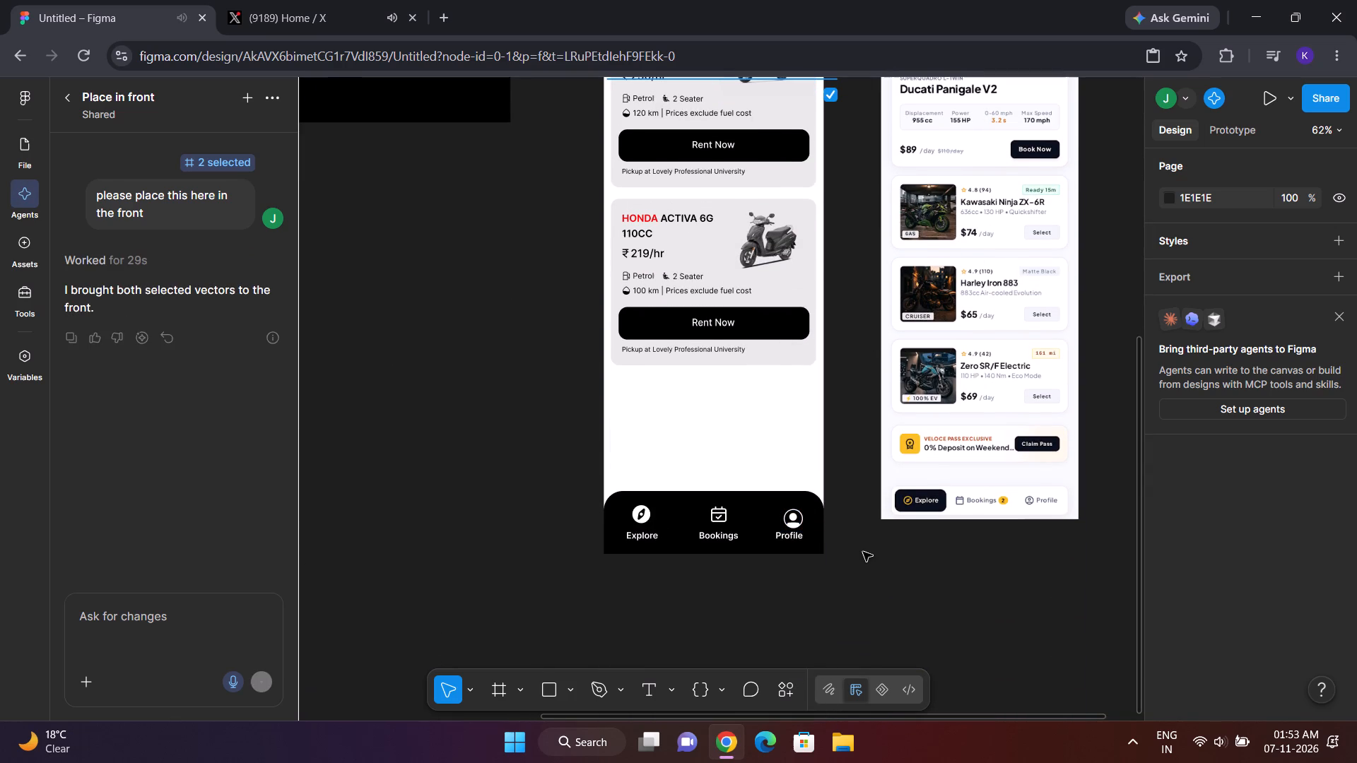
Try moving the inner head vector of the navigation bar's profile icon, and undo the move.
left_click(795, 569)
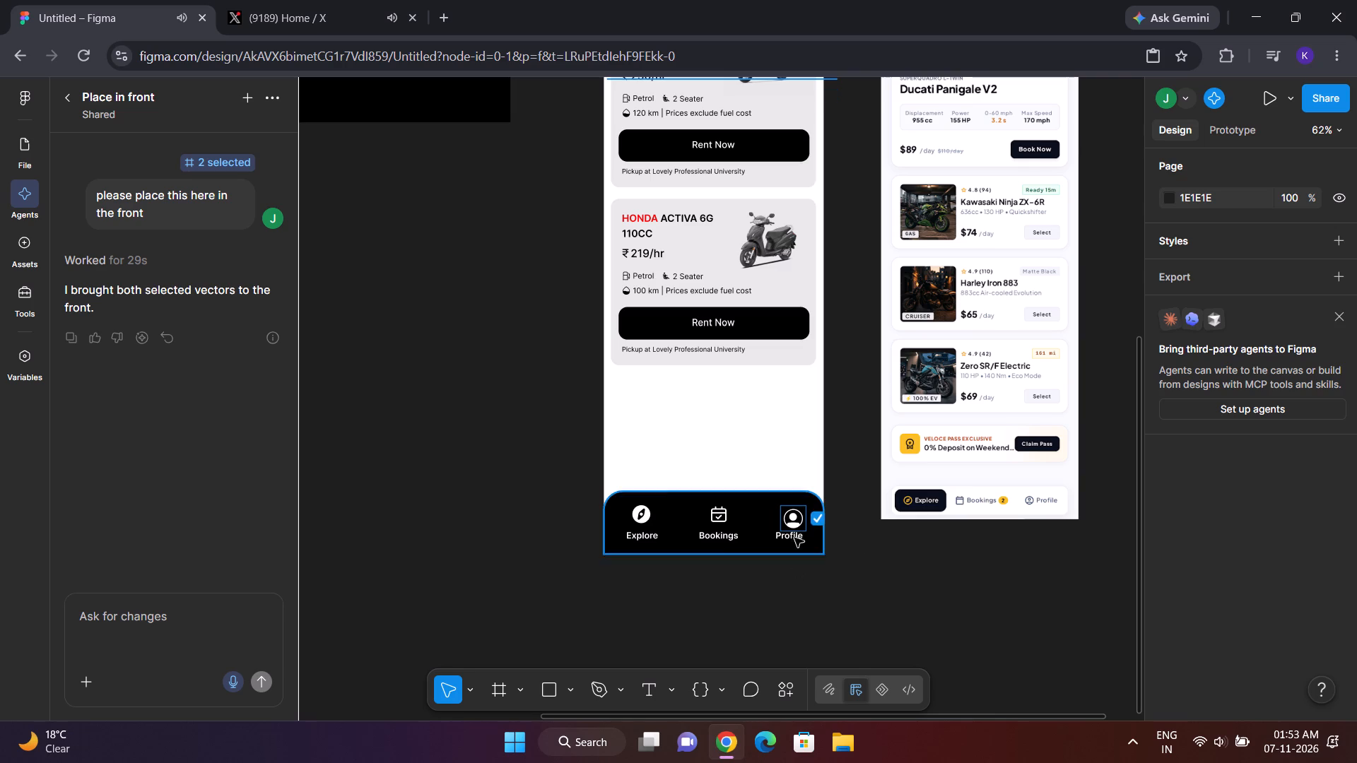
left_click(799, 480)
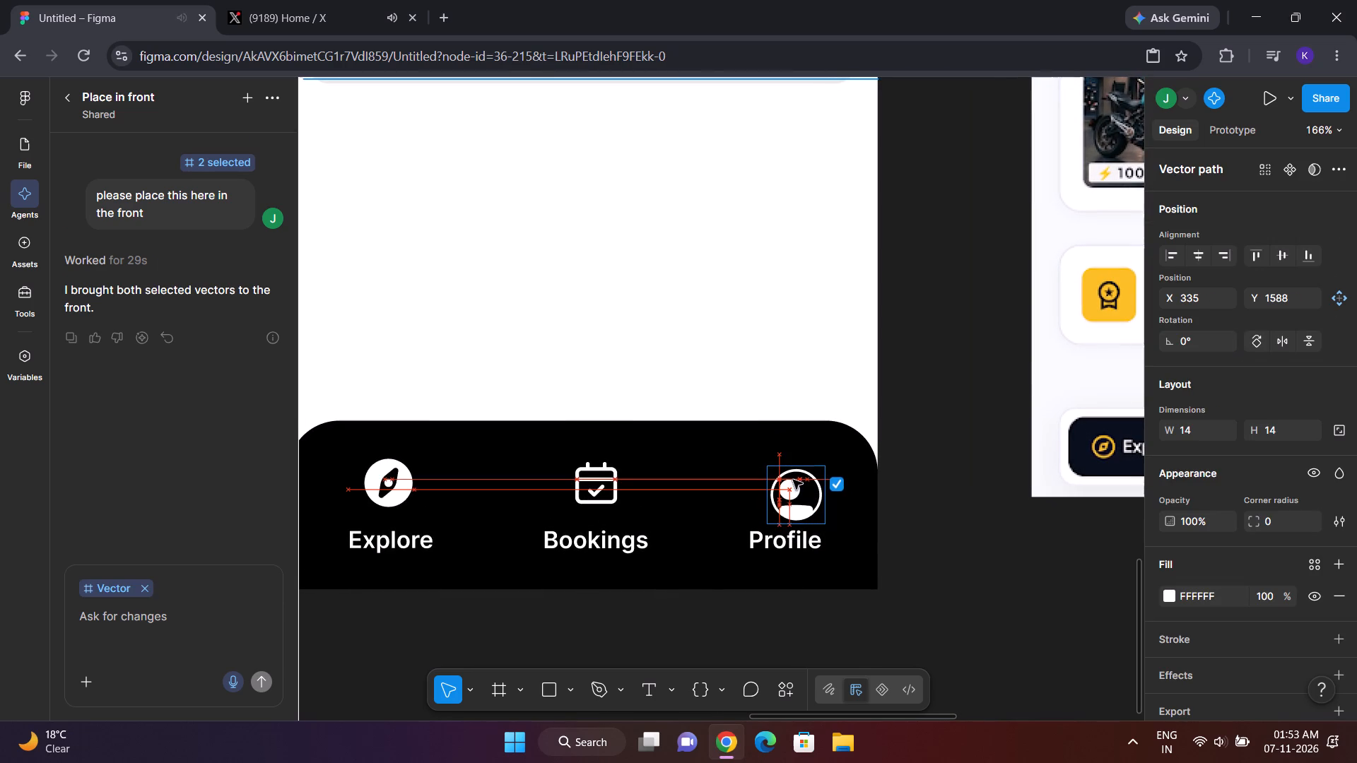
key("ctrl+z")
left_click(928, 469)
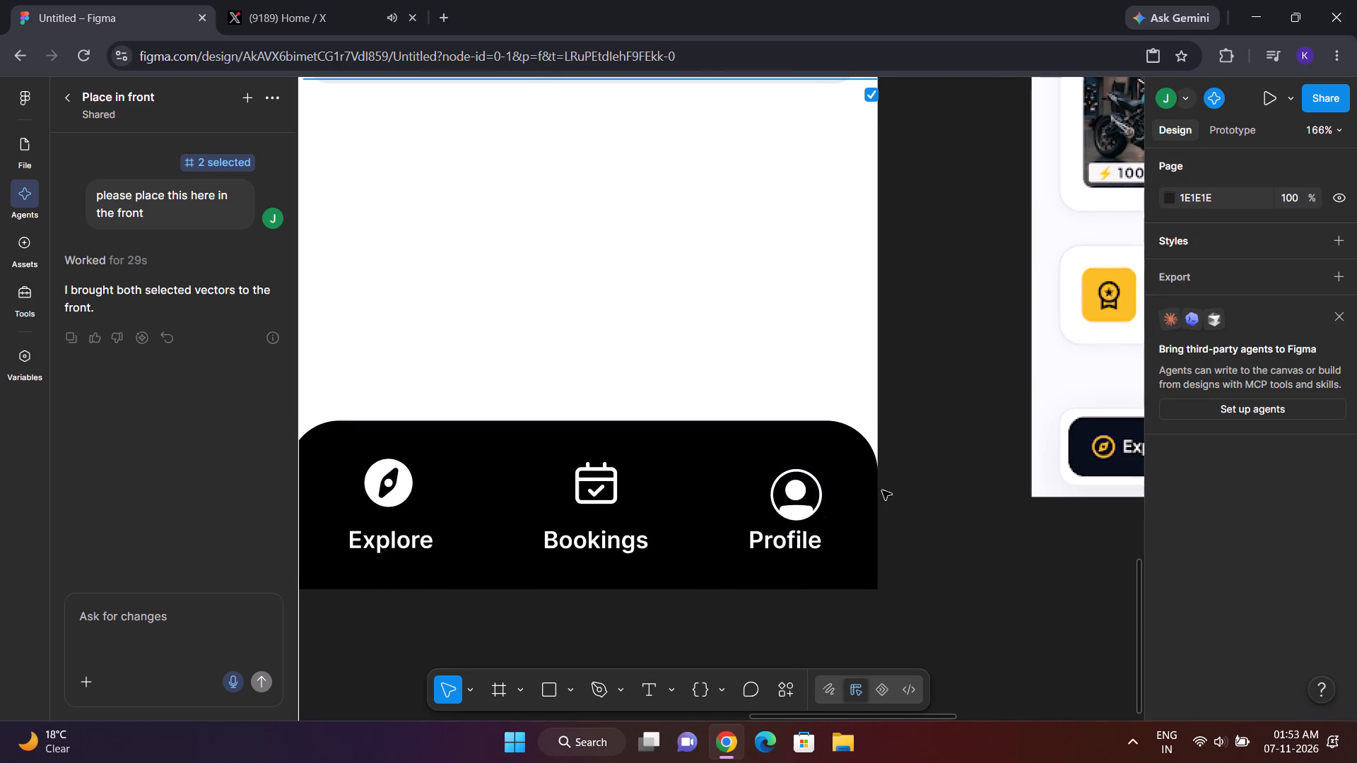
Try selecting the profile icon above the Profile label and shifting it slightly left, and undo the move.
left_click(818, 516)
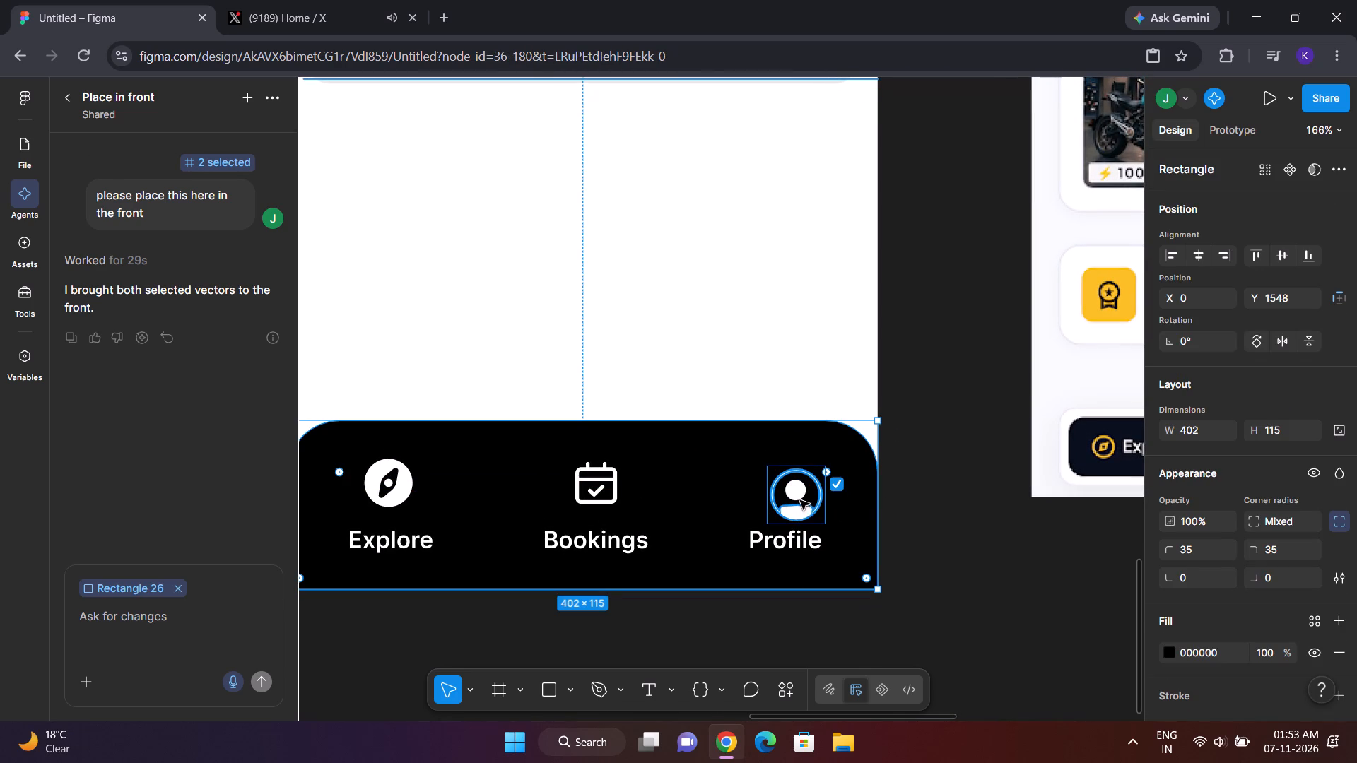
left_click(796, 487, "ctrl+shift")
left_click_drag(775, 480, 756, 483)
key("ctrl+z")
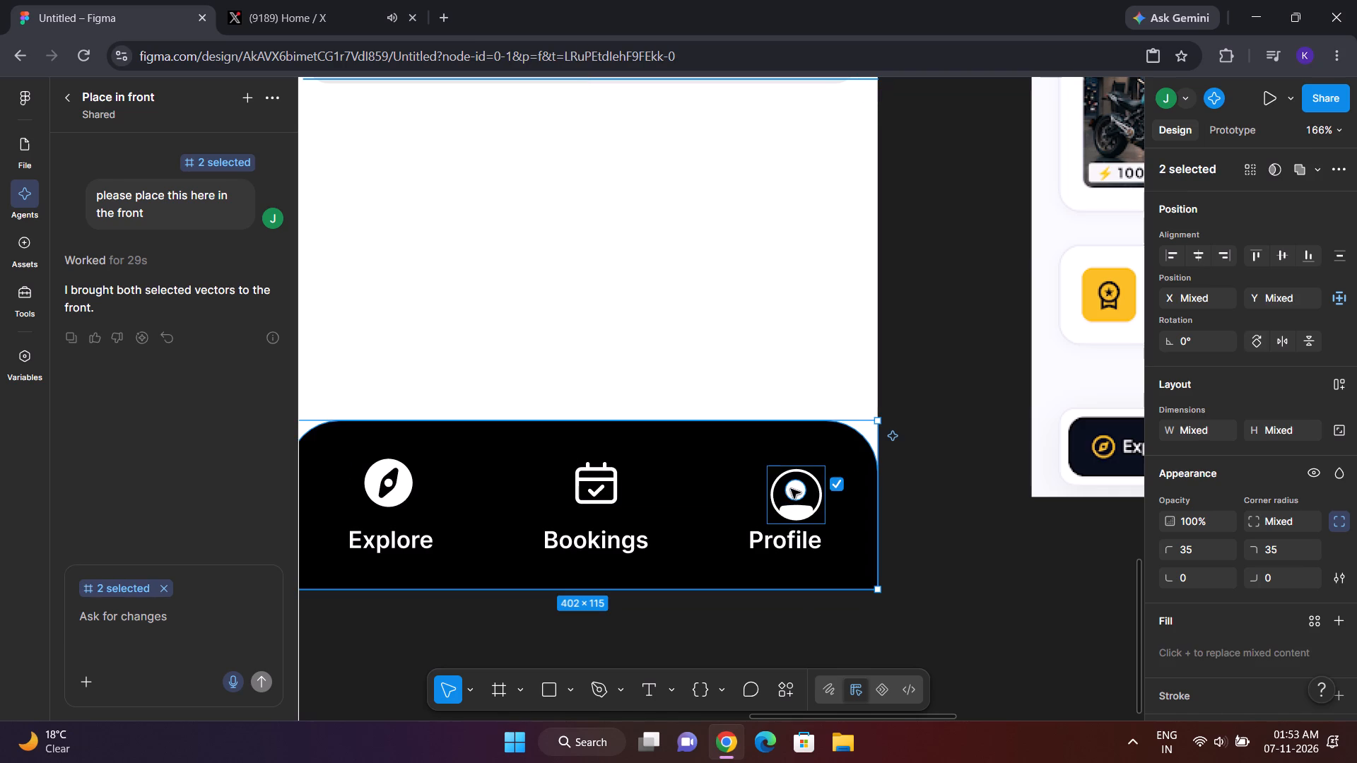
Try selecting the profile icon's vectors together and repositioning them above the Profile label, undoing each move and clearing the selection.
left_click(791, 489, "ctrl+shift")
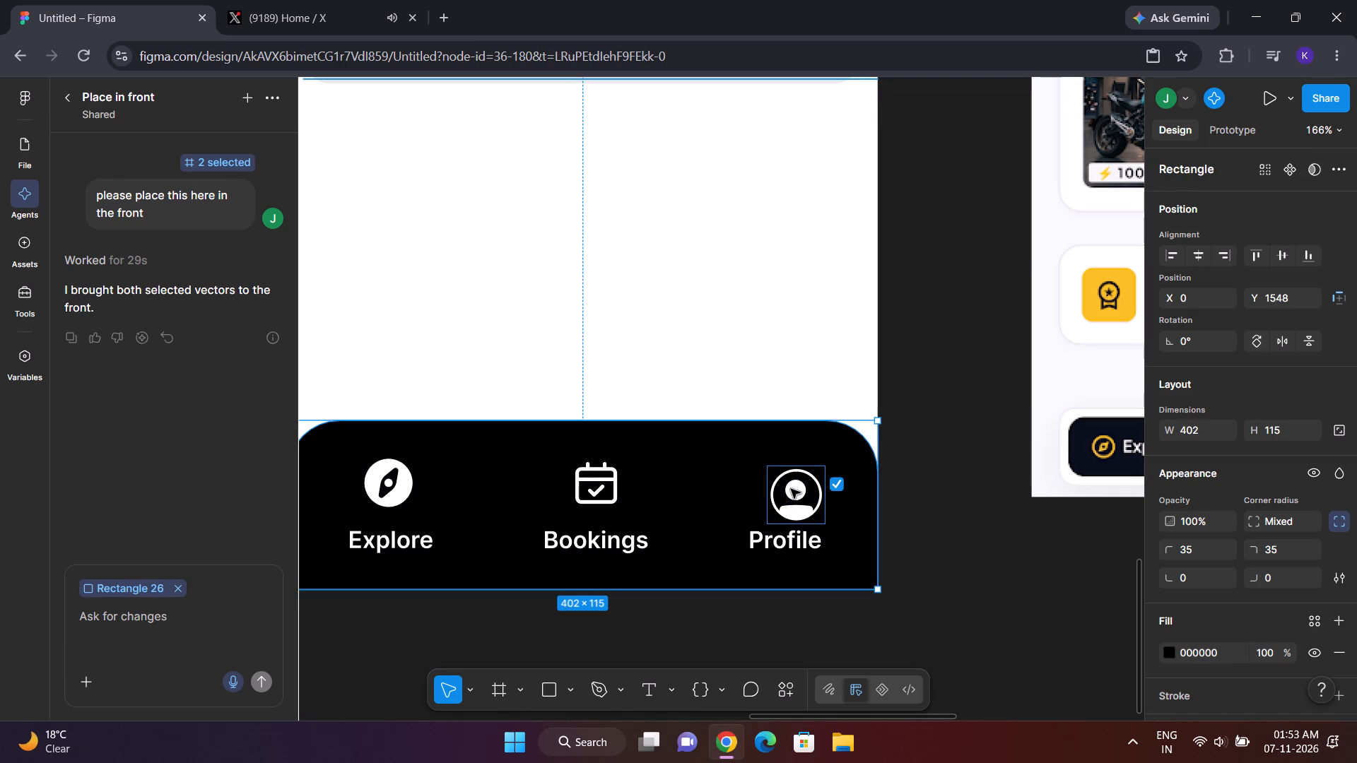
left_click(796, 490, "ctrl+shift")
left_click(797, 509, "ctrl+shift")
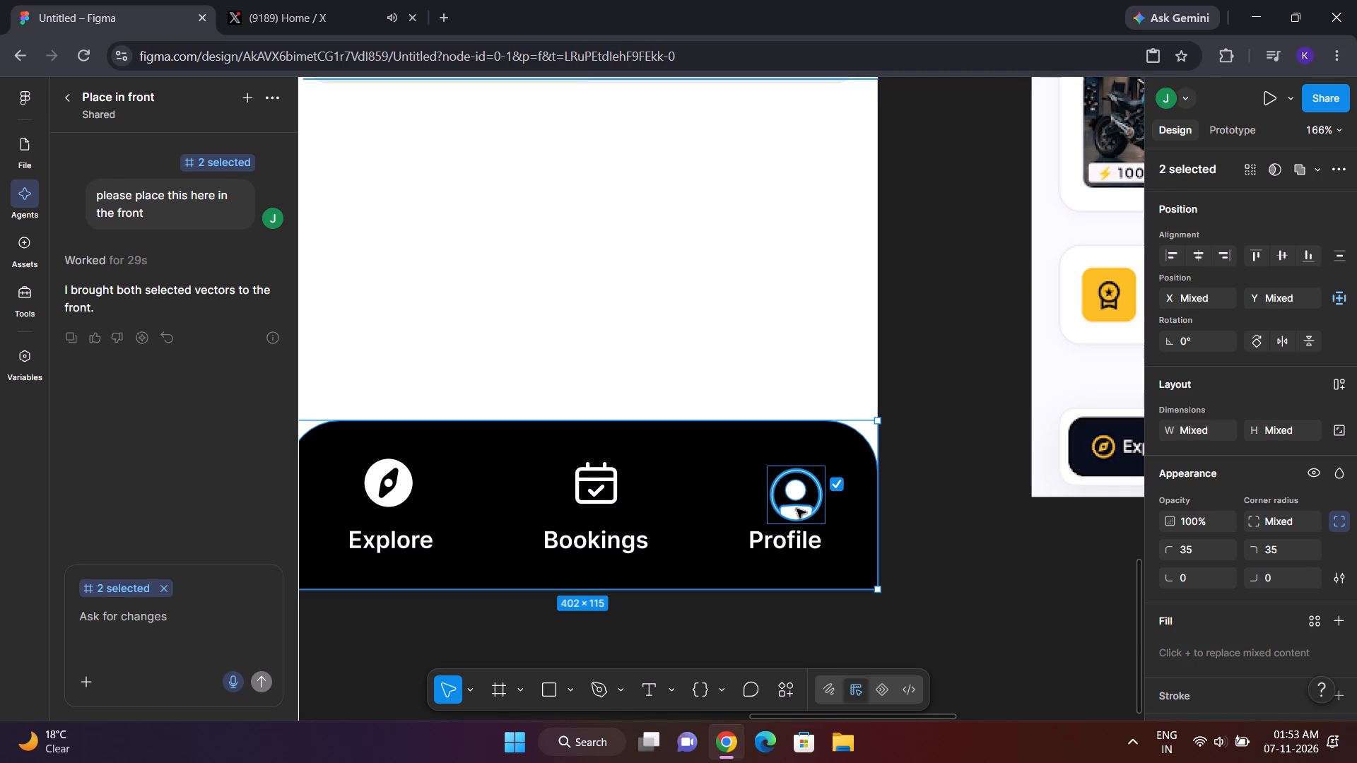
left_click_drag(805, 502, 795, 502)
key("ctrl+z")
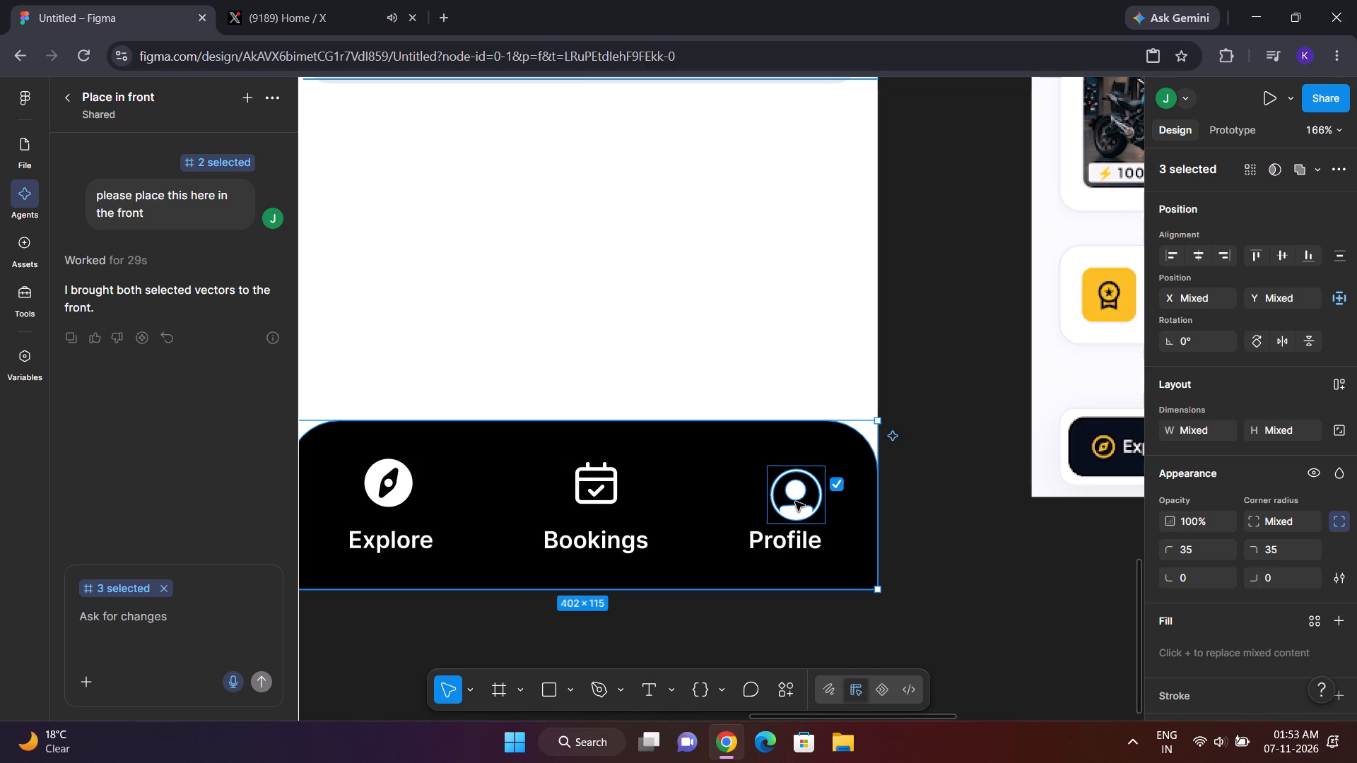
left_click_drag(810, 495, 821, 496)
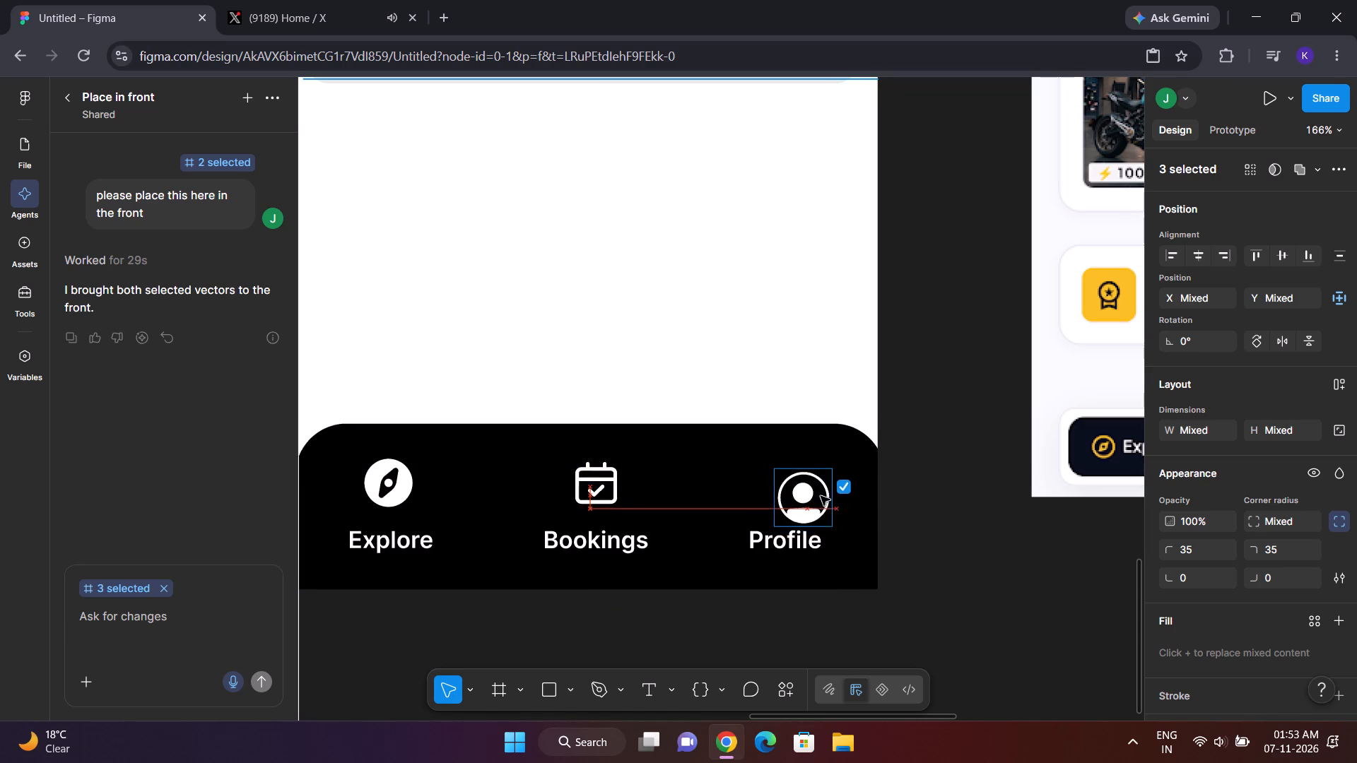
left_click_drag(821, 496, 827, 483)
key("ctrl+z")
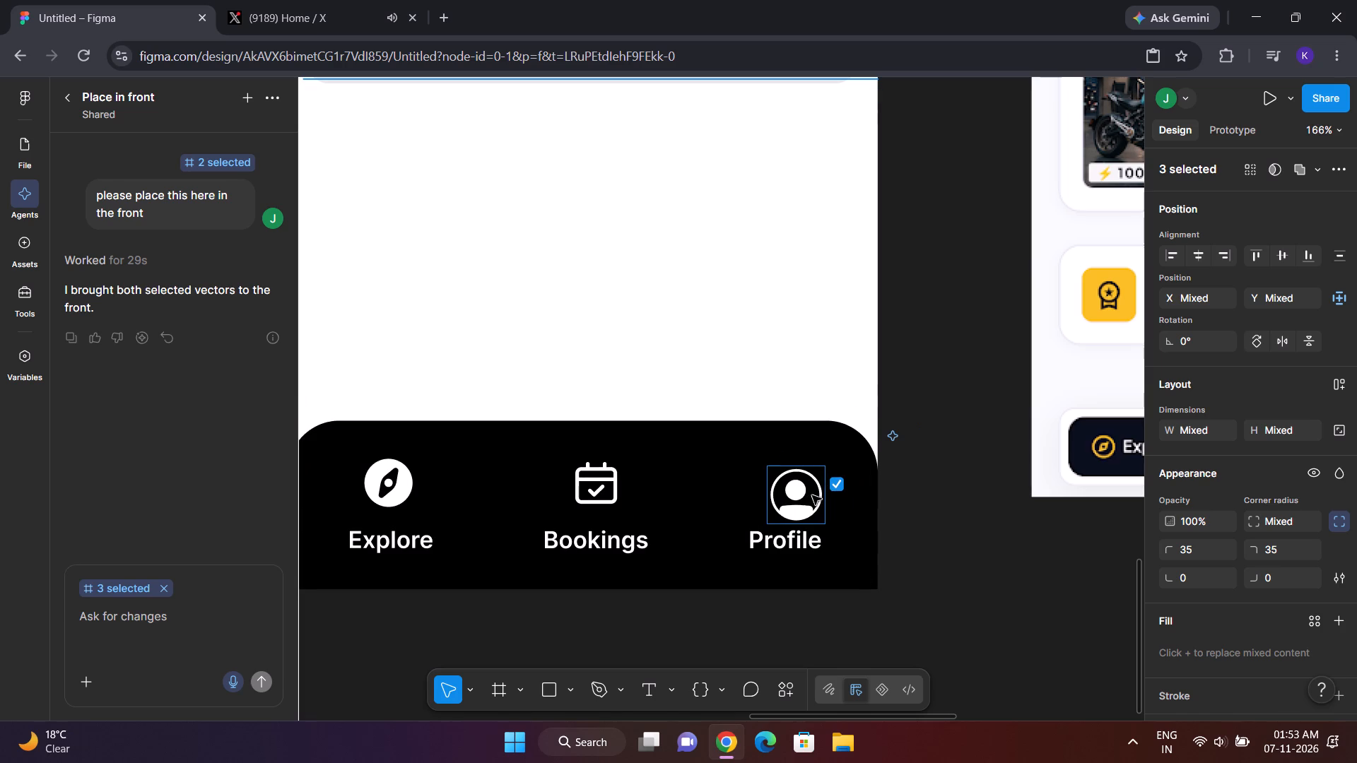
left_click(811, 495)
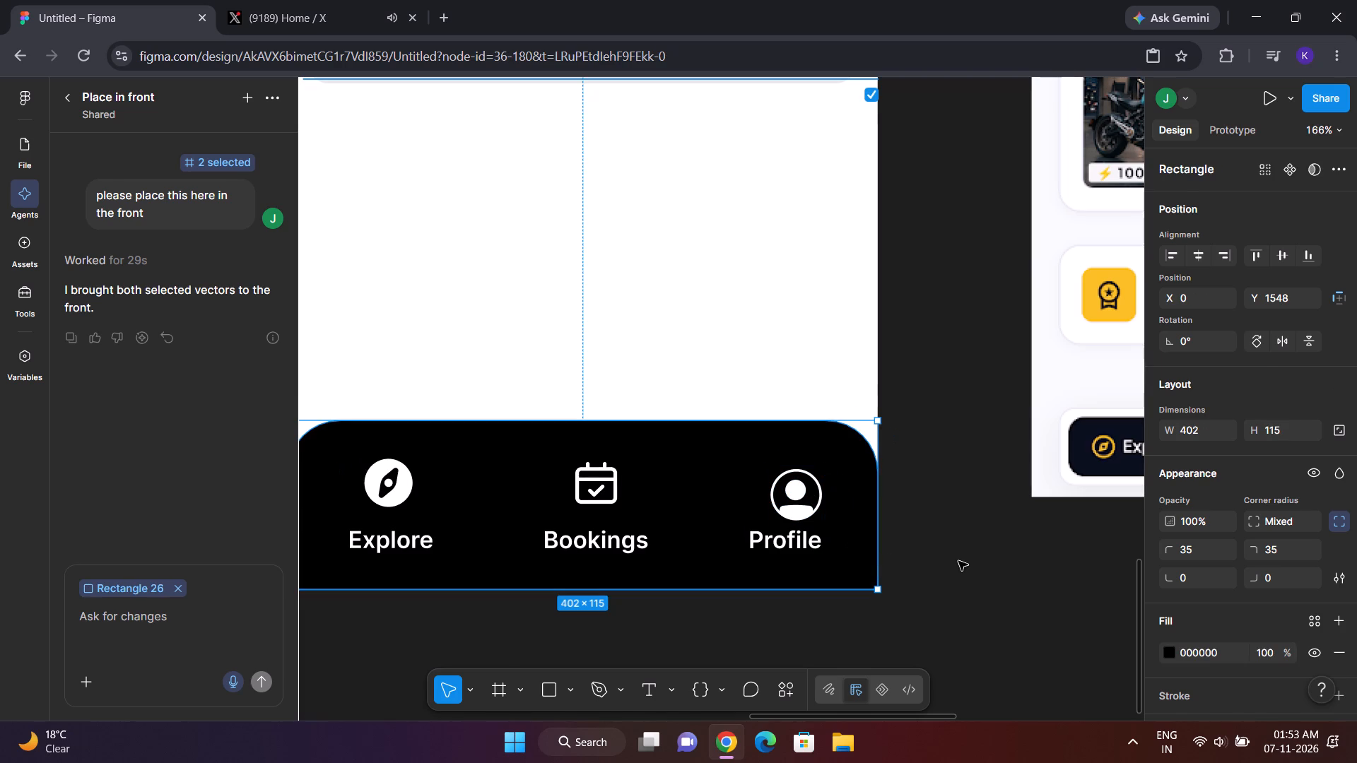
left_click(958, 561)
Move the Profile label right to X 322, keeping Y 1620, so it is centred beneath the profile icon.
left_click_drag(796, 548, 809, 548)
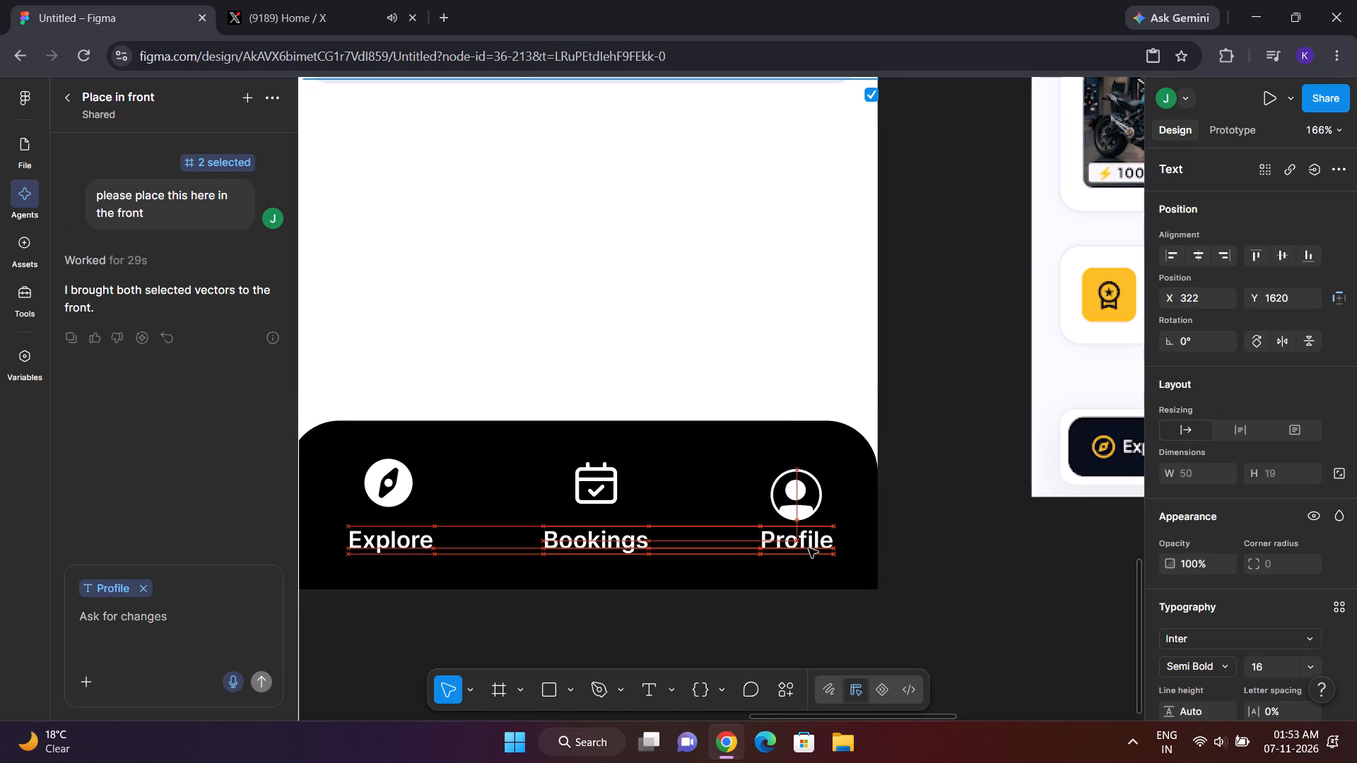
Undo the Profile label's last move in the bottom navigation bar, putting it back at X 314, Y 1620.
left_click_drag(809, 548, 808, 549)
left_click(892, 552)
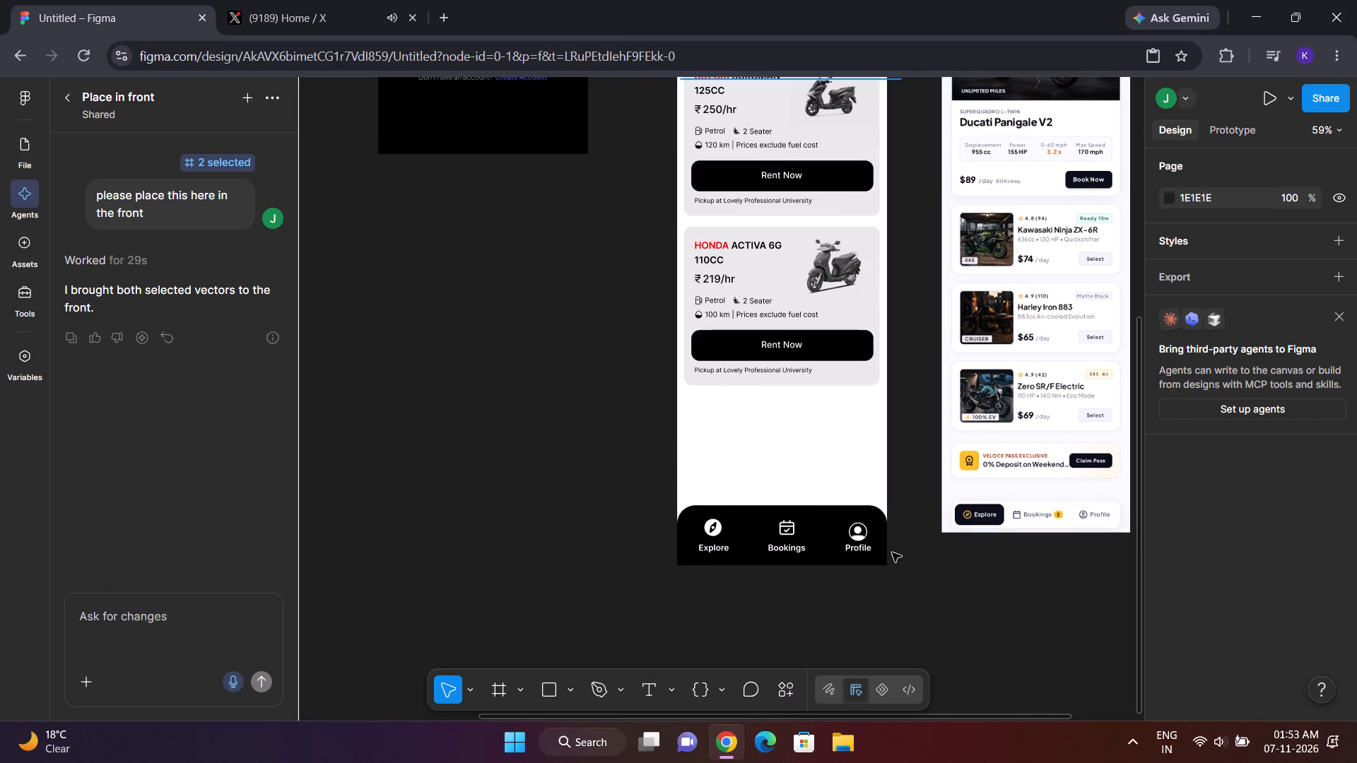
key("ctrl+z")
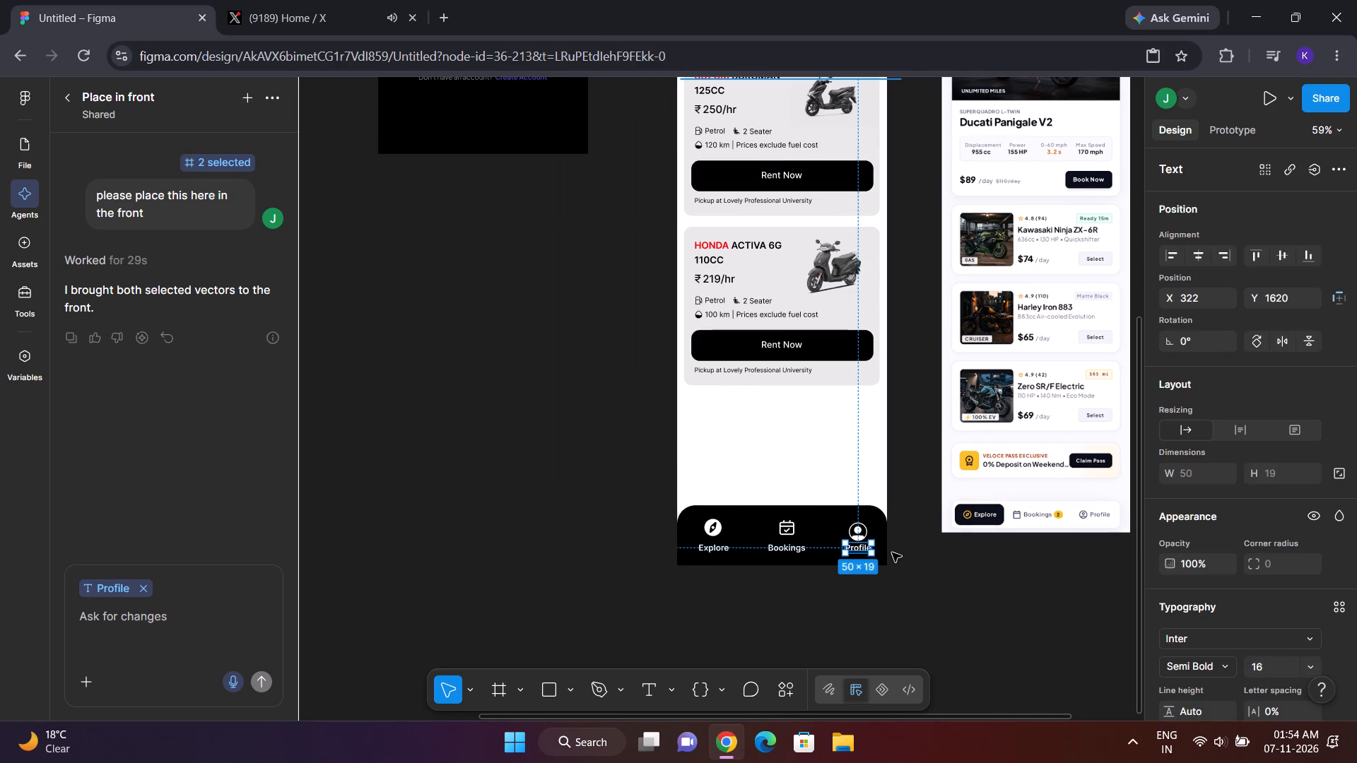
key("ctrl+z")
left_click(842, 542)
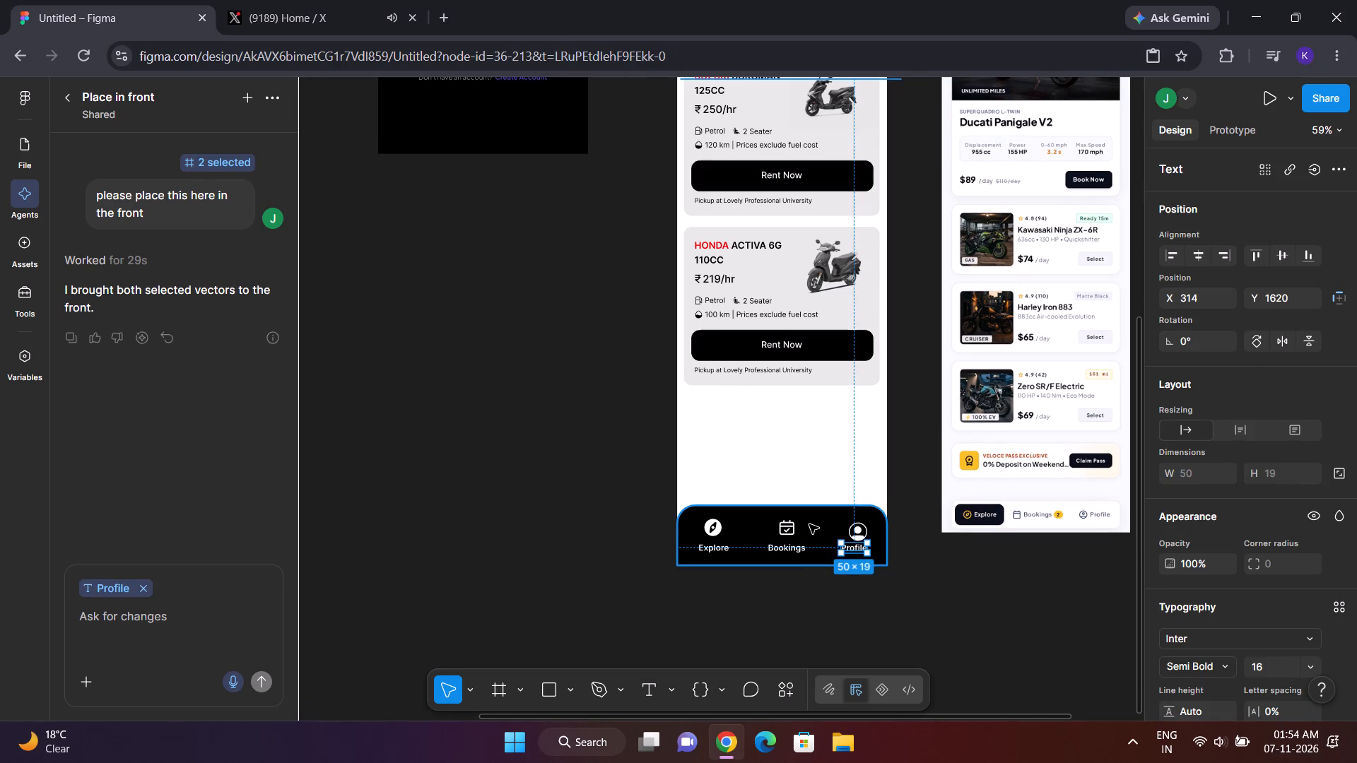
Select the black navigation bar rectangle and send the AI agent the request "please align all the elements in this bottom nav".
left_click(809, 524)
left_click(907, 519)
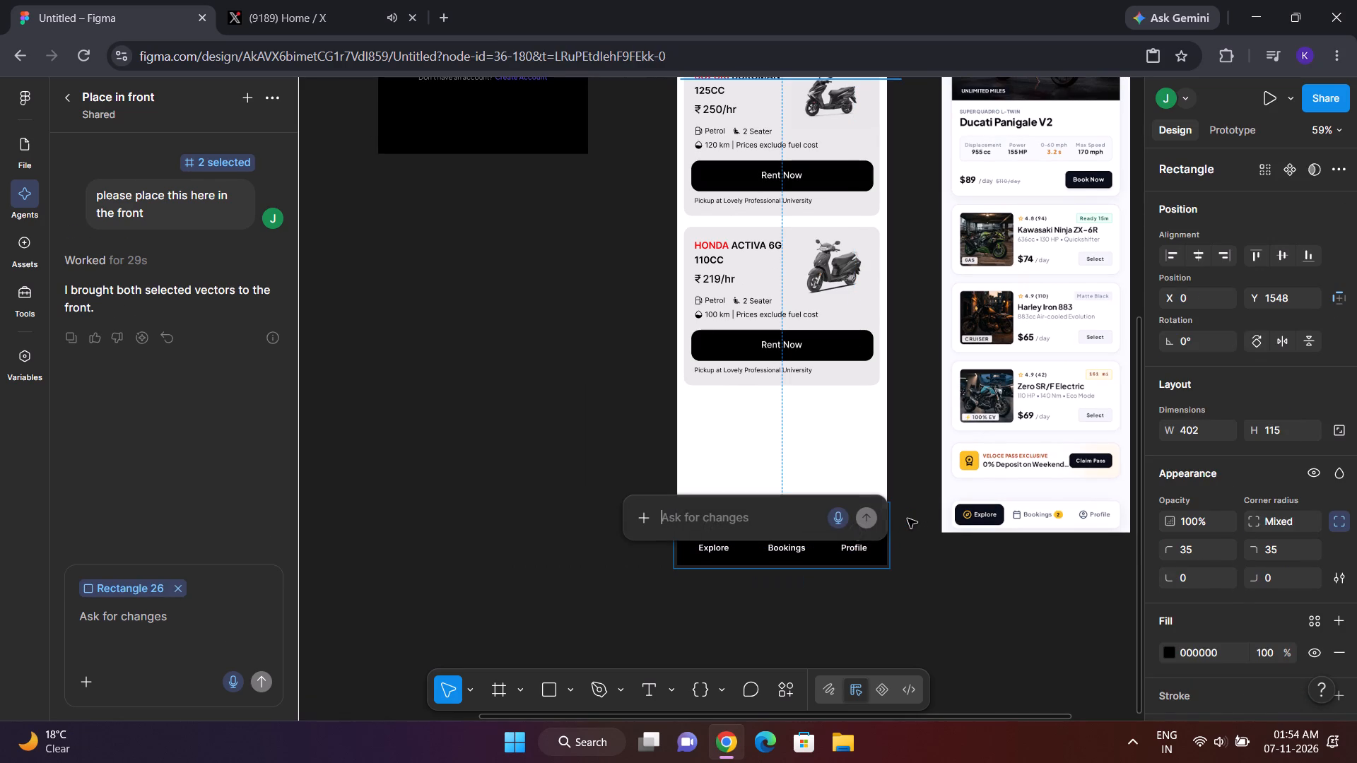
type("please all the eleme")
key("BackSpace")
key("BackSpace")
key("BackSpace")
key("BackSpace")
key("BackSpace")
key("BackSpace")
key("BackSpace")
key("BackSpace")
key("BackSpace")
key("BackSpace")
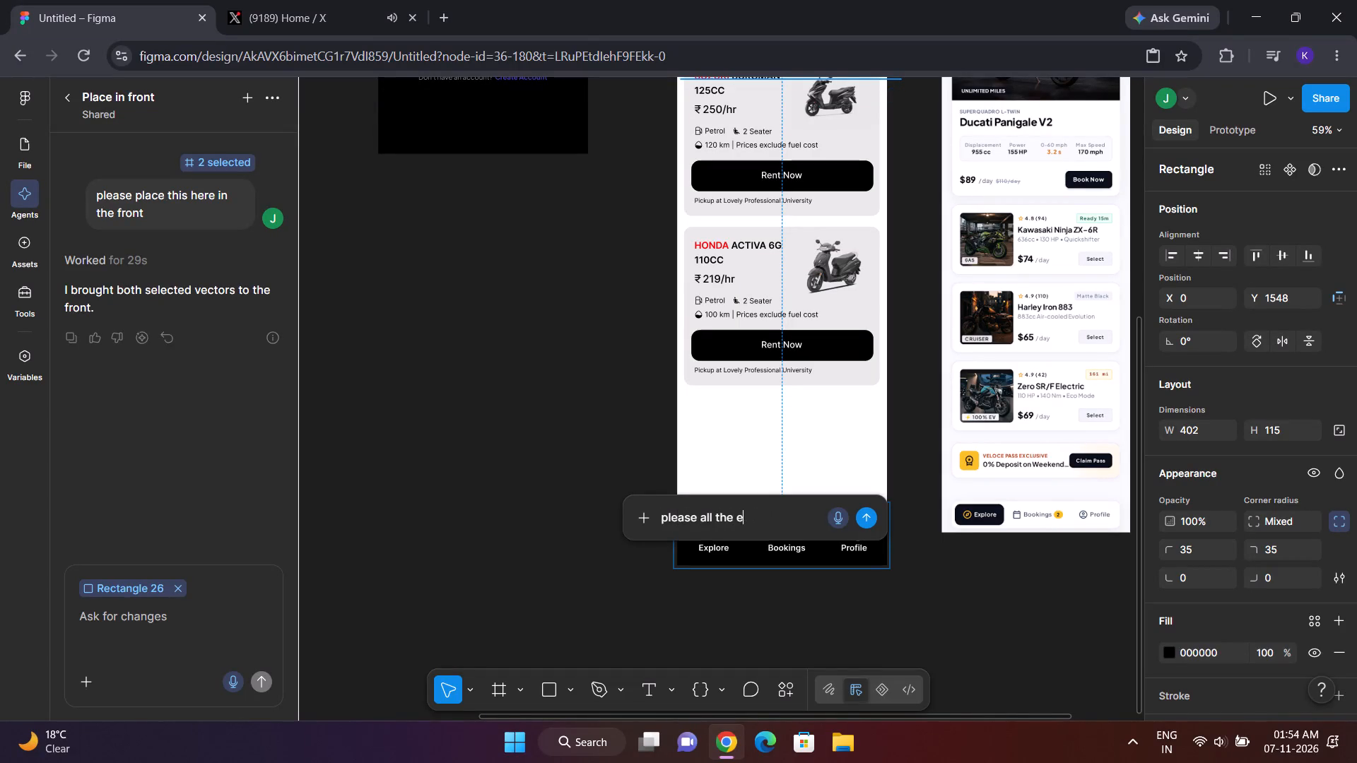
key("BackSpace")
type("ign all the a")
key("BackSpace")
type("eke")
key("BackSpace")
key("BackSpace")
key("e")
key("BackSpace")
type("lements")
key("space")
type("in this boo")
key("BackSpace")
type("ttom nav")
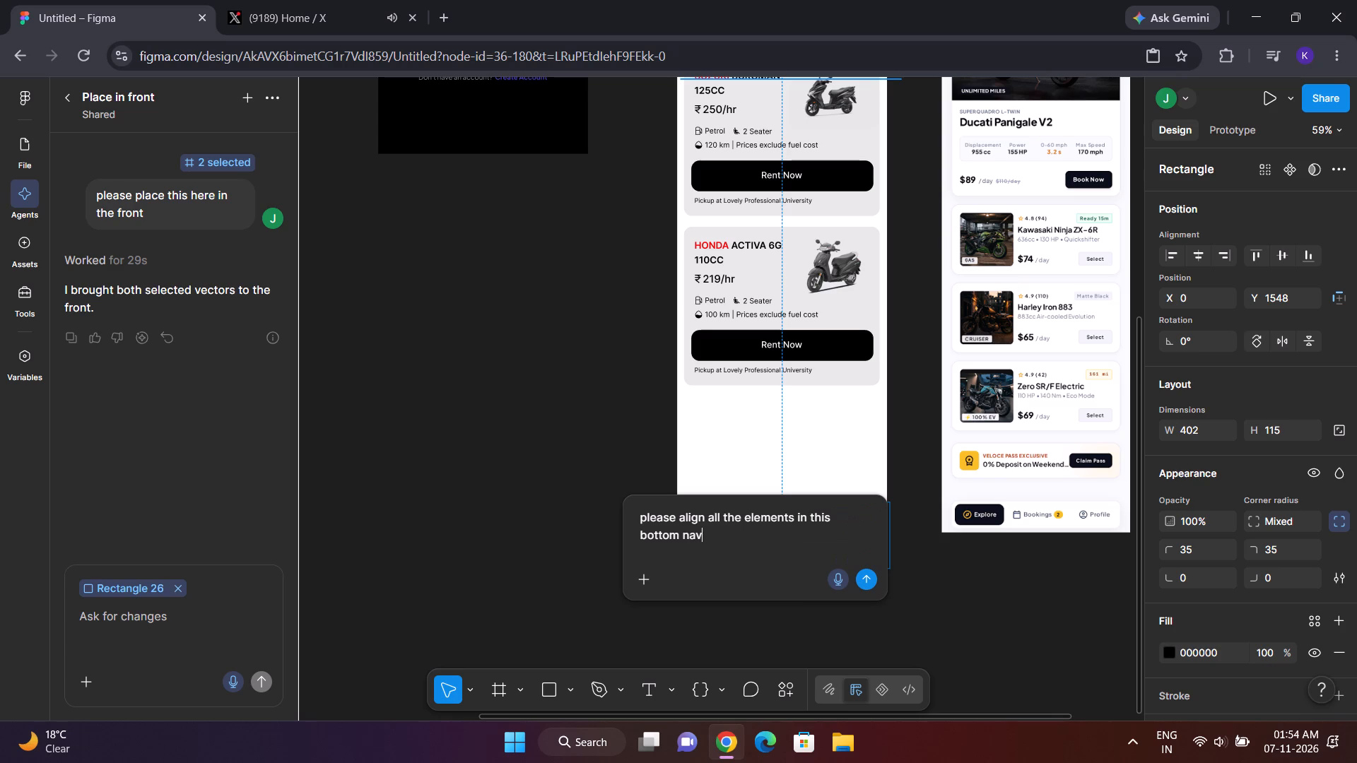
key("Return")
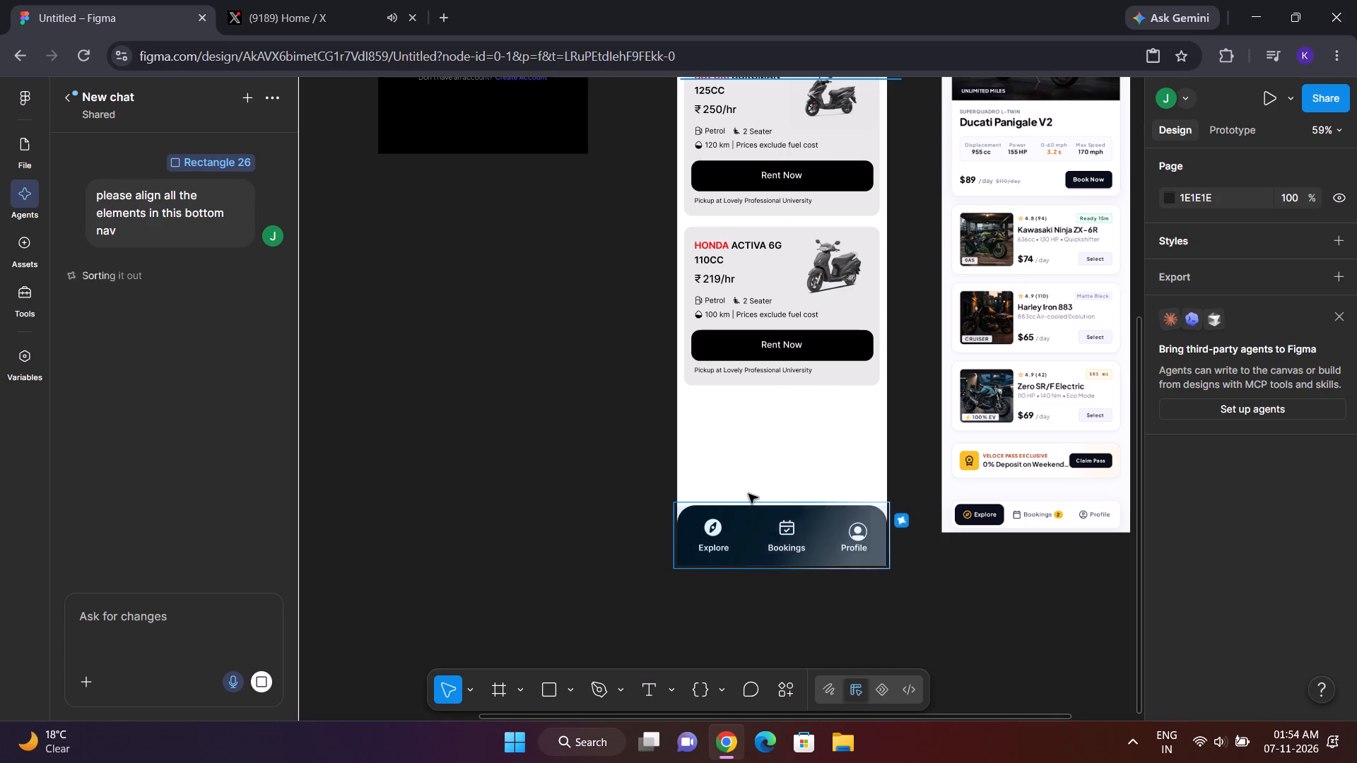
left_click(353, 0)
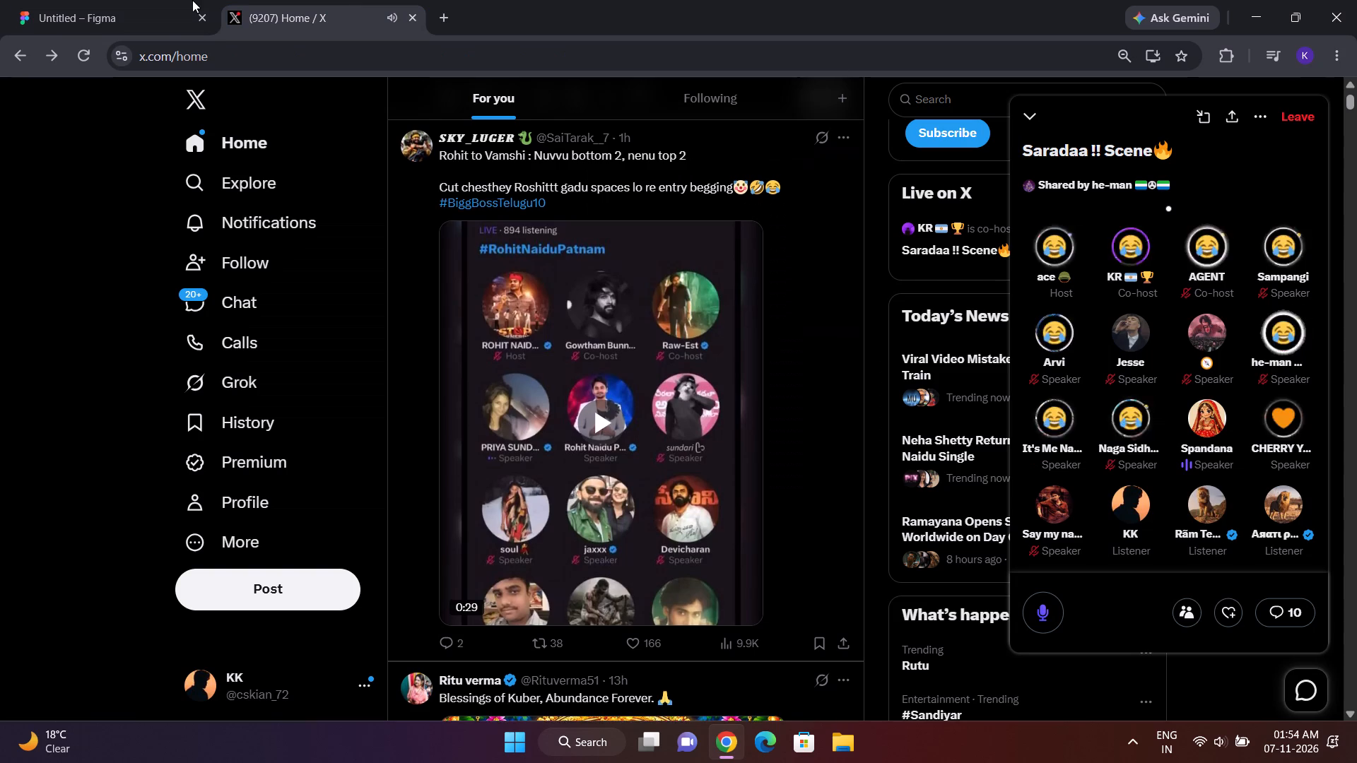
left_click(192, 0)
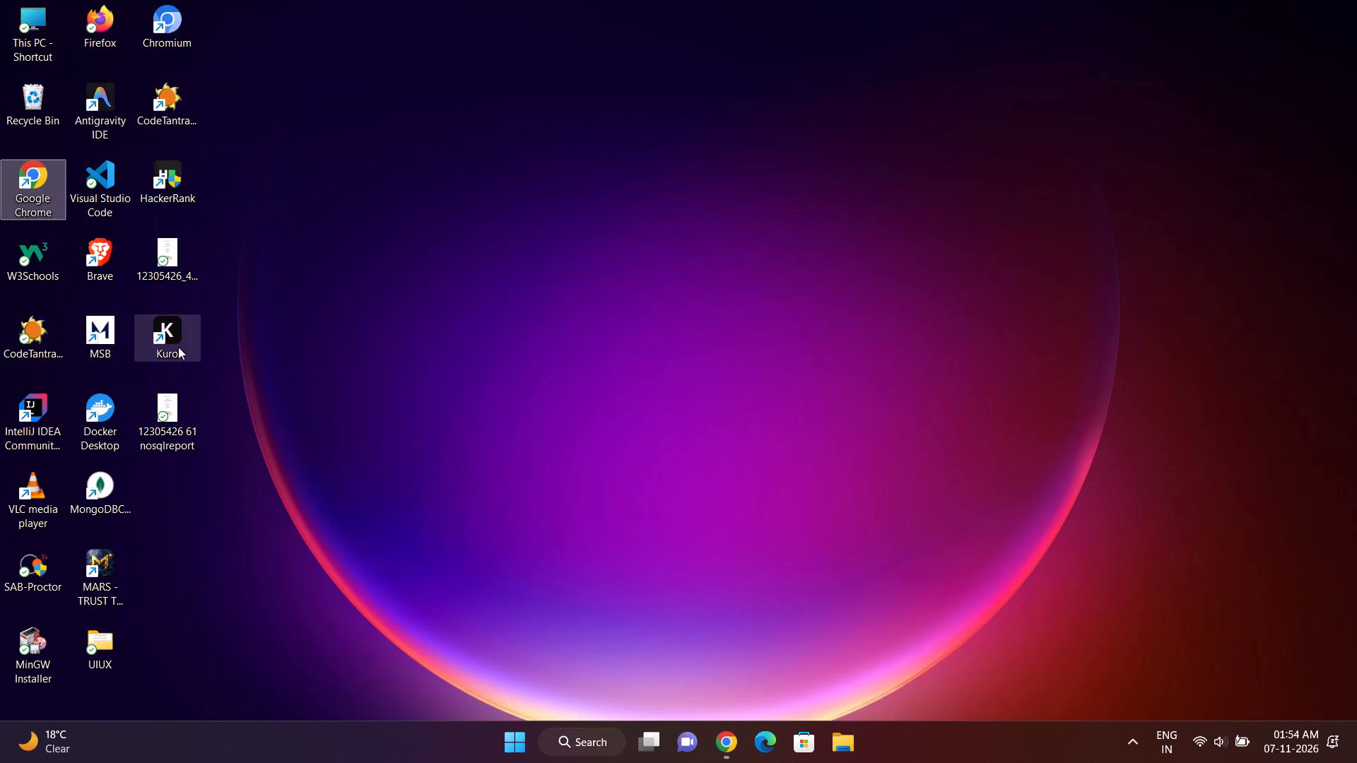
Launch the Kuro application from the desktop.
double_click(178, 347)
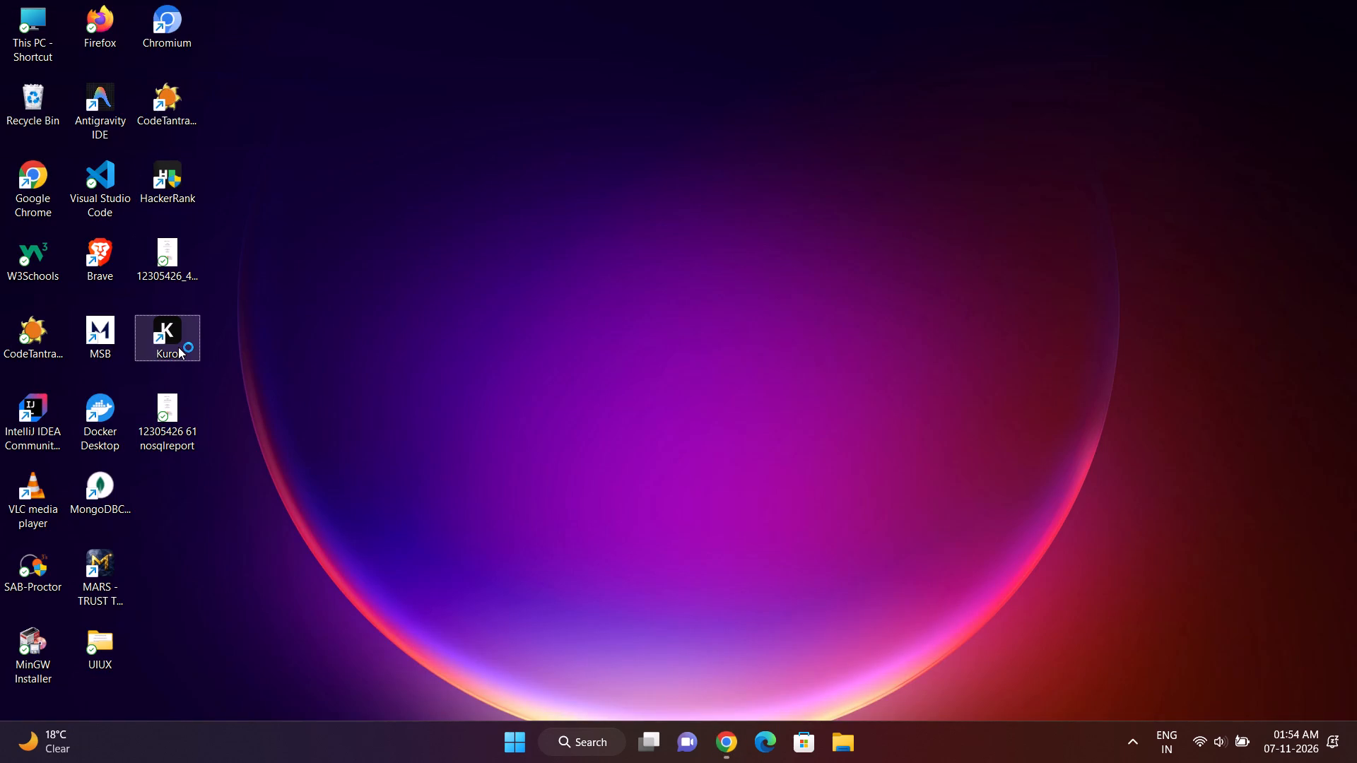
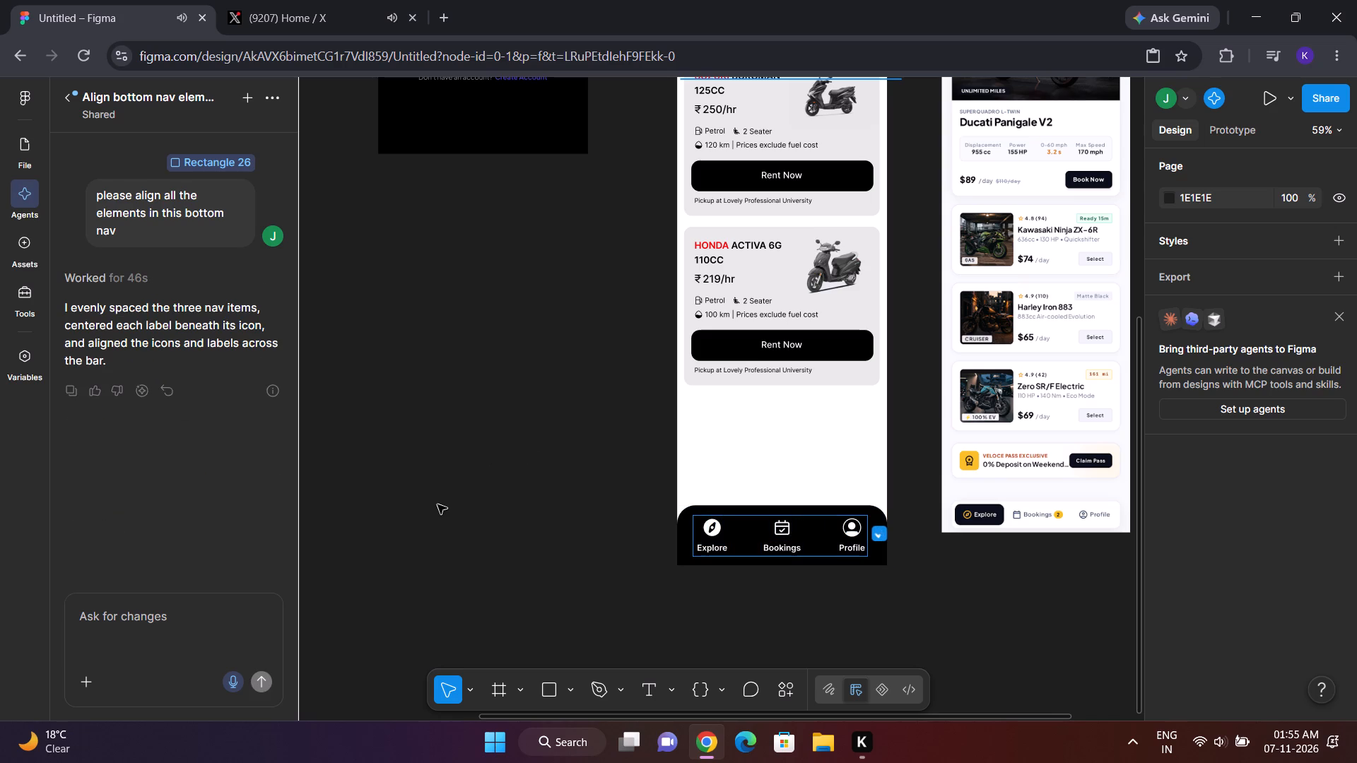
Examine the alignment of the Explore, Bookings and Profile items in the bottom navigation bar.
left_click(910, 604)
left_click(799, 581)
left_click(835, 589)
left_click(981, 608)
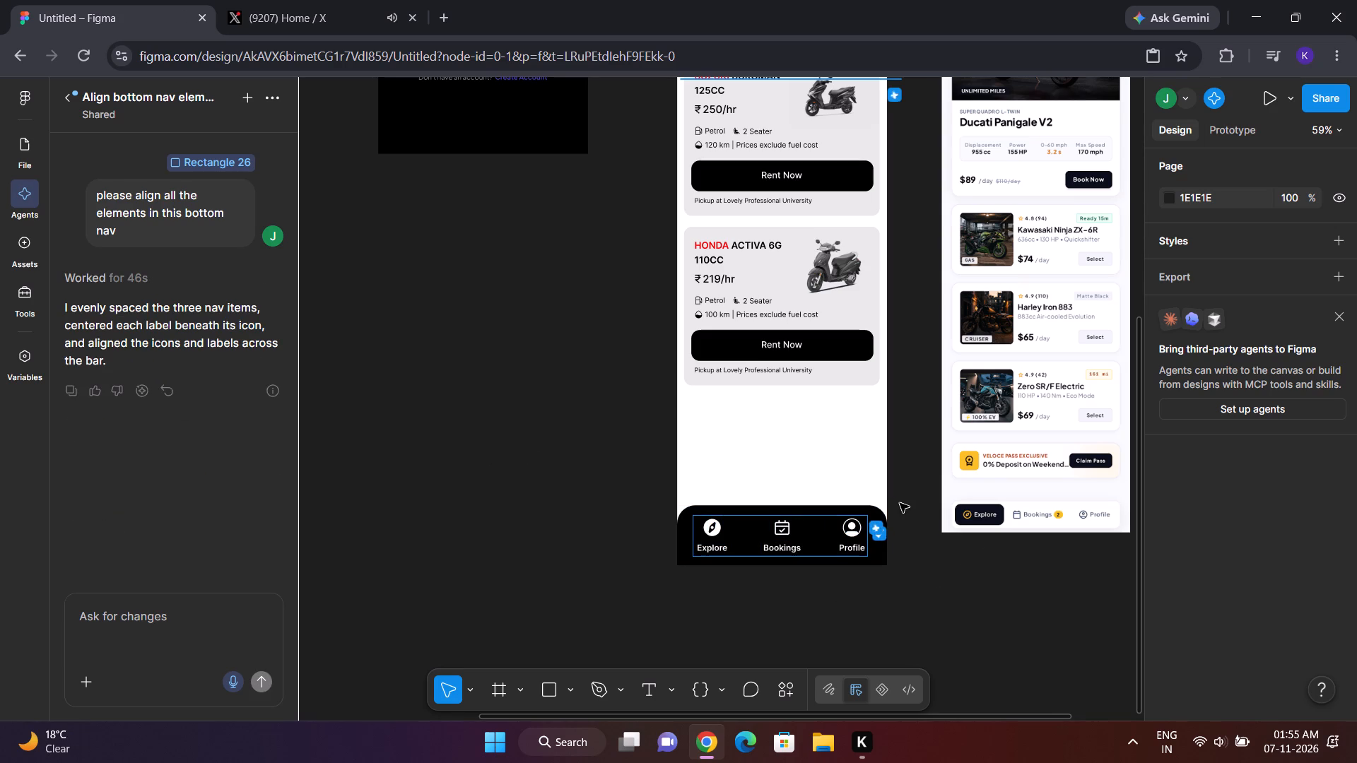
left_click(900, 503)
left_click(823, 522)
left_click(953, 558)
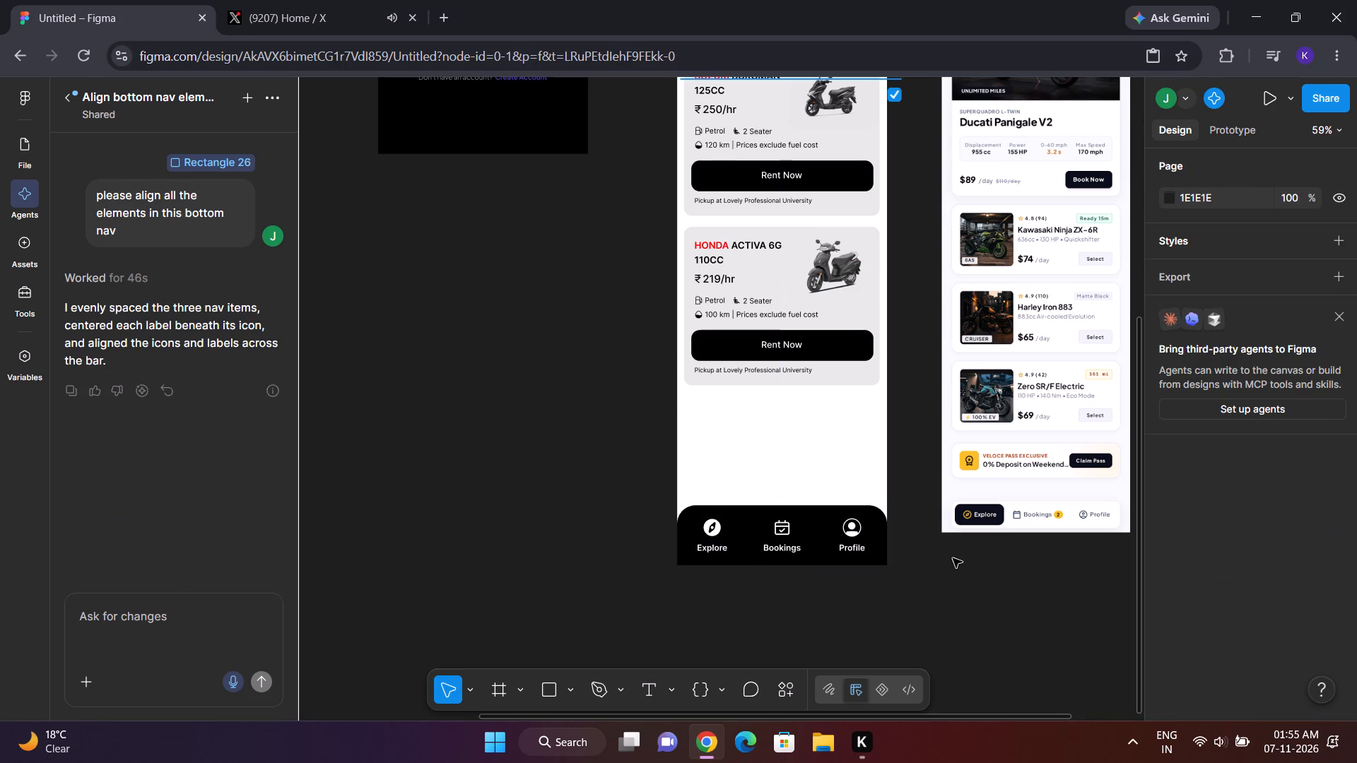
scroll(842, 590, "up", 1)
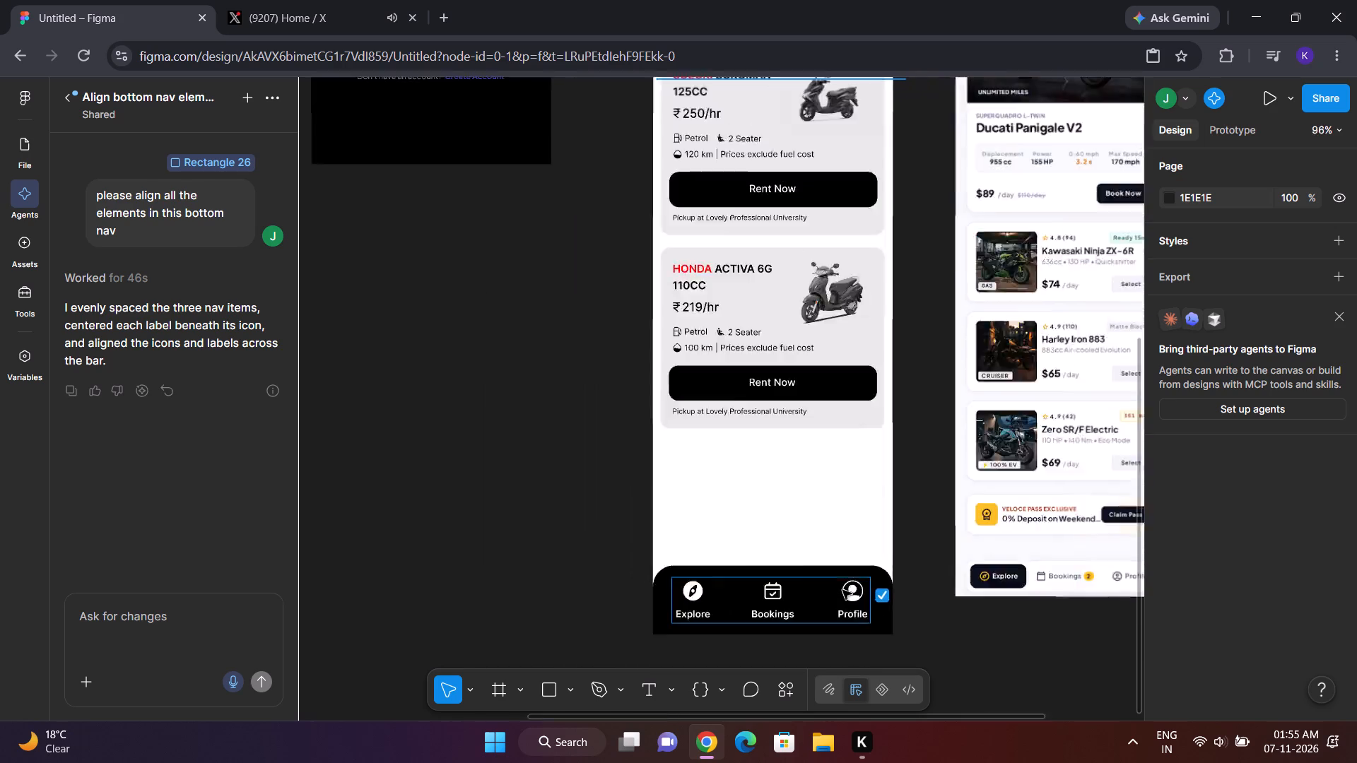
Duplicate the iPhone 17 - 3 frame beyond the reference design by copying and pasting it onto the canvas.
scroll(842, 590, "up", 1)
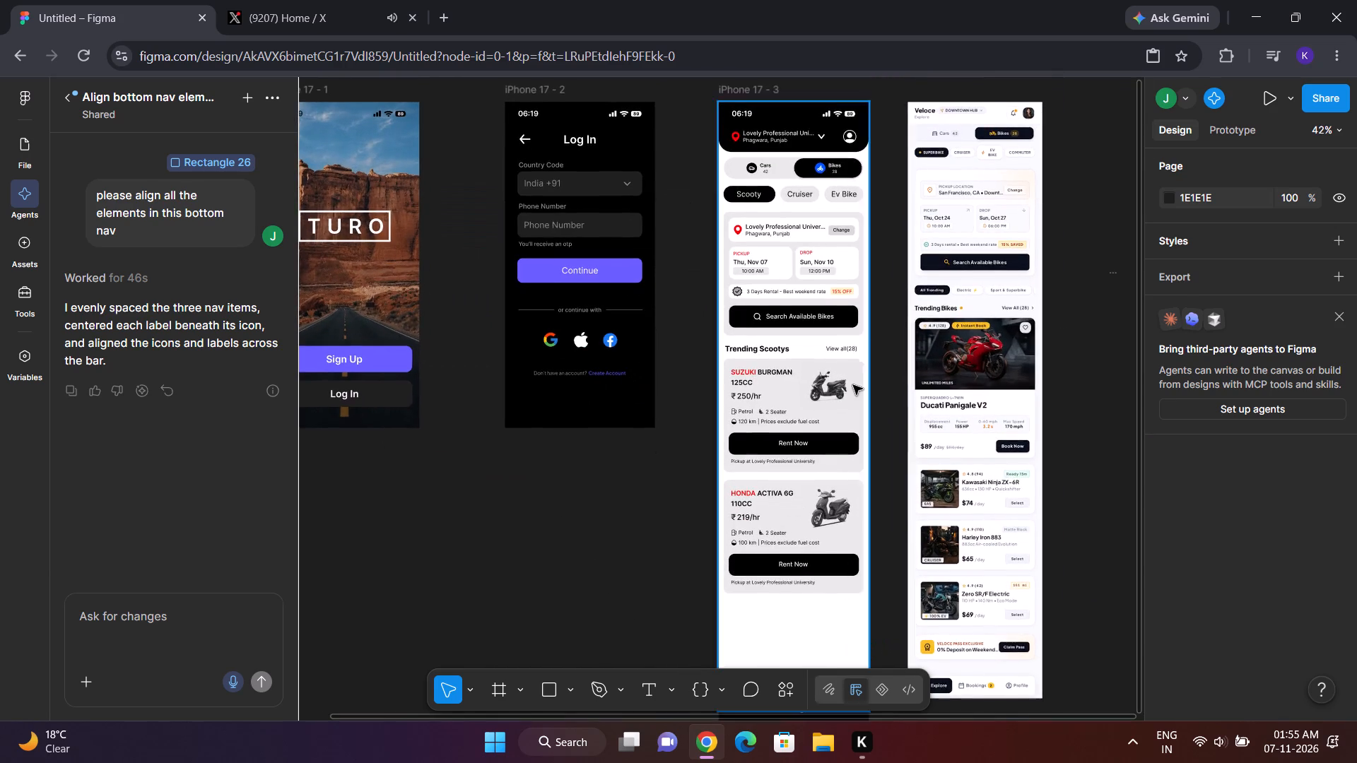
scroll(852, 384, "up", 2)
left_click(757, 374)
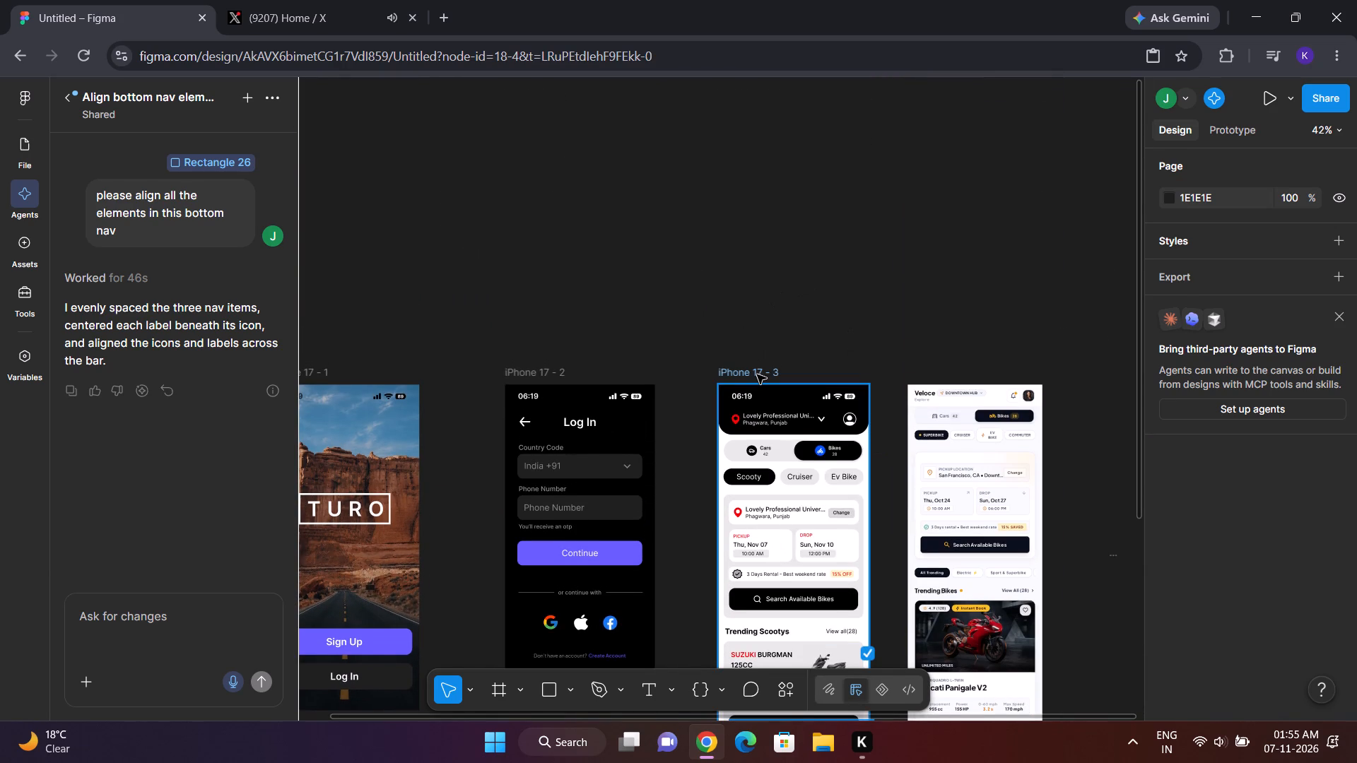
key("ctrl+c")
scroll(757, 374, "down", 3)
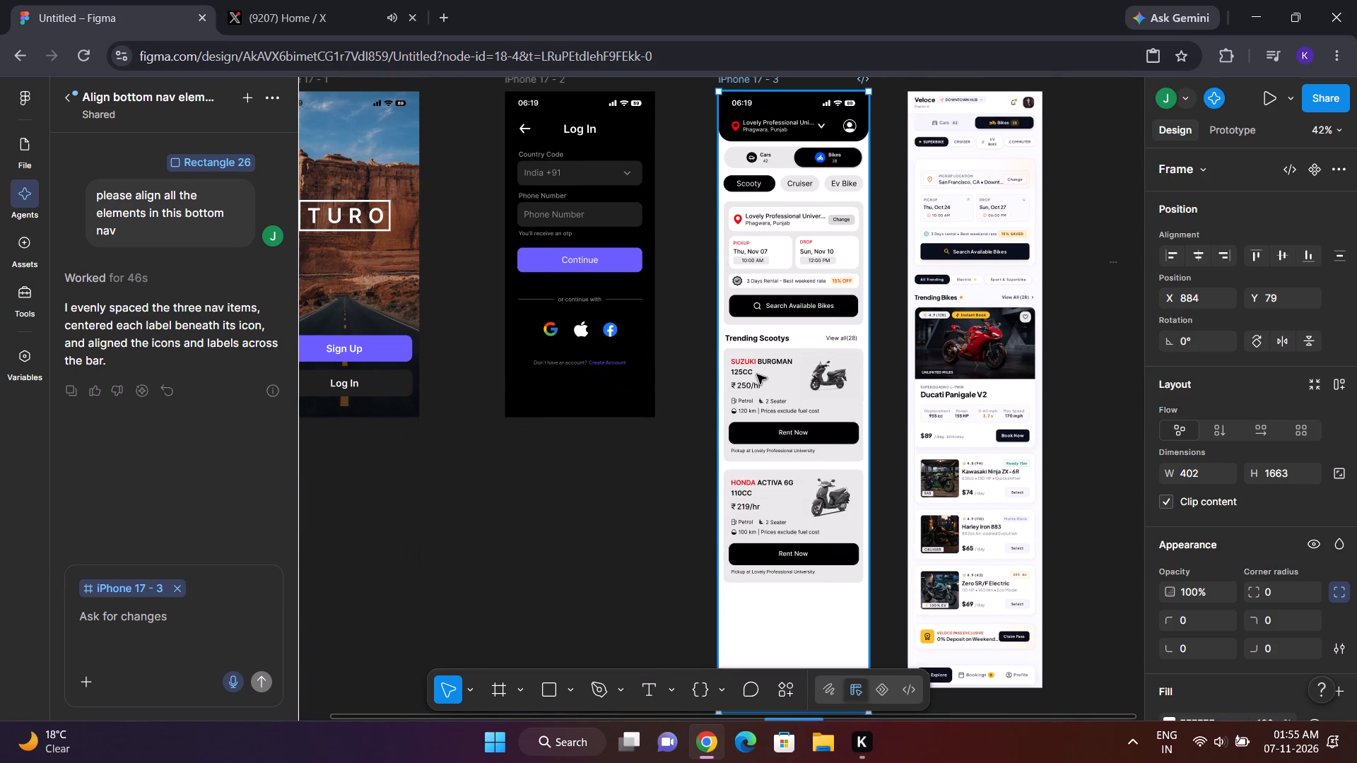
left_click(638, 515)
scroll(638, 515, "left", 2)
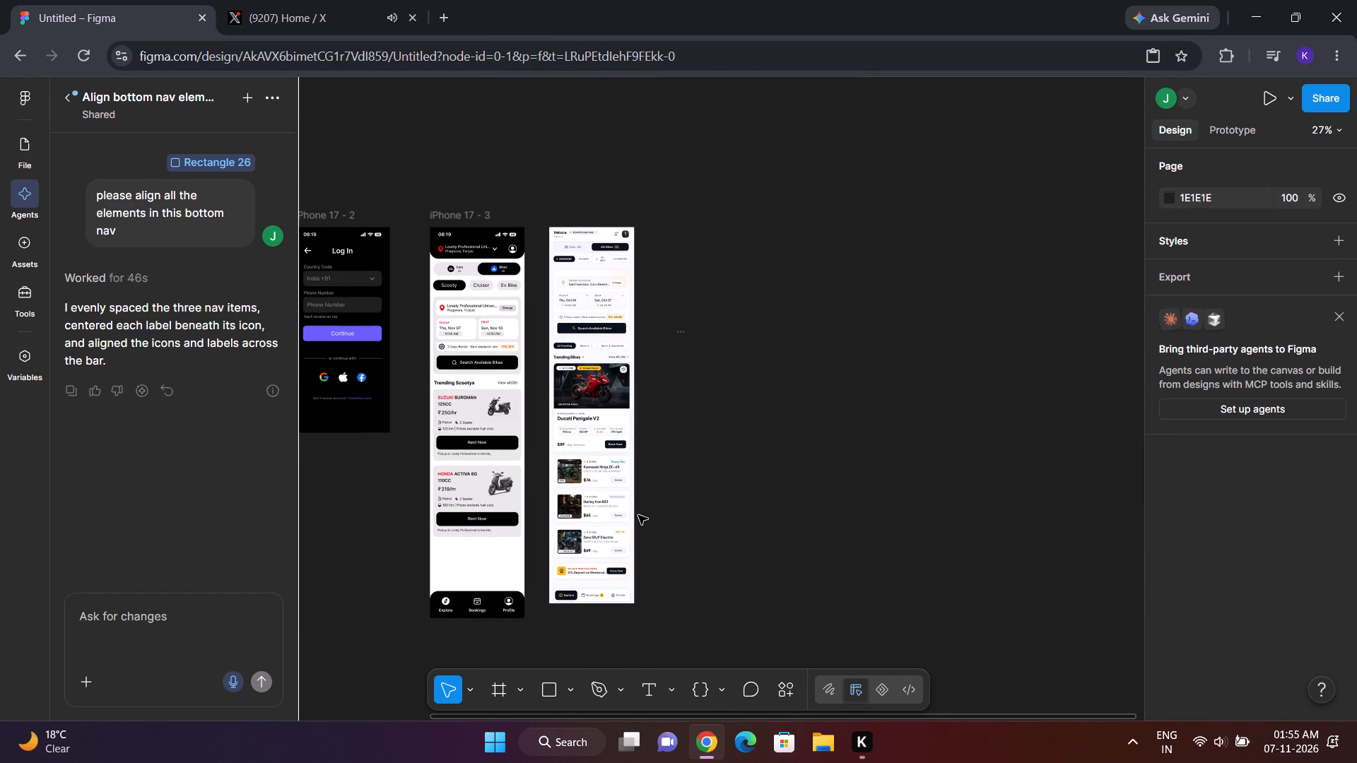
key("ctrl+v")
left_click(890, 291)
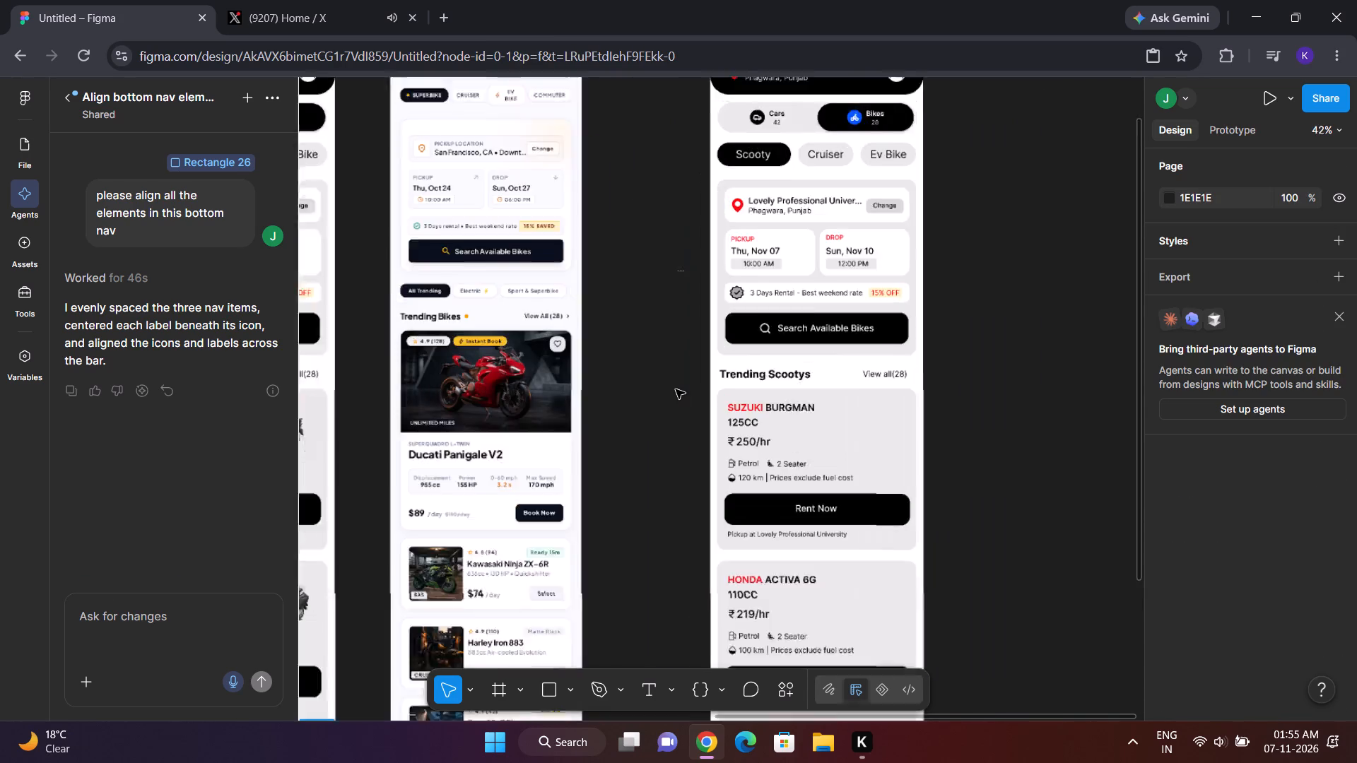
Copy the Suzuki Burgman scooter image from iPhone 17 - 3 into the matching card of iPhone 17 - 4, right of the text.
scroll(676, 389, "up", 1)
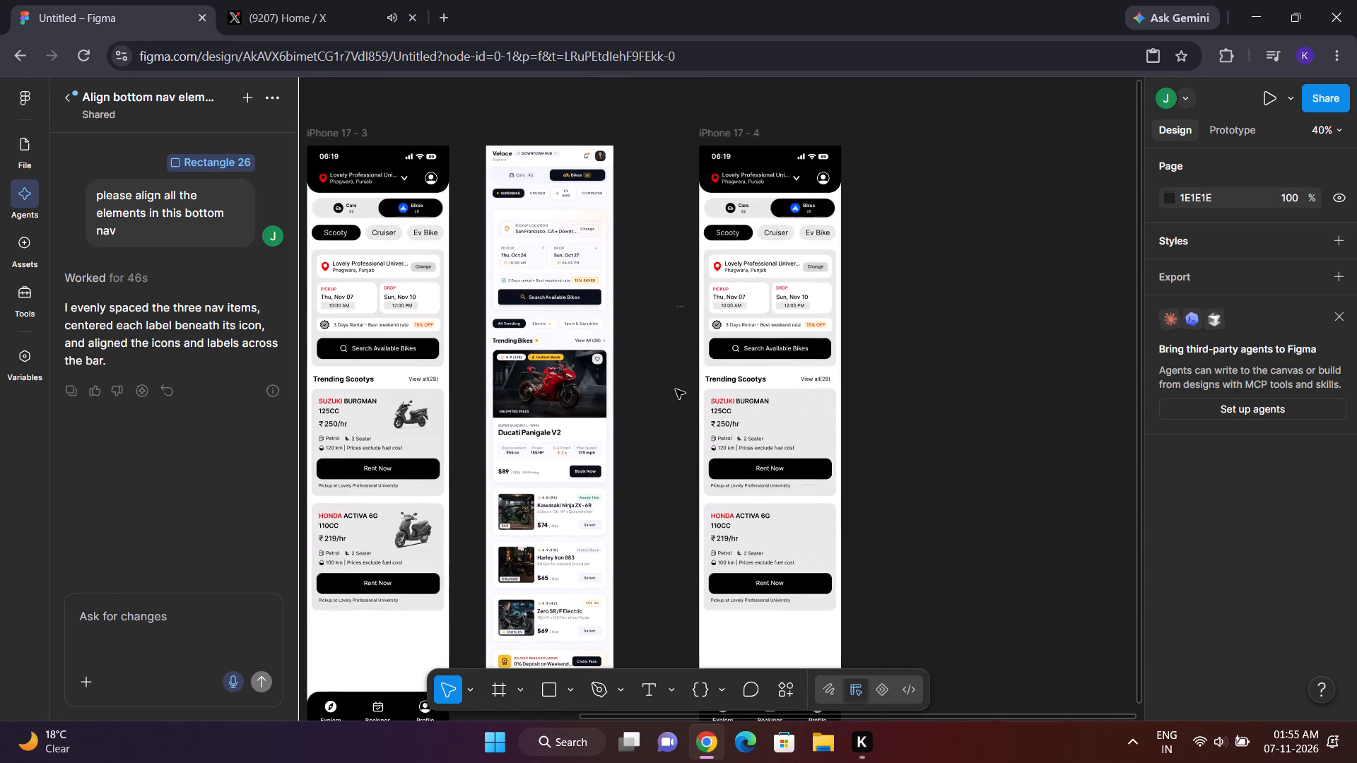
scroll(699, 388, "right", 1)
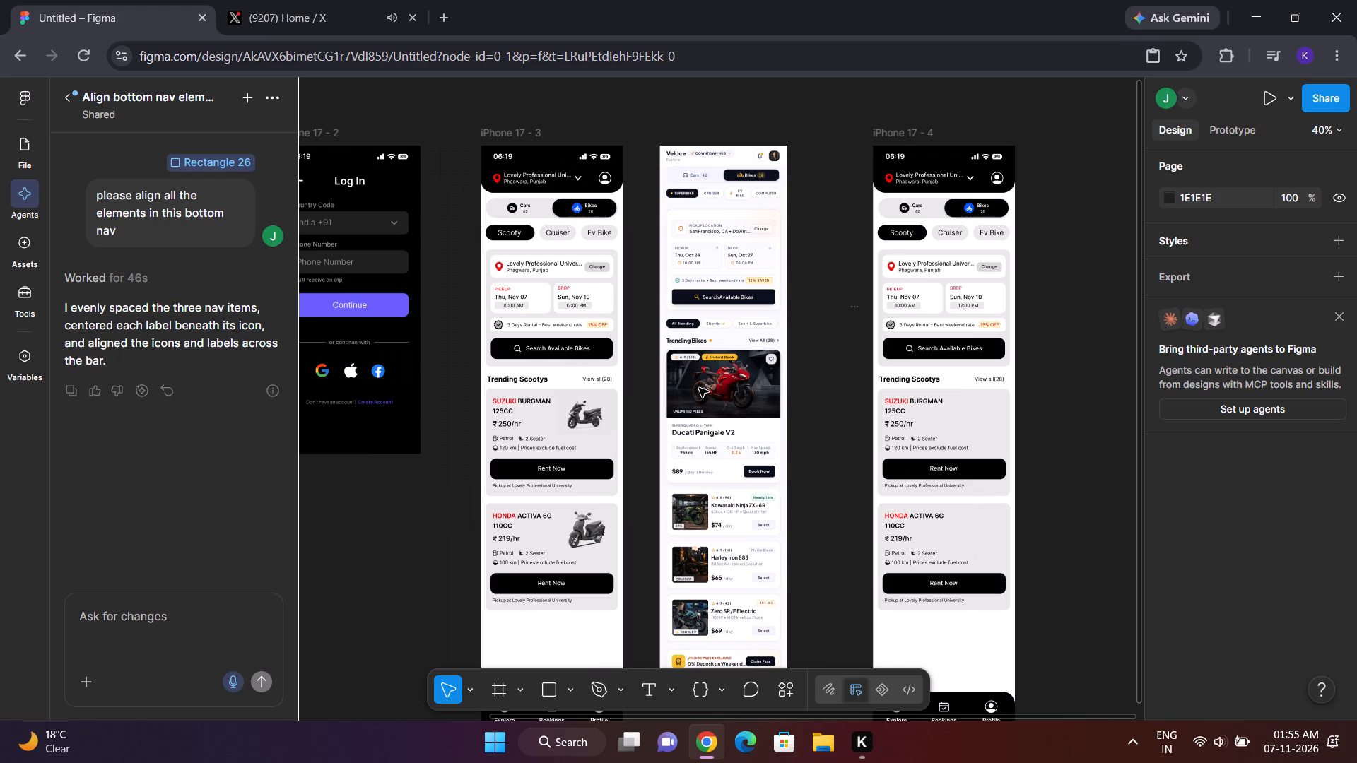
left_click(581, 411)
key("ctrl+c")
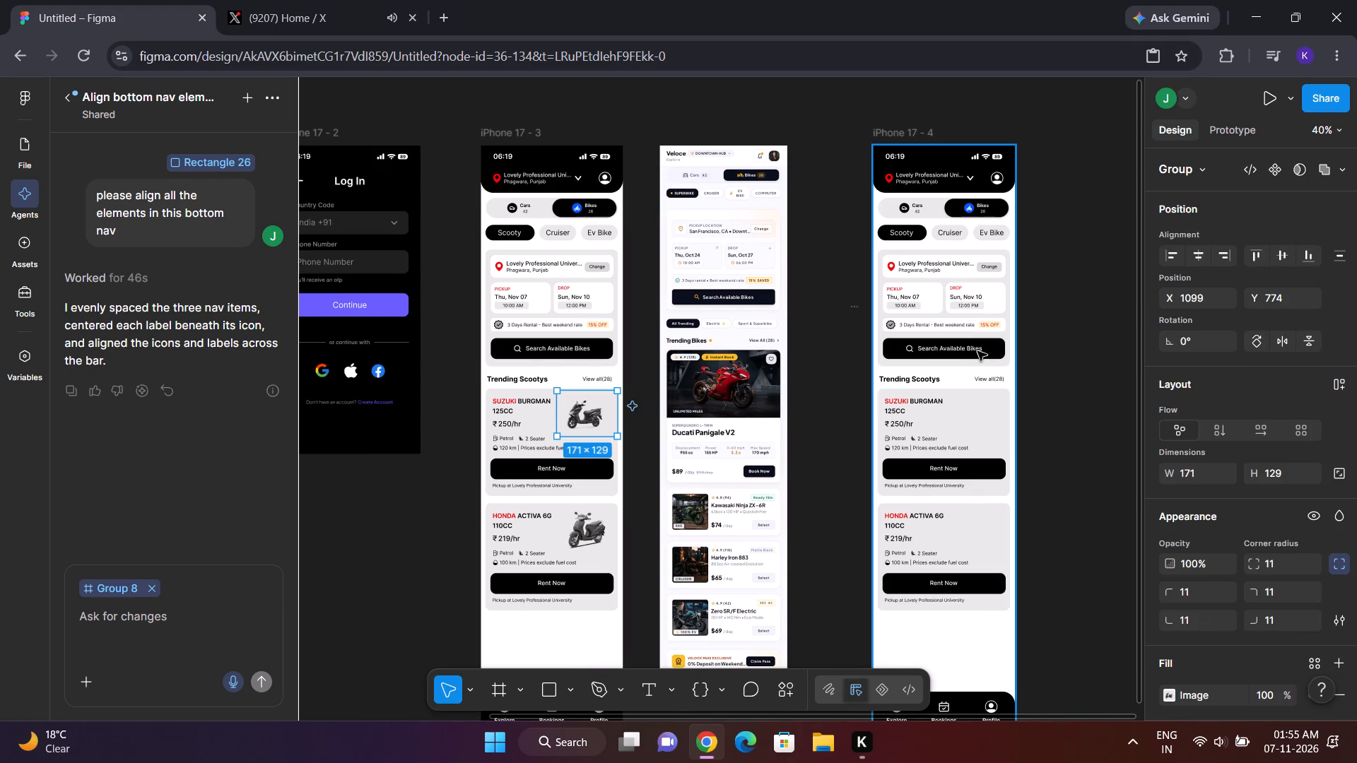
left_click(974, 424)
key("ctrl+v")
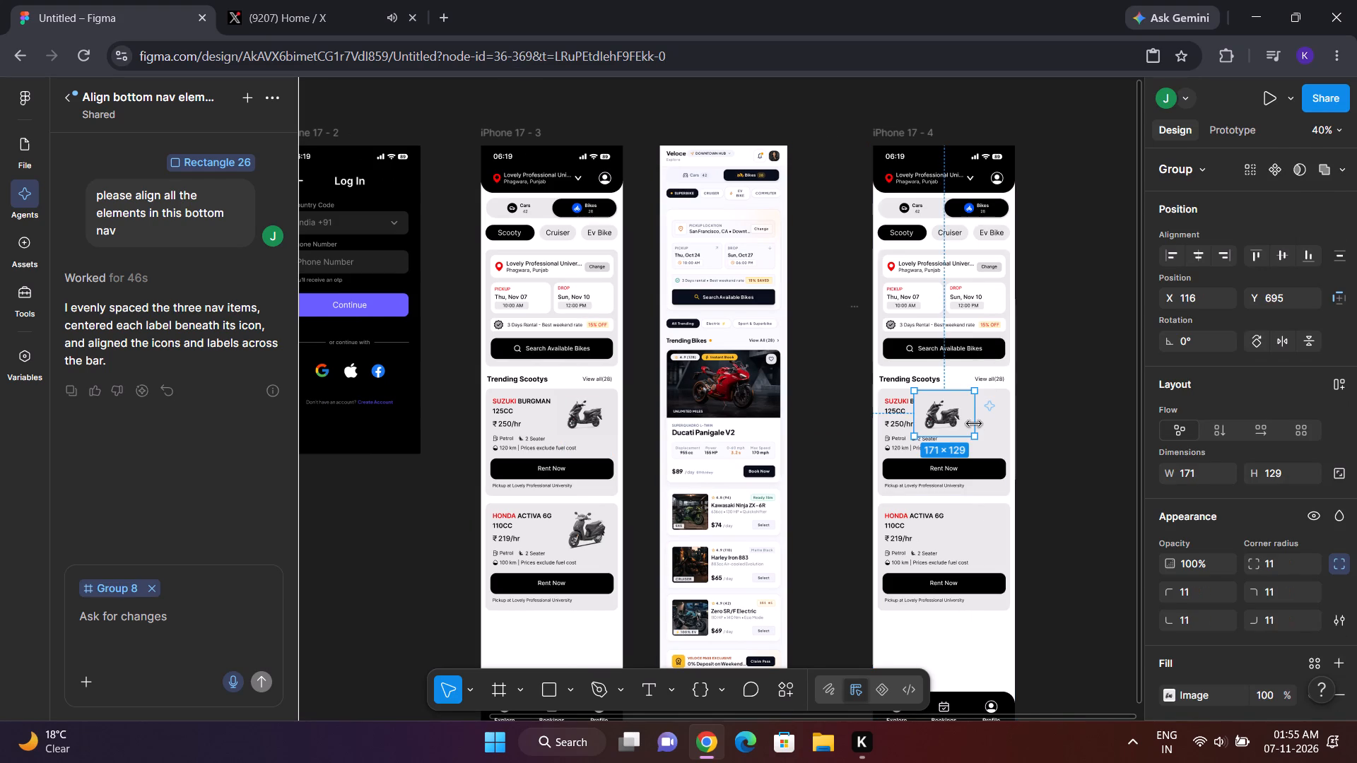
left_click_drag(942, 406, 977, 405)
left_click(1077, 426)
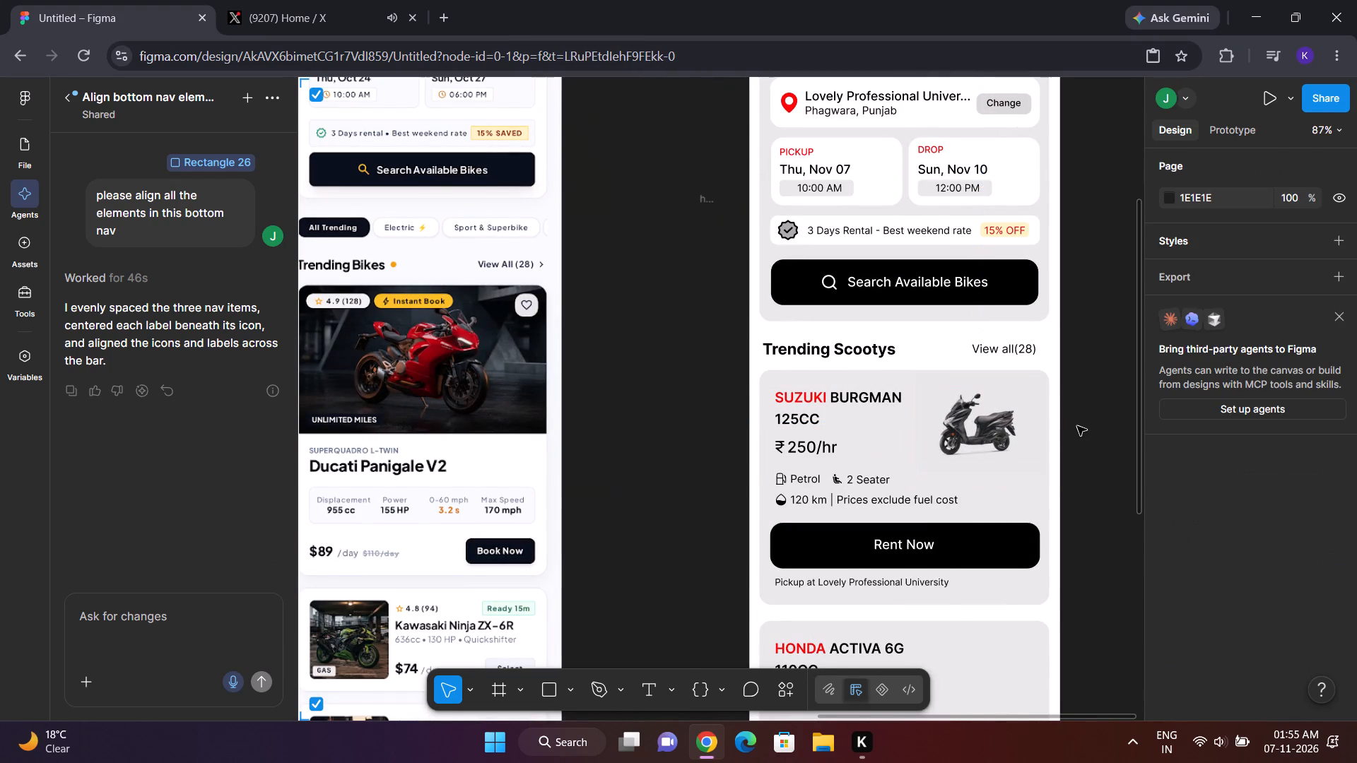
Copy the Honda Activa scooter image into the matching card of iPhone 17 - 4, placing it at about X 233, Y 1024.
scroll(1077, 426, "right", 1)
left_click(407, 528)
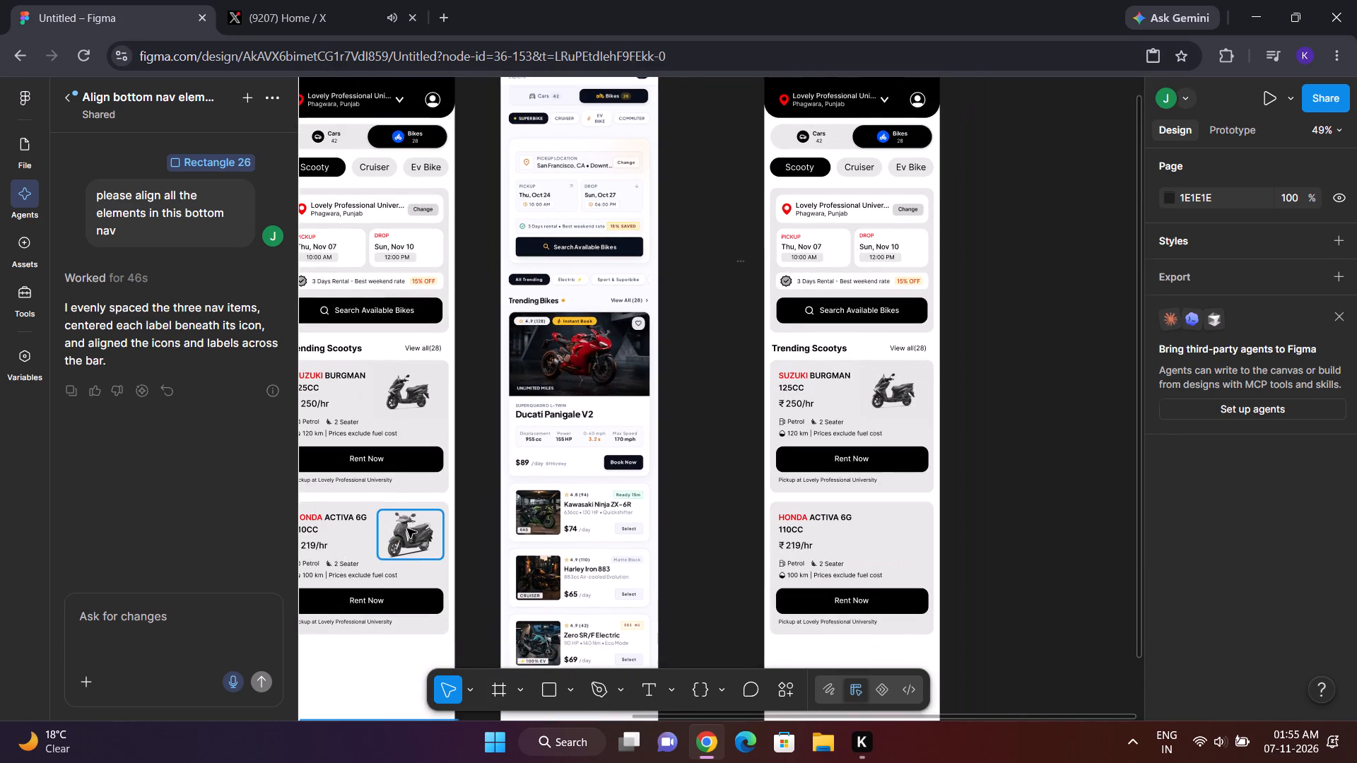
key("ctrl+c")
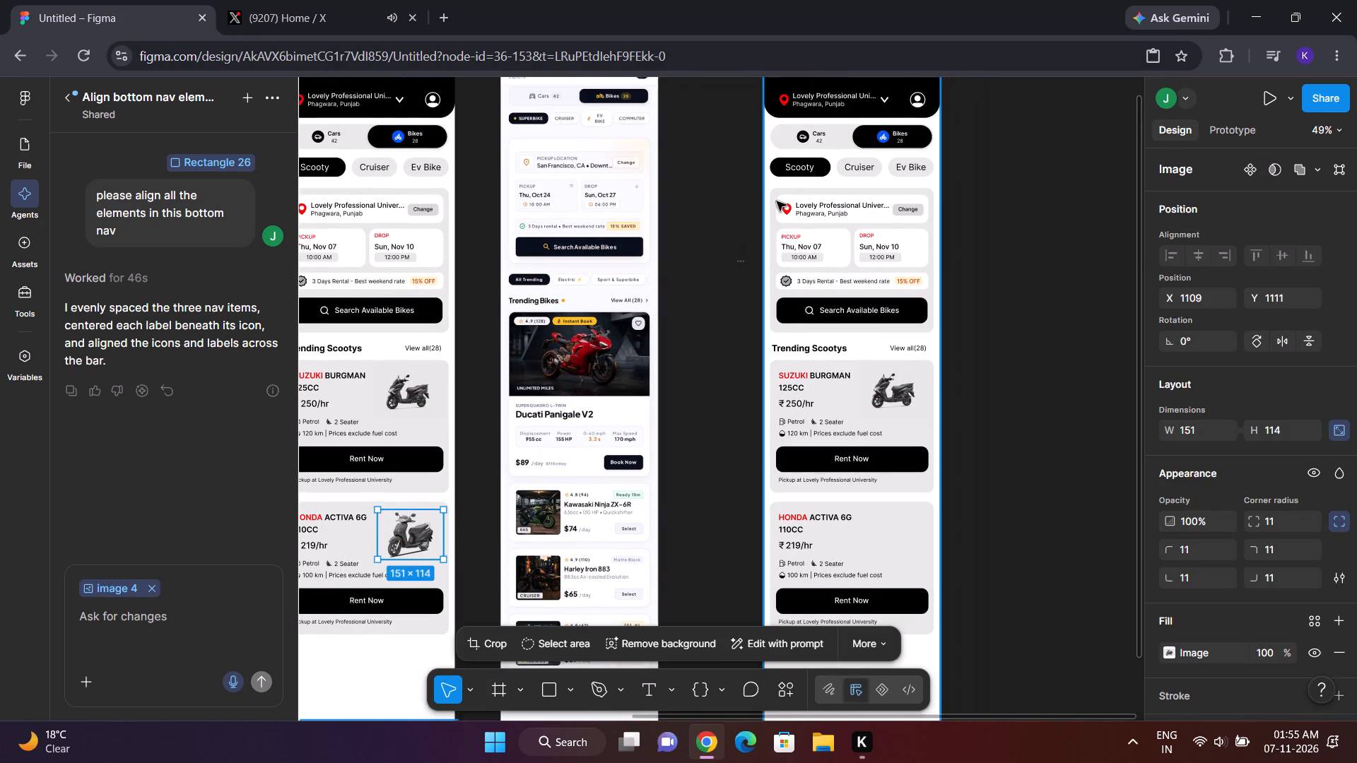
left_click(787, 201)
key("ctrl+v")
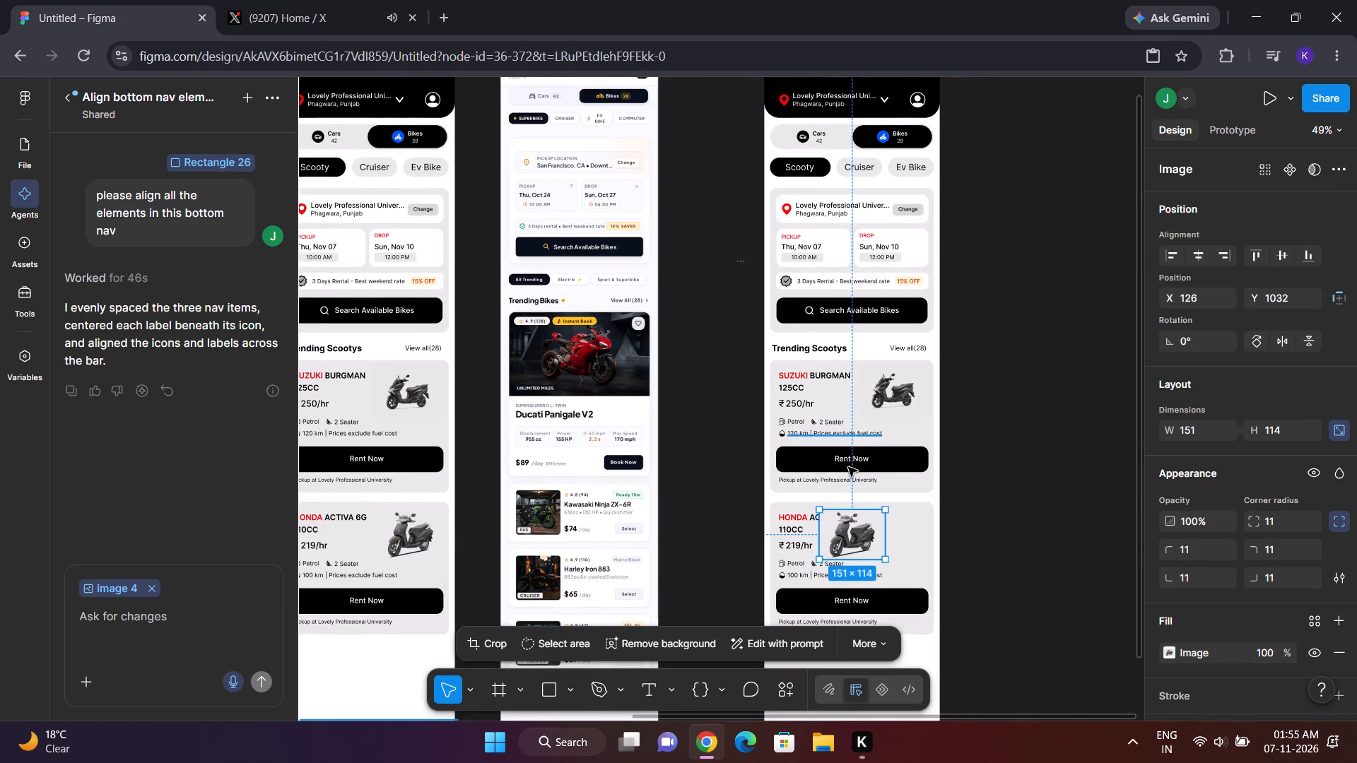
left_click_drag(858, 548, 905, 545)
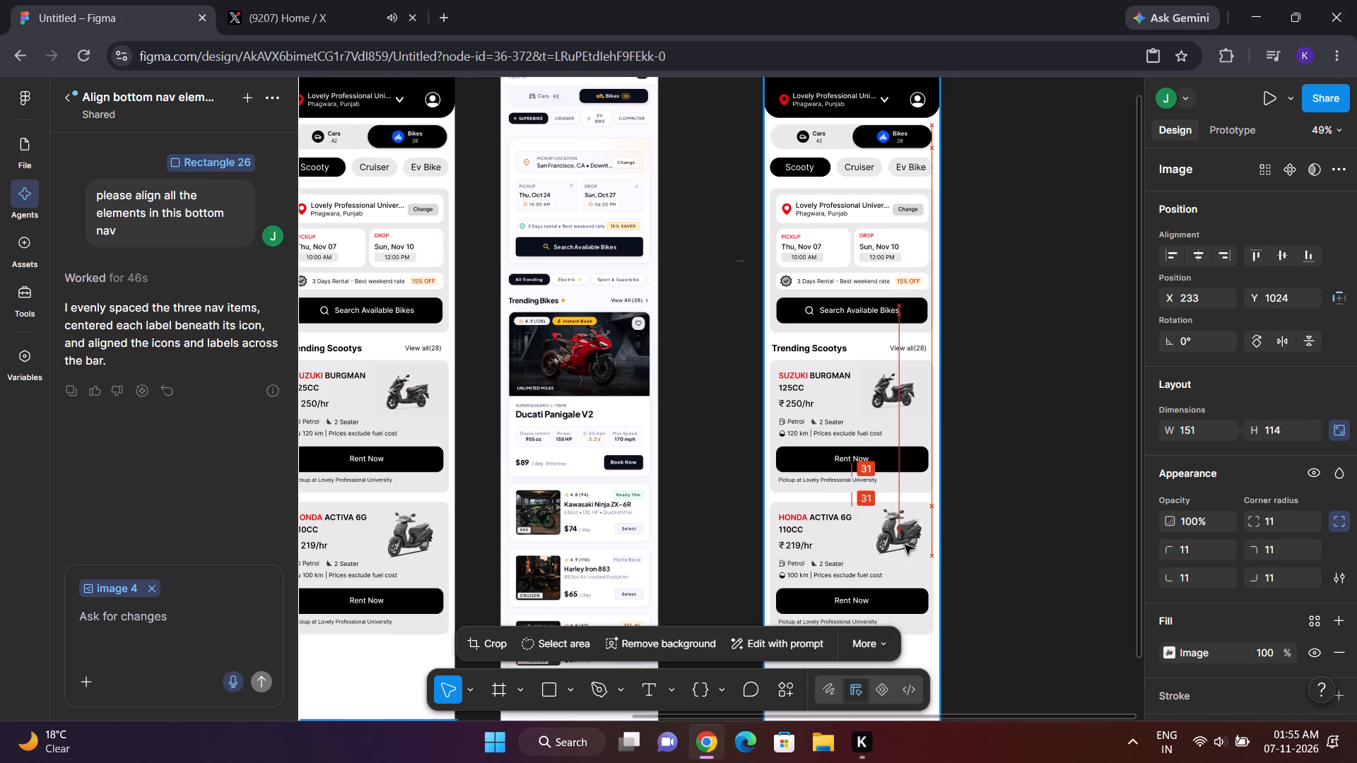
left_click_drag(905, 545, 905, 546)
left_click(982, 545)
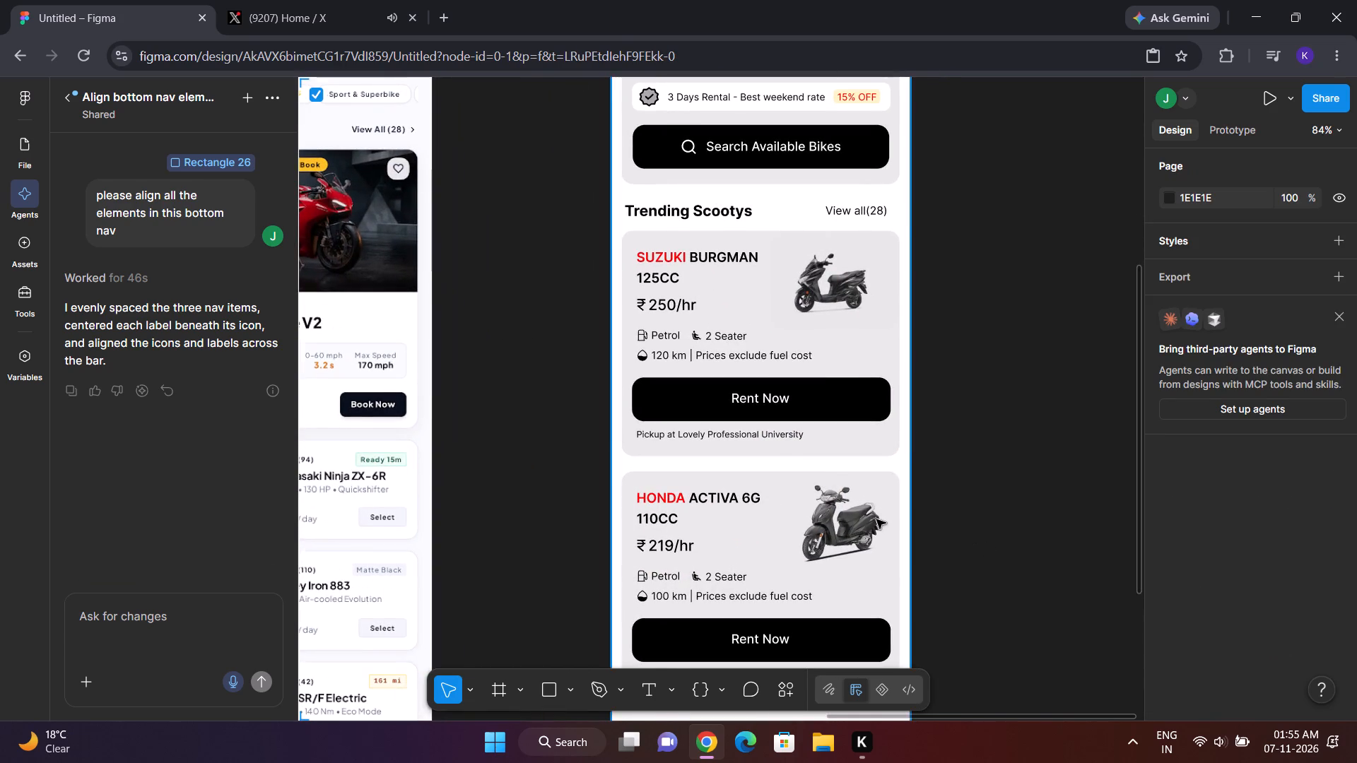
Launch the Iconify plugin from the recent plugins.
scroll(876, 519, "down", 1)
scroll(826, 572, "up", 1)
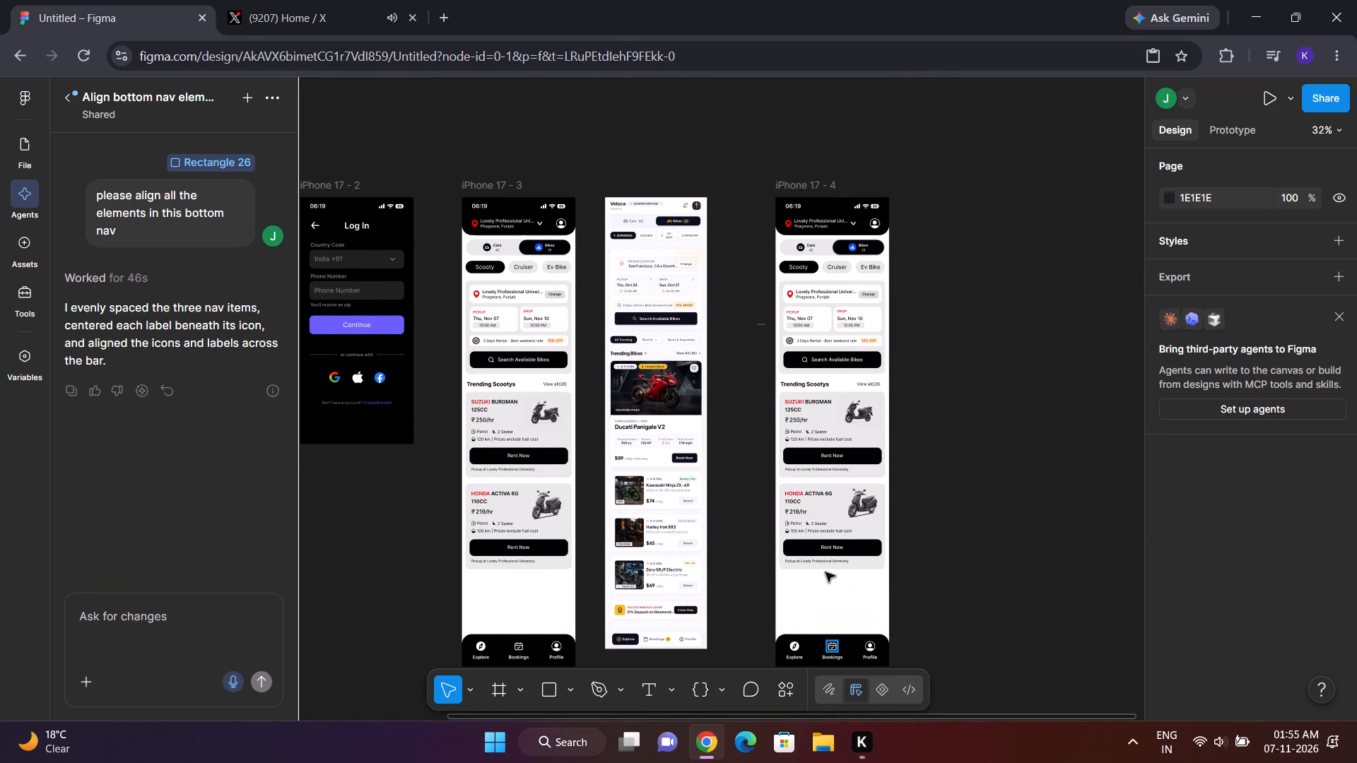
scroll(826, 572, "up", 1)
scroll(814, 311, "right", 1)
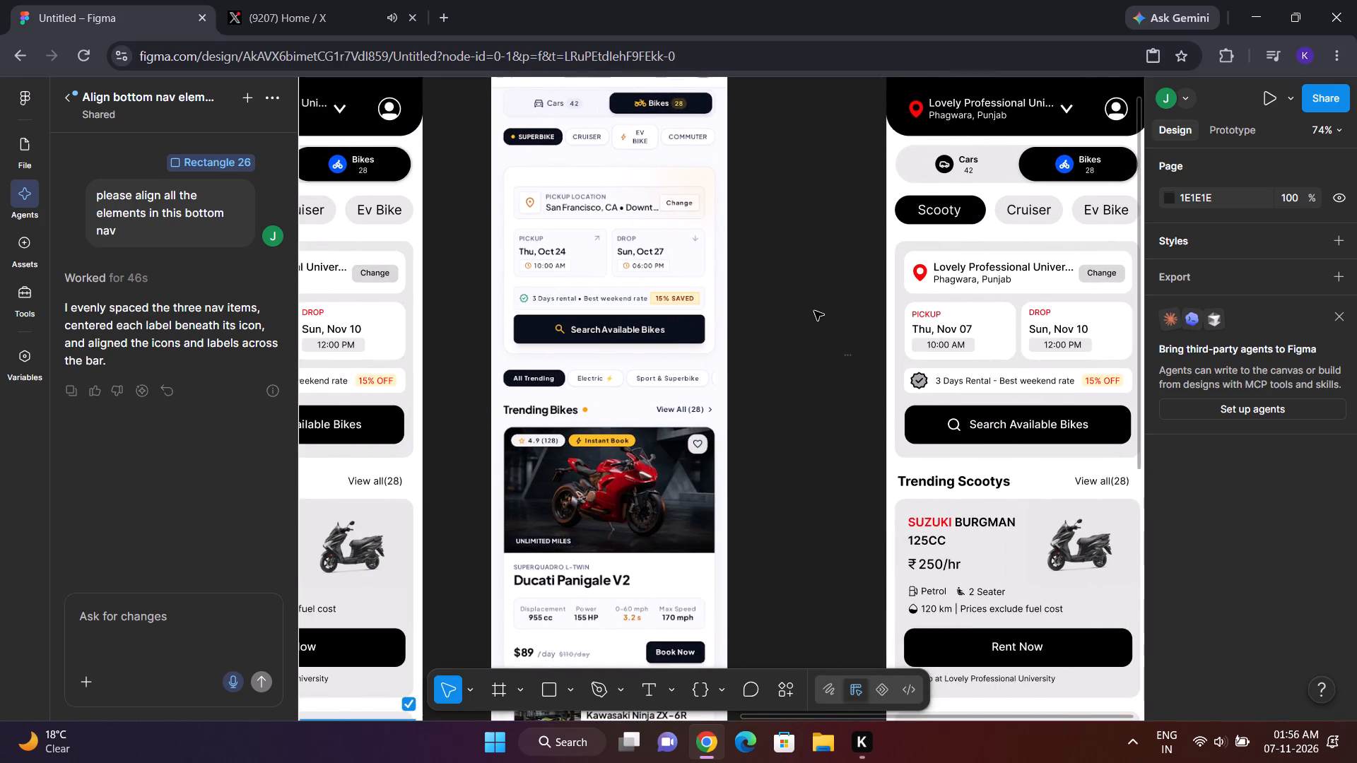
scroll(814, 311, "up", 1)
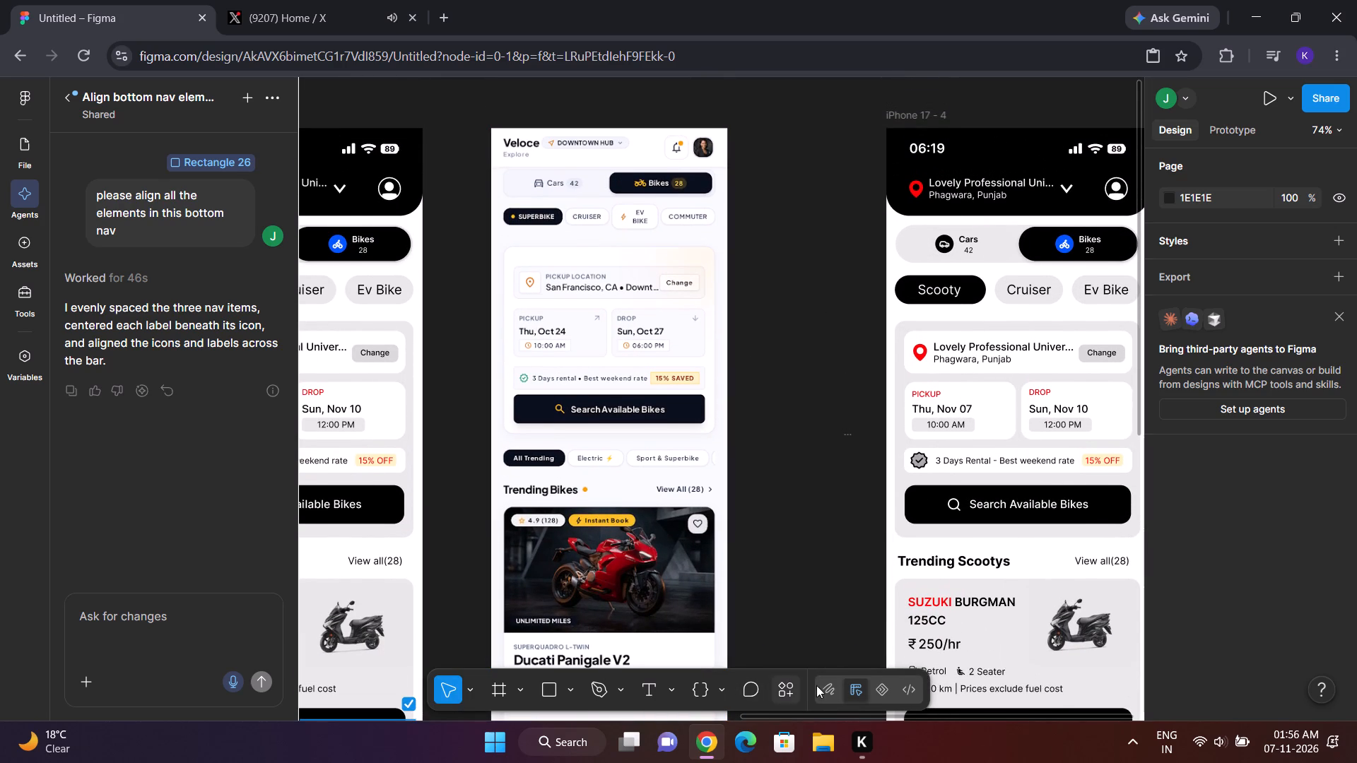
left_click(795, 690)
type("cl")
key("BackSpace")
key("BackSpace")
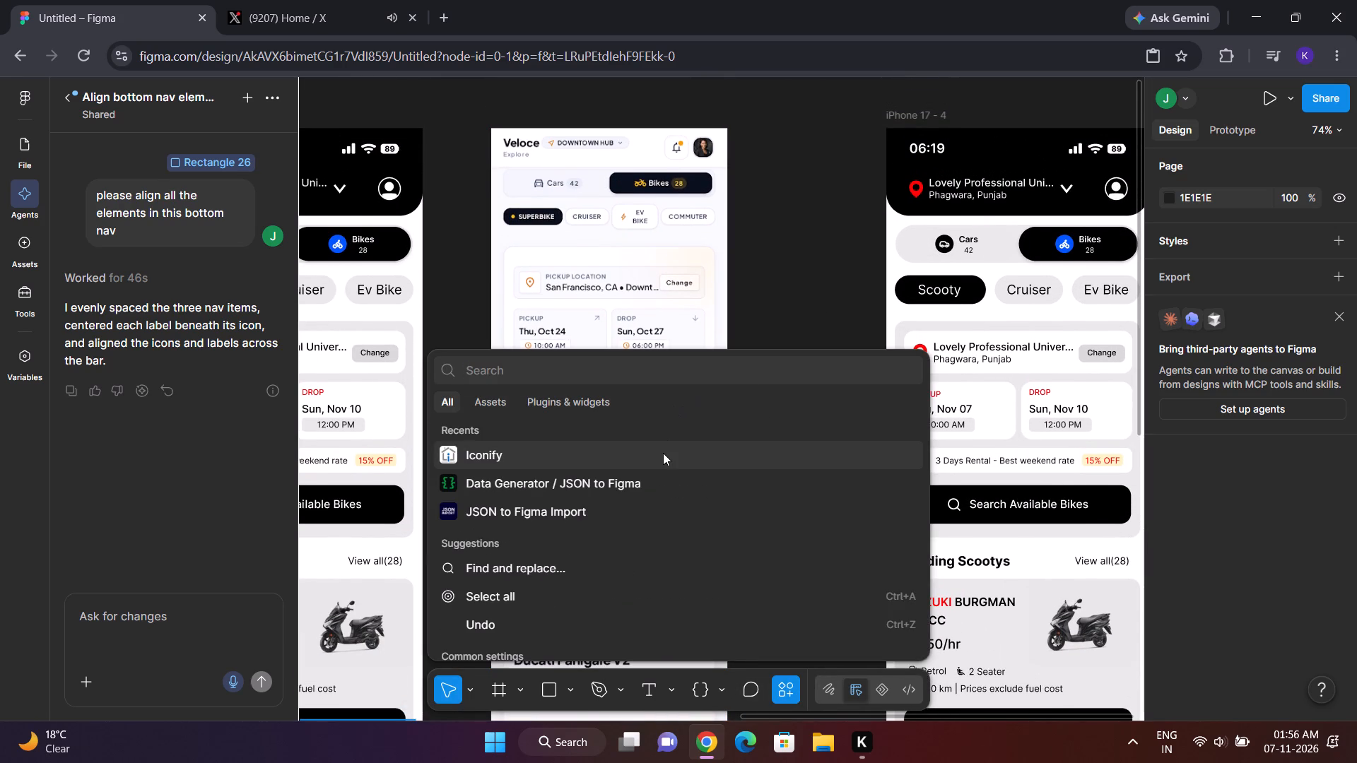
left_click(663, 453)
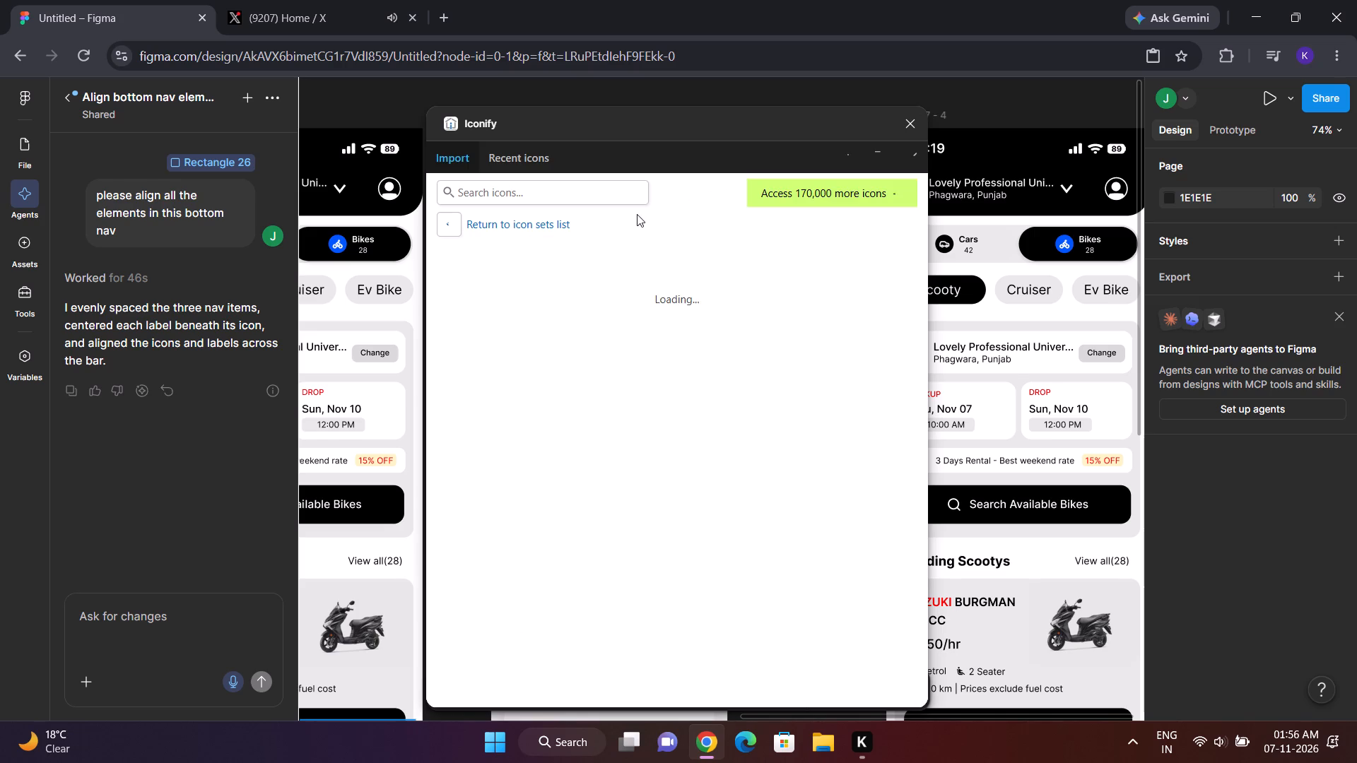
Search Iconify for "clock" and place the akar-icons clock on the Drop card of iPhone 17 - 3 at X 323, Y 398.
left_click(586, 191)
type("clo")
key("BackSpace")
type("ock")
key("Return")
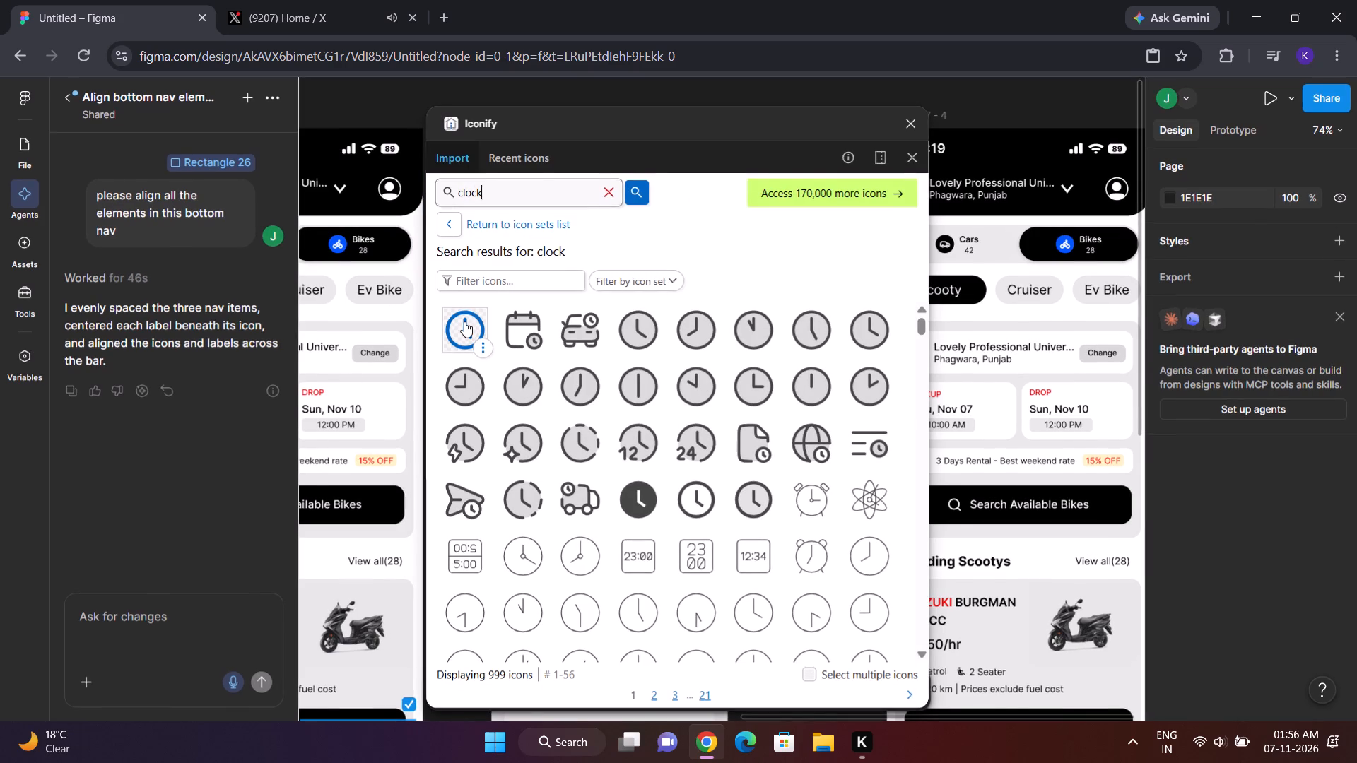
left_click_drag(464, 321, 379, 396)
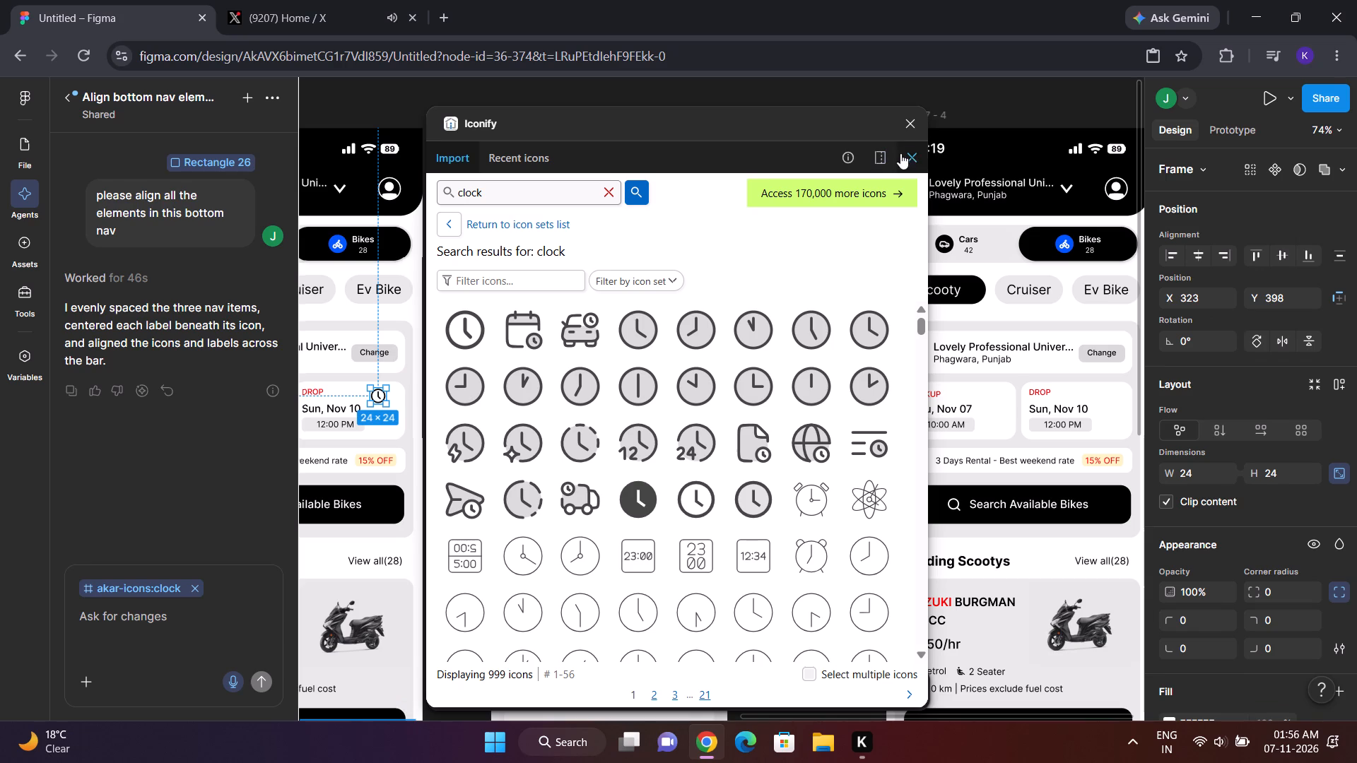
left_click(914, 127)
Move the clock icon into the Drop card's time pill, just before the 12:00 PM text.
scroll(1120, 475, "down", 1)
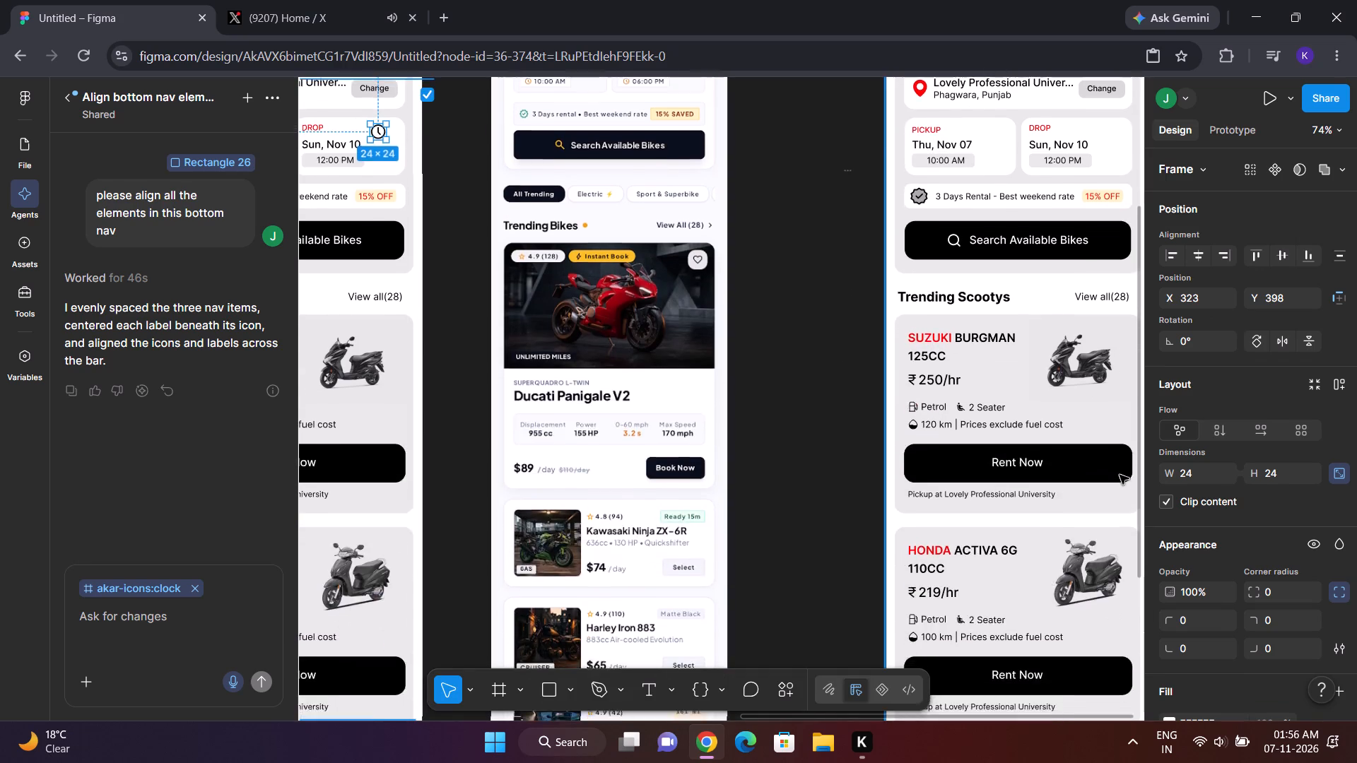
scroll(1120, 475, "down", 1)
scroll(1291, 598, "down", 3)
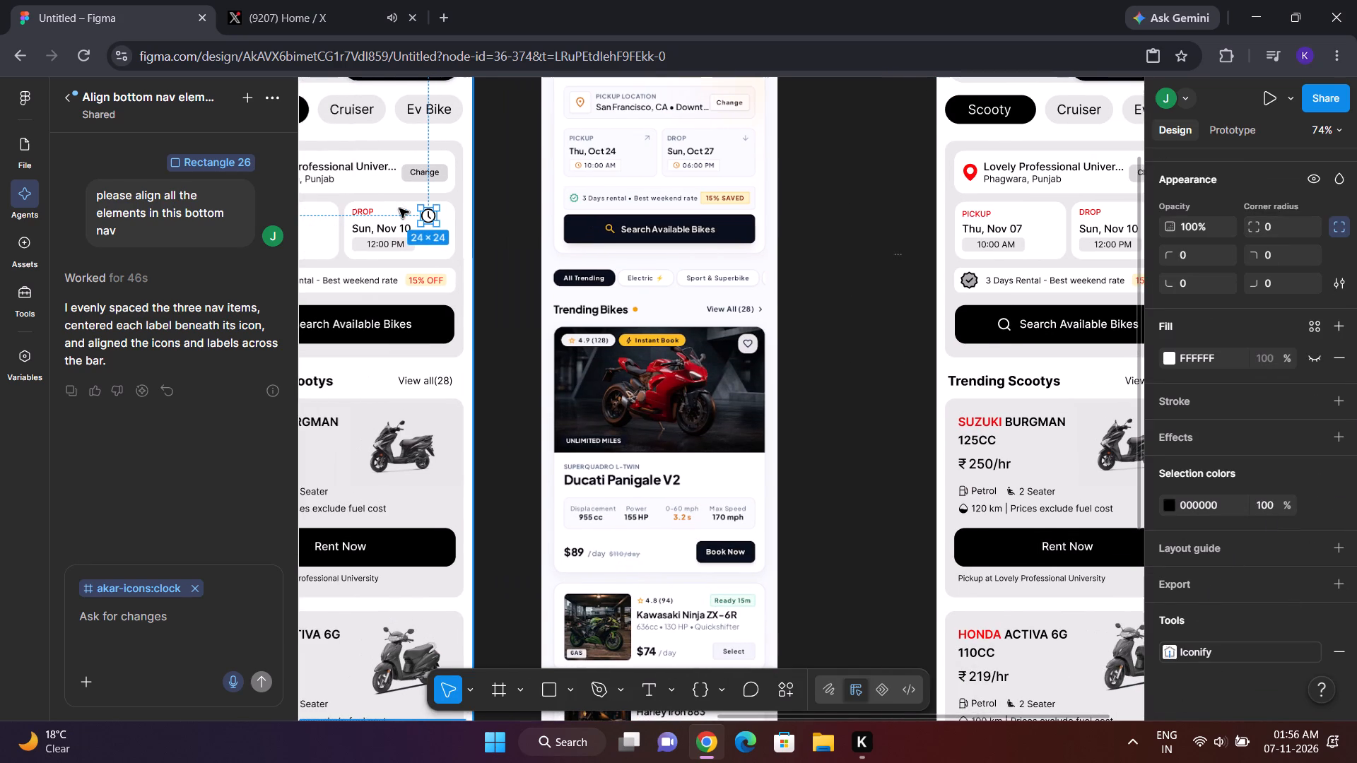
left_click_drag(437, 218, 365, 247)
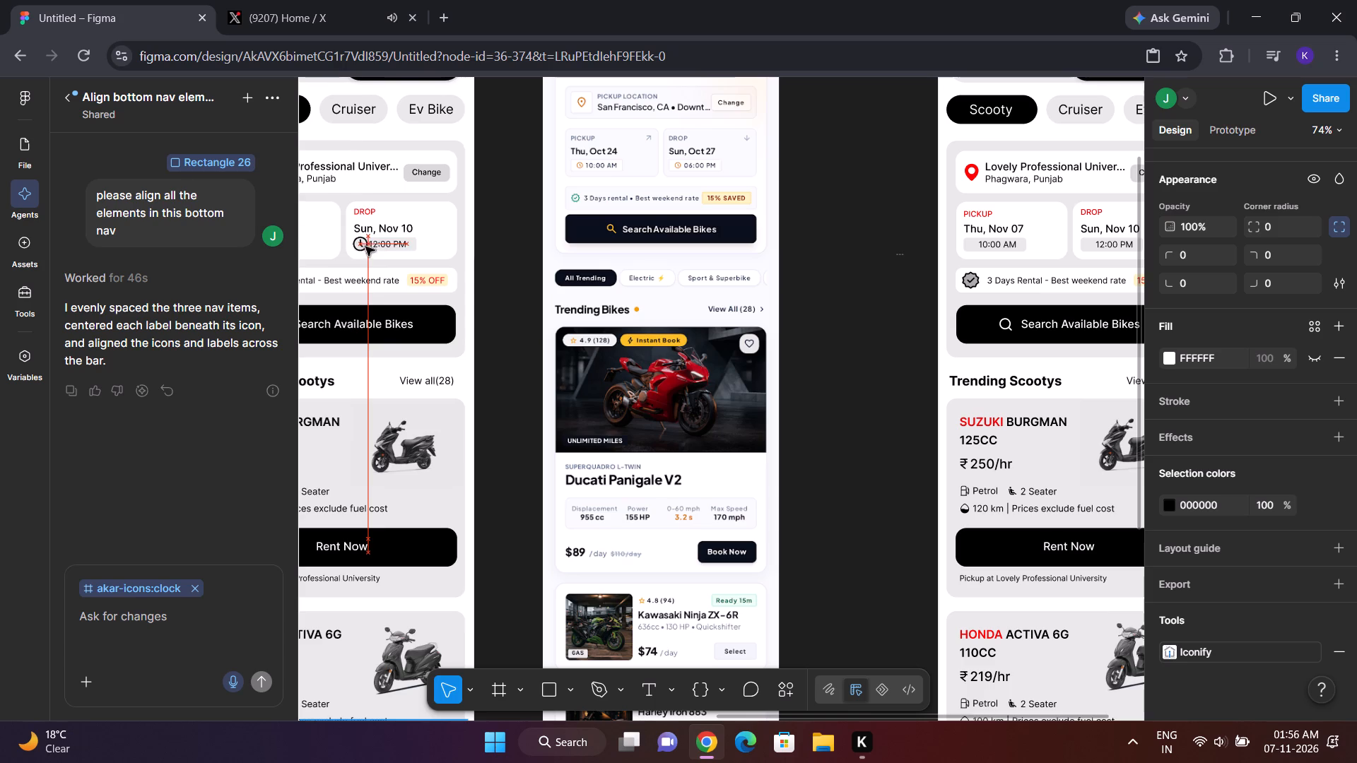
left_click_drag(365, 247, 365, 248)
Scale the clock icon in the Drop card down to 15 × 15.
scroll(437, 252, "right", 2)
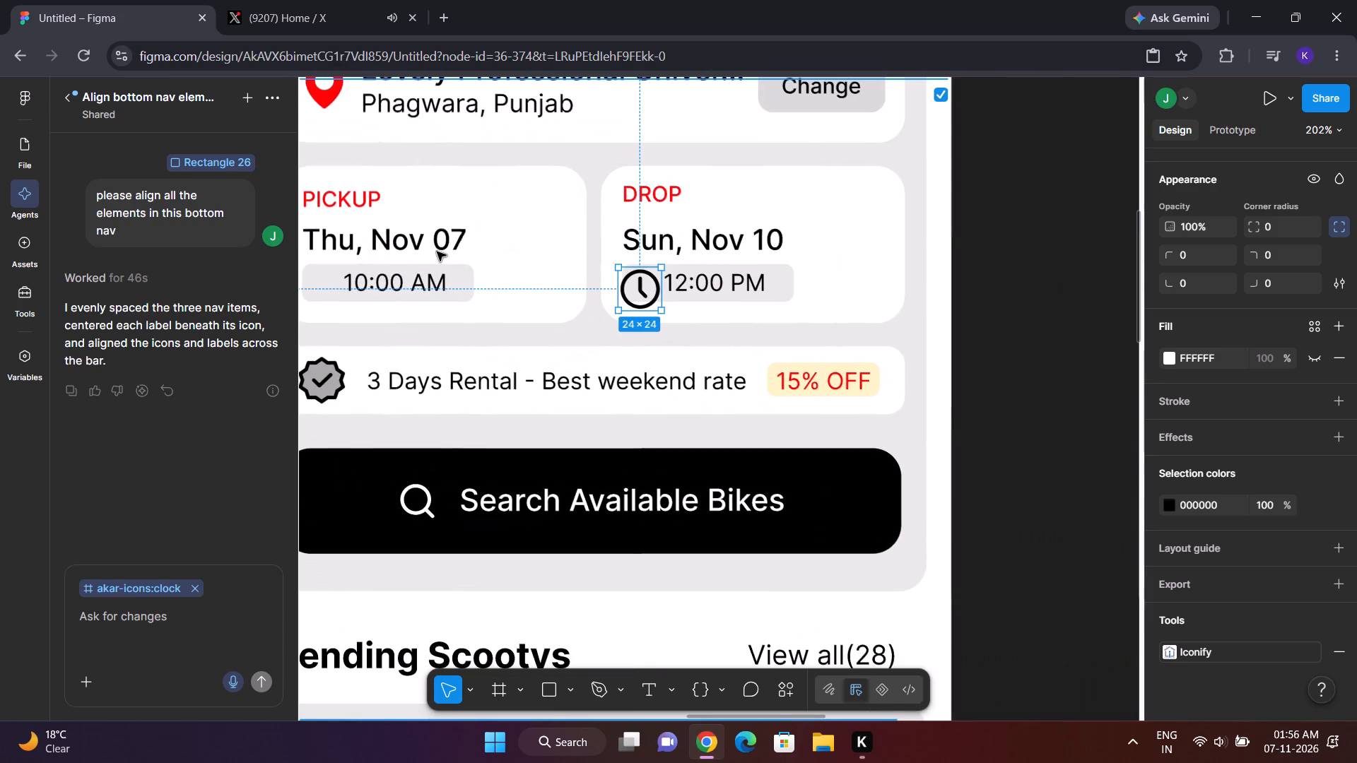
left_click_drag(662, 311, 654, 286)
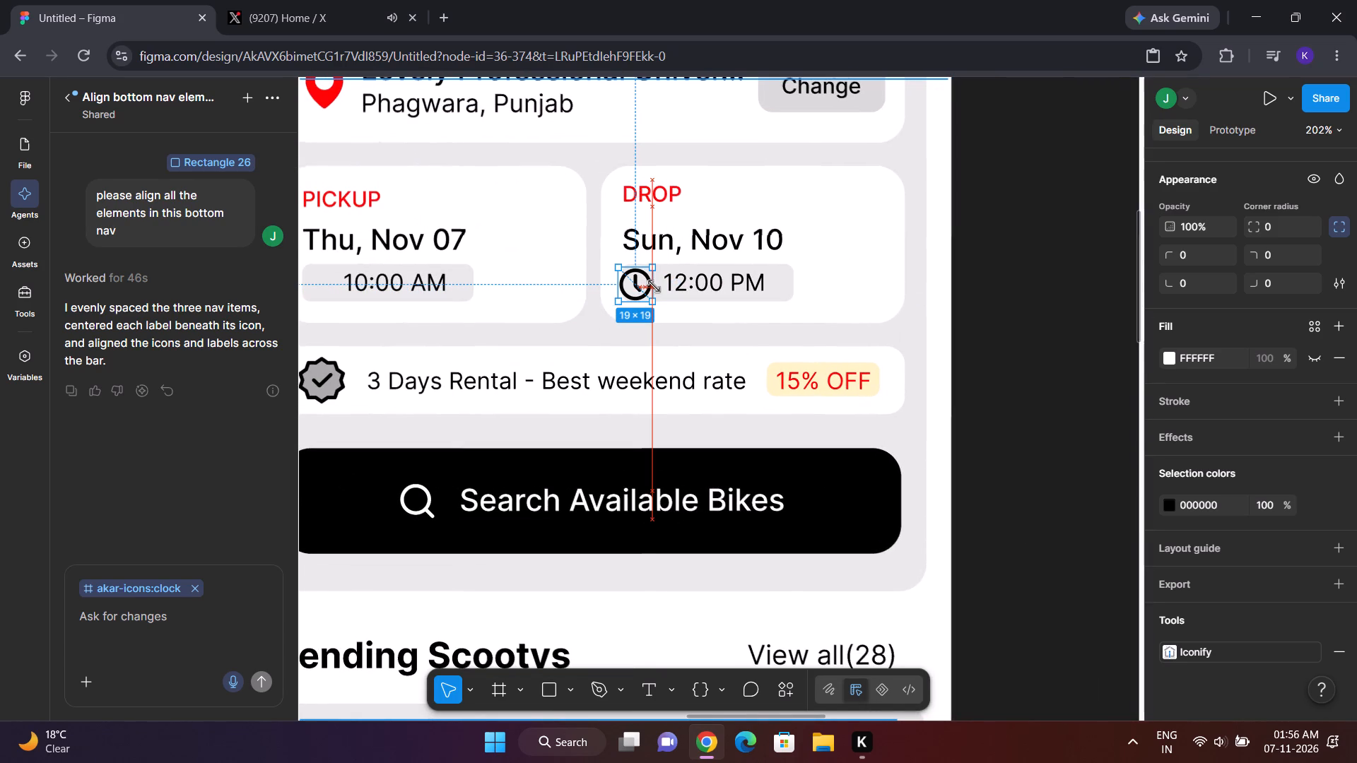
left_click_drag(654, 286, 647, 283)
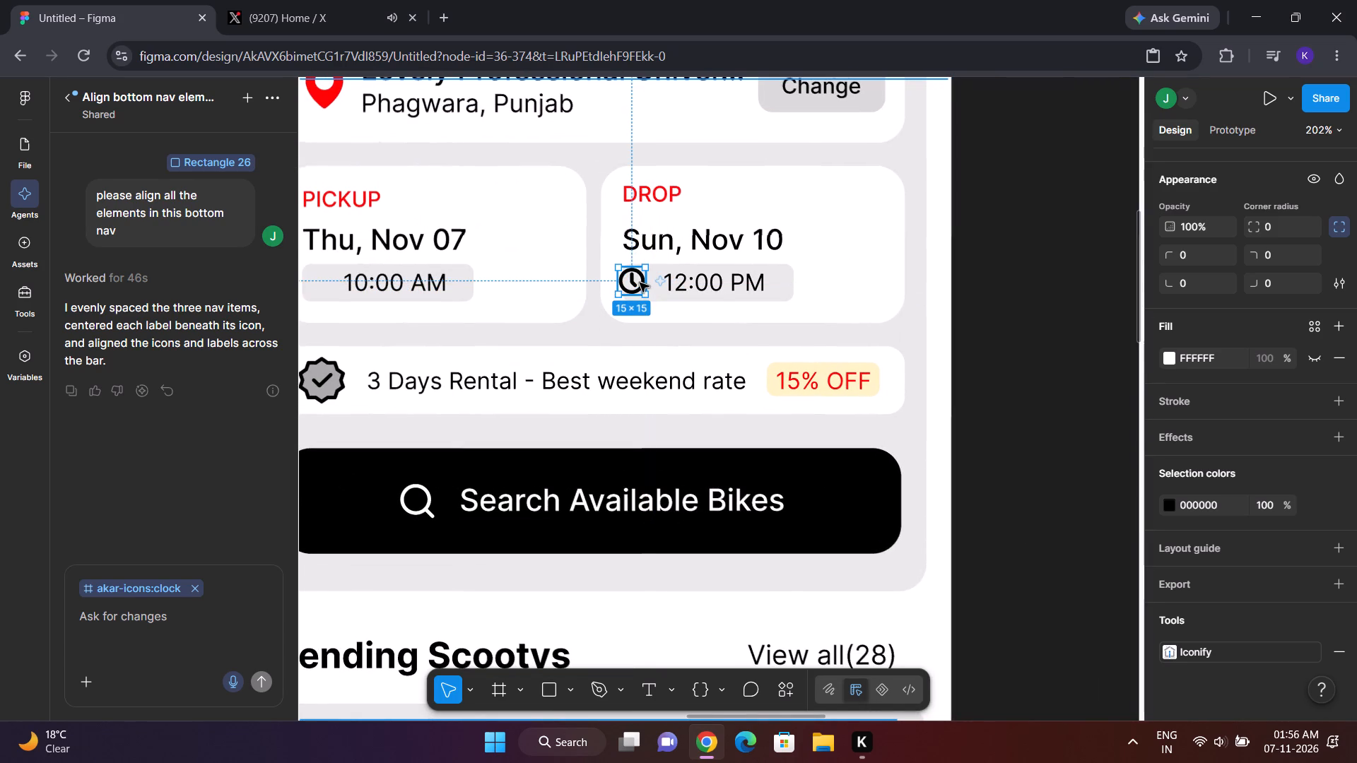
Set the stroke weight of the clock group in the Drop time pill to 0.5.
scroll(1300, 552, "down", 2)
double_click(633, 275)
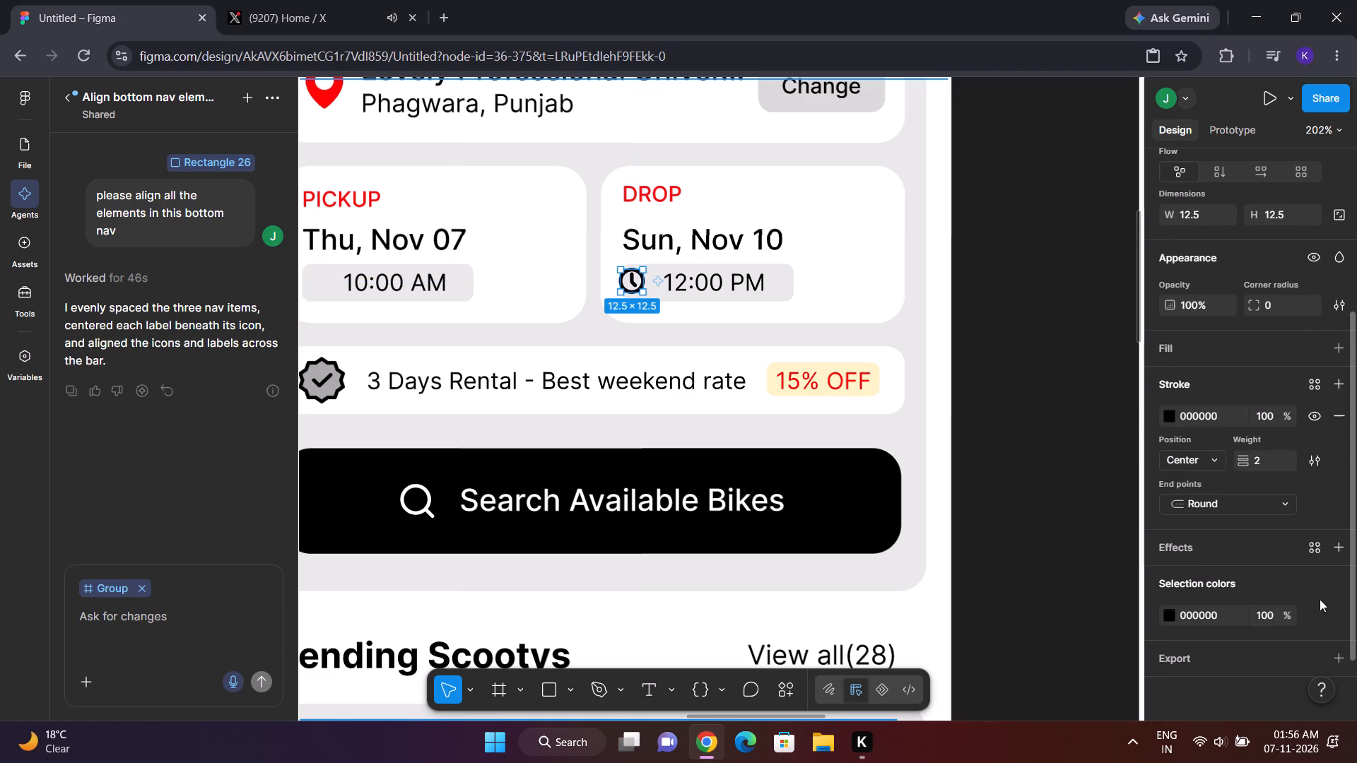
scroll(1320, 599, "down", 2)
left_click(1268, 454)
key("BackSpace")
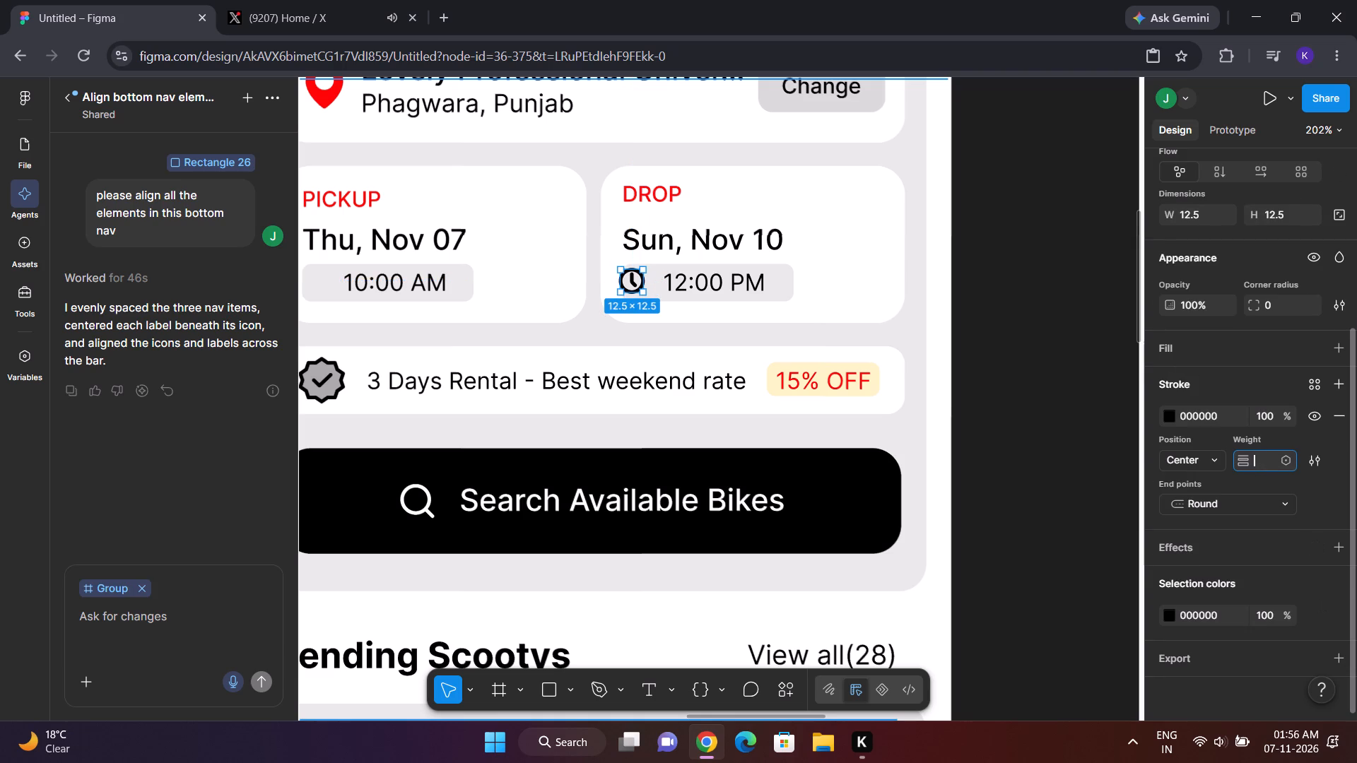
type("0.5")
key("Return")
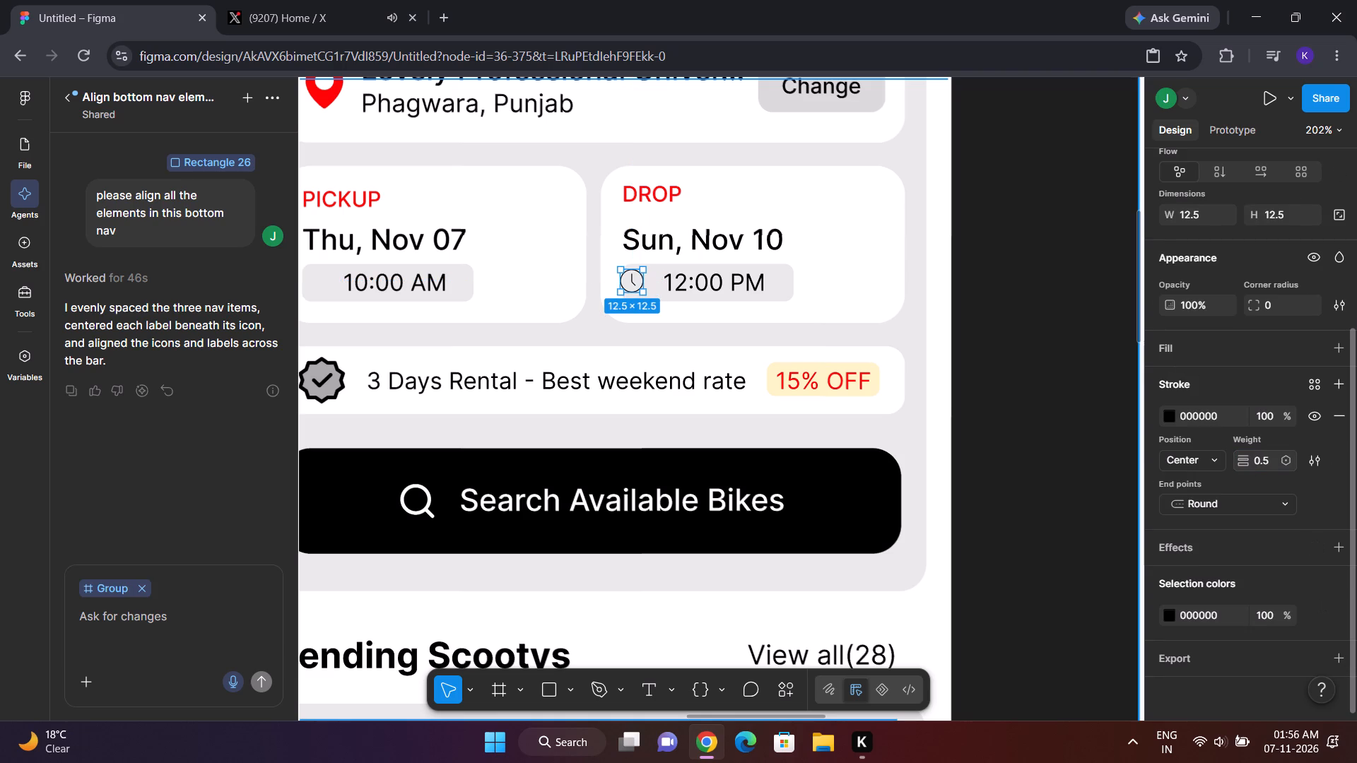
Set the stroke weight of the Drop card's clock group to 1.
left_click(1269, 464)
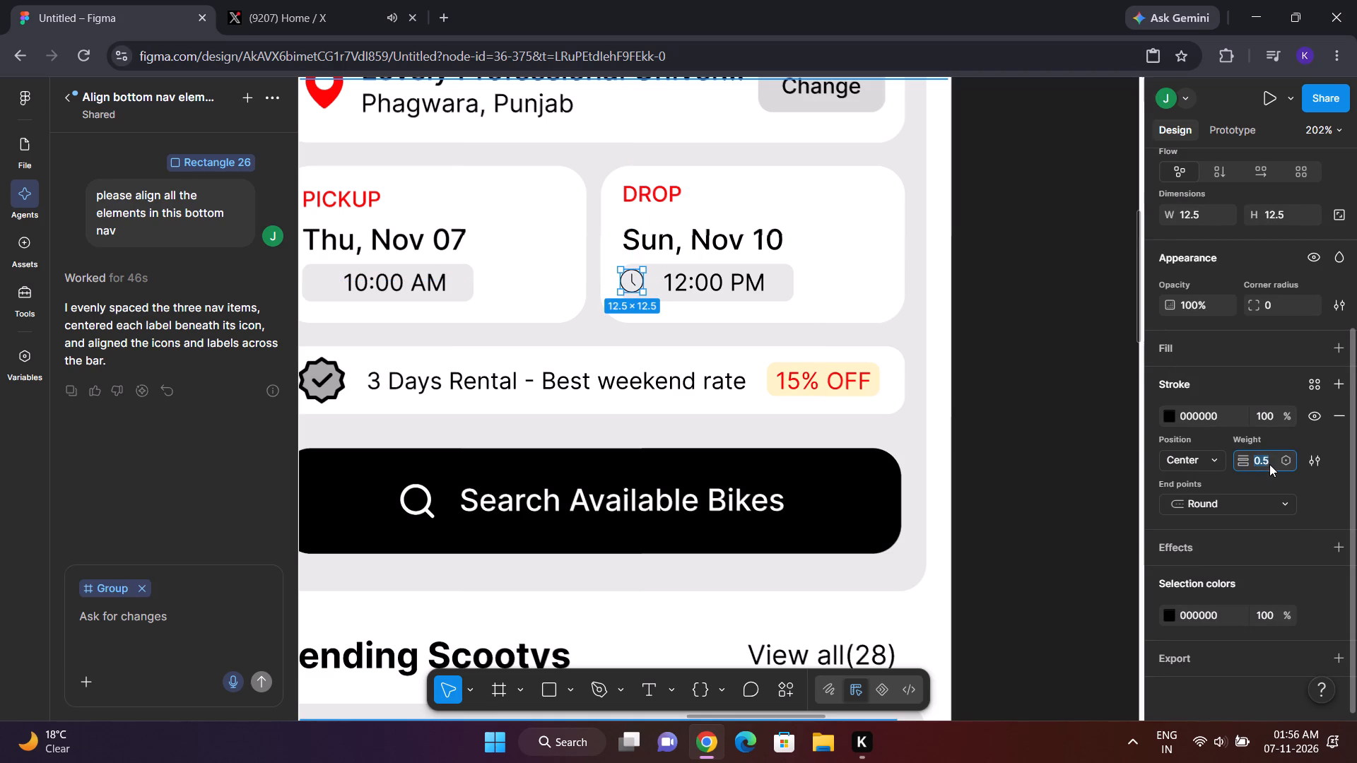
key("BackSpace")
key("1")
key("Return")
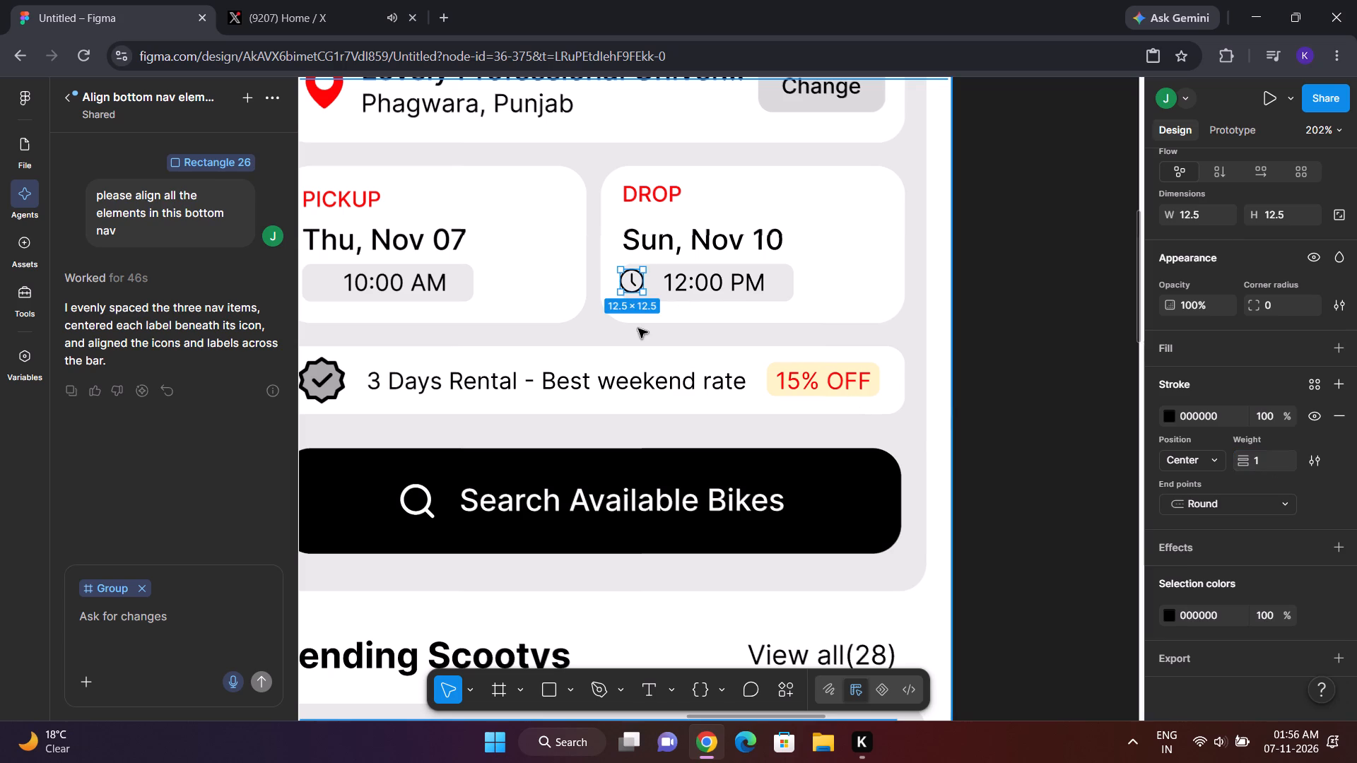
Move the clock group out of its icon frame and closer to the 12:00 PM text, at X 222, Y 447.
left_click(646, 213)
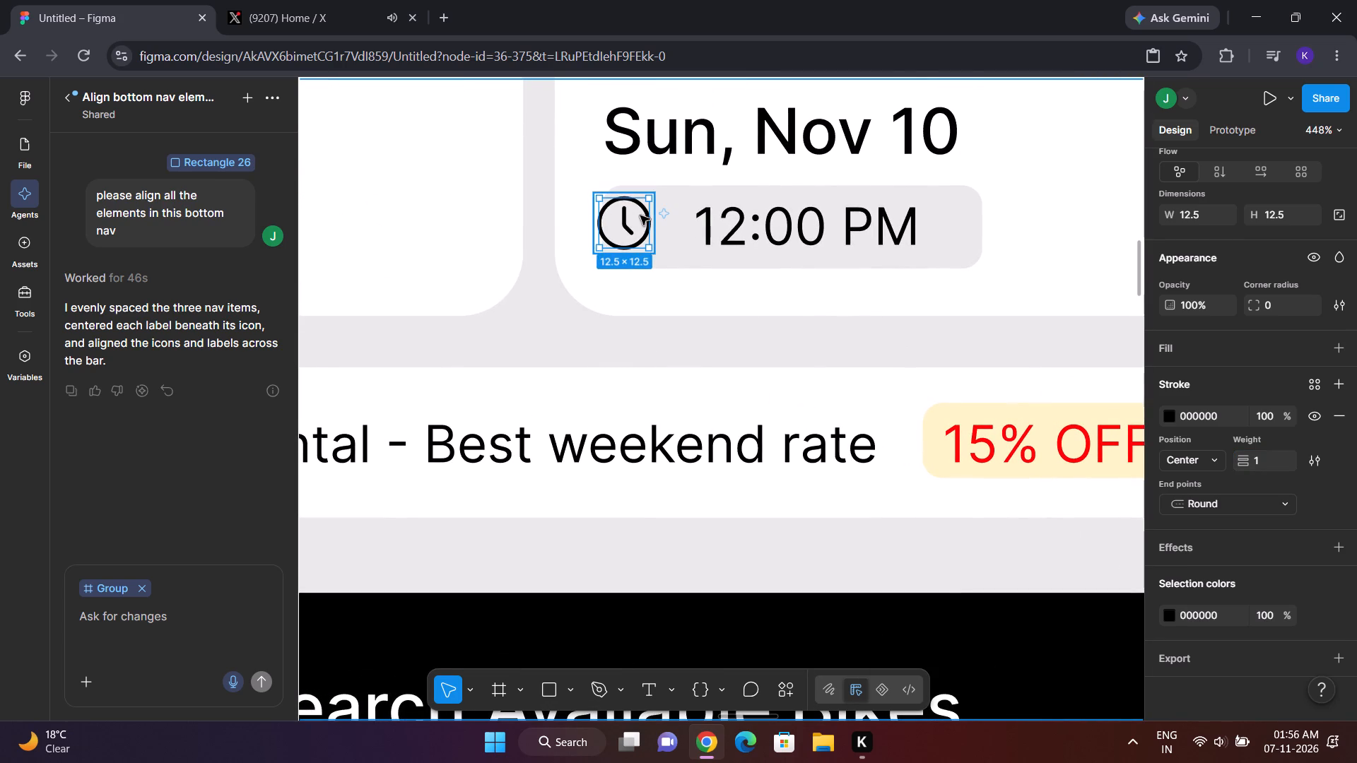
left_click_drag(640, 215, 655, 218)
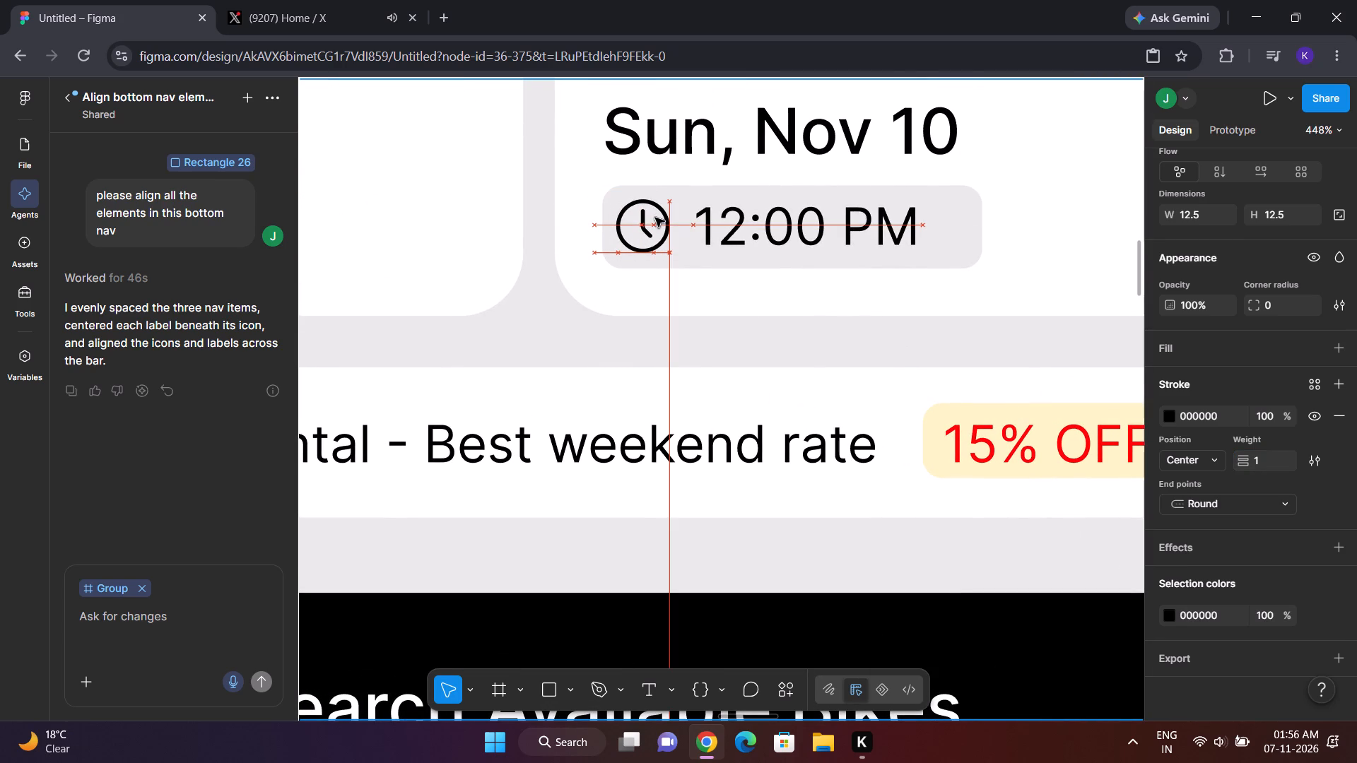
left_click_drag(655, 218, 655, 220)
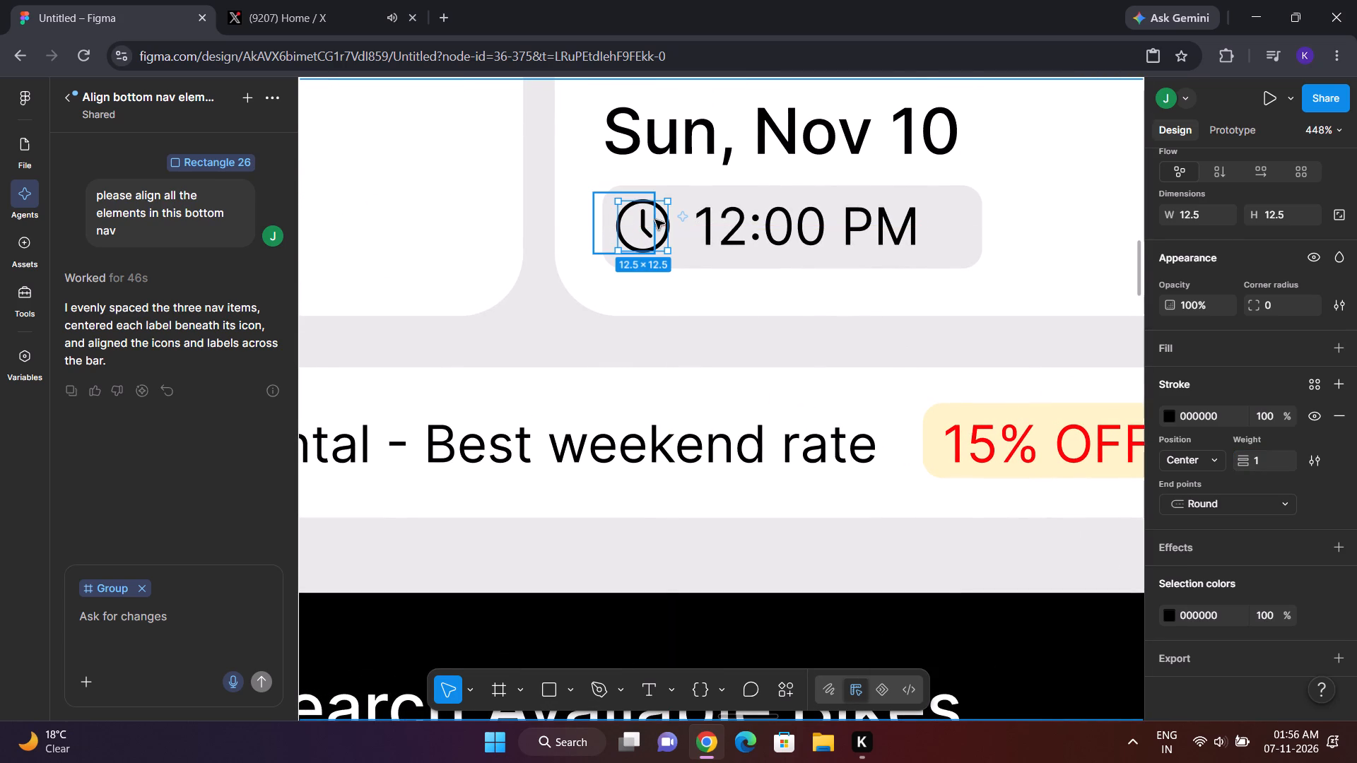
Delete the leftover akar-icons:clock frame at the start of the Drop card's time pill.
left_click(628, 219)
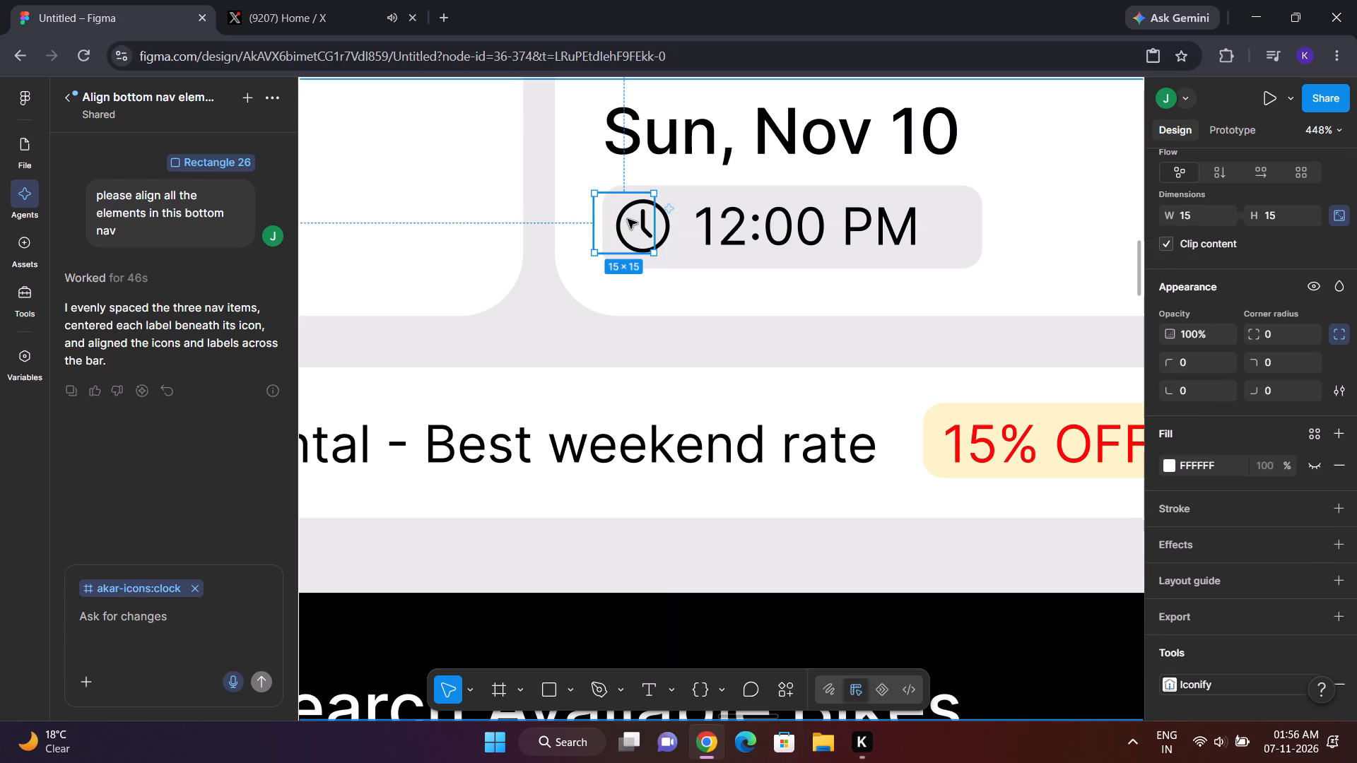
key("Delete")
Copy the Drop card's clock into the Pickup card's time pill, before the 10:00 AM text, at X 43, Y 447.
left_click(652, 230)
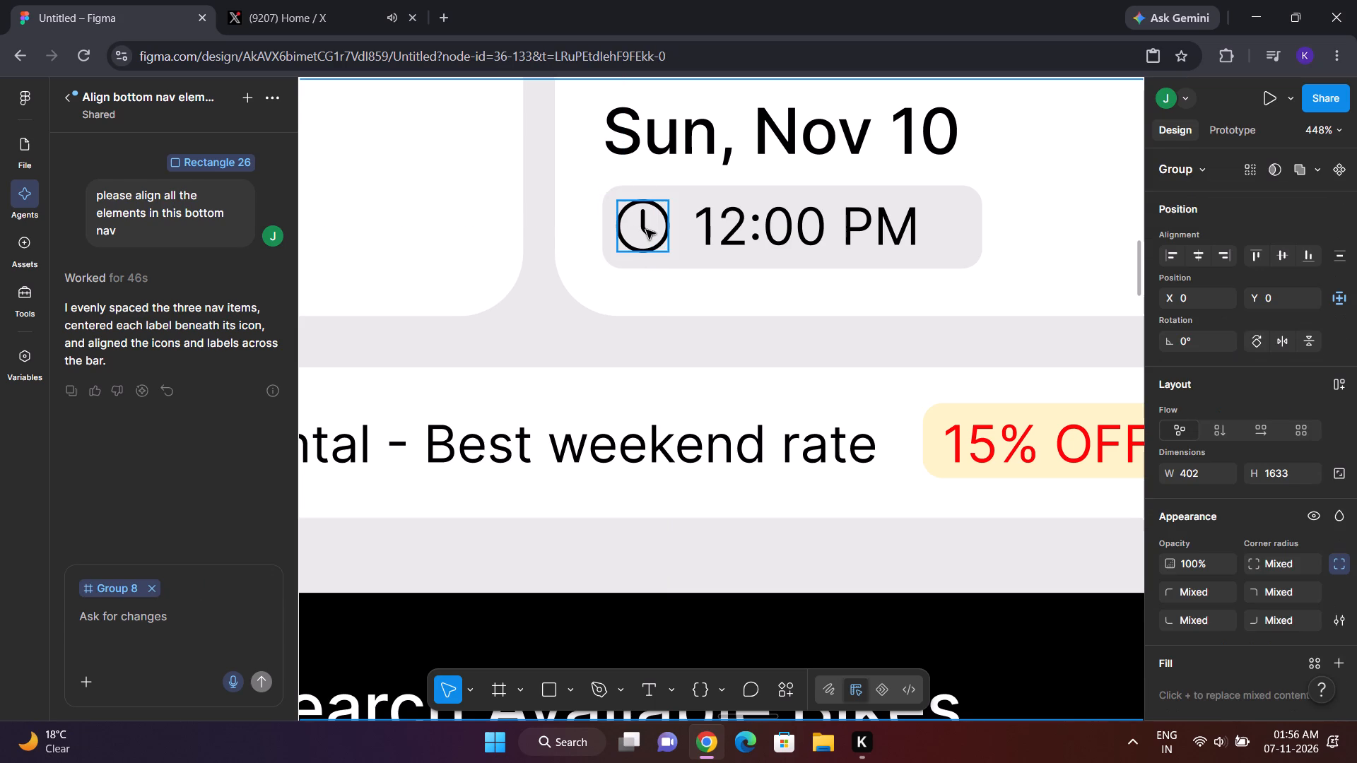
left_click(645, 230)
key("ctrl+c")
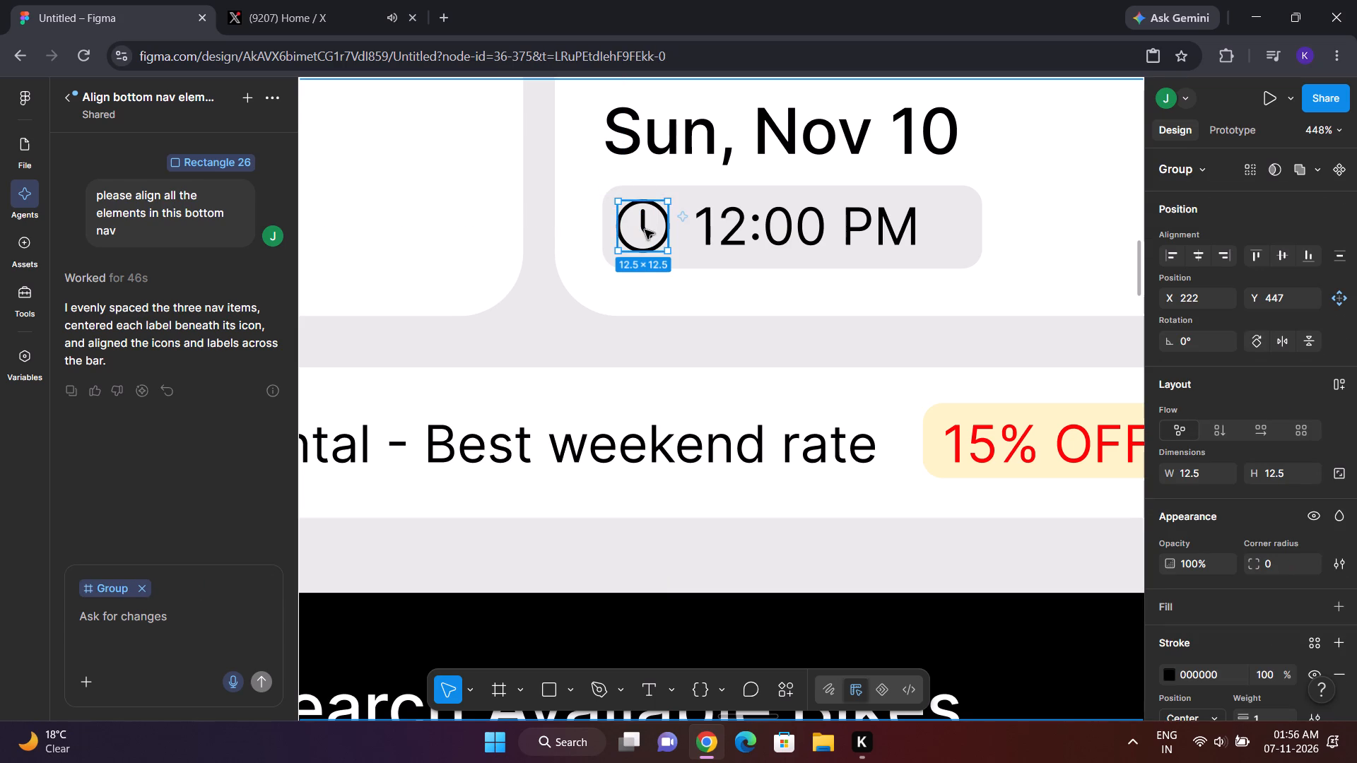
scroll(645, 230, "right", 2)
scroll(423, 276, "right", 1)
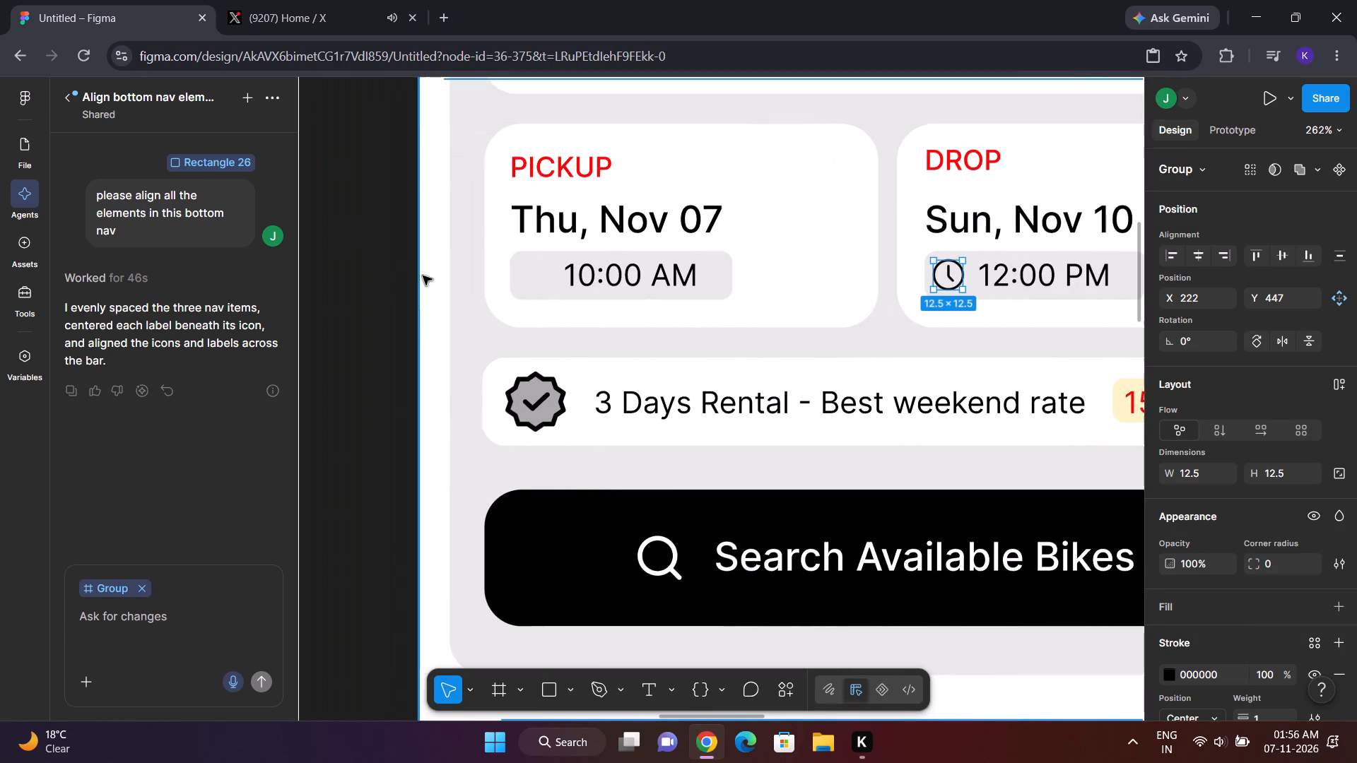
left_click(506, 273)
key("ctrl+v")
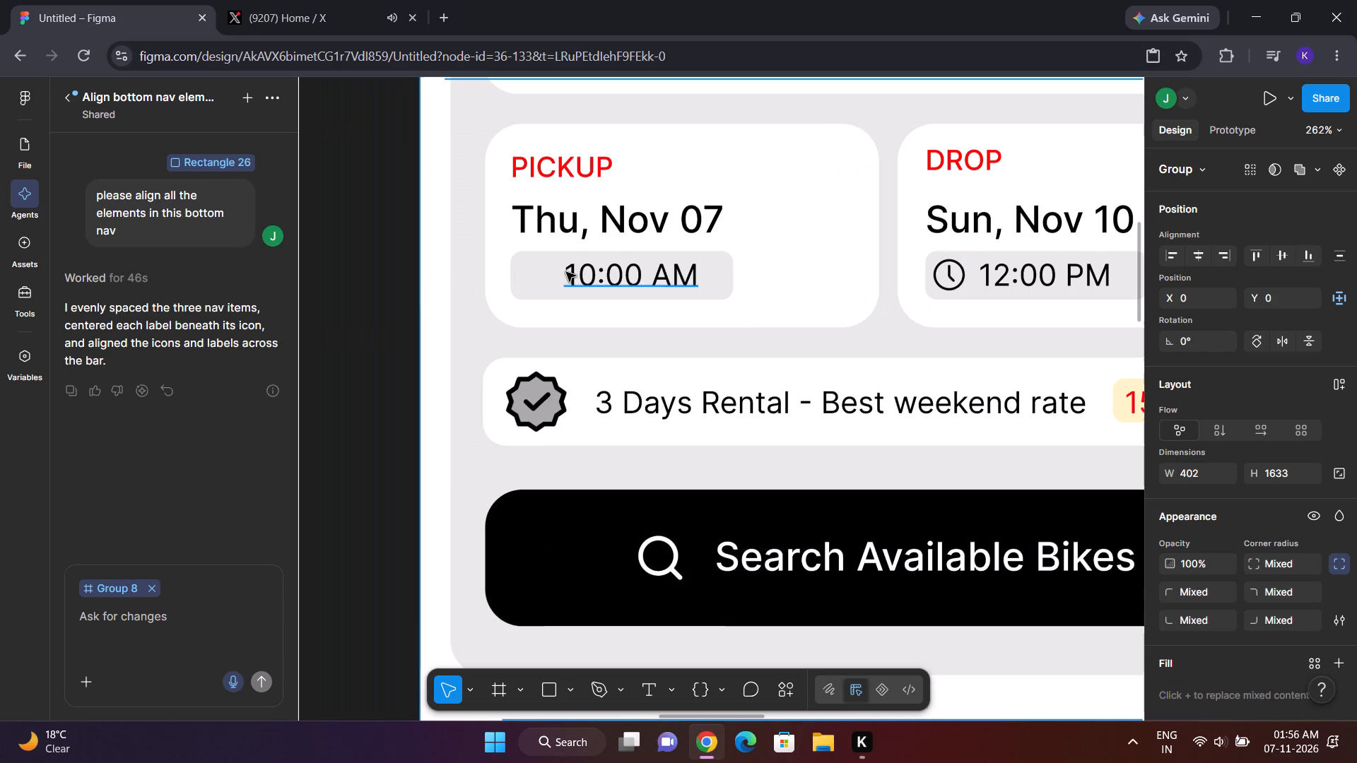
left_click_drag(950, 280, 671, 273)
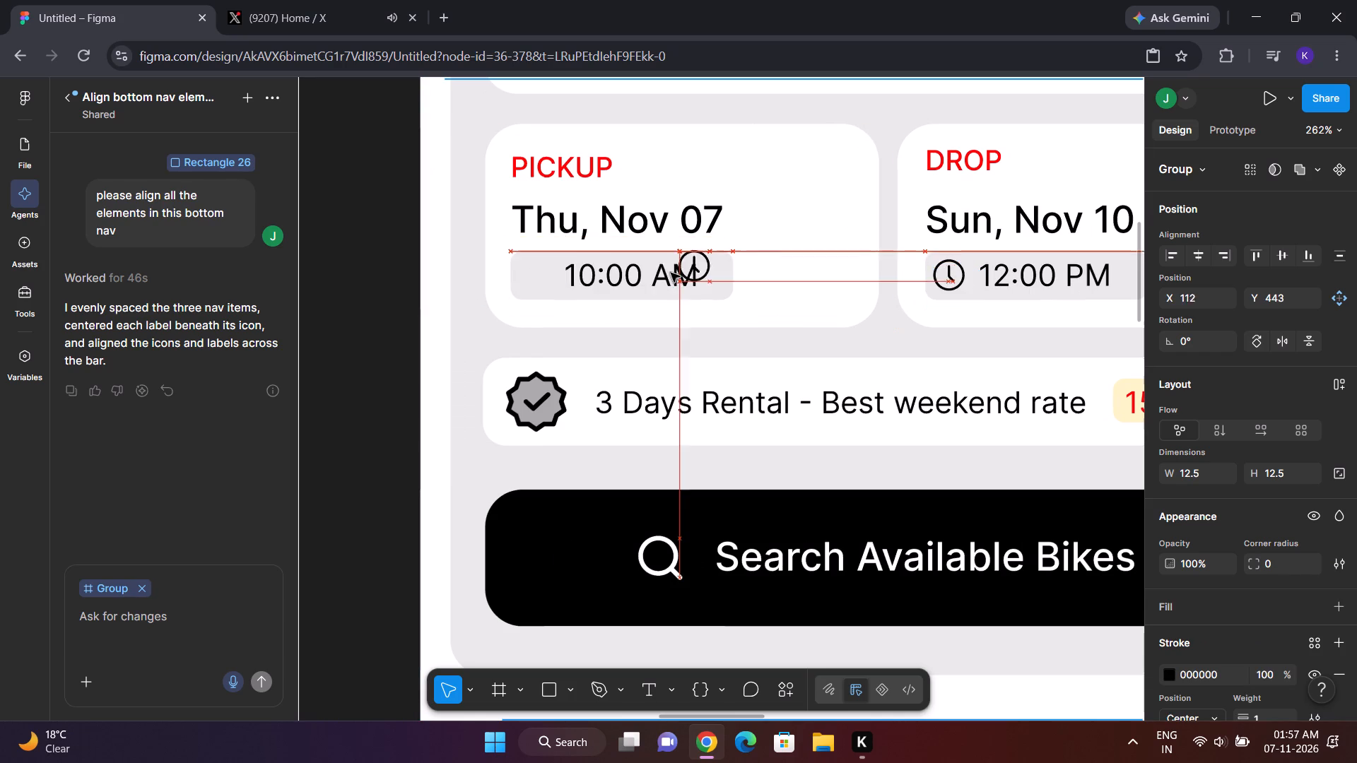
left_click_drag(671, 273, 536, 278)
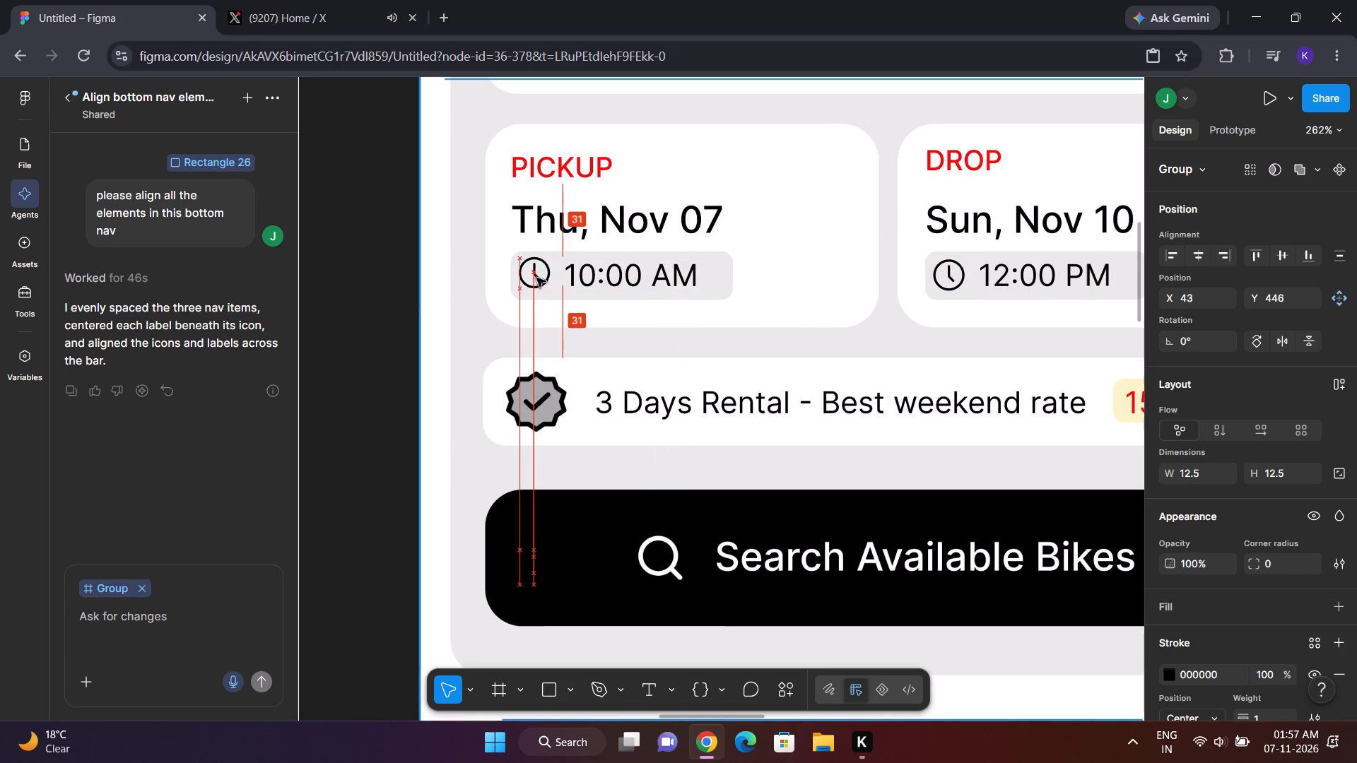
left_click_drag(536, 278, 537, 280)
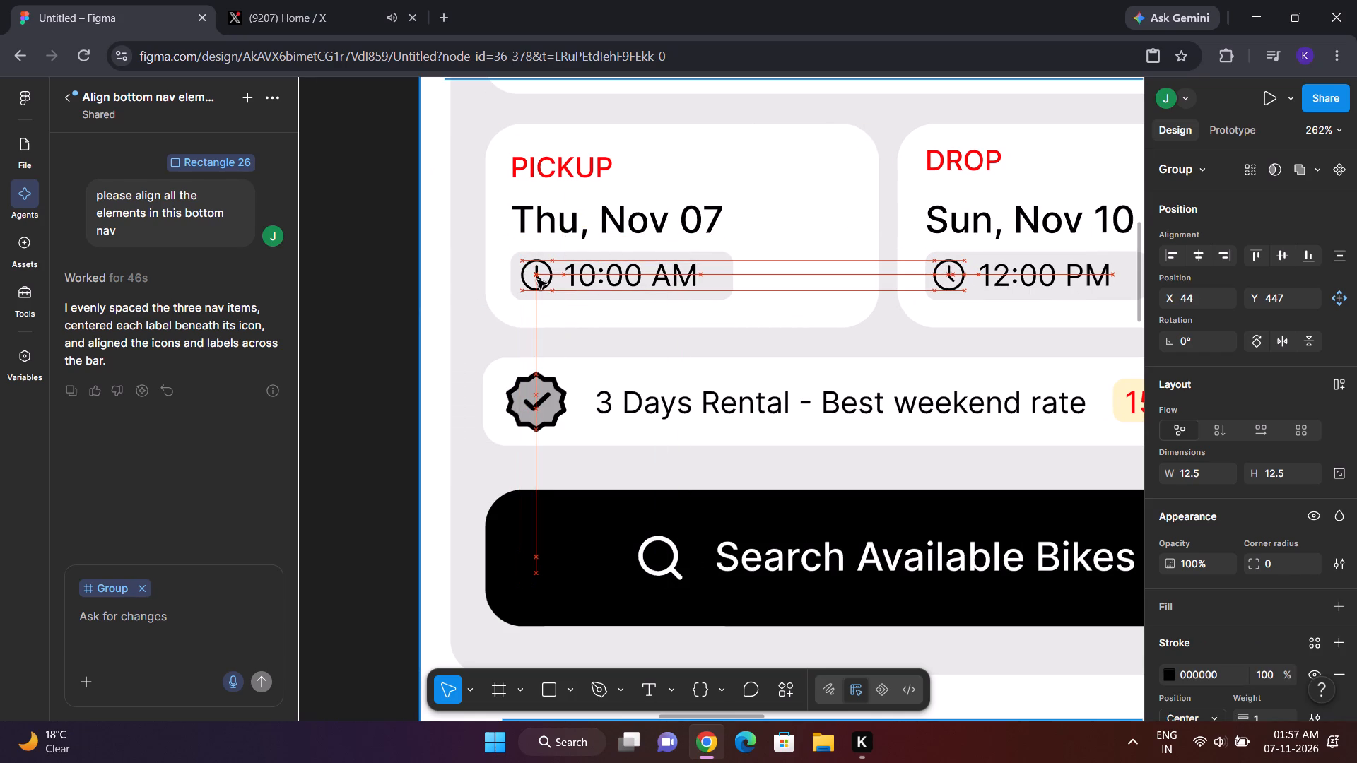
left_click_drag(537, 280, 536, 280)
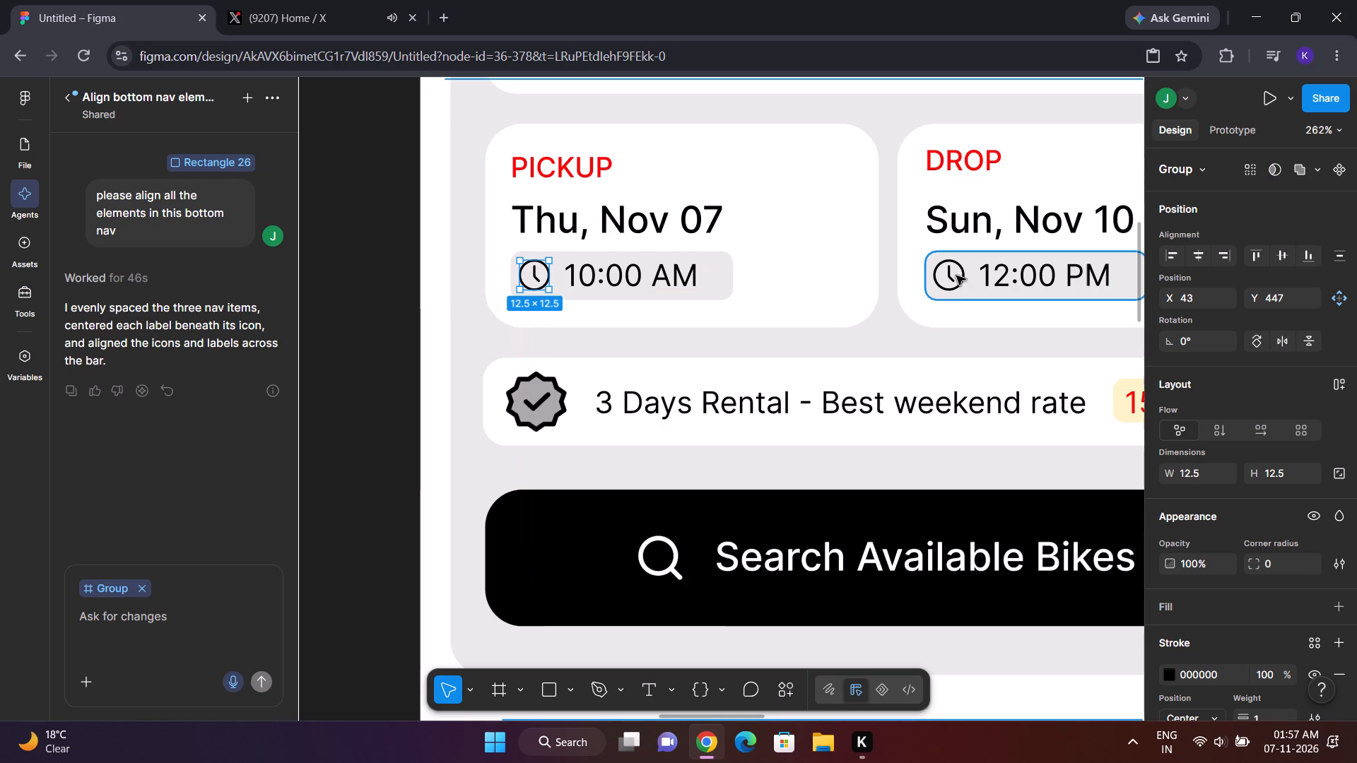
Shift the Drop card's clock closer to the 12:00 PM text, to X 225, Y 447.
double_click(954, 276)
left_click(891, 289)
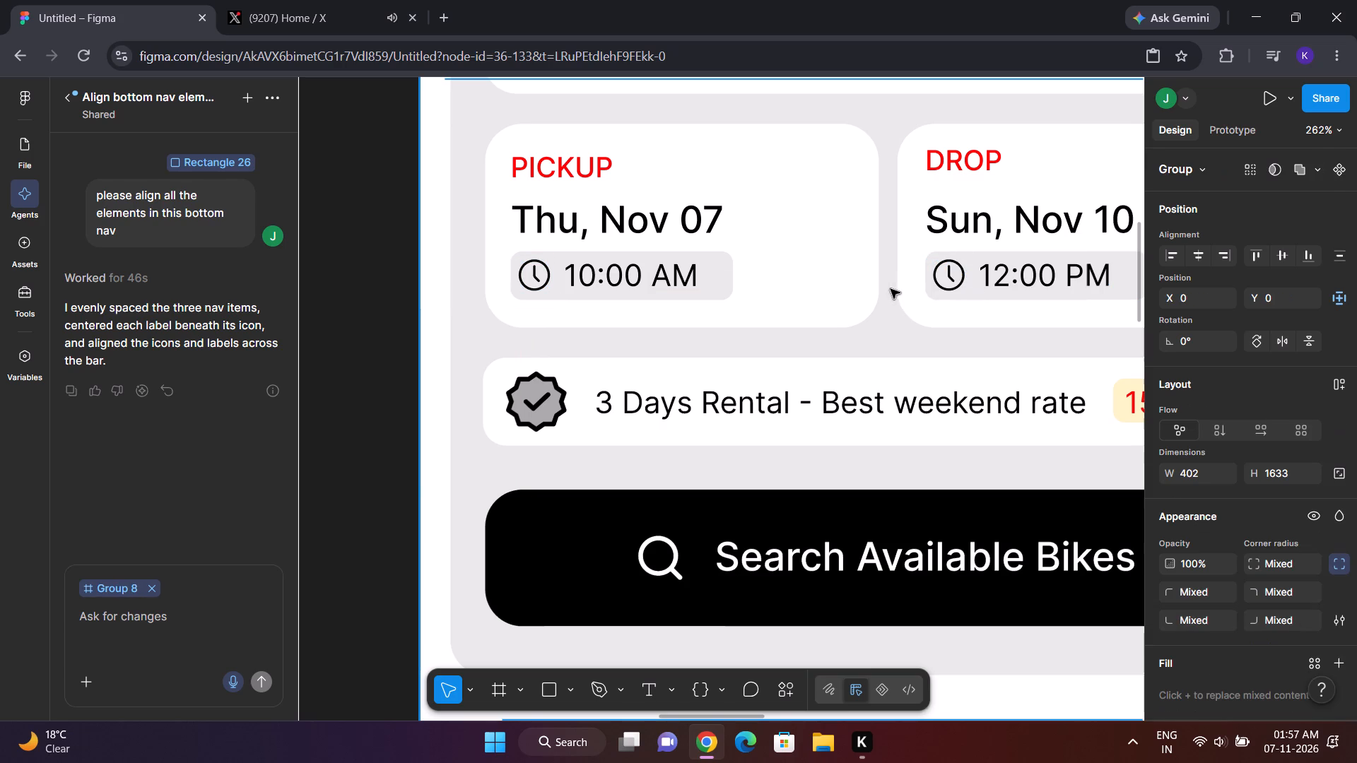
left_click(955, 271)
left_click(963, 265)
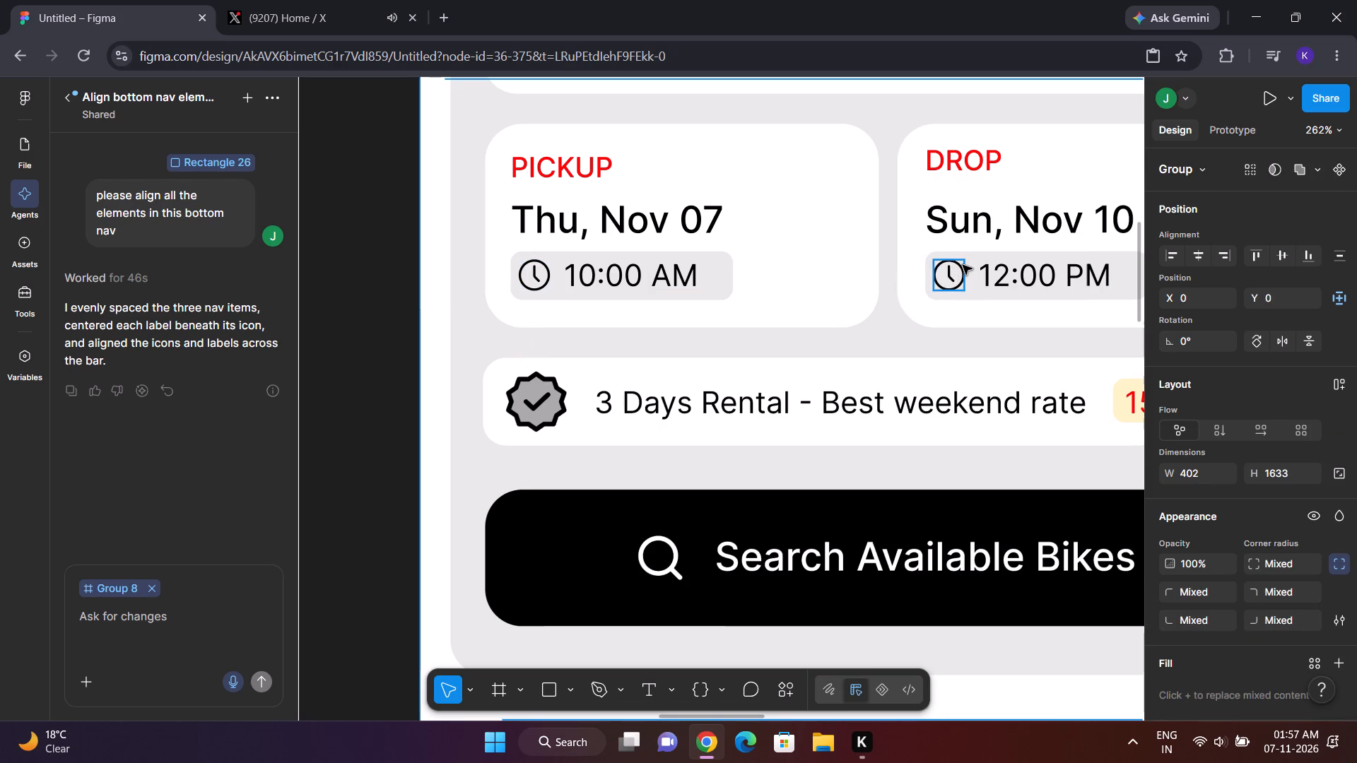
left_click(961, 265)
left_click_drag(958, 271, 960, 271)
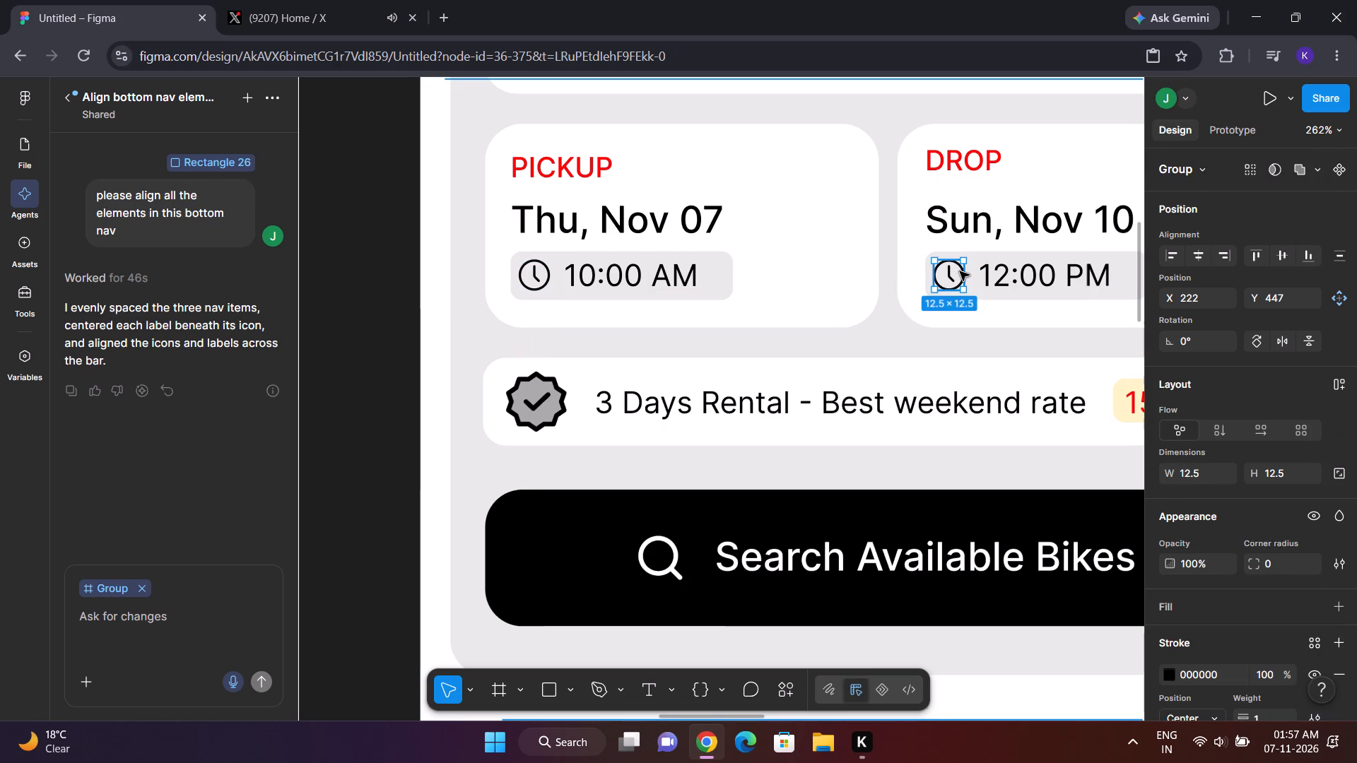
left_click_drag(960, 271, 965, 271)
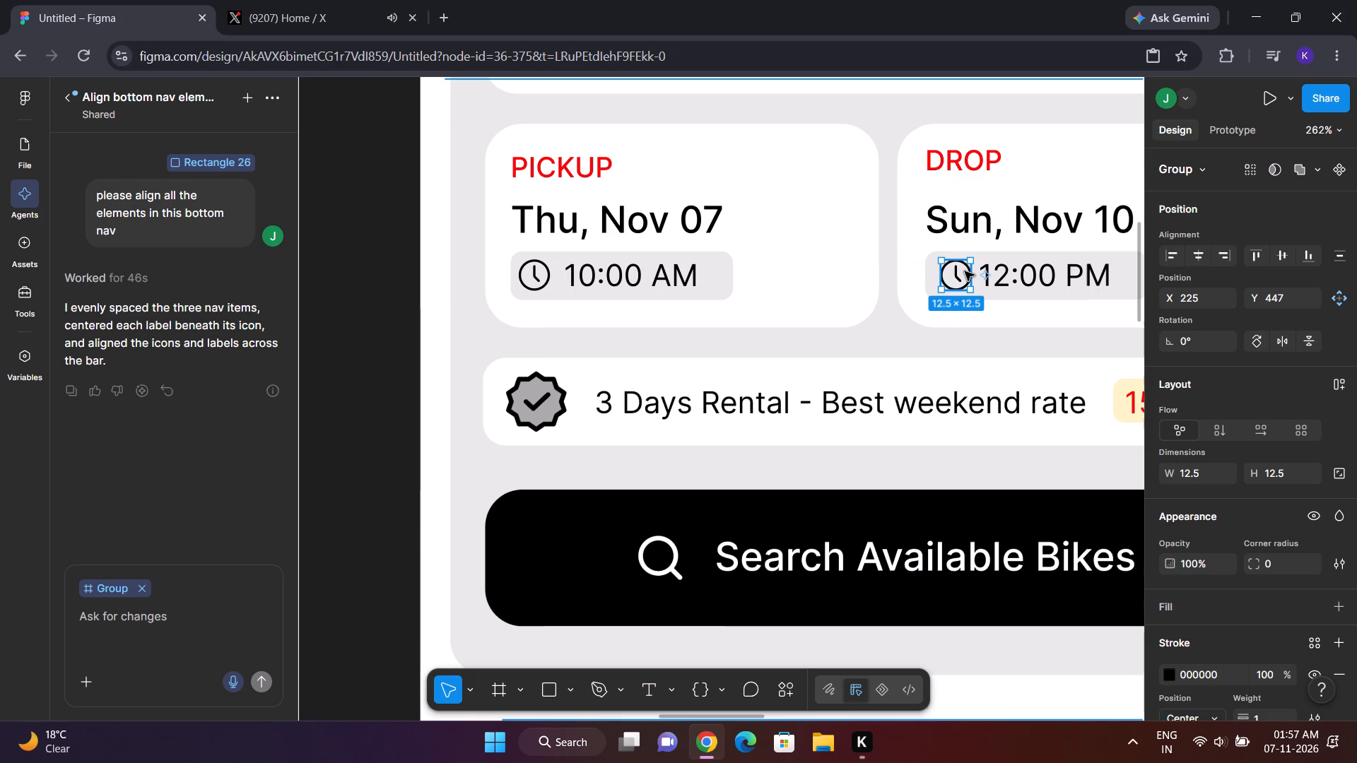
Shift the Pickup card's clock closer to the 10:00 AM text, to X 45, Y 447.
left_click(529, 282)
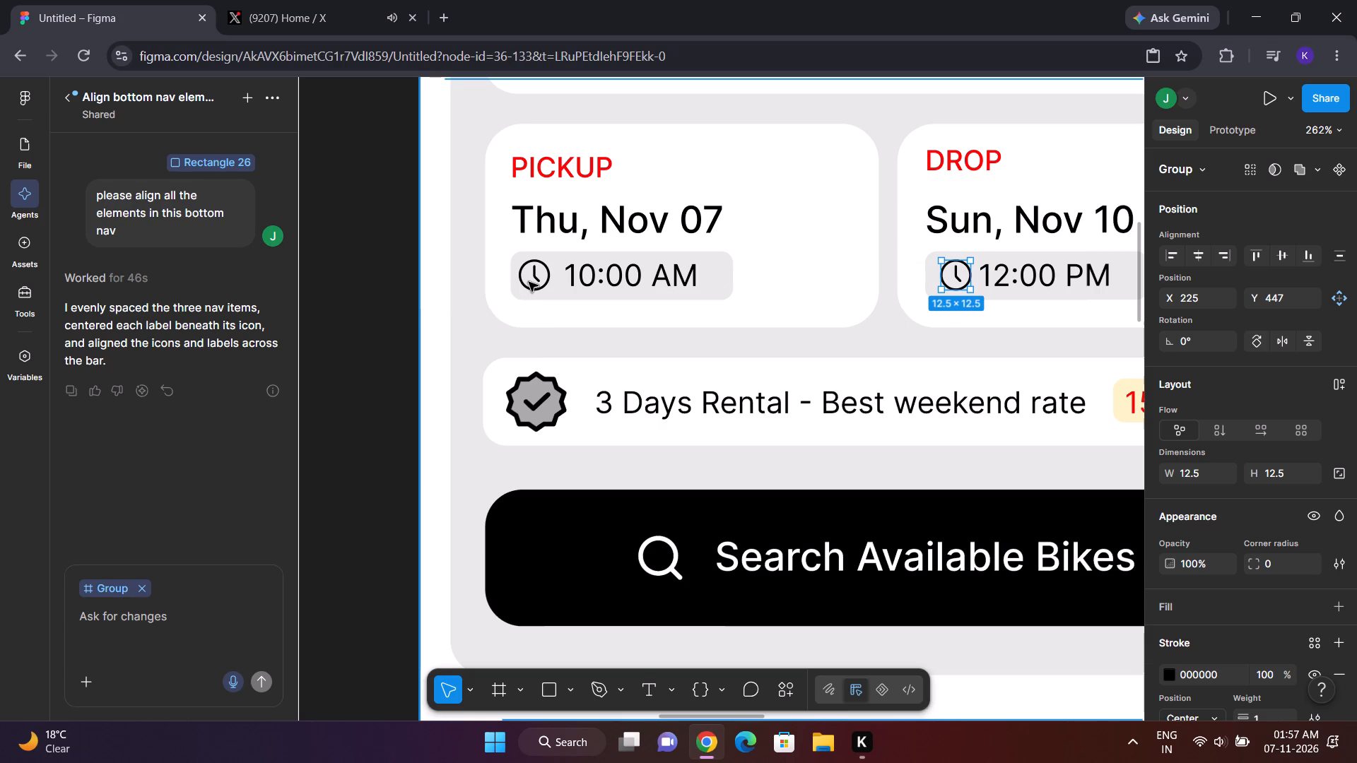
double_click(534, 278)
left_click(534, 278)
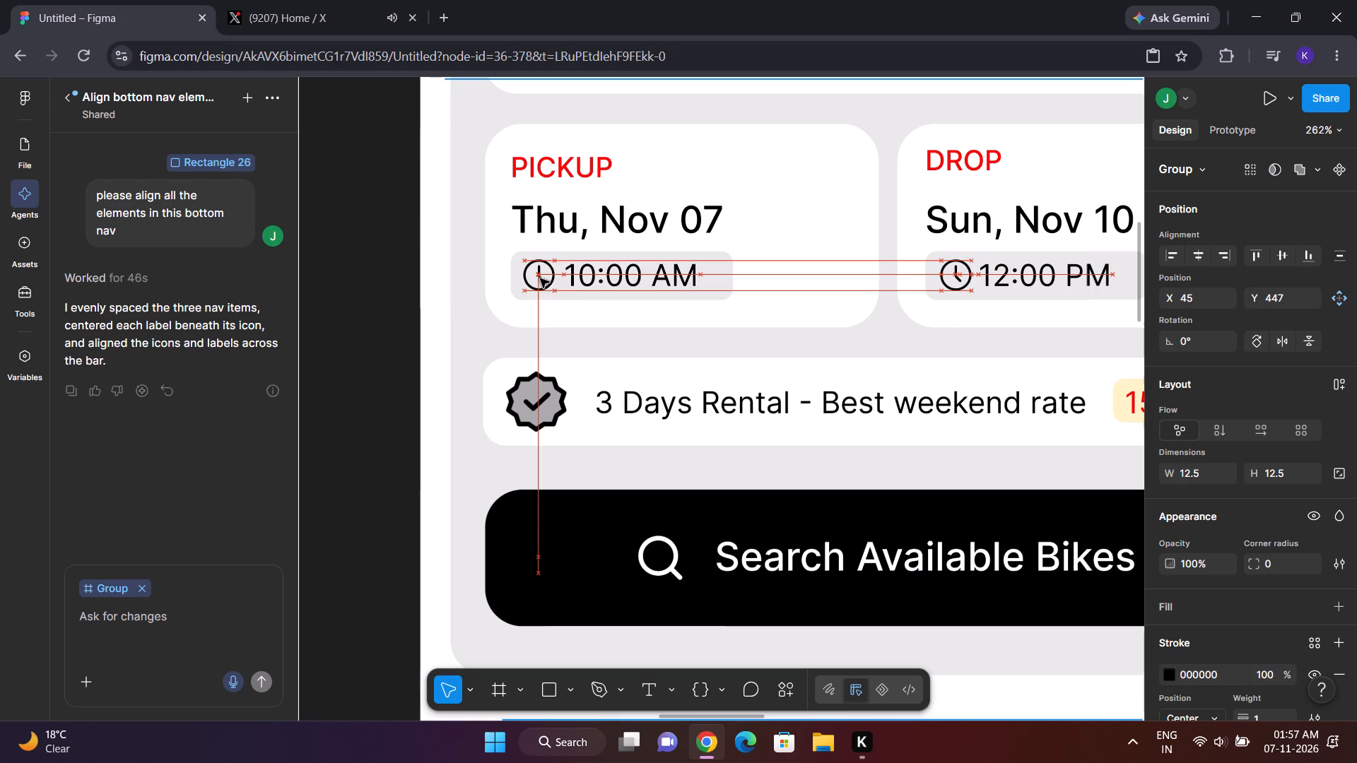
left_click(415, 277)
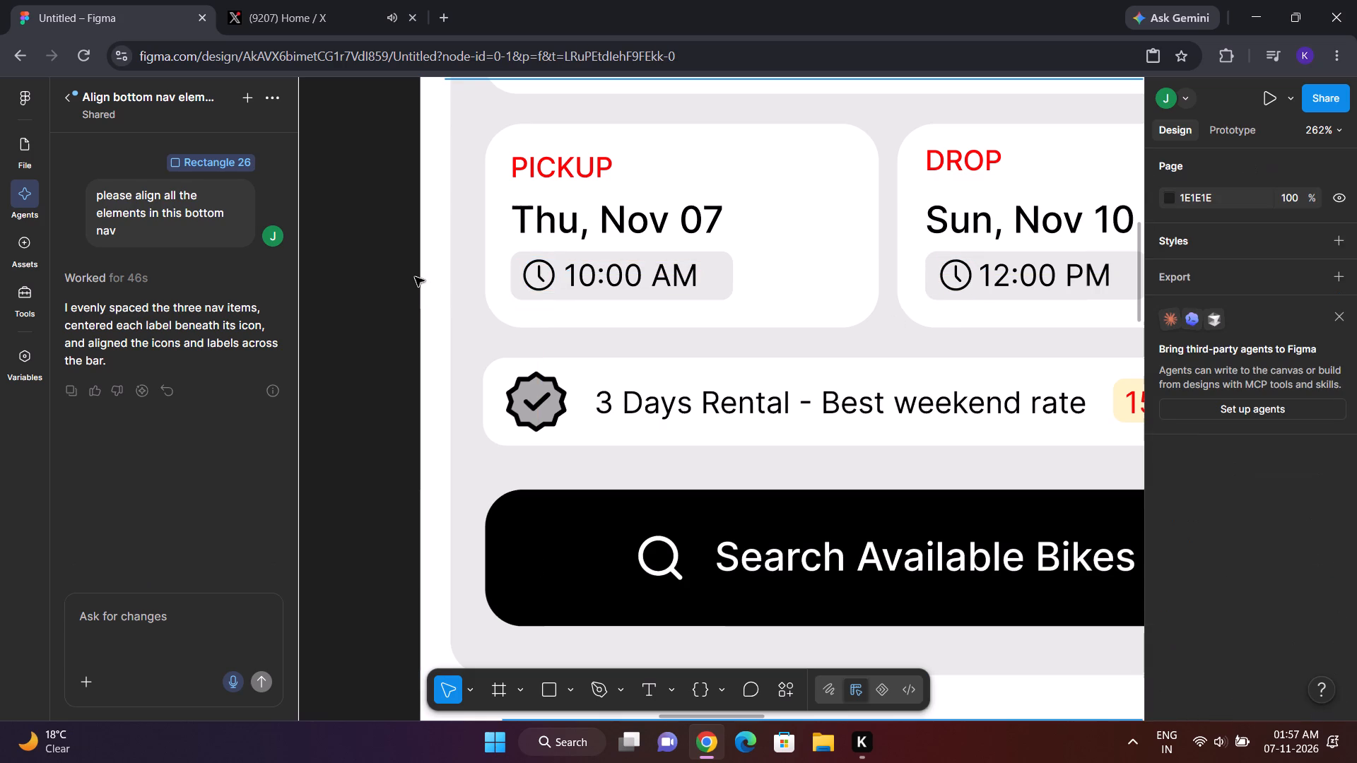
Copy the Pickup card's clock from iPhone 17 - 3 into the Pickup time pill of iPhone 17 - 4 at X 45, Y 447.
scroll(415, 277, "up", 2)
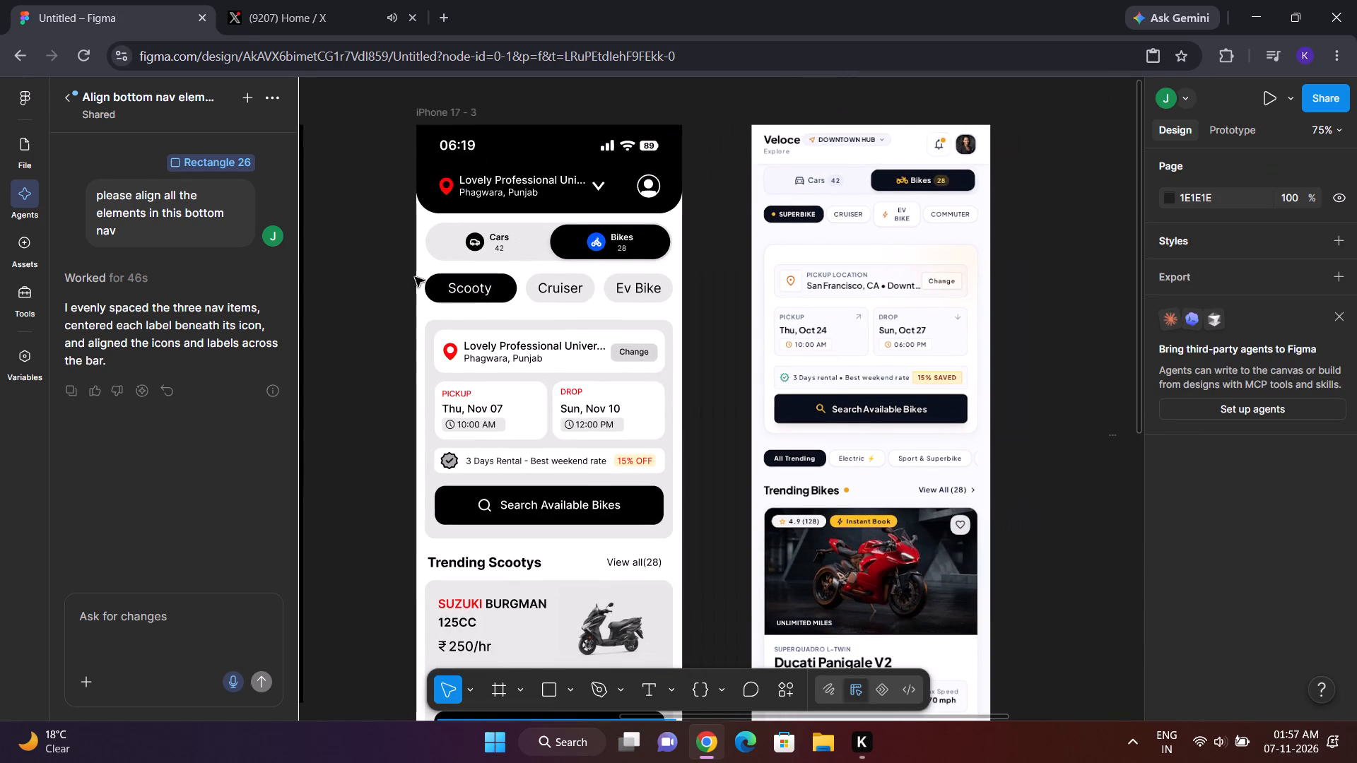
scroll(415, 277, "left", 2)
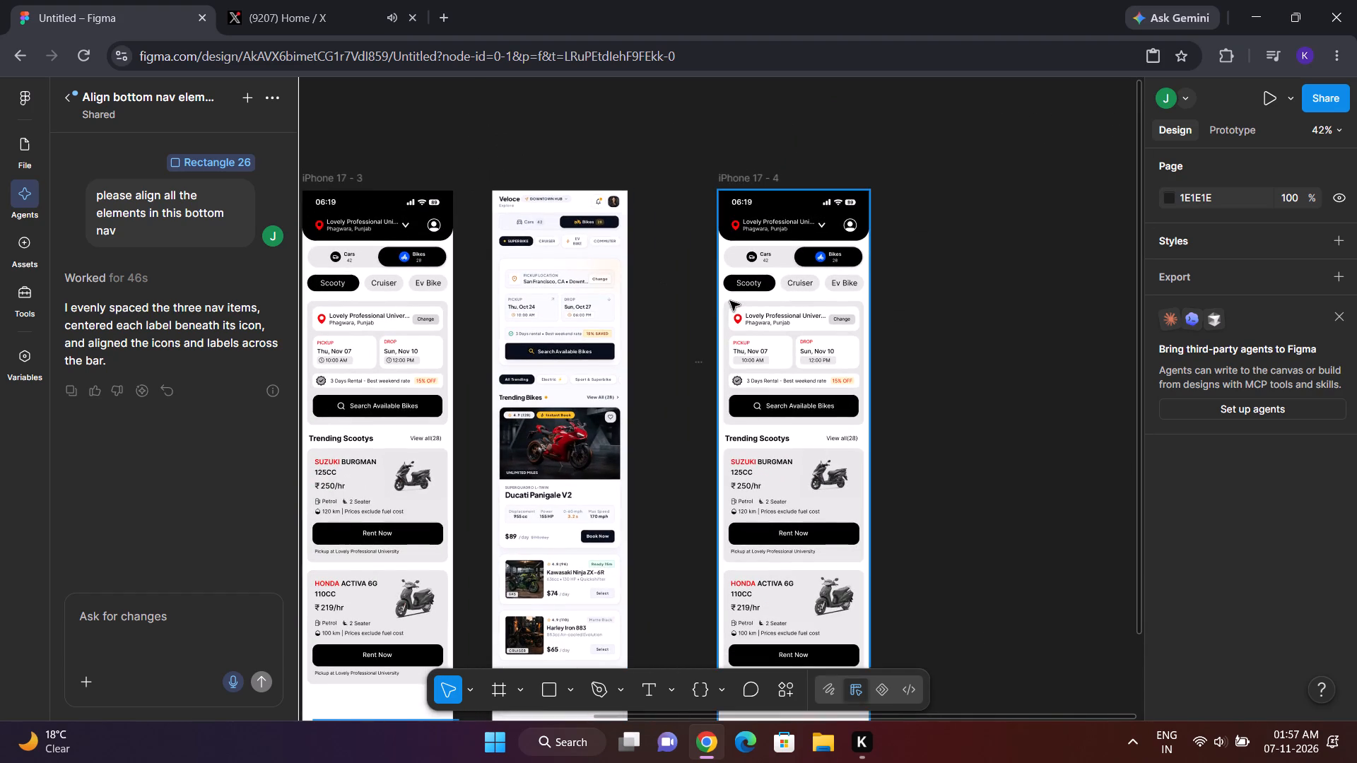
scroll(730, 301, "right", 2)
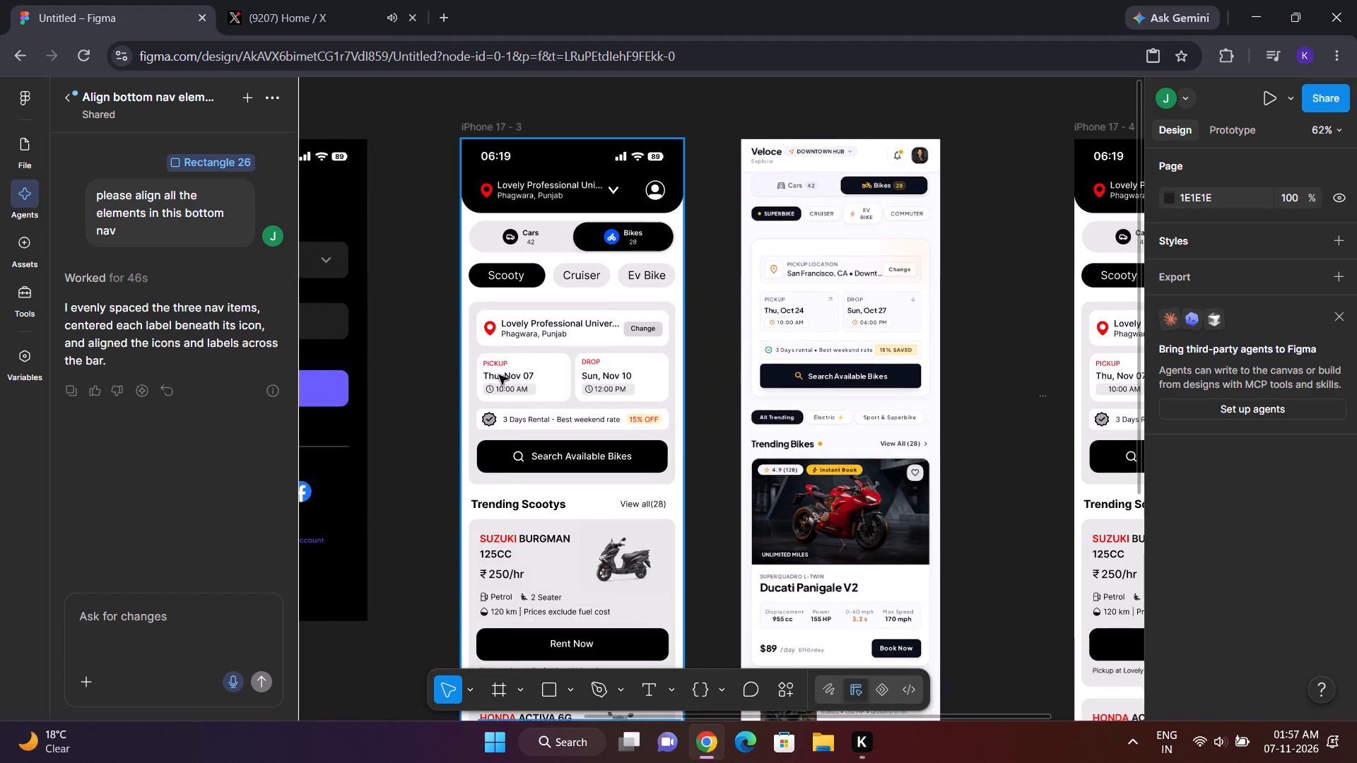
left_click(486, 387)
double_click(498, 388)
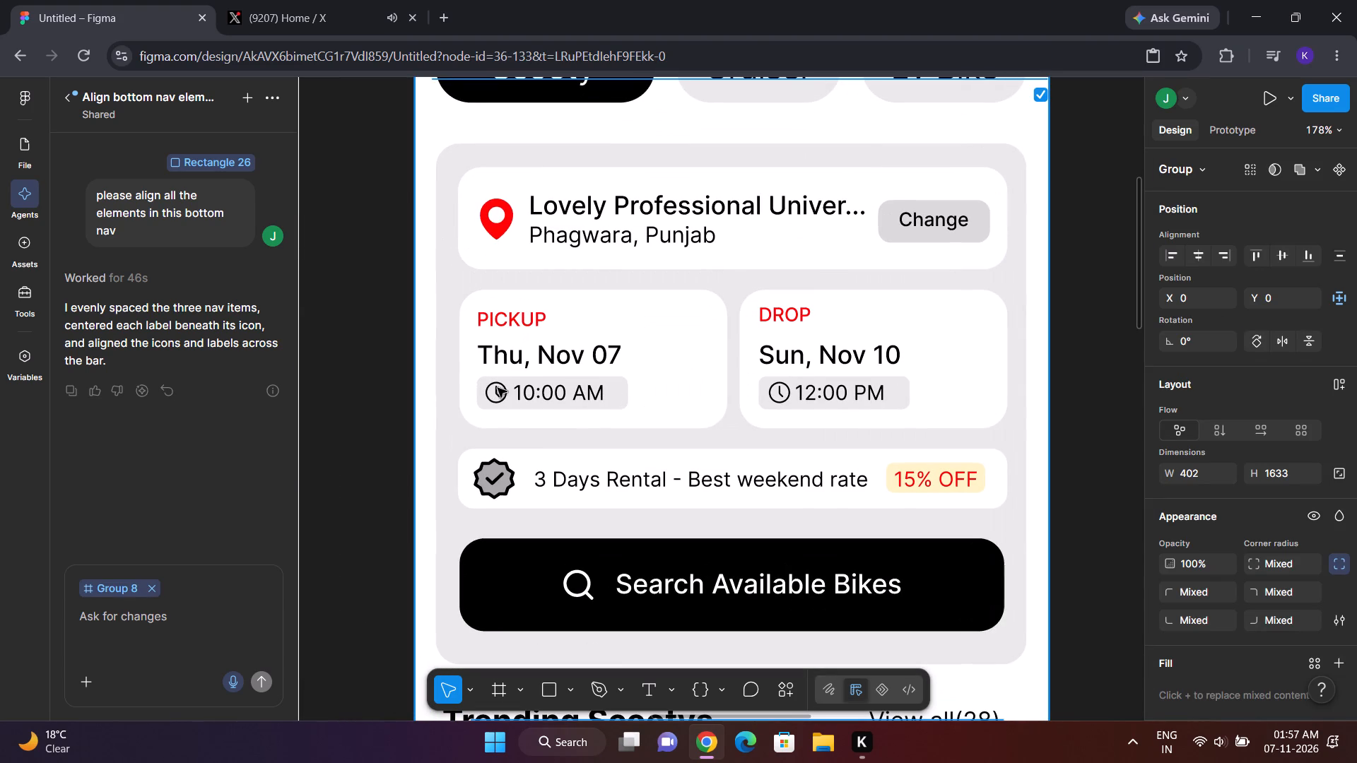
key("ctrl+c")
key("ctrl+v")
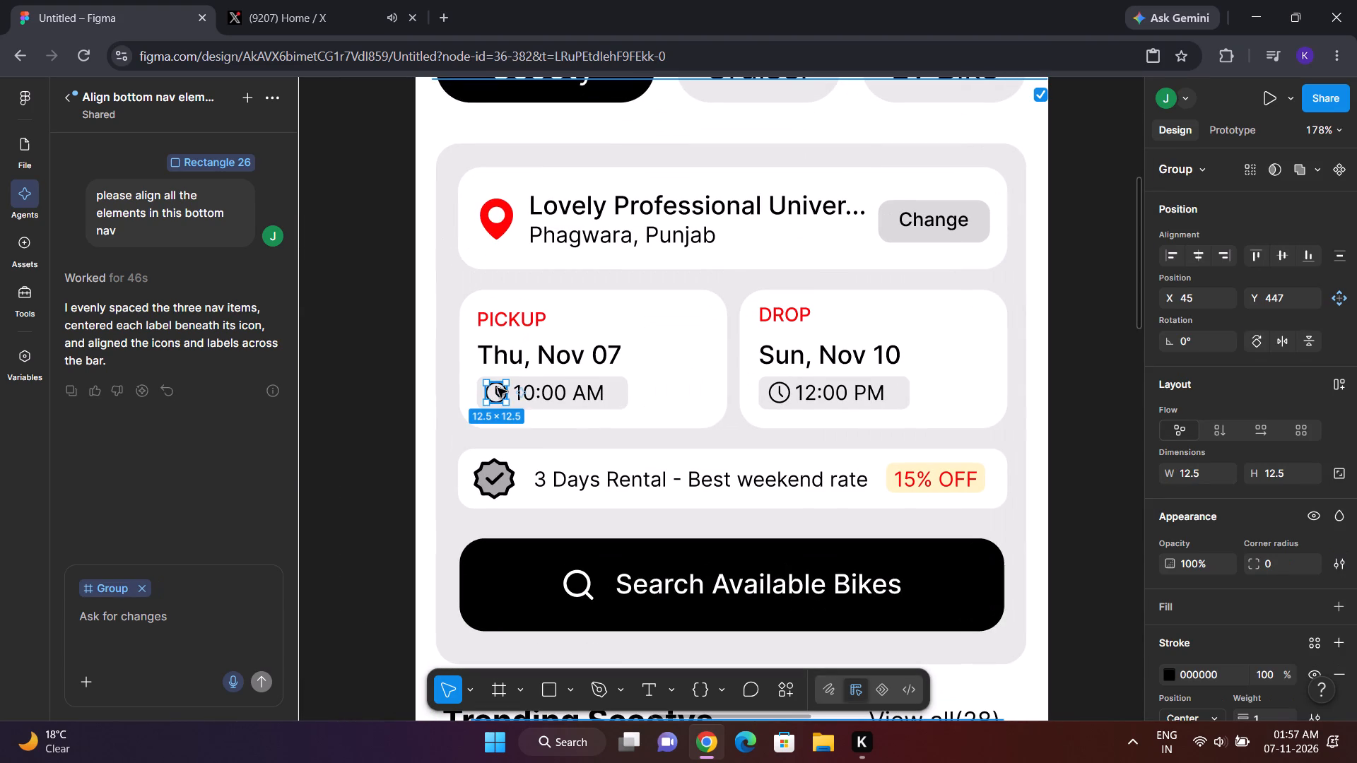
left_click_drag(498, 388, 1142, 377)
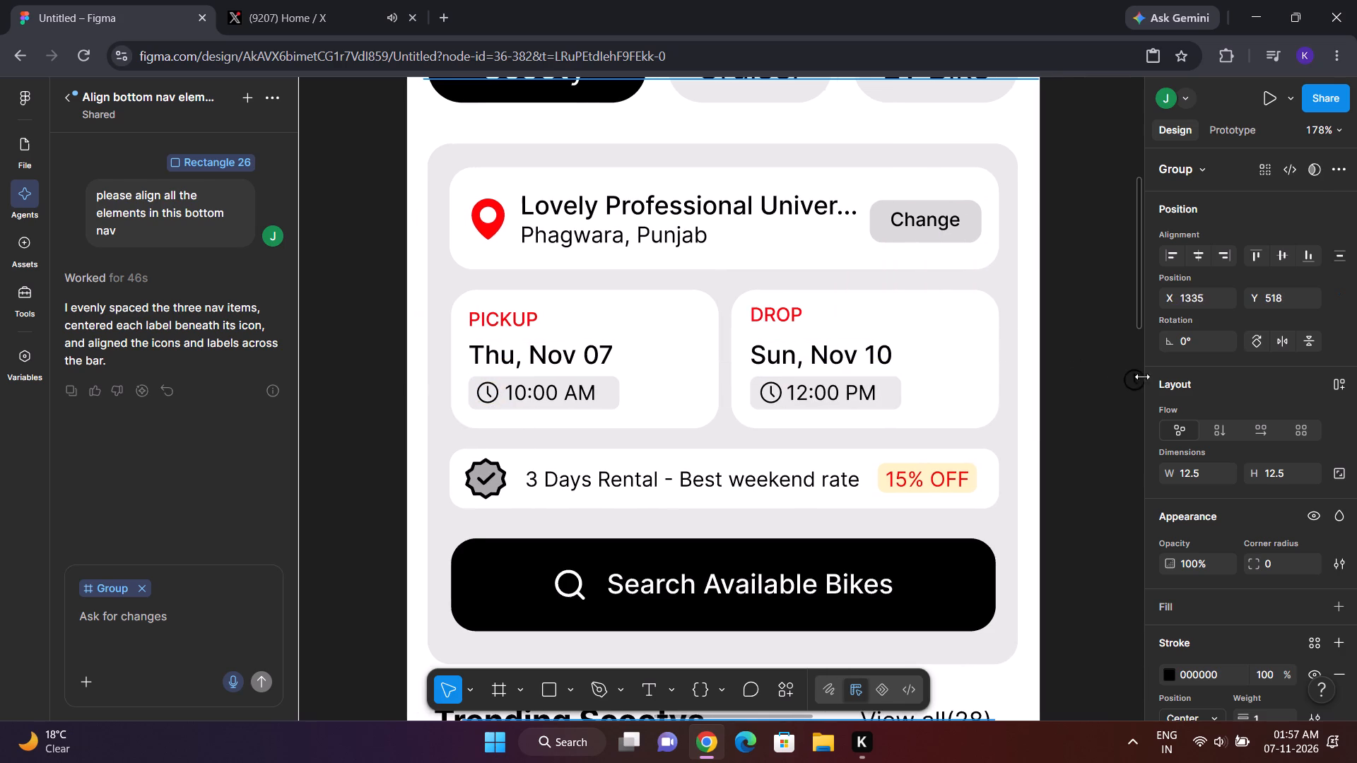
left_click_drag(1142, 377, 1283, 380)
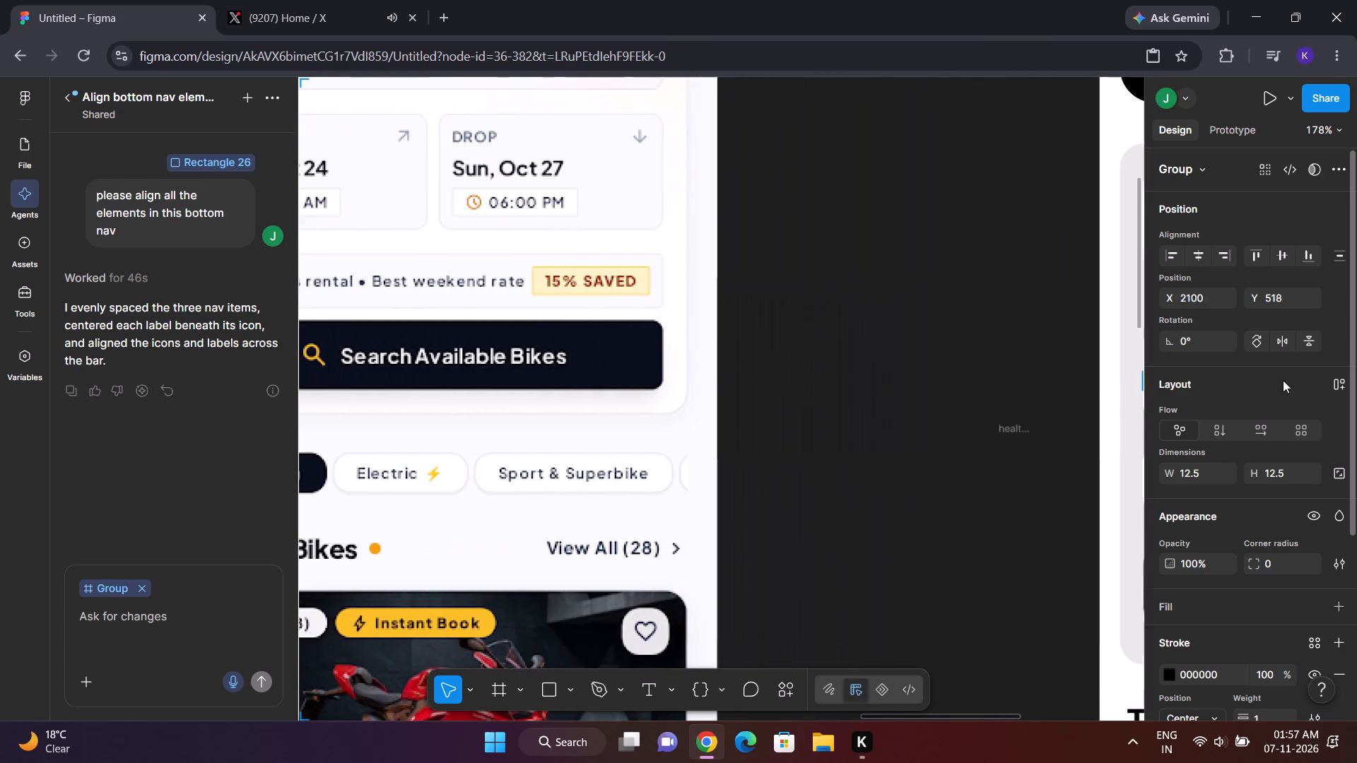
left_click_drag(1283, 380, 1004, 388)
Delete the stray "healt..." text on the canvas beside iPhone 17 - 4.
scroll(832, 430, "left", 1)
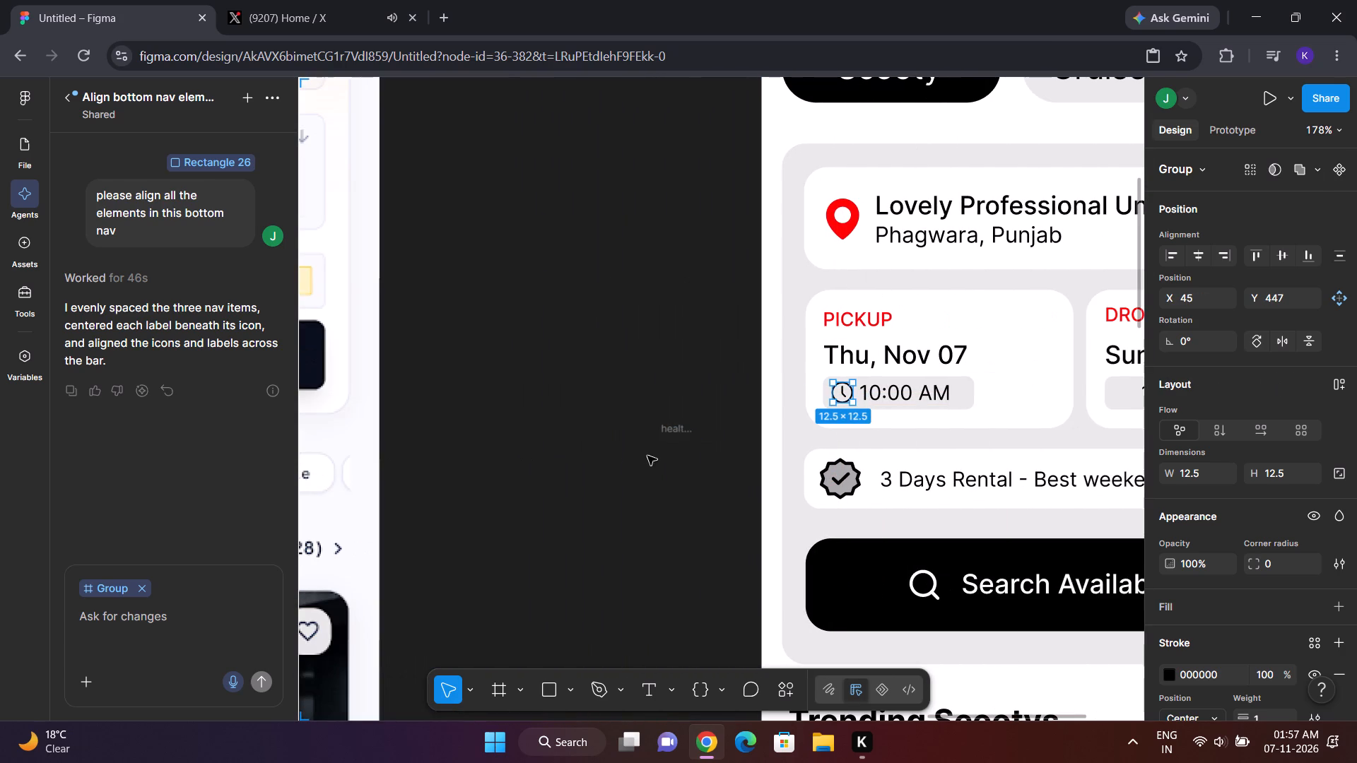
left_click(678, 456)
key("Delete")
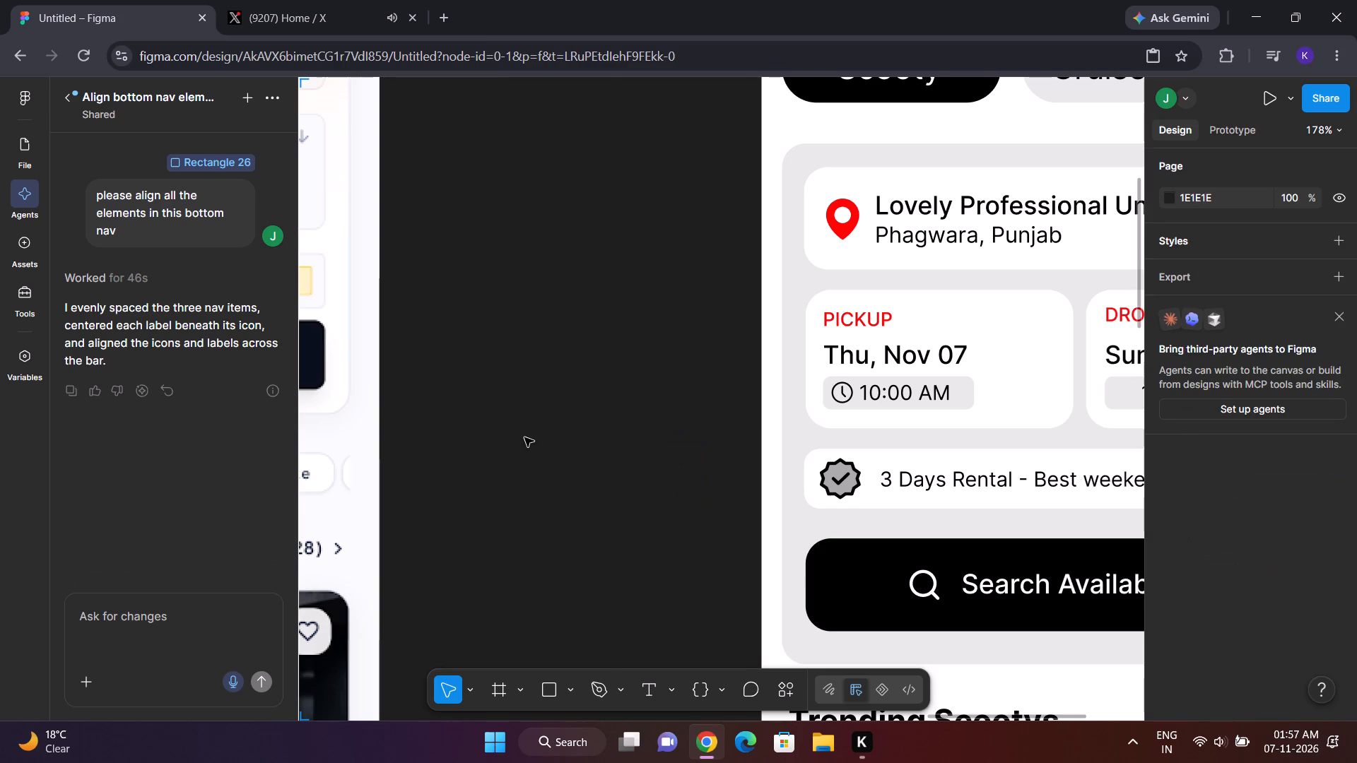
Copy the Pickup card's clock in iPhone 17 - 4 into its Drop time pill, before the 12:00 PM text, at about X 225.
scroll(524, 437, "left", 2)
left_click(590, 397)
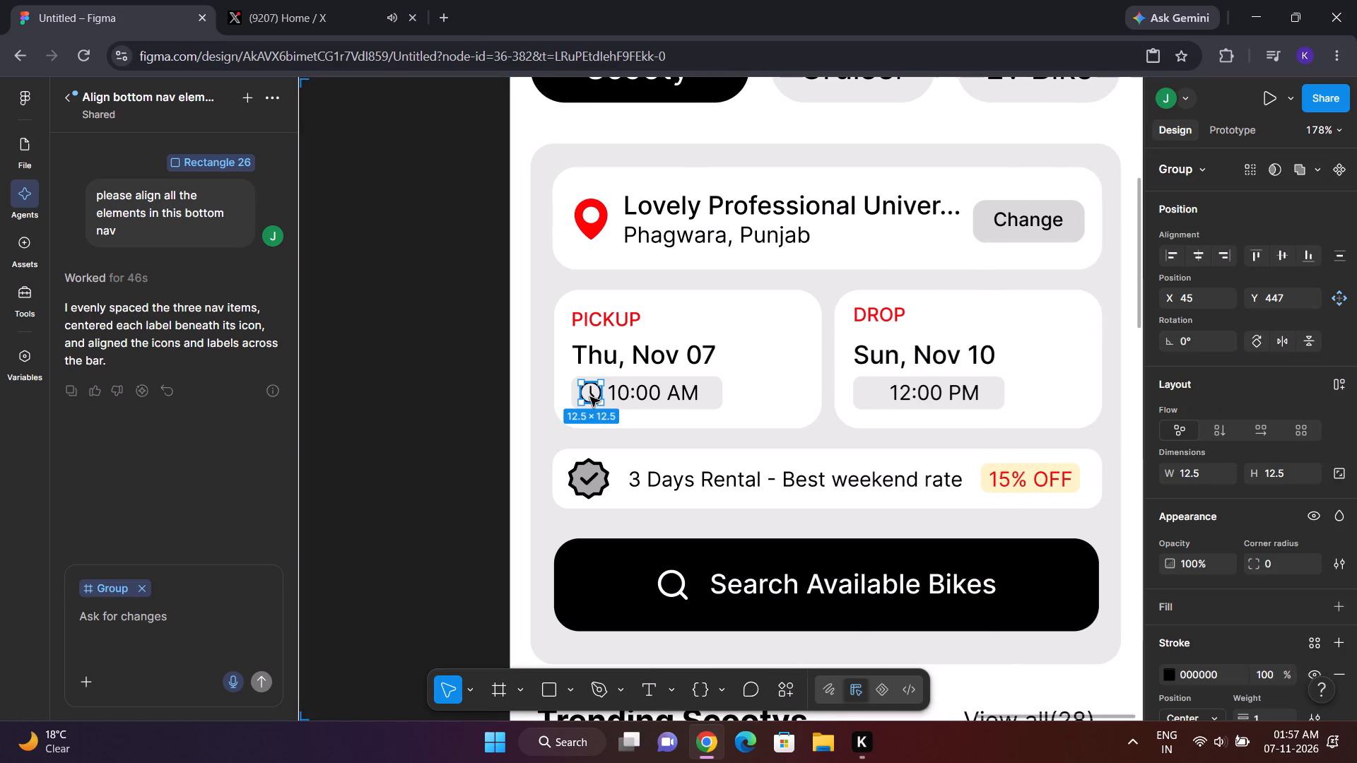
key("ctrl+c")
key("ctrl+v")
left_click_drag(590, 397, 864, 391)
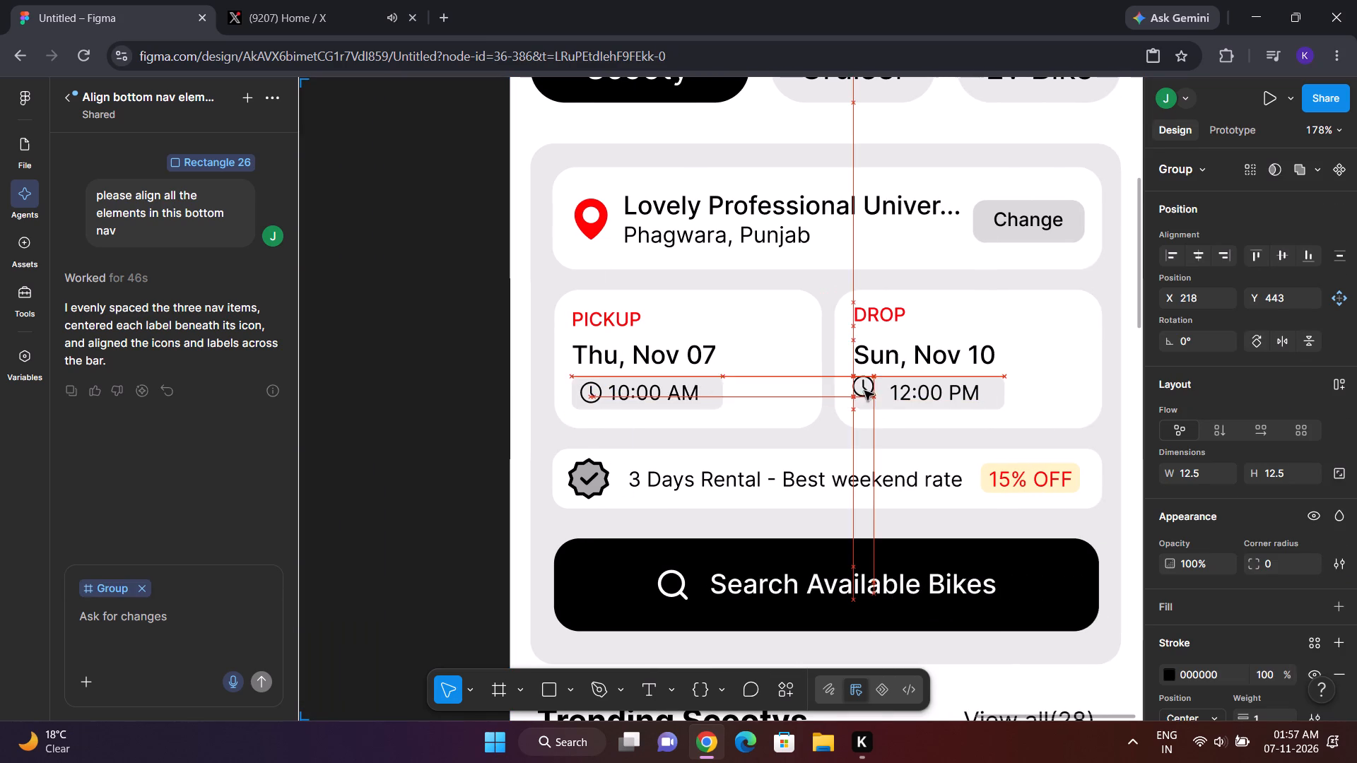
left_click_drag(864, 391, 875, 396)
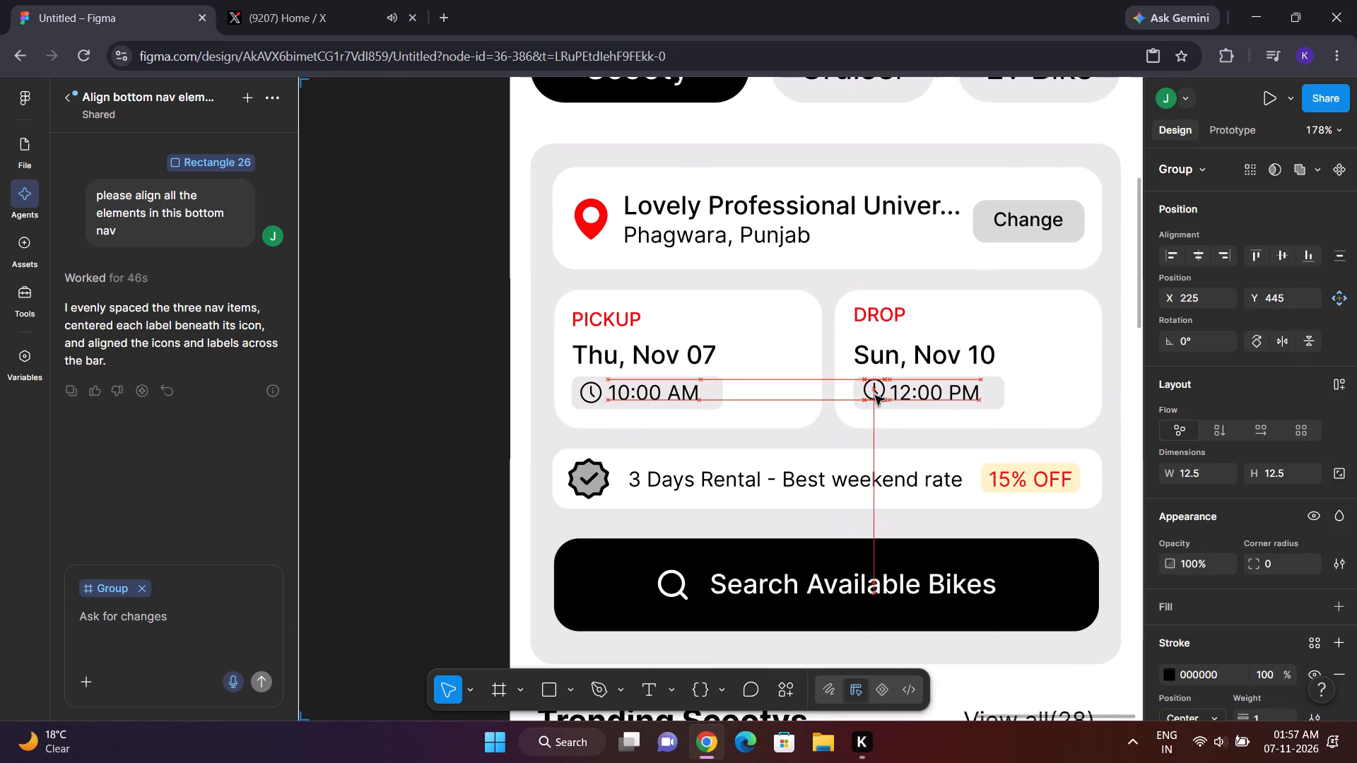
left_click_drag(875, 396, 875, 398)
left_click(823, 396)
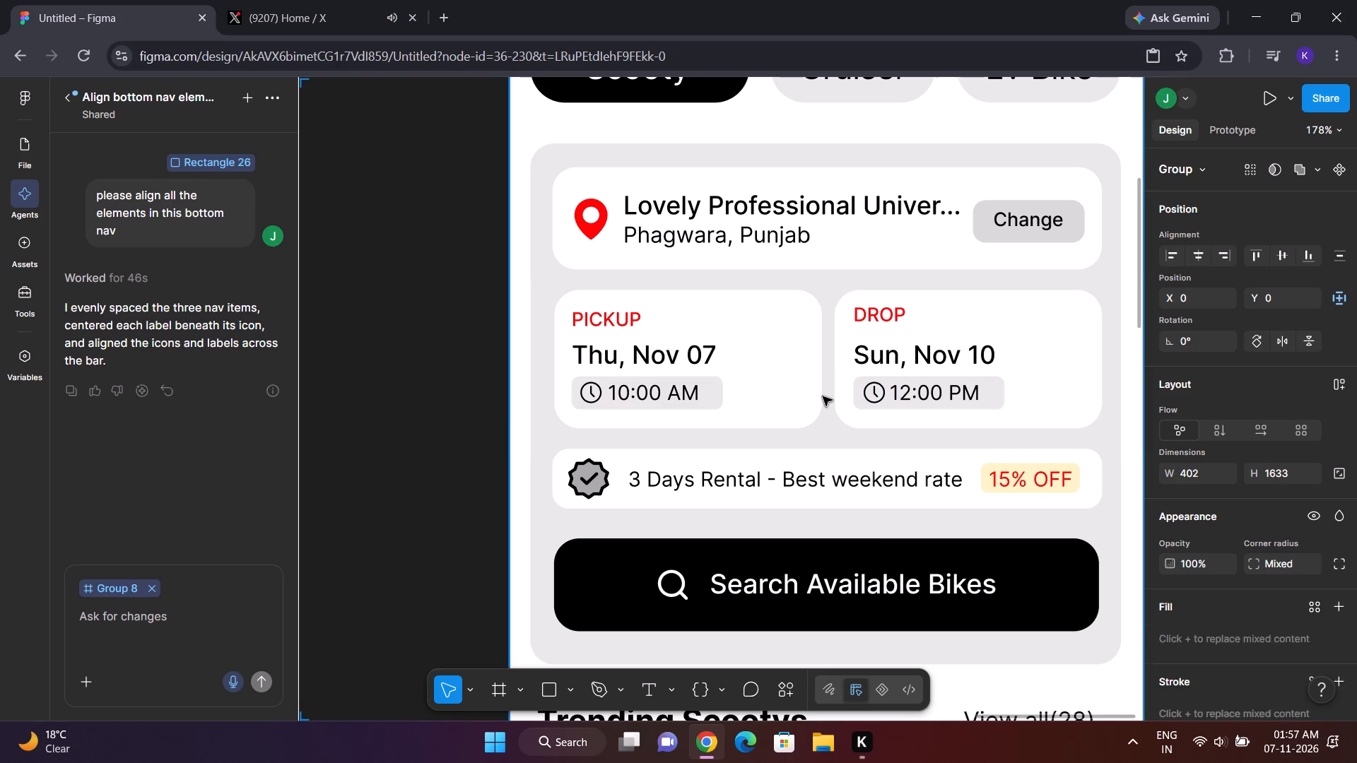
Select the iPhone 17 - 3 frame and start an agent request reading "please align and give the screen it will".
scroll(823, 396, "right", 3)
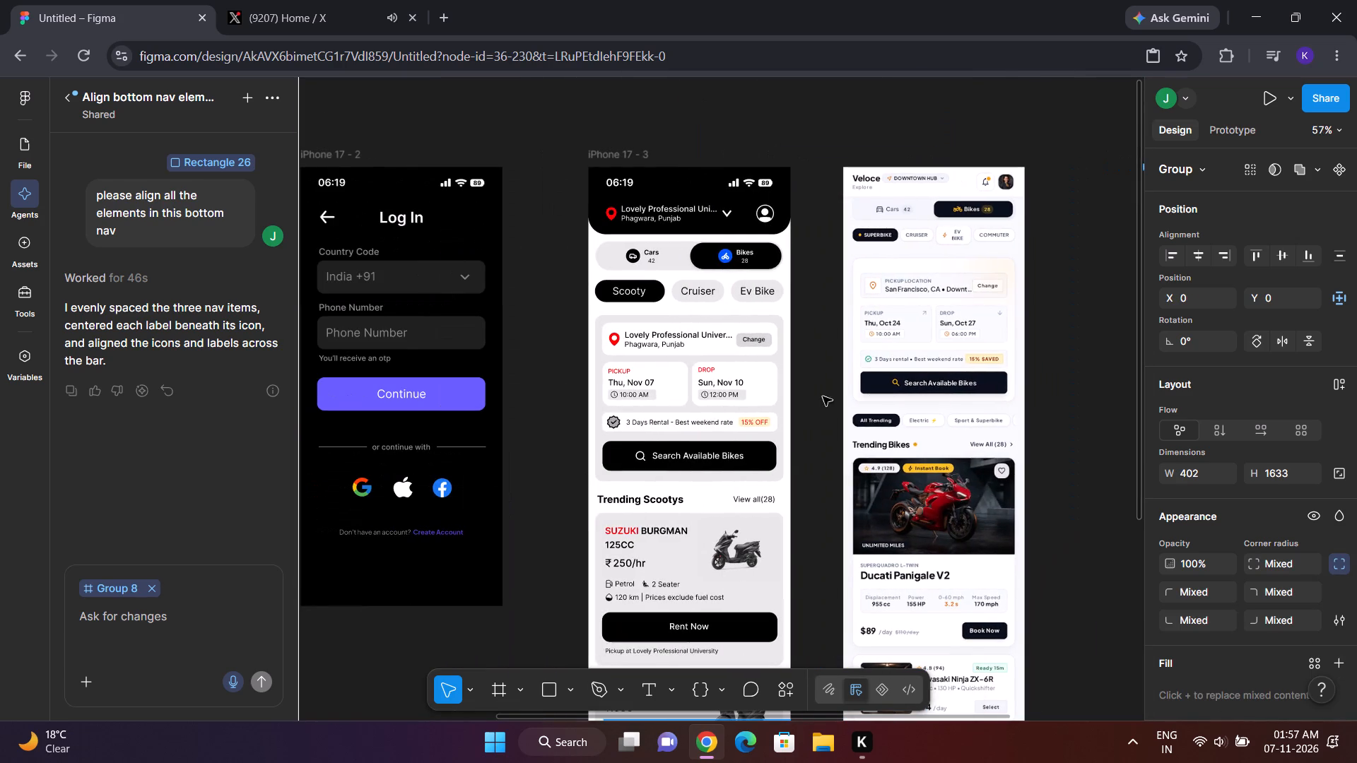
left_click(627, 145)
left_click(631, 152)
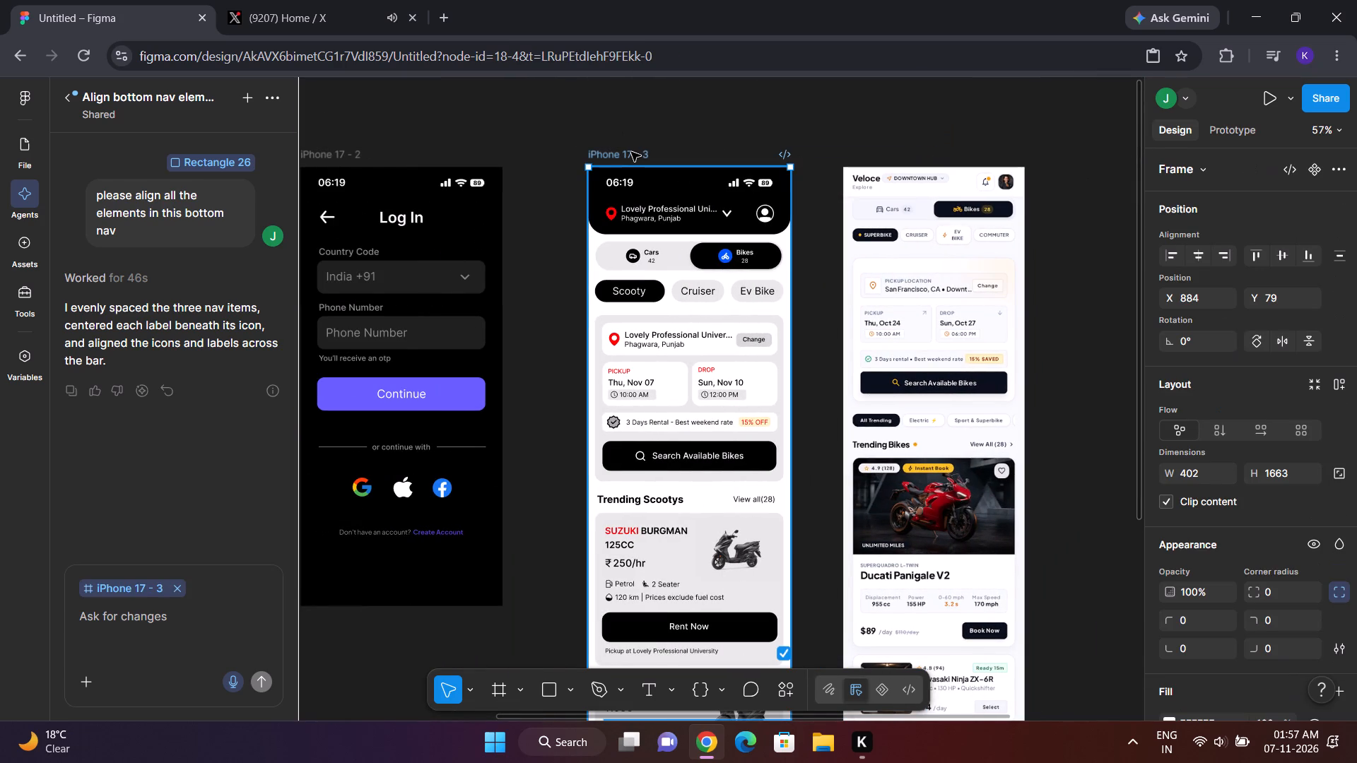
left_click(191, 610)
type("please align and gi")
type("ve the screen")
key("space")
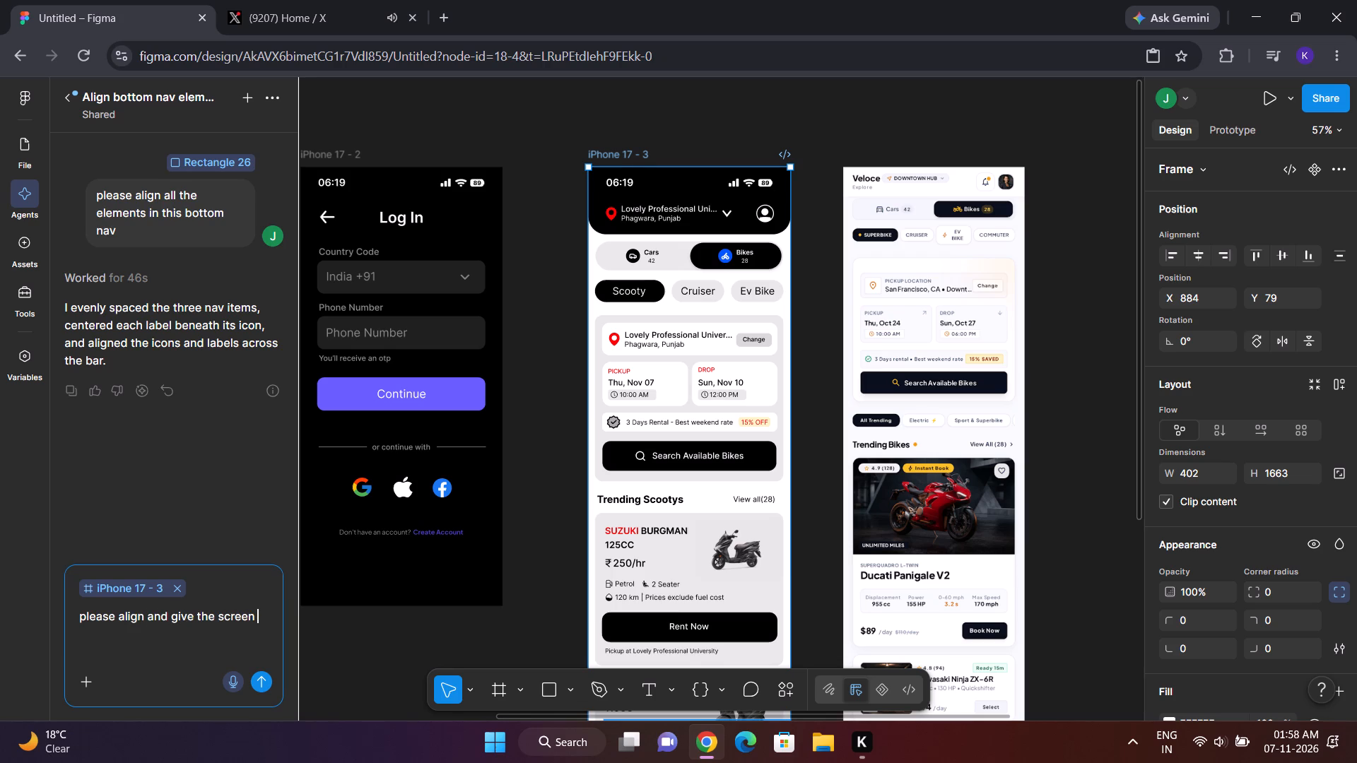
type("it will")
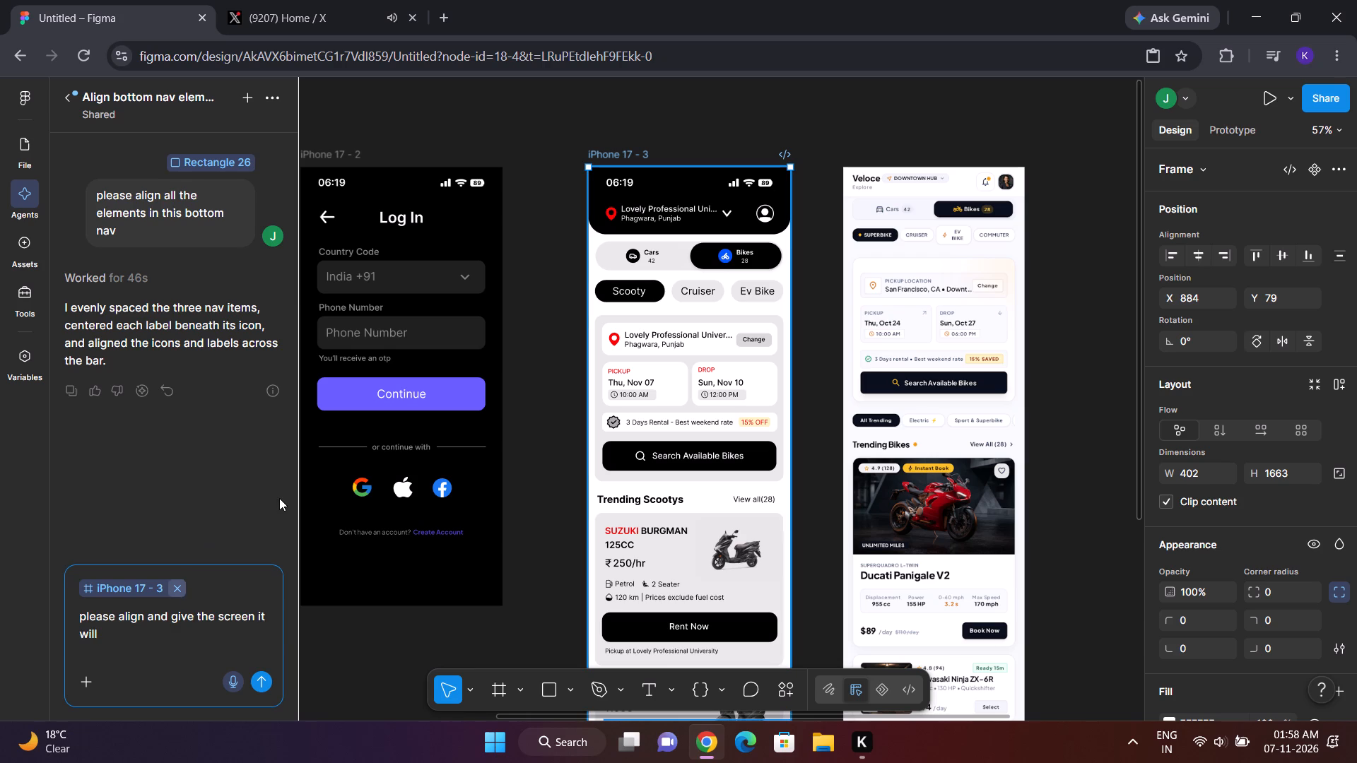
Examine the iPhone 17 - 4 copy and the reference design down to the bottom navigation, comparing them with iPhone 17 - 3.
scroll(279, 498, "left", 2)
scroll(797, 448, "left", 1)
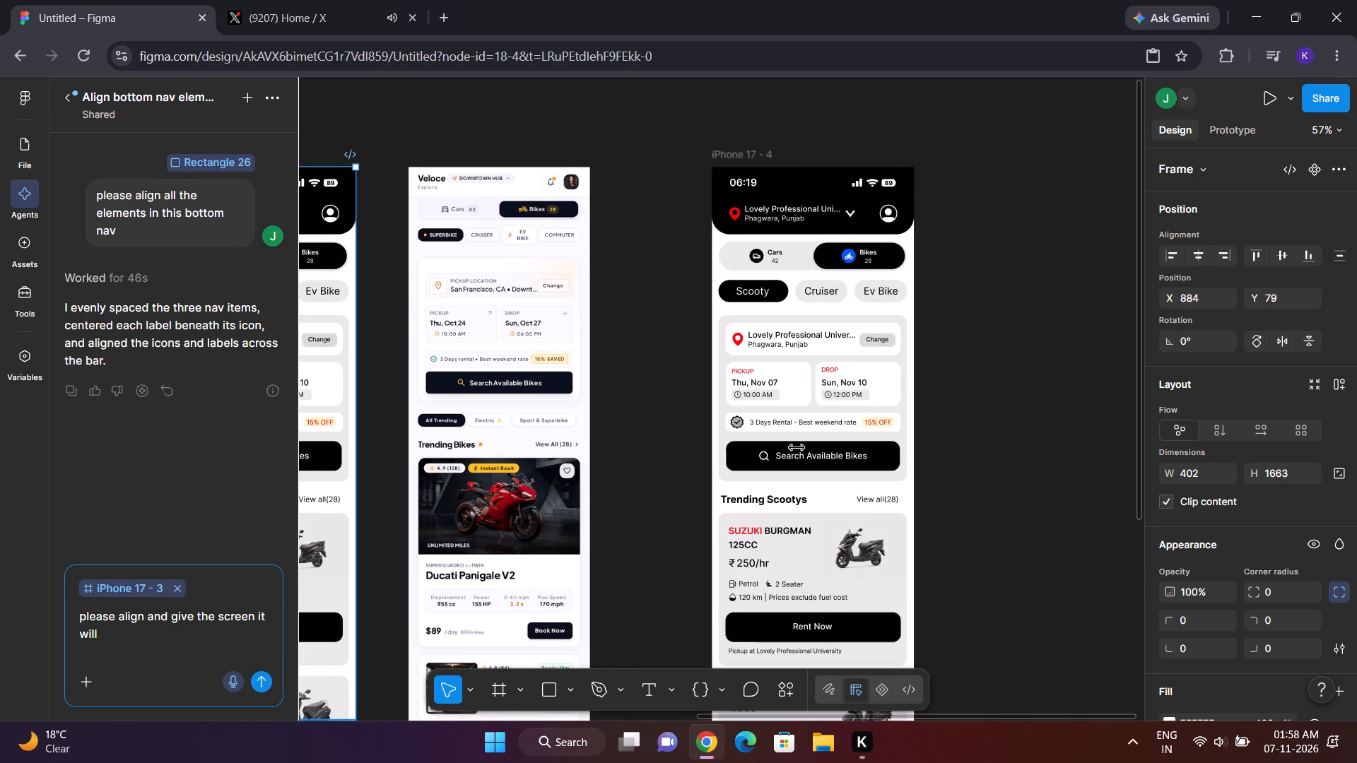
scroll(797, 448, "left", 1)
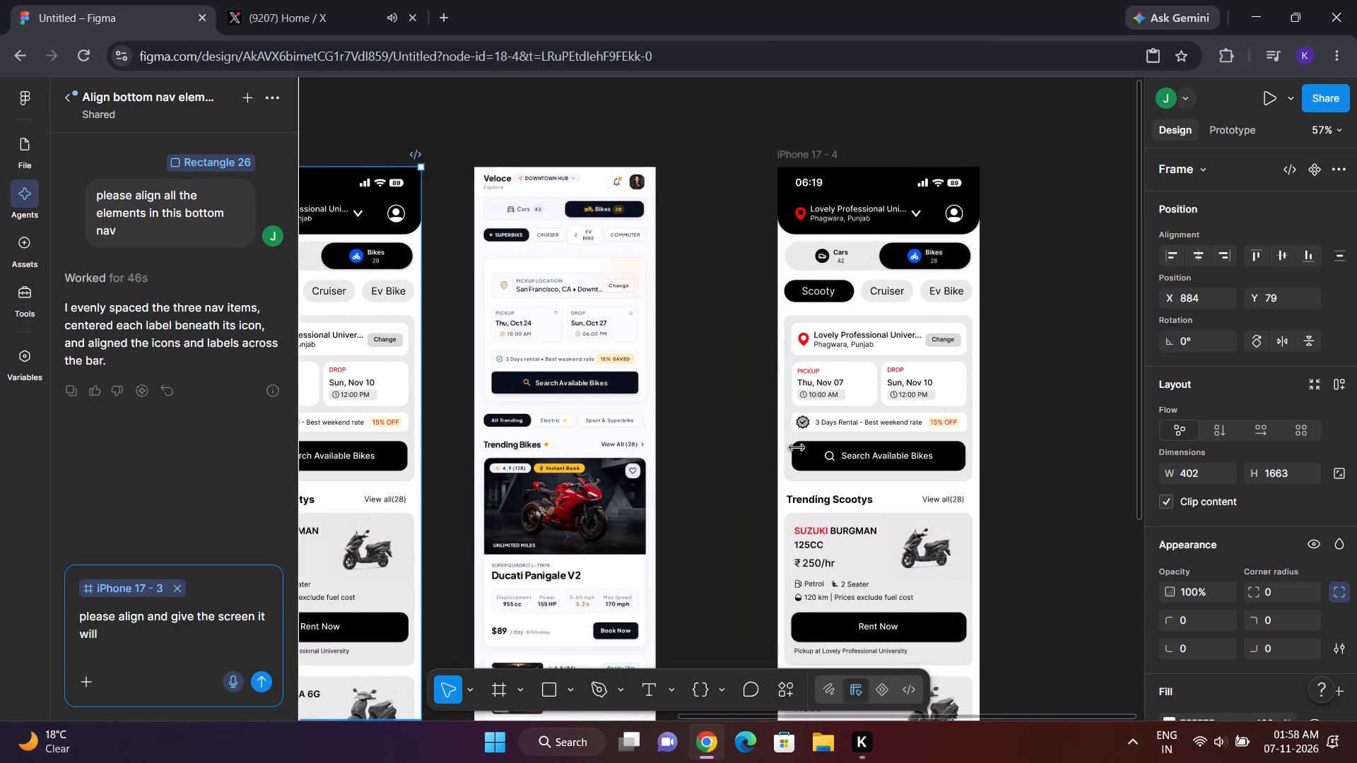
scroll(797, 448, "left", 1)
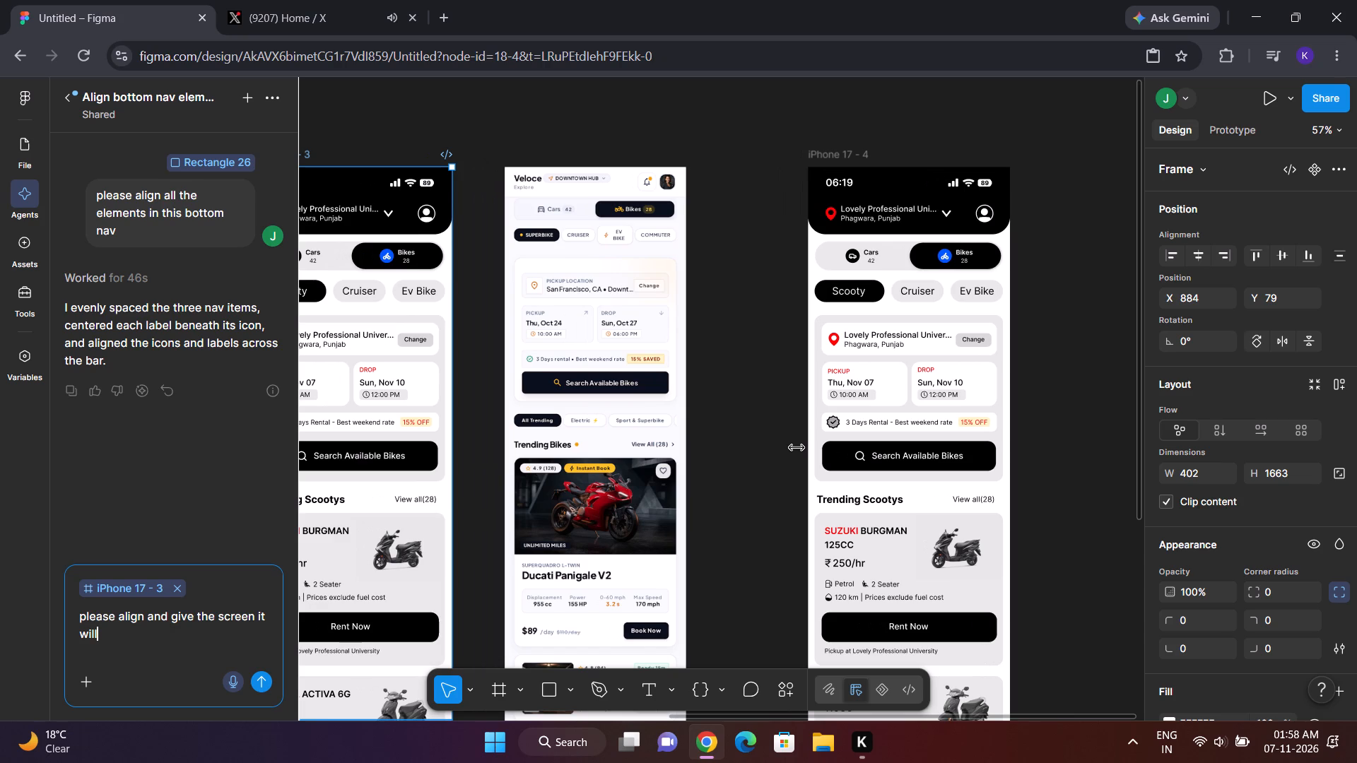
scroll(797, 448, "down", 5)
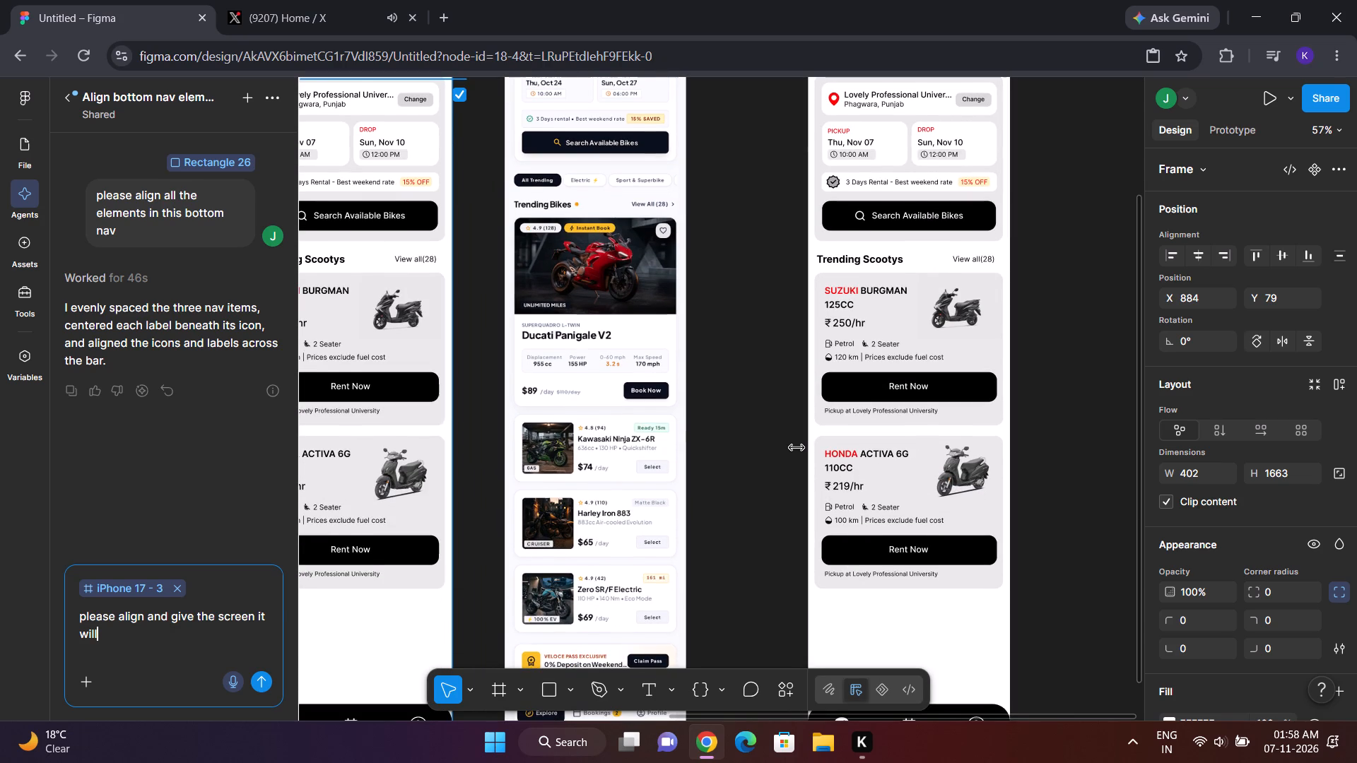
scroll(797, 448, "down", 1)
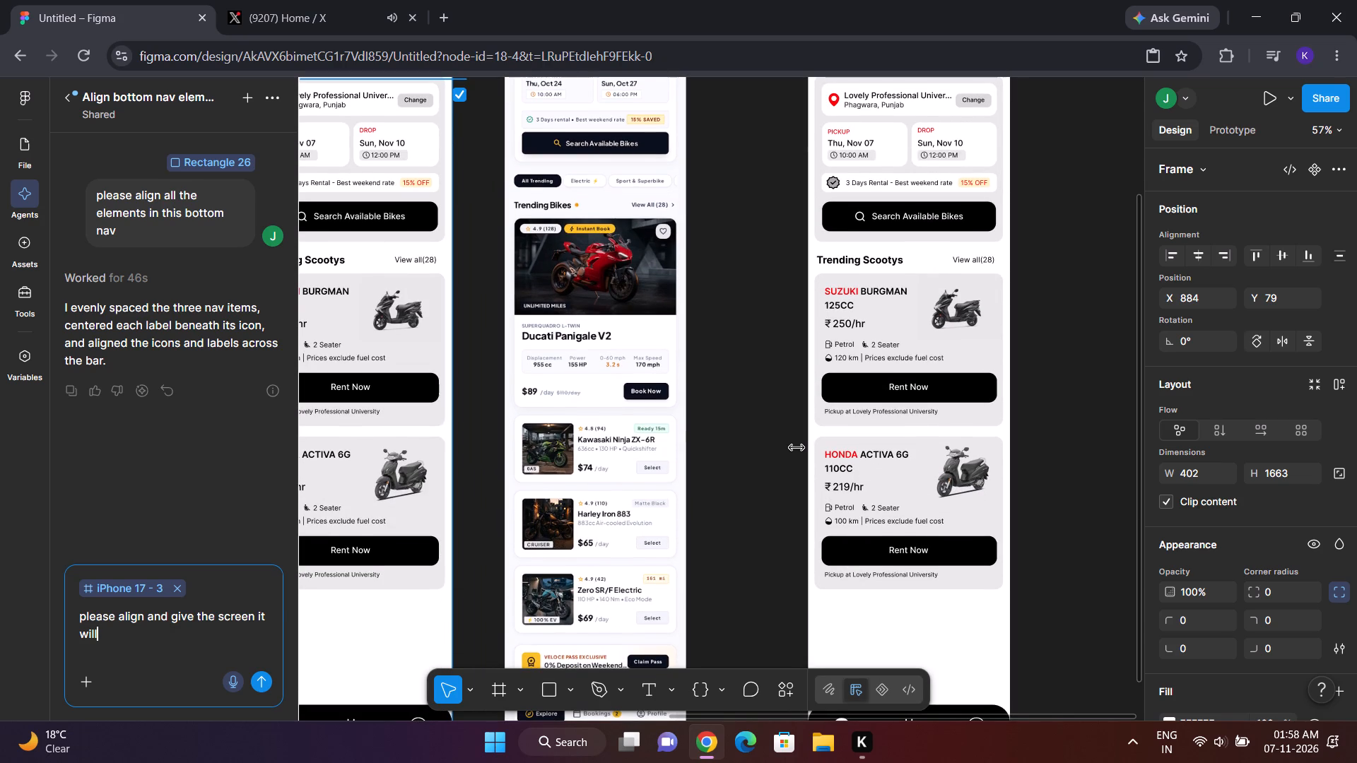
scroll(858, 449, "right", 2)
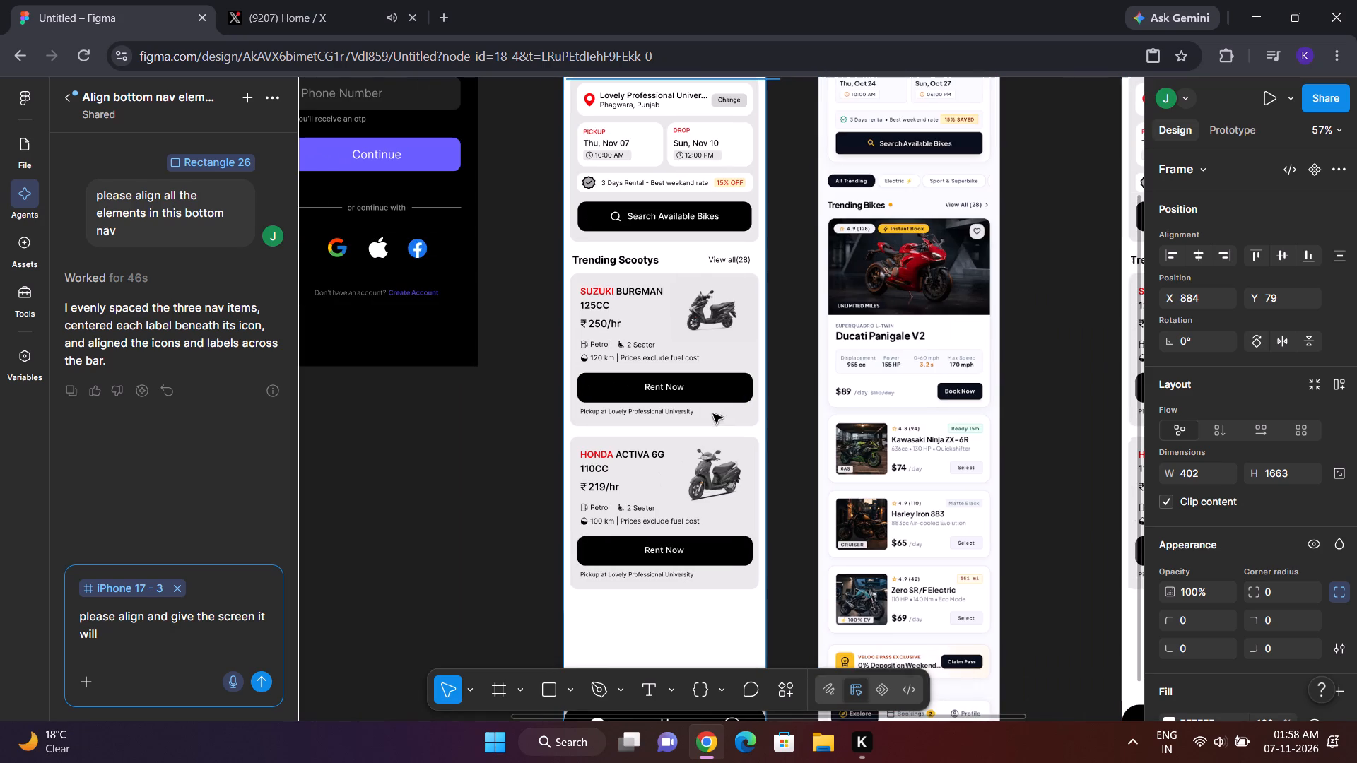
Replace "will" in the request with "and remove extra space and use aesthetic colors but design should be same" and submit it.
left_click(216, 645)
key("BackSpace")
key("BackSpace")
key("BackSpace")
key("BackSpace")
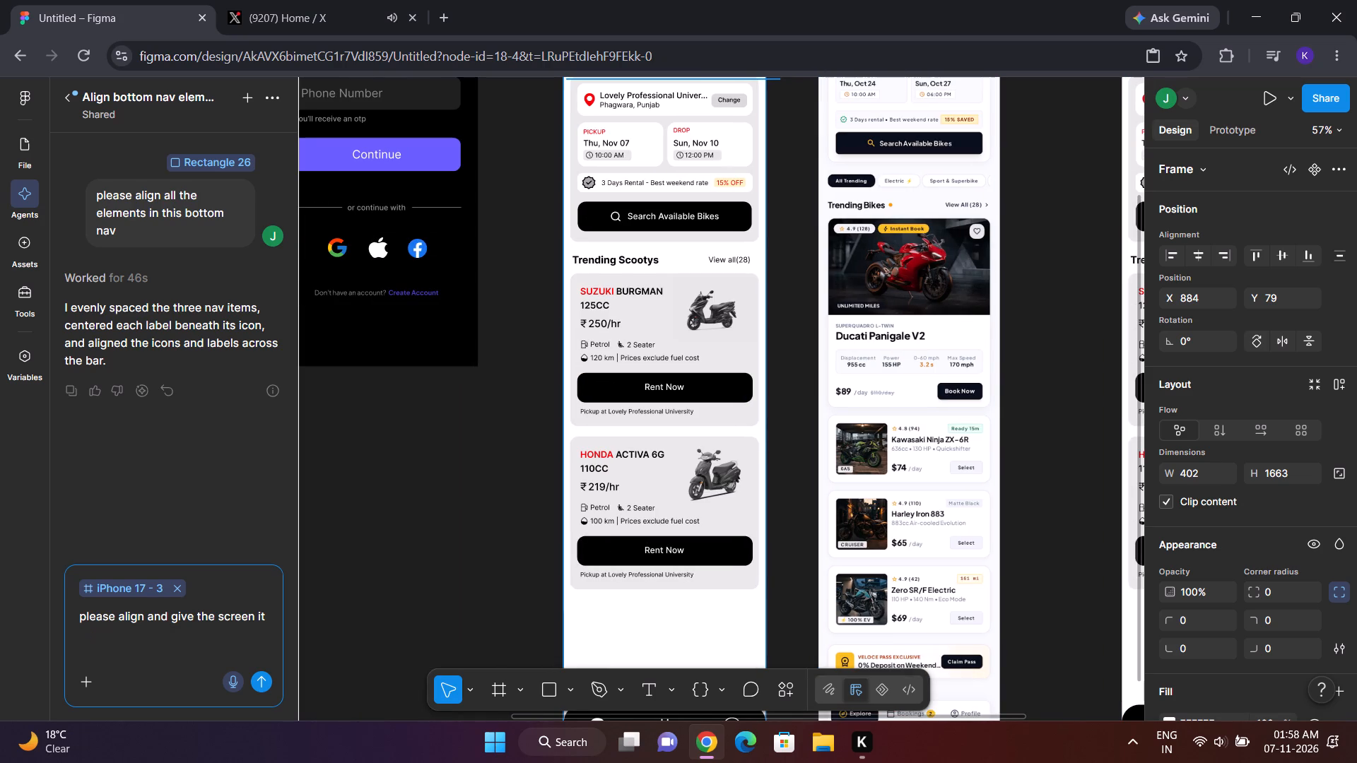
type("ans")
key("BackSpace")
type("d remove extra s")
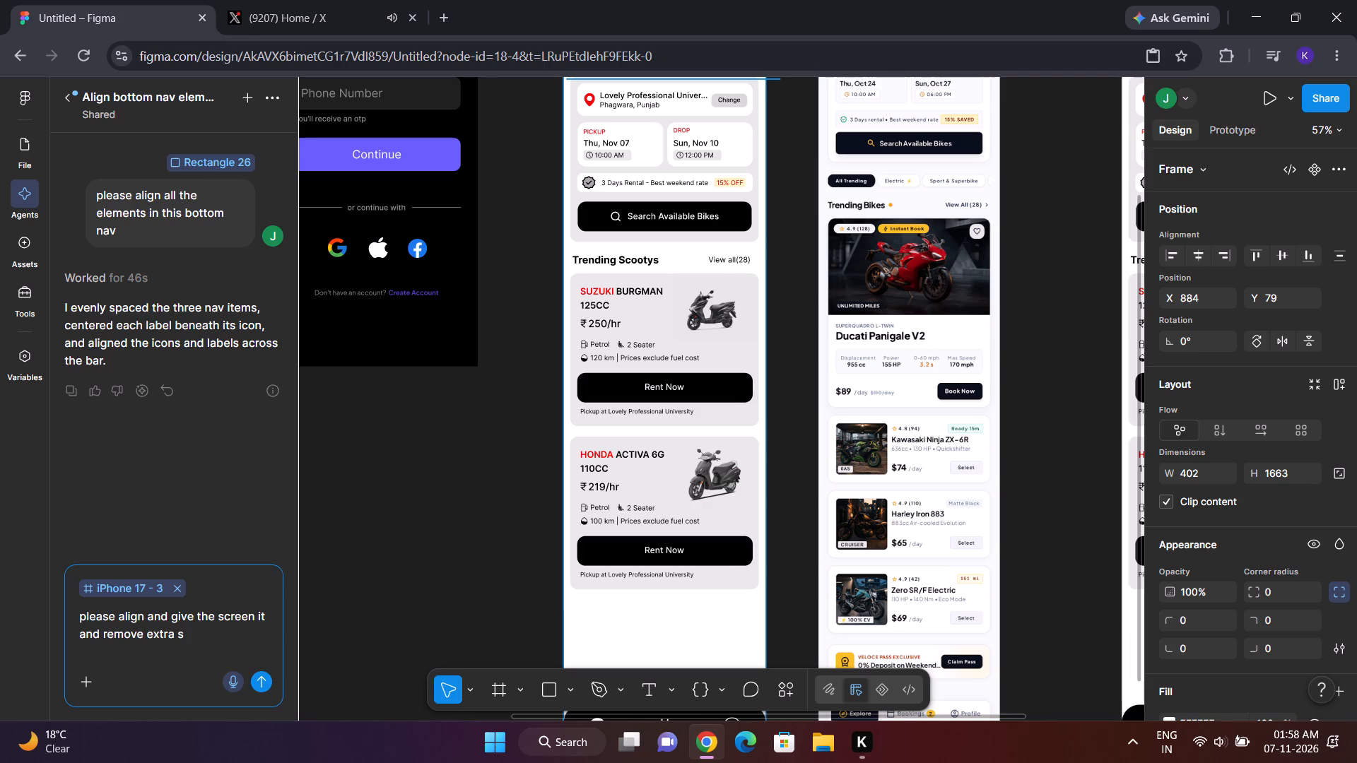
type("pace and")
key("space")
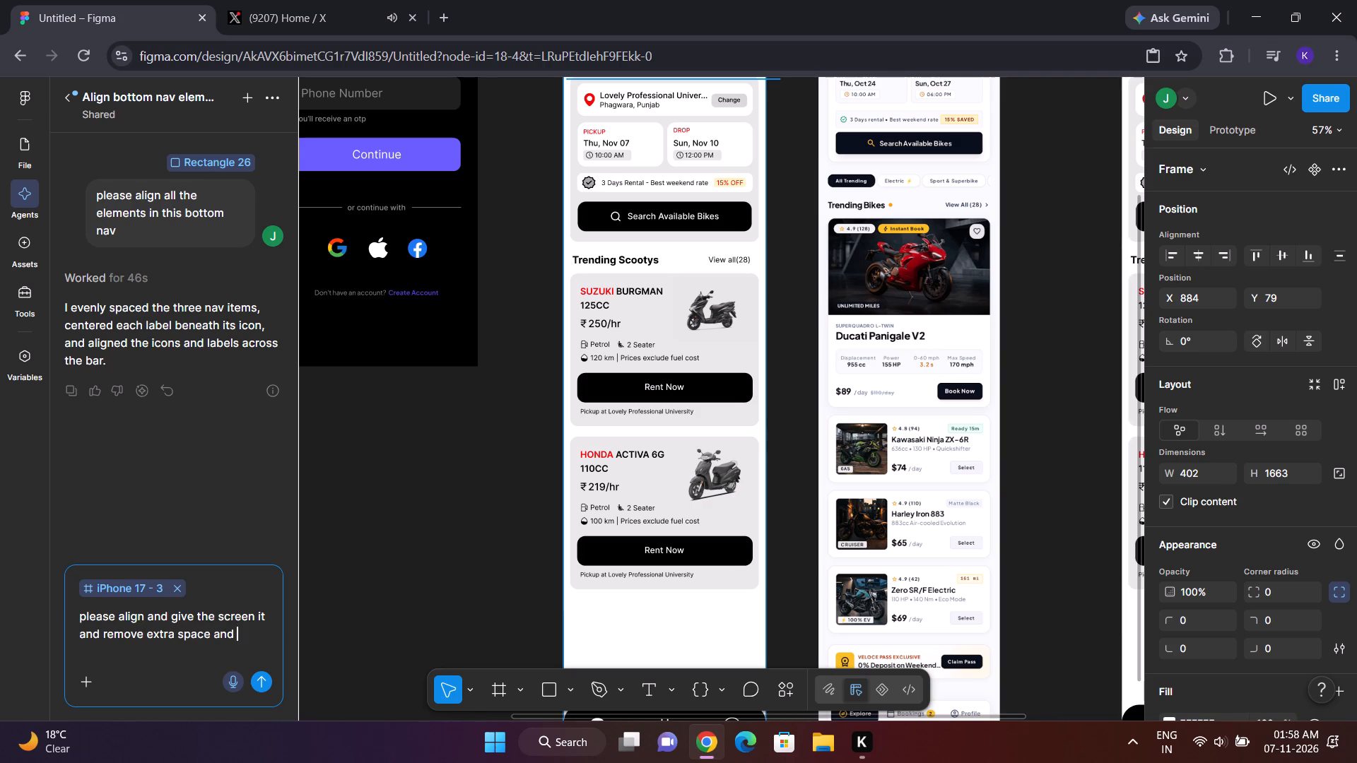
type("use")
key("space")
type("aesthetic colors but s\\")
key("BackSpace")
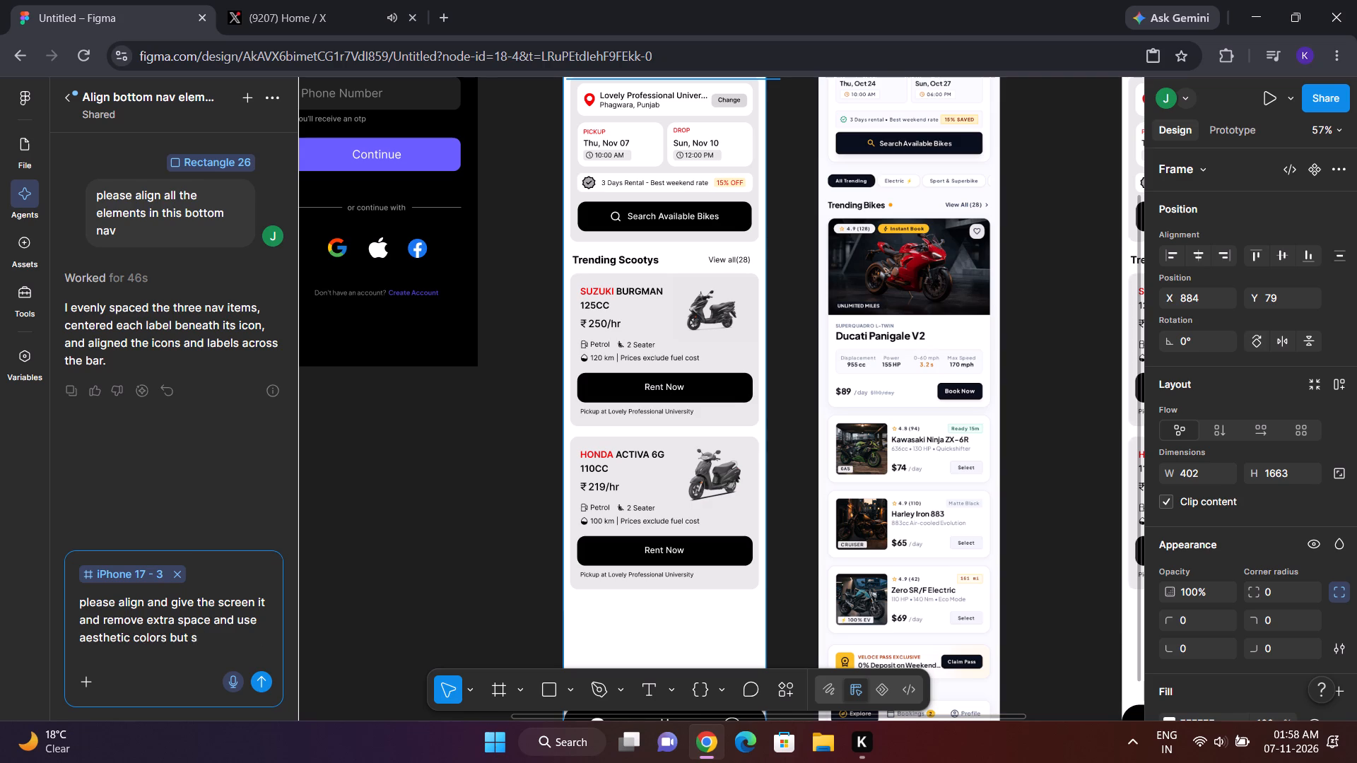
key("BackSpace")
type("design sho")
type("uld")
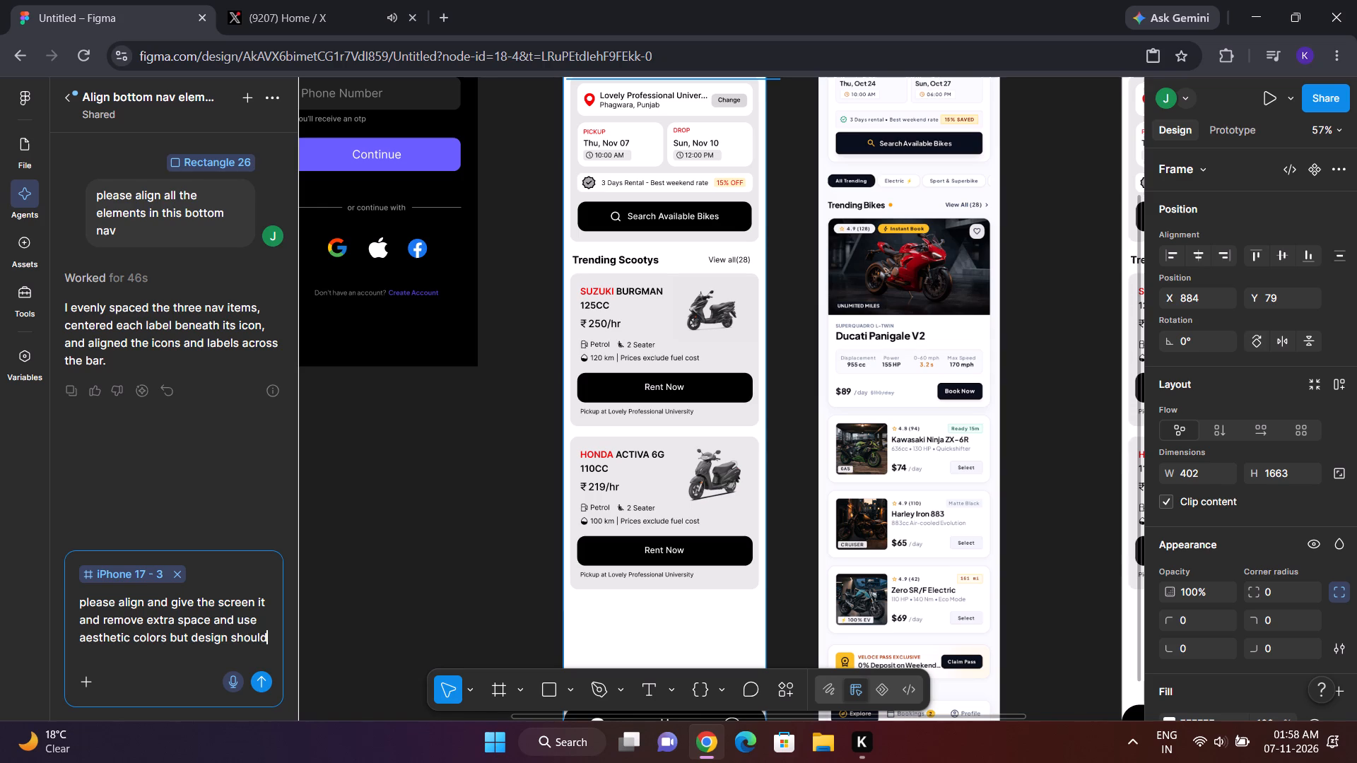
key("space")
type("be same")
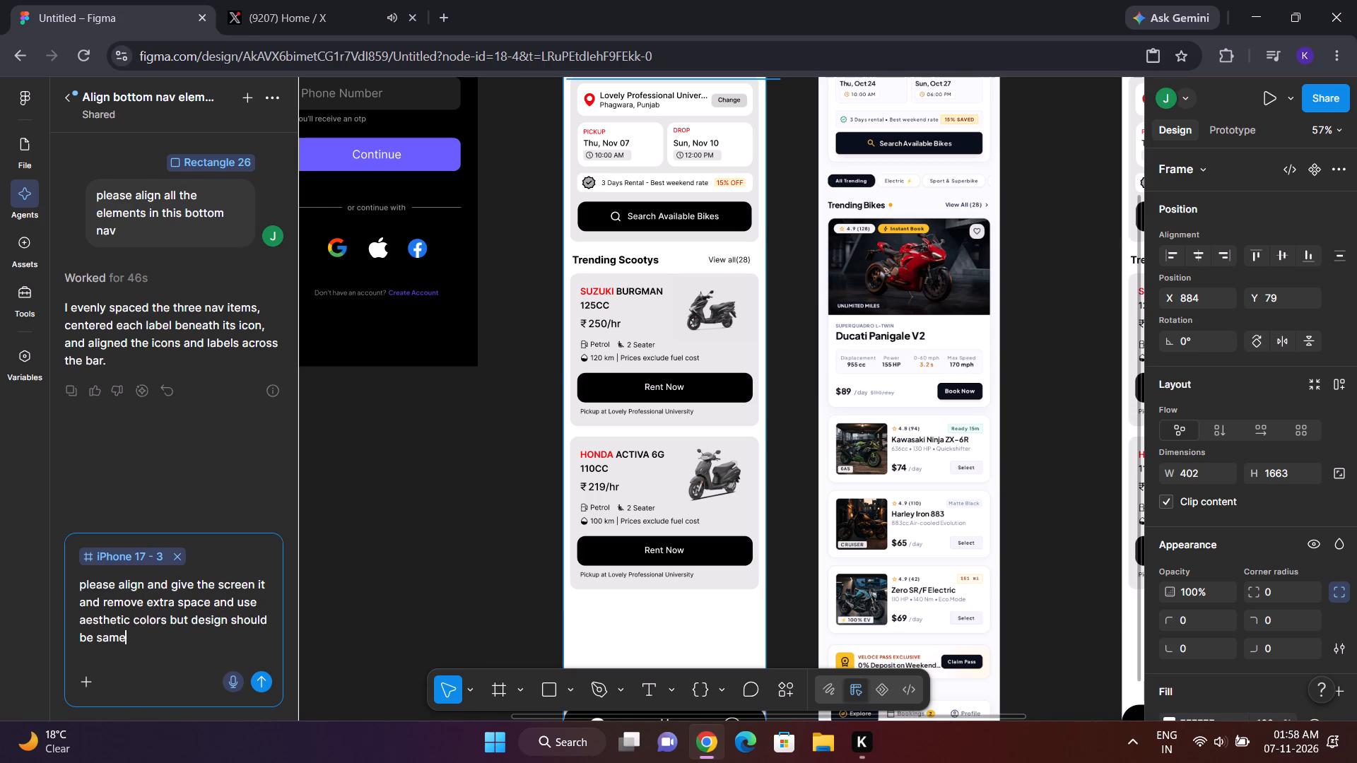
key("Return")
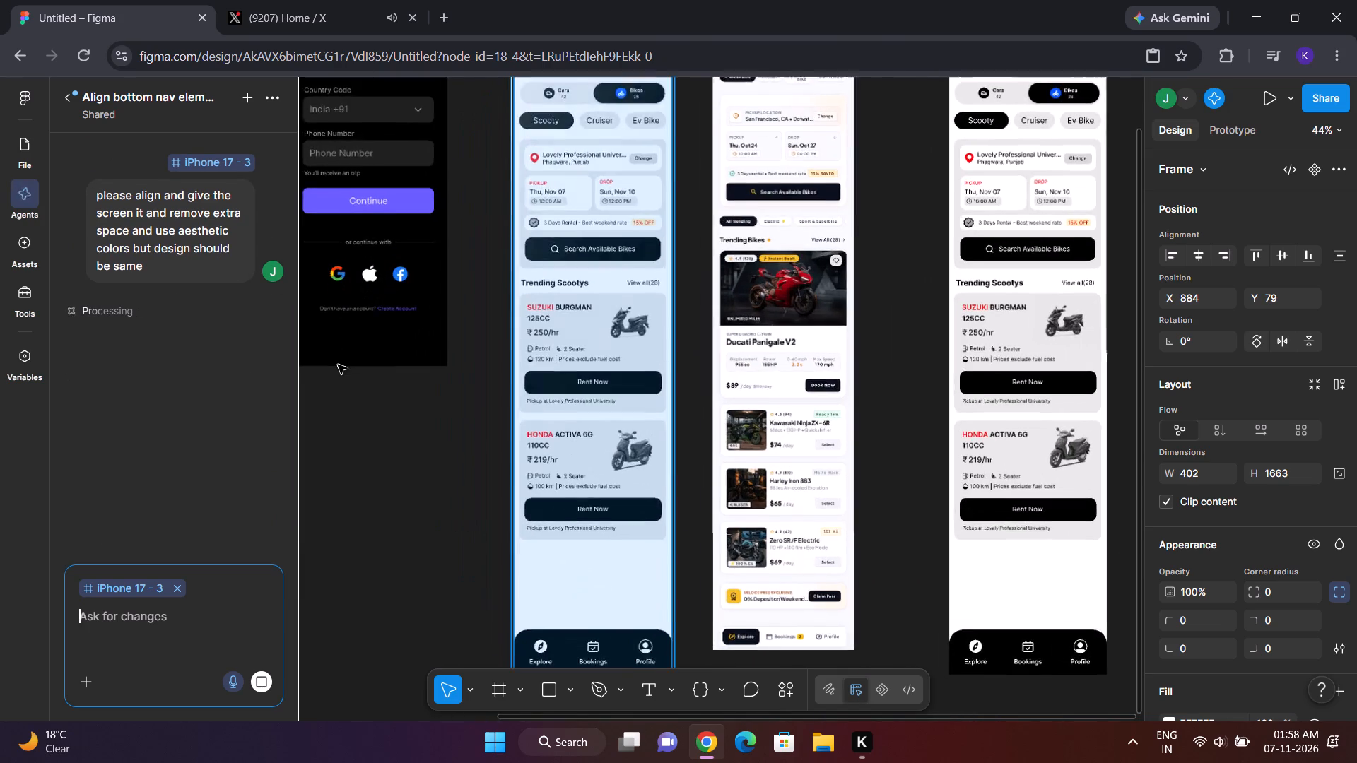
Inspect the agent's edits on iPhone 17 - 3 and compare them with the iPhone 17 - 4 copy from header to bottom navigation.
scroll(338, 365, "up", 1)
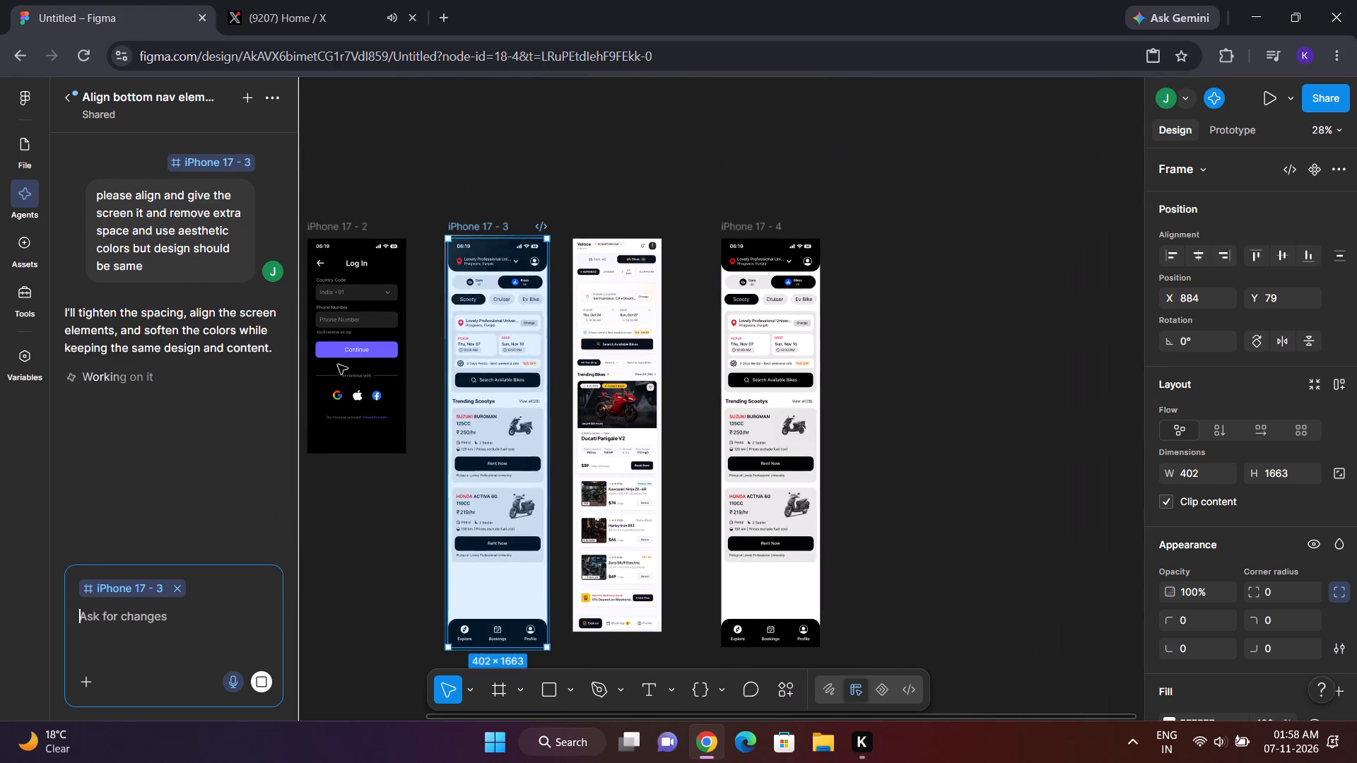
scroll(338, 365, "down", 1)
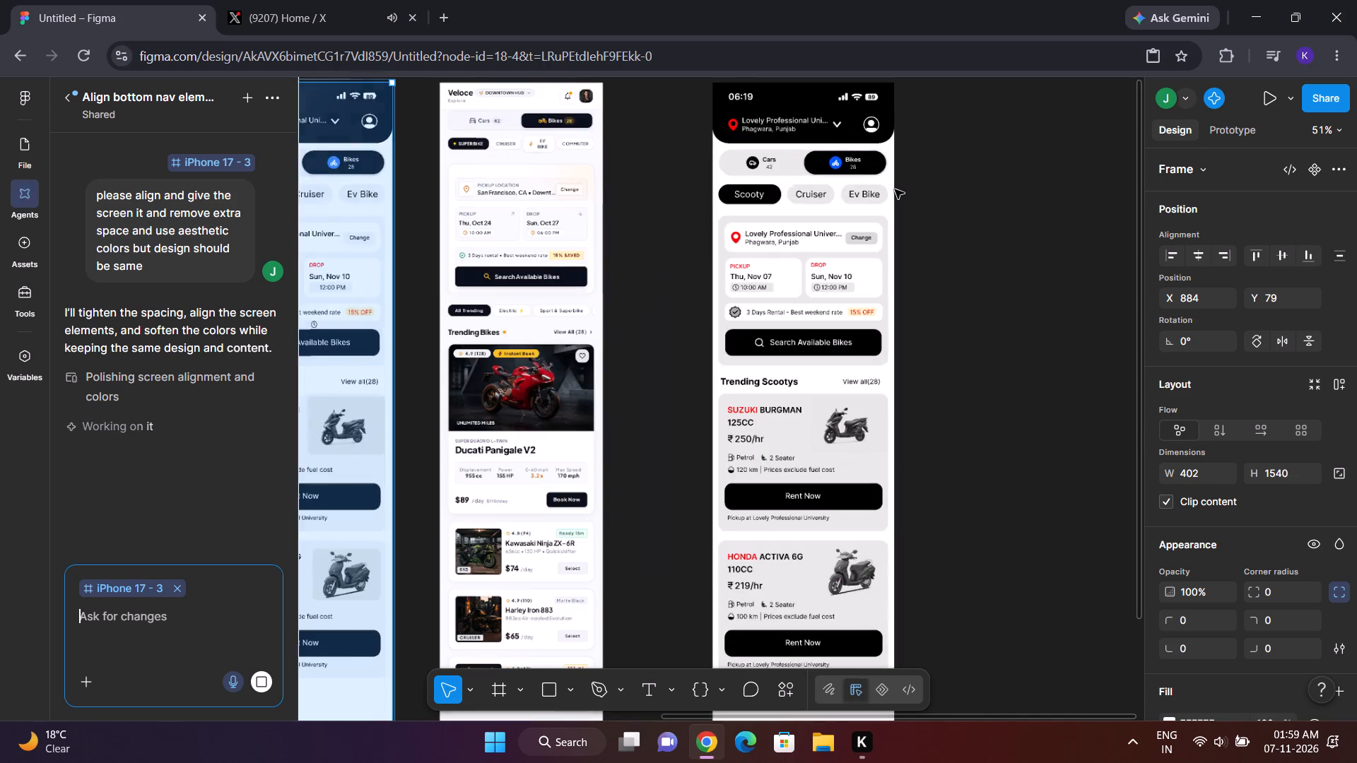
scroll(895, 189, "up", 1)
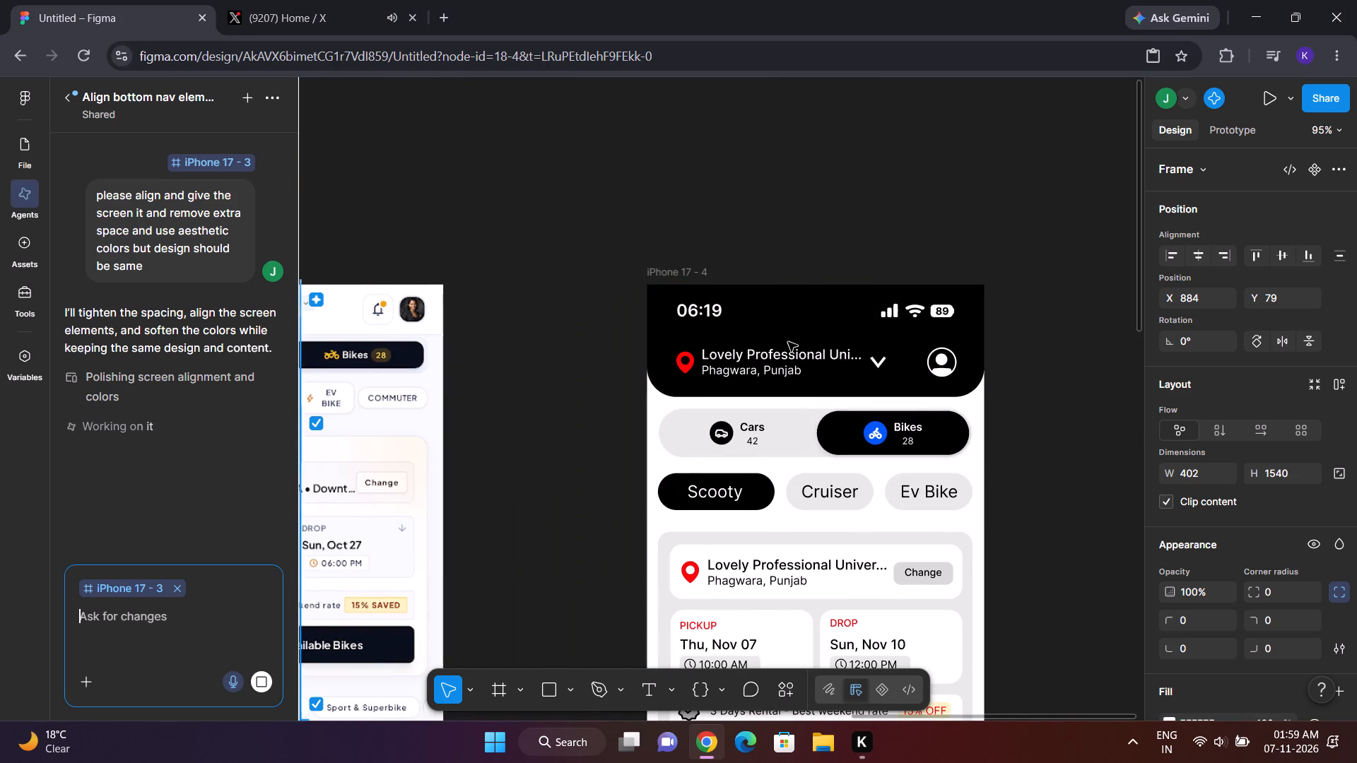
scroll(788, 342, "down", 2)
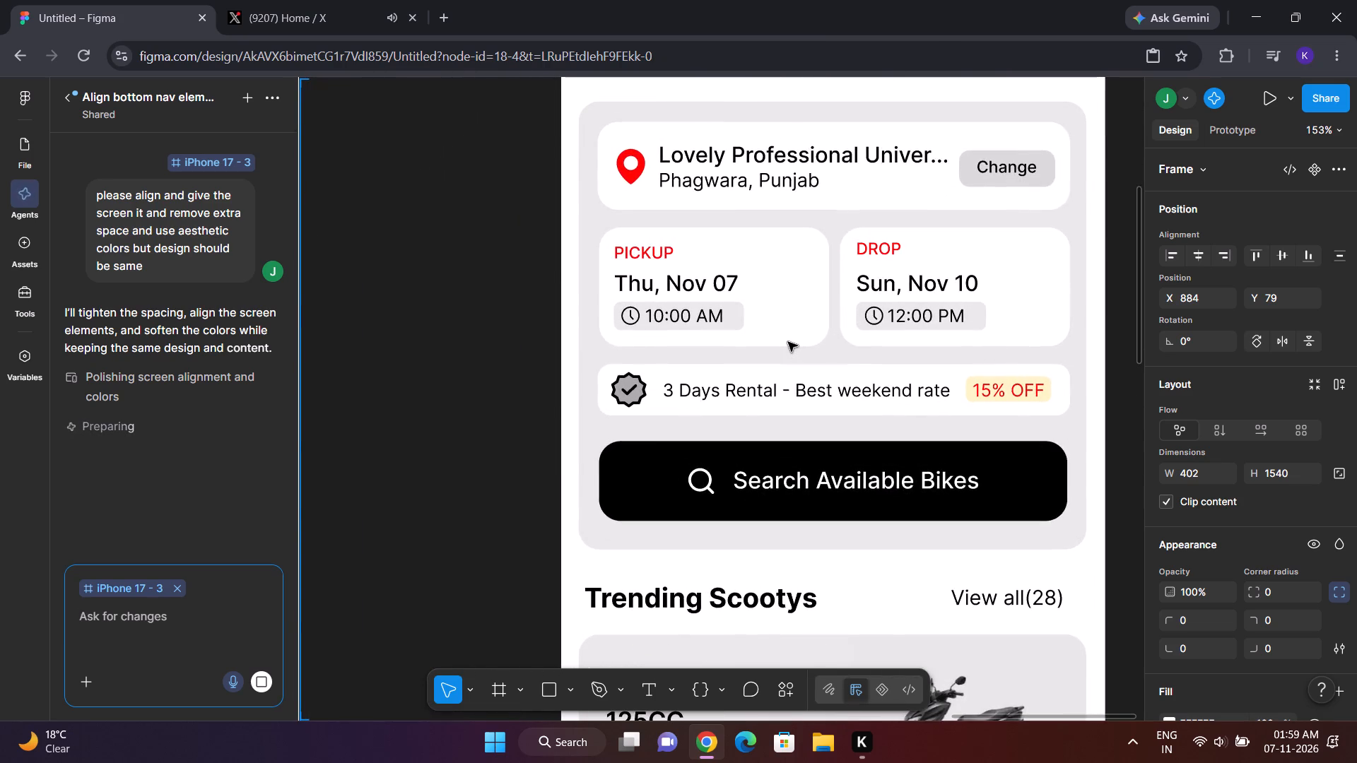
scroll(788, 342, "down", 5)
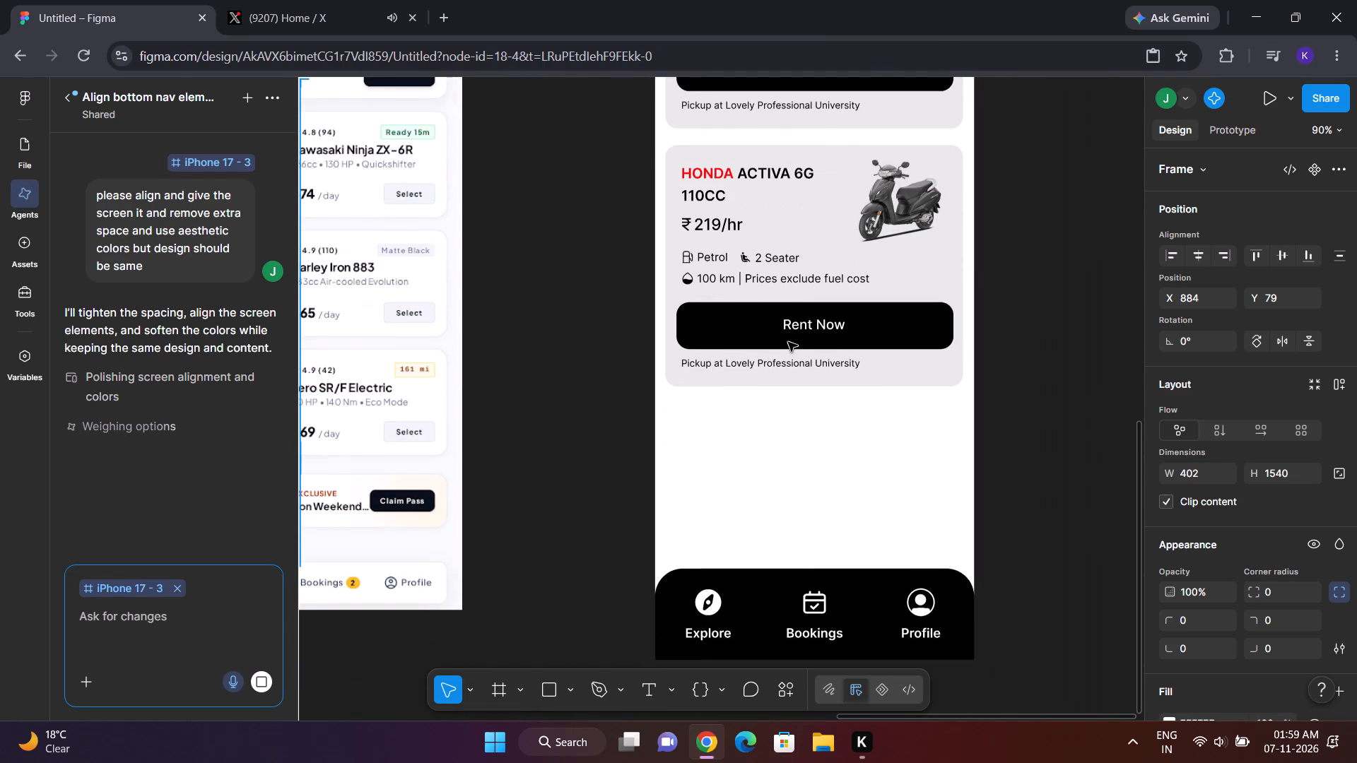
scroll(788, 342, "right", 1)
scroll(788, 342, "up", 2)
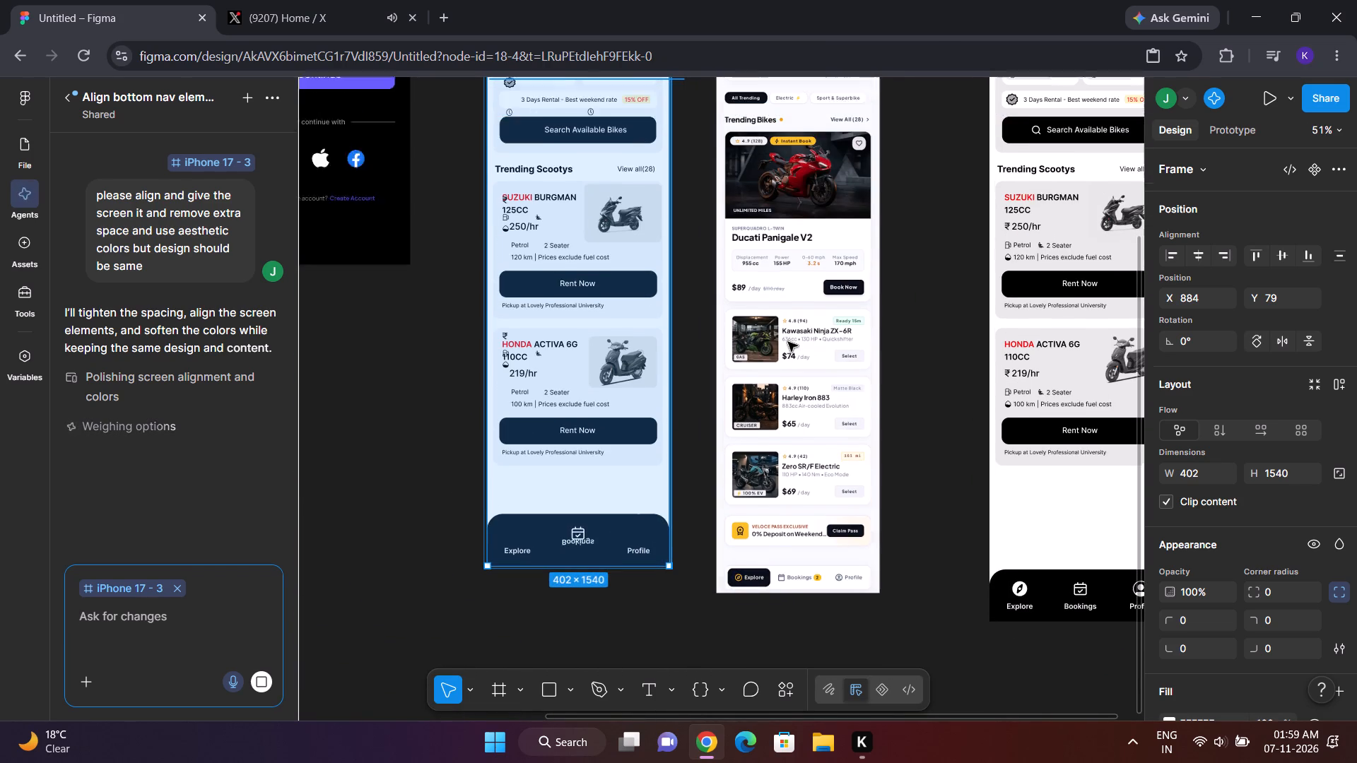
scroll(788, 342, "up", 1)
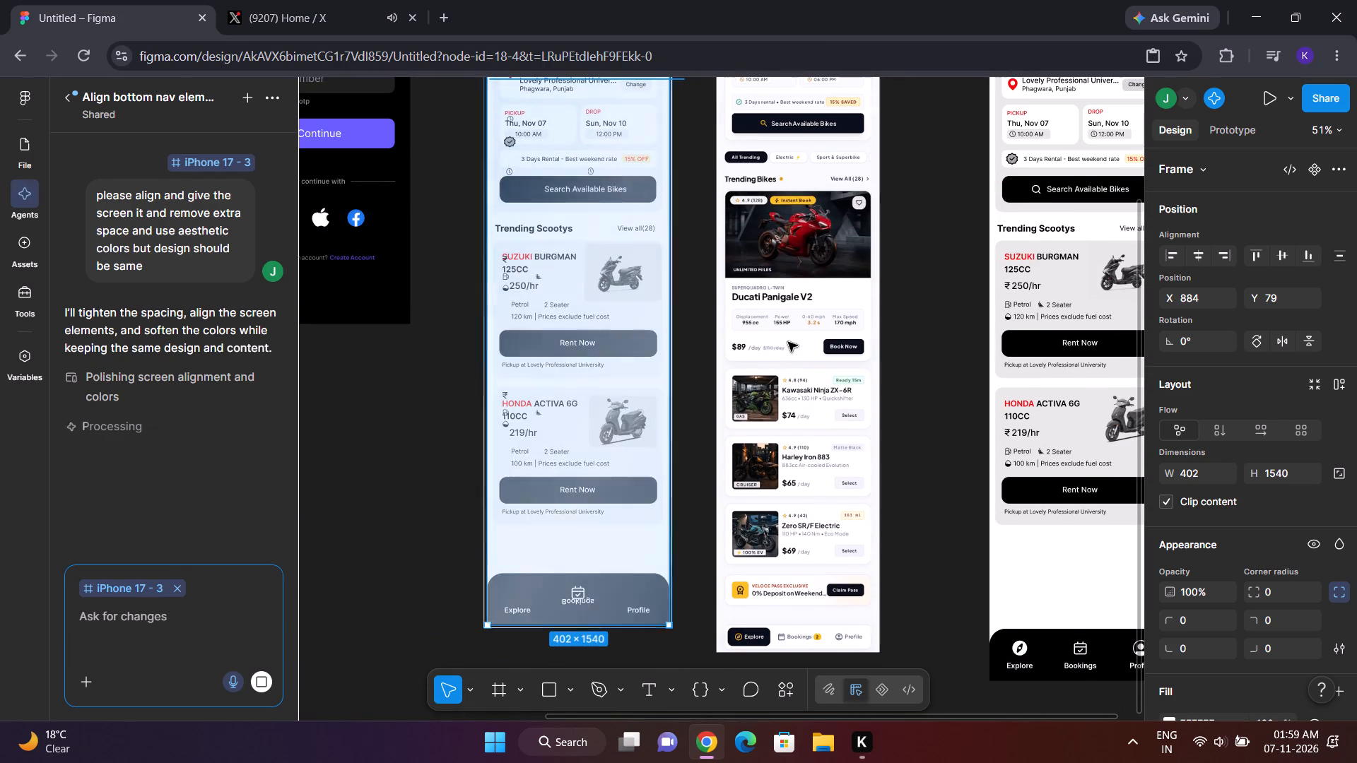
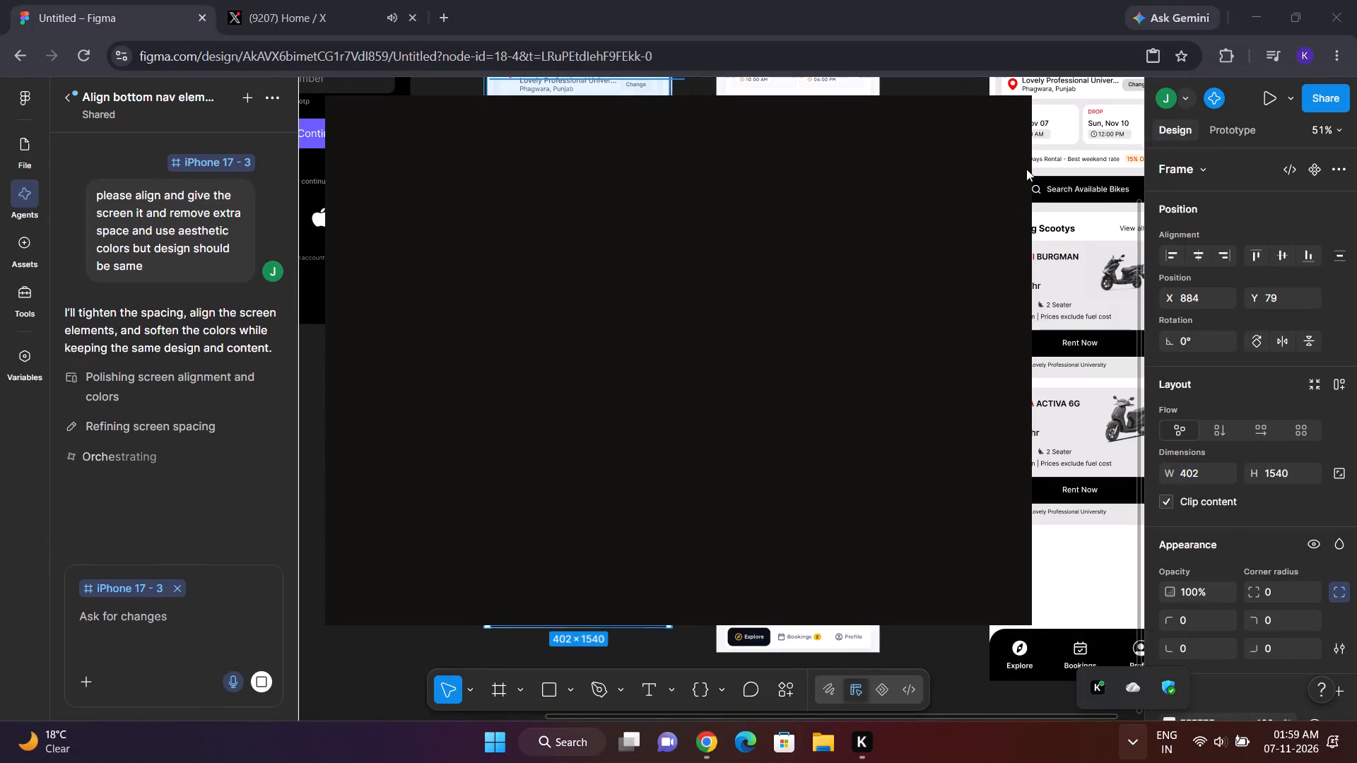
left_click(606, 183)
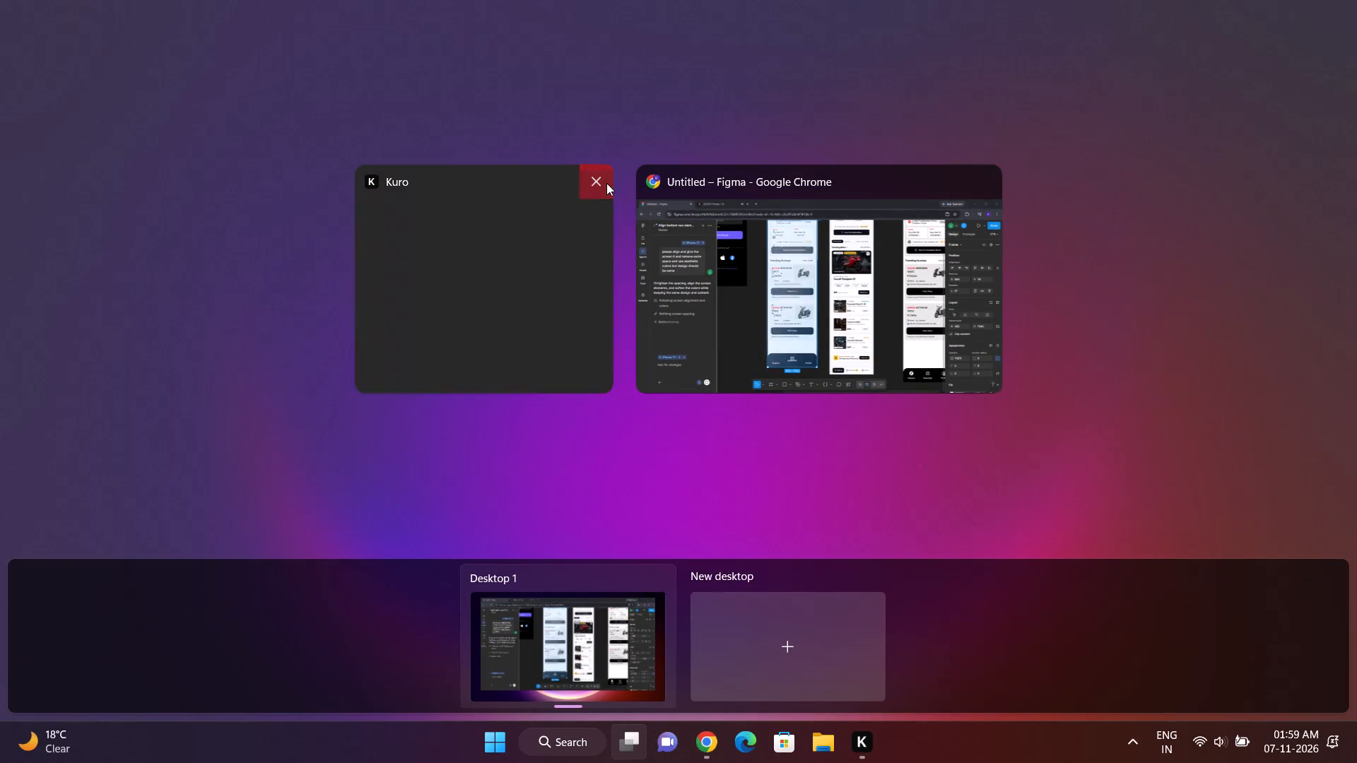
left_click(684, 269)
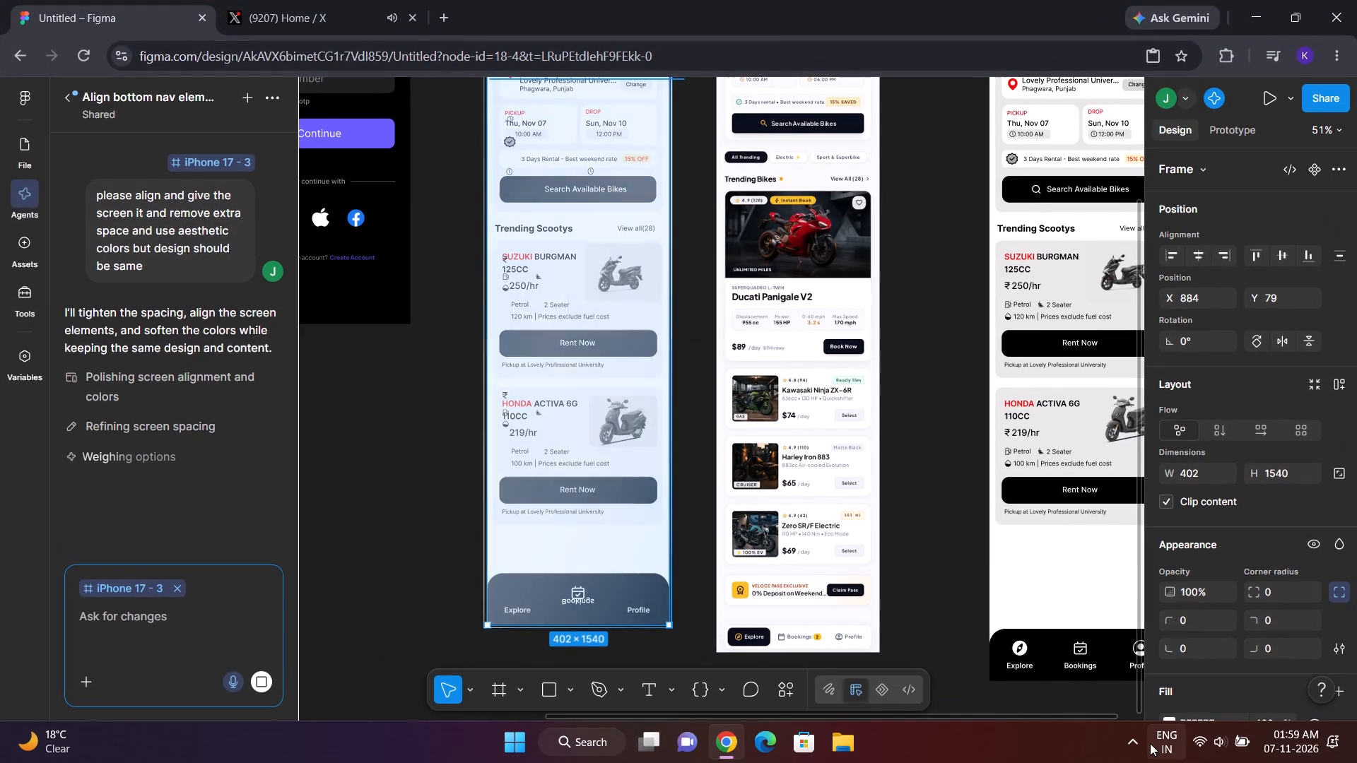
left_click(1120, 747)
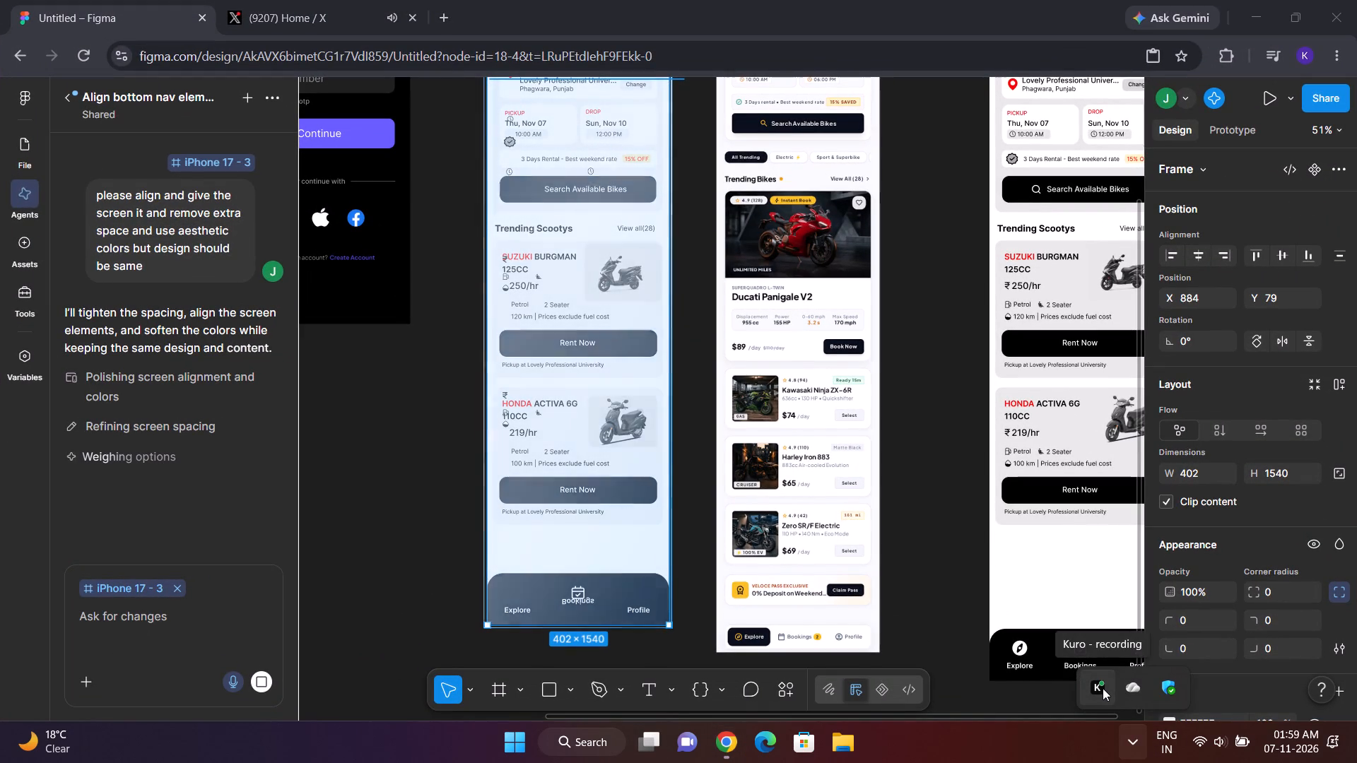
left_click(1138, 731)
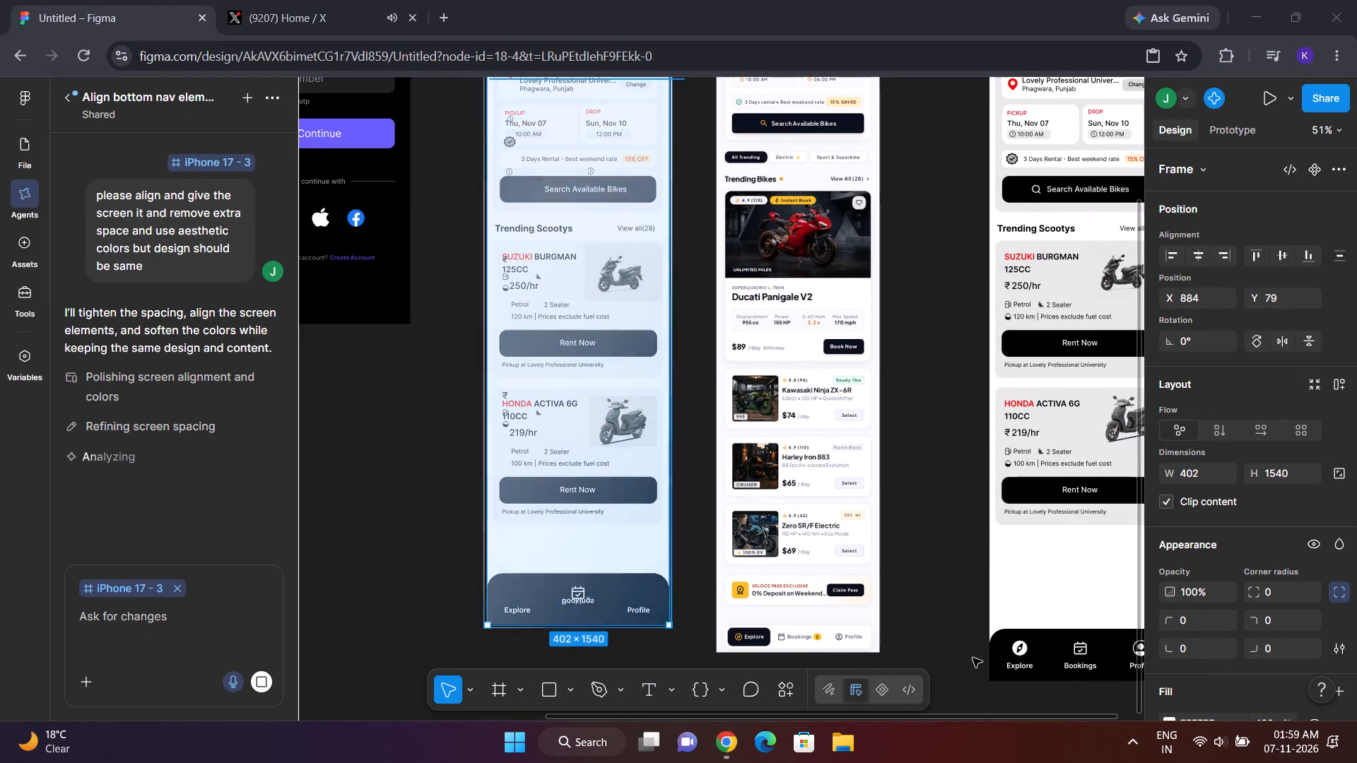
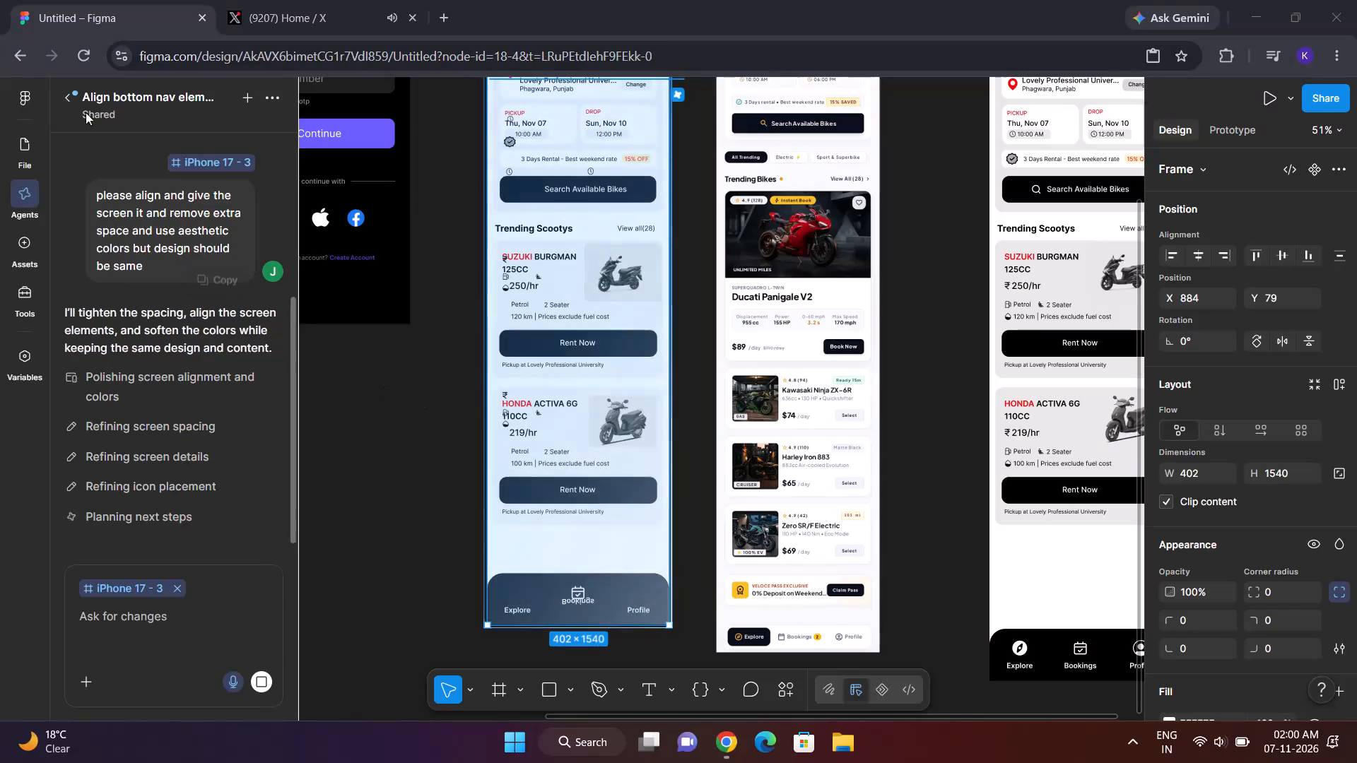
Reopen the agent chat about aligning the bottom nav elements to follow its progress on iPhone 17 - 3.
left_click(66, 103)
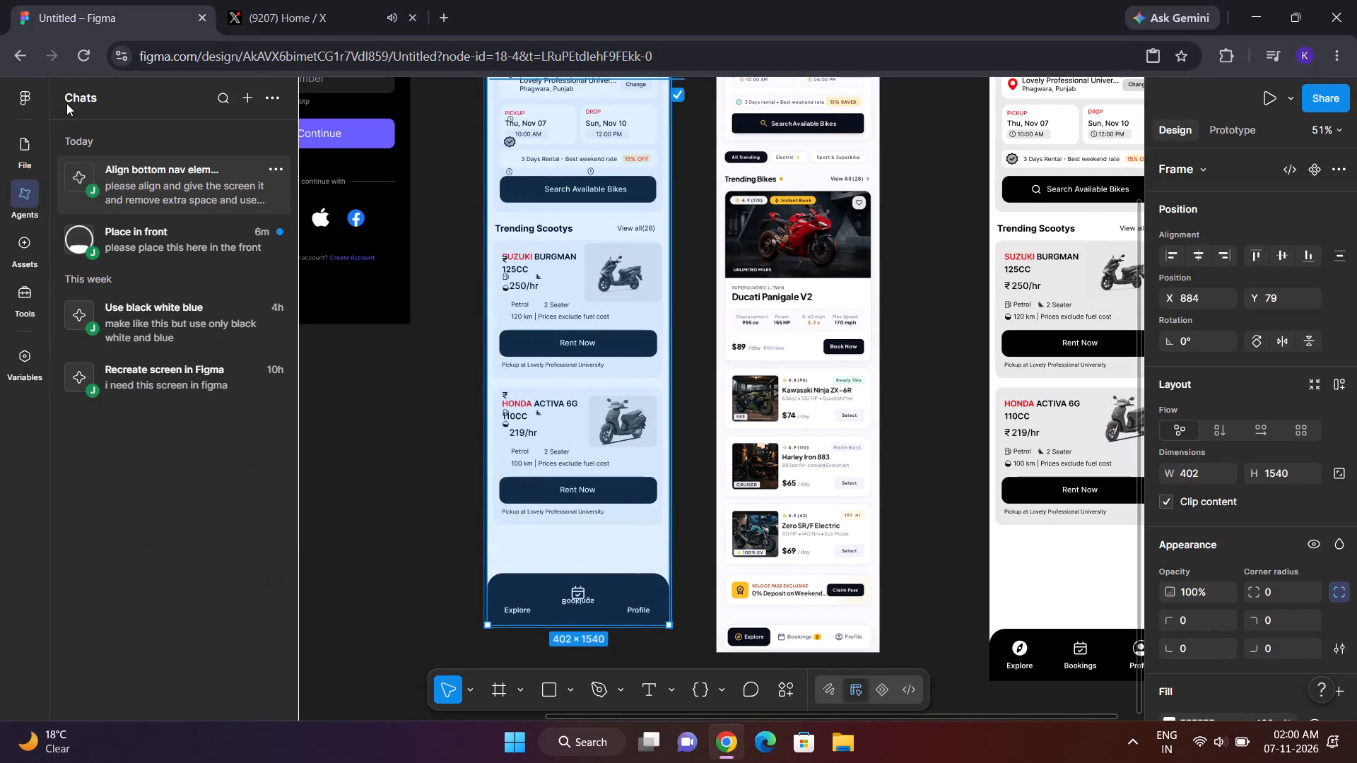
left_click(190, 180)
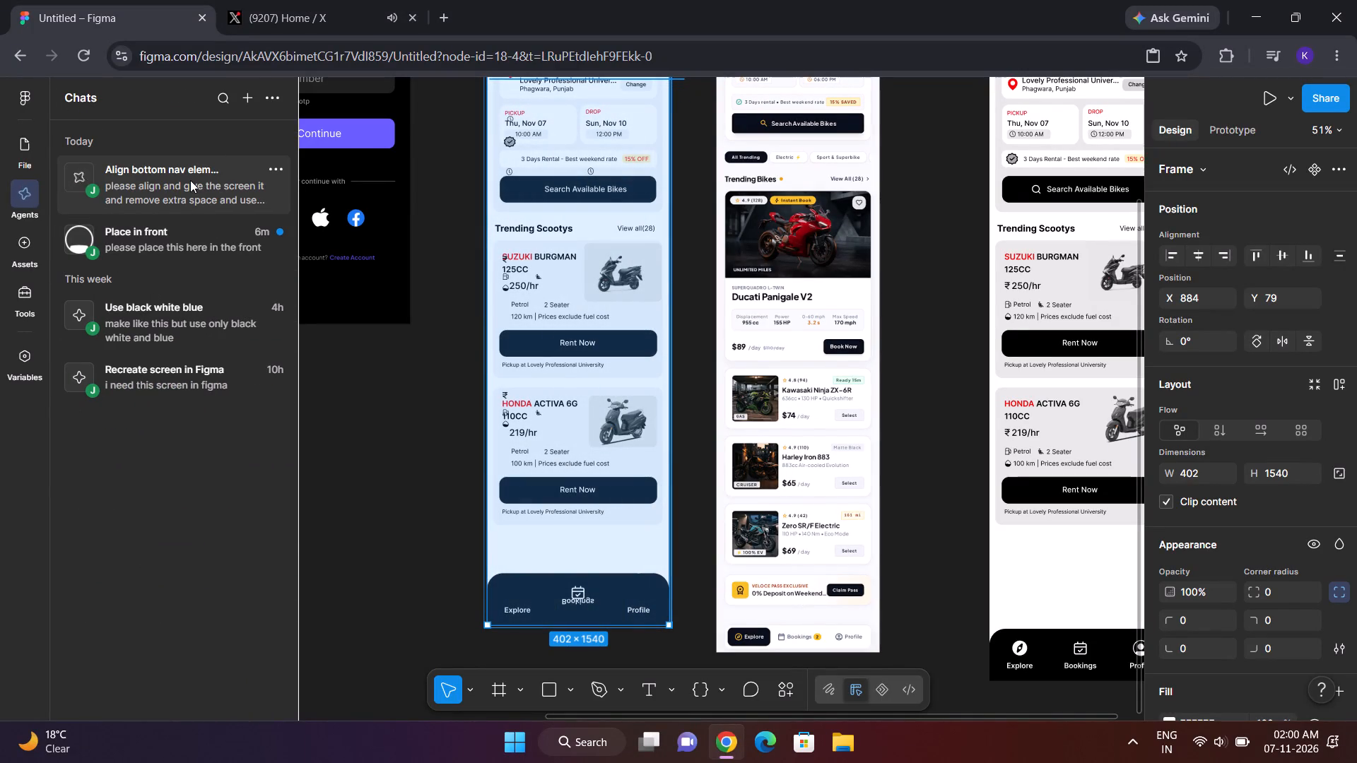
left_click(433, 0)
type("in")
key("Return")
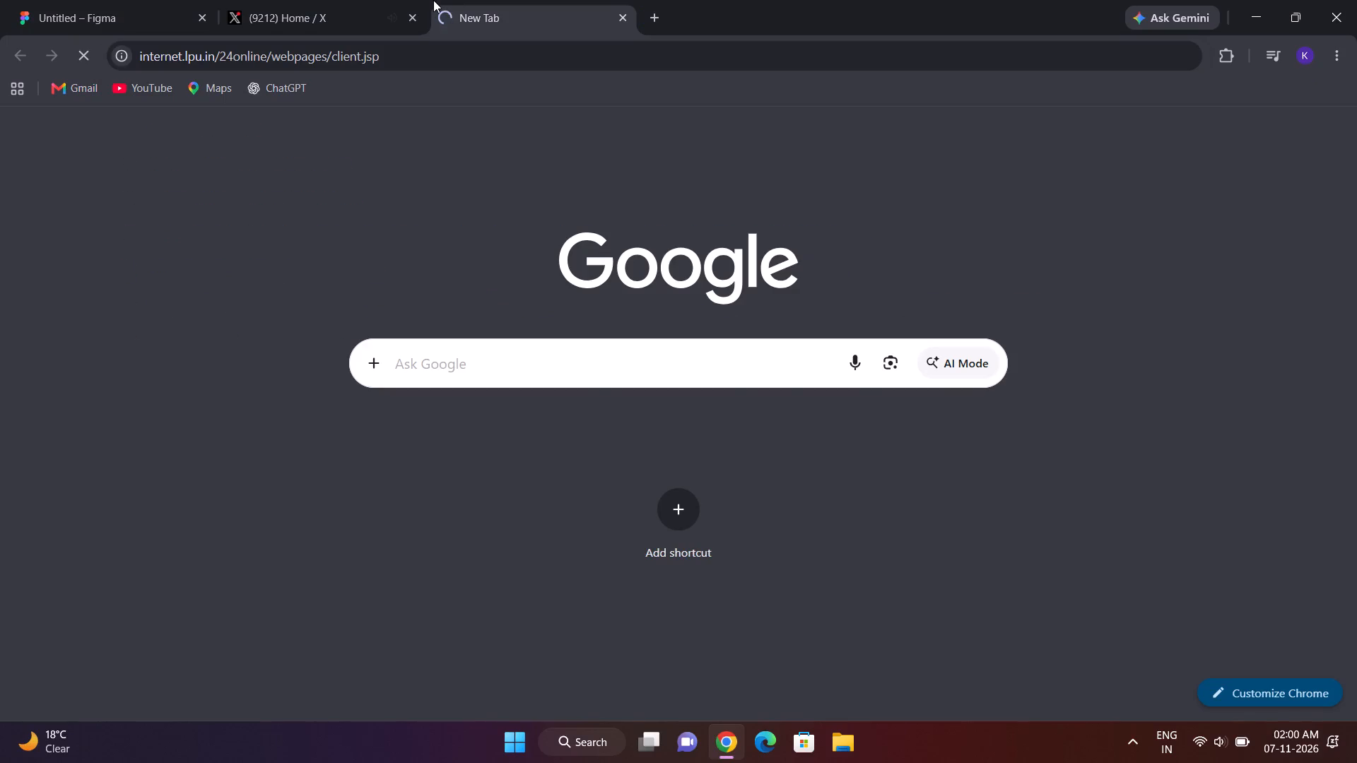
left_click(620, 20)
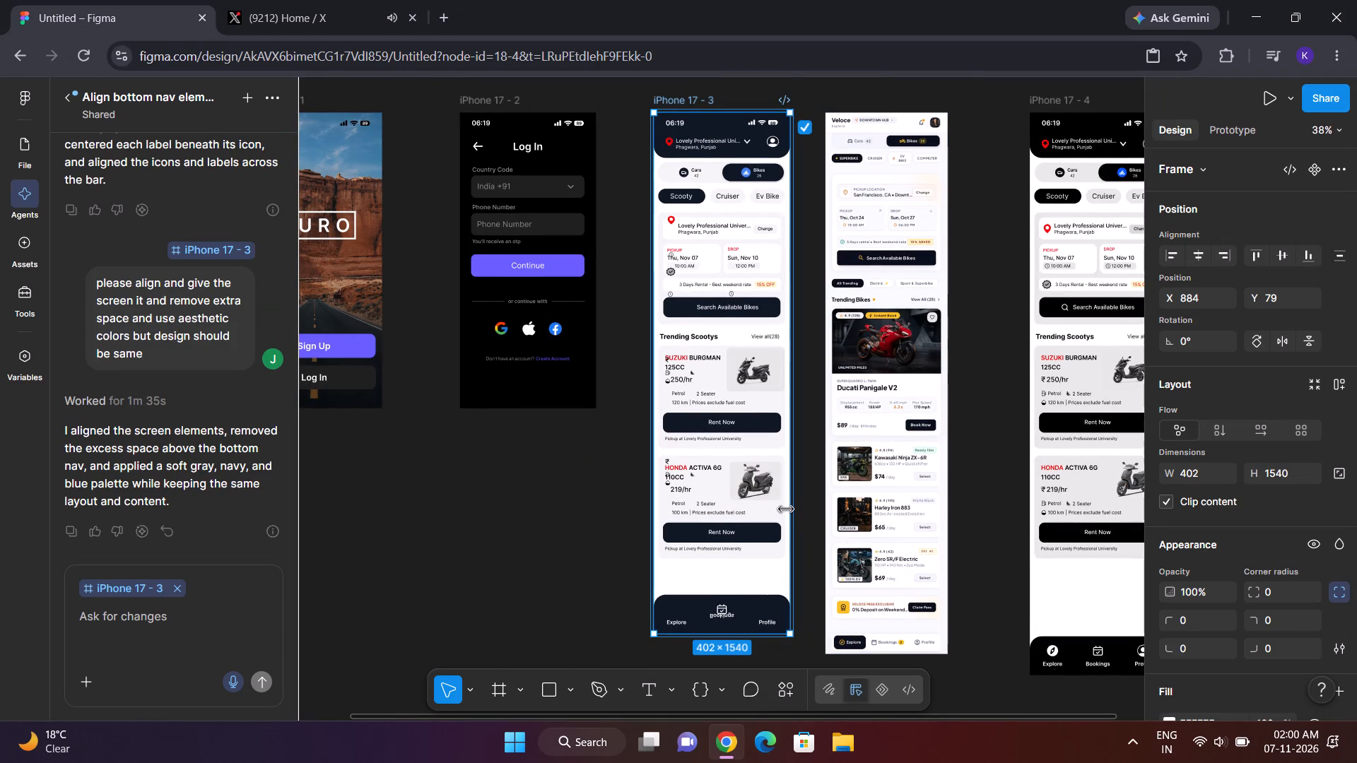
Examine the agent's realigned and recolored iPhone 17 - 3 frame next to the other screens.
scroll(786, 509, "down", 1)
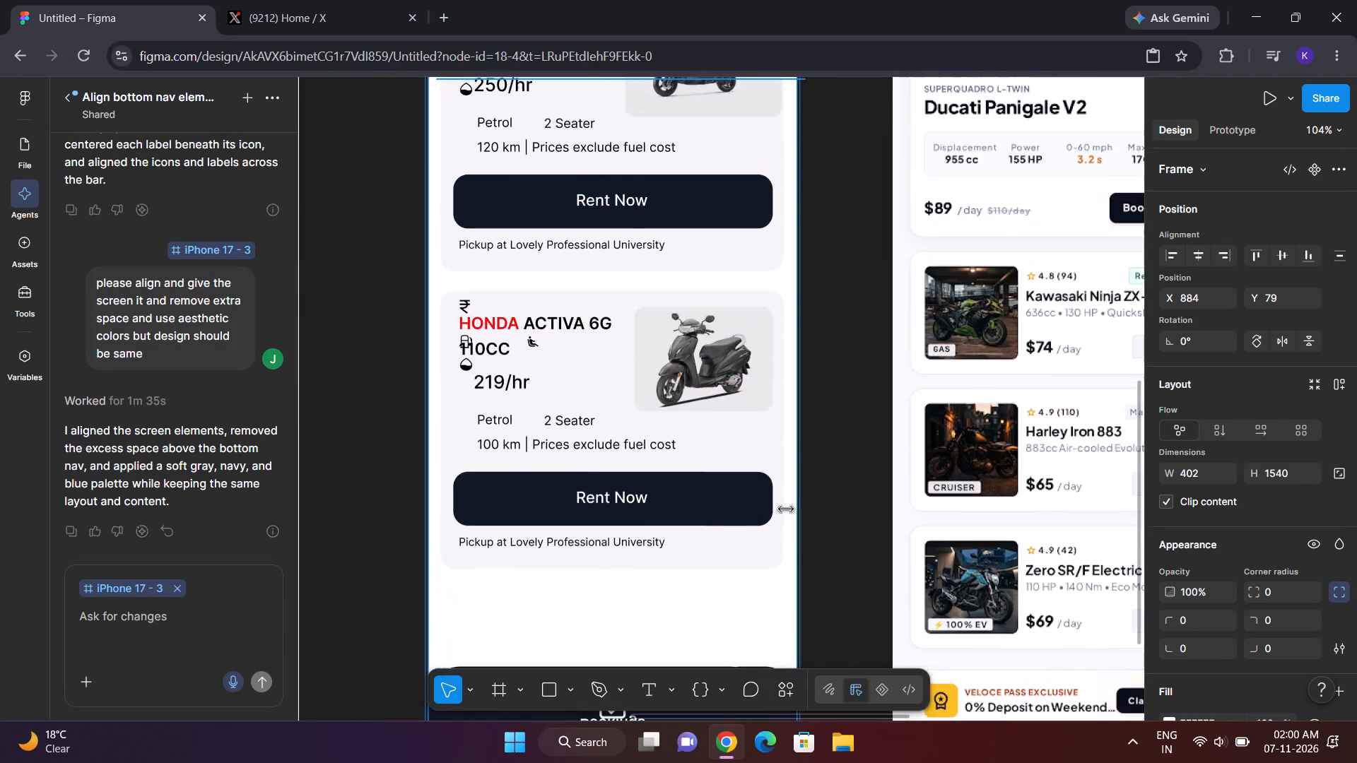
left_click(723, 258)
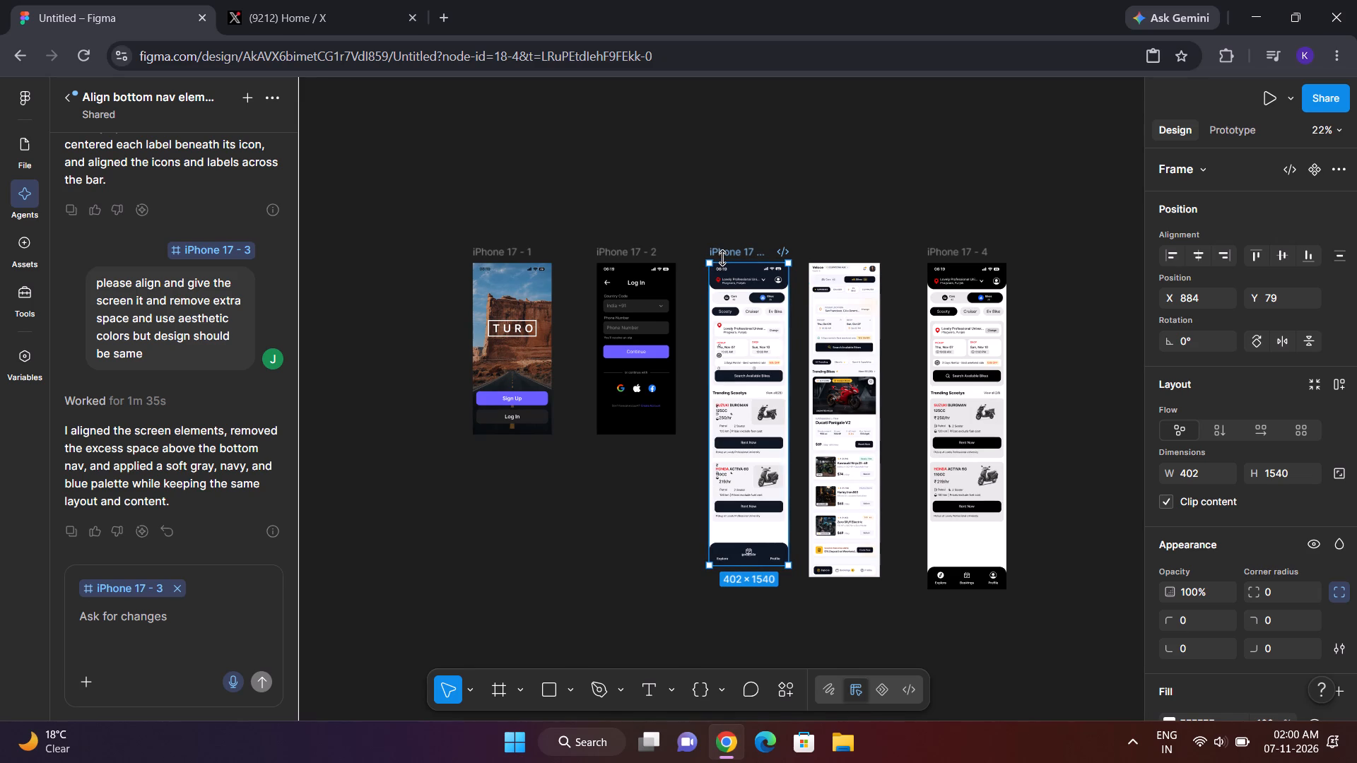
left_click(731, 244)
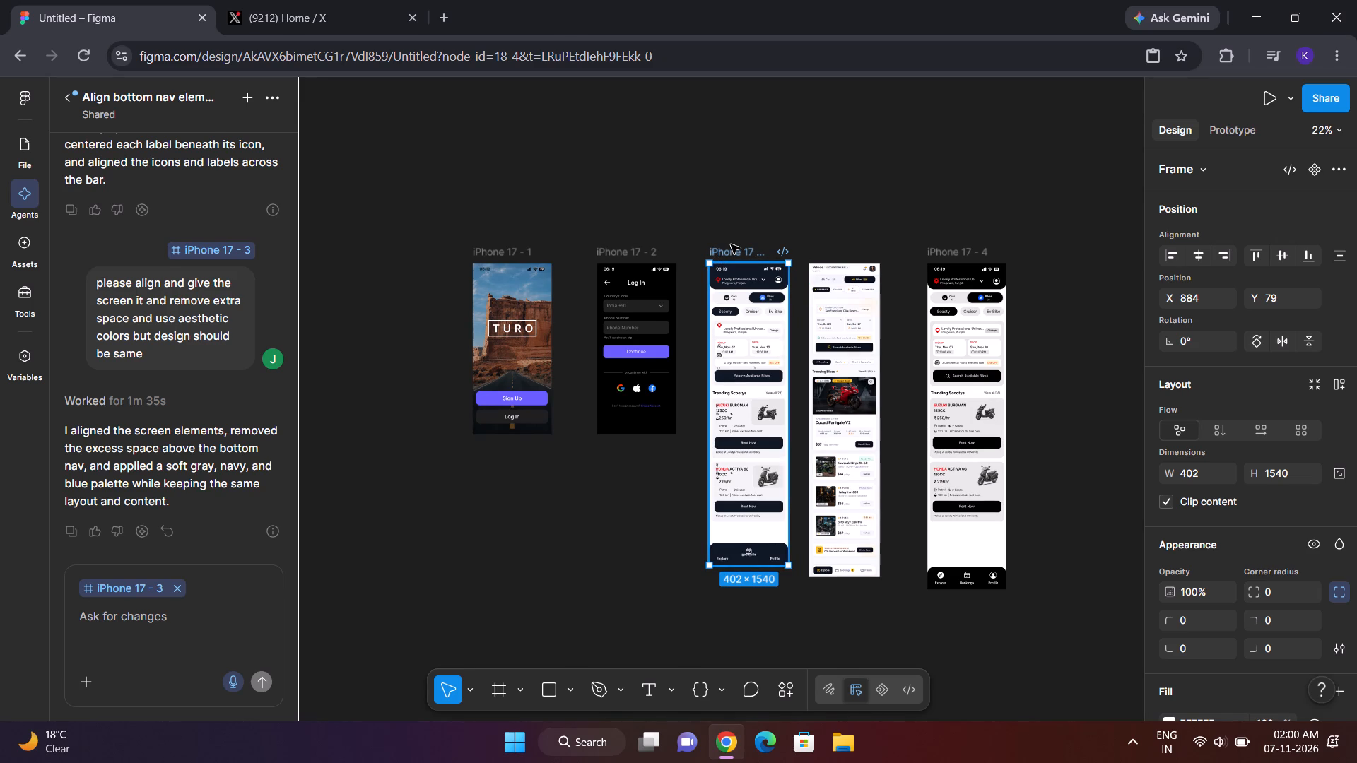
Delete the iPhone 17 - 3 frame and the two loose scooter images left beside the Veloce reference.
key("Delete")
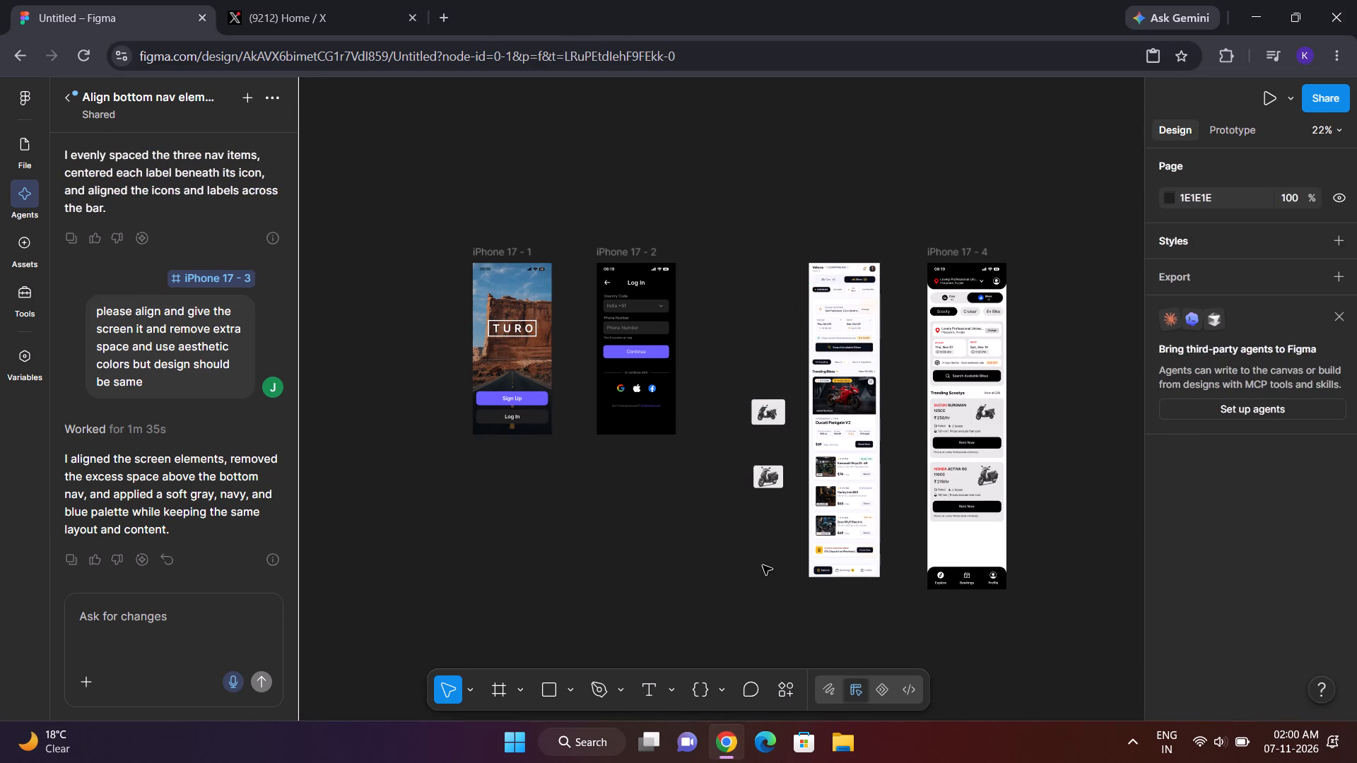
left_click_drag(763, 565, 731, 292)
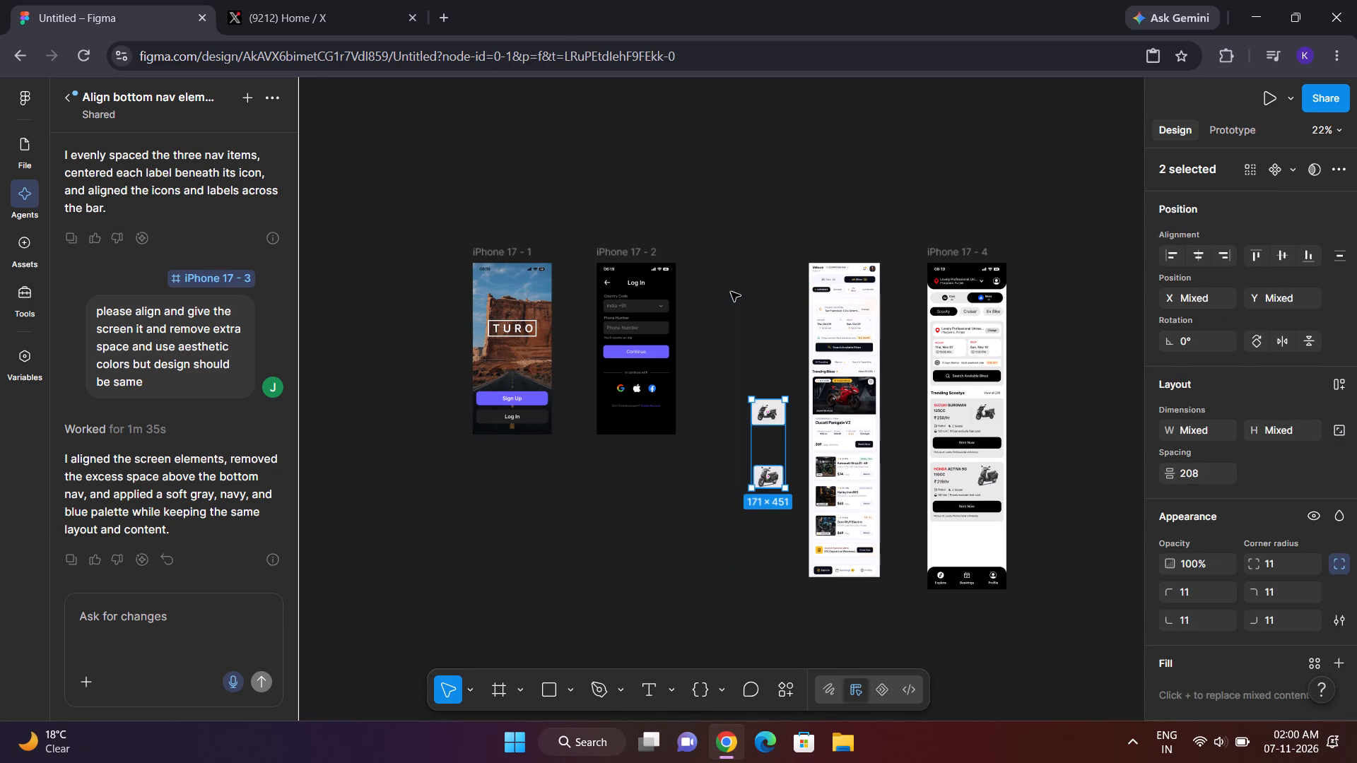
key("Delete")
Examine the iPhone 17 - 4 screen next to the Veloce reference and select its frame.
scroll(1088, 302, "down", 1)
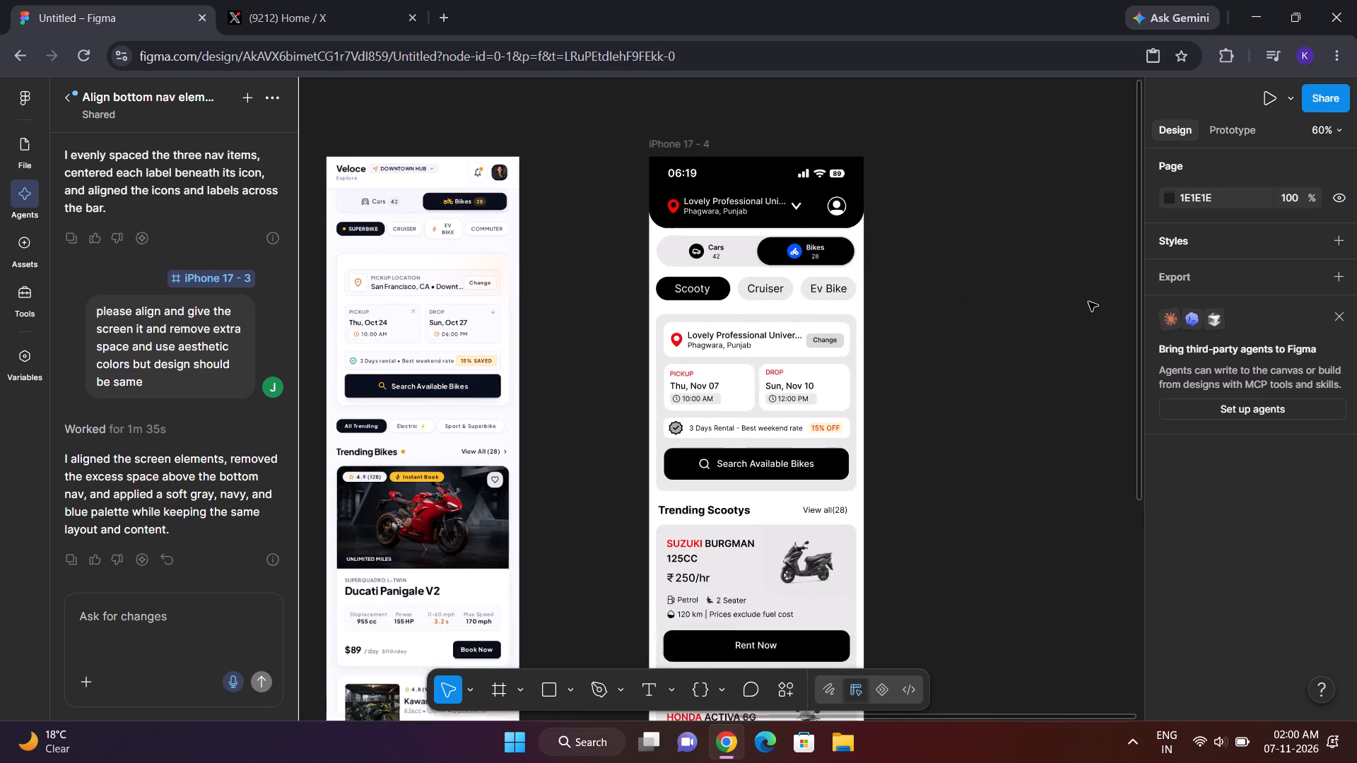
scroll(1088, 302, "down", 1)
scroll(915, 350, "up", 1)
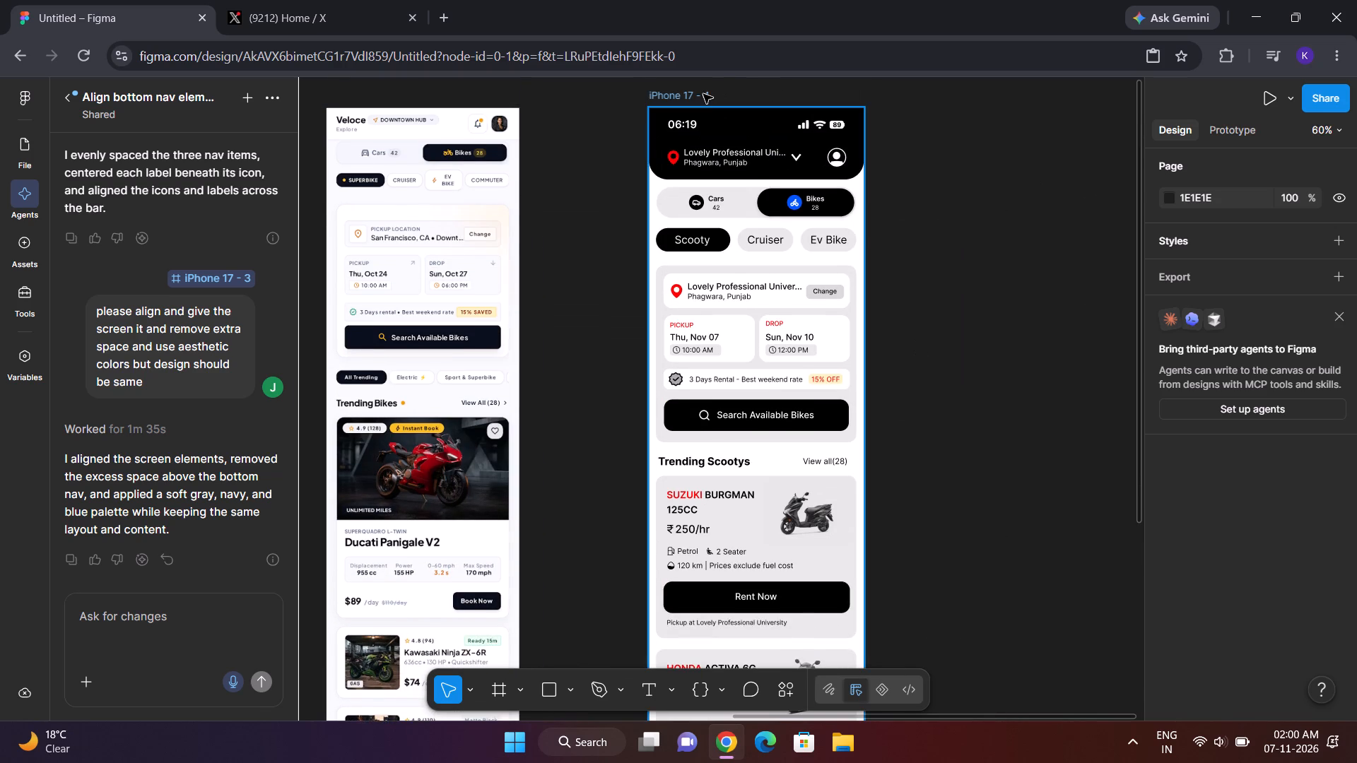
left_click(703, 96)
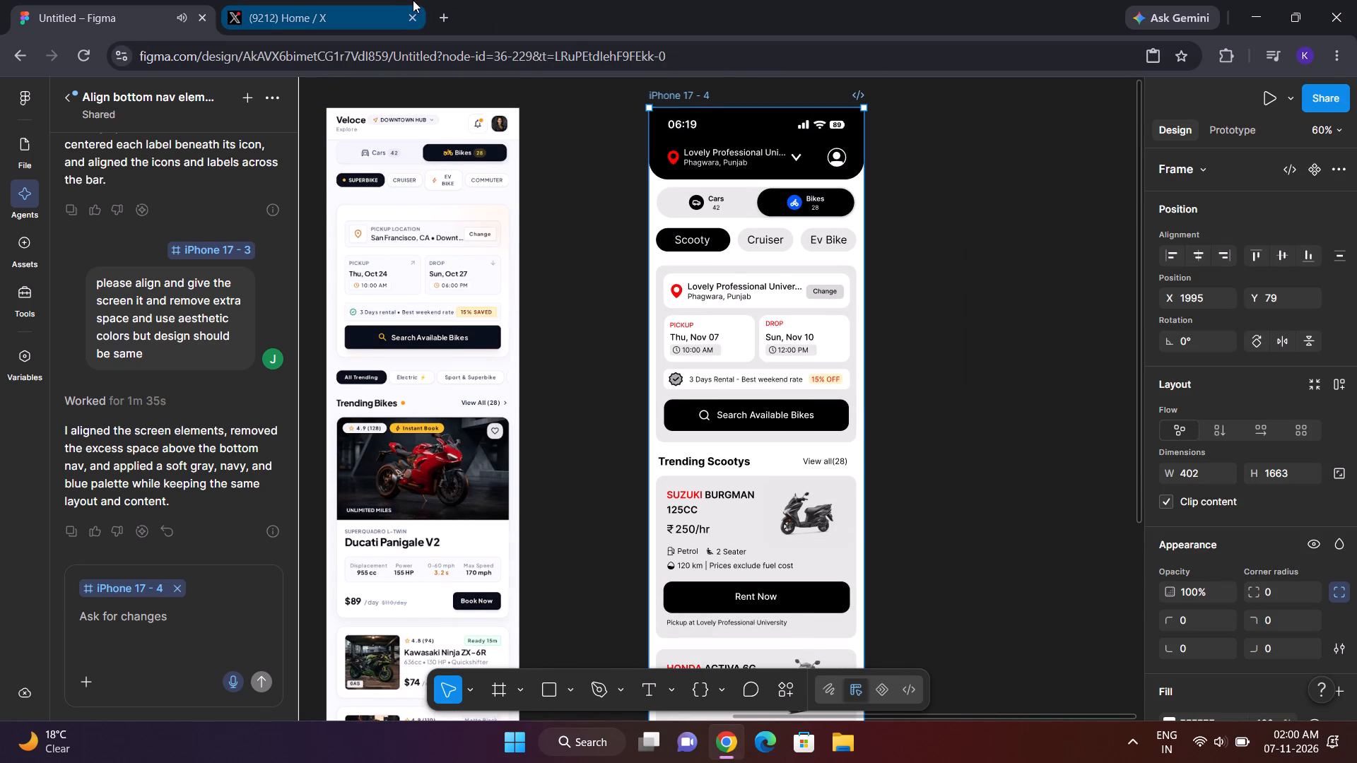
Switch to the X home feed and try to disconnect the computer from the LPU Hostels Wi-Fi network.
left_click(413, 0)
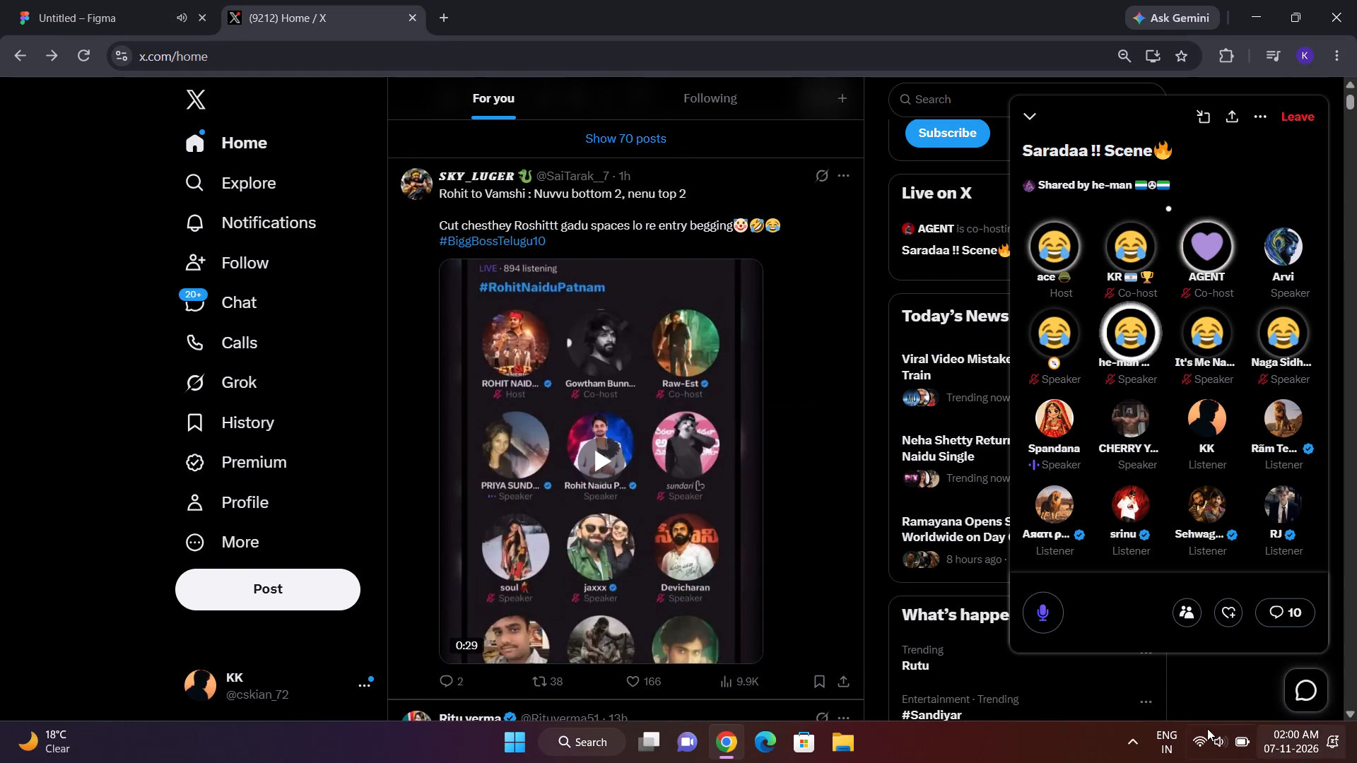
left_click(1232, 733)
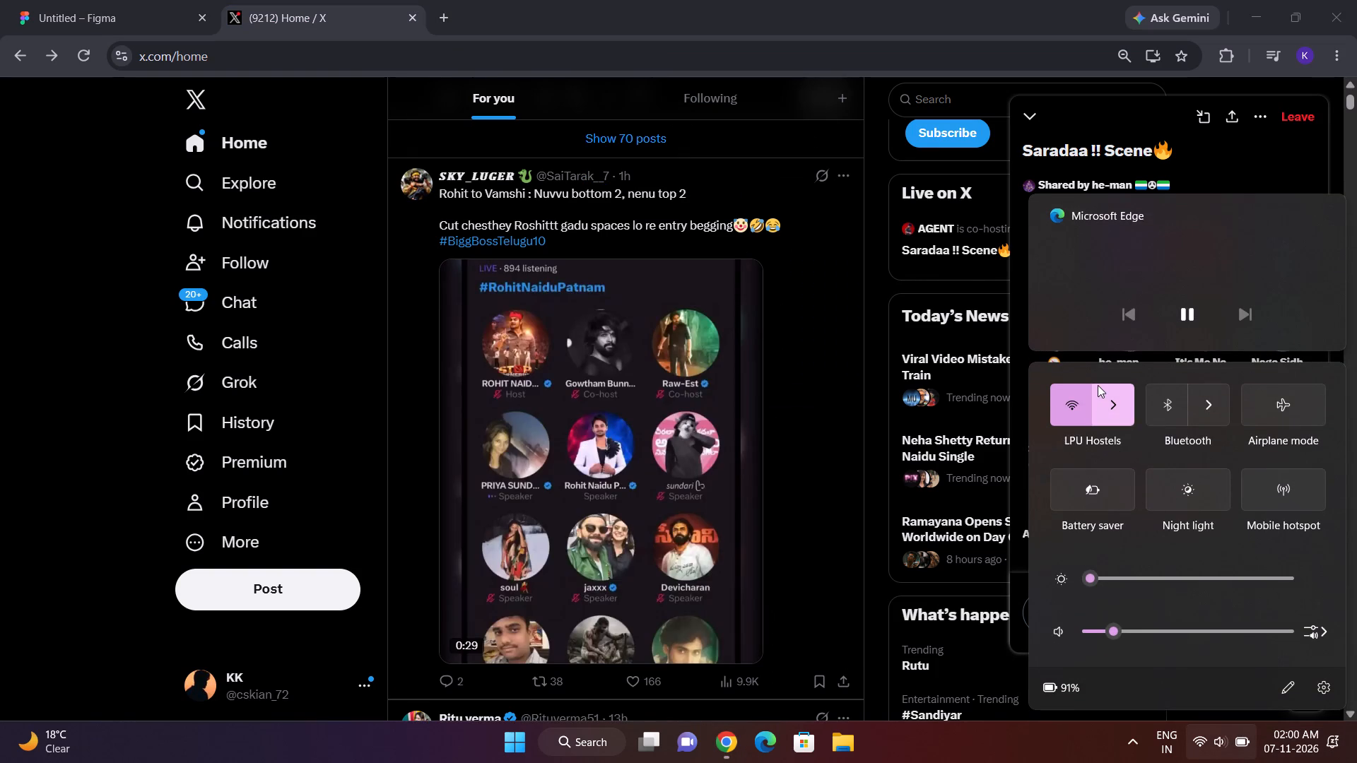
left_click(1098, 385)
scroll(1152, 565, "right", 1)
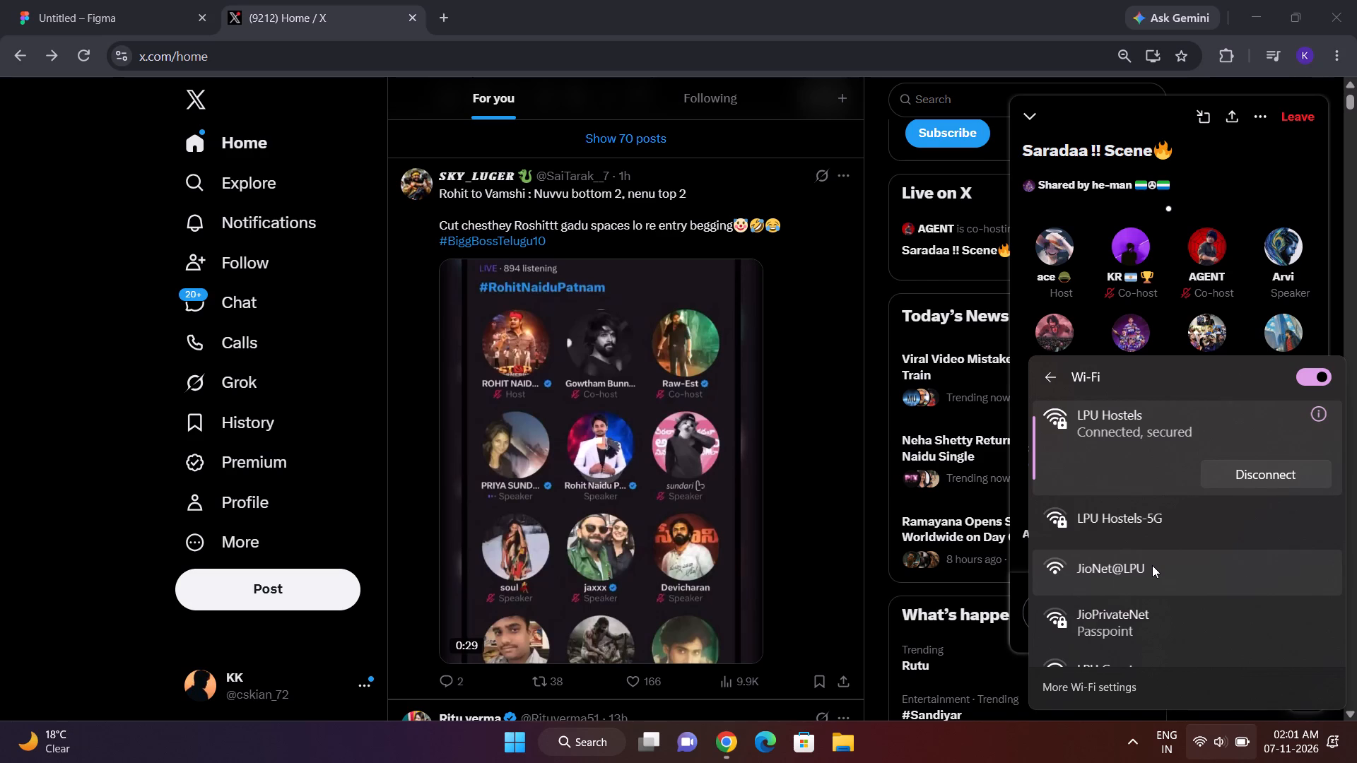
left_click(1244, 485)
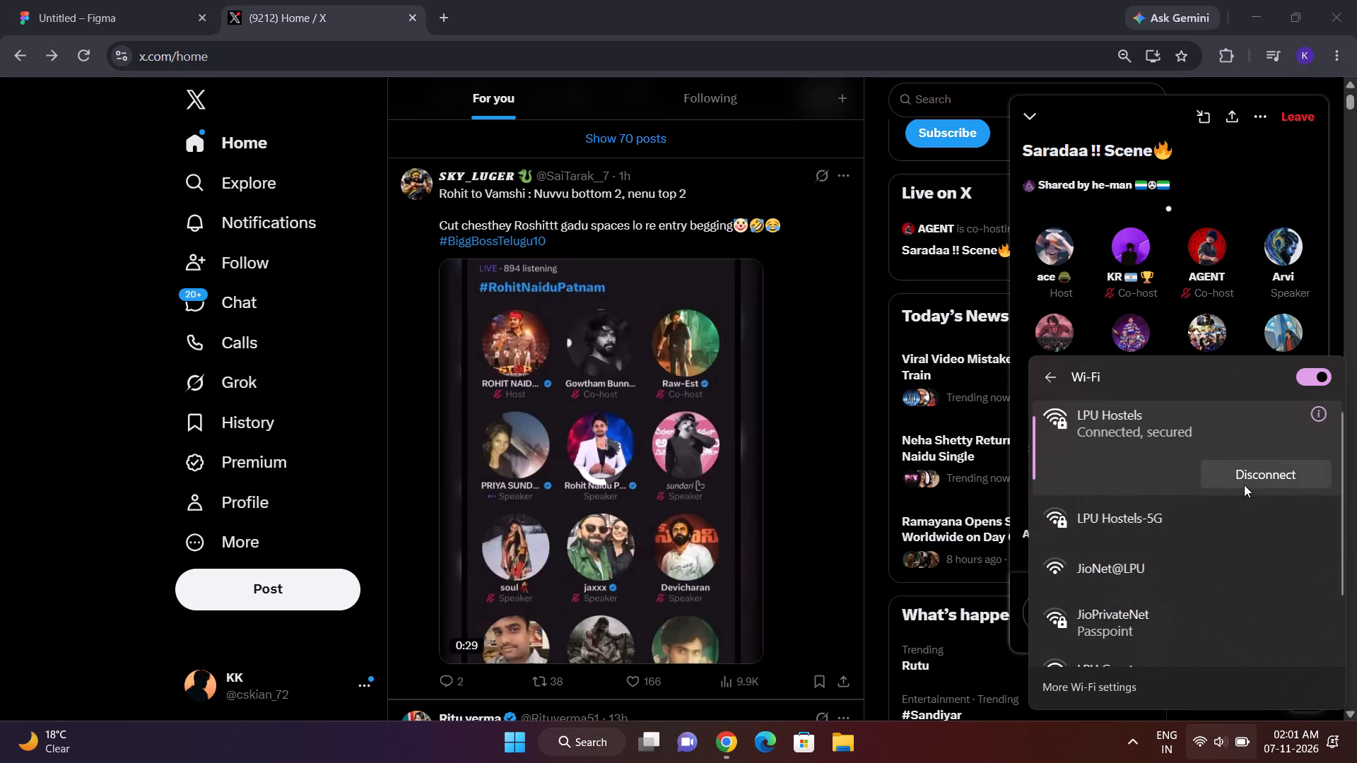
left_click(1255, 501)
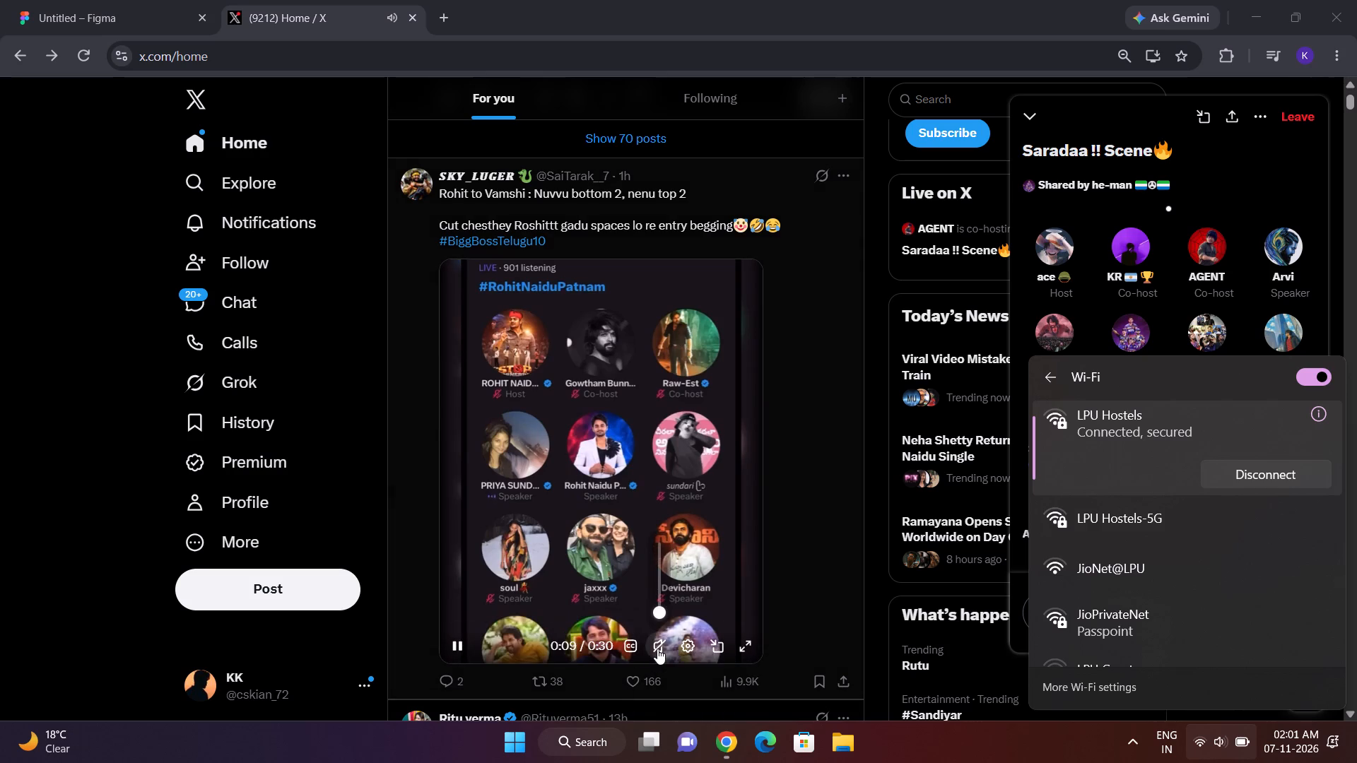
Unmute the #BiggBossTelugu10 video in the X home feed and watch it.
left_click(657, 649)
scroll(550, 520, "down", 1)
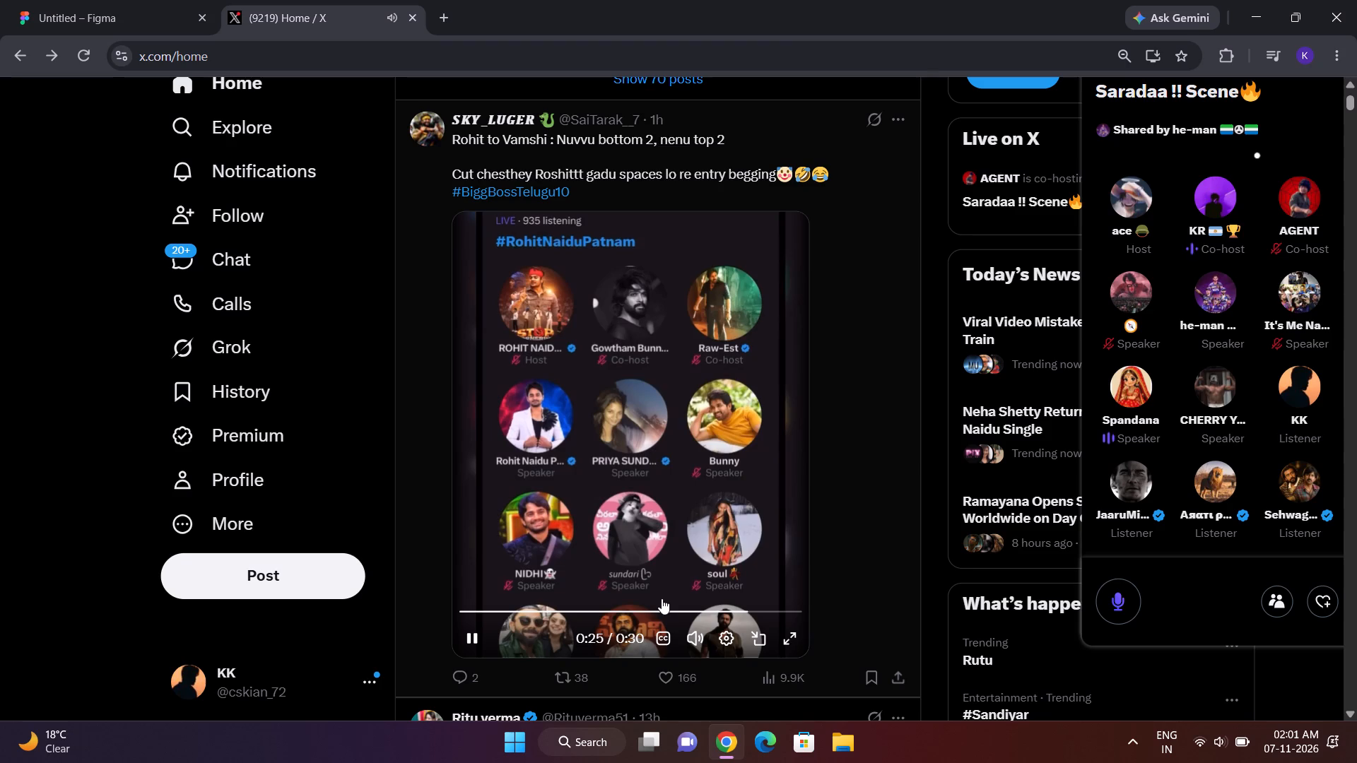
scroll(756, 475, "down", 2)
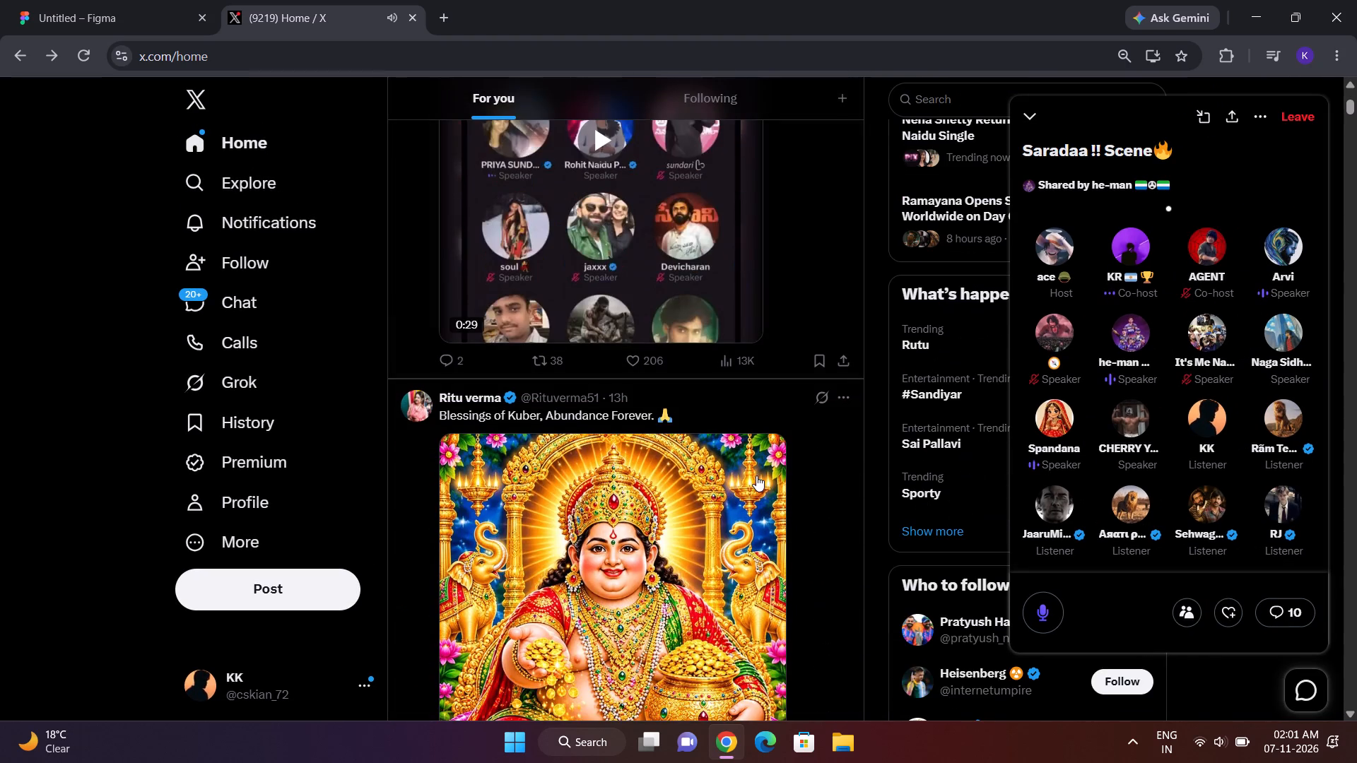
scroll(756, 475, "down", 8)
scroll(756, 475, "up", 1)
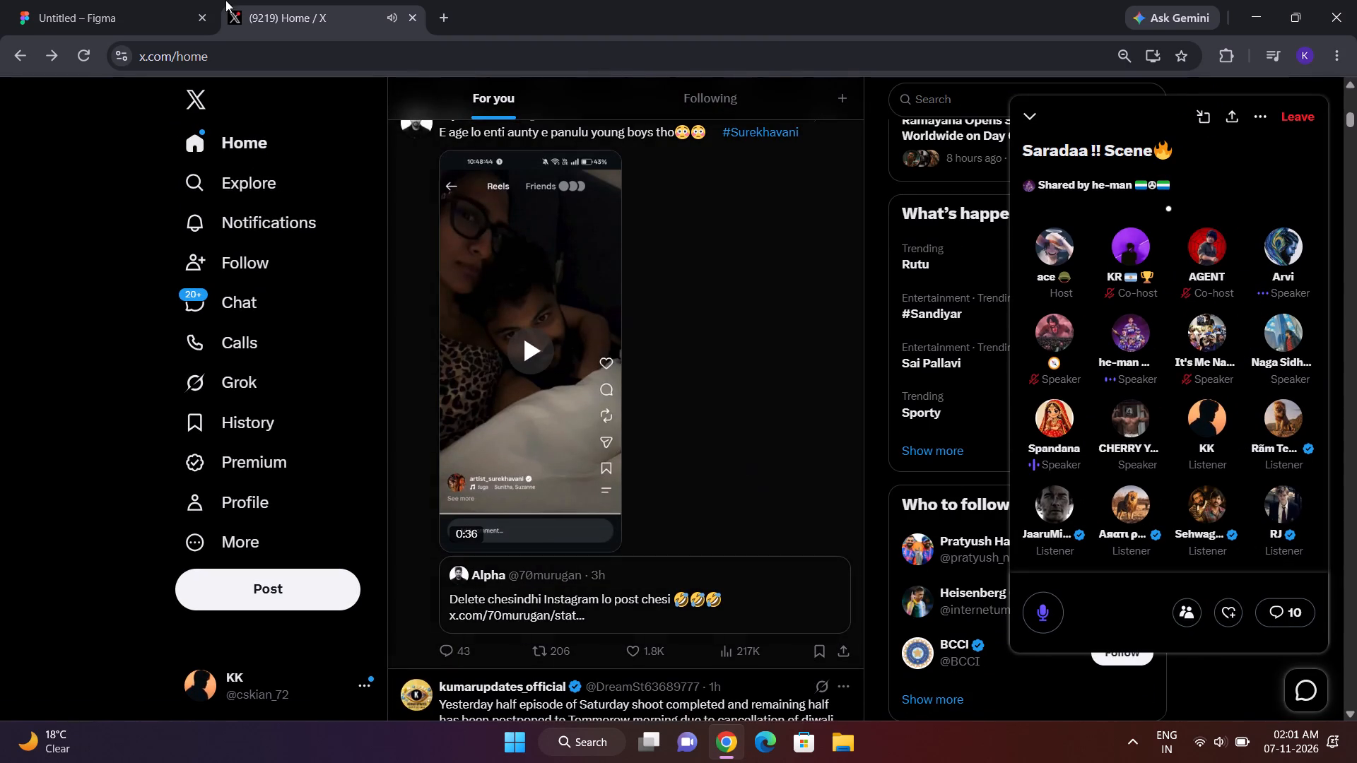
Switch back to Figma and present the iPhone 17 - 4 frame as a prototype.
left_click(126, 0)
scroll(644, 341, "down", 1)
scroll(785, 497, "right", 1)
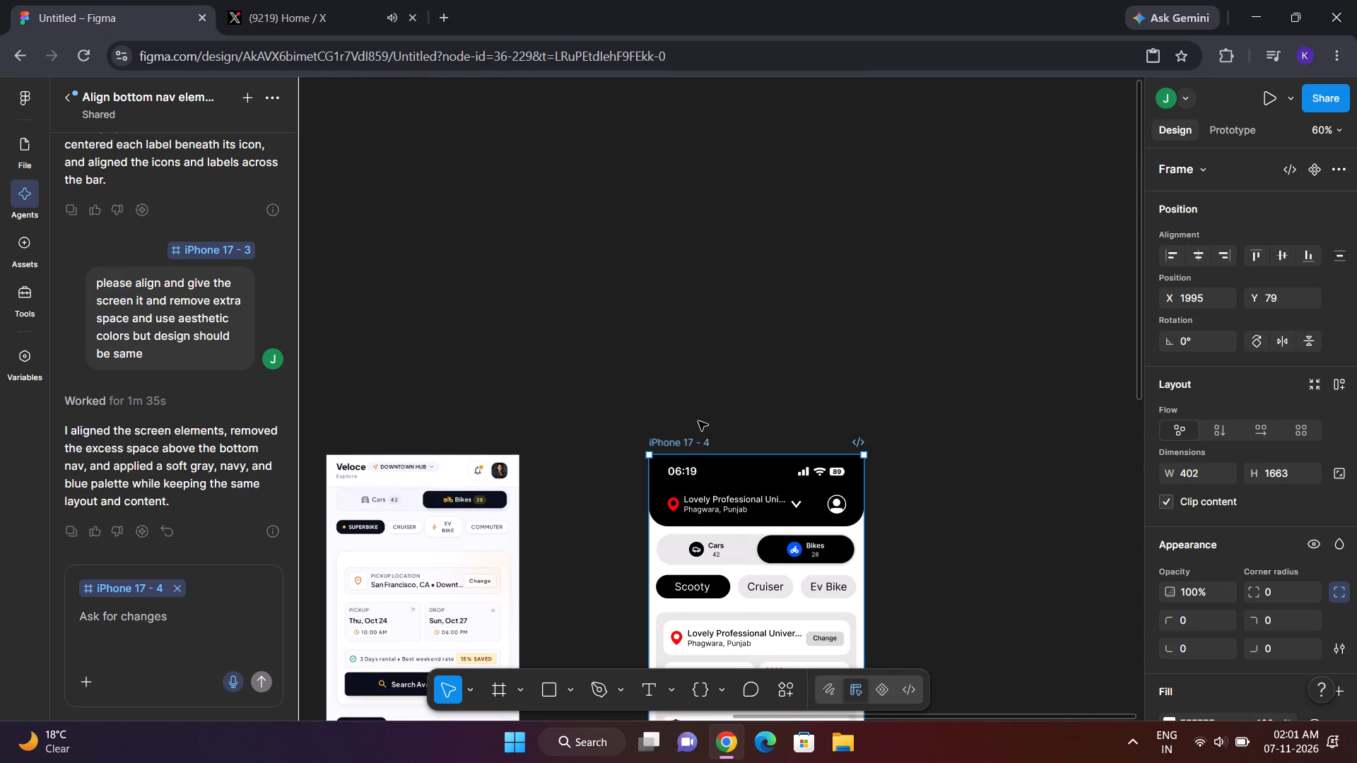
left_click(695, 430)
left_click(695, 441)
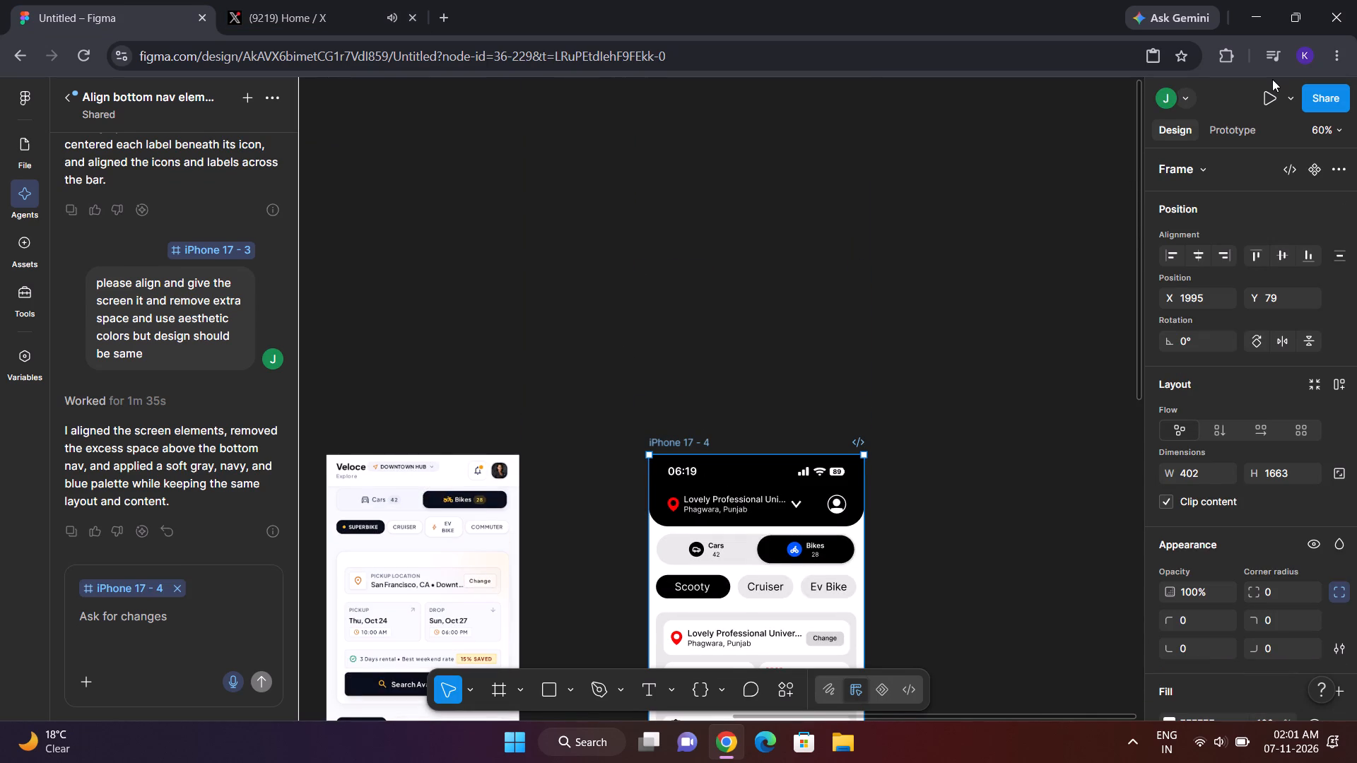
left_click(1270, 90)
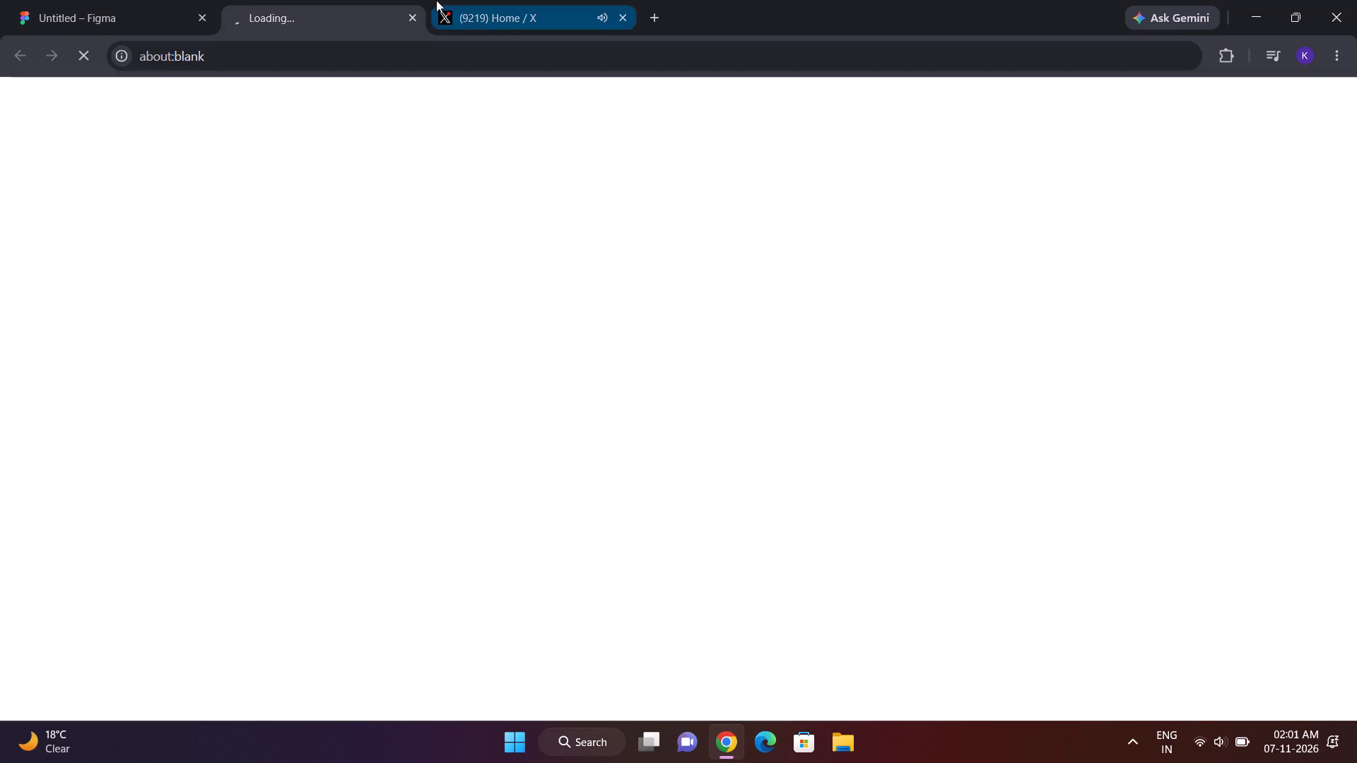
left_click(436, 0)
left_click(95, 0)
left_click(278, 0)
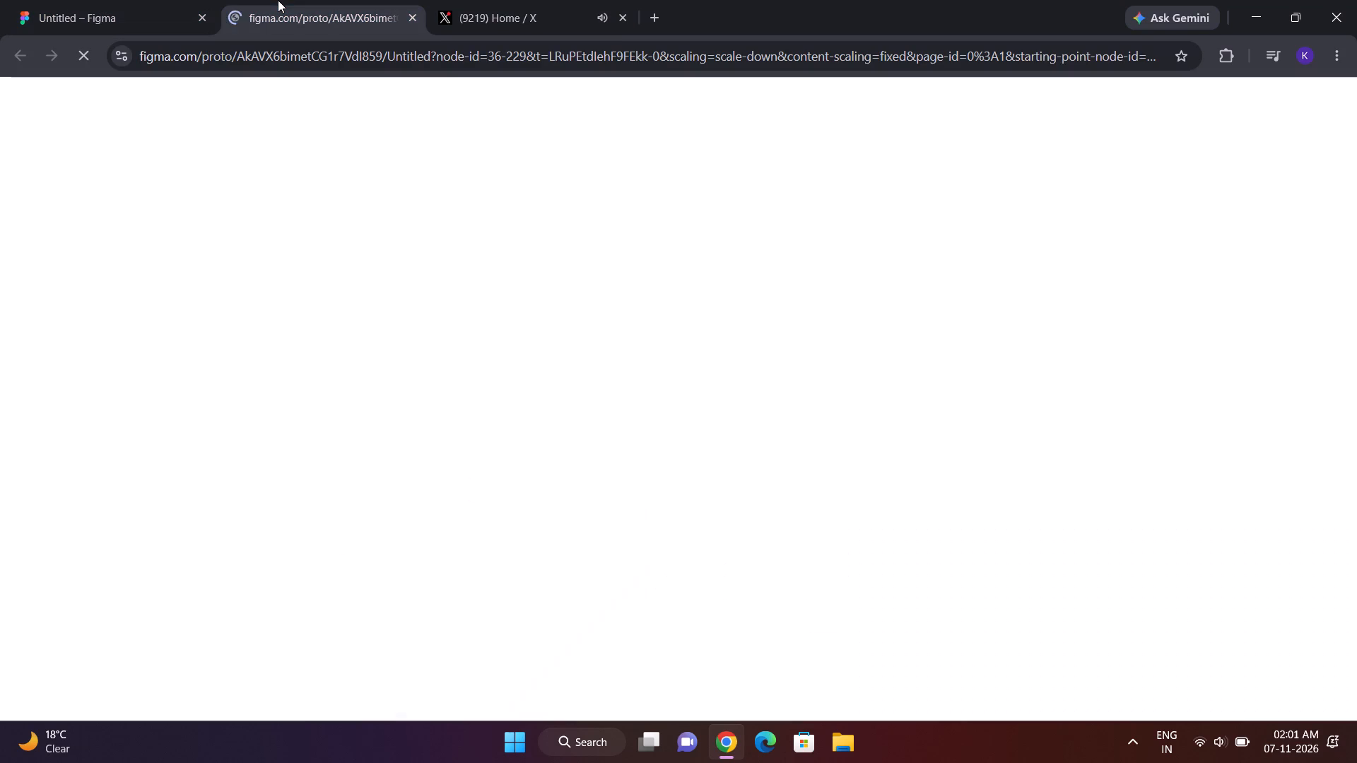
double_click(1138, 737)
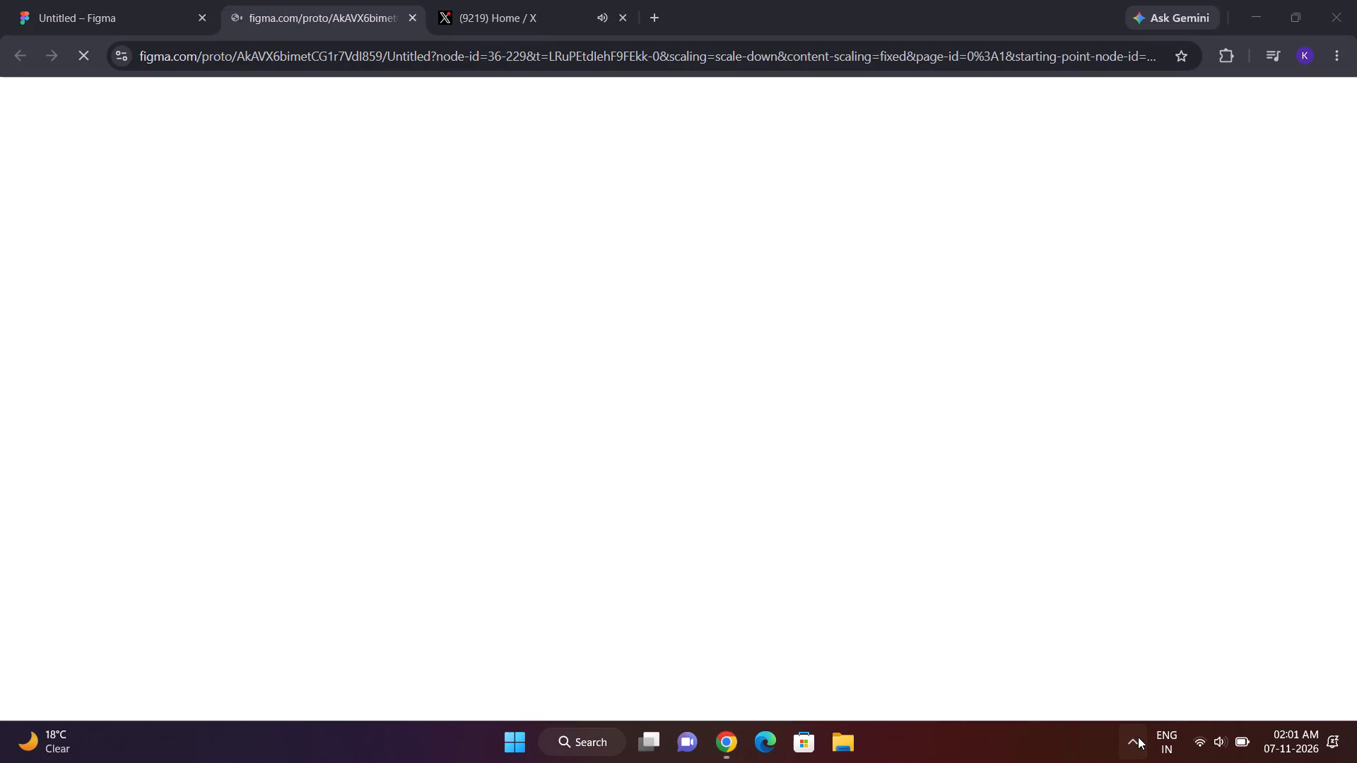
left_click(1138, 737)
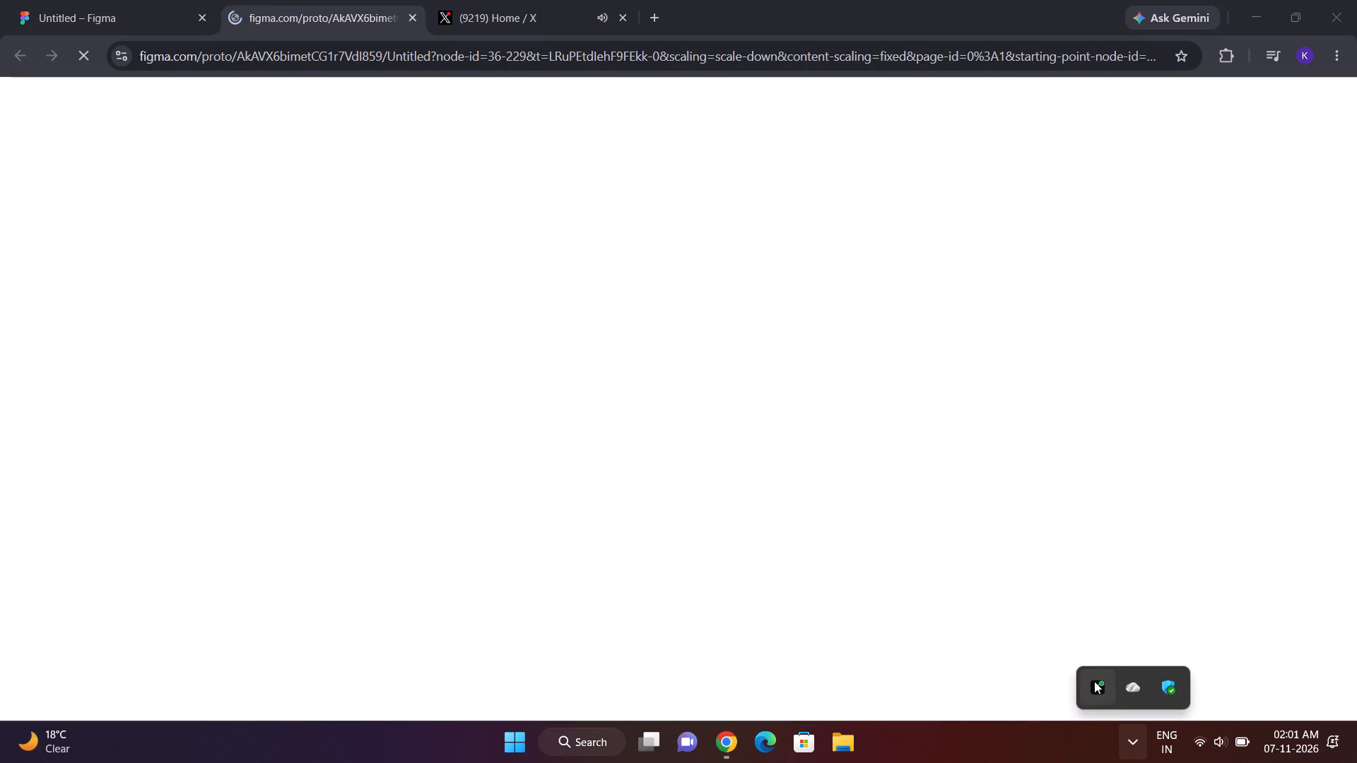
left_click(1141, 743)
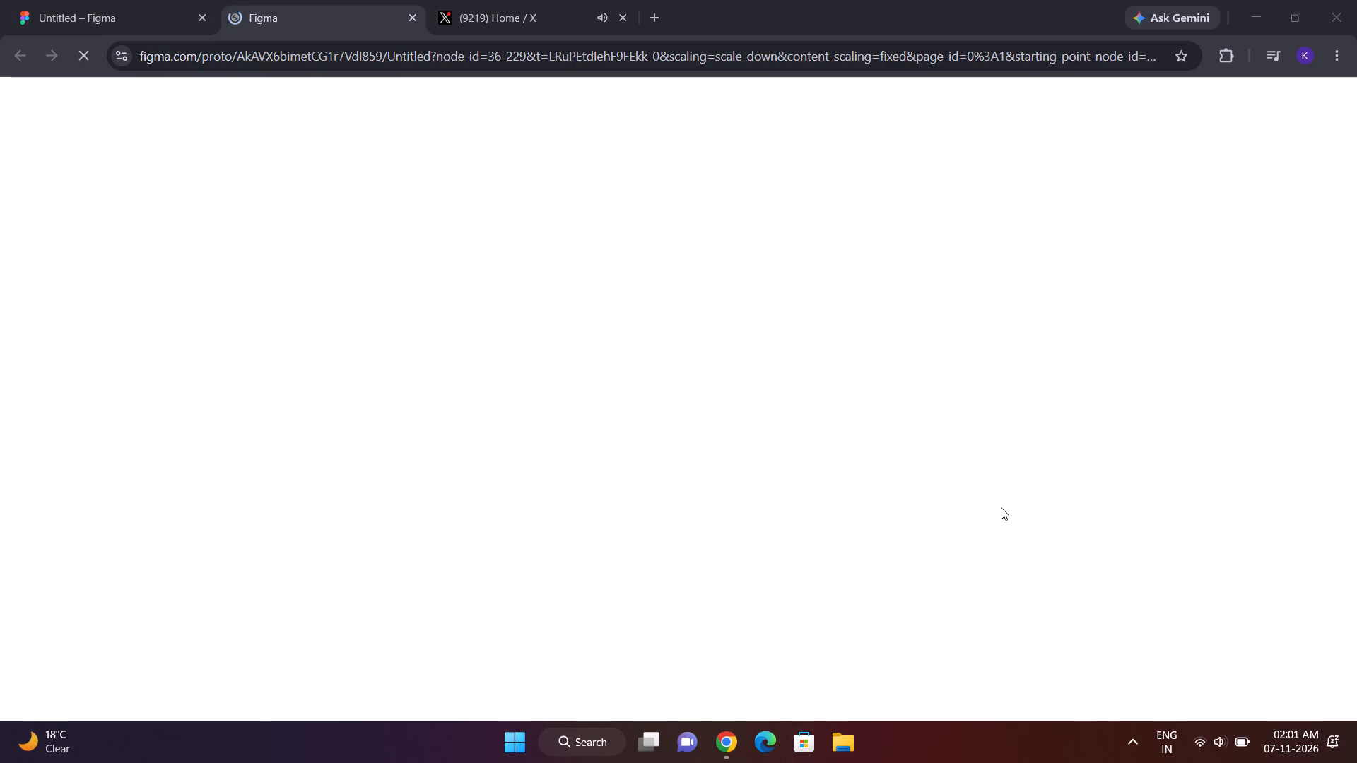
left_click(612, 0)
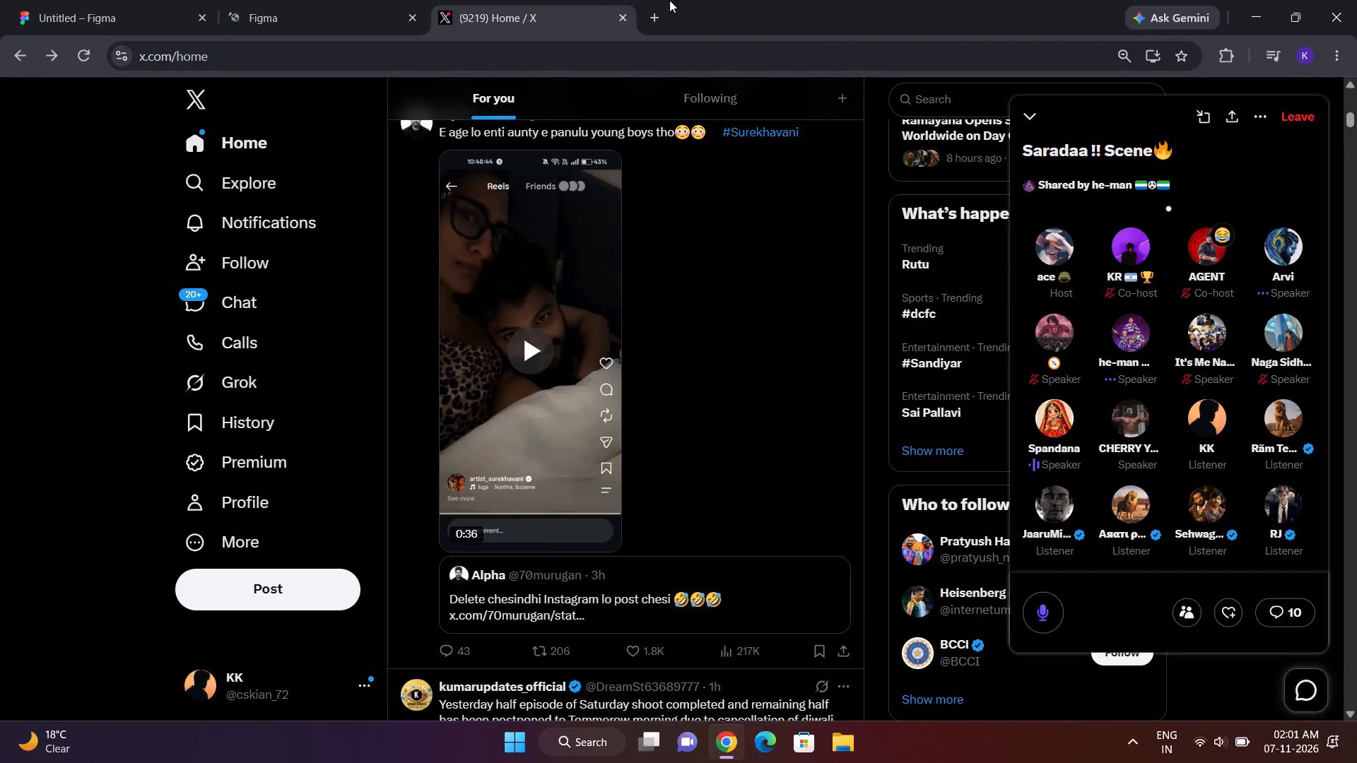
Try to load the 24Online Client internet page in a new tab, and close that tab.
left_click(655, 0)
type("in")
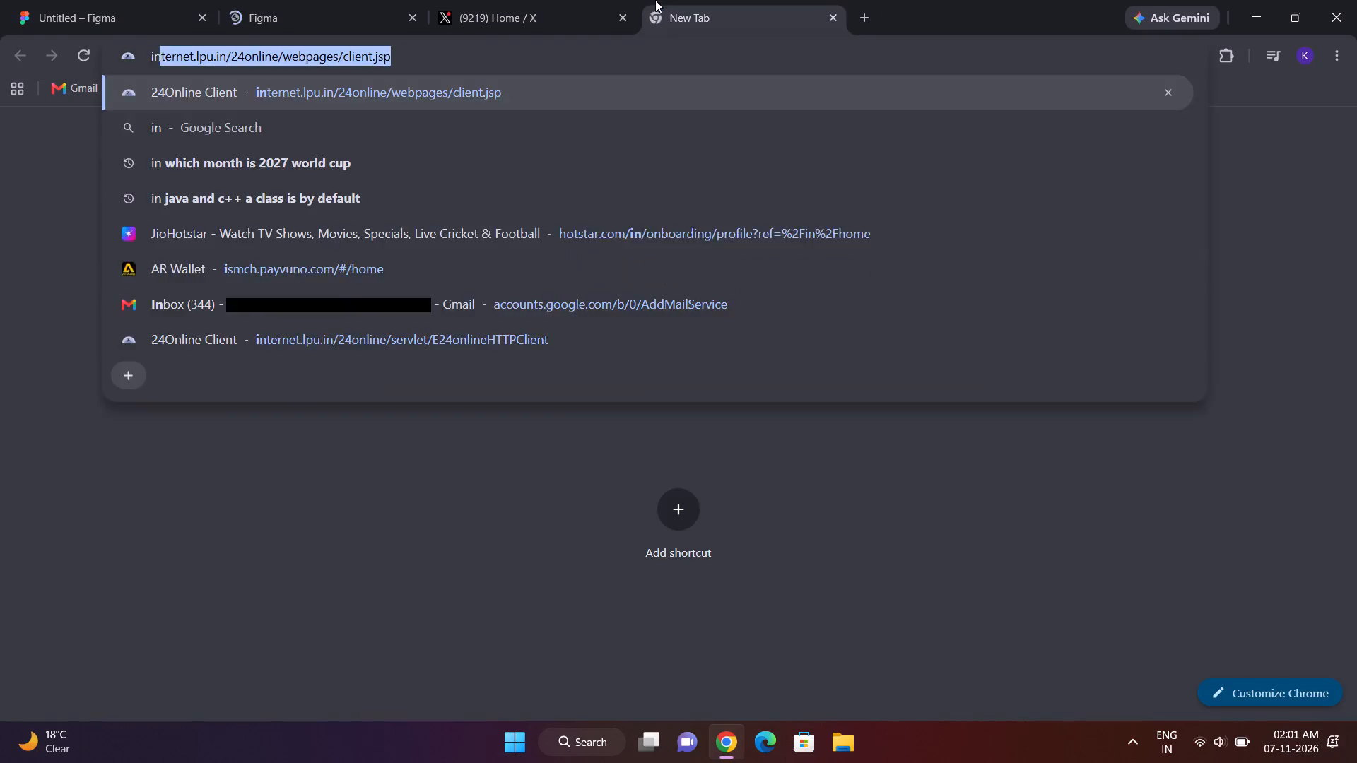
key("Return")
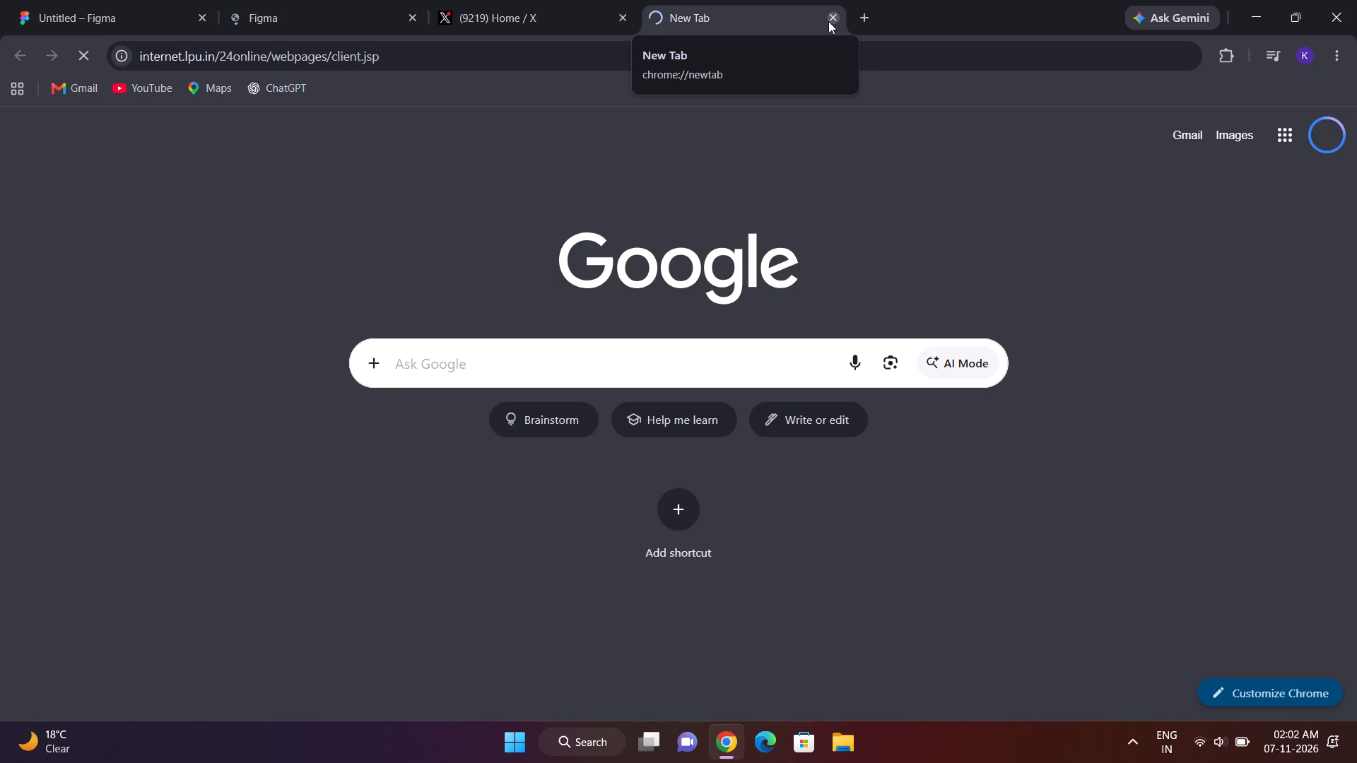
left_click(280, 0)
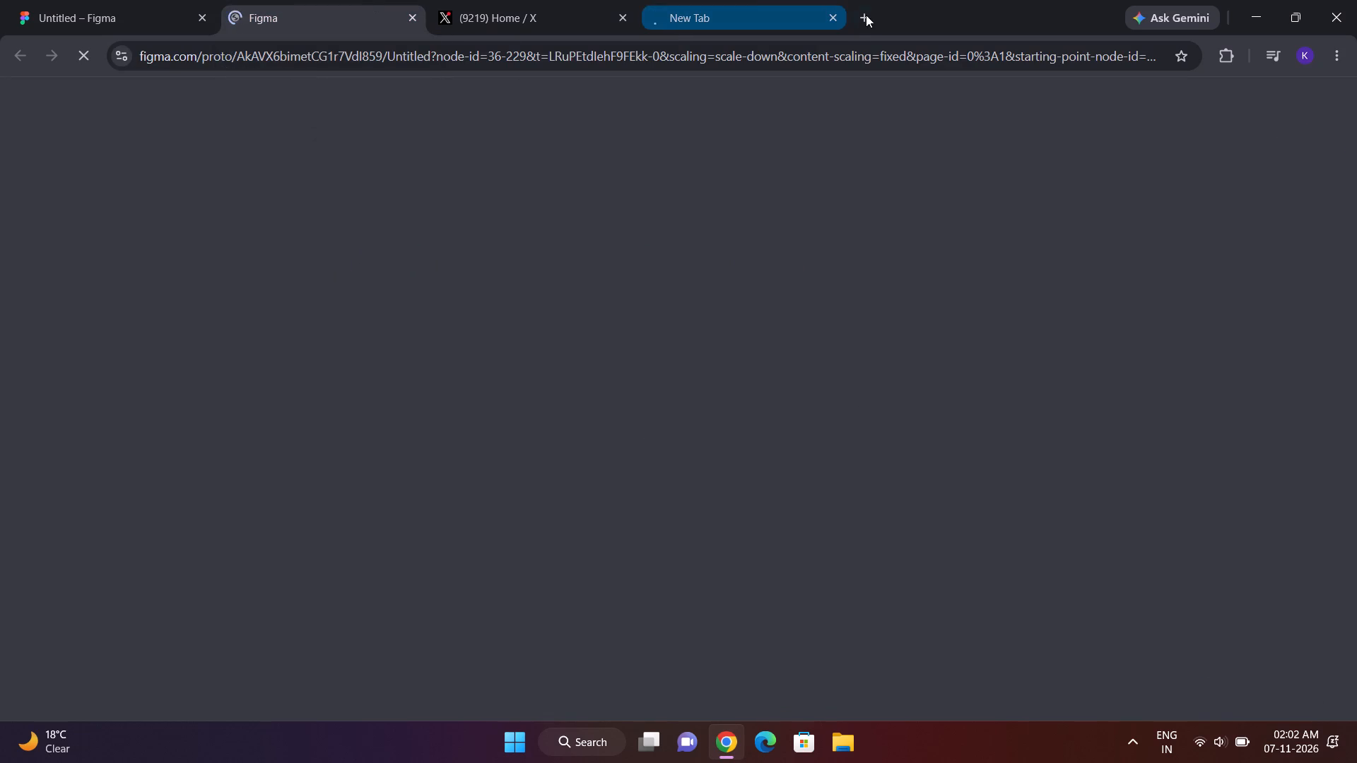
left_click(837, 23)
Check the Wi-Fi connection status and look through the available networks.
left_click(1247, 762)
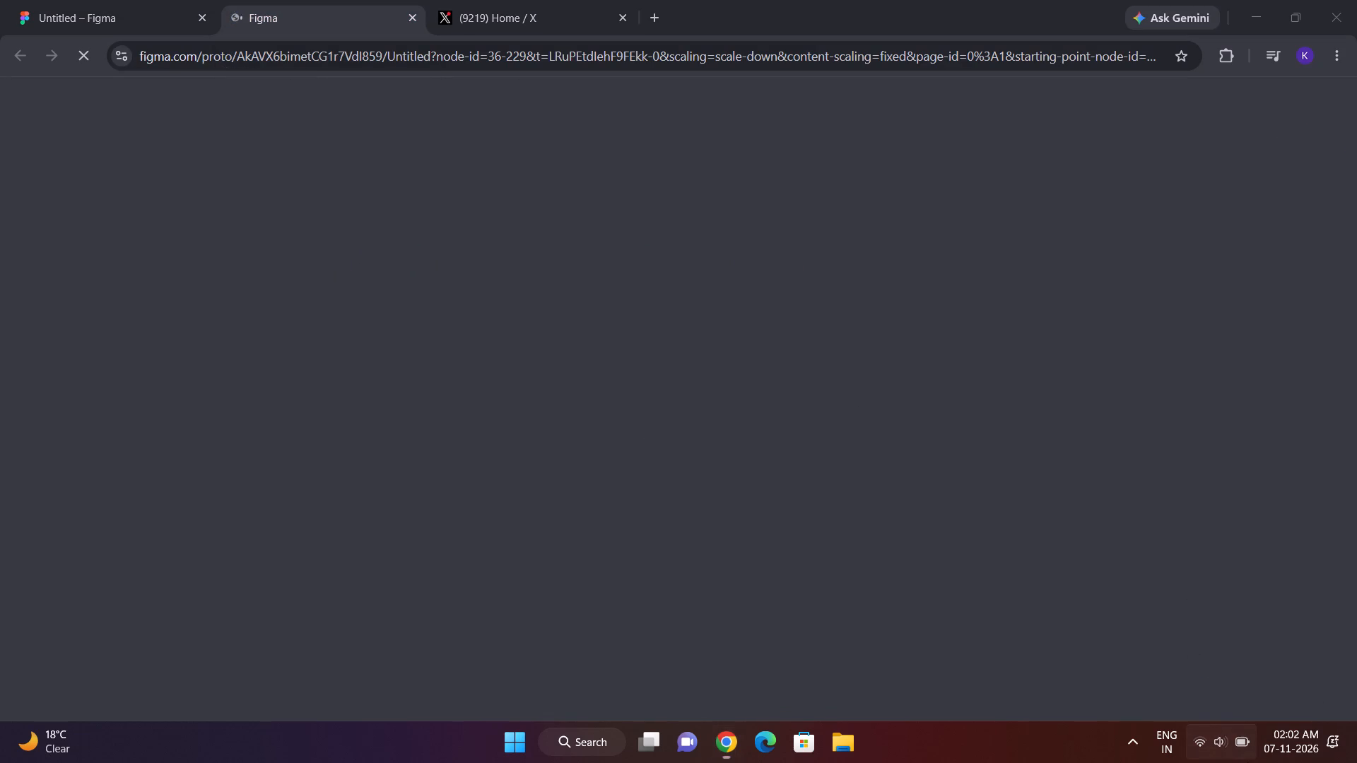
left_click(1105, 403)
scroll(1210, 611, "right", 2)
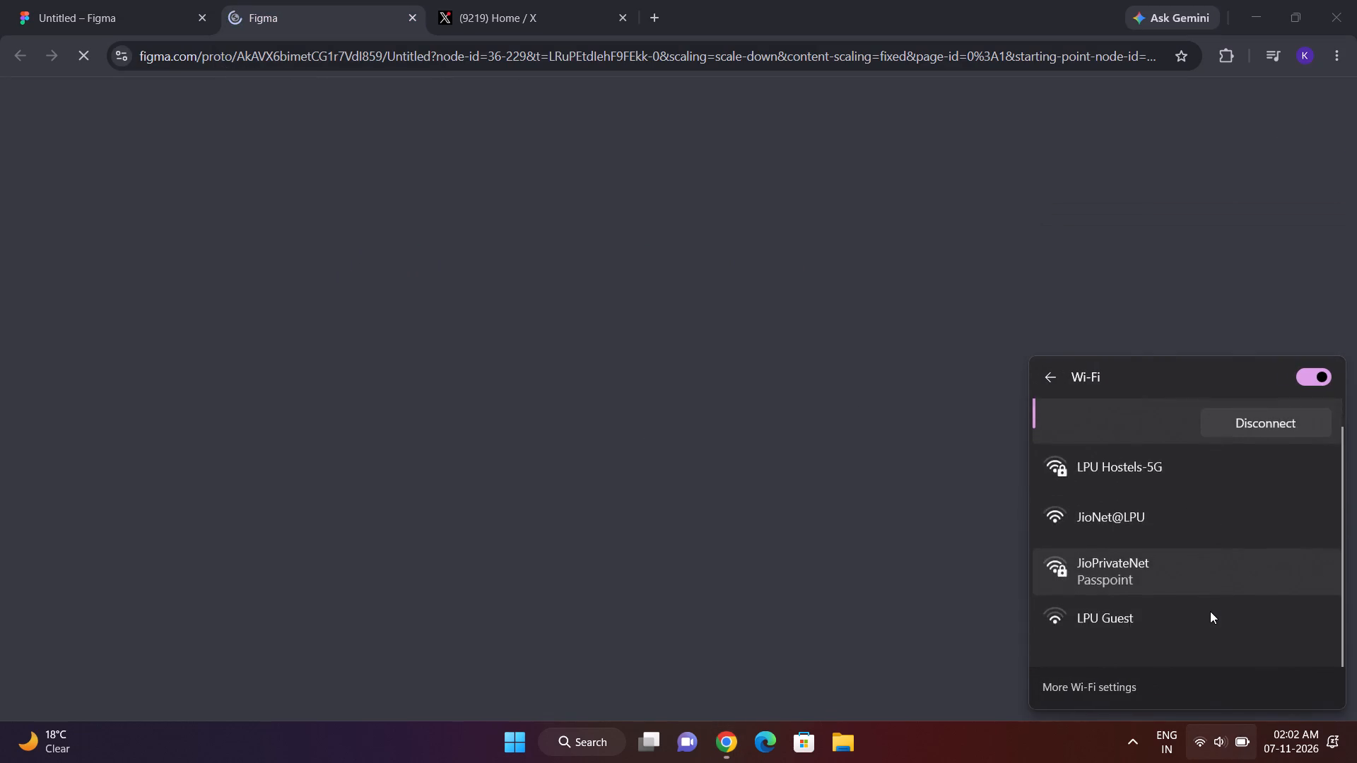
scroll(1210, 611, "right", 1)
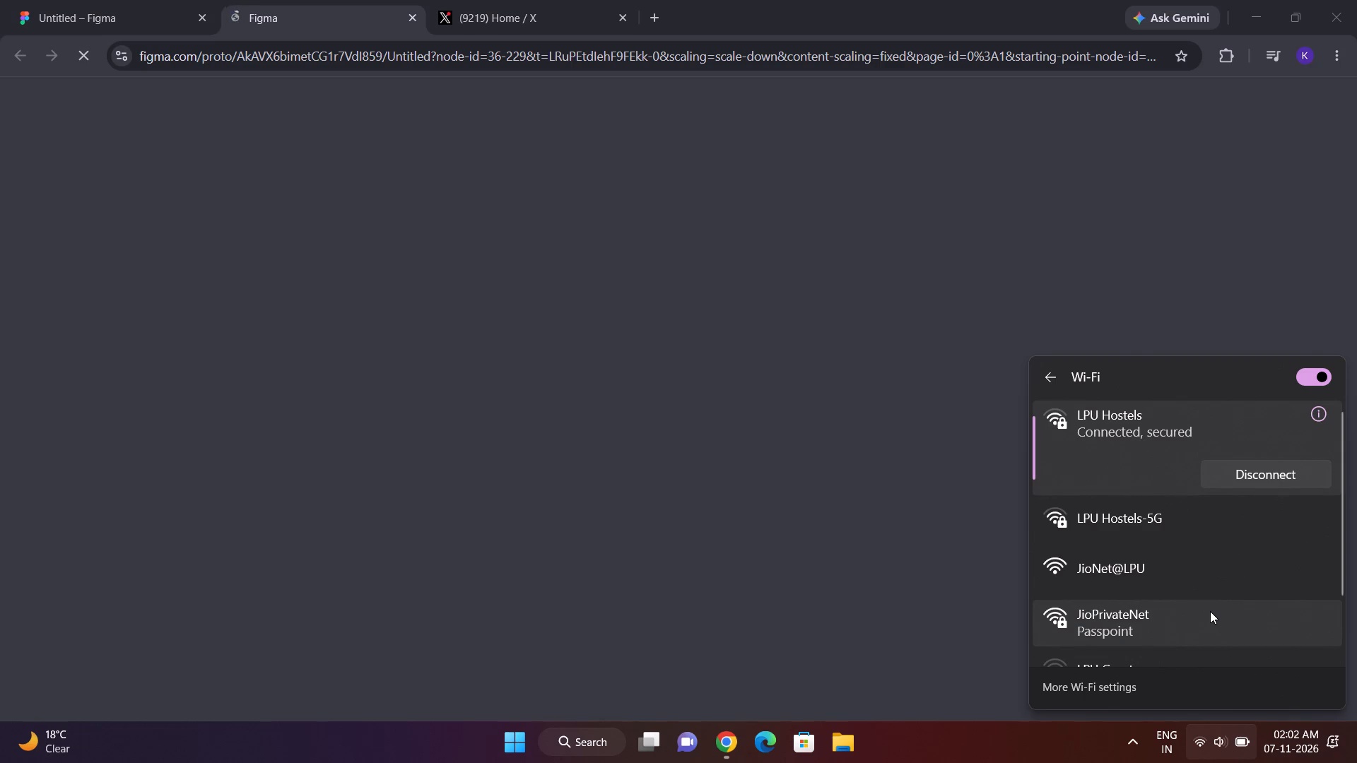
scroll(1186, 553, "down", 4)
scroll(1186, 553, "up", 5)
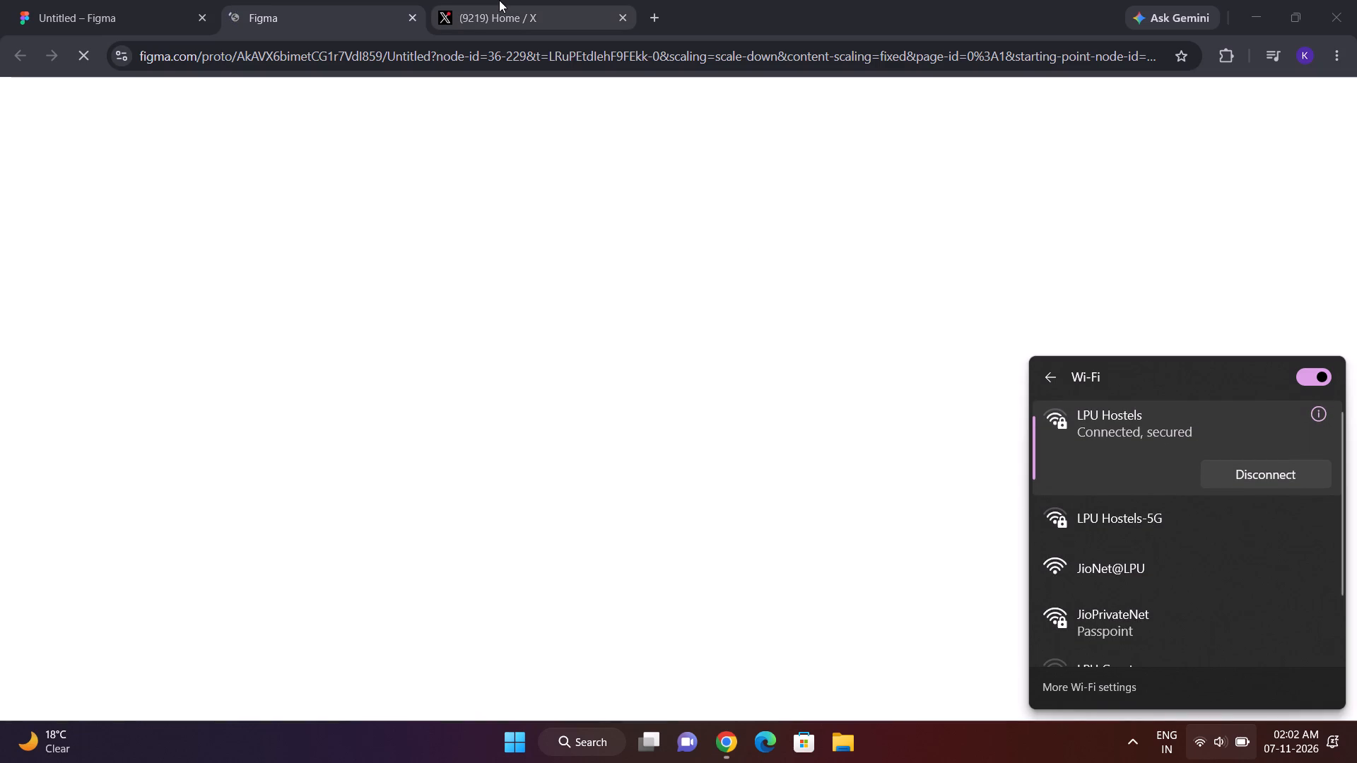
left_click(499, 0)
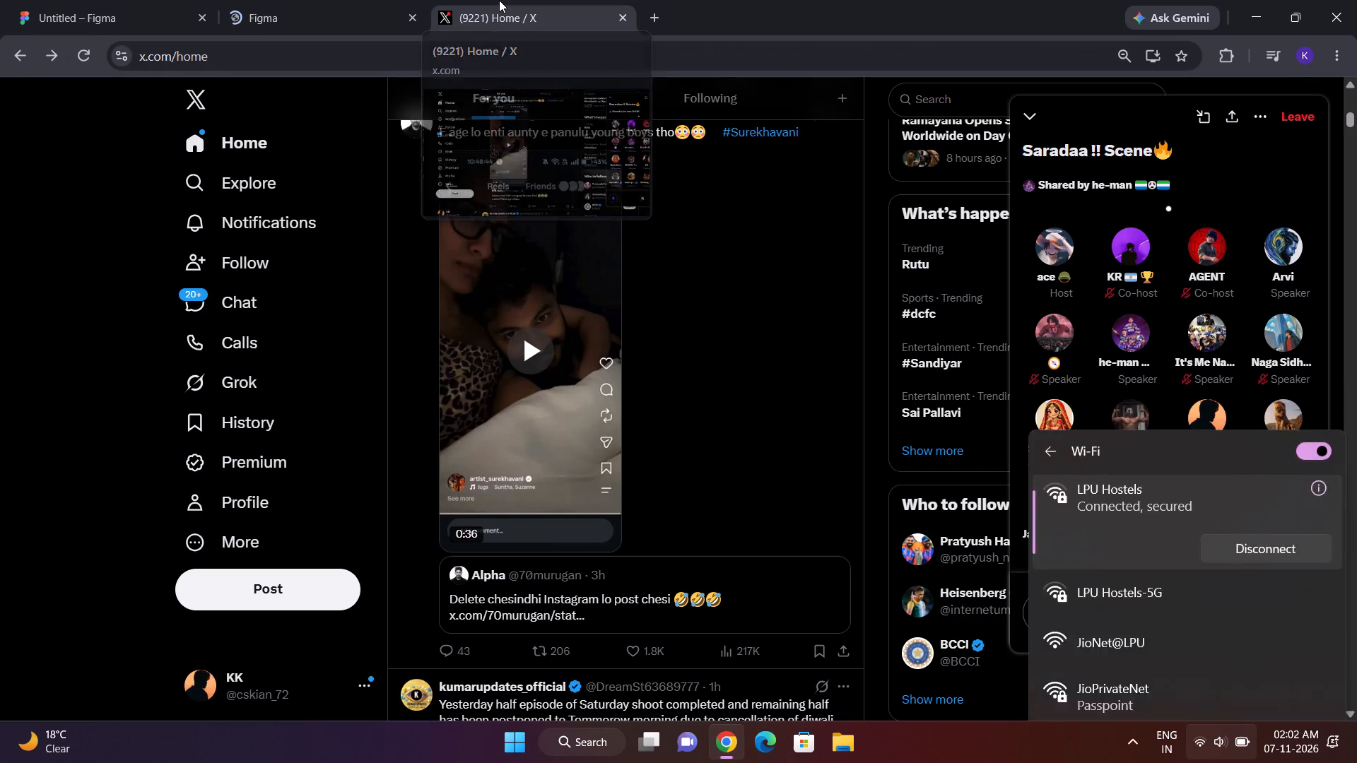
Return to the Figma prototype and examine how the header and content behave while scrolling through the bike rental screen.
left_click(391, 0)
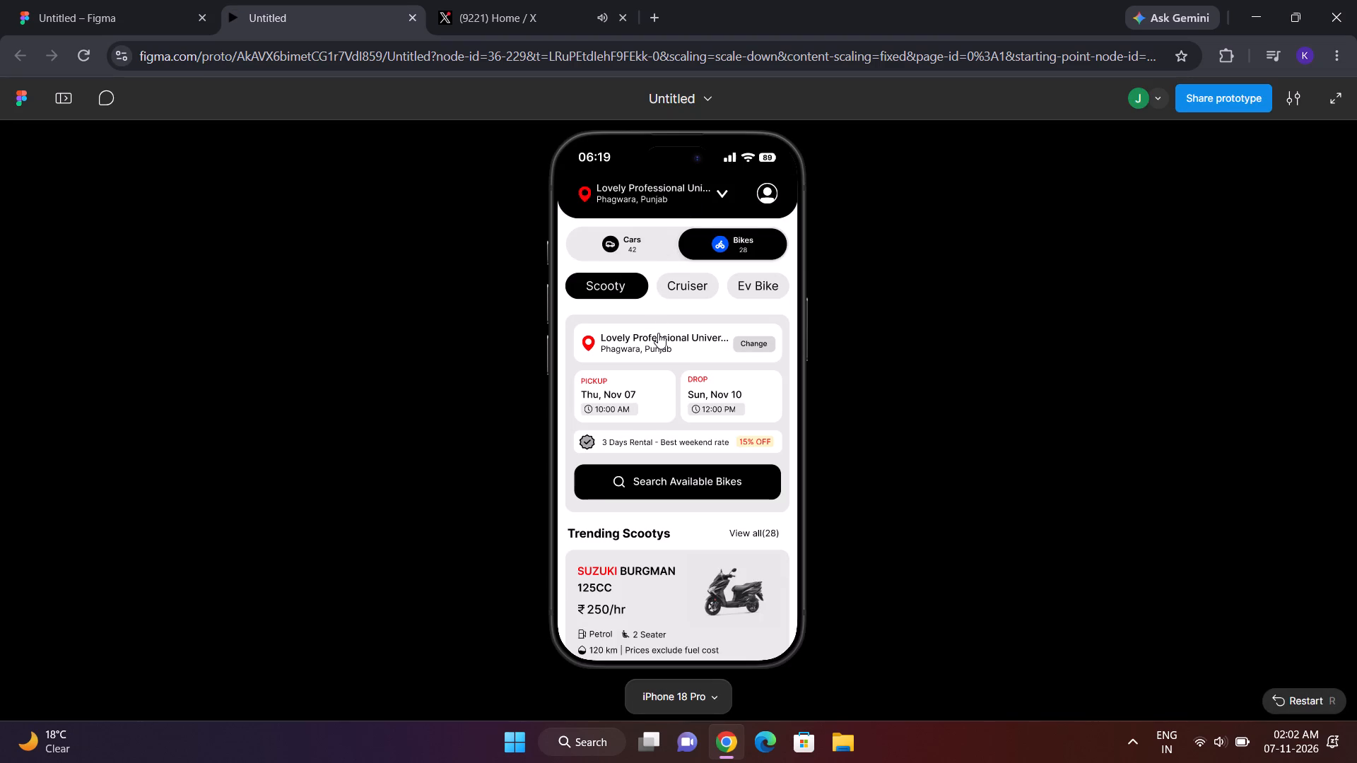
scroll(658, 333, "down", 5)
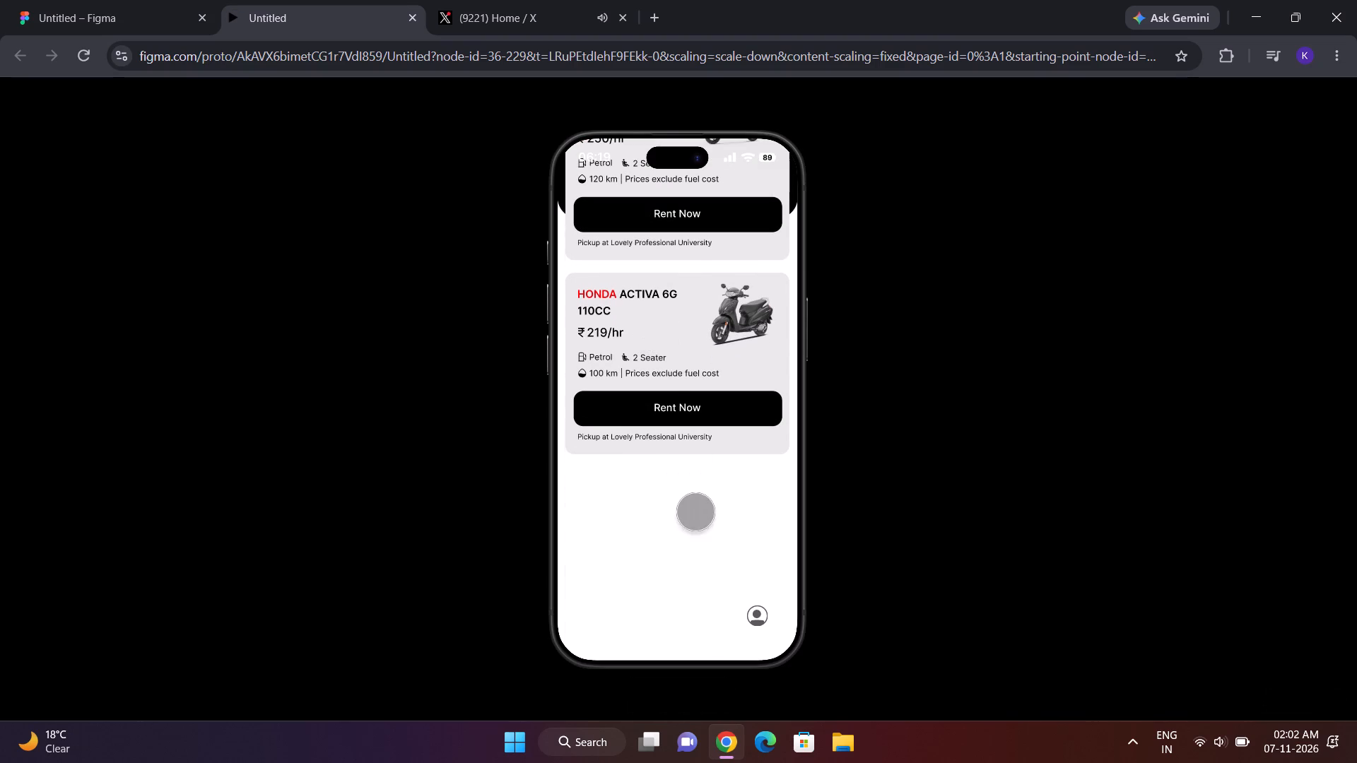
scroll(695, 511, "up", 4)
scroll(695, 511, "down", 6)
scroll(695, 511, "up", 4)
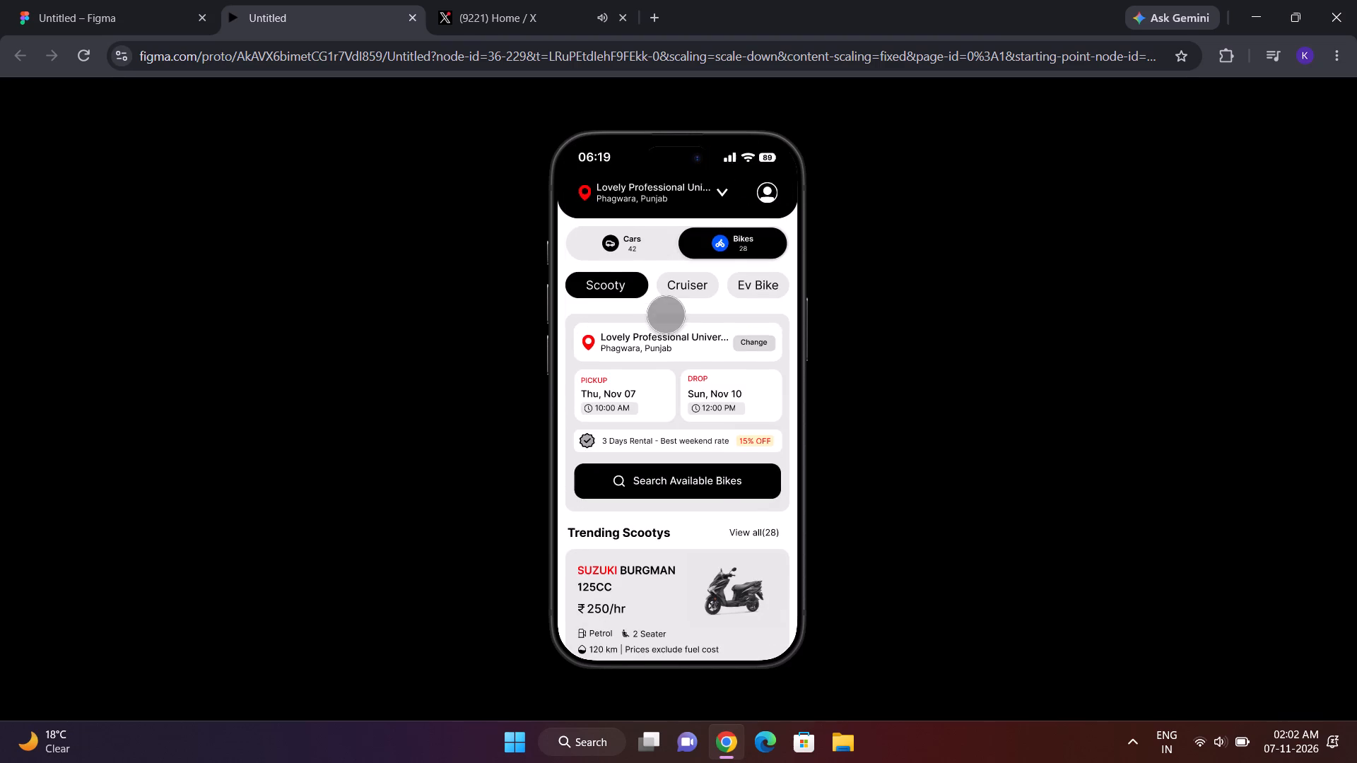
scroll(666, 314, "down", 2)
scroll(666, 314, "up", 5)
scroll(666, 314, "down", 5)
scroll(666, 314, "up", 5)
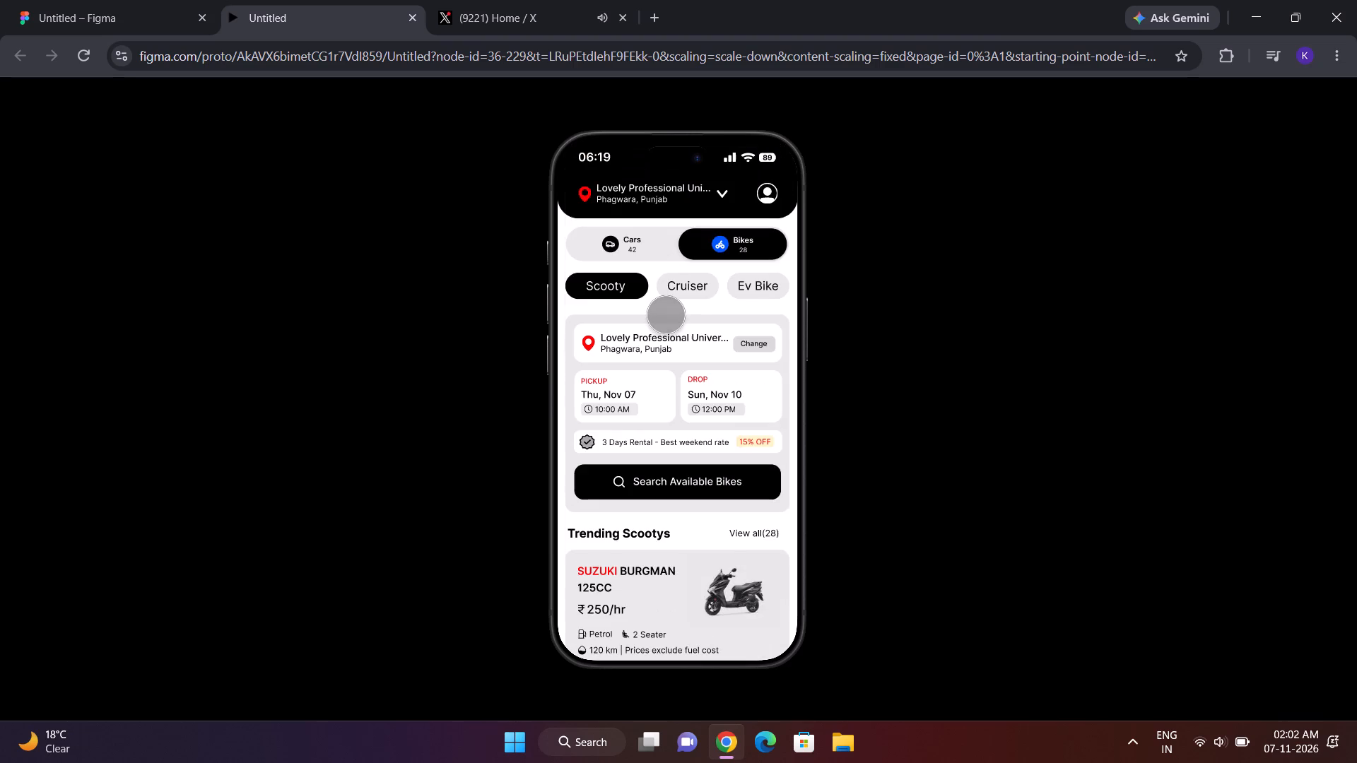
Examine how the iPhone 17 - 4 prototype and its bottom nav behave when scrolled, and close the preview.
scroll(666, 314, "down", 8)
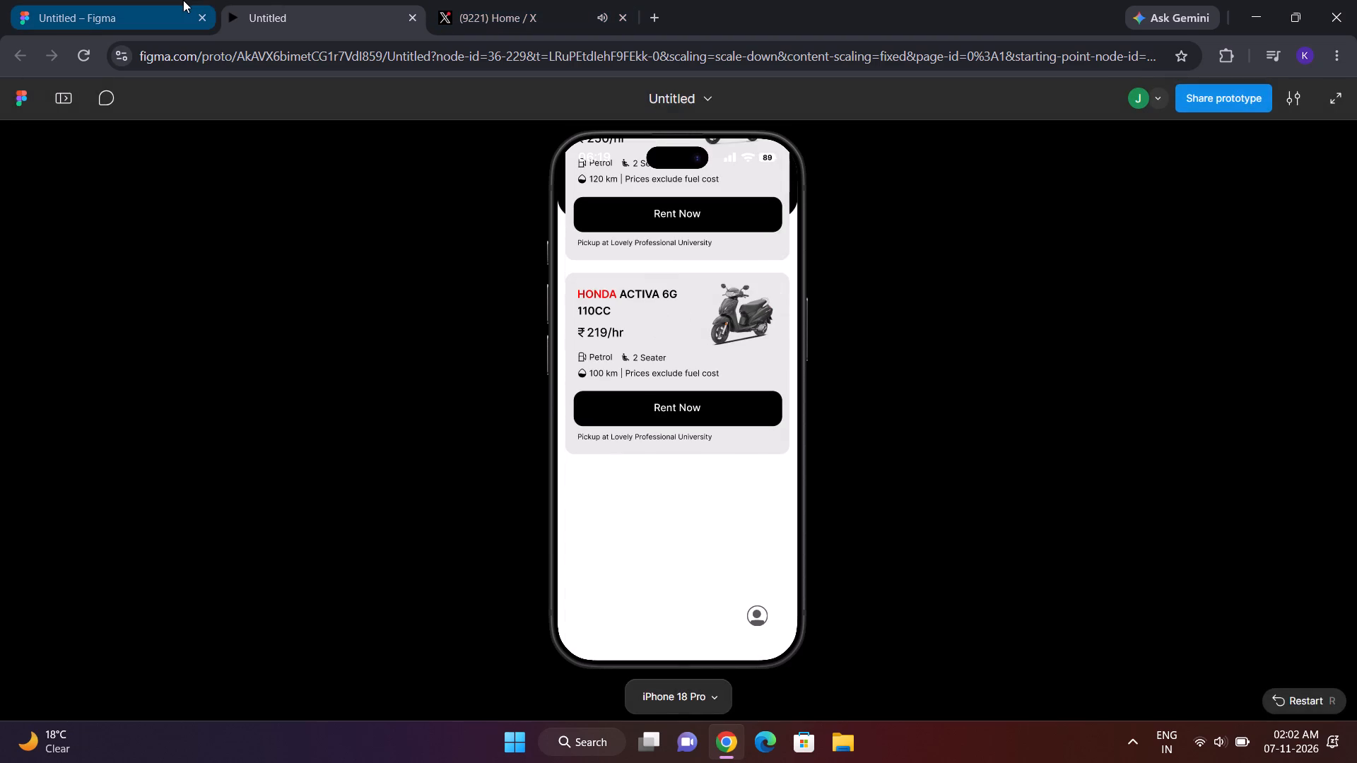
left_click(183, 0)
left_click(410, 15)
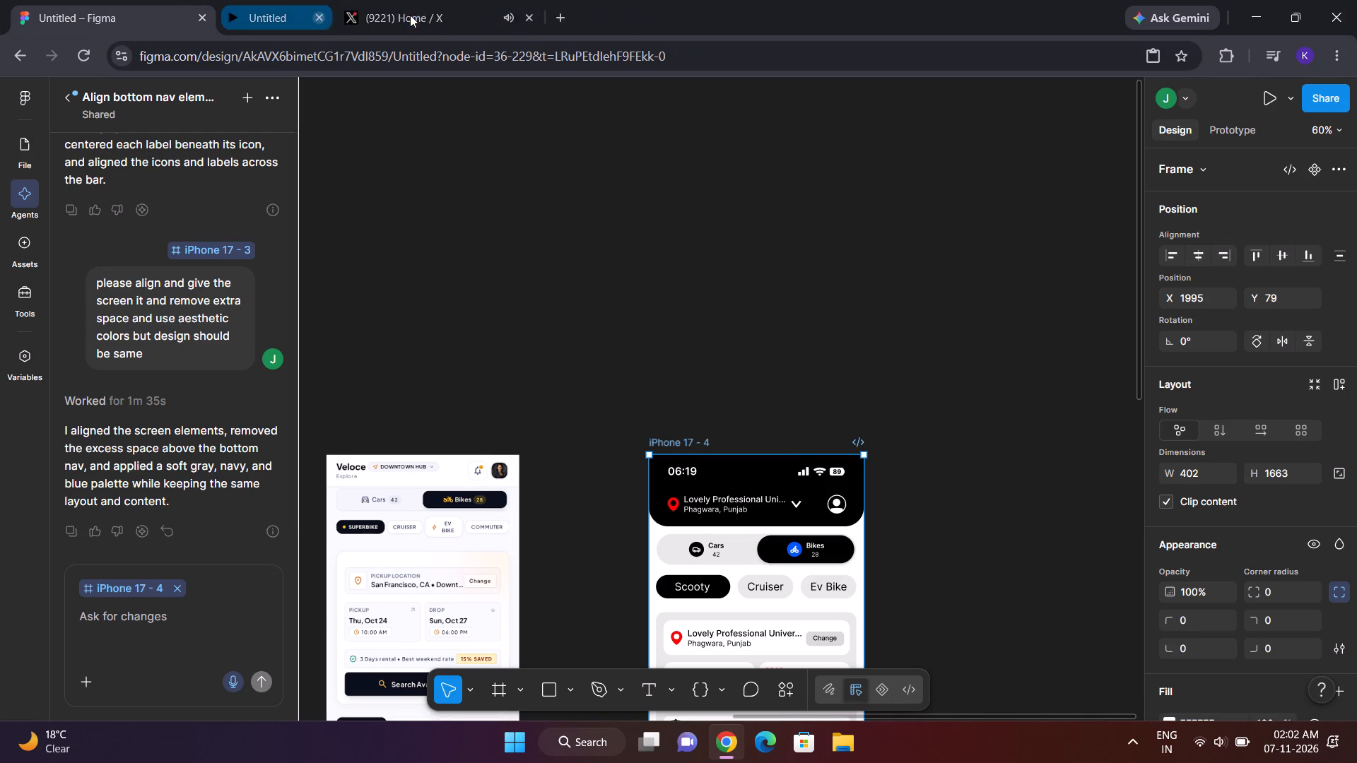
Check the prototype scroll behavior of the black bottom nav rectangle in iPhone 17 - 4.
scroll(541, 264, "down", 6)
scroll(652, 495, "down", 3)
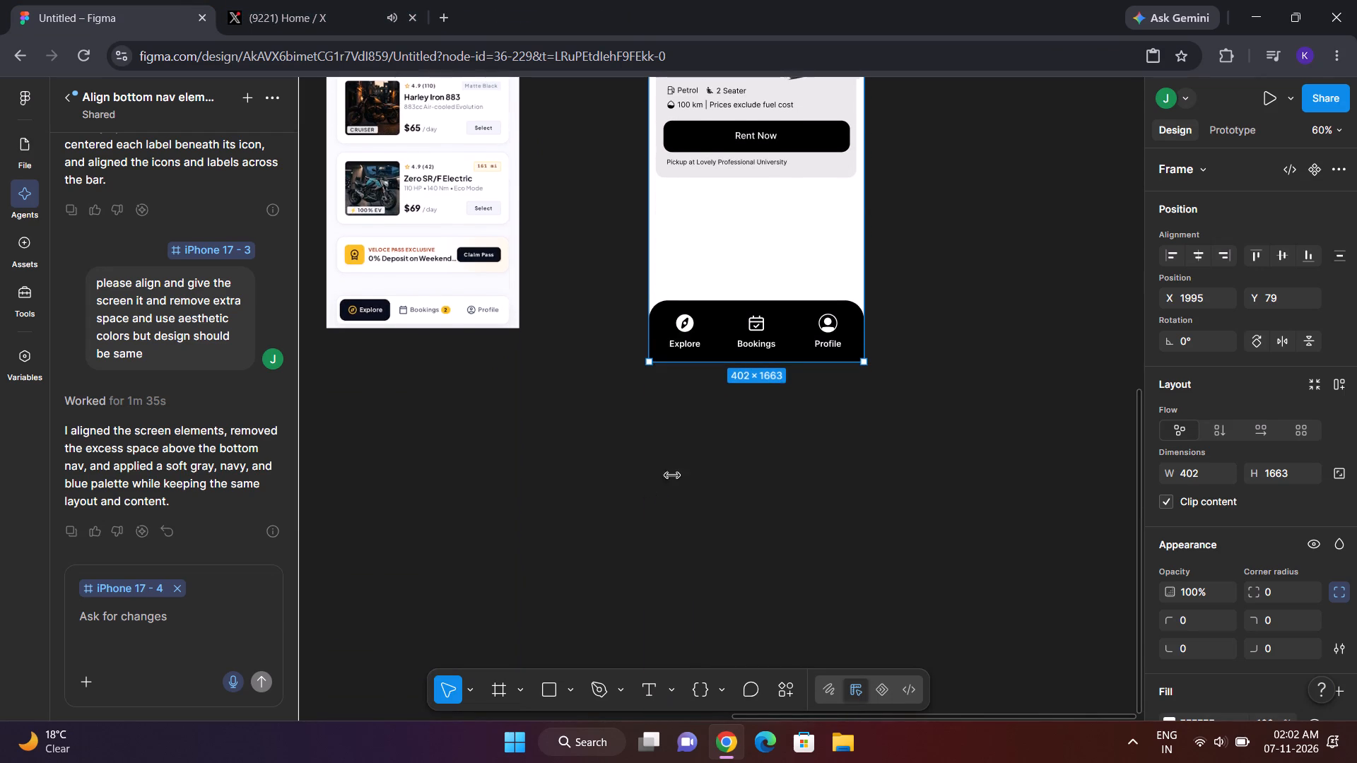
left_click(787, 355)
left_click(804, 304)
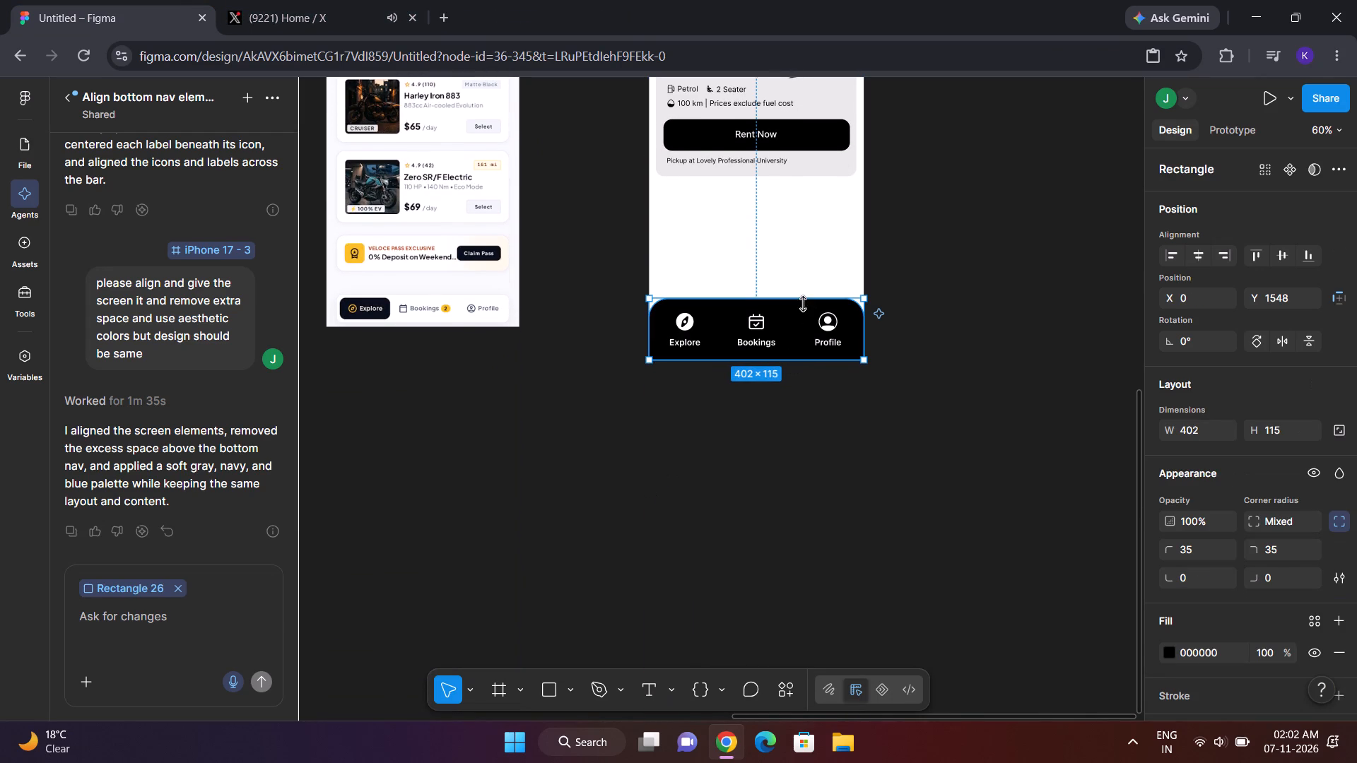
right_click(796, 324)
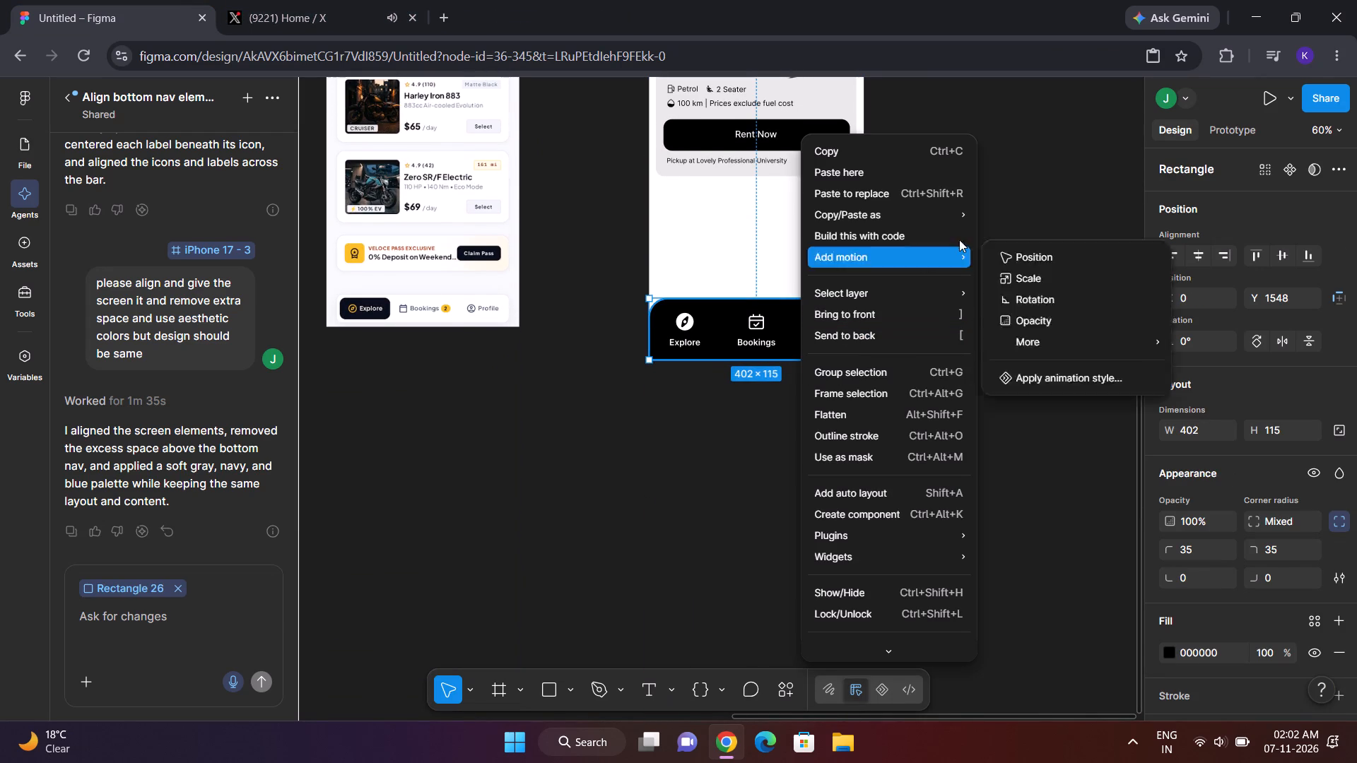
left_click(1240, 114)
left_click(1240, 135)
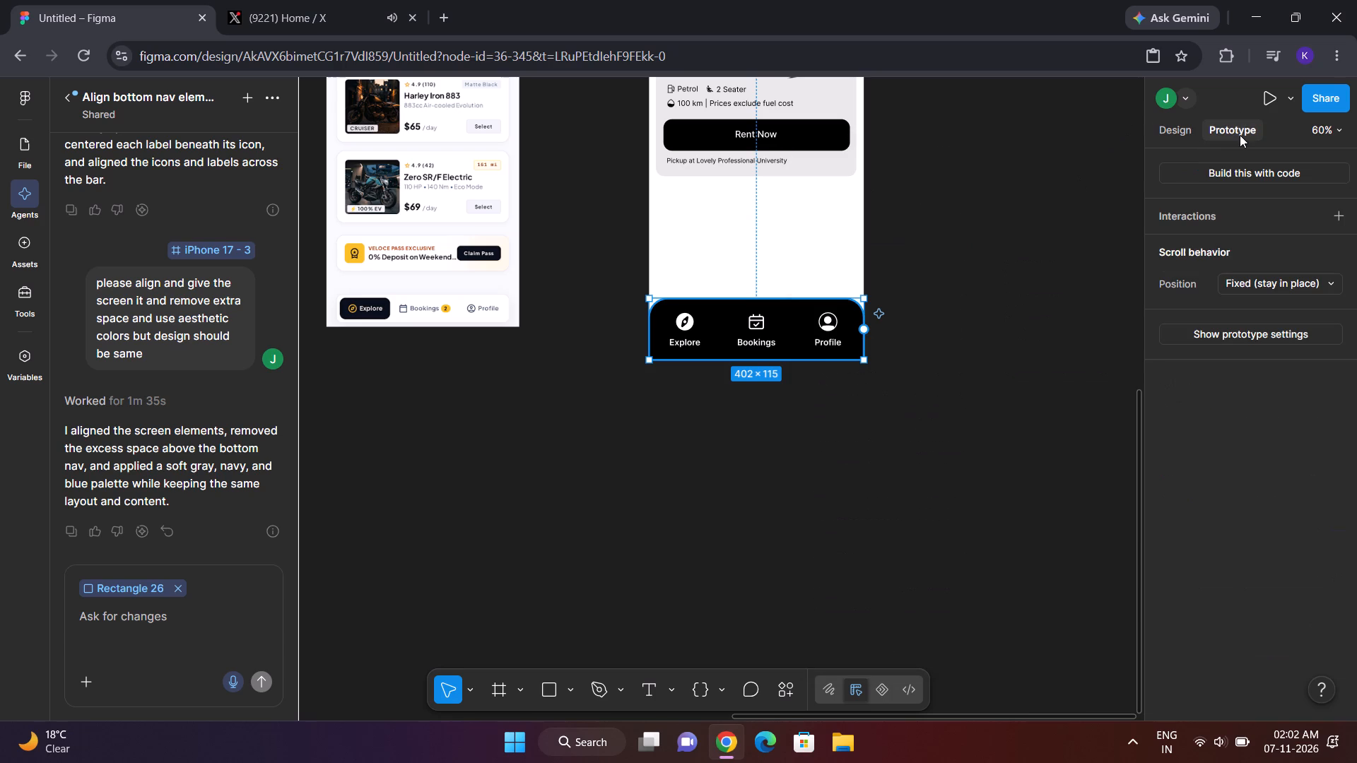
left_click(1305, 290)
left_click(1284, 288)
Check the scroll position setting of the Bookings icon, the nav background and the Bookings label in iPhone 17 - 4.
left_click(757, 327)
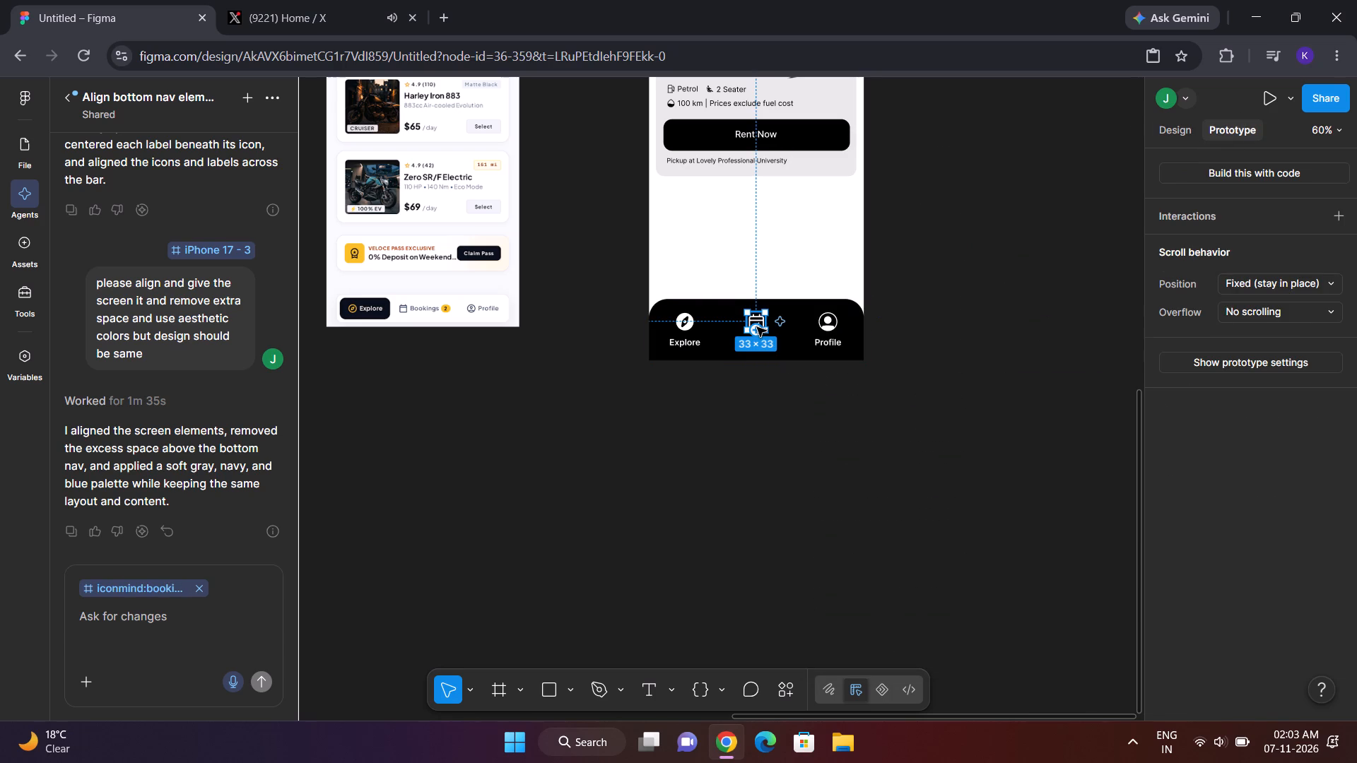
left_click(864, 394)
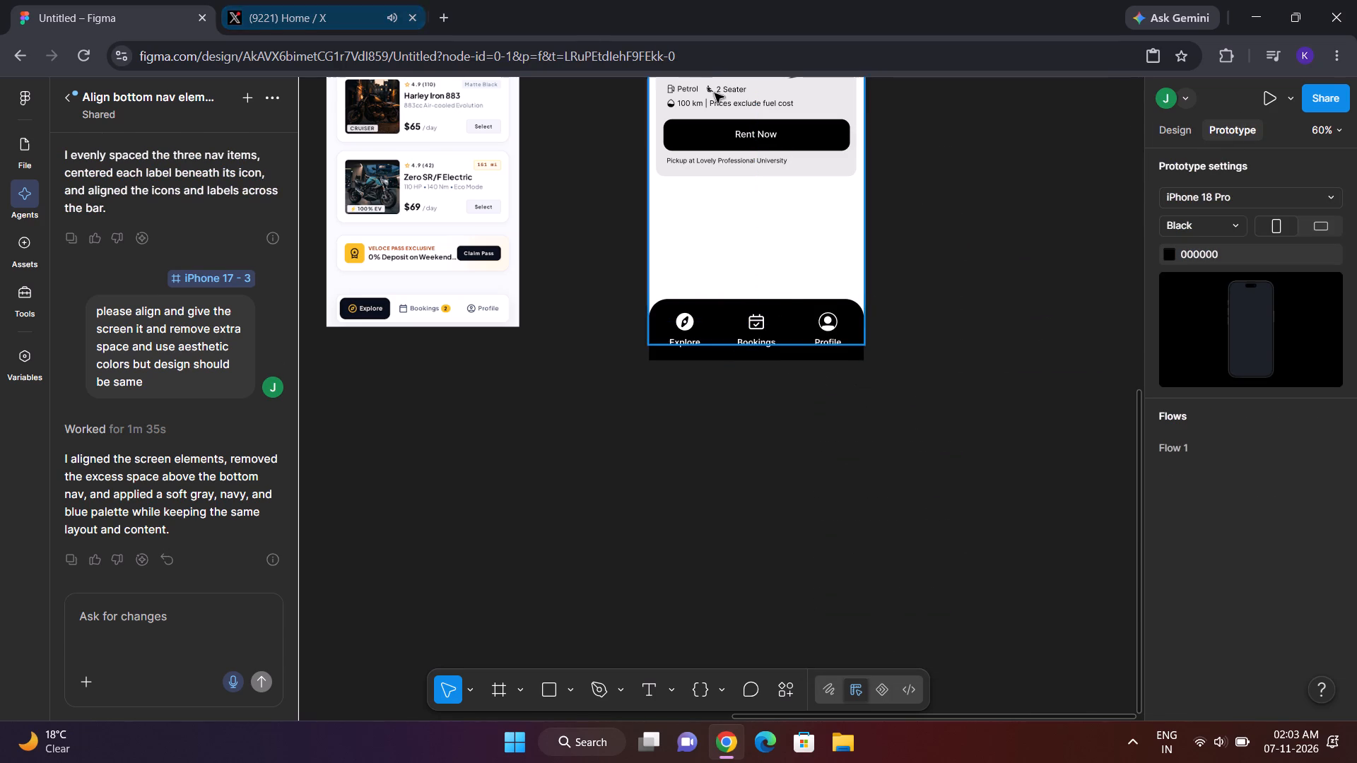
scroll(715, 93, "up", 6)
scroll(715, 93, "down", 2)
scroll(757, 460, "down", 3)
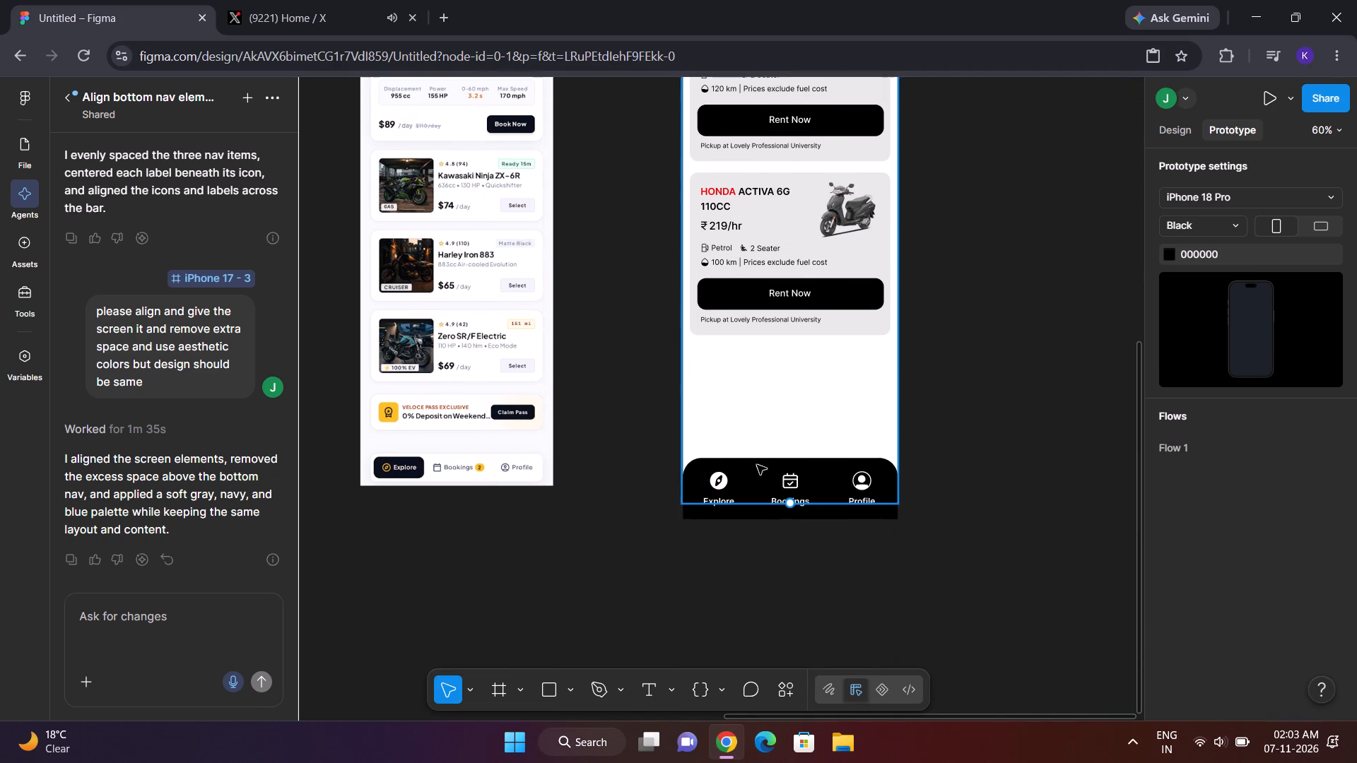
left_click(762, 481)
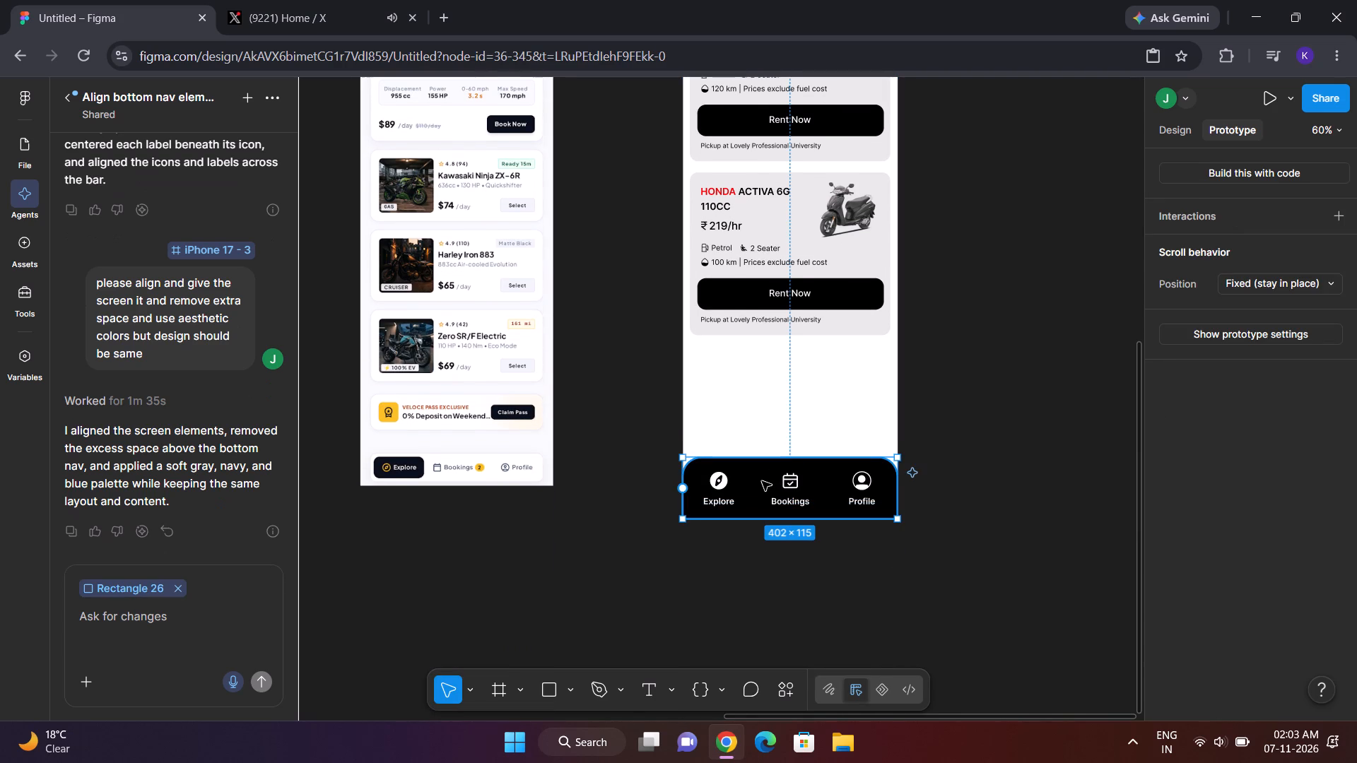
left_click(762, 481)
right_click(762, 481)
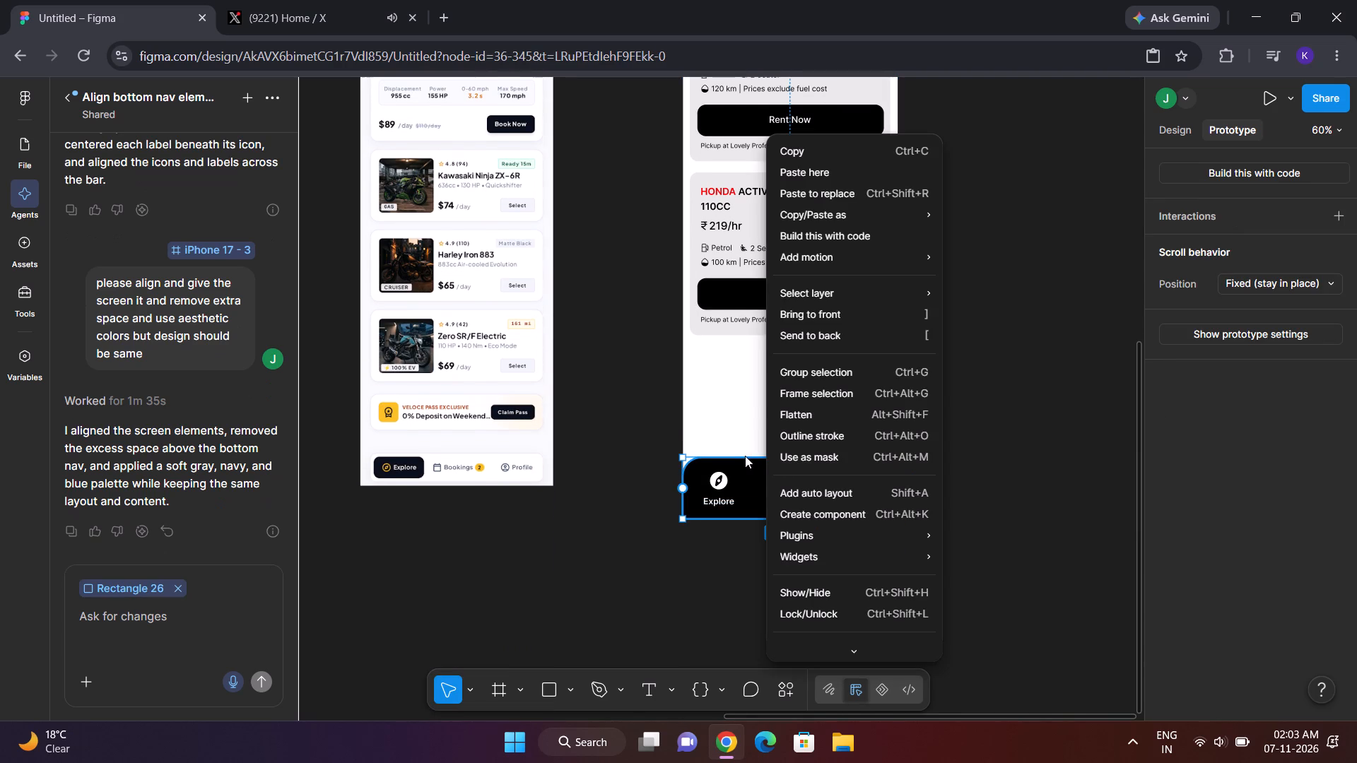
left_click(1235, 285)
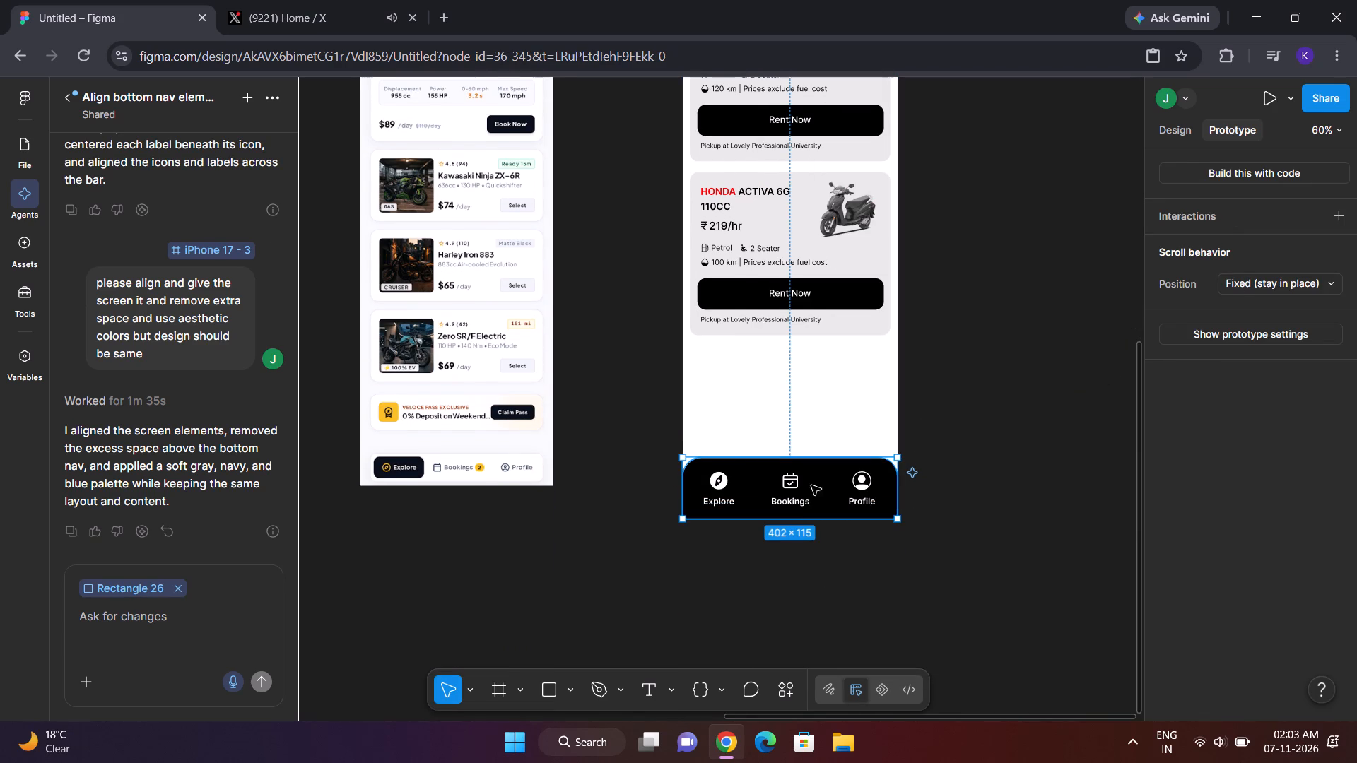
left_click(795, 504)
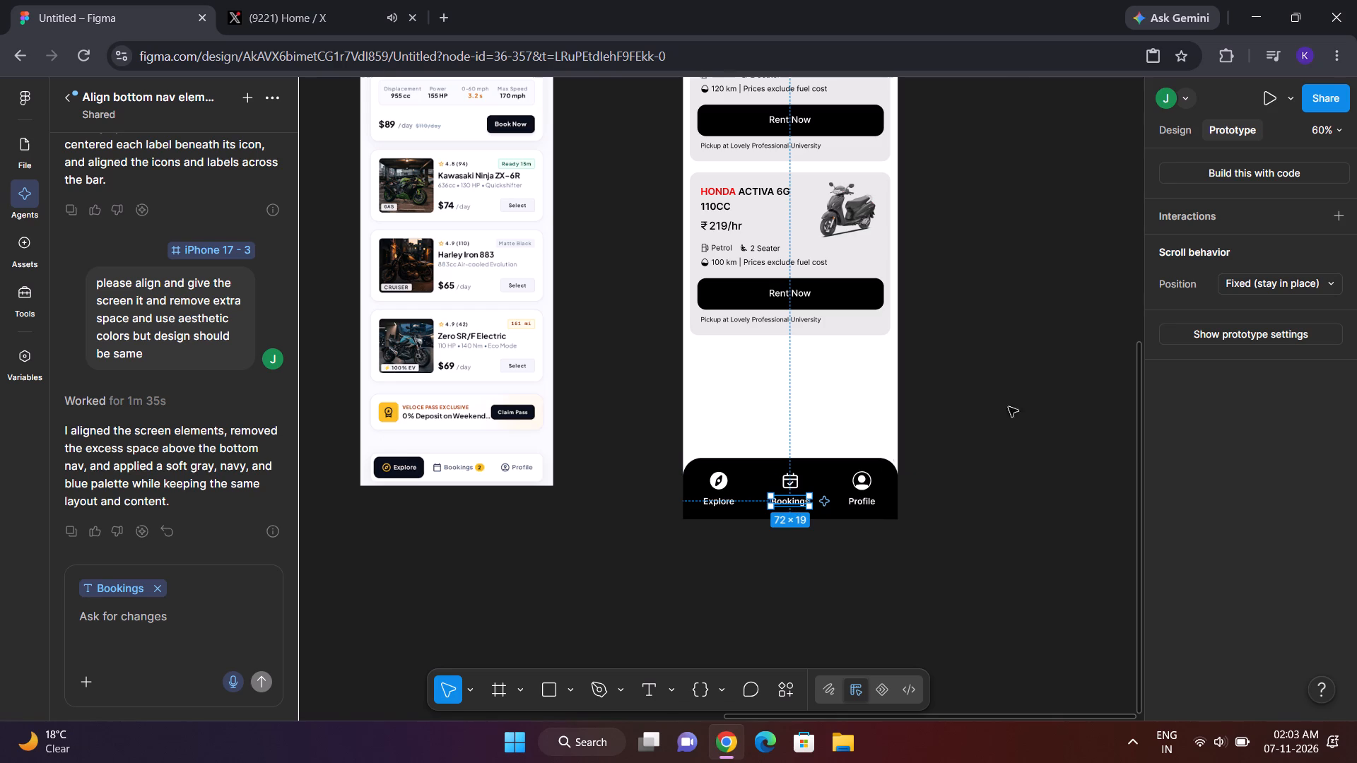
left_click(1248, 276)
left_click(1248, 283)
left_click(858, 504)
left_click(920, 526)
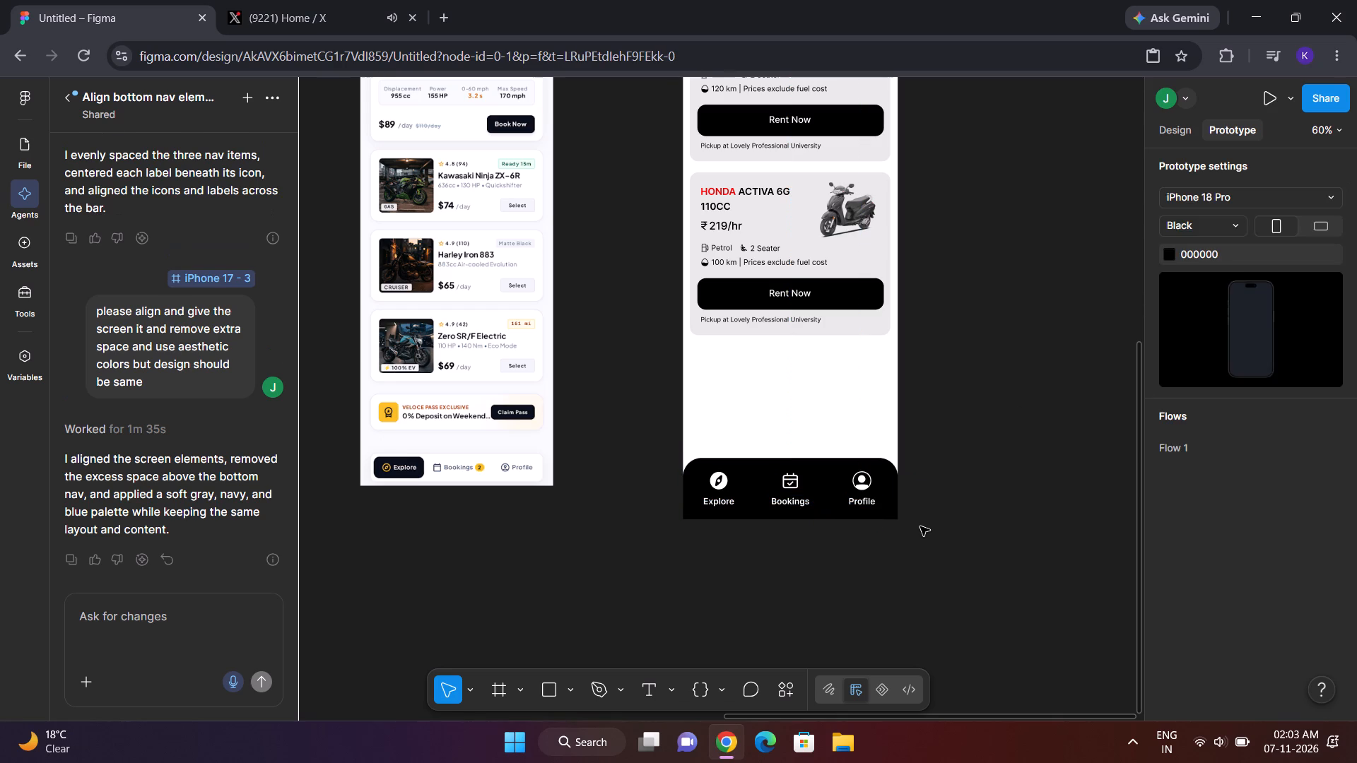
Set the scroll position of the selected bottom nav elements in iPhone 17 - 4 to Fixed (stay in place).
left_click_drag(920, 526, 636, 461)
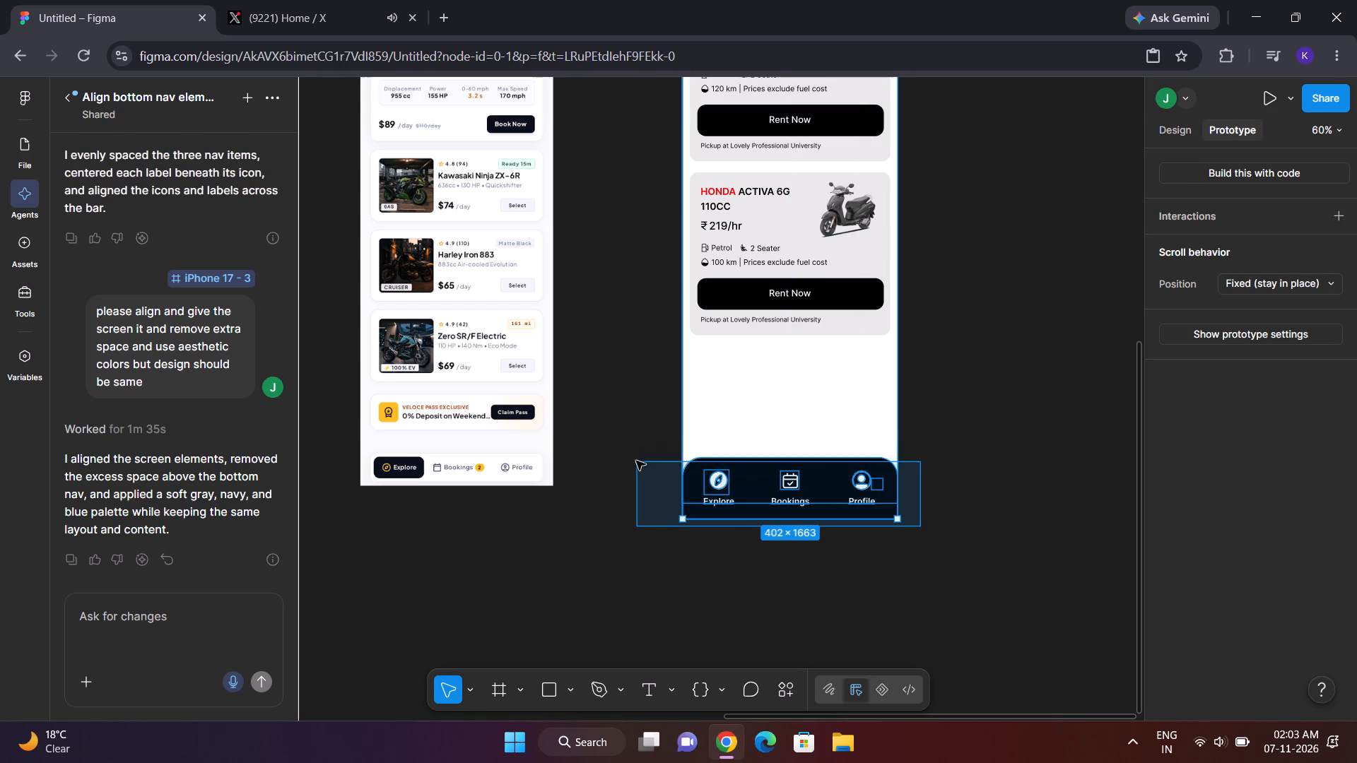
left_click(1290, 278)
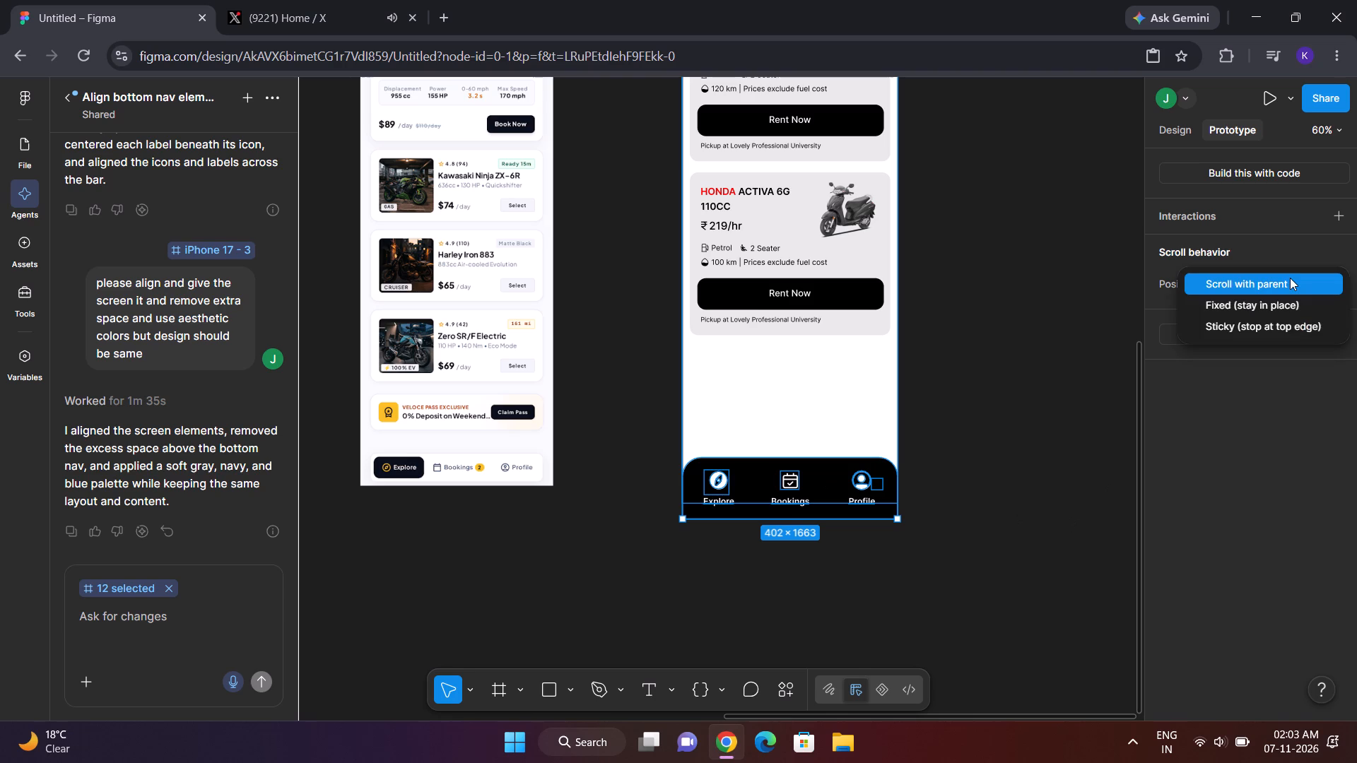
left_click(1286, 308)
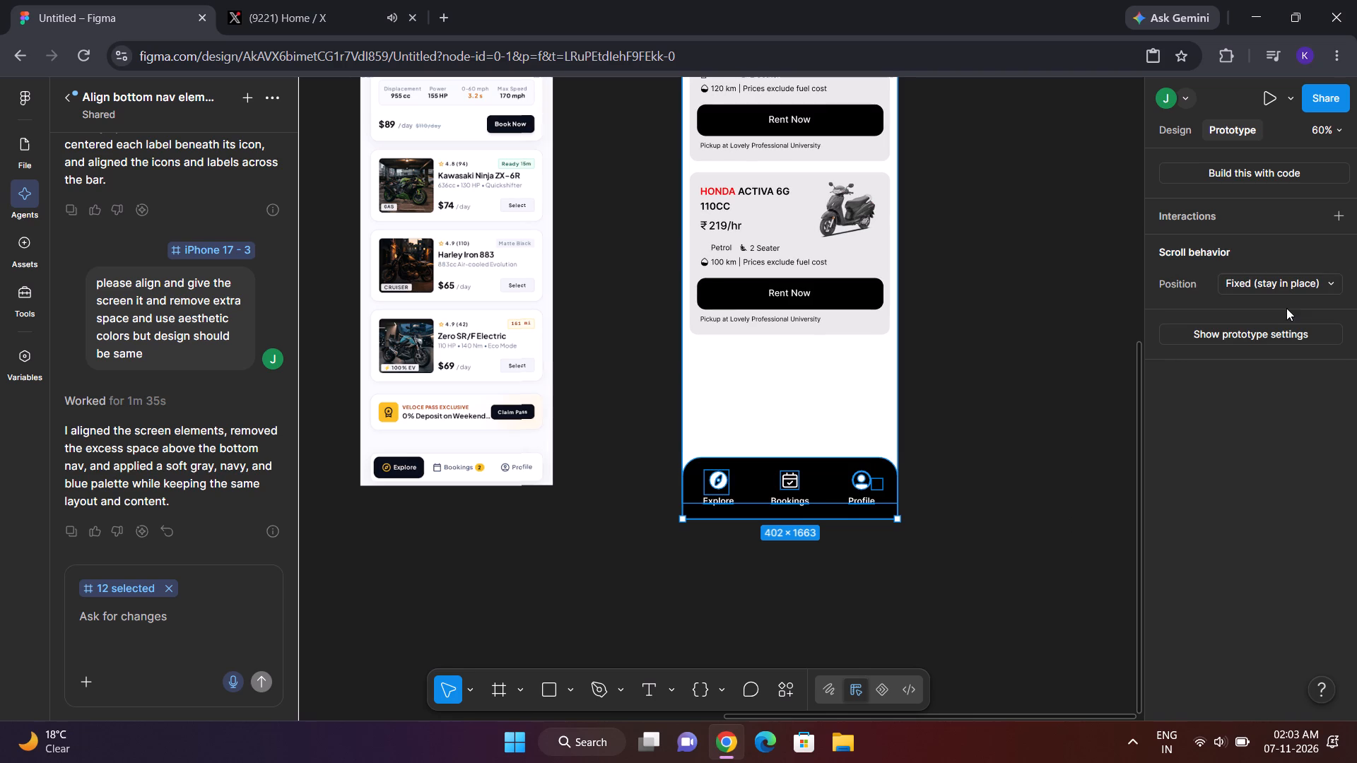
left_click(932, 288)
Present the iPhone 17 - 4 frame, examine how its content and bottom nav behave when scrolled, and close the preview.
scroll(932, 288, "up", 4)
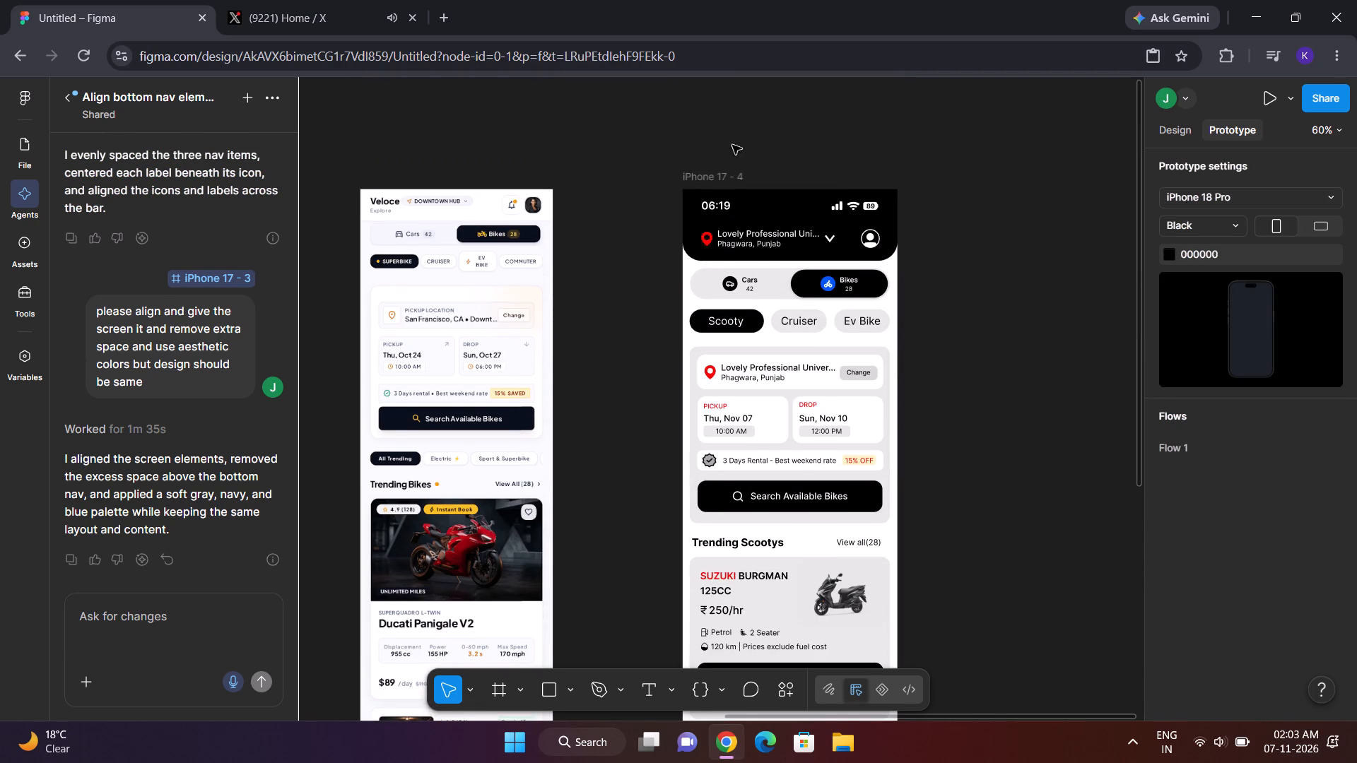
left_click(733, 184)
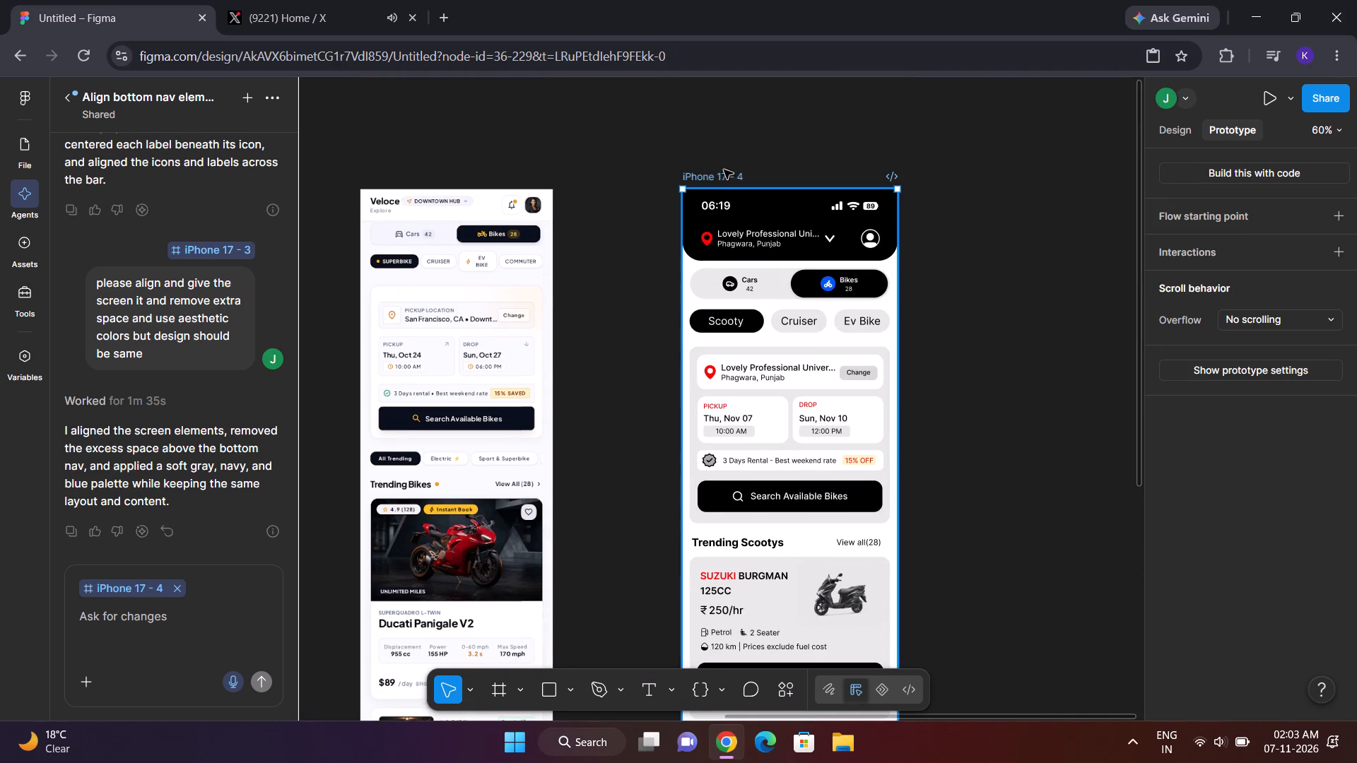
left_click(724, 170)
left_click(1267, 90)
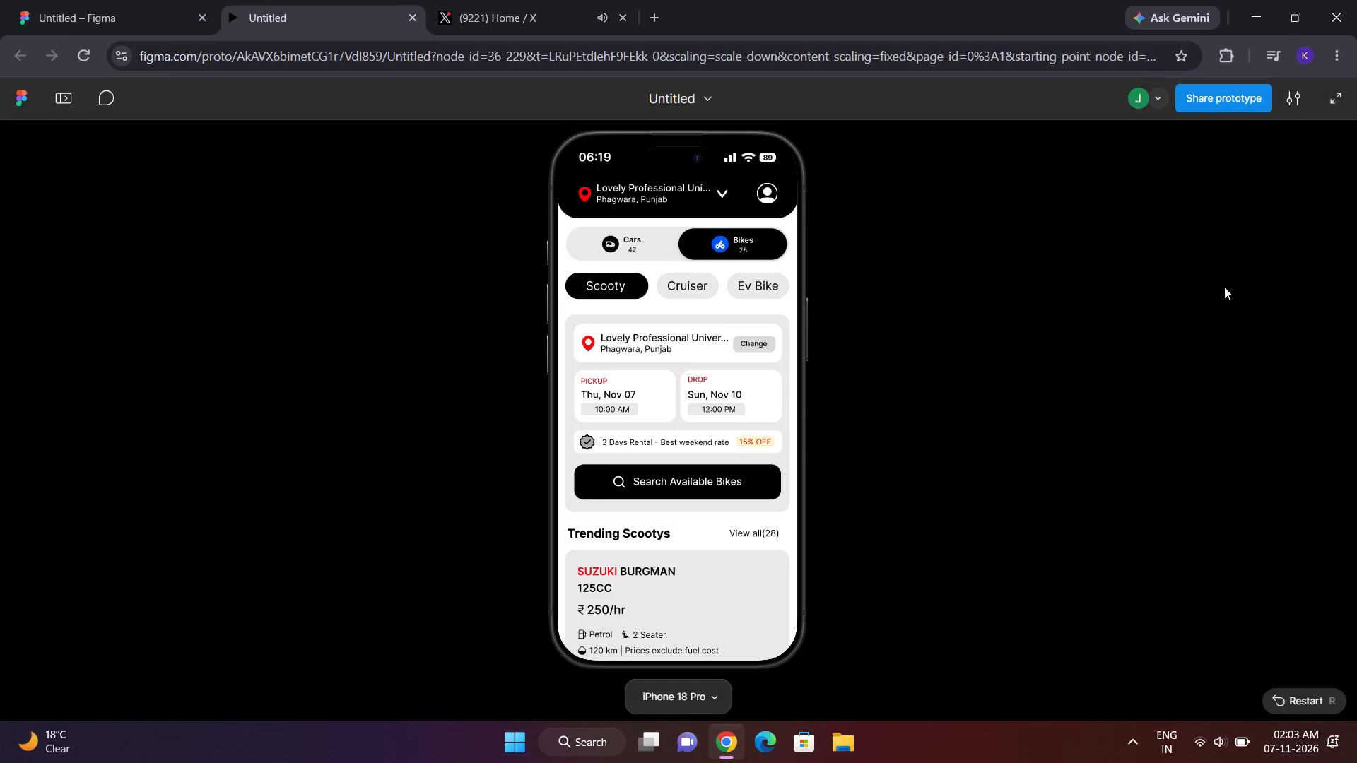
left_click_drag(674, 443, 721, 215)
scroll(674, 428, "down", 7)
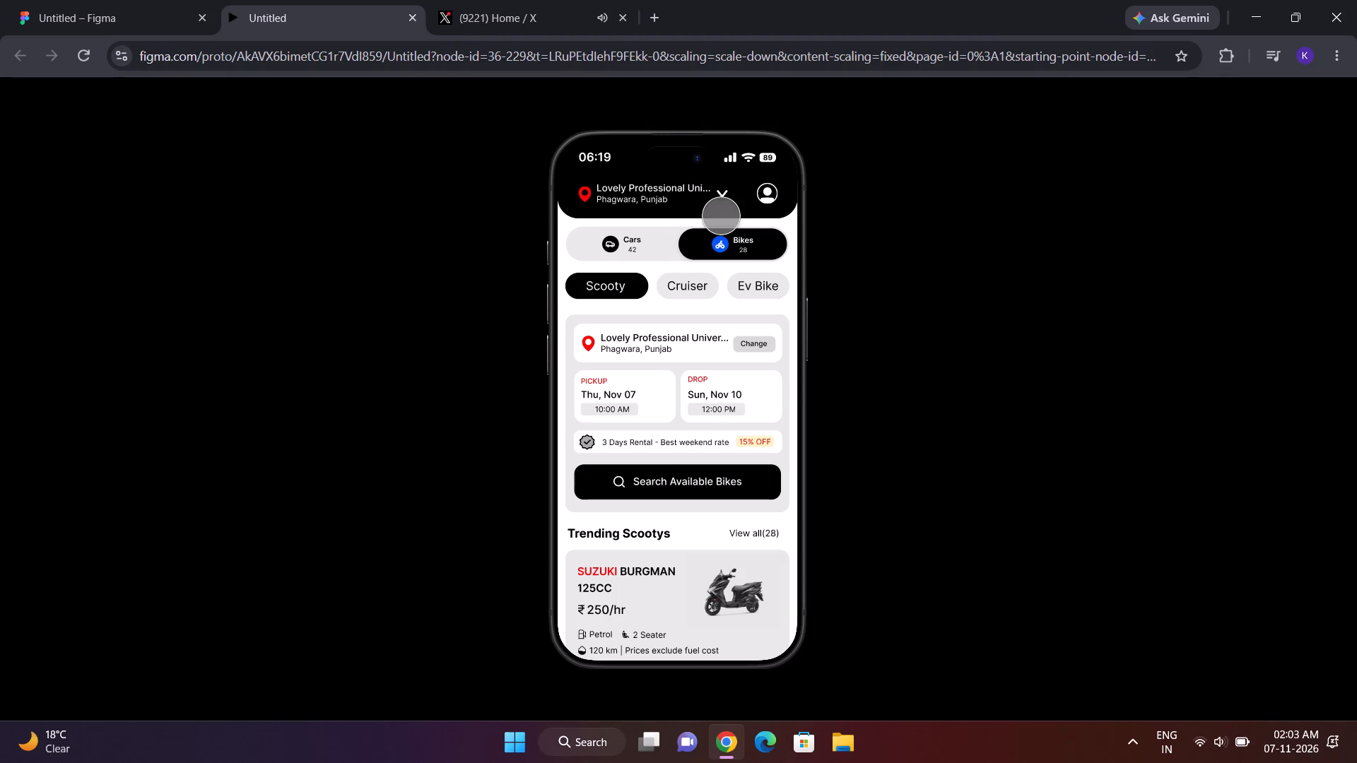
scroll(721, 410, "down", 5)
left_click_drag(643, 470, 670, 430)
scroll(670, 430, "down", 4)
scroll(670, 430, "up", 1)
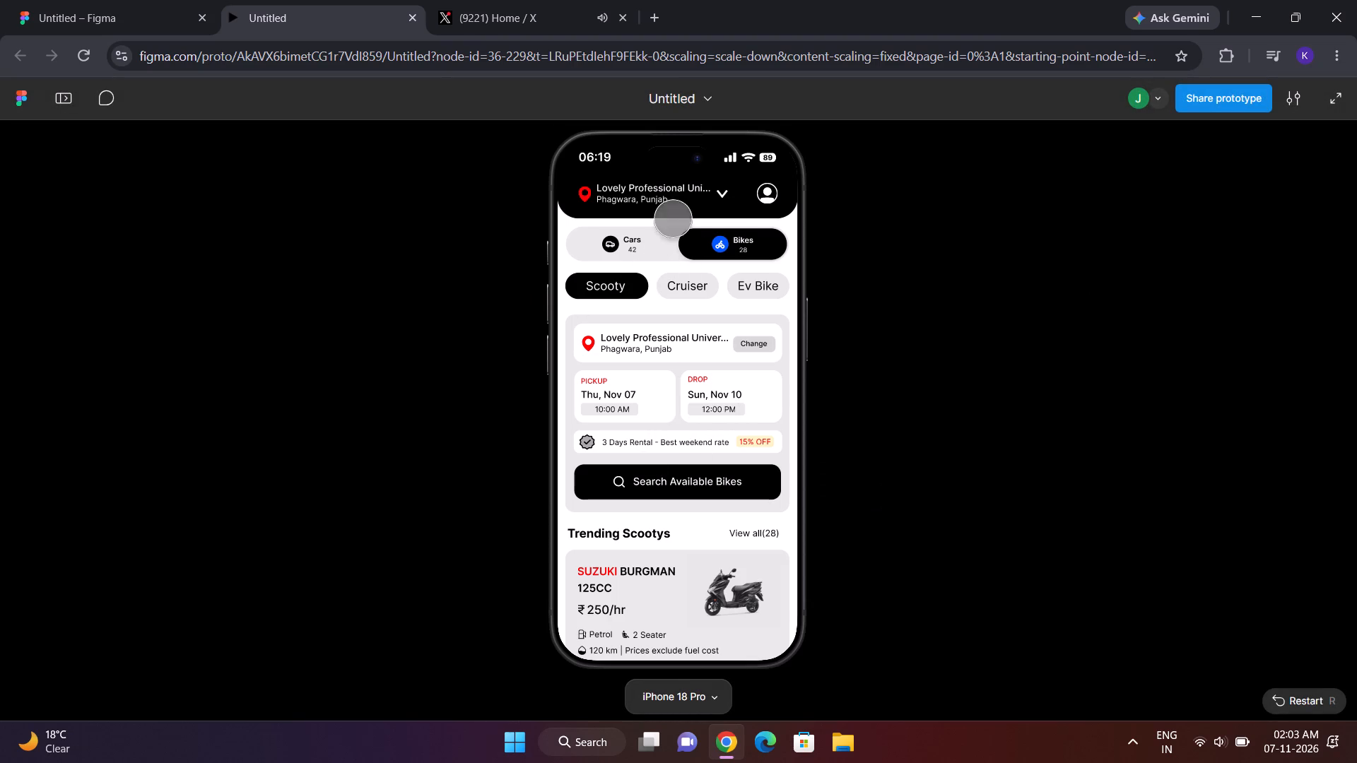
left_click(413, 24)
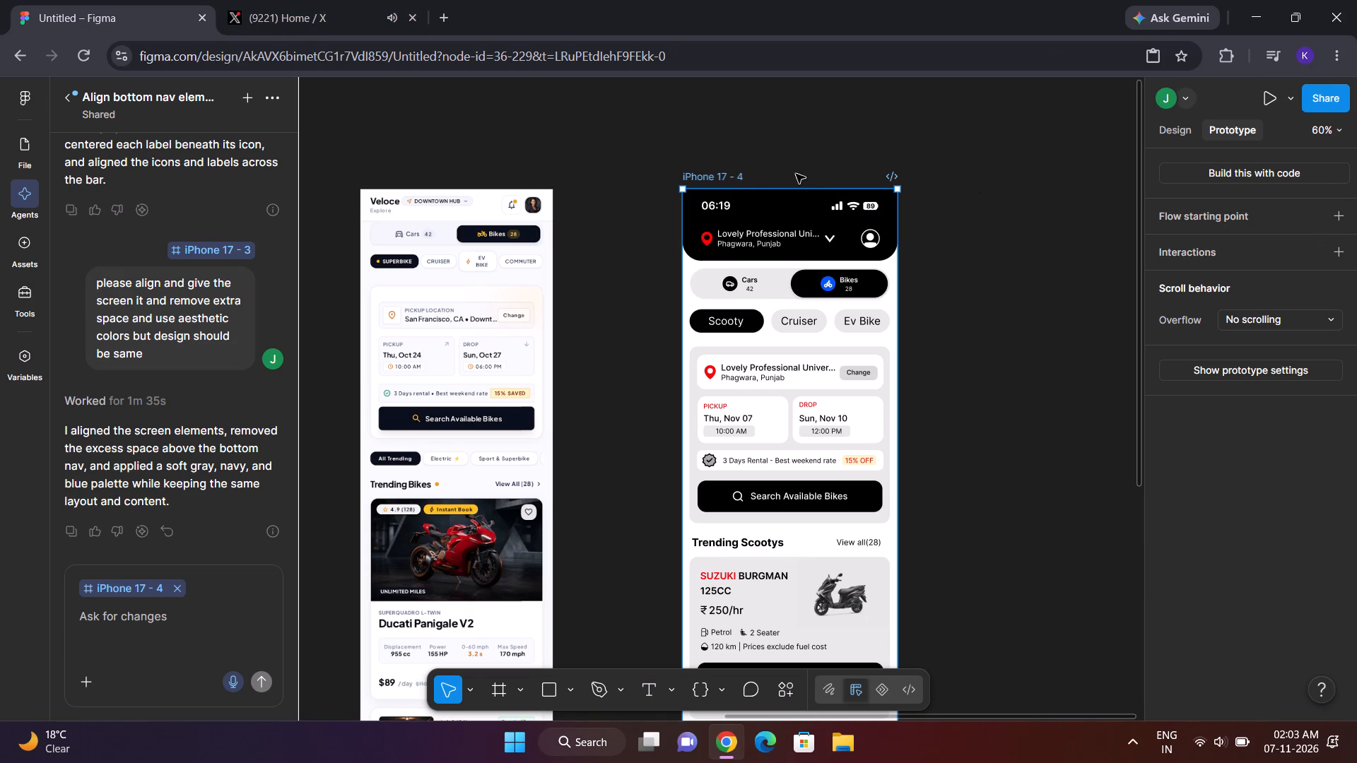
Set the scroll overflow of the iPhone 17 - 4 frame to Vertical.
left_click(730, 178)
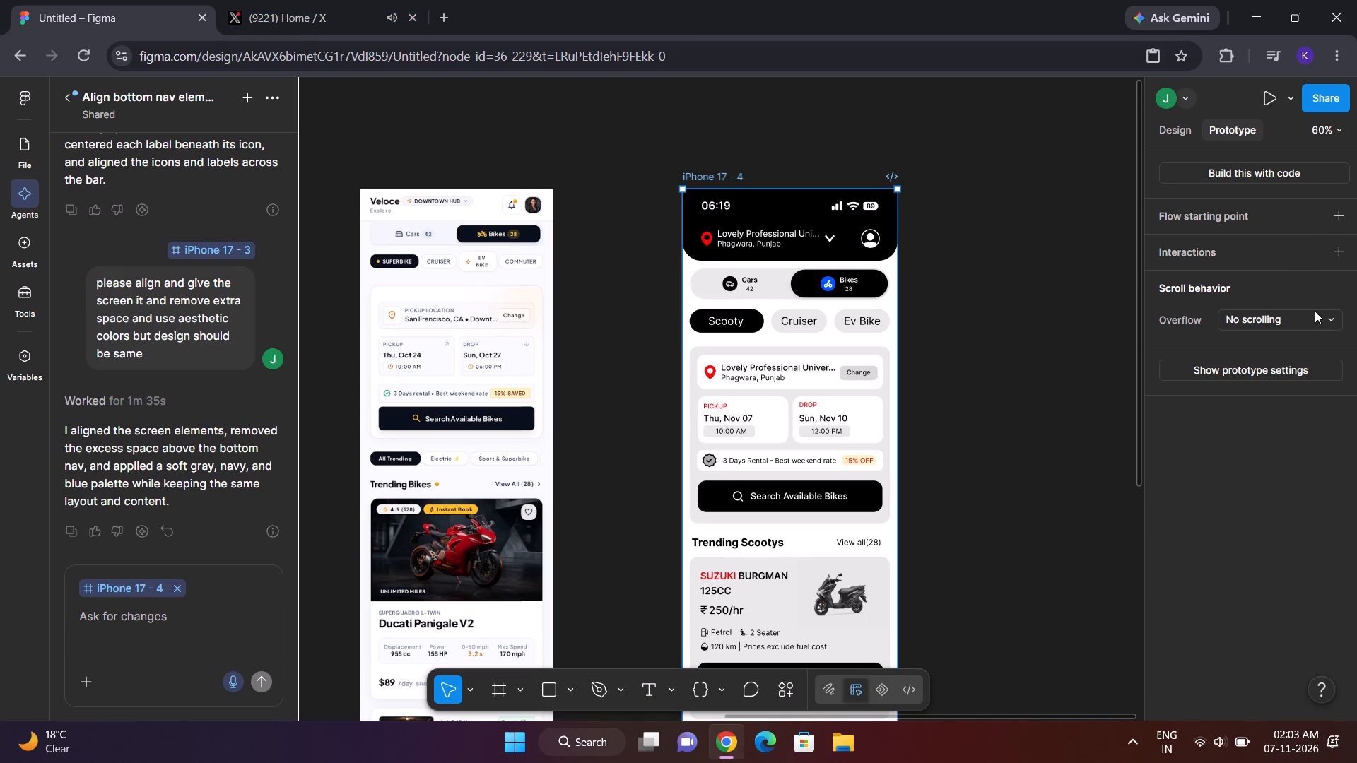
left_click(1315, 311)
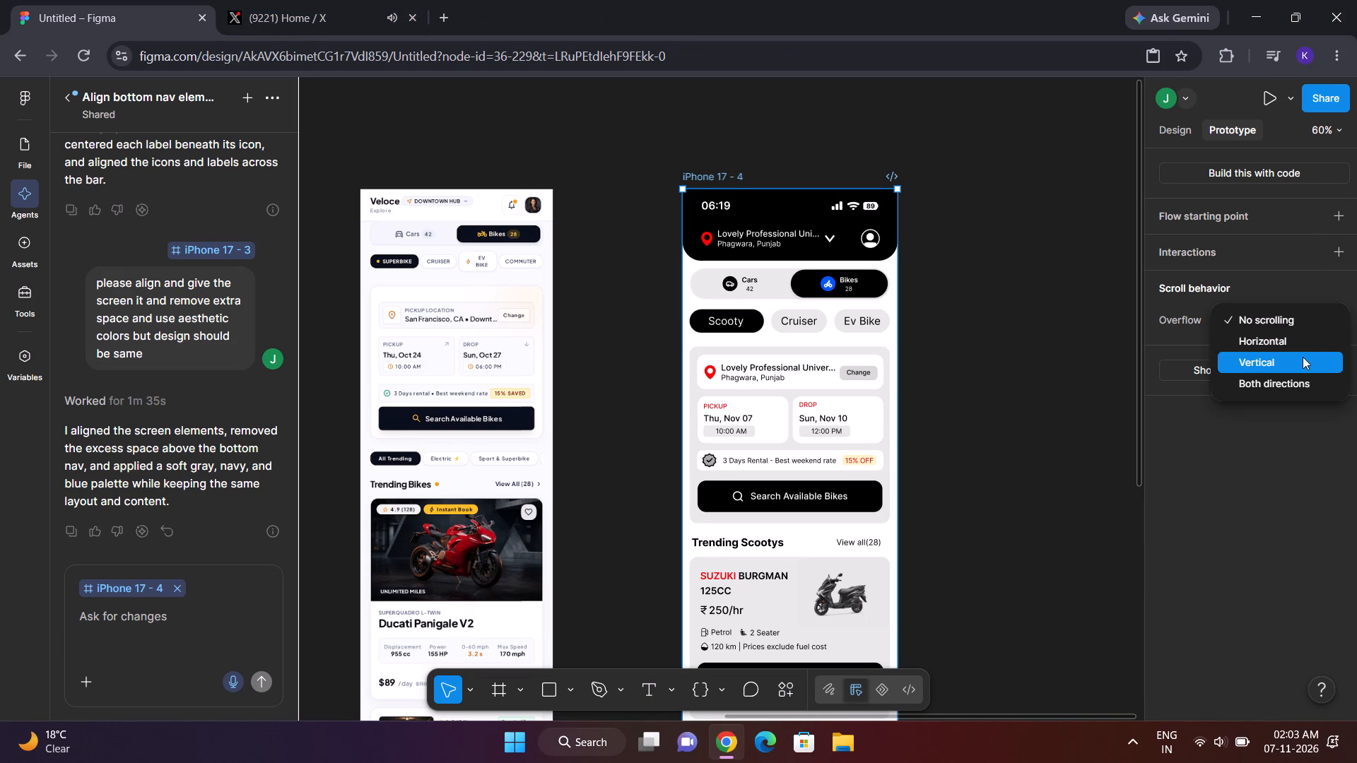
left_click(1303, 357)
Check the scroll position setting of the bottom nav's black background rectangle in iPhone 17 - 4.
scroll(1000, 280, "down", 2)
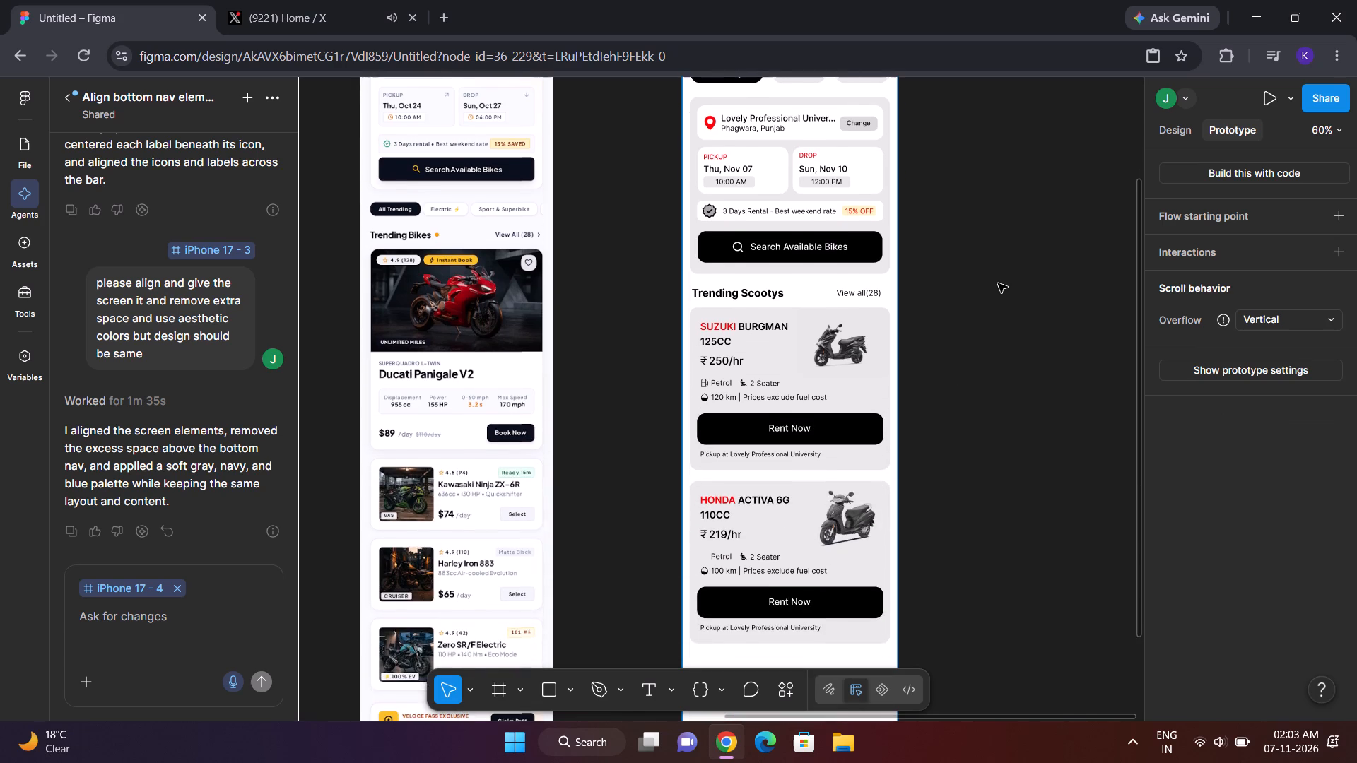
scroll(861, 548, "down", 1)
left_click(833, 554)
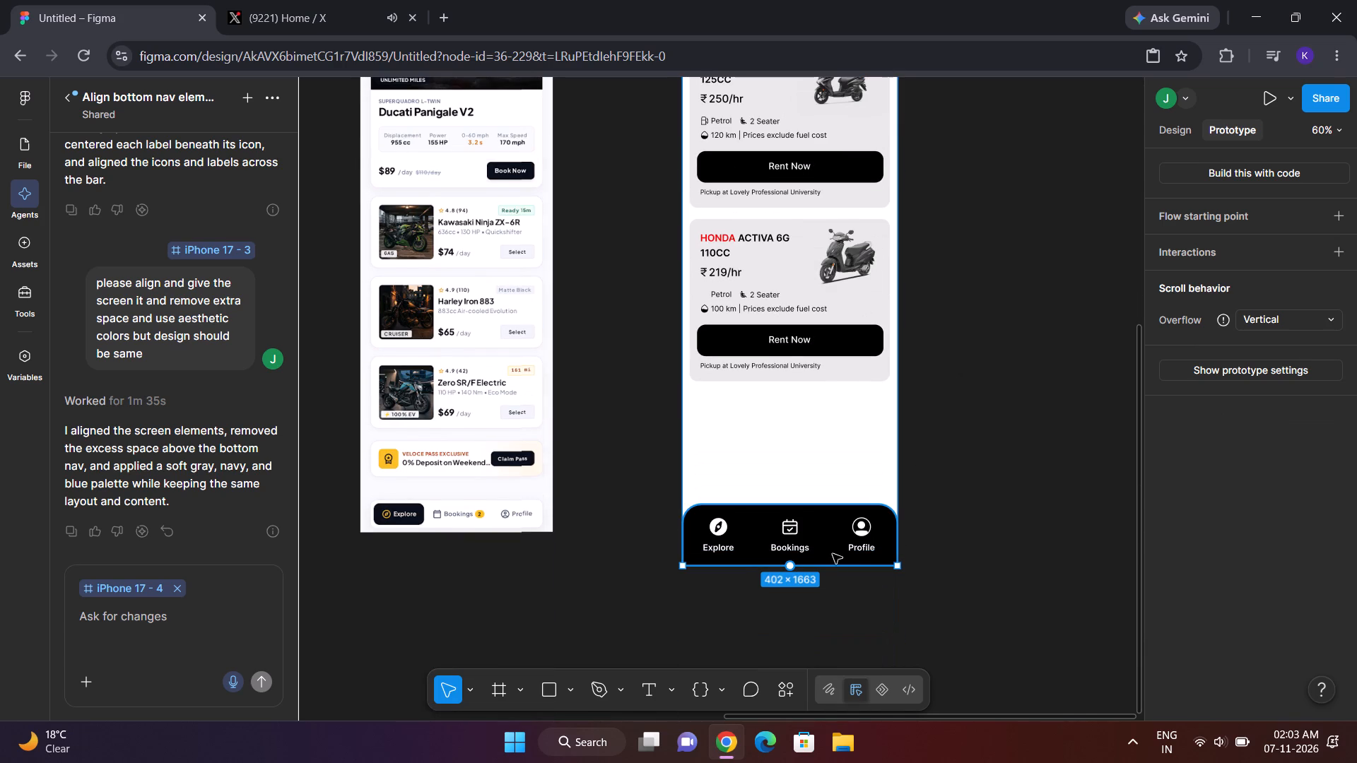
left_click(1247, 276)
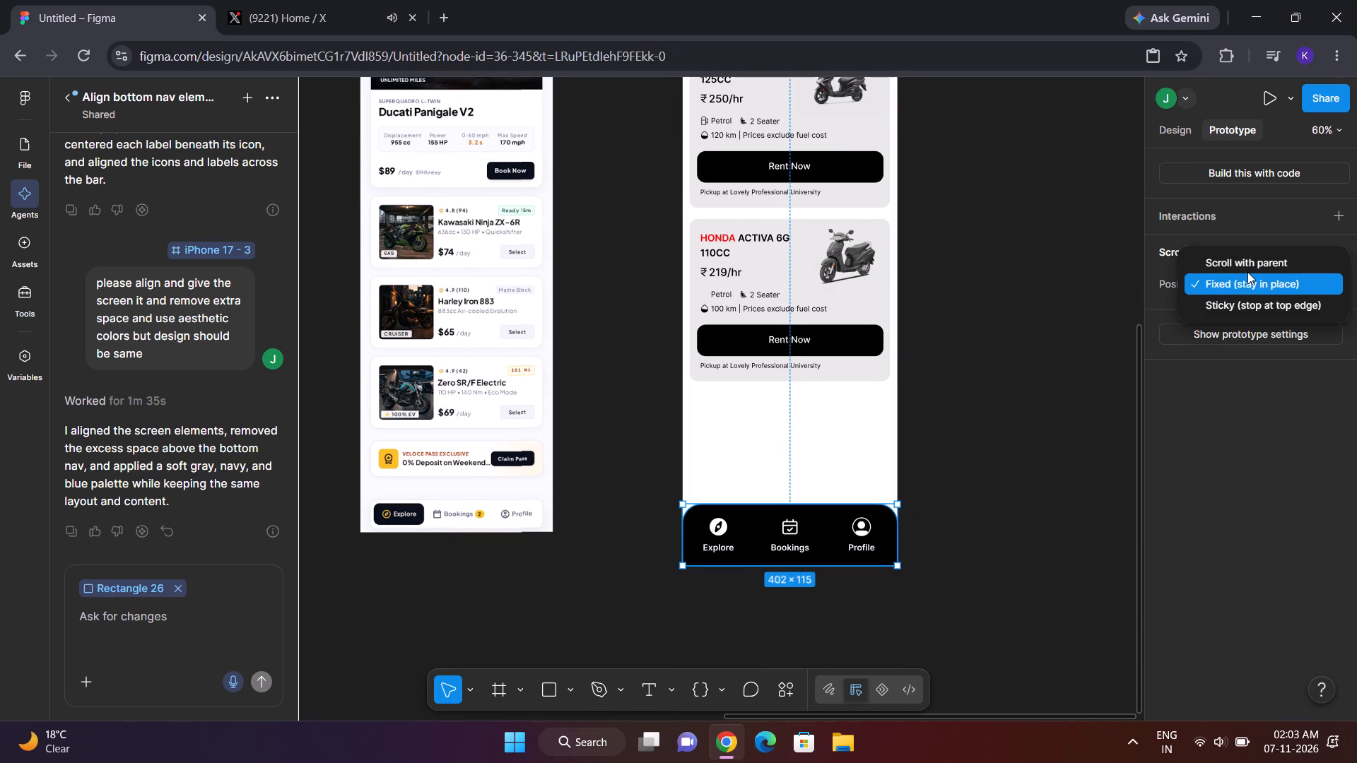
left_click(1247, 288)
Present the iPhone 17 - 4 frame with vertical overflow and examine how the screen scrolls.
scroll(711, 182, "up", 4)
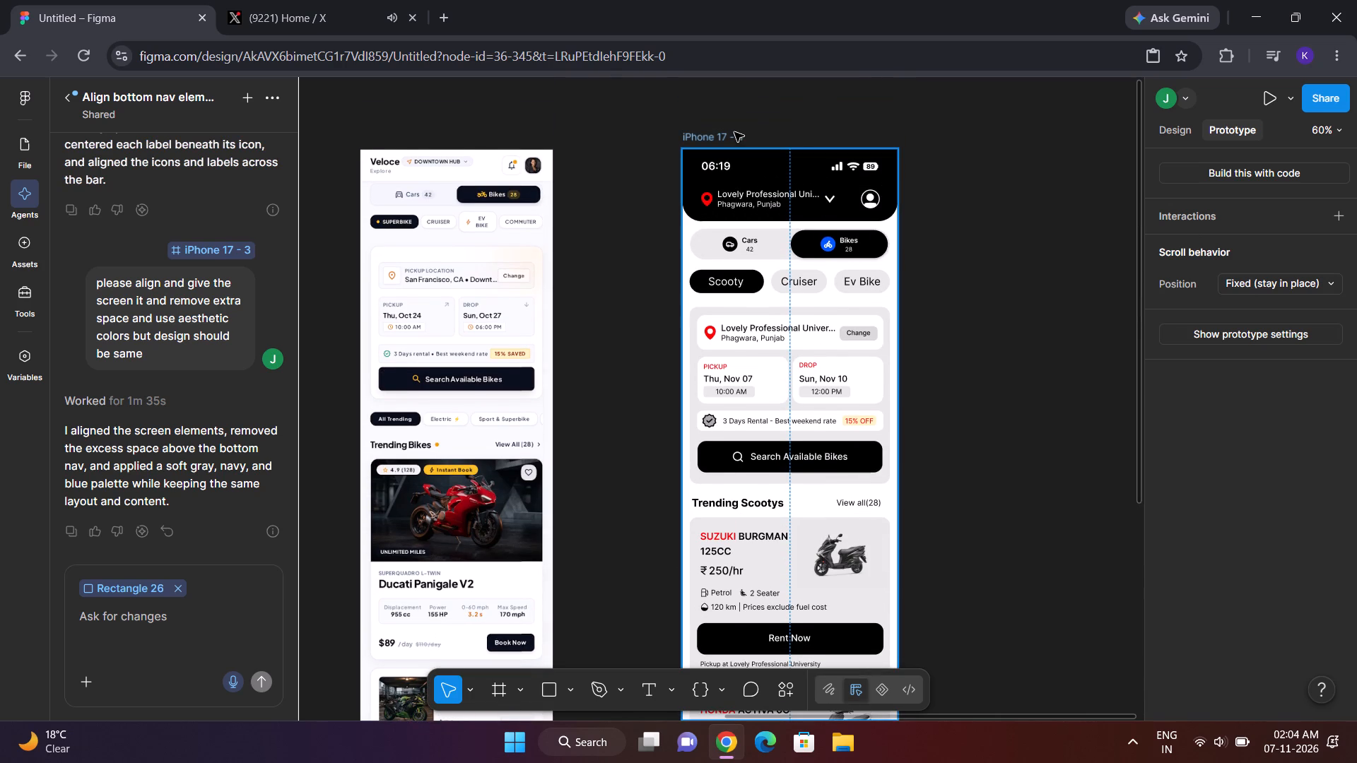
left_click(734, 132)
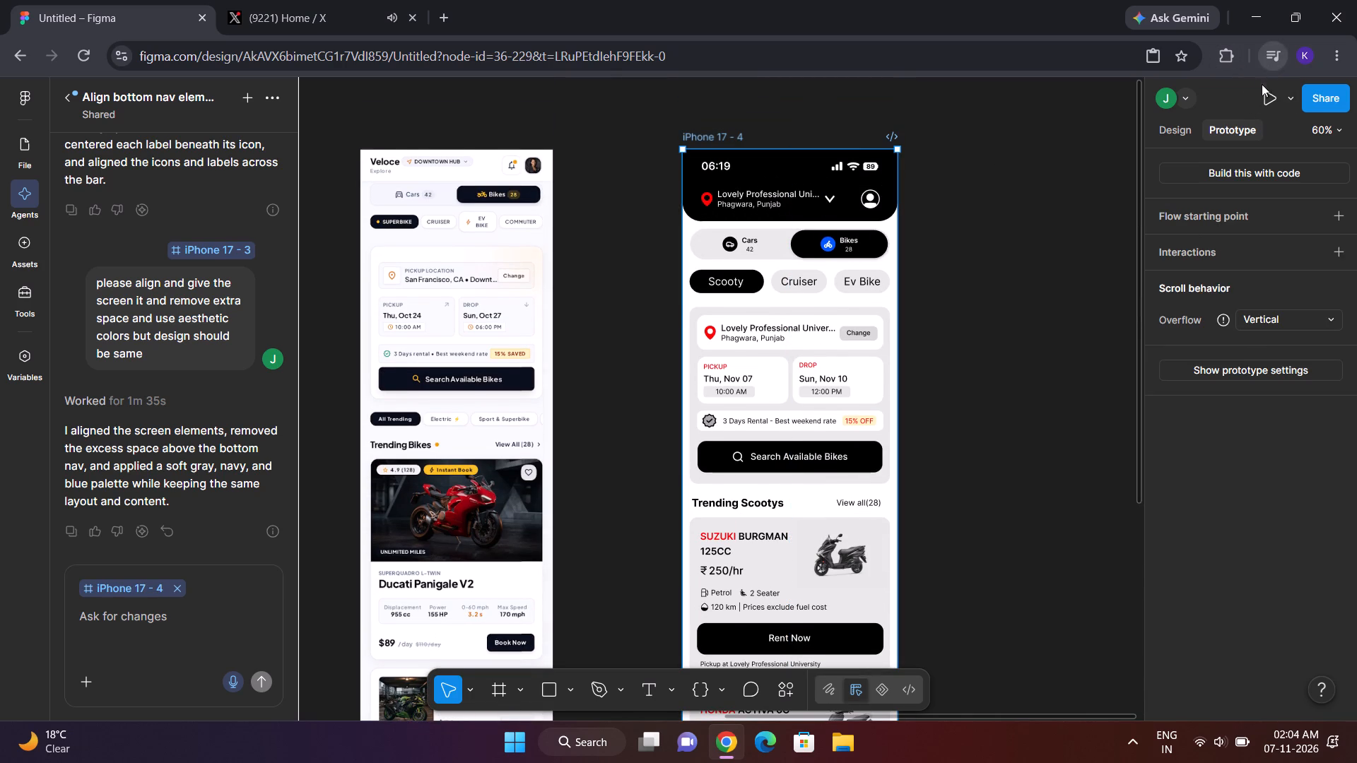
left_click(1265, 93)
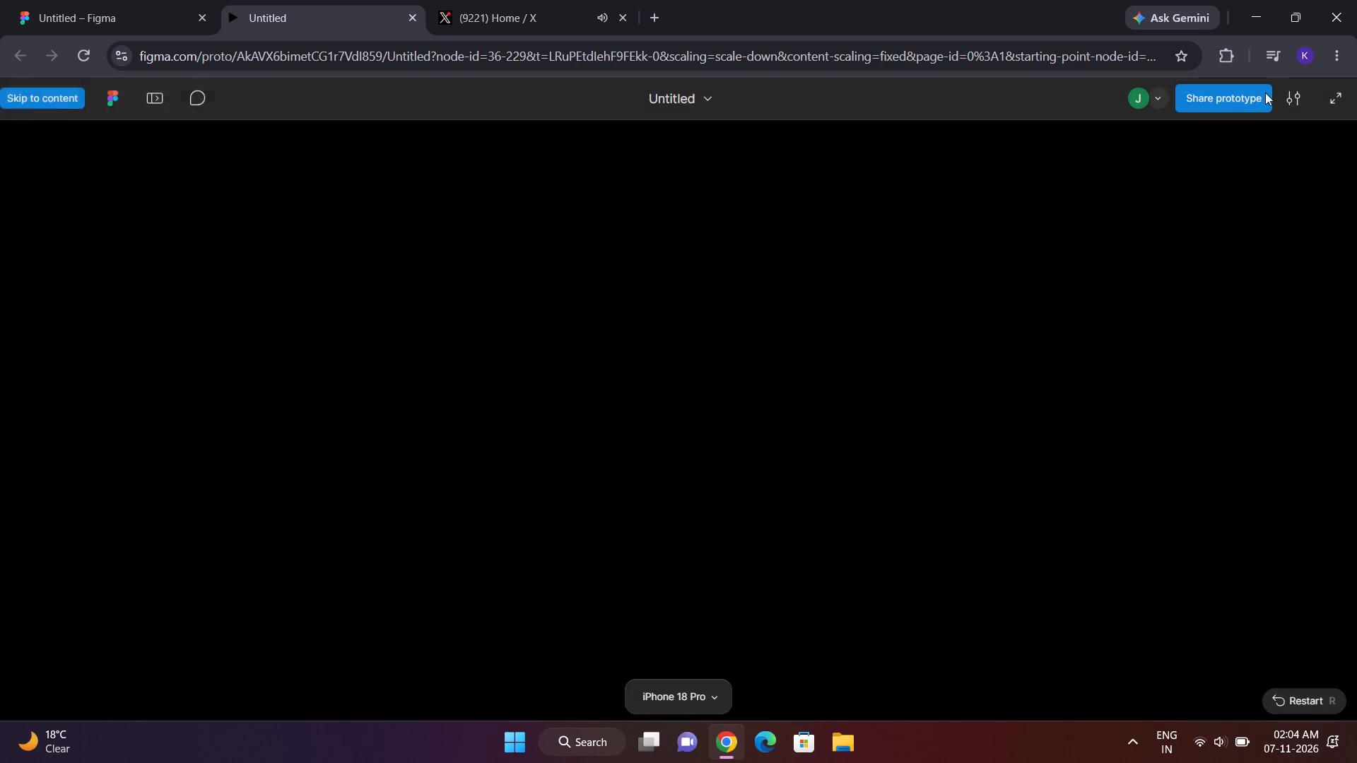
scroll(657, 455, "down", 5)
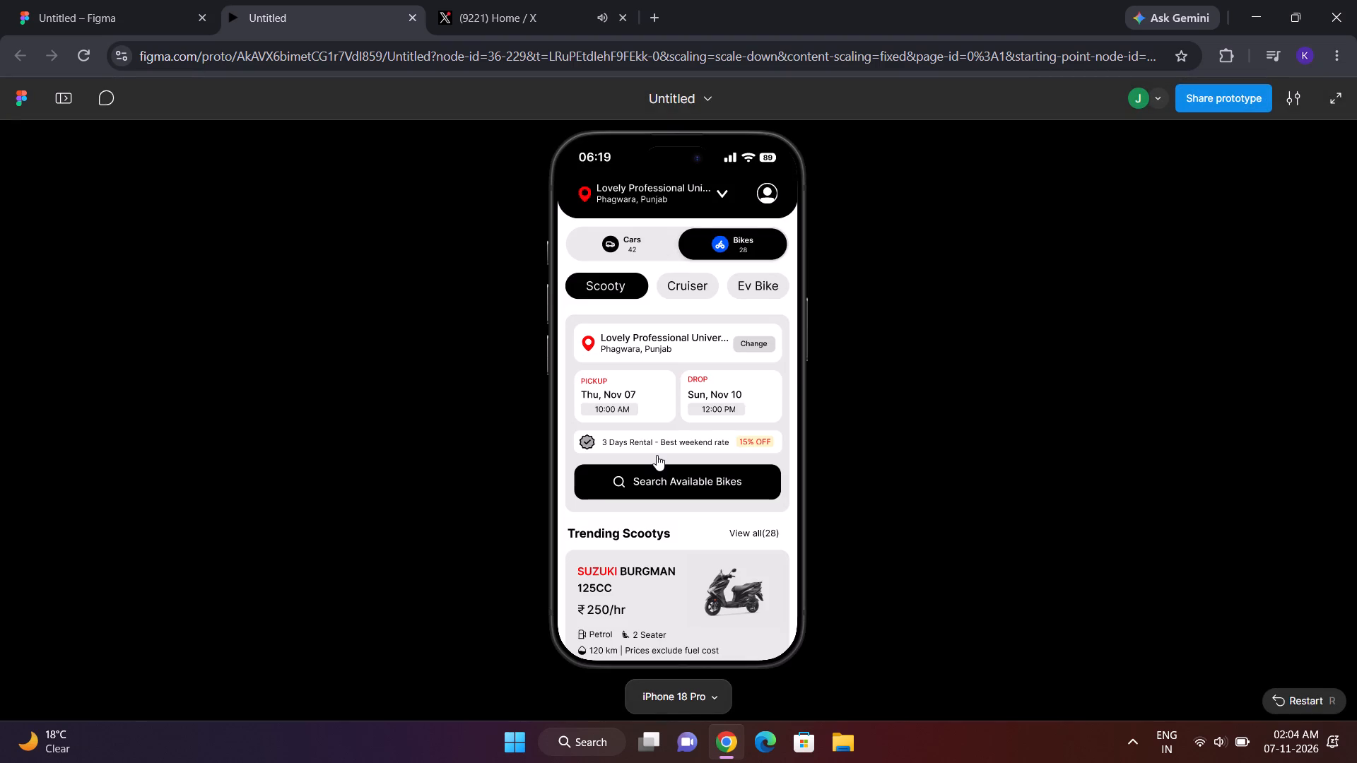
scroll(657, 455, "down", 1)
left_click_drag(686, 503, 707, 471)
left_click_drag(707, 471, 699, 361)
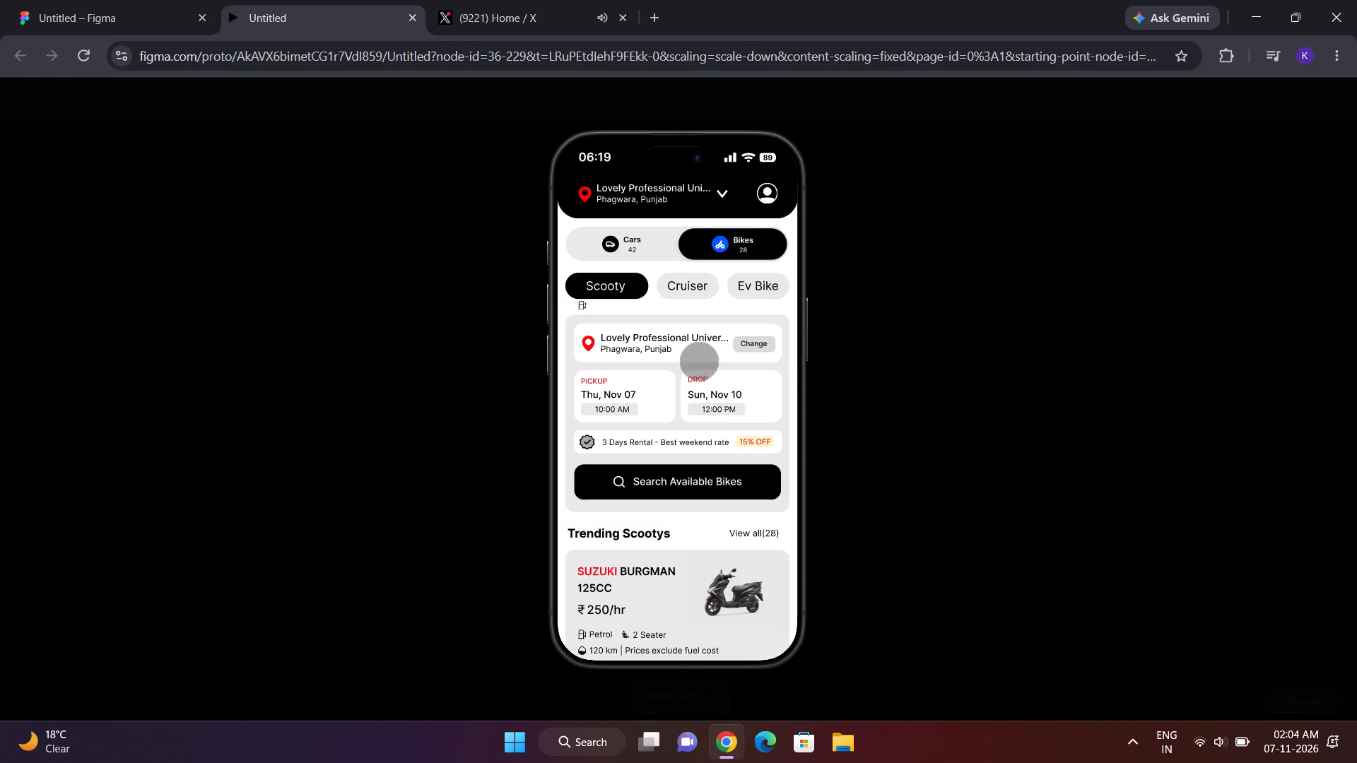
left_click_drag(699, 361, 699, 362)
scroll(699, 362, "down", 2)
left_click(716, 481)
left_click_drag(703, 449, 711, 538)
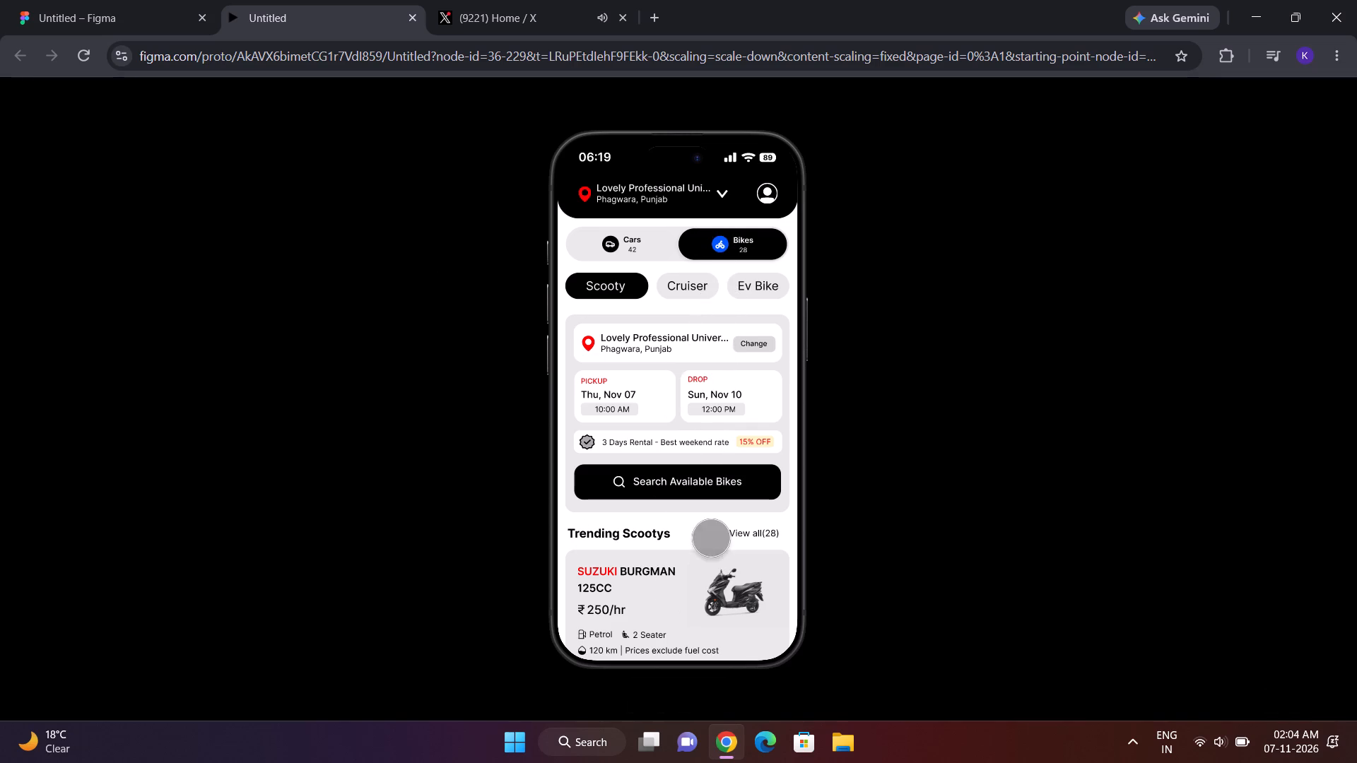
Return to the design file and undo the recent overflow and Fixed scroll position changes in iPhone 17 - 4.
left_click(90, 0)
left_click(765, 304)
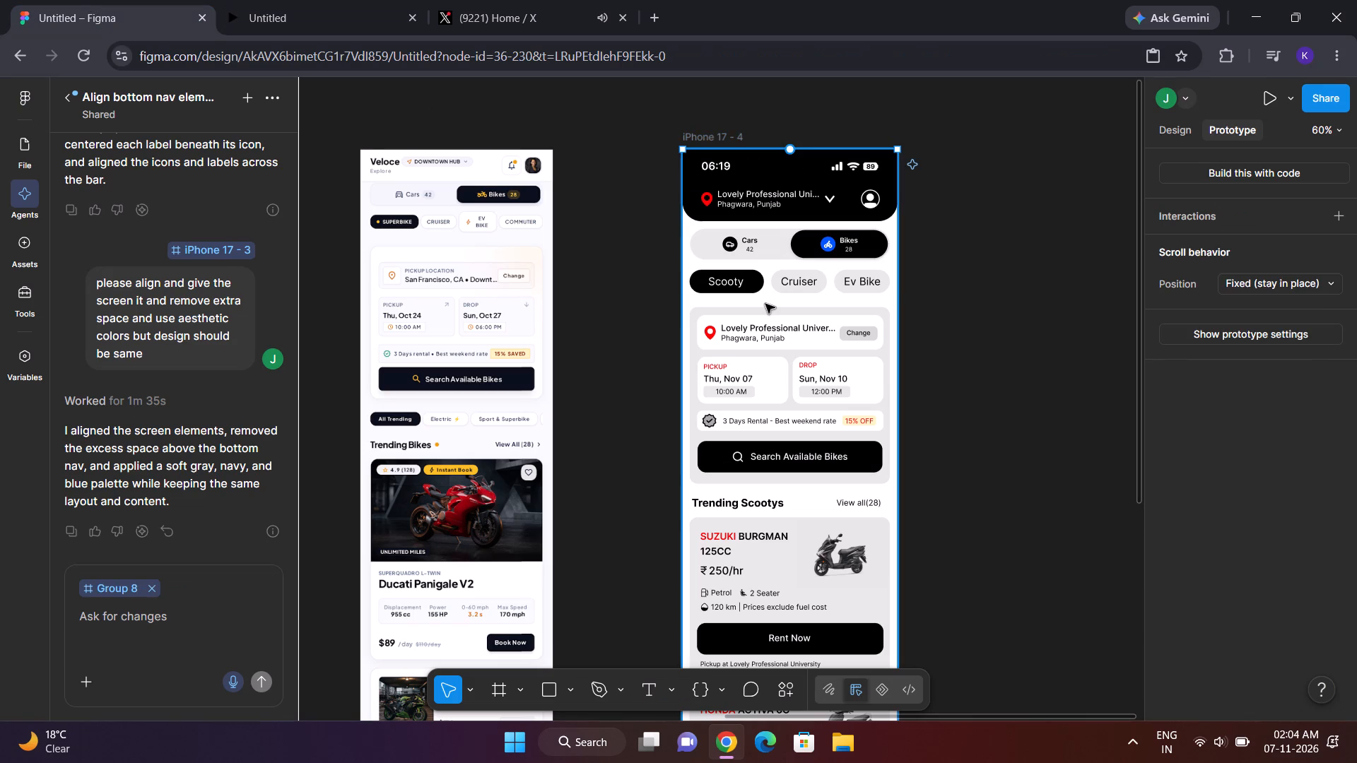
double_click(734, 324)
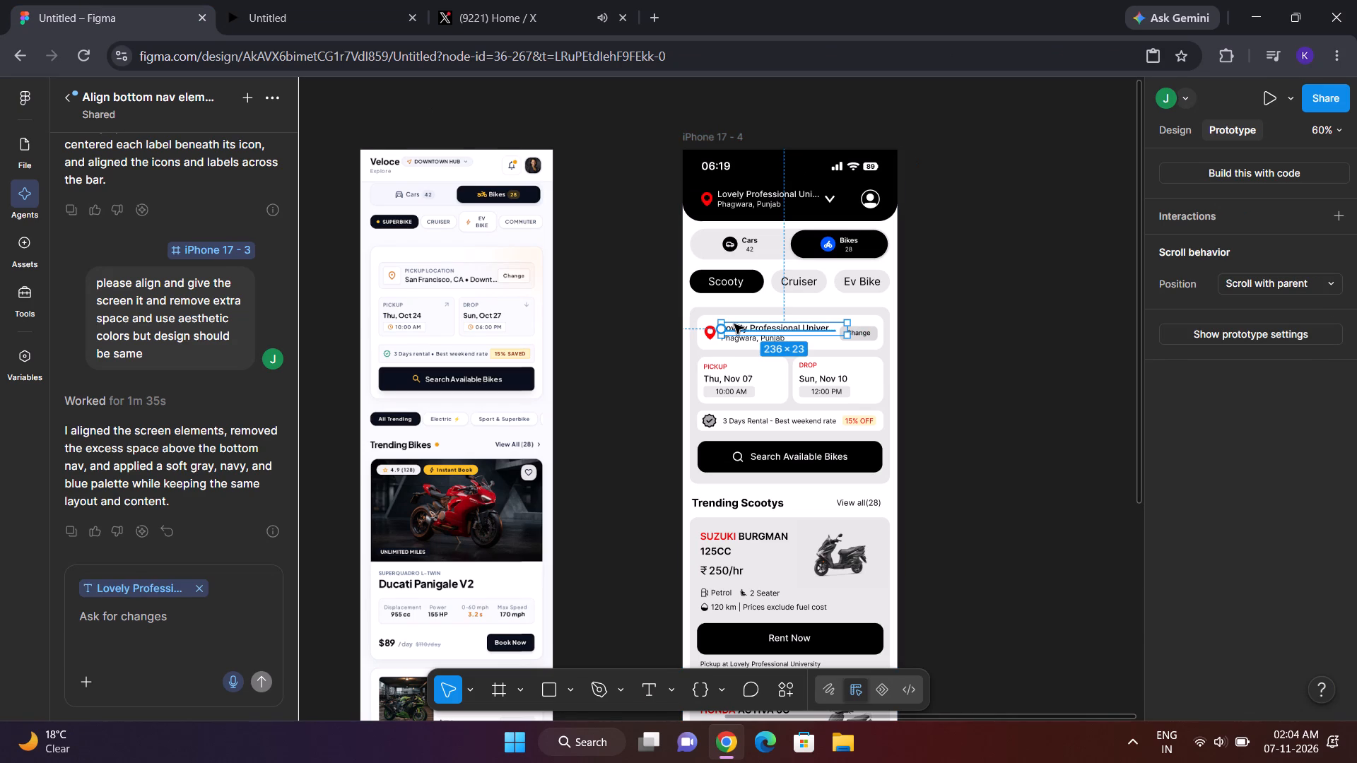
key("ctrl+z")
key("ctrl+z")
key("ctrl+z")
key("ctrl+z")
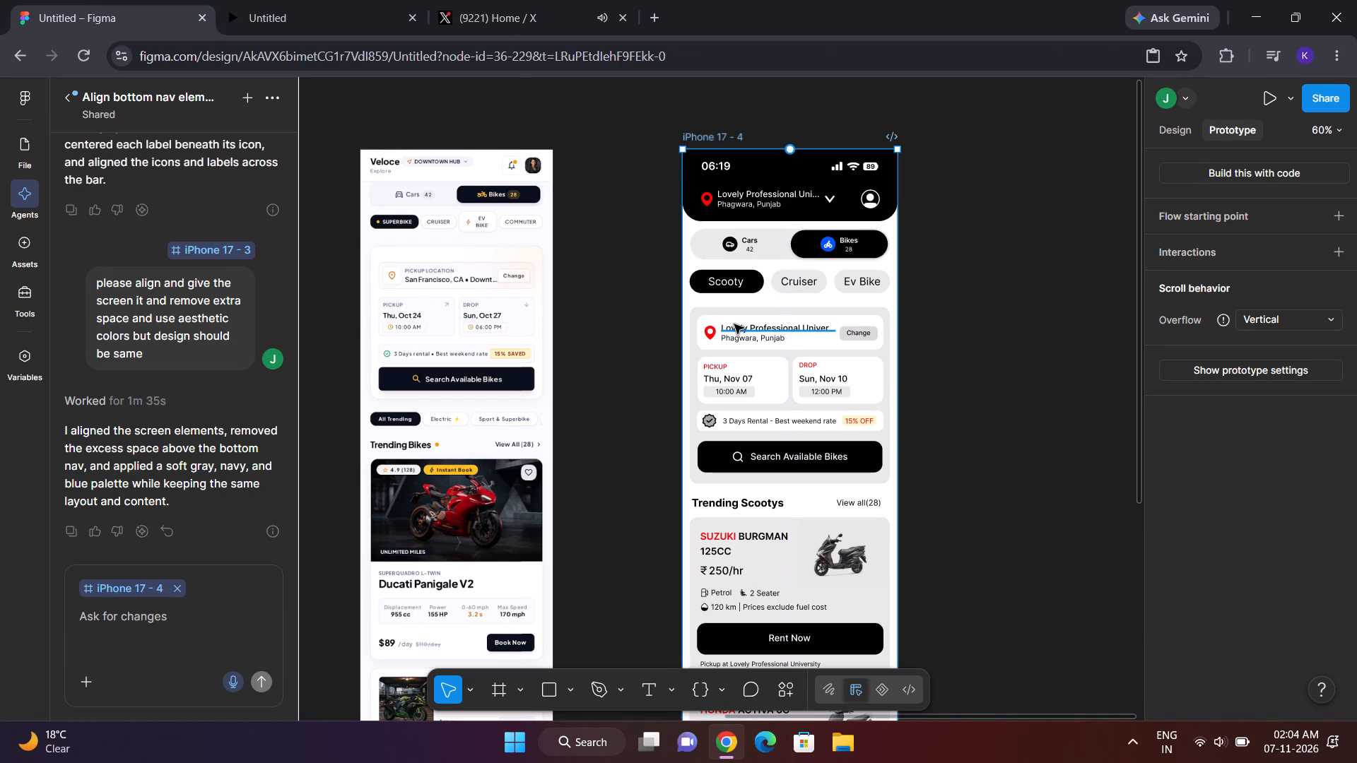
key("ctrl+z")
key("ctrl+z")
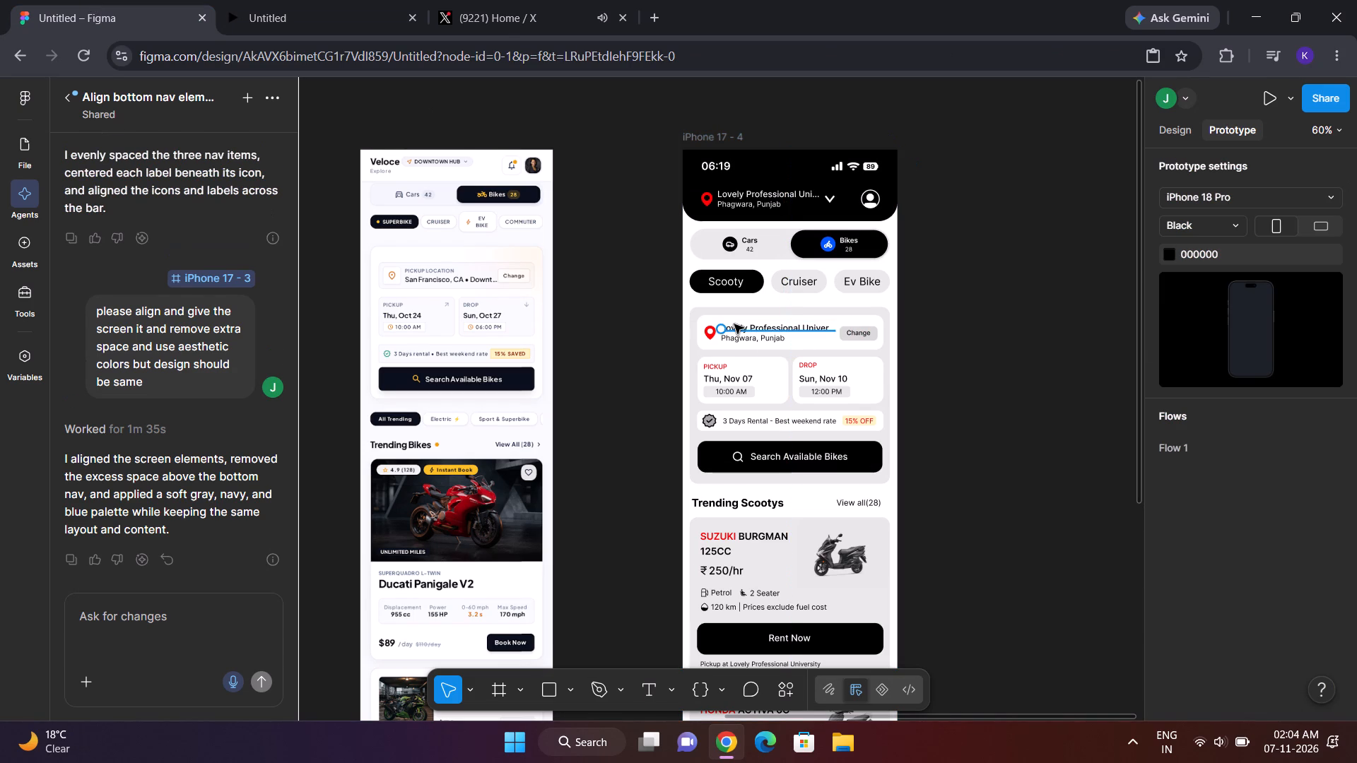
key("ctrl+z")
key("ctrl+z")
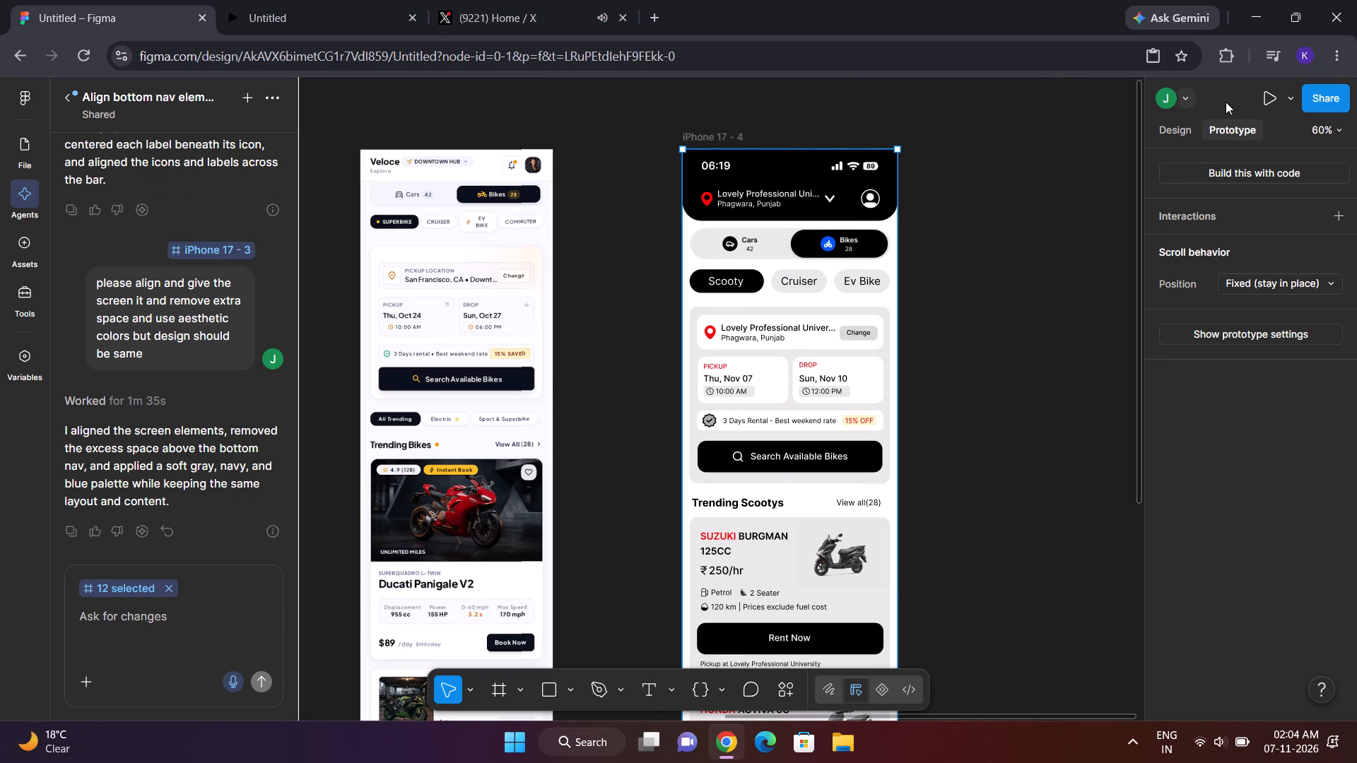
Present the prototype from the current selection, look at the screen it shows, and close the preview.
left_click(1262, 95)
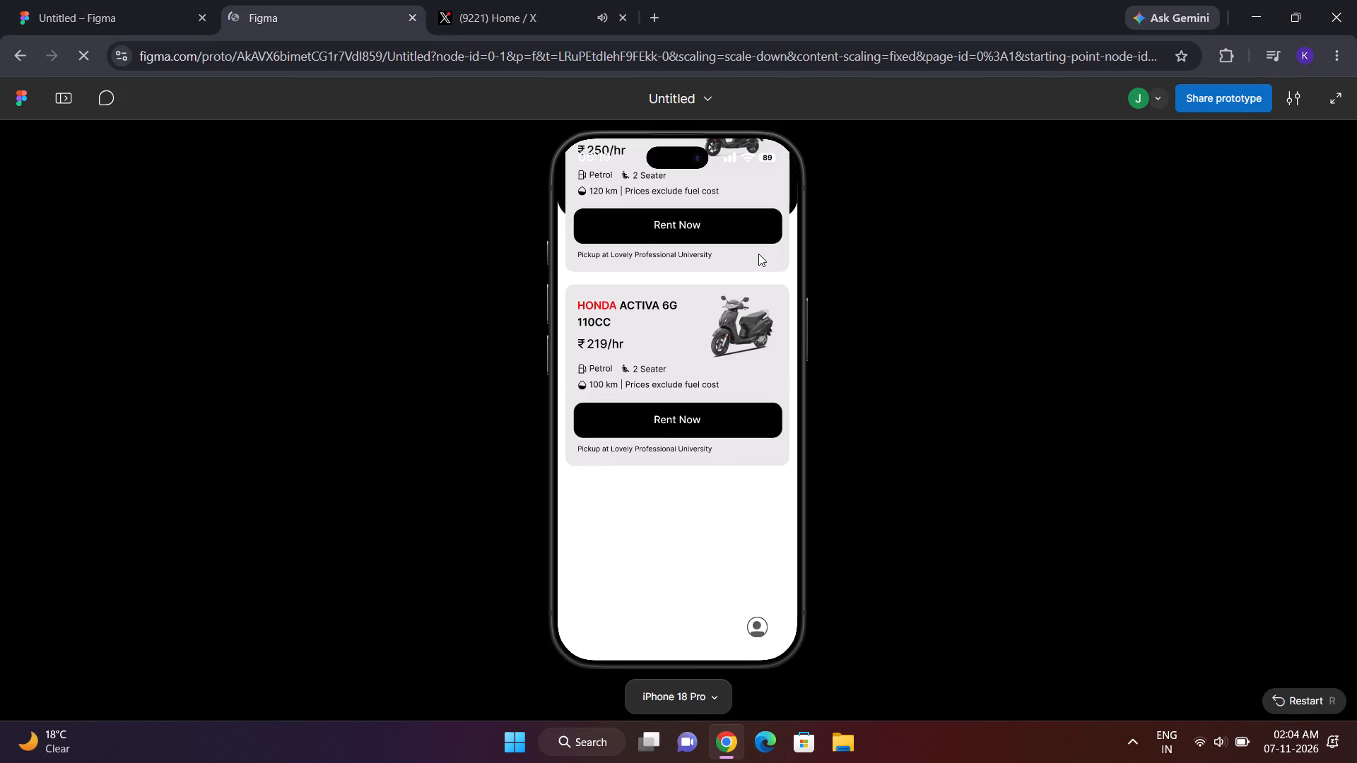
left_click(758, 254)
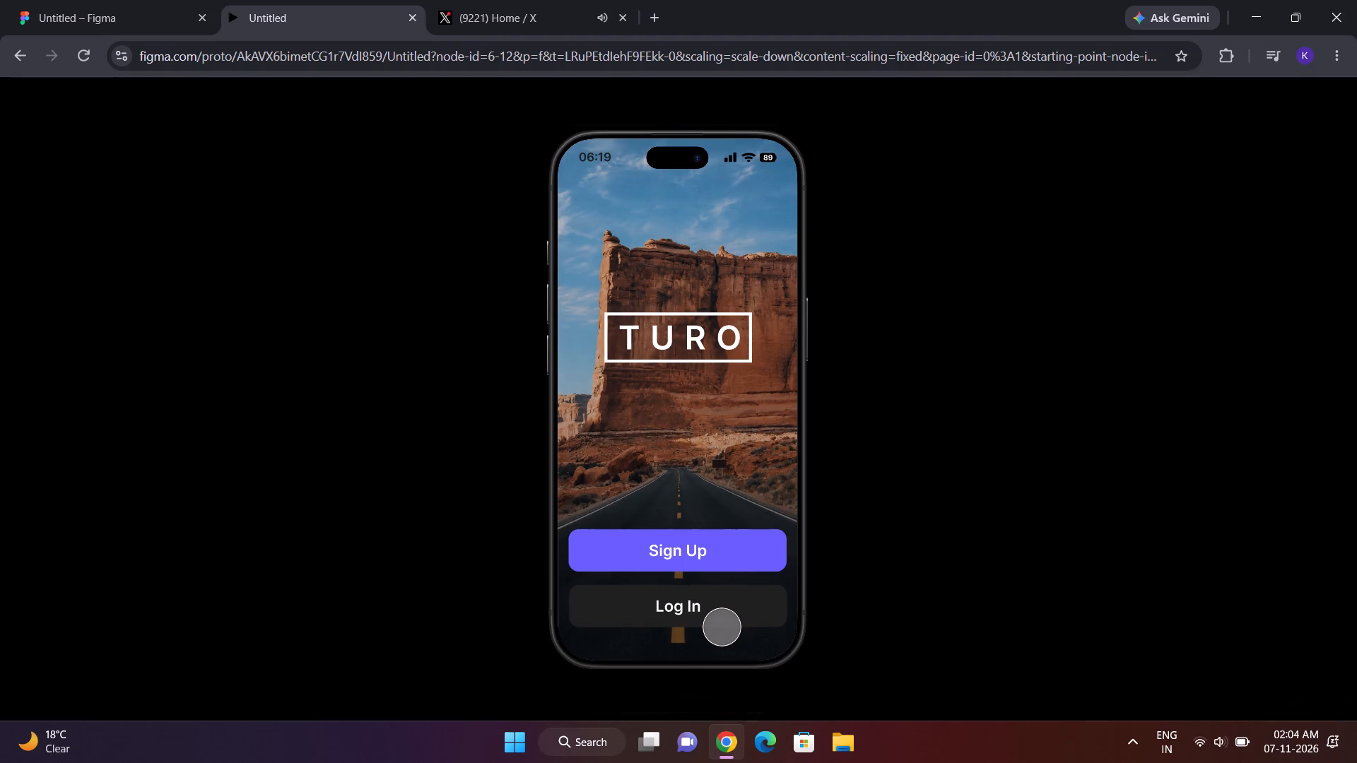
left_click(404, 18)
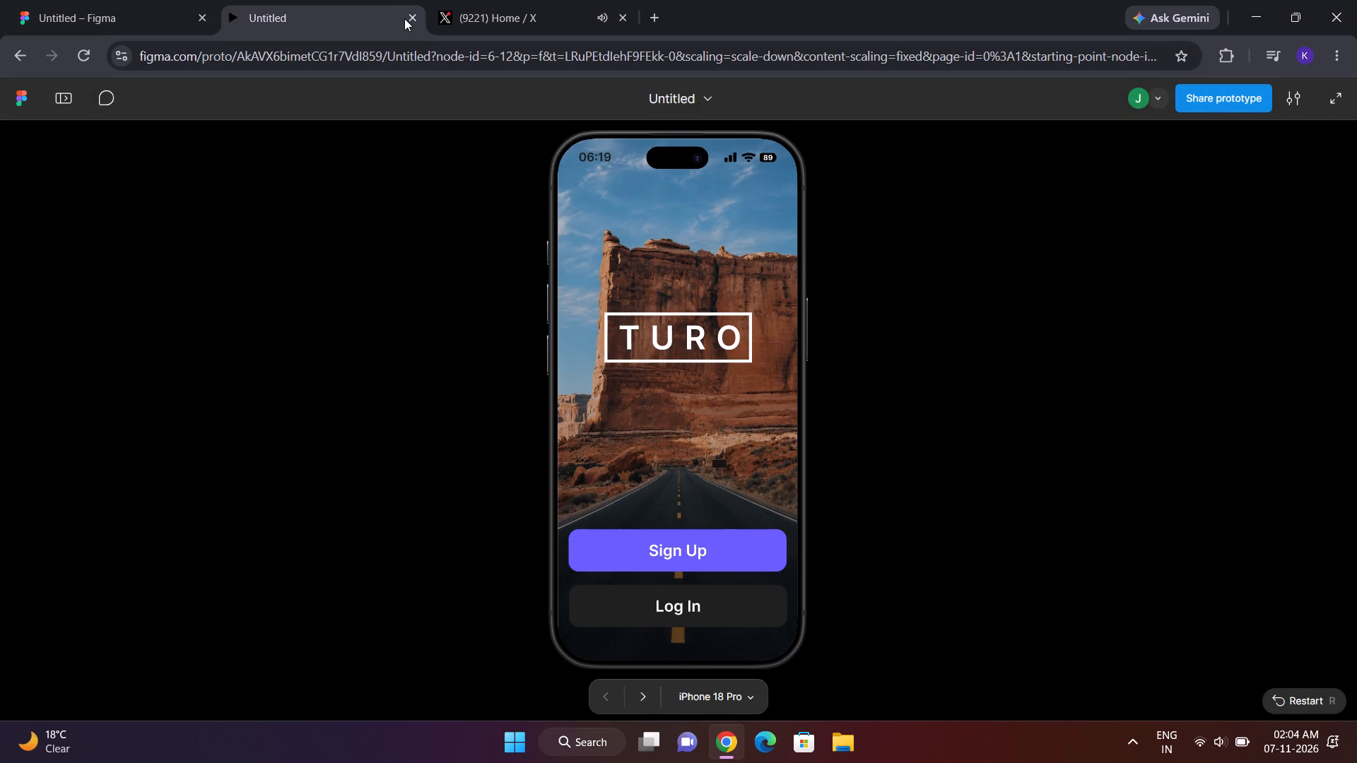
left_click(410, 18)
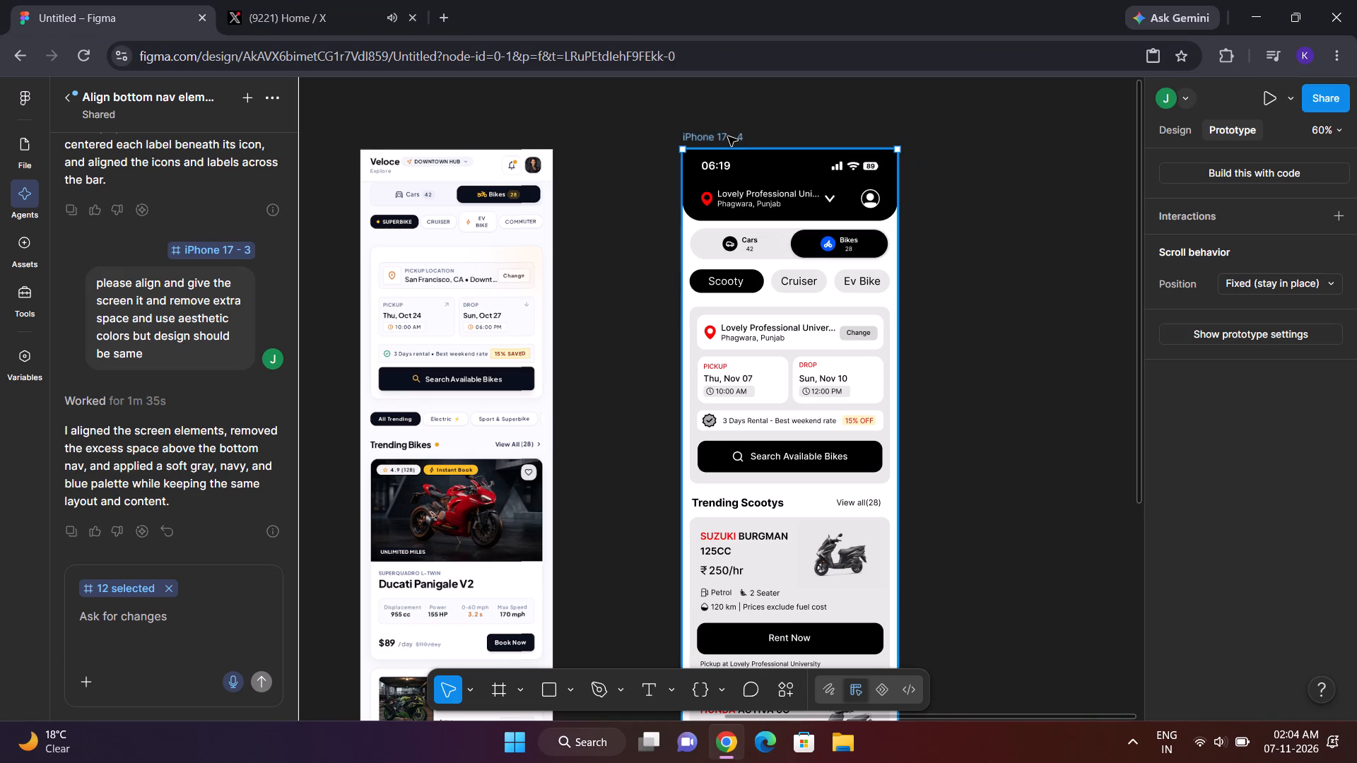
Present the iPhone 17 - 4 frame and examine how its header, scooter cards and bottom nav behave when scrolled.
left_click(728, 136)
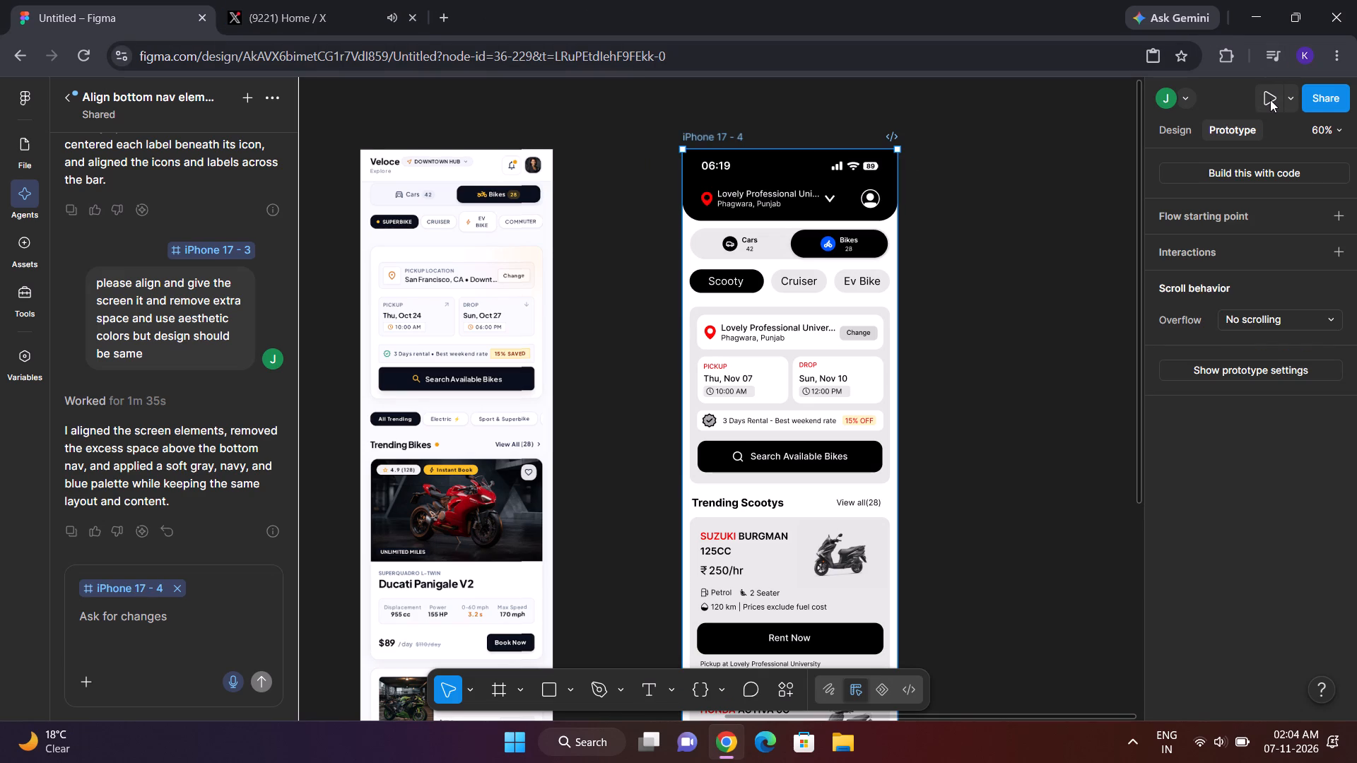
left_click(1270, 100)
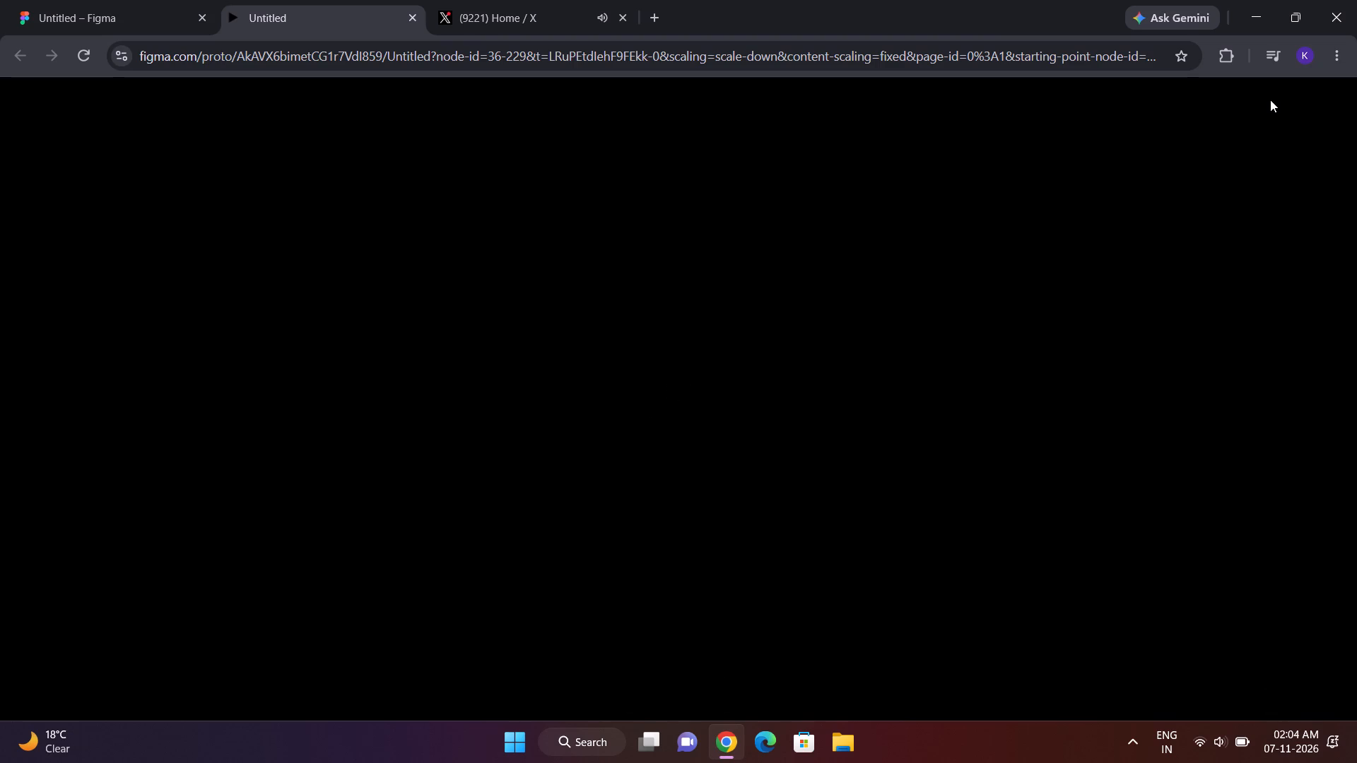
scroll(759, 311, "down", 7)
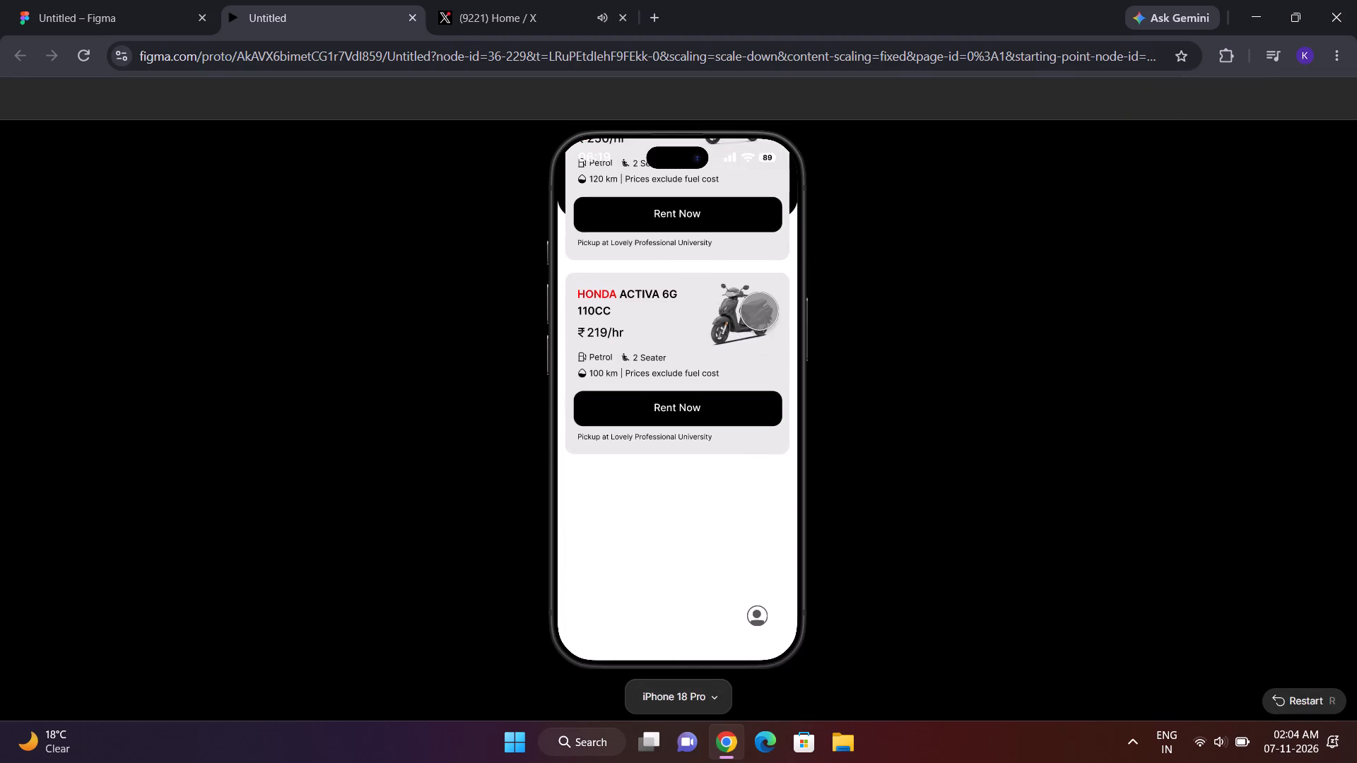
scroll(759, 311, "up", 4)
scroll(759, 311, "down", 7)
scroll(759, 311, "up", 6)
scroll(759, 311, "down", 5)
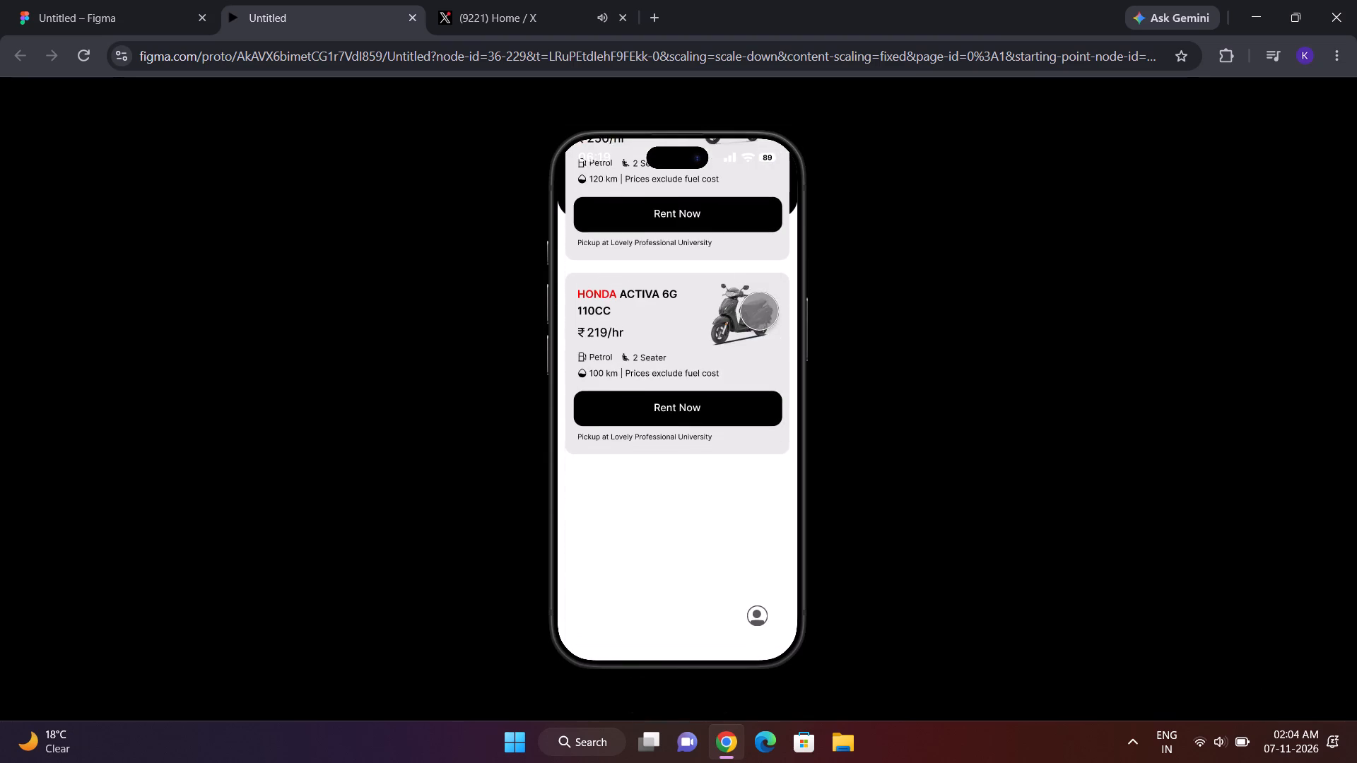
scroll(759, 311, "up", 6)
scroll(759, 311, "down", 7)
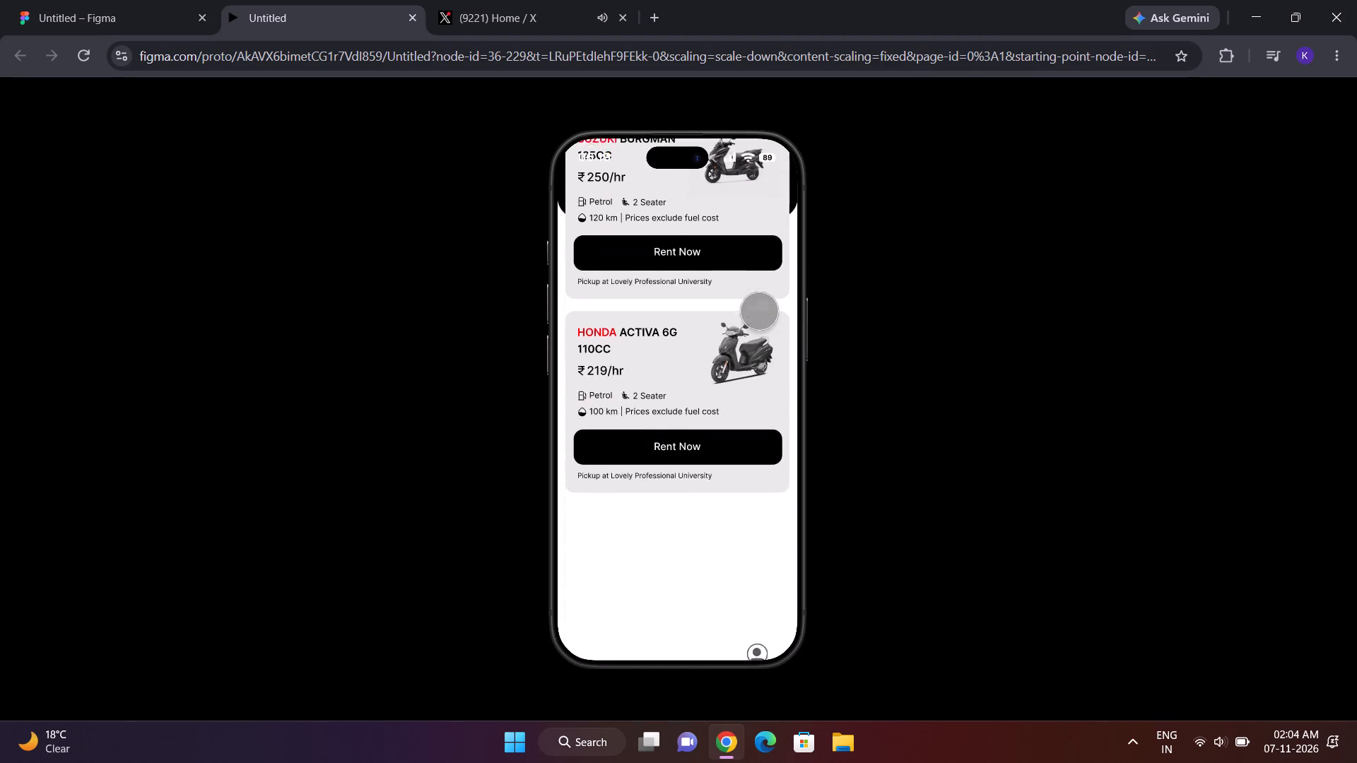
Examine again how the presented iPhone 17 - 4 screen scrolls, then return to the design file and close the preview.
scroll(759, 311, "up", 4)
scroll(759, 311, "down", 4)
scroll(759, 311, "up", 4)
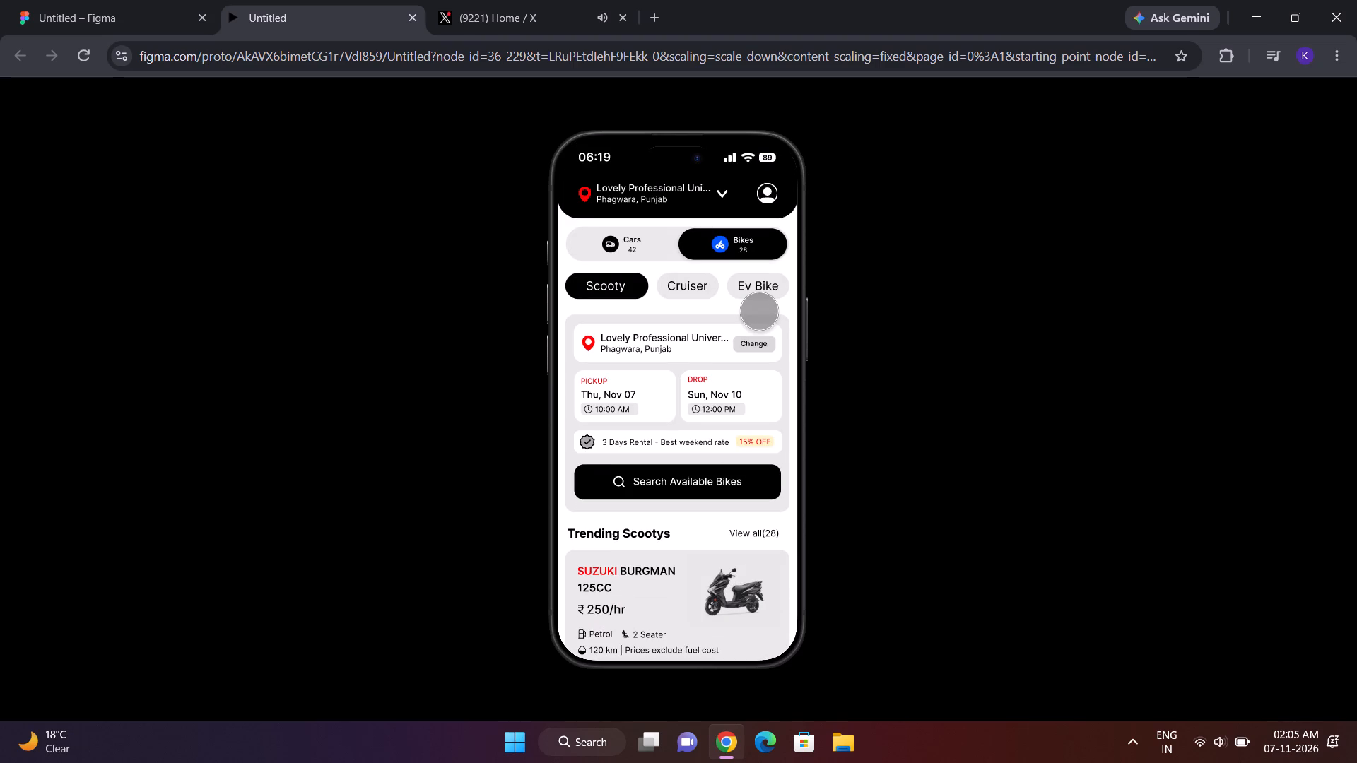
scroll(759, 311, "down", 7)
left_click(178, 1)
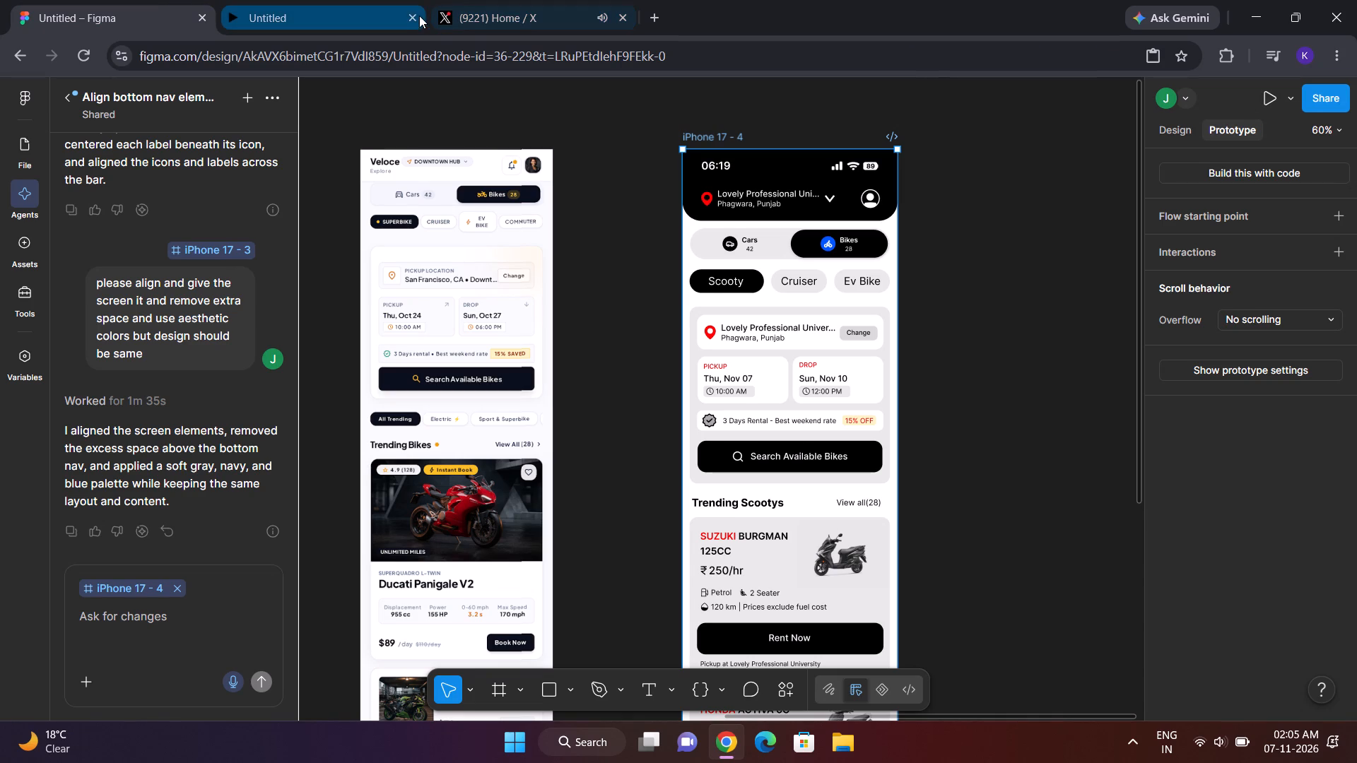
left_click(415, 16)
Undo the recent iPhone 17 - 4 edits, back past the Fixed scroll position changes to before the Drop card's clock icon was added.
key("ctrl+z")
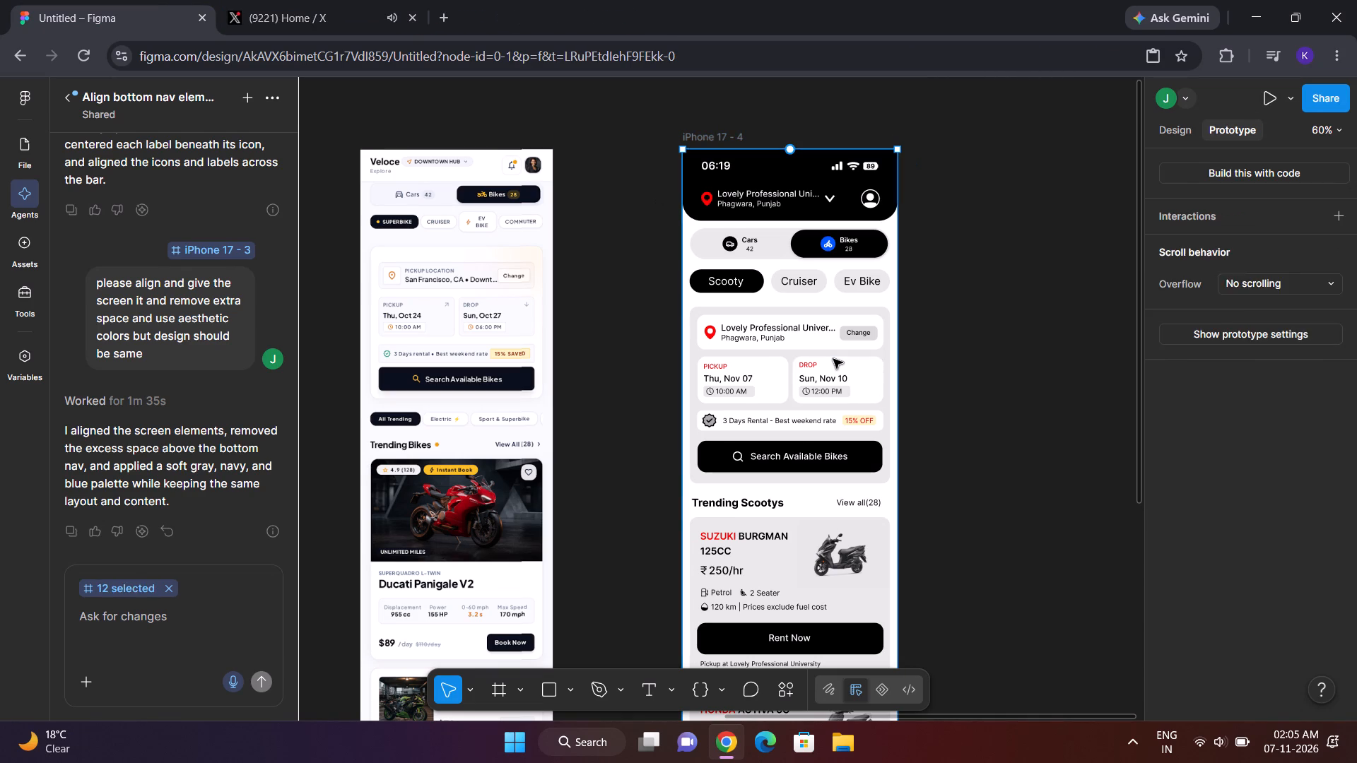
key("ctrl+z")
key("ctrl+z")
key("ctrl+z")
key("ctrl+z")
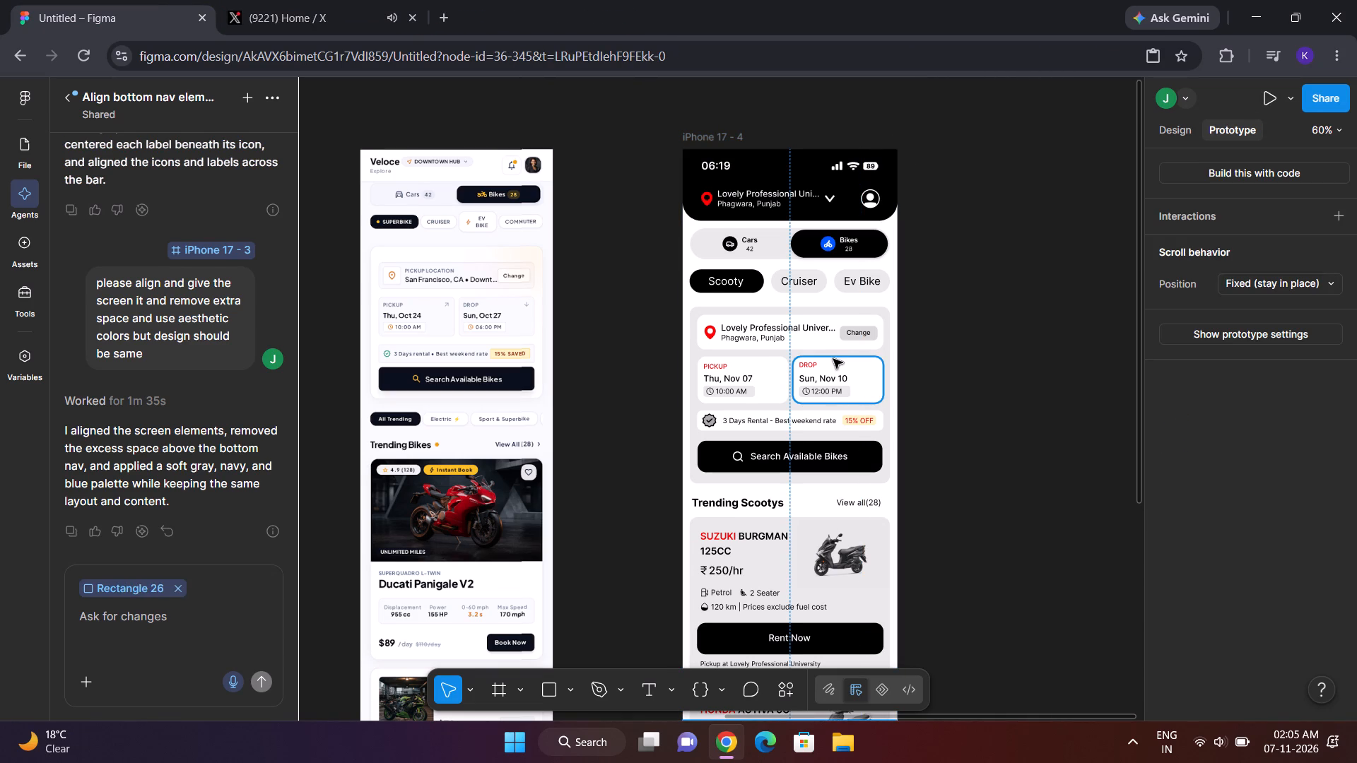
key("ctrl+z")
key("ctrl+z")
key("ctrl+z")
key("ctrl+z")
key("ctrl+z")
key("ctrl+z")
key("ctrl+z")
key("ctrl+z")
key("ctrl+z")
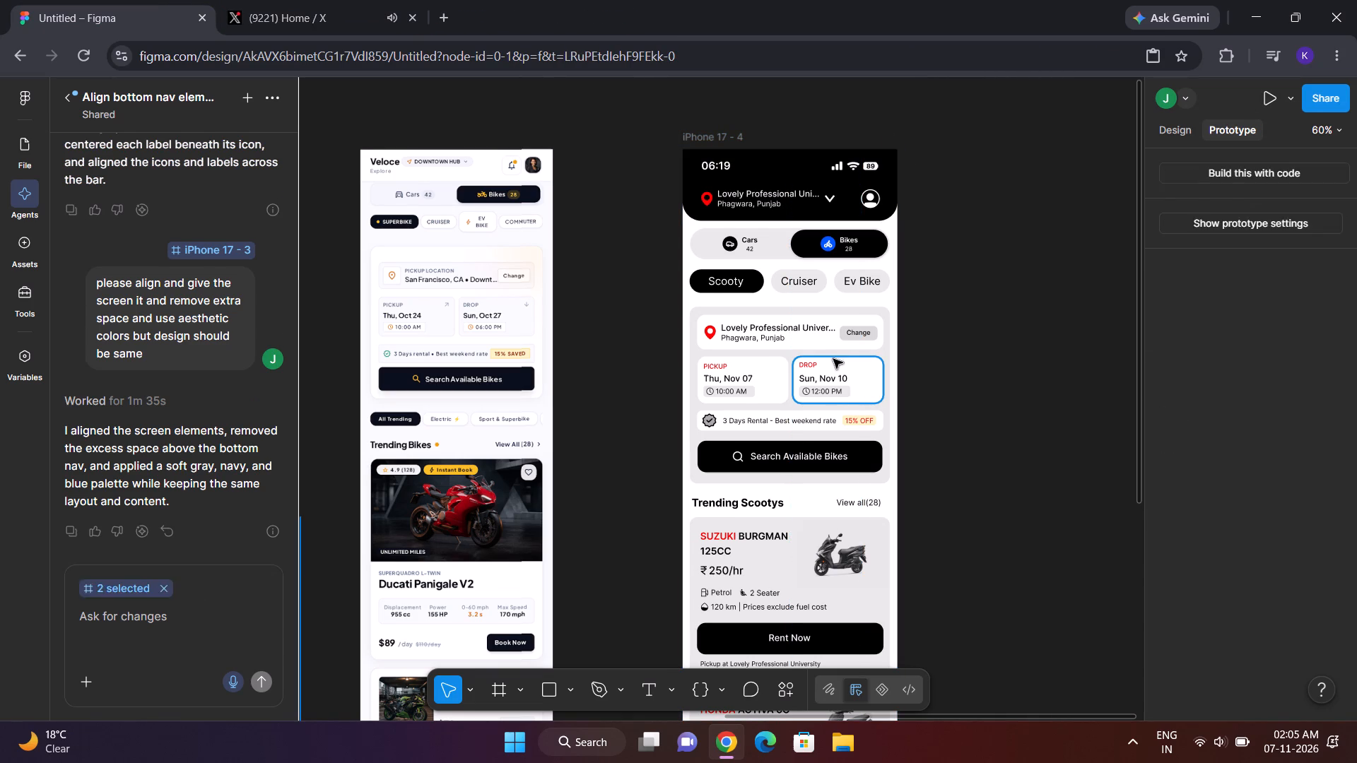
key("ctrl+z")
key("ctrl+z")
key("ctrl+z")
key("ctrl+z")
key("ctrl+z")
key("ctrl+z")
key("ctrl+z")
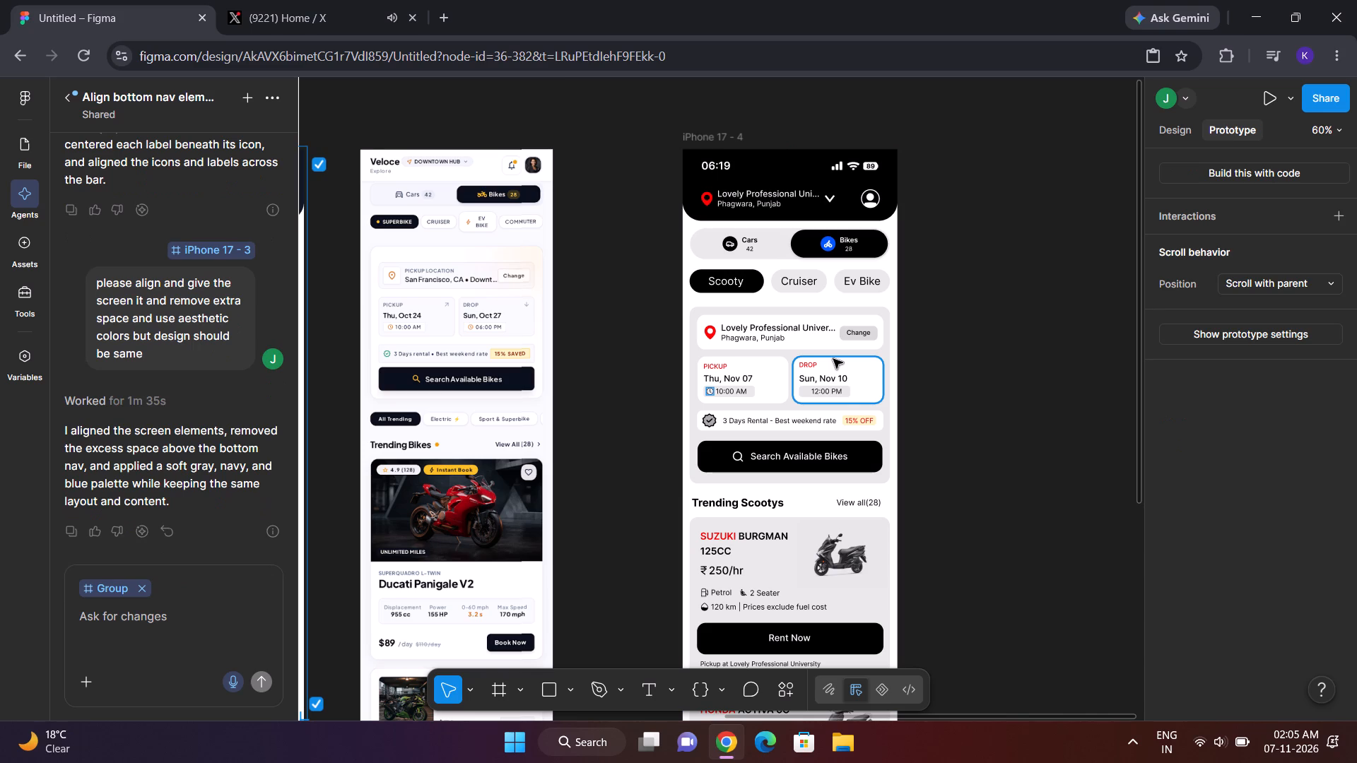
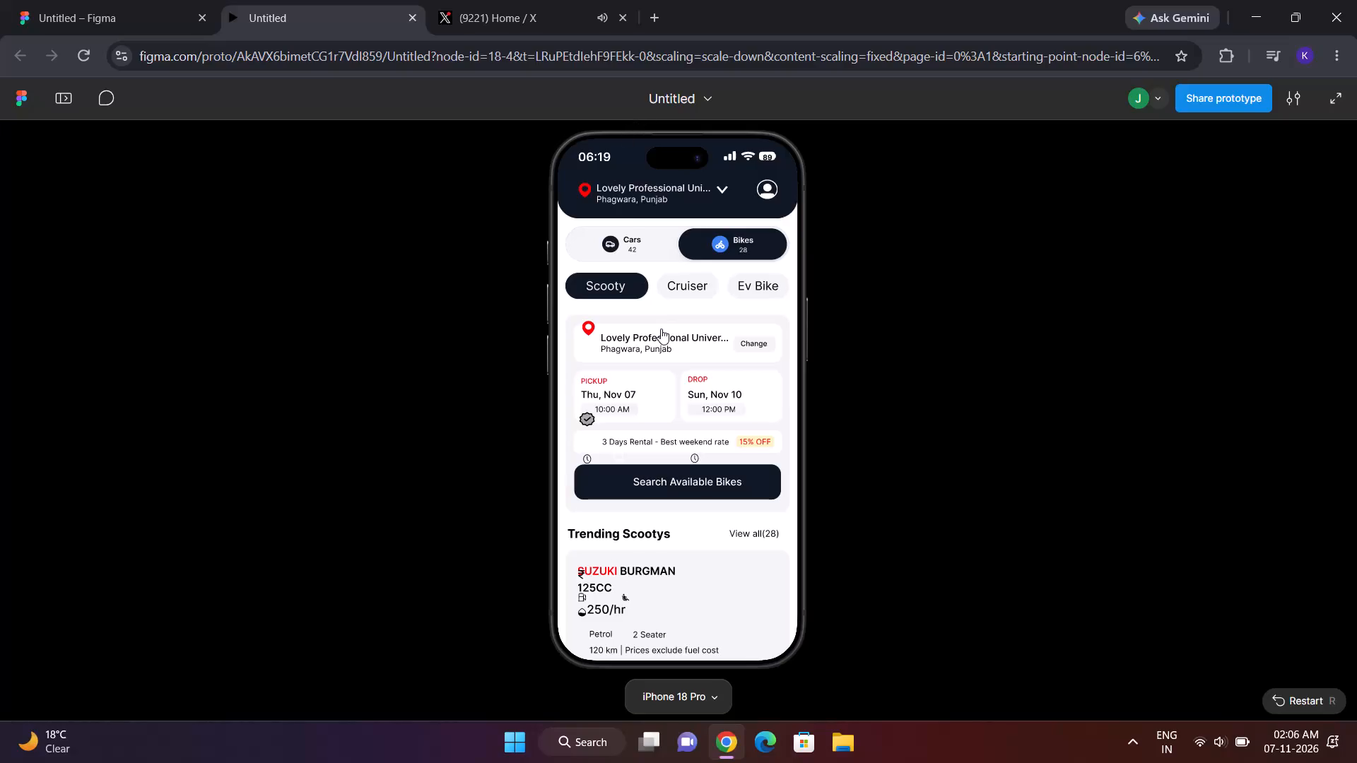
Examine how the presented iPhone 17 - 3 screen responds to scrolling, and close the preview.
scroll(661, 329, "down", 7, "ctrl")
scroll(661, 329, "up", 7, "ctrl")
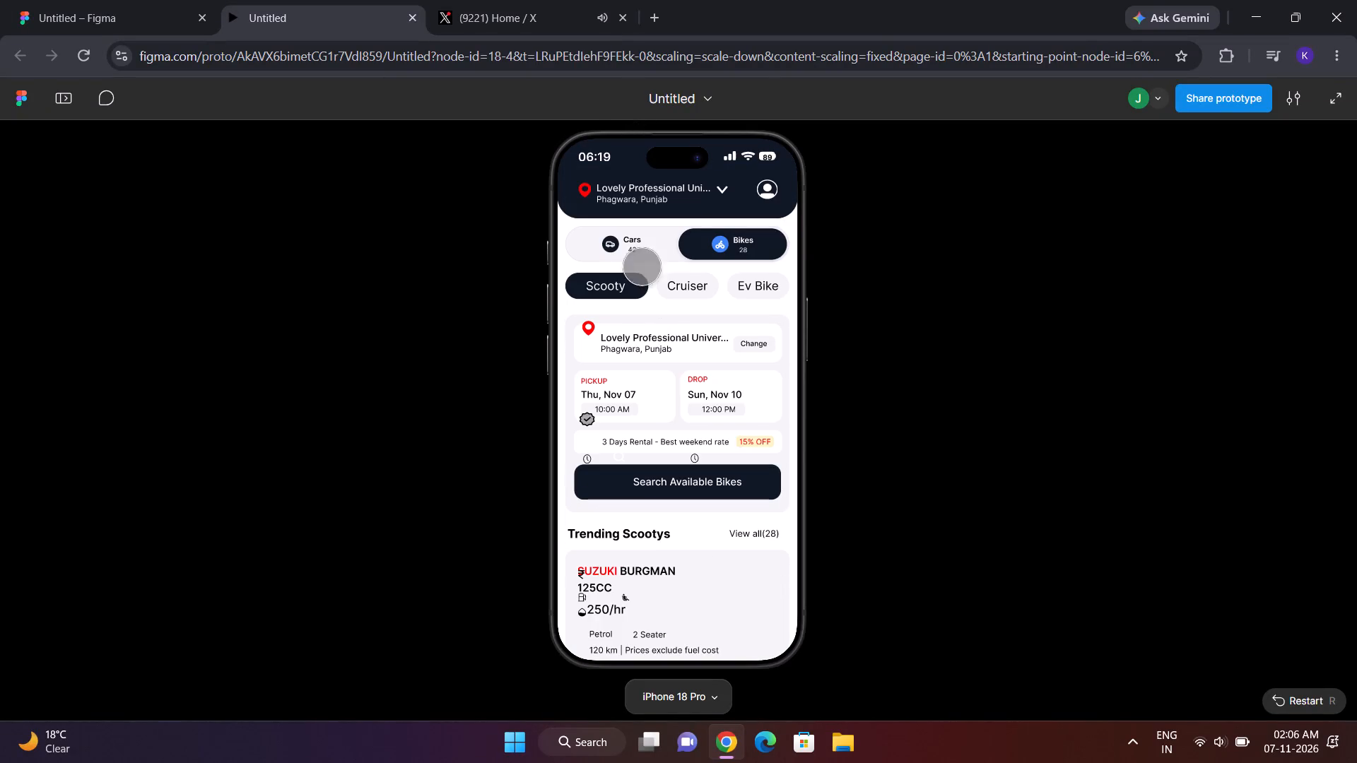
left_click(413, 18, "ctrl")
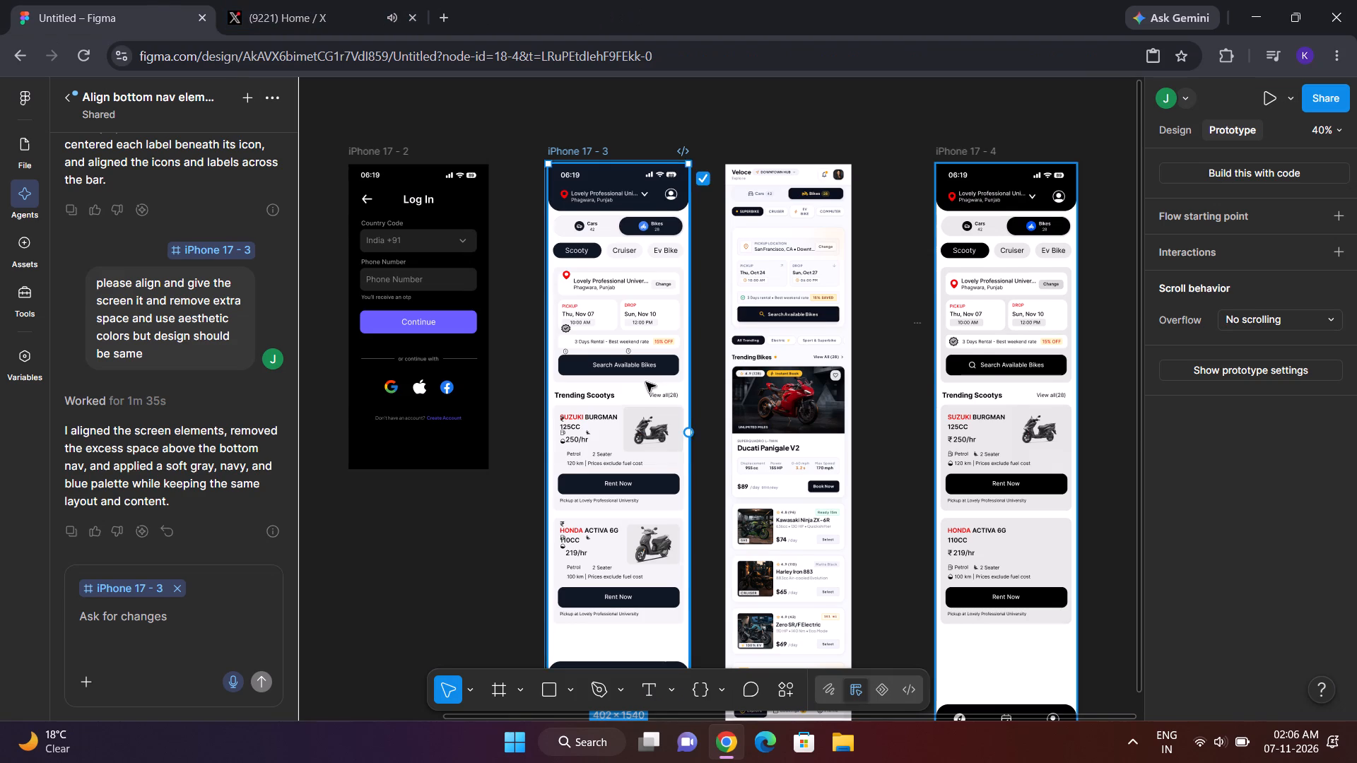
Redo the undone iPhone 17 - 4 edits up to placing the scooter image in its Honda Activa 6G card.
scroll(646, 382, "down", 1, "ctrl")
left_click(938, 425, "ctrl")
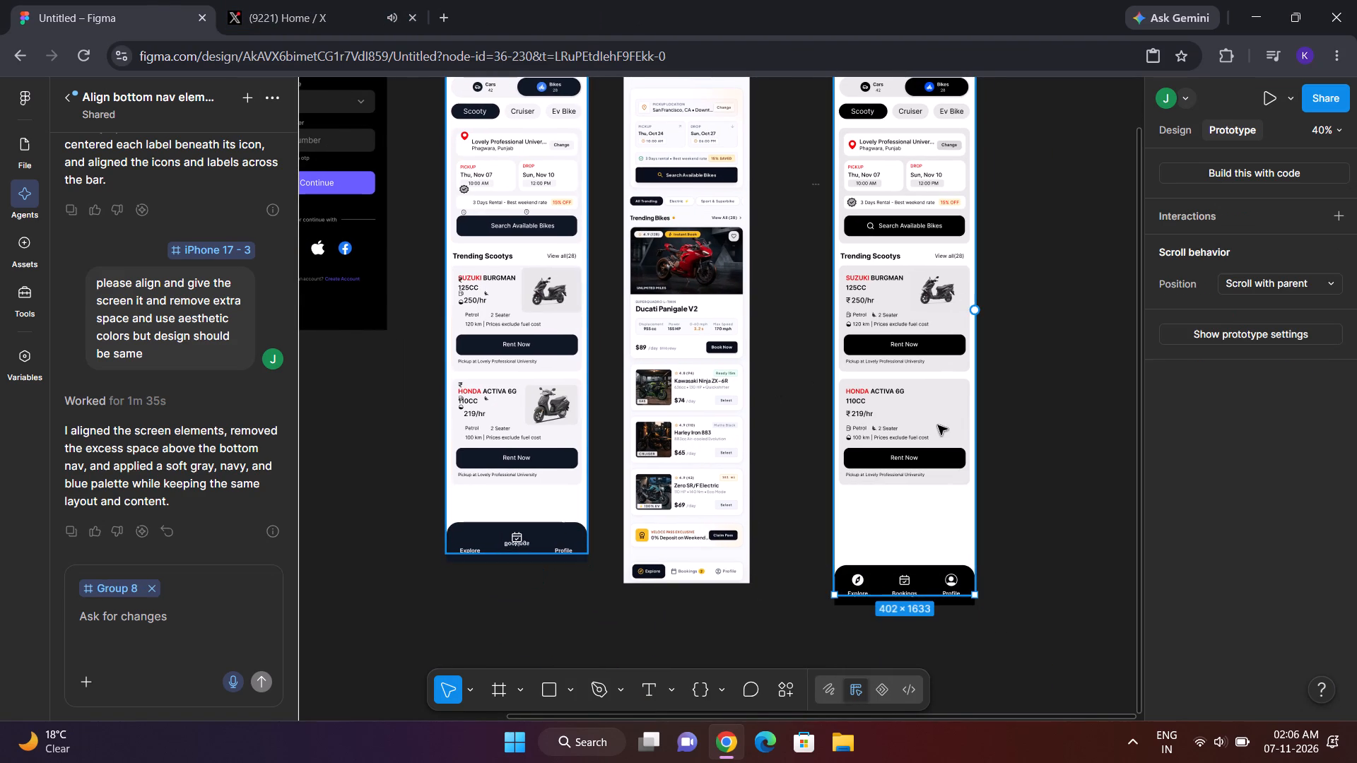
left_click(568, 416, "ctrl")
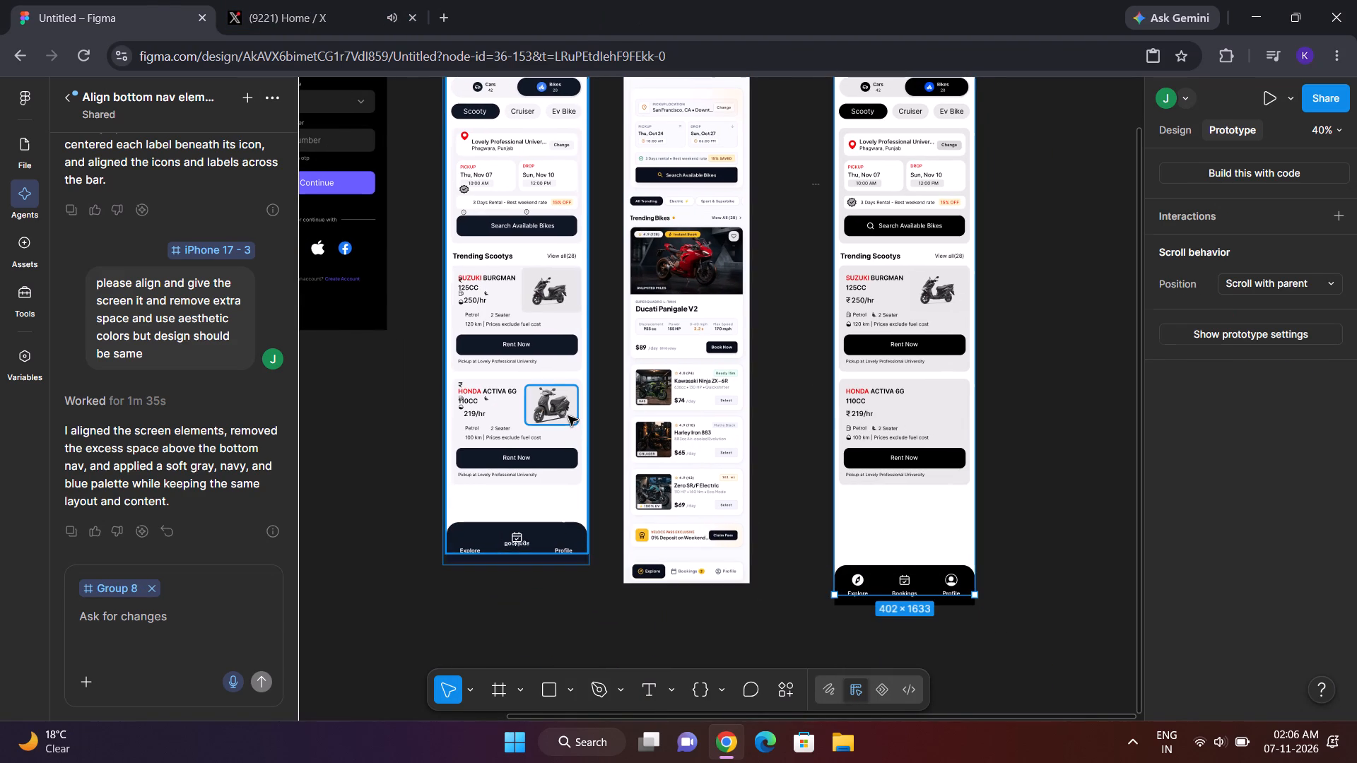
key("ctrl+c")
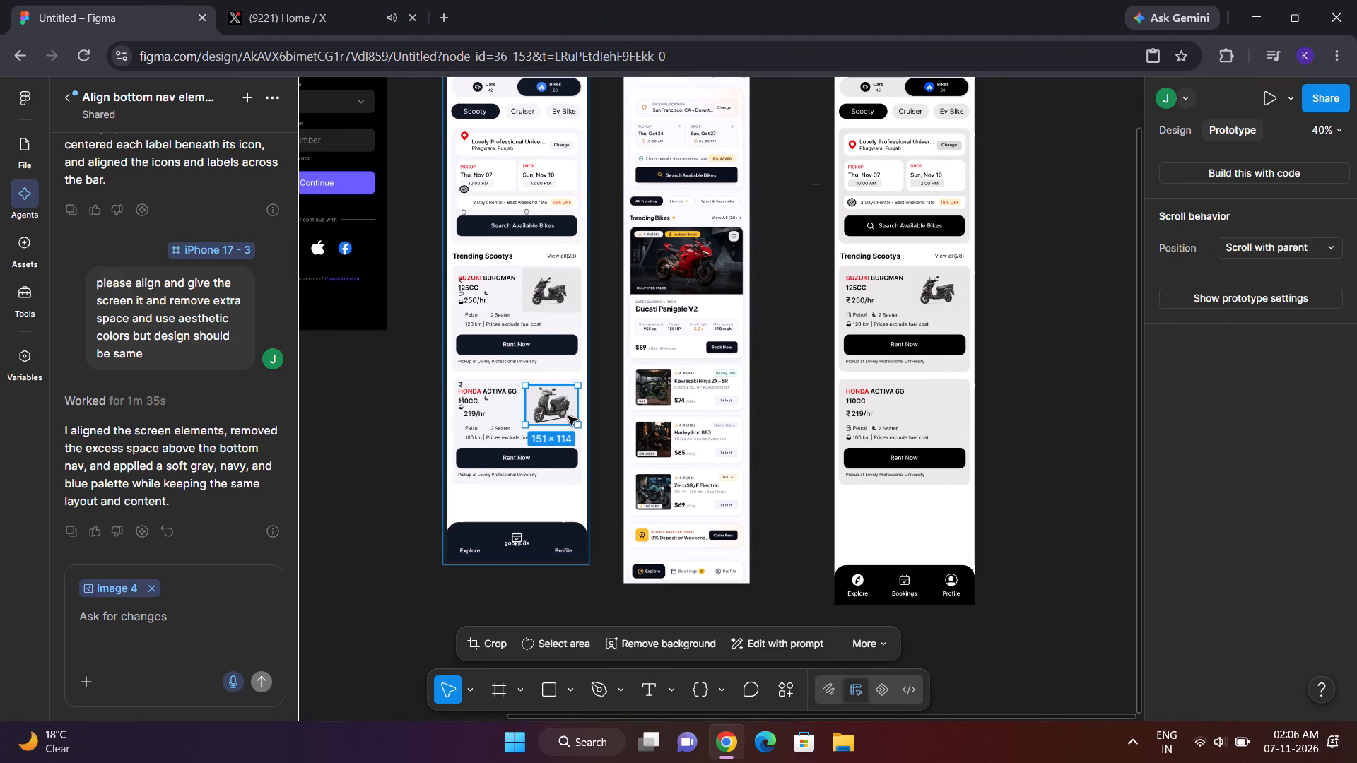
key("ctrl+y")
key("ctrl+y")
key("ctrl+y")
key("ctrl+y")
key("ctrl+y")
key("ctrl+y")
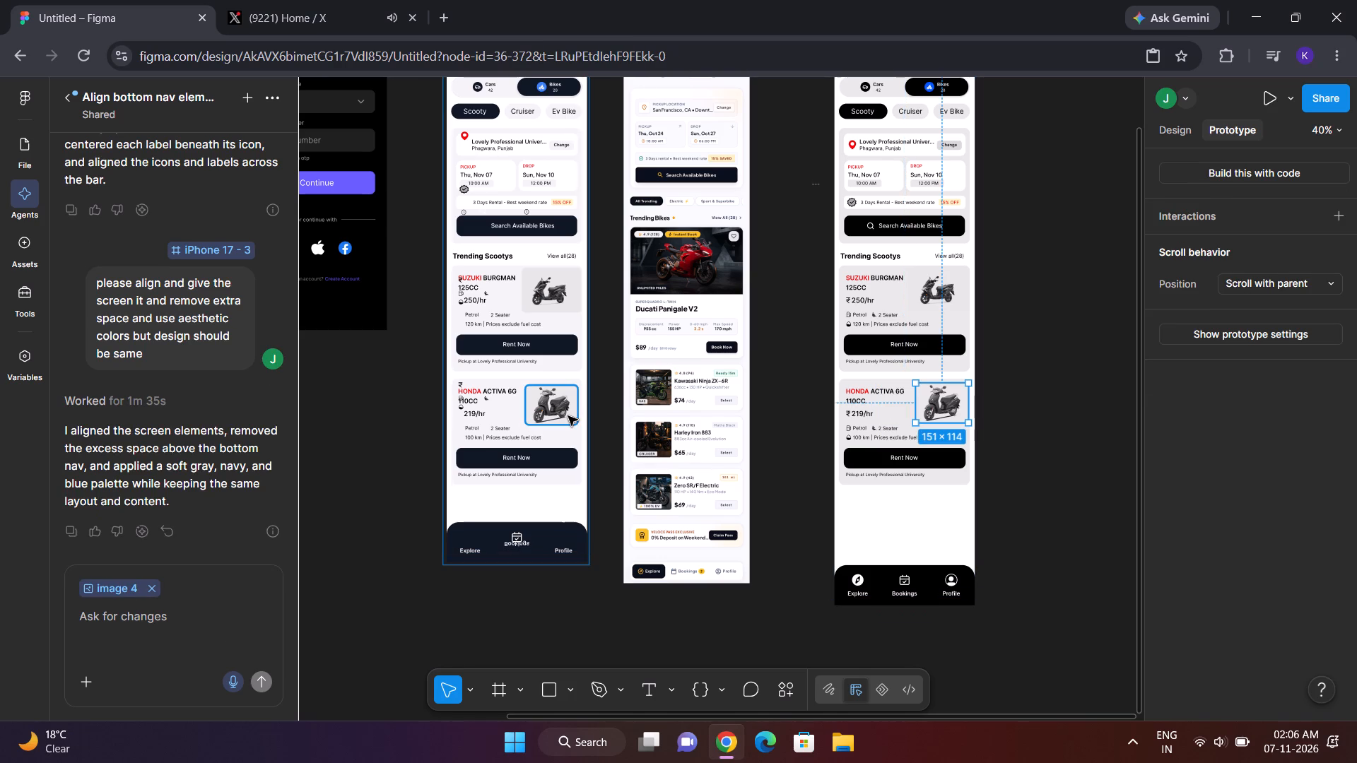
key("ctrl+y")
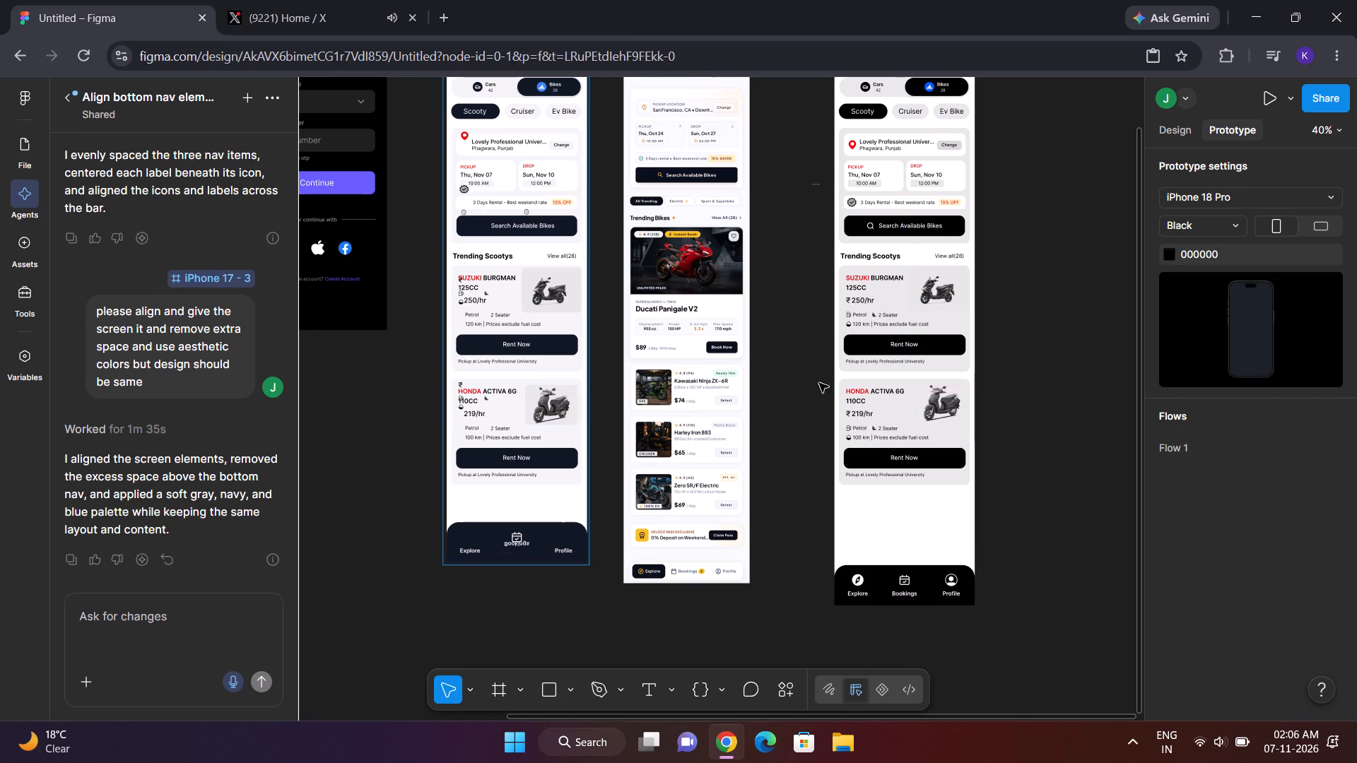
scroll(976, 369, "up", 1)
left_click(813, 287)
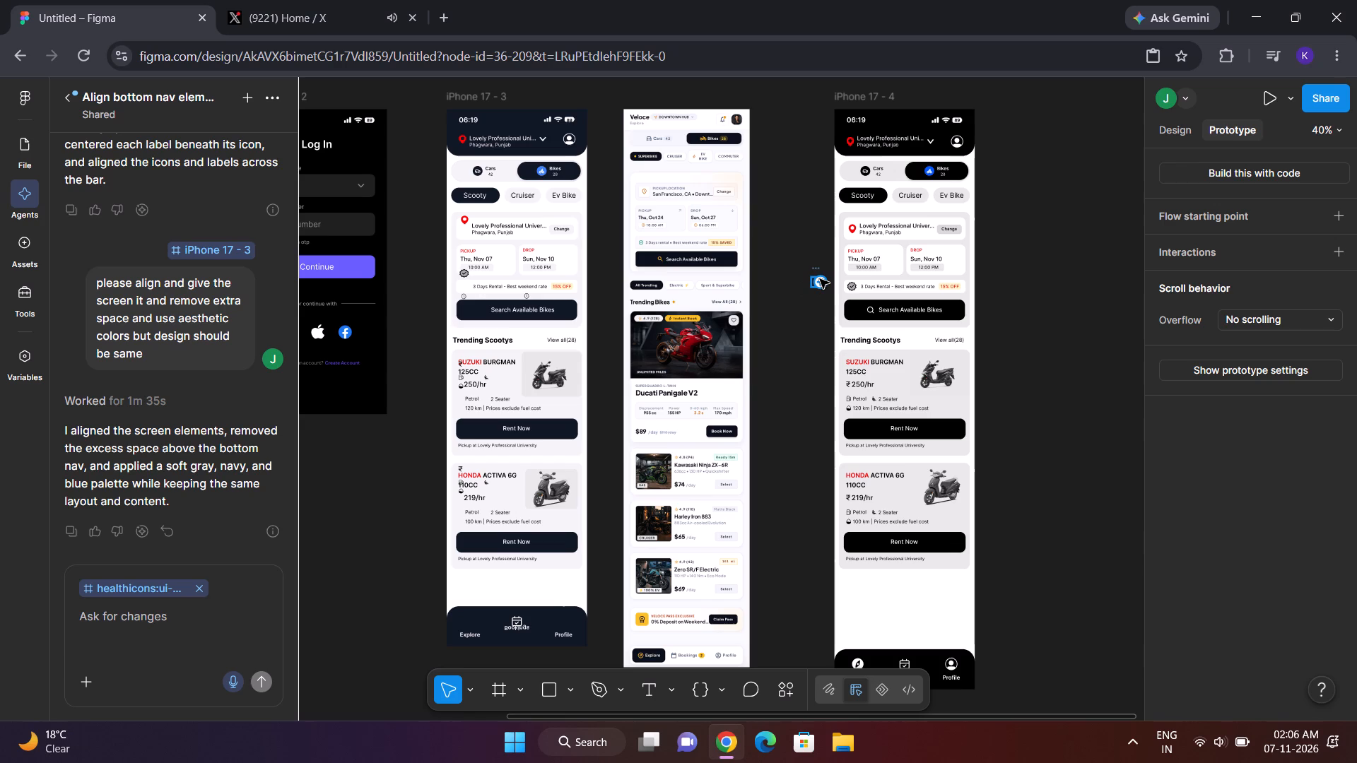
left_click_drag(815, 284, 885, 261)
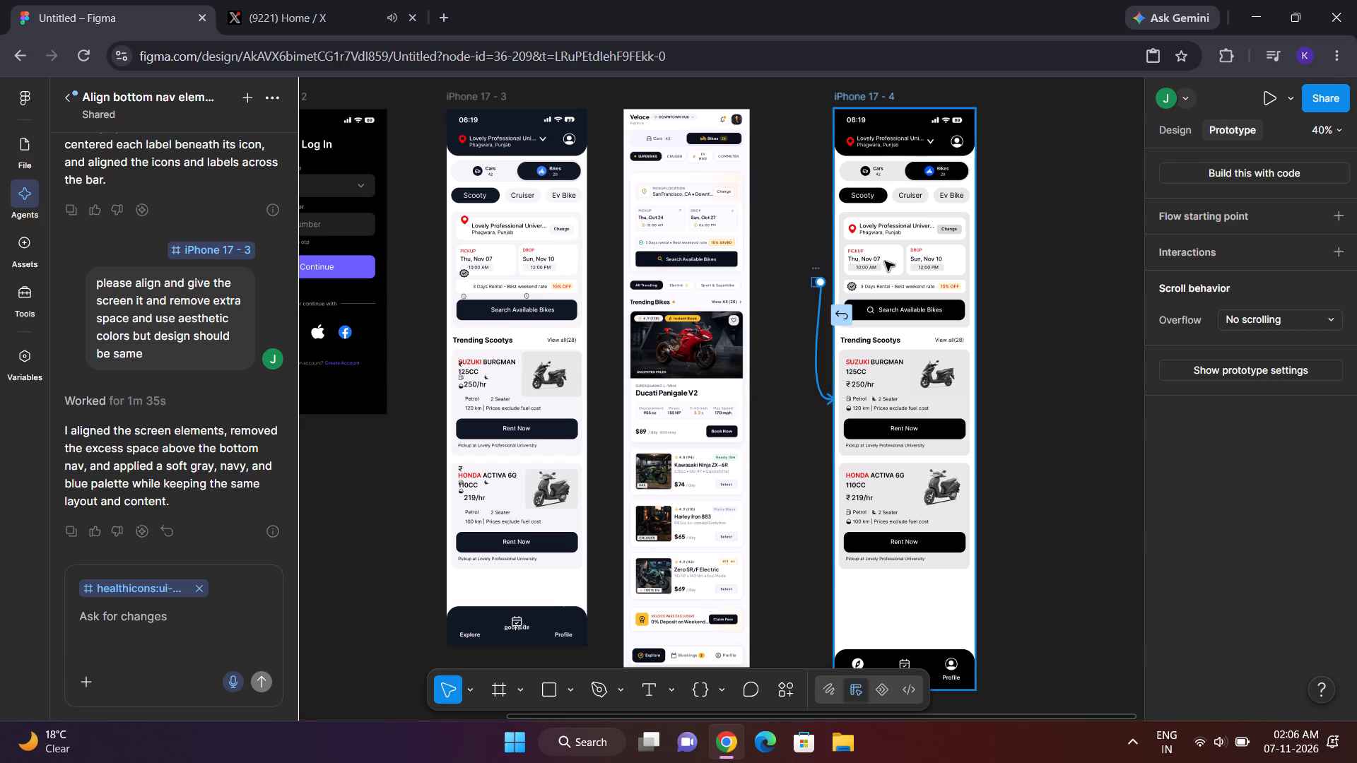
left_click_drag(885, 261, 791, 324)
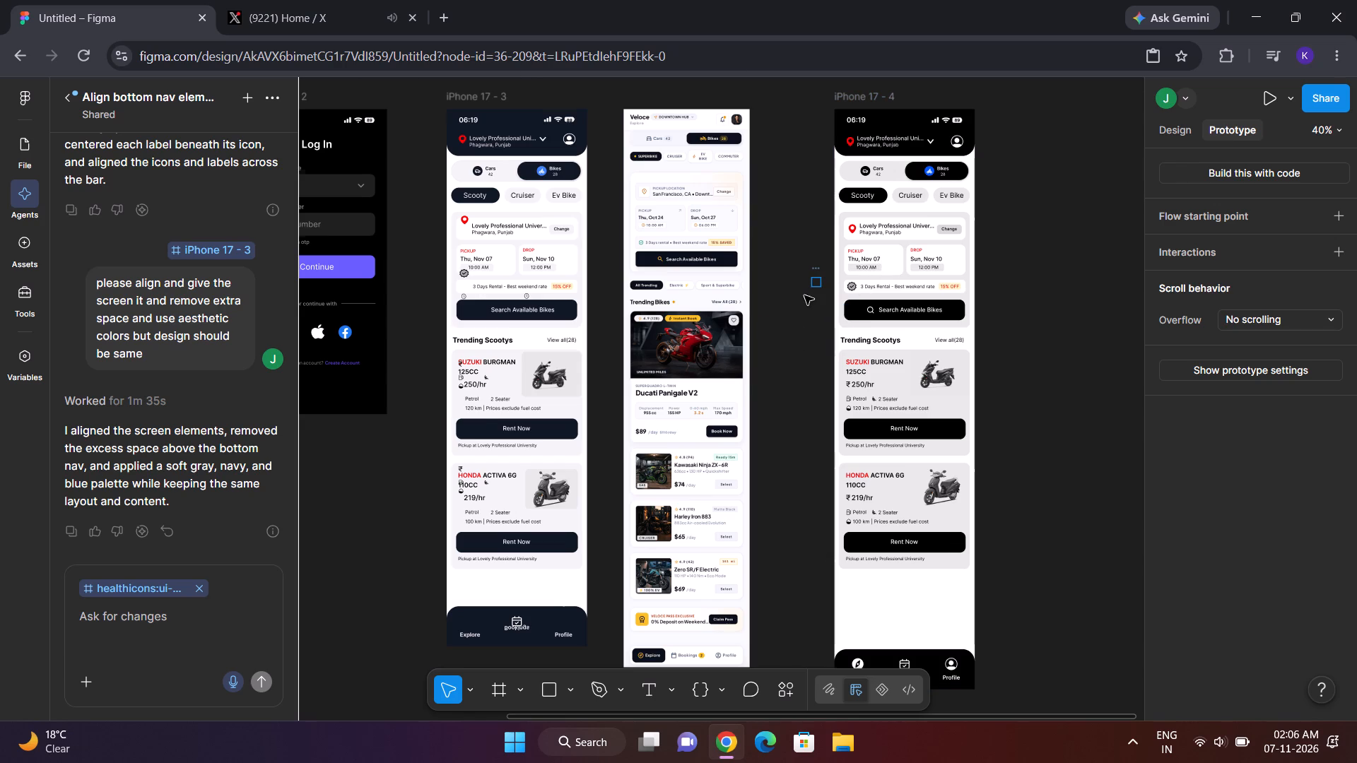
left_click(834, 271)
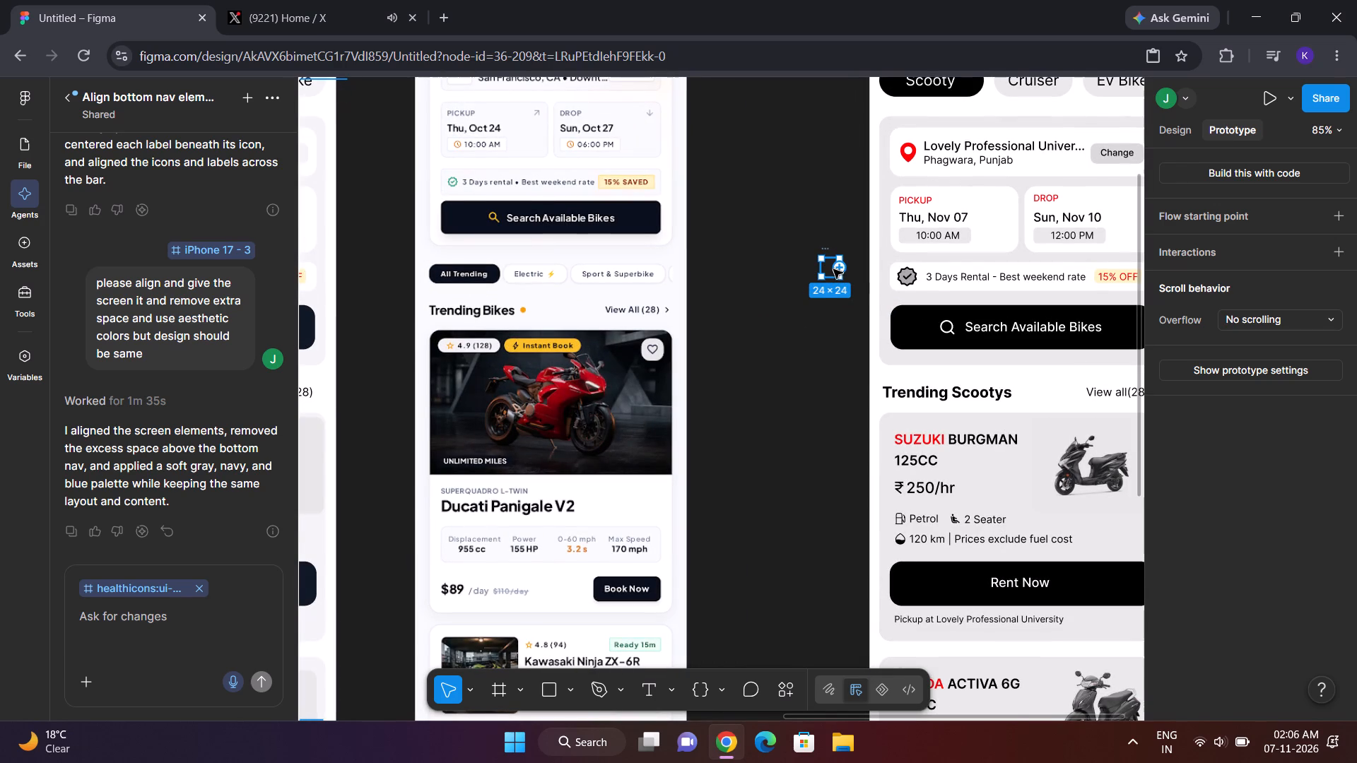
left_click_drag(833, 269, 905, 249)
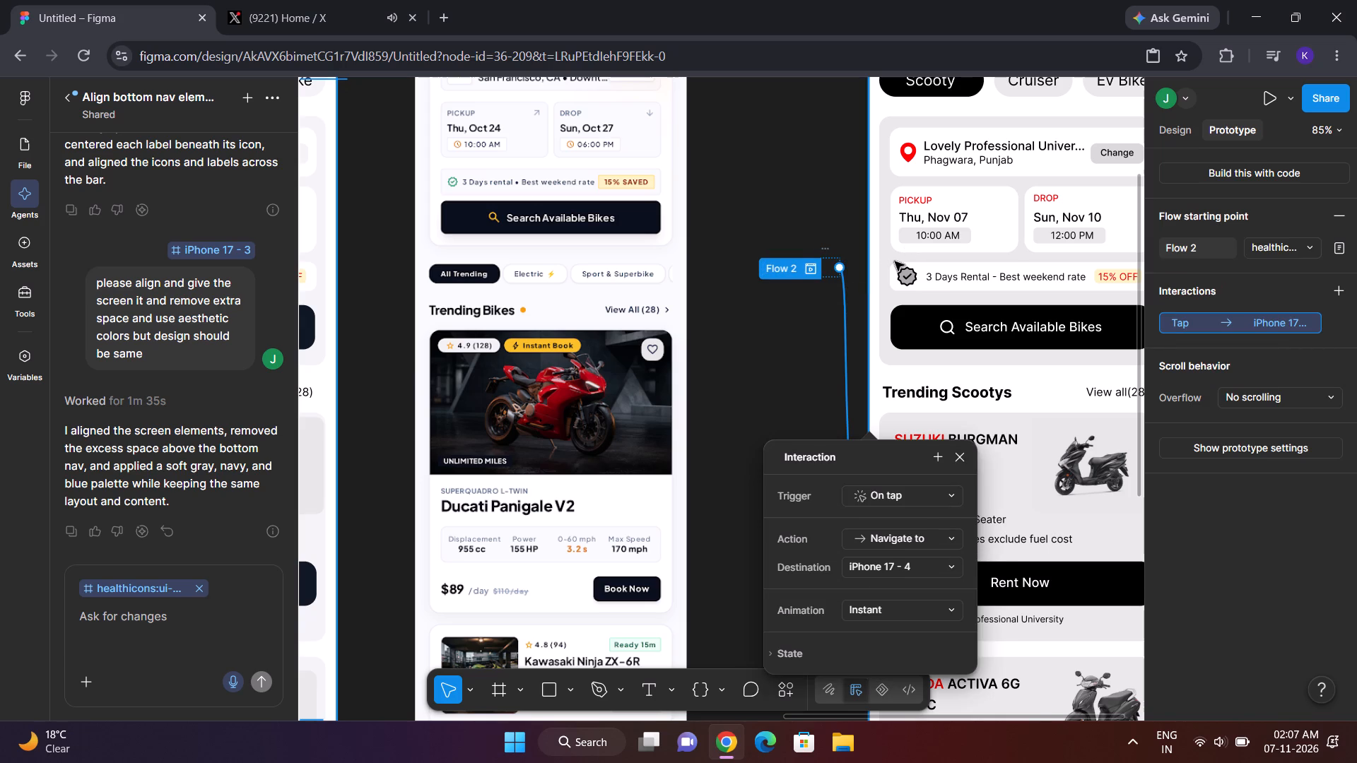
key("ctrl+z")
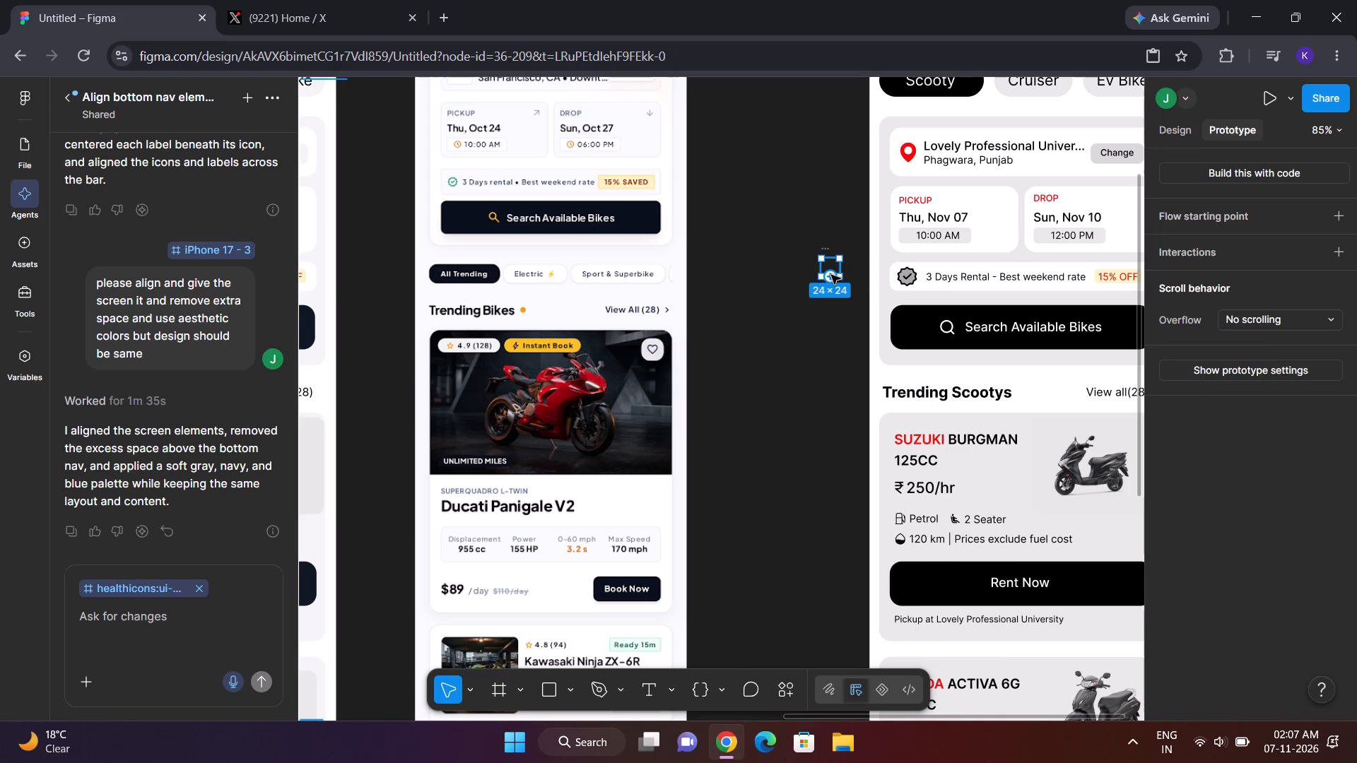
Delete the stray 24 × 24 healthicons frame lying beside iPhone 17 - 4.
left_click_drag(832, 266, 1055, 262)
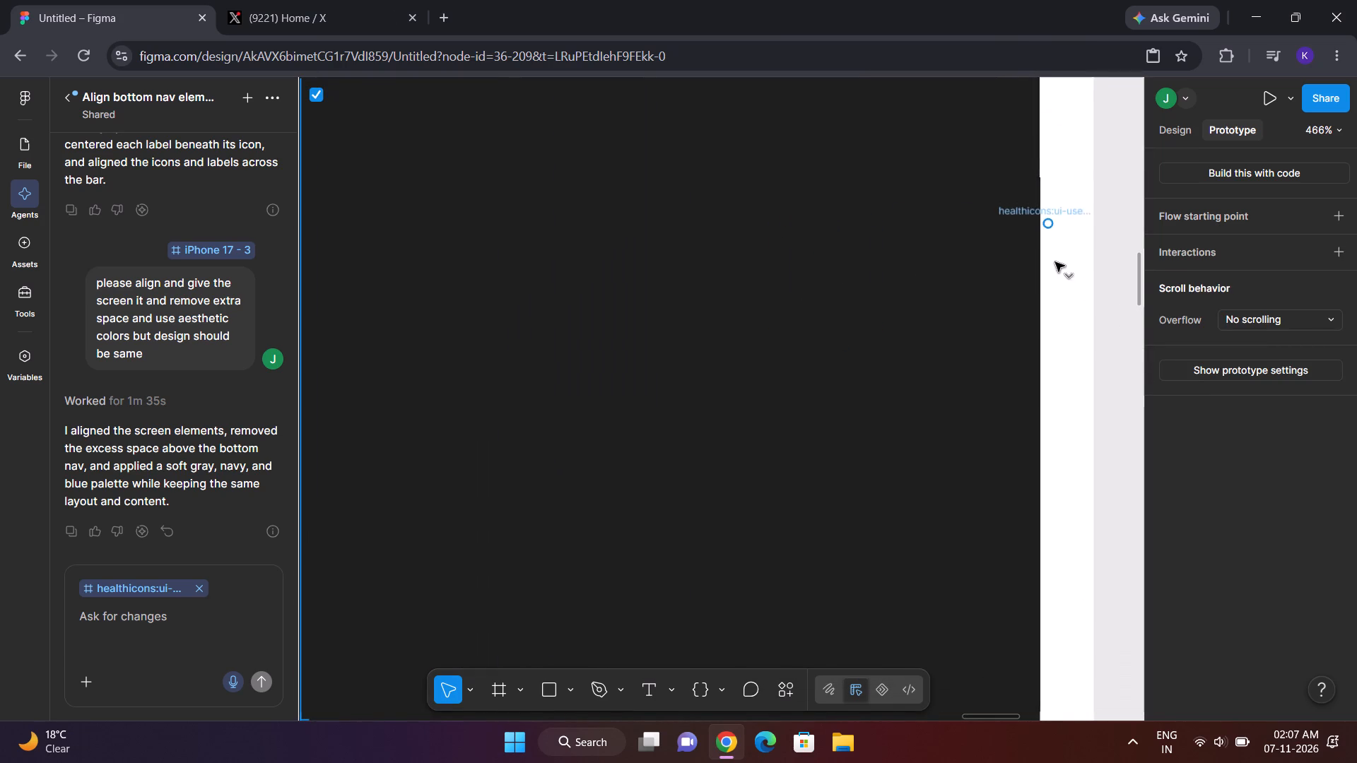
left_click_drag(1055, 262, 1111, 261)
scroll(1111, 261, "left", 2)
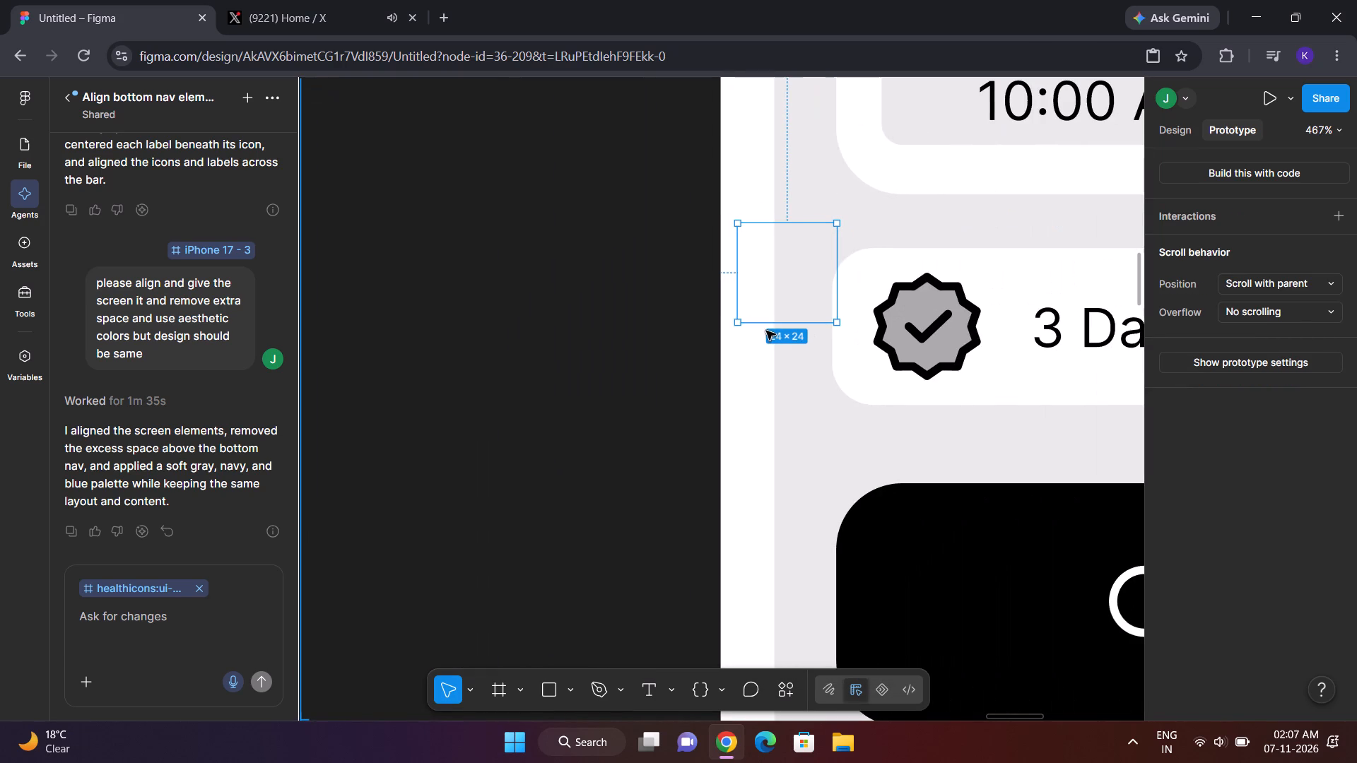
key("Delete")
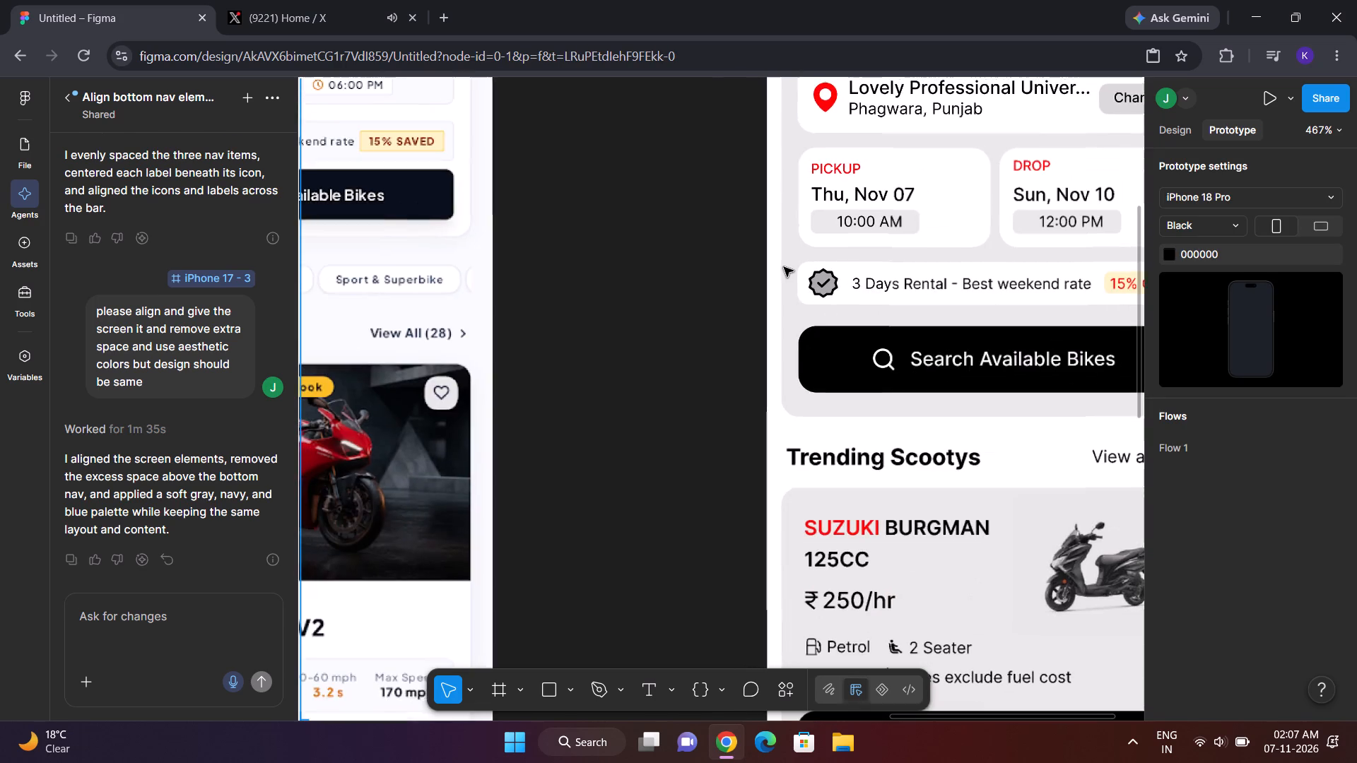
Set the scroll position of iPhone 17 - 4's black bottom nav background to Fixed (stay in place).
scroll(532, 268, "right", 6)
scroll(532, 268, "left", 1)
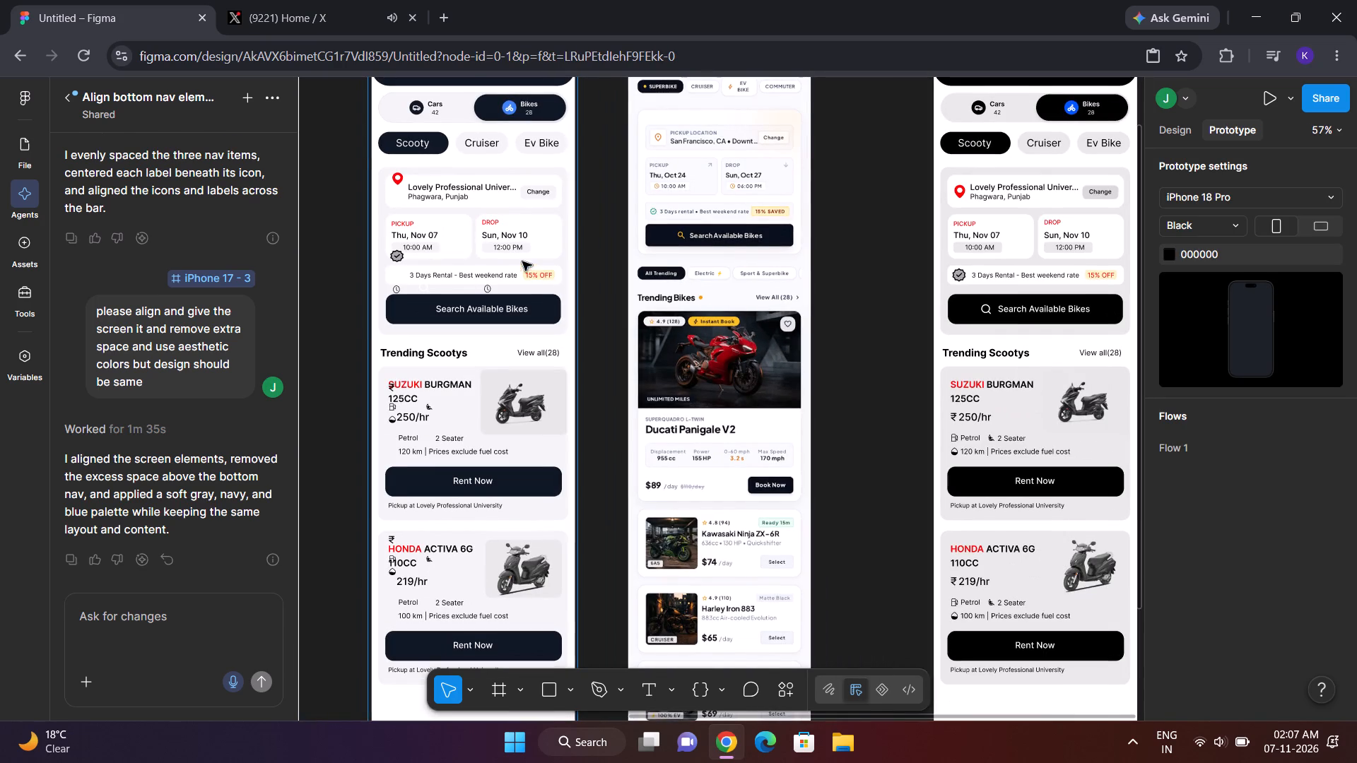
scroll(893, 278, "up", 1)
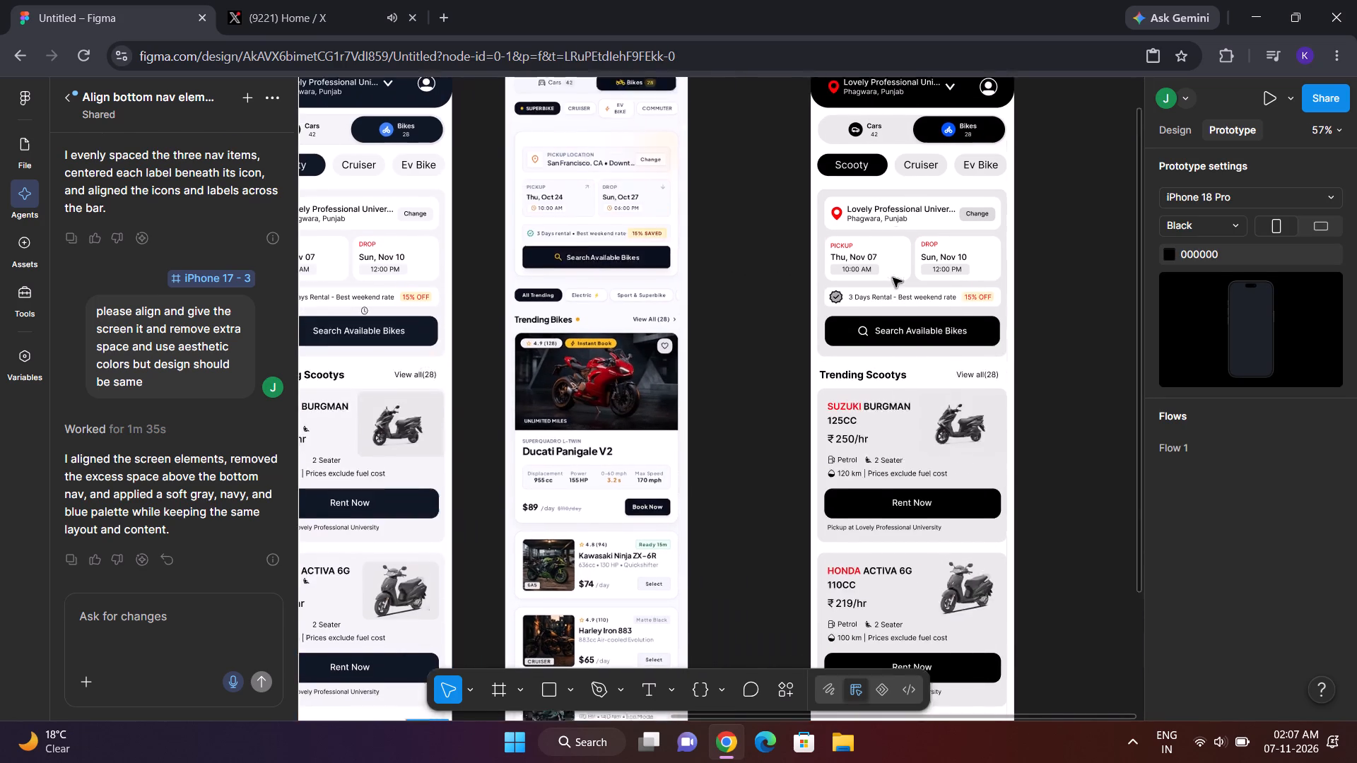
scroll(893, 278, "up", 1)
scroll(842, 184, "down", 2)
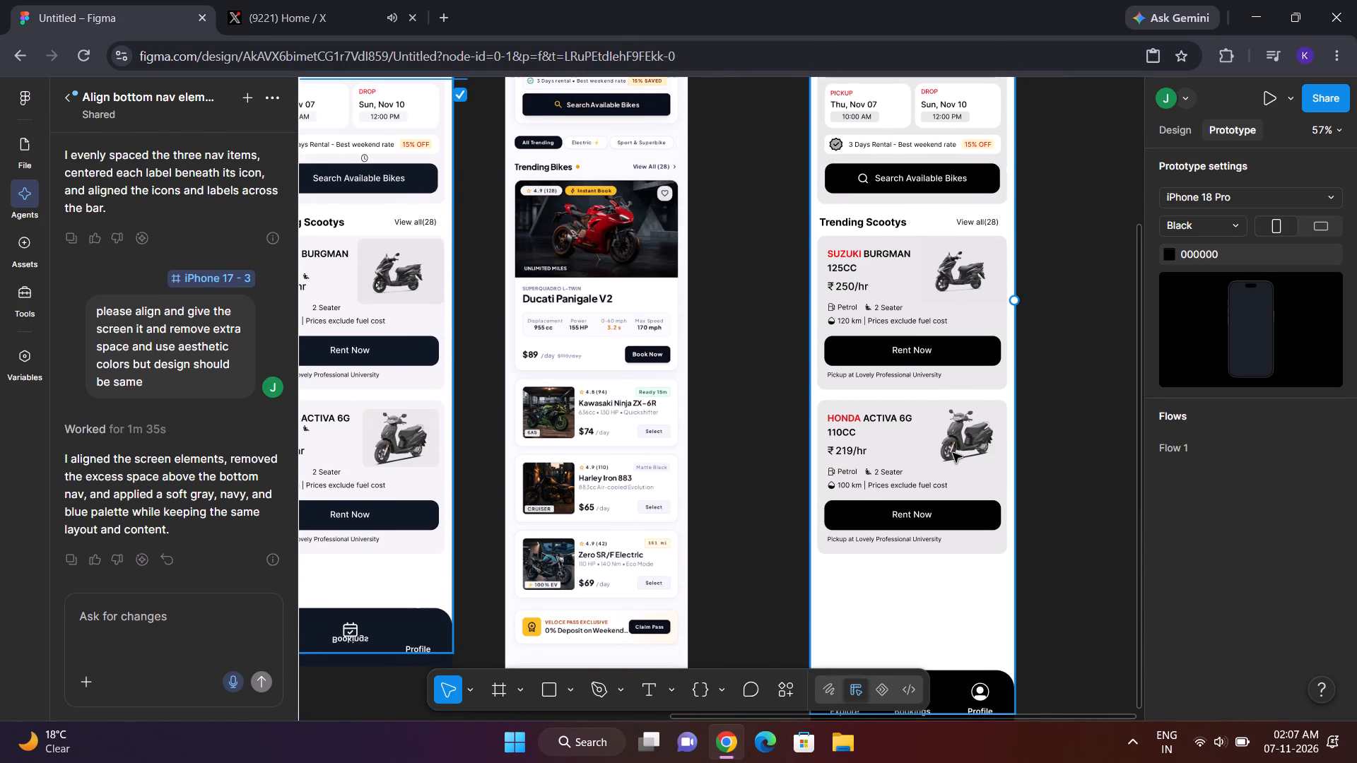
scroll(953, 453, "down", 2)
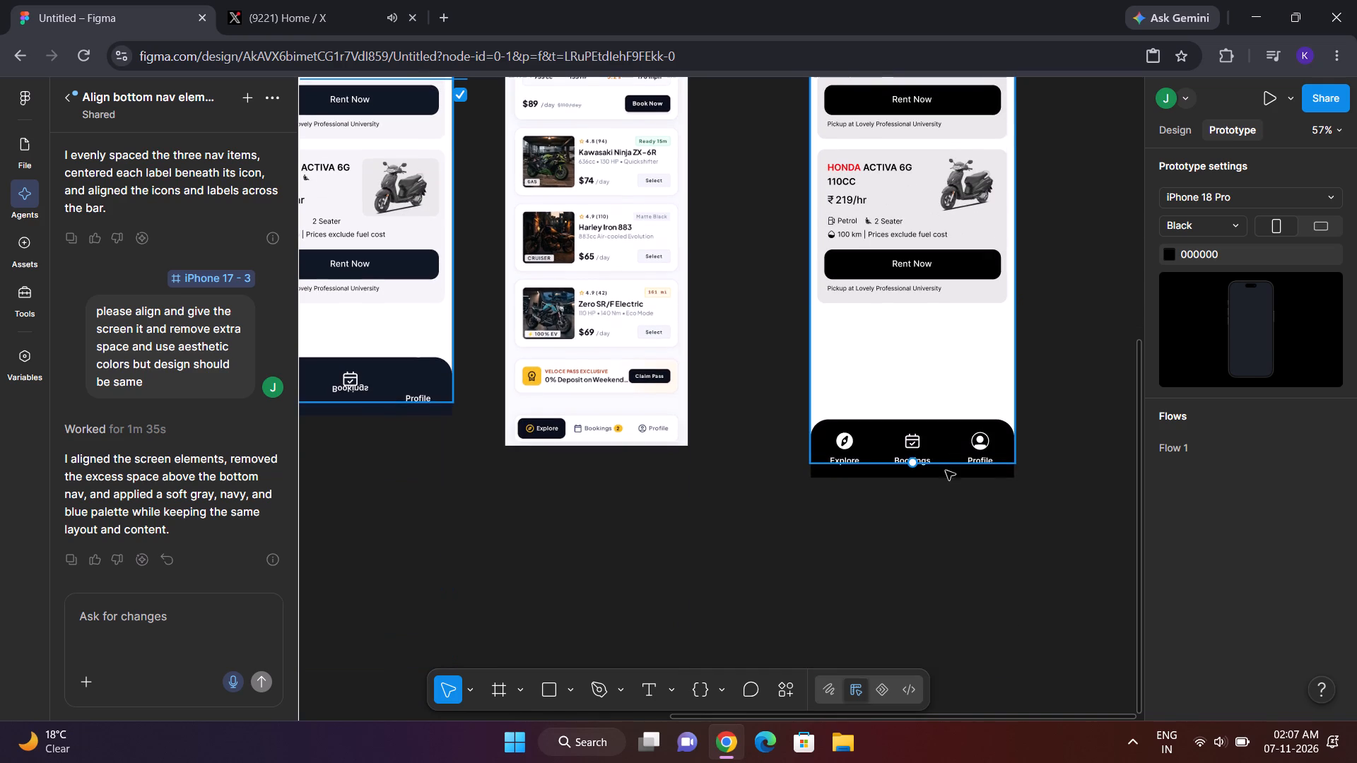
left_click(922, 447)
left_click(977, 438)
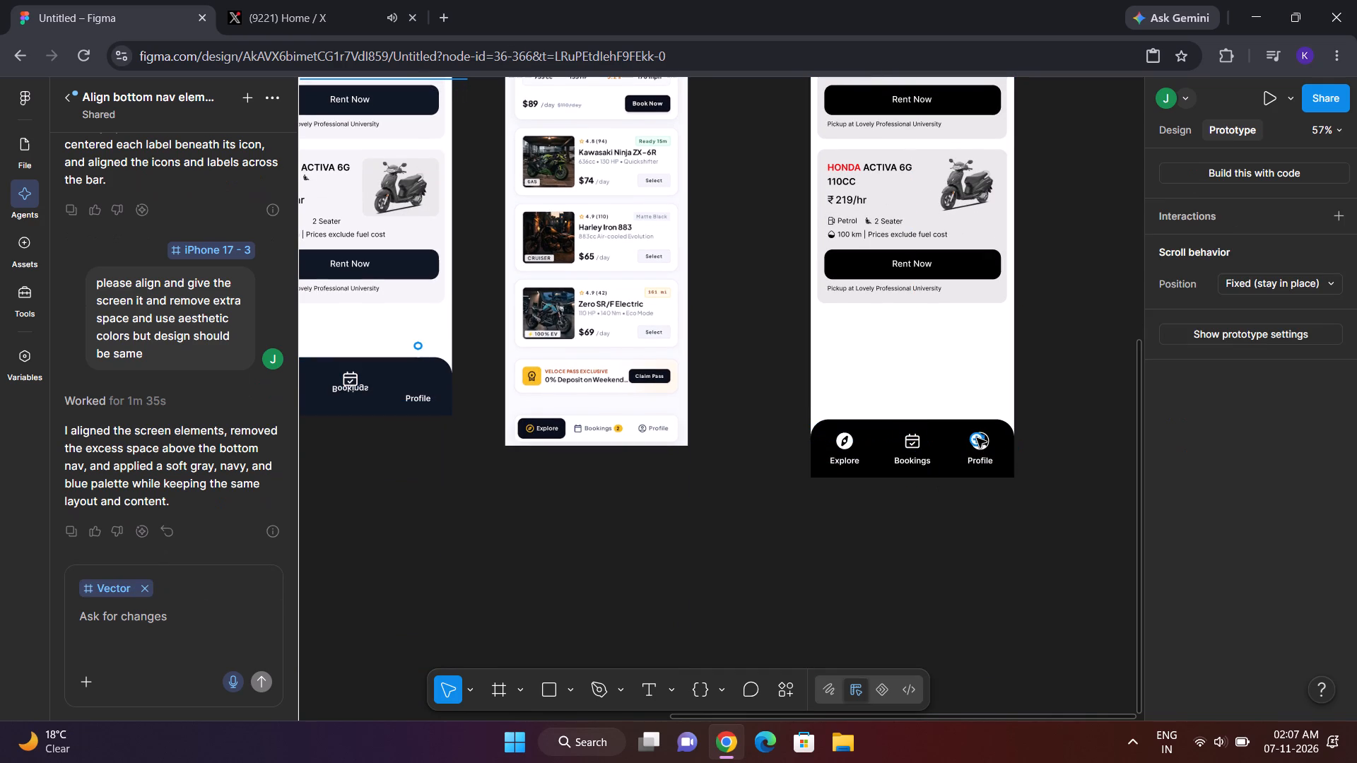
left_click(940, 442)
left_click(1289, 278)
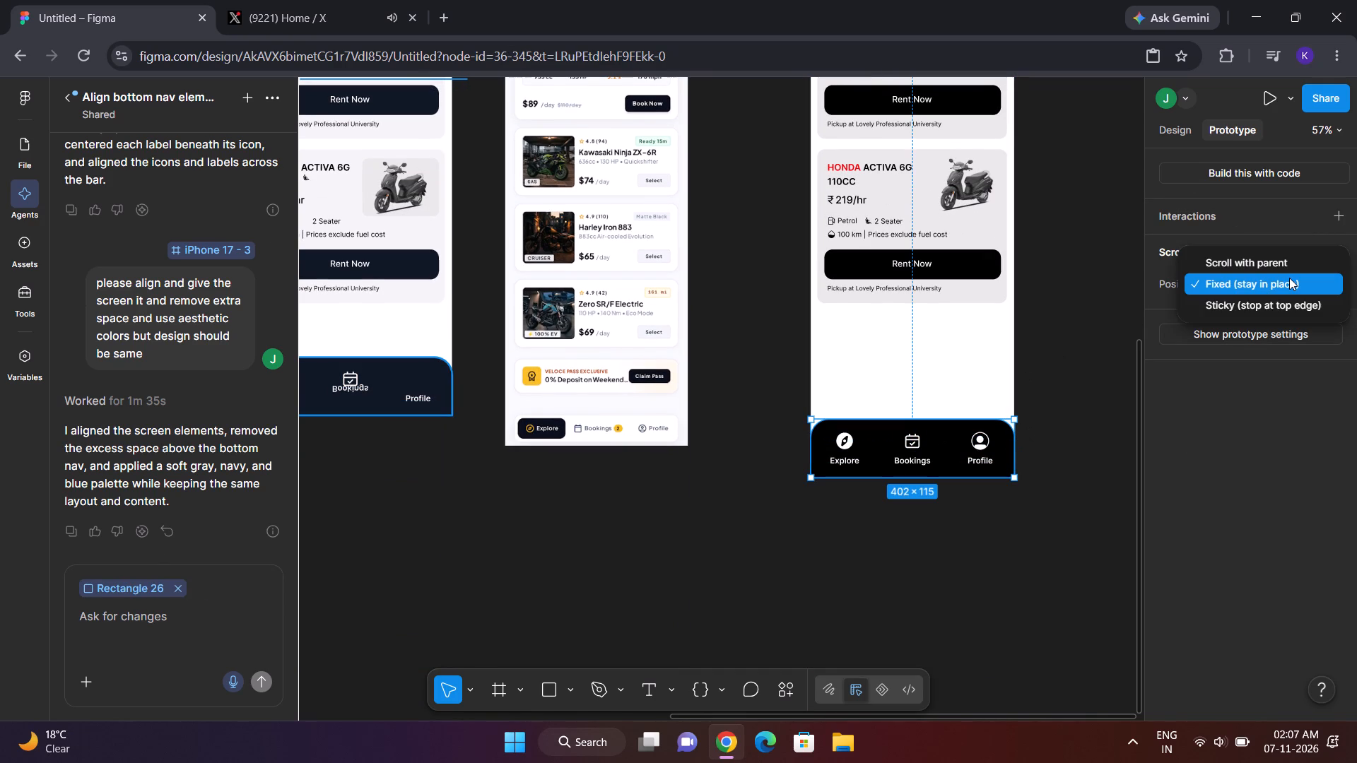
left_click(1286, 285)
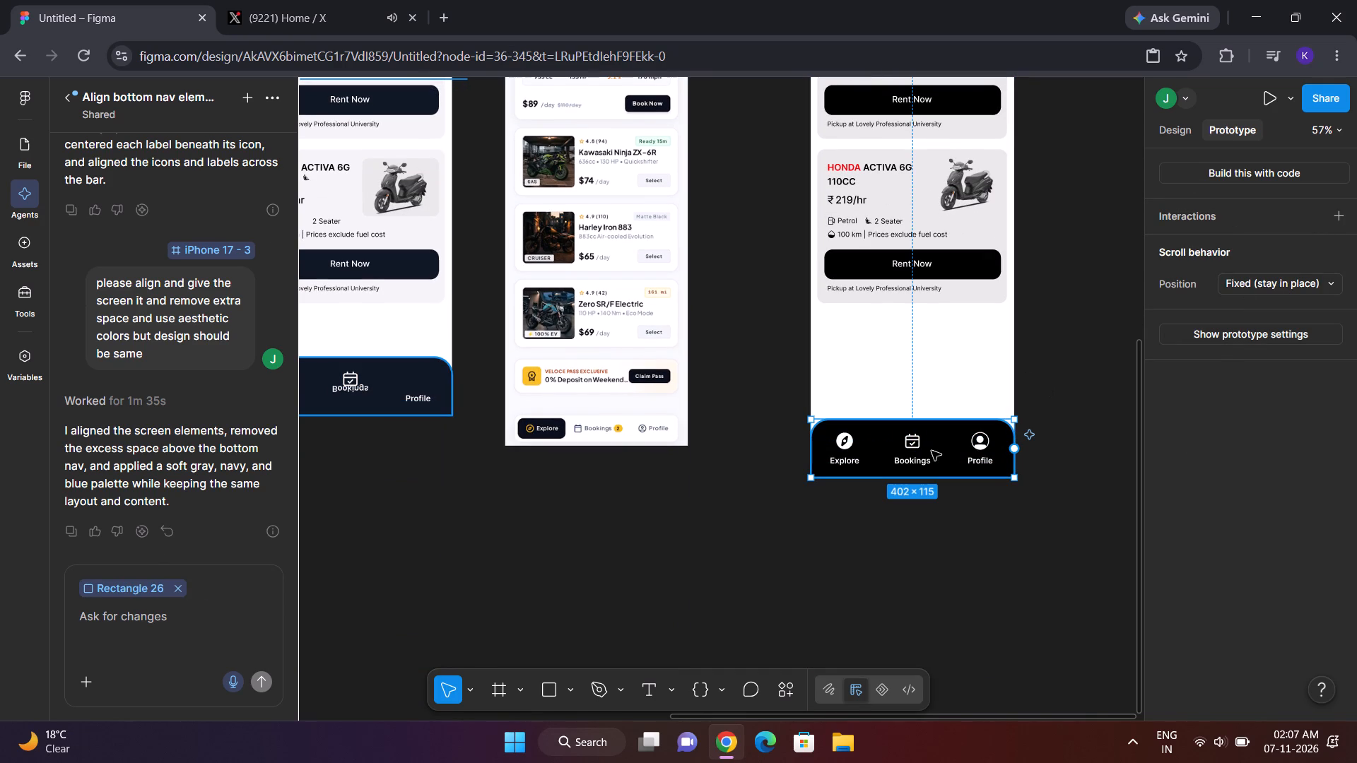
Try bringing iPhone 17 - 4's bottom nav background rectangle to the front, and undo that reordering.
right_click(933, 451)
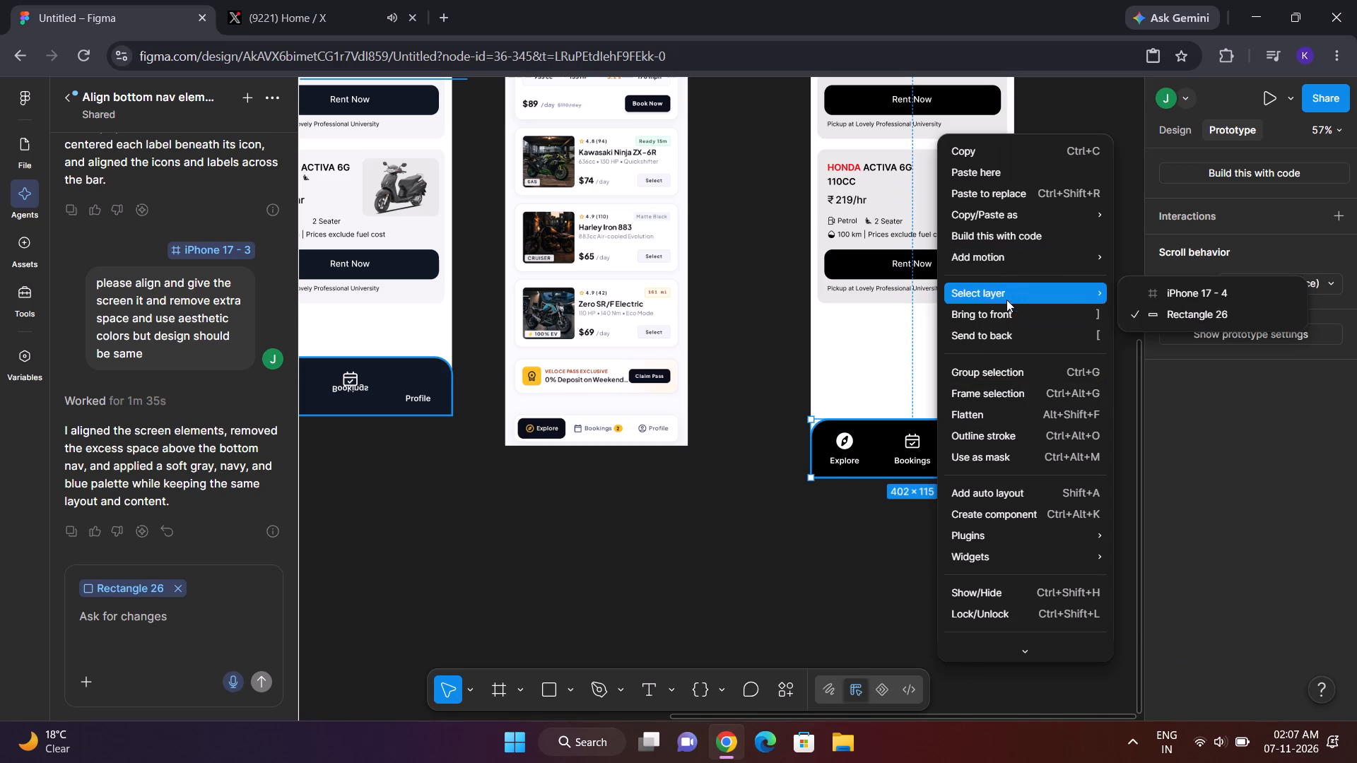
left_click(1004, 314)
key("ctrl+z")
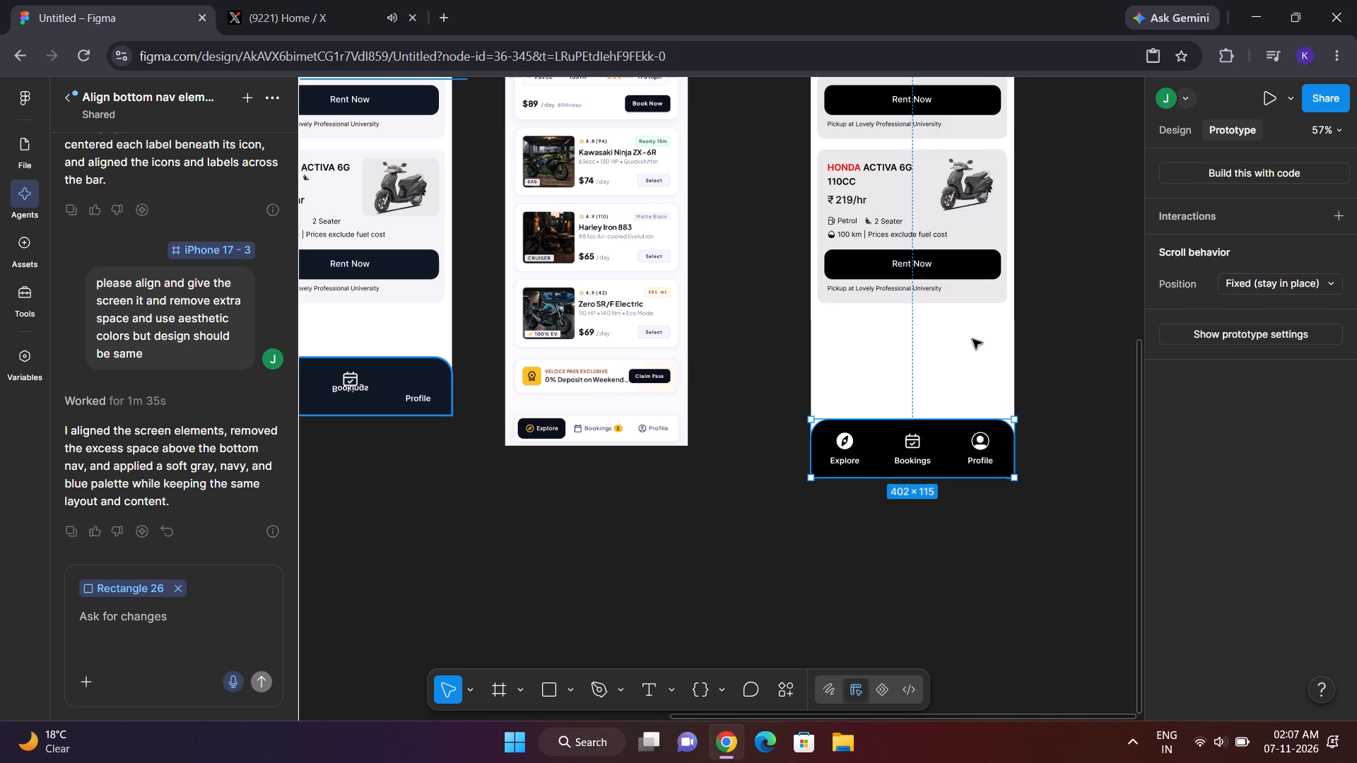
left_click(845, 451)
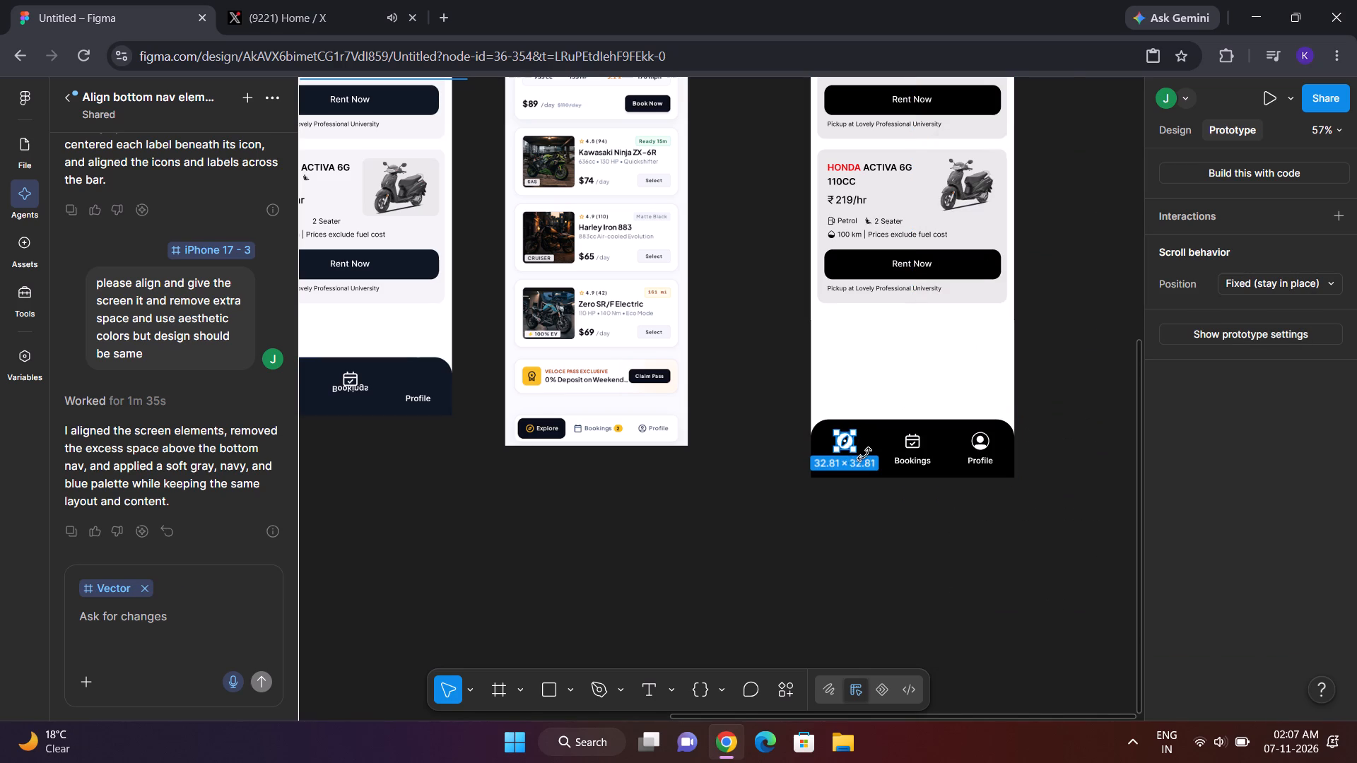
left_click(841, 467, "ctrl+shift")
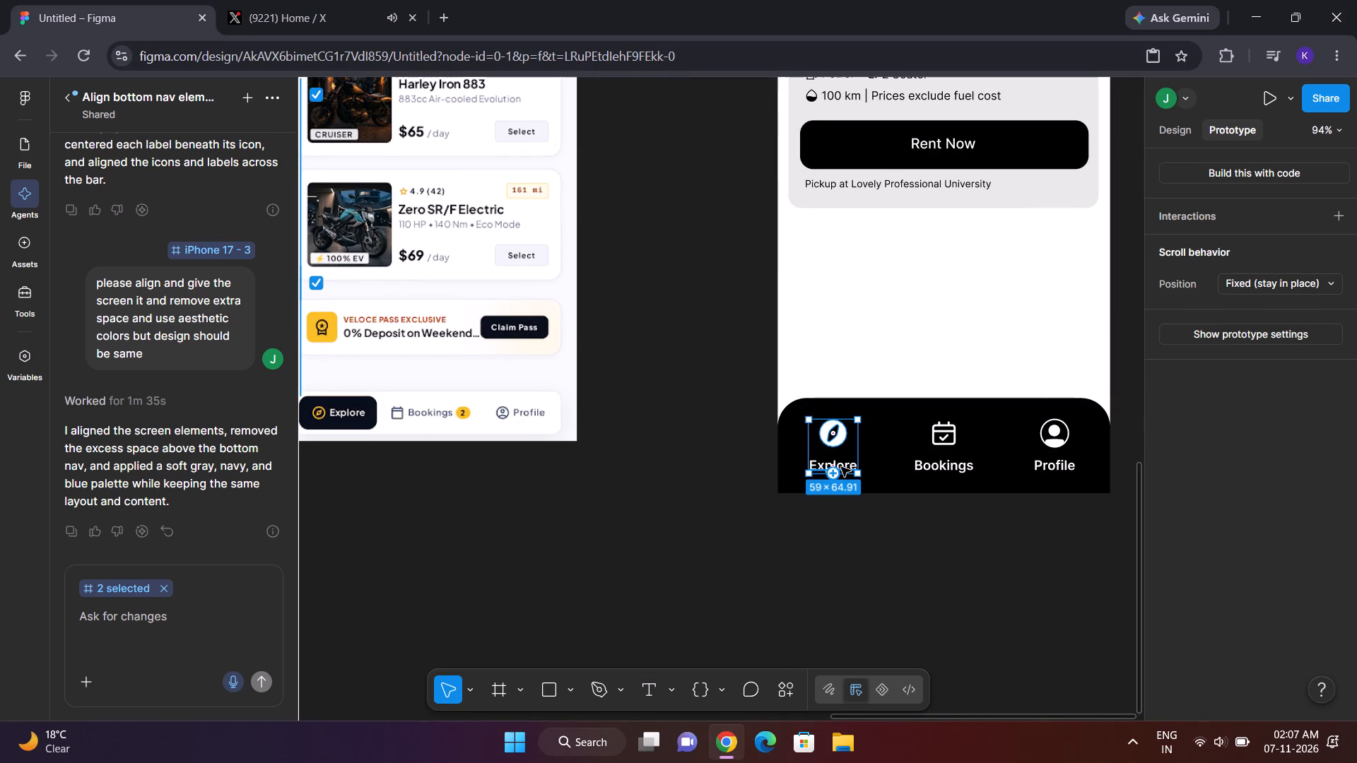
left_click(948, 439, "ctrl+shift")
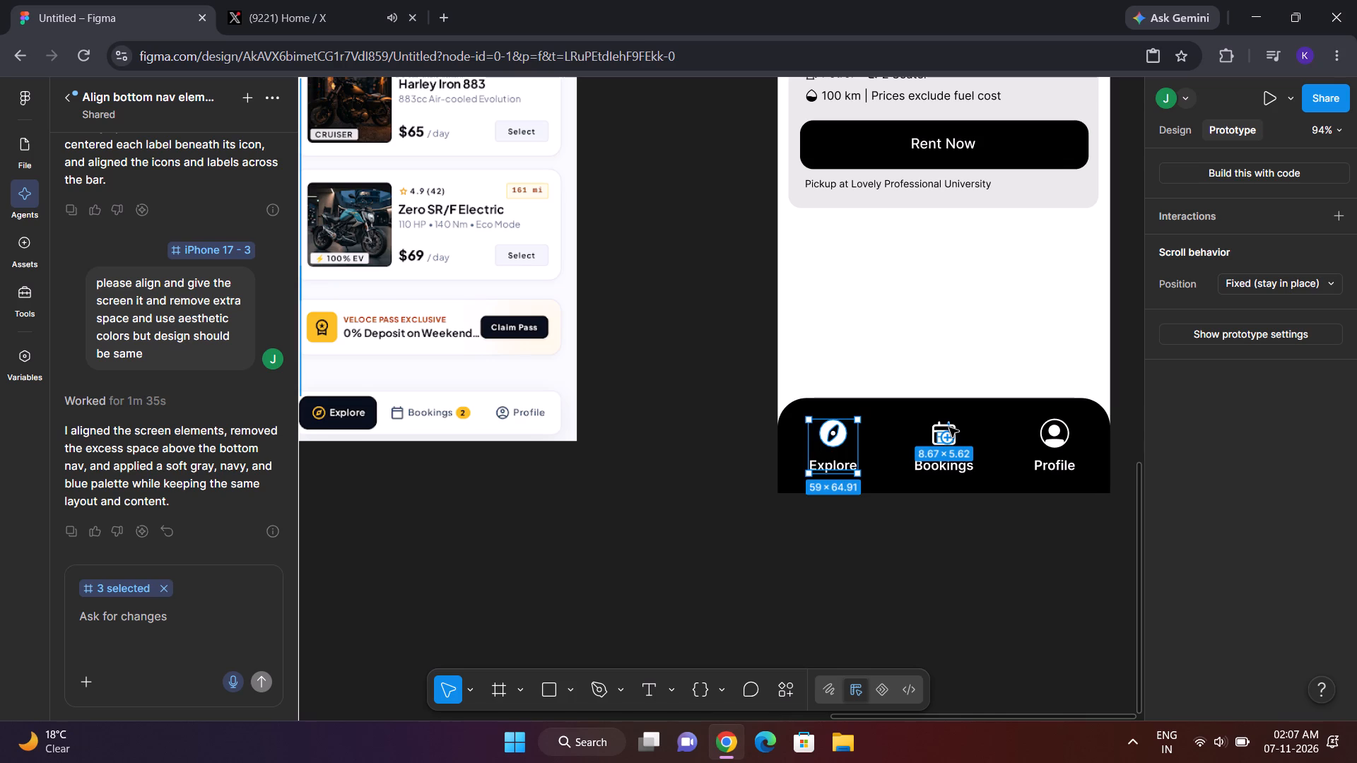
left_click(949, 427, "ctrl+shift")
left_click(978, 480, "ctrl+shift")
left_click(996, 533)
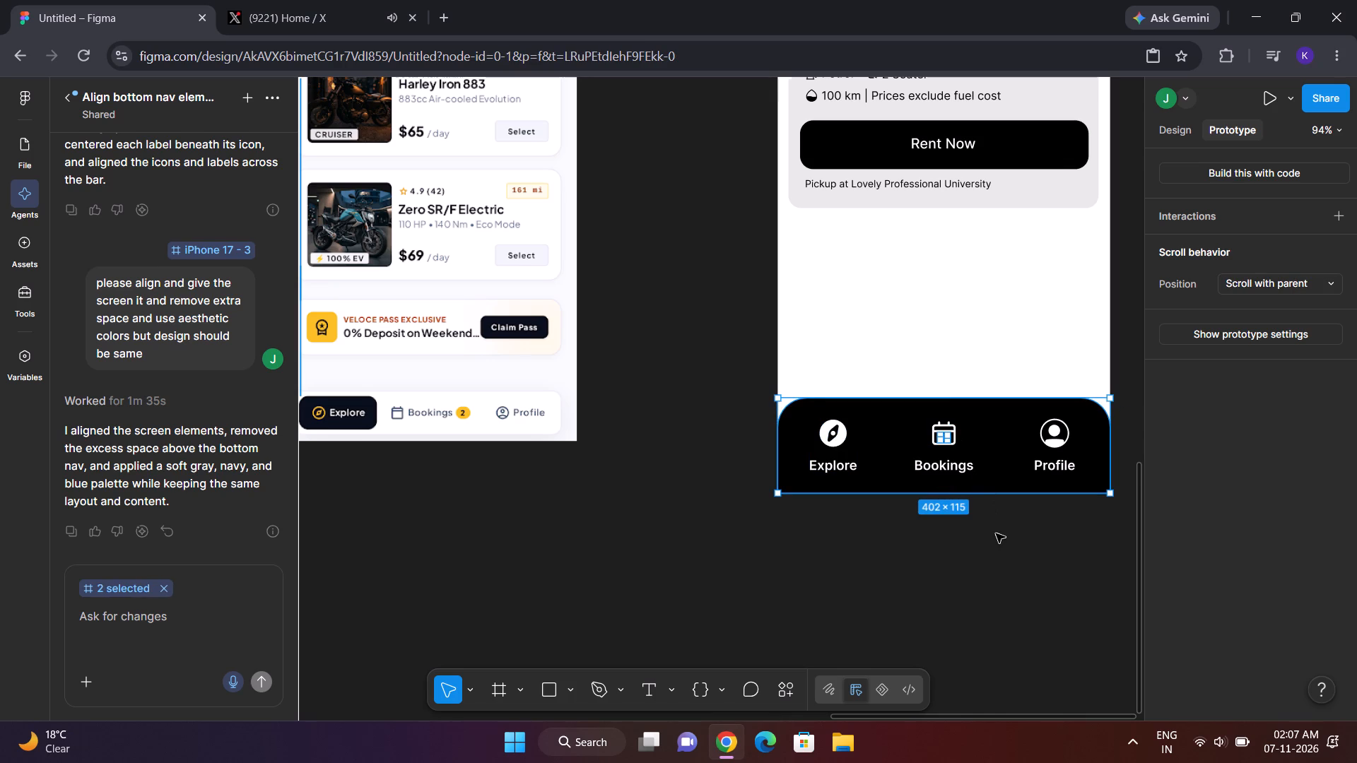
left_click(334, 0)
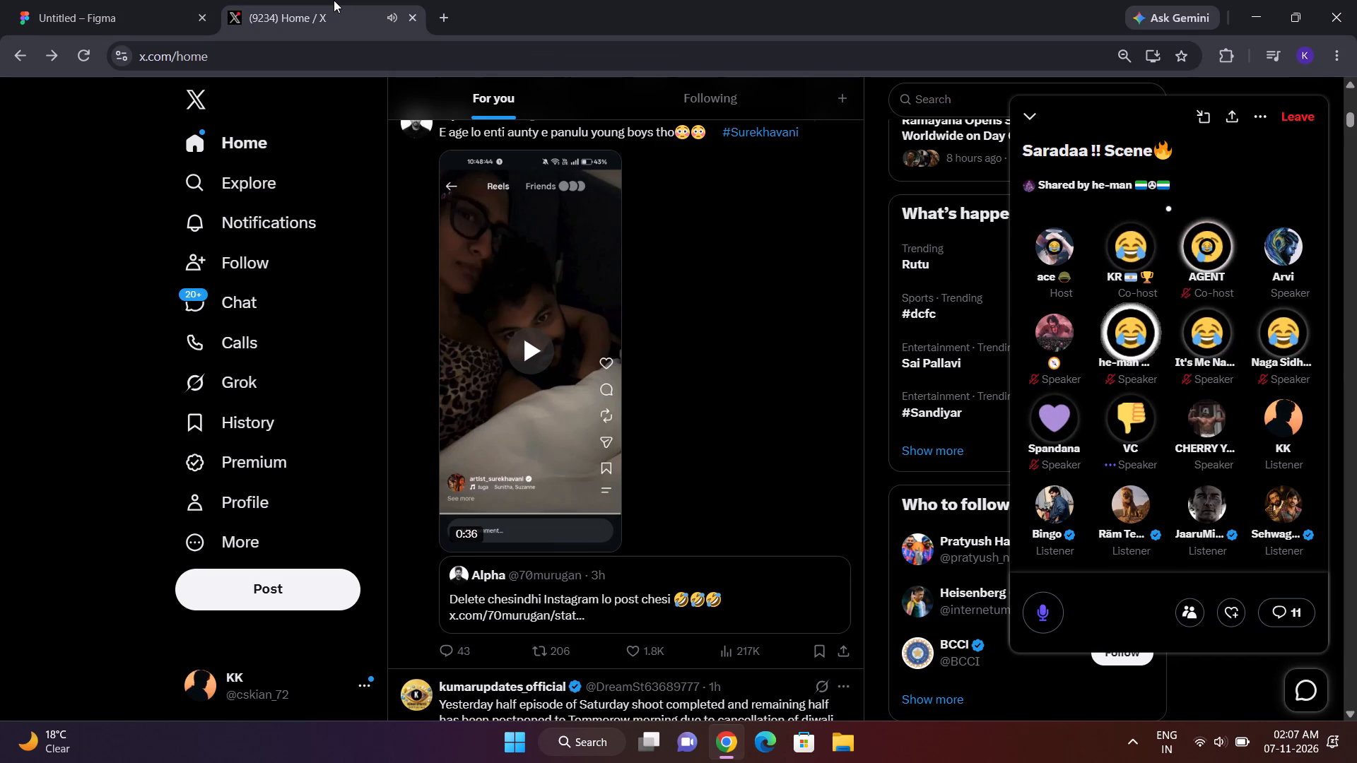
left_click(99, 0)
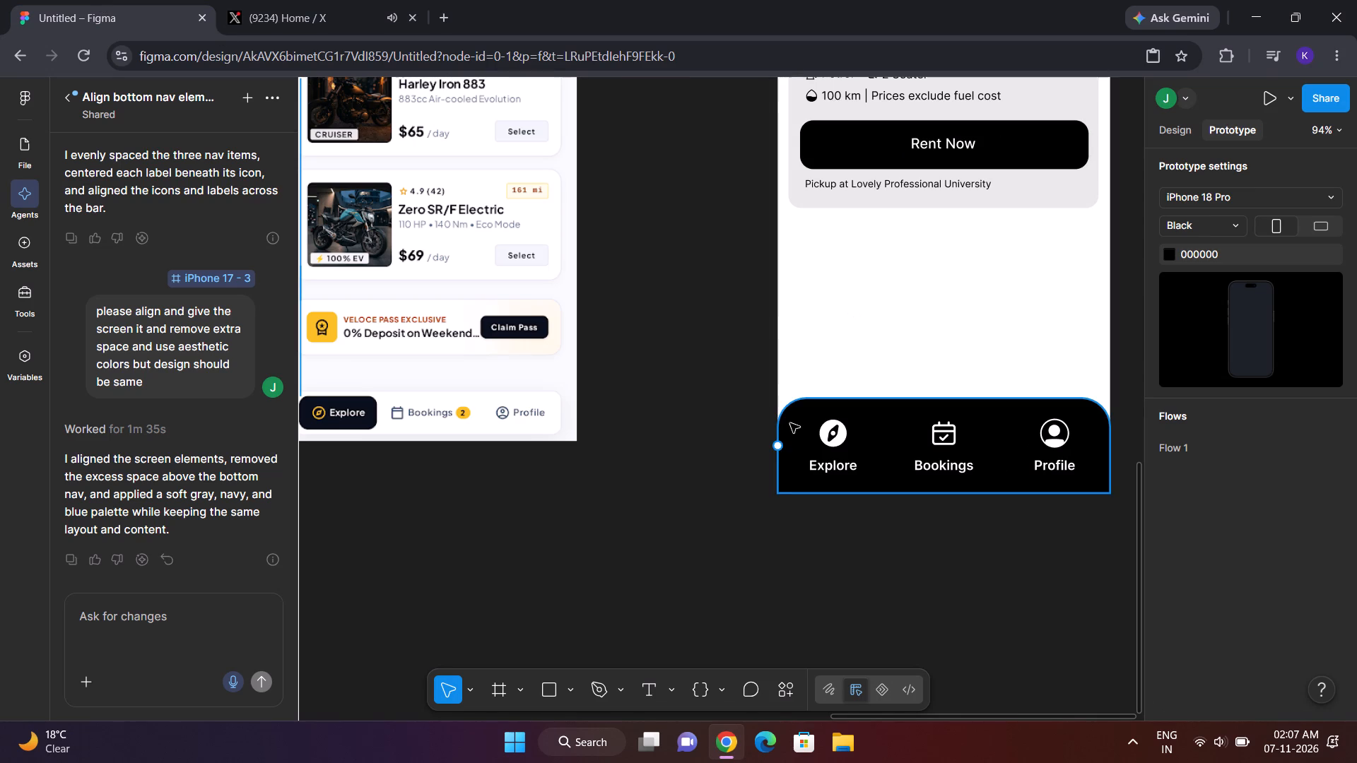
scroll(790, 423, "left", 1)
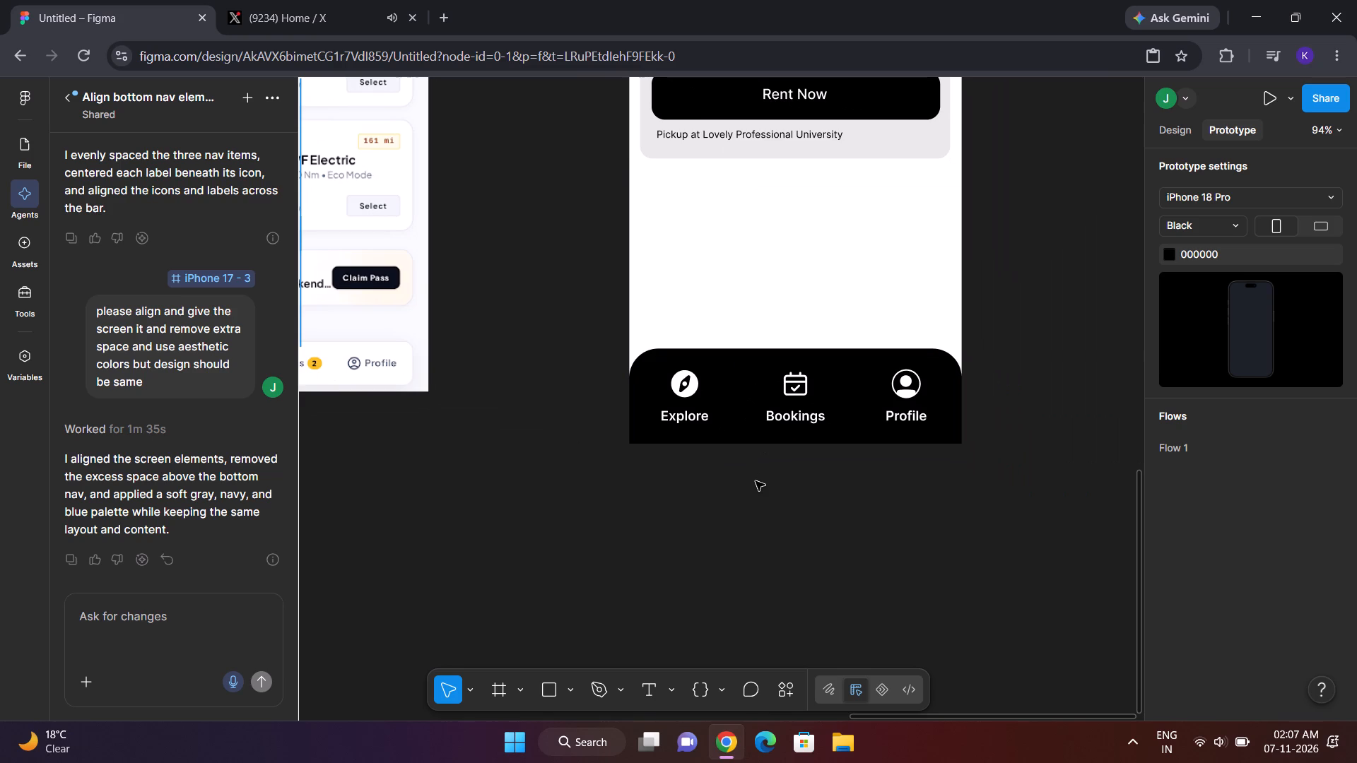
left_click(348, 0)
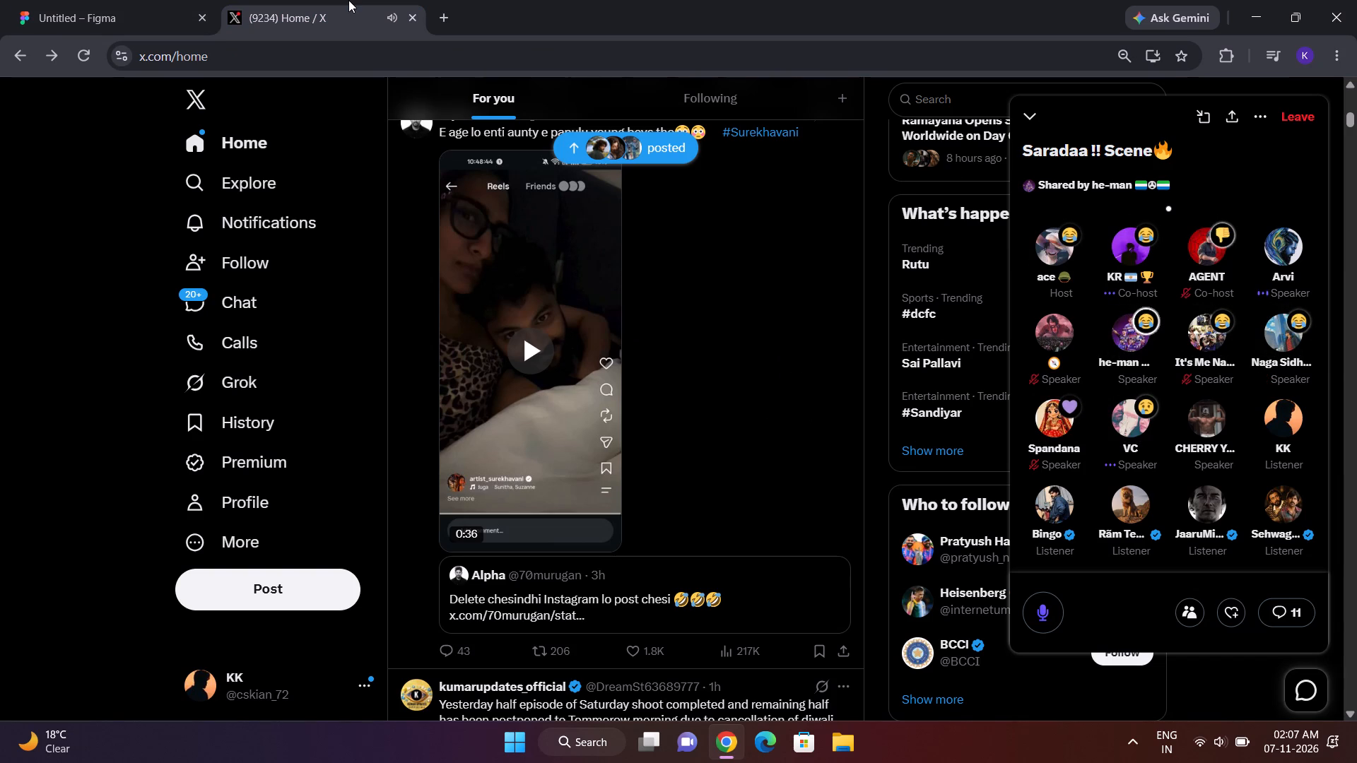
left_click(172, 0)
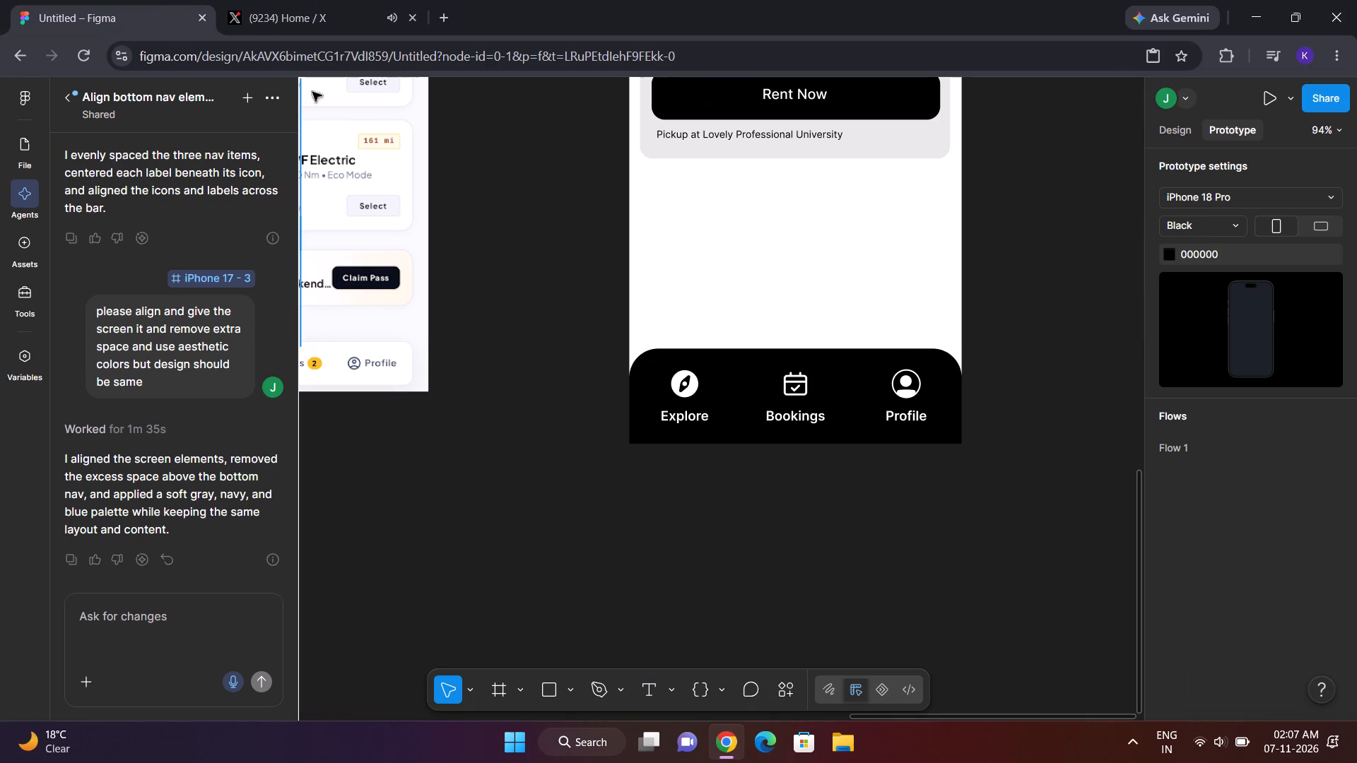
Select iPhone 17 - 4's bottom nav background, icons and labels together and bring the selection to the front.
left_click_drag(843, 489, 954, 398)
left_click_drag(954, 398, 582, 356)
left_click(582, 356)
left_click_drag(582, 356, 584, 356)
left_click_drag(584, 356, 948, 463)
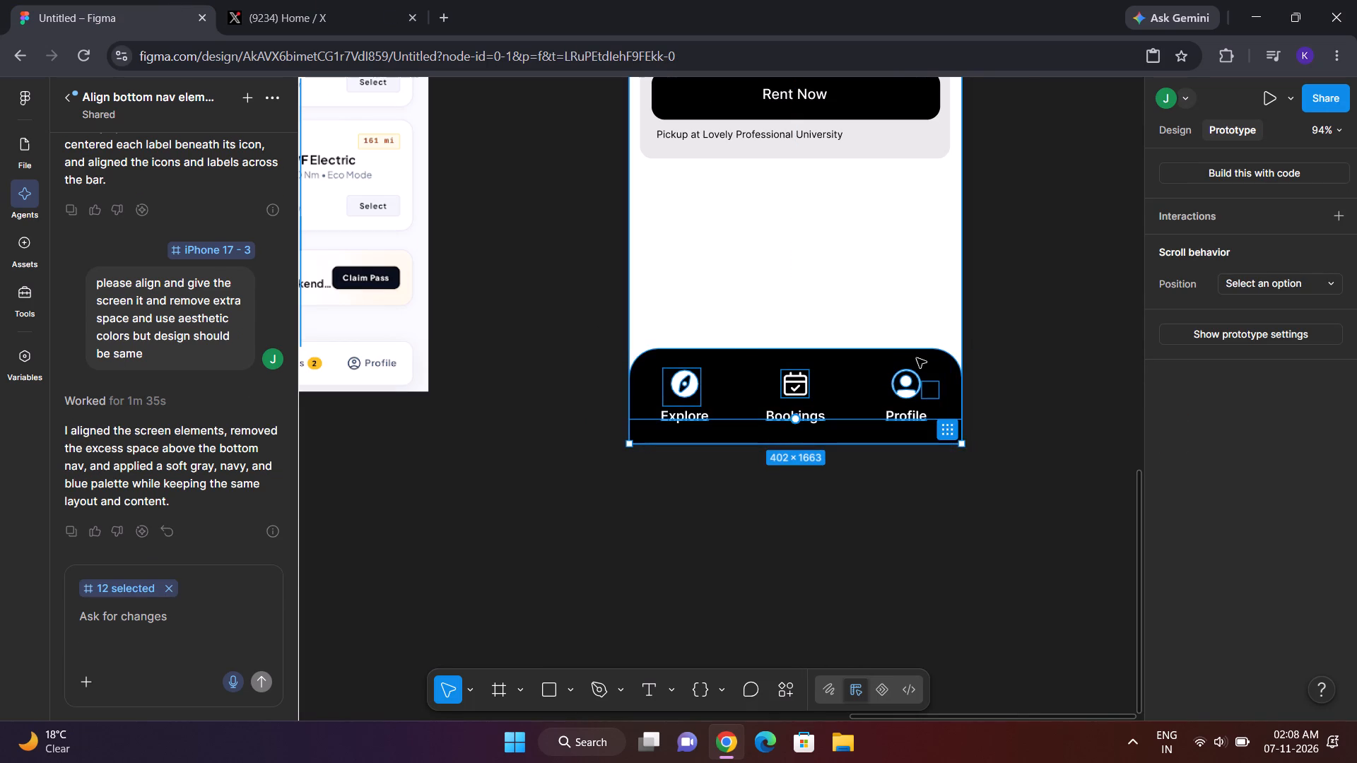
left_click(970, 444)
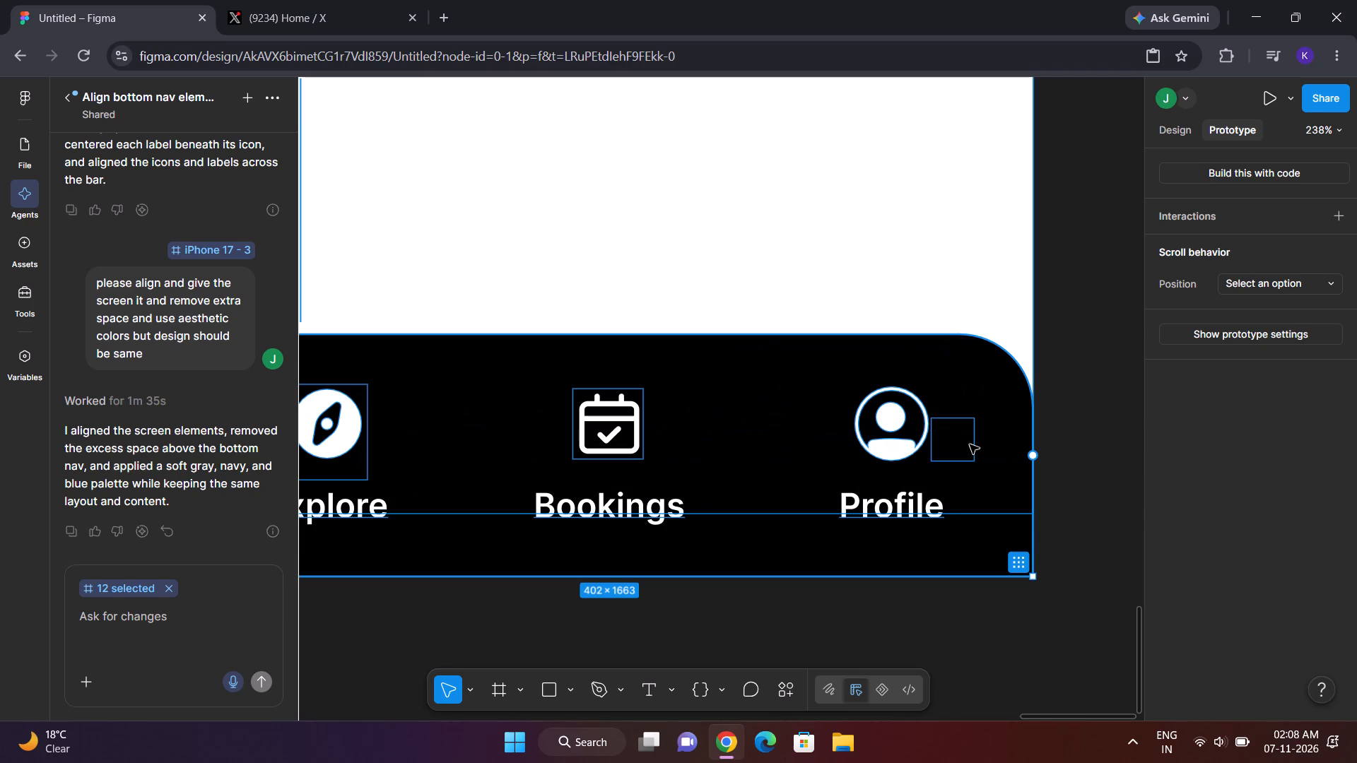
scroll(970, 444, "right", 1)
scroll(912, 502, "down", 1)
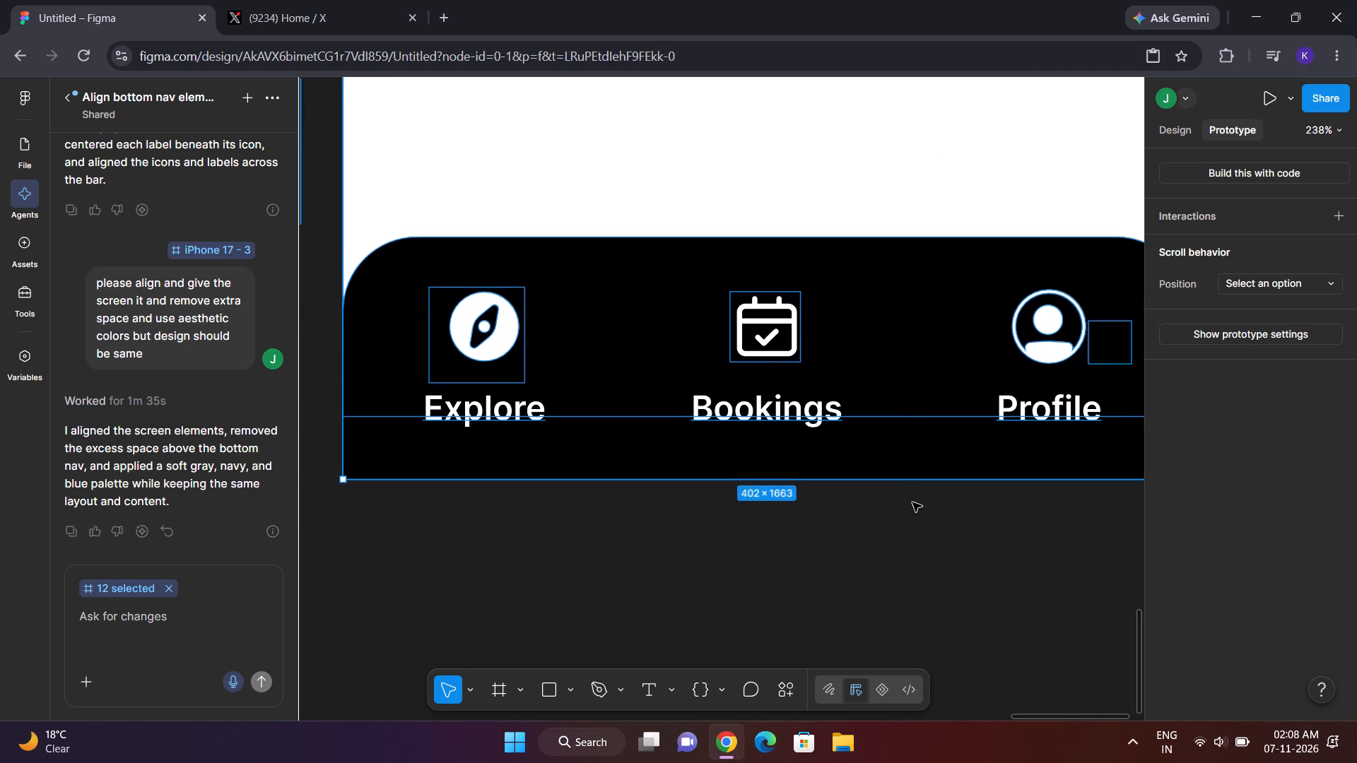
right_click(918, 338)
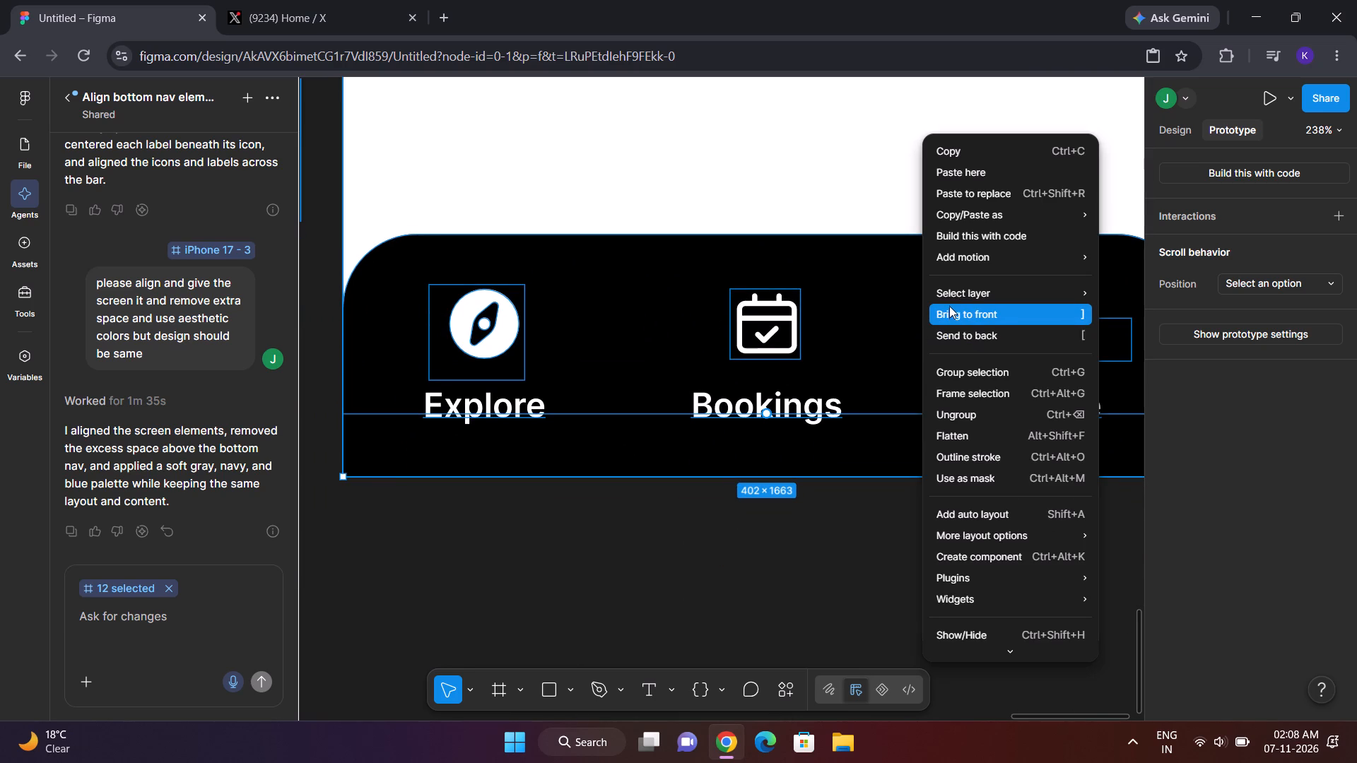
left_click(949, 304)
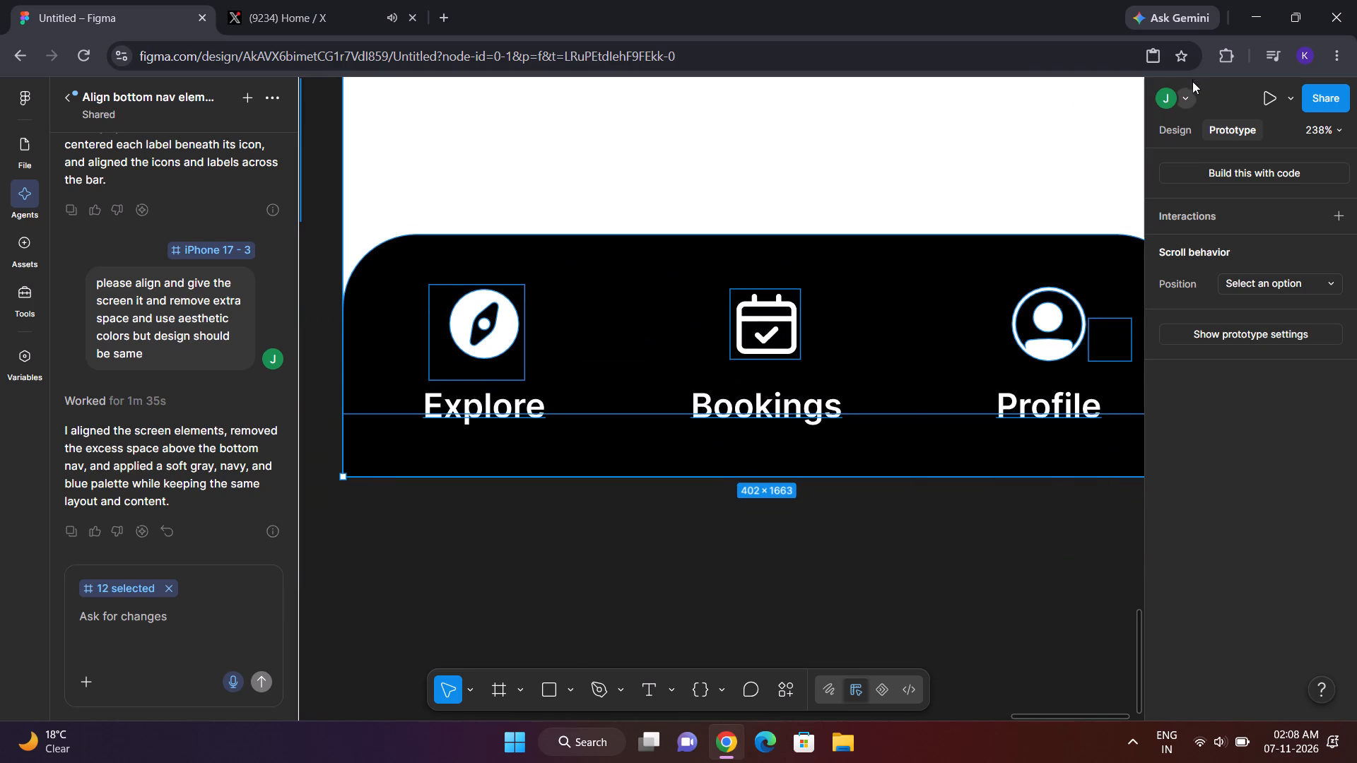
Play the prototype from its starting screen and close the preview.
left_click(1273, 99)
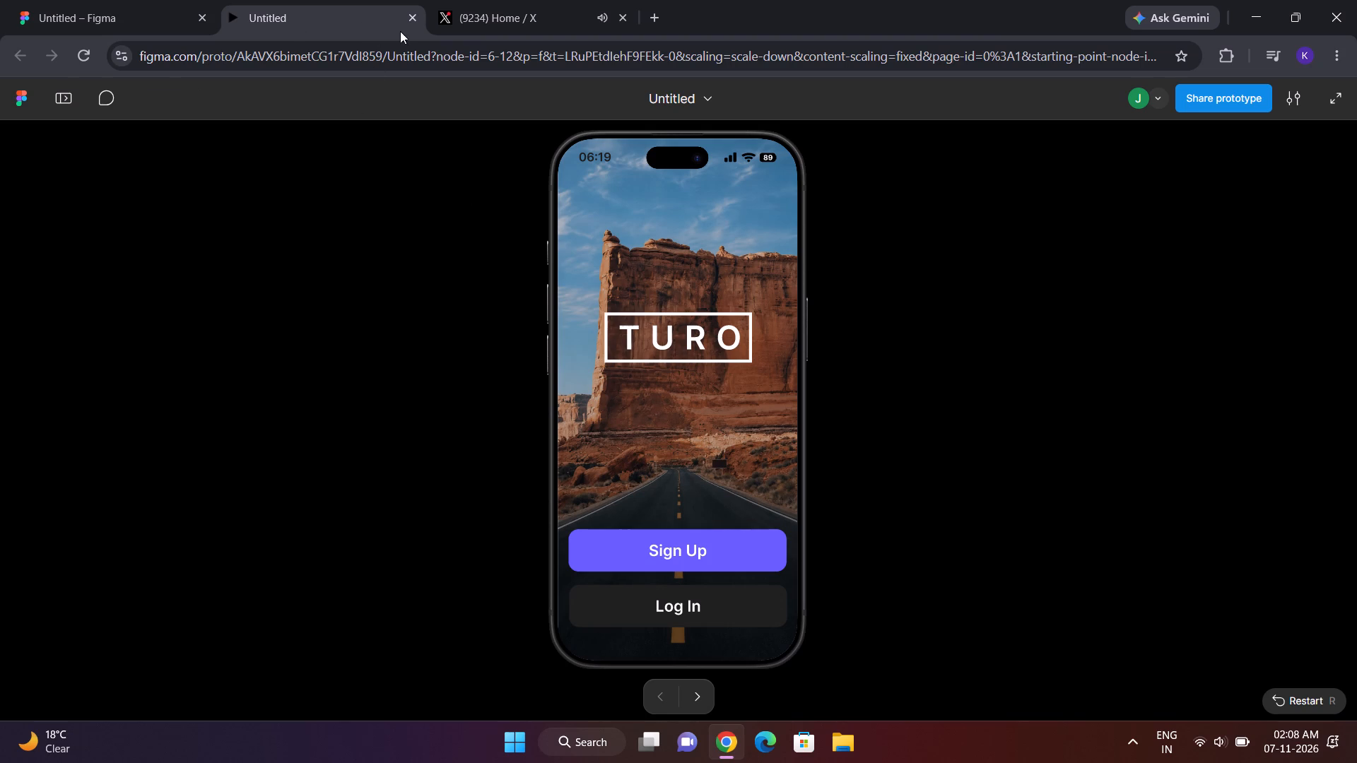
left_click(412, 20)
Select the iPhone 17 - 4 frame and open its prototype preview.
scroll(634, 286, "up", 3)
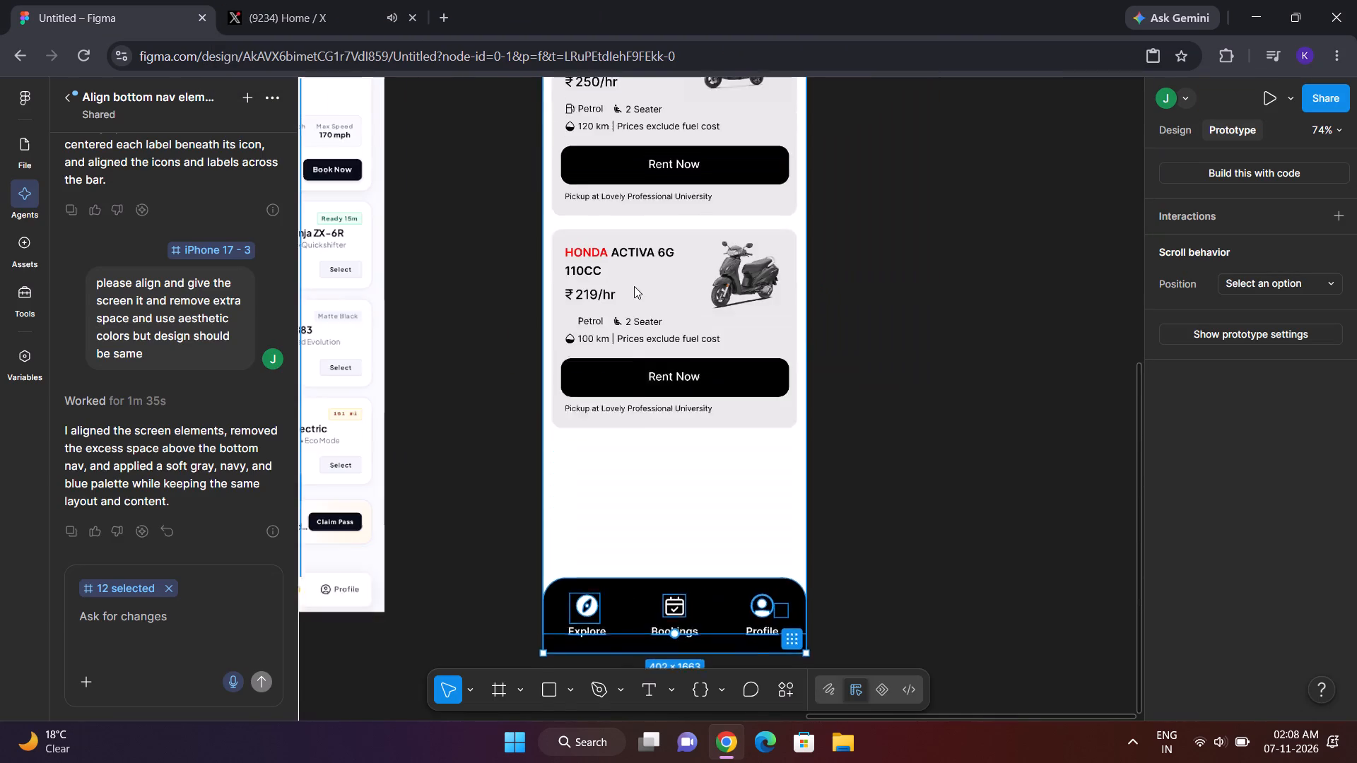
scroll(634, 286, "up", 3)
scroll(664, 164, "up", 2)
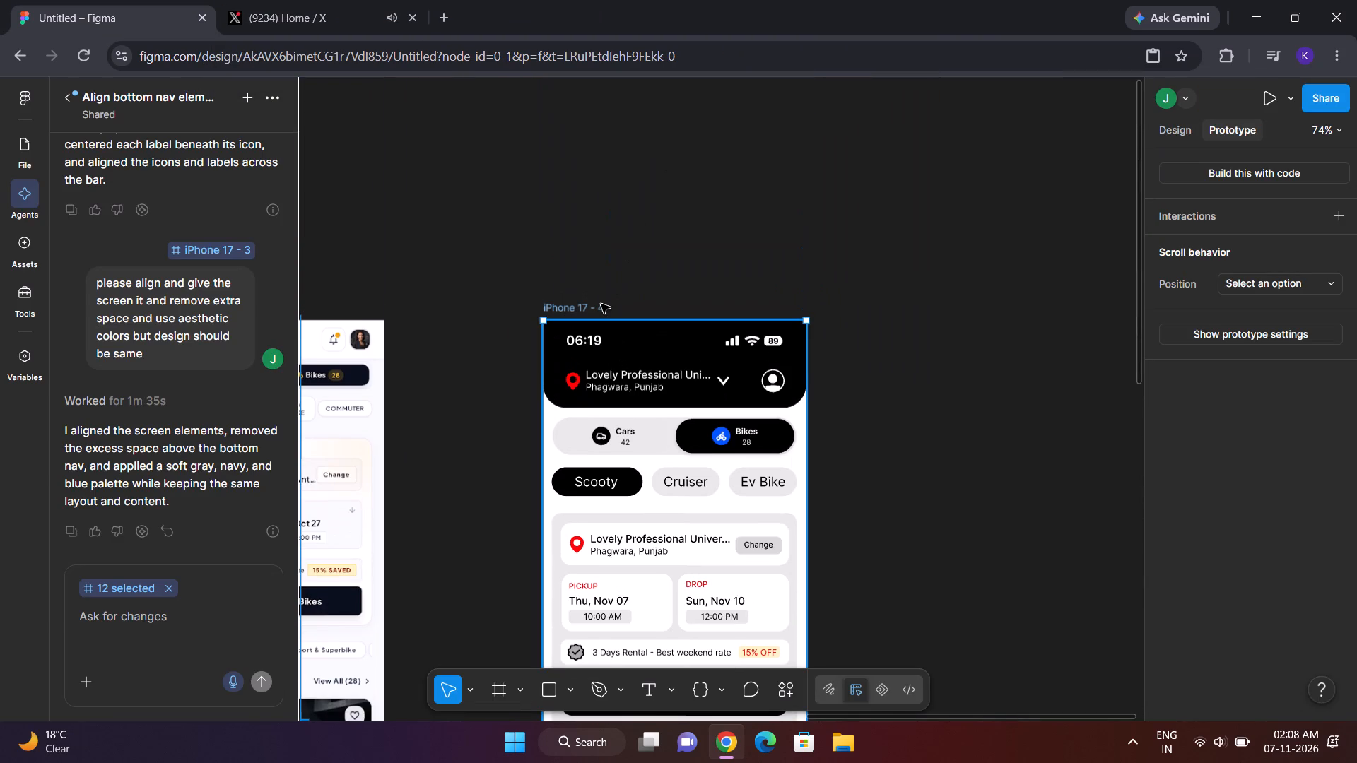
left_click(601, 304)
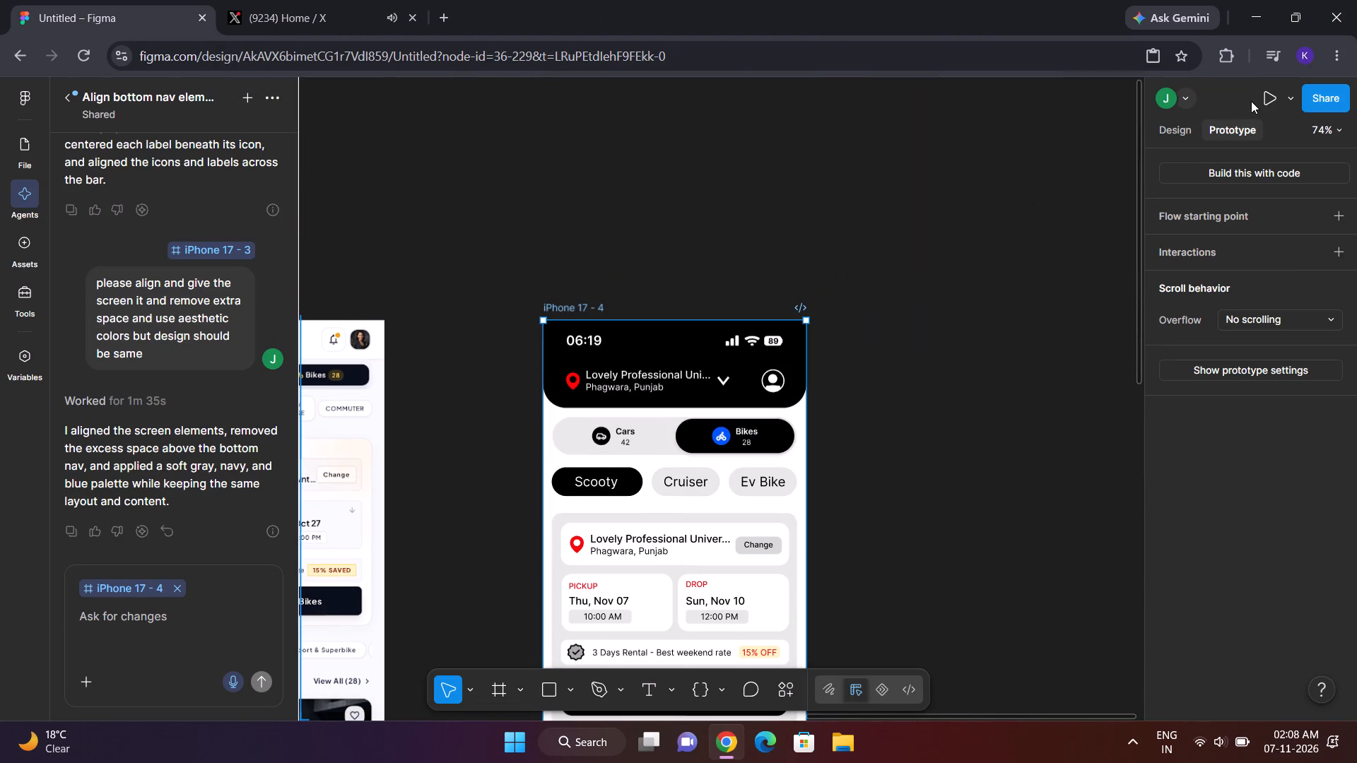
left_click(1257, 99)
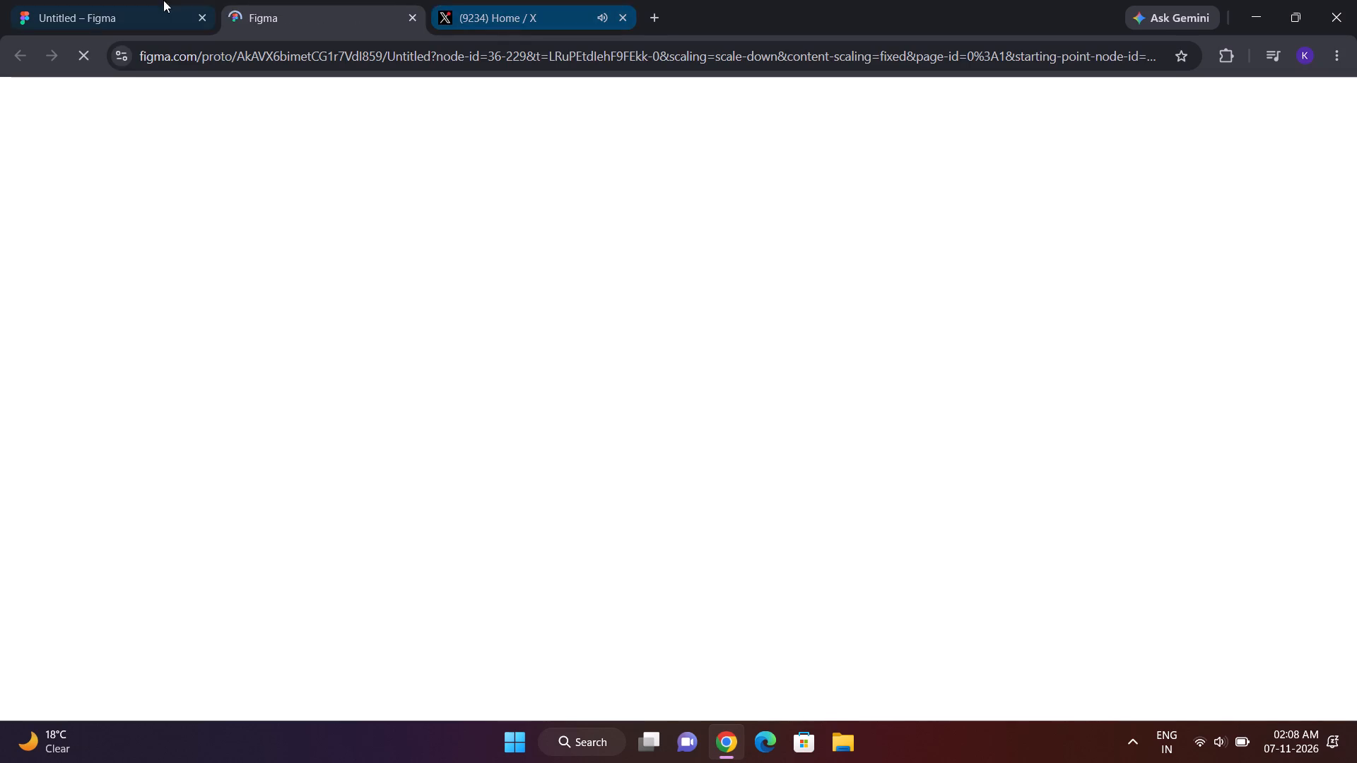
left_click(444, 0)
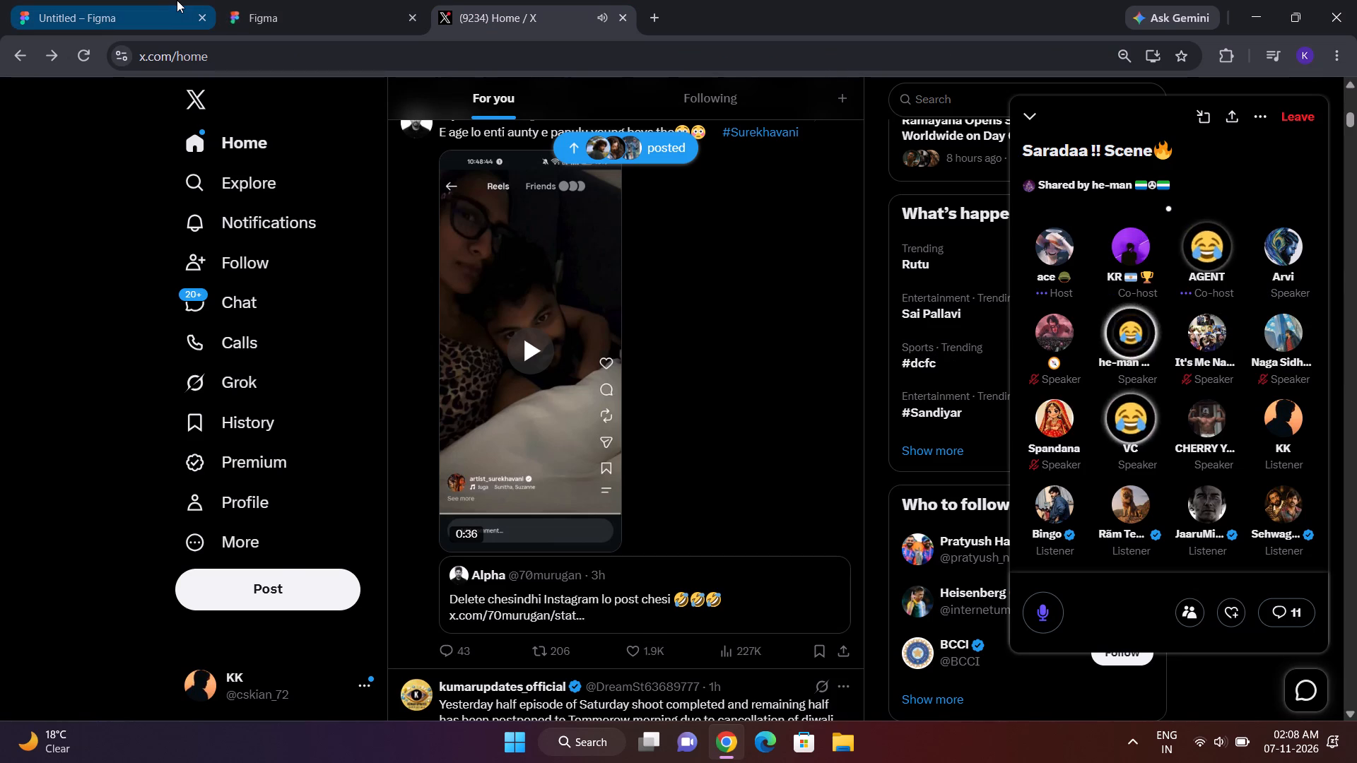
left_click(177, 0)
scroll(608, 412, "down", 2)
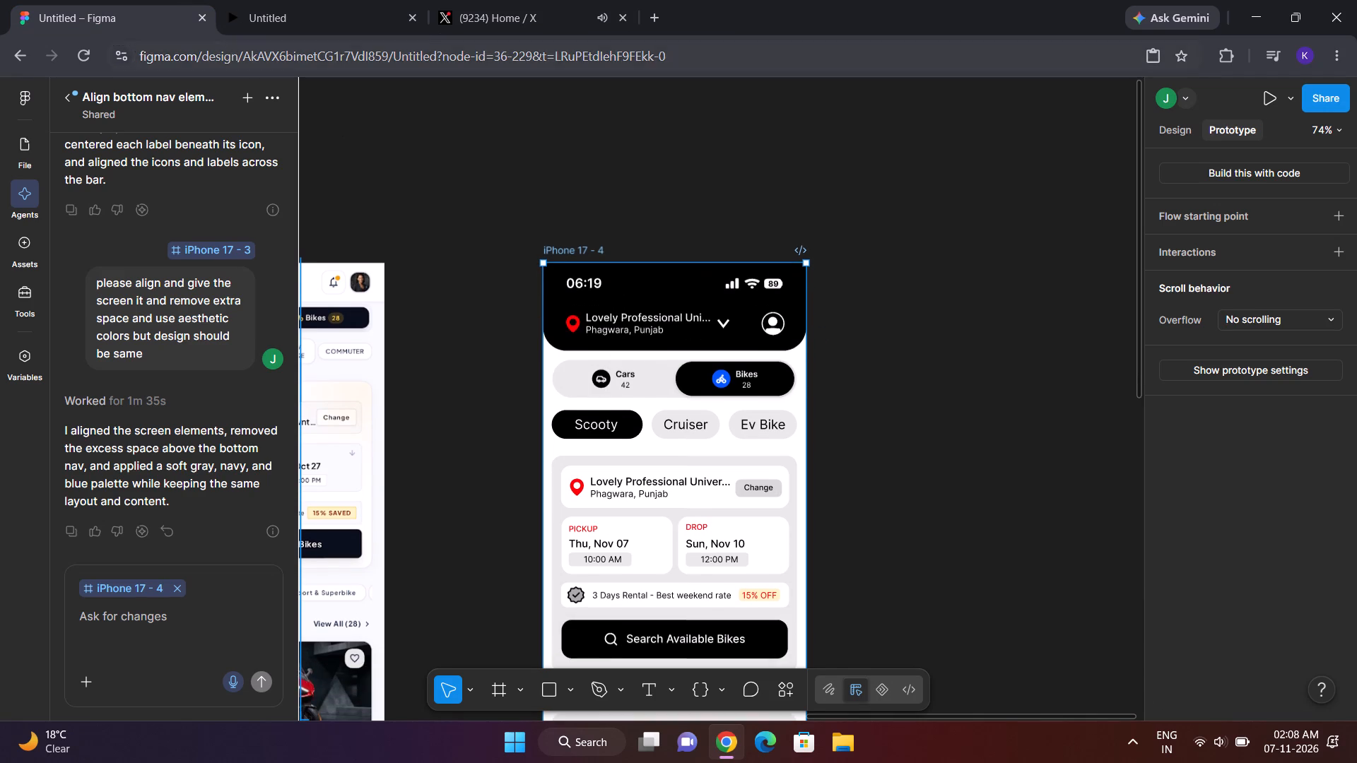
left_click(280, 48)
left_click(437, 279)
left_click(331, 0)
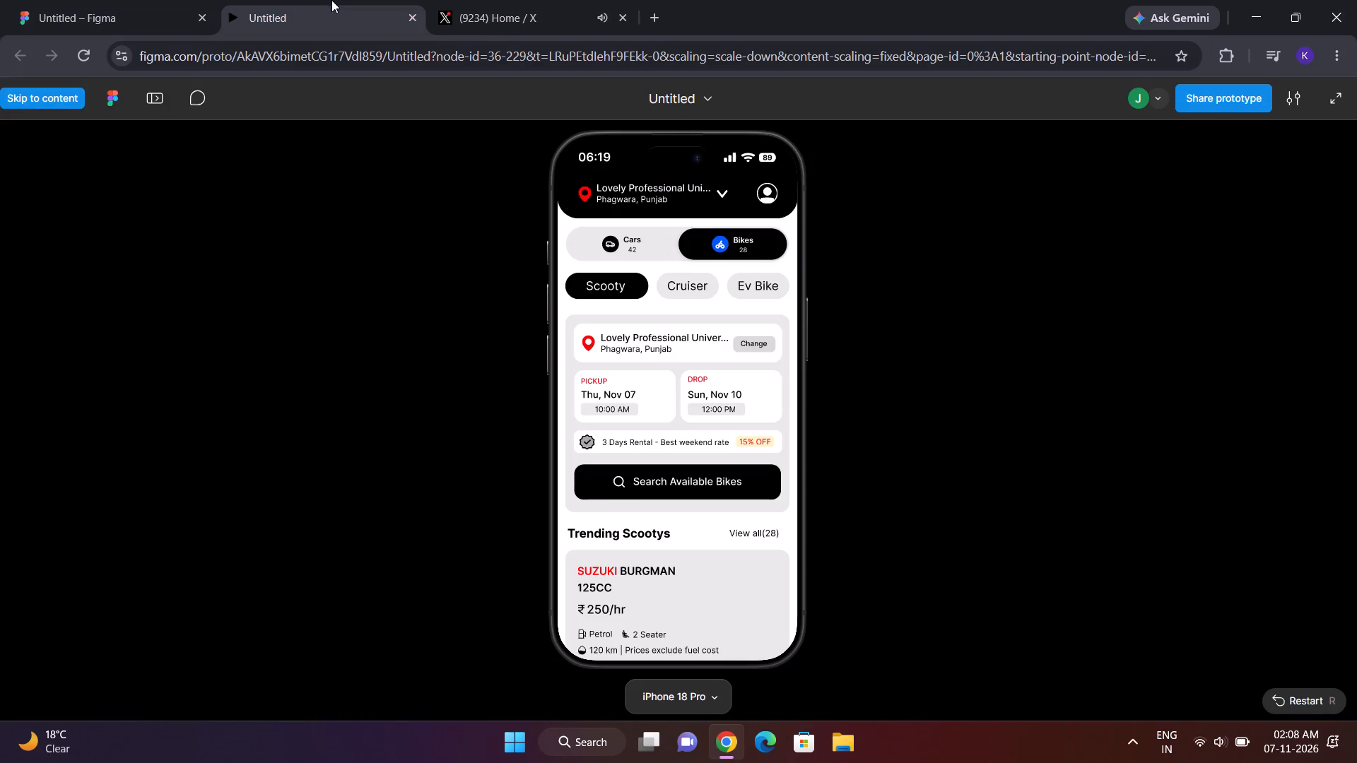
Scroll through iPhone 17 - 4 in the preview to check its header and bottom nav, then close it and return to the design.
scroll(712, 447, "down", 6)
scroll(712, 447, "up", 2)
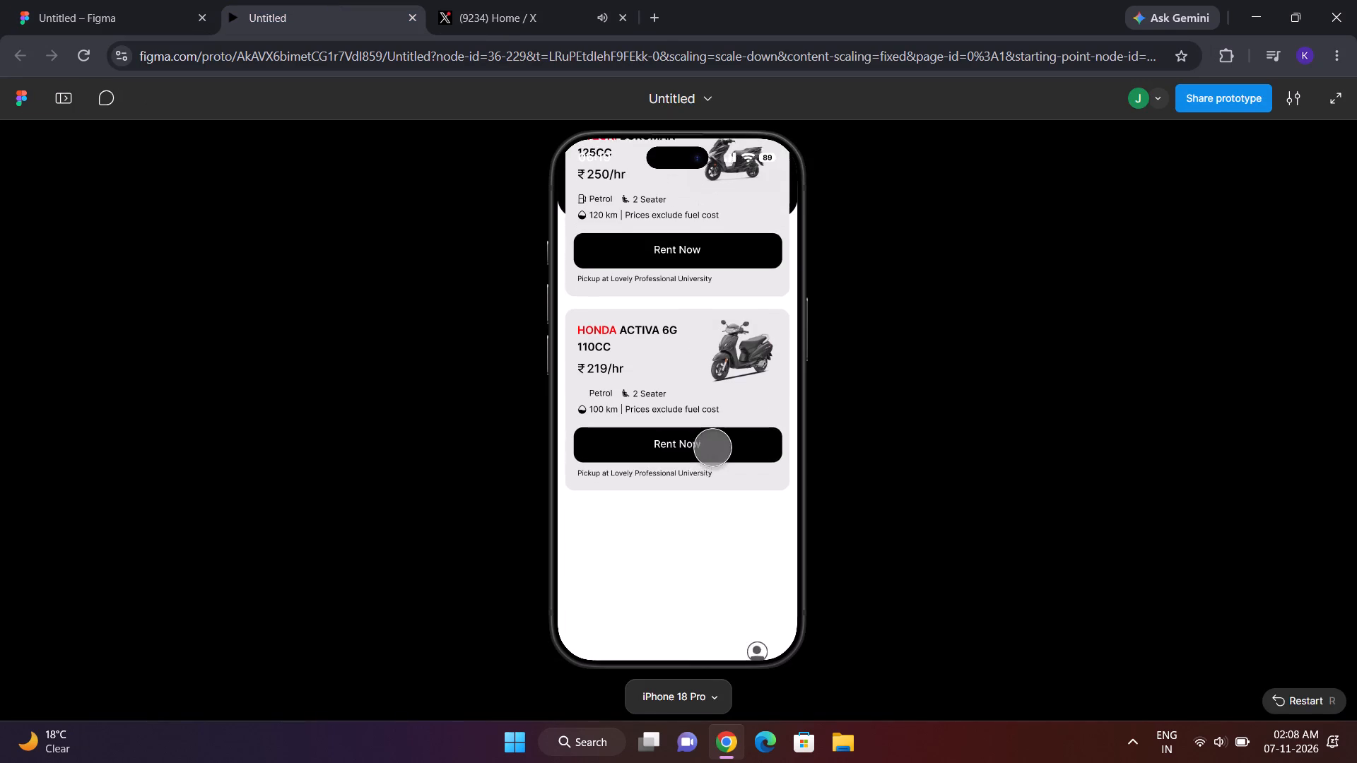
scroll(712, 447, "up", 4)
scroll(712, 447, "down", 1)
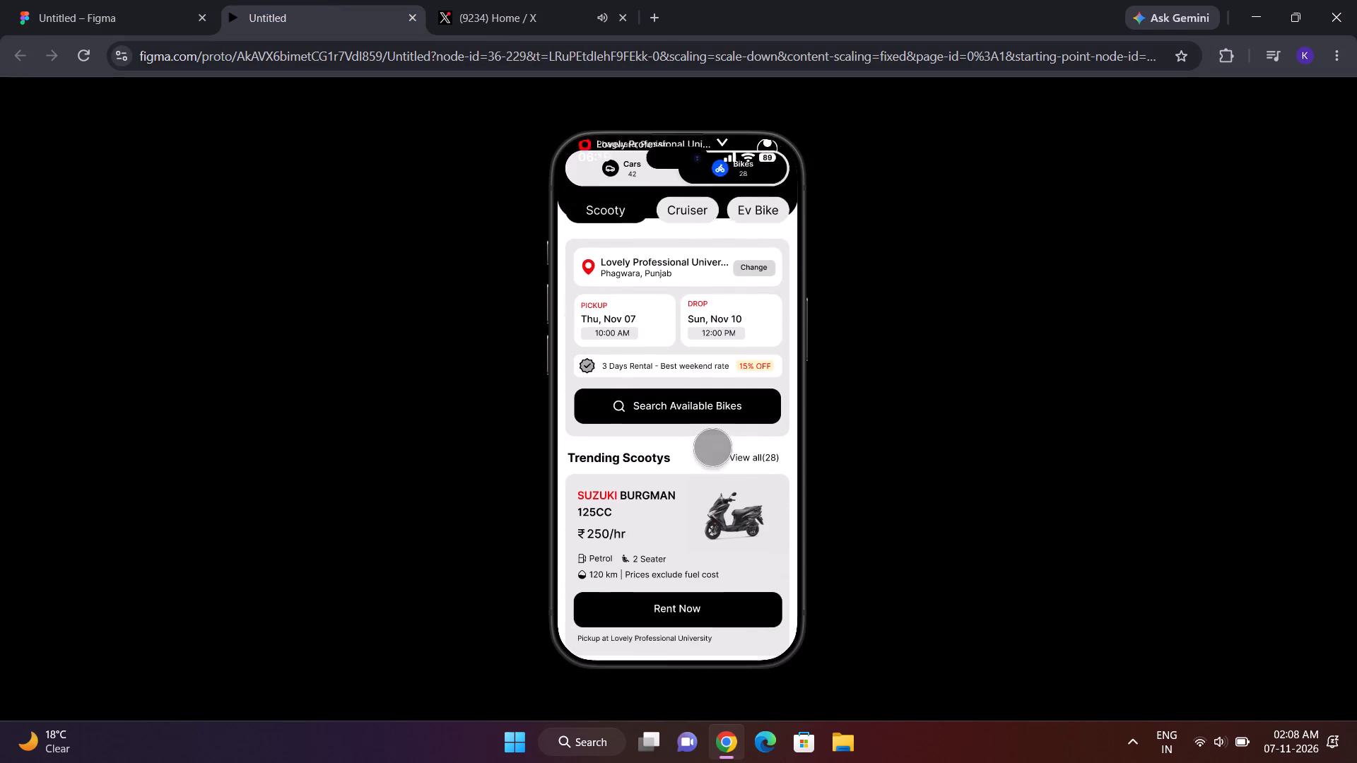
scroll(712, 447, "down", 1)
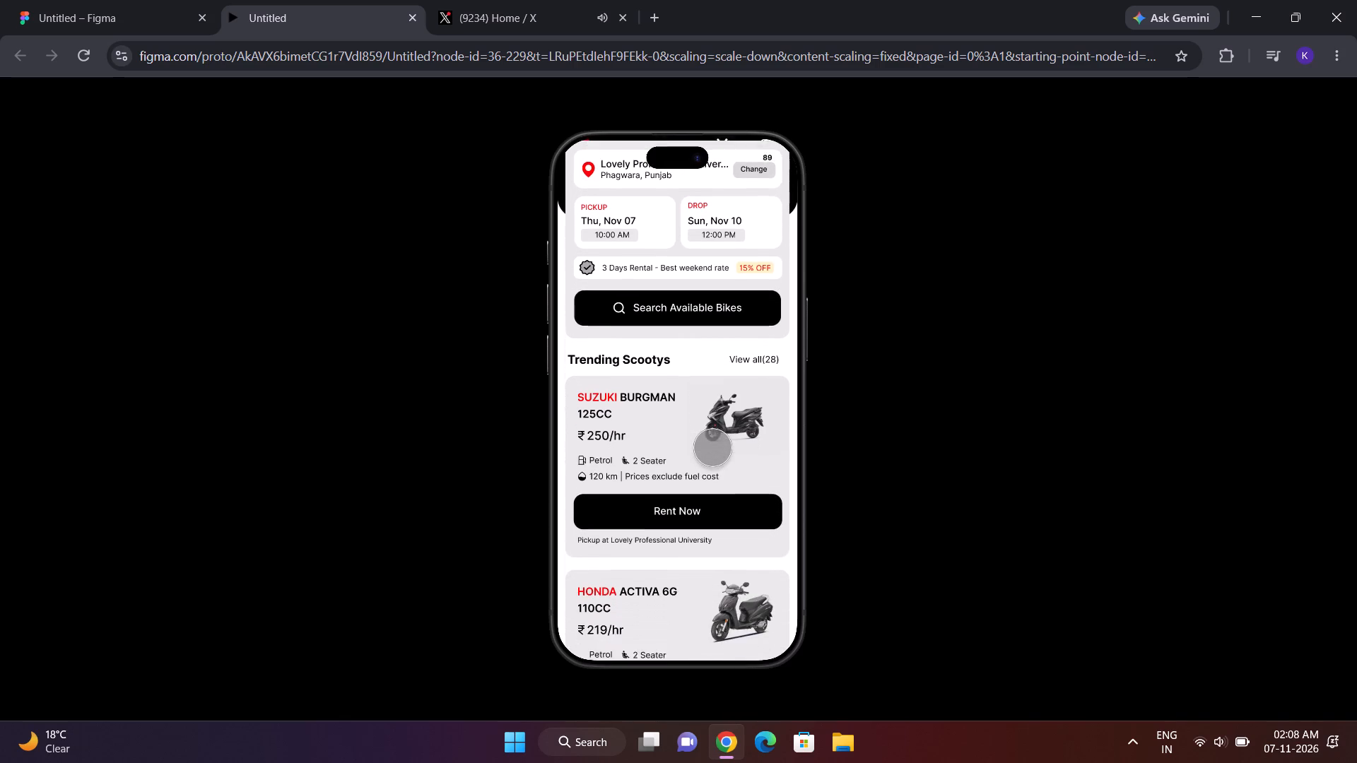
scroll(712, 447, "down", 1)
scroll(712, 447, "up", 4)
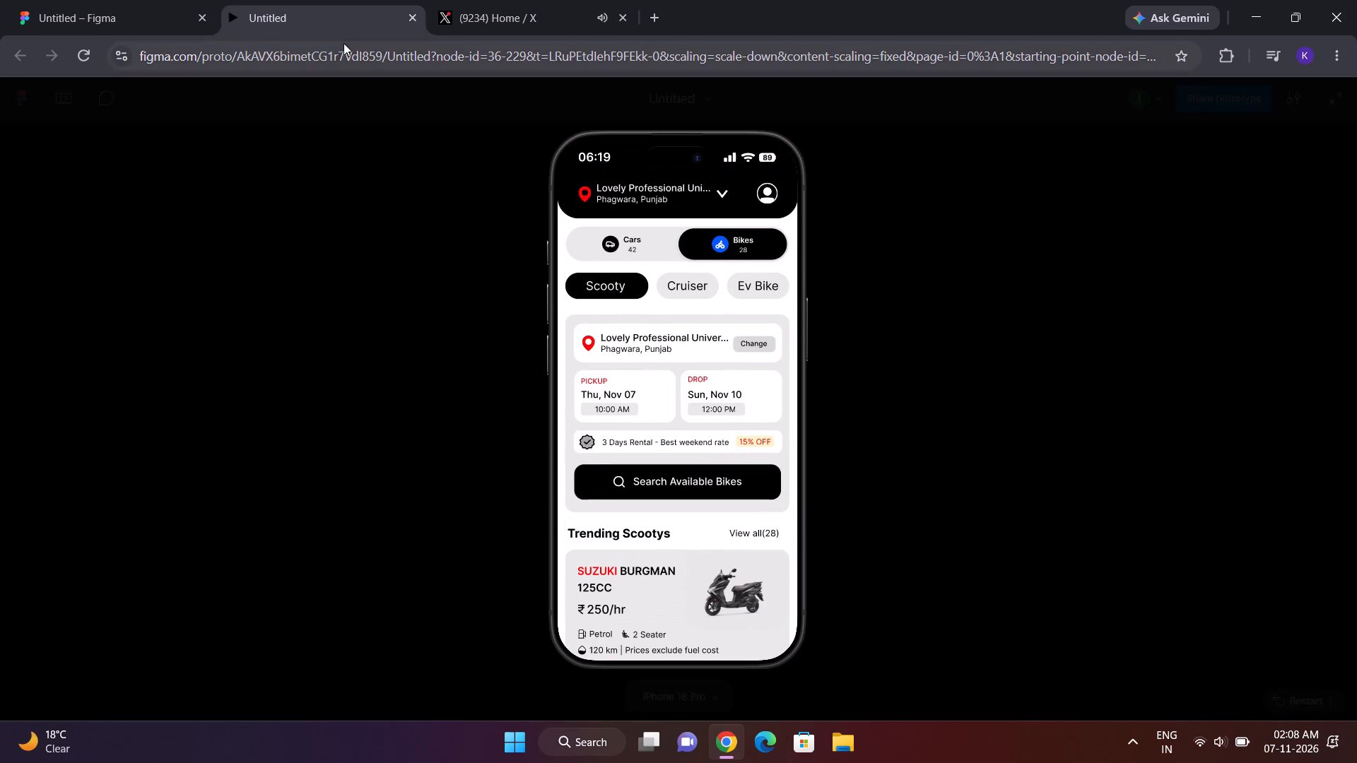
left_click(414, 13)
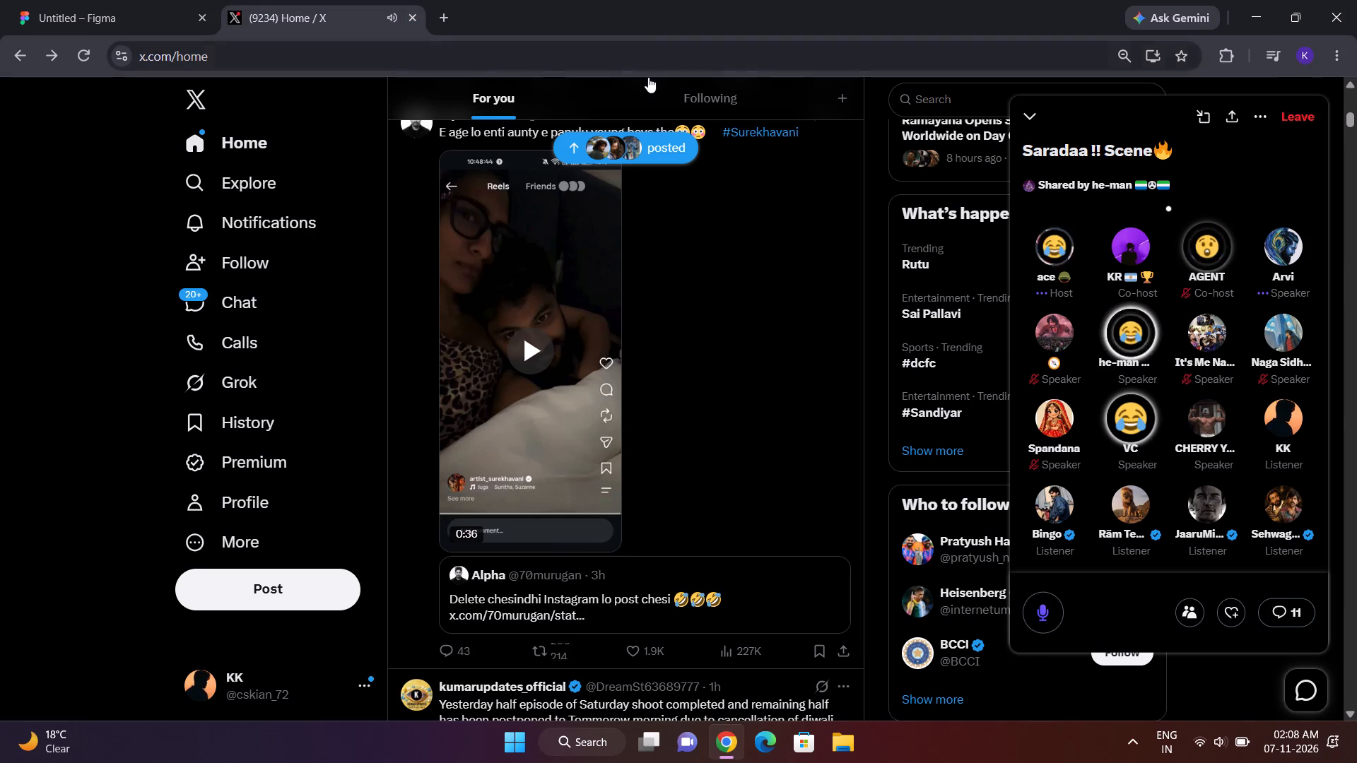
left_click(158, 0)
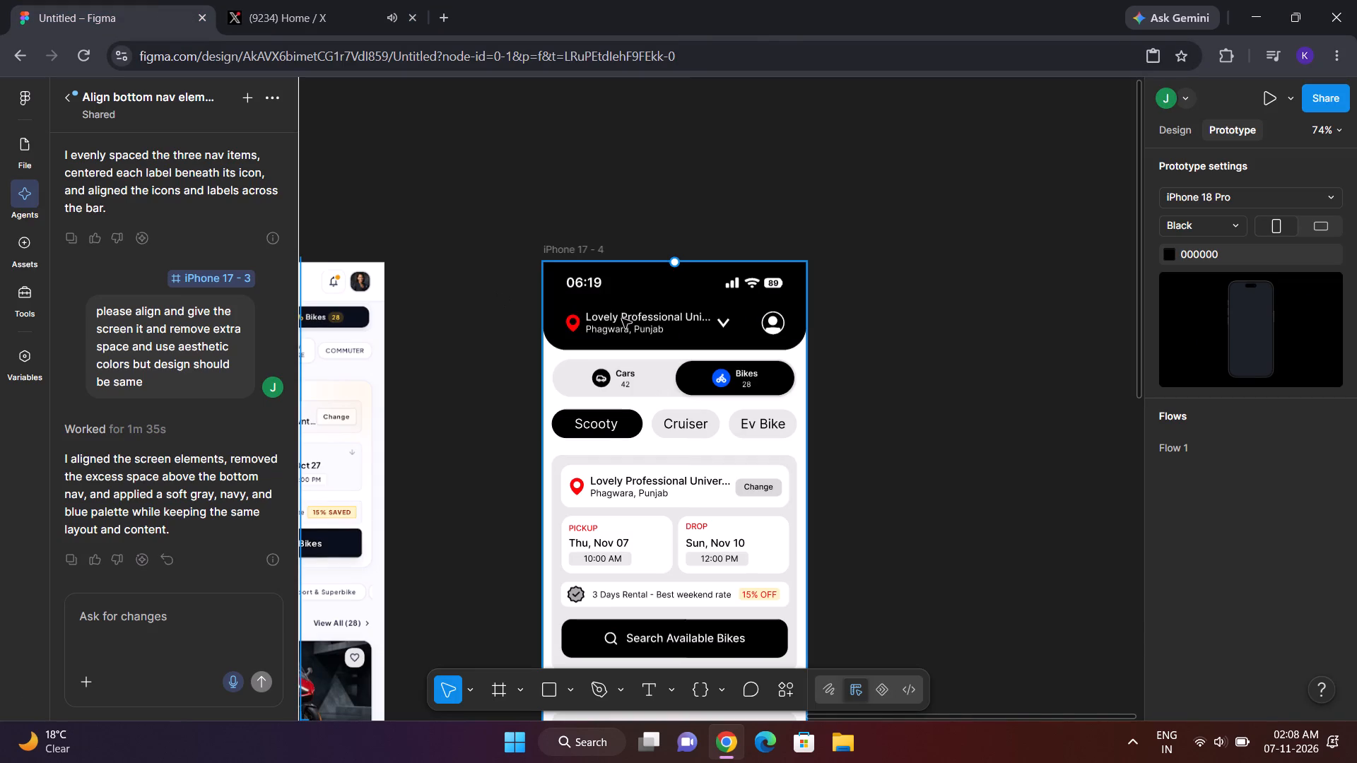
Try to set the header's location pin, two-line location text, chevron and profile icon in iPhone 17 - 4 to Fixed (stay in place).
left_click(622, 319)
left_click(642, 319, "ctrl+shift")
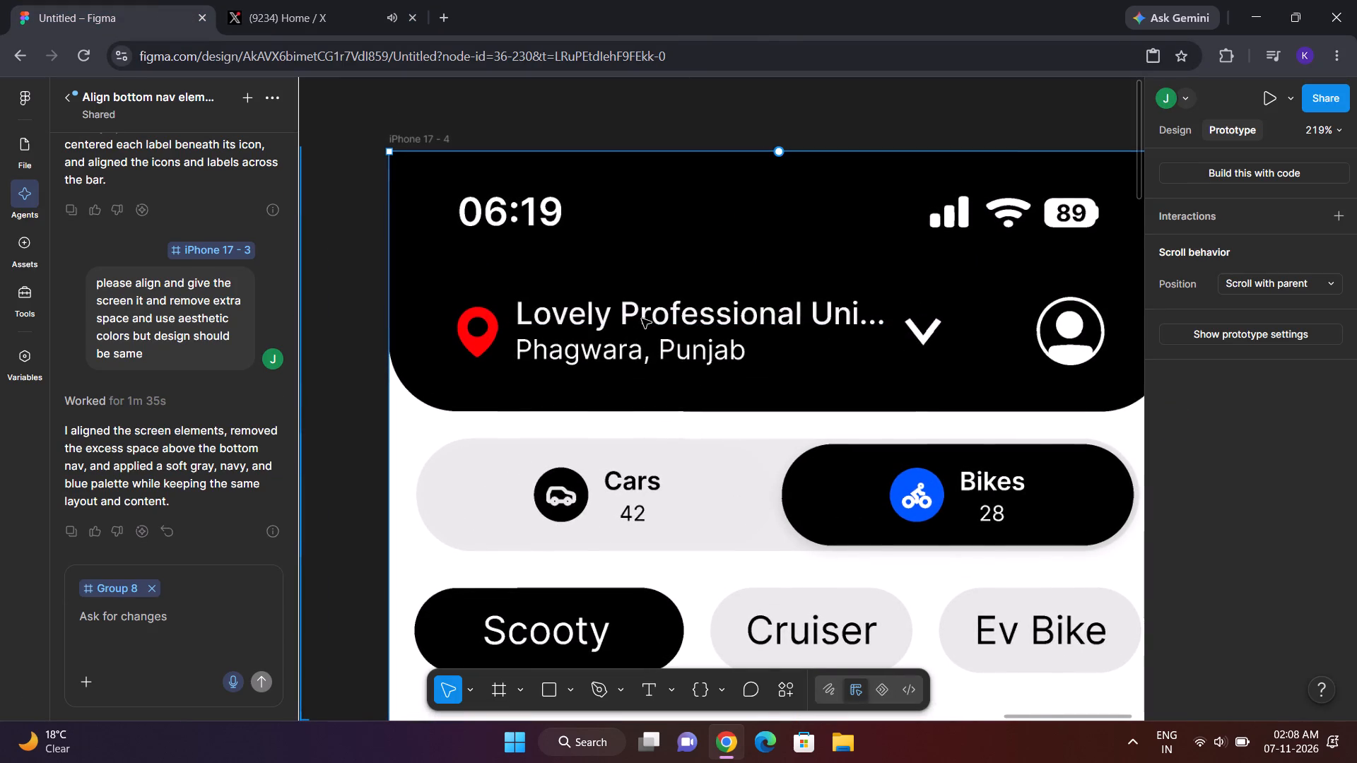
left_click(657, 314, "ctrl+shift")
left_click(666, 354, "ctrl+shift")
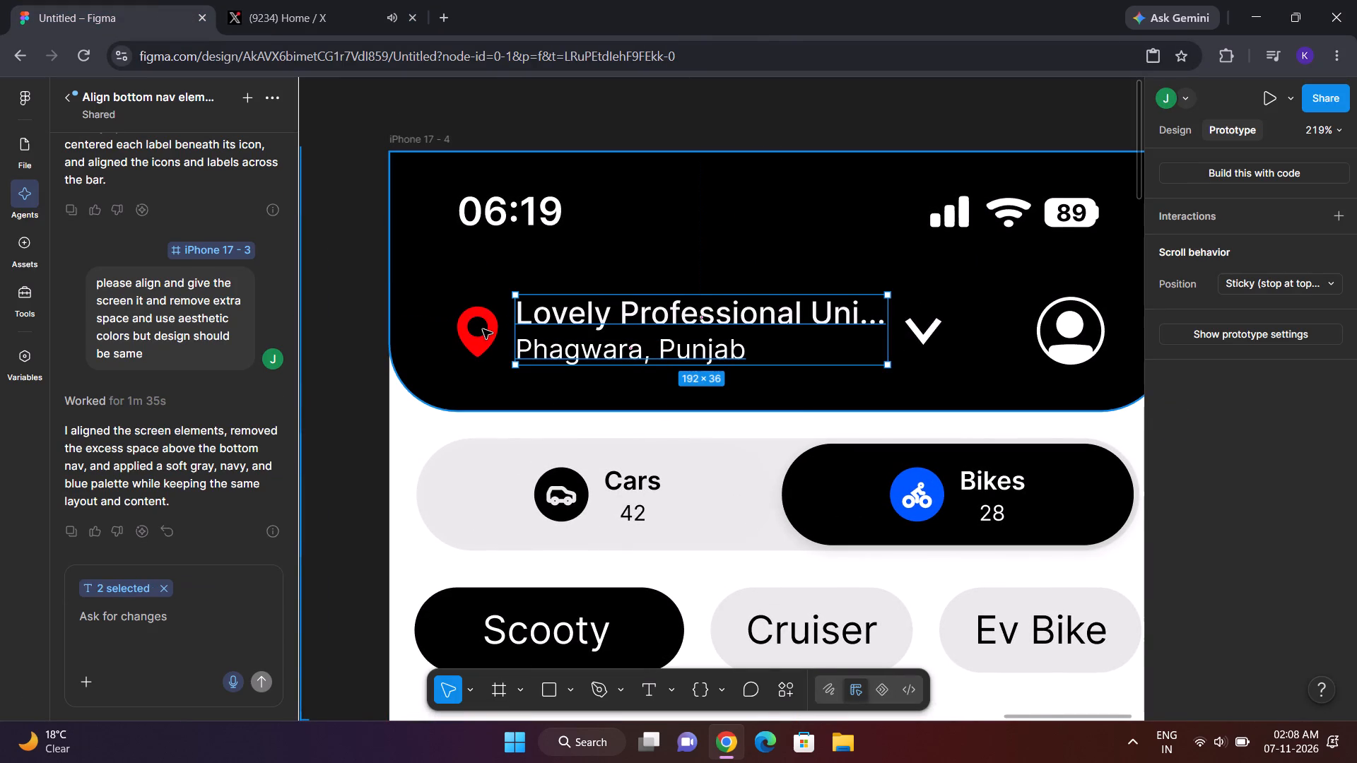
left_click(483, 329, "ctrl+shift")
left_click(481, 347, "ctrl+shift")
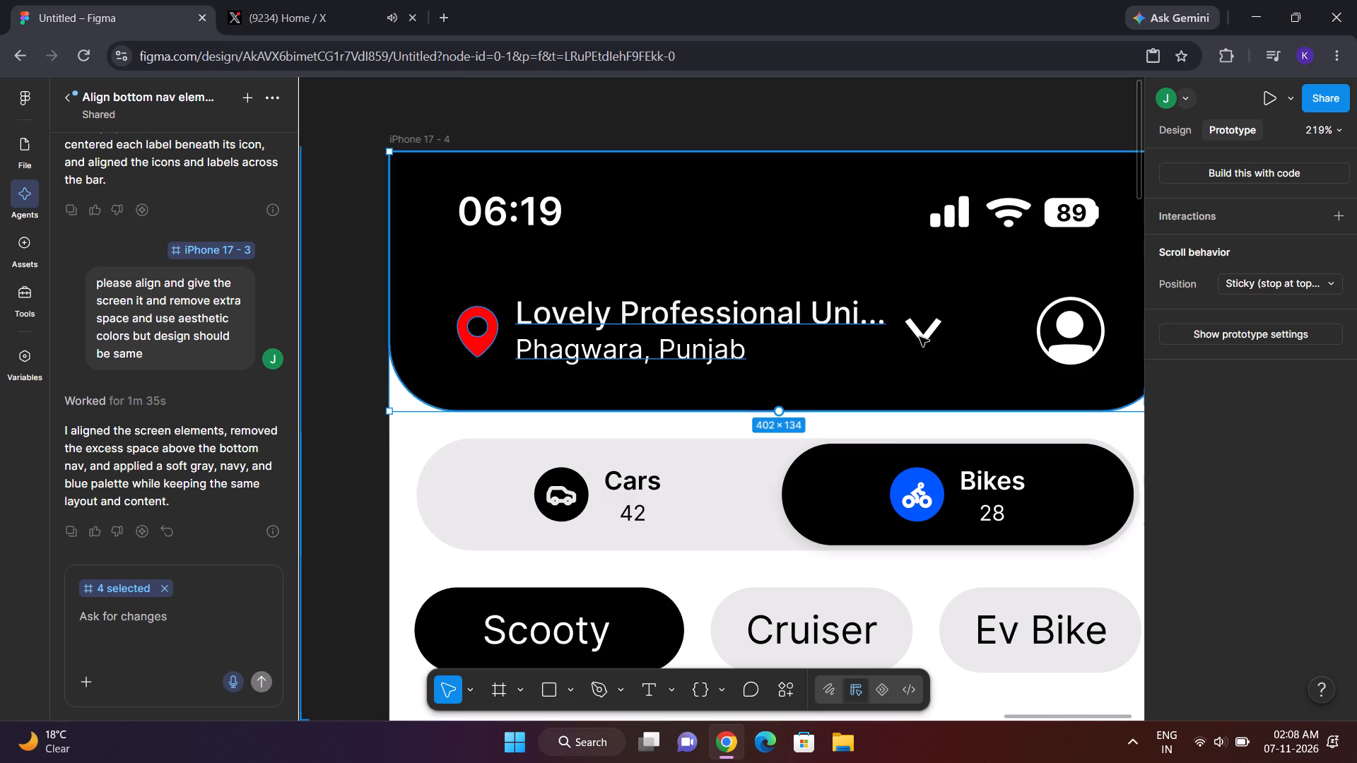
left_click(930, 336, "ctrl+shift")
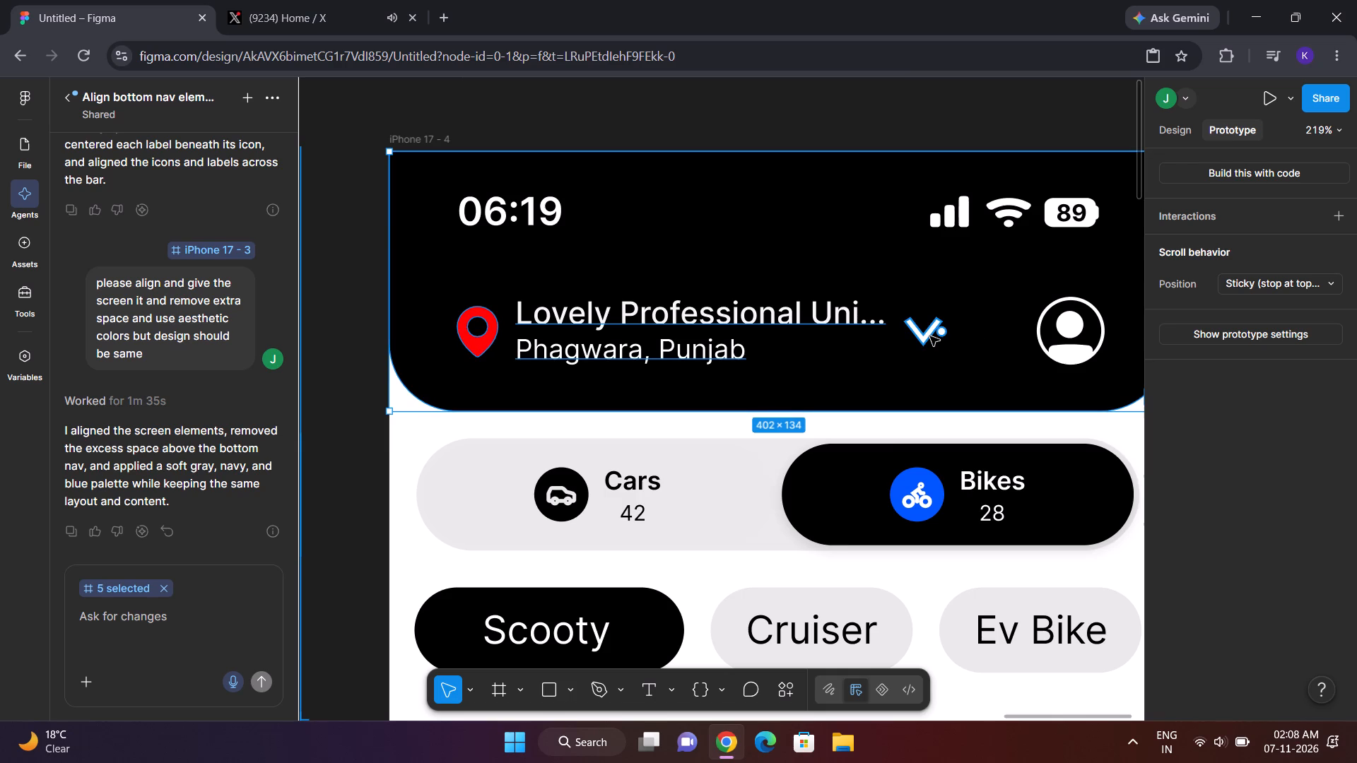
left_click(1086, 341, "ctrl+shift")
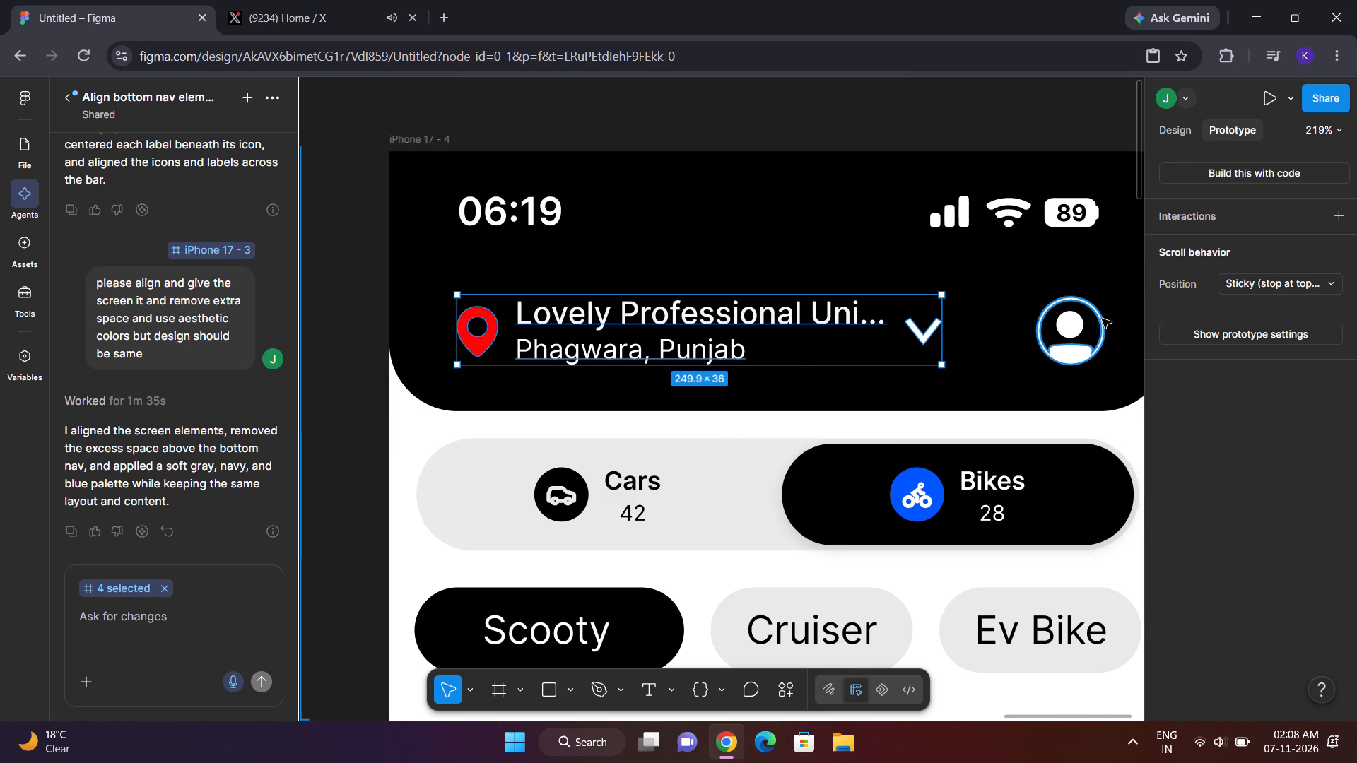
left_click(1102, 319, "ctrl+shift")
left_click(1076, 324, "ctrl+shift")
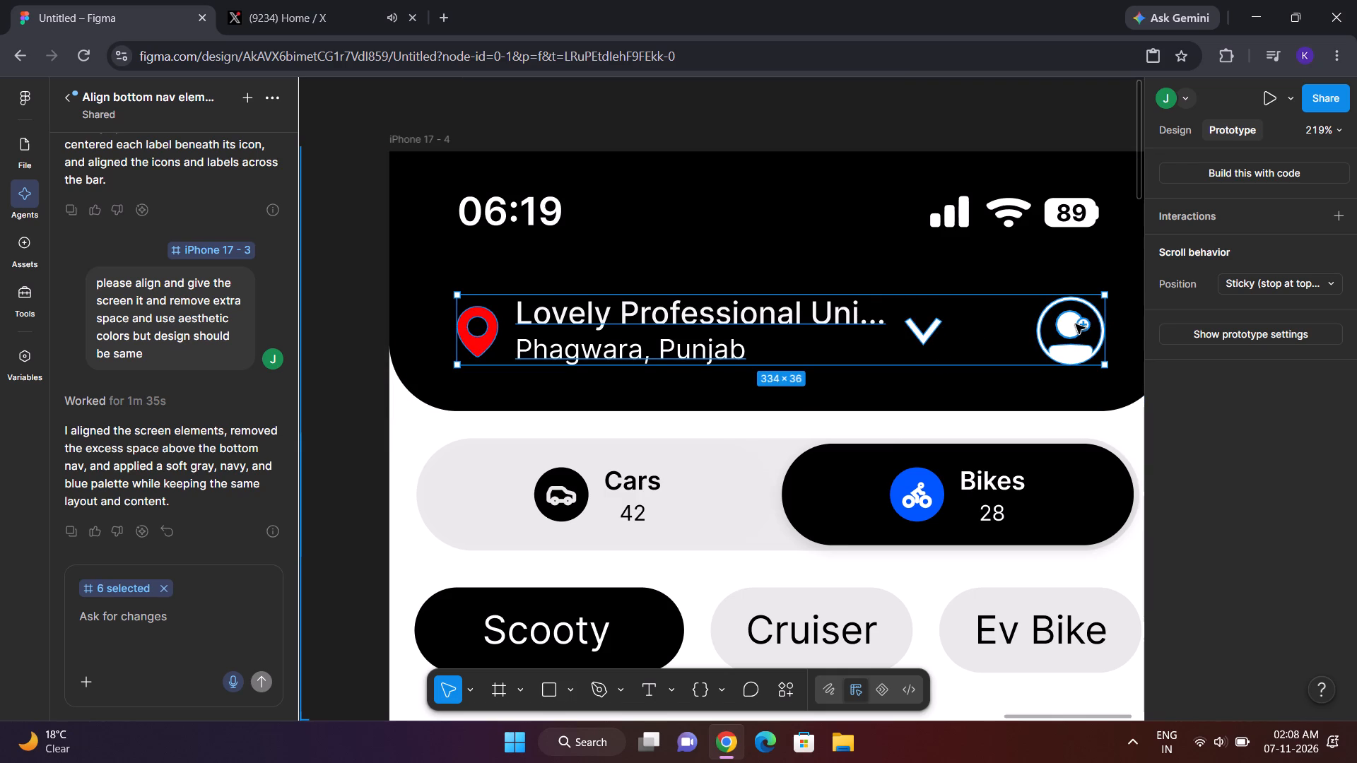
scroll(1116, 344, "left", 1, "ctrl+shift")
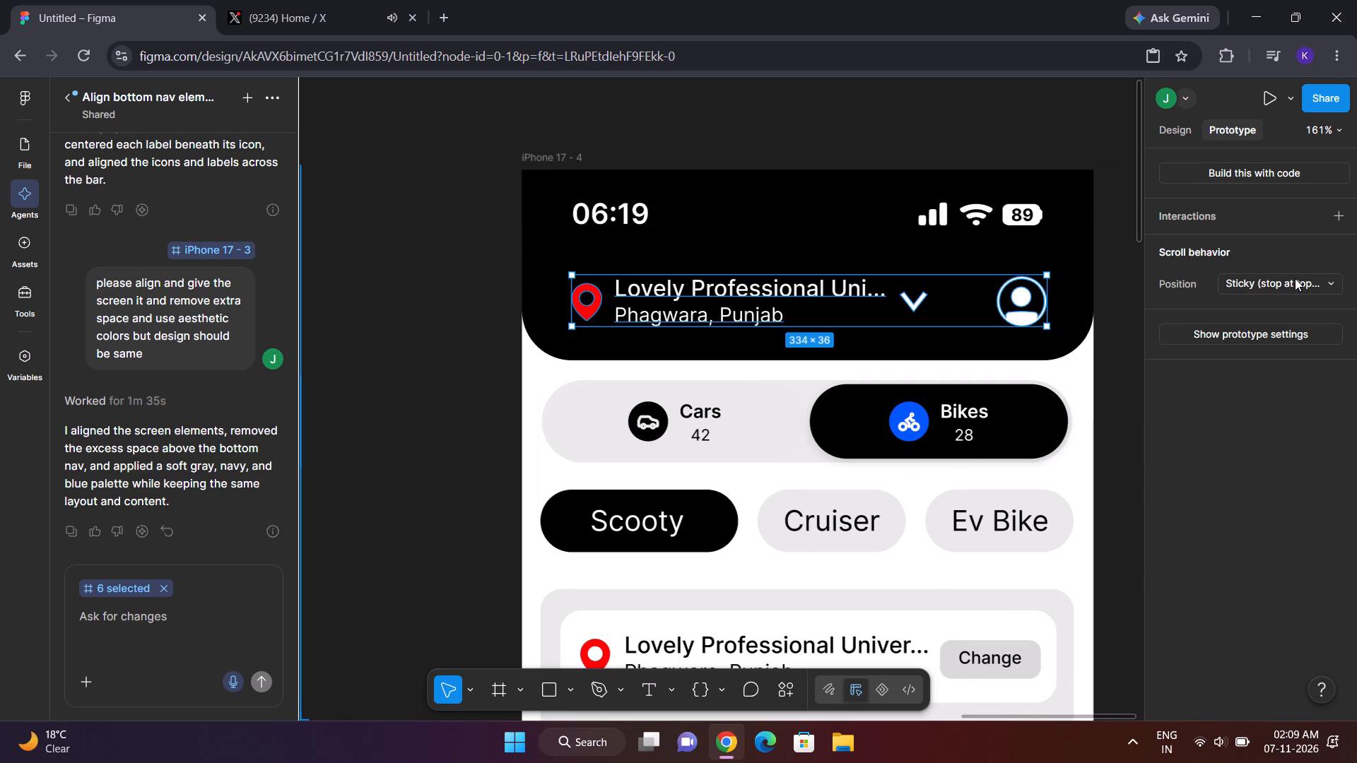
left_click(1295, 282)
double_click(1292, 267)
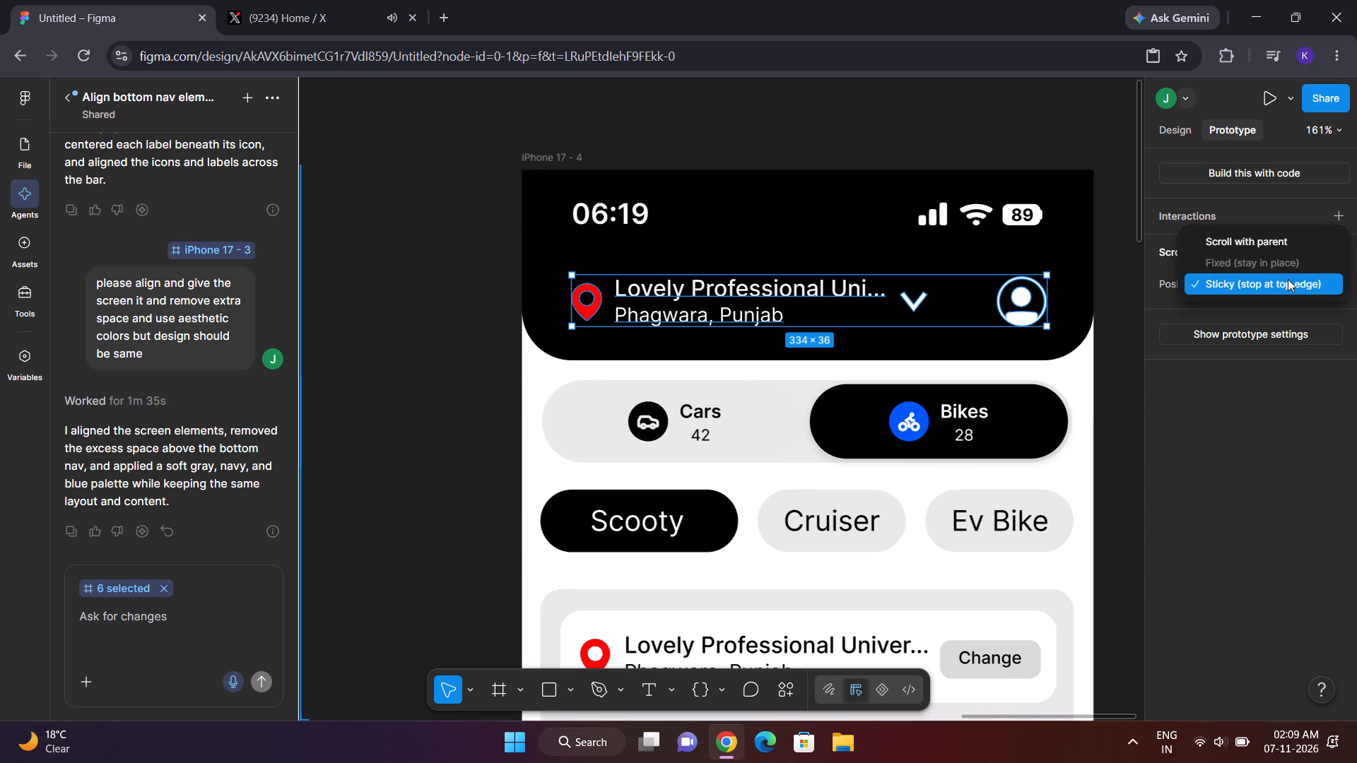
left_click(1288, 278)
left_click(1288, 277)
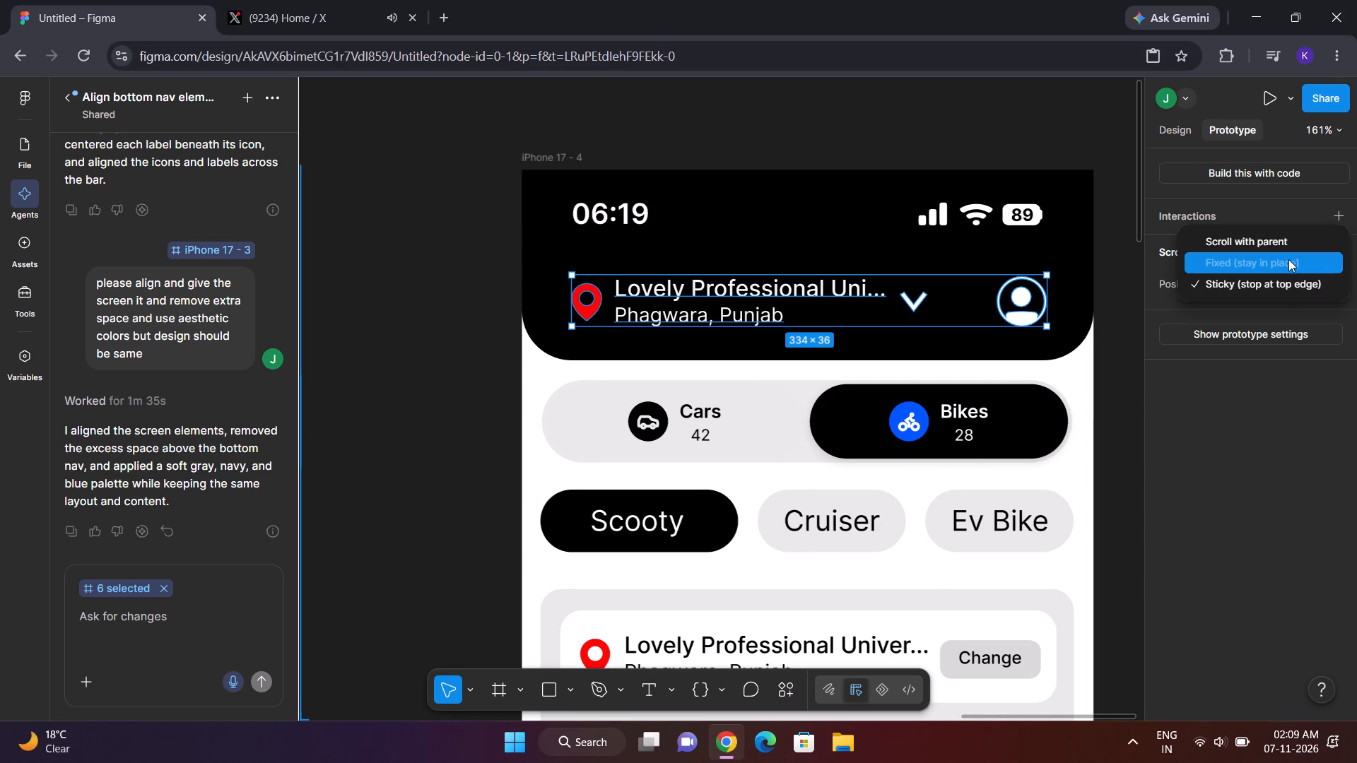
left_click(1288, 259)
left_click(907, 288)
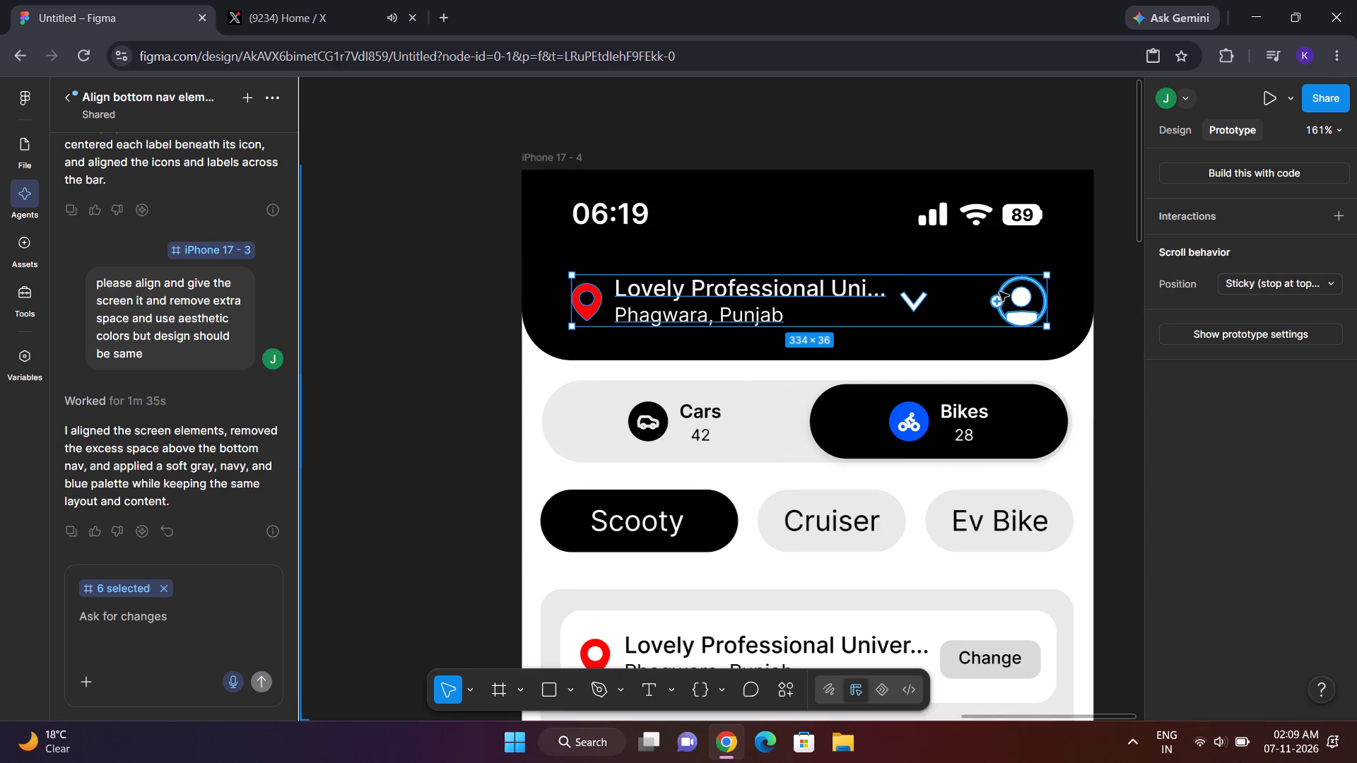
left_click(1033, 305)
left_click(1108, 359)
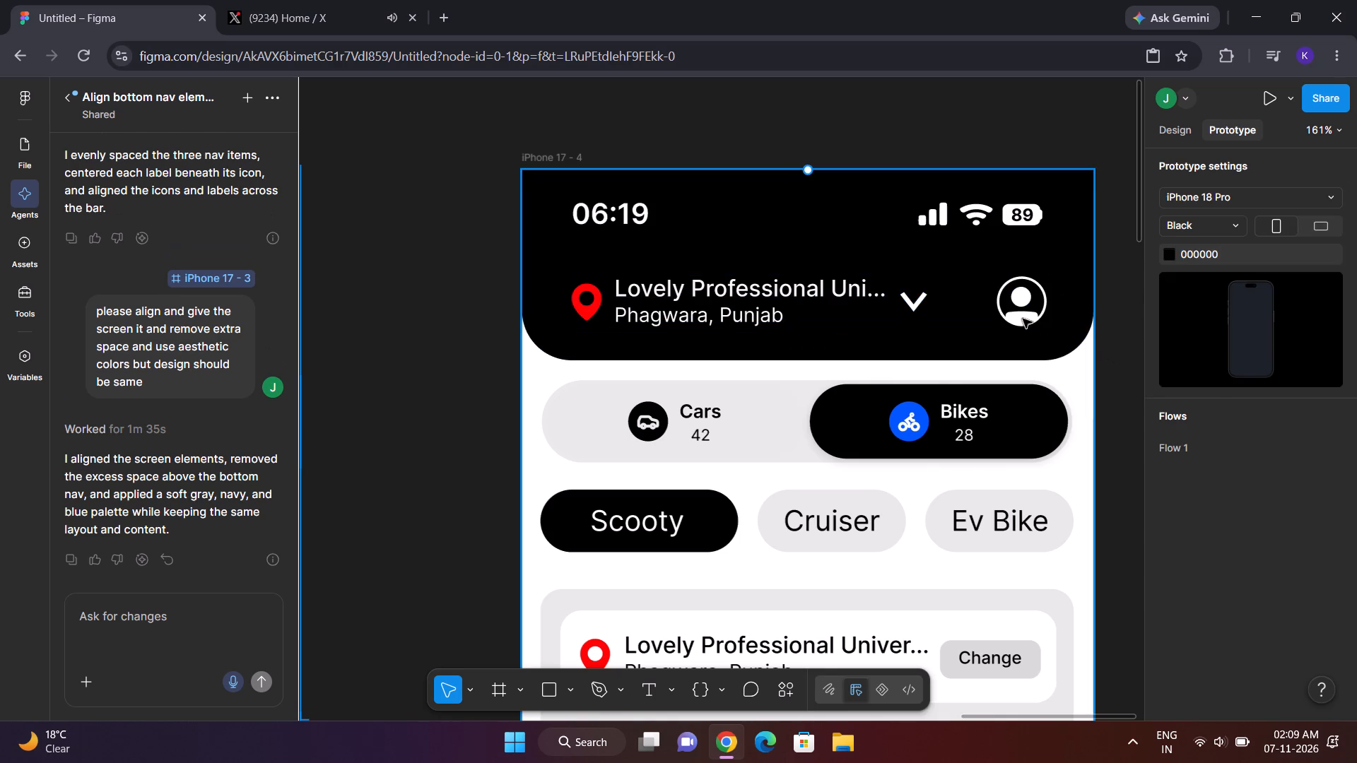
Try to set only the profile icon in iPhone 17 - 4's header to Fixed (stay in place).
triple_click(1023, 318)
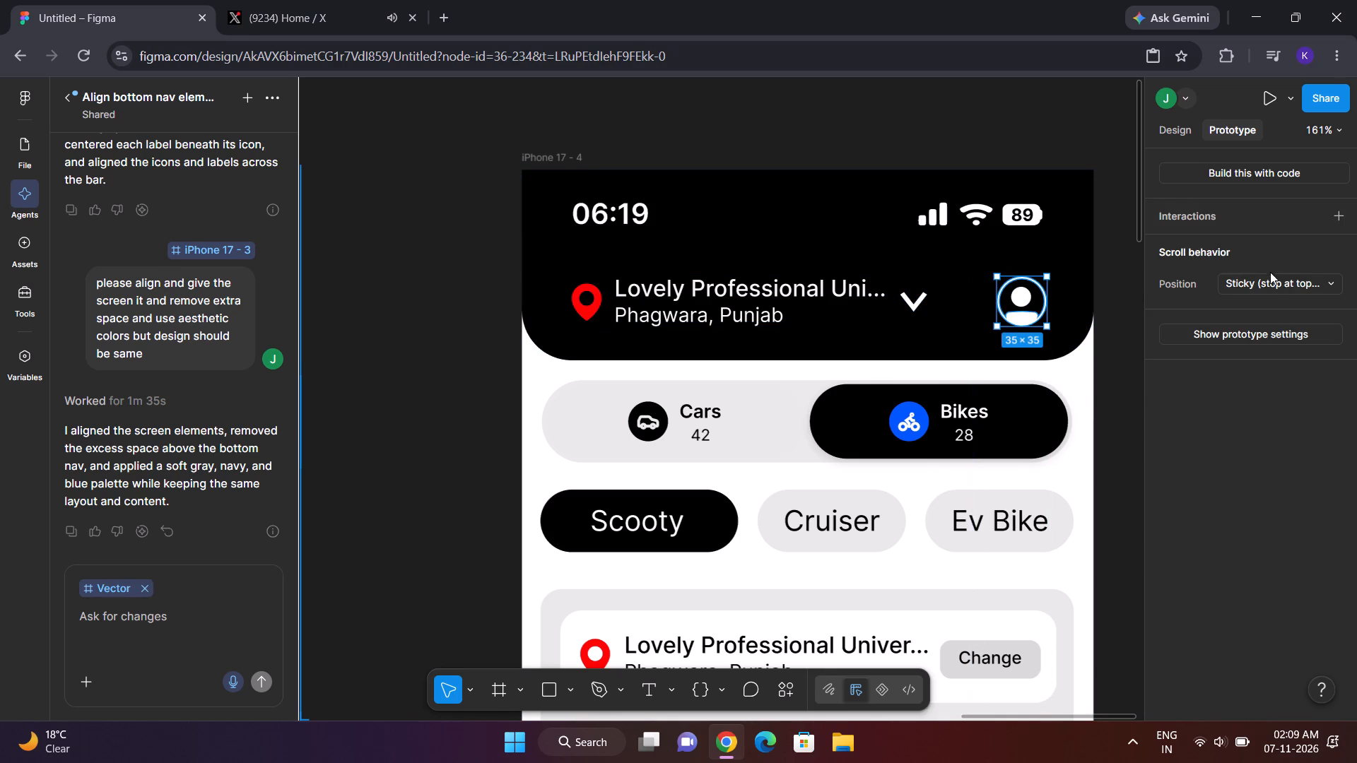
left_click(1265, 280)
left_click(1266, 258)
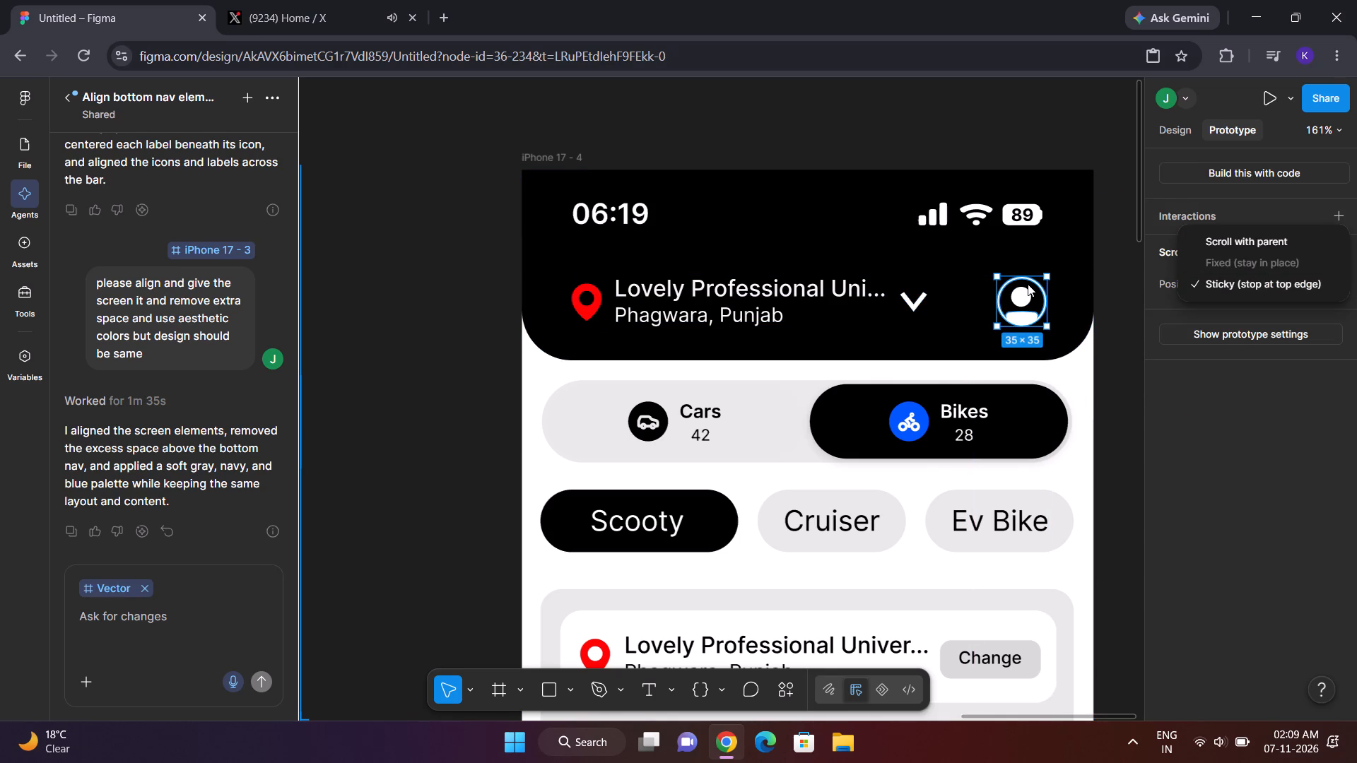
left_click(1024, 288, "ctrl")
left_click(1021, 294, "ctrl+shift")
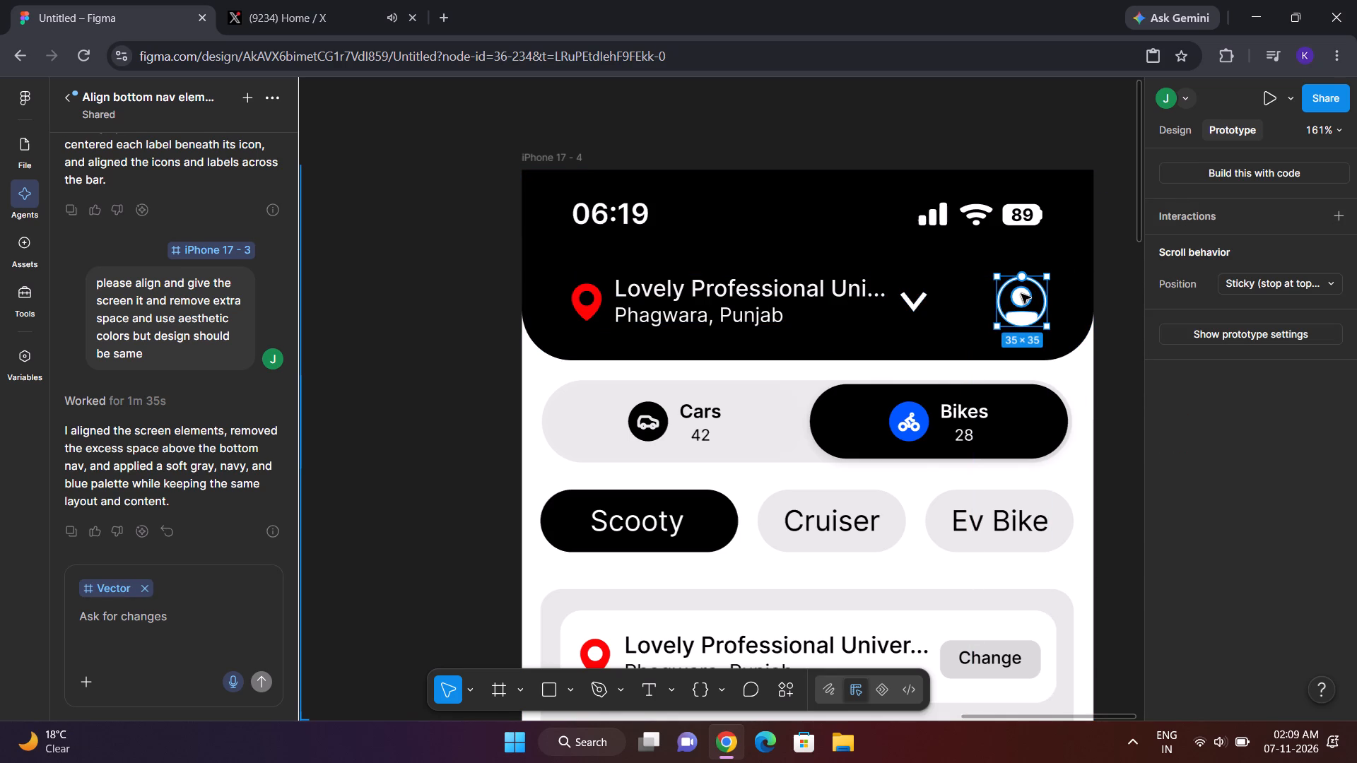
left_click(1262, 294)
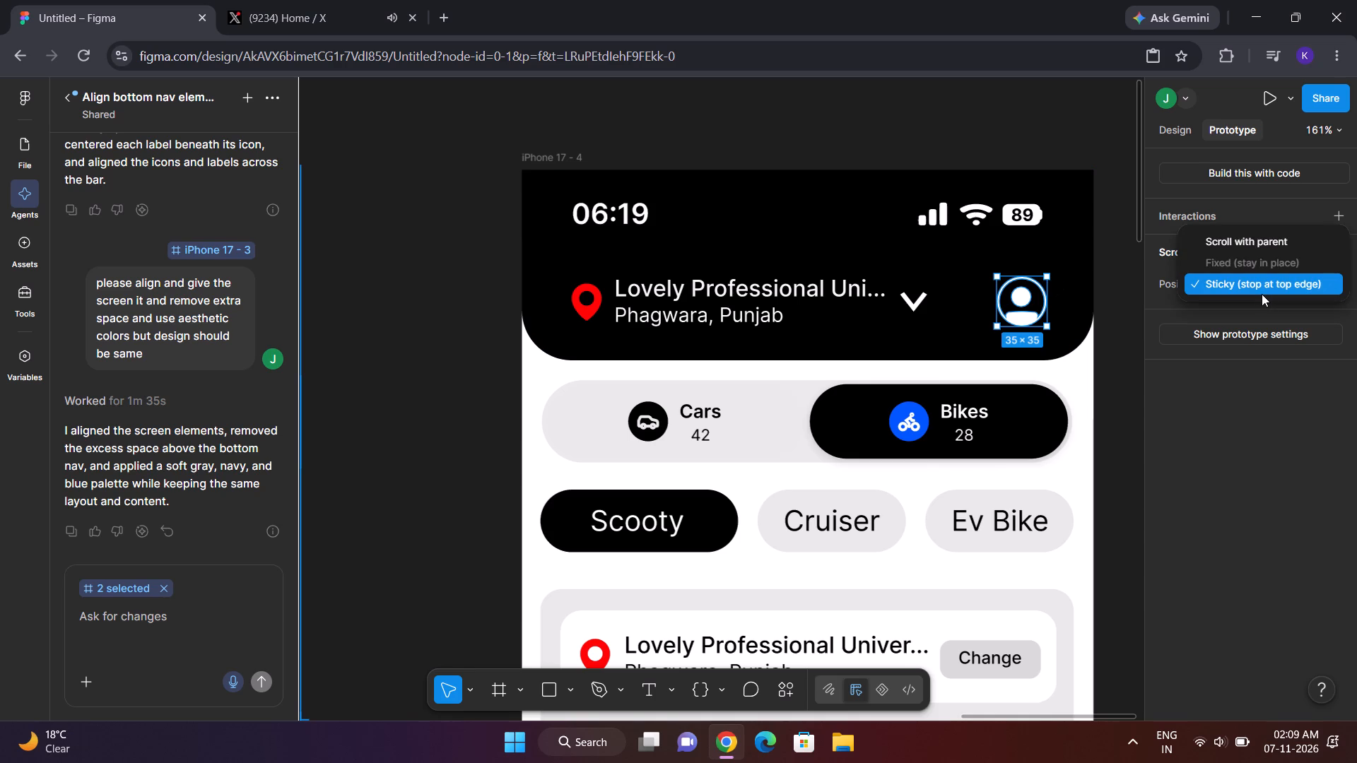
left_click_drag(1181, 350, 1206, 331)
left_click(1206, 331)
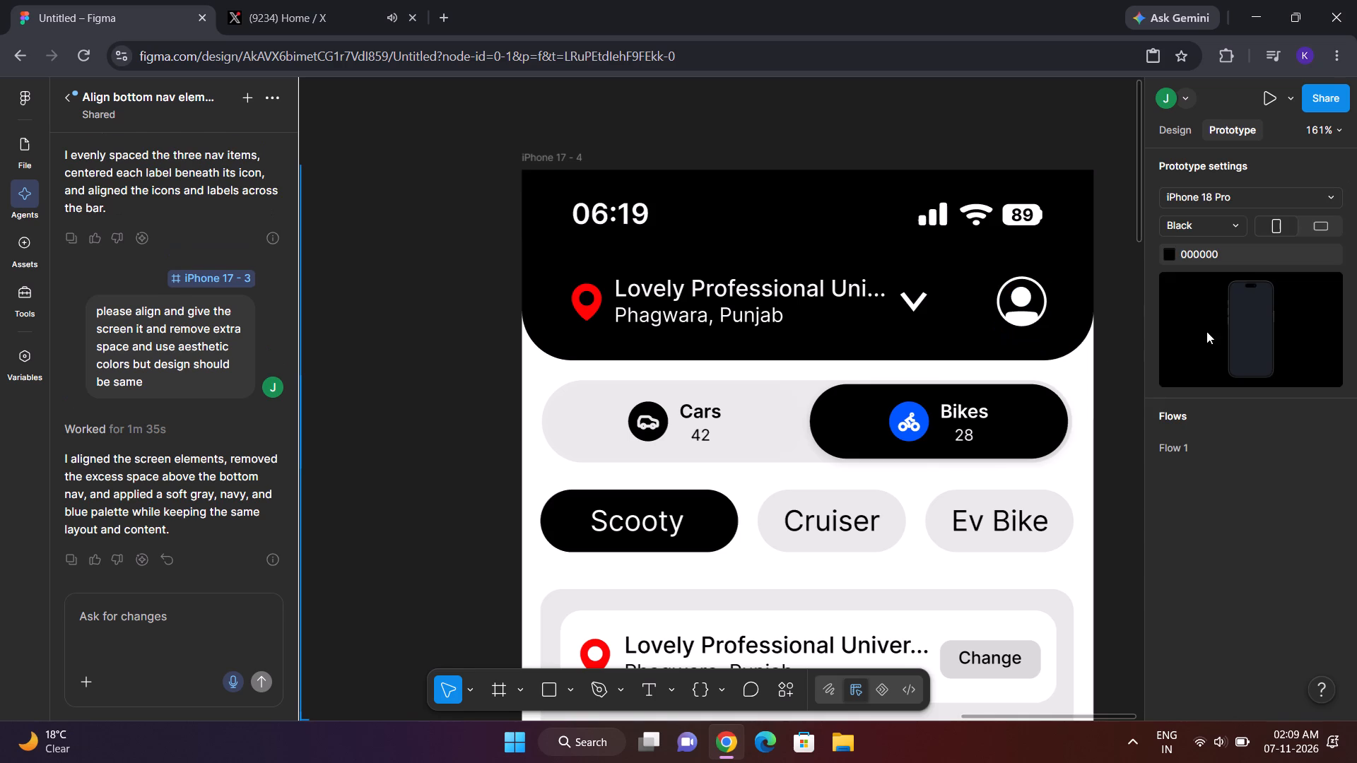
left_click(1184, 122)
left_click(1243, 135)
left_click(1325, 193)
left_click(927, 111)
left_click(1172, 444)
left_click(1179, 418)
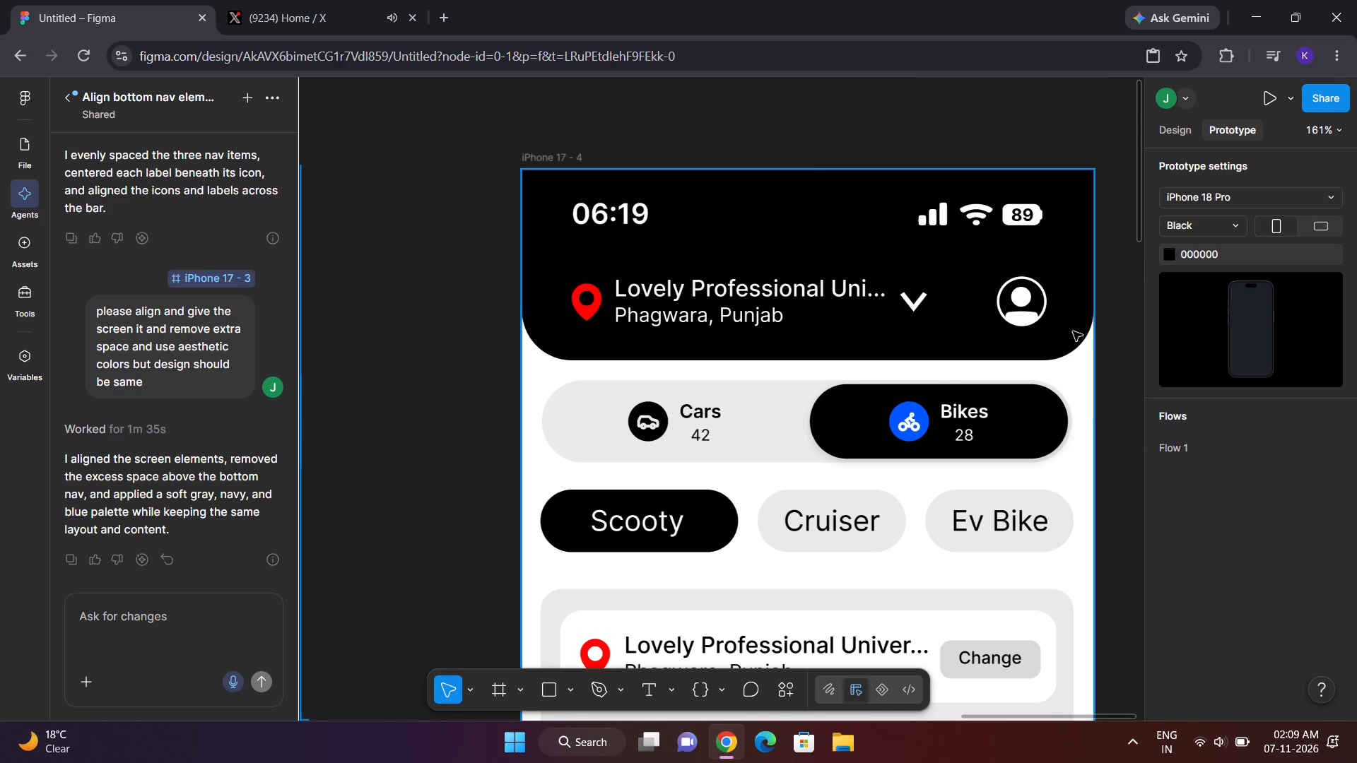
left_click(1073, 331)
left_click(788, 212)
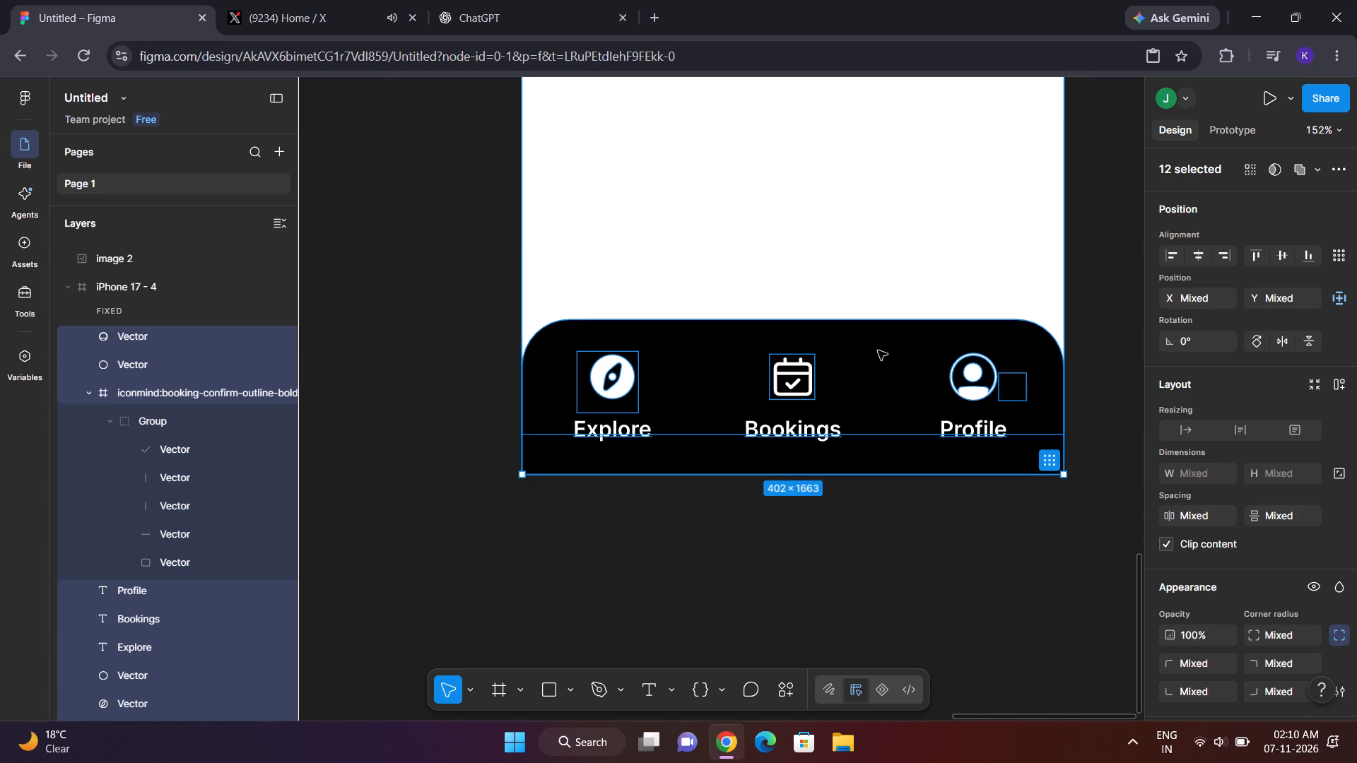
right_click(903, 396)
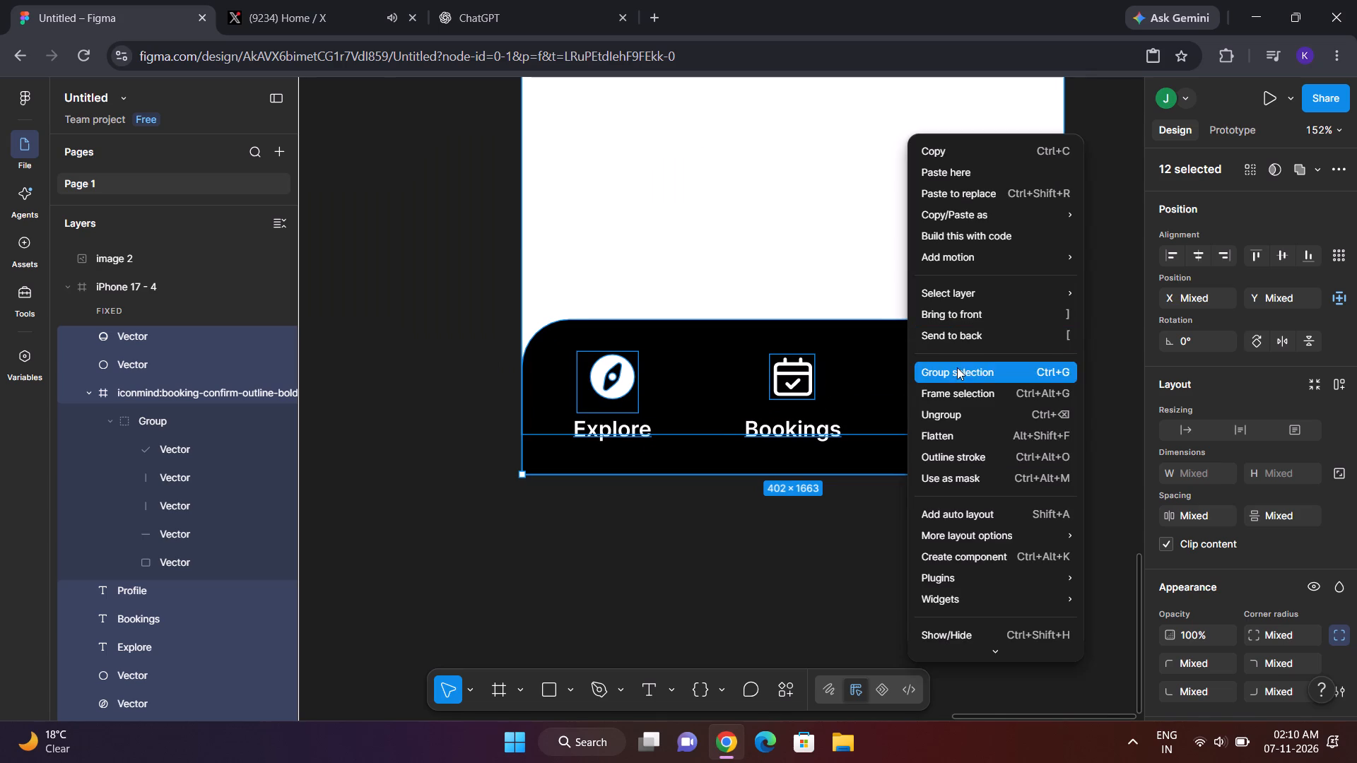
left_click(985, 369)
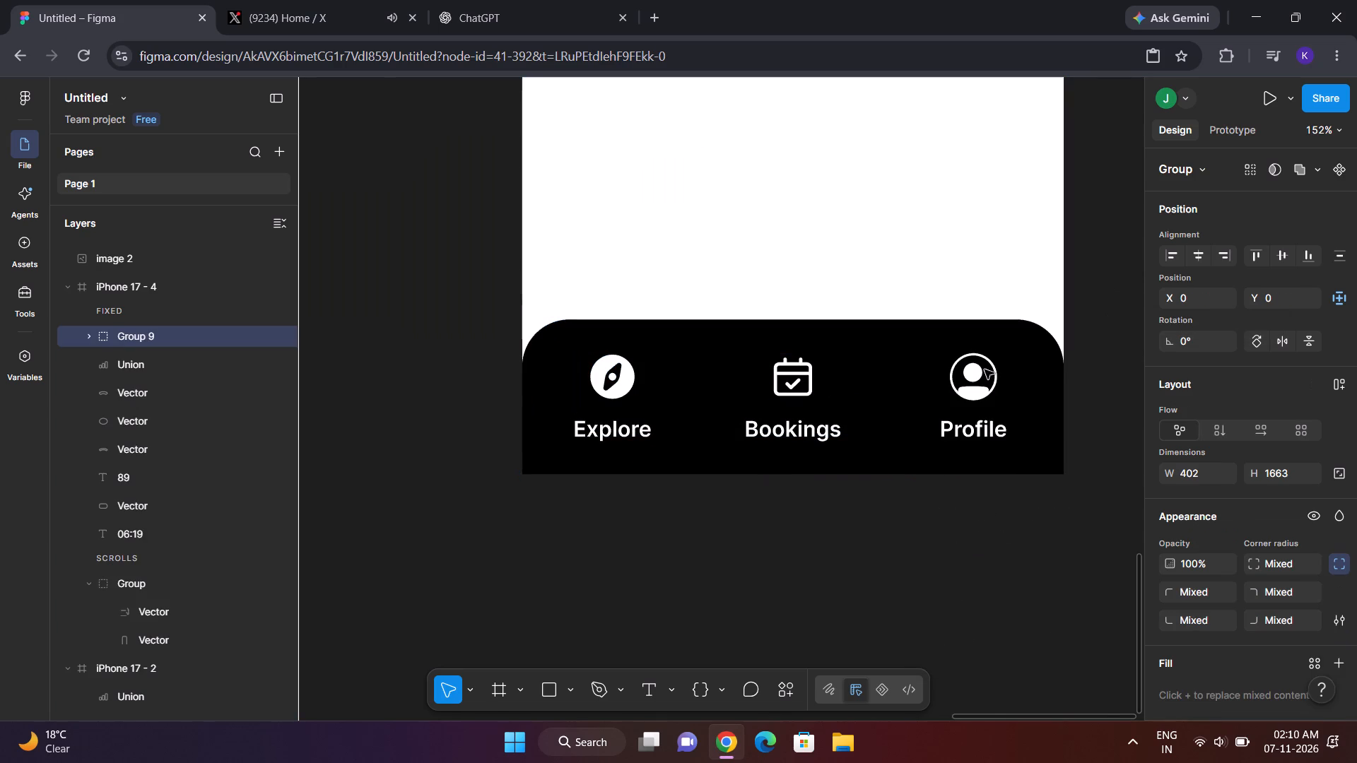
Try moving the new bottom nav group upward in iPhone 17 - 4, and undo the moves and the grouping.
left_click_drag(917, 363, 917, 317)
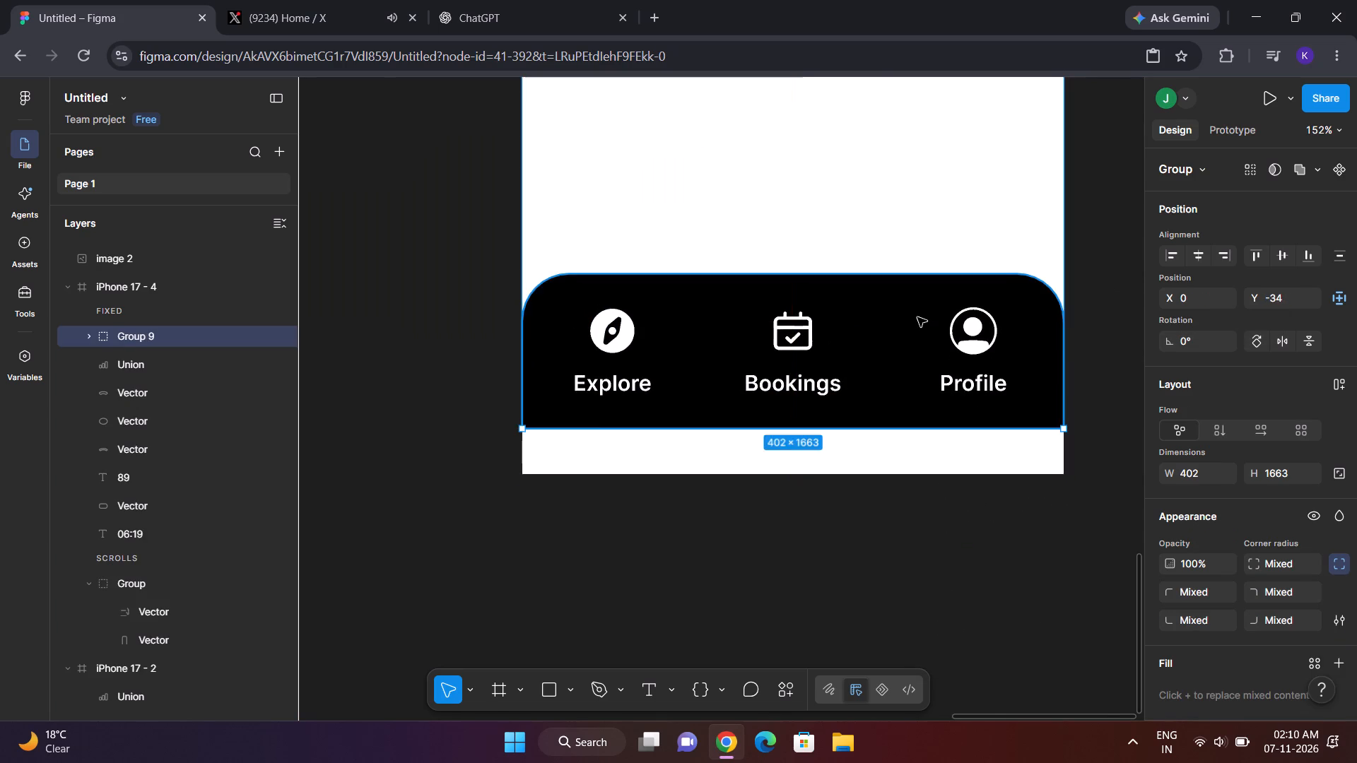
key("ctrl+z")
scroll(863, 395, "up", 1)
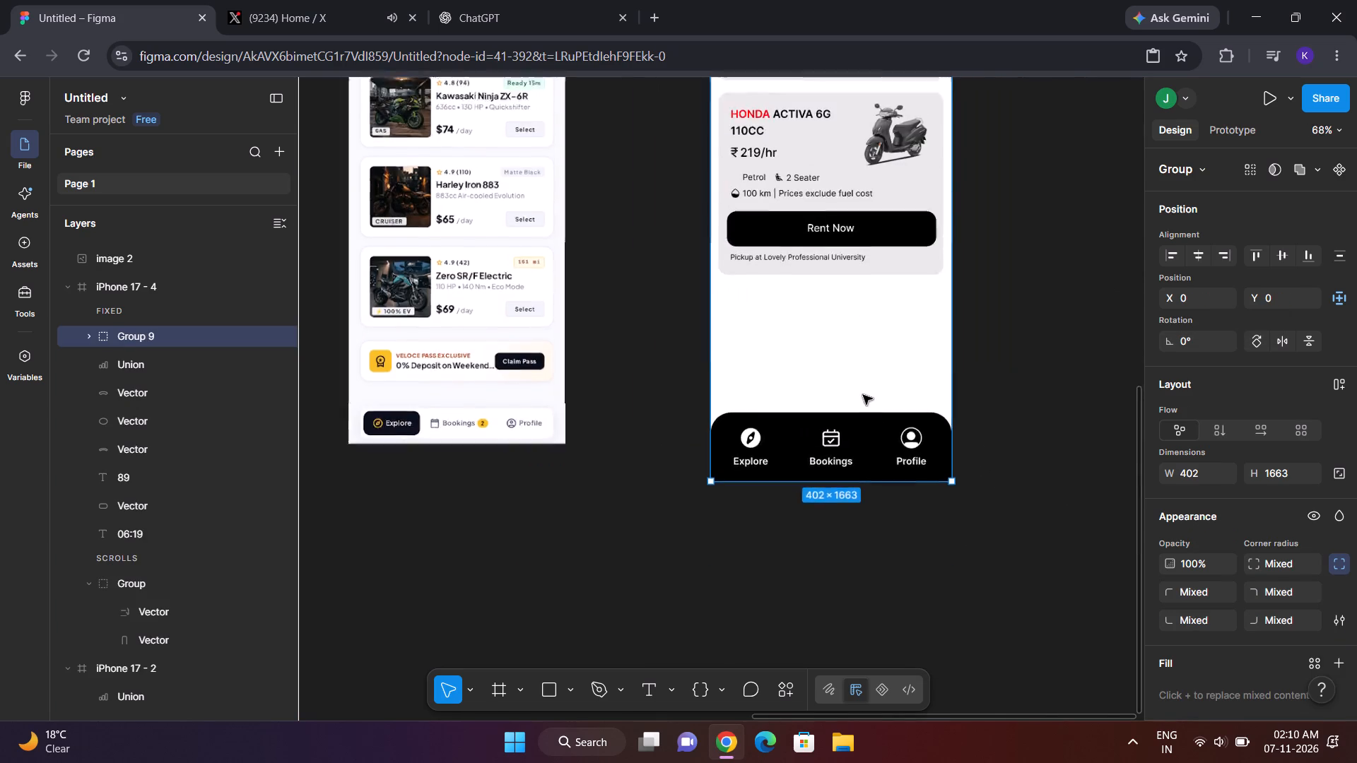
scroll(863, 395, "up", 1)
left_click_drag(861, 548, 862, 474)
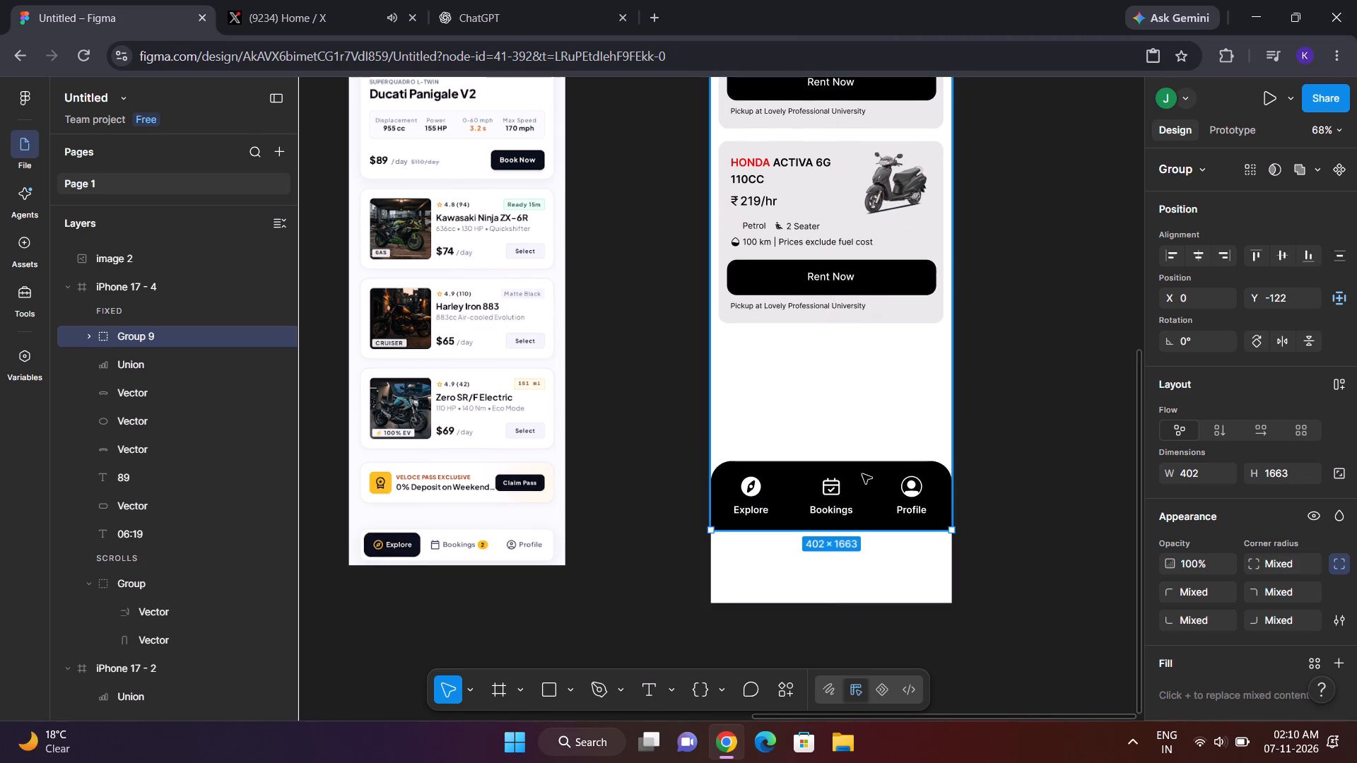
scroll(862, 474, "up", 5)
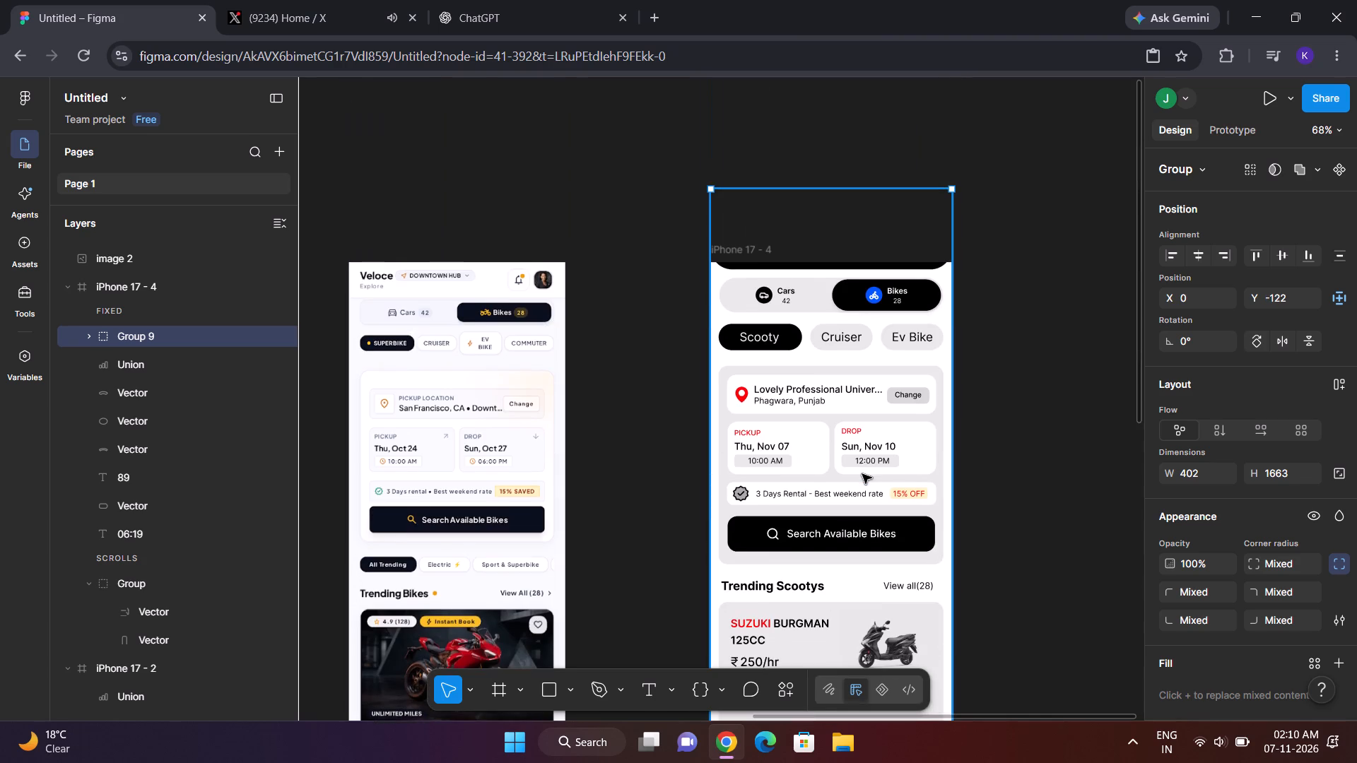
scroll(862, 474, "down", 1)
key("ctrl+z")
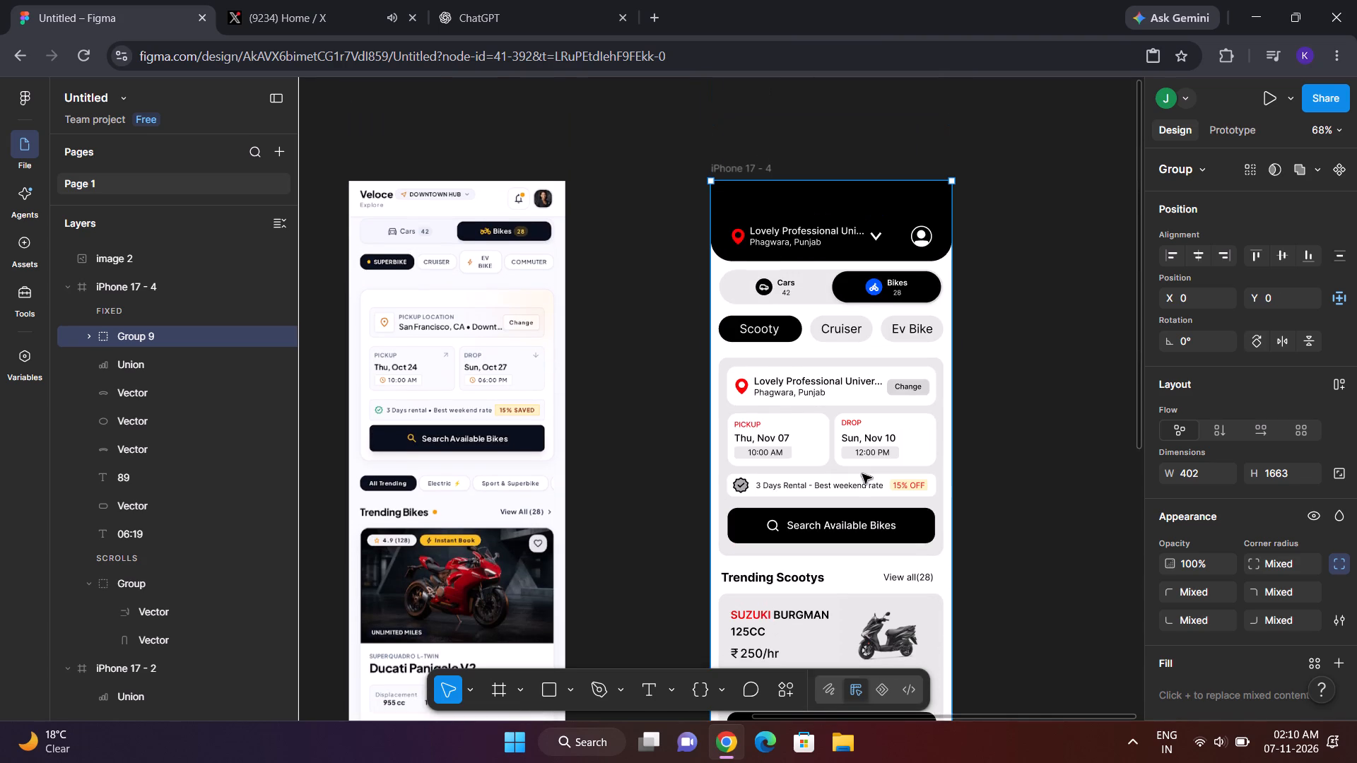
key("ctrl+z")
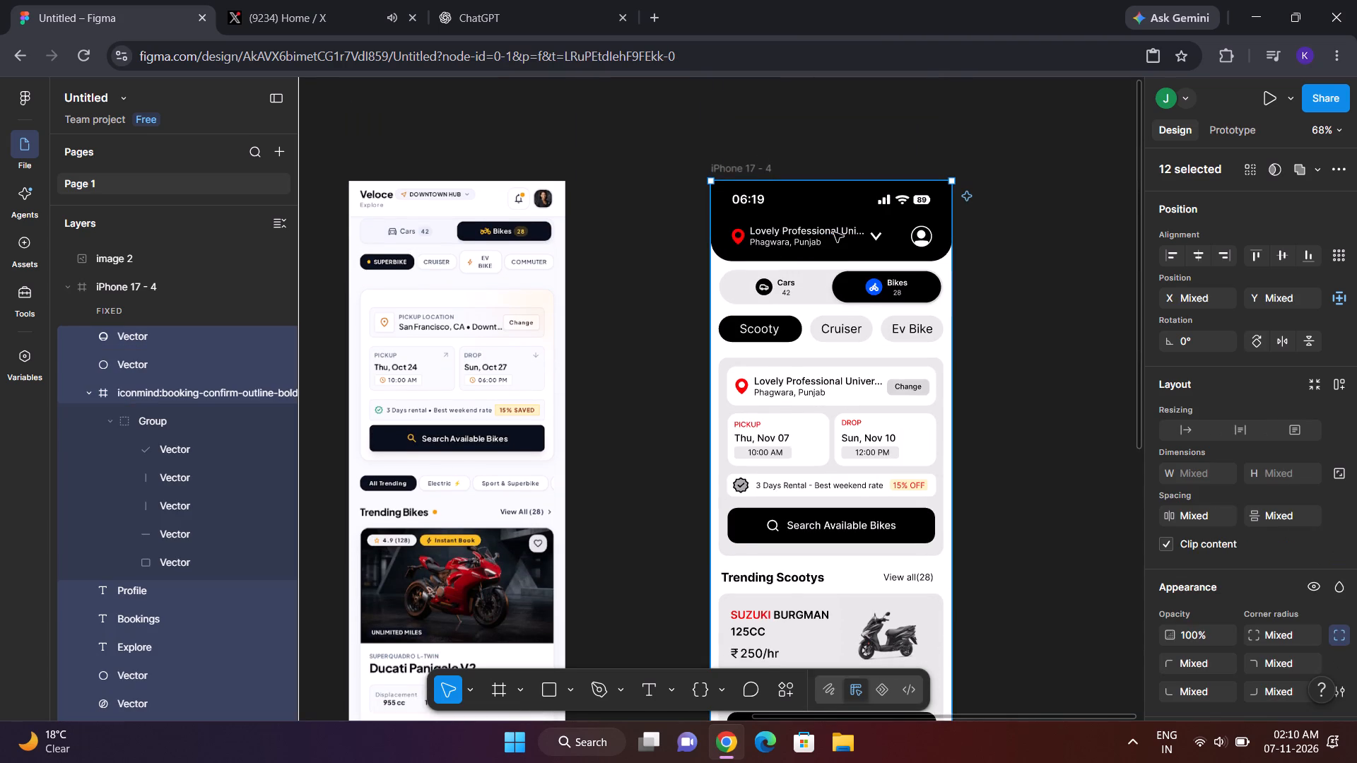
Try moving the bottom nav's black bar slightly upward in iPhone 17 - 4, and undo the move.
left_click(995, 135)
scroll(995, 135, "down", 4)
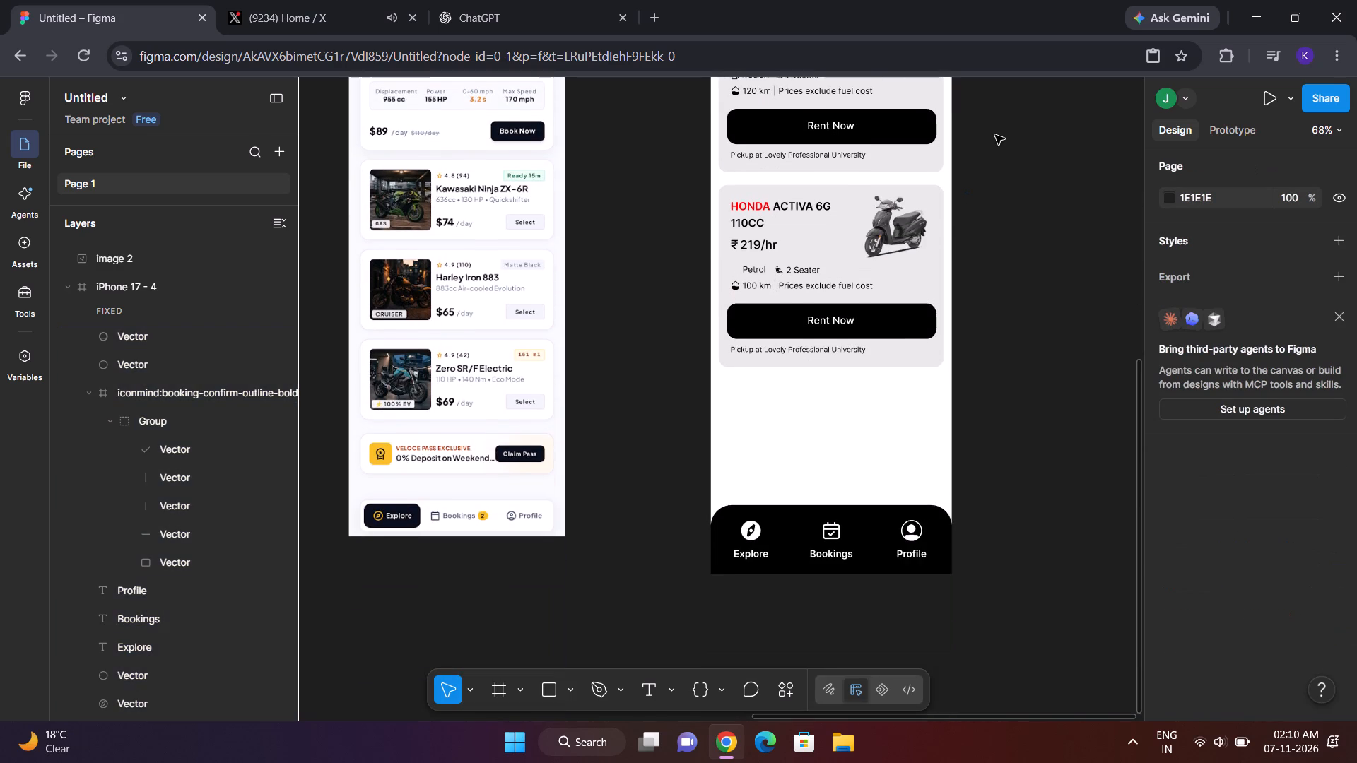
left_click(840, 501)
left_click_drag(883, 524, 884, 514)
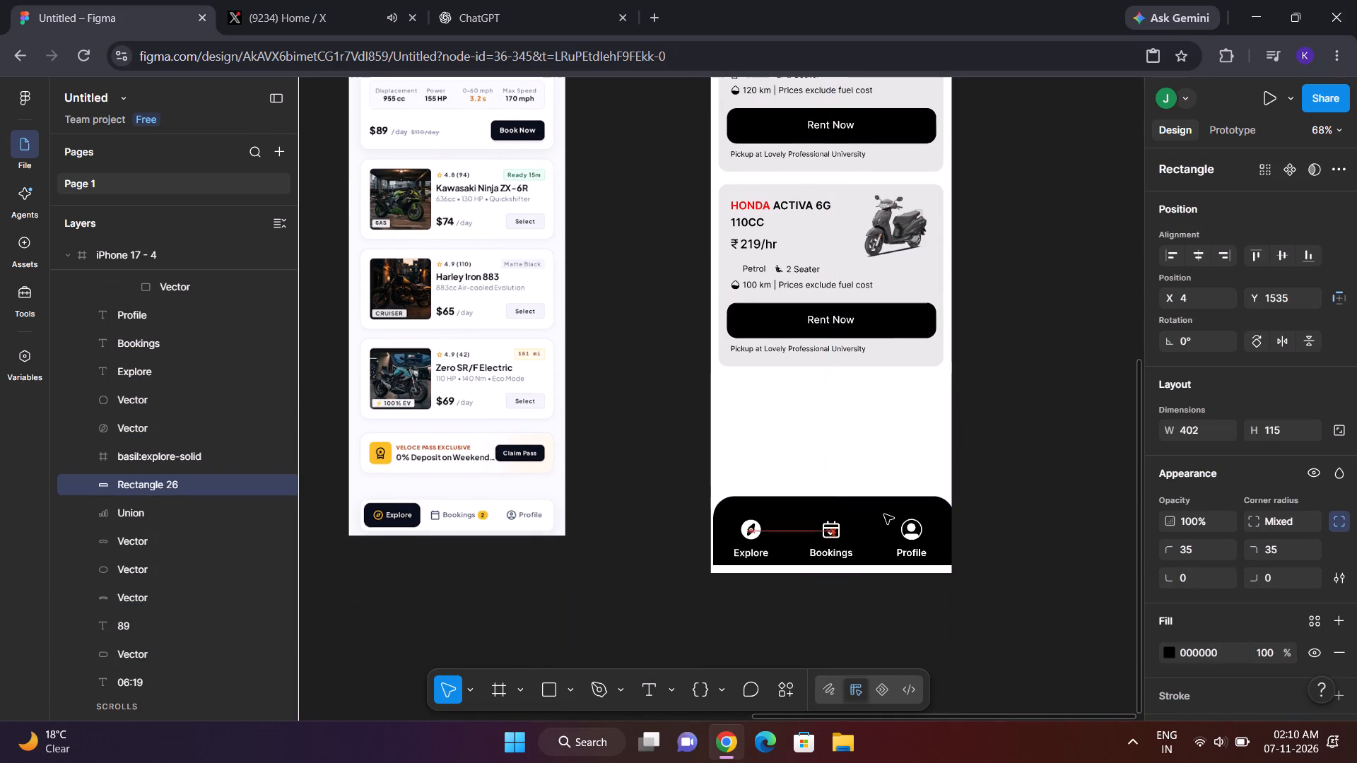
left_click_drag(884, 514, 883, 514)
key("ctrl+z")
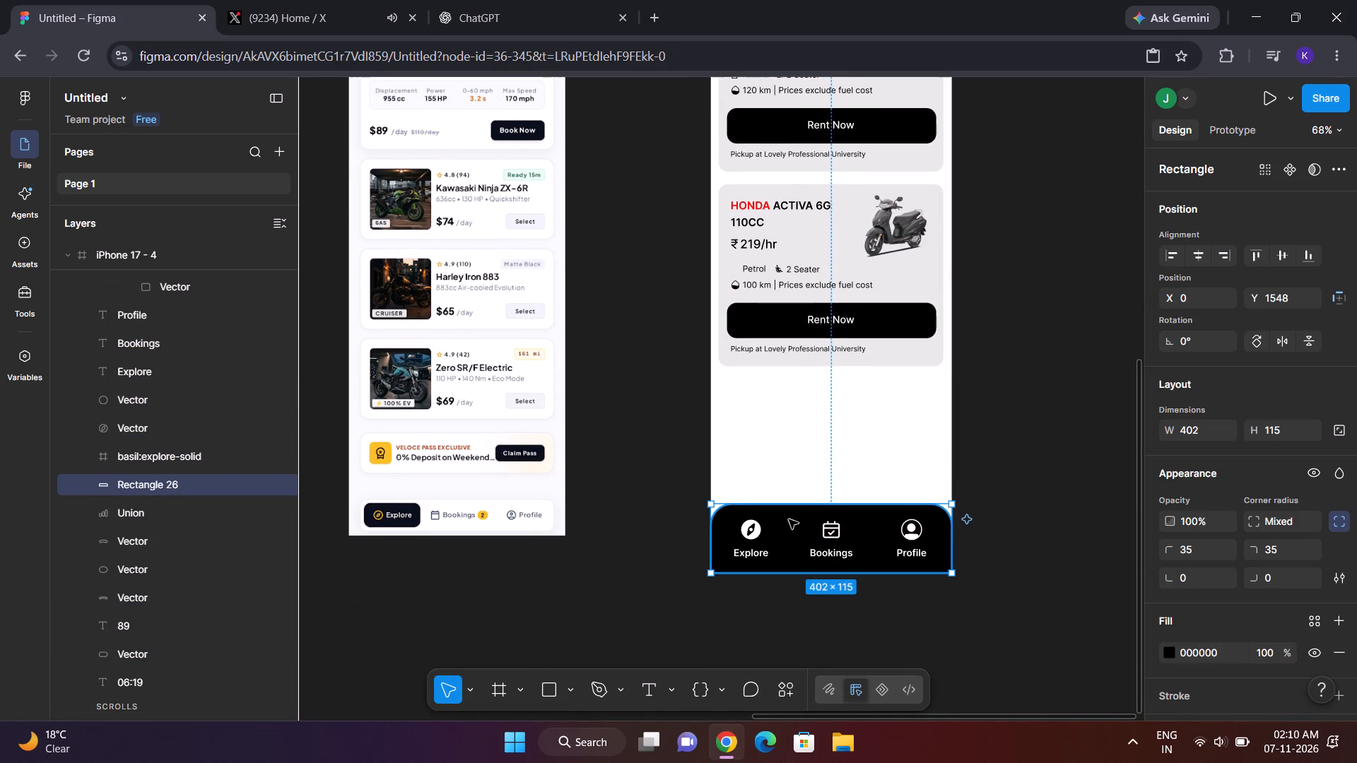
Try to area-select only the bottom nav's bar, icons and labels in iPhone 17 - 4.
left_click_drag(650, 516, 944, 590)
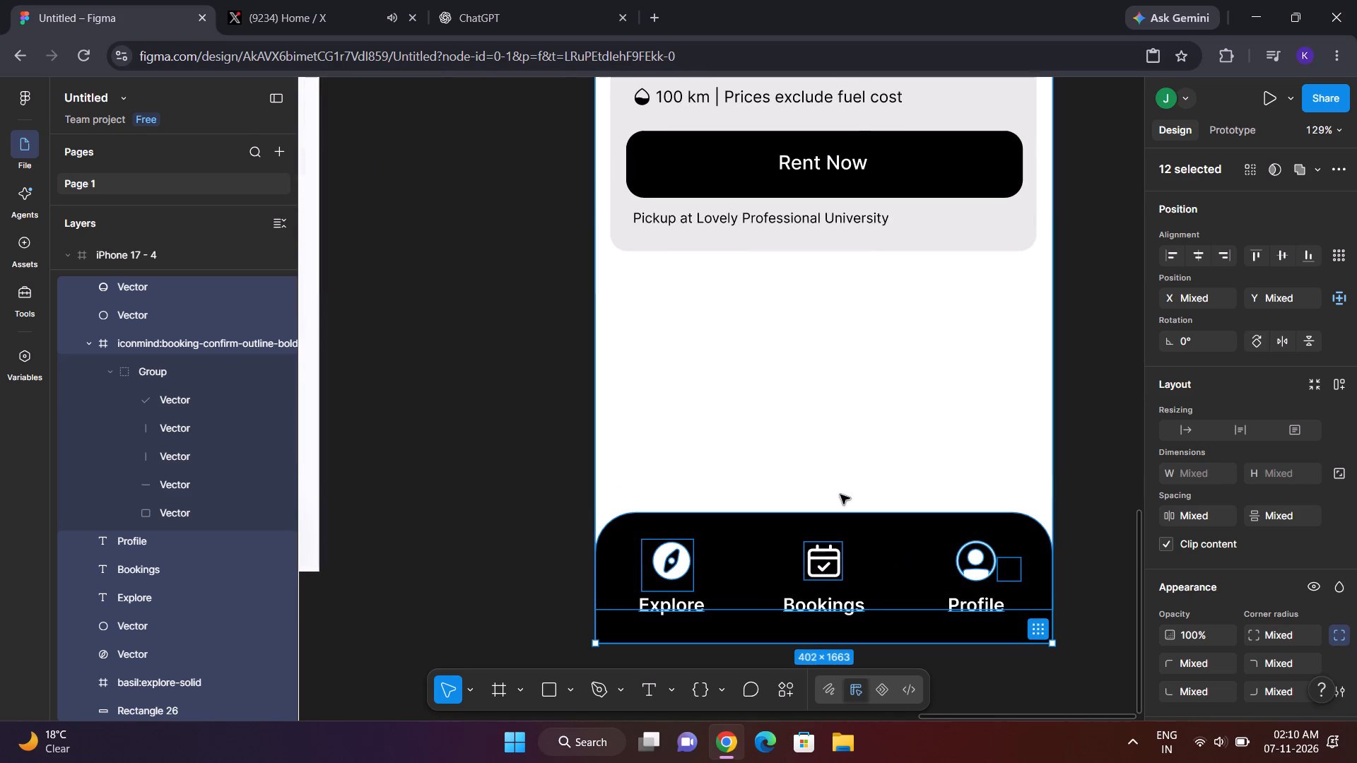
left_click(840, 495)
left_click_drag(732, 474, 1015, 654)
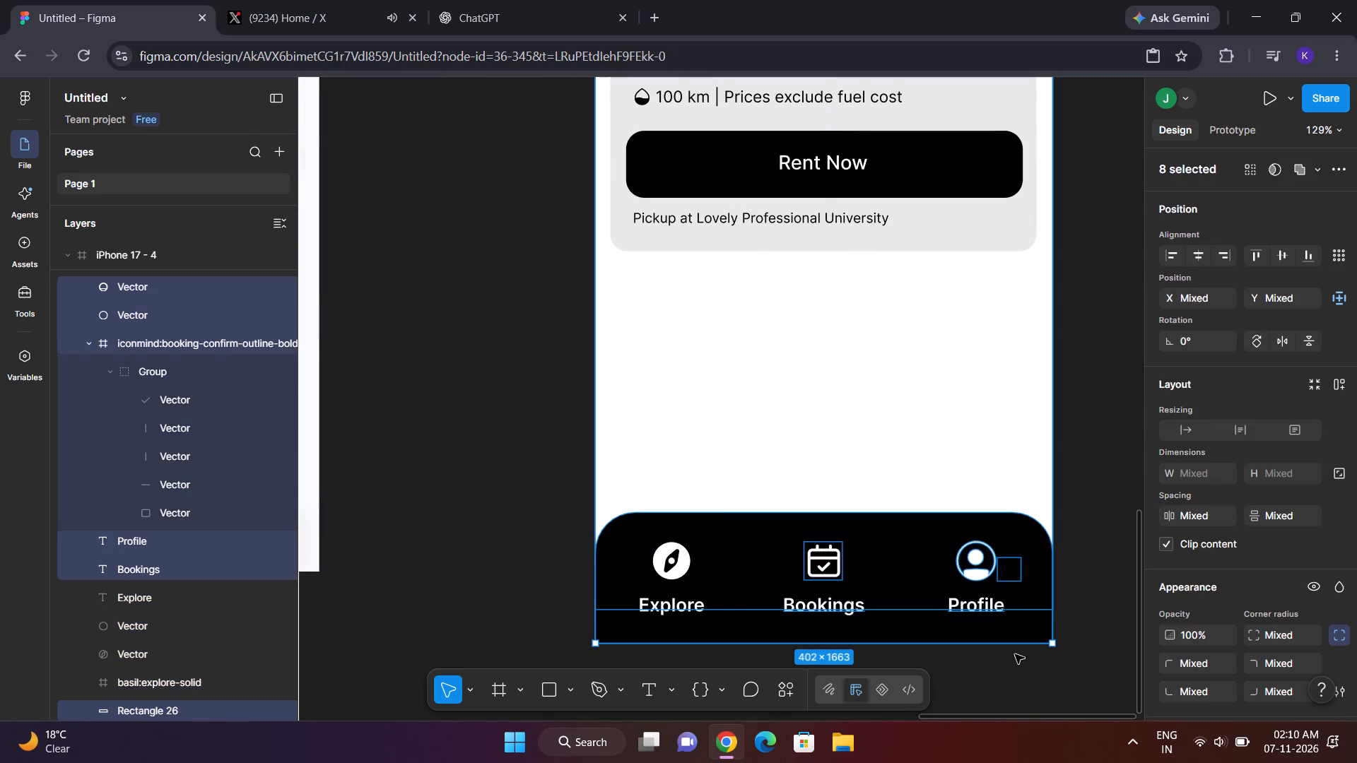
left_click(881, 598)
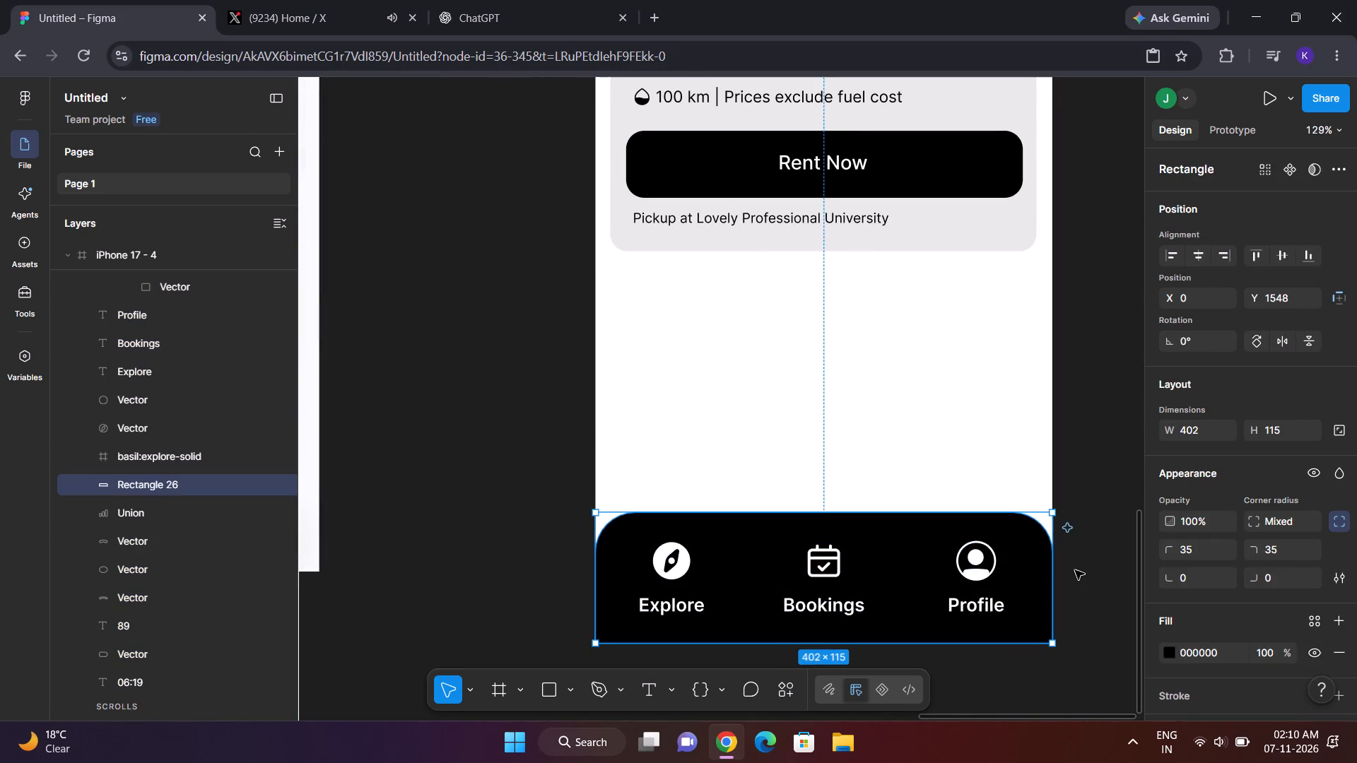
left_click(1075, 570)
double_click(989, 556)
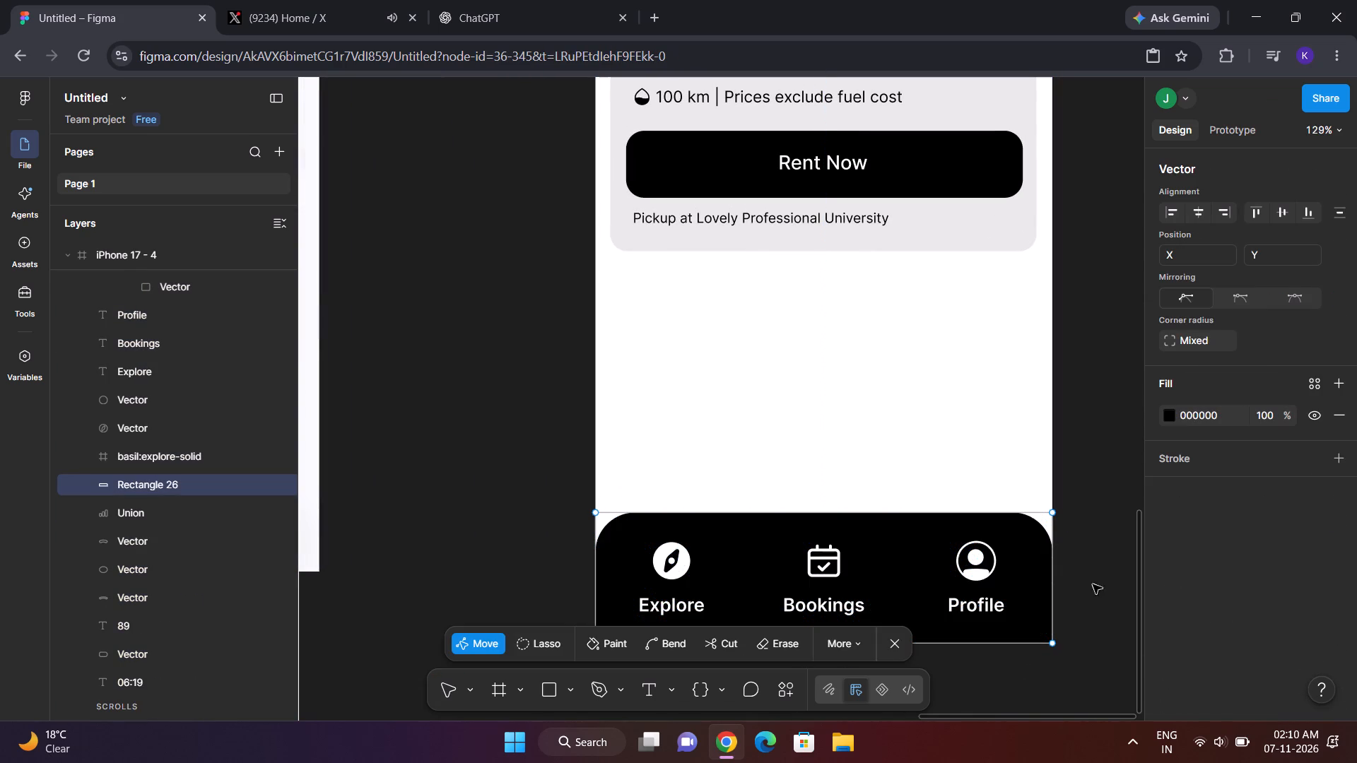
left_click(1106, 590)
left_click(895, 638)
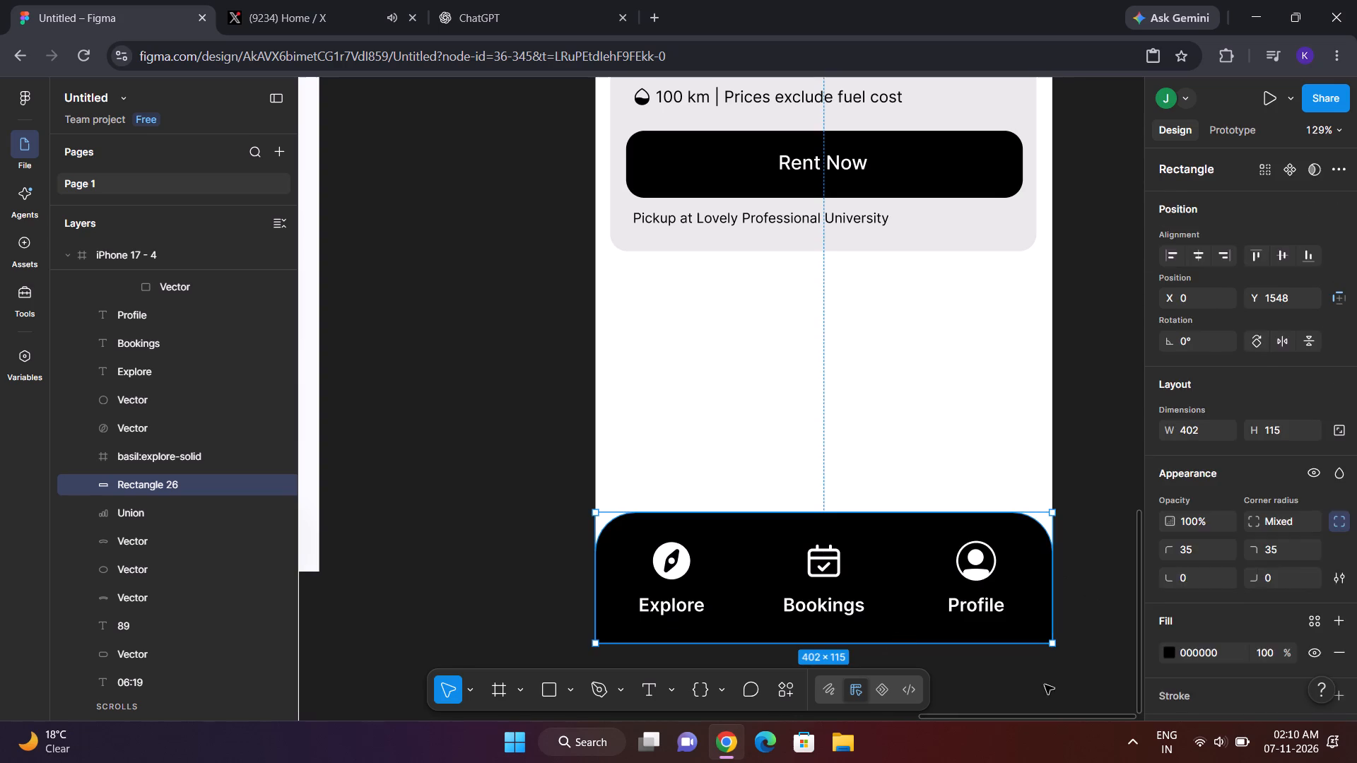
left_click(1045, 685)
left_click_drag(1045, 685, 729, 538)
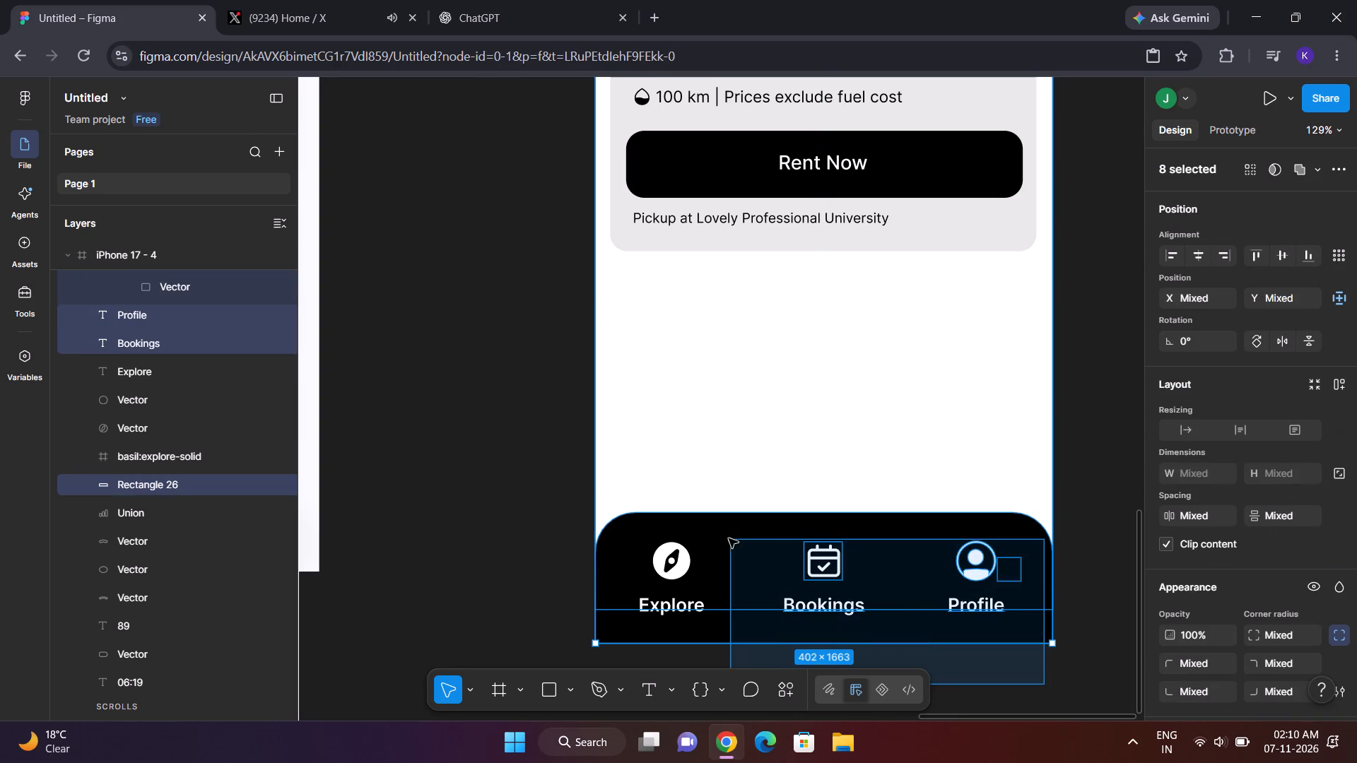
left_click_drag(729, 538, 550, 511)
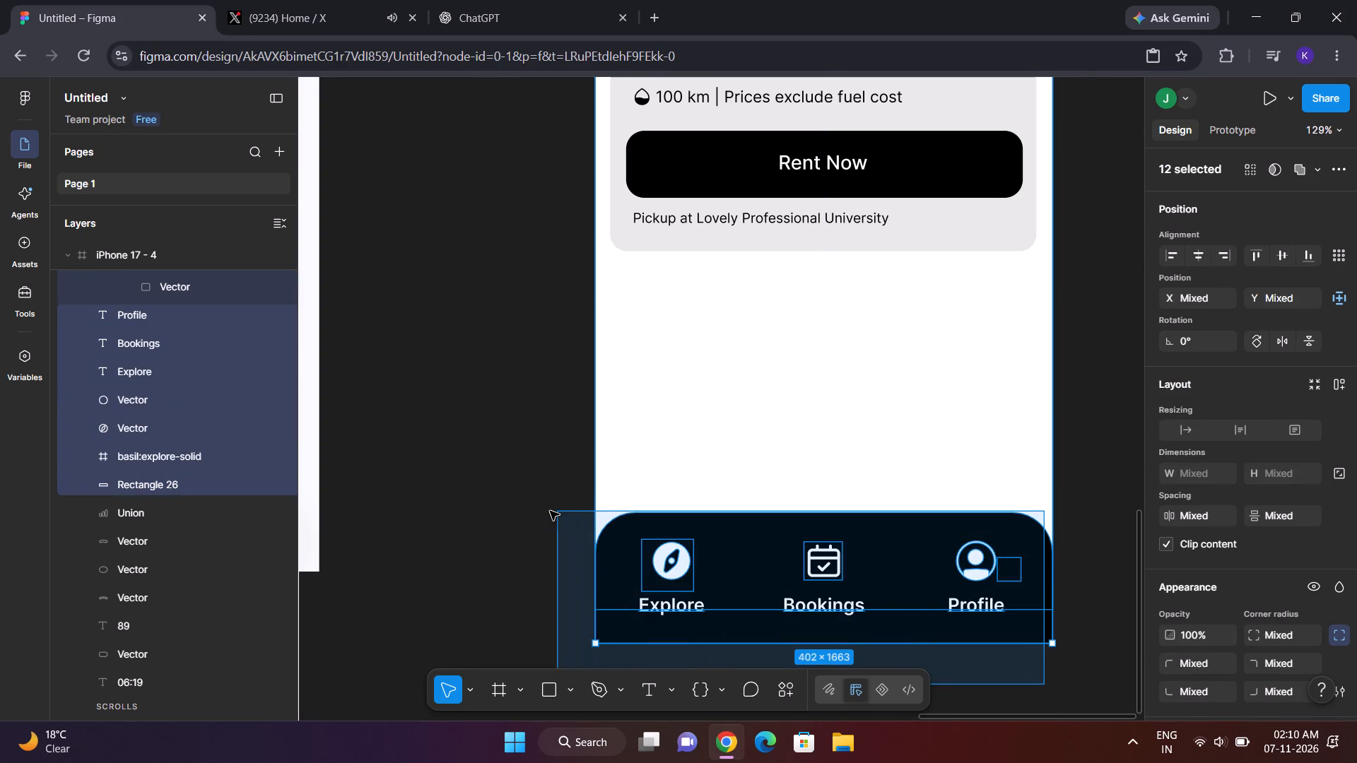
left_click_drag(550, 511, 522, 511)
Select the bottom nav's black bar together with the Explore, Bookings and Profile icon shapes and labels one by one.
left_click(806, 524)
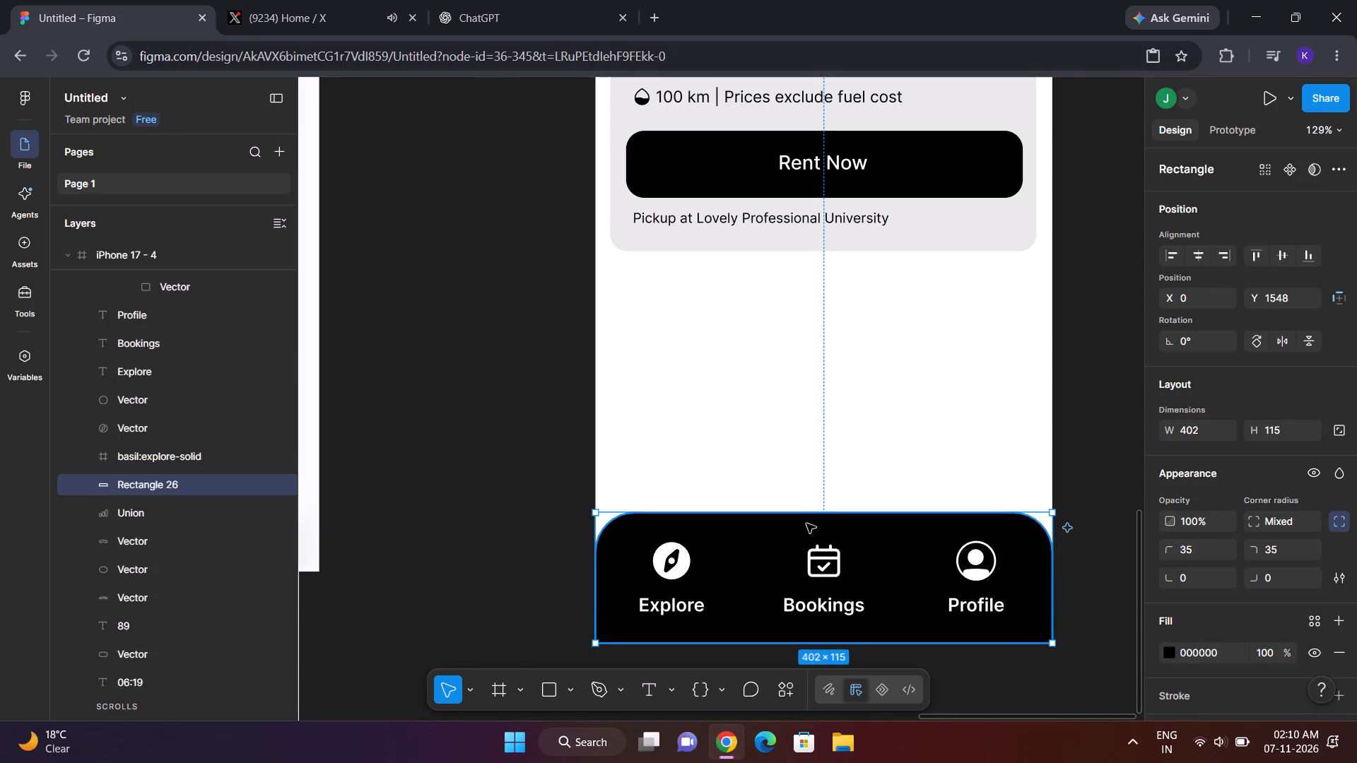
left_click(681, 560, "ctrl+shift")
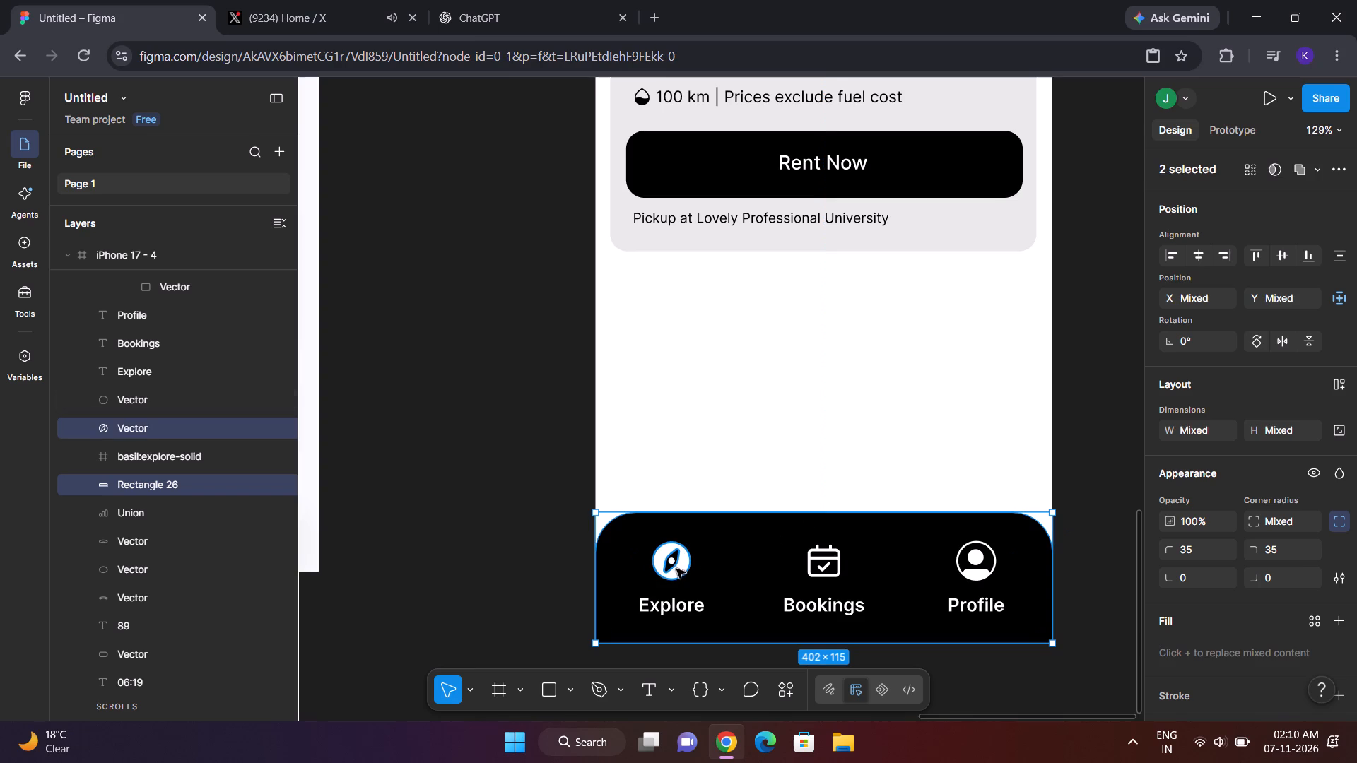
left_click(671, 562, "ctrl+shift")
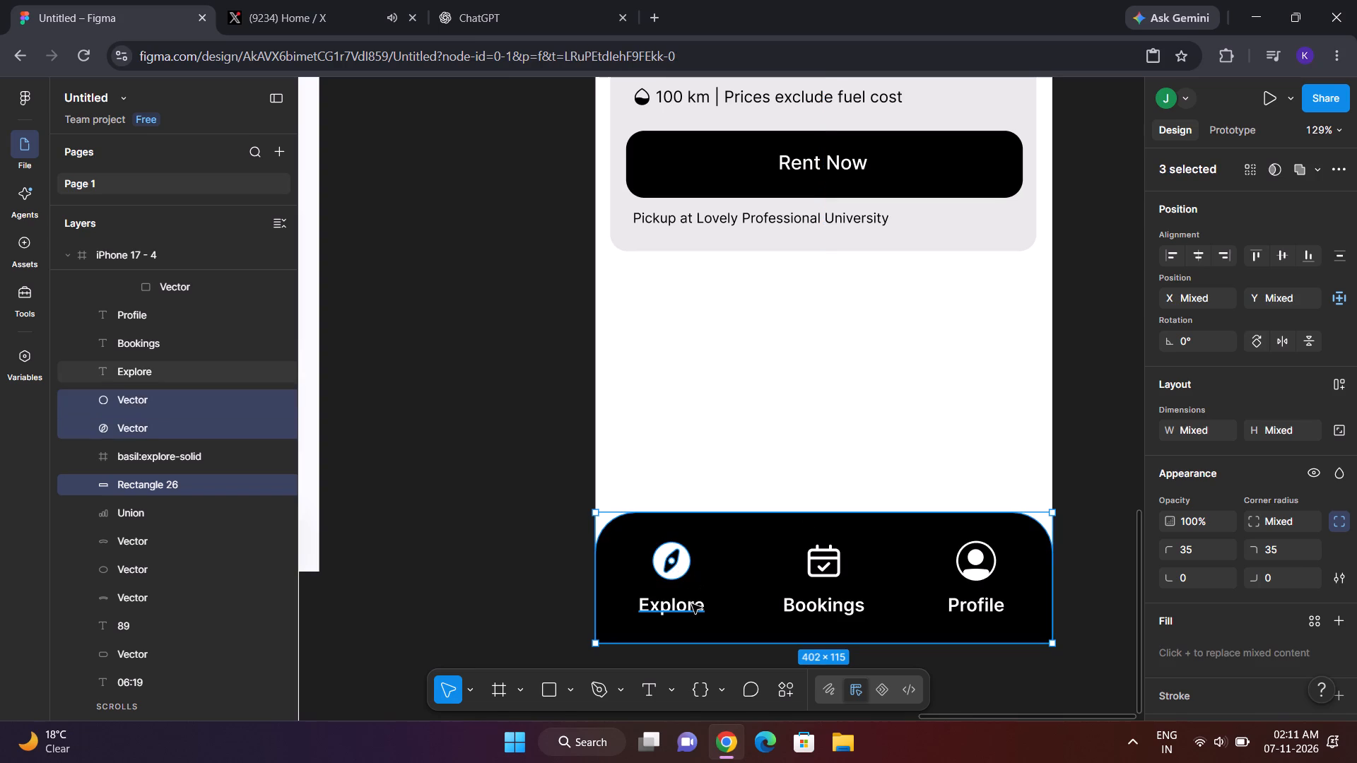
left_click(692, 604, "ctrl+shift")
double_click(853, 573, "ctrl+shift")
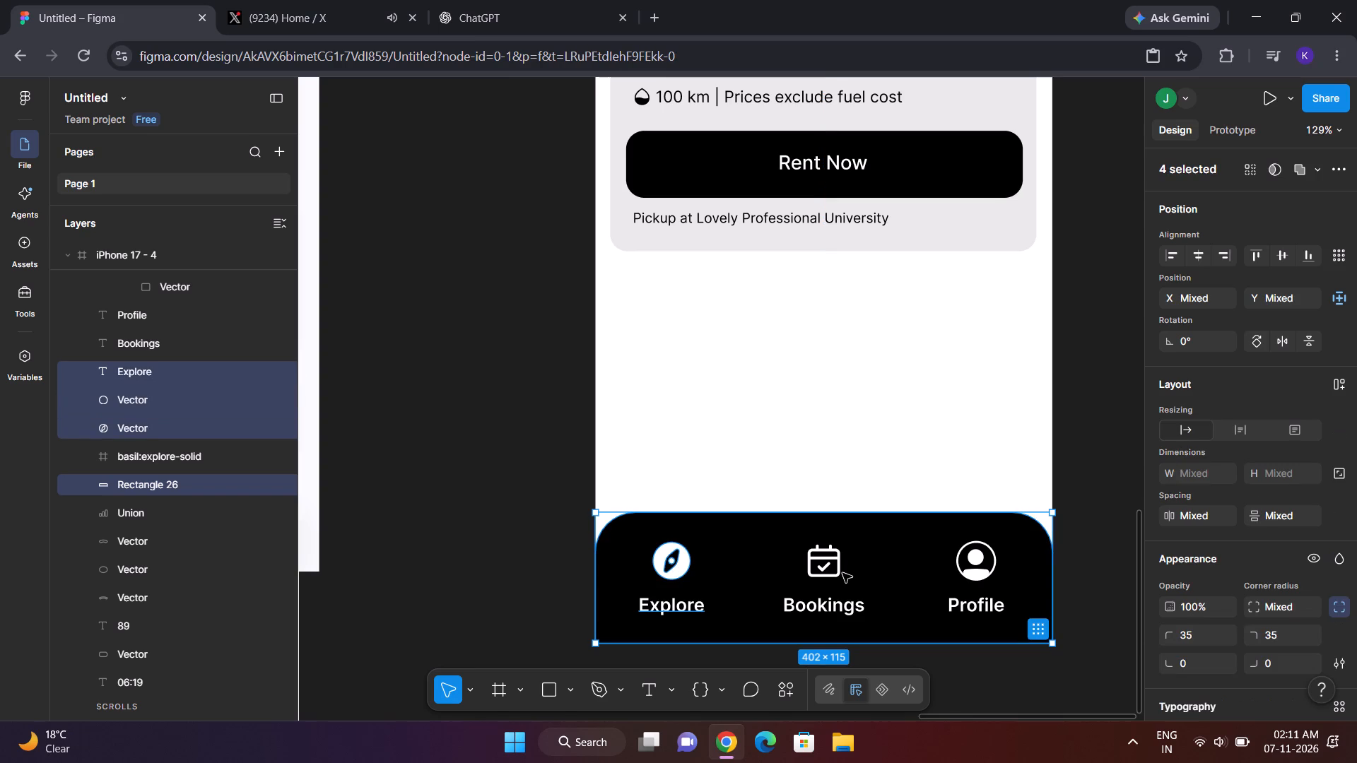
left_click(842, 573, "ctrl+shift")
left_click(836, 570, "ctrl+shift")
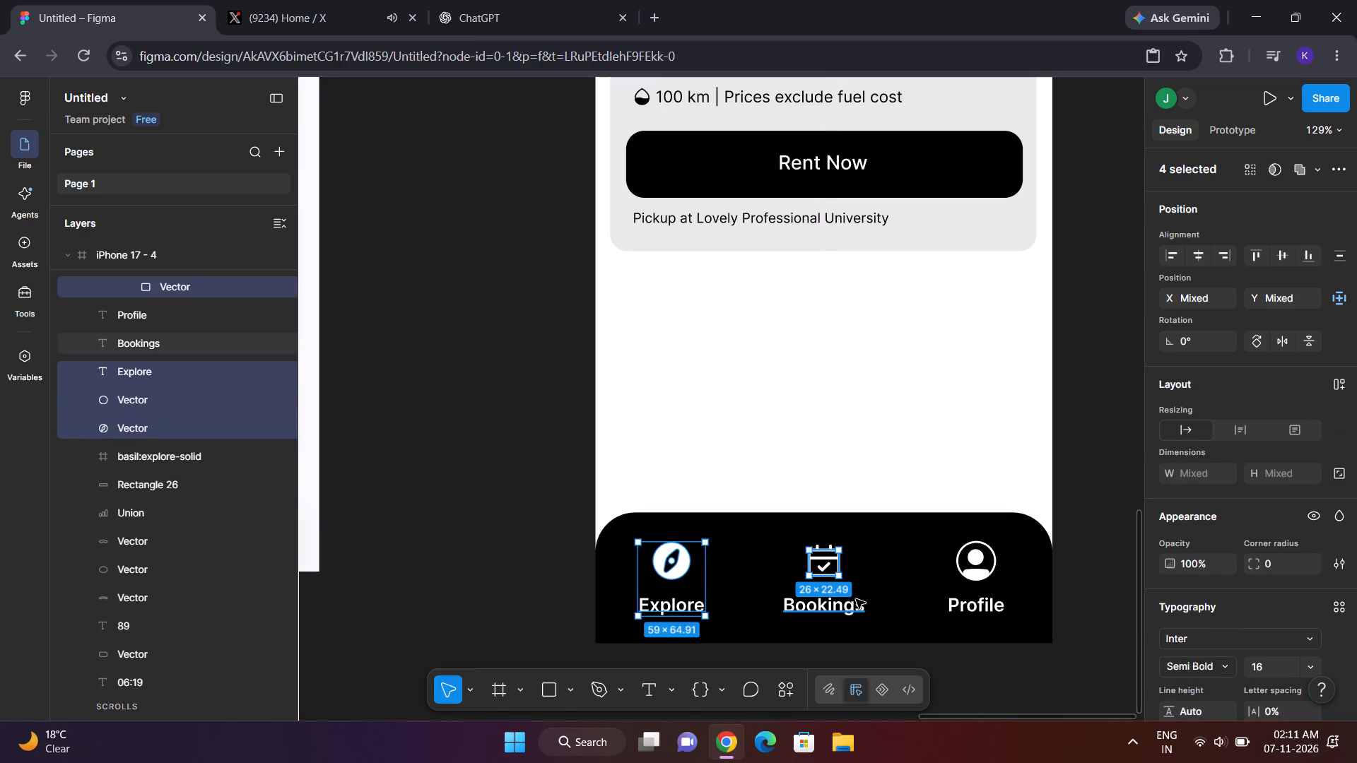
left_click(856, 603, "ctrl+shift")
left_click(973, 582, "ctrl+shift")
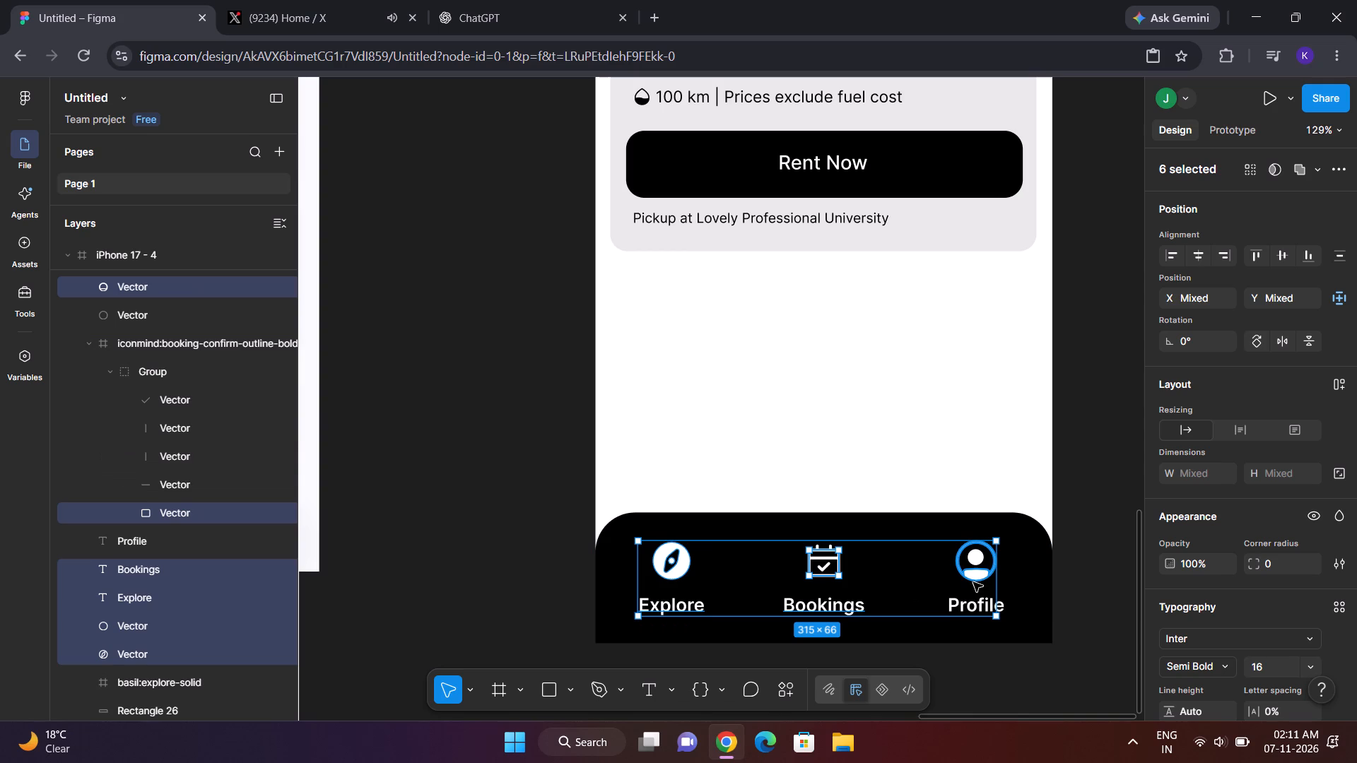
left_click(977, 562, "ctrl+shift")
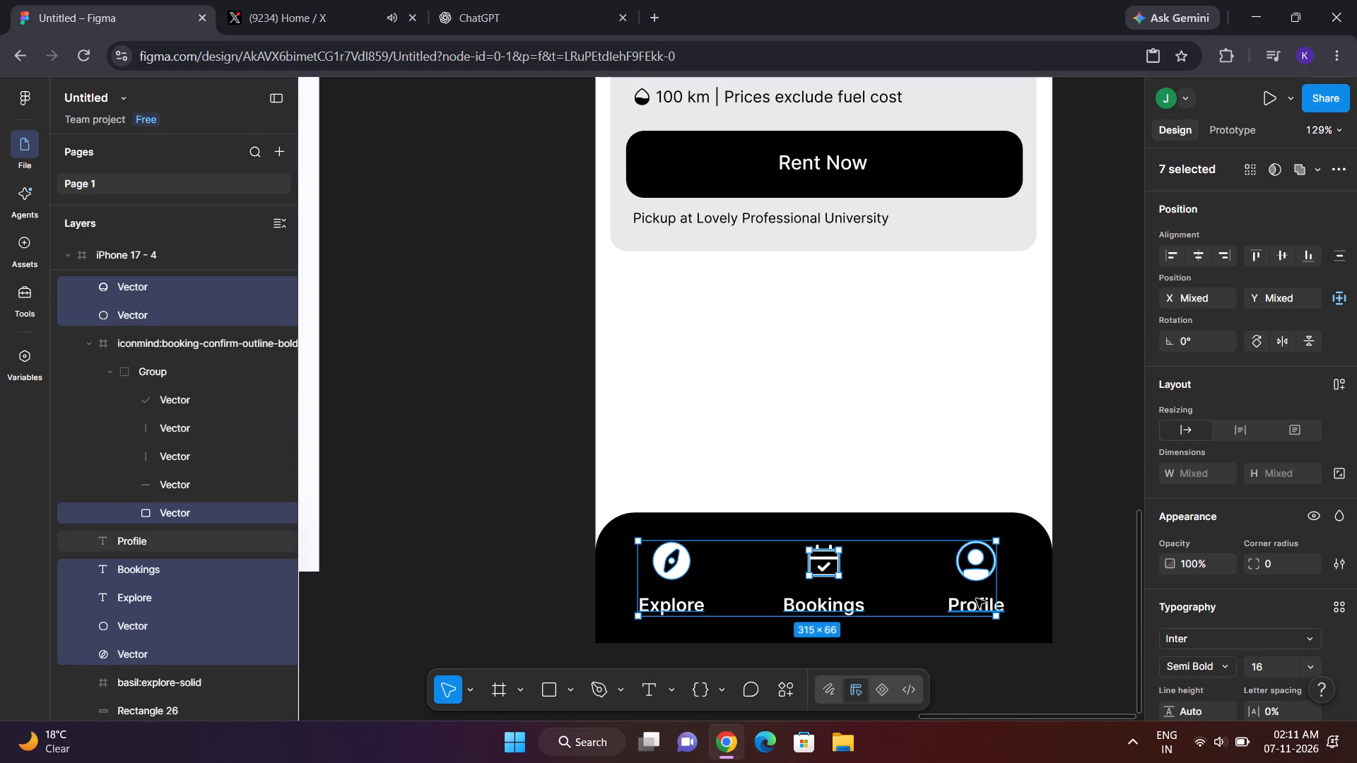
left_click(975, 608, "ctrl+shift")
left_click(1031, 557, "ctrl+shift")
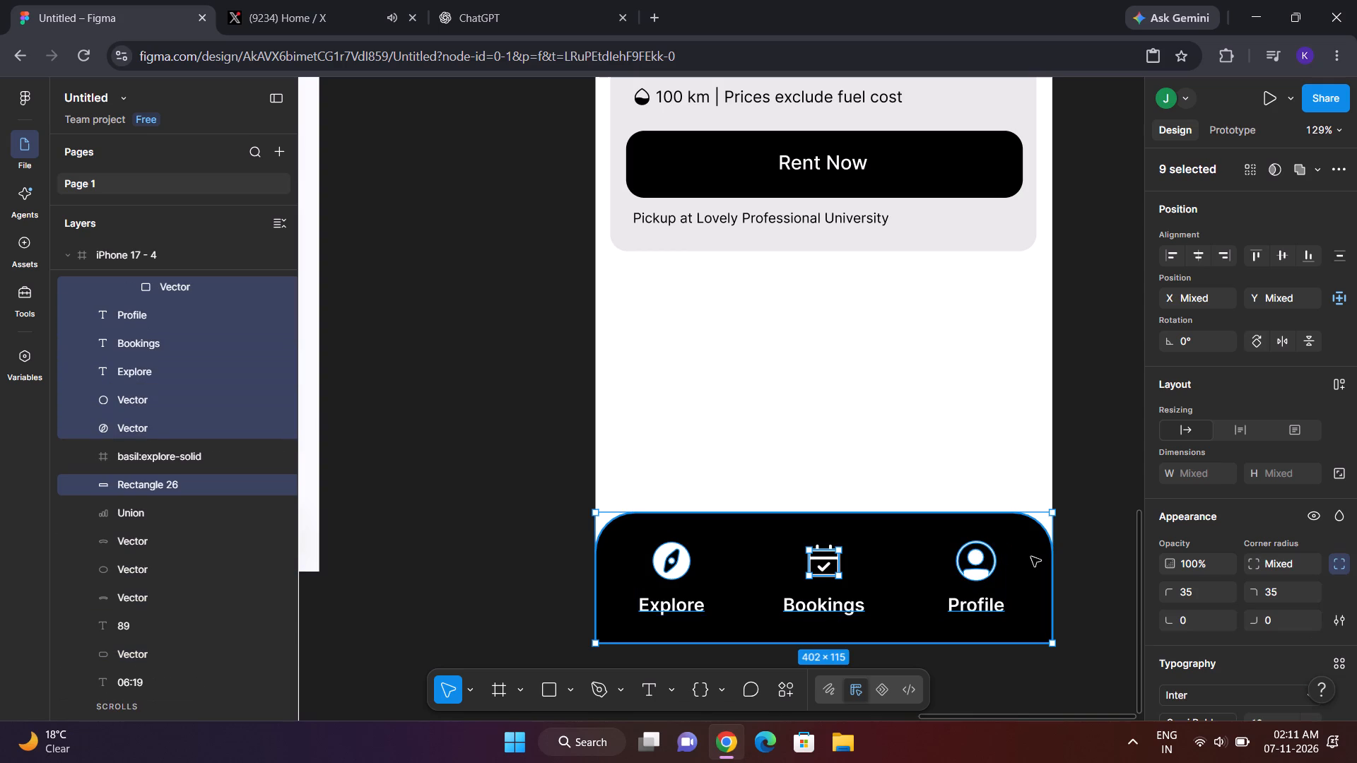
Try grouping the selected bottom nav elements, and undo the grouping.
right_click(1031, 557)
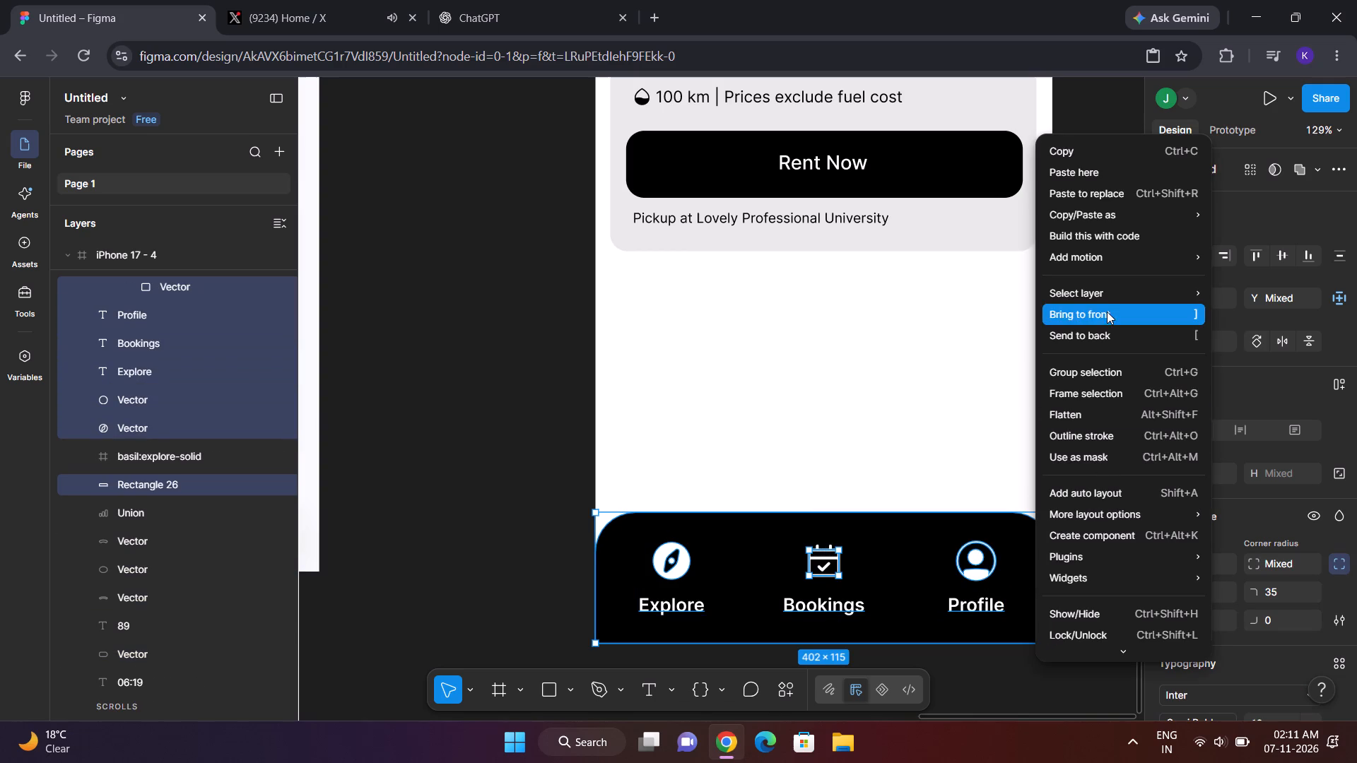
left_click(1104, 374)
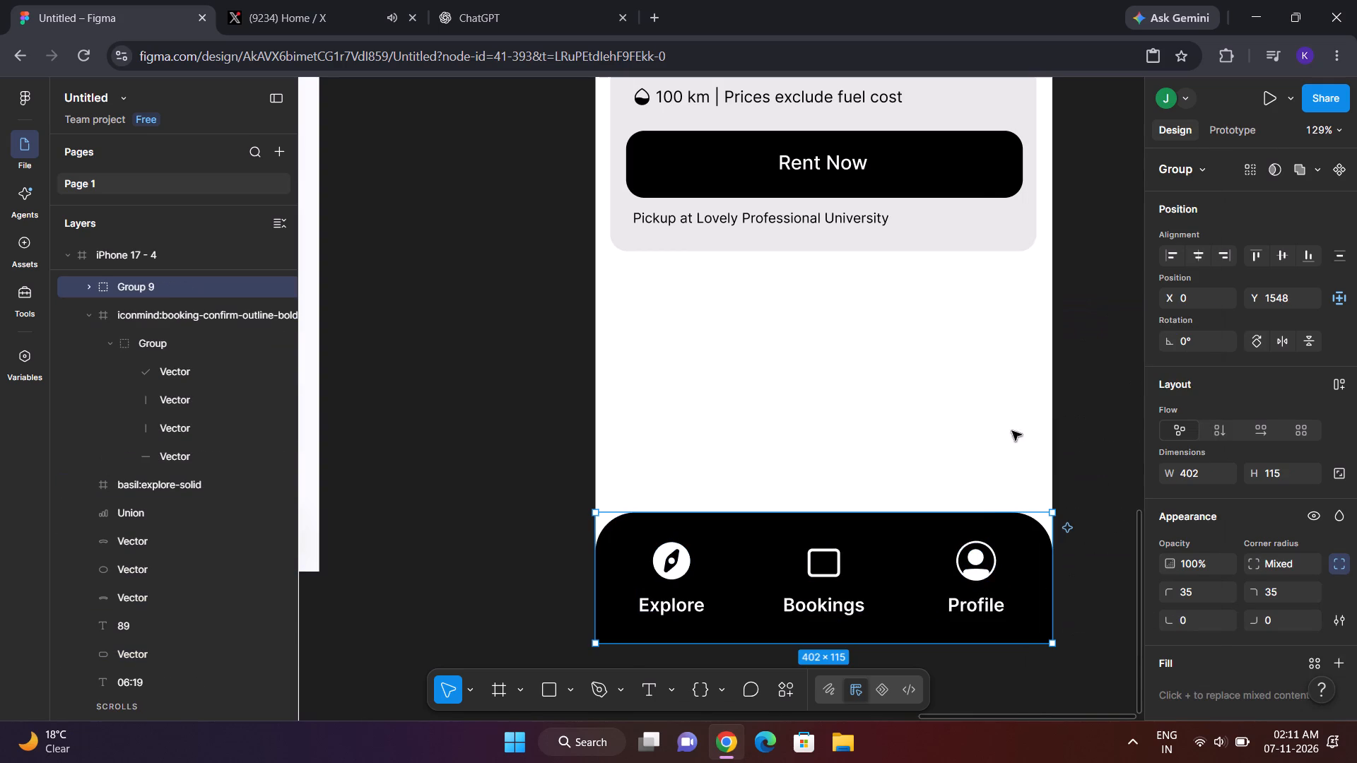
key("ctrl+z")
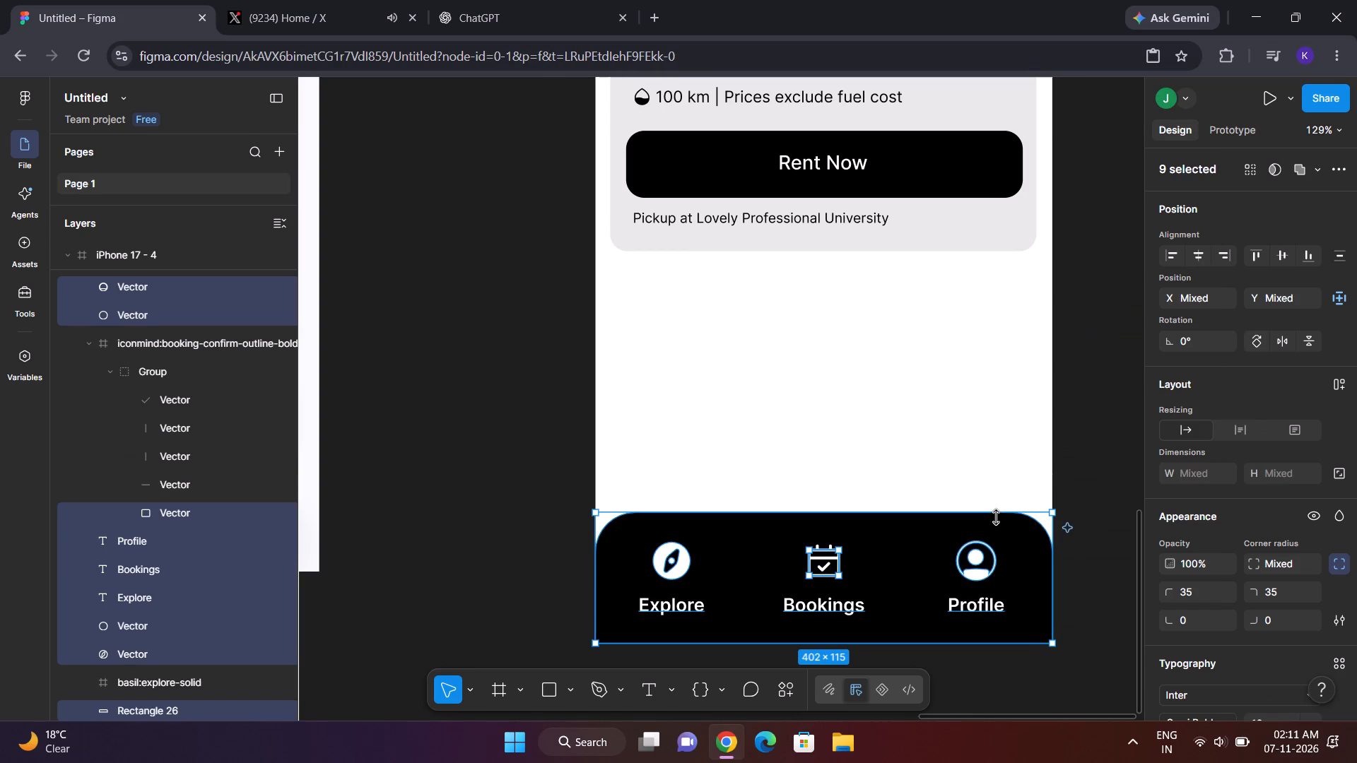
Add the checkmark and horizontal line of the Bookings calendar icon to the bottom nav selection.
left_click(828, 560, "ctrl+shift")
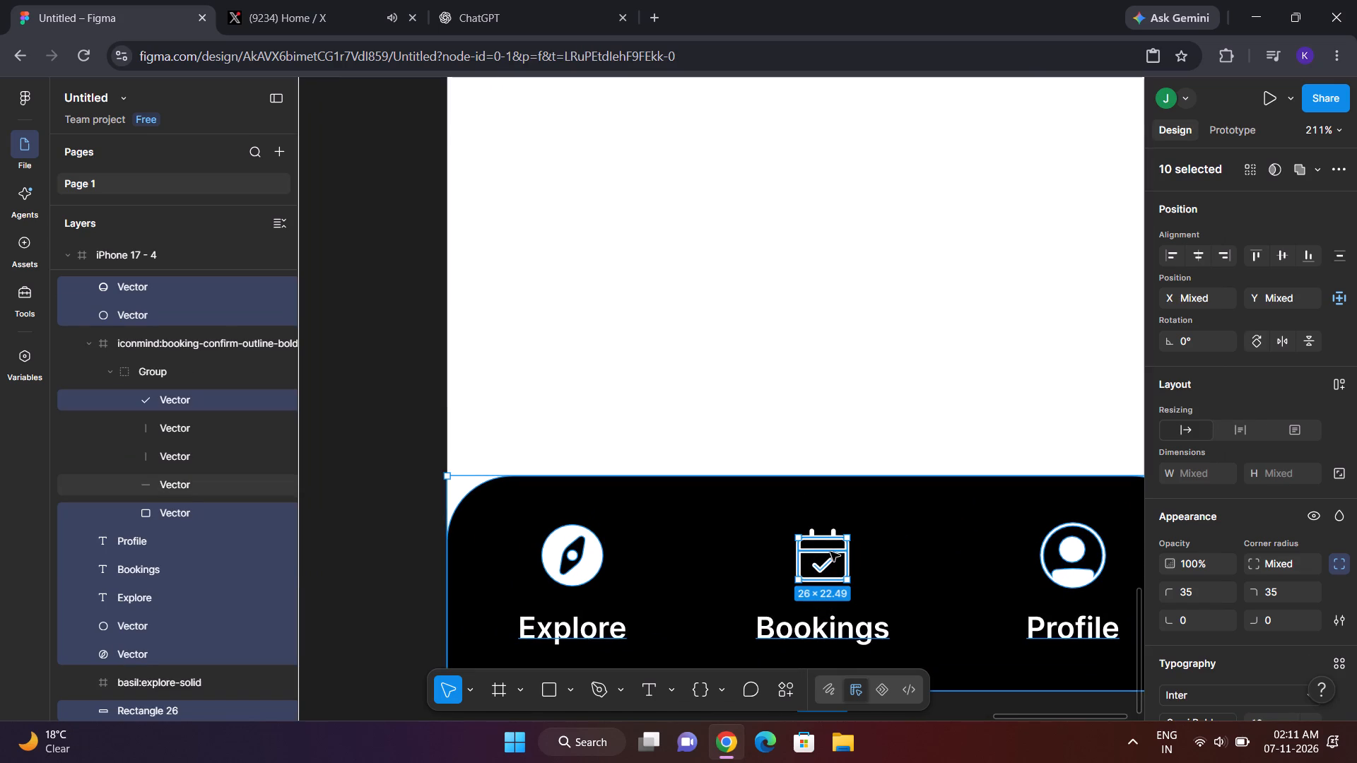
left_click(830, 552, "ctrl+shift")
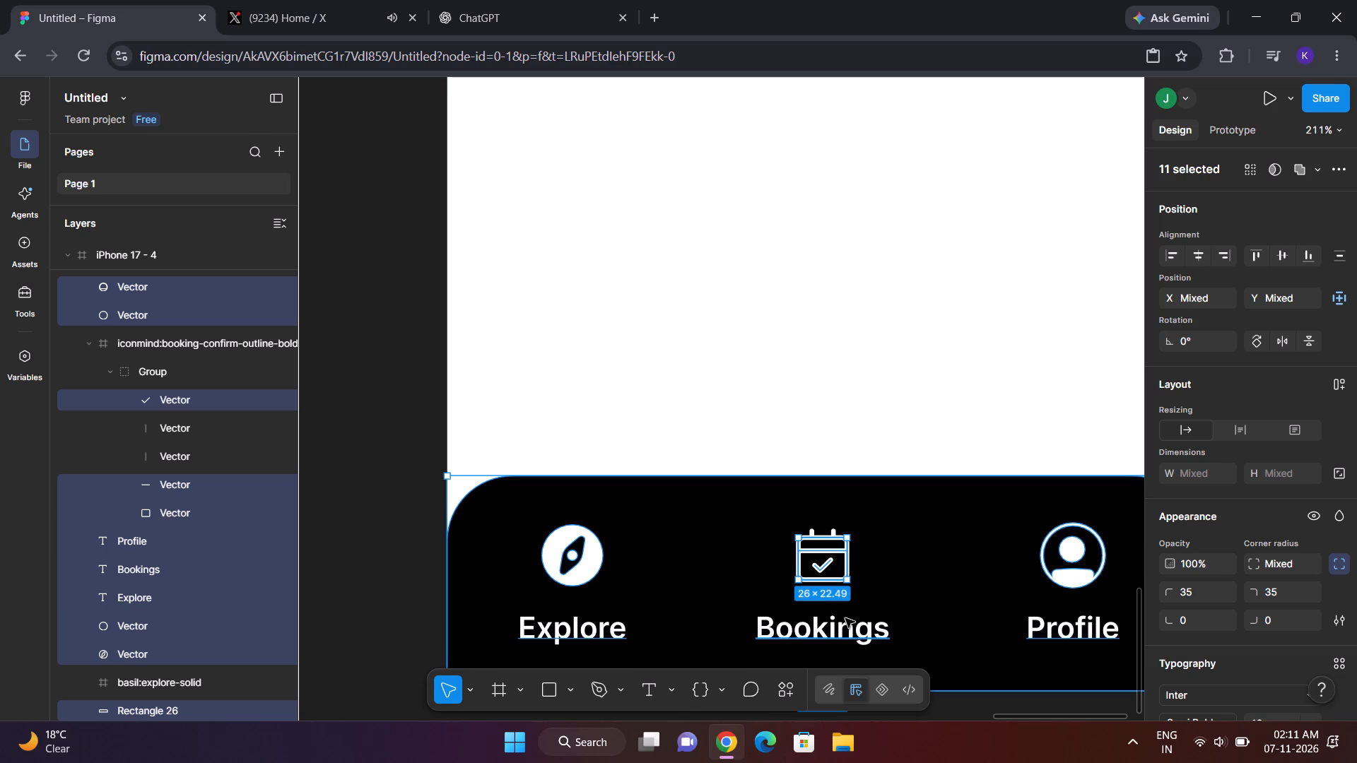
left_click(596, 566, "ctrl+shift")
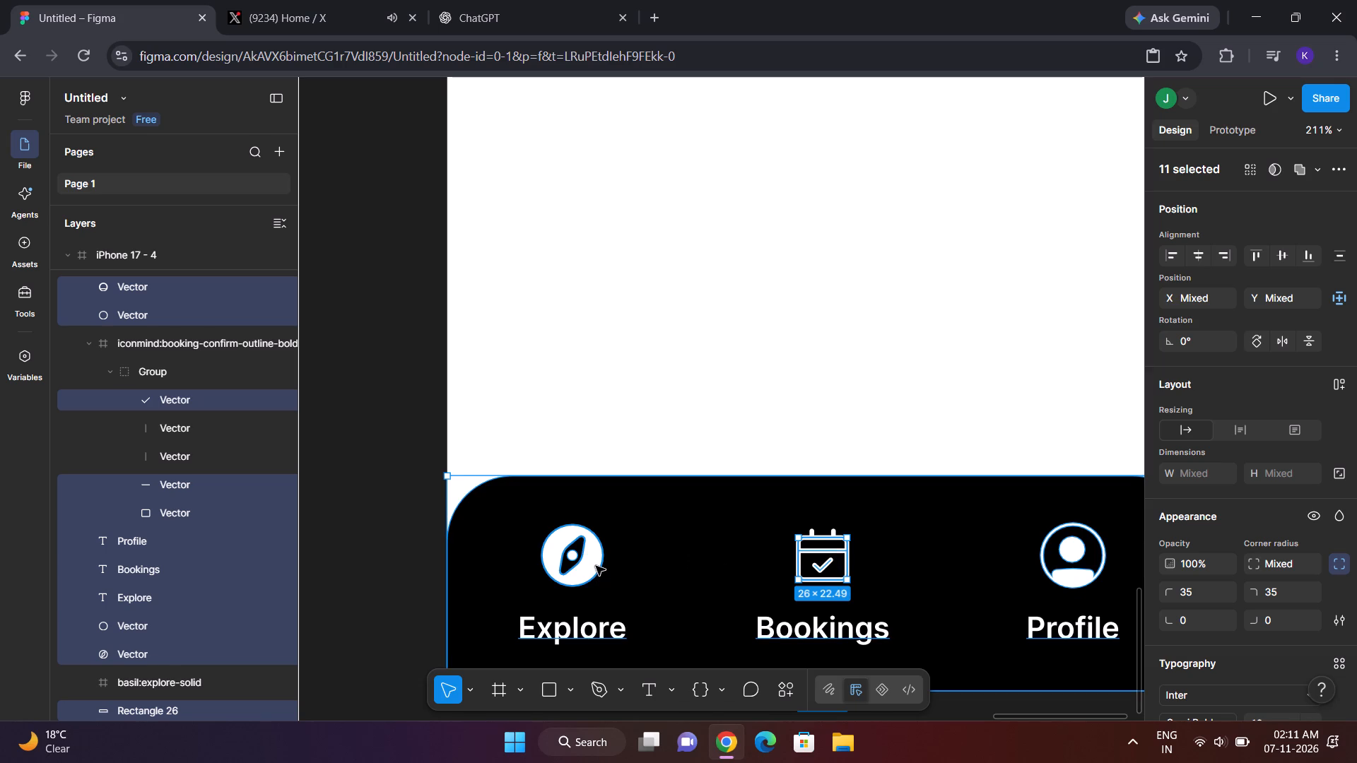
left_click(593, 566, "ctrl+shift")
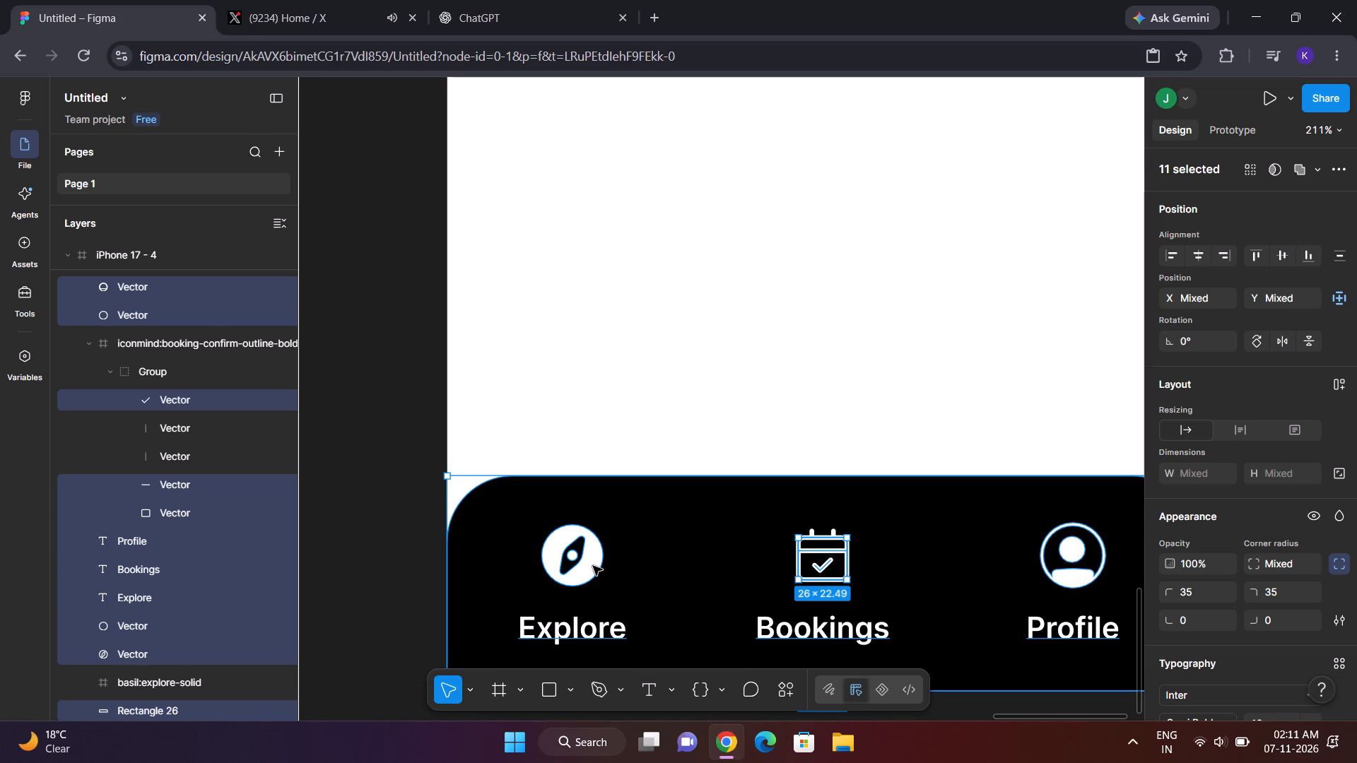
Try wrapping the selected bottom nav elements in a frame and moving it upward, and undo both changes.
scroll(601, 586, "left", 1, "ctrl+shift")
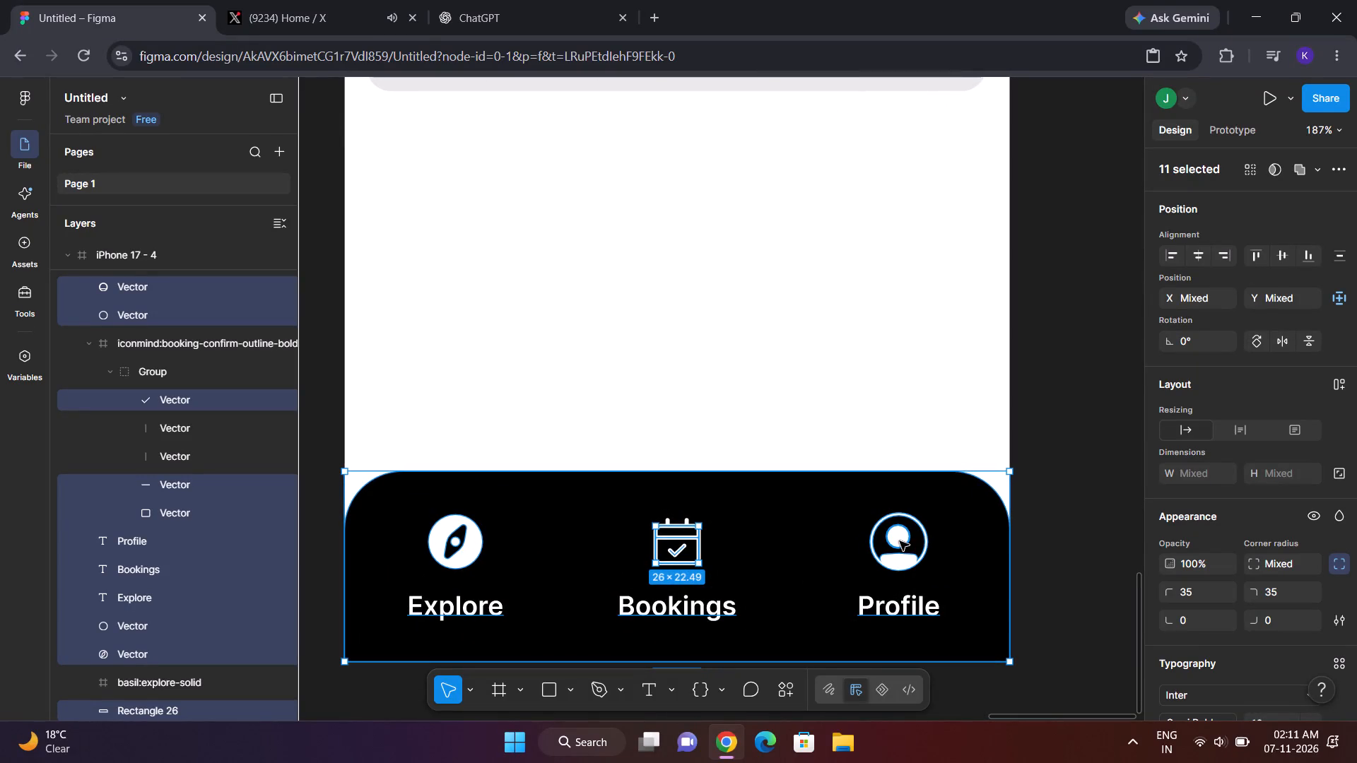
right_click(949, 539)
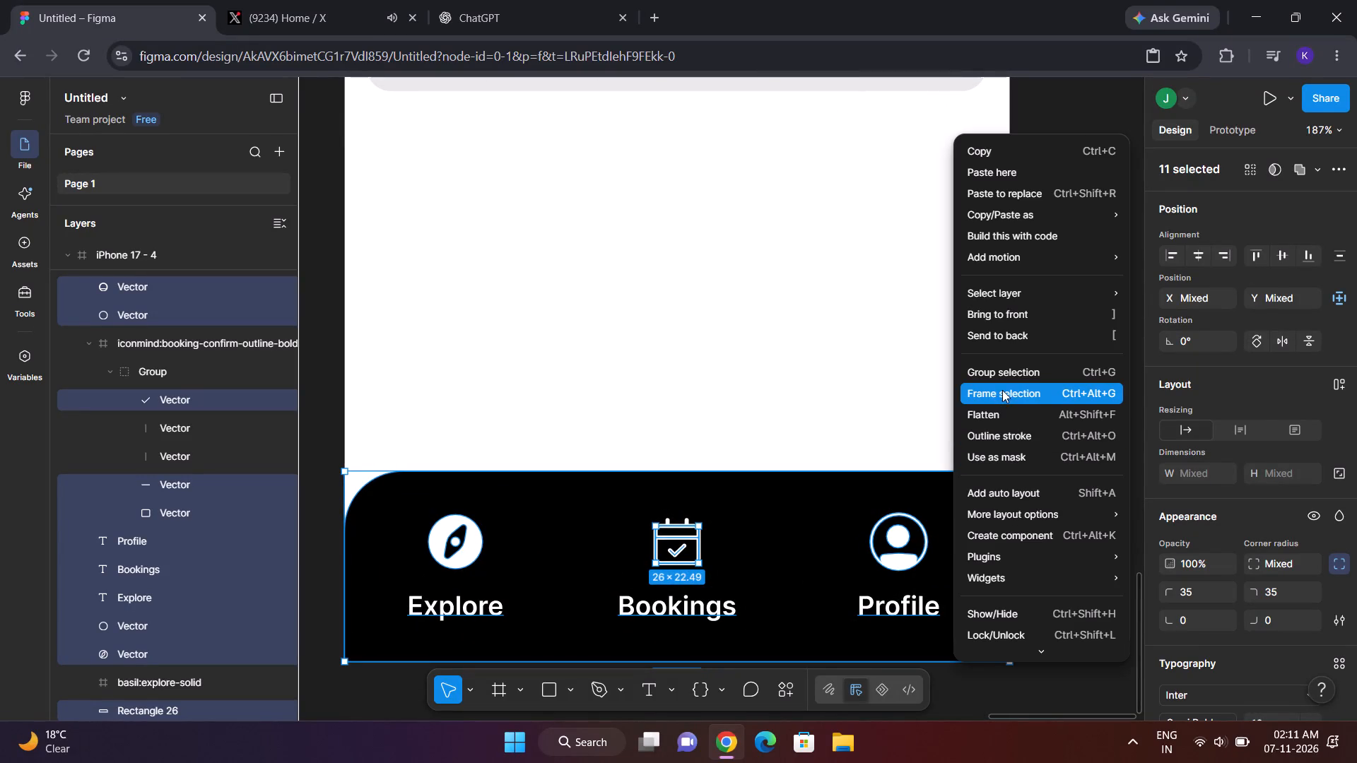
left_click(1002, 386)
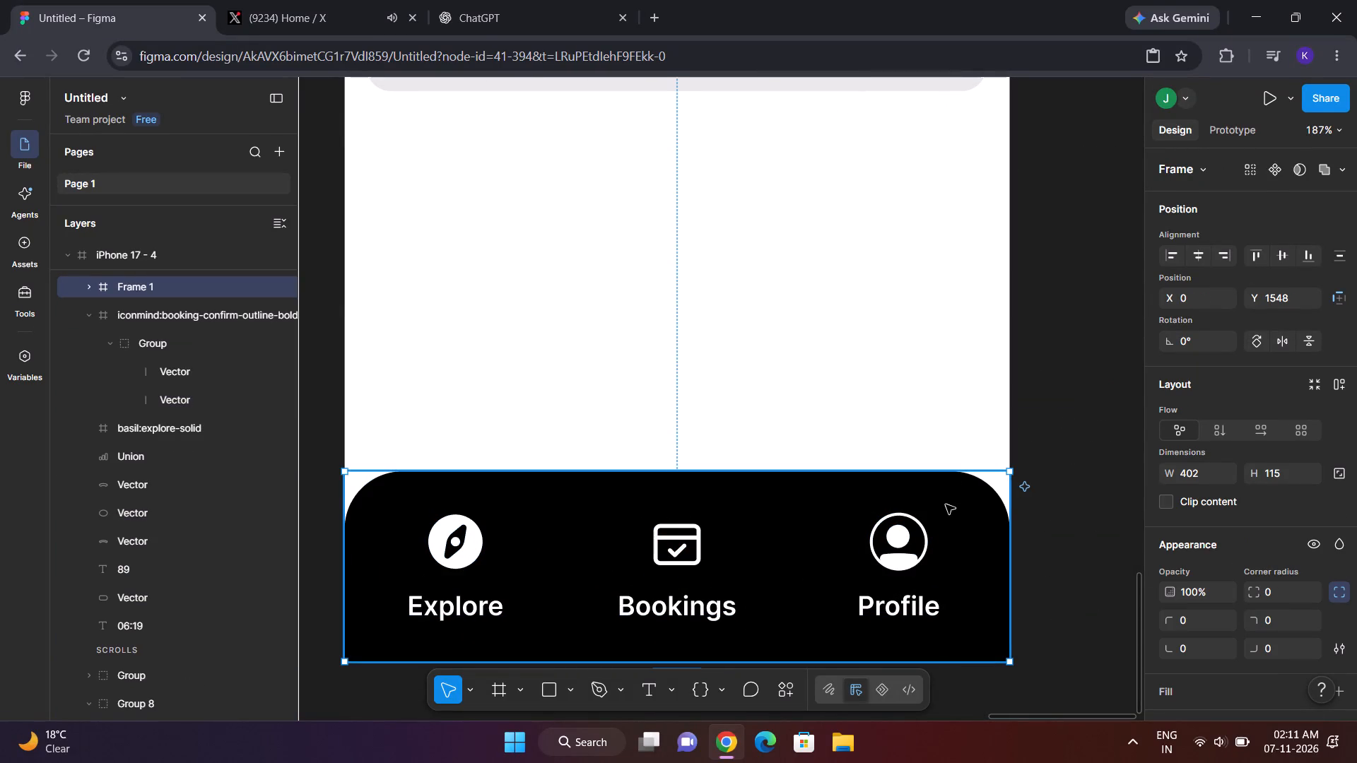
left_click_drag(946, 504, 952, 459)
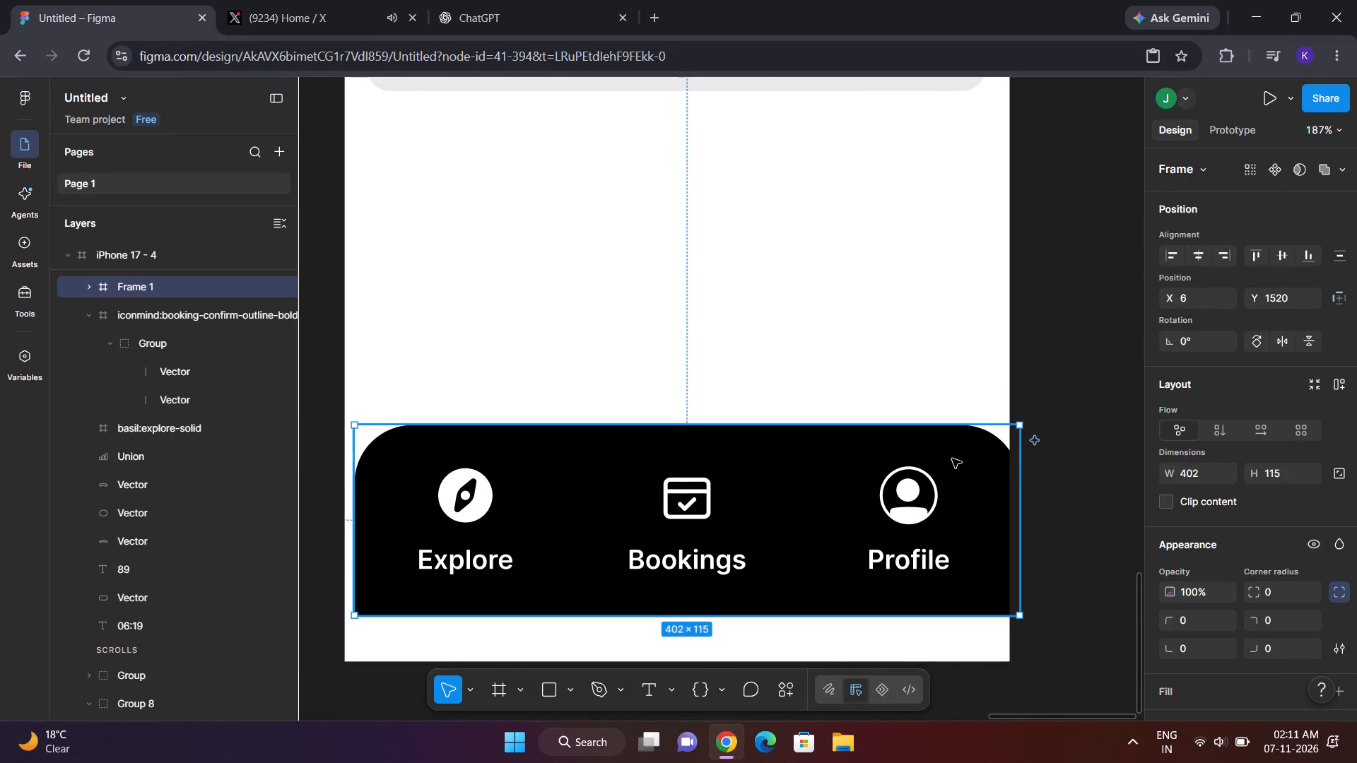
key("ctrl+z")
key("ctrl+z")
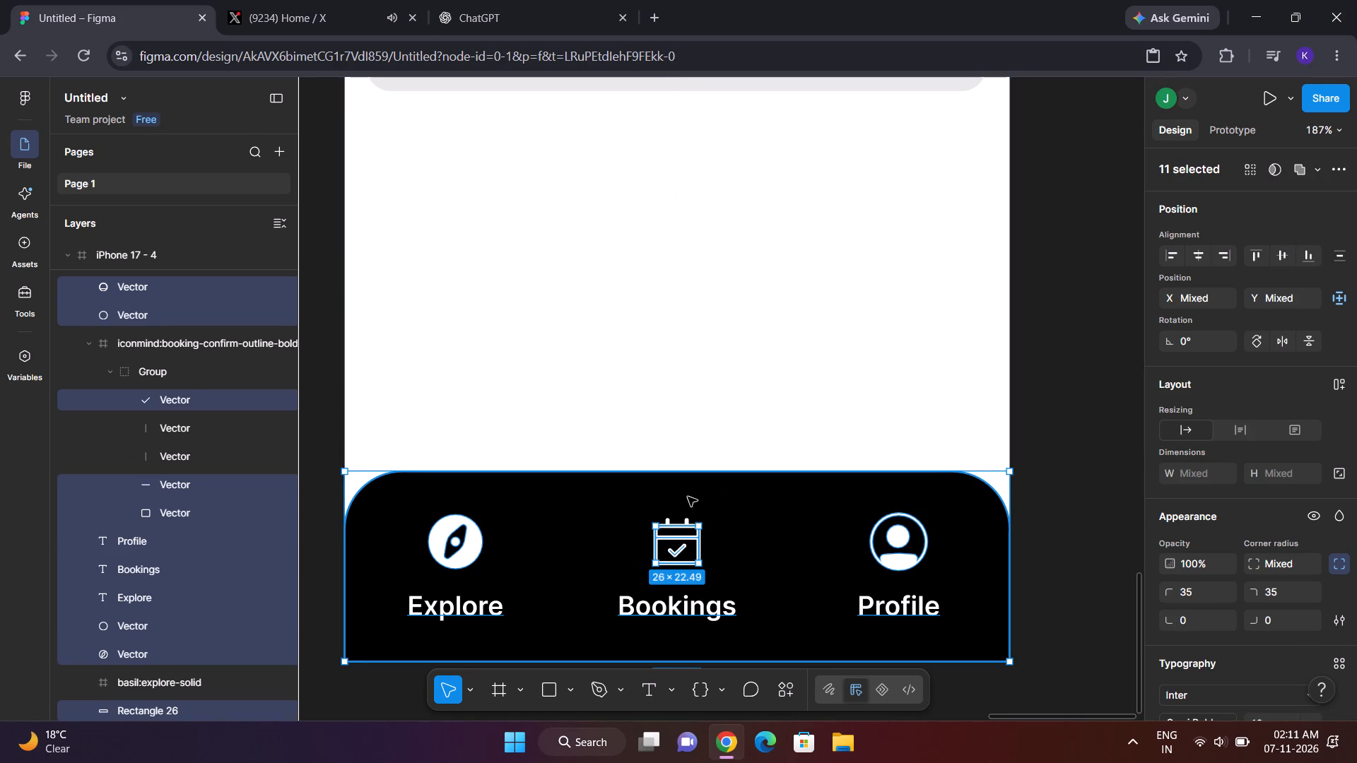
left_click(667, 522, "ctrl+shift")
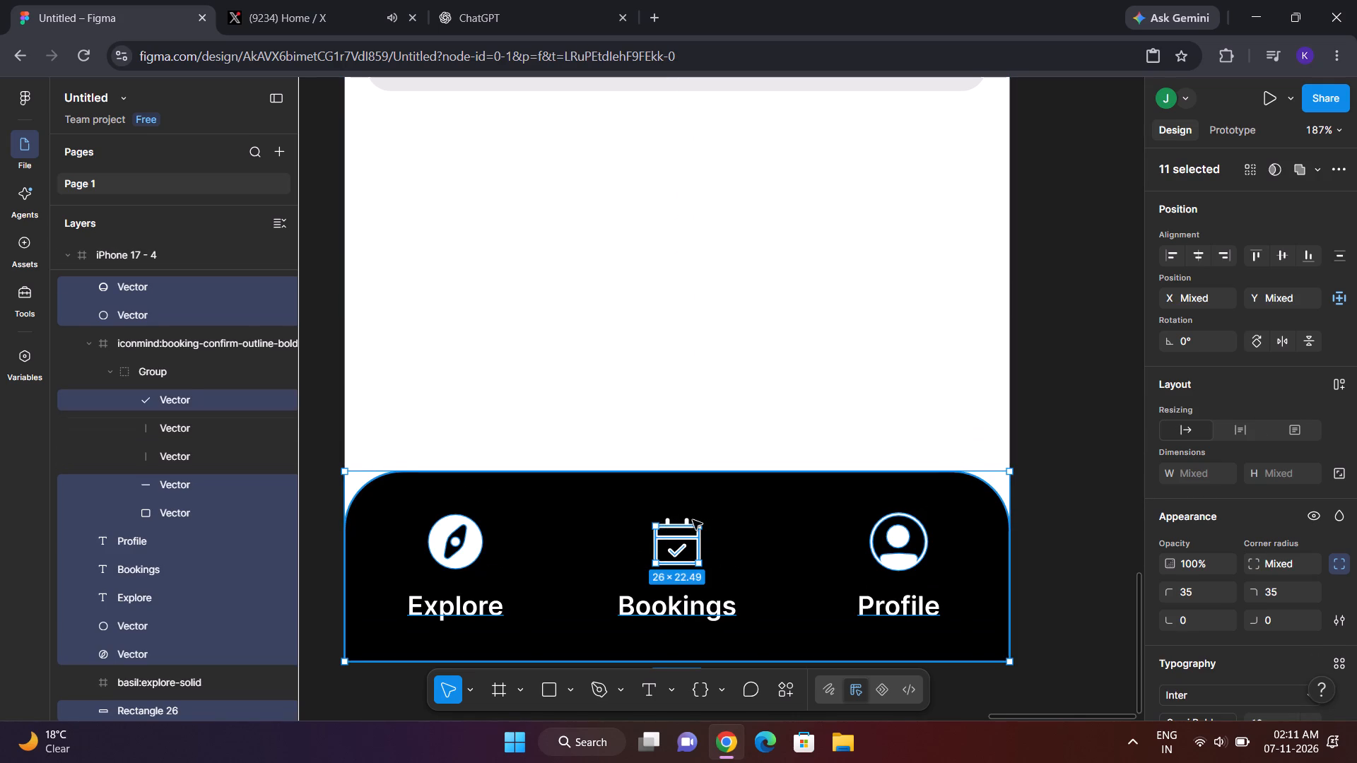
left_click(689, 521, "ctrl+shift")
left_click(667, 521, "ctrl+shift")
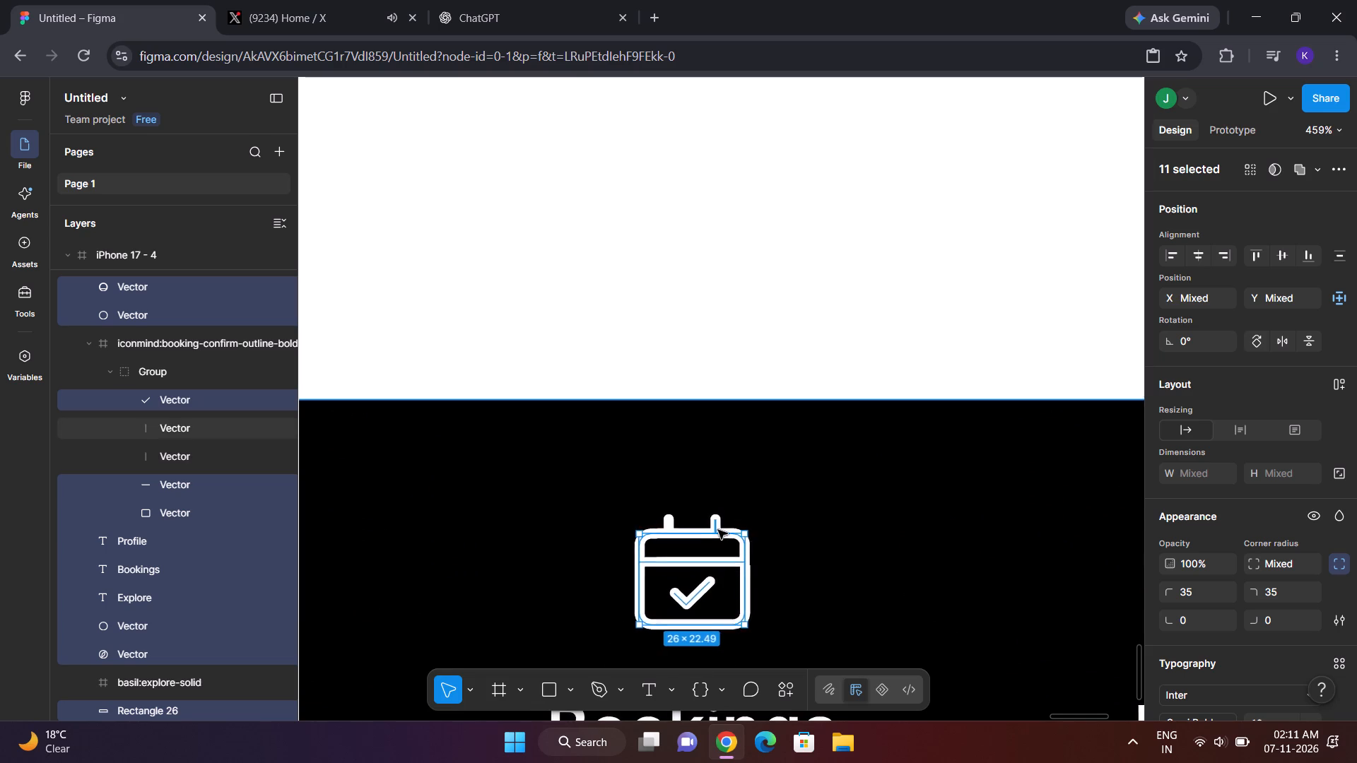
left_click(712, 524, "ctrl+shift")
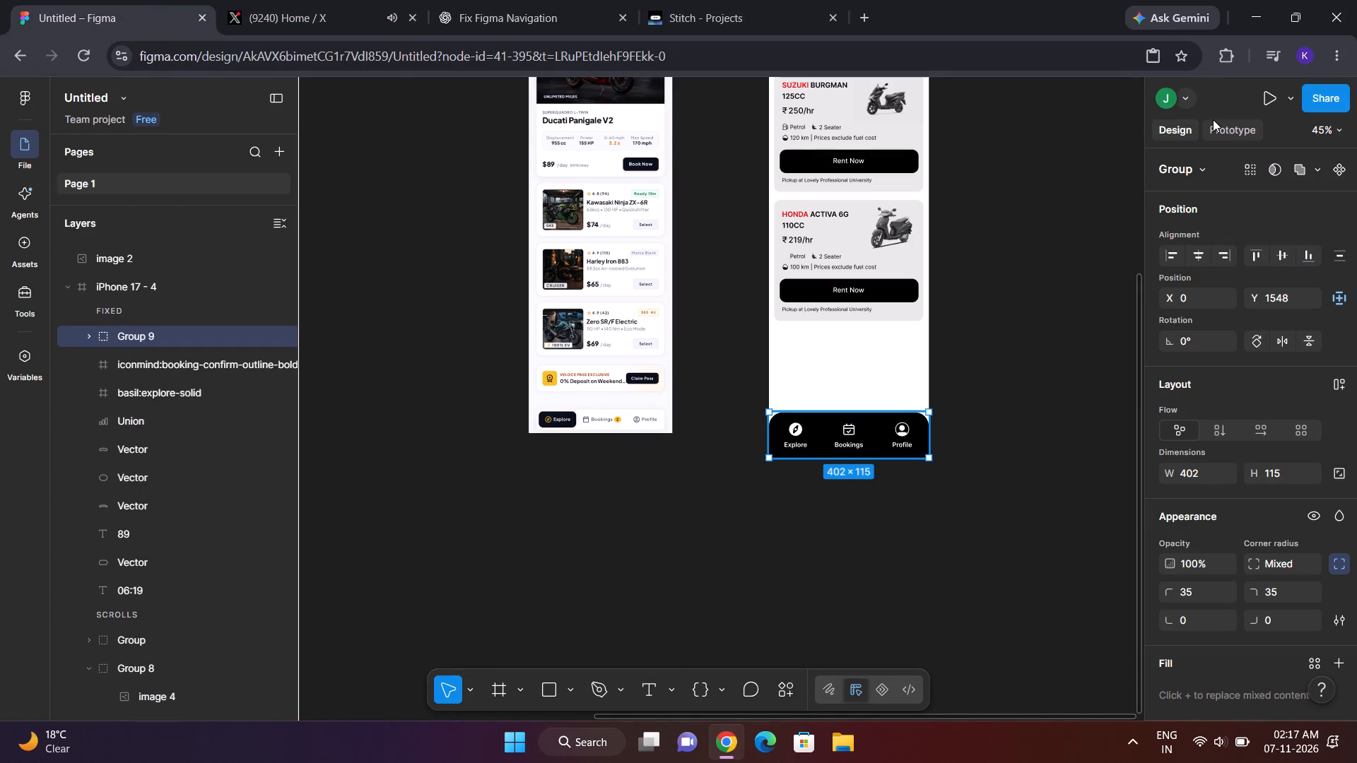
left_click(1232, 143)
left_click(1233, 132)
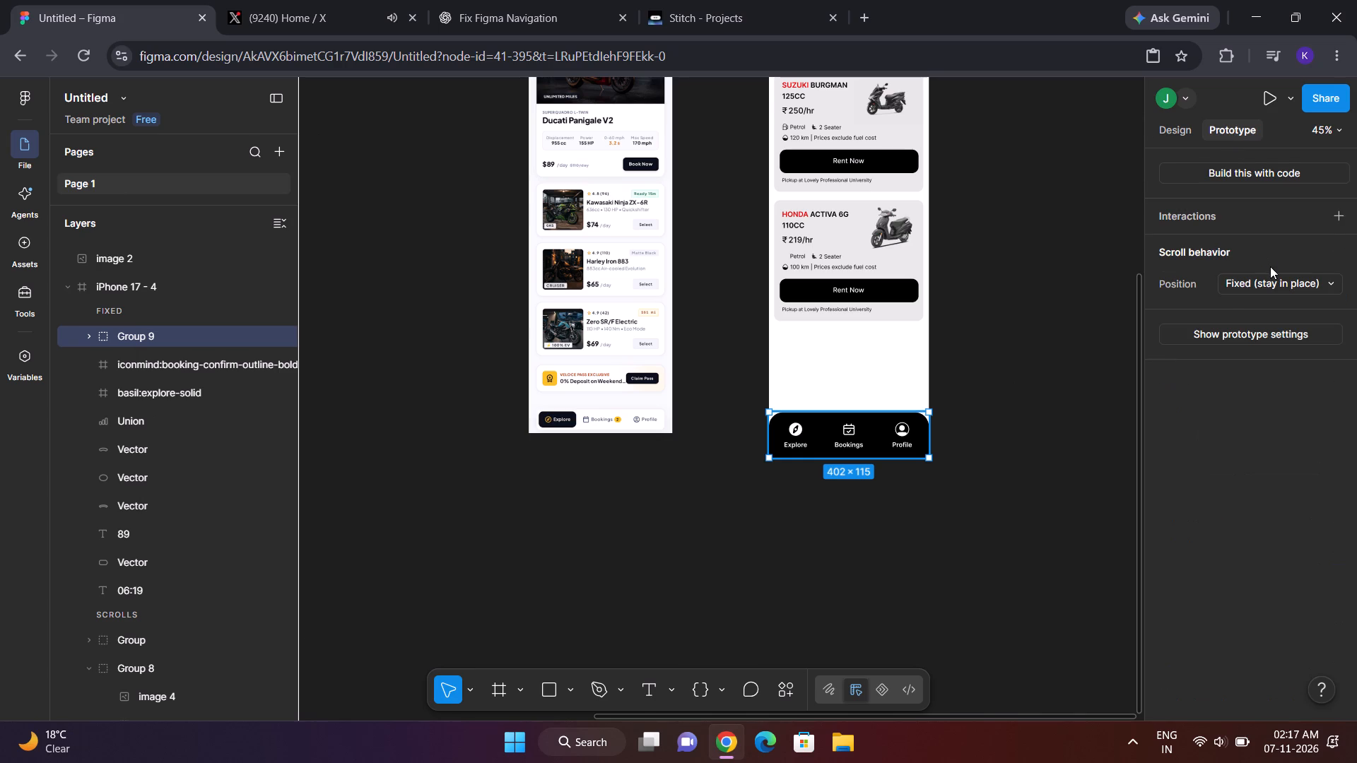
left_click(1275, 292)
left_click(1274, 267)
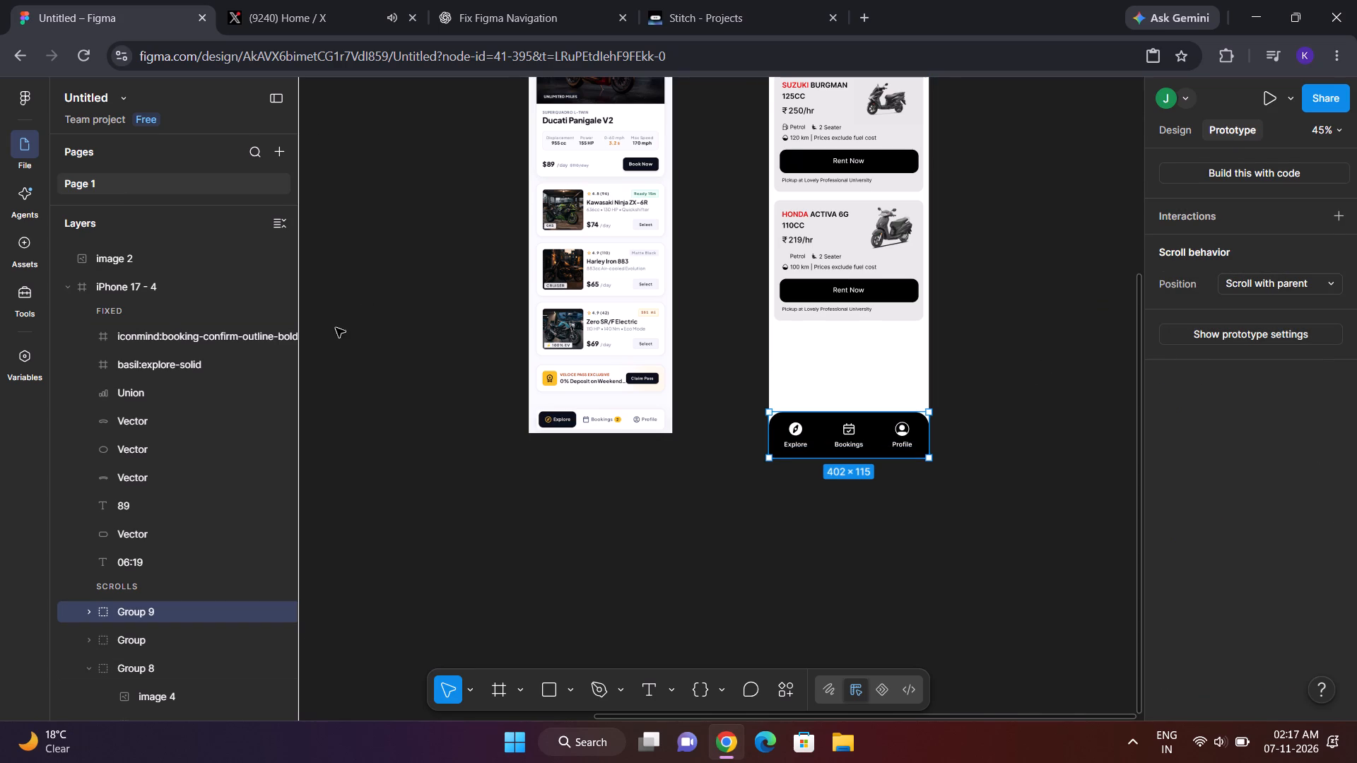
Set the iconmind:booking-confirm icon's prototype scroll position to Scroll with parent.
left_click(187, 331)
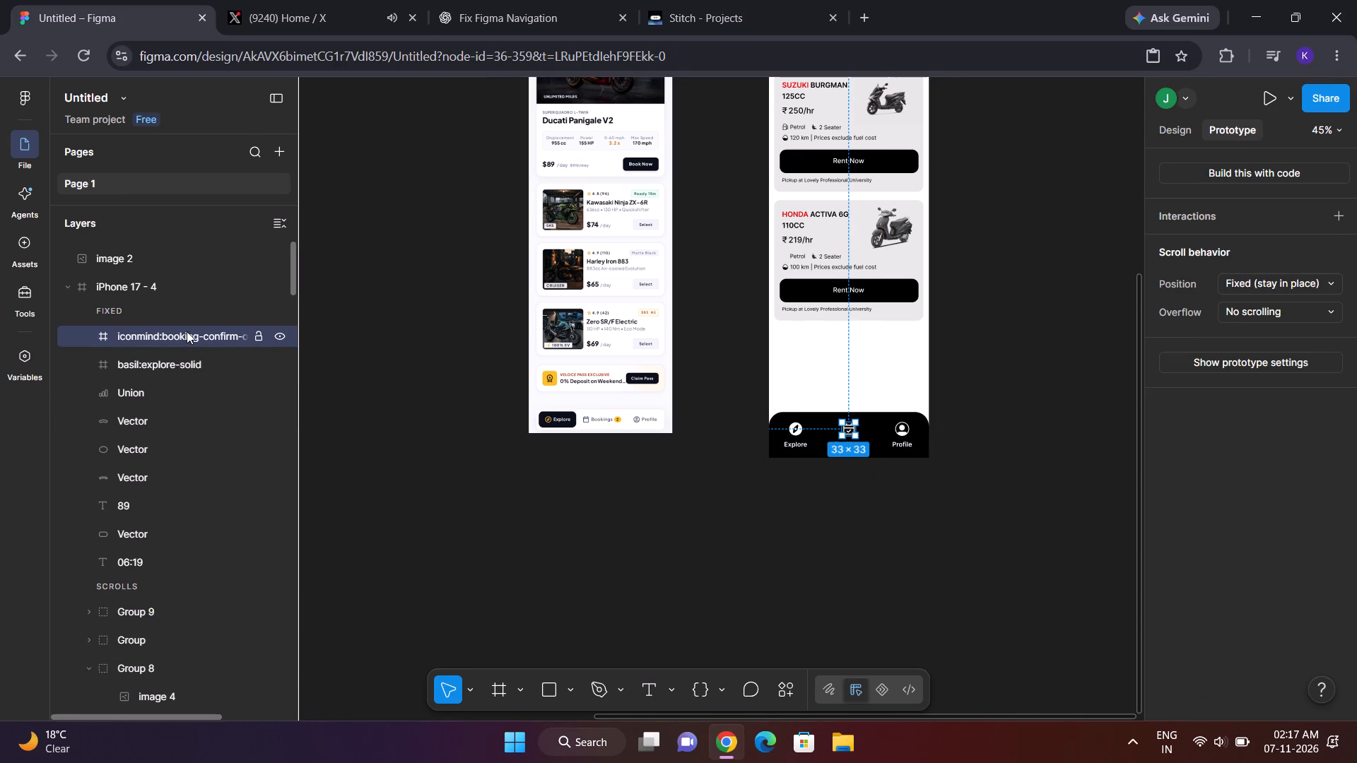
right_click(187, 331)
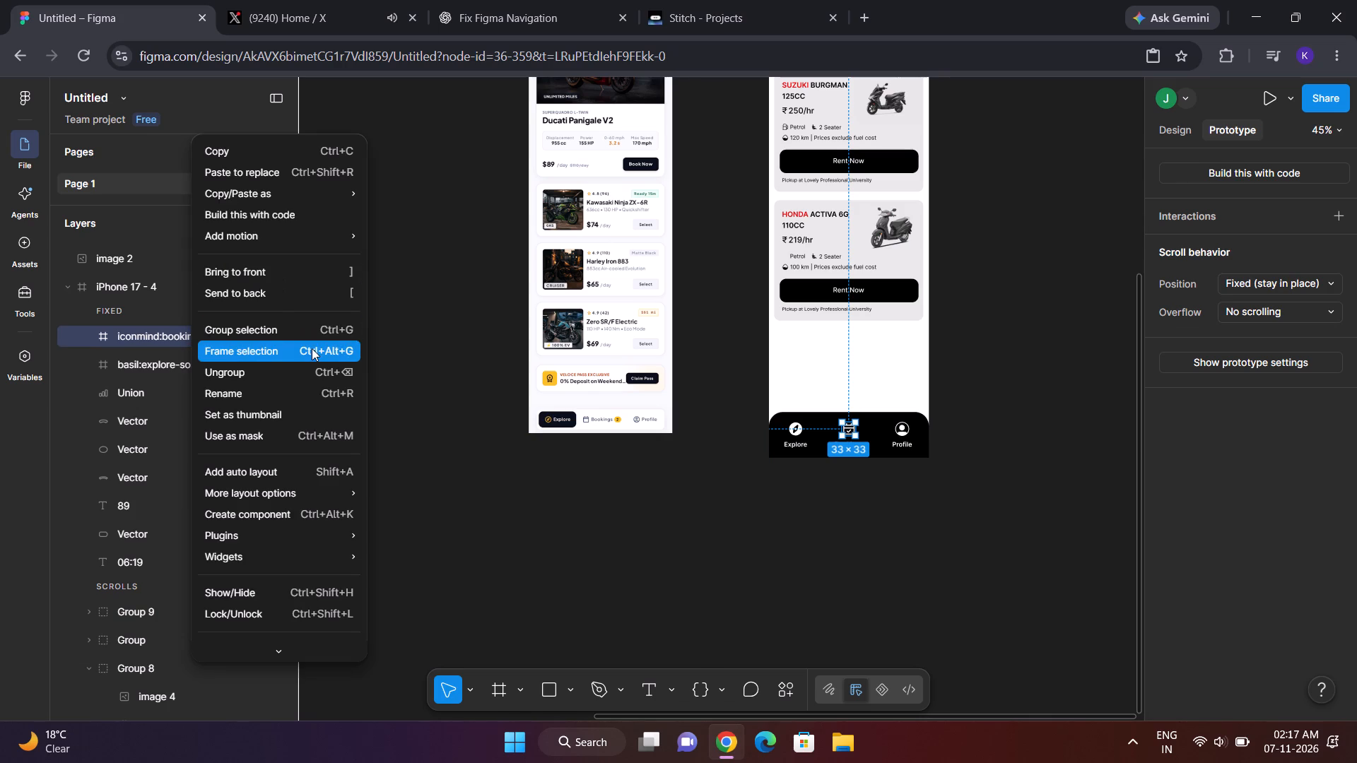
left_click(1251, 286)
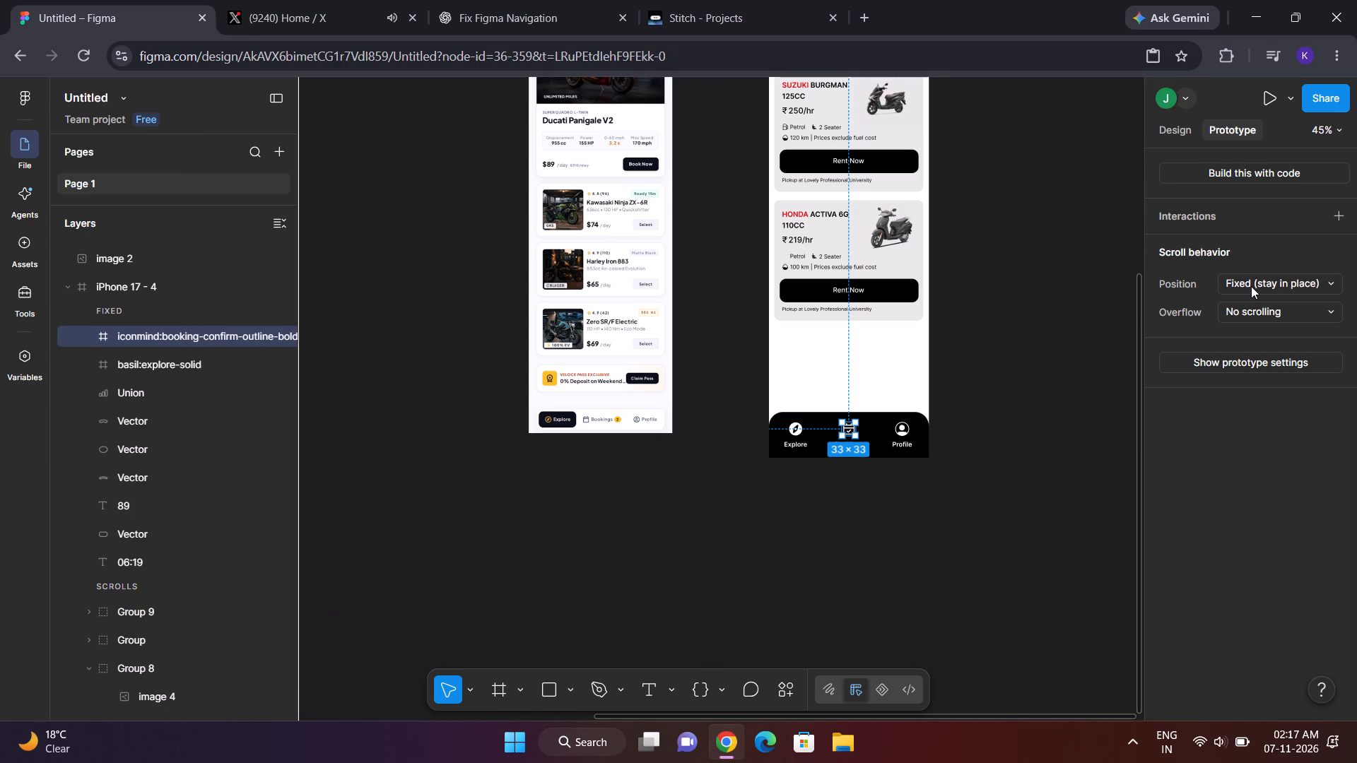
left_click(1251, 286)
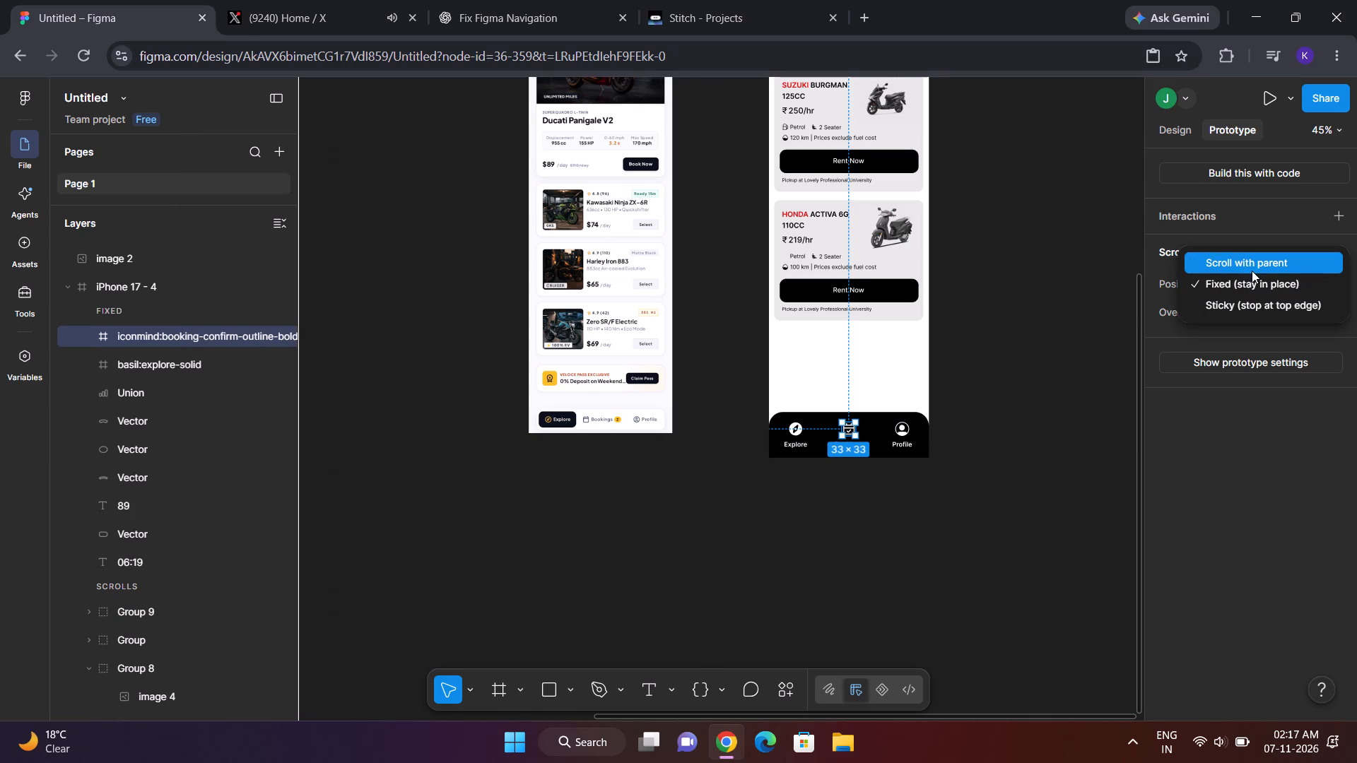
left_click(1252, 271)
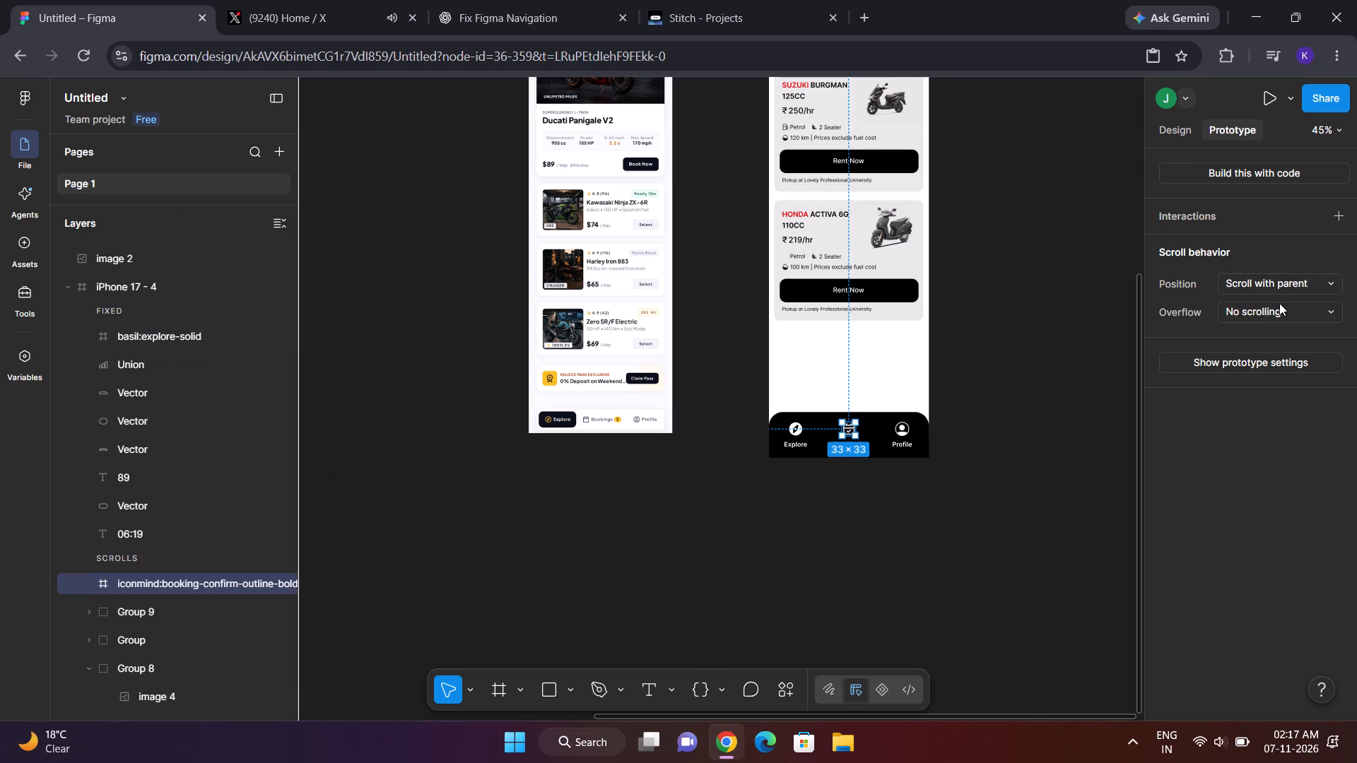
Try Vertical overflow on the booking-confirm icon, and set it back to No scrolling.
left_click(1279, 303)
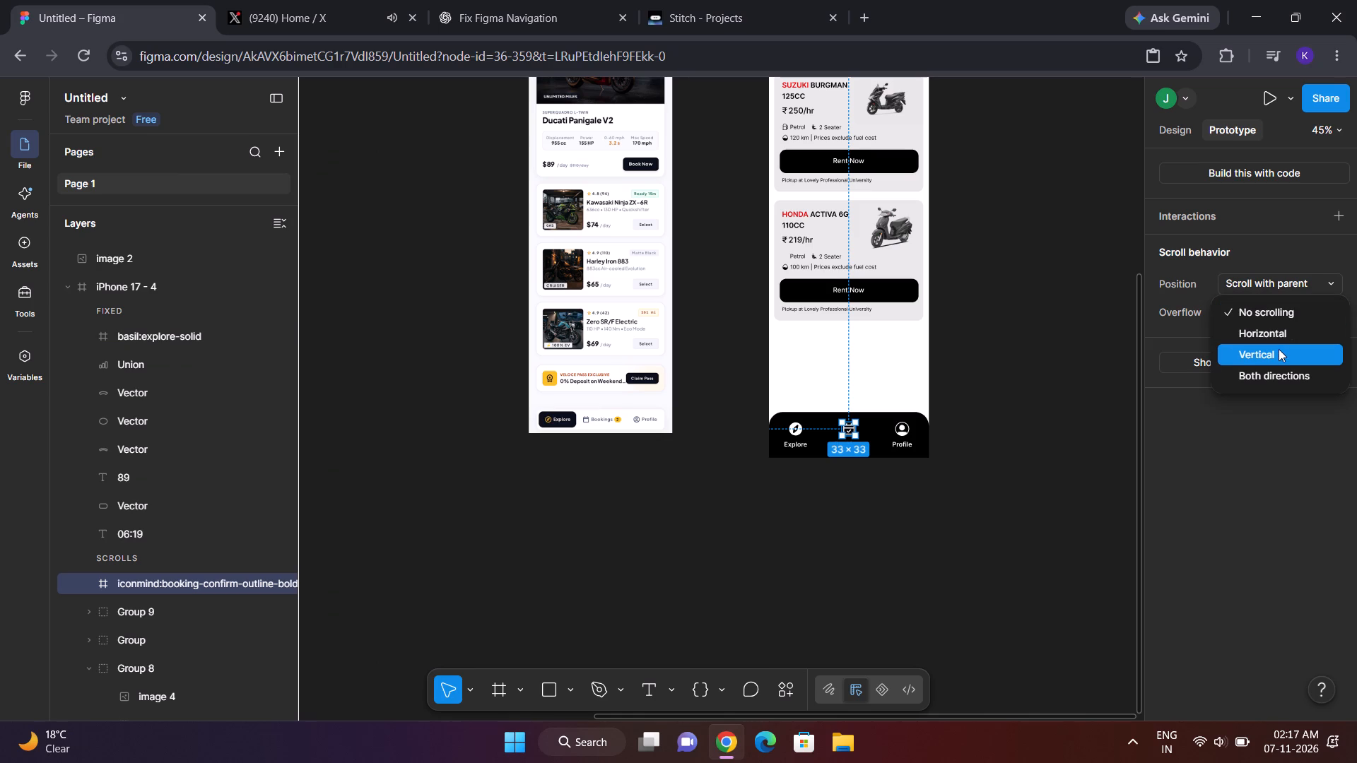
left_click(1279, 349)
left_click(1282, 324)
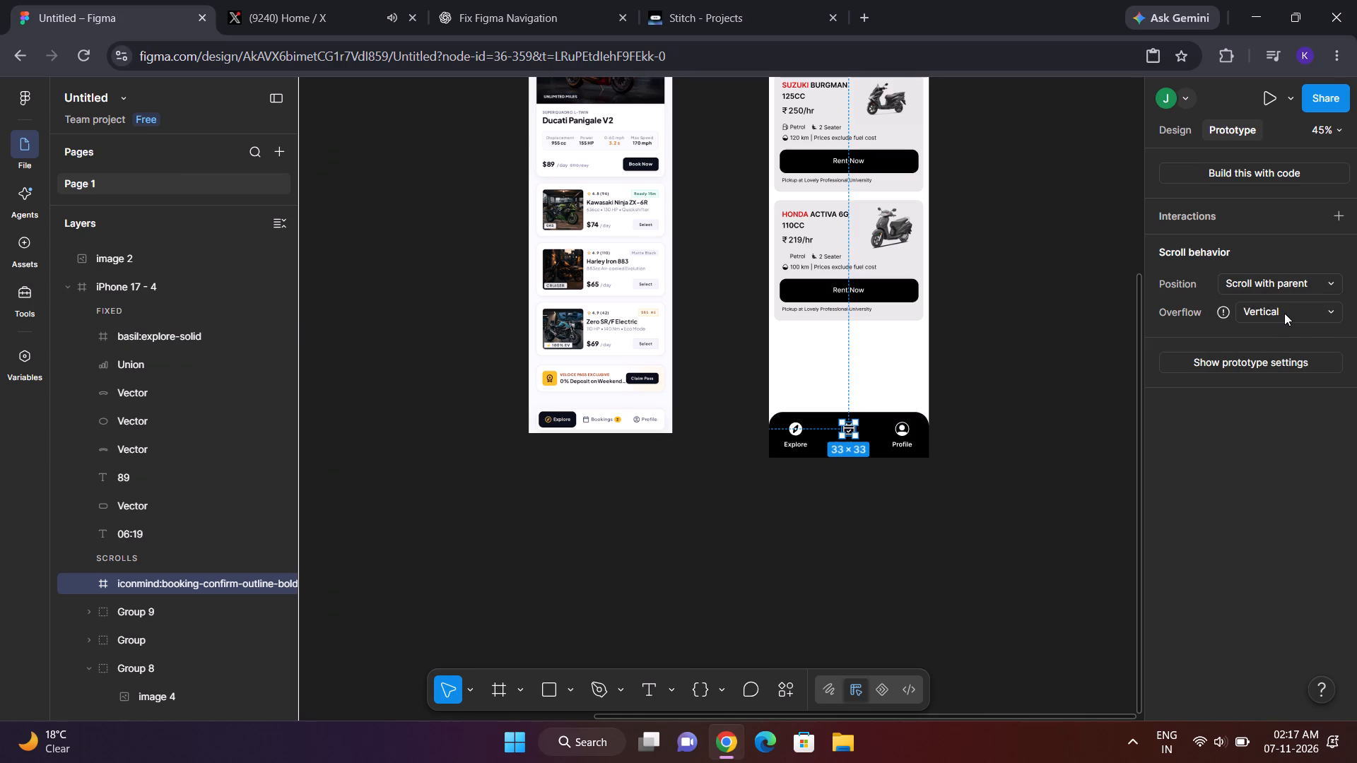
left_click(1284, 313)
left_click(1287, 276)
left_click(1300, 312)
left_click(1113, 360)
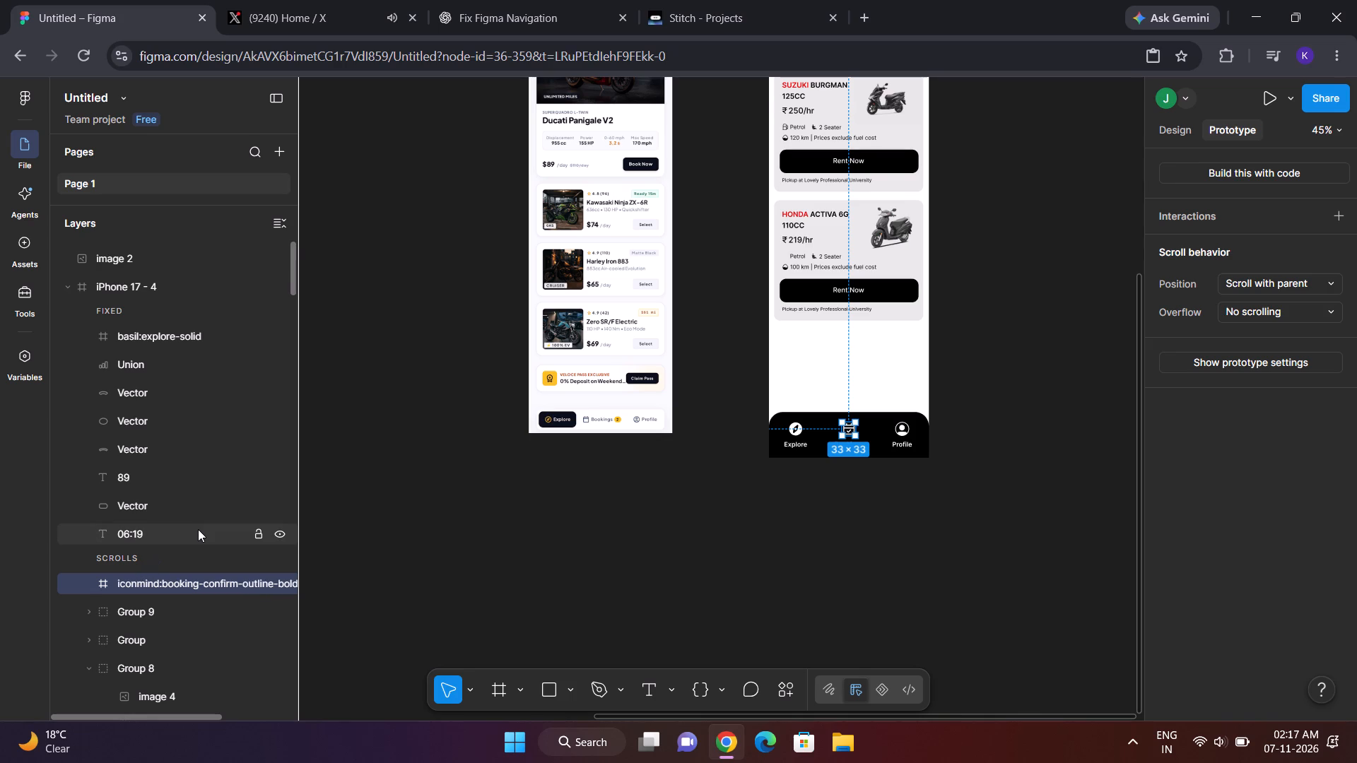
Set the basil:explore-solid icon's prototype scroll position to Scroll with parent.
scroll(198, 529, "up", 2)
left_click(139, 345)
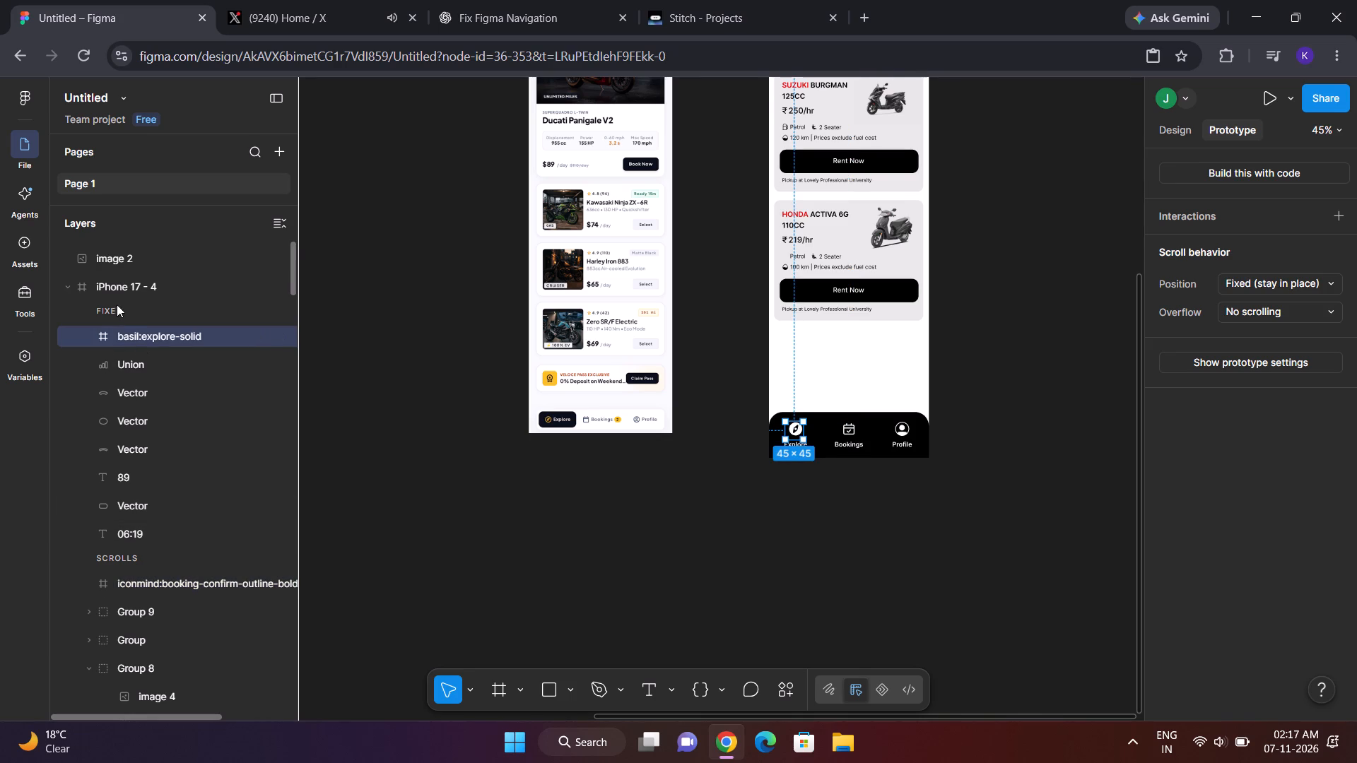
left_click(117, 311)
left_click(148, 324)
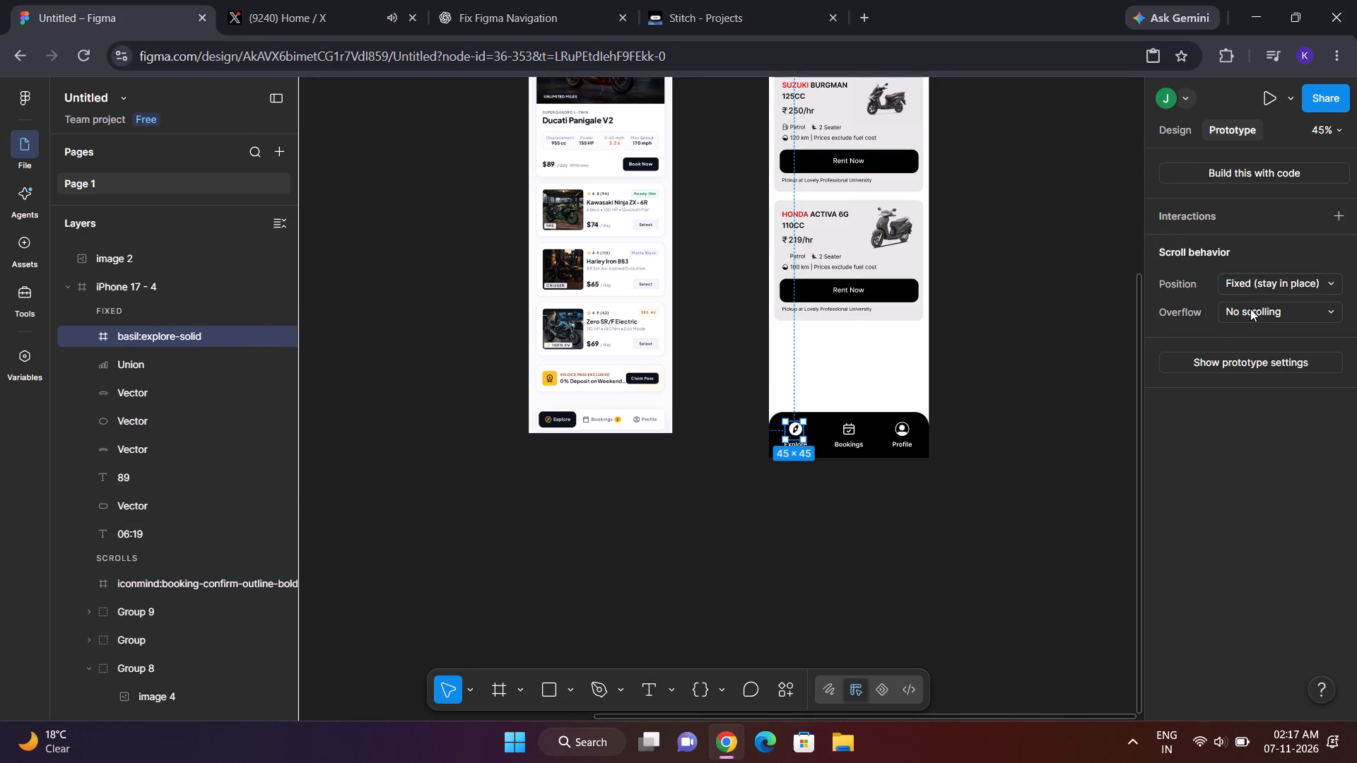
left_click(1267, 290)
left_click(1267, 290)
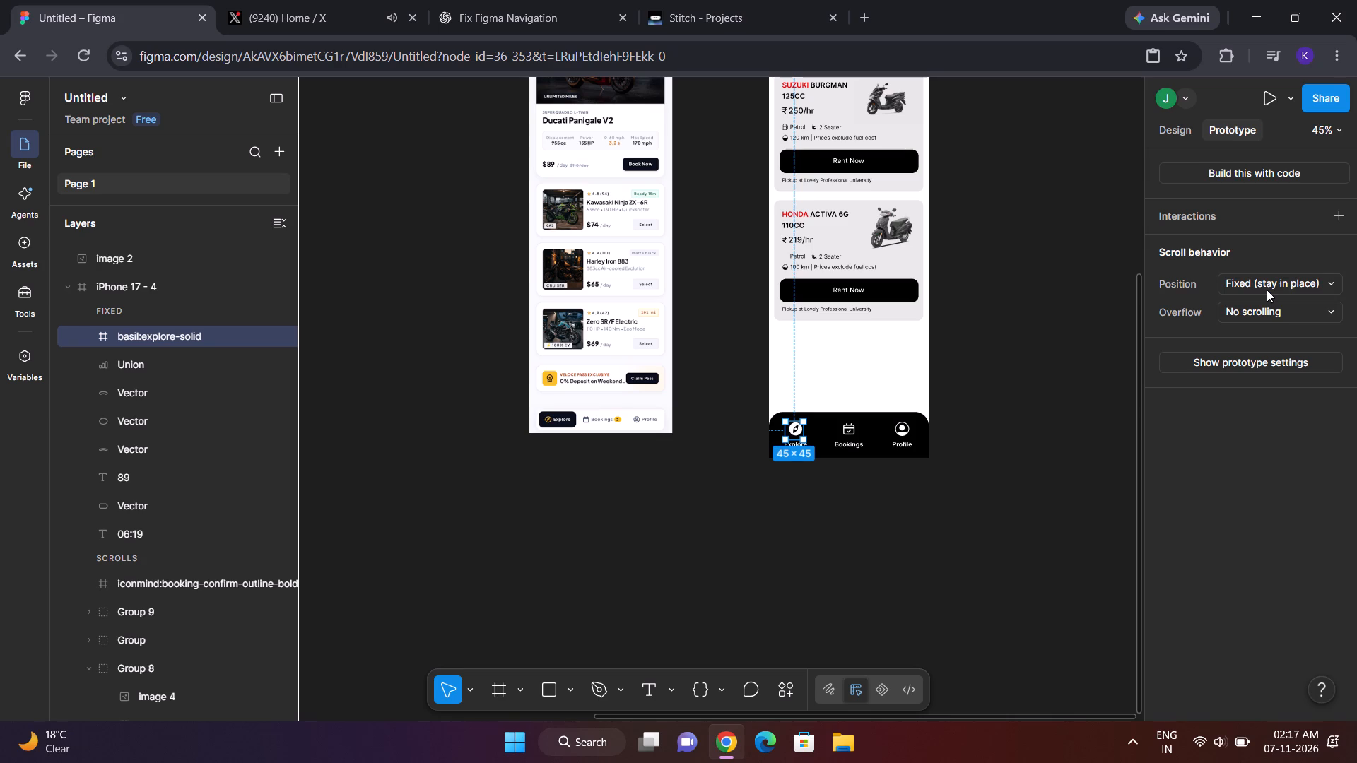
left_click(1267, 290)
left_click(1259, 266)
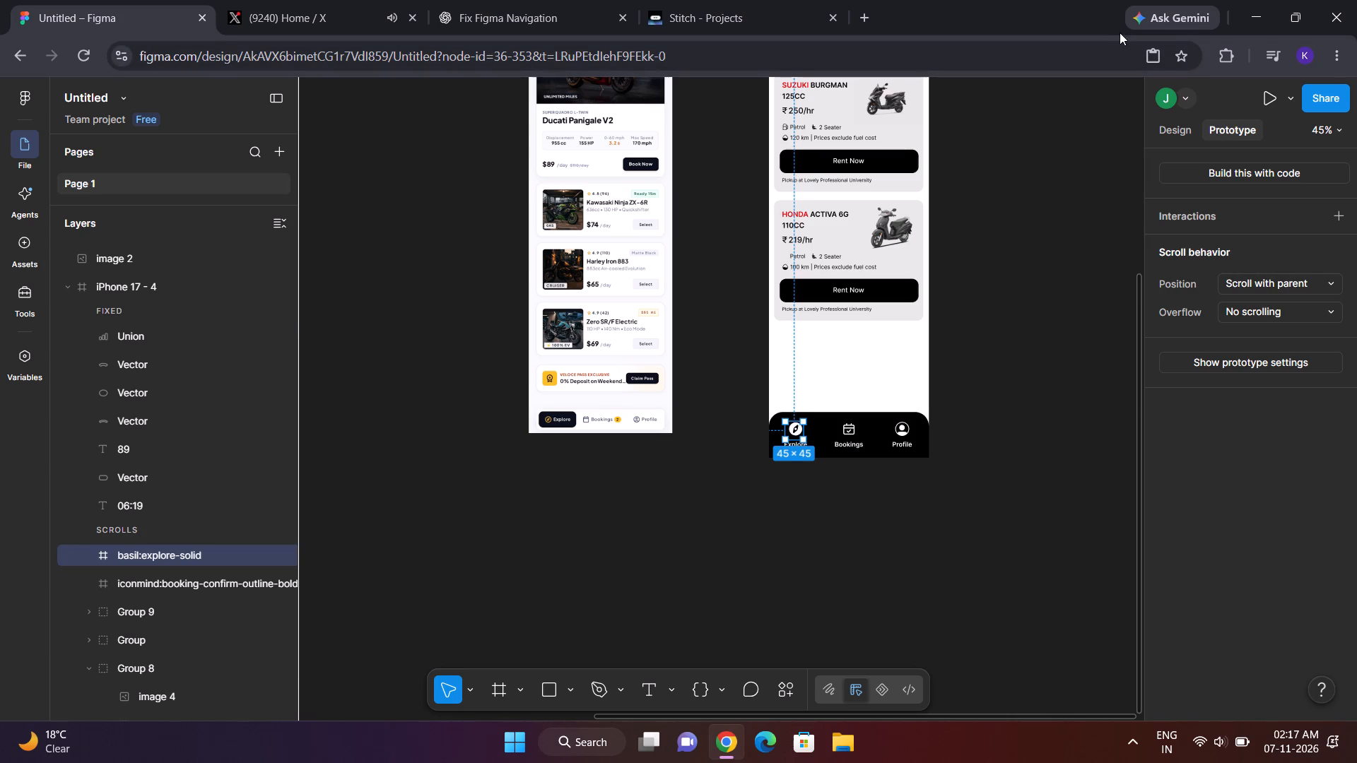
Select the iPhone 17 - 4 frame and play its prototype.
scroll(811, 211, "up", 5)
left_click(804, 261)
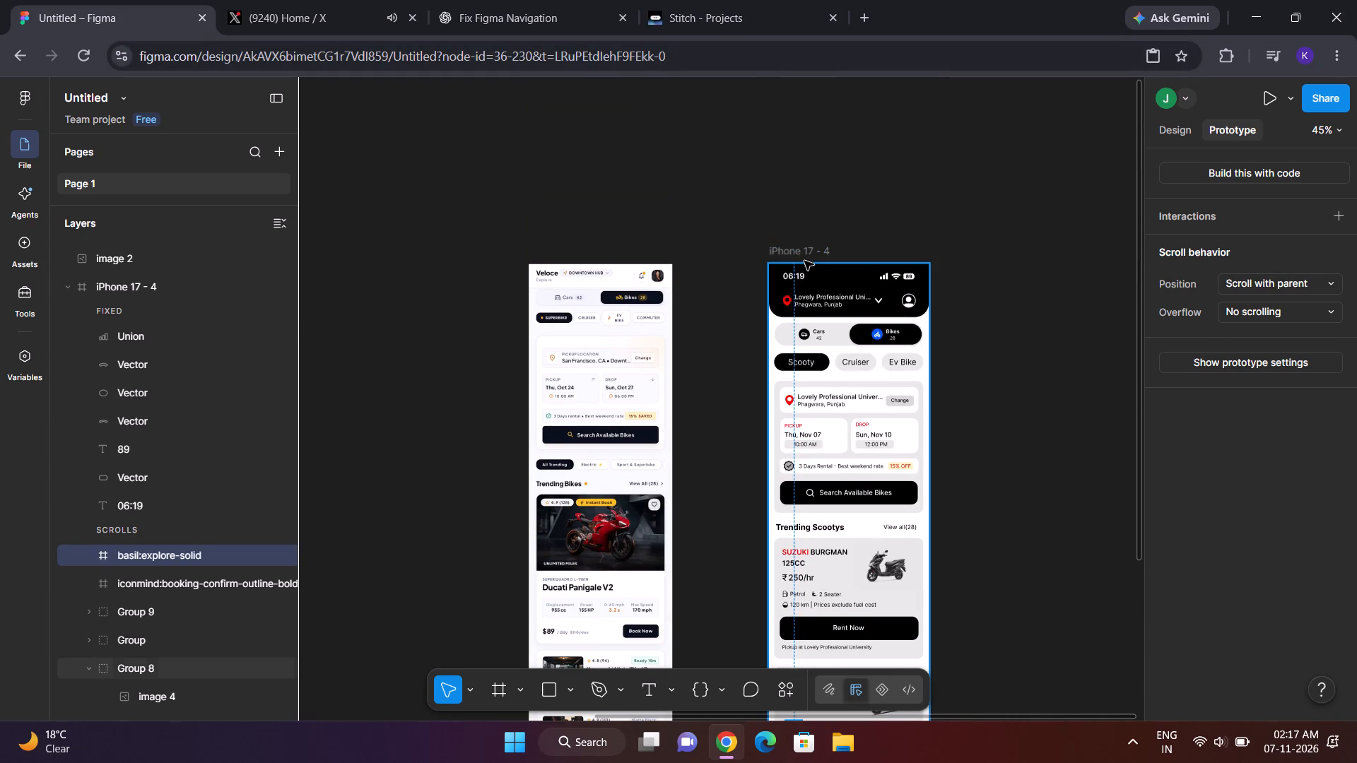
left_click(813, 242)
left_click(813, 244)
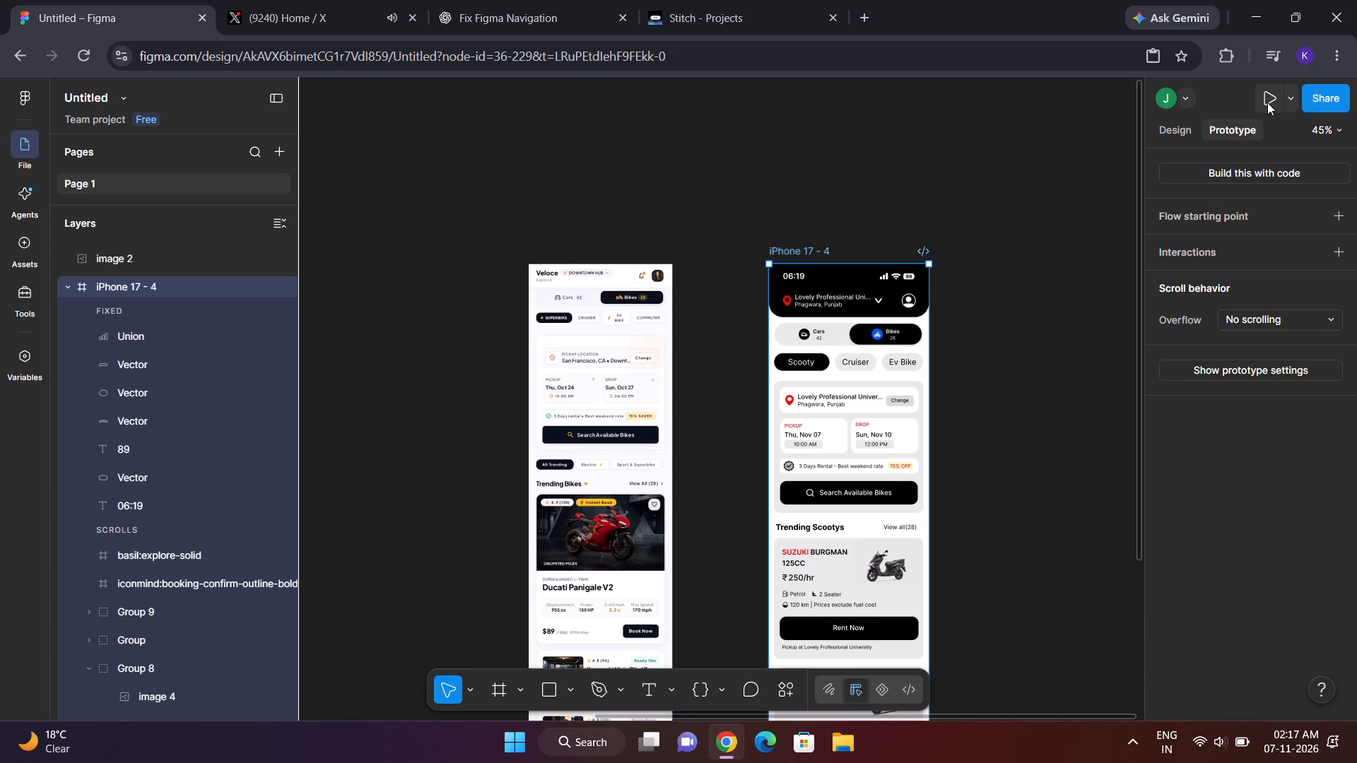
scroll(861, 191, "right", 3)
scroll(861, 191, "left", 1)
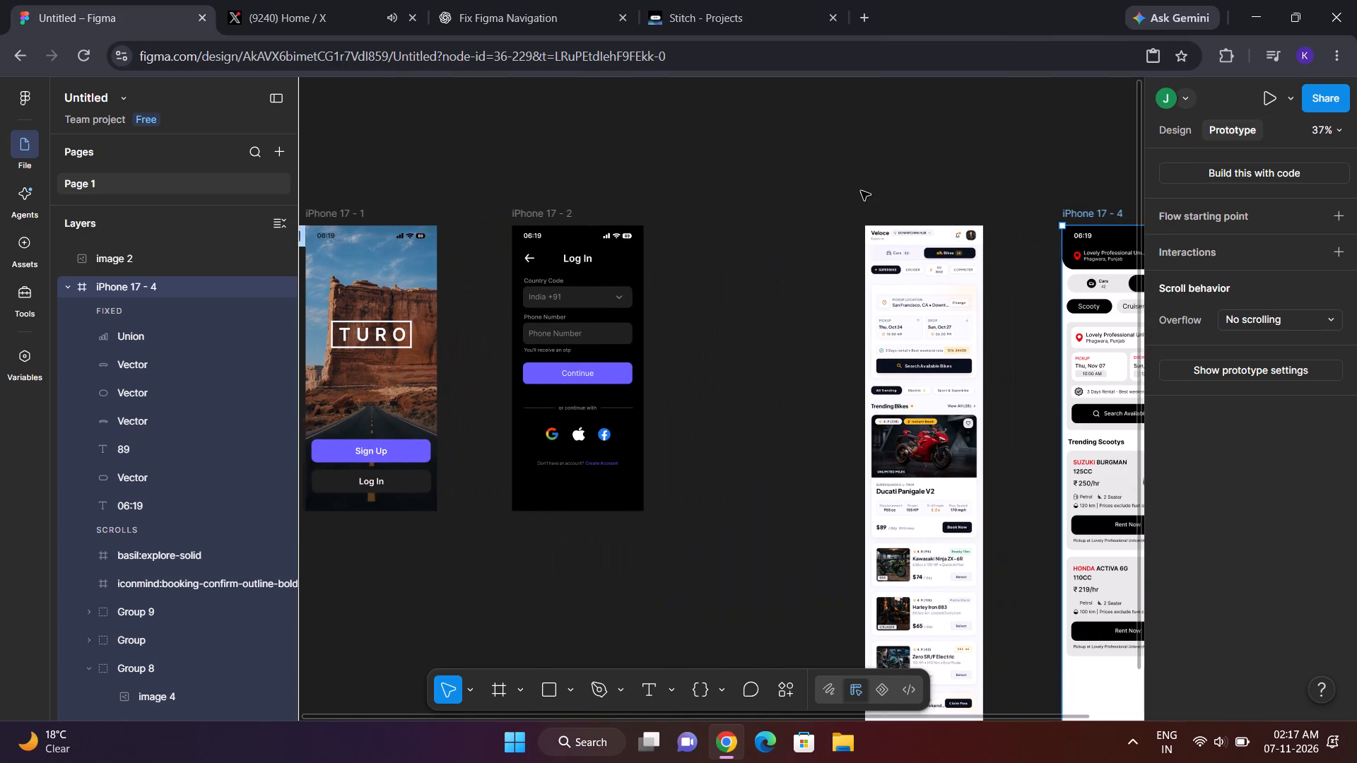
scroll(861, 191, "left", 1)
scroll(965, 247, "left", 1)
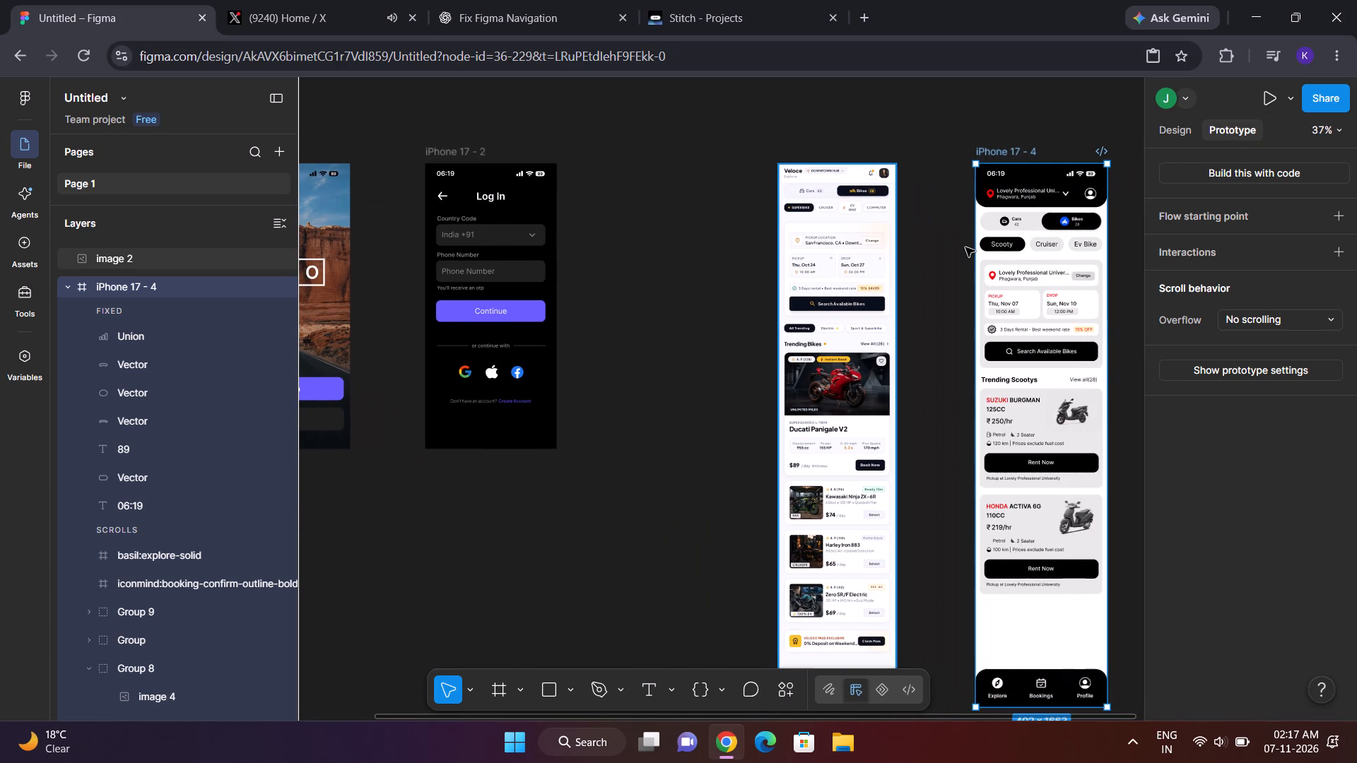
left_click(1267, 100)
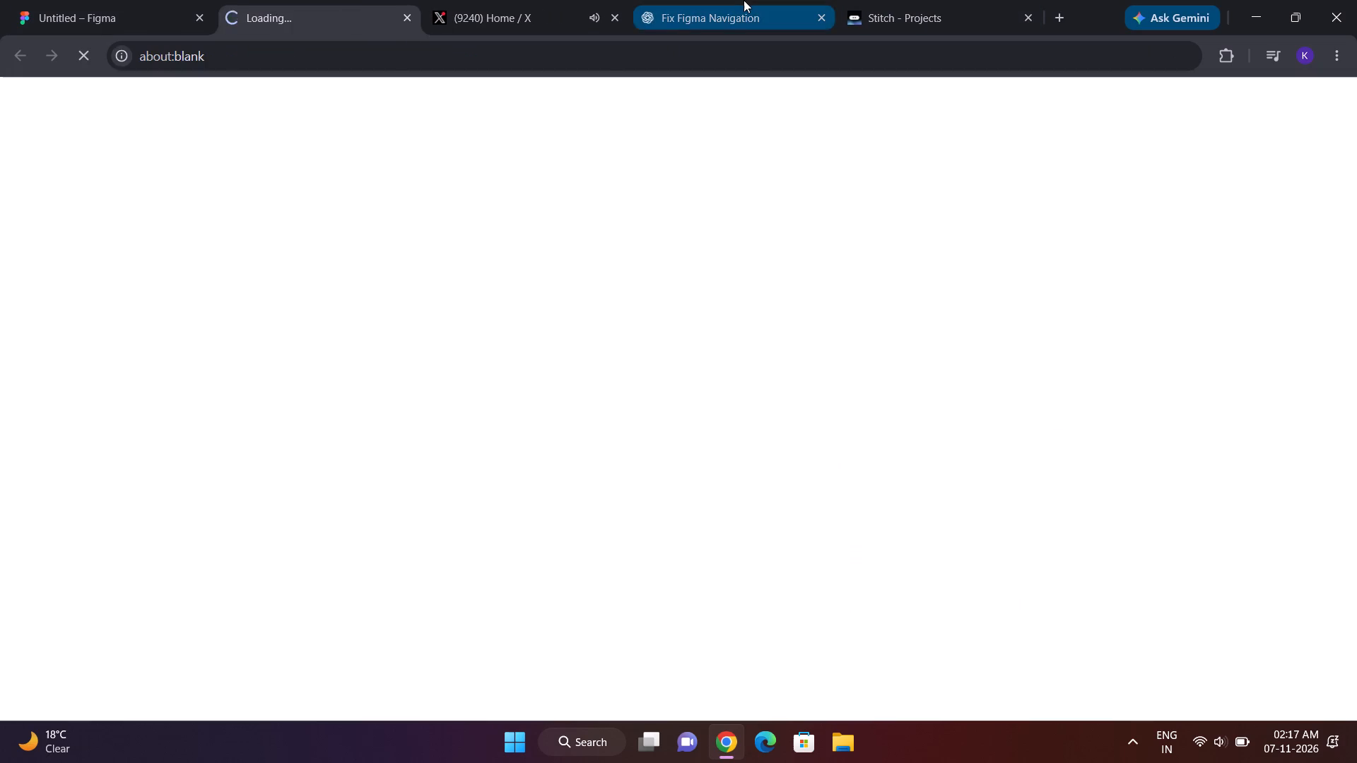
Switch to Stitch, review the newly generated Bike & Scooty Rental Mobile Screen, and close the Stitch tab.
left_click(744, 0)
left_click(883, 0)
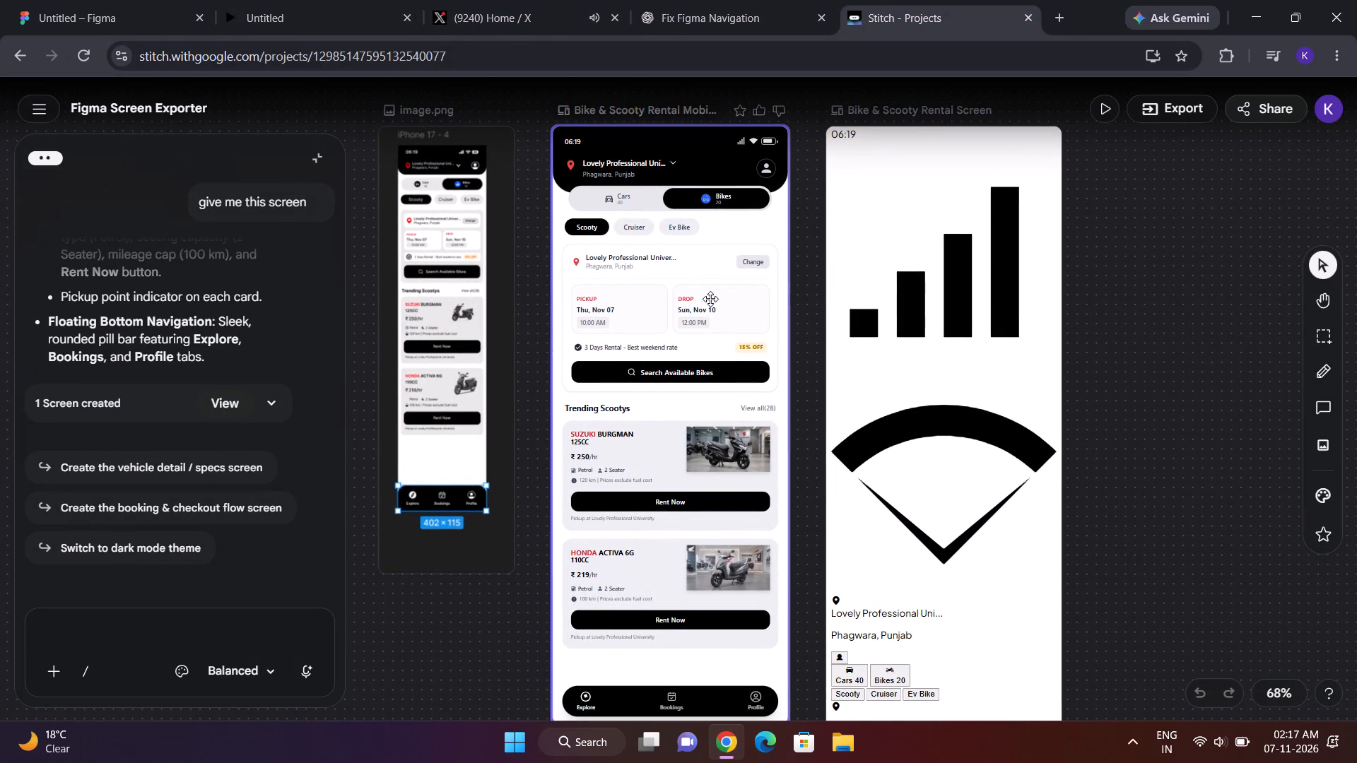
scroll(710, 299, "down", 1)
scroll(710, 299, "up", 4)
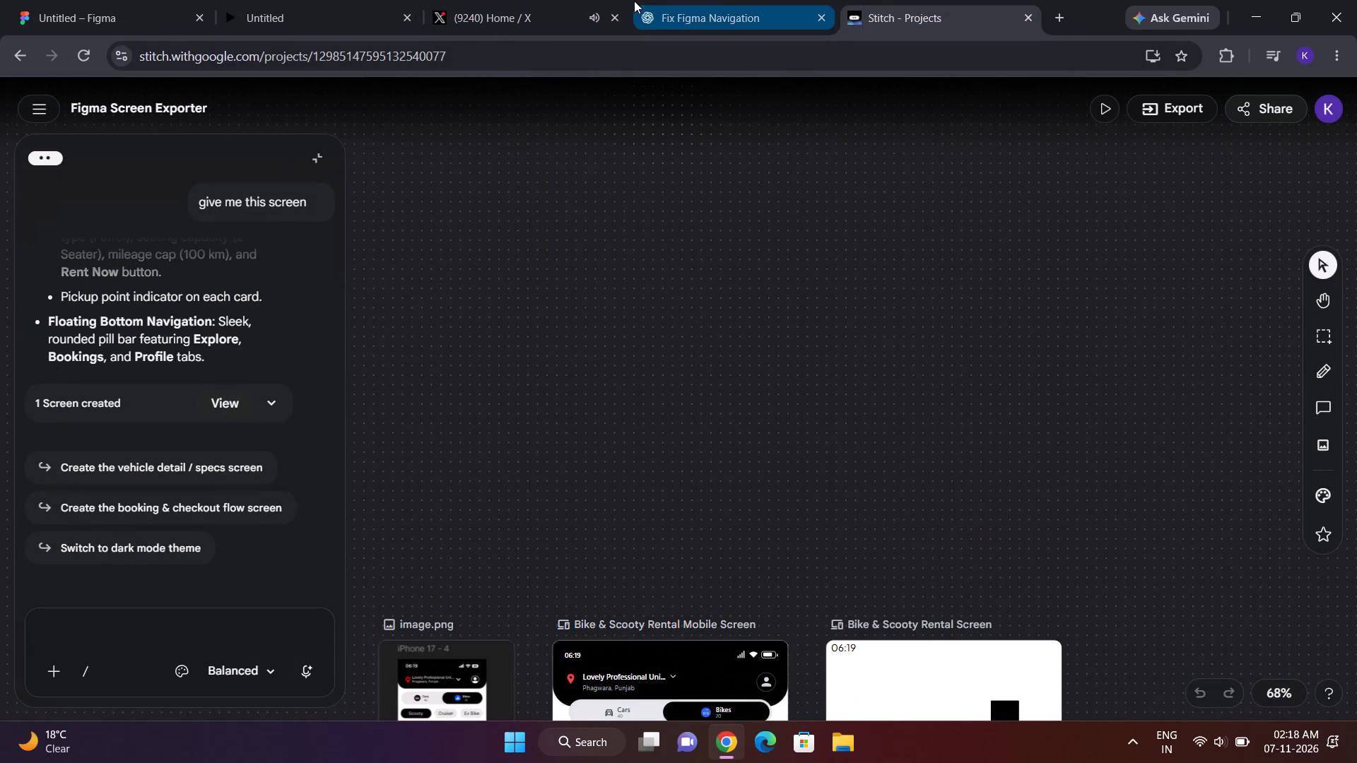
left_click(1021, 13)
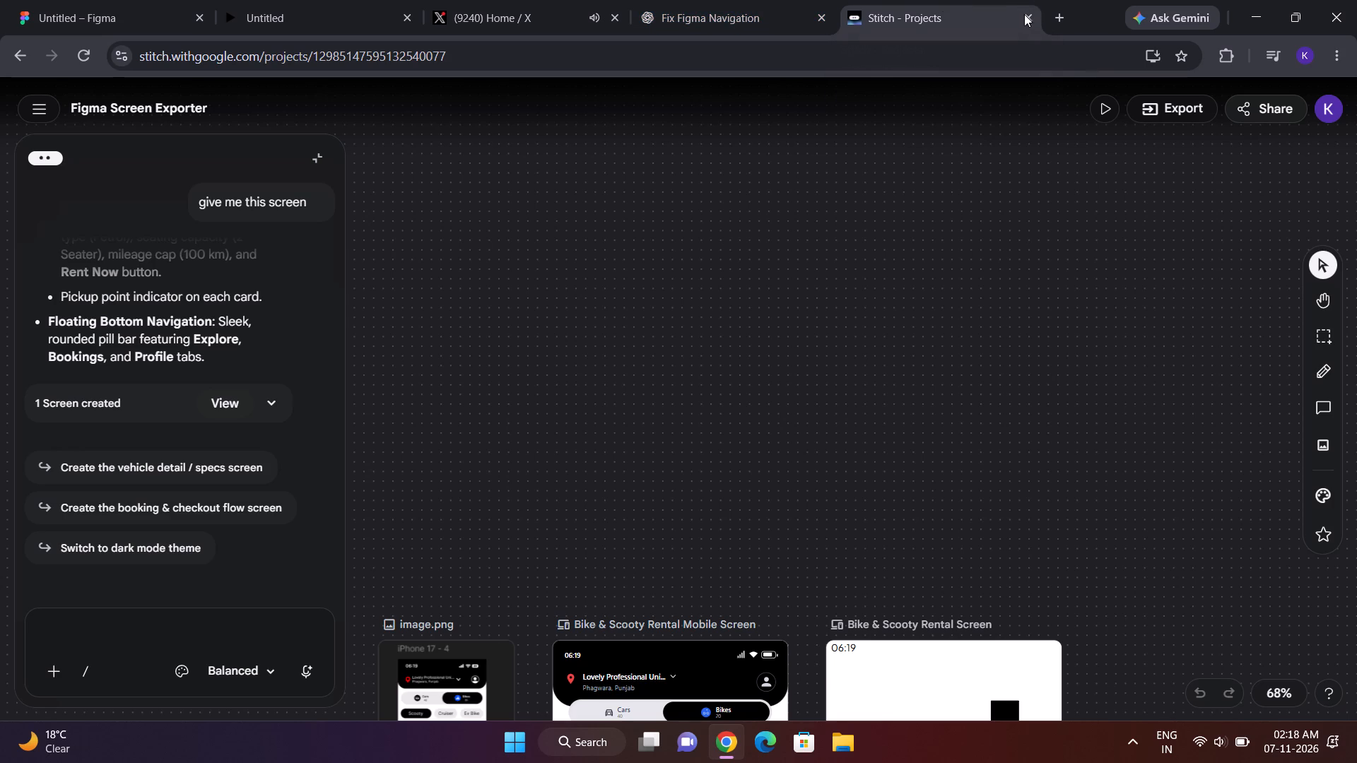
left_click(1026, 15)
Return to the running prototype and scroll through the rental screen to check its header and bottom navigation.
left_click(323, 0)
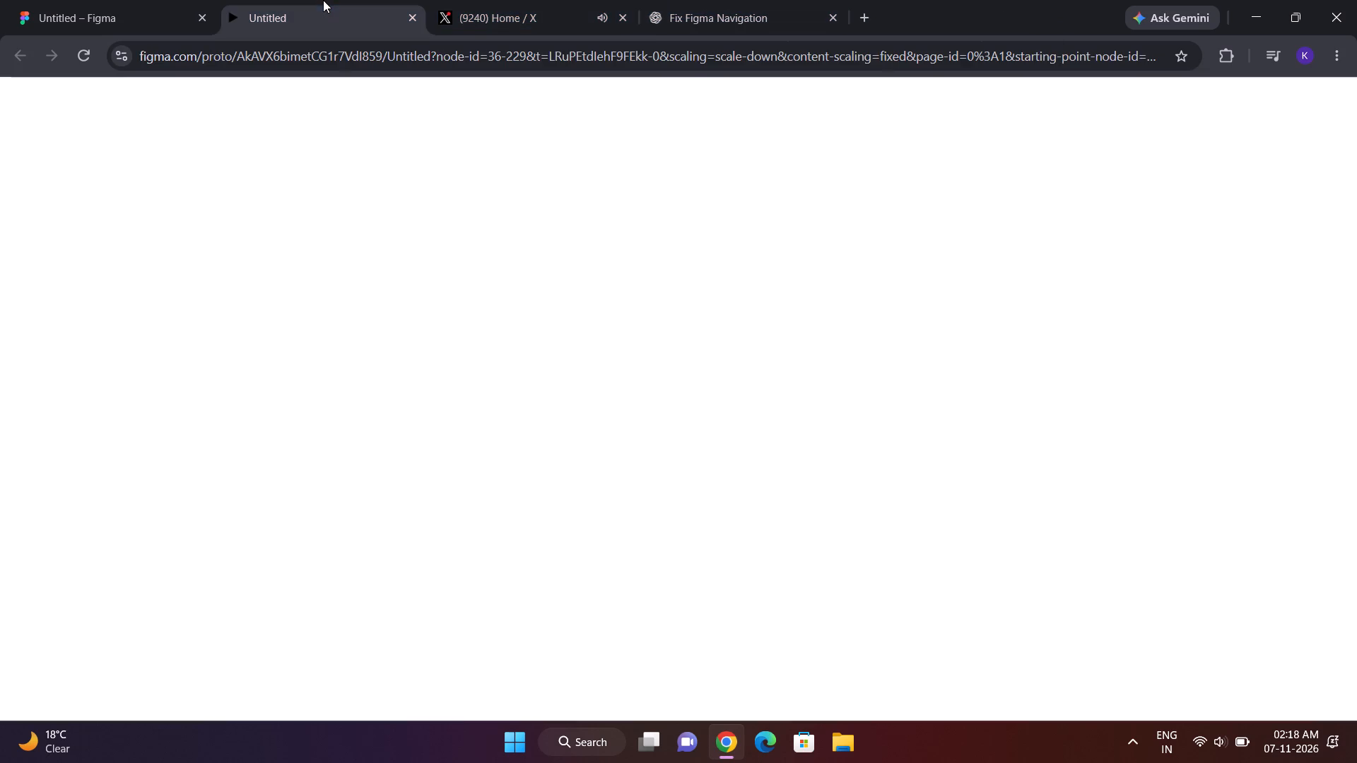
left_click(686, 0)
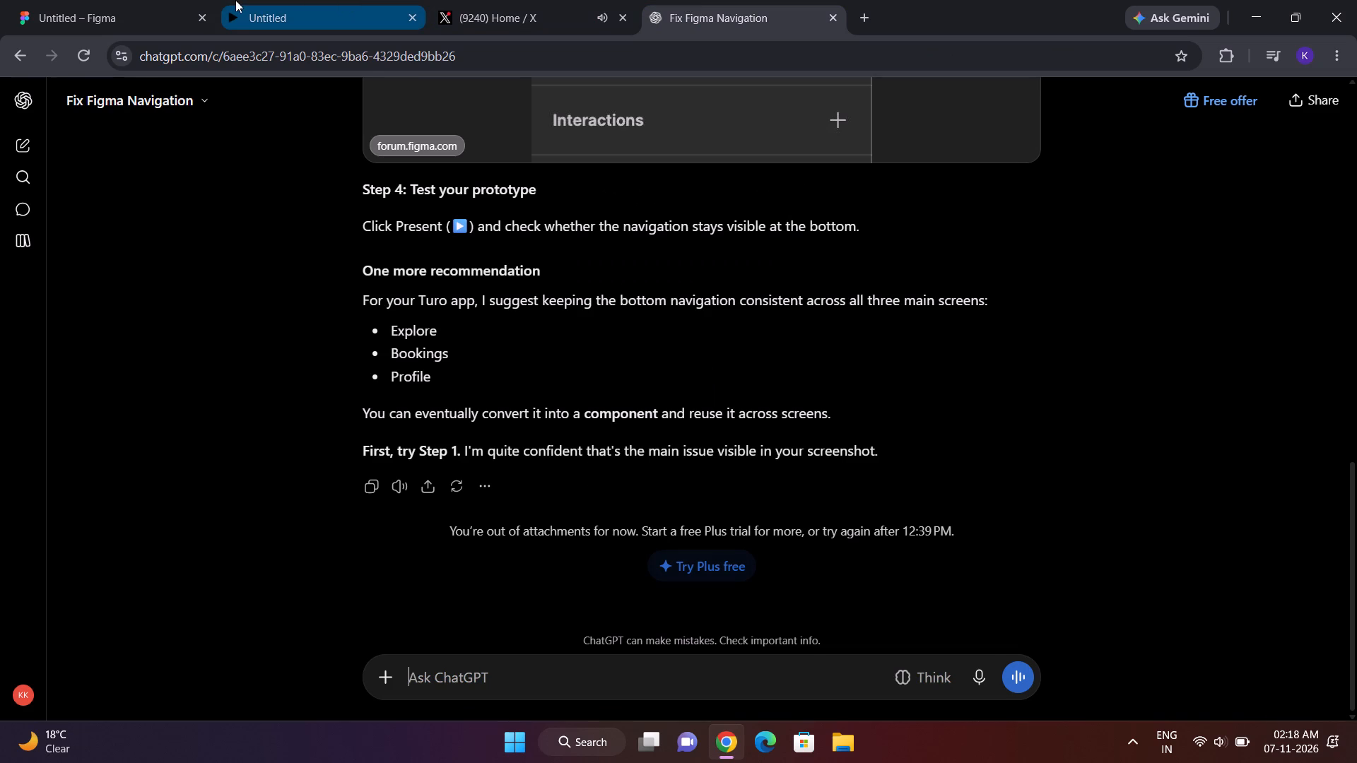
left_click(611, 0)
left_click(374, 0)
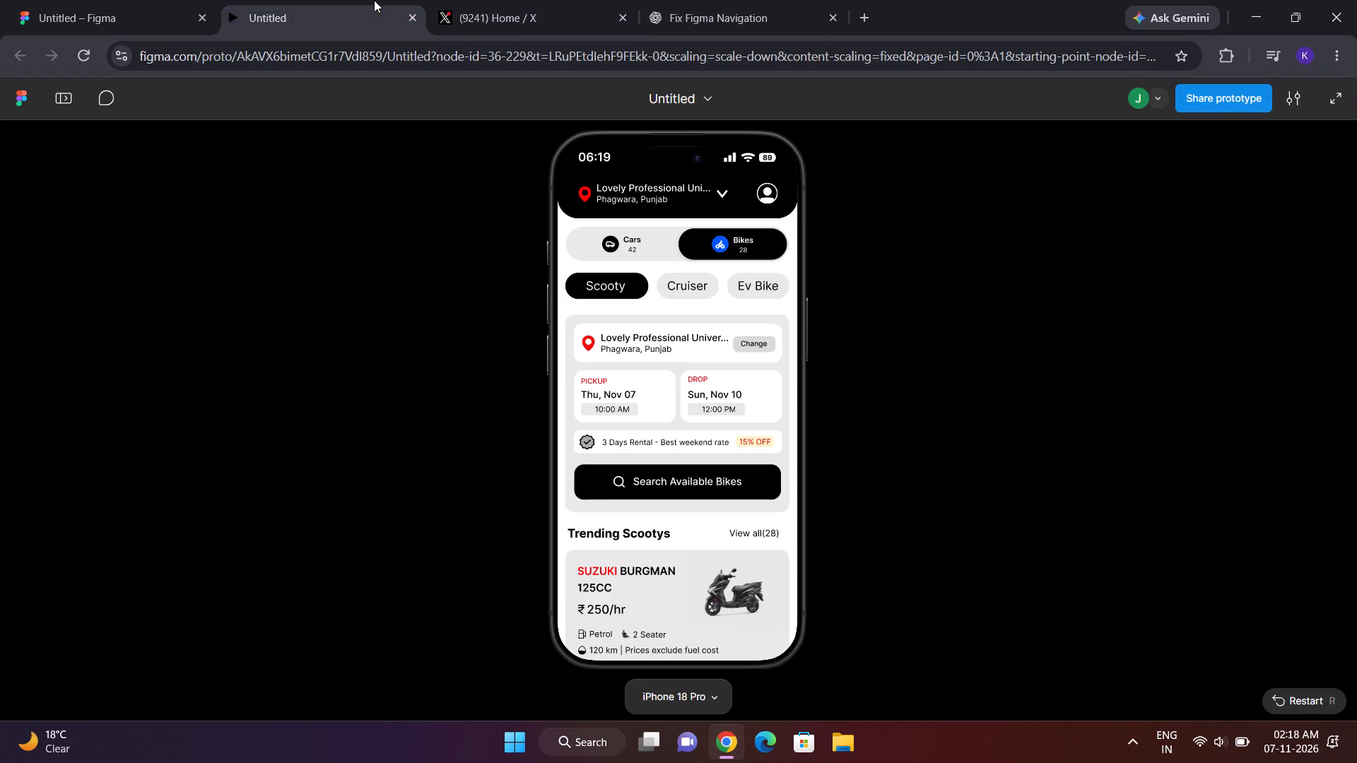
scroll(730, 321, "down", 5)
scroll(730, 321, "up", 3)
scroll(730, 321, "down", 2)
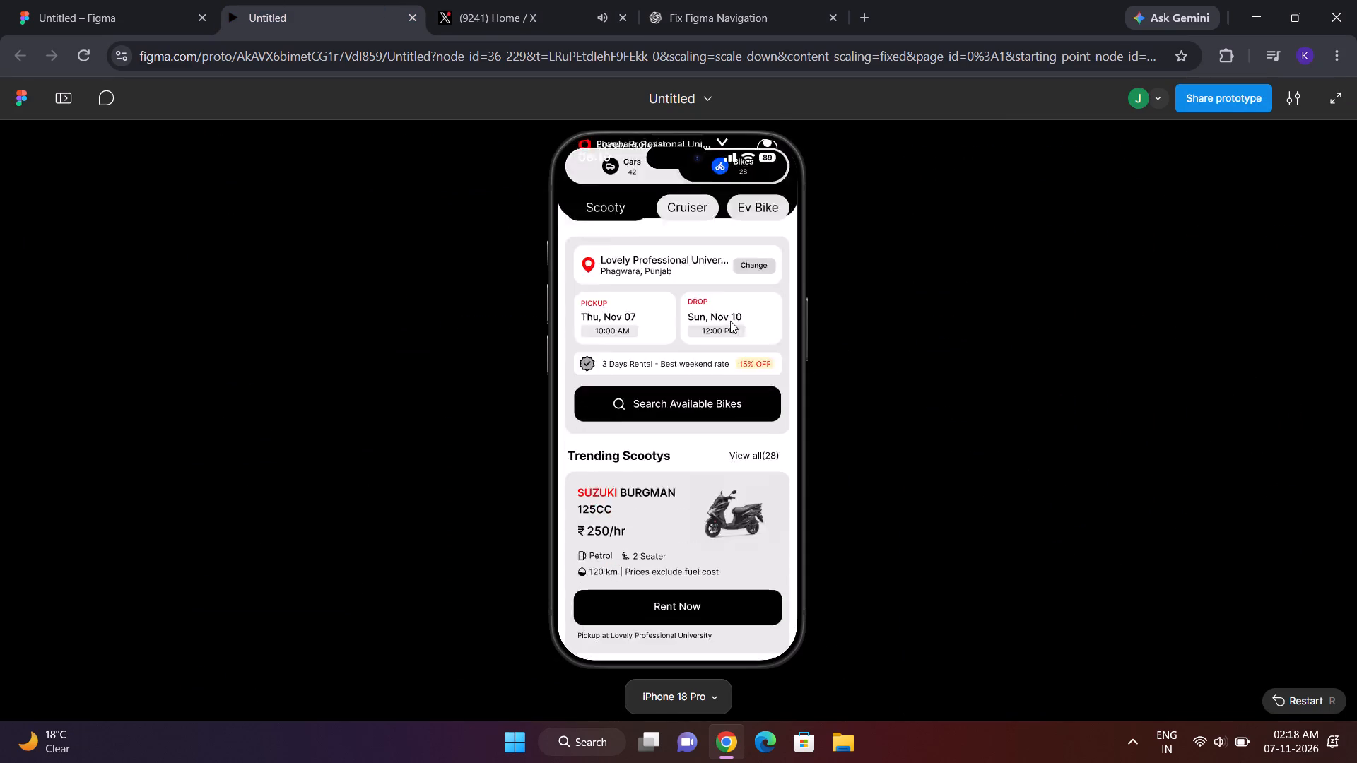
Check how the header and rental cards scroll in the running prototype, close its tab, and return to the design file.
scroll(730, 321, "down", 2)
scroll(730, 321, "up", 7)
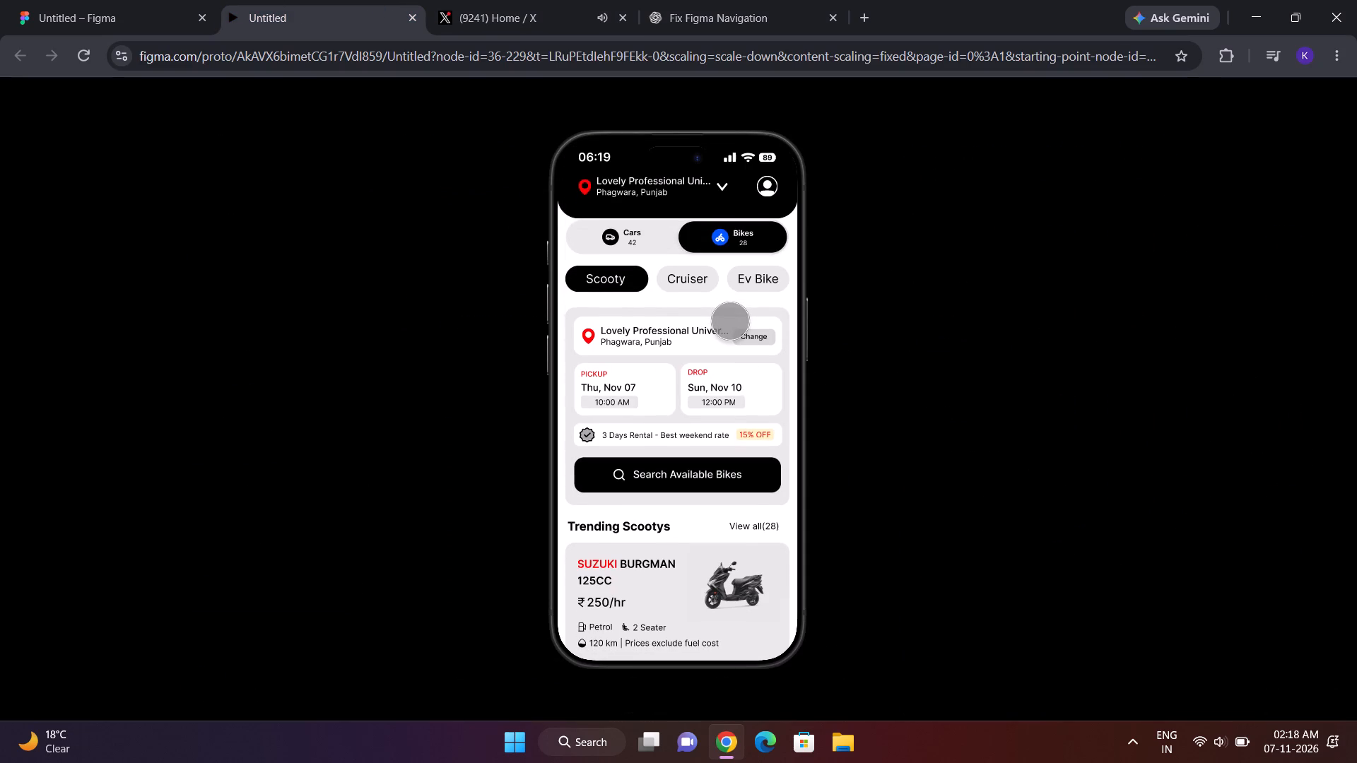
scroll(730, 321, "up", 3)
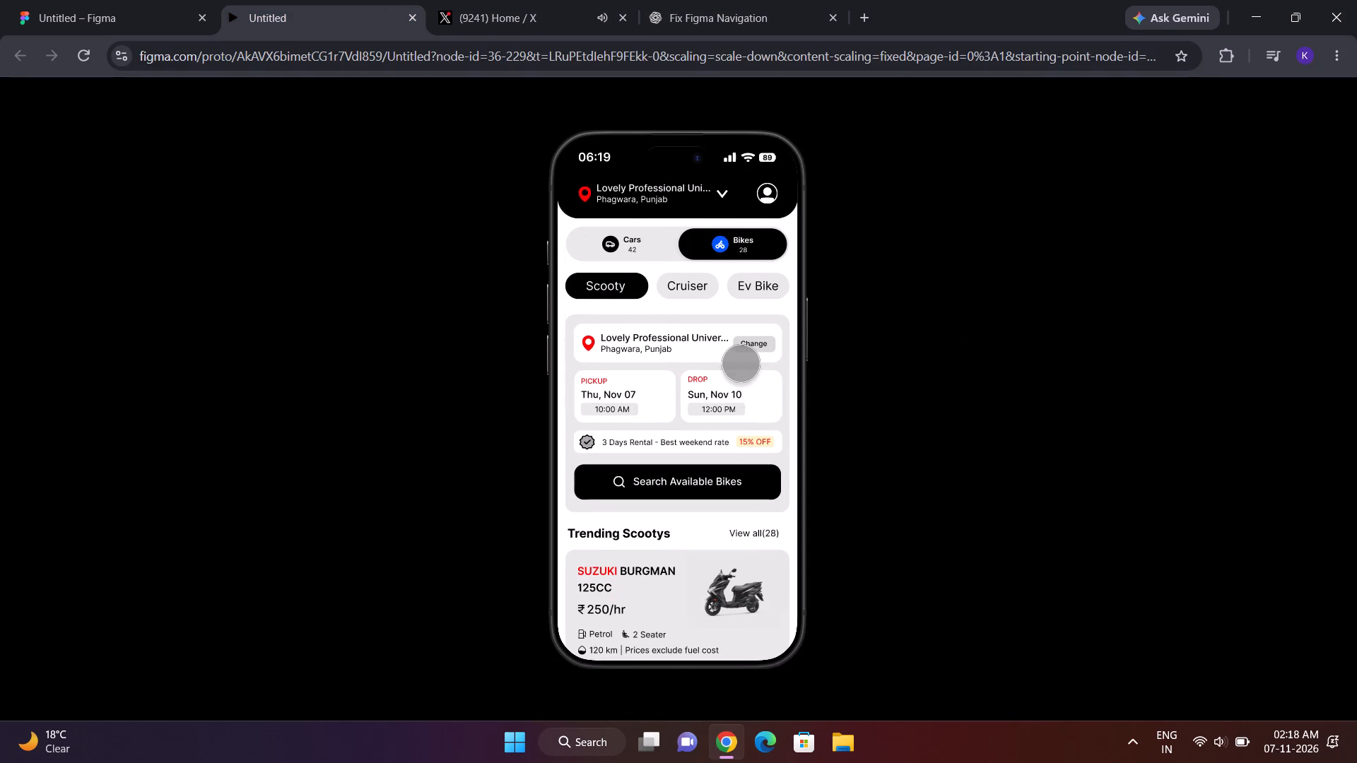
scroll(732, 357, "down", 4)
scroll(732, 357, "up", 5)
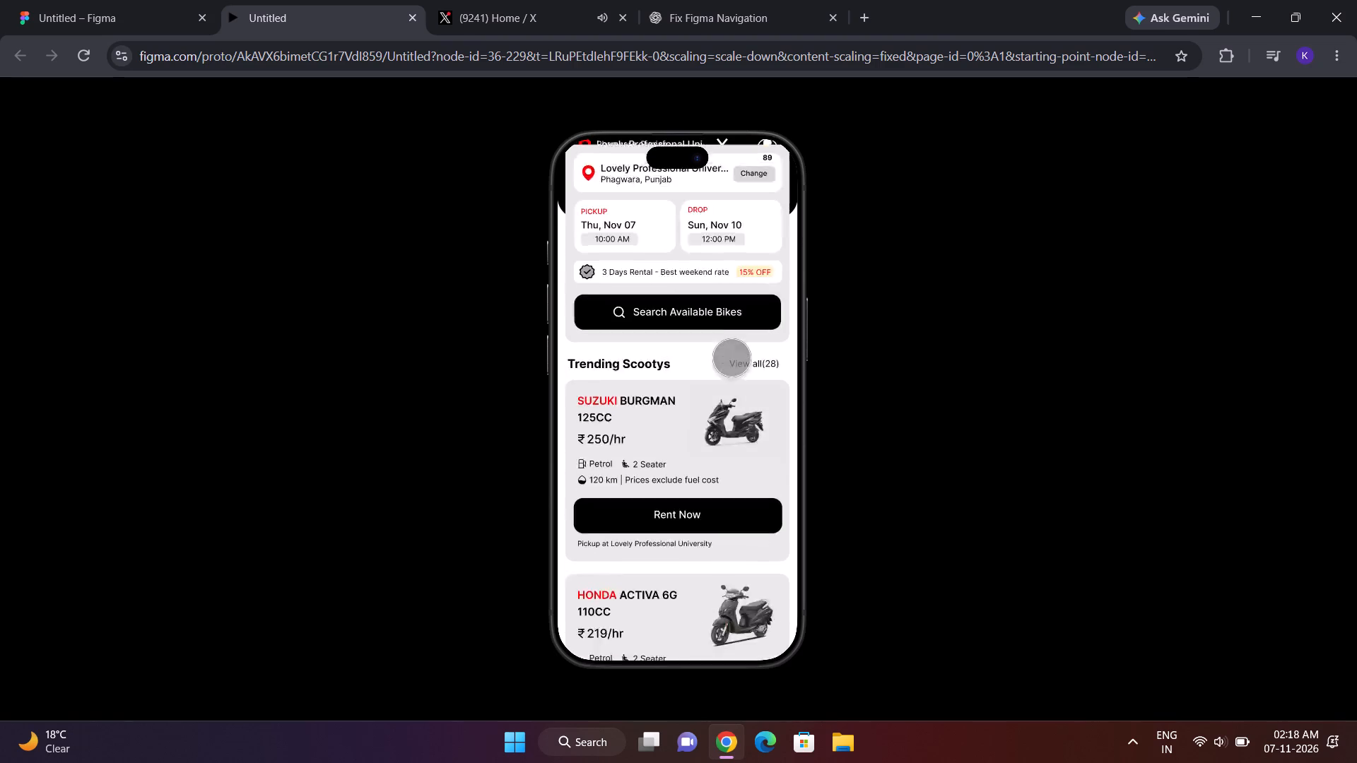
scroll(732, 357, "down", 1)
scroll(732, 357, "up", 1)
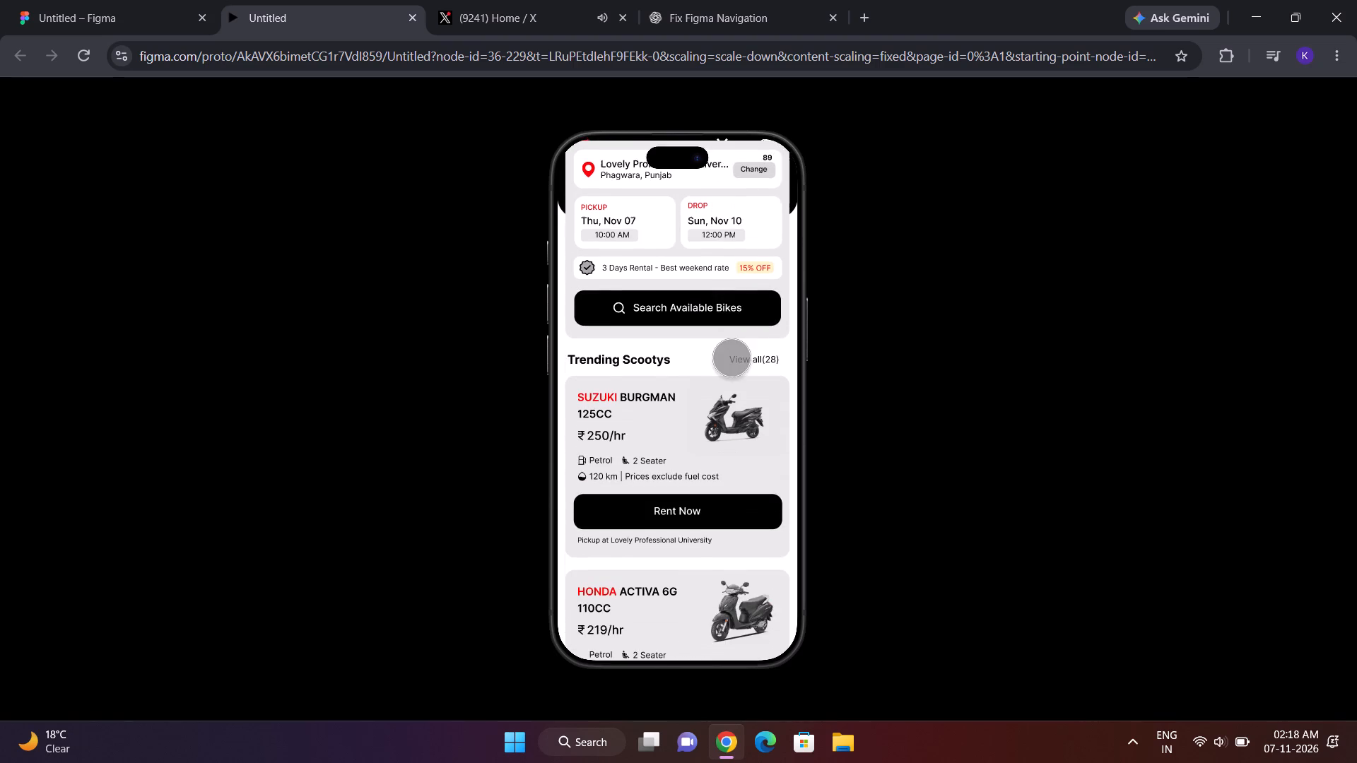
scroll(732, 357, "up", 1)
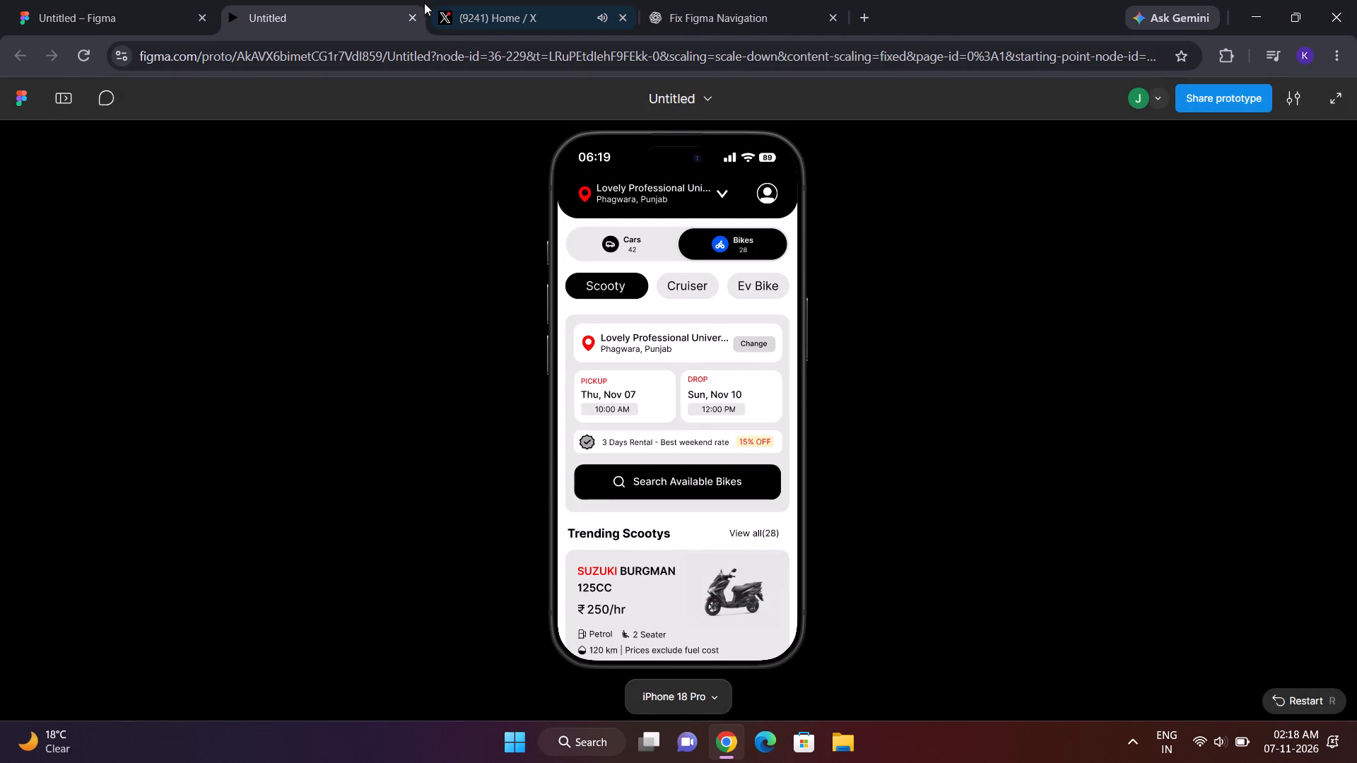
left_click(411, 16)
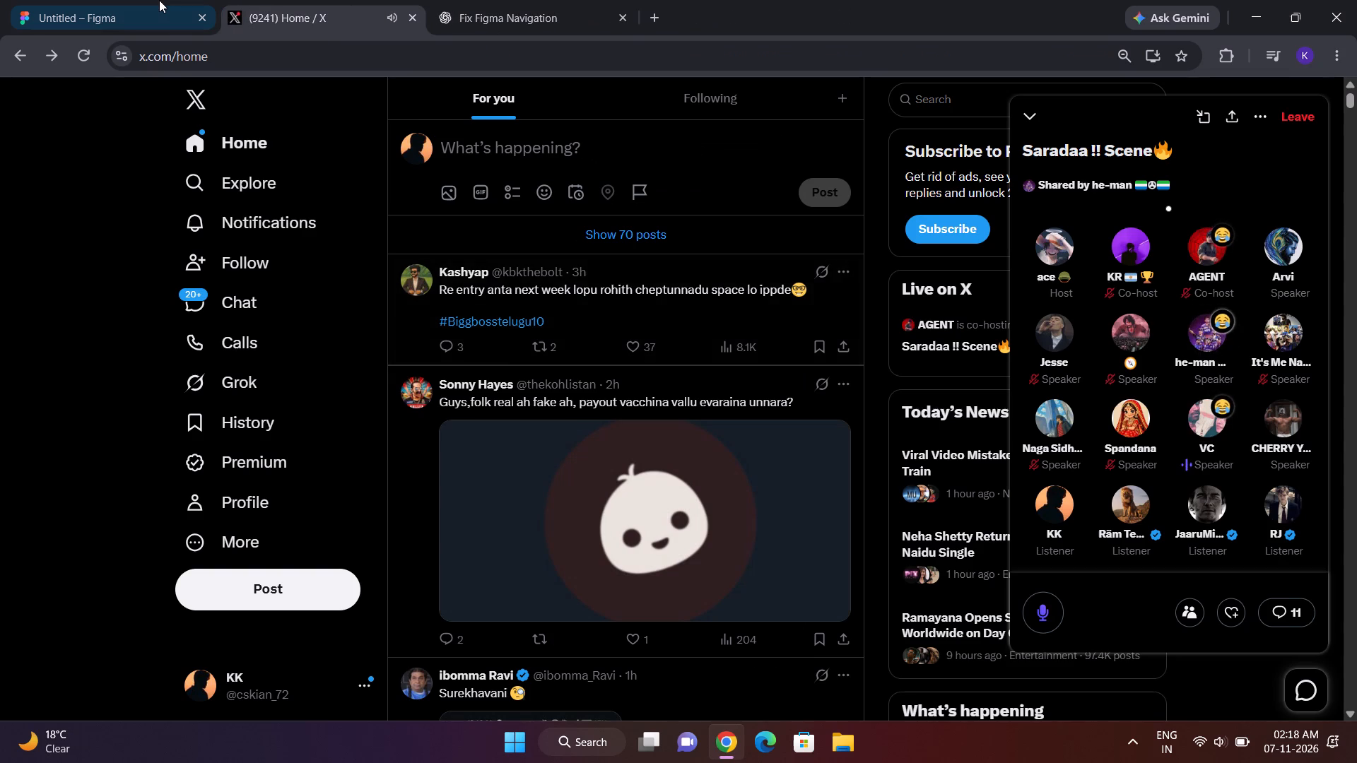
left_click(159, 0)
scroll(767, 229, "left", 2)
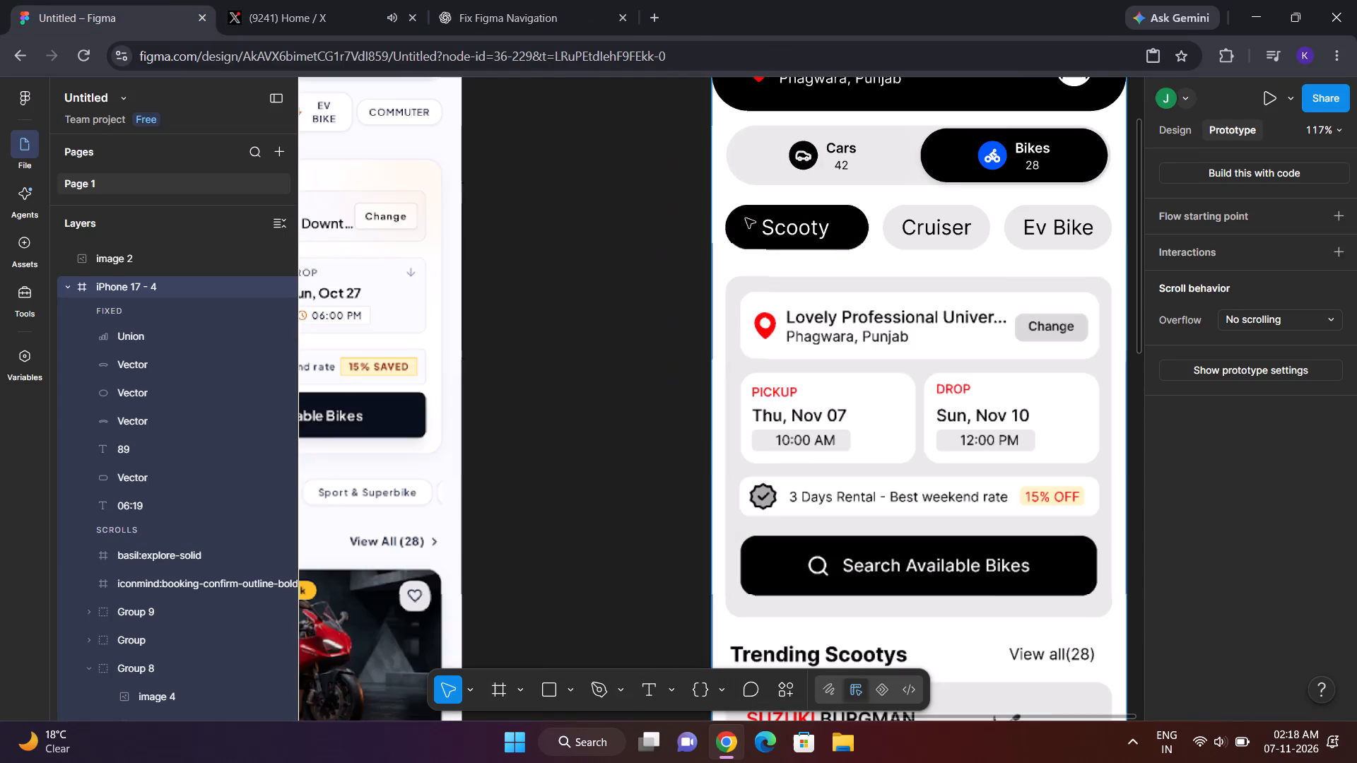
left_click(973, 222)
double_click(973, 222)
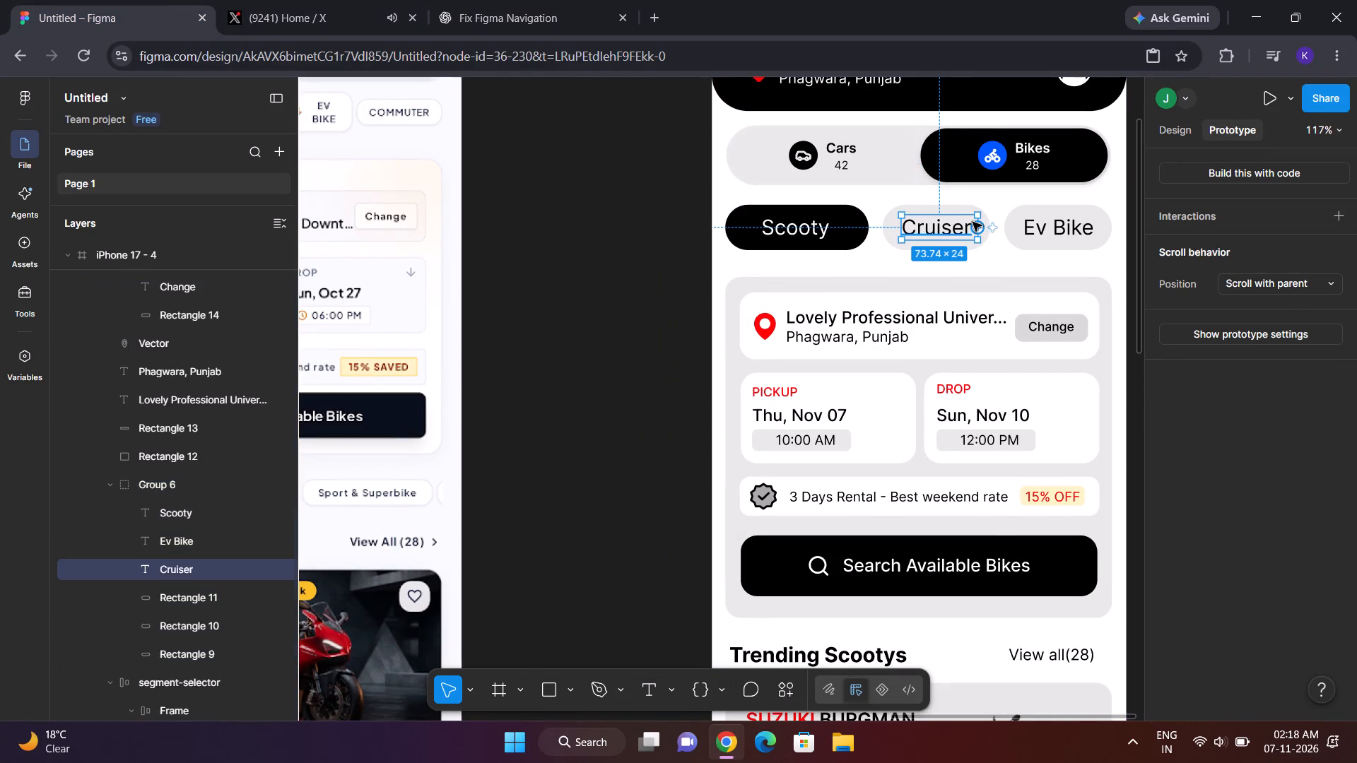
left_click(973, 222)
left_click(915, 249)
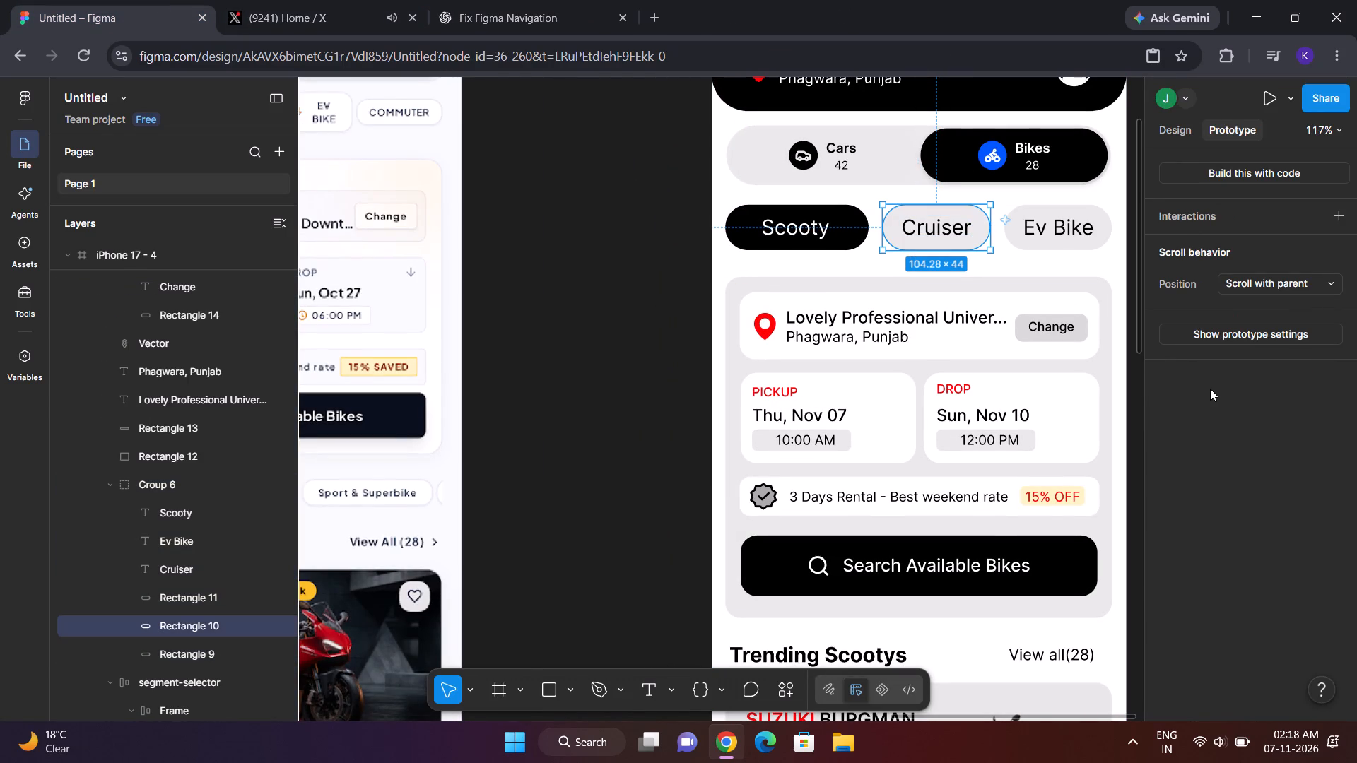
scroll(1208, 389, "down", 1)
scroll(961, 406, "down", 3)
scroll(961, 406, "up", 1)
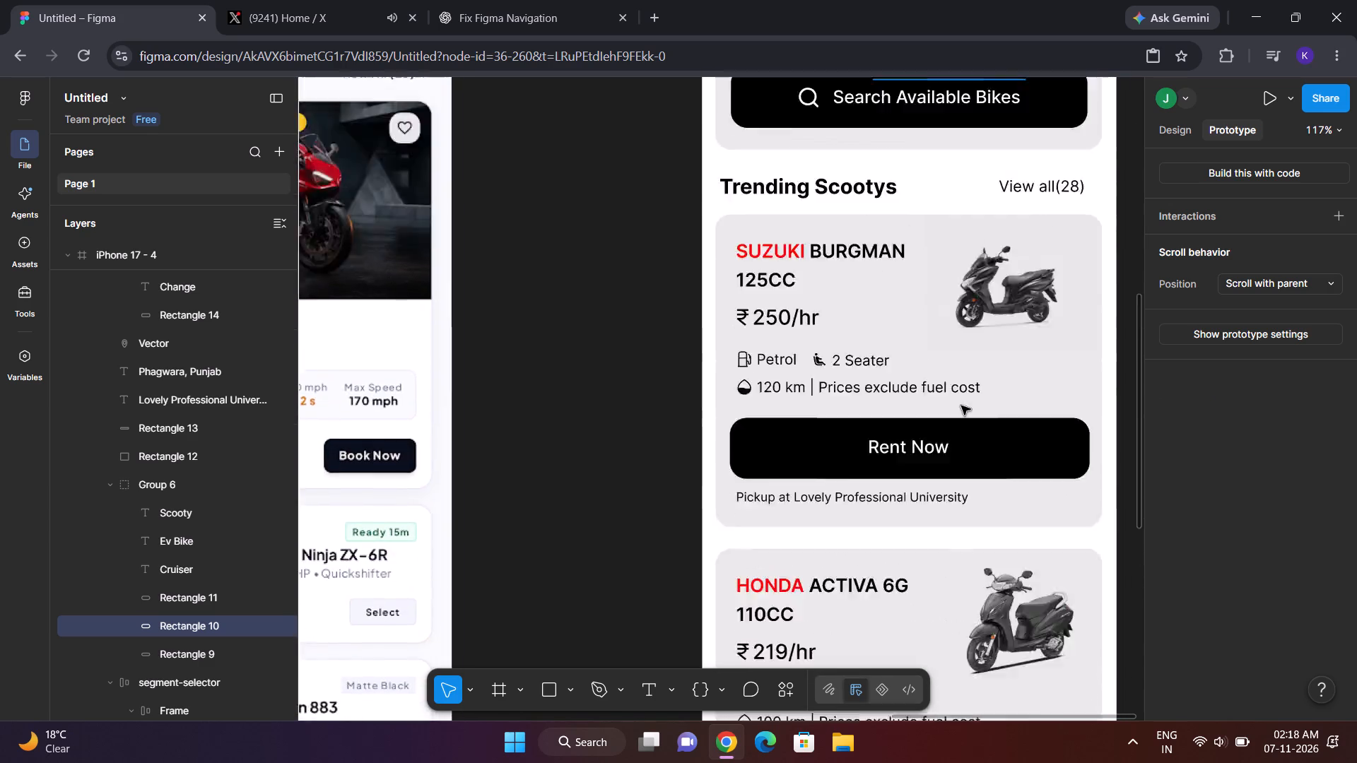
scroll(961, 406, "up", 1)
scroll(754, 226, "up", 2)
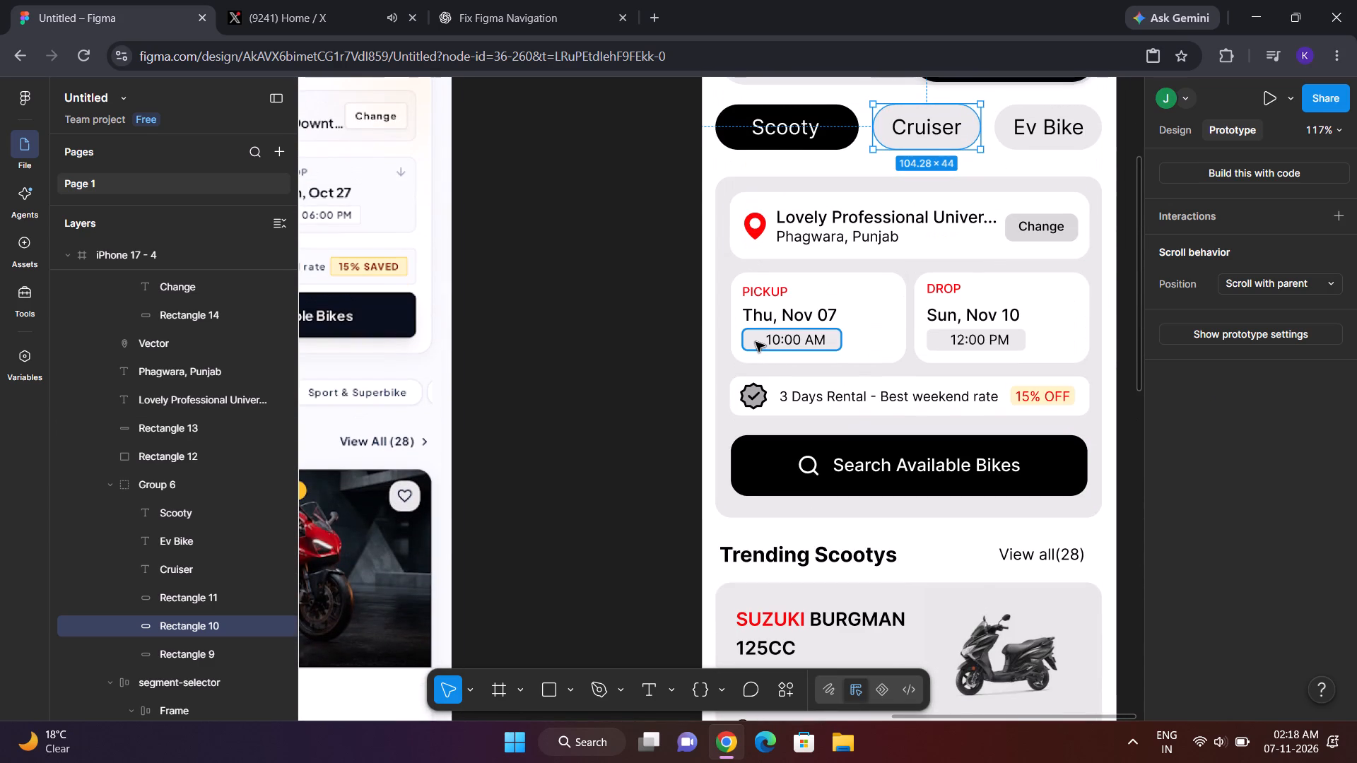
Place the akar-icons clock icon from the Iconify plugin on the empty canvas beside the reference screen, and close the plugin.
left_click(605, 329)
scroll(605, 329, "right", 7)
scroll(605, 329, "left", 1)
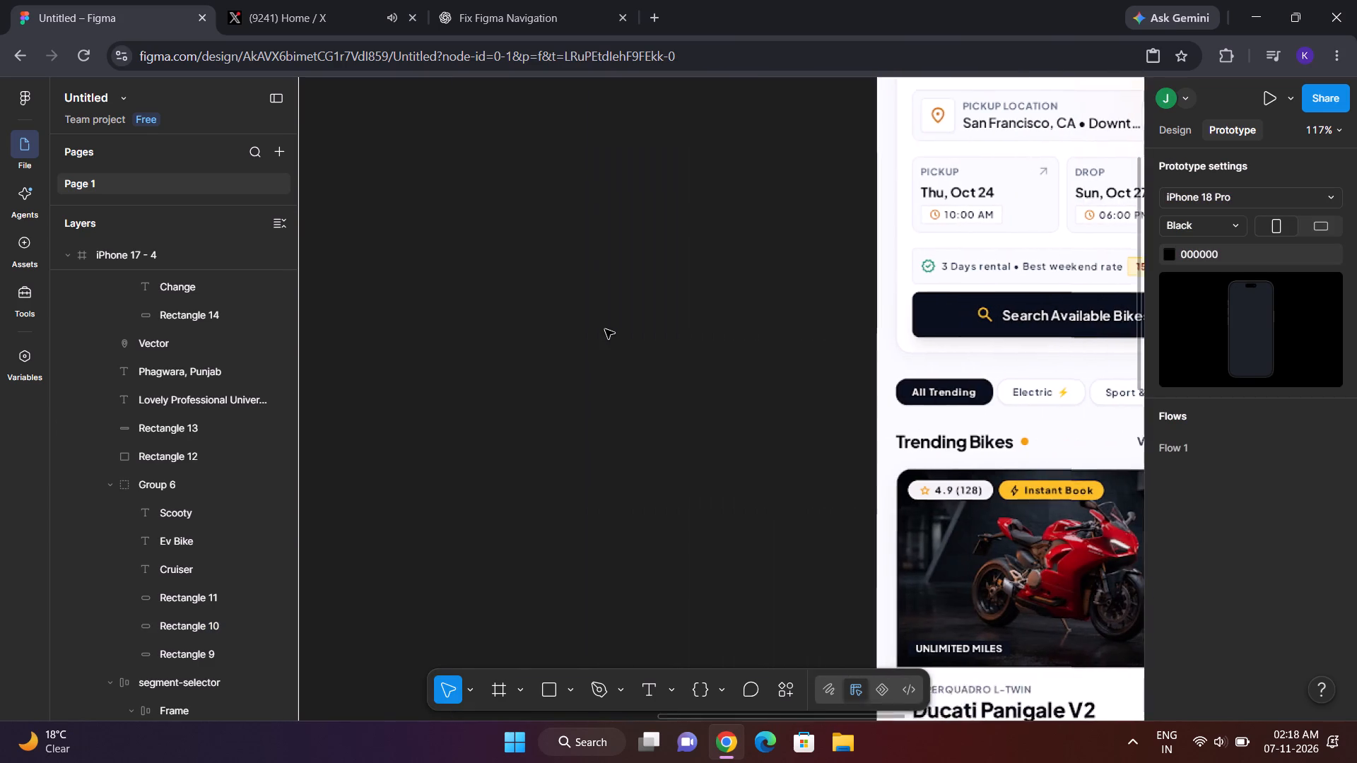
scroll(605, 329, "left", 1)
left_click(783, 690)
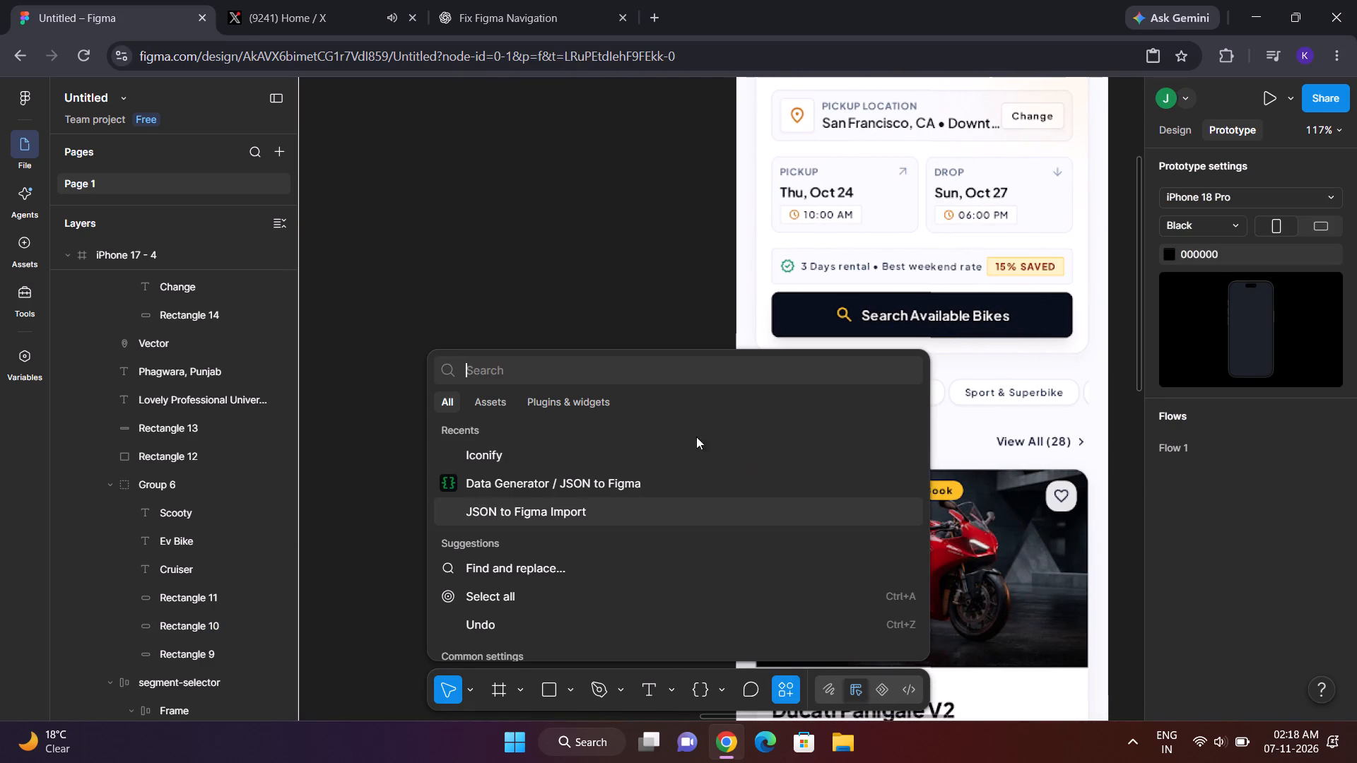
left_click(650, 452)
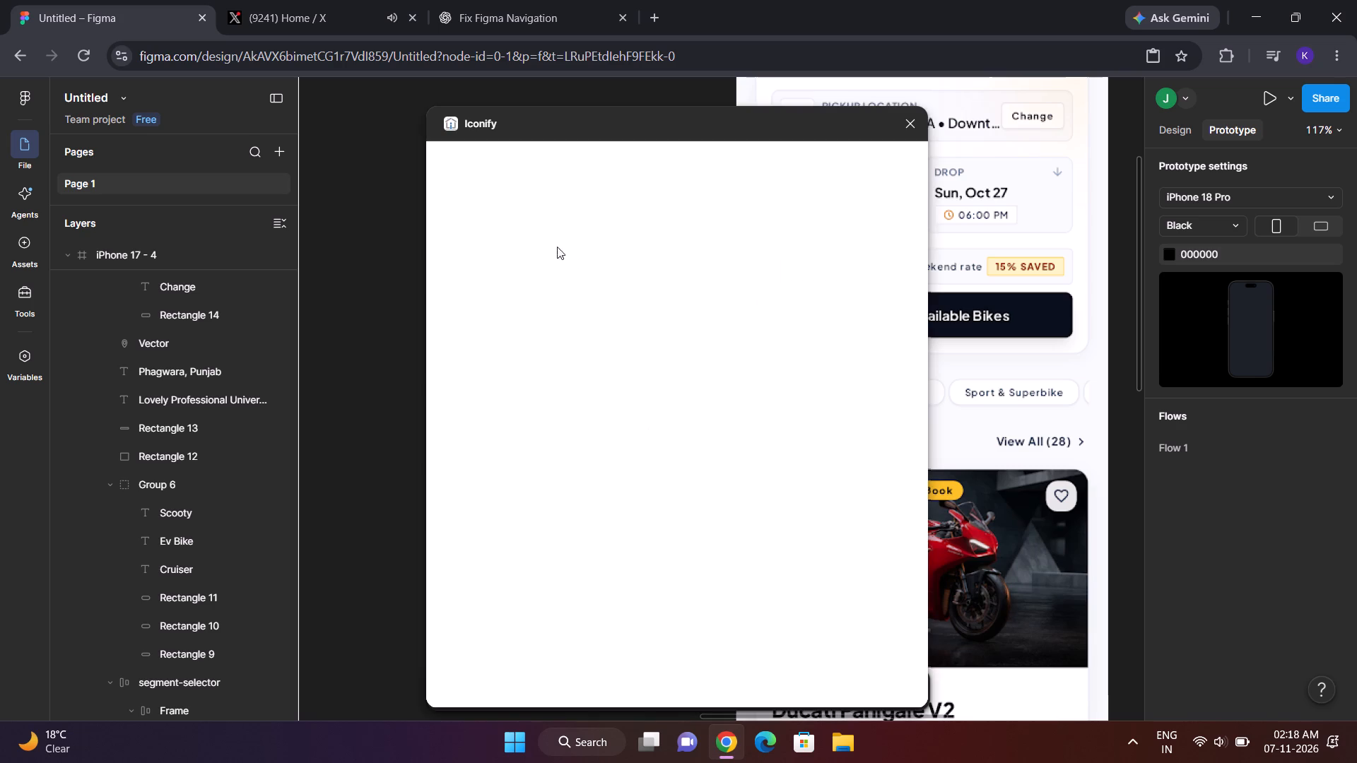
left_click(542, 203)
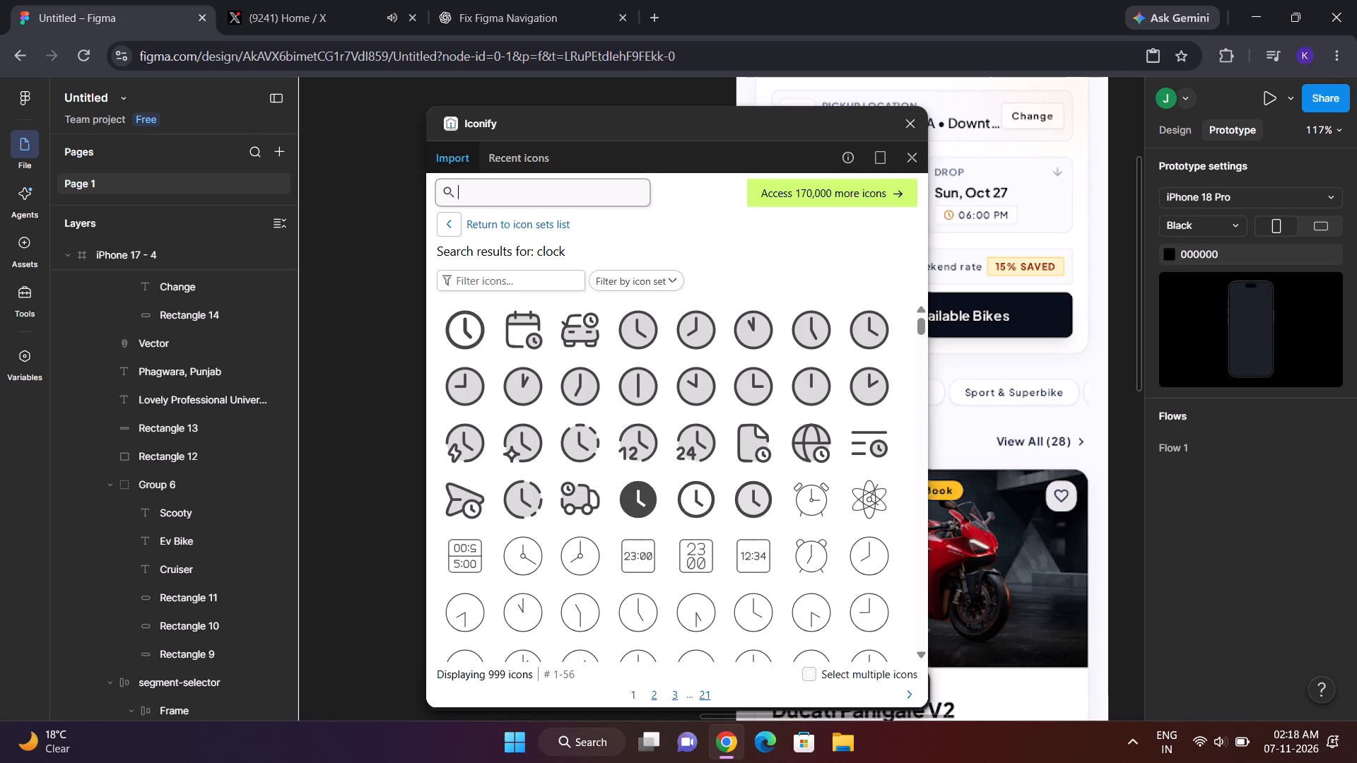
left_click_drag(466, 317, 387, 263)
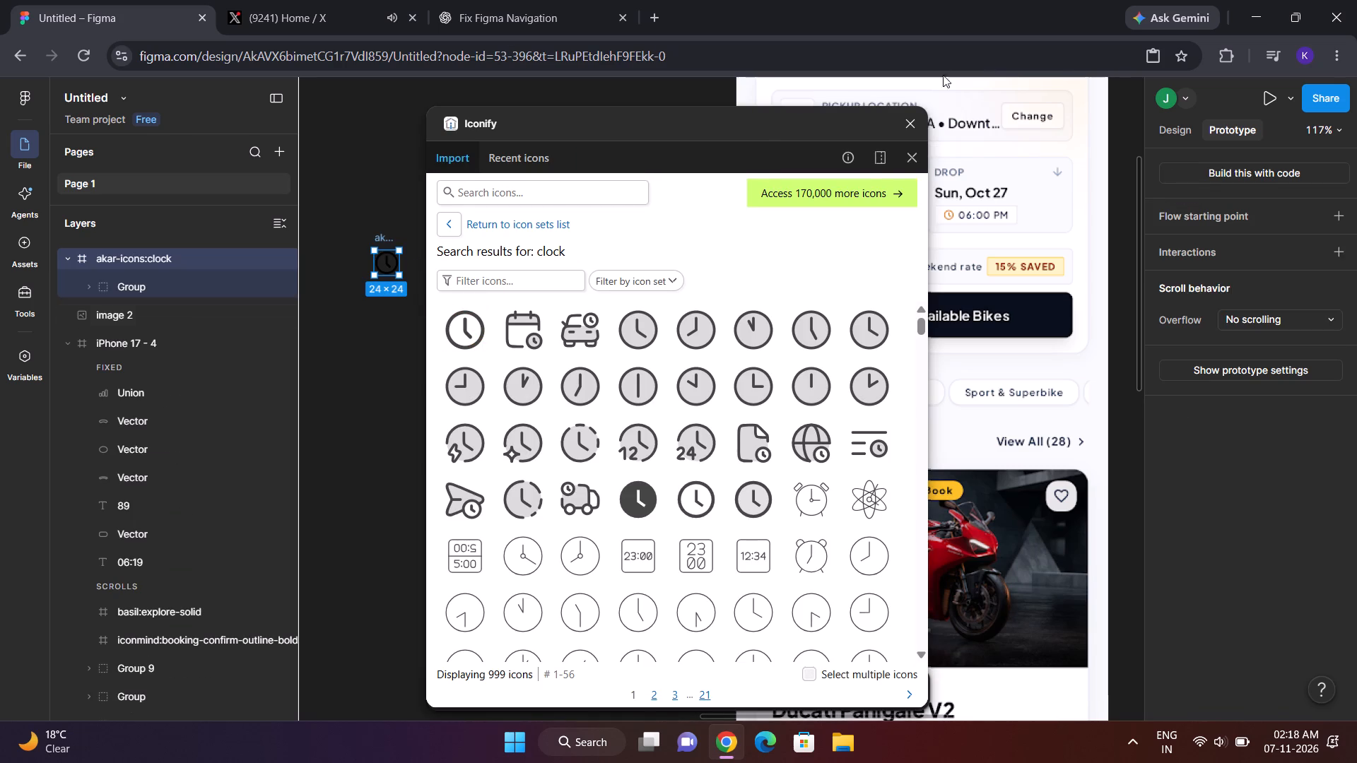
left_click(903, 121)
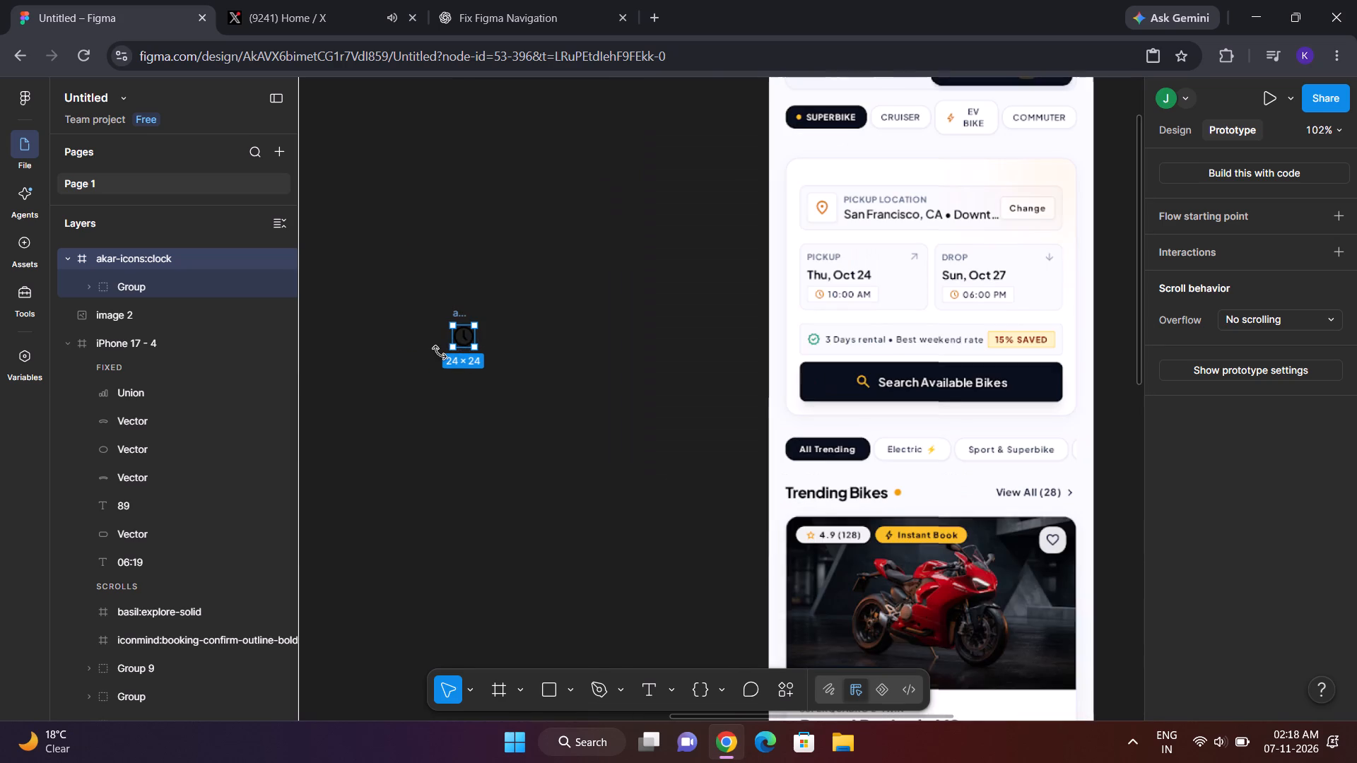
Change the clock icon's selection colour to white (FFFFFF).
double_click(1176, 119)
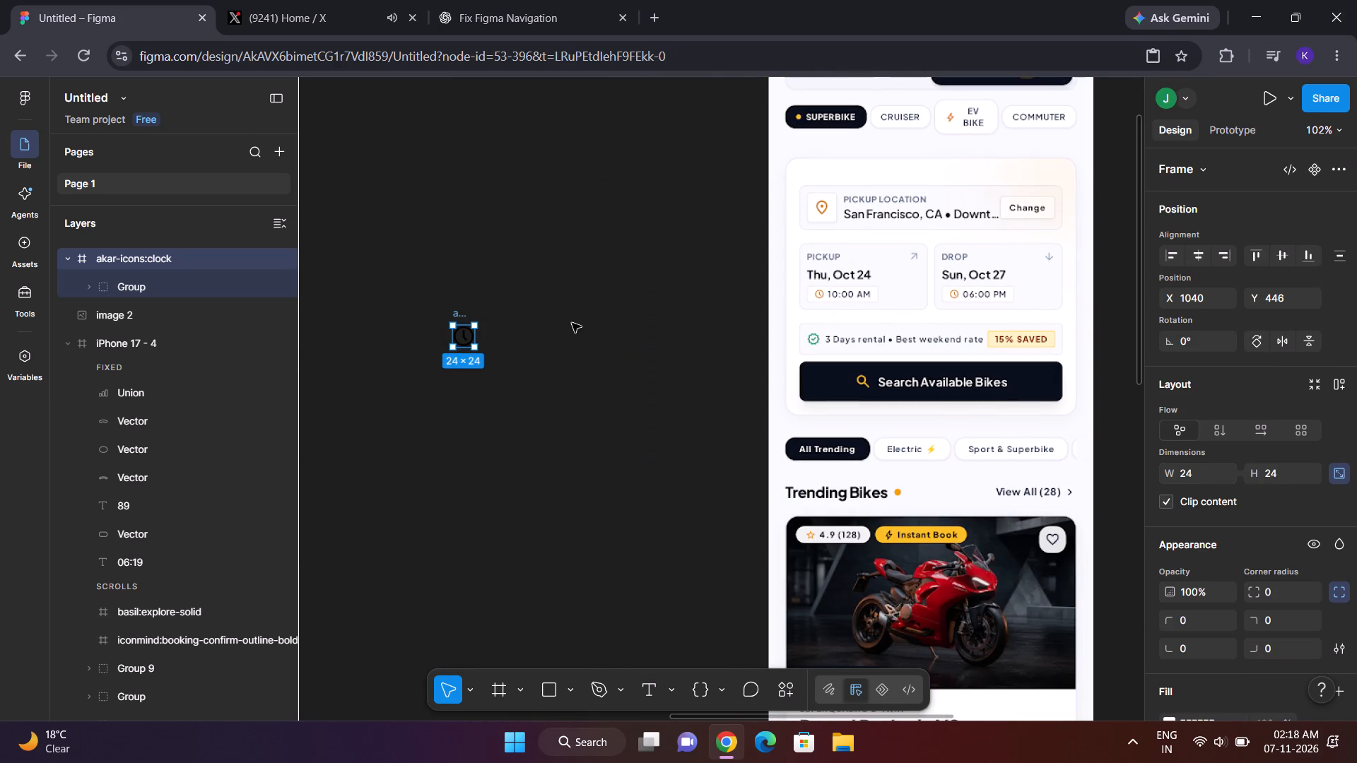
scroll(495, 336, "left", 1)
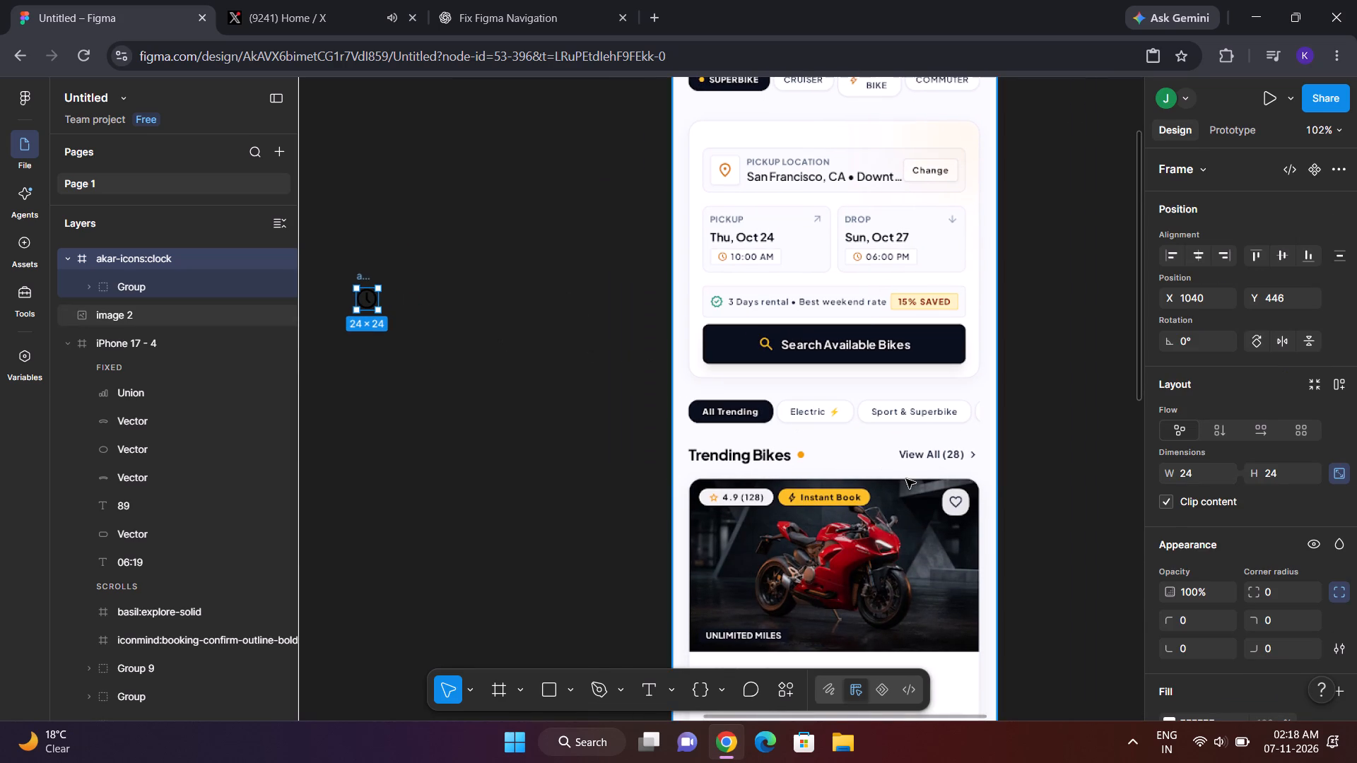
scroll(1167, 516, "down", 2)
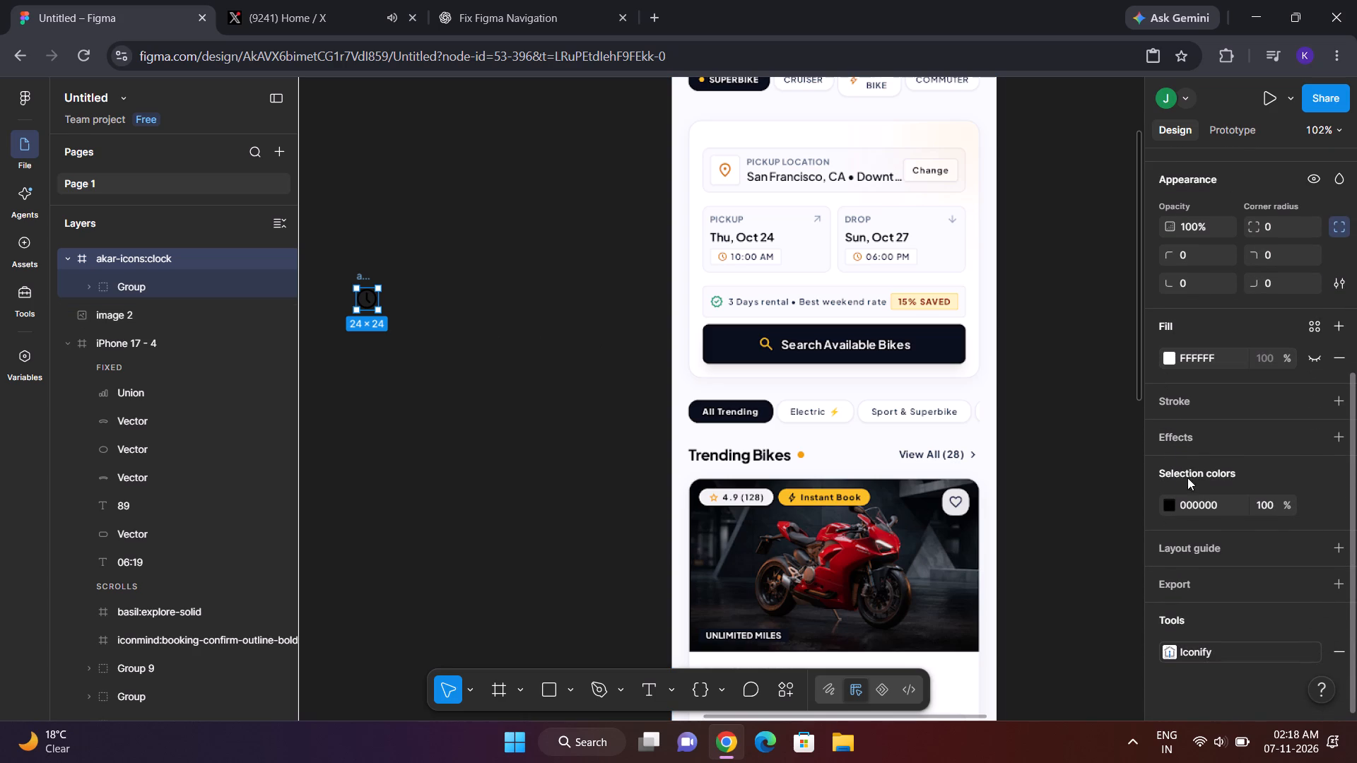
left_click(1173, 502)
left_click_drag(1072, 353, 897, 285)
Move the clock icon into the iPhone 17 - 4 frame's pickup card, just before the 10:00 AM text.
left_click_drag(370, 302, 1132, 227)
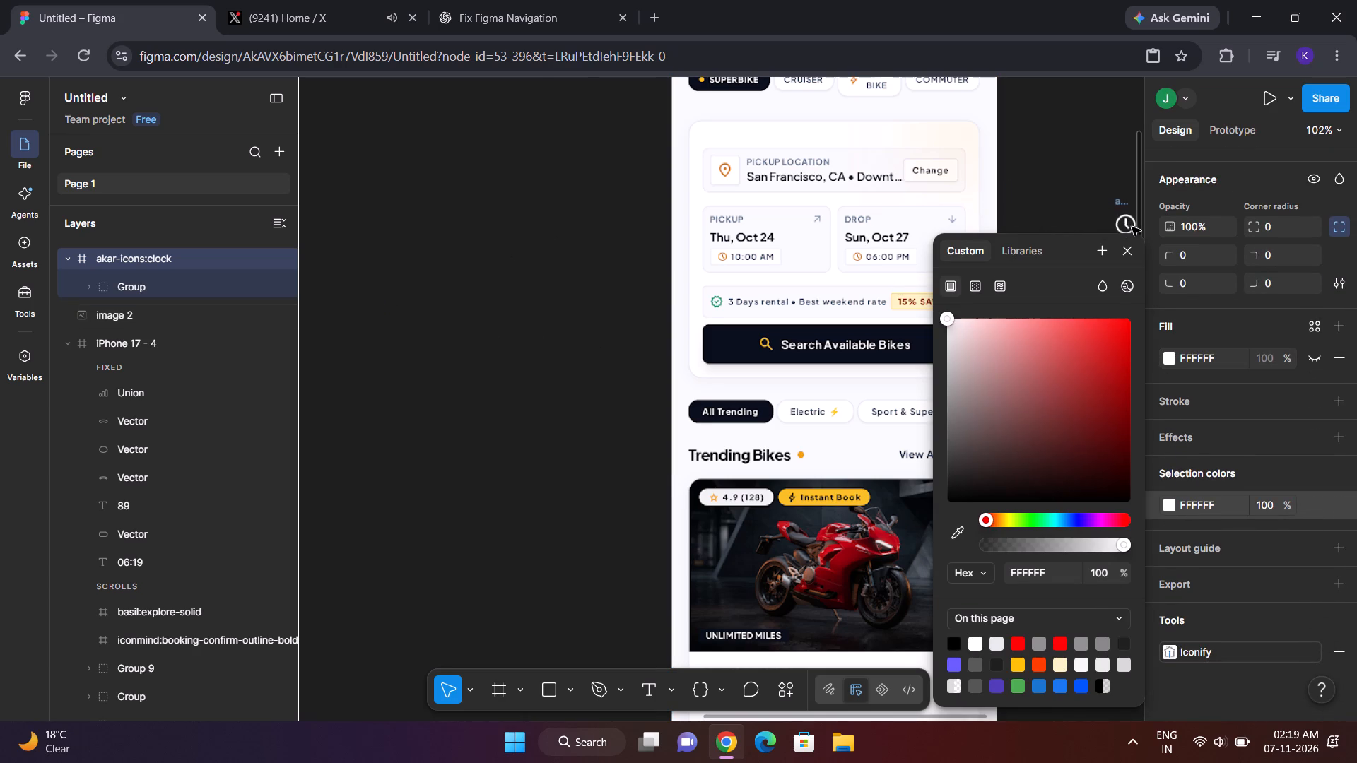
left_click_drag(1132, 227, 1103, 252)
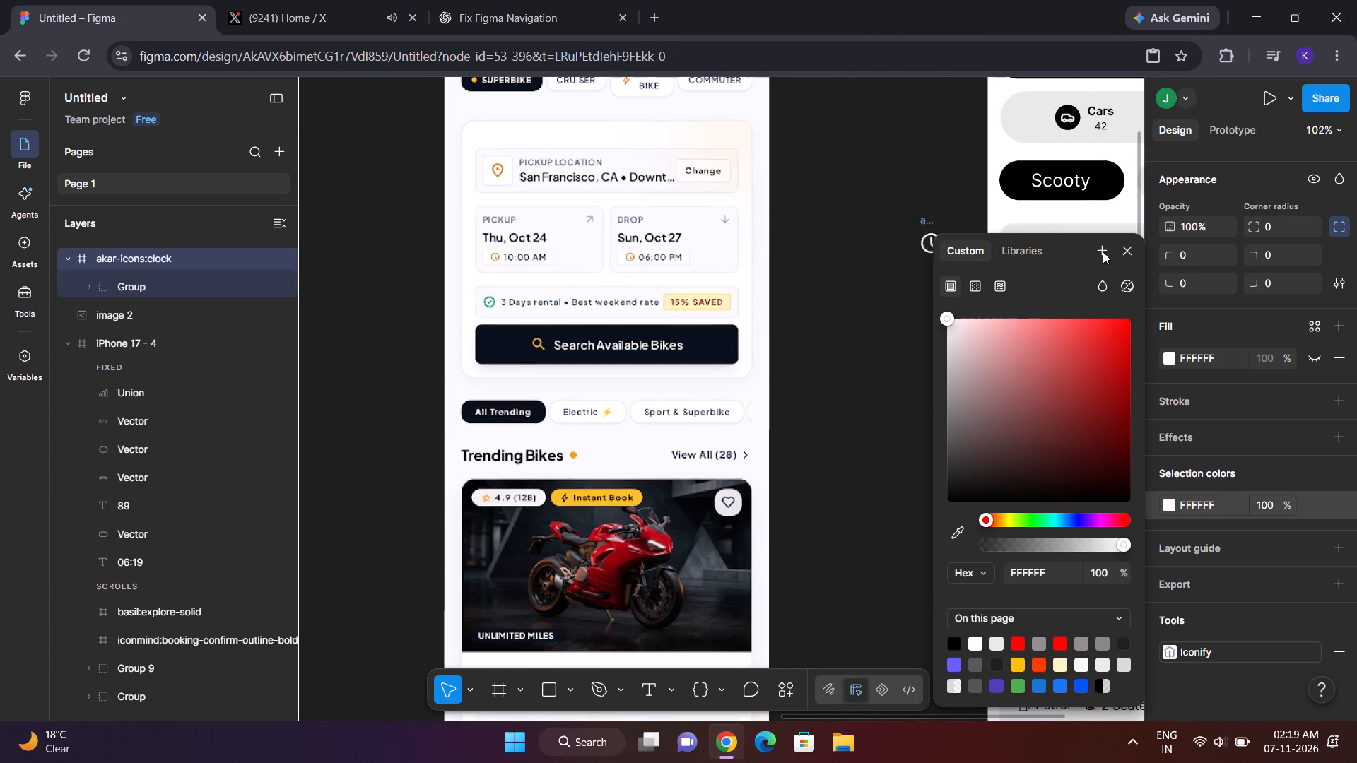
left_click_drag(1103, 252, 791, 371)
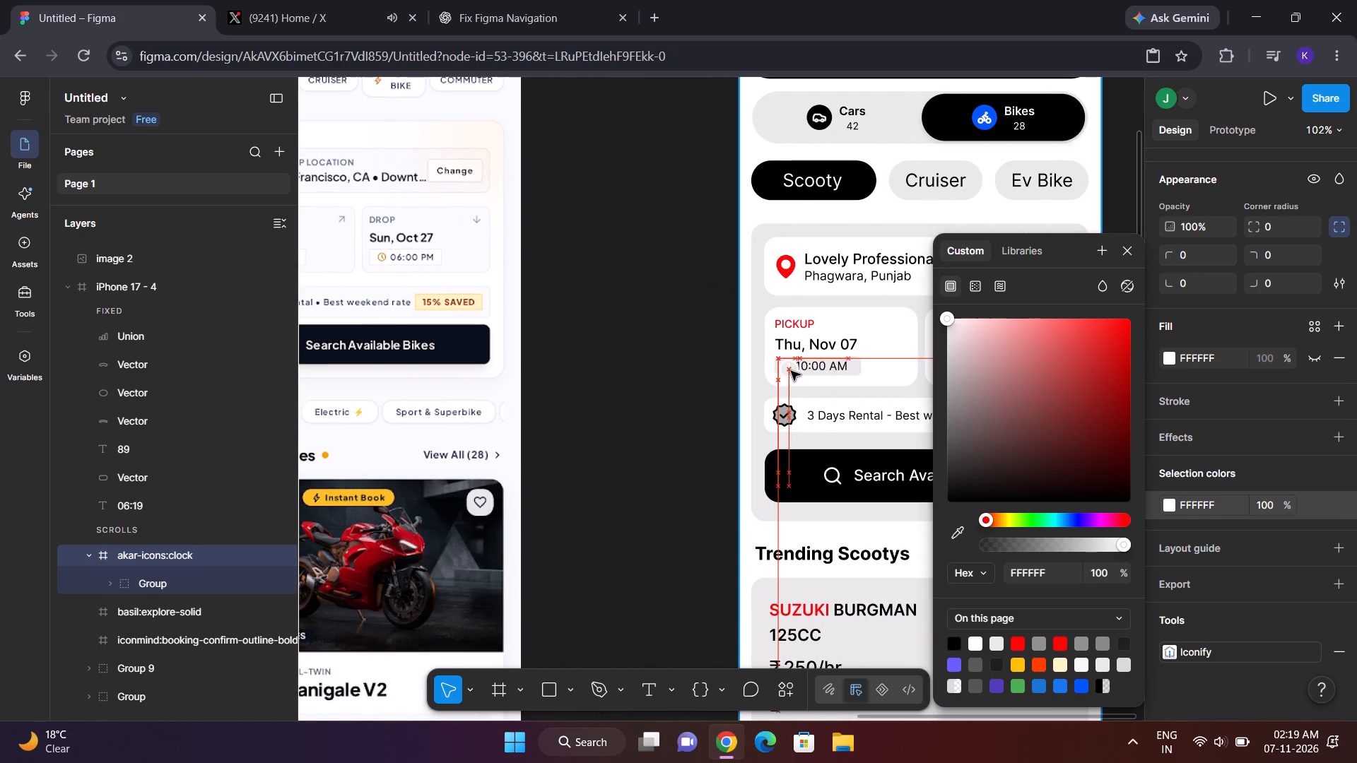
left_click_drag(791, 371, 790, 367)
Change the clock icon's selection colour to black (000000).
left_click_drag(1057, 435, 1151, 520)
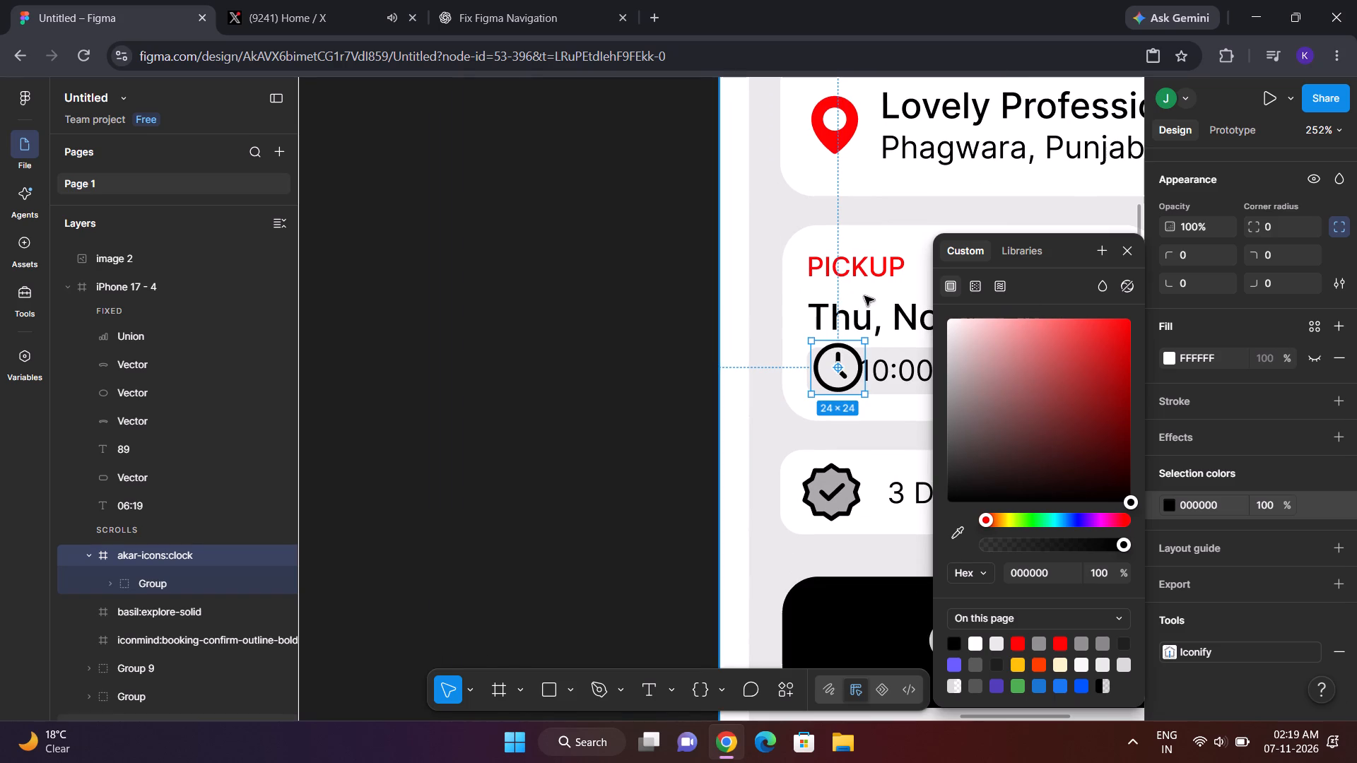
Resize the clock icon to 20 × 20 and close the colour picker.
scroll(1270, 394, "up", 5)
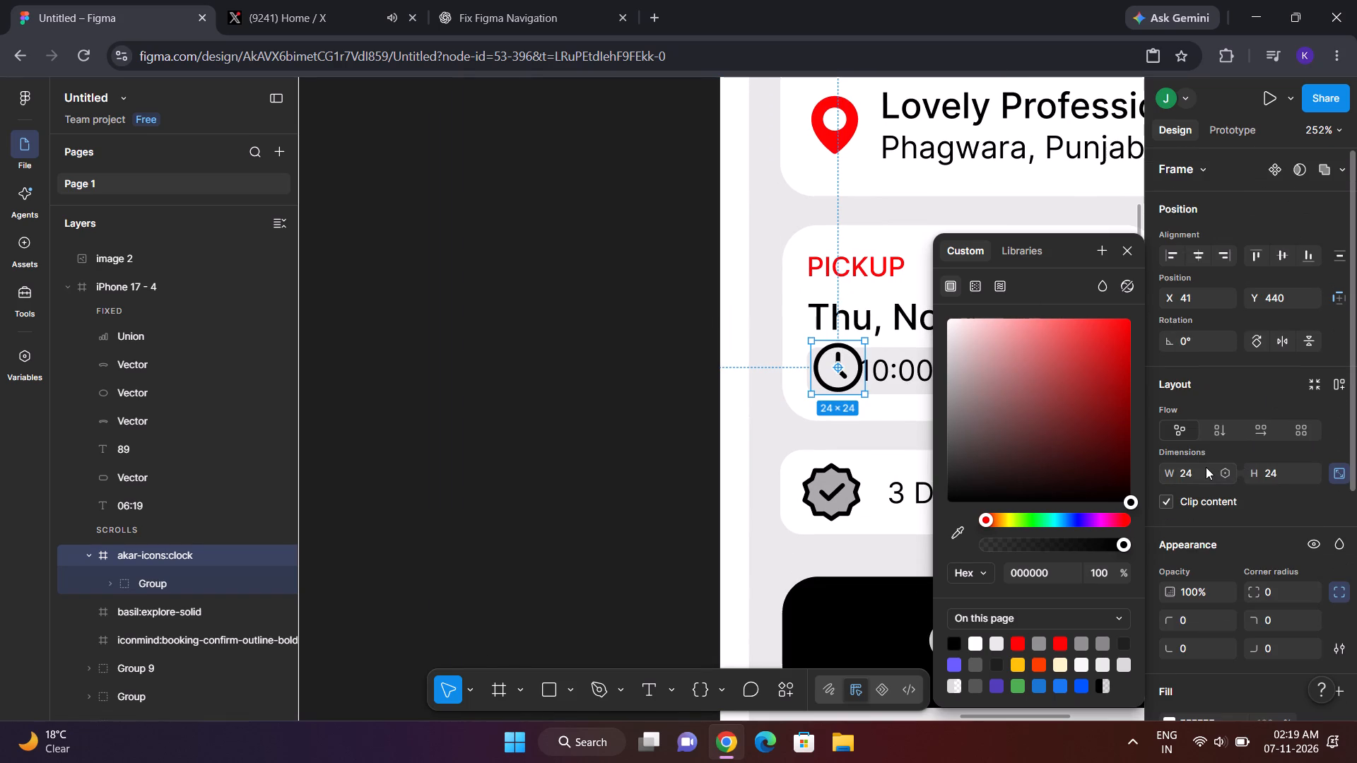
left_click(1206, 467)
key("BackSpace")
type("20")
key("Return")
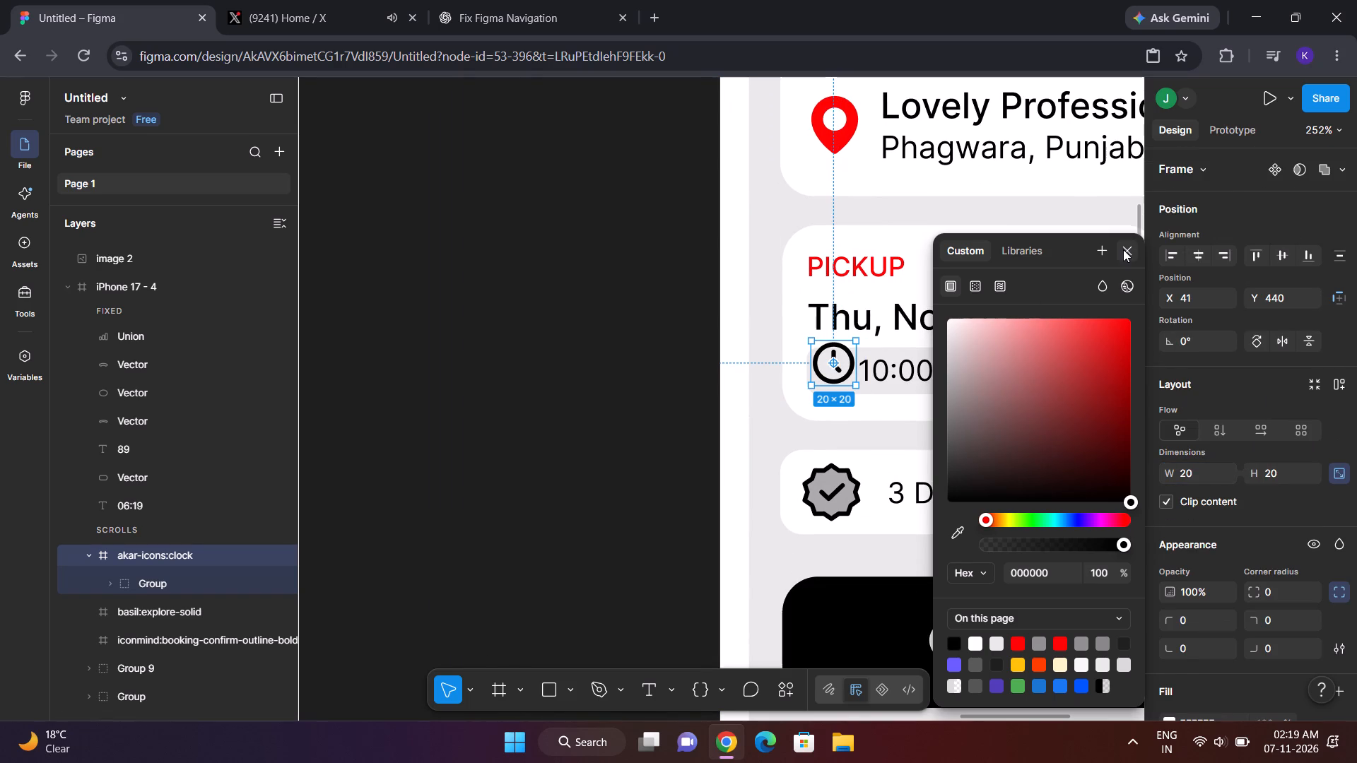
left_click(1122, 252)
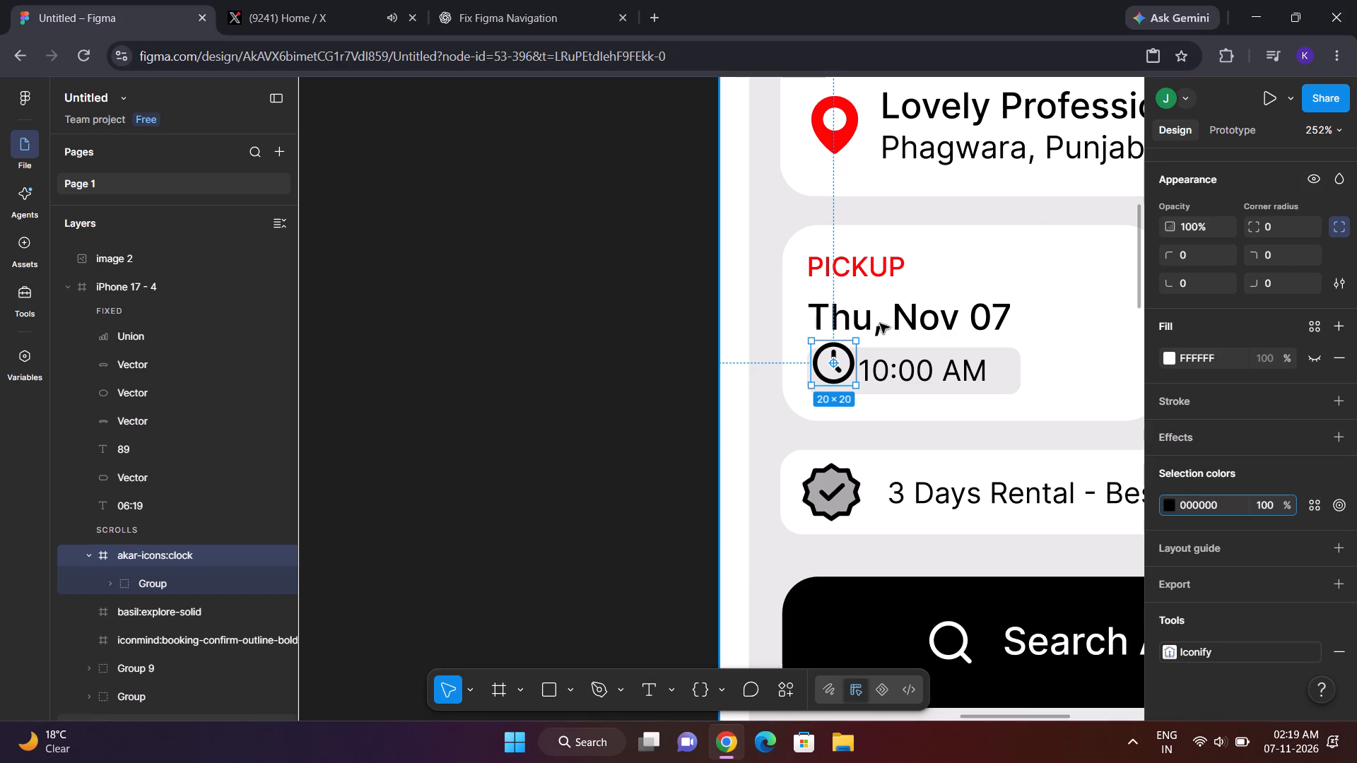
Resize the clock icon in the pickup card to 15 × 15.
scroll(1264, 336, "up", 2)
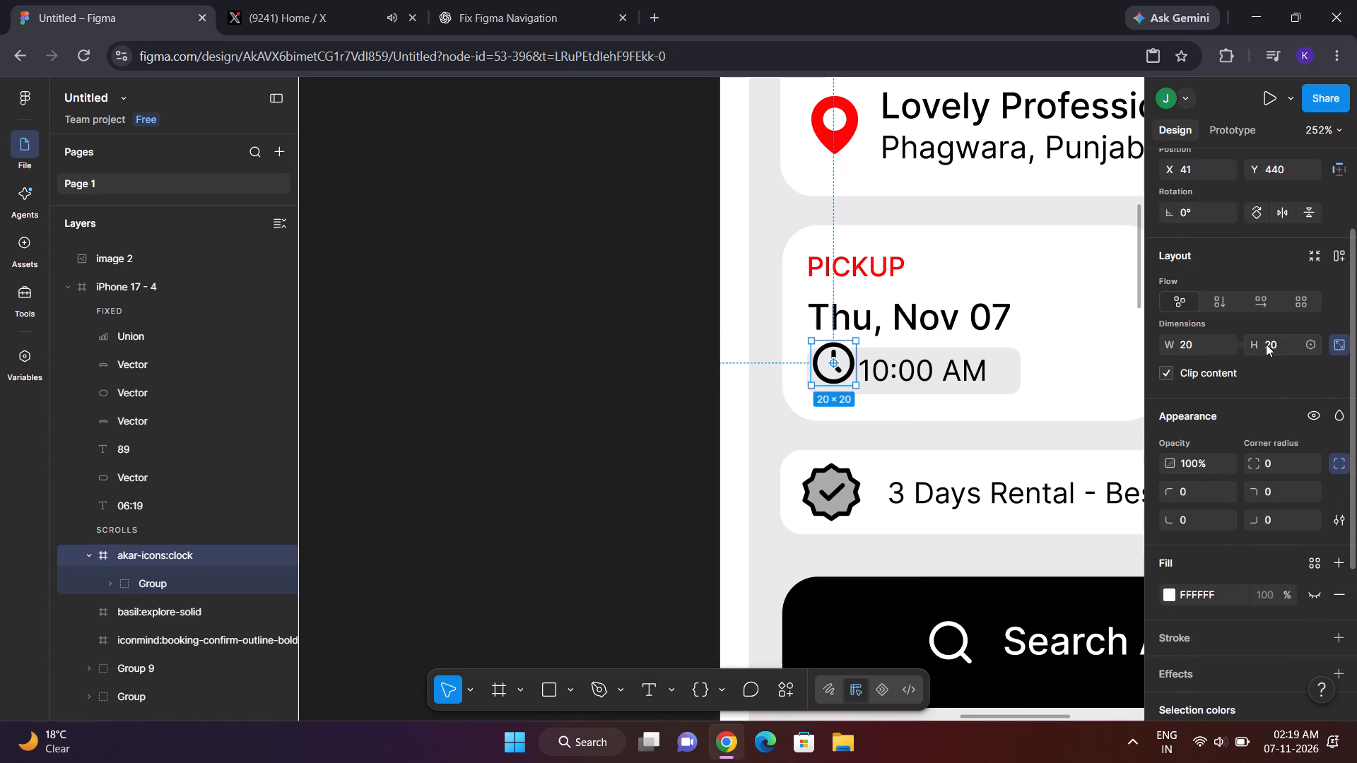
left_click(1202, 352)
key("BackSpace")
key("1")
key("5")
key("Return")
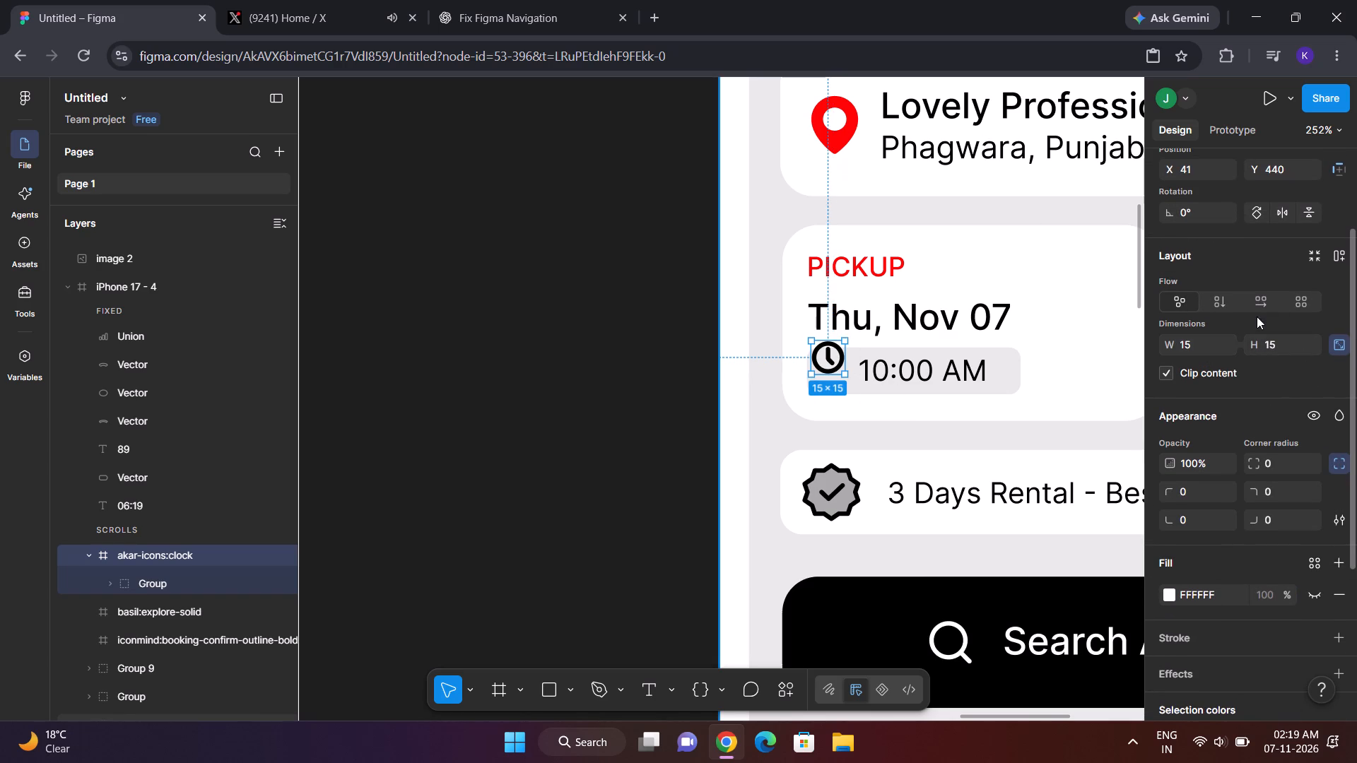
Set the stroke weight of the group inside the clock icon to 1.
left_click(1278, 341)
left_click(1267, 490)
scroll(1267, 490, "down", 3)
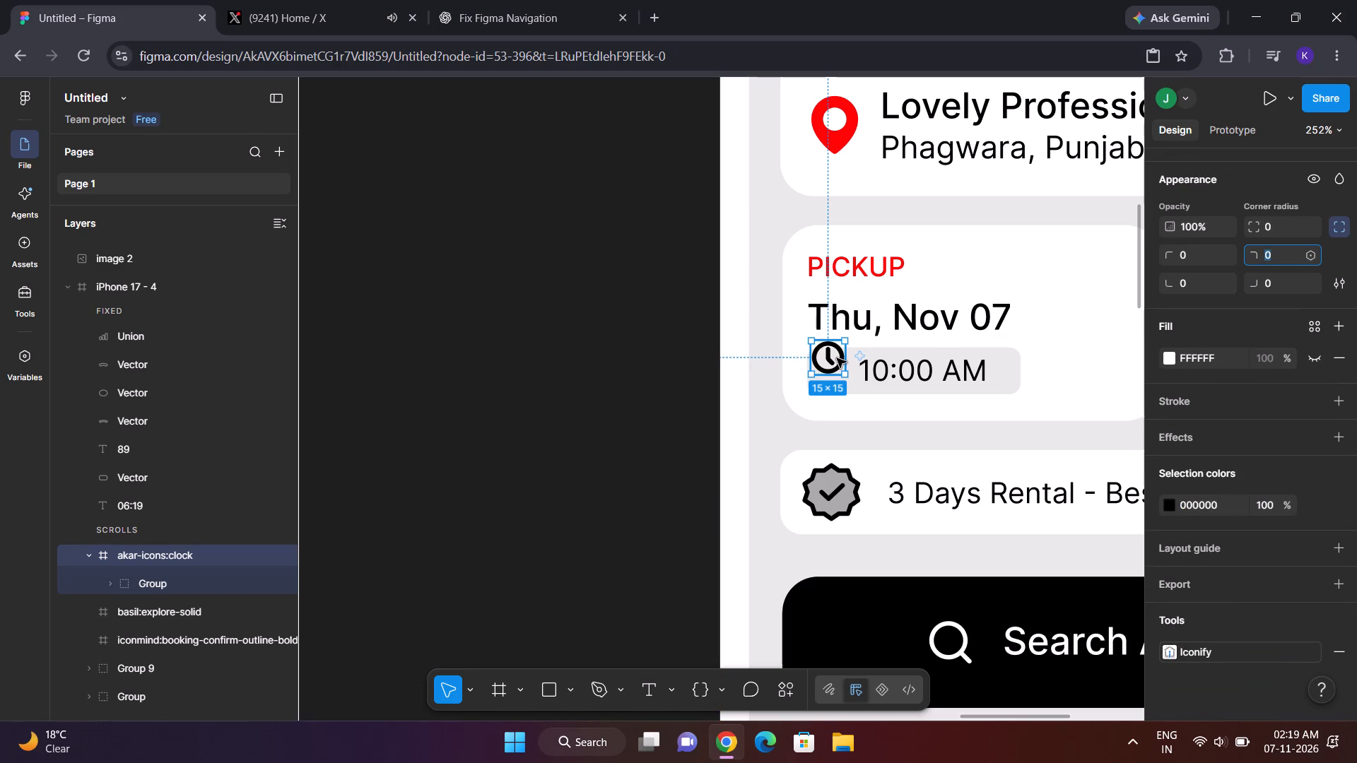
double_click(837, 358)
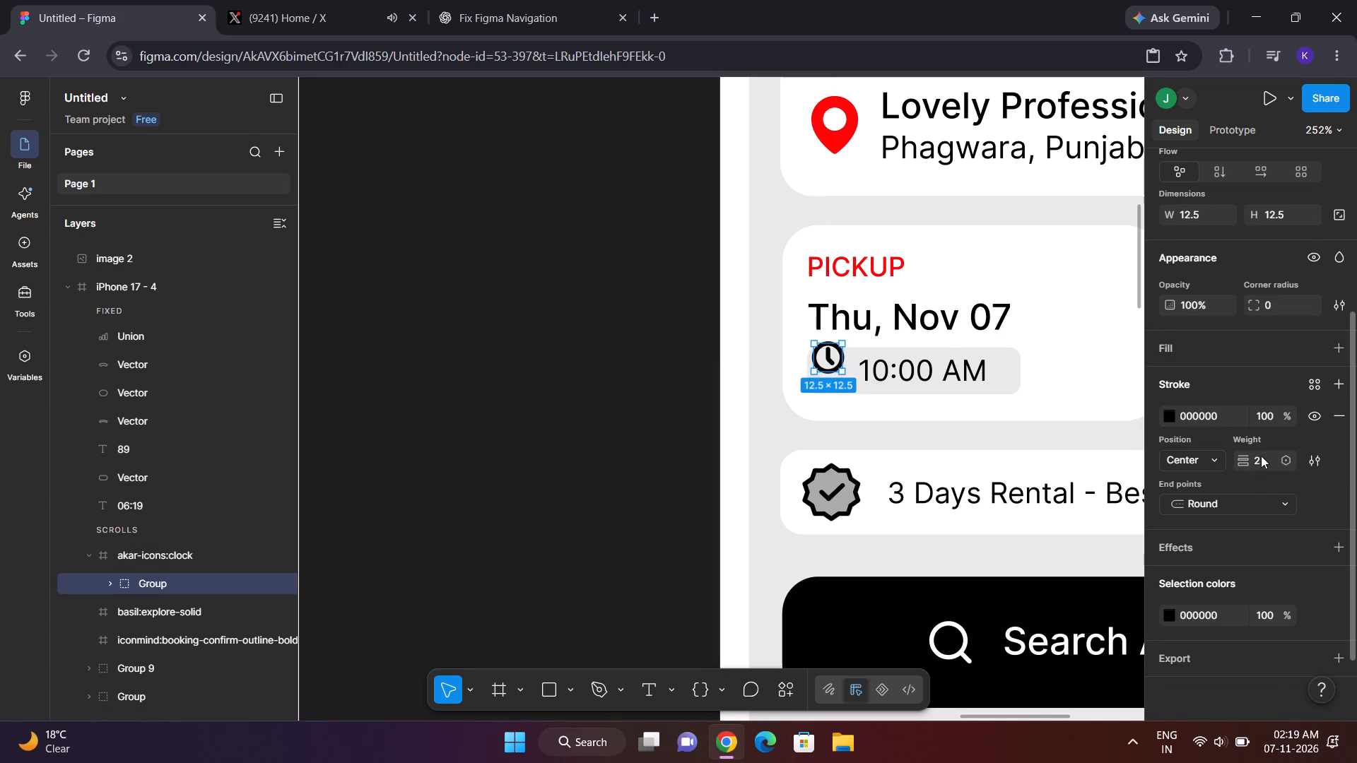
left_click(1261, 456)
key("BackSpace")
key("1")
key("Return")
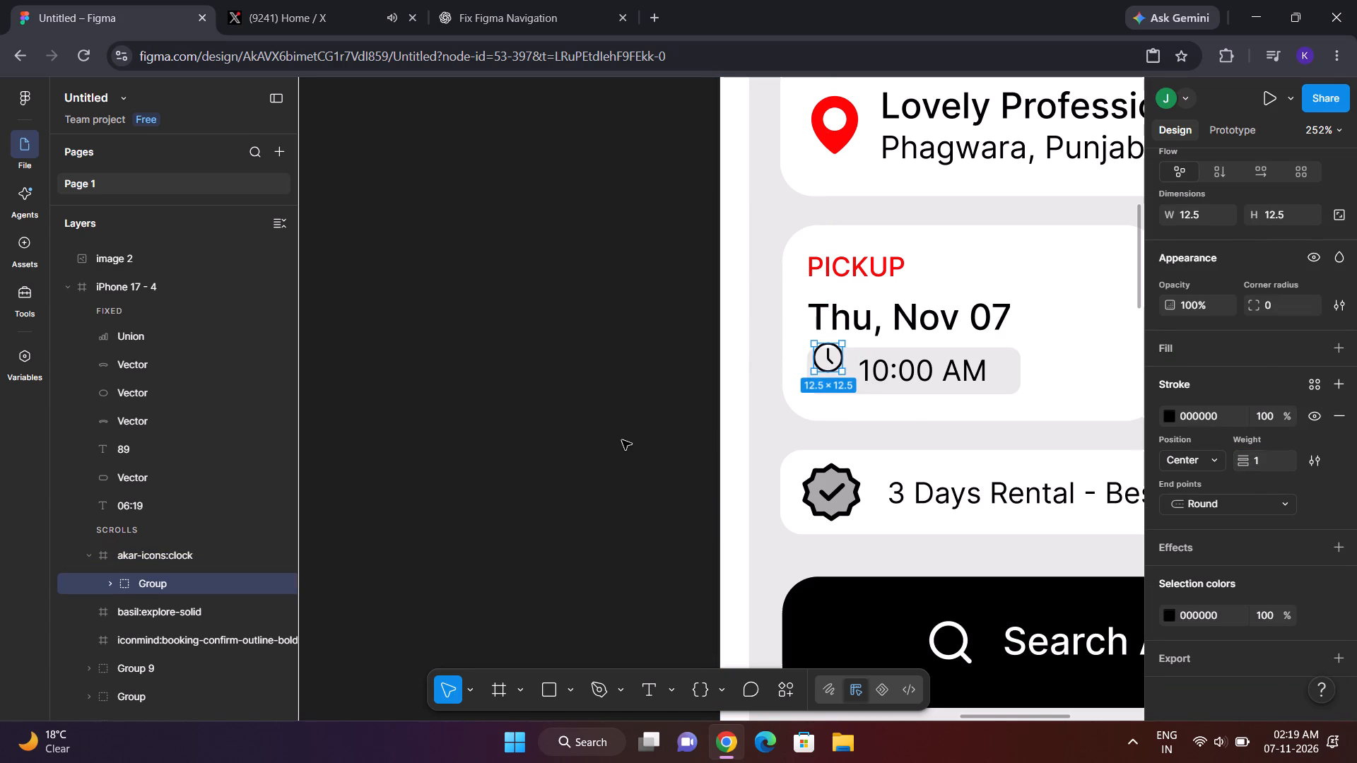
left_click(622, 440)
Move the clock icon down to Y 445 so it lines up with the 10:00 AM text in its pill.
scroll(622, 440, "left", 2)
left_click(595, 368)
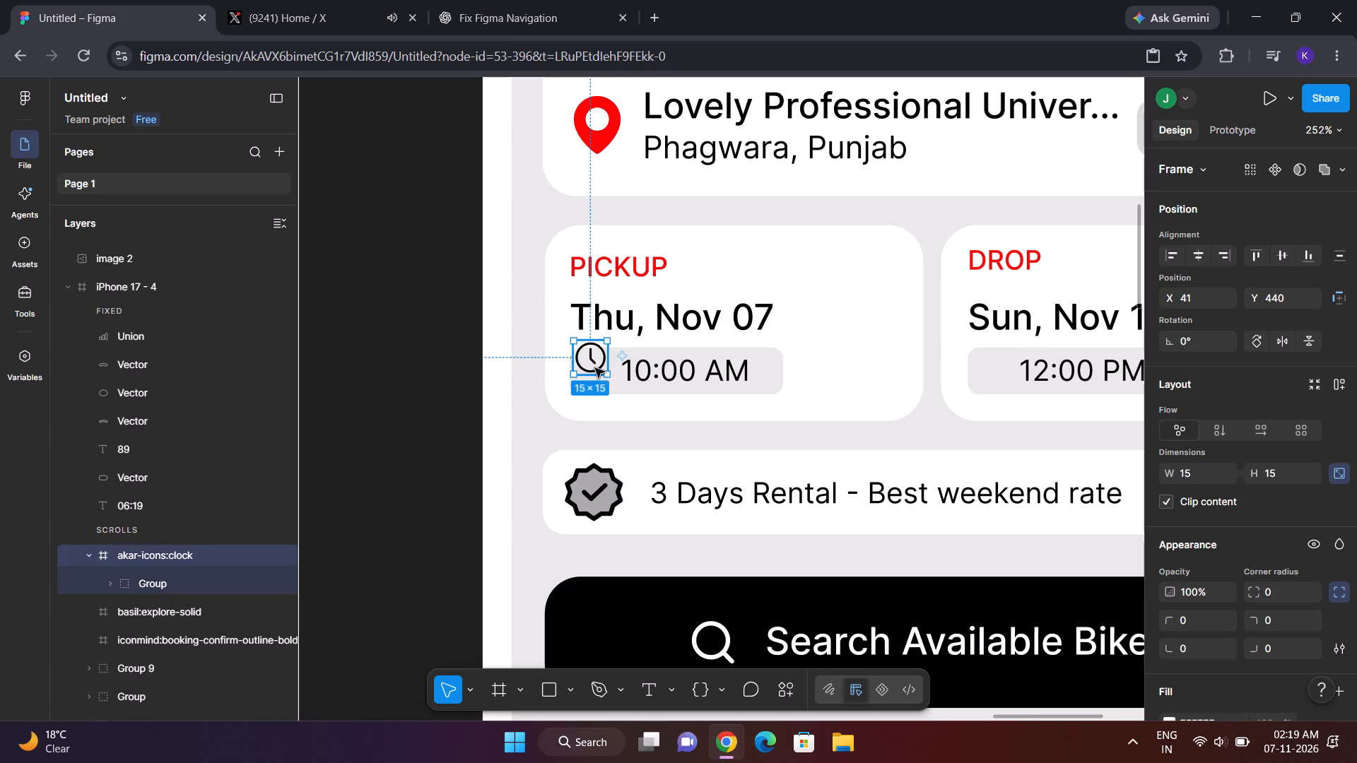
left_click_drag(598, 356, 599, 367)
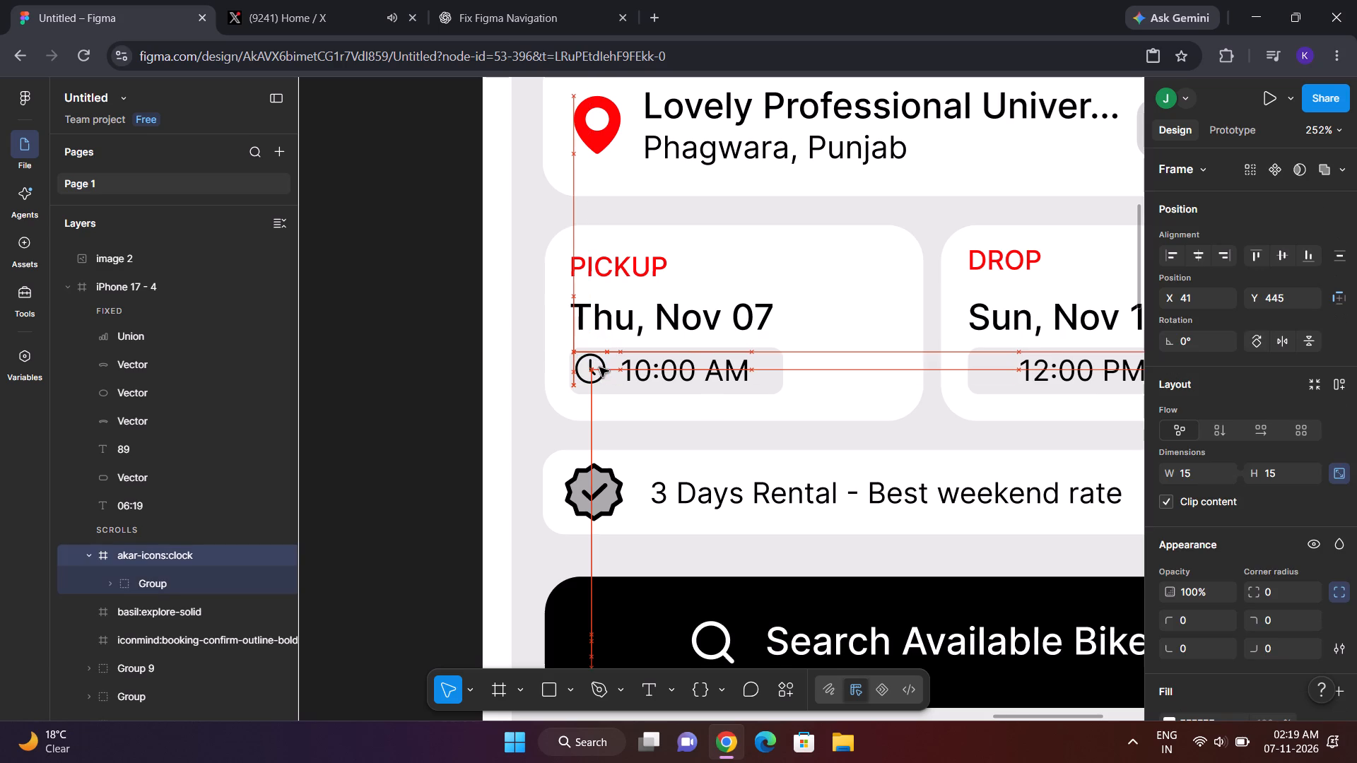
Nudge the clock icon in the pickup card down to Y 446.
left_click_drag(599, 367, 599, 372)
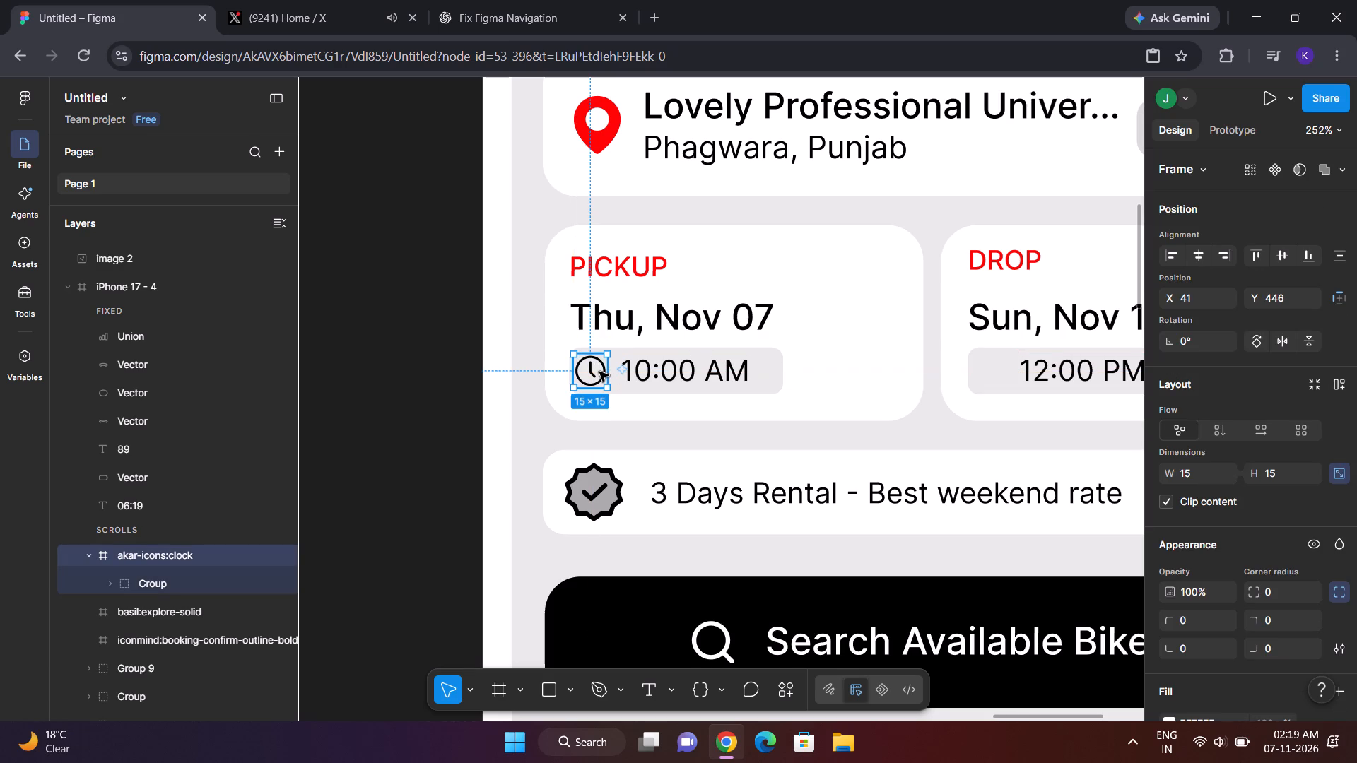
Duplicate the pickup card's clock icon and place the copy before 12:00 PM in the drop card at X 221, Y 446.
key("ctrl+c")
key("ctrl+v")
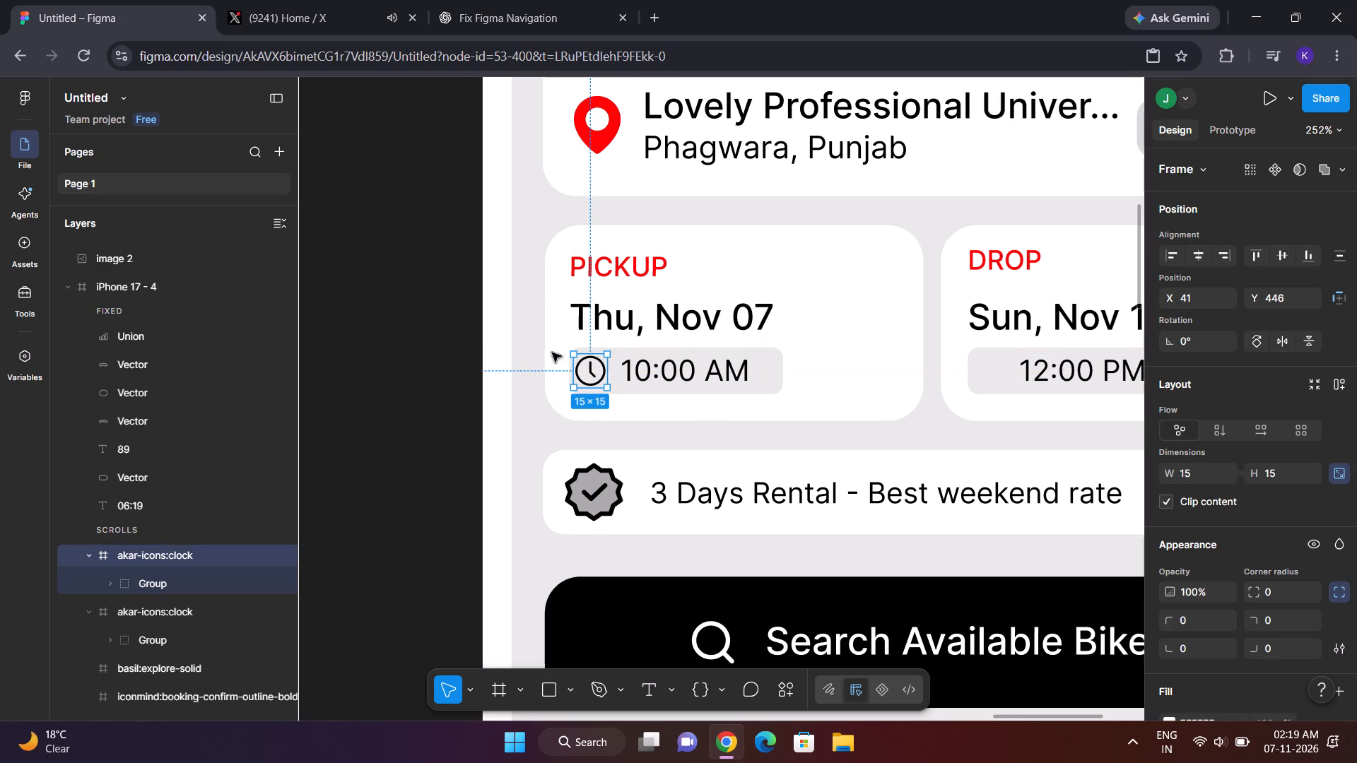
left_click_drag(594, 366, 959, 369)
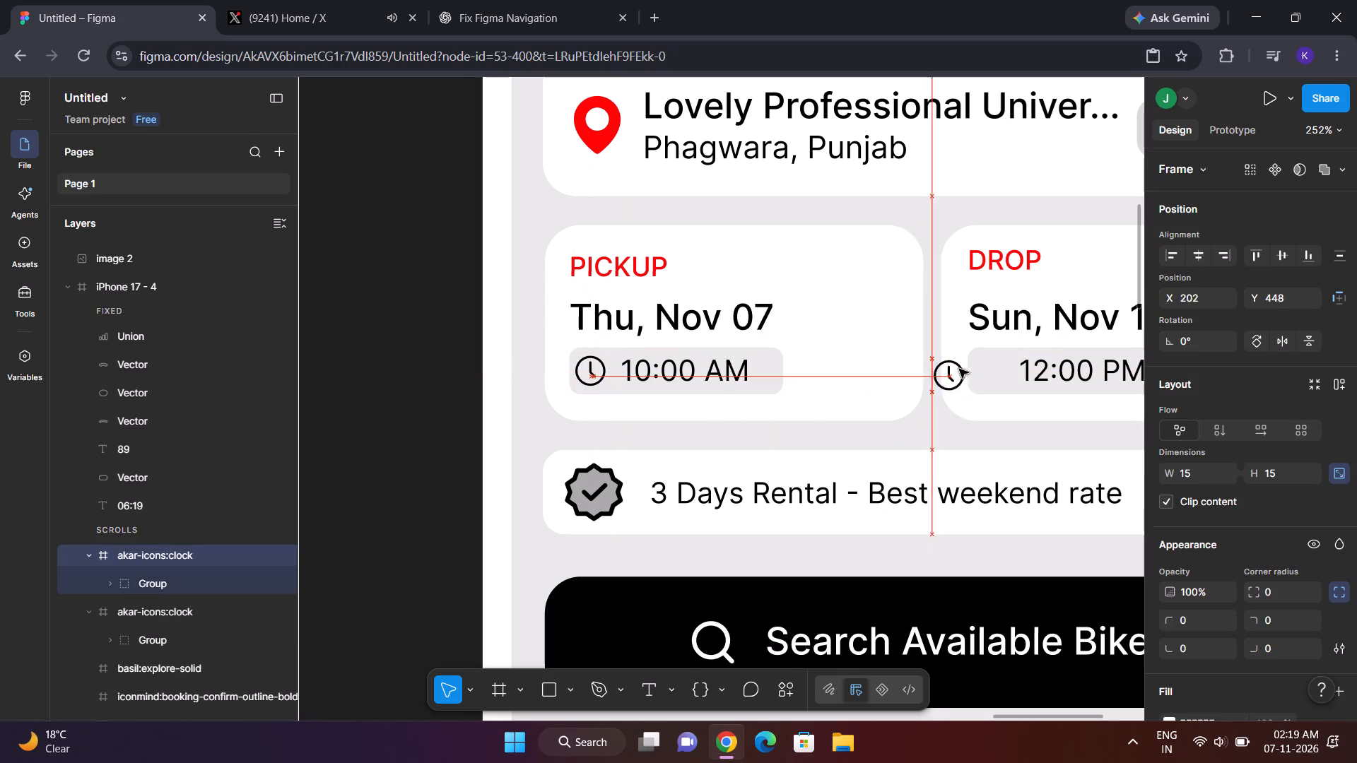
left_click_drag(959, 369, 995, 365)
scroll(831, 402, "left", 2)
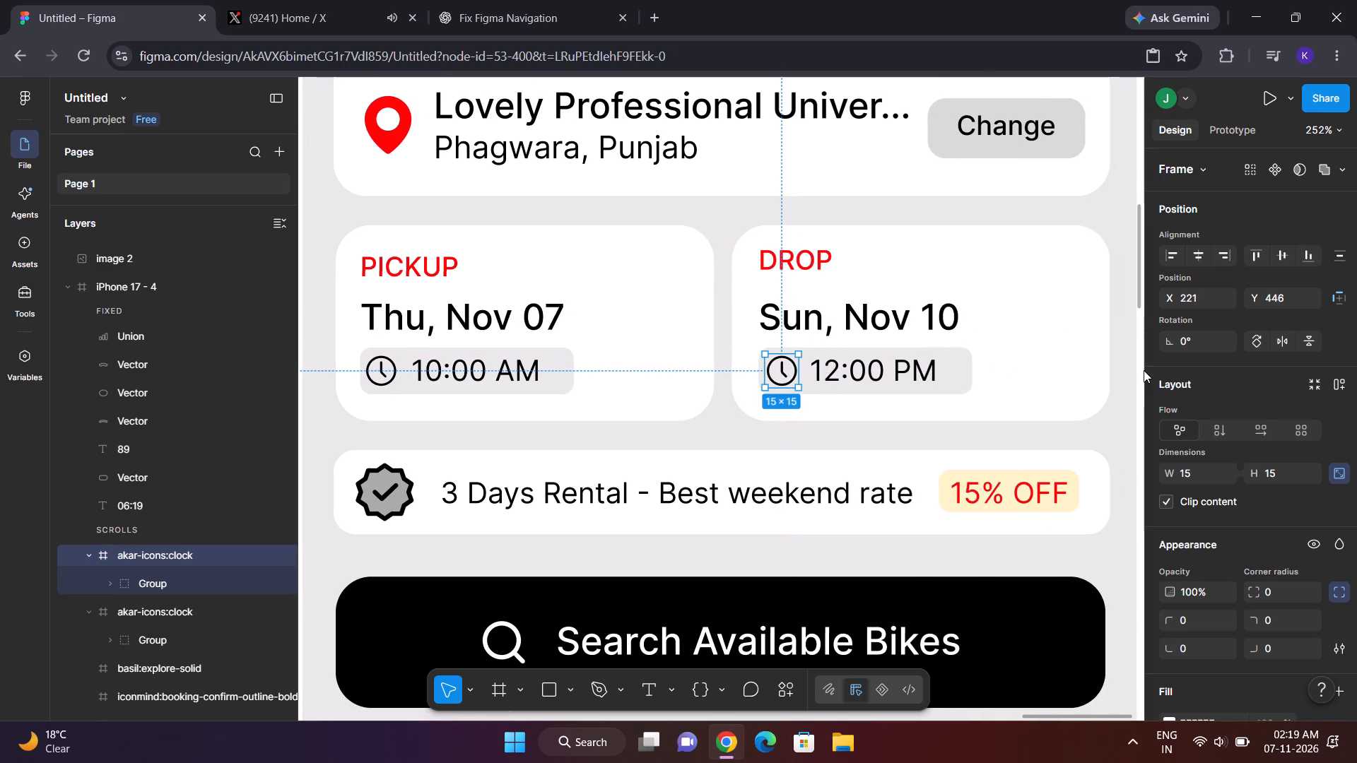
left_click(1144, 370)
left_click(1107, 386)
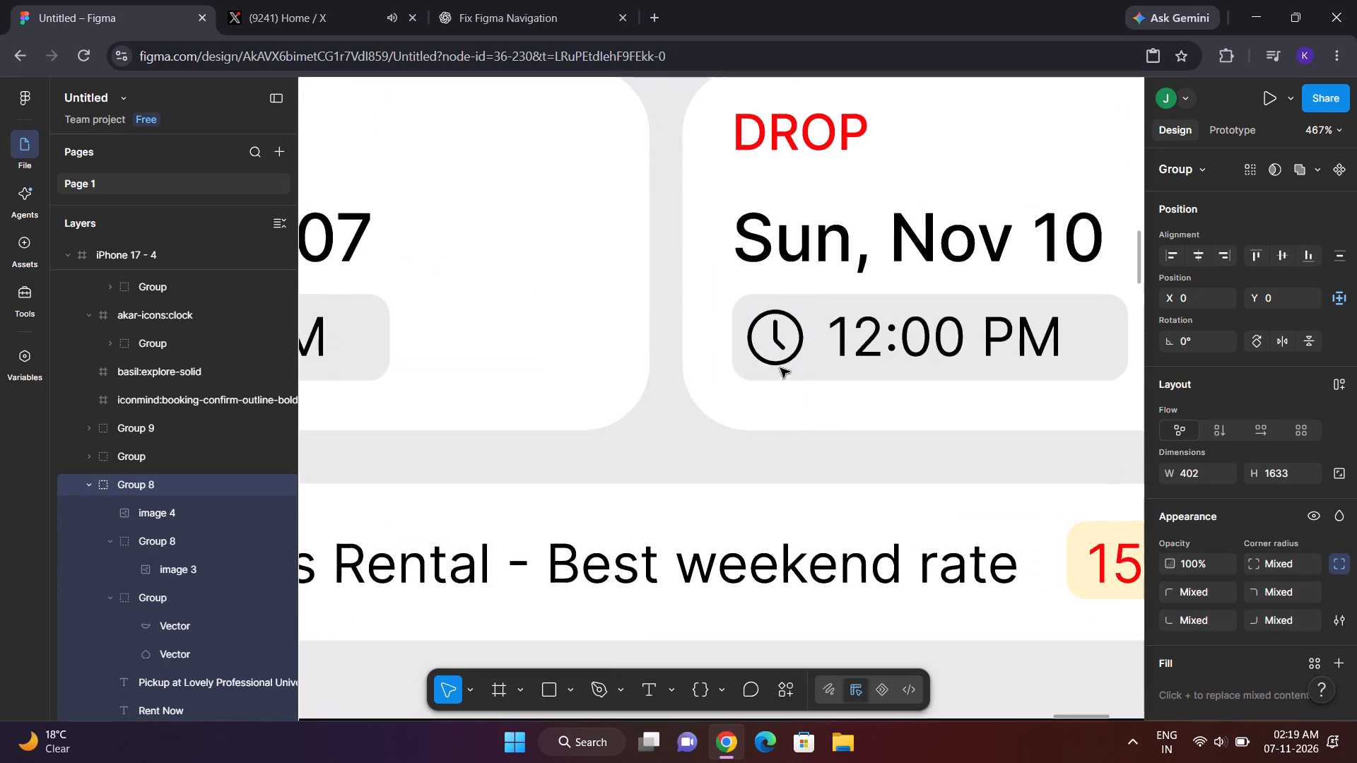
Shift the drop card's clock icon closer to the 12:00 PM text, to X 223, Y 446.
left_click_drag(779, 356, 787, 356)
key("ctrl+z")
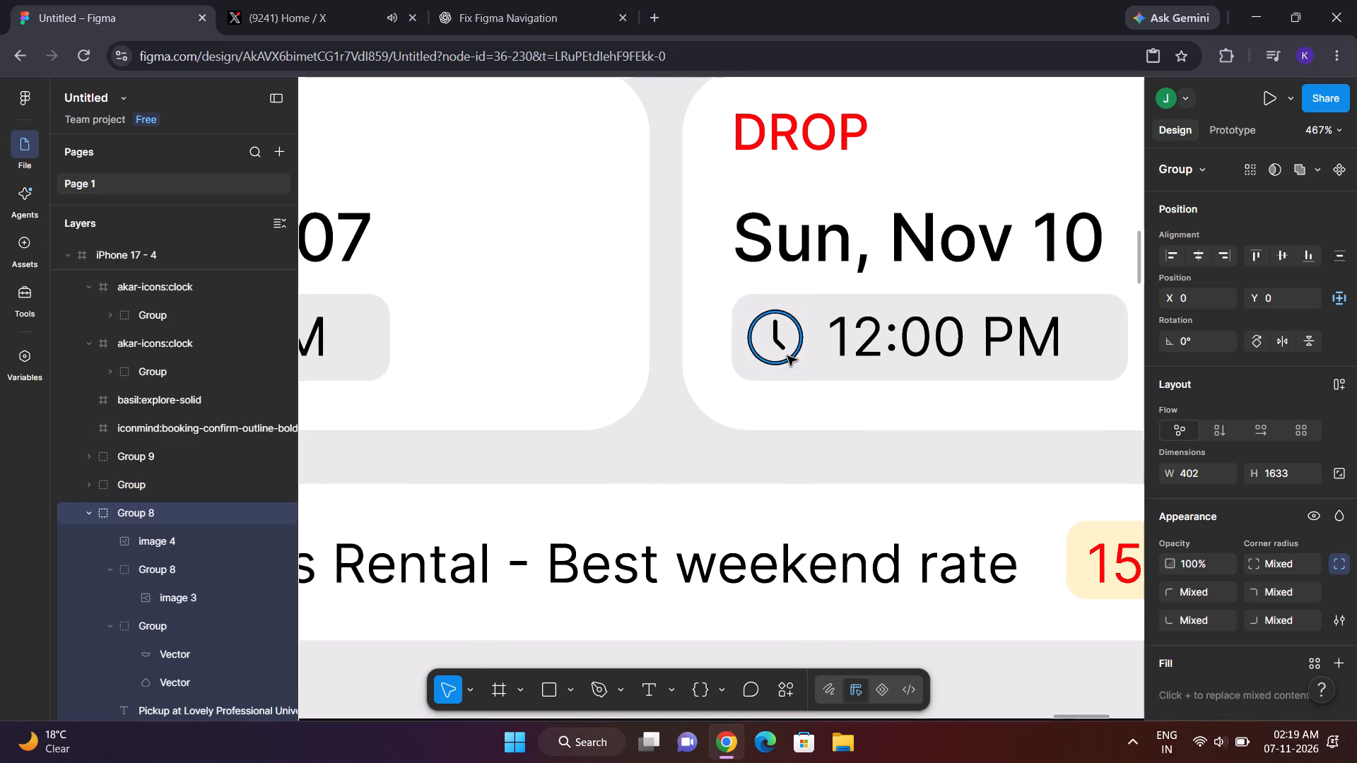
left_click(793, 344)
left_click_drag(793, 344, 807, 344)
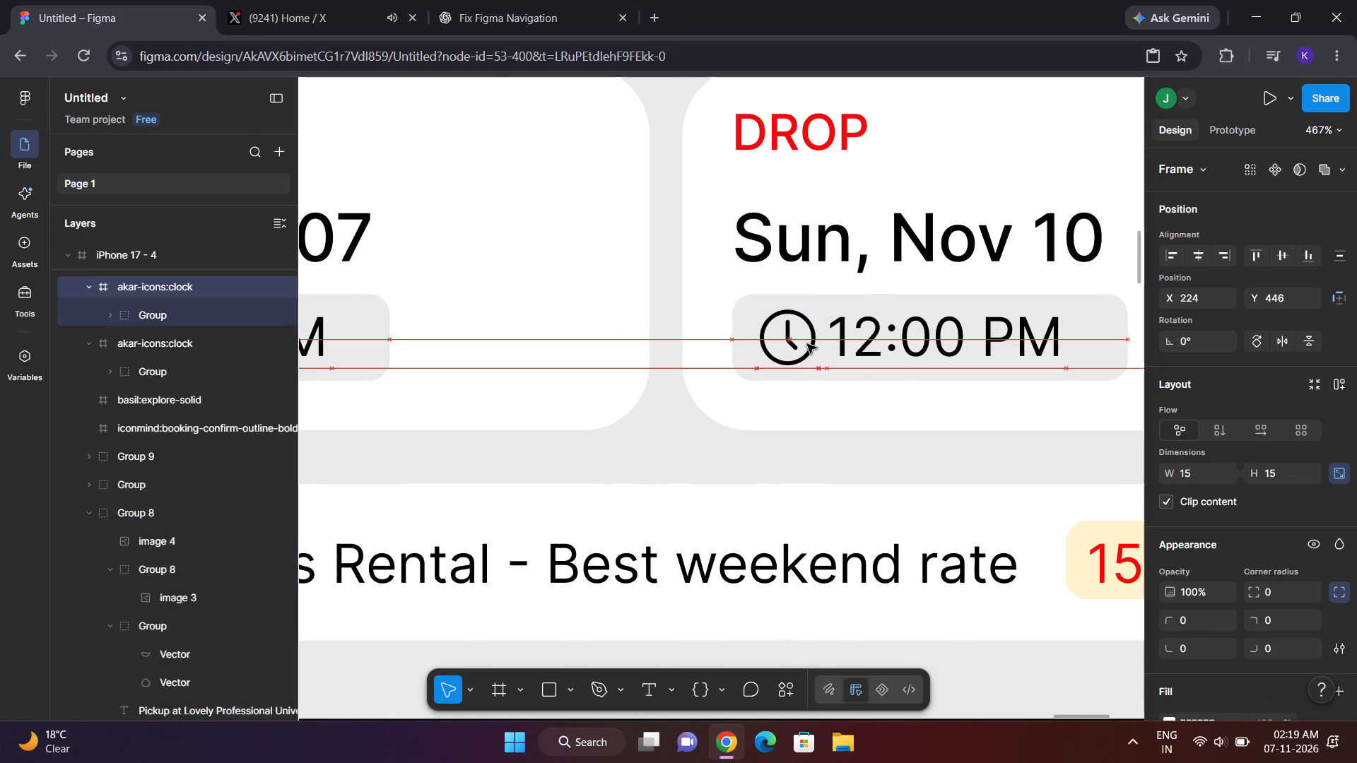
left_click_drag(807, 344, 801, 344)
Shift the pickup card's clock icon closer to the 10:00 AM text, to X 44, Y 446.
scroll(801, 344, "right", 1)
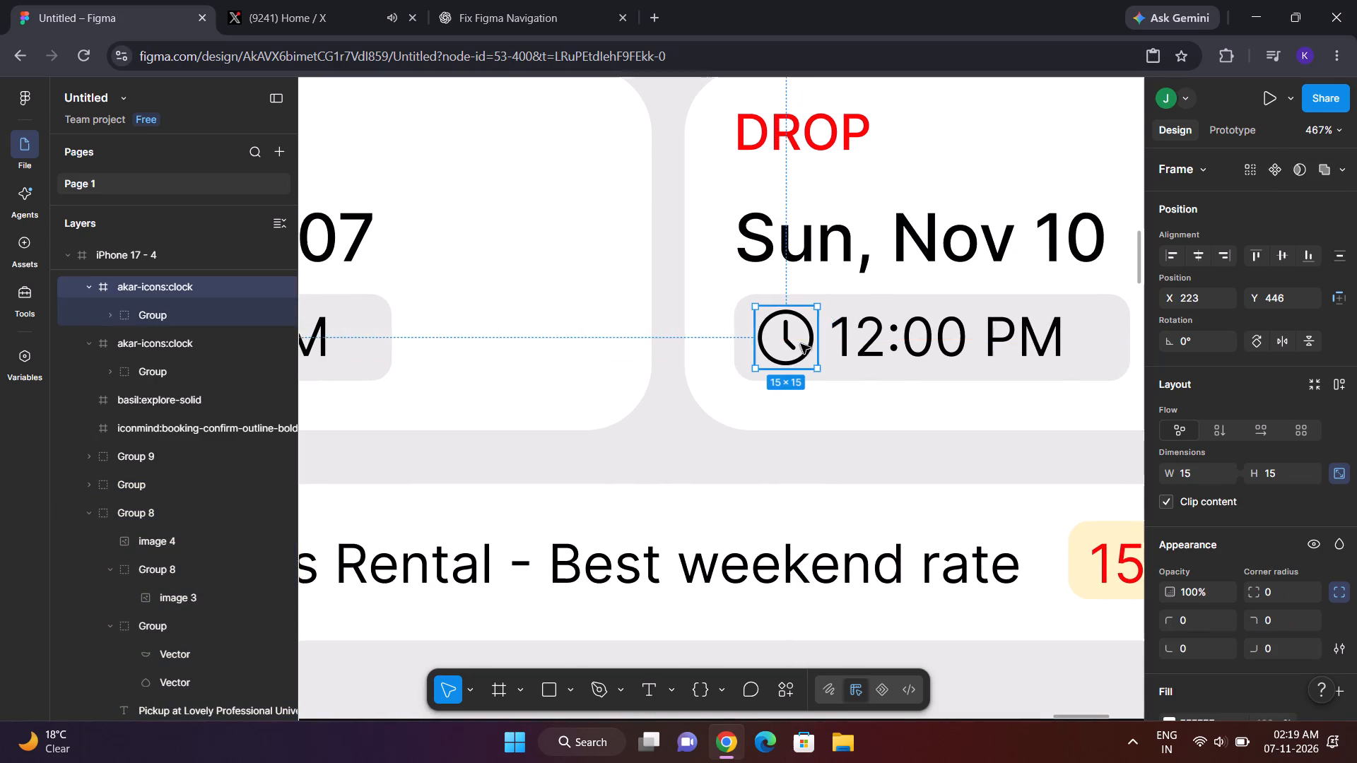
scroll(801, 344, "right", 3)
left_click(566, 334)
left_click_drag(566, 334, 575, 334)
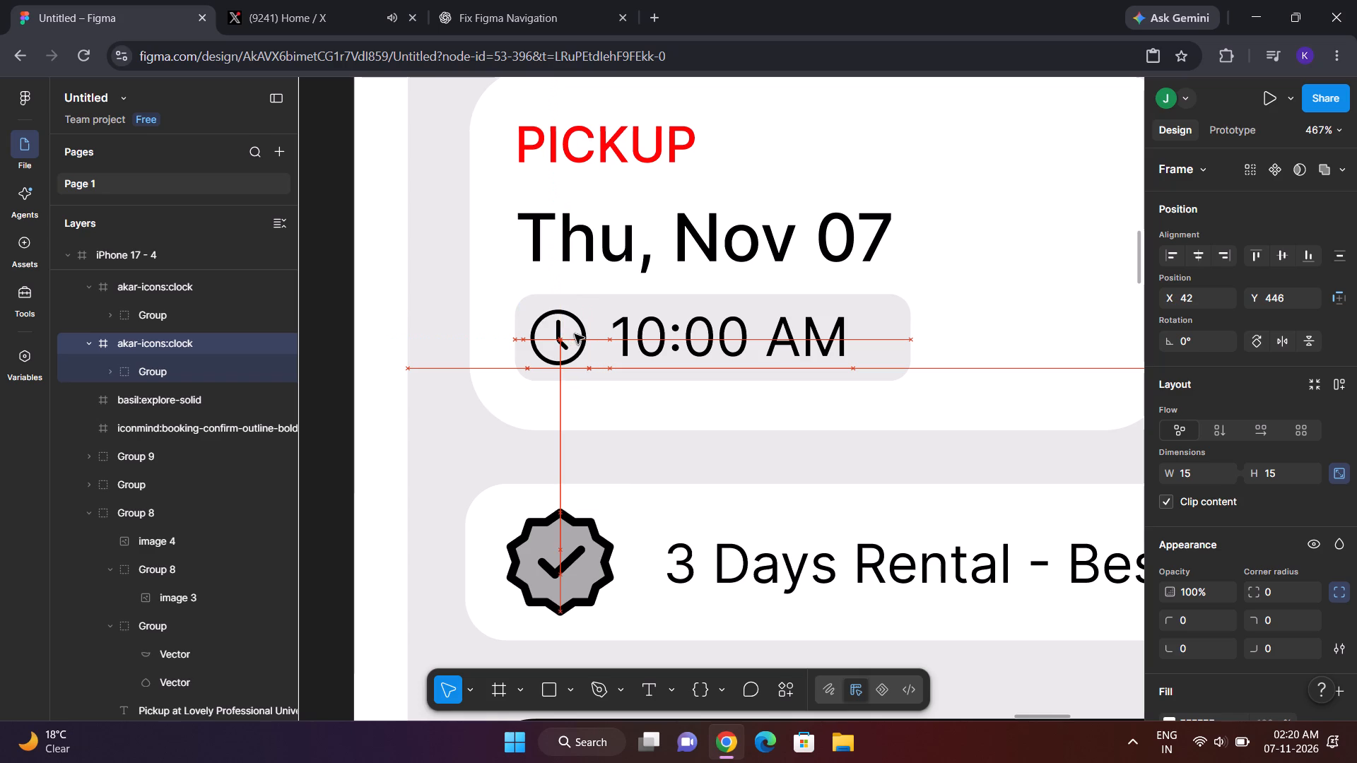
left_click_drag(575, 334, 577, 334)
scroll(577, 334, "left", 2)
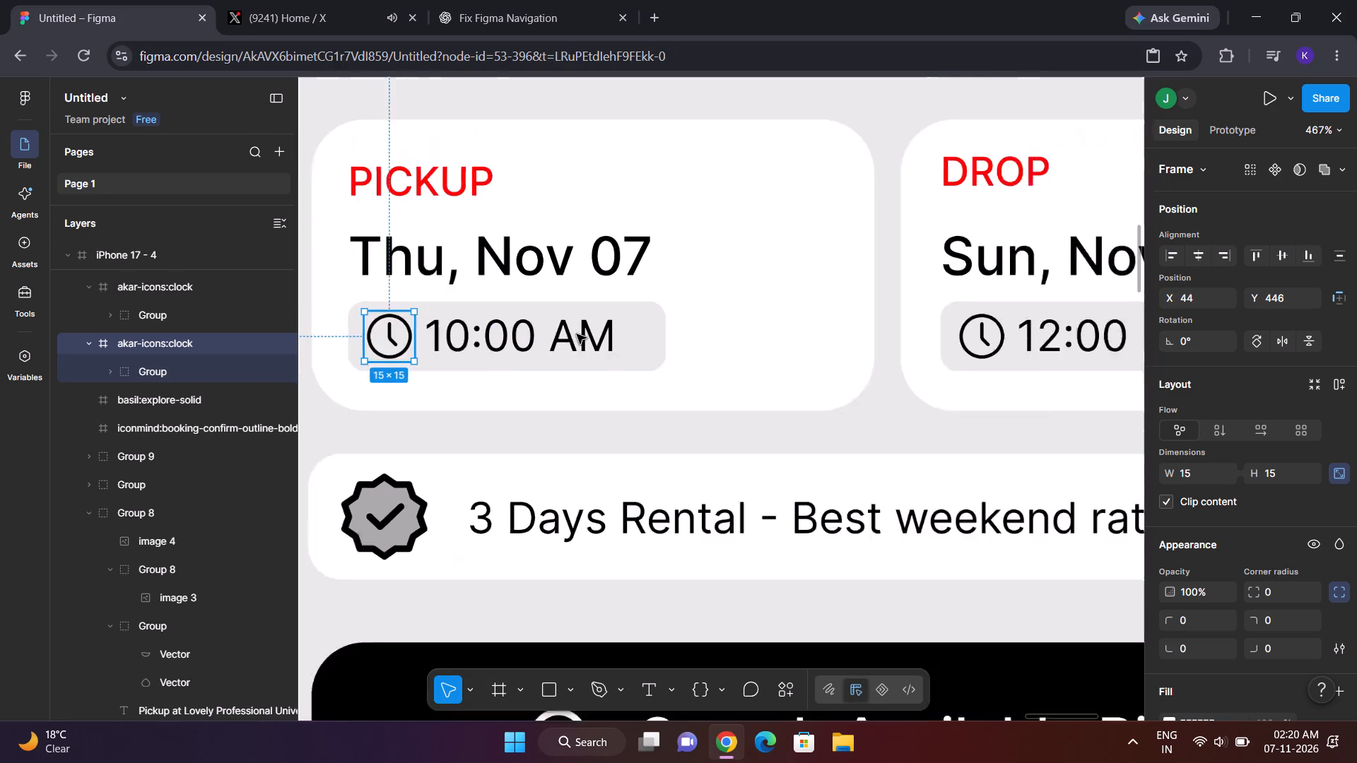
left_click(799, 379)
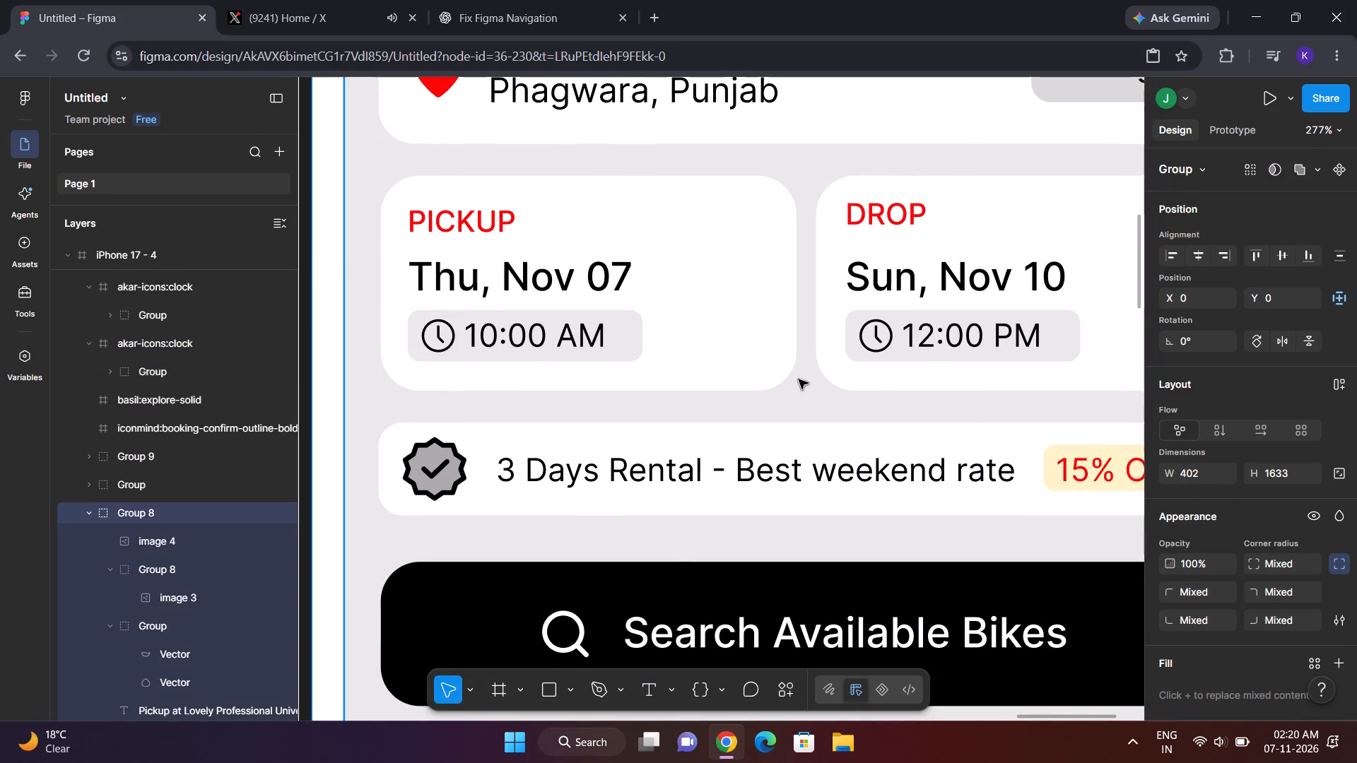
Examine the rest of the iPhone 17 - 4 frame down to its bottom navigation bar.
scroll(799, 379, "down", 11)
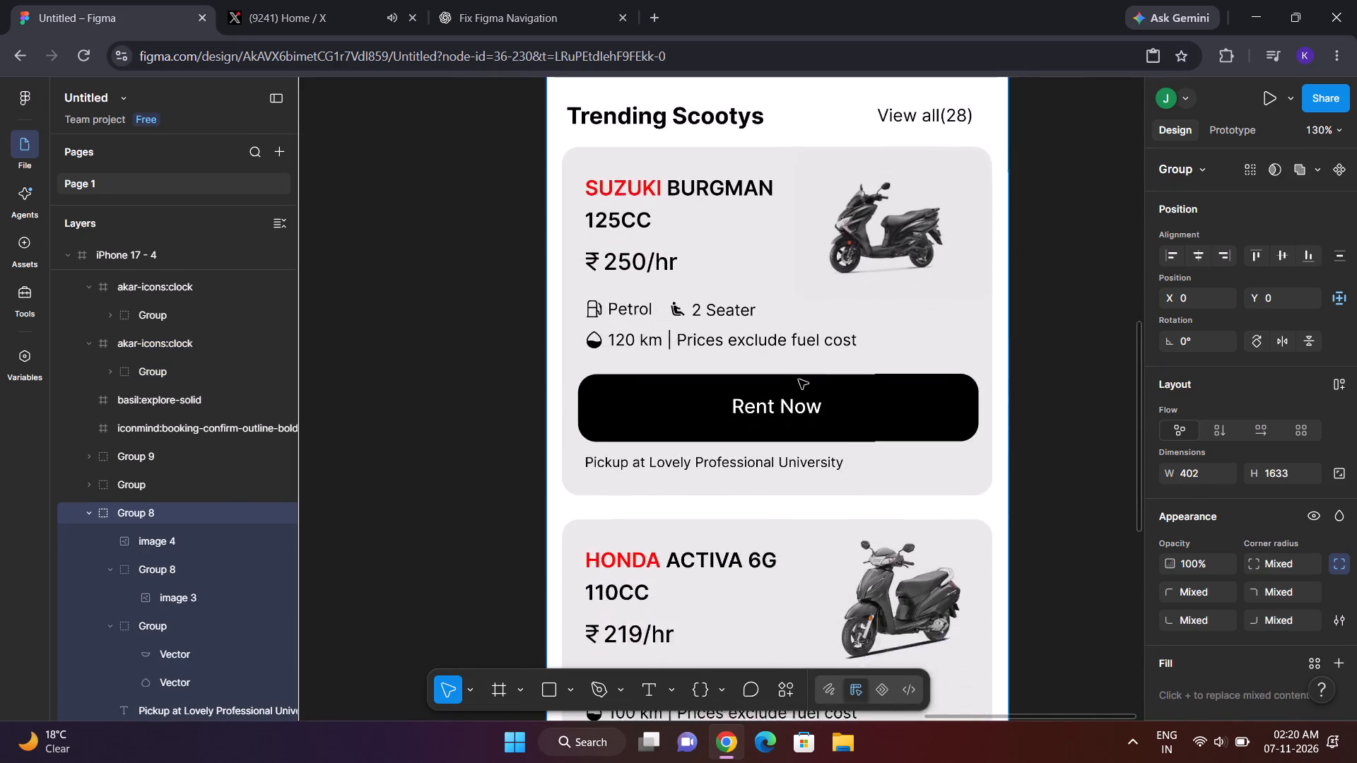
scroll(799, 552, "down", 2)
left_click(770, 370)
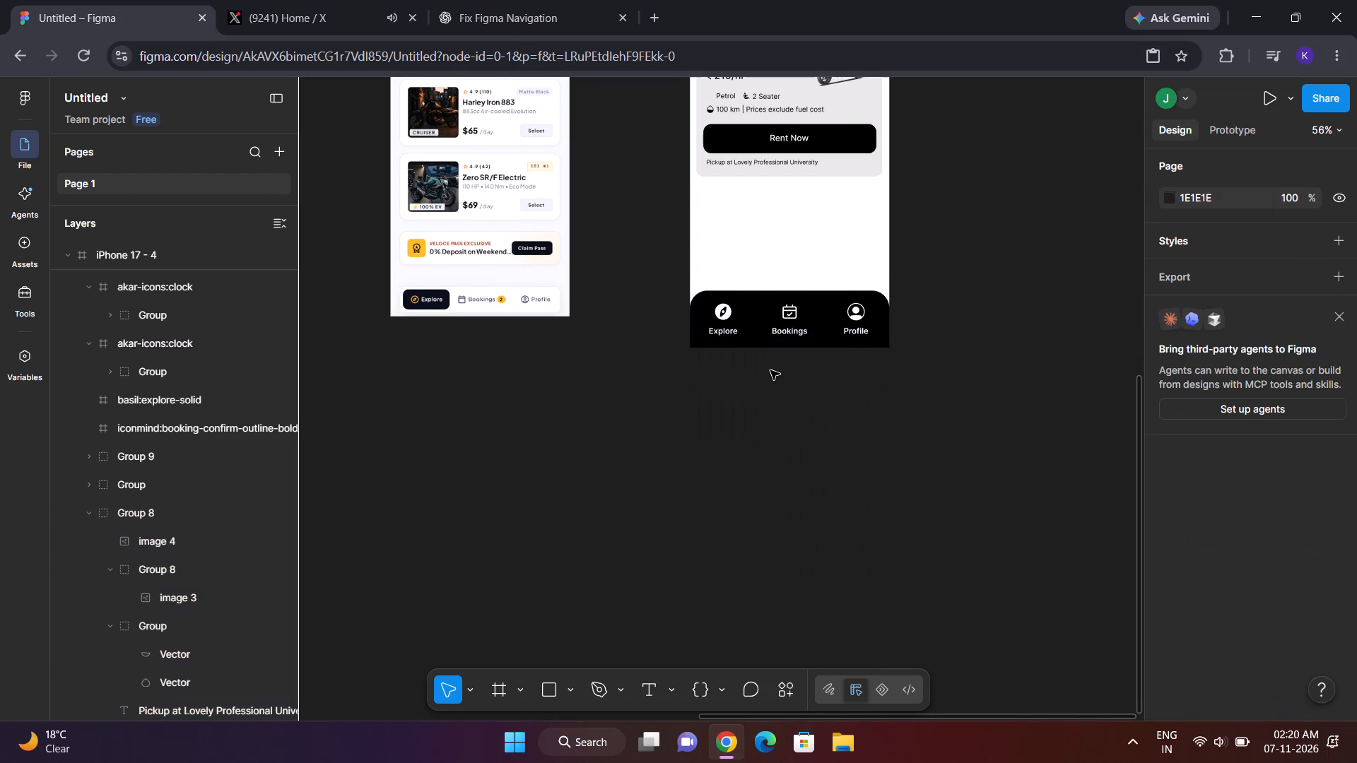
left_click(770, 370)
left_click(797, 247)
scroll(797, 247, "up", 2)
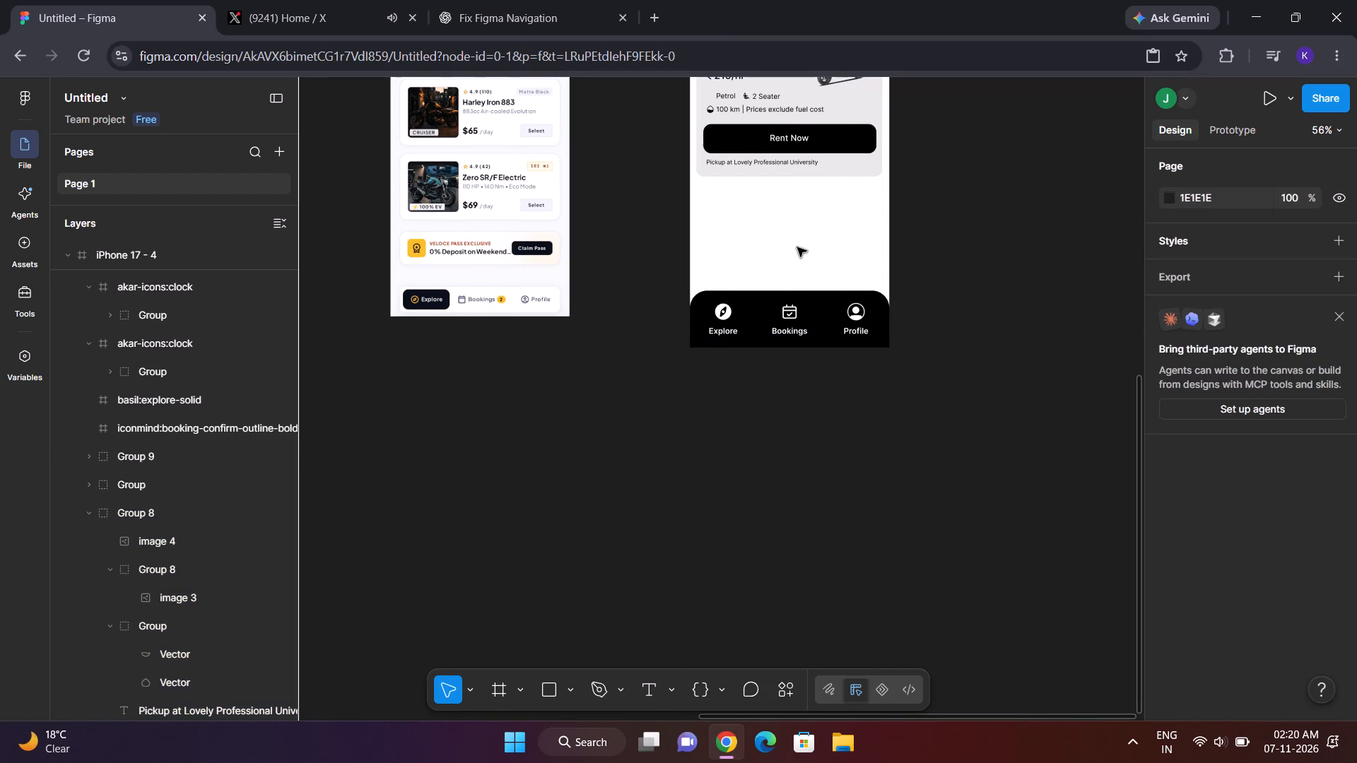
scroll(797, 247, "up", 3)
left_click(734, 103)
scroll(734, 103, "down", 5)
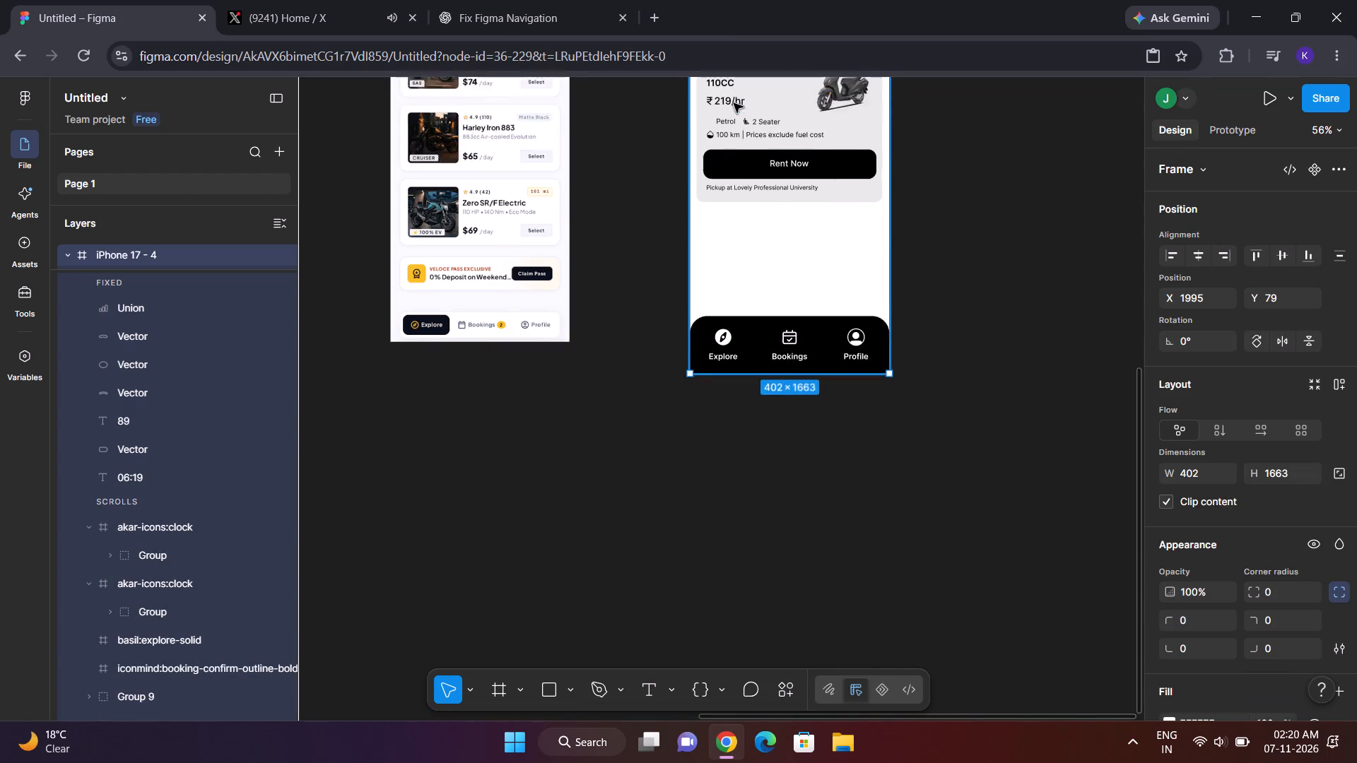
left_click(680, 427)
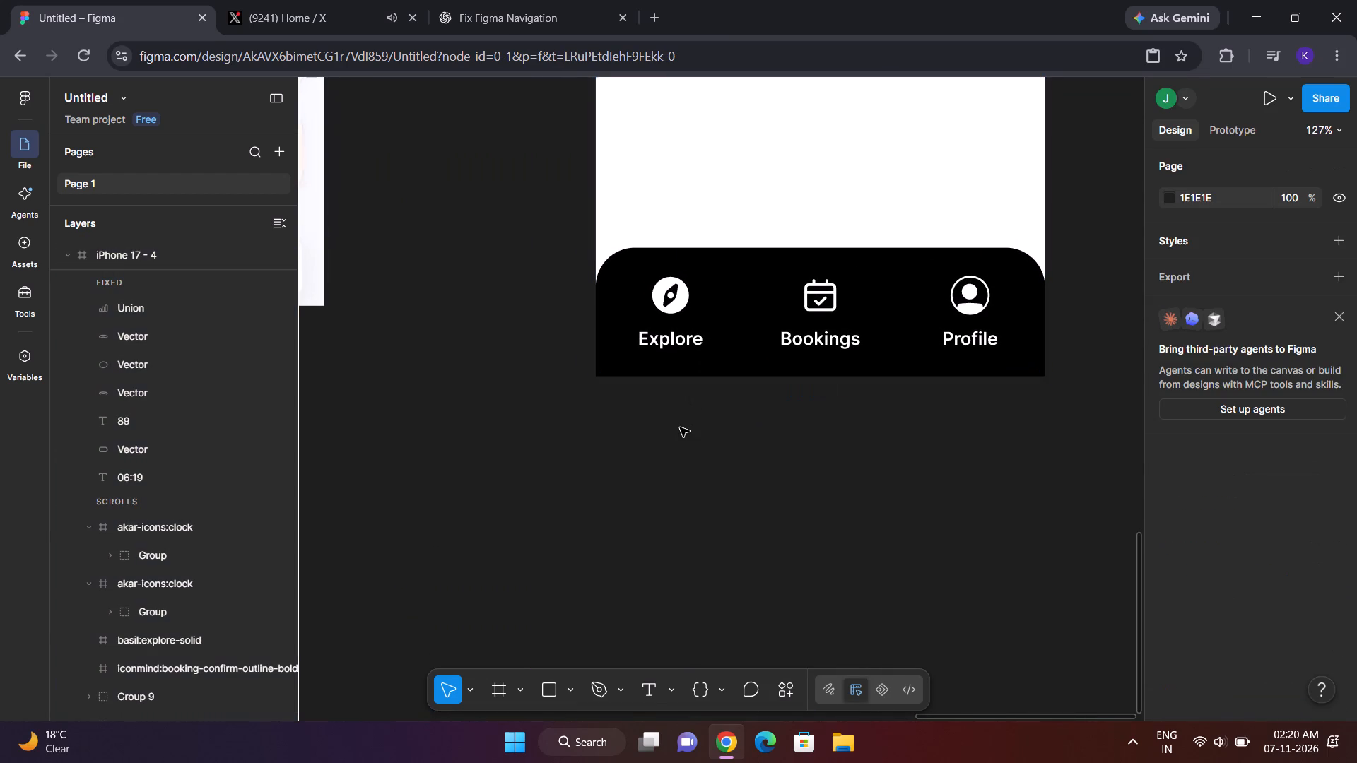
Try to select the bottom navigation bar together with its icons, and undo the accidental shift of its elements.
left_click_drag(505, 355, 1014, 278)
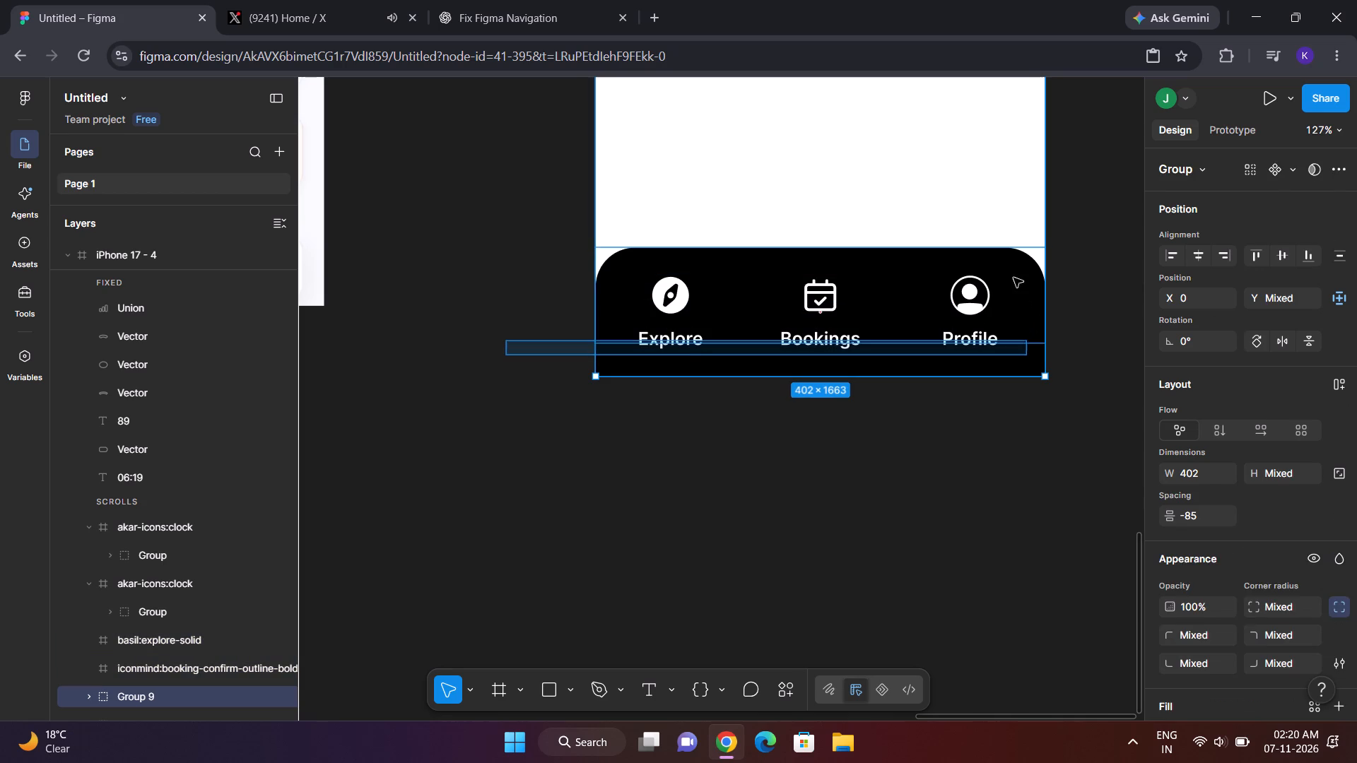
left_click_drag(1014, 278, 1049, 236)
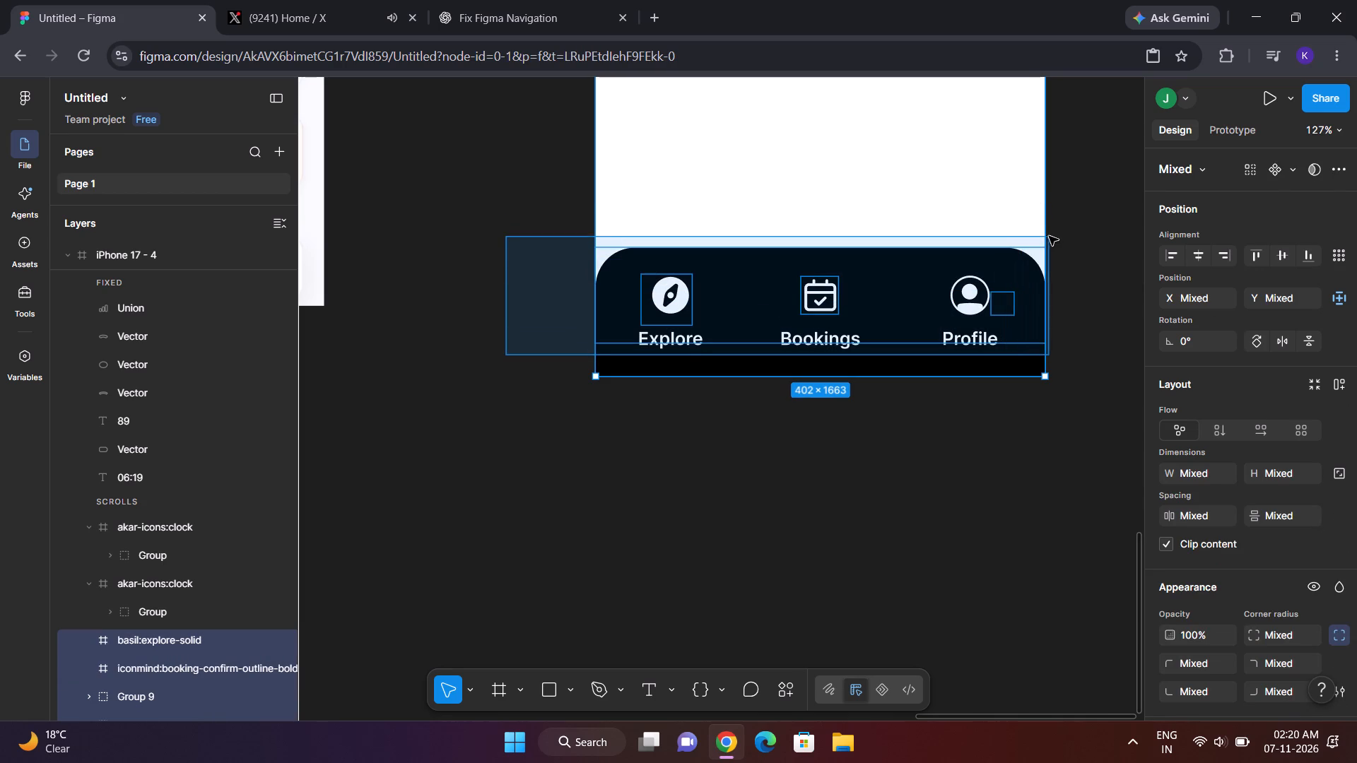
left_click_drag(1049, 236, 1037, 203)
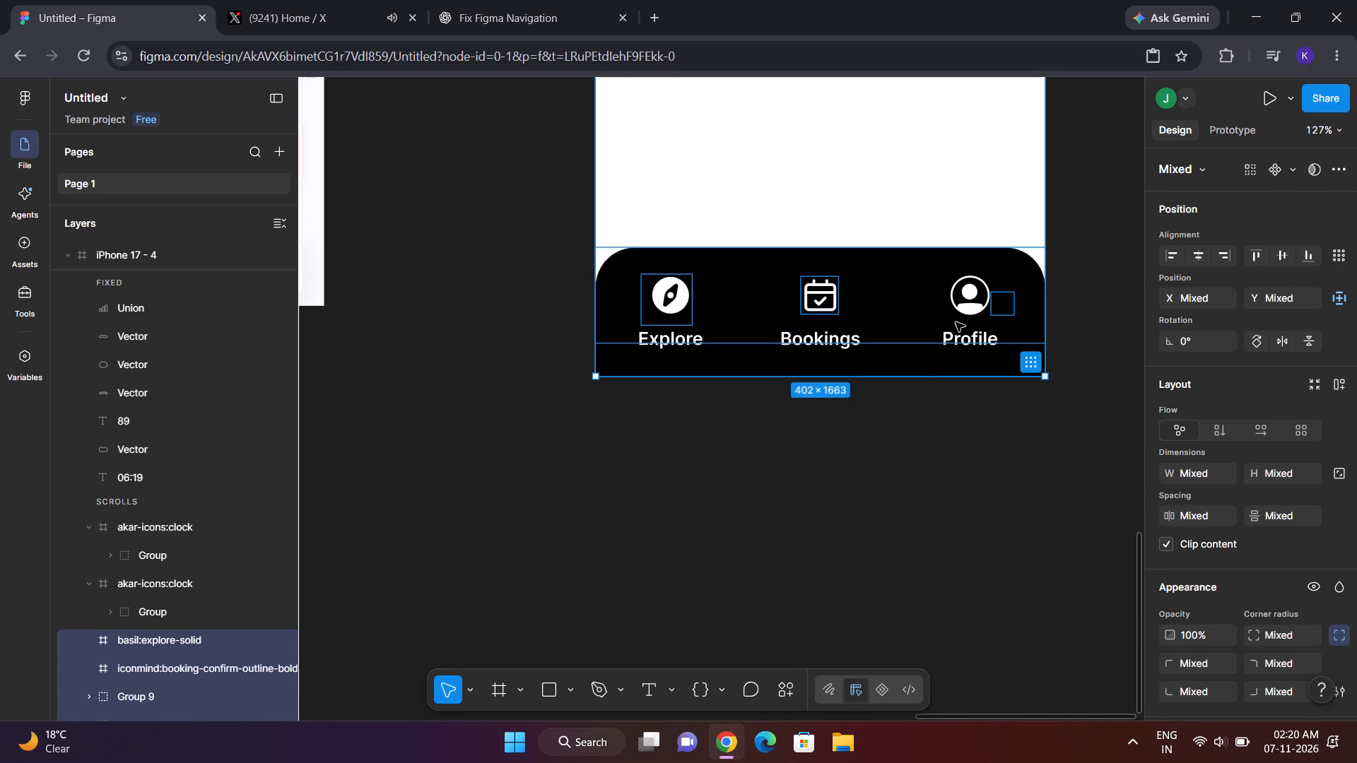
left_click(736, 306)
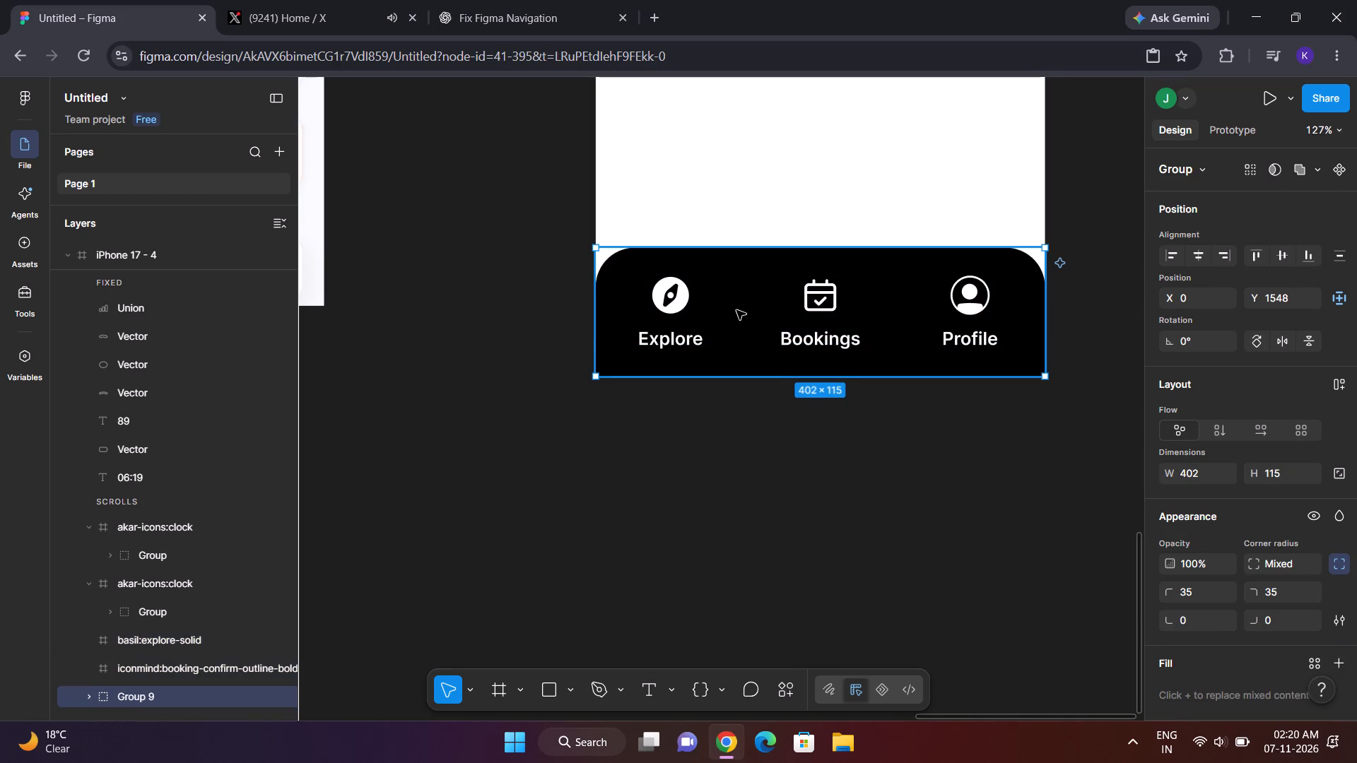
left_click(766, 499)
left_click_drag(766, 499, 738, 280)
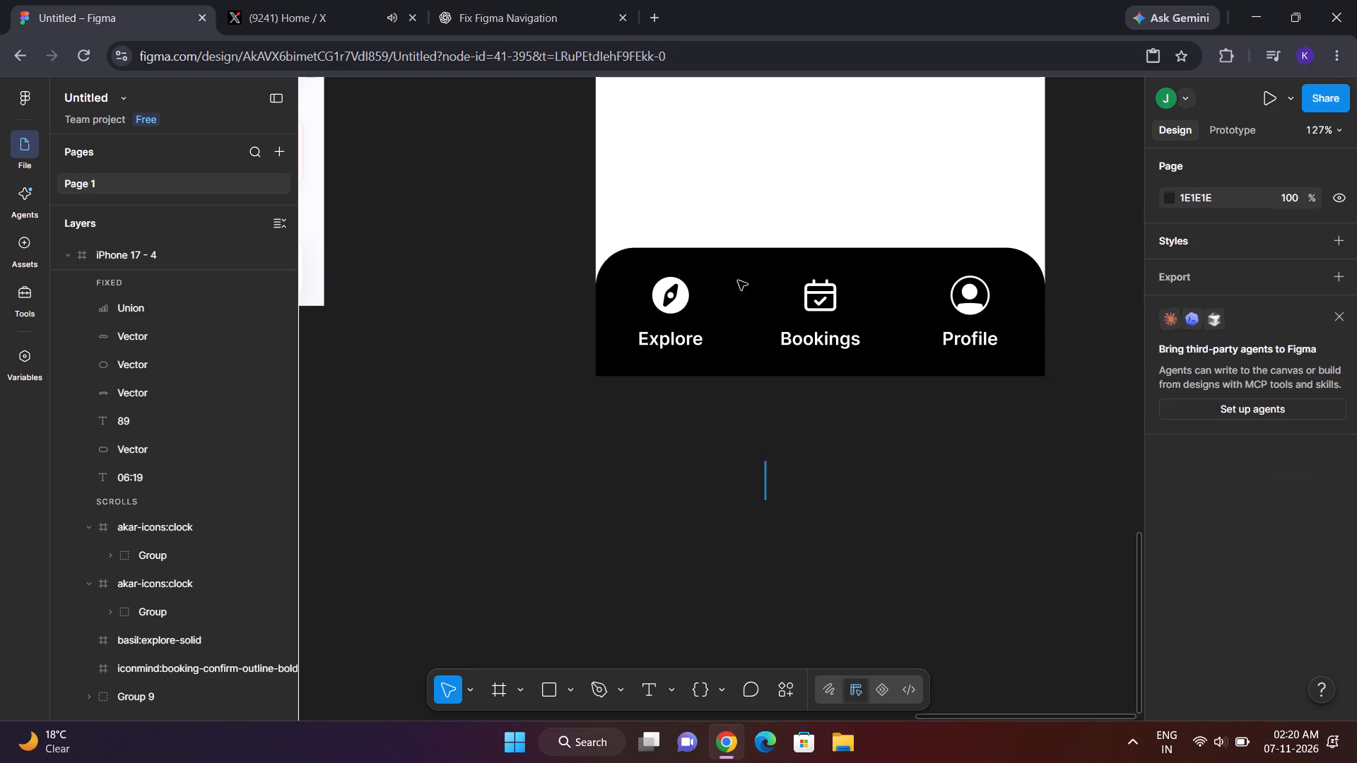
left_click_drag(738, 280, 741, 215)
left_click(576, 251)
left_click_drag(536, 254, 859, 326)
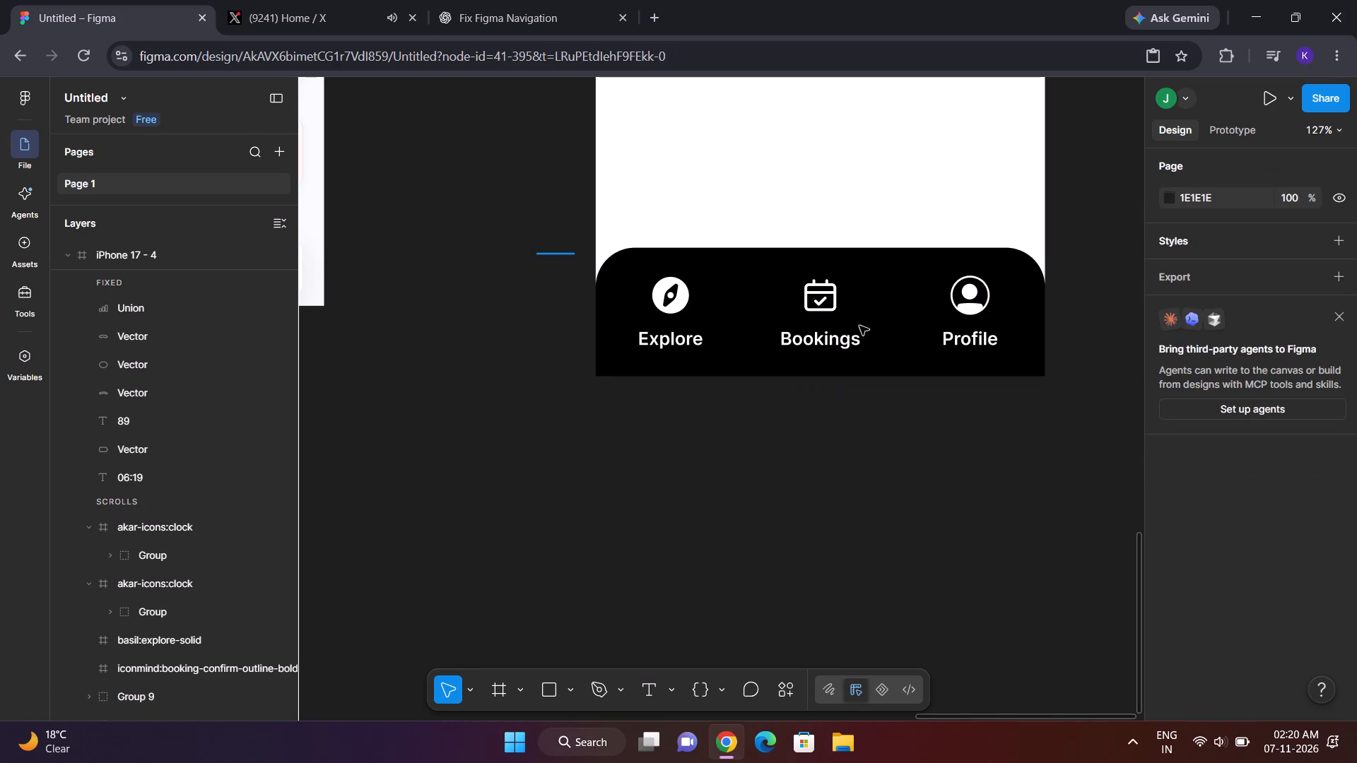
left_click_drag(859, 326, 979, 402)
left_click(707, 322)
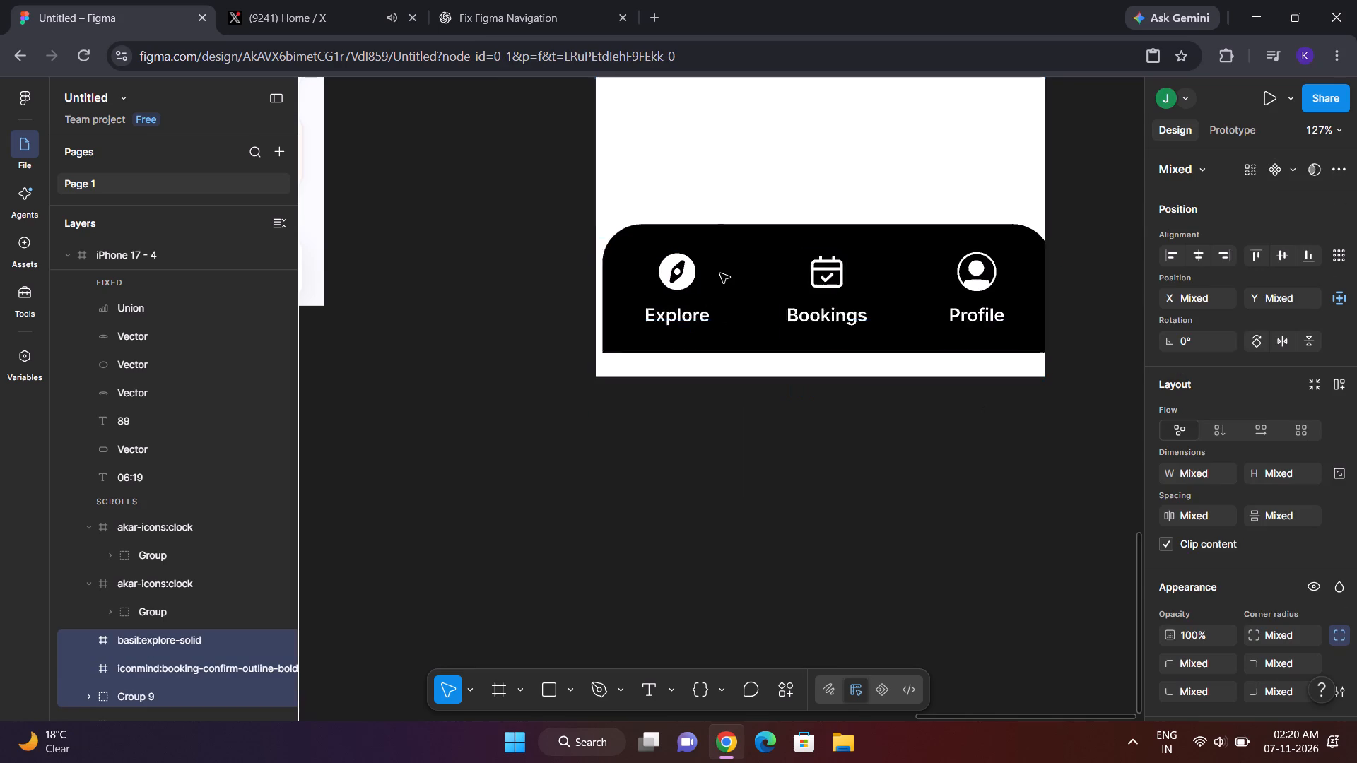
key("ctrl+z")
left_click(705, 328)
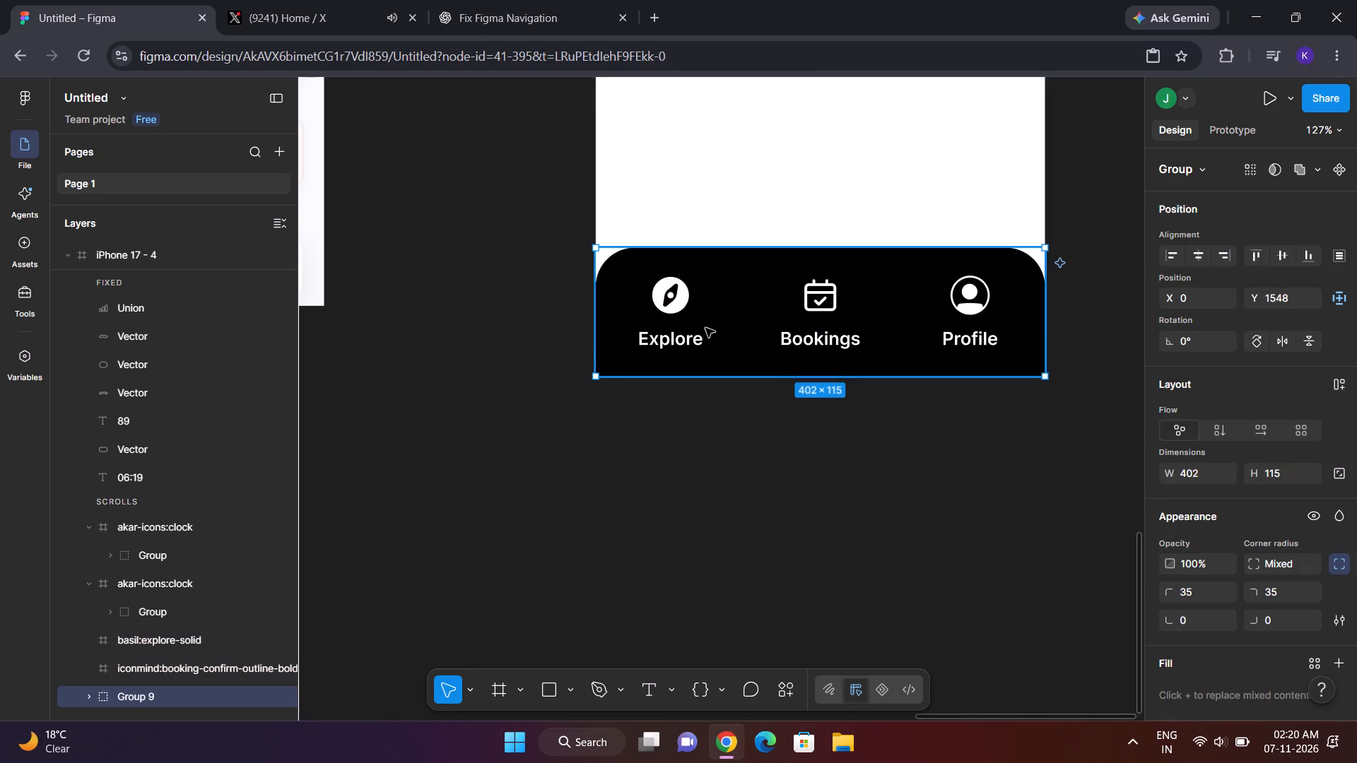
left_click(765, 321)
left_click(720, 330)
Find the stray 20 × 20 white group beside the Profile icon among the frame's layers and delete it.
left_click(204, 669)
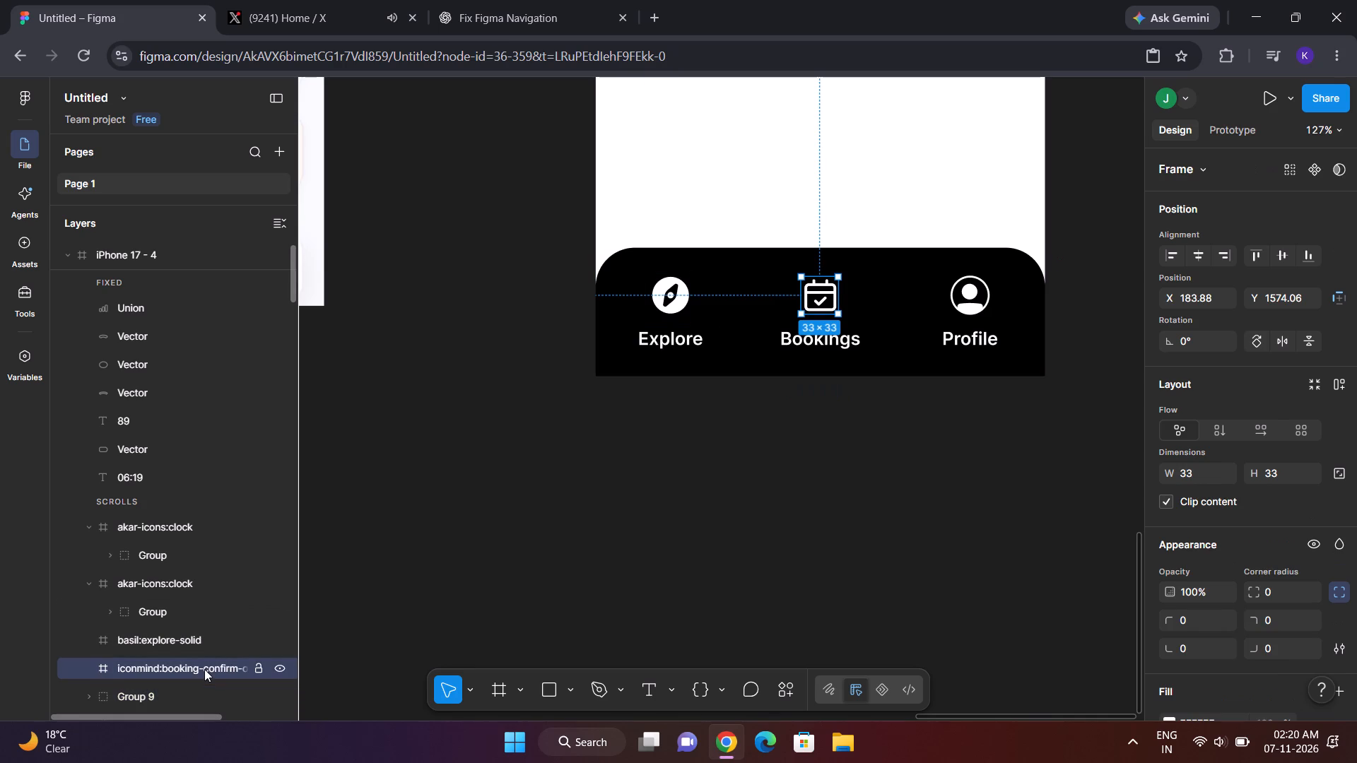
scroll(204, 669, "down", 1)
left_click(192, 536)
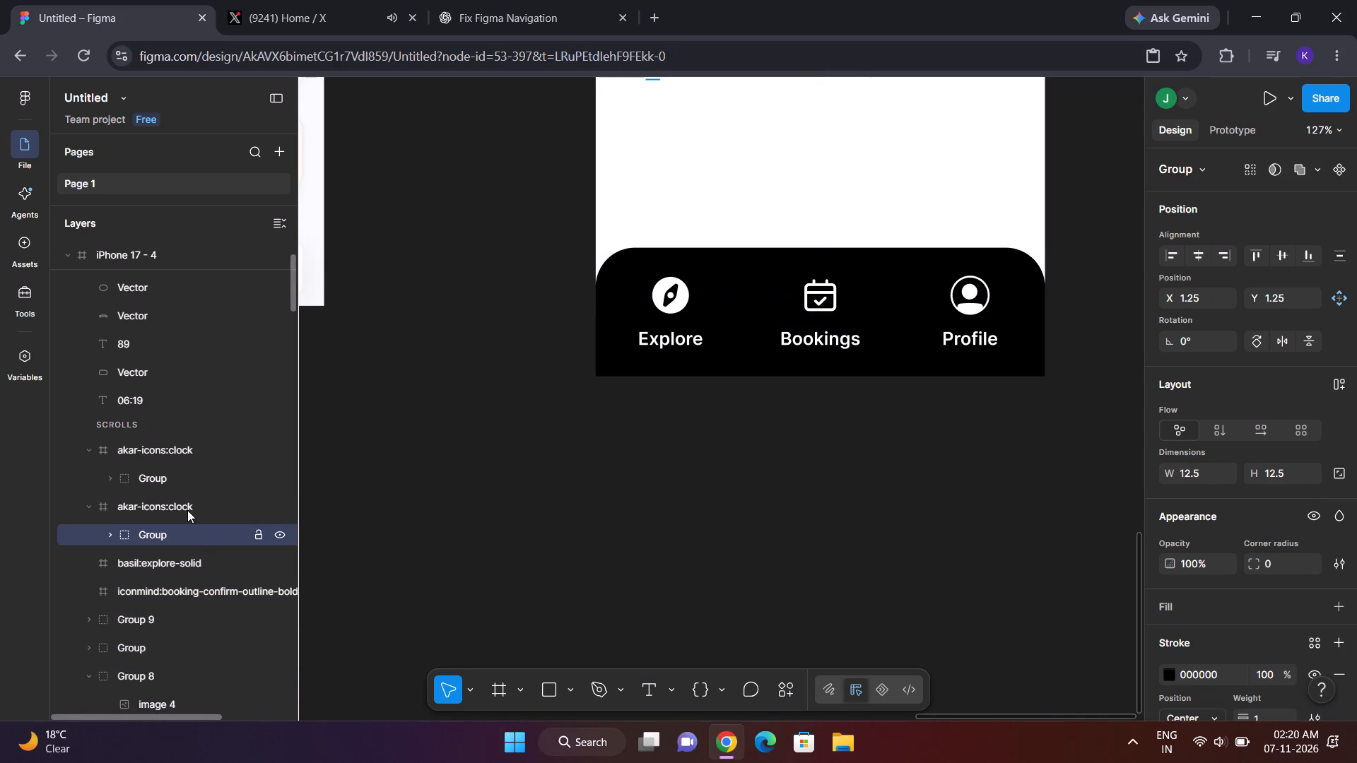
left_click(184, 471)
scroll(184, 471, "down", 1)
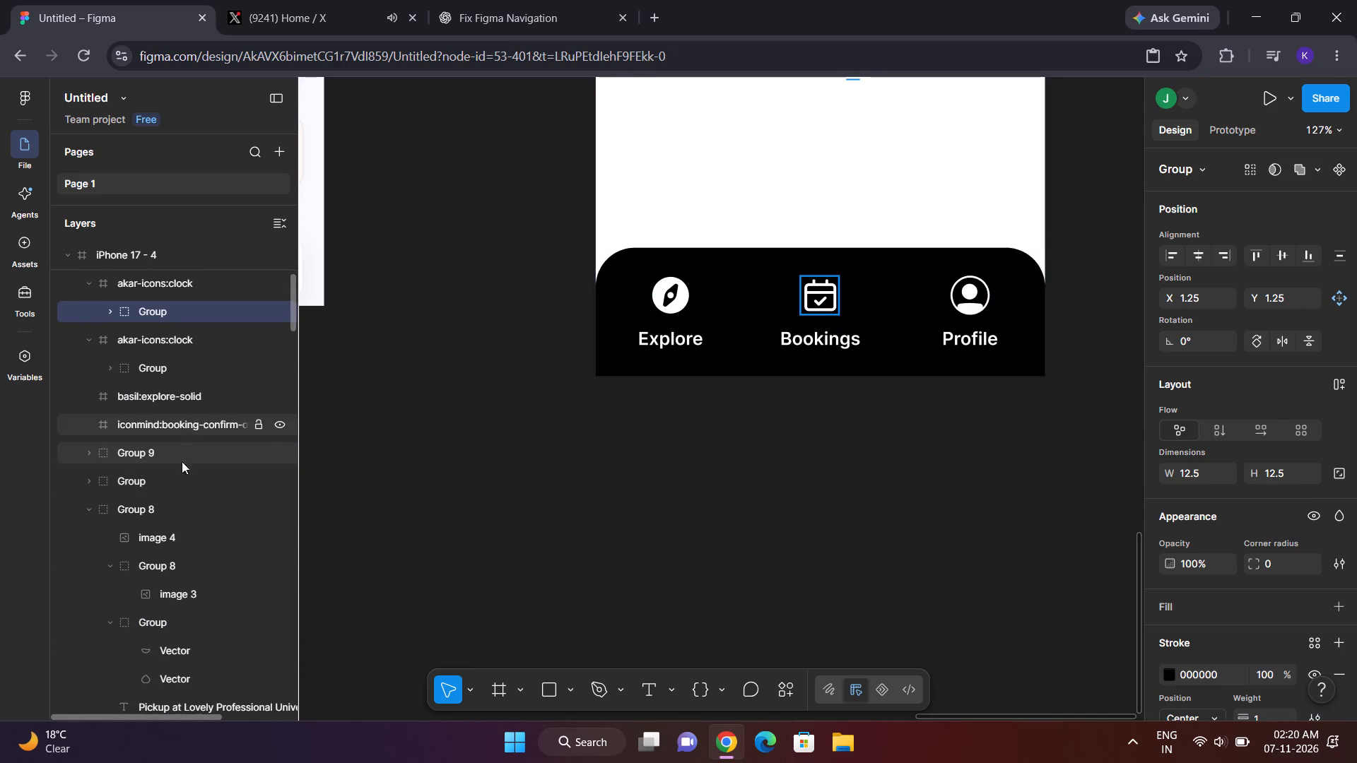
left_click(235, 474)
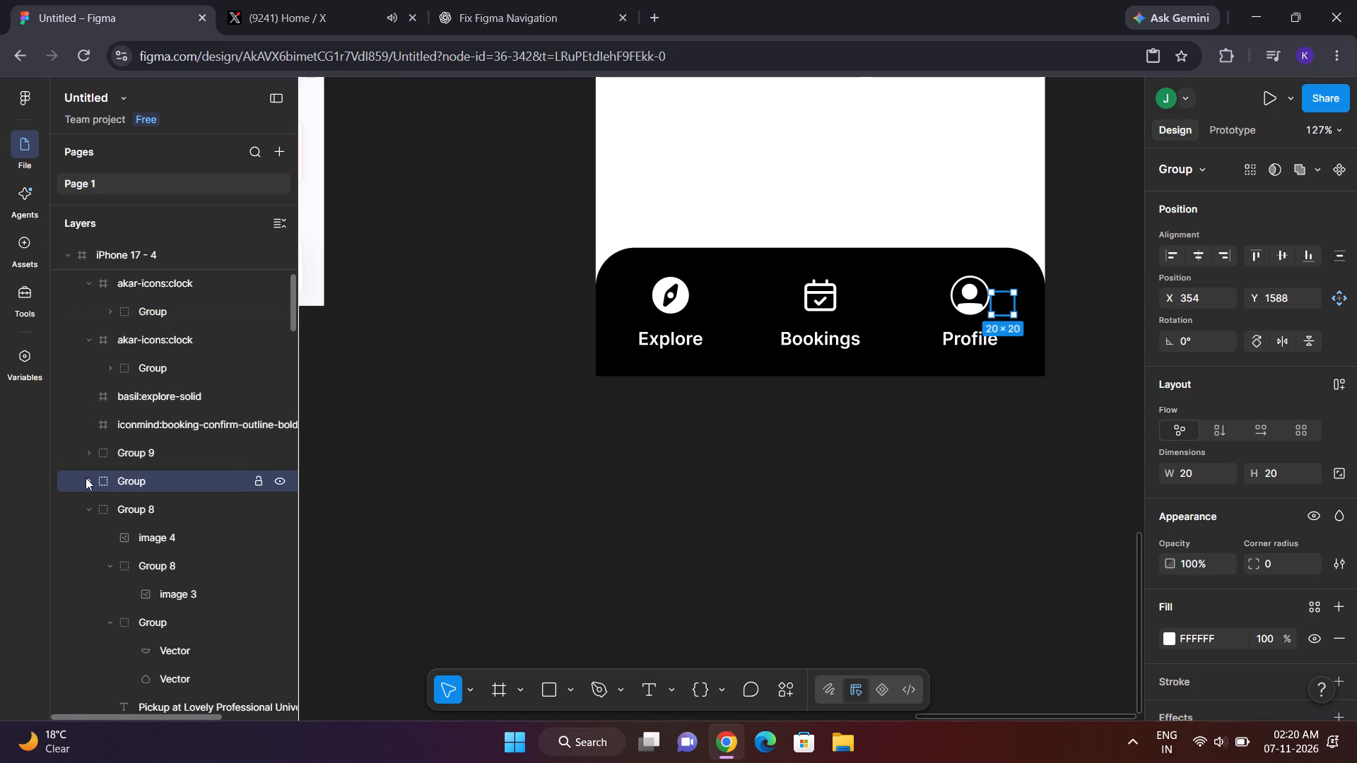
left_click(86, 478)
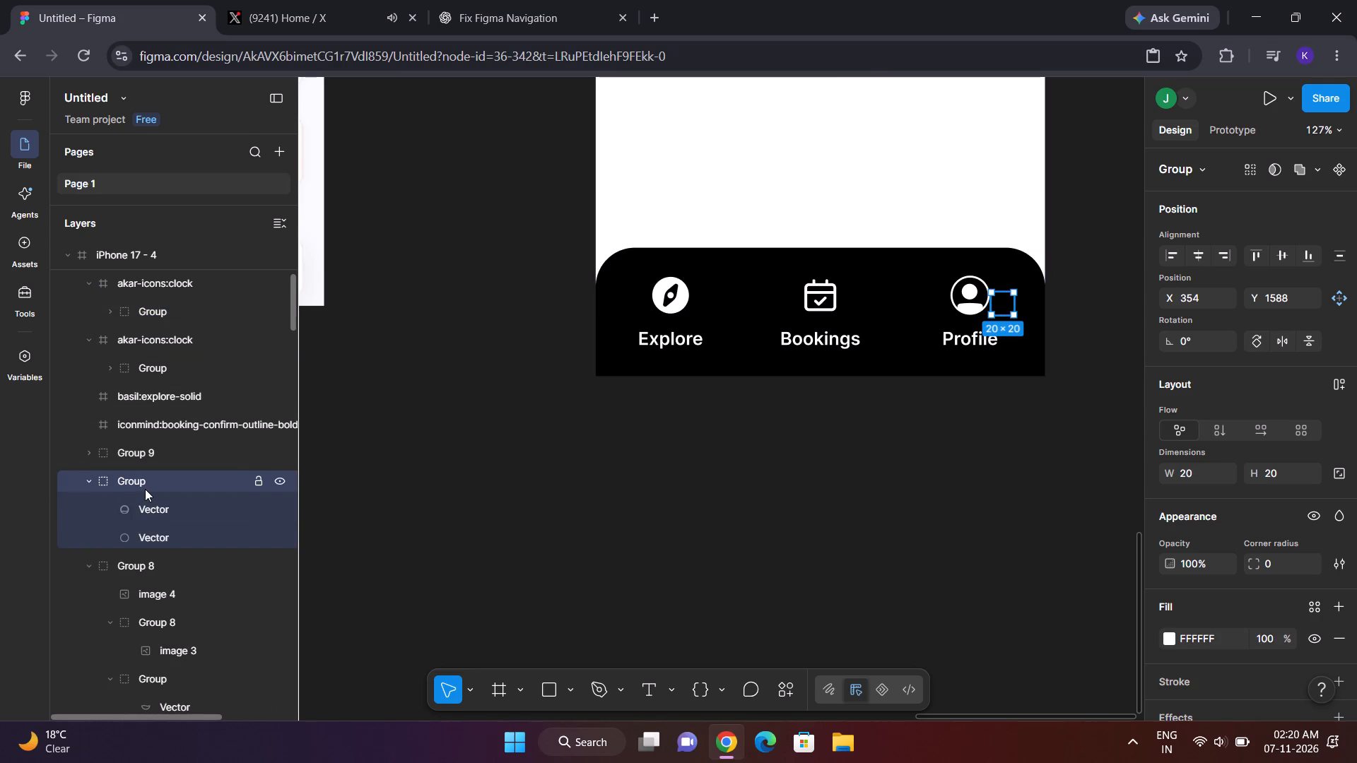
key("Delete")
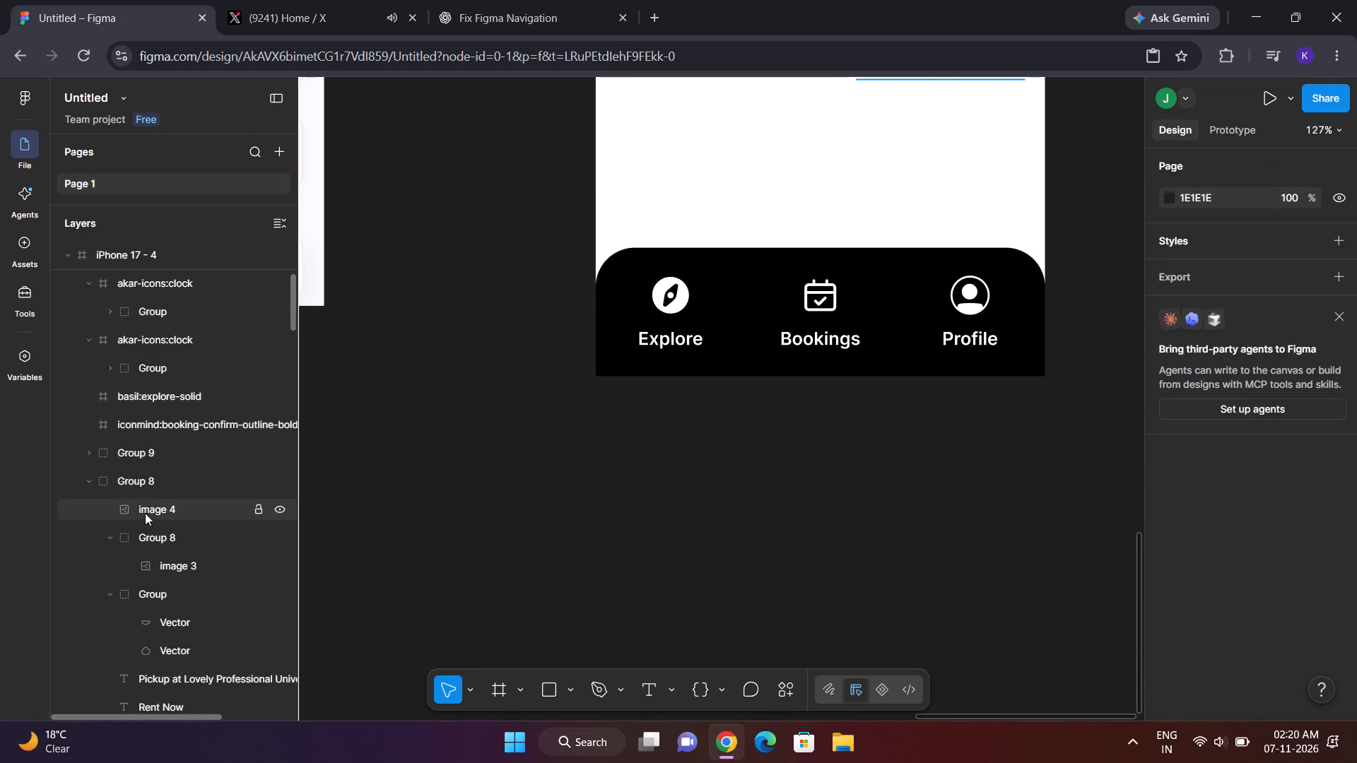
Inspect the image layers inside Group 8.
left_click(145, 513)
left_click(145, 410)
left_click(163, 505)
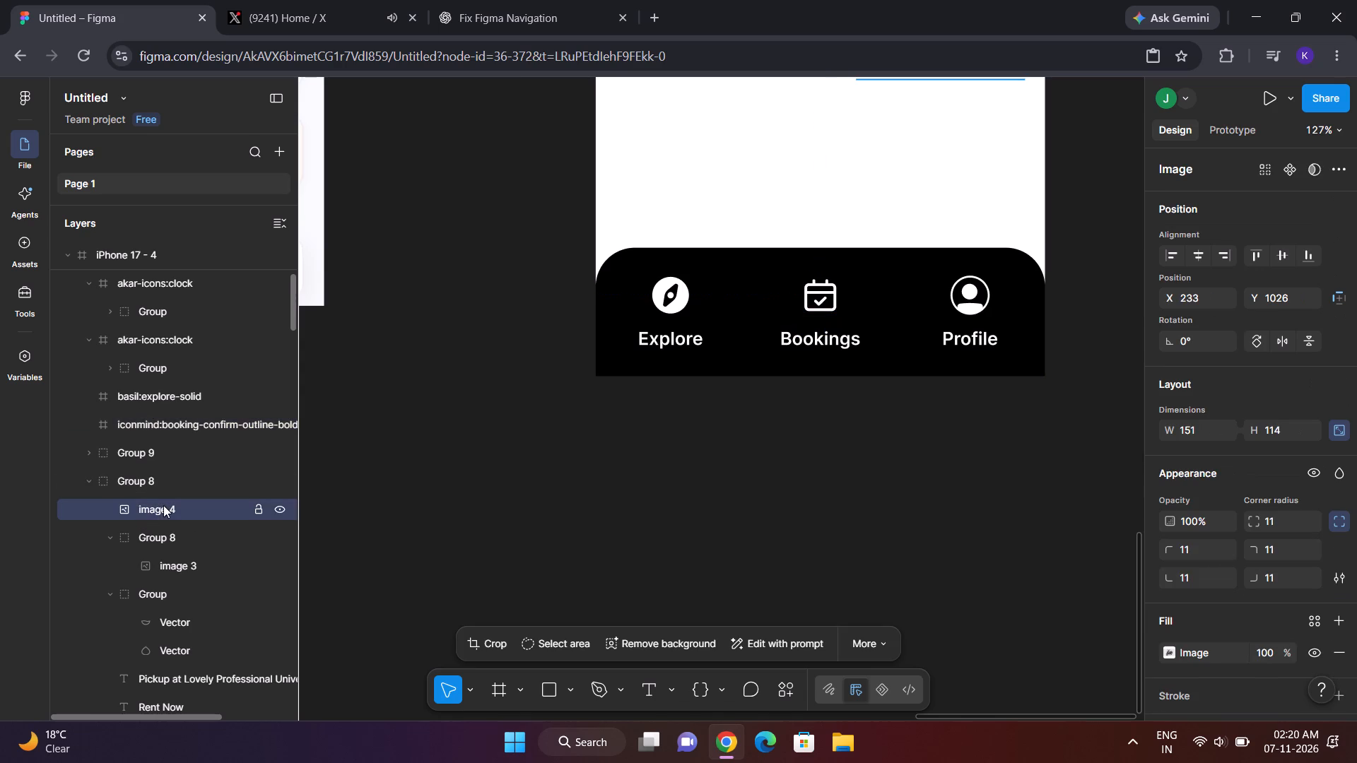
scroll(163, 505, "down", 2)
left_click(198, 428)
left_click(197, 410)
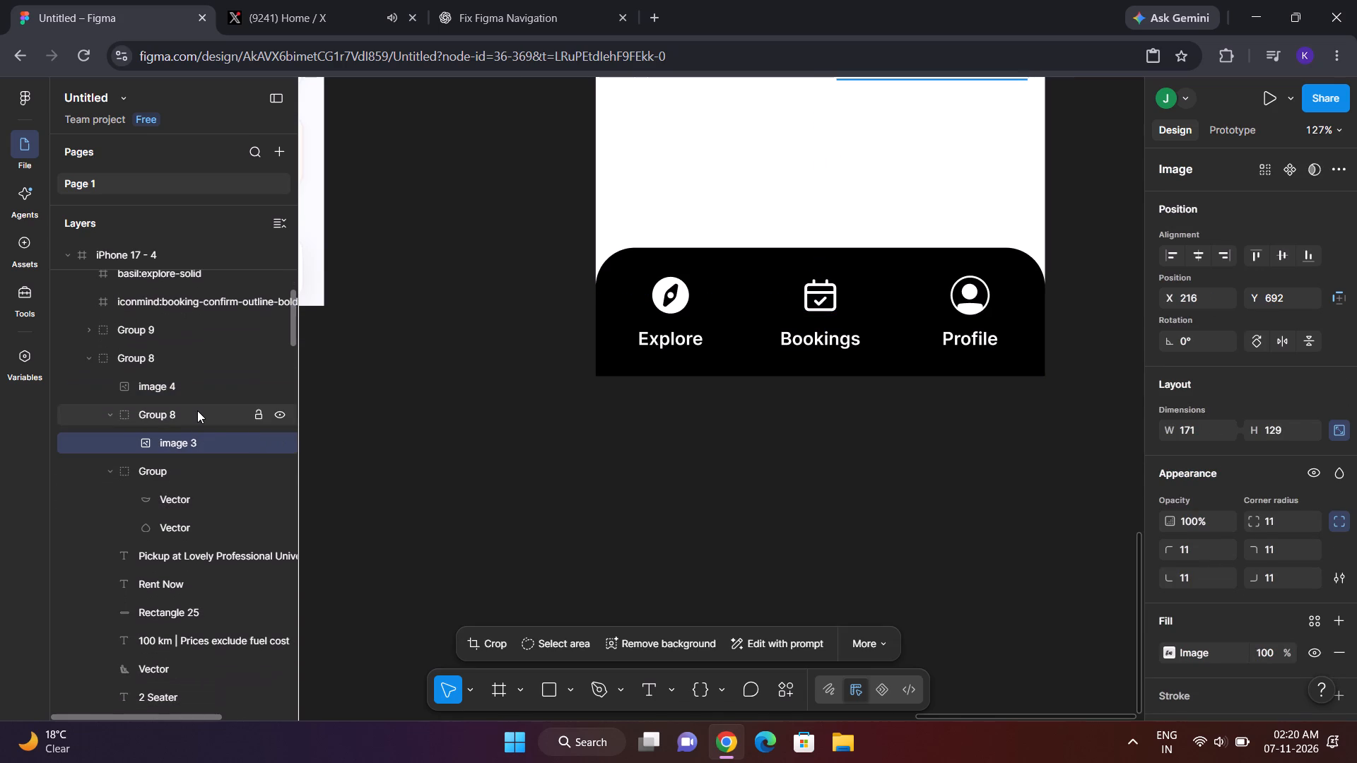
scroll(197, 410, "up", 2)
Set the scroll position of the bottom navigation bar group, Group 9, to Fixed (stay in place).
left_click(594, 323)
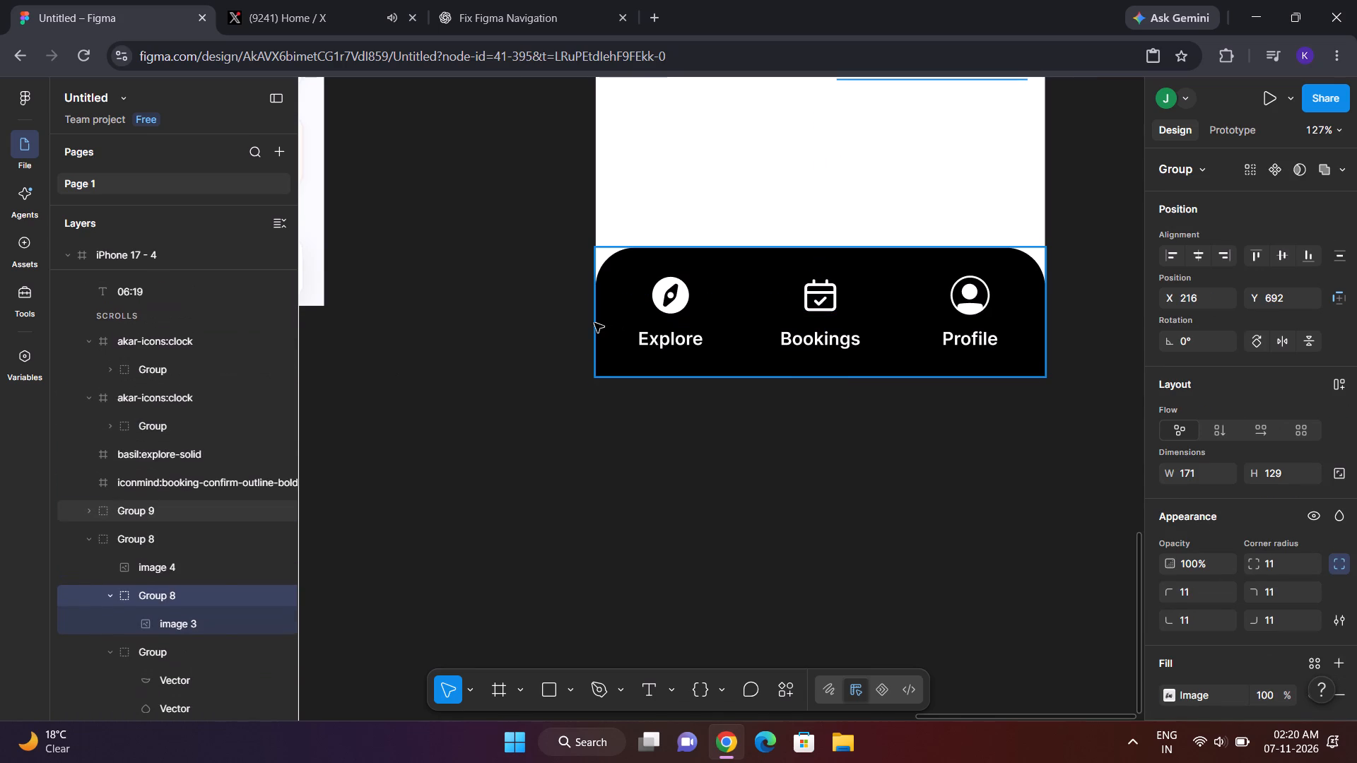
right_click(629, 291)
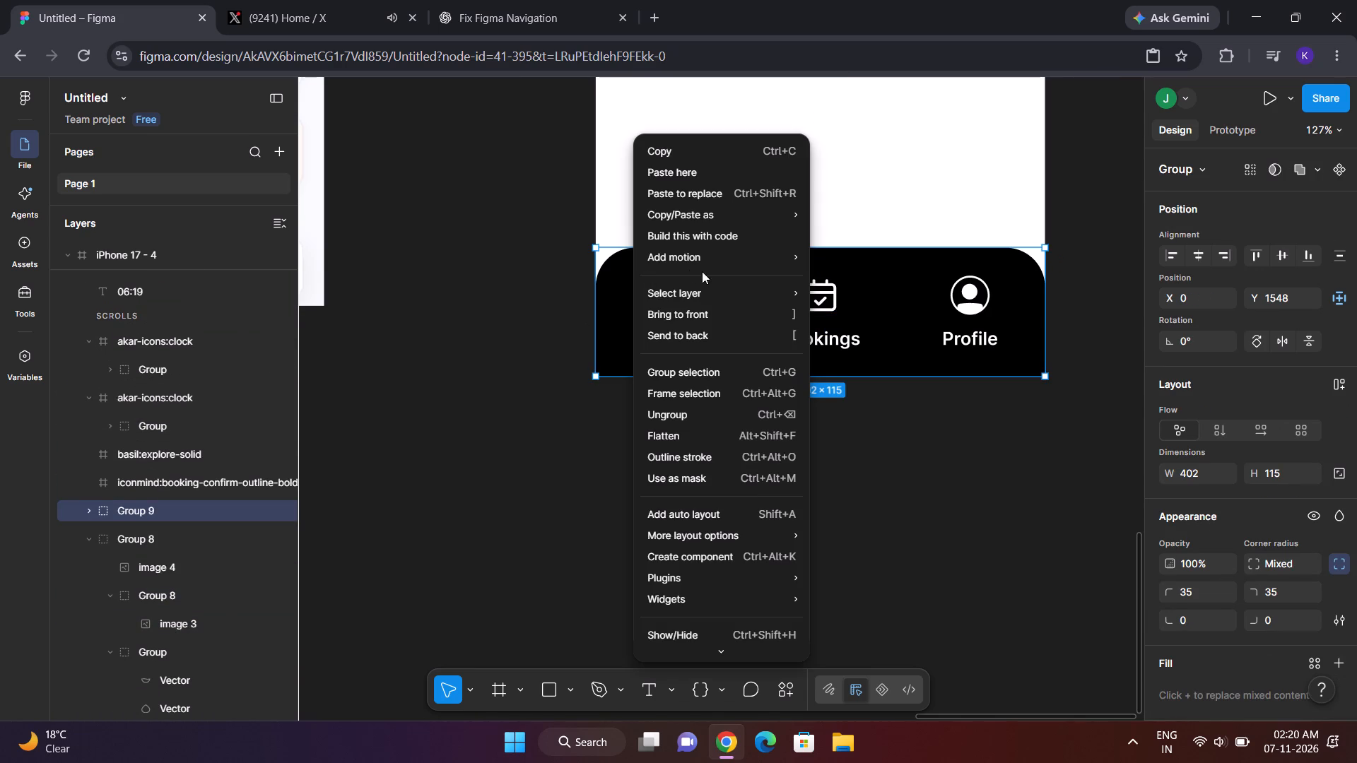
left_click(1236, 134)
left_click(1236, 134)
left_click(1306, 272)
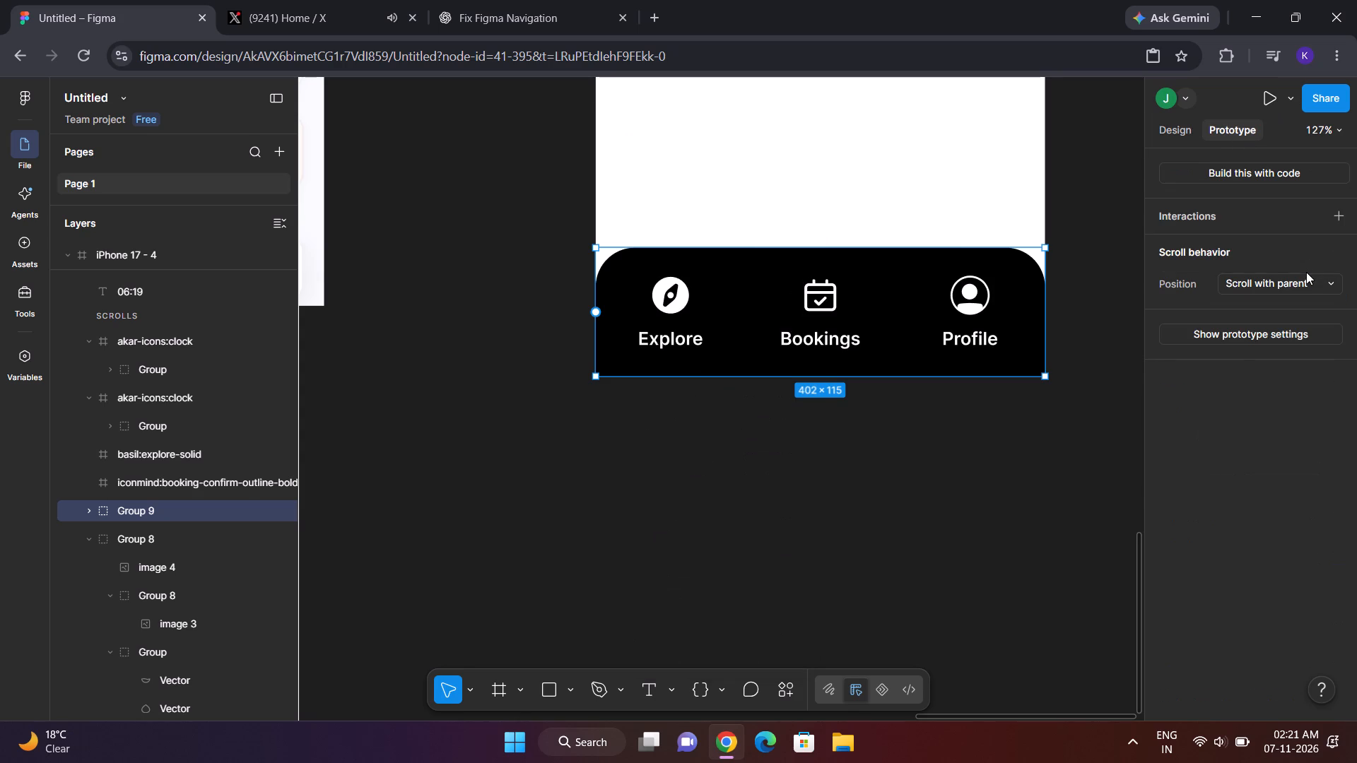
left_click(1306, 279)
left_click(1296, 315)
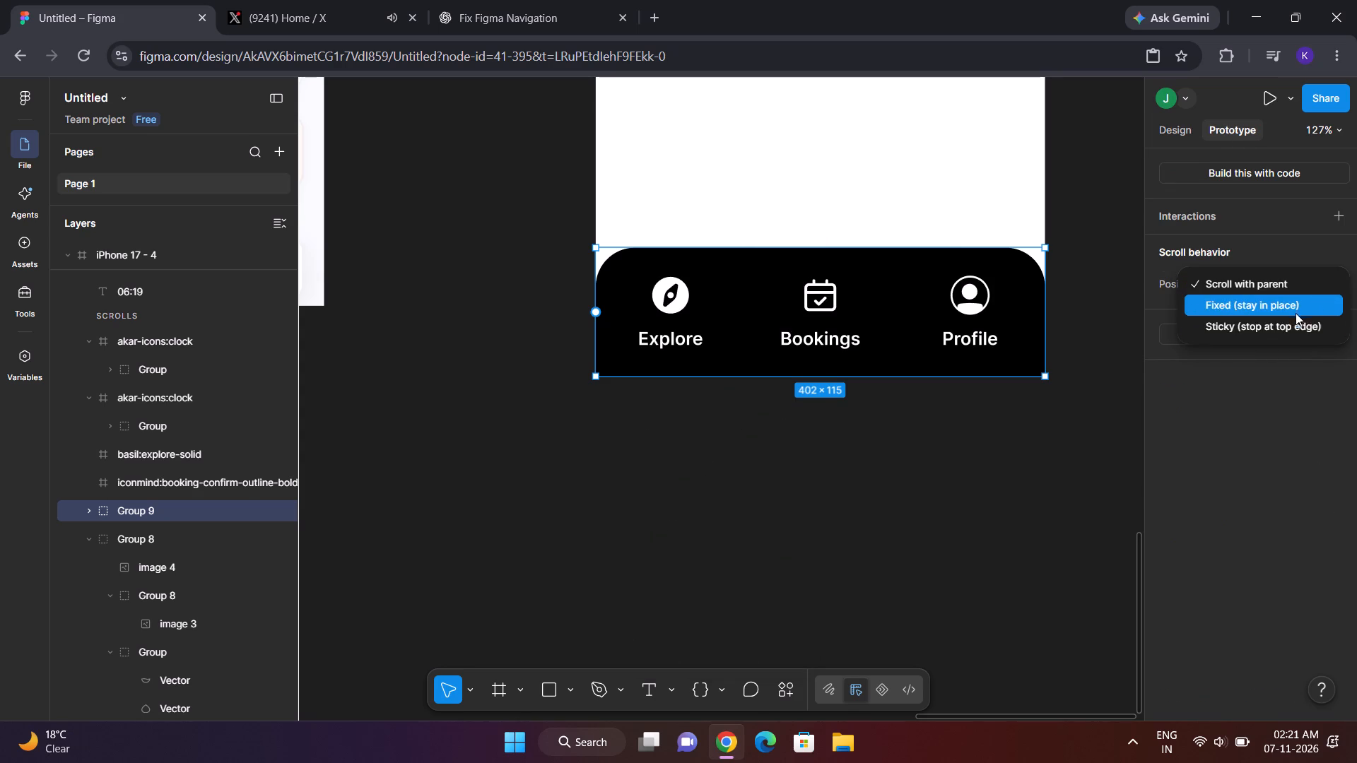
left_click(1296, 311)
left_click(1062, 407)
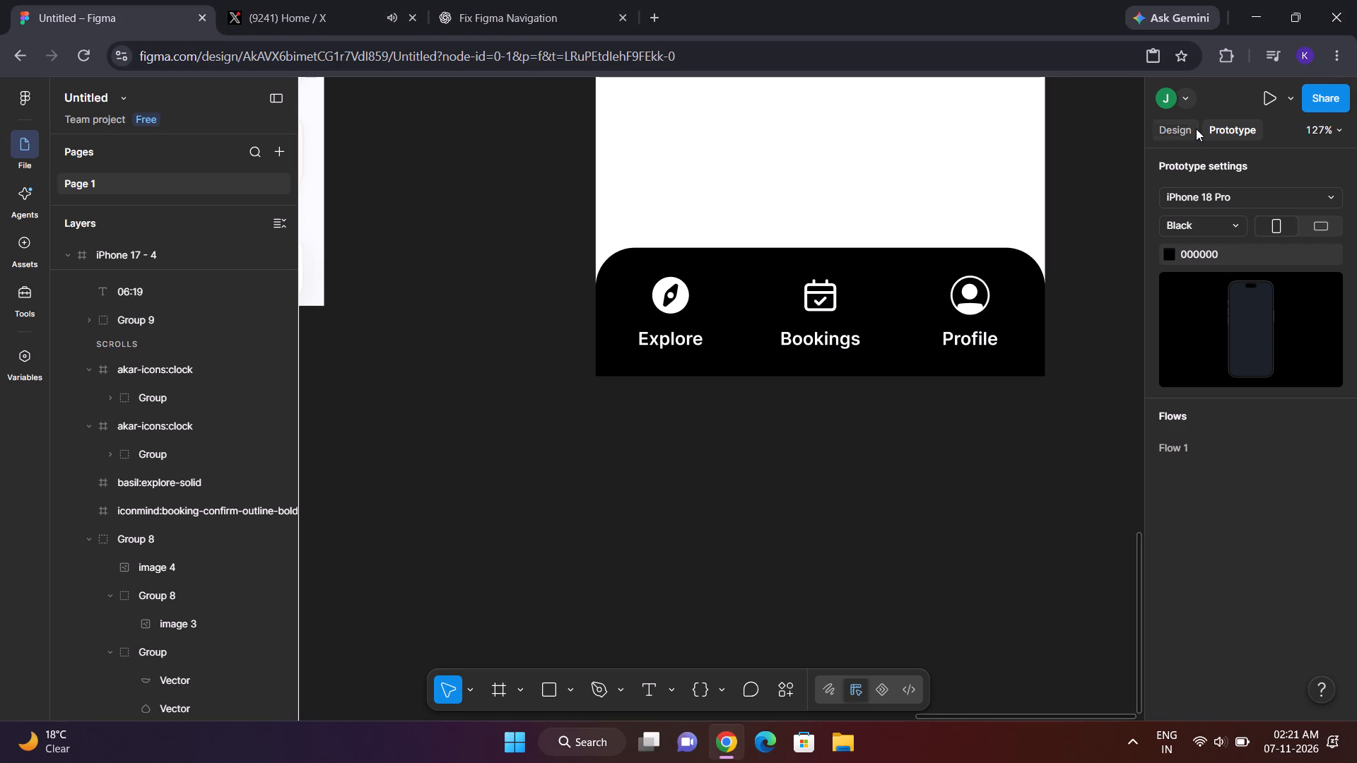
Preview the iPhone 17 - 4 prototype, scroll down to check its bottom navigation bar, and close the preview.
scroll(1196, 129, "up", 5)
scroll(968, 247, "up", 7)
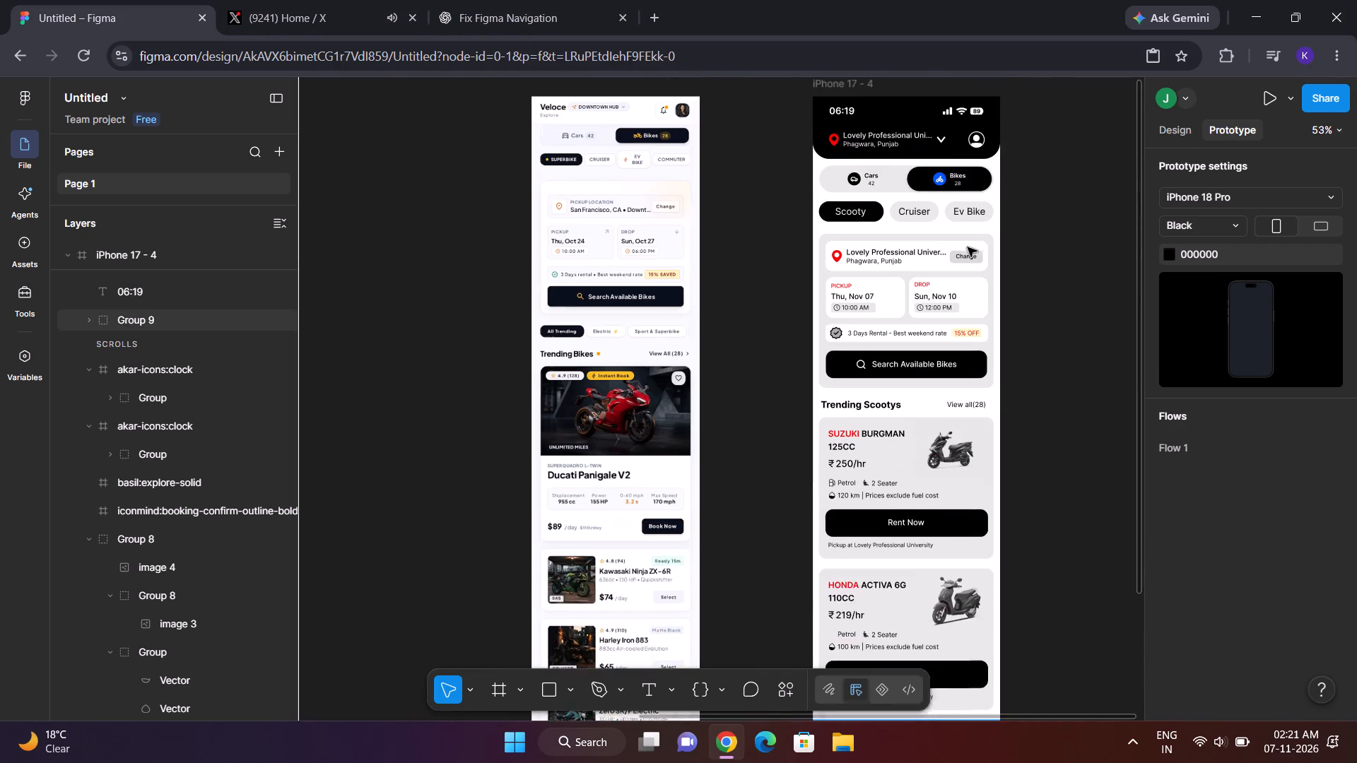
scroll(968, 247, "up", 1)
left_click(847, 172)
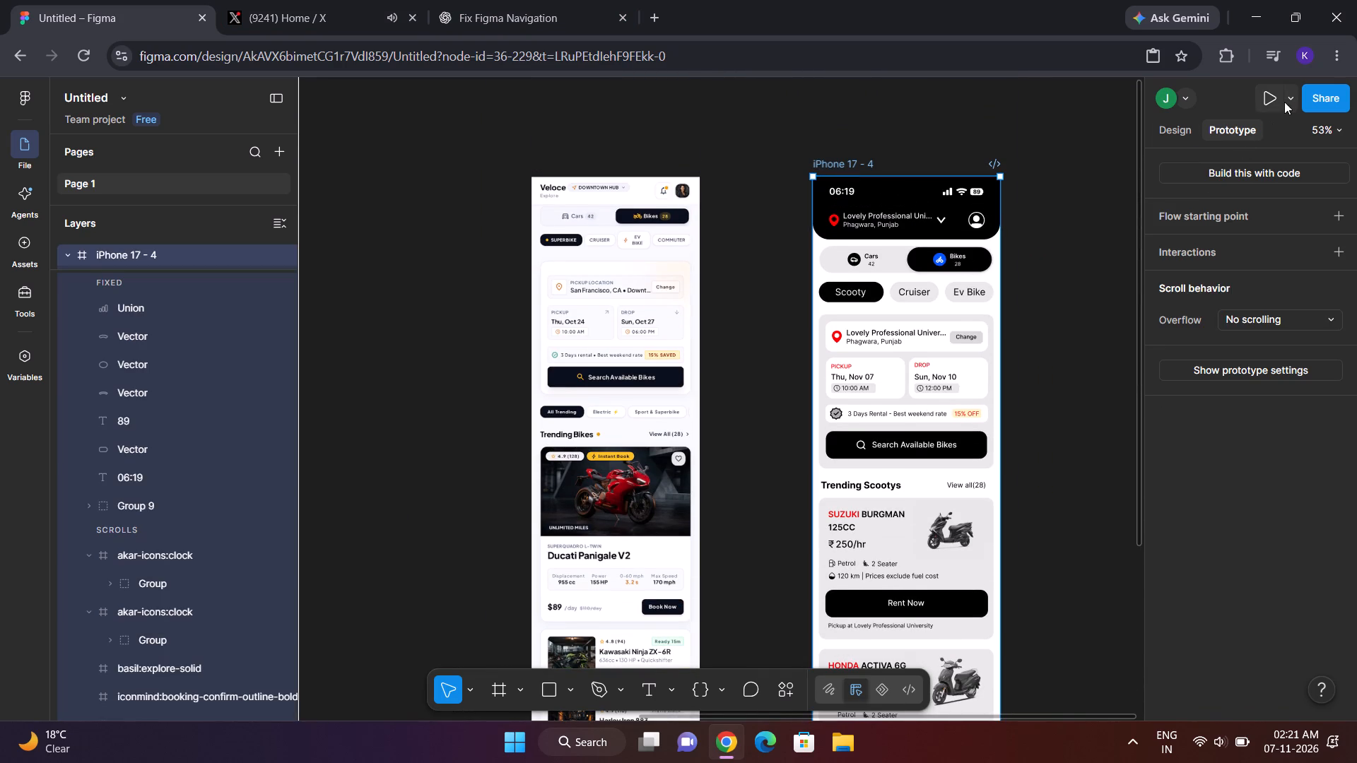
left_click(1271, 102)
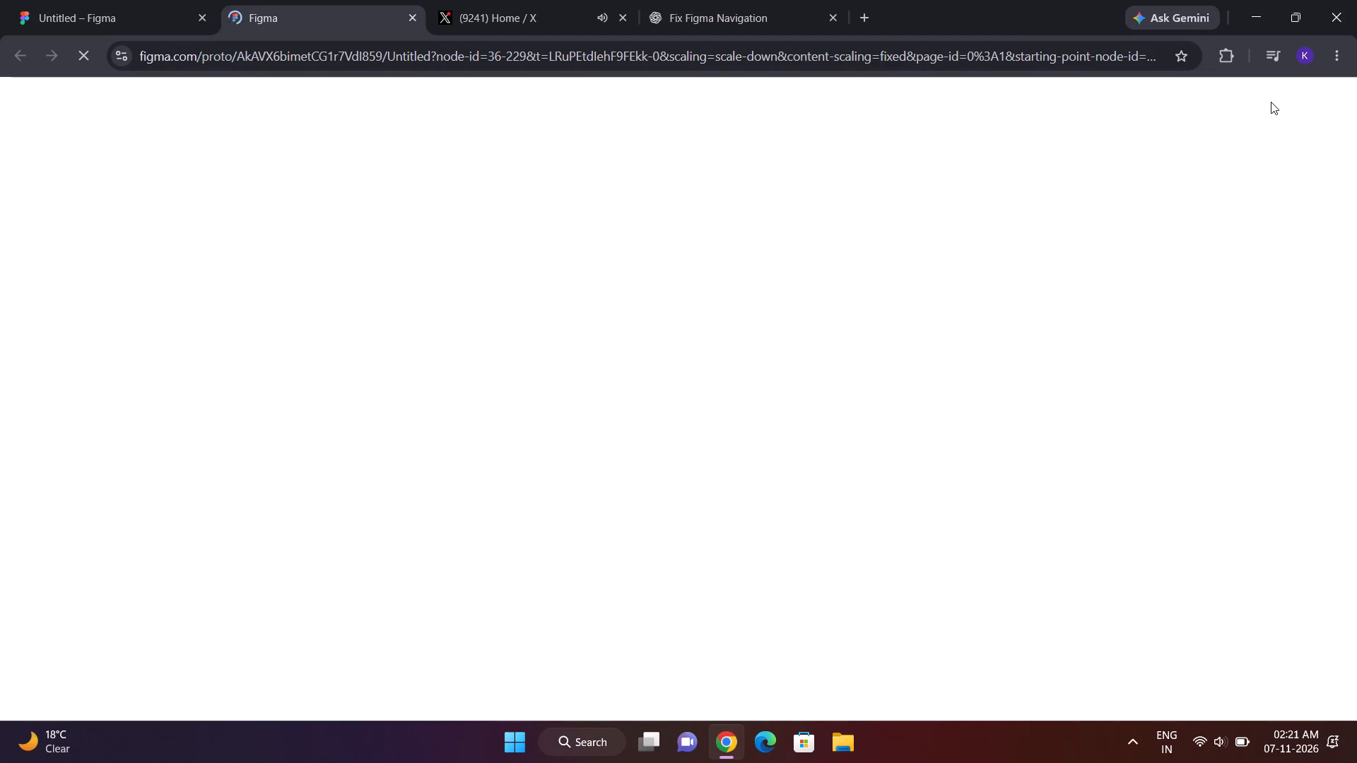
left_click(524, 0)
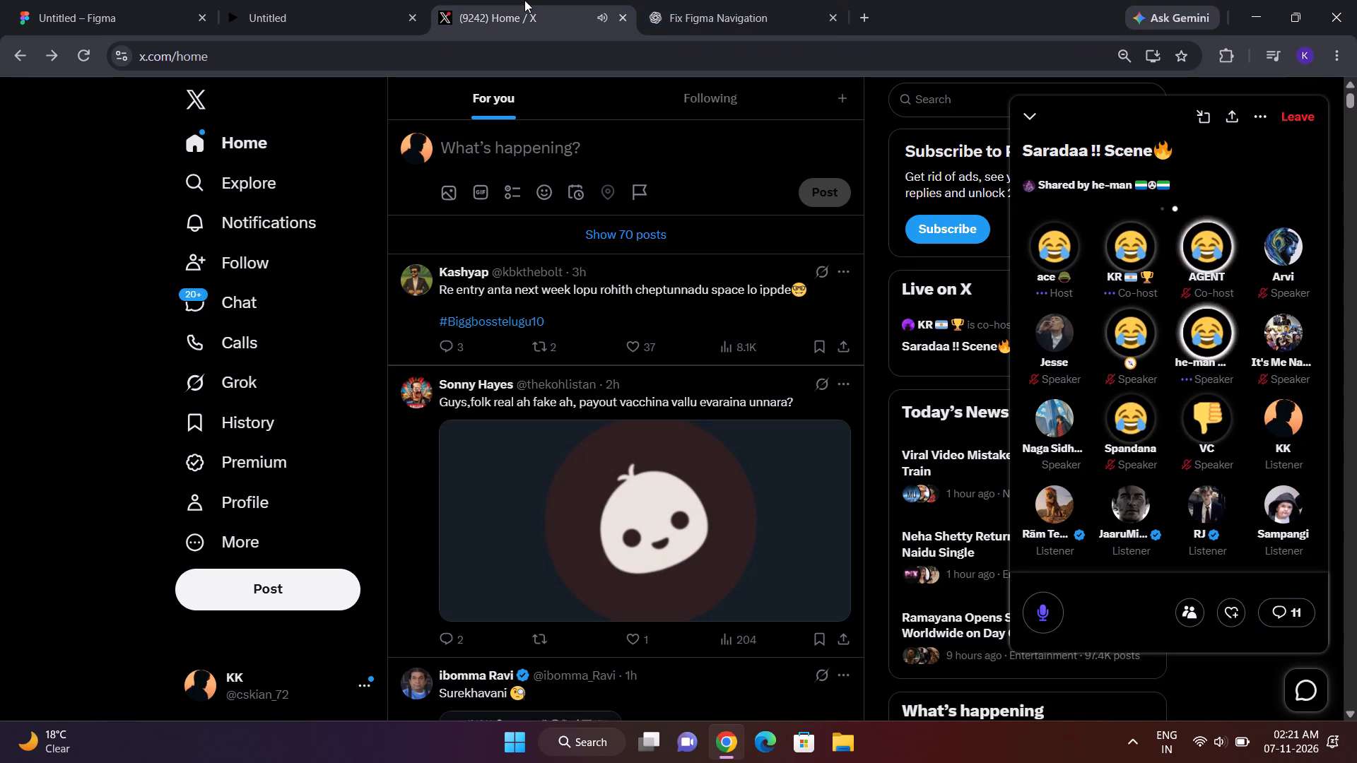
left_click(322, 0)
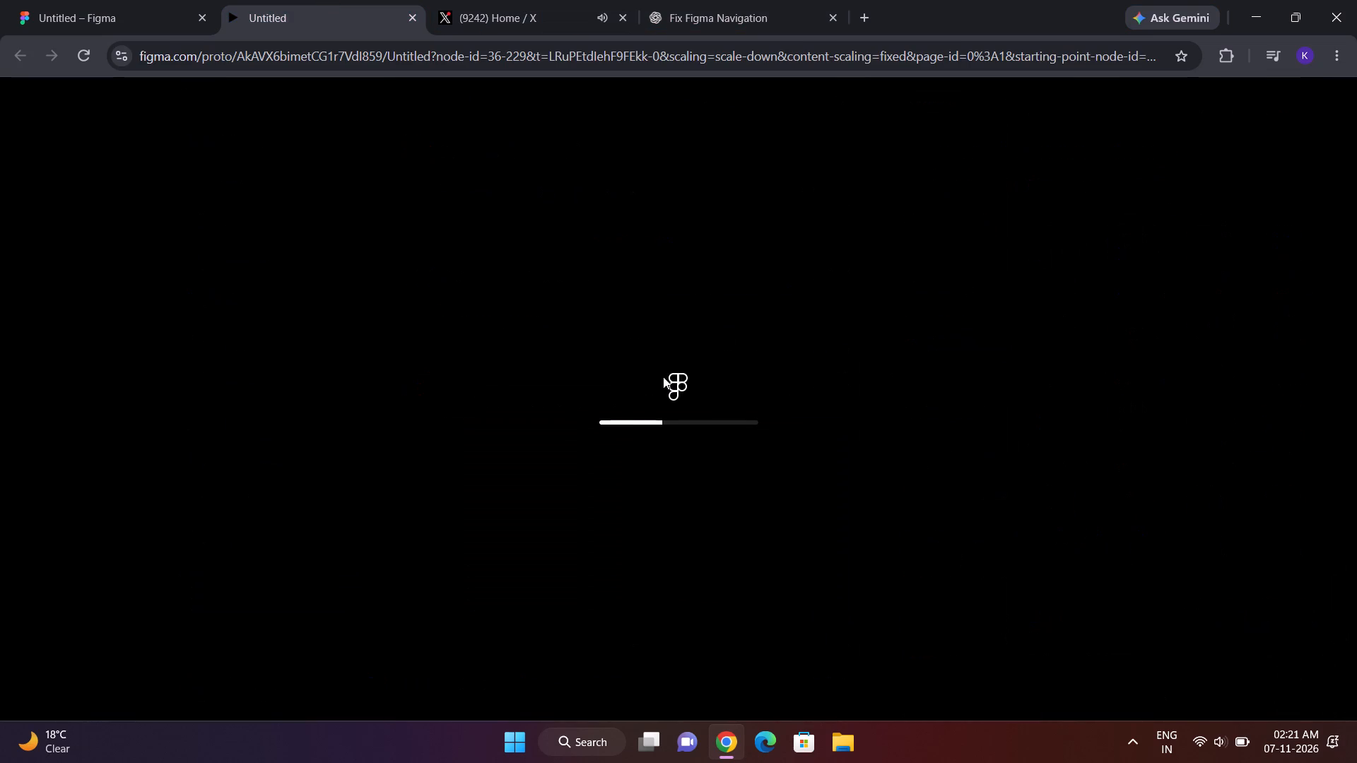
scroll(663, 377, "down", 6)
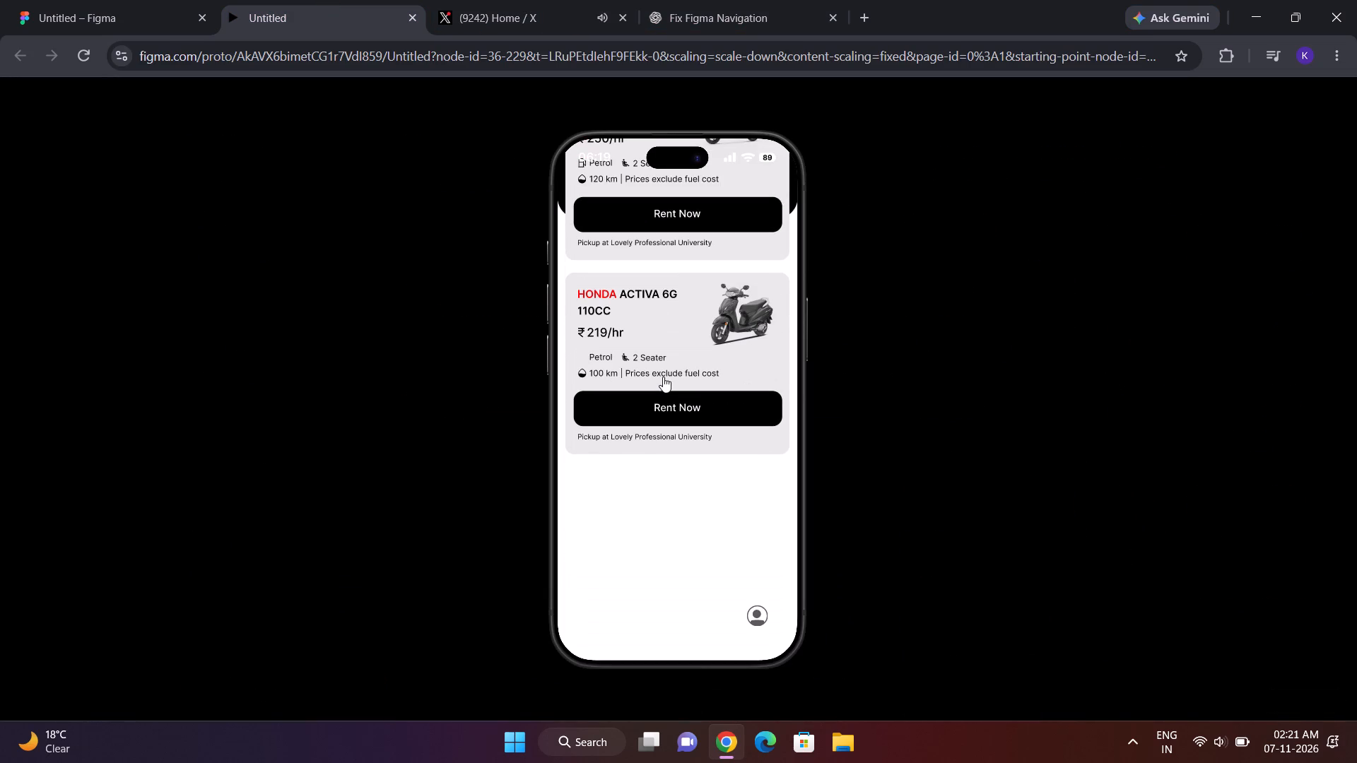
scroll(663, 377, "down", 2)
left_click(408, 13)
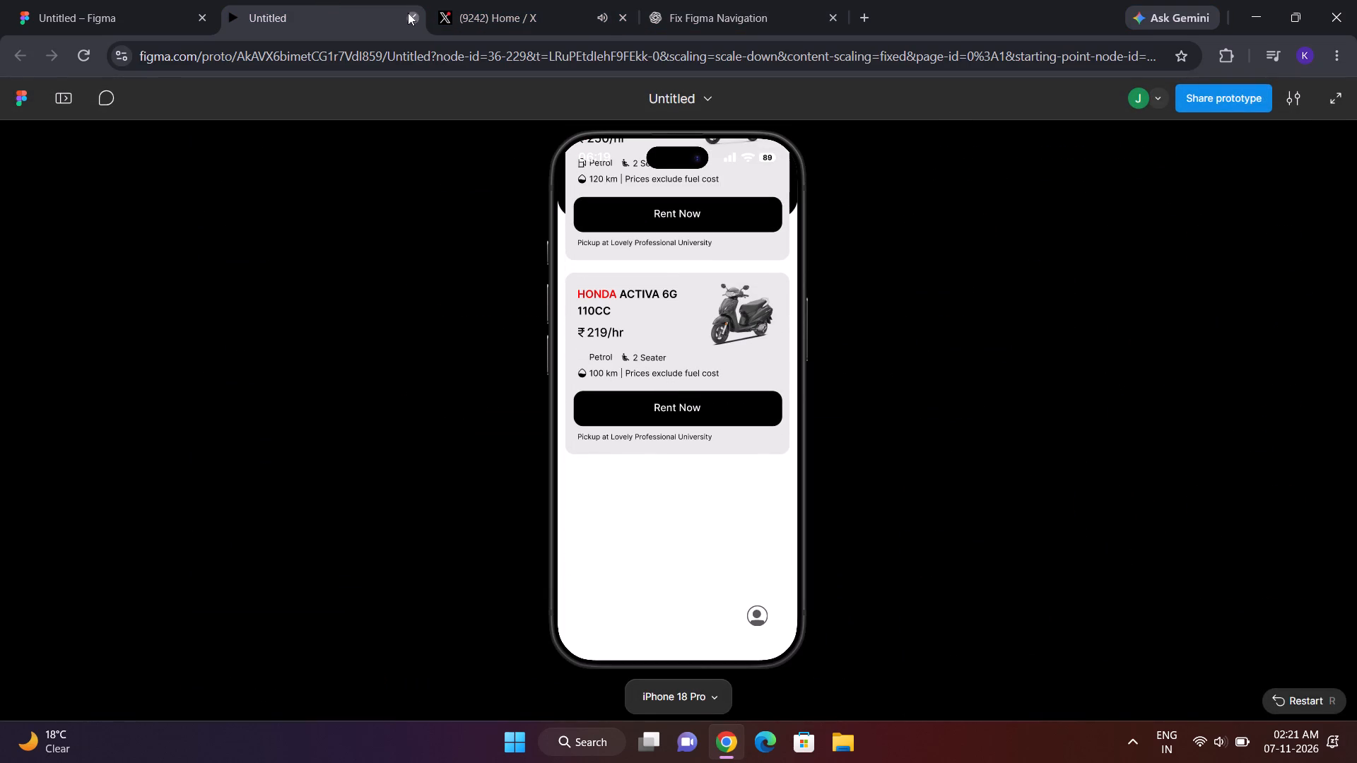
left_click(202, 0)
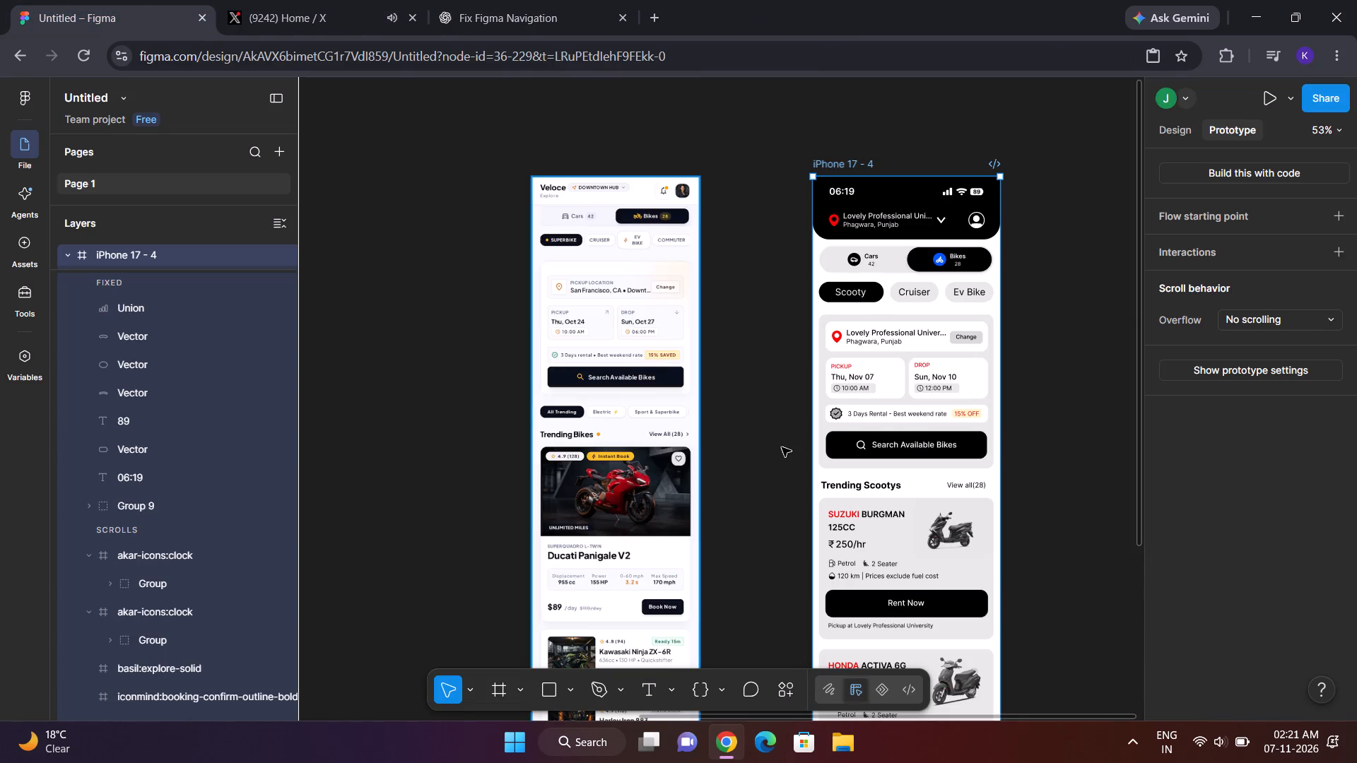
Set the bottom navigation bar group's scroll position back to Scroll with parent.
scroll(782, 447, "down", 4)
left_click(895, 413)
left_click(890, 433)
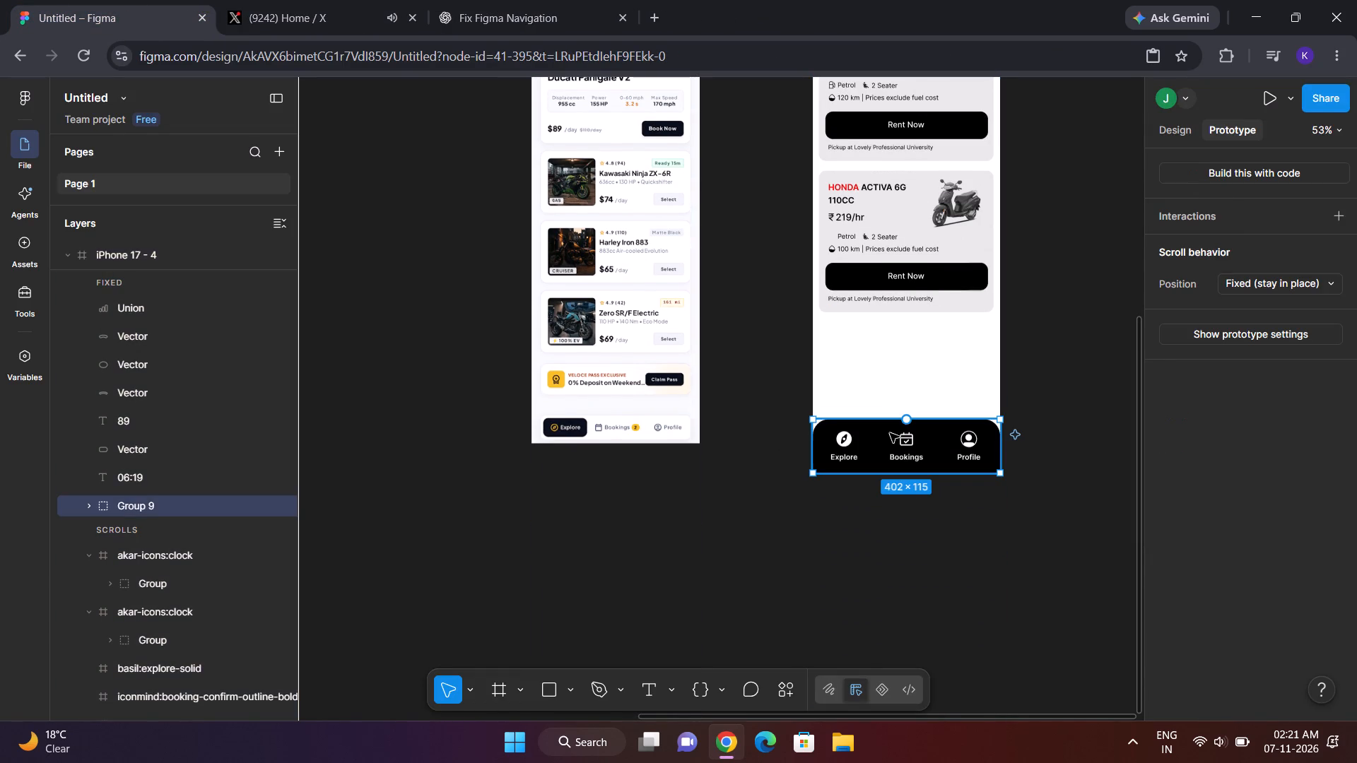
left_click(1328, 280)
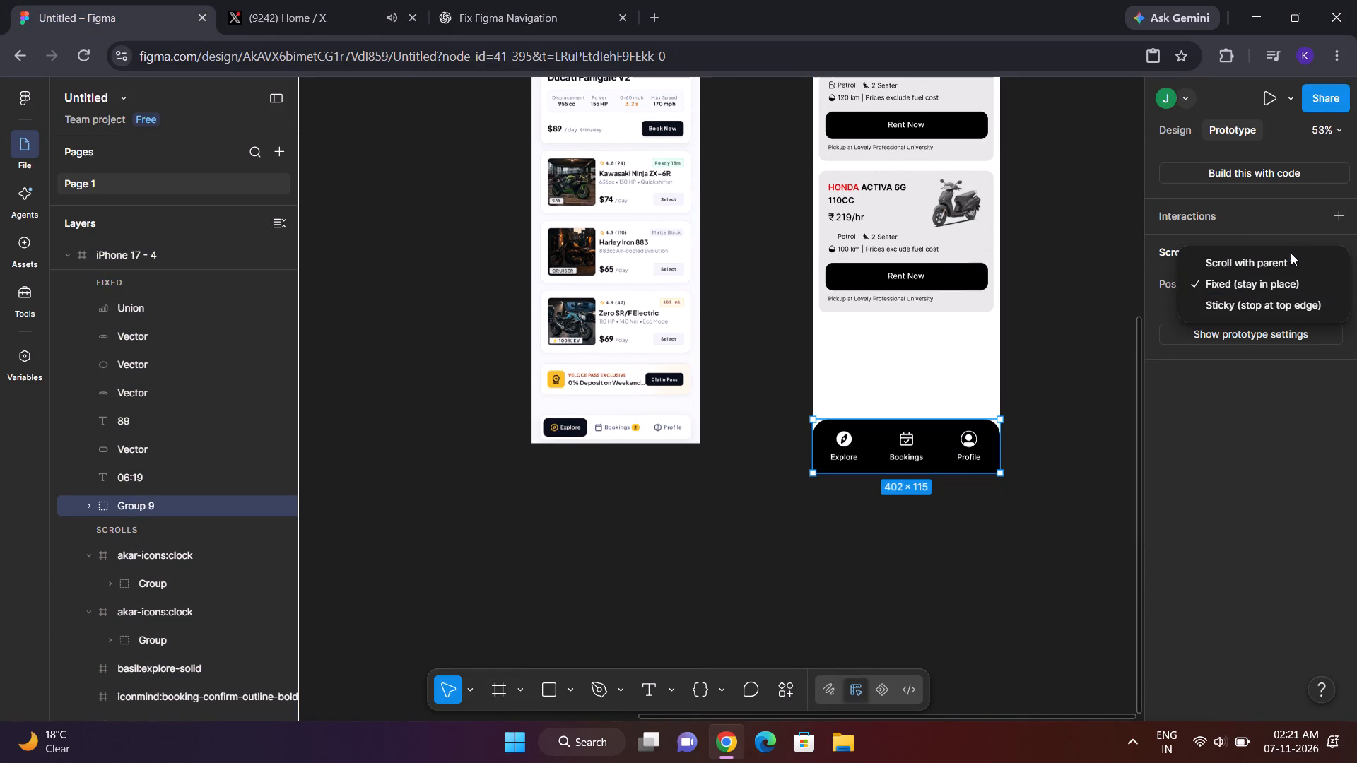
left_click(1289, 264)
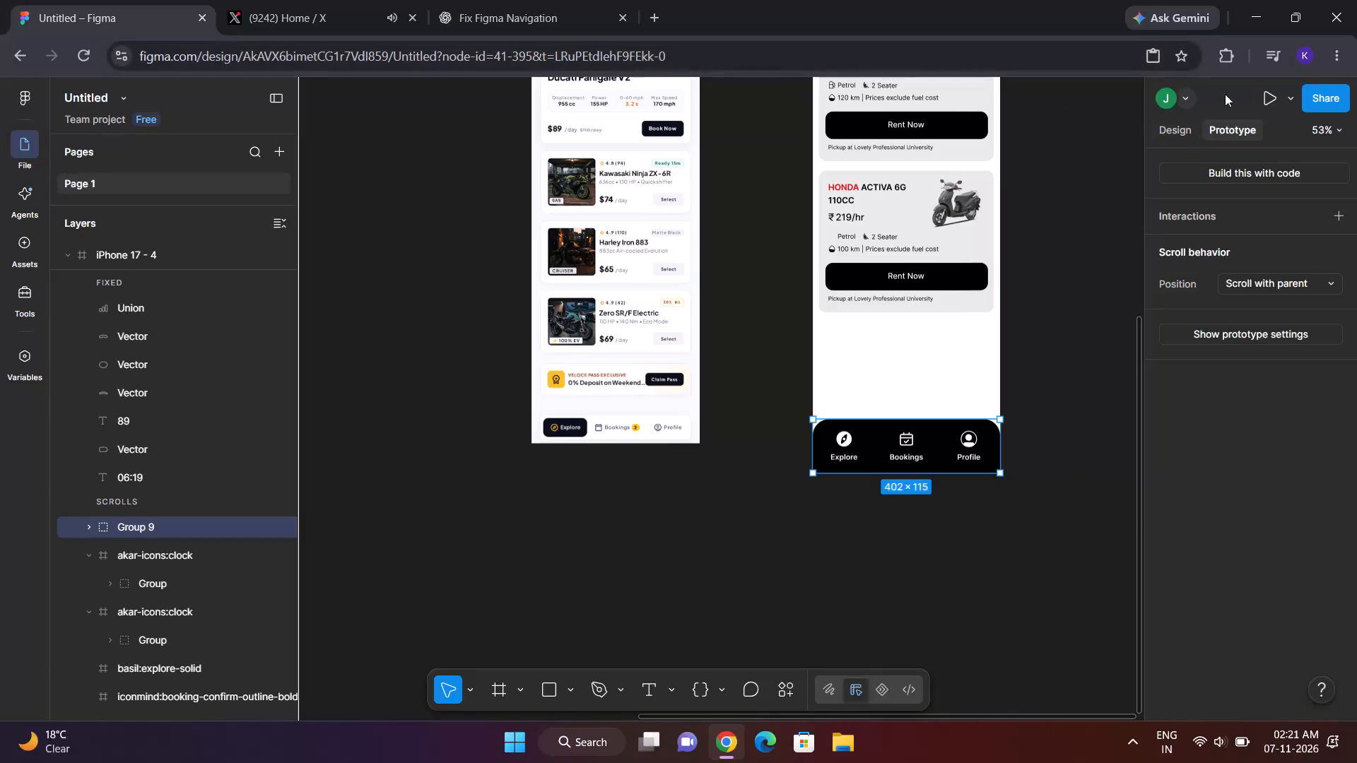
Preview the iPhone 17 - 4 prototype again, scroll through the whole screen to check header and bottom bar, and close it.
left_click(1270, 105)
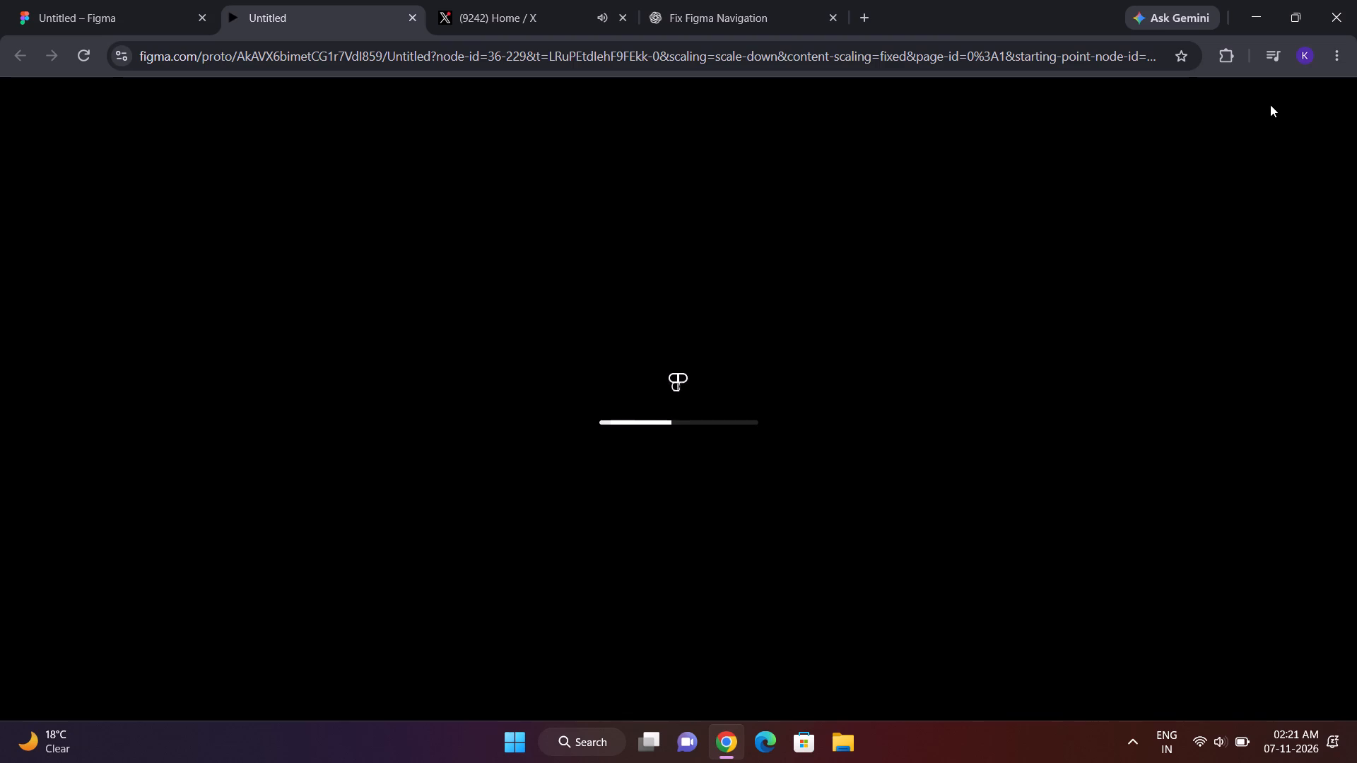
scroll(654, 475, "down", 5)
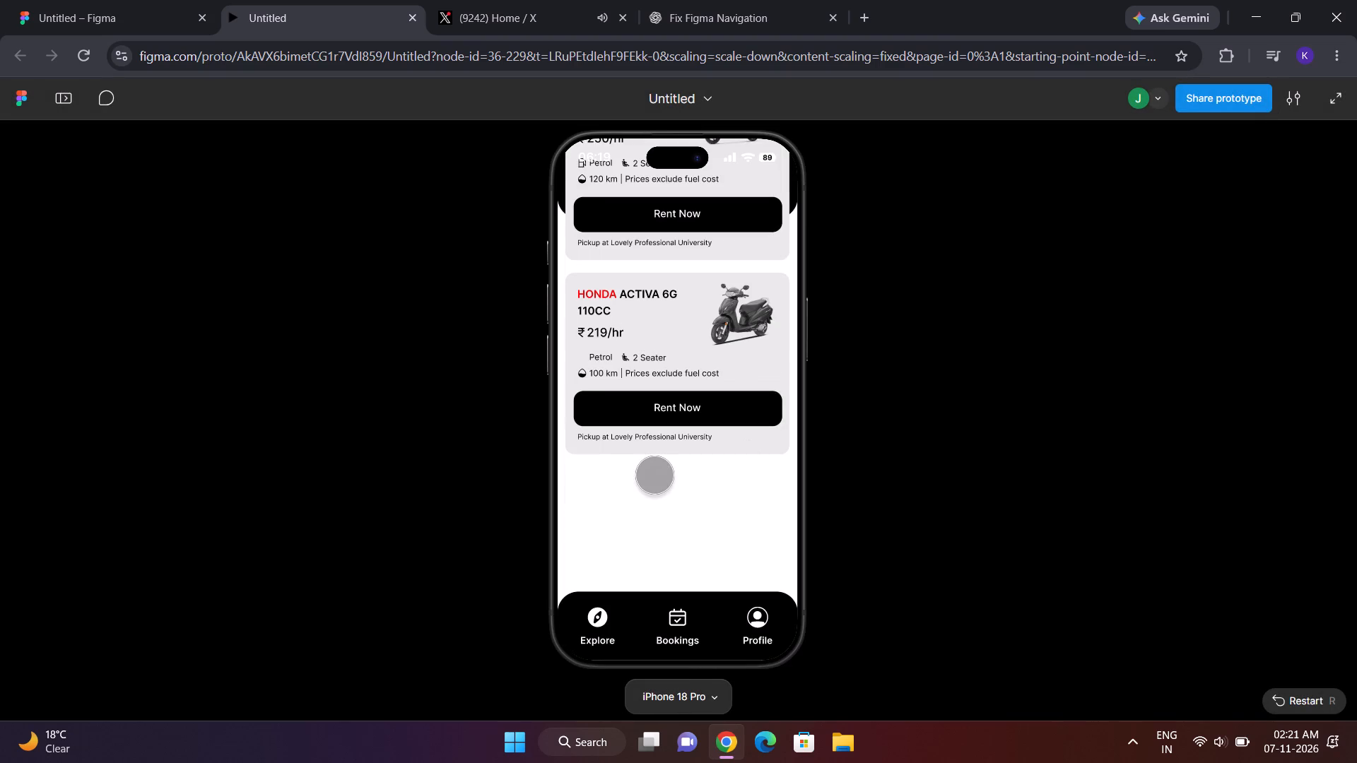
scroll(654, 475, "up", 7)
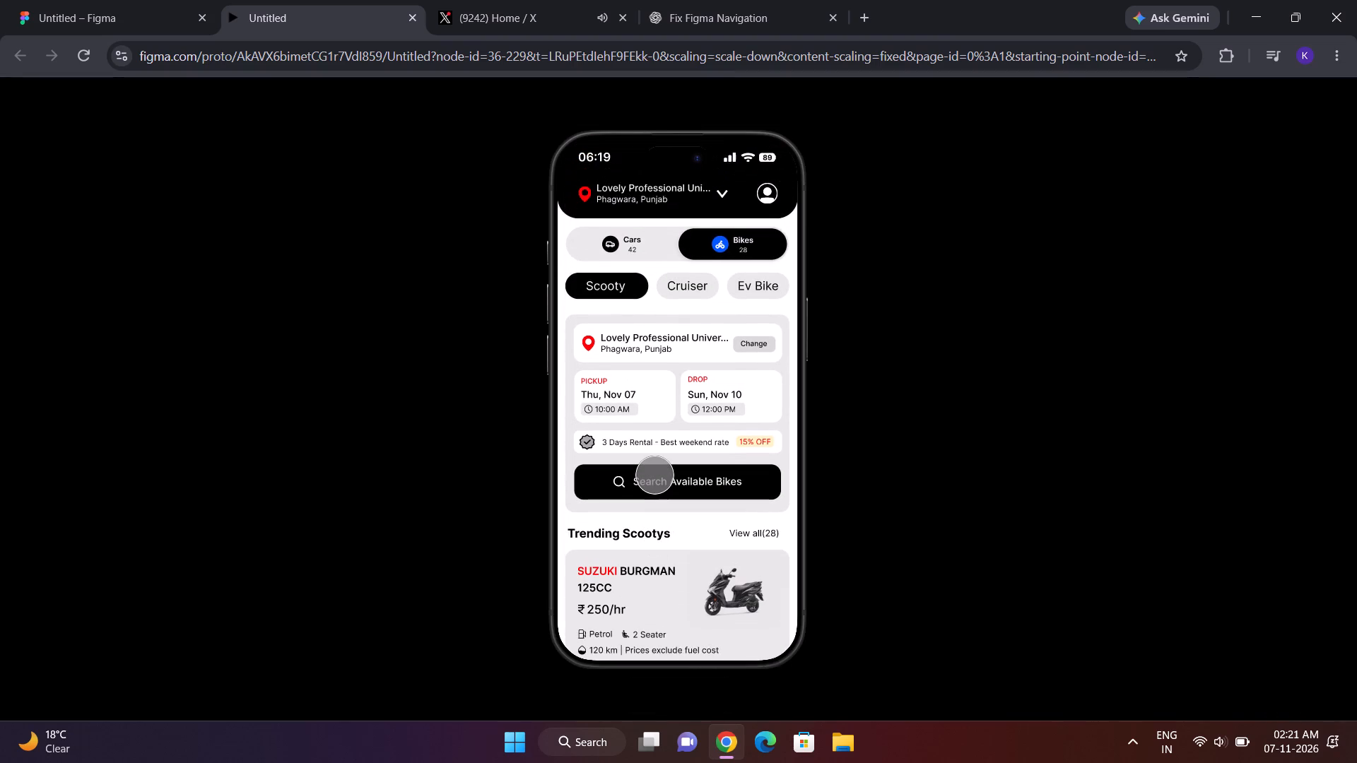
scroll(654, 475, "down", 5)
scroll(654, 475, "up", 5)
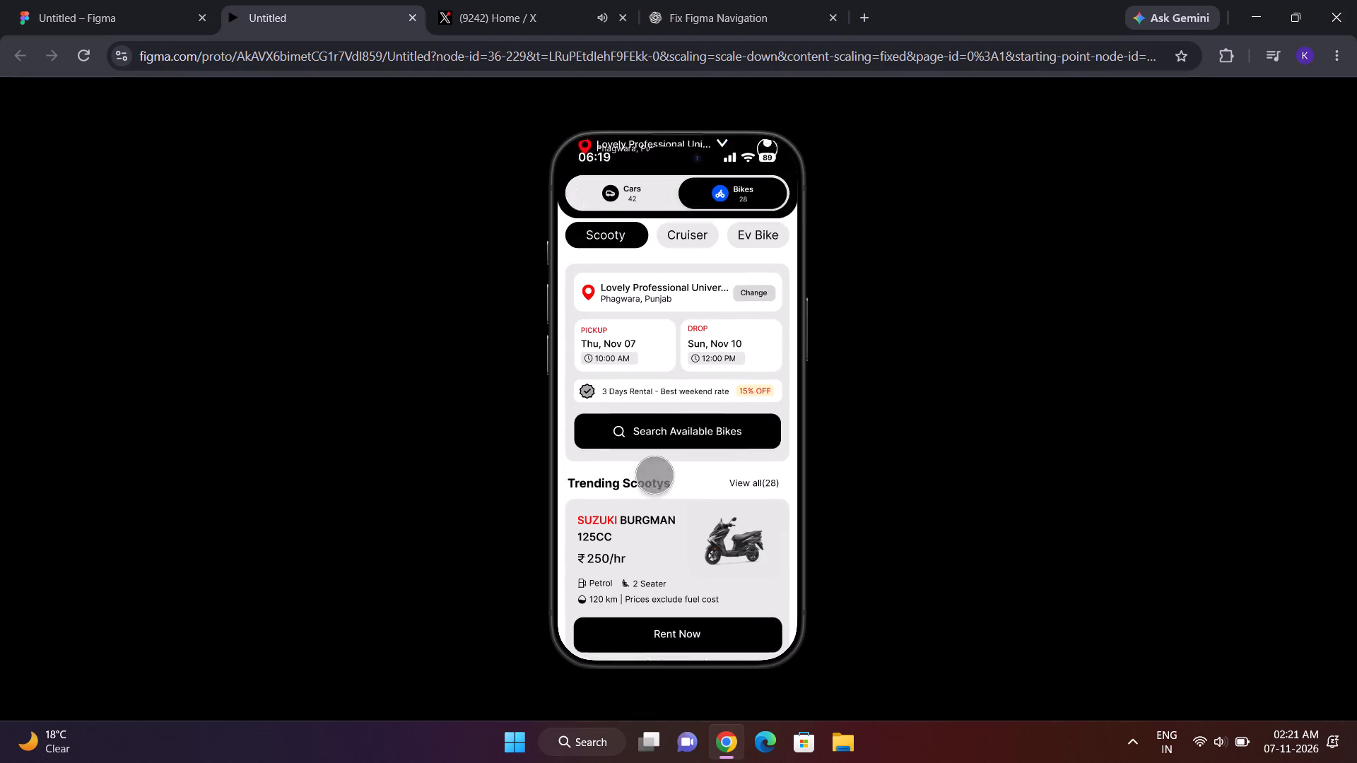
scroll(654, 475, "up", 1)
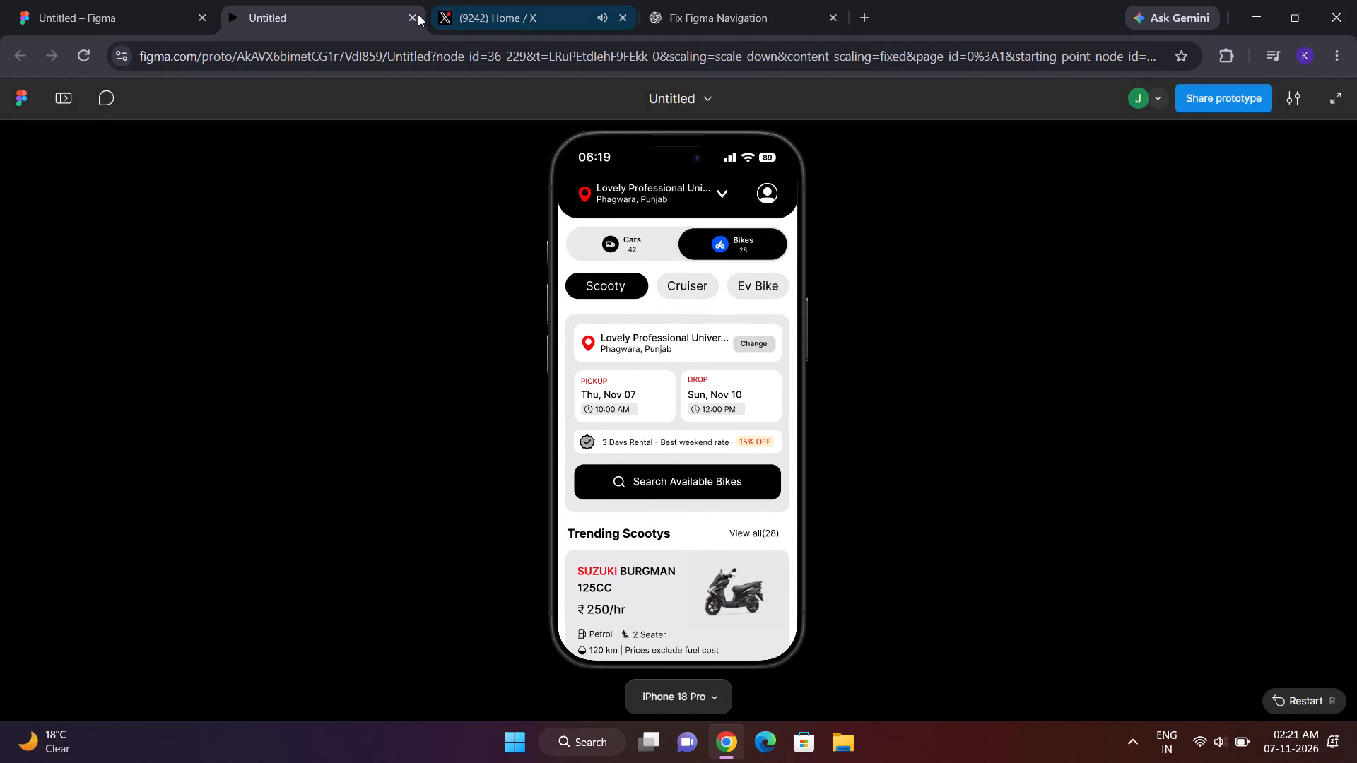
left_click(418, 17)
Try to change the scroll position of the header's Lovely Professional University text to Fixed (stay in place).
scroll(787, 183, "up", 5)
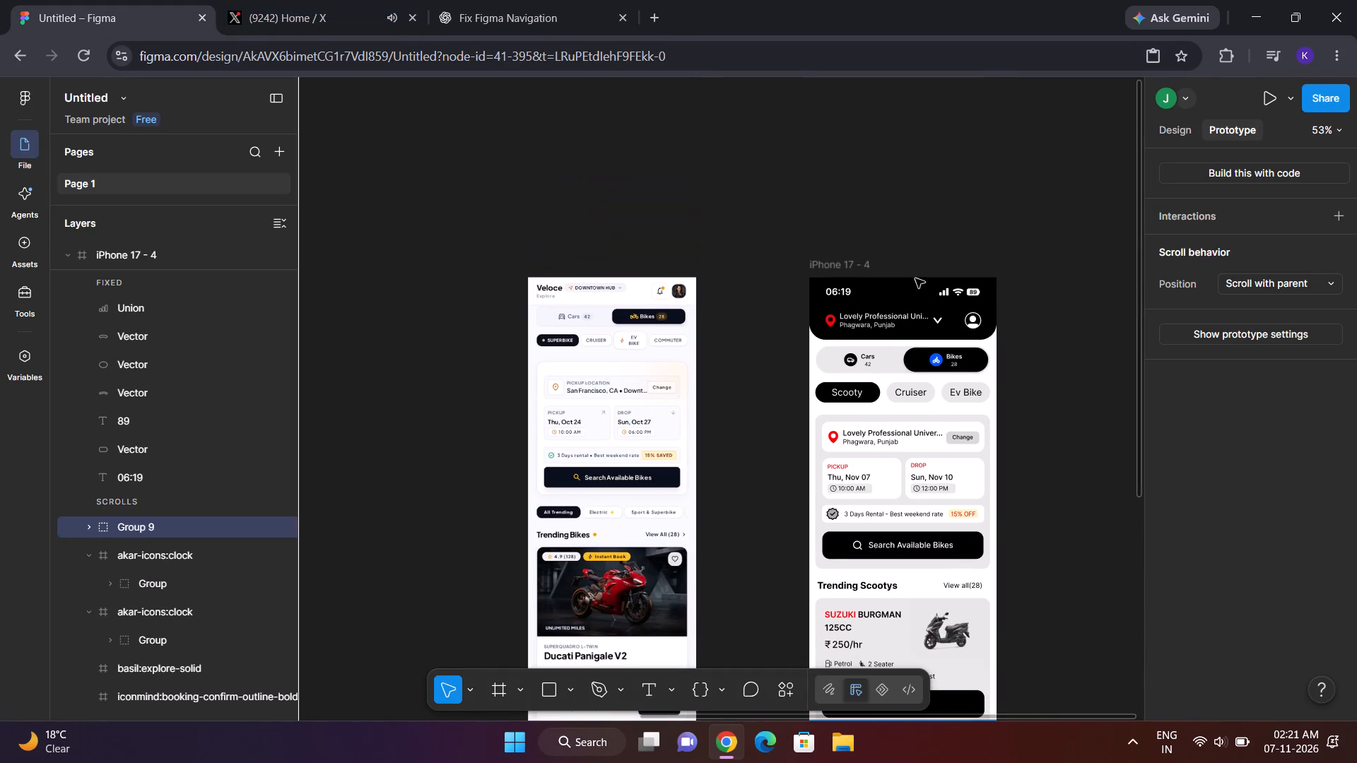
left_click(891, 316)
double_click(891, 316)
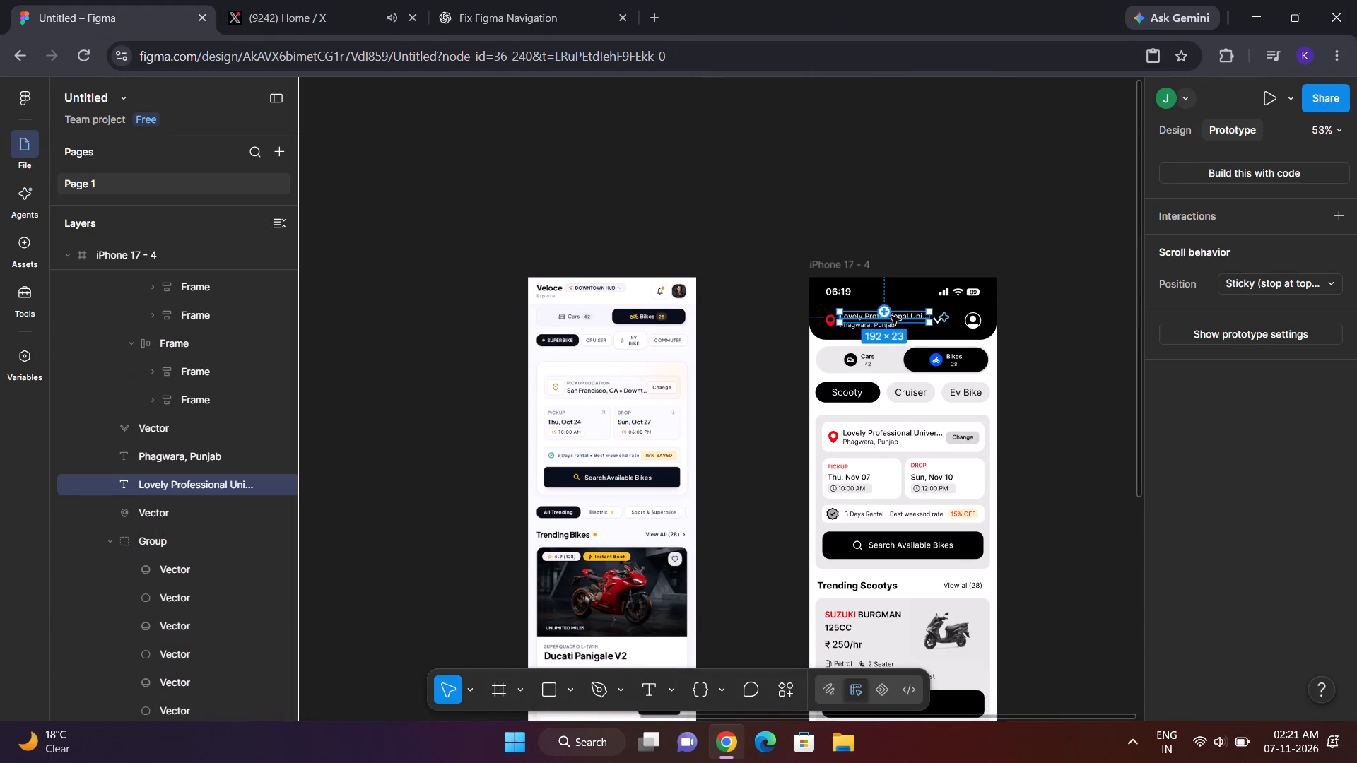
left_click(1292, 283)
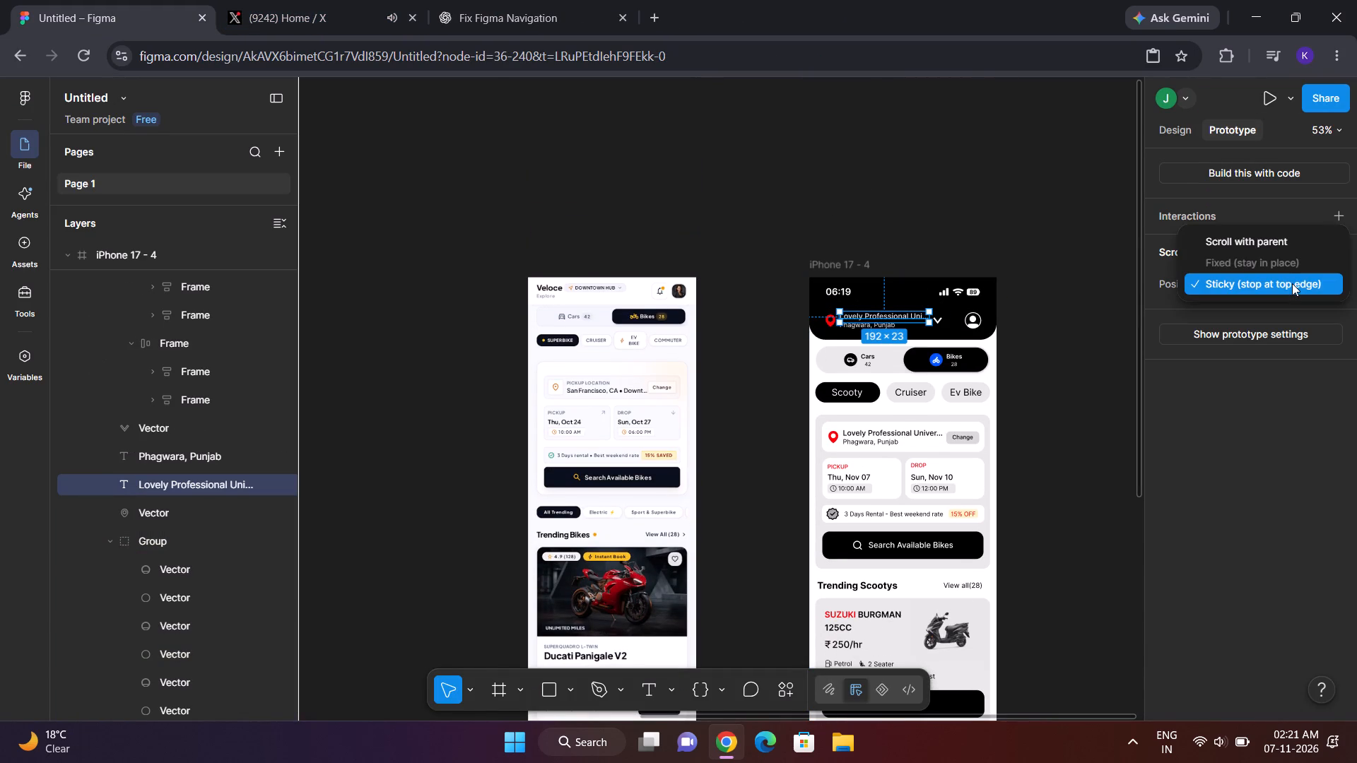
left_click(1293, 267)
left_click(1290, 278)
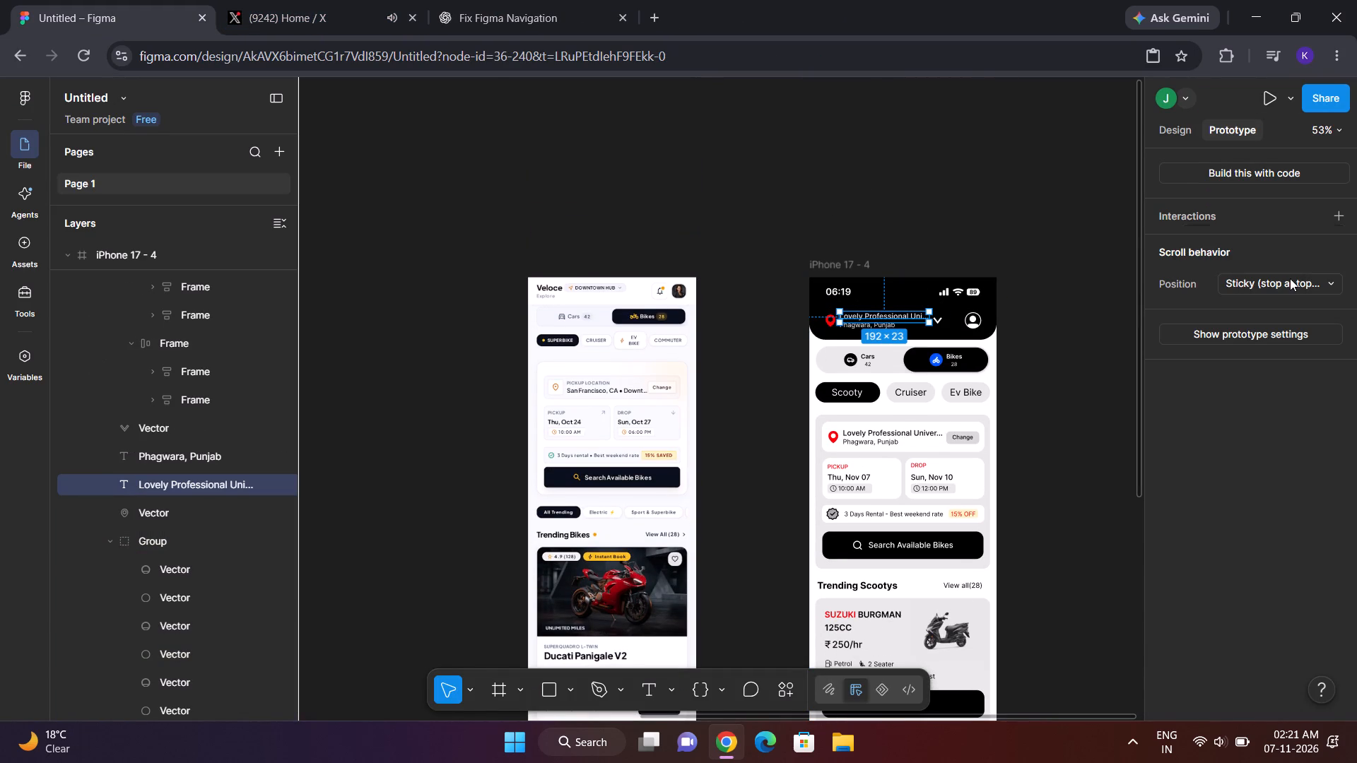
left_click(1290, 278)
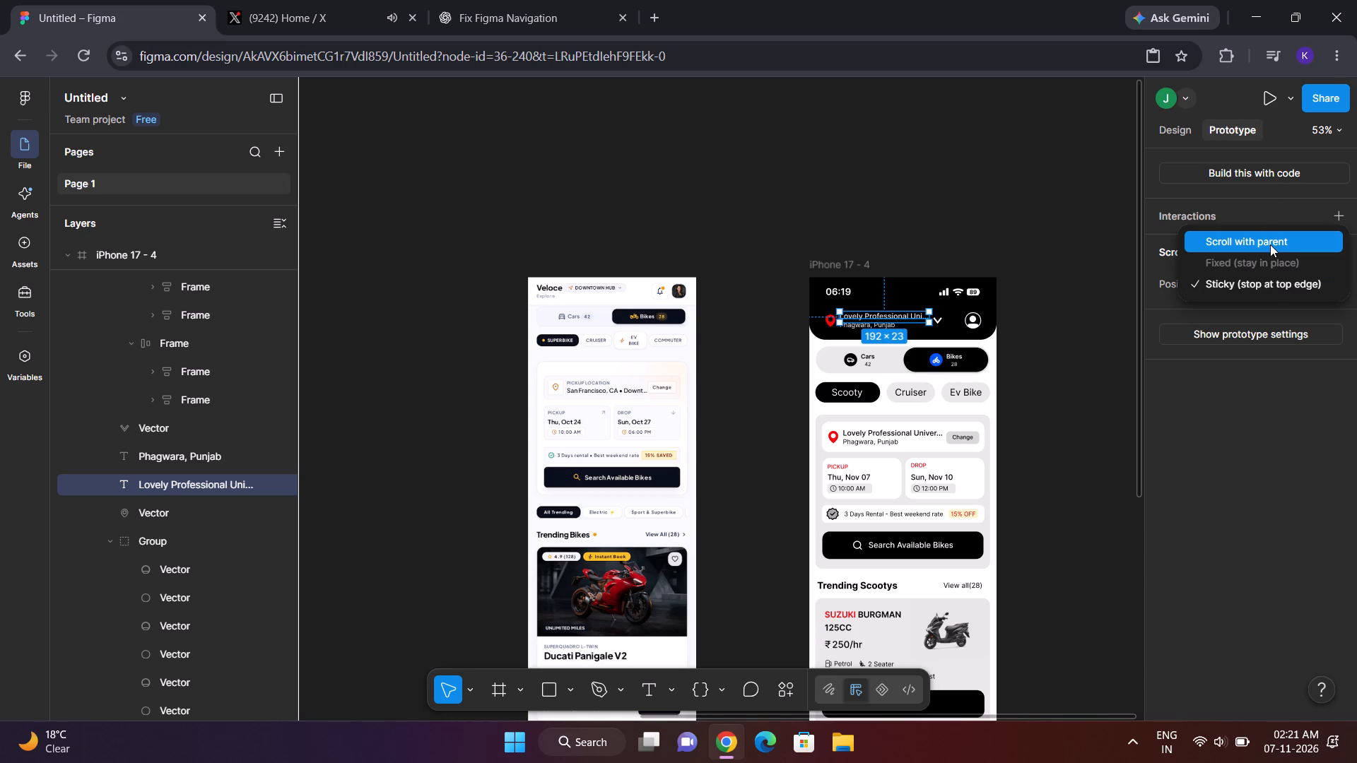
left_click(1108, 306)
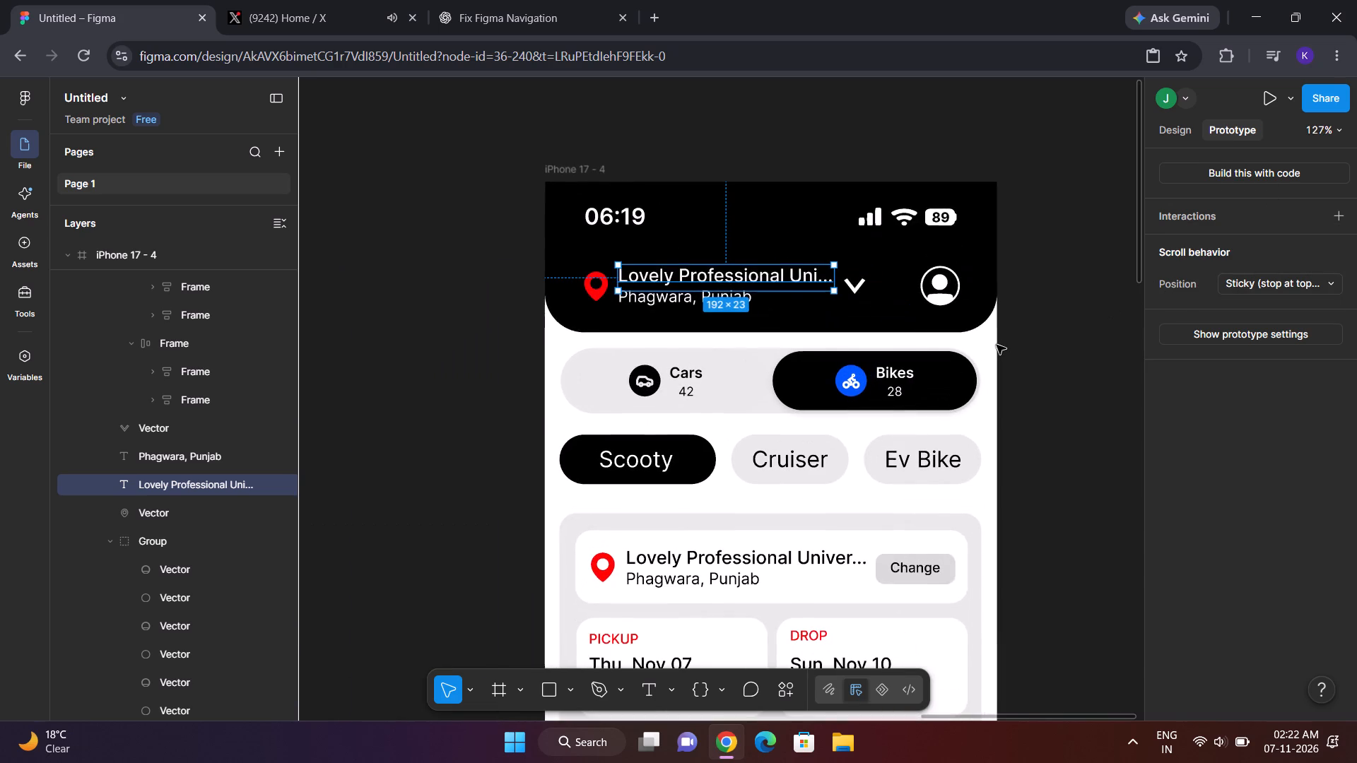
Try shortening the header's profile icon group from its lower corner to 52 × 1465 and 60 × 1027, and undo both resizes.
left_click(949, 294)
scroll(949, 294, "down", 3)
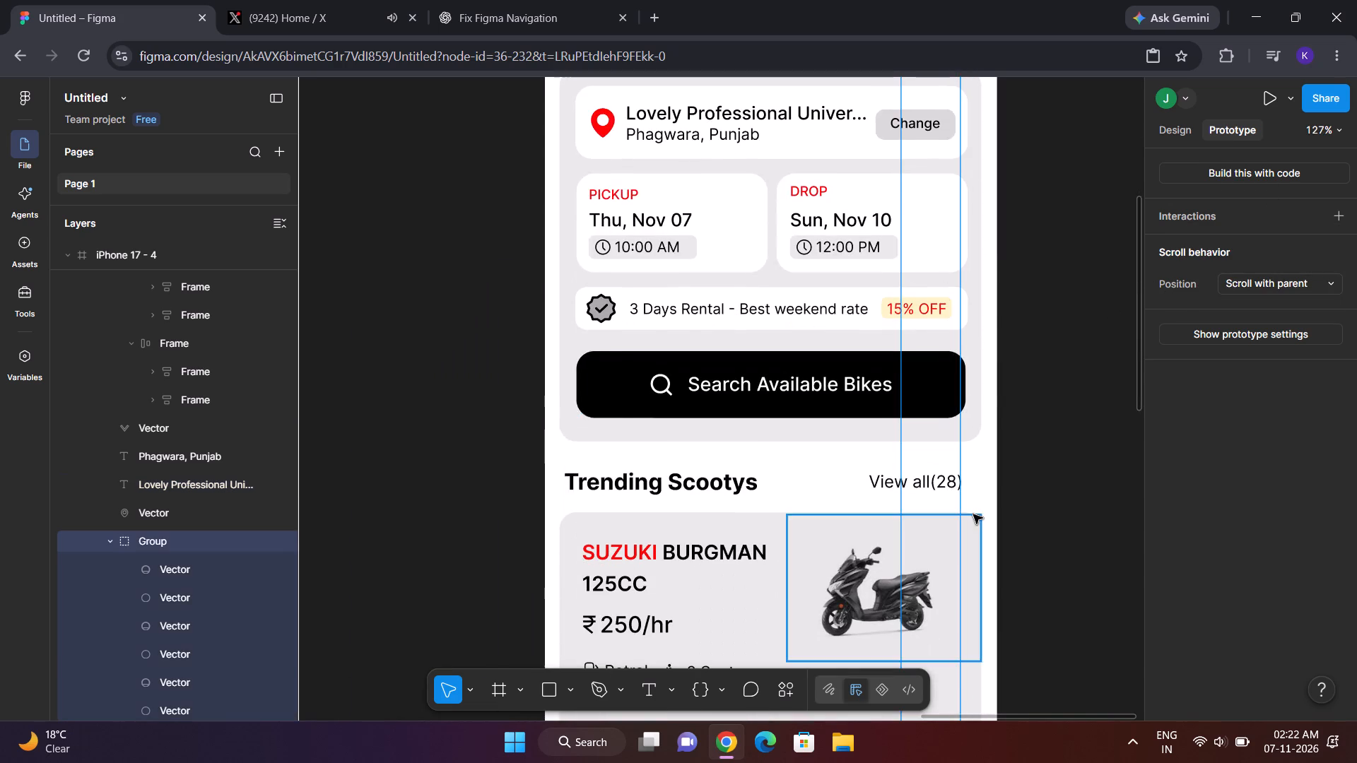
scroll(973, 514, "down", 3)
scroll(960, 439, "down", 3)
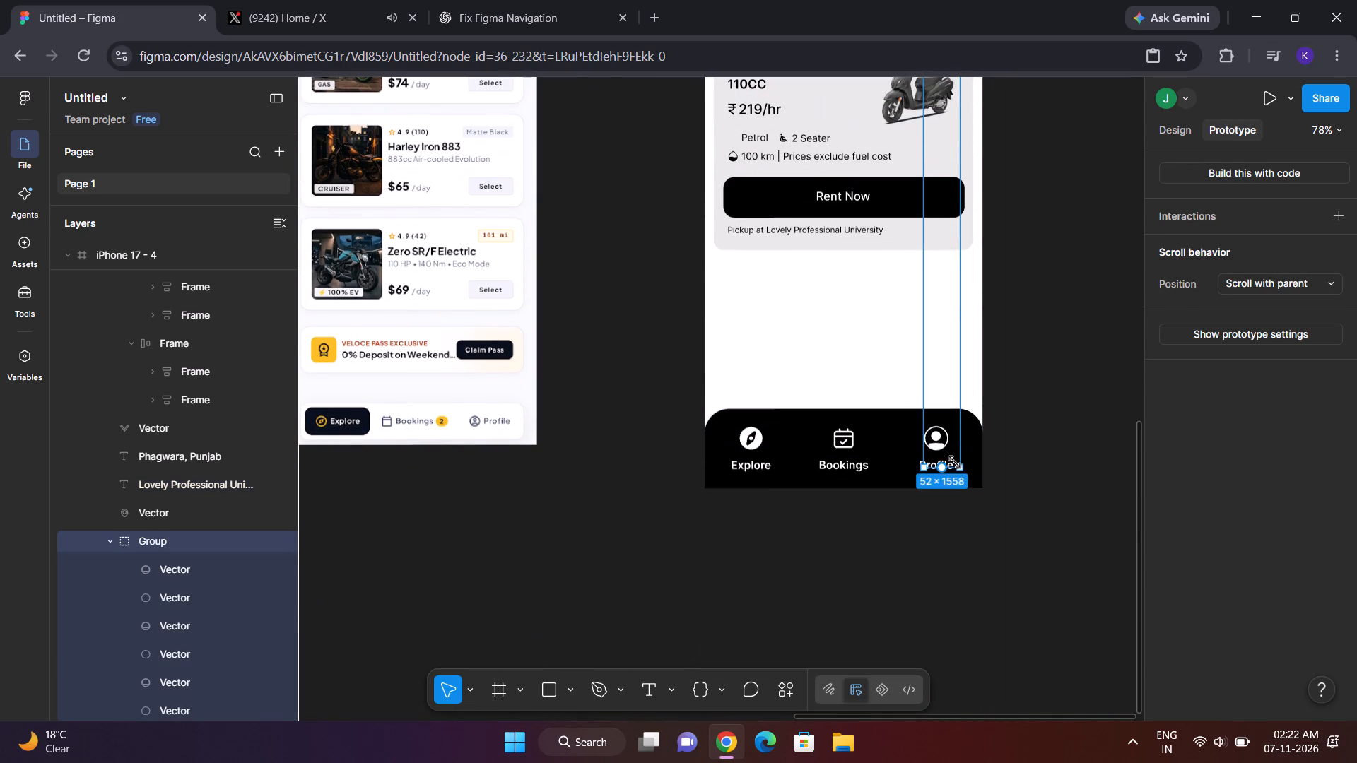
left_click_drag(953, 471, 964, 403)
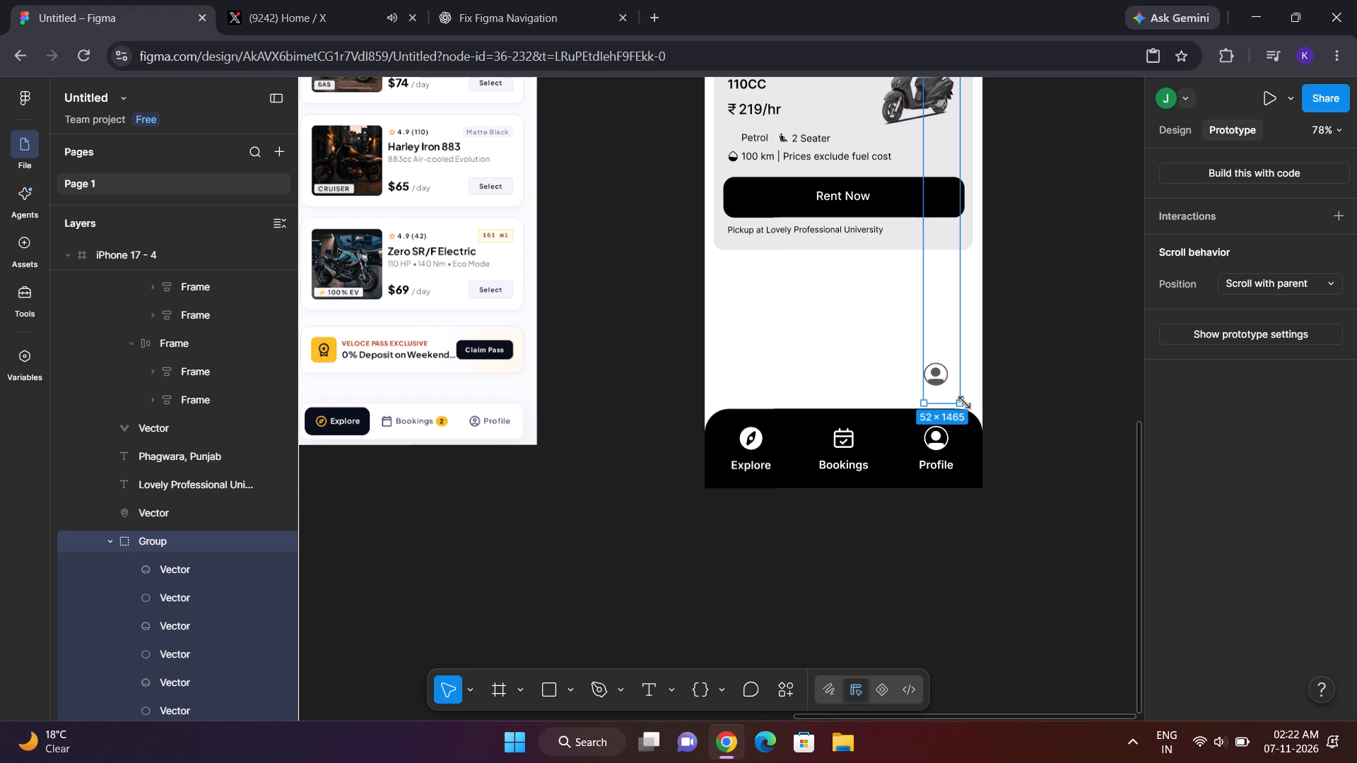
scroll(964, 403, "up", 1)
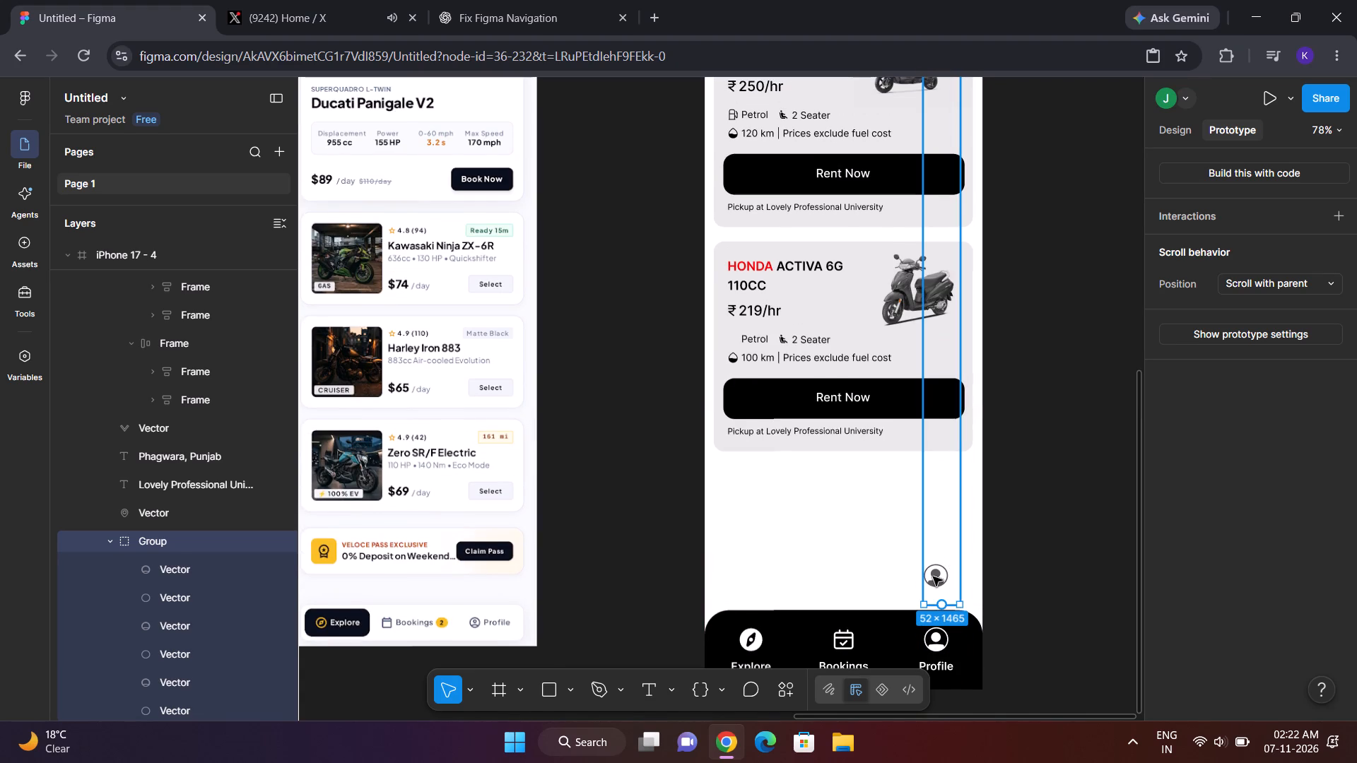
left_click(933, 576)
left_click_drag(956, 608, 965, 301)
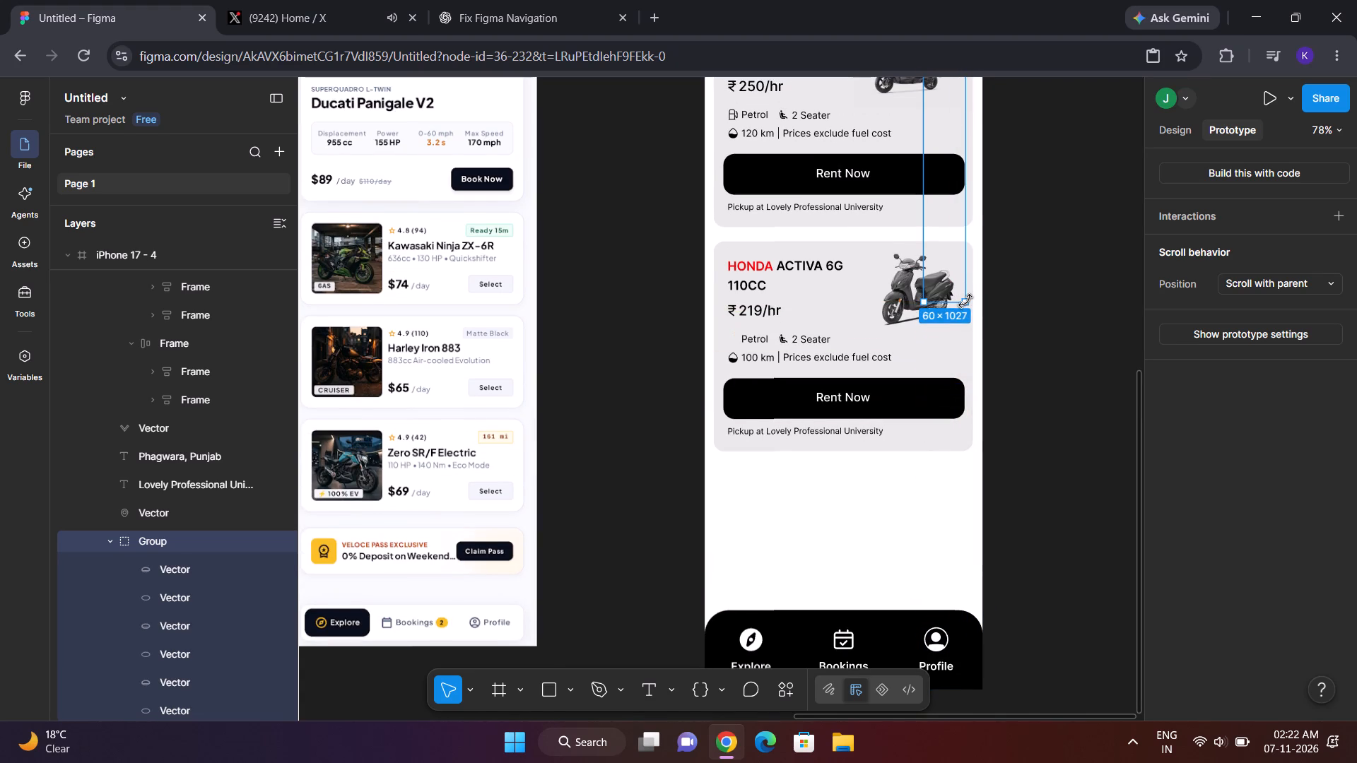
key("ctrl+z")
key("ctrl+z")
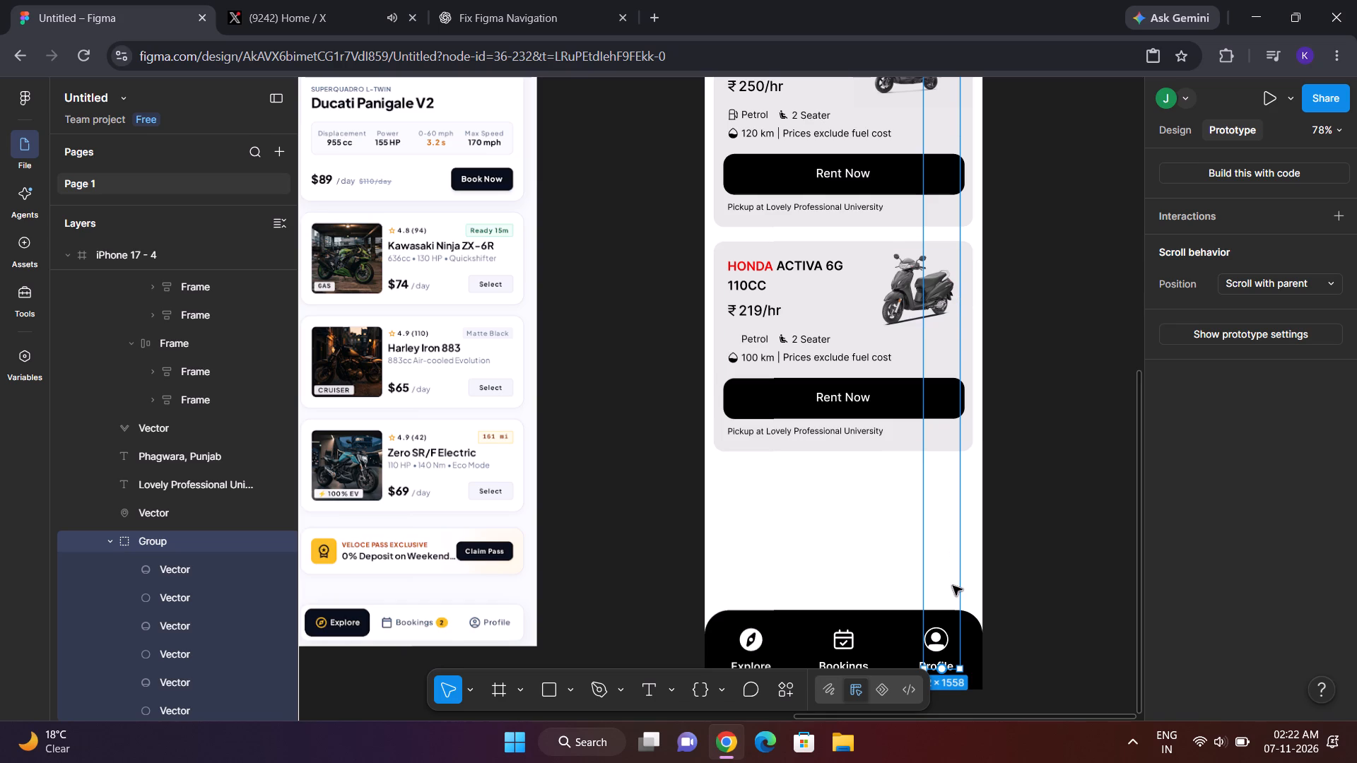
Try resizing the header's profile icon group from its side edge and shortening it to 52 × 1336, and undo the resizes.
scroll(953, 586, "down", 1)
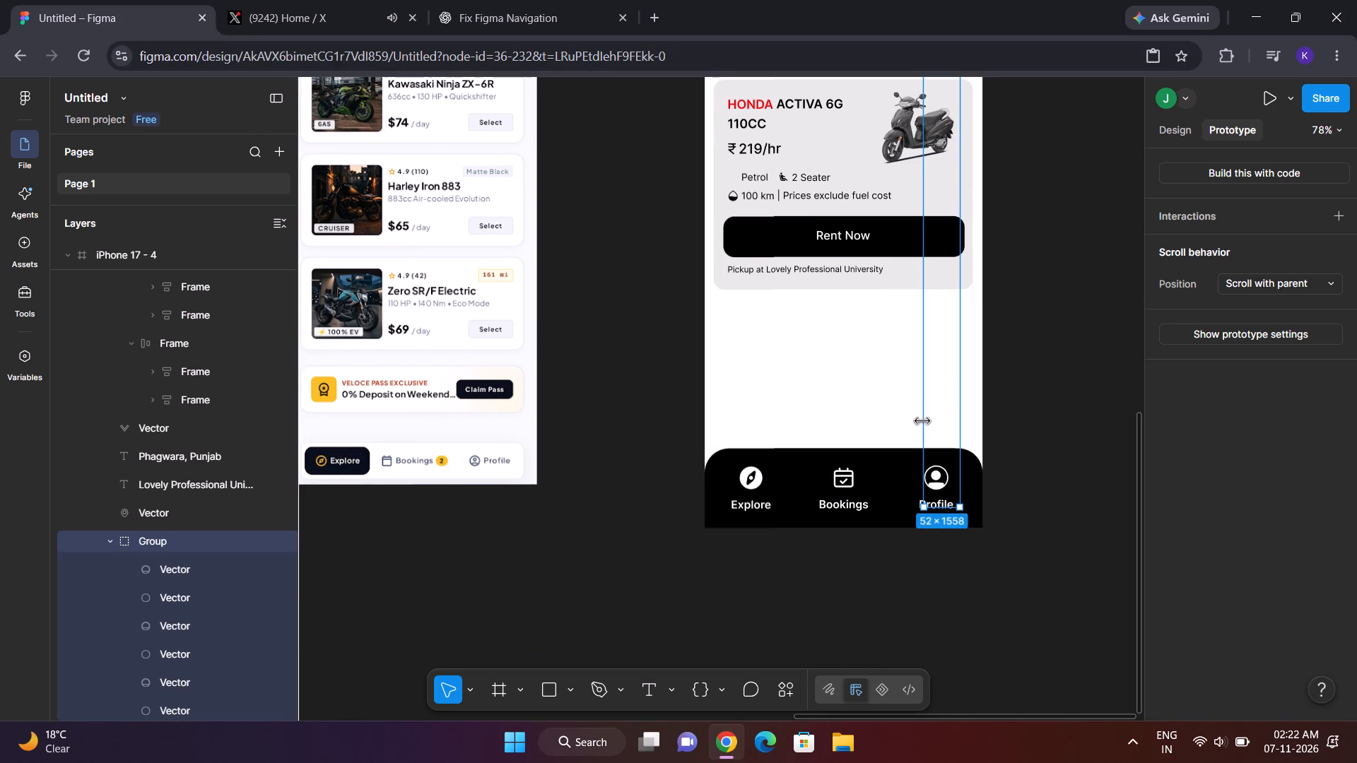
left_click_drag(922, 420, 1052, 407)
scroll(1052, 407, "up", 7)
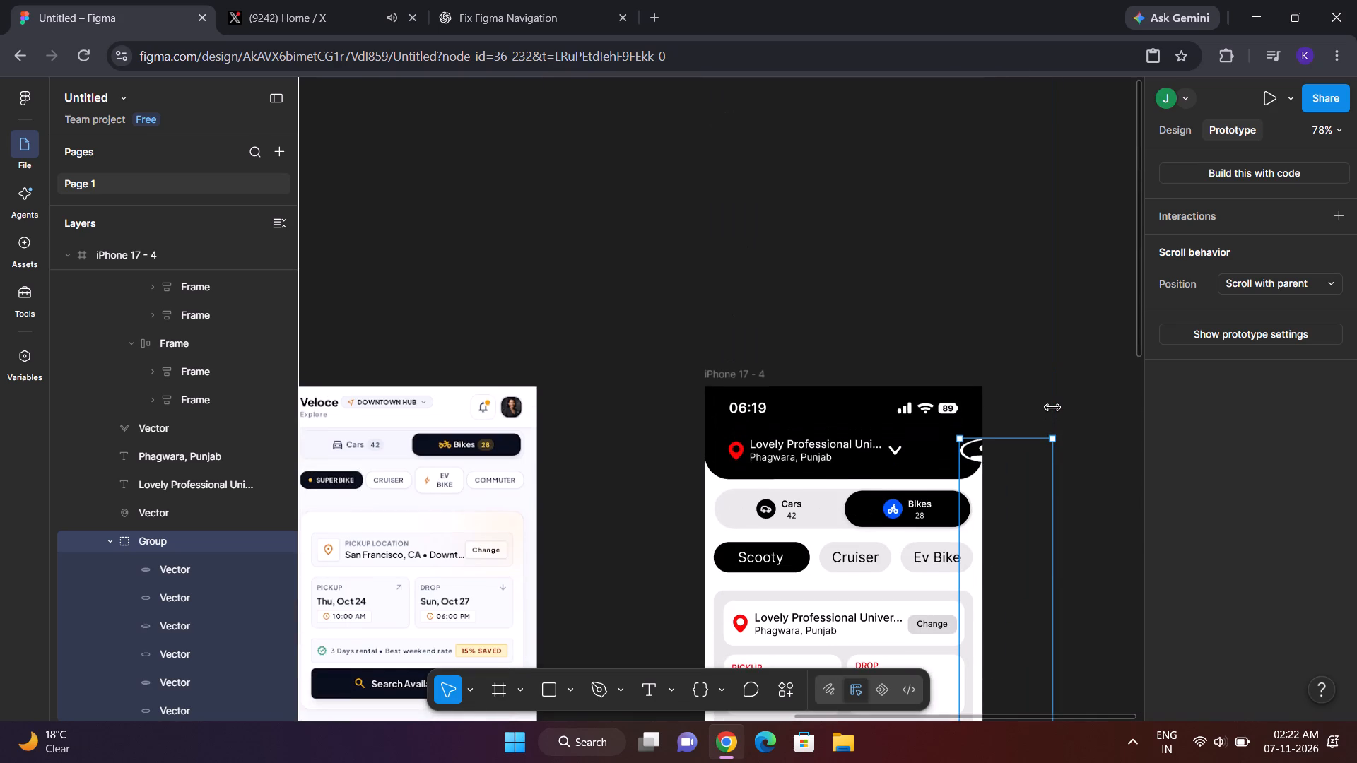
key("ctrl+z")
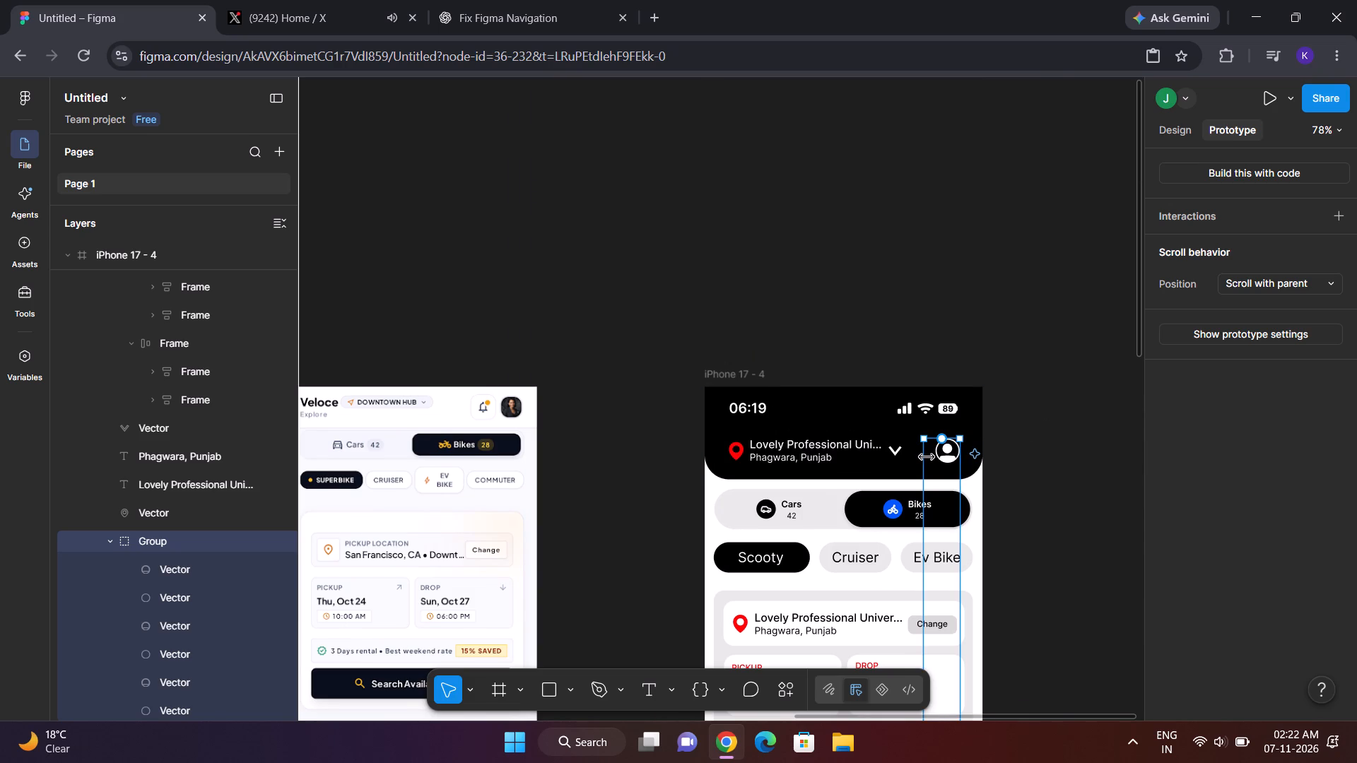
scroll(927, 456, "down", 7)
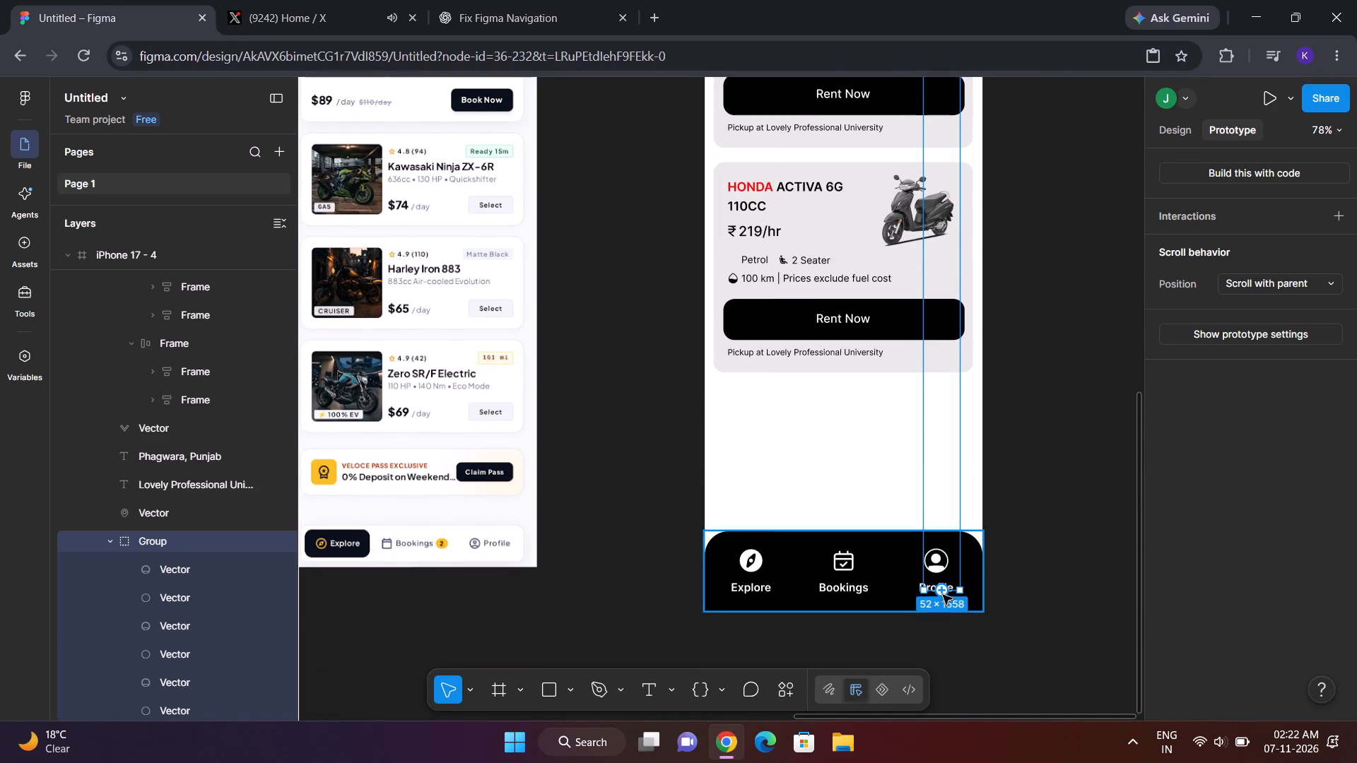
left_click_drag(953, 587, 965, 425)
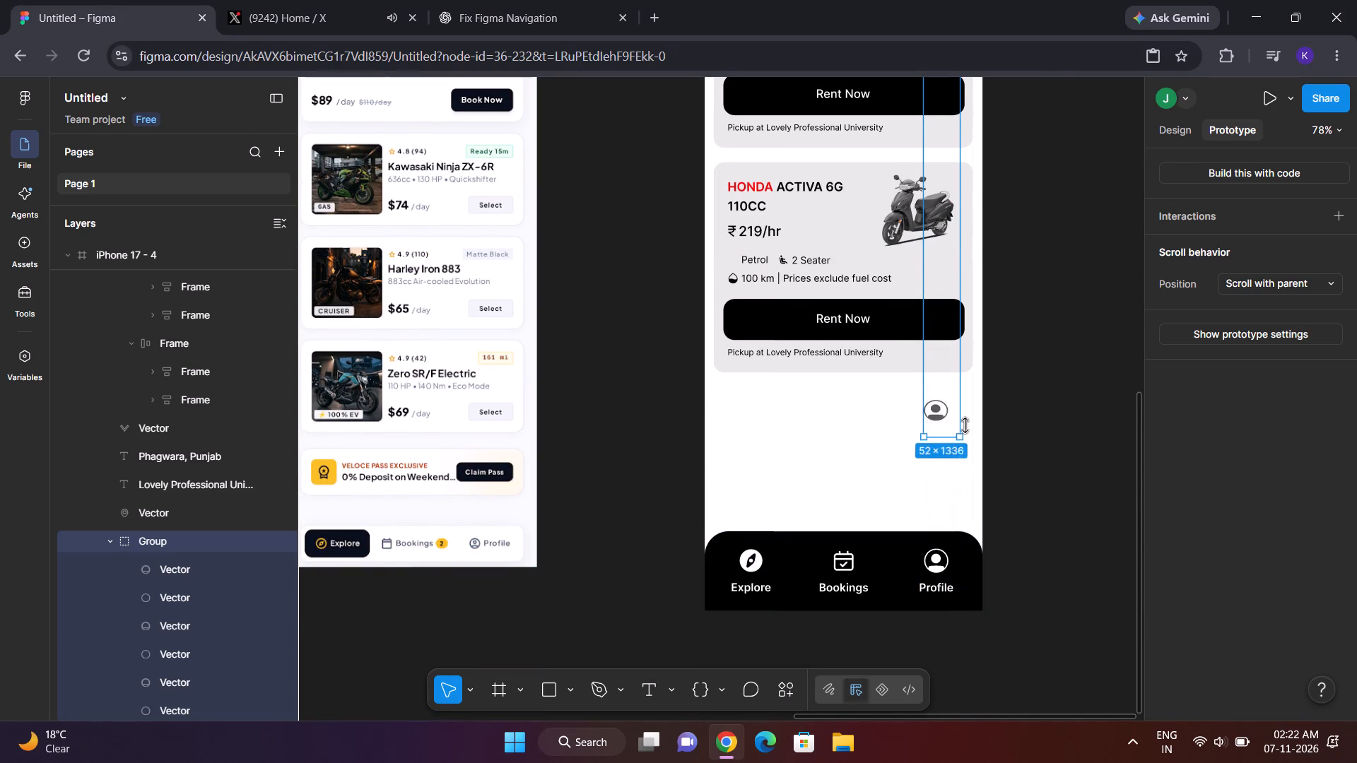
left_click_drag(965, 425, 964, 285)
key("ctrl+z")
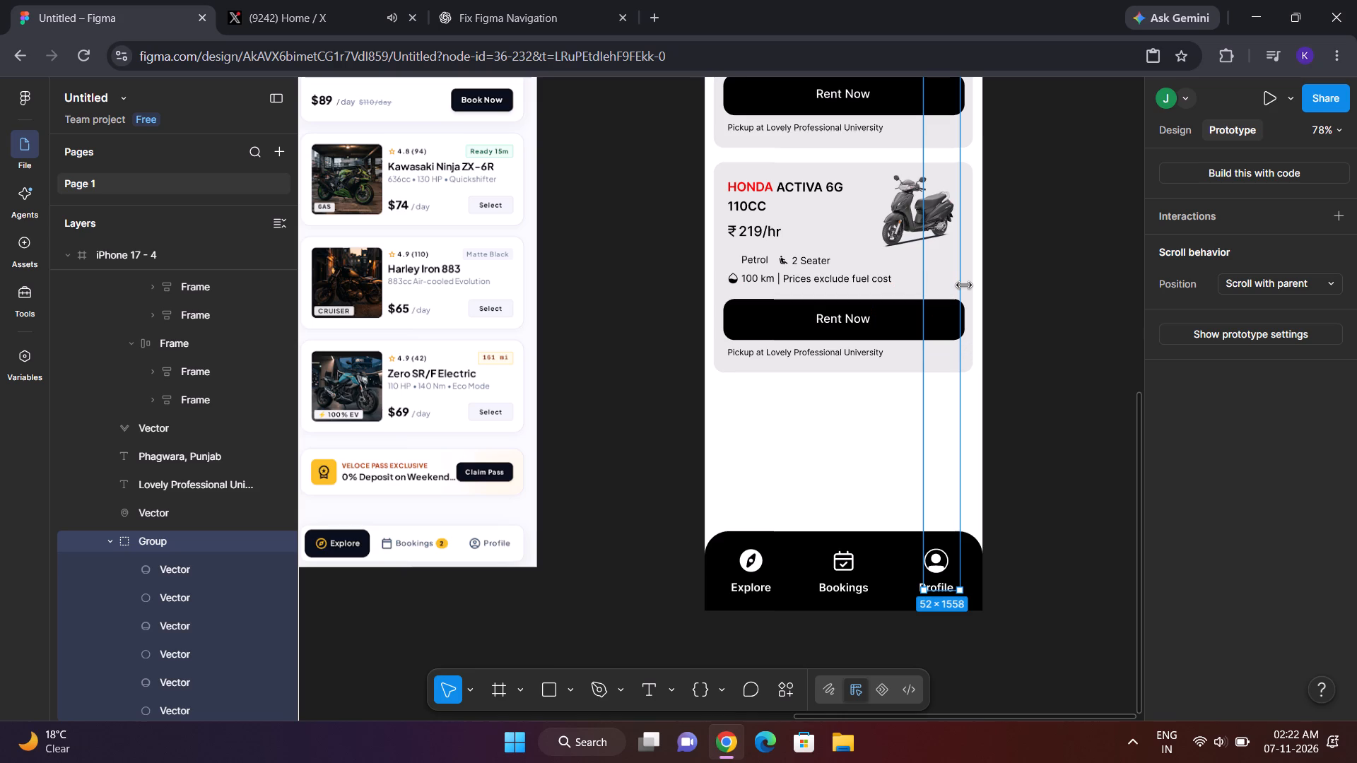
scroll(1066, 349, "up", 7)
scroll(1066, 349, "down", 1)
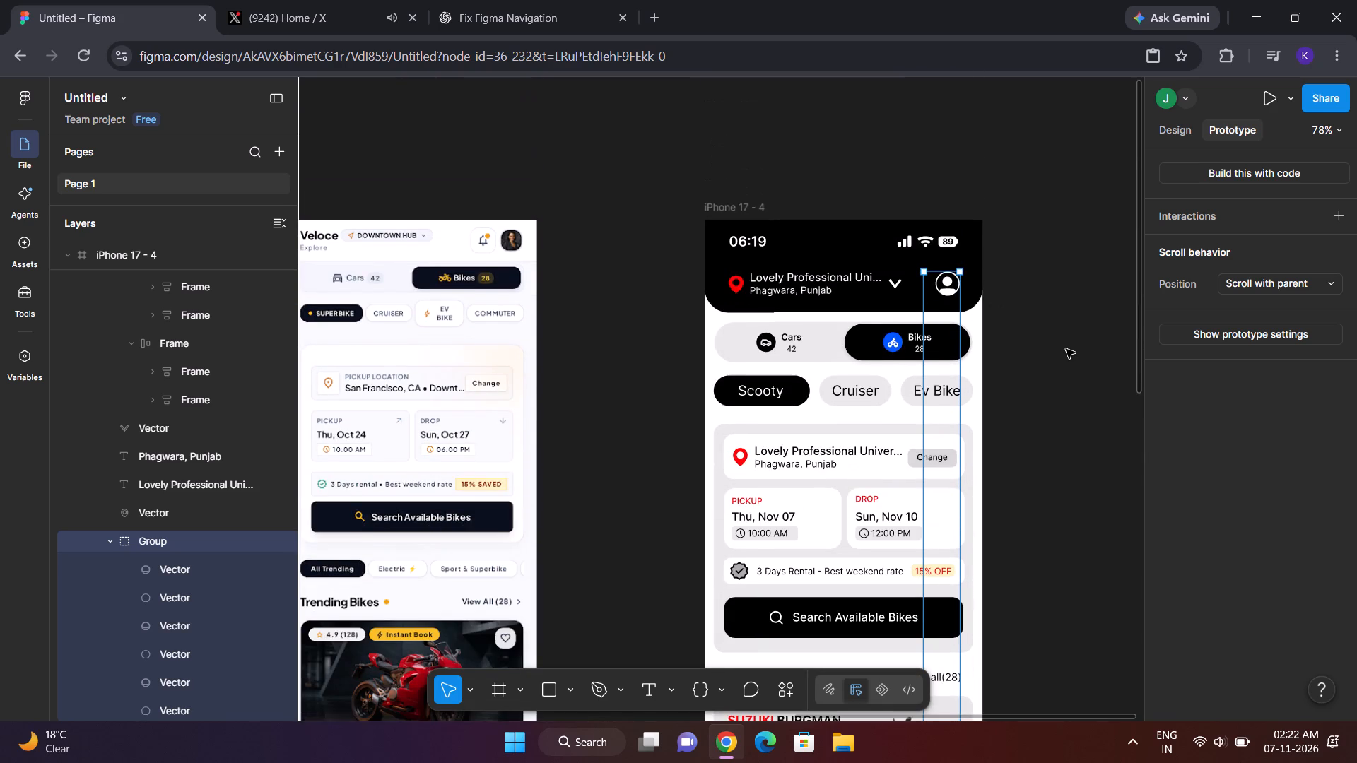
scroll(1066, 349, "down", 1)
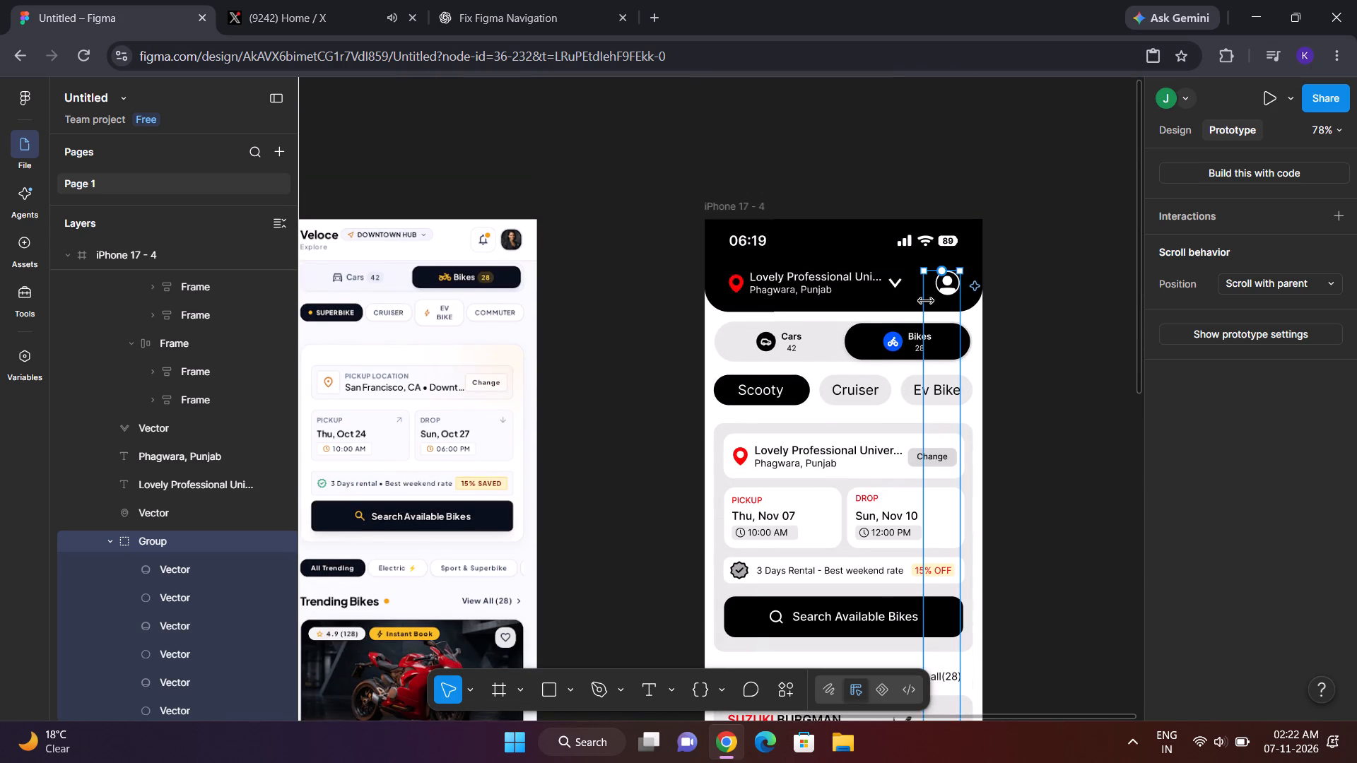
Examine the header's black background rectangle and the bottom navigation bar's profile icon by selecting each one.
left_click(935, 296)
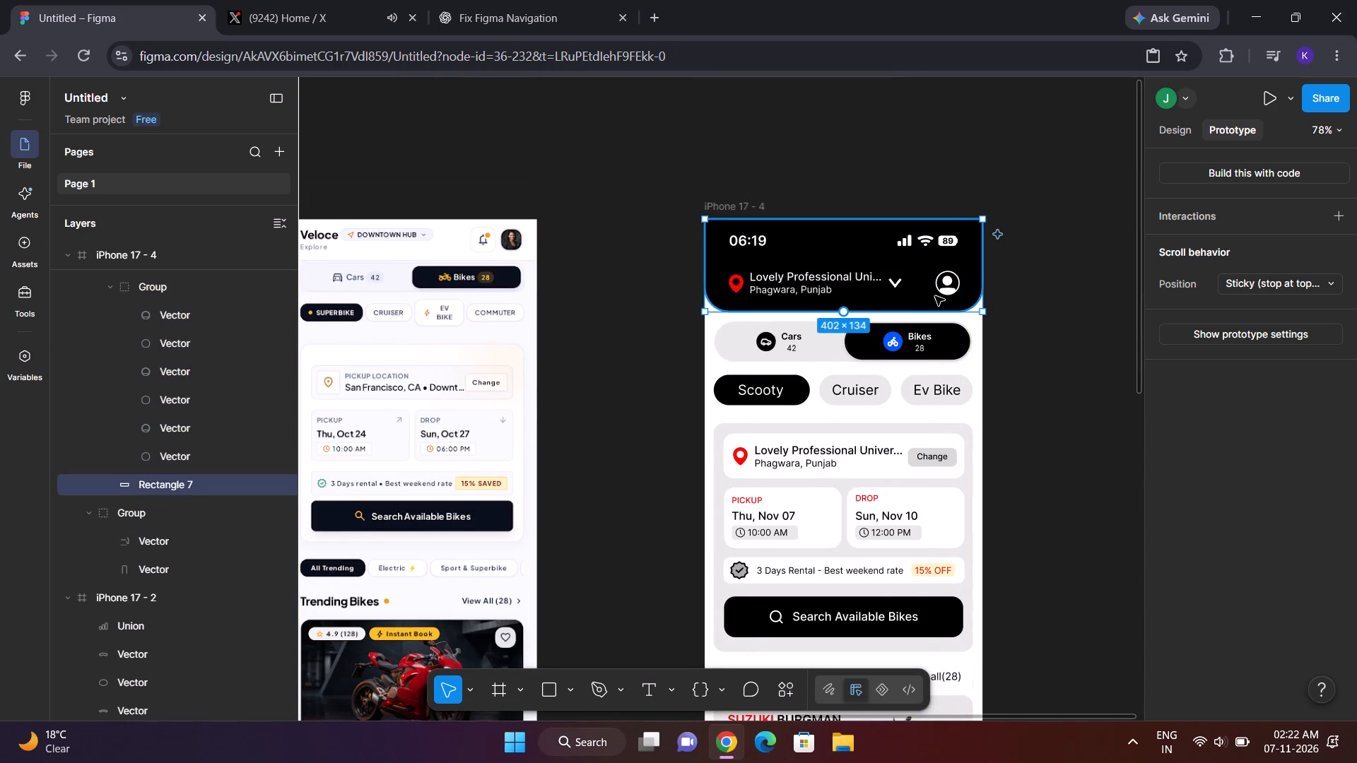
left_click(1018, 299)
scroll(1018, 299, "down", 6)
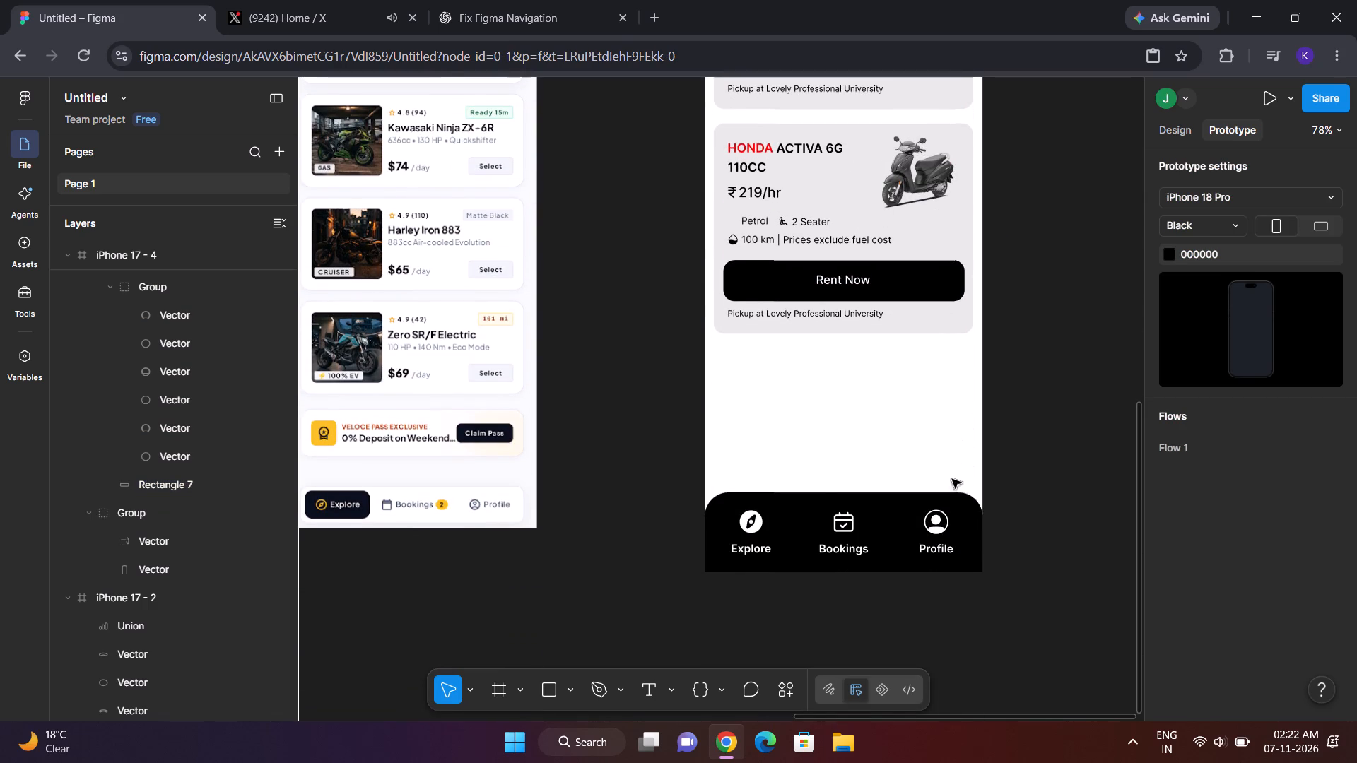
double_click(937, 521)
left_click(937, 521)
left_click(1023, 513)
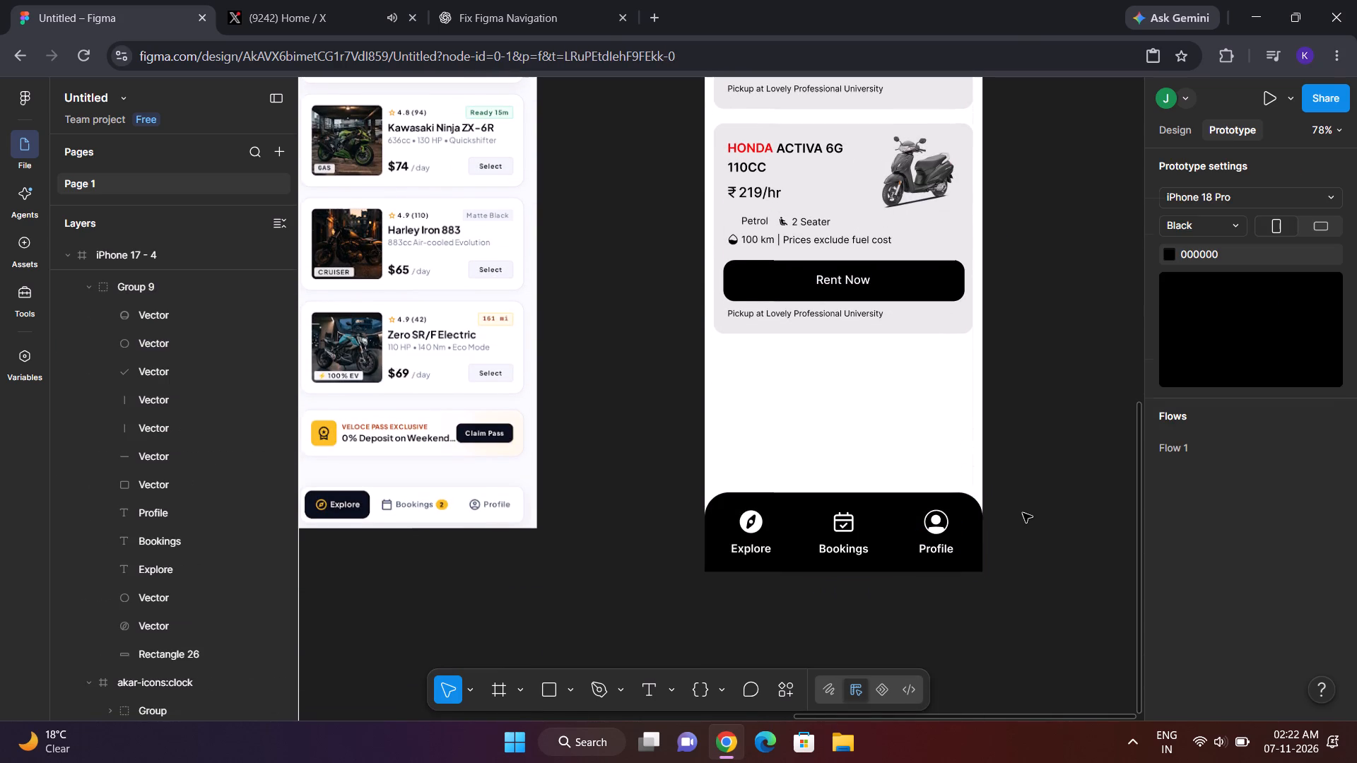
double_click(936, 534)
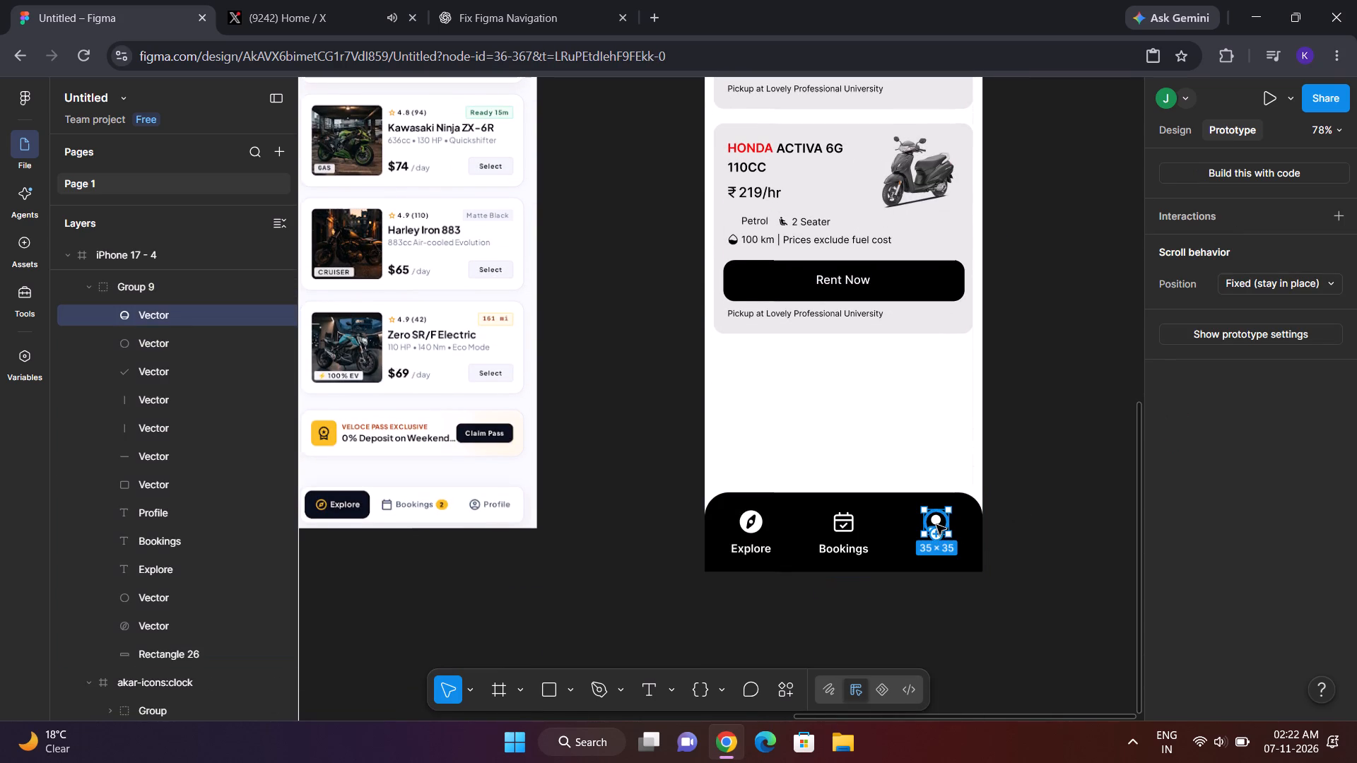
left_click(1016, 545)
Move the header's oversized 52 × 1558 profile icon group outside the iPhone 17 - 4 frame and delete it.
scroll(1016, 545, "up", 5)
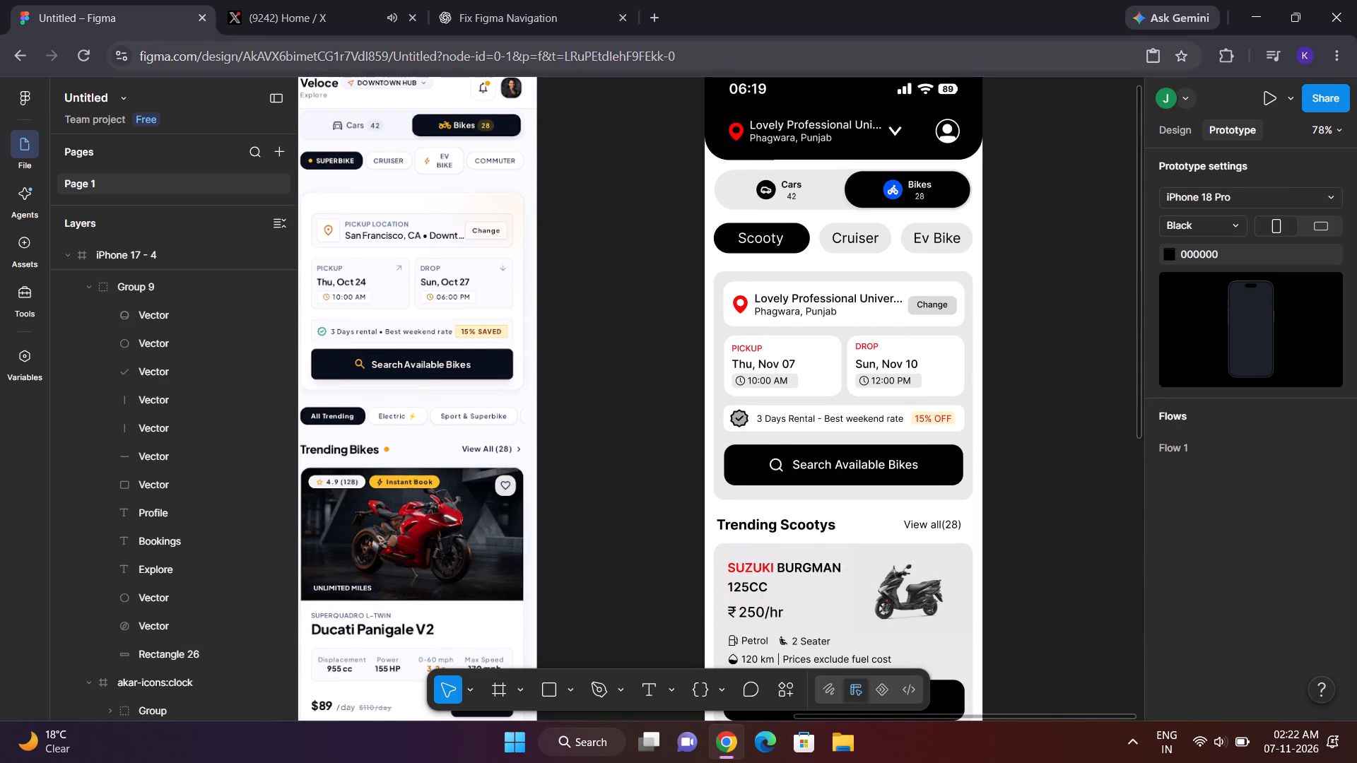
left_click(951, 115)
double_click(951, 117)
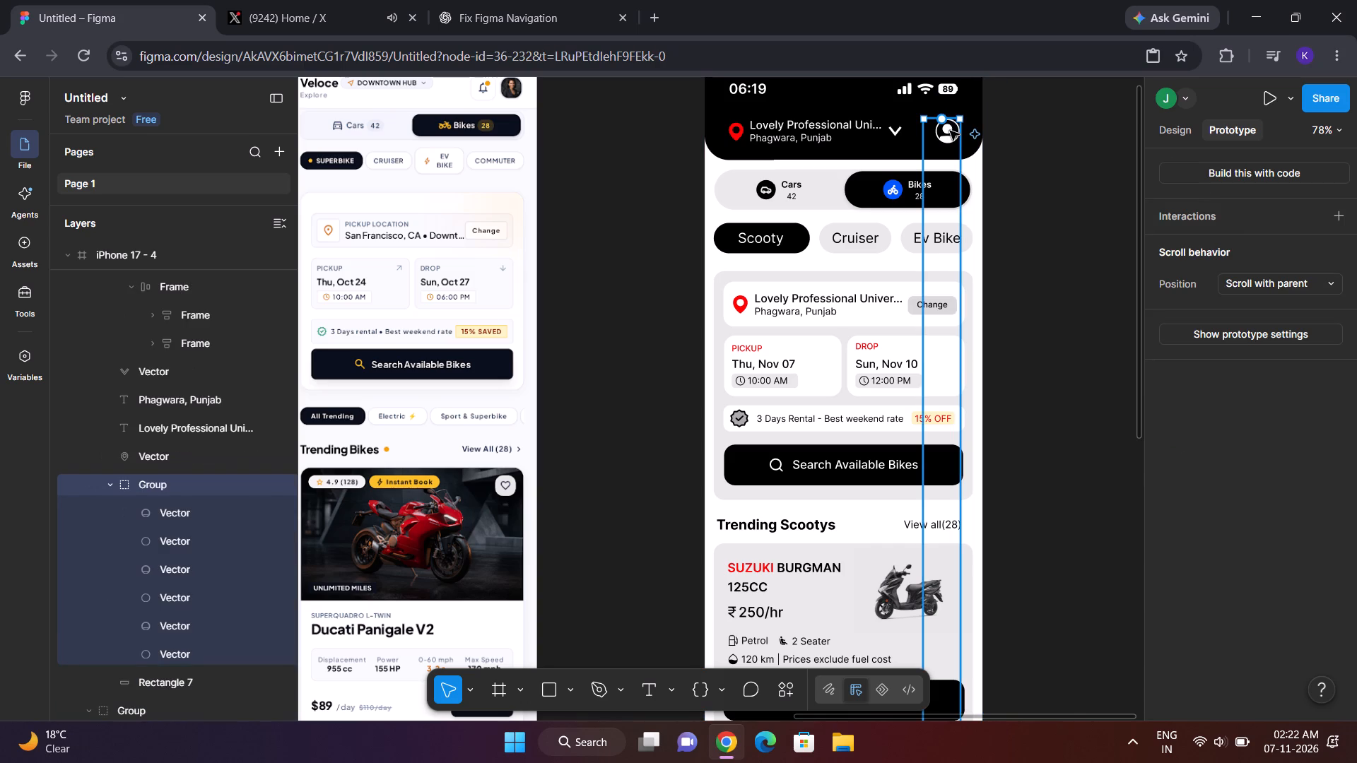
left_click_drag(941, 148, 1023, 140)
scroll(999, 287, "down", 2)
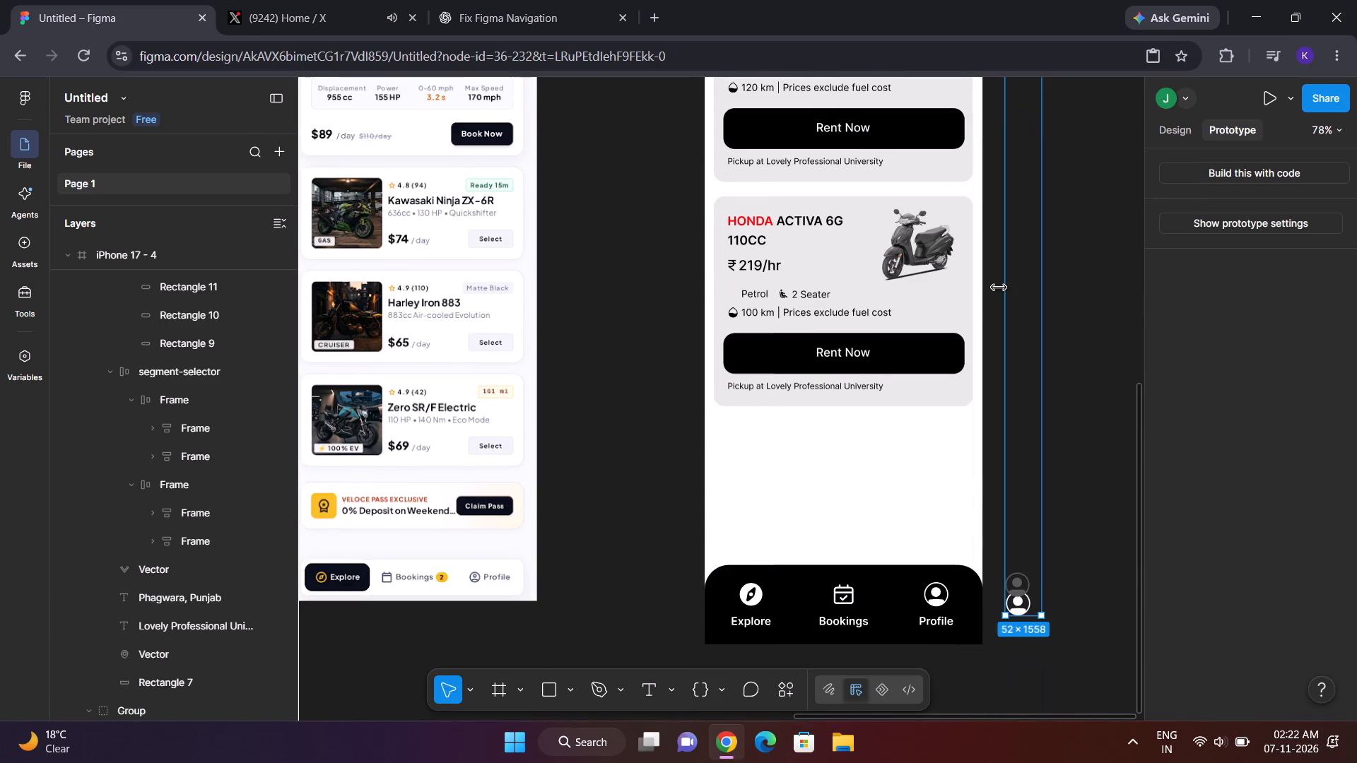
scroll(999, 287, "down", 1)
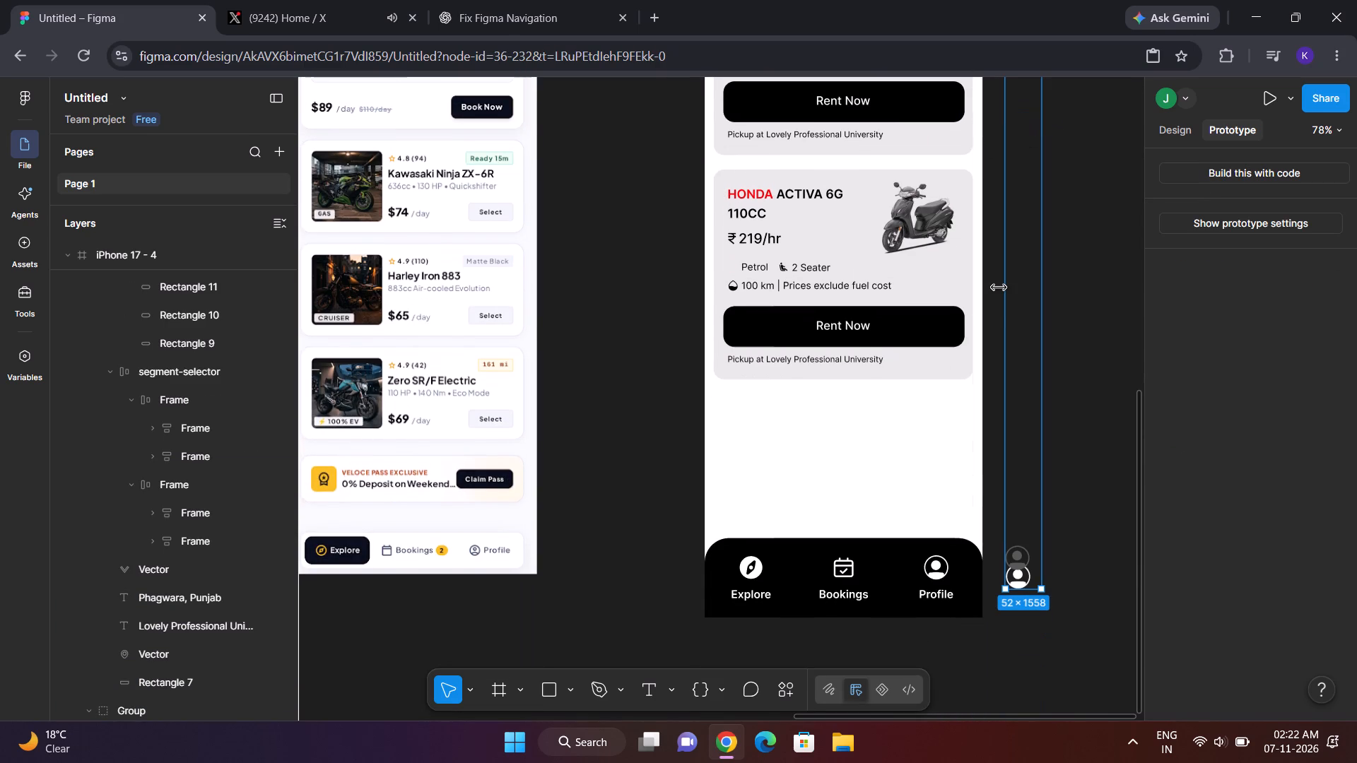
key("Delete")
Duplicate the two vectors of the bottom navigation bar's Profile icon in place.
scroll(999, 287, "up", 6)
scroll(999, 287, "down", 5)
double_click(896, 541)
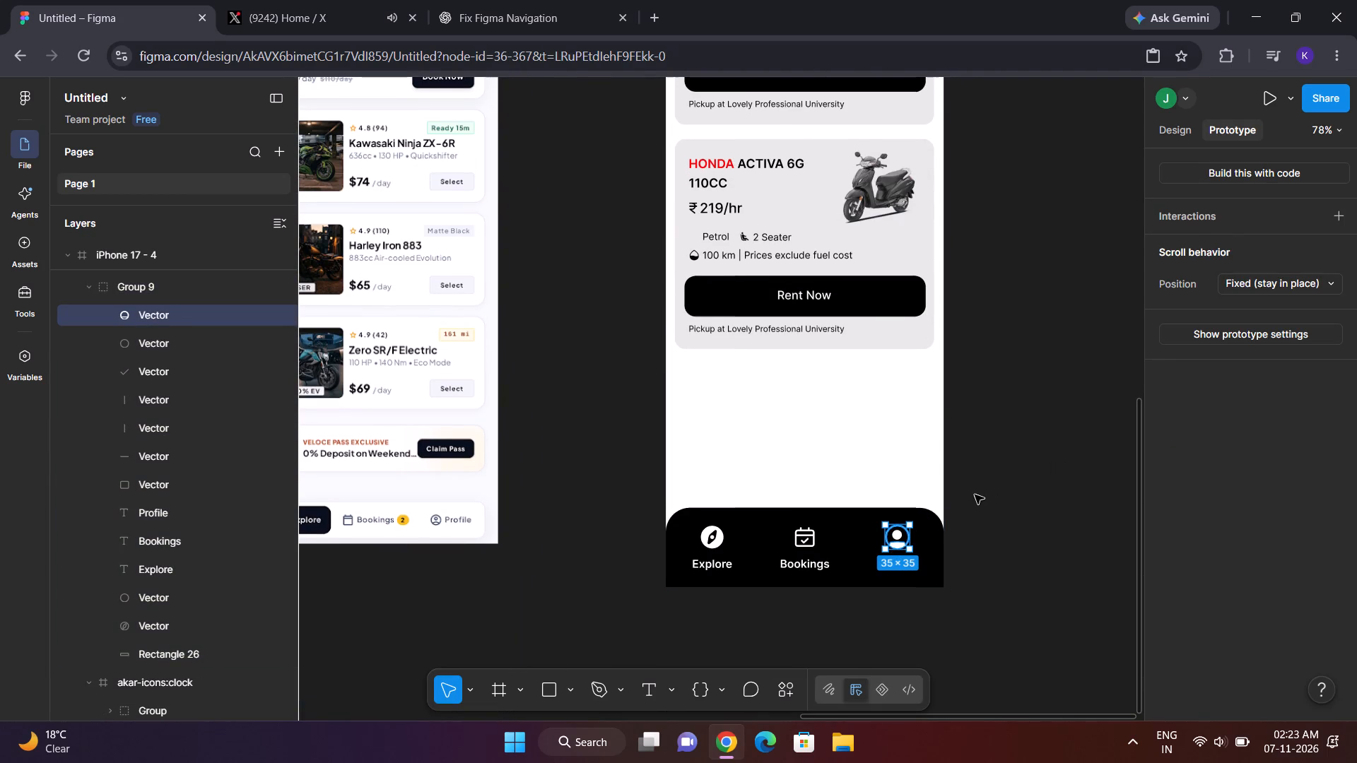
left_click(739, 622, "ctrl")
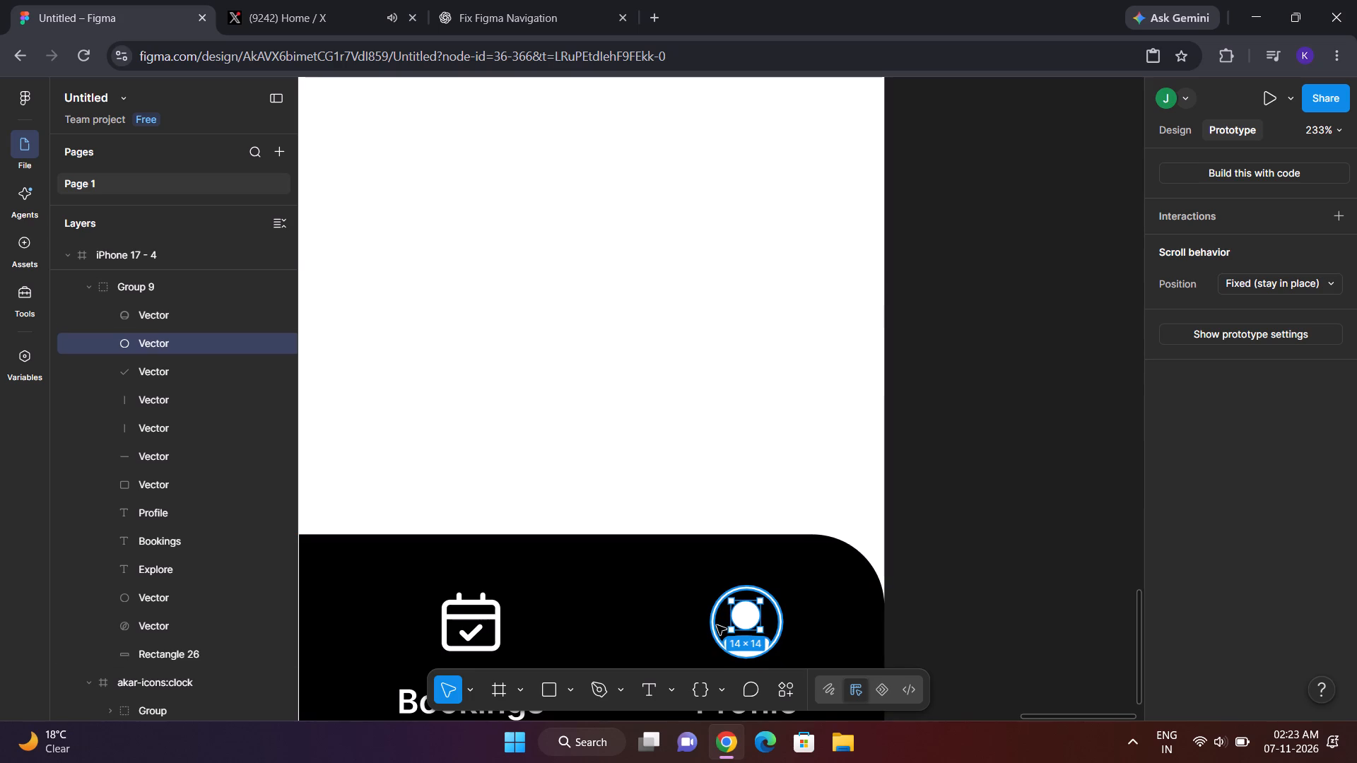
left_click(715, 634, "ctrl+shift")
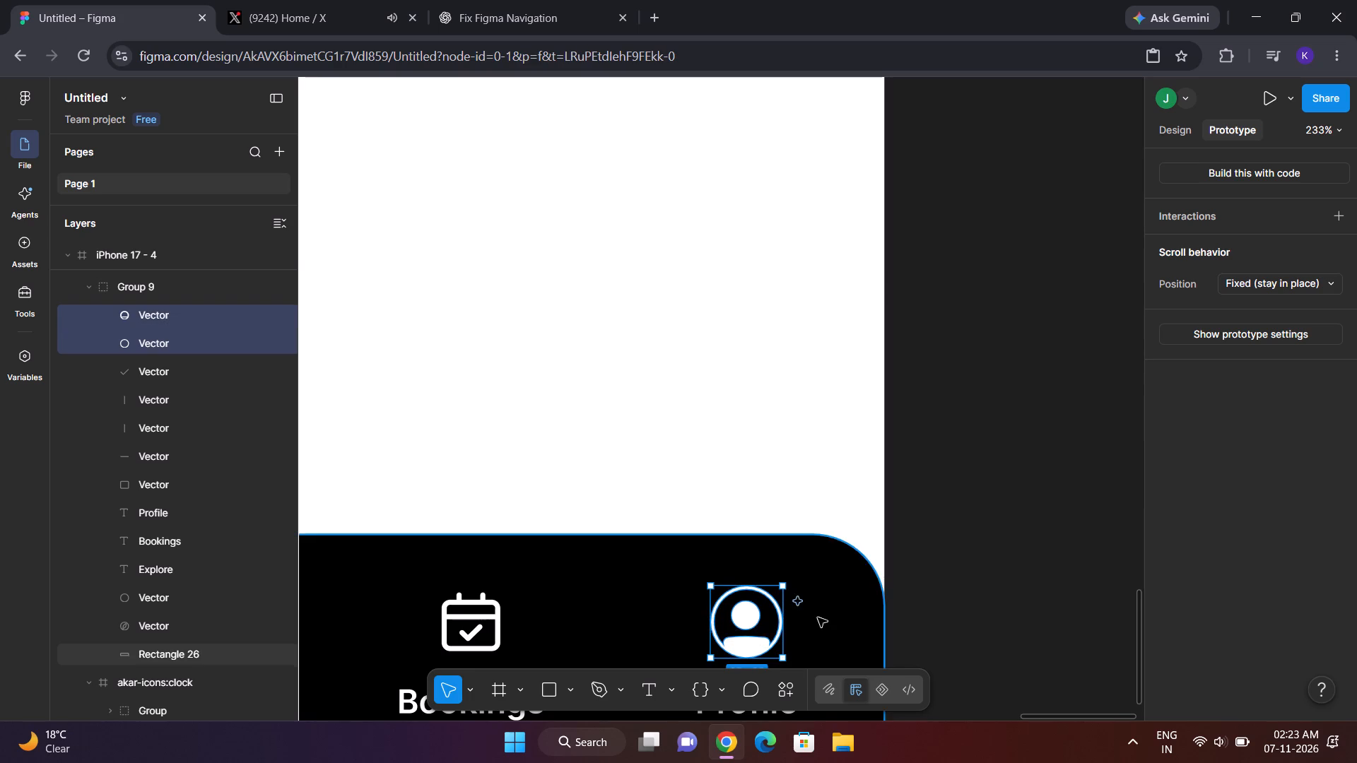
scroll(818, 617, "down", 1)
key("ctrl+c")
key("ctrl+v")
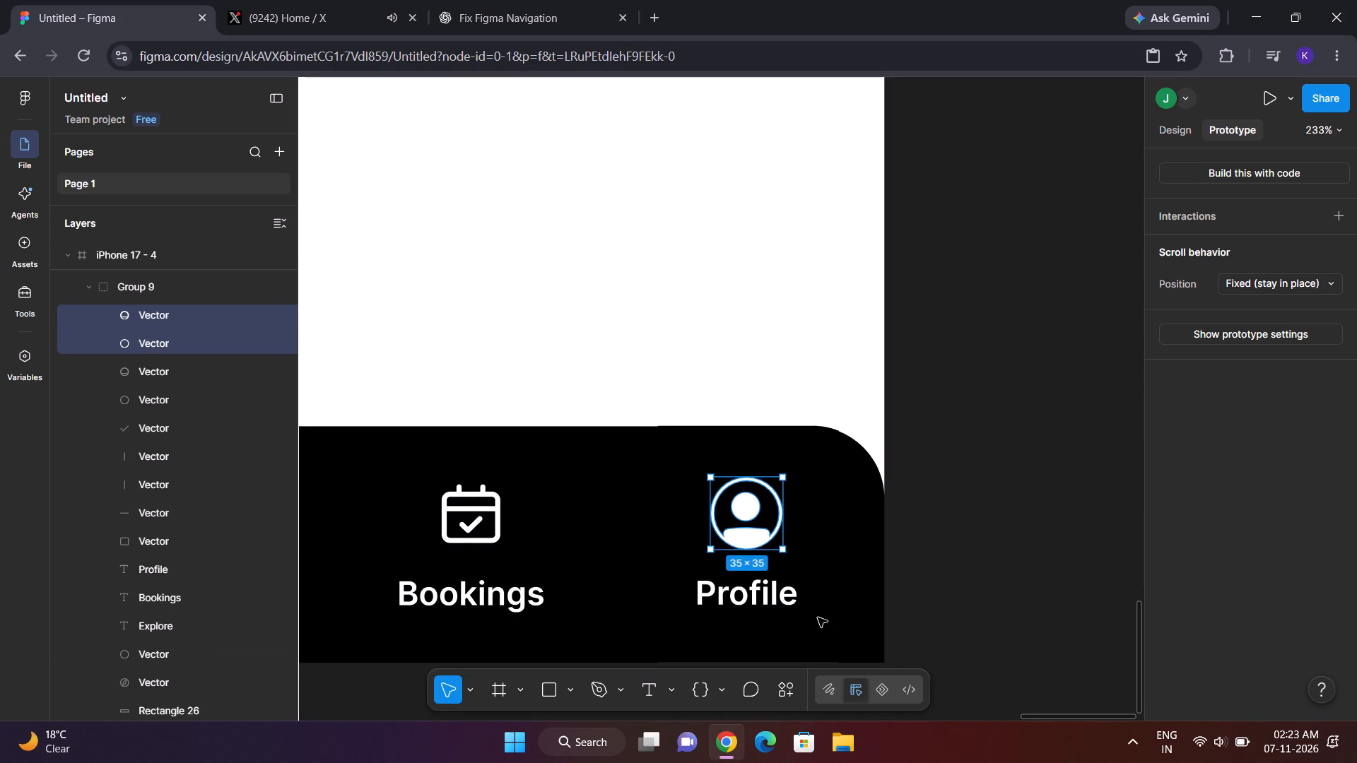
Move the duplicated 35 × 35 profile icon up into the iPhone 17 - 4 header, beside the dropdown chevron.
left_click_drag(758, 530, 994, 222)
scroll(994, 222, "up", 2)
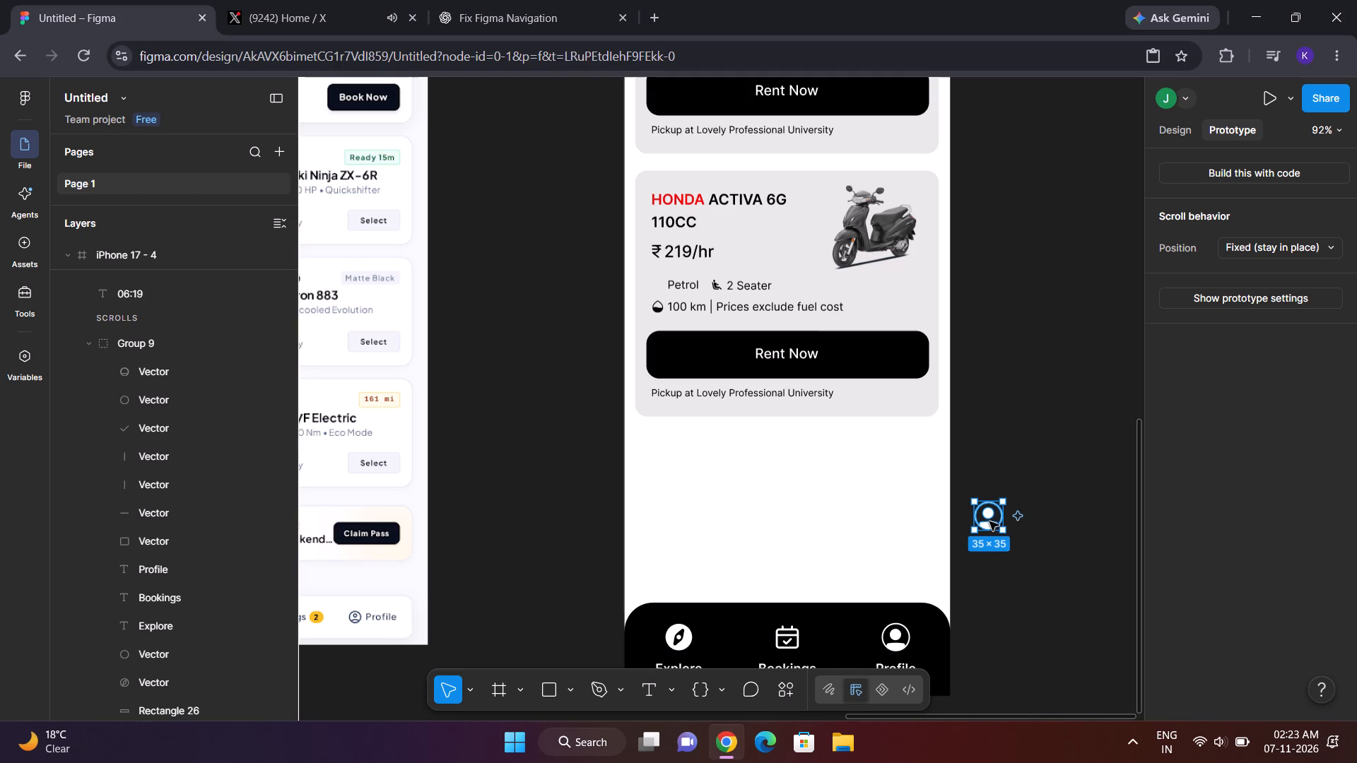
left_click_drag(989, 521, 956, 134)
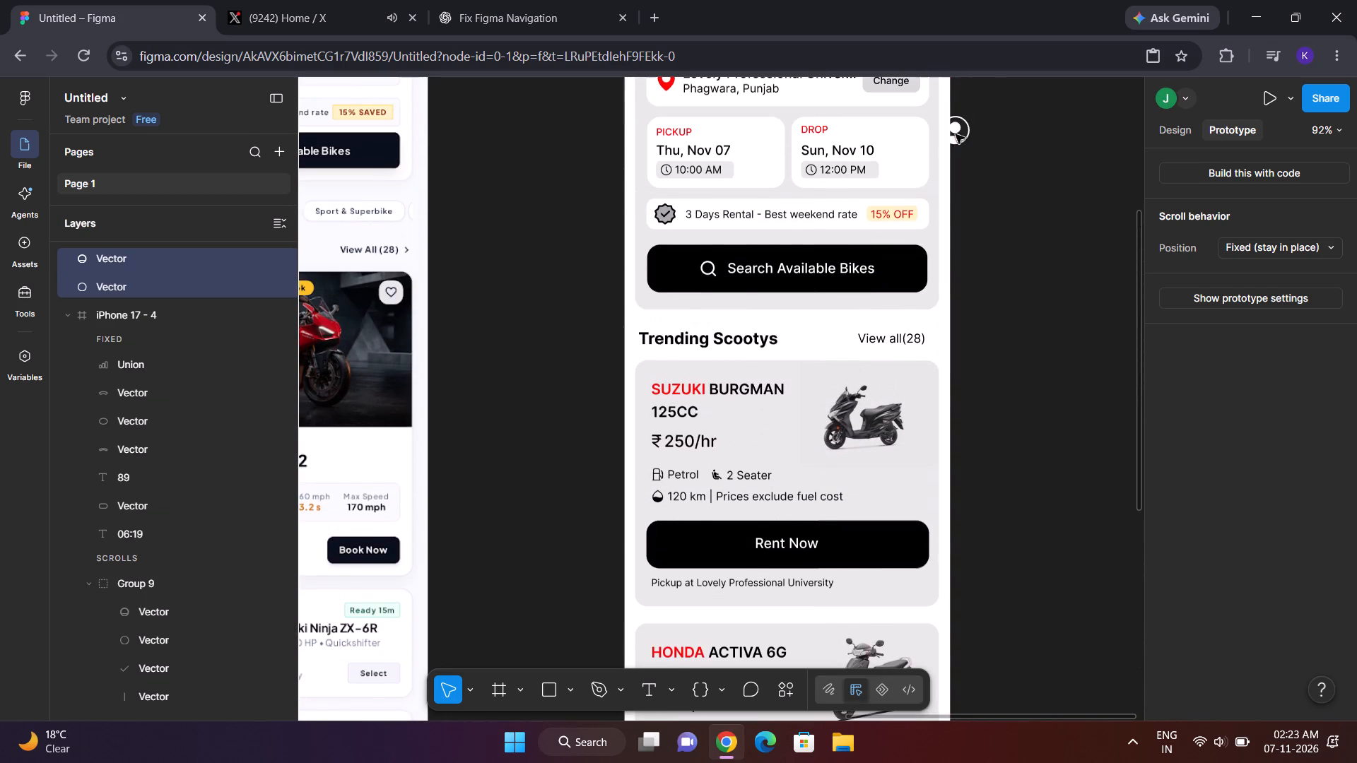
left_click_drag(956, 134, 931, 170)
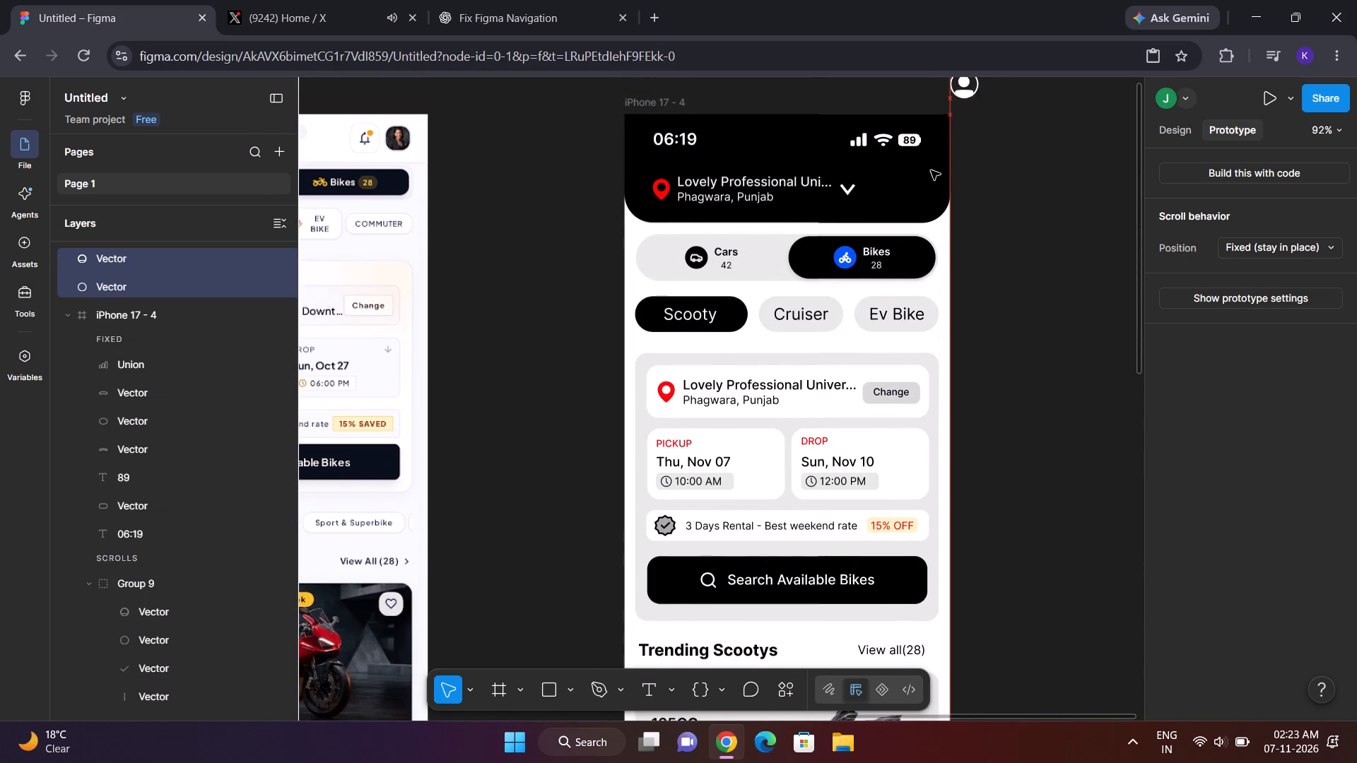
left_click_drag(931, 170, 907, 191)
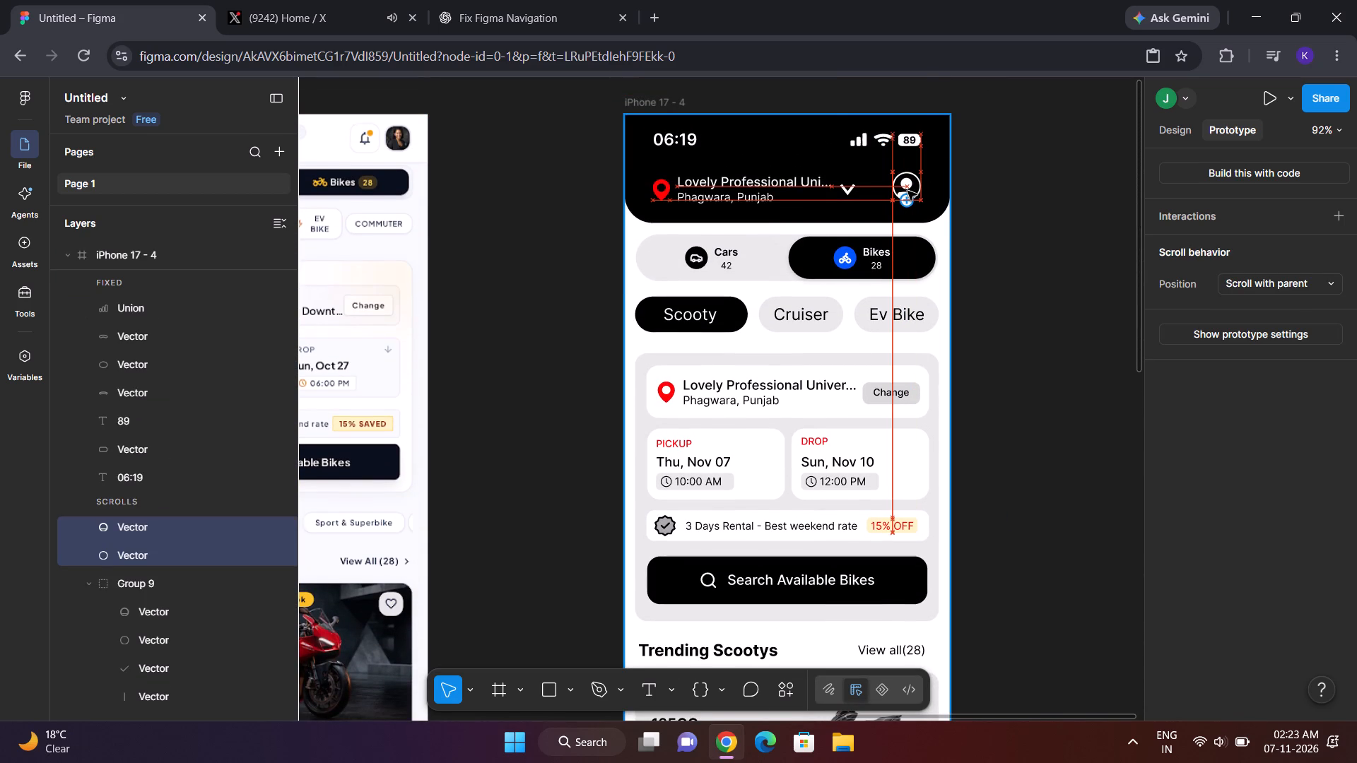
left_click_drag(907, 191, 907, 194)
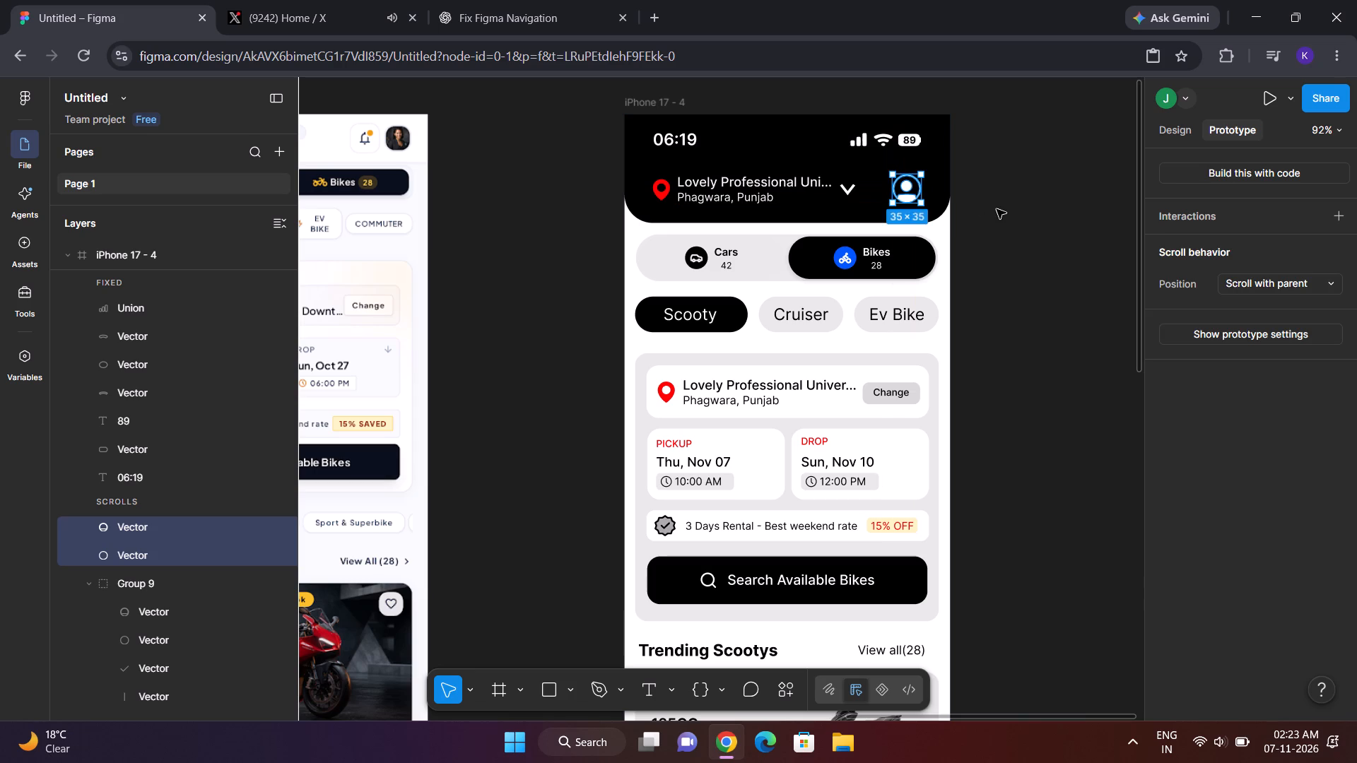
left_click(997, 209)
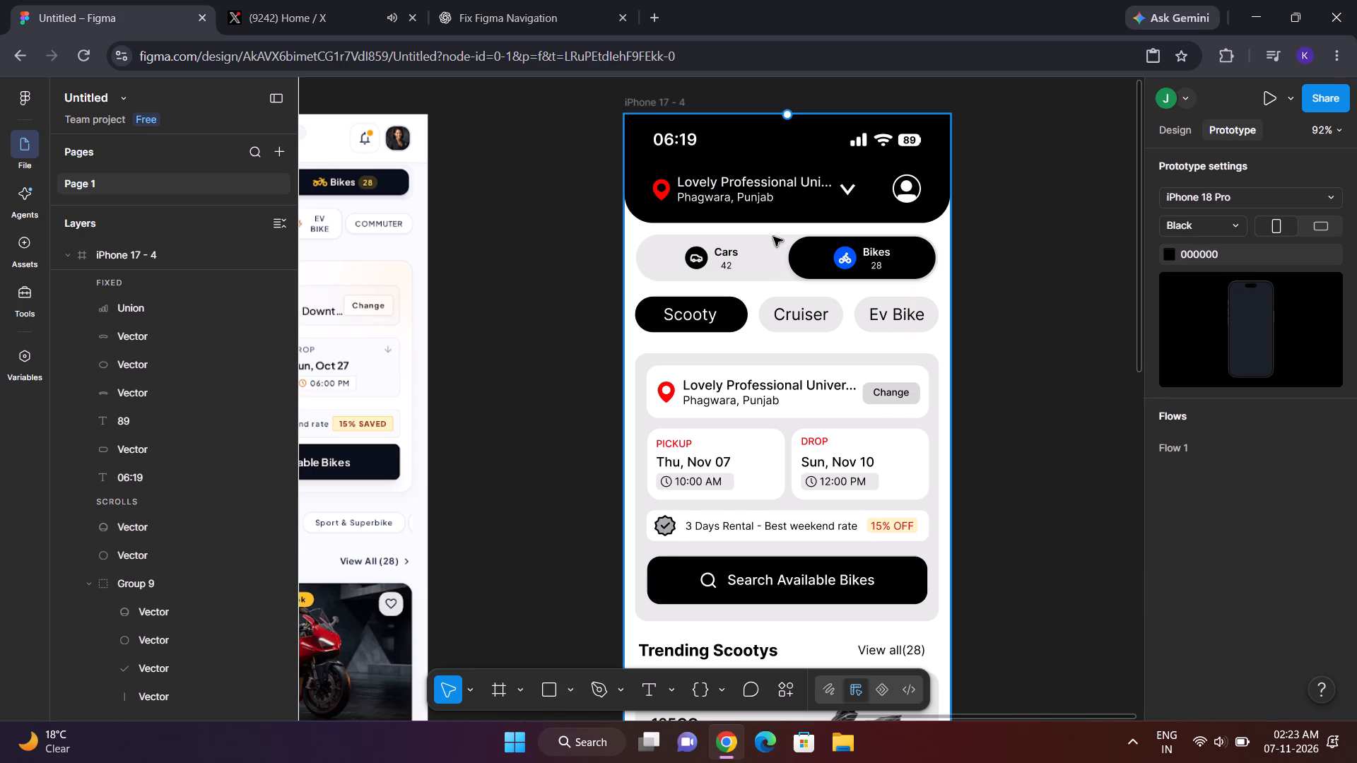
Set the scroll position of the new header profile icon's 35 × 35 outer vector to Fixed (stay in place).
left_click(898, 201)
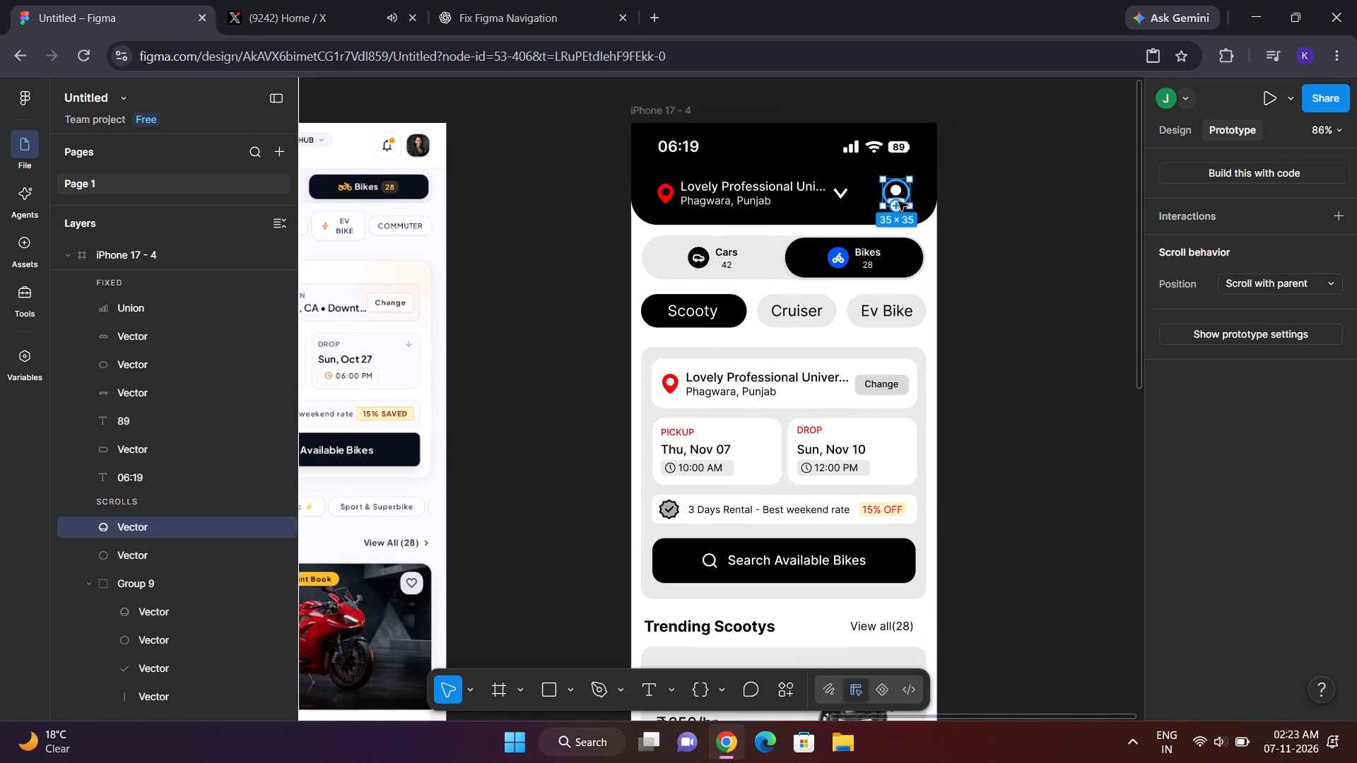
left_click(1288, 279)
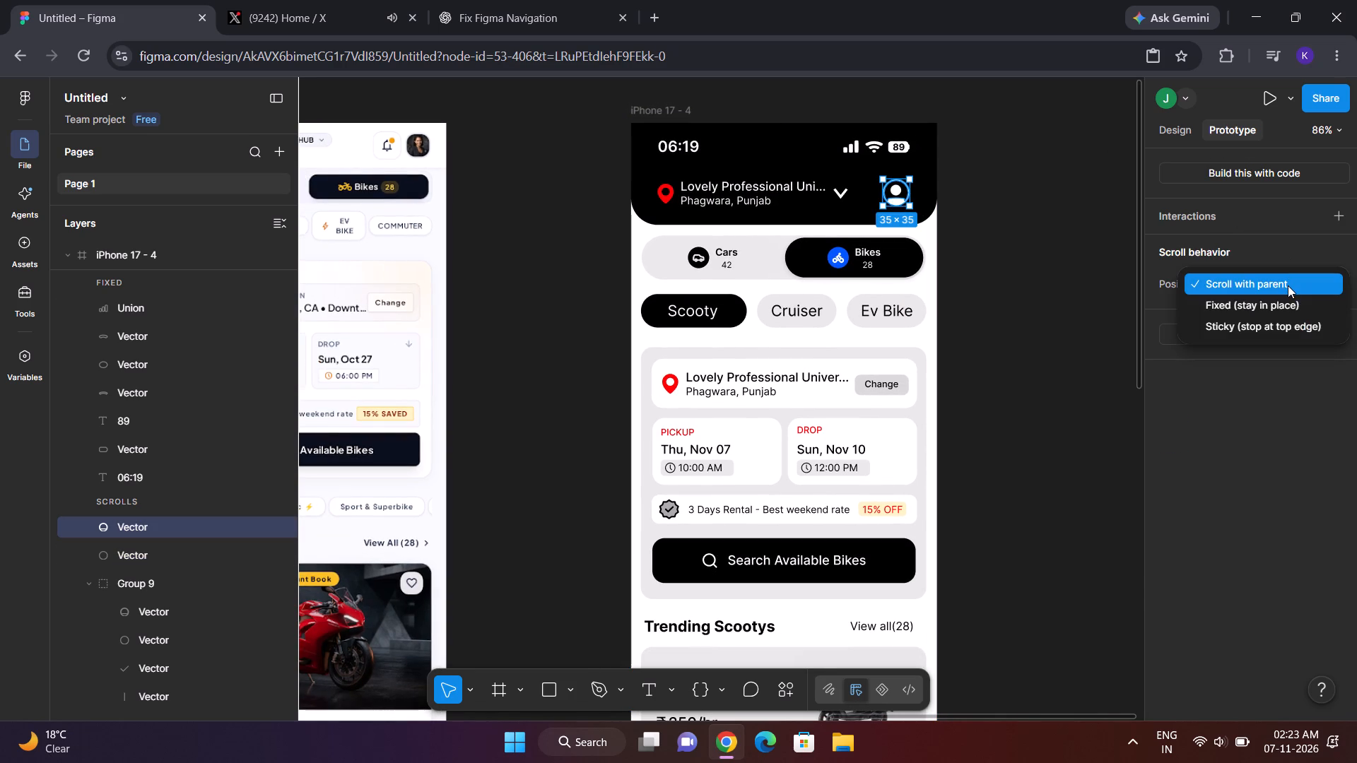
left_click(1287, 312)
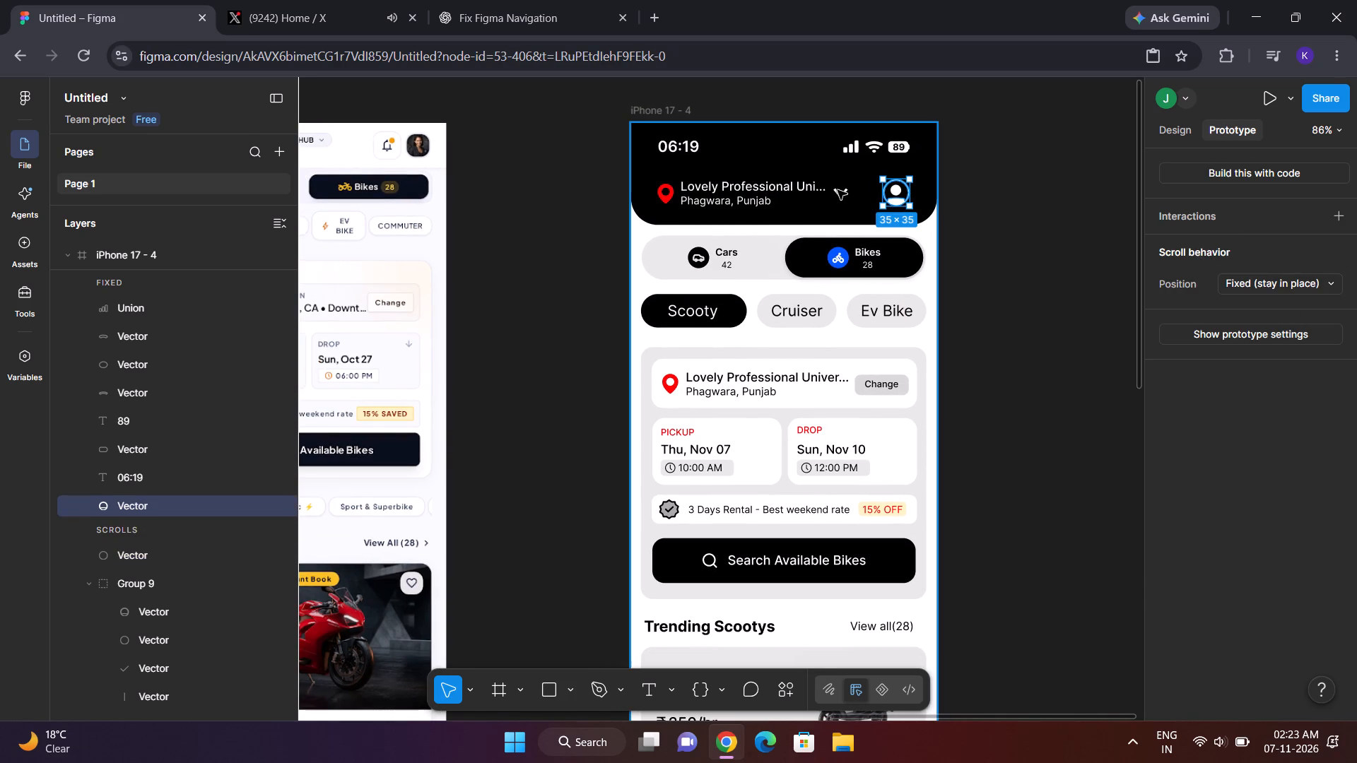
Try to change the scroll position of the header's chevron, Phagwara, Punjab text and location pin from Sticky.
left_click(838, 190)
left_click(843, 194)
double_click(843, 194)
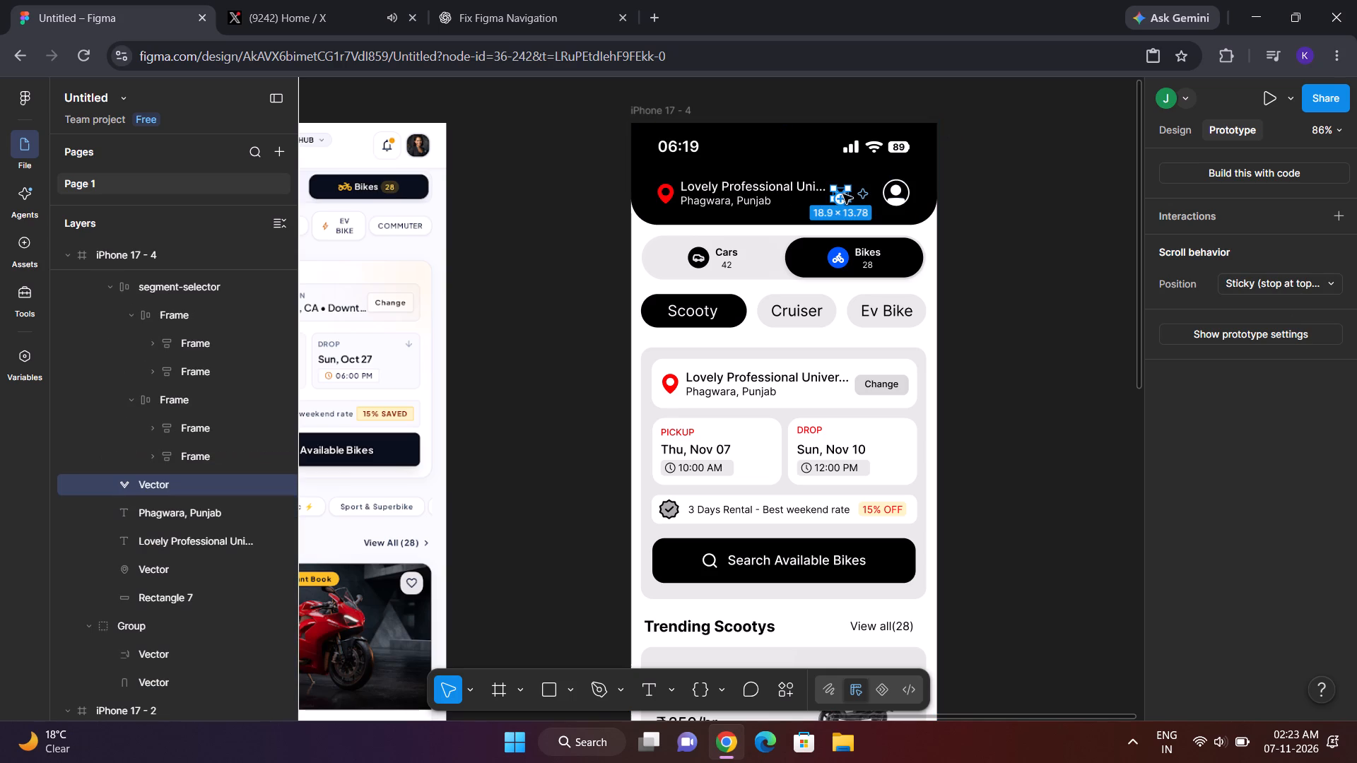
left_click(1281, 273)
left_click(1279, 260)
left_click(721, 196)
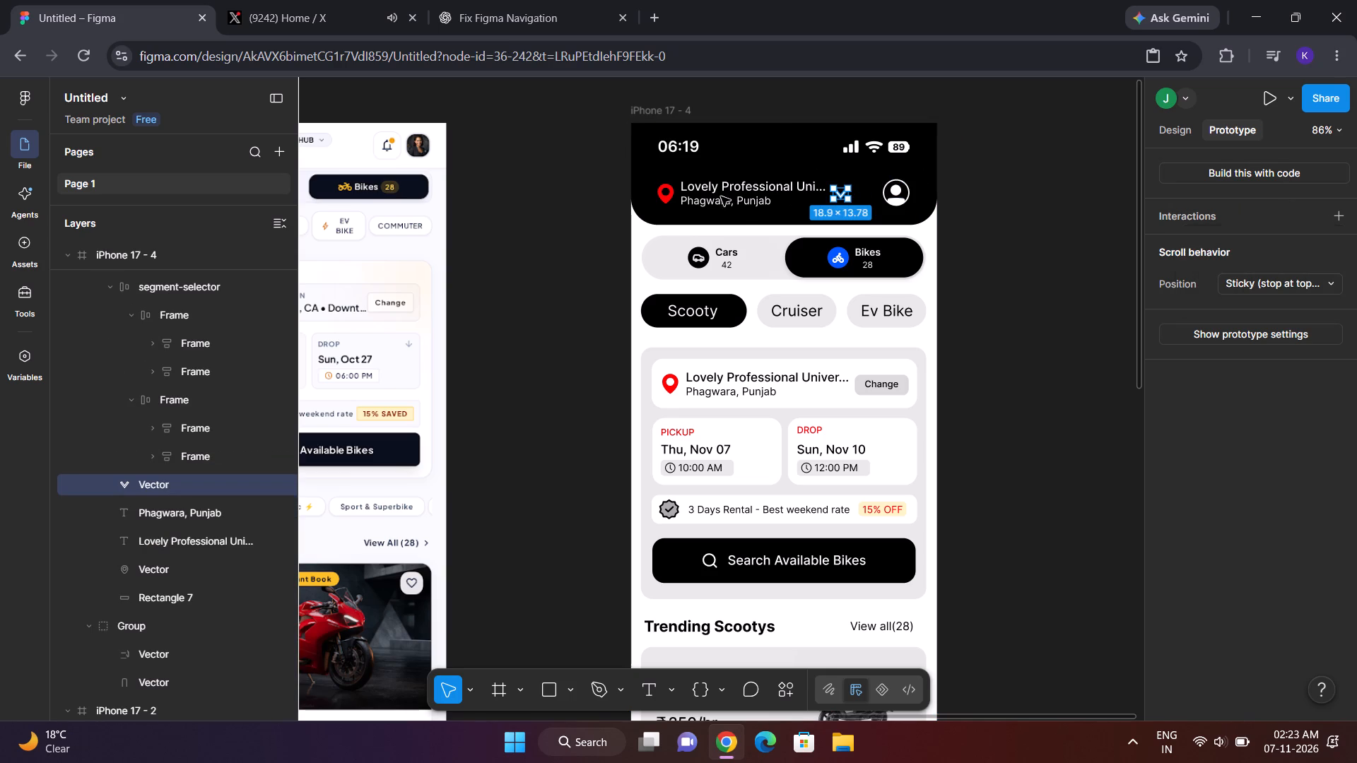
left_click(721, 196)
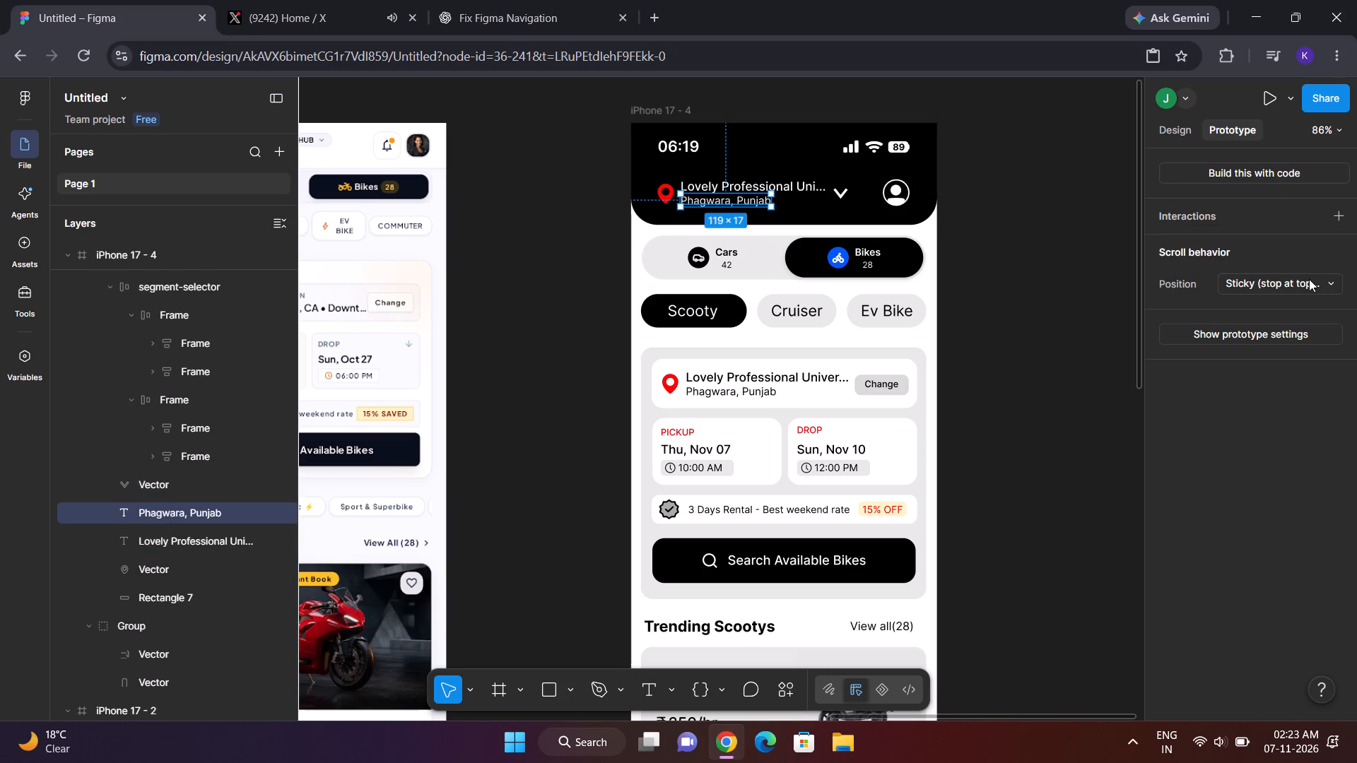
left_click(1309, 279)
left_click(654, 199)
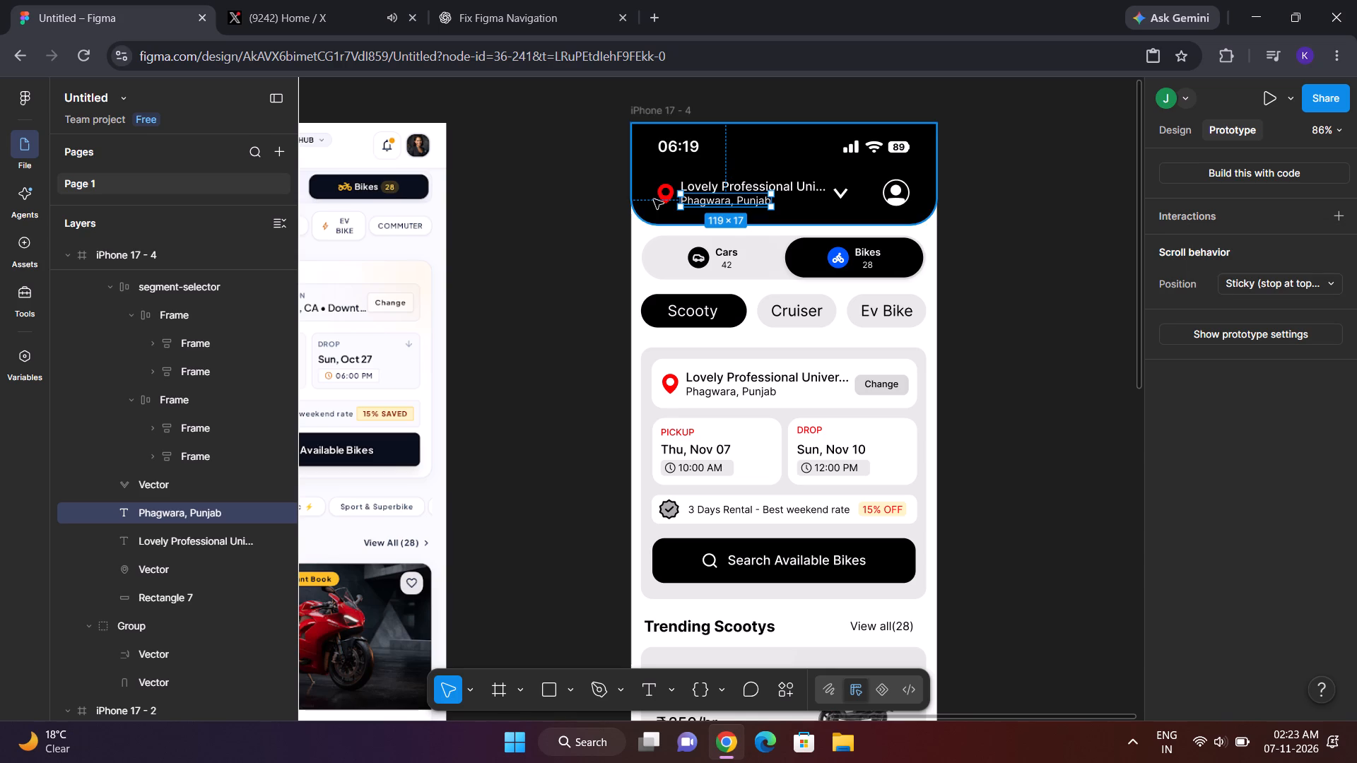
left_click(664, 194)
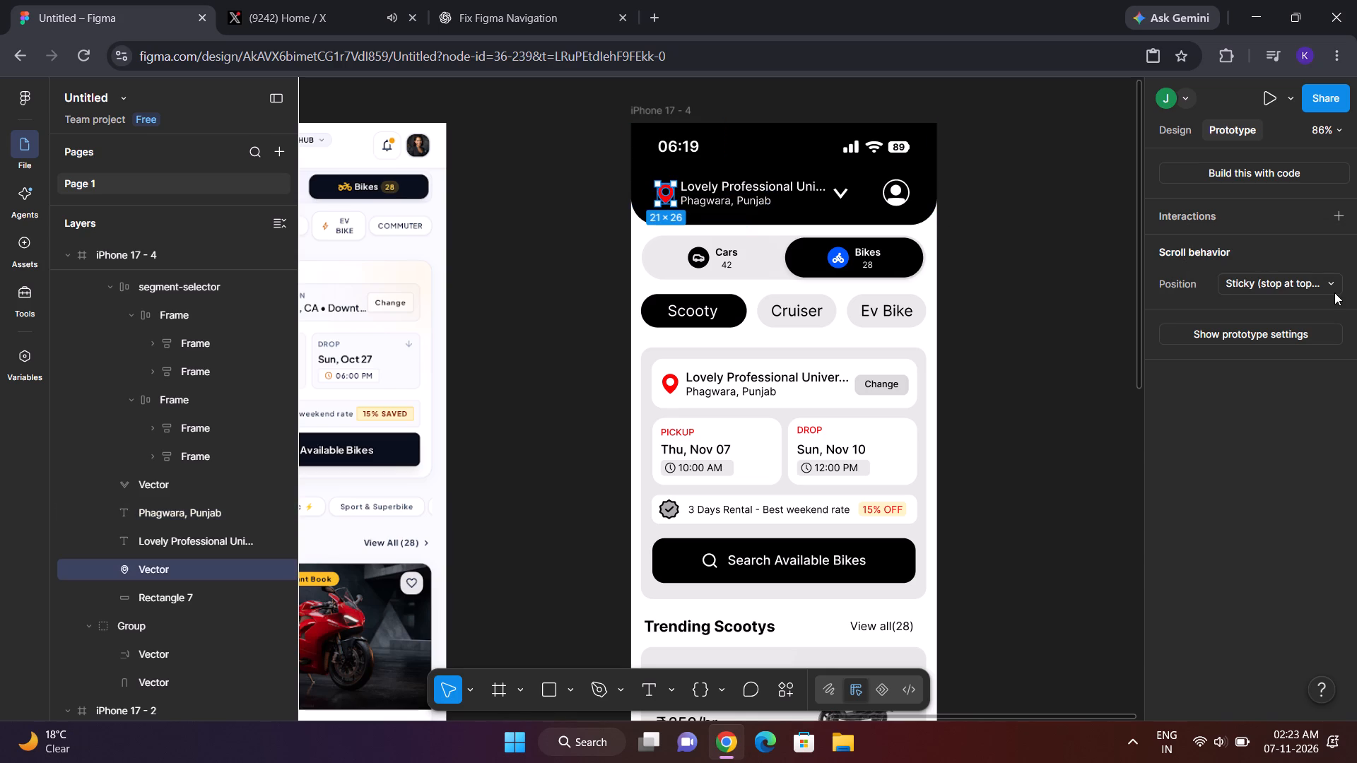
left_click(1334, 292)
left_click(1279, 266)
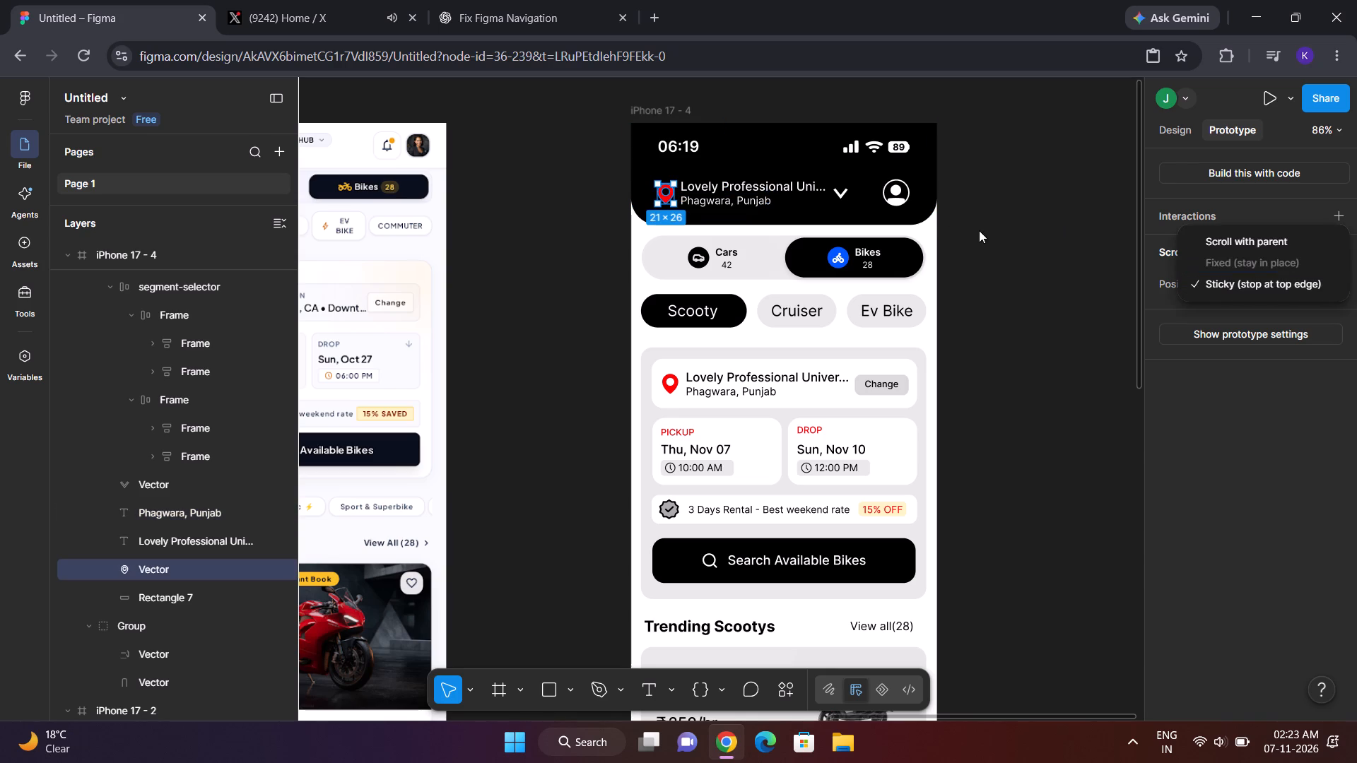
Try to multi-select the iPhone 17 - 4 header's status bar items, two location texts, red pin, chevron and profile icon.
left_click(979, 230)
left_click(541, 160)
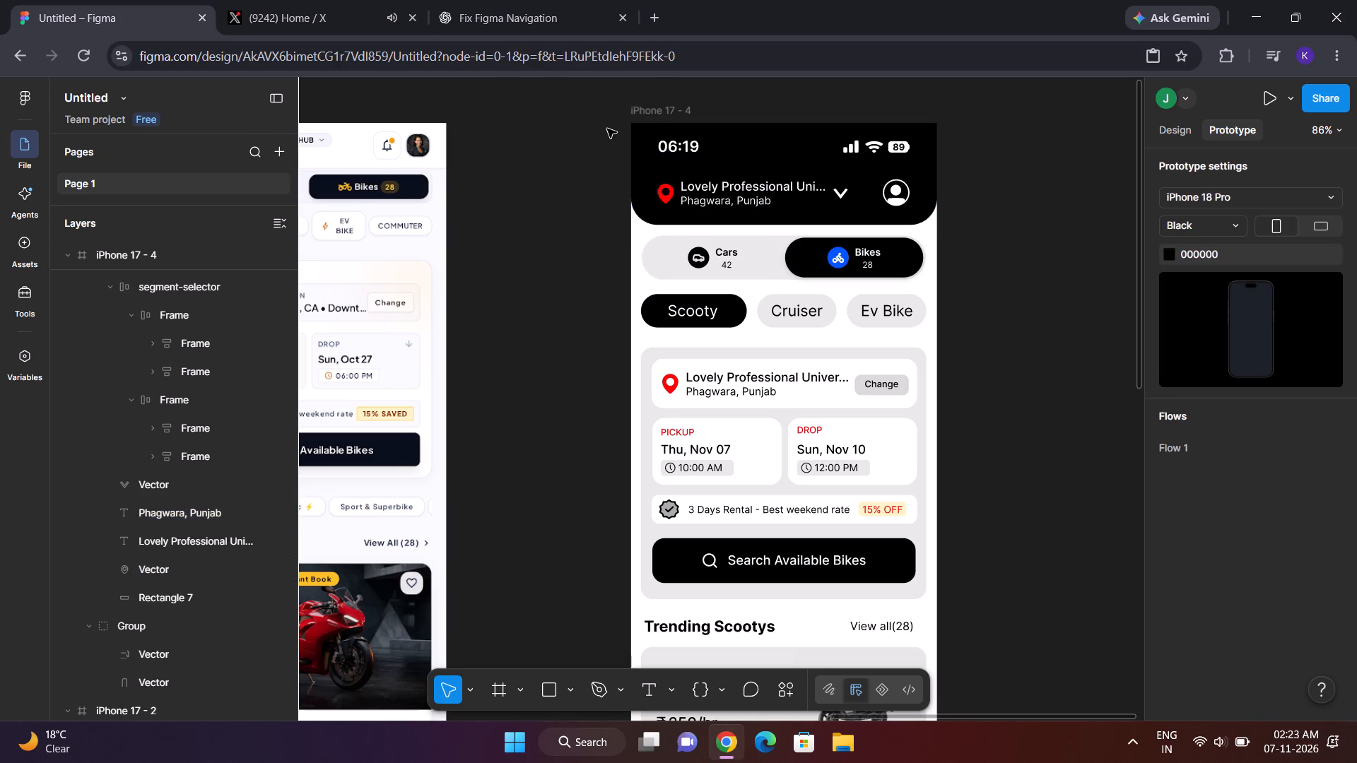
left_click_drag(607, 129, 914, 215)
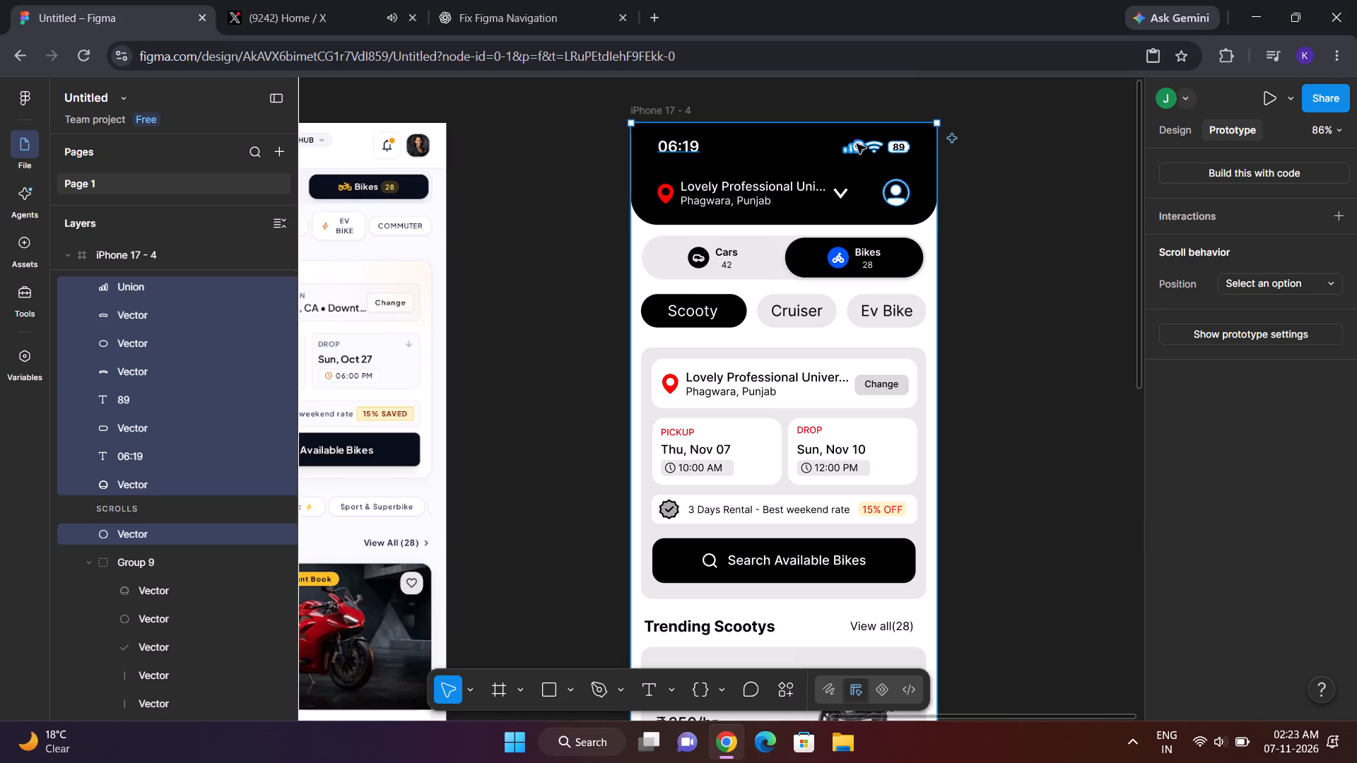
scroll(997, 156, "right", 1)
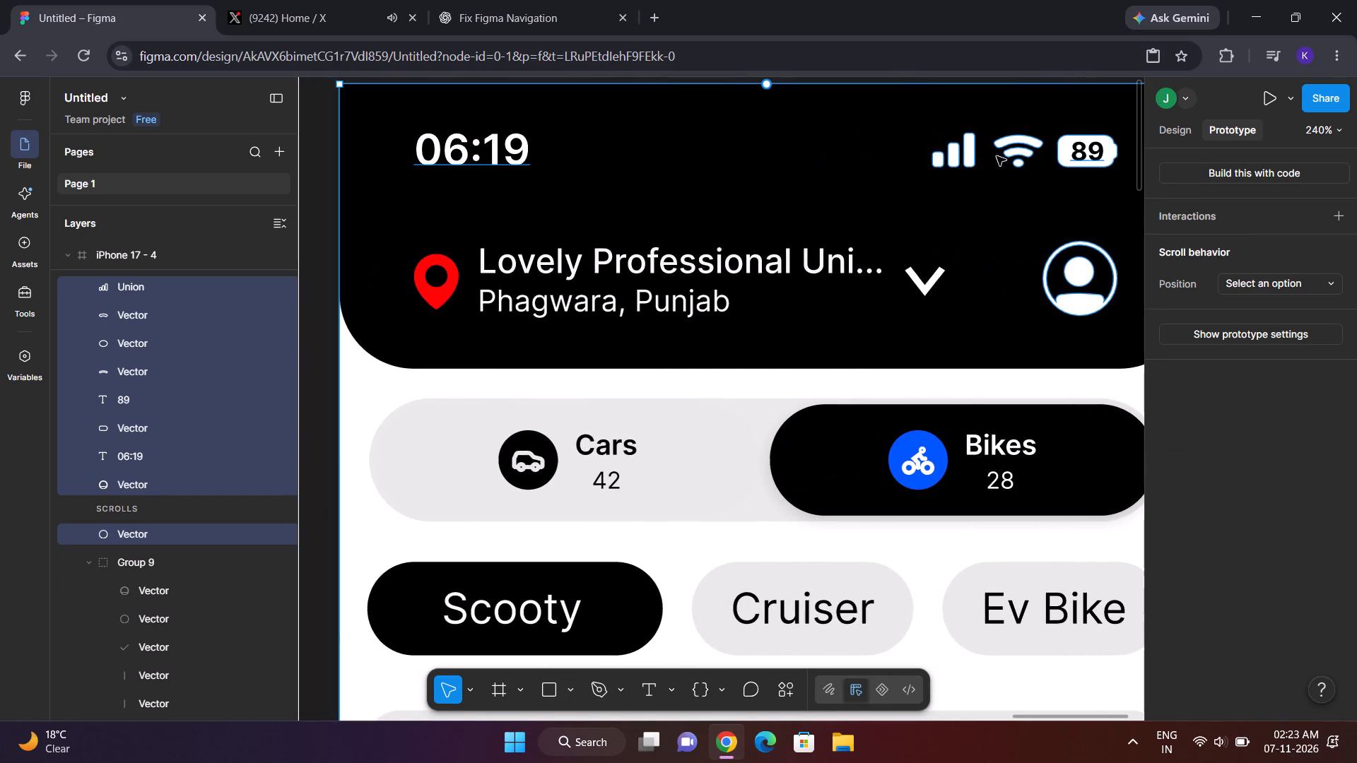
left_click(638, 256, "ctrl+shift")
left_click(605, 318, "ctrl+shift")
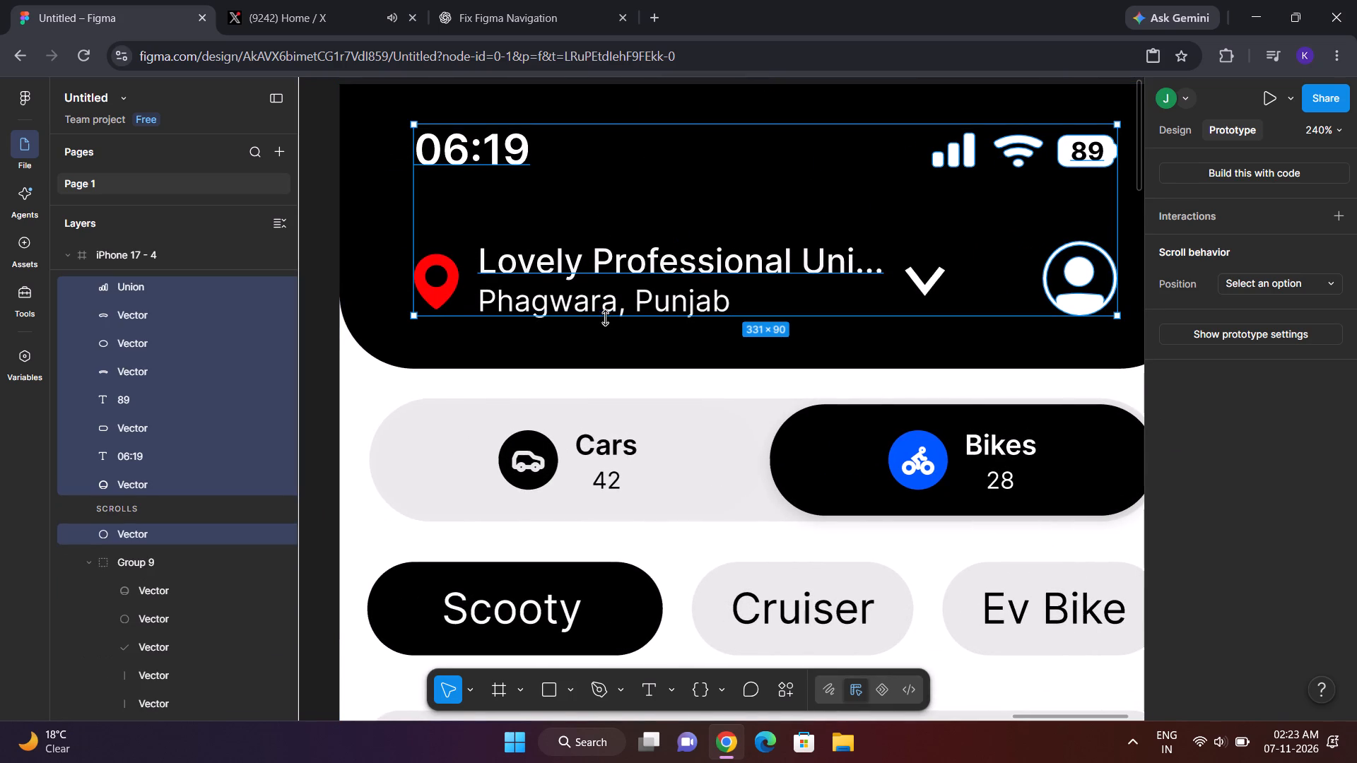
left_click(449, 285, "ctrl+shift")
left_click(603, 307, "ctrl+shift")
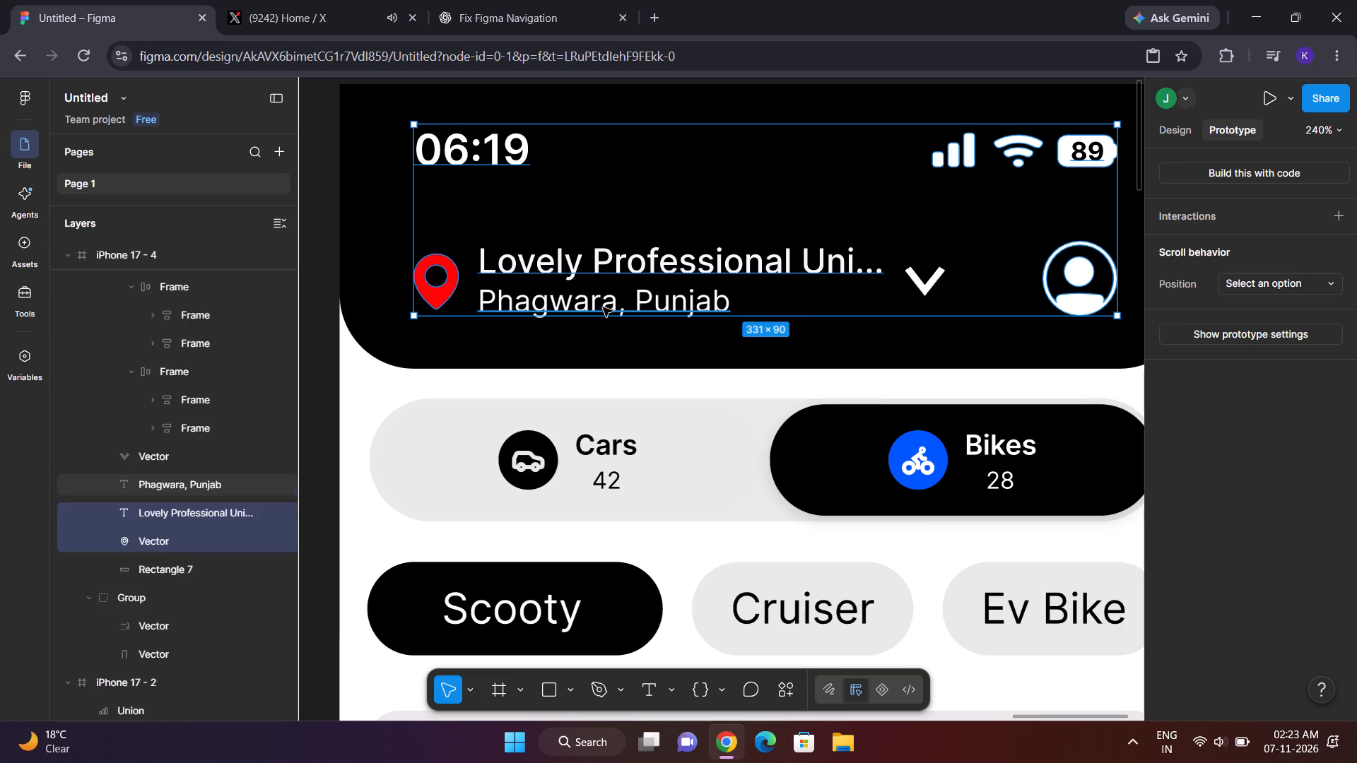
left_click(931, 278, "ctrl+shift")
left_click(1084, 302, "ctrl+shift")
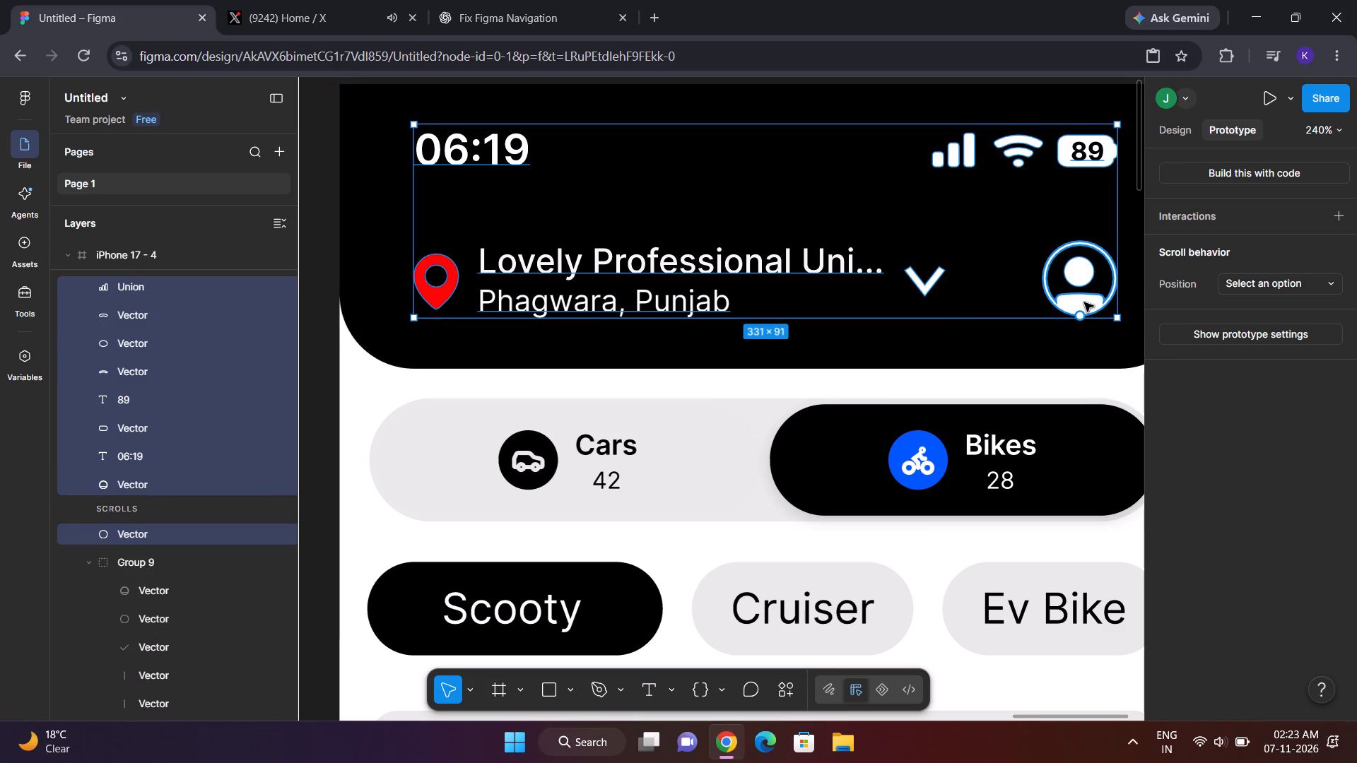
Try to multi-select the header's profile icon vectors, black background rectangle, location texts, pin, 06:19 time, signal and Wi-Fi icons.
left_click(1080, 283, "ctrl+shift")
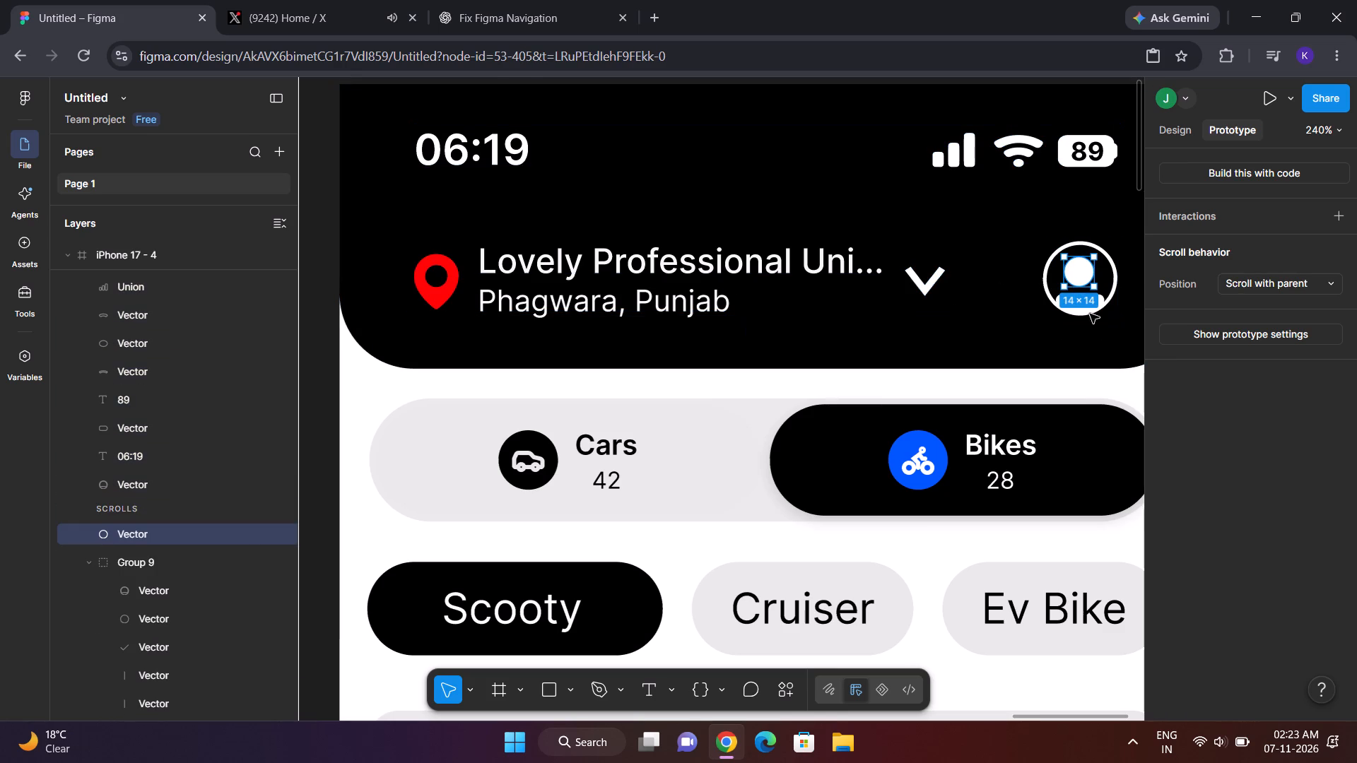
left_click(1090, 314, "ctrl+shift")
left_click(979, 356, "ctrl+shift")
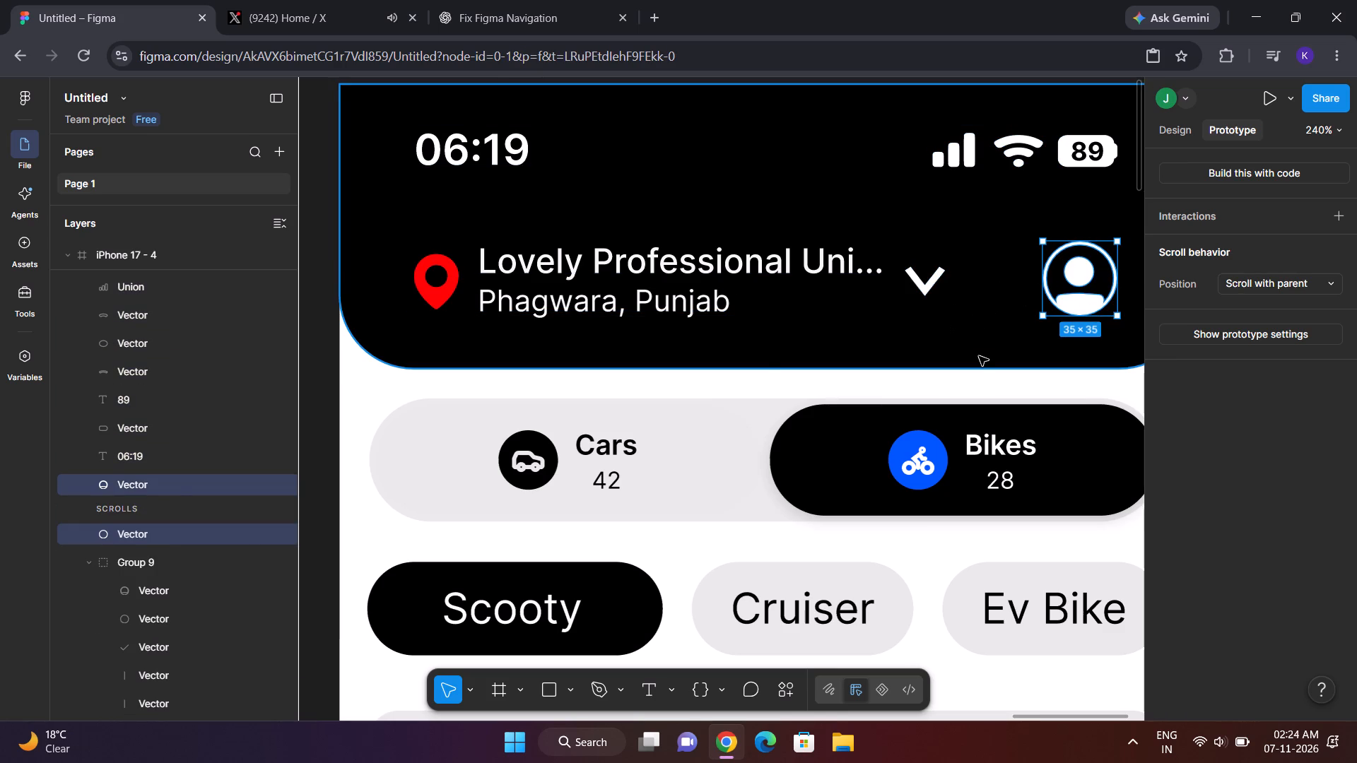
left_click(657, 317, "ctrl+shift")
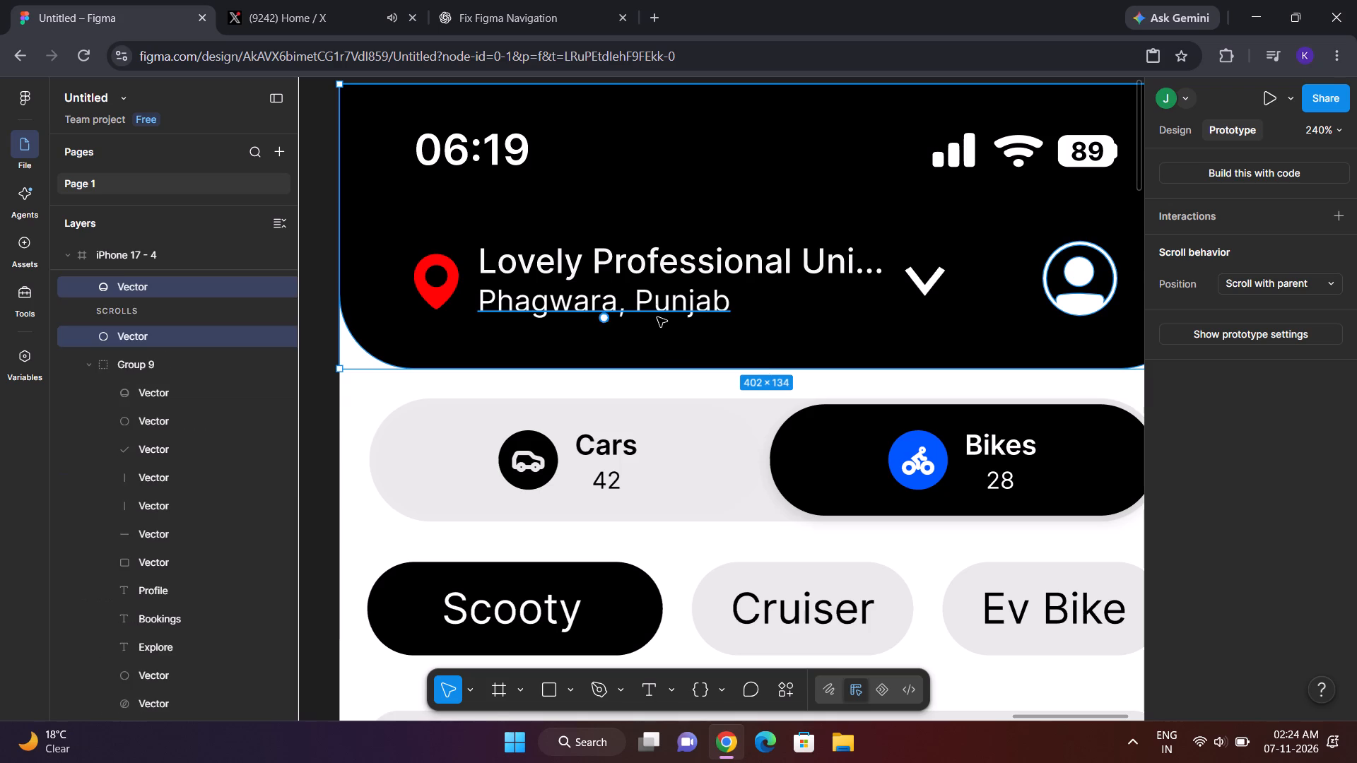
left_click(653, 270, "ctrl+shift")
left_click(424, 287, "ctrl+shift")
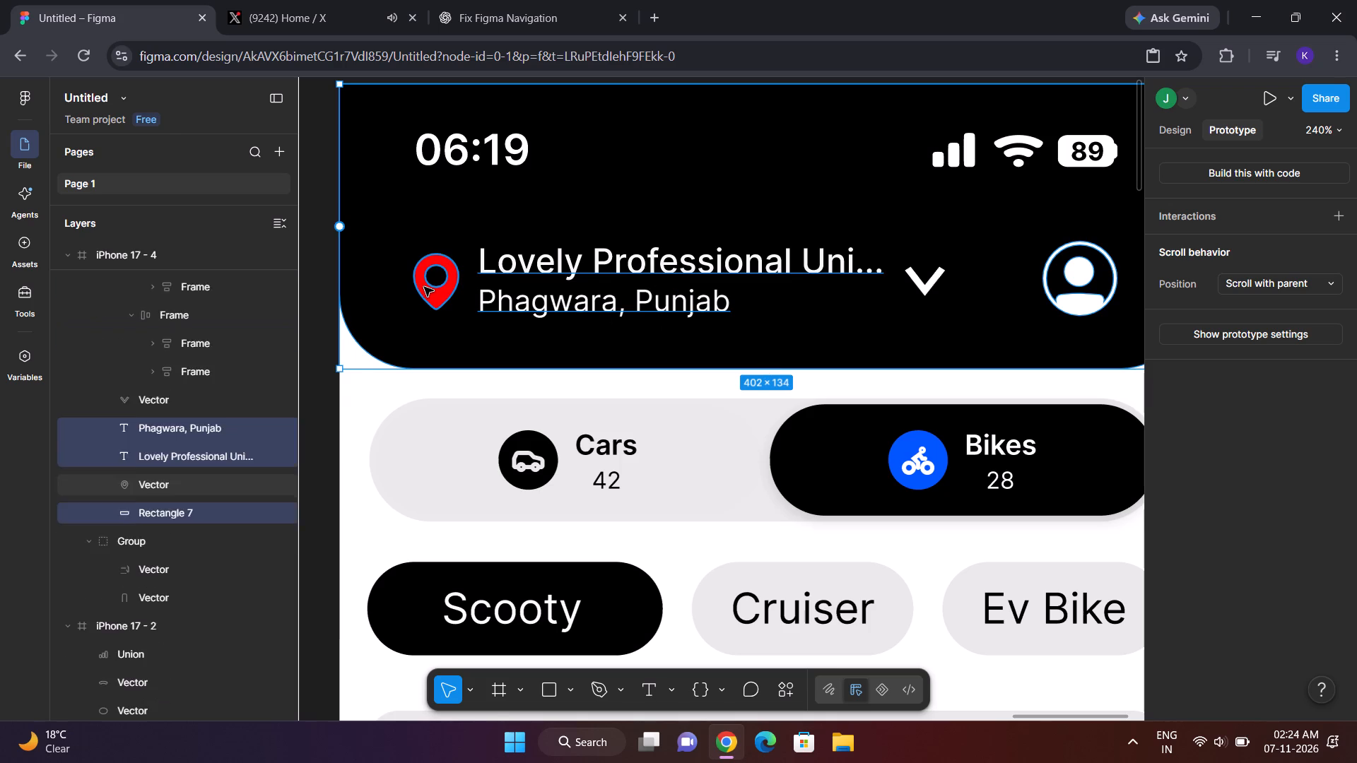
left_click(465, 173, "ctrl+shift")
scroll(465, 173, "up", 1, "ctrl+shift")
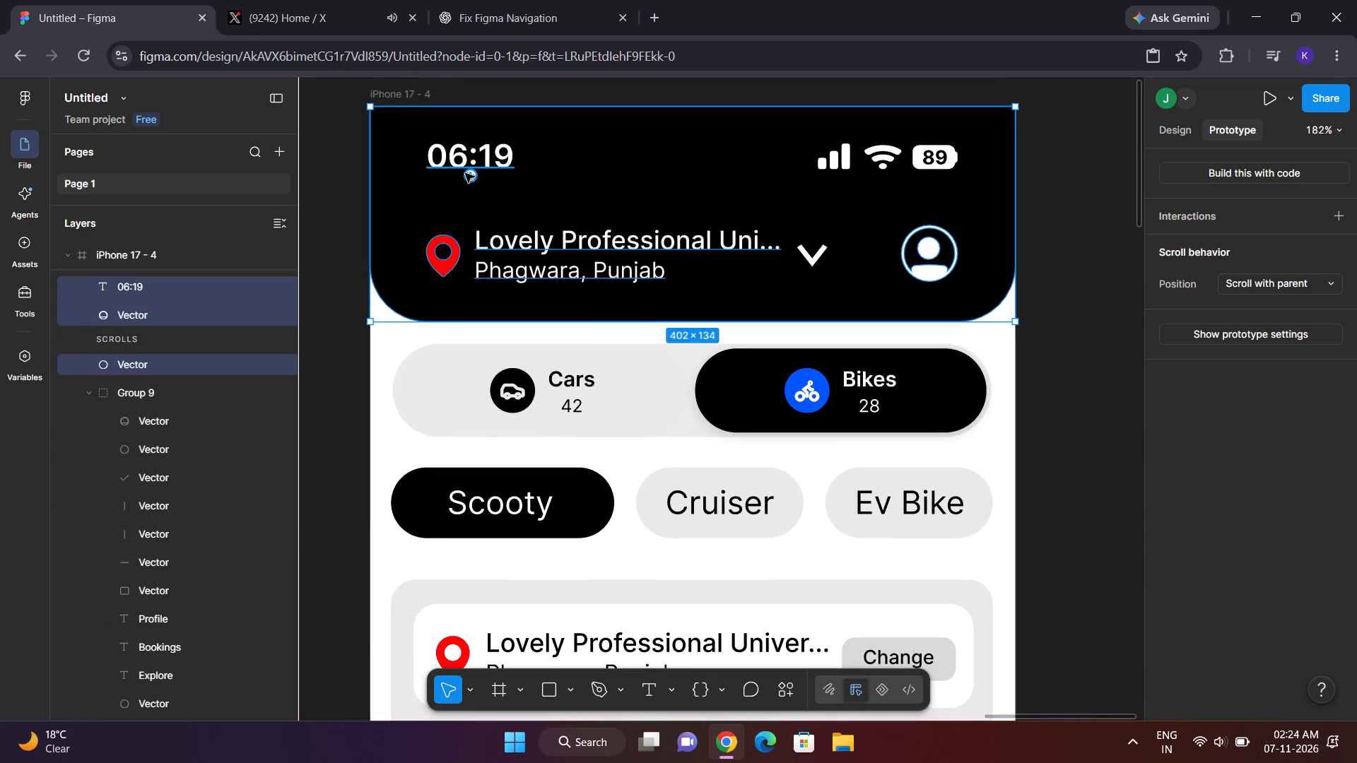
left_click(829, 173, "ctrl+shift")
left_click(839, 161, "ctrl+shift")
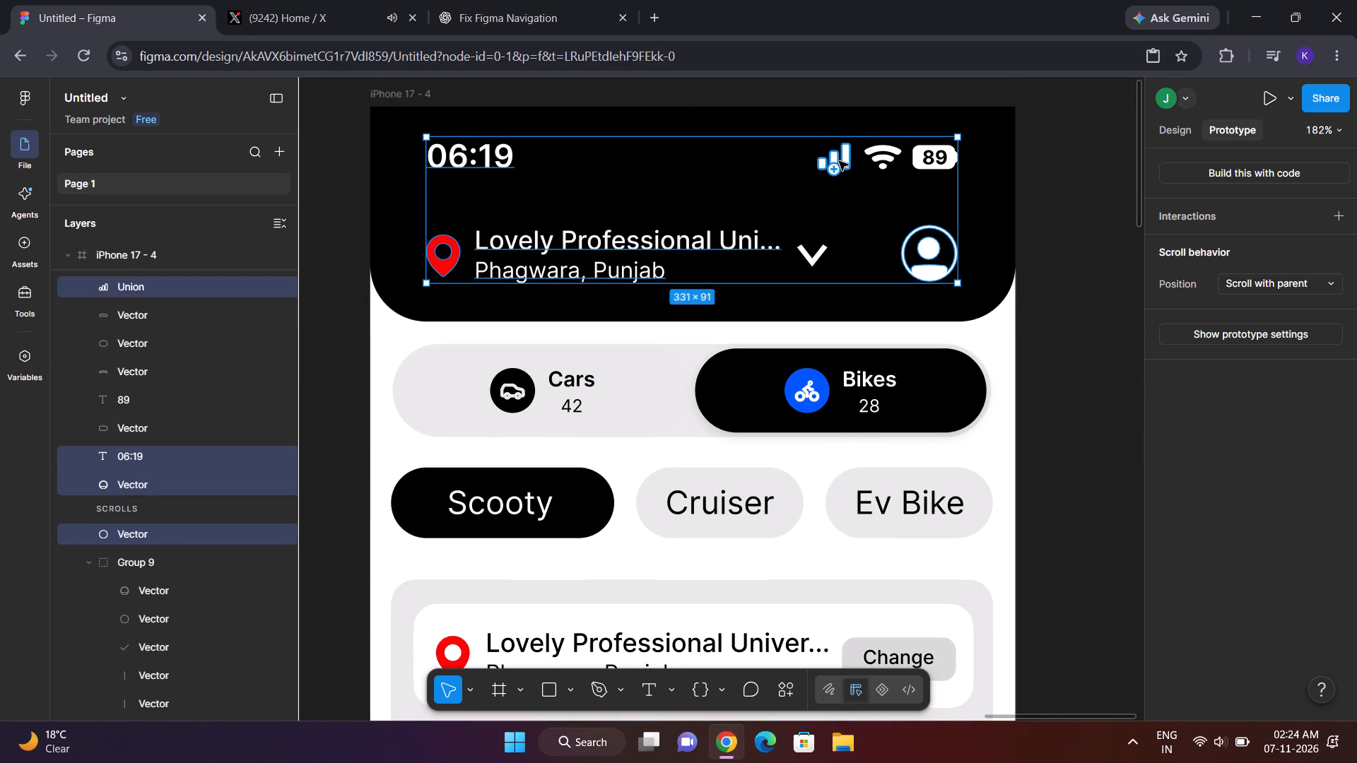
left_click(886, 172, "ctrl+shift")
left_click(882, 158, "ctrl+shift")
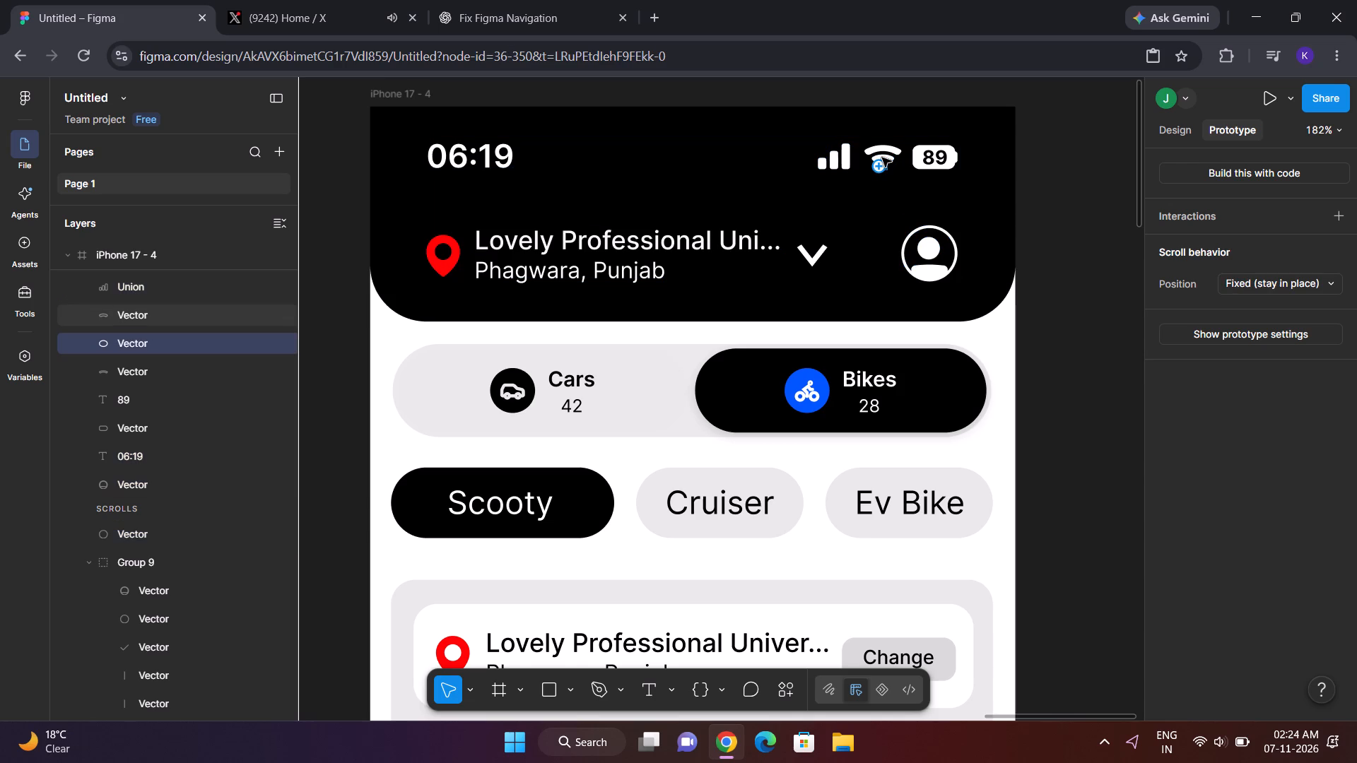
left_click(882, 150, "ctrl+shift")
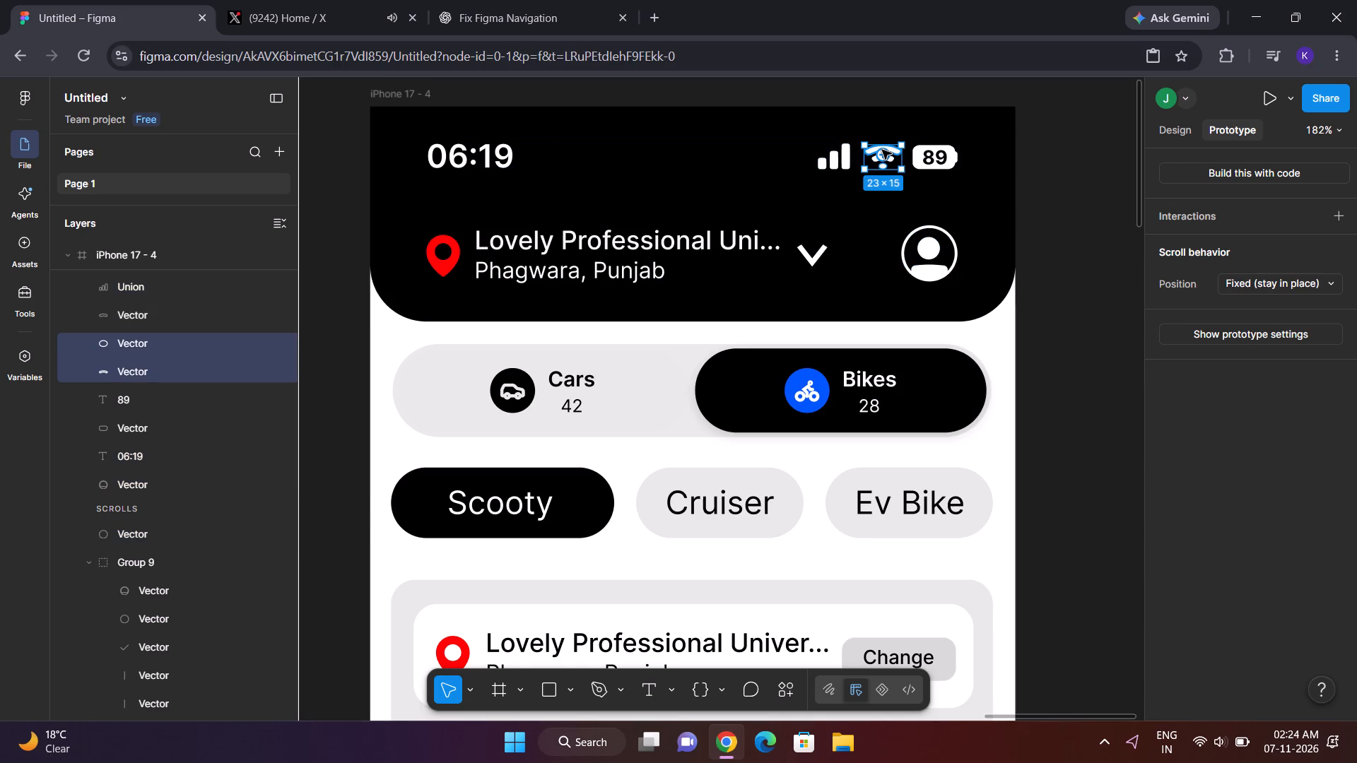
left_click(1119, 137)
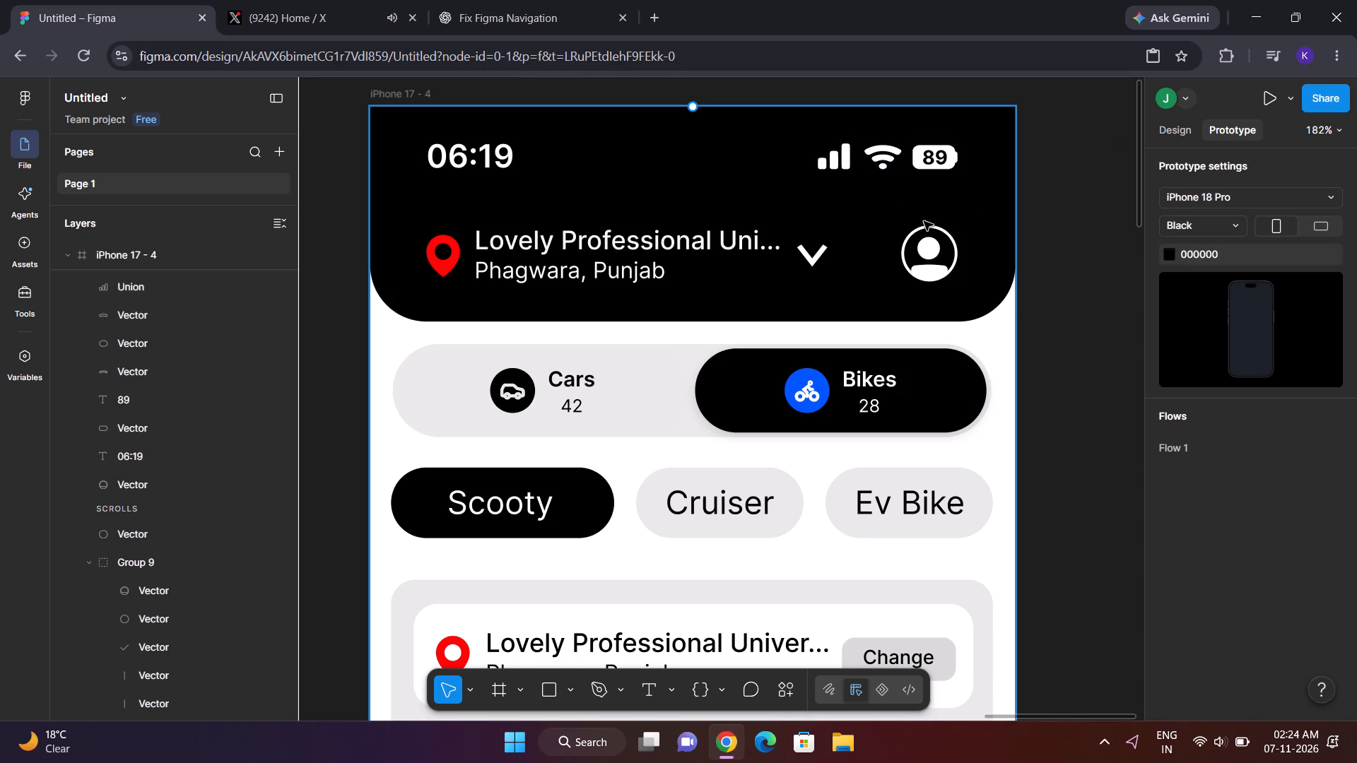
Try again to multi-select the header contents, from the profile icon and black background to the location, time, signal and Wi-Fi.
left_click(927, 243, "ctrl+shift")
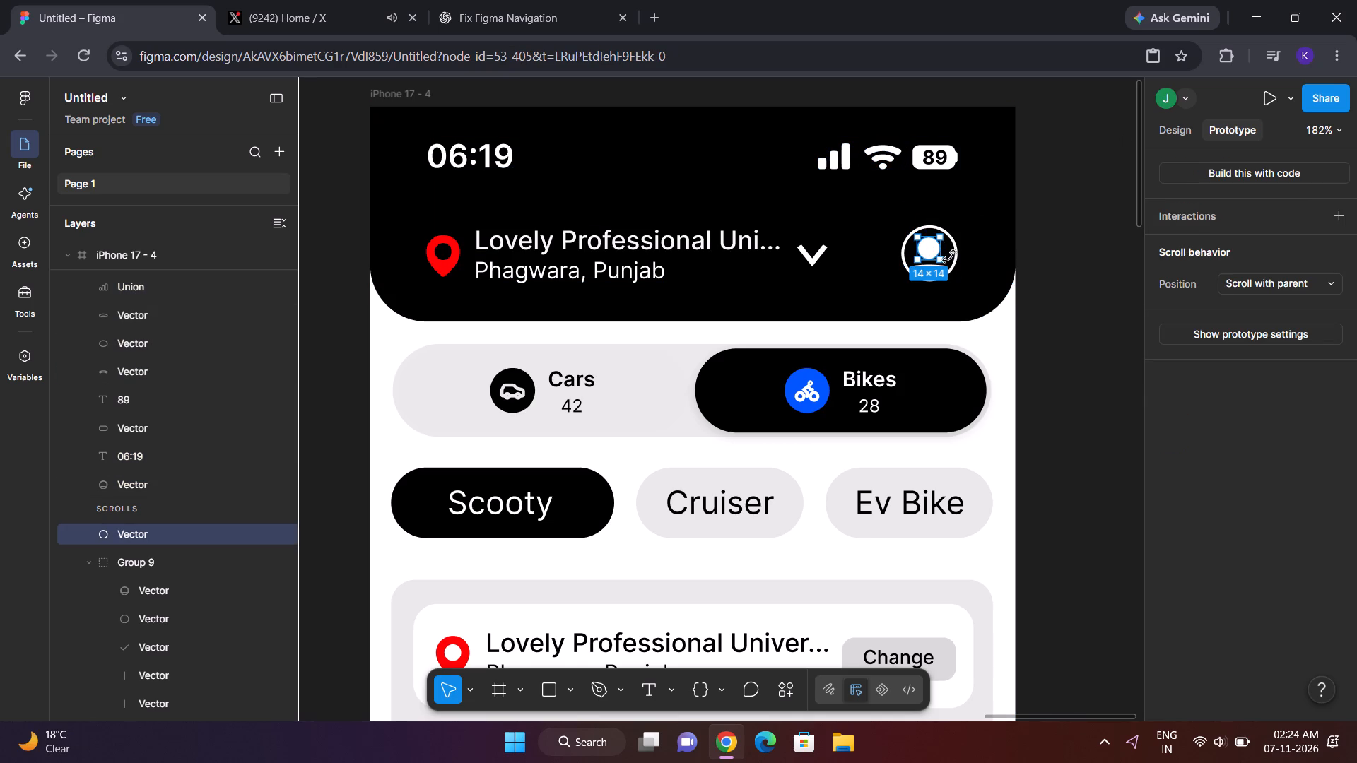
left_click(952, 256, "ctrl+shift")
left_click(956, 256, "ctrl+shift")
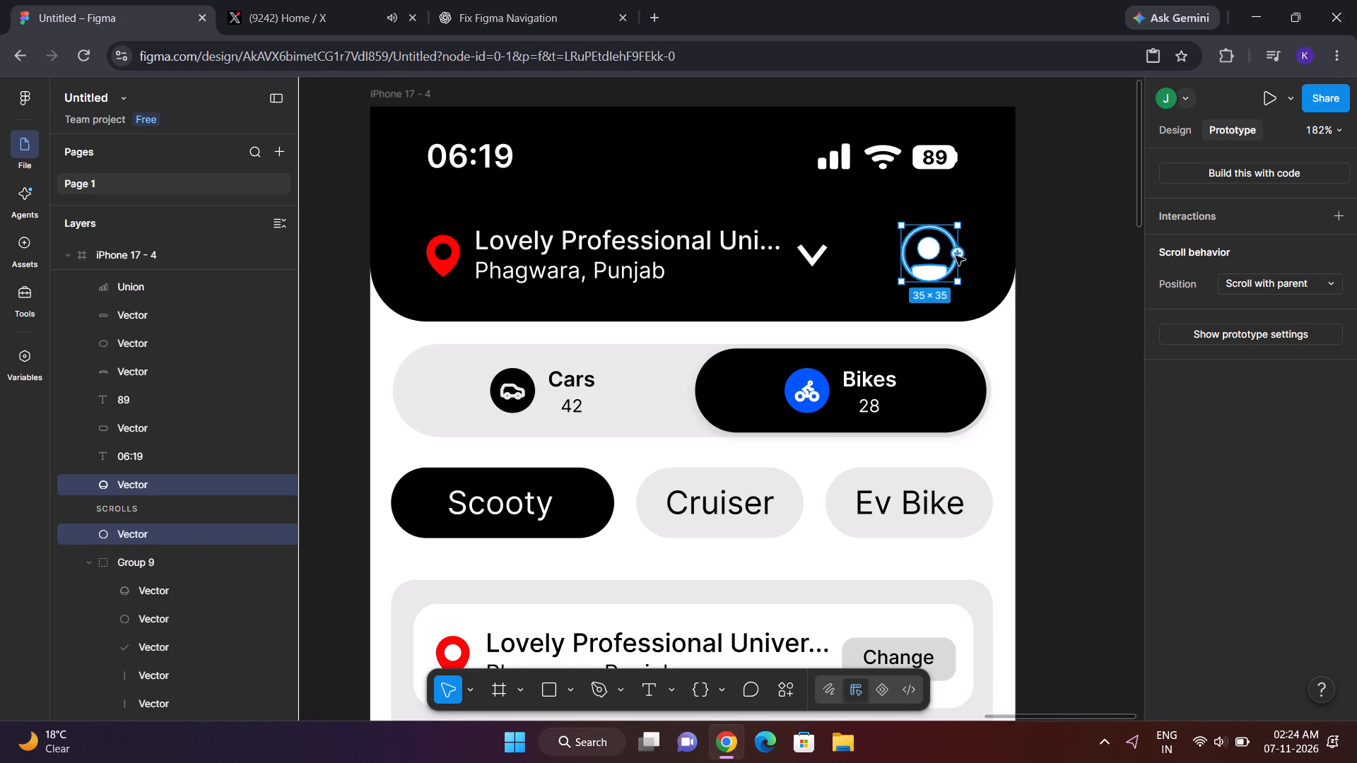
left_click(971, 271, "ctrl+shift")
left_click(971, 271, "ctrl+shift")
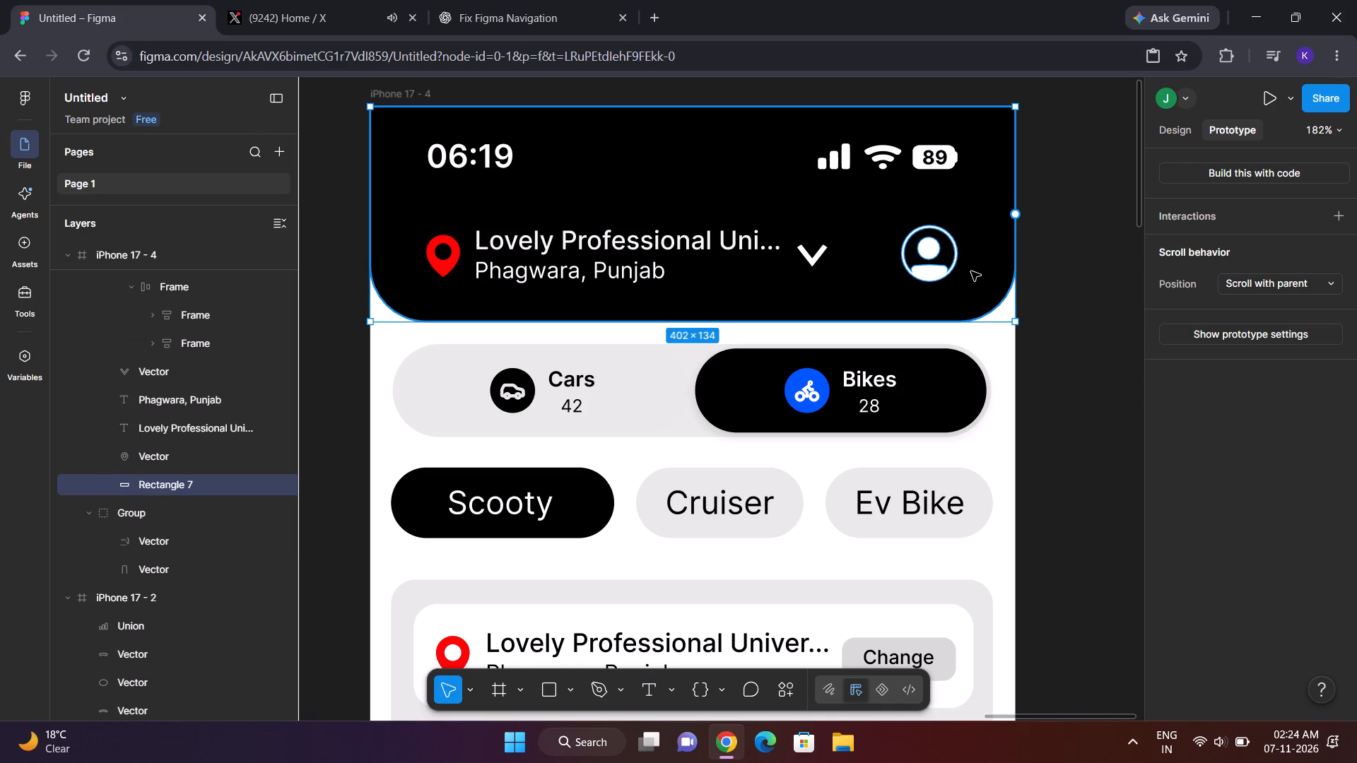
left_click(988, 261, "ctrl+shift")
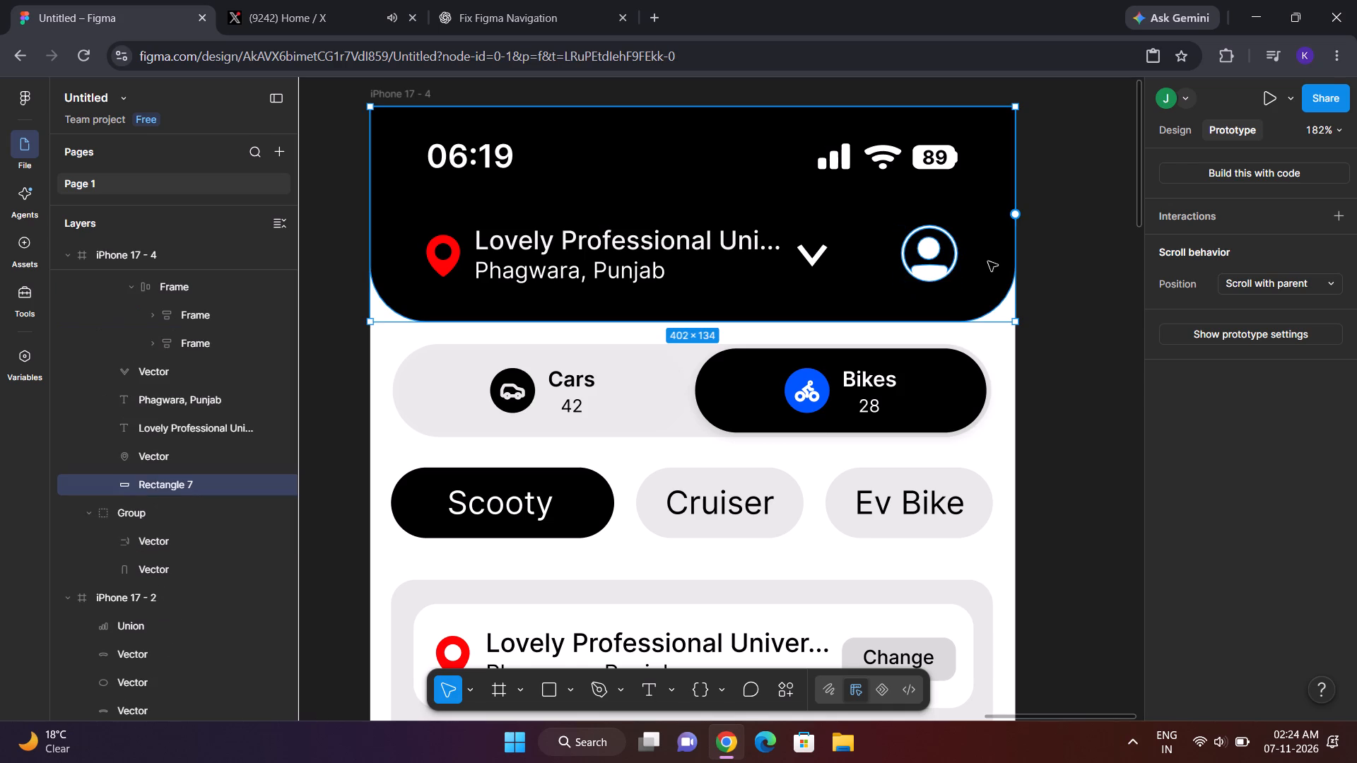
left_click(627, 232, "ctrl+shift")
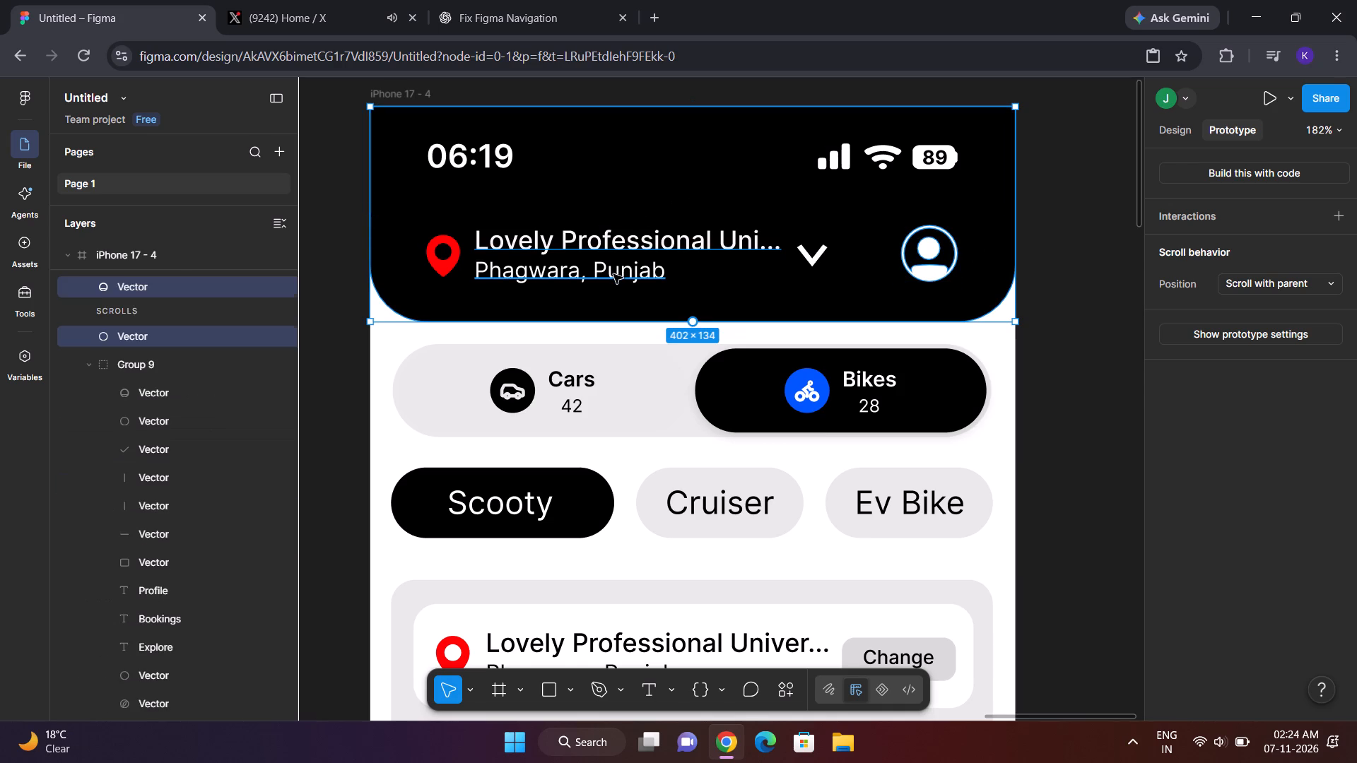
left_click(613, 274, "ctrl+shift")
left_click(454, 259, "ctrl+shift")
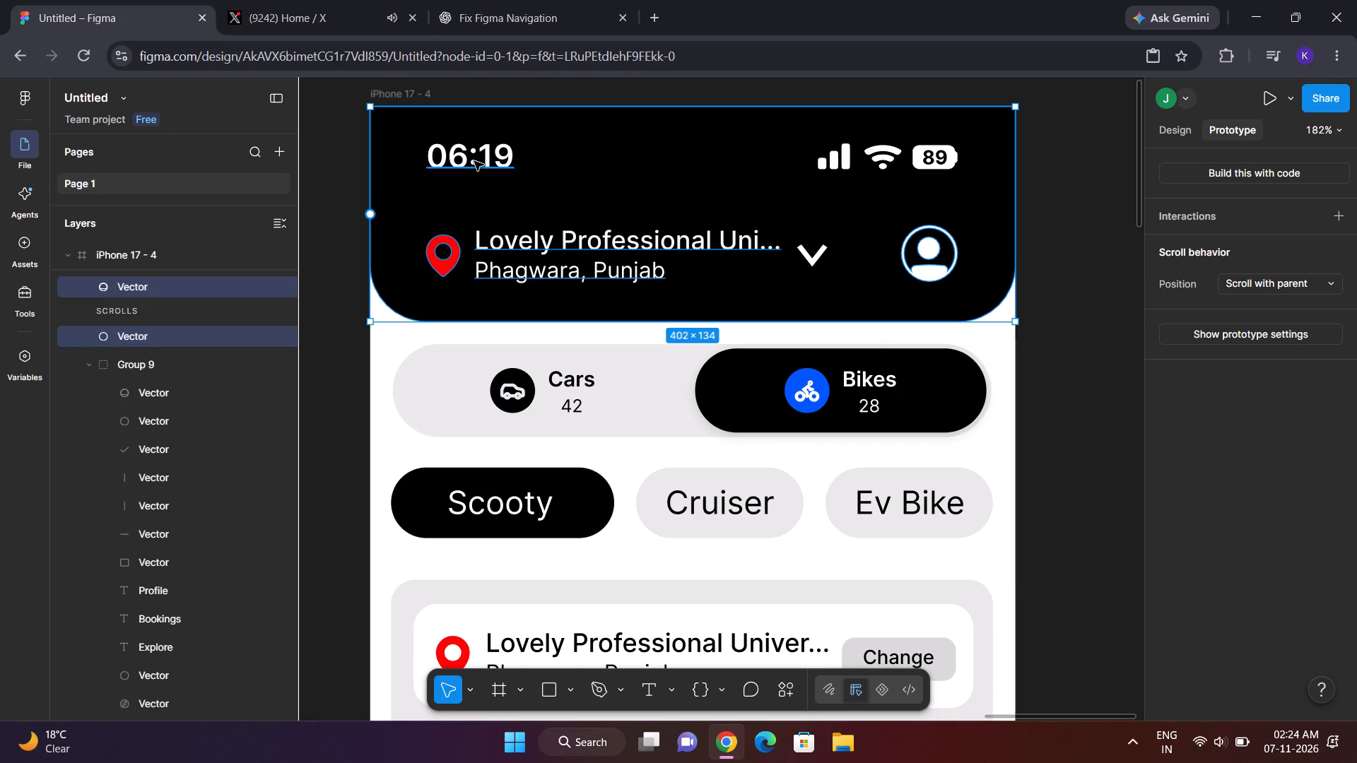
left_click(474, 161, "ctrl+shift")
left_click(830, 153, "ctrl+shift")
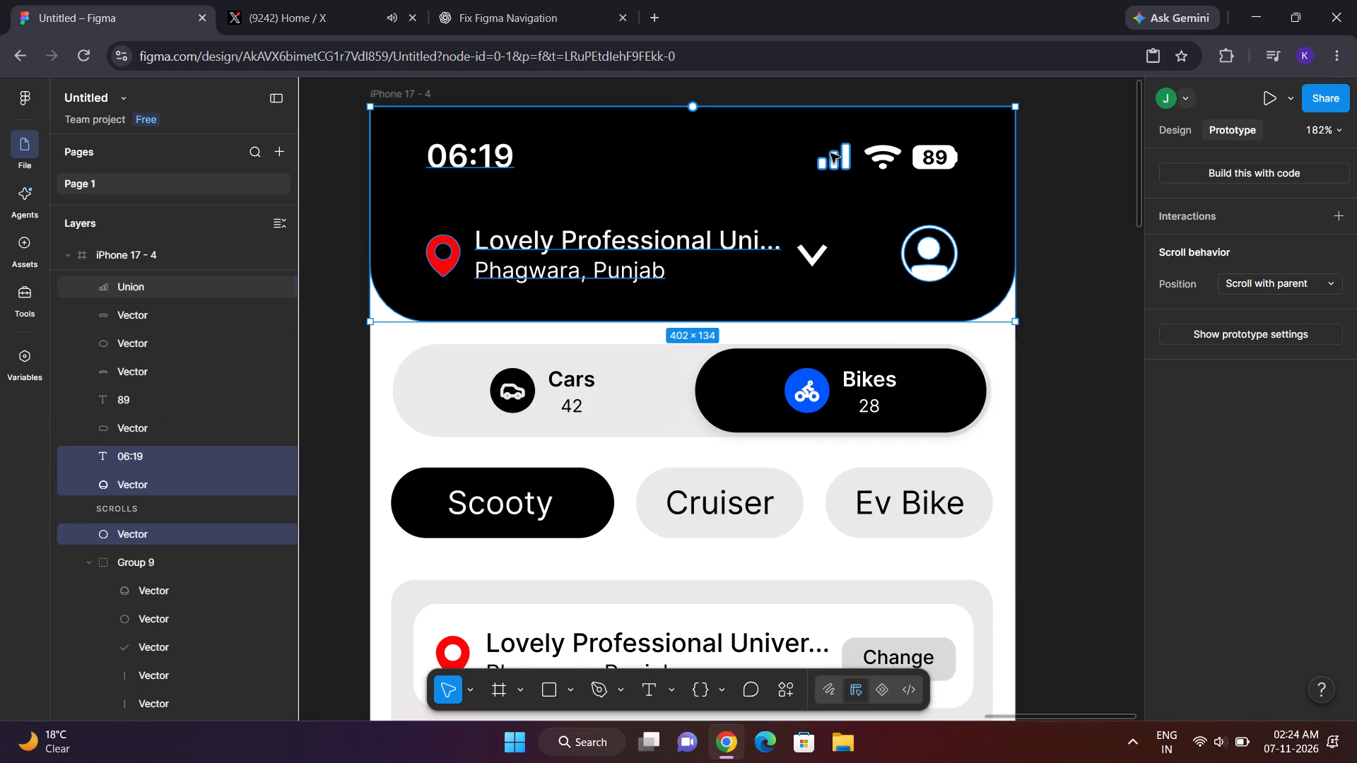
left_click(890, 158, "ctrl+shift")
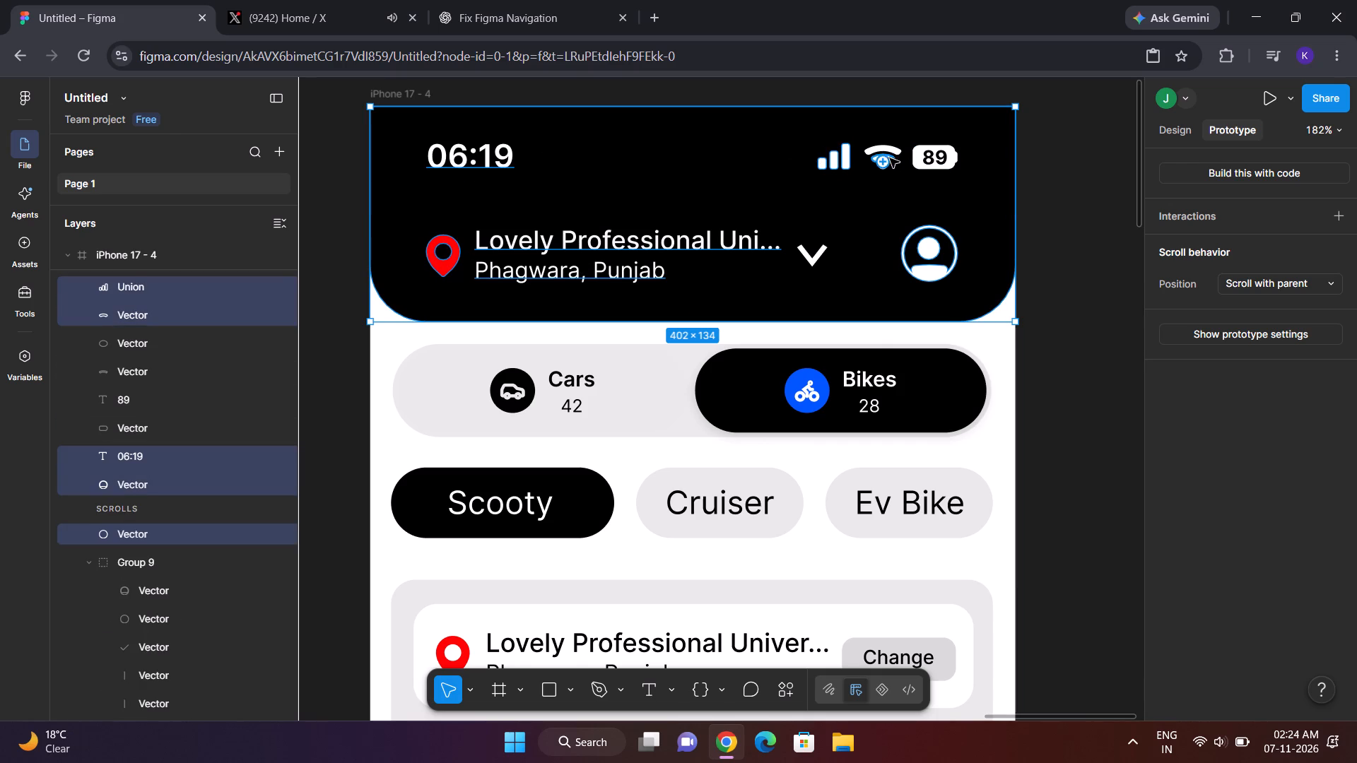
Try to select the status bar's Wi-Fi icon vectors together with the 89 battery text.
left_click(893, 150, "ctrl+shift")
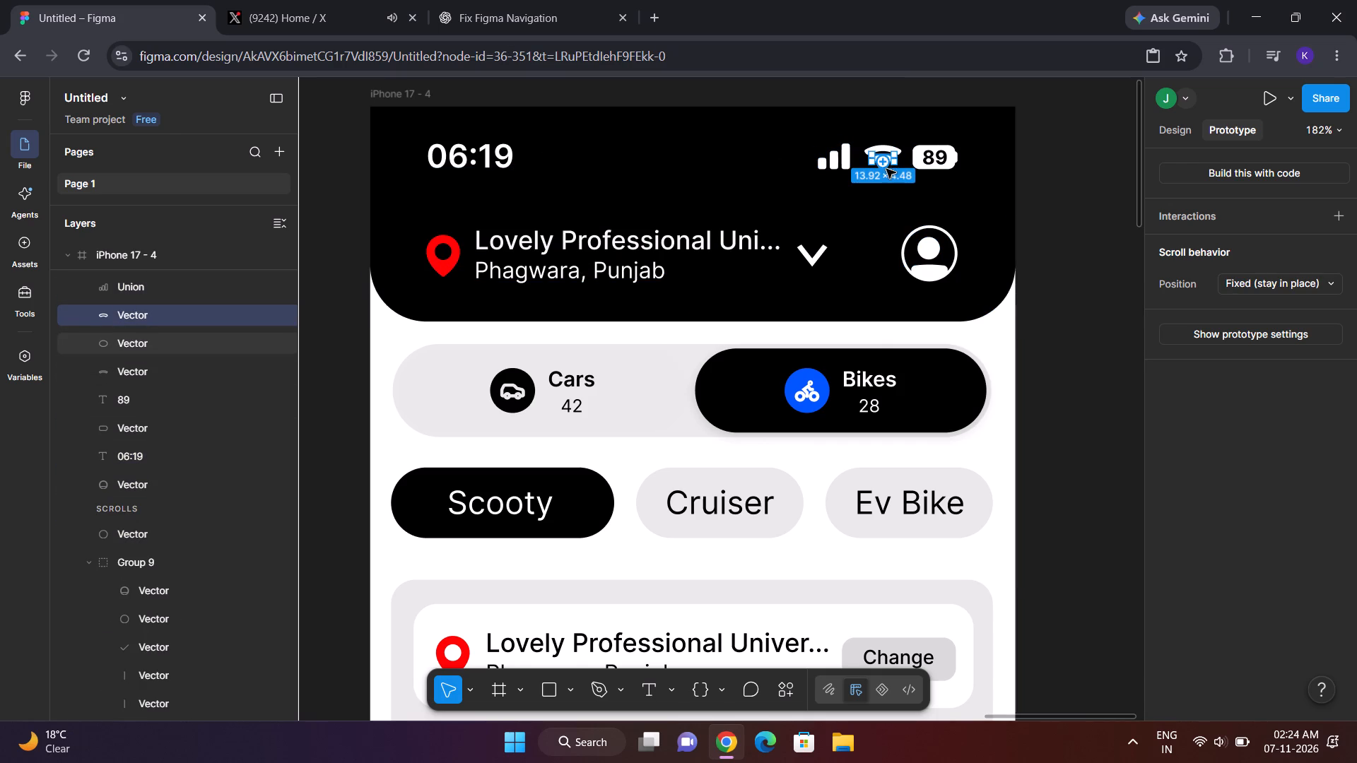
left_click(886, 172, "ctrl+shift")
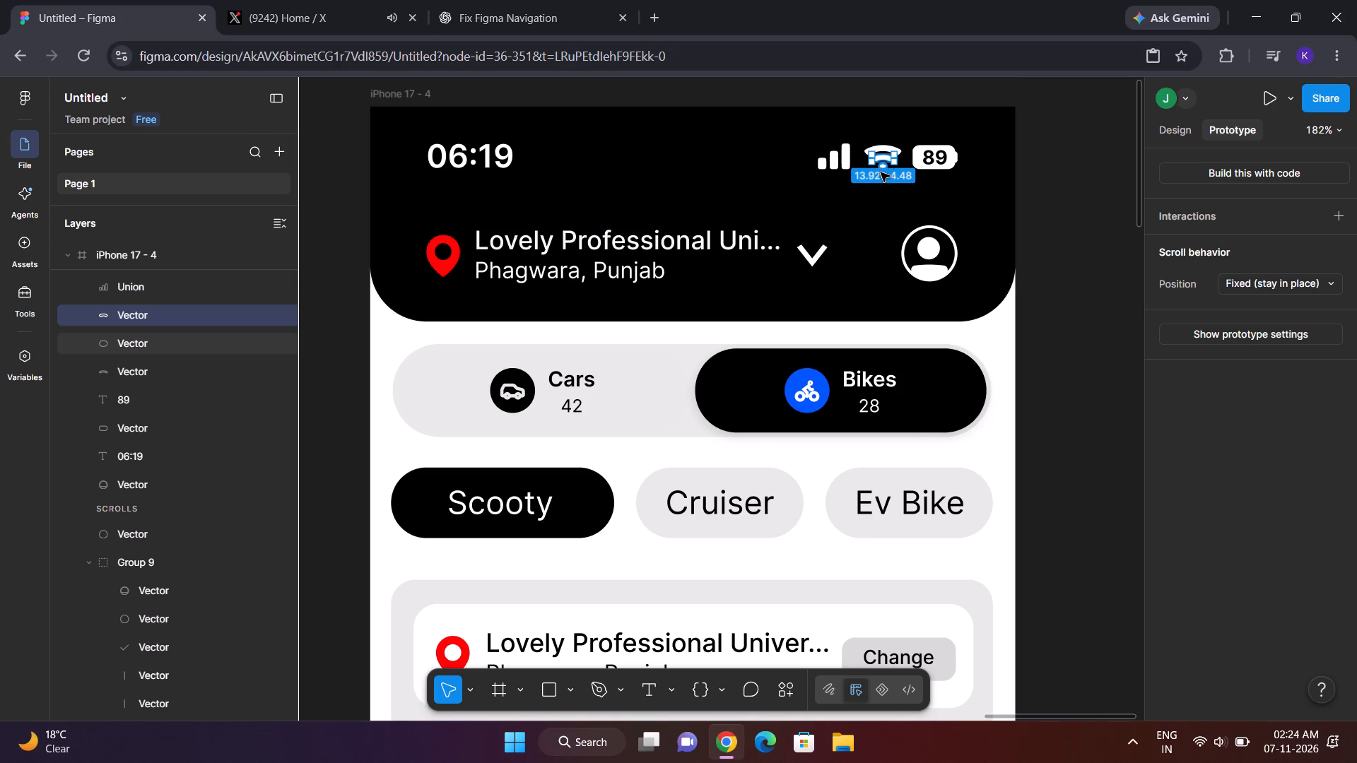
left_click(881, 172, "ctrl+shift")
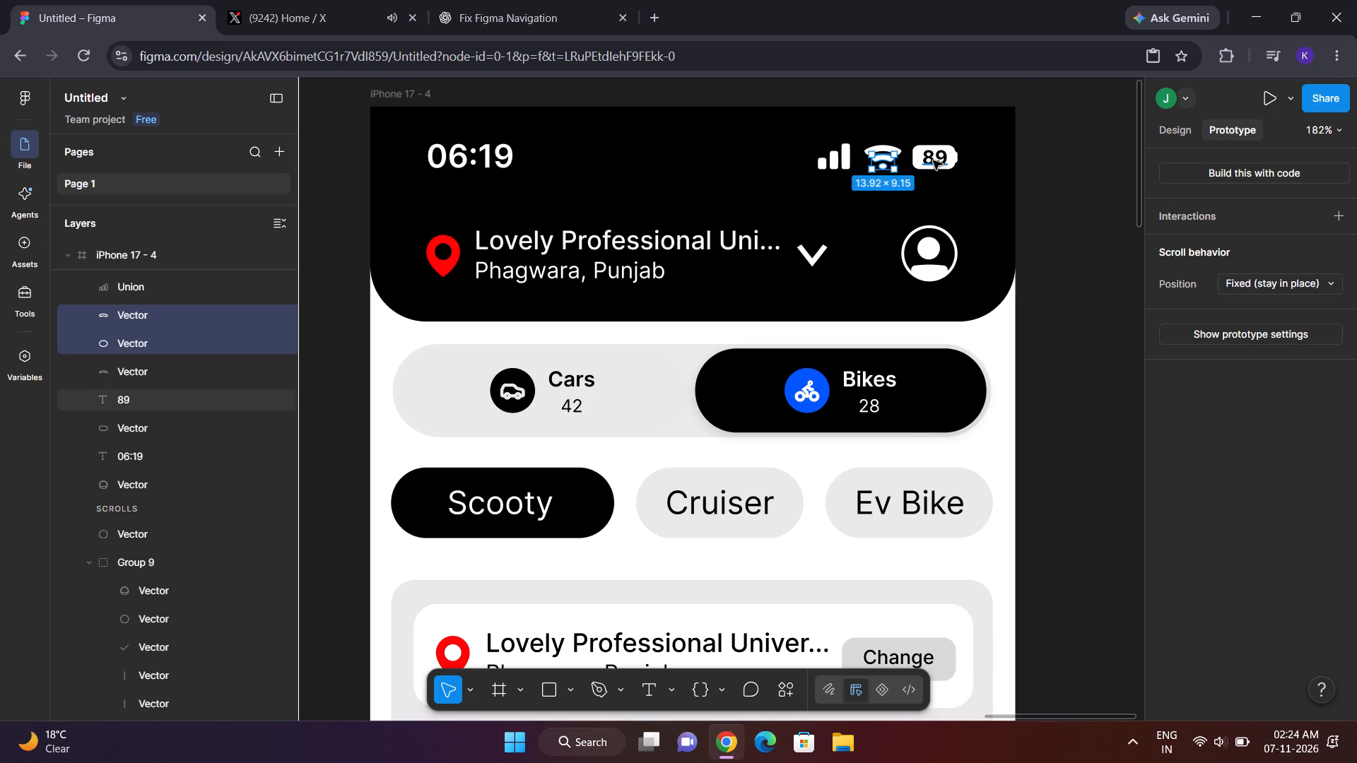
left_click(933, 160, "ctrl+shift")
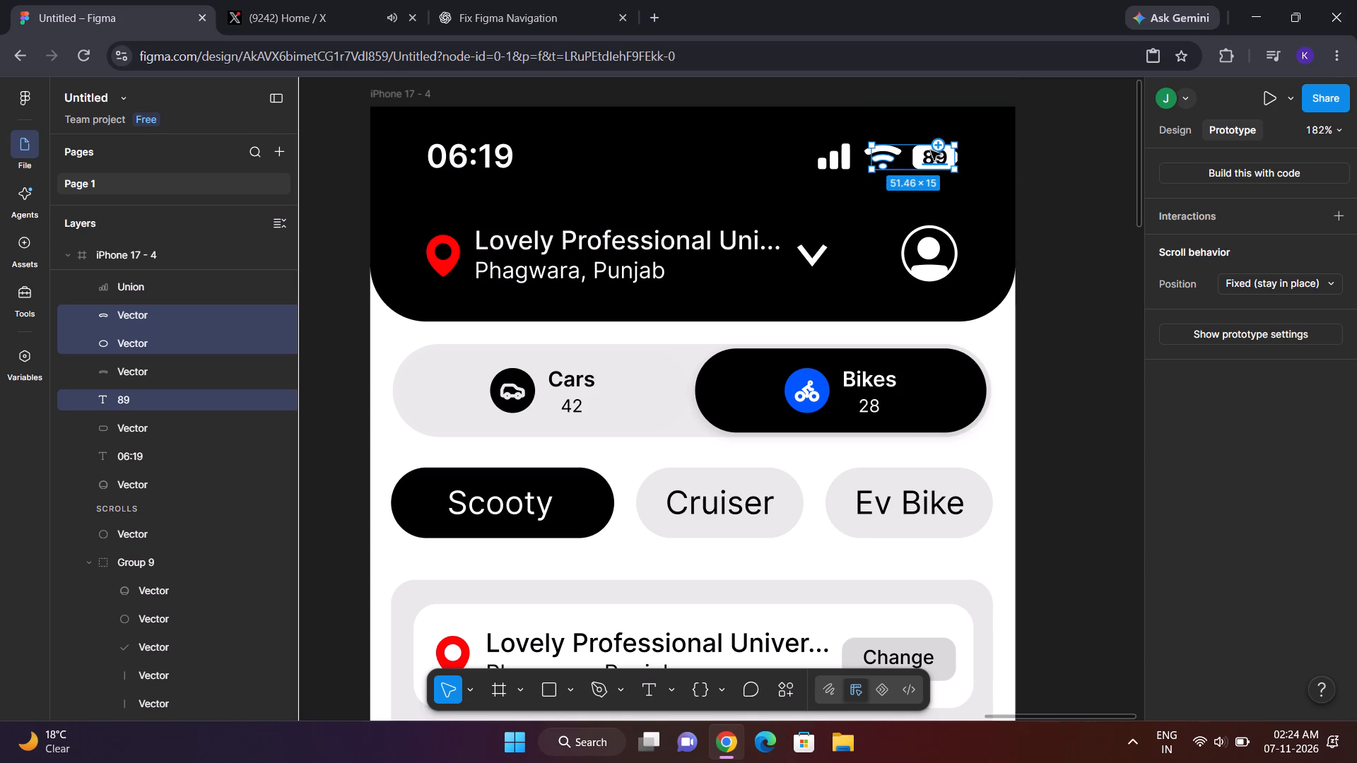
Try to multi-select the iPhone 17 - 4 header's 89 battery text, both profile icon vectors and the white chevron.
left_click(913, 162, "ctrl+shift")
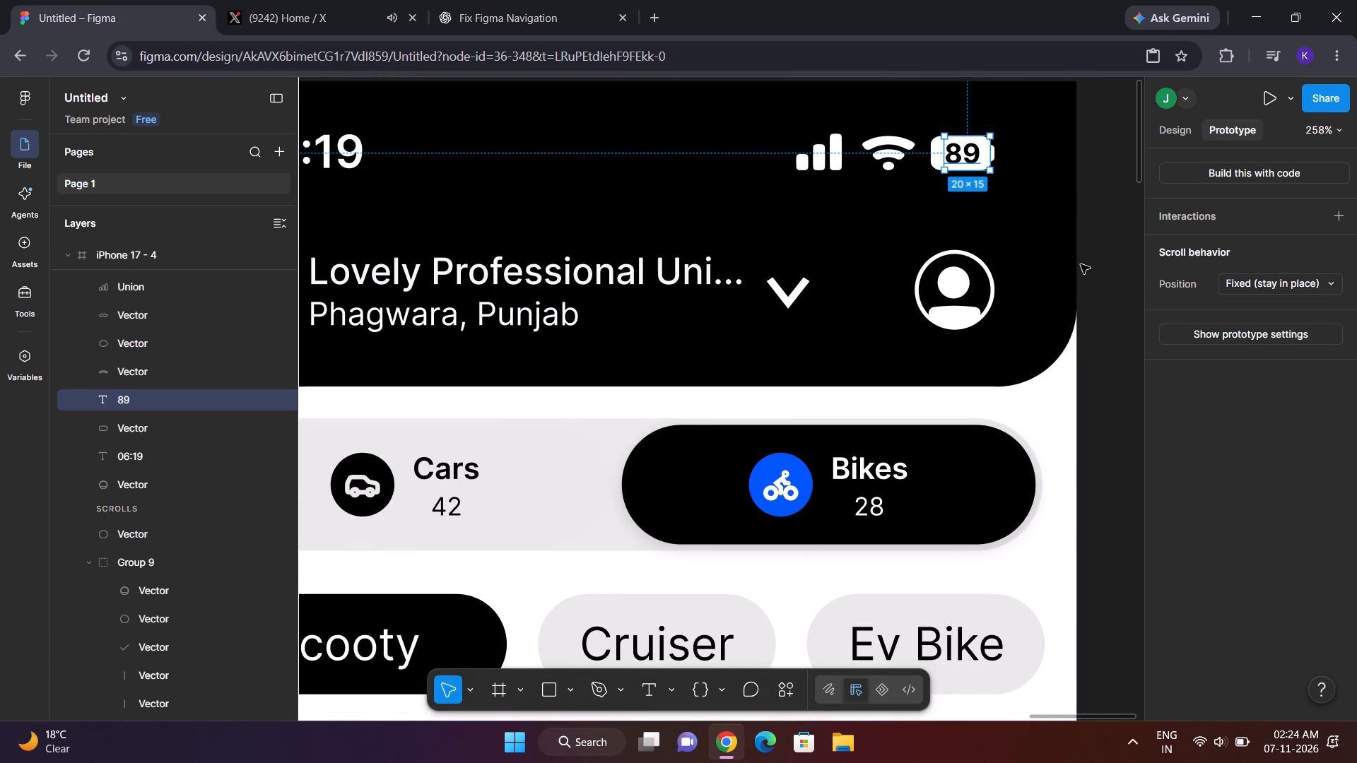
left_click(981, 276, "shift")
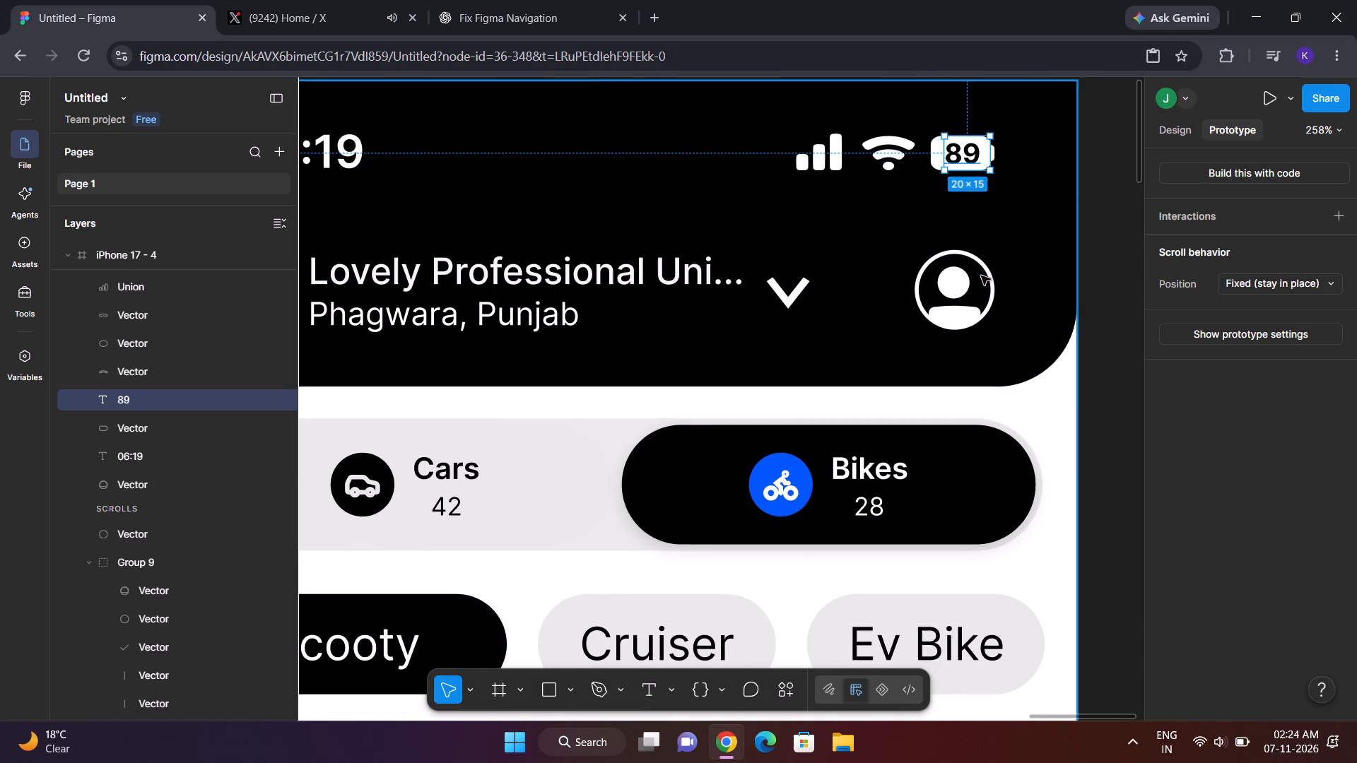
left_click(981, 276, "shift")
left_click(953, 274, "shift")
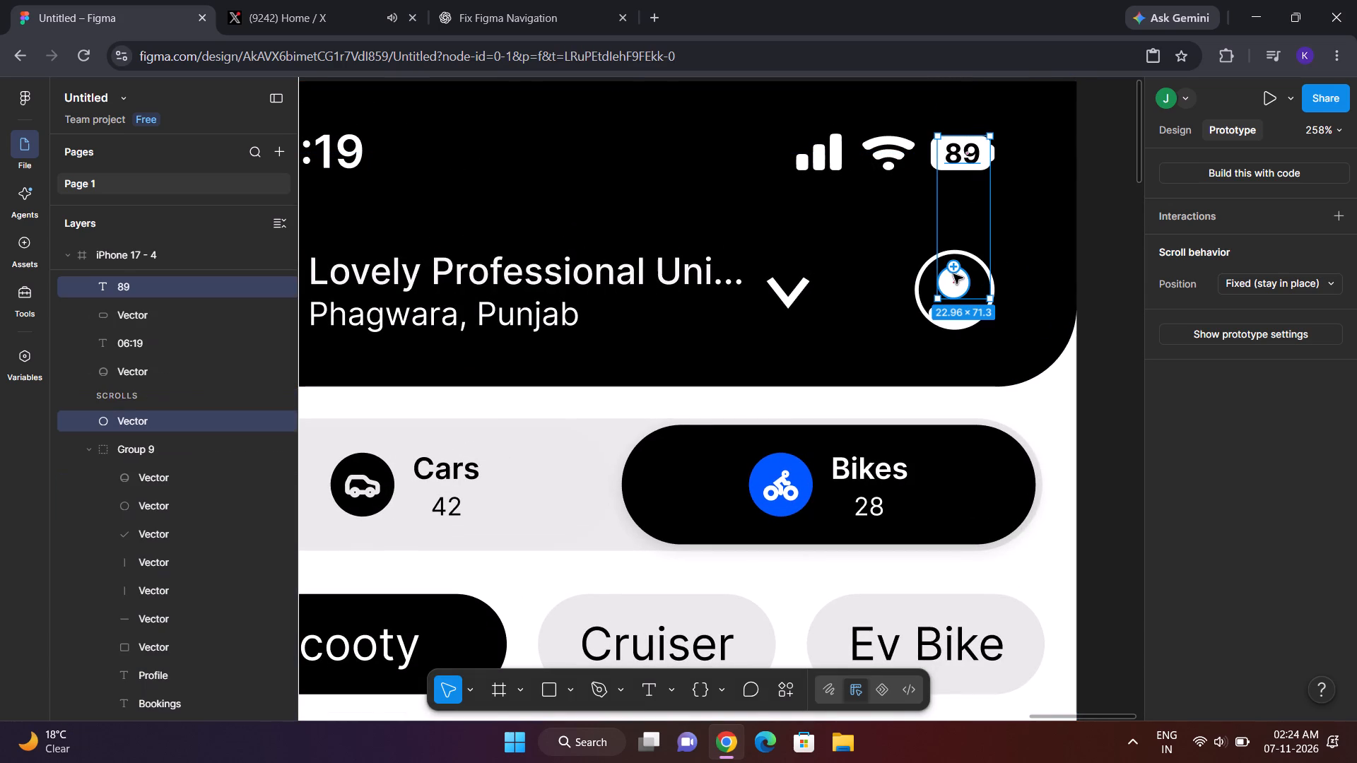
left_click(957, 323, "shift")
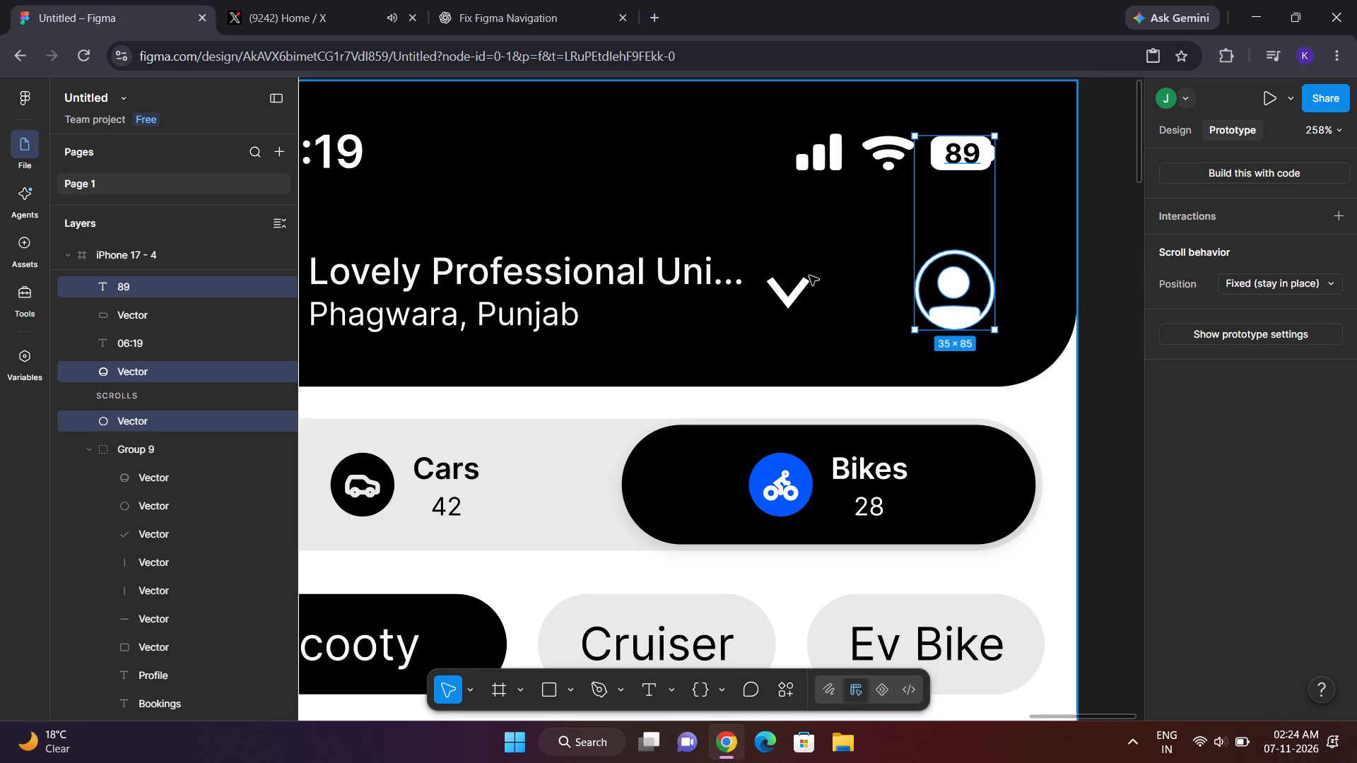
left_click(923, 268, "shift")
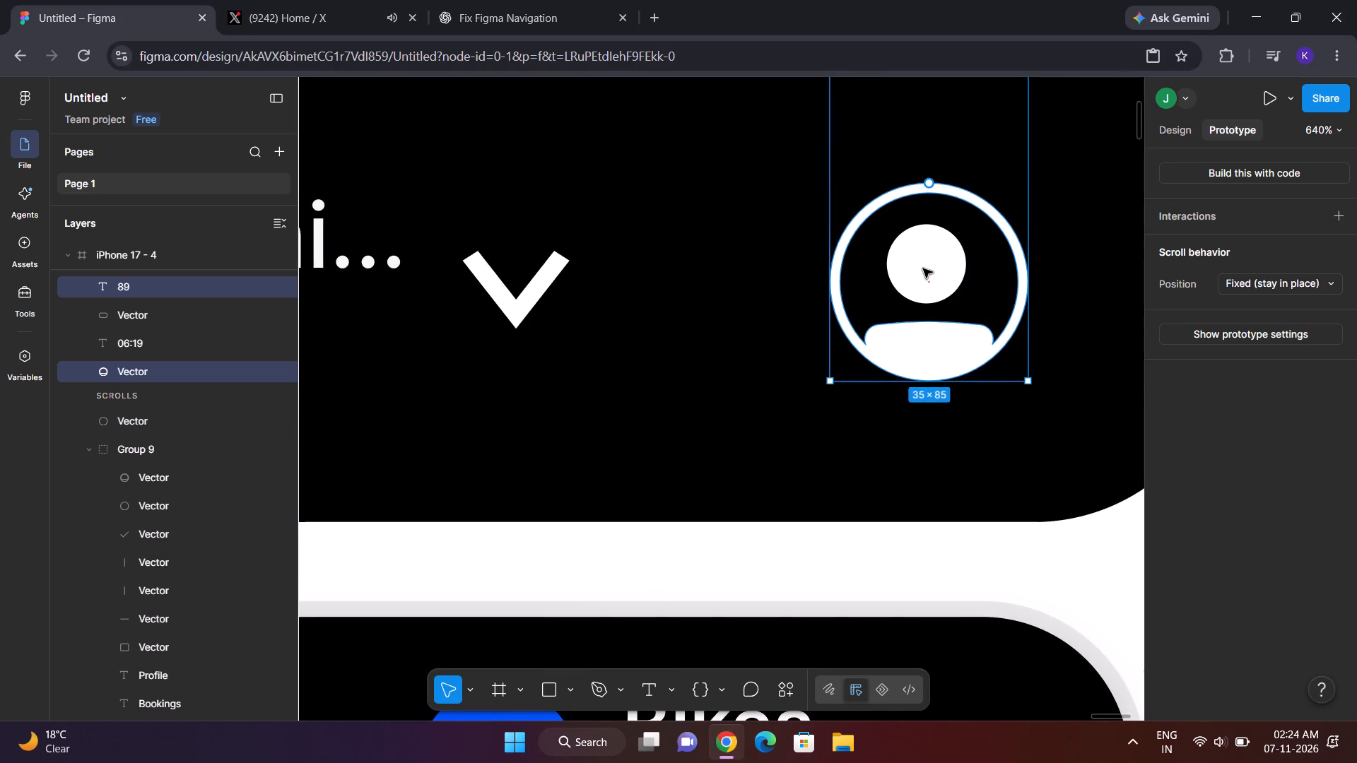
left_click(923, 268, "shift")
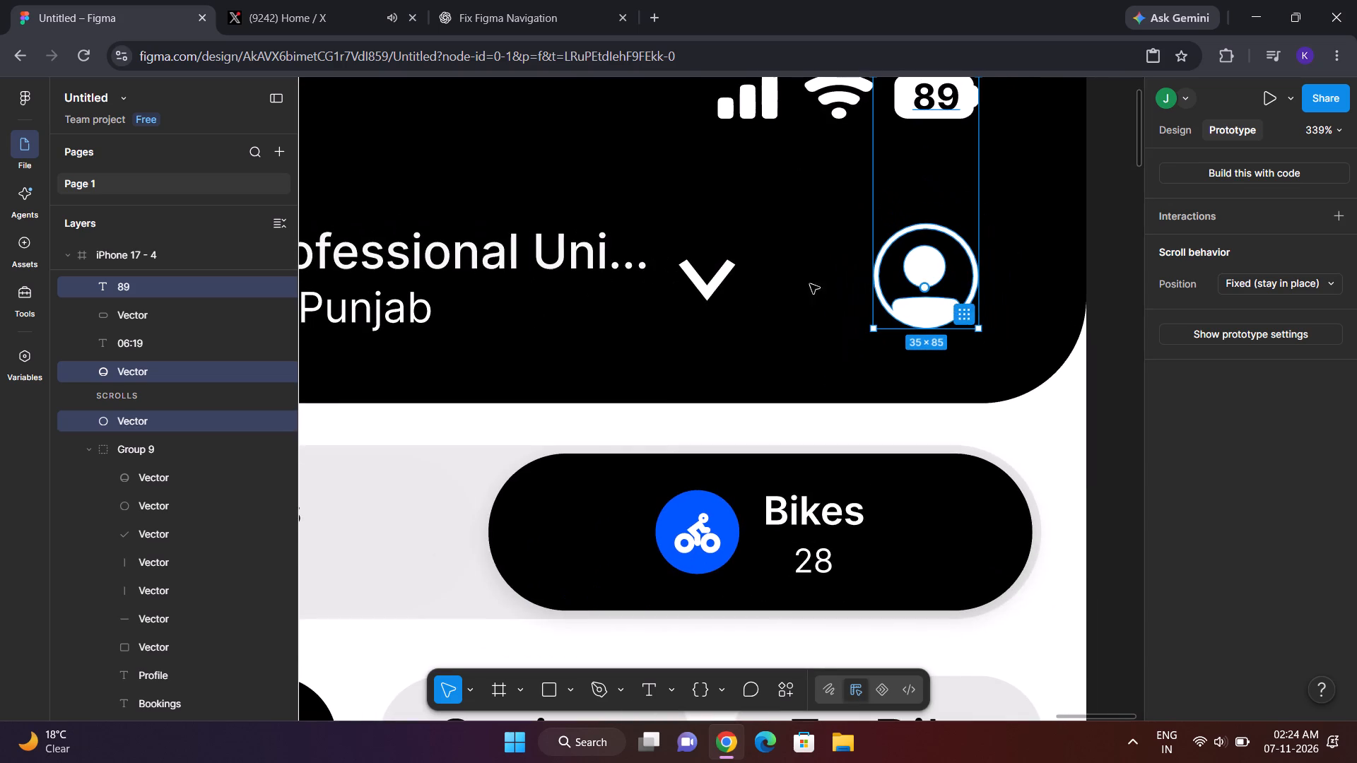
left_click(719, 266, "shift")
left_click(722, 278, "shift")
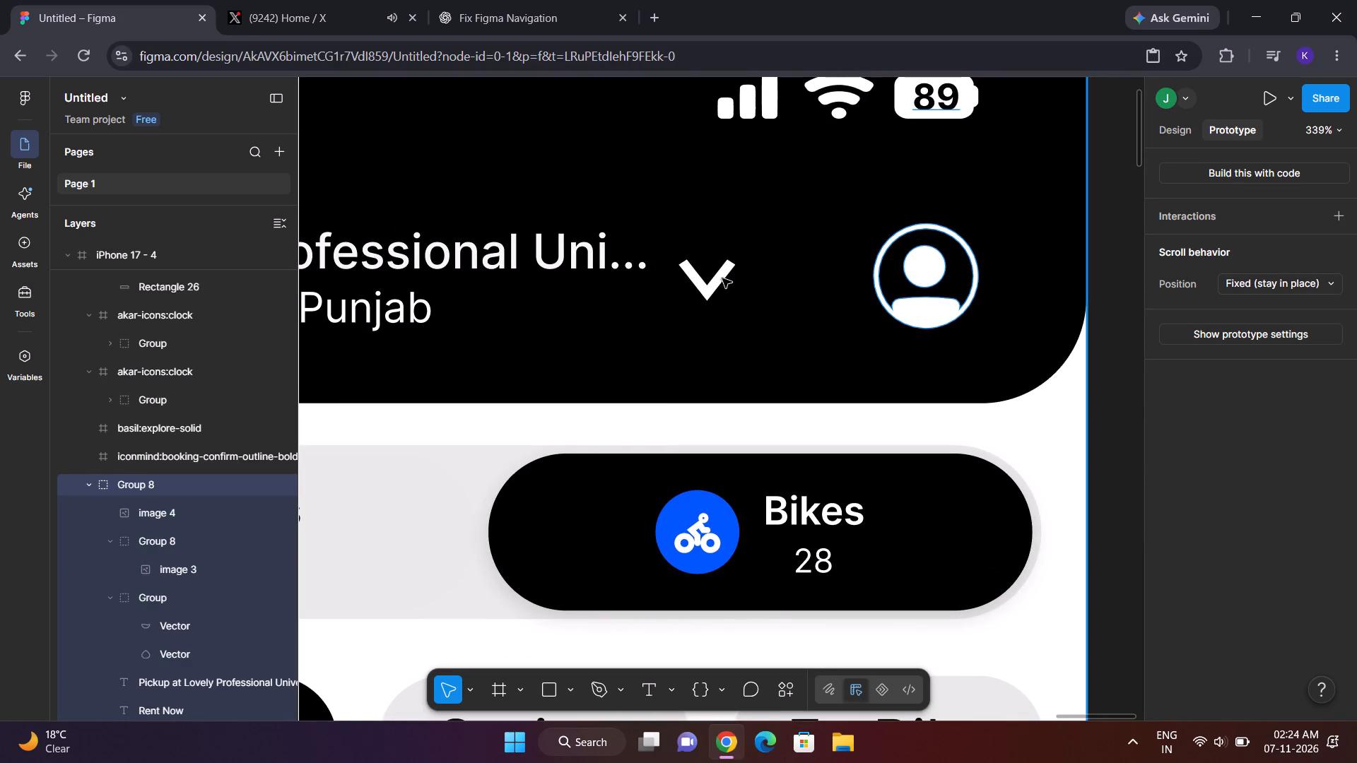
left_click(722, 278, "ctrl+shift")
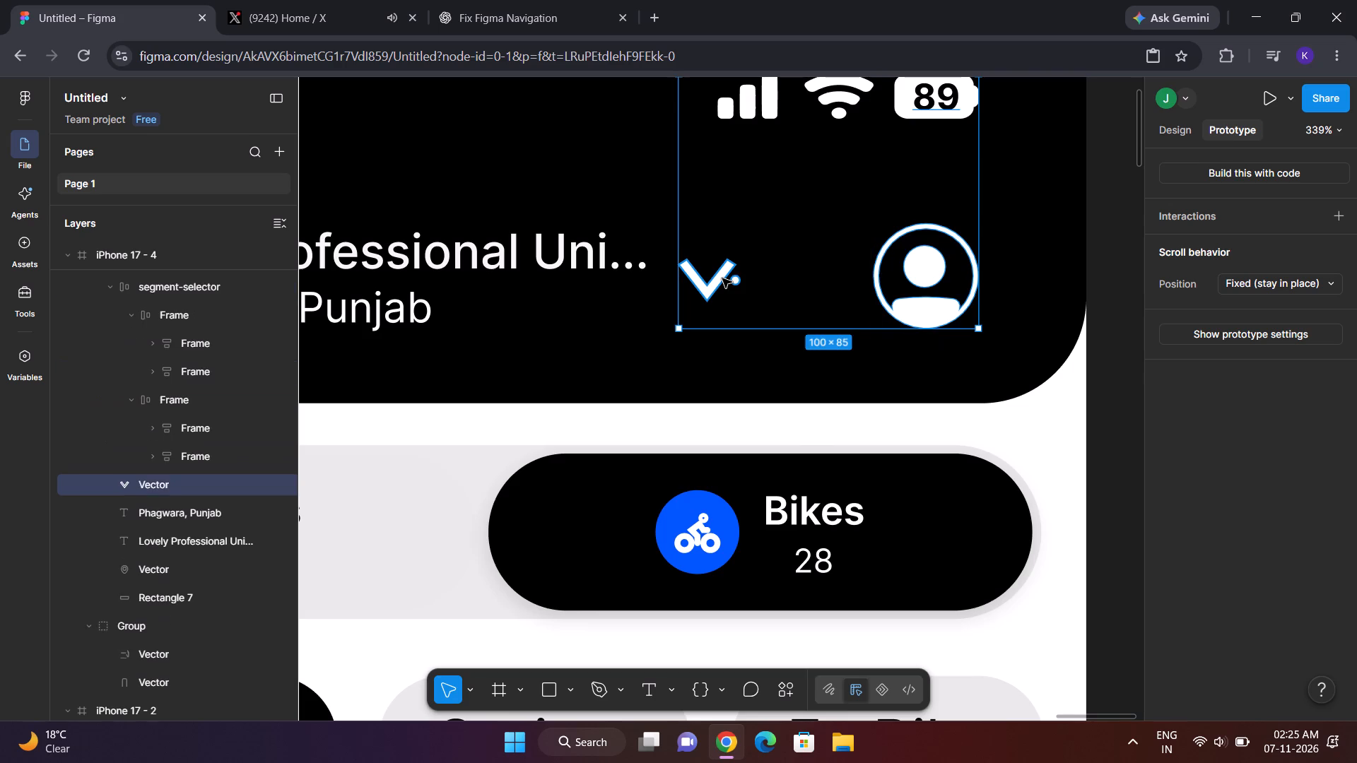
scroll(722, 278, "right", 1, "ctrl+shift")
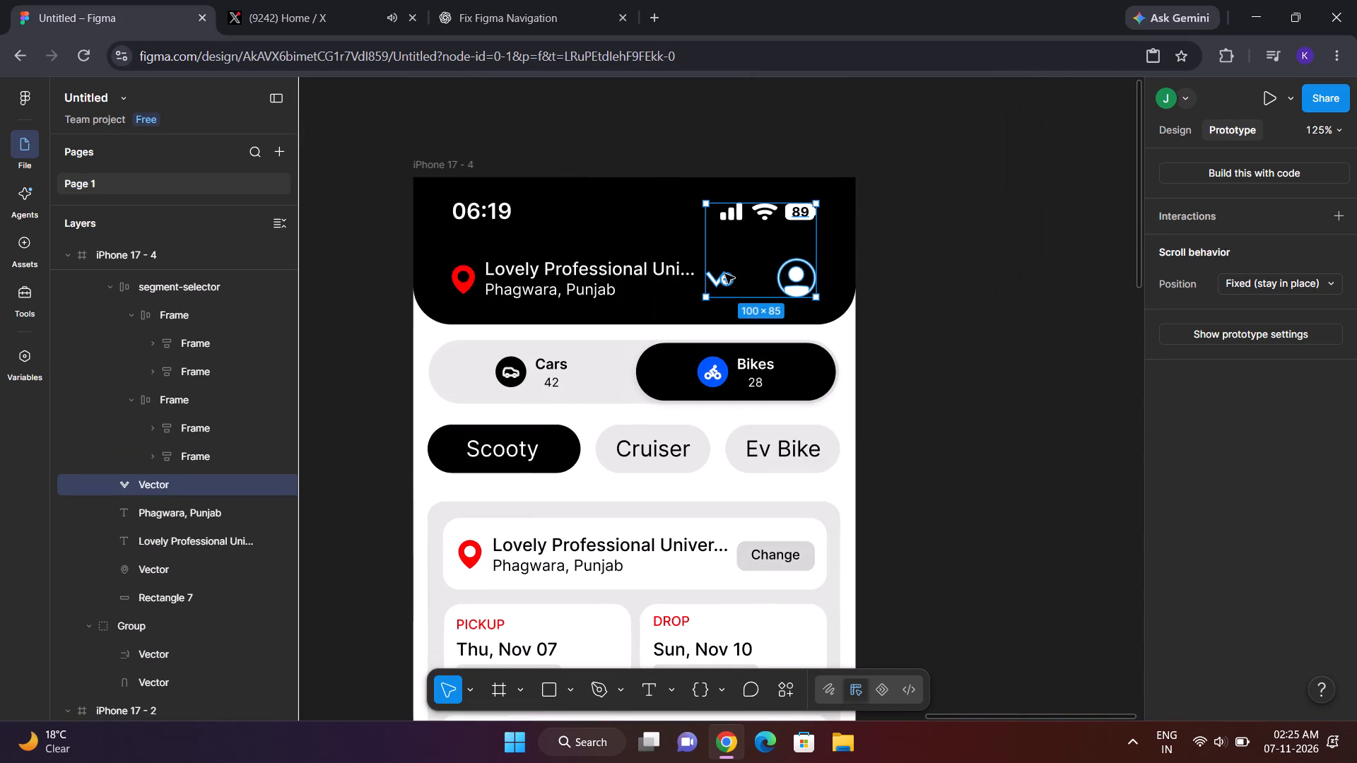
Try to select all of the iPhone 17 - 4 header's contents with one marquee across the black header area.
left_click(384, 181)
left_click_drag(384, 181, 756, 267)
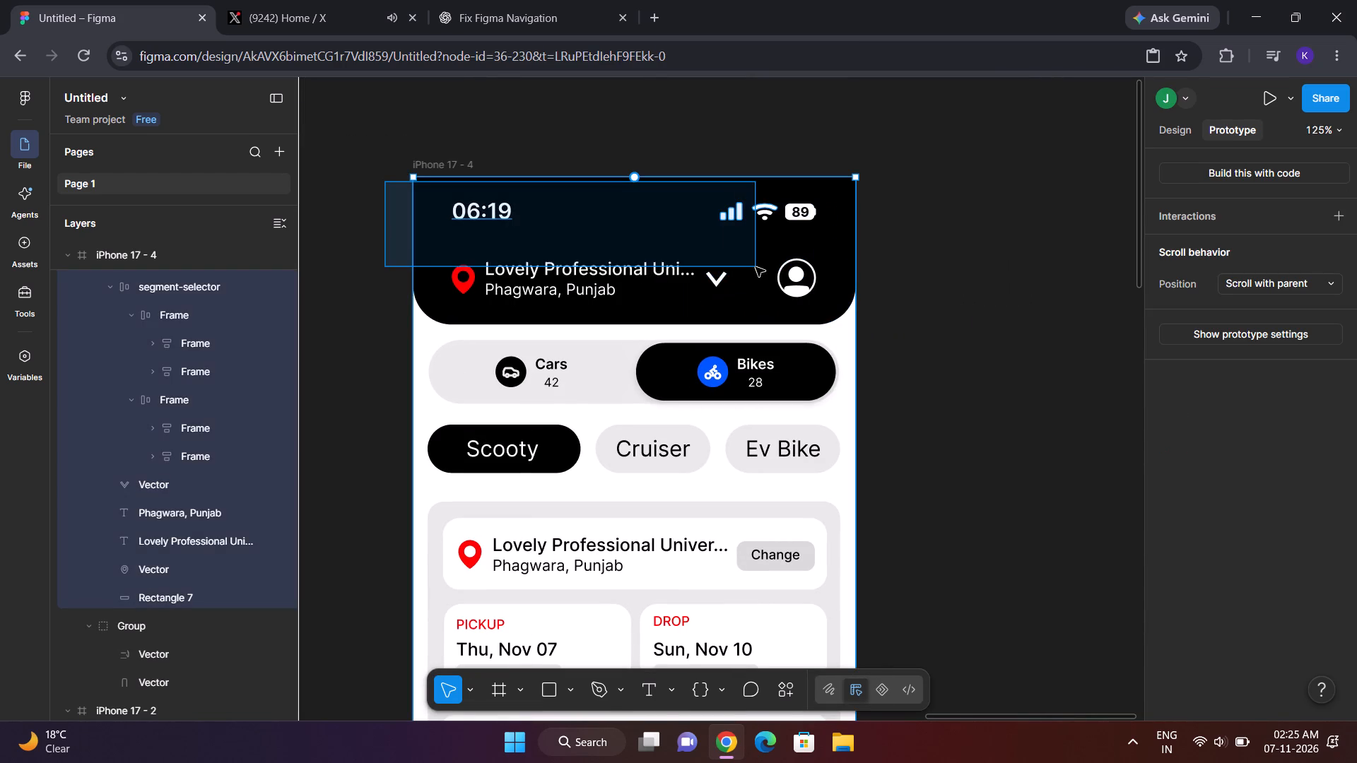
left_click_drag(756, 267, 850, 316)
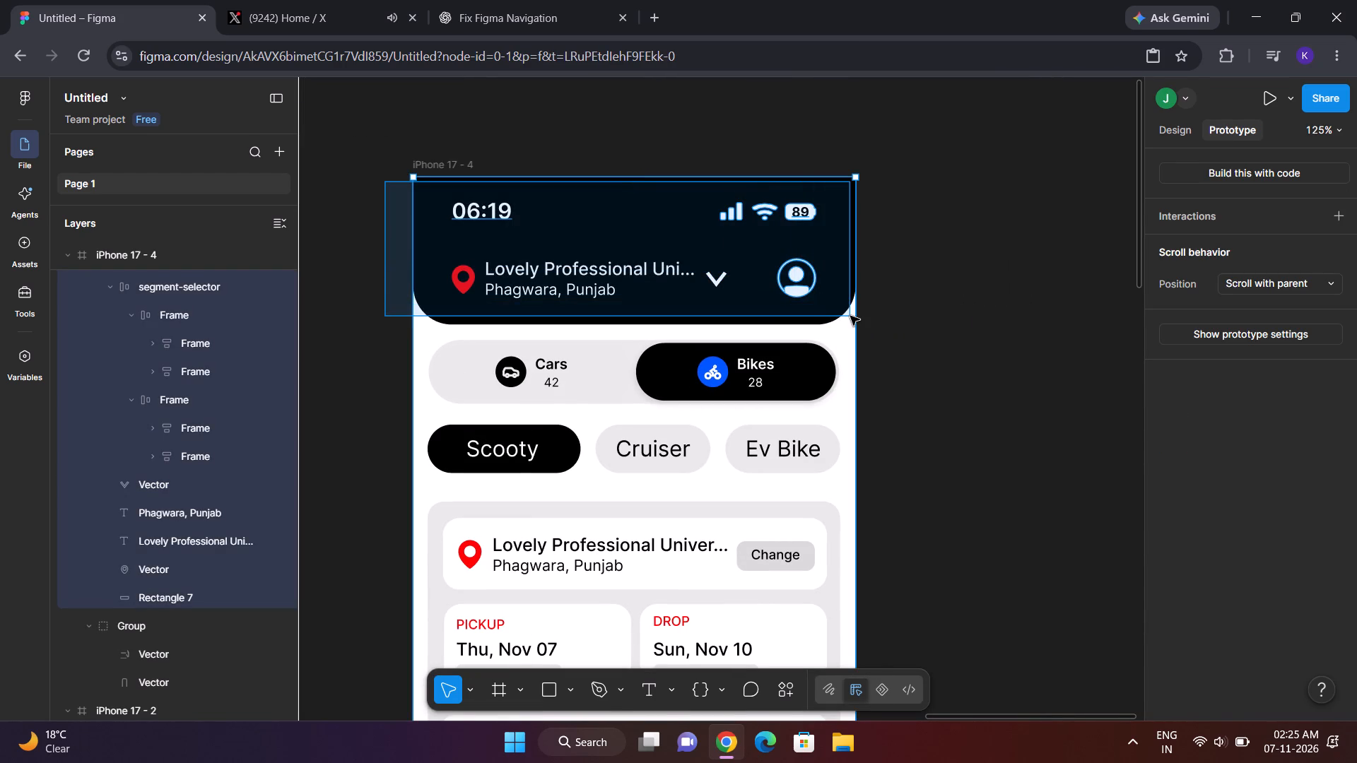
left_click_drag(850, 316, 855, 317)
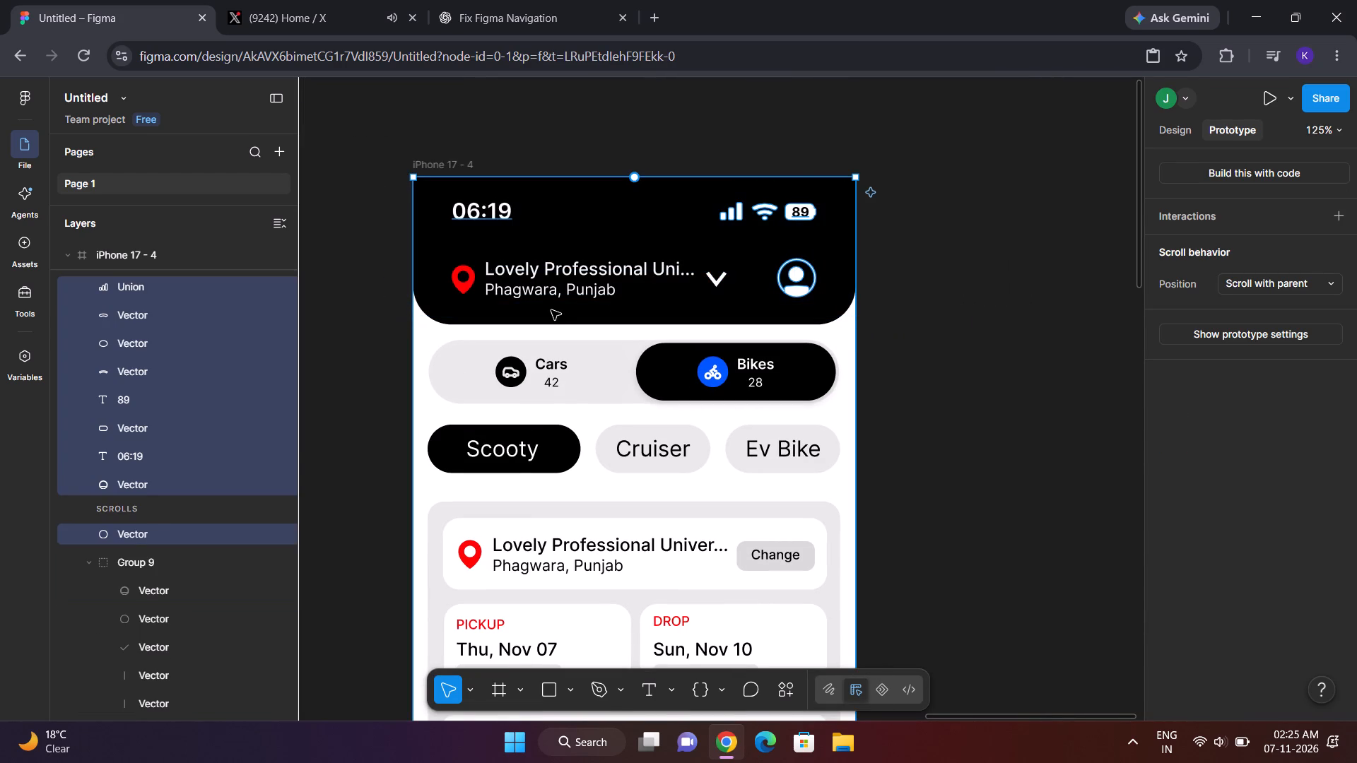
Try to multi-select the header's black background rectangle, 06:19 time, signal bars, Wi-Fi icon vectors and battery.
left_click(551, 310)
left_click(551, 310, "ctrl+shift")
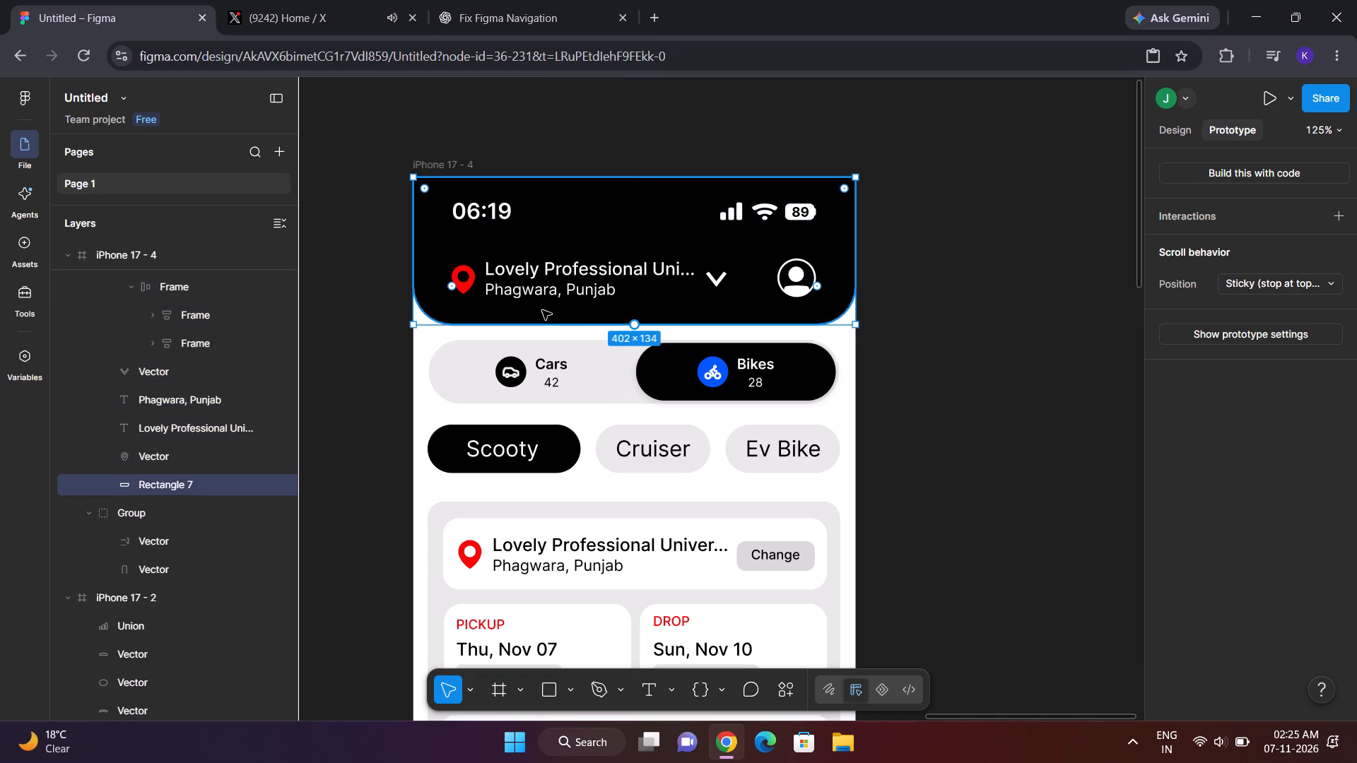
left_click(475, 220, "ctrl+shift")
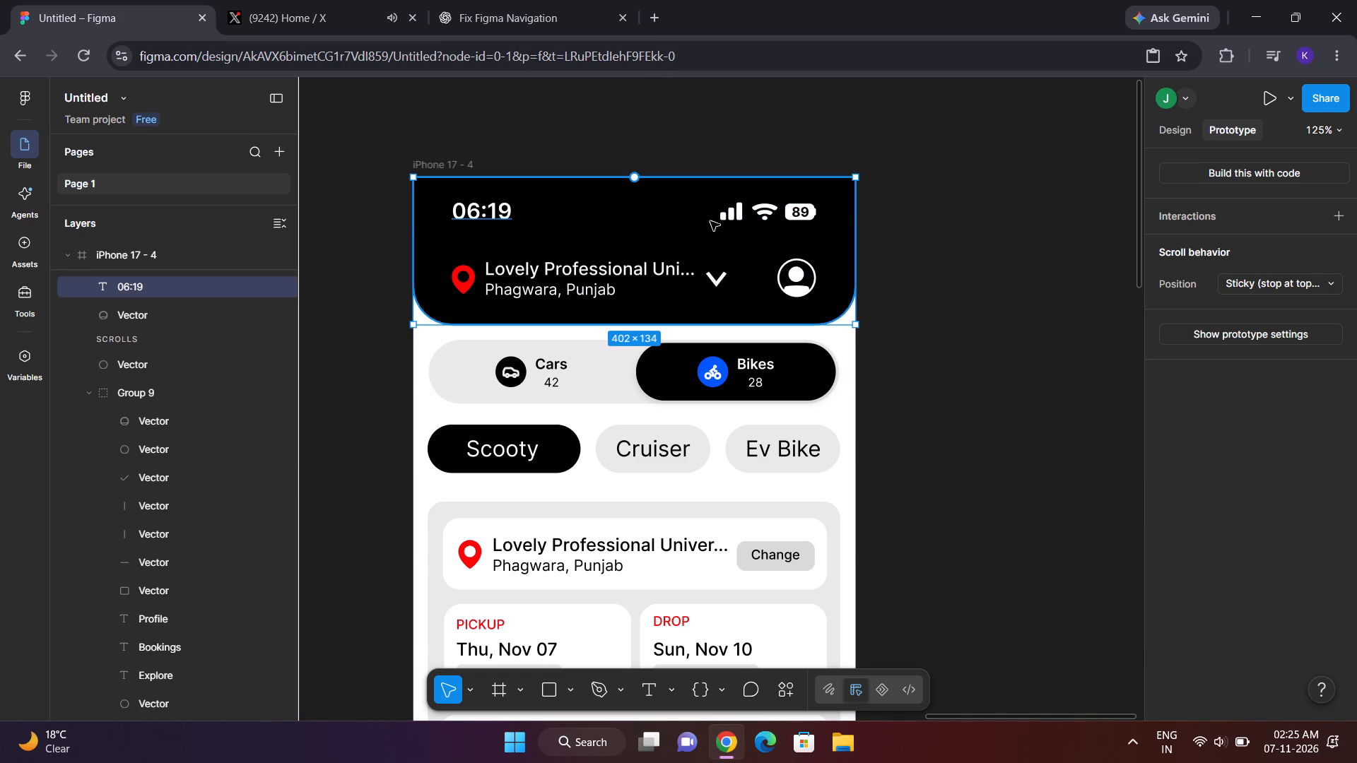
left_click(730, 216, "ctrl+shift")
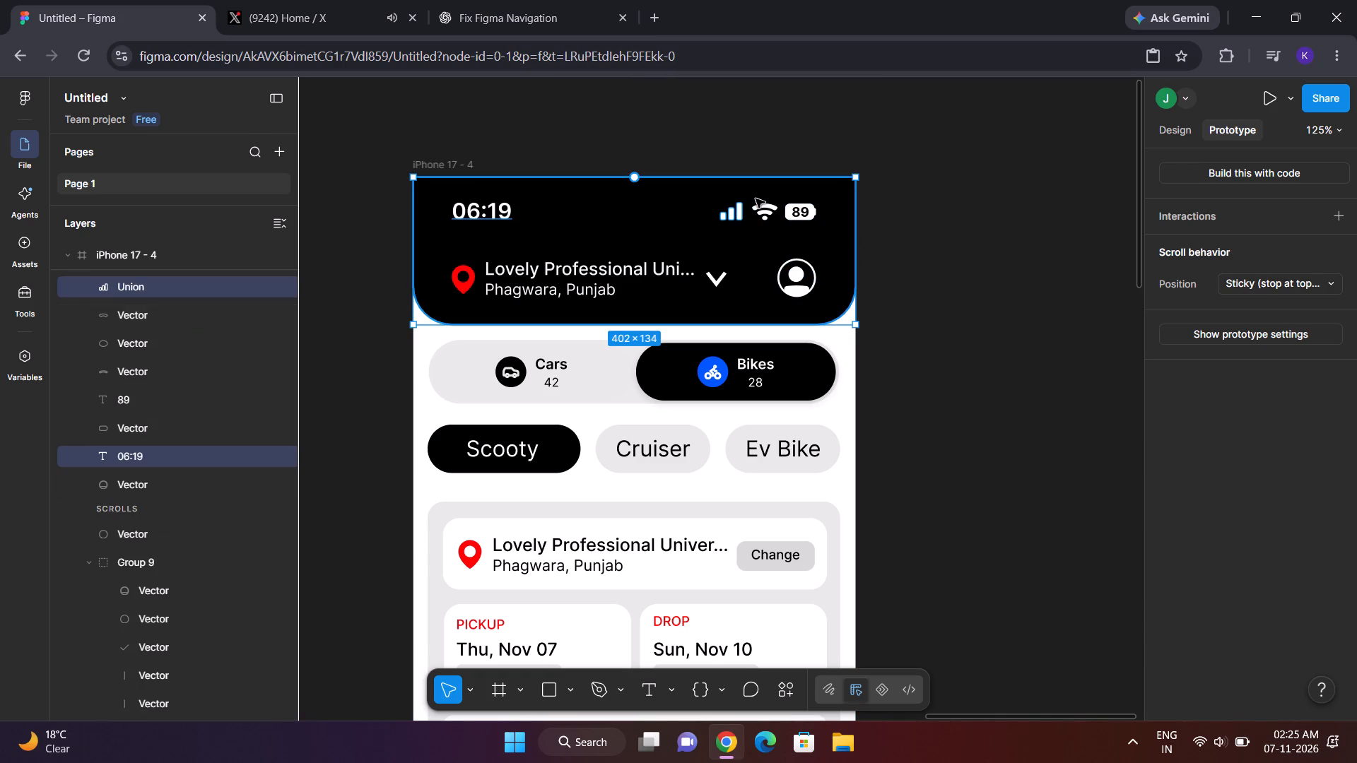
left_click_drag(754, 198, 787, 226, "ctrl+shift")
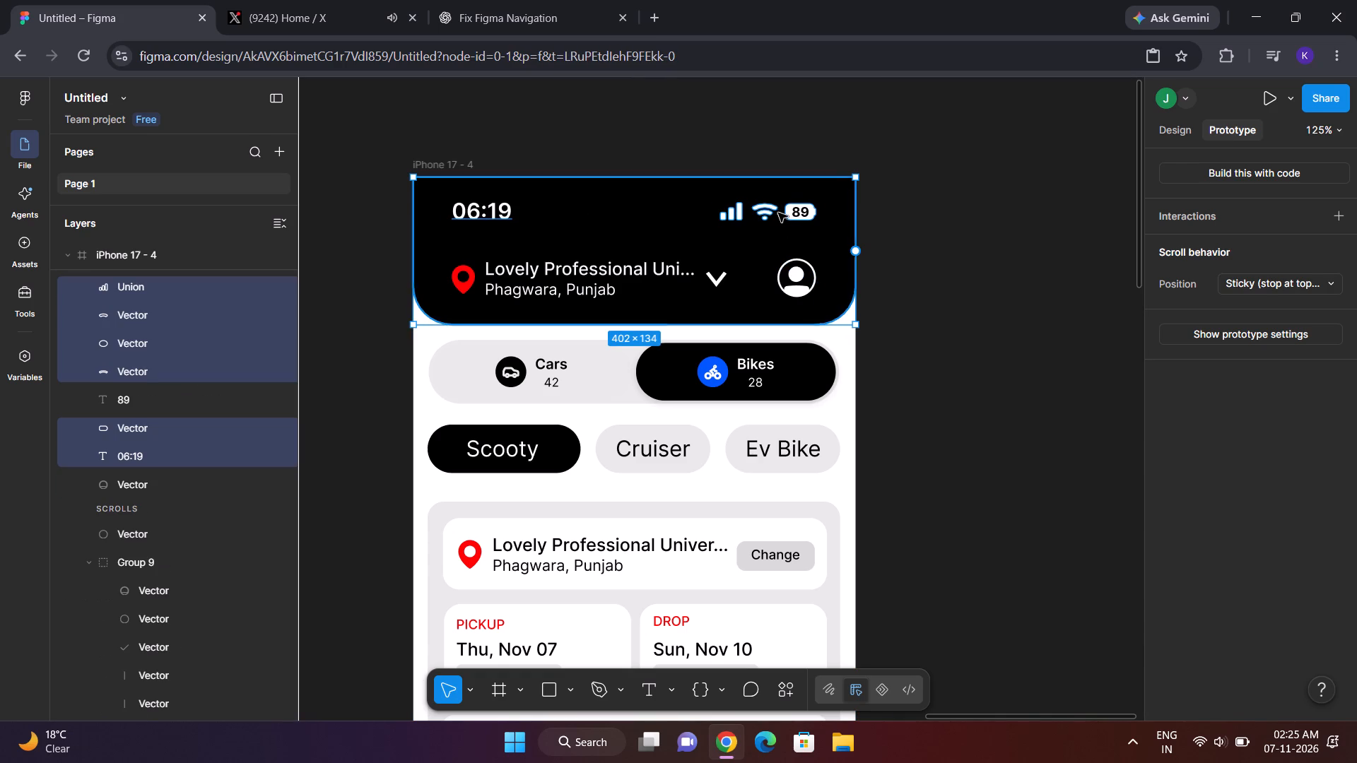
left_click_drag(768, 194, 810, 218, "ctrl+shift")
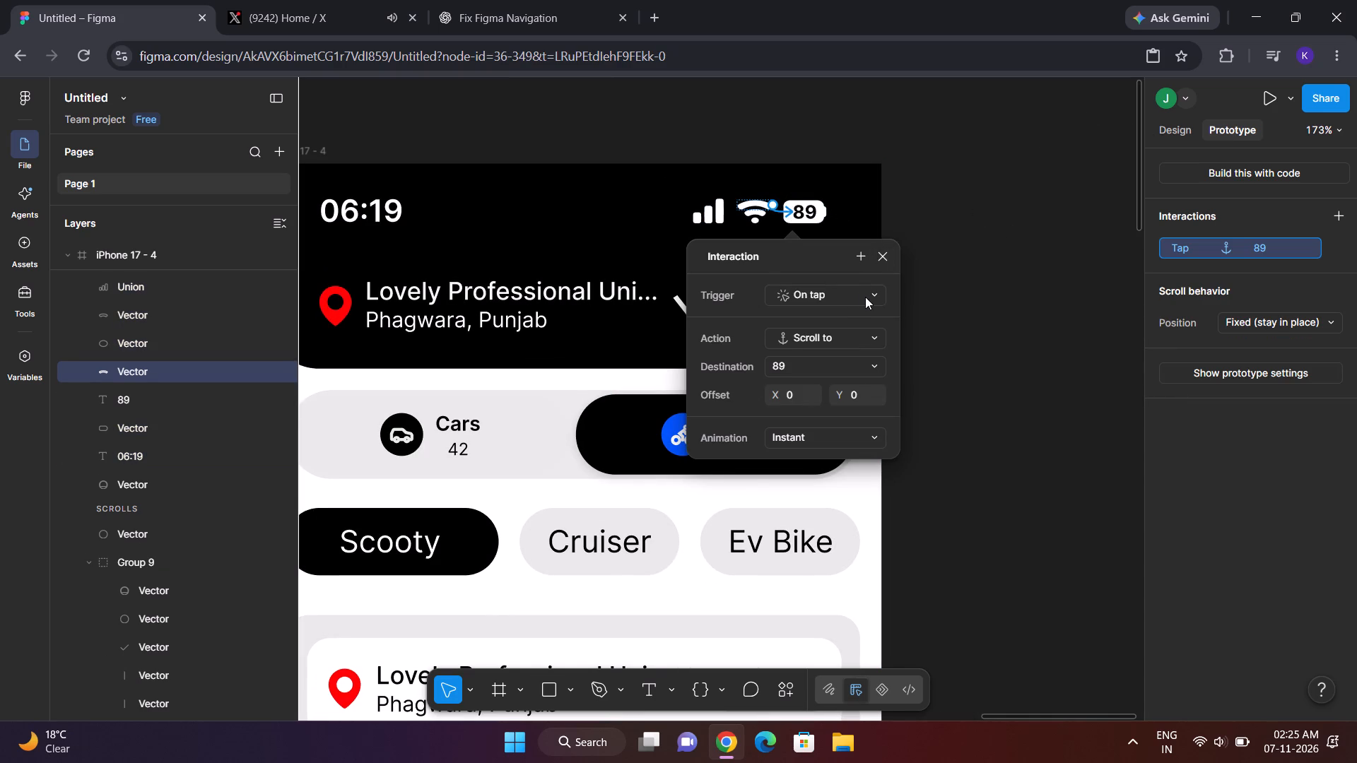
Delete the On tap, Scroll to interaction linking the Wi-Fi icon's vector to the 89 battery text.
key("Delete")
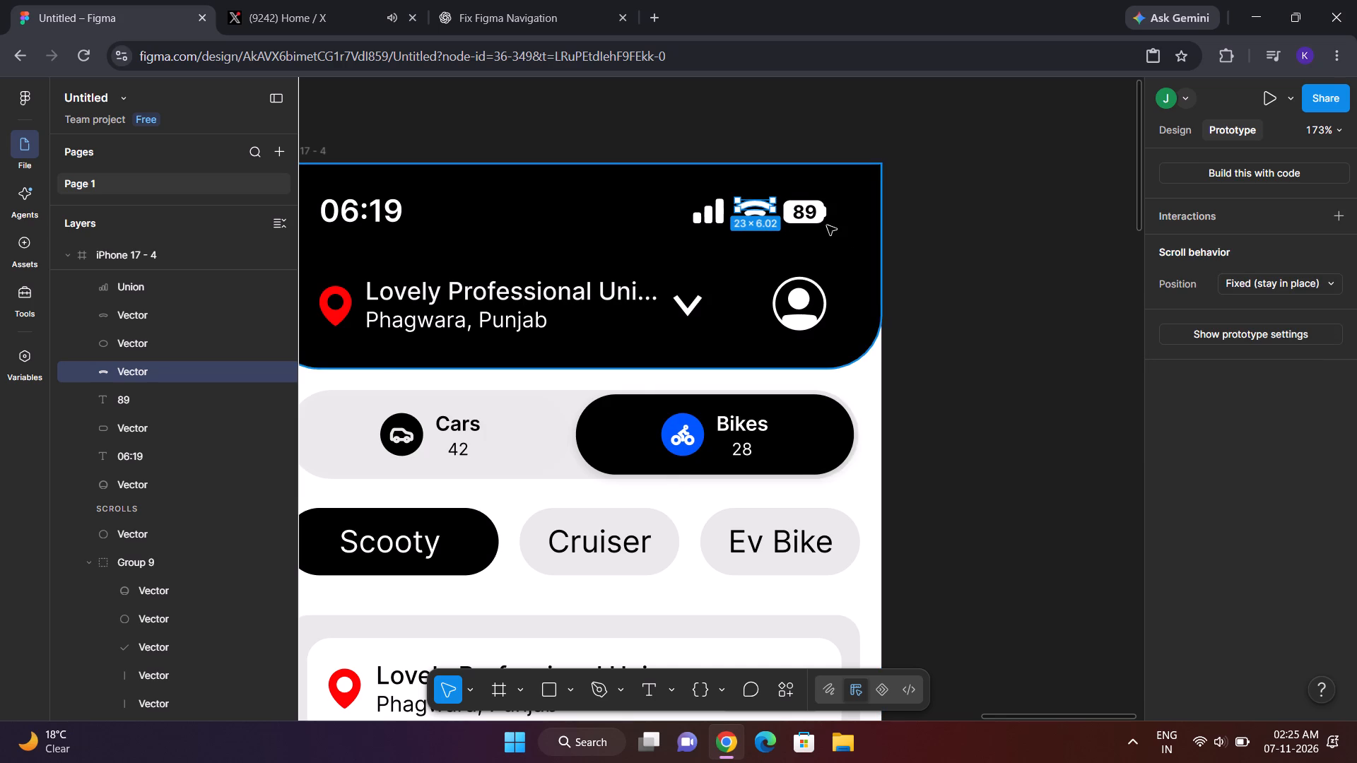
Clear the selection and open the name of Flow 2 for editing in the prototype flows.
left_click(932, 259)
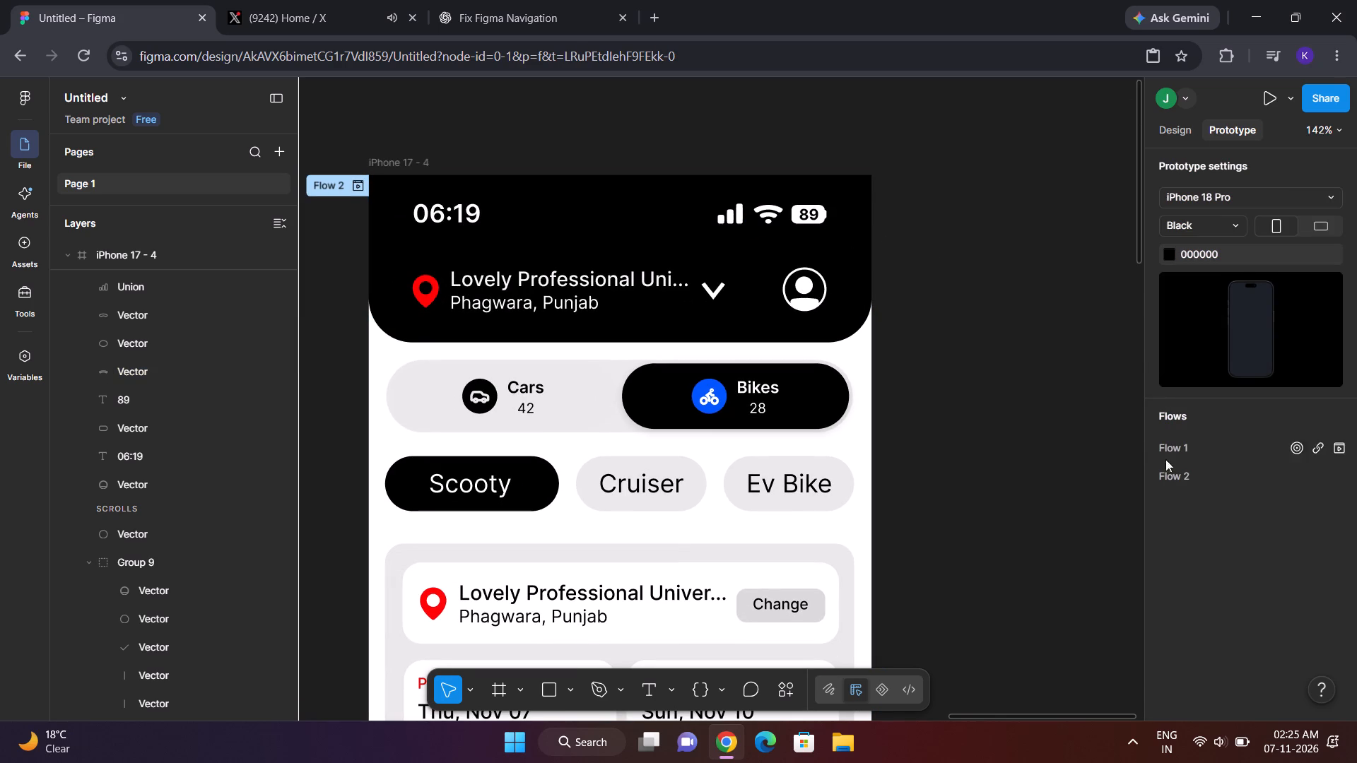
double_click(1210, 483)
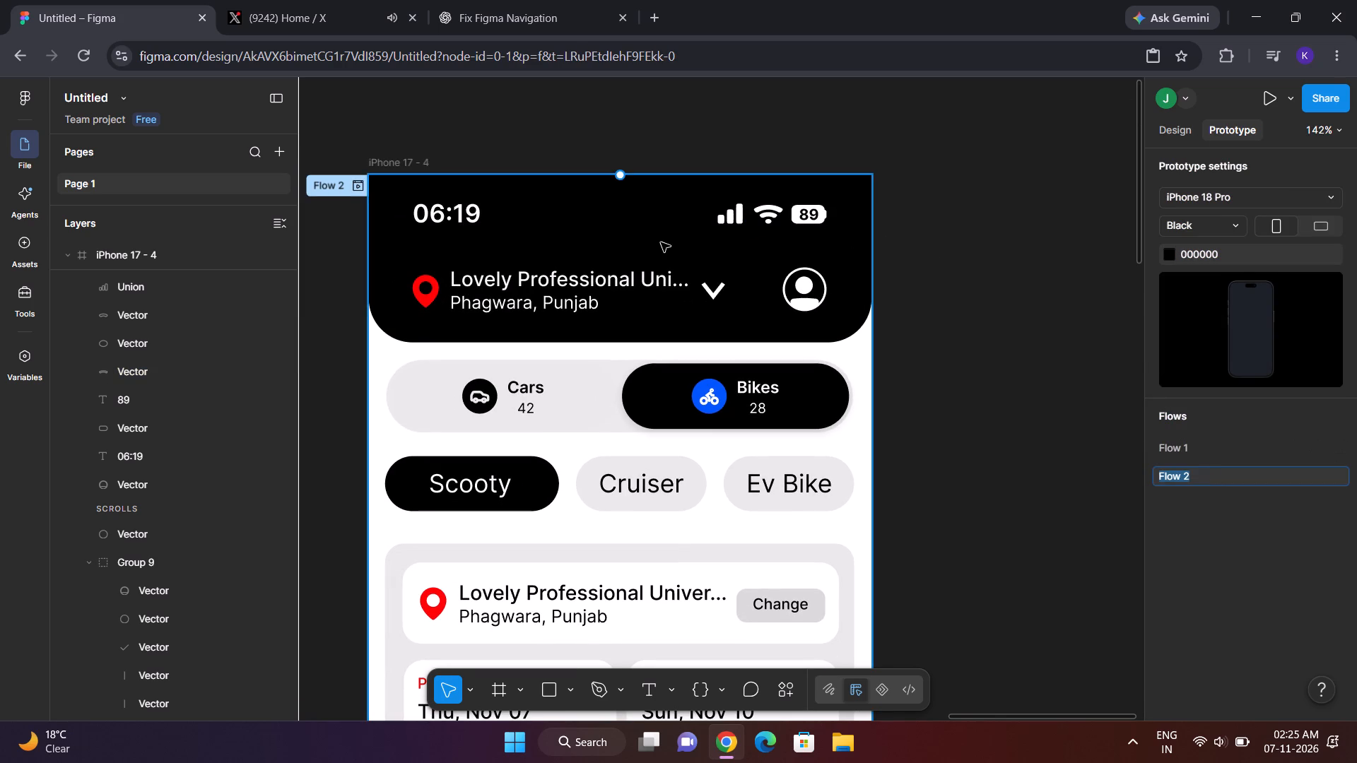
Multi-select the iPhone 17 - 4 status bar items: 06:19 time, signal icon, Wi-Fi vectors, 89 text and battery shape.
left_click_drag(1178, 117, 1178, 130)
left_click(1178, 130, "shift")
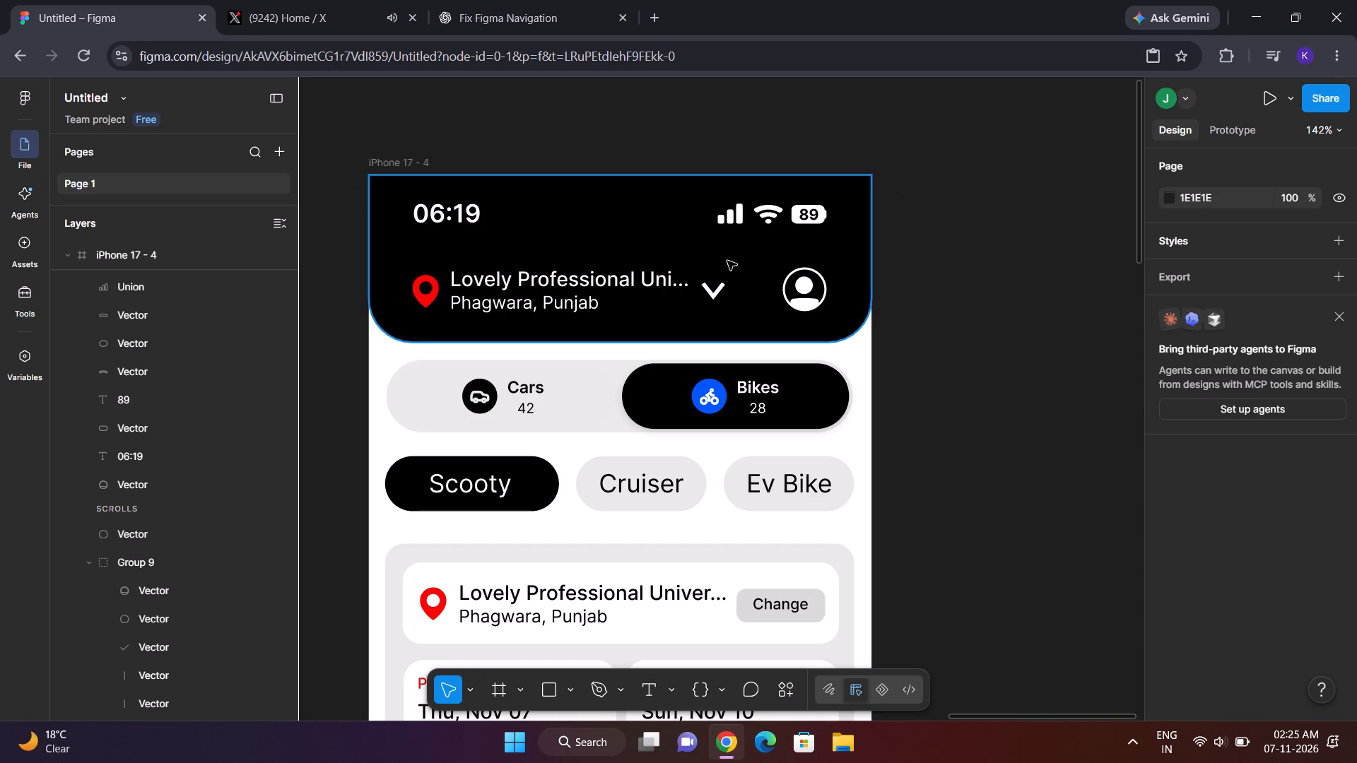
left_click(452, 201, "ctrl+shift")
left_click(727, 222, "ctrl+shift")
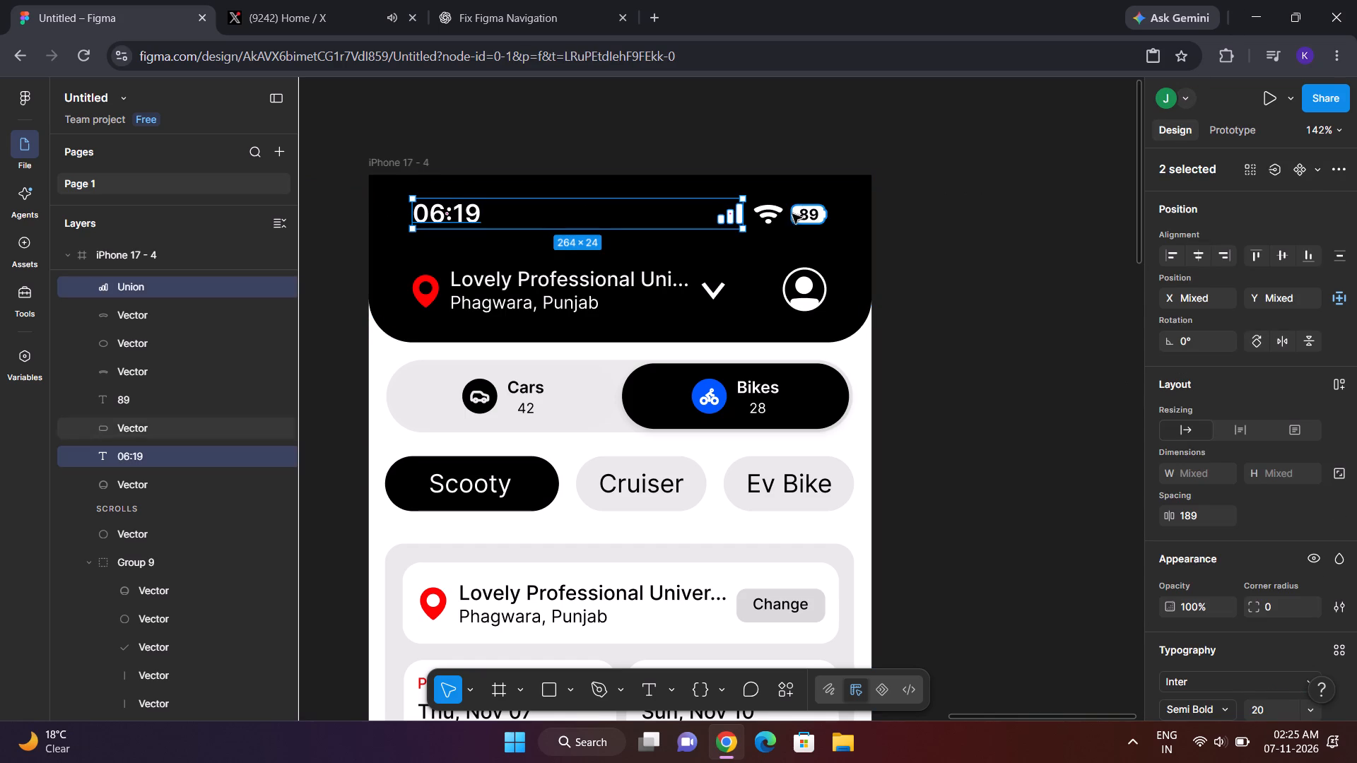
left_click(774, 221, "ctrl+shift")
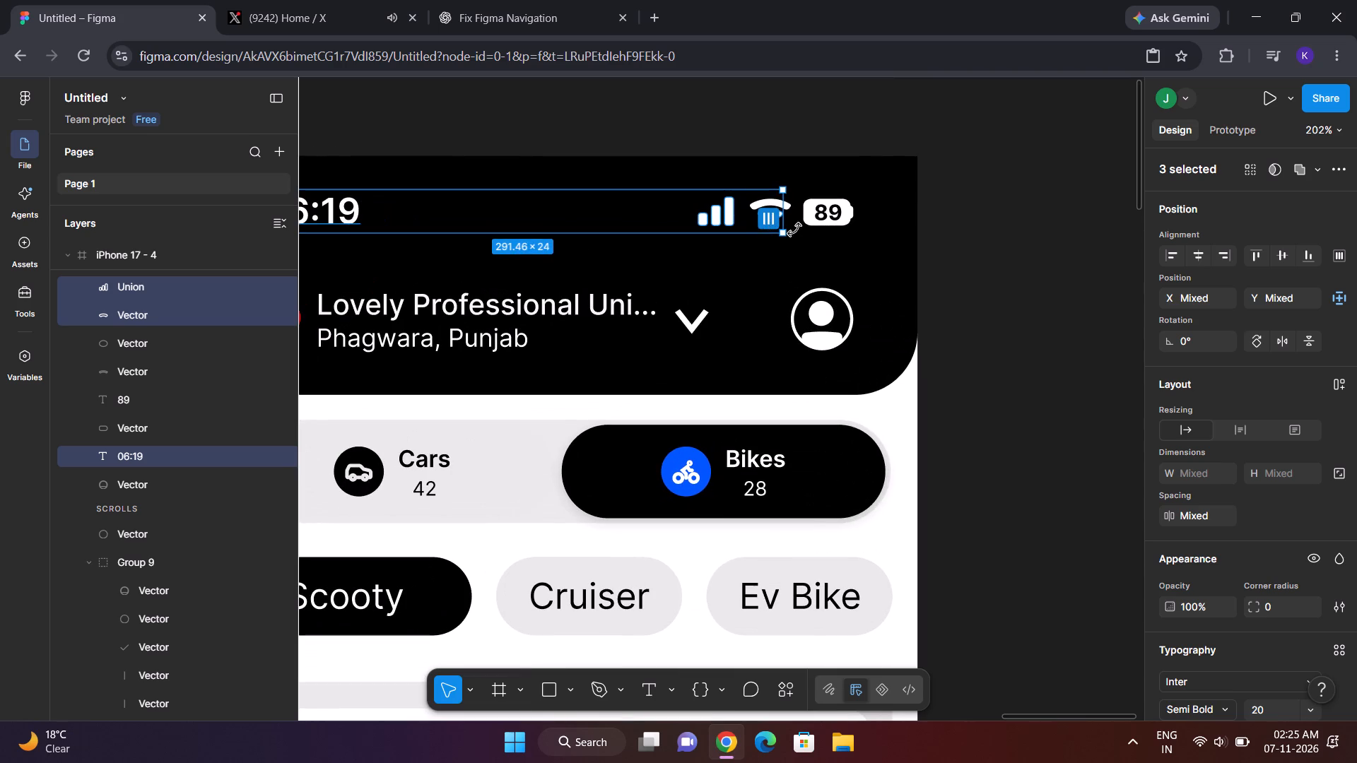
left_click(768, 223, "ctrl+shift")
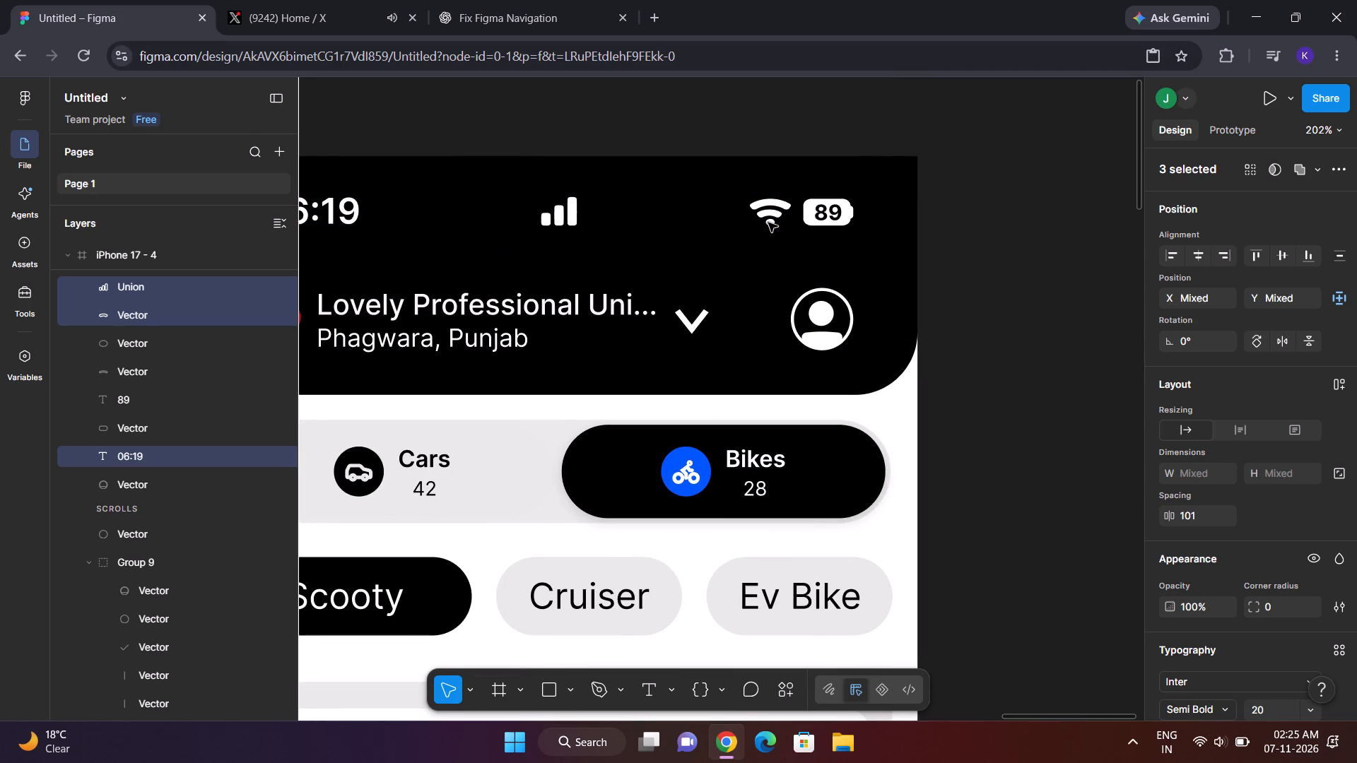
key("ctrl+z")
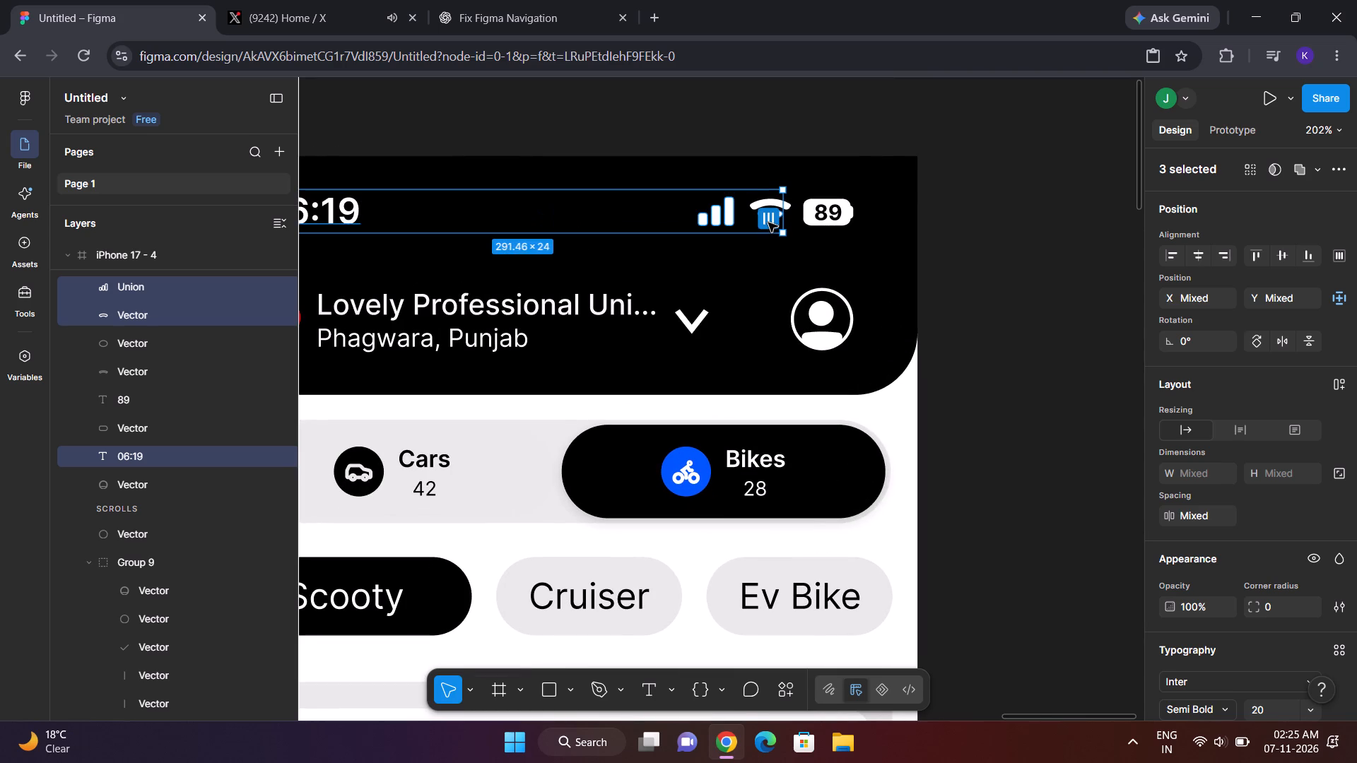
left_click(845, 226, "ctrl+shift")
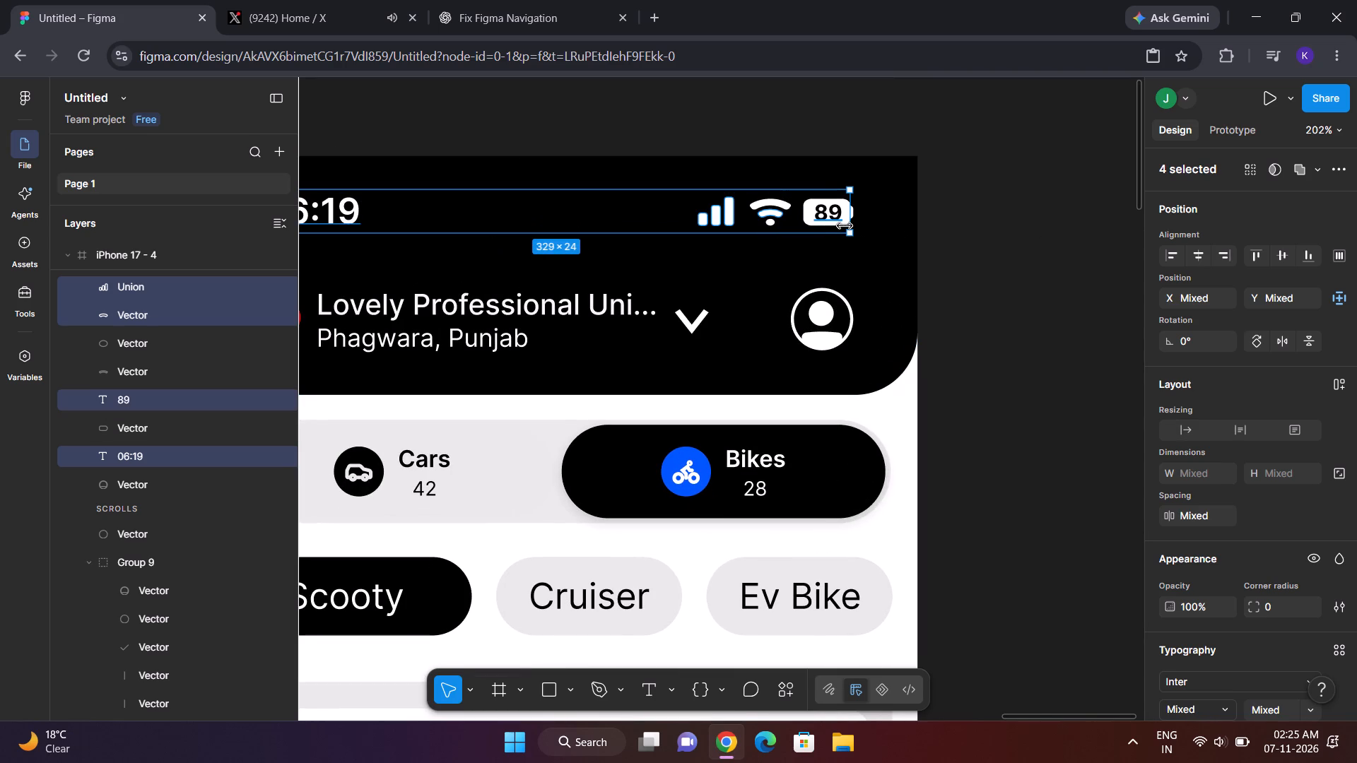
left_click(805, 218, "ctrl+shift")
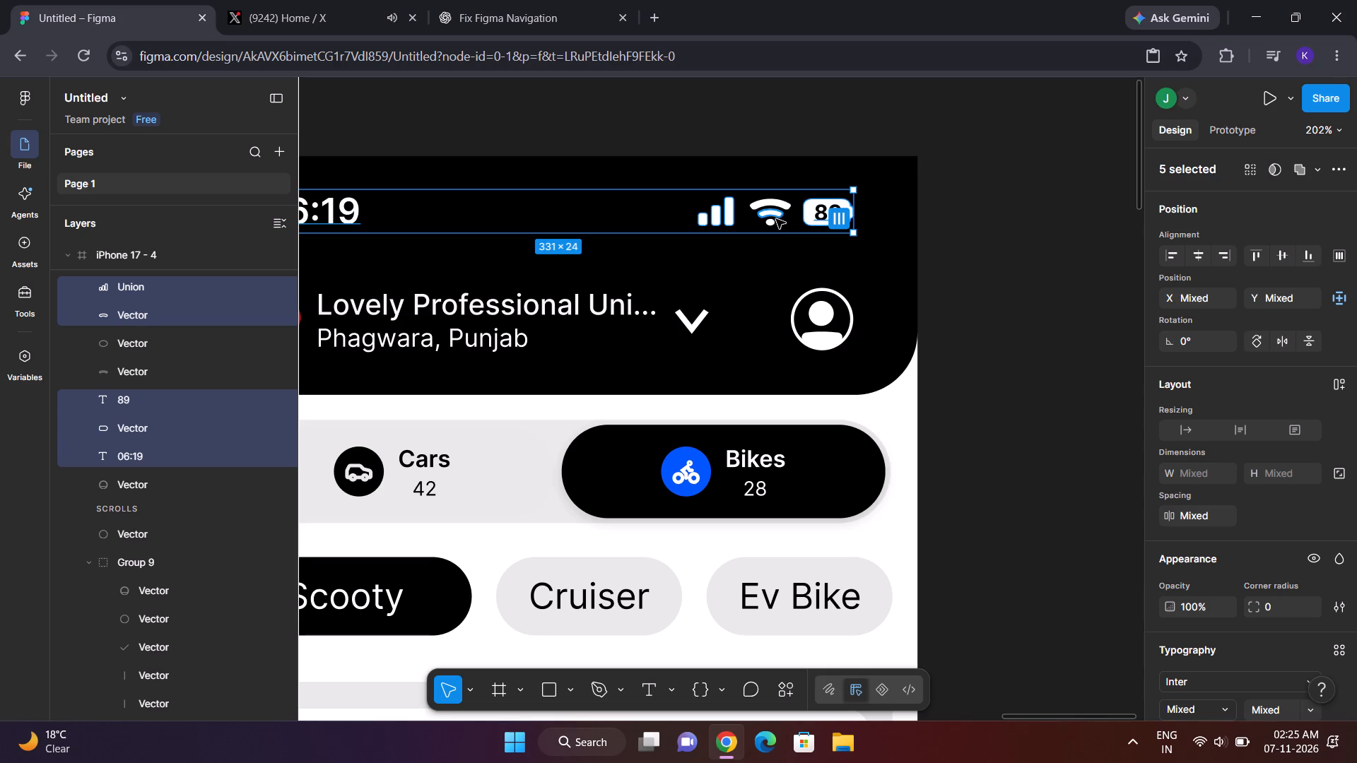
left_click(770, 223, "ctrl+shift")
left_click(769, 214, "ctrl+shift")
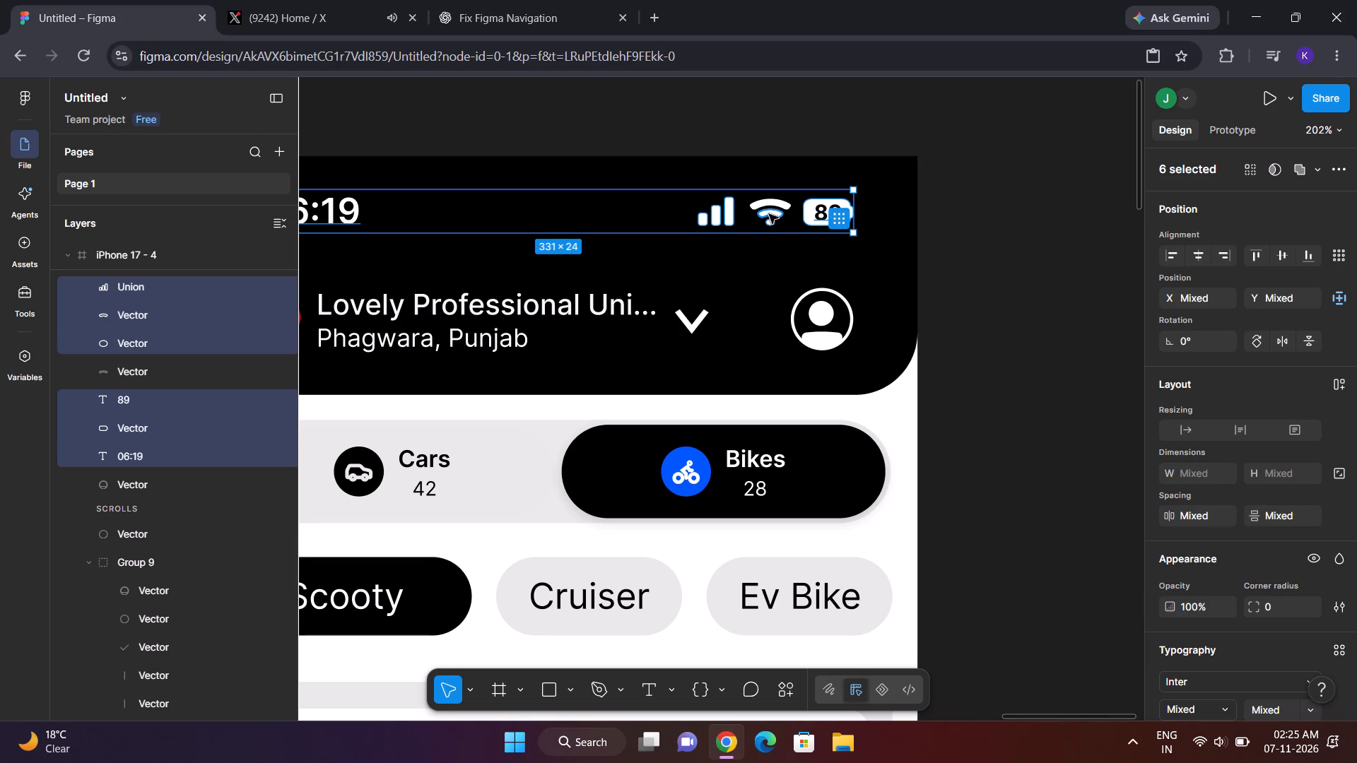
left_click(773, 204, "ctrl+shift")
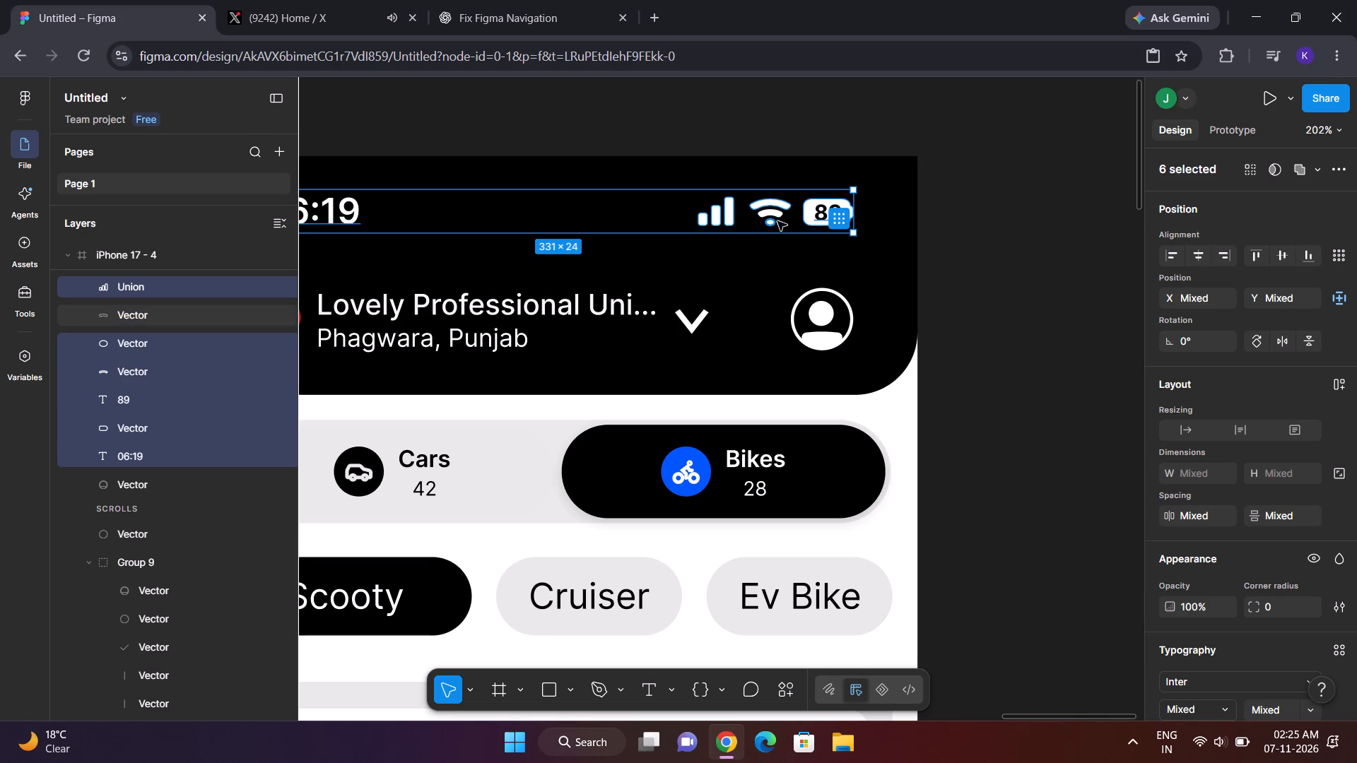
left_click(778, 217, "ctrl+shift")
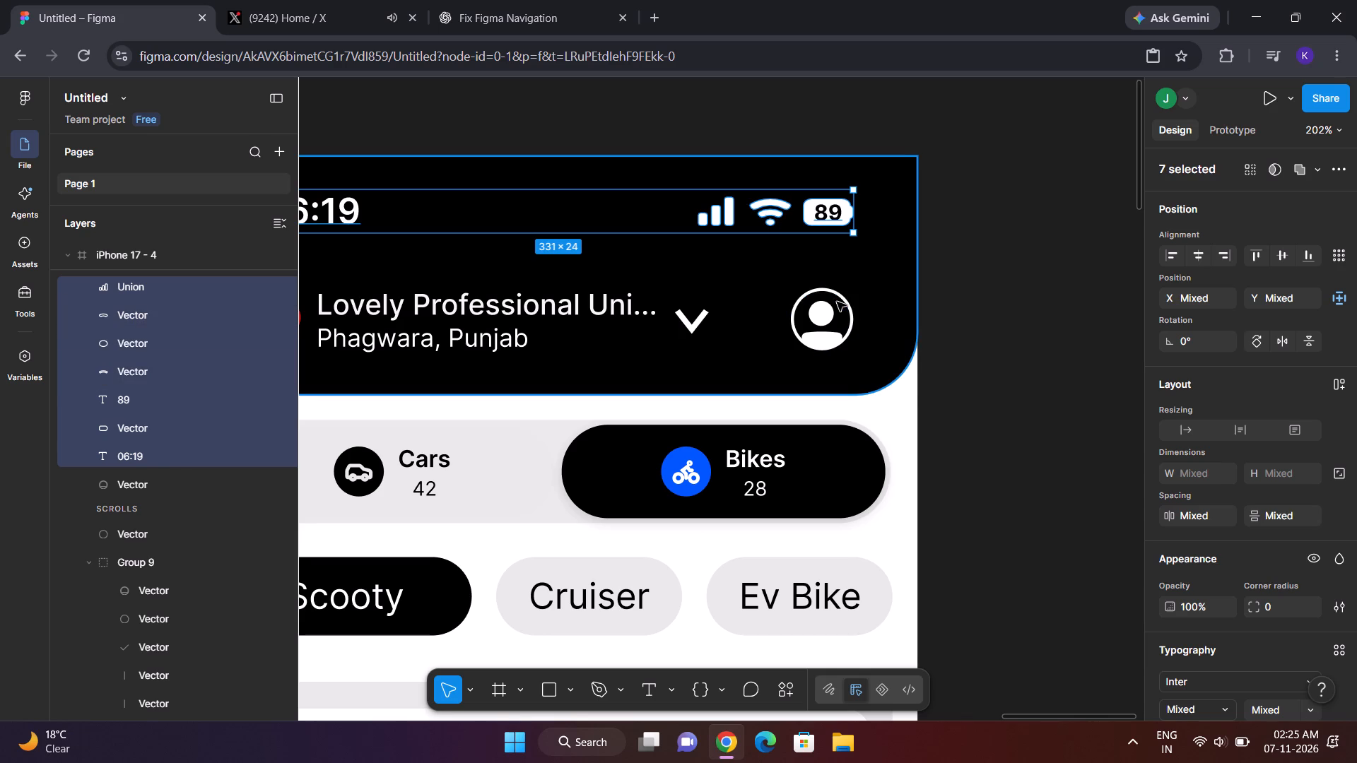
Add the header's black background, profile icon vectors, both location texts, chevron and red pin to the selection.
left_click(837, 302, "ctrl+shift")
left_click(839, 297, "ctrl+shift")
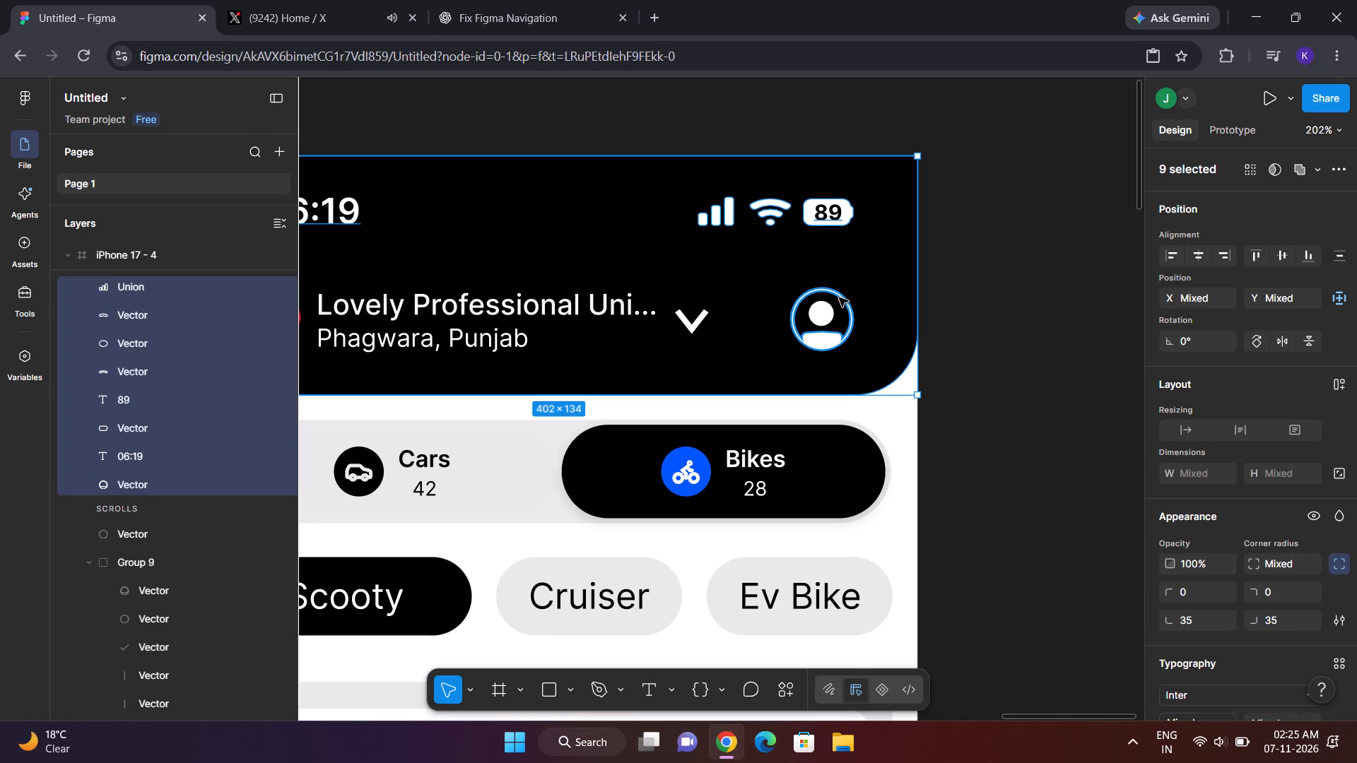
left_click(828, 318, "ctrl+shift")
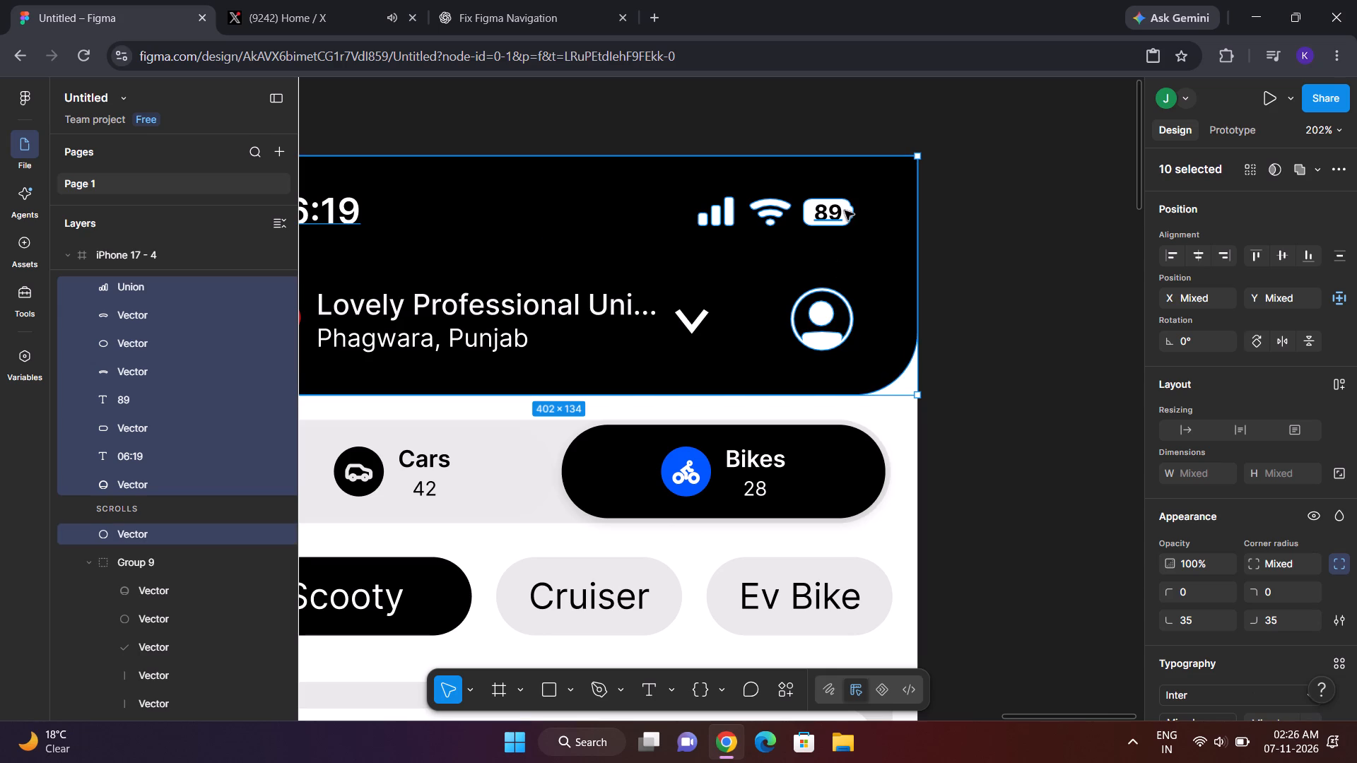
left_click(579, 319, "ctrl+shift")
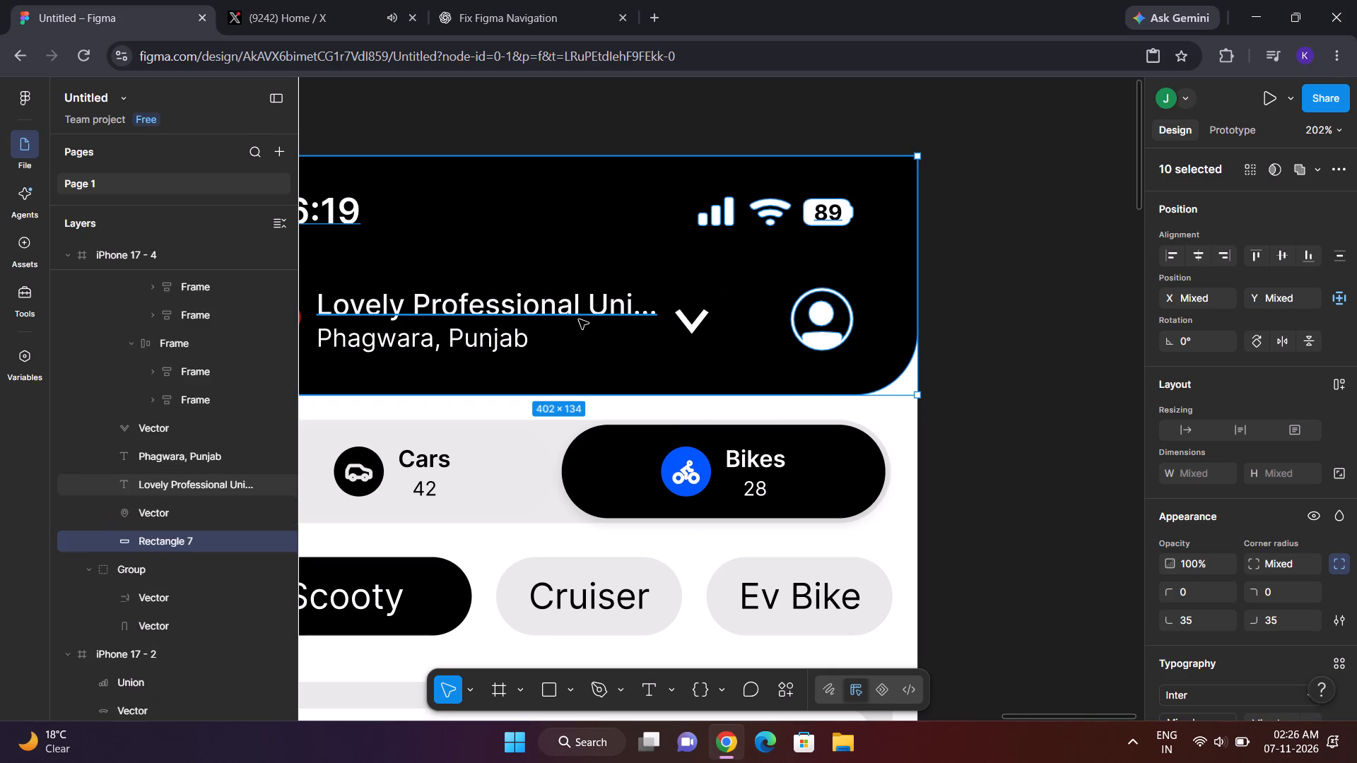
left_click(501, 355, "ctrl+shift")
double_click(682, 331, "ctrl+shift")
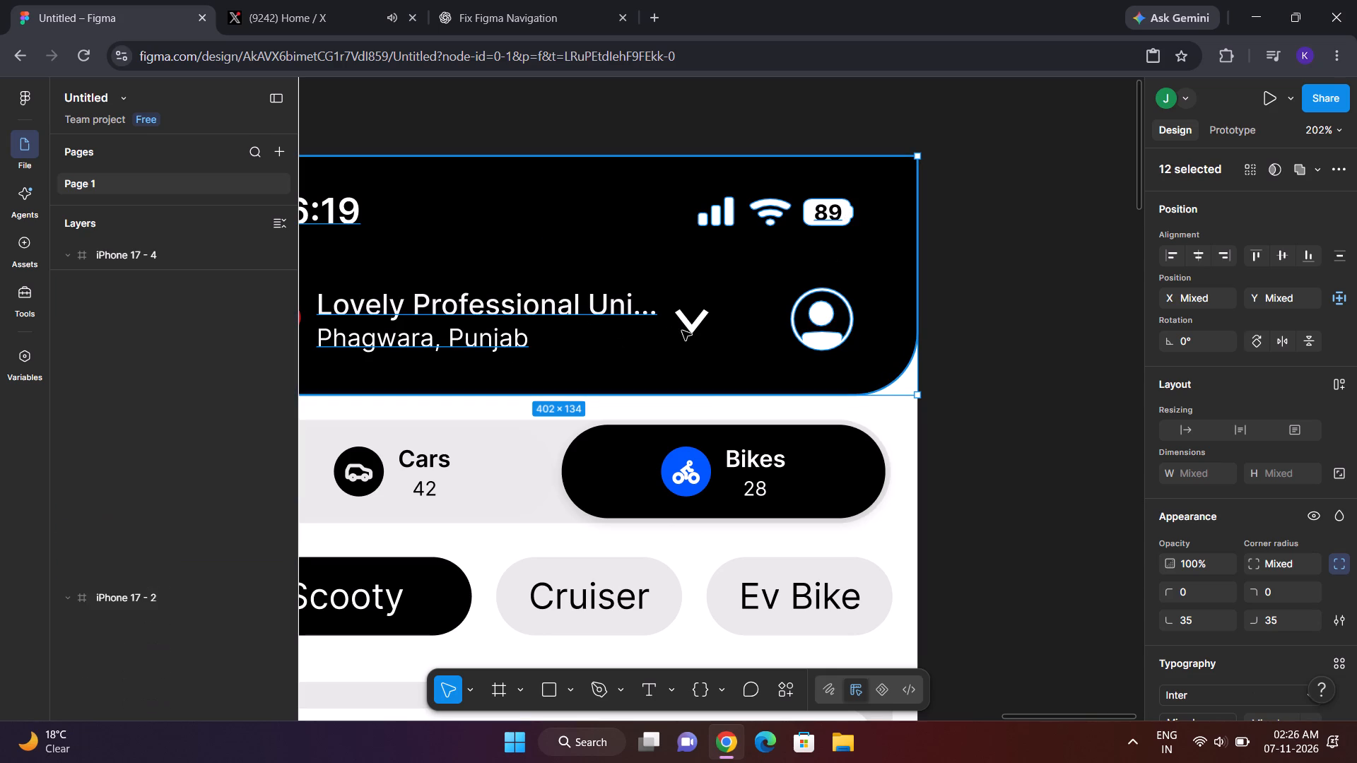
left_click(688, 329, "ctrl+shift")
scroll(688, 329, "right", 2, "ctrl+shift")
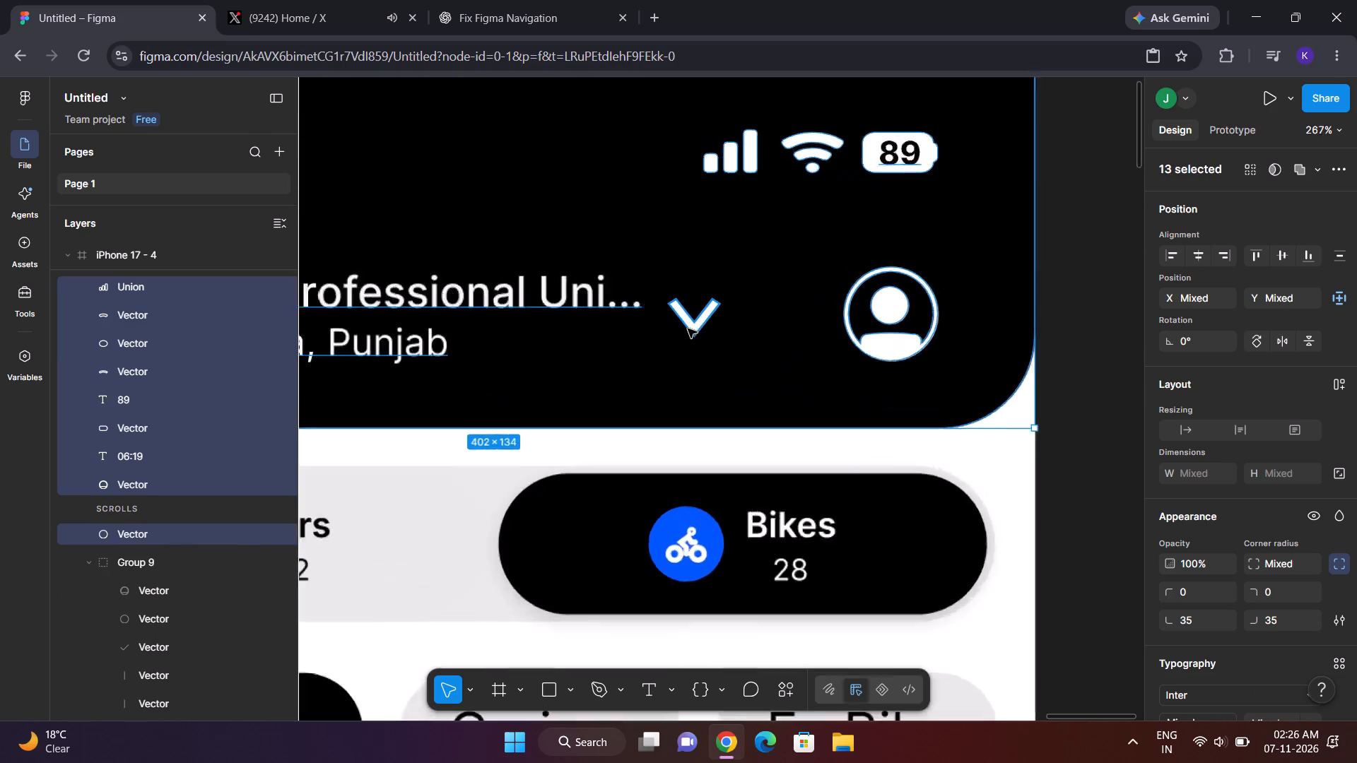
scroll(688, 329, "right", 1, "ctrl+shift")
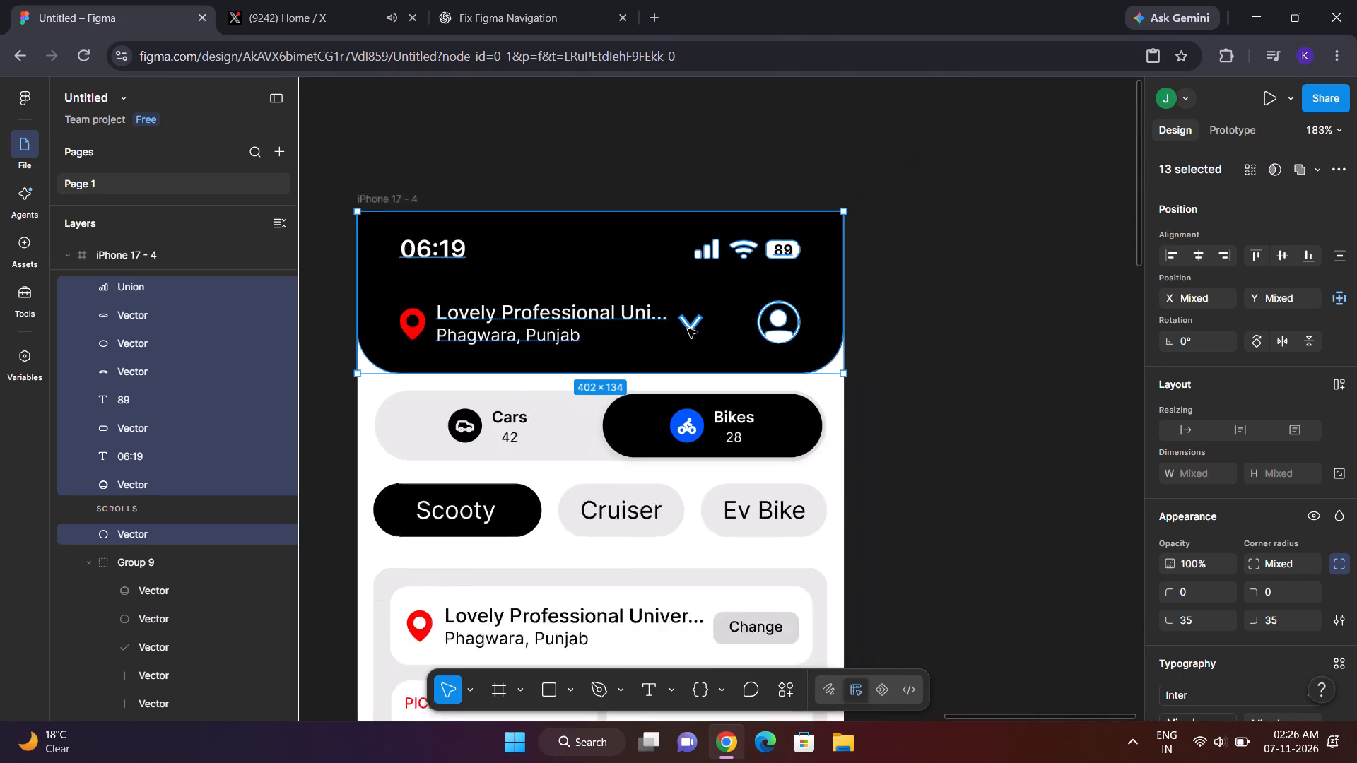
left_click(442, 321, "ctrl+shift")
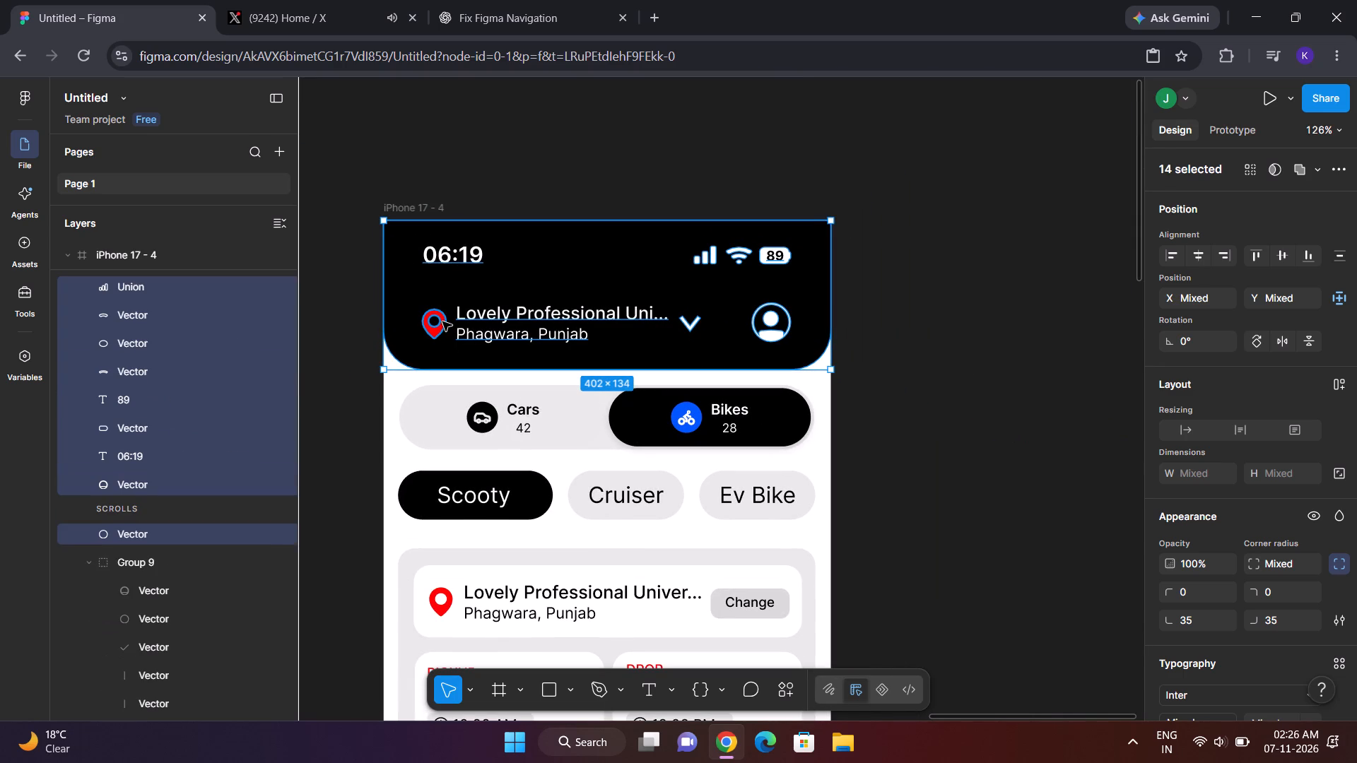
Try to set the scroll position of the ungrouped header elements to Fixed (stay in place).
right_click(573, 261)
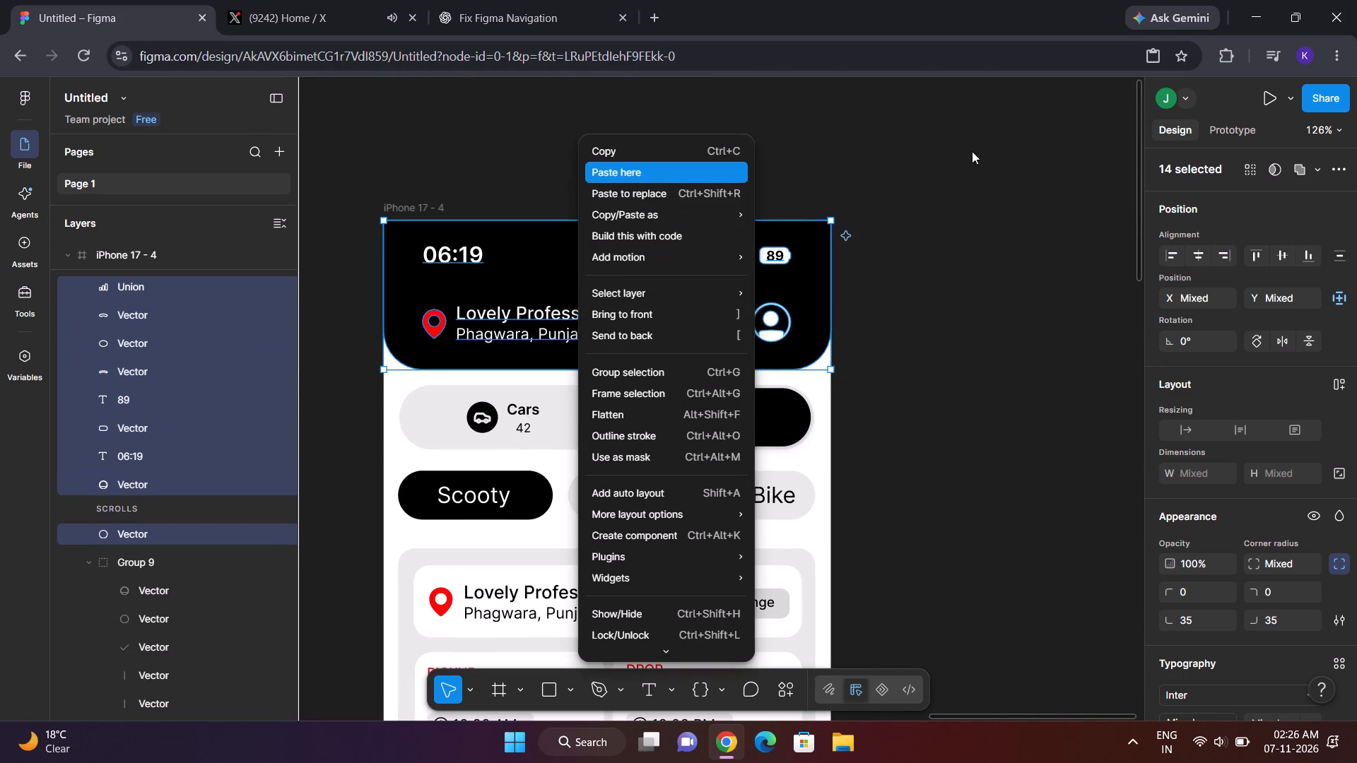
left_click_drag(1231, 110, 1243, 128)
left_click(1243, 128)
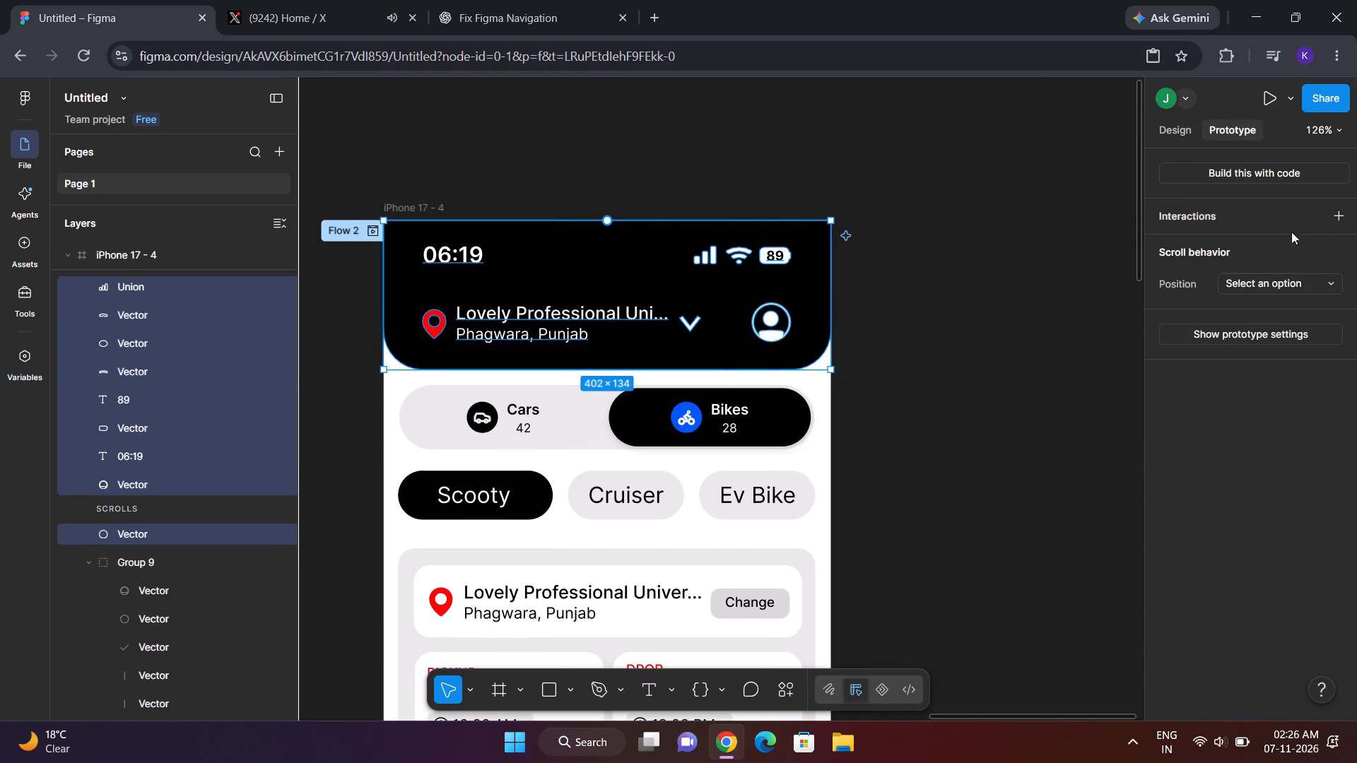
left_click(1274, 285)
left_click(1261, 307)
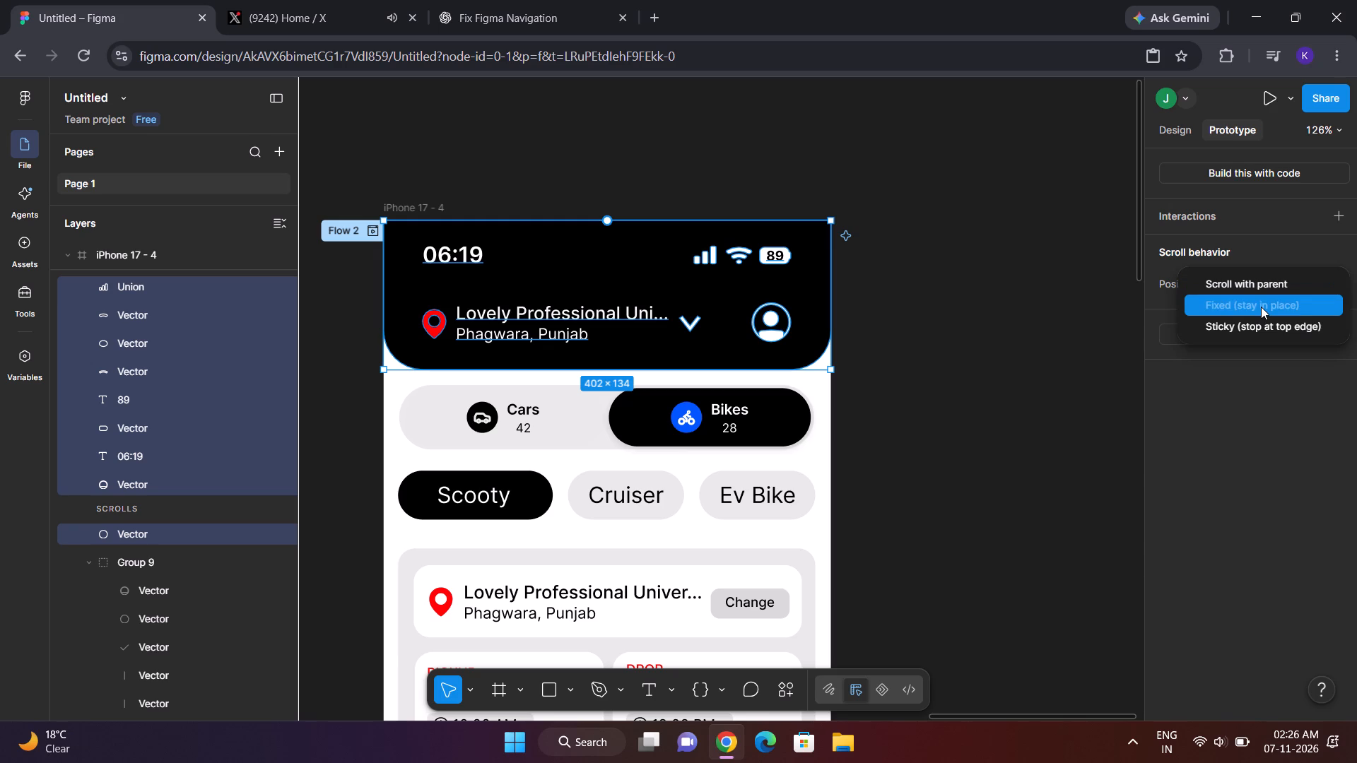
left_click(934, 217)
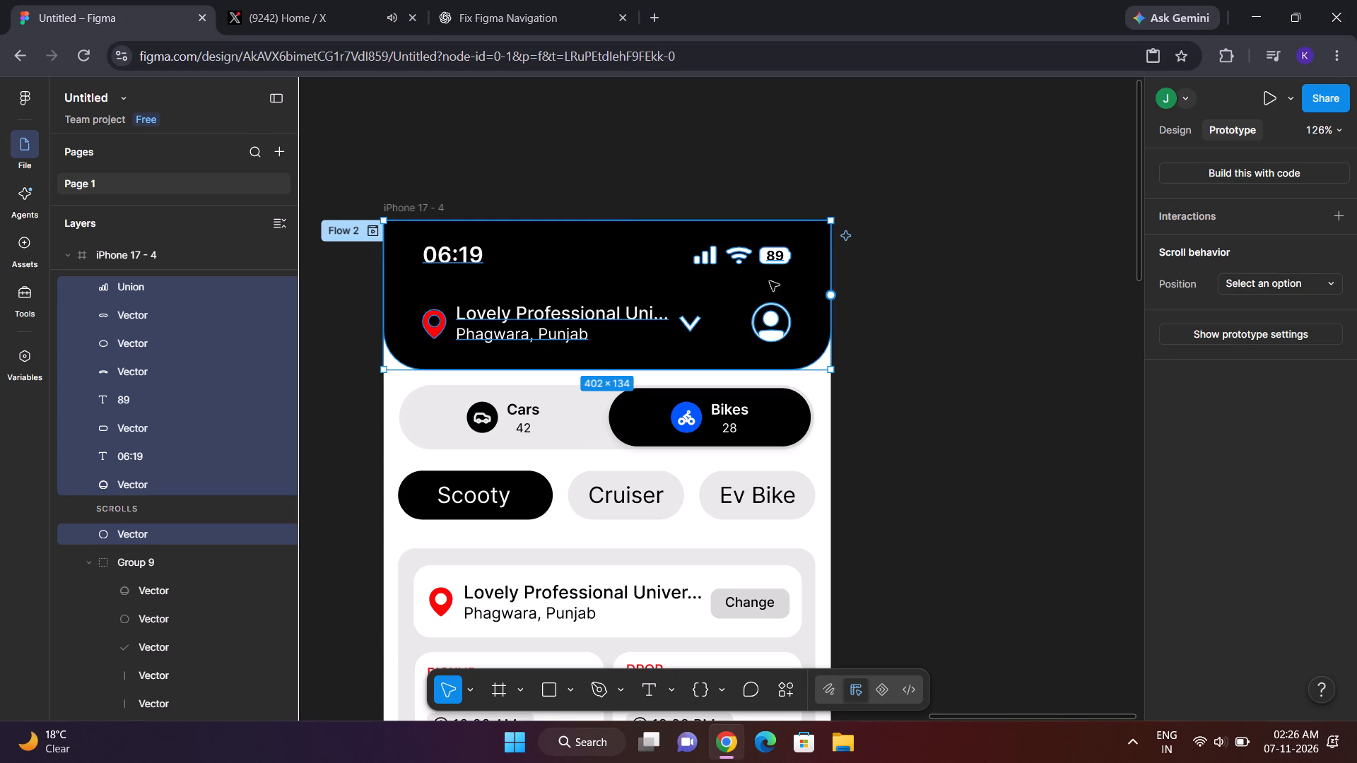
Group all the selected header elements of iPhone 17 - 4.
right_click(591, 248)
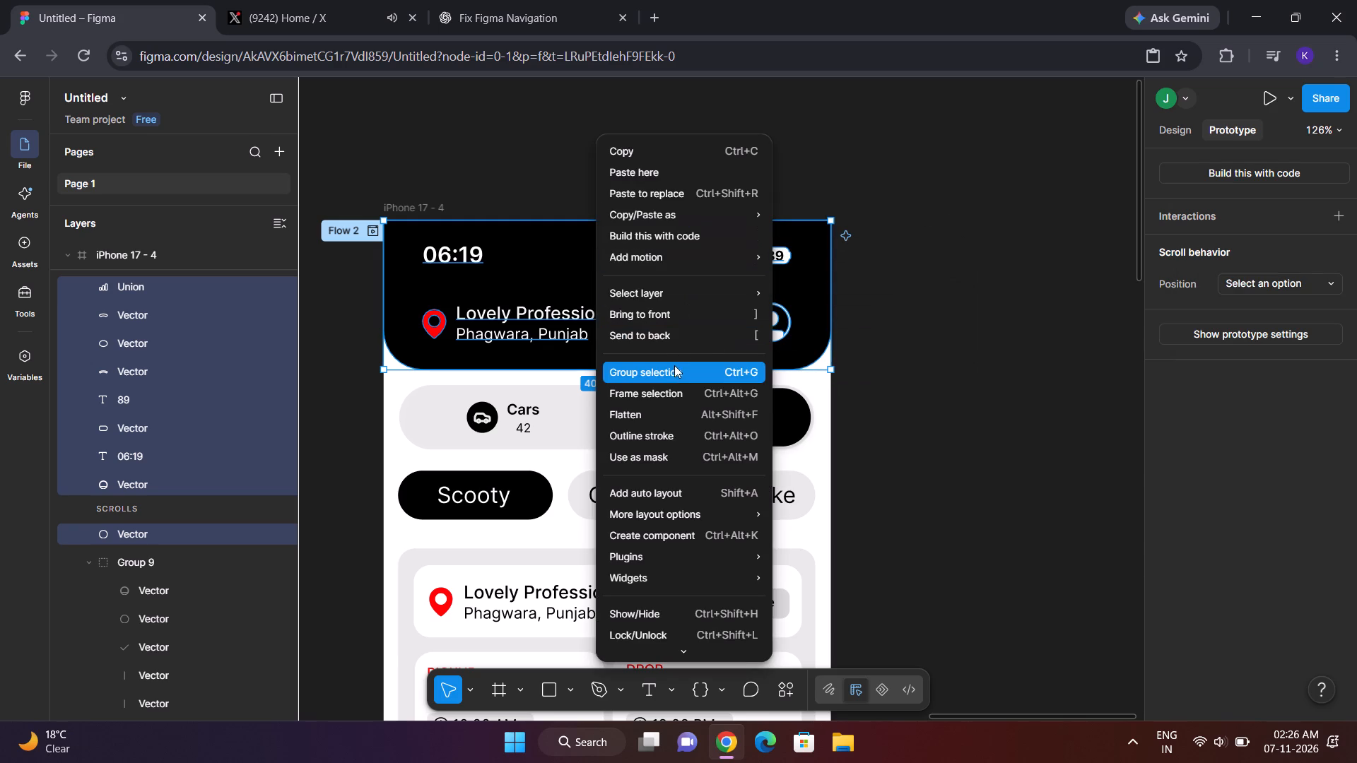
left_click(673, 369)
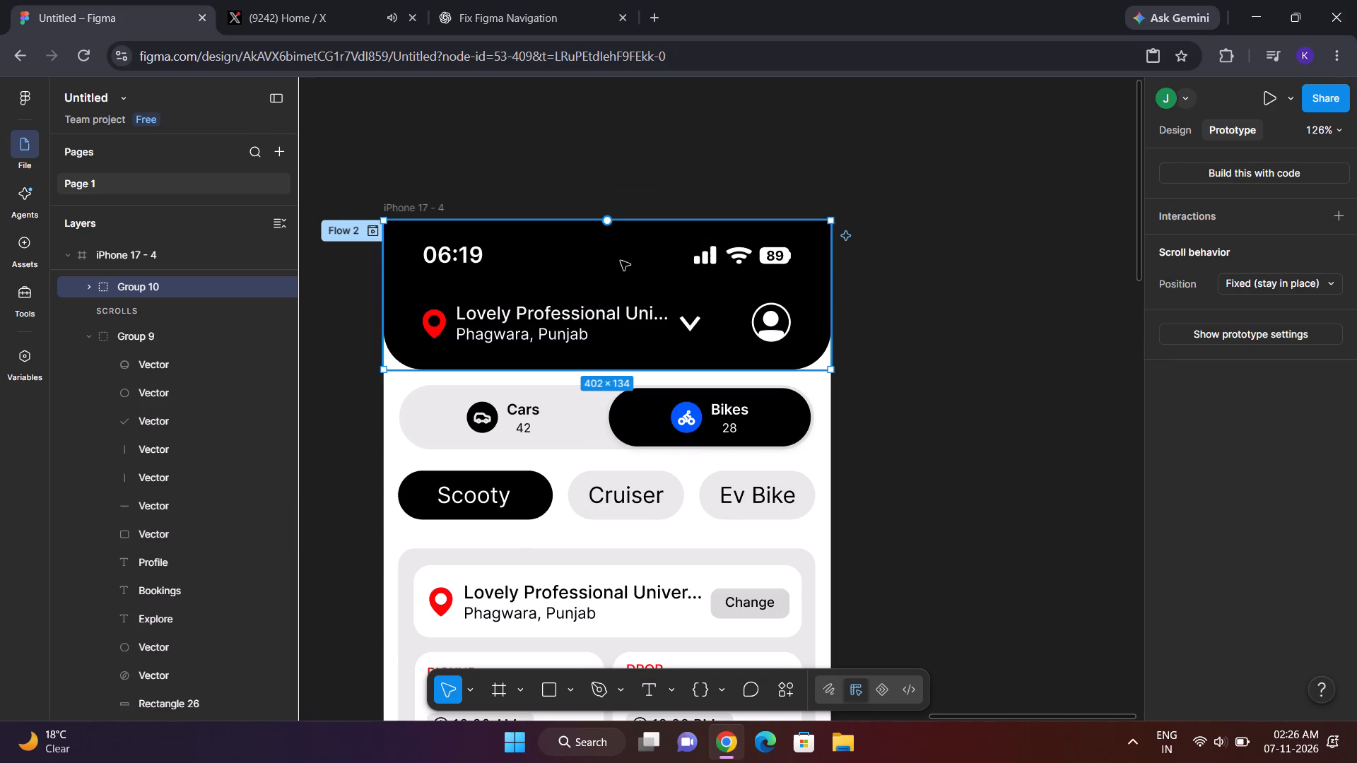
Set the header group's scroll position to Fixed (stay in place).
left_click(621, 261)
left_click(1274, 285)
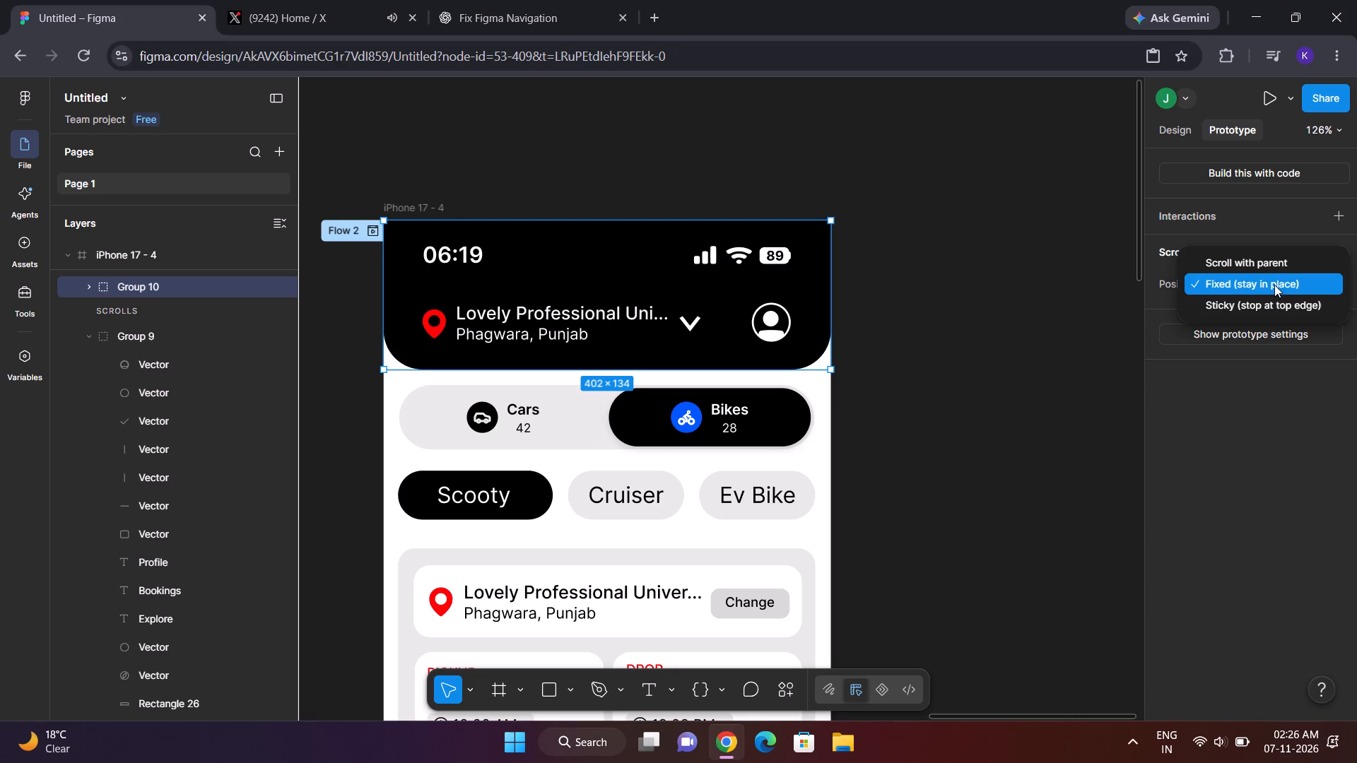
left_click(1274, 285)
Switch to the open X home feed.
left_click(237, 0)
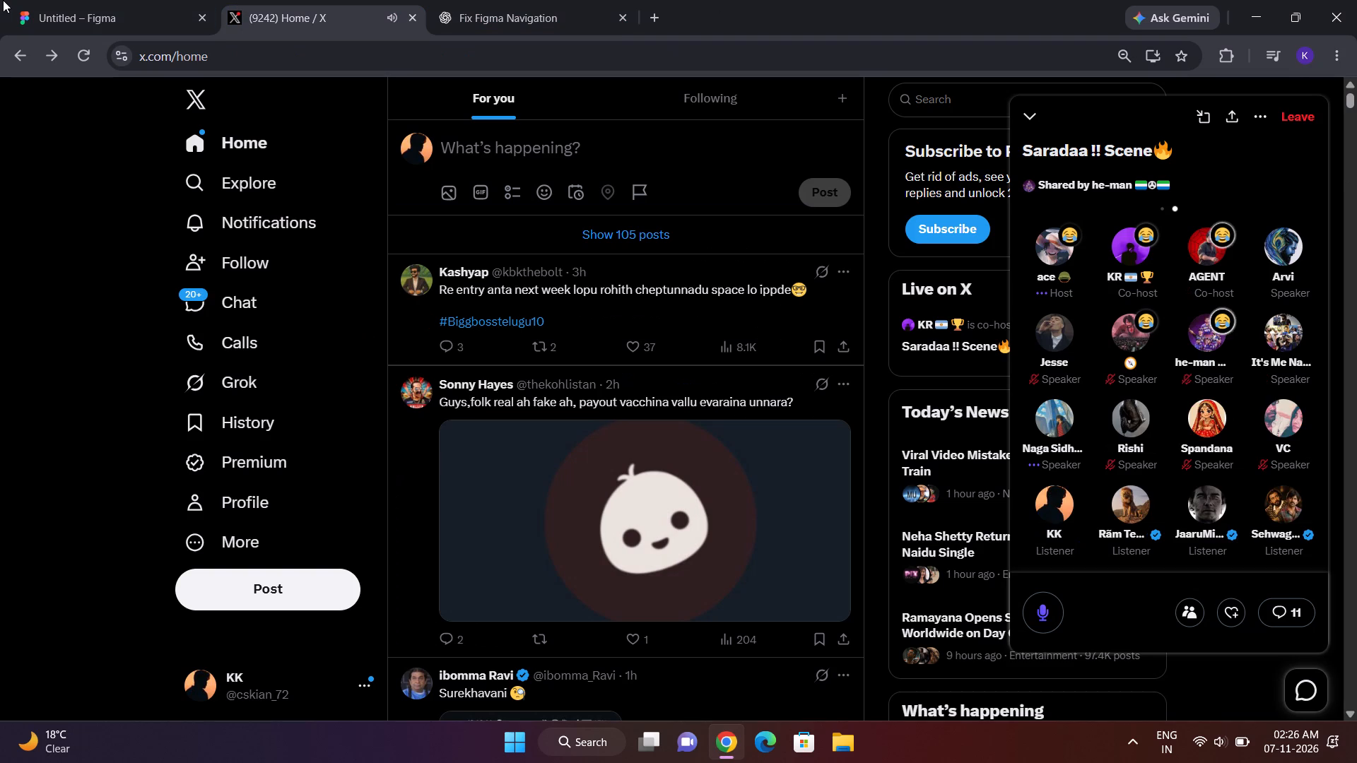
Return to the Figma design, preview the Flow 2 prototype, scroll through it to check the header, and close the preview.
left_click(3, 0)
left_click(178, 0)
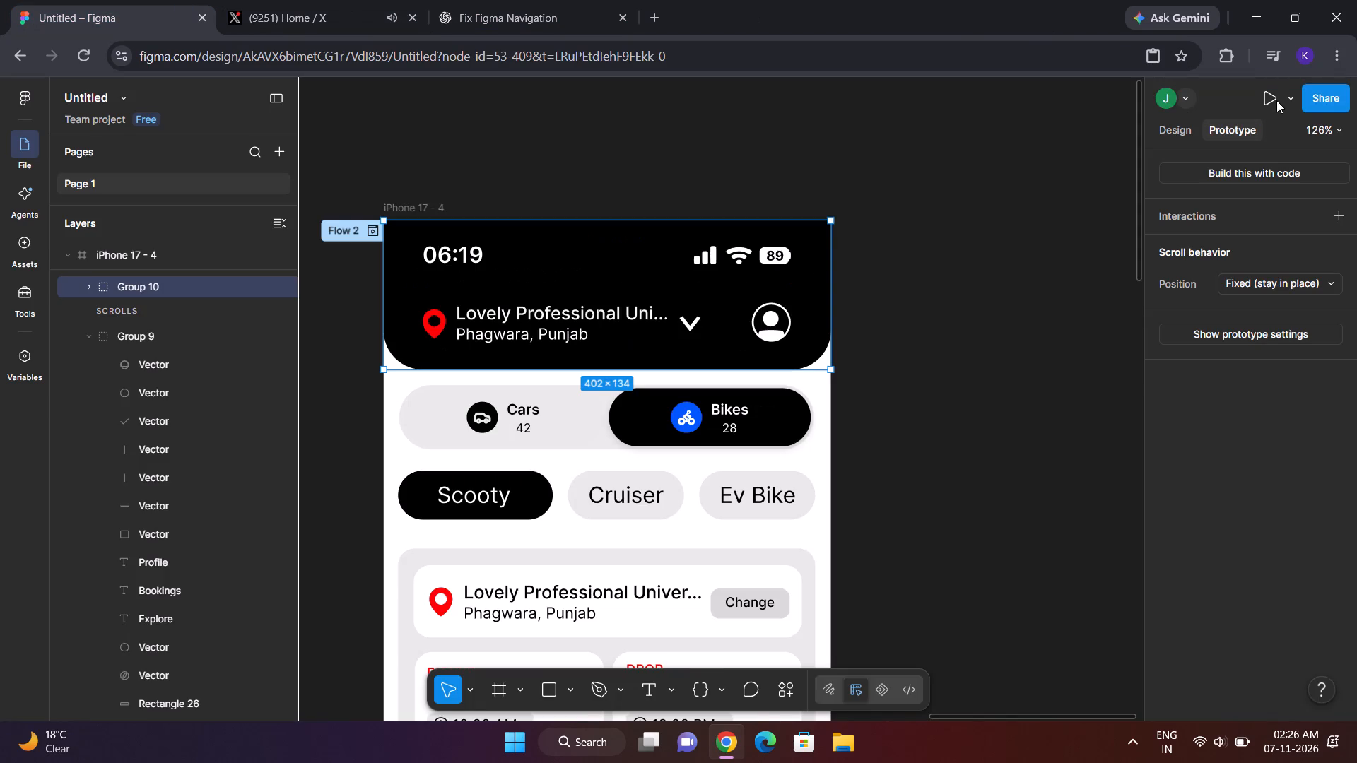
left_click(1275, 99)
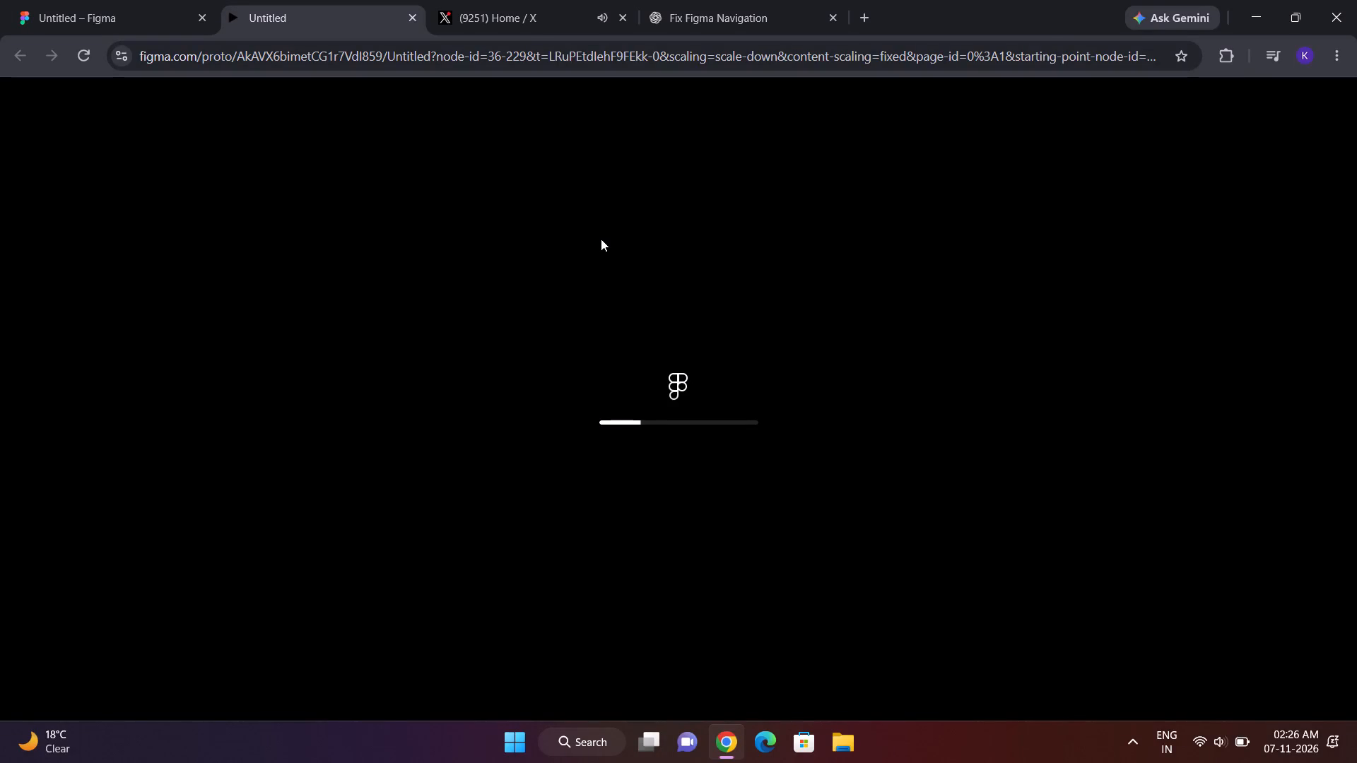
scroll(740, 350, "down", 4)
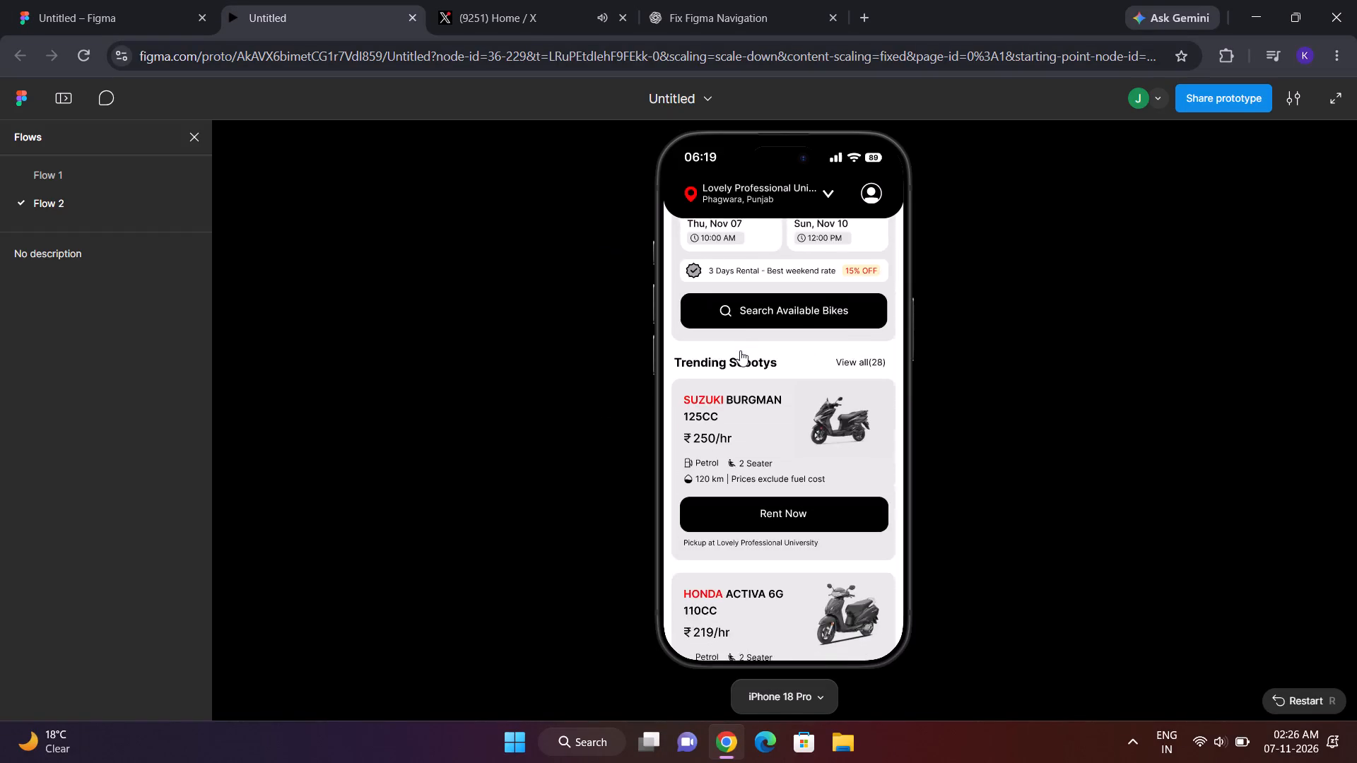
scroll(740, 350, "down", 5)
scroll(740, 350, "up", 7)
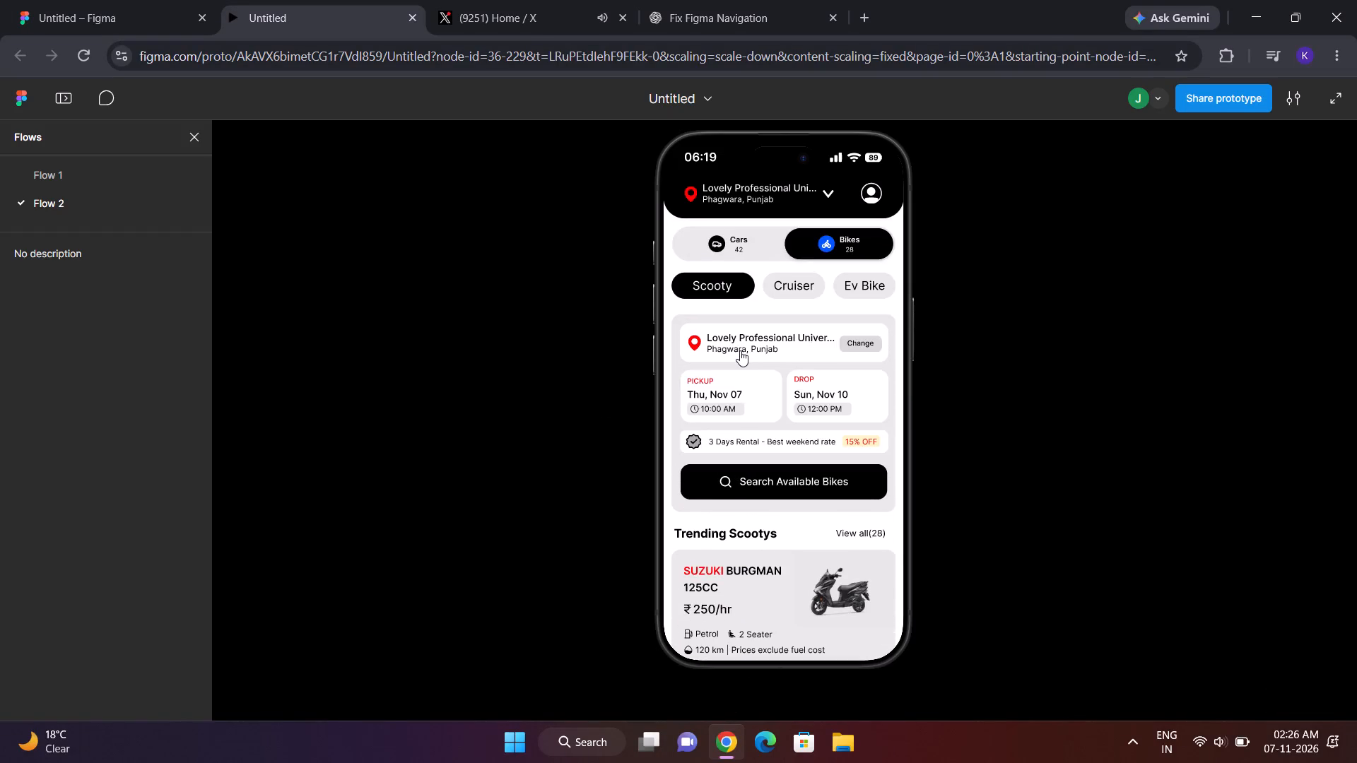
scroll(740, 350, "down", 7)
scroll(740, 350, "up", 4)
scroll(768, 401, "down", 5)
scroll(768, 401, "up", 3)
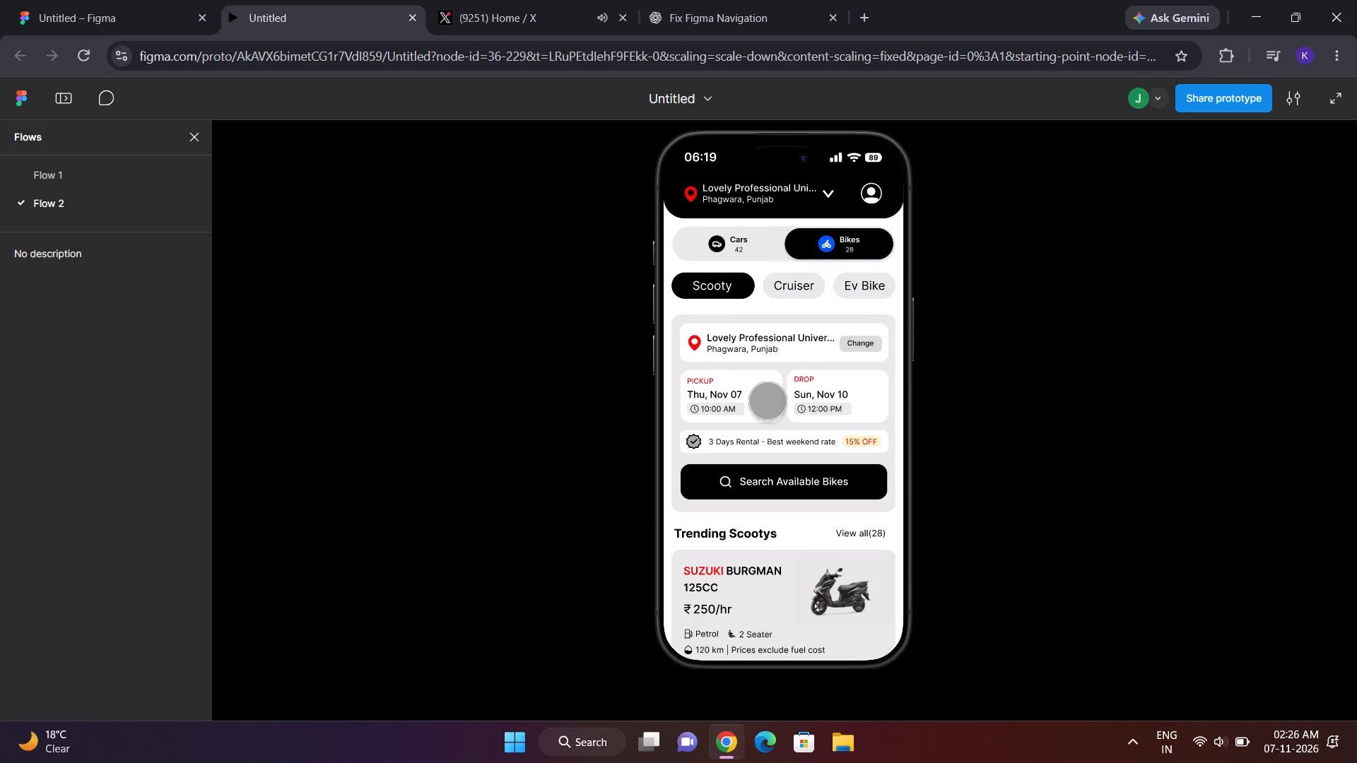
left_click(406, 19)
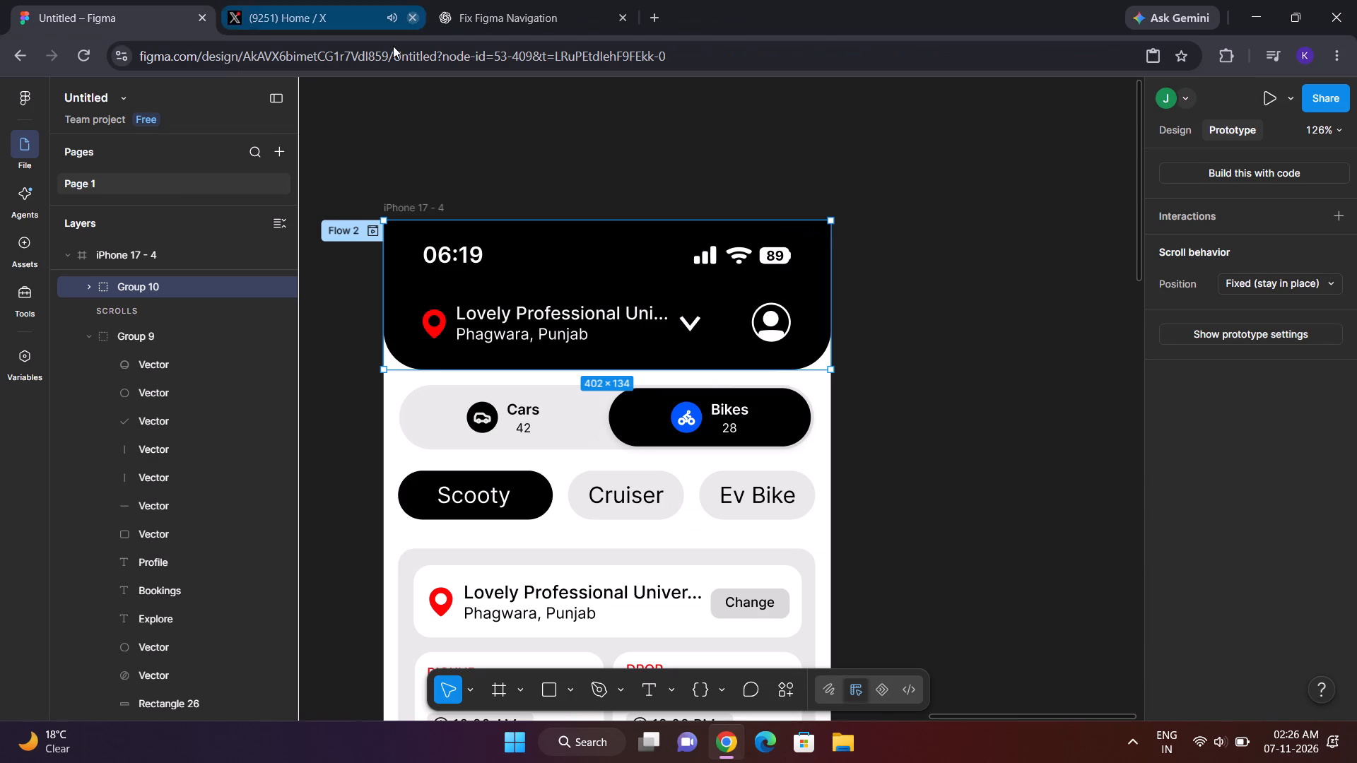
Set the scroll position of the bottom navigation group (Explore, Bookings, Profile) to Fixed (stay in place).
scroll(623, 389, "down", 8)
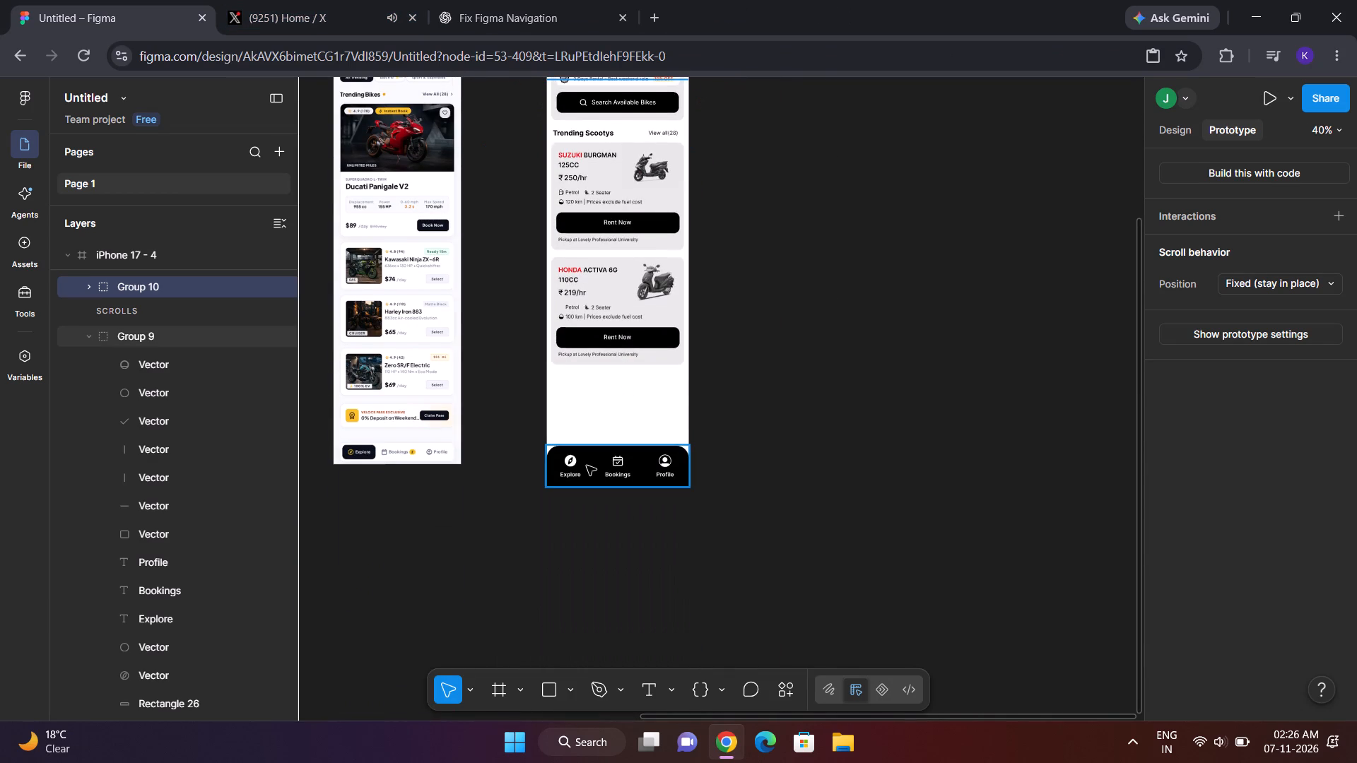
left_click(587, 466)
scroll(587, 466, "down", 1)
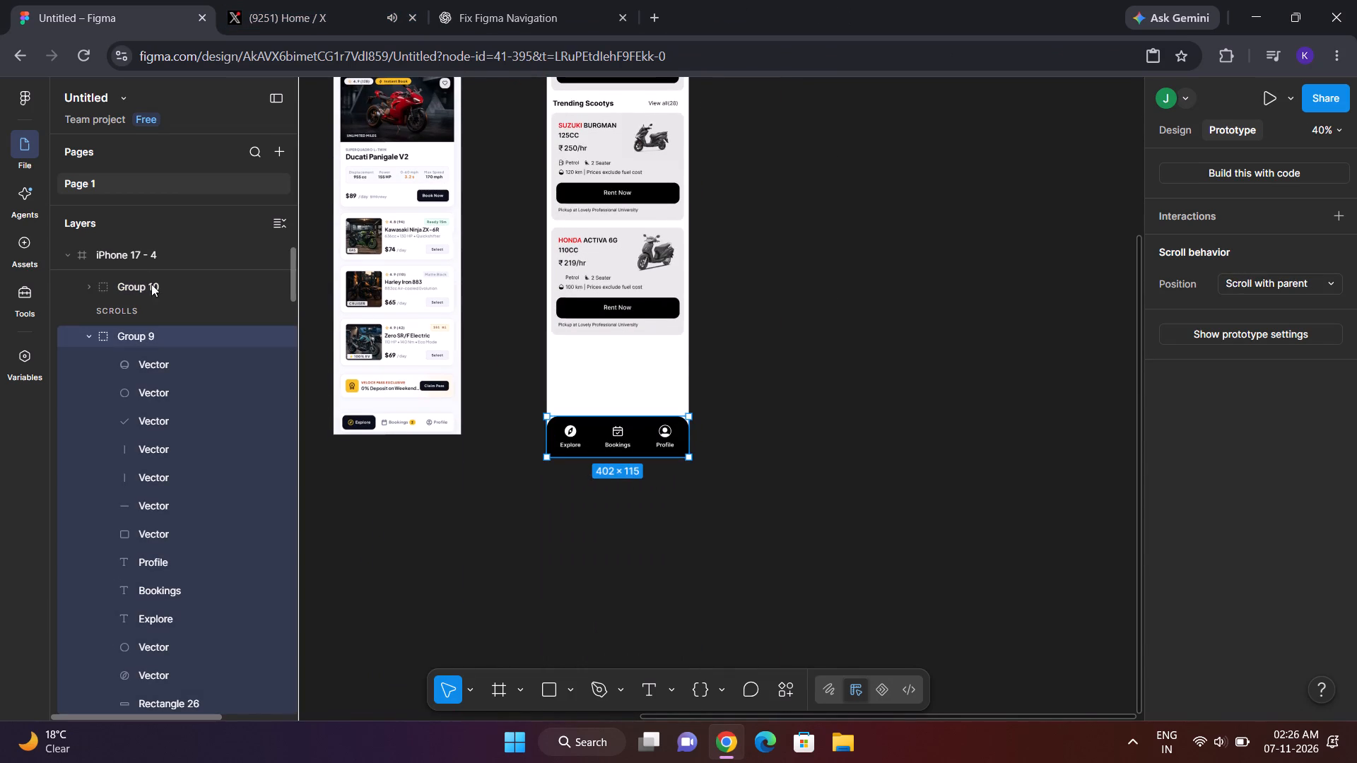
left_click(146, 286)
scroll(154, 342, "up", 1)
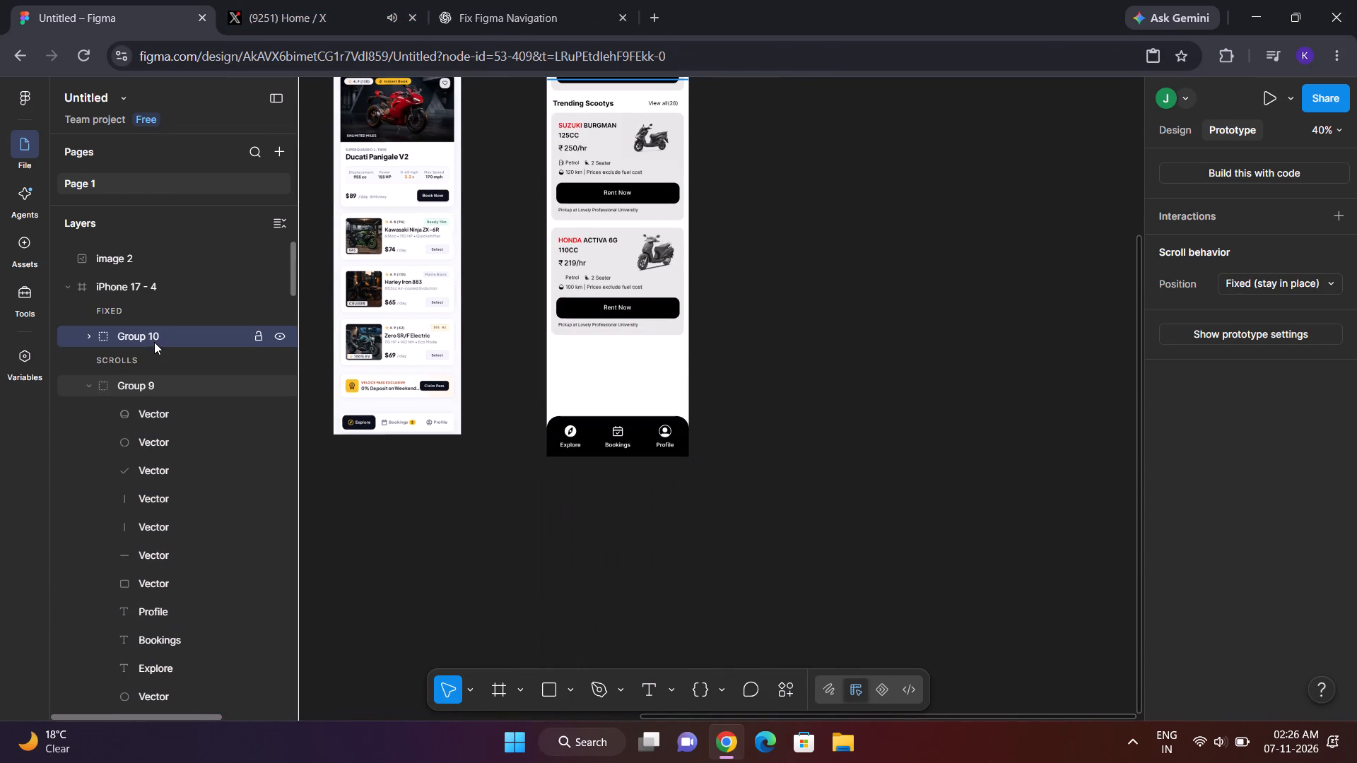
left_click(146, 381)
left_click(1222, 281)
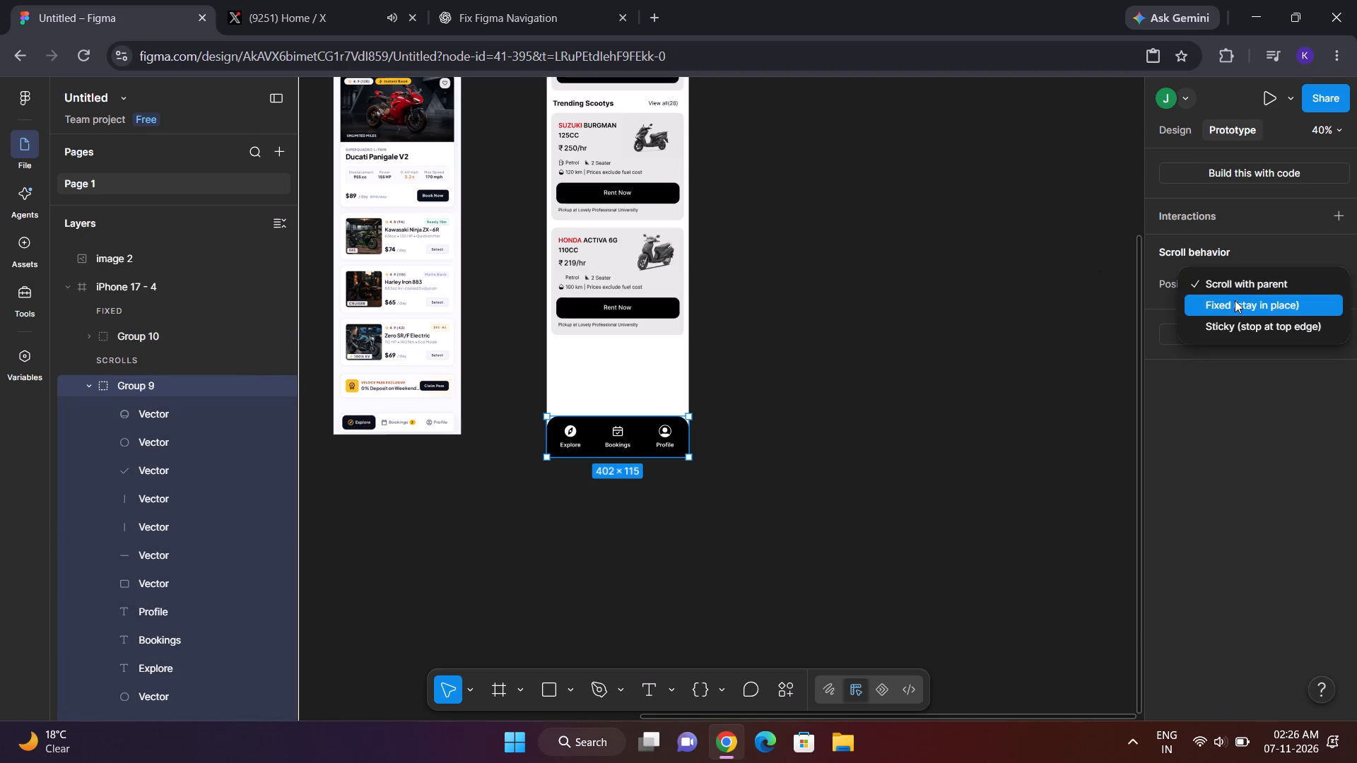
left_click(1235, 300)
Preview the iPhone 17 - 4 prototype, scroll through it to check the bottom navigation, and close the preview.
scroll(637, 117, "up", 3)
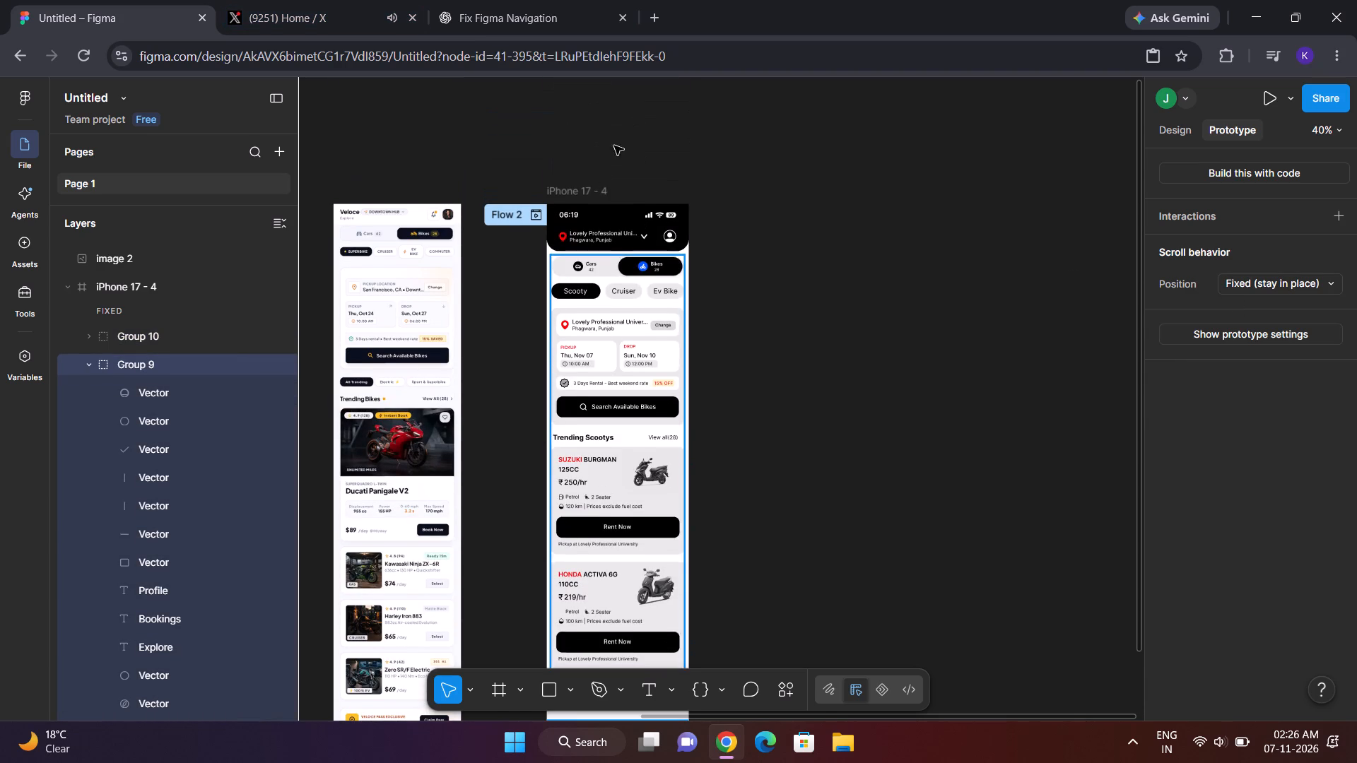
left_click(589, 184)
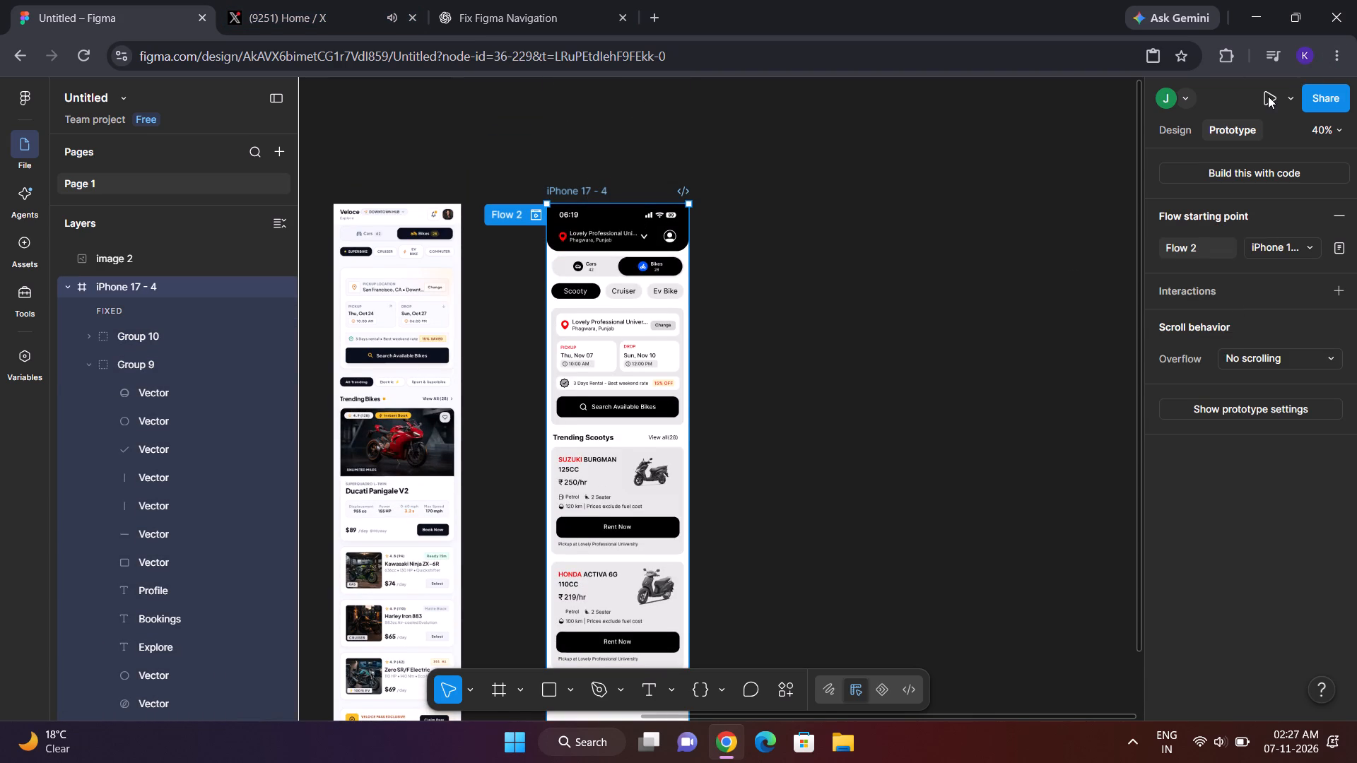
left_click(1268, 96)
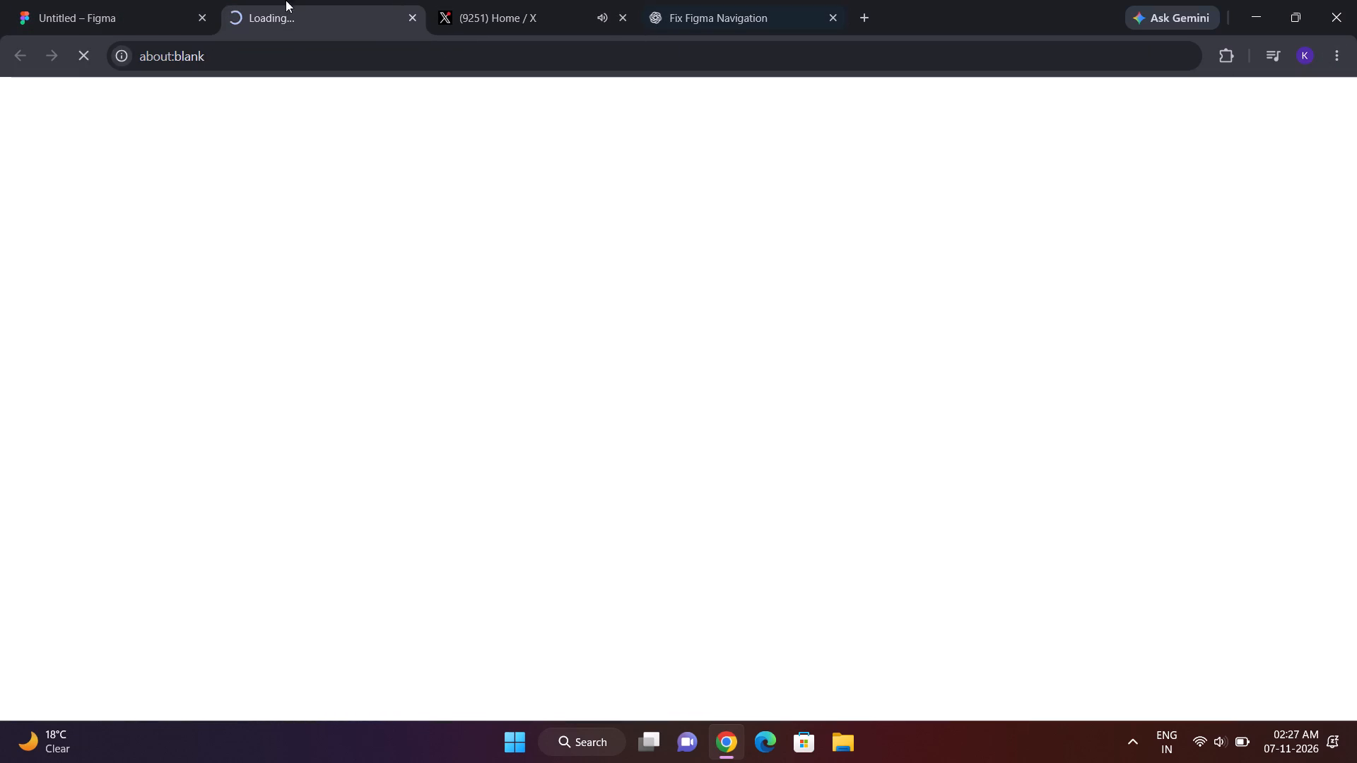
left_click(235, 0)
left_click(138, 0)
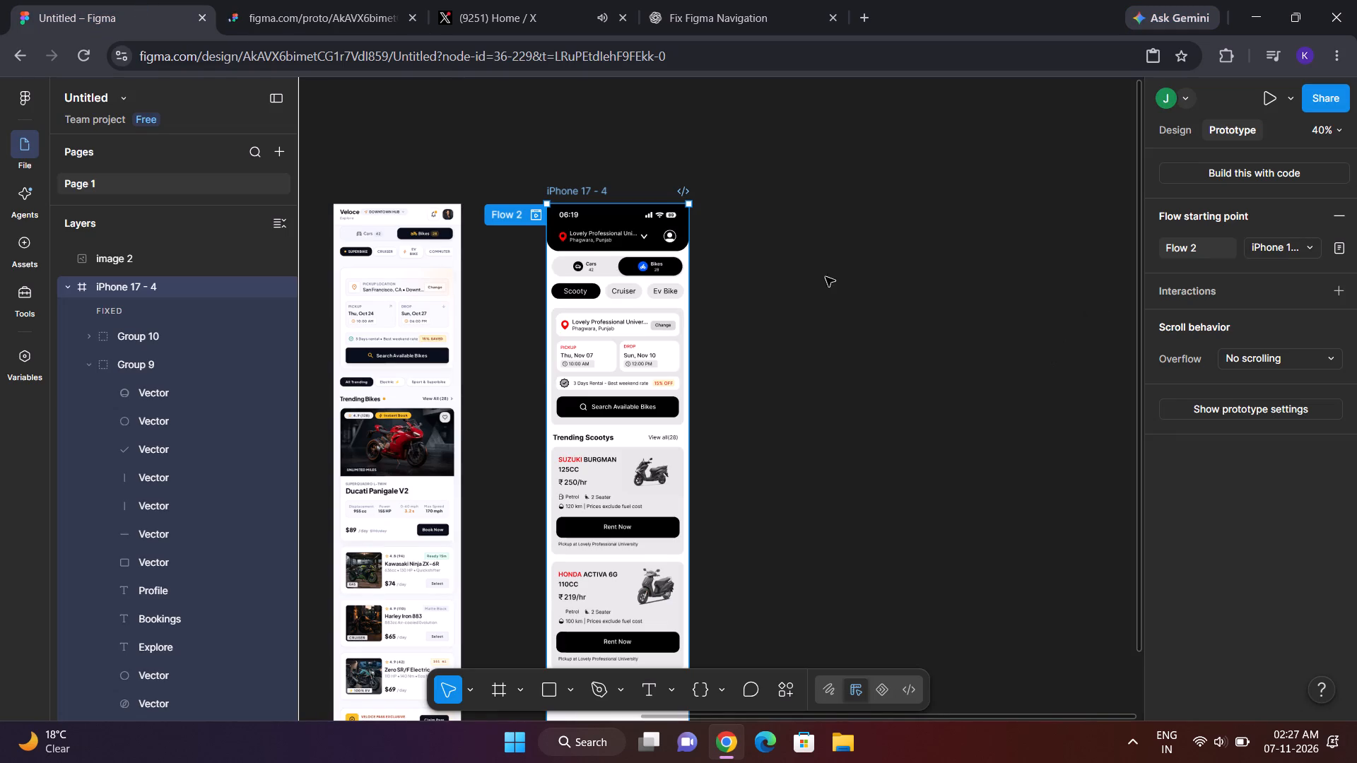
left_click(1308, 362)
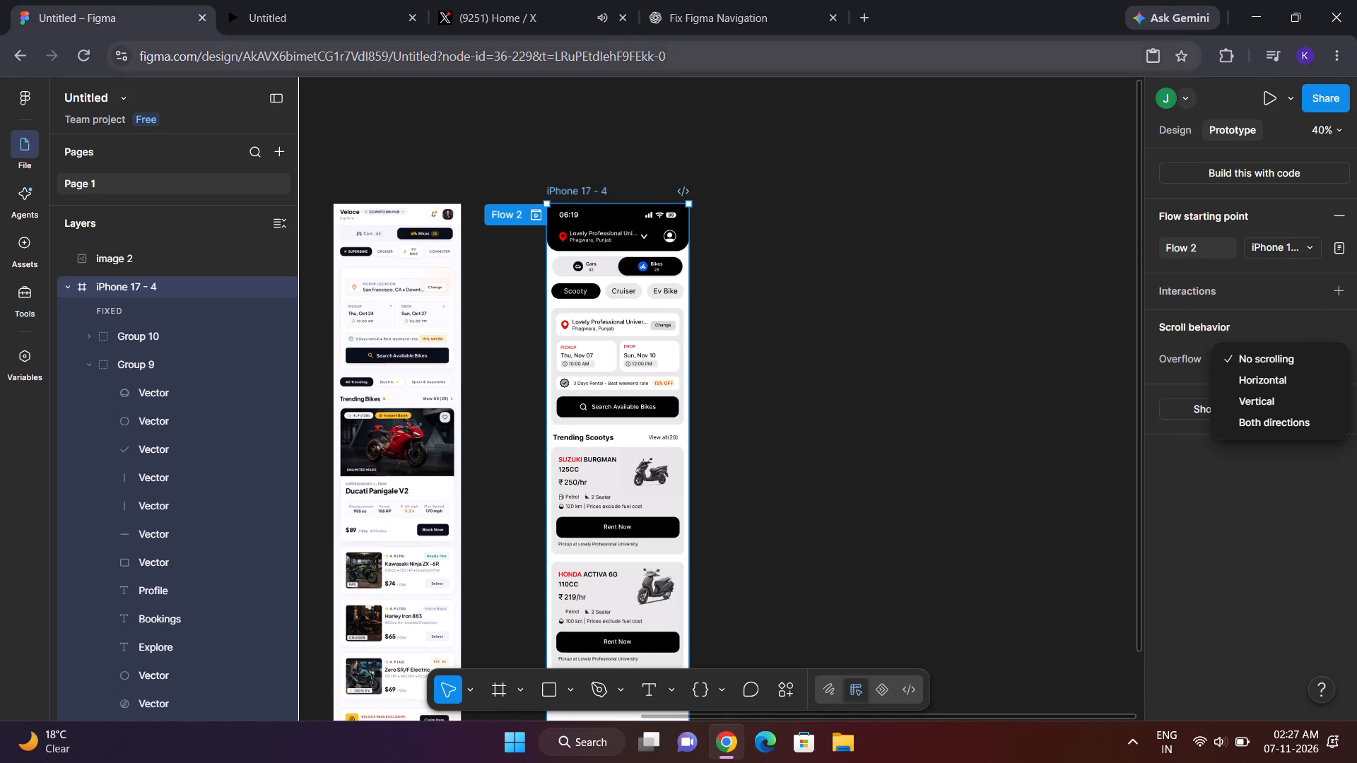
left_click(333, 0)
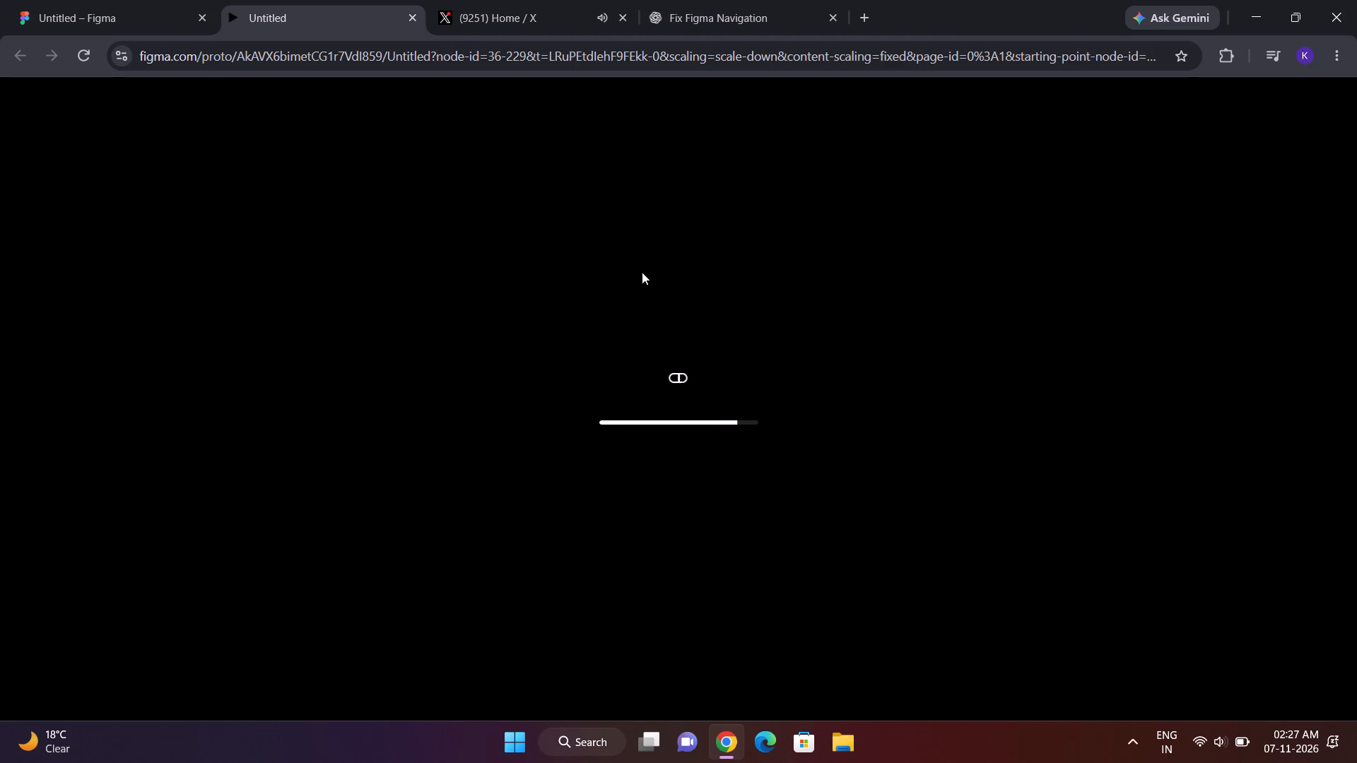
scroll(751, 411, "down", 7)
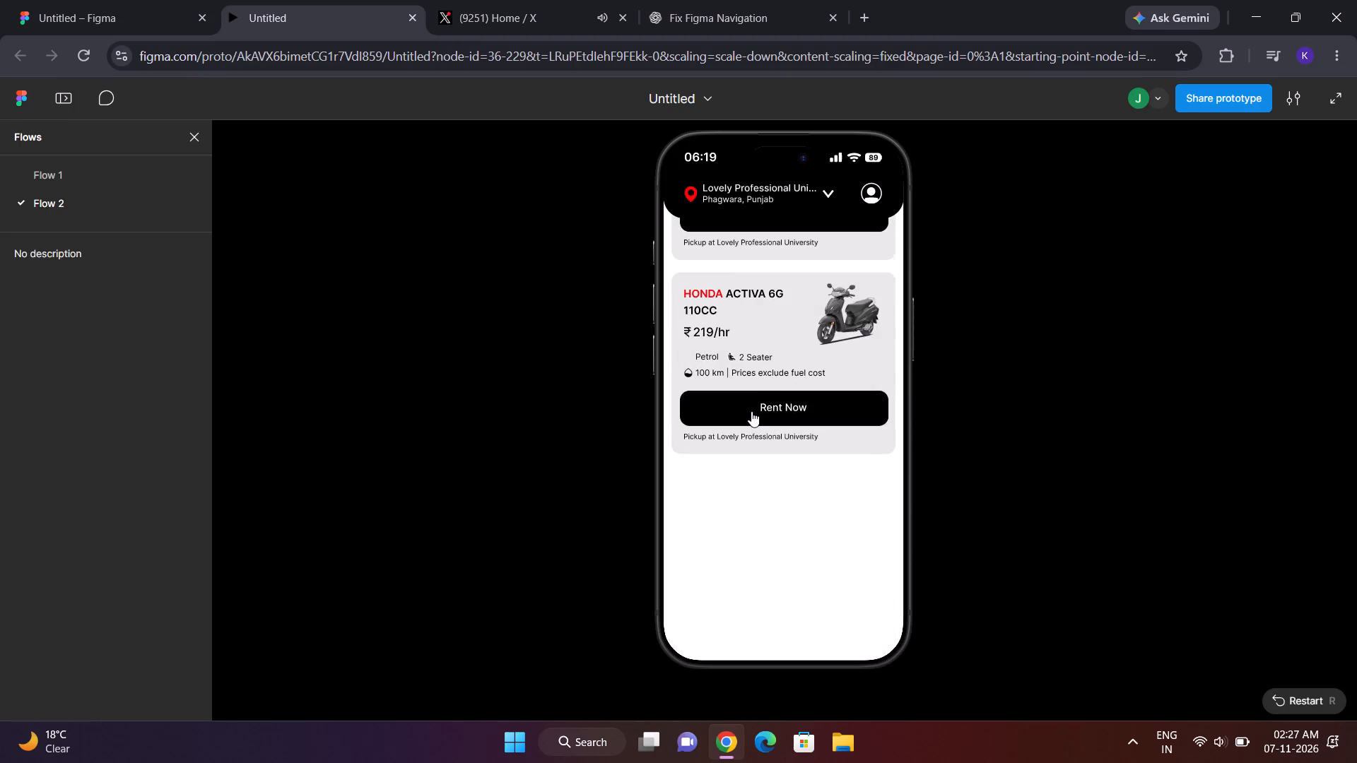
scroll(751, 411, "up", 5)
scroll(751, 411, "right", 1)
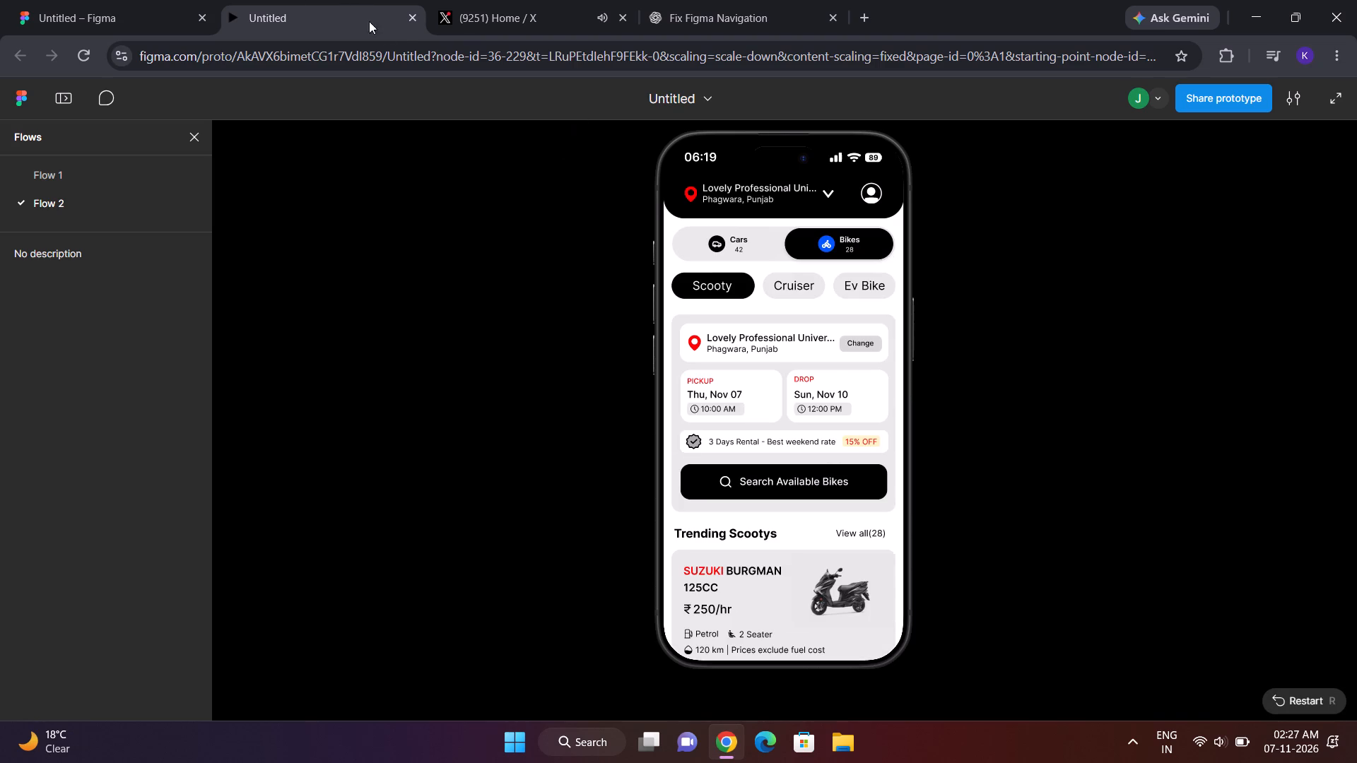
left_click(411, 18)
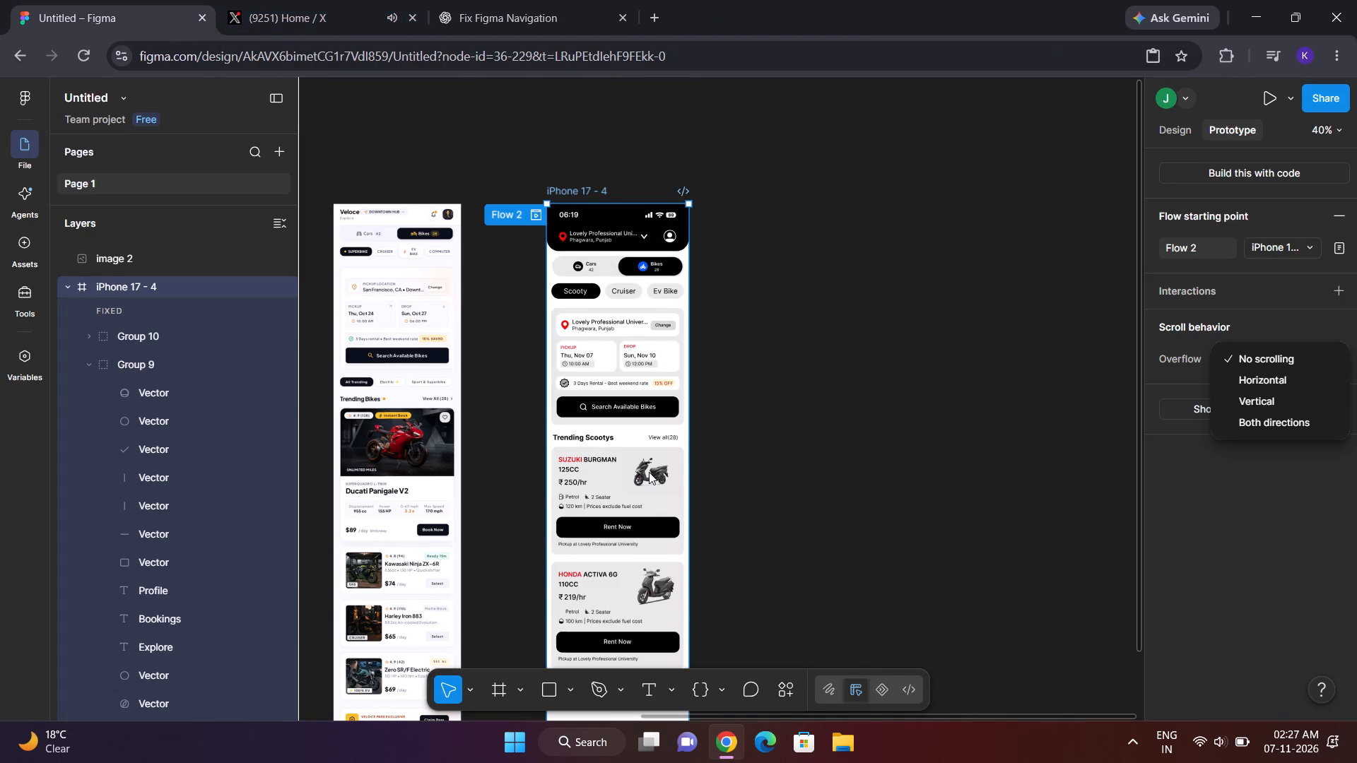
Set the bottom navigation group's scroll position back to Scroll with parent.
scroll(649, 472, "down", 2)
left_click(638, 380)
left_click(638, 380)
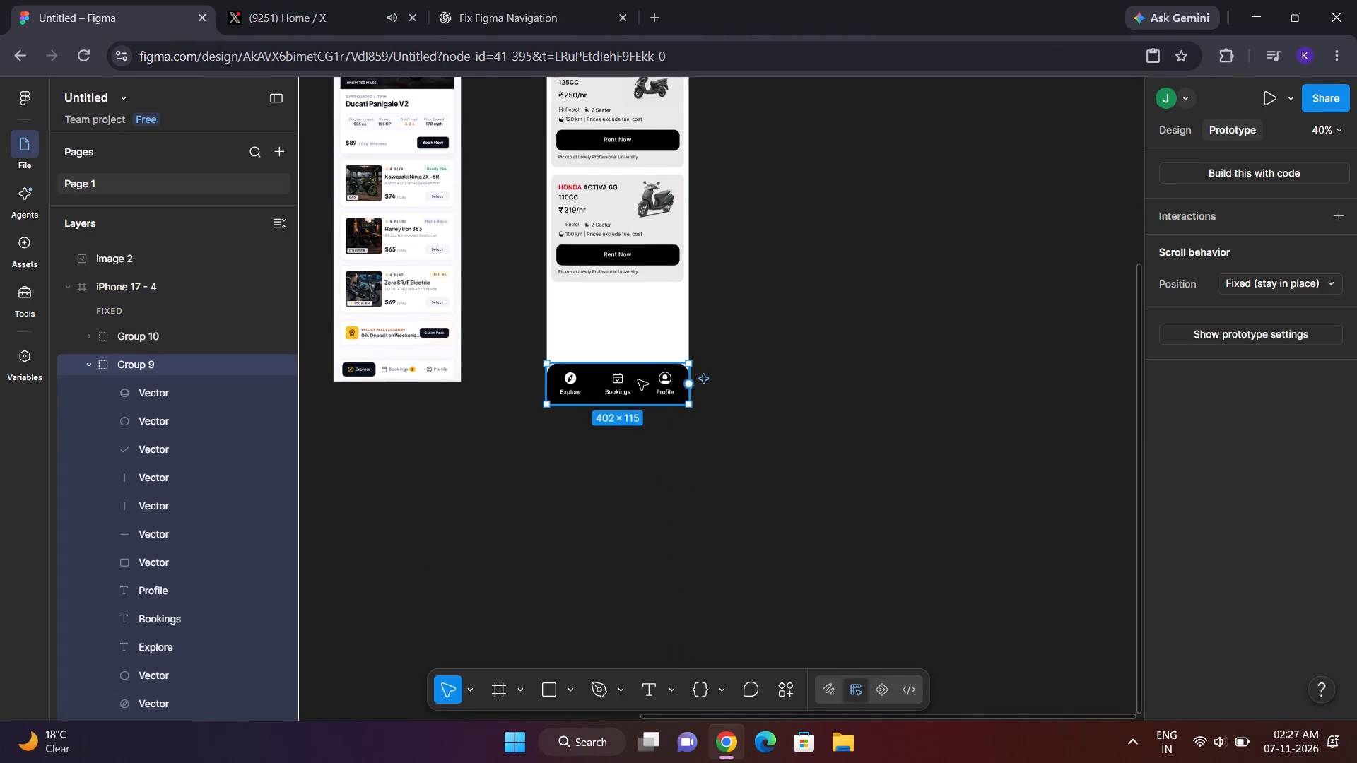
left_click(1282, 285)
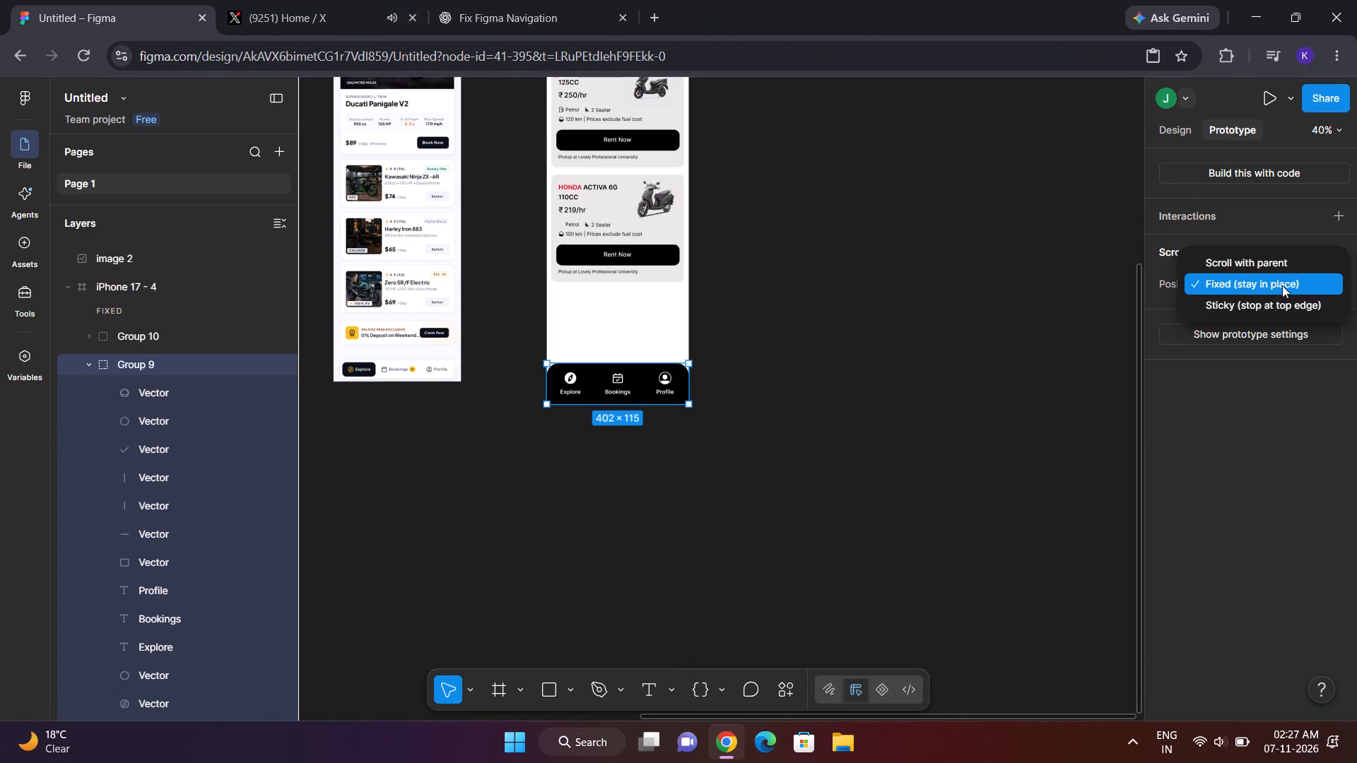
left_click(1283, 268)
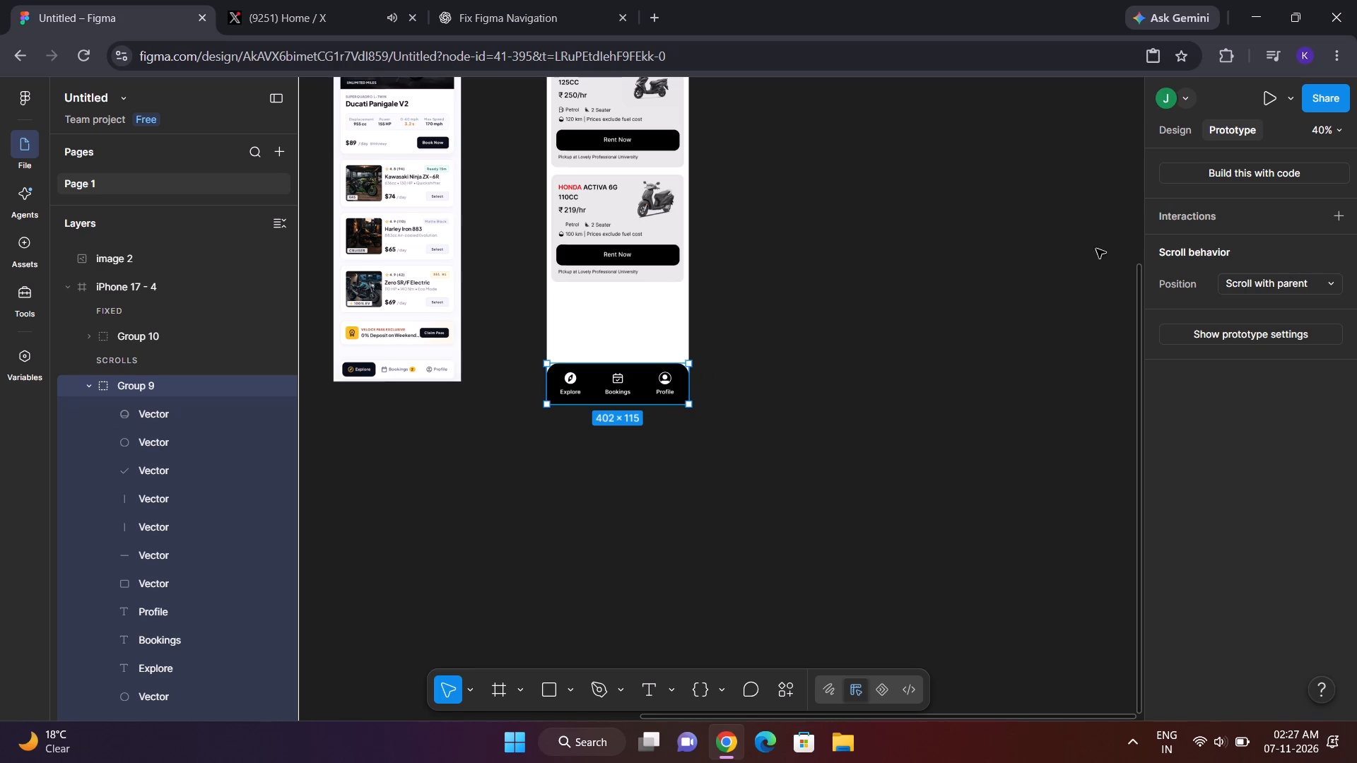
left_click(621, 330)
scroll(621, 330, "up", 3)
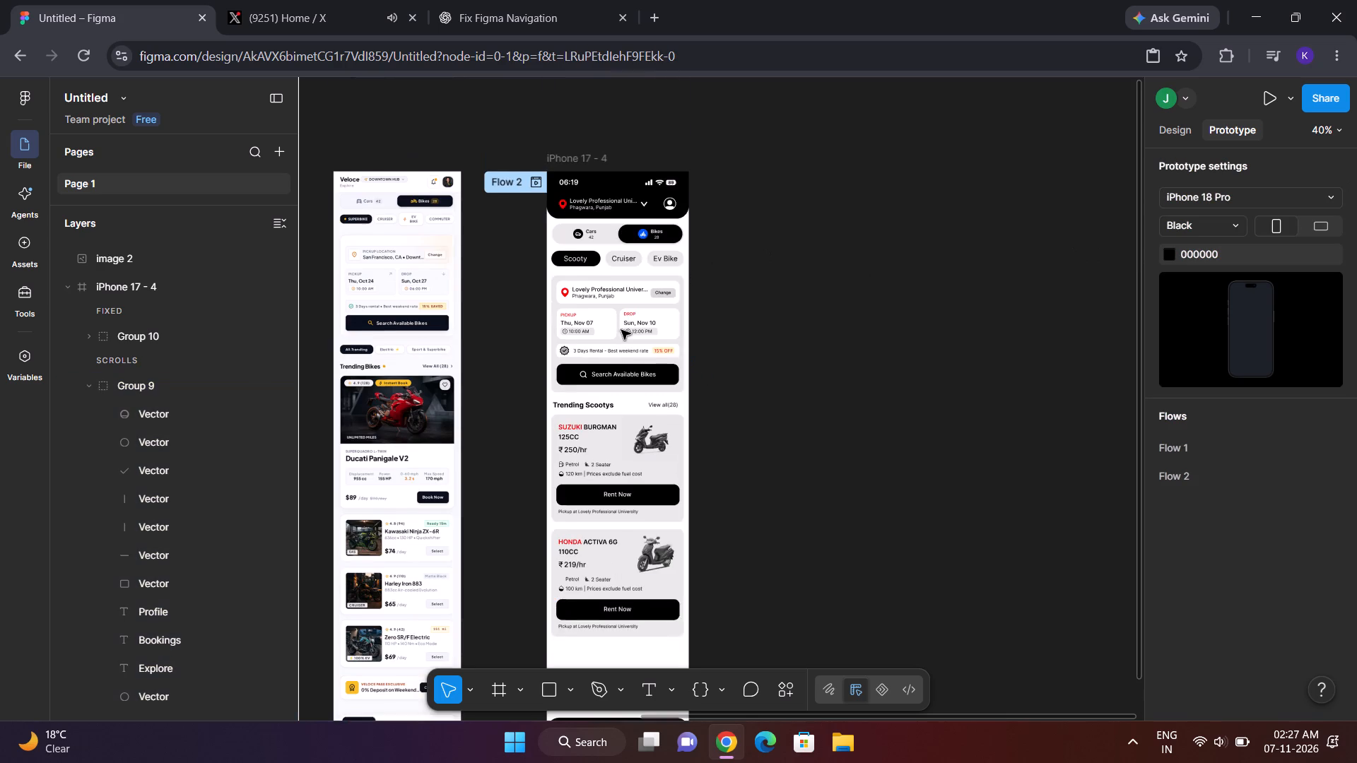
left_click(595, 155)
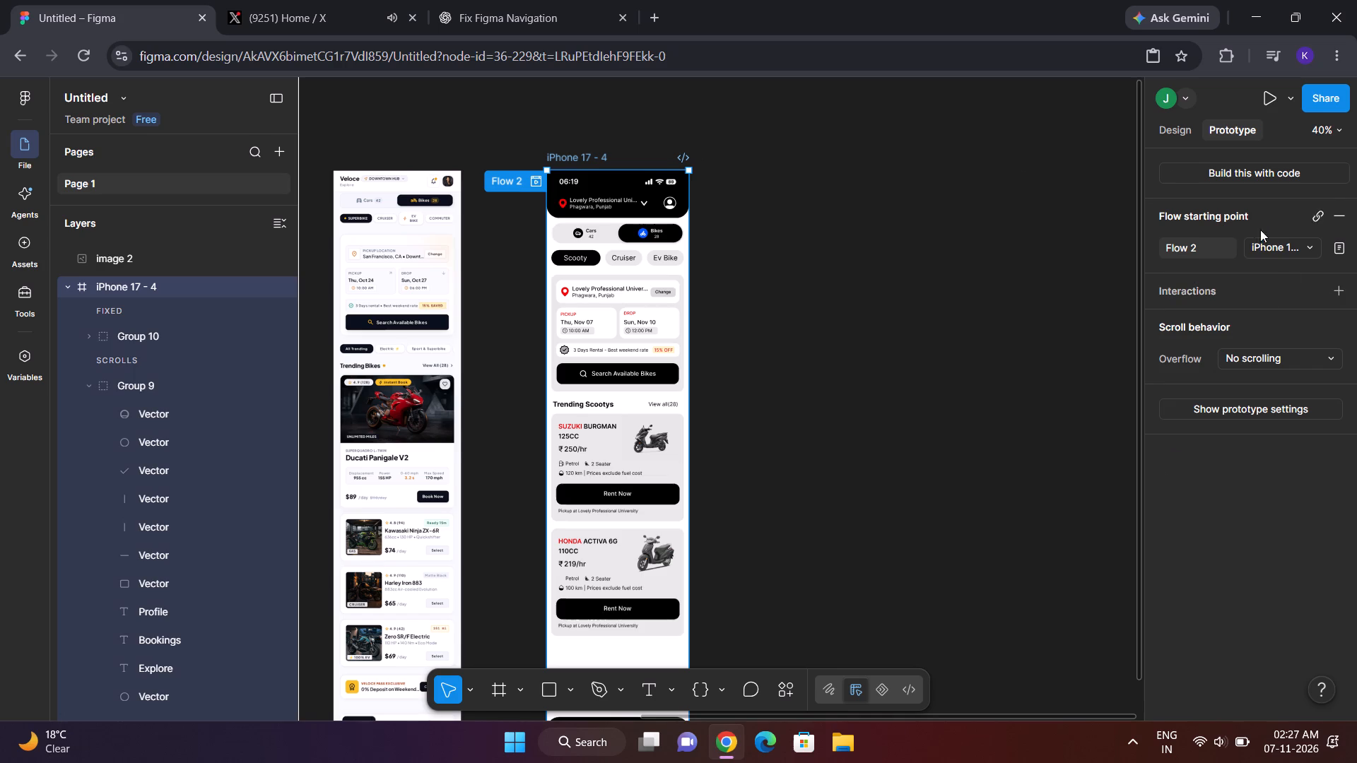
left_click(1287, 247)
left_click(1093, 297)
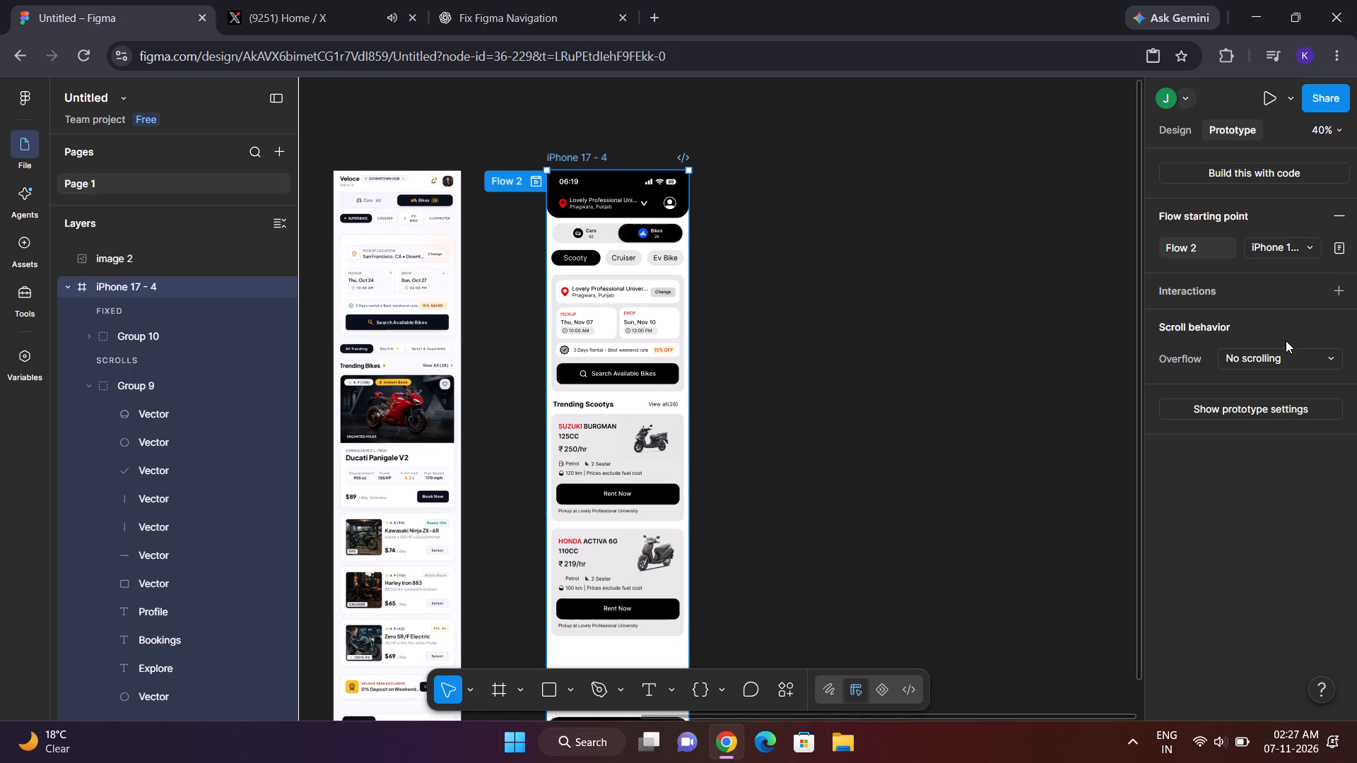
left_click(1288, 355)
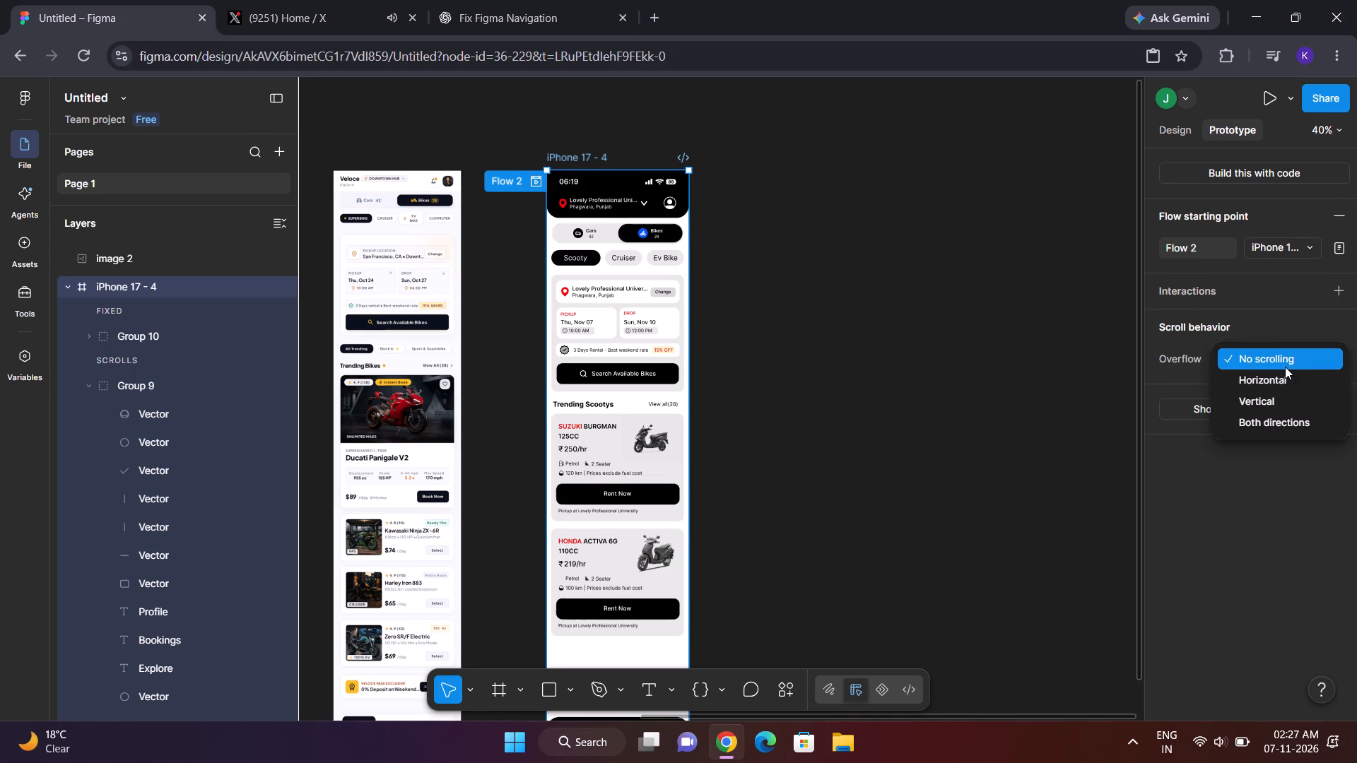
left_click(564, 0)
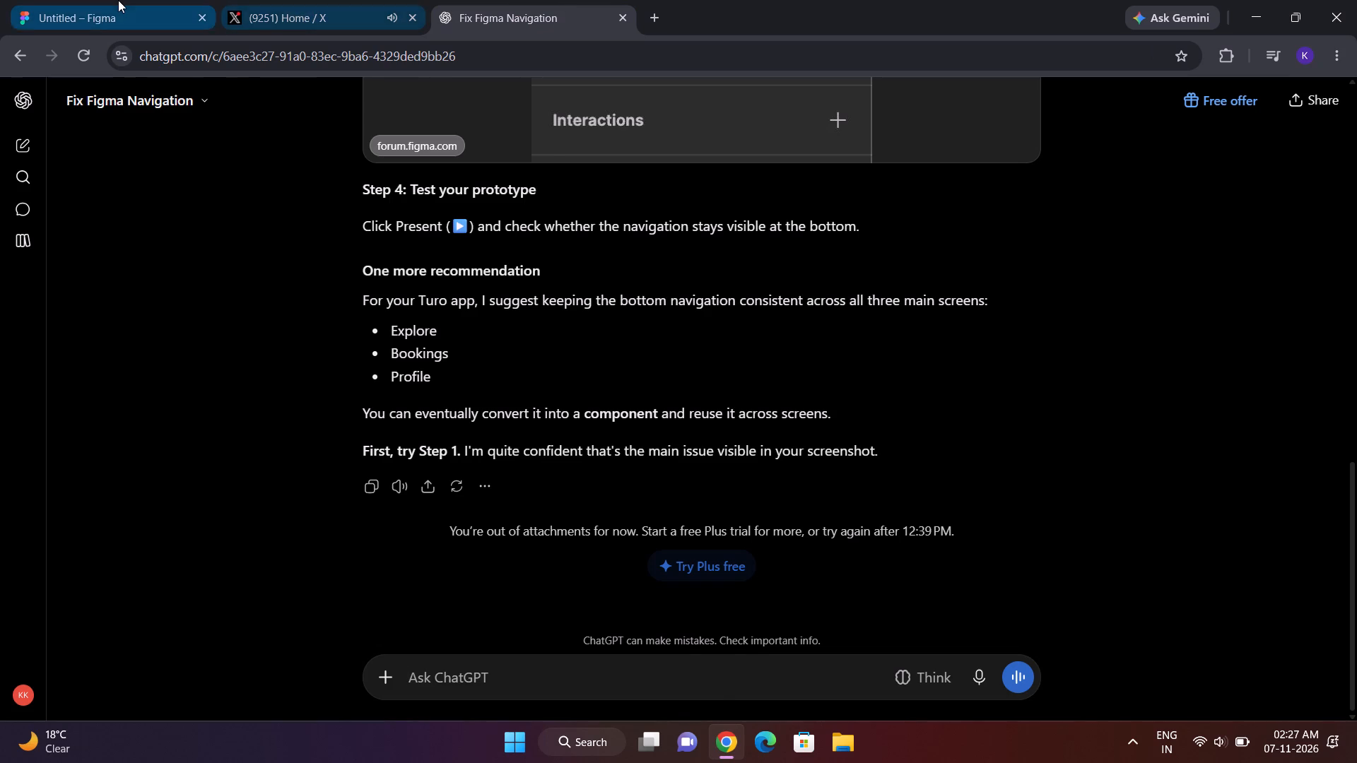
left_click(118, 0)
key("Print")
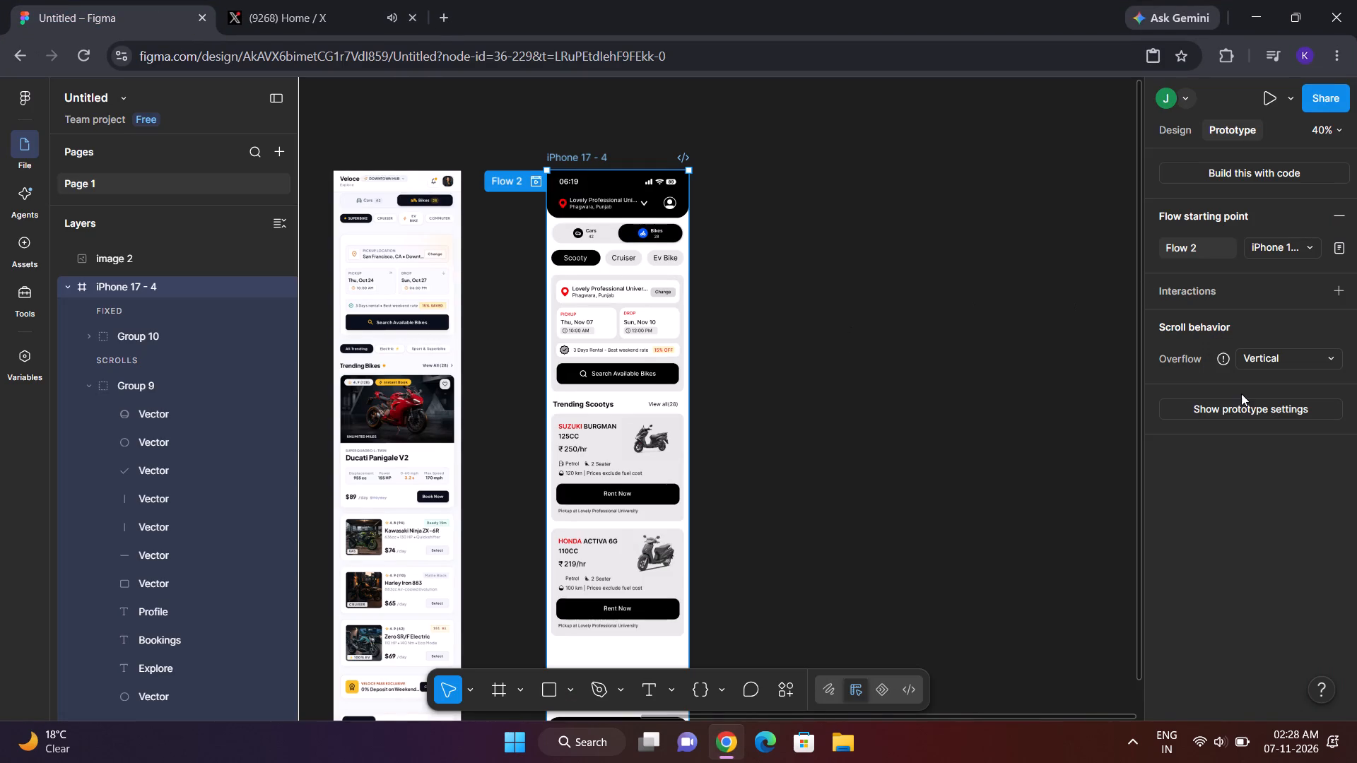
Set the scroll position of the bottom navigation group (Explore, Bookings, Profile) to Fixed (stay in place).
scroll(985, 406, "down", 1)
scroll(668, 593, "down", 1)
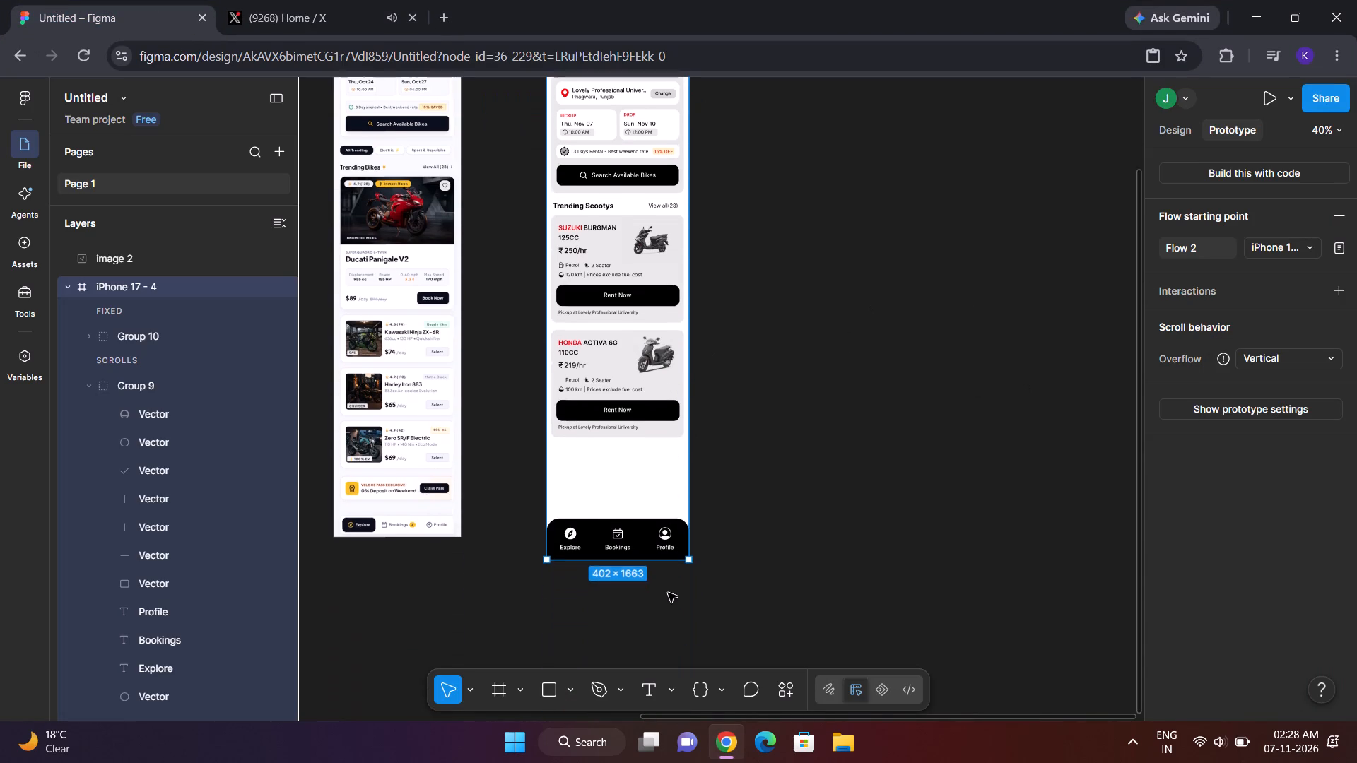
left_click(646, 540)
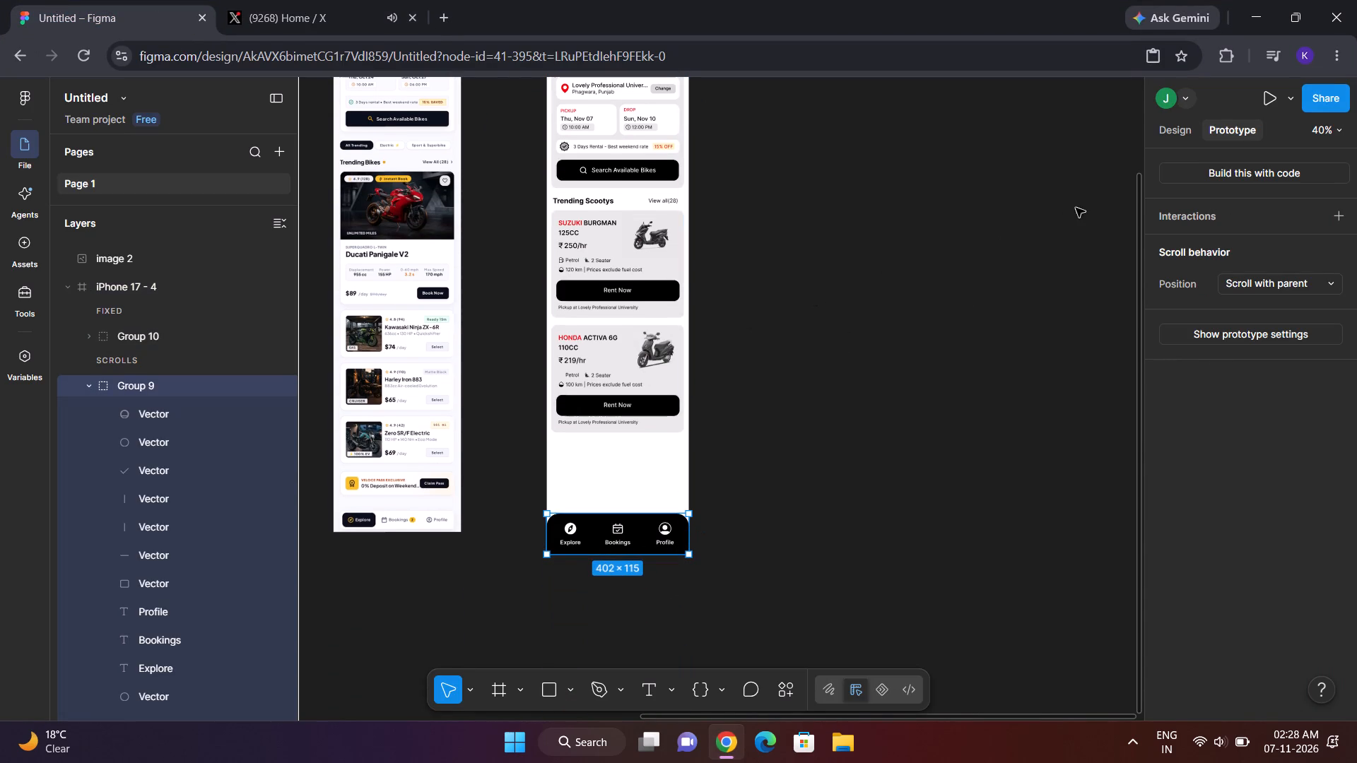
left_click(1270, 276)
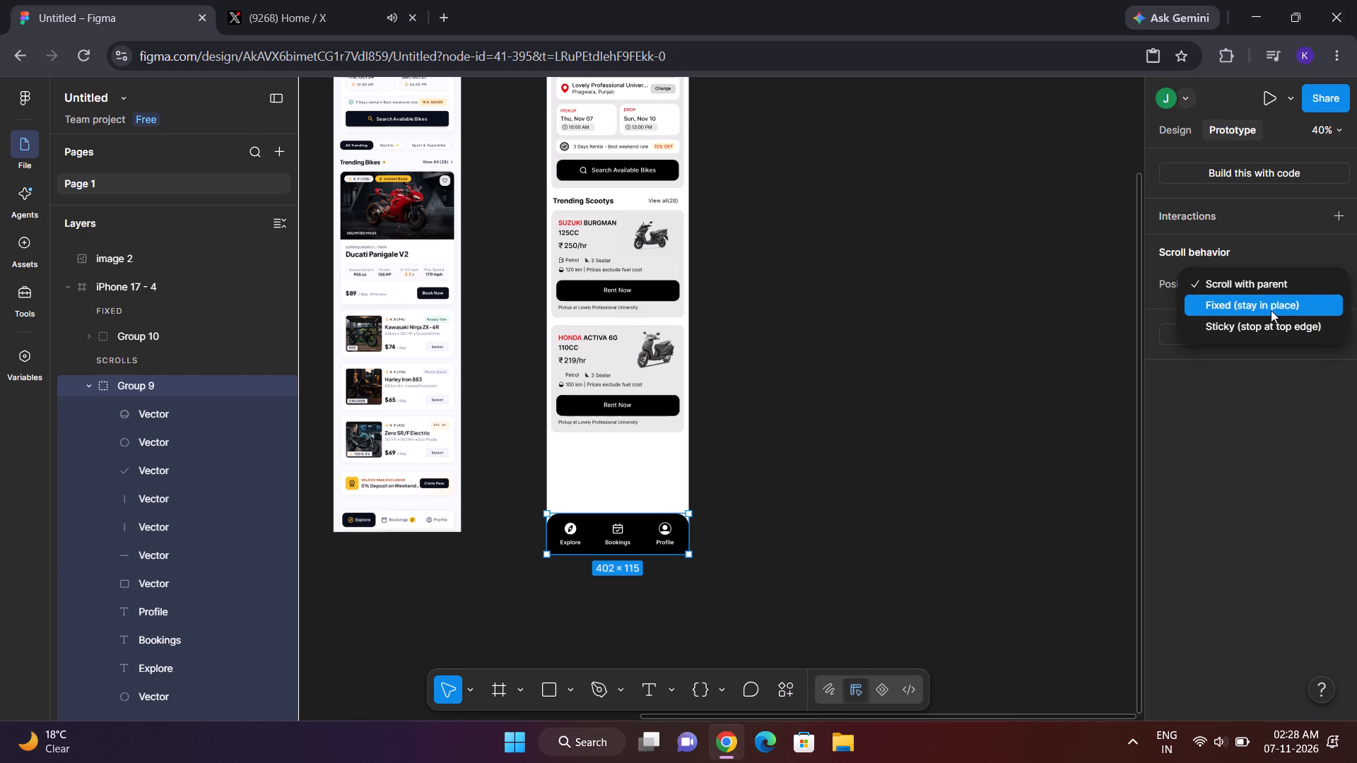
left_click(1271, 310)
Preview the iPhone 17 - 4 prototype and scroll through it to check how the header and bottom navigation behave.
scroll(854, 261, "up", 3)
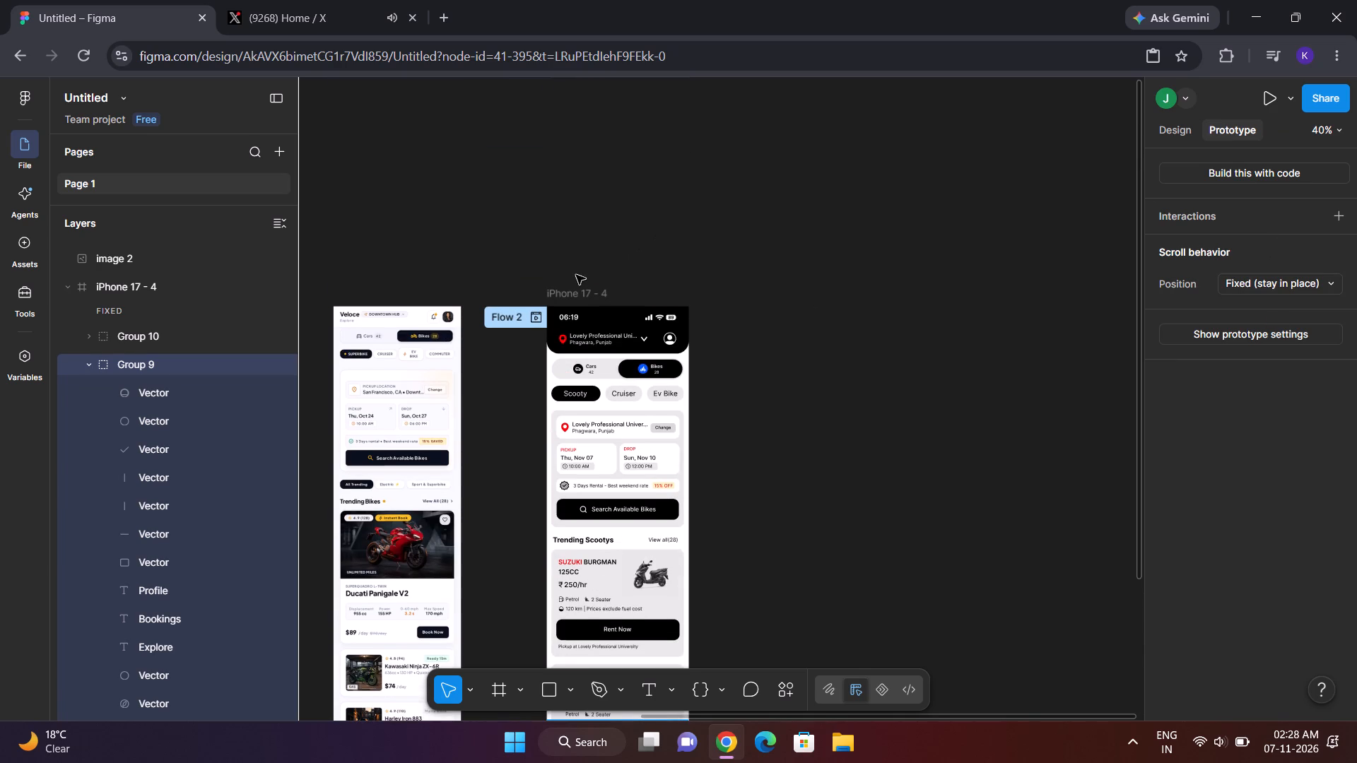
left_click(575, 292)
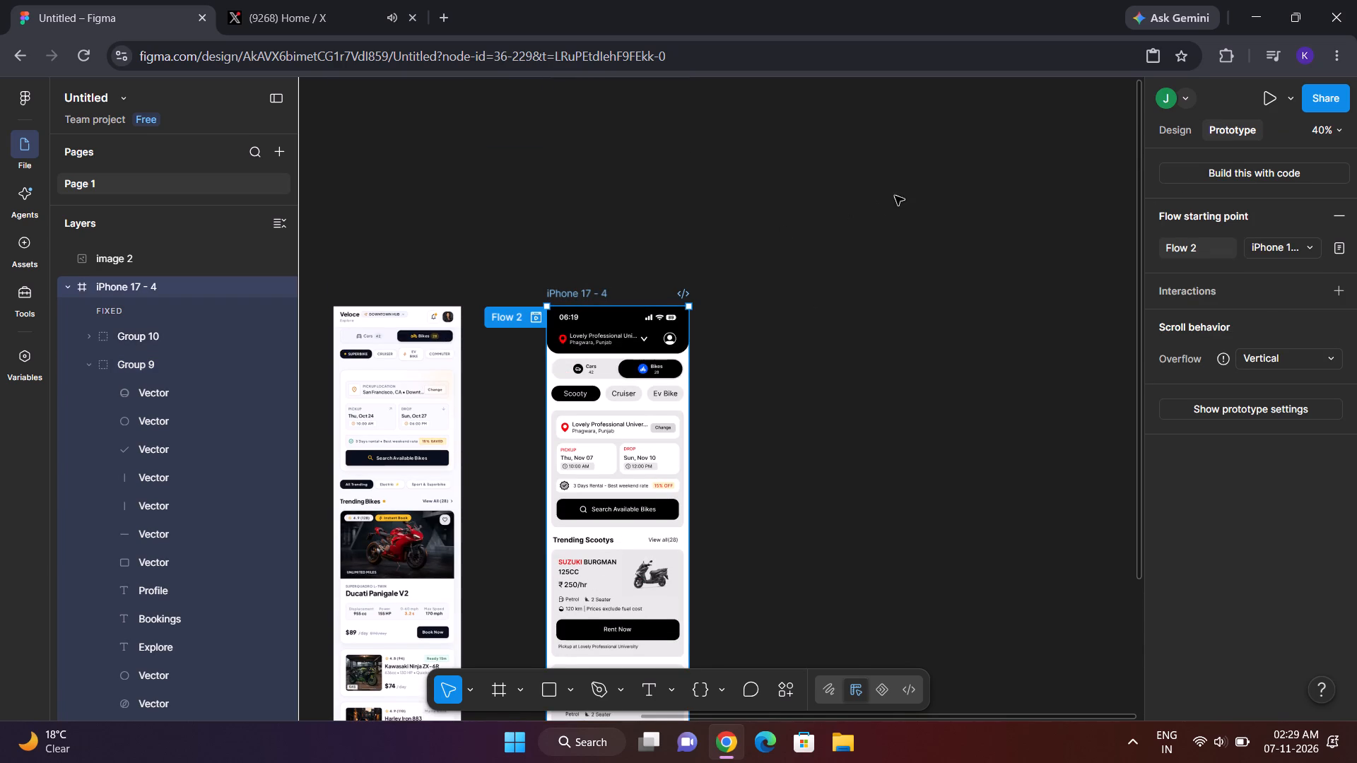
left_click(1269, 102)
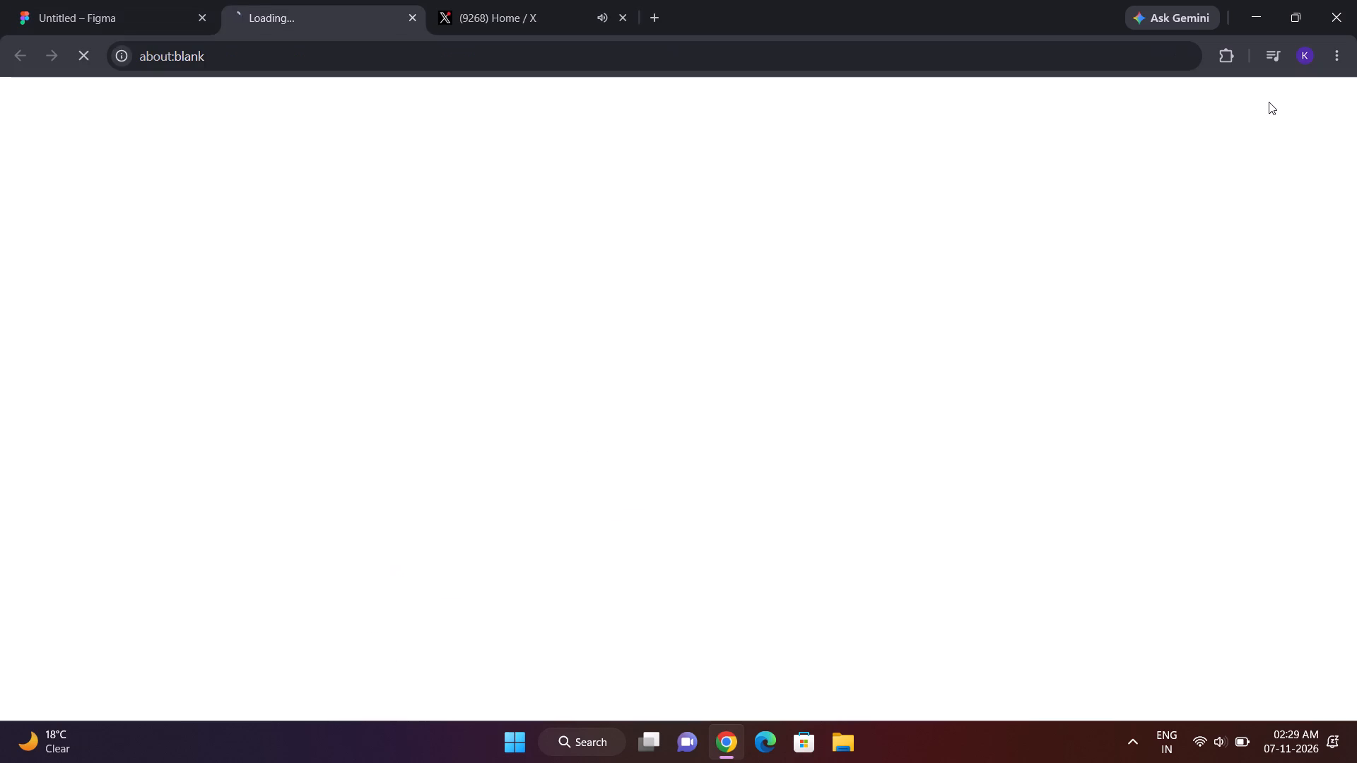
left_click(166, 0)
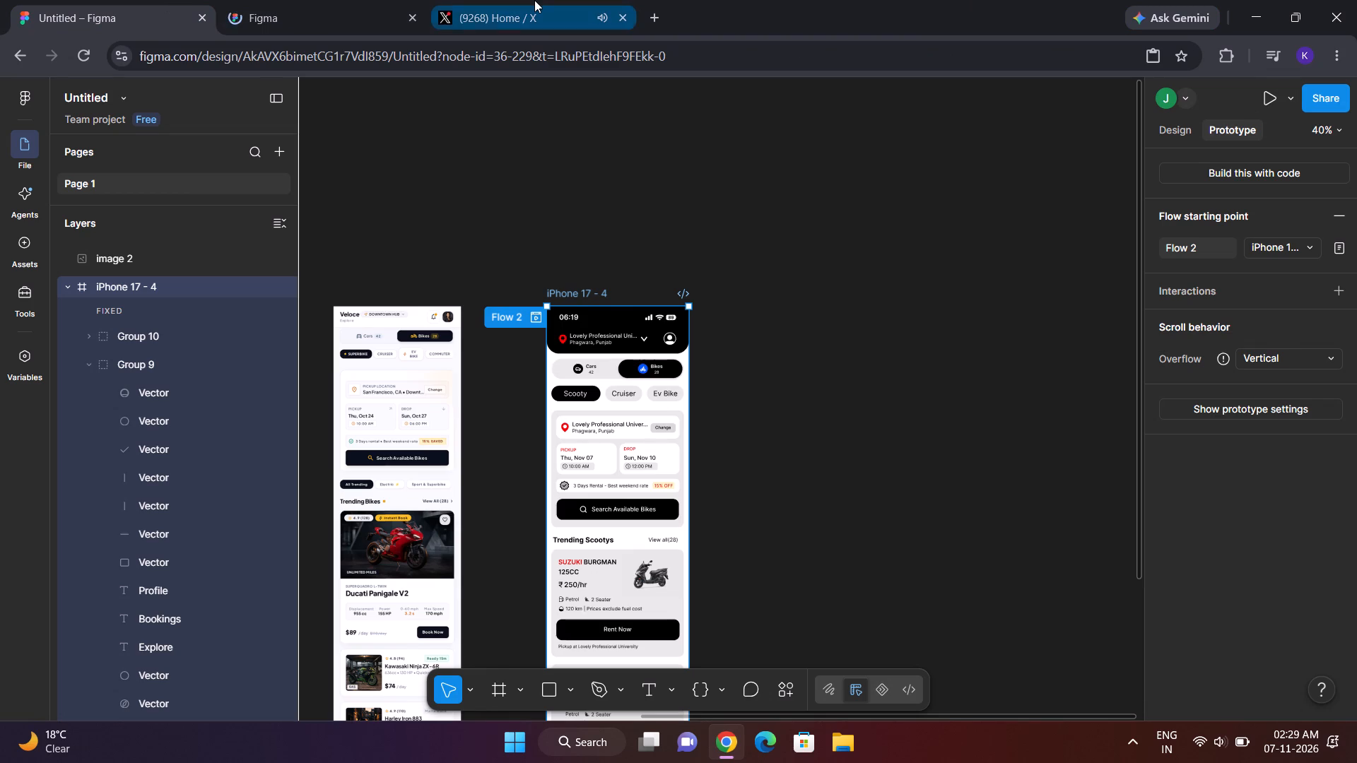
left_click(534, 0)
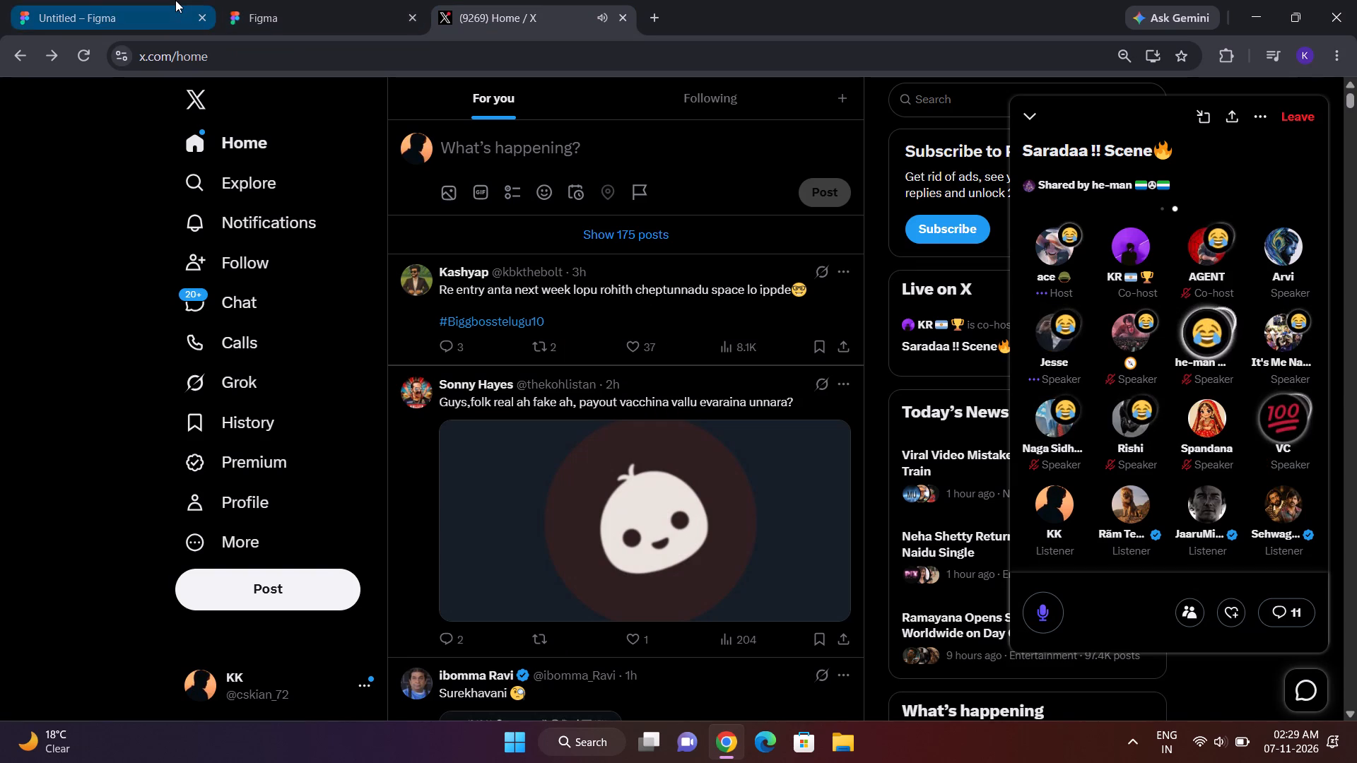
left_click(175, 0)
left_click(349, 0)
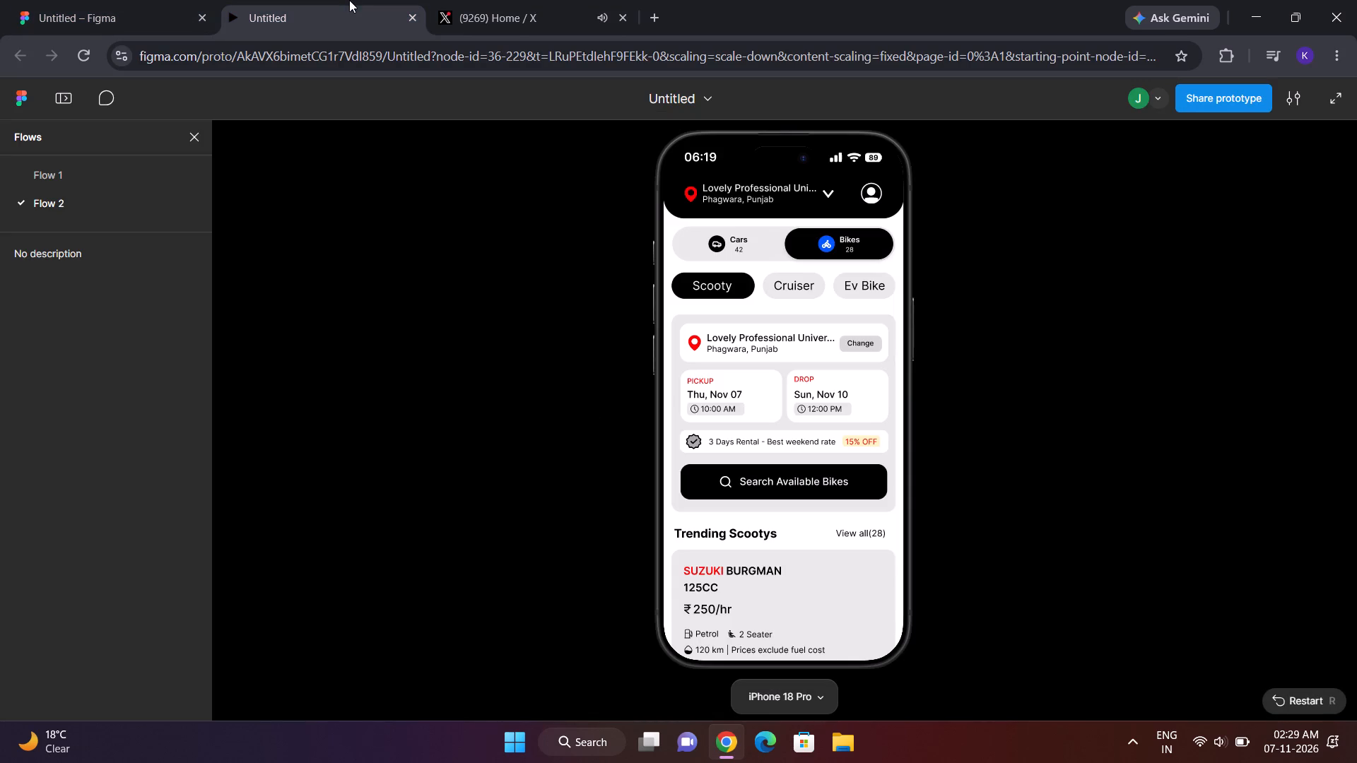
scroll(883, 385, "down", 3)
scroll(883, 385, "up", 6)
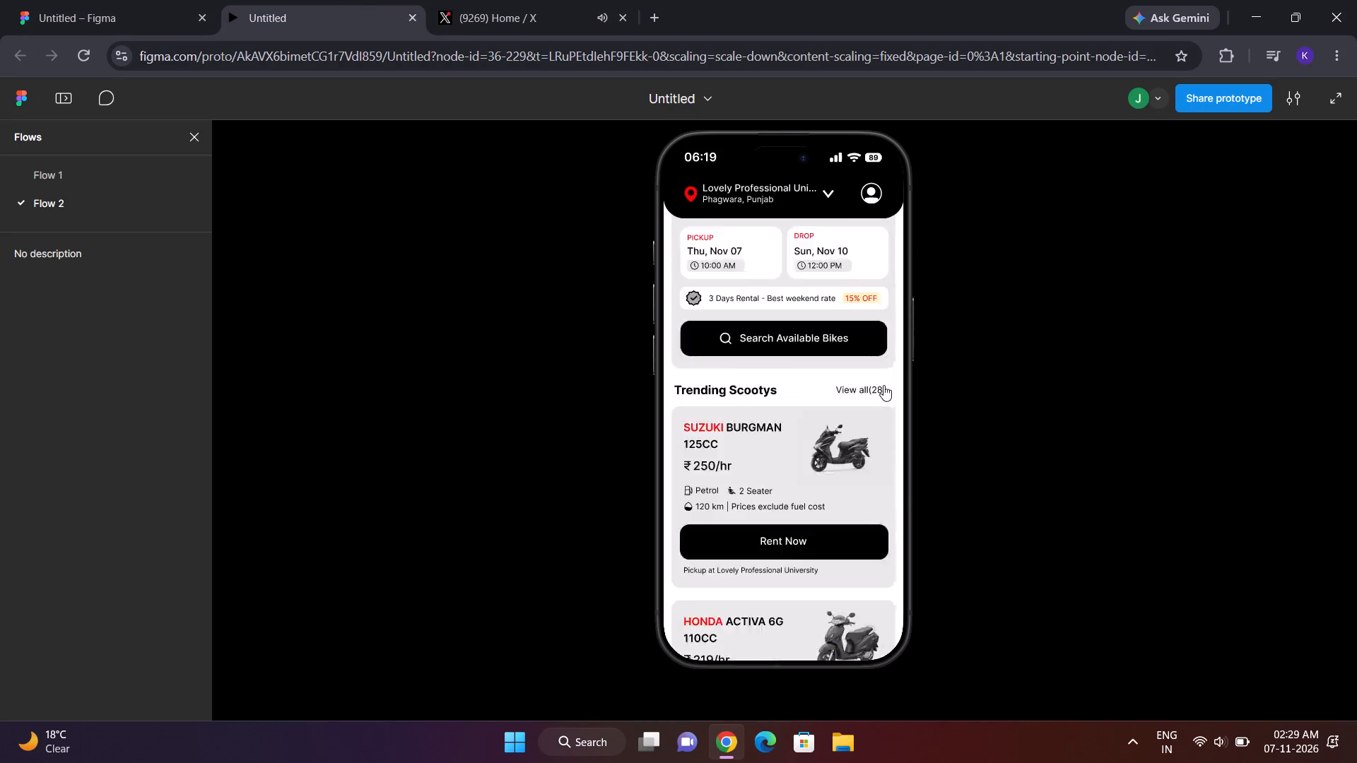
scroll(883, 385, "up", 2)
scroll(883, 385, "down", 2)
scroll(883, 385, "up", 4)
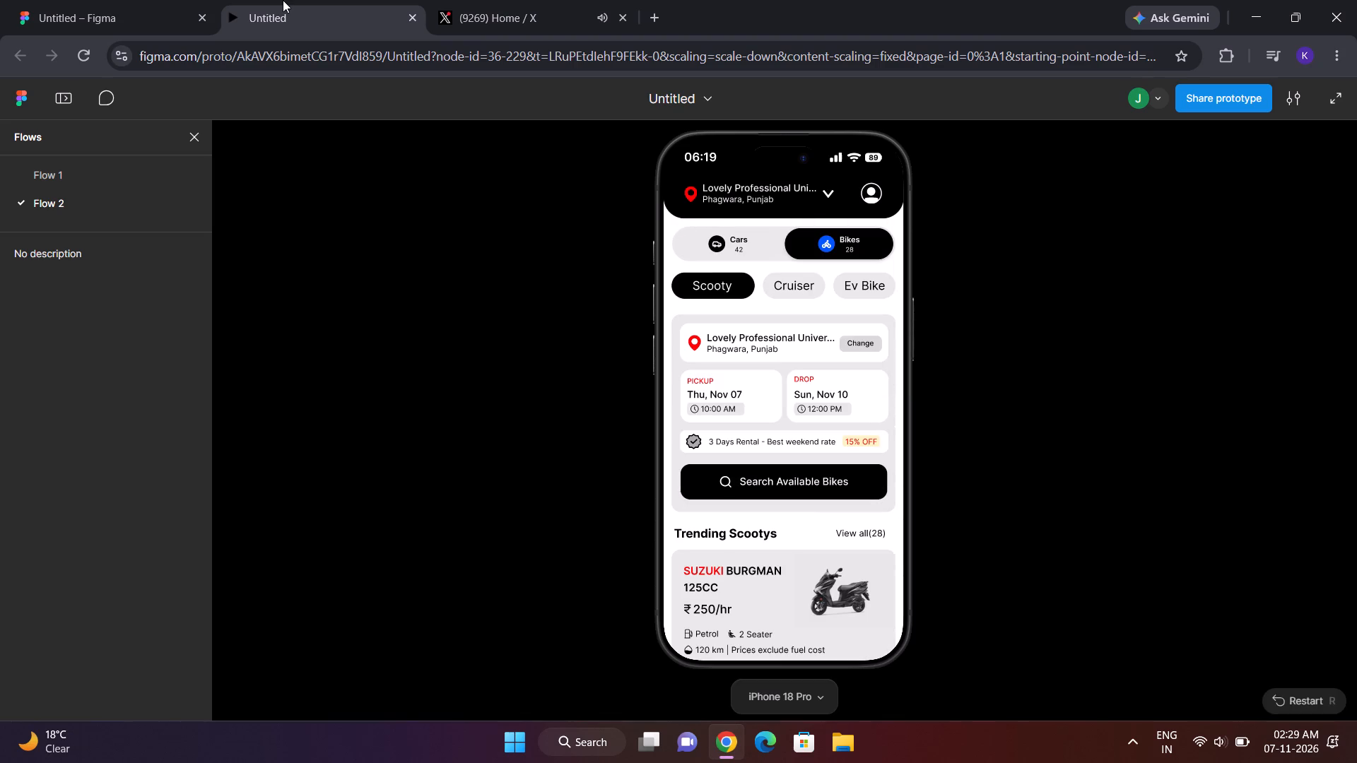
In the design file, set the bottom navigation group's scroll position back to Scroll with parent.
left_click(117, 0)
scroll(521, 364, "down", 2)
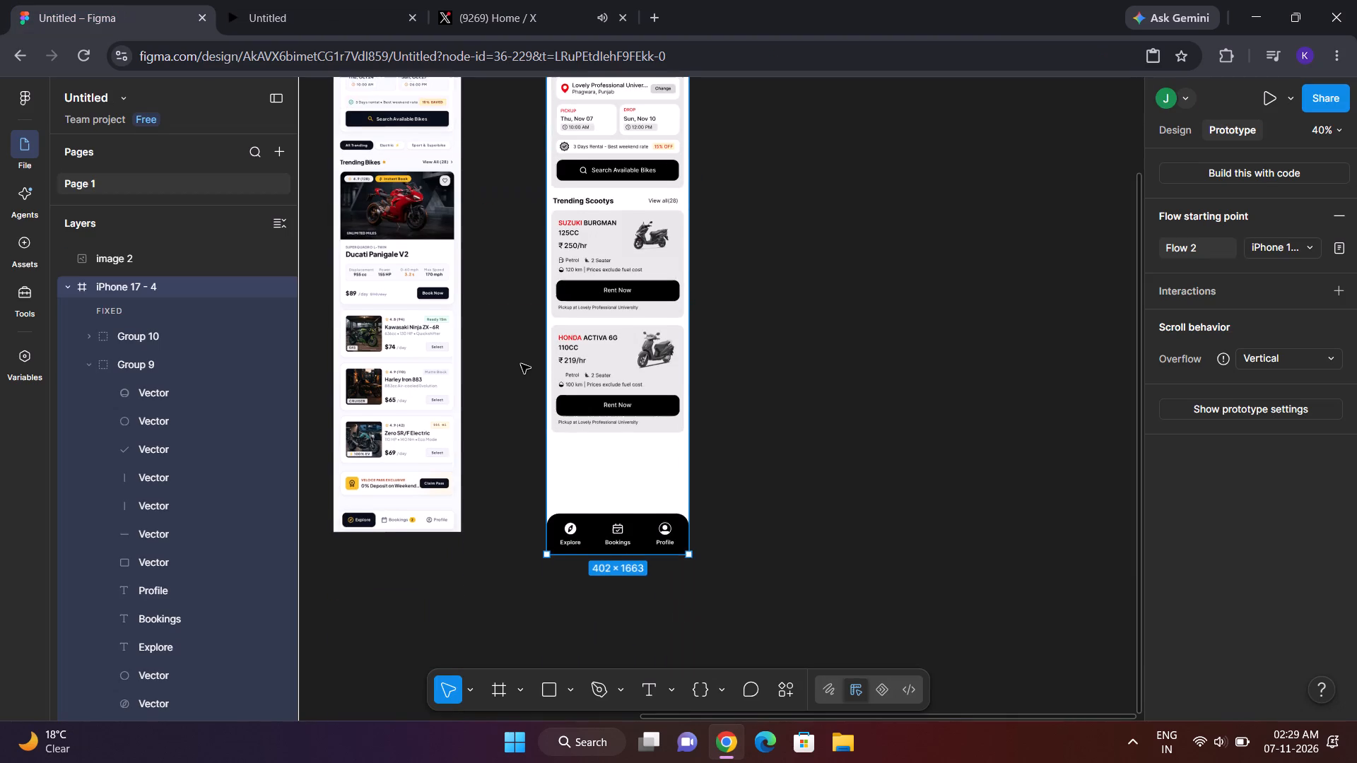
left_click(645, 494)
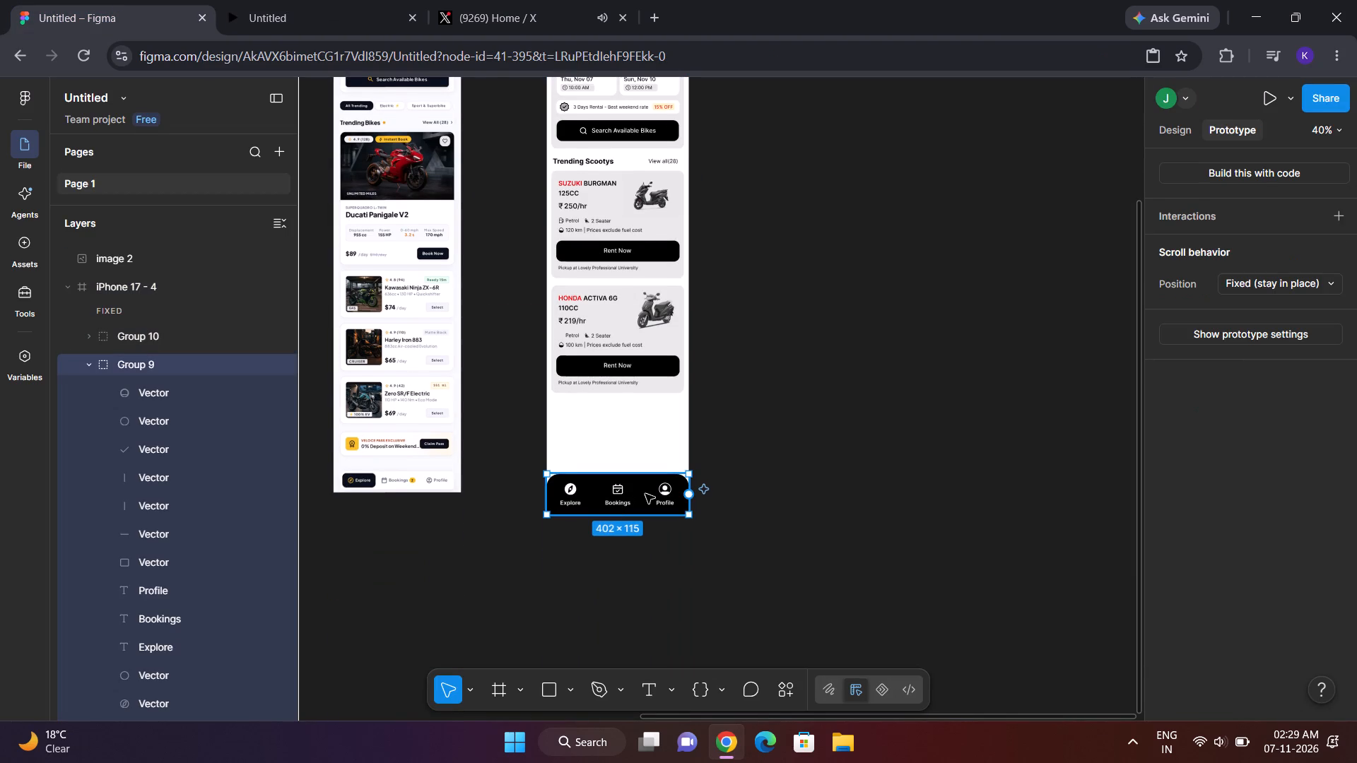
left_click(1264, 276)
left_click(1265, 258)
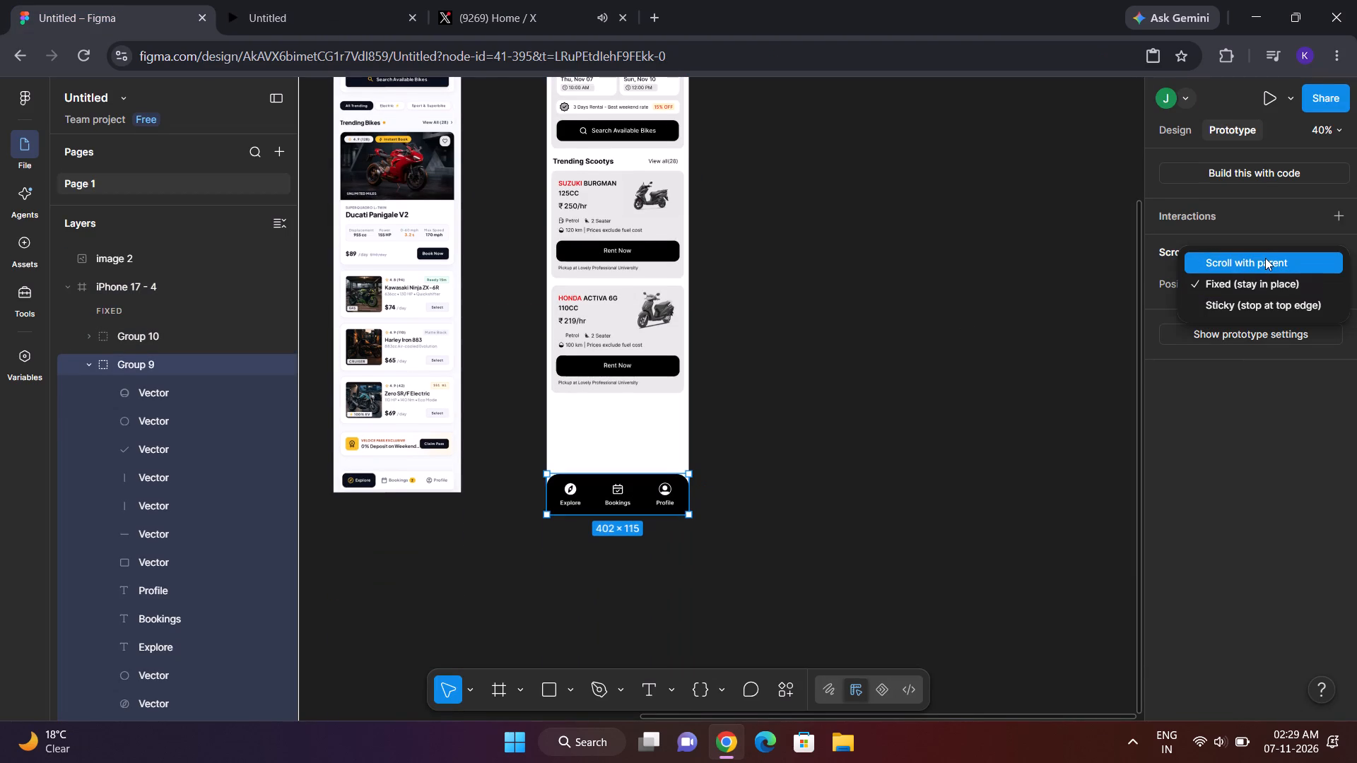
Return to the Flow 2 prototype preview and scroll through the whole screen to check the bottom navigation again.
left_click(328, 0)
scroll(844, 367, "down", 7)
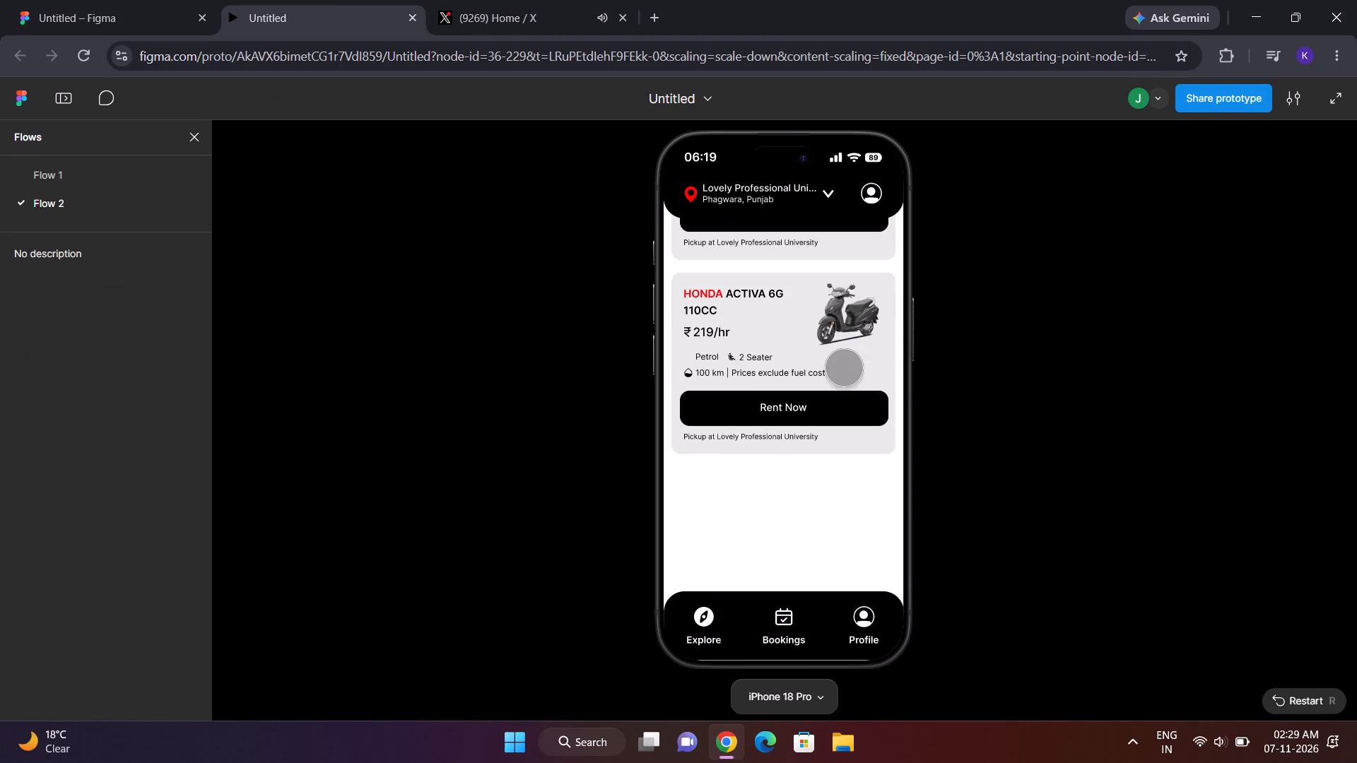
scroll(844, 367, "up", 6)
scroll(844, 367, "down", 9)
scroll(583, 237, "down", 4)
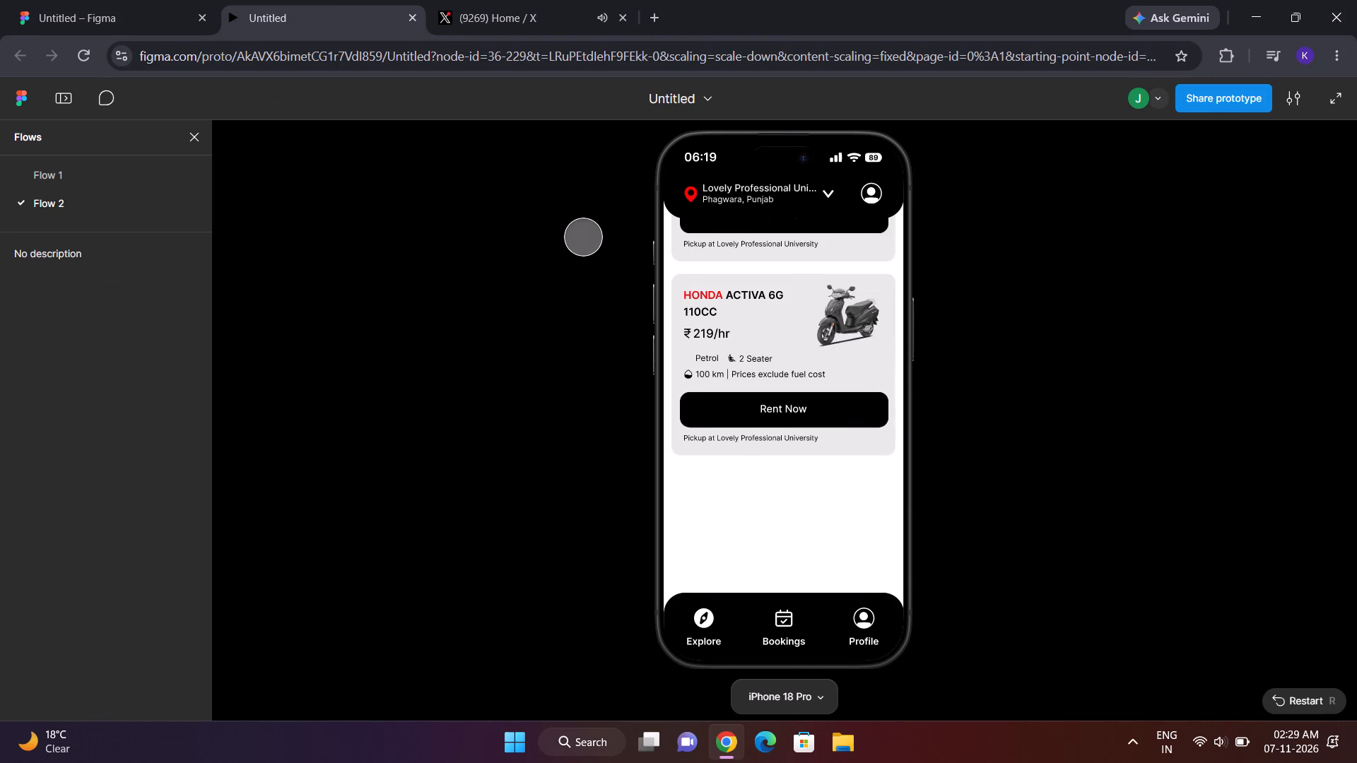
scroll(823, 433, "down", 5)
scroll(823, 433, "up", 4)
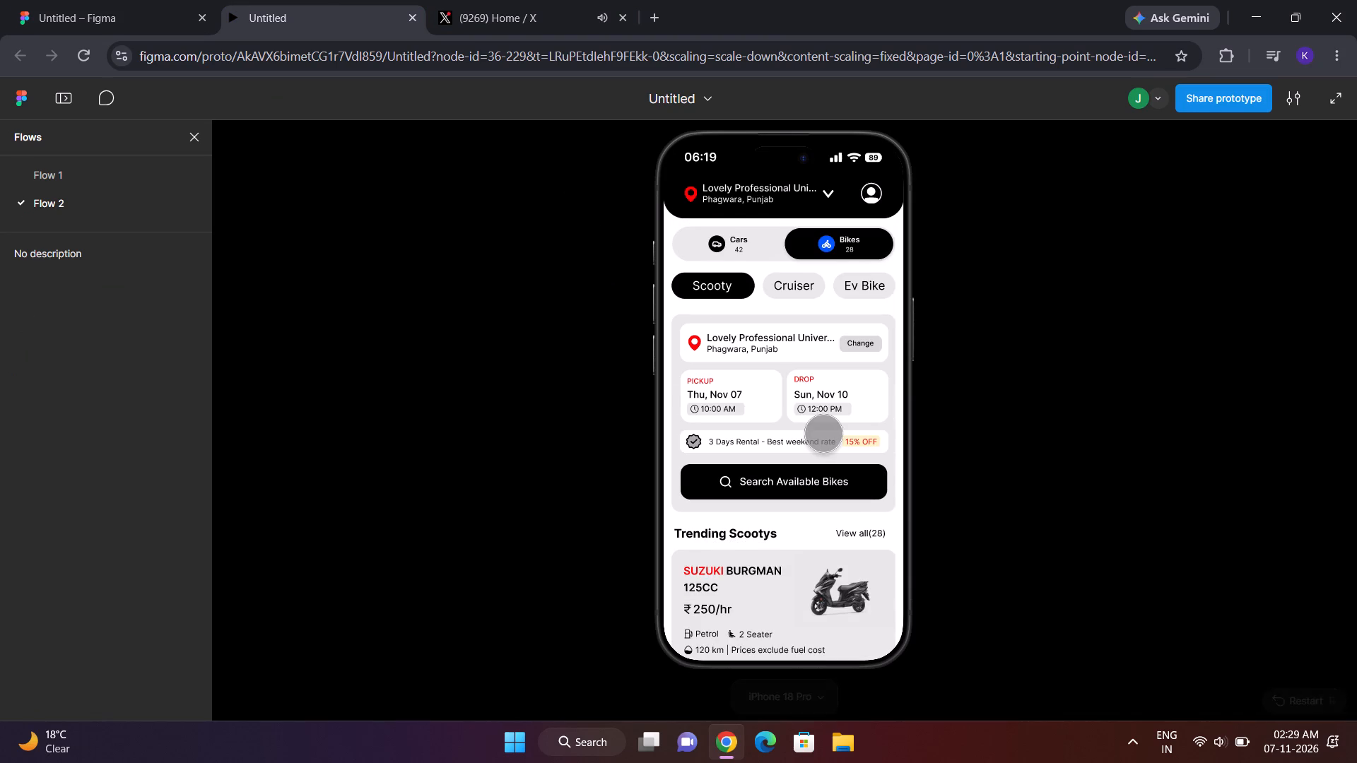
scroll(823, 433, "up", 2)
Scroll through the Flow 2 prototype preview once more to check where the bottom navigation sits.
scroll(823, 433, "down", 4)
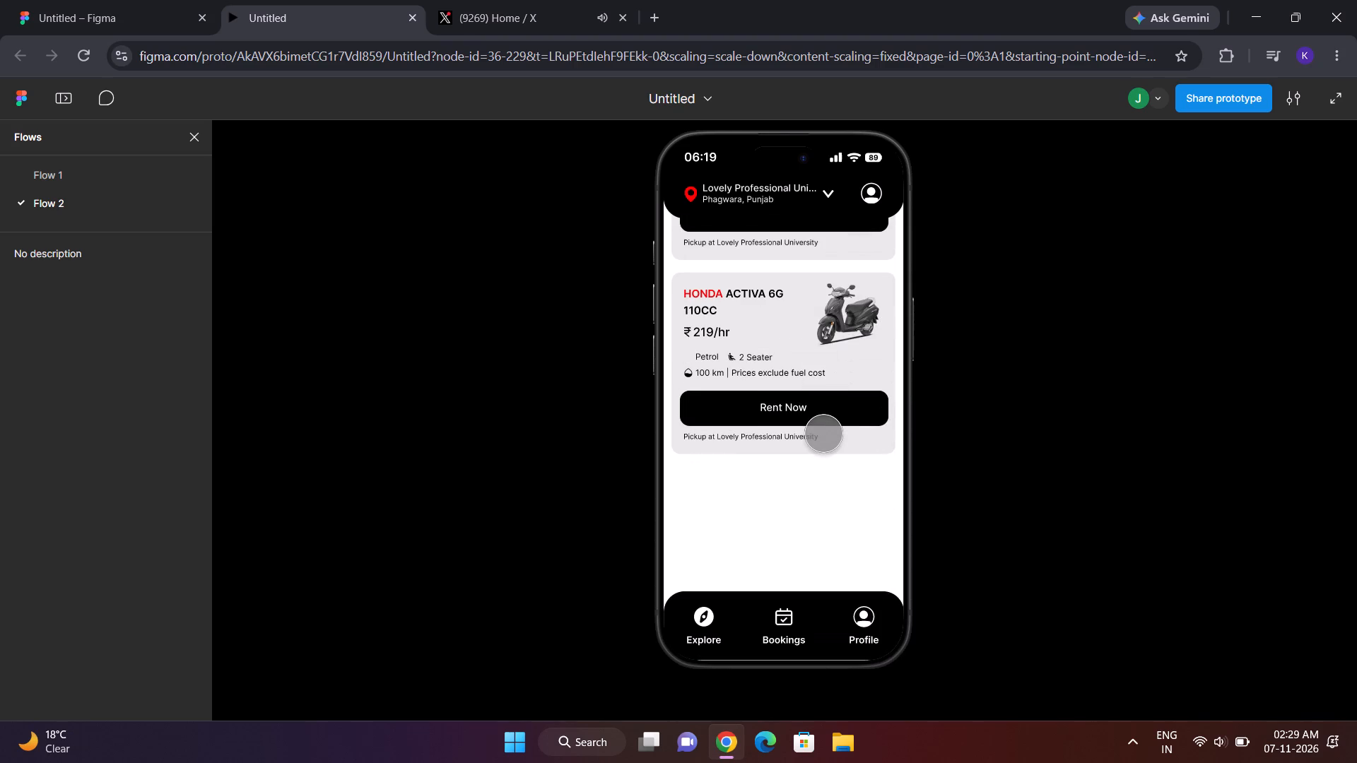
scroll(823, 433, "up", 3)
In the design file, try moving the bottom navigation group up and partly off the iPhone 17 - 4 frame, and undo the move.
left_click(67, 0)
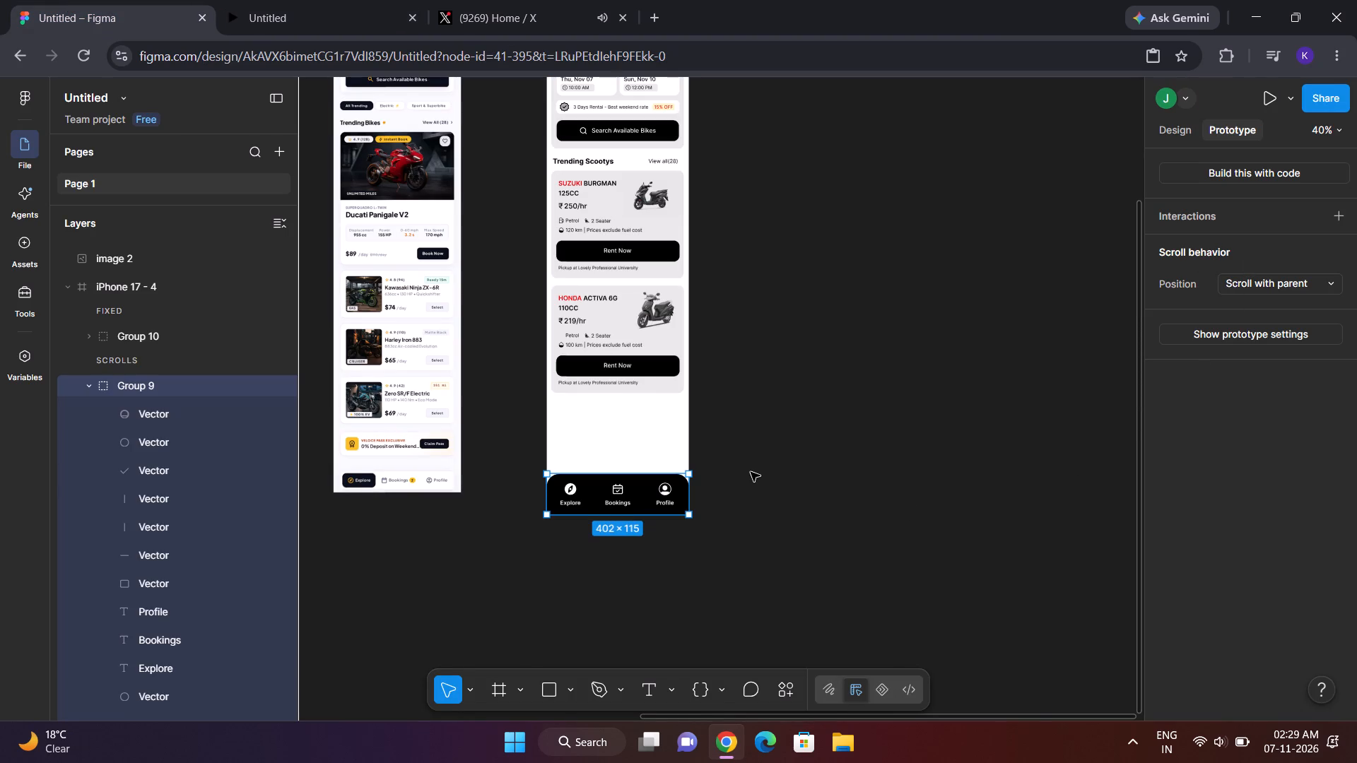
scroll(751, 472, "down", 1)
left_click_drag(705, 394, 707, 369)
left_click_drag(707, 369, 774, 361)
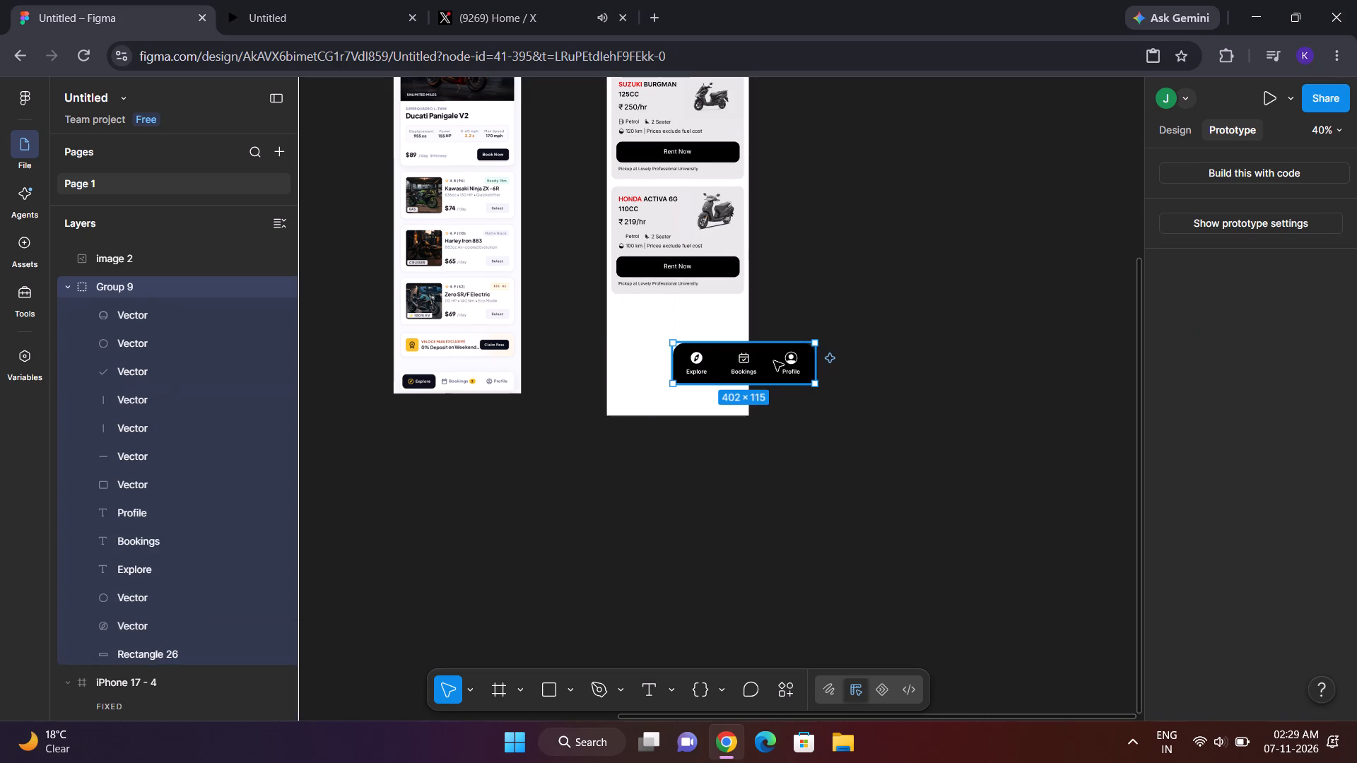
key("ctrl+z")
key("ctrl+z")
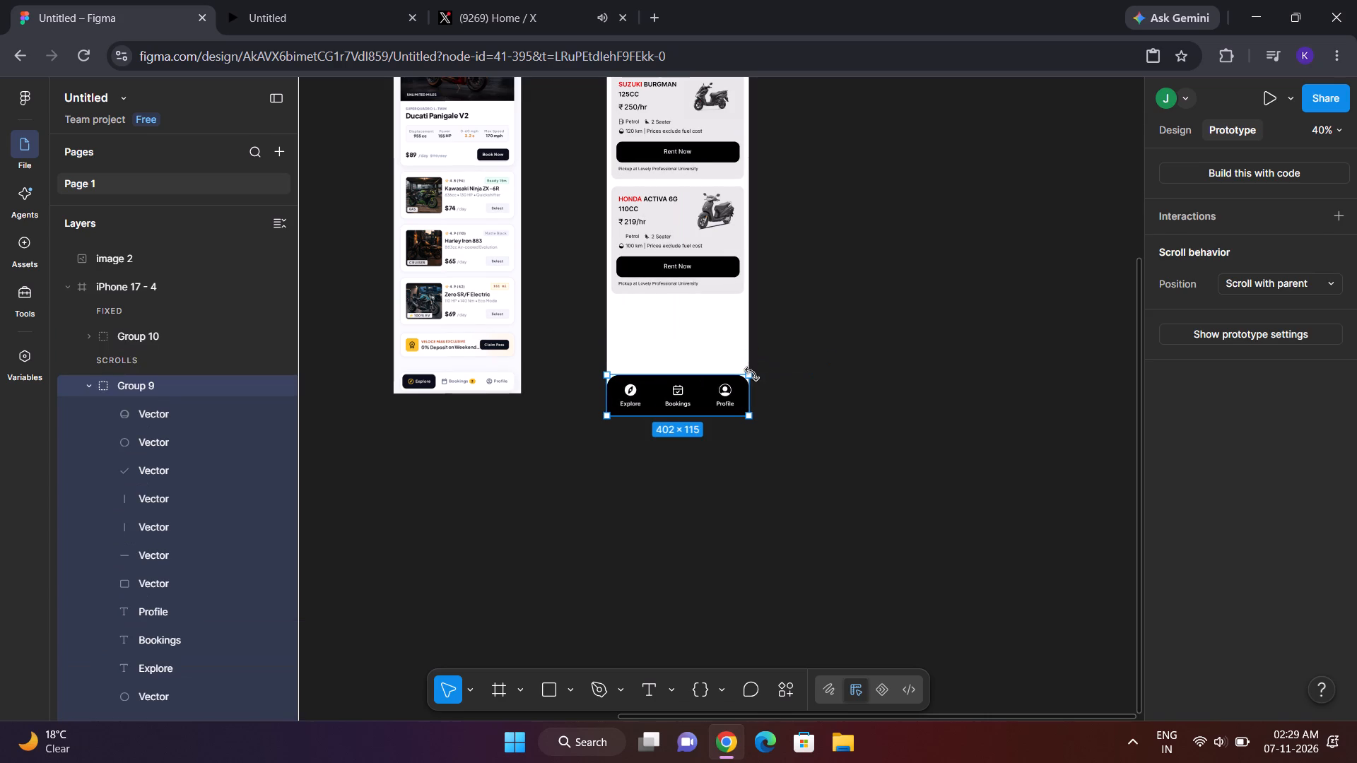
Examine the layers and scroll behavior of the header group, bottom navigation group and clock icon in the iPhone 17 - 4 frame.
scroll(240, 414, "up", 2)
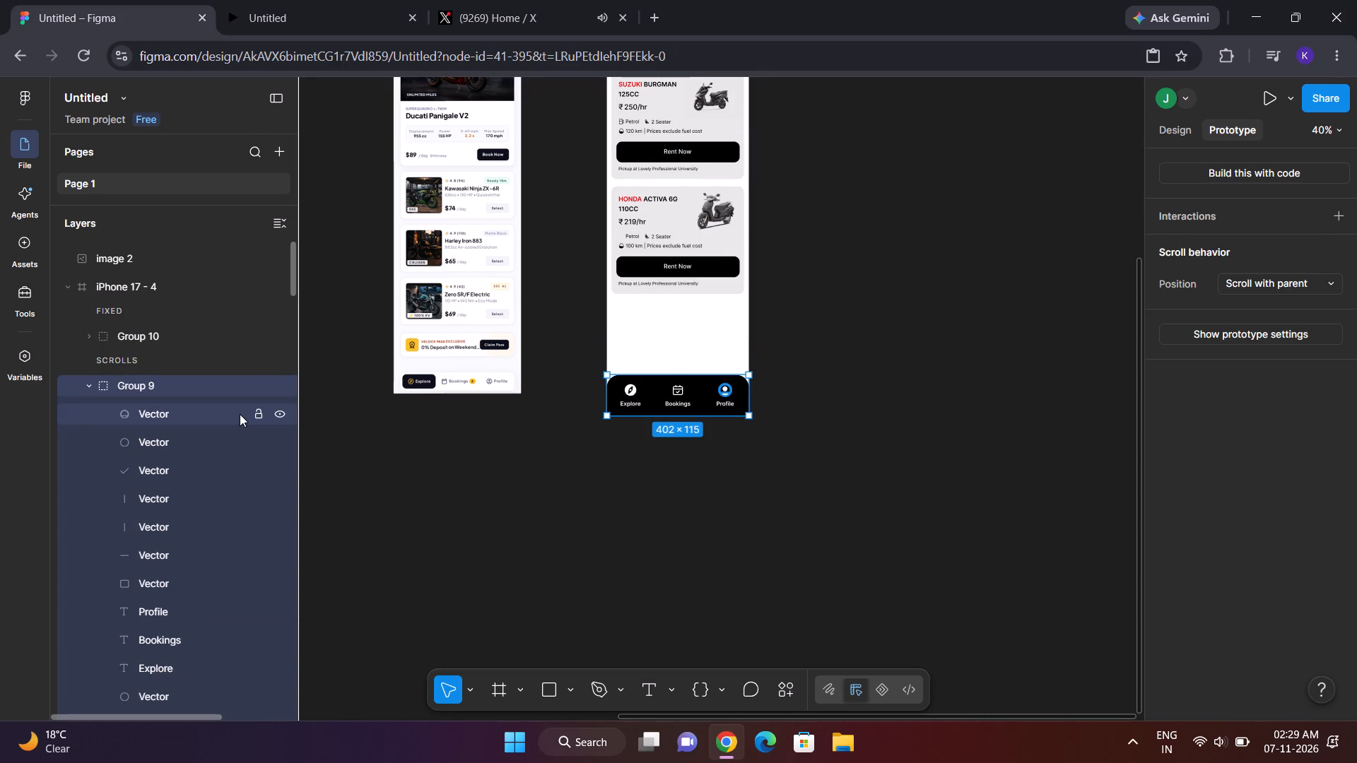
scroll(187, 301, "up", 6)
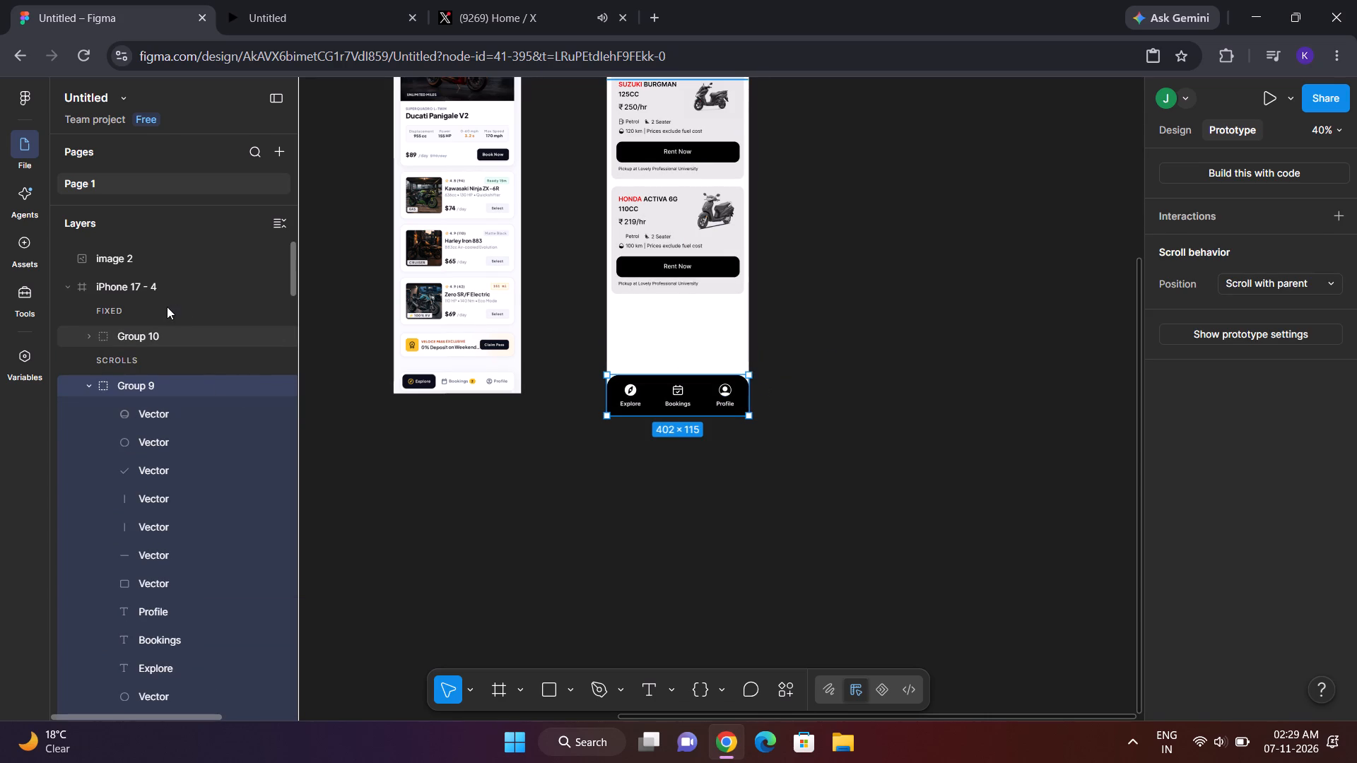
left_click(177, 344)
scroll(575, 299, "up", 5)
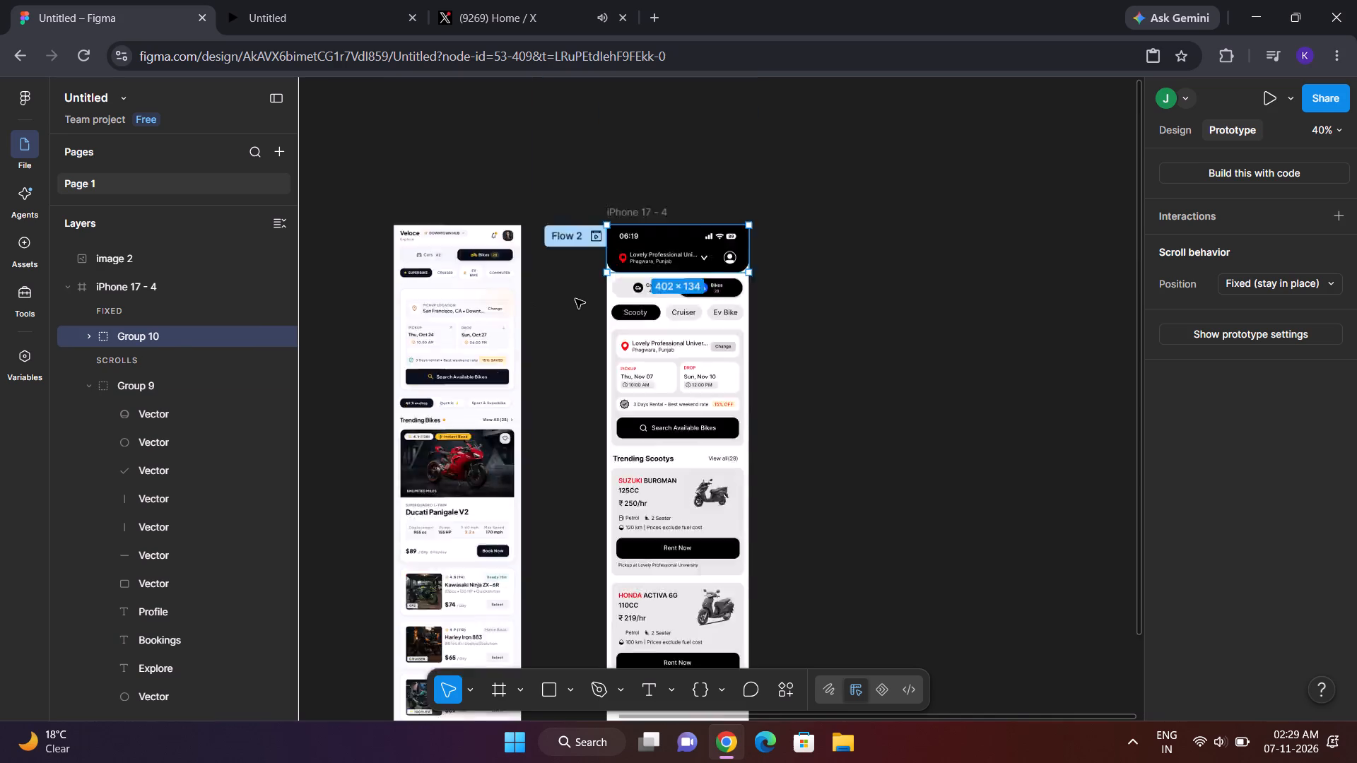
scroll(575, 299, "down", 3)
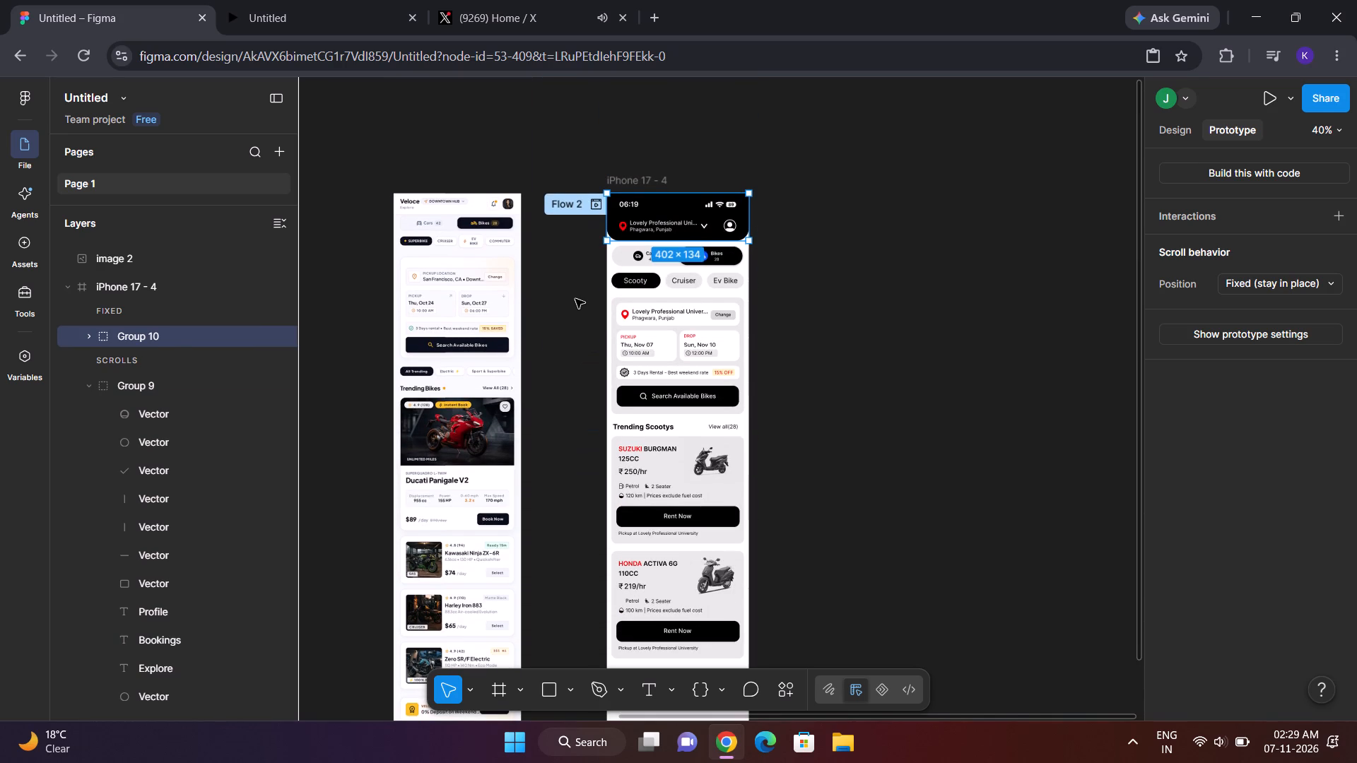
left_click(90, 331)
scroll(90, 331, "down", 2)
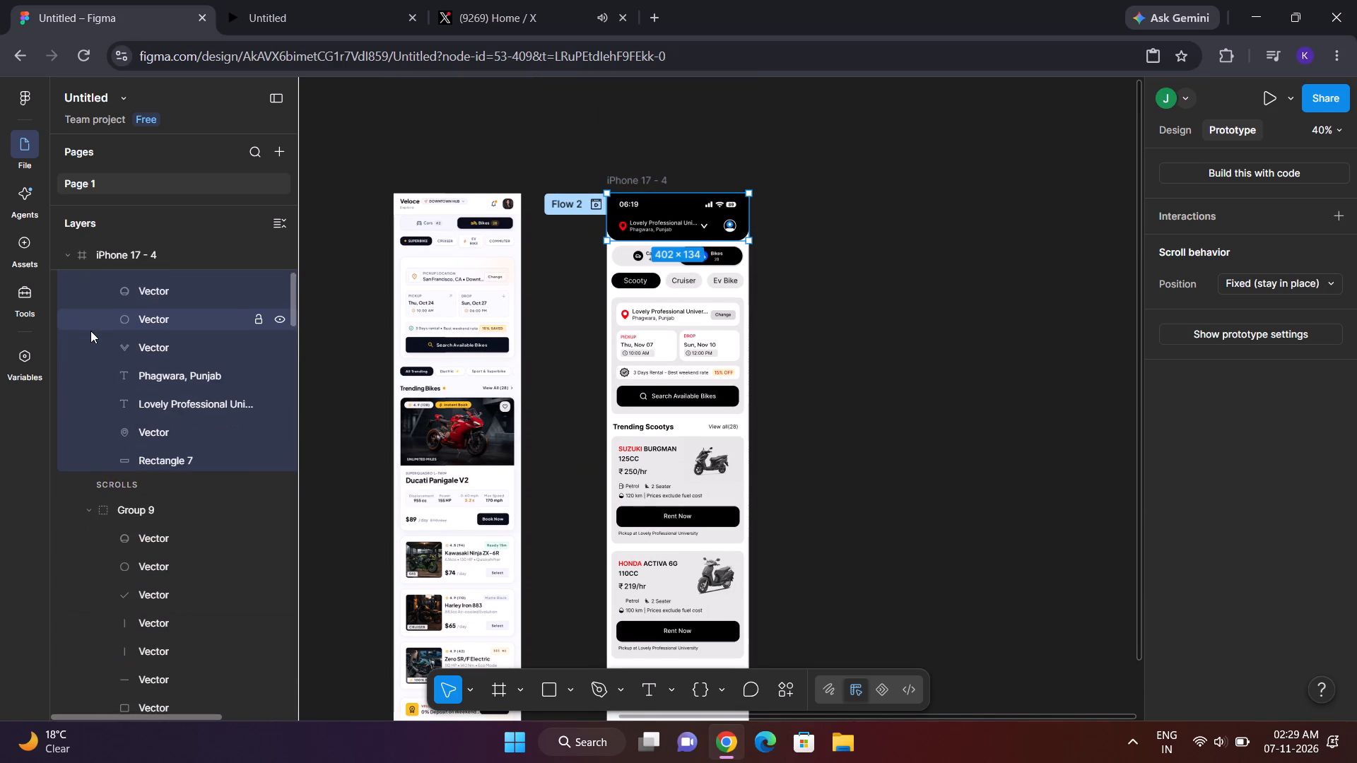
scroll(90, 331, "down", 6)
scroll(656, 615, "down", 1)
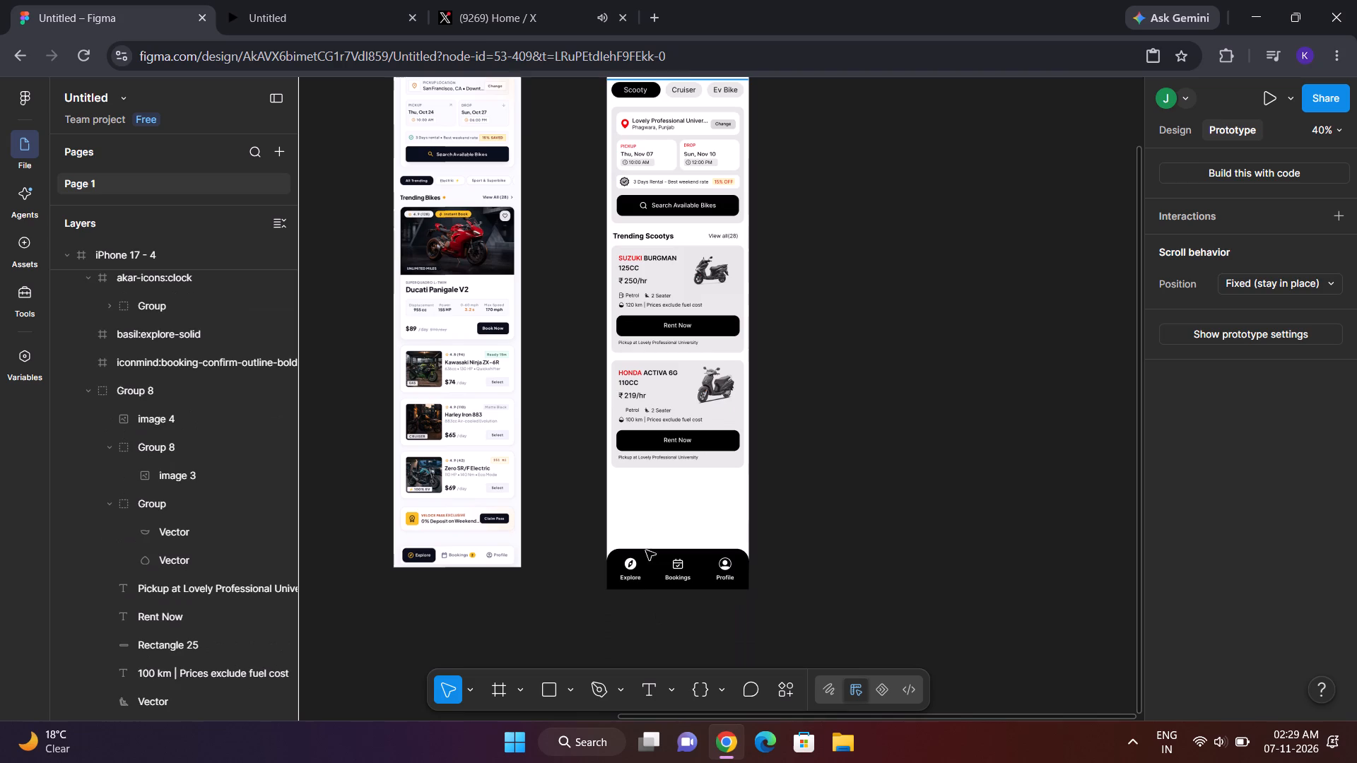
left_click(648, 567)
scroll(118, 413, "down", 1)
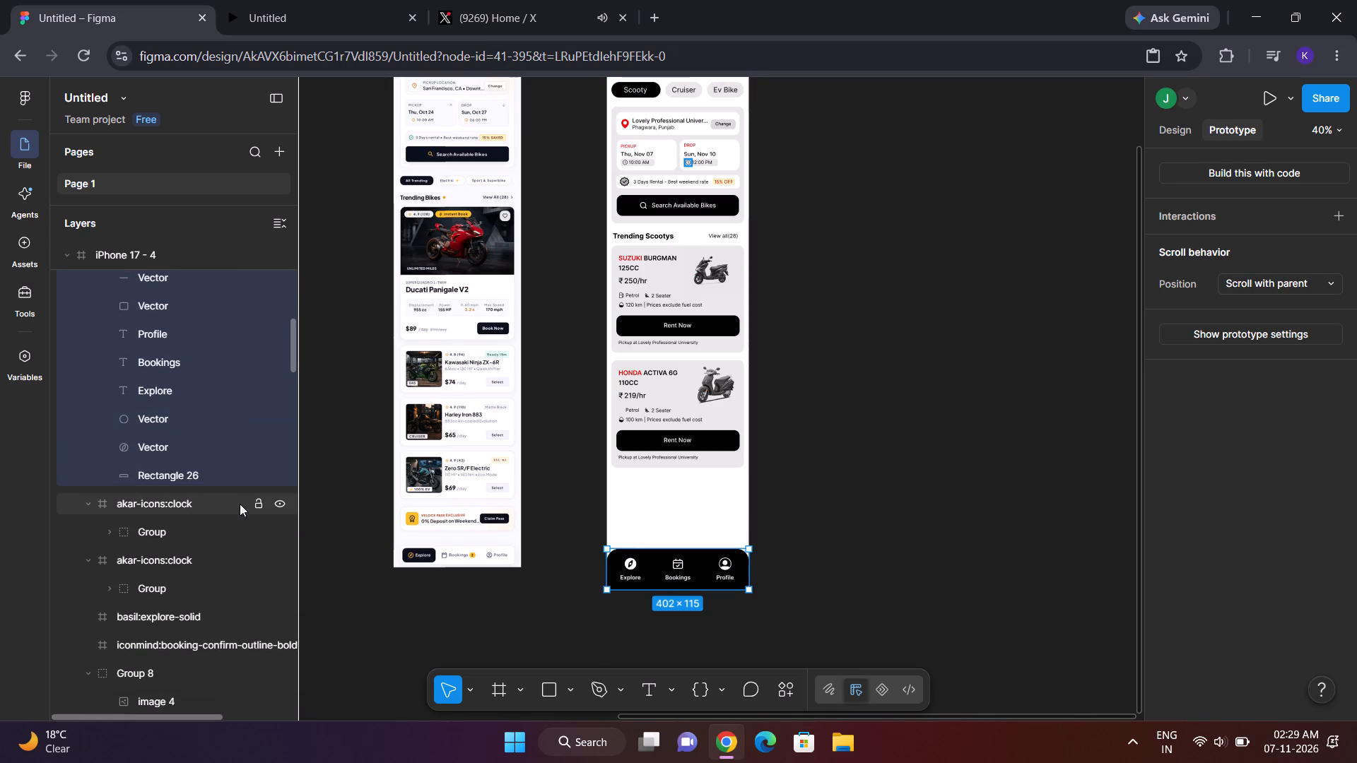
left_click(185, 525)
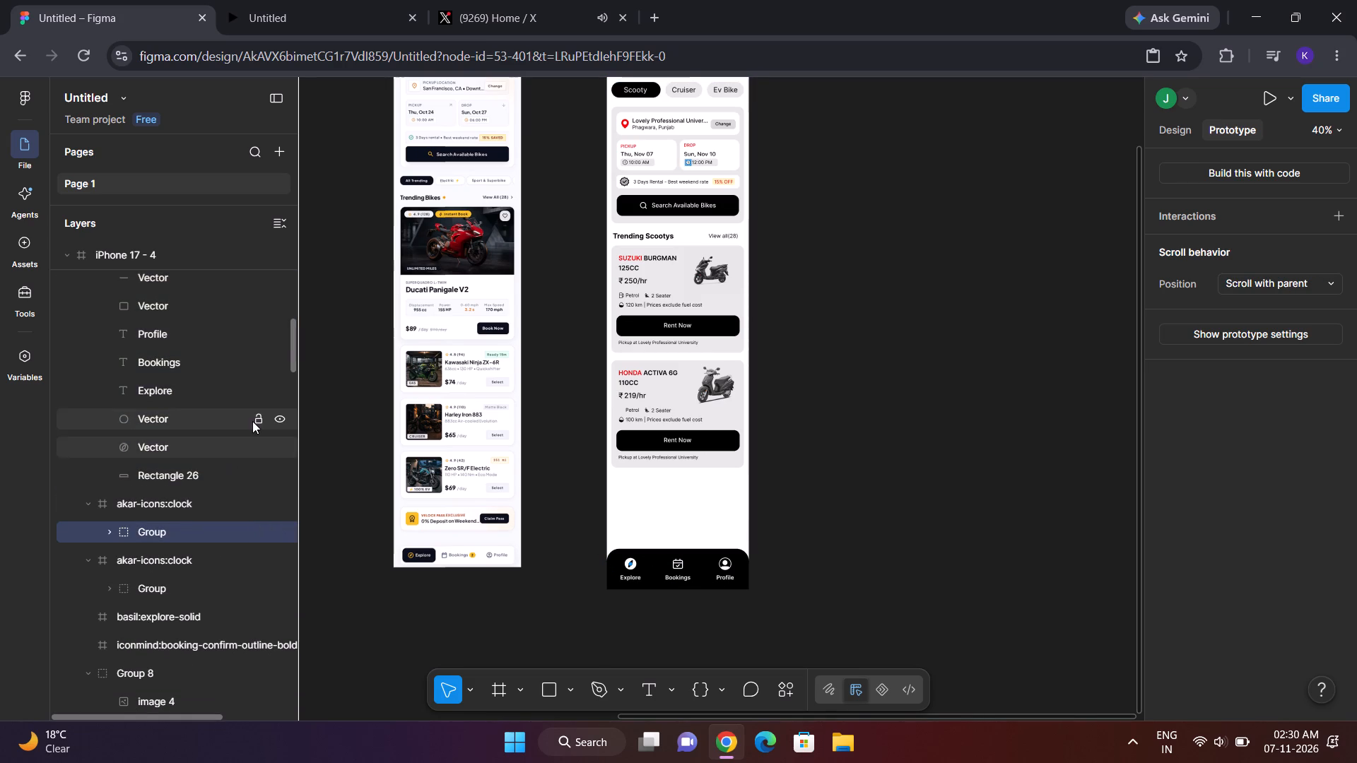
scroll(252, 421, "up", 1)
scroll(482, 373, "right", 1)
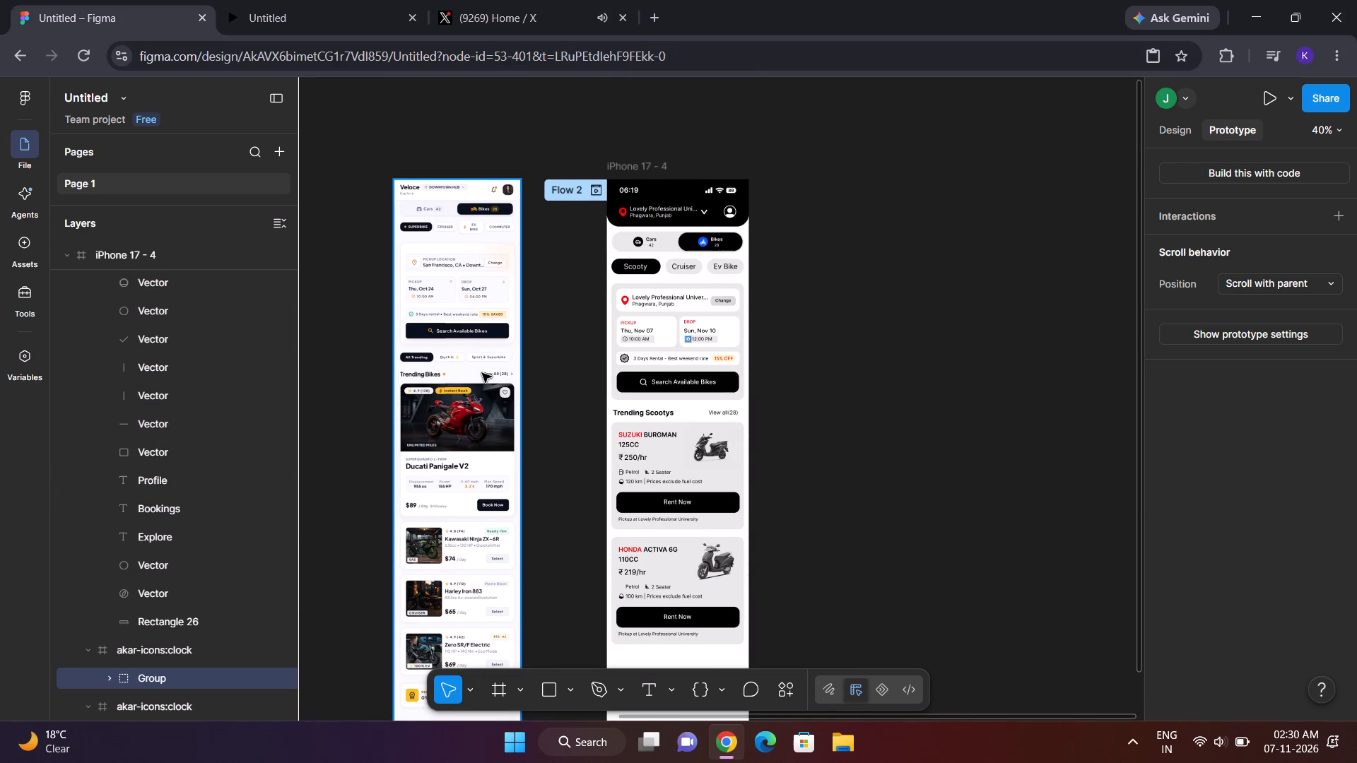
scroll(482, 373, "right", 1)
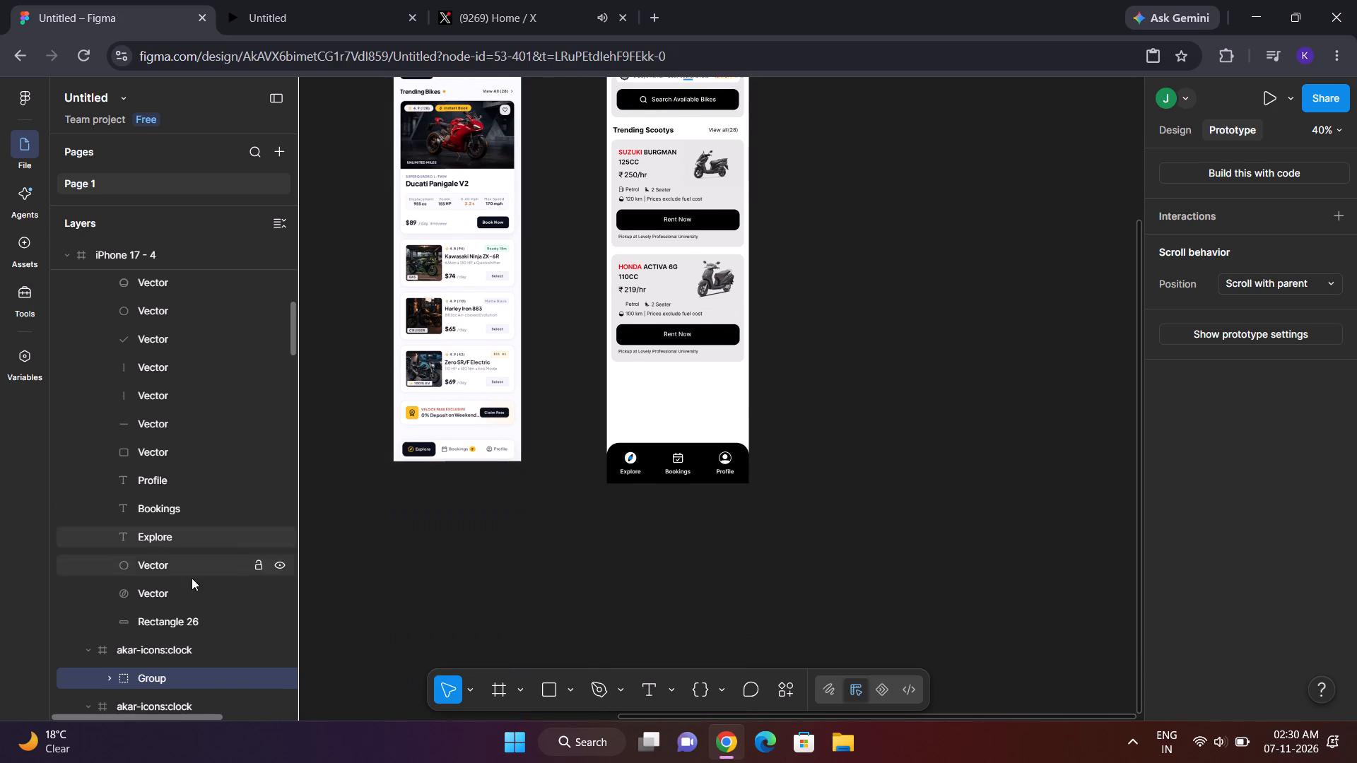
left_click(188, 666)
left_click(188, 651)
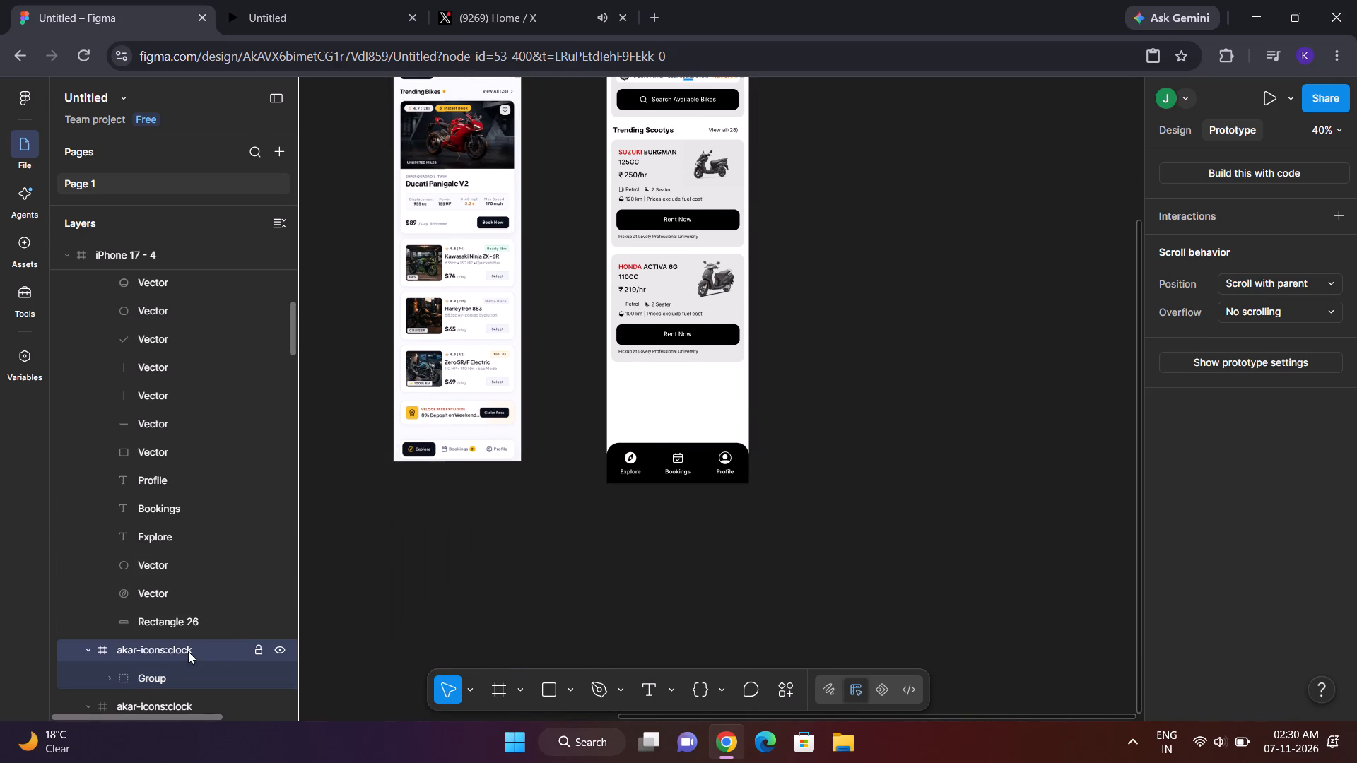
scroll(397, 615, "up", 2)
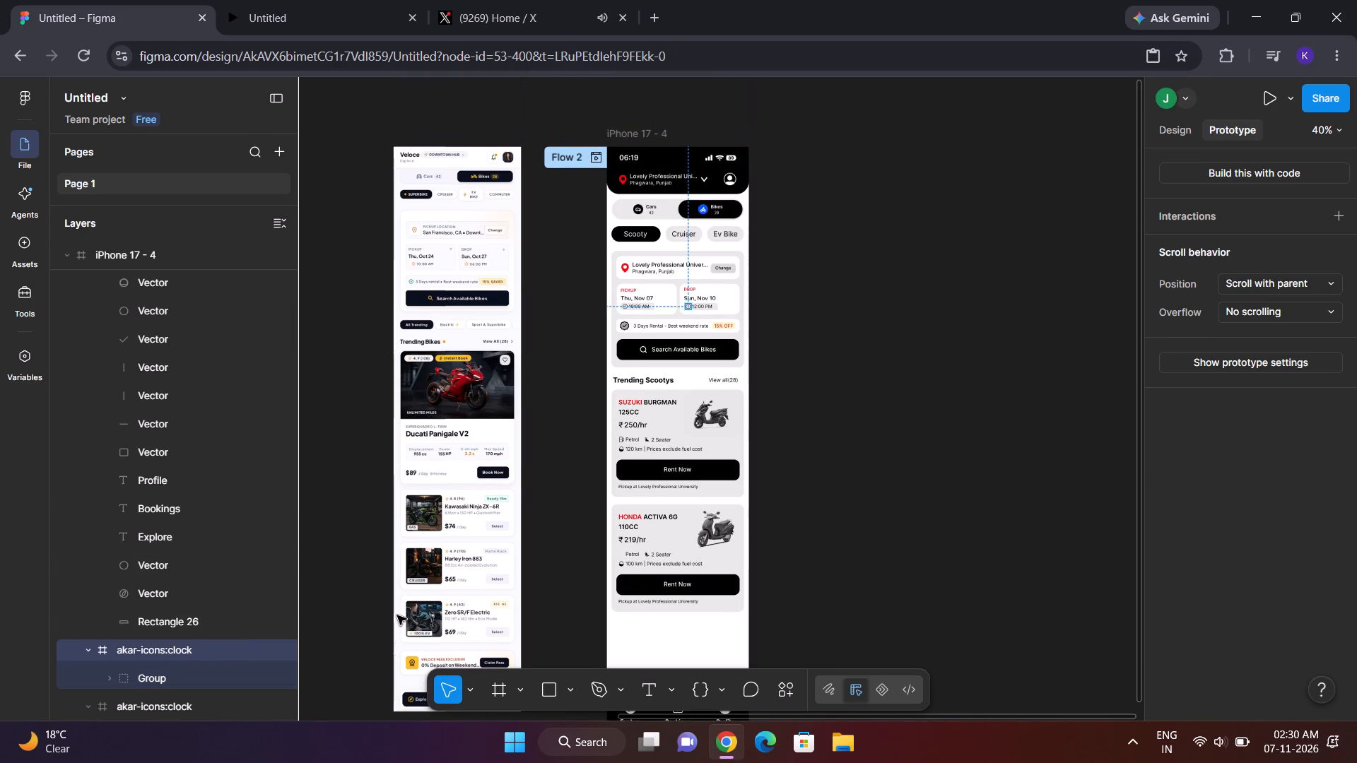
left_click(968, 310)
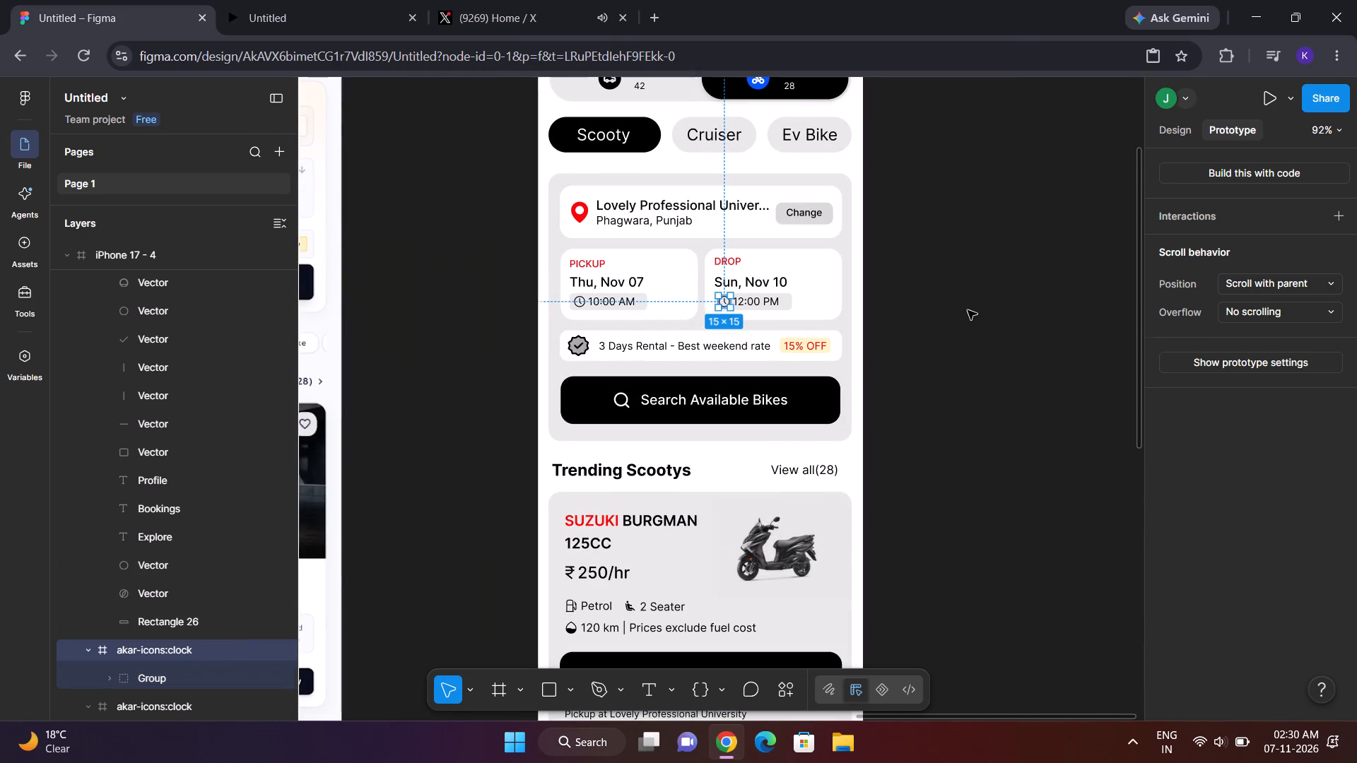
Move the iPhone 17 - 4 frame between the Log In screen and the Veloce reference image, at X 811, Y 145.
scroll(968, 310, "up", 1)
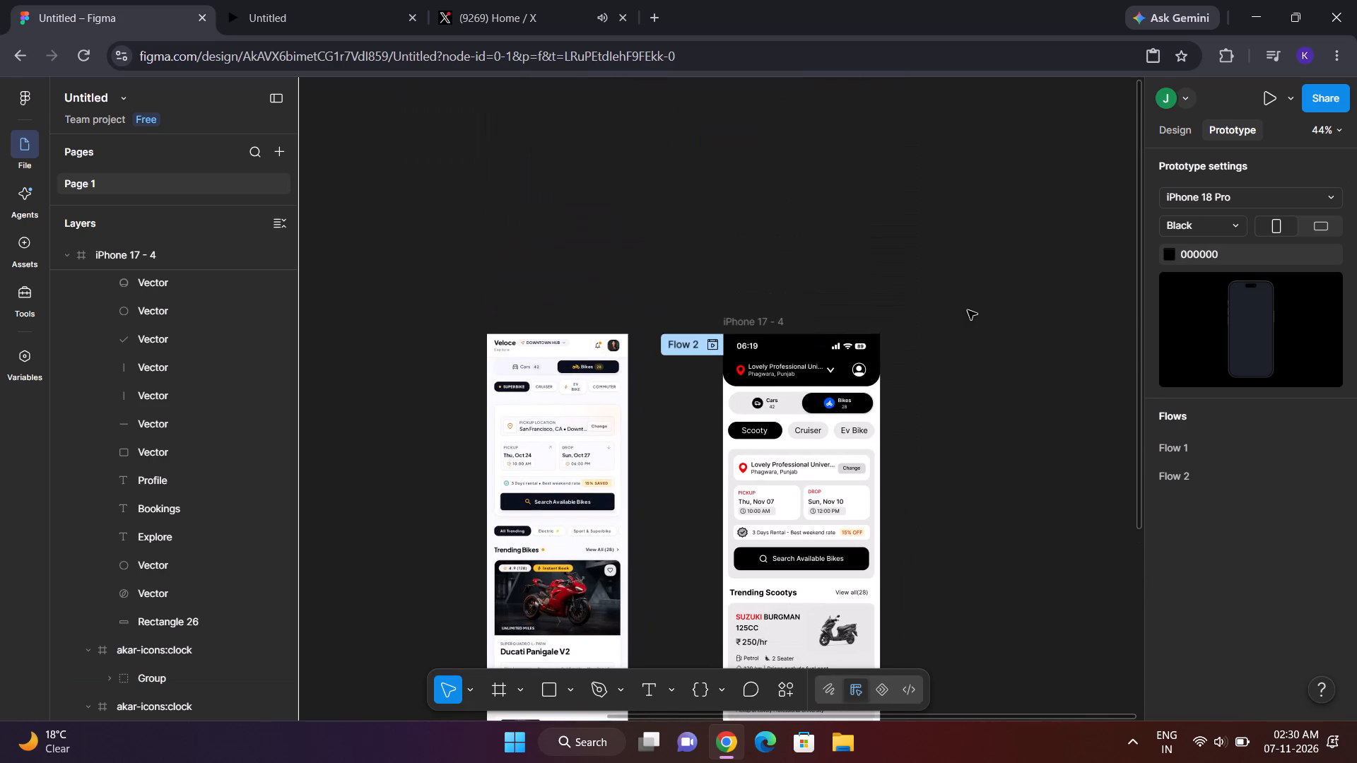
scroll(968, 310, "down", 2)
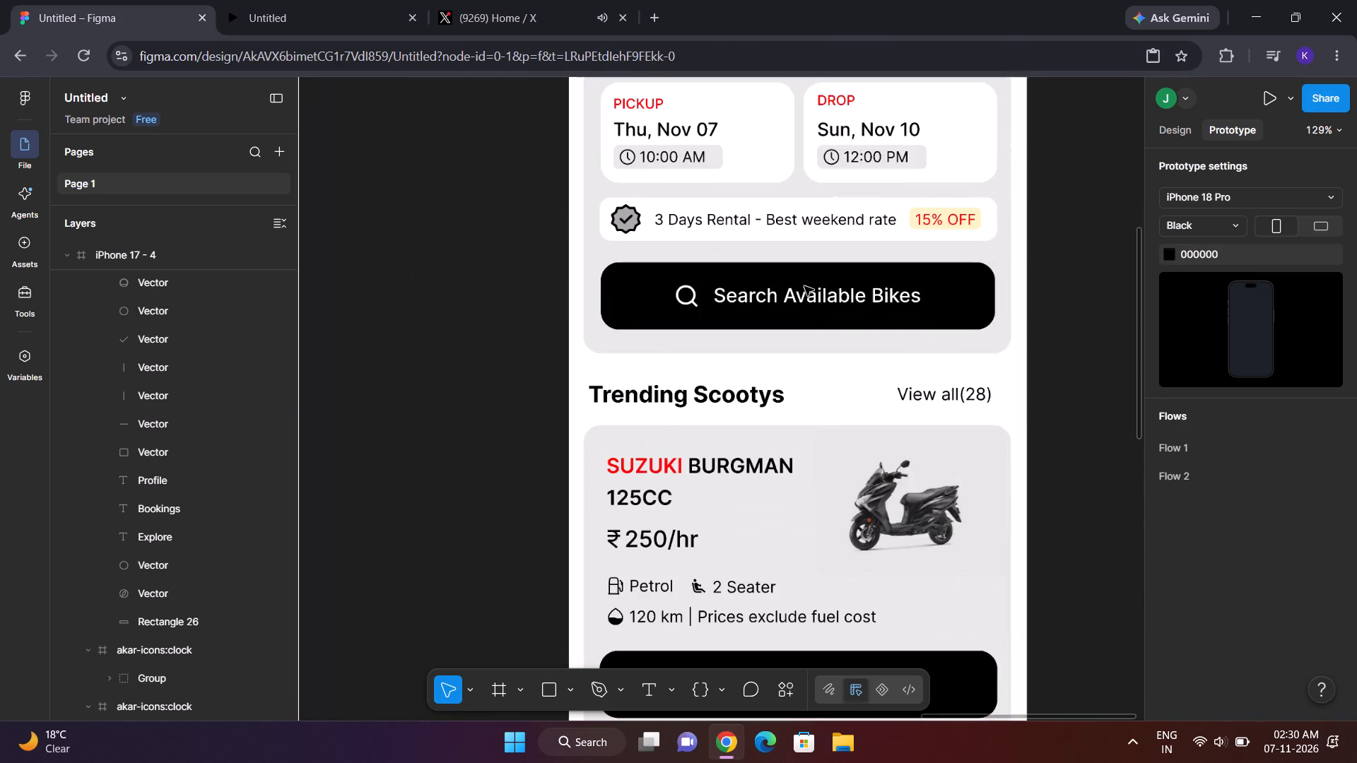
scroll(804, 286, "up", 3)
scroll(804, 286, "down", 1)
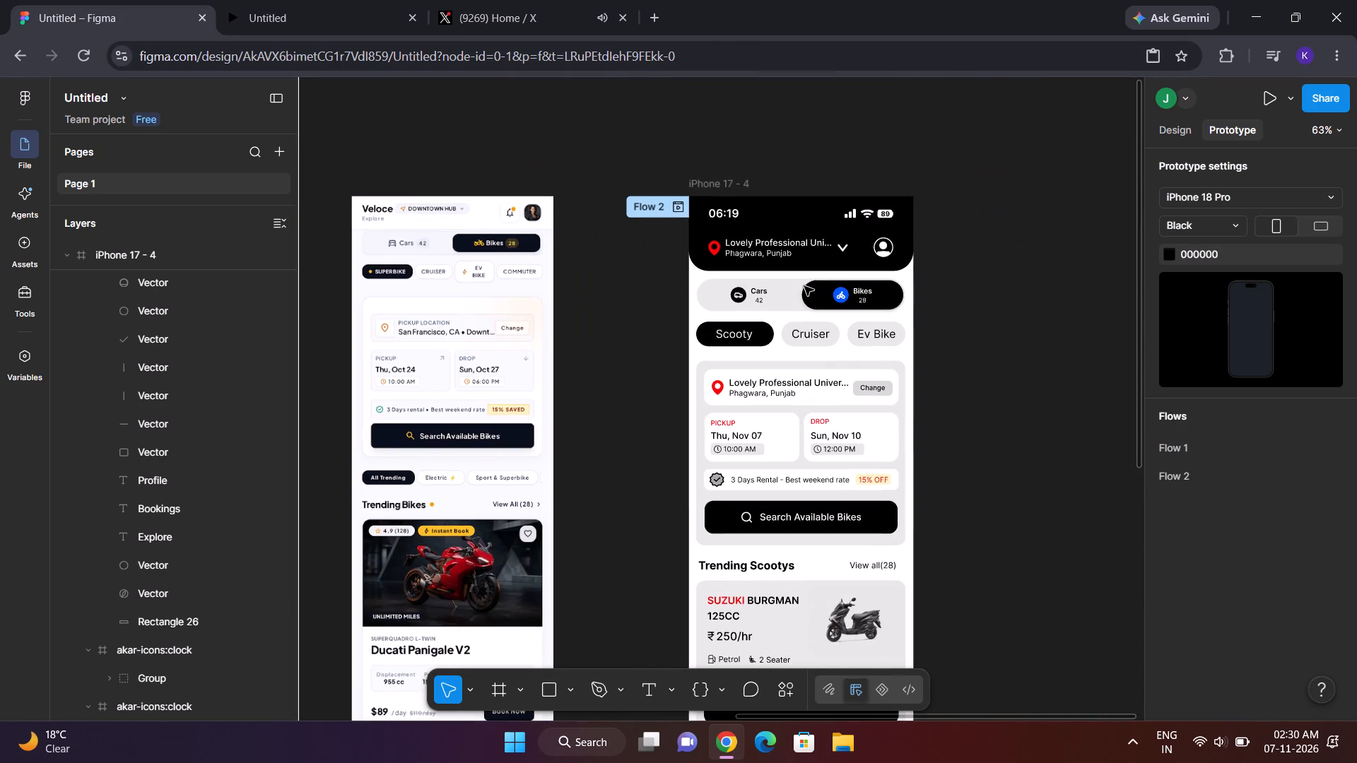
scroll(804, 286, "down", 2)
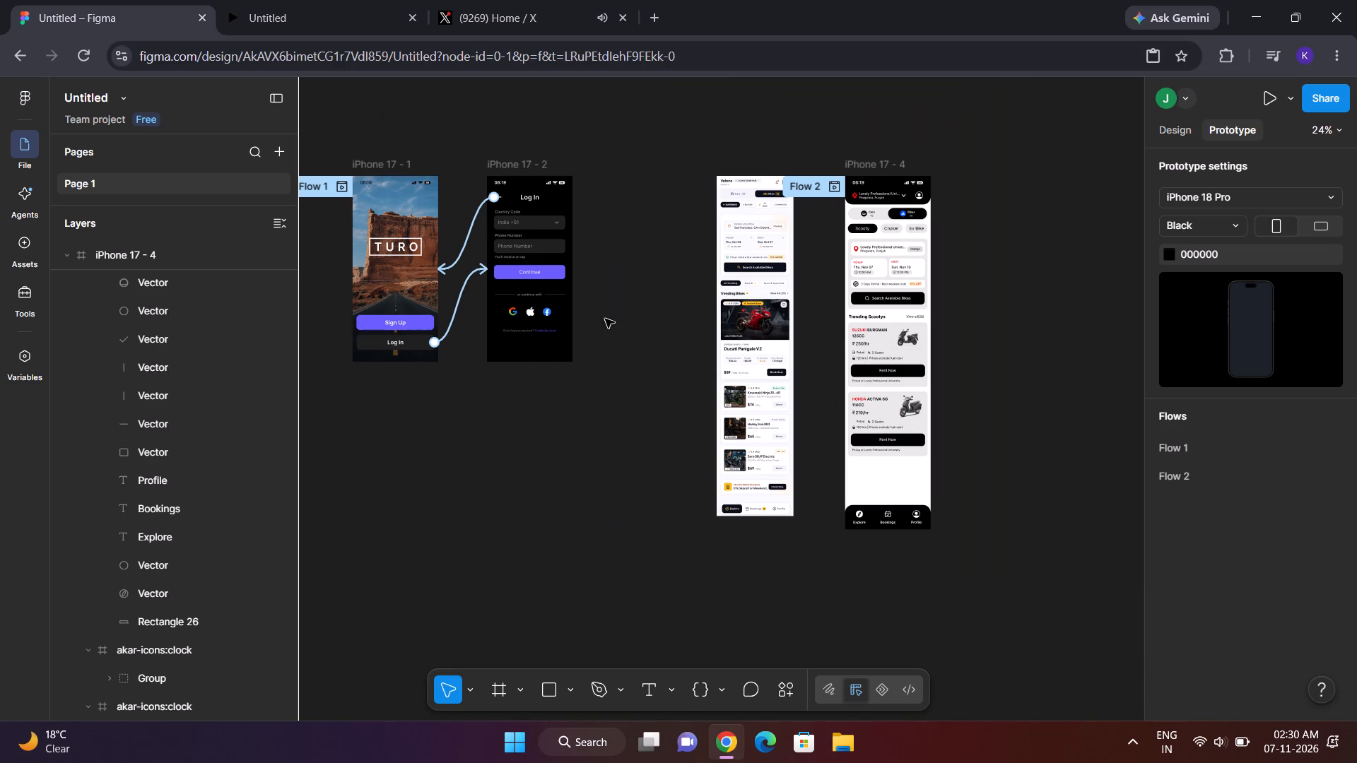
left_click(1173, 126)
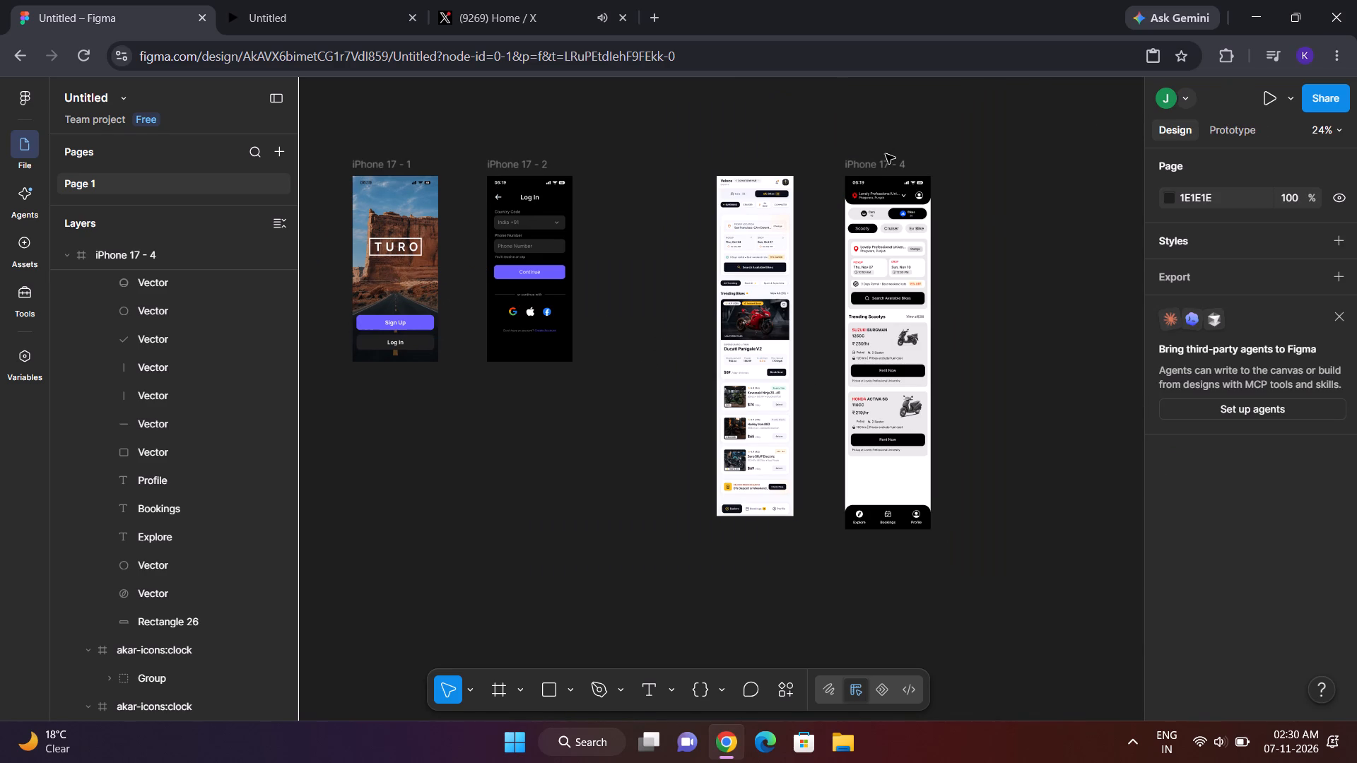
left_click_drag(883, 162, 627, 173)
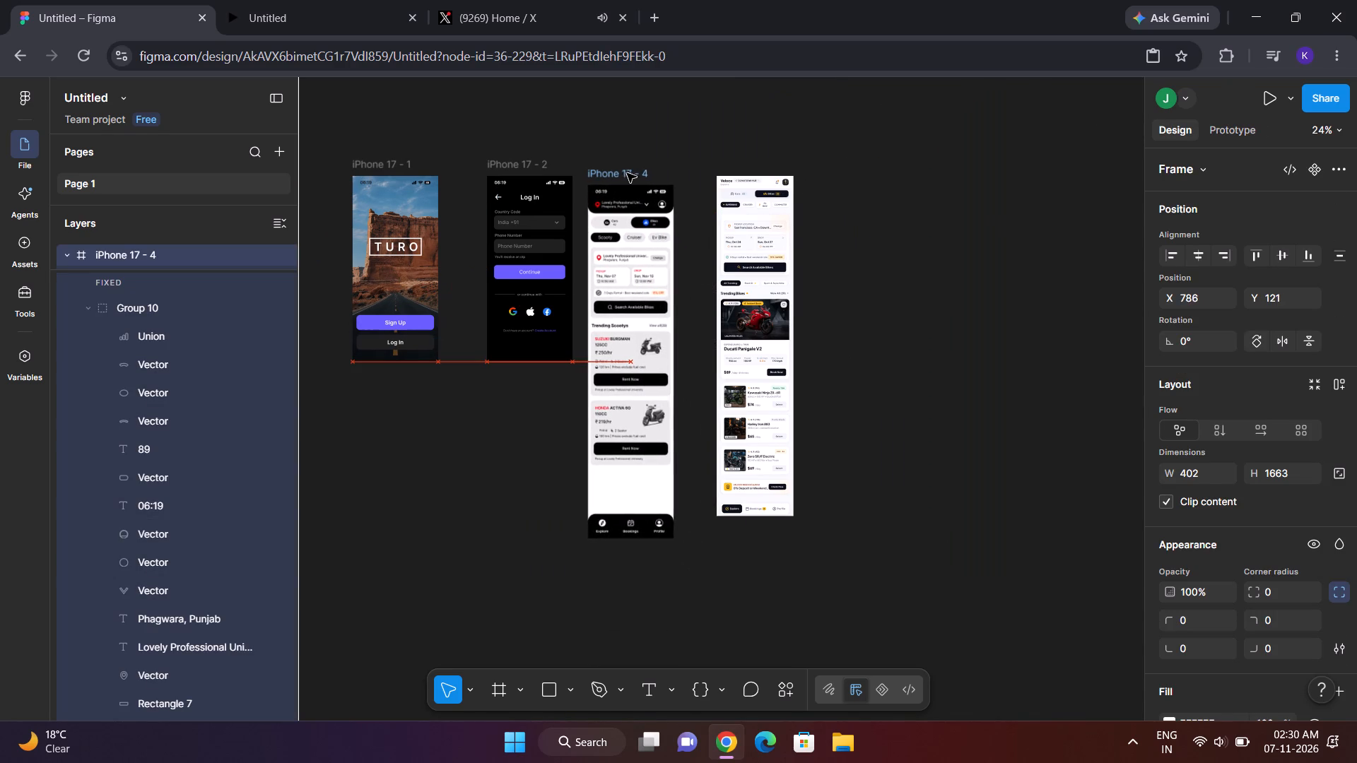
left_click_drag(627, 173, 632, 176)
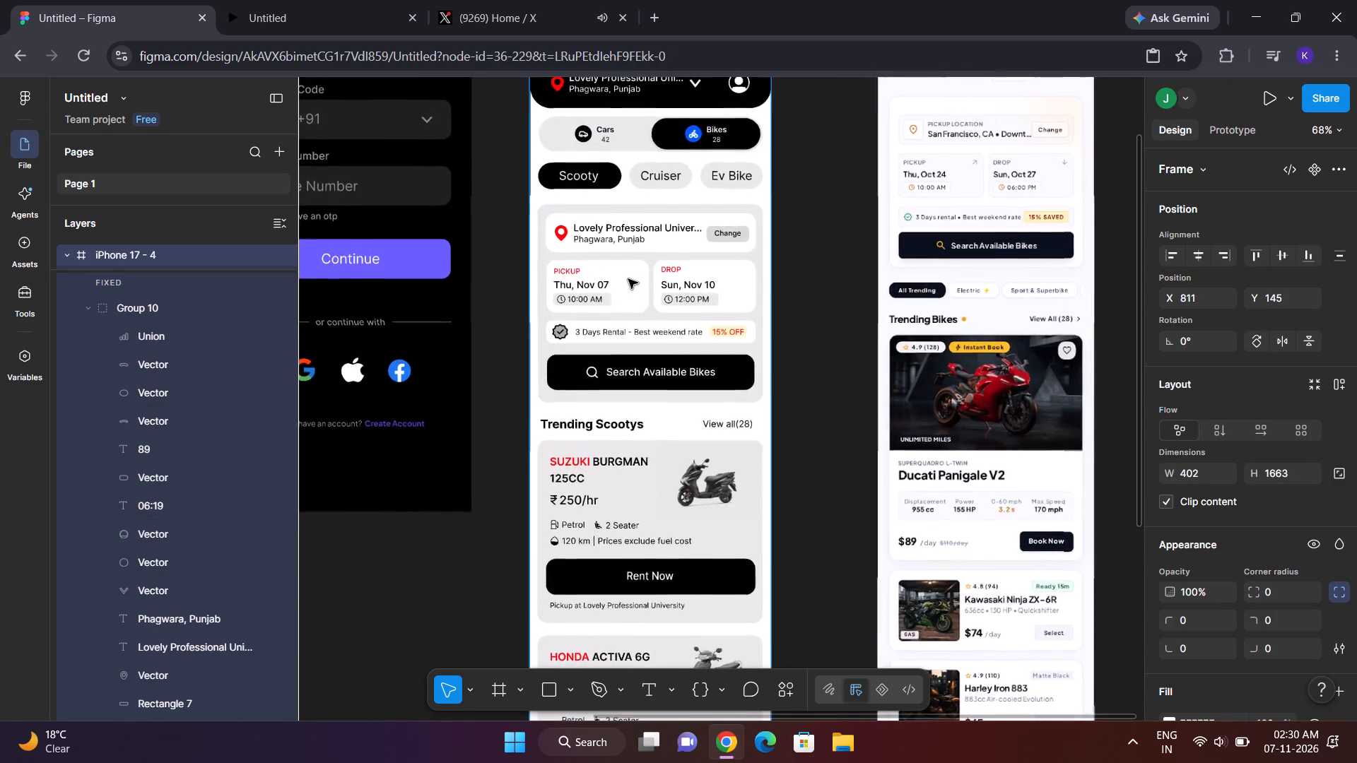
left_click(1010, 215)
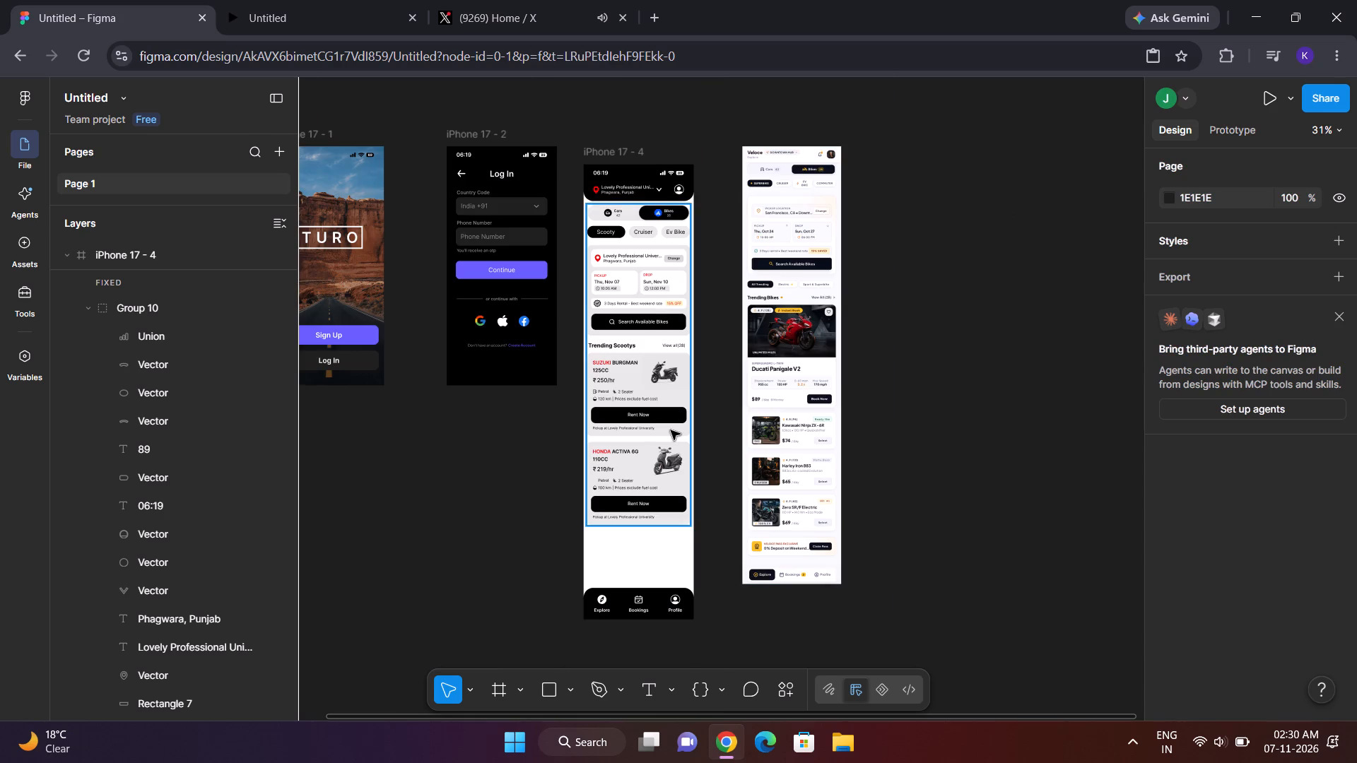
Duplicate the iPhone 17 - 4 frame.
scroll(671, 430, "up", 2)
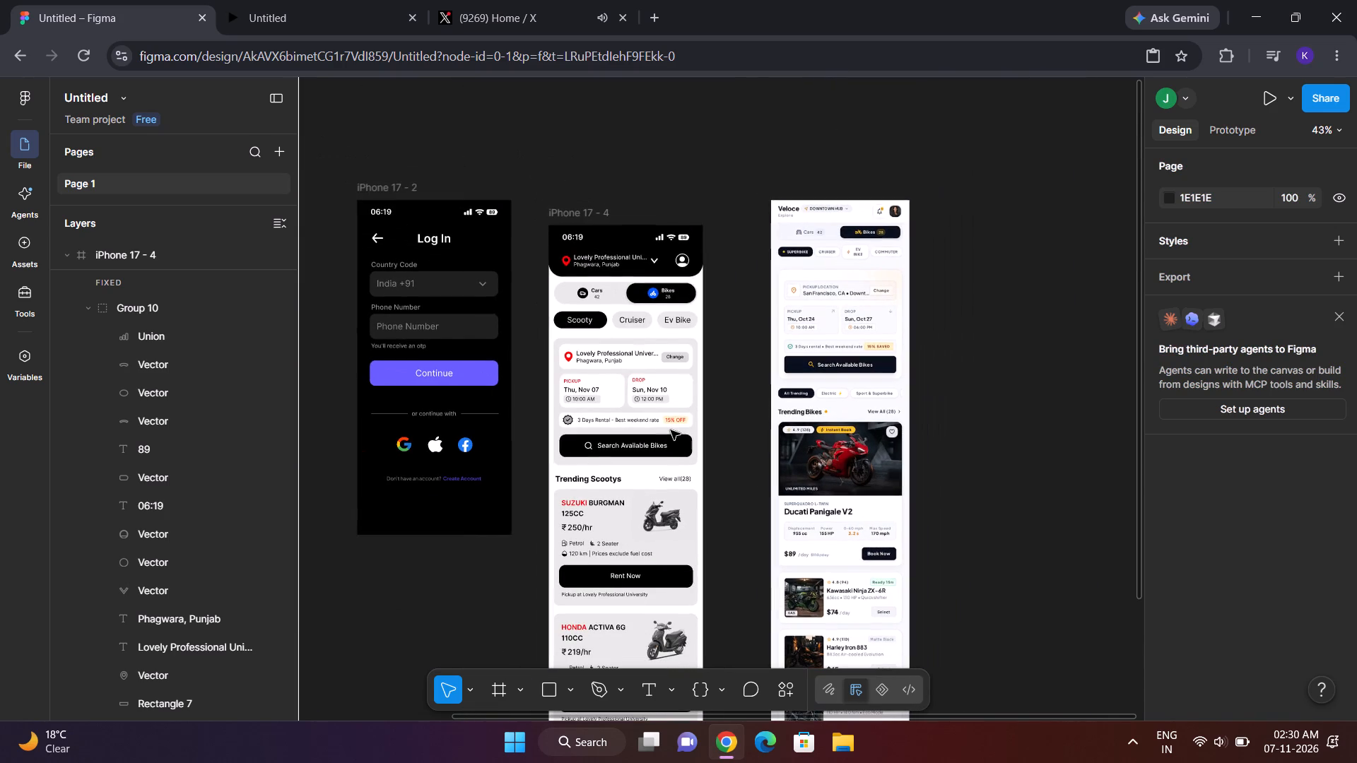
left_click(589, 214)
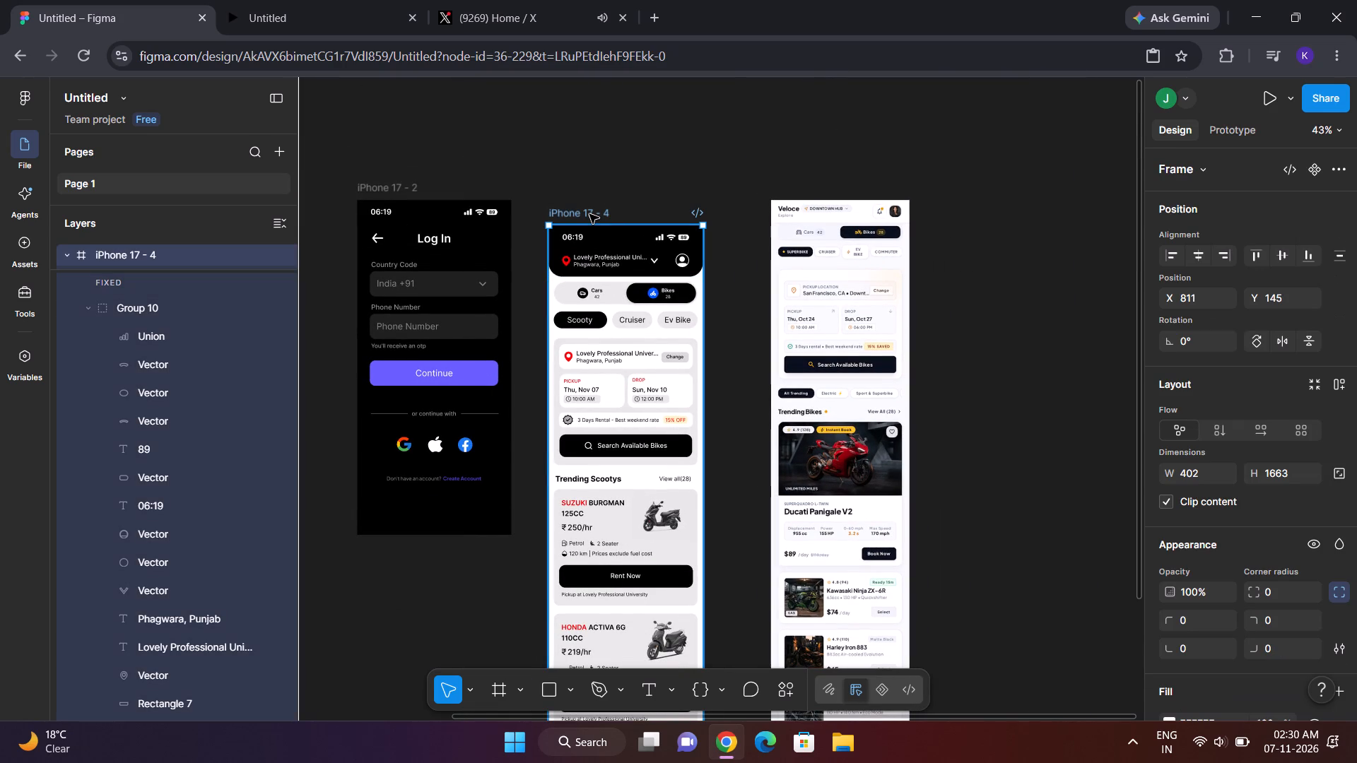
key("ctrl+c")
key("ctrl+v")
Nudge the original iPhone 17 - 4 frame slightly up, closer to the top of the Log In screen.
left_click_drag(589, 214, 586, 206)
left_click(611, 158)
Move the duplicated frame clear of the Veloce reference image on its far side, at X 1878, Y 121.
scroll(611, 158, "down", 1)
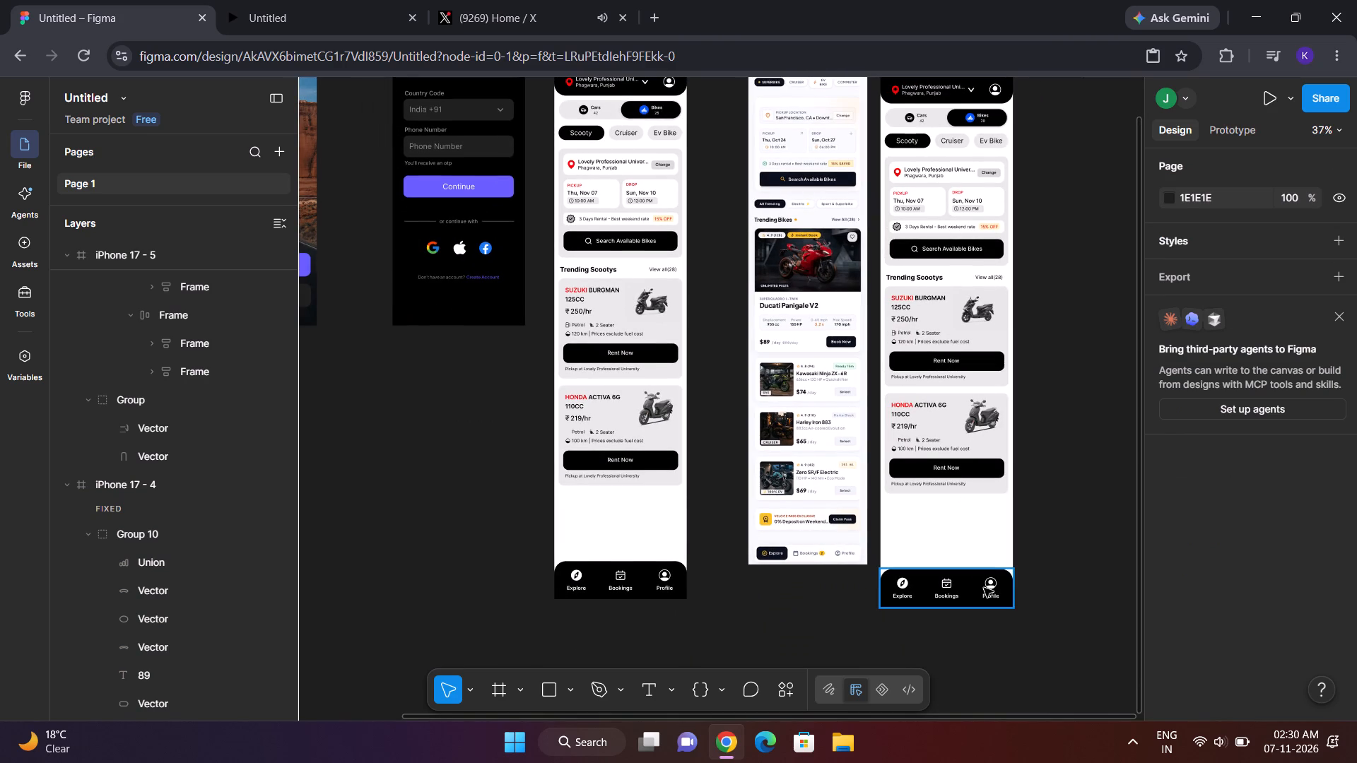
scroll(984, 588, "up", 1)
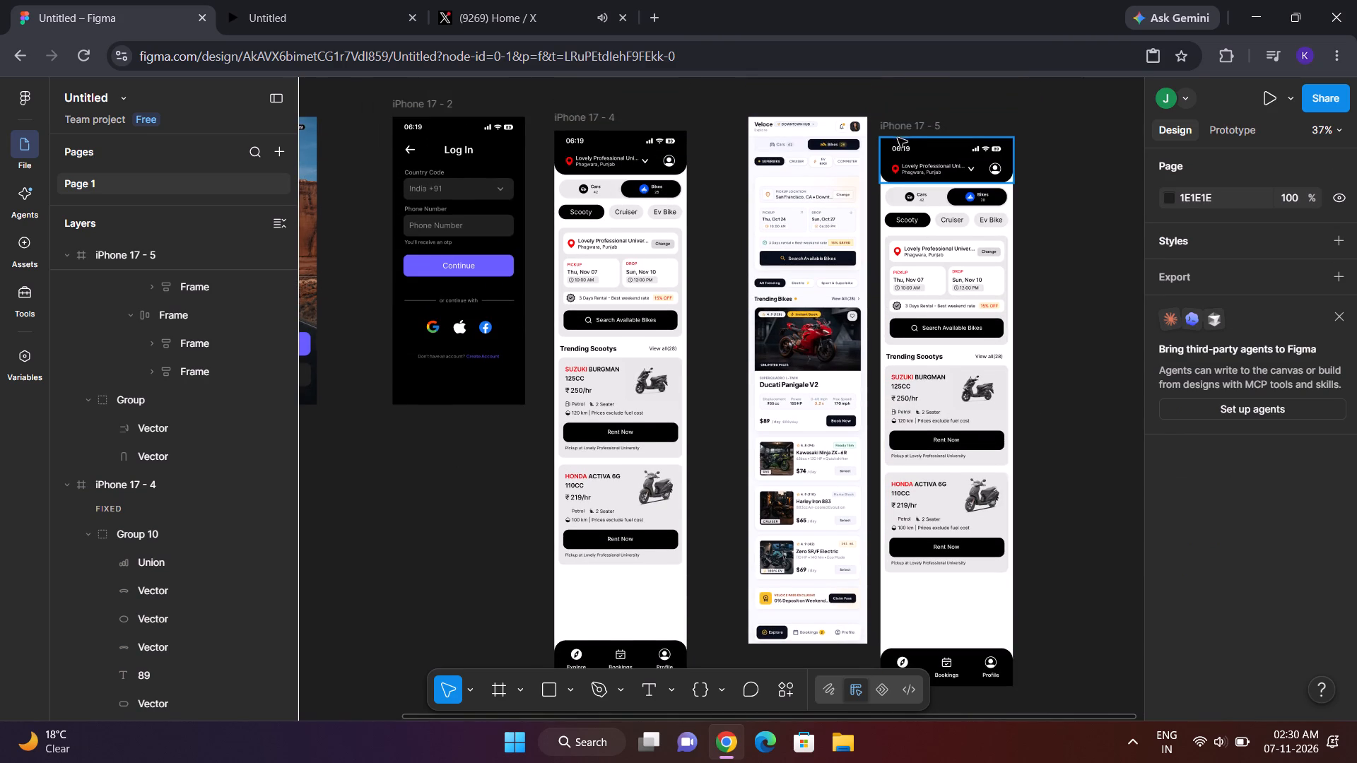
left_click_drag(898, 129, 926, 122)
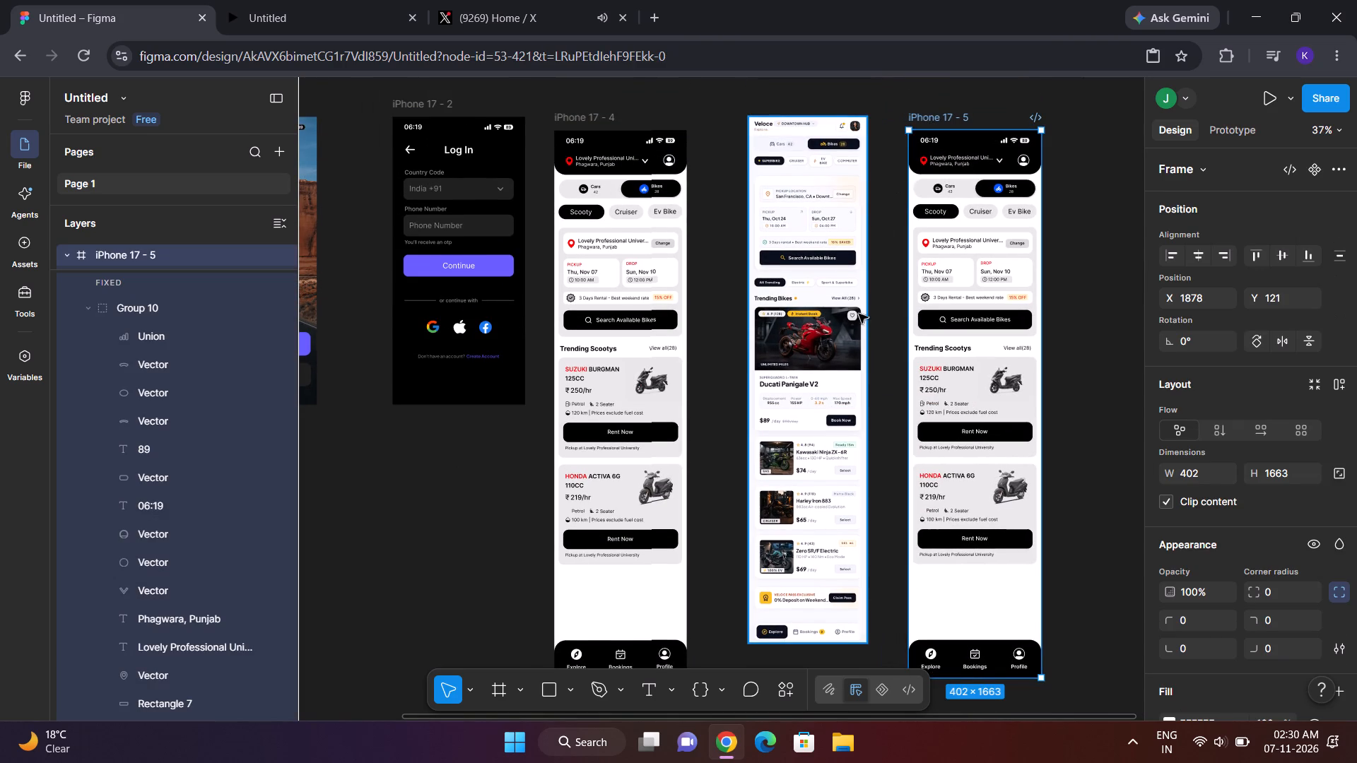
Recolour the Search Available Bikes button background in iPhone 17 - 4 with #675DFF, sampled from the Log In screen's Continue button.
scroll(857, 322, "down", 1)
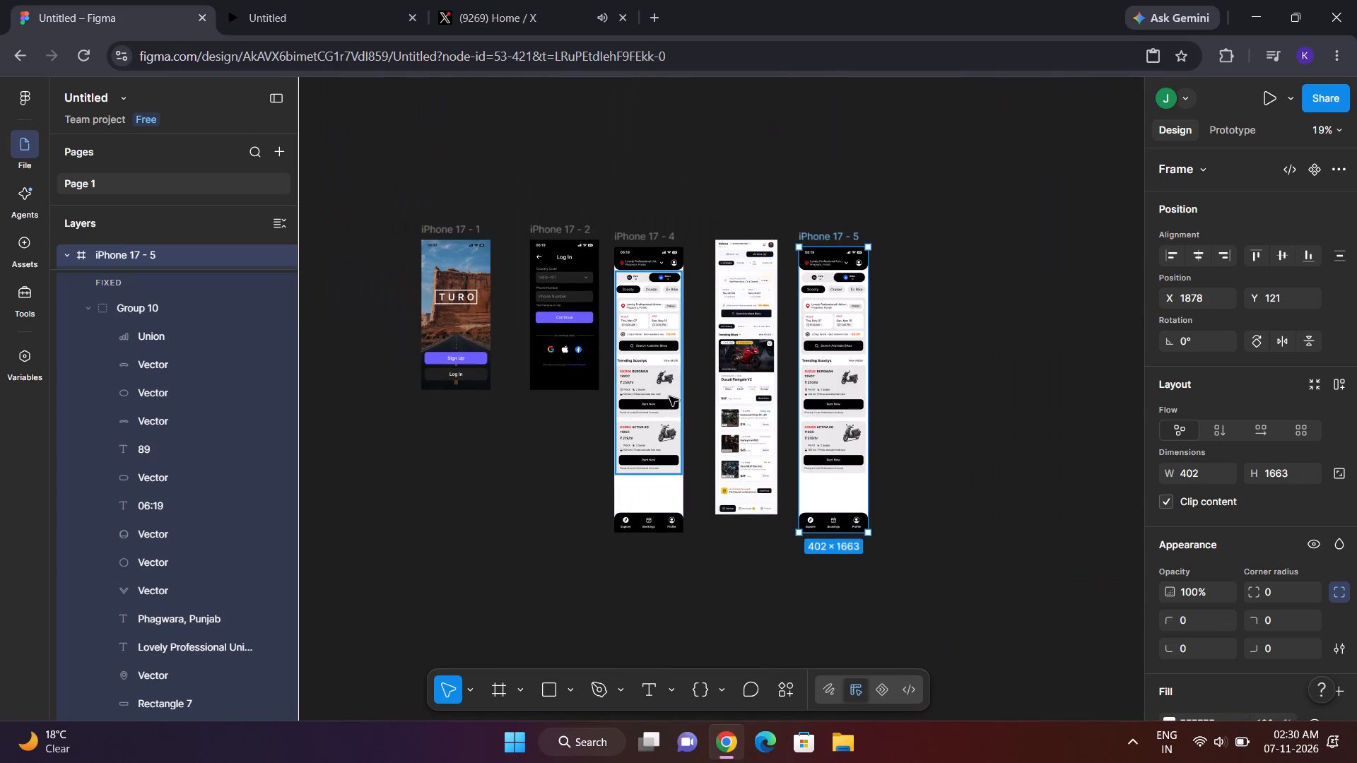
scroll(669, 396, "up", 1)
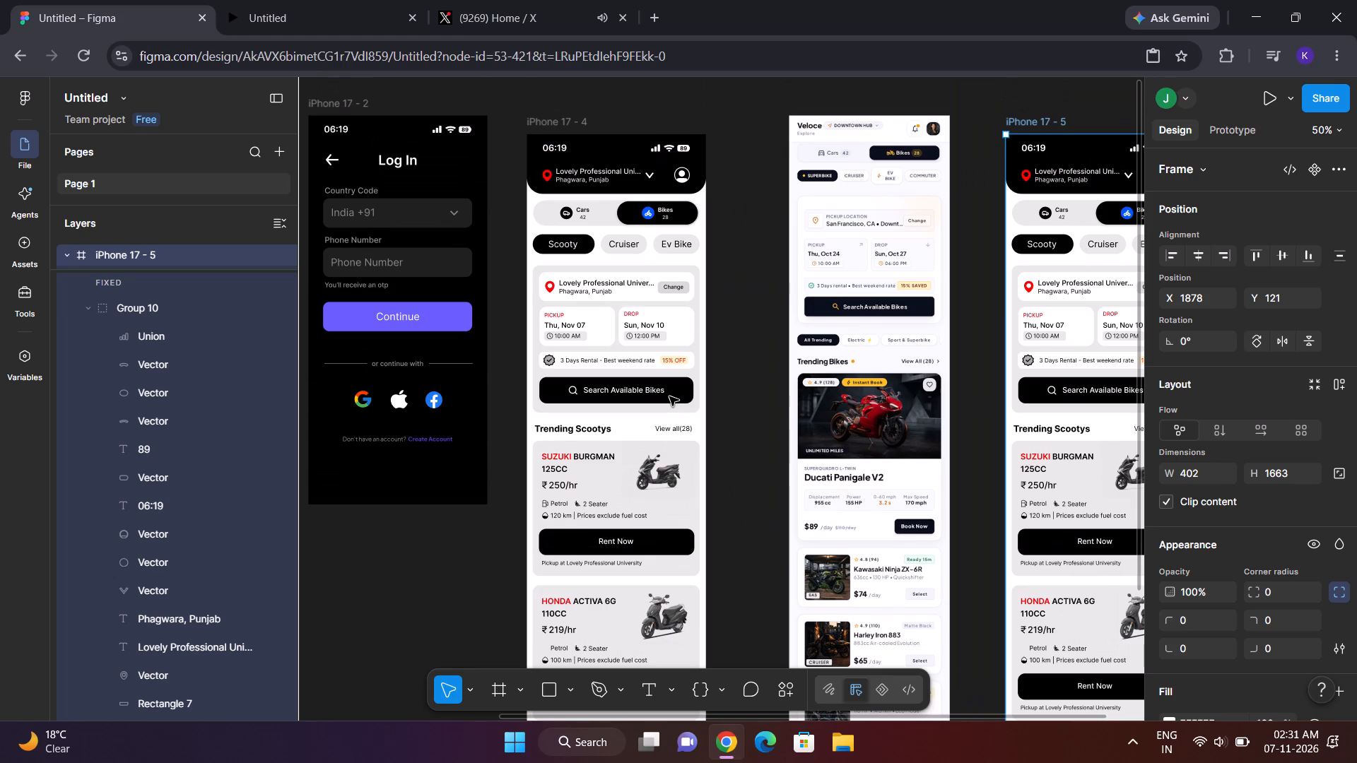
scroll(669, 396, "down", 1)
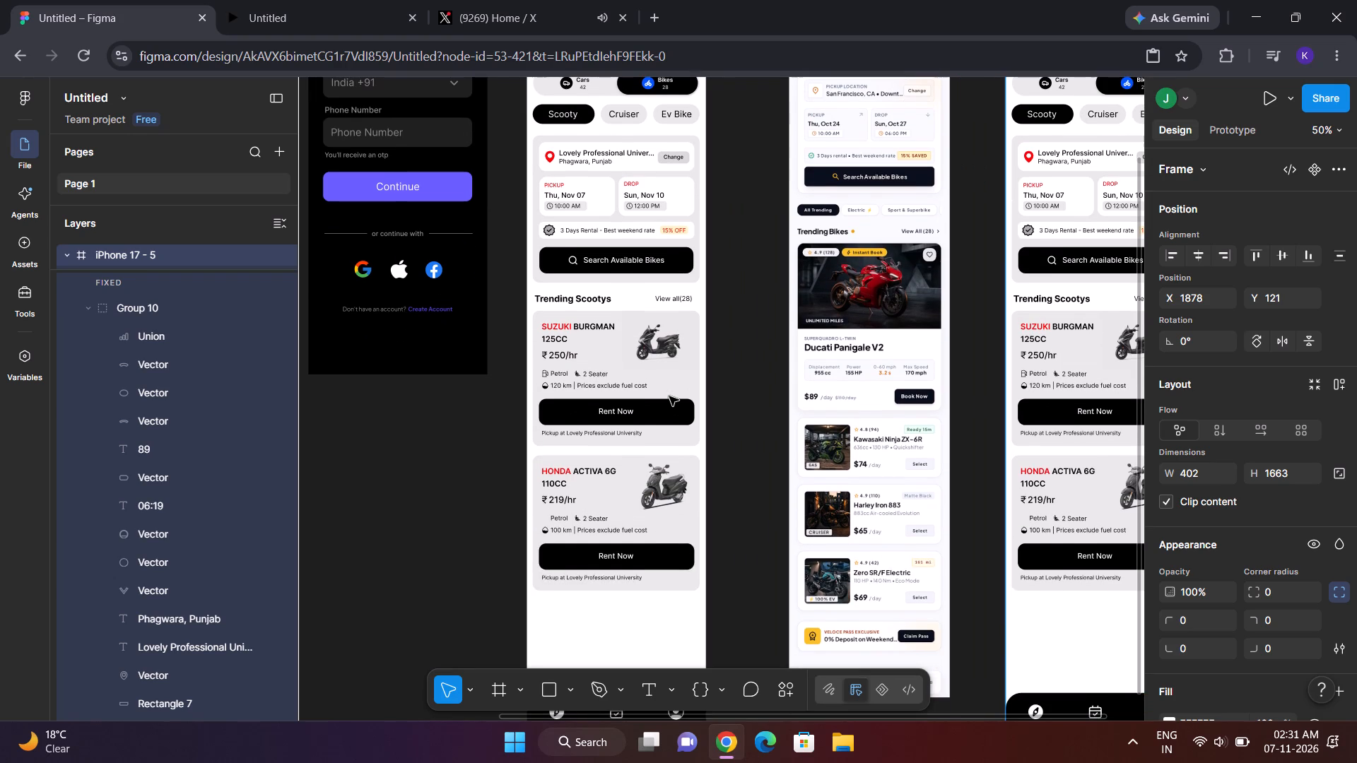
scroll(669, 396, "up", 1)
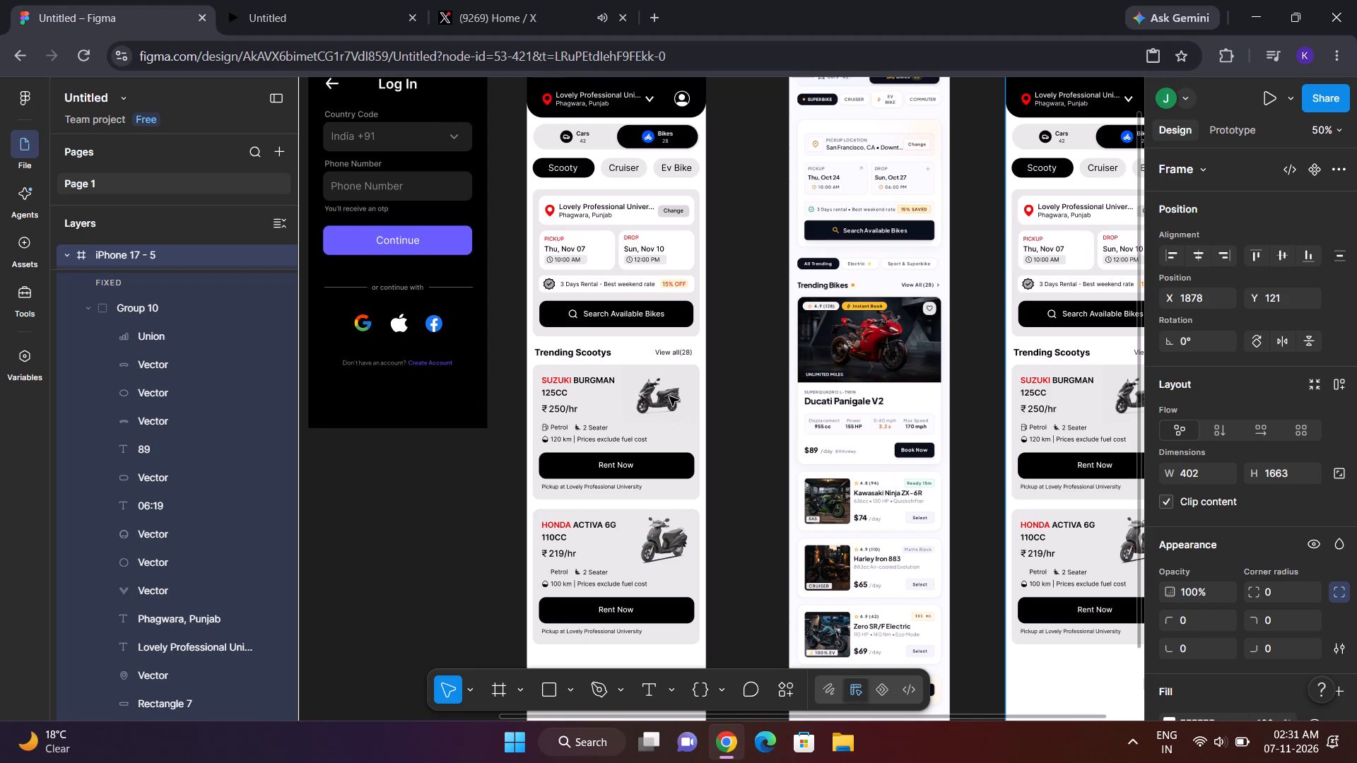
double_click(676, 311)
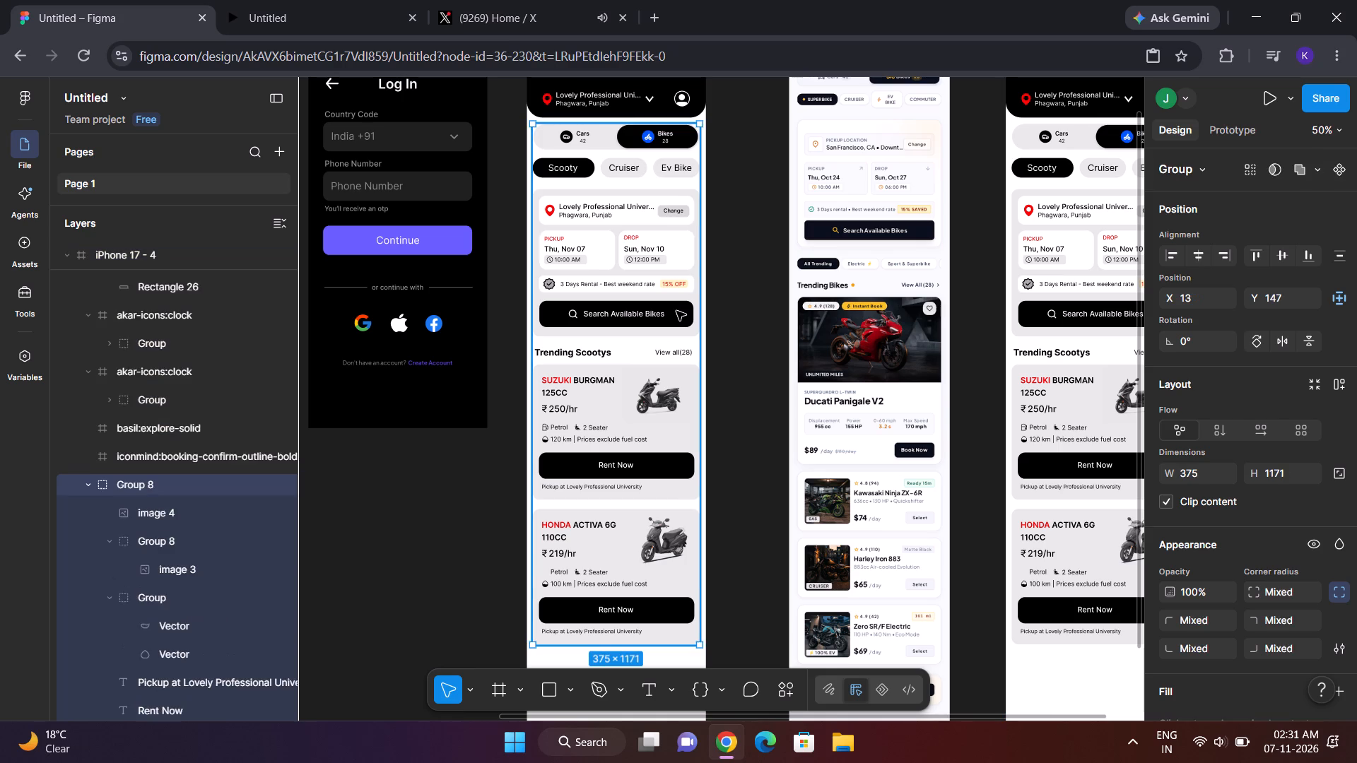
double_click(676, 311)
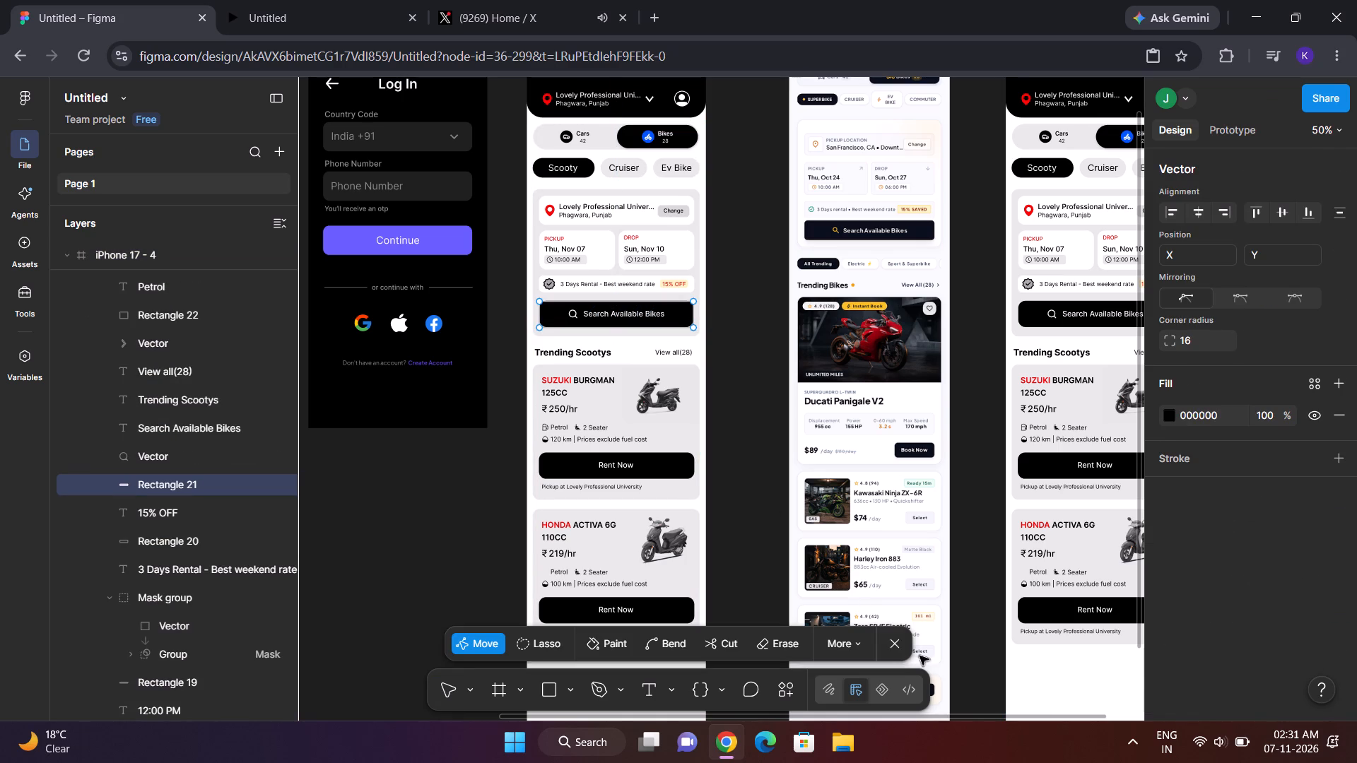
left_click(900, 646)
scroll(1202, 609, "down", 1)
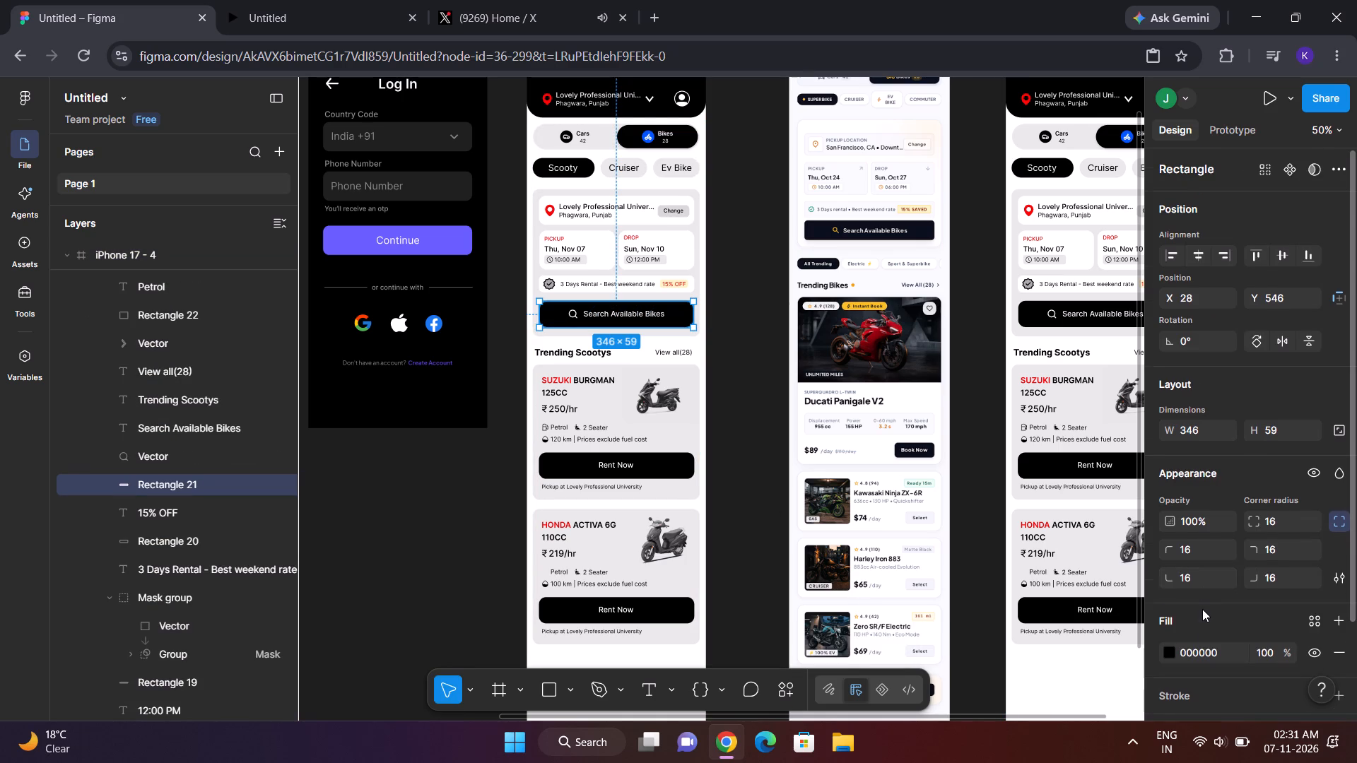
scroll(1202, 609, "down", 1)
left_click_drag(1164, 535, 1168, 542)
left_click(1168, 542)
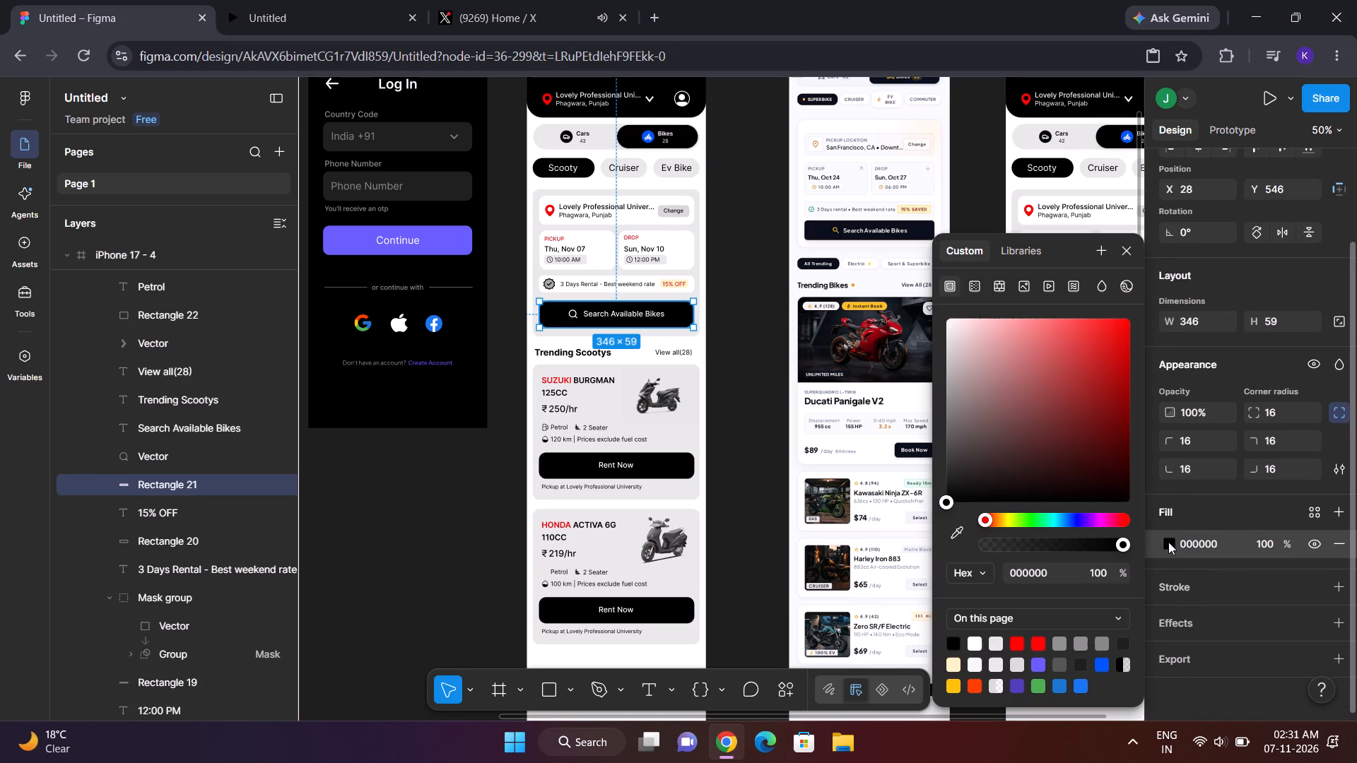
left_click(961, 526)
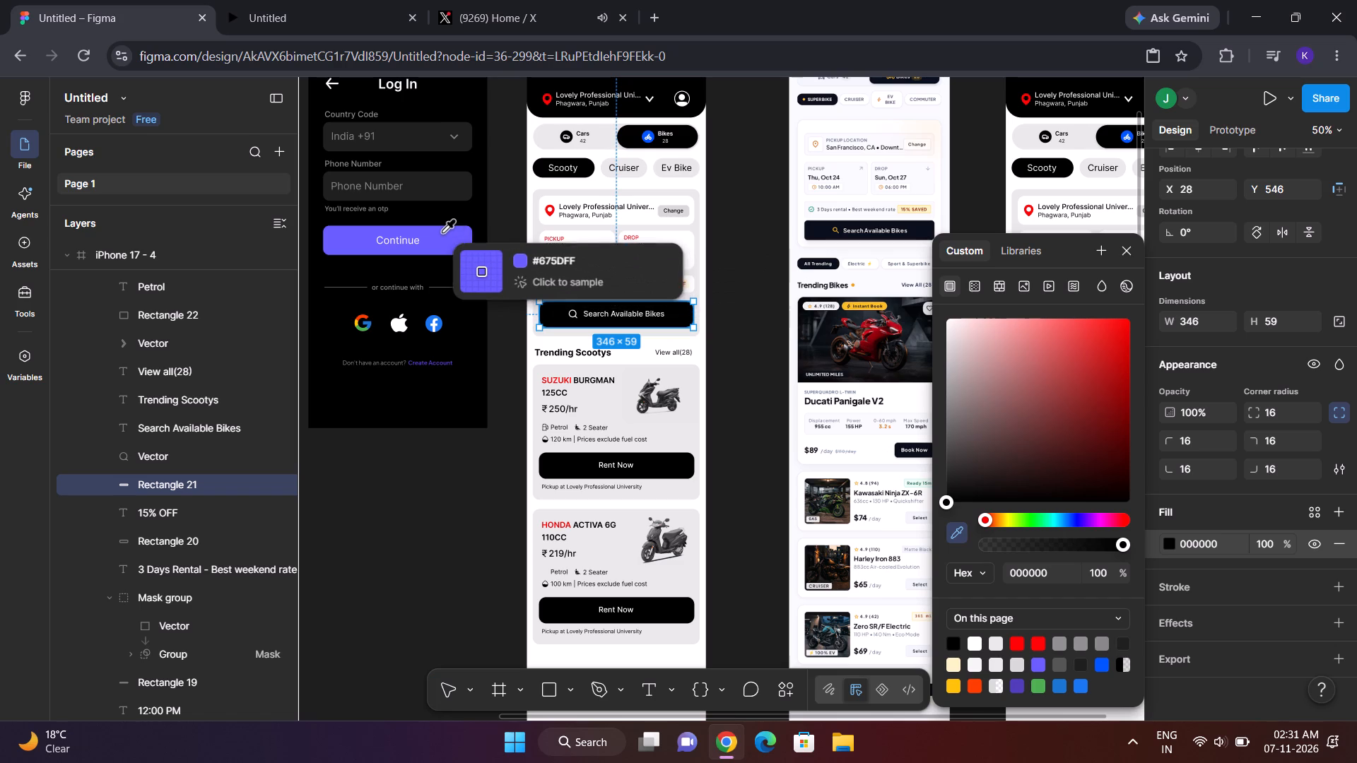
left_click(441, 232)
Select the background rectangle of the Suzuki Burgman card's Rent Now button in iPhone 17 - 4.
double_click(677, 466)
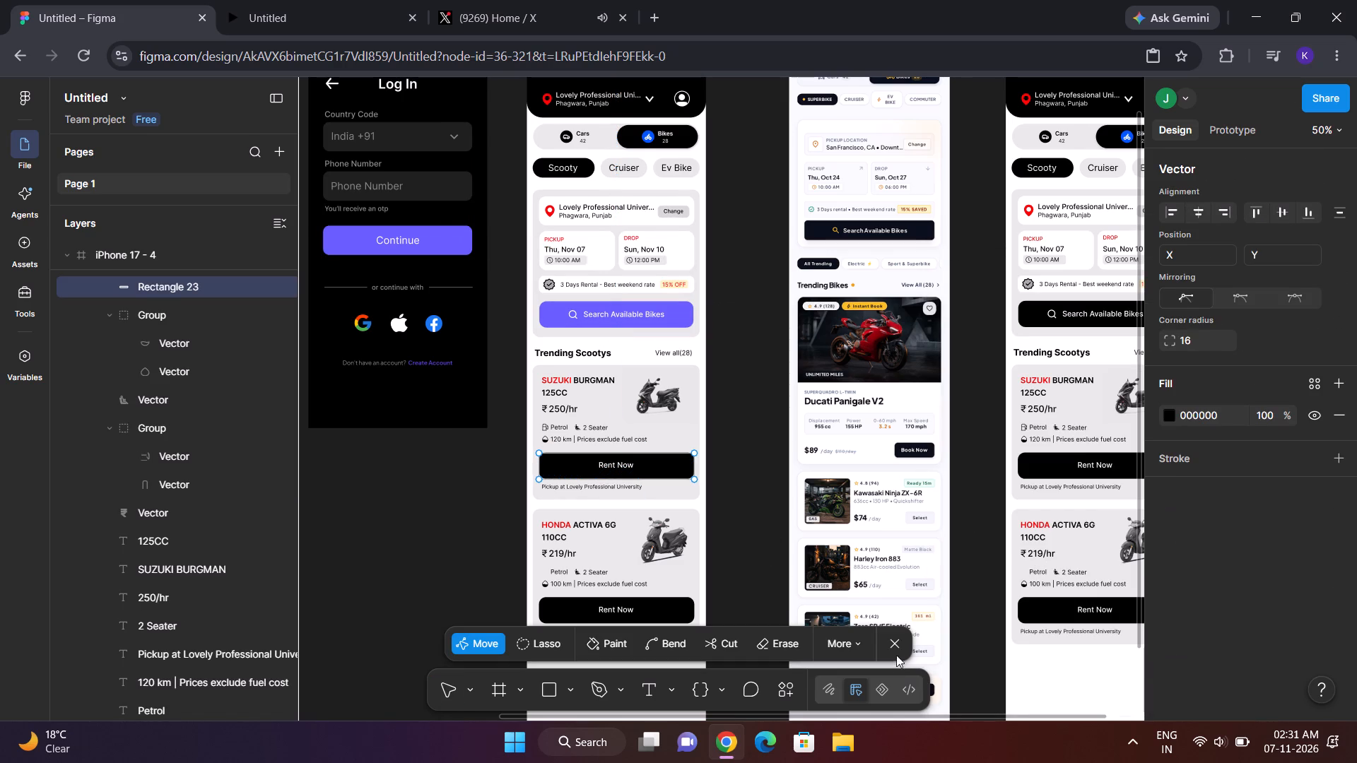
left_click(895, 638)
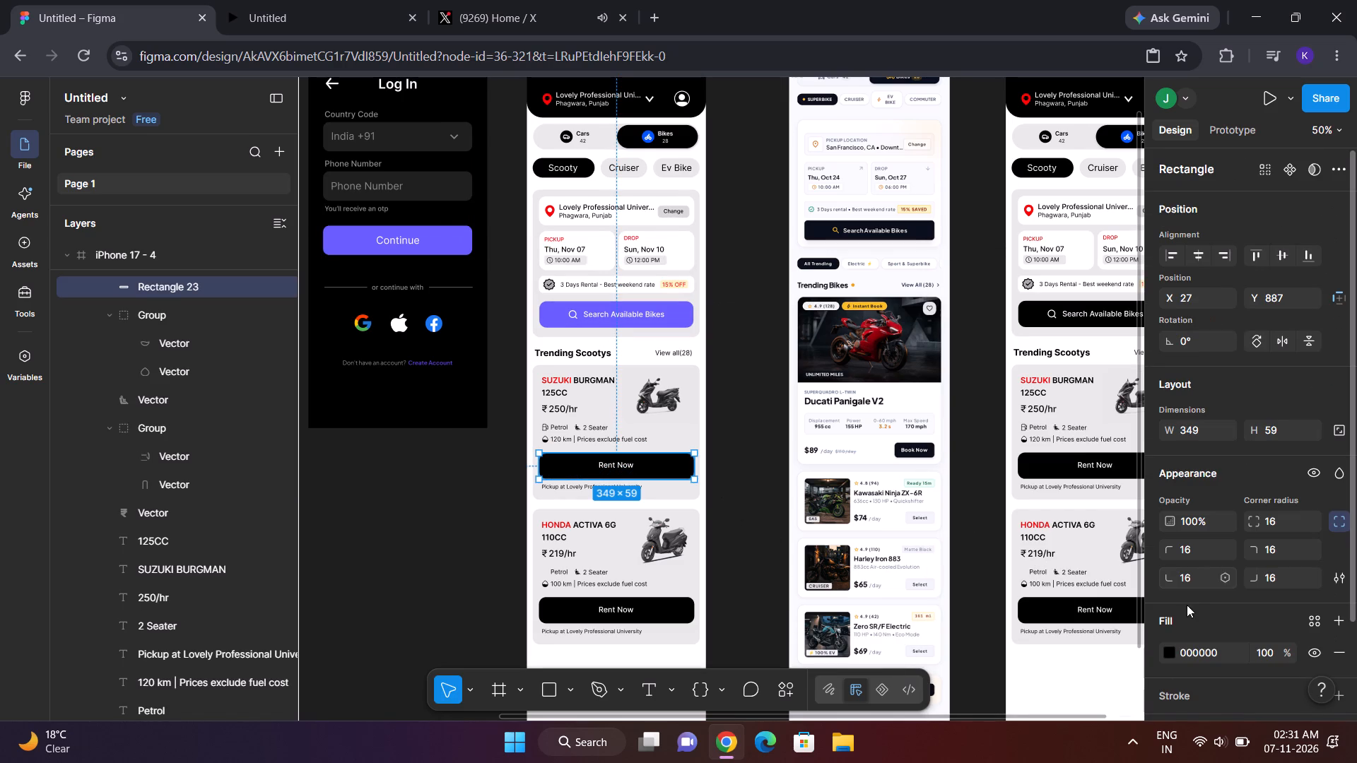
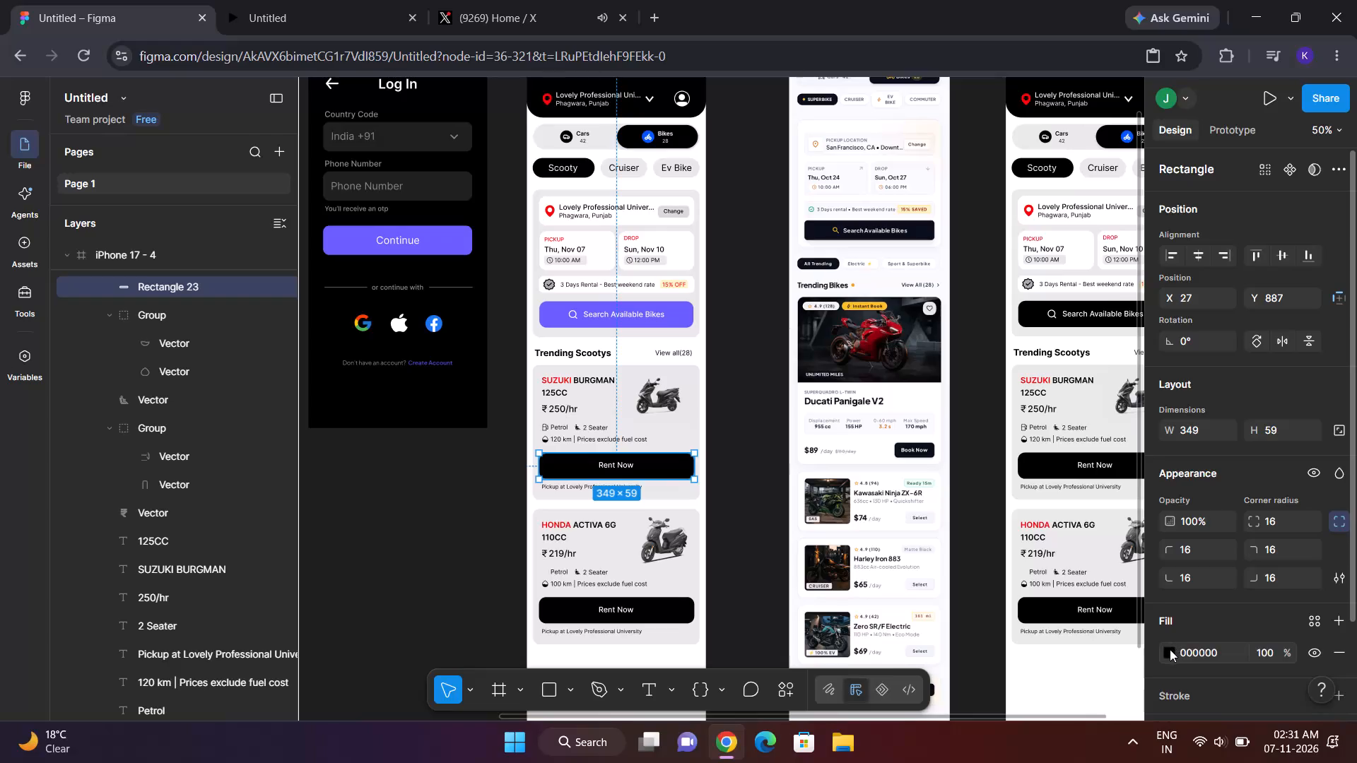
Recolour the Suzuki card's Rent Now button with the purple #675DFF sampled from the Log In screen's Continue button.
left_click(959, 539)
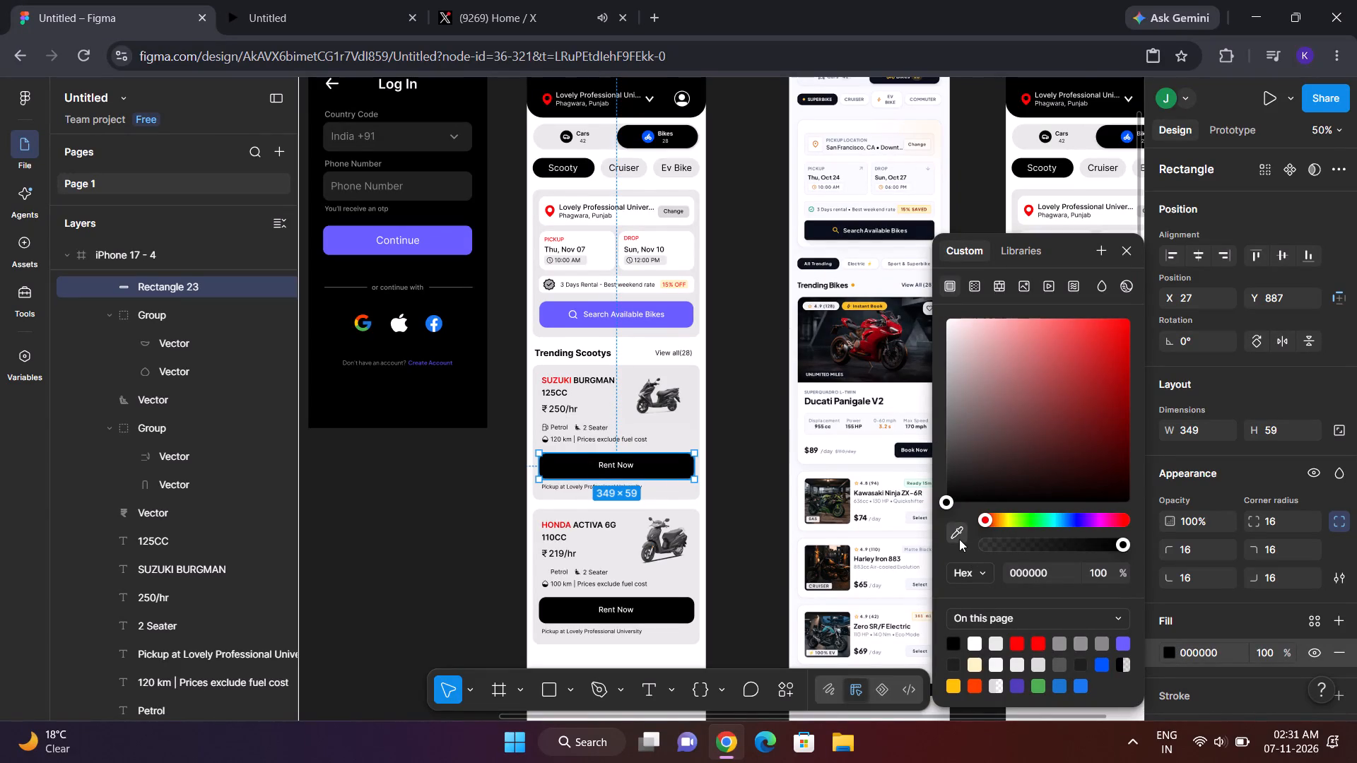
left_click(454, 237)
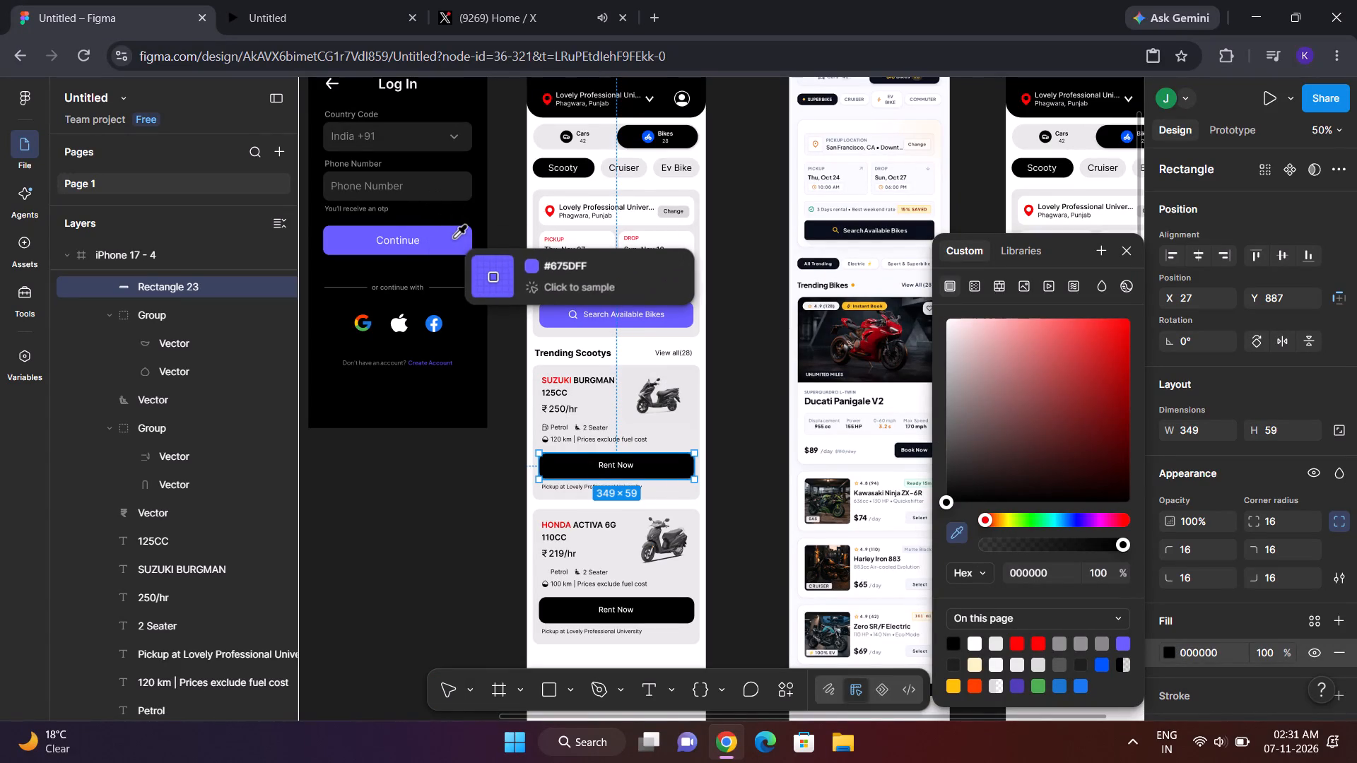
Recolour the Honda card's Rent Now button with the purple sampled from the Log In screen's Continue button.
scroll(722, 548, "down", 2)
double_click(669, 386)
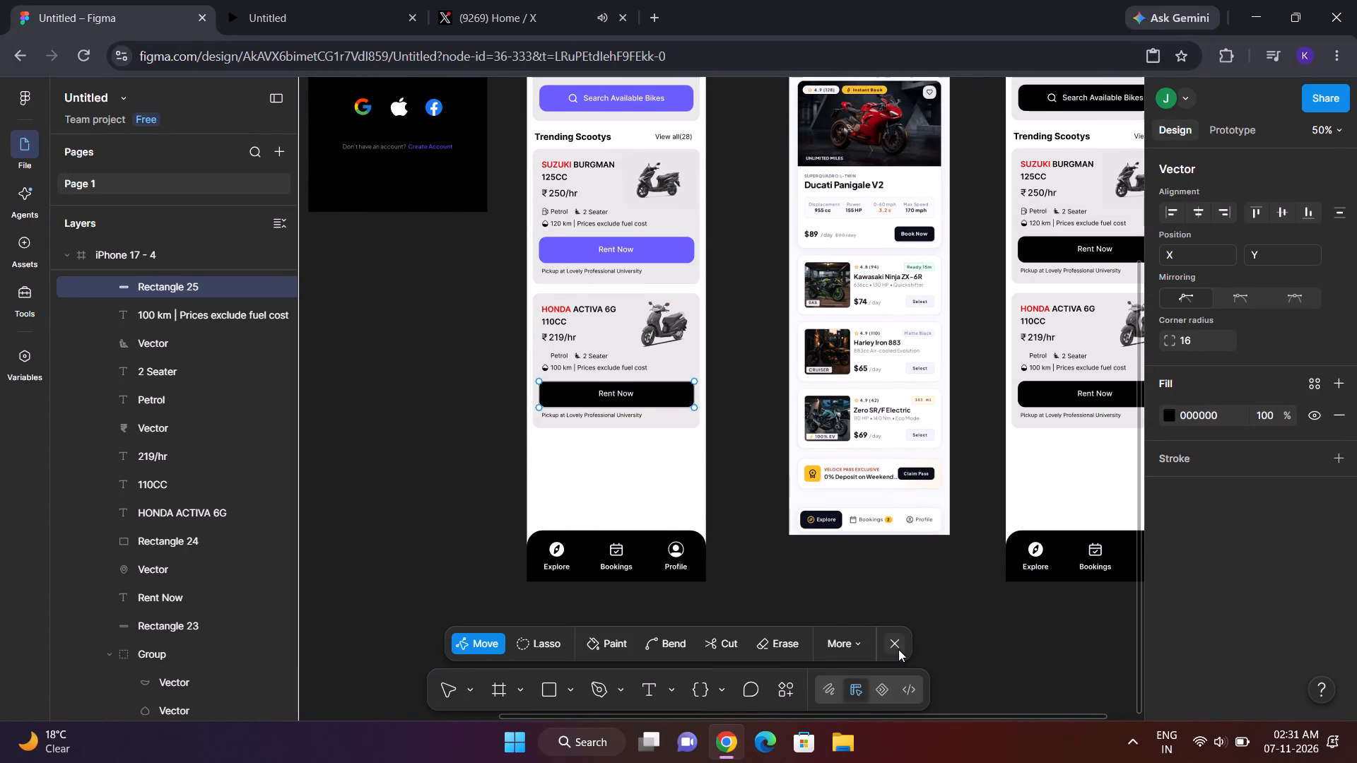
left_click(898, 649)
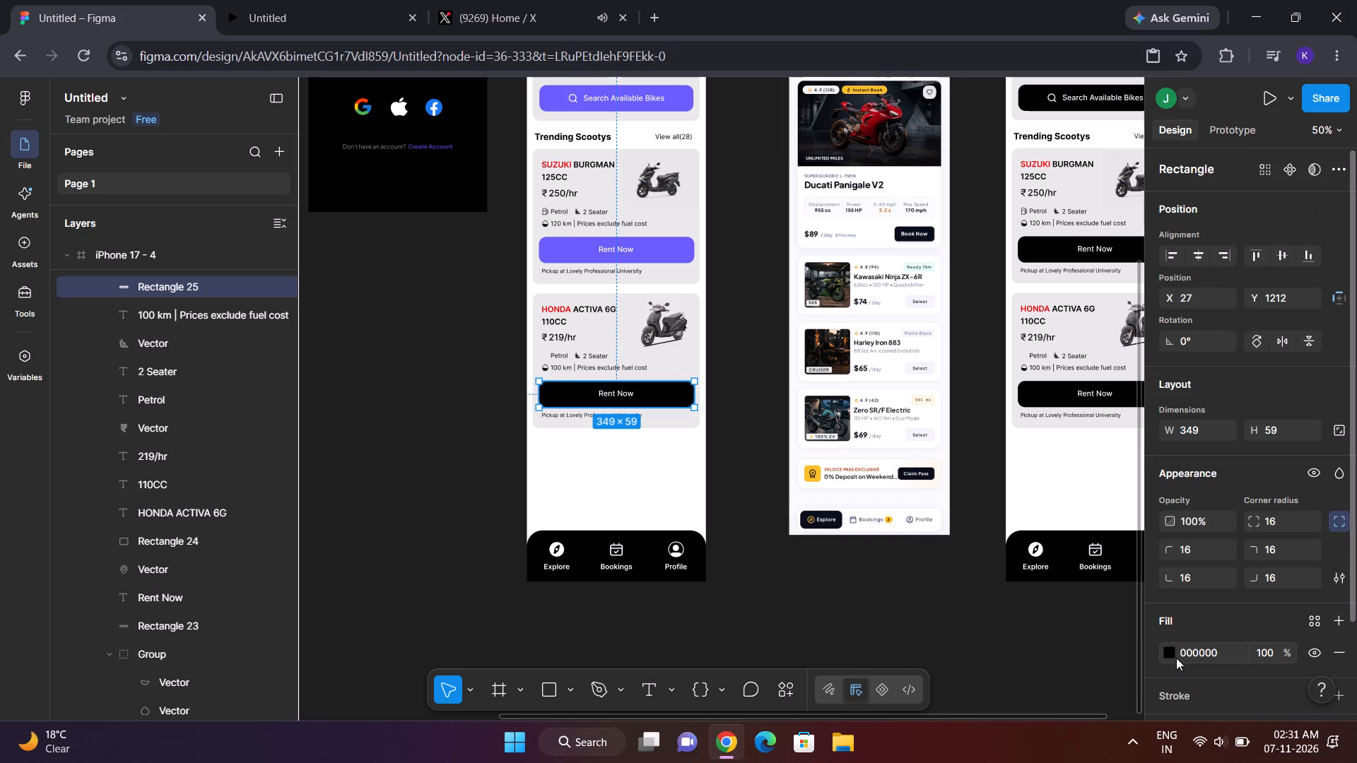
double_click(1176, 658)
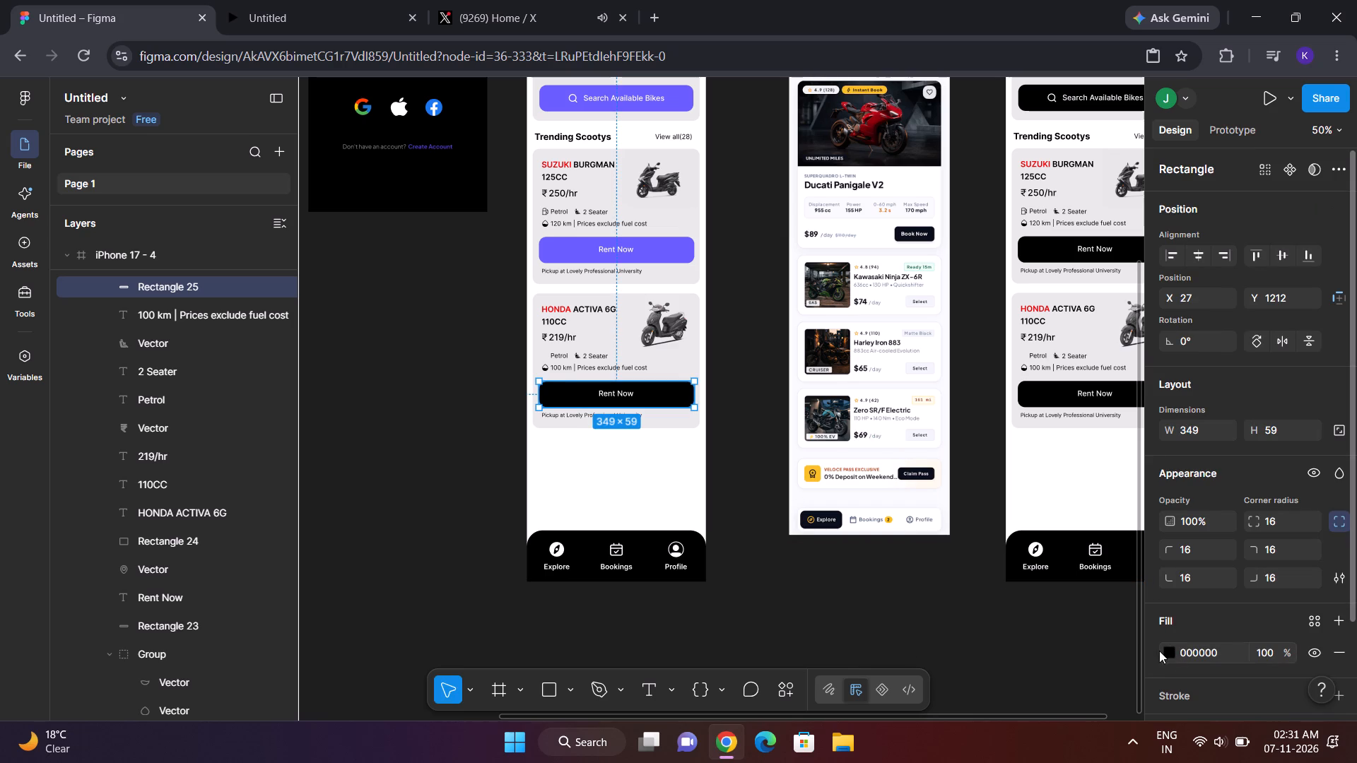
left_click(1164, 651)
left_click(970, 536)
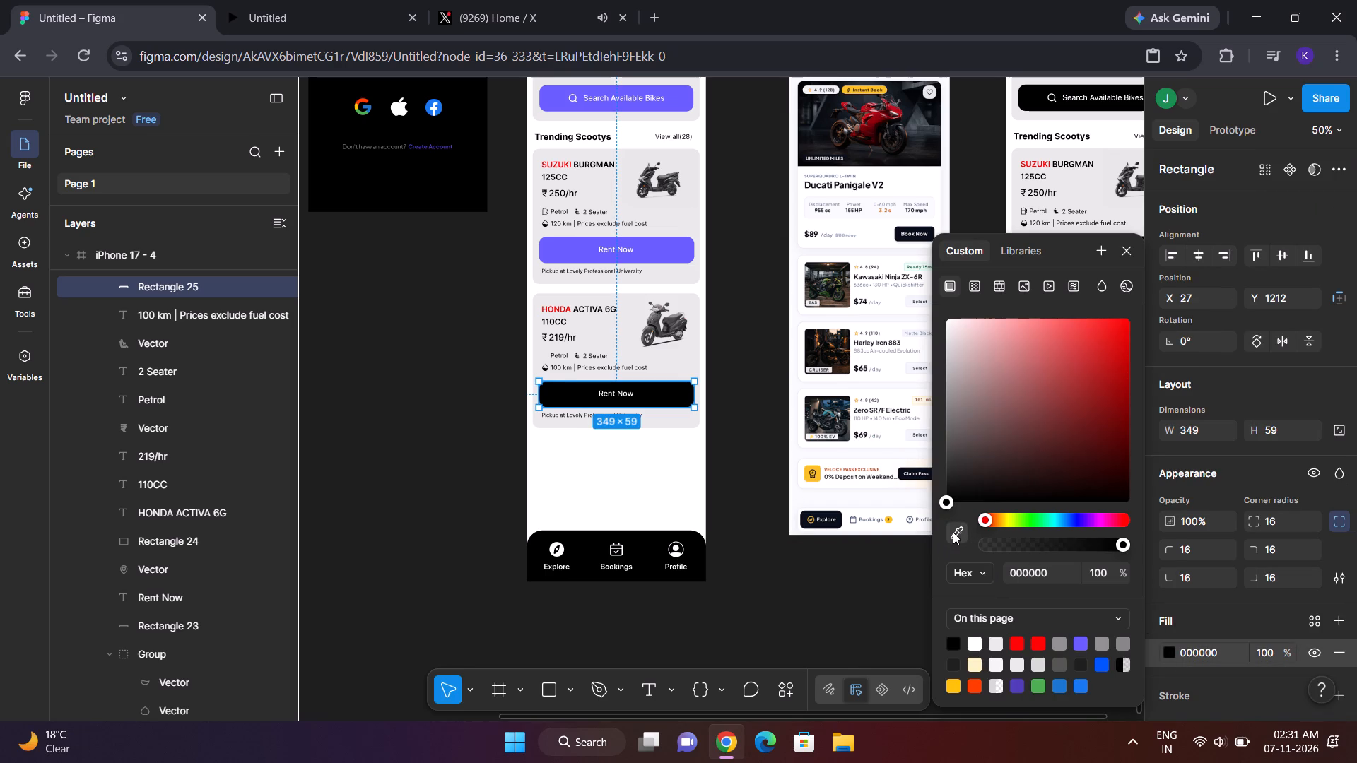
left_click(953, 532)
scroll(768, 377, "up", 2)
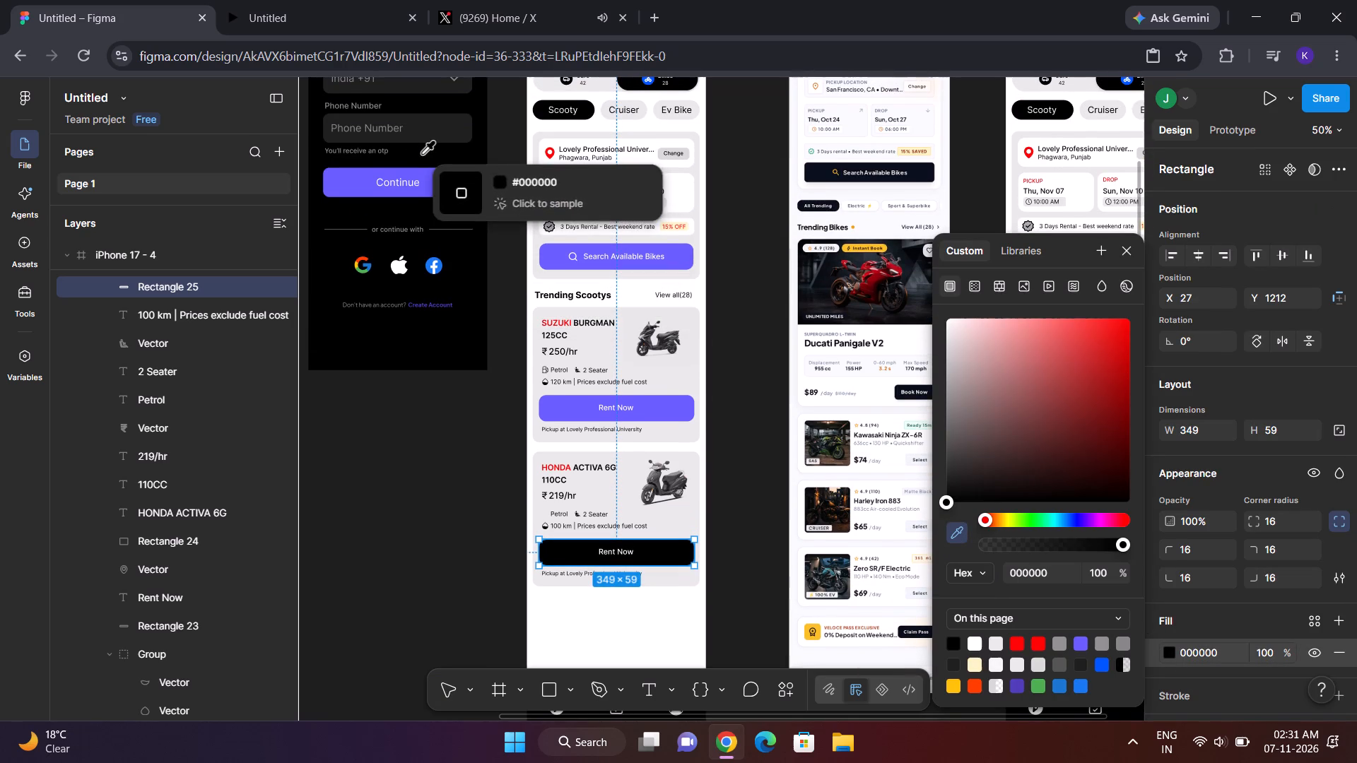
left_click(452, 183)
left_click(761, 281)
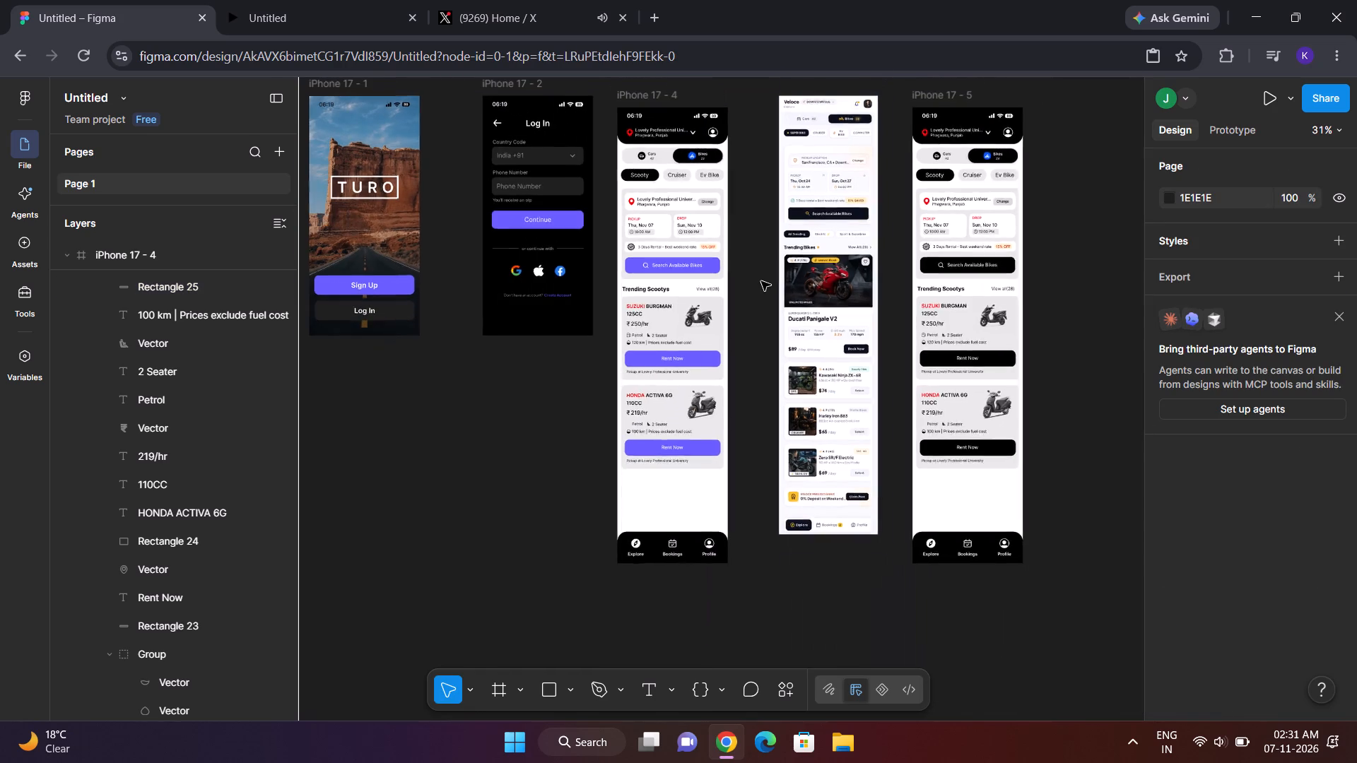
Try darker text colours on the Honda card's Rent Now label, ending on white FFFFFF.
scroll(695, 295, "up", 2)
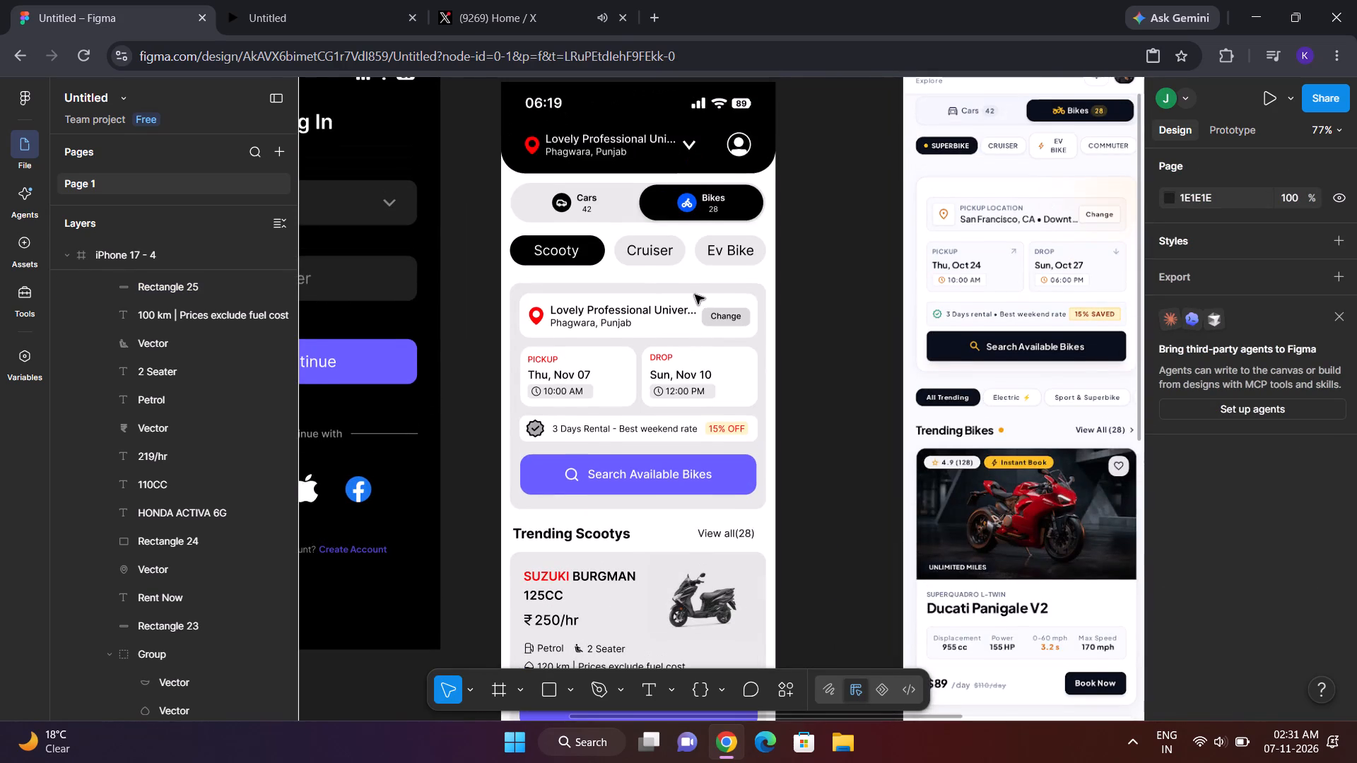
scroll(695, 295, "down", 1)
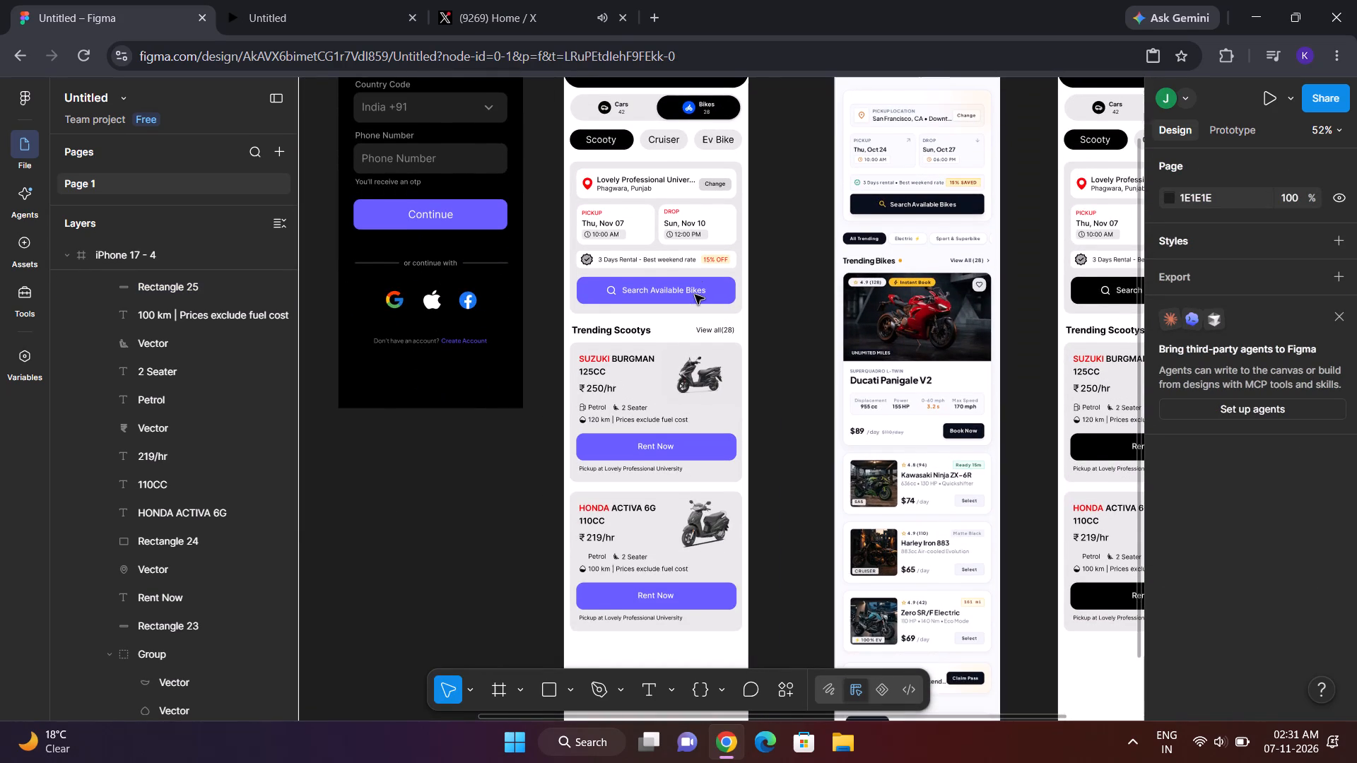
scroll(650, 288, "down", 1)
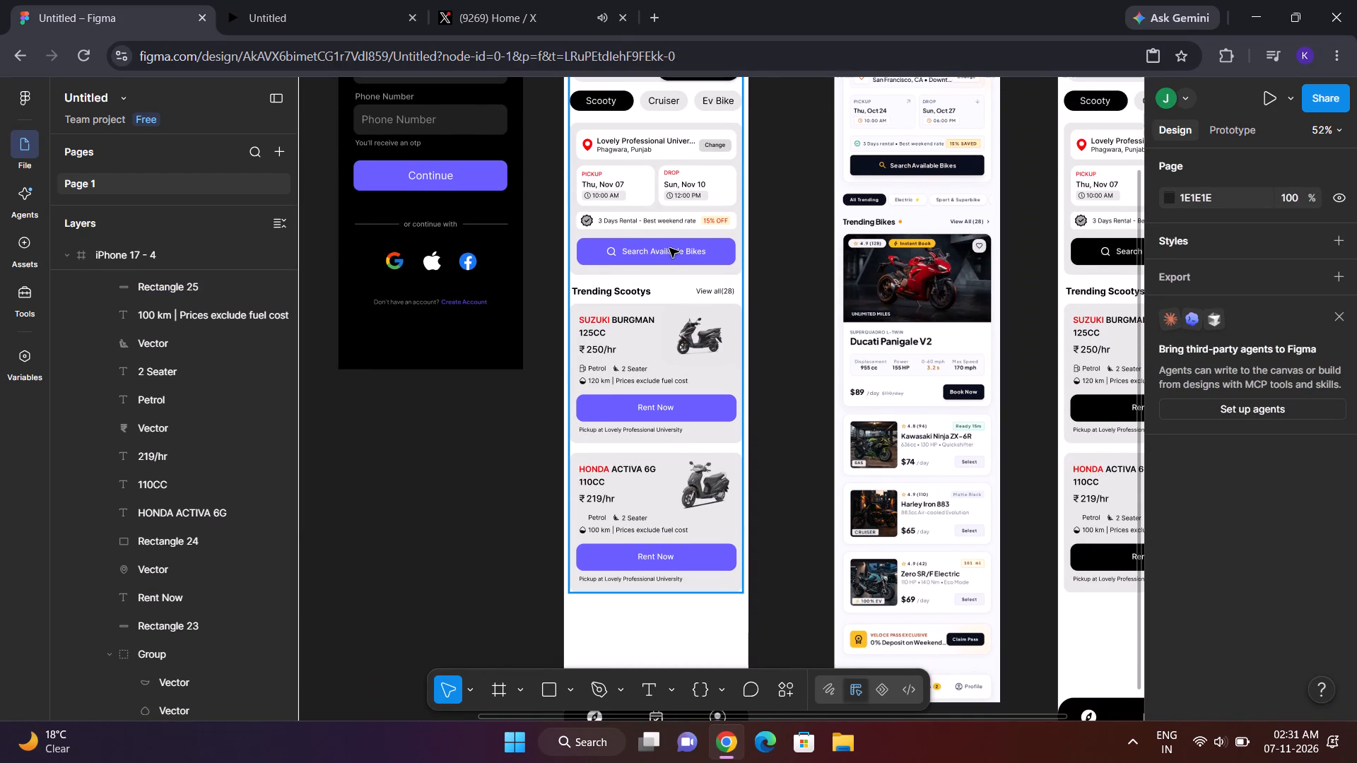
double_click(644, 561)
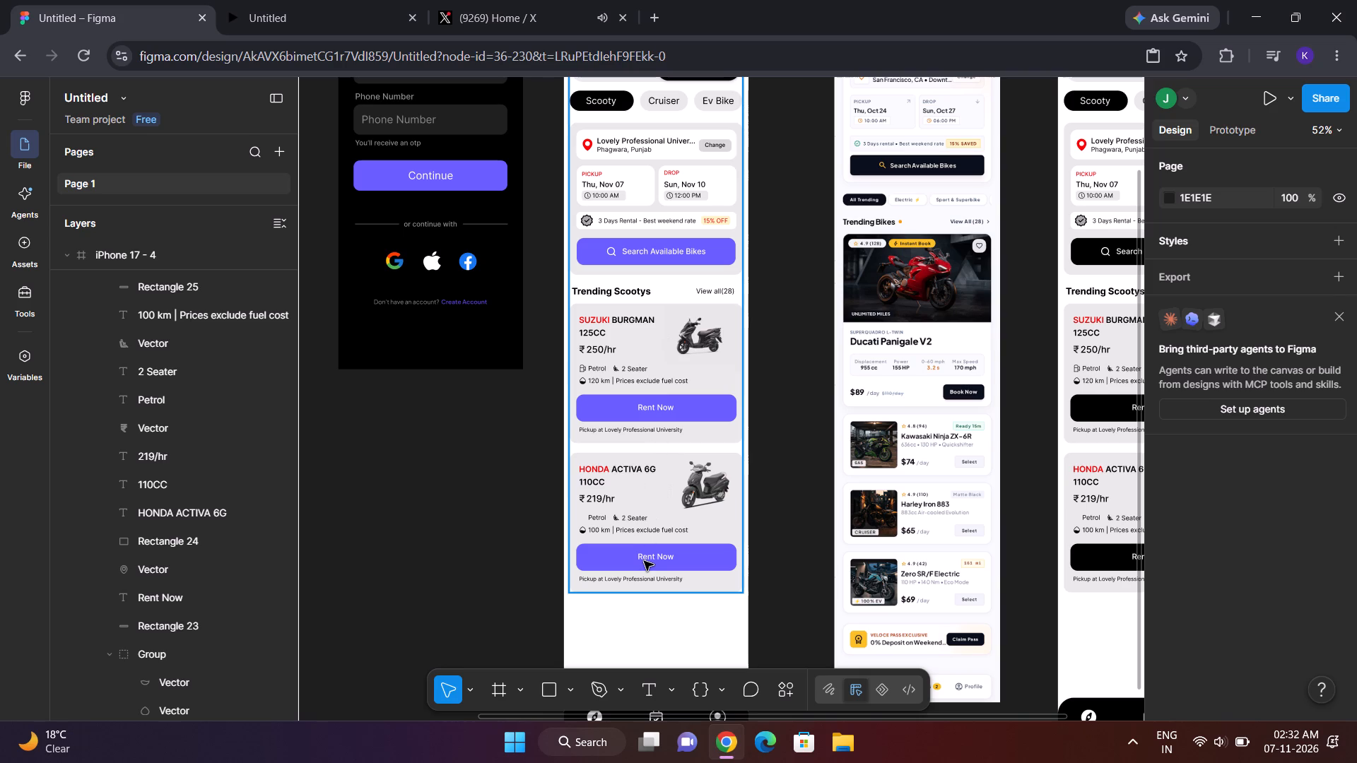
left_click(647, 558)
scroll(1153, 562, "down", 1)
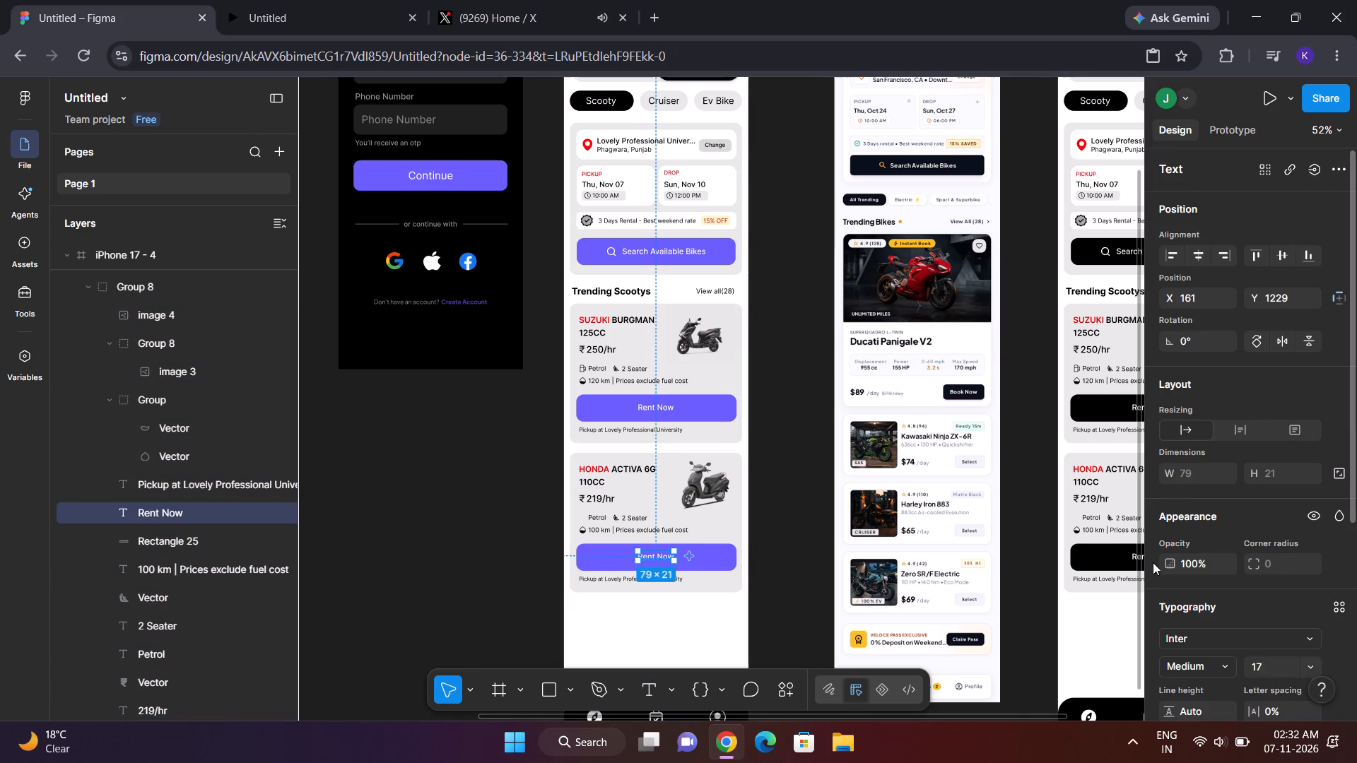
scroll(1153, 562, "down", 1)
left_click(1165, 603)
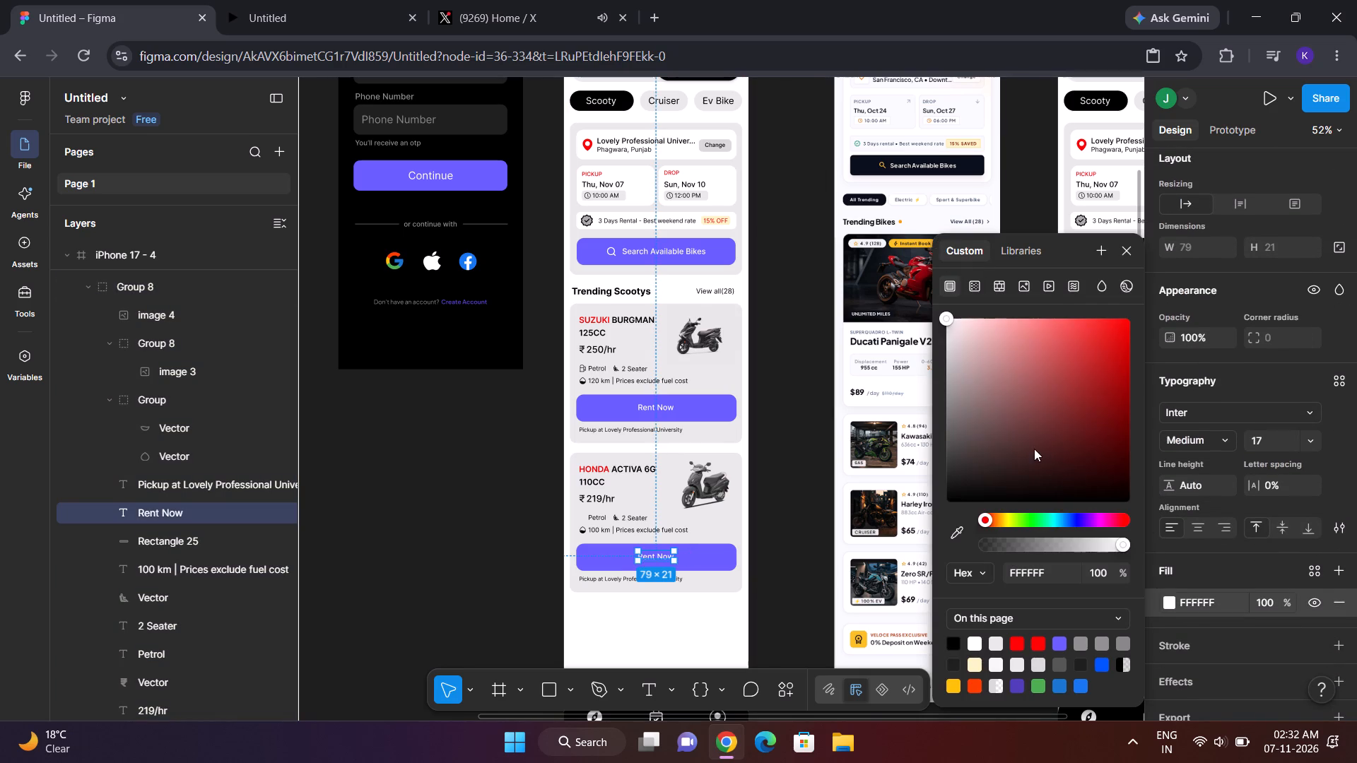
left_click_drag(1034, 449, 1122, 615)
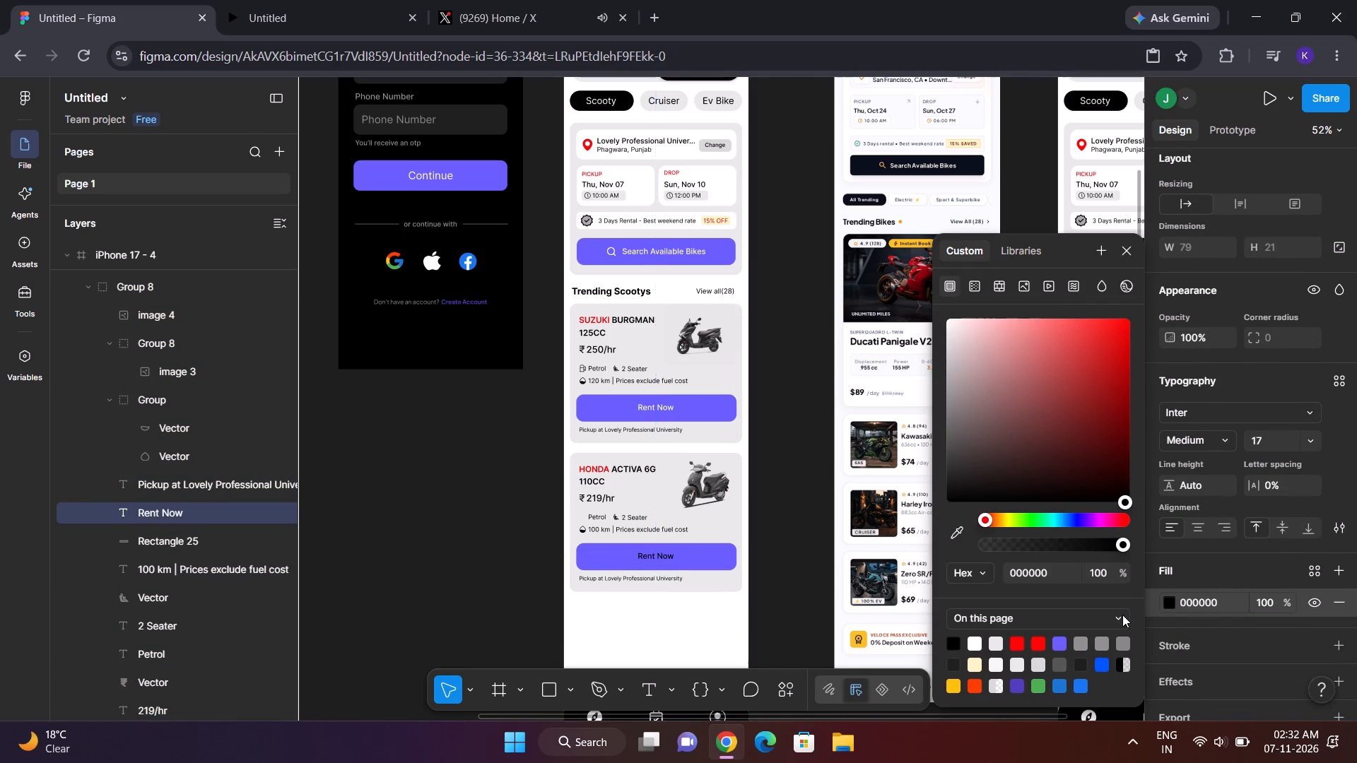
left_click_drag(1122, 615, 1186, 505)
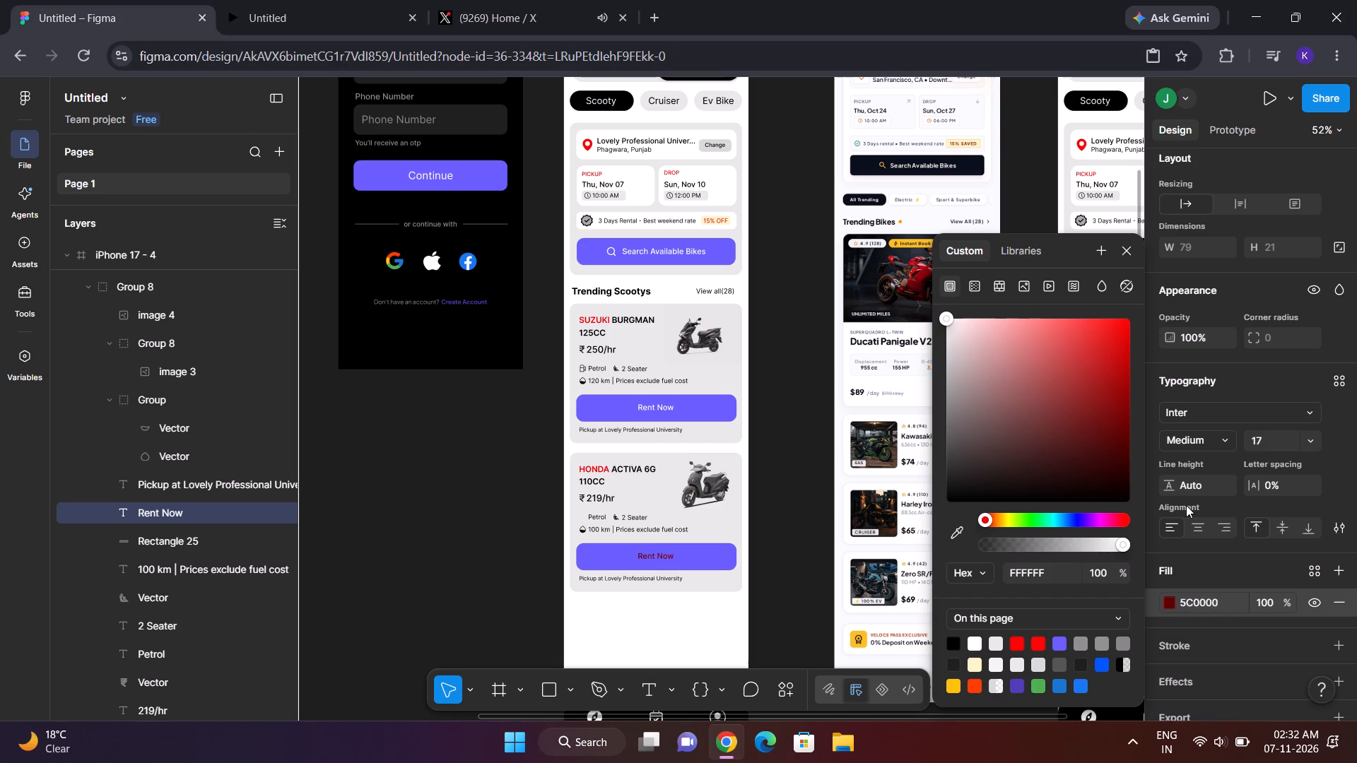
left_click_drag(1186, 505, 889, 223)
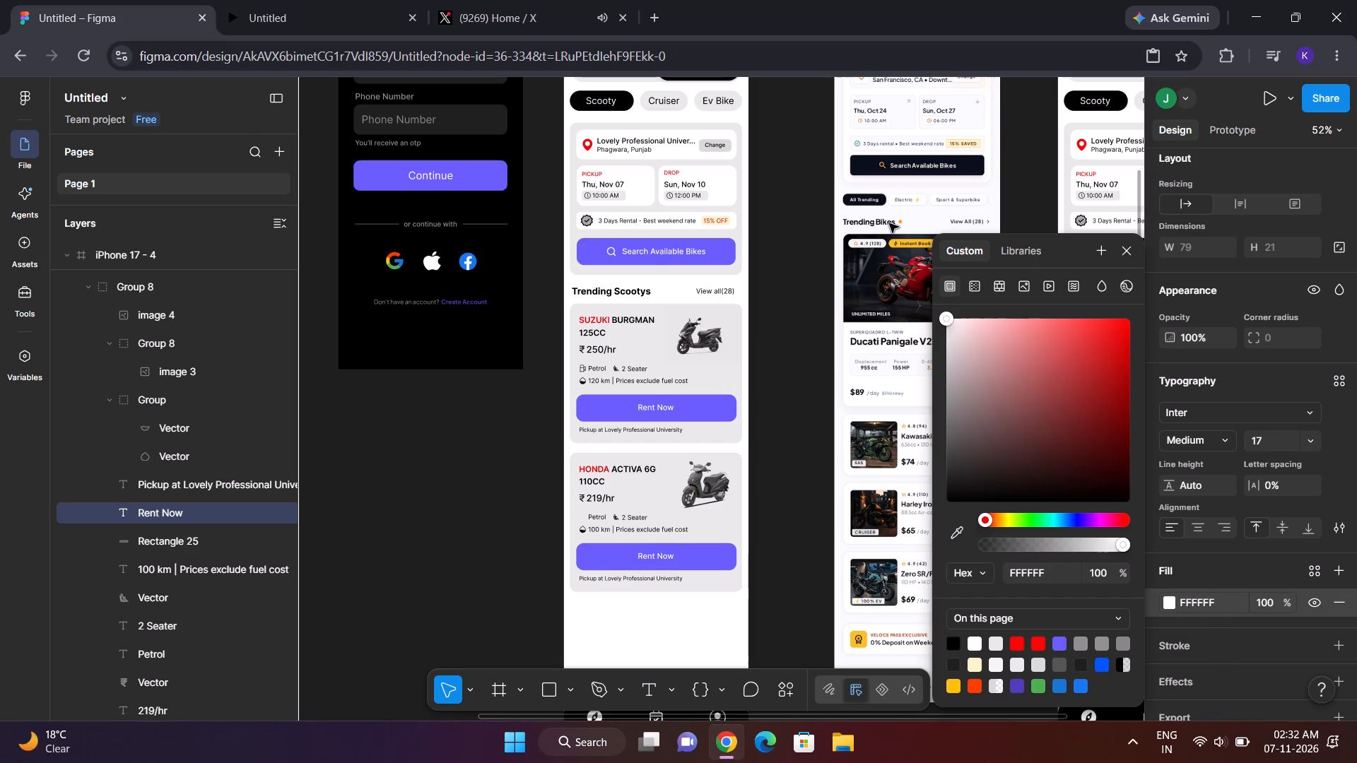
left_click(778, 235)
Change the fill of the Search Available Bikes button on iPhone 17 - 4 to the deeper blue 392DF5.
double_click(722, 244)
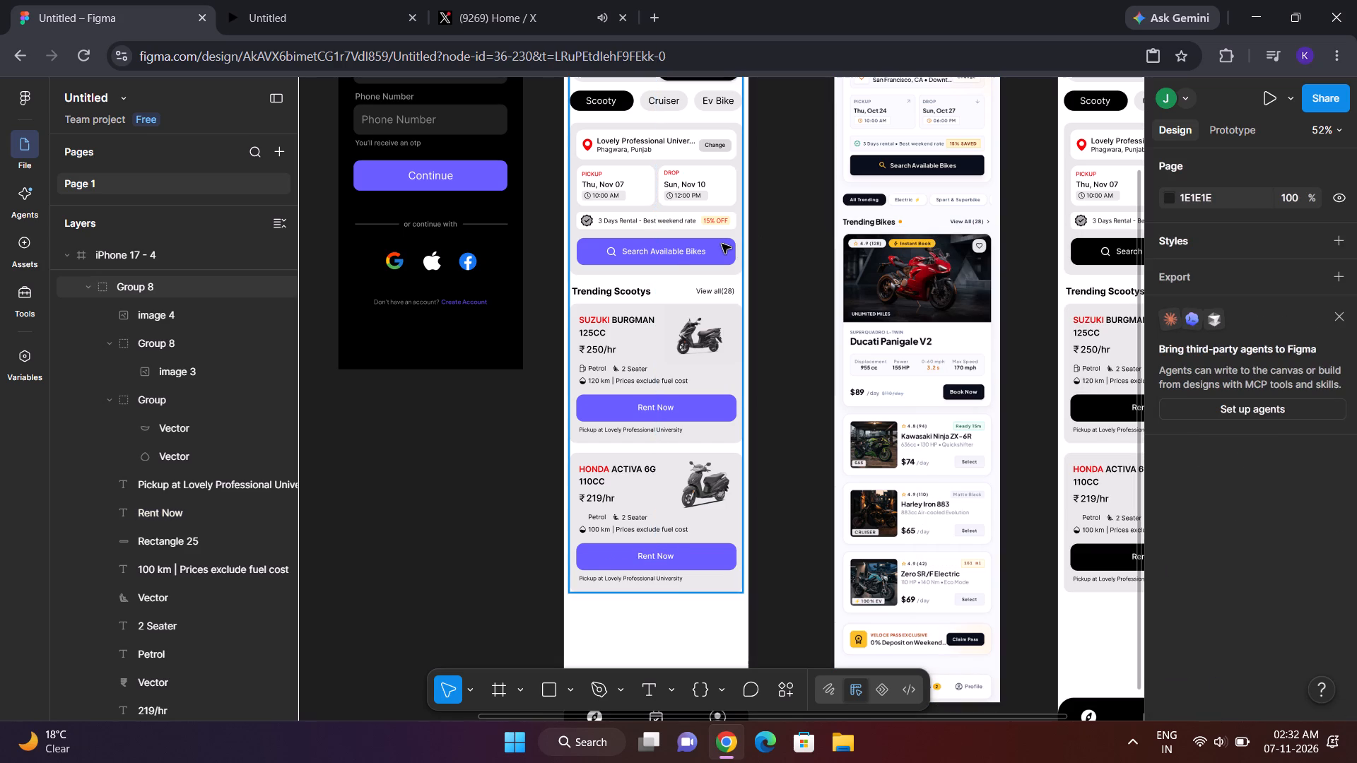
left_click(722, 244)
scroll(1196, 459, "down", 2)
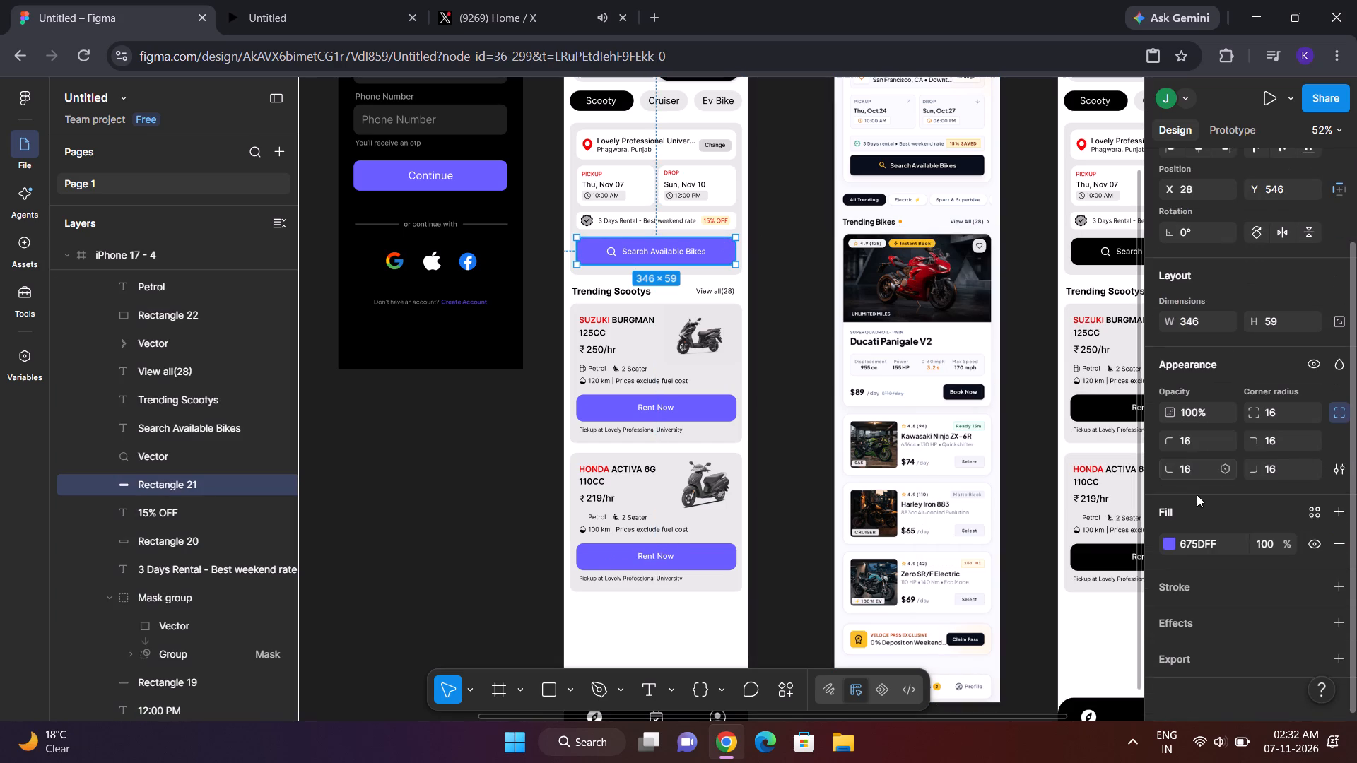
left_click(1172, 545)
left_click(1060, 353)
left_click_drag(1060, 353, 1128, 328)
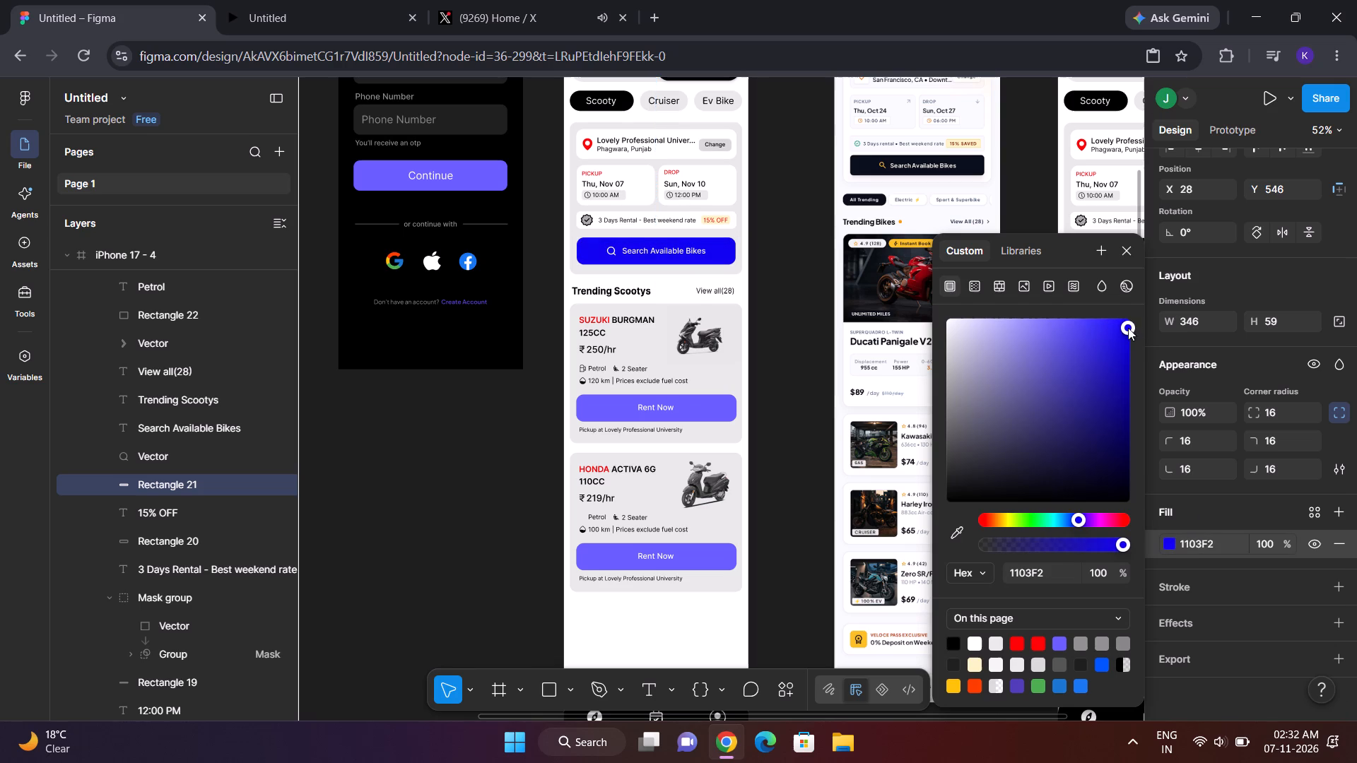
left_click_drag(1128, 328, 1096, 326)
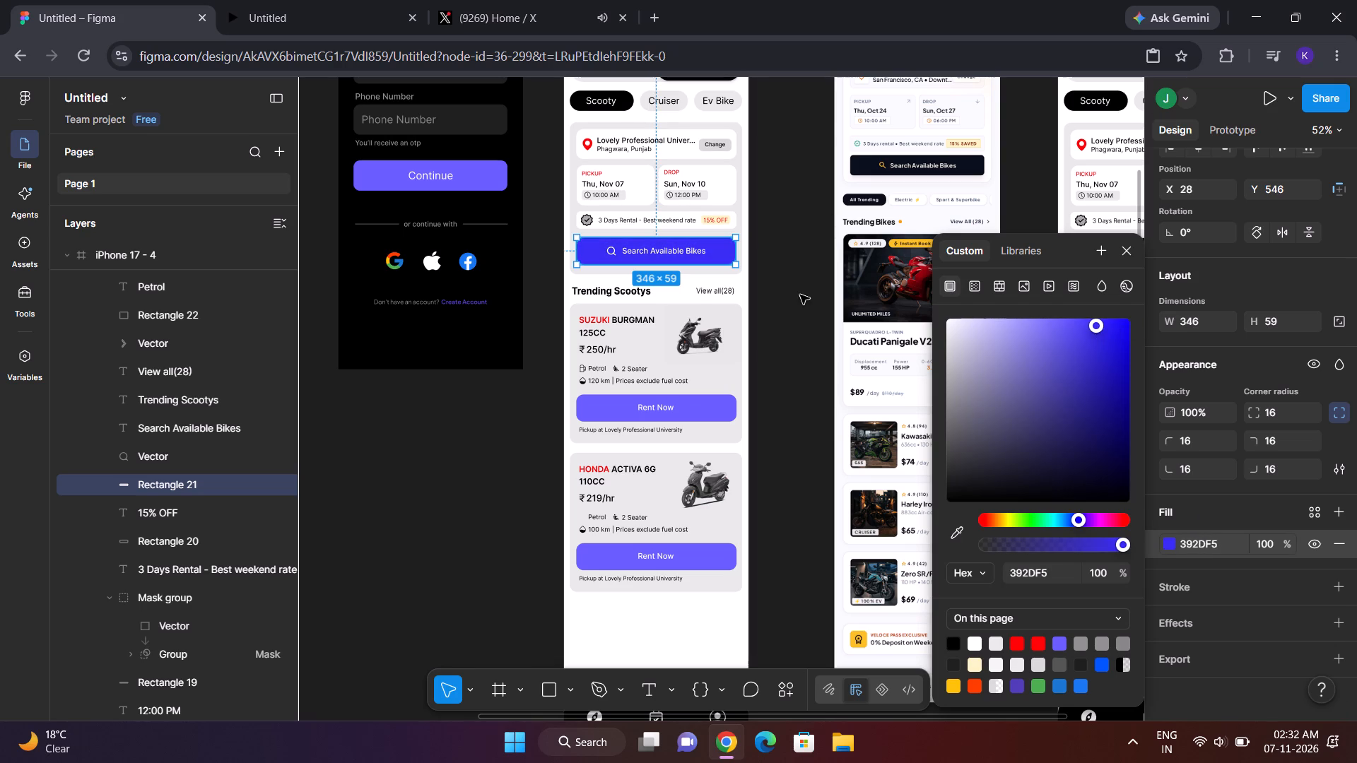
scroll(752, 324, "up", 1)
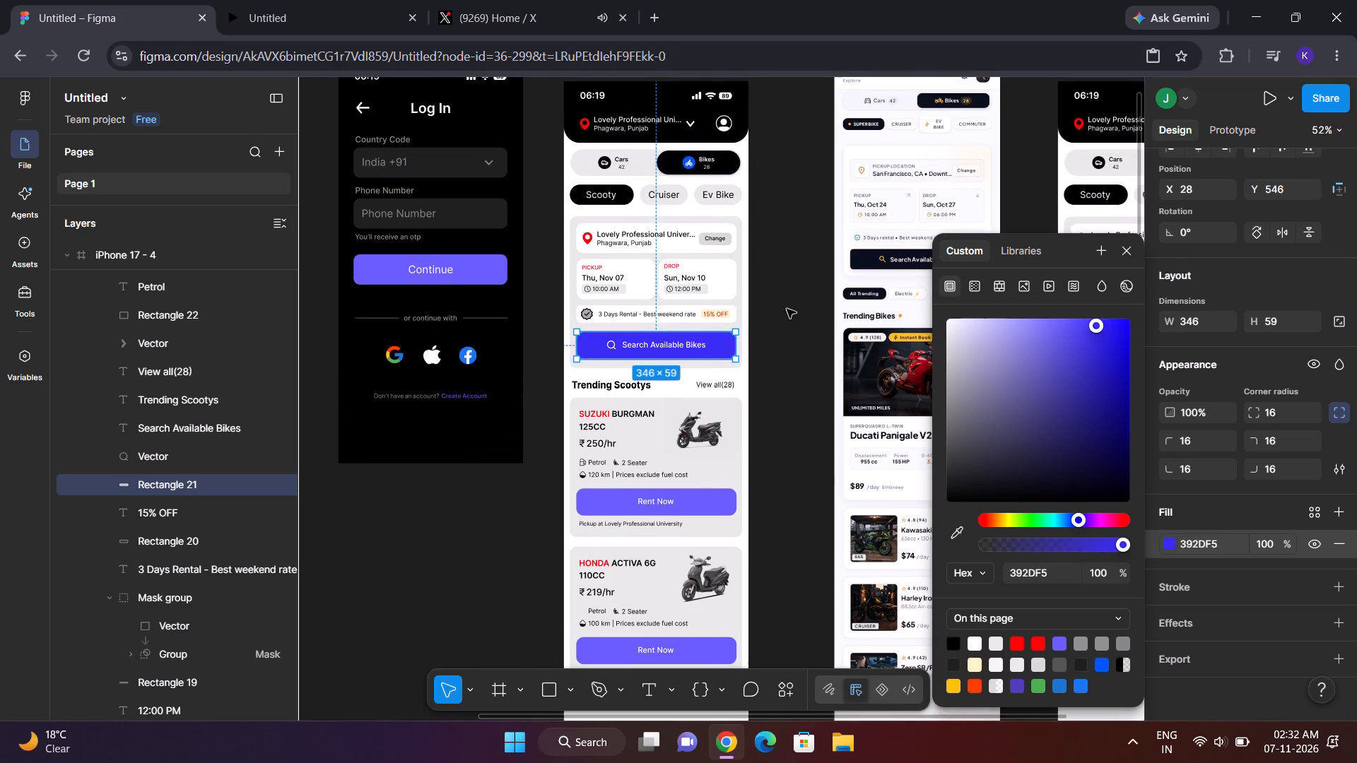
left_click(792, 307)
Recolour the Suzuki card's Rent Now button with the blue 392DF5 sampled from the Search Available Bikes button.
scroll(792, 307, "right", 1)
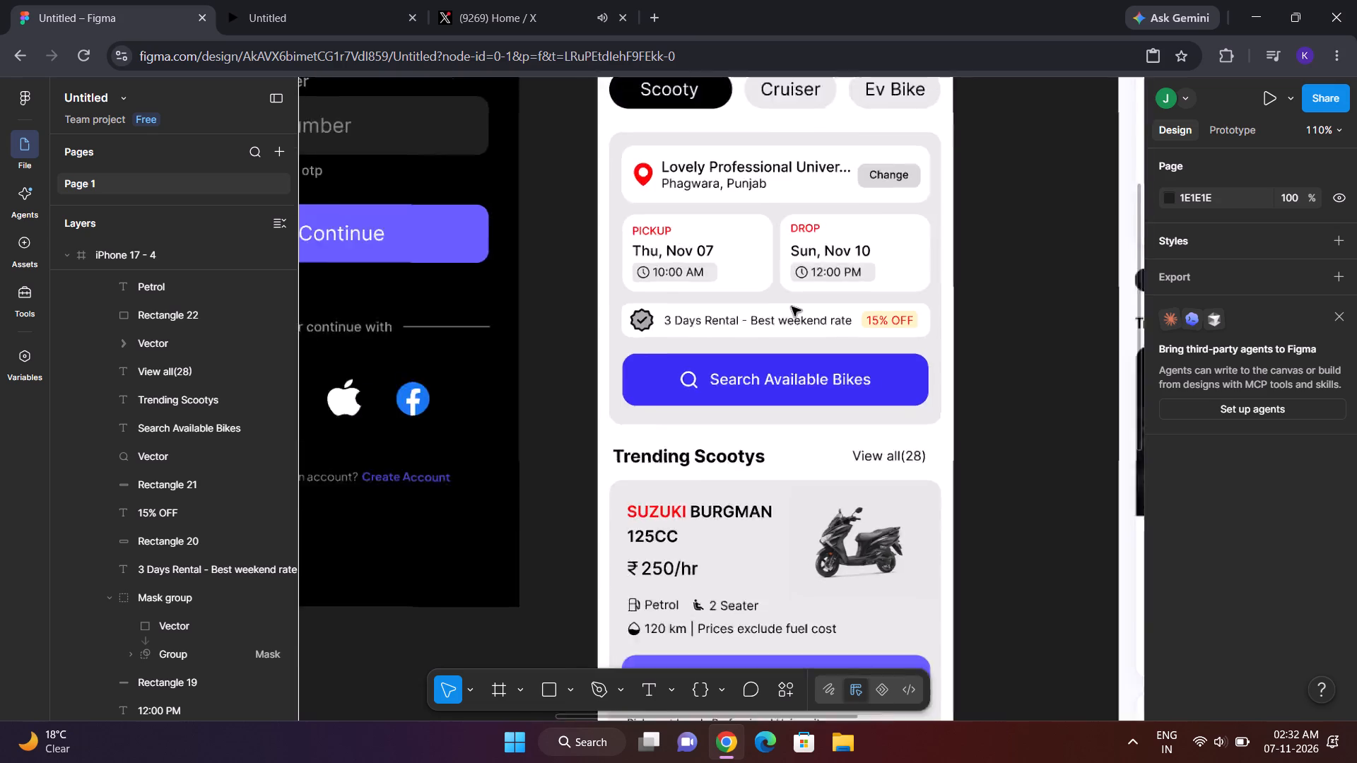
scroll(792, 307, "right", 1)
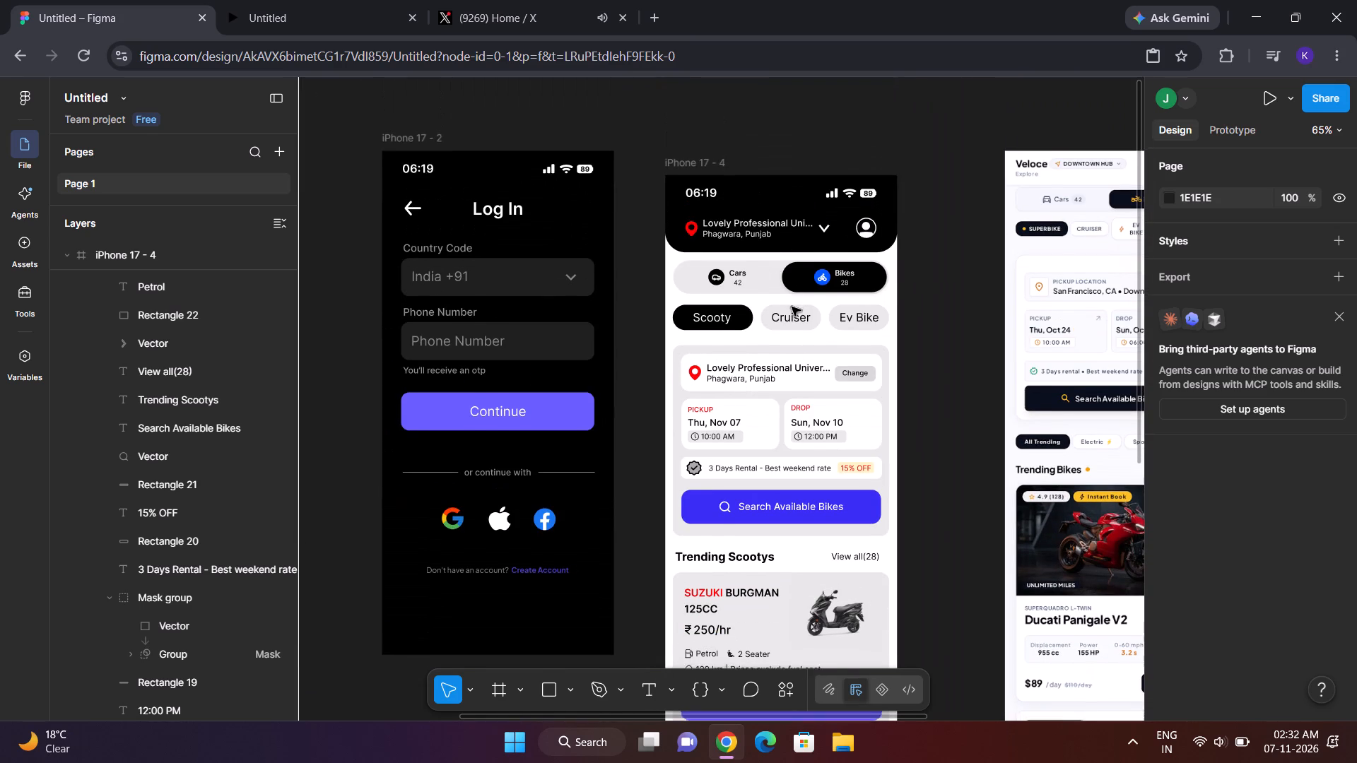
scroll(792, 307, "right", 1)
scroll(826, 398, "down", 2)
left_click(842, 348)
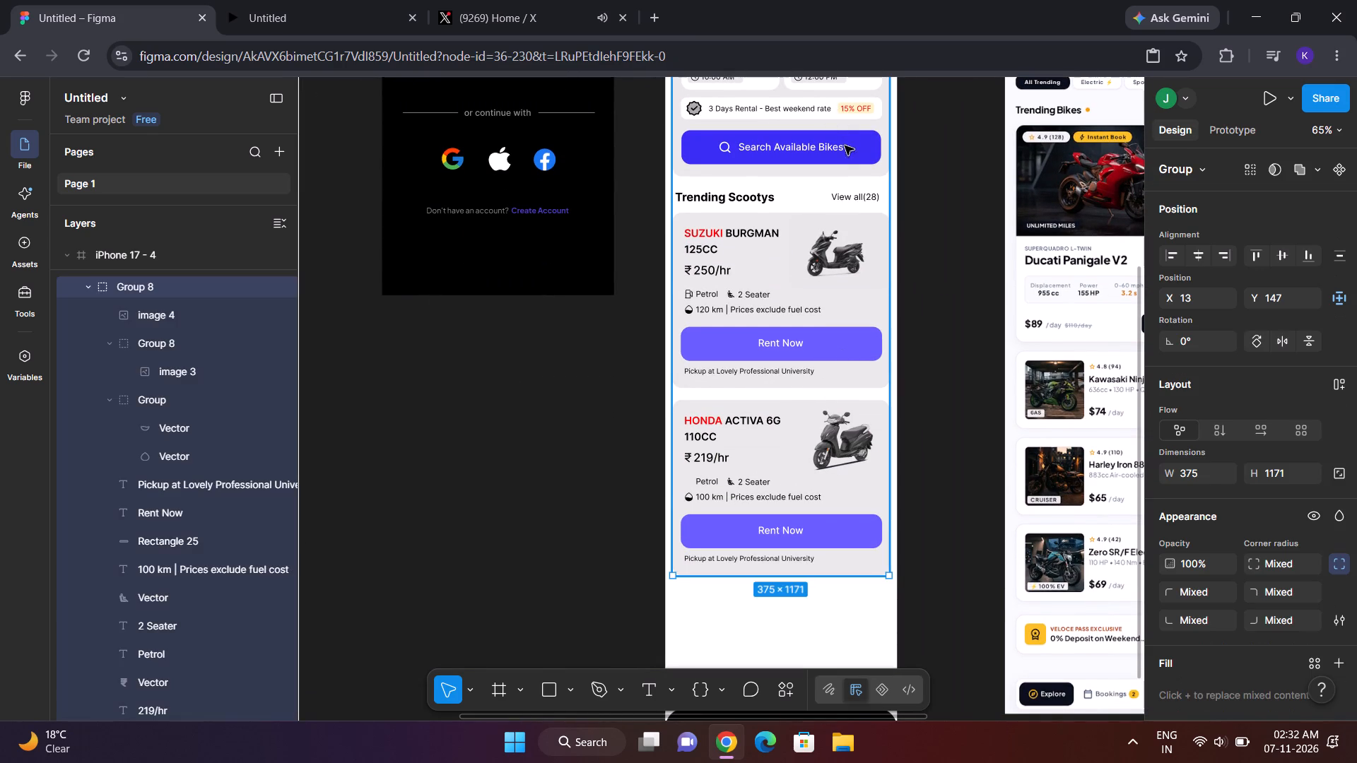
double_click(824, 350)
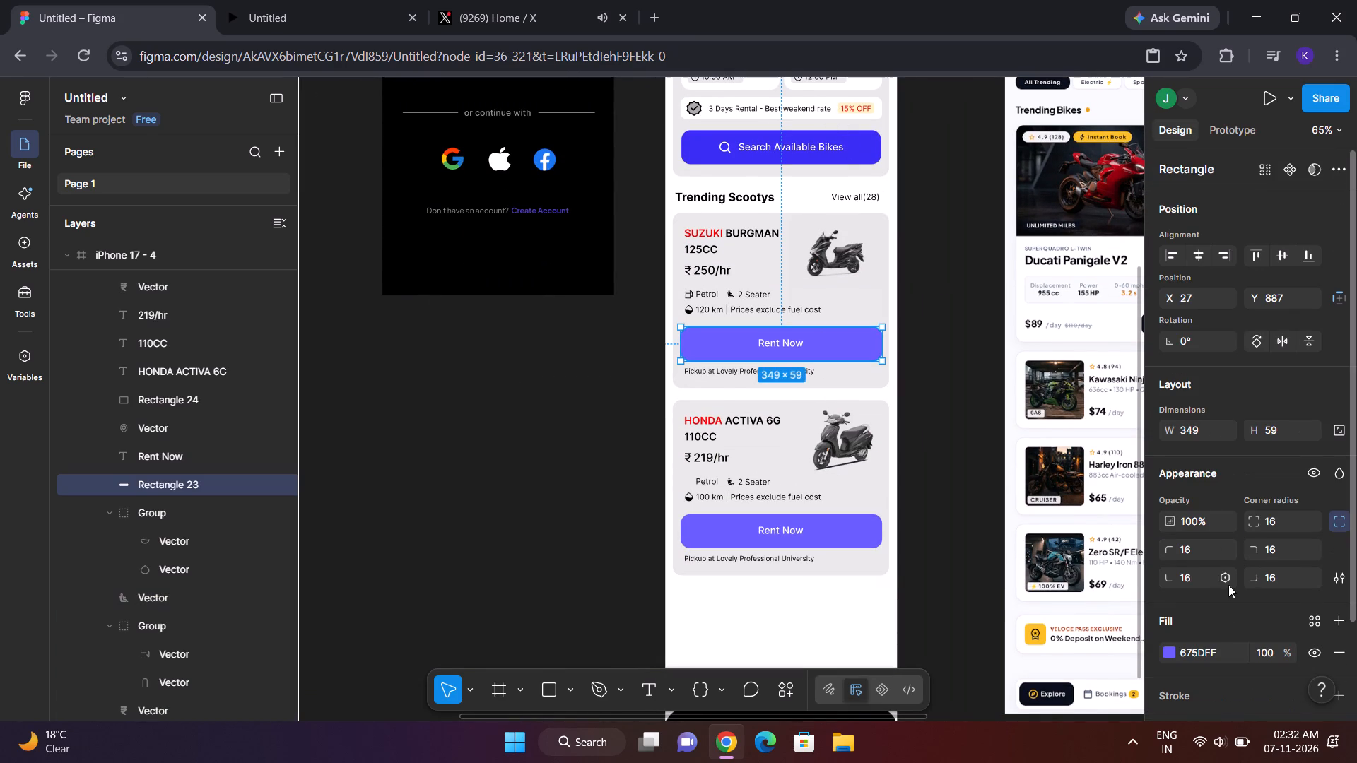
scroll(1228, 585, "down", 3)
left_click(1170, 543)
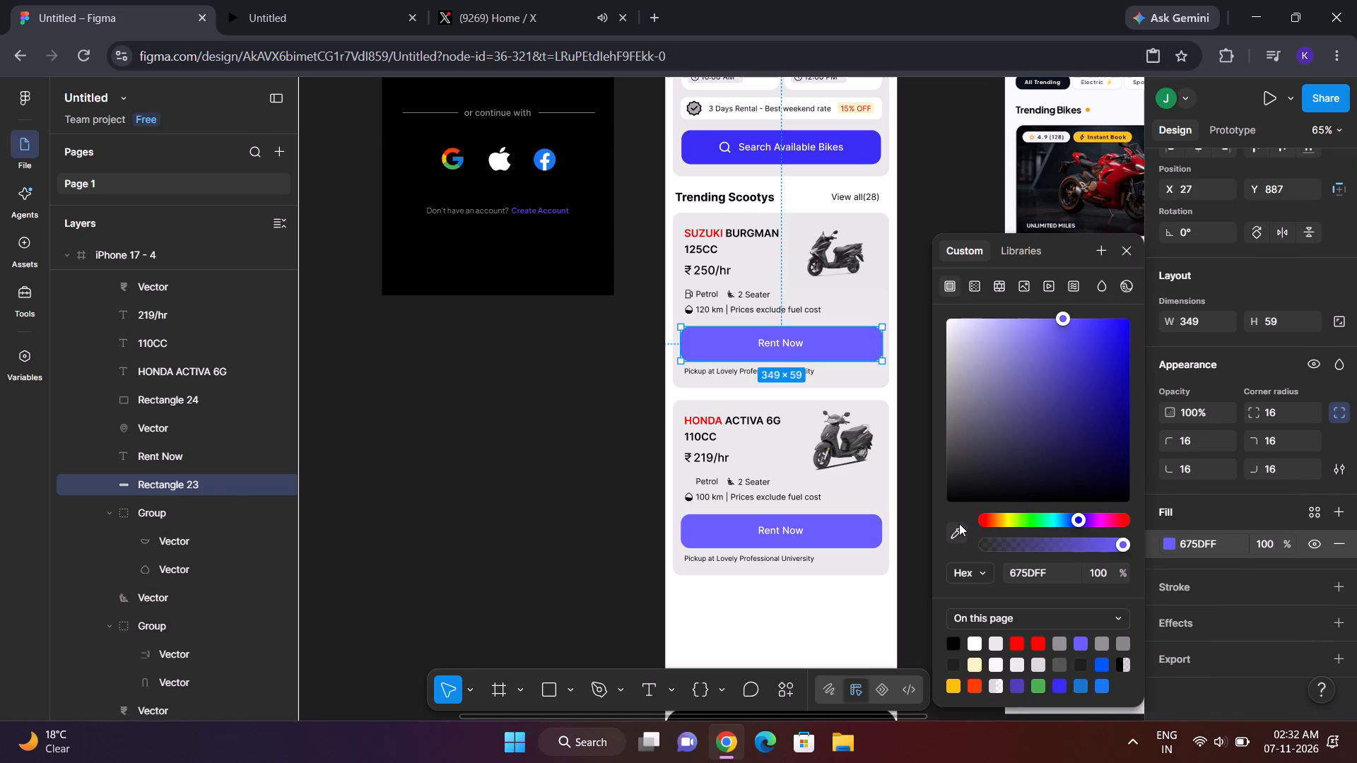
left_click(959, 524)
left_click(859, 149)
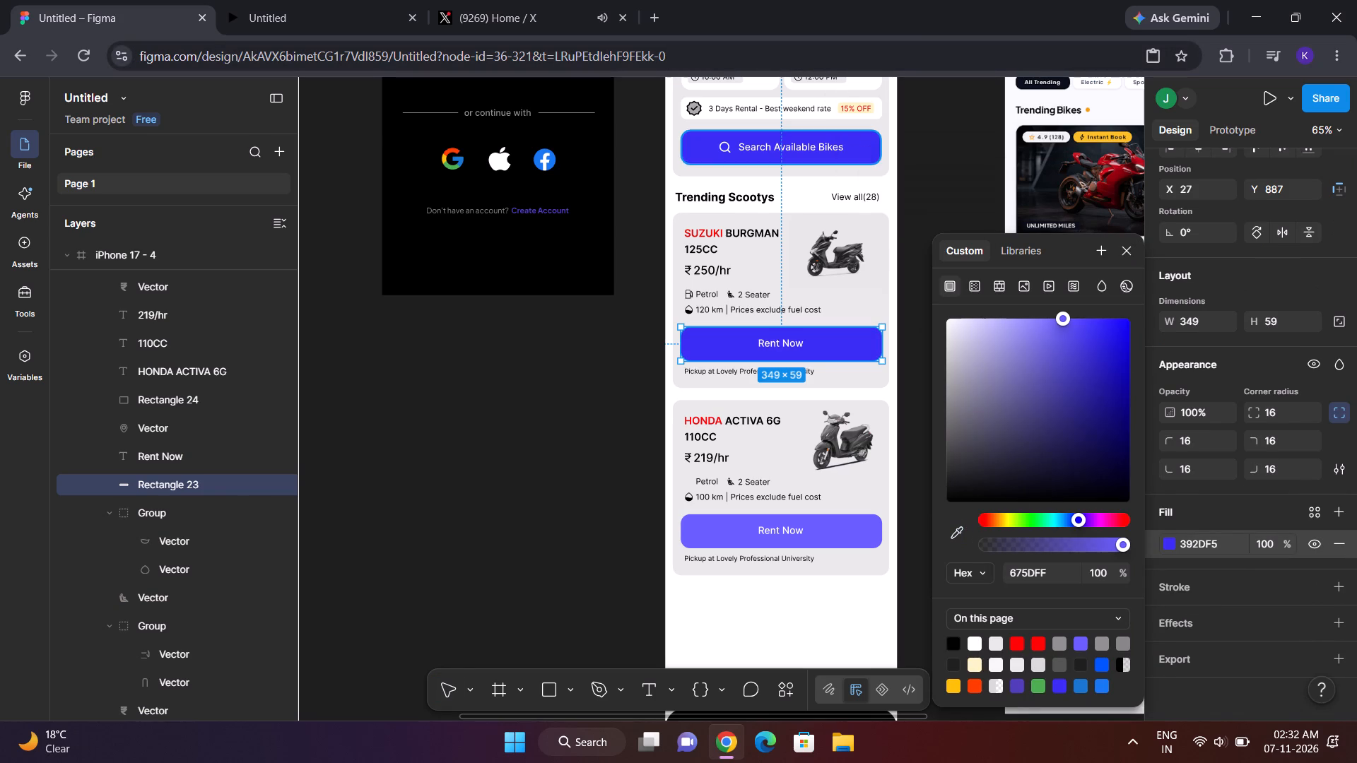
Recolour the Honda card's Rent Now button with the blue 392DF5 sampled from the Suzuki card's Rent Now button.
double_click(836, 532)
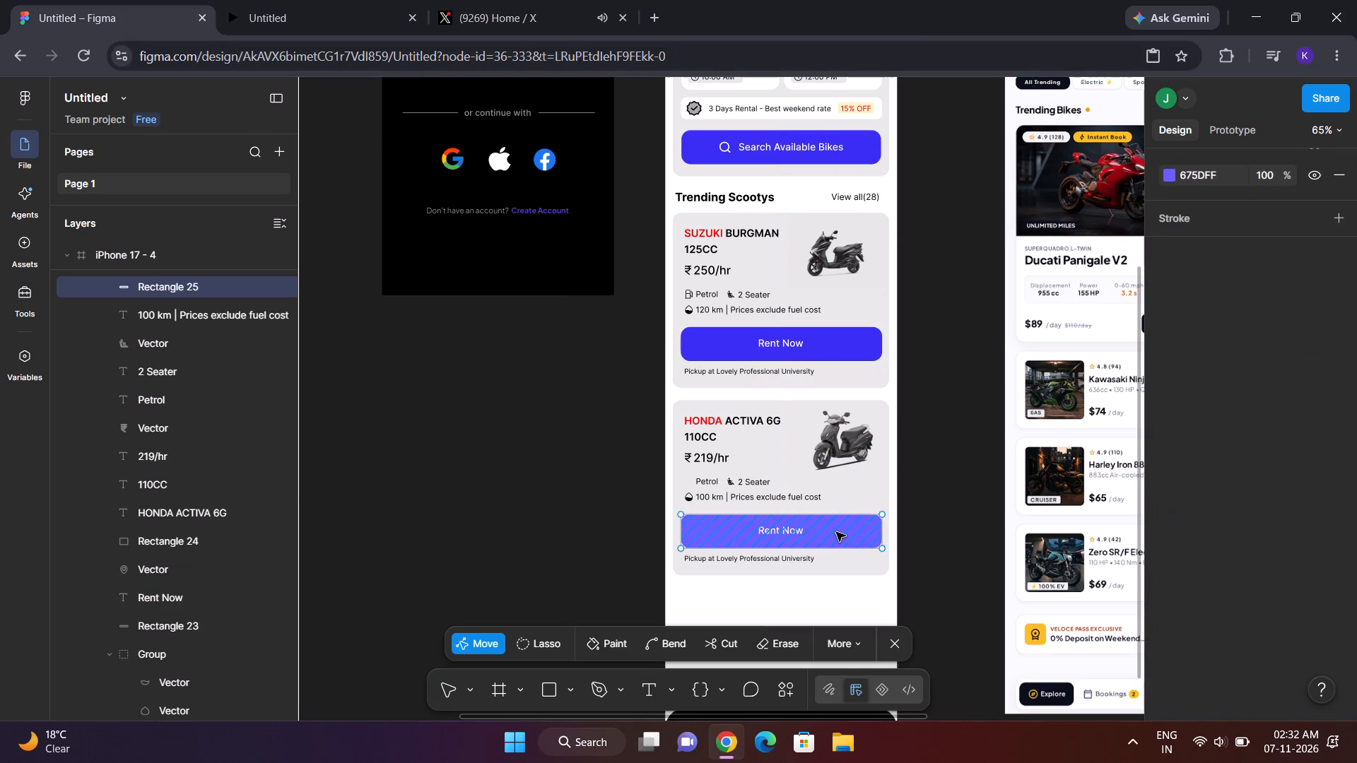
left_click(896, 634)
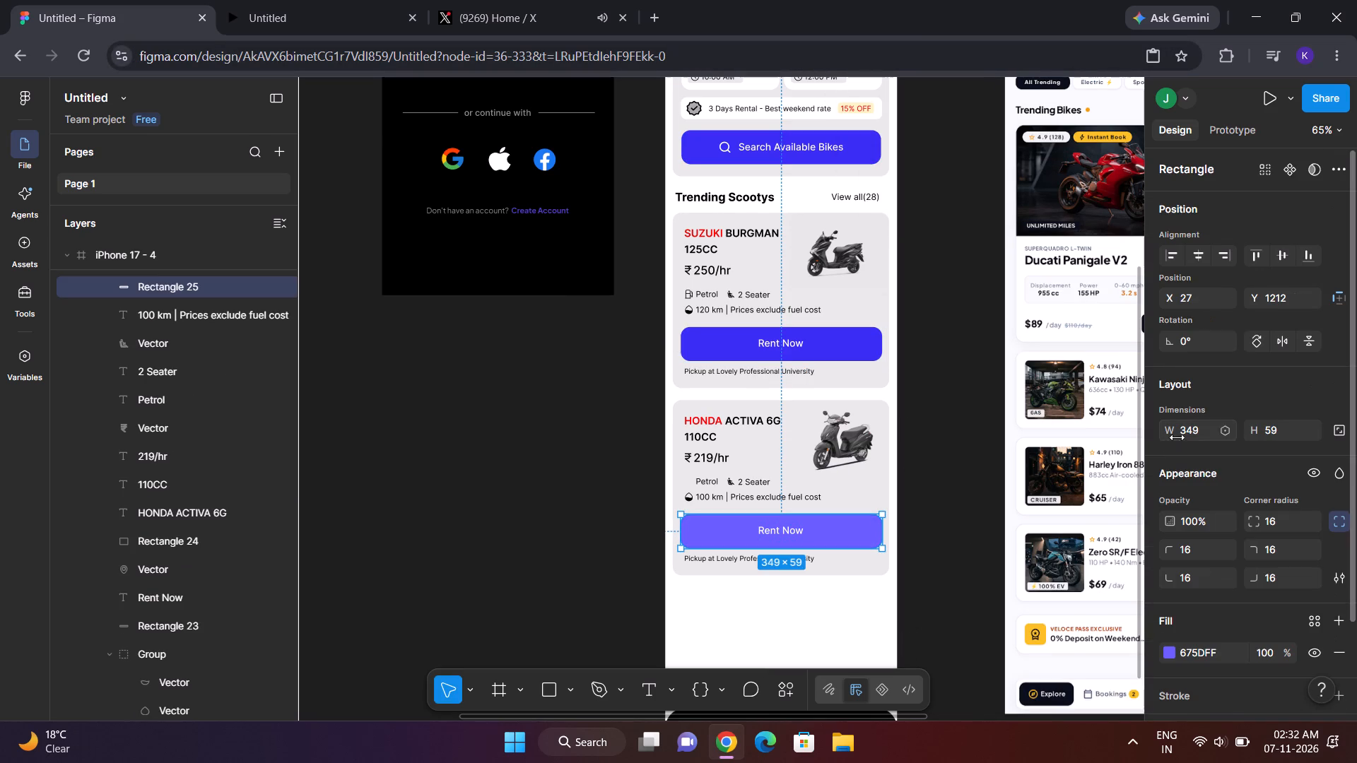
left_click(1166, 649)
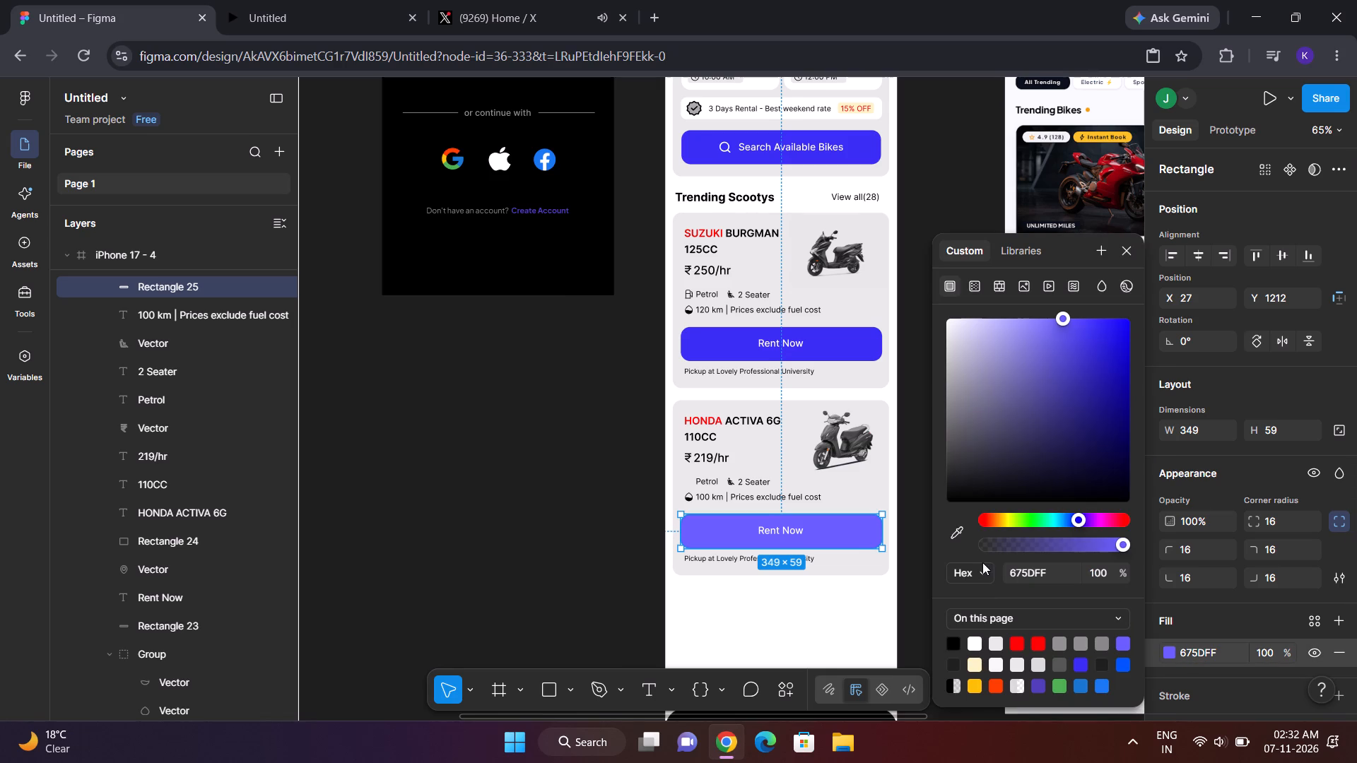
left_click(958, 522)
left_click(844, 348)
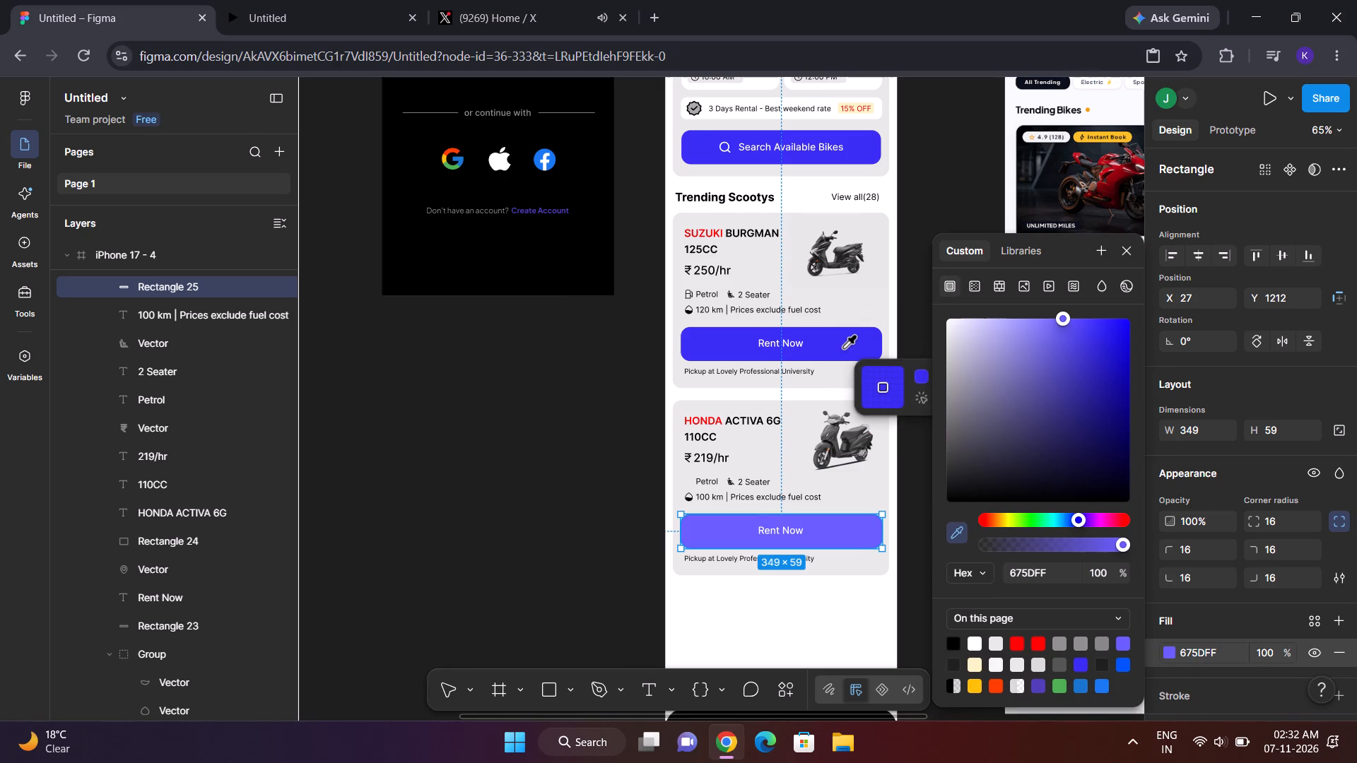
left_click(945, 345)
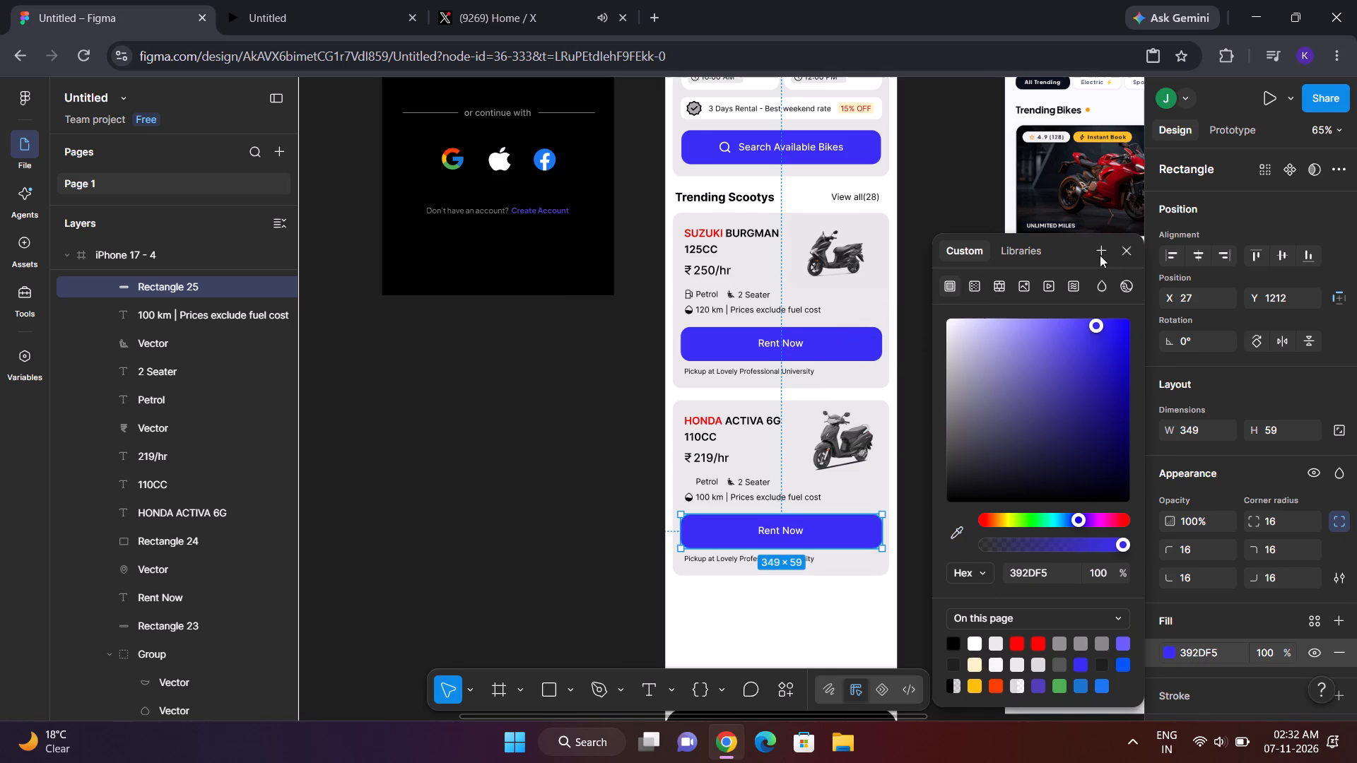
left_click(1127, 259)
left_click(907, 295)
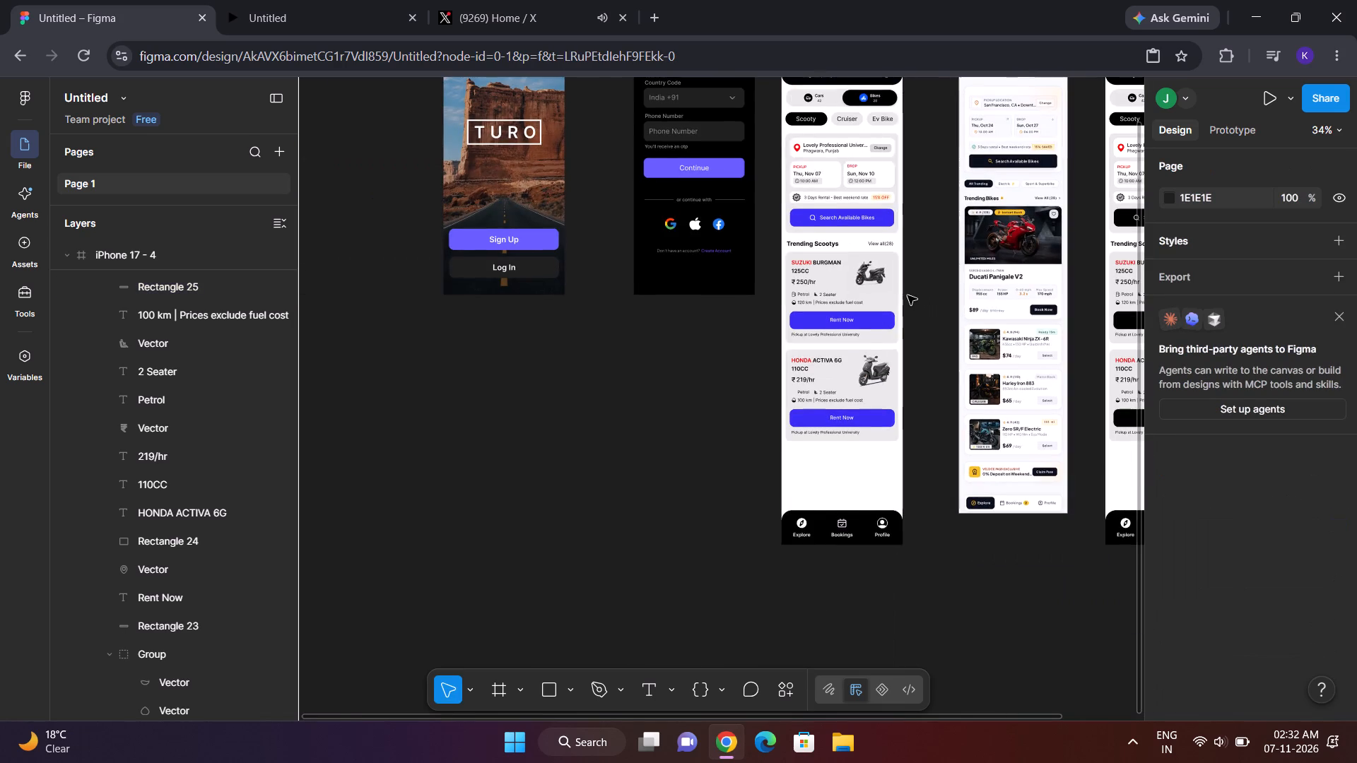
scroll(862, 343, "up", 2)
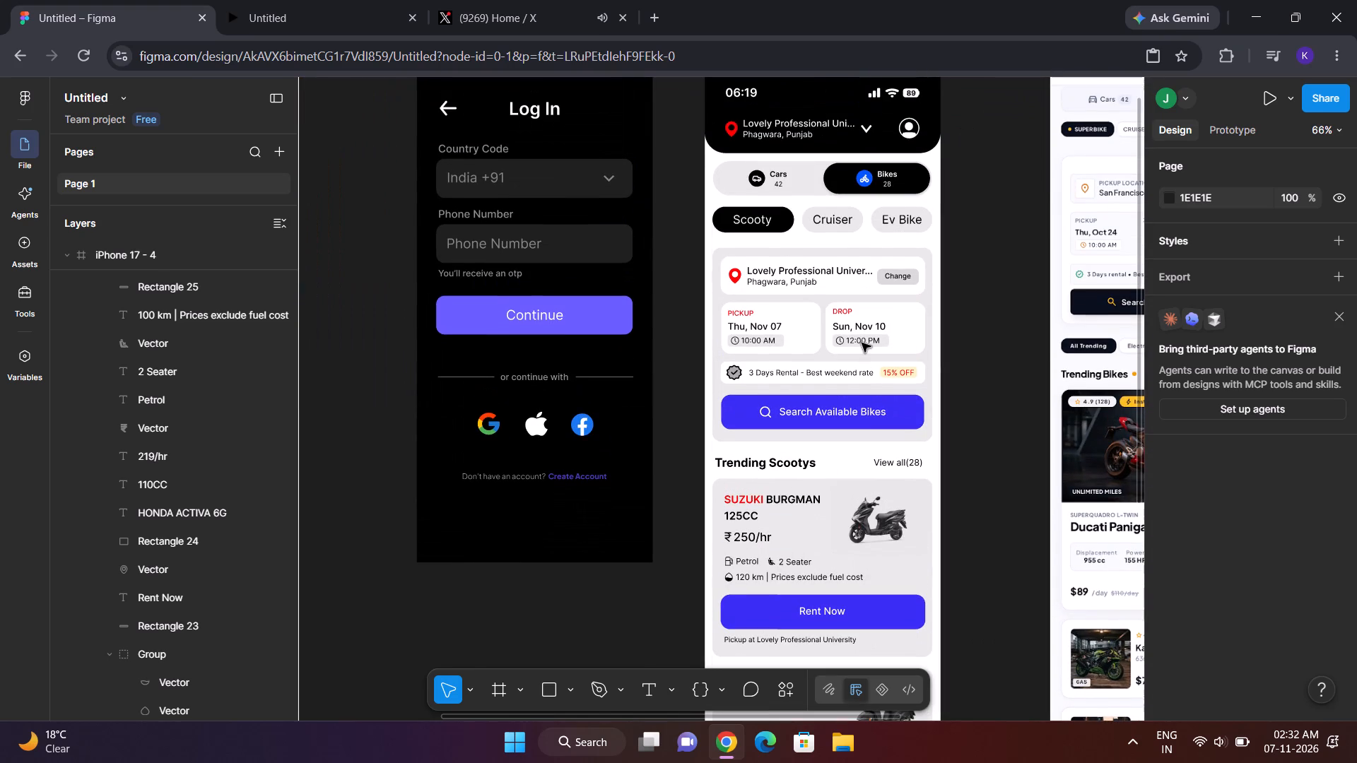
Recolour the selected Scooty category pill on iPhone 17 - 4 with the blue 392DF5 sampled from the Search Available Bikes button.
double_click(789, 220)
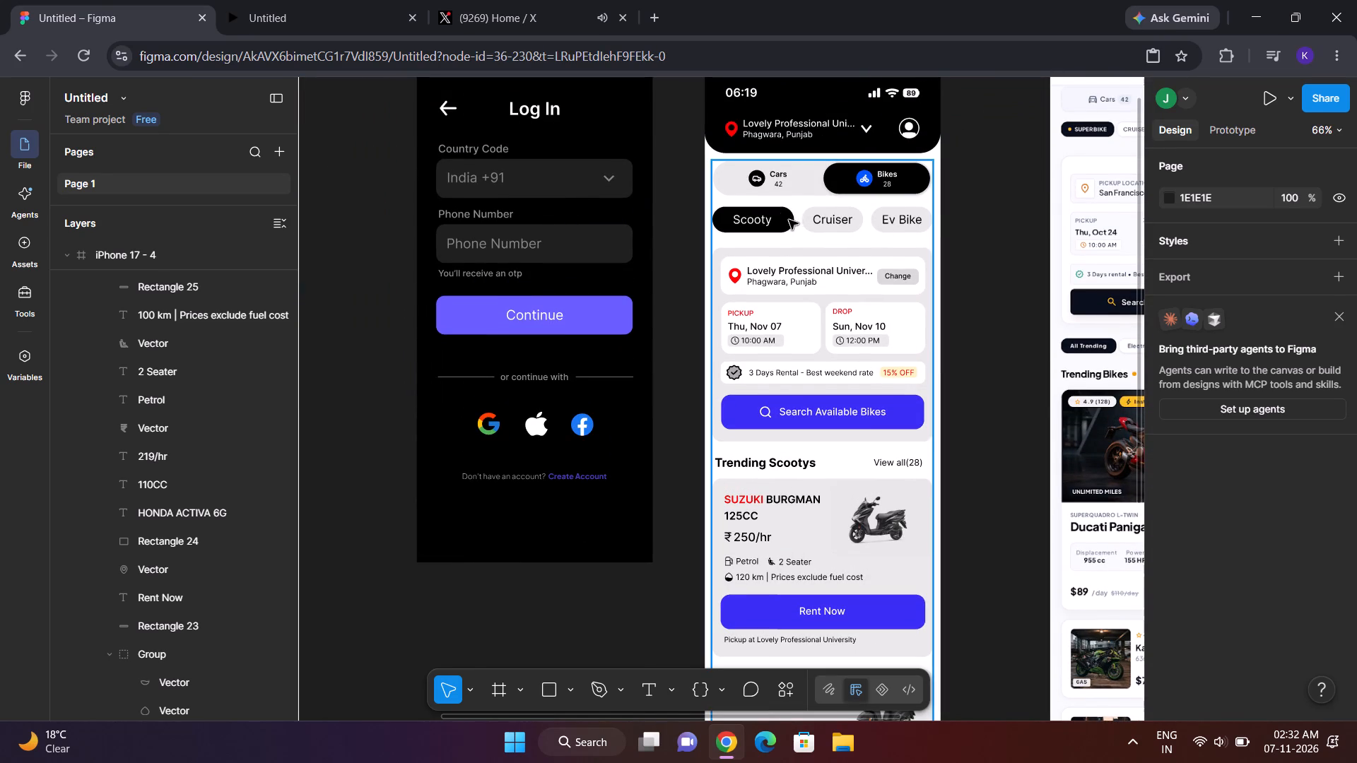
left_click(789, 220)
double_click(789, 220)
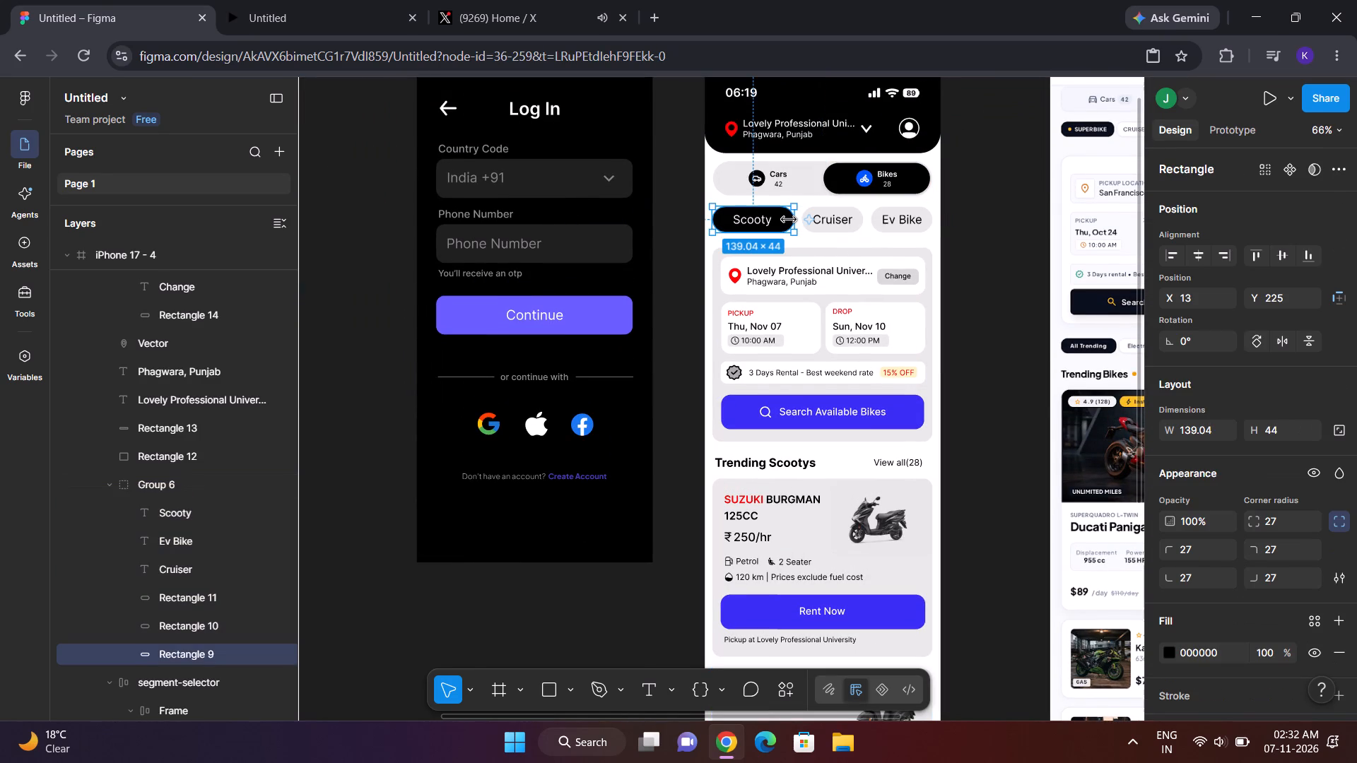
scroll(1182, 543, "down", 2)
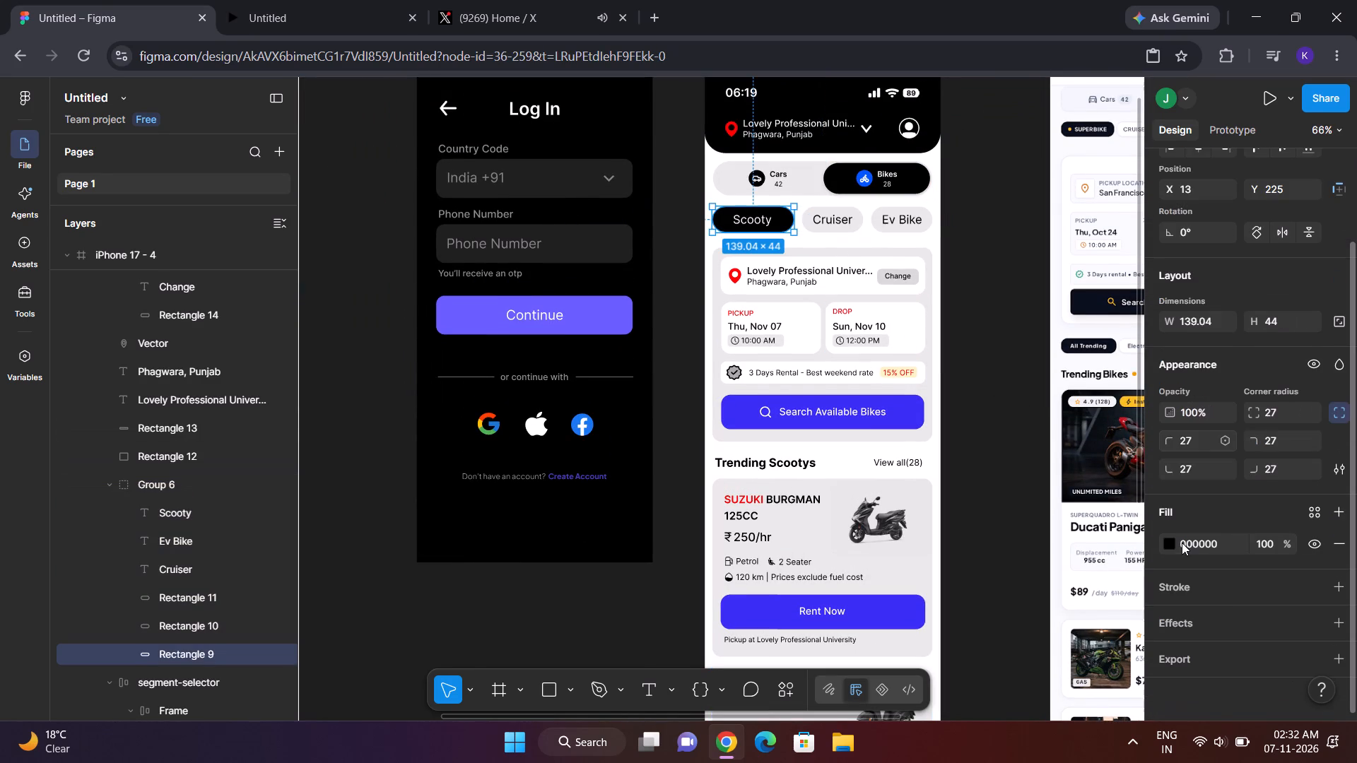
left_click(1177, 543)
left_click(1170, 541)
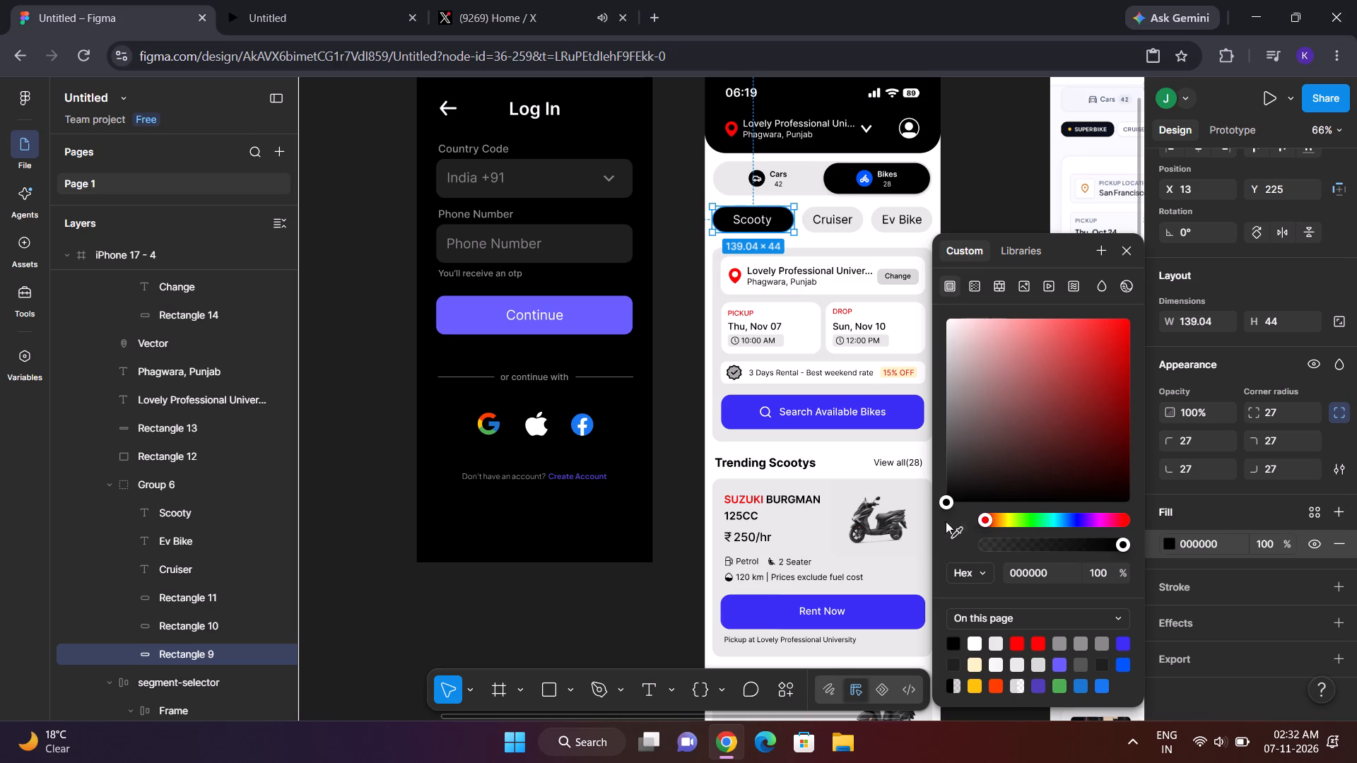
left_click(951, 525)
left_click(900, 410)
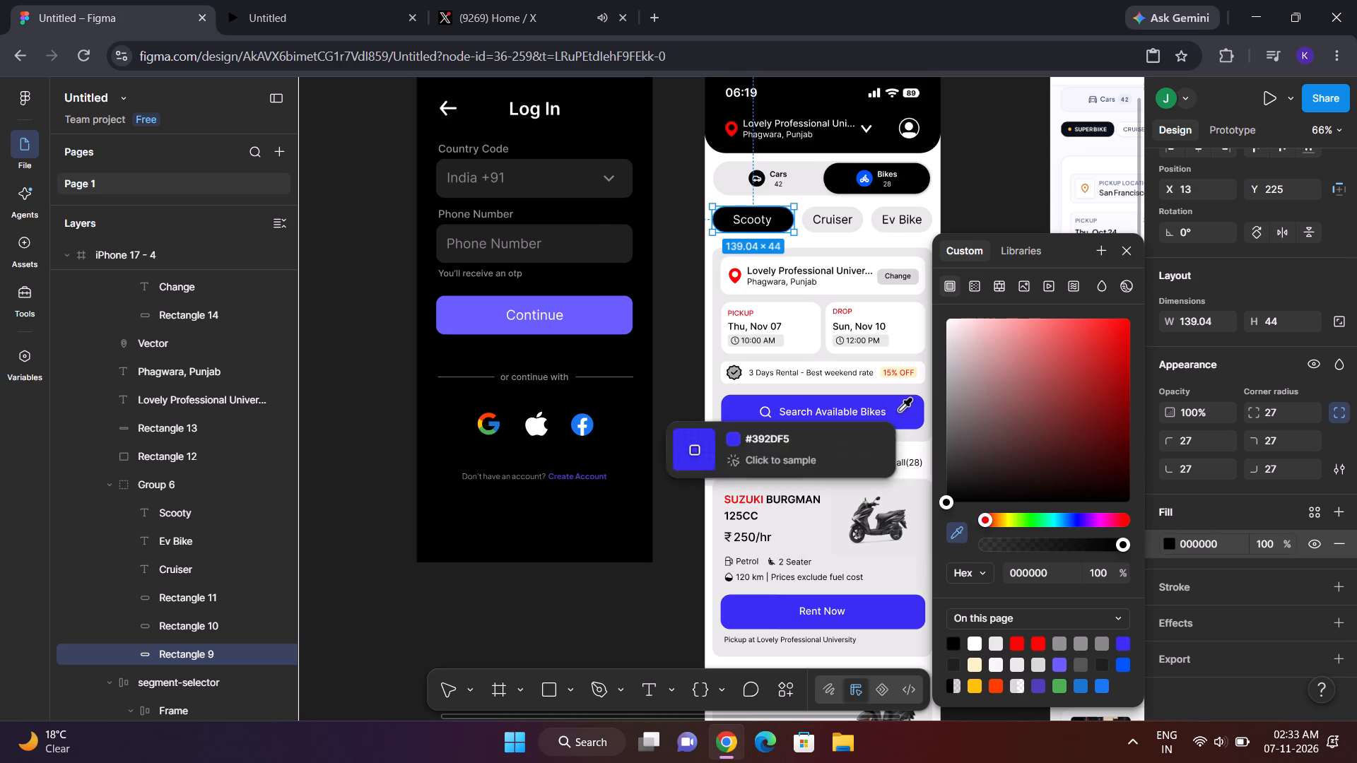
left_click(959, 240)
left_click(997, 194)
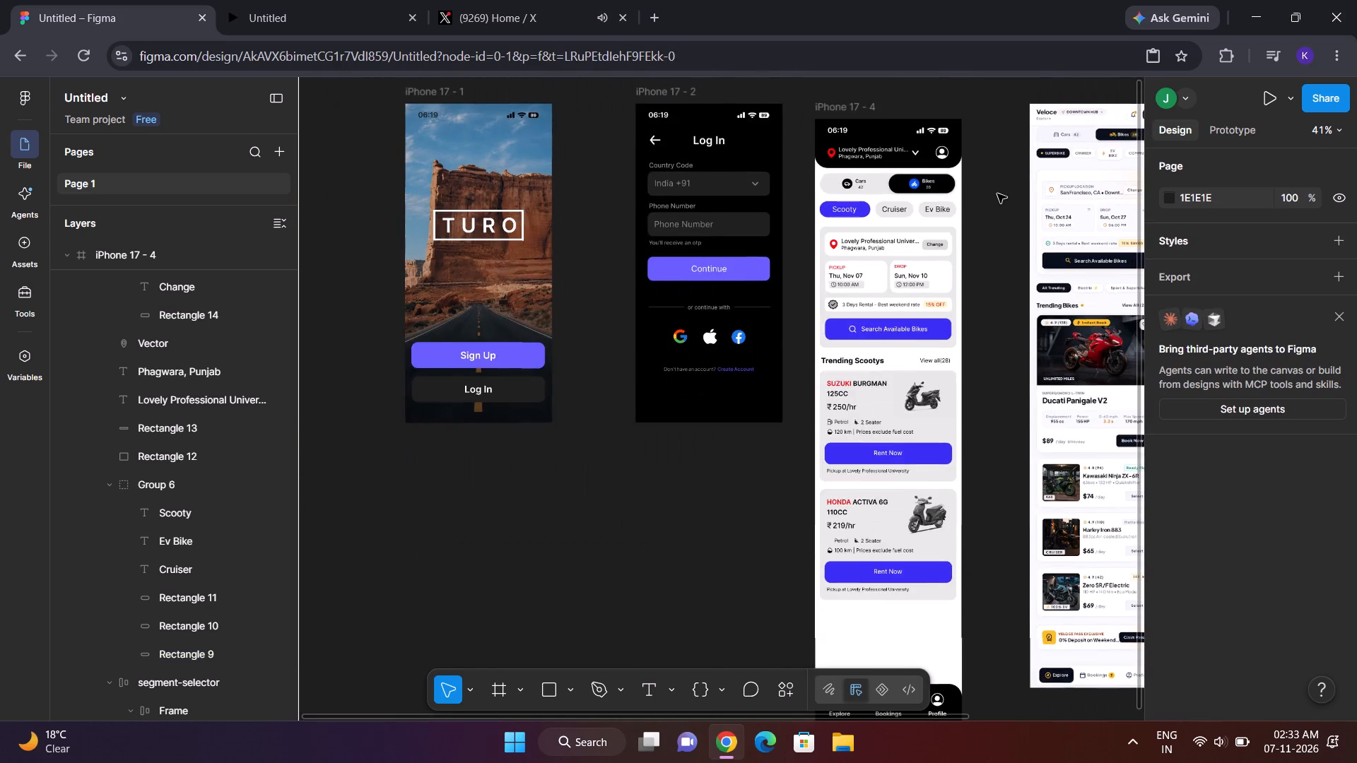
Examine the recoloured iPhone 17 - 4 home screen from header to bottom navigation and compare it with the neighbouring screens.
scroll(922, 255, "up", 1)
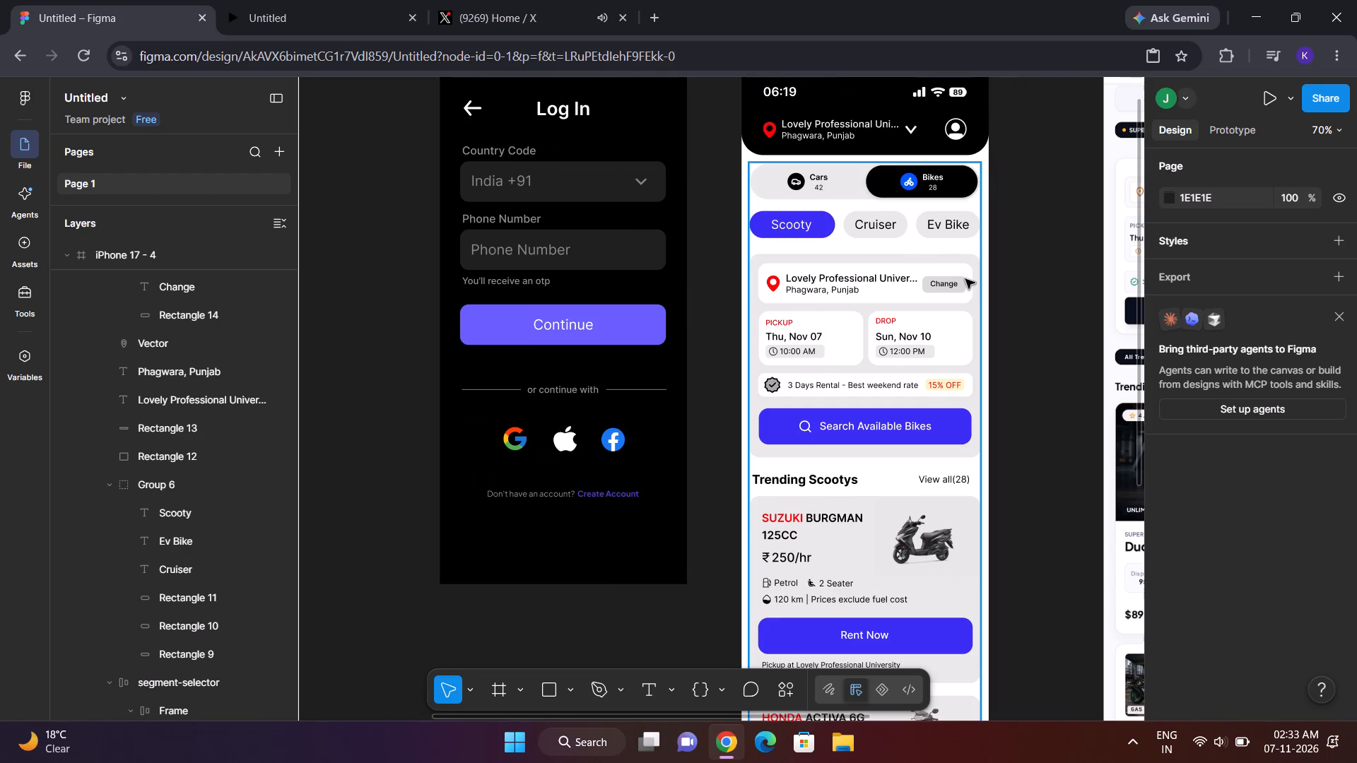
left_click(1014, 362)
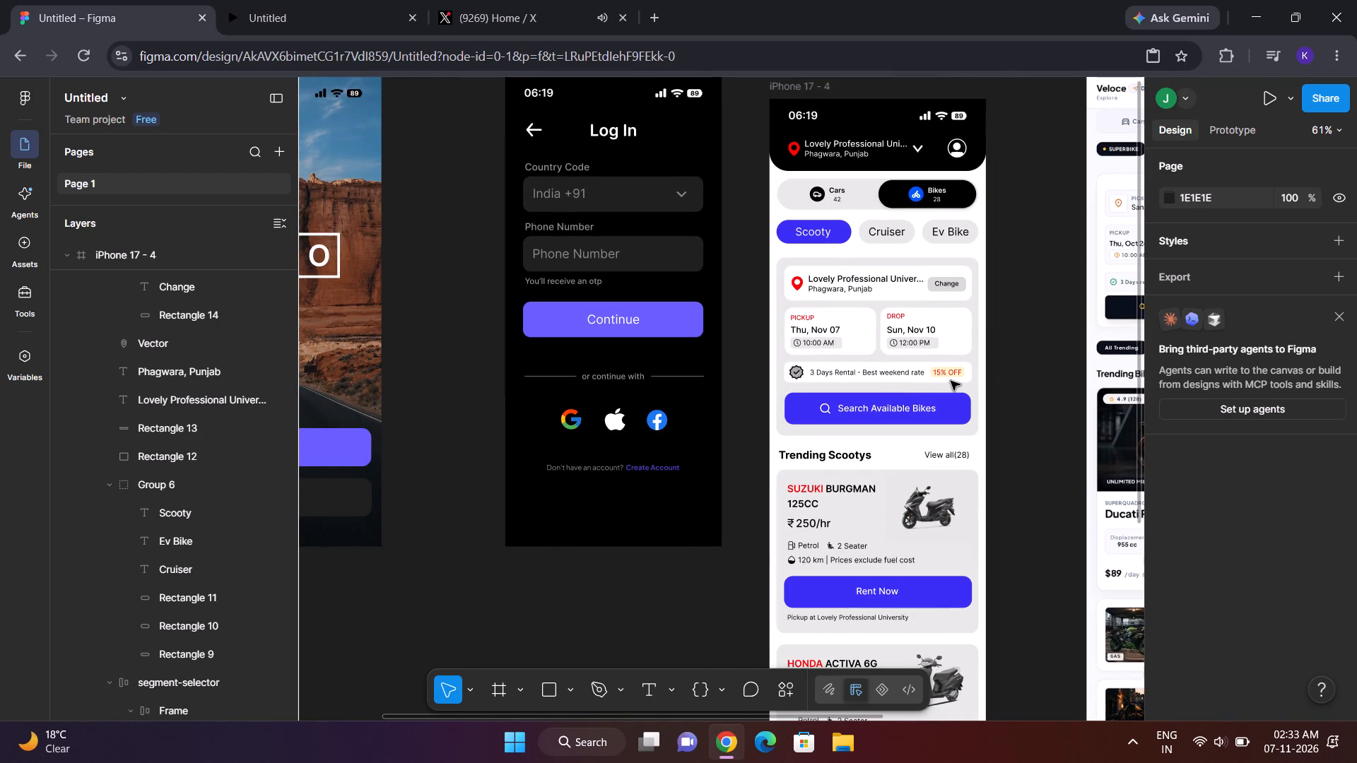
scroll(951, 381, "down", 2)
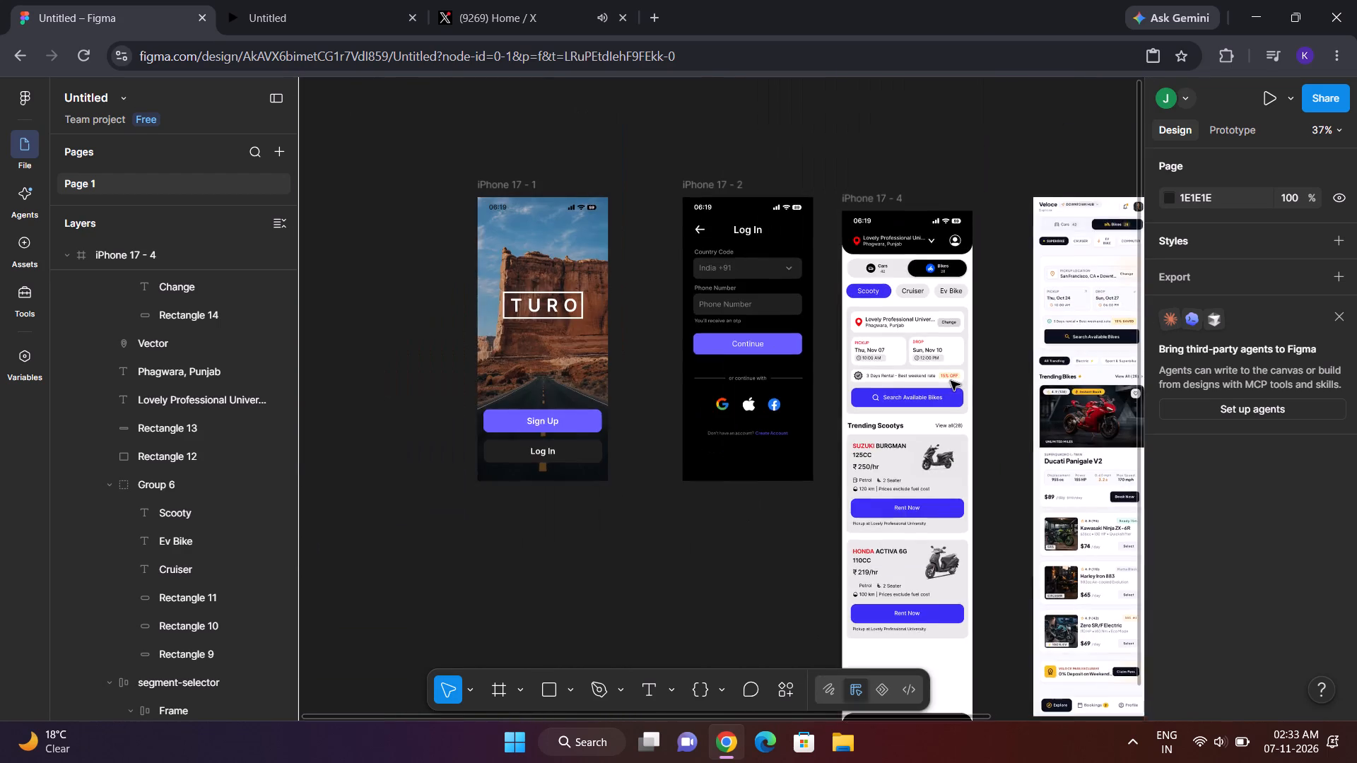
scroll(951, 381, "down", 3)
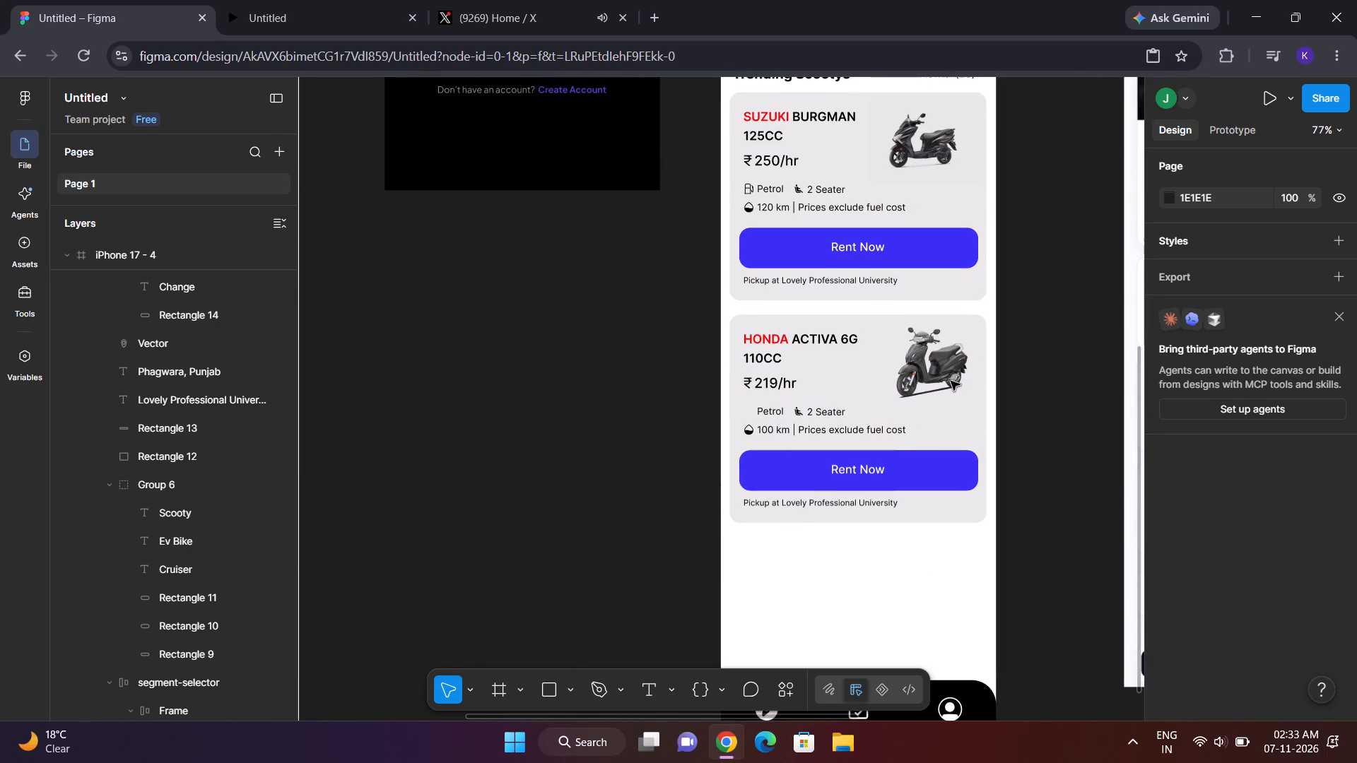
scroll(951, 381, "up", 2)
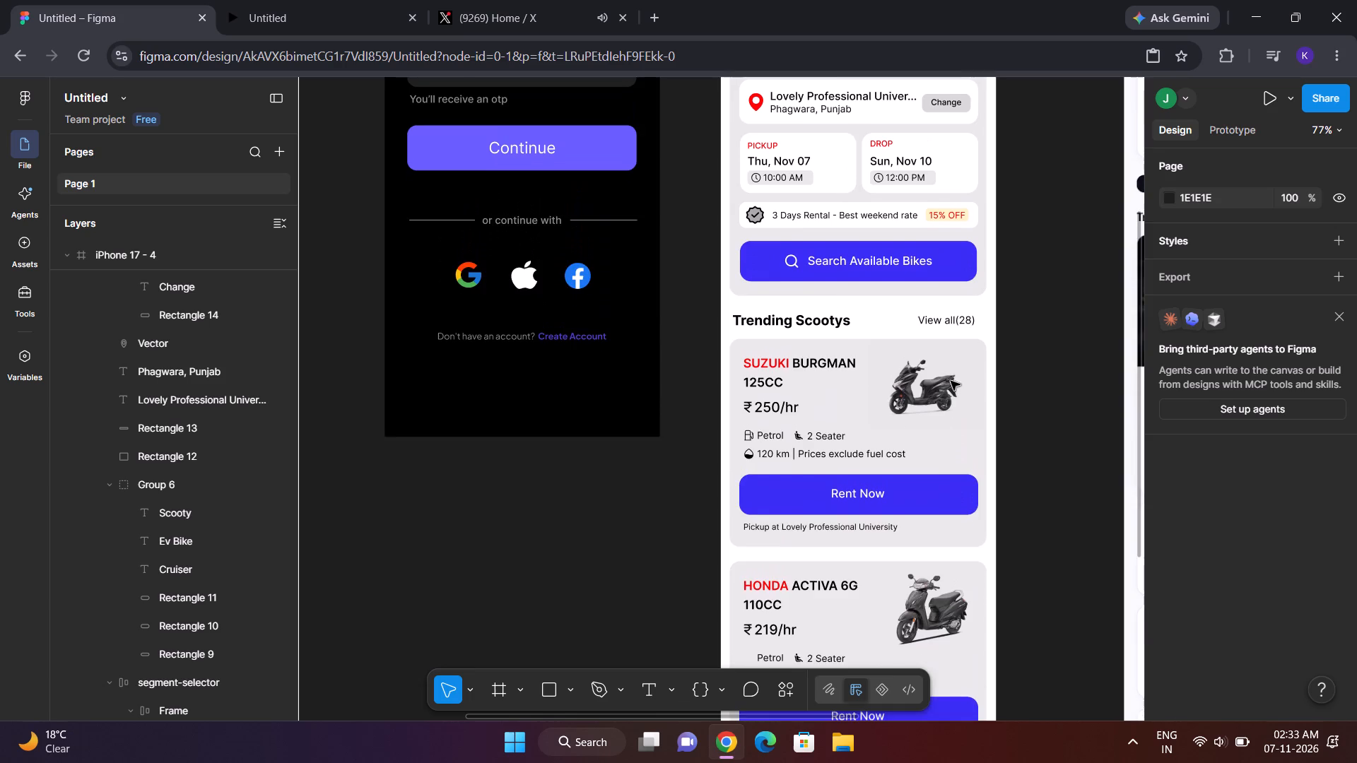
scroll(951, 381, "up", 4)
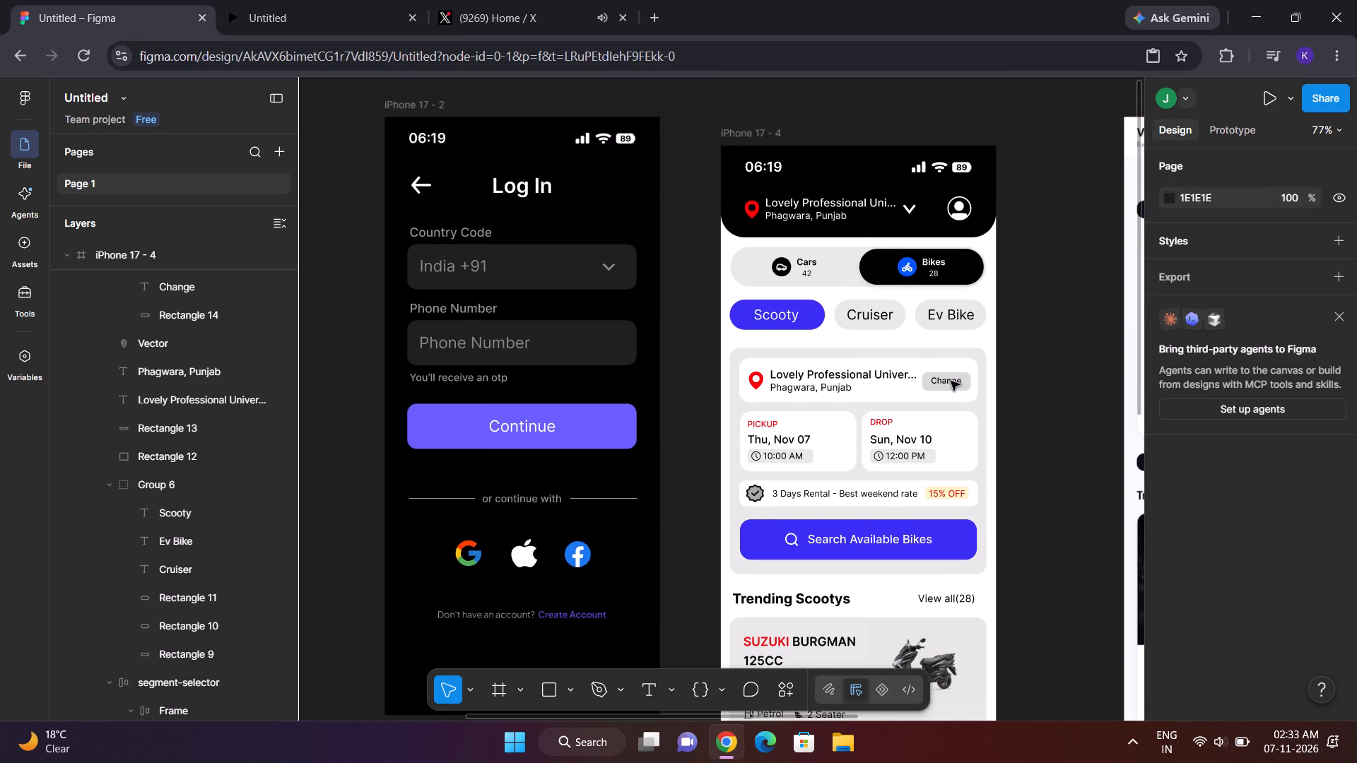
scroll(951, 381, "up", 1)
scroll(951, 381, "down", 4)
scroll(951, 381, "up", 1)
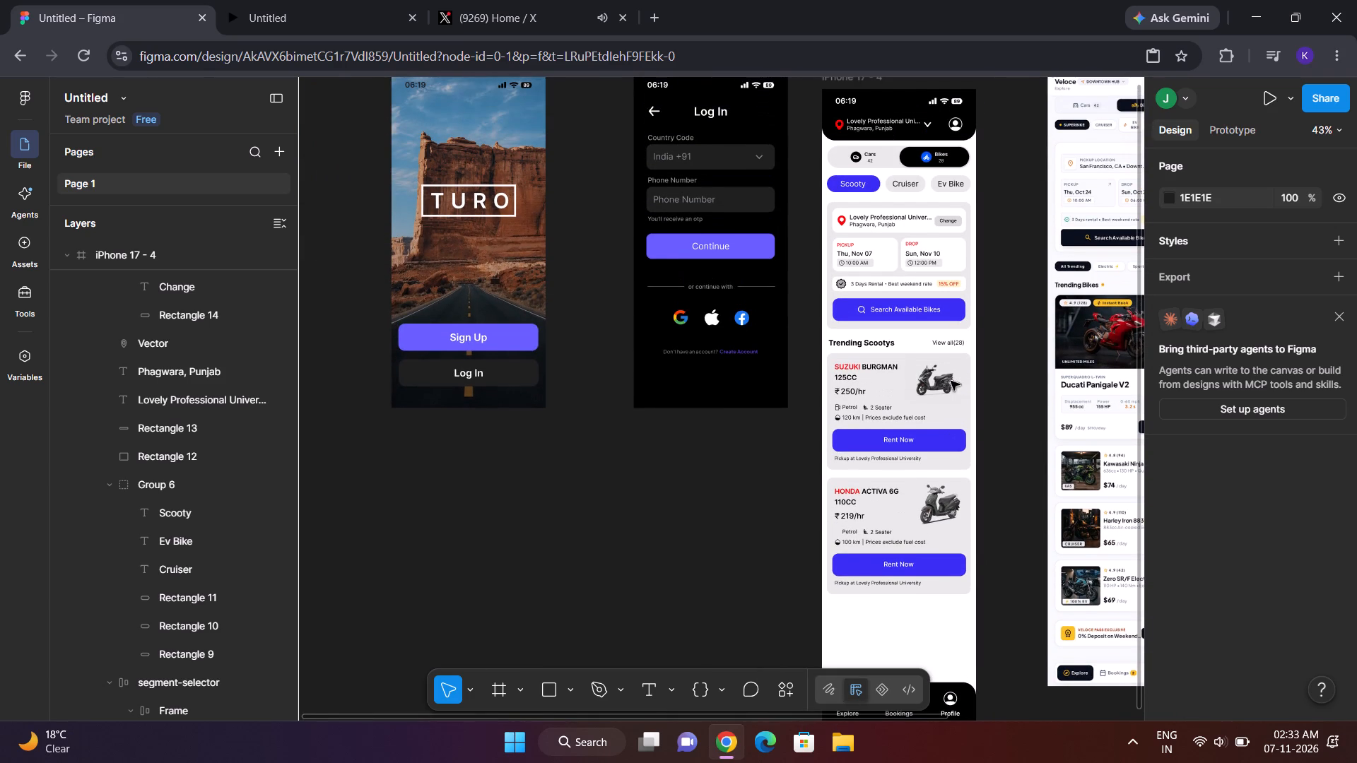
scroll(951, 381, "left", 1)
scroll(951, 381, "down", 1)
scroll(951, 381, "up", 1)
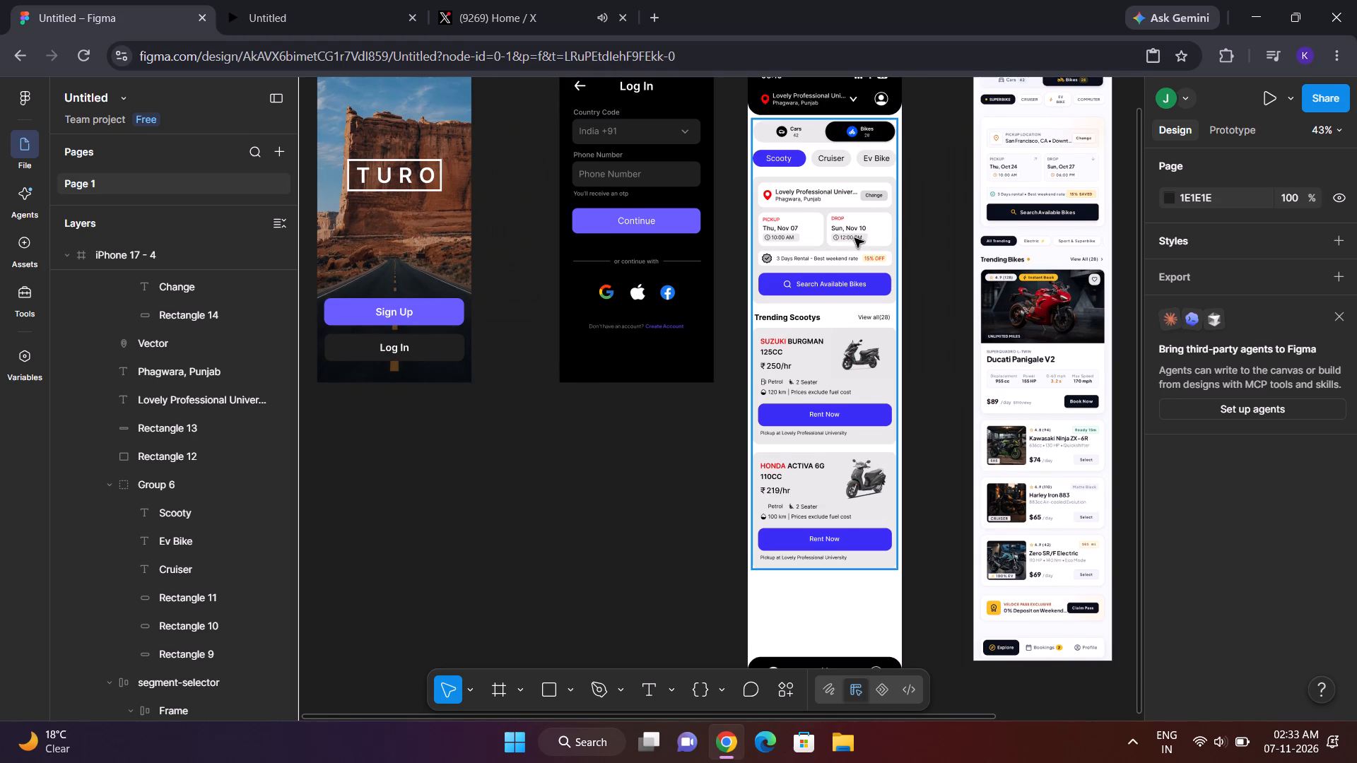
scroll(852, 240, "left", 1)
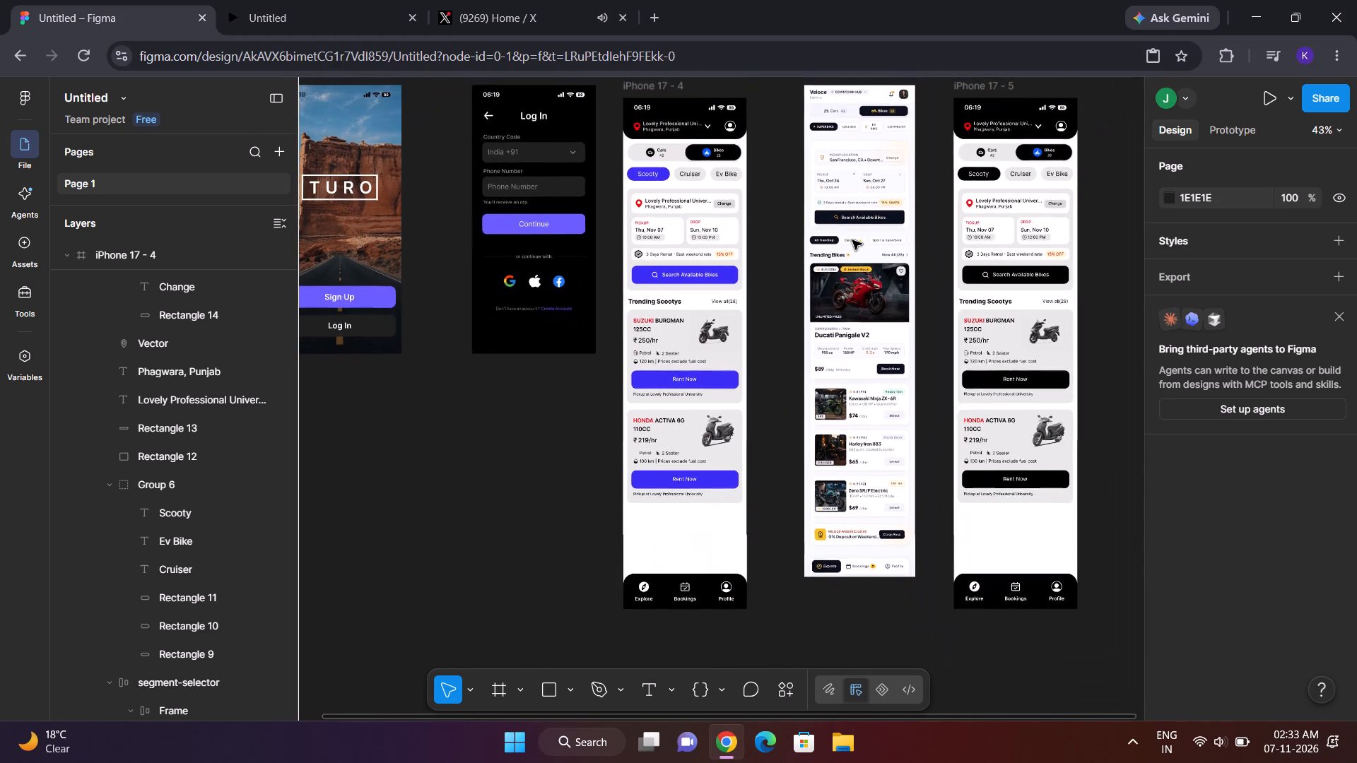
Check the earlier agent chat about aligning the bottom nav elements, and start a new agent chat.
scroll(1030, 59, "up", 1)
scroll(995, 179, "up", 1)
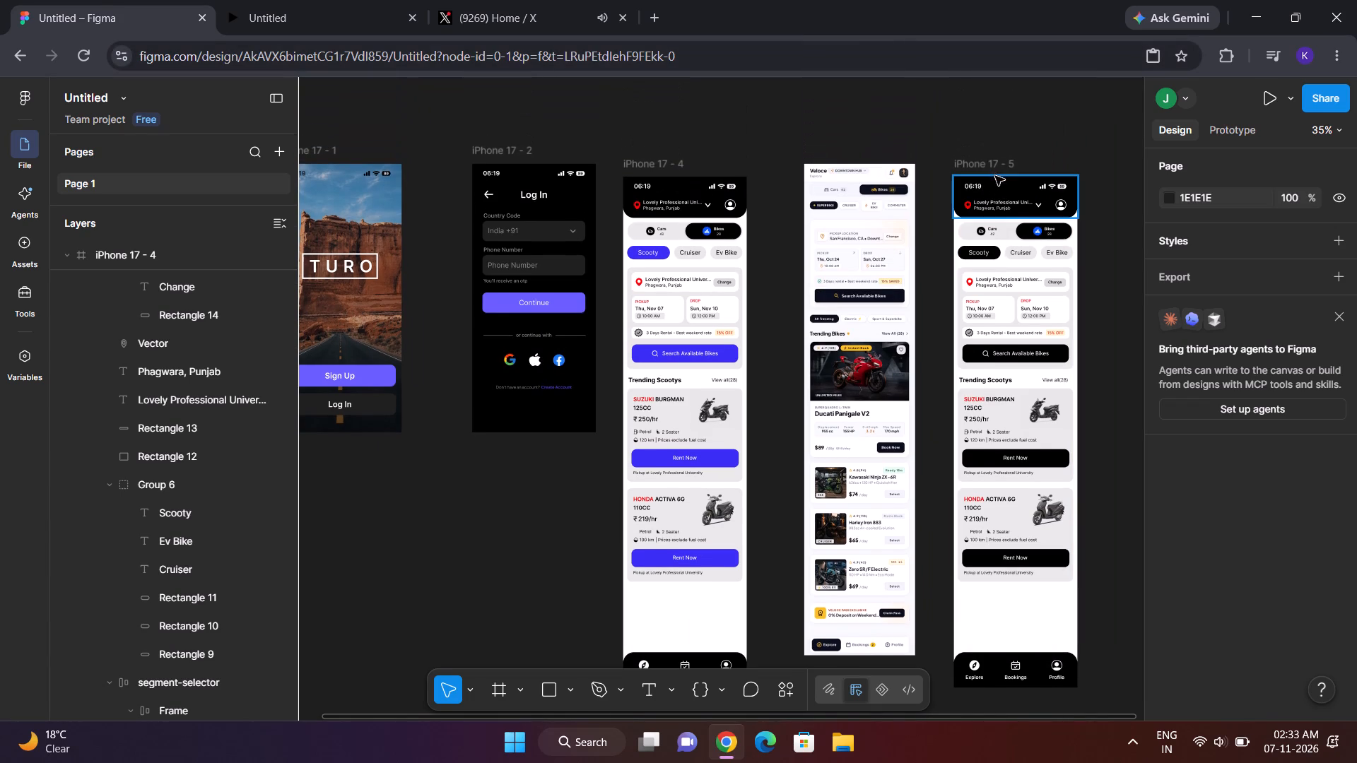
left_click(993, 167)
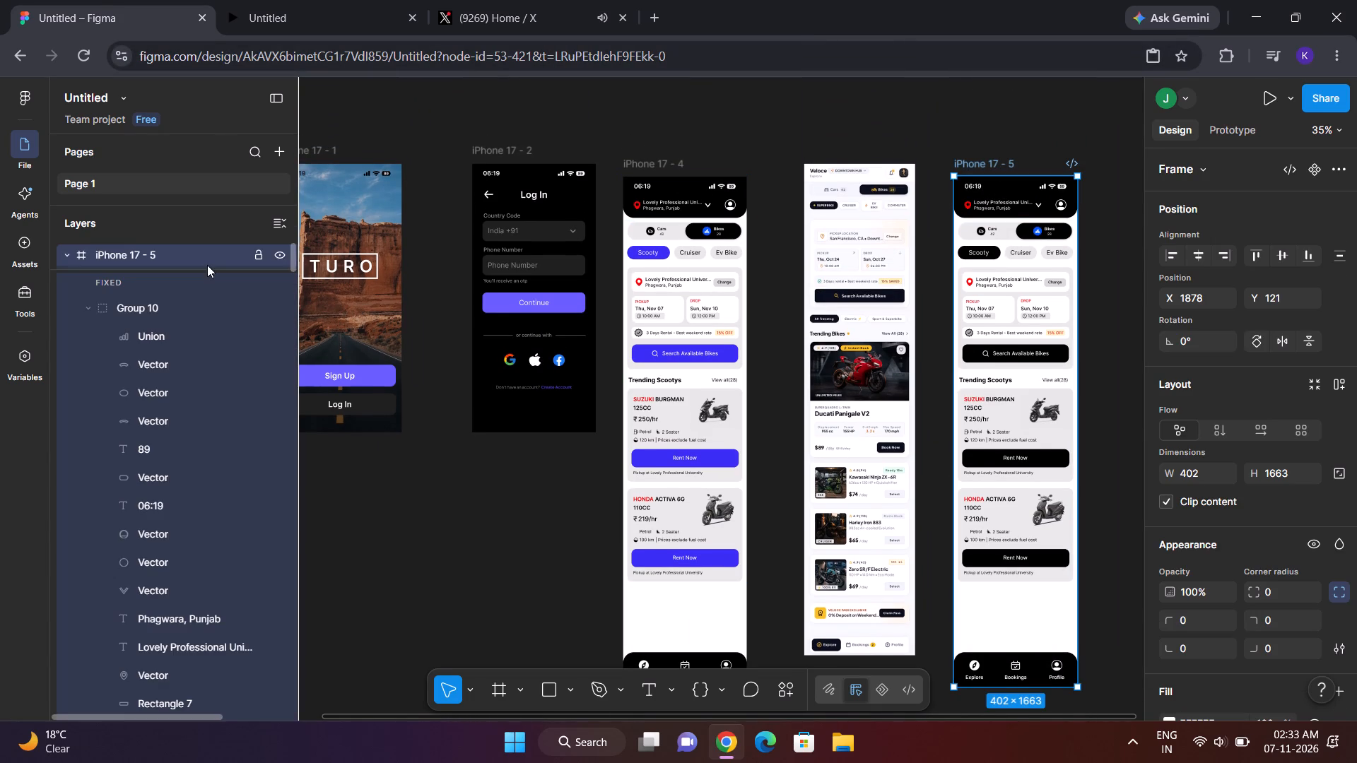
left_click(23, 206)
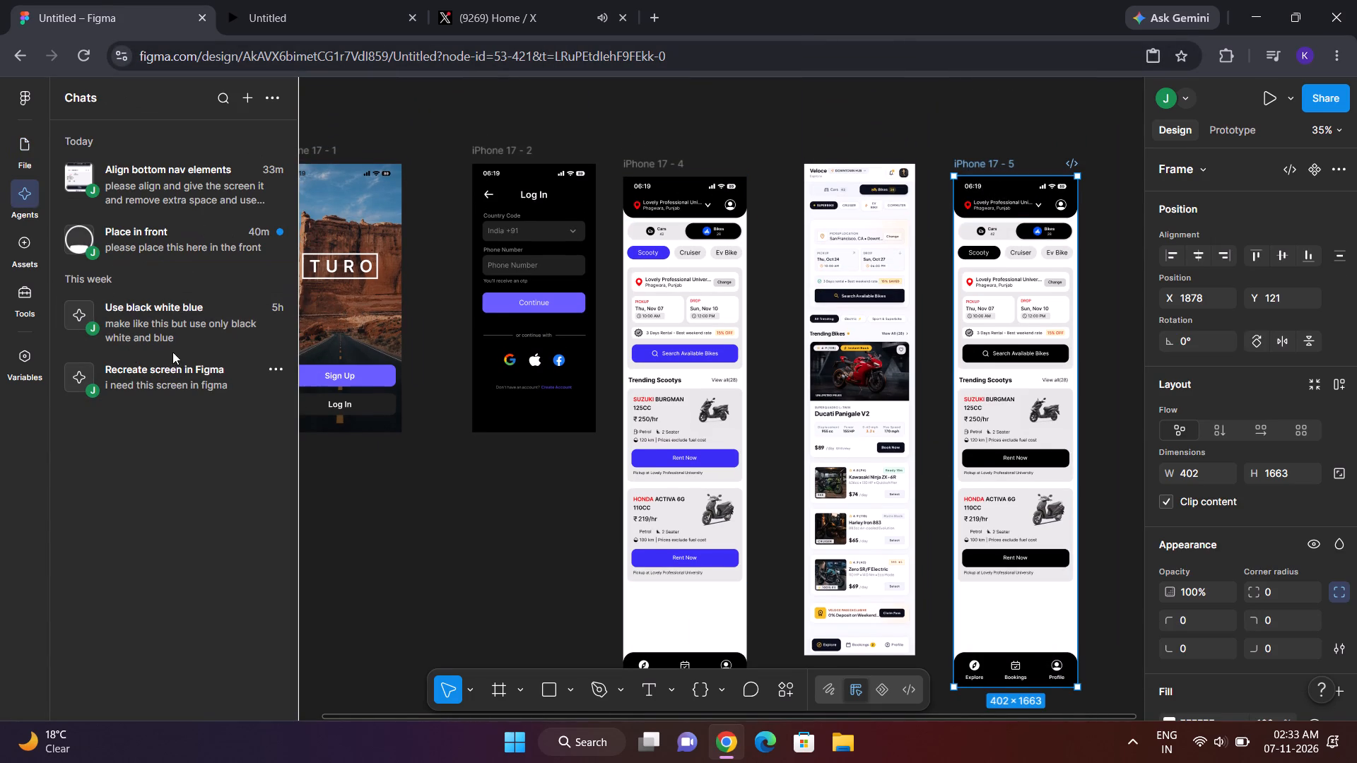
left_click(202, 177)
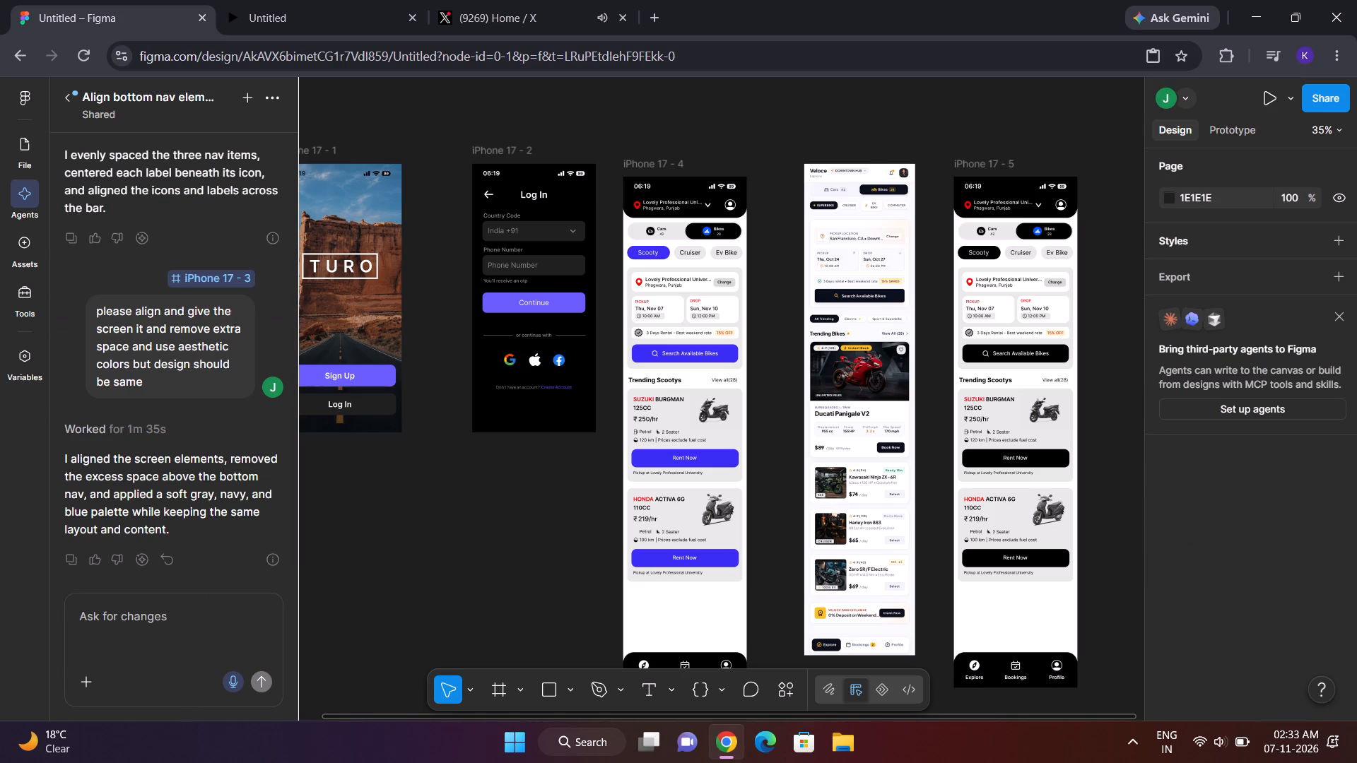
left_click(68, 97)
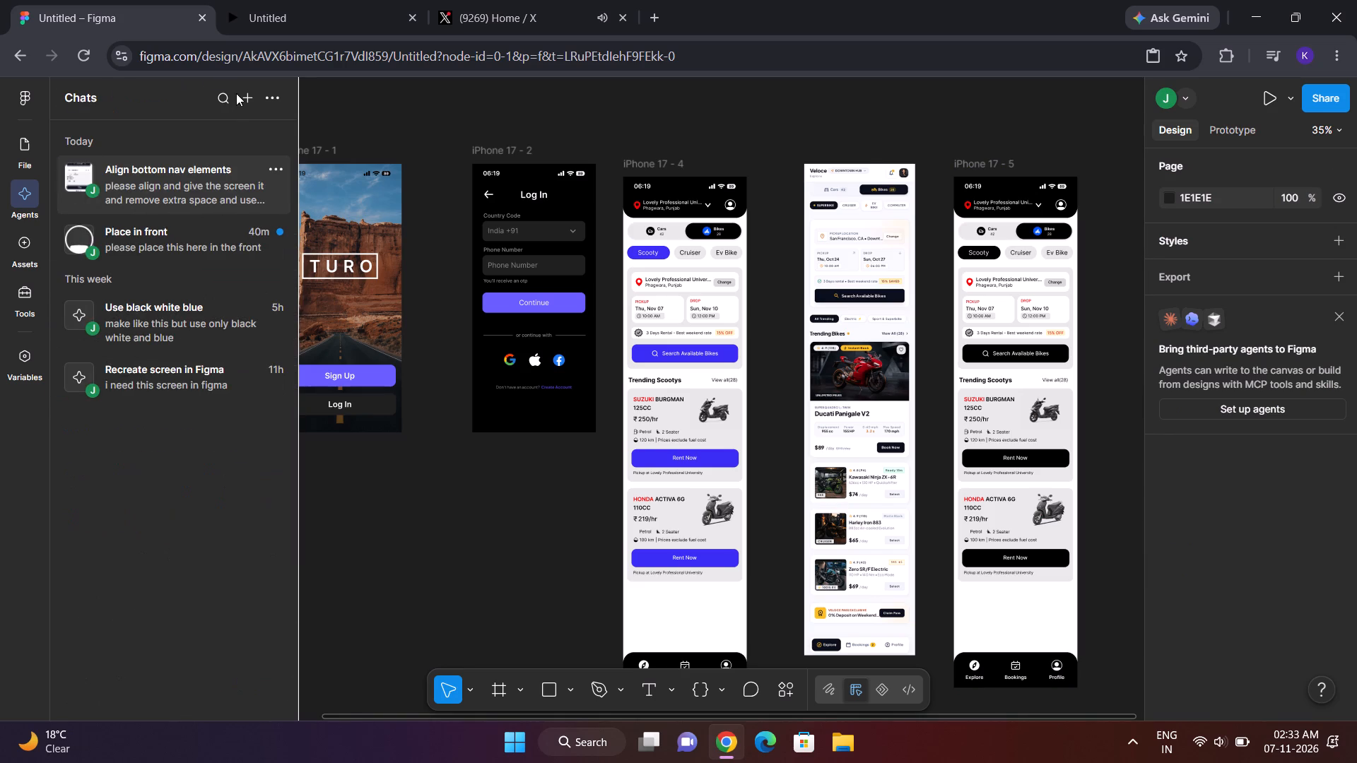
left_click(240, 93)
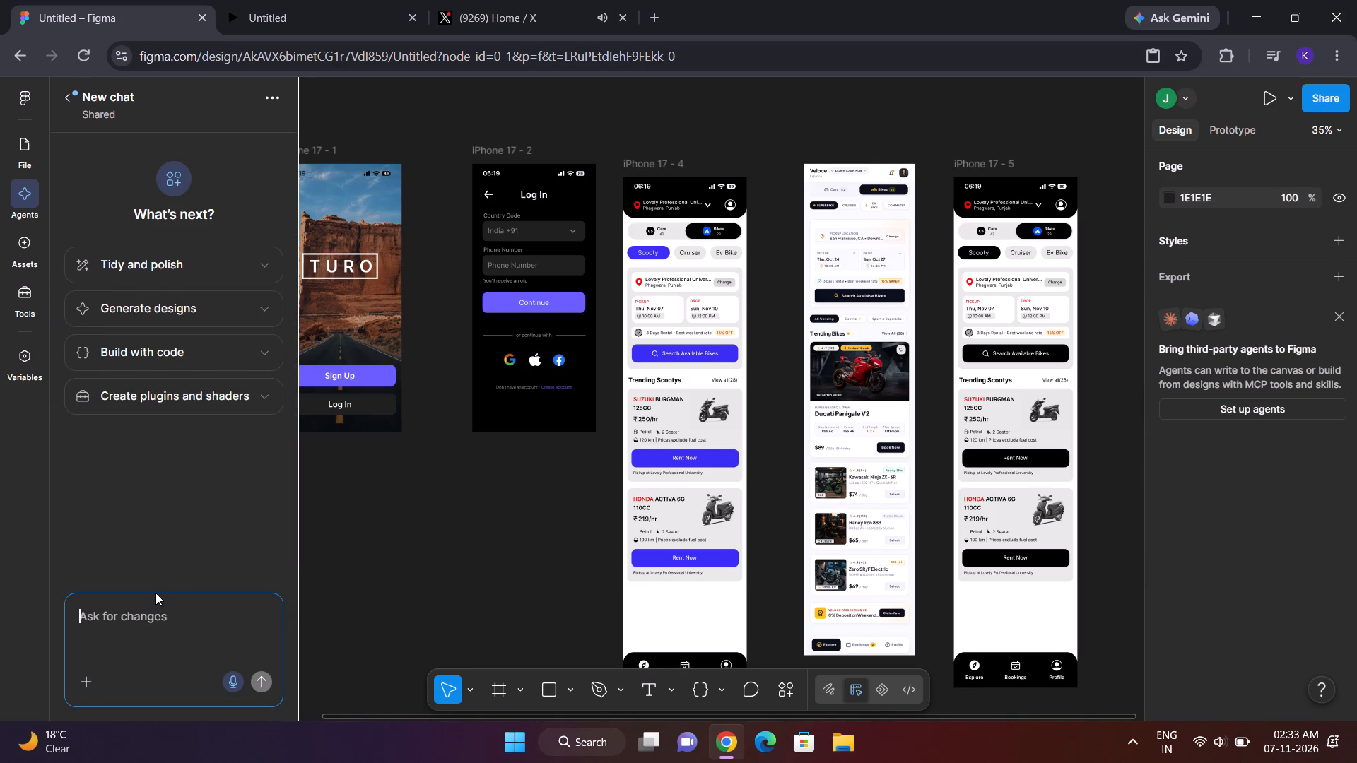
Attach iPhone 17 - 5 and ask the agent to make it more aesthetic and good looking using other colors, keeping elements and flow same.
type("Can")
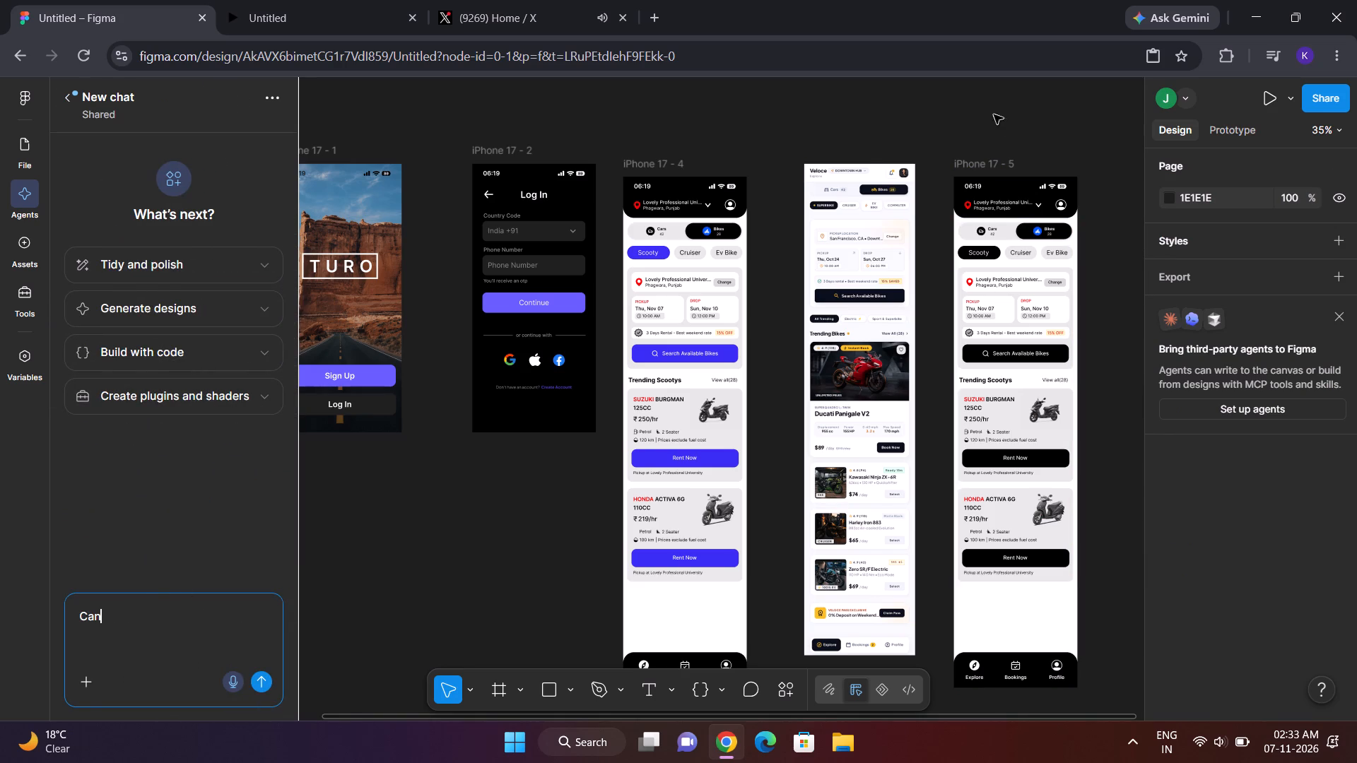
left_click(985, 170)
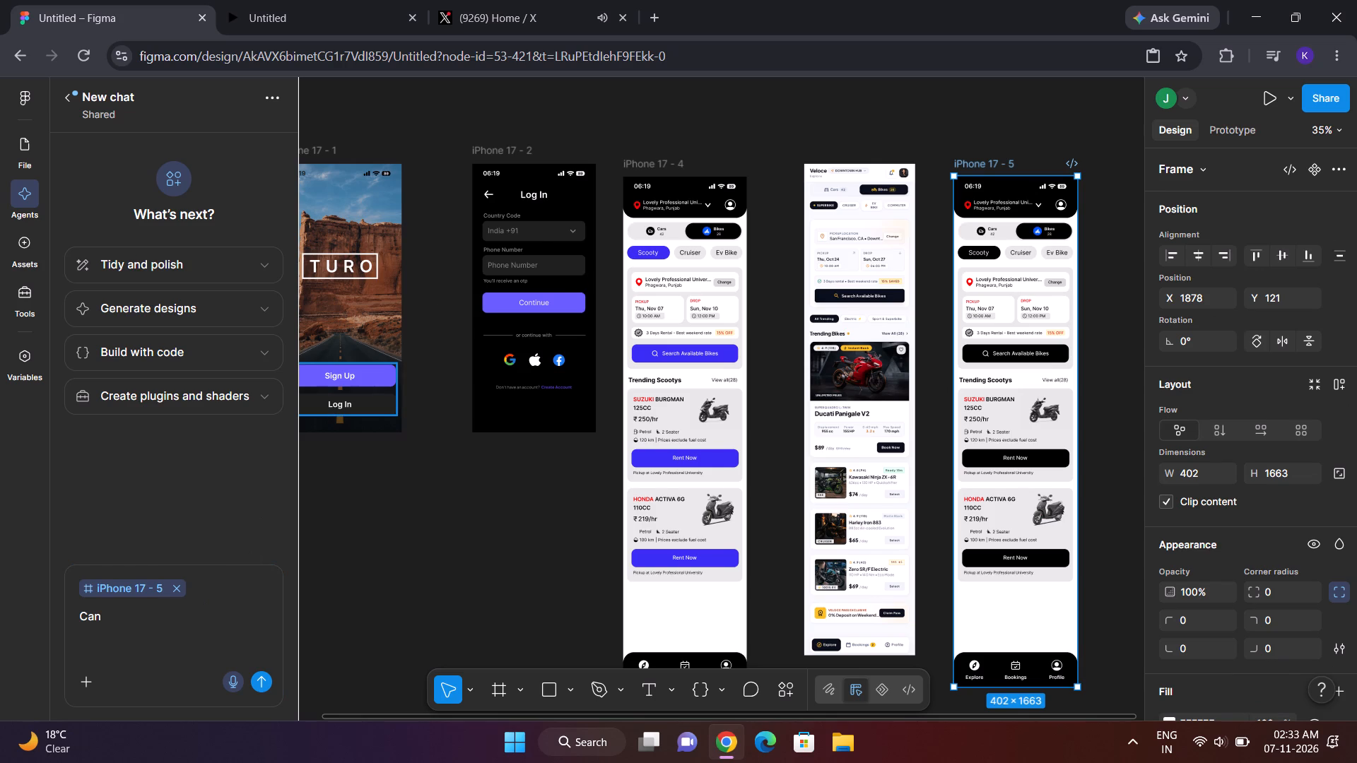
left_click(194, 623)
key("space")
type("you make this")
key("space")
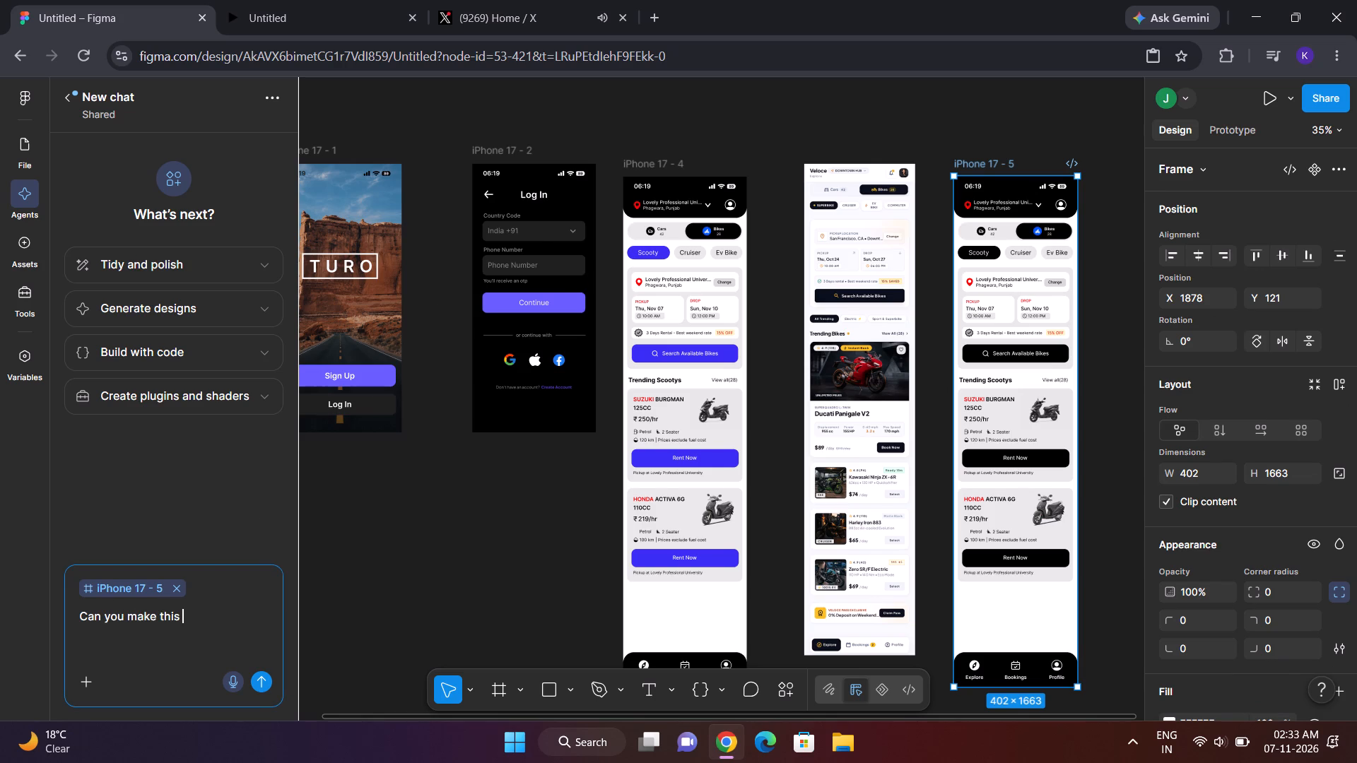
type("sx")
key("BackSpace")
type("creen more aesthetic a")
type("nd good looking using other coo=l")
key("BackSpace")
key("BackSpace")
key("BackSpace")
type("lor")
key("space")
key("BackSpace")
type("s but")
key("space")
type("keep the elemnts and dl")
key("BackSpace")
key("BackSpace")
type("flow o")
key("space")
key("BackSpace")
type("f the screen sae")
key("BackSpace")
type("me")
key("Return")
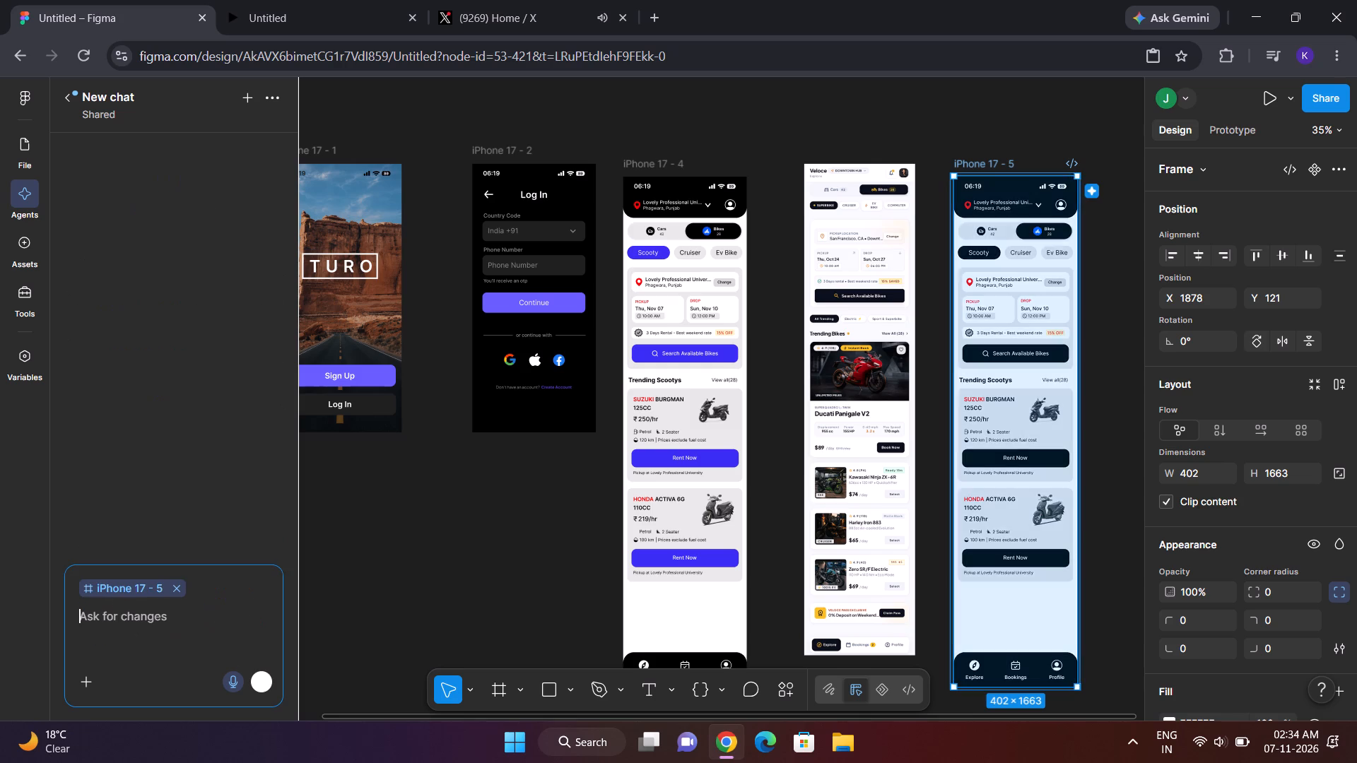
Review the iPhone 17 - 4 home screen in the prototype preview, close the preview and return to the design file.
left_click_drag(392, 0, 580, 272)
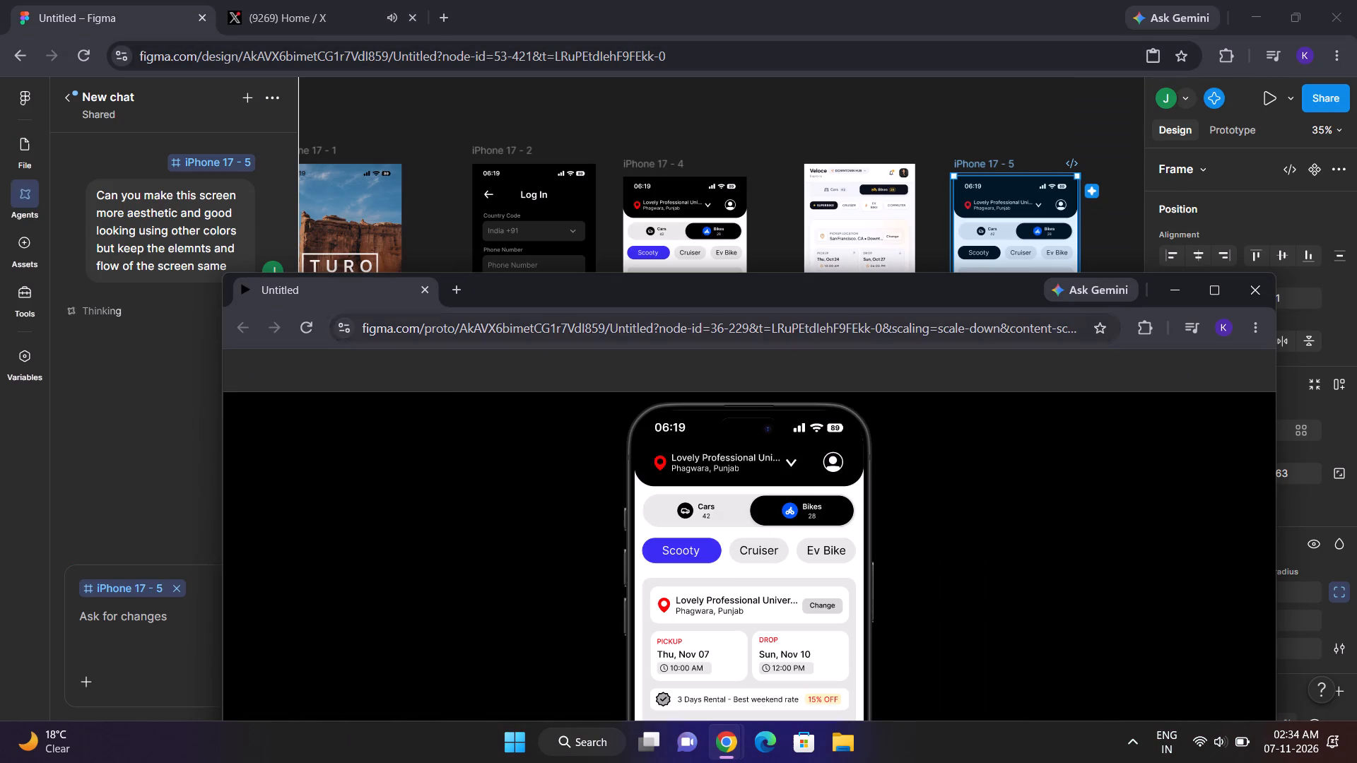
left_click_drag(399, 303, 381, 49)
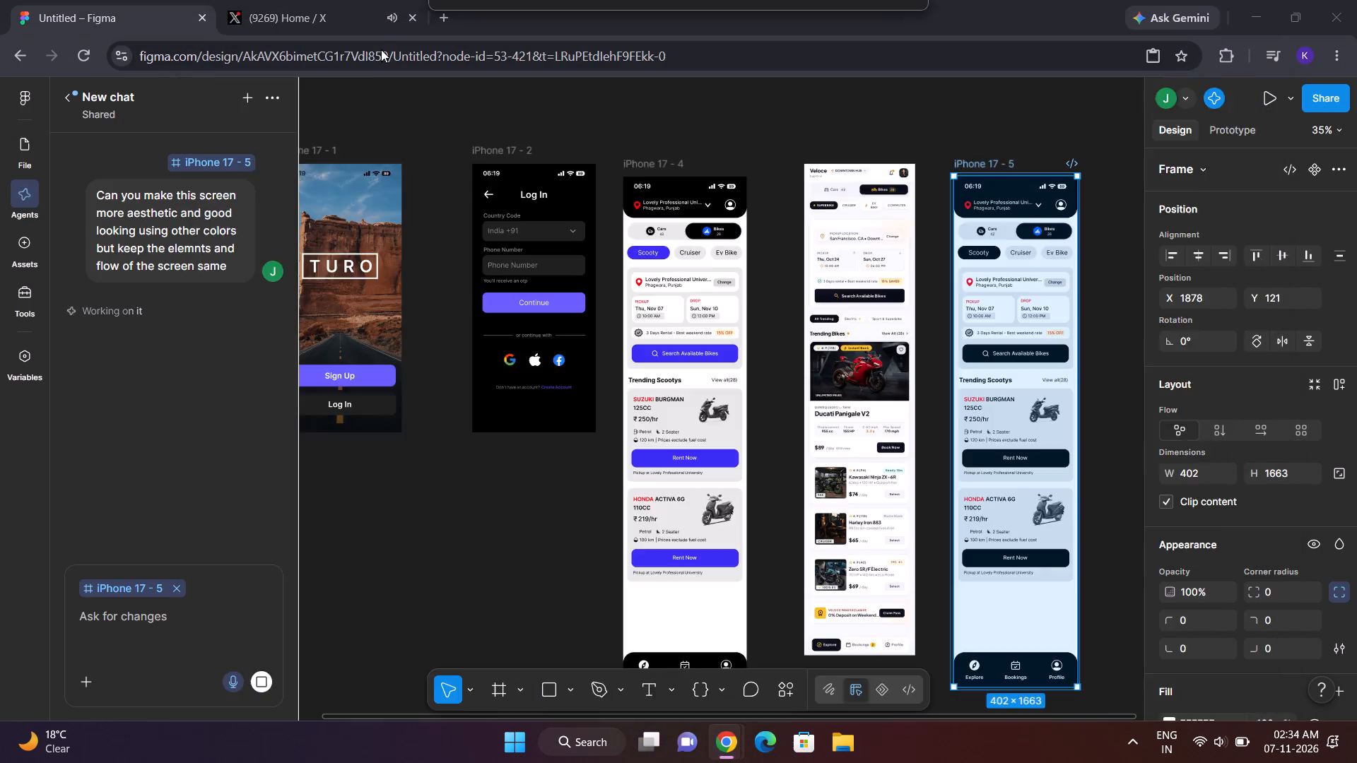
left_click_drag(381, 49, 376, 40)
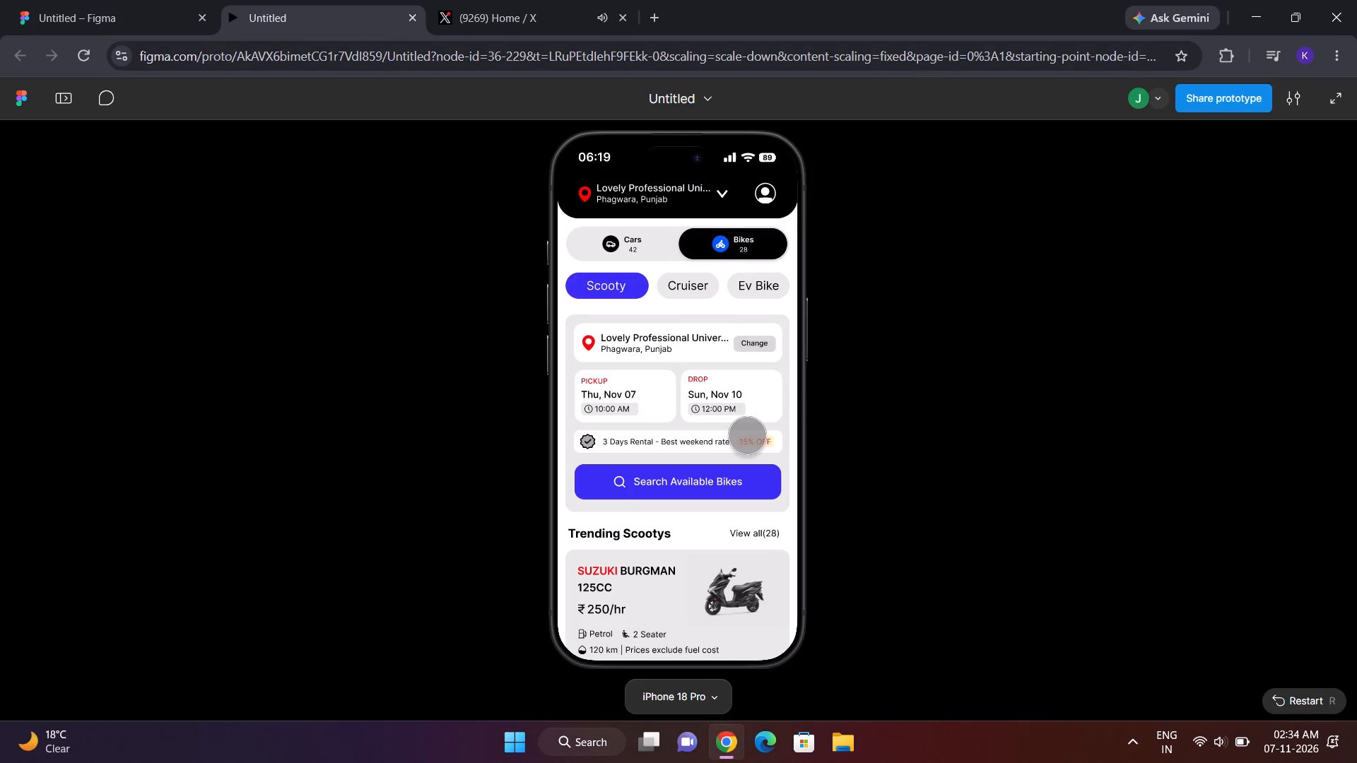
scroll(747, 435, "down", 6)
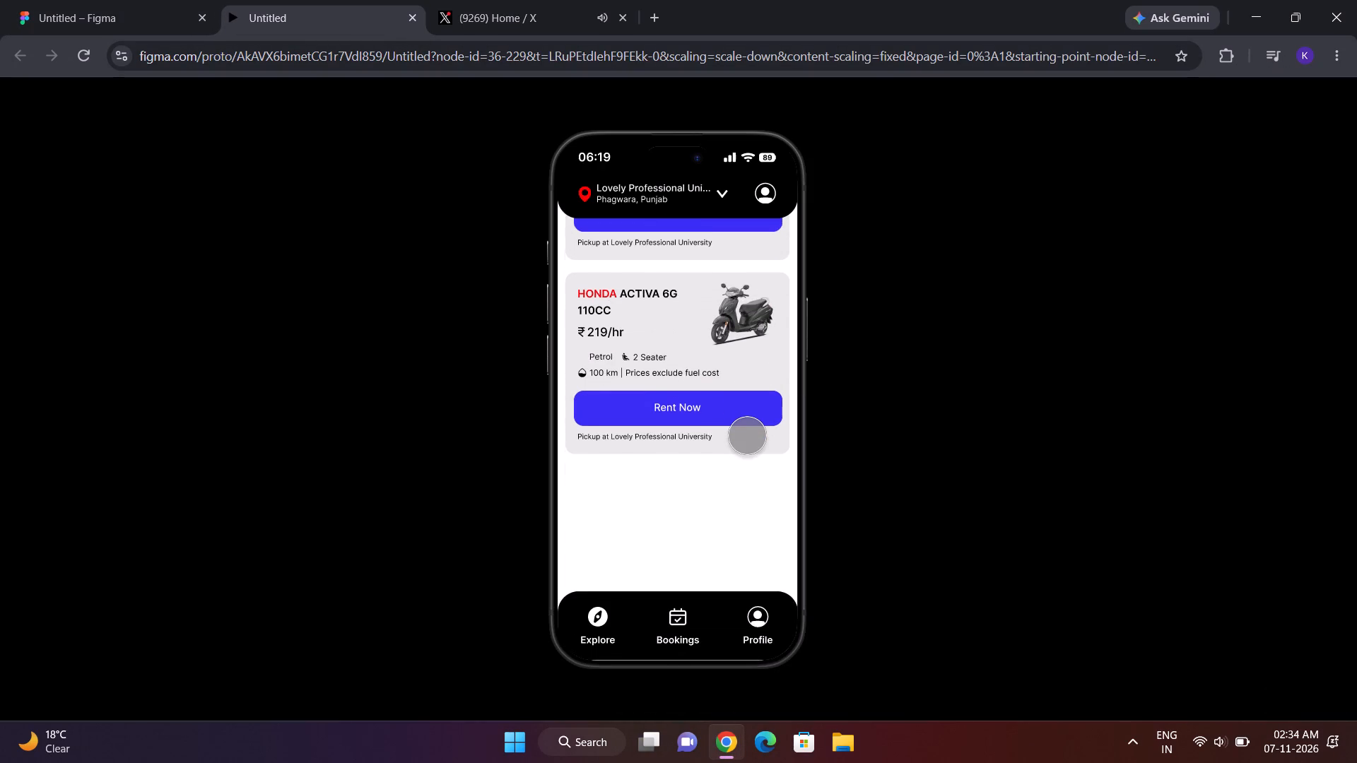
scroll(747, 435, "up", 4)
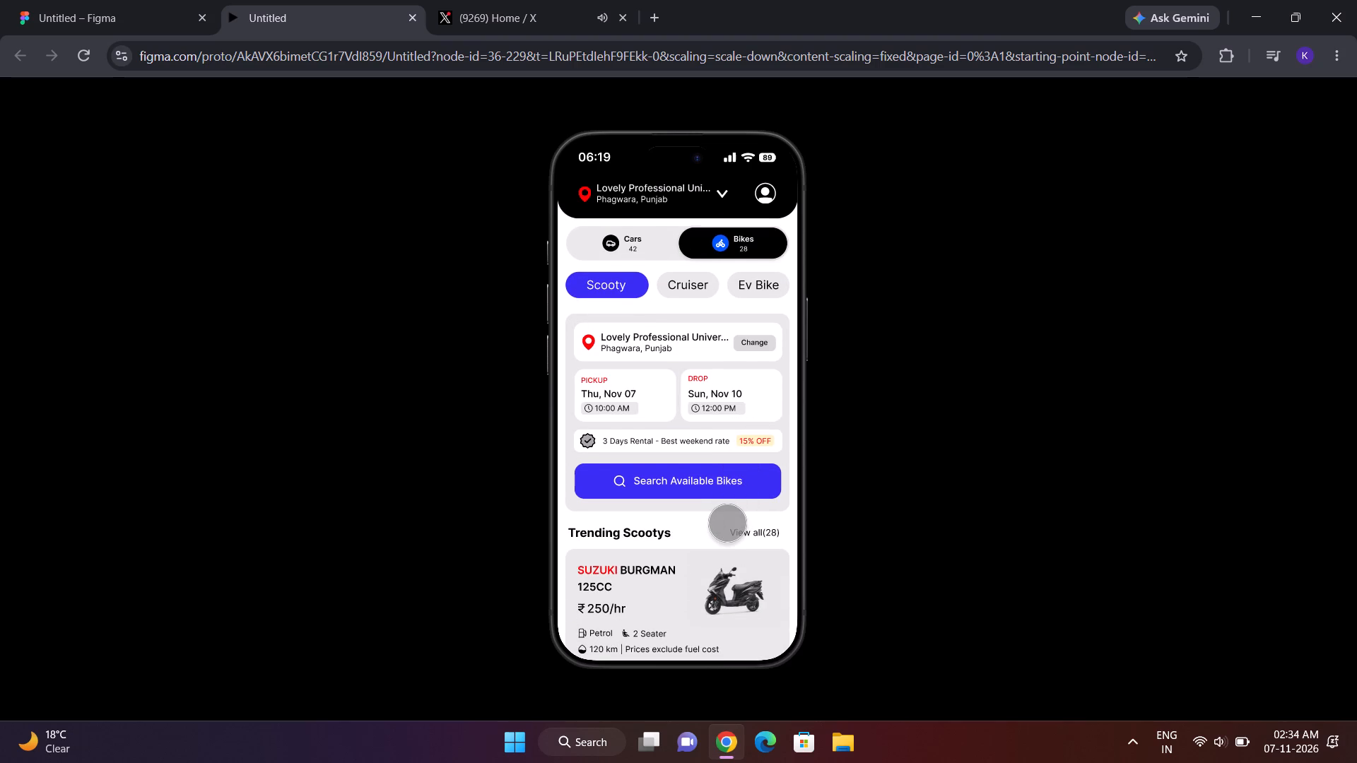
scroll(727, 523, "down", 4)
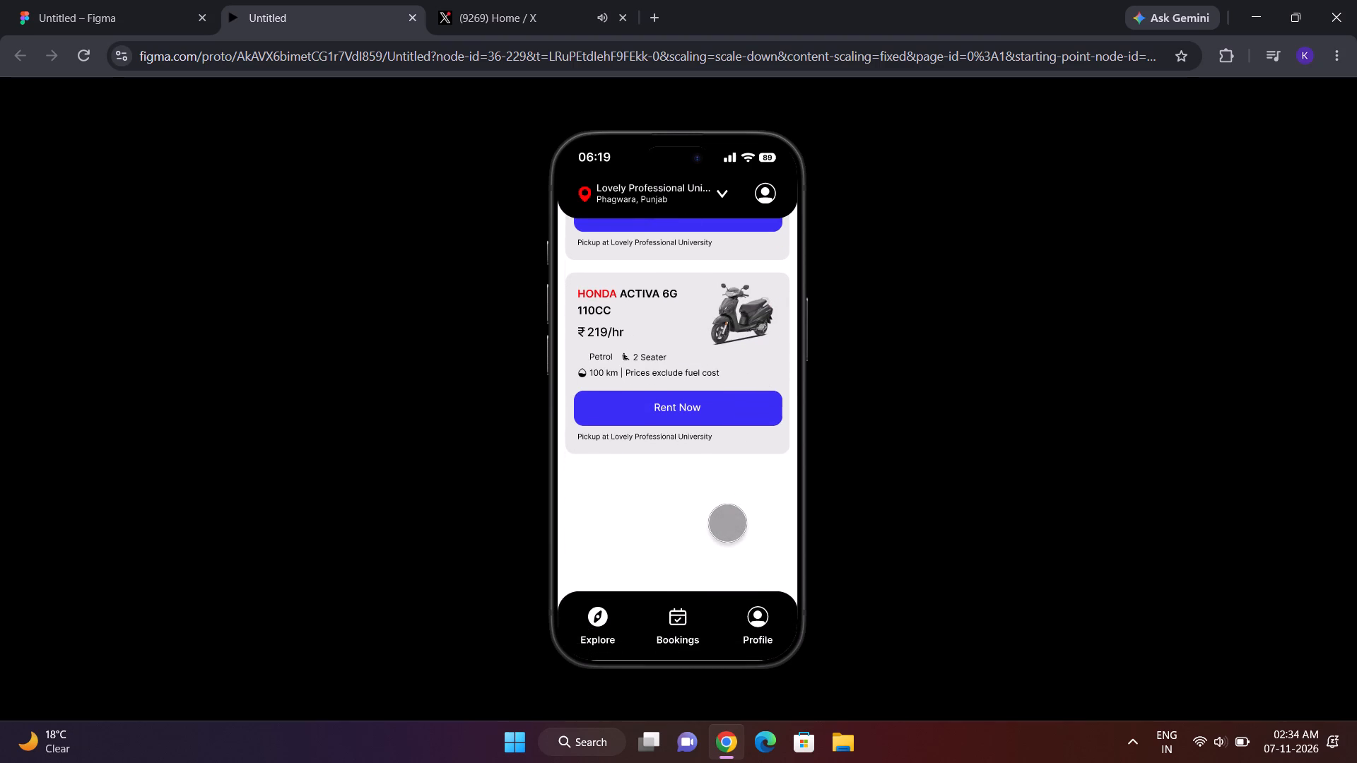
scroll(727, 523, "up", 4)
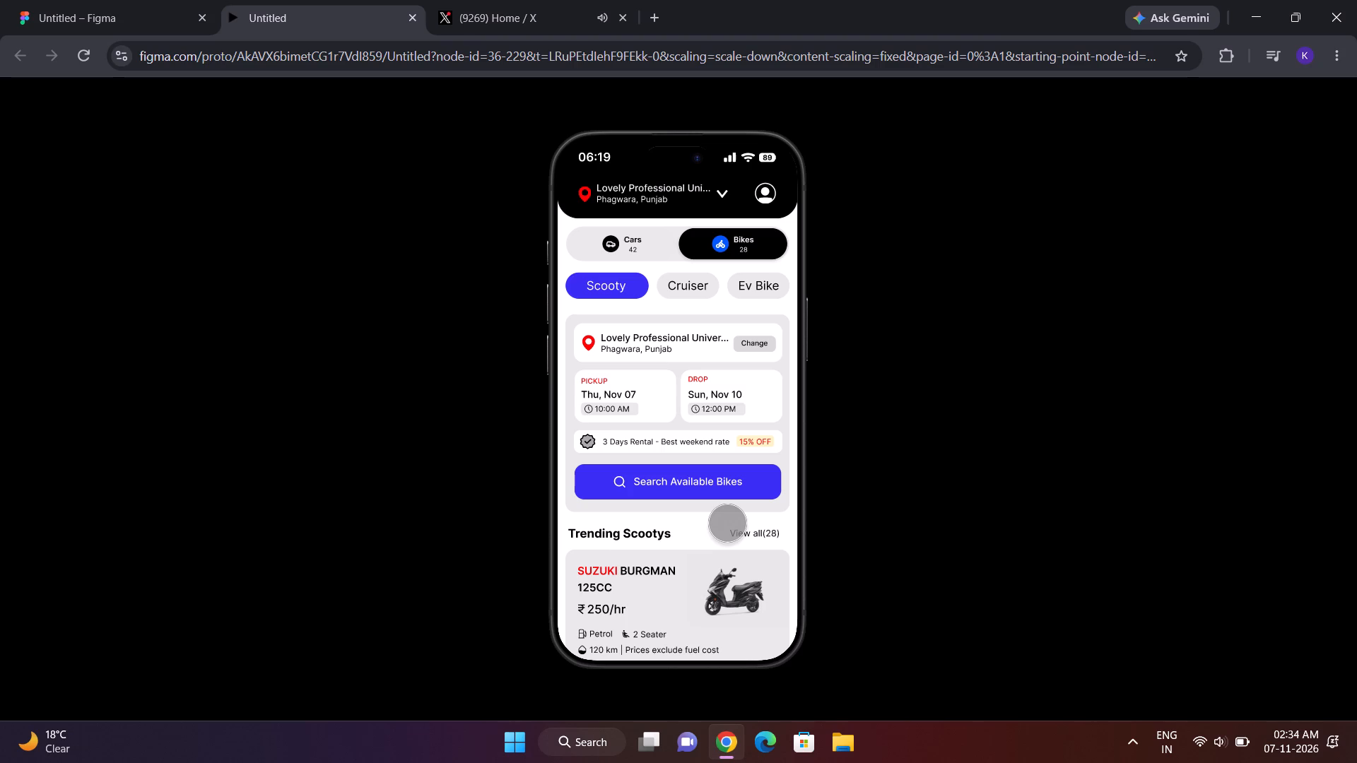
left_click(415, 20)
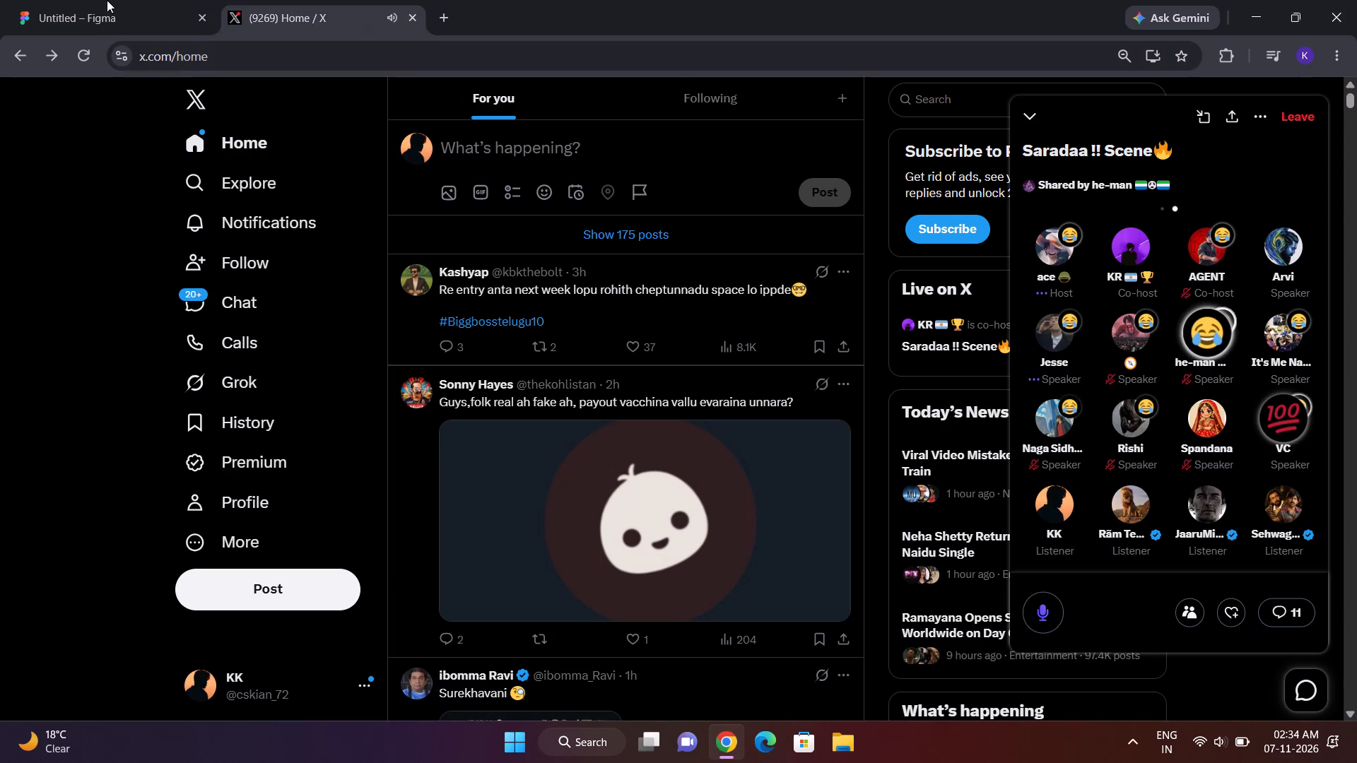
left_click(107, 0)
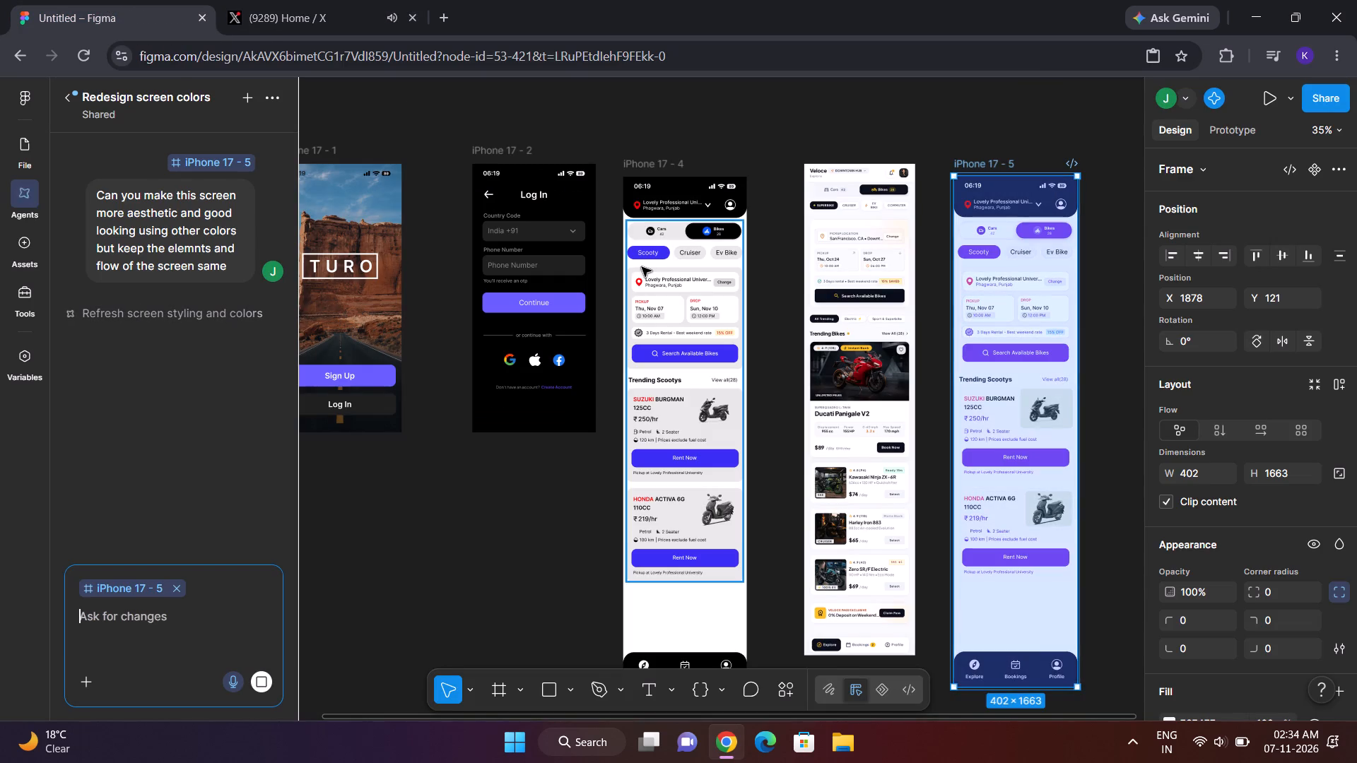
Recolour the Scooty category chip on iPhone 17 - 4 with black #000000, sampled from the selected Bikes toggle.
double_click(668, 241)
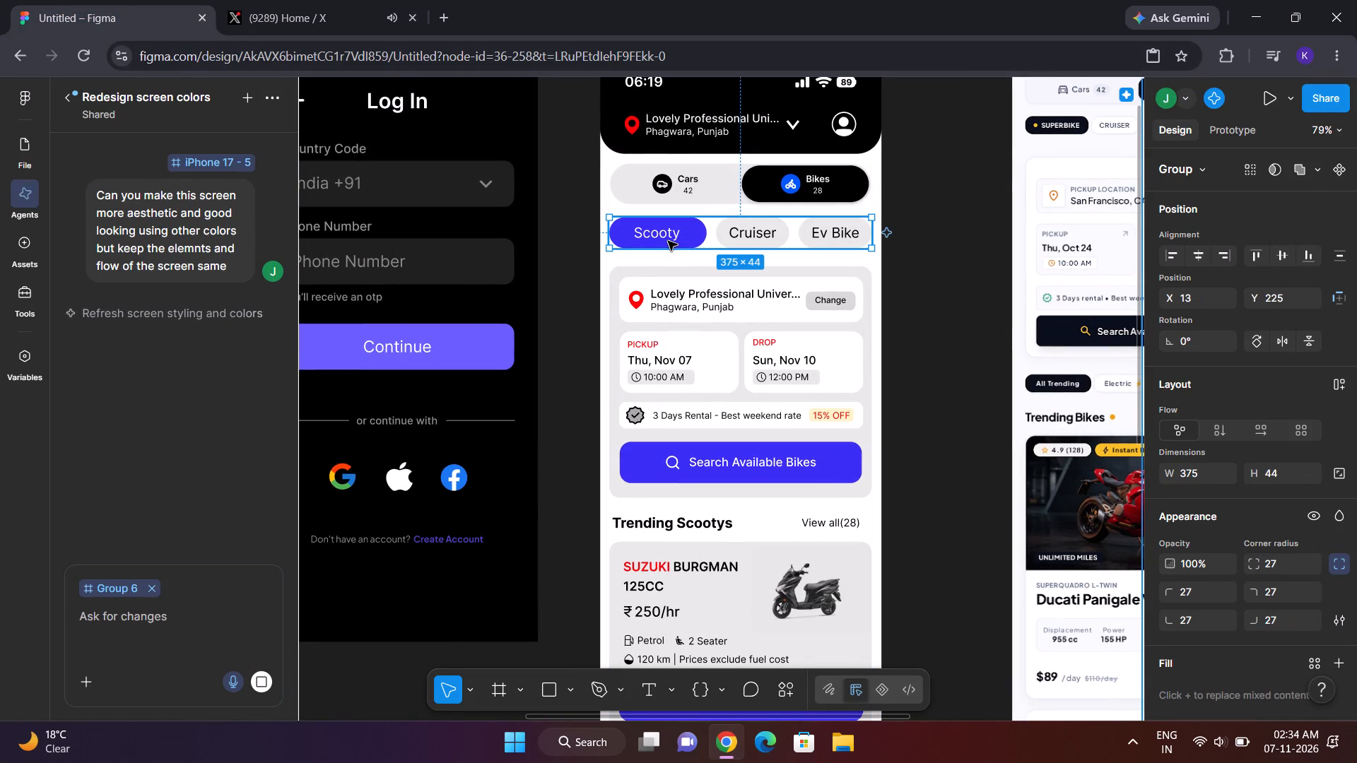
double_click(668, 241)
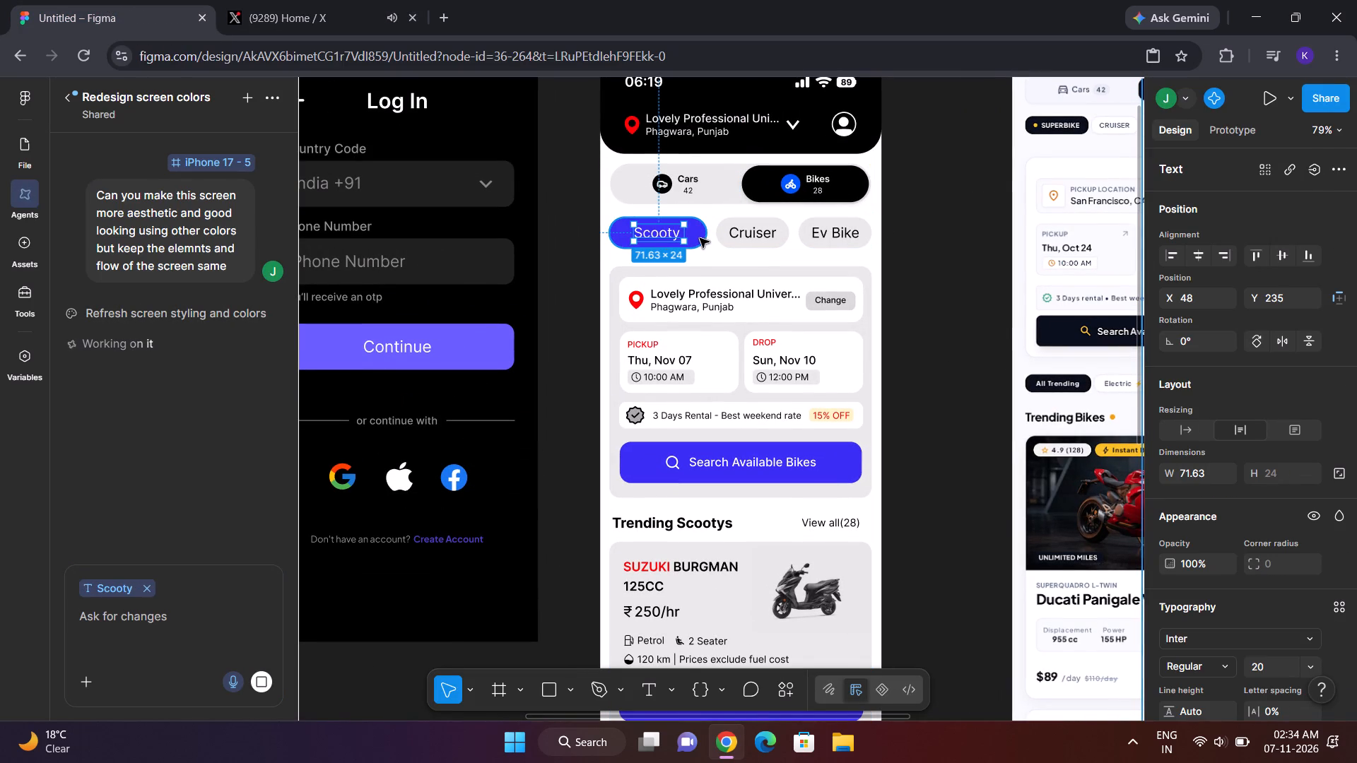
left_click(700, 238)
scroll(1250, 558, "down", 3)
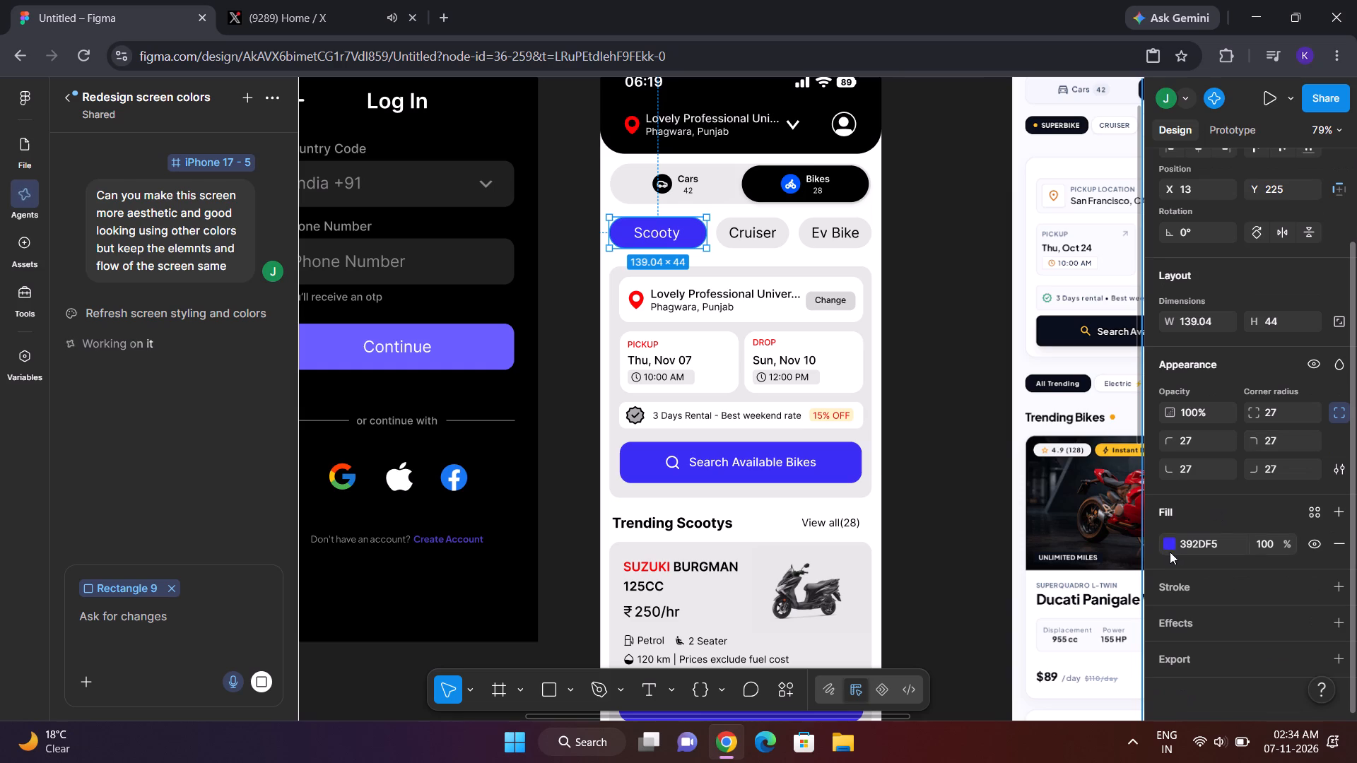
left_click(1167, 543)
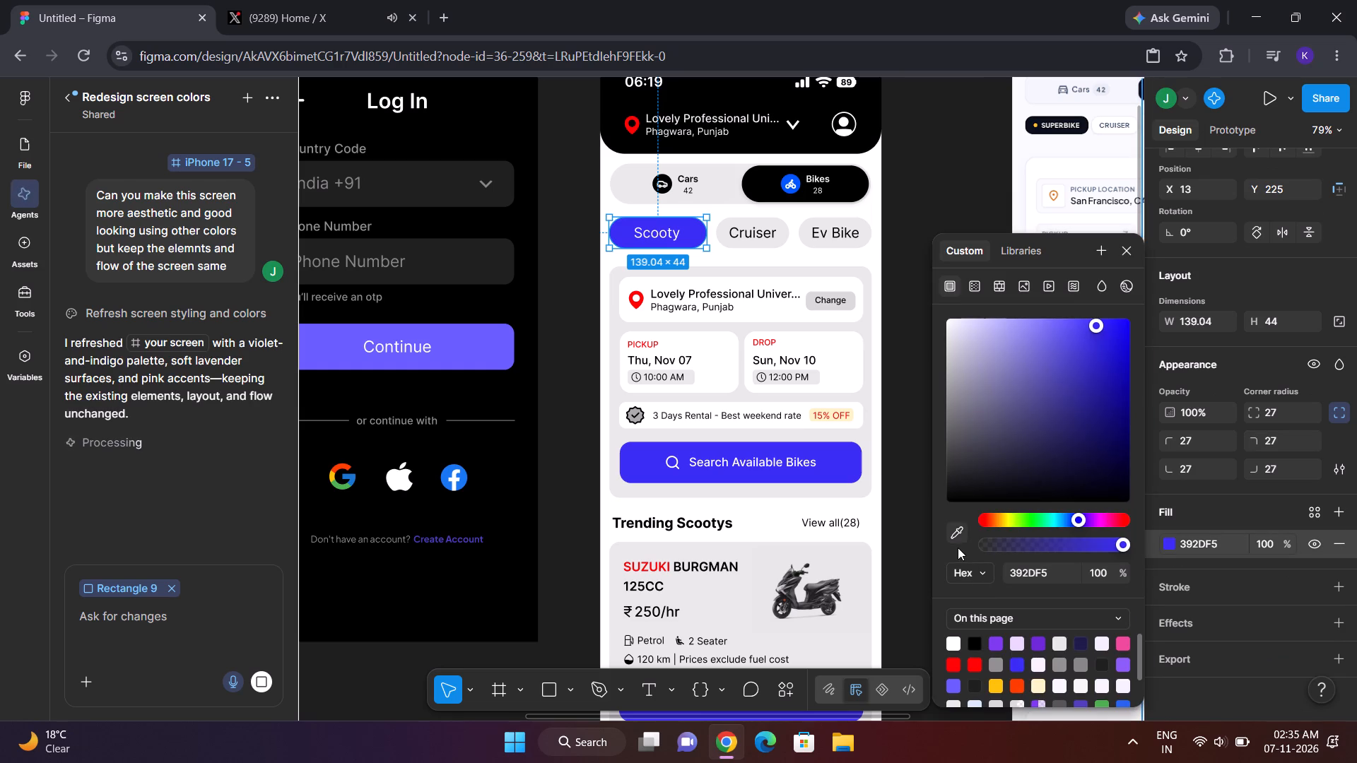
left_click(958, 548)
left_click(958, 538)
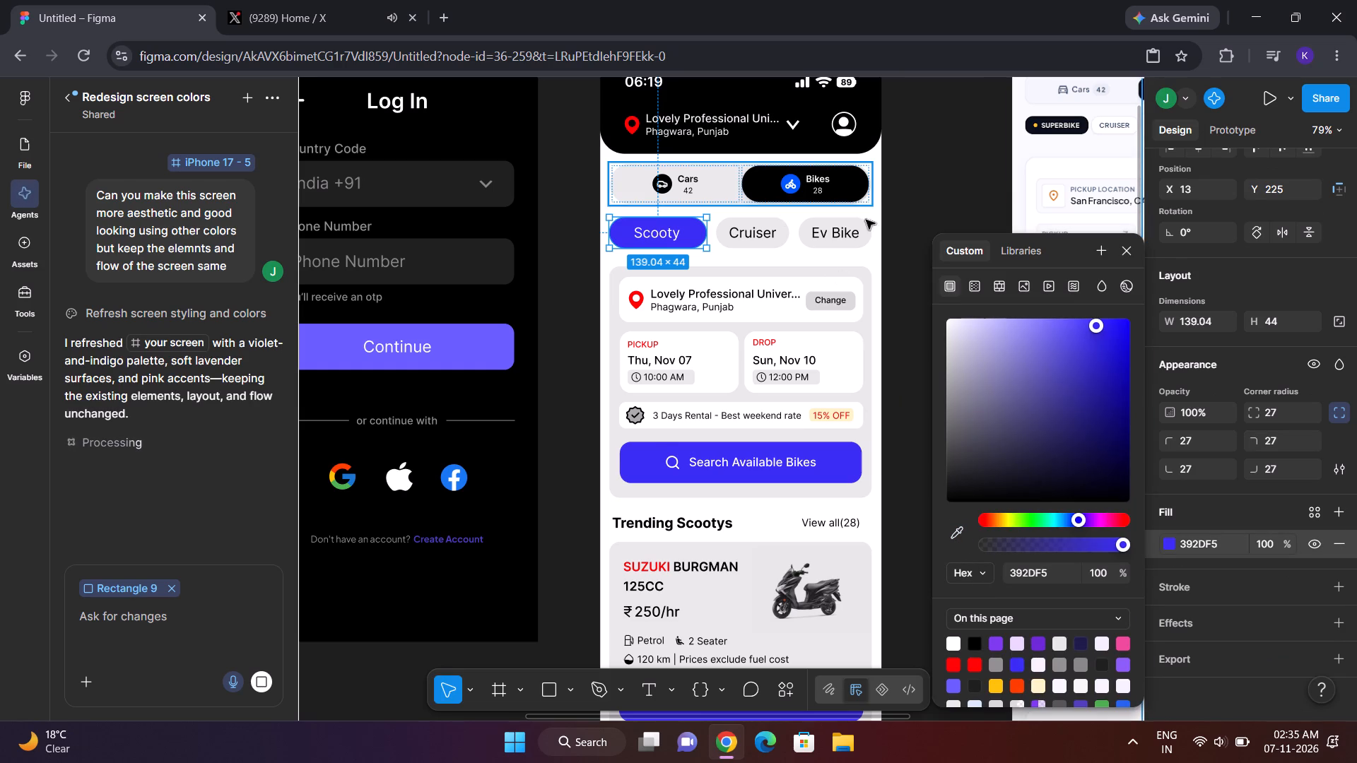
left_click(954, 519)
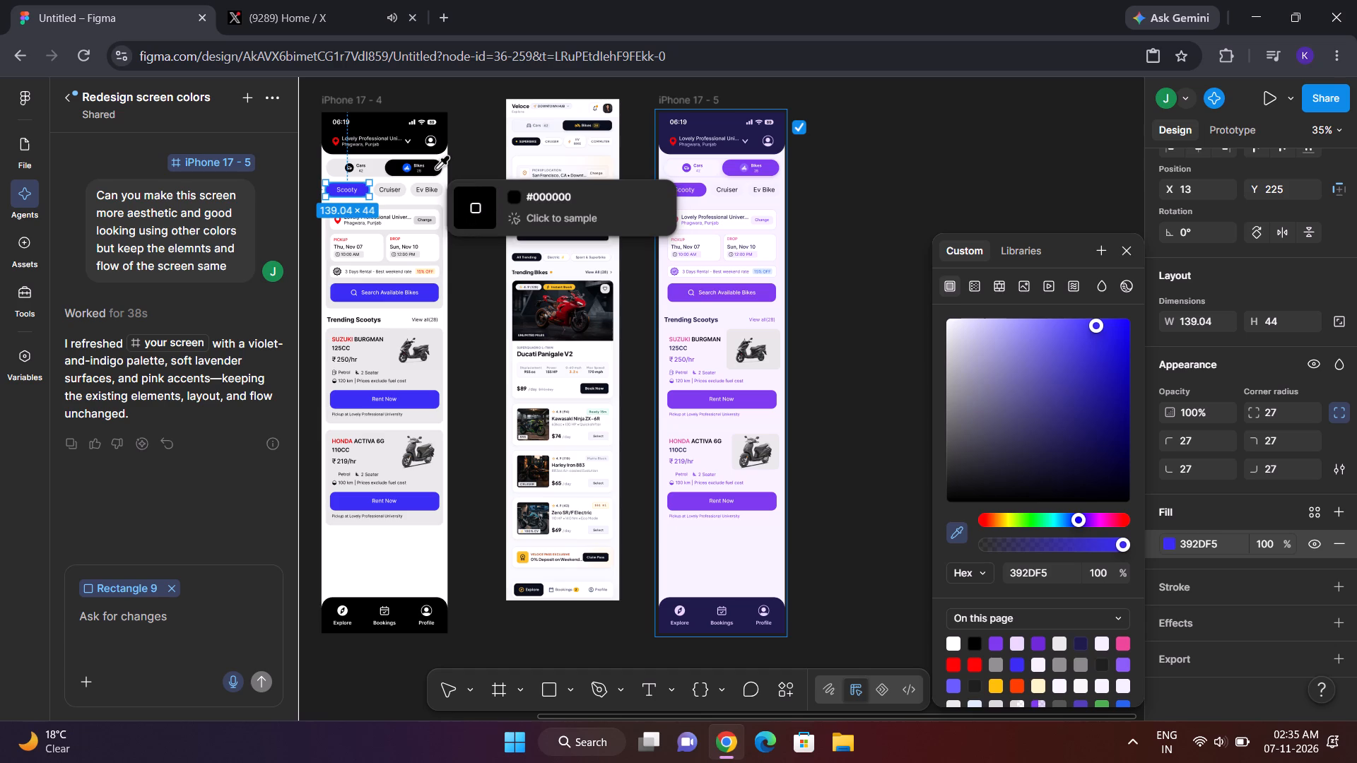
left_click(436, 169)
left_click(470, 192)
scroll(470, 192, "right", 1)
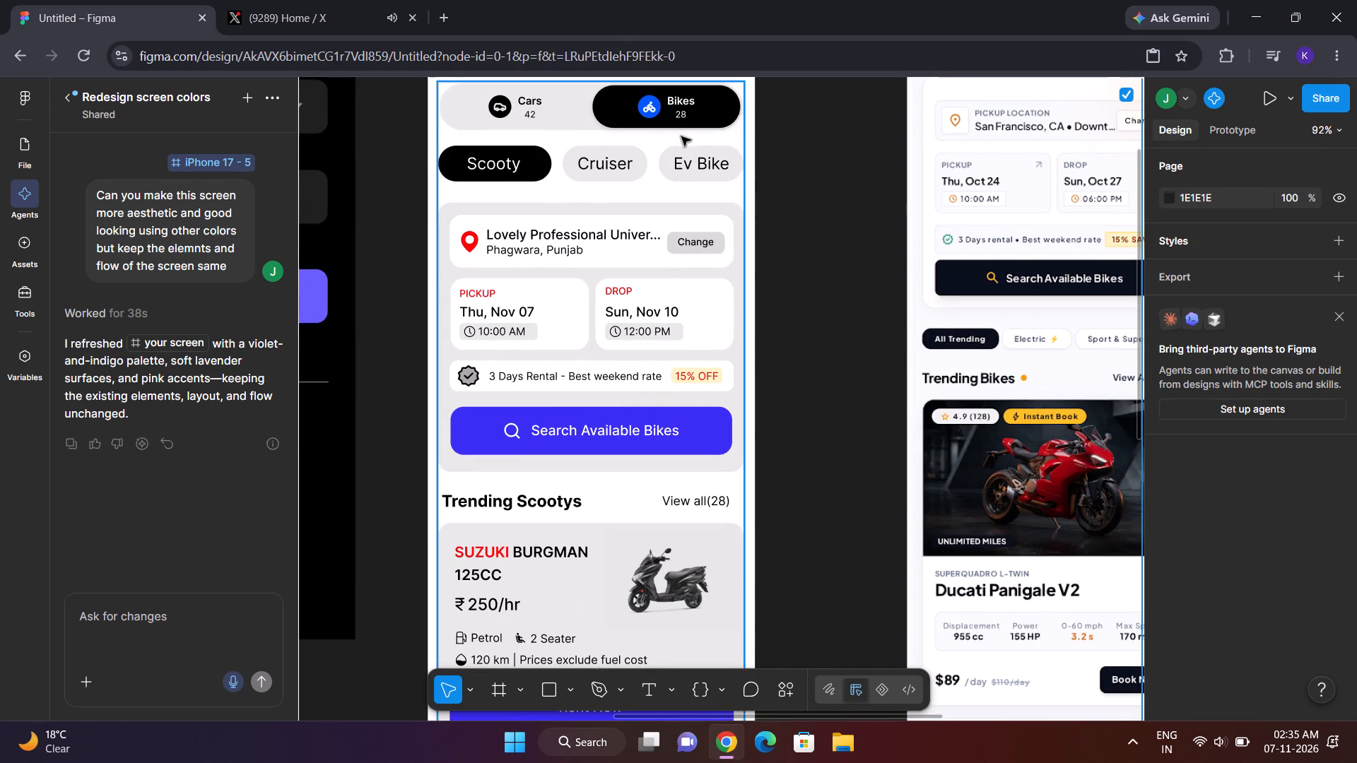
left_click(728, 170)
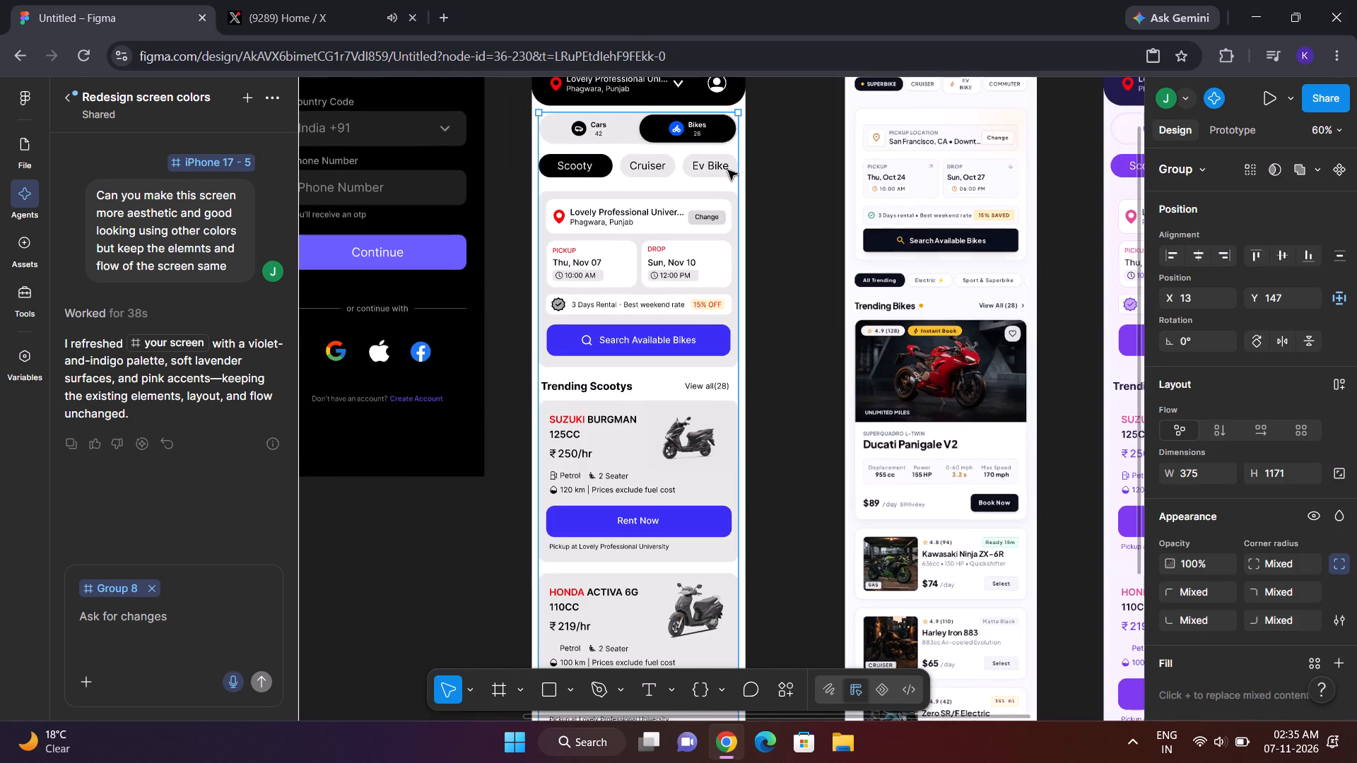
Attach iPhone 17 - 5 in the same agent chat and ask it to make it aesthetic using a good color combination.
scroll(811, 269, "down", 1)
scroll(811, 269, "left", 2)
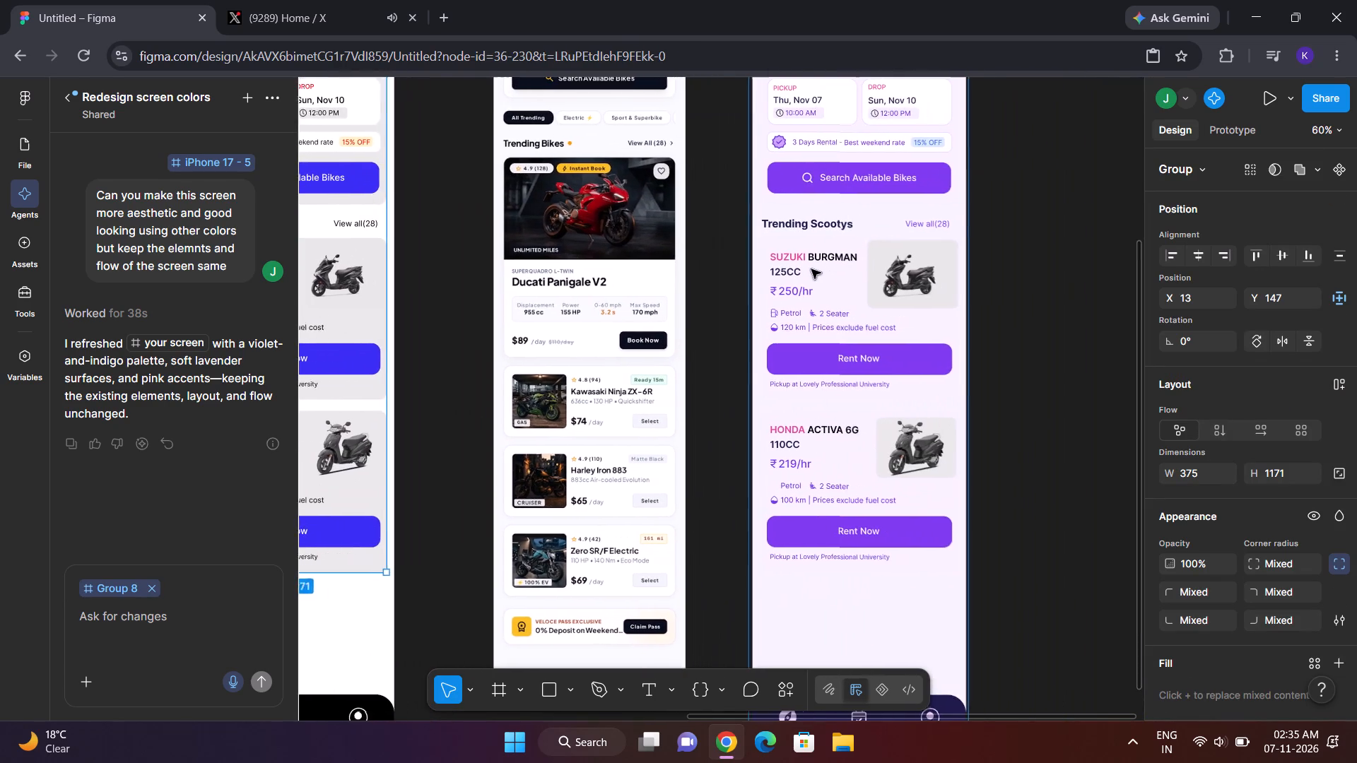
scroll(1030, 409, "up", 1)
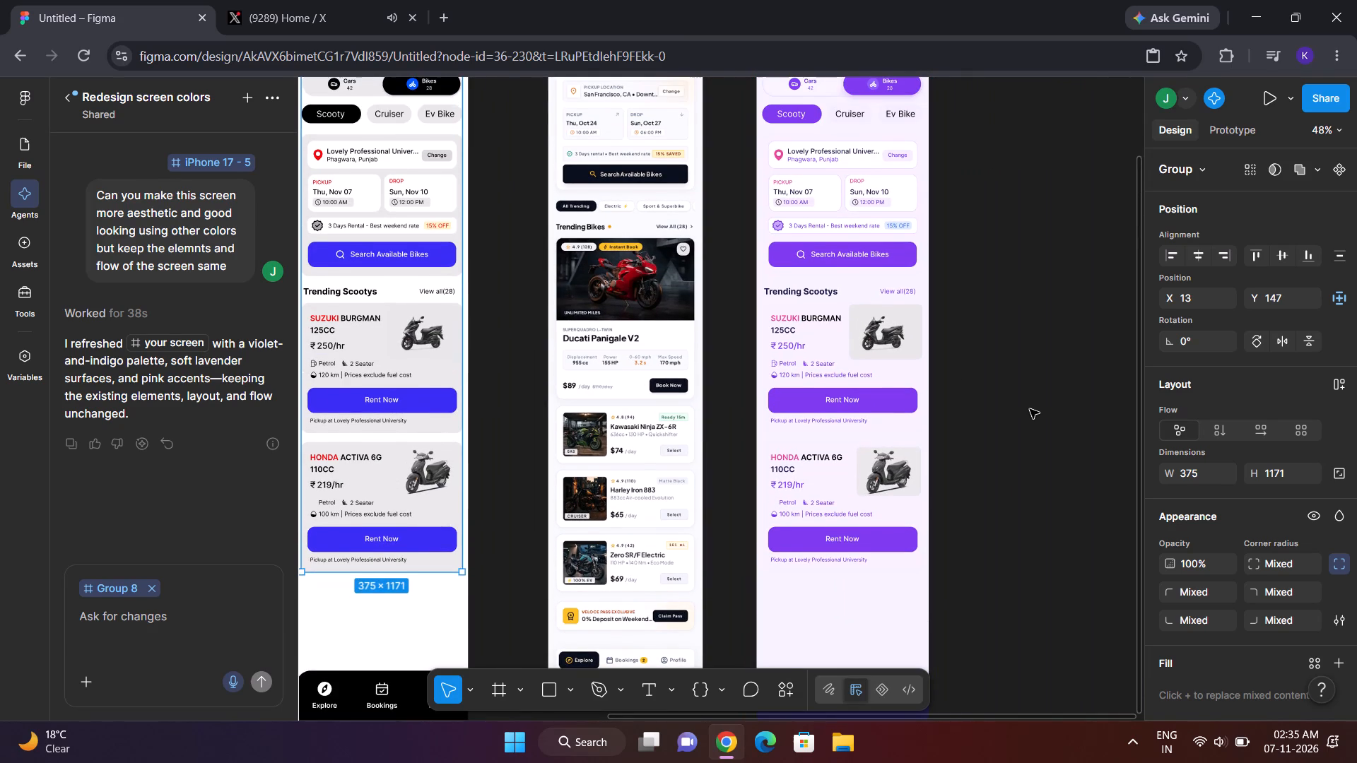
scroll(940, 289, "up", 2)
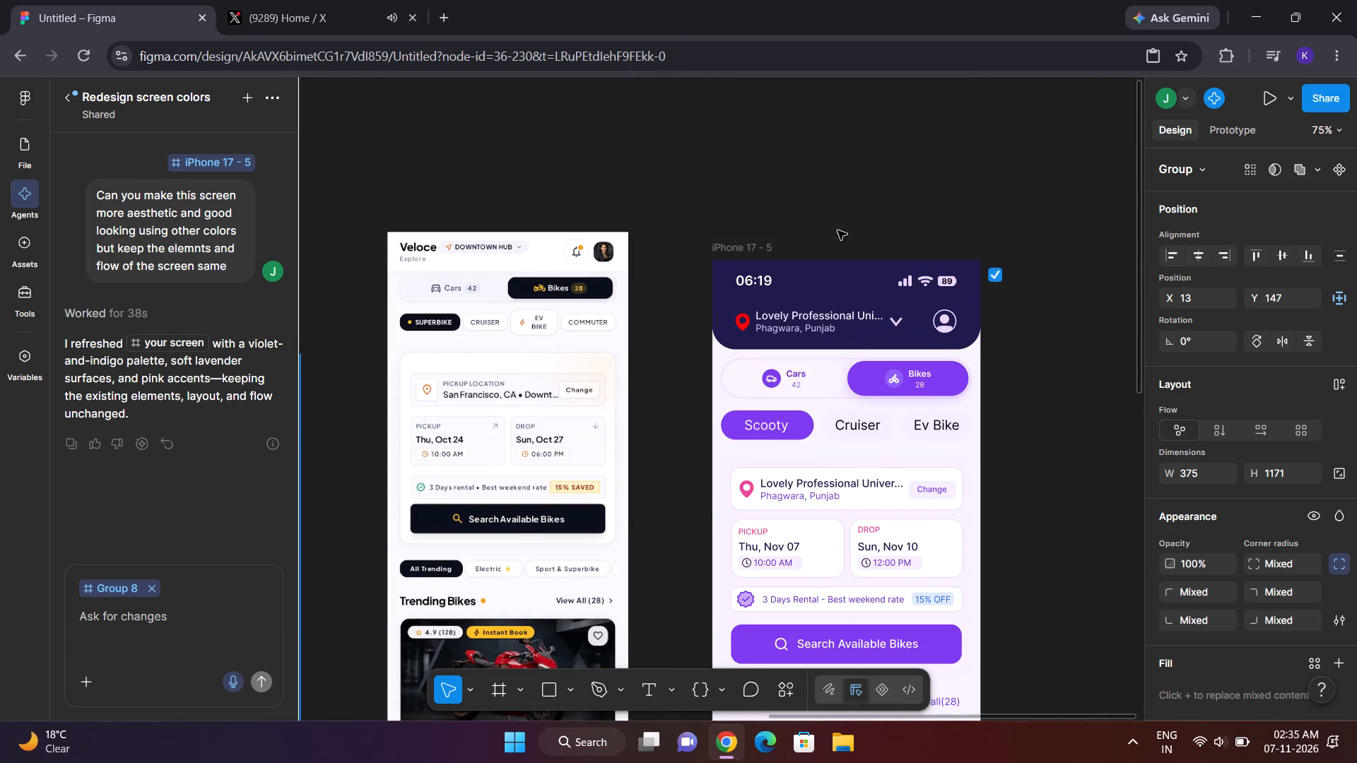
left_click(849, 283)
left_click(757, 236)
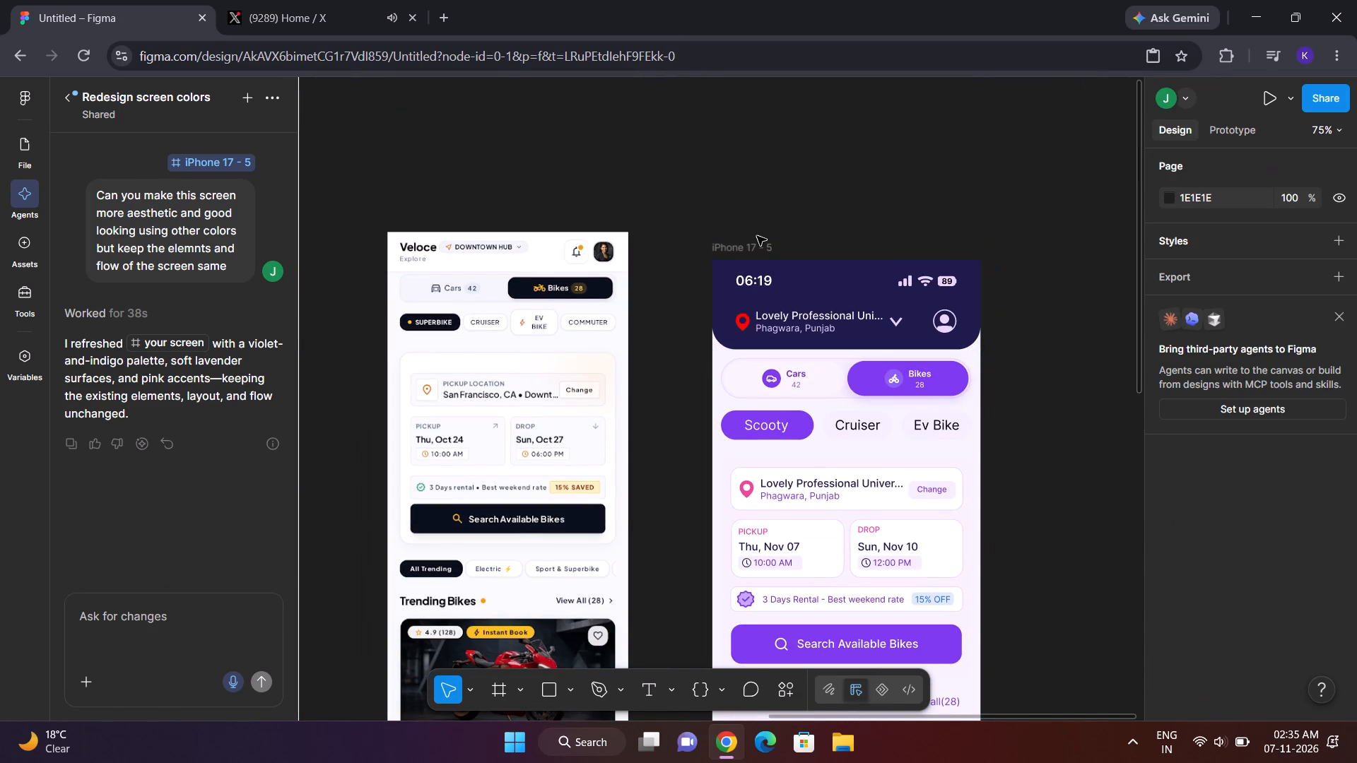
left_click(752, 241)
left_click(182, 632)
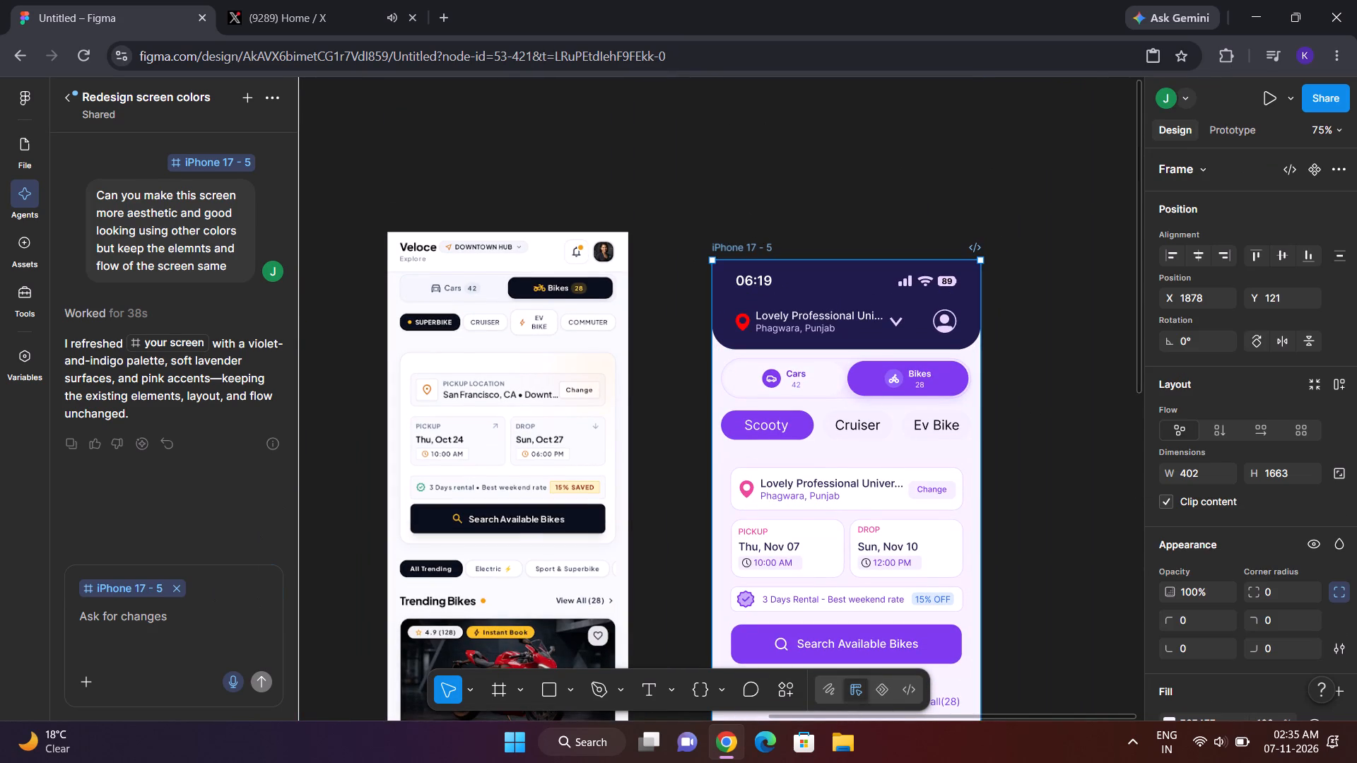
key("BackSpace")
key("BackSpace")
key("BackSpace")
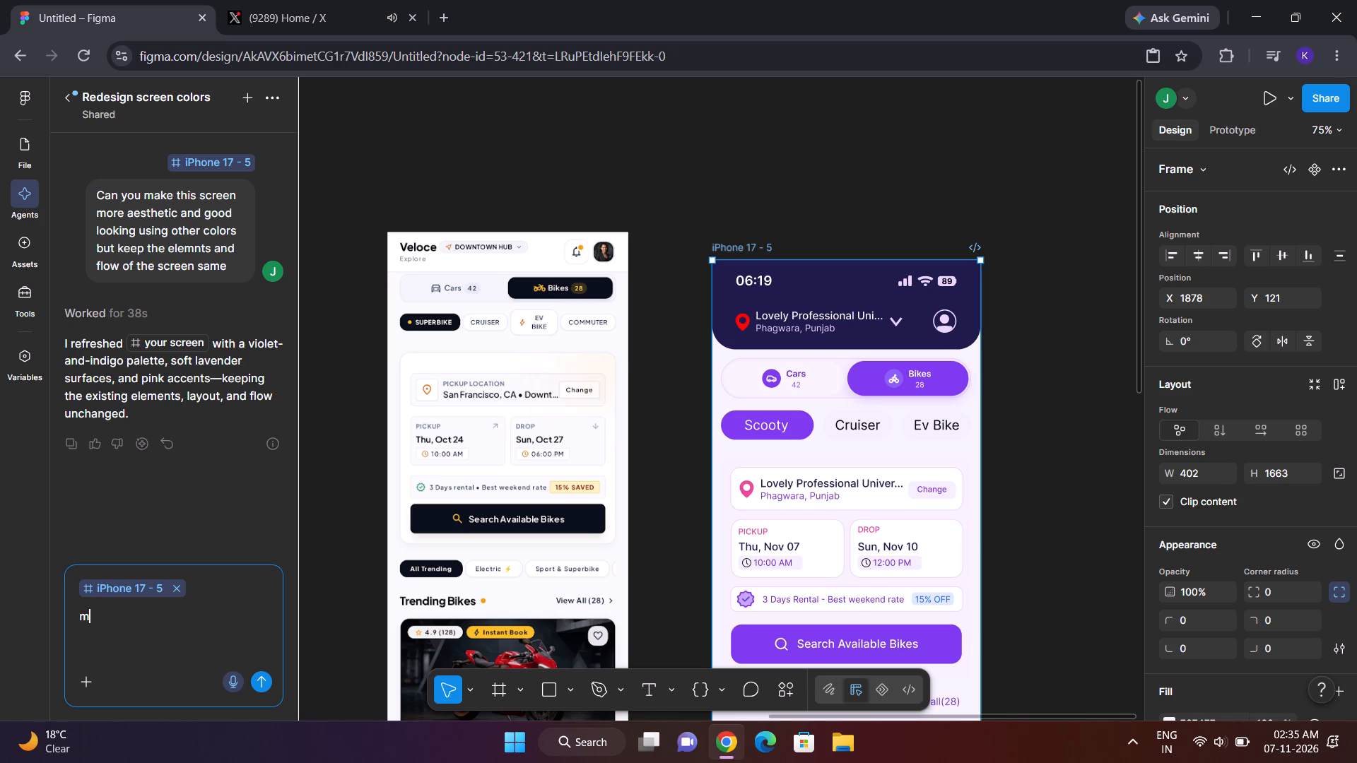
type("ake it aesthetic usee c")
key("BackSpace")
type("good g")
key("BackSpace")
type("colr")
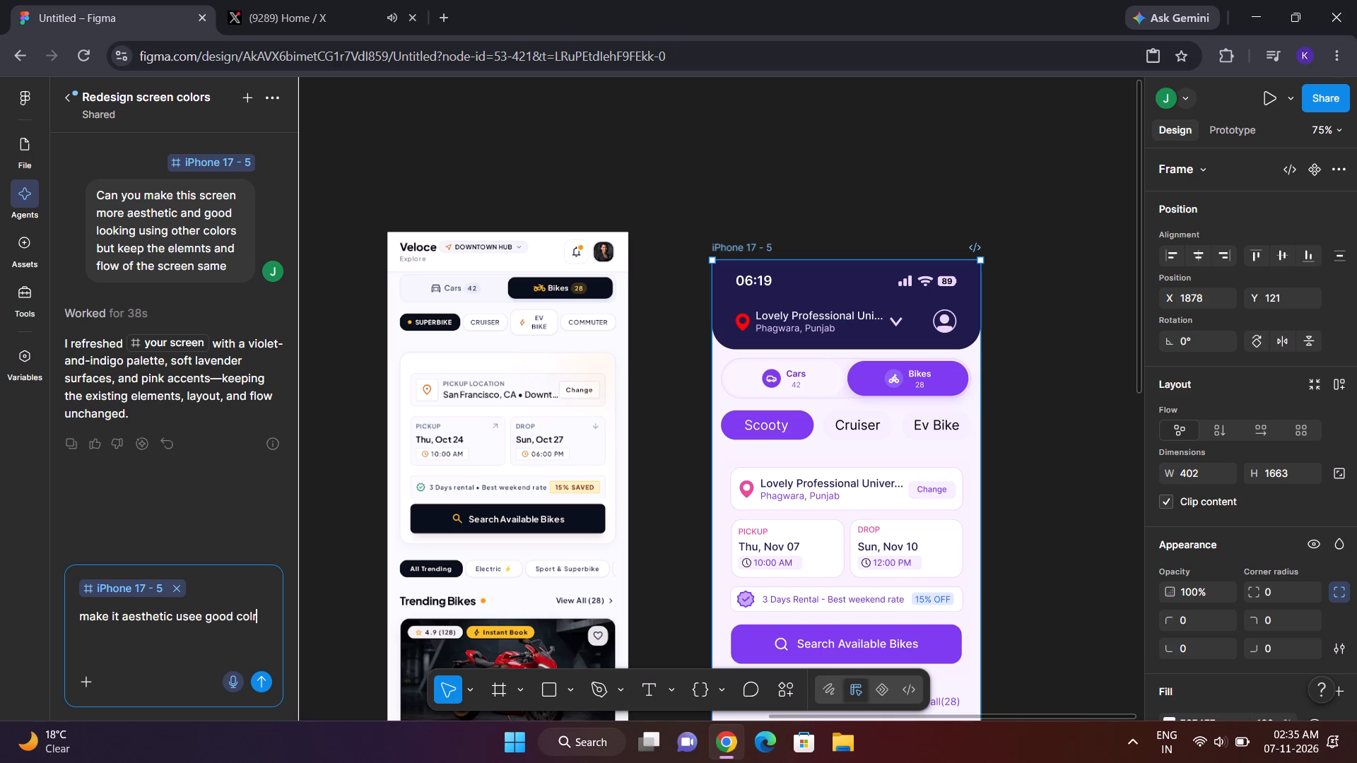
key("BackSpace")
type("or combination")
key("Return")
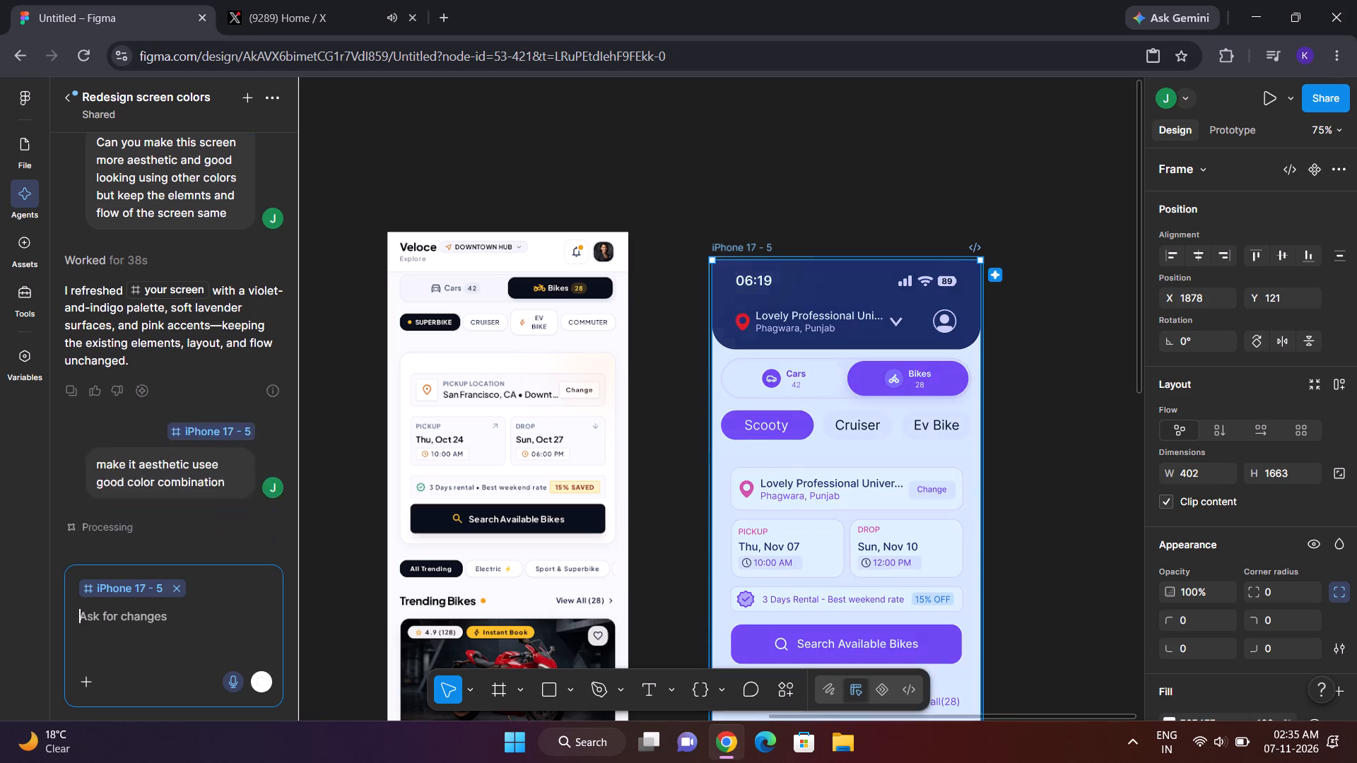